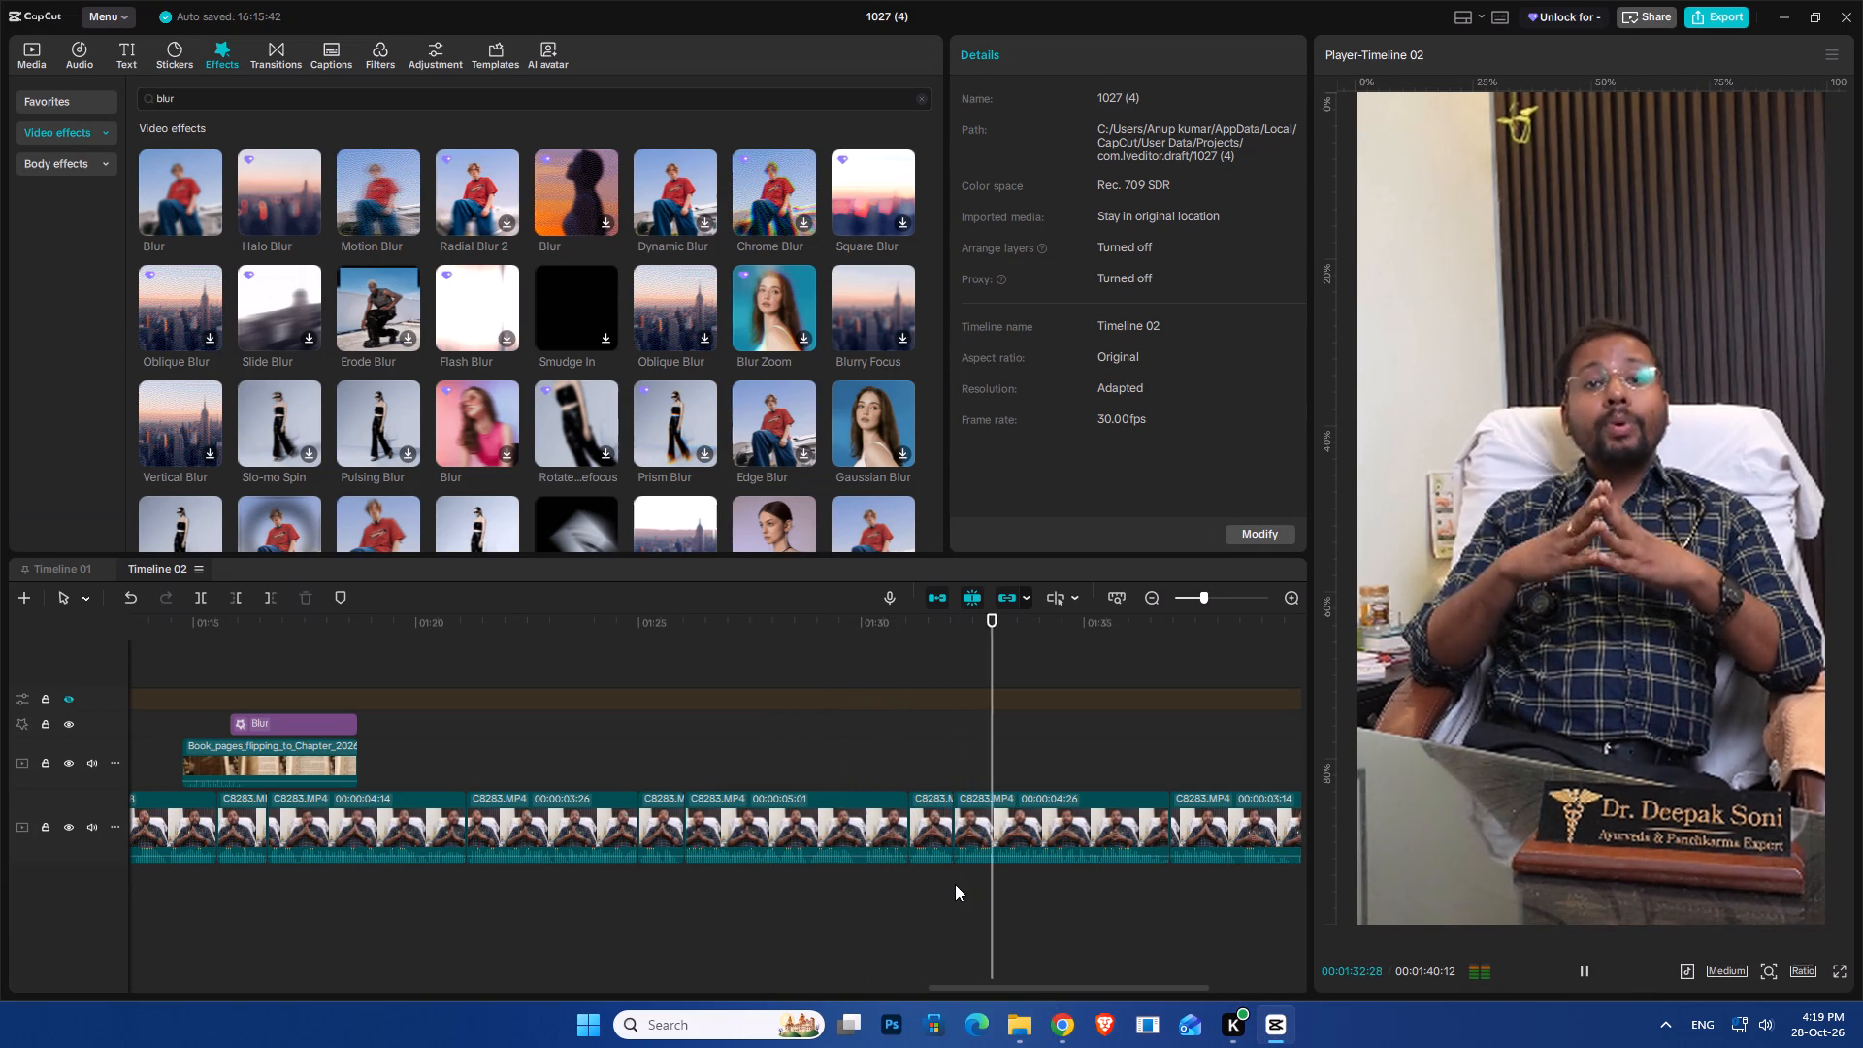
pyautogui.keyDown('ctrl'); pyautogui.scroll(-6, 955, 884); pyautogui.keyUp('ctrl')
pyautogui.keyDown('ctrl'); pyautogui.scroll(3, 1161, 838); pyautogui.keyUp('ctrl')
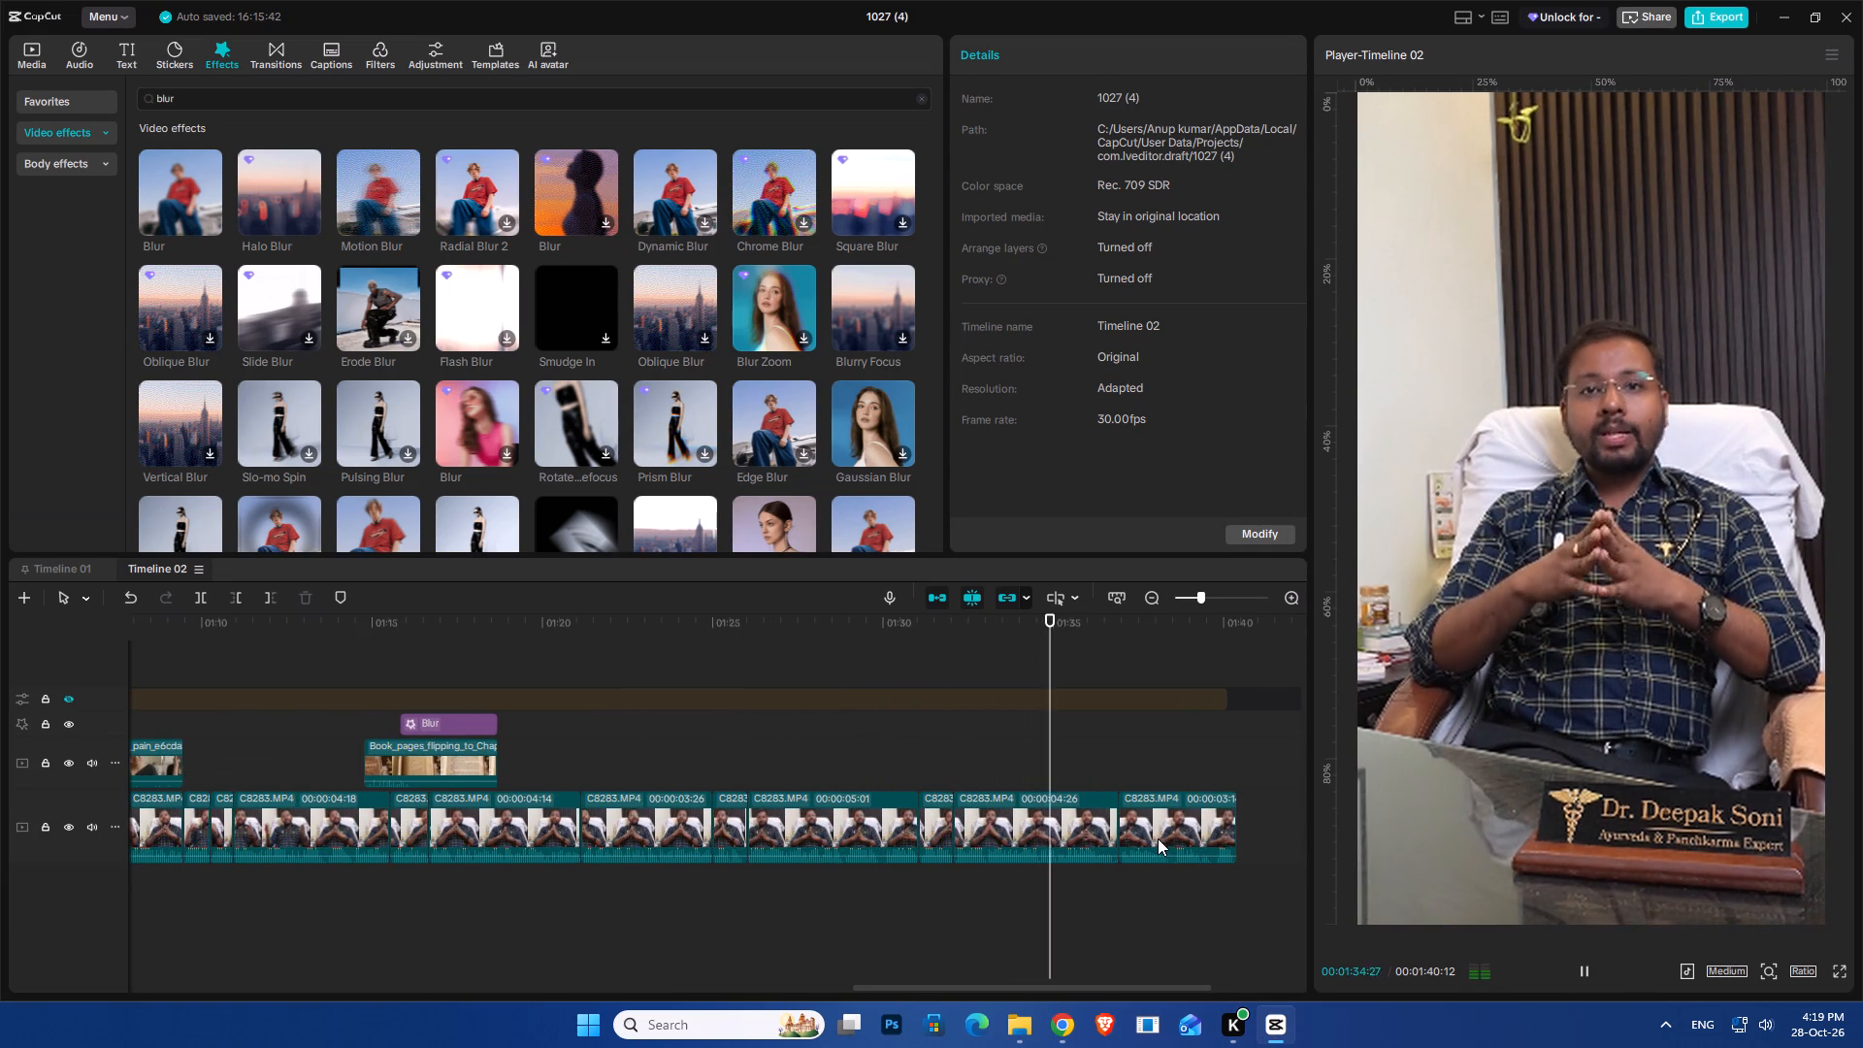
pyautogui.press('space')
pyautogui.click(980, 658)
pyautogui.press('space')
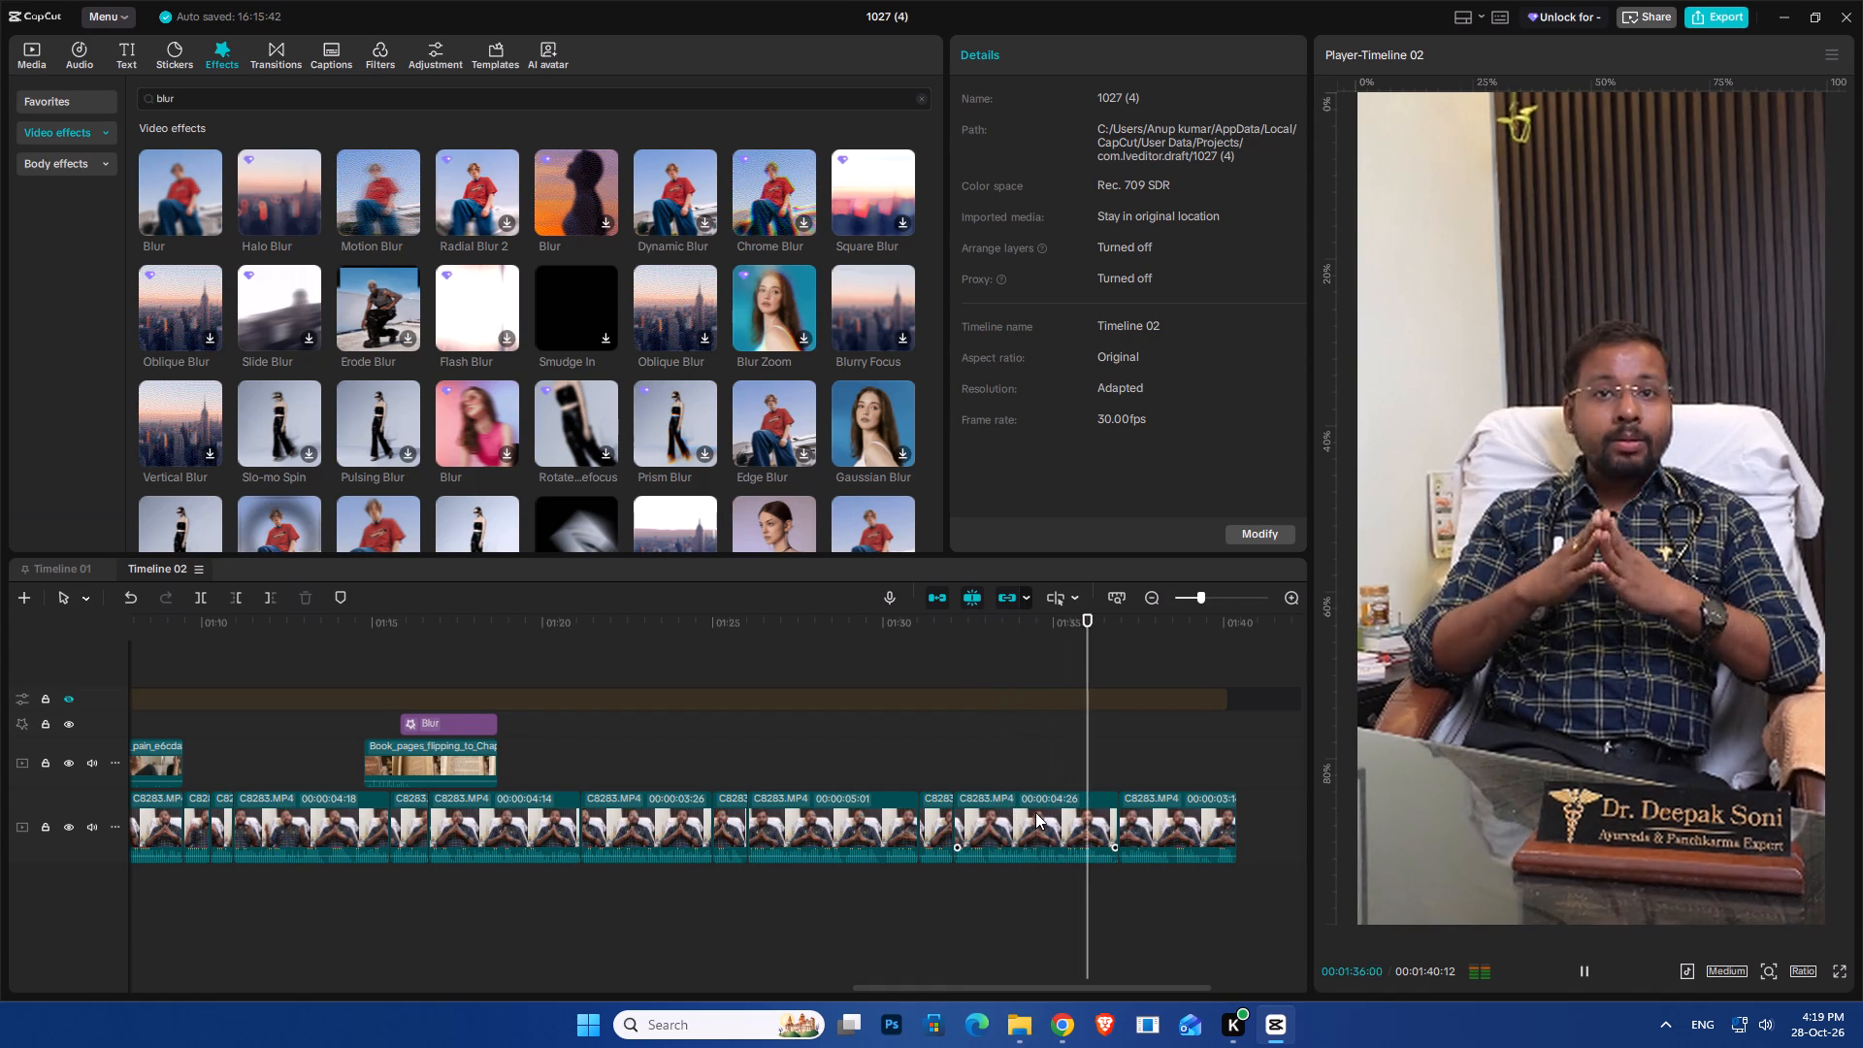
pyautogui.press('space')
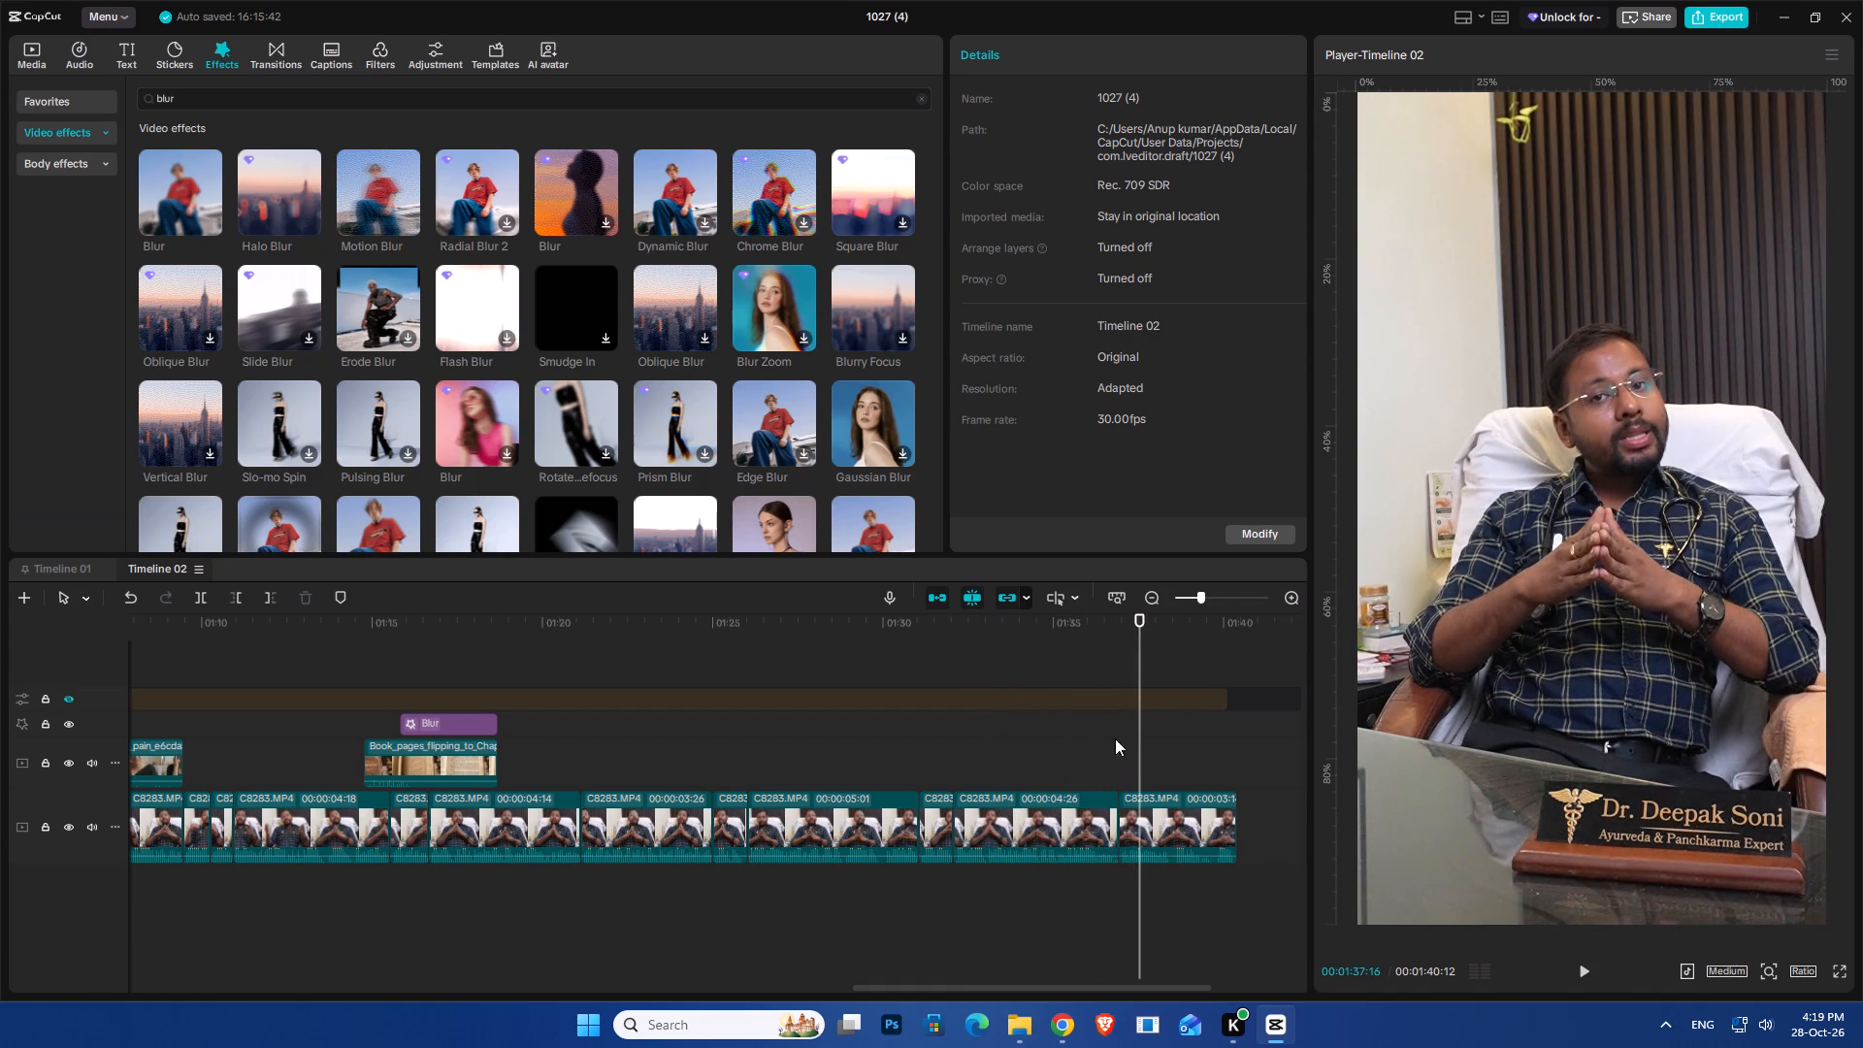
pyautogui.click(1120, 670)
pyautogui.press('space')
pyautogui.press('space')
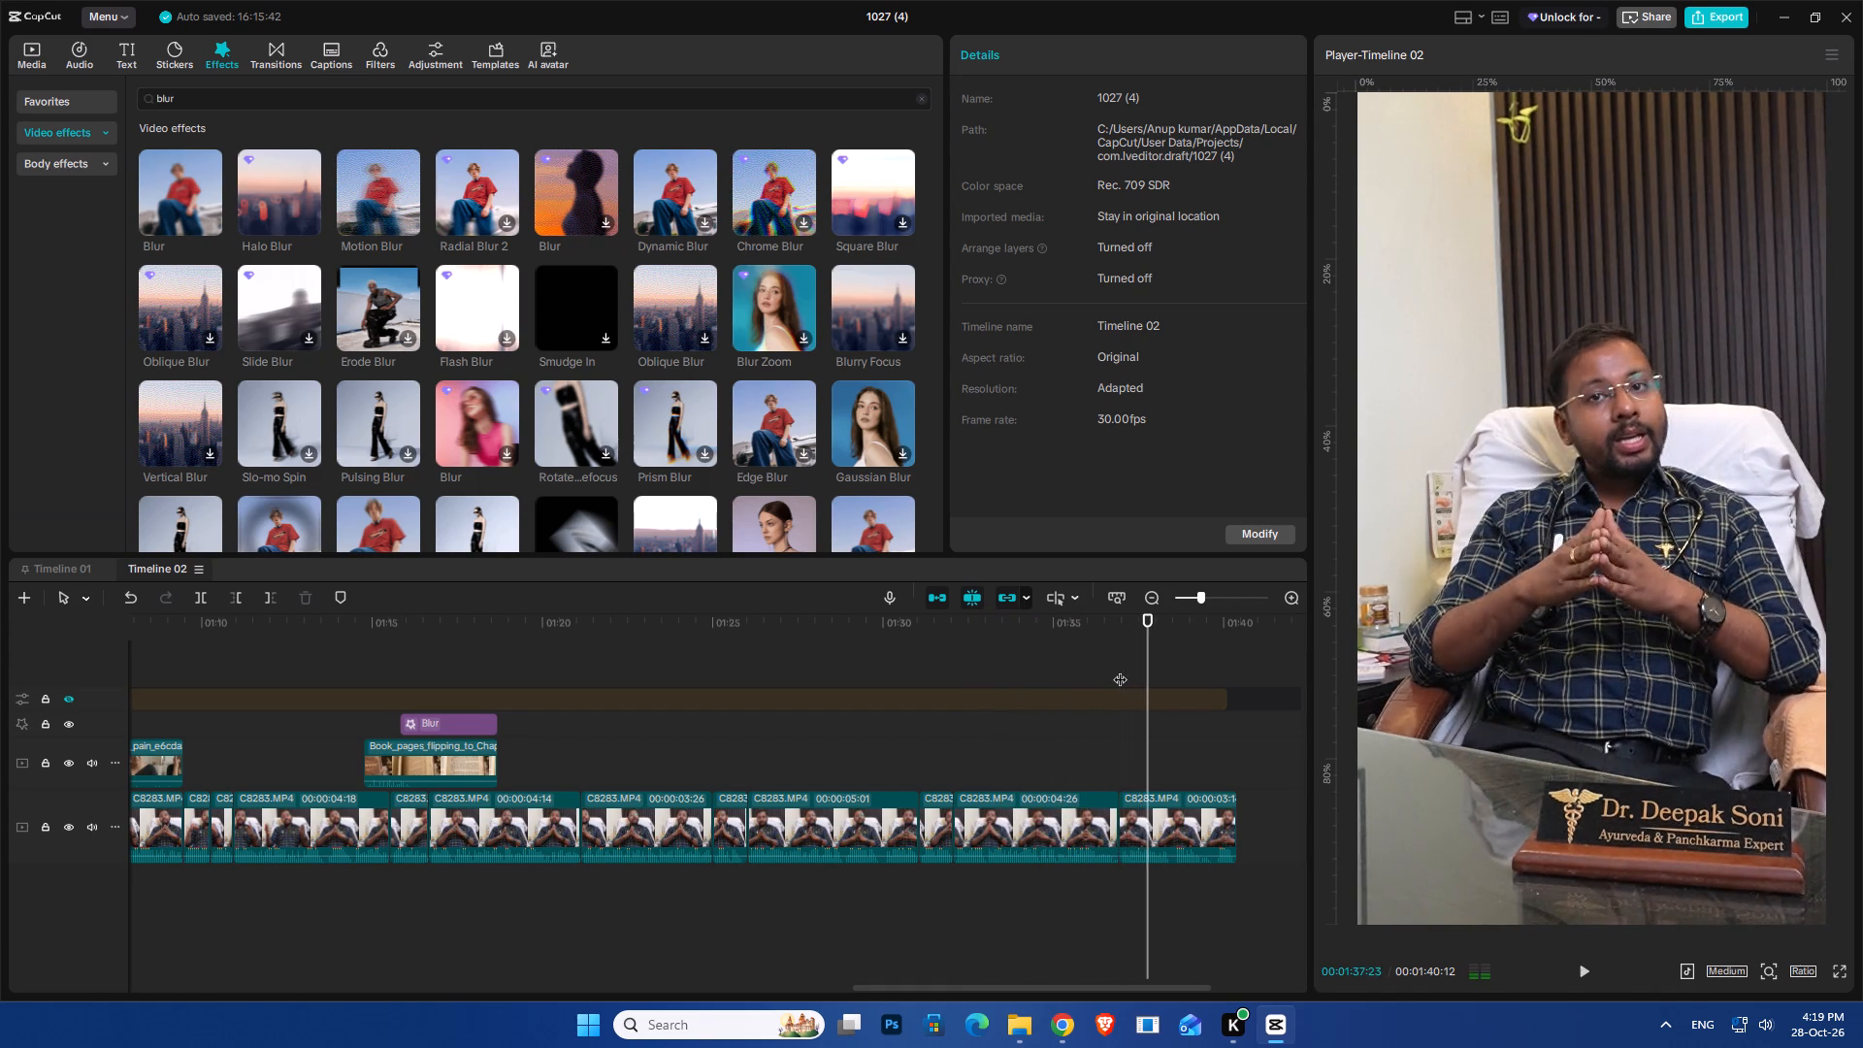
pyautogui.press('space')
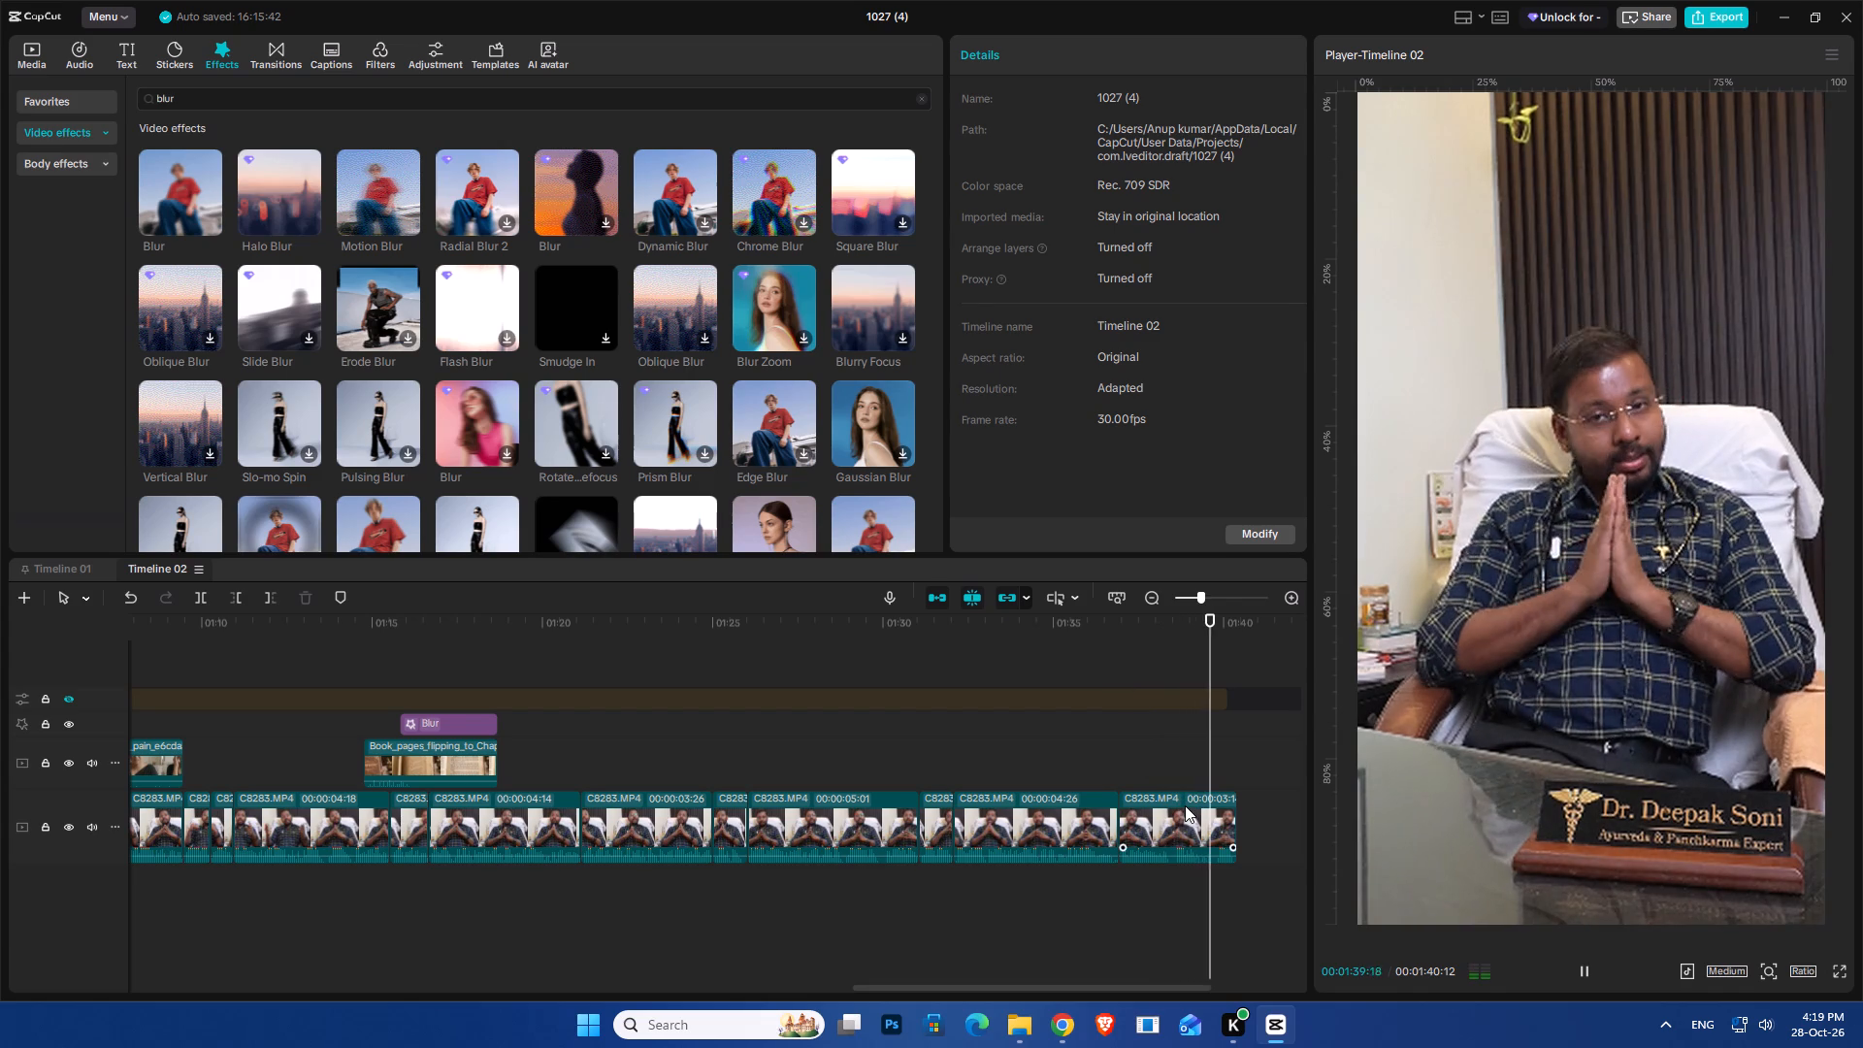
# Open the list of existing projects for importing a subproject into the media library.
pyautogui.click(32, 53)
pyautogui.click(154, 96)
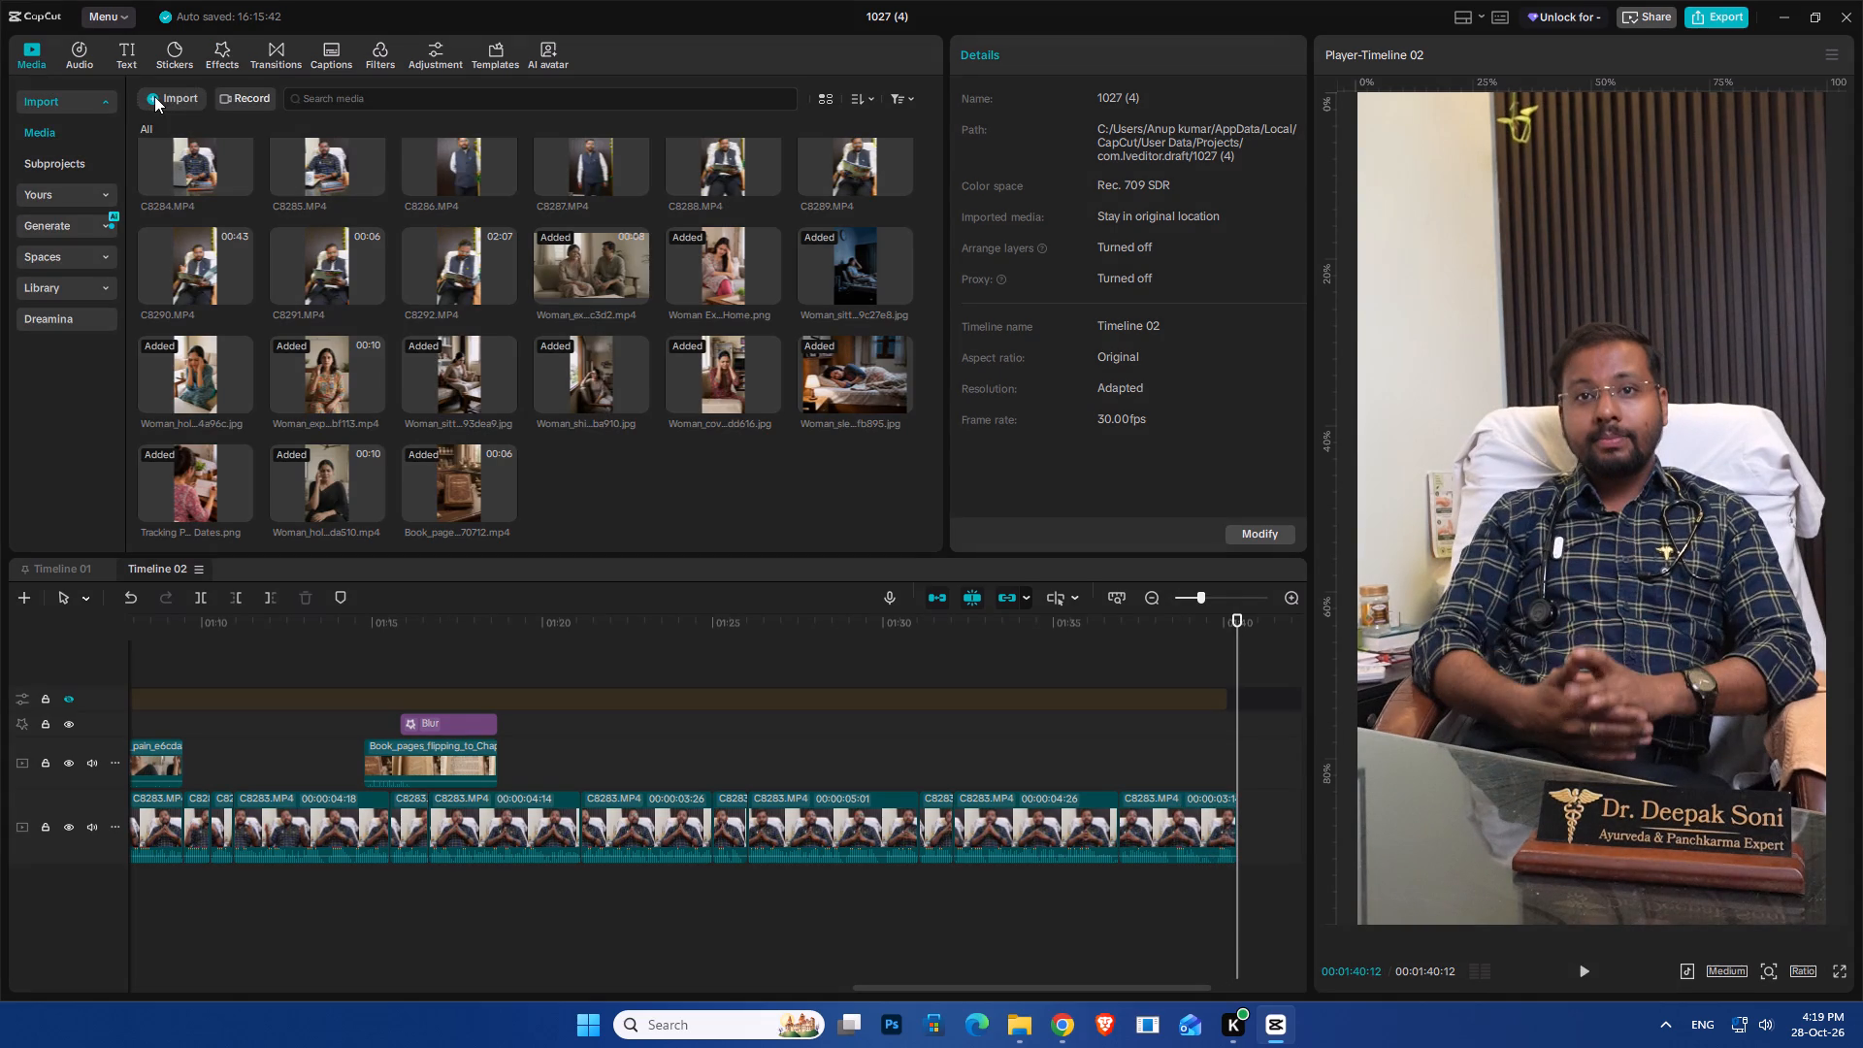
pyautogui.doubleClick(69, 165)
pyautogui.click(67, 161)
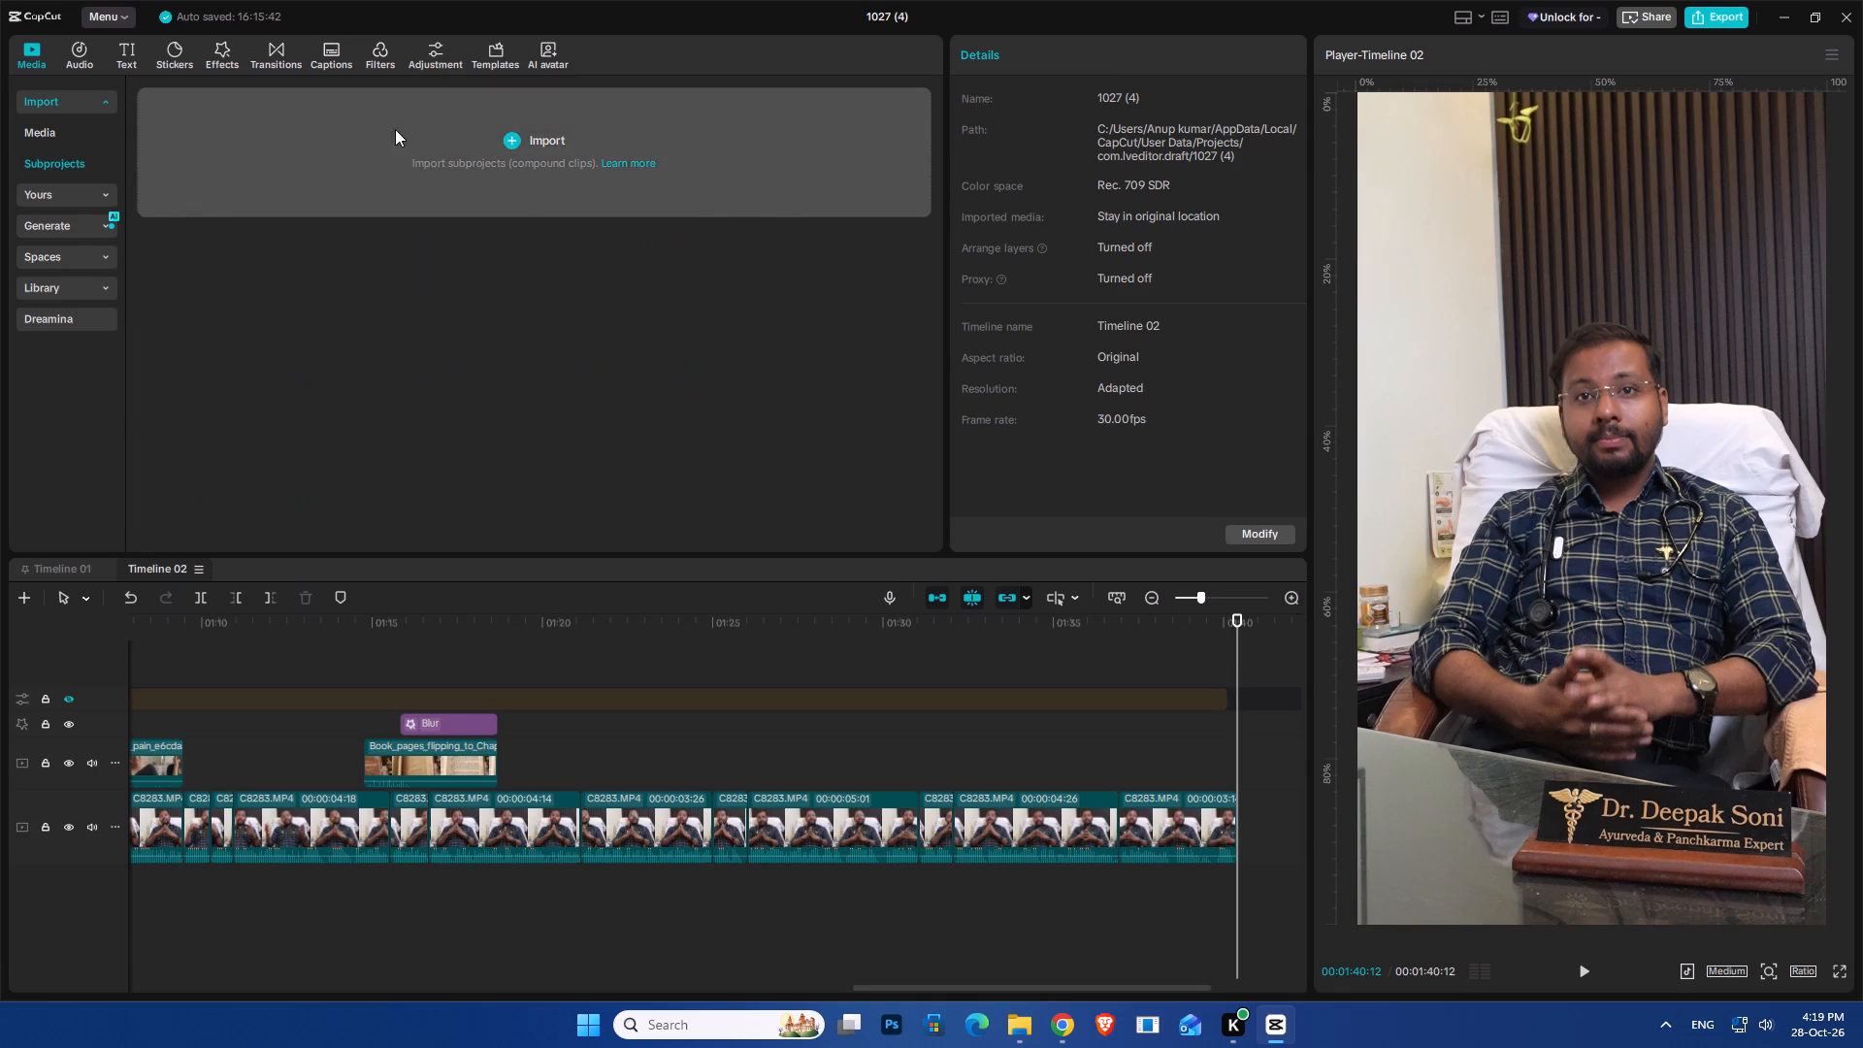
pyautogui.click(395, 129)
# Look through the subproject import list for an earlier project to bring in.
pyautogui.scroll(-5, 849, 553)
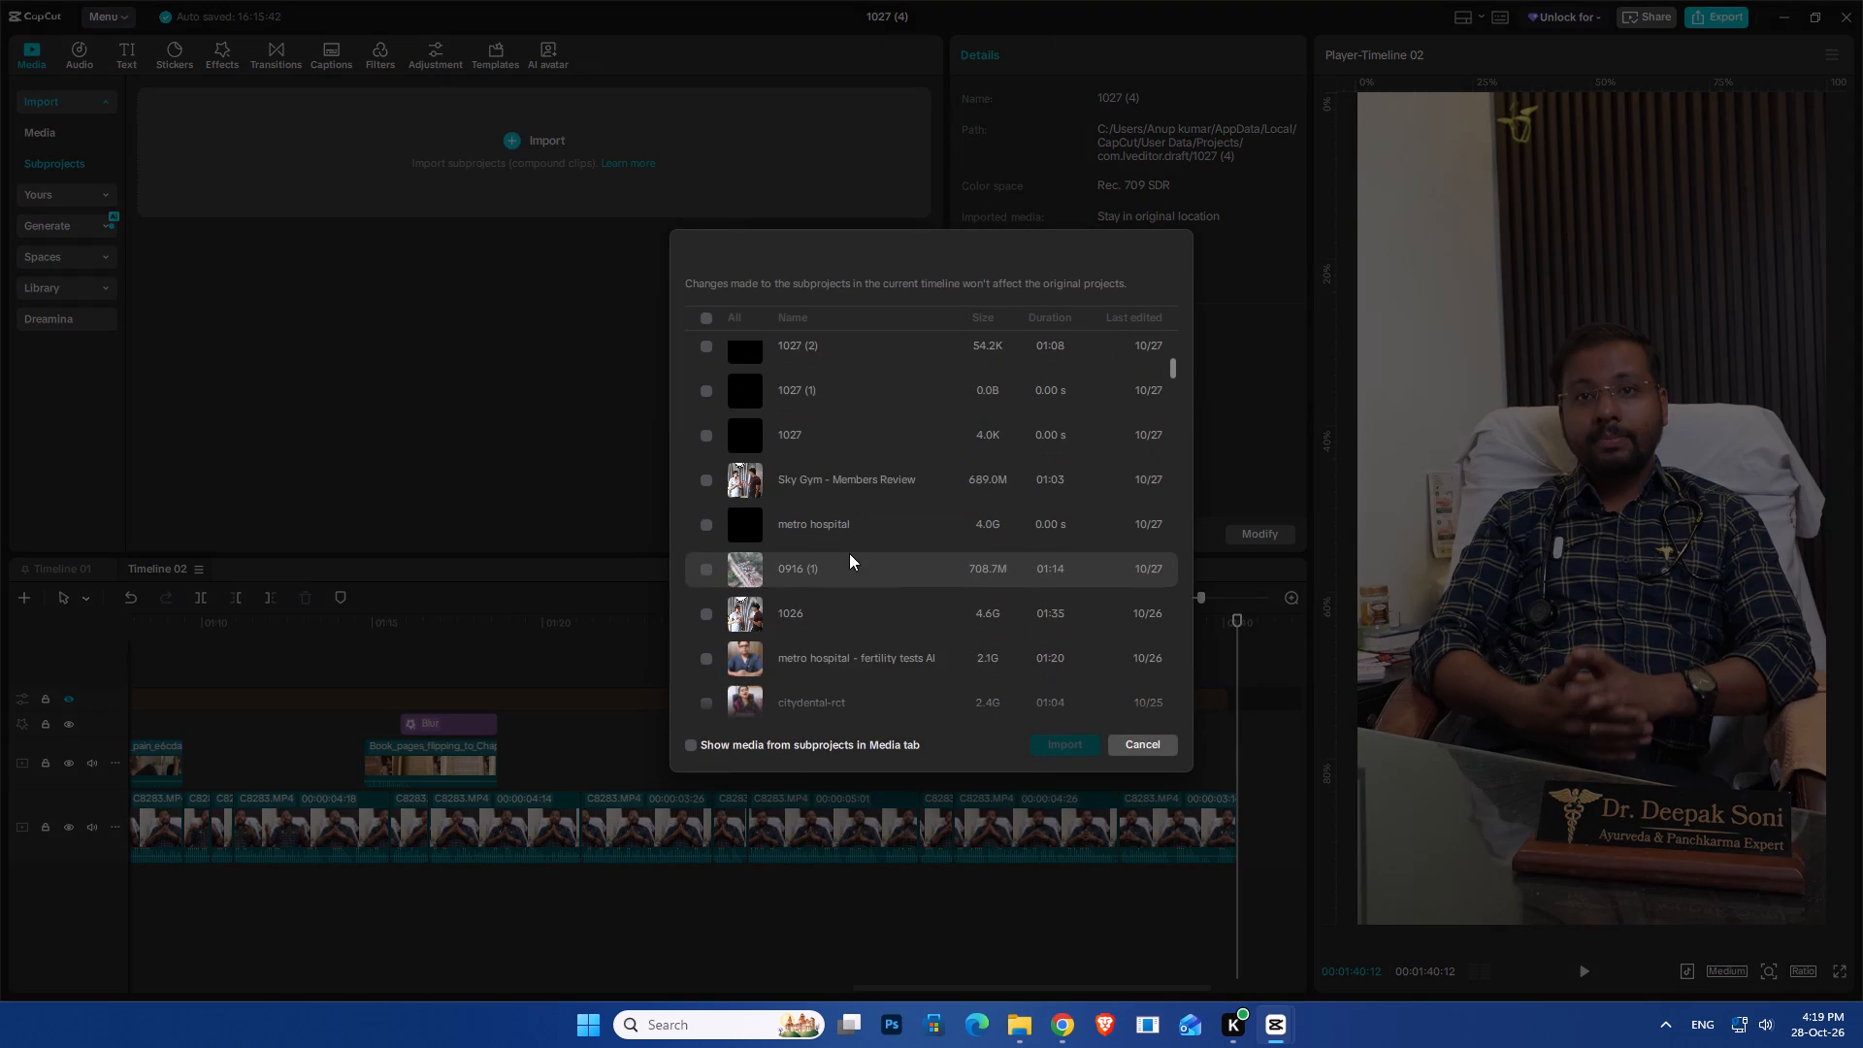
pyautogui.scroll(-5, 849, 553)
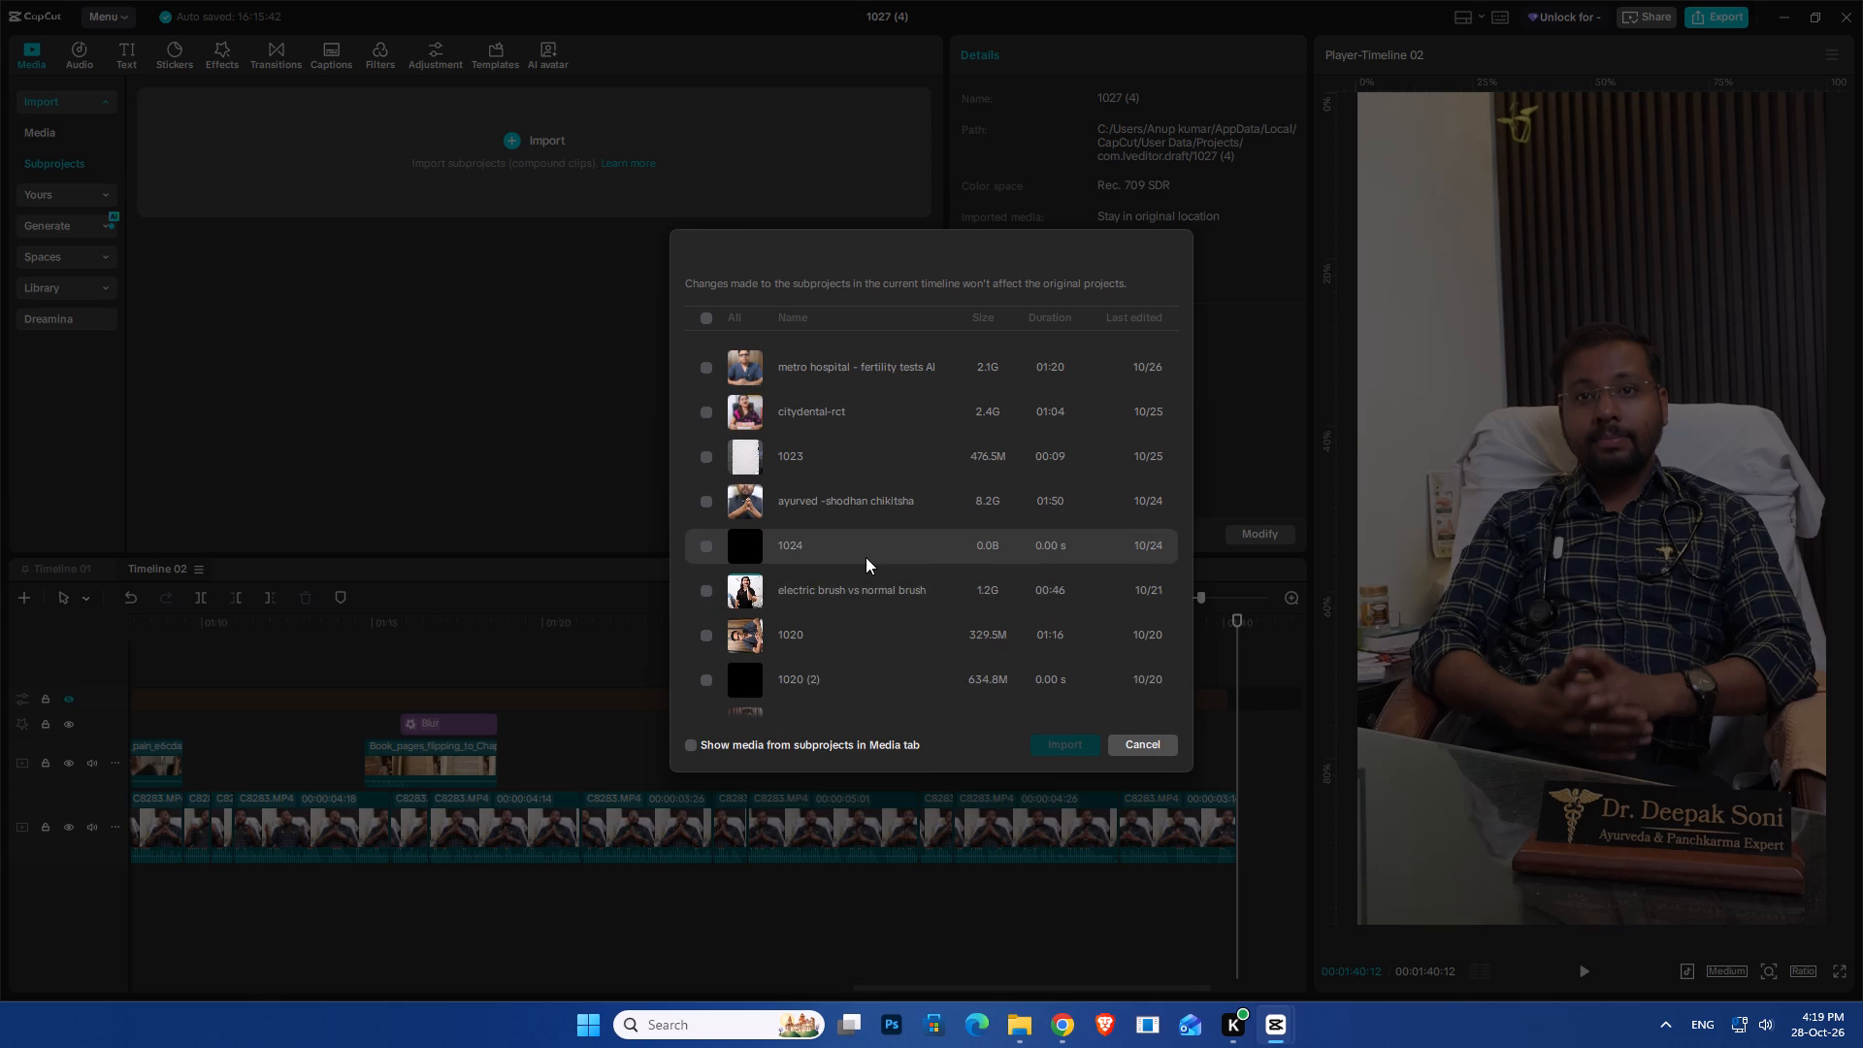
pyautogui.scroll(-5, 866, 557)
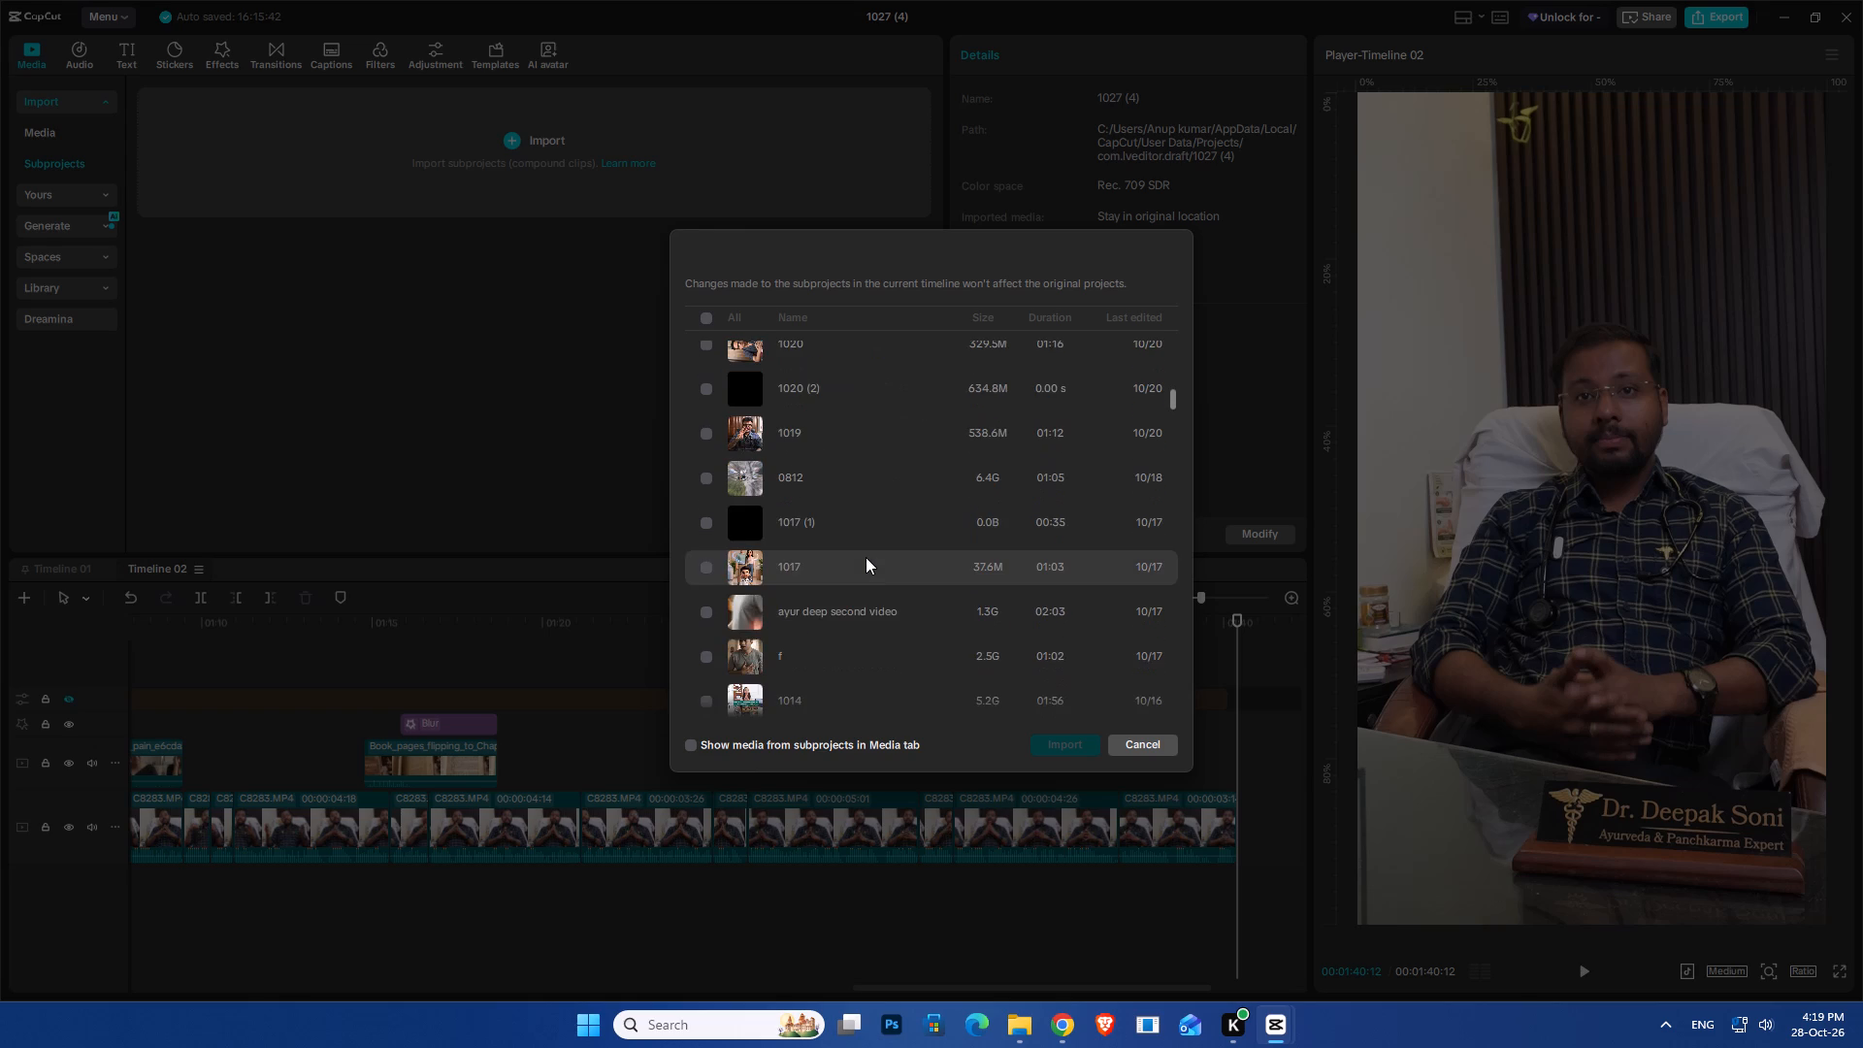
pyautogui.scroll(-2, 862, 566)
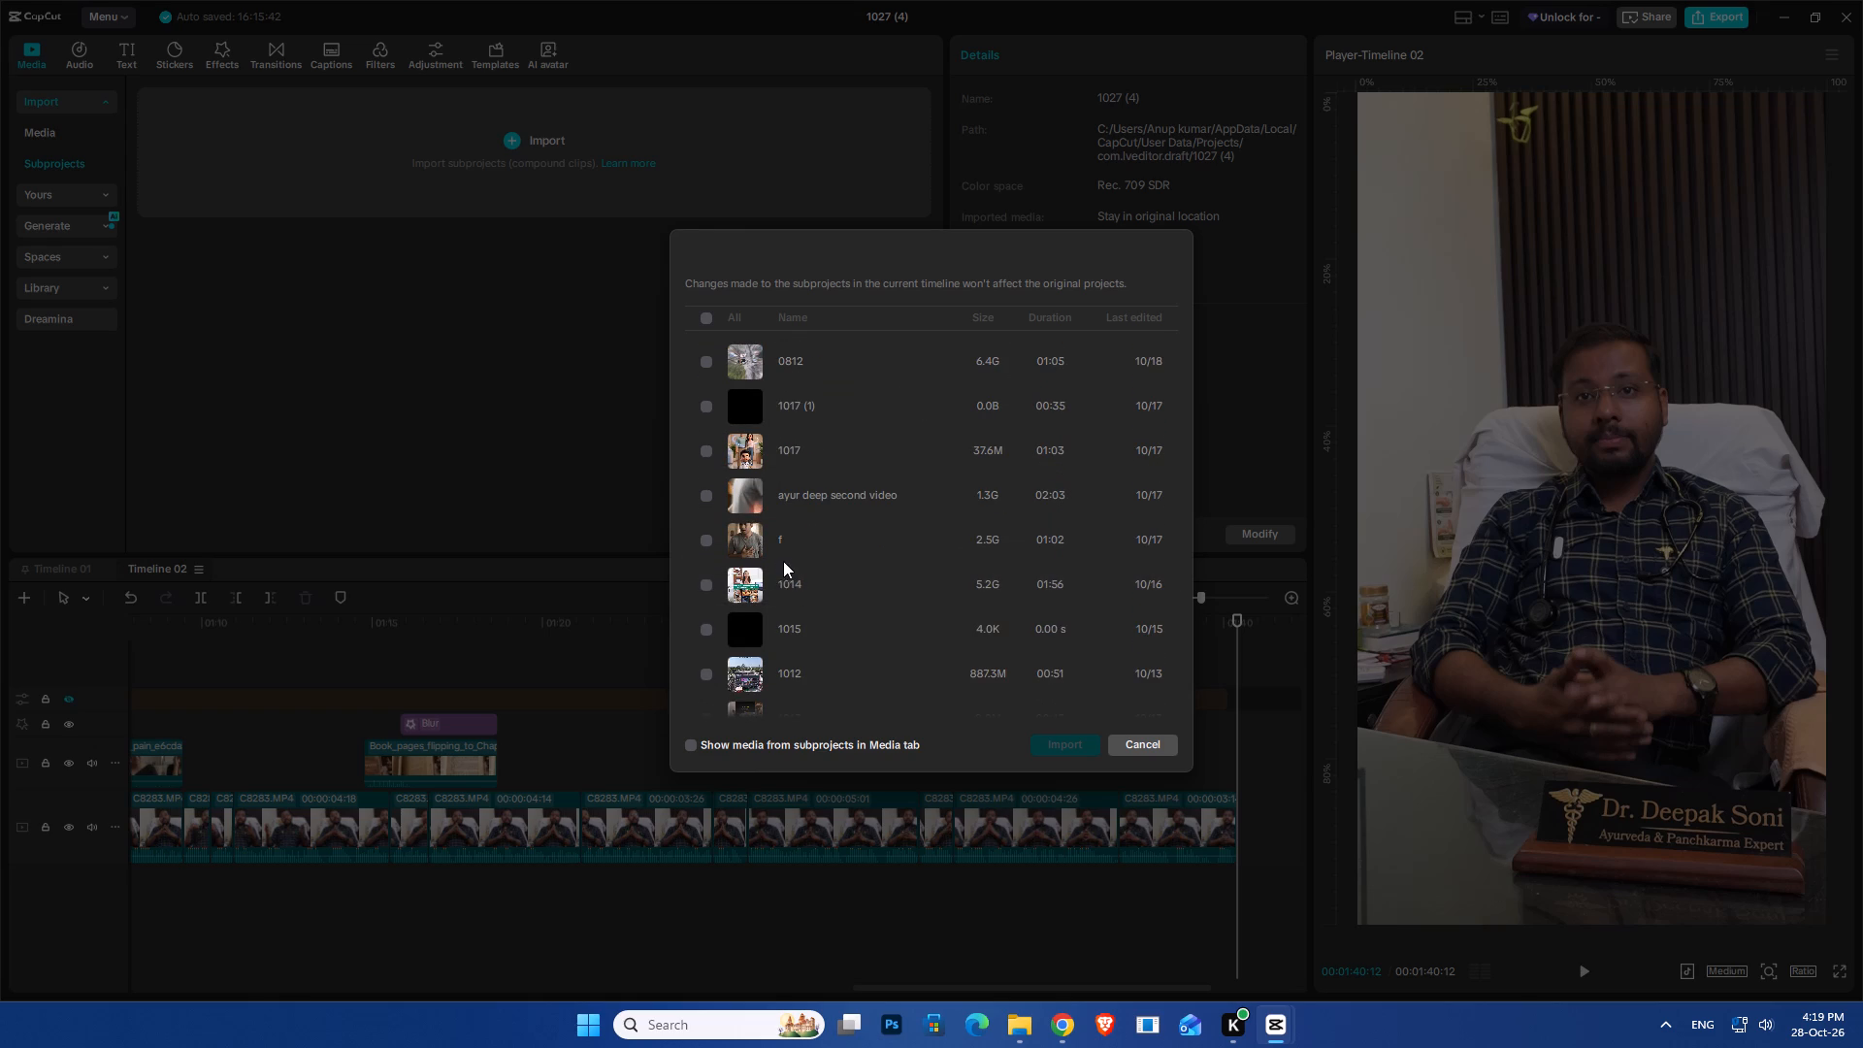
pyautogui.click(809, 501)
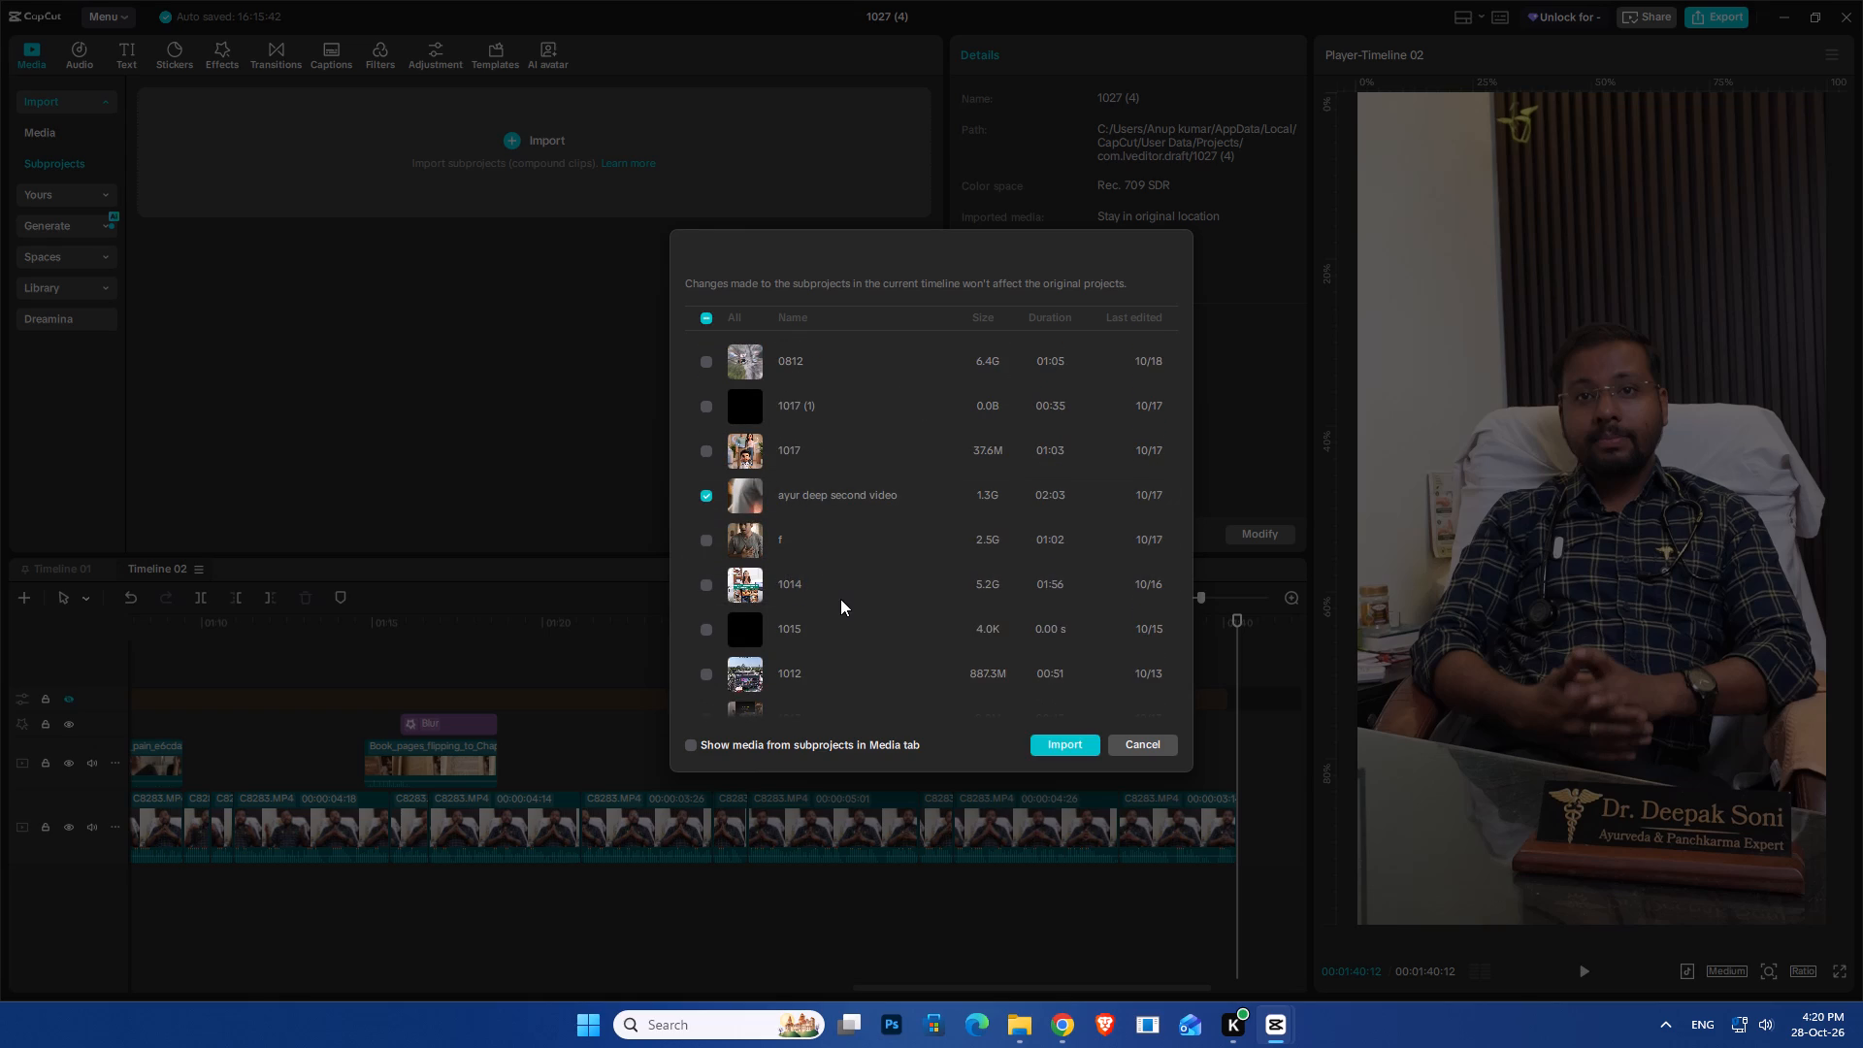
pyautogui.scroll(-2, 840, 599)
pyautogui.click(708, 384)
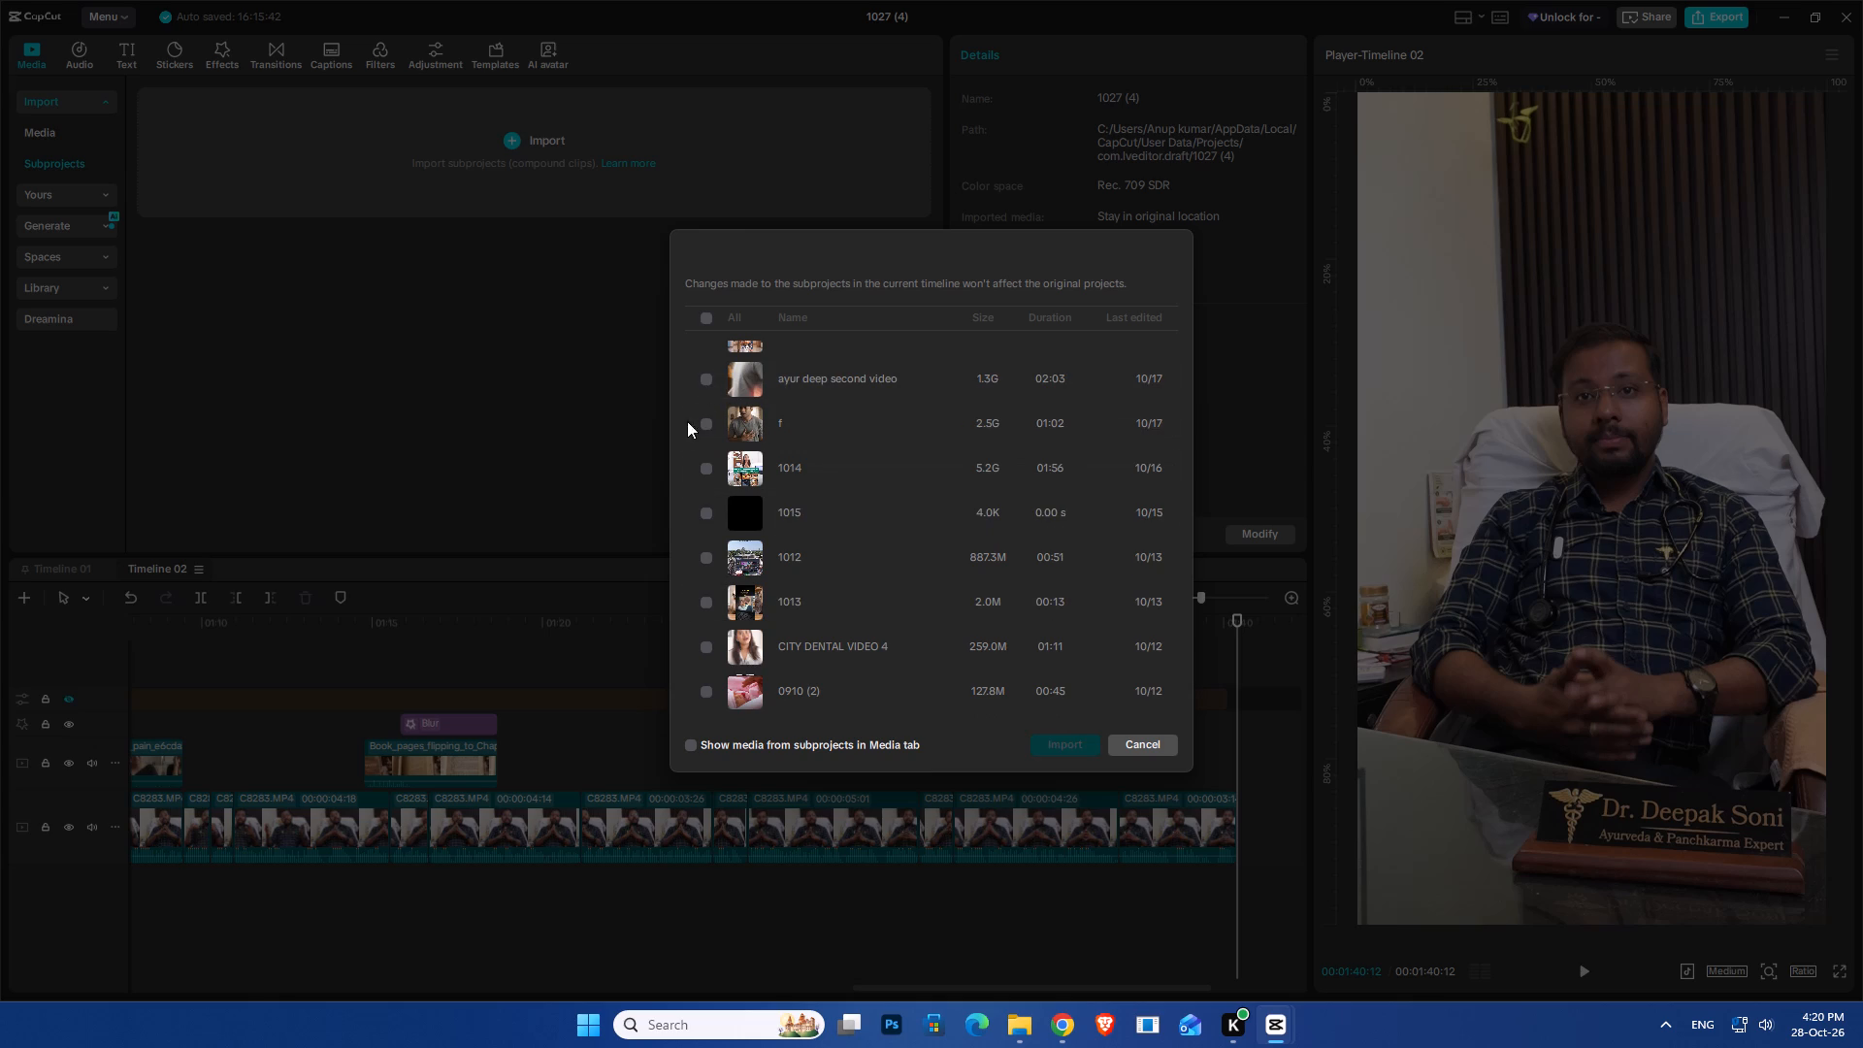
# Find the project 1009 in the subproject list and import it into the media library.
pyautogui.scroll(-3, 739, 590)
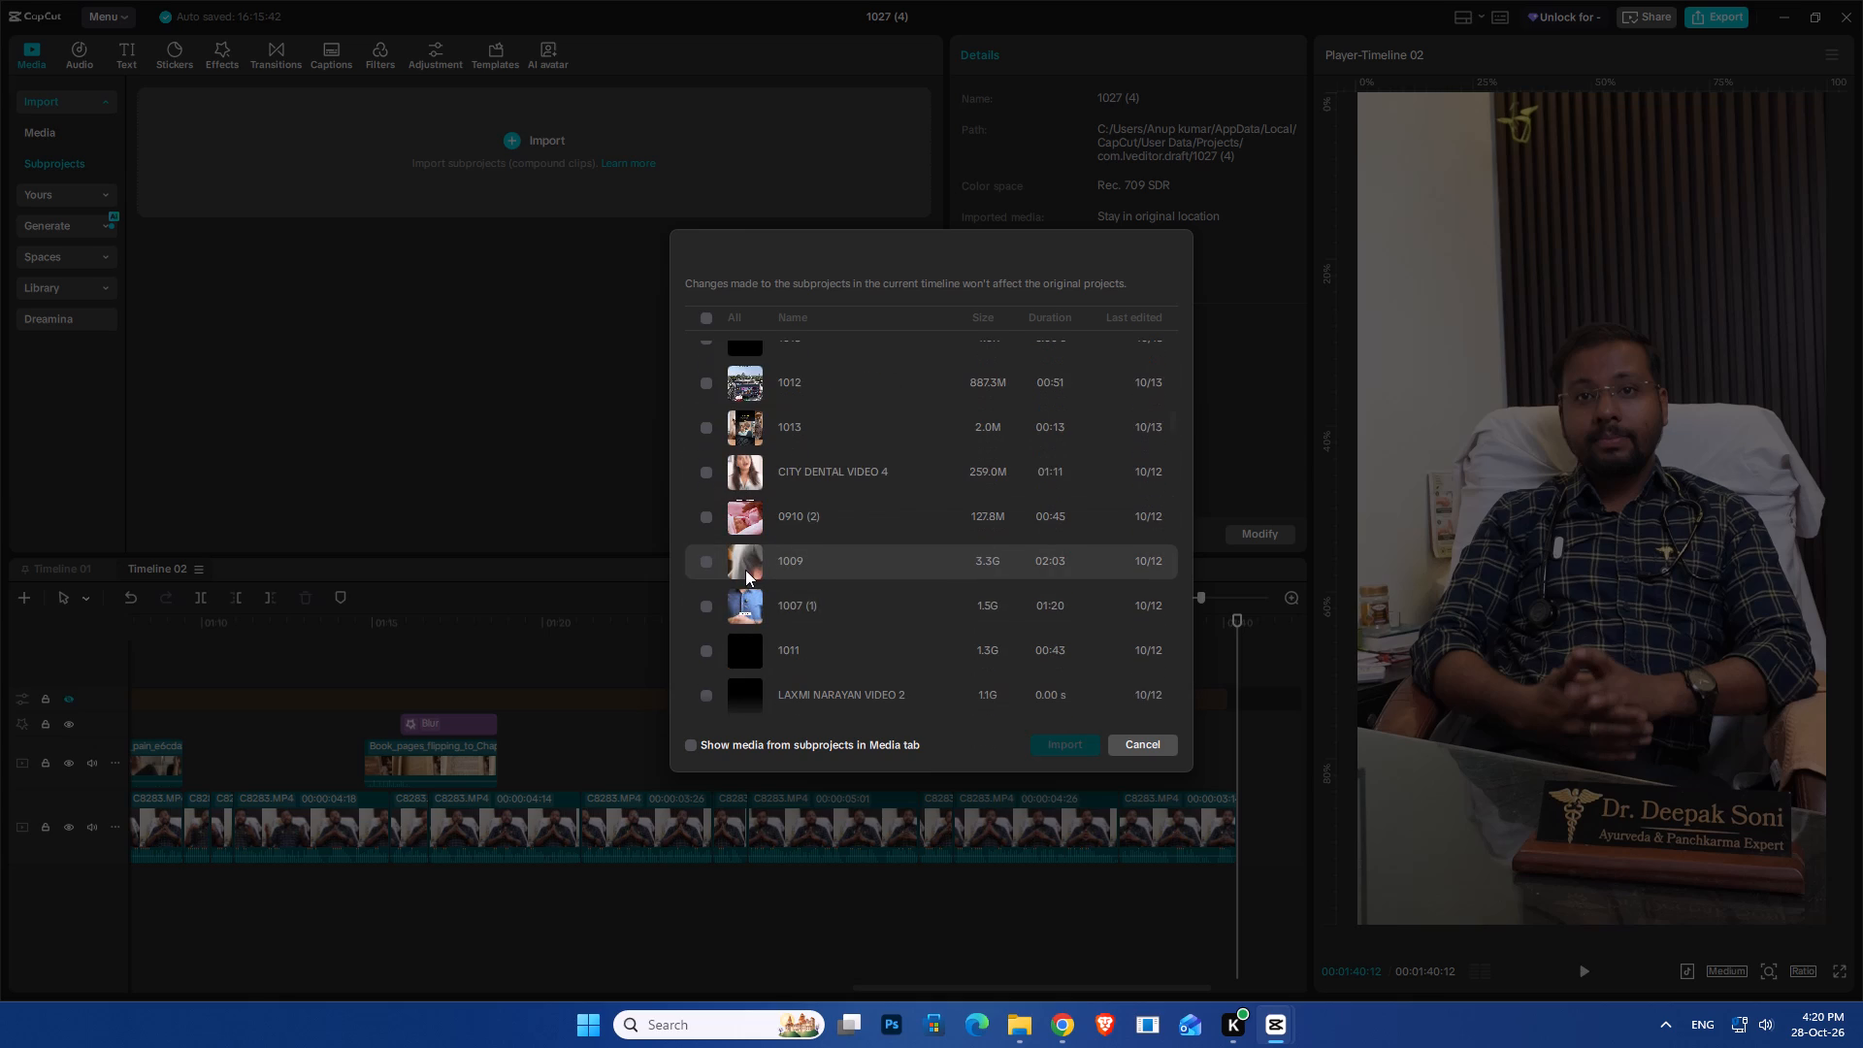
pyautogui.scroll(-2, 778, 591)
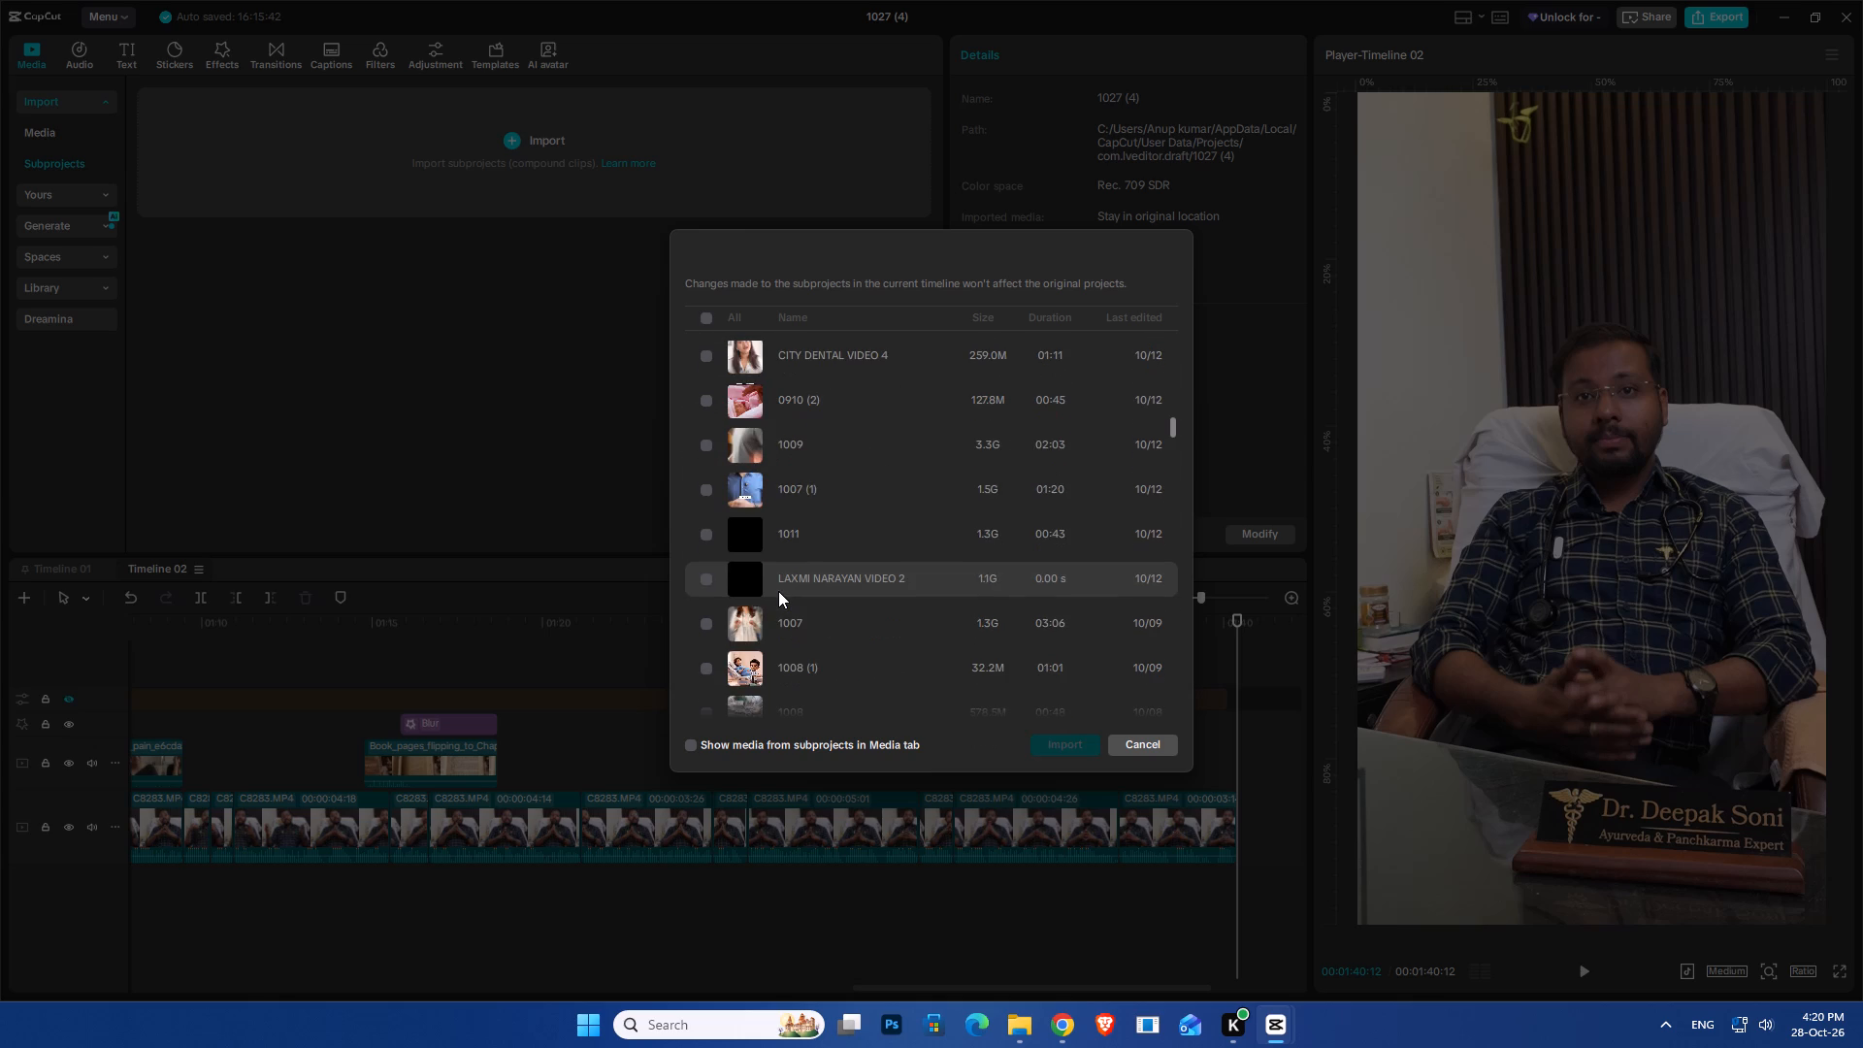
pyautogui.scroll(-6, 778, 591)
pyautogui.scroll(5, 778, 591)
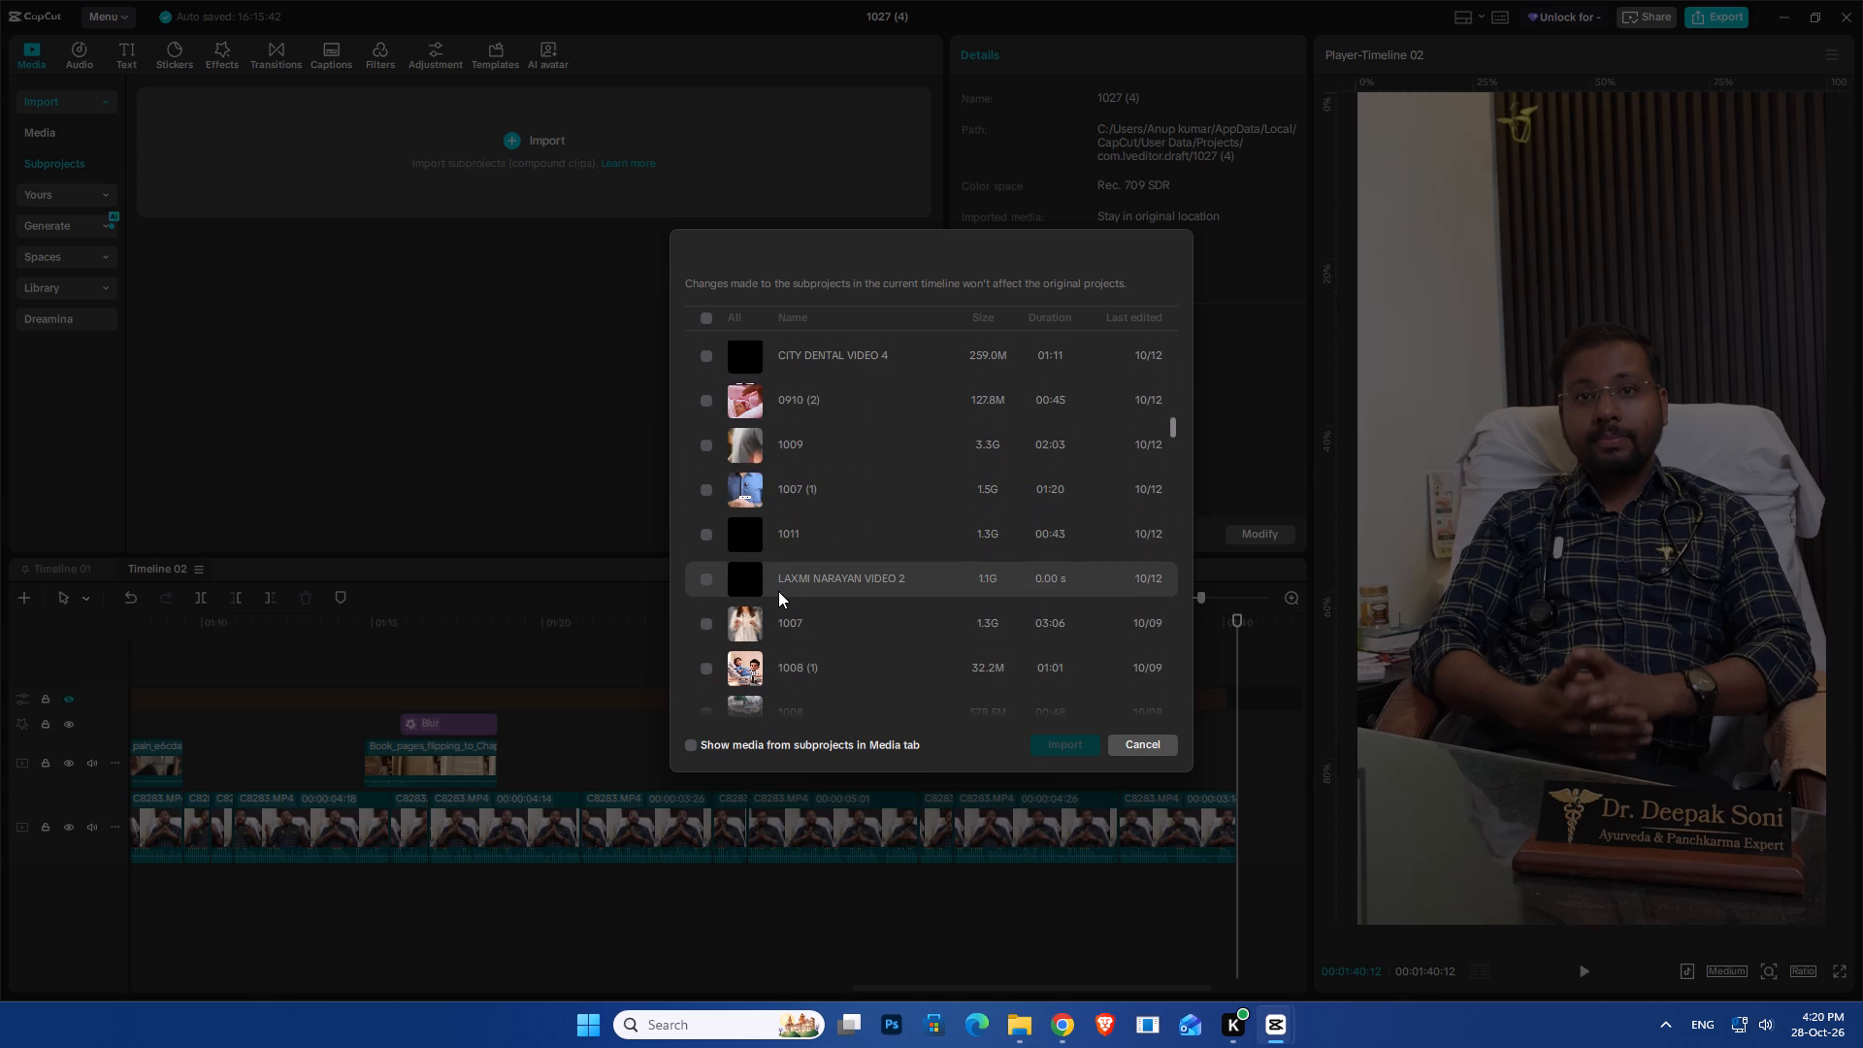
pyautogui.scroll(1, 778, 591)
pyautogui.click(782, 451)
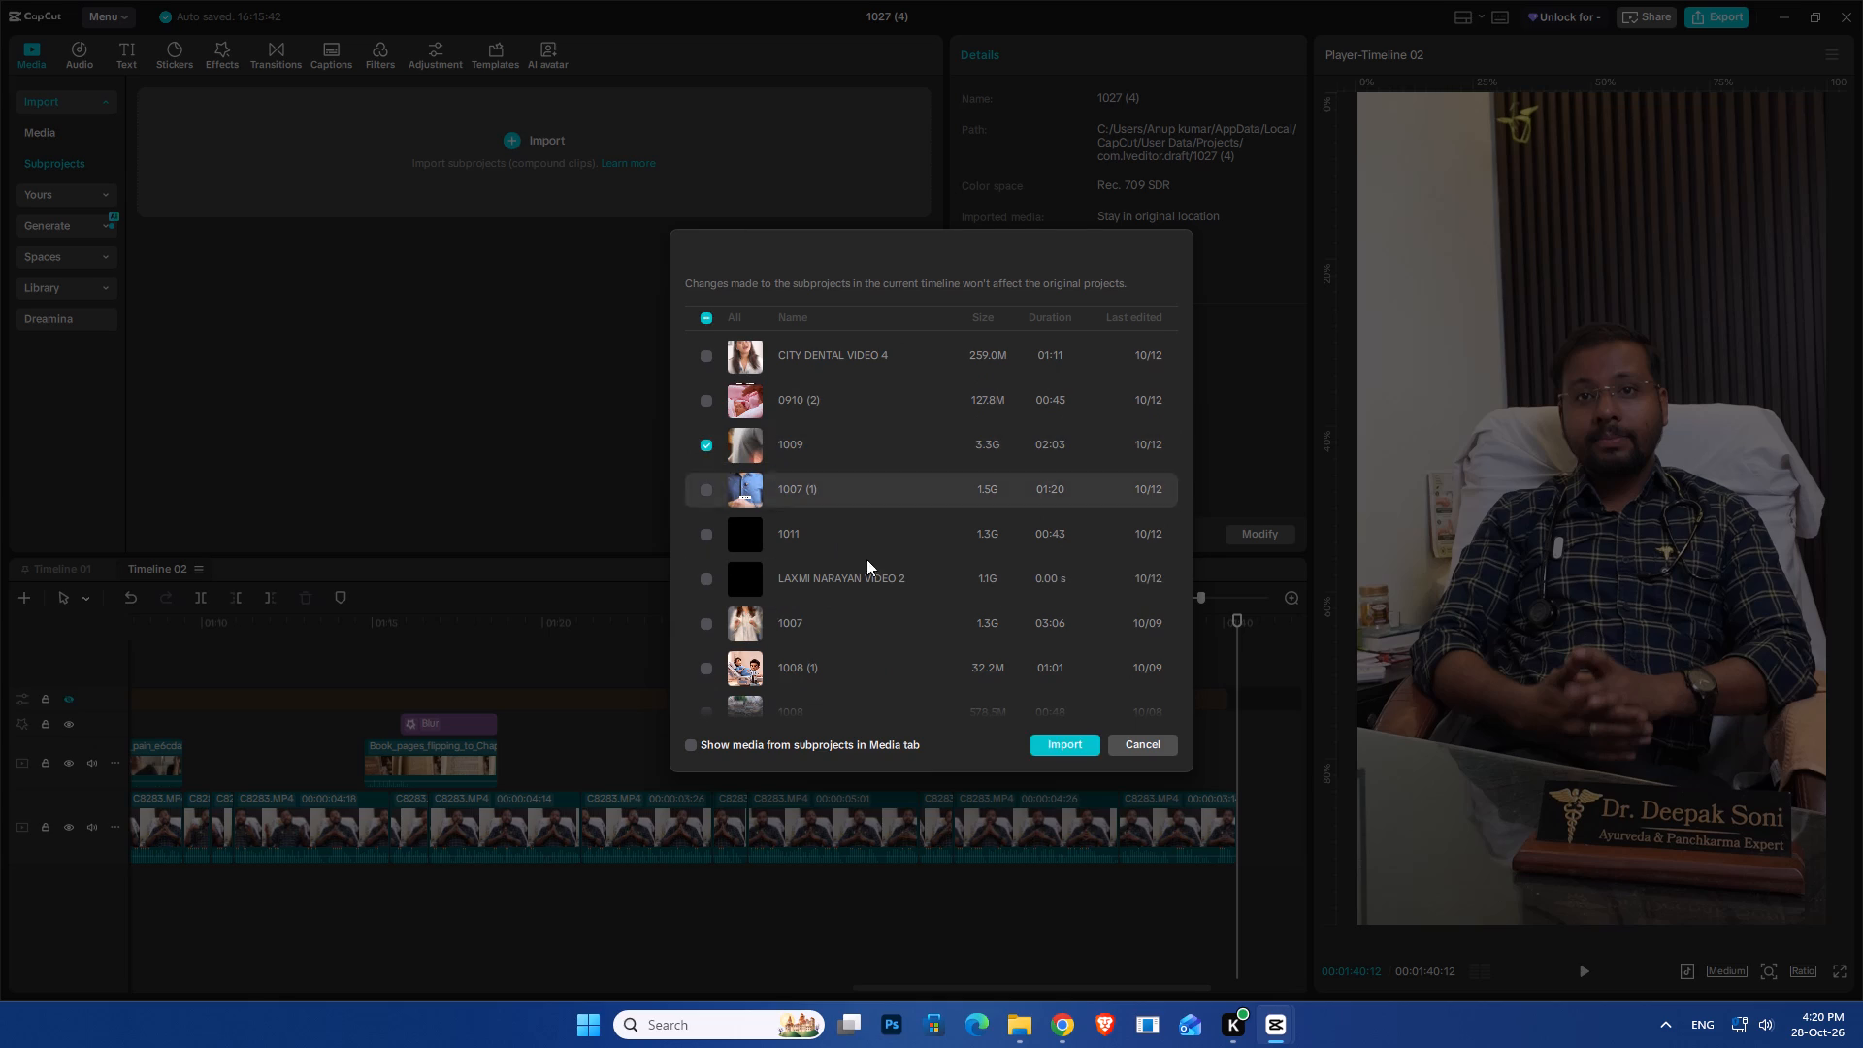
pyautogui.scroll(1, 899, 568)
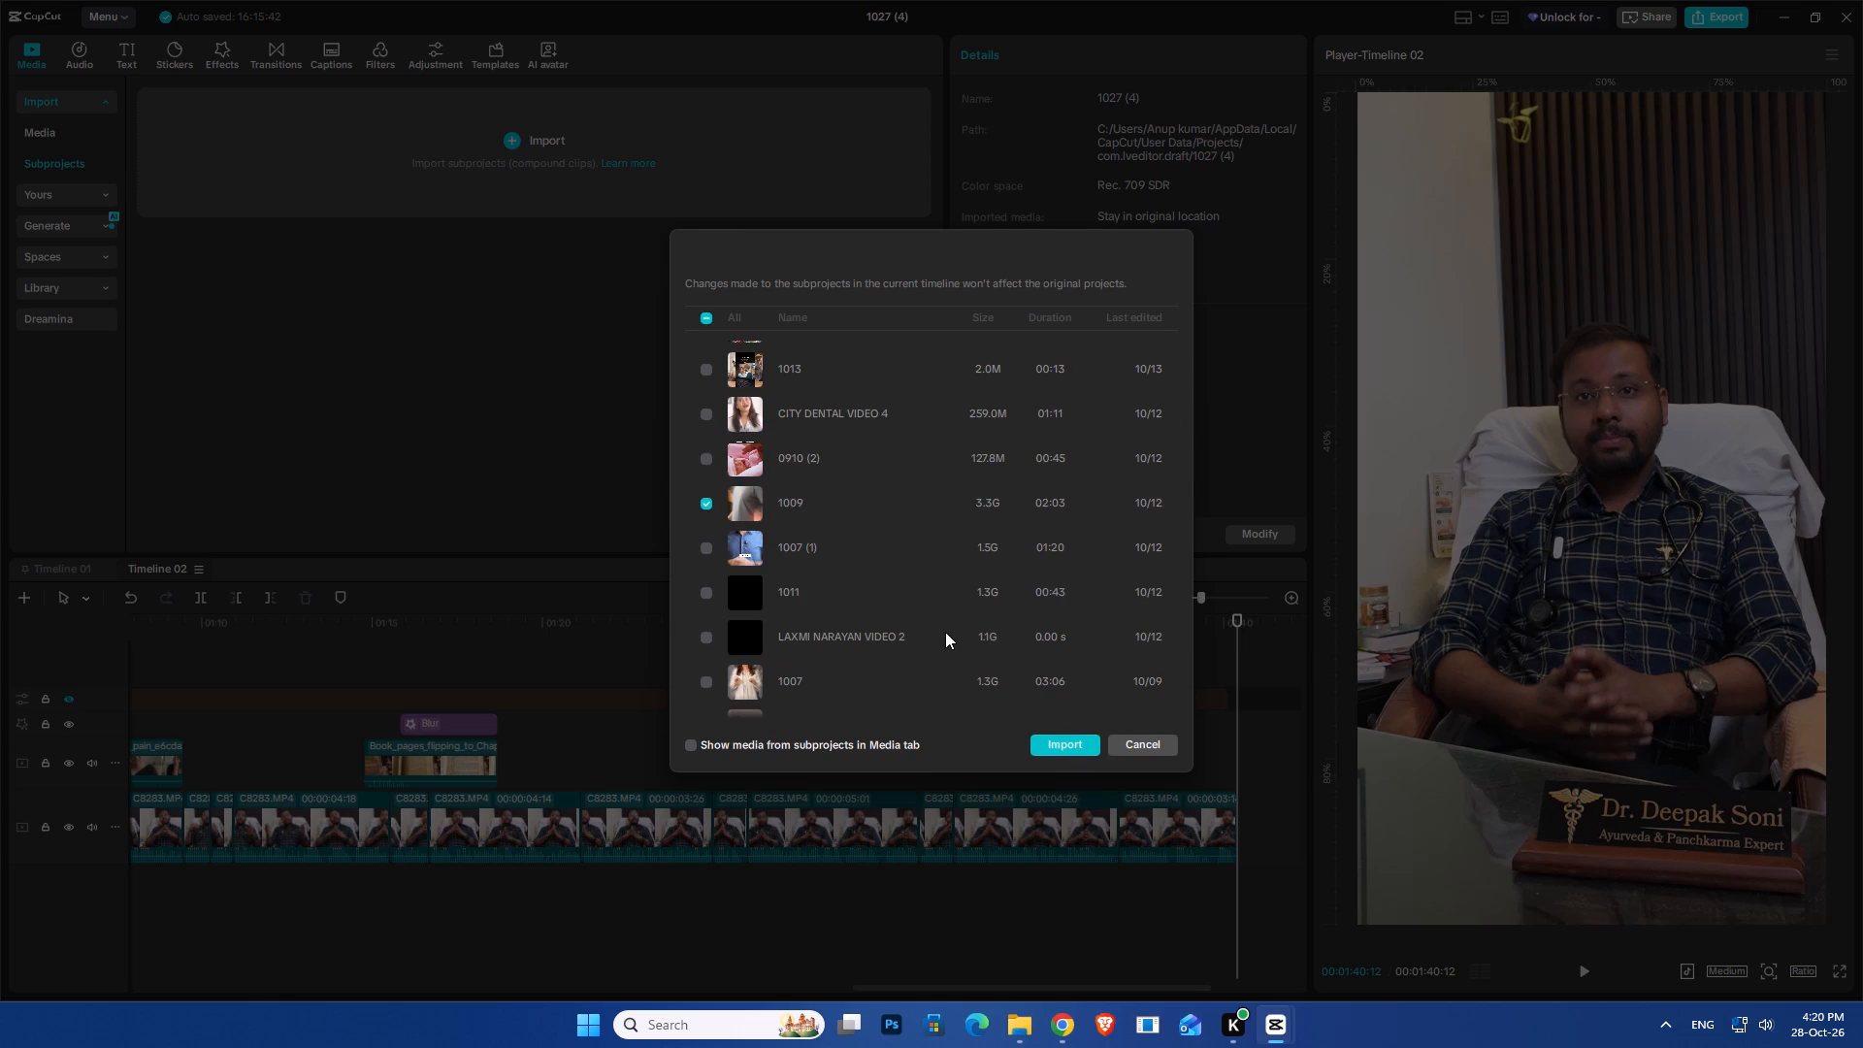
pyautogui.scroll(1, 945, 632)
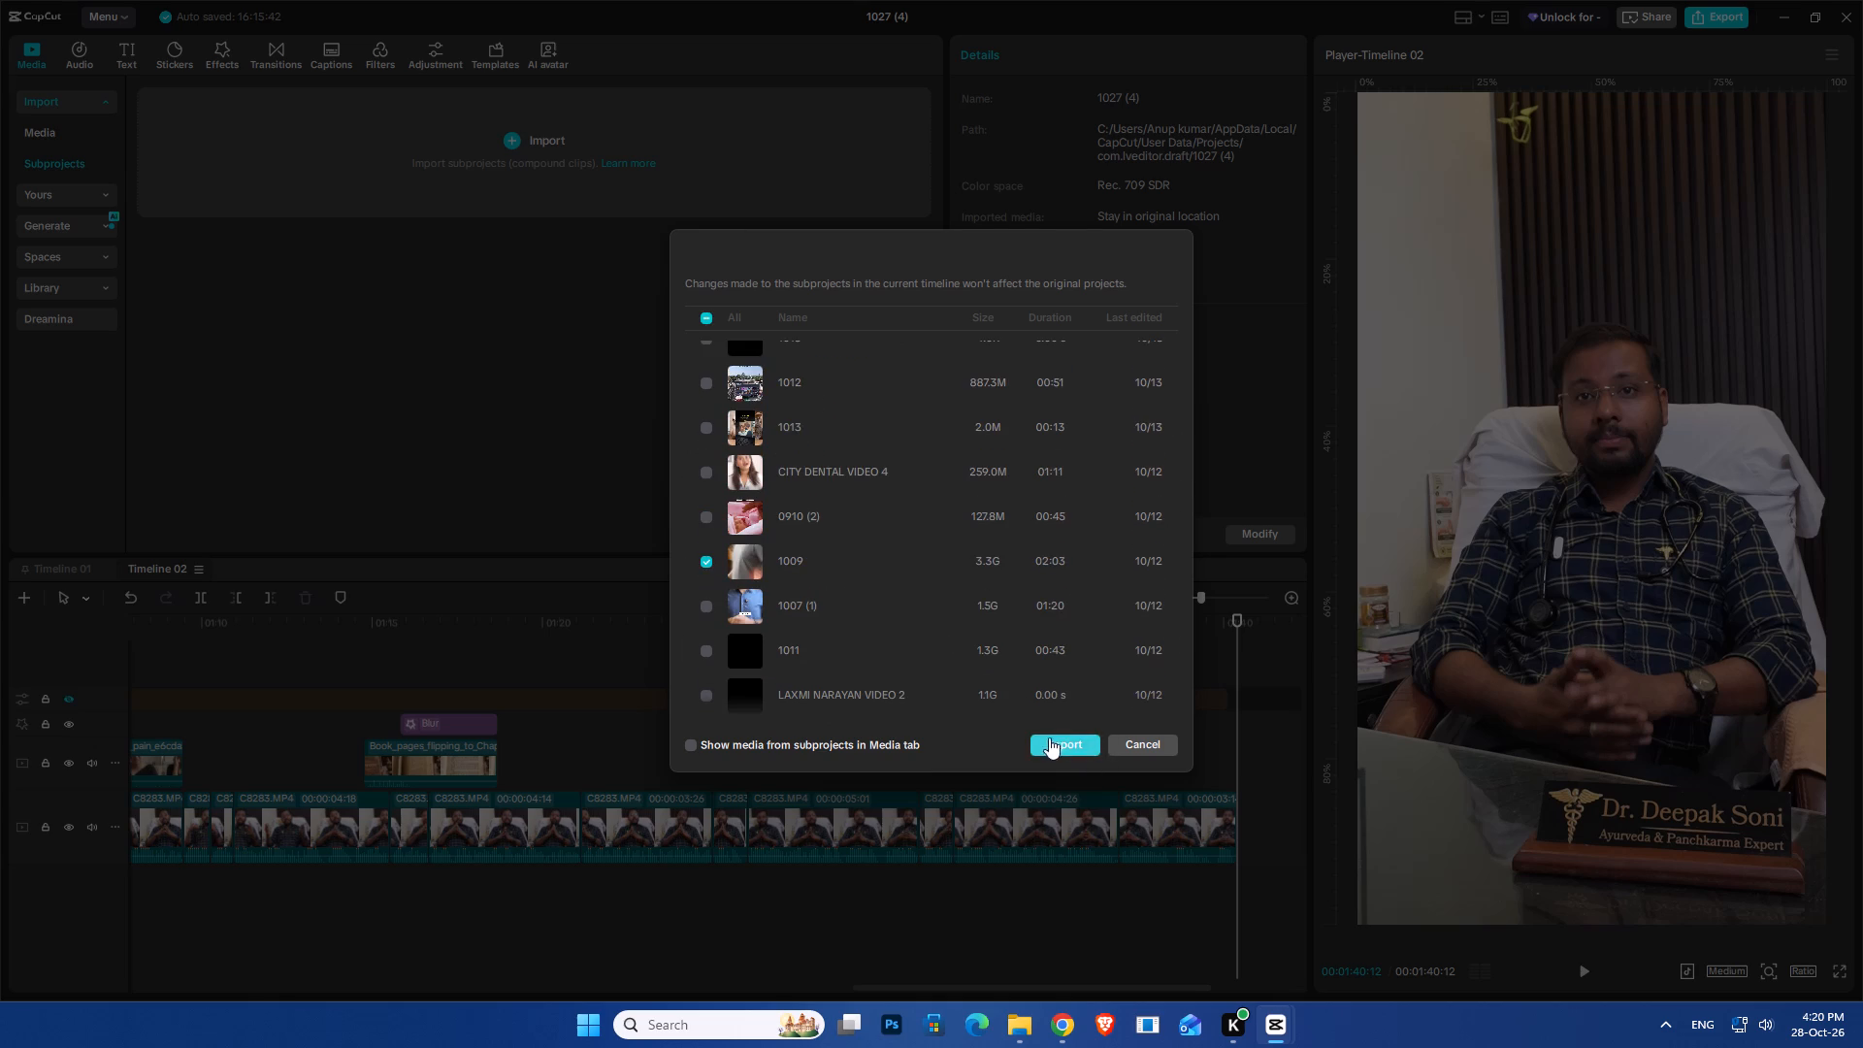
pyautogui.click(1081, 743)
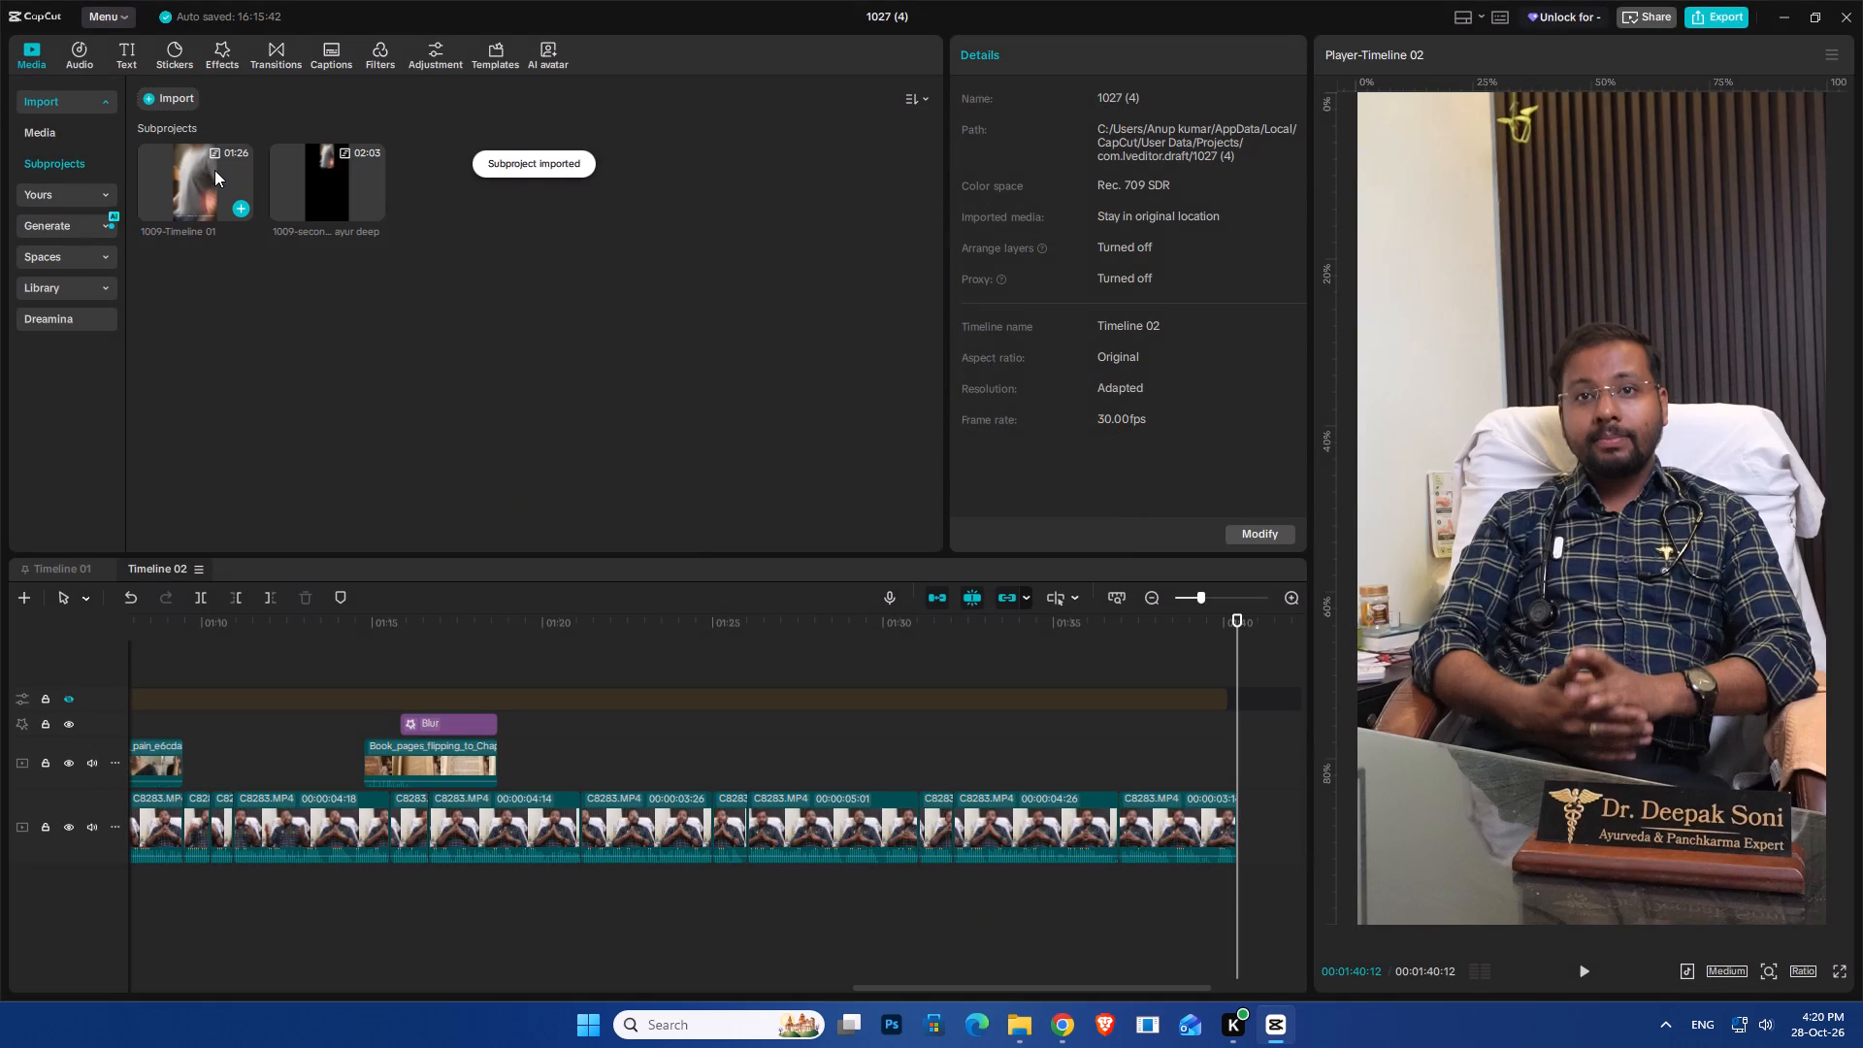
# Create a new timeline and place the imported 1009-Timeline 01 subproject on it.
pyautogui.doubleClick(214, 170)
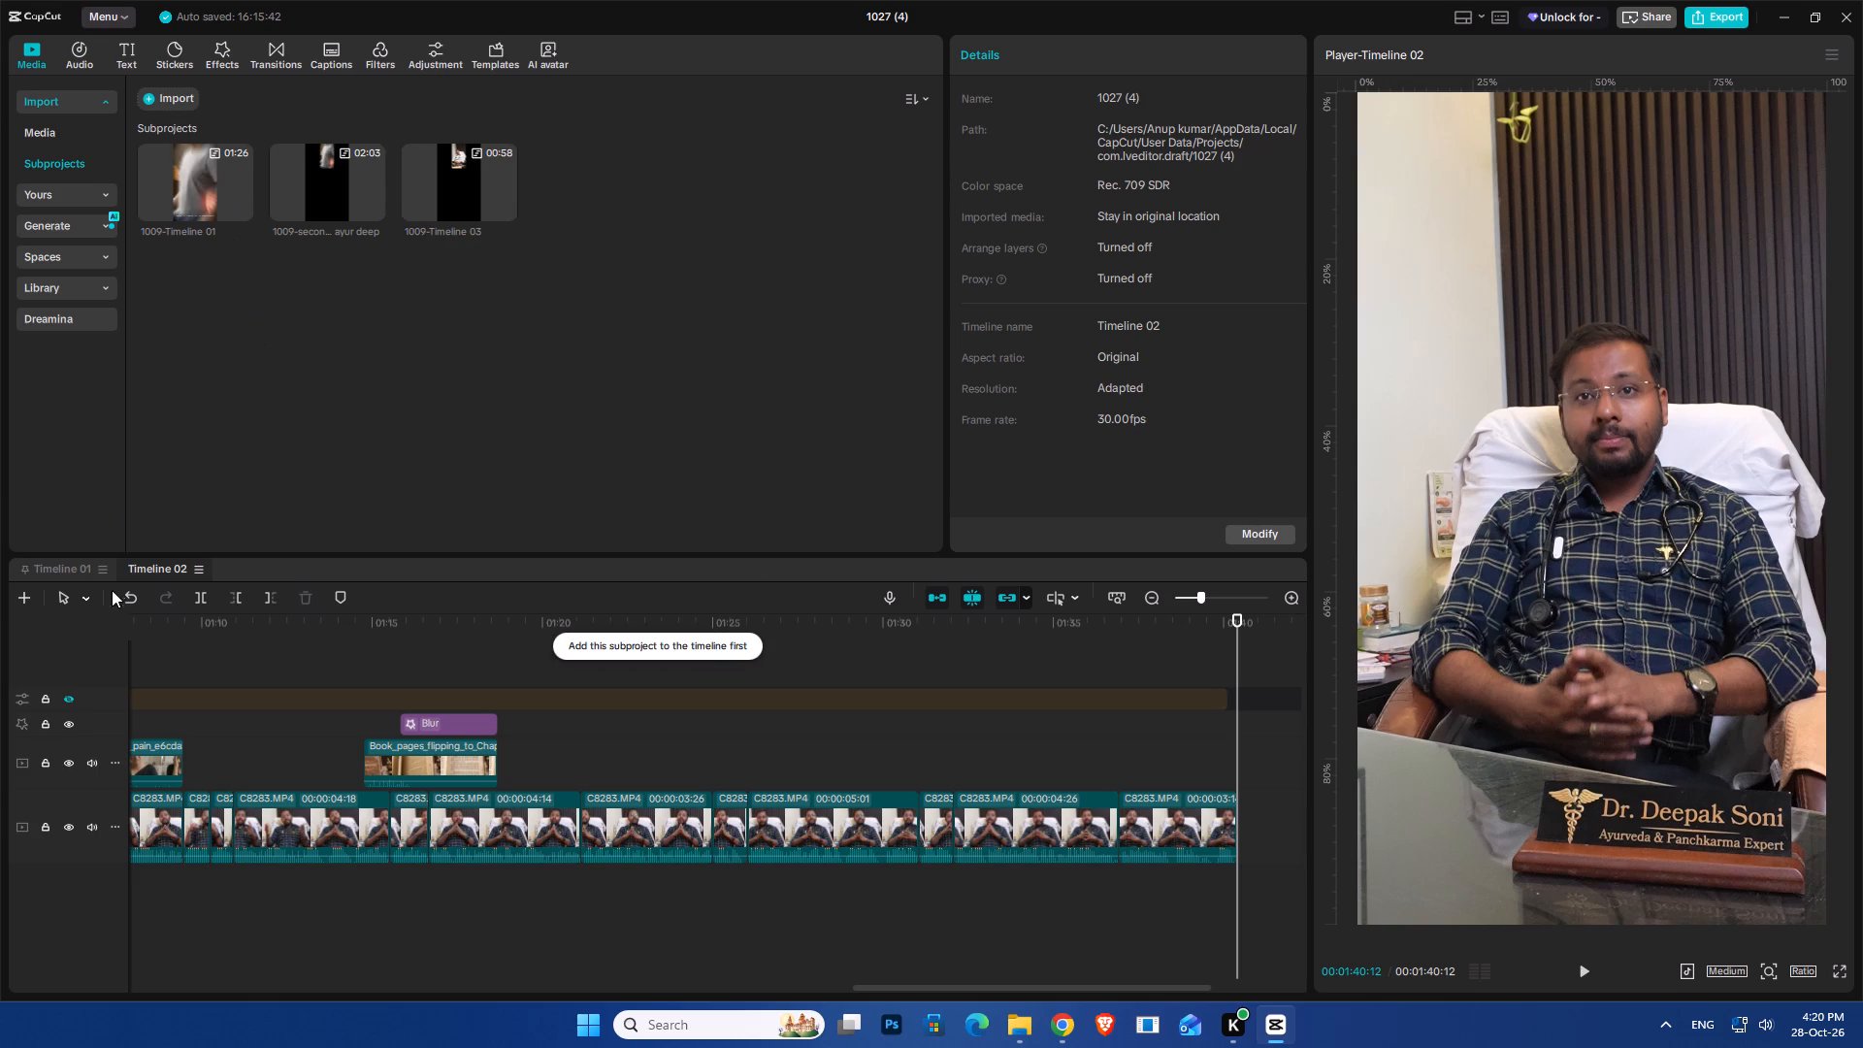
pyautogui.click(20, 600)
pyautogui.moveTo(197, 175); pyautogui.dragTo(200, 740)
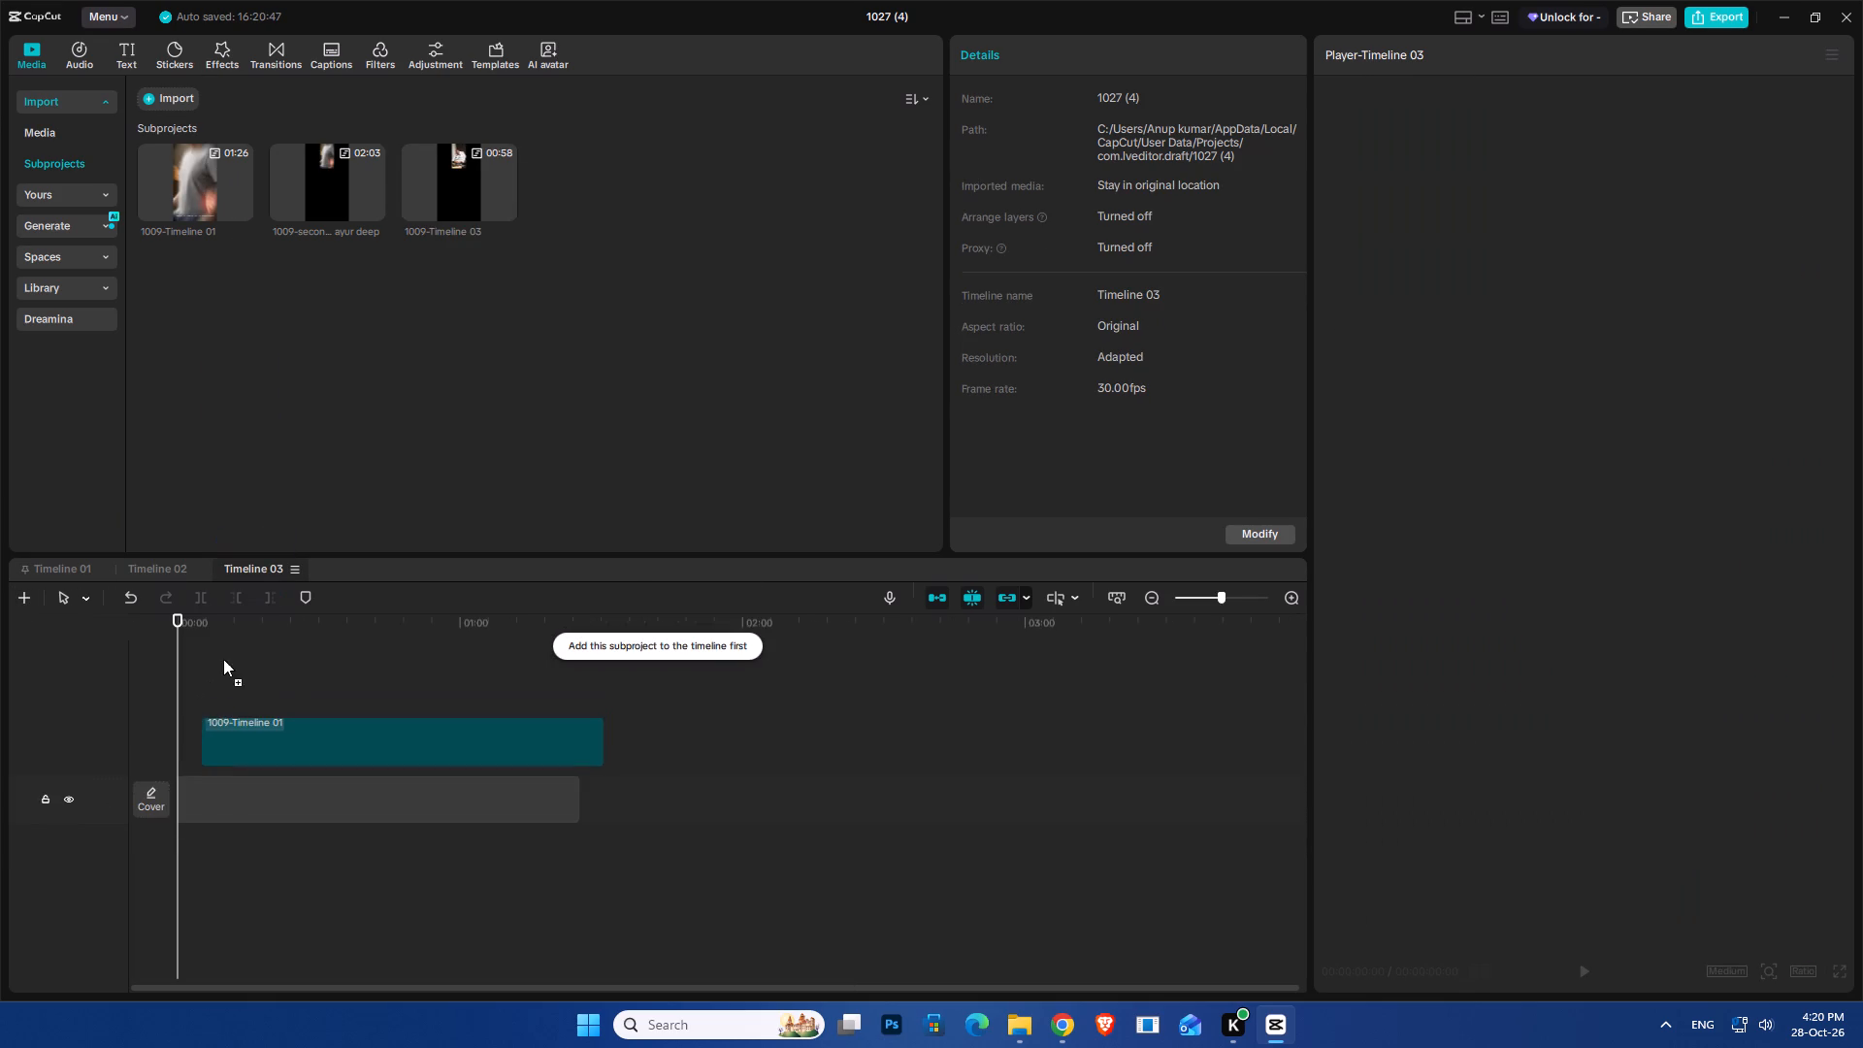
# Skim through the 1009-Timeline 01 clip on the timeline, checking its b-roll and closing section up to the end.
pyautogui.click(234, 644)
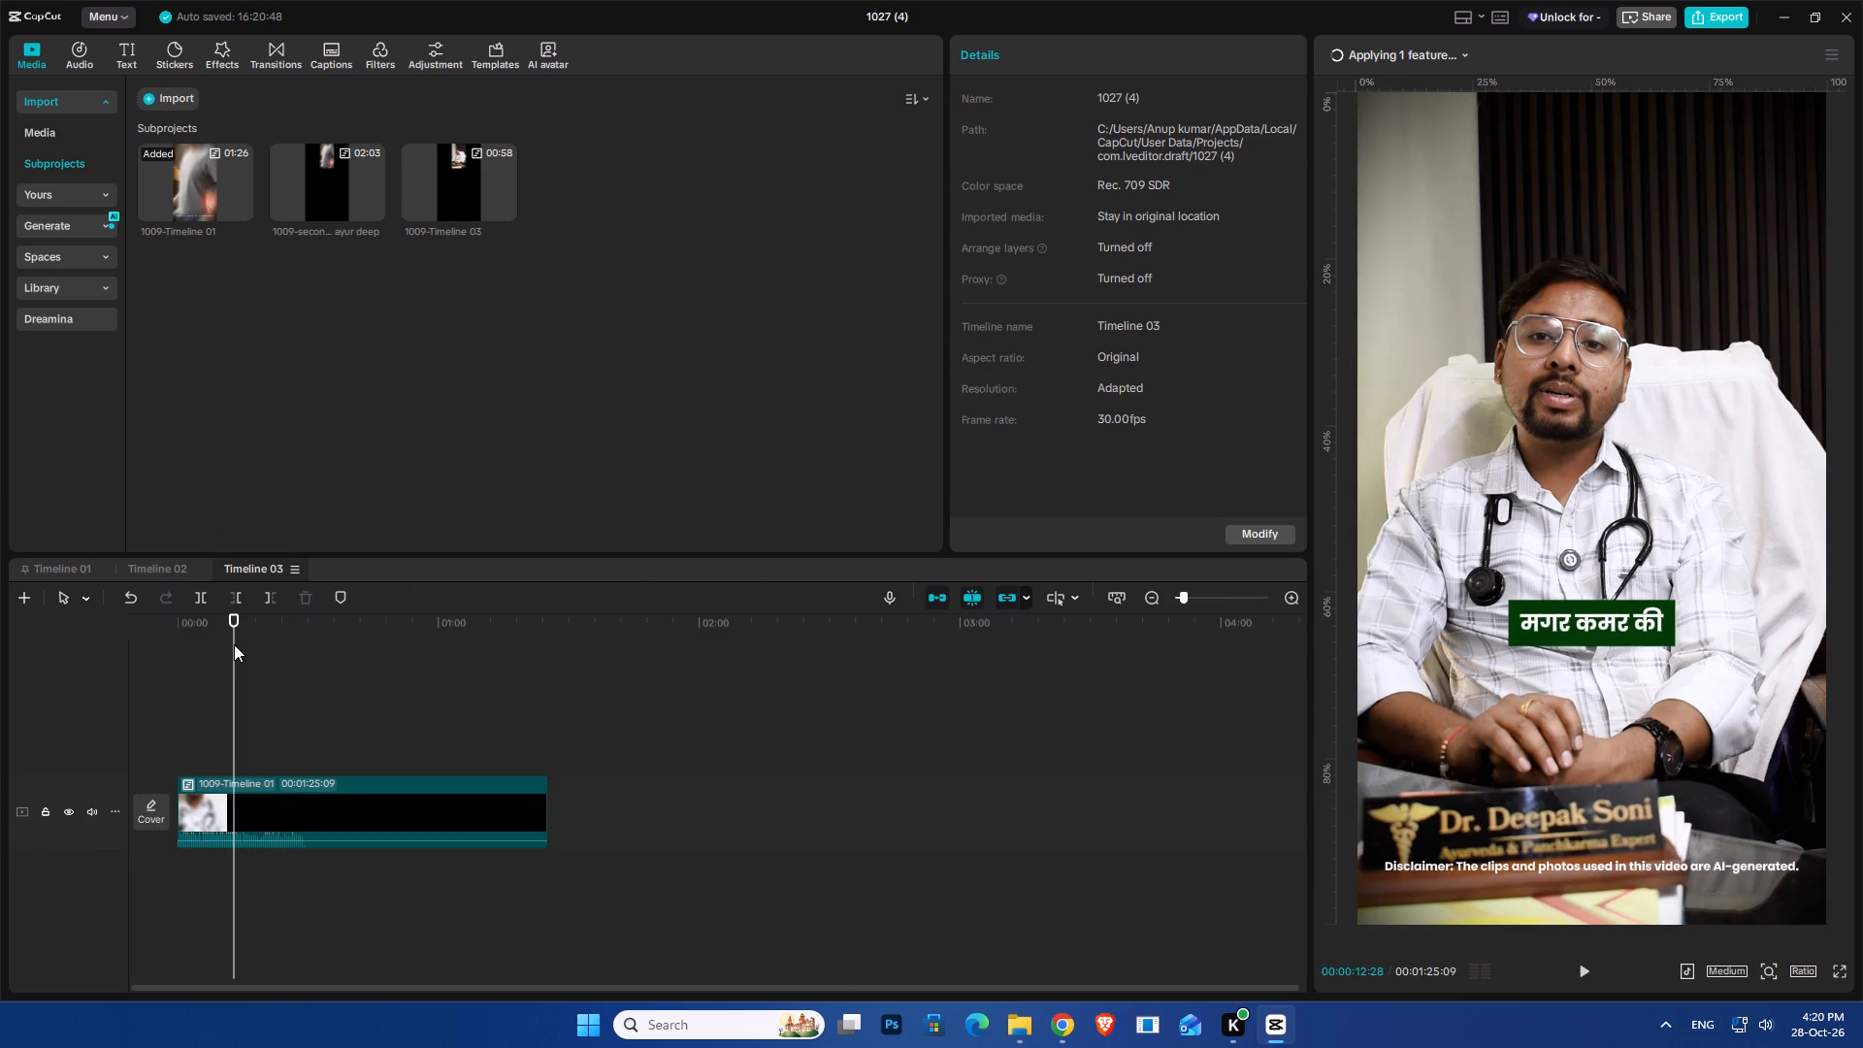
pyautogui.moveTo(236, 668); pyautogui.dragTo(504, 687)
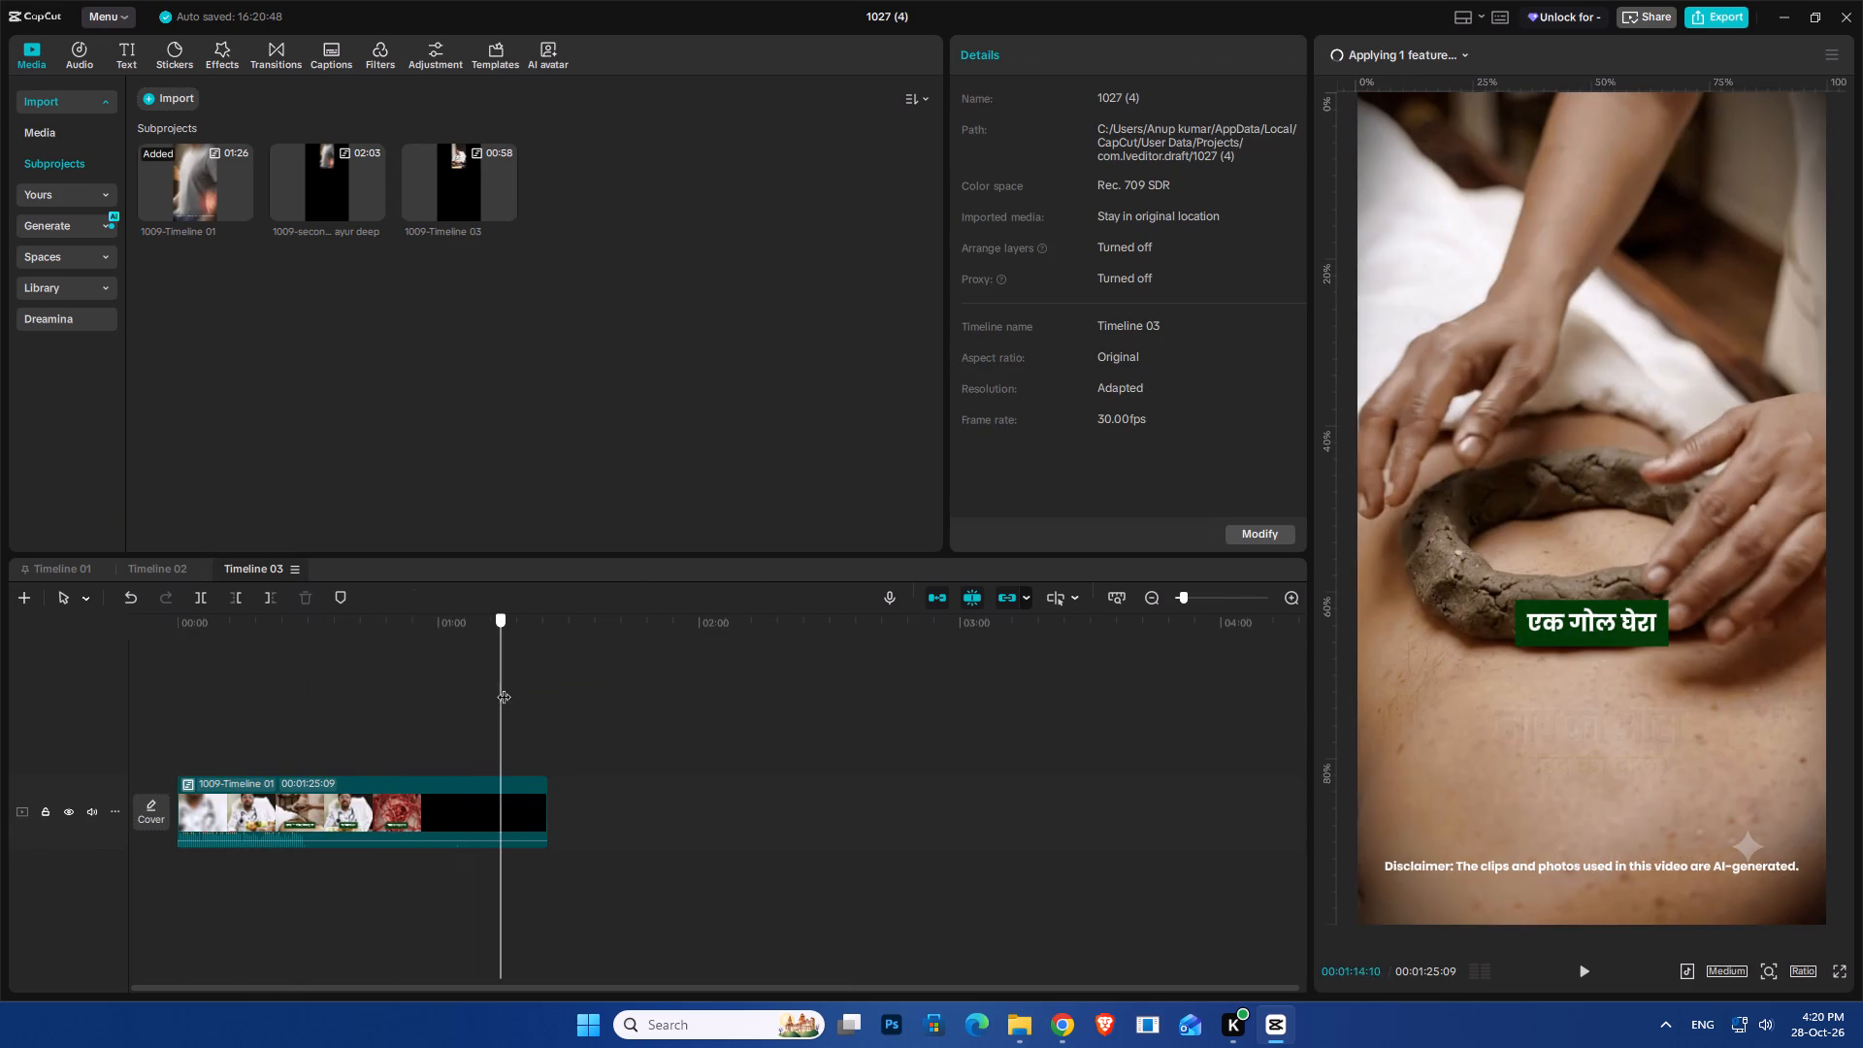
pyautogui.moveTo(504, 687); pyautogui.dragTo(516, 686)
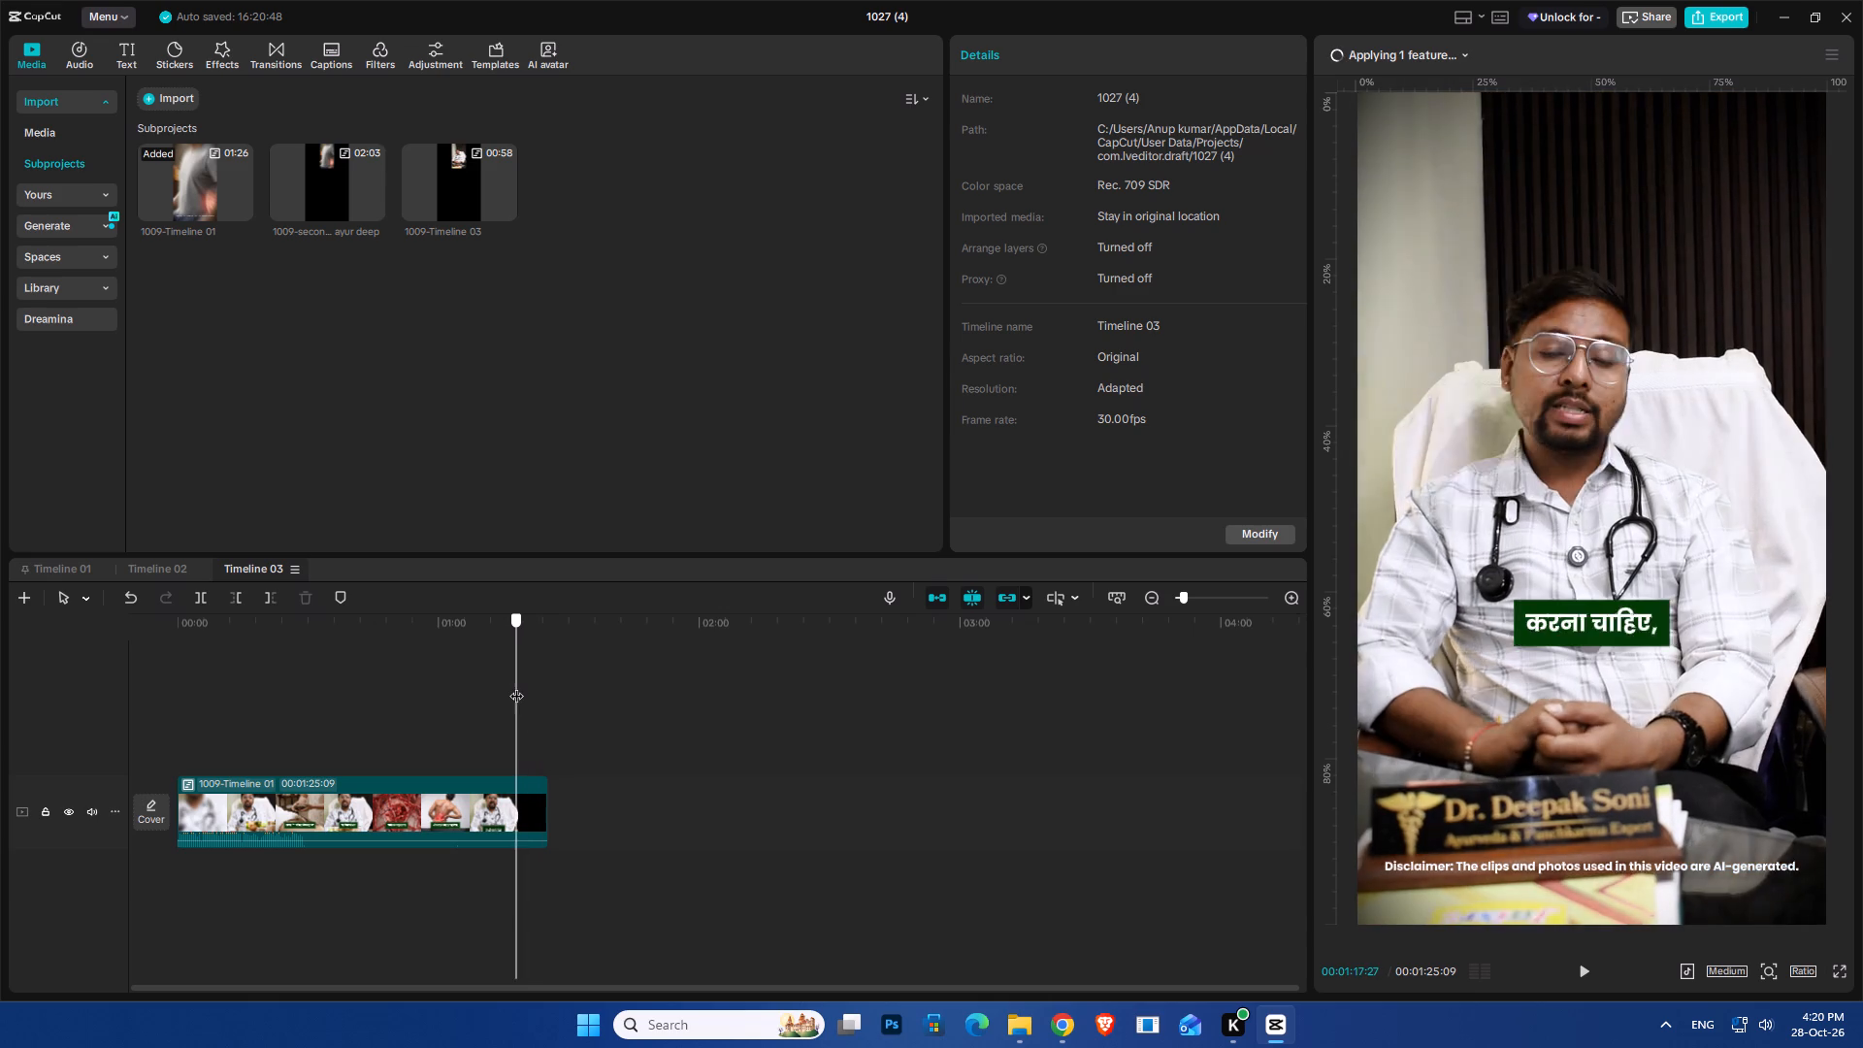
pyautogui.moveTo(516, 686); pyautogui.dragTo(534, 678)
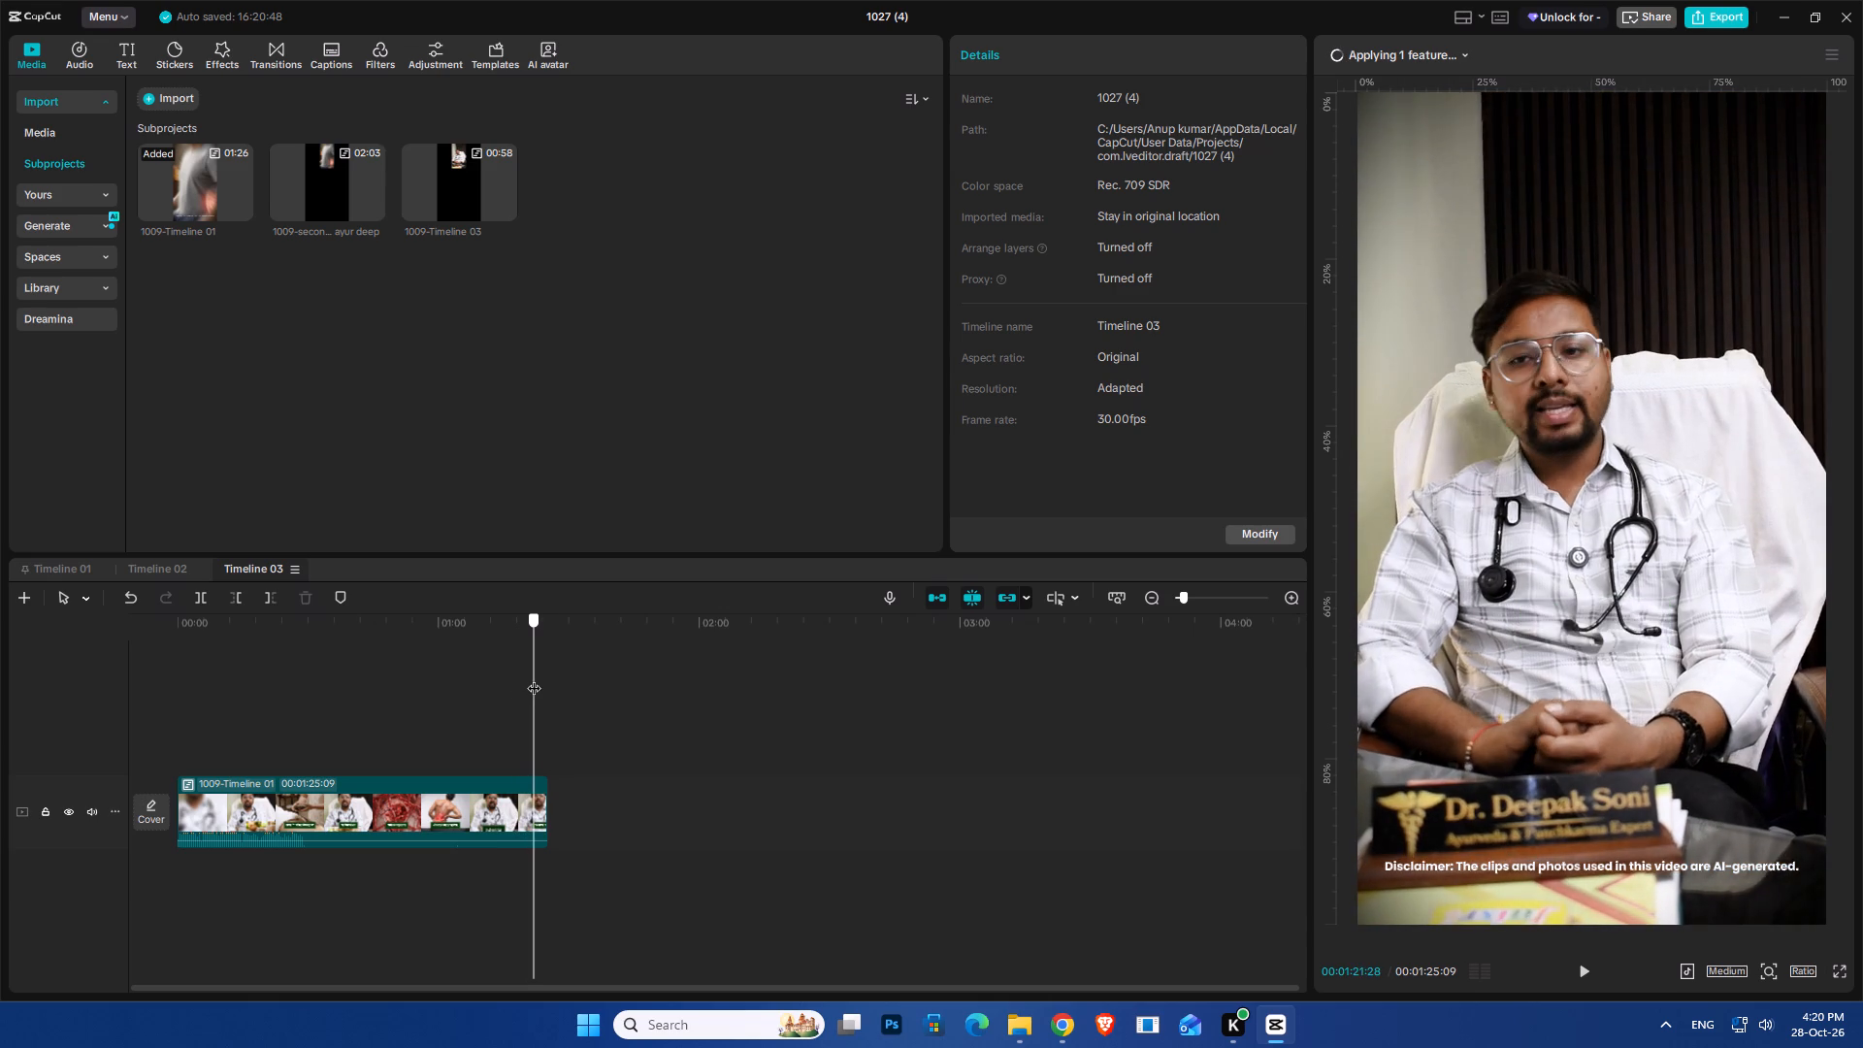
pyautogui.moveTo(534, 678); pyautogui.dragTo(510, 687)
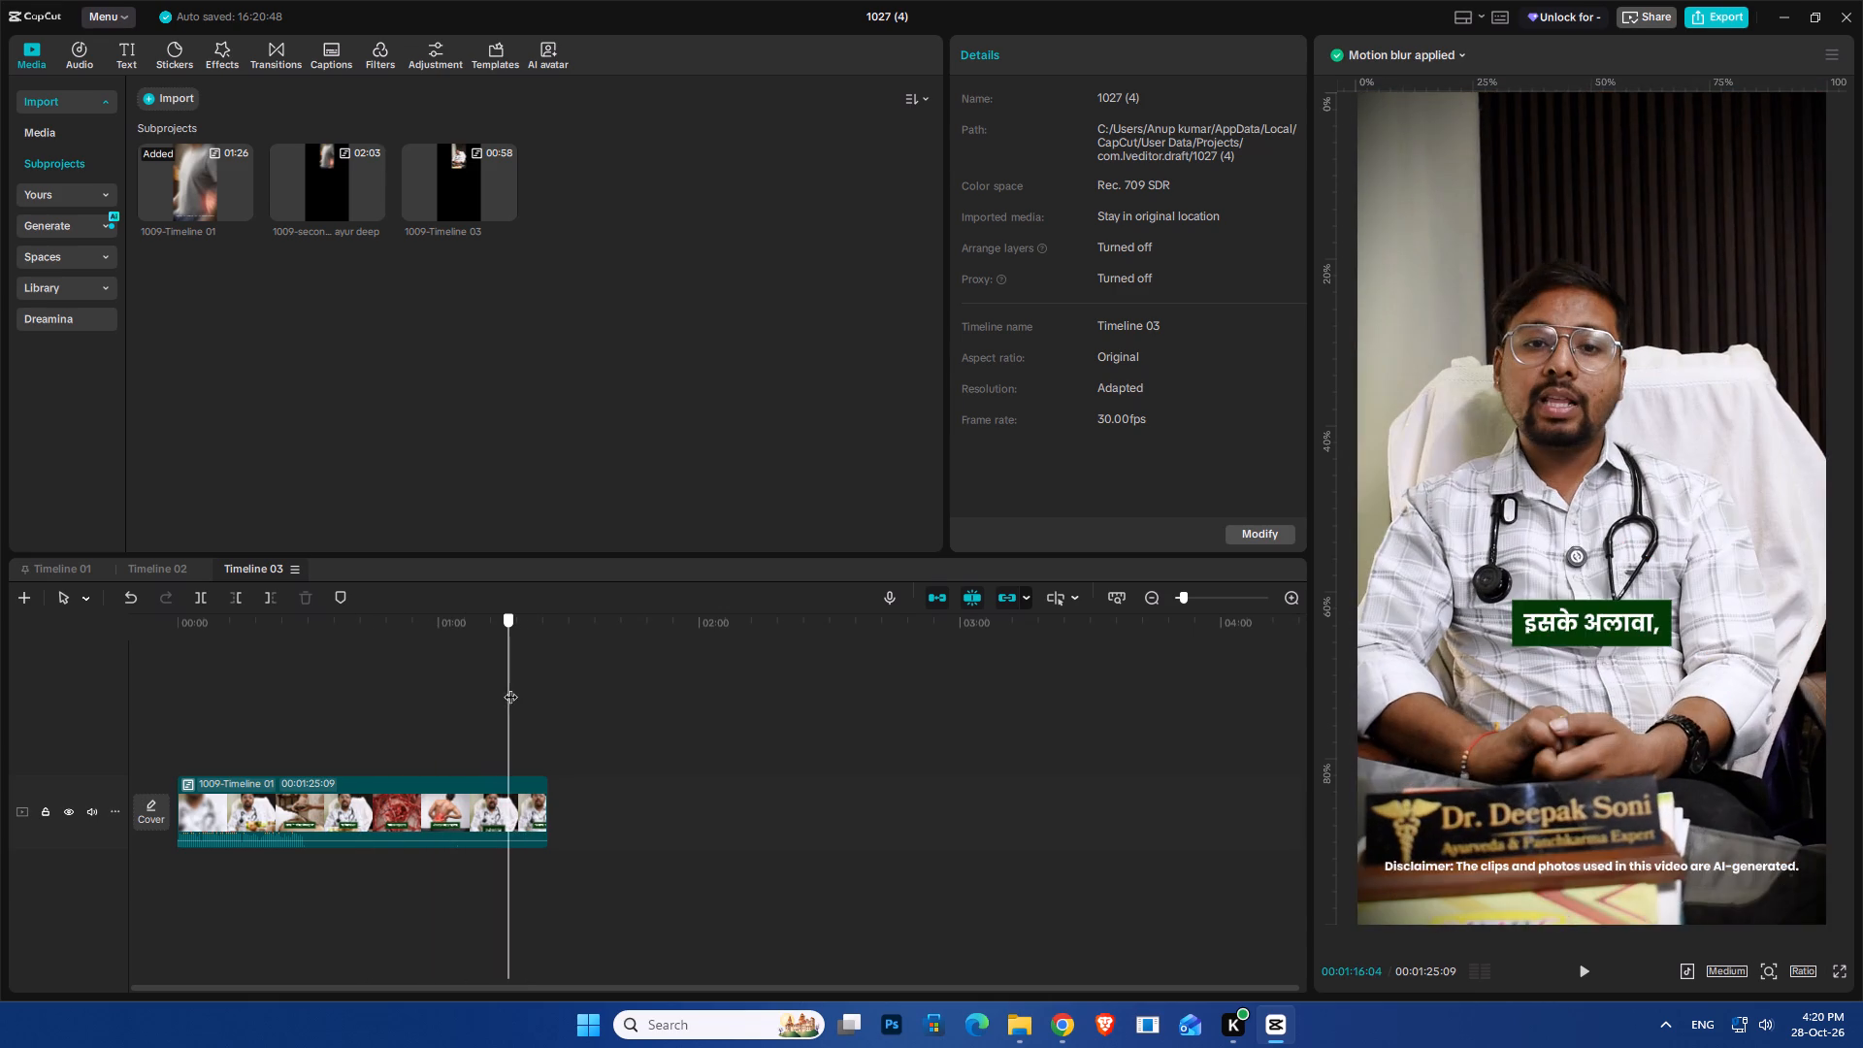
pyautogui.moveTo(510, 687); pyautogui.dragTo(545, 670)
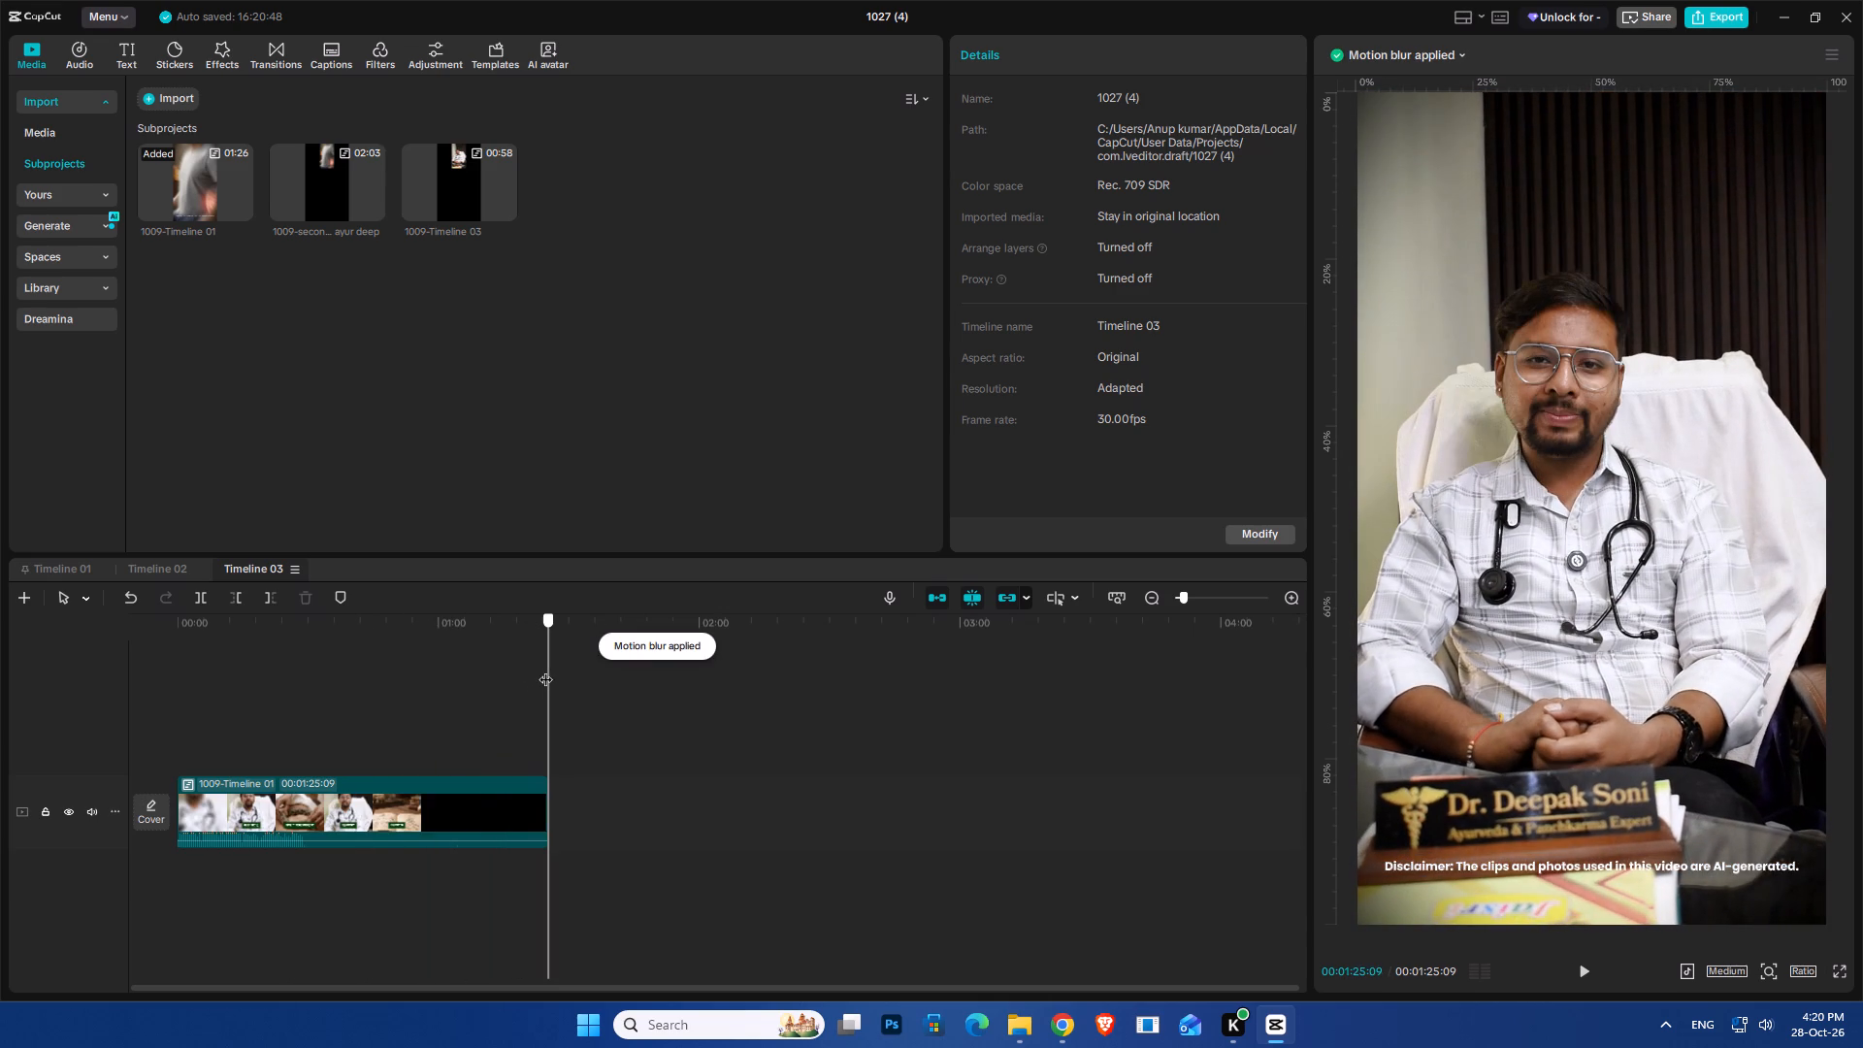
pyautogui.moveTo(545, 670); pyautogui.dragTo(560, 666)
# Open the 1009-Timeline 01 subproject and the Compound clip15 nested inside it.
pyautogui.doubleClick(480, 801)
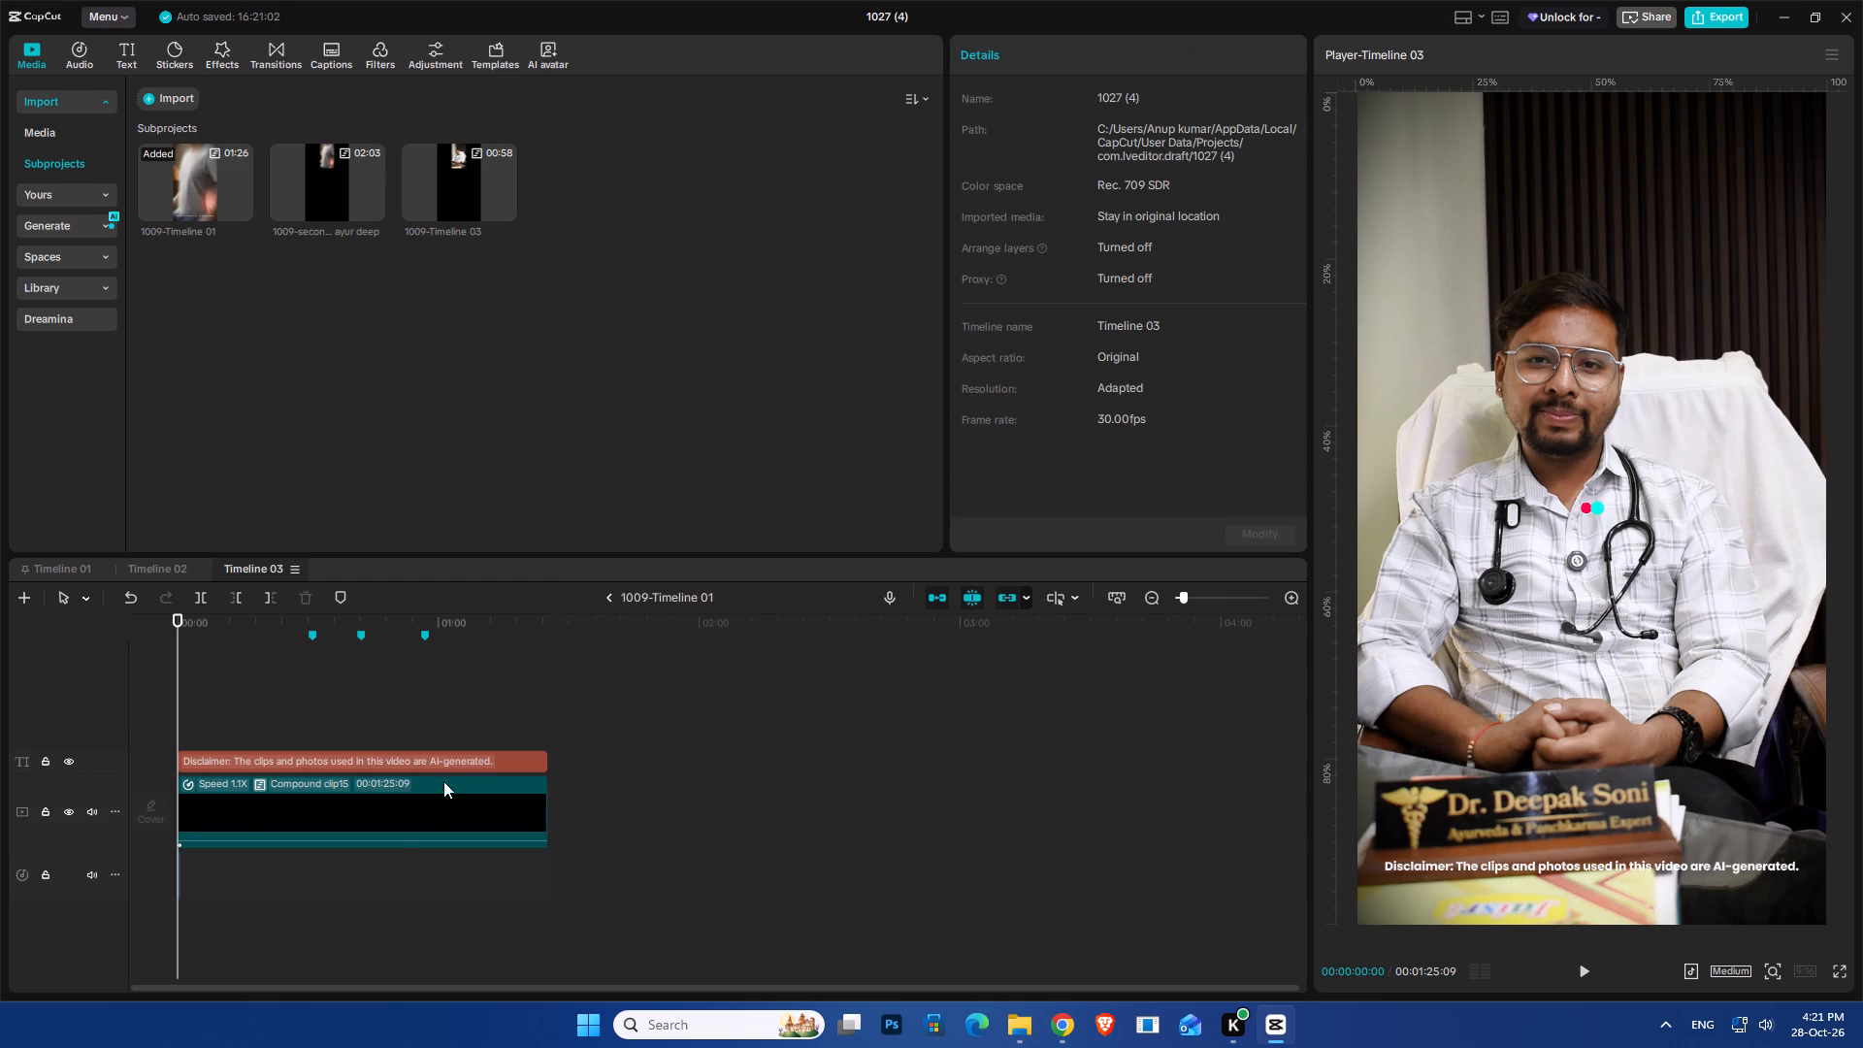
pyautogui.doubleClick(421, 812)
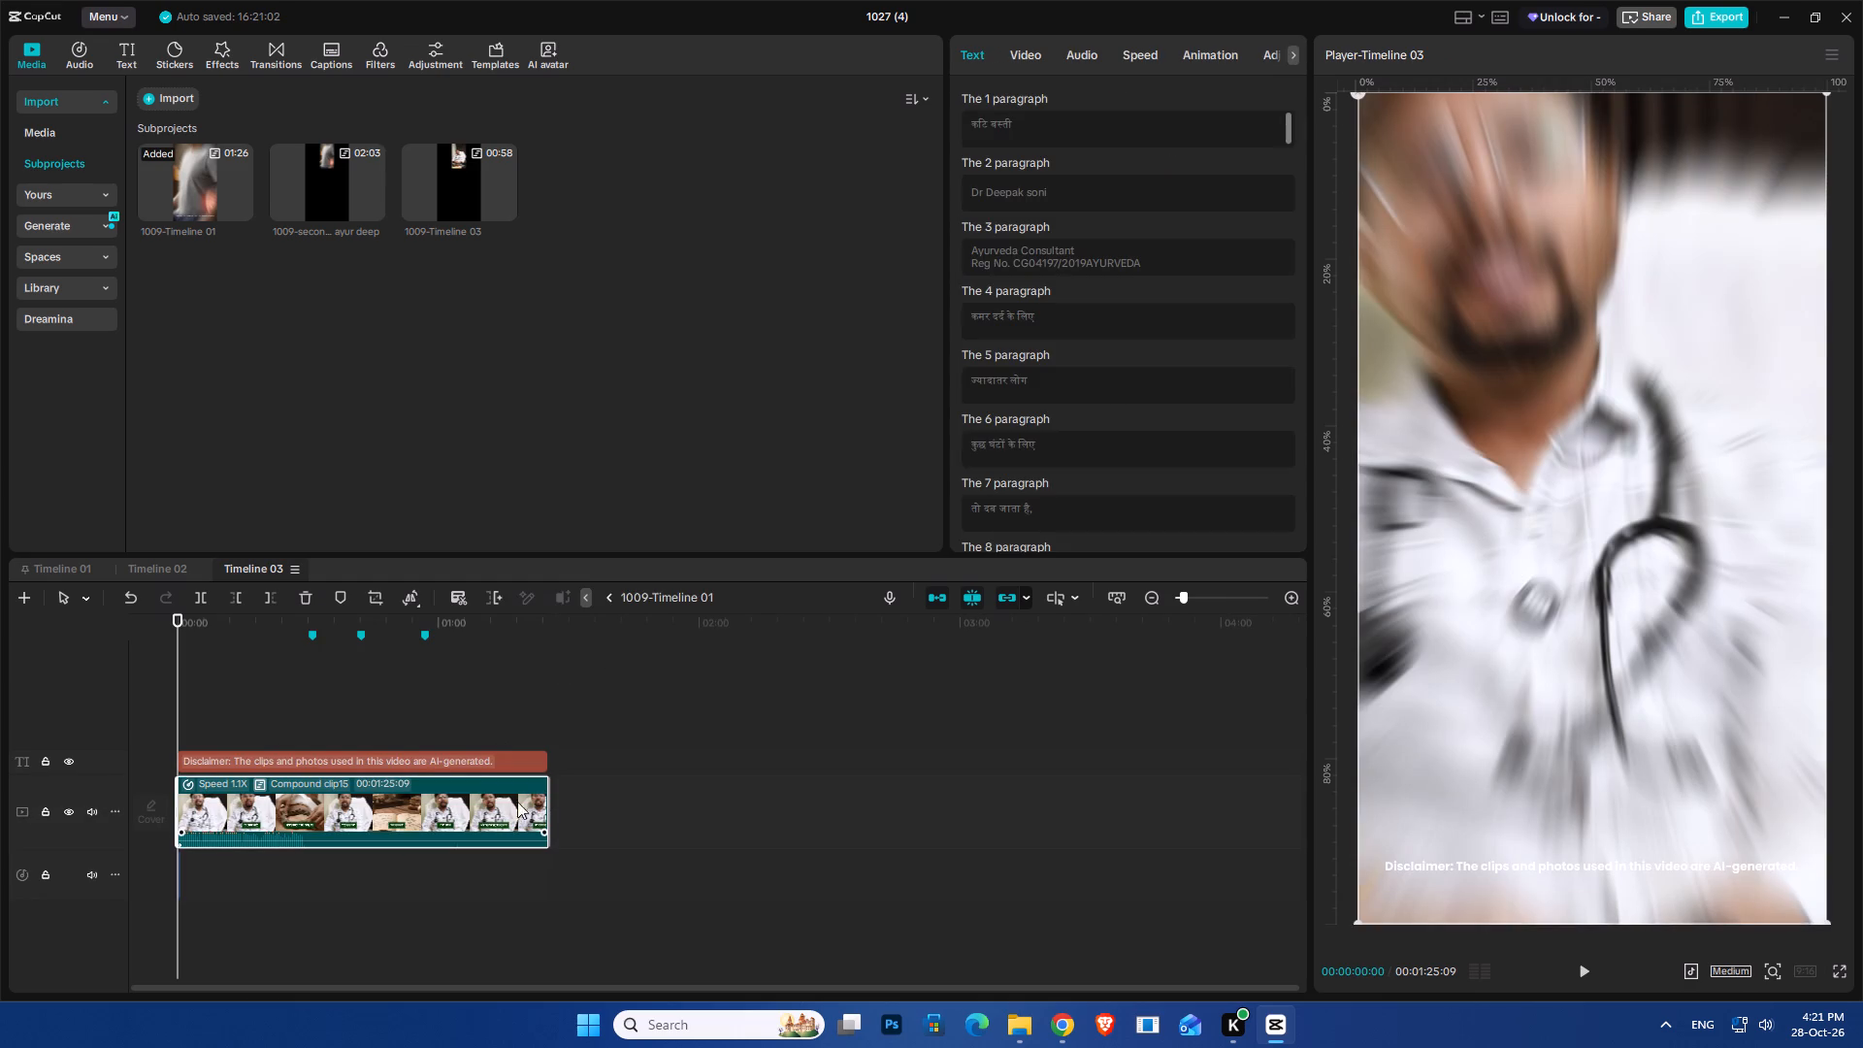
pyautogui.doubleClick(507, 804)
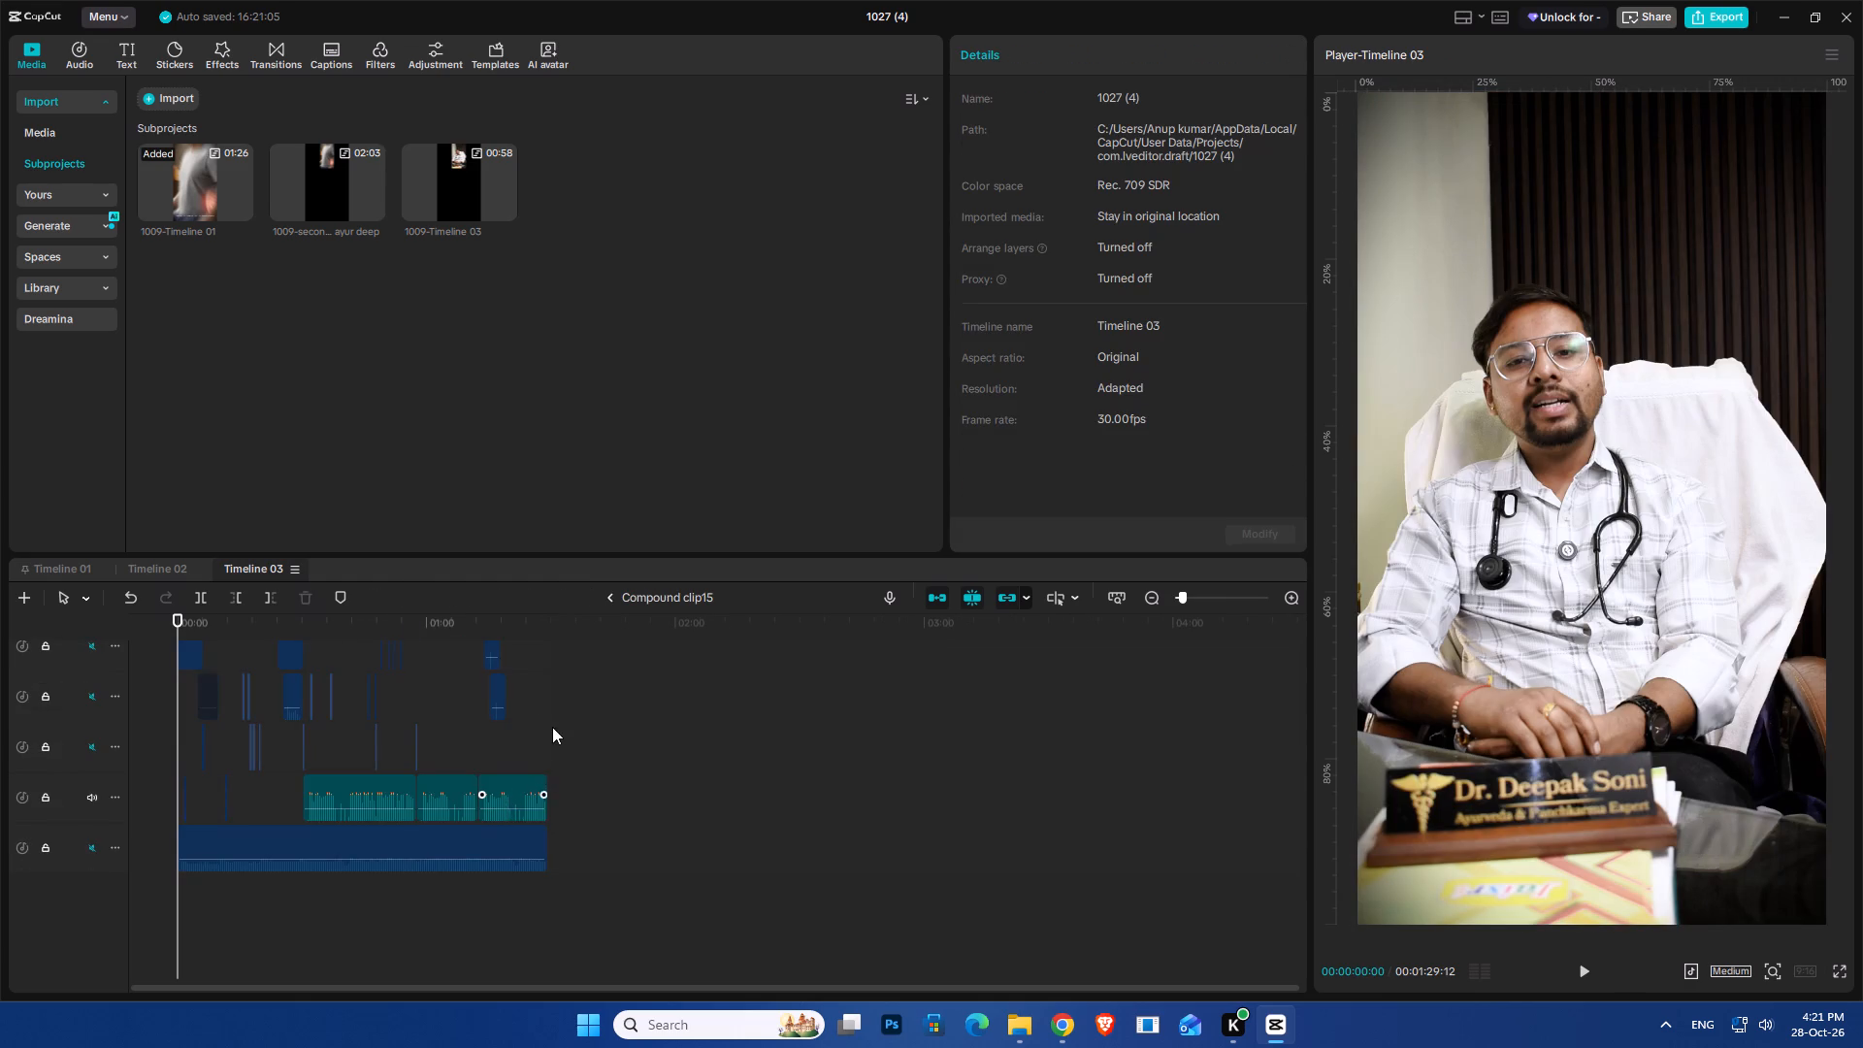
# Examine the video tracks of the compound clip and play its closing section after the last b-roll clips.
pyautogui.scroll(20, 528, 658)
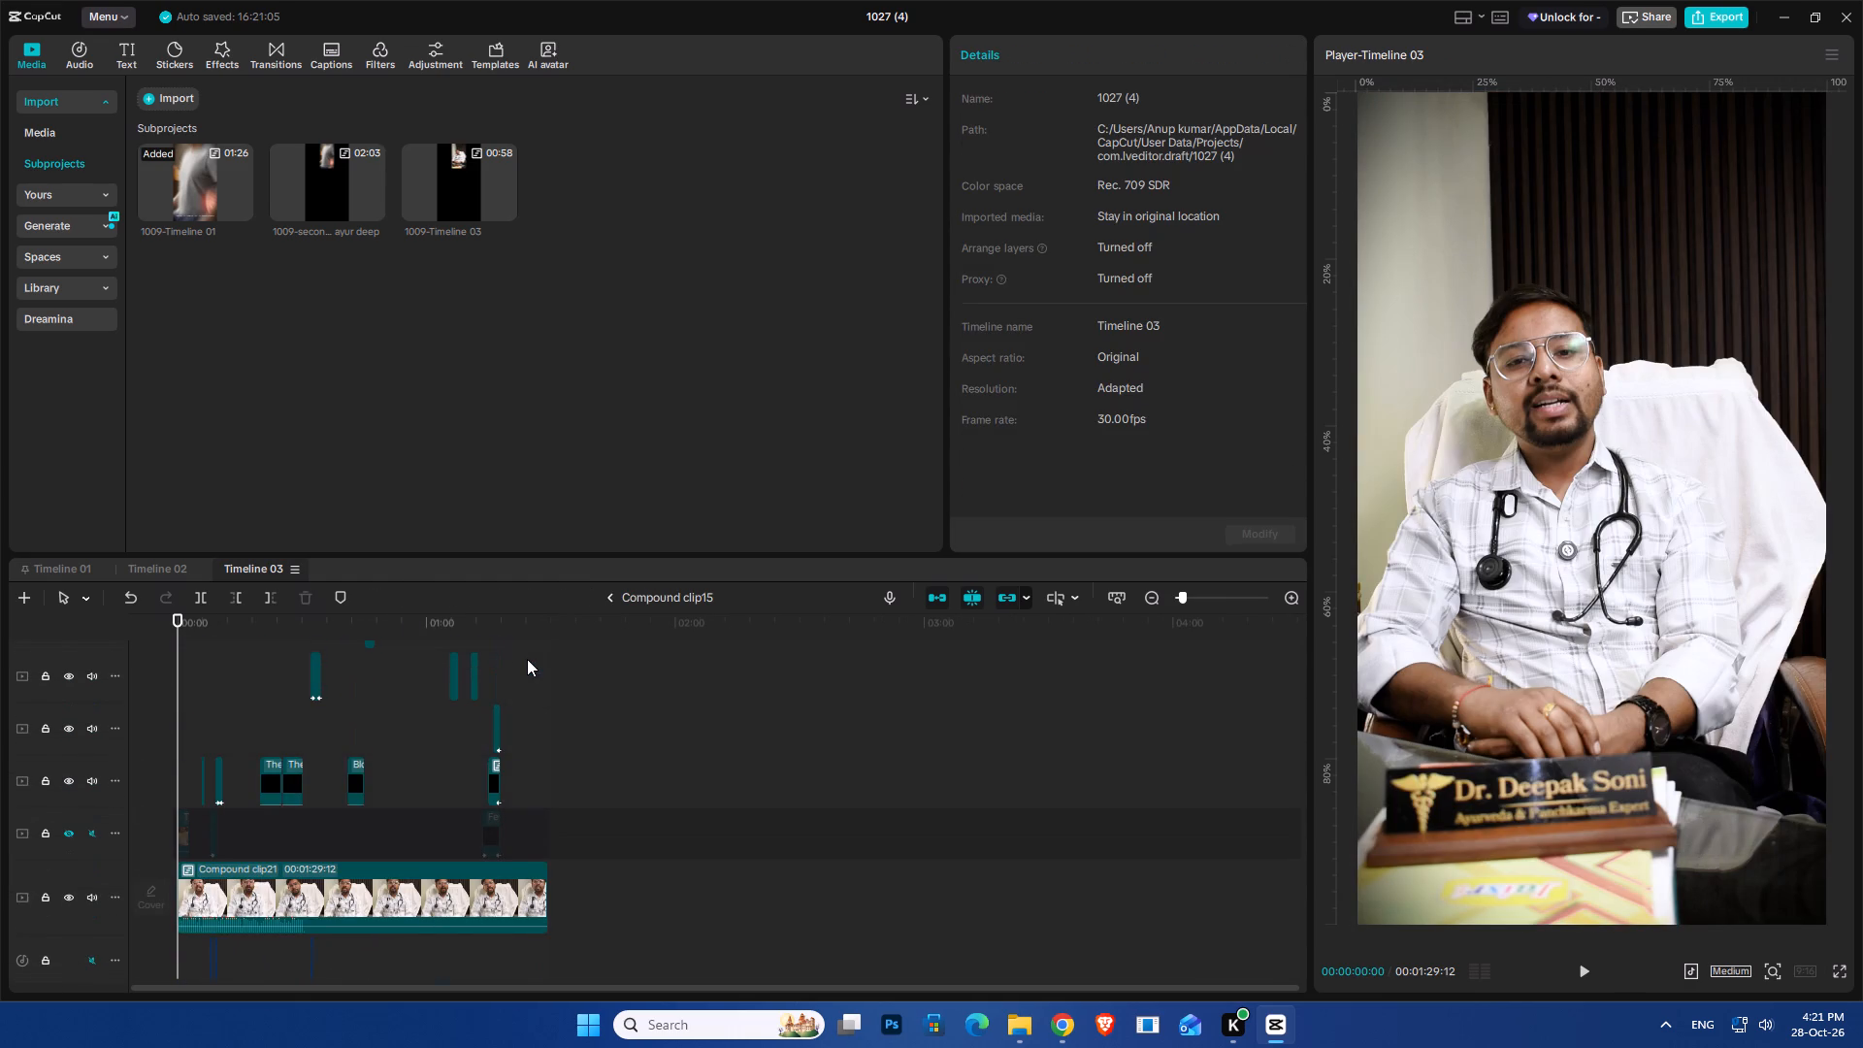
pyautogui.click(502, 631)
pyautogui.scroll(13, 539, 715)
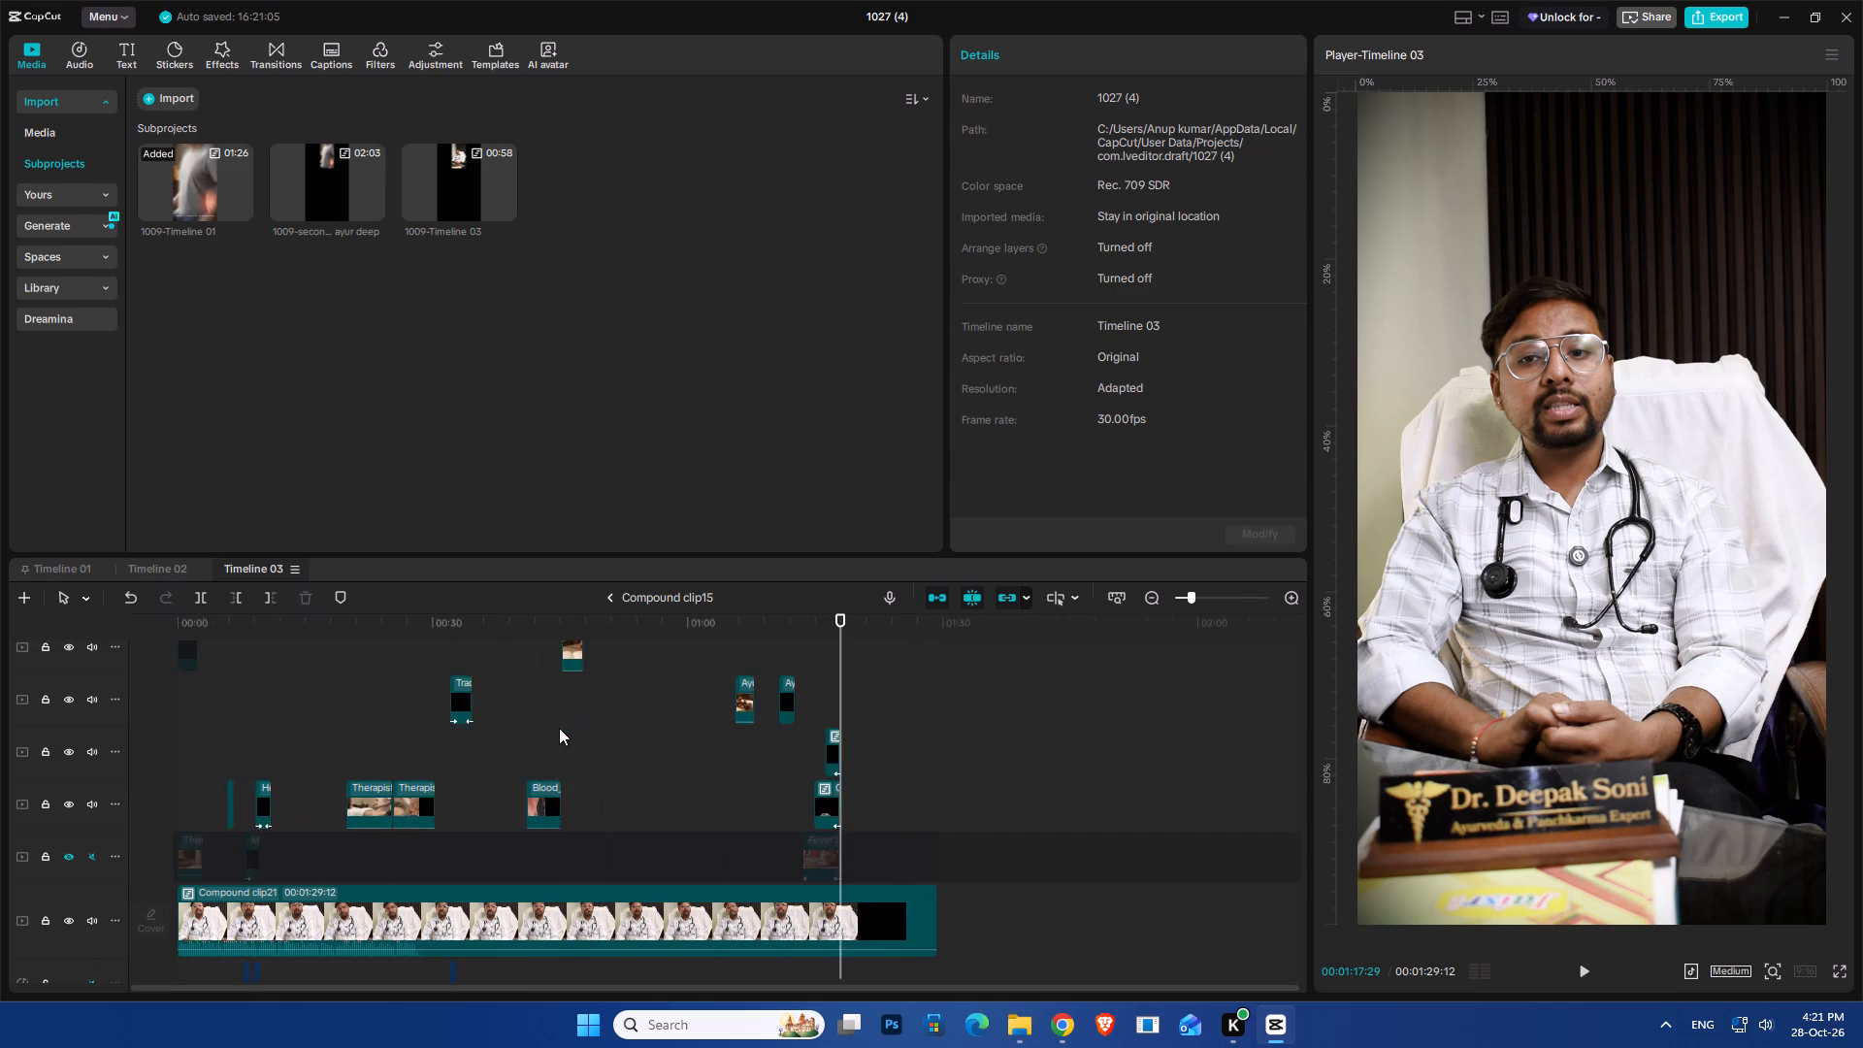
pyautogui.keyDown('ctrl'); pyautogui.scroll(5, 736, 769); pyautogui.keyUp('ctrl')
pyautogui.click(854, 676)
pyautogui.press('space')
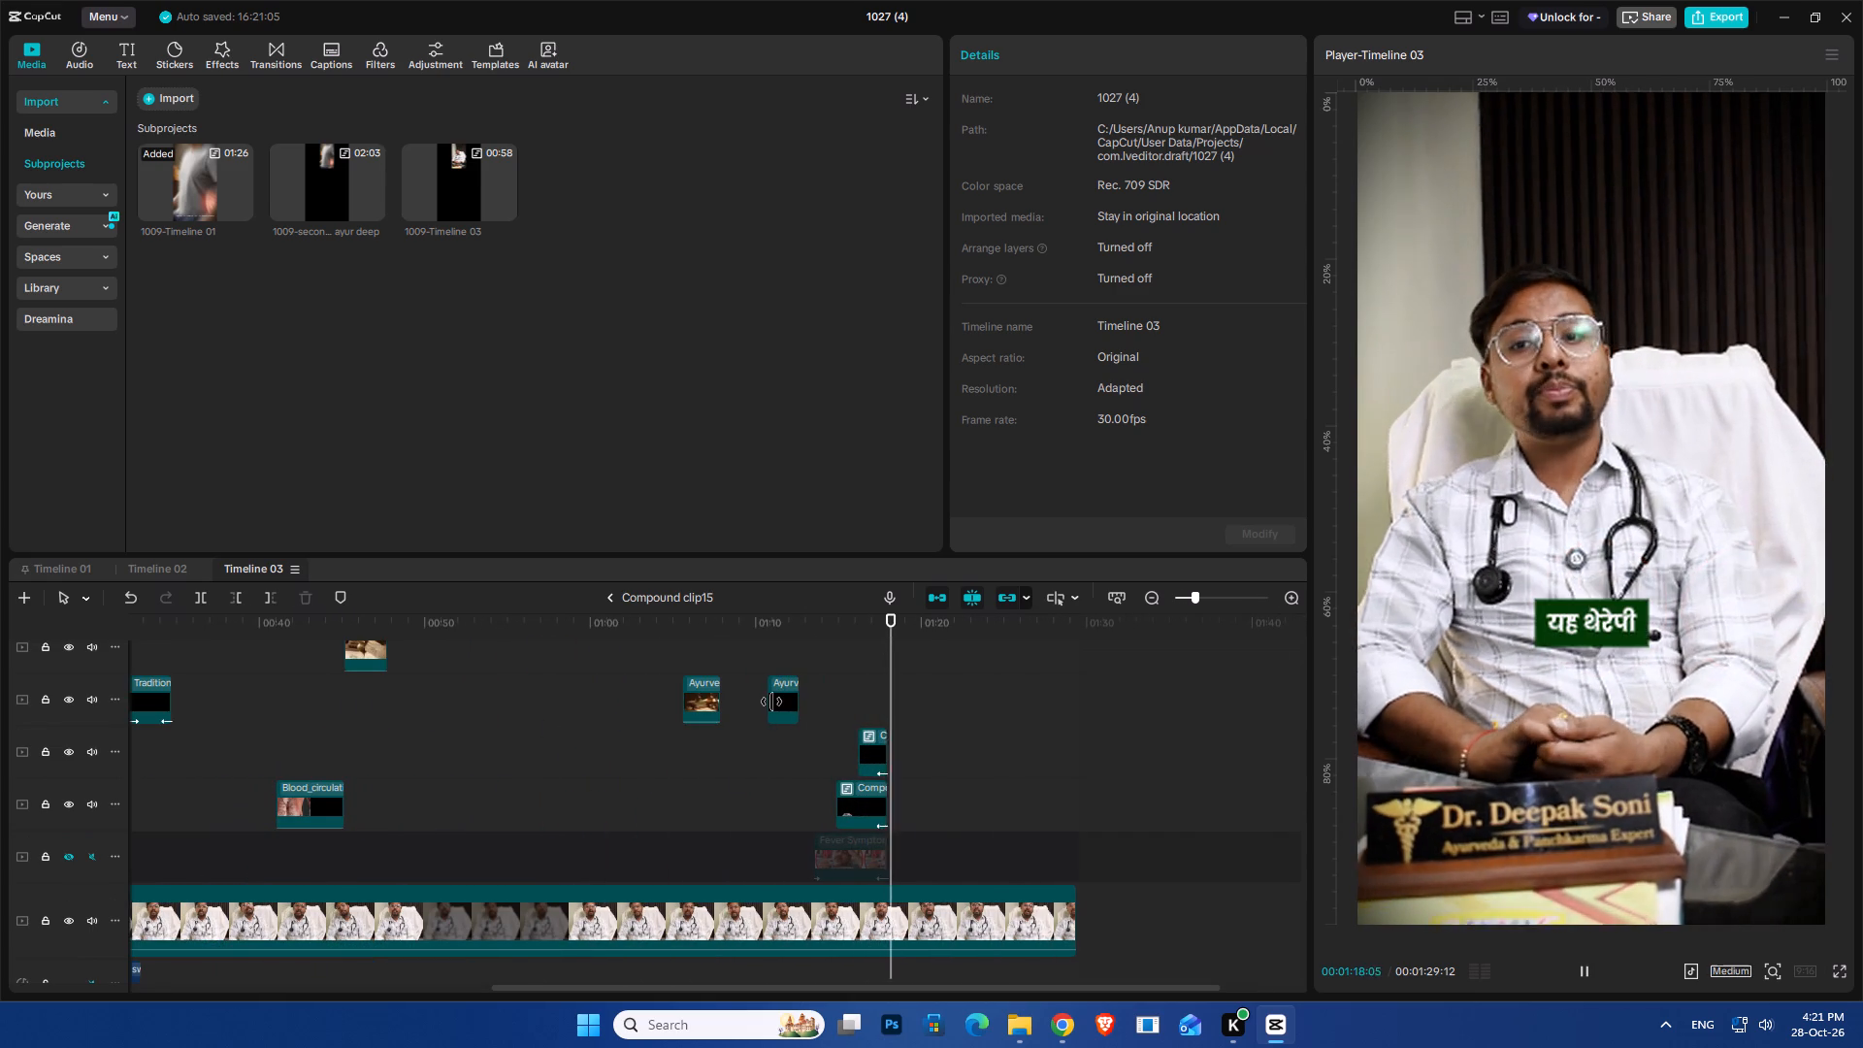
# Unhide the hidden b-roll track directly above the main doctor clip.
pyautogui.click(66, 854)
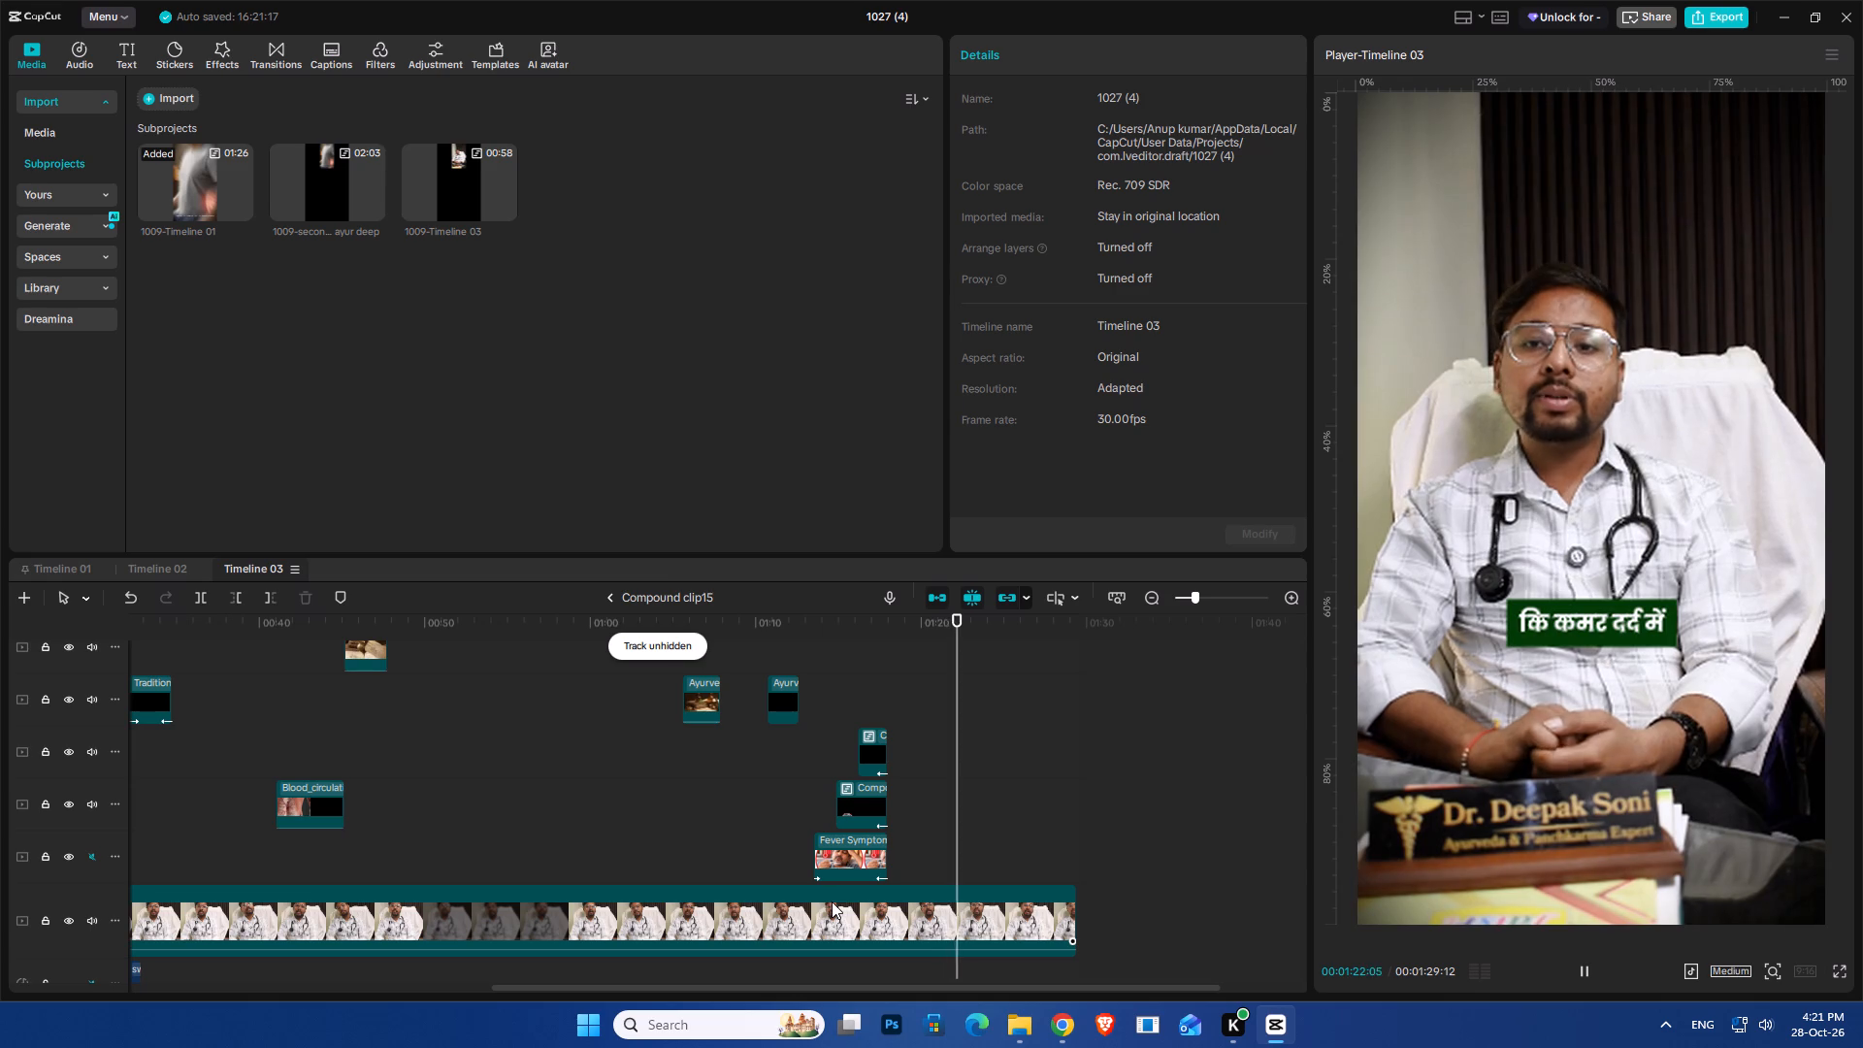
# Play the last seconds of the compound clip through to its end.
pyautogui.click(1044, 642)
pyautogui.press('space')
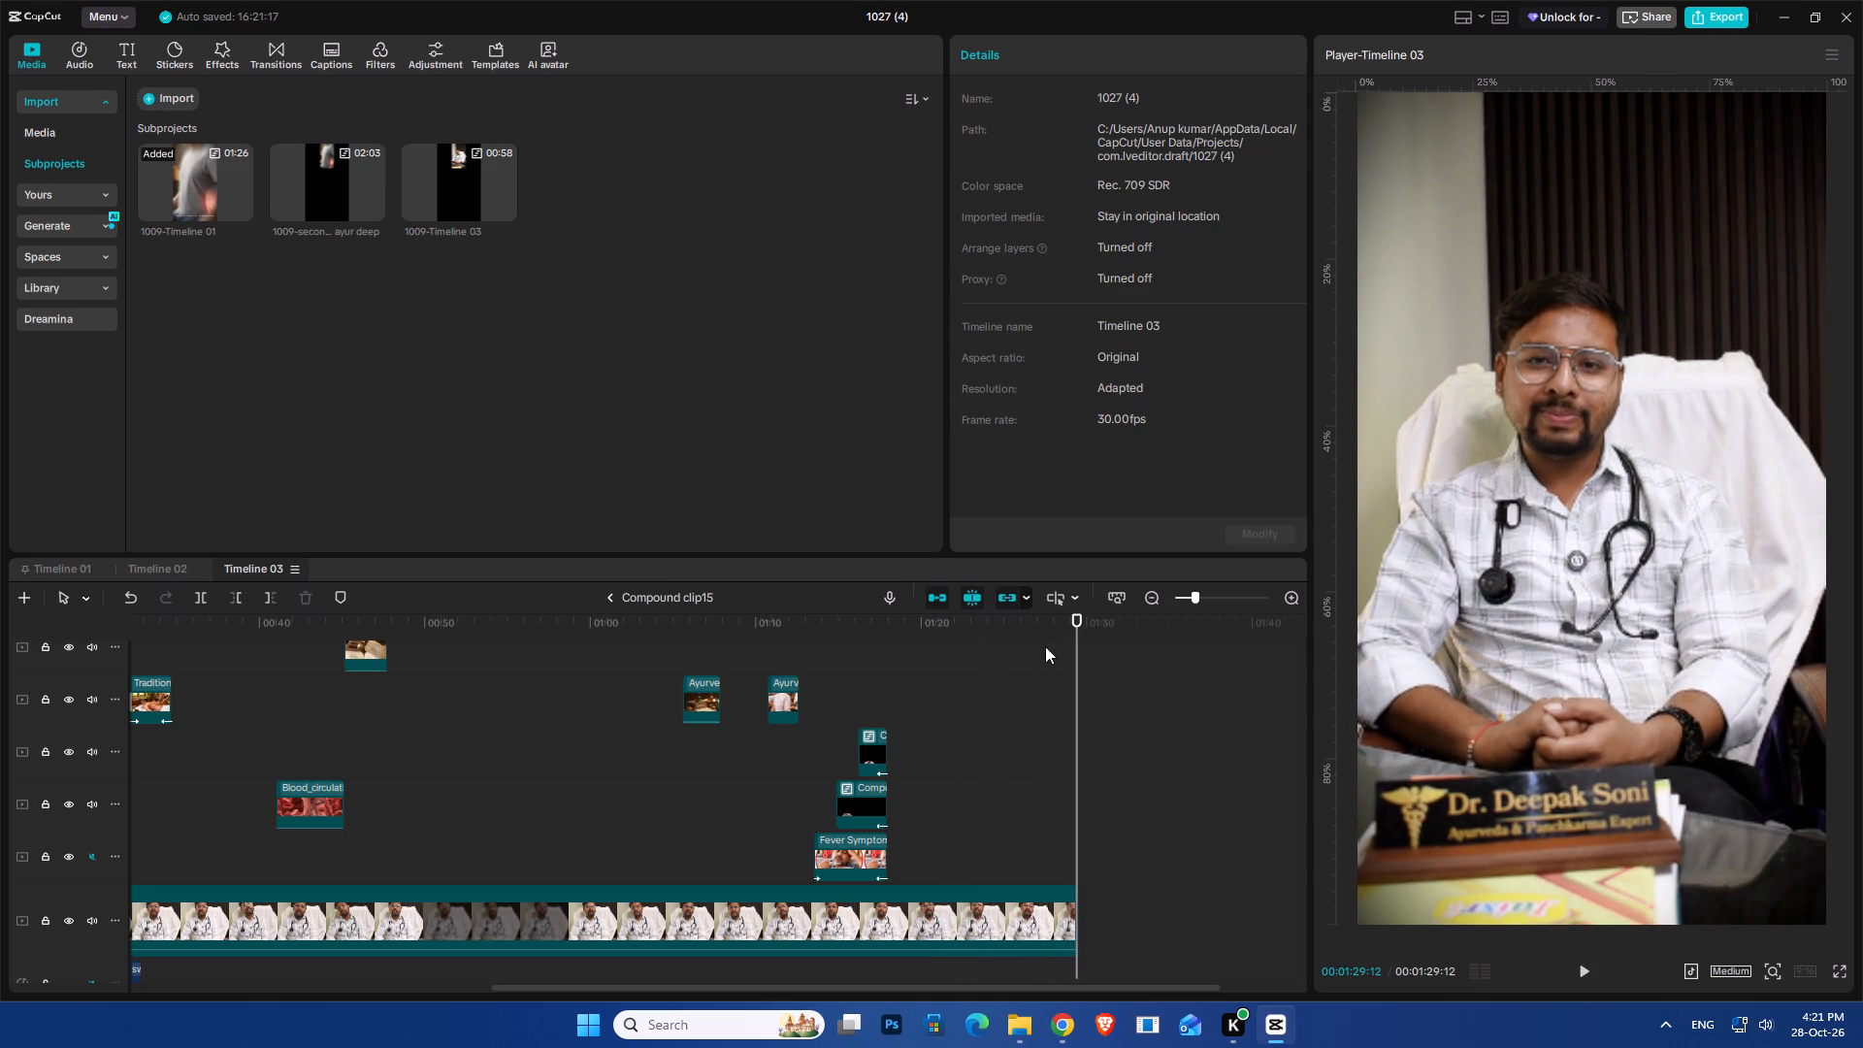
pyautogui.click(1045, 646)
pyautogui.press('space')
# Preview the 1009-Timeline 01 subproject from the media library.
pyautogui.click(212, 187)
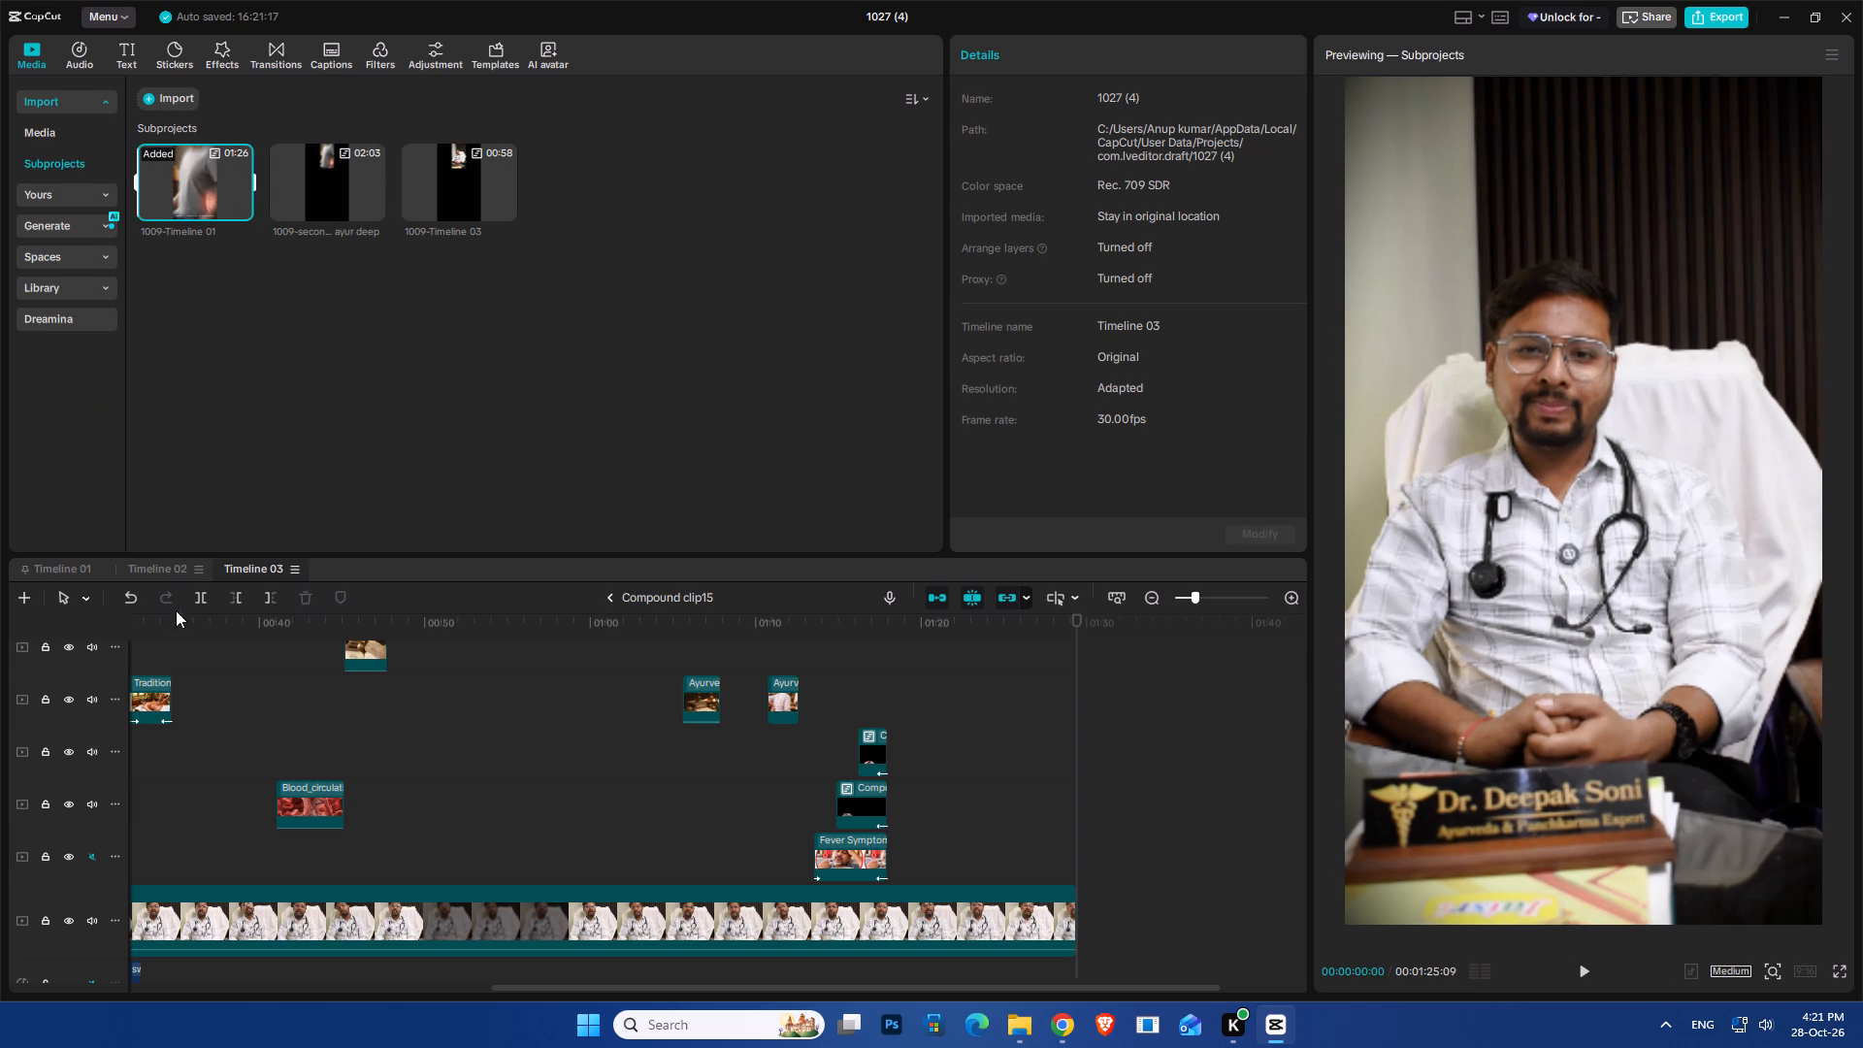
pyautogui.moveTo(177, 609); pyautogui.dragTo(147, 615)
pyautogui.moveTo(201, 623); pyautogui.dragTo(0, 655)
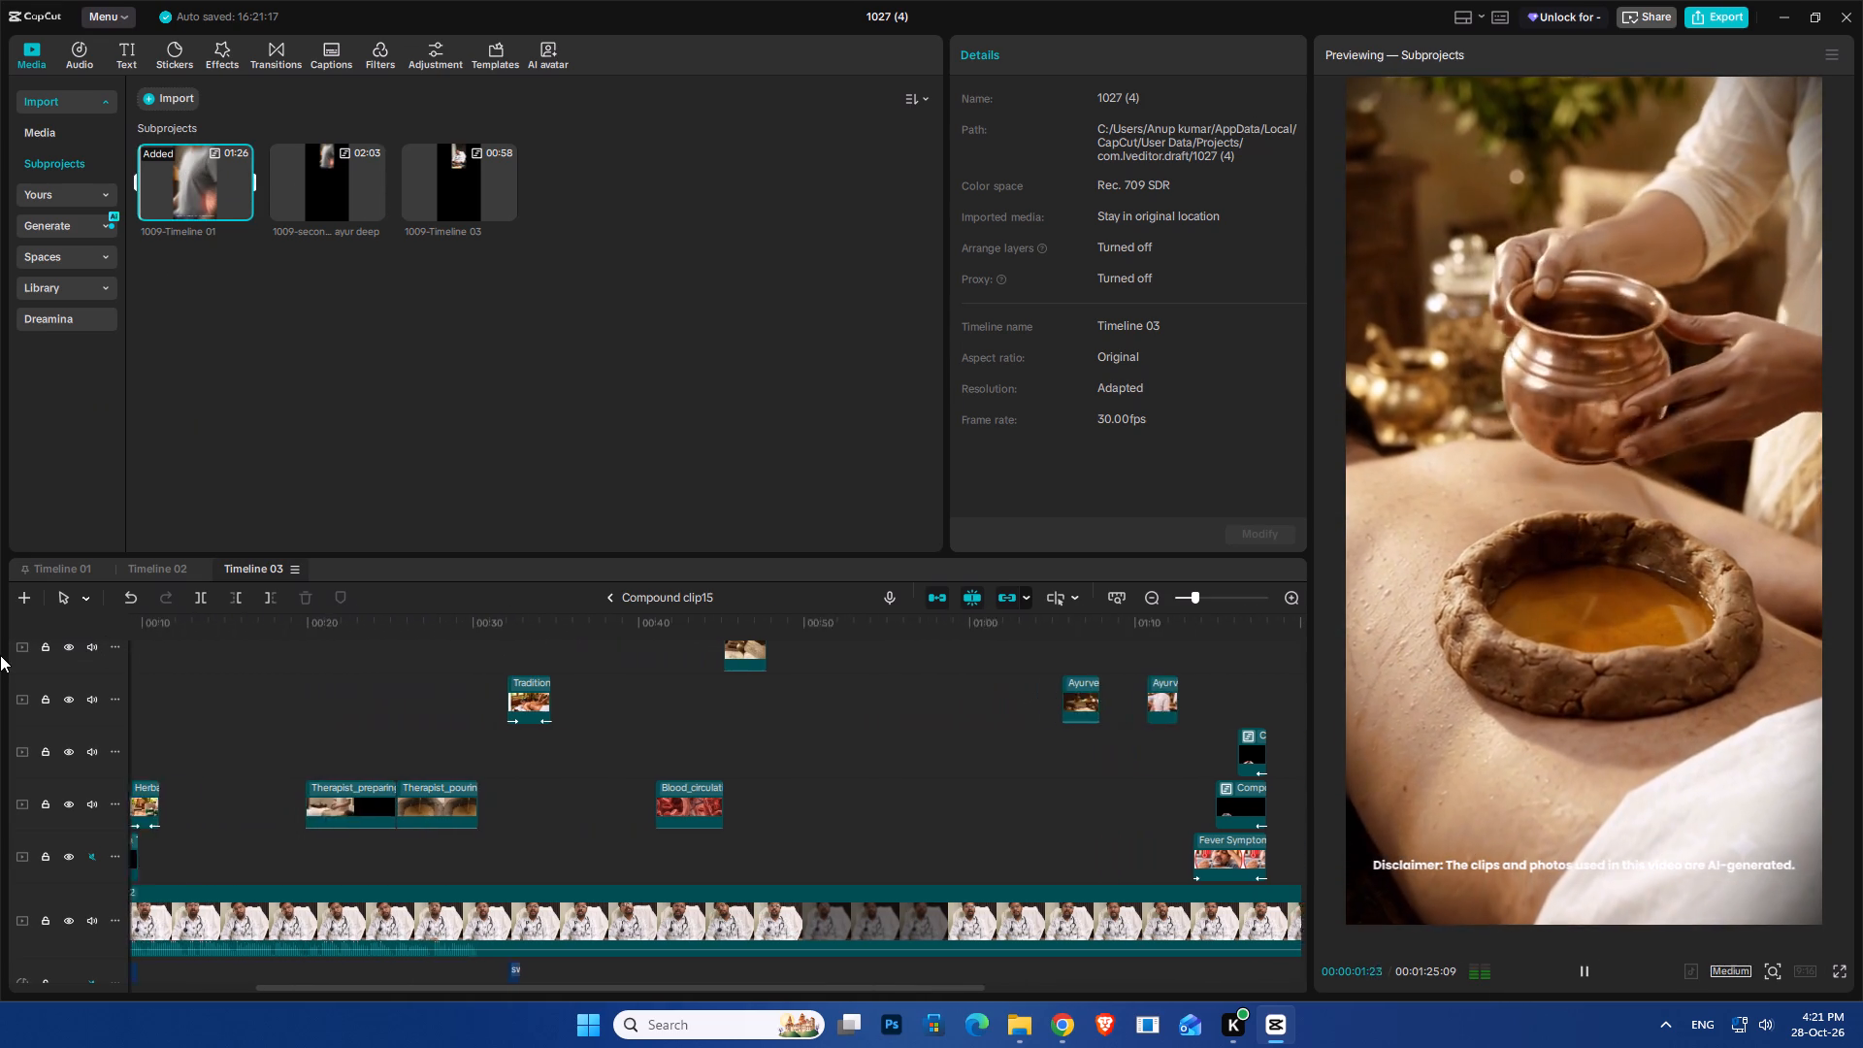
pyautogui.moveTo(0, 655); pyautogui.dragTo(0, 657)
pyautogui.click(0, 657)
pyautogui.press('space')
# Create another new timeline and place the 1009-second video ayur deep subproject on it.
pyautogui.click(283, 192)
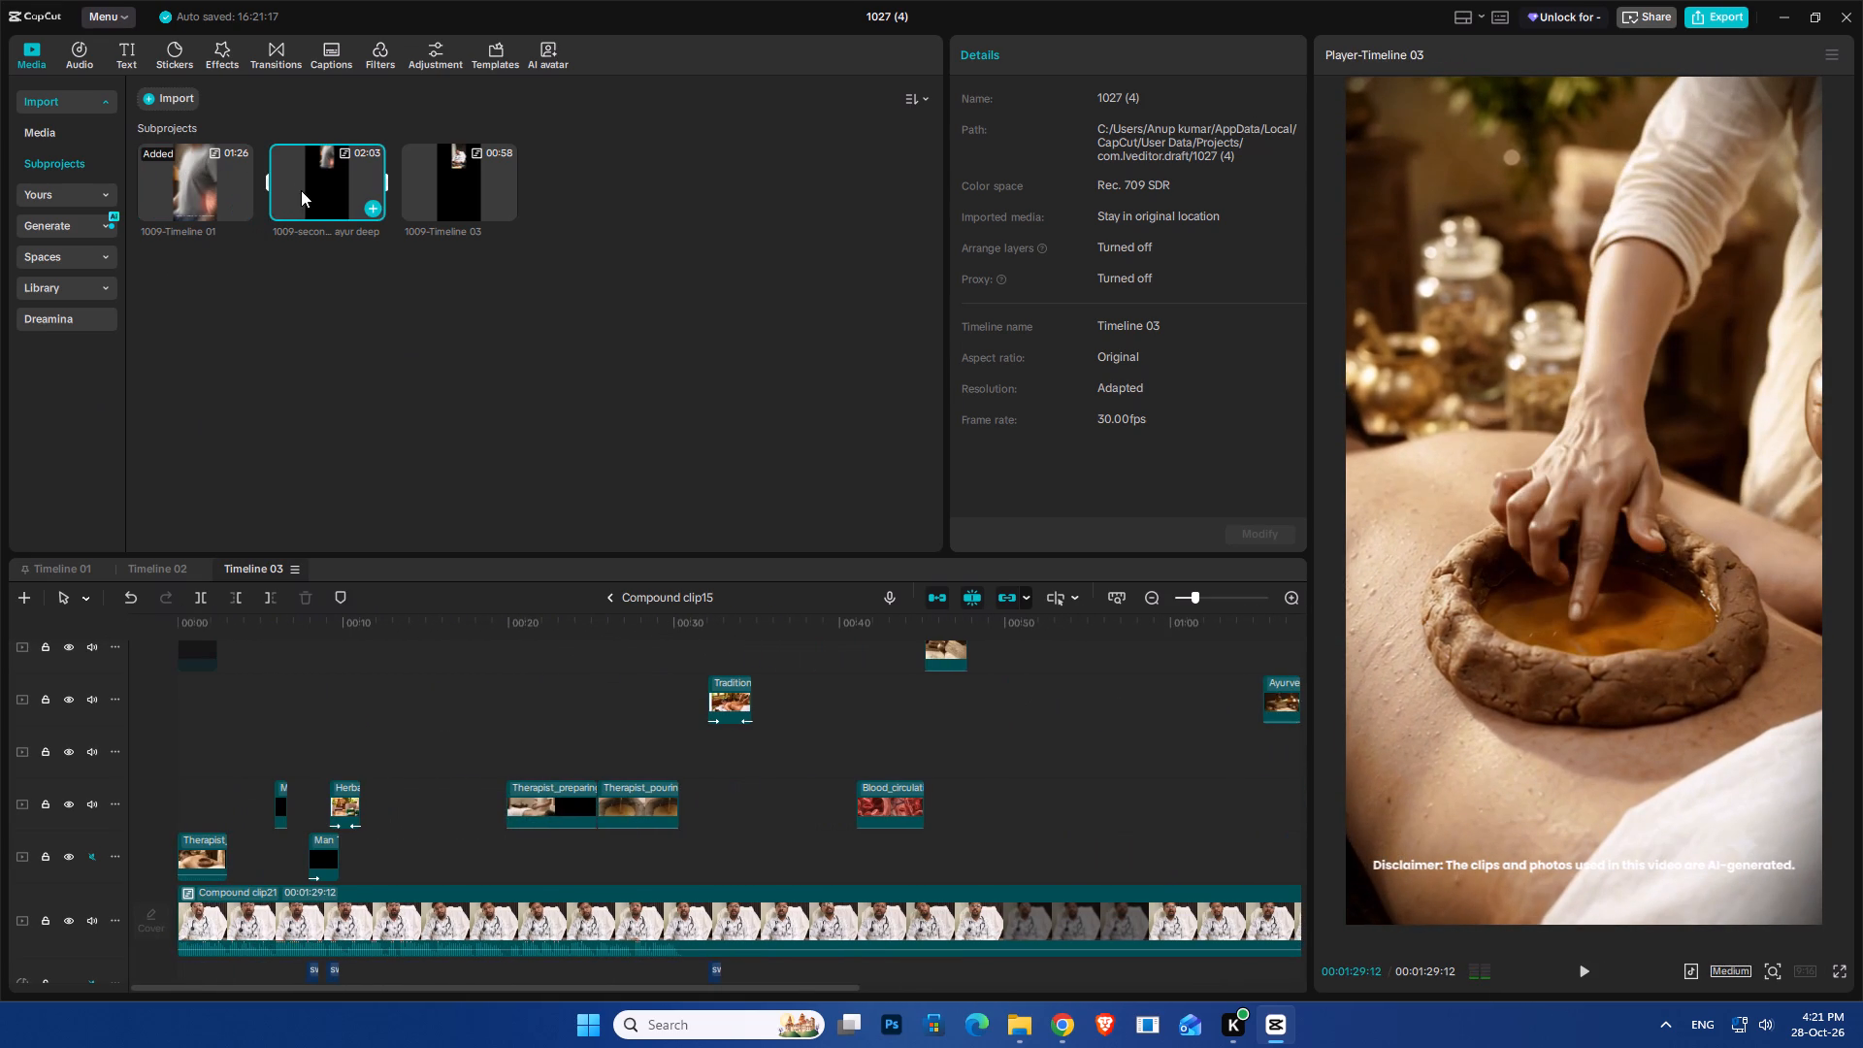
pyautogui.click(20, 599)
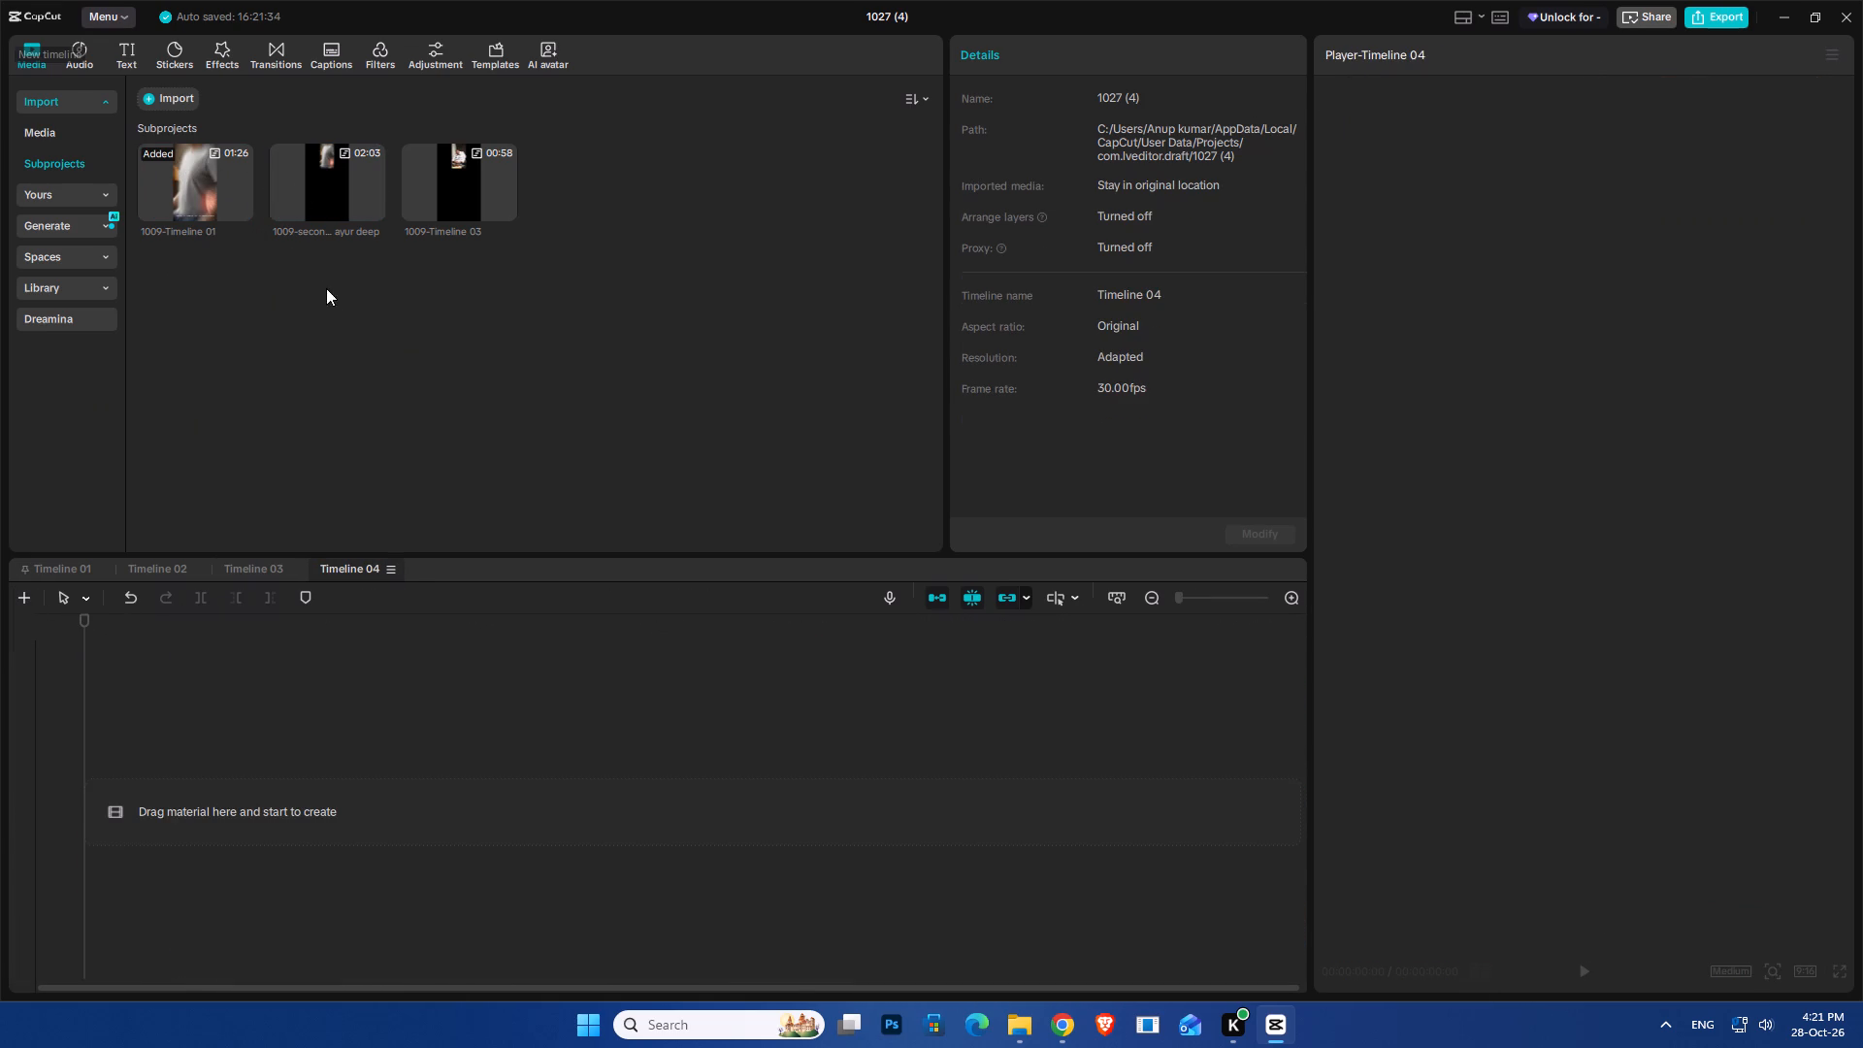
pyautogui.click(308, 198)
pyautogui.press('space')
pyautogui.press('space')
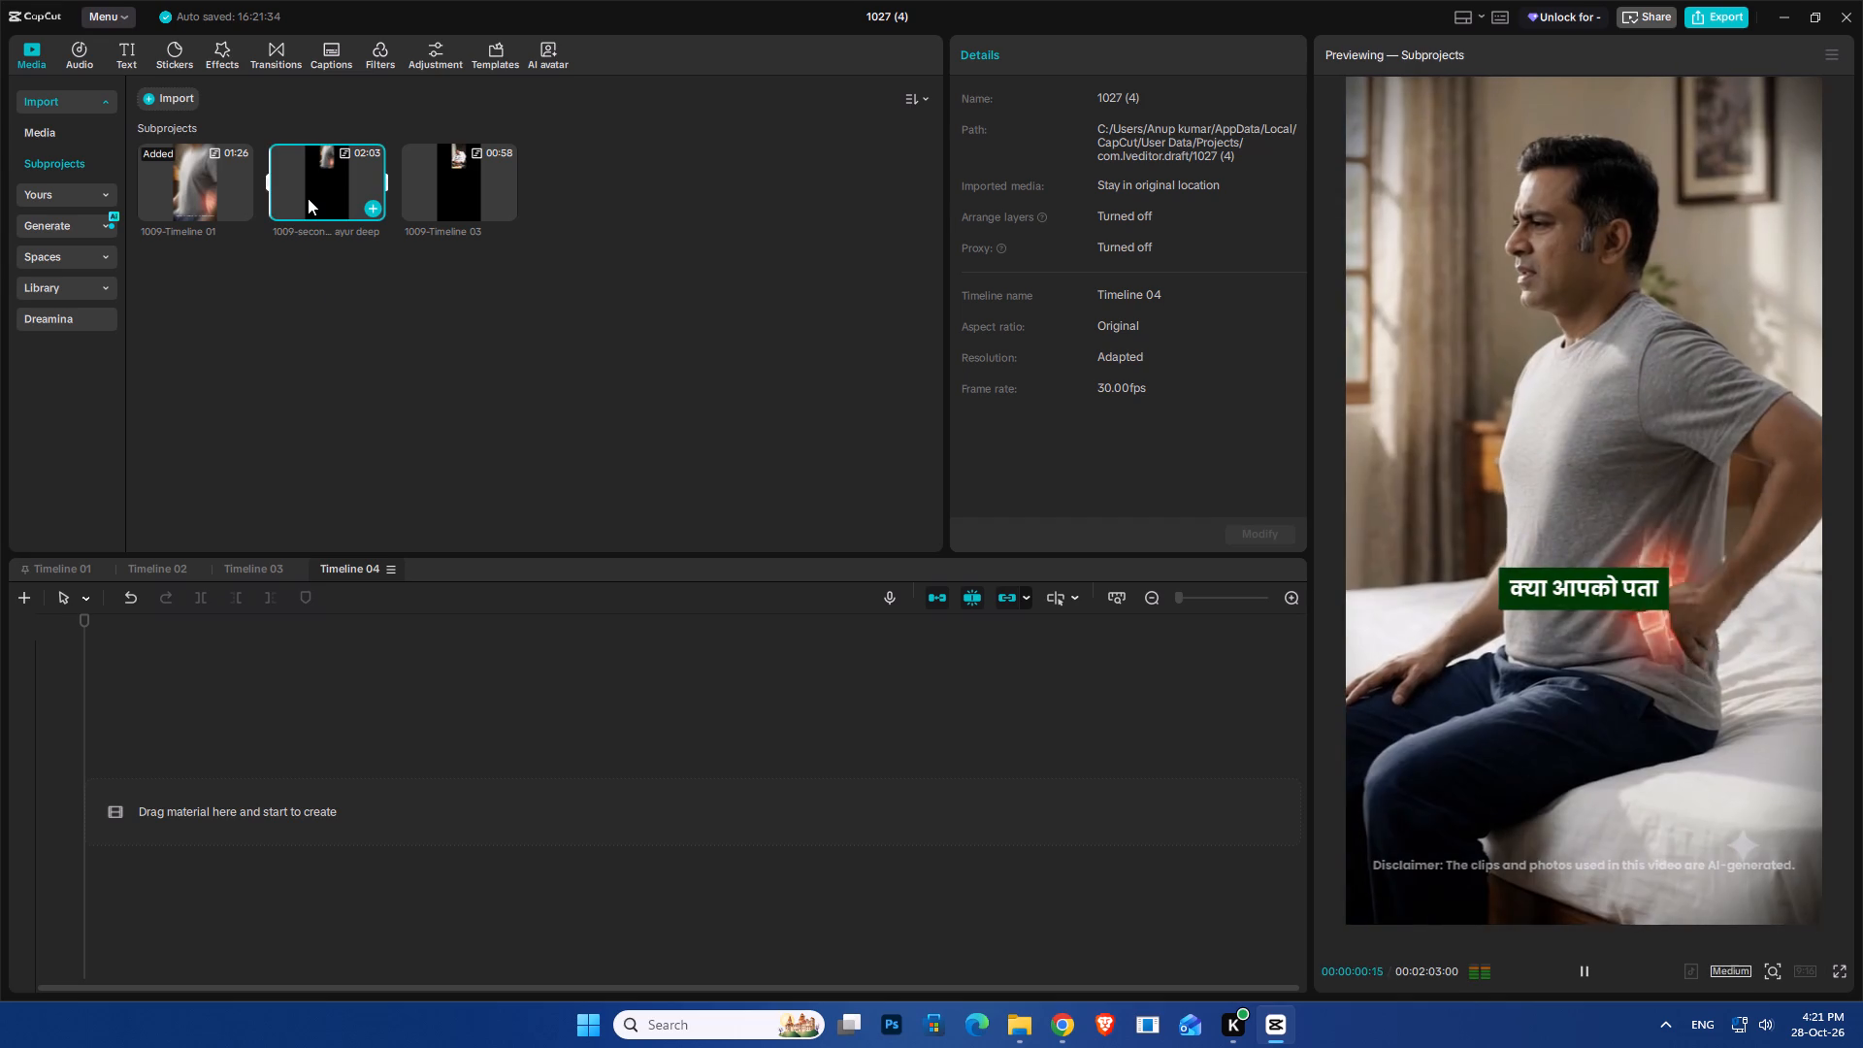
pyautogui.moveTo(308, 194); pyautogui.dragTo(133, 797)
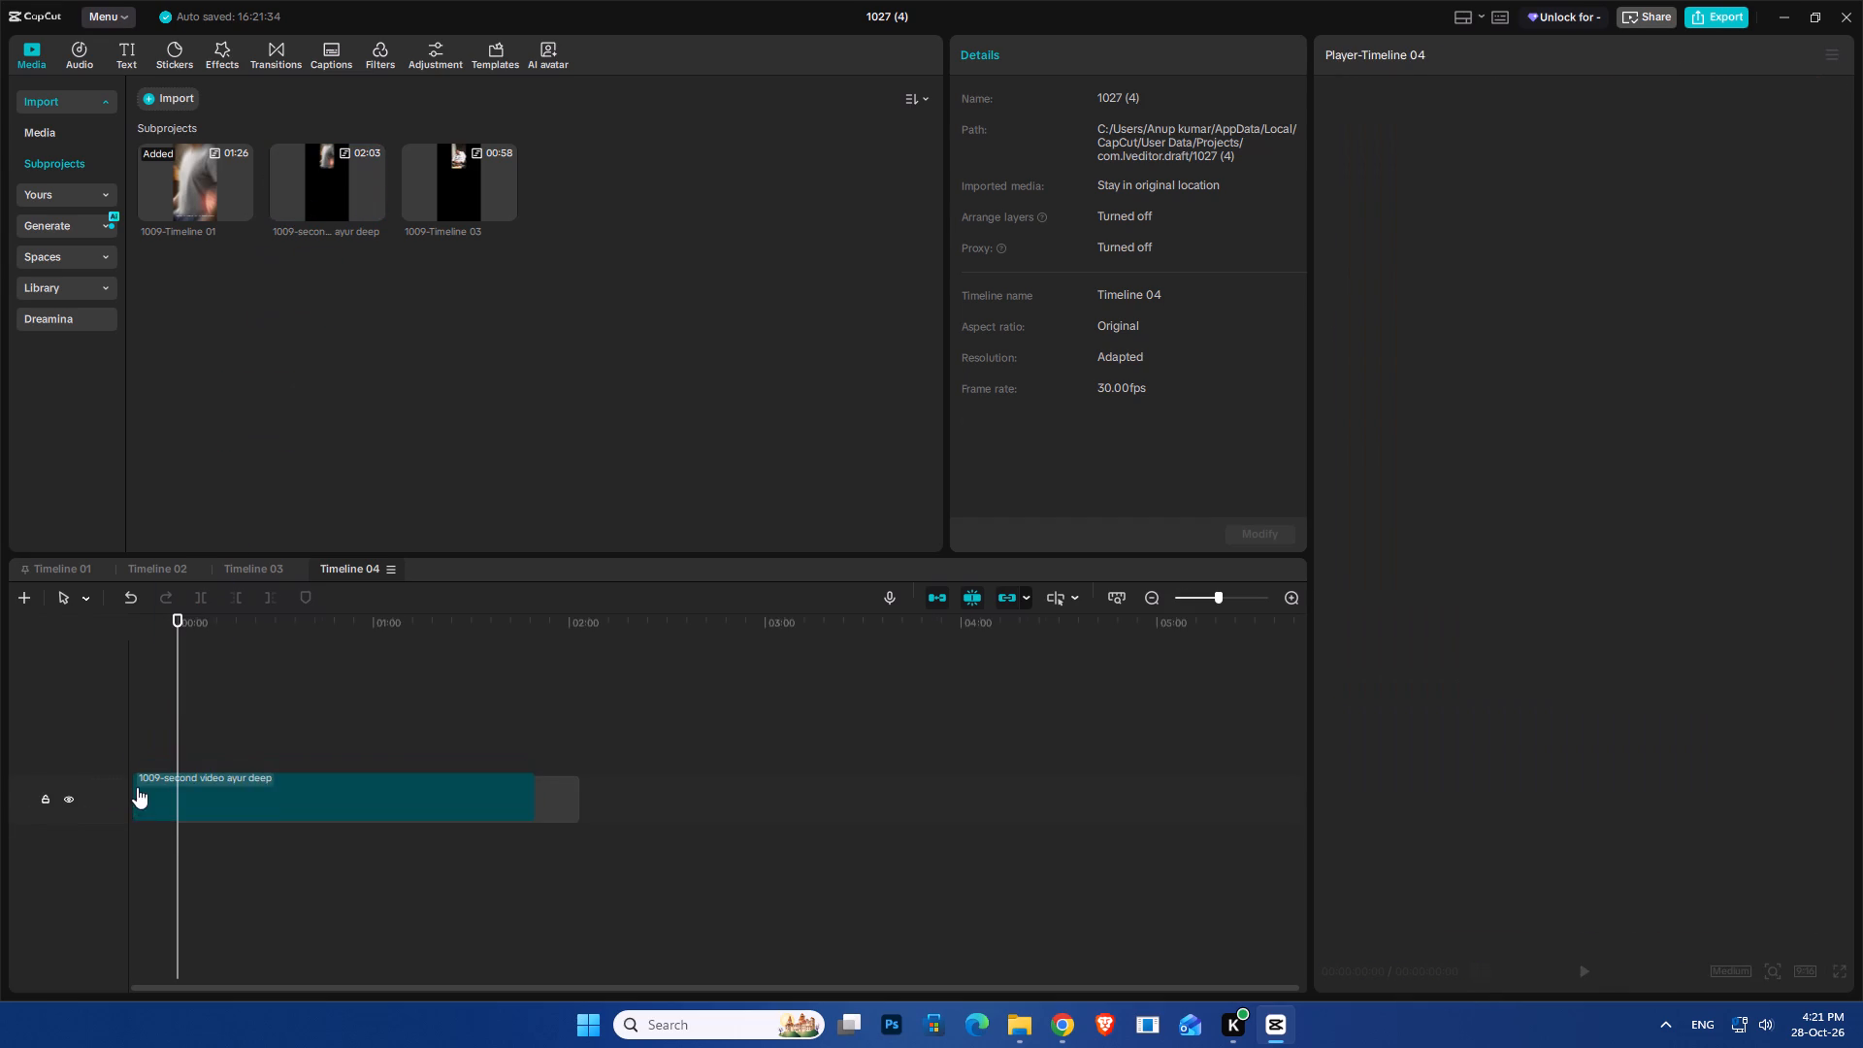
# Play parts of the second ayur deep video, from its middle and its closing contact section.
pyautogui.click(397, 708)
pyautogui.press('space')
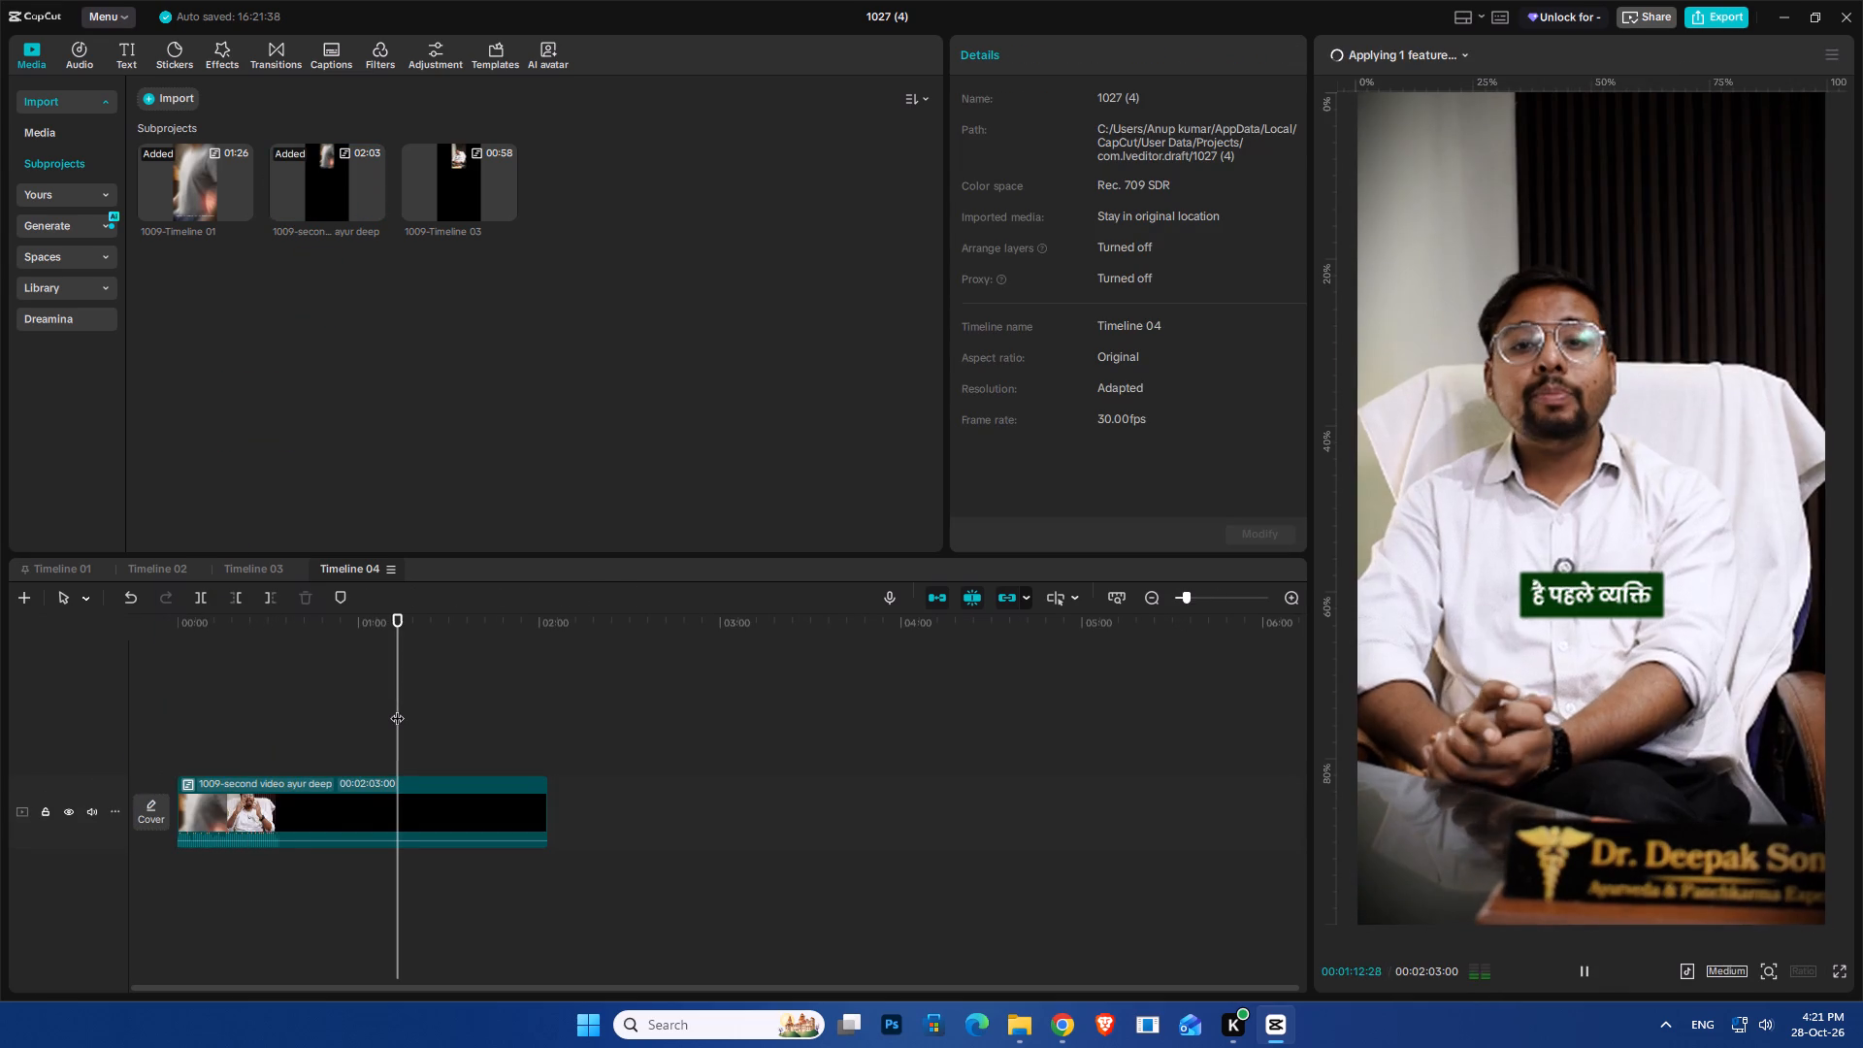
pyautogui.click(508, 756)
pyautogui.press('space')
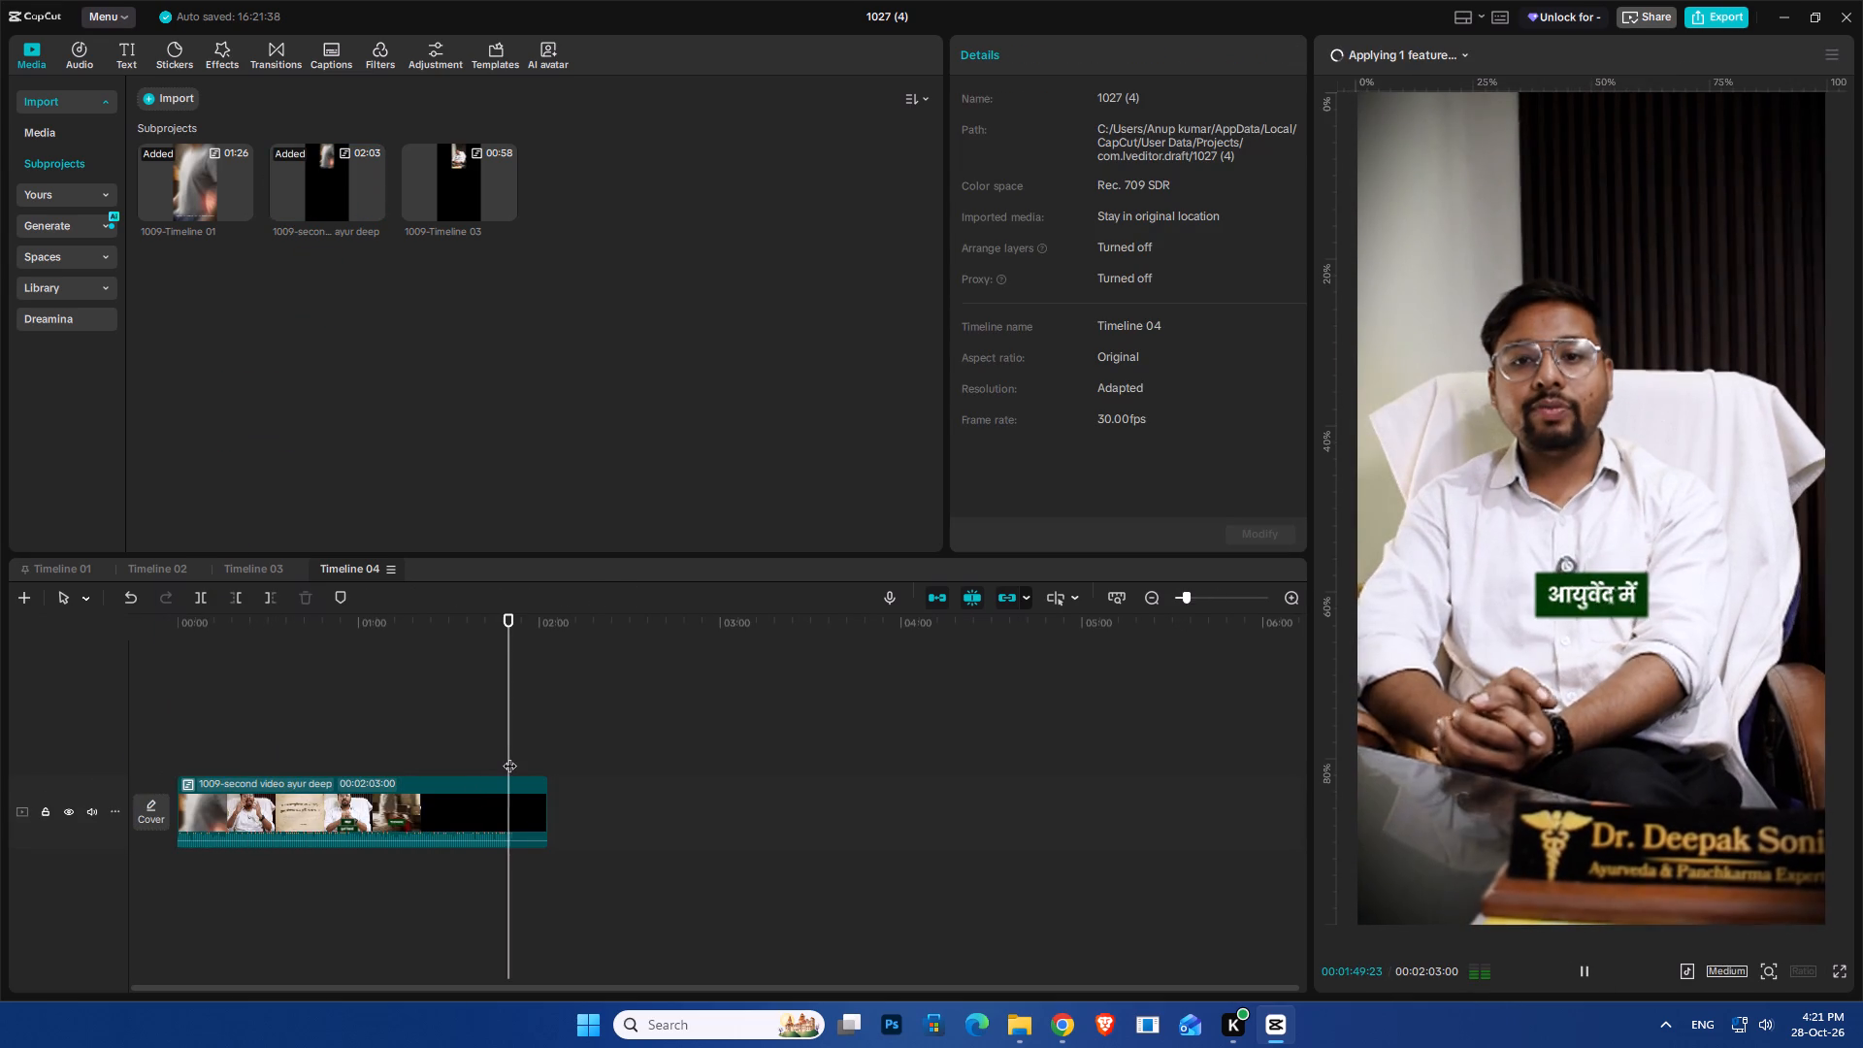
pyautogui.keyDown('ctrl'); pyautogui.scroll(7, 580, 820); pyautogui.keyUp('ctrl')
pyautogui.keyDown('ctrl'); pyautogui.scroll(6, 670, 845); pyautogui.keyUp('ctrl')
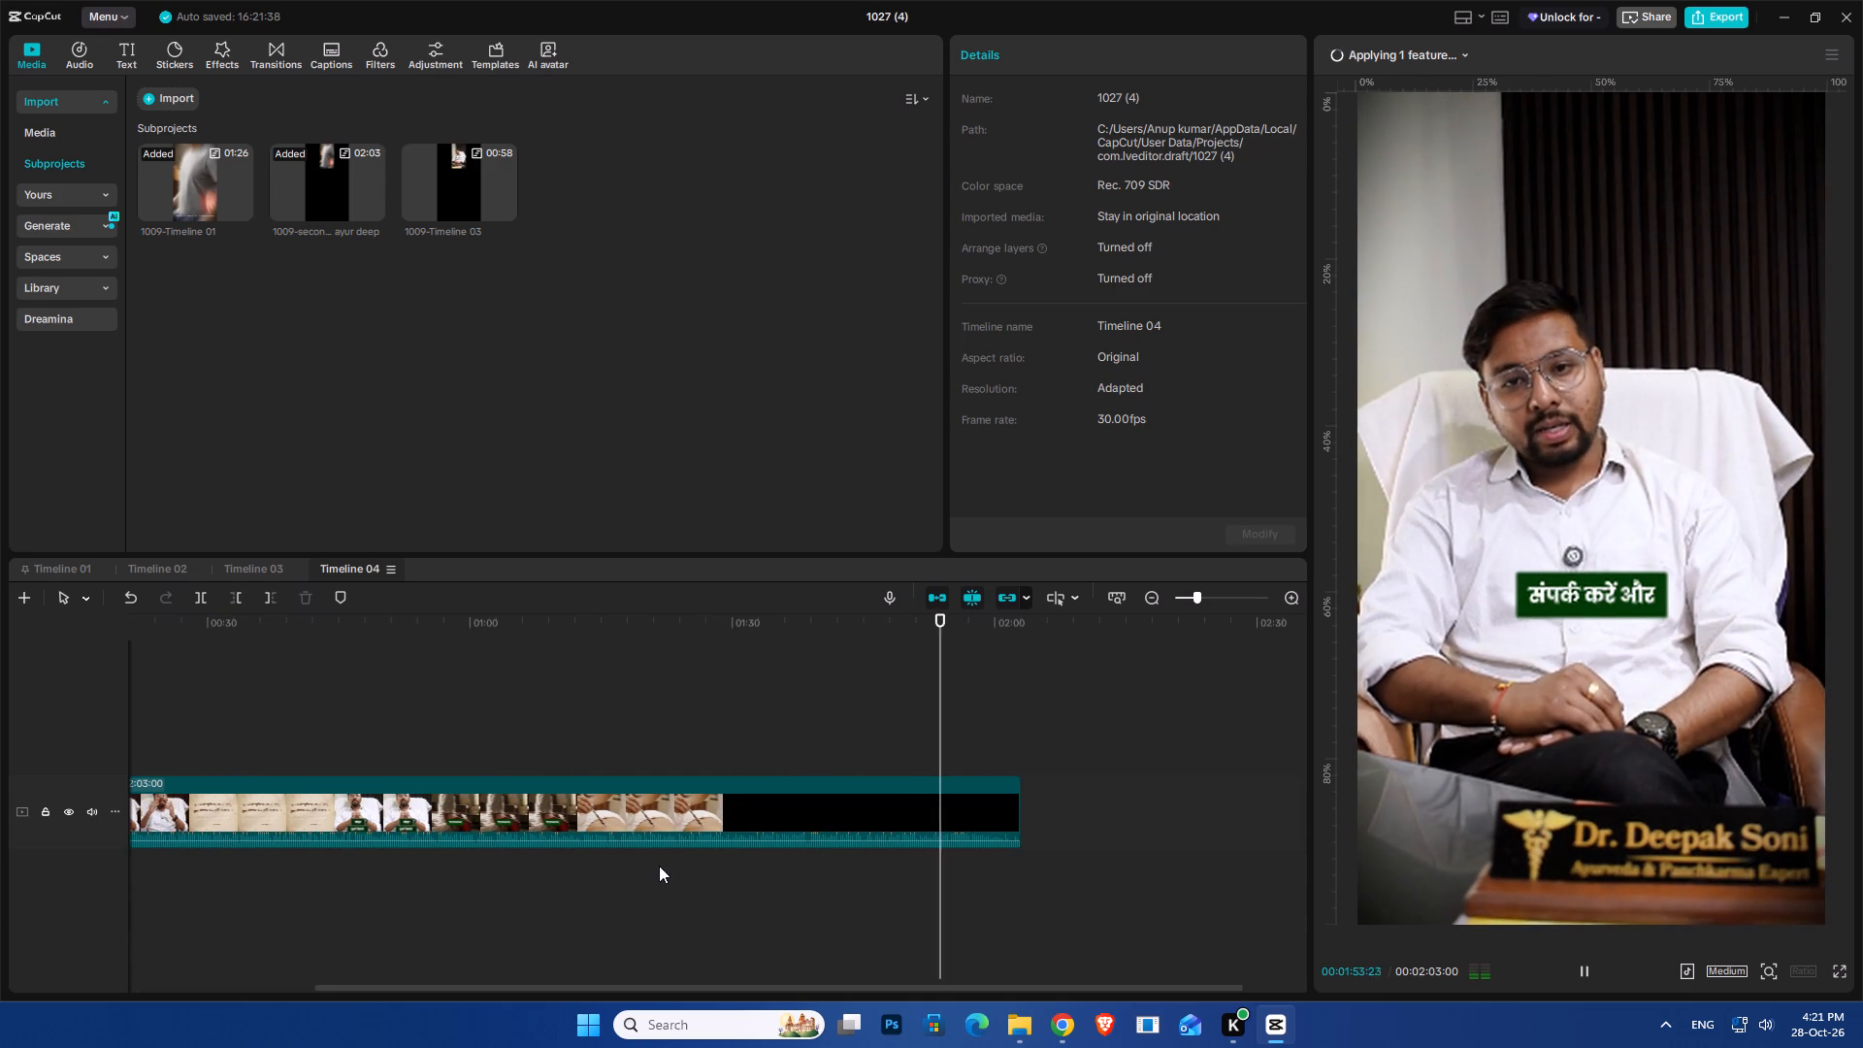
pyautogui.press('space')
pyautogui.press('space')
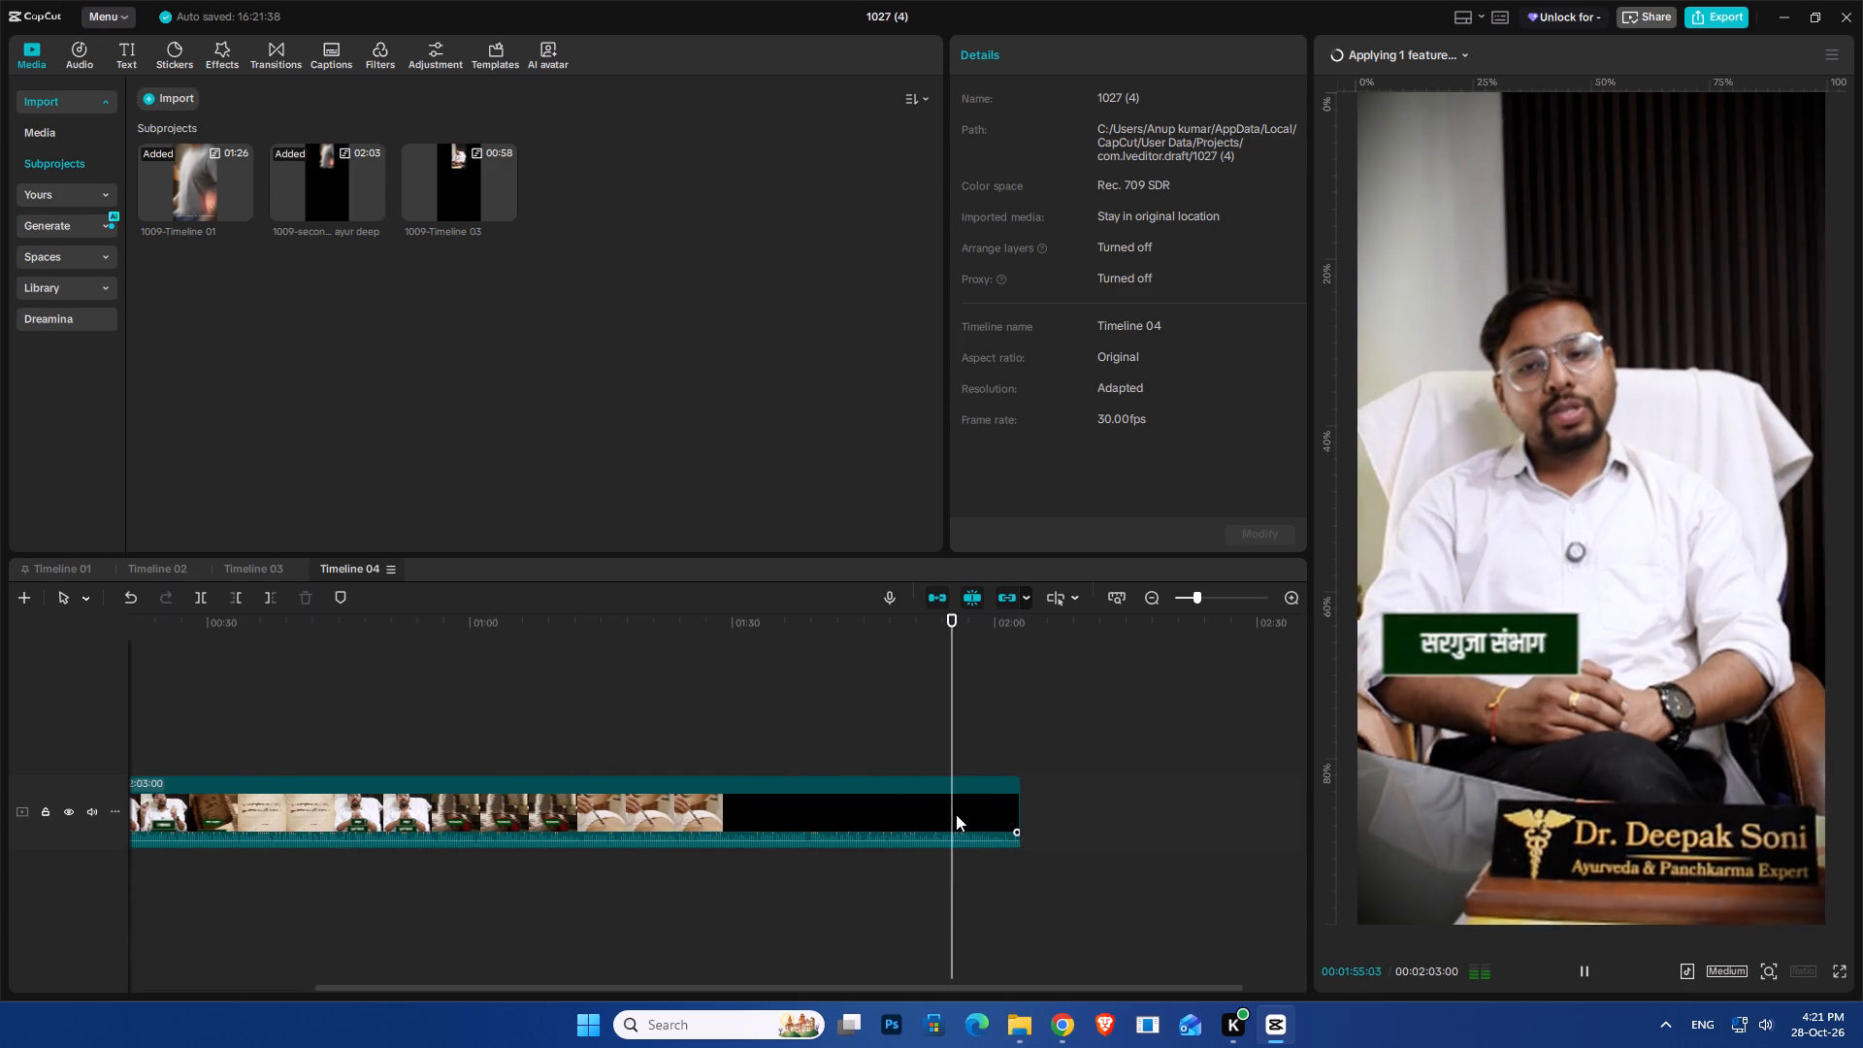
# Open the 1009-second video ayur deep subproject to reach its individual tracks.
pyautogui.doubleClick(956, 814)
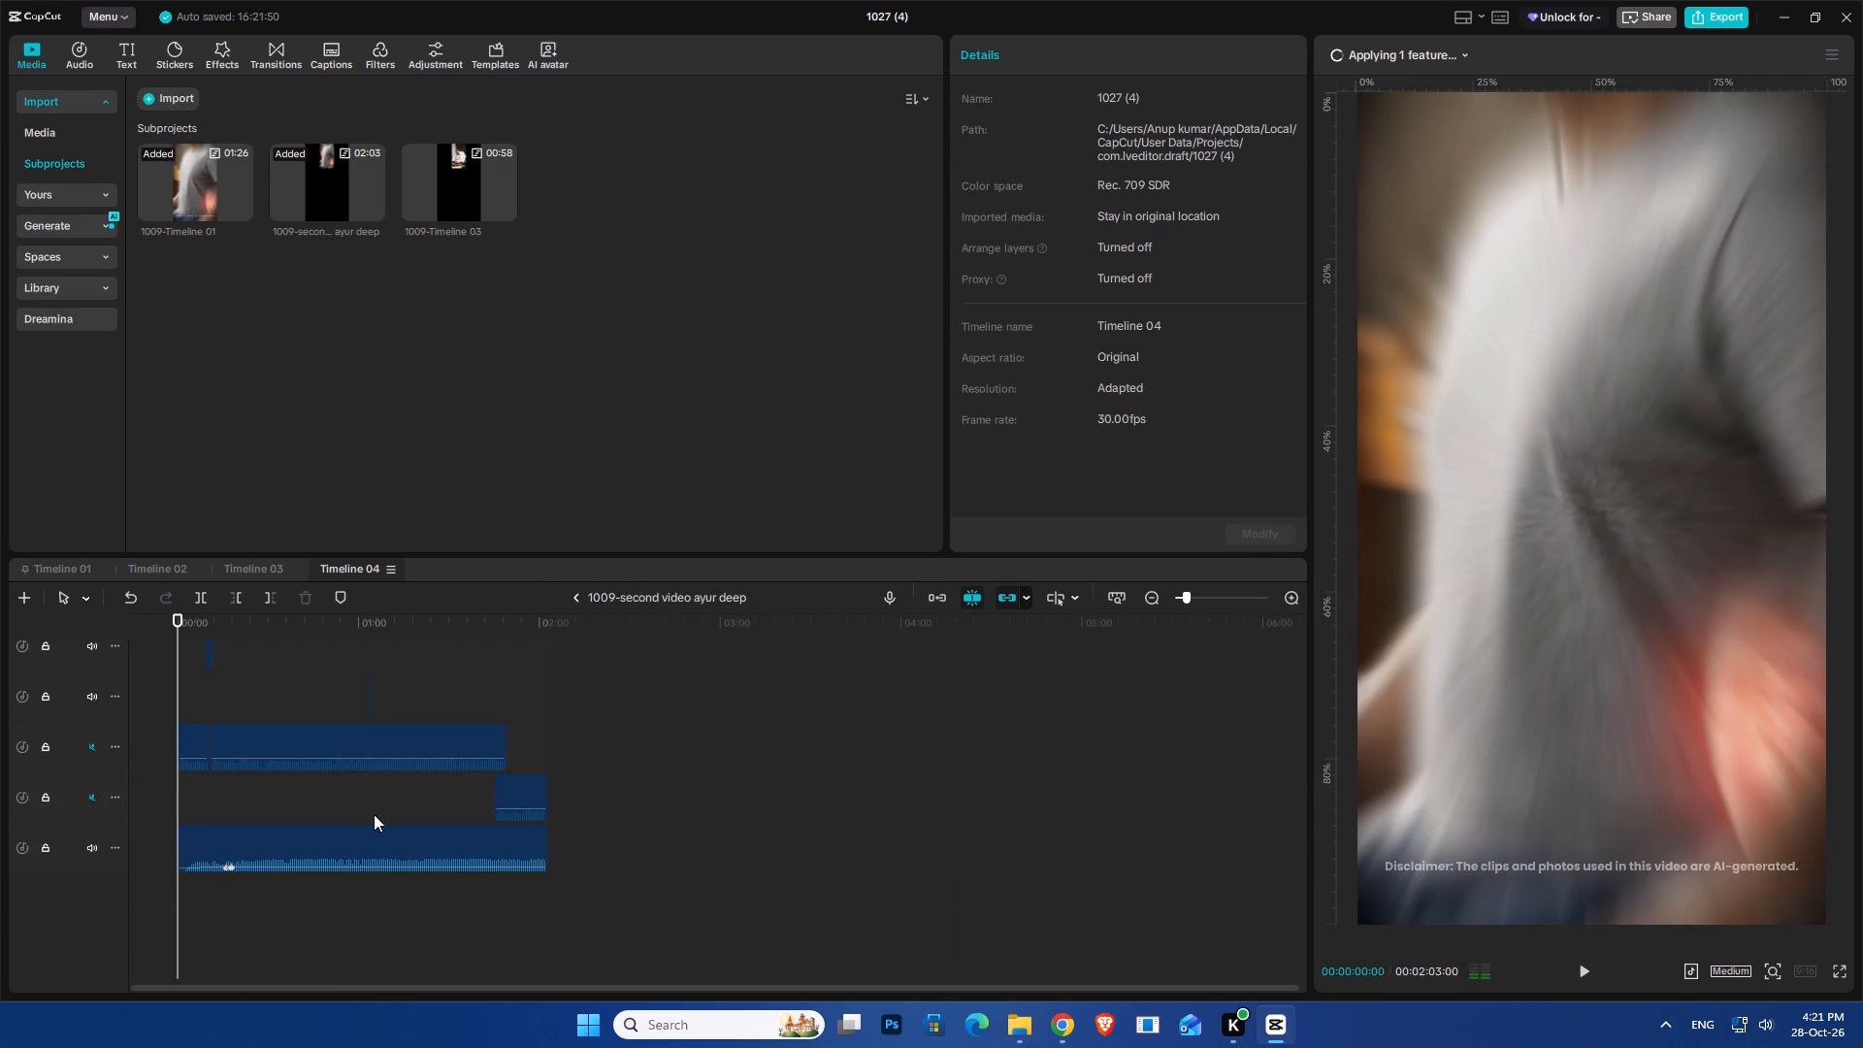
# Find the two place-name captions, अंबिकापुर and सरगुजा संभाग, near 1:56 in the ayur deep subproject and copy both compound clips.
pyautogui.keyDown('ctrl'); pyautogui.scroll(6, 582, 807); pyautogui.keyUp('ctrl')
pyautogui.keyDown('ctrl'); pyautogui.scroll(6, 685, 814); pyautogui.keyUp('ctrl')
pyautogui.scroll(10, 820, 825)
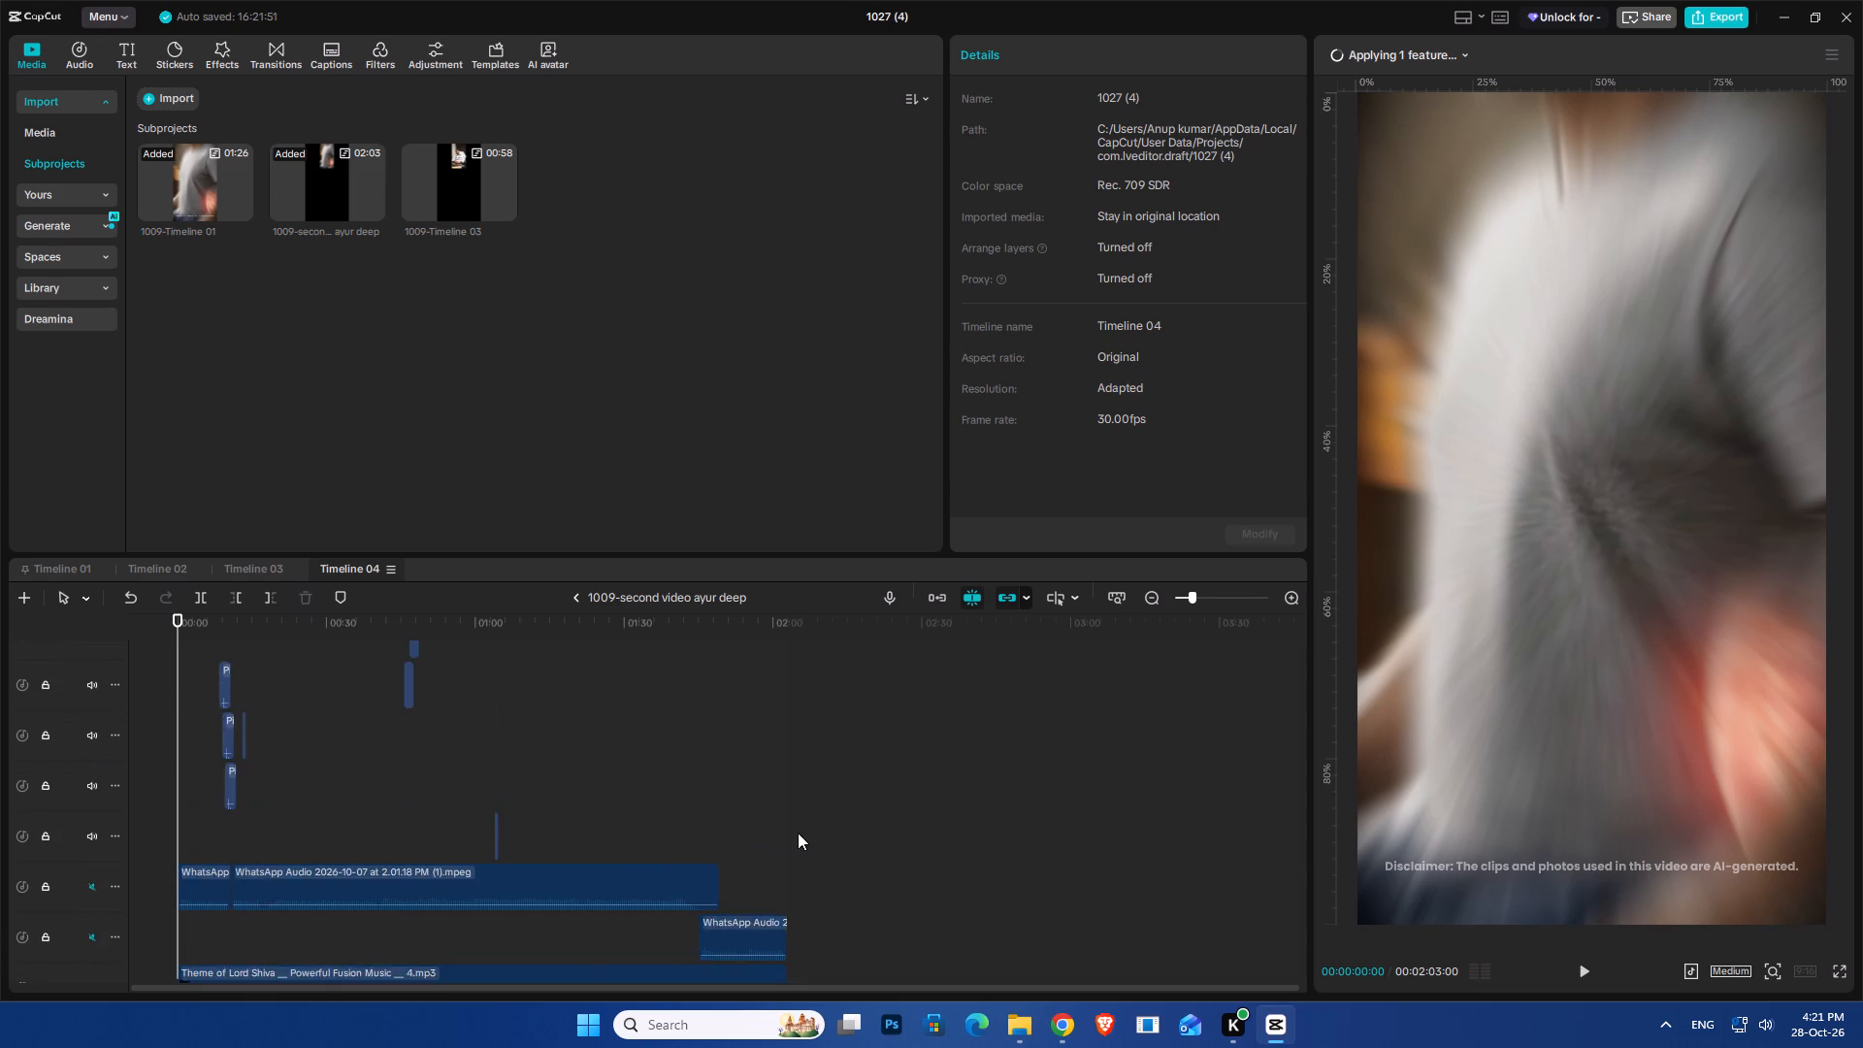
pyautogui.scroll(10, 798, 833)
pyautogui.keyDown('ctrl'); pyautogui.scroll(7, 732, 828); pyautogui.keyUp('ctrl')
pyautogui.scroll(14, 974, 840)
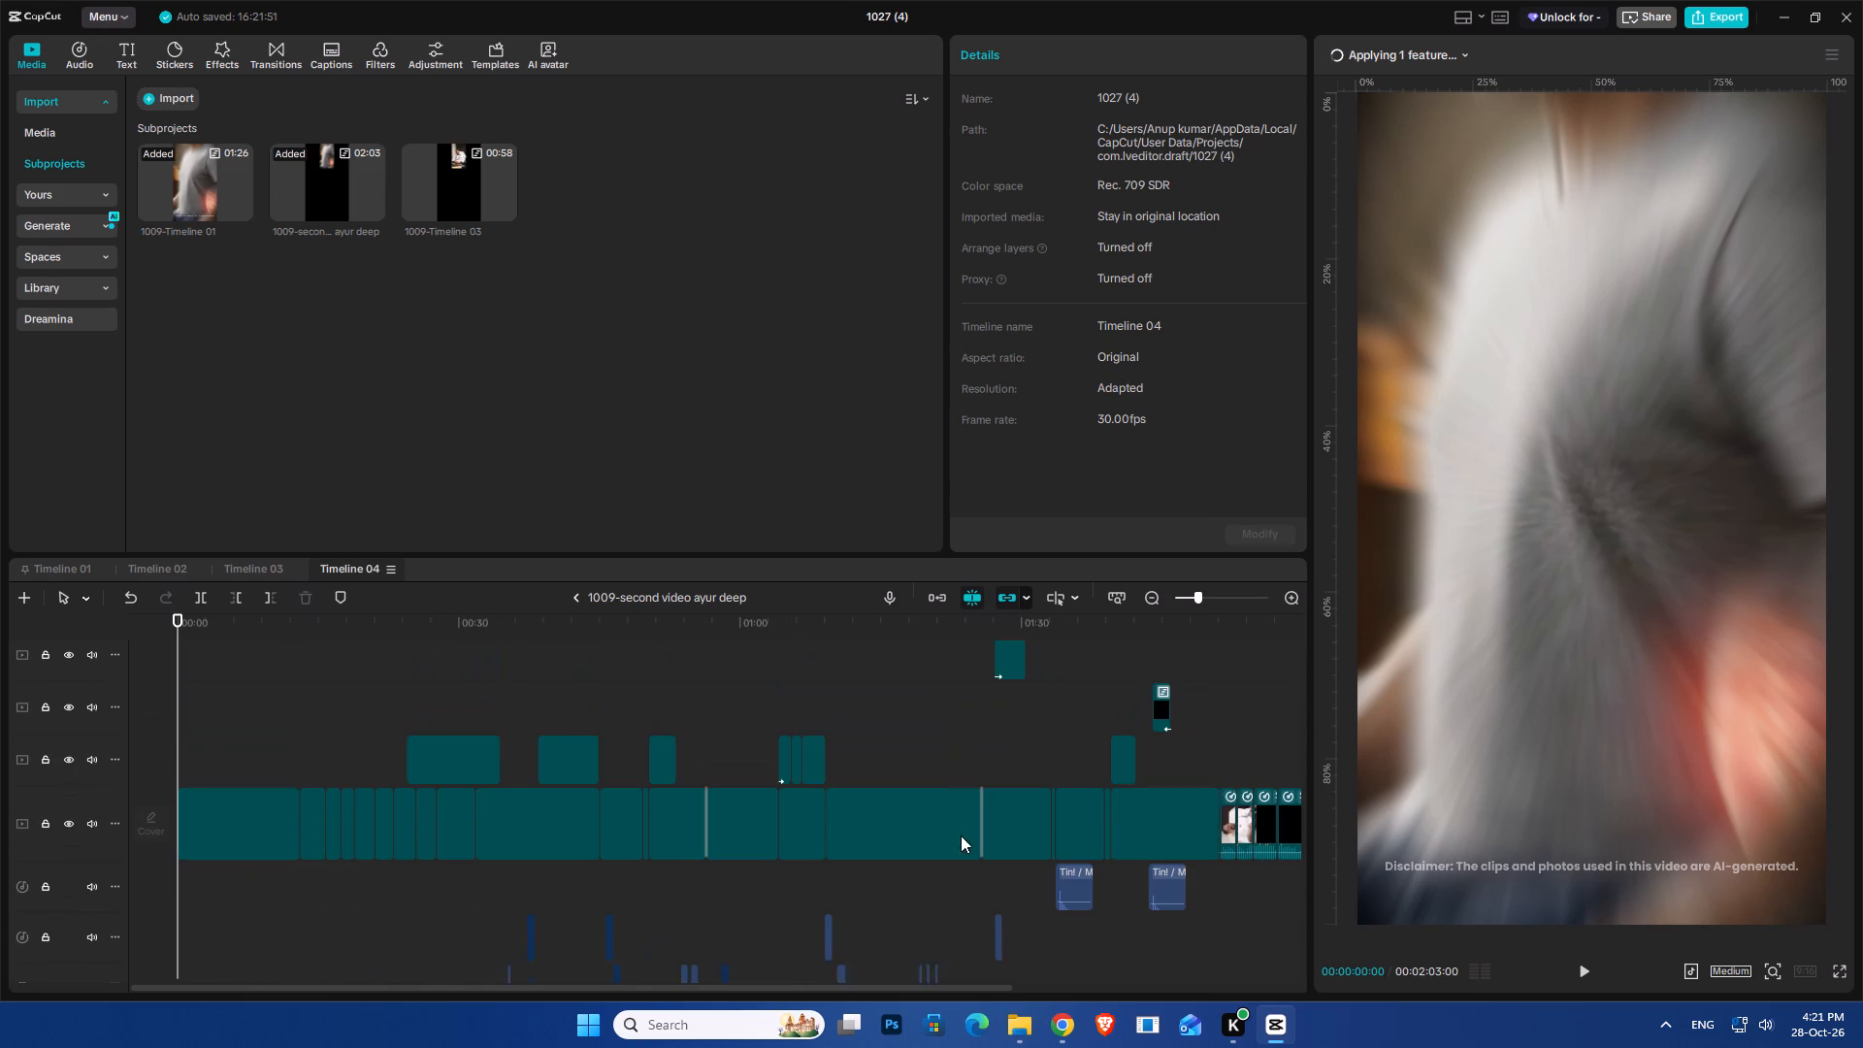
pyautogui.moveTo(1098, 633); pyautogui.dragTo(901, 667)
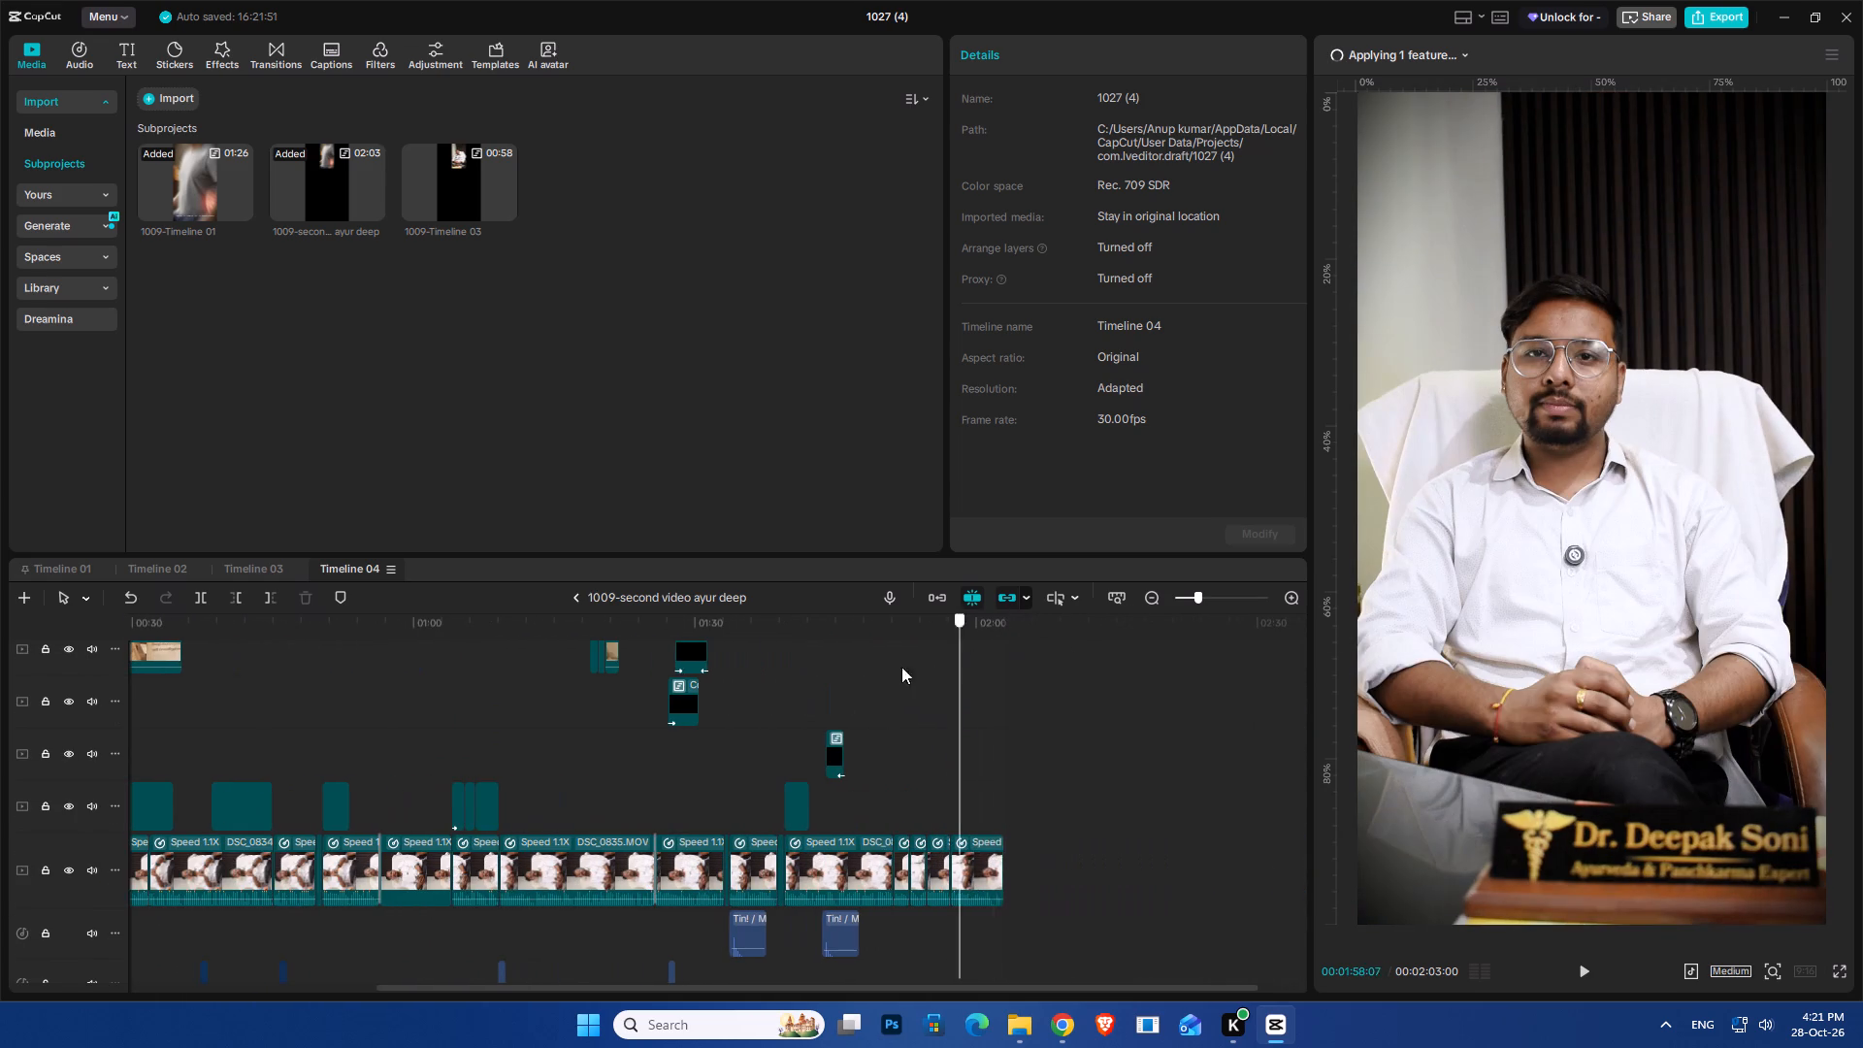
pyautogui.moveTo(901, 667); pyautogui.dragTo(890, 671)
pyautogui.scroll(11, 891, 756)
pyautogui.scroll(-5, 883, 770)
pyautogui.scroll(14, 883, 770)
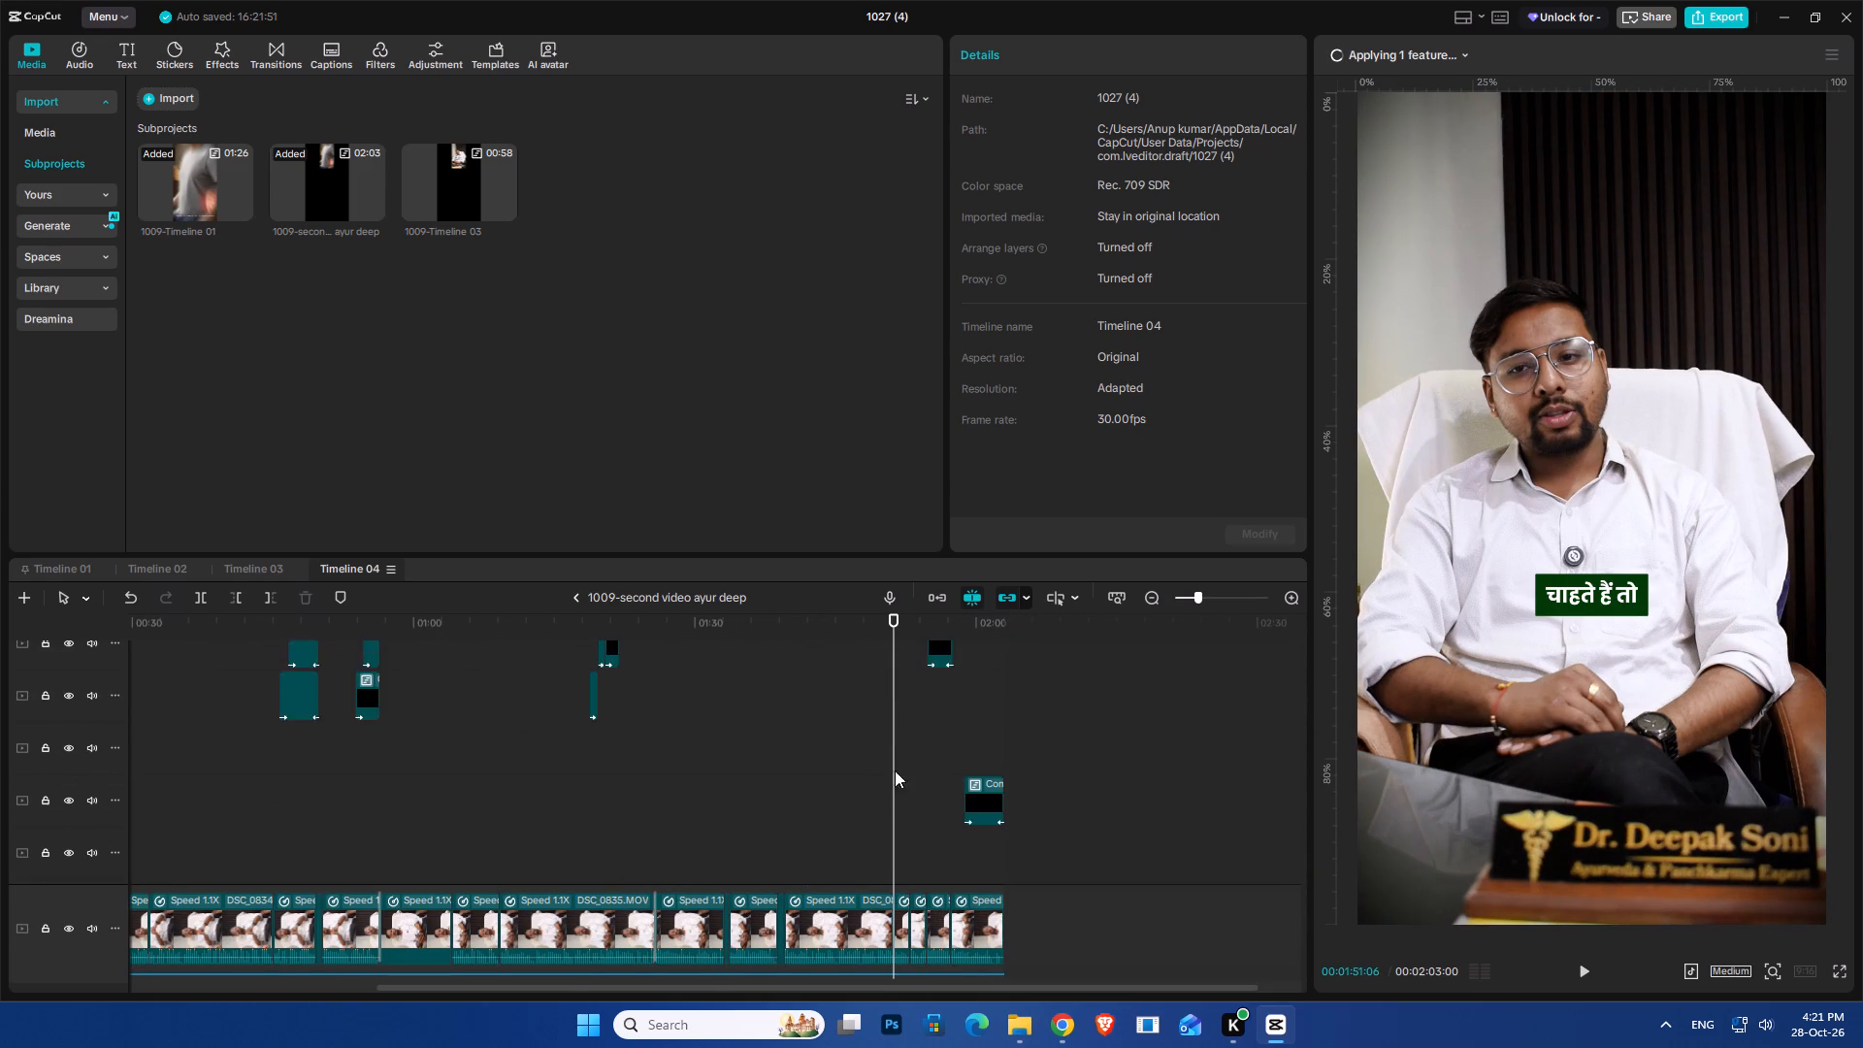
pyautogui.keyDown('ctrl'); pyautogui.scroll(7, 925, 767); pyautogui.keyUp('ctrl')
pyautogui.press('space')
pyautogui.click(964, 629)
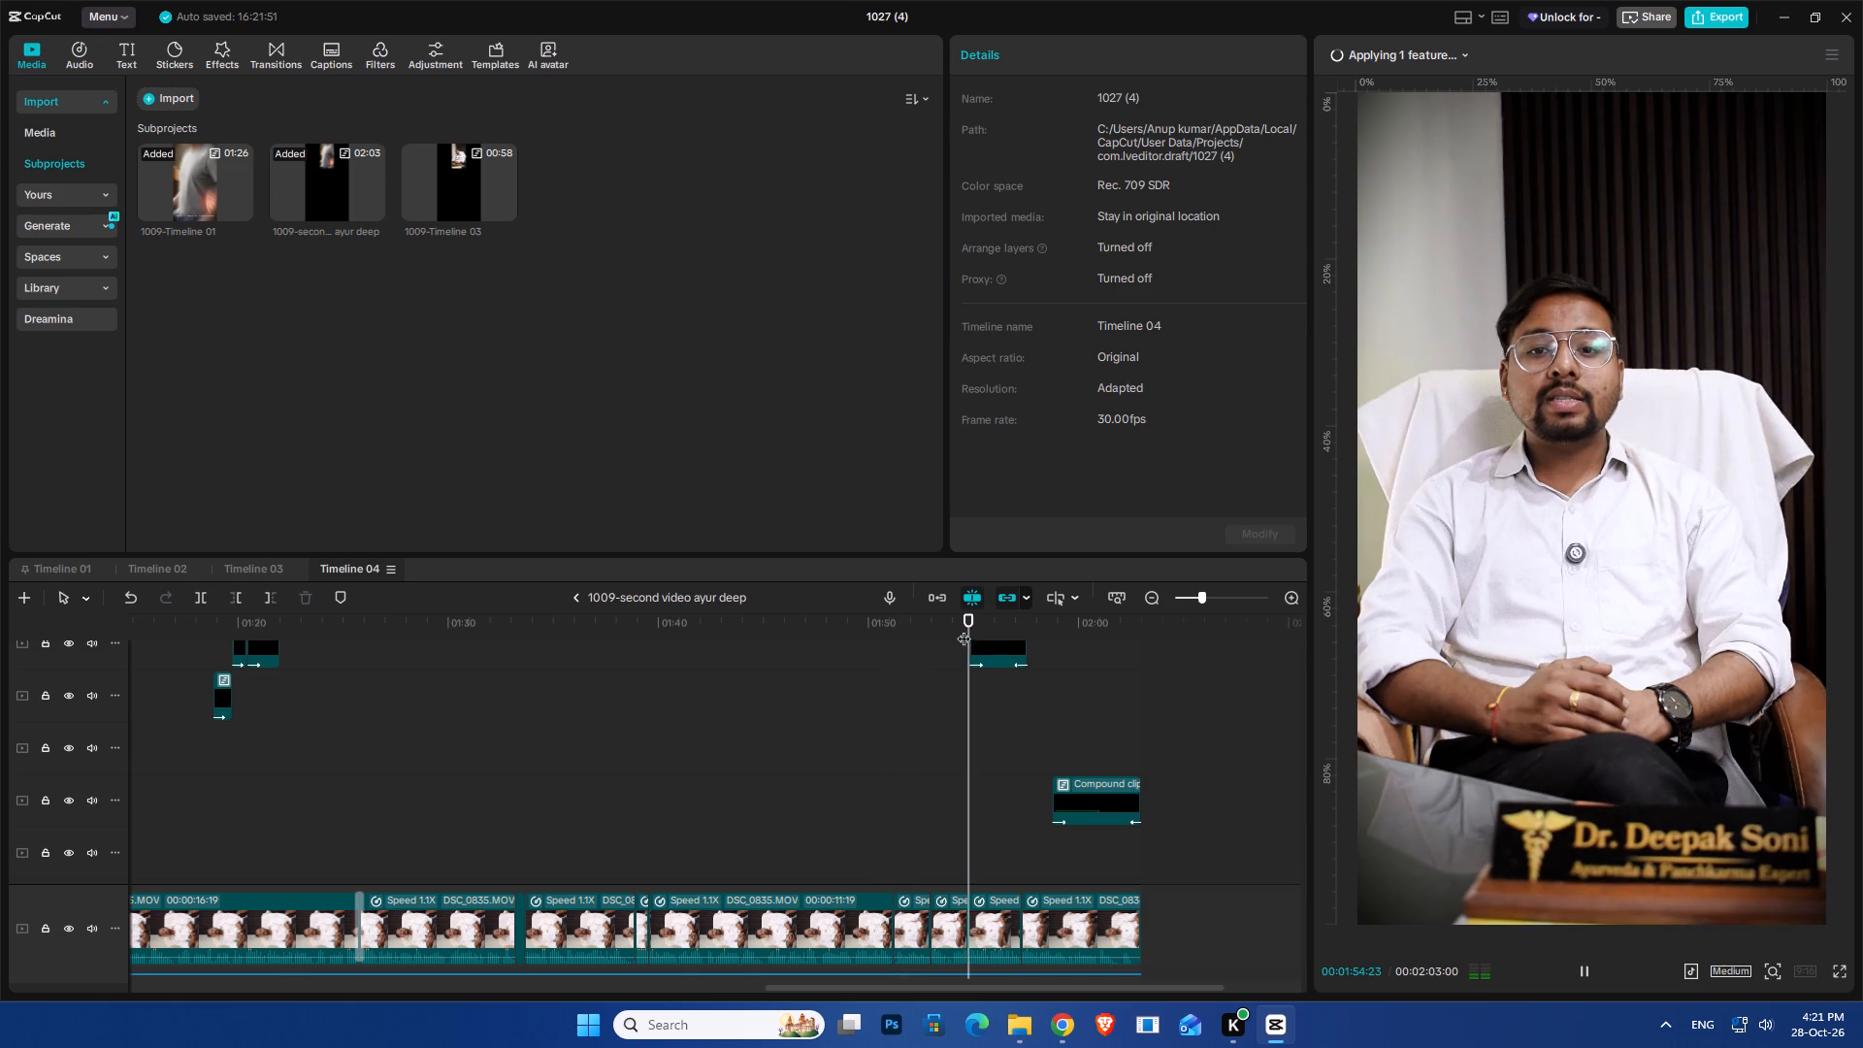
pyautogui.press('space')
pyautogui.press('space')
pyautogui.scroll(5, 999, 742)
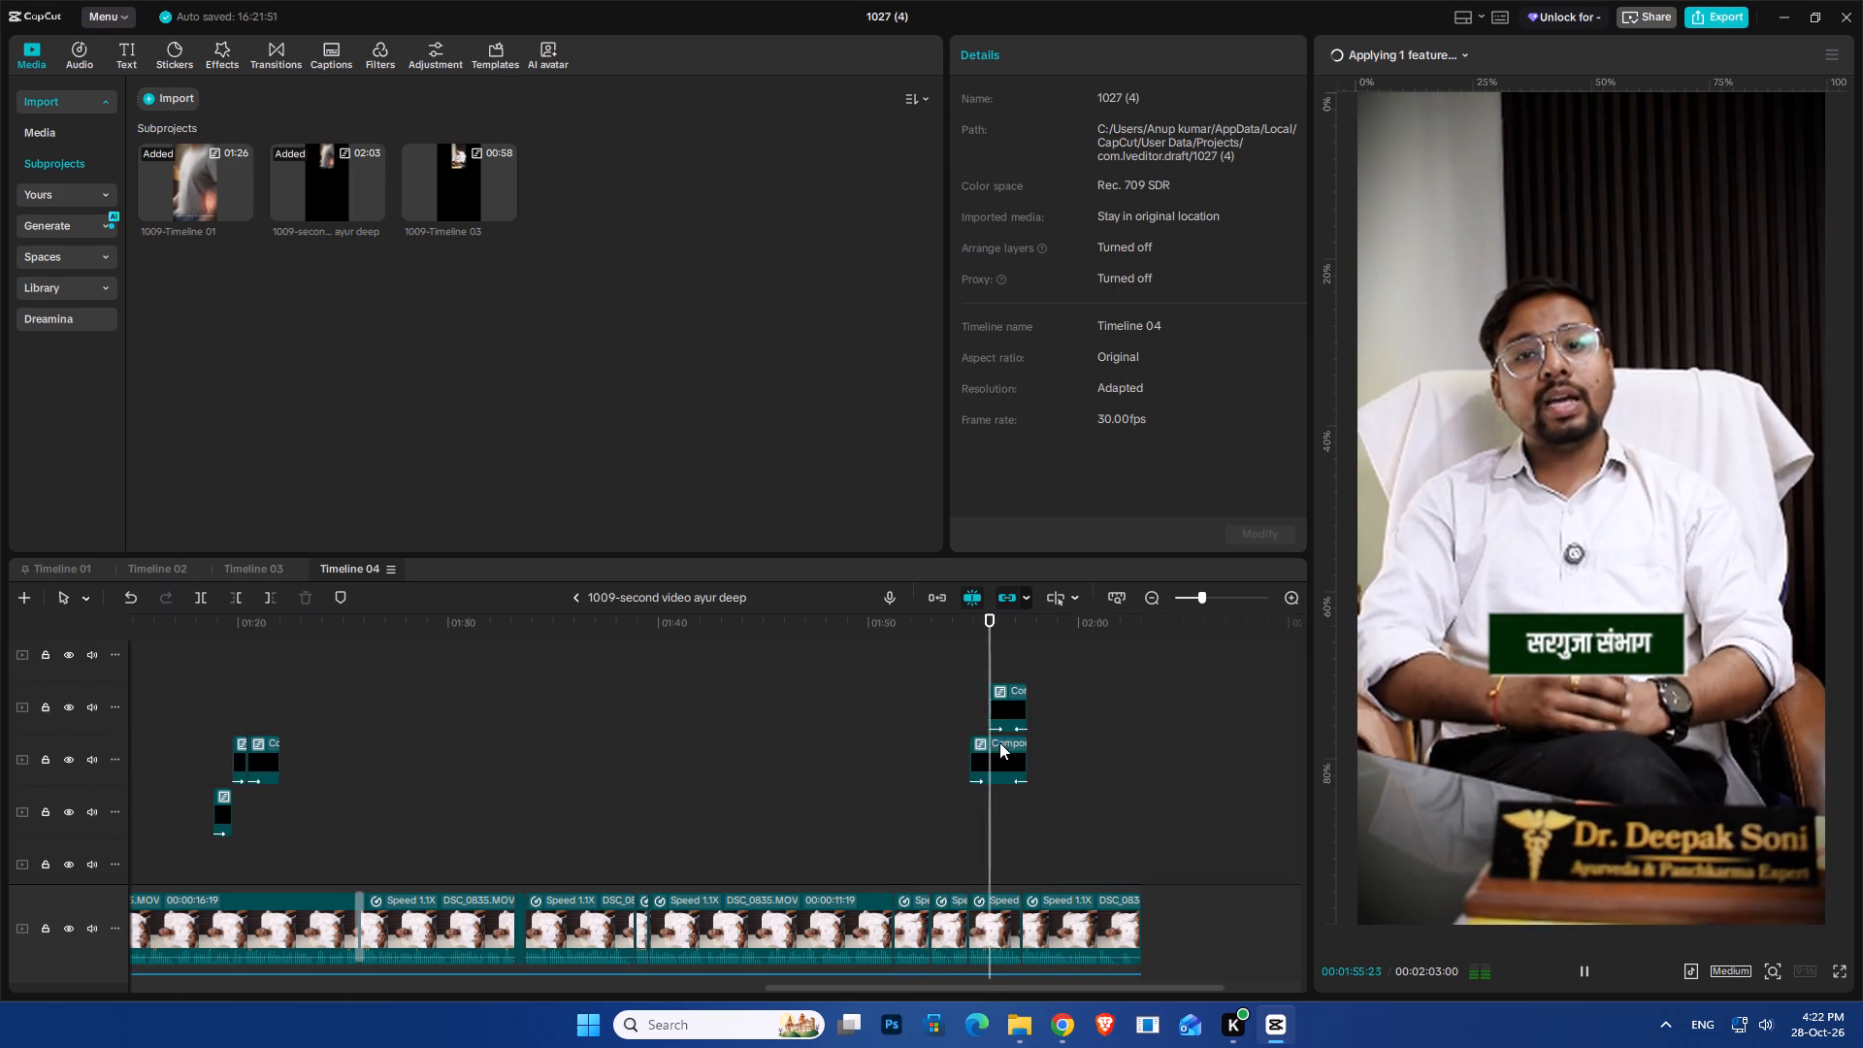
pyautogui.press('space')
pyautogui.moveTo(1057, 675); pyautogui.dragTo(1010, 790)
pyautogui.hotkey('ctrl', 'c')
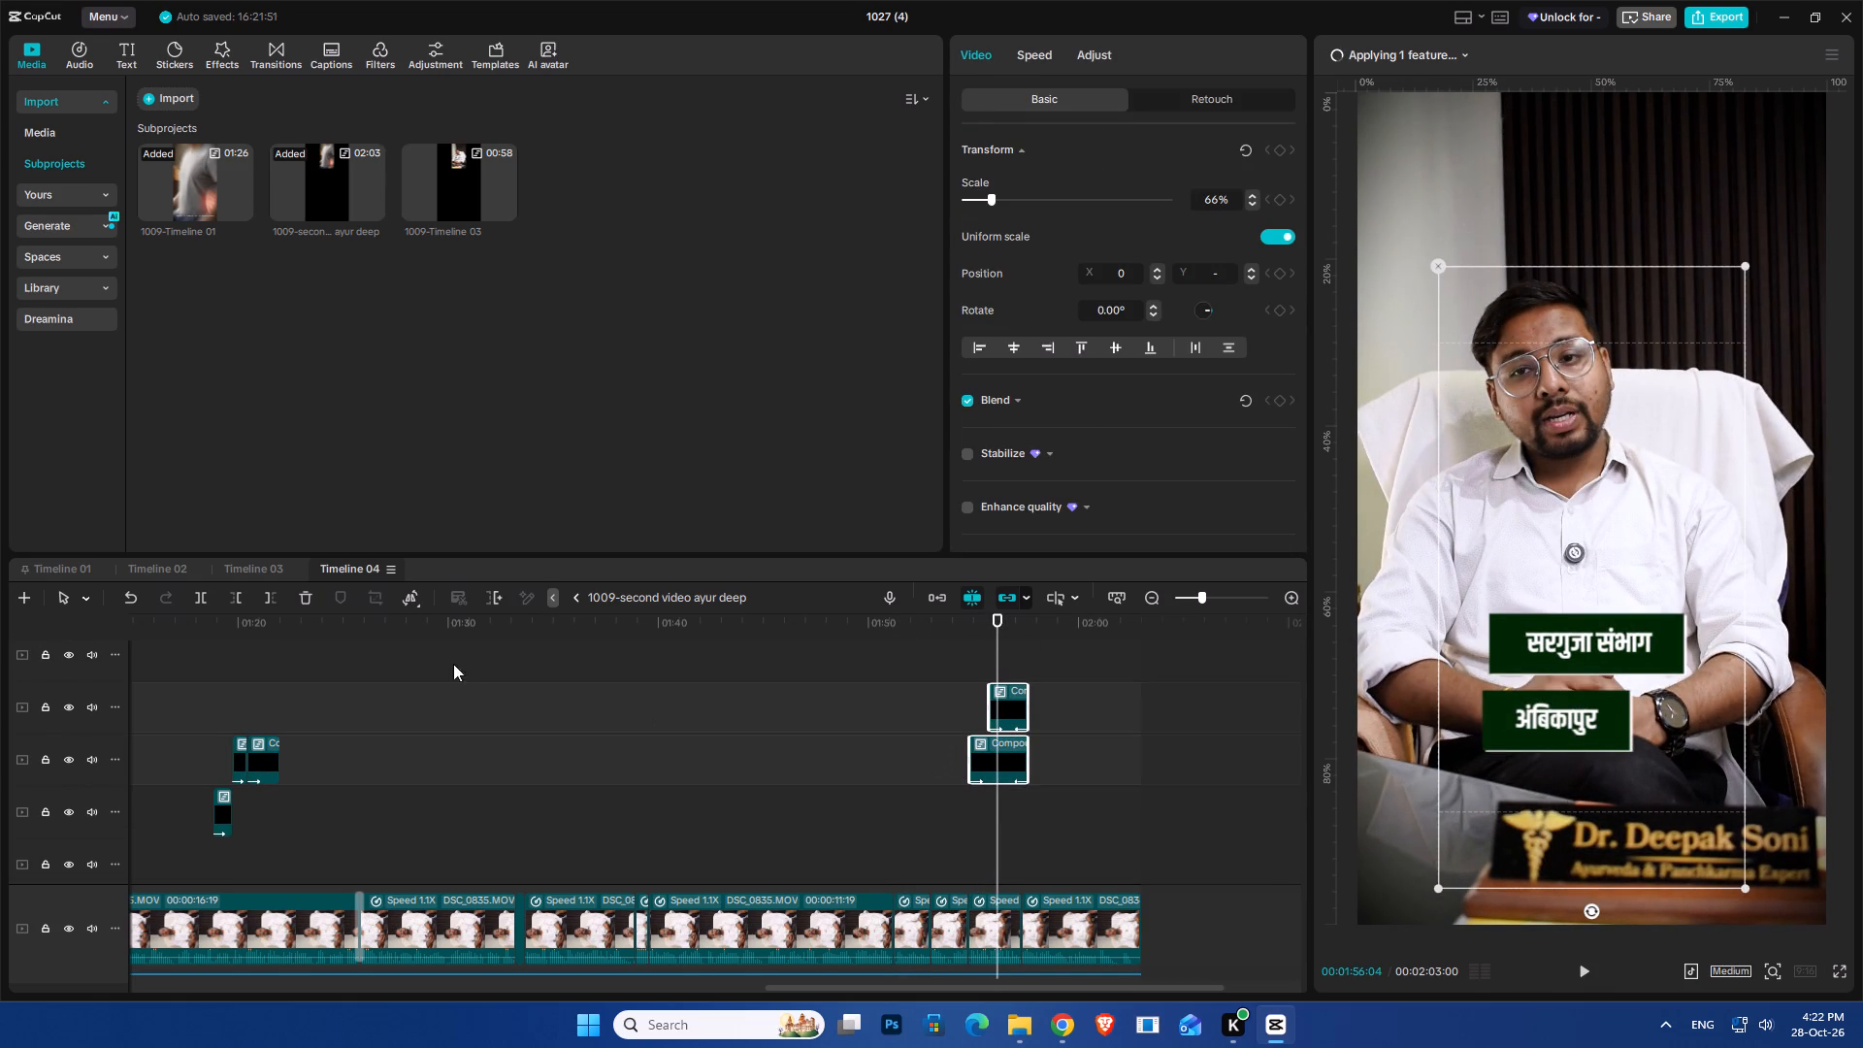
# Paste the two copied place-name captions into Timeline 02 at about 1:32:19, matching the doctor's spoken mention of the place.
pyautogui.click(157, 567)
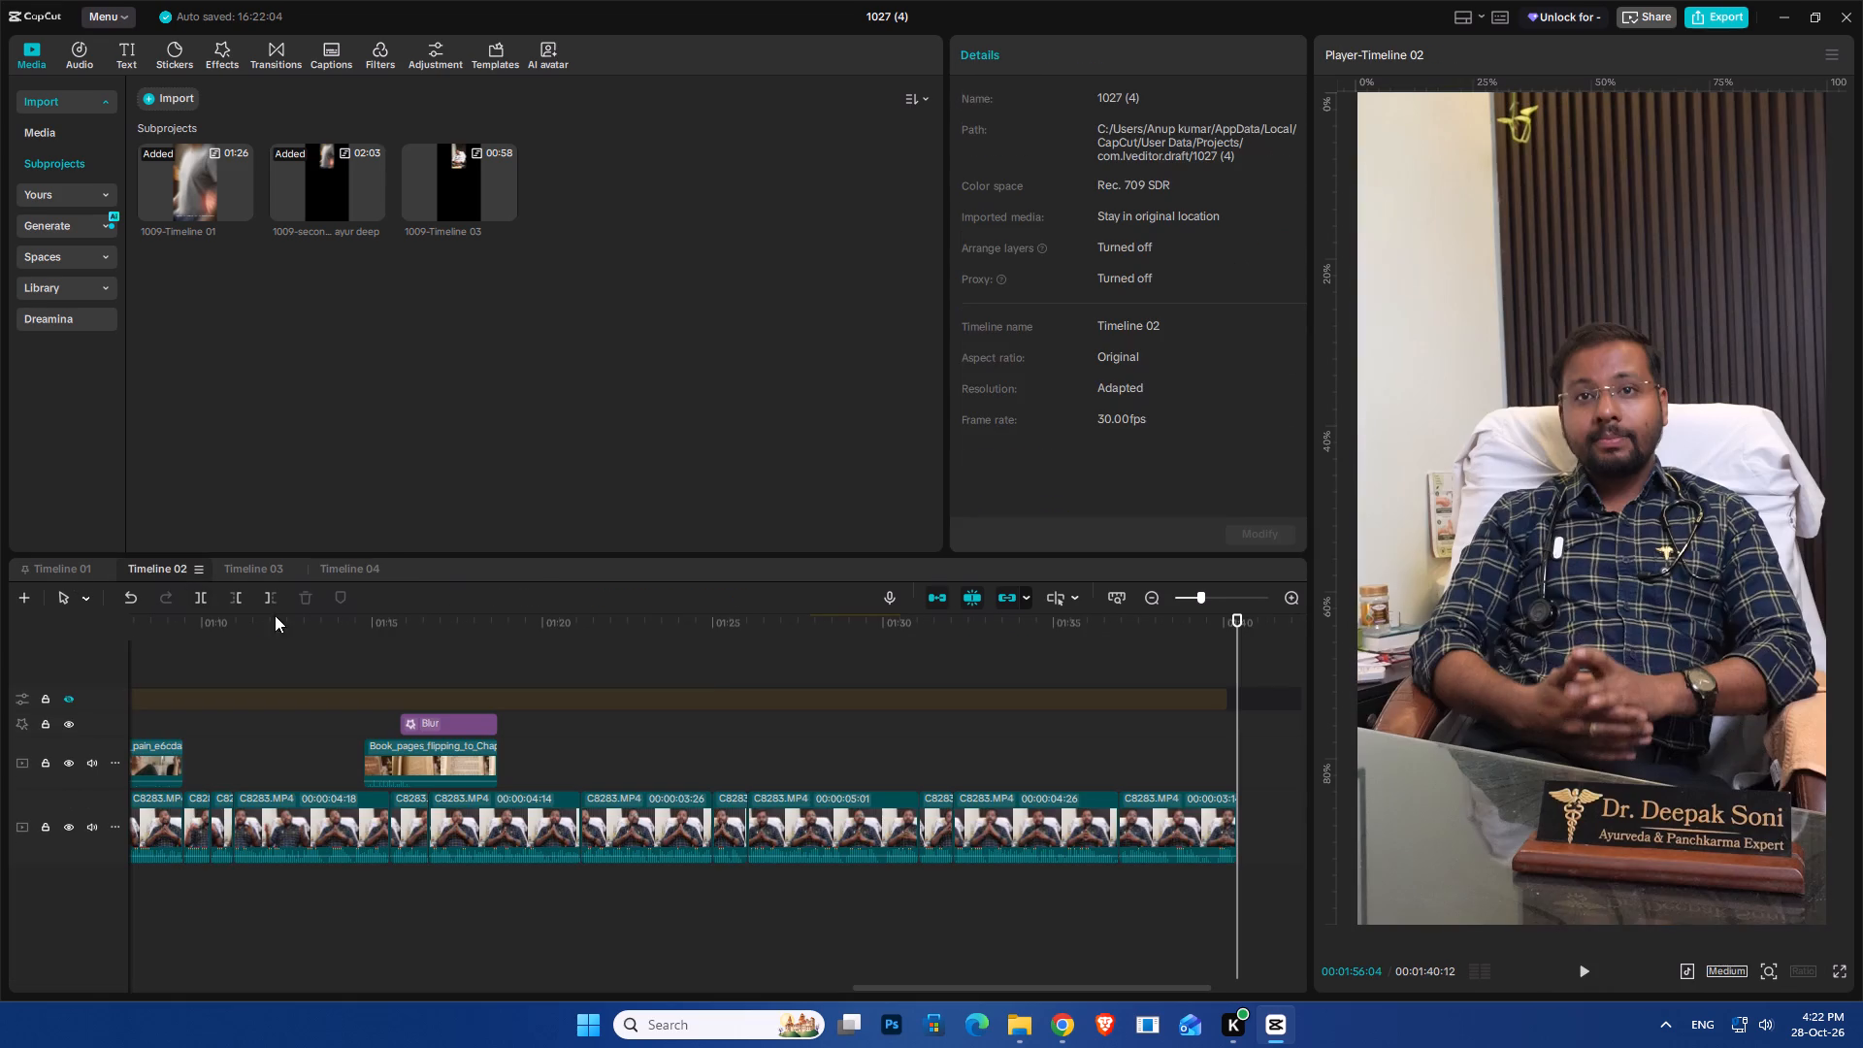
pyautogui.click(1105, 636)
pyautogui.press('space')
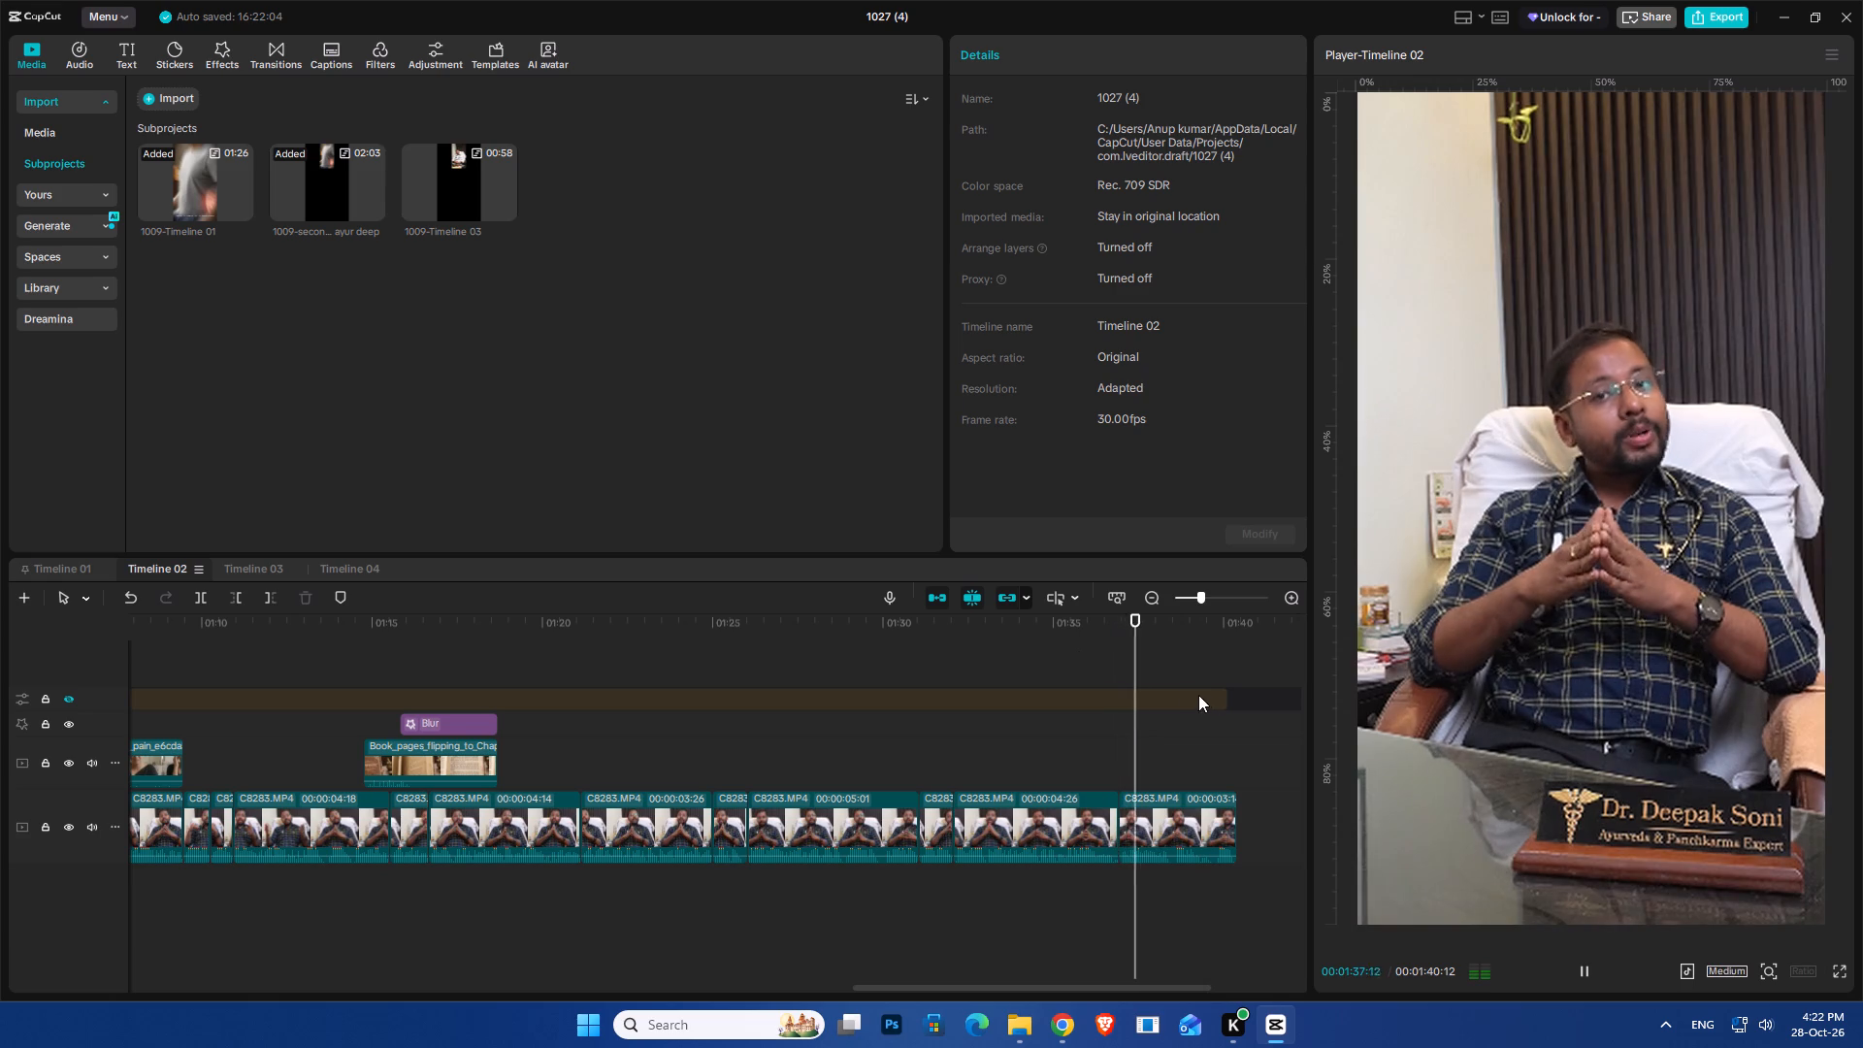
pyautogui.click(979, 655)
pyautogui.press('space')
pyautogui.press('space')
pyautogui.click(960, 633)
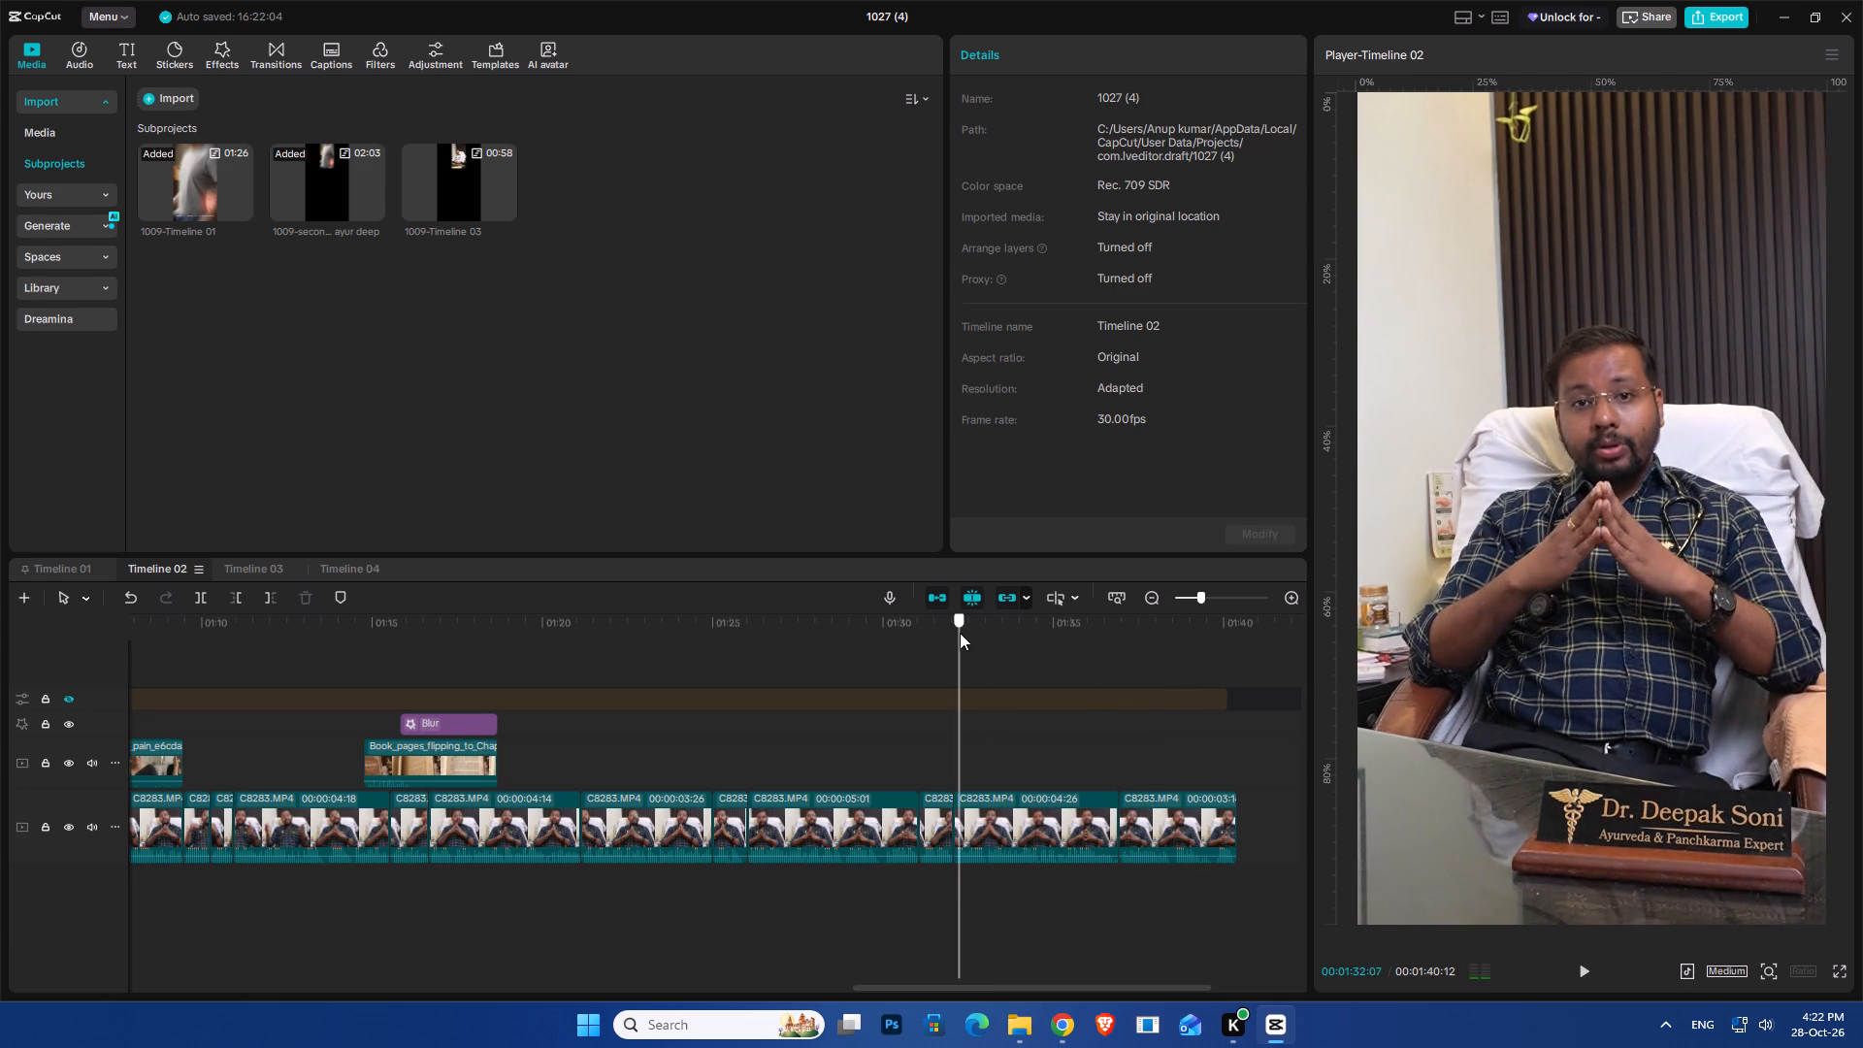
pyautogui.press('space')
pyautogui.press('space')
pyautogui.hotkey('ctrl', 'v')
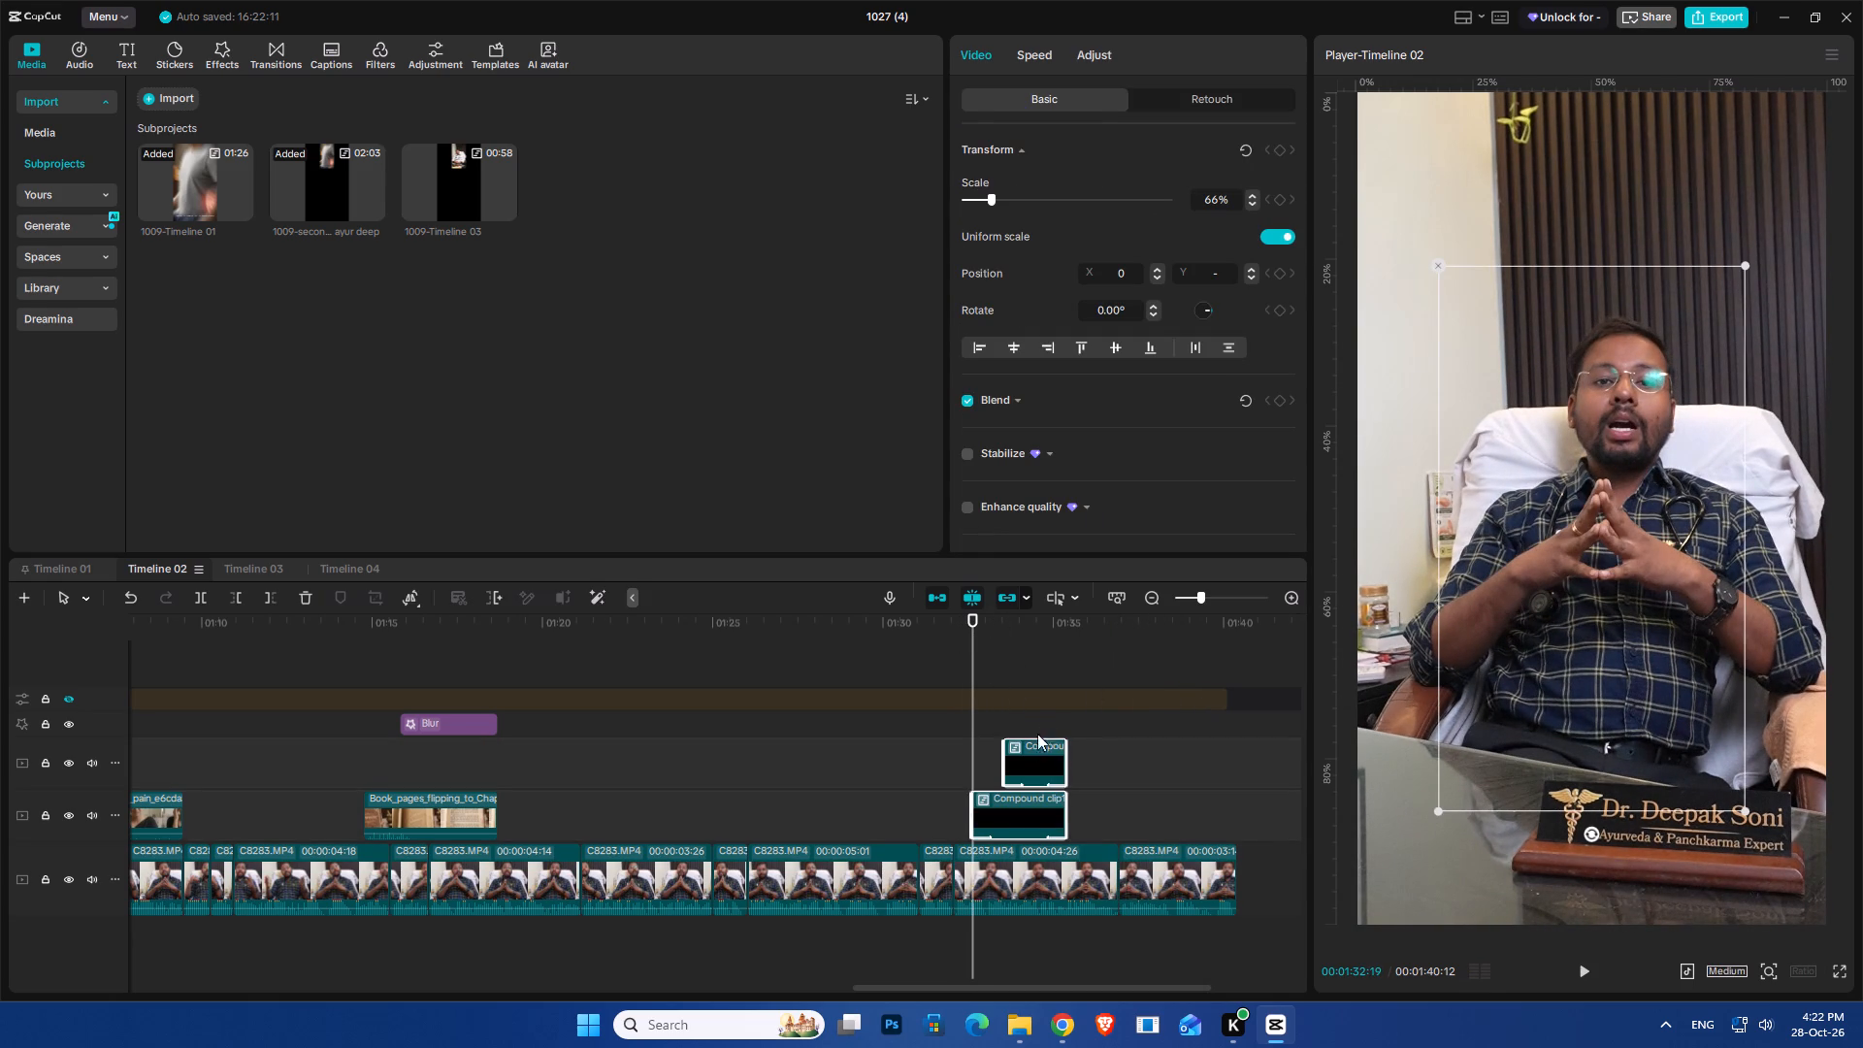
# Swap the two captions' tracks and timing so अंबिकापुर starts first and सरगुजा संभाग starts at about 1:33:06.
pyautogui.click(1031, 753)
pyautogui.click(992, 753)
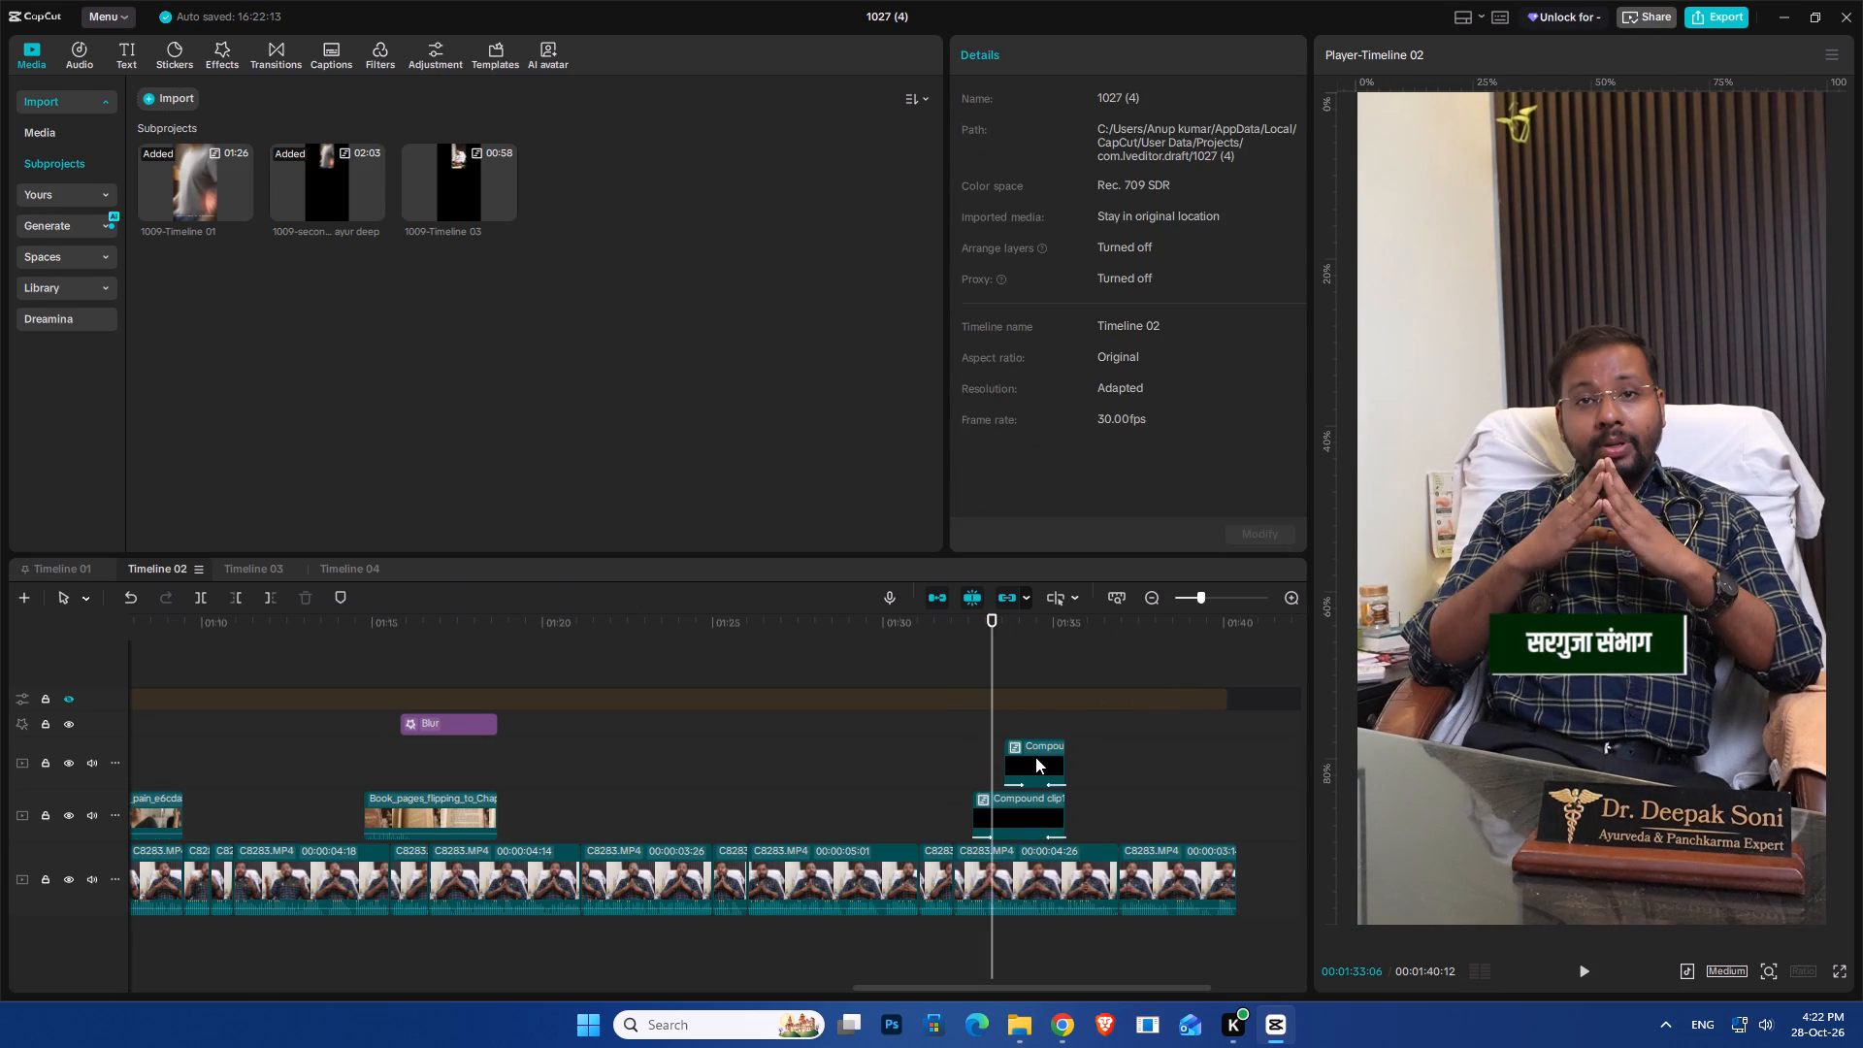
pyautogui.moveTo(1035, 757); pyautogui.dragTo(1007, 758)
pyautogui.moveTo(1009, 810); pyautogui.dragTo(1030, 728)
pyautogui.moveTo(998, 809); pyautogui.dragTo(999, 866)
pyautogui.click(955, 750)
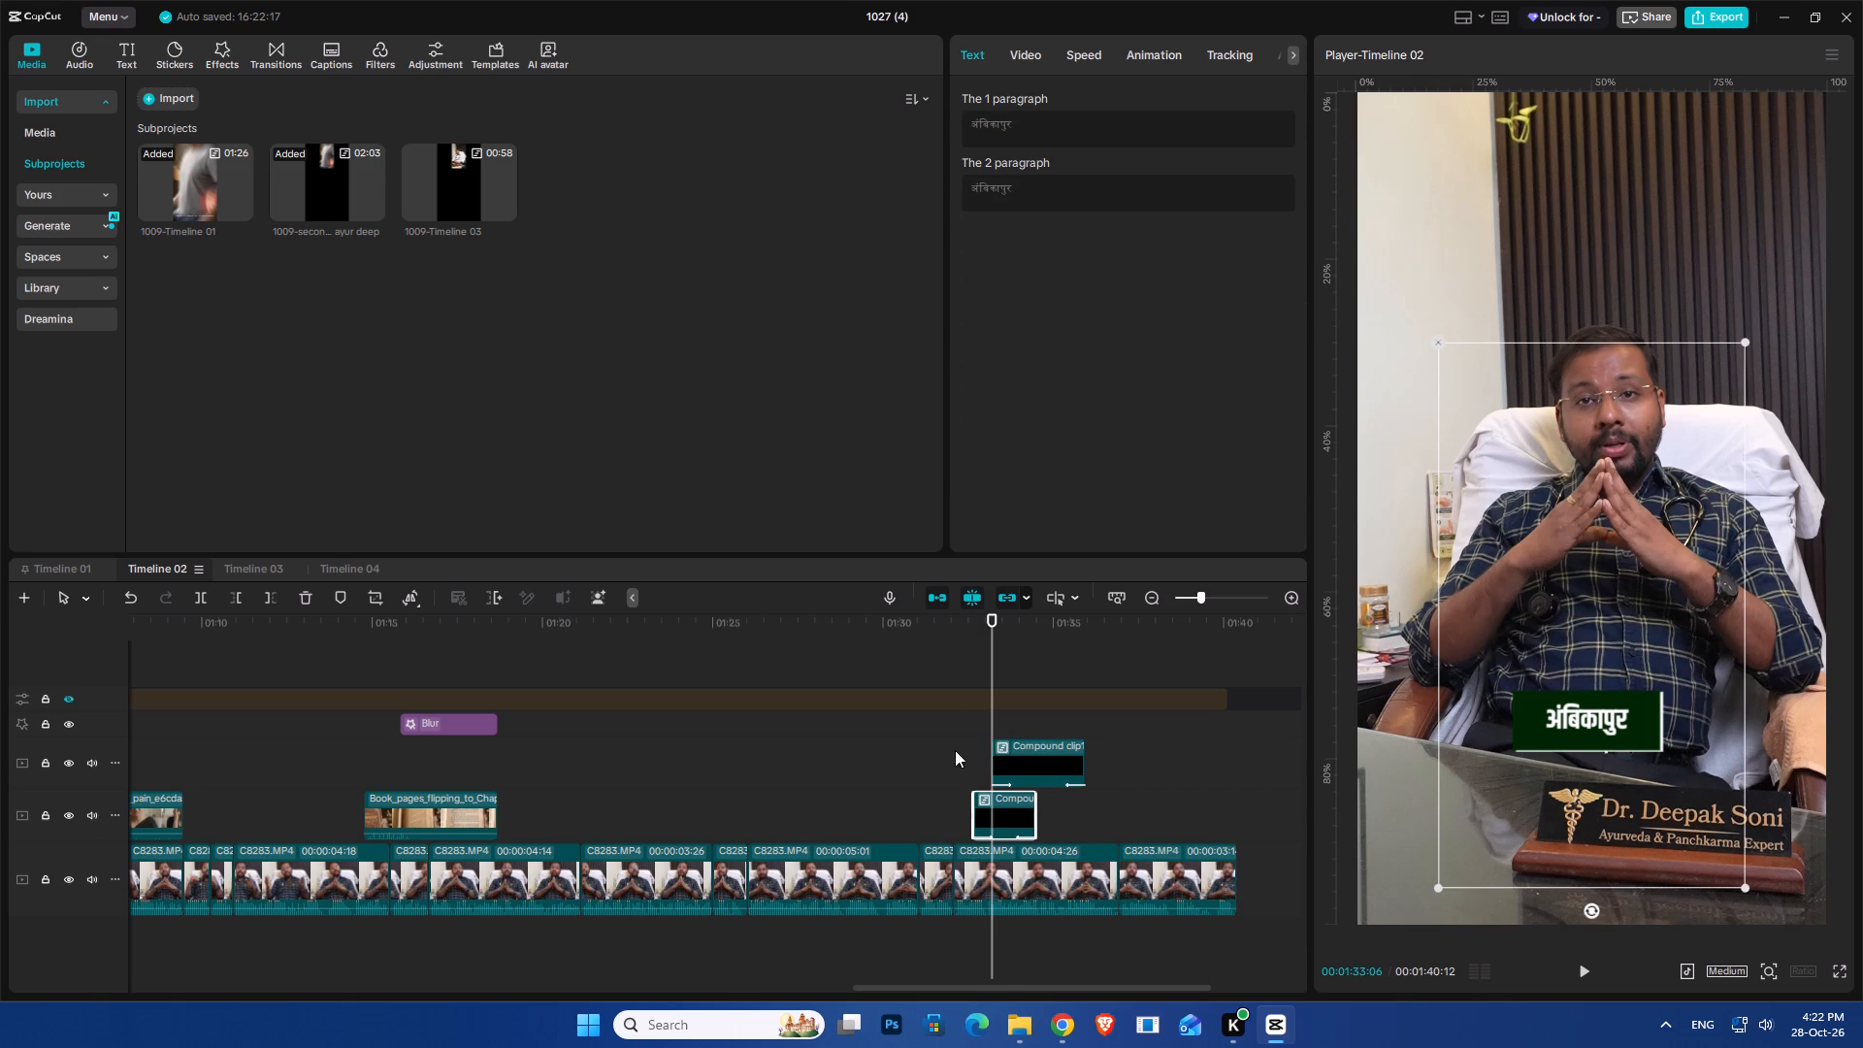
pyautogui.press('space')
pyautogui.press('space')
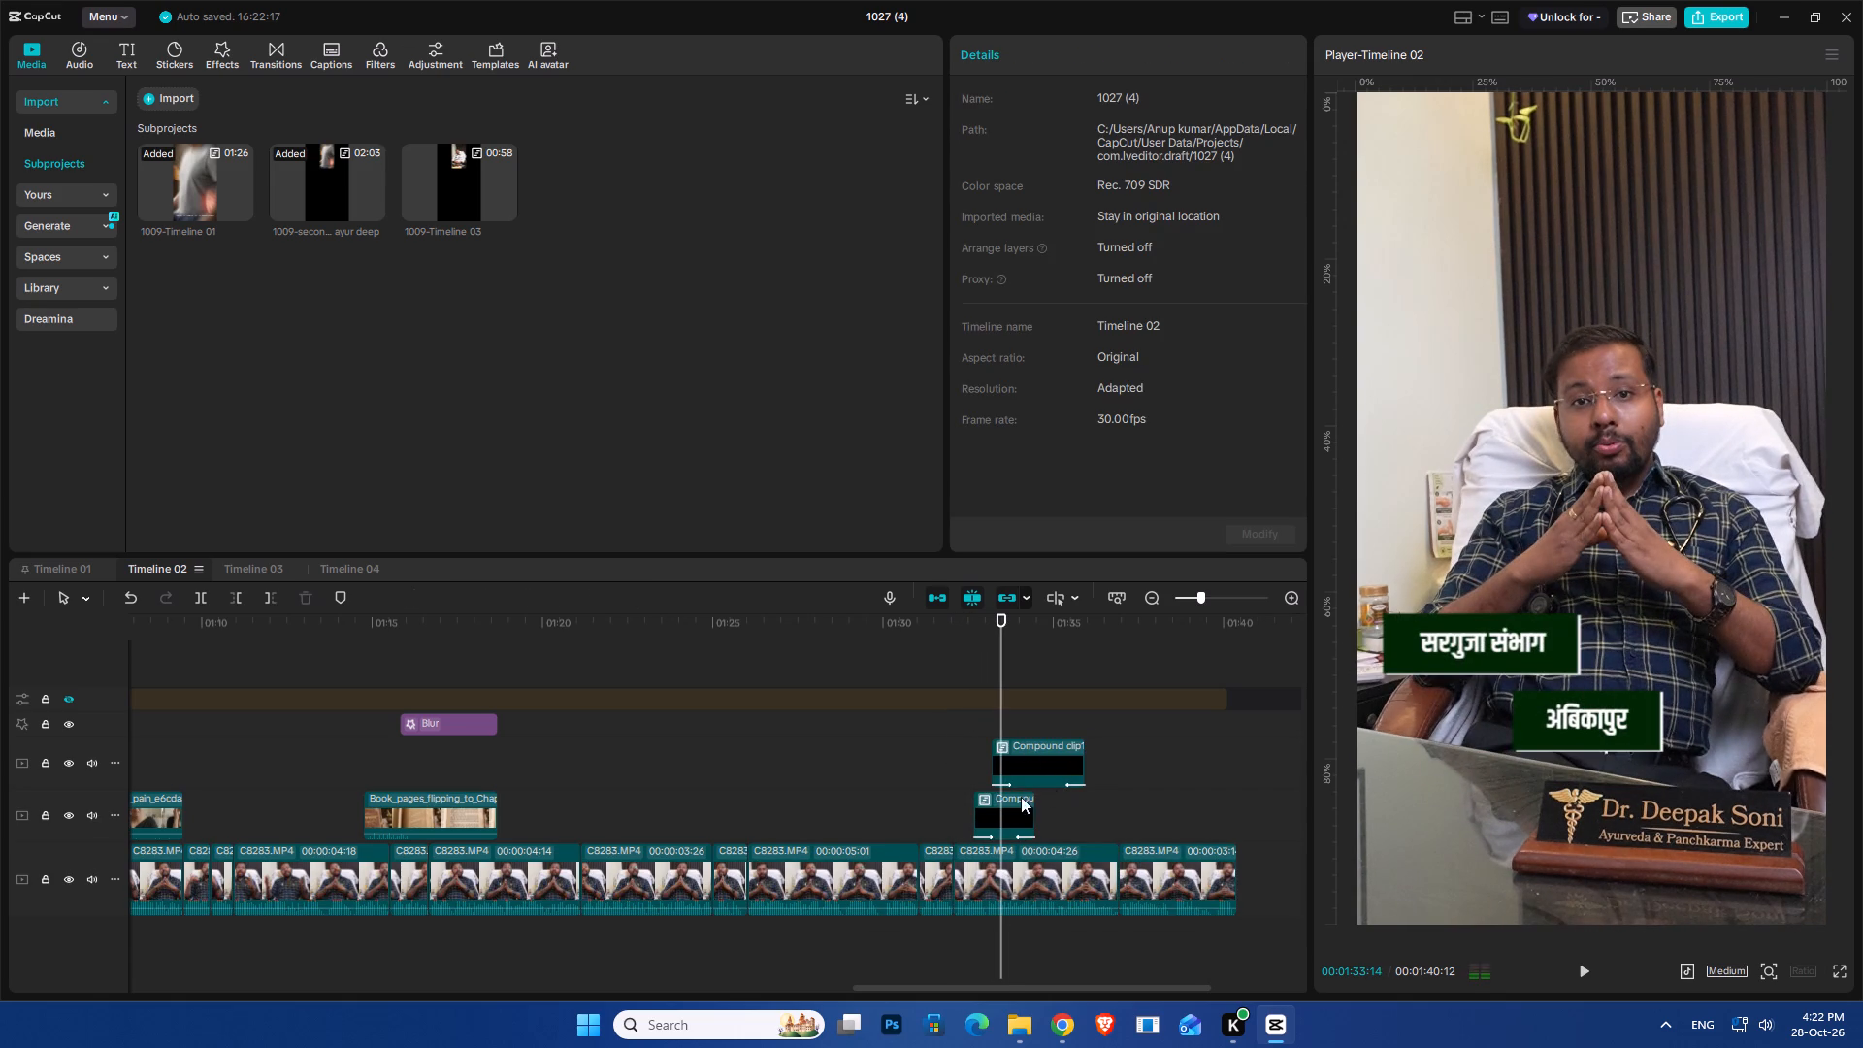
# Stack the captions horizontally centred in the frame, with अंबिकापुर over the doctor's chest and सरगुजा संभाग just below it.
pyautogui.click(1009, 799)
pyautogui.moveTo(1557, 637); pyautogui.dragTo(1564, 625)
pyautogui.moveTo(1587, 621); pyautogui.dragTo(1601, 549)
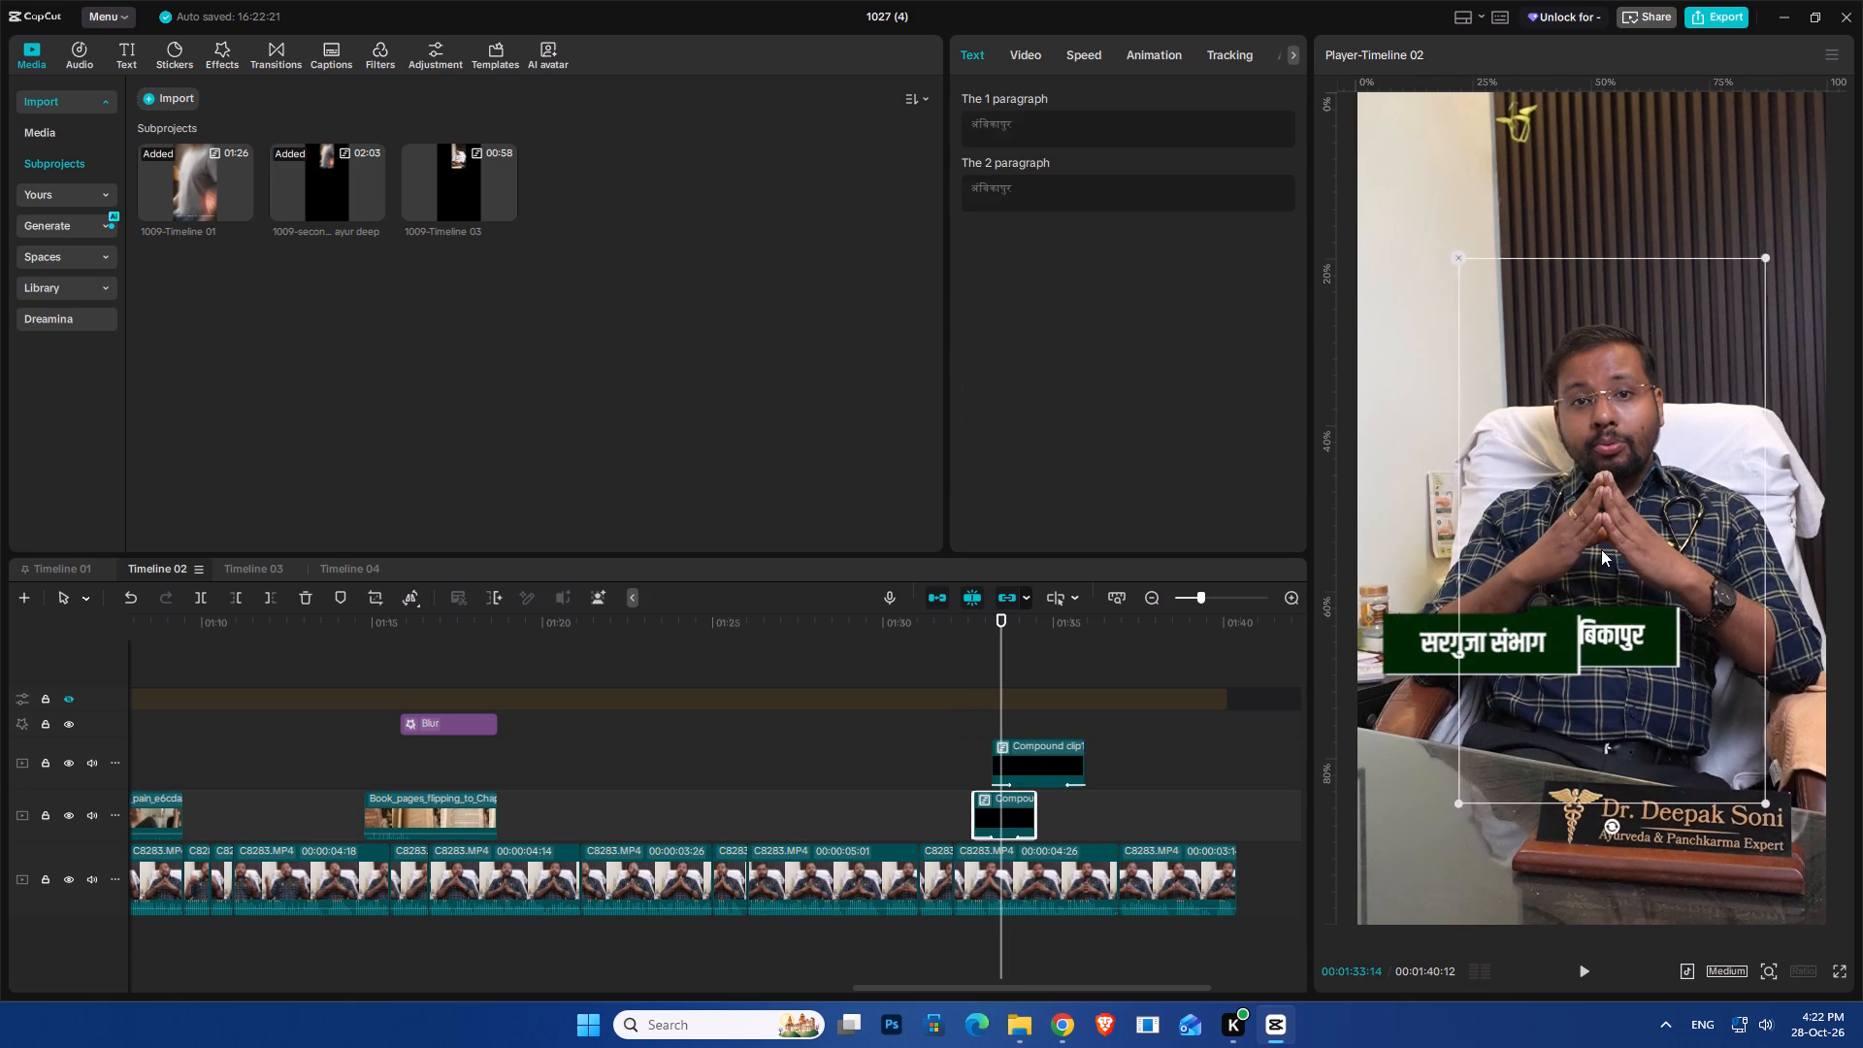
pyautogui.moveTo(1601, 549); pyautogui.dragTo(1582, 532)
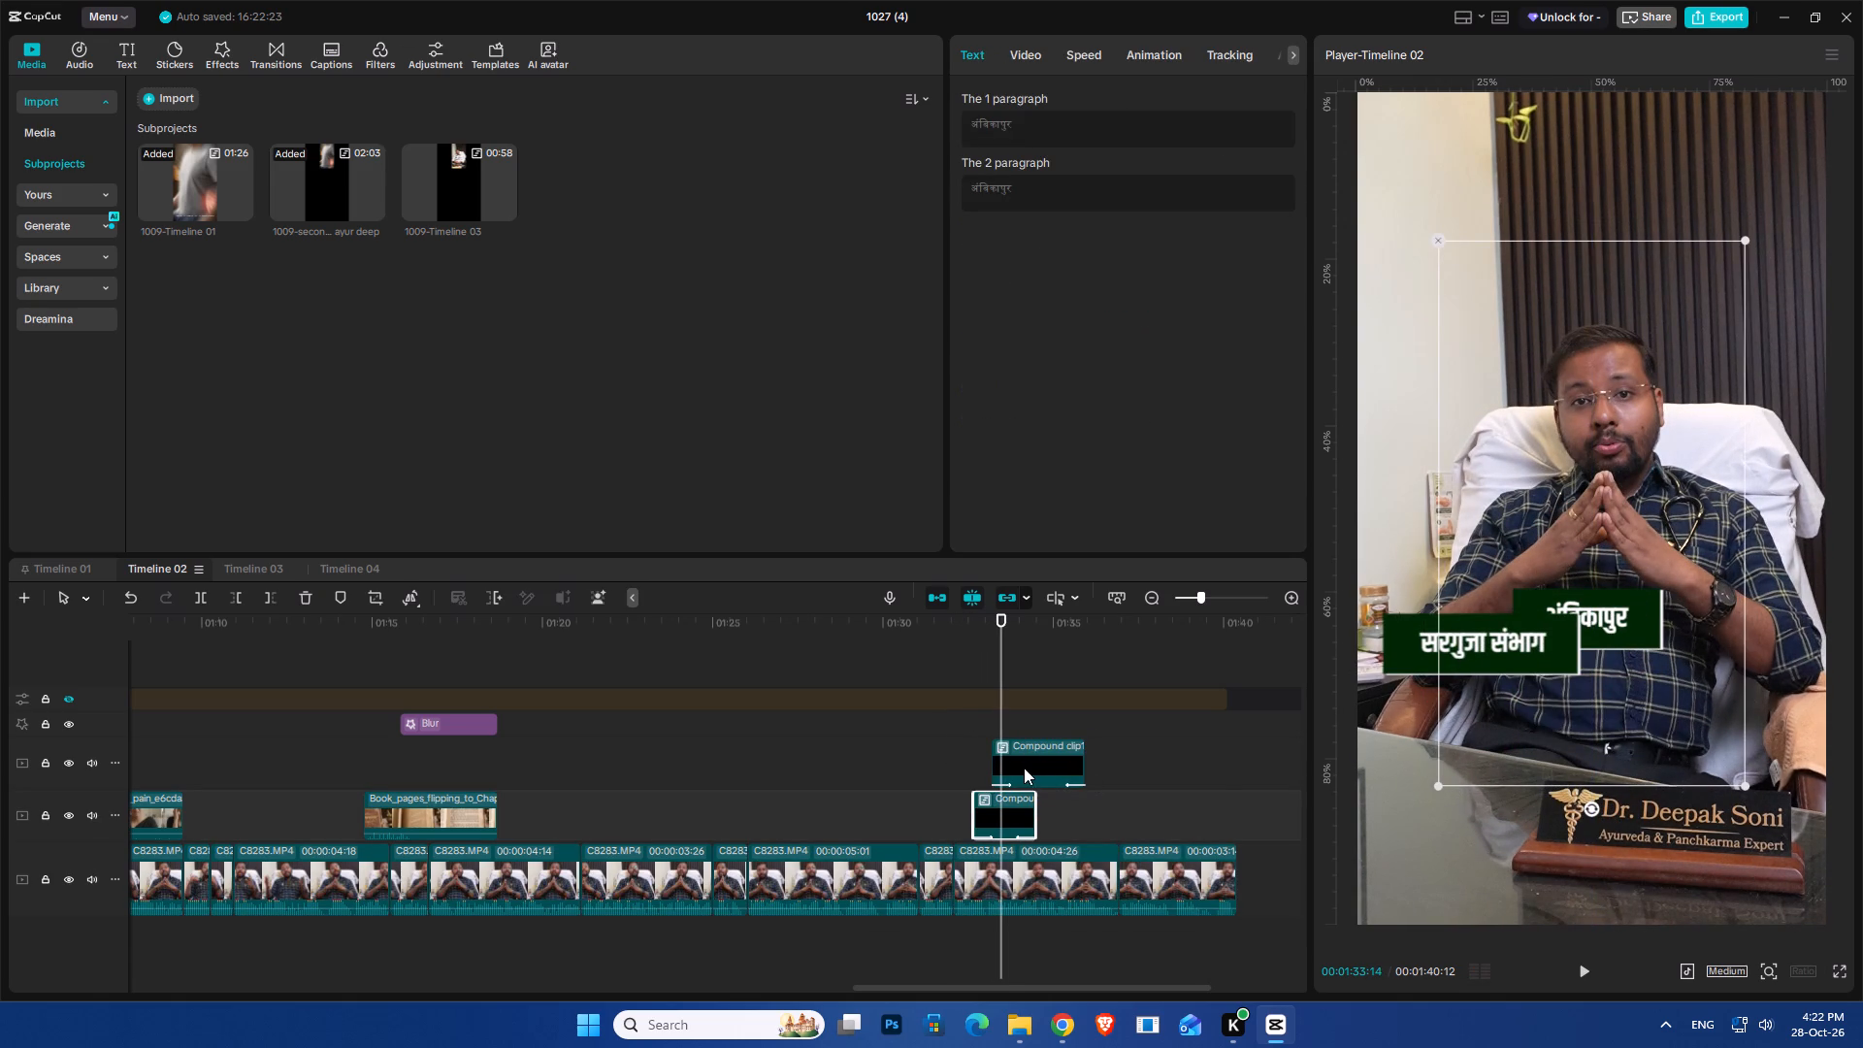
pyautogui.click(1024, 767)
pyautogui.click(969, 736)
pyautogui.press('space')
pyautogui.keyDown('ctrl'); pyautogui.scroll(8, 1007, 768); pyautogui.keyUp('ctrl')
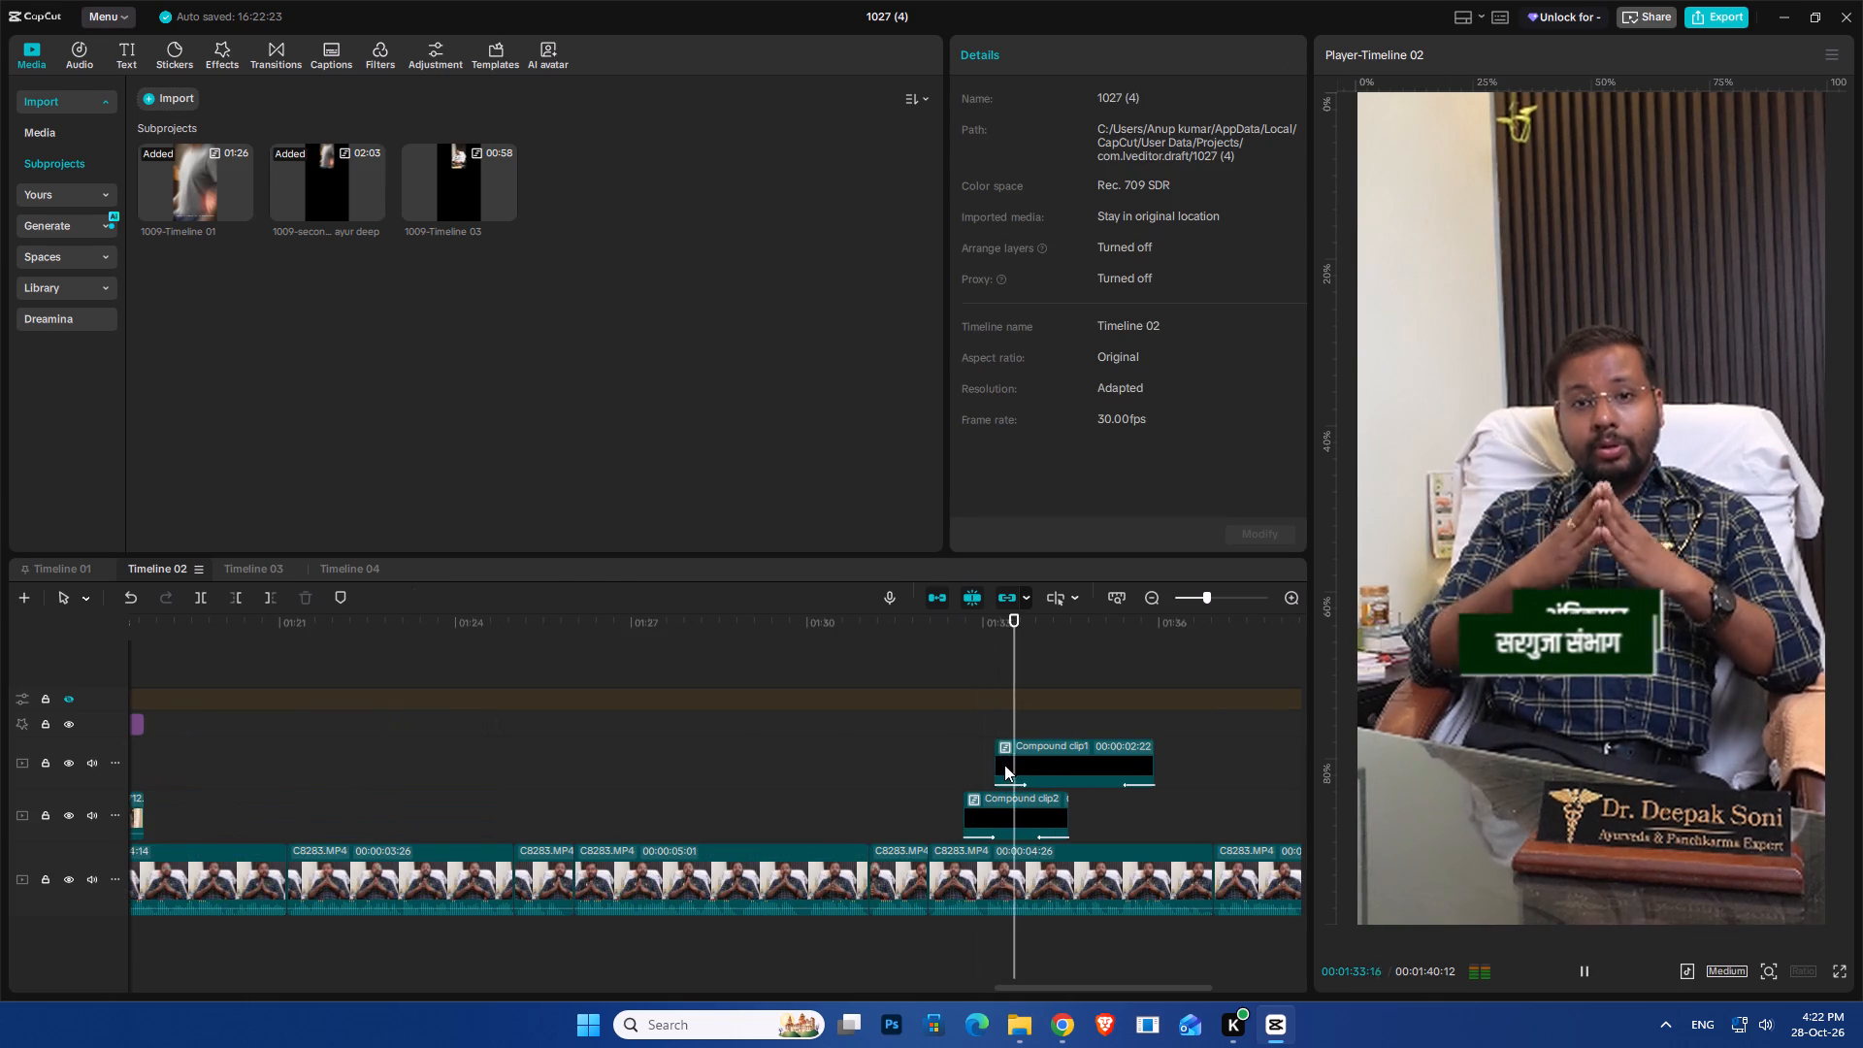
pyautogui.press('space')
pyautogui.click(1047, 770)
pyautogui.moveTo(1672, 645); pyautogui.dragTo(1683, 708)
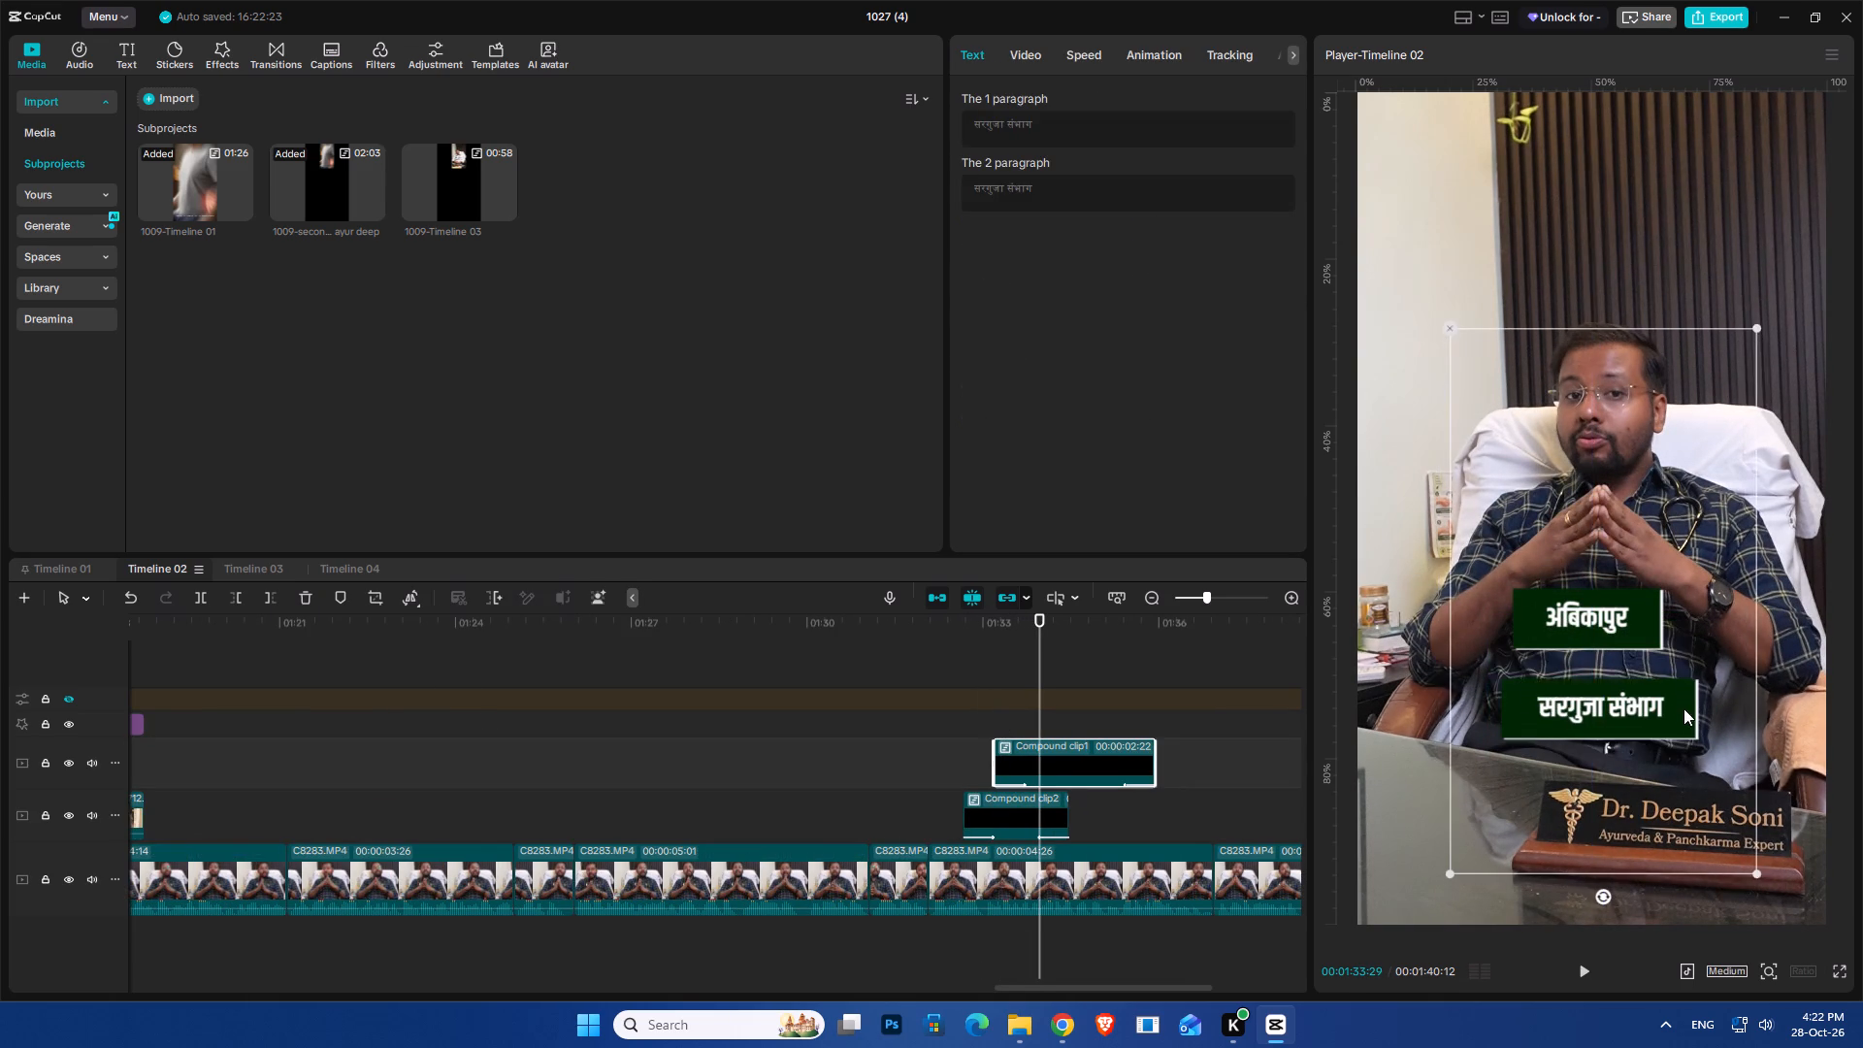
pyautogui.moveTo(1683, 708); pyautogui.dragTo(1672, 697)
pyautogui.press('space')
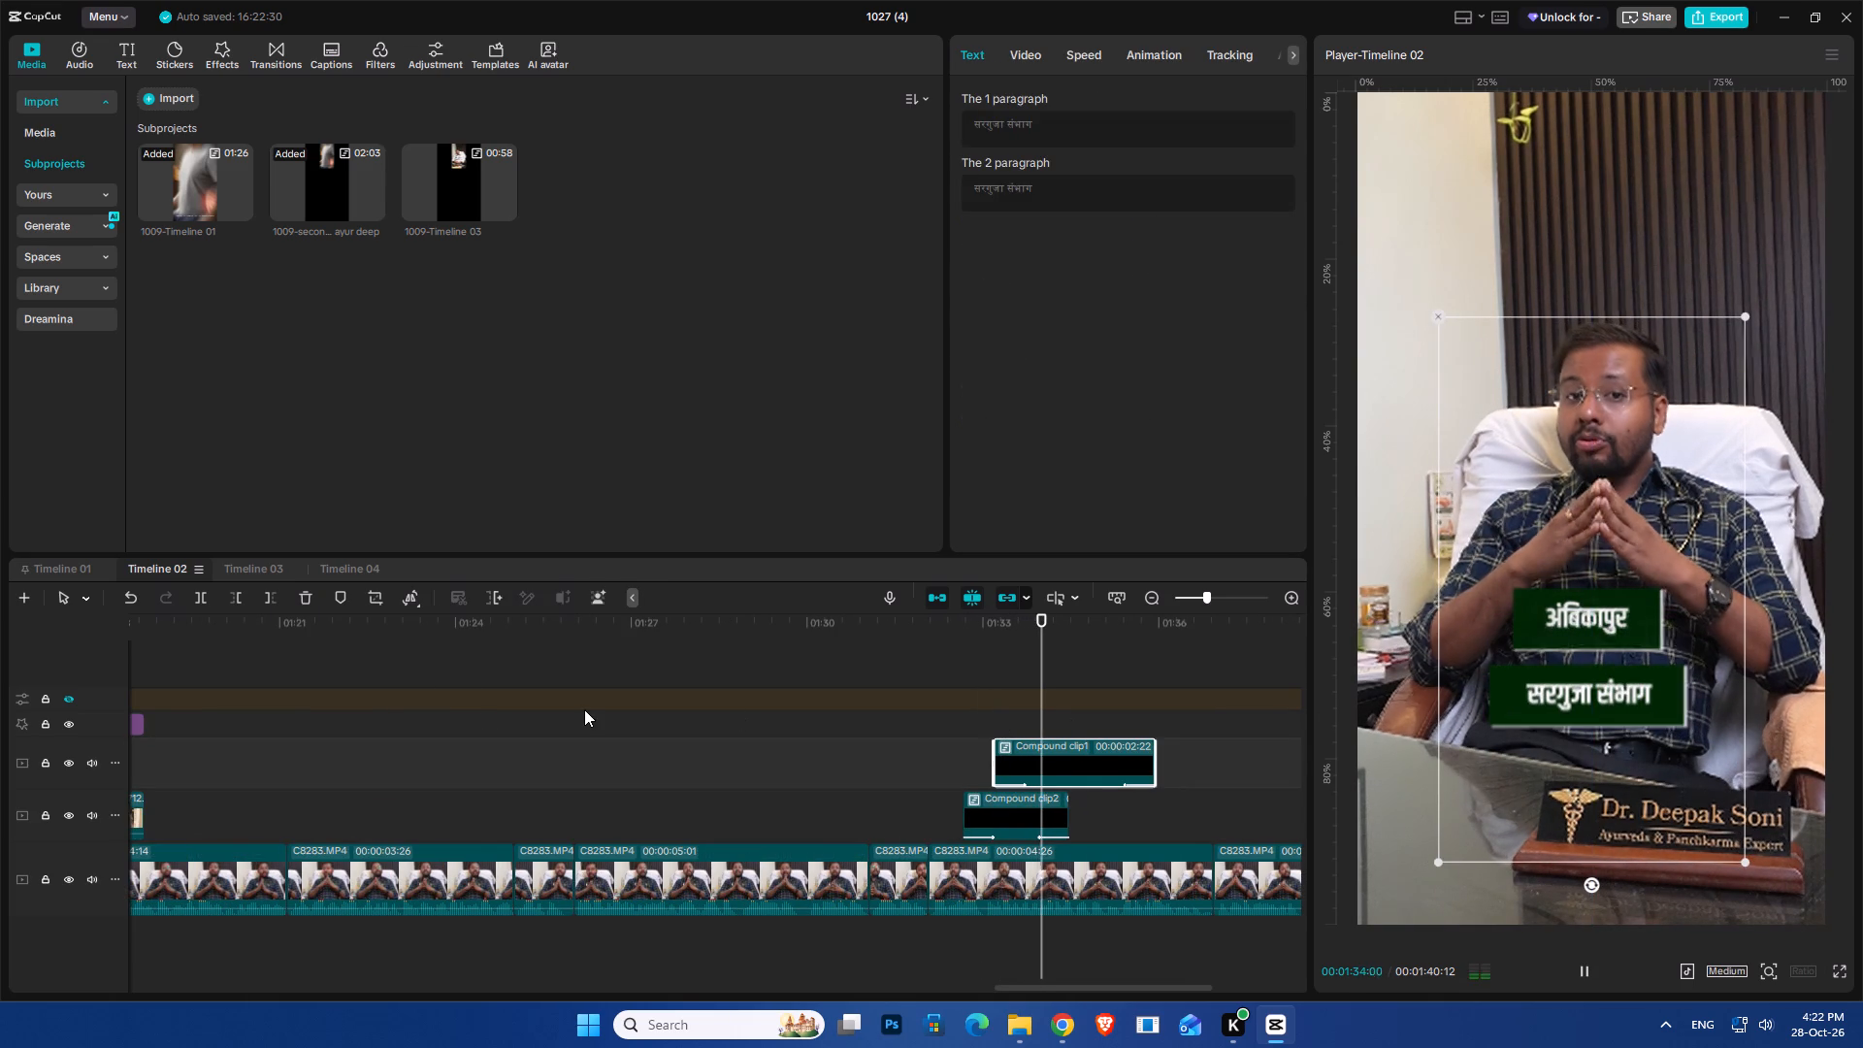
# Extend the अंबिकापुर caption to a duration of 3:08 so it ends together with सरगुजा संभाग, and play the result.
pyautogui.click(1029, 812)
pyautogui.press('space')
pyautogui.moveTo(1067, 809); pyautogui.dragTo(1166, 811)
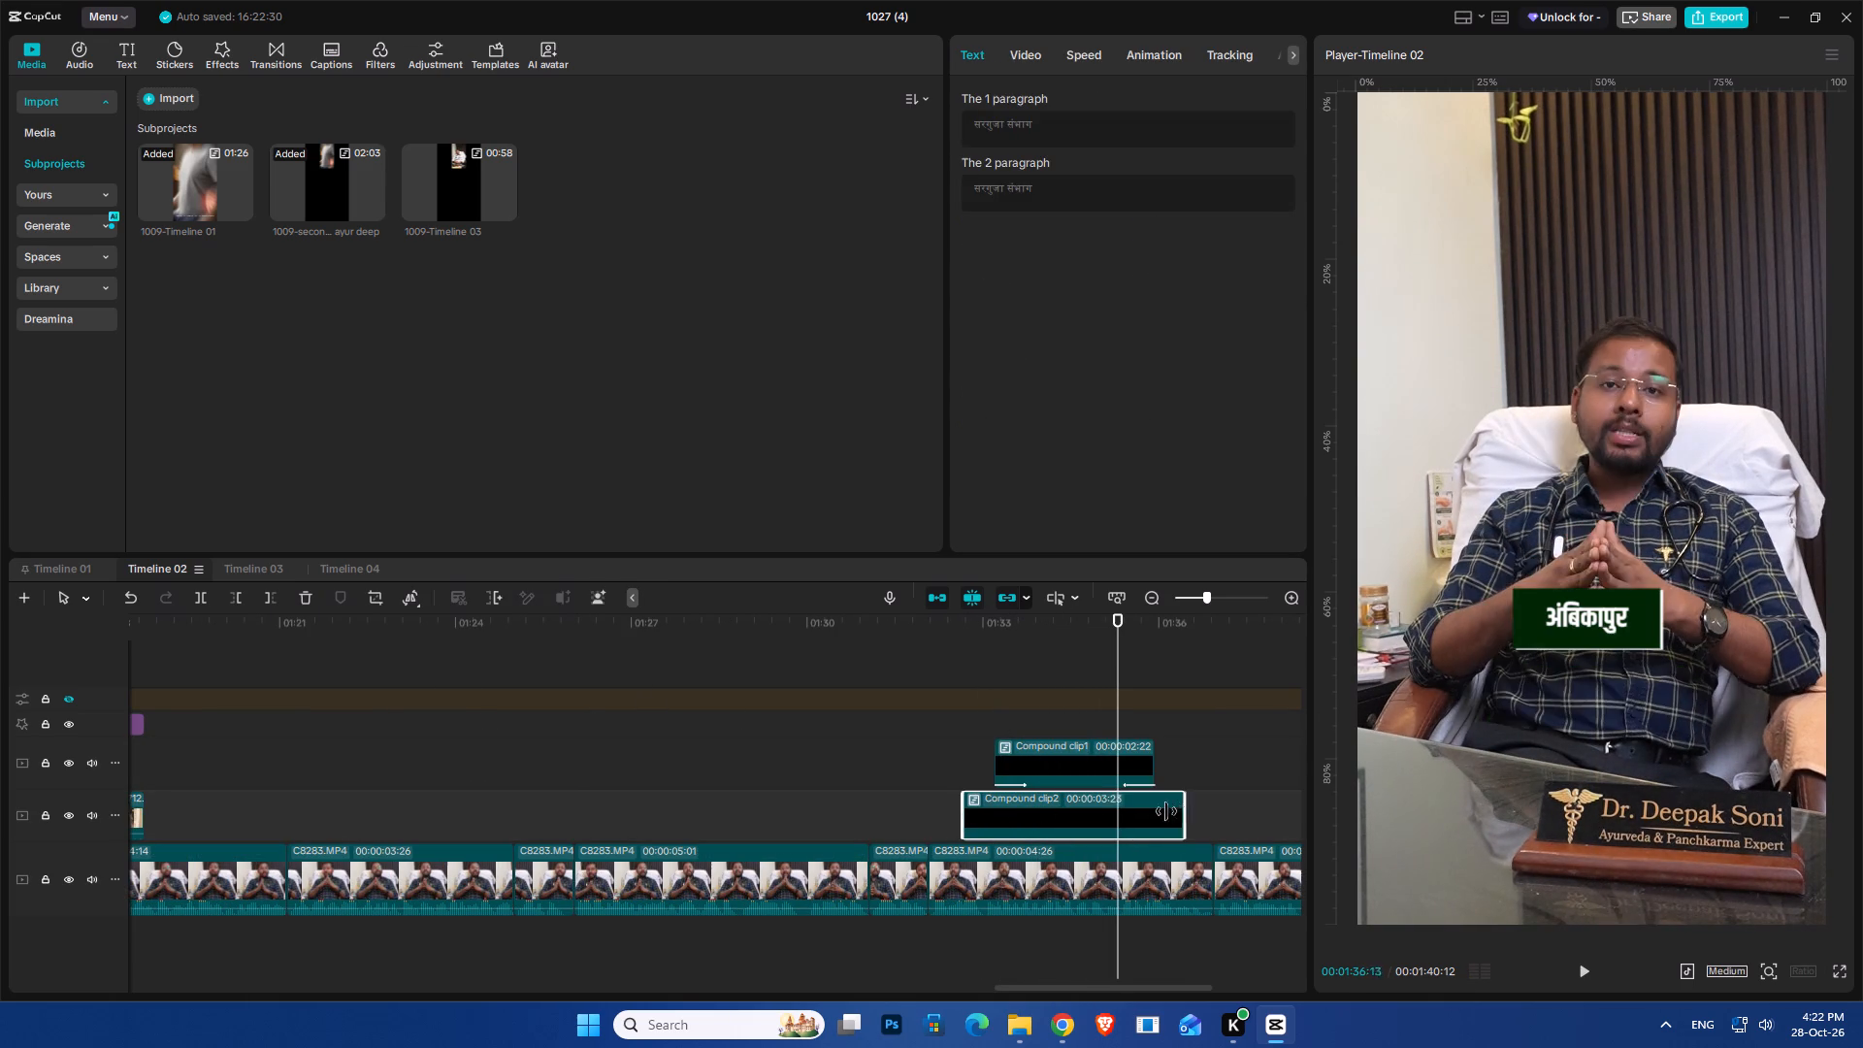
pyautogui.moveTo(1166, 811); pyautogui.dragTo(1149, 807)
pyautogui.press('space')
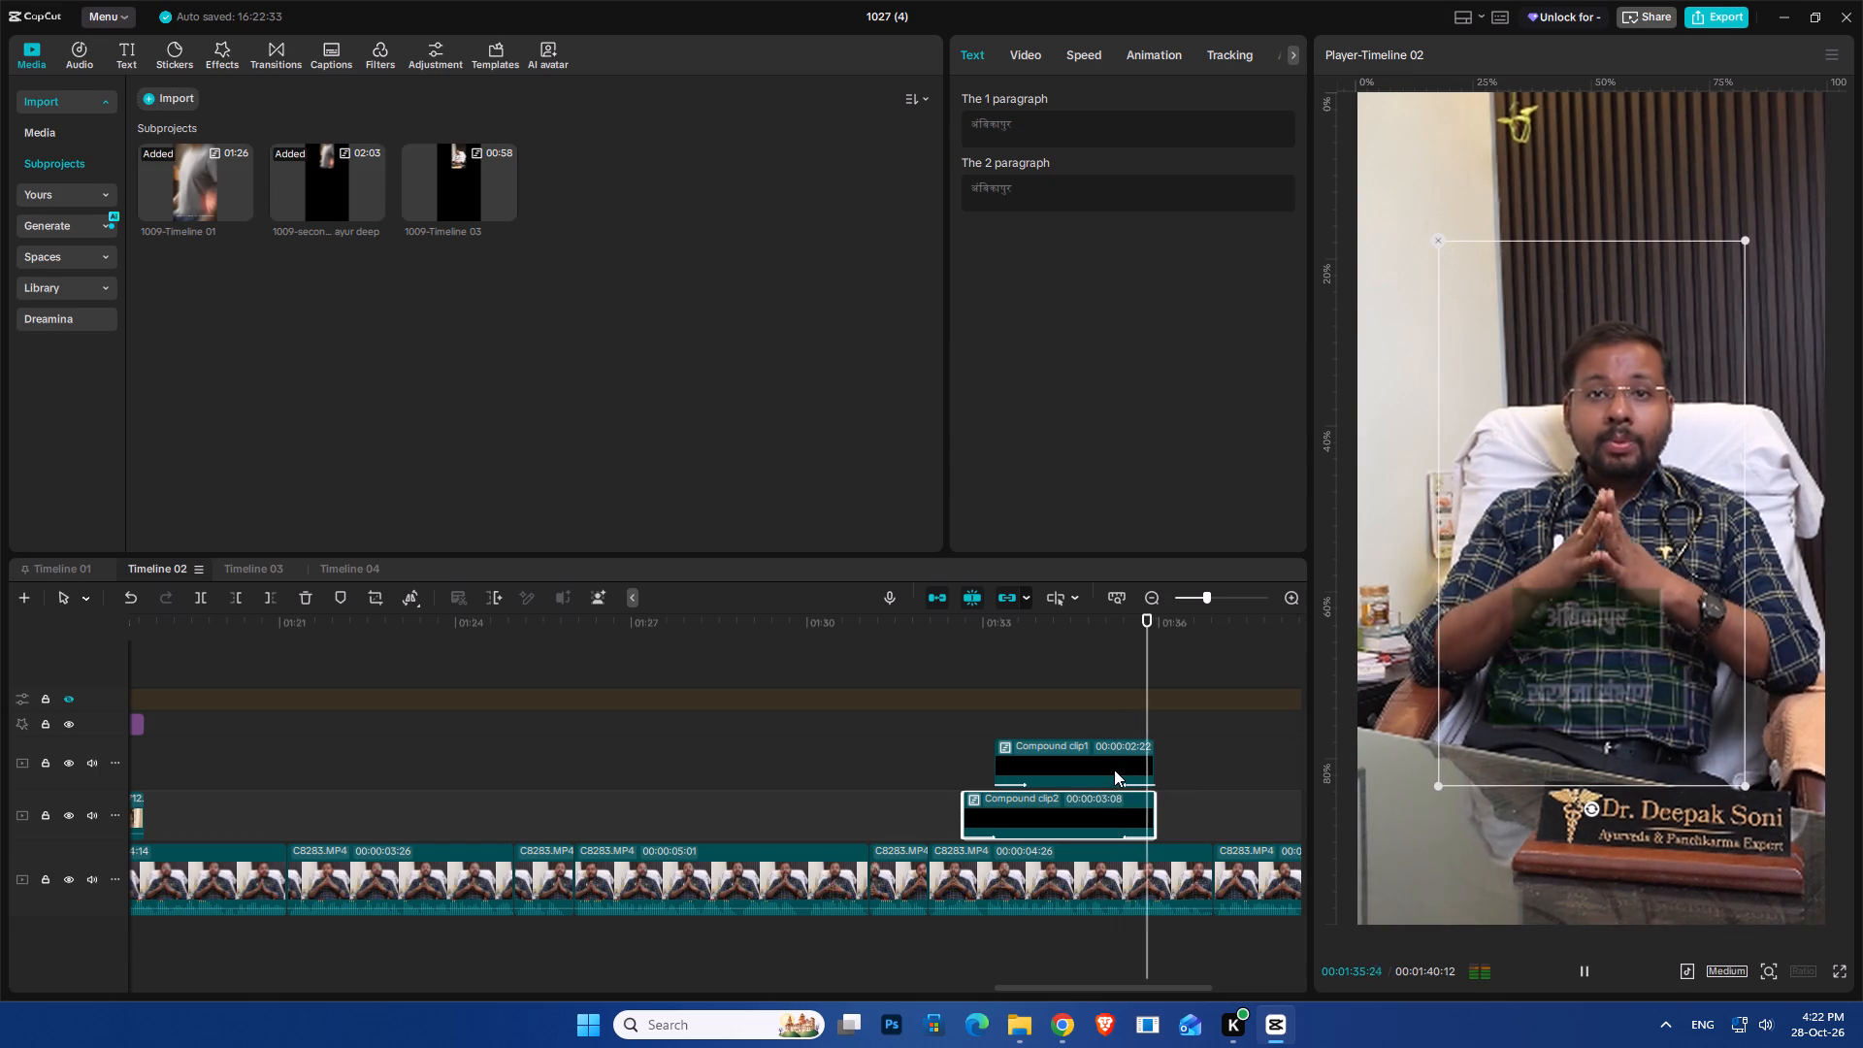
pyautogui.keyDown('ctrl'); pyautogui.scroll(-5, 1228, 811); pyautogui.keyUp('ctrl')
pyautogui.press('space')
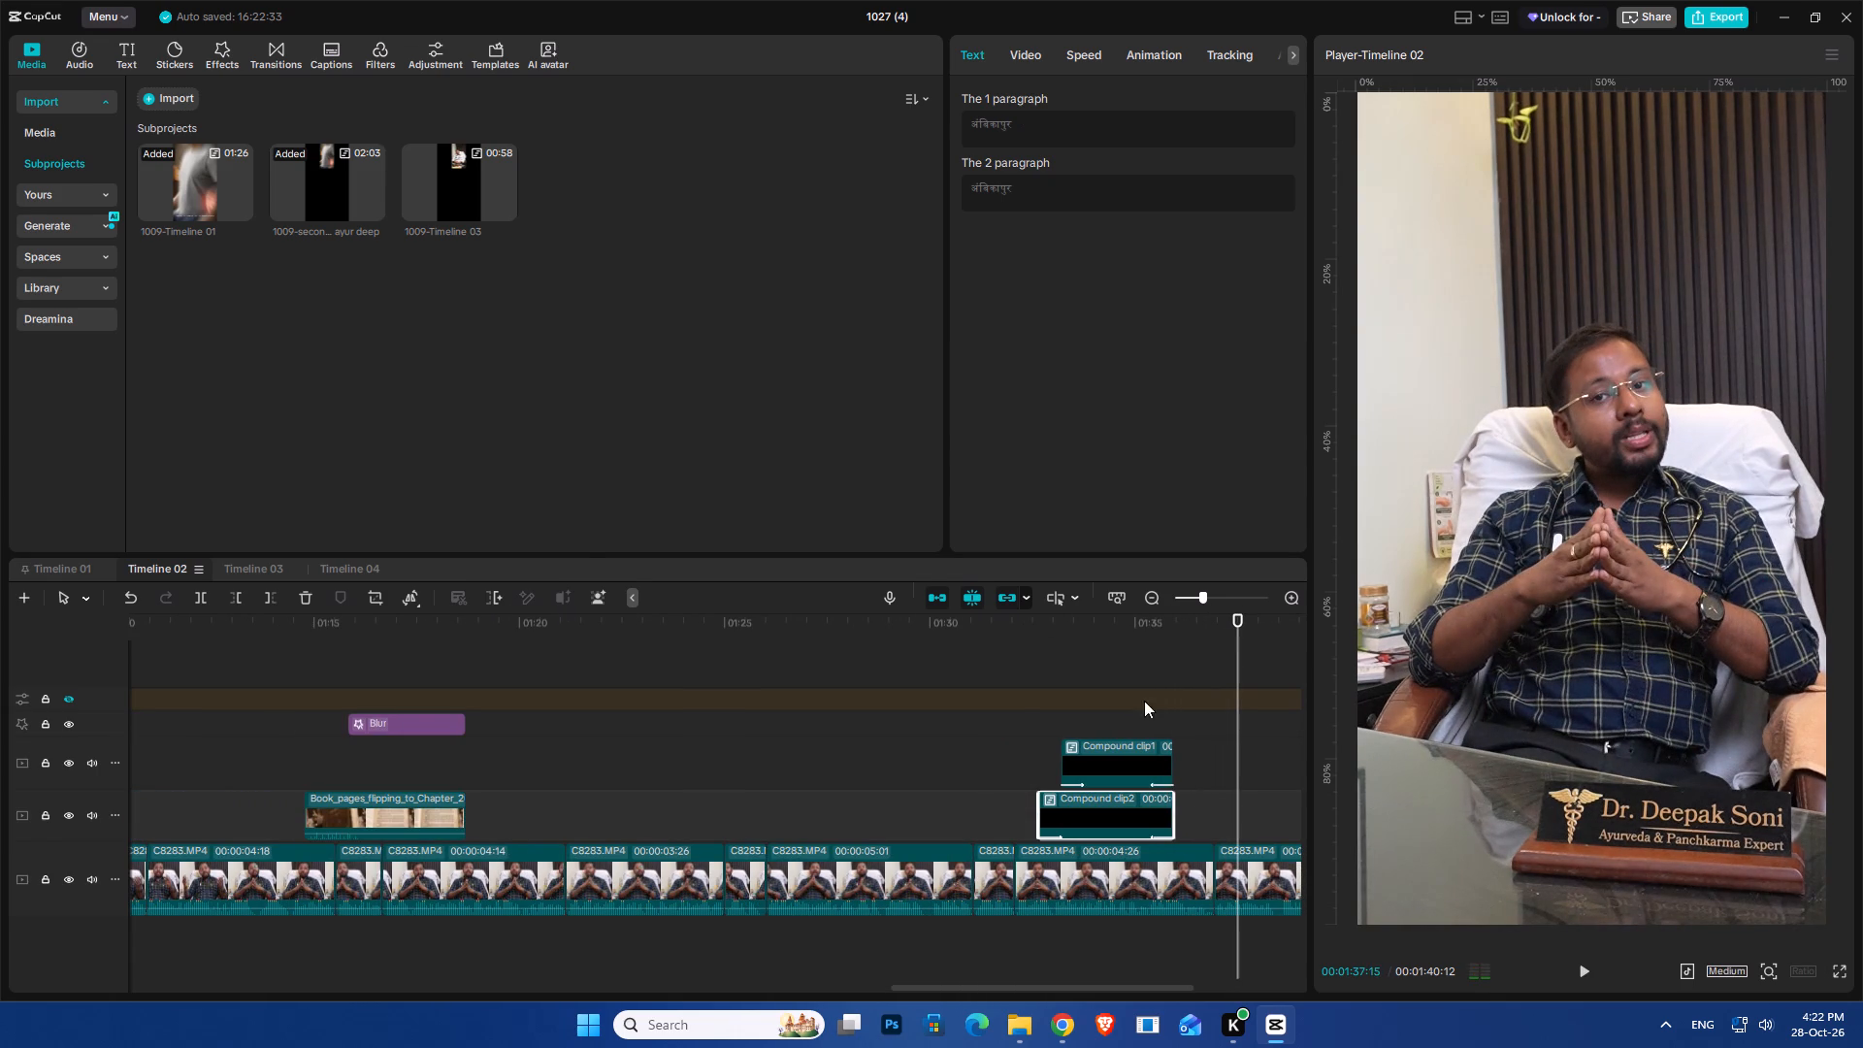
# Copy the closing contact-number caption from the ayur deep subproject in Timeline 04 and paste it into Timeline 02 at about 1:37:15.
pyautogui.click(338, 569)
pyautogui.scroll(4, 1094, 752)
pyautogui.scroll(-7, 1079, 752)
pyautogui.click(1080, 691)
pyautogui.click(1069, 842)
pyautogui.hotkey('ctrl', 'c')
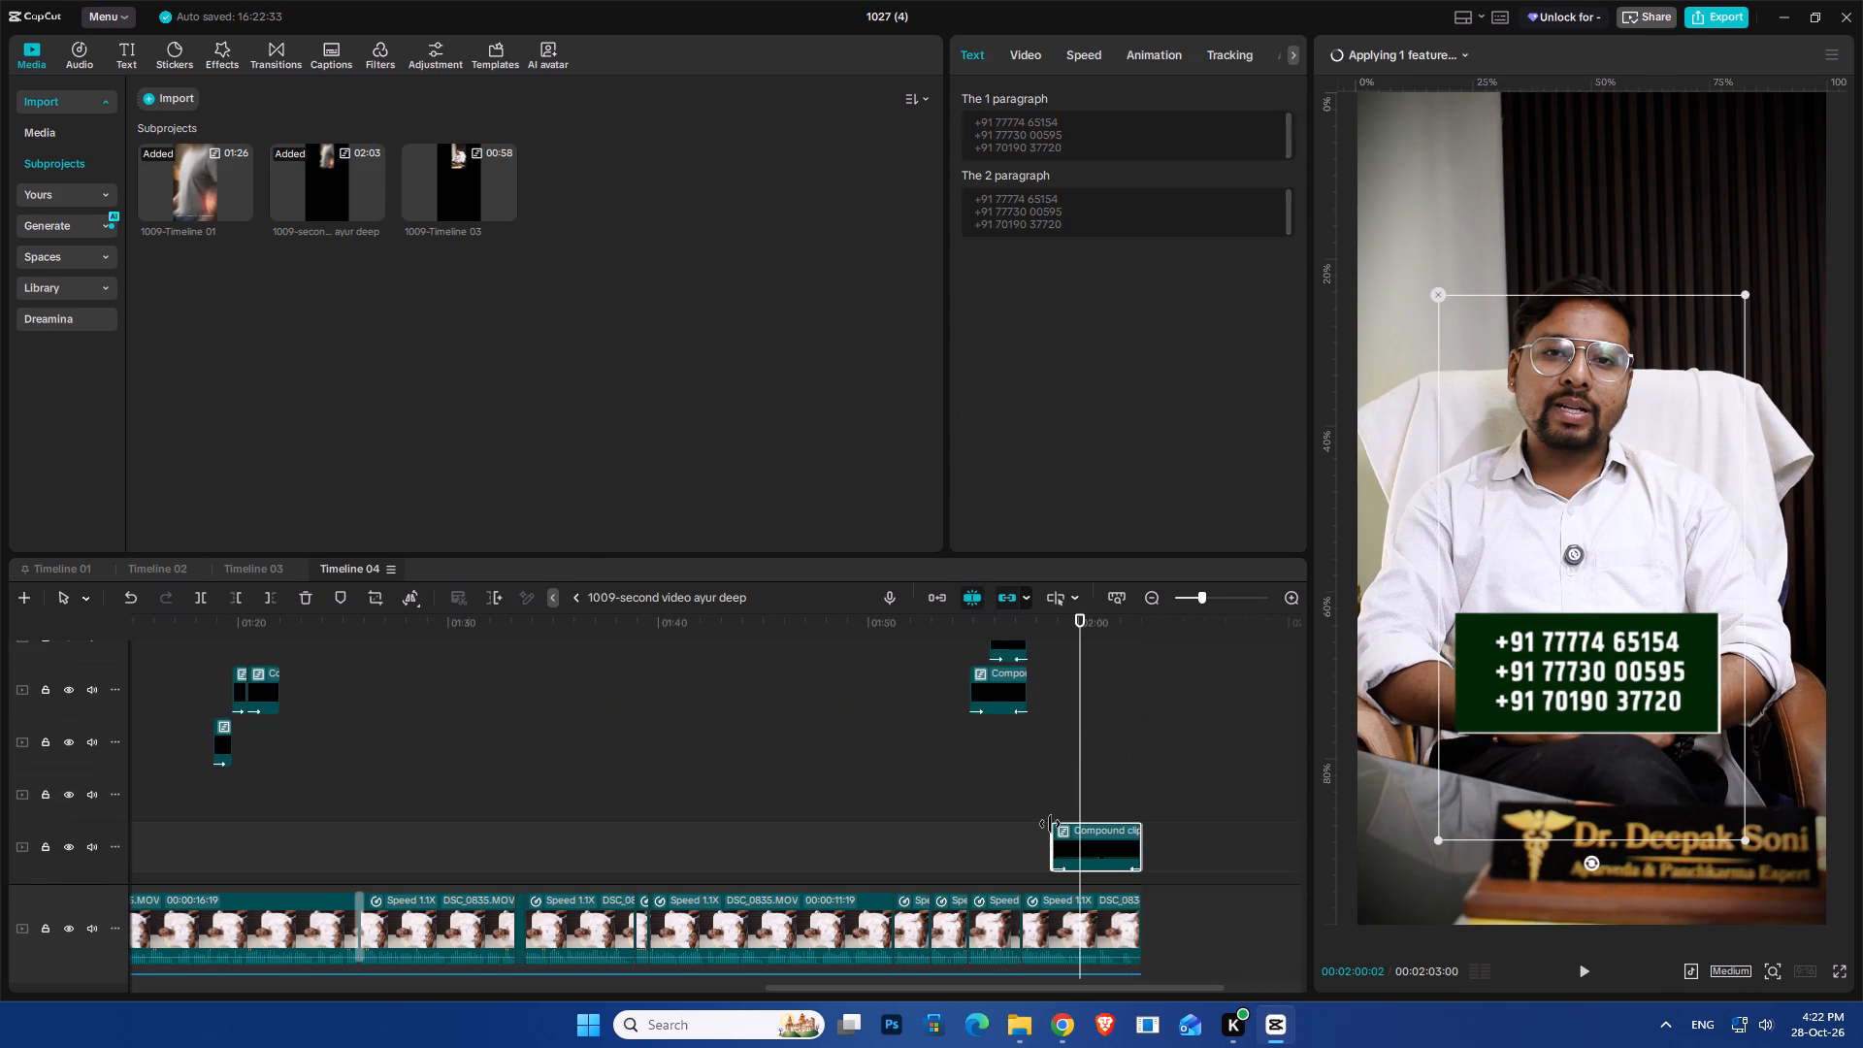
pyautogui.click(137, 570)
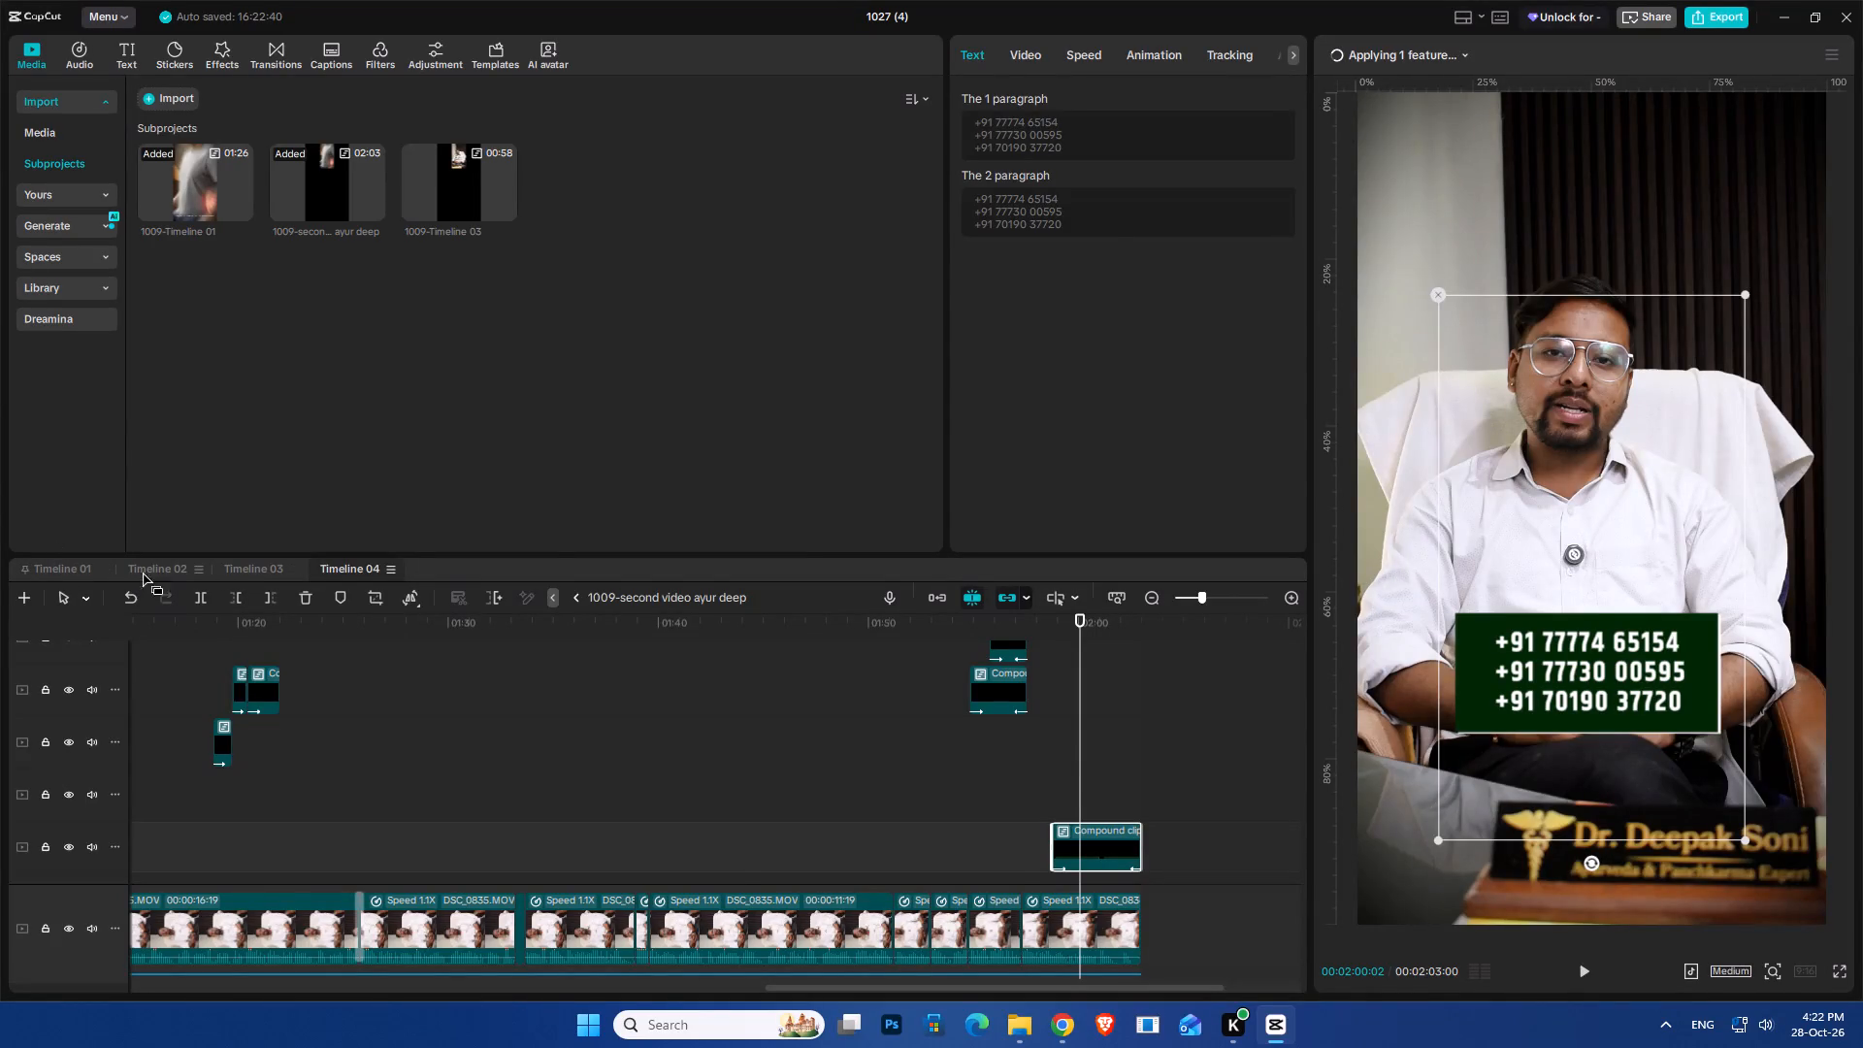
pyautogui.hotkey('ctrl', 'v')
# Shift the contact-number caption earlier so it ends with the doctor's footage at 1:40:12, and play back the closing section.
pyautogui.press('space')
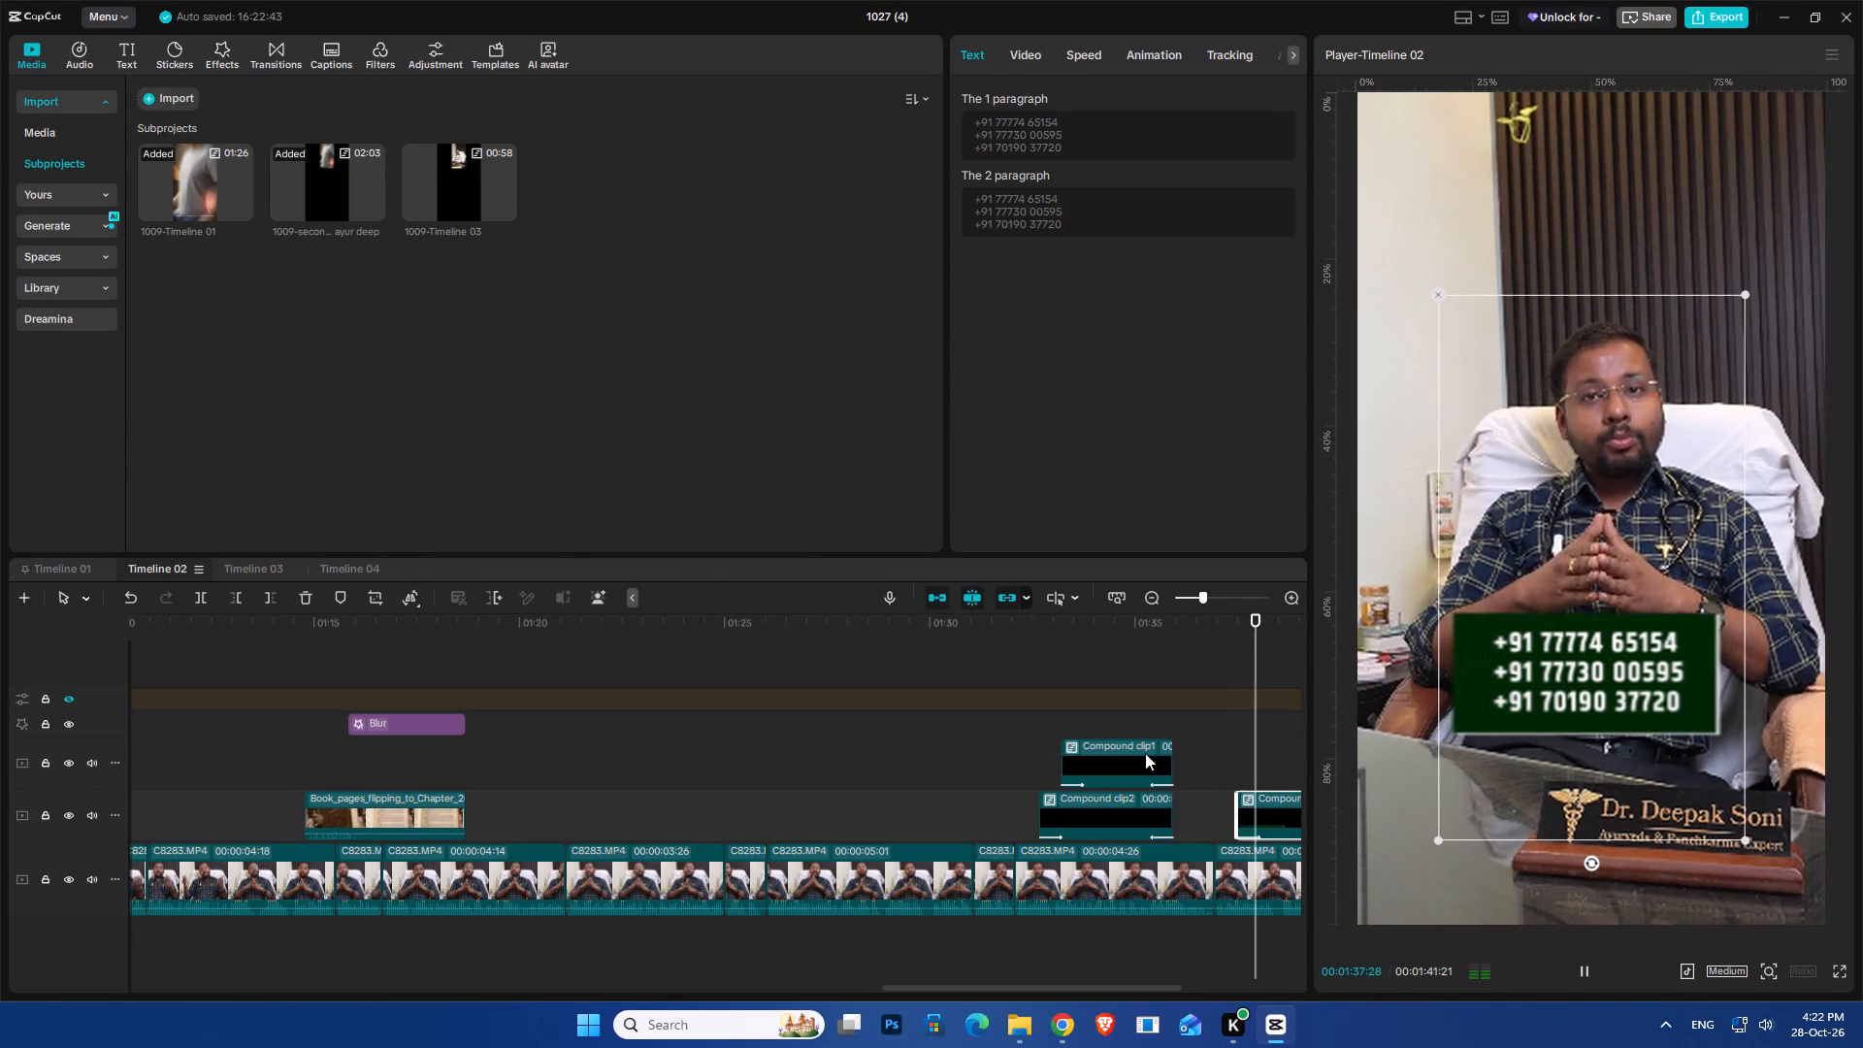
pyautogui.keyDown('ctrl'); pyautogui.scroll(-5, 1231, 771); pyautogui.keyUp('ctrl')
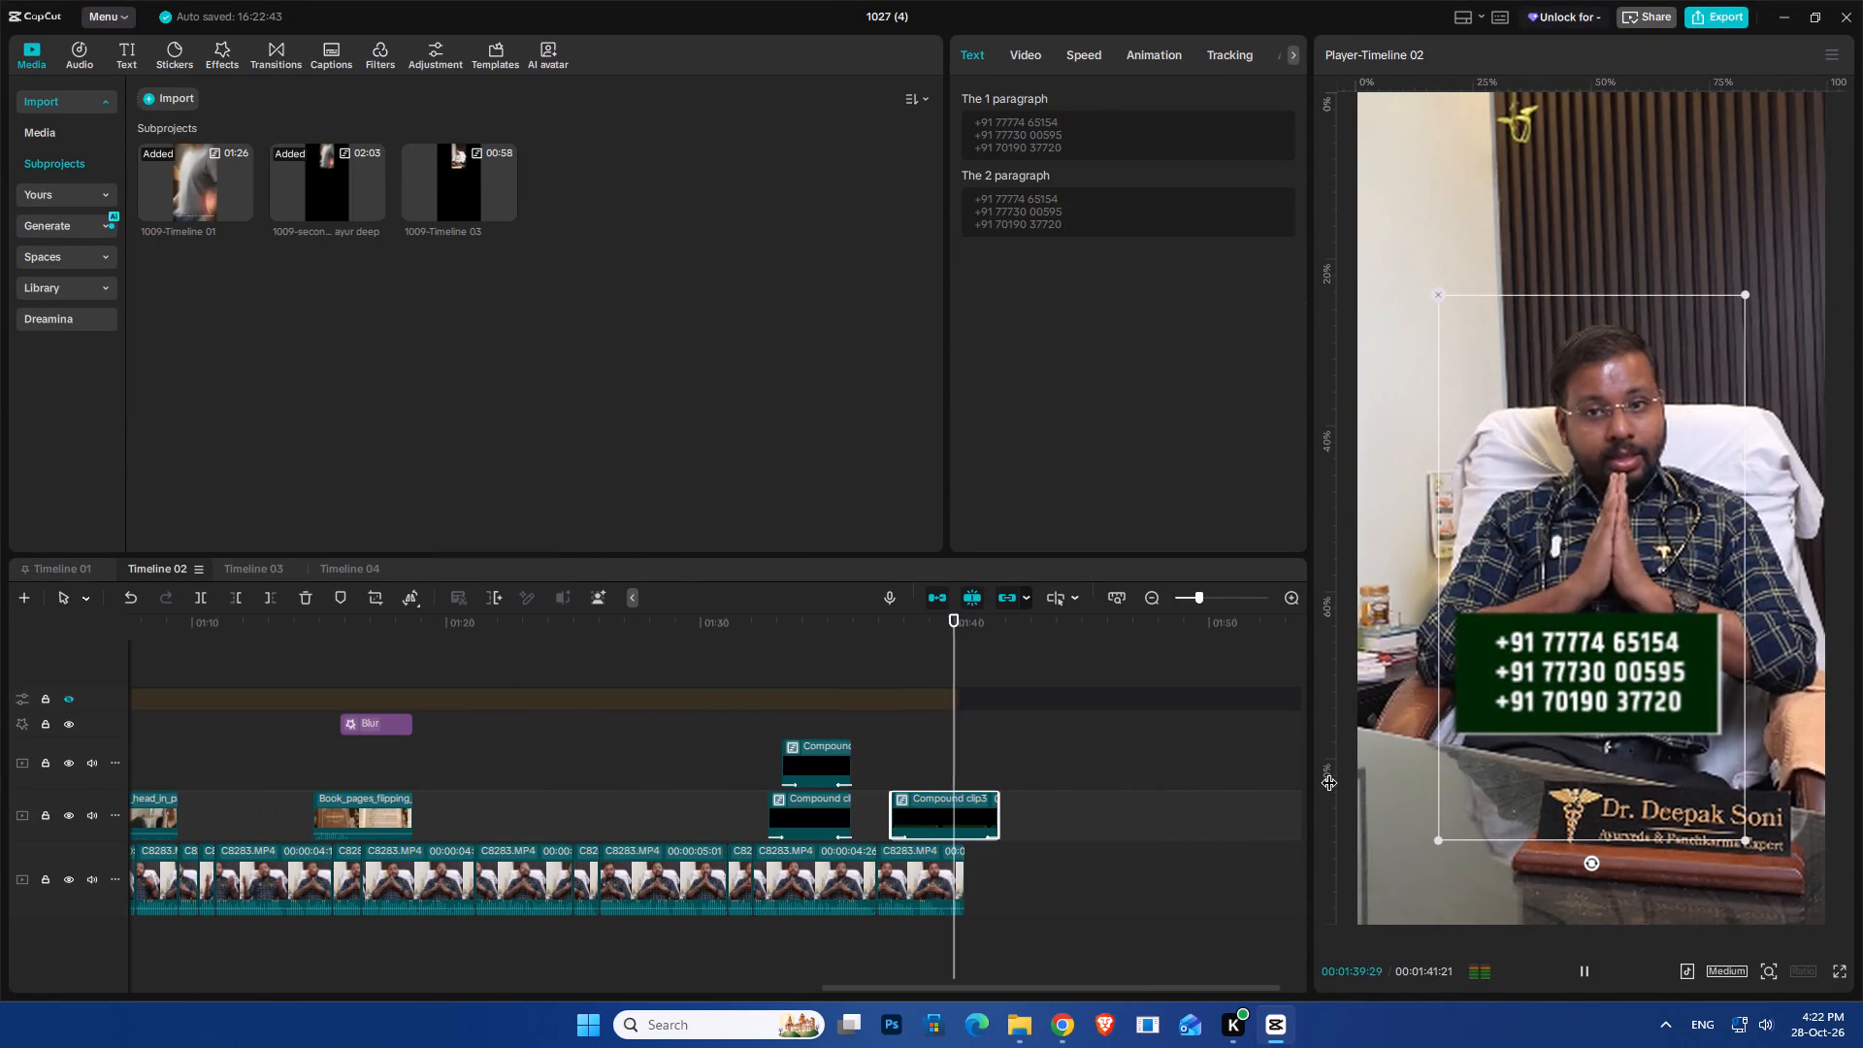
pyautogui.press('space')
pyautogui.moveTo(962, 817); pyautogui.dragTo(935, 822)
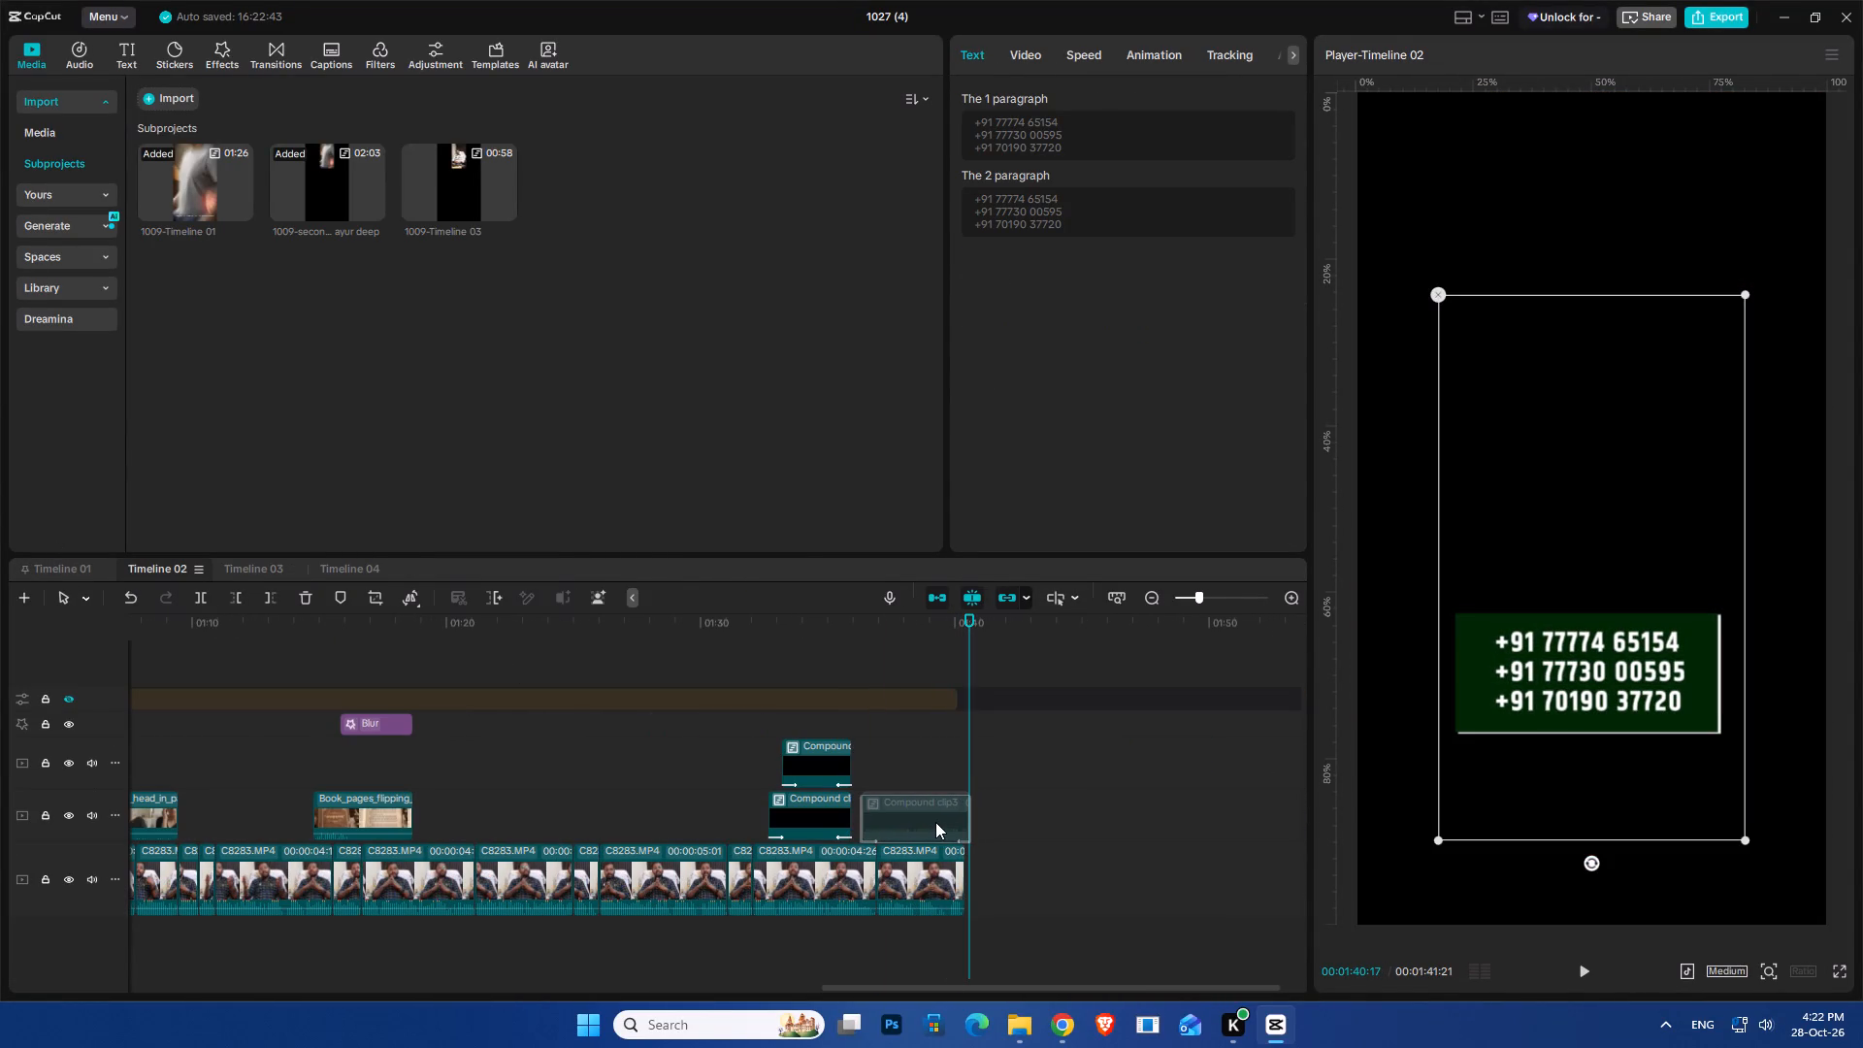
pyautogui.moveTo(935, 822); pyautogui.dragTo(926, 810)
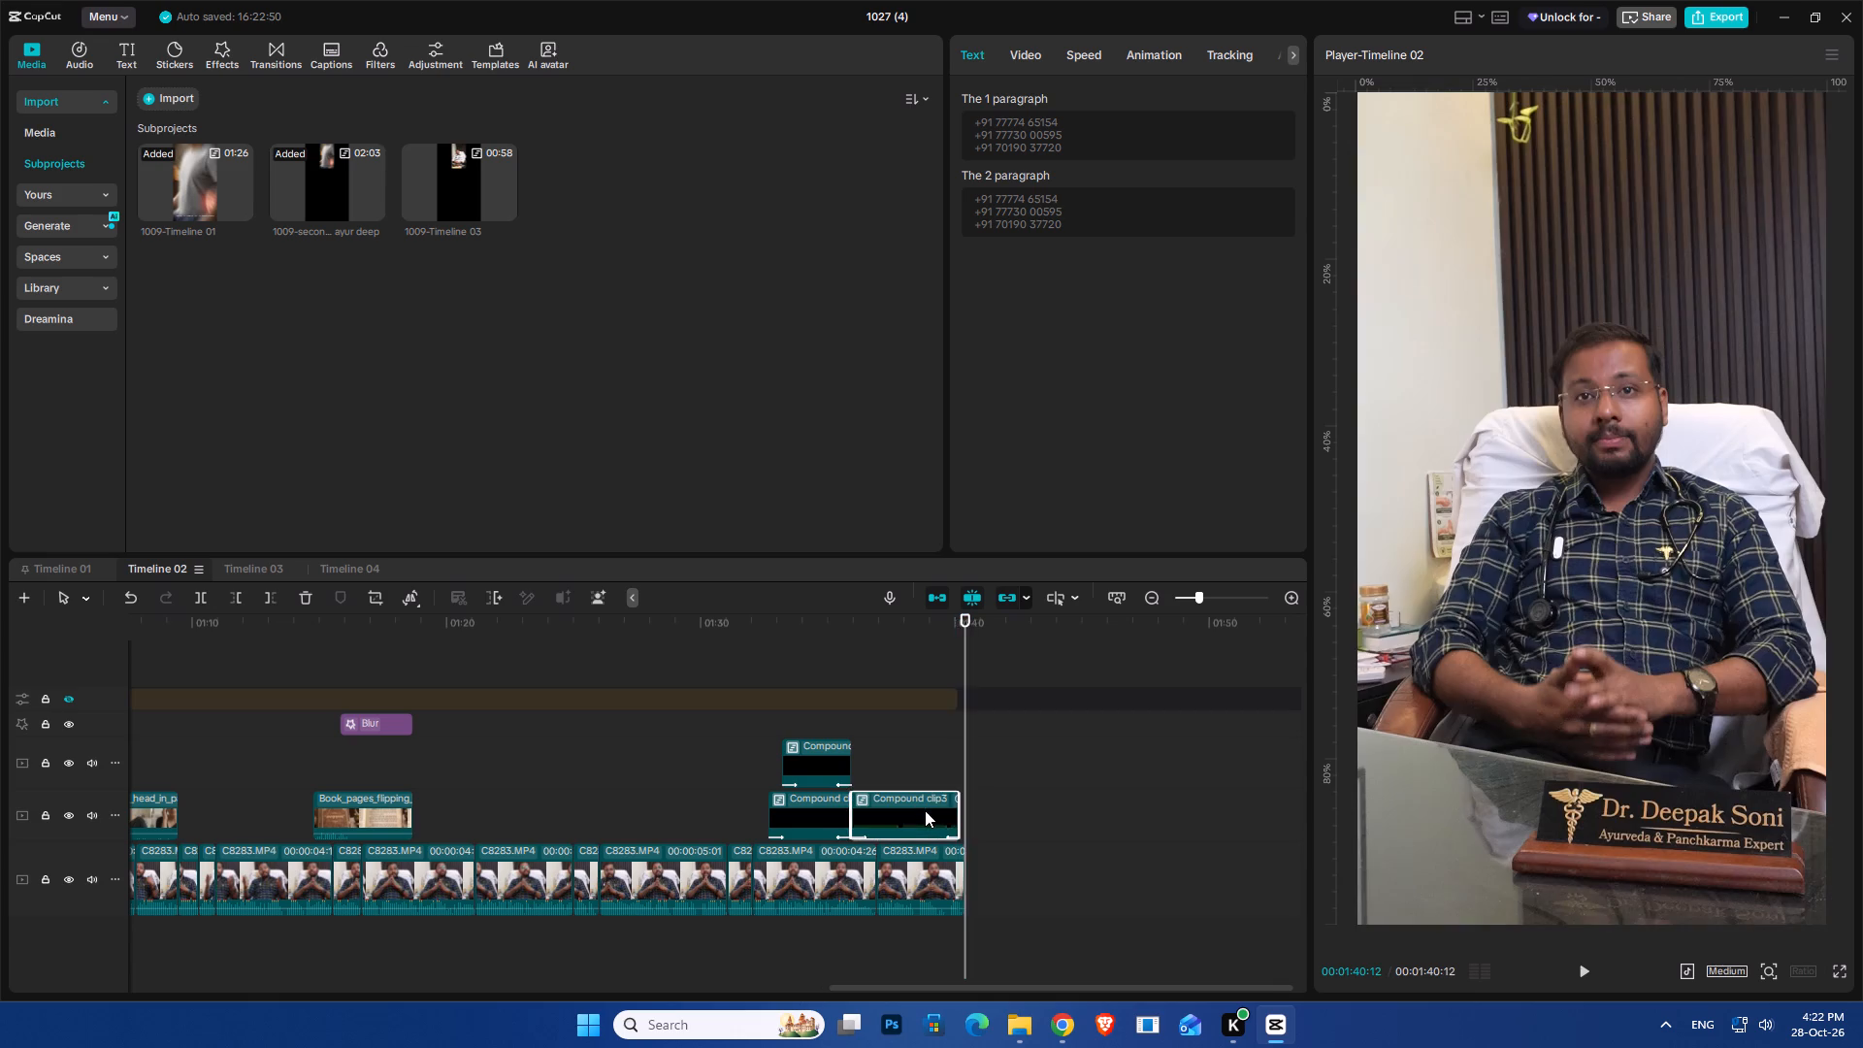
pyautogui.keyDown('ctrl'); pyautogui.scroll(20, 925, 810); pyautogui.keyUp('ctrl')
pyautogui.moveTo(855, 808); pyautogui.dragTo(882, 814)
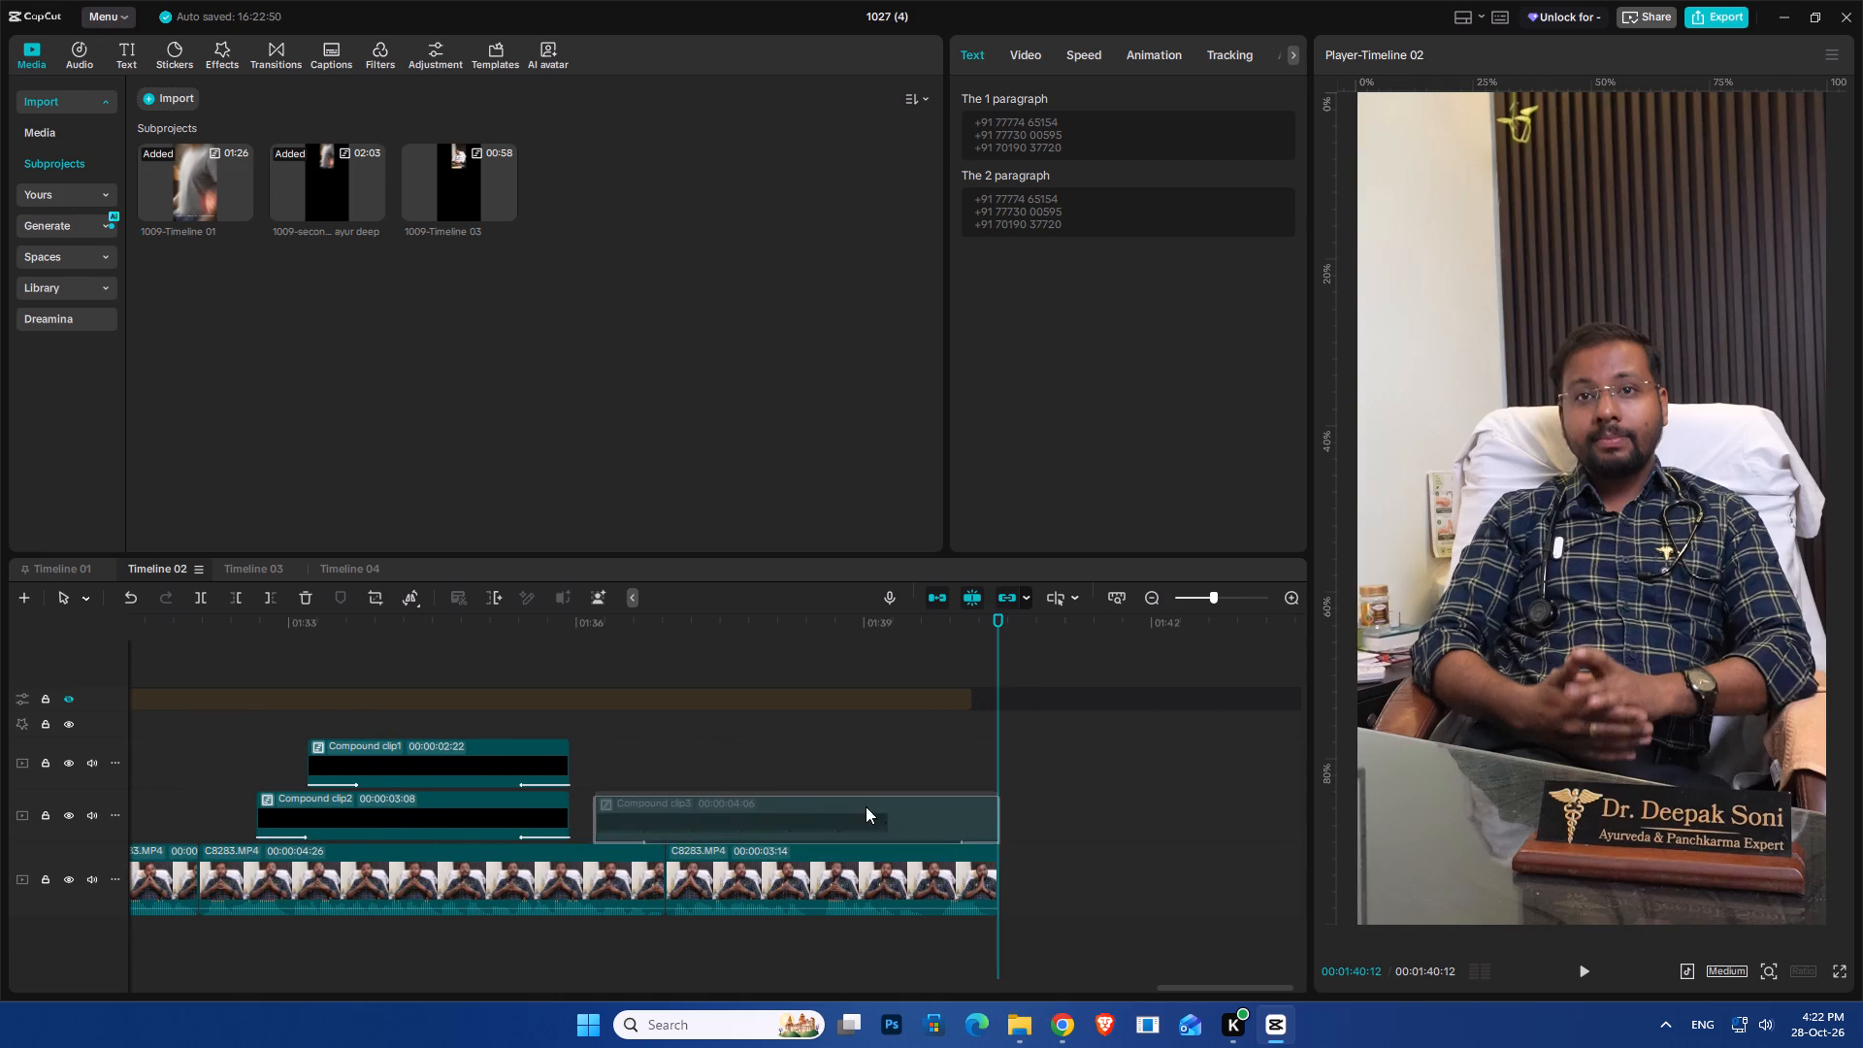
pyautogui.click(572, 663)
pyautogui.press('space')
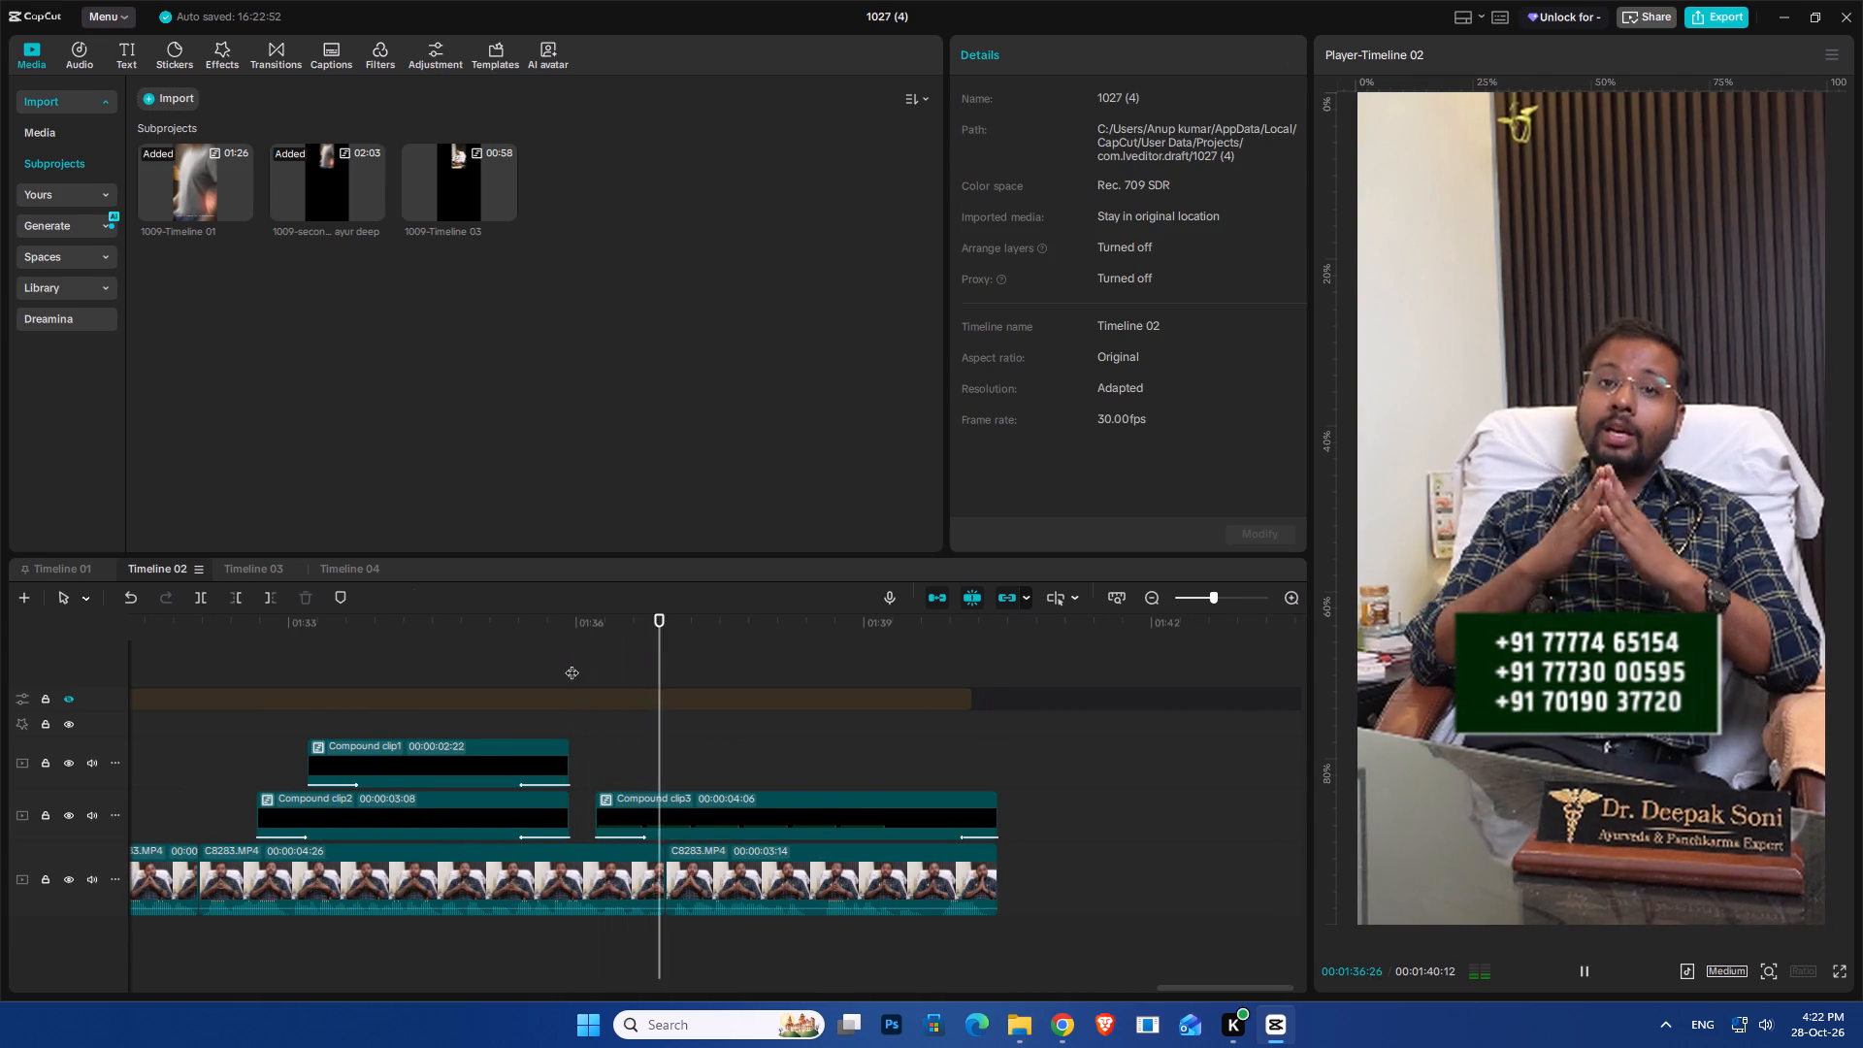
pyautogui.keyDown('ctrl'); pyautogui.scroll(-4, 751, 746); pyautogui.keyUp('ctrl')
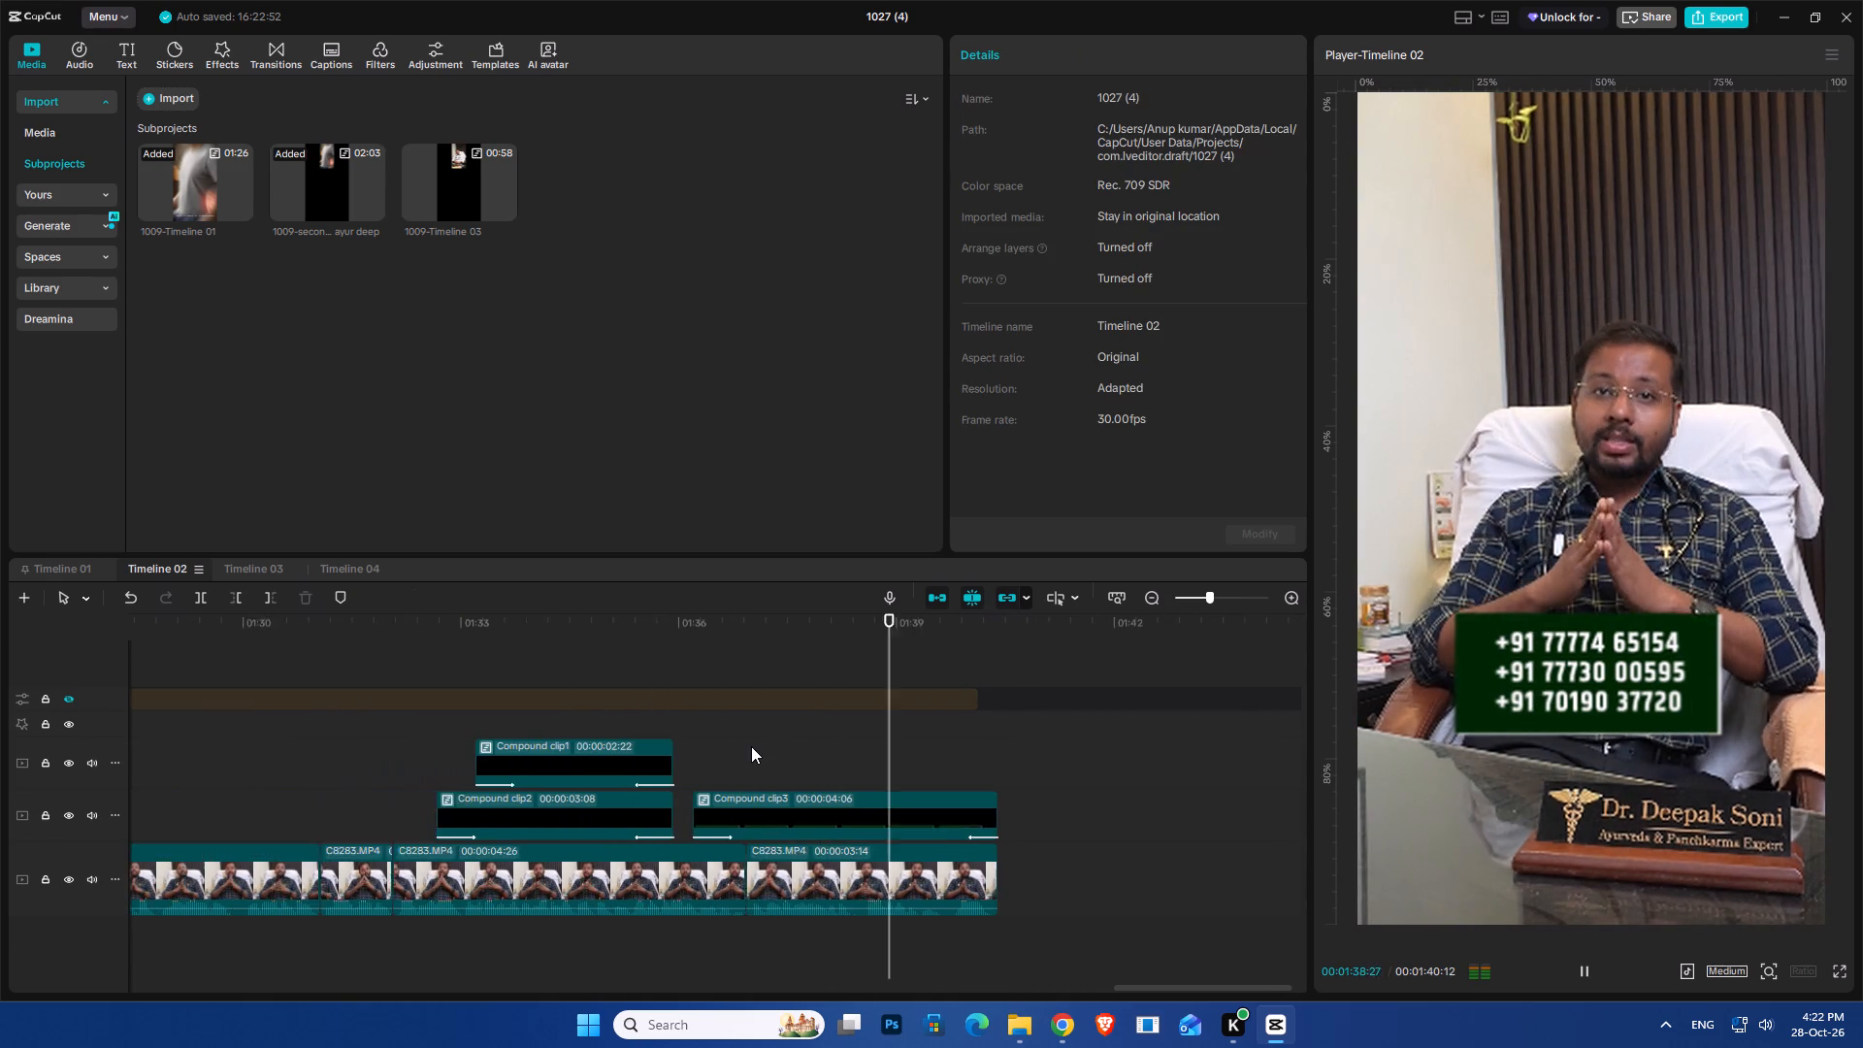
pyautogui.keyDown('ctrl'); pyautogui.scroll(-3, 751, 746); pyautogui.keyUp('ctrl')
pyautogui.keyDown('ctrl'); pyautogui.scroll(-4, 860, 707); pyautogui.keyUp('ctrl')
pyautogui.press('space')
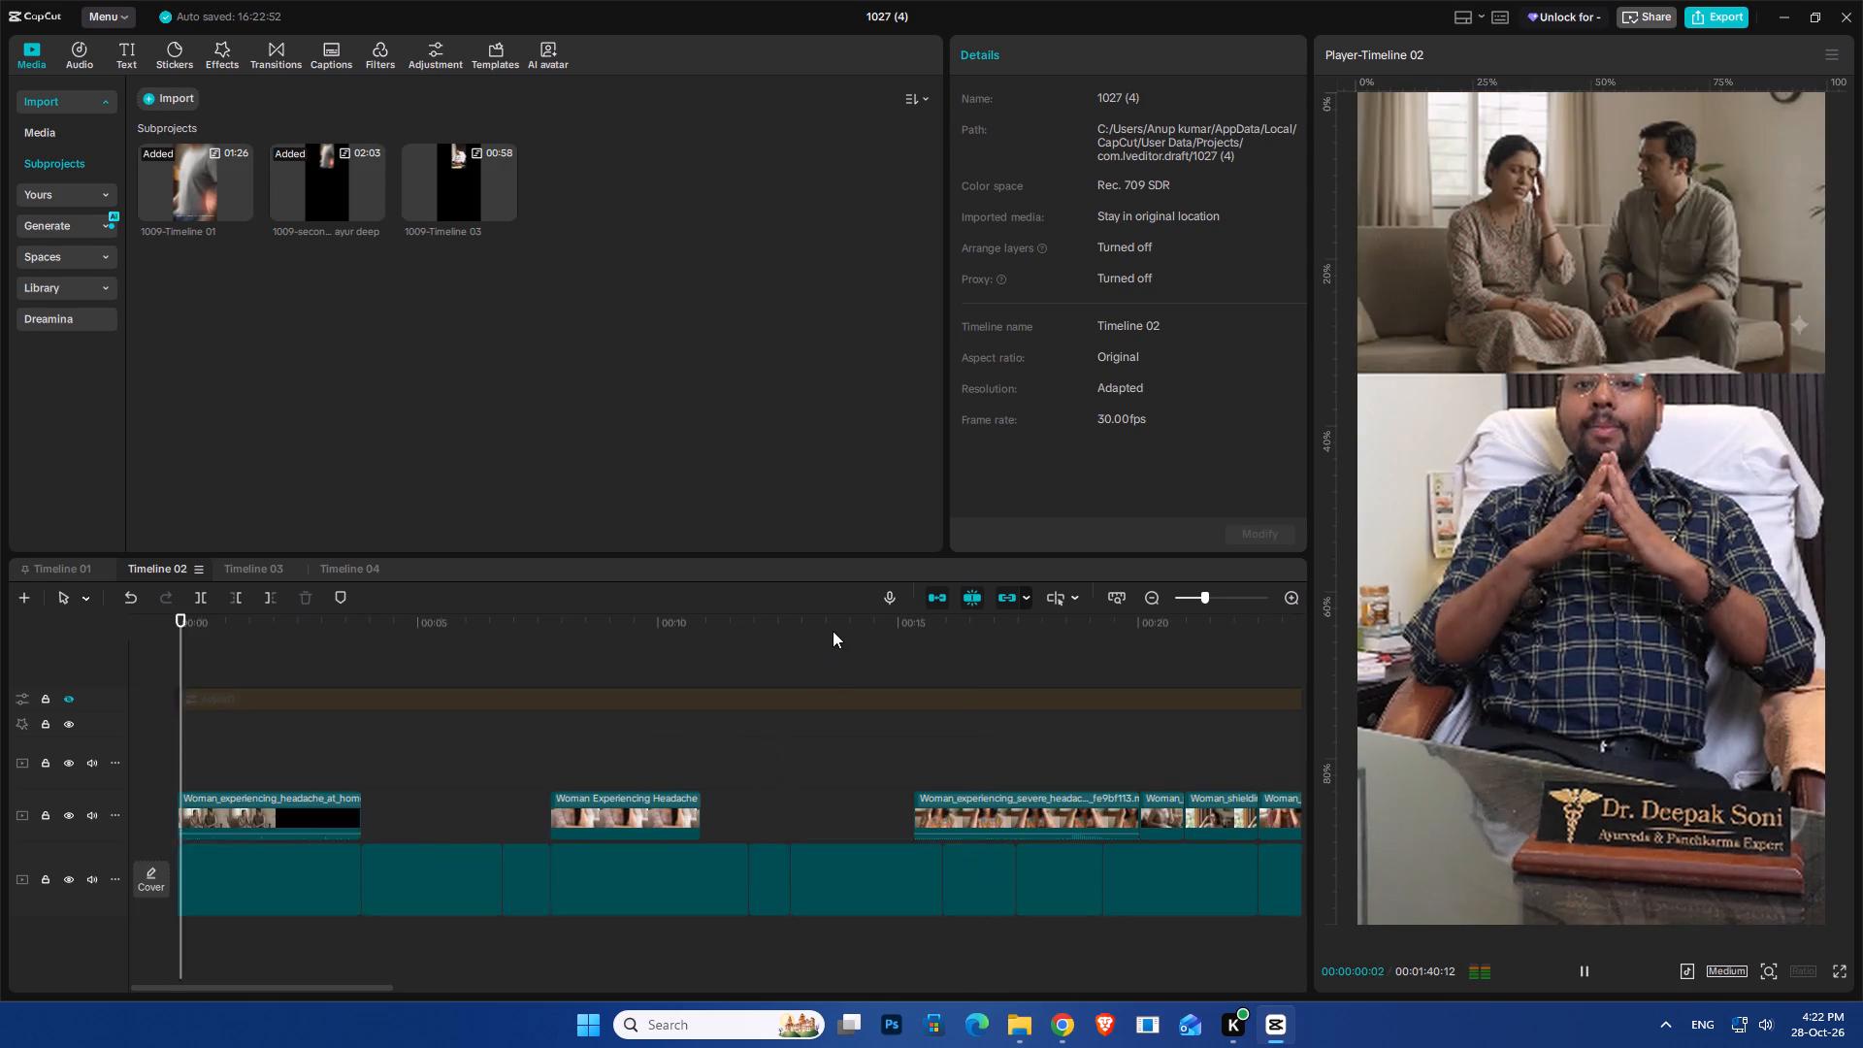
# Lower the doctor's first clip to position Y -360 so his face clears the opening couple b-roll.
pyautogui.moveTo(833, 631); pyautogui.dragTo(0, 795)
pyautogui.press('space')
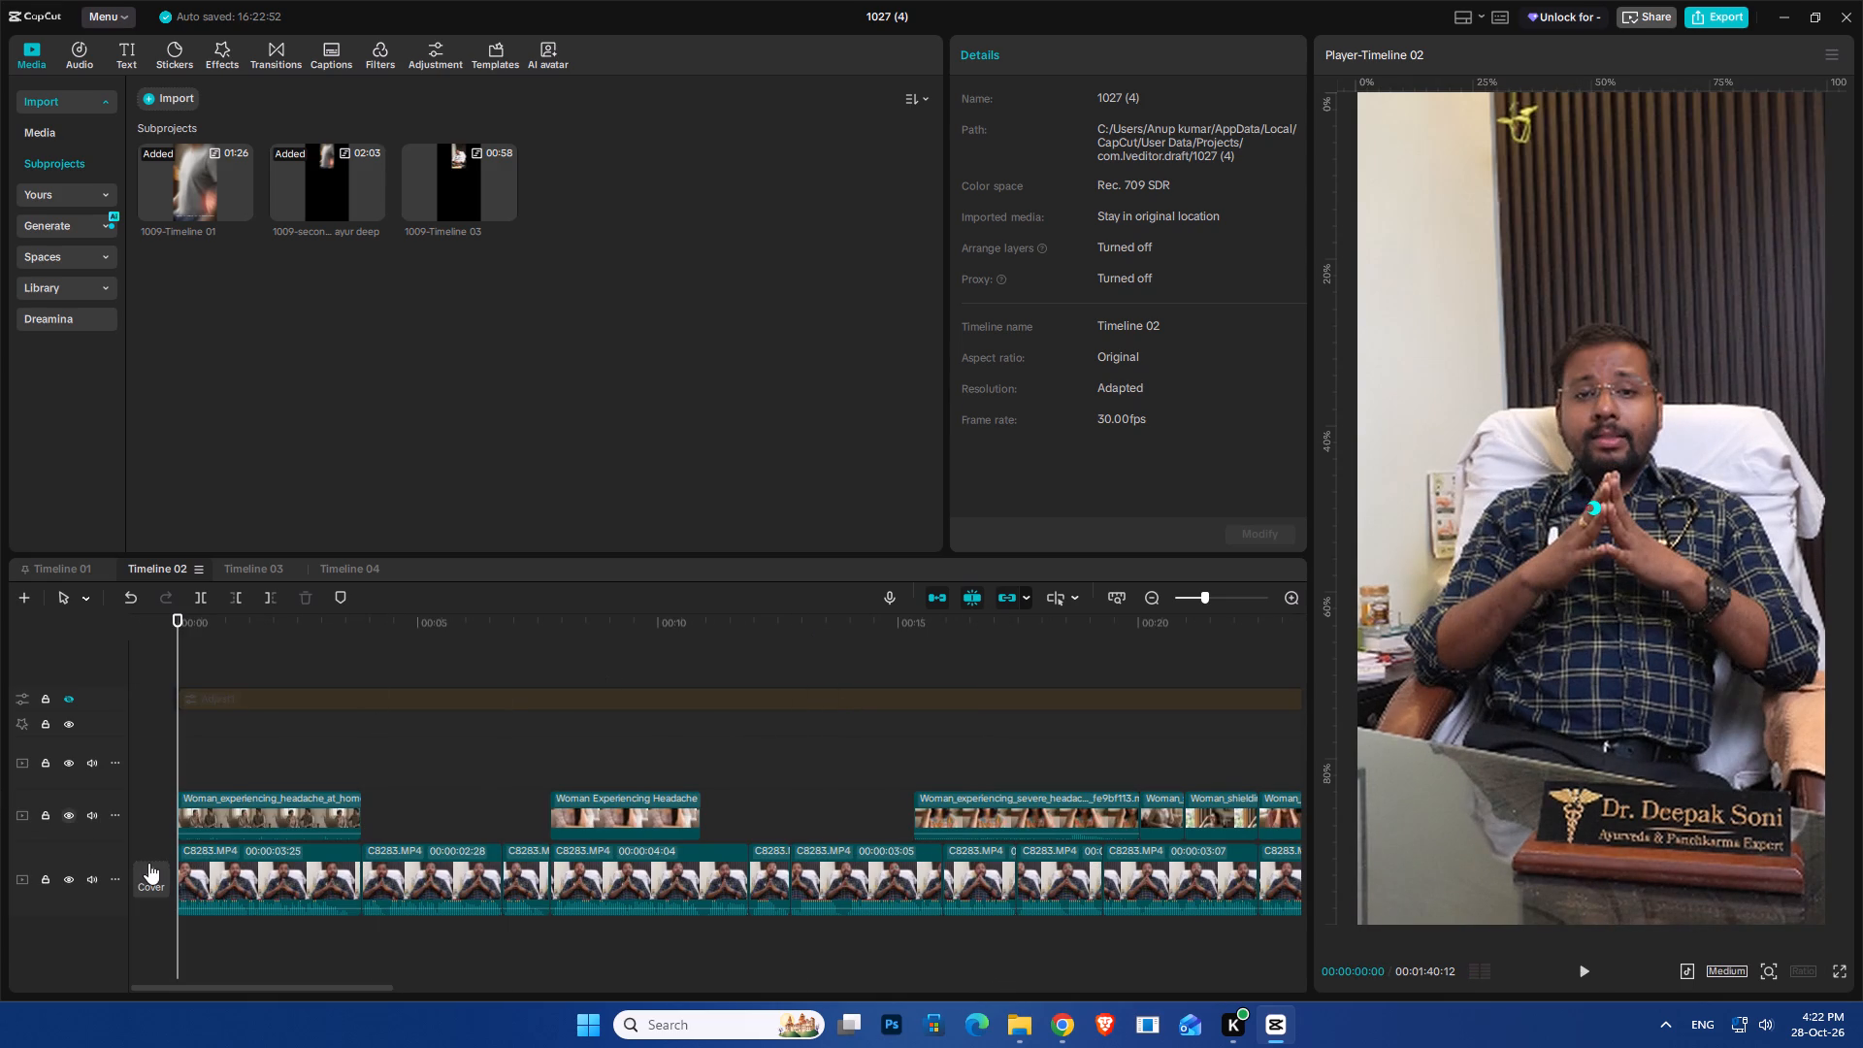
pyautogui.click(280, 663)
pyautogui.click(261, 790)
pyautogui.click(254, 815)
pyautogui.click(1542, 311)
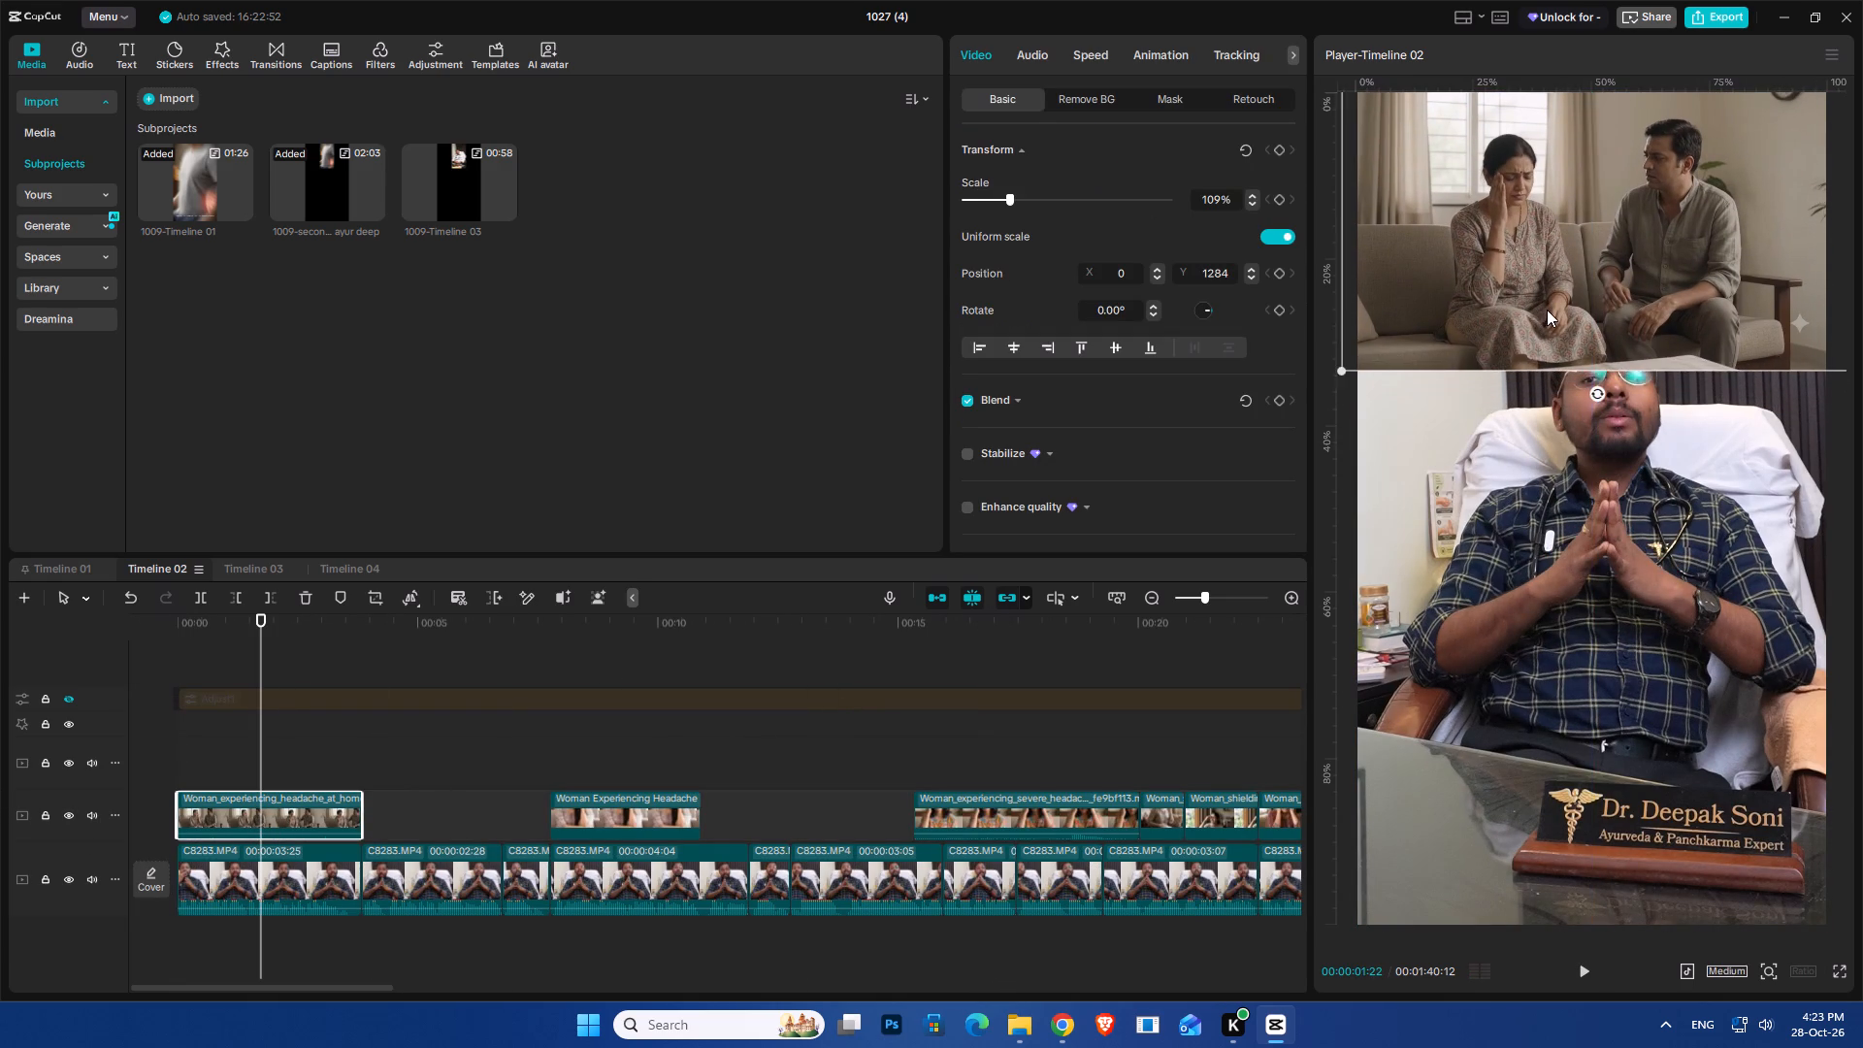
pyautogui.click(251, 877)
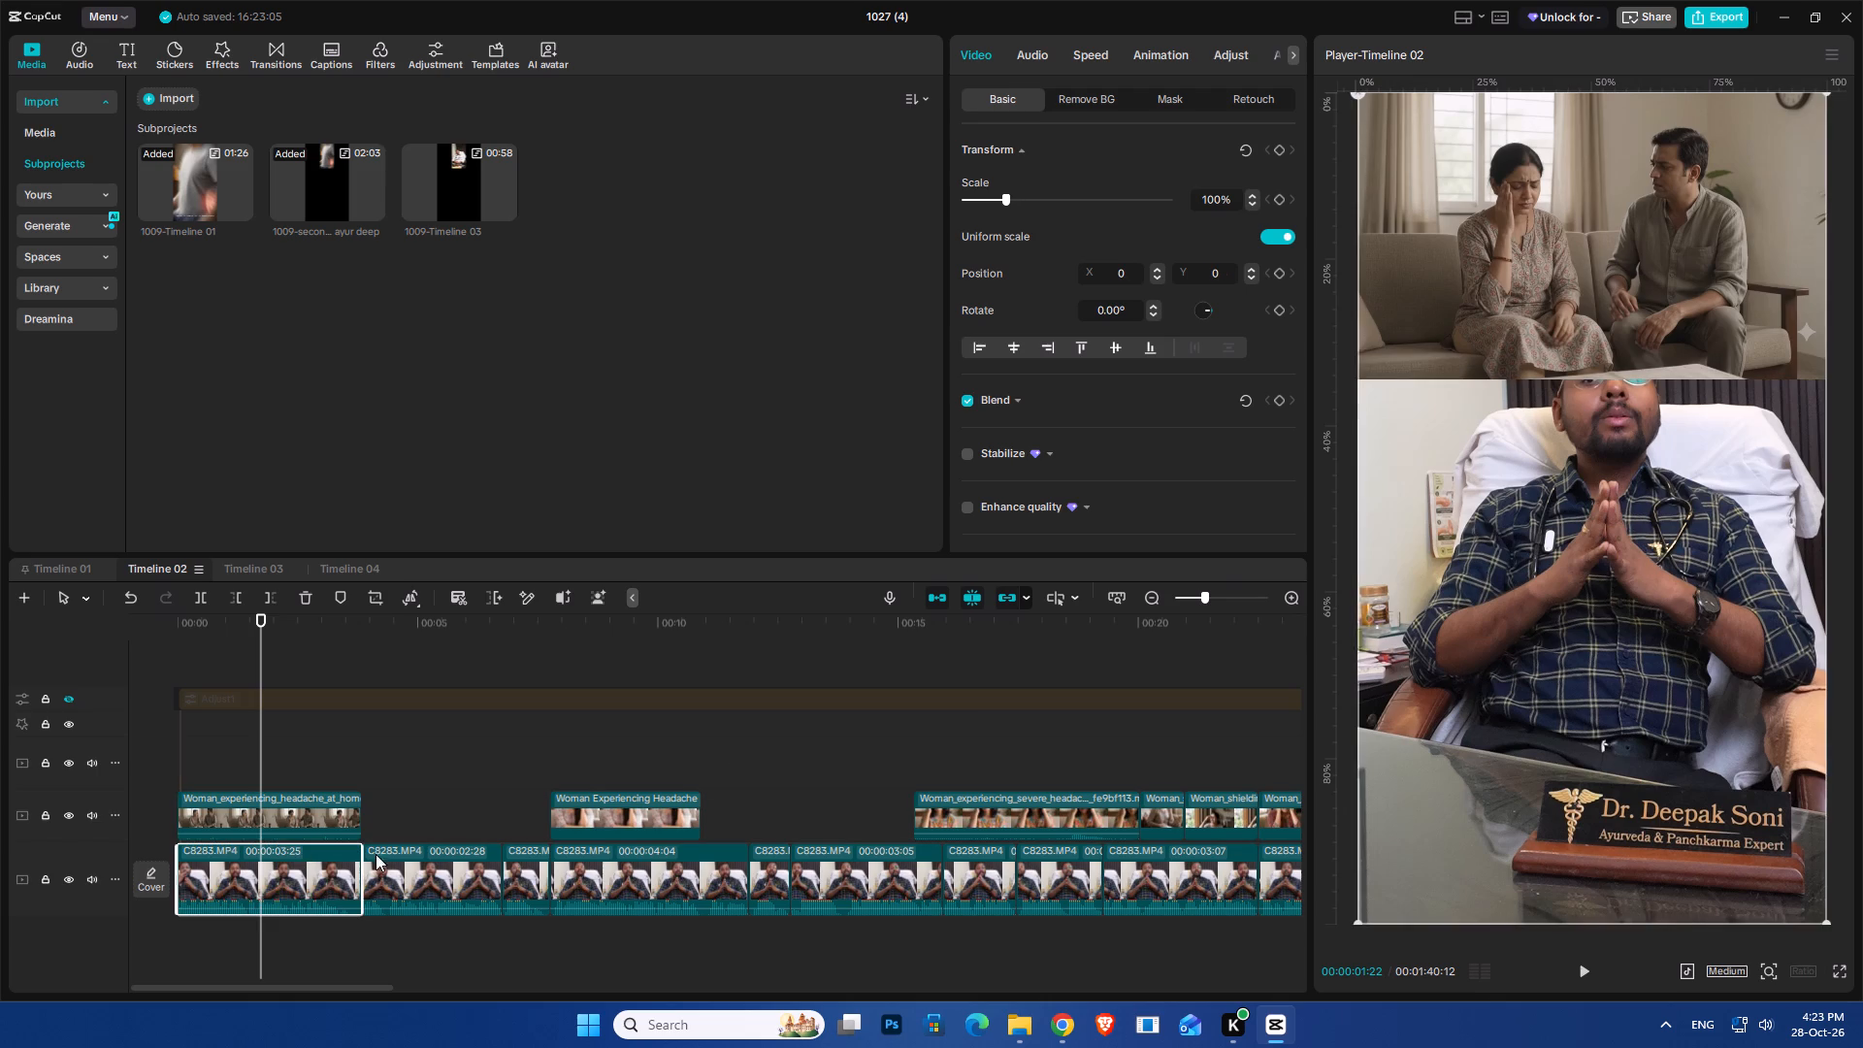
pyautogui.moveTo(1743, 486); pyautogui.dragTo(1744, 561)
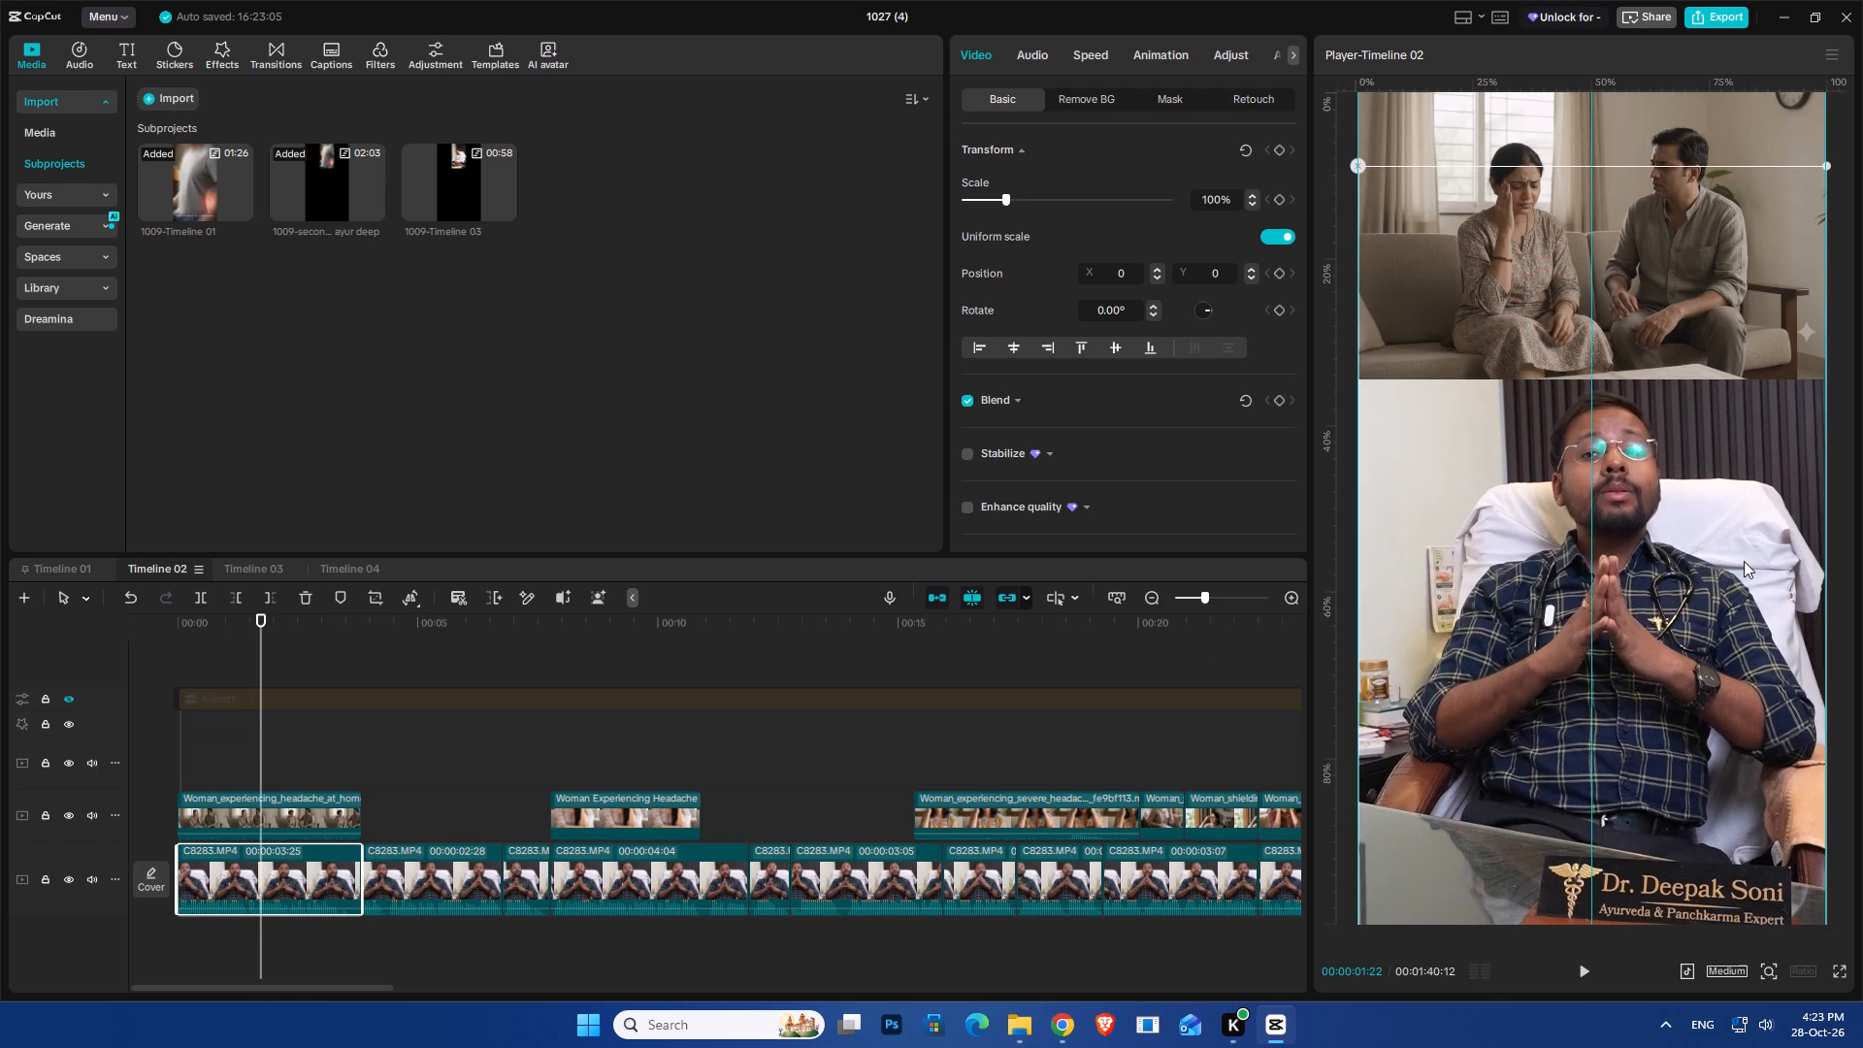
pyautogui.moveTo(1744, 561); pyautogui.dragTo(1742, 565)
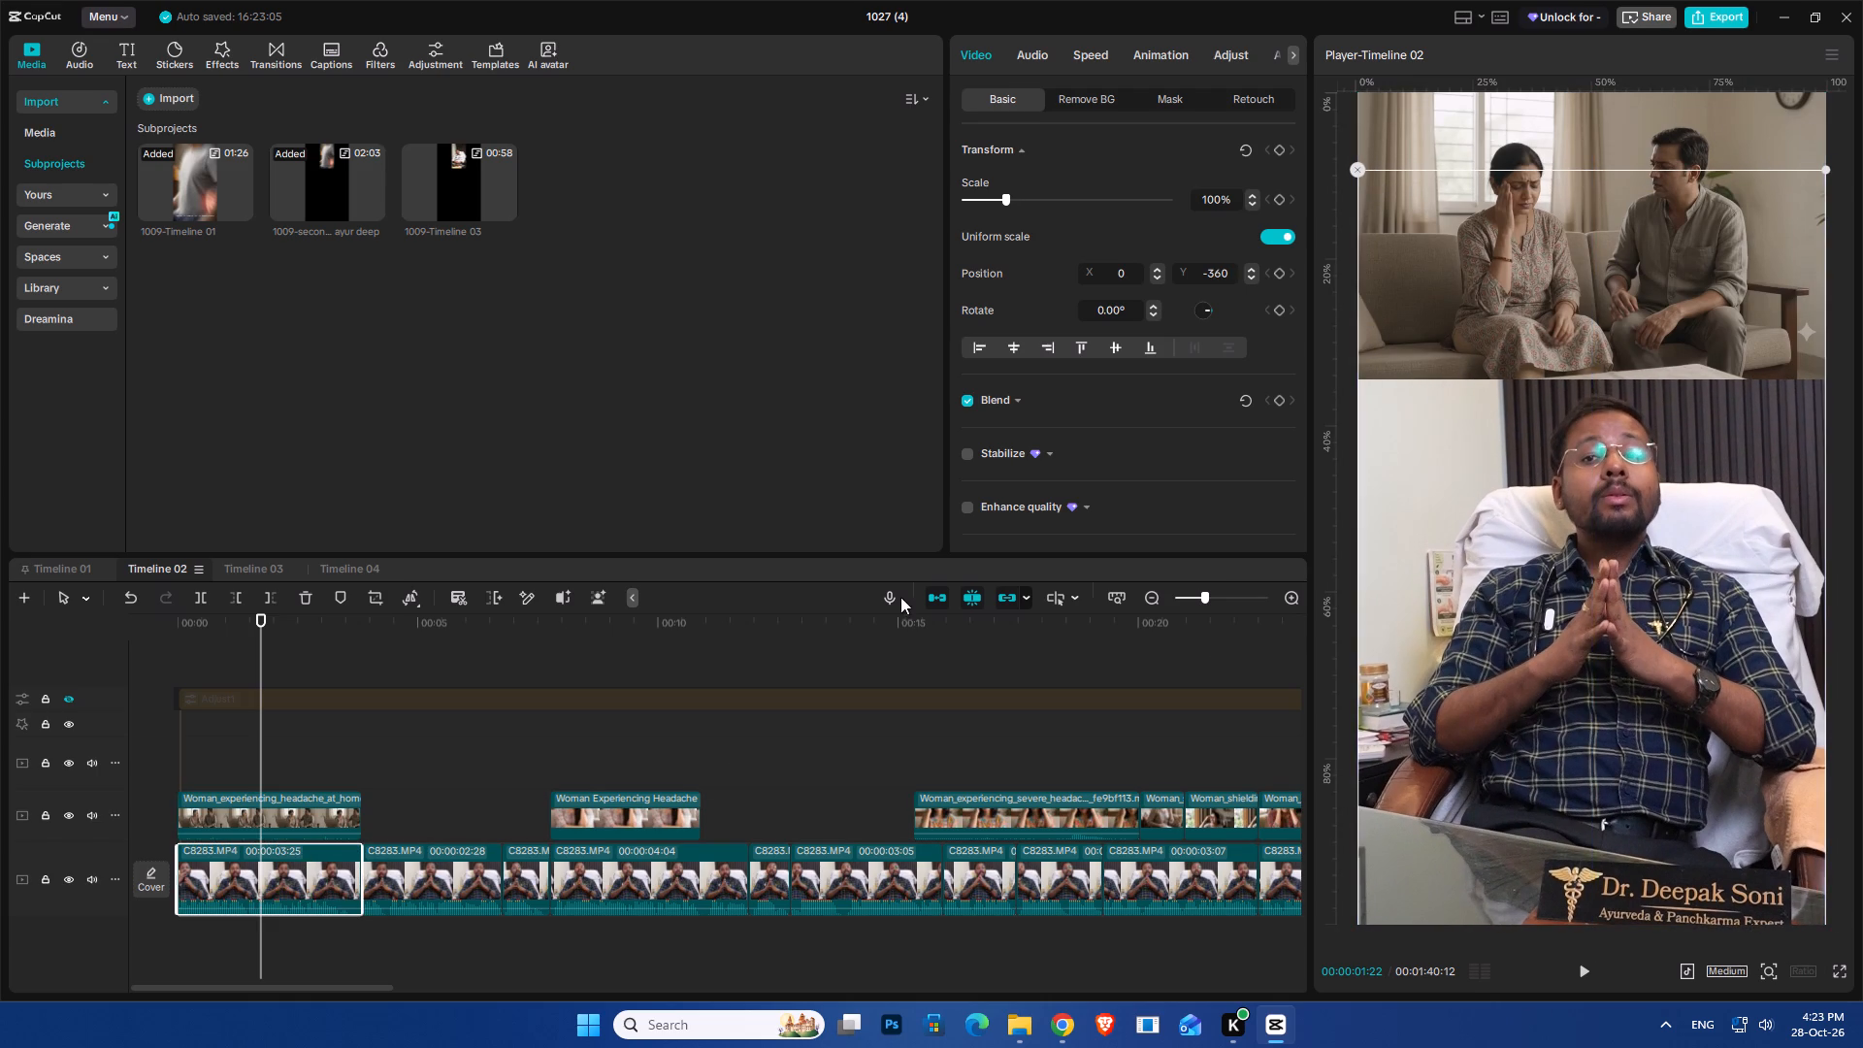
# Enlarge the opening couple b-roll to 115% and place it at X 29, Y 1256 to cover the frame's upper part.
pyautogui.click(271, 810)
pyautogui.click(1005, 200)
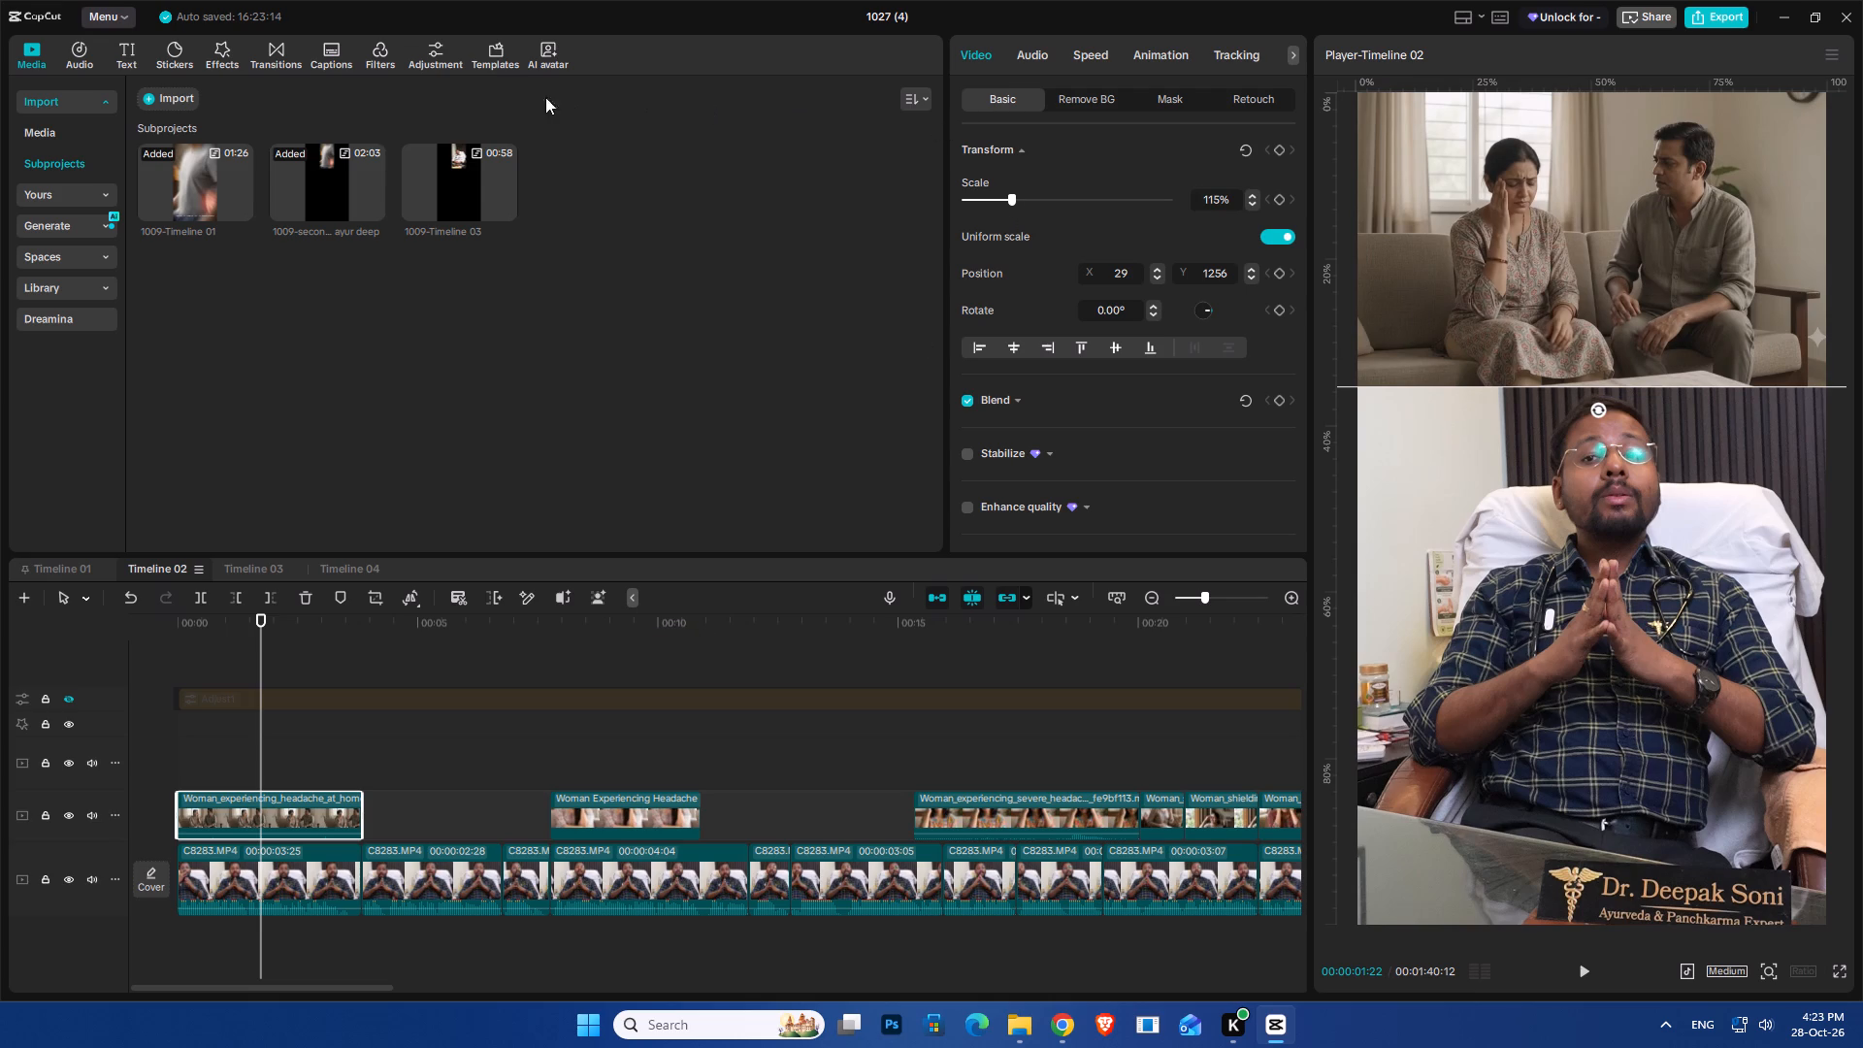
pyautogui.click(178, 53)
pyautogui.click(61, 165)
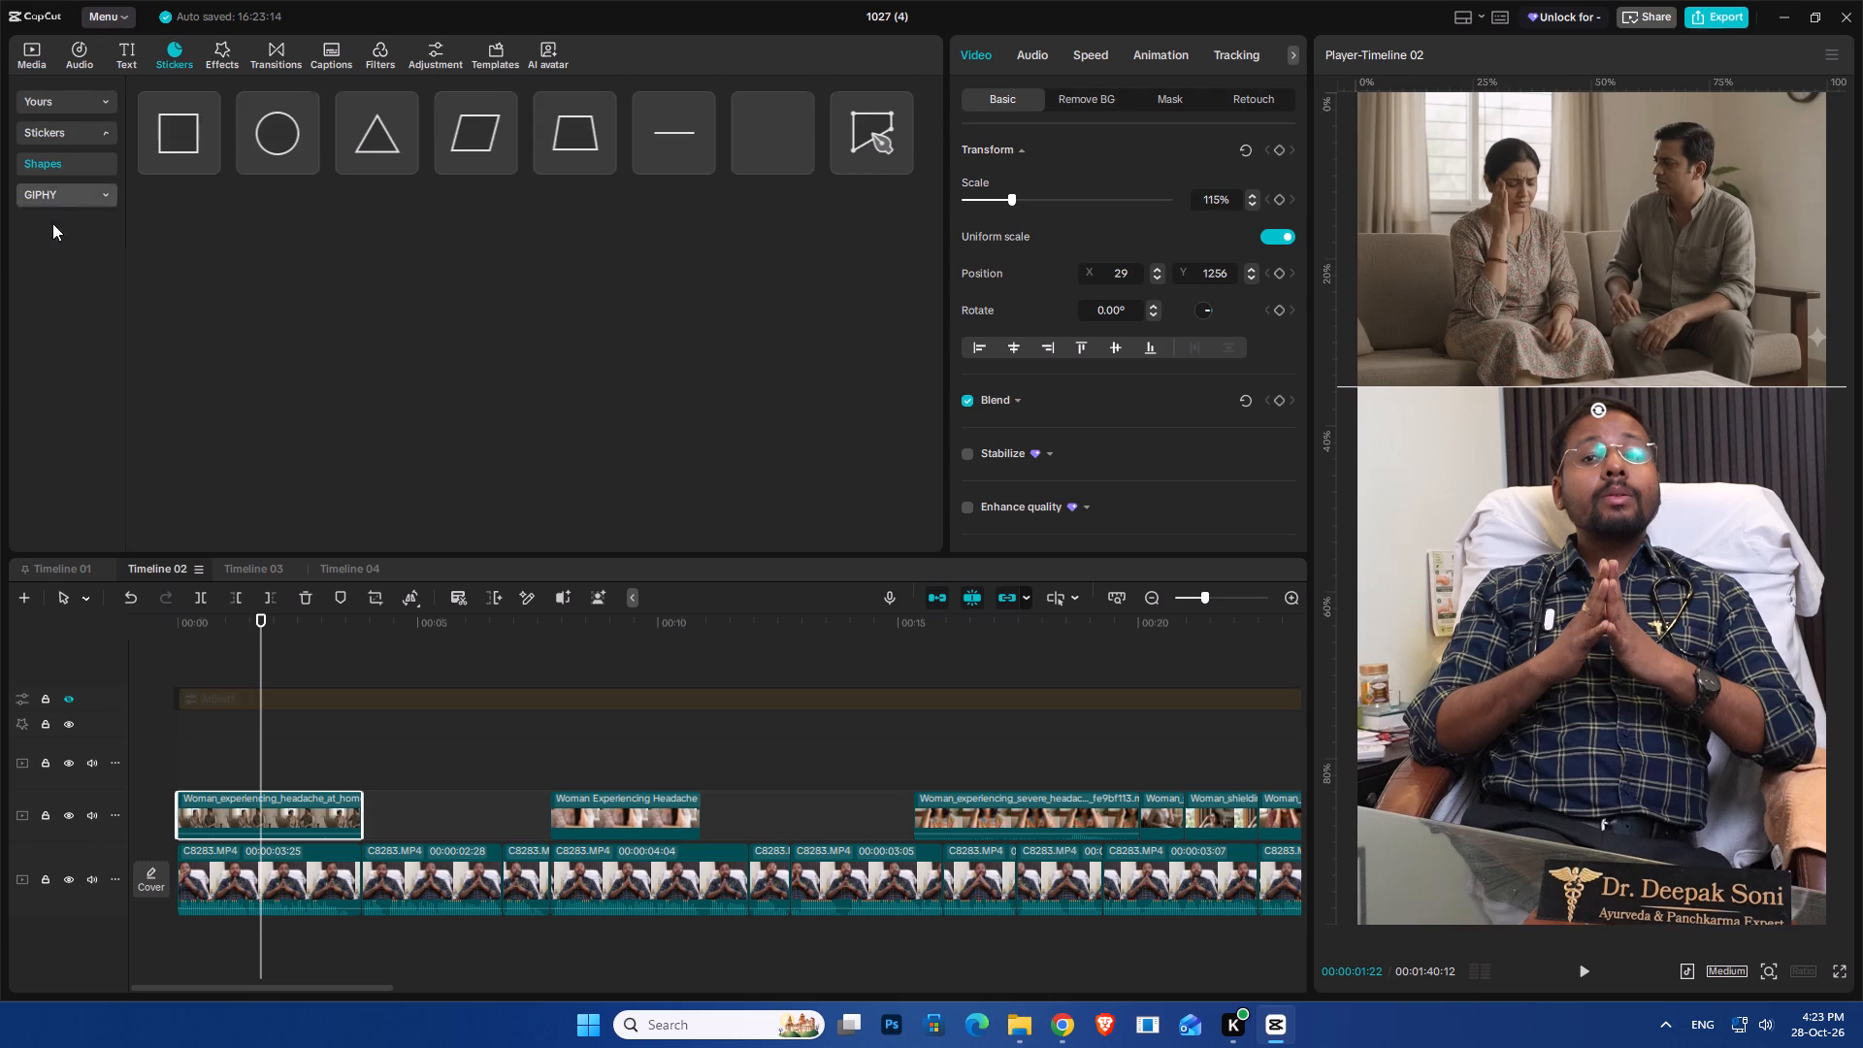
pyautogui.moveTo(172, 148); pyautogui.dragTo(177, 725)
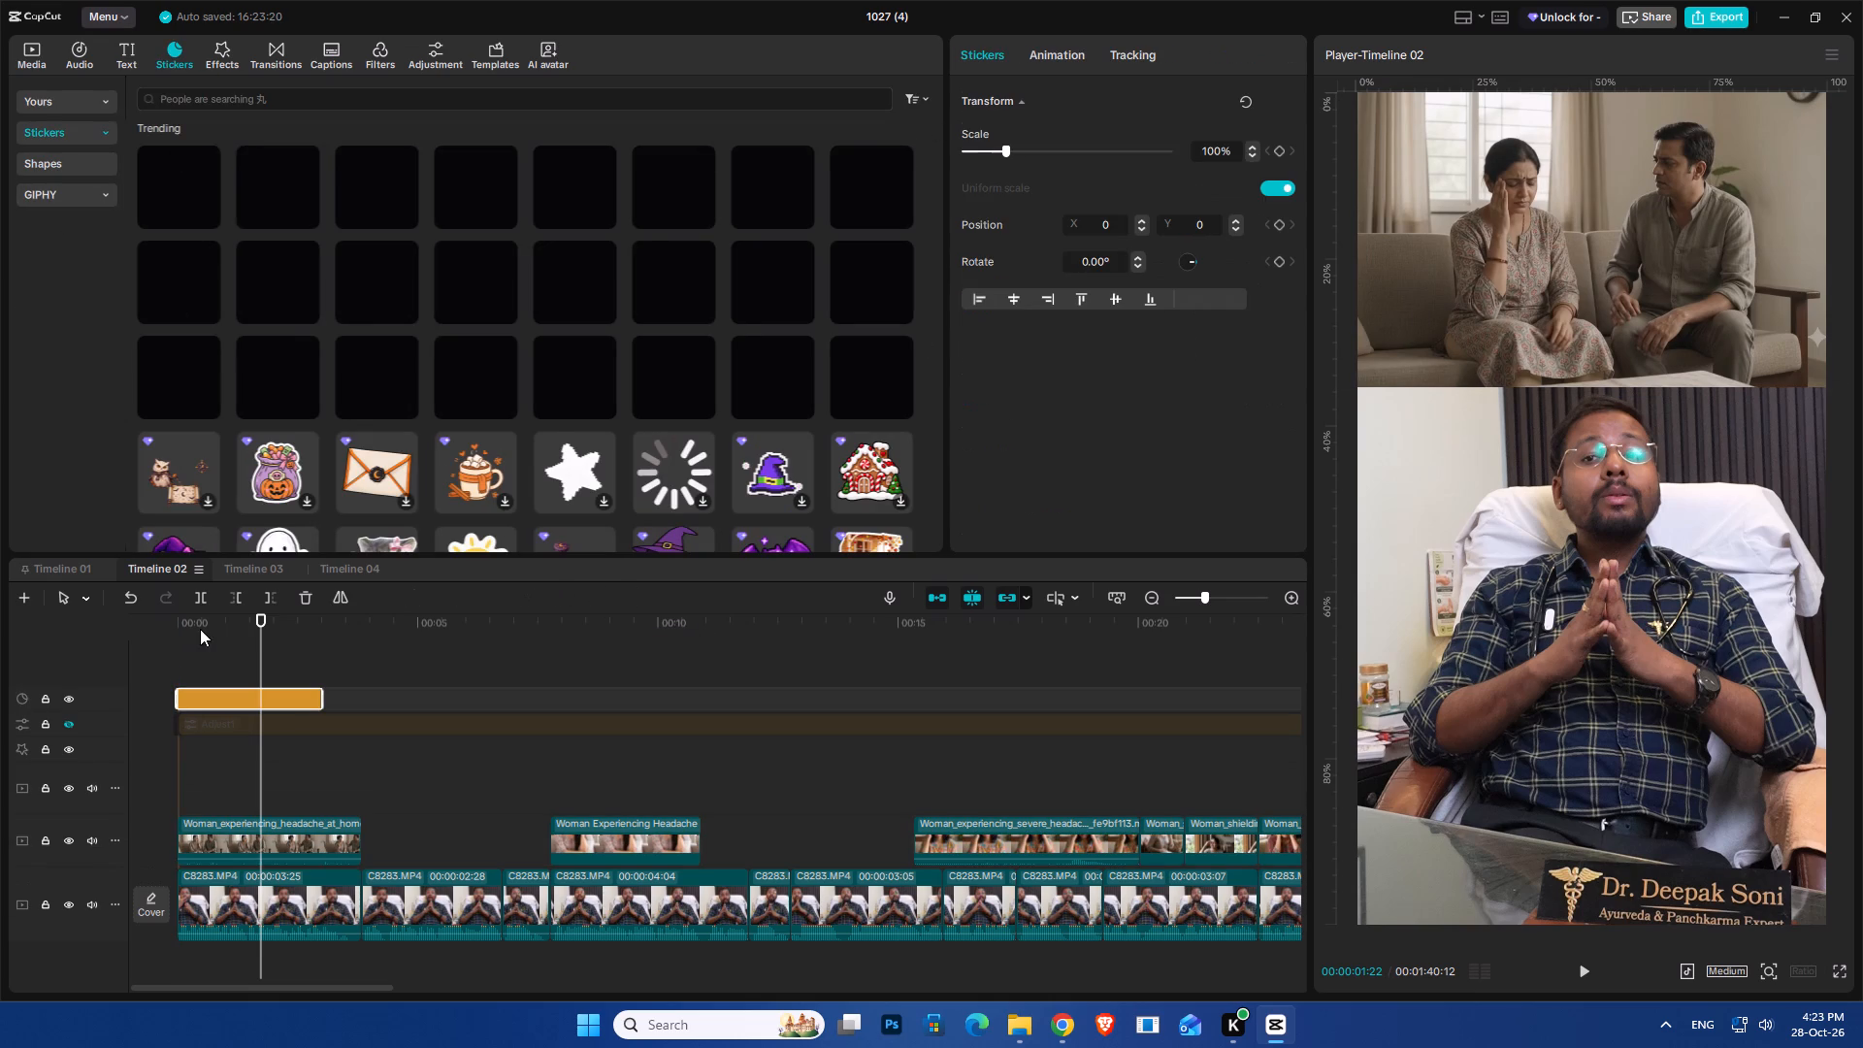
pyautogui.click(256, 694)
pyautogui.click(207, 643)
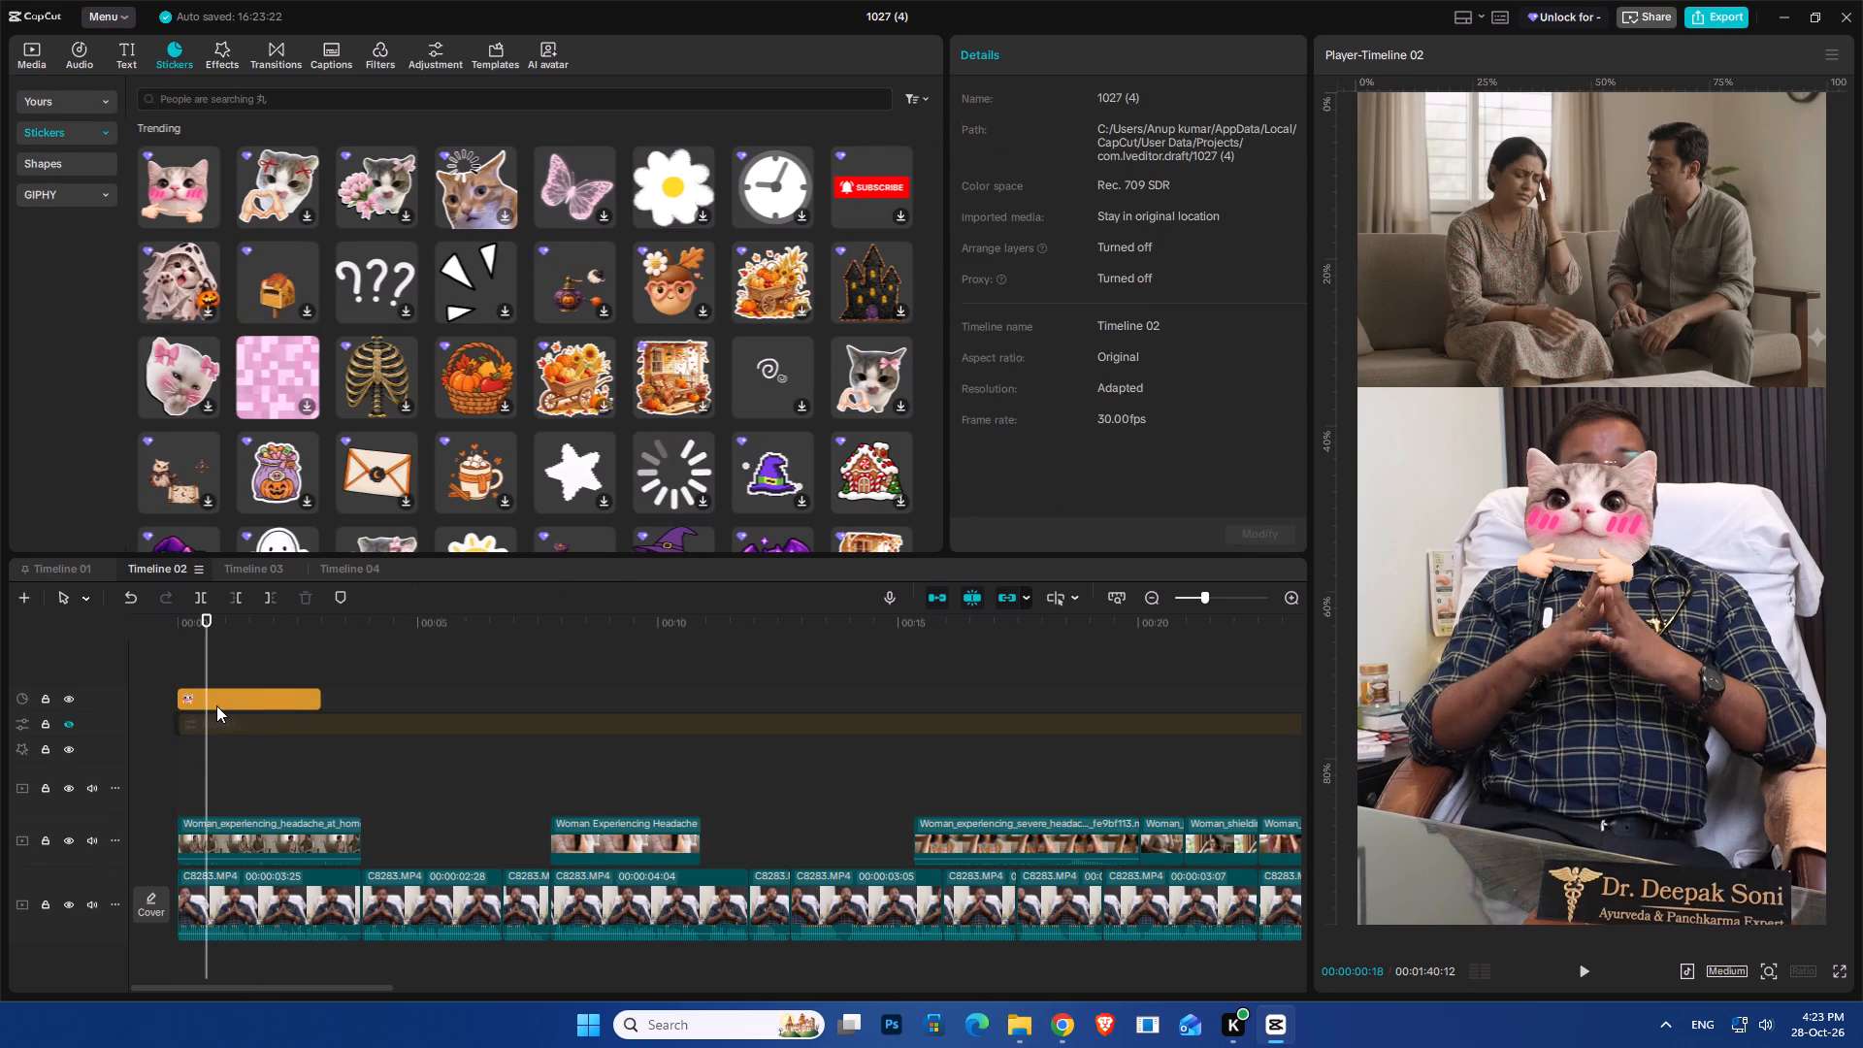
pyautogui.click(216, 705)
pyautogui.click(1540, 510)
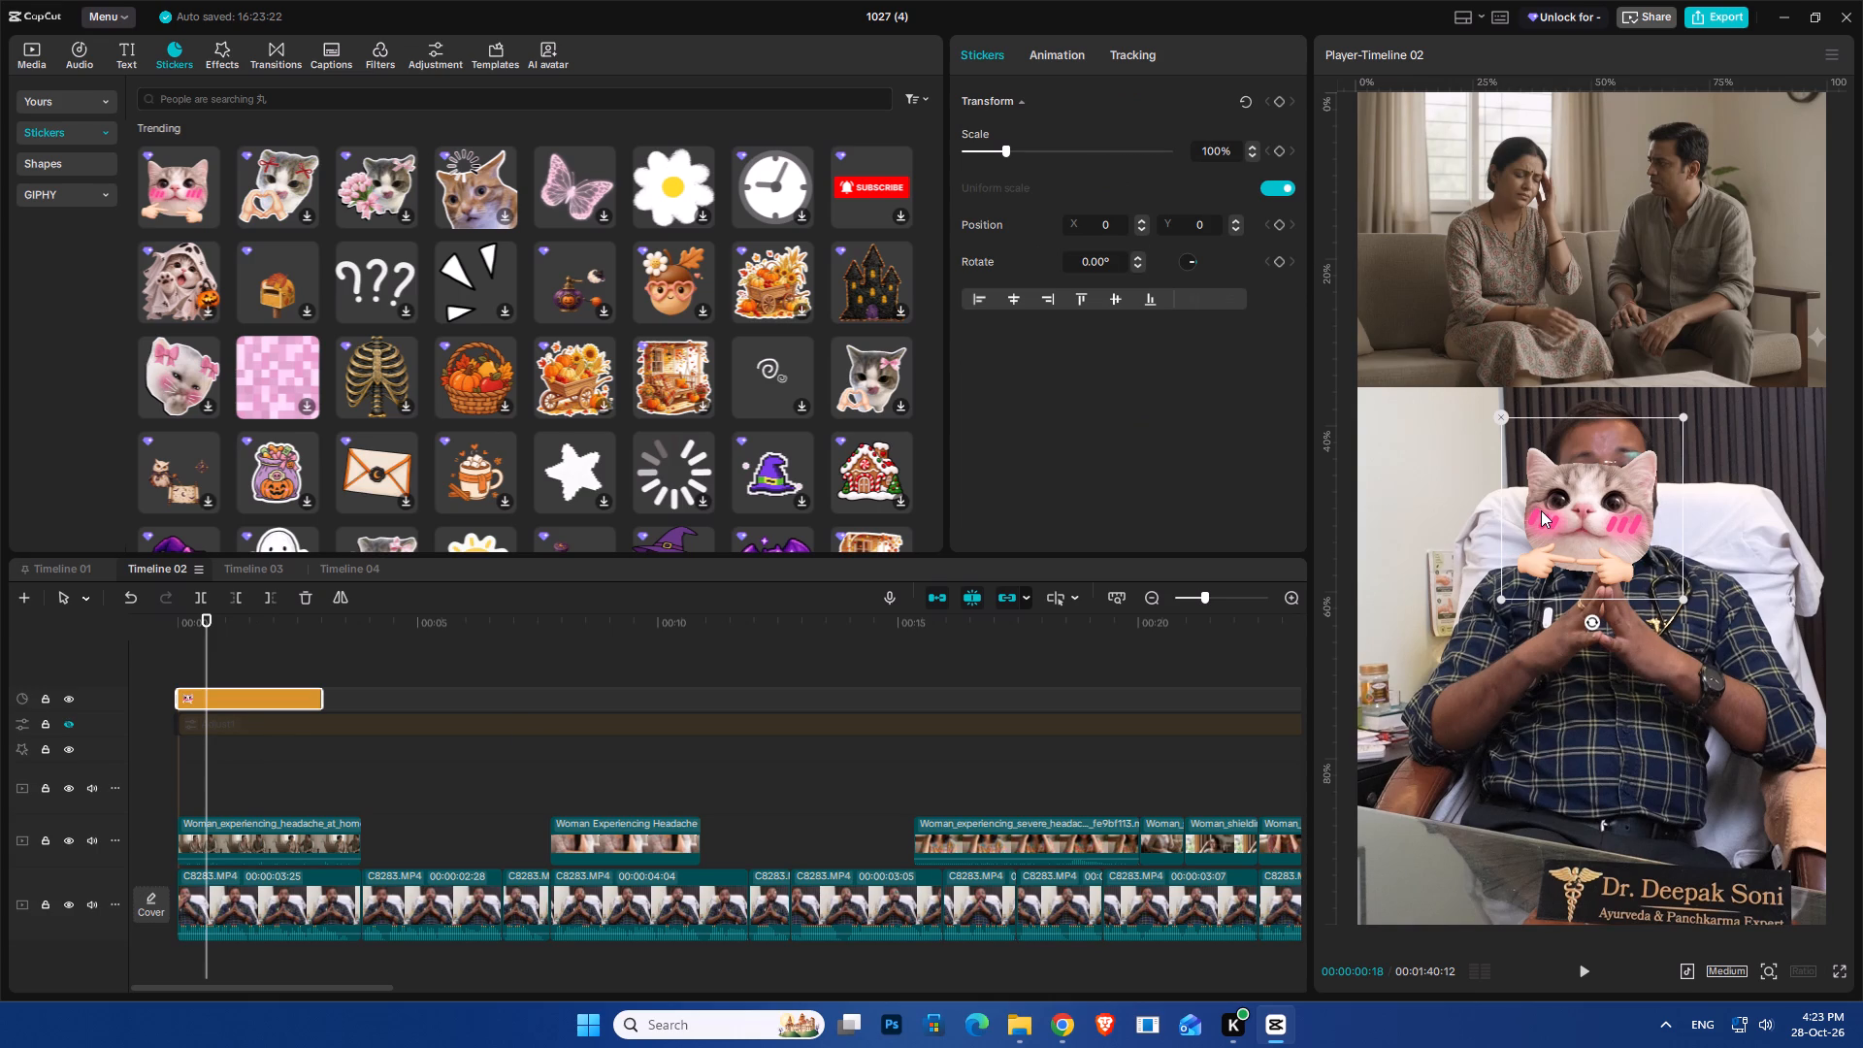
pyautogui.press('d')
# Add a square shape at the start of Timeline 02 and extend it to end with the opening b-roll clip.
pyautogui.click(66, 171)
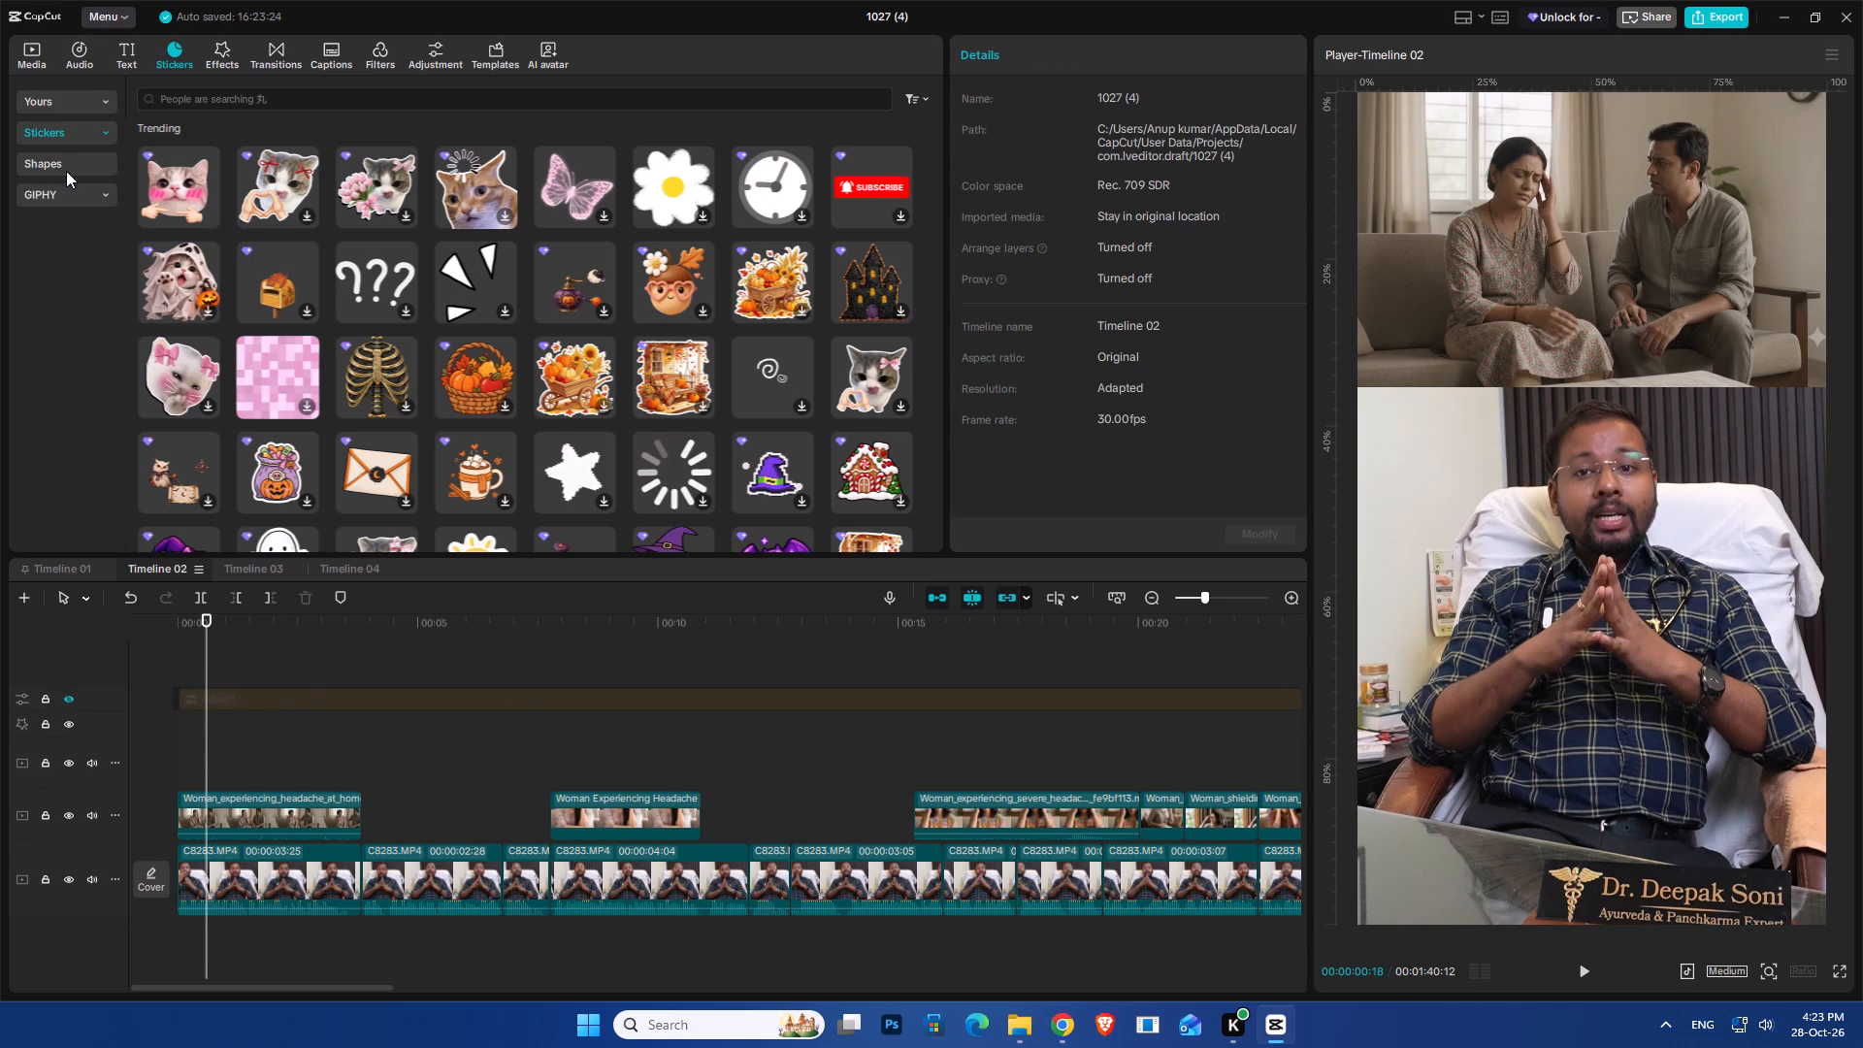
pyautogui.moveTo(184, 130); pyautogui.dragTo(165, 785)
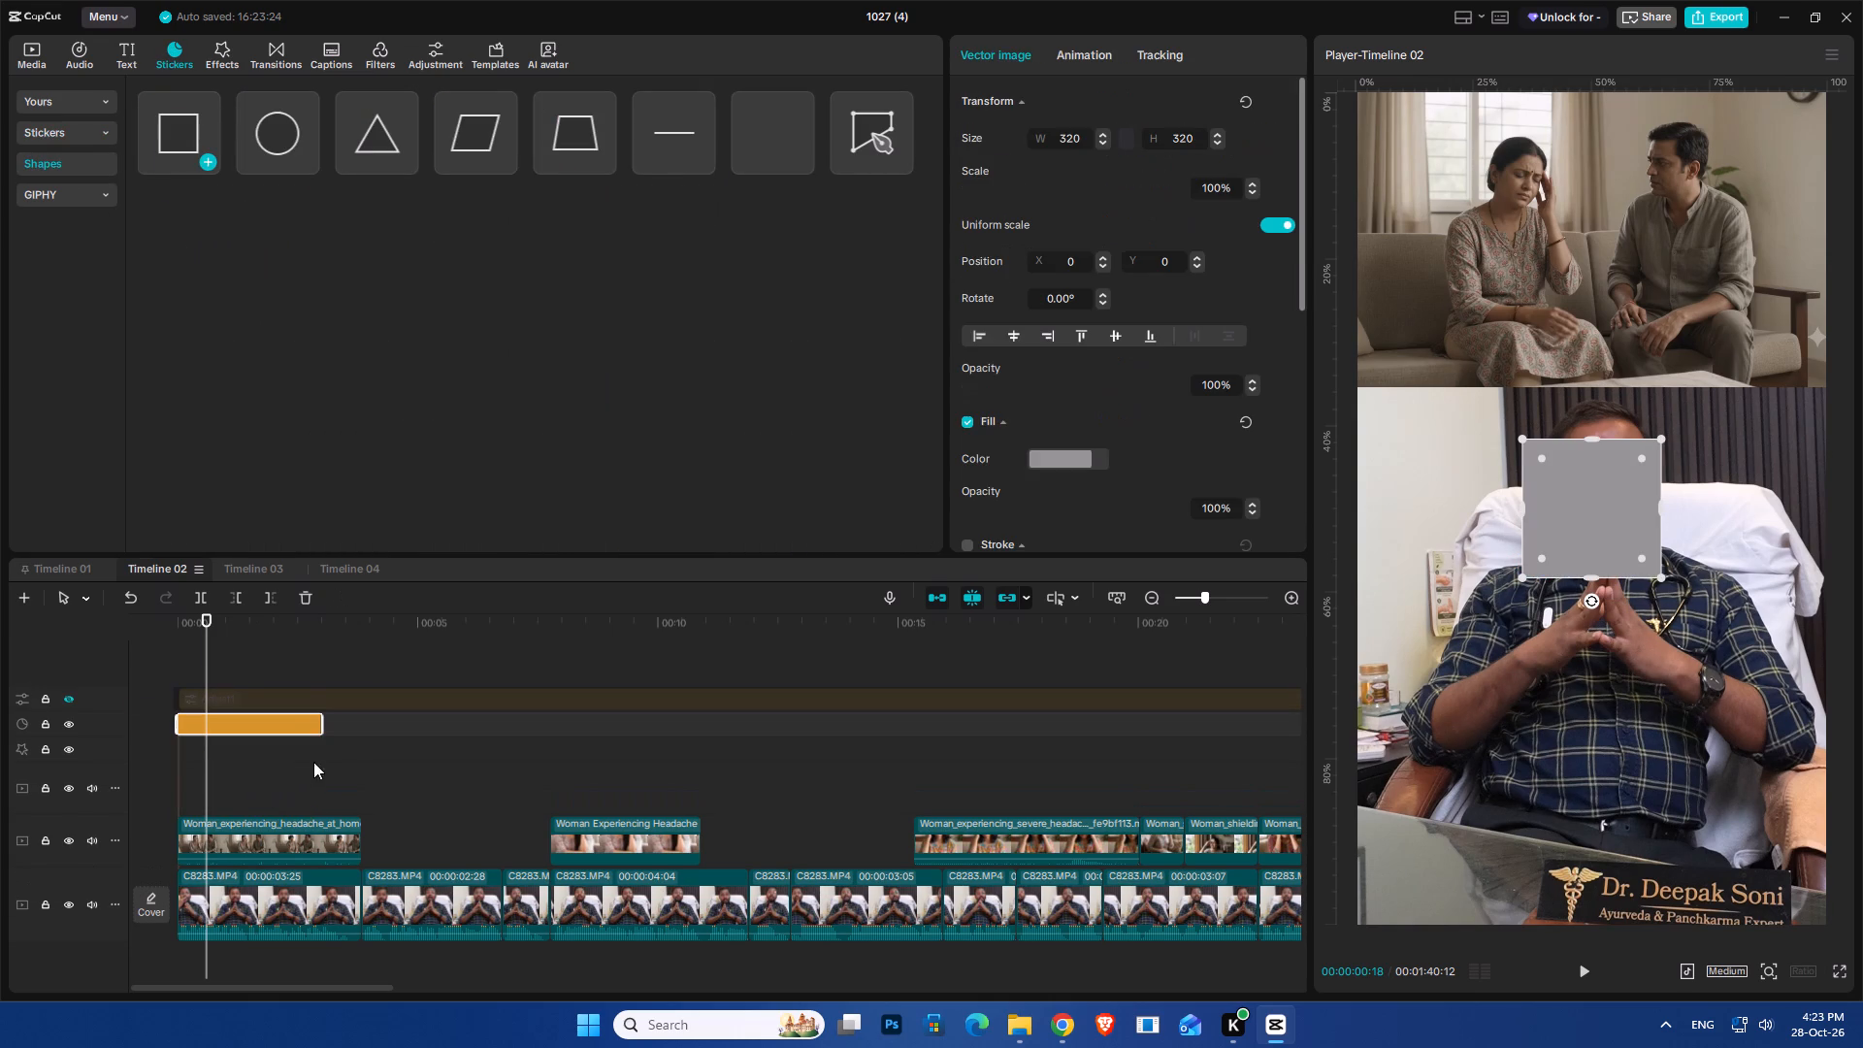
pyautogui.moveTo(322, 719); pyautogui.dragTo(357, 742)
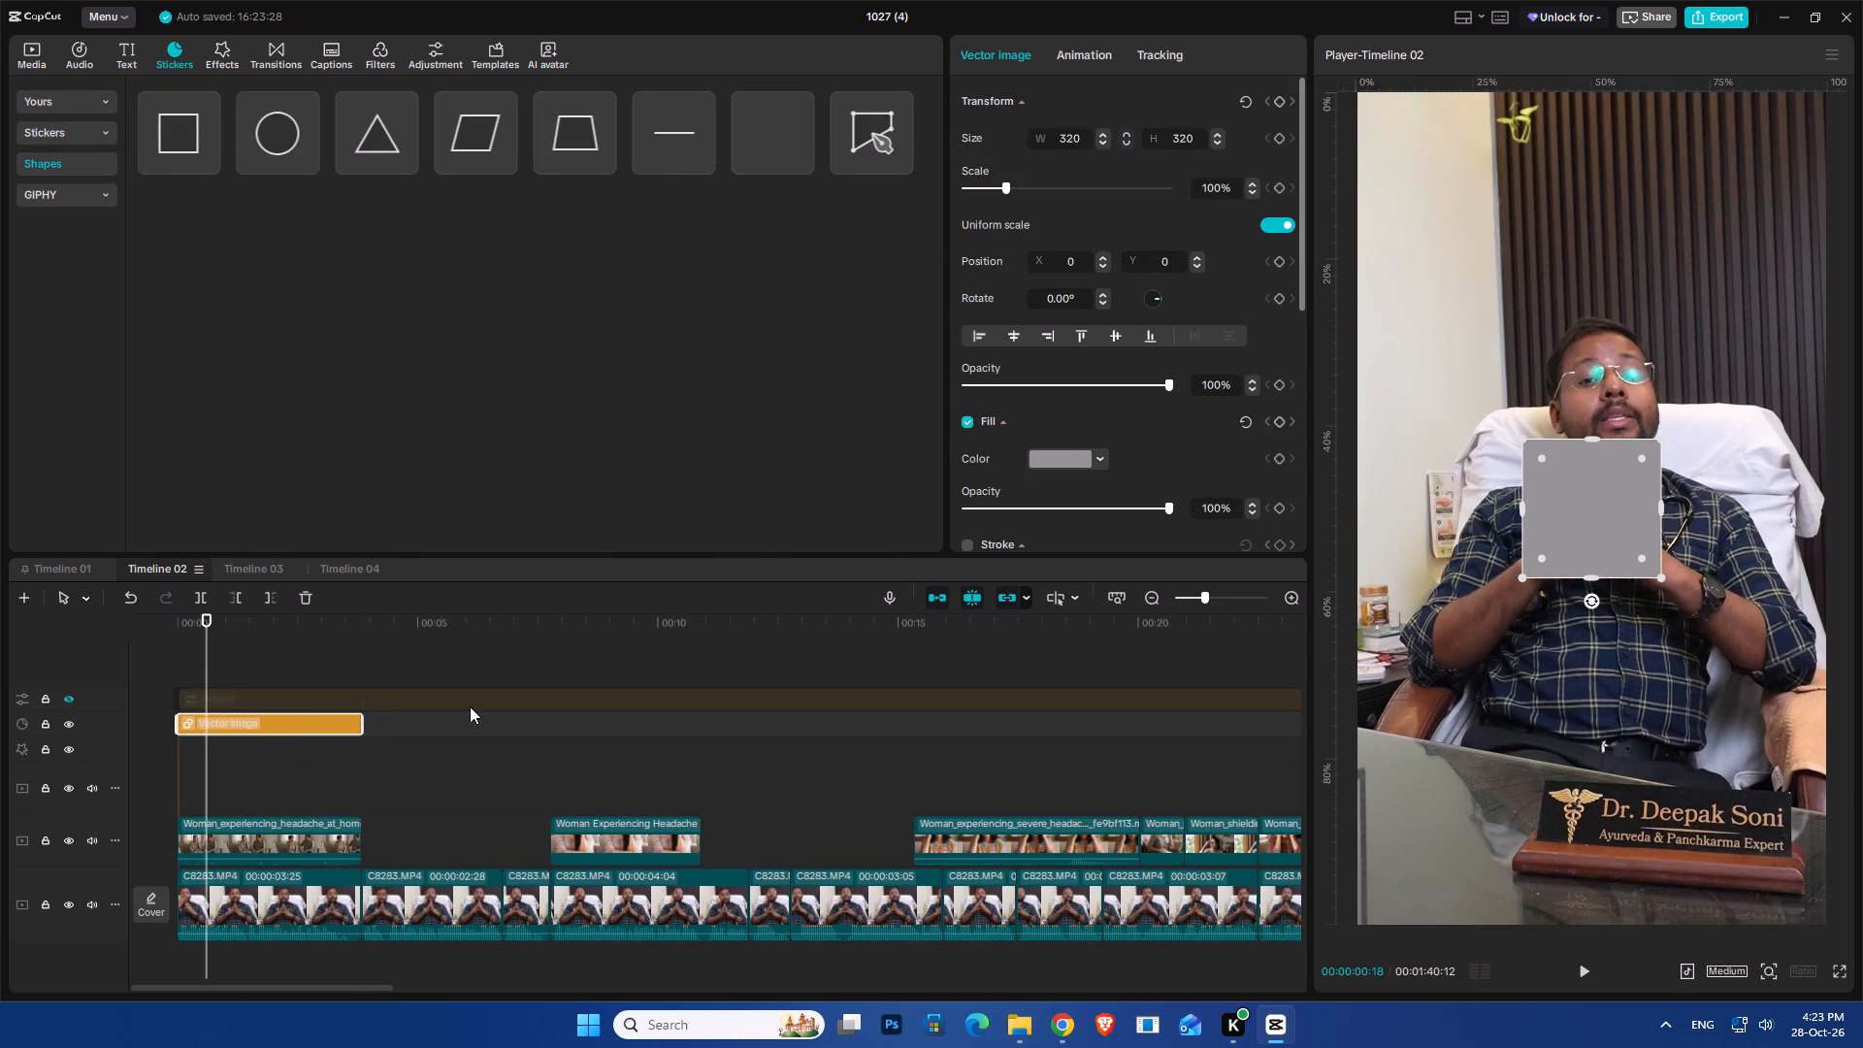
# Reshape the square into a full-width strip of 1102 × 17 and place it at Y 559 over the seam between b-roll and doctor.
pyautogui.moveTo(1520, 511); pyautogui.dragTo(1363, 543)
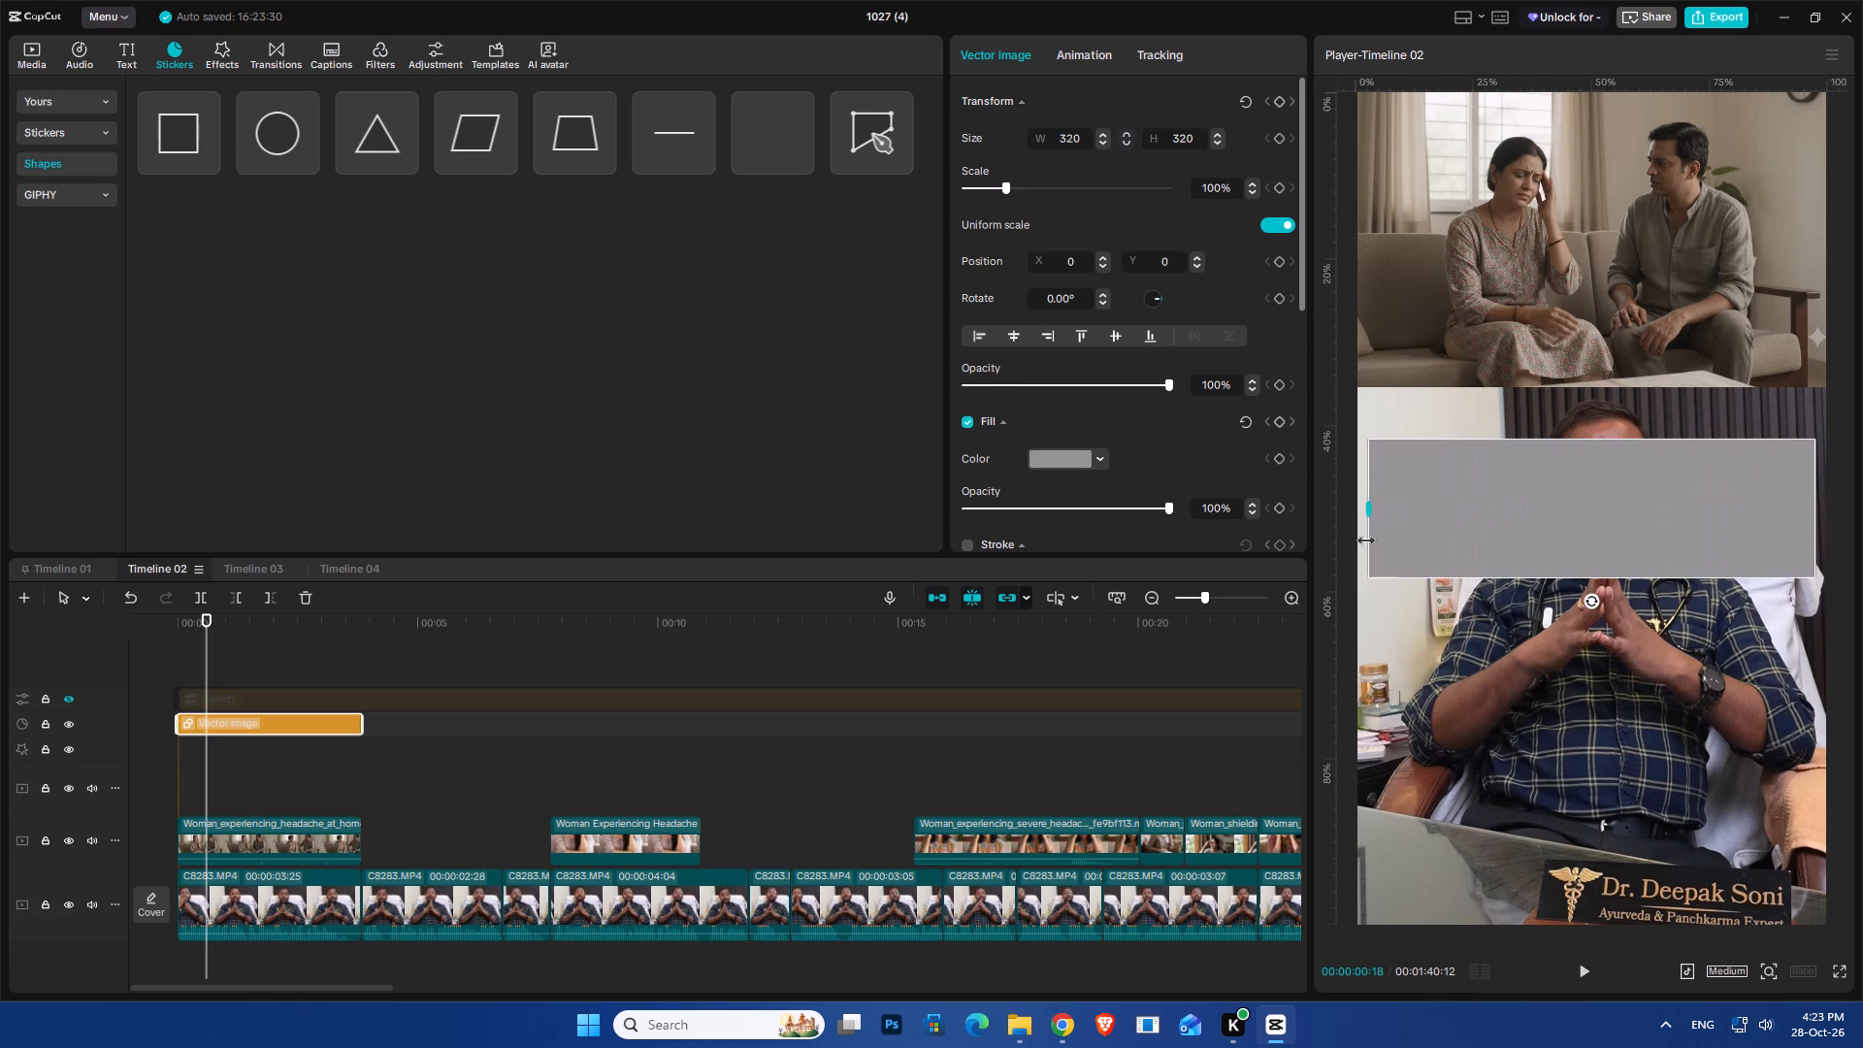
pyautogui.moveTo(1363, 543); pyautogui.dragTo(1350, 553)
pyautogui.moveTo(1590, 579); pyautogui.dragTo(1598, 528)
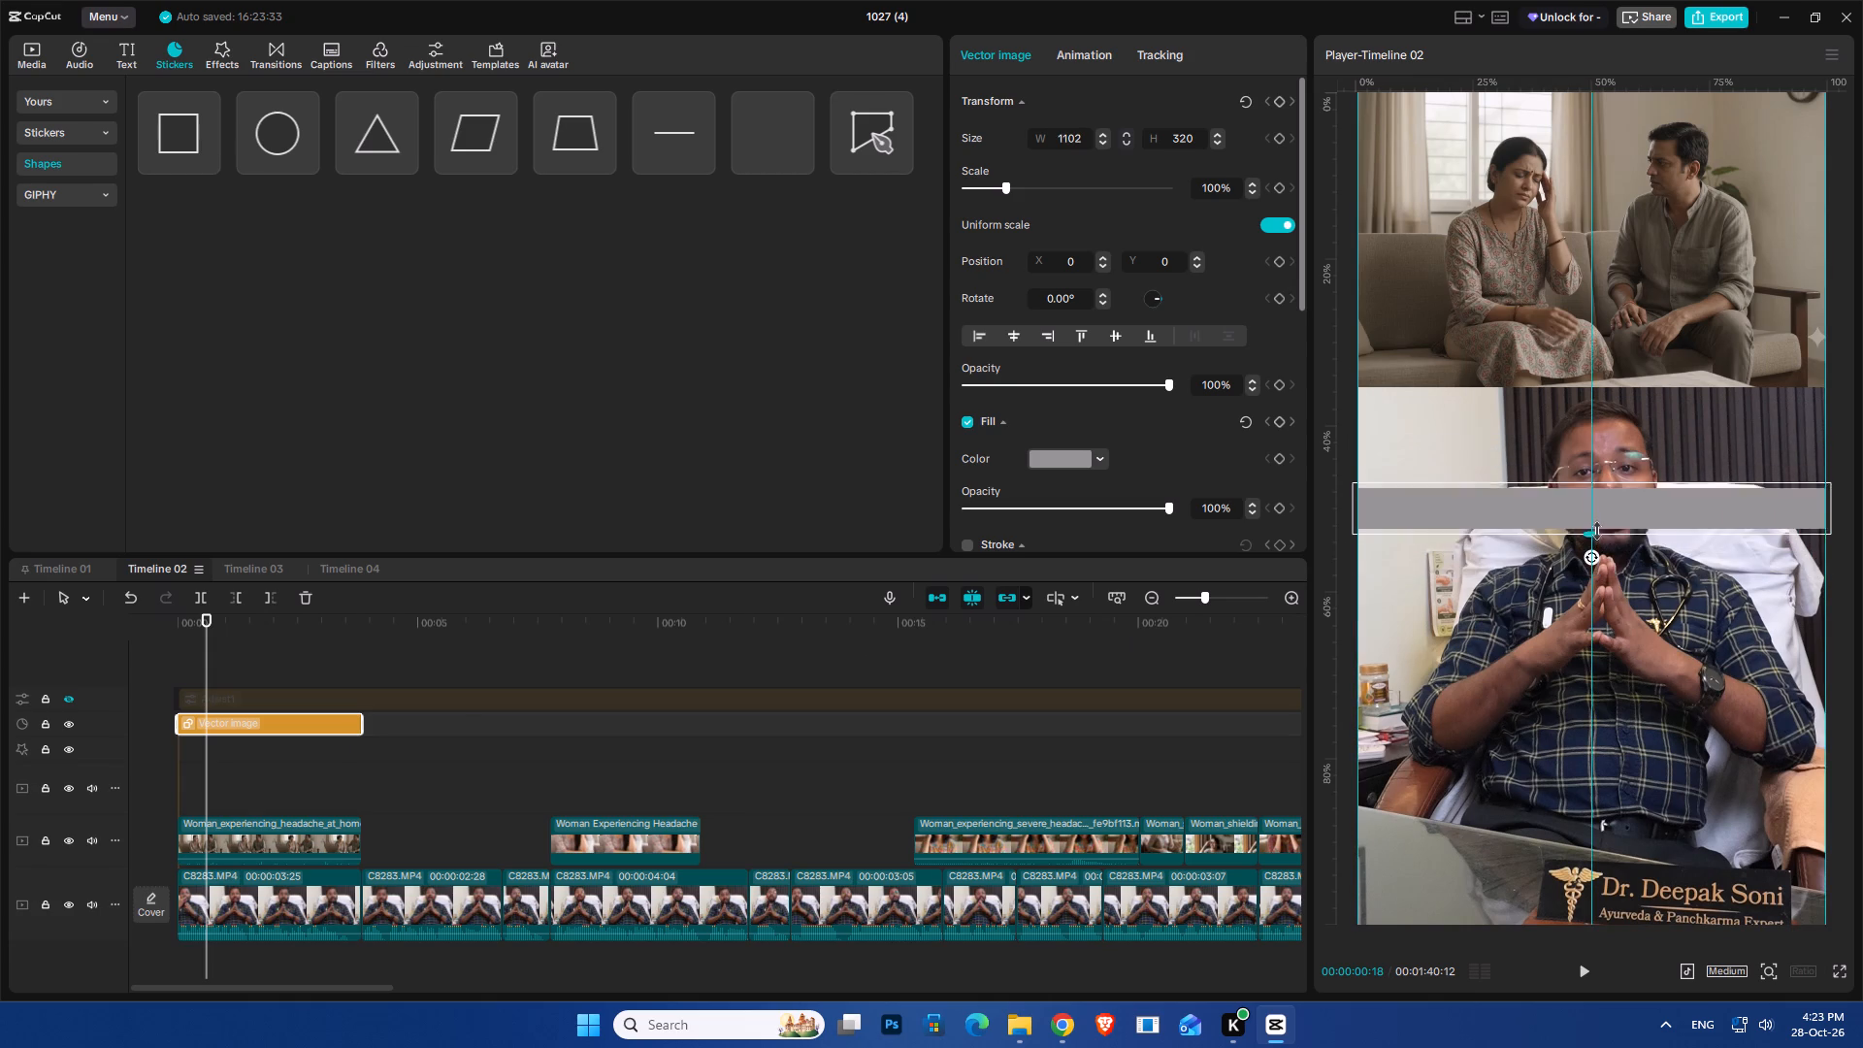
pyautogui.moveTo(1598, 528); pyautogui.dragTo(1599, 517)
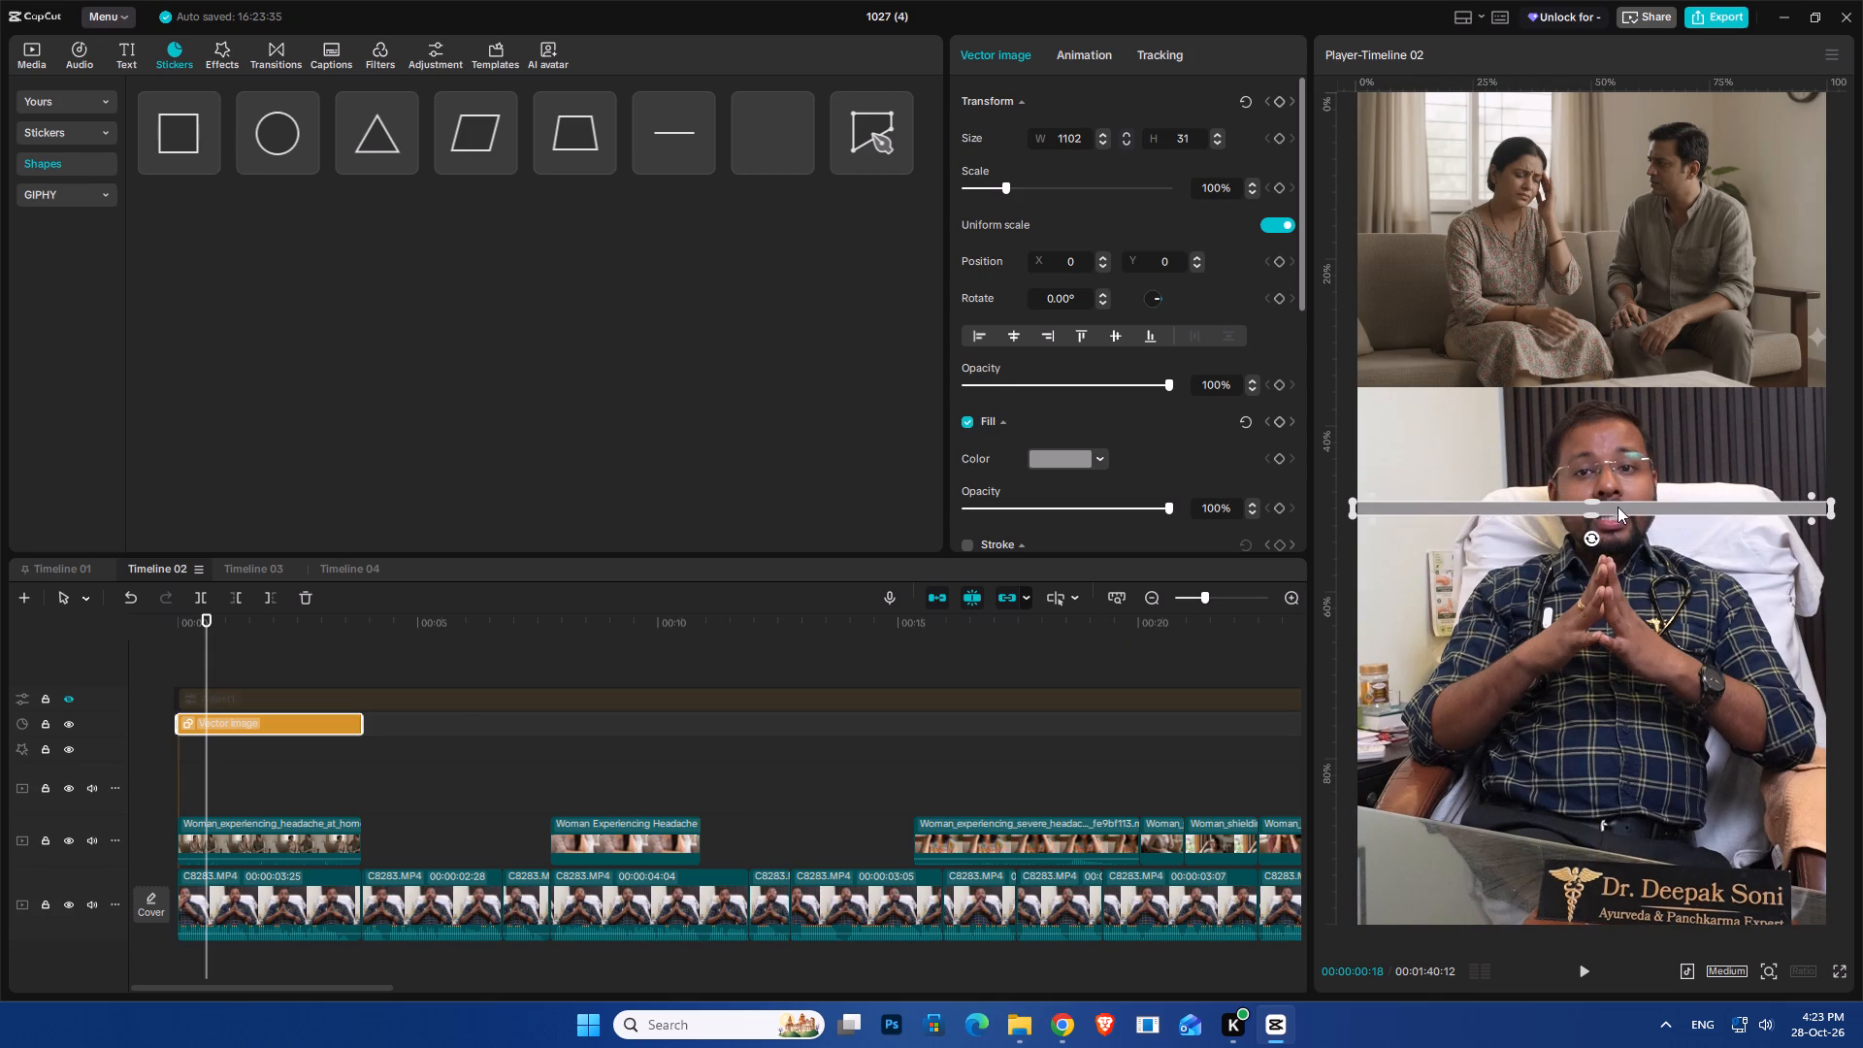
pyautogui.moveTo(1618, 506); pyautogui.dragTo(1617, 384)
pyautogui.keyDown('ctrl'); pyautogui.scroll(3, 1561, 410); pyautogui.keyUp('ctrl')
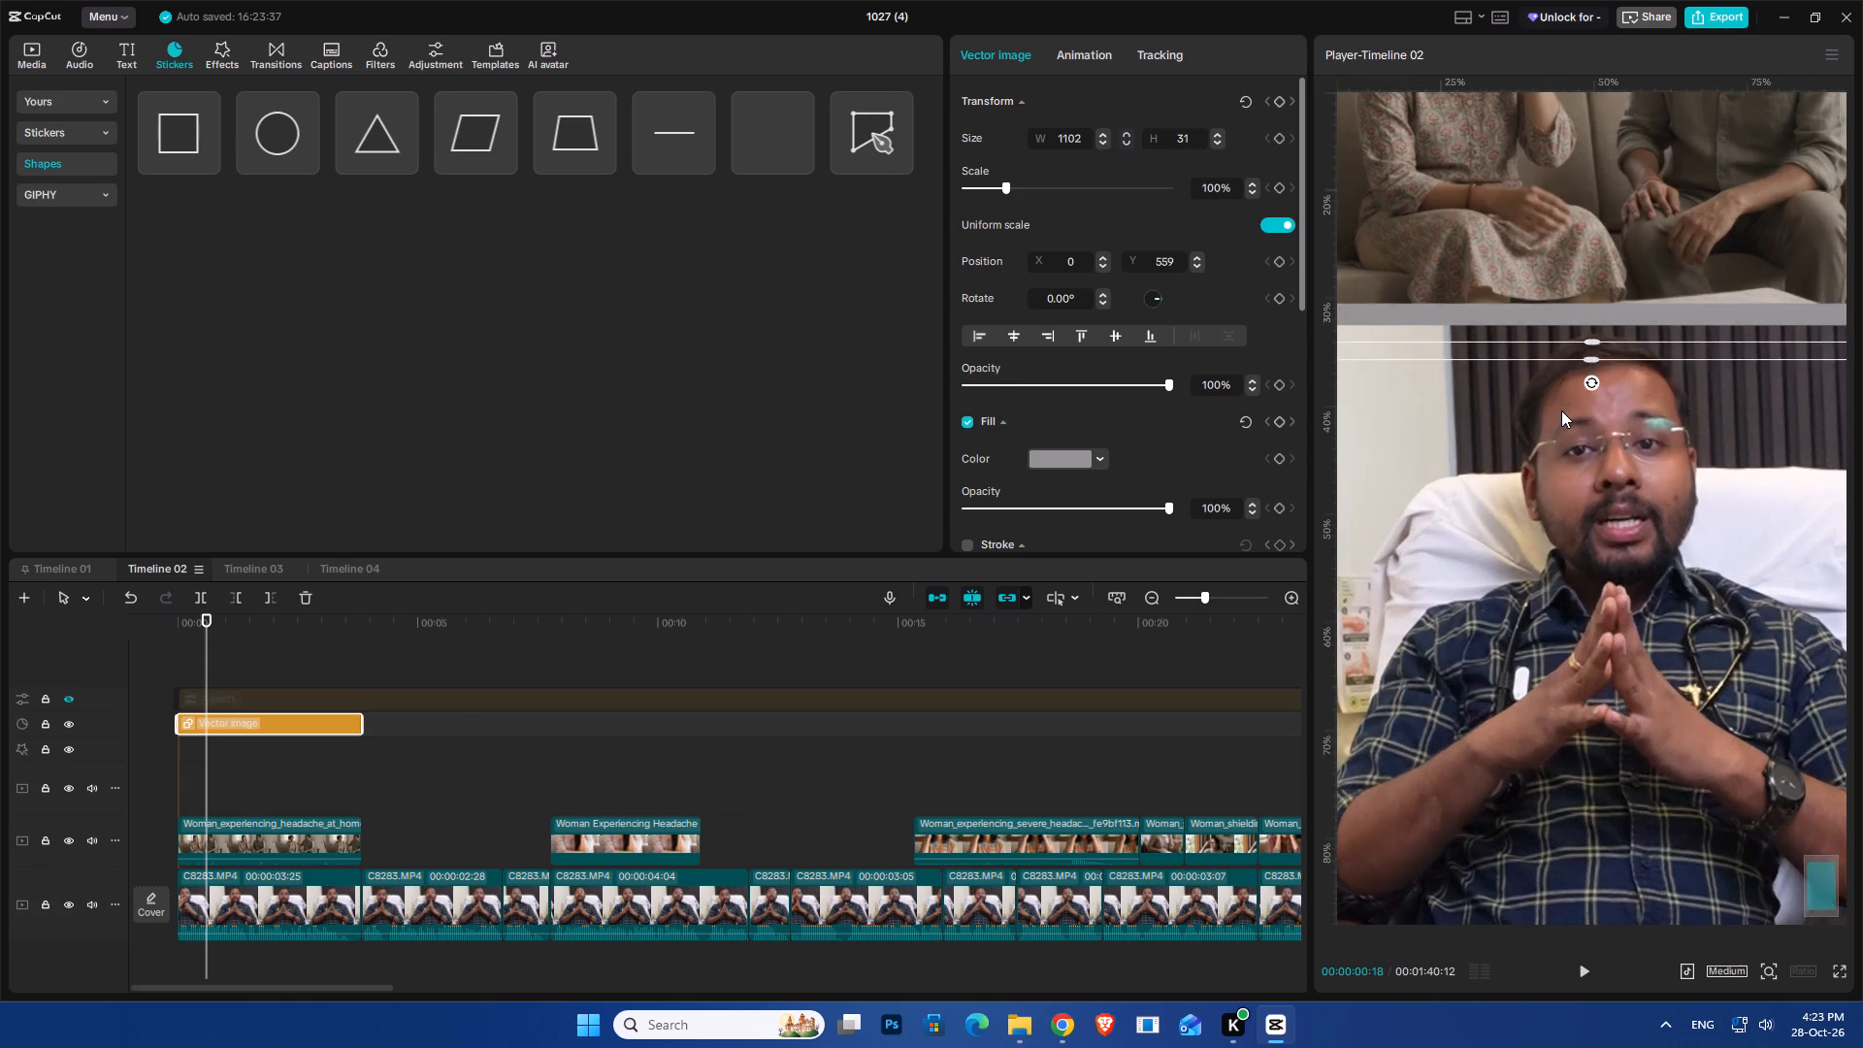
pyautogui.click(1594, 322)
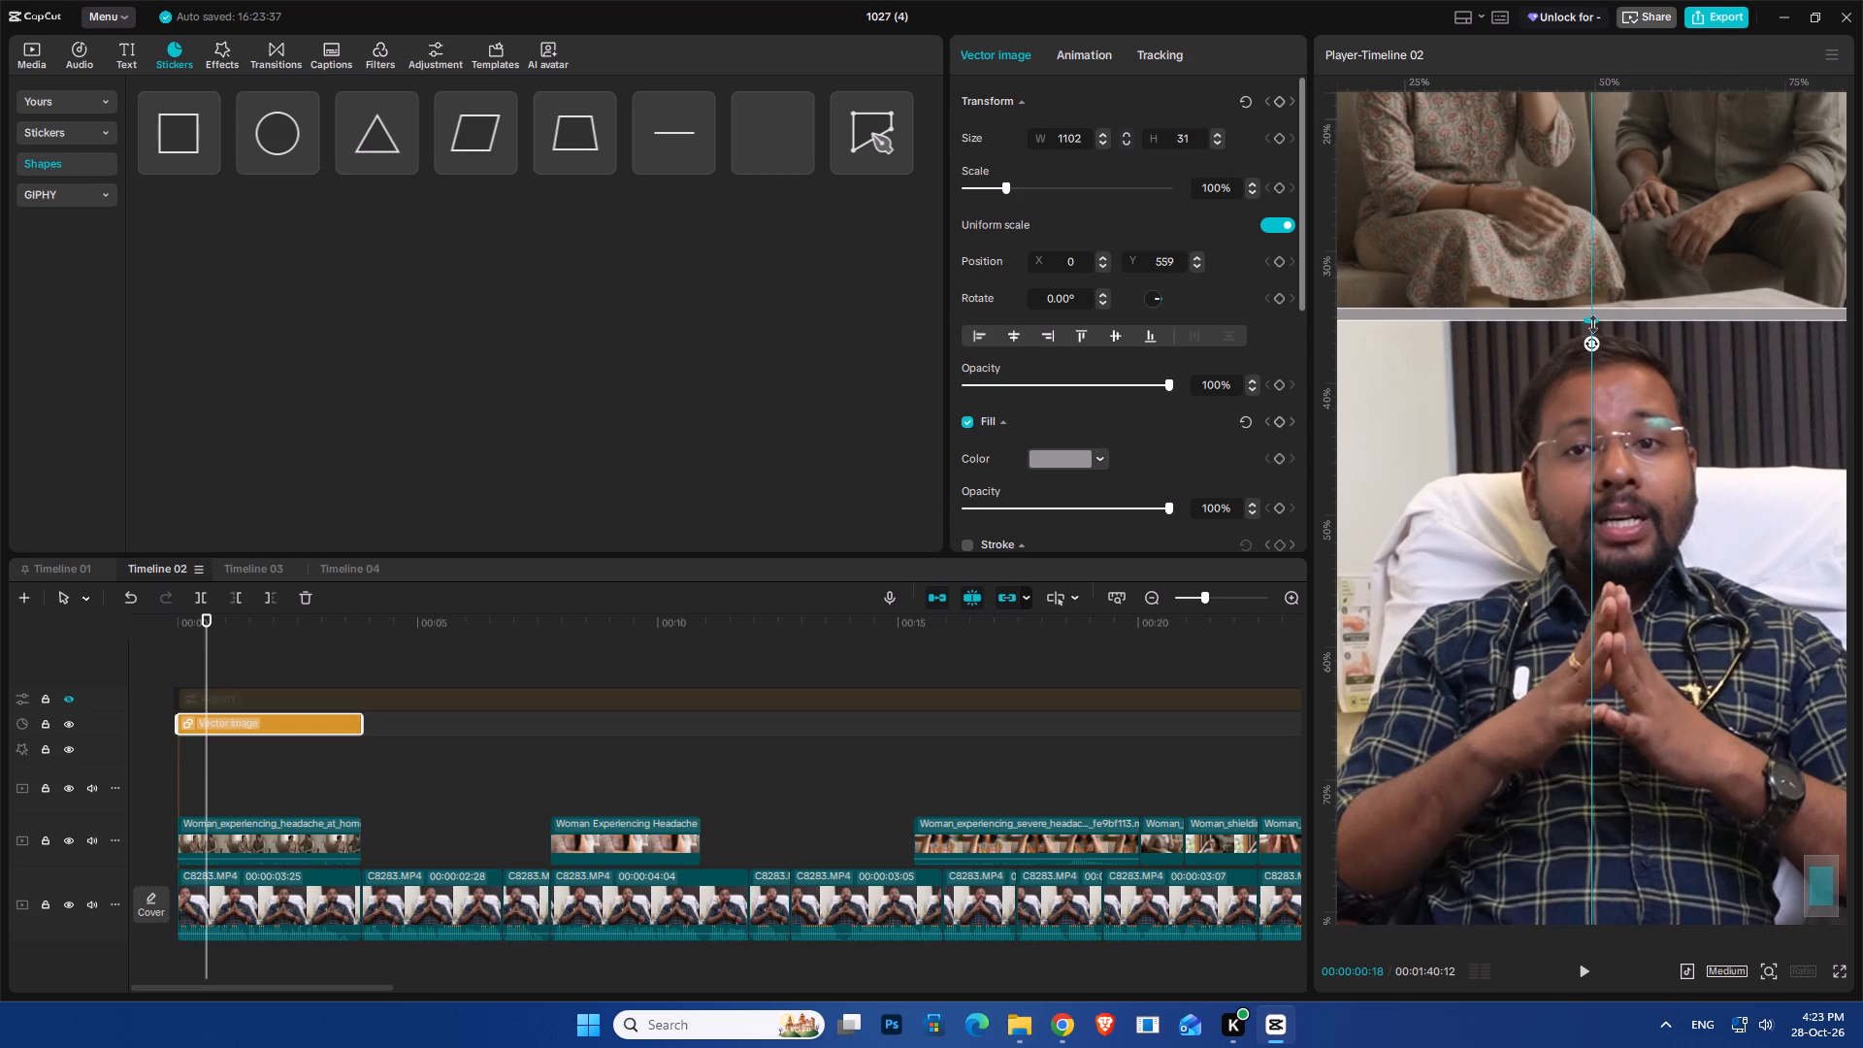
# Change the divider strip's solid fill colour to white.
pyautogui.keyDown('ctrl'); pyautogui.scroll(-3, 1584, 359); pyautogui.keyUp('ctrl')
pyautogui.keyDown('ctrl'); pyautogui.scroll(-1, 1420, 613); pyautogui.keyUp('ctrl')
pyautogui.keyDown('ctrl'); pyautogui.scroll(-1, 319, 798); pyautogui.keyUp('ctrl')
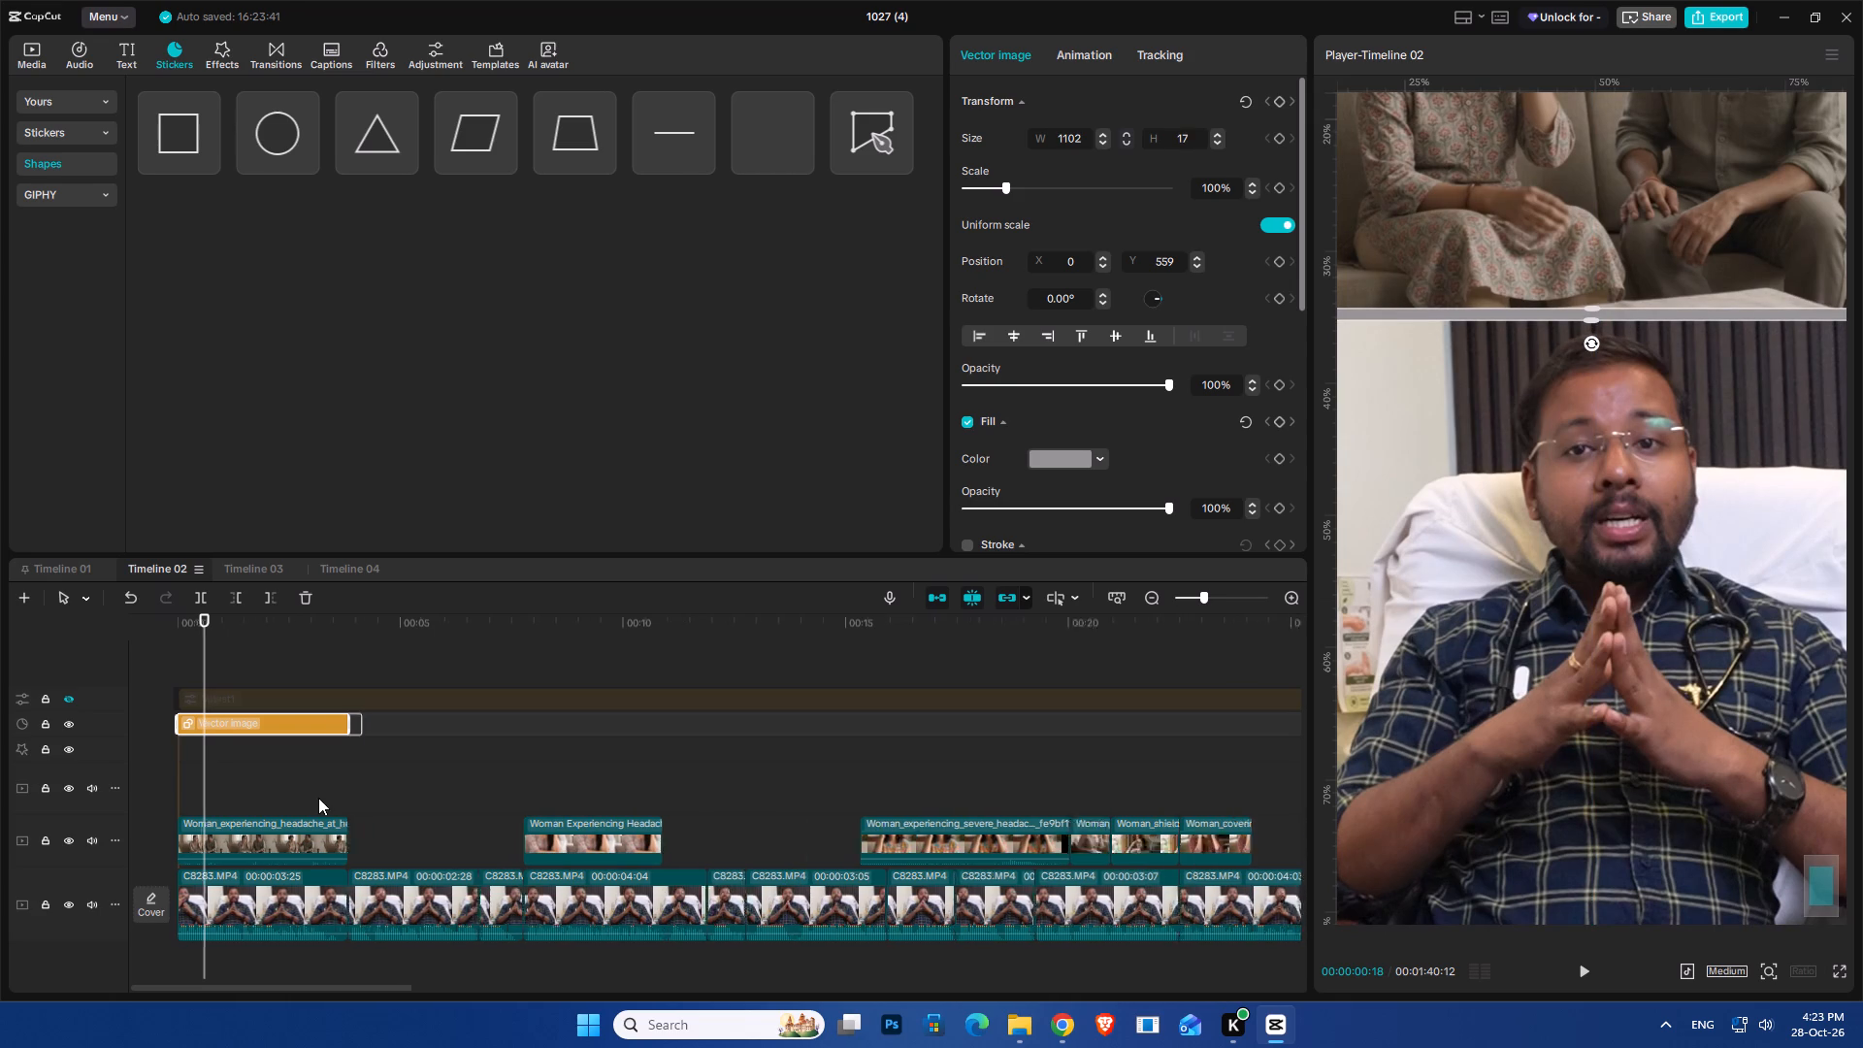
pyautogui.keyDown('ctrl'); pyautogui.scroll(-1, 318, 798); pyautogui.keyUp('ctrl')
pyautogui.keyDown('ctrl'); pyautogui.scroll(-3, 1583, 509); pyautogui.keyUp('ctrl')
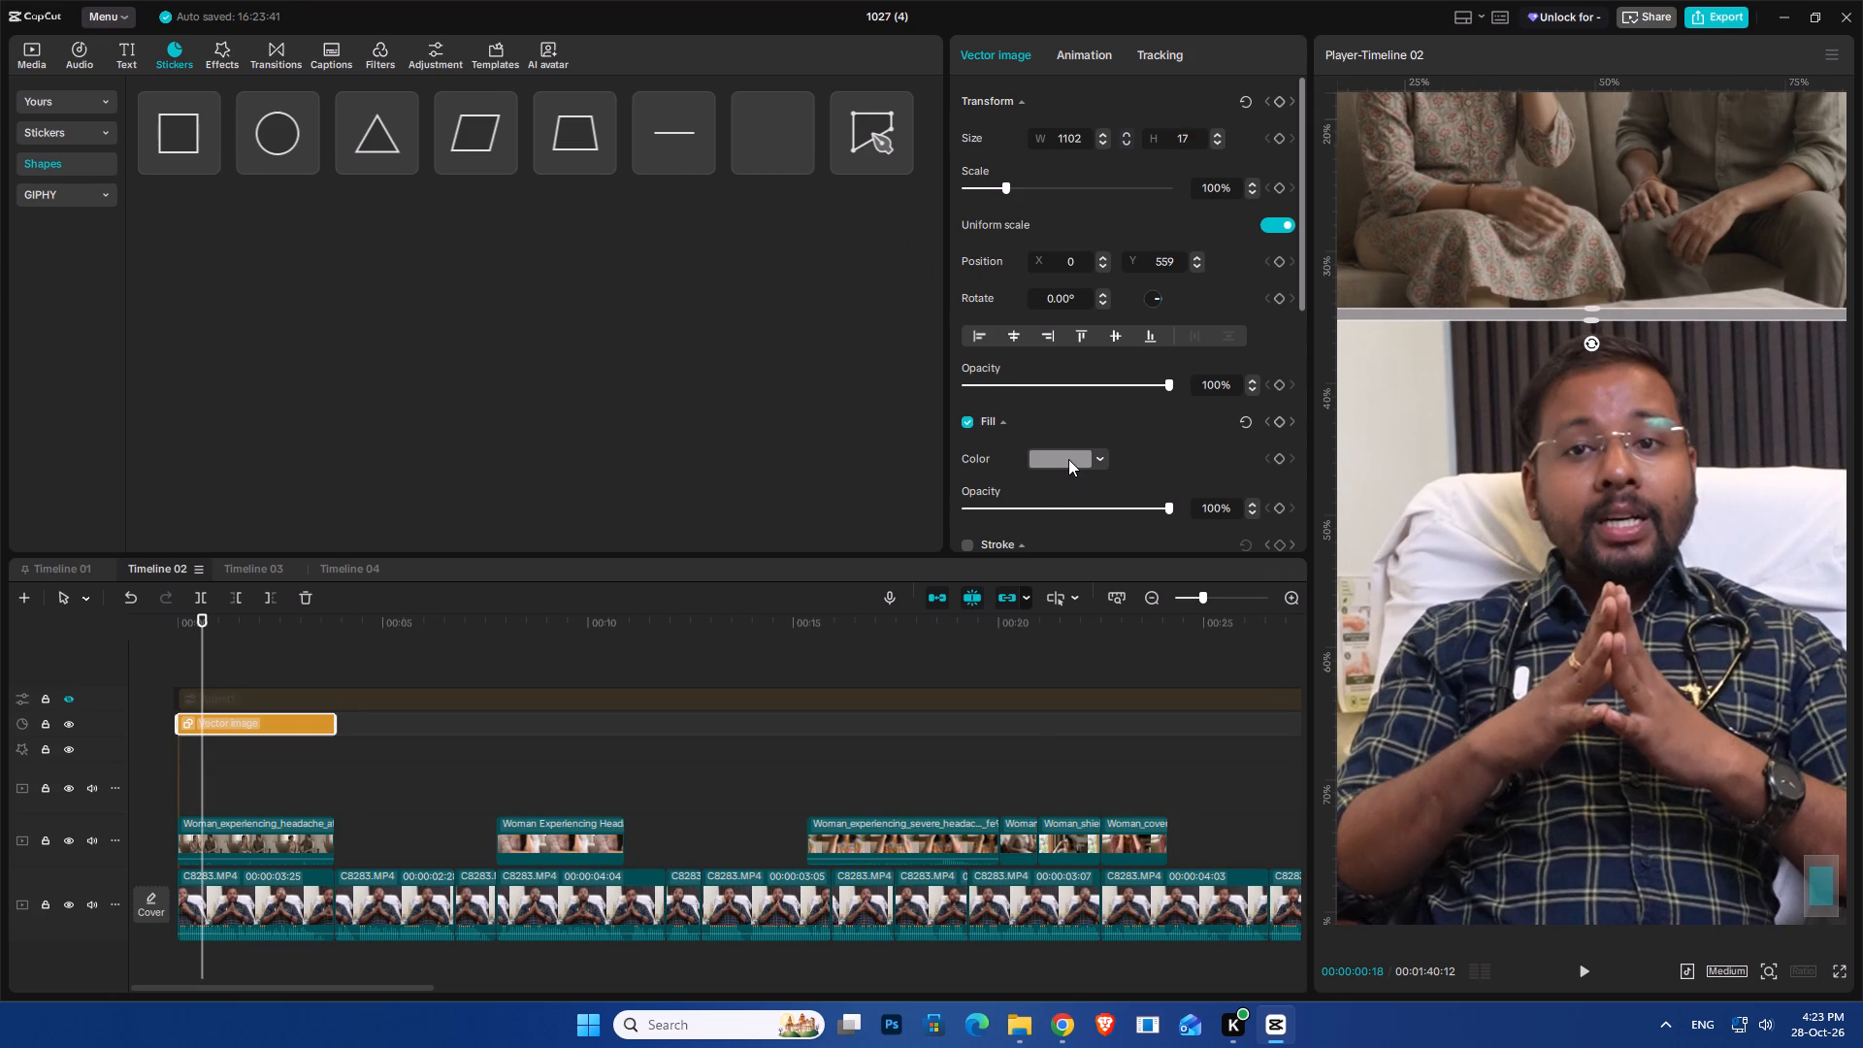
pyautogui.click(1068, 459)
pyautogui.click(1075, 534)
pyautogui.click(1066, 563)
pyautogui.moveTo(1065, 555); pyautogui.dragTo(1024, 511)
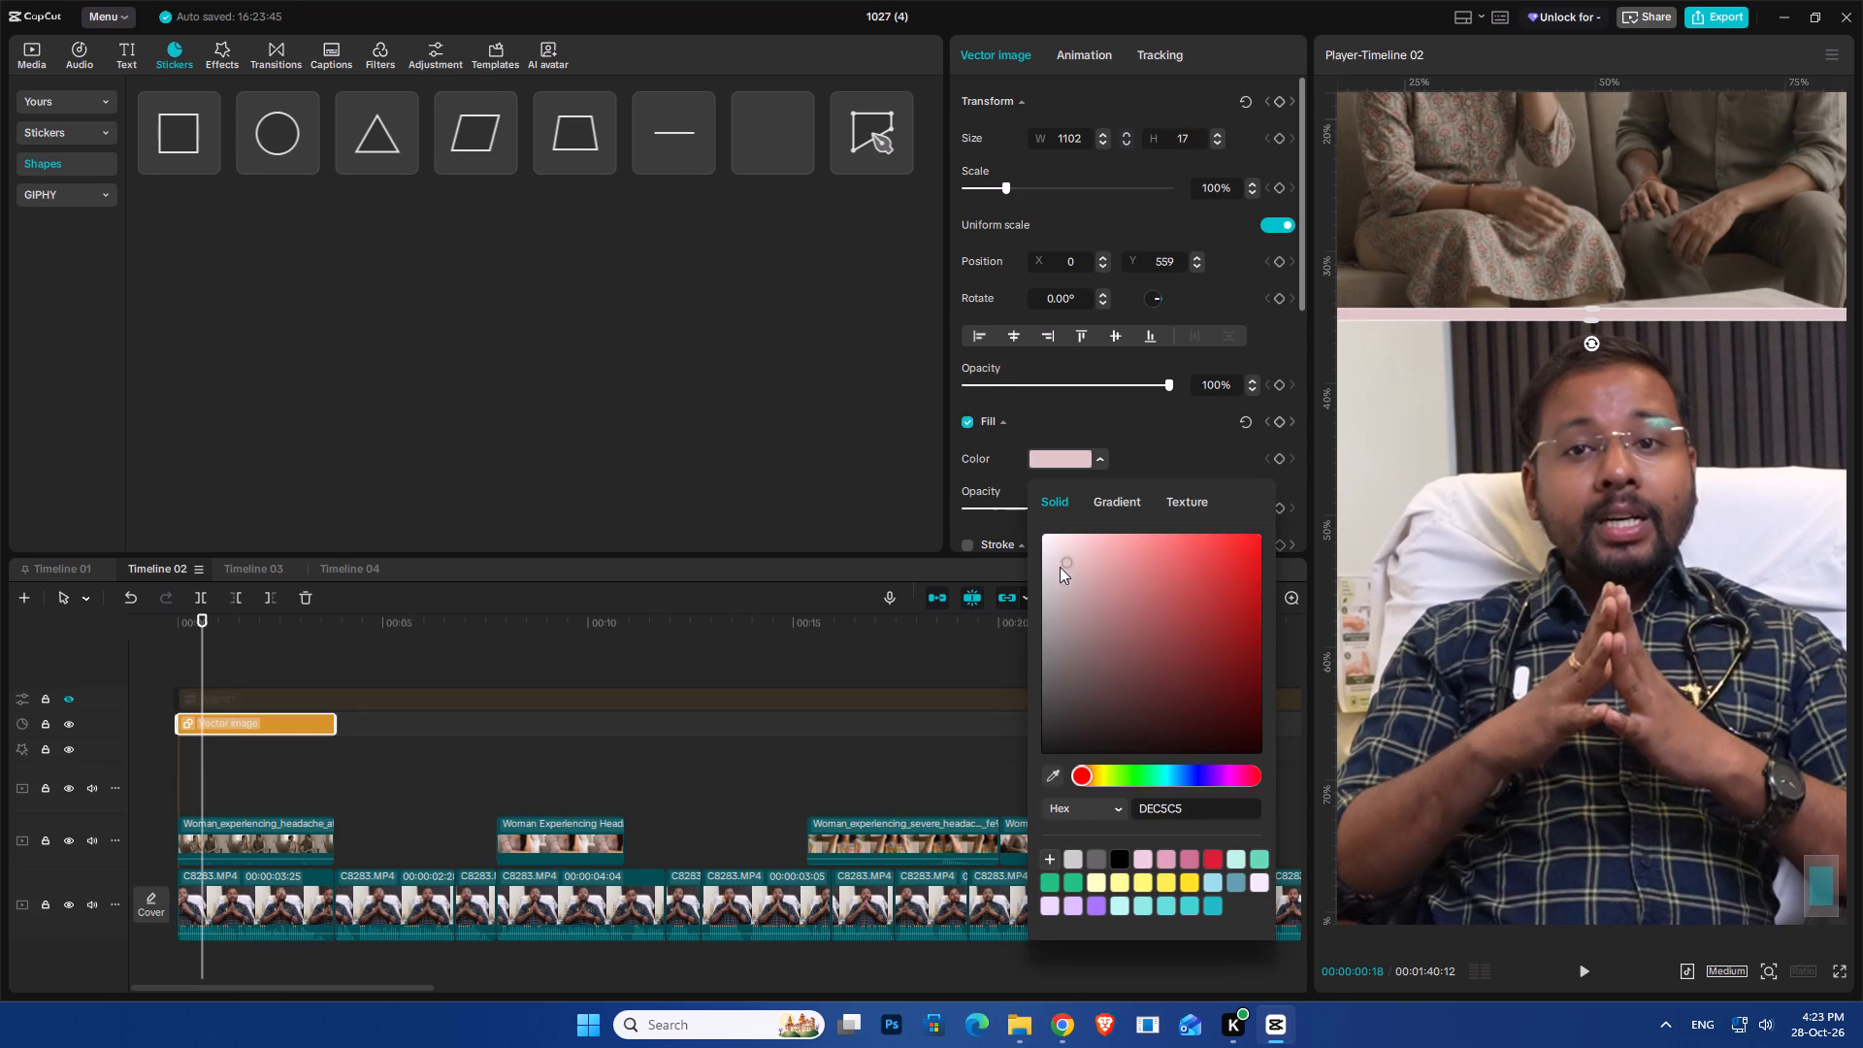
pyautogui.click(1058, 555)
pyautogui.moveTo(1061, 554); pyautogui.dragTo(1004, 510)
pyautogui.click(326, 650)
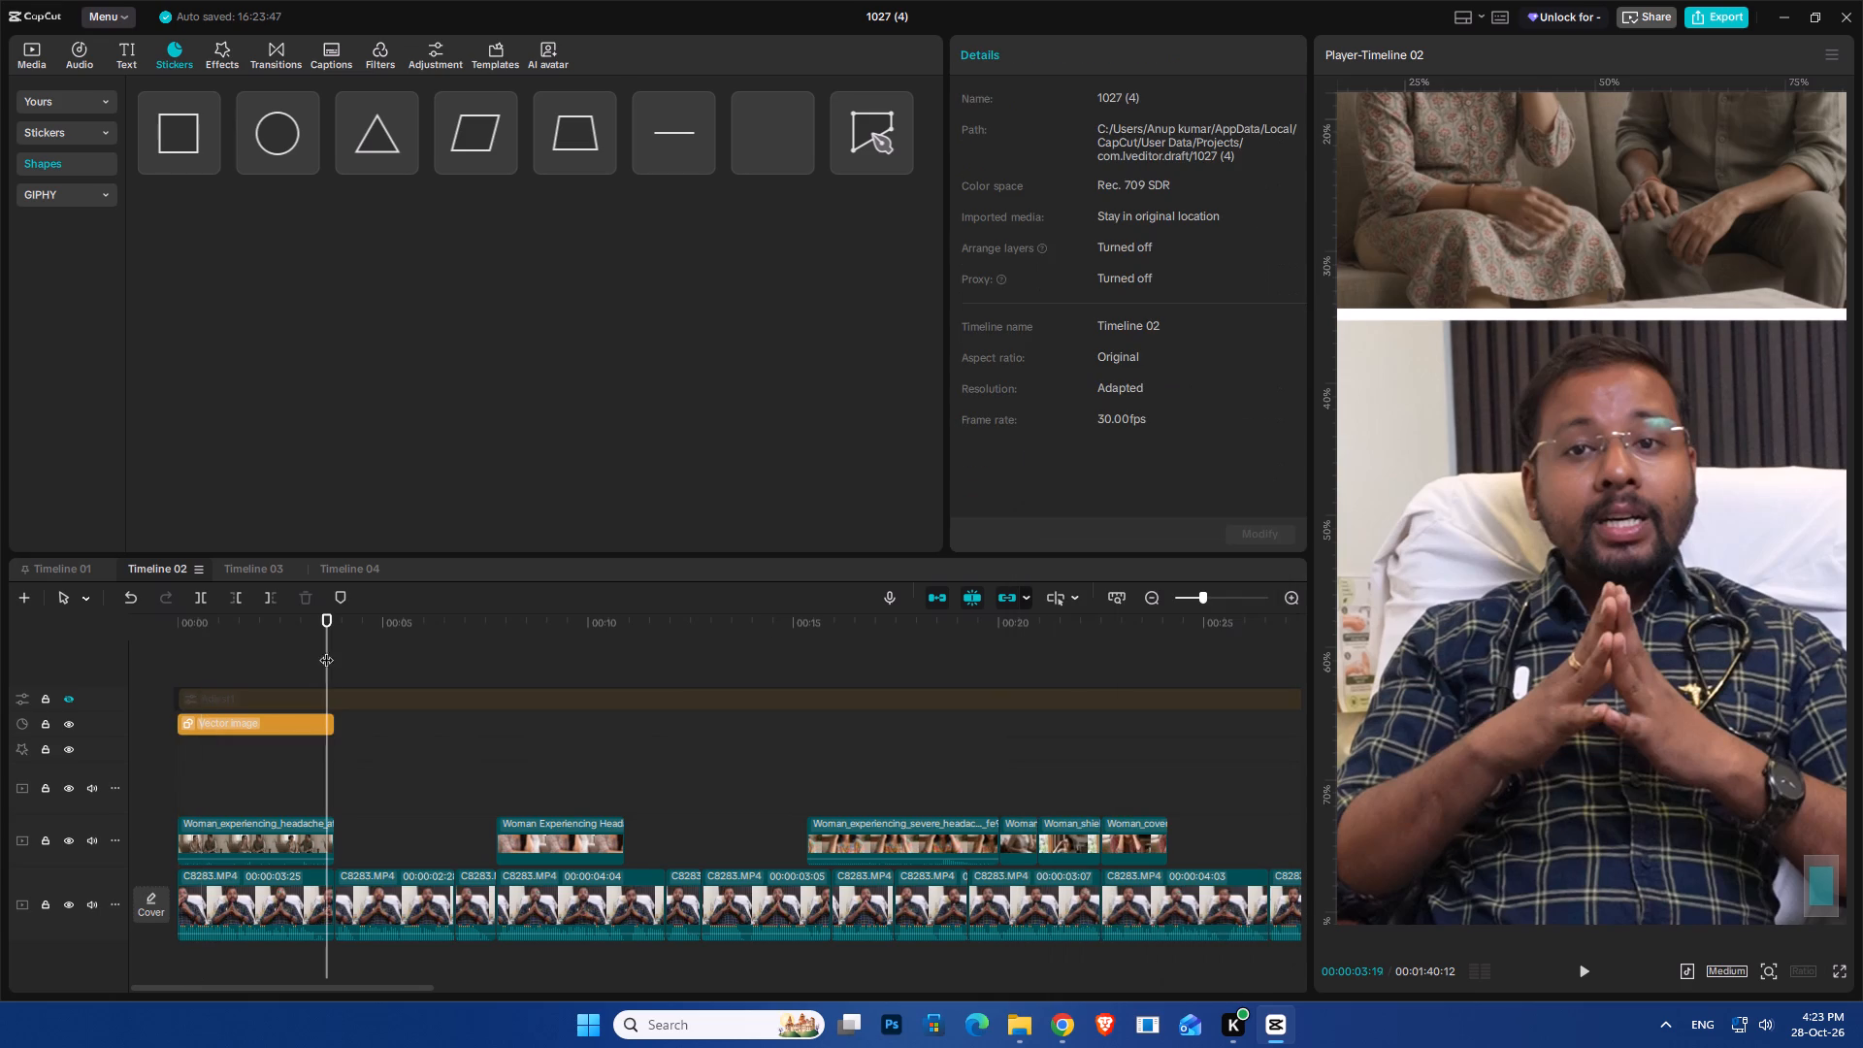
# Inspect the divider in the full frame and play back from the start into the second b-roll clip.
pyautogui.keyDown('ctrl'); pyautogui.scroll(-5, 1566, 820); pyautogui.keyUp('ctrl')
pyautogui.keyDown('ctrl'); pyautogui.scroll(3, 1568, 794); pyautogui.keyUp('ctrl')
pyautogui.keyDown('ctrl'); pyautogui.scroll(-2, 1568, 794); pyautogui.keyUp('ctrl')
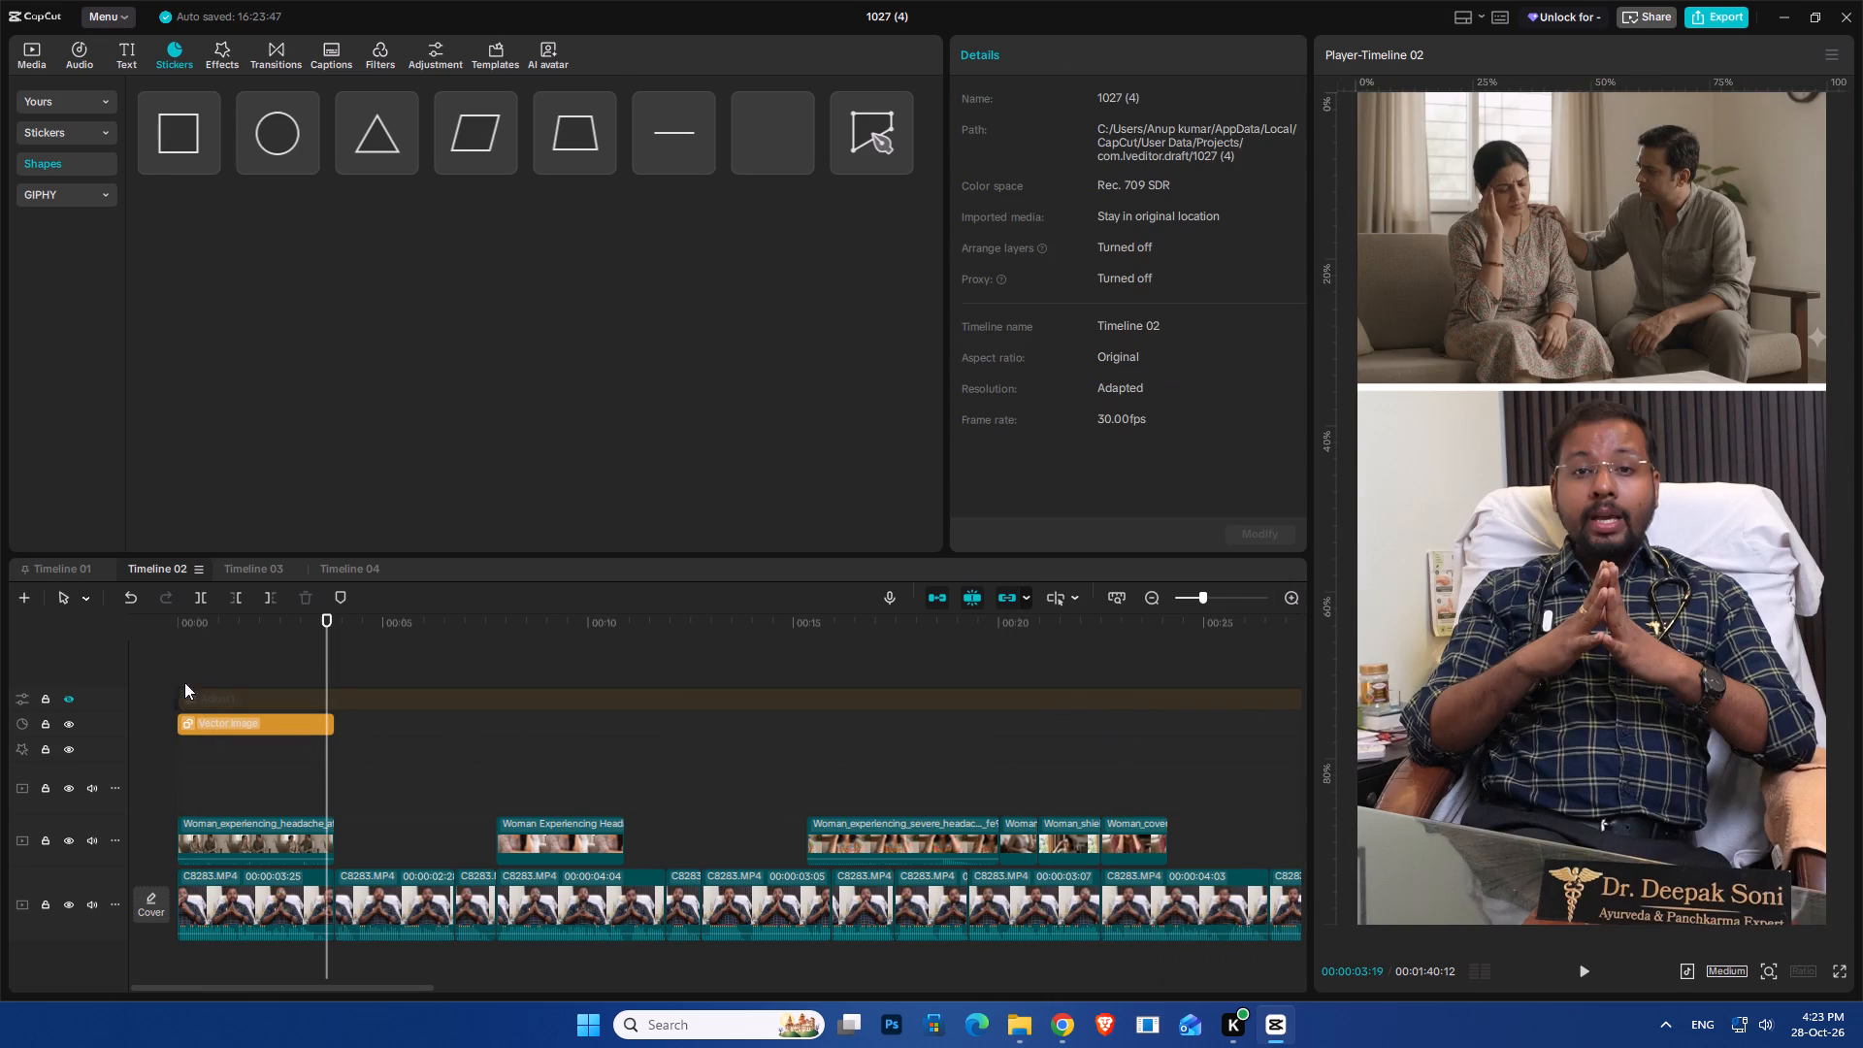
pyautogui.click(193, 664)
pyautogui.moveTo(189, 640); pyautogui.dragTo(16, 676)
pyautogui.press('space')
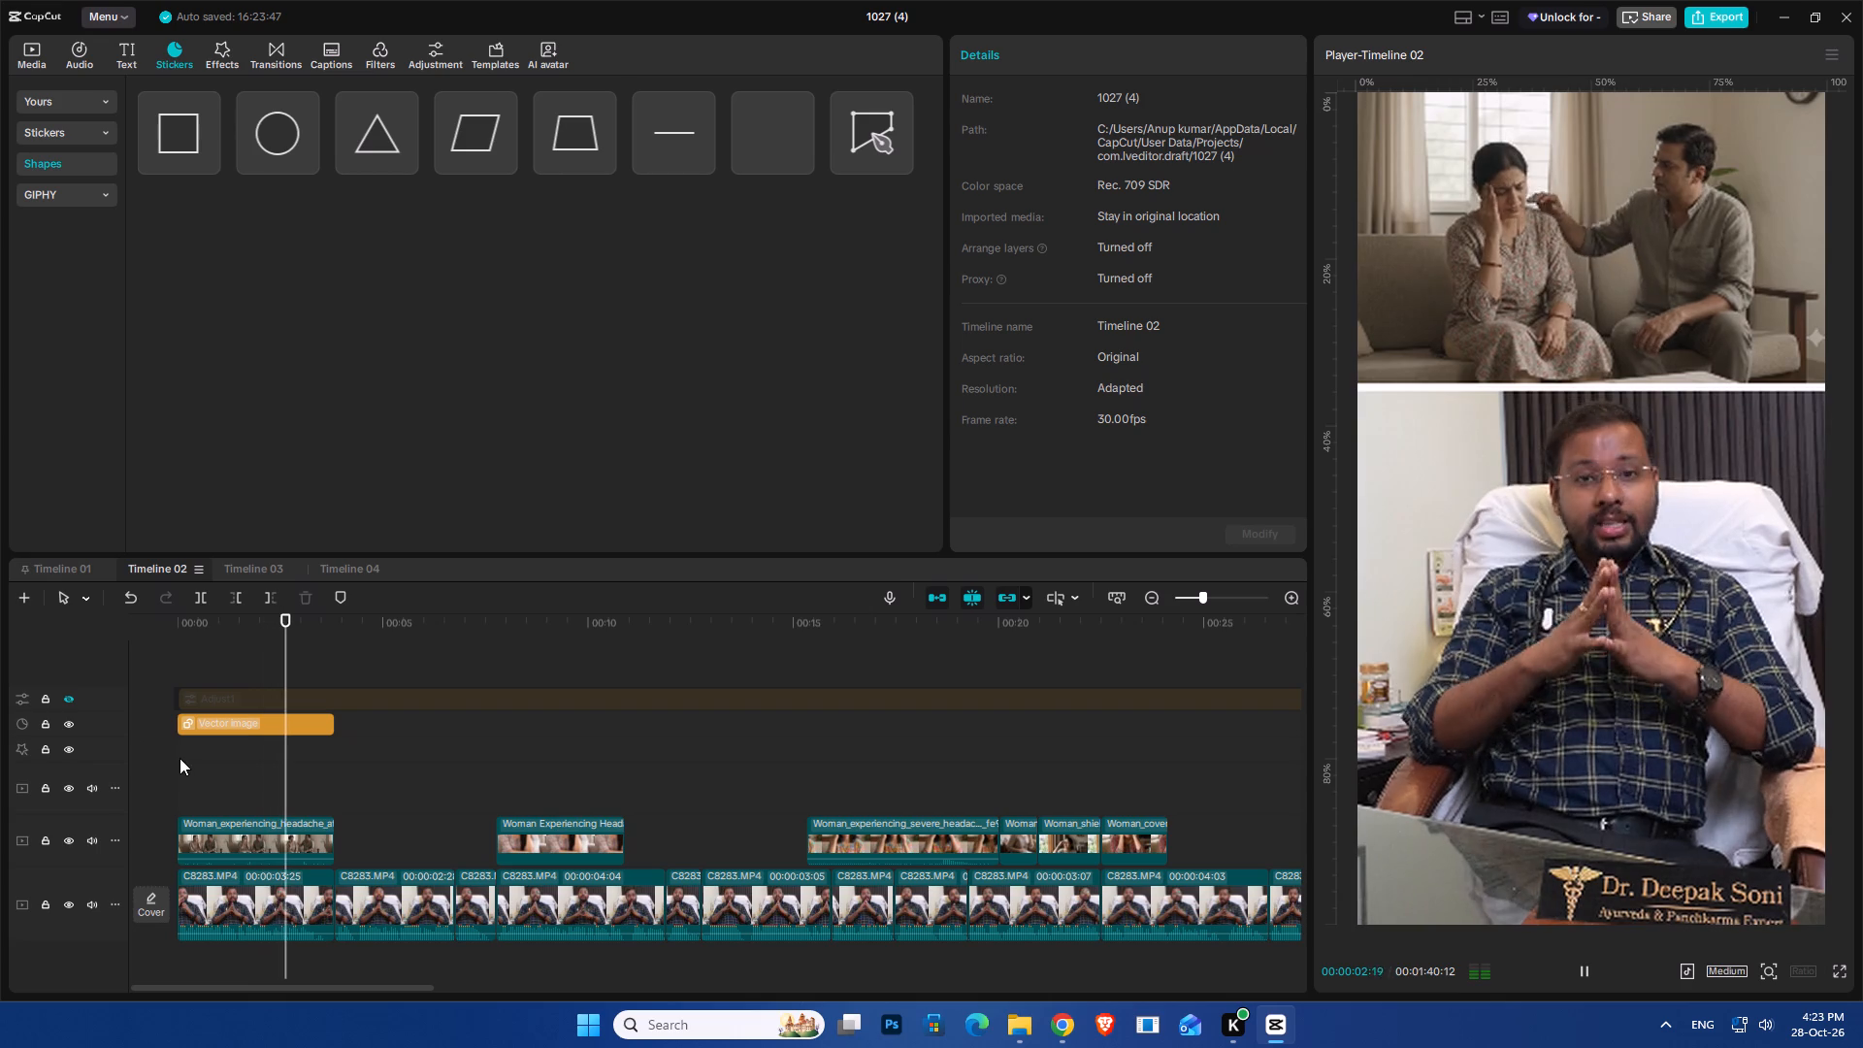
pyautogui.press('space')
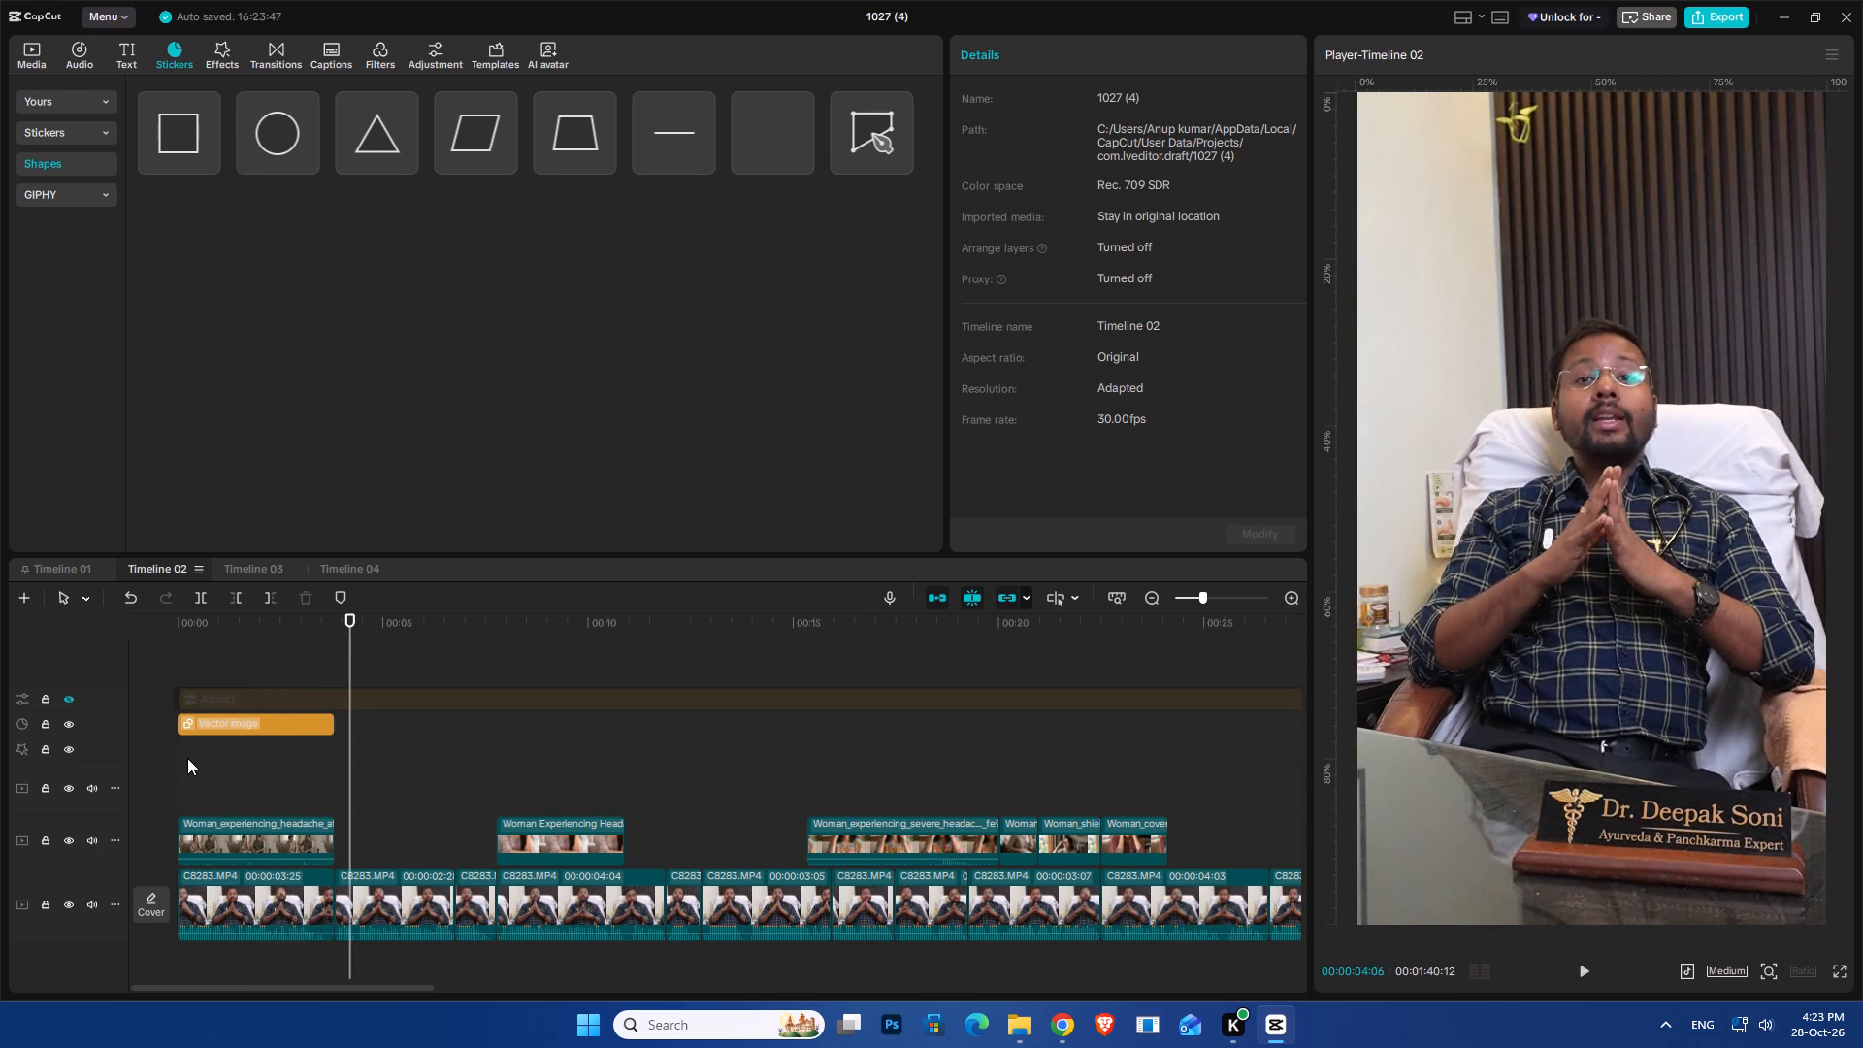
pyautogui.press('space')
pyautogui.keyDown('ctrl'); pyautogui.scroll(-4, 397, 776); pyautogui.keyUp('ctrl')
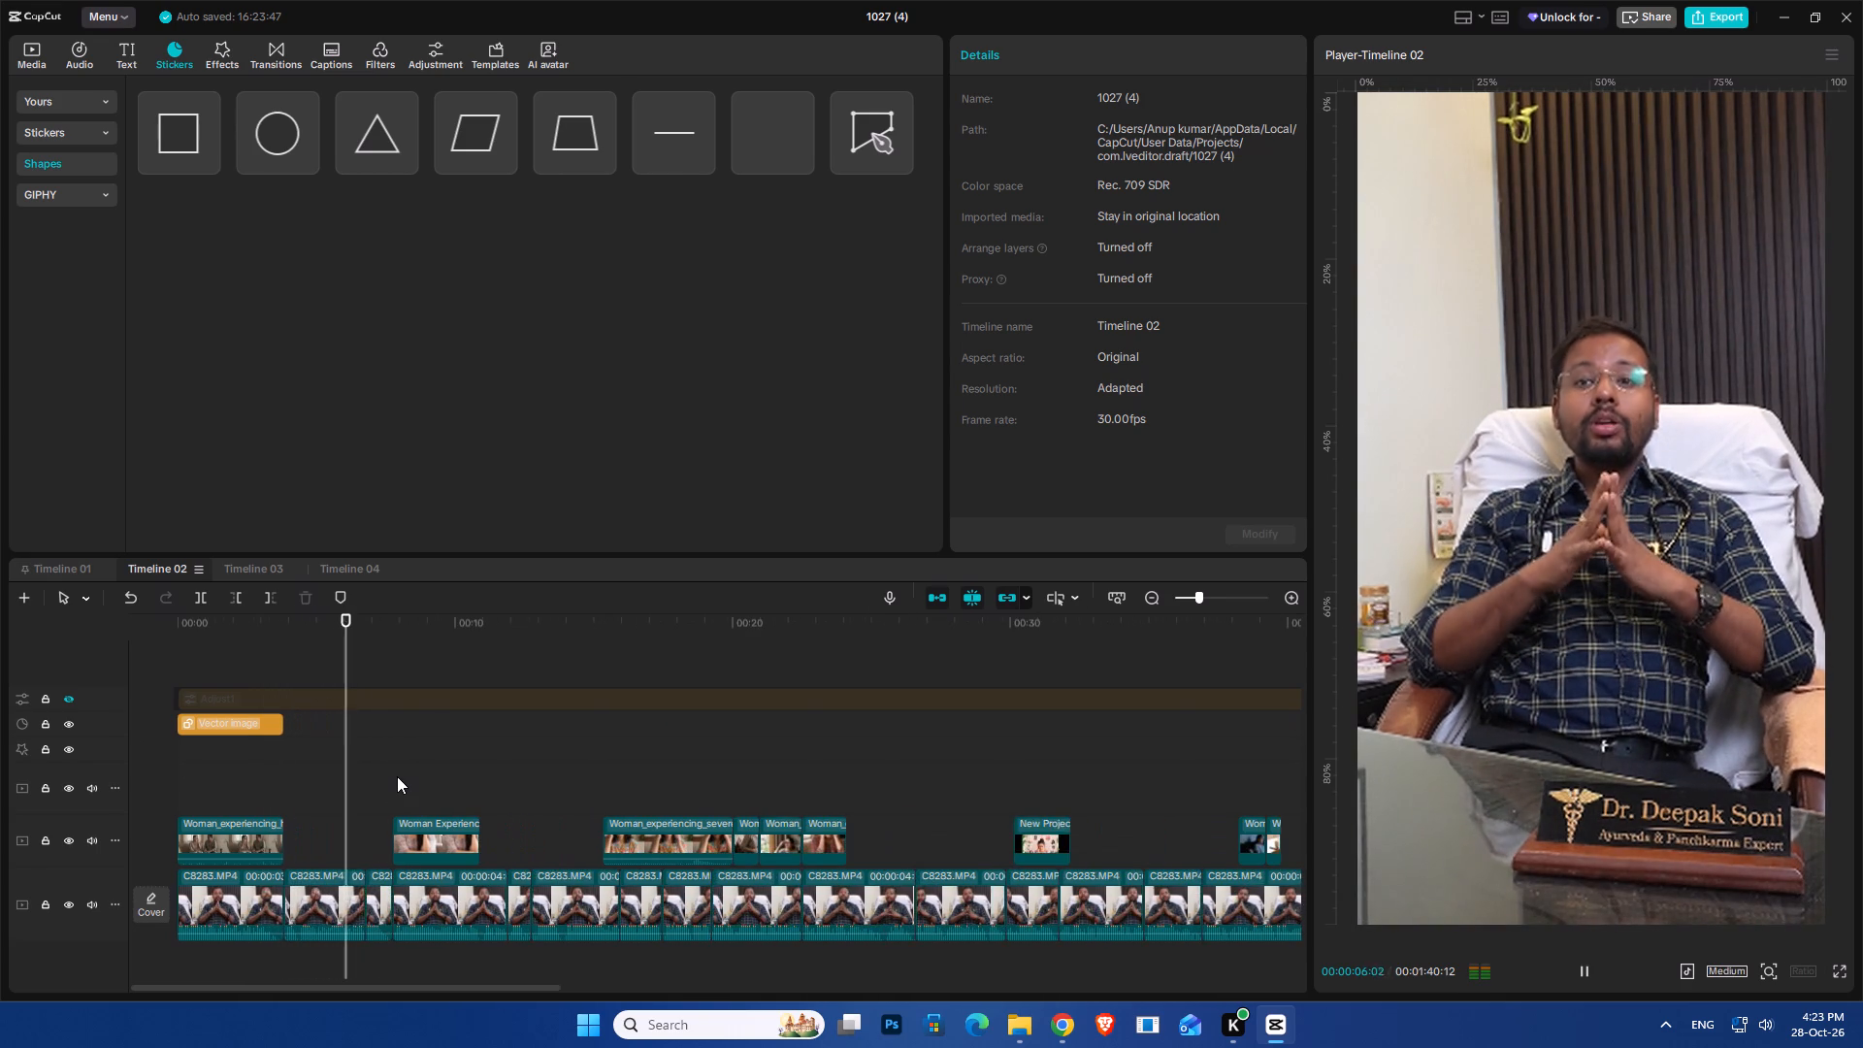
pyautogui.keyDown('ctrl'); pyautogui.scroll(-2, 397, 776); pyautogui.keyUp('ctrl')
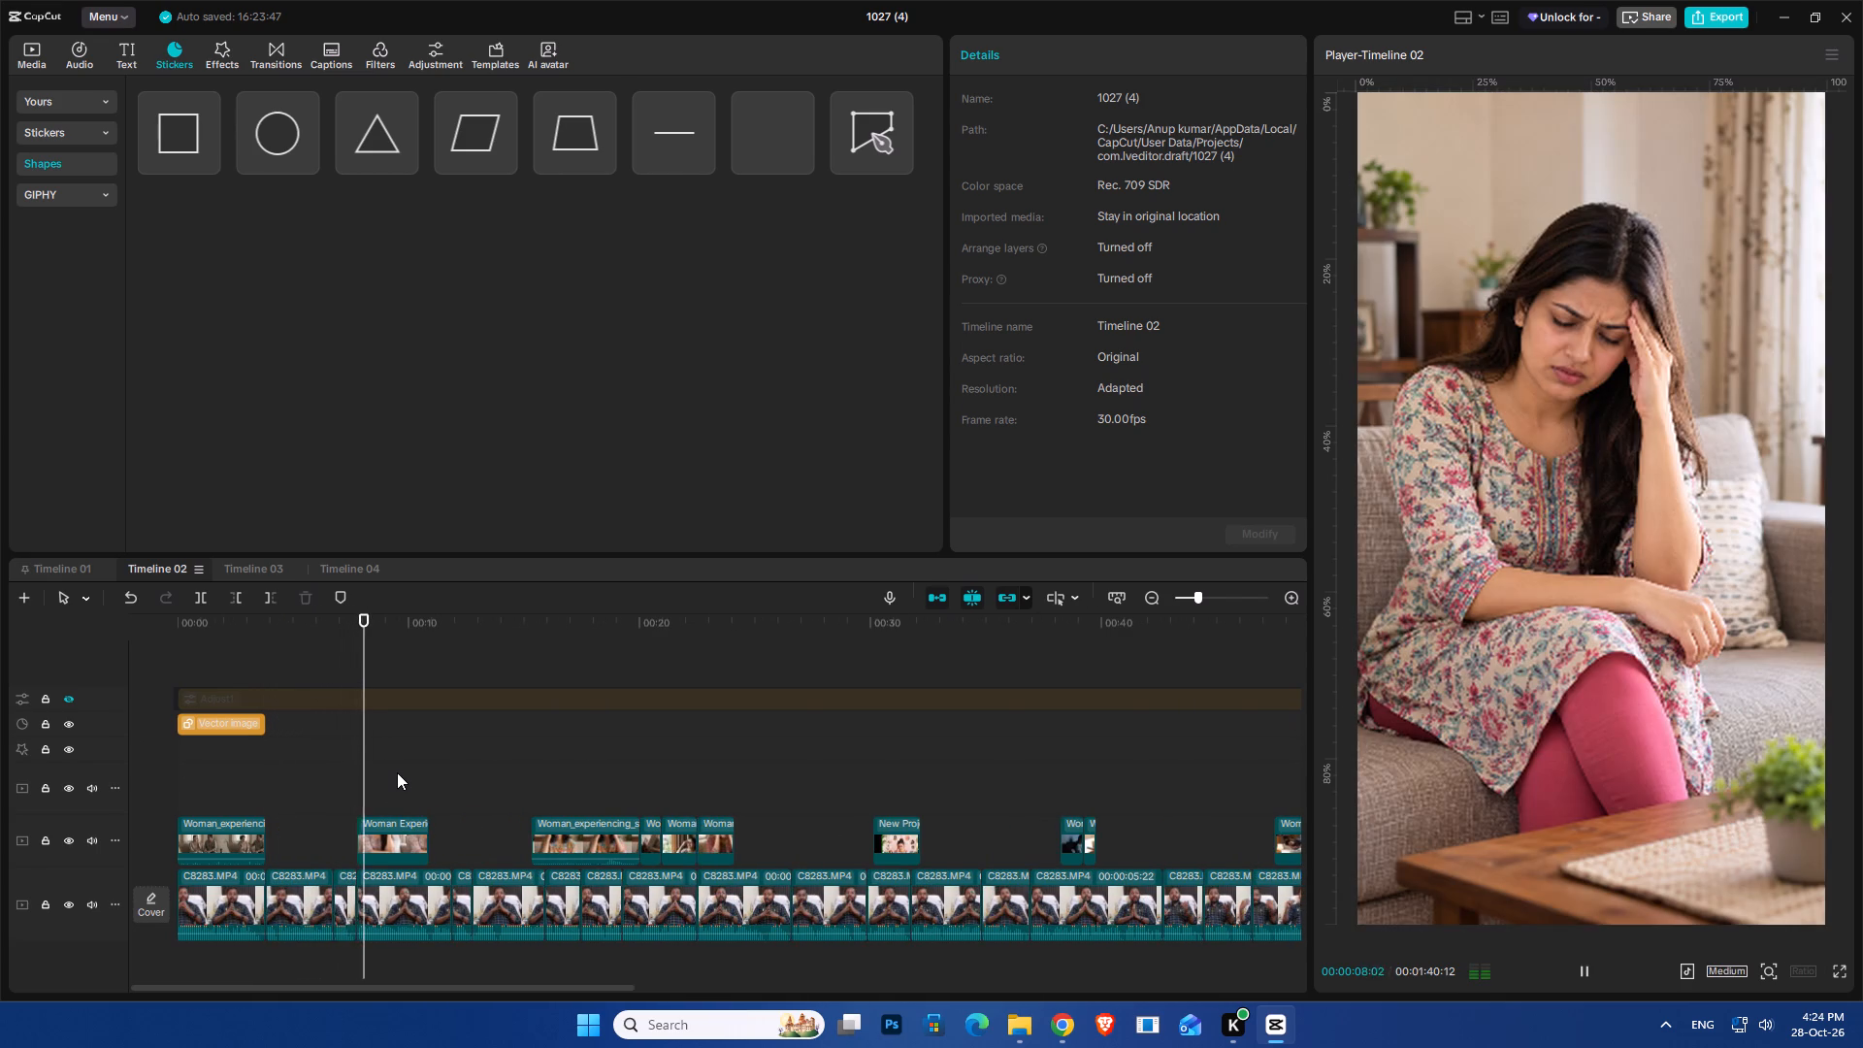
pyautogui.press('space')
# Keyframe a slow zoom on the second headache b-roll, with scale 100% at its start and 105% at its end, 10:27.
pyautogui.keyDown('ctrl'); pyautogui.scroll(7, 431, 847); pyautogui.keyUp('ctrl')
pyautogui.click(388, 839)
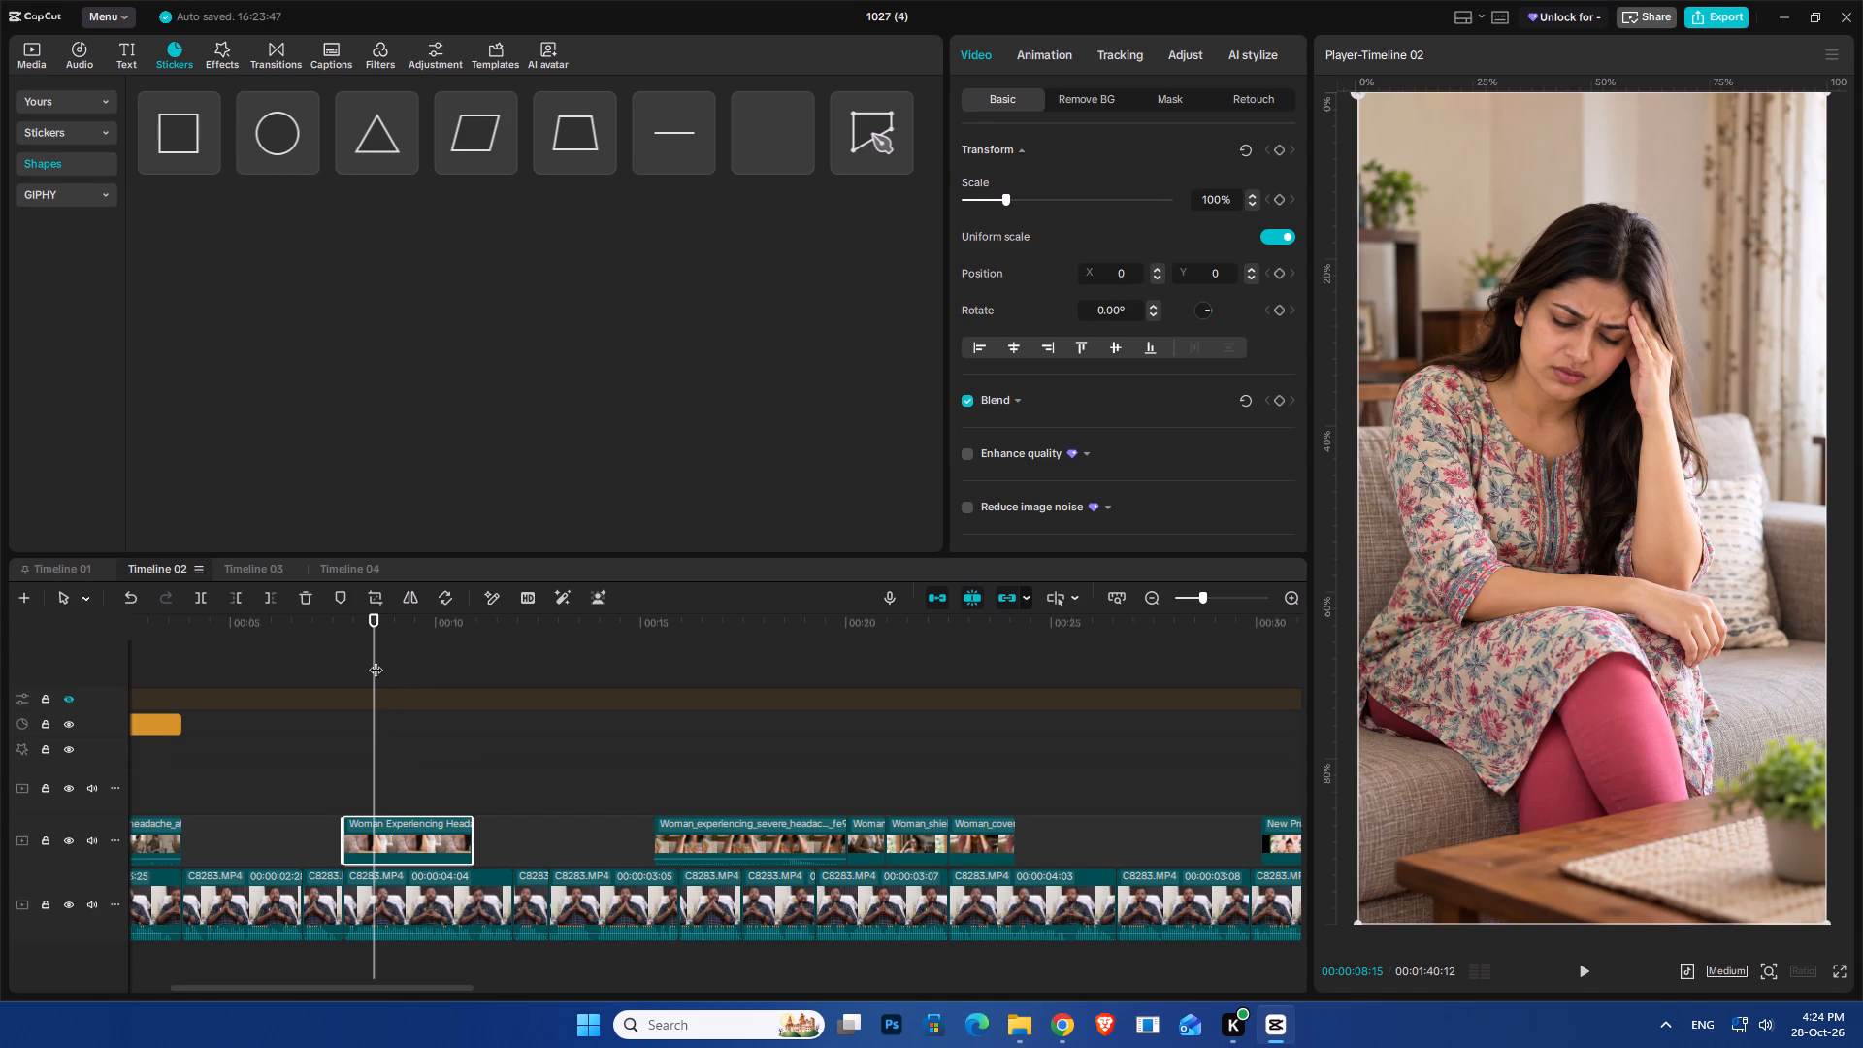
pyautogui.moveTo(376, 655); pyautogui.dragTo(347, 713)
pyautogui.click(1280, 202)
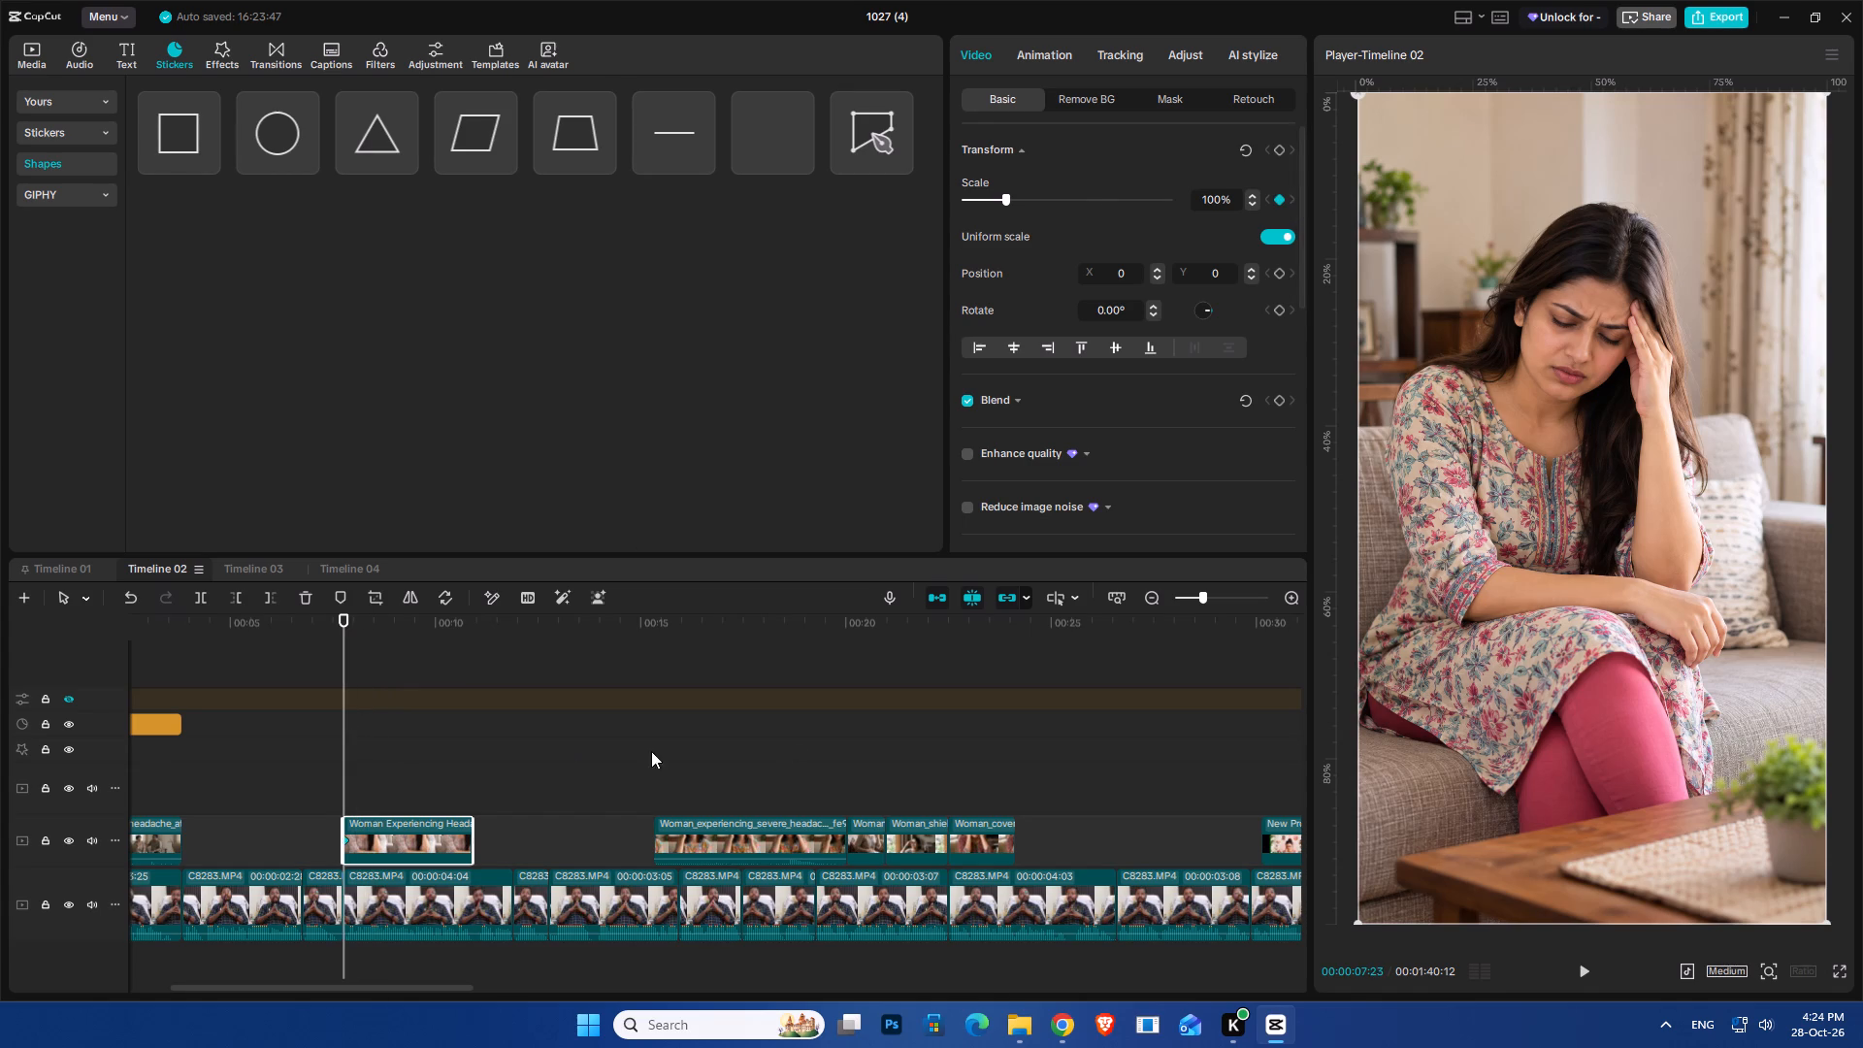
pyautogui.moveTo(345, 655); pyautogui.dragTo(467, 712)
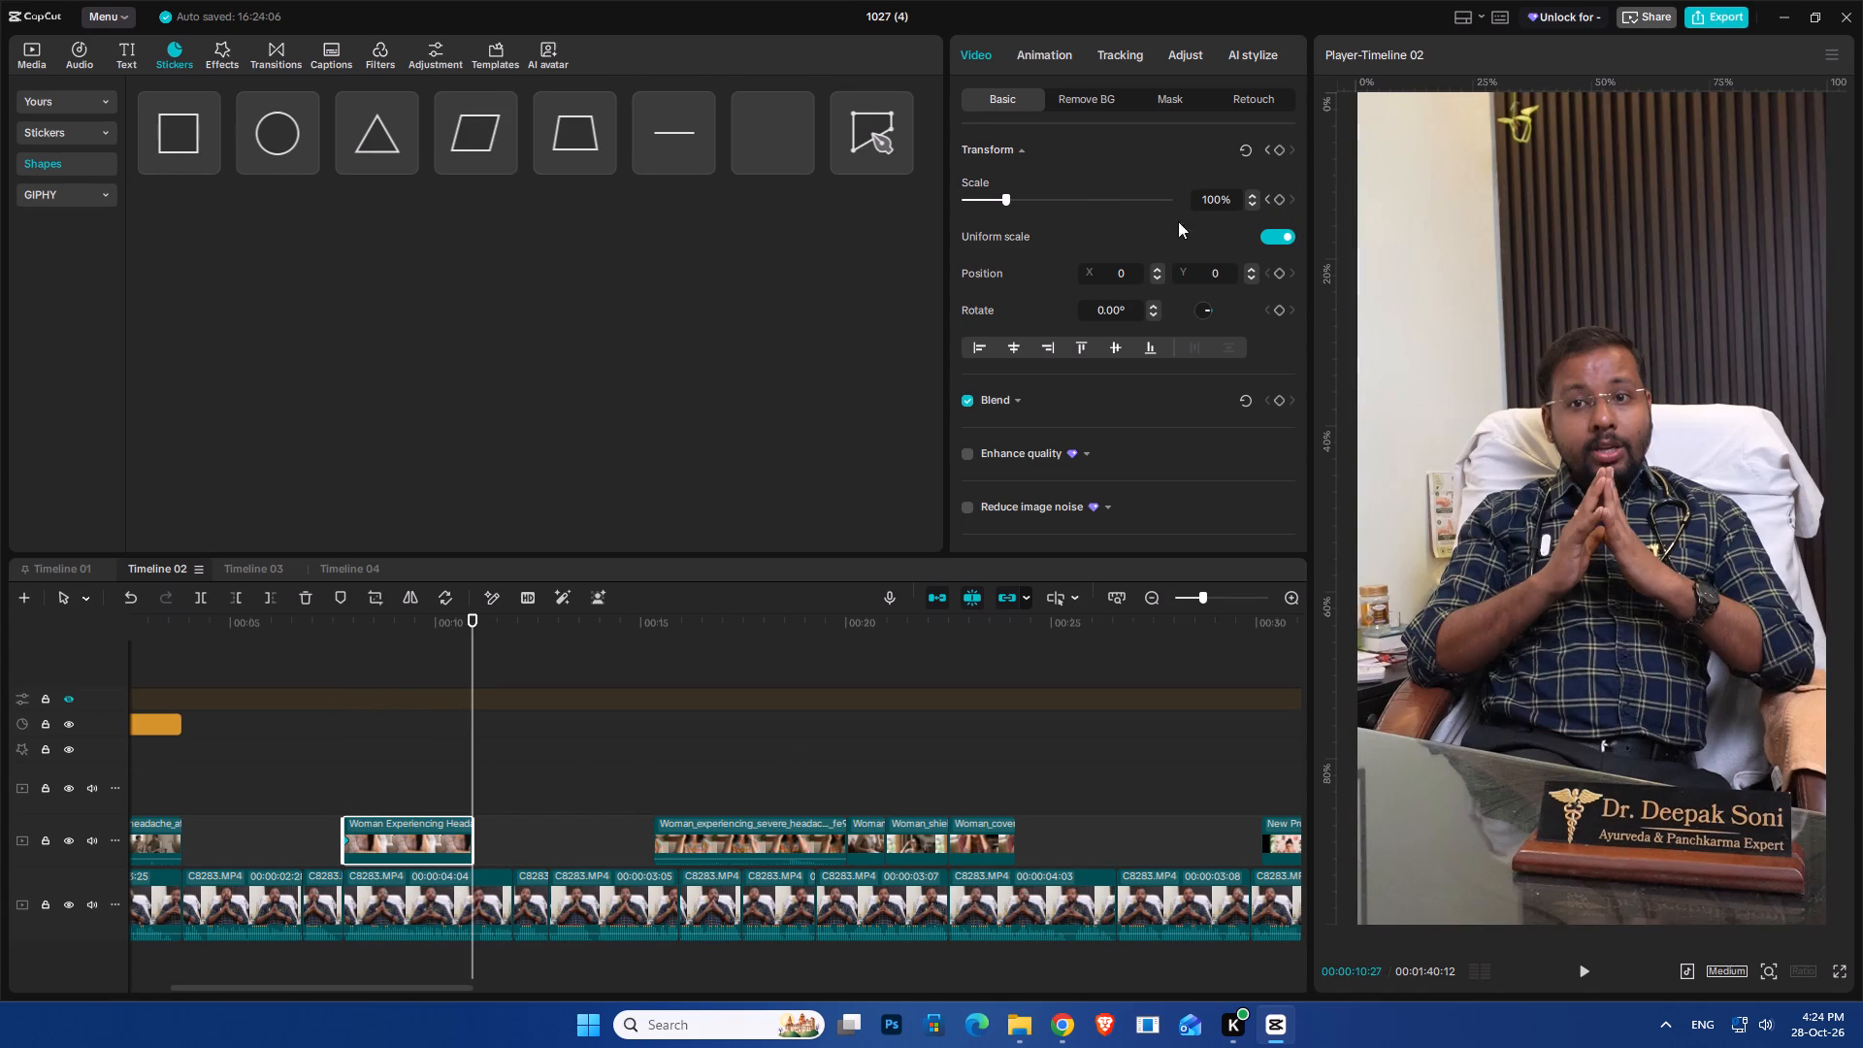
pyautogui.click(1222, 197)
pyautogui.scroll(5, 1222, 197)
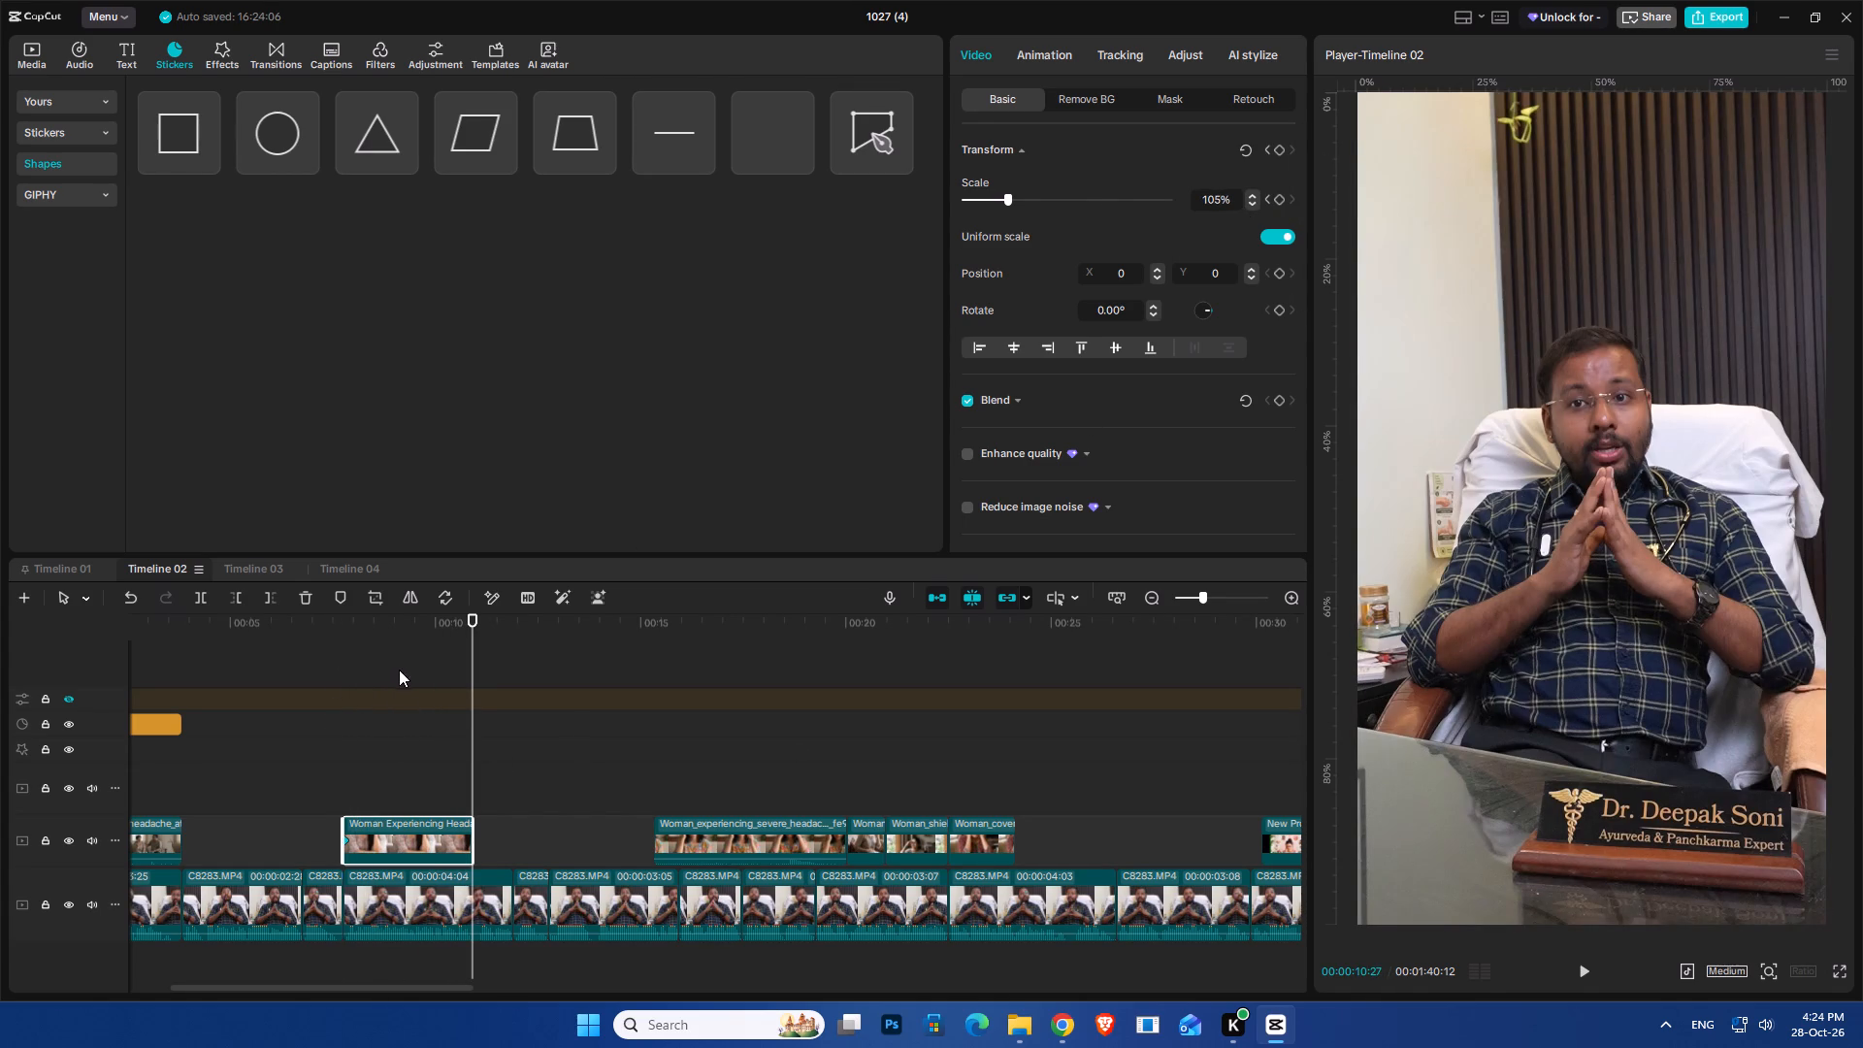
# Play back the zoom on the second b-roll clip and the doctor's footage up to about 14:19.
pyautogui.click(400, 669)
pyautogui.press('space')
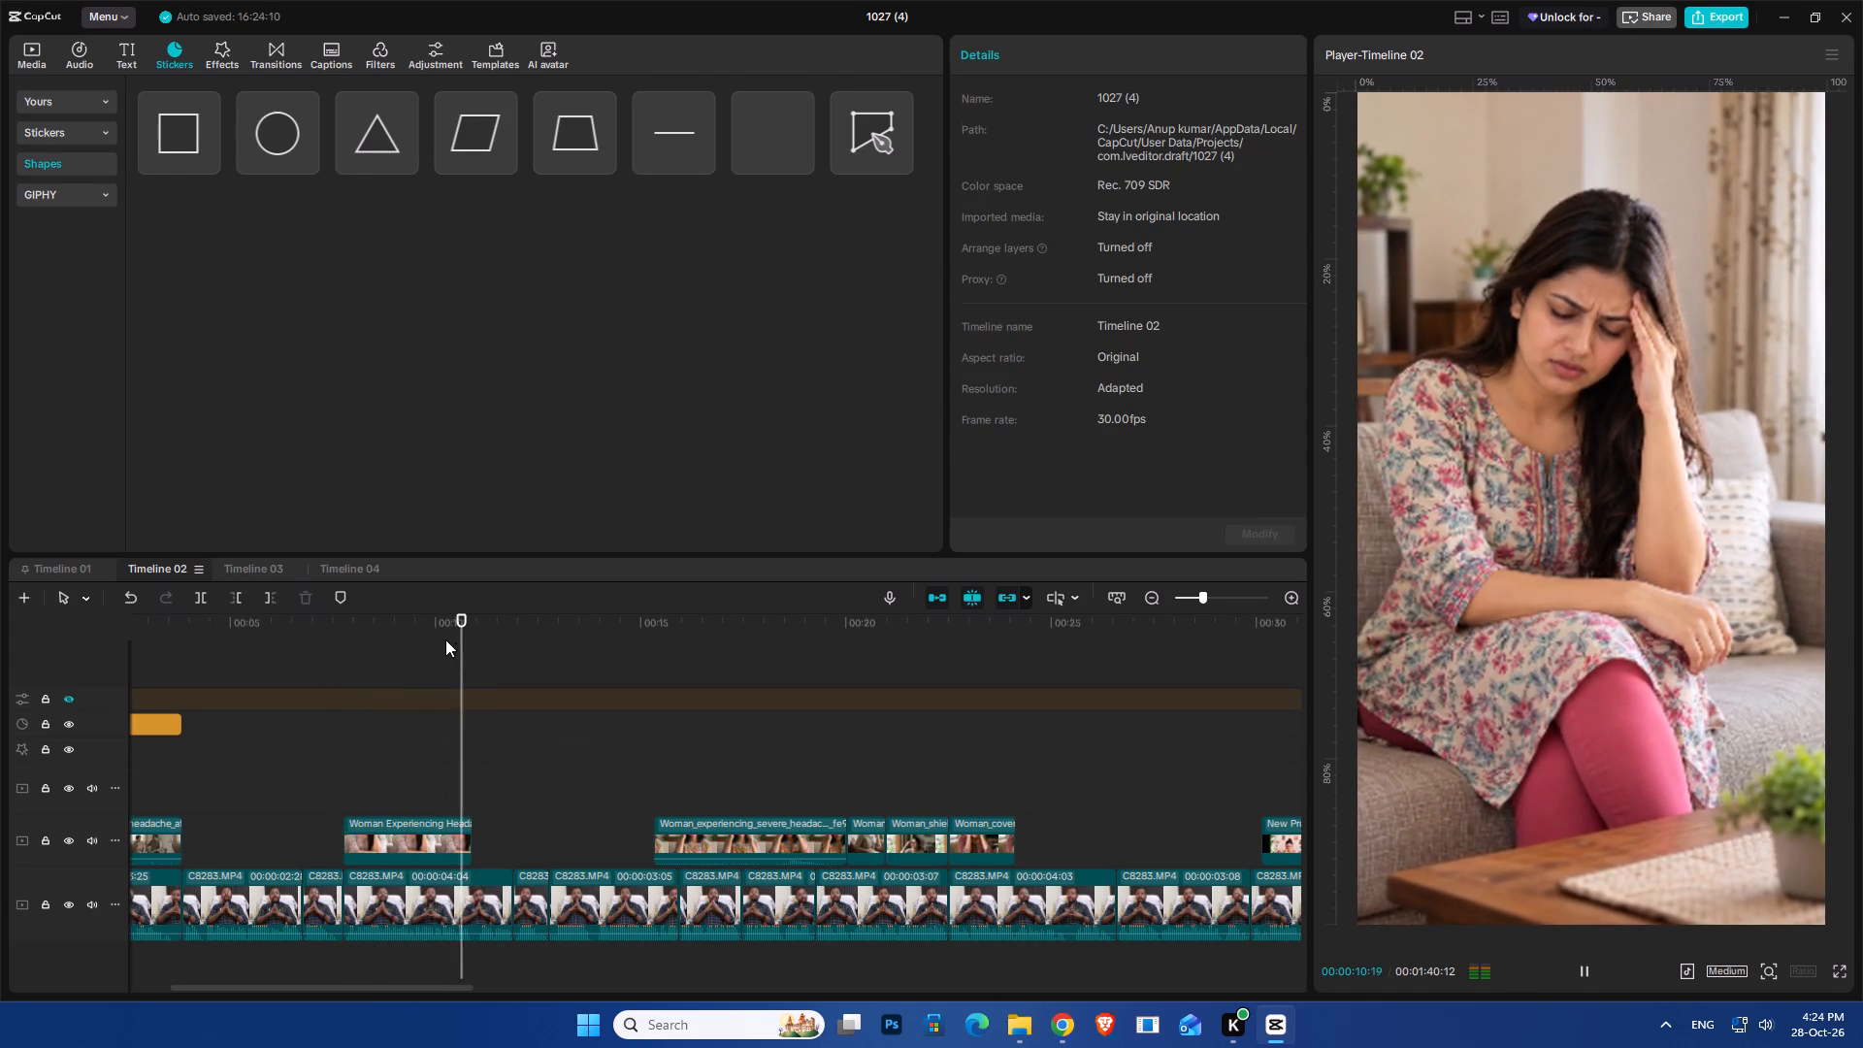
pyautogui.keyDown('ctrl'); pyautogui.scroll(-3, 511, 713); pyautogui.keyUp('ctrl')
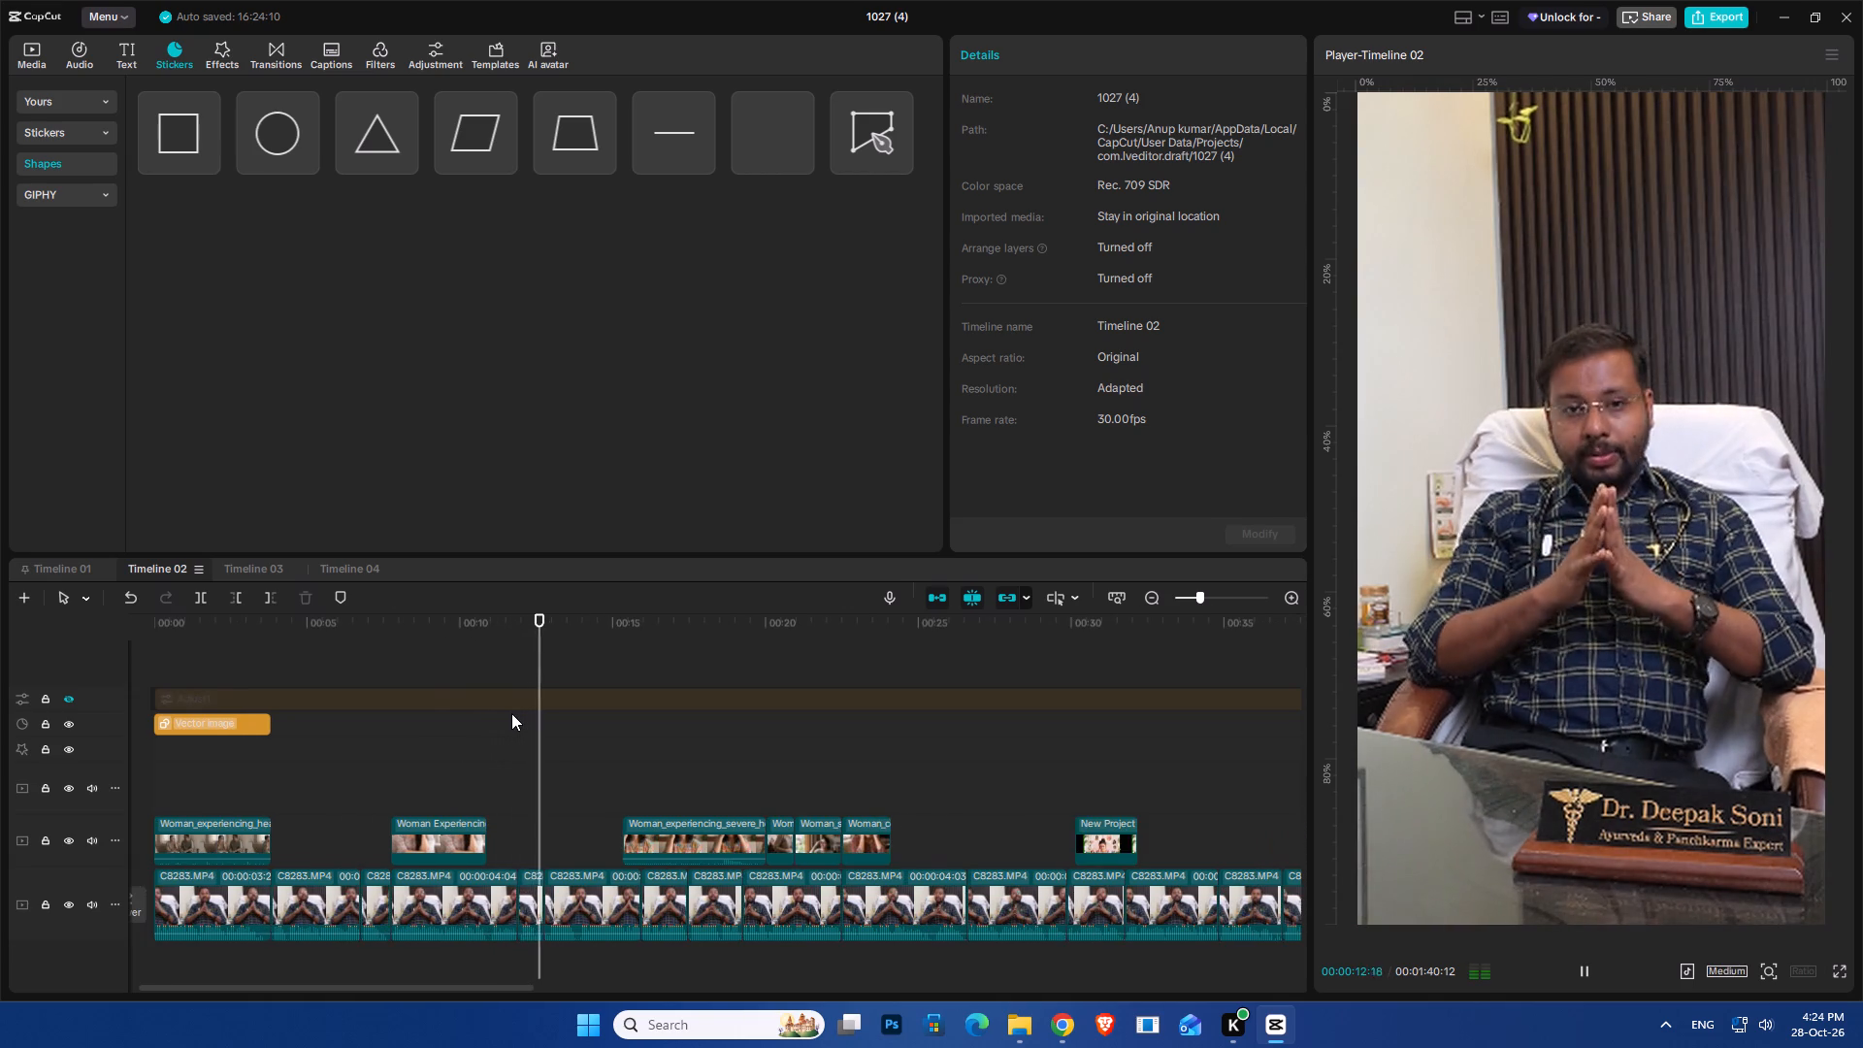
pyautogui.keyDown('ctrl'); pyautogui.scroll(-3, 511, 713); pyautogui.keyUp('ctrl')
pyautogui.keyDown('ctrl'); pyautogui.scroll(5, 511, 713); pyautogui.keyUp('ctrl')
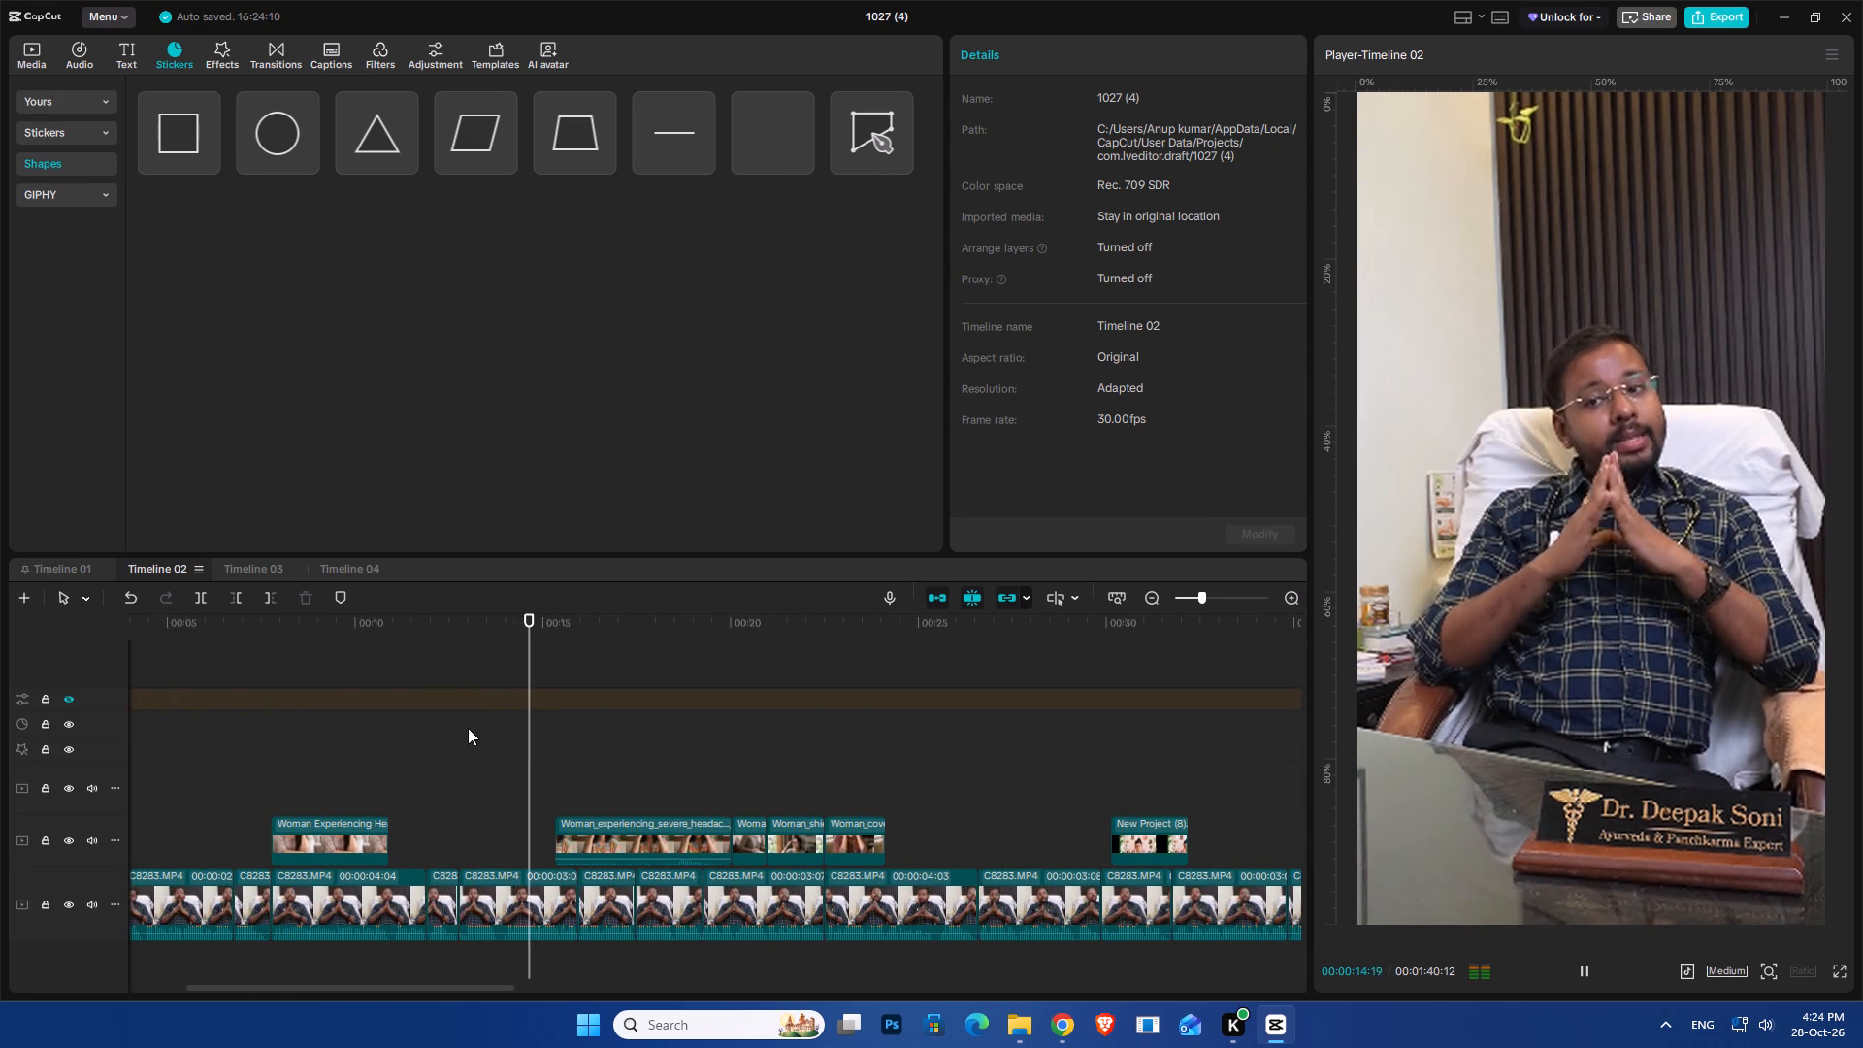
pyautogui.click(470, 728)
pyautogui.press('space')
# Turn on loudness normalization for all of the doctor's clips on the main video track.
pyautogui.press('space')
pyautogui.scroll(-20, 512, 872)
pyautogui.scroll(-4, 512, 872)
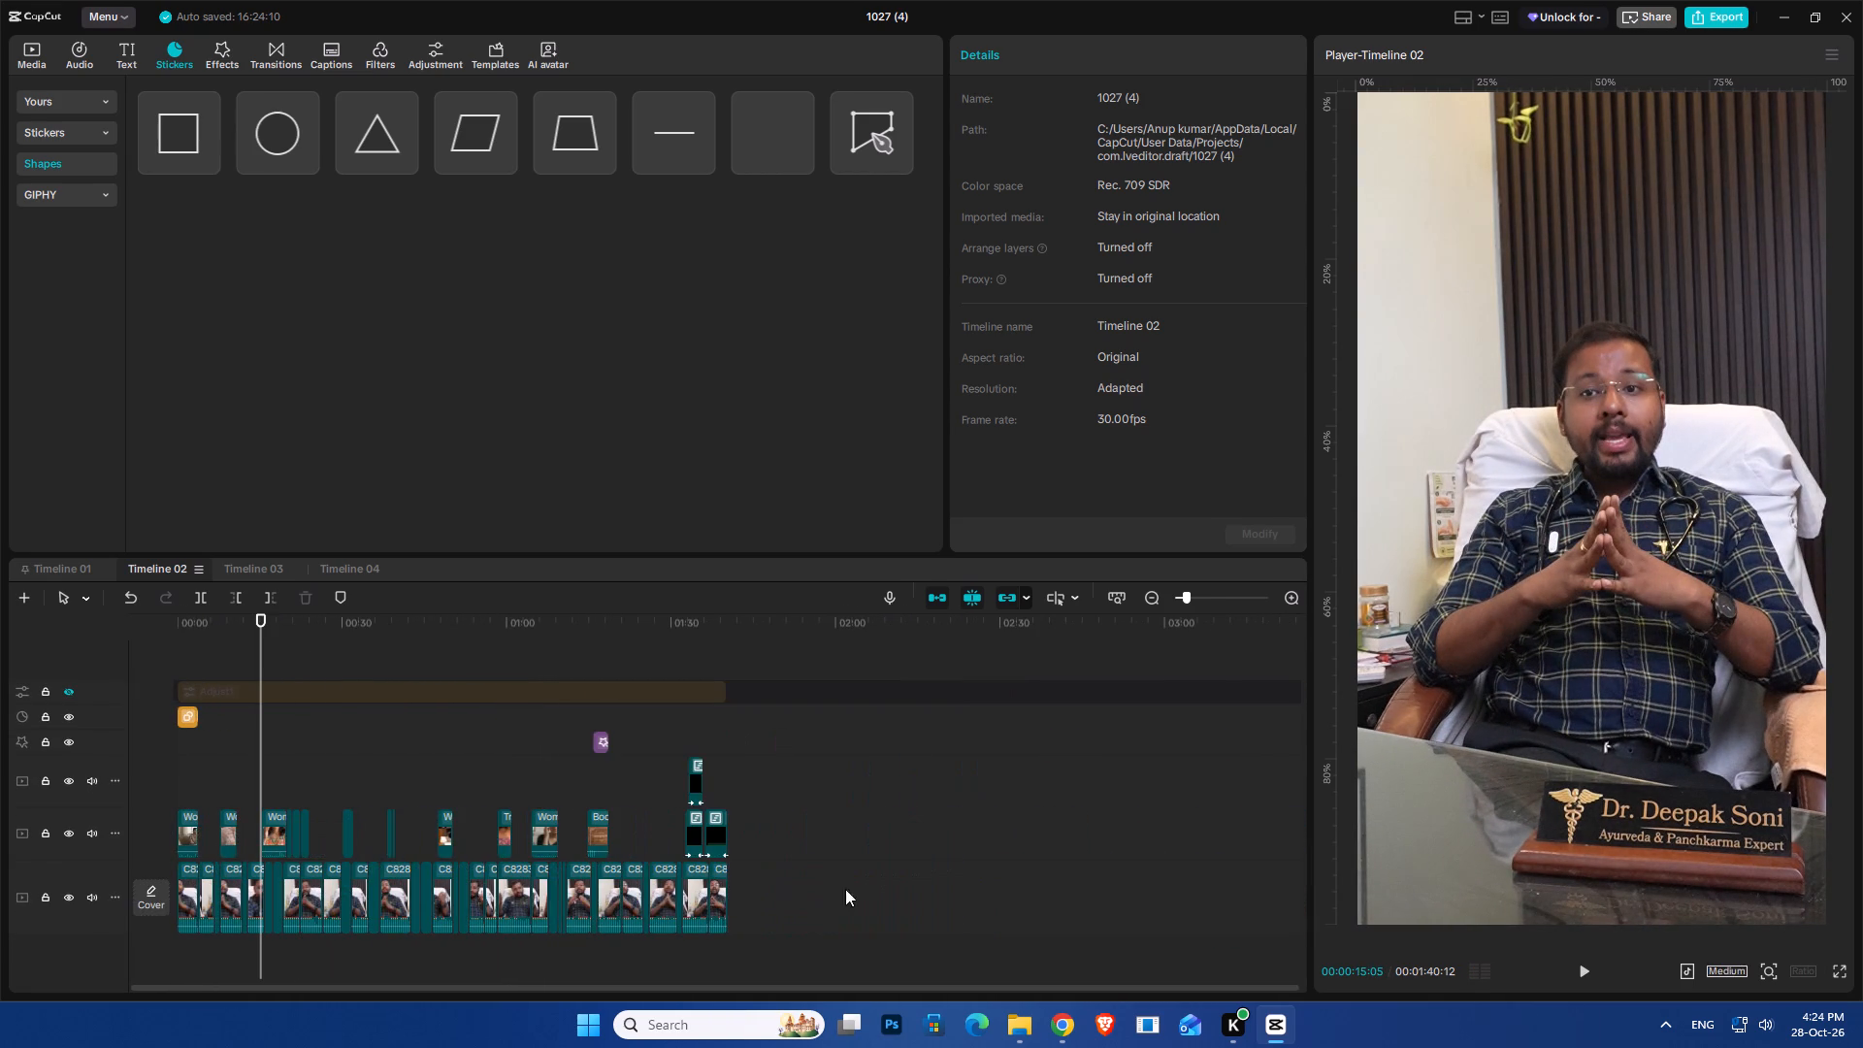
pyautogui.moveTo(897, 884); pyautogui.dragTo(65, 925)
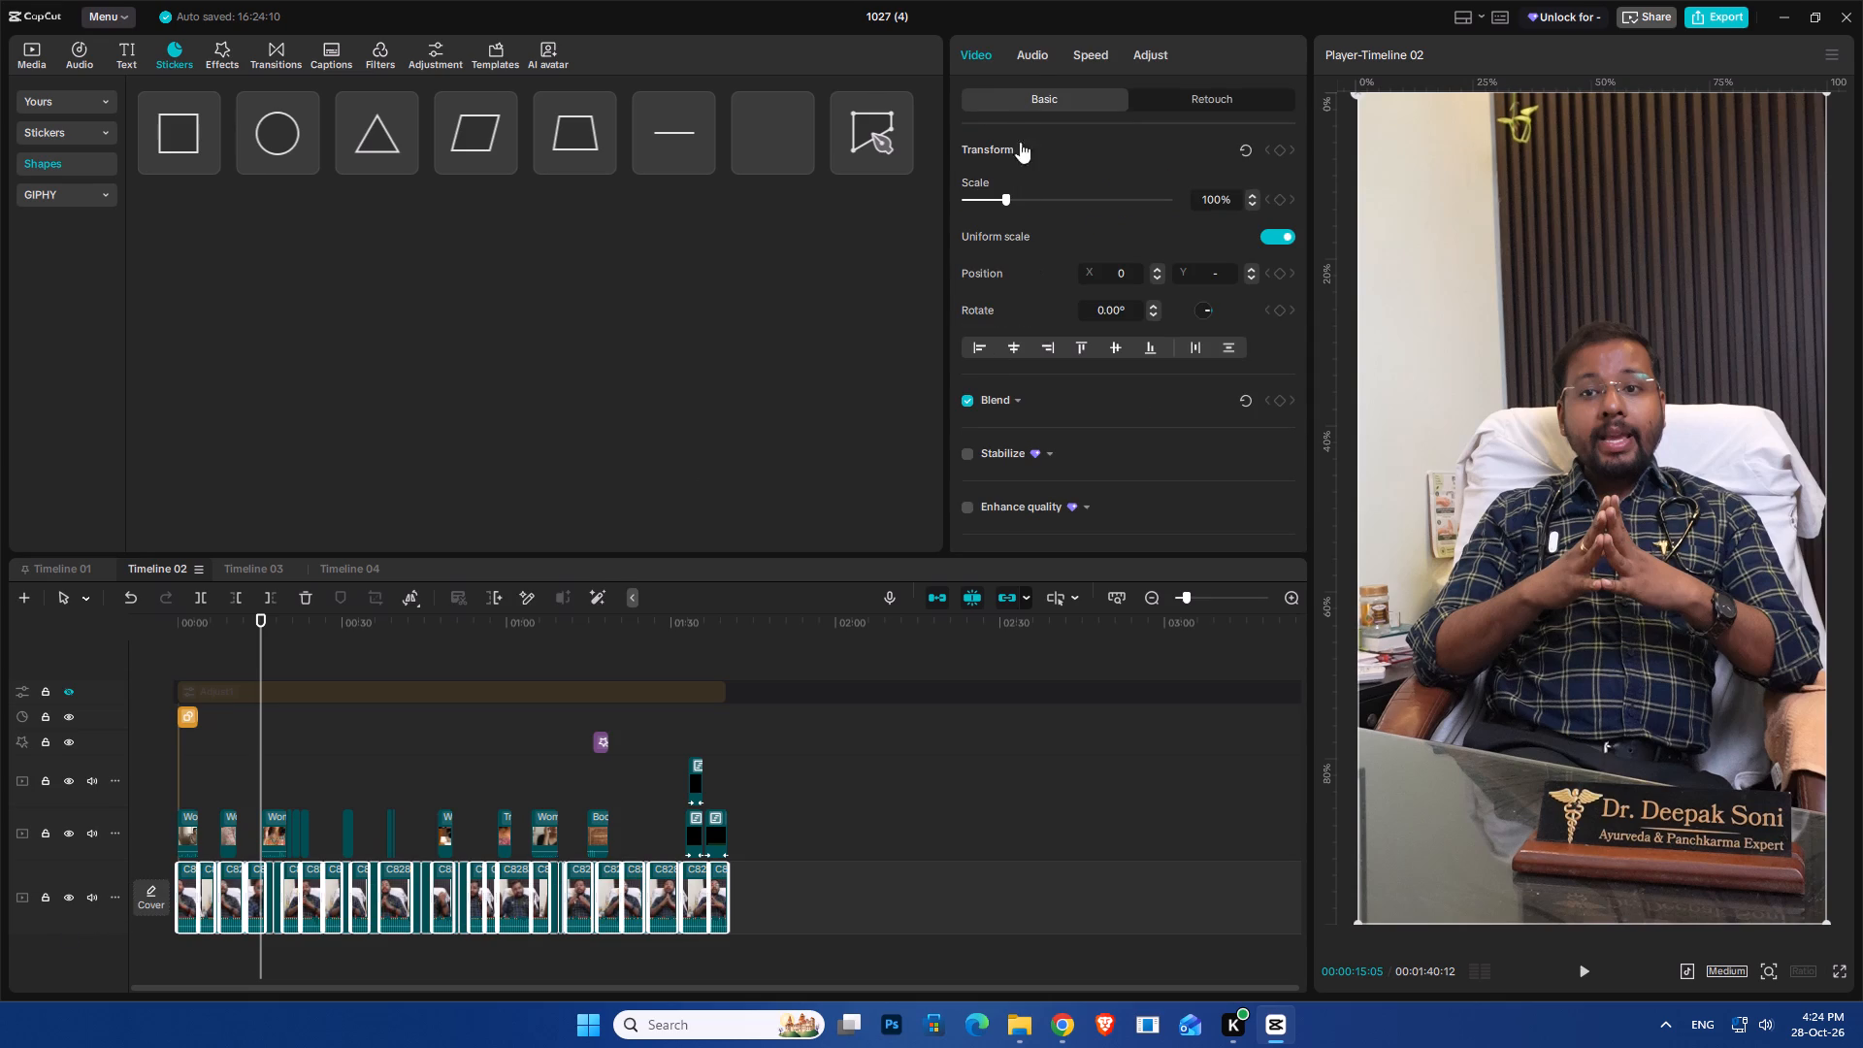
pyautogui.click(1024, 61)
pyautogui.click(967, 345)
pyautogui.click(966, 339)
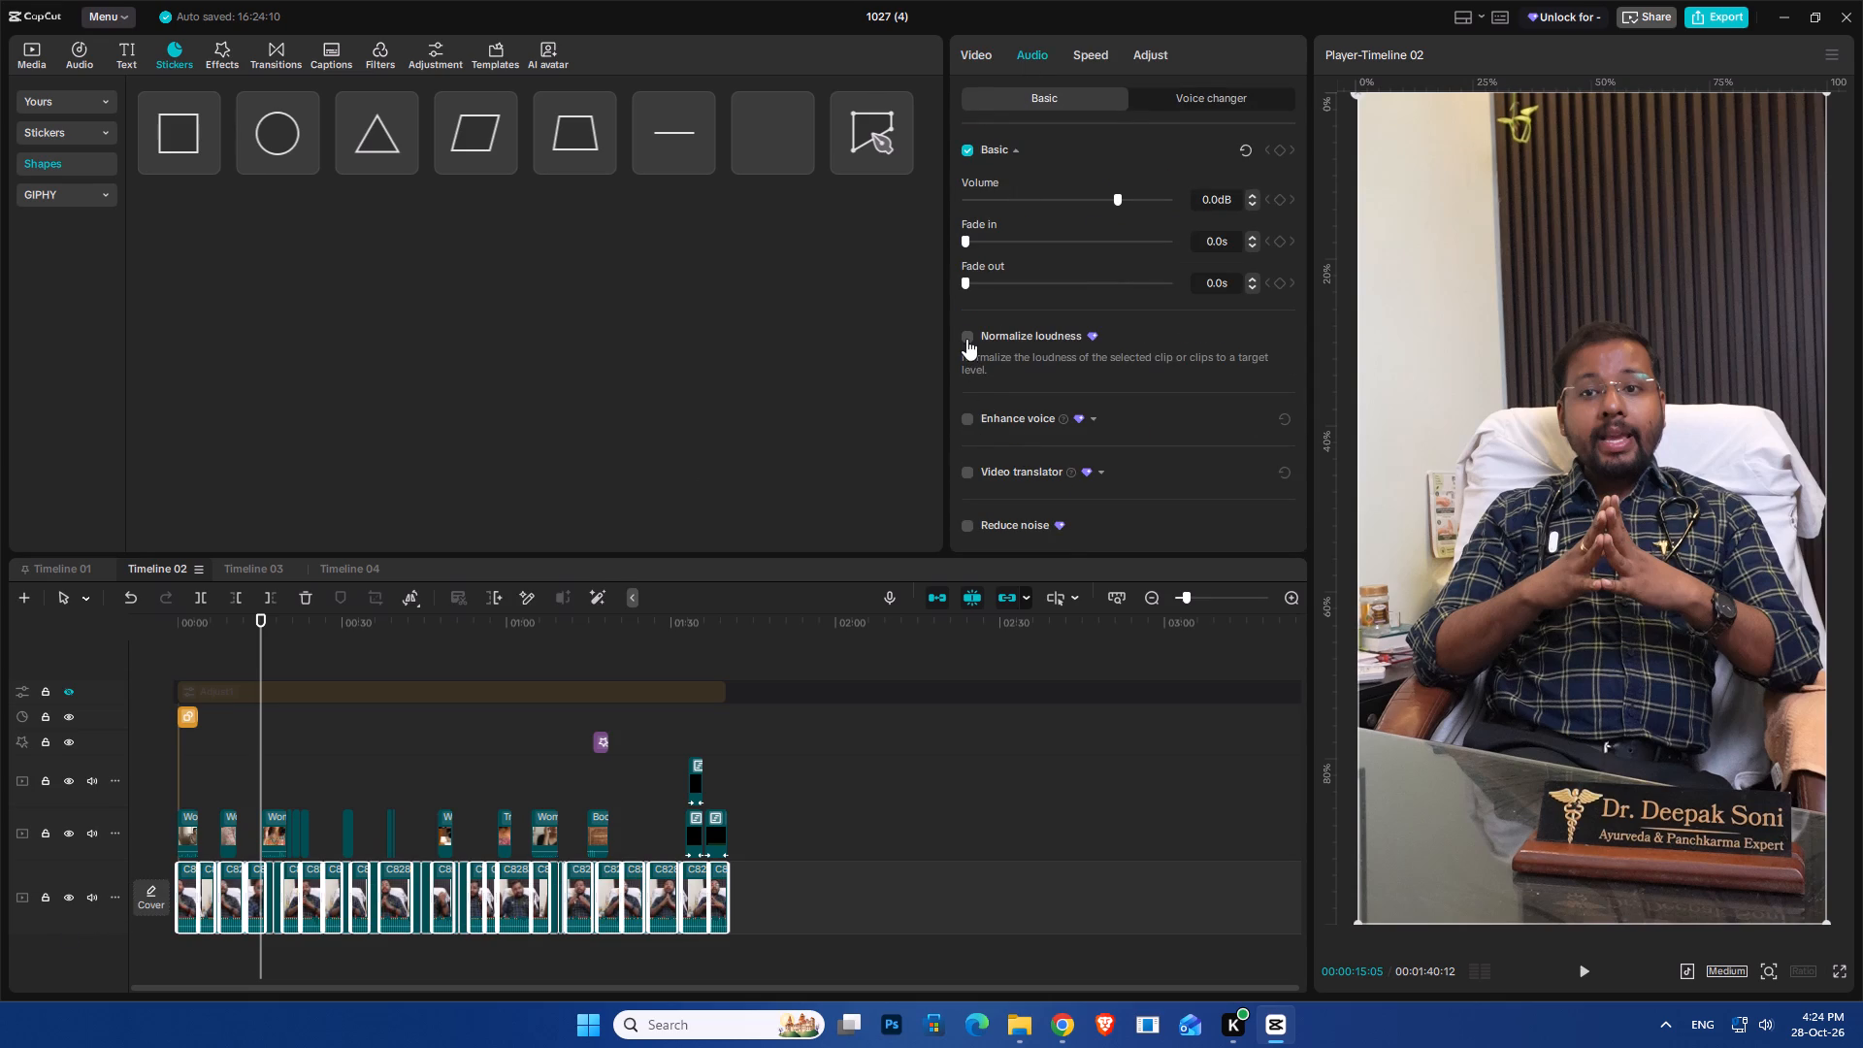
# Show the audio level meter beside the timeline while playing back the normalized clips to about 23:10.
pyautogui.press('space')
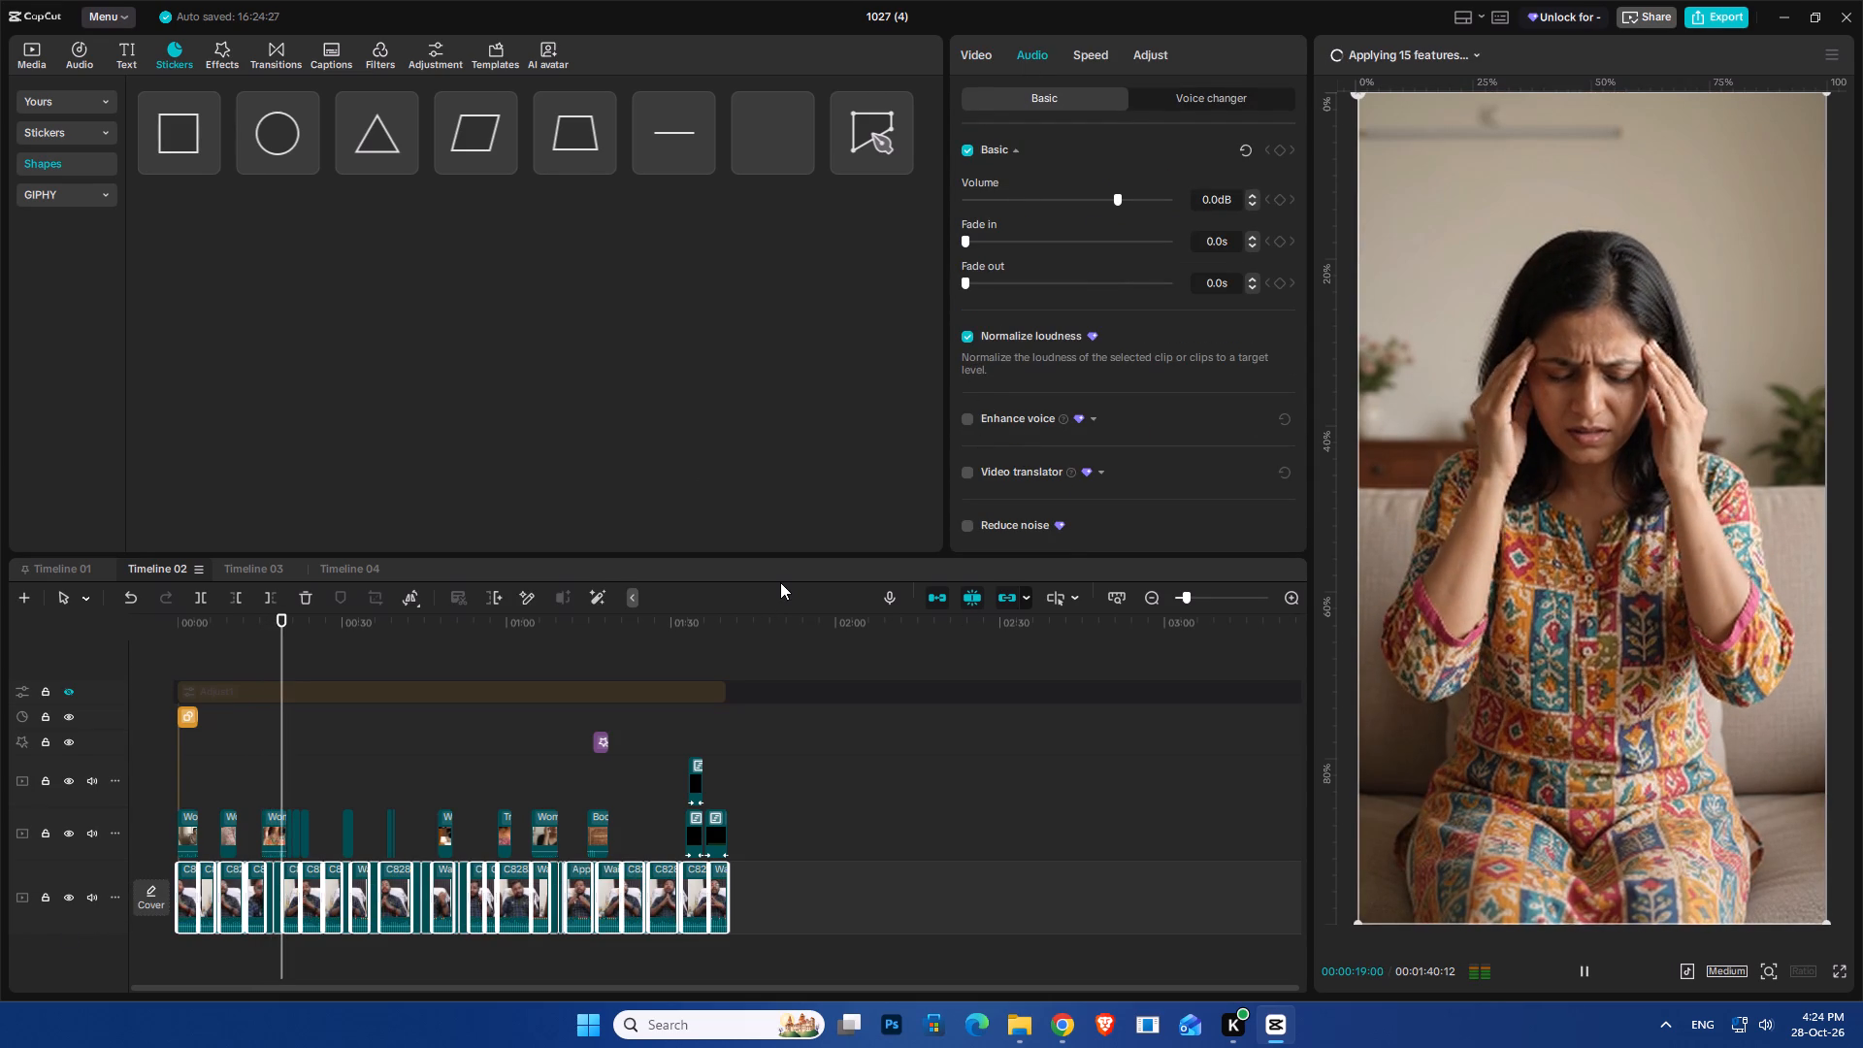
pyautogui.click(1479, 974)
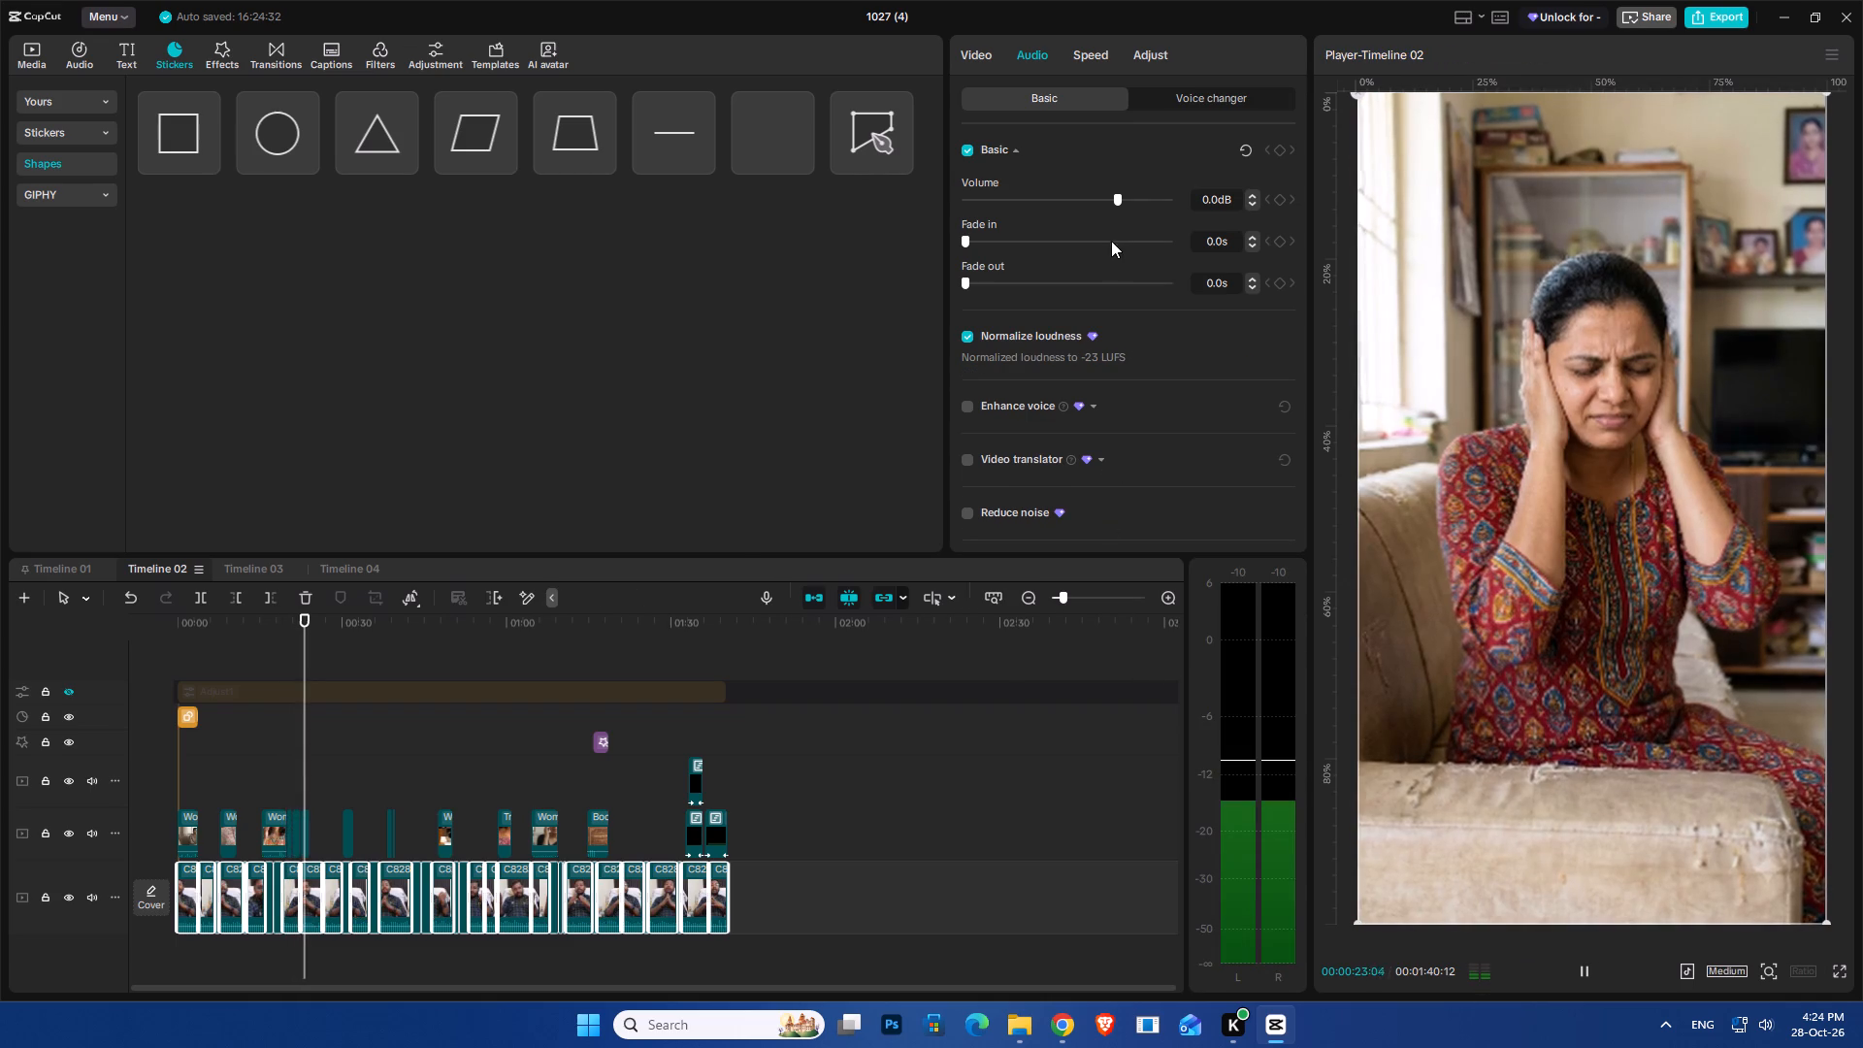
pyautogui.press('space')
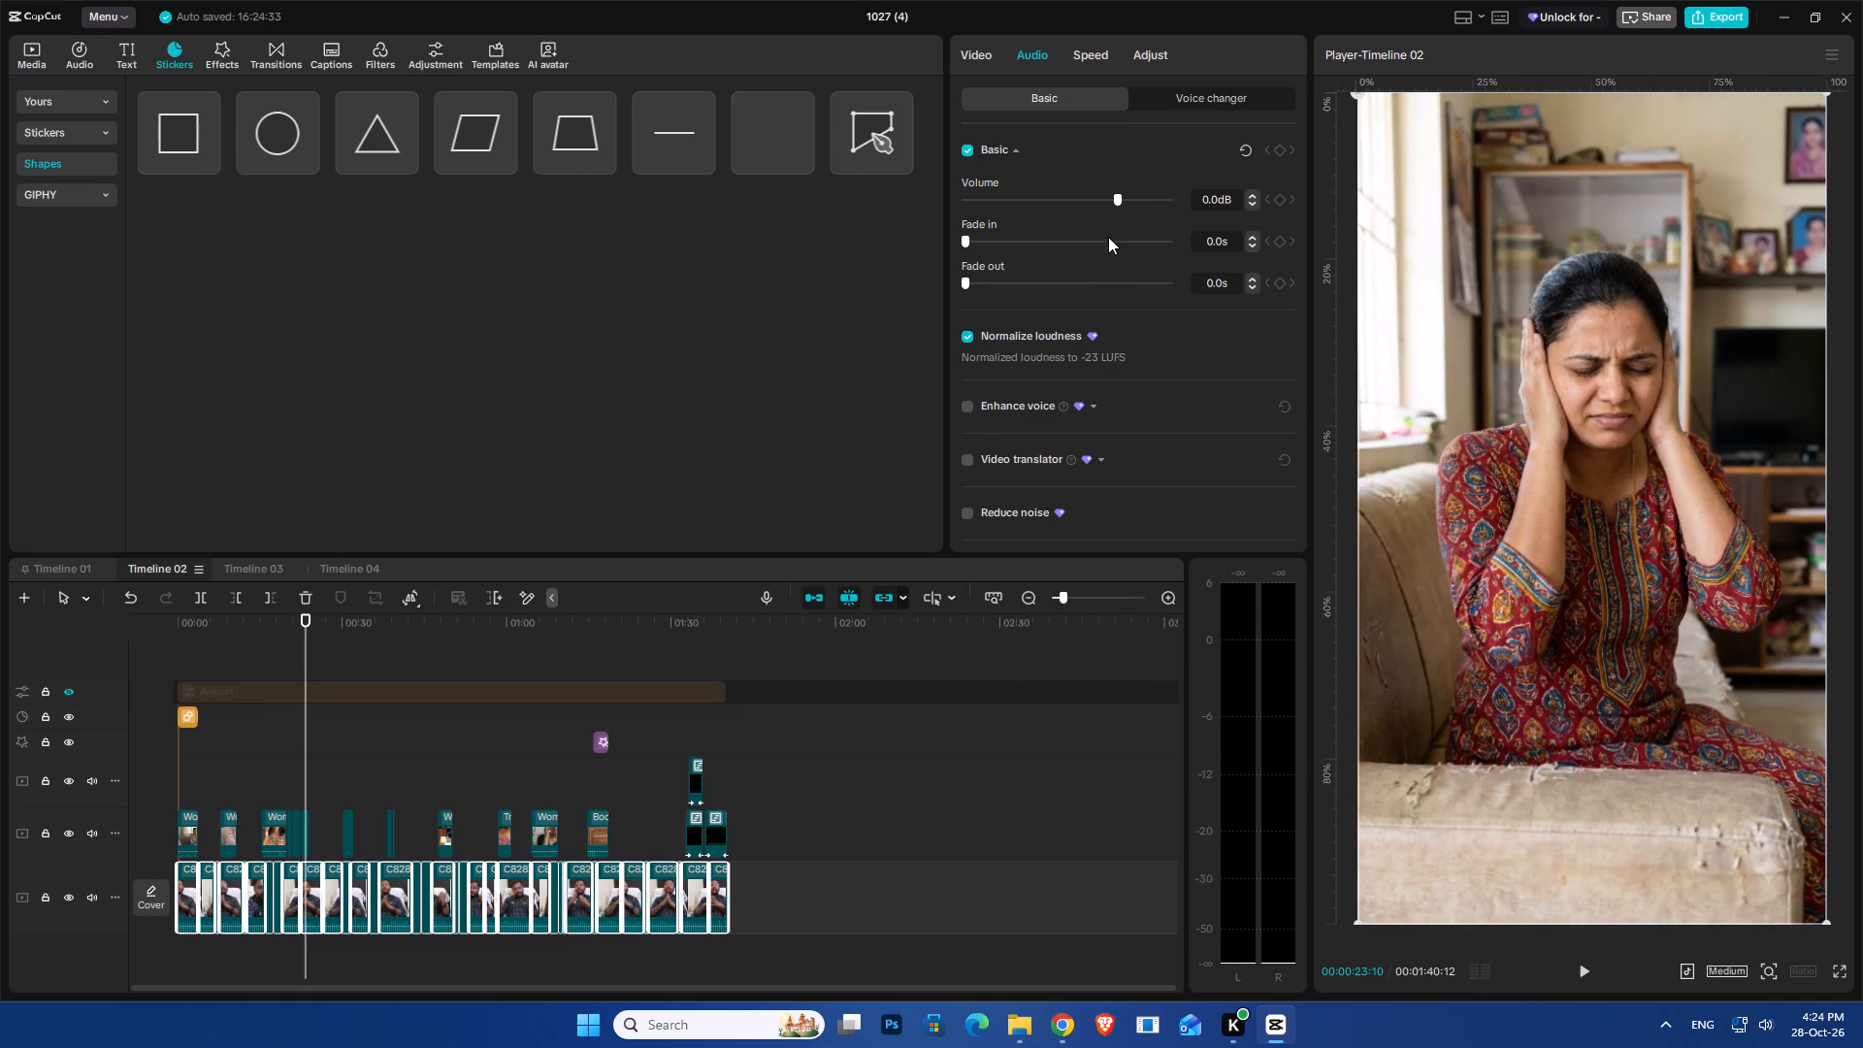
# Raise the volume of all selected doctor clips to 7.3 dB, checking the levels during playback.
pyautogui.moveTo(1120, 203); pyautogui.dragTo(1129, 216)
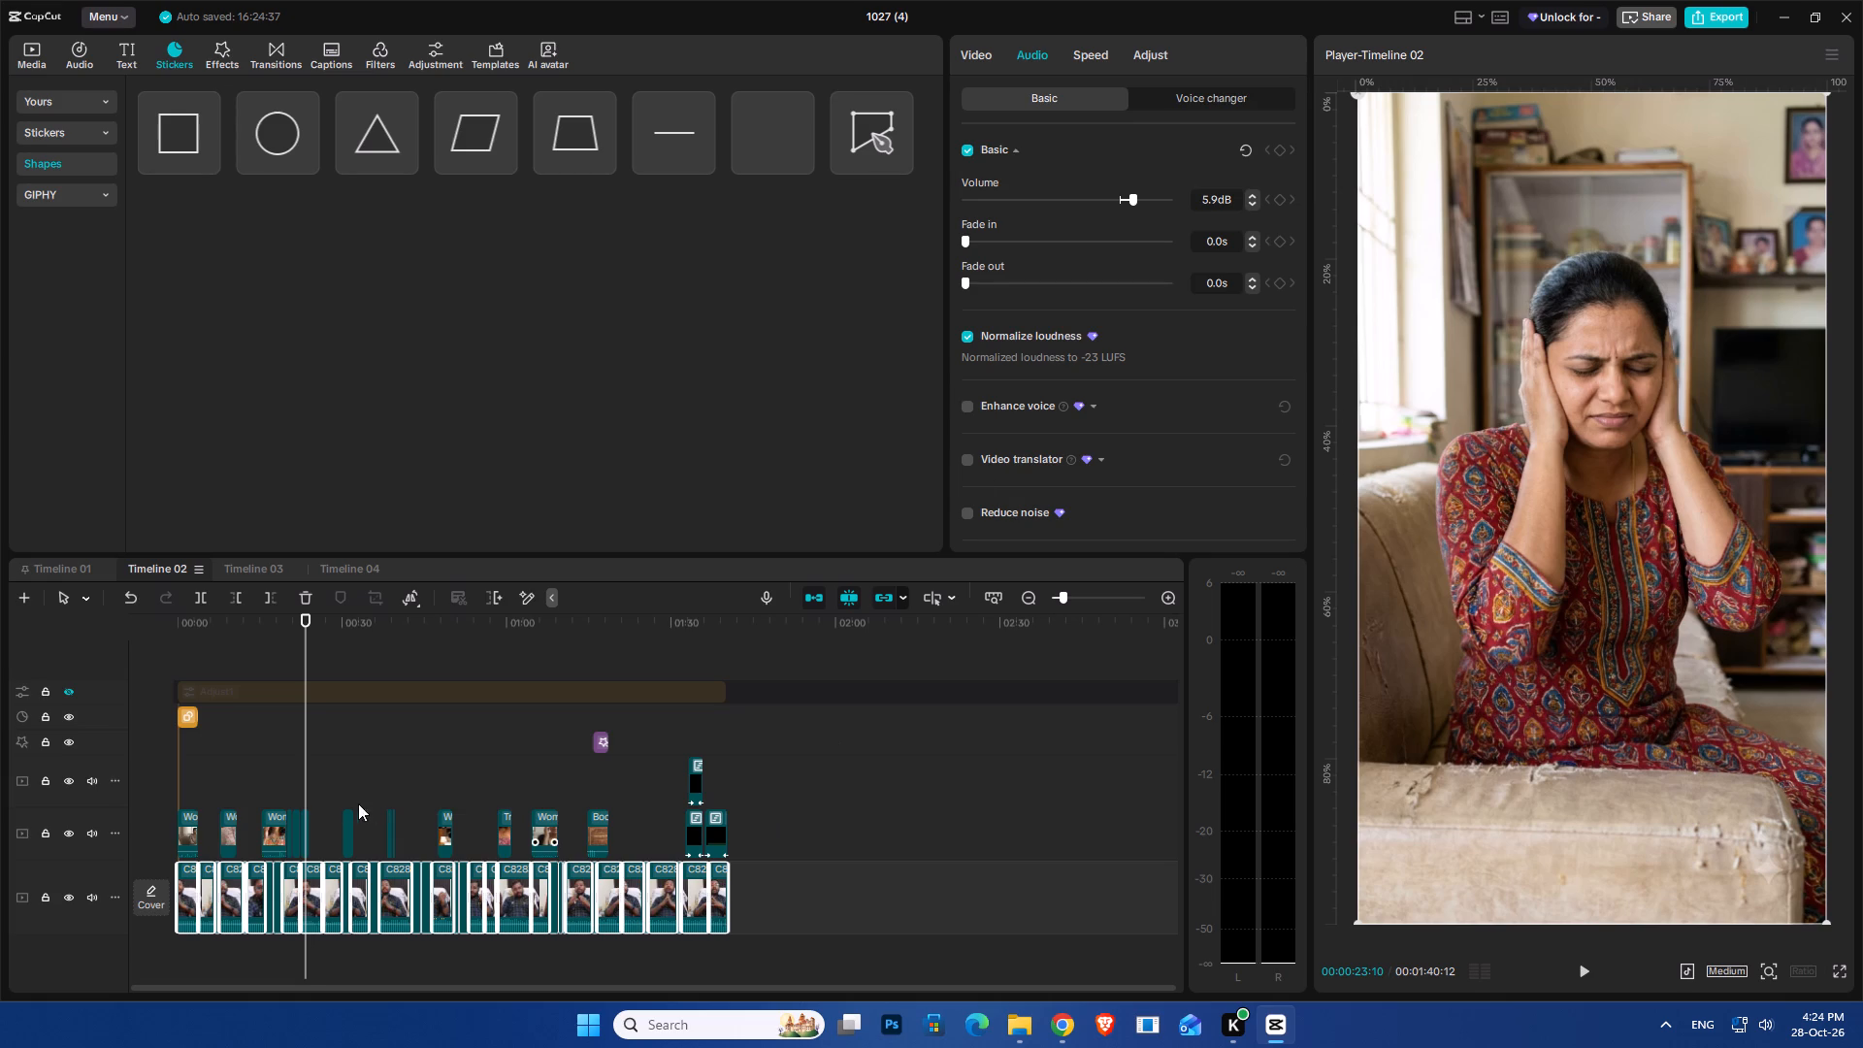
pyautogui.click(309, 770)
pyautogui.press('space')
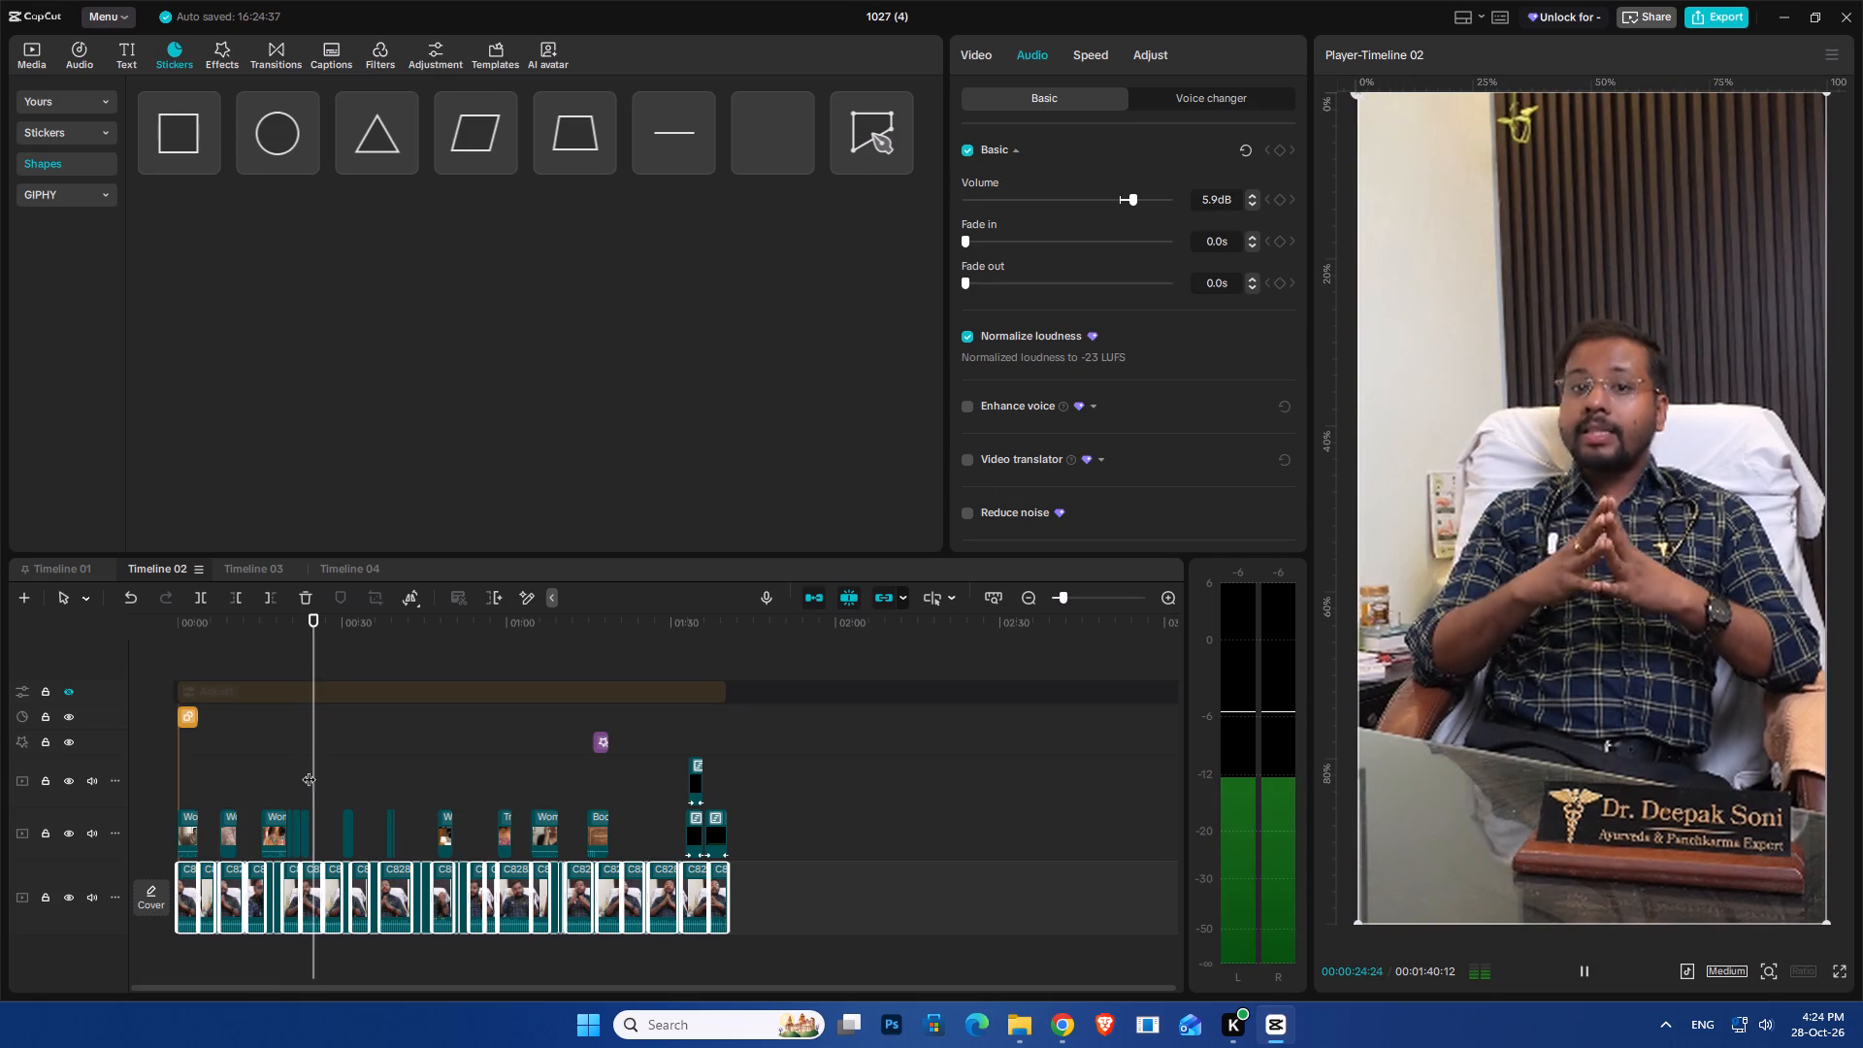
pyautogui.click(1134, 199)
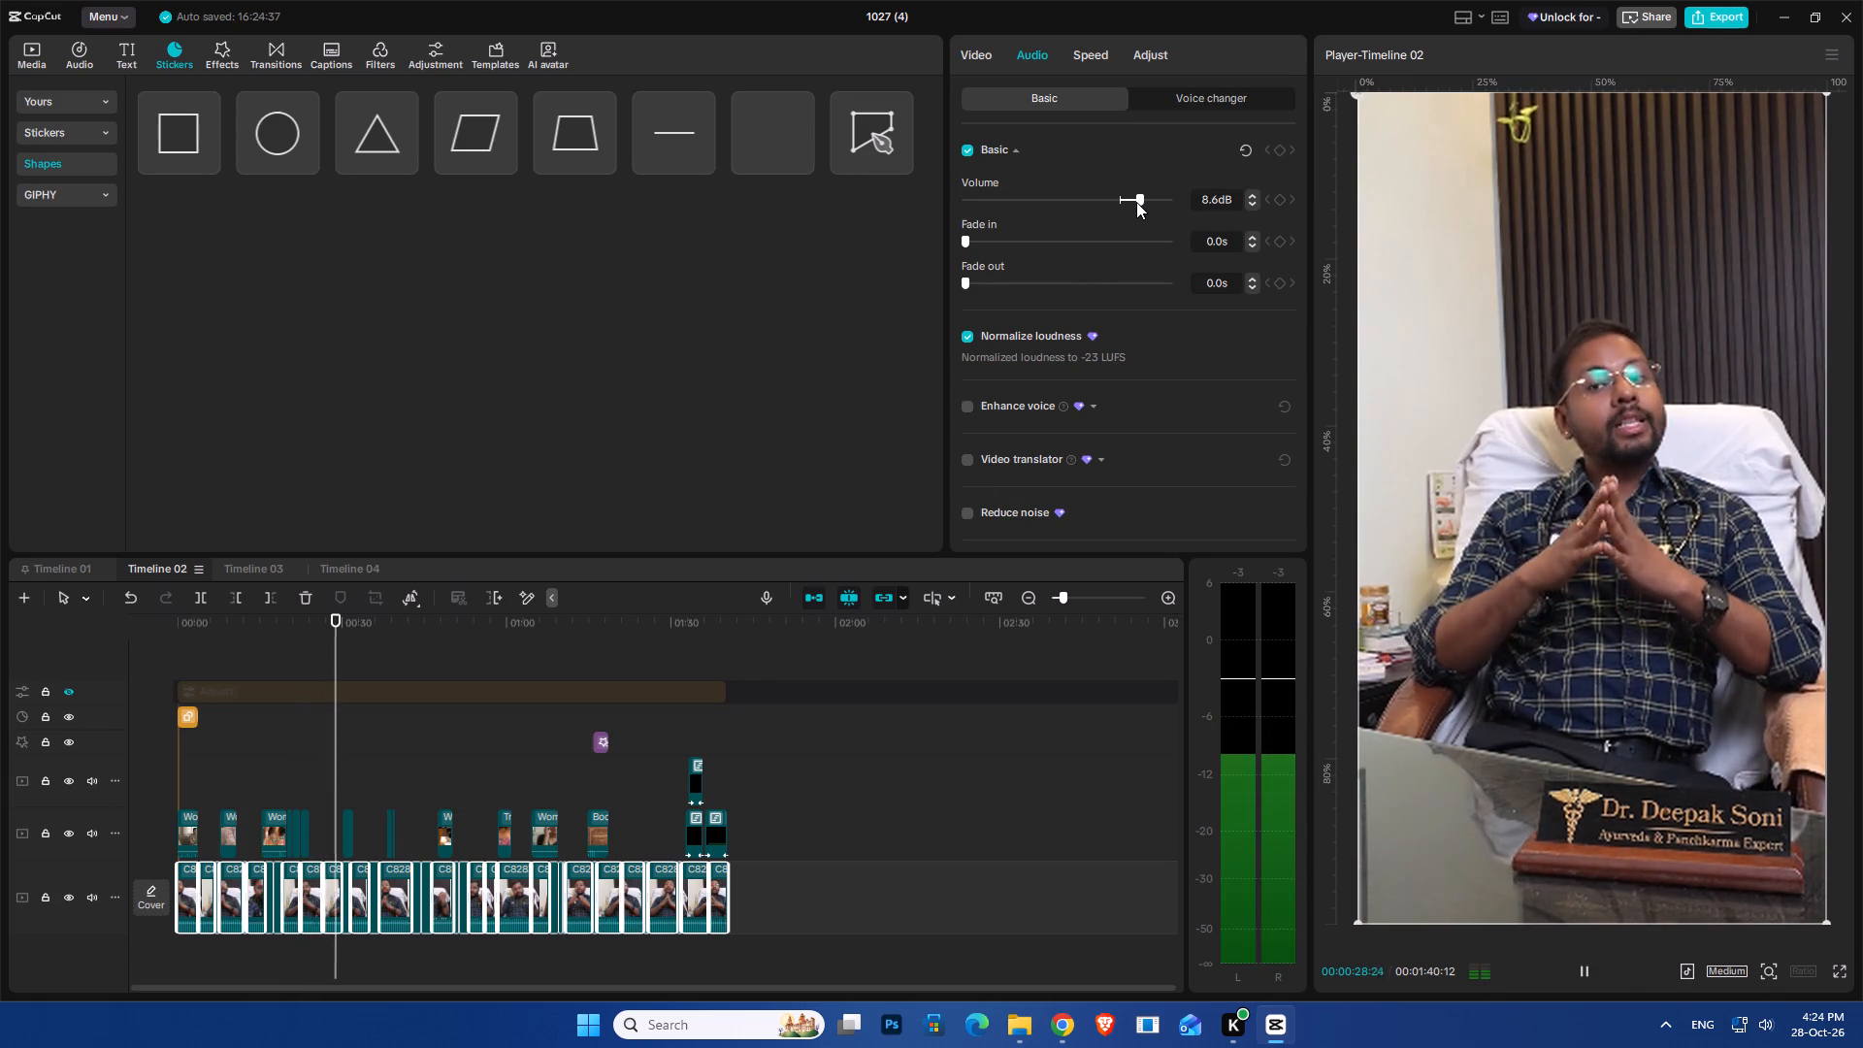
pyautogui.click(1213, 203)
pyautogui.scroll(-3, 1213, 203)
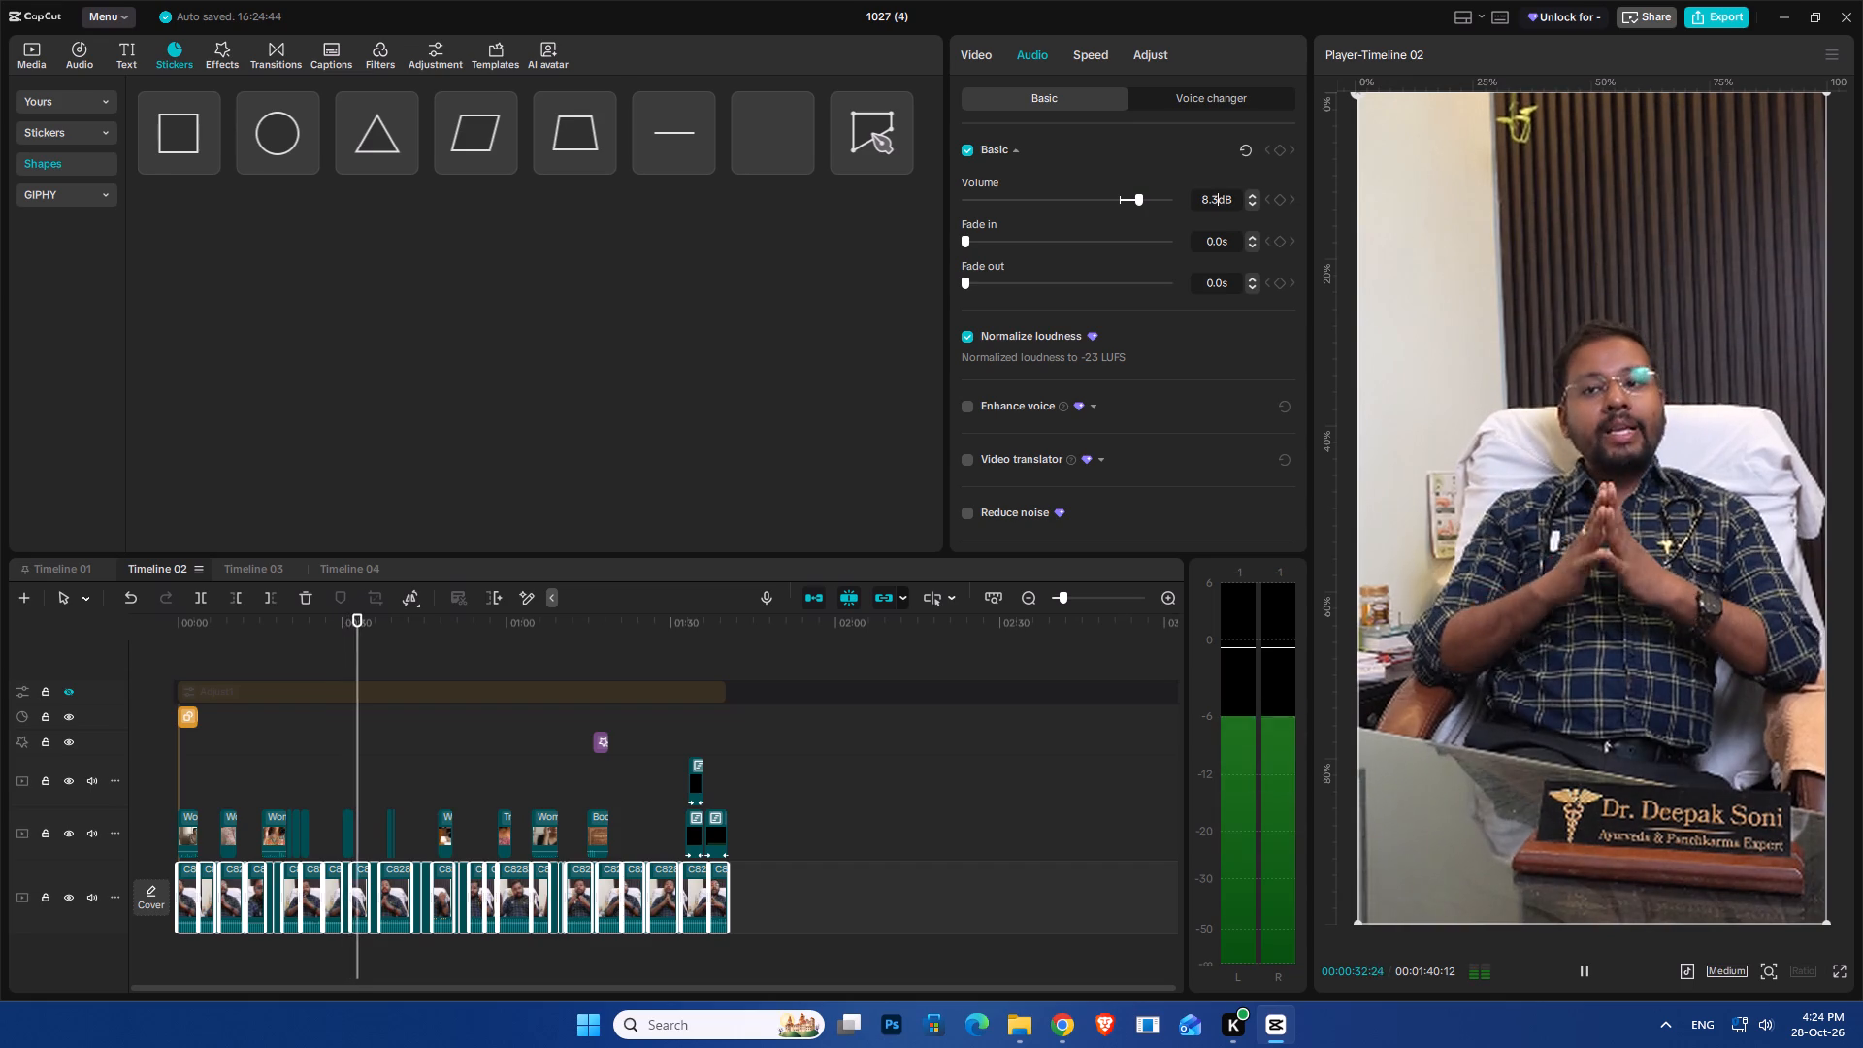
pyautogui.scroll(-6, 1213, 203)
pyautogui.click(1213, 203)
pyautogui.scroll(-4, 1213, 203)
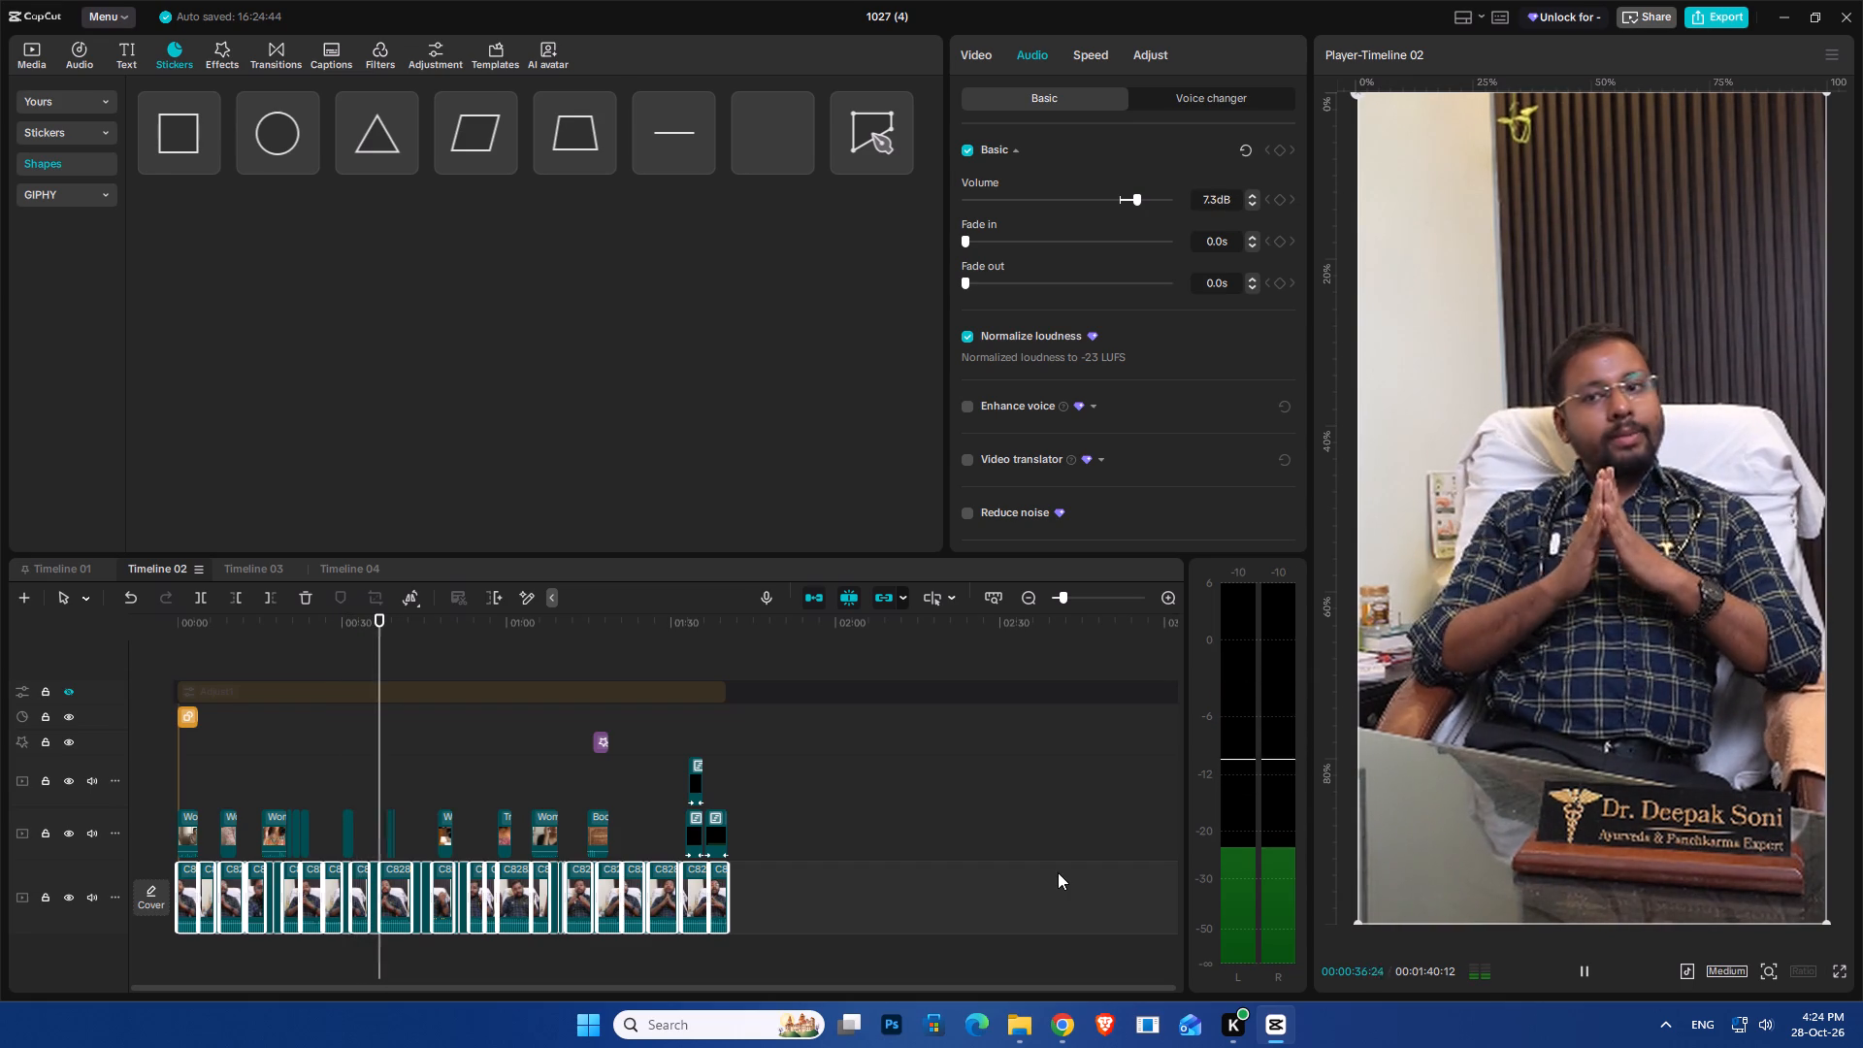
# Replay the doctor's footage around the circular symptoms infographic overlay and stop at about 27:29.
pyautogui.click(308, 762)
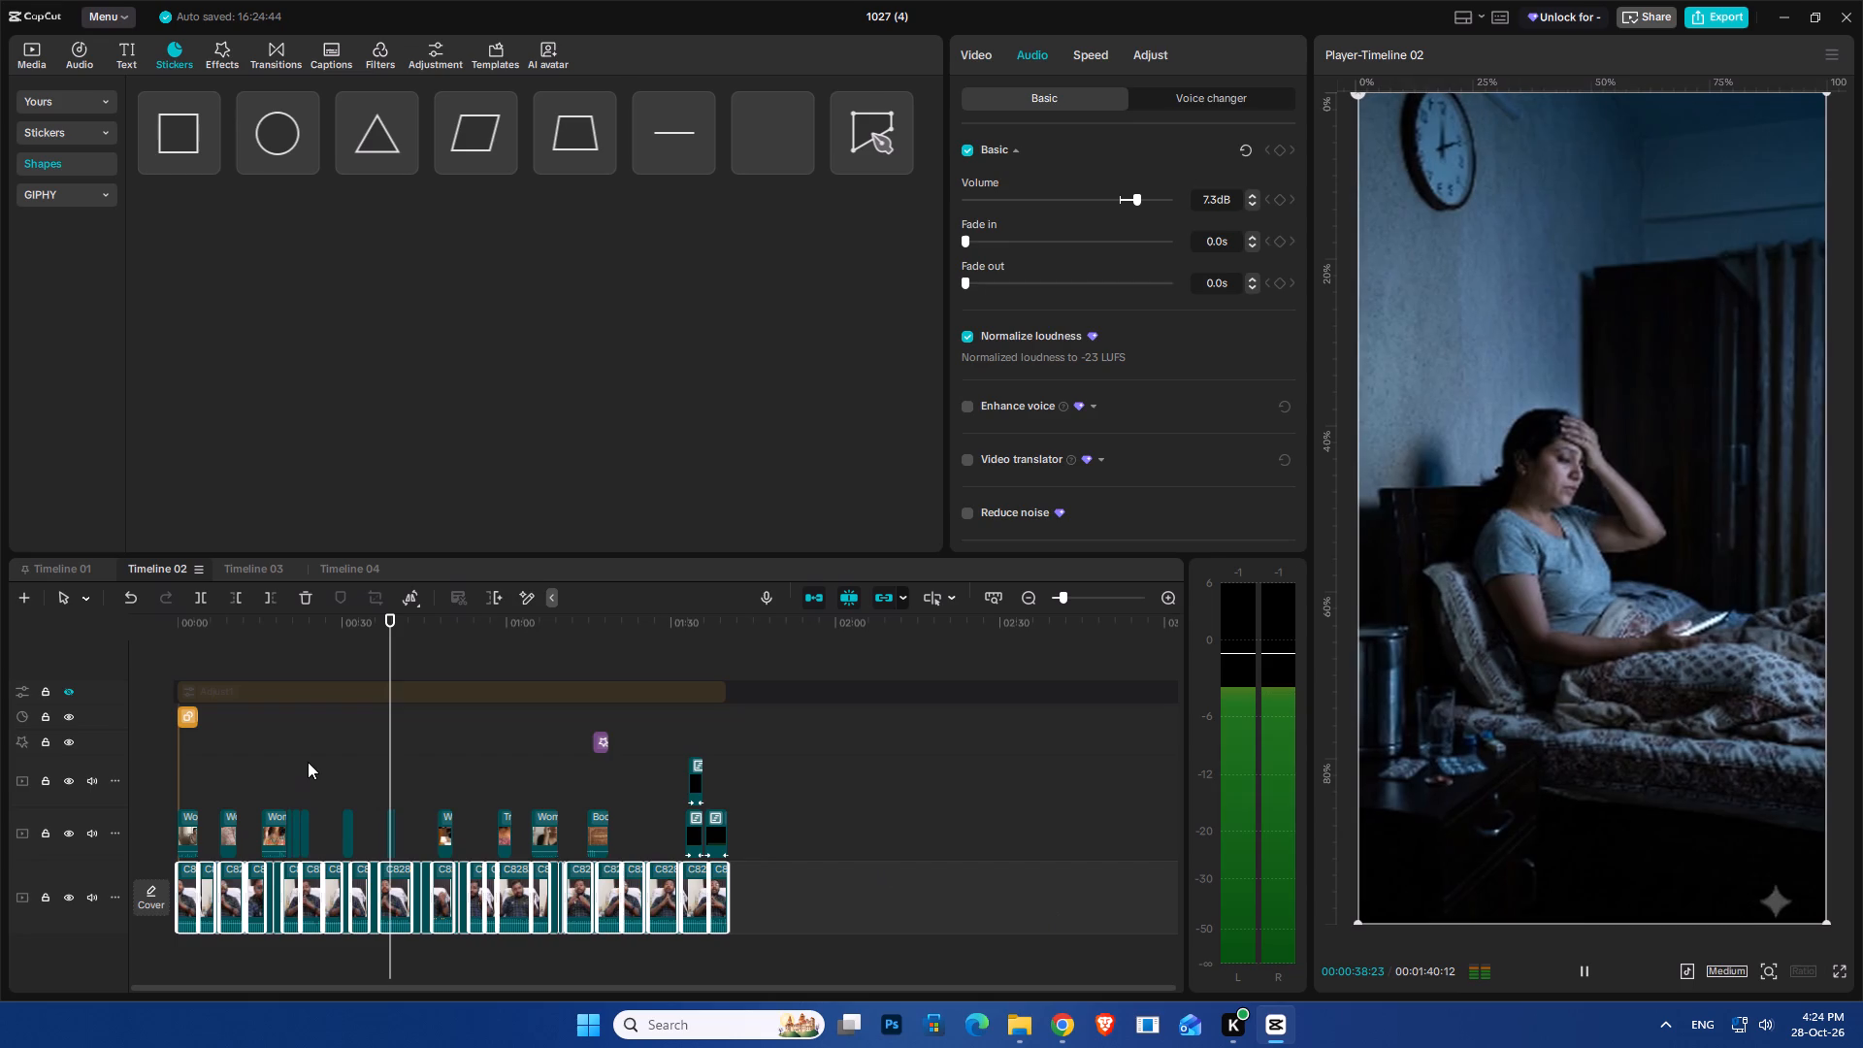
pyautogui.keyDown('ctrl'); pyautogui.scroll(14, 372, 820); pyautogui.keyUp('ctrl')
pyautogui.press('space')
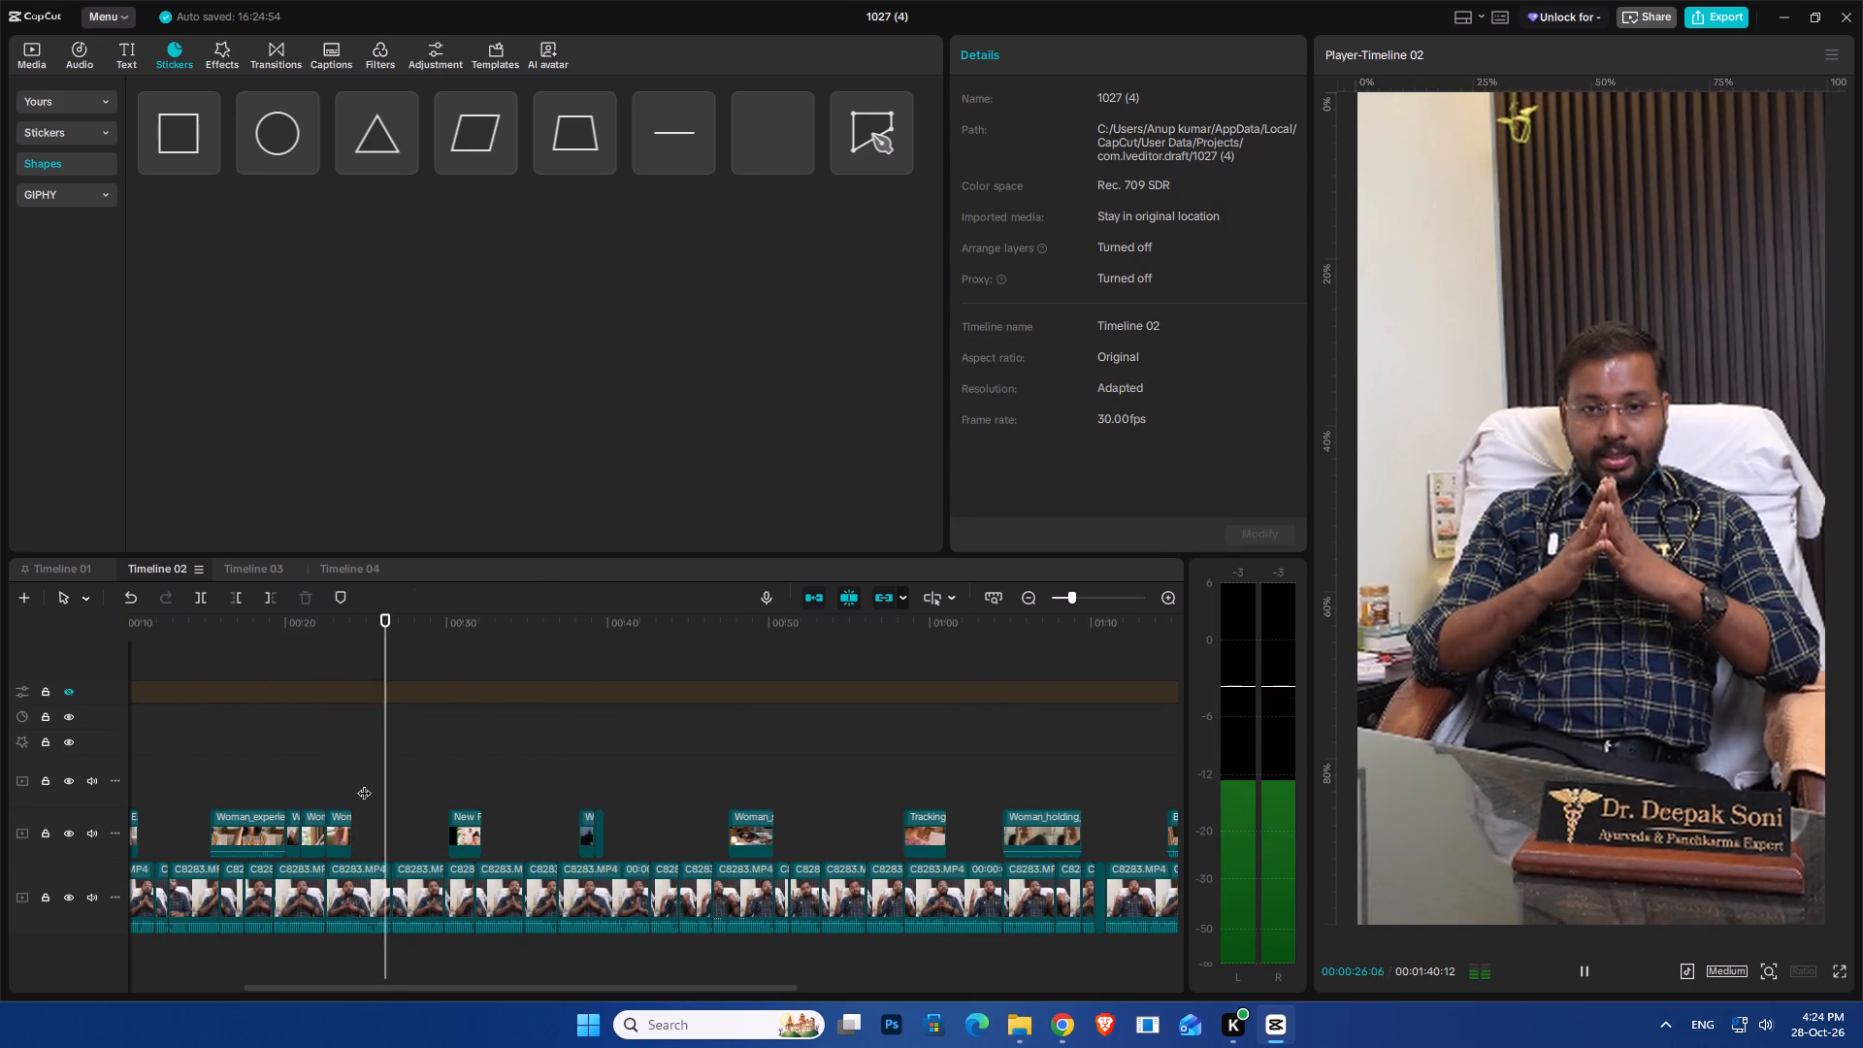
pyautogui.keyDown('ctrl'); pyautogui.scroll(2, 421, 853); pyautogui.keyUp('ctrl')
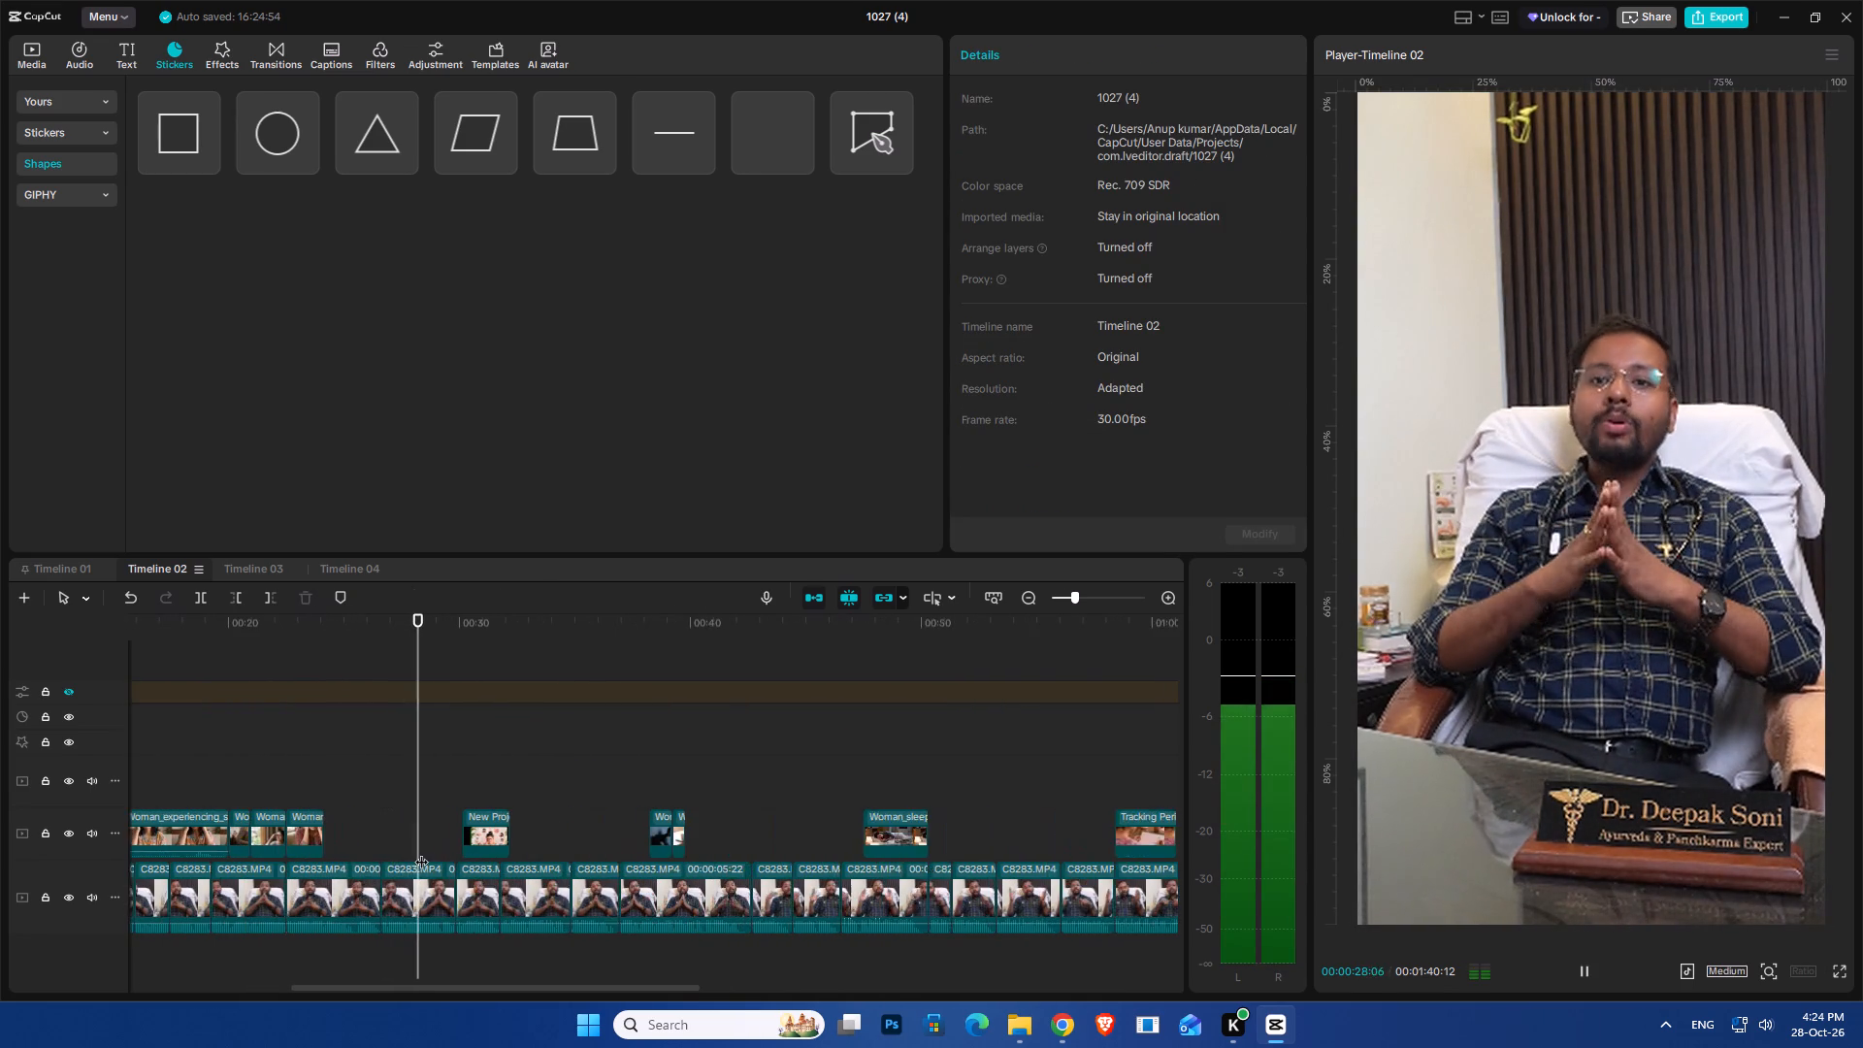
pyautogui.keyDown('ctrl'); pyautogui.scroll(2, 421, 852); pyautogui.keyUp('ctrl')
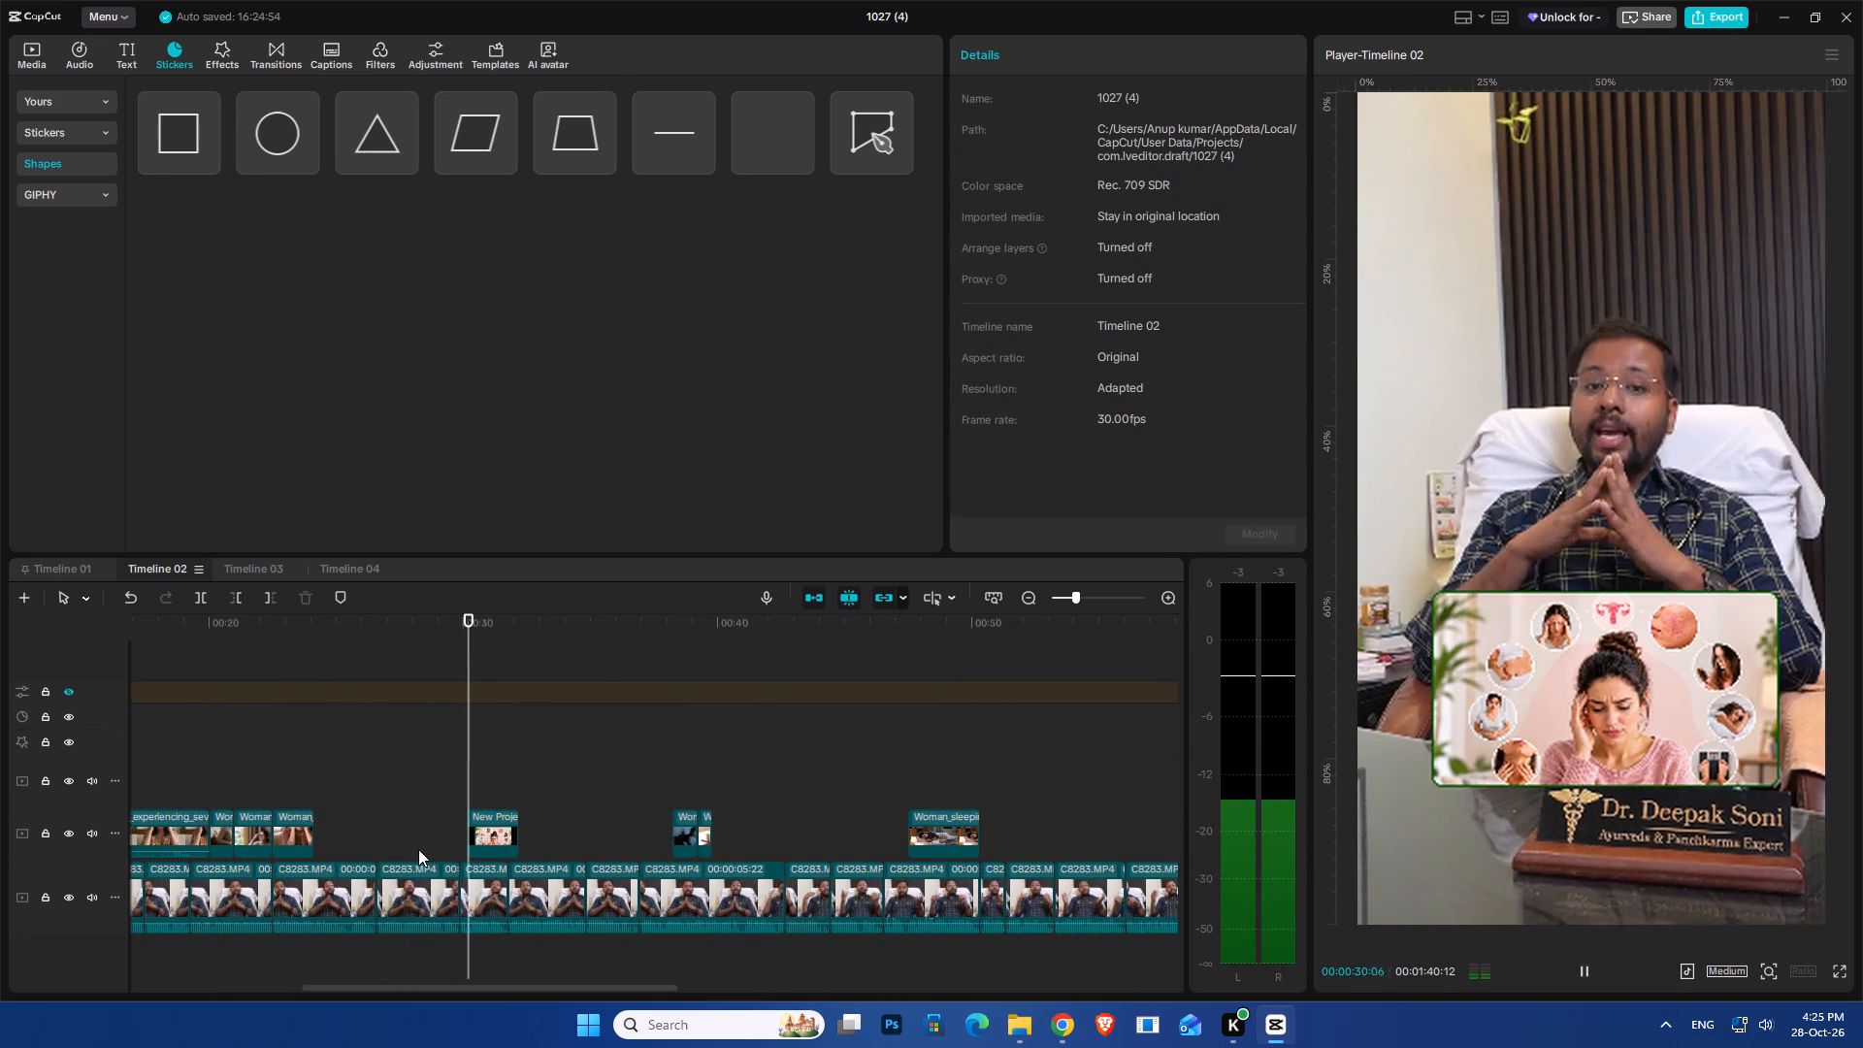
pyautogui.click(372, 784)
pyautogui.press('space')
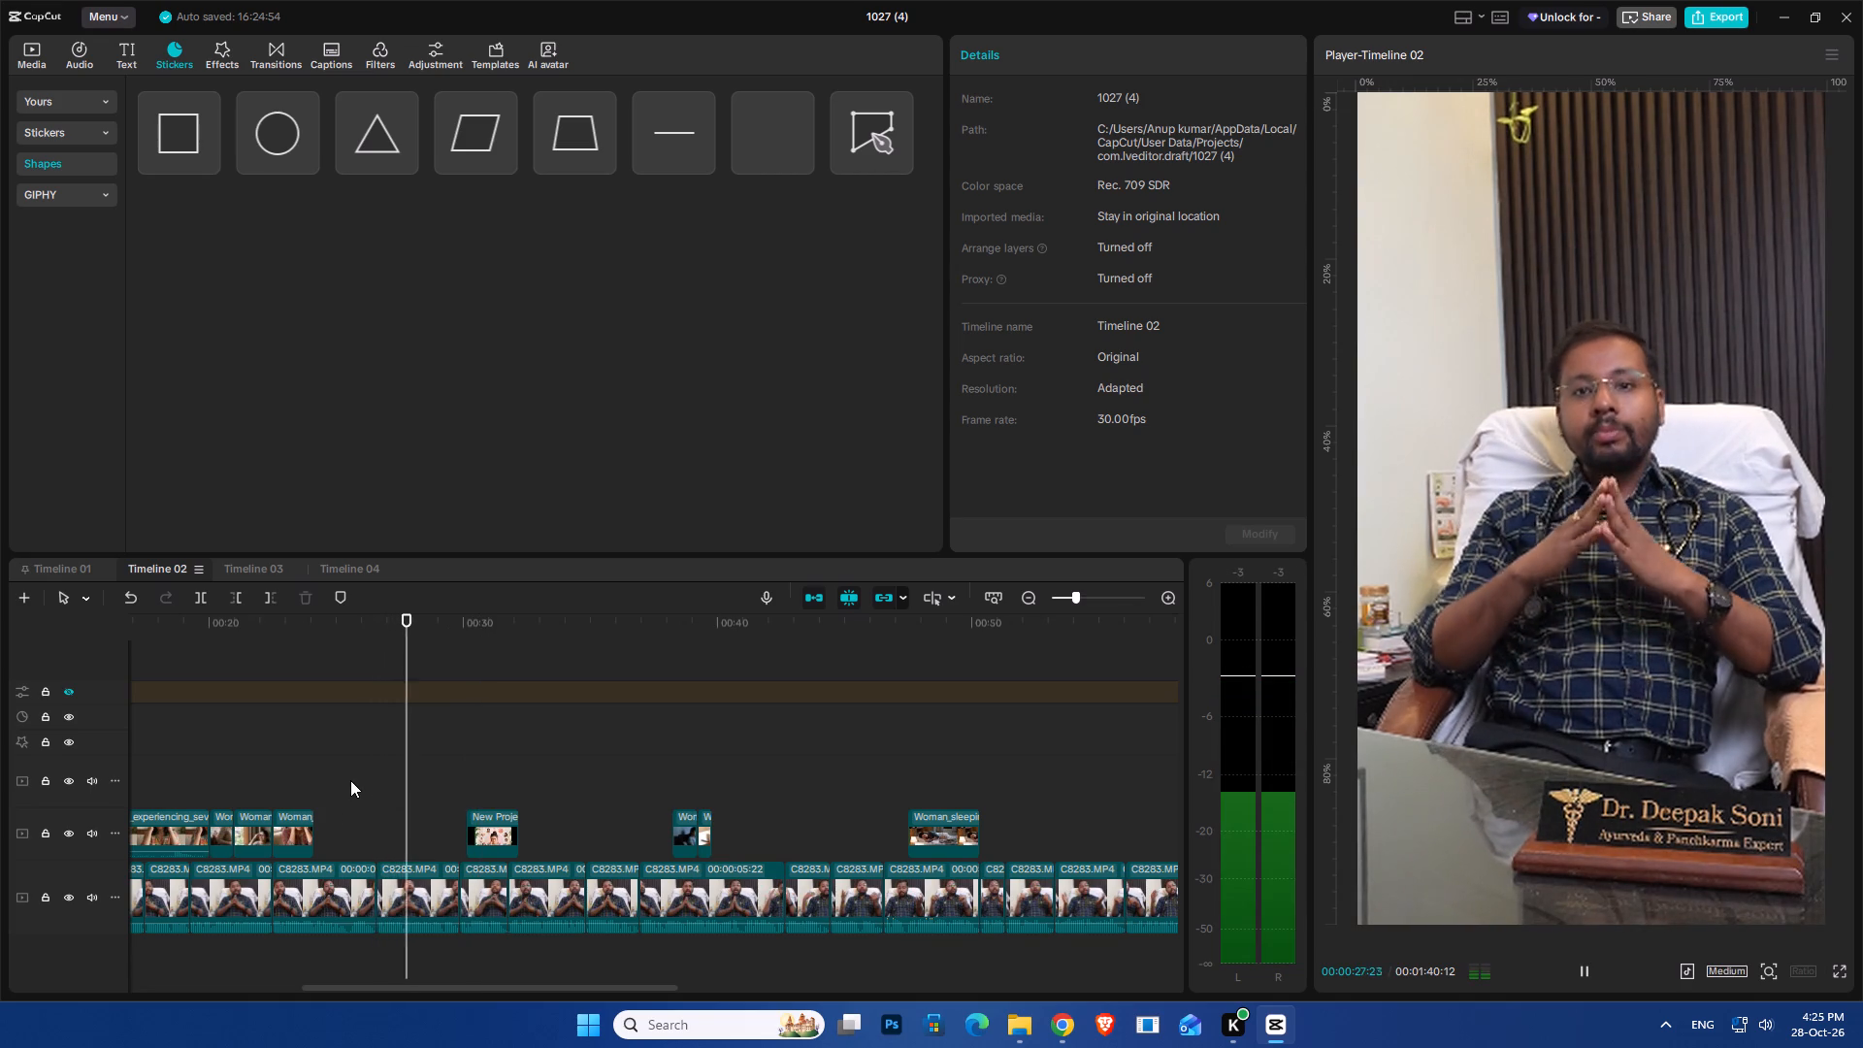
pyautogui.press('space')
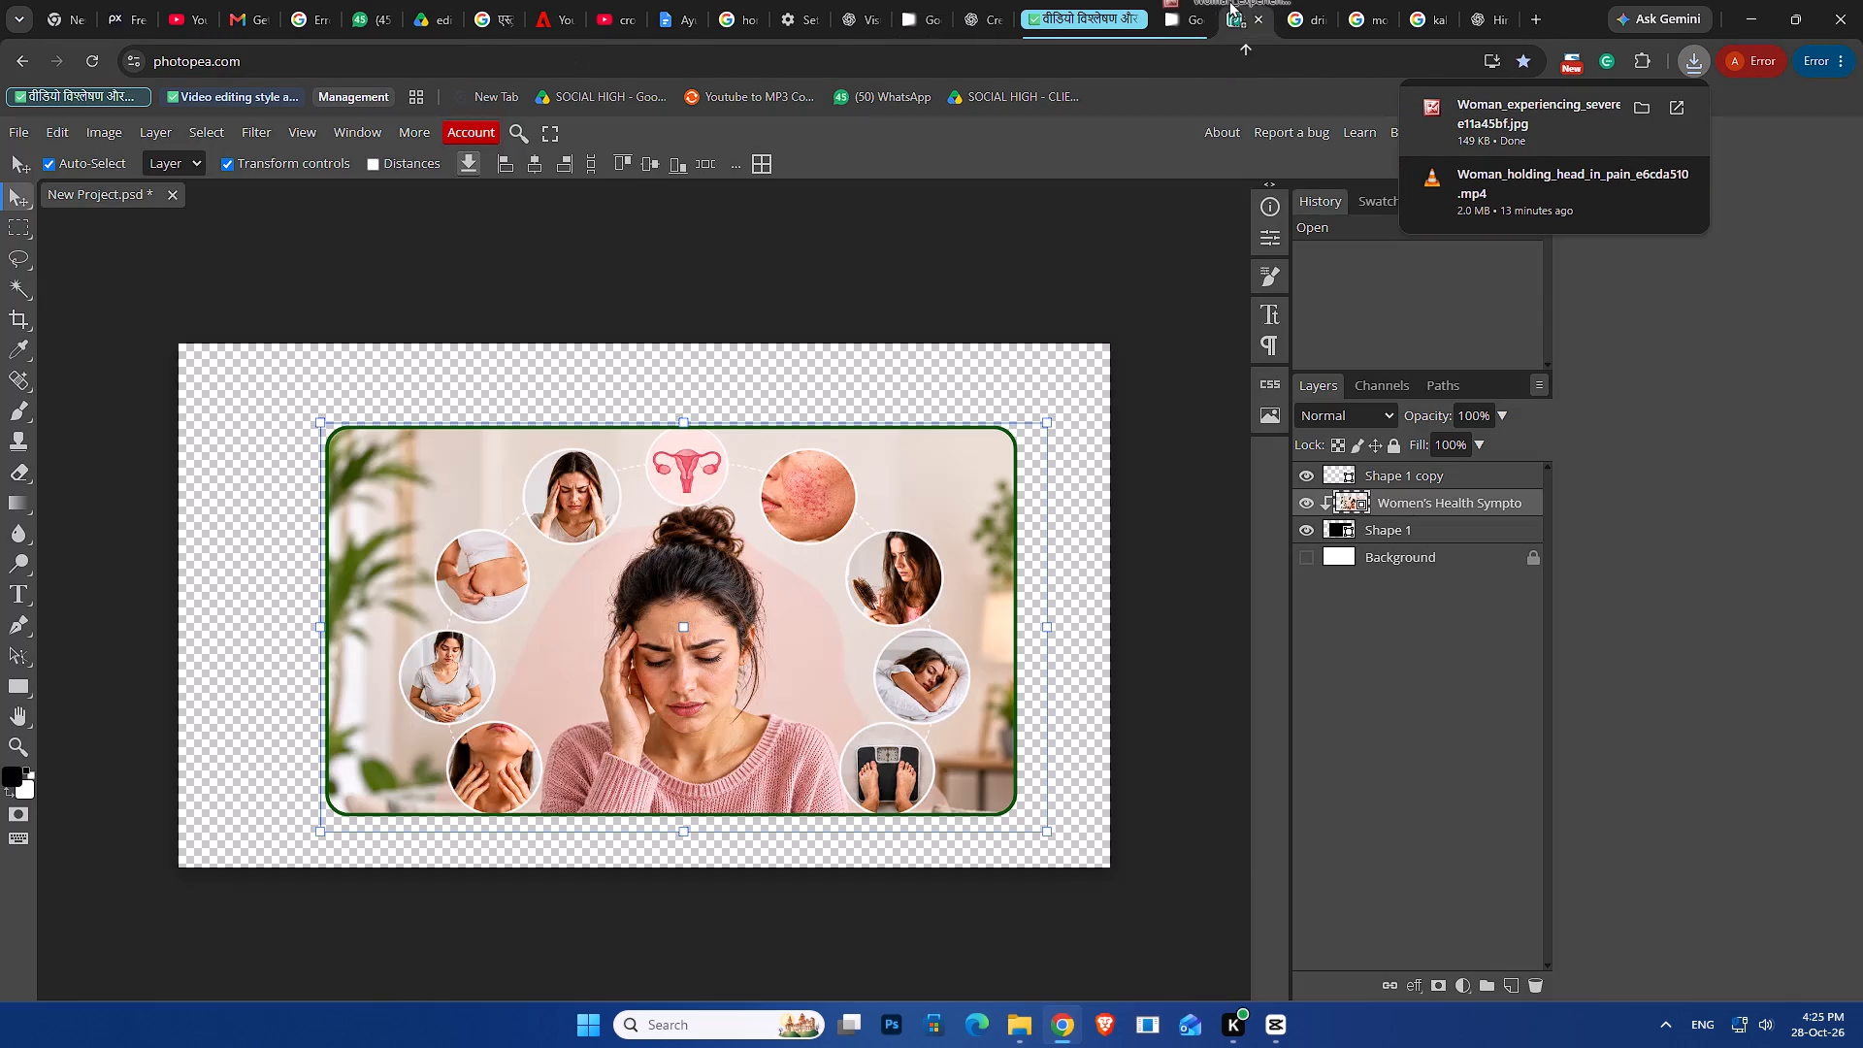
pyautogui.moveTo(1228, 0); pyautogui.dragTo(522, 565)
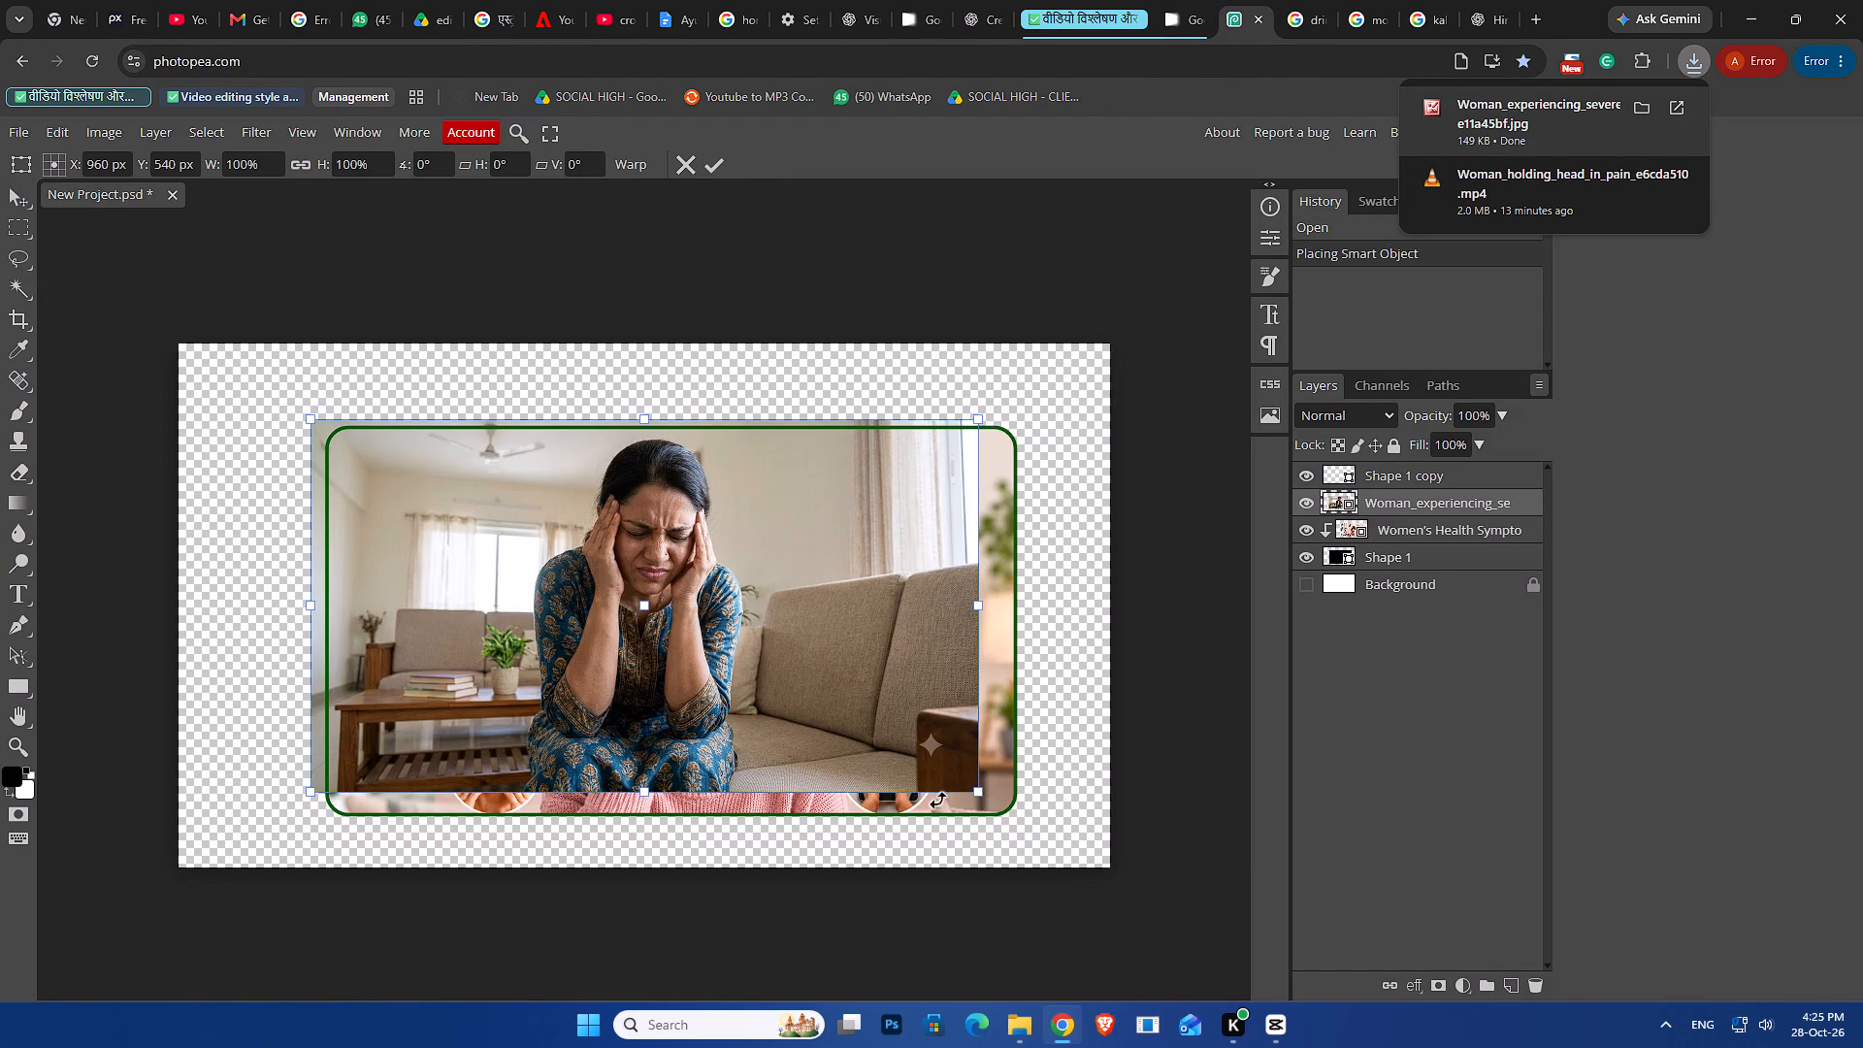
pyautogui.keyDown('shift'); pyautogui.moveTo(980, 791); pyautogui.dragTo(1059, 860); pyautogui.keyUp('shift')
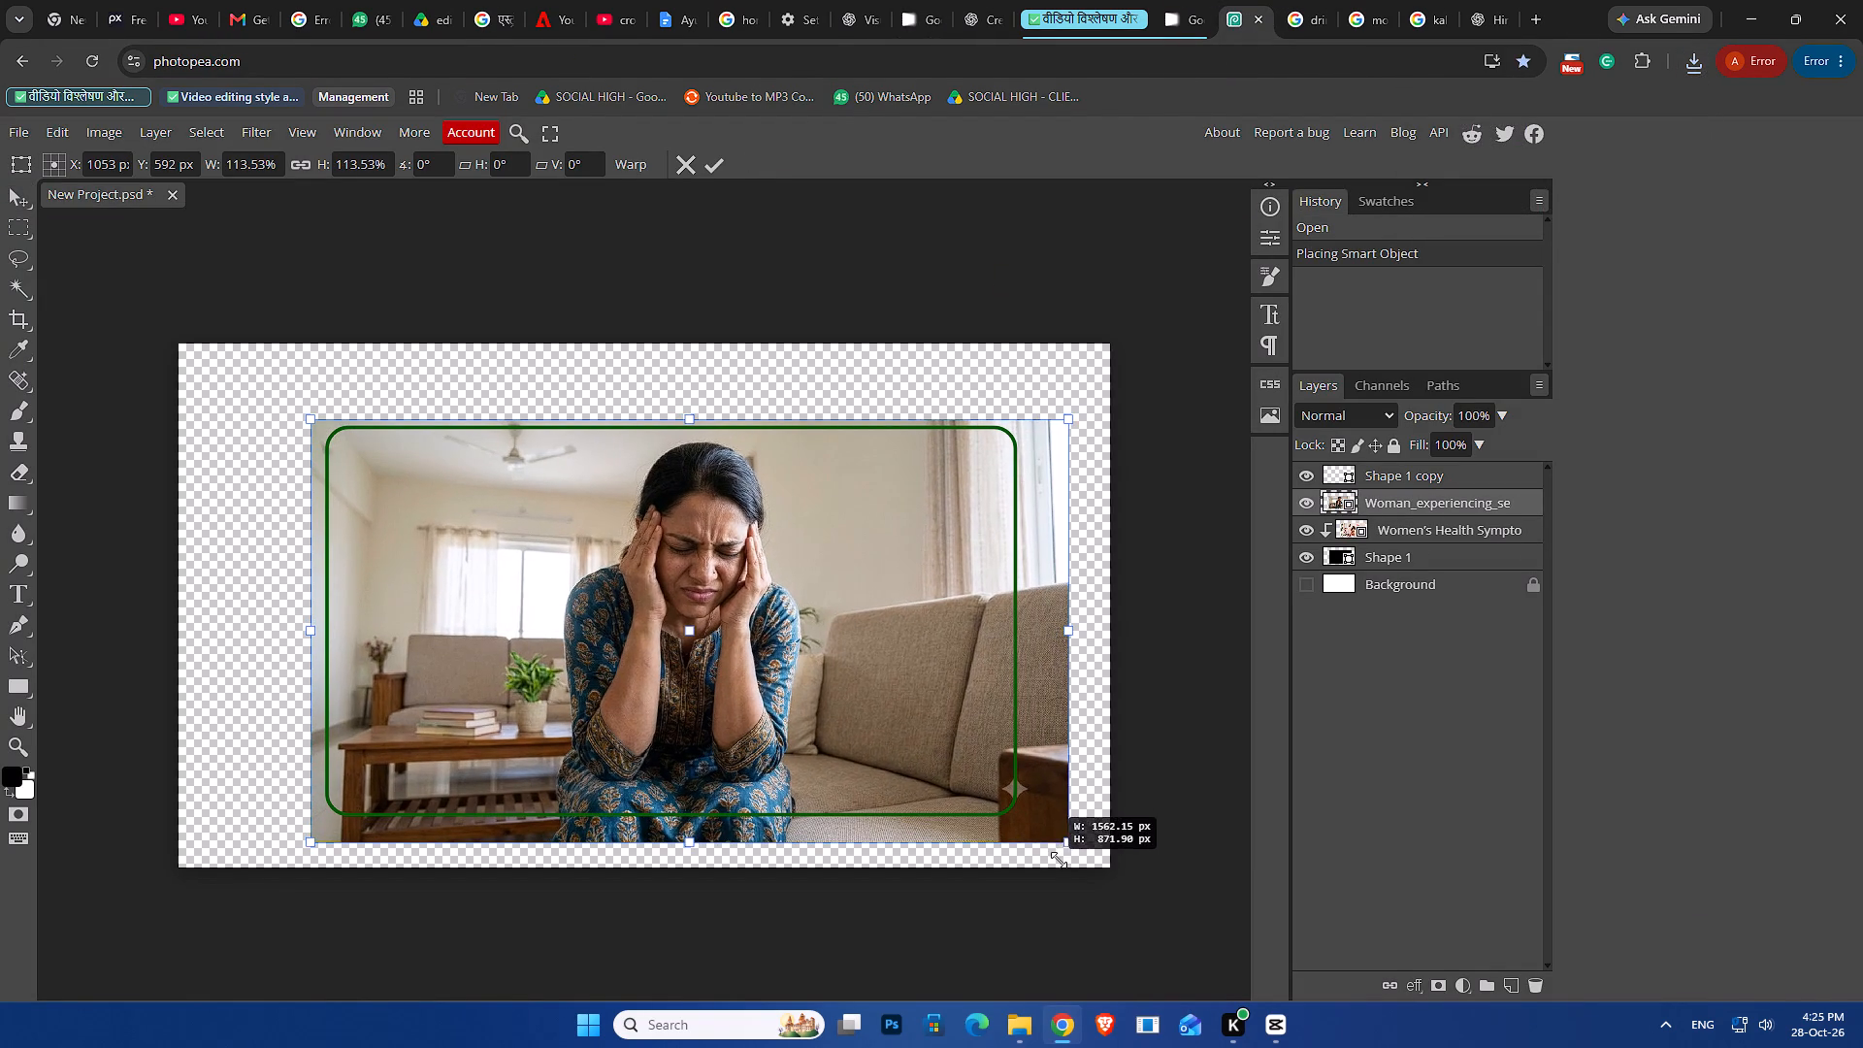
# Apply a clipping mask to the headache image layer so it fits inside the rounded frame shape.
pyautogui.rightClick(1343, 501)
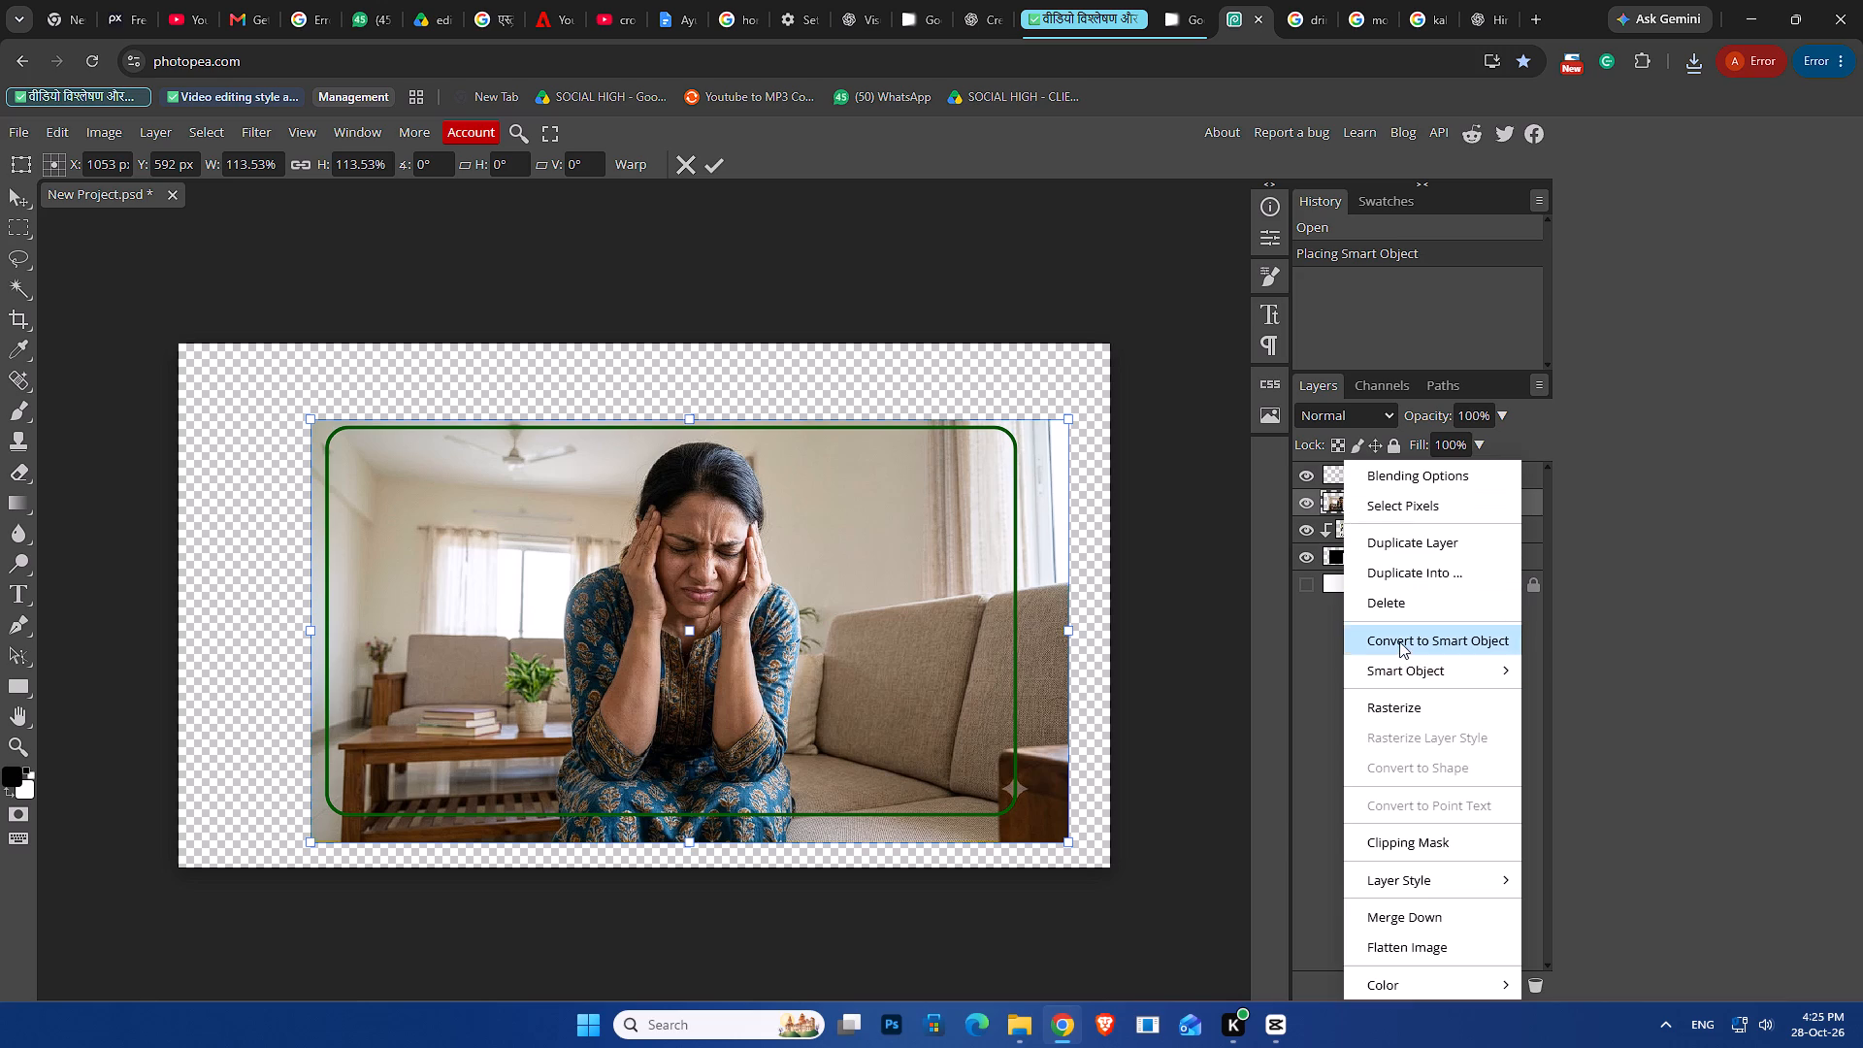
pyautogui.click(1409, 839)
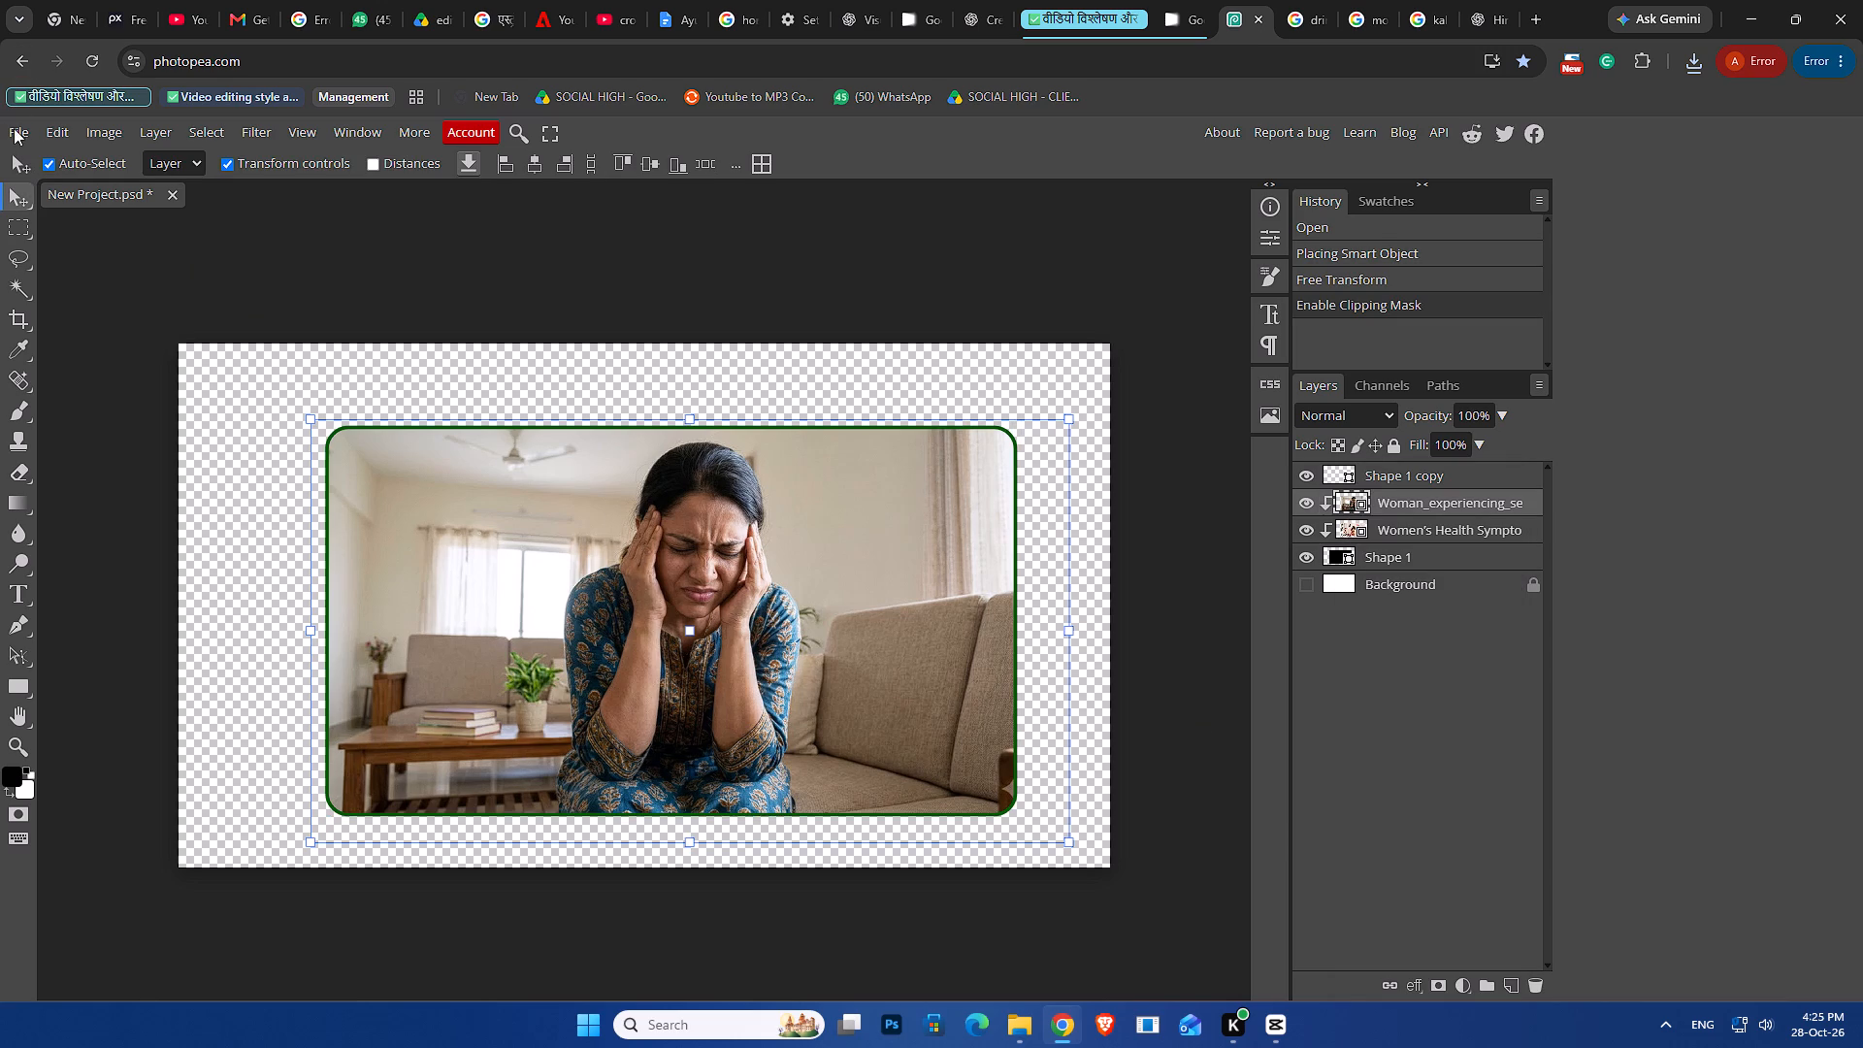
# Export the framed headache image as a PNG.
pyautogui.doubleClick(16, 146)
pyautogui.click(6, 136)
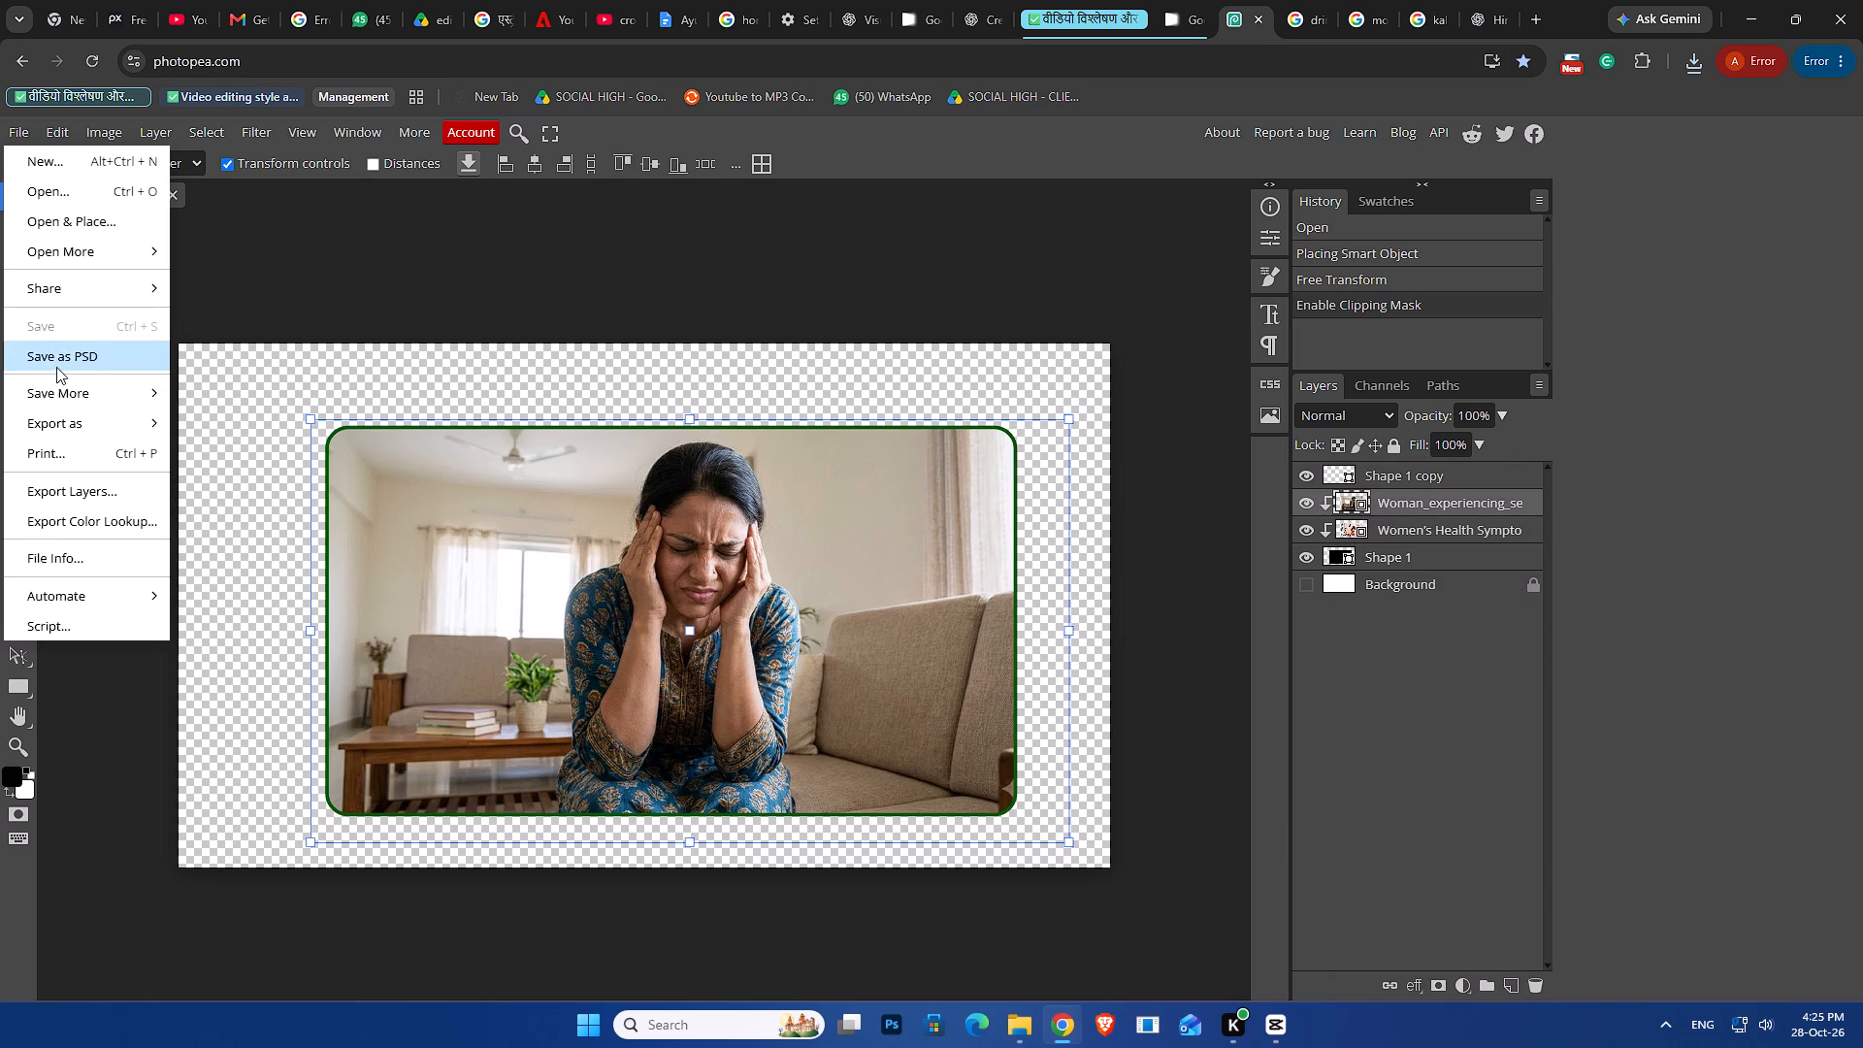
pyautogui.click(204, 430)
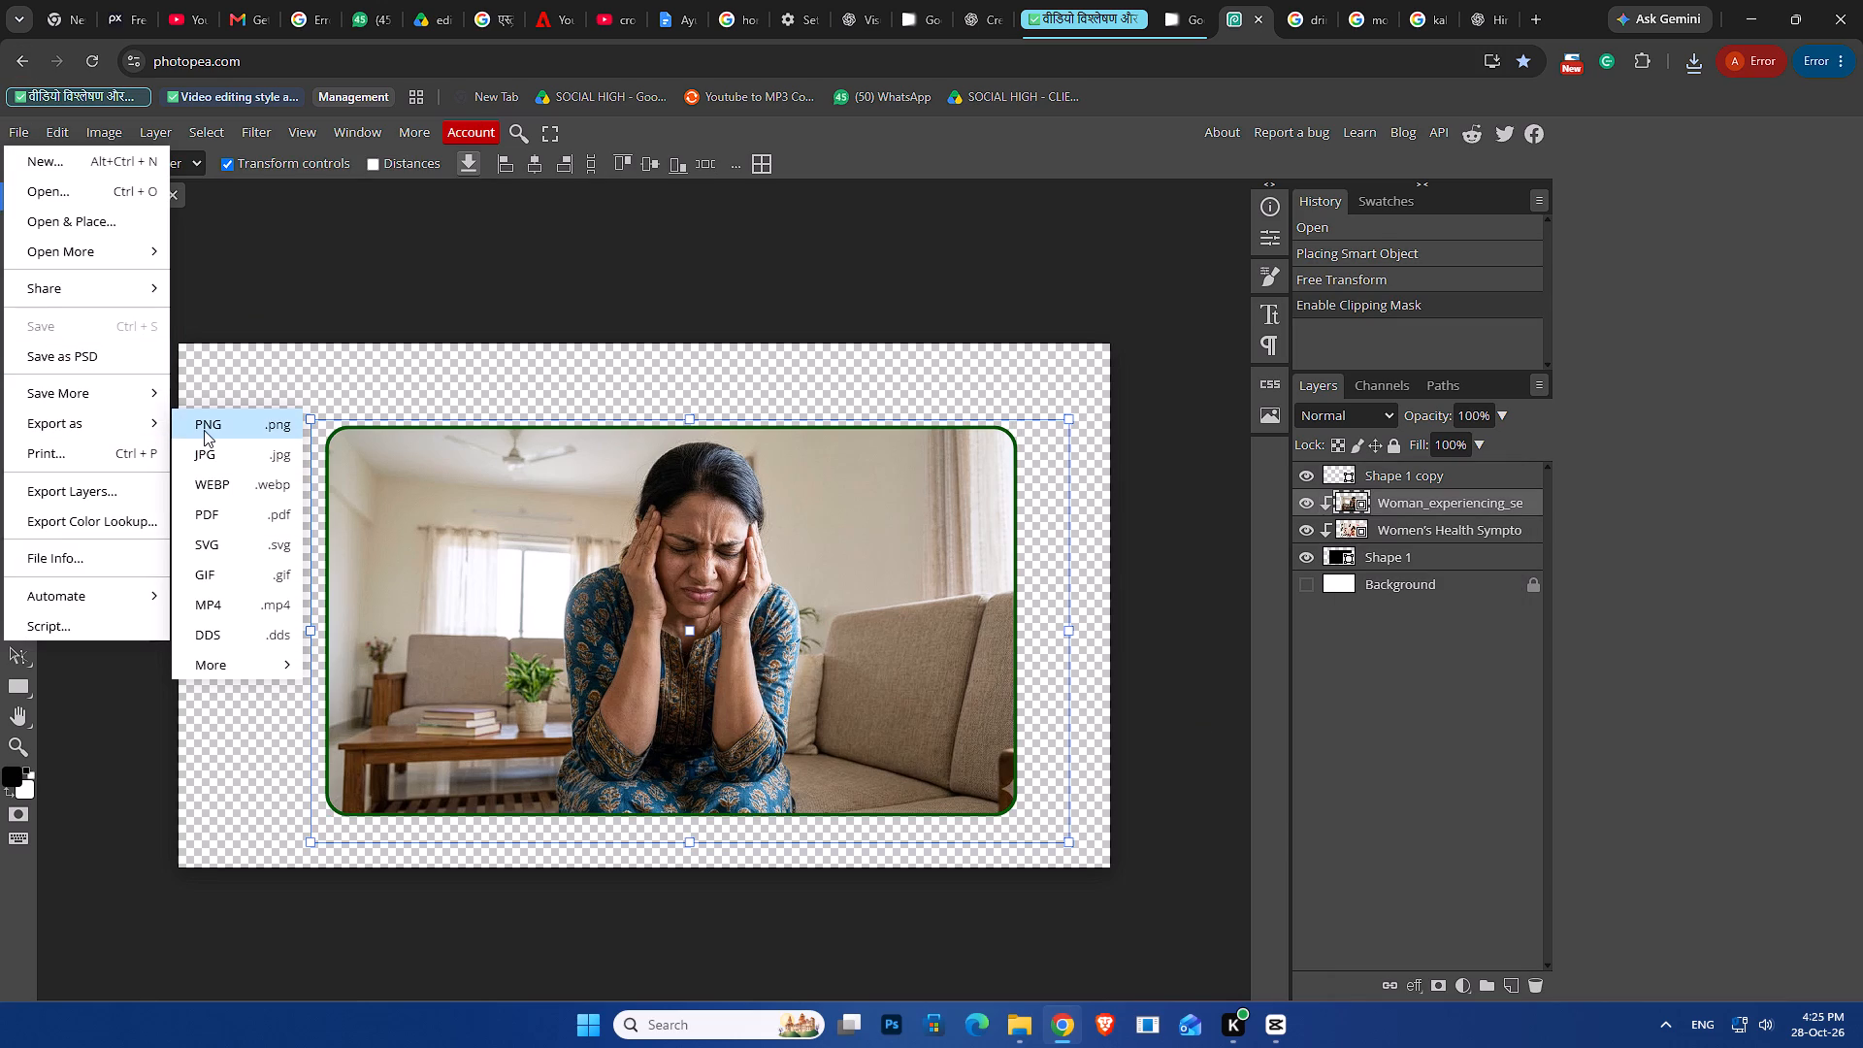
pyautogui.click(708, 550)
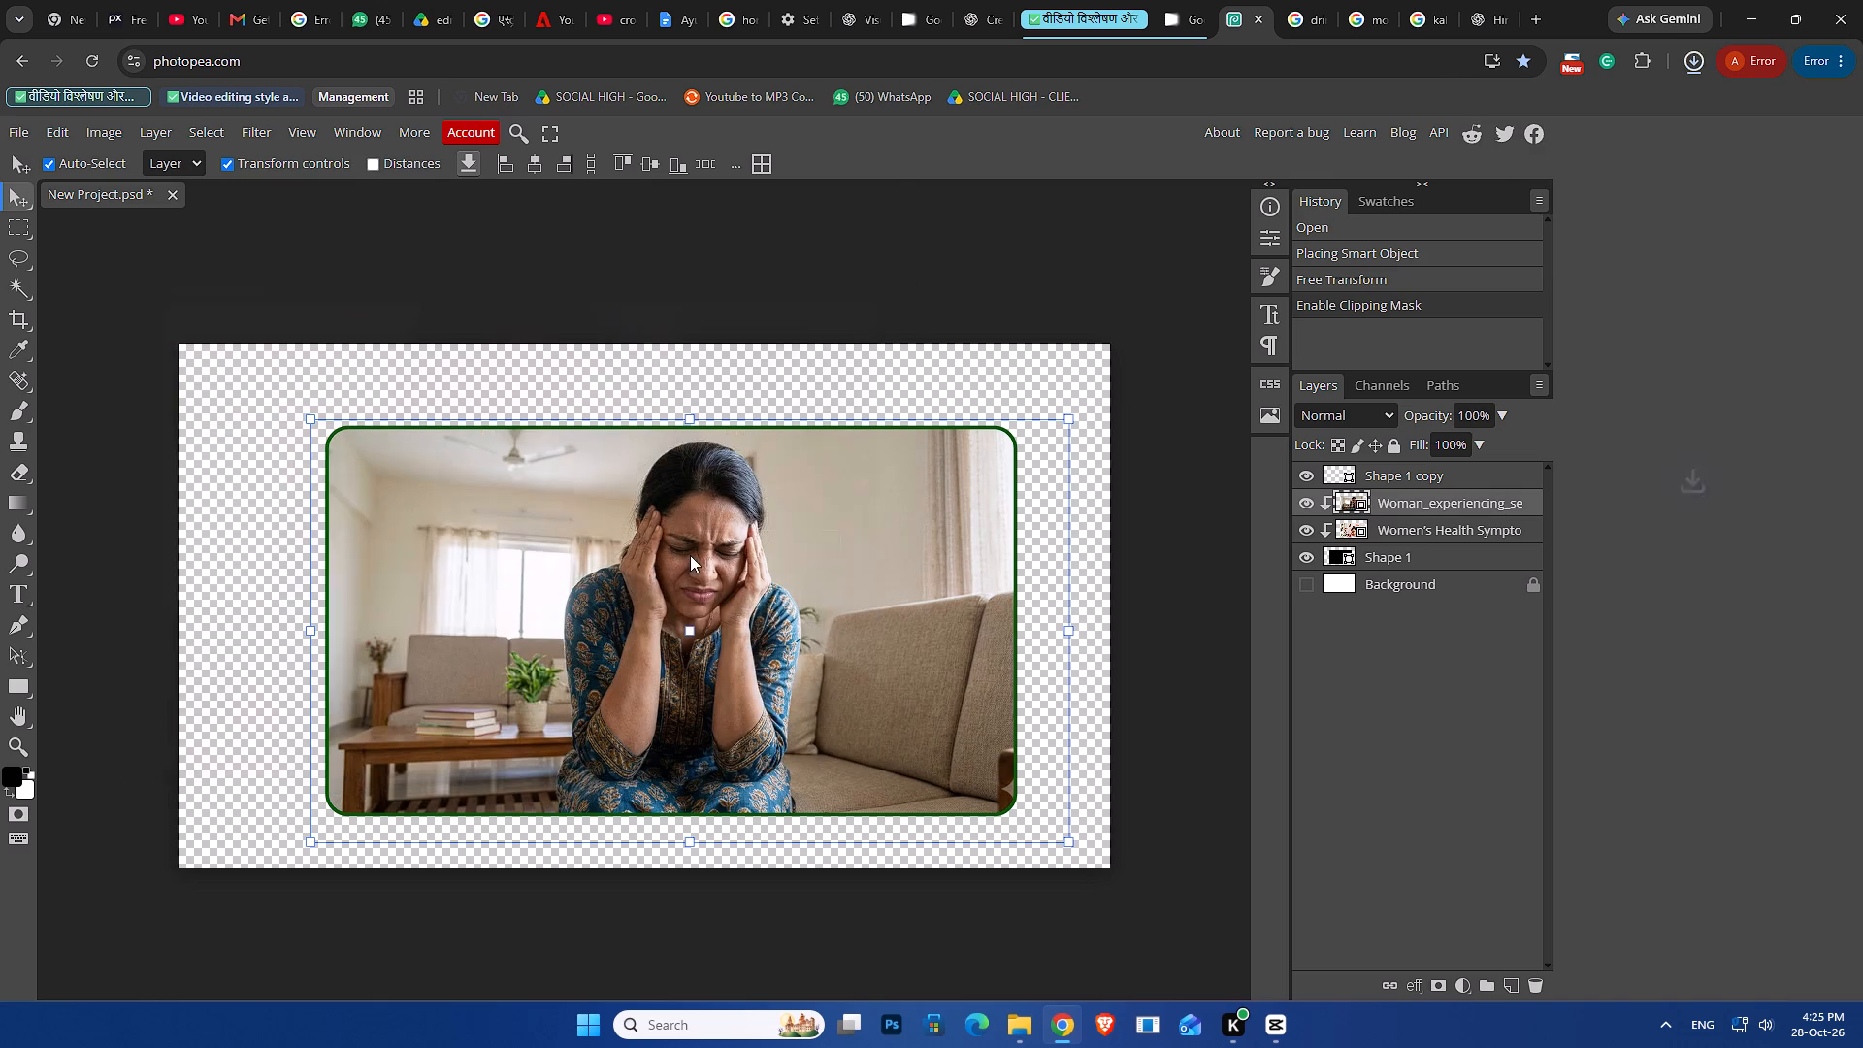
# Add the exported New Project (9).png to the CapCut timeline above the b-roll track, starting at about 00:26:15.
pyautogui.moveTo(1505, 115); pyautogui.dragTo(1194, 979)
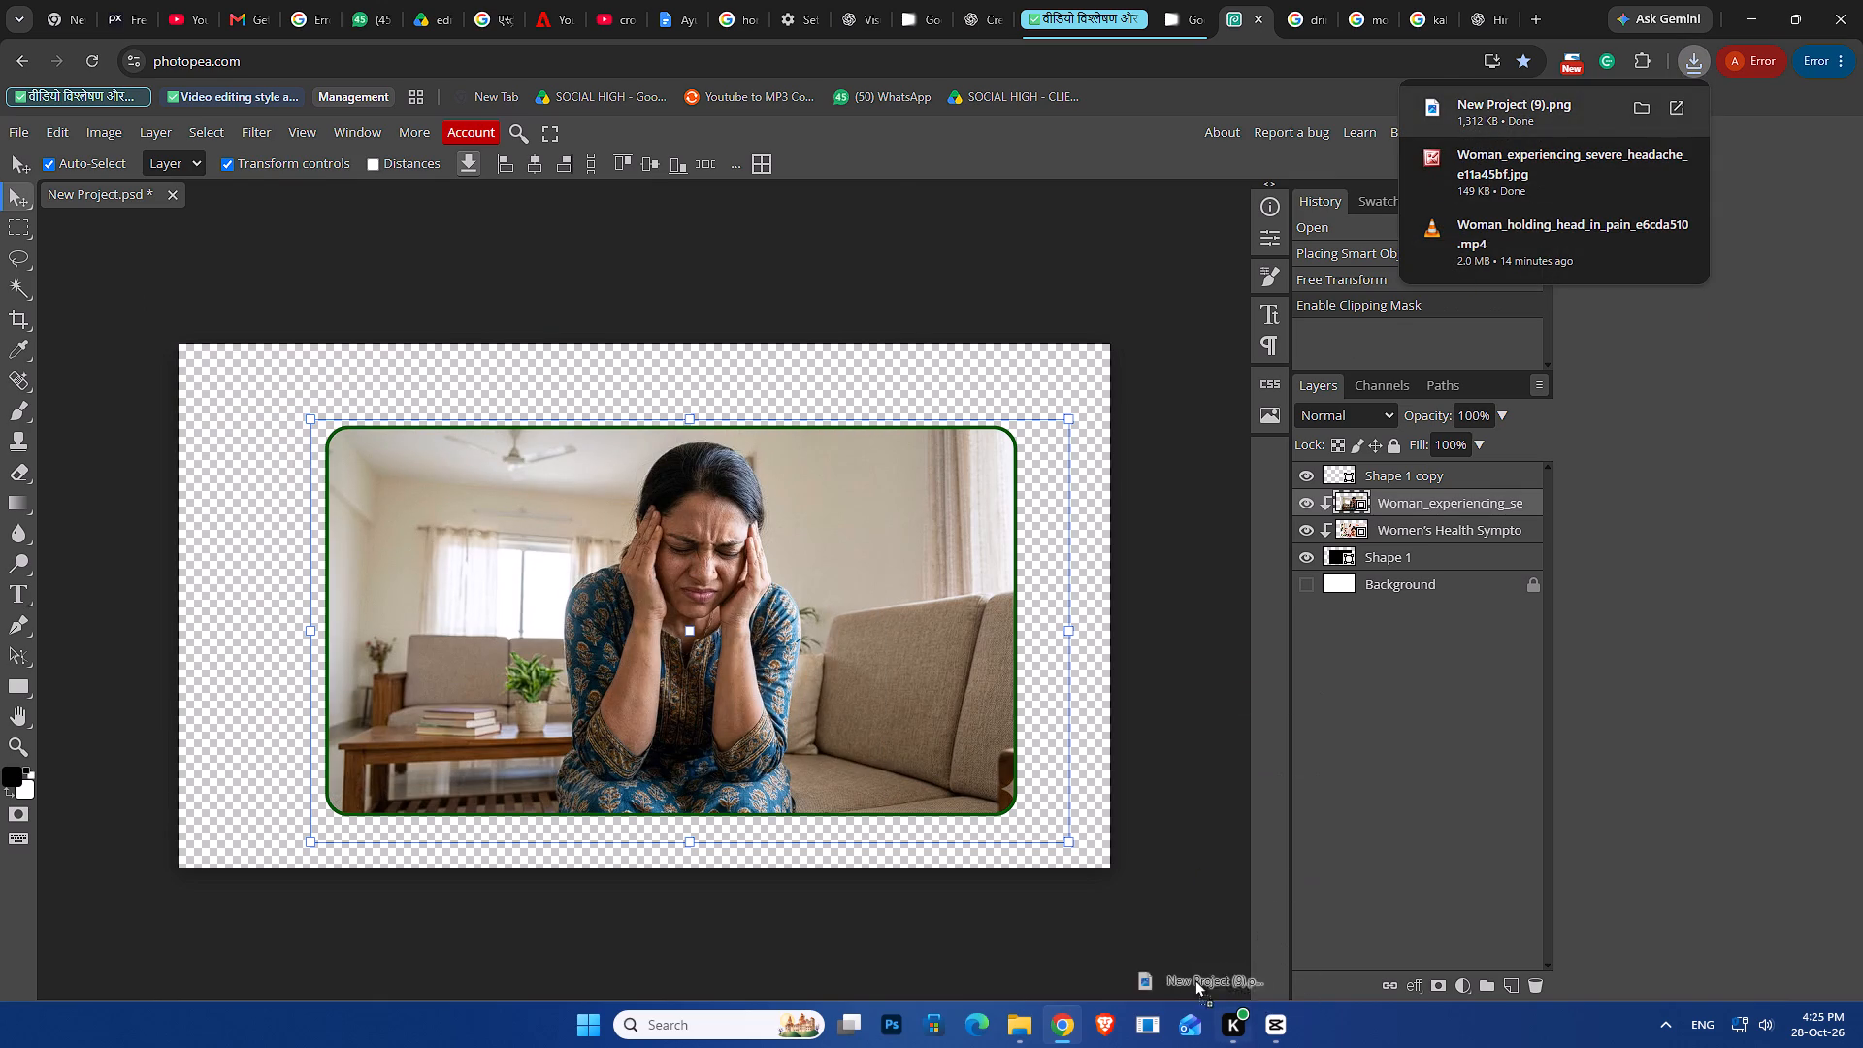
pyautogui.moveTo(1194, 979); pyautogui.dragTo(369, 794)
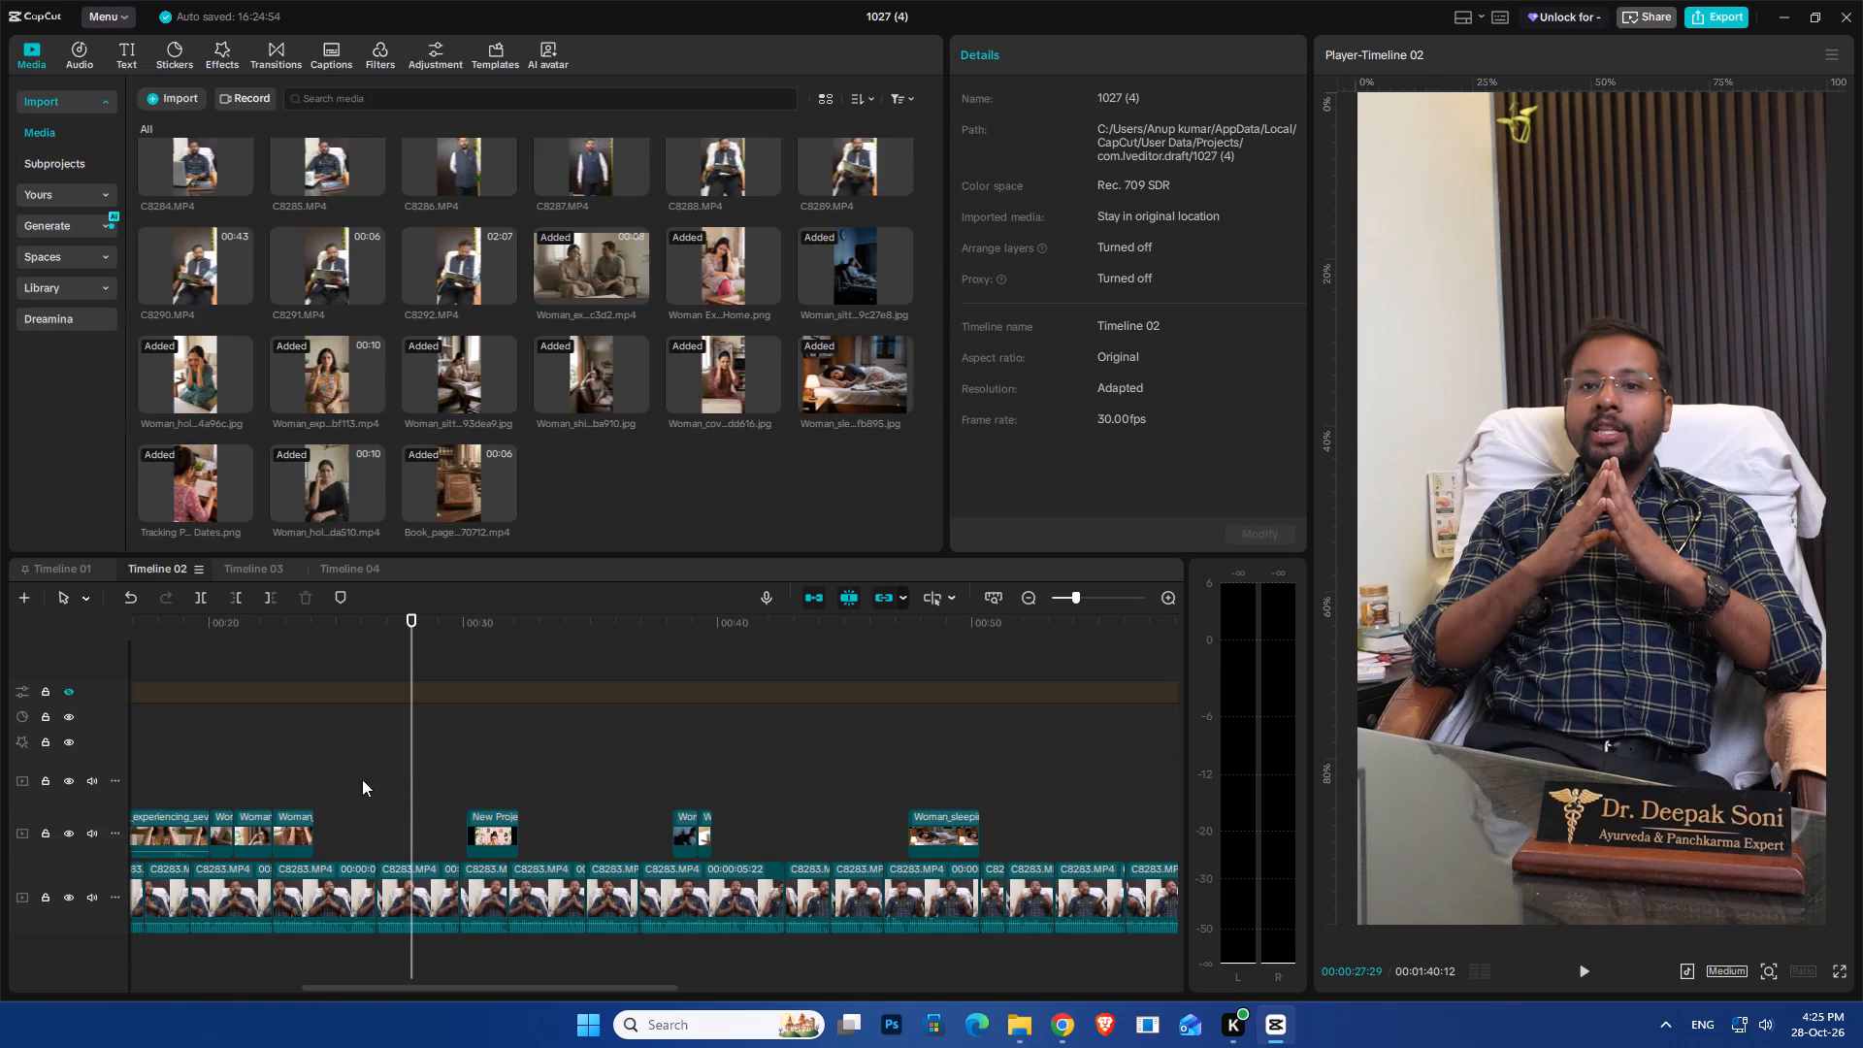
pyautogui.click(301, 733)
pyautogui.press('space')
pyautogui.keyDown('ctrl'); pyautogui.scroll(2, 416, 744); pyautogui.keyUp('ctrl')
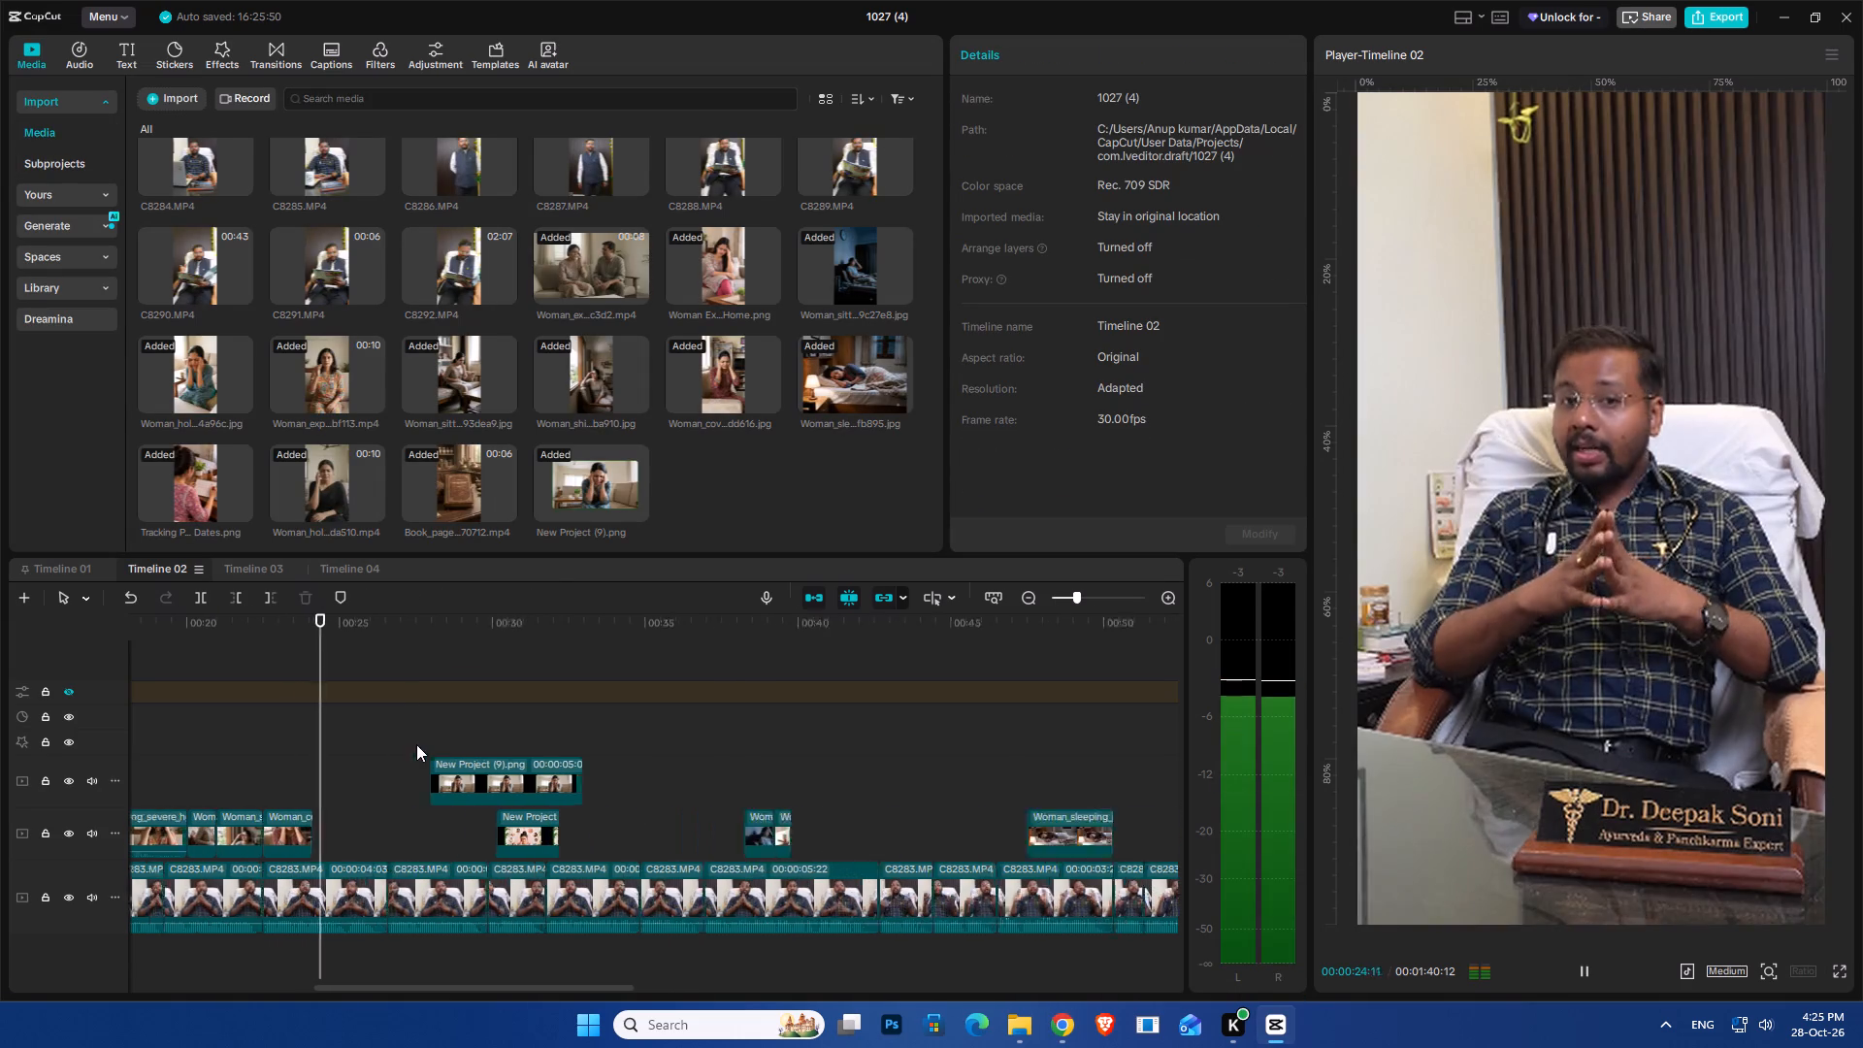
pyautogui.keyDown('ctrl'); pyautogui.scroll(4, 416, 744); pyautogui.keyUp('ctrl')
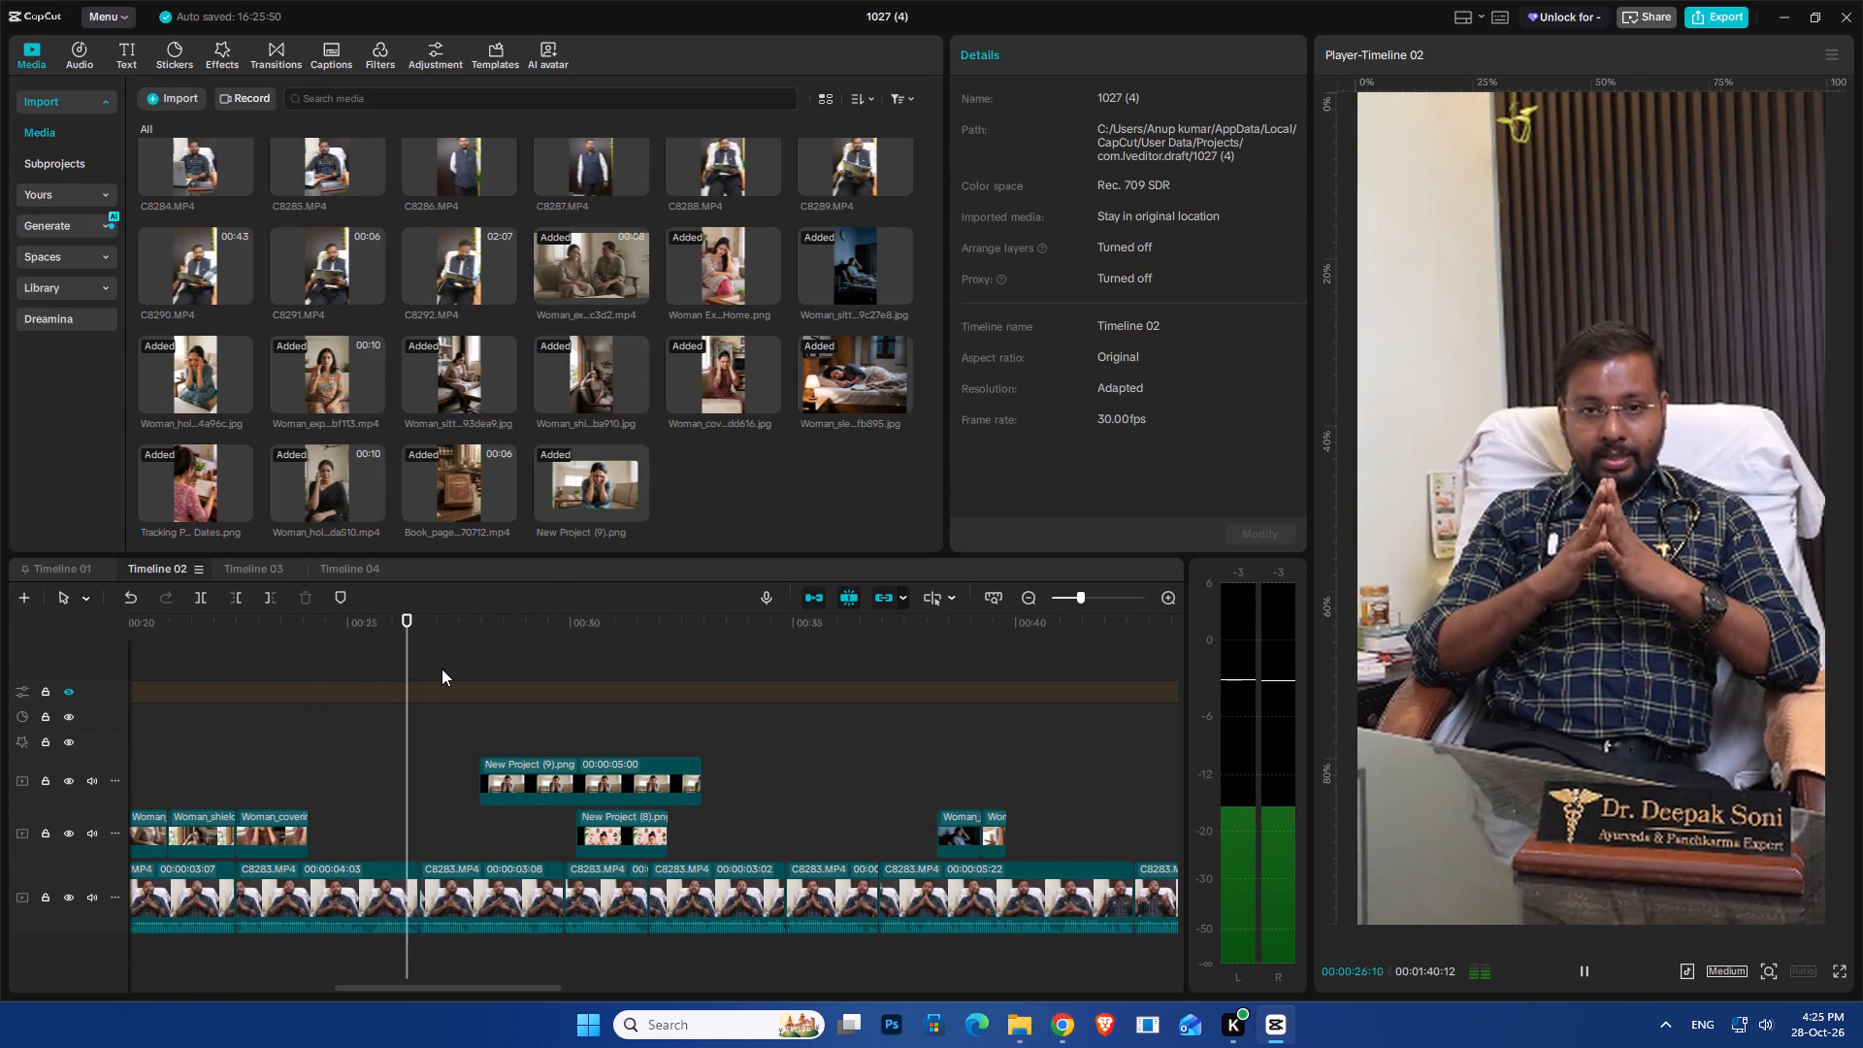
pyautogui.press('space')
pyautogui.moveTo(524, 795); pyautogui.dragTo(469, 845)
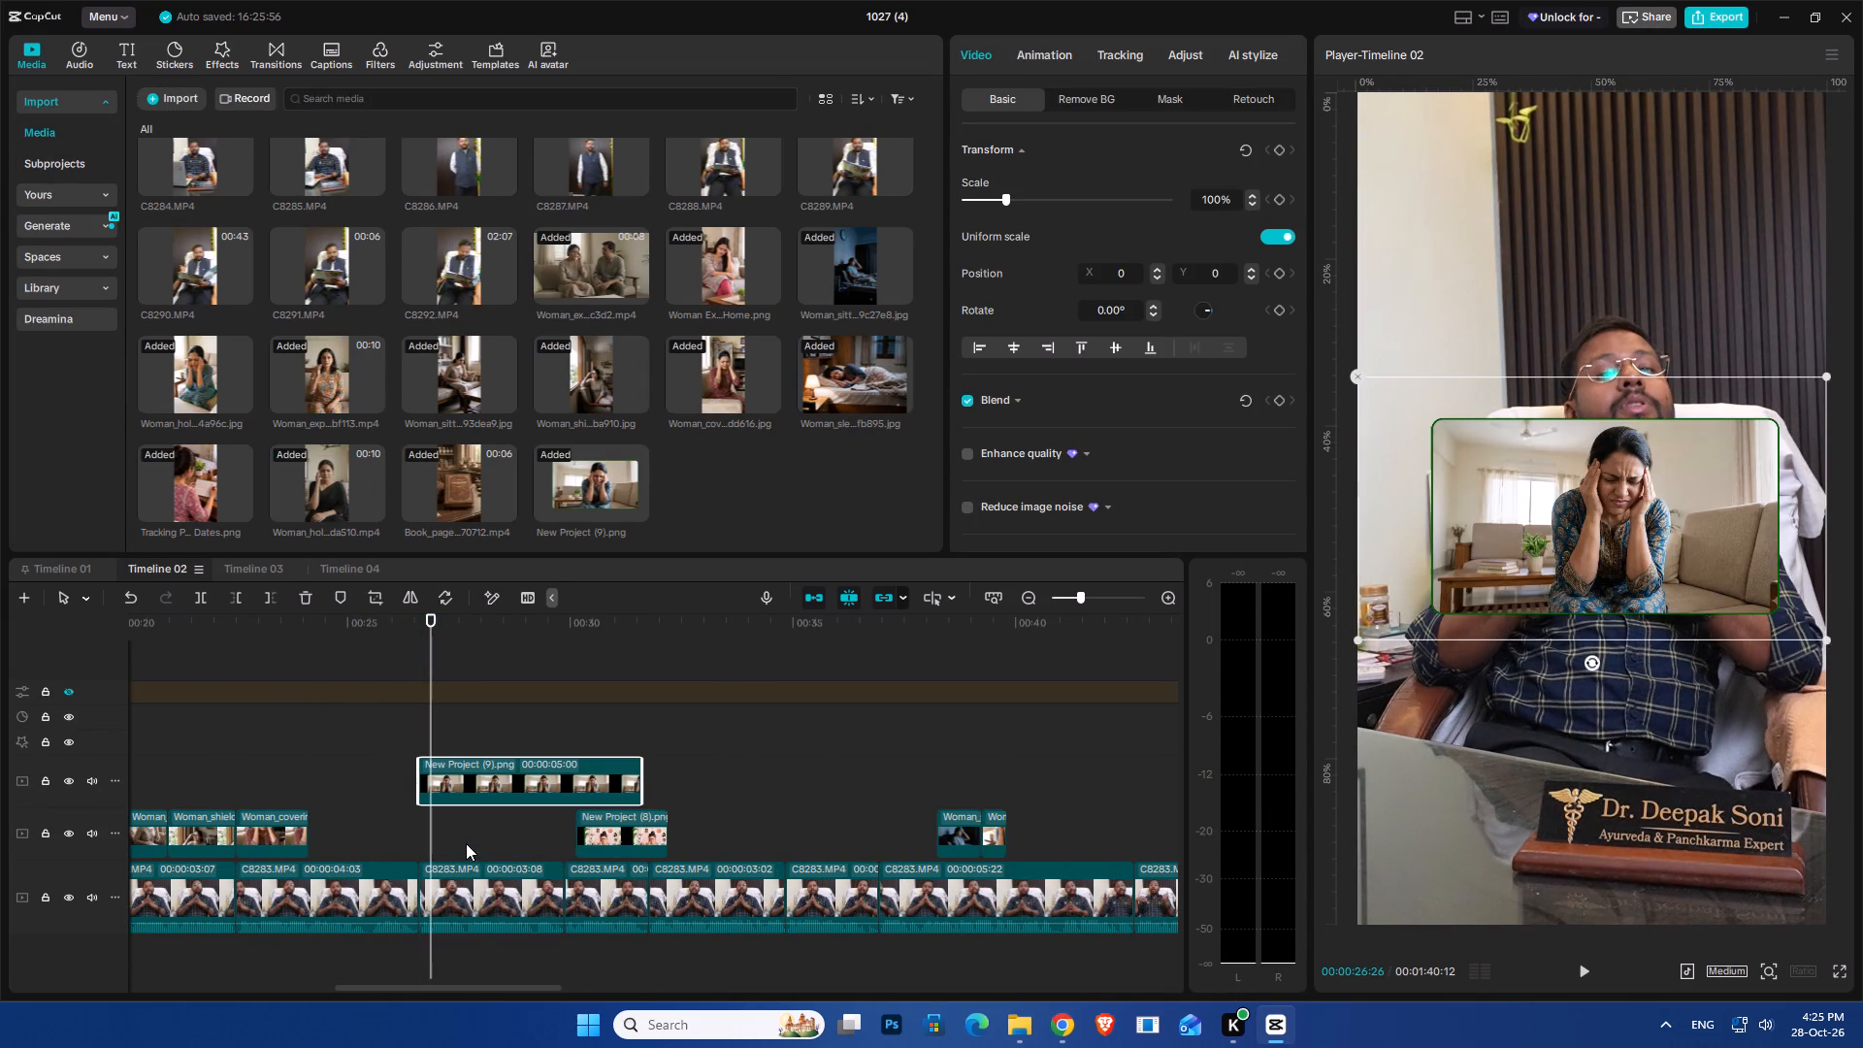
# Move the framed headache image down over the doctor's lower body, to position X 0, Y -926.
pyautogui.press('space')
pyautogui.moveTo(1614, 516); pyautogui.dragTo(1617, 714)
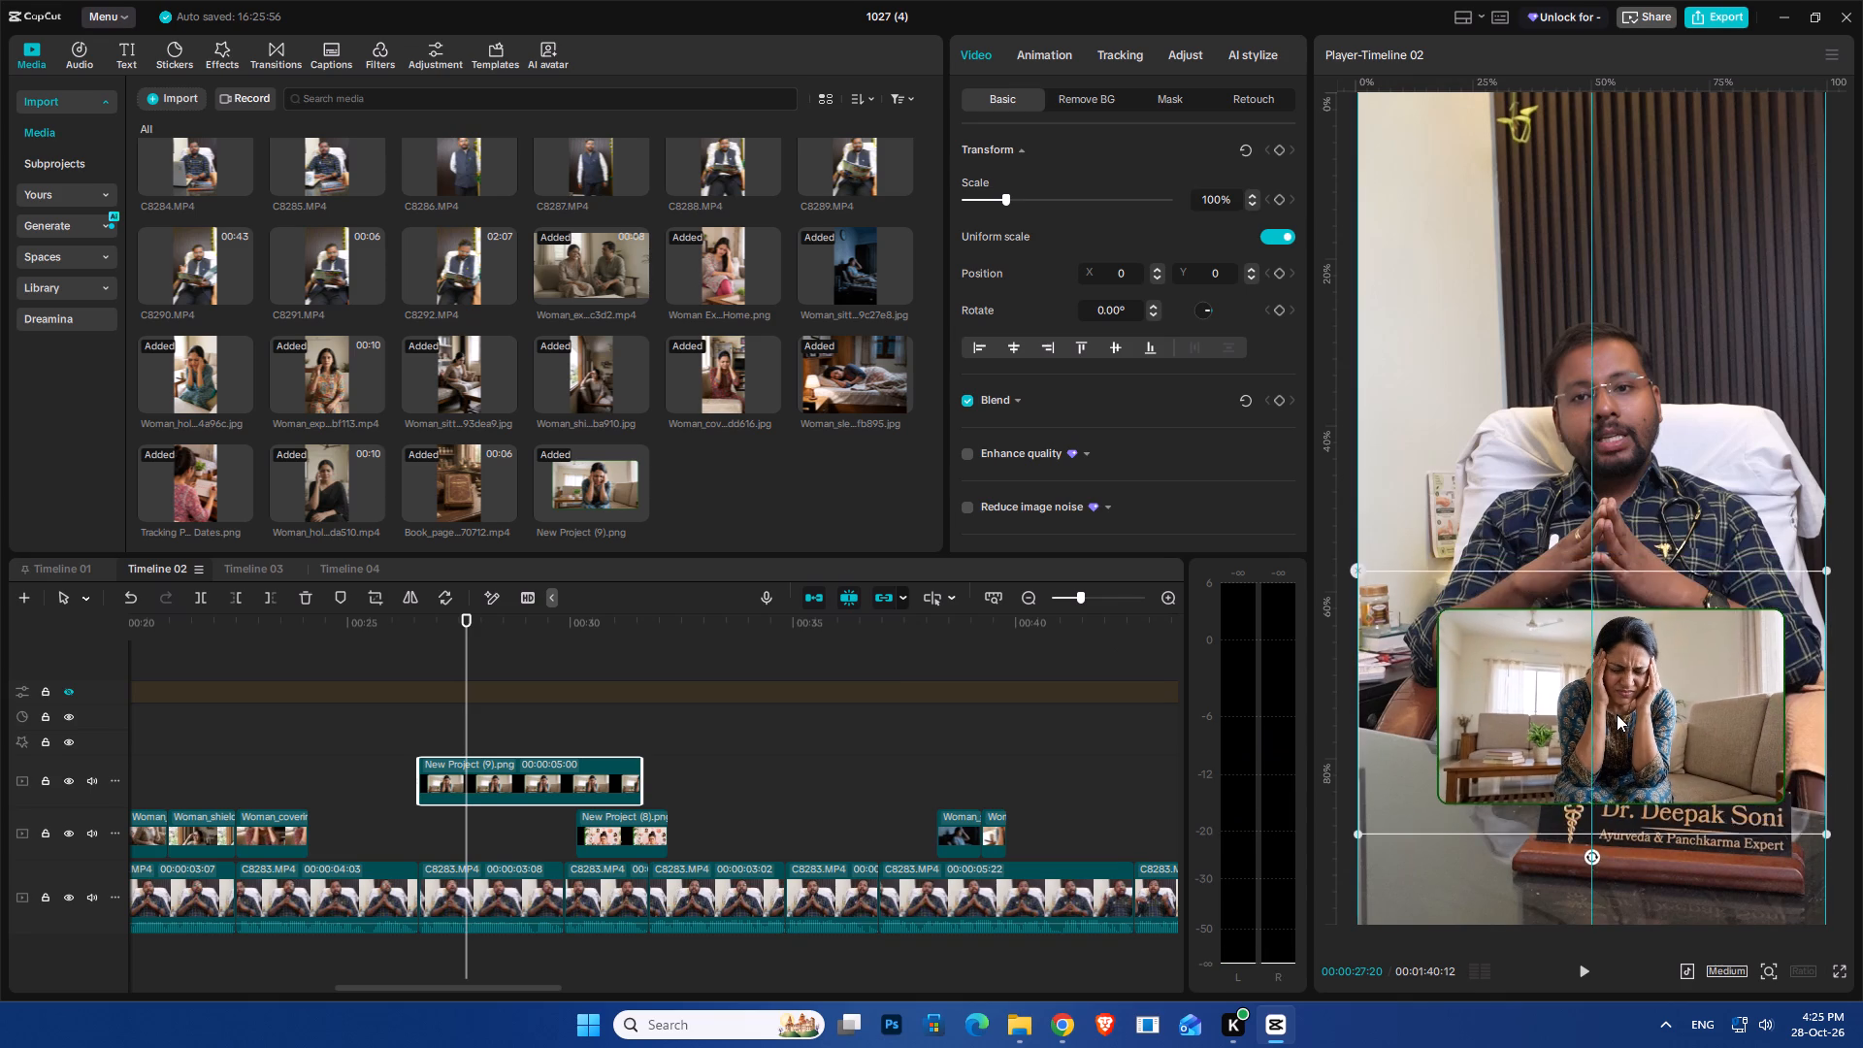
pyautogui.moveTo(1617, 714); pyautogui.dragTo(1615, 717)
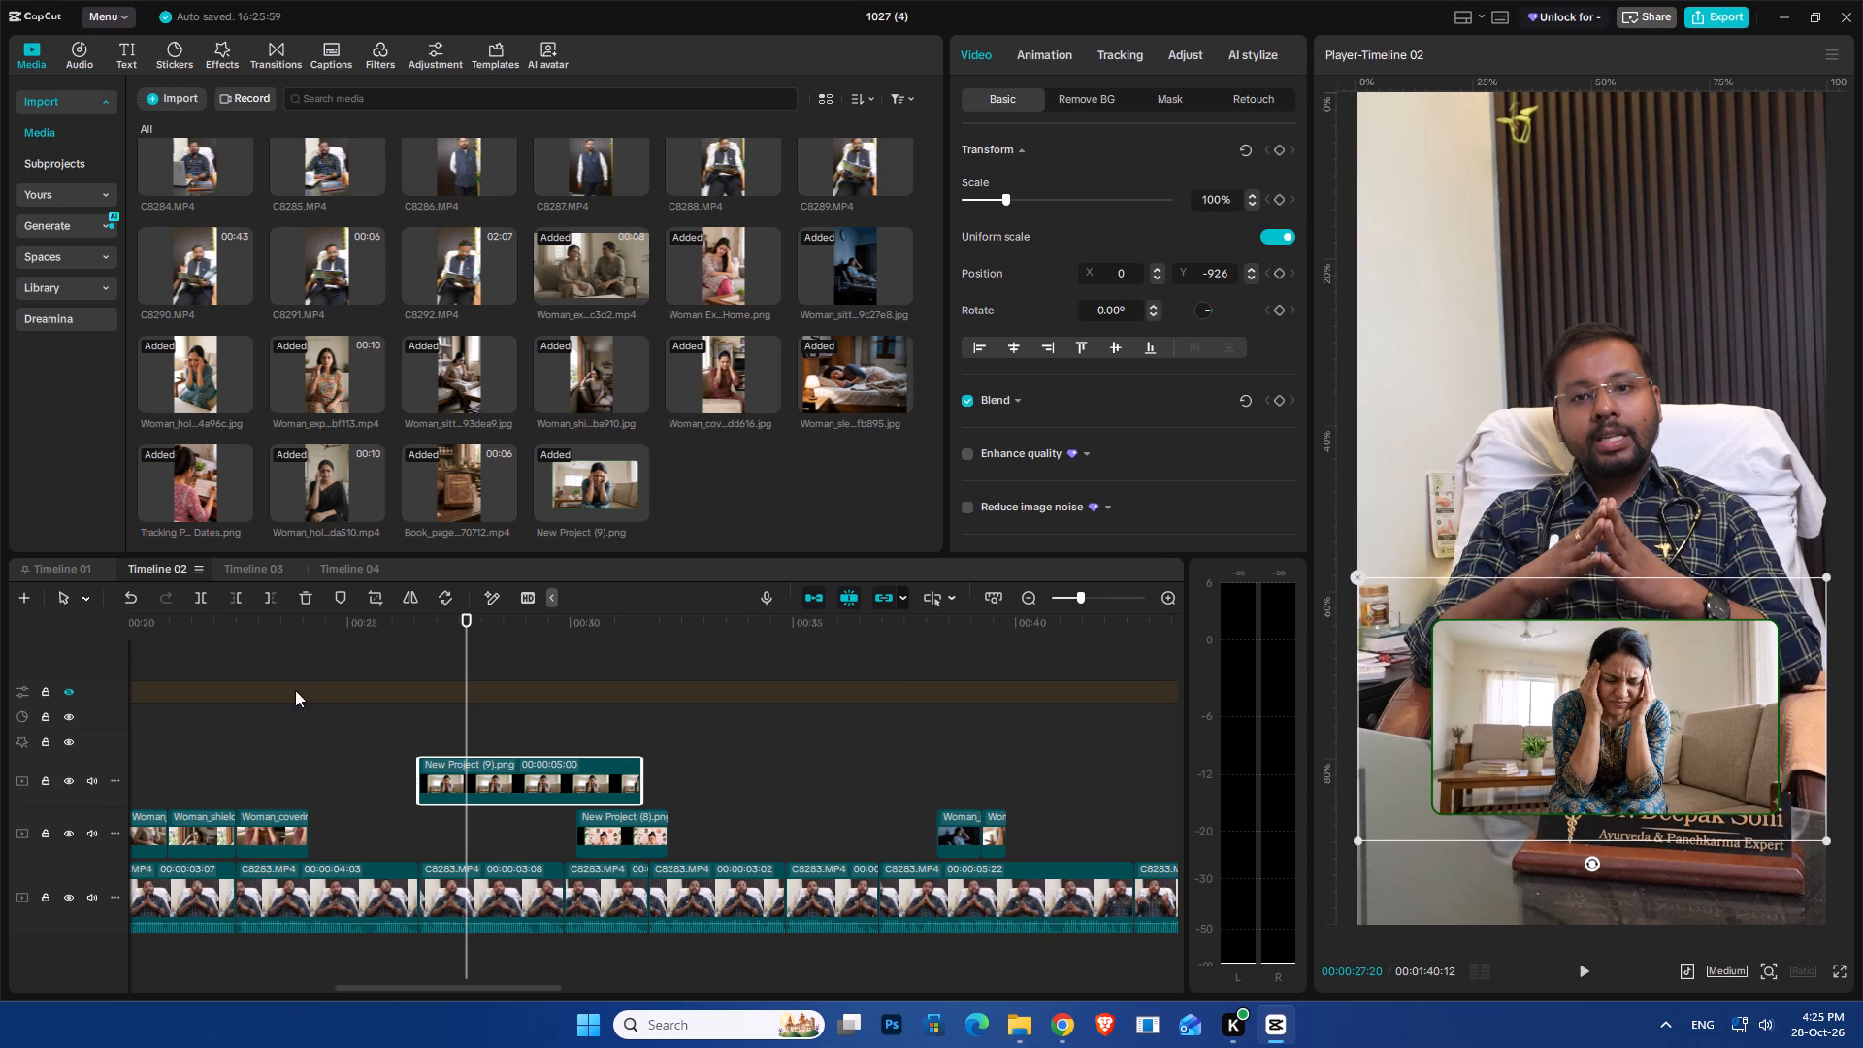
# Trim the end of the framed headache clip to about 00:29:25, just before the New Project (8) clip starts.
pyautogui.press('space')
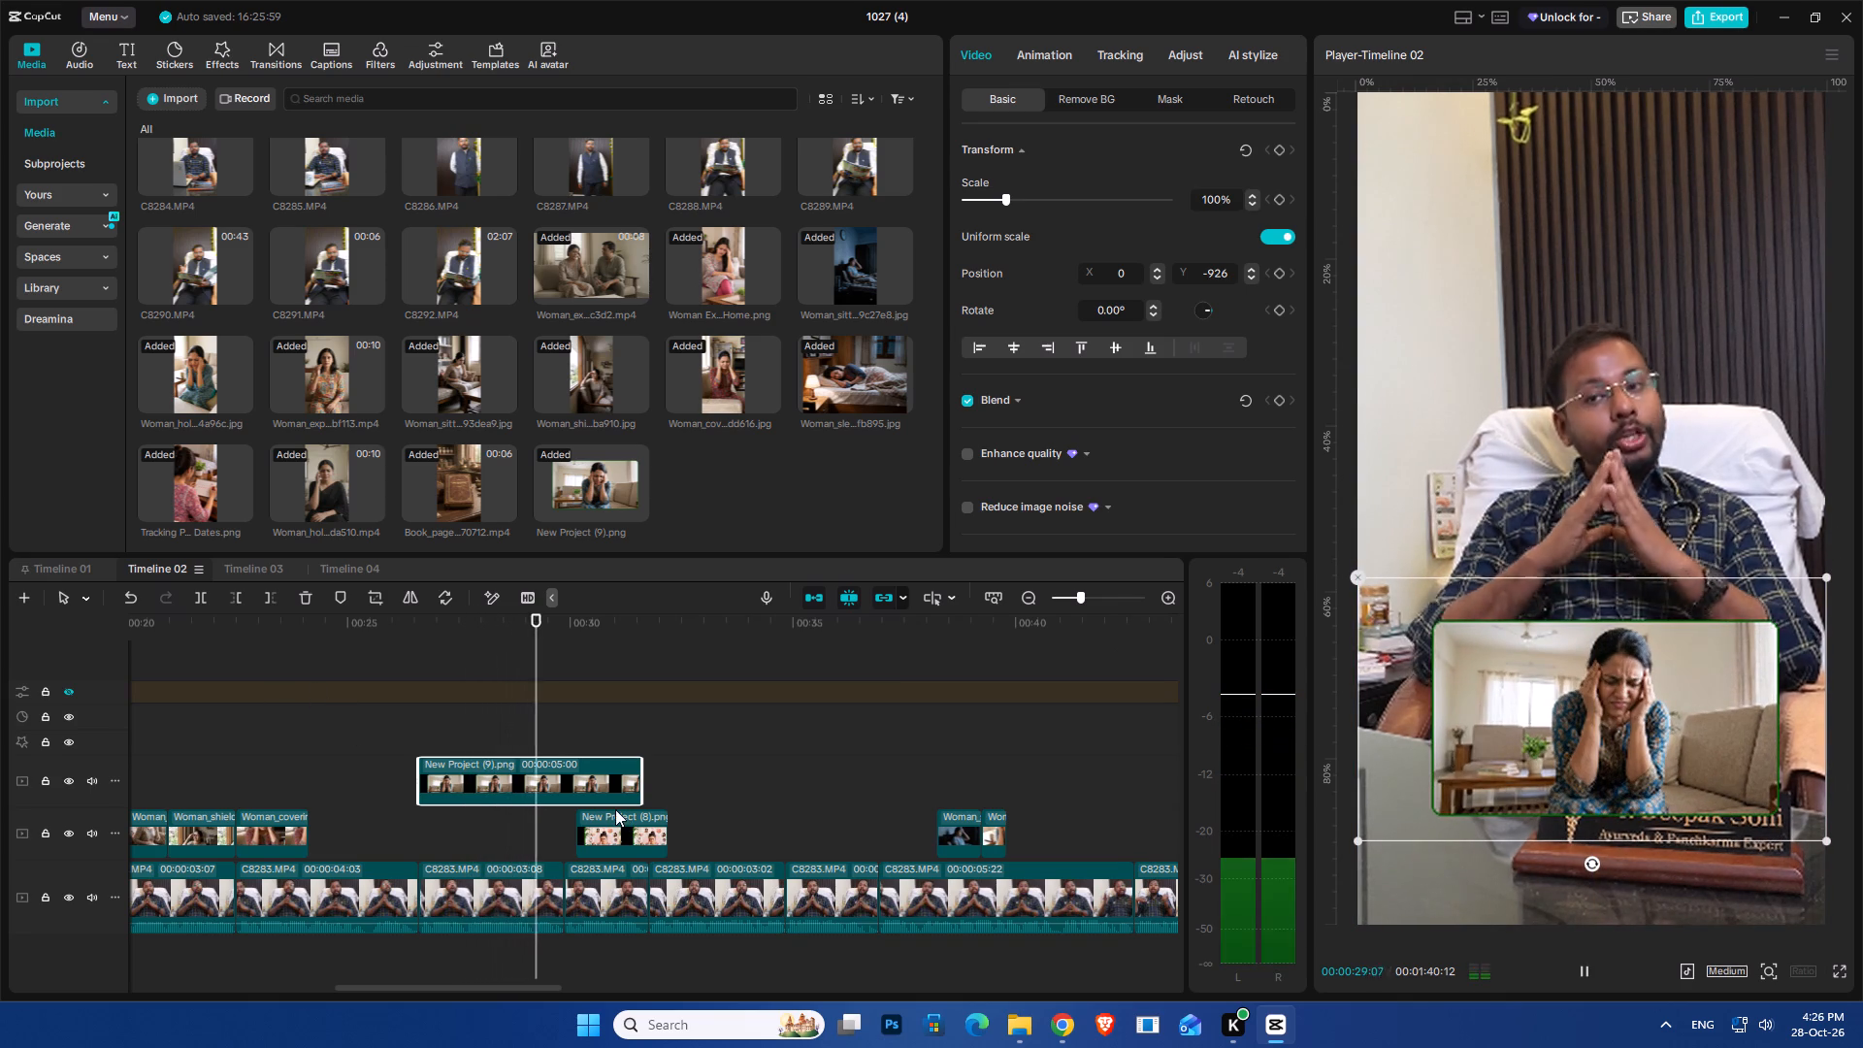
pyautogui.press('space')
pyautogui.click(641, 789)
pyautogui.moveTo(642, 773); pyautogui.dragTo(559, 775)
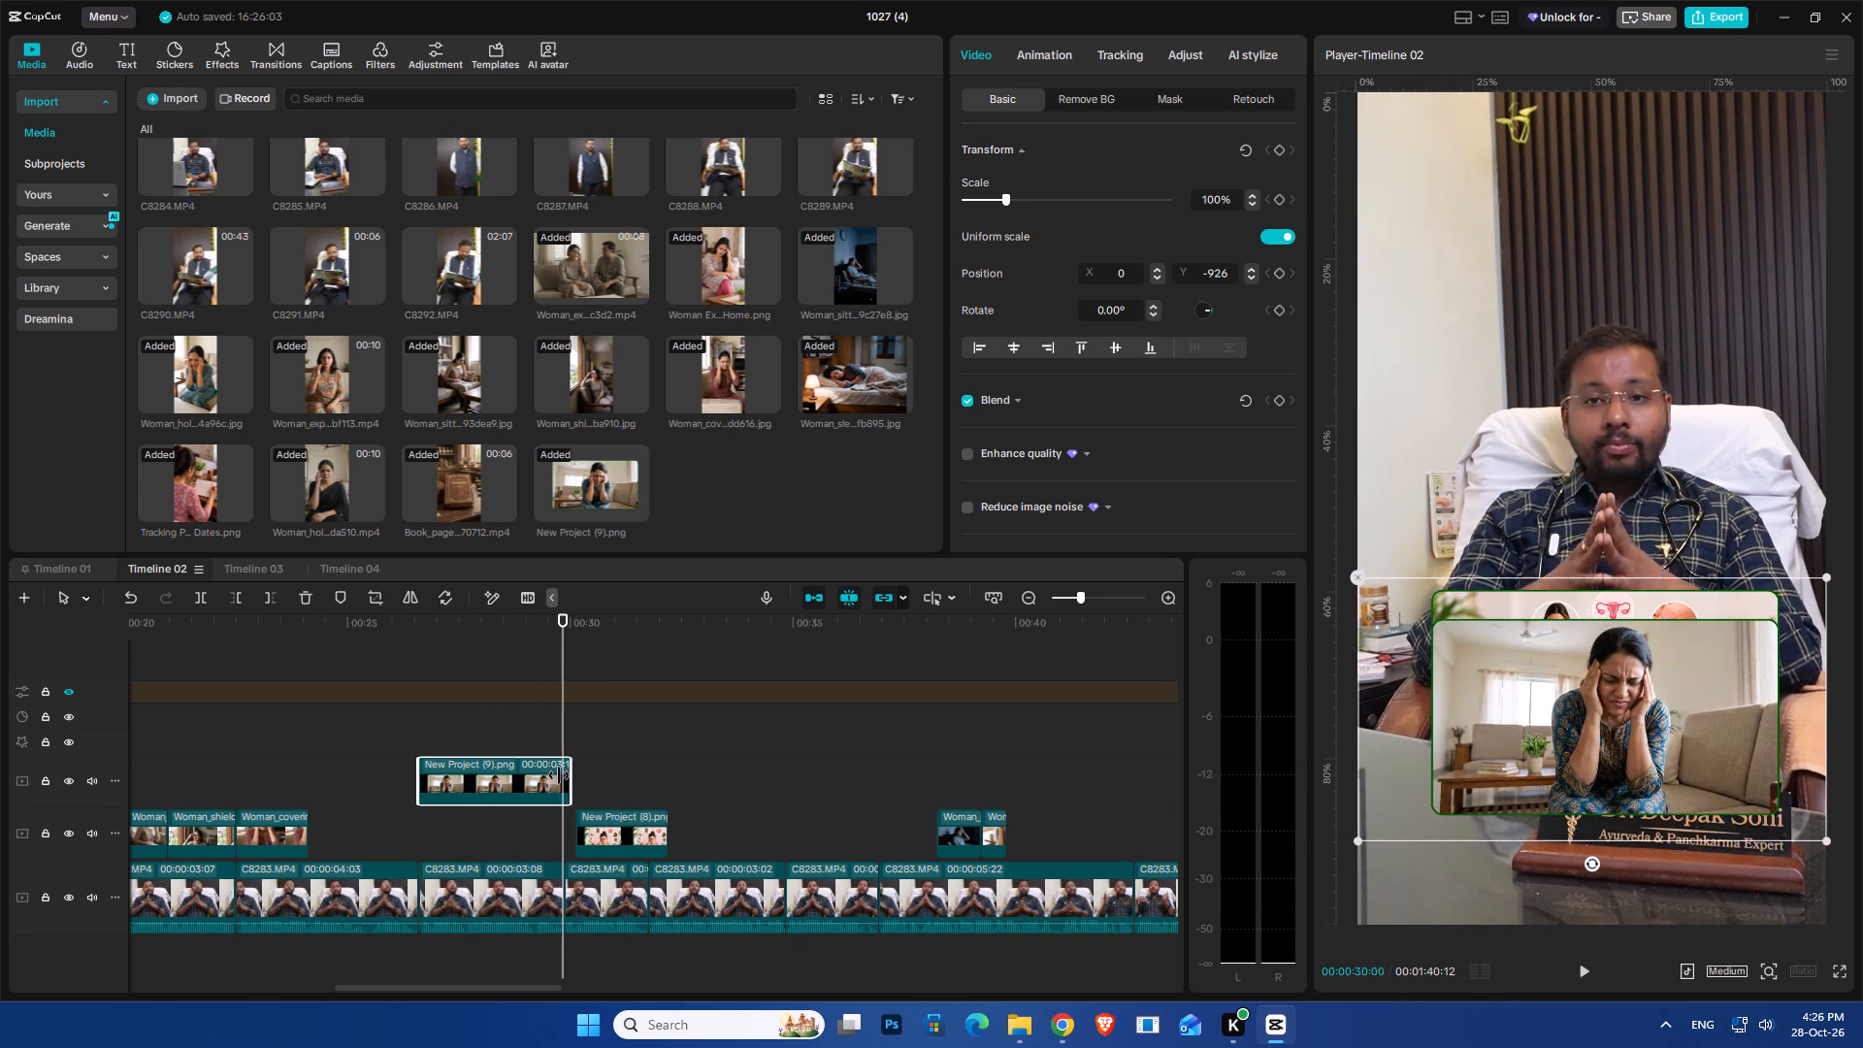
pyautogui.moveTo(559, 775); pyautogui.dragTo(558, 774)
pyautogui.press('space')
pyautogui.press('space')
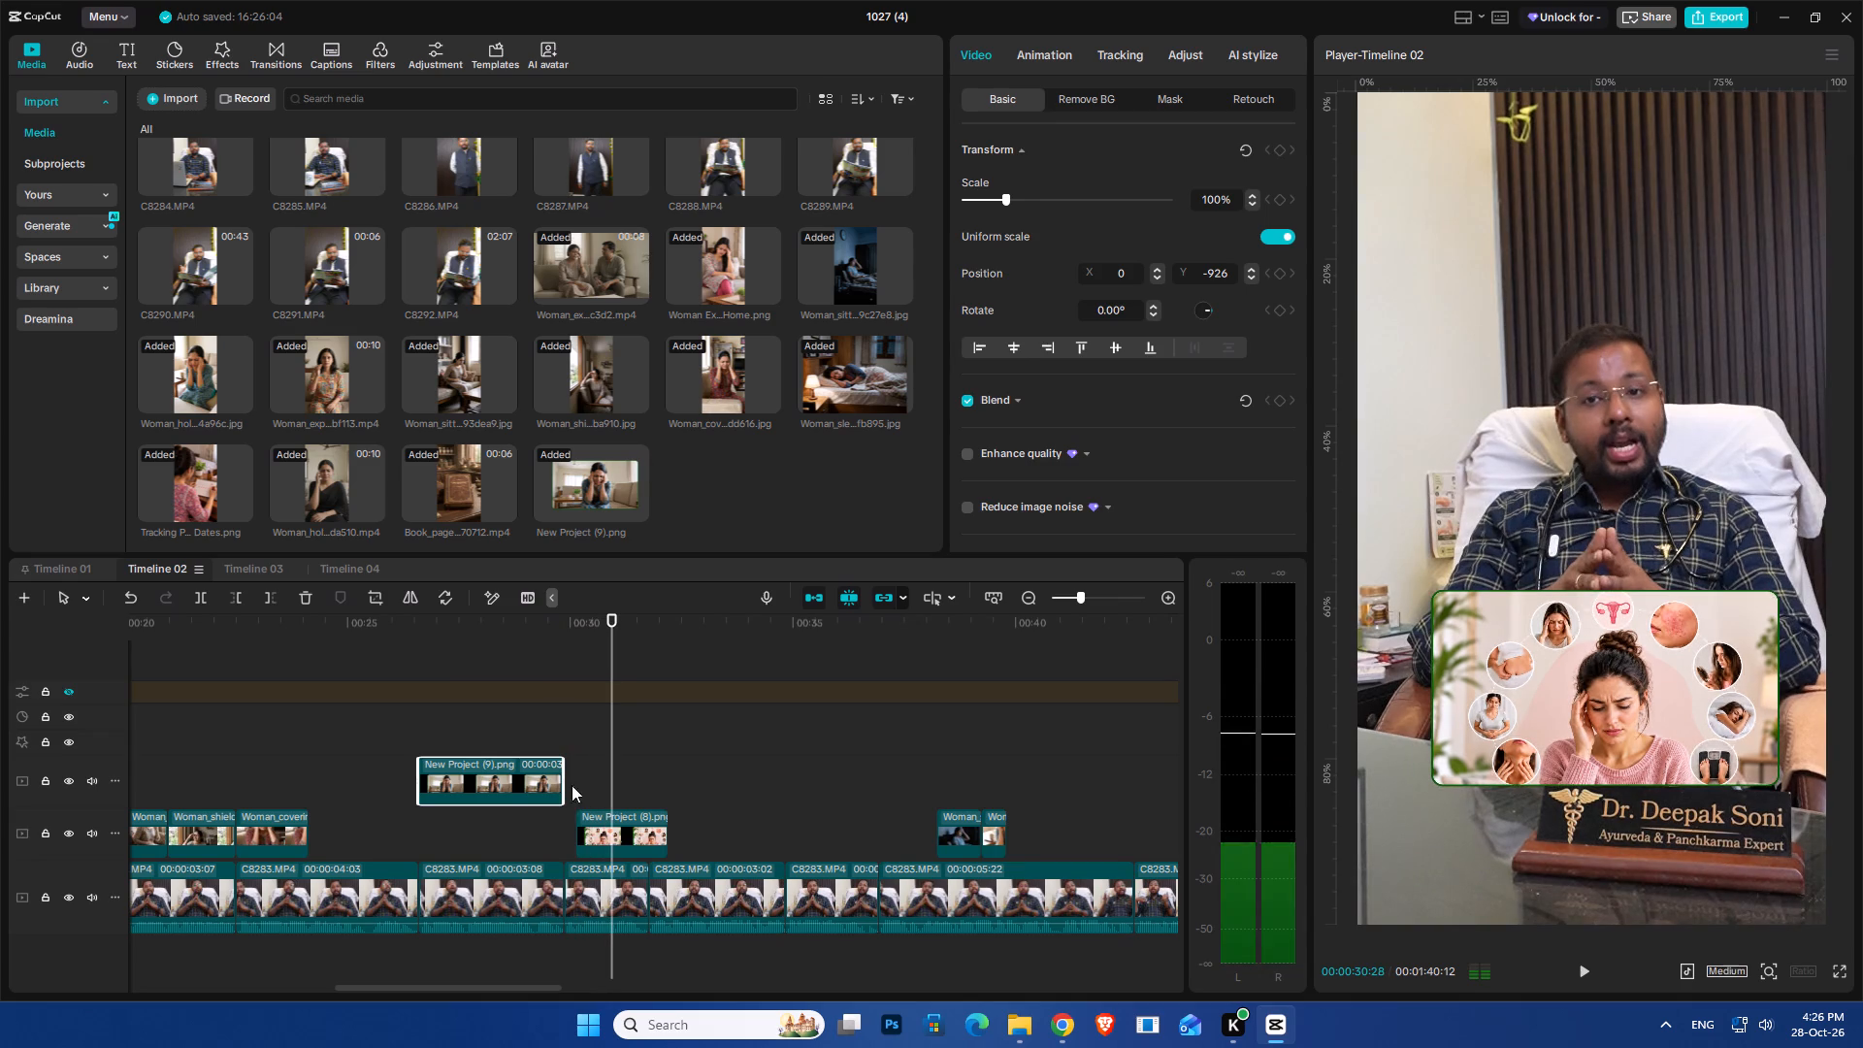
# Try favourite entrance animations on the framed headache clip and apply Slide Left with a 0.5 s duration.
pyautogui.click(435, 735)
pyautogui.press('space')
pyautogui.click(516, 774)
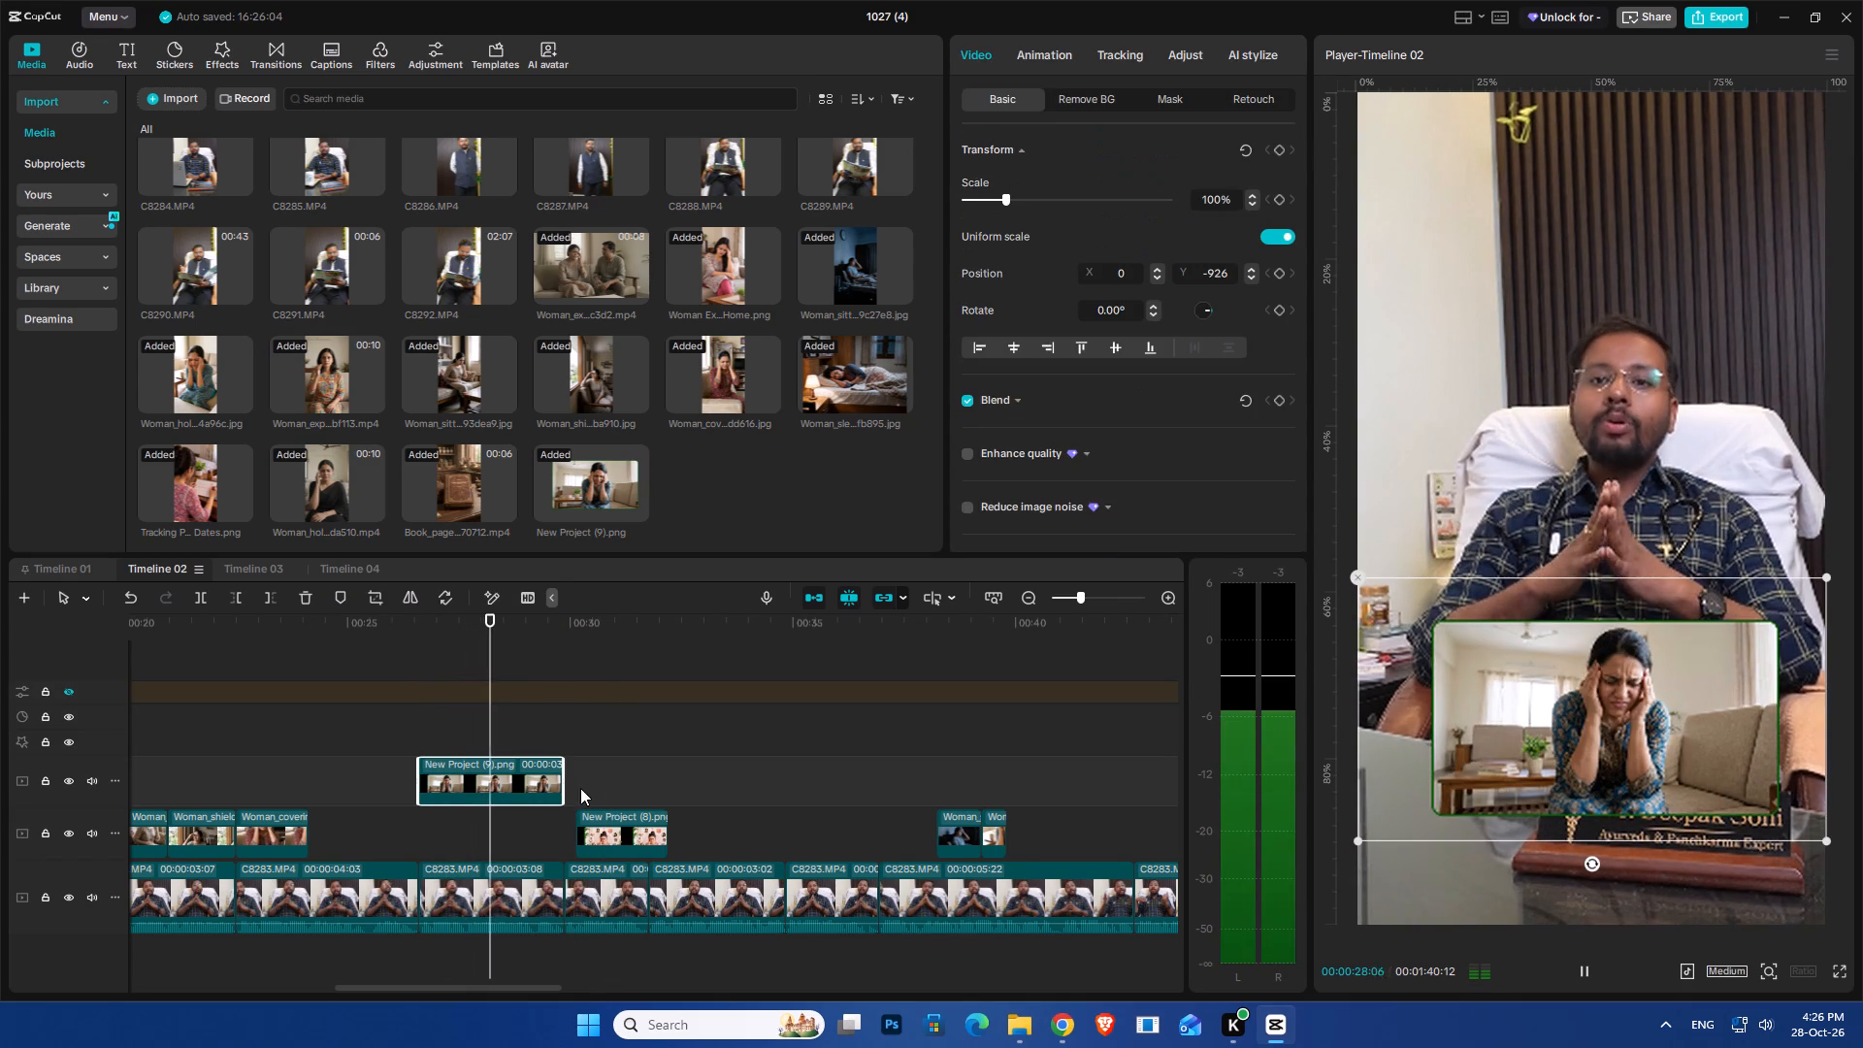
pyautogui.press('space')
pyautogui.click(1044, 60)
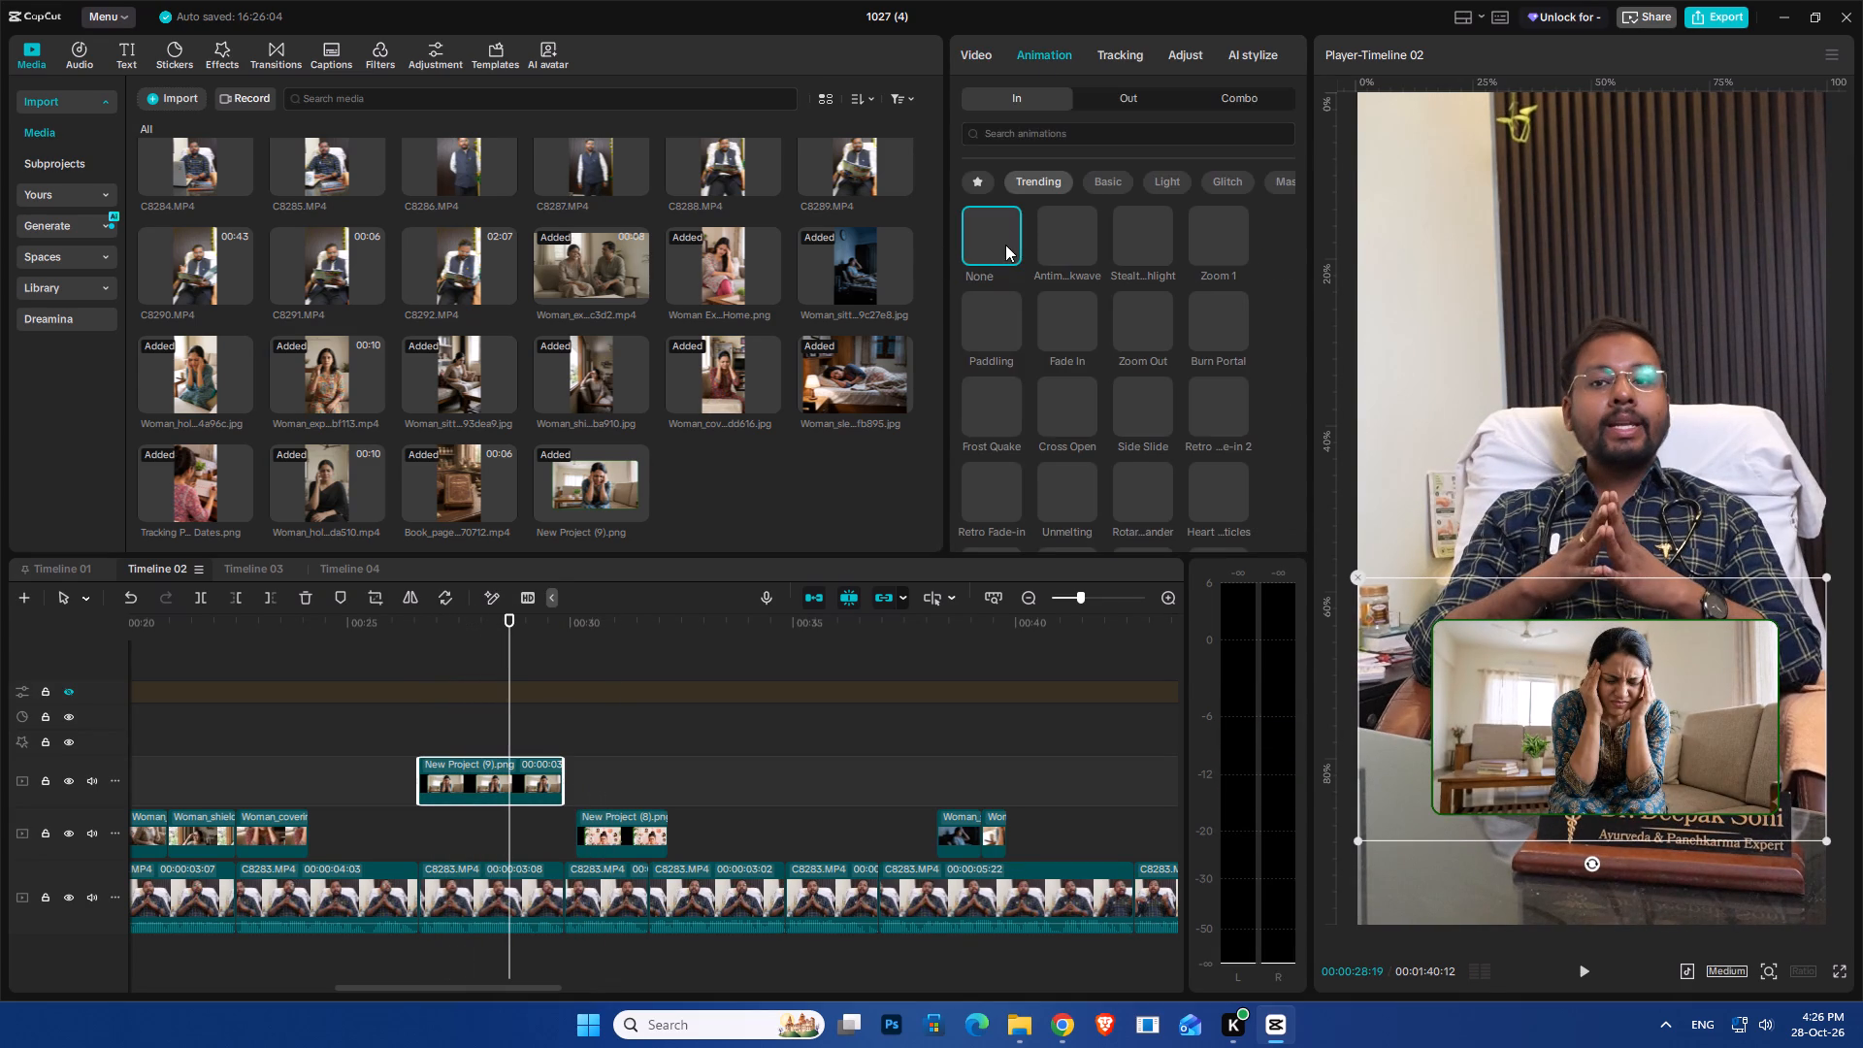
pyautogui.click(980, 177)
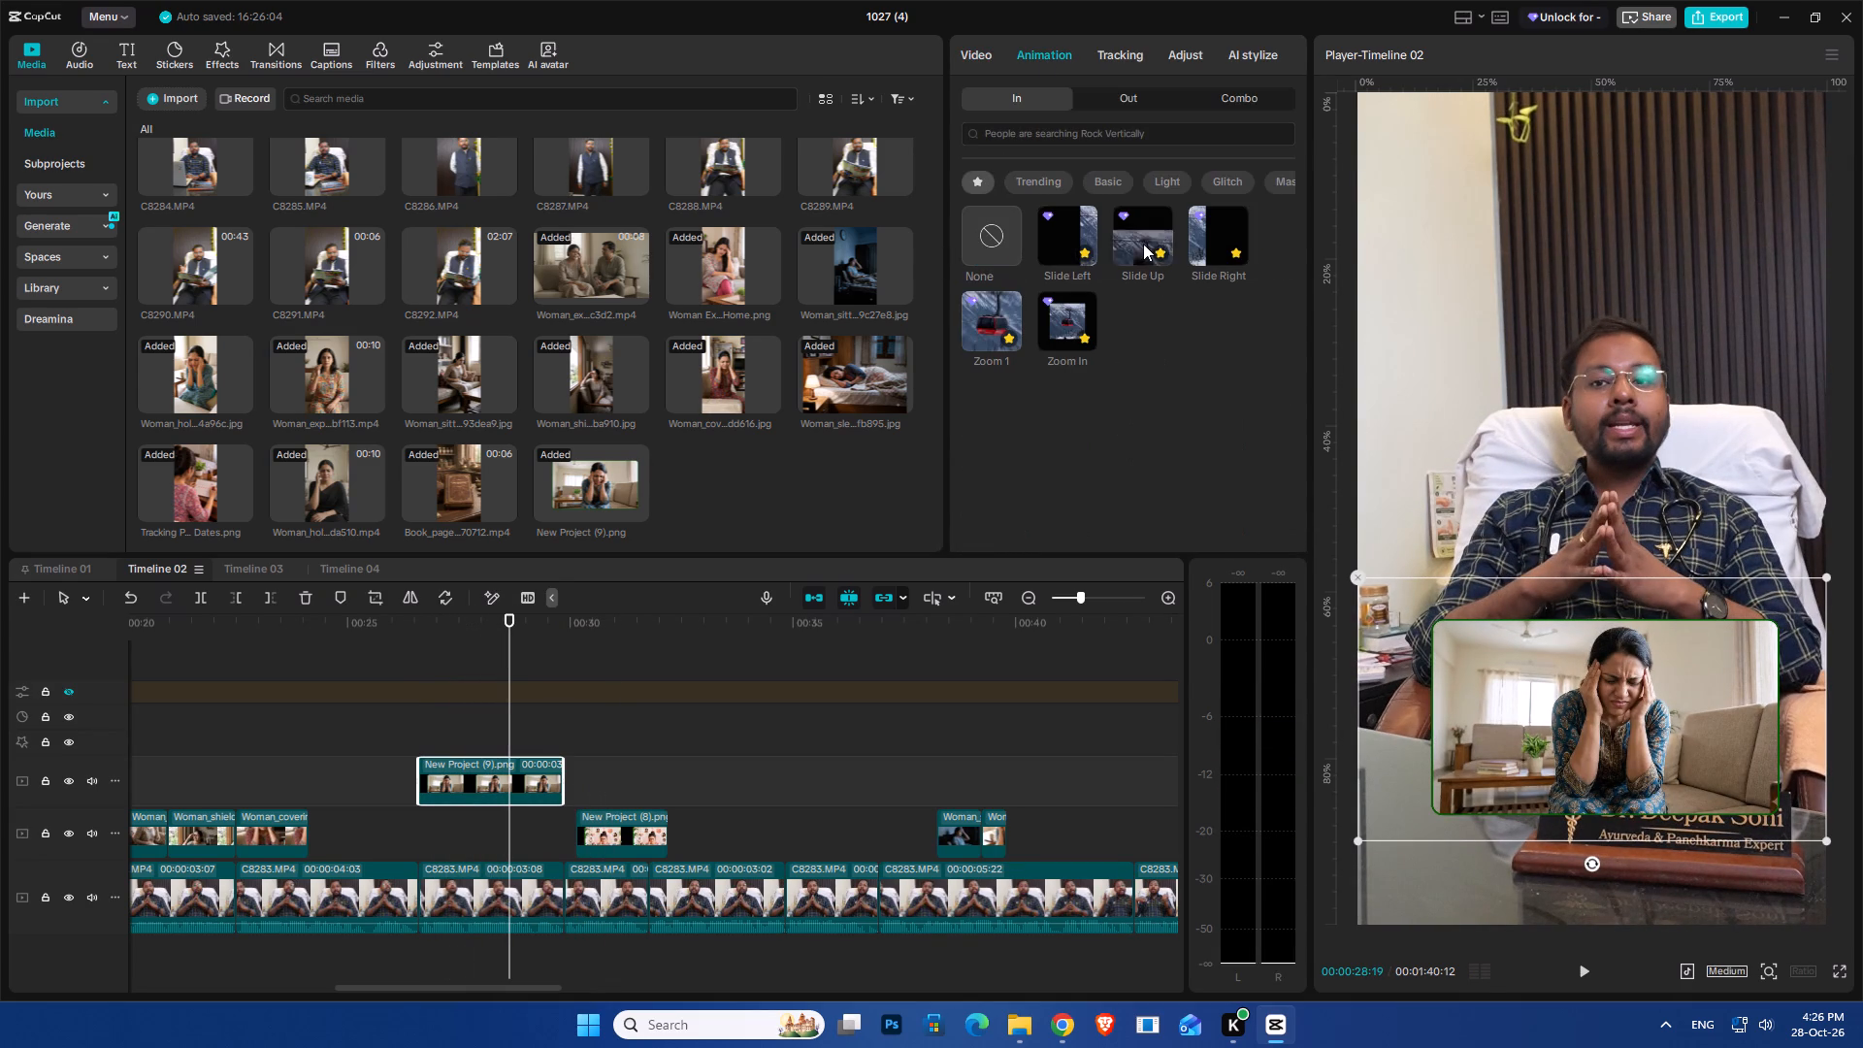
pyautogui.click(1143, 244)
pyautogui.click(1192, 240)
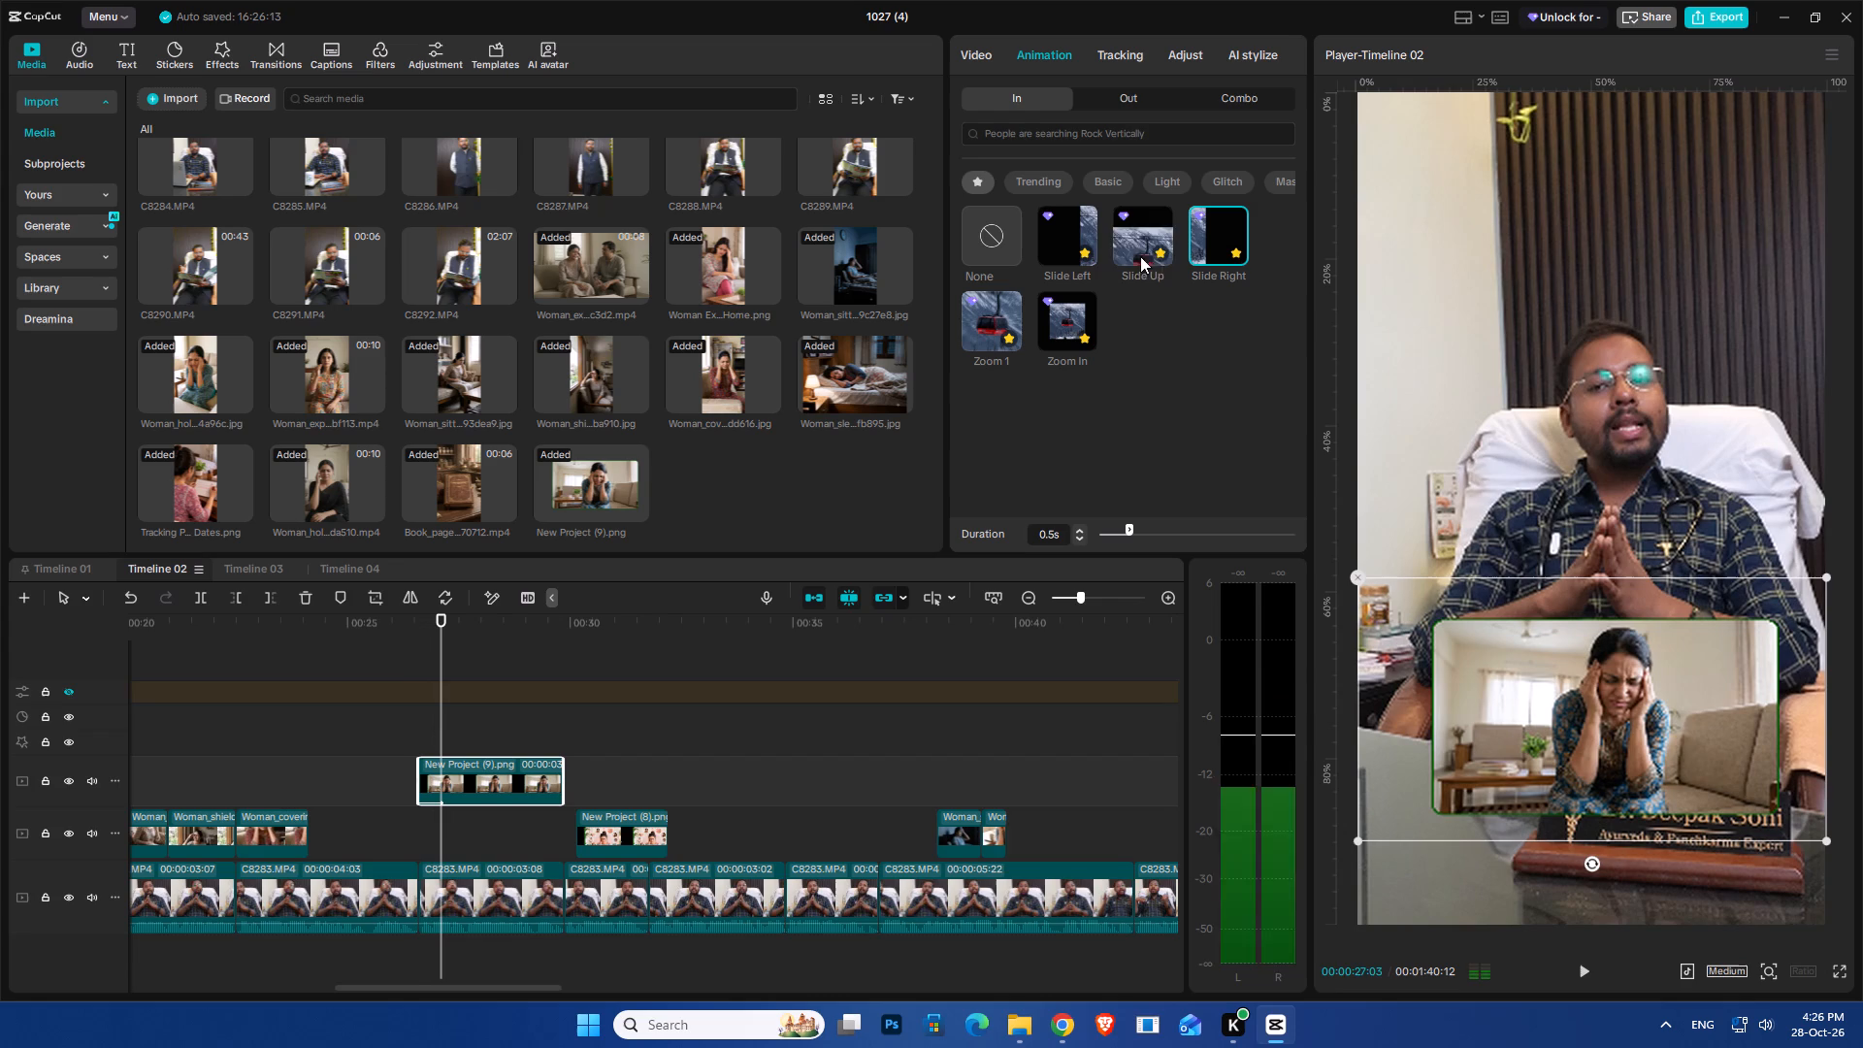
pyautogui.click(1078, 230)
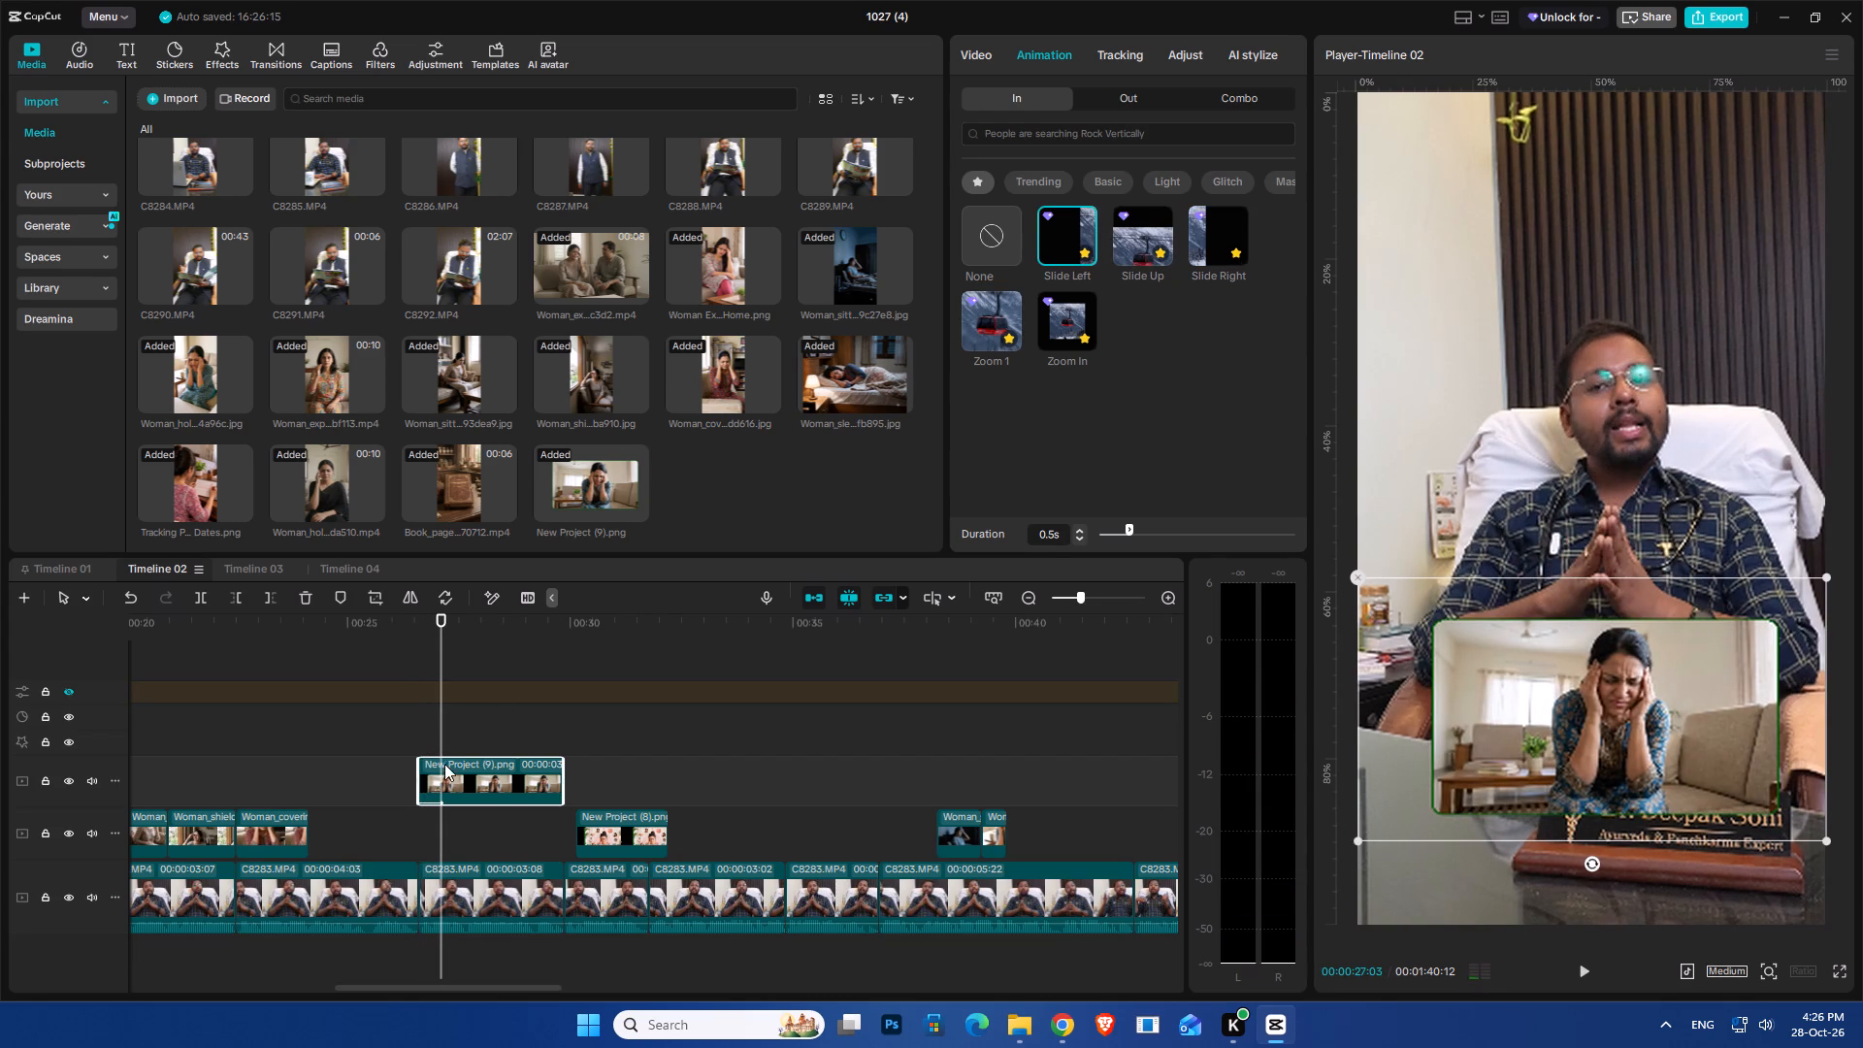
# Trim the start of the framed headache clip to about 00:27:20 and preview its timing.
pyautogui.moveTo(421, 771); pyautogui.dragTo(469, 781)
pyautogui.press('space')
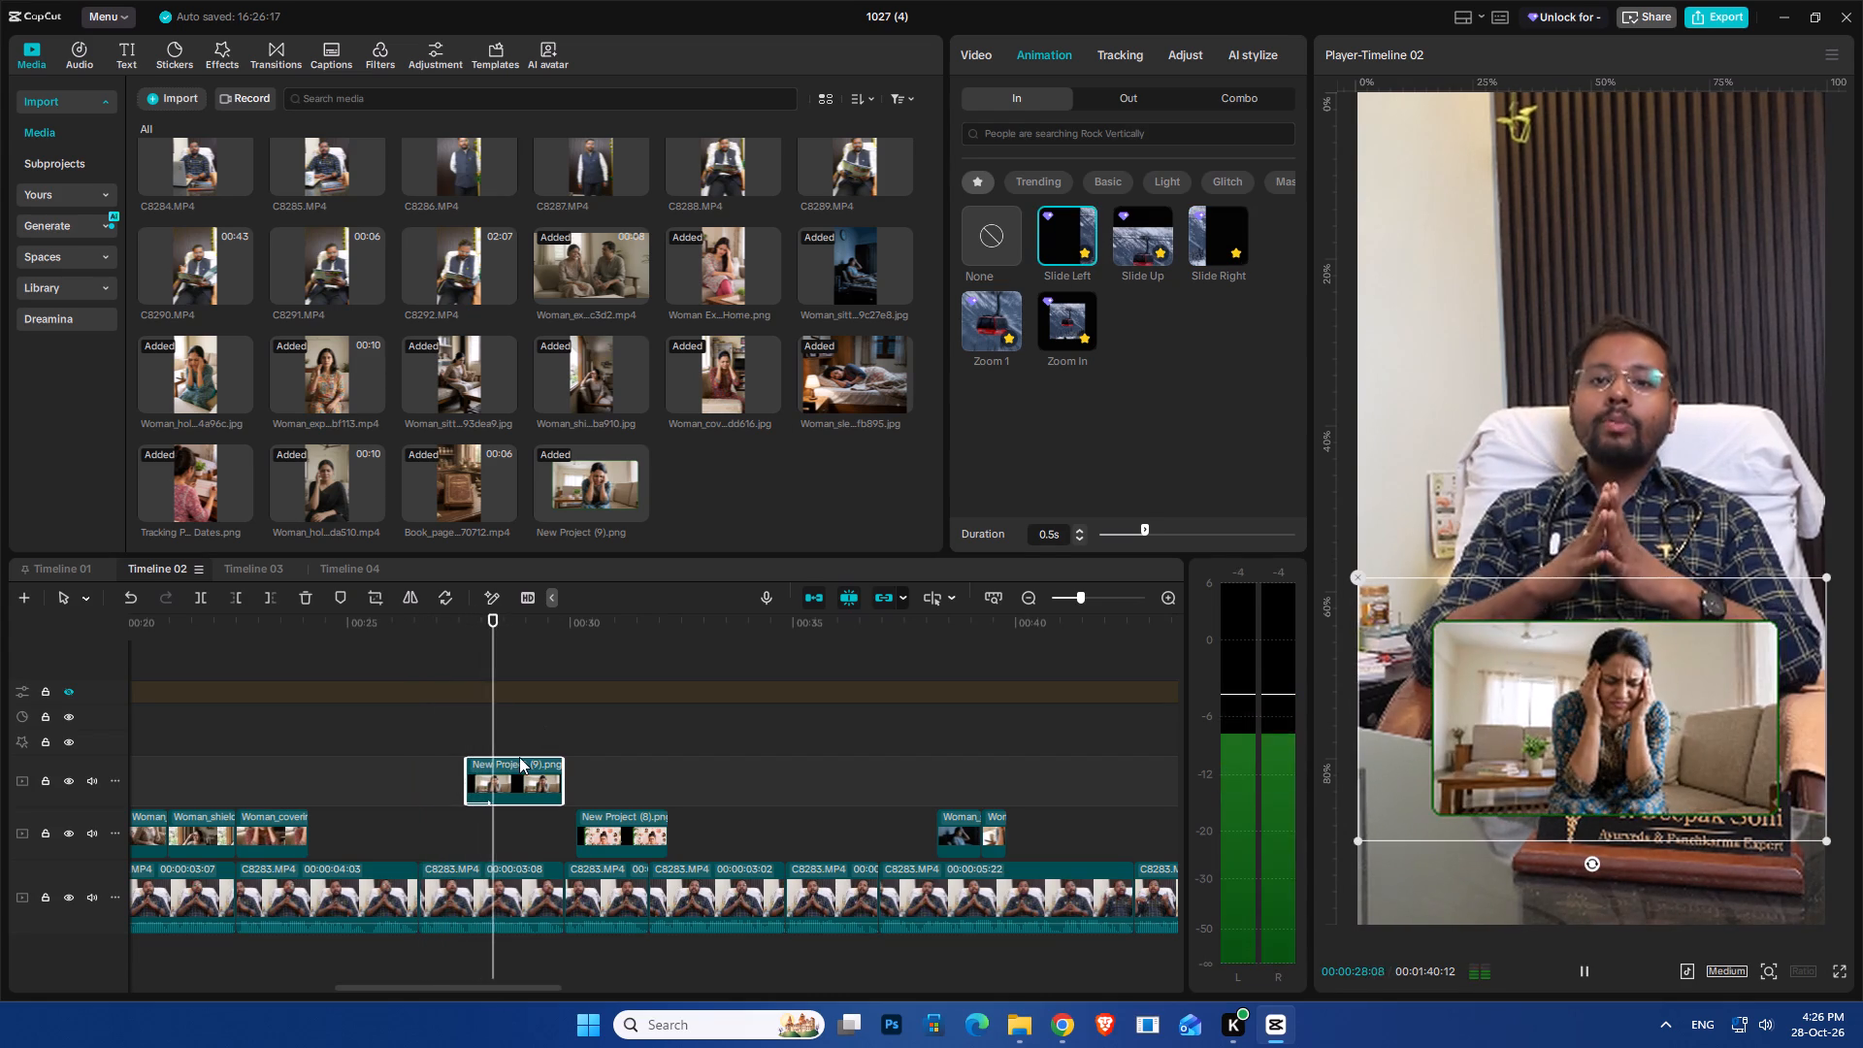
pyautogui.press('space')
pyautogui.press('space')
pyautogui.press('space')
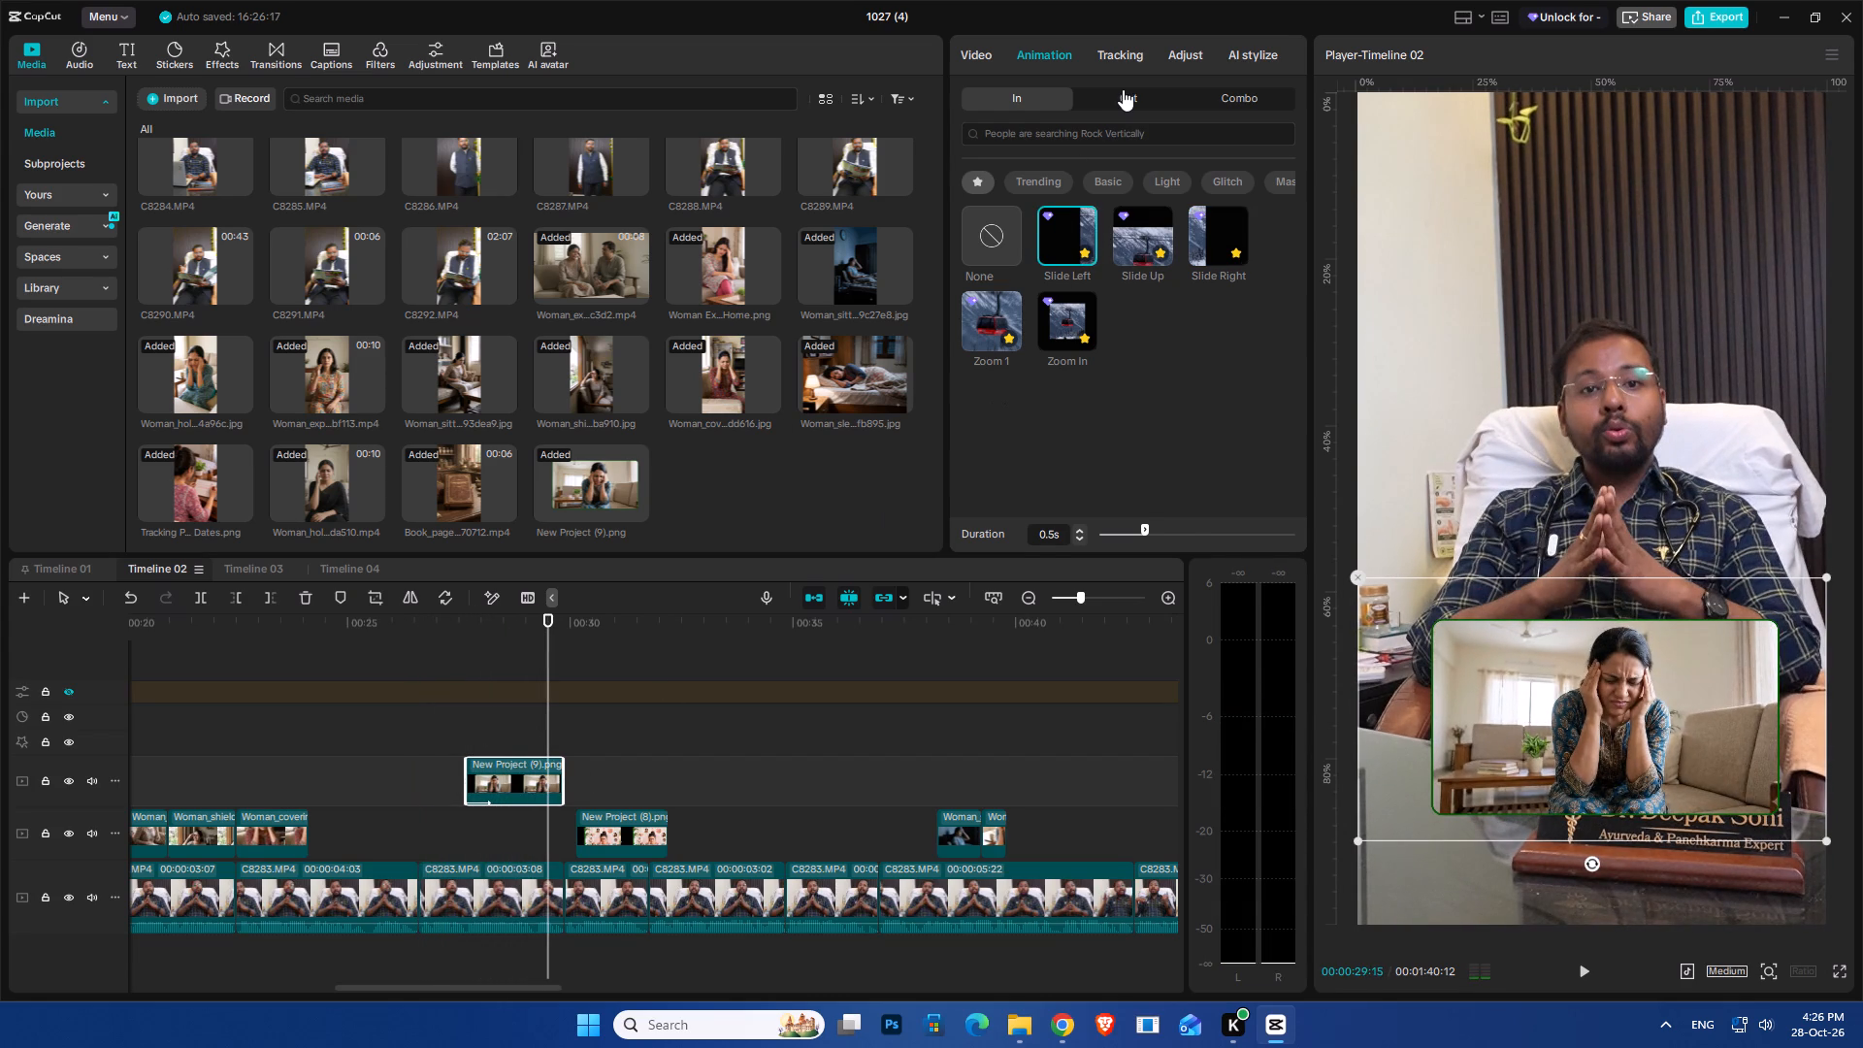
# Apply the Fade Out exit animation to the framed headache clip with a 0.5 s duration.
pyautogui.click(1123, 89)
pyautogui.click(1073, 311)
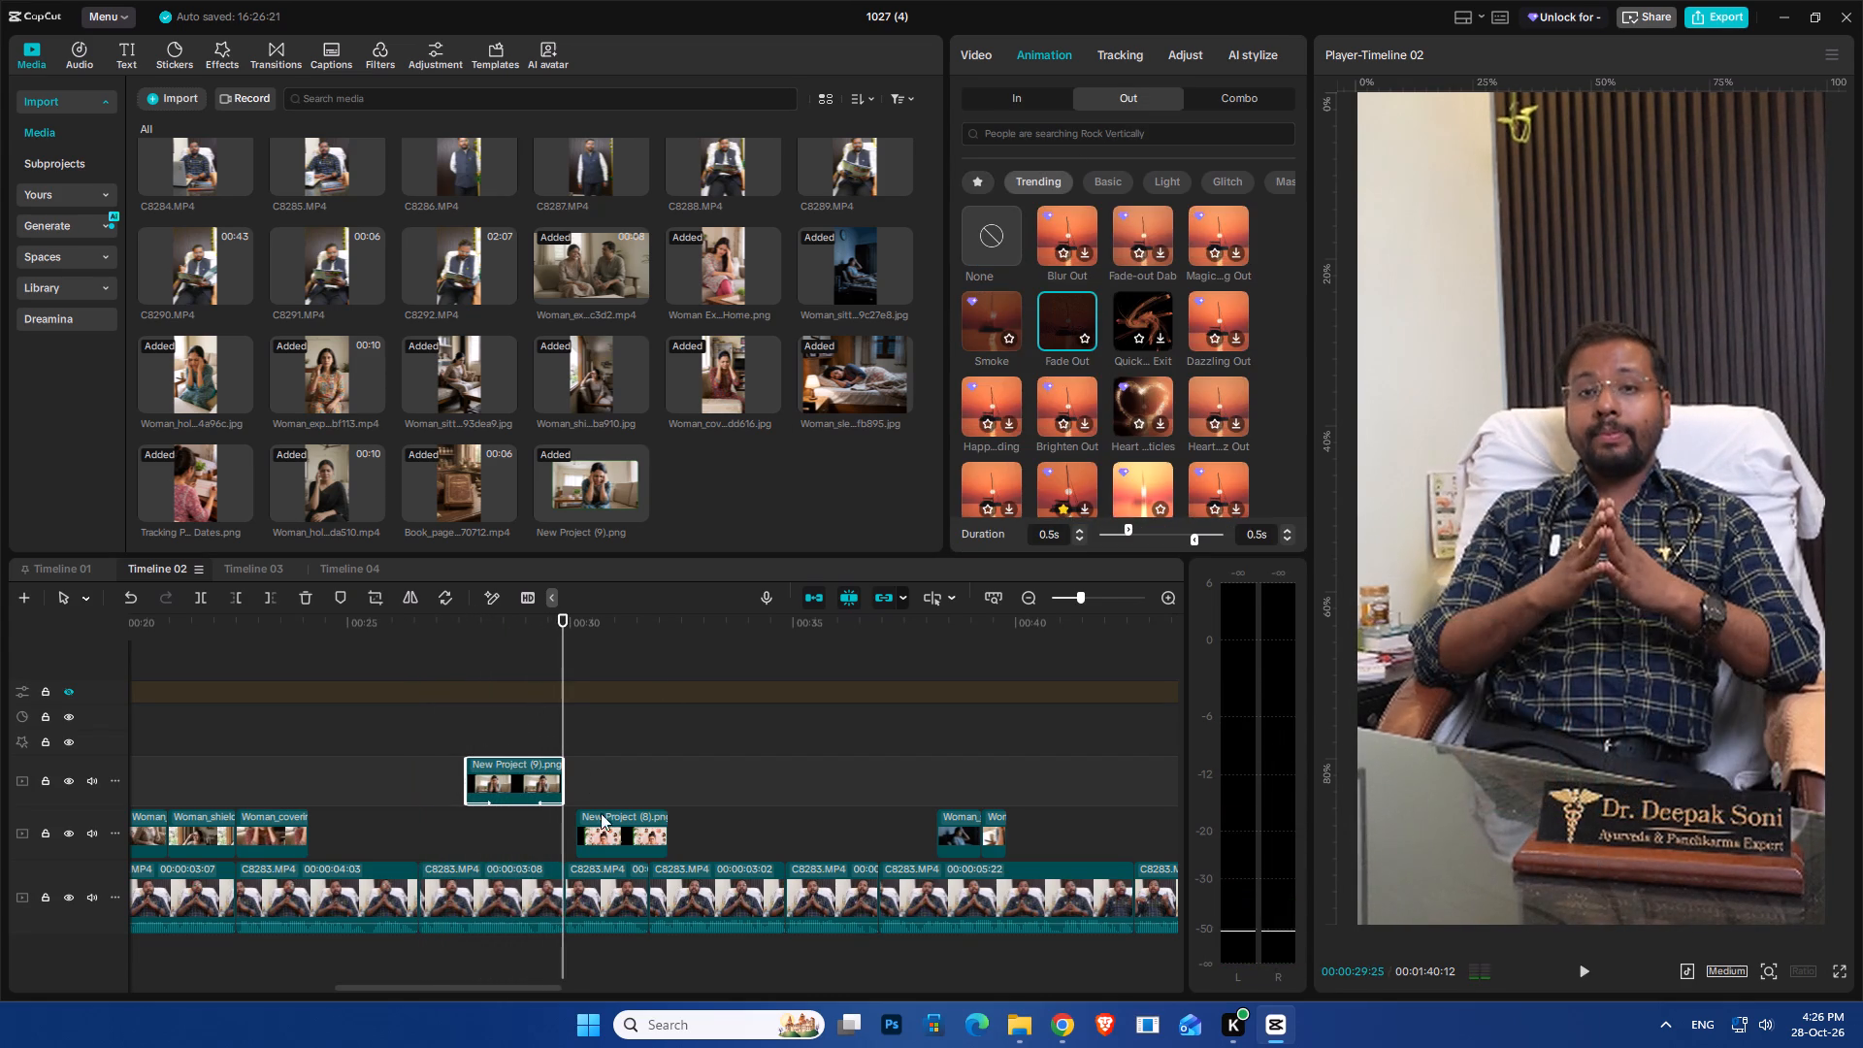
pyautogui.press('space')
pyautogui.press('space')
# Apply the Slide Left entrance animation to the New Project (8) symptoms image clip and preview it.
pyautogui.click(608, 849)
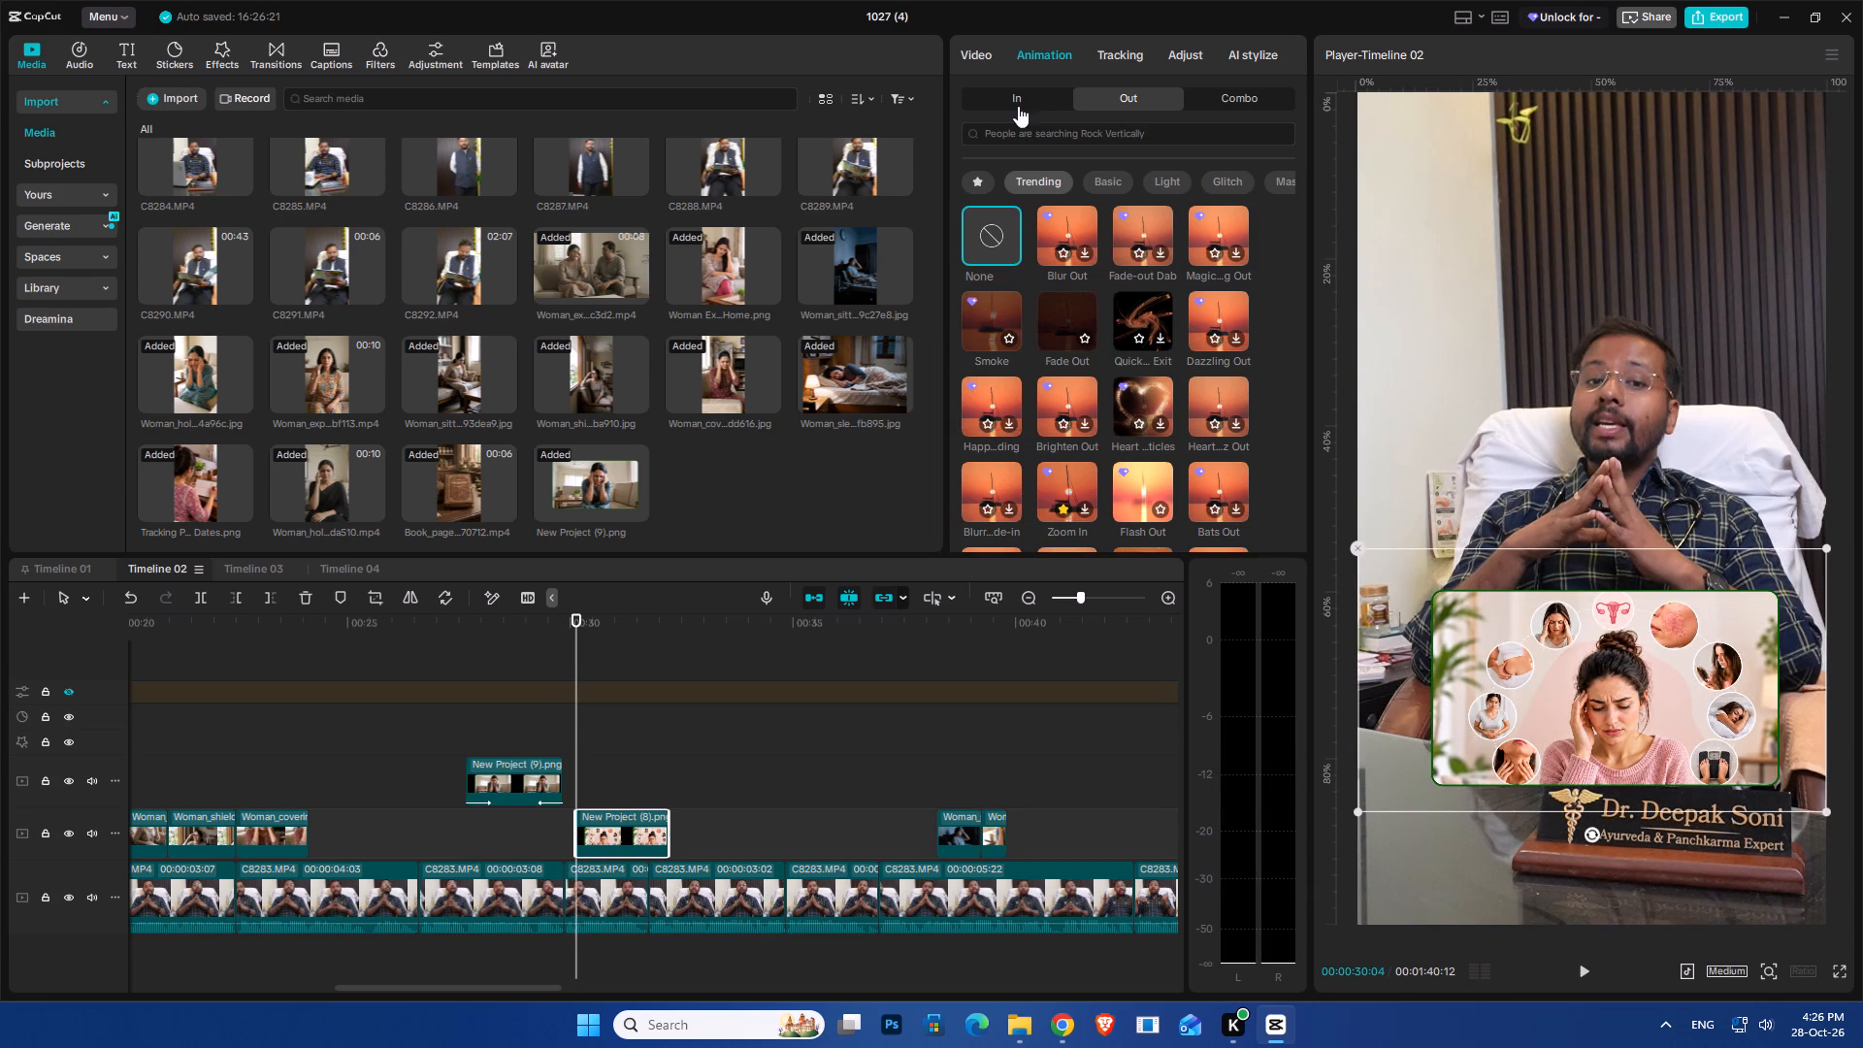
pyautogui.click(1018, 106)
pyautogui.click(1068, 238)
pyautogui.press('space')
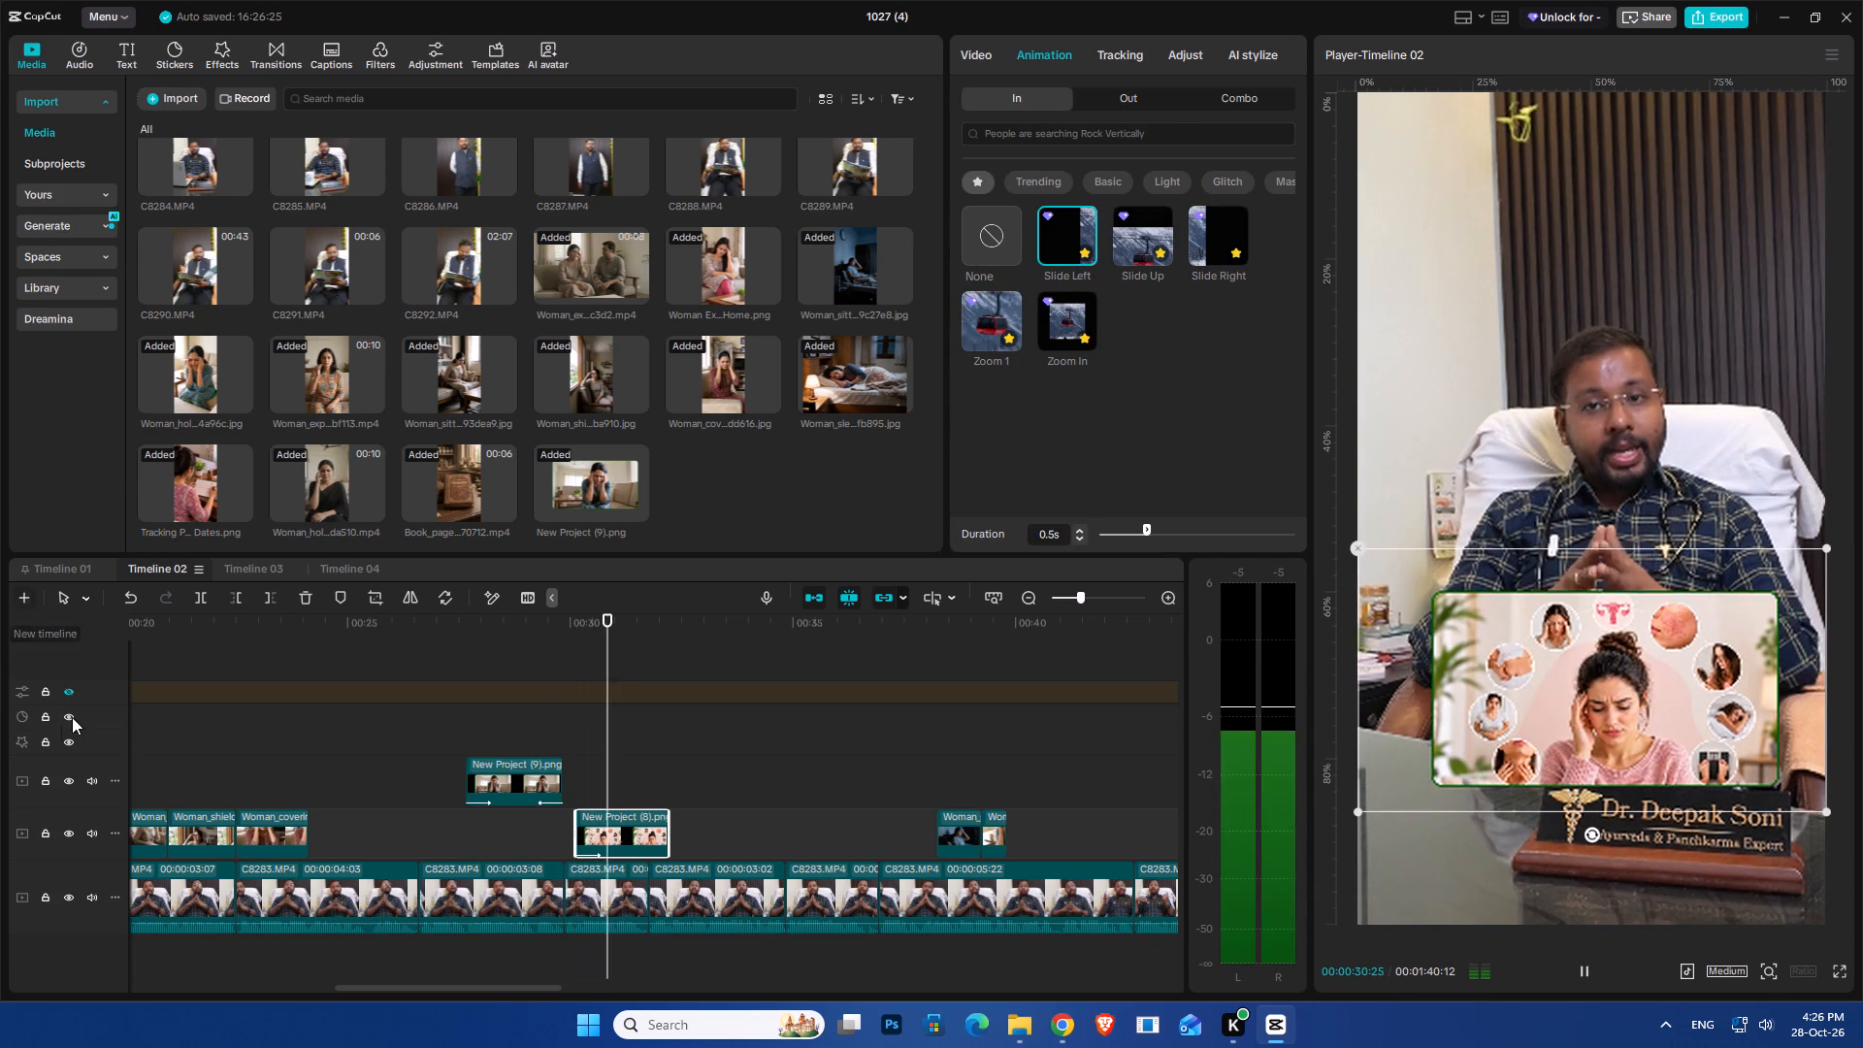
pyautogui.press('space')
pyautogui.press('space')
pyautogui.press('space')
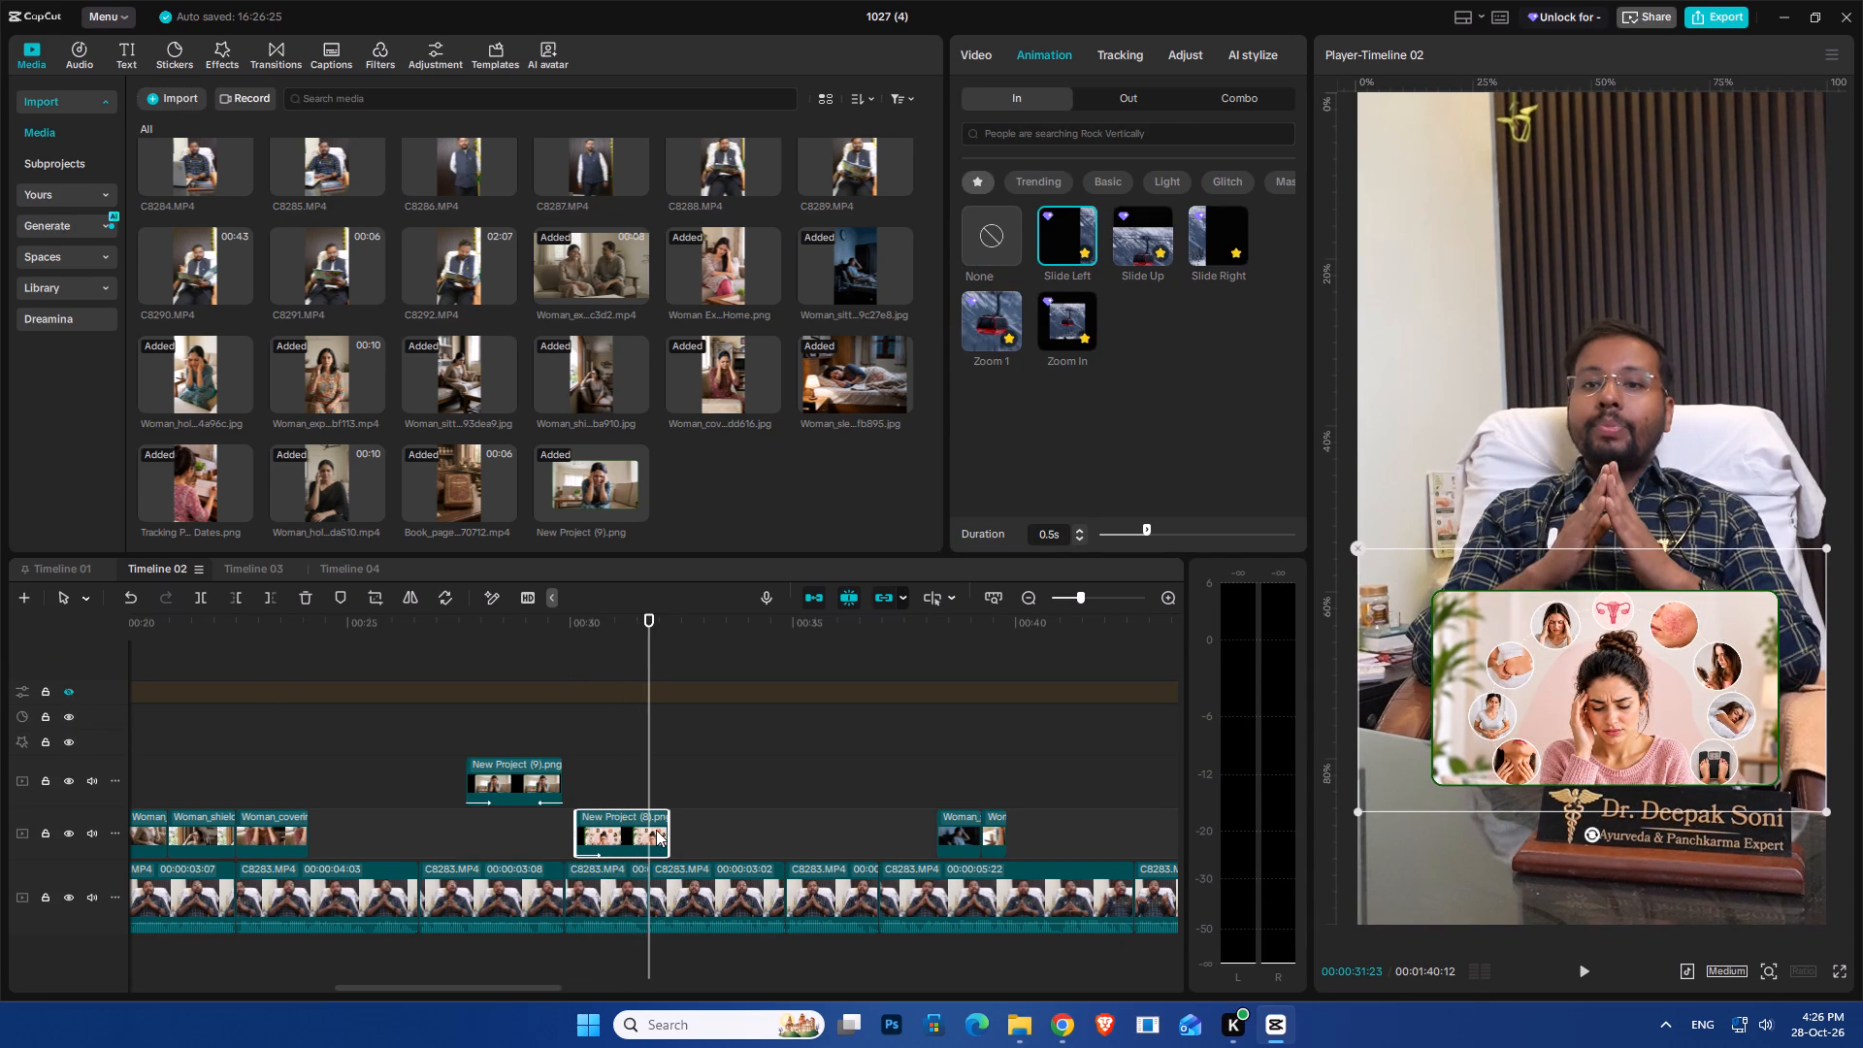
# Find the migraine script in the Ayurdeep document in Chrome and copy the word हार्मोनल.
pyautogui.click(1058, 1033)
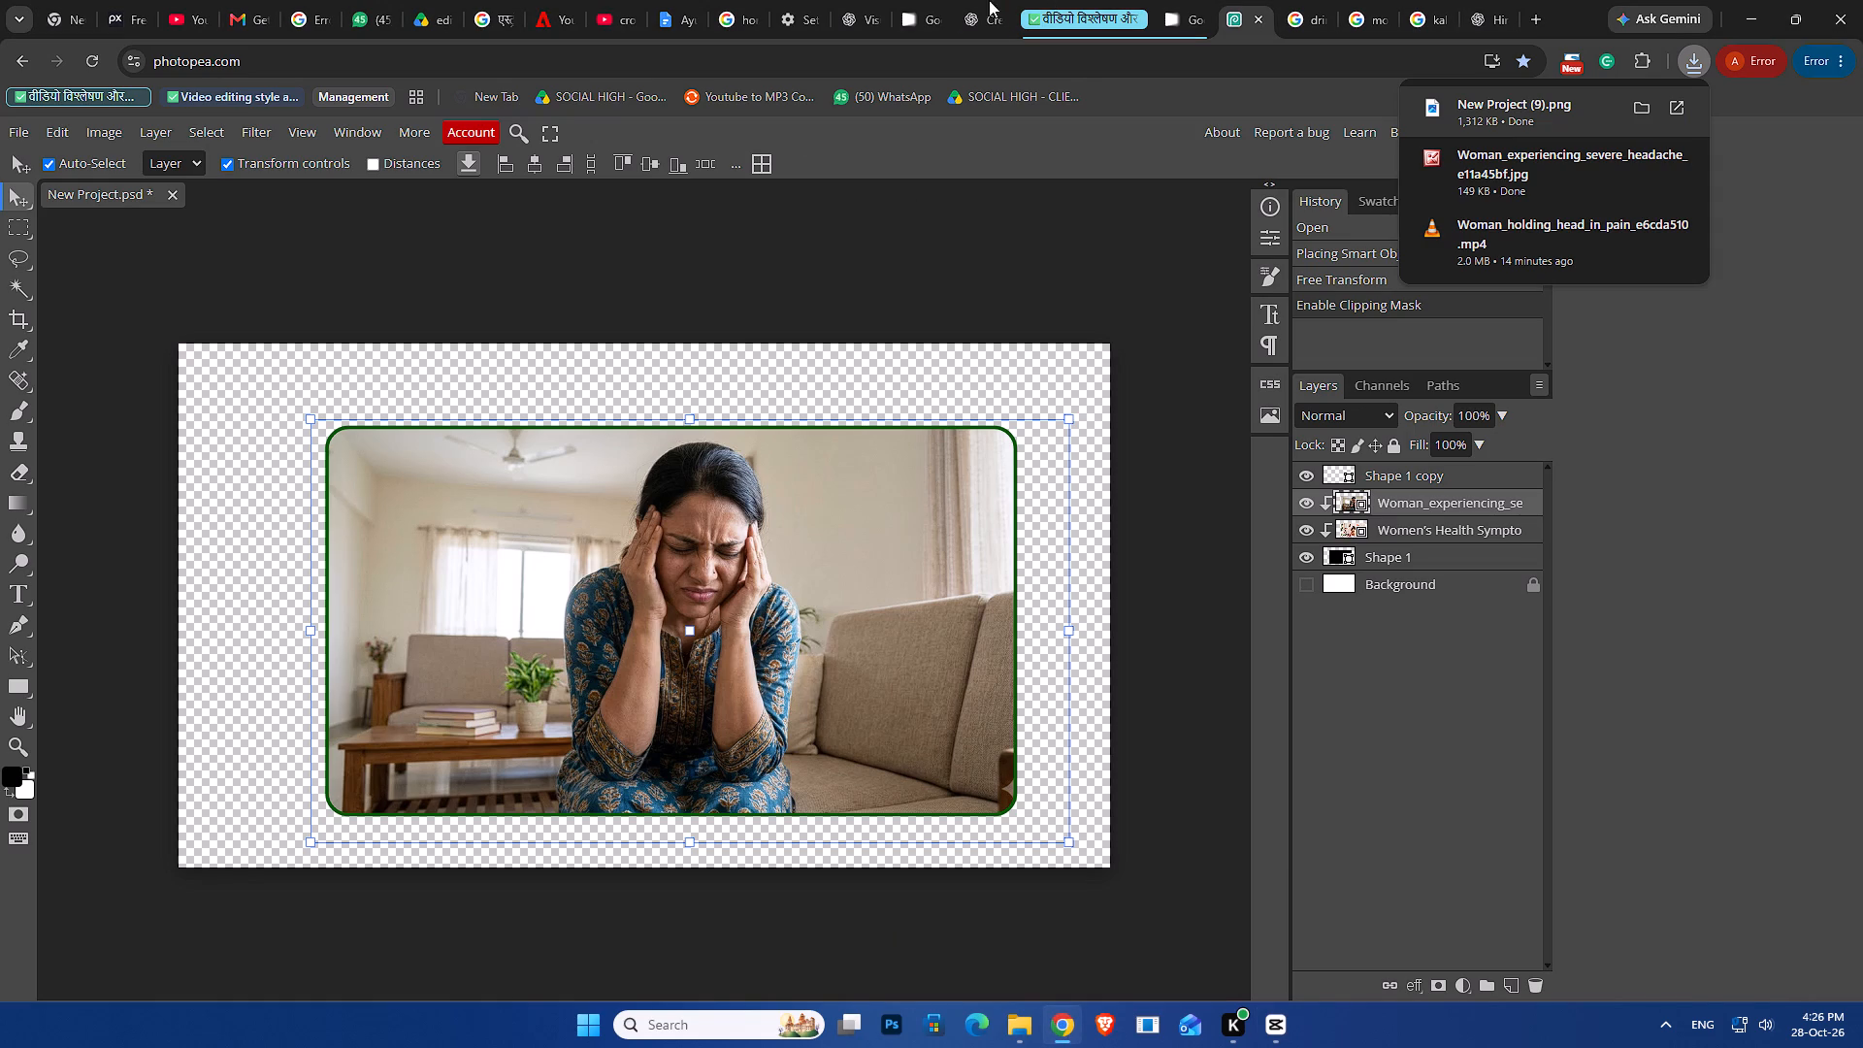
pyautogui.click(679, 6)
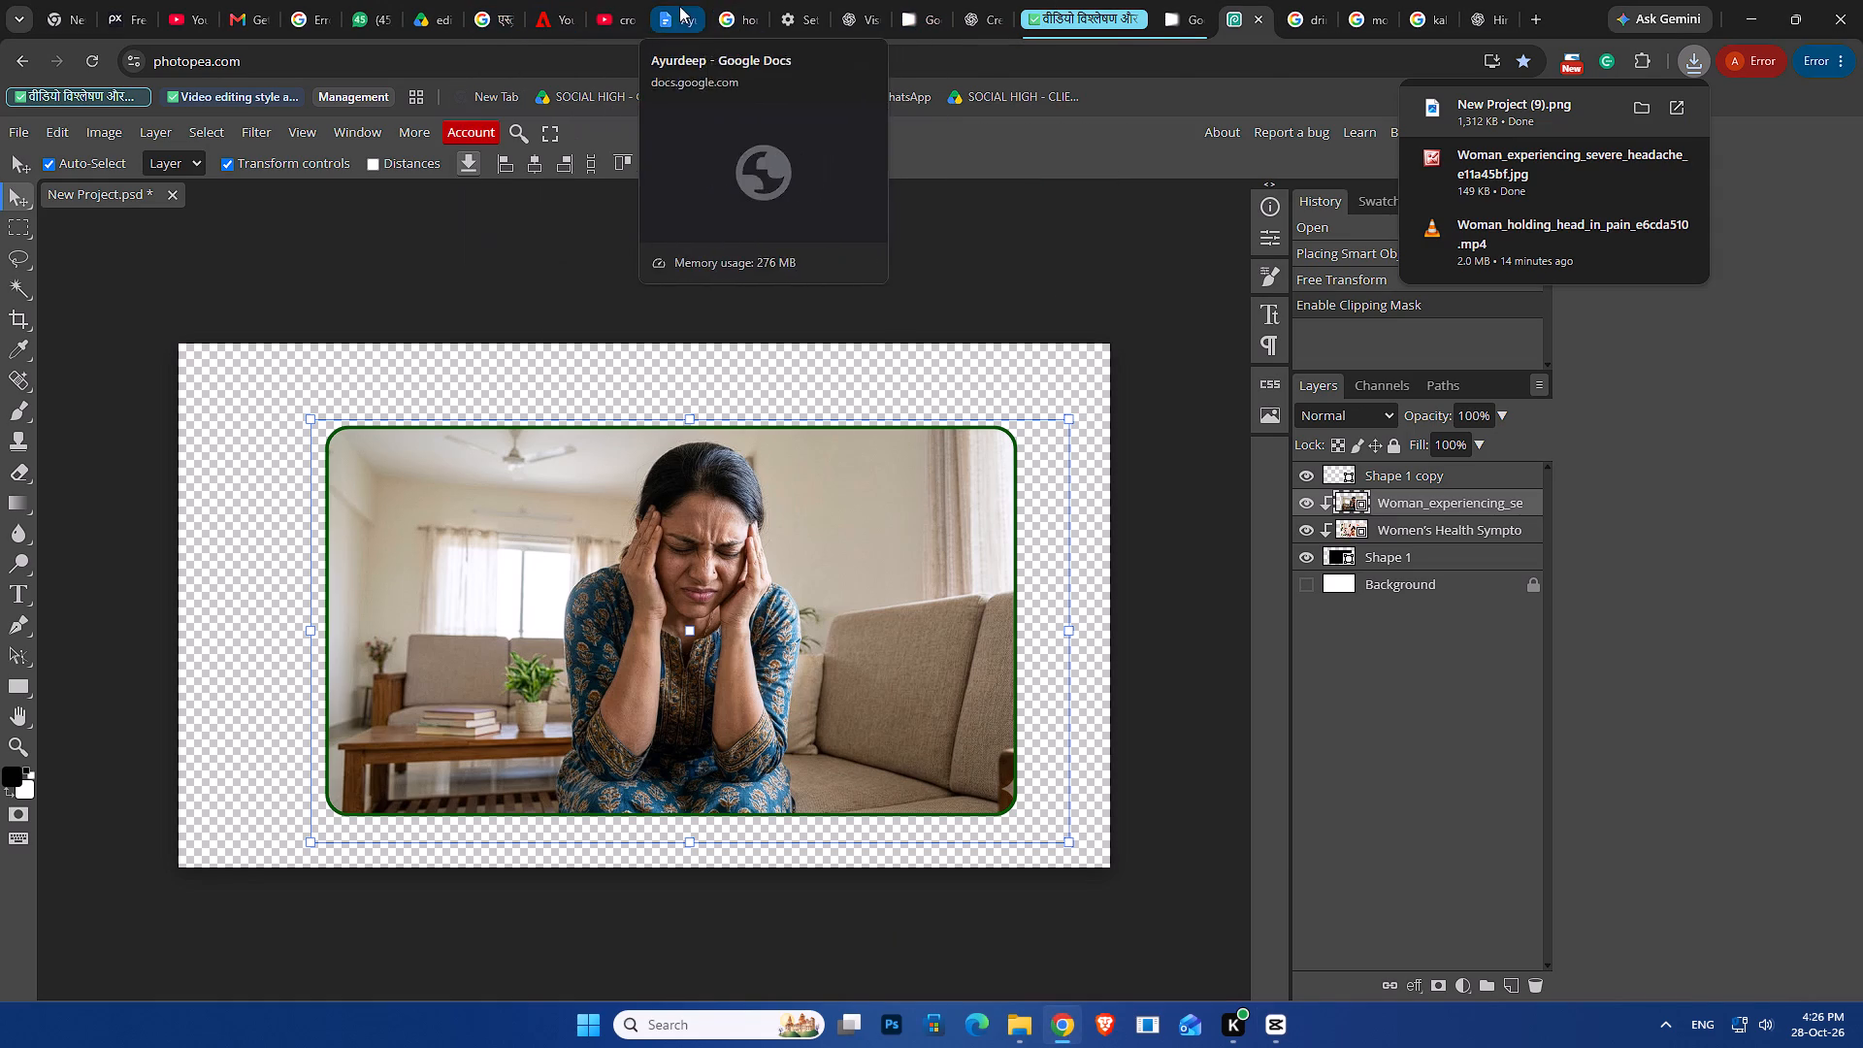
pyautogui.scroll(-20, 770, 671)
pyautogui.scroll(-3, 770, 671)
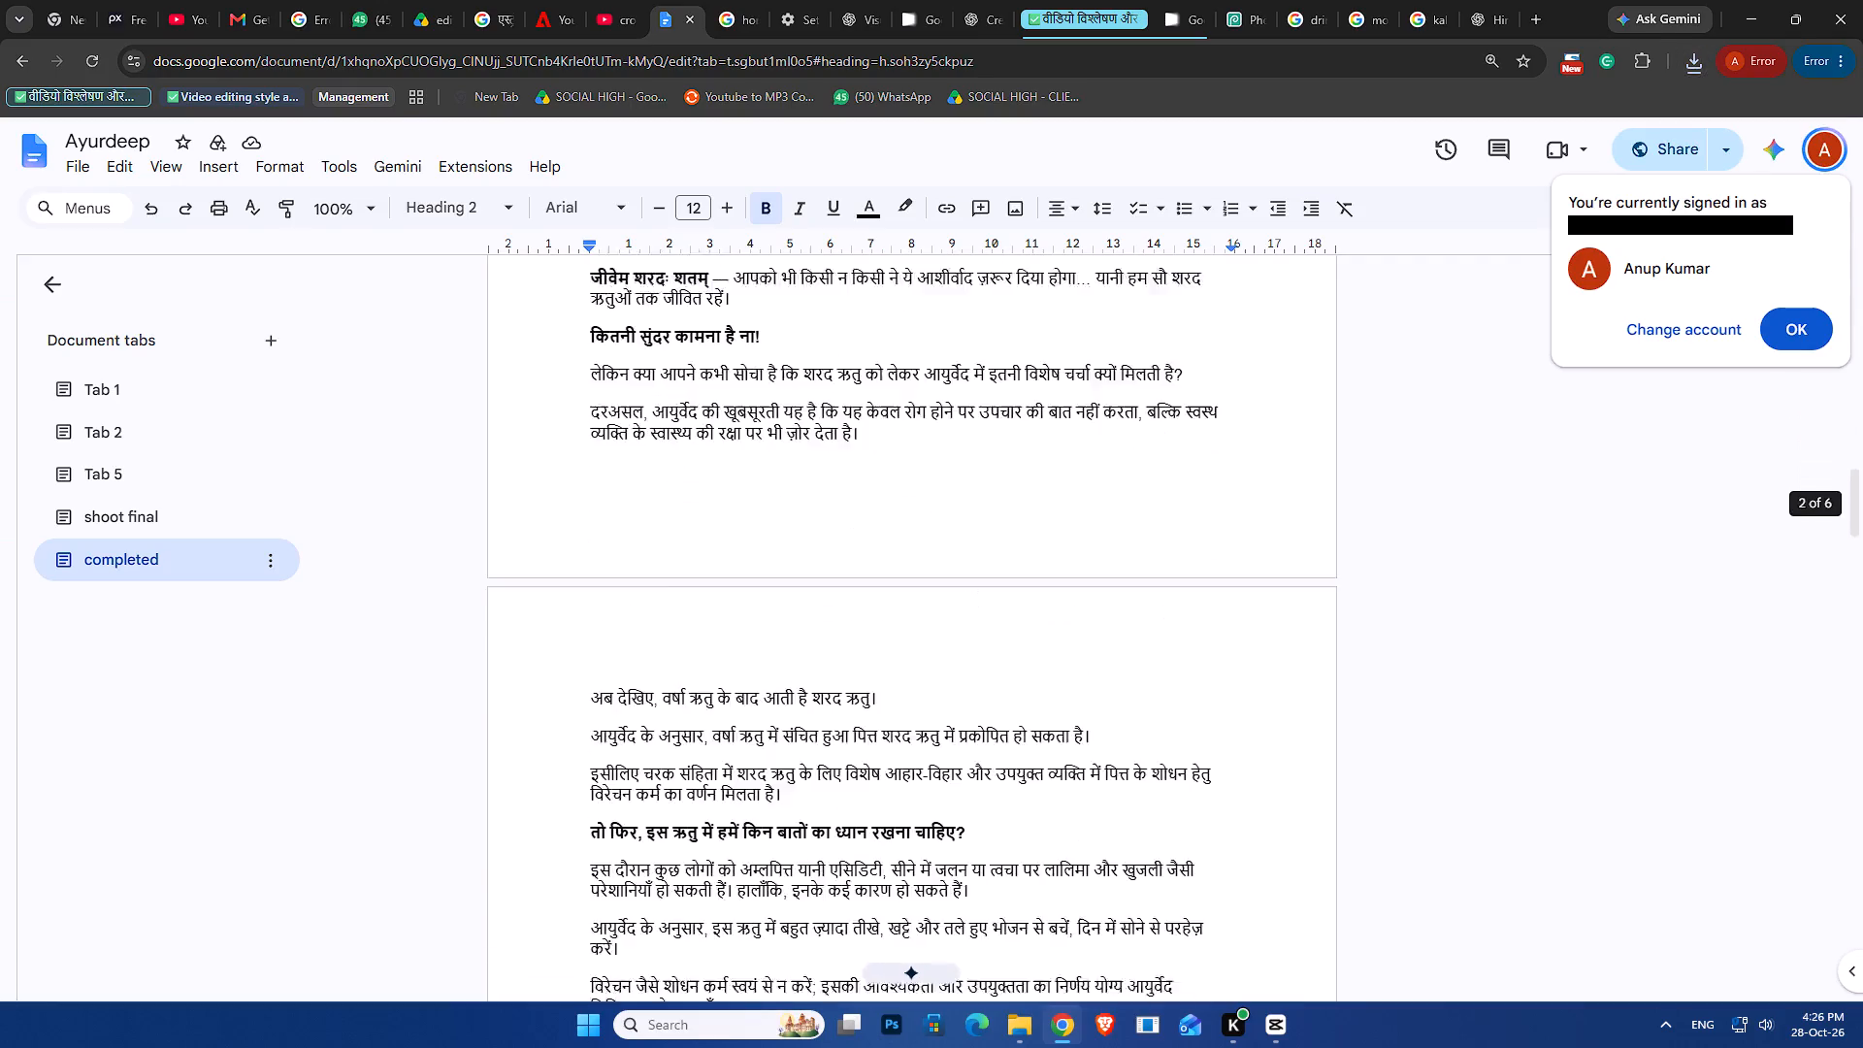
pyautogui.scroll(-6, 753, 653)
pyautogui.scroll(-2, 1024, 733)
pyautogui.scroll(-2, 899, 661)
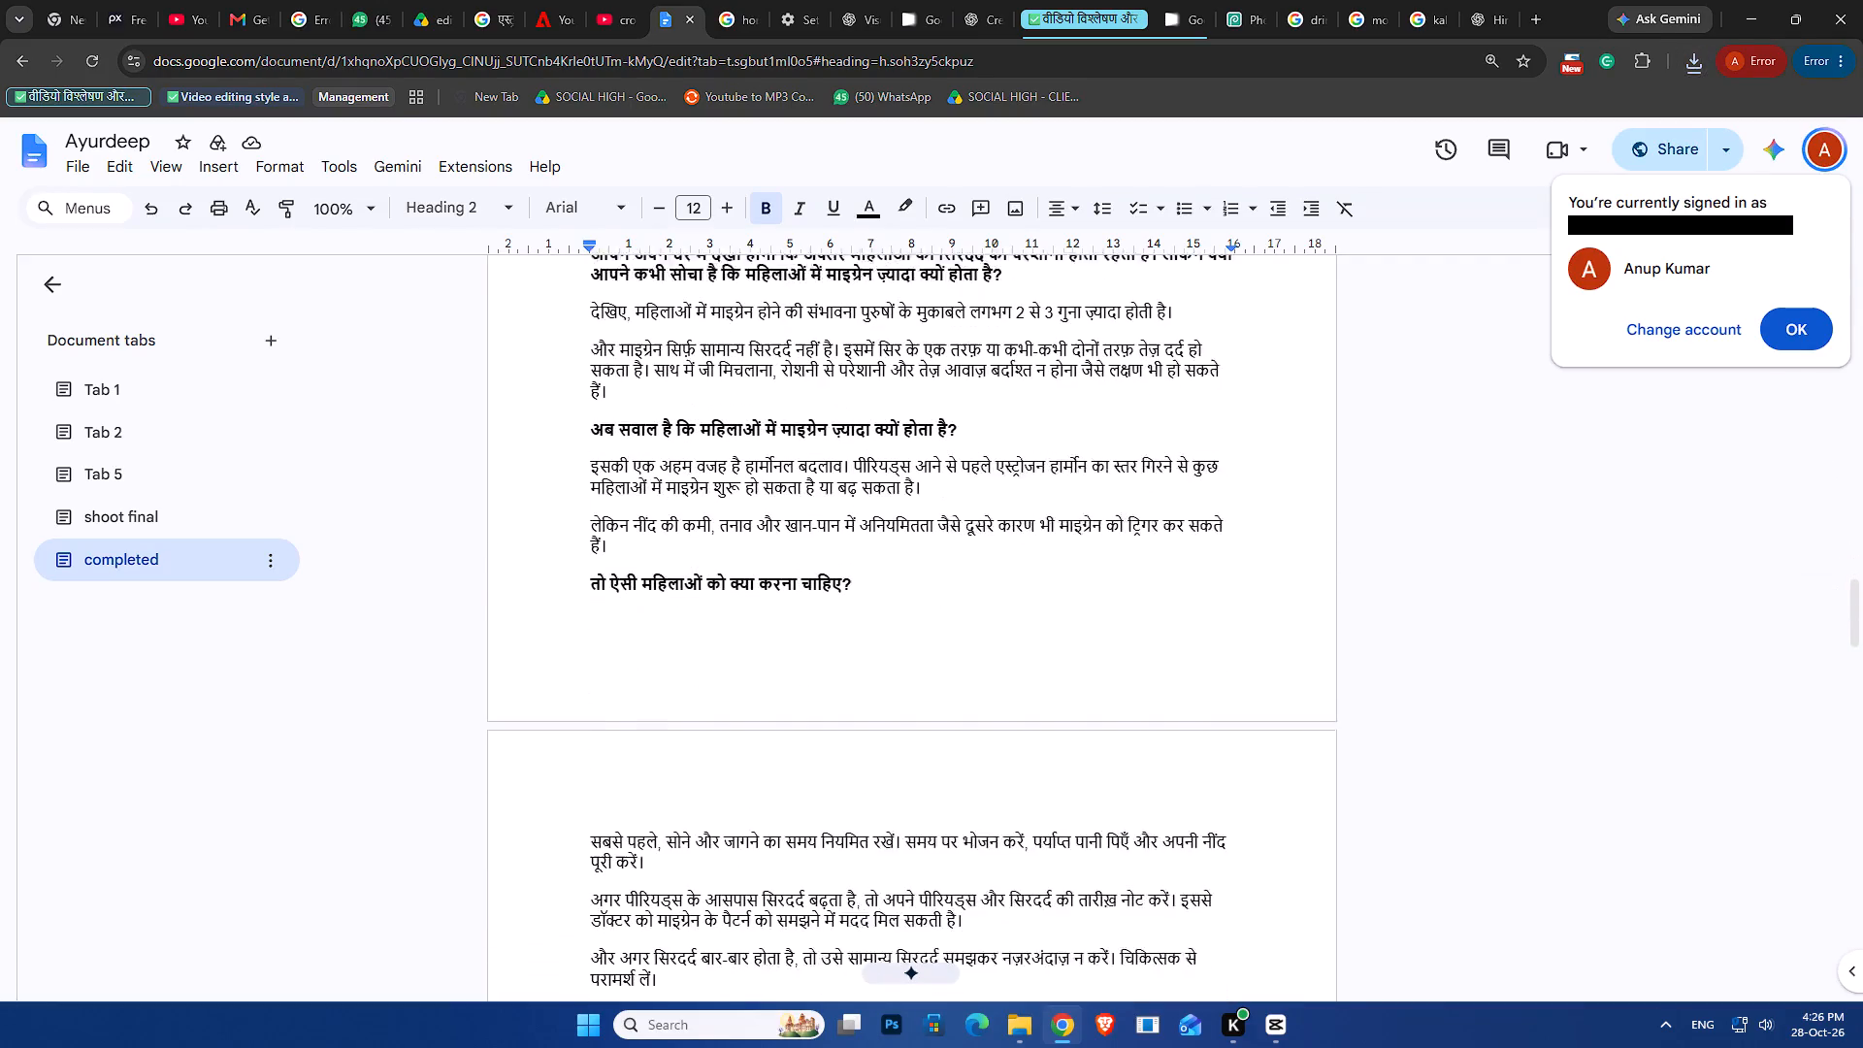
pyautogui.click(754, 514)
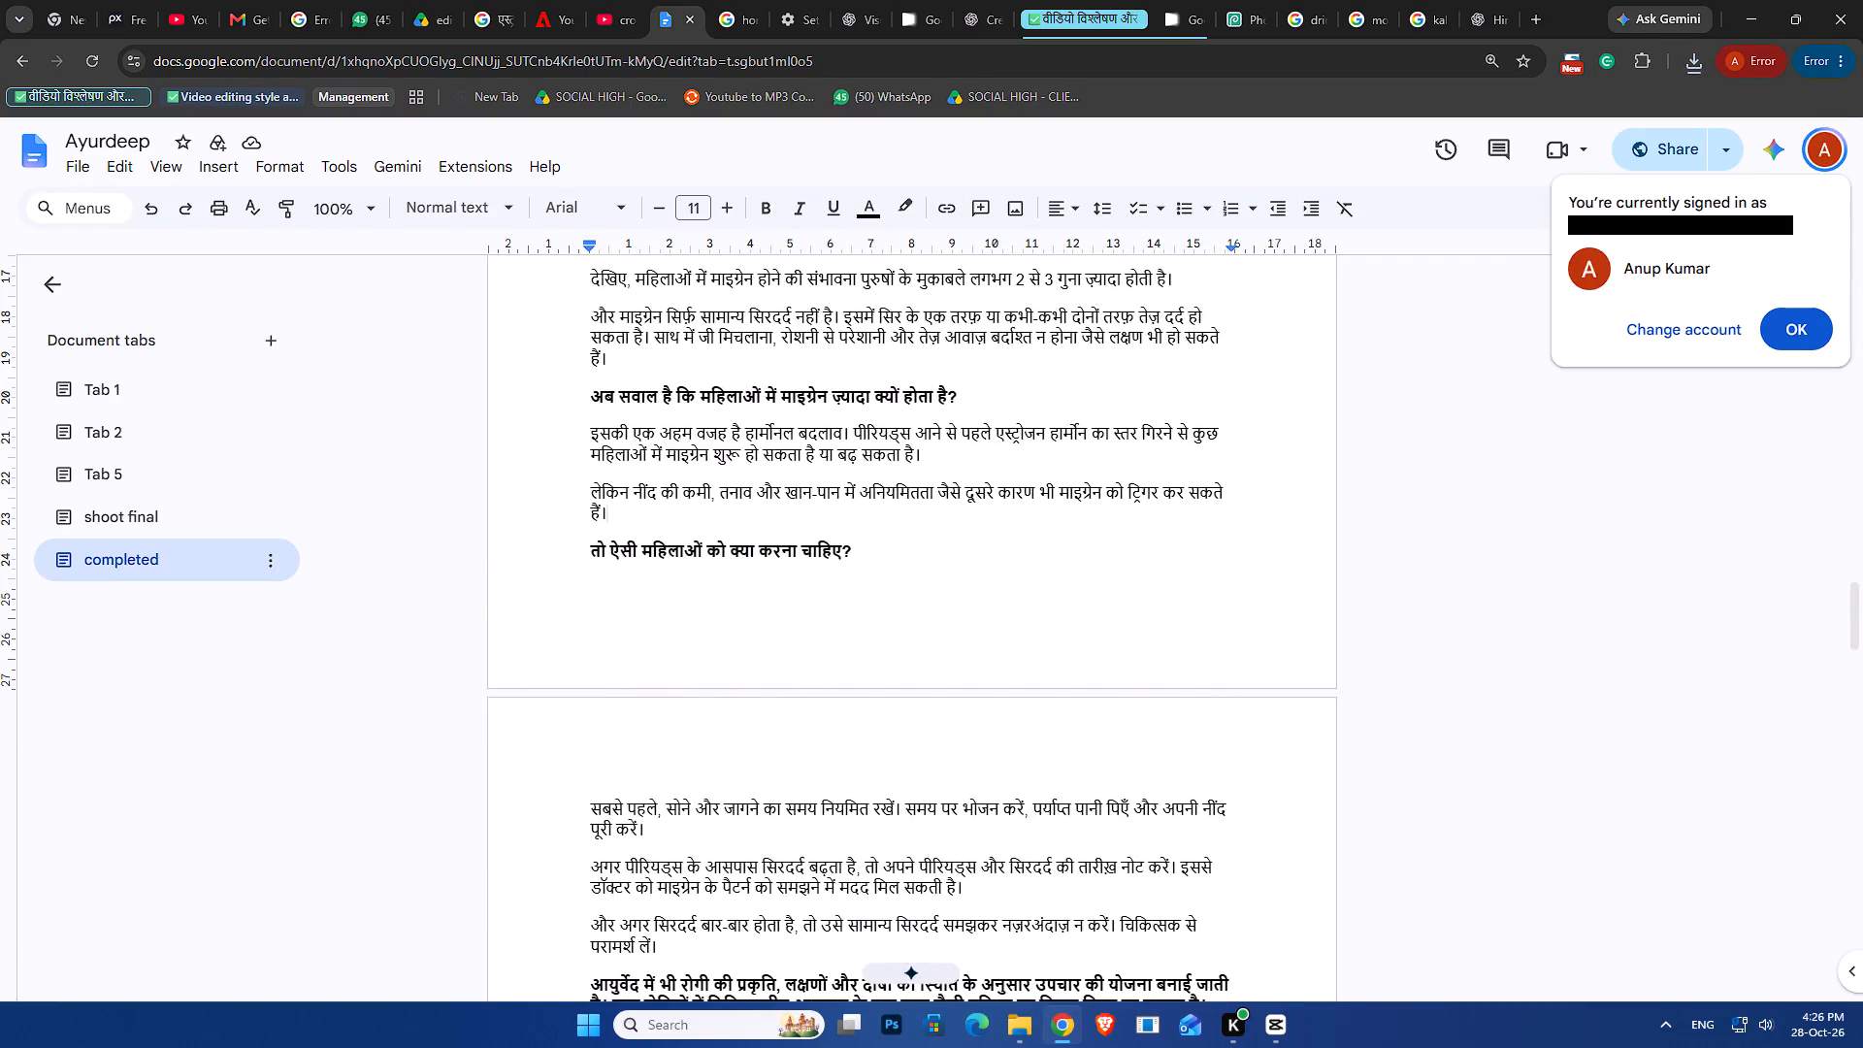
pyautogui.moveTo(745, 437); pyautogui.dragTo(794, 430)
pyautogui.hotkey('ctrl', 'c')
# Search Google for हार्मोनल बैलेंस के लिए क्या करें and copy the phrase हार्मोनल बैलेंस from the query.
pyautogui.click(1543, 19)
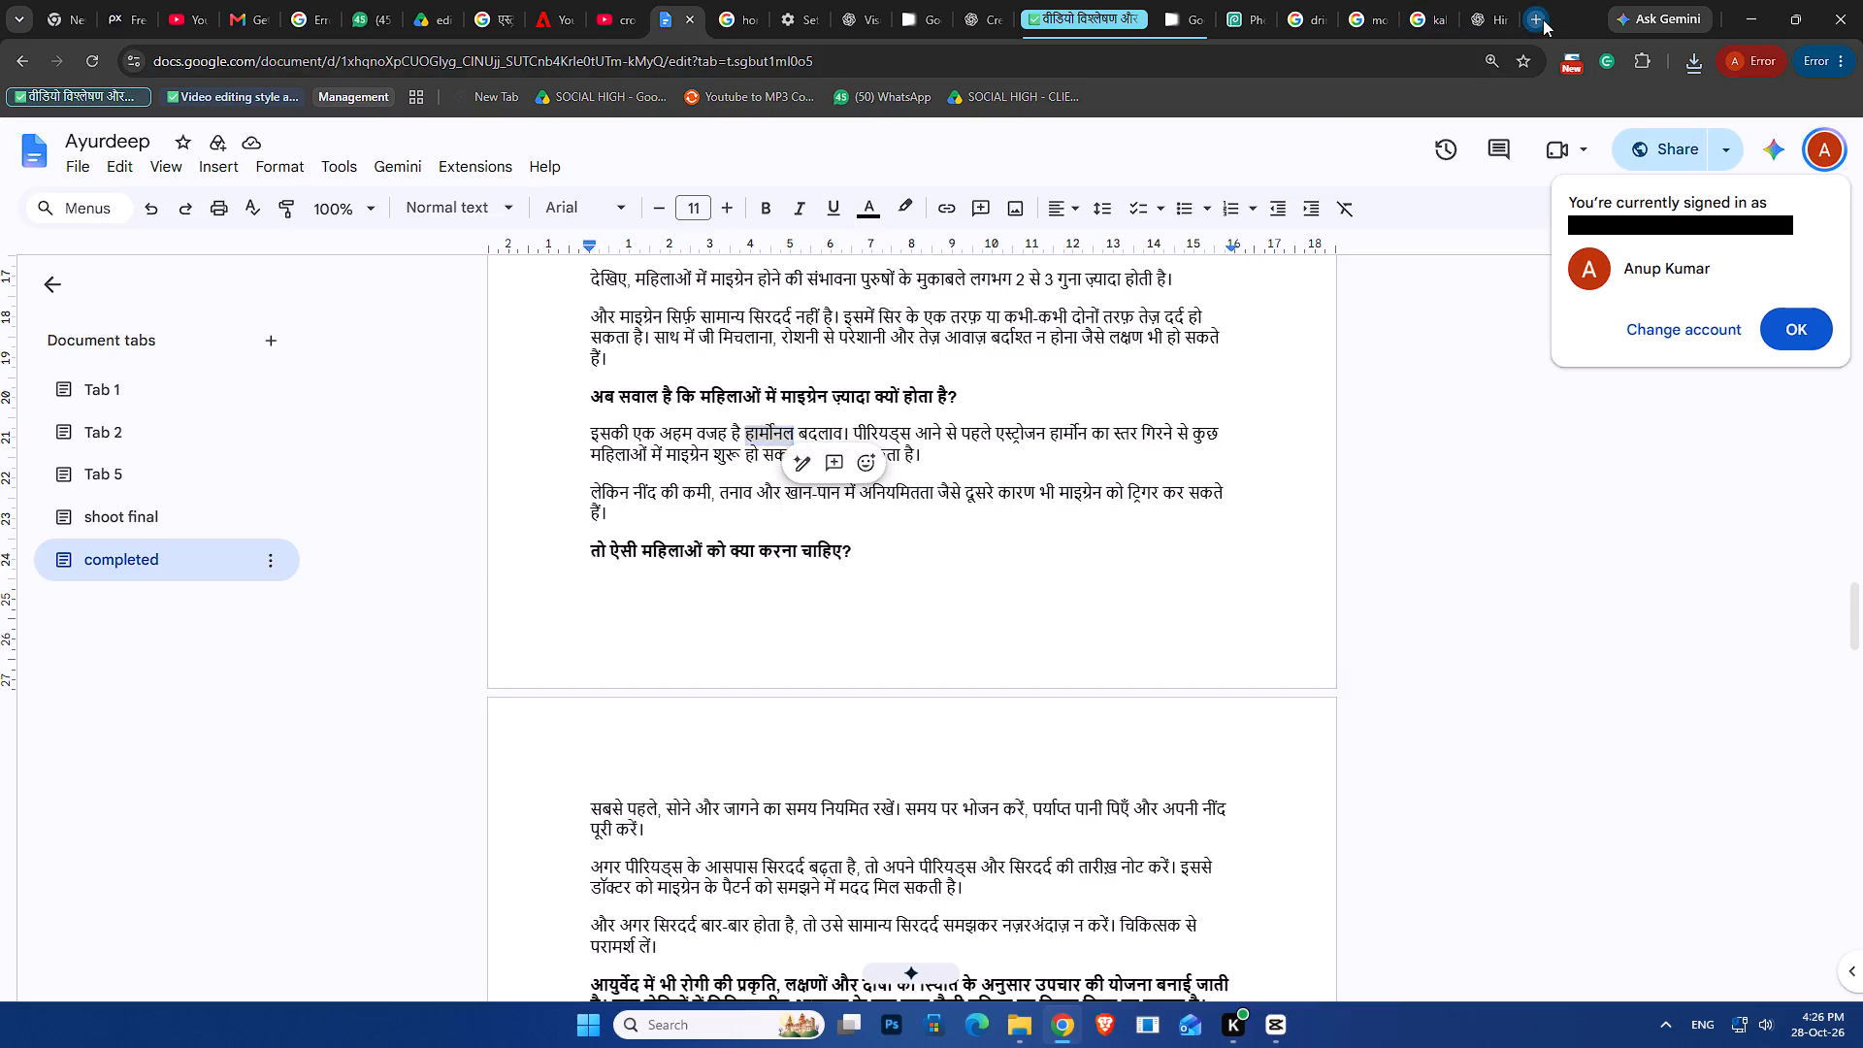
pyautogui.hotkey('ctrl', 'v')
pyautogui.press('space')
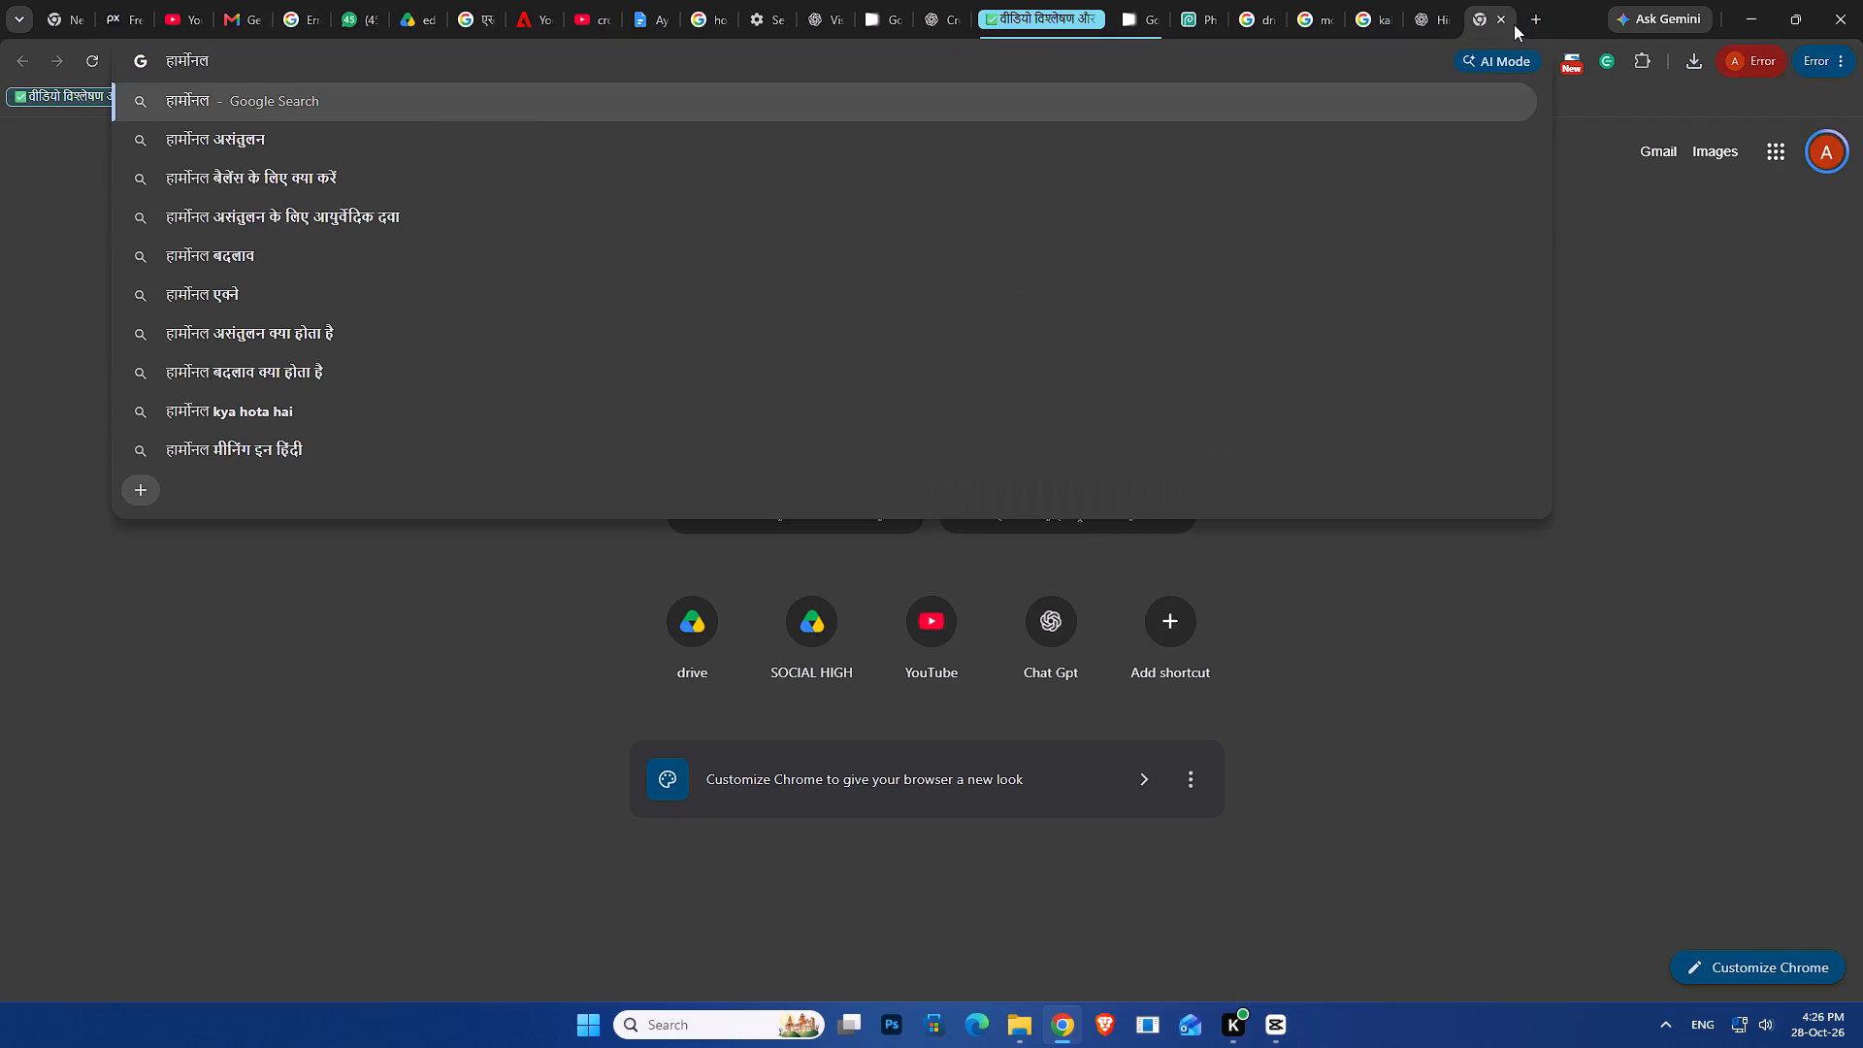
pyautogui.click(420, 179)
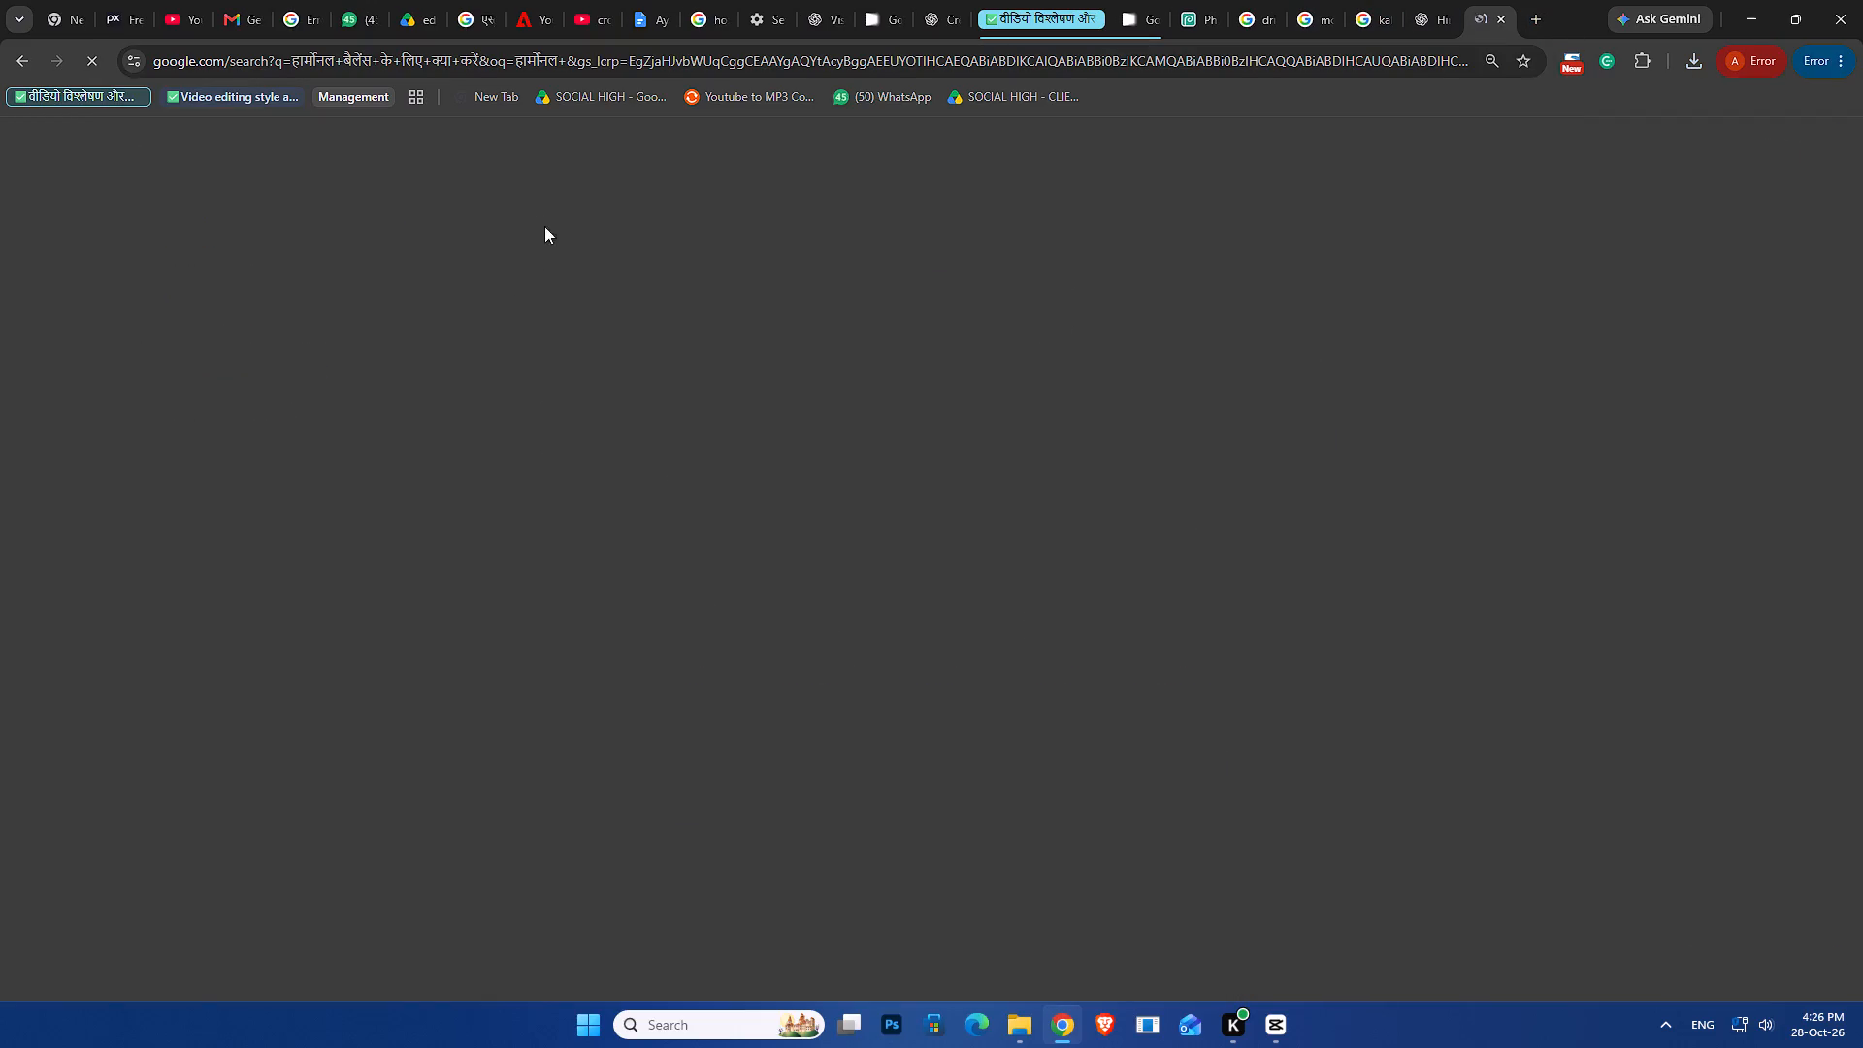
pyautogui.moveTo(324, 161); pyautogui.dragTo(241, 161)
pyautogui.hotkey('ctrl', 'c')
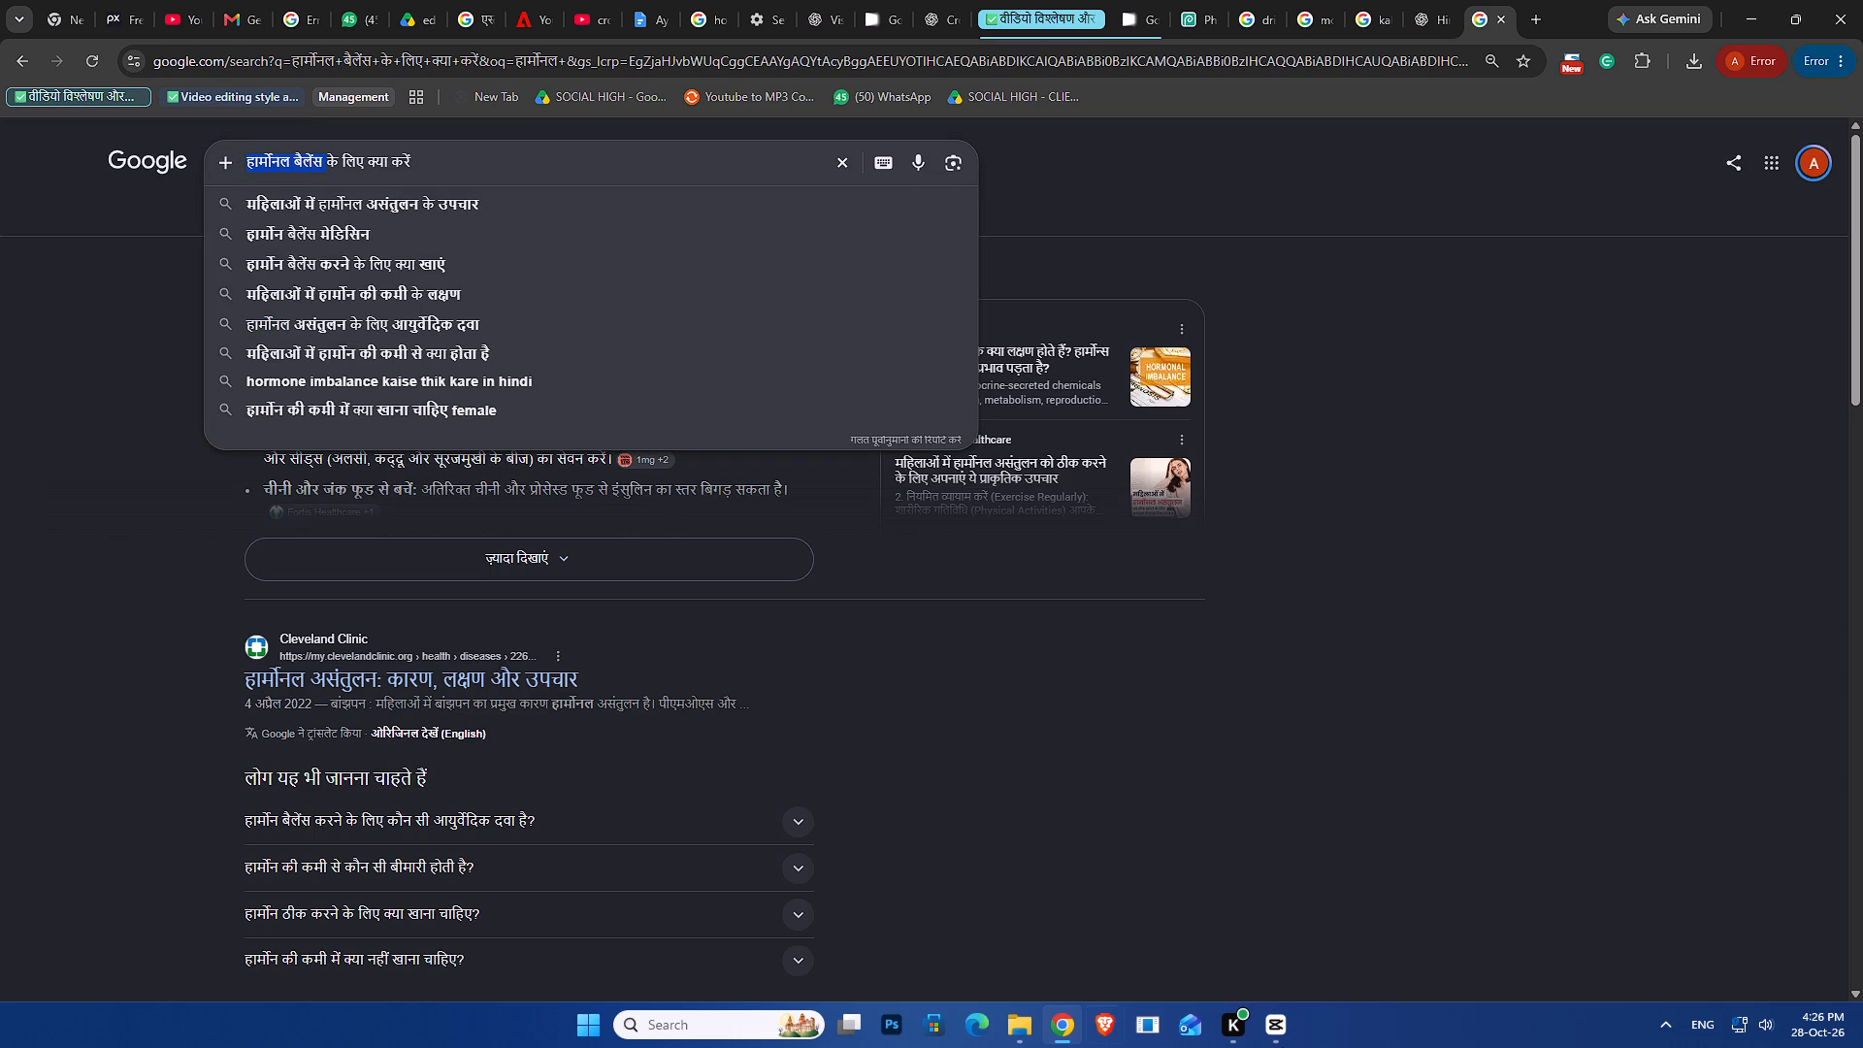
# In CapCut, add a default text clip above the symptoms image clip and change its text to हार्मोनल बैलेंस.
pyautogui.click(1277, 1019)
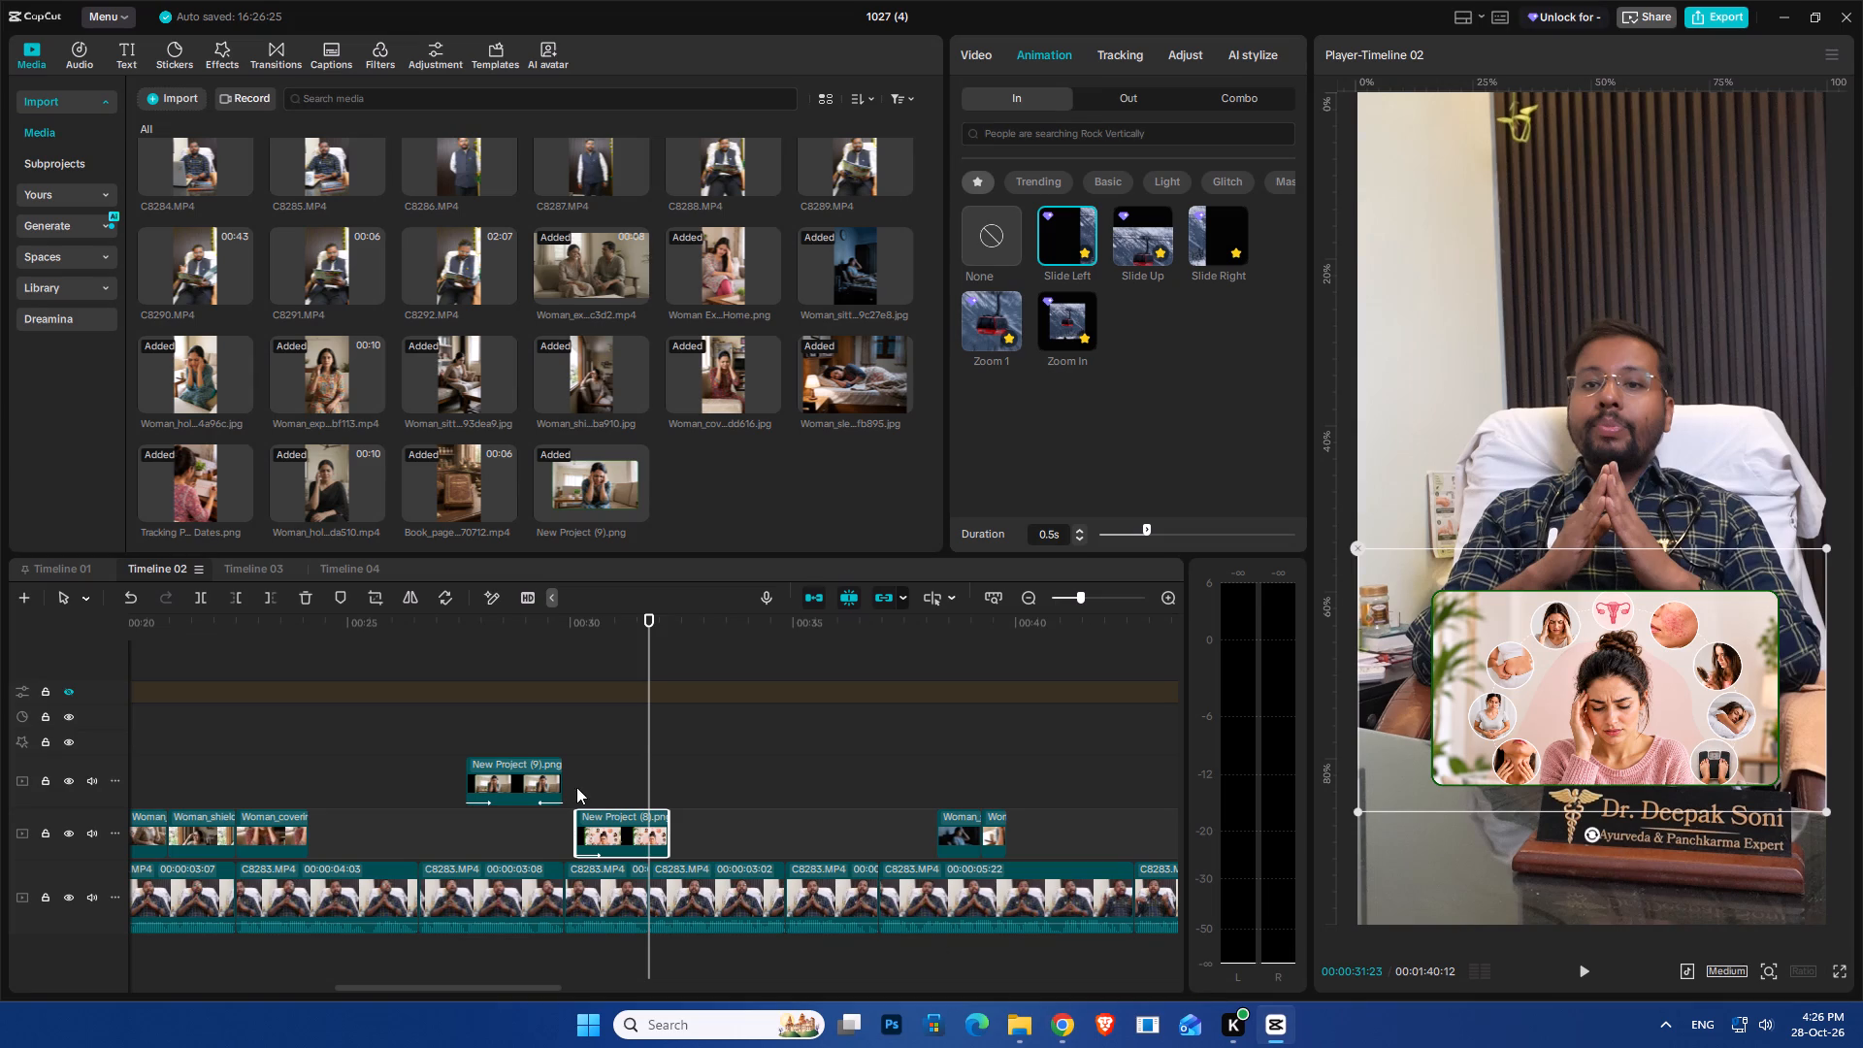
pyautogui.click(120, 50)
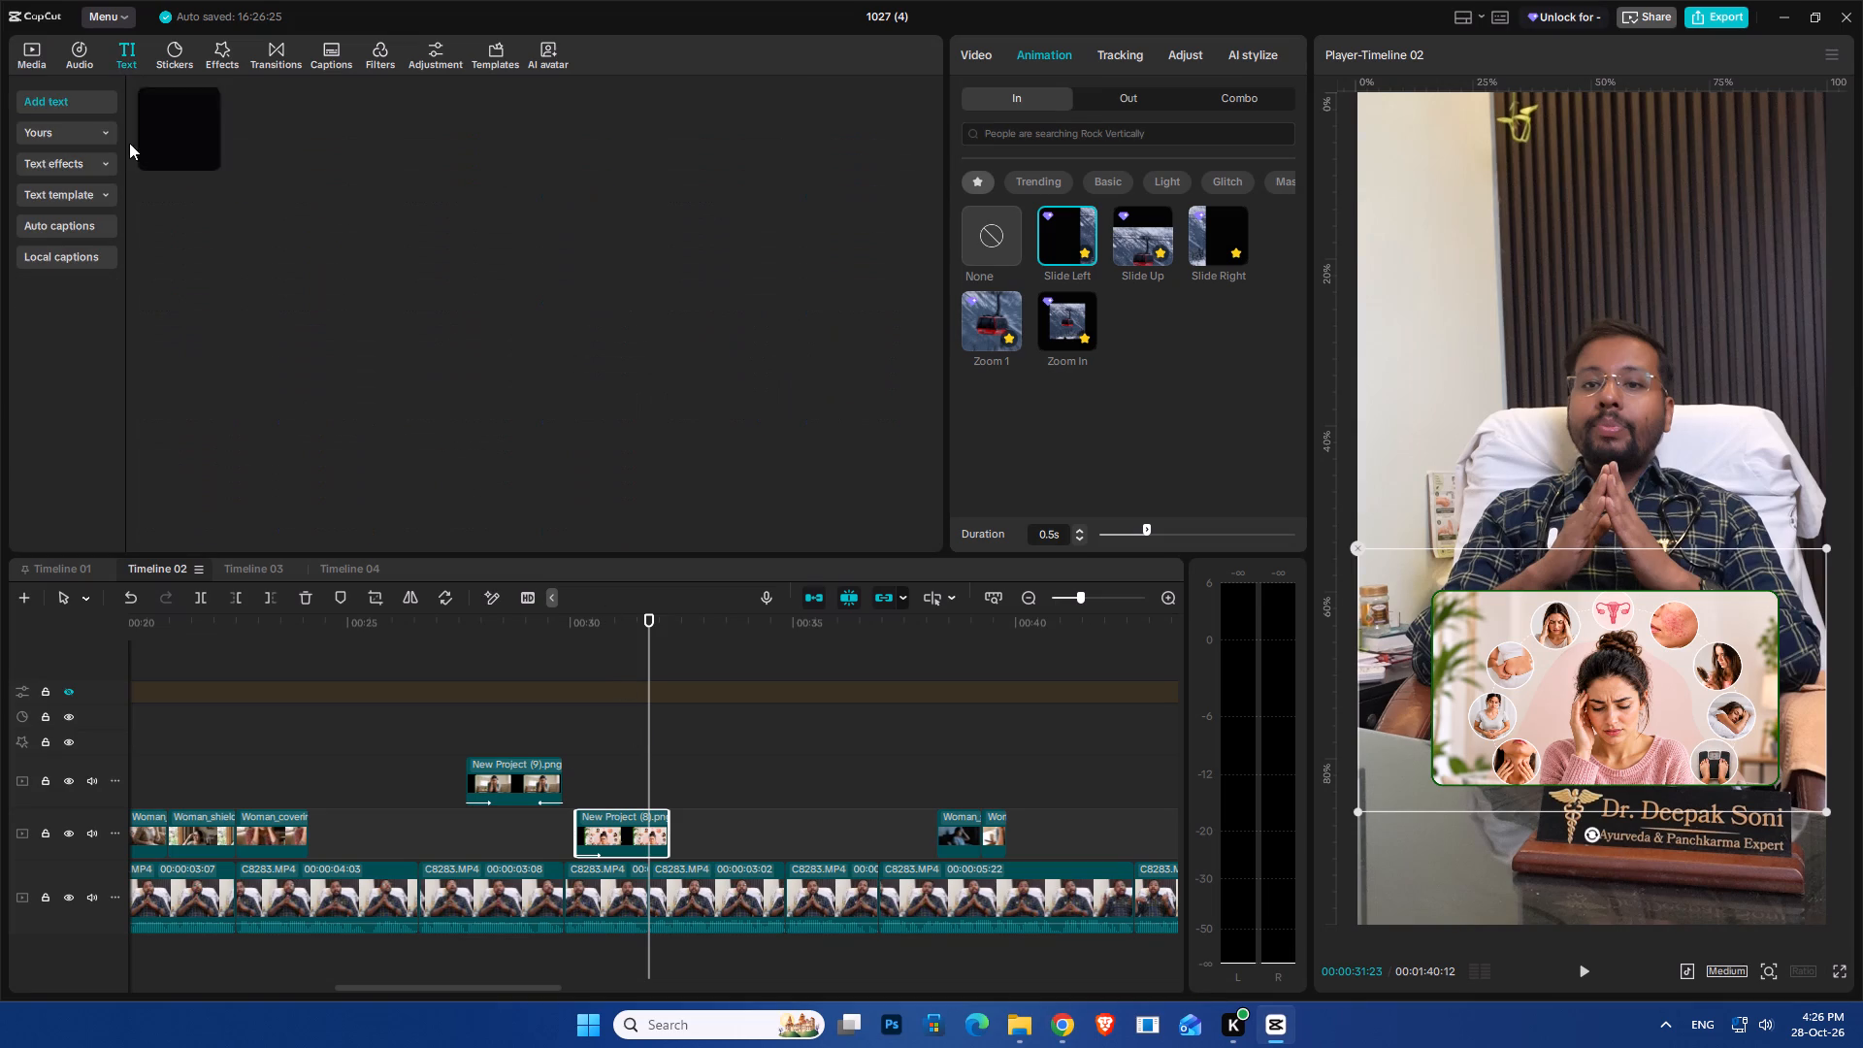
pyautogui.moveTo(167, 128); pyautogui.dragTo(574, 793)
pyautogui.click(621, 743)
pyautogui.keyDown('ctrl'); pyautogui.click(1059, 161); pyautogui.keyUp('ctrl')
pyautogui.hotkey('ctrl', 'a')
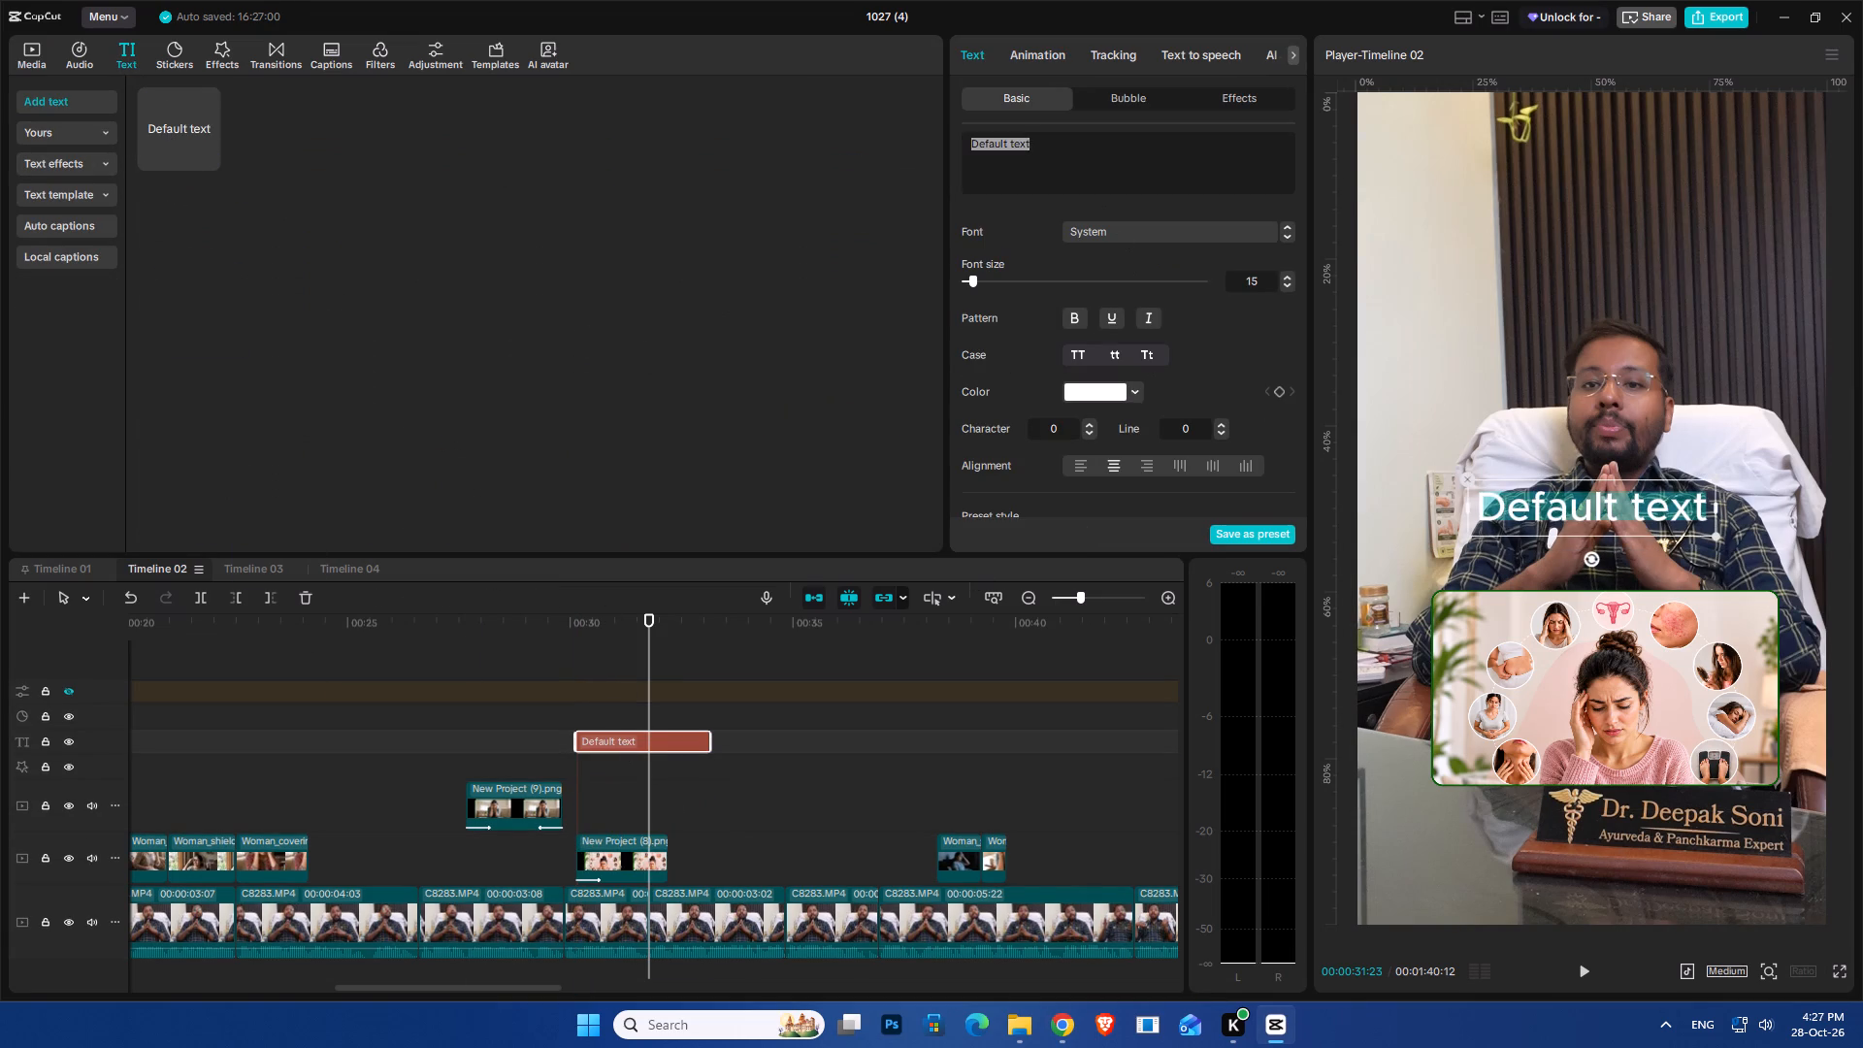
pyautogui.hotkey('ctrl', 'v')
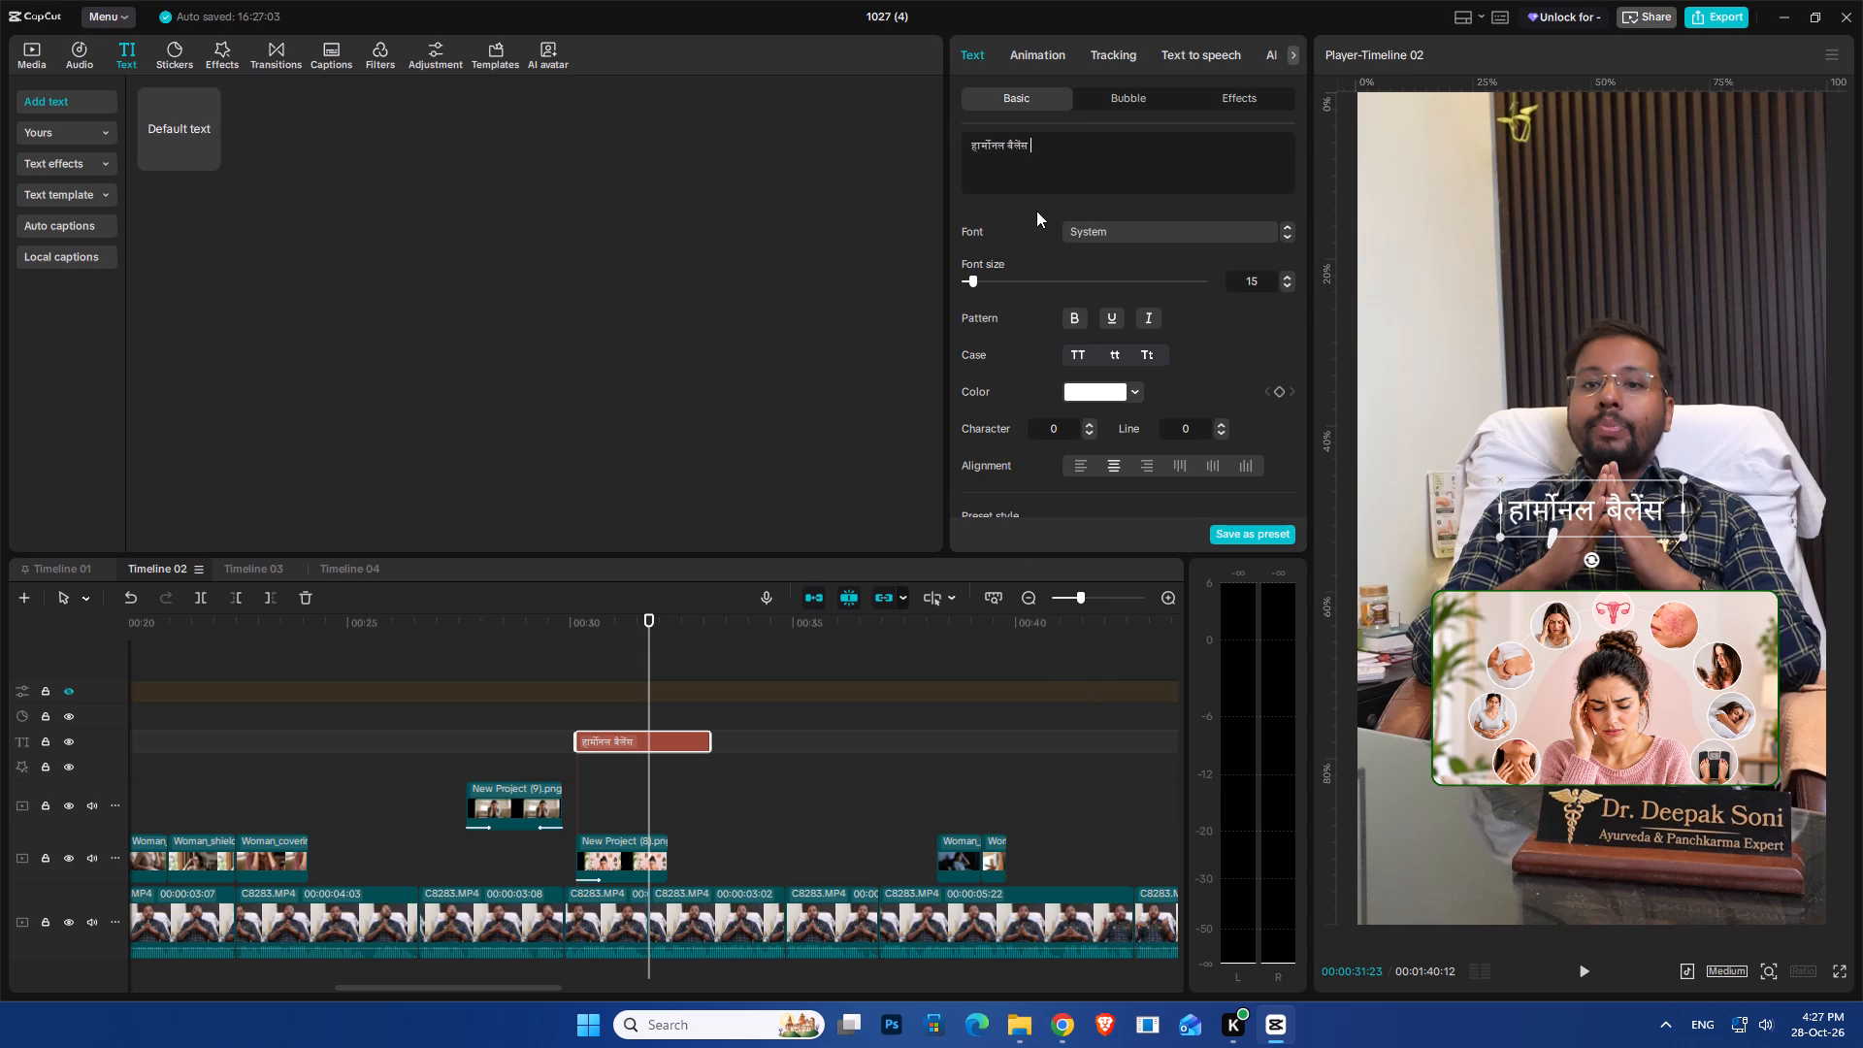
pyautogui.scroll(-3, 1025, 400)
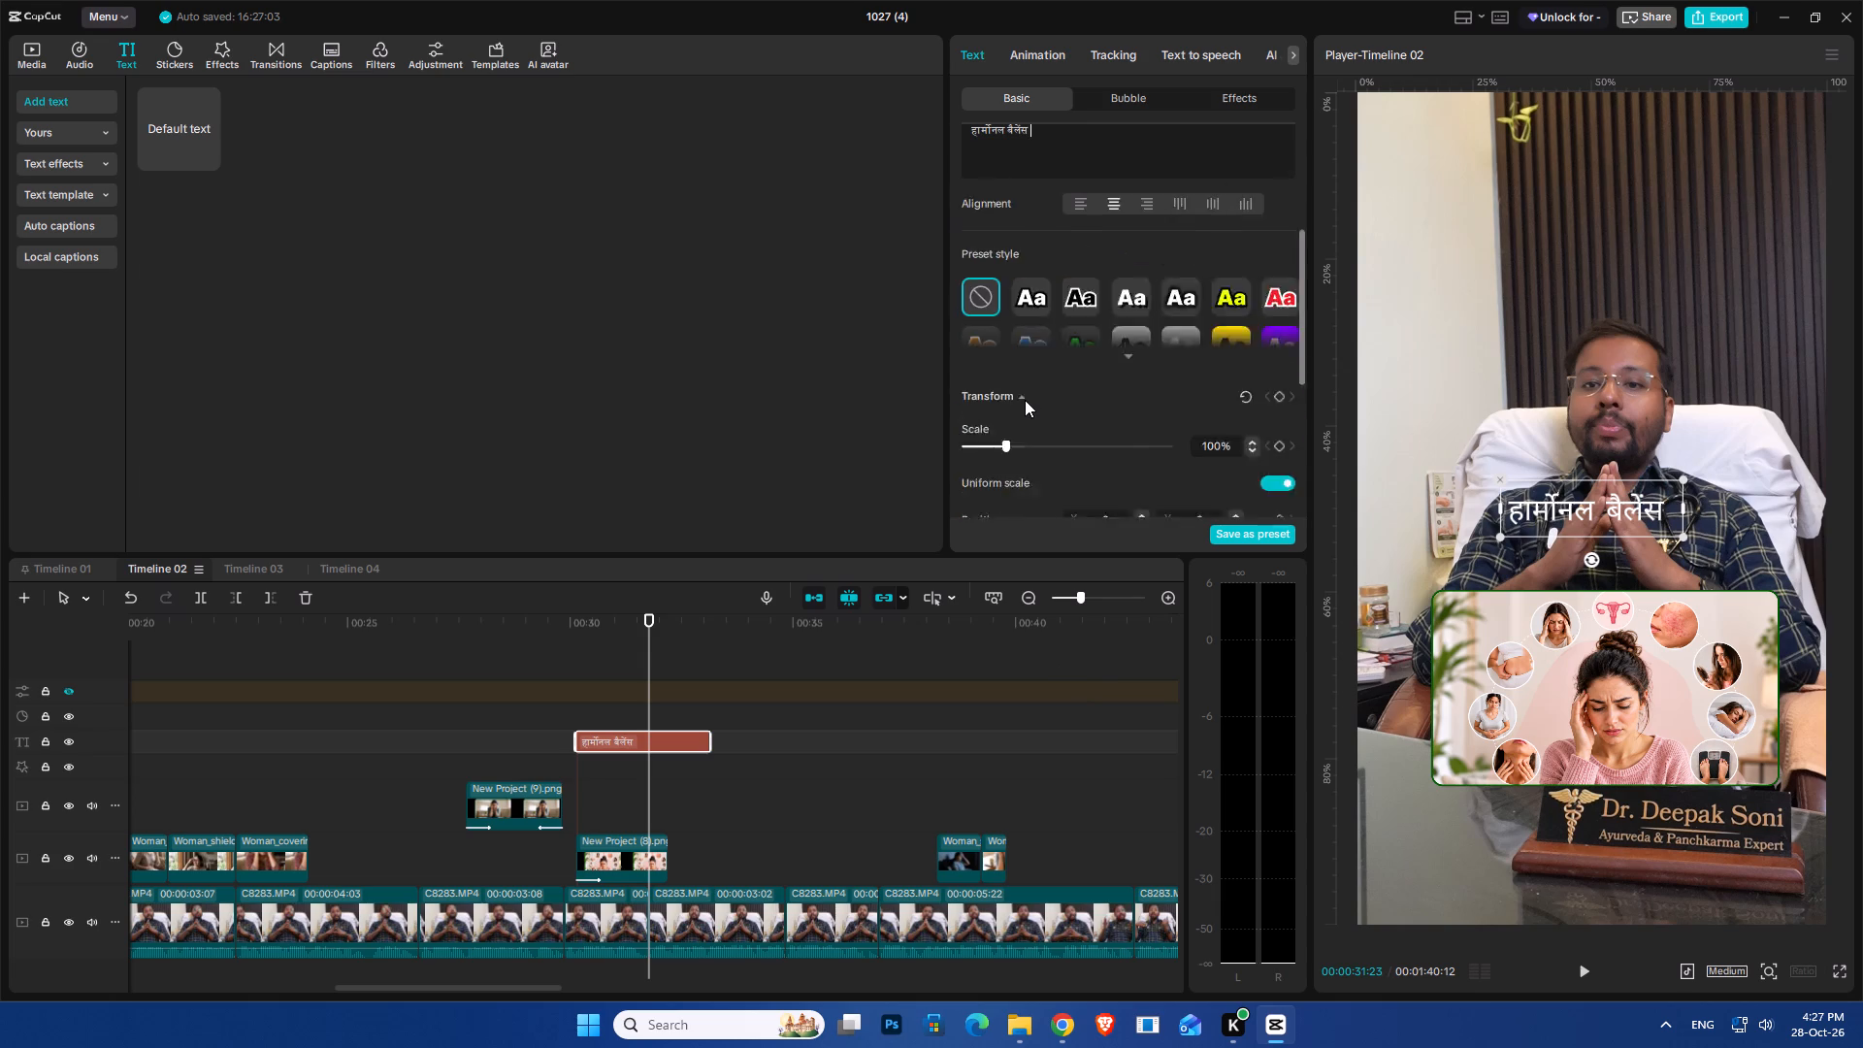
# Set the हार्मोनल बैलेंस text's font to Teko SemiBold.
pyautogui.scroll(-1, 1025, 400)
pyautogui.scroll(6, 1025, 400)
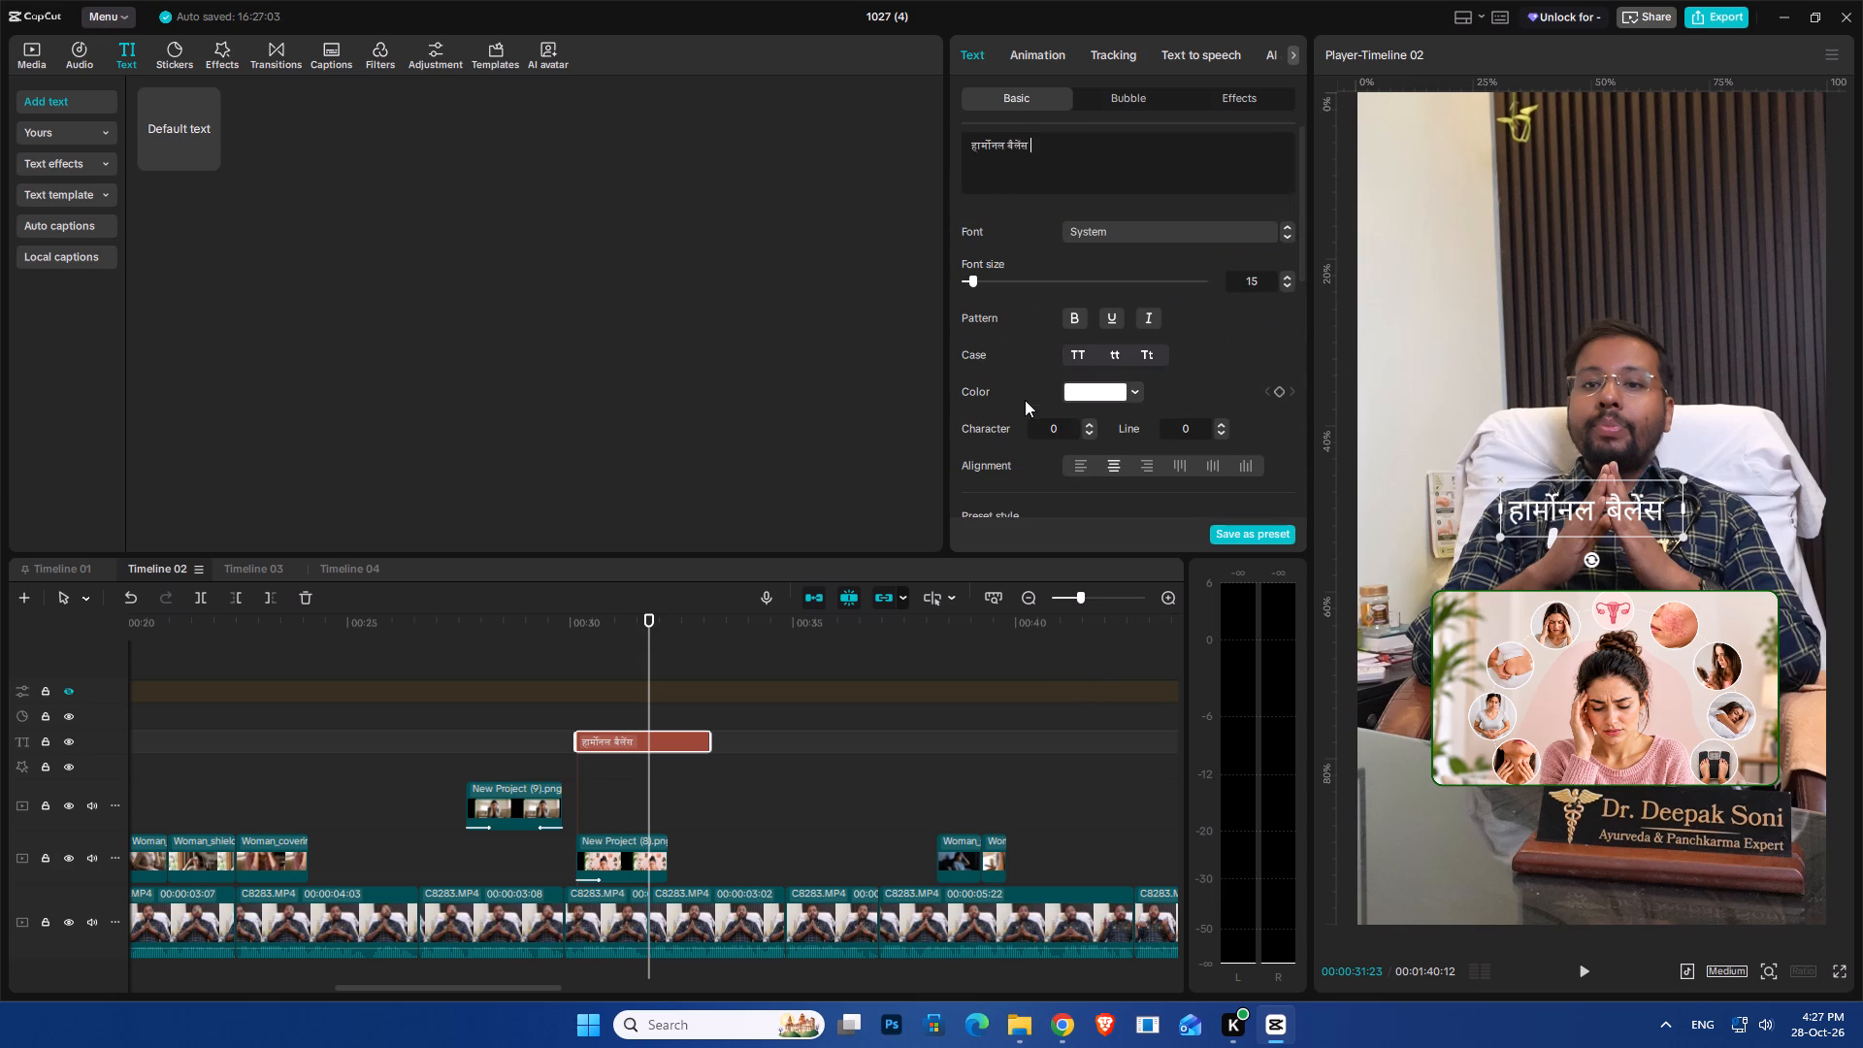
pyautogui.click(1117, 237)
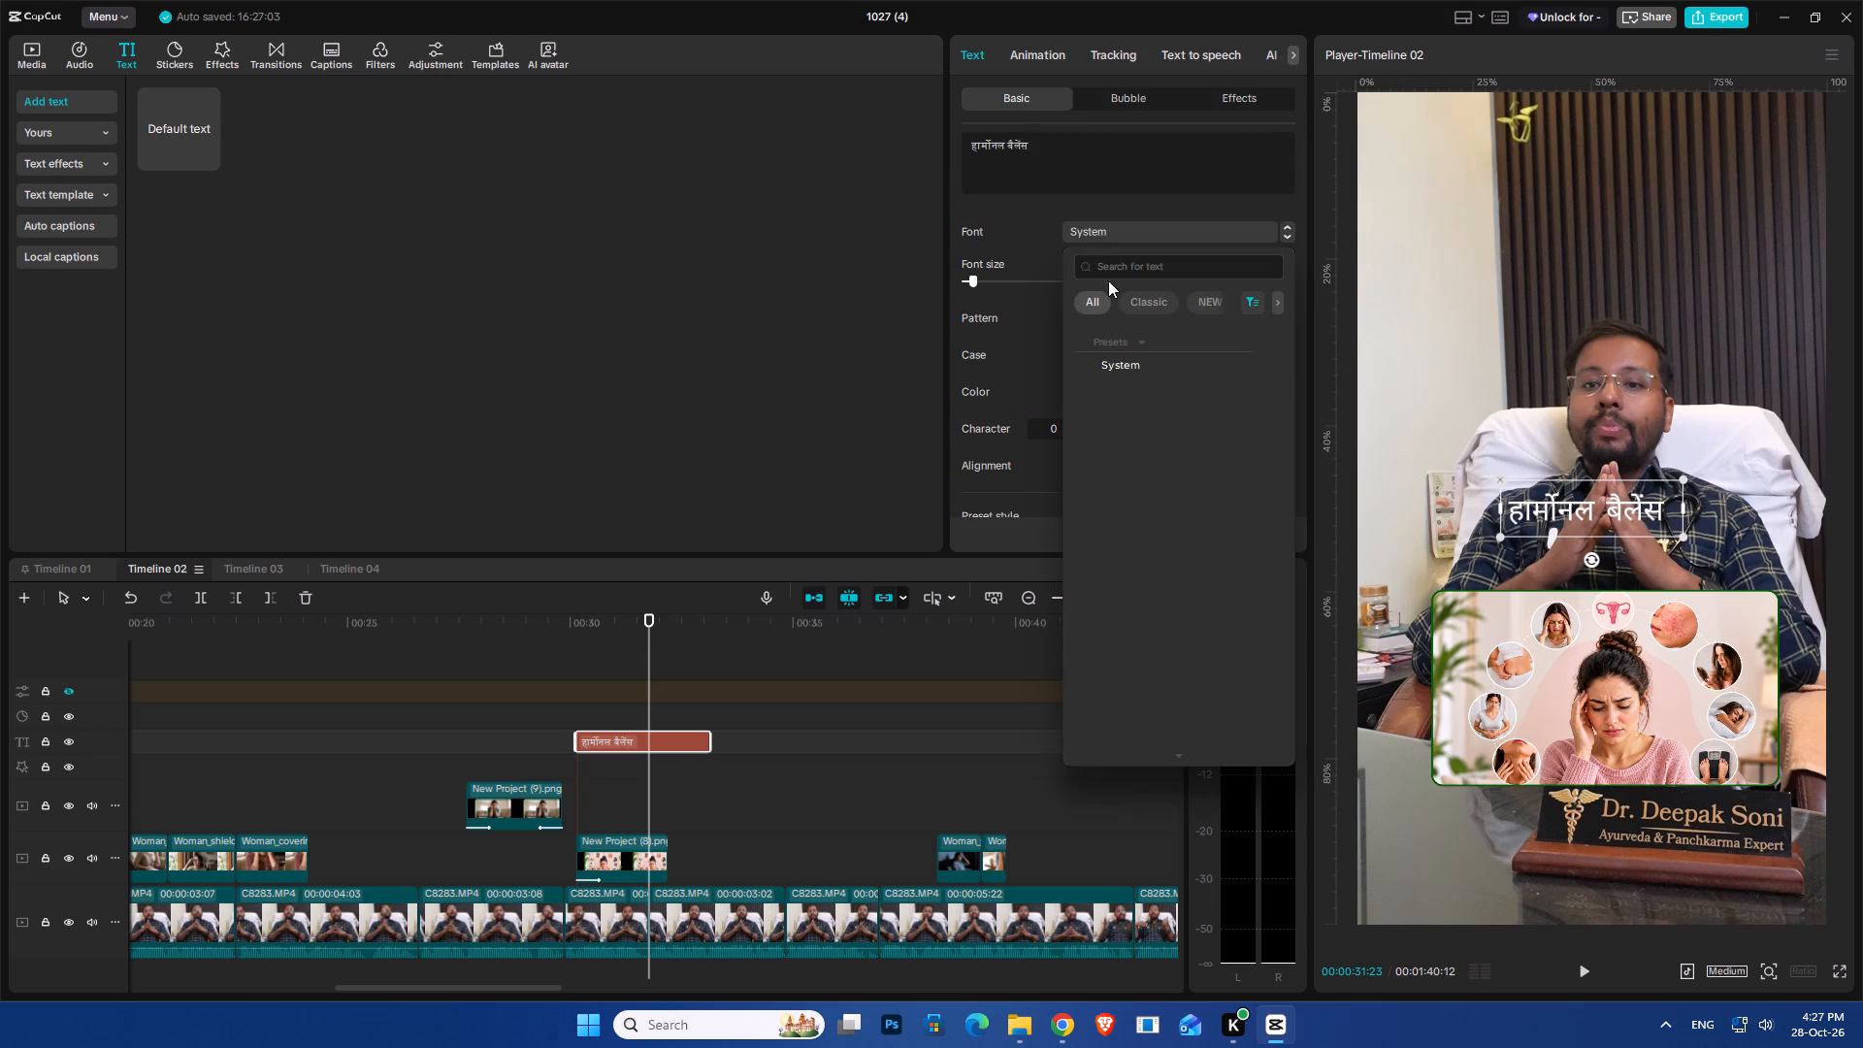
pyautogui.click(1114, 264)
pyautogui.write('teko')
pyautogui.press('Return')
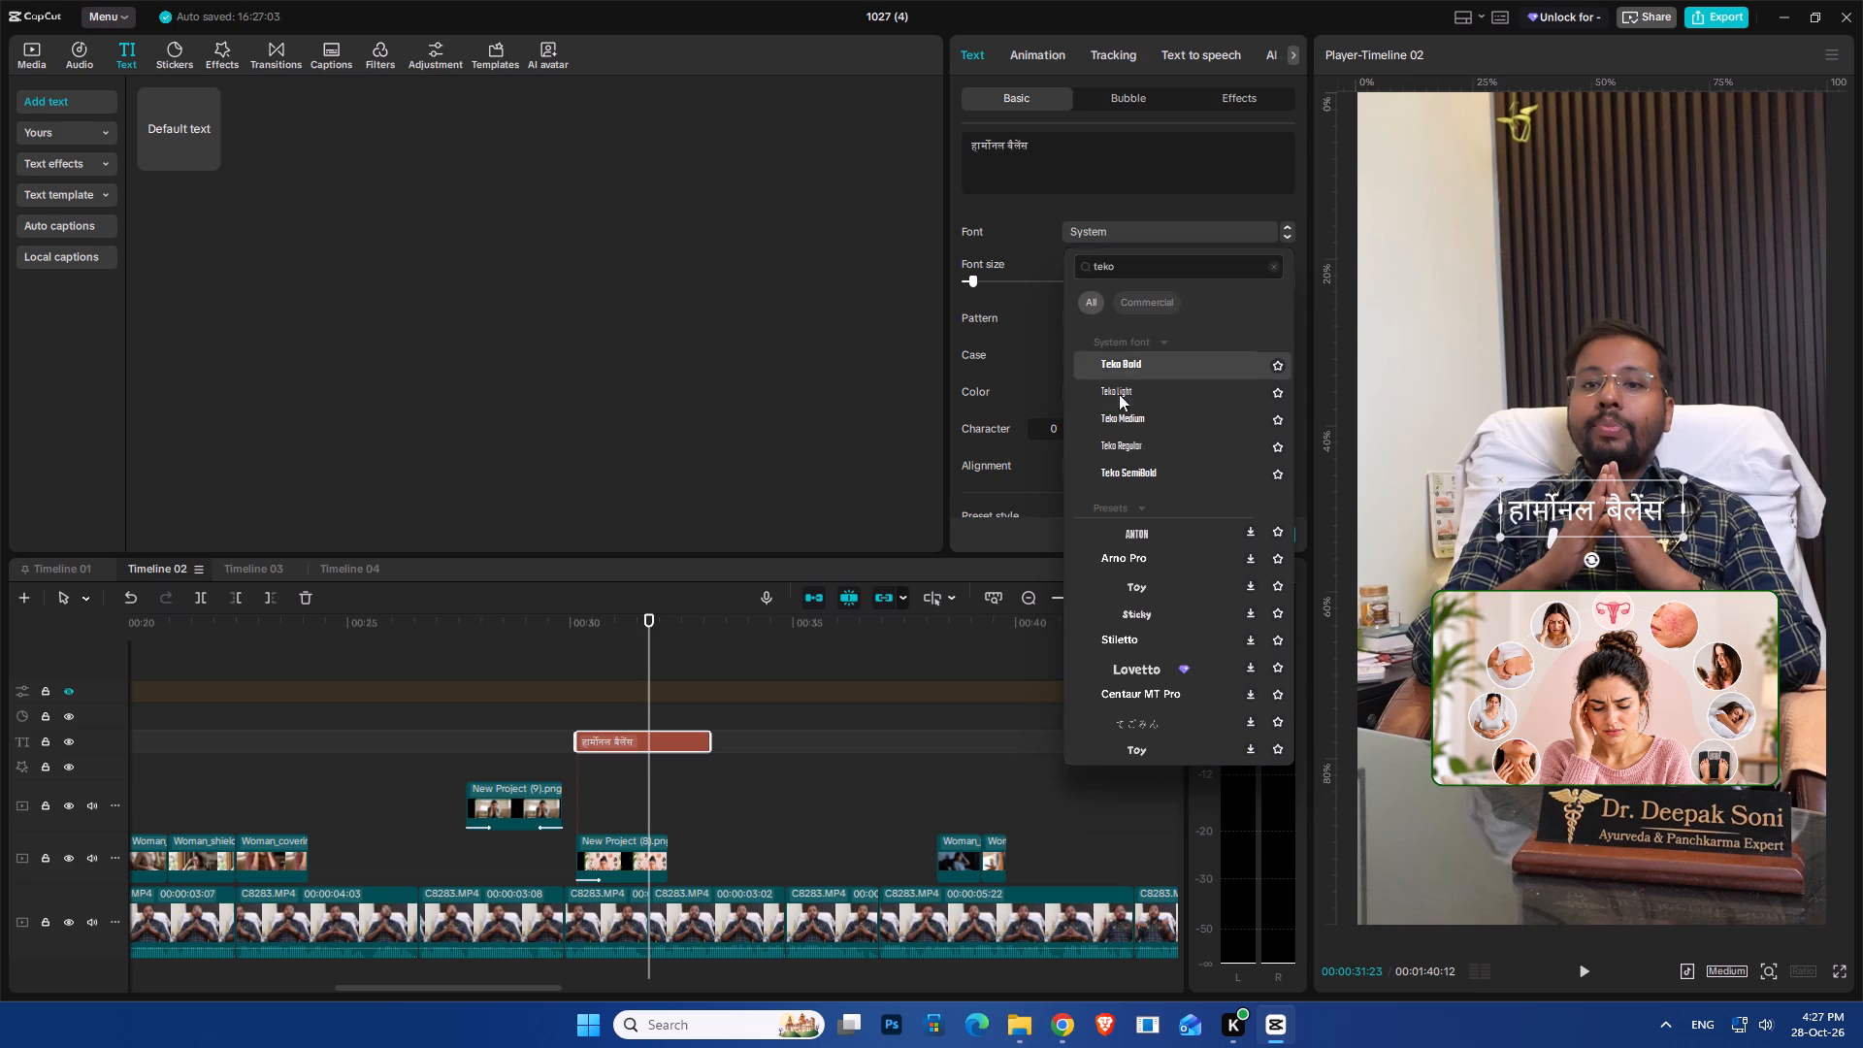
pyautogui.click(1126, 470)
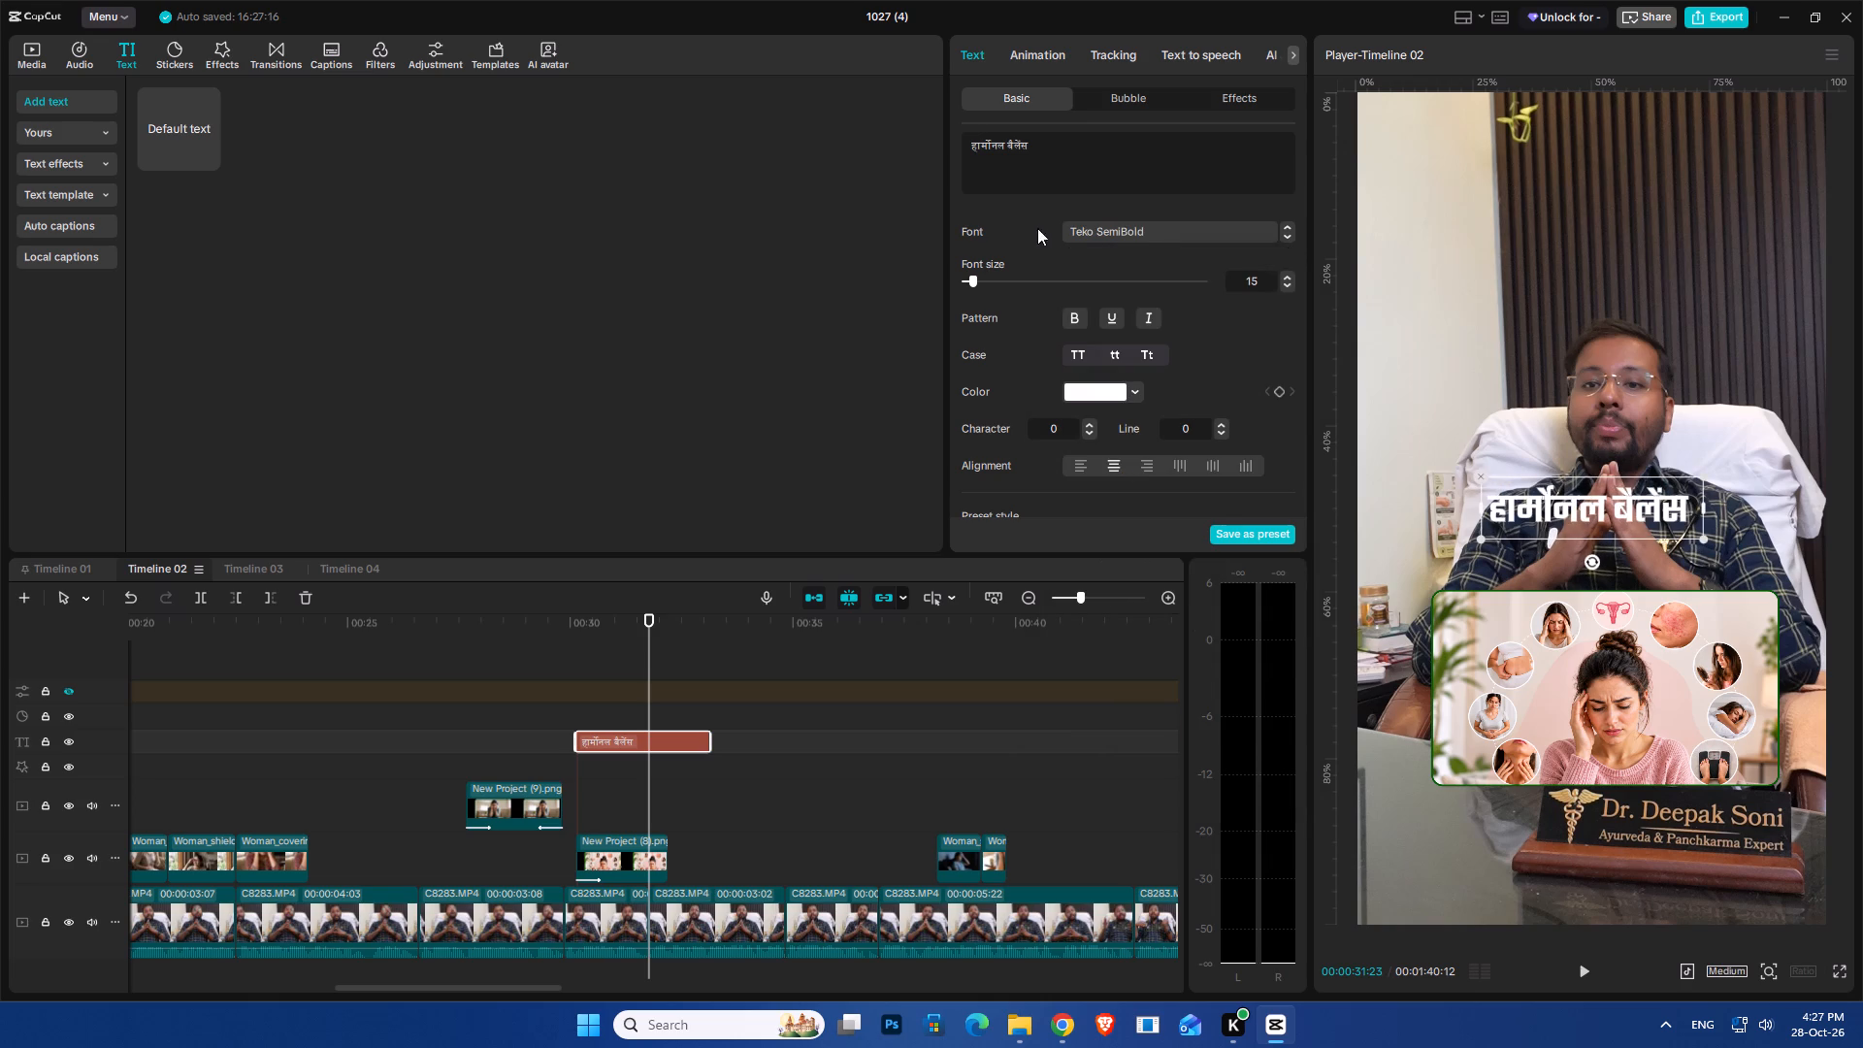
# Enable a background behind the हार्मोनल बैलेंस text and colour it dark green, about #042600.
pyautogui.scroll(-5, 1107, 388)
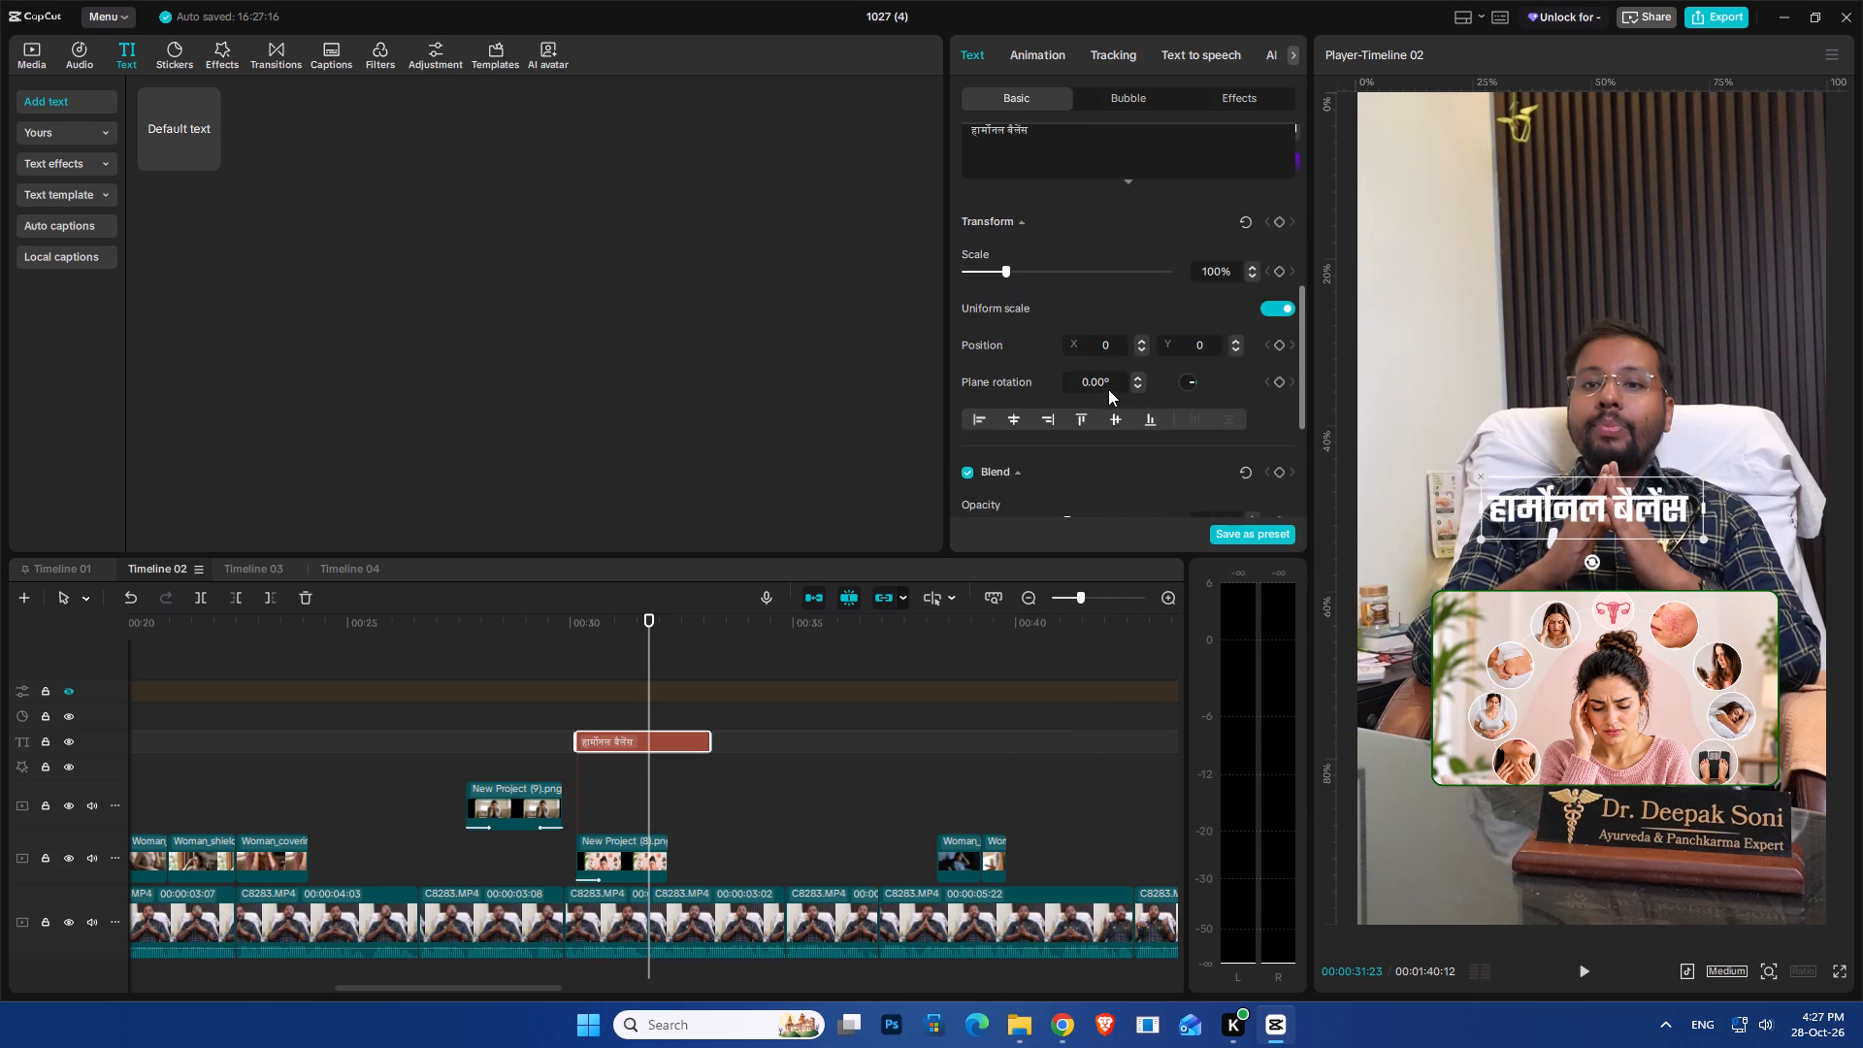
pyautogui.scroll(-3, 1093, 388)
pyautogui.click(967, 364)
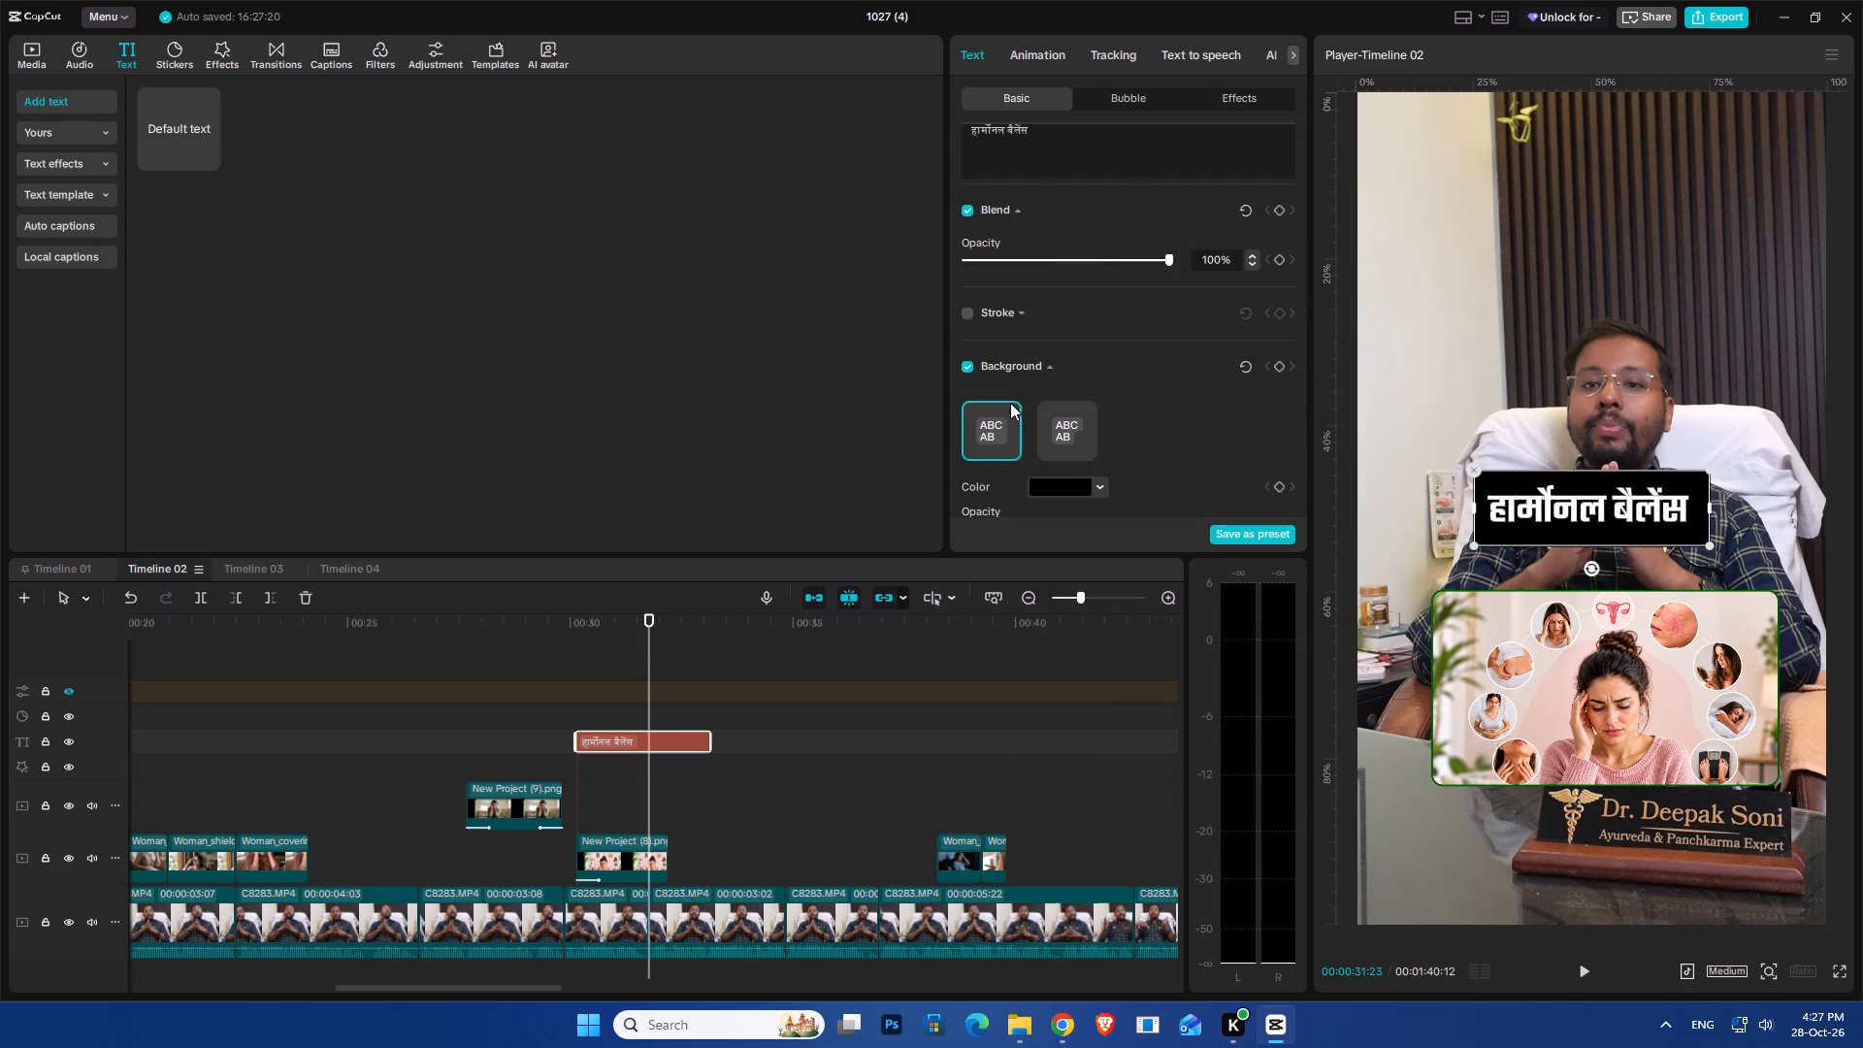
pyautogui.click(1050, 484)
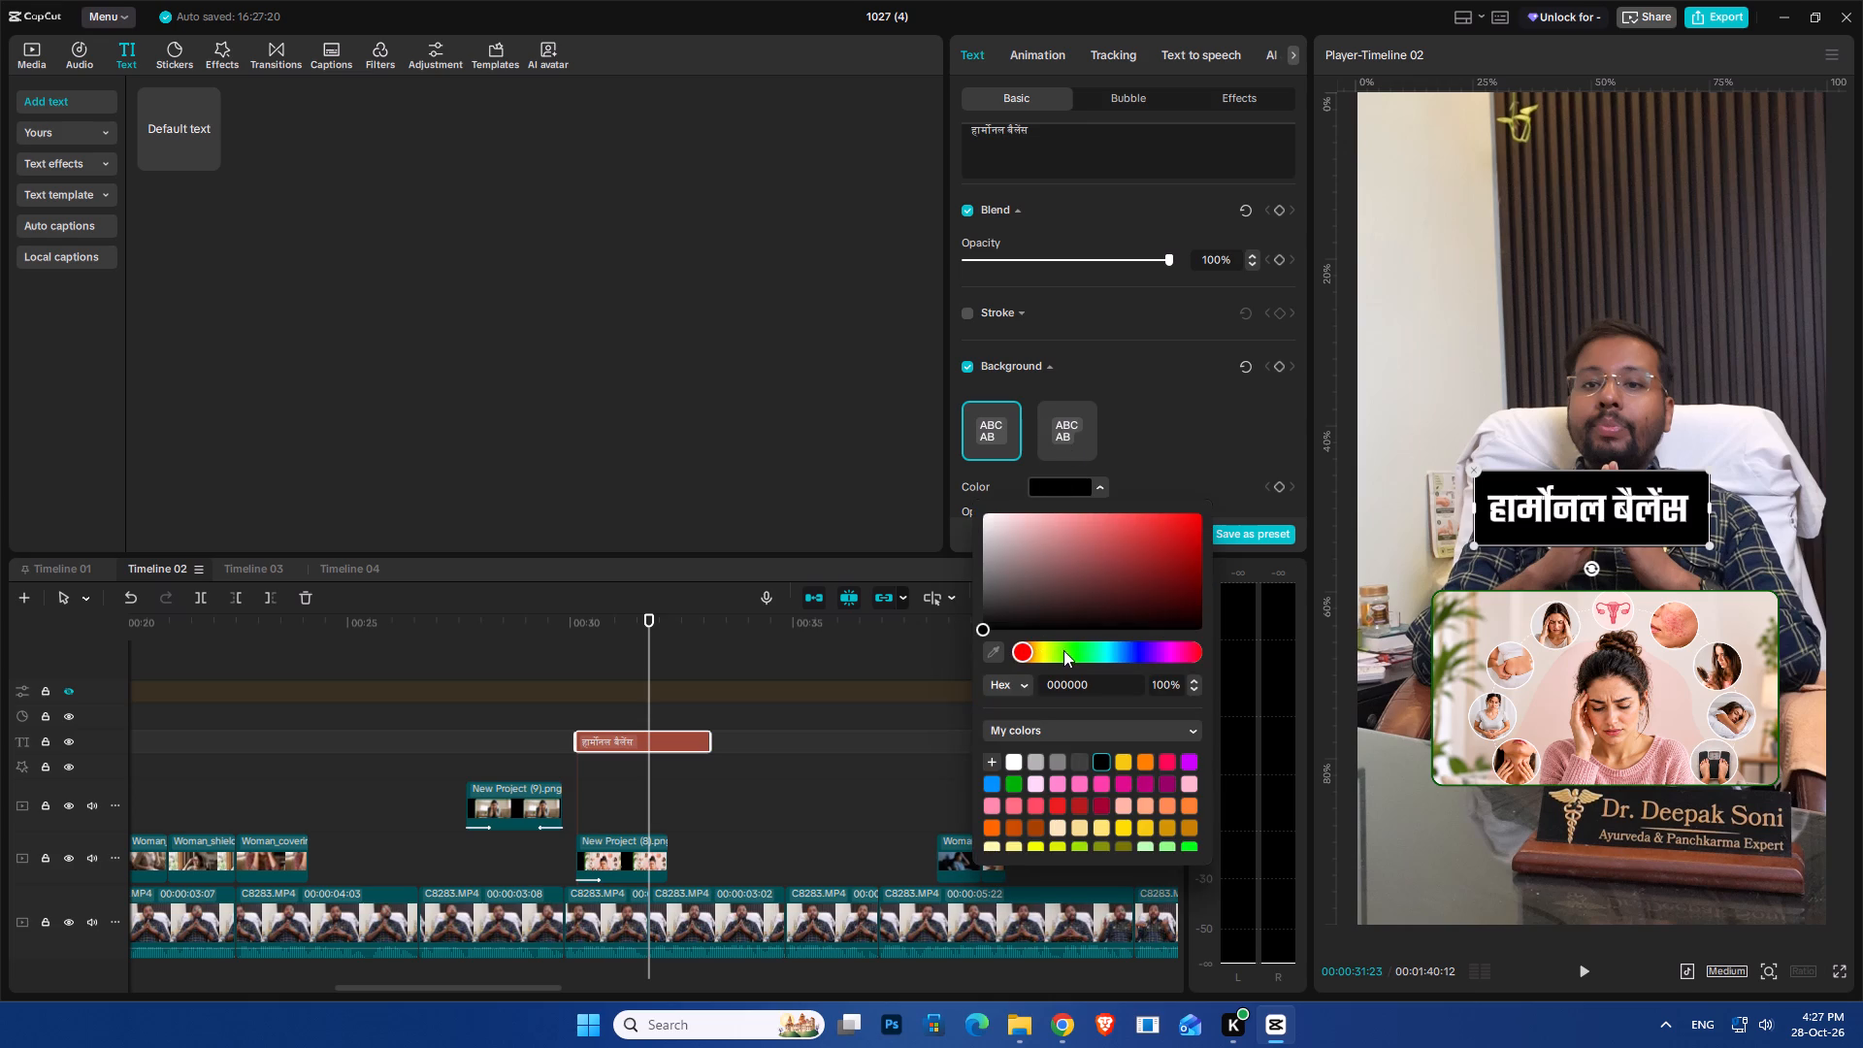
pyautogui.click(1064, 651)
pyautogui.click(1083, 651)
pyautogui.moveTo(1177, 605); pyautogui.dragTo(1224, 613)
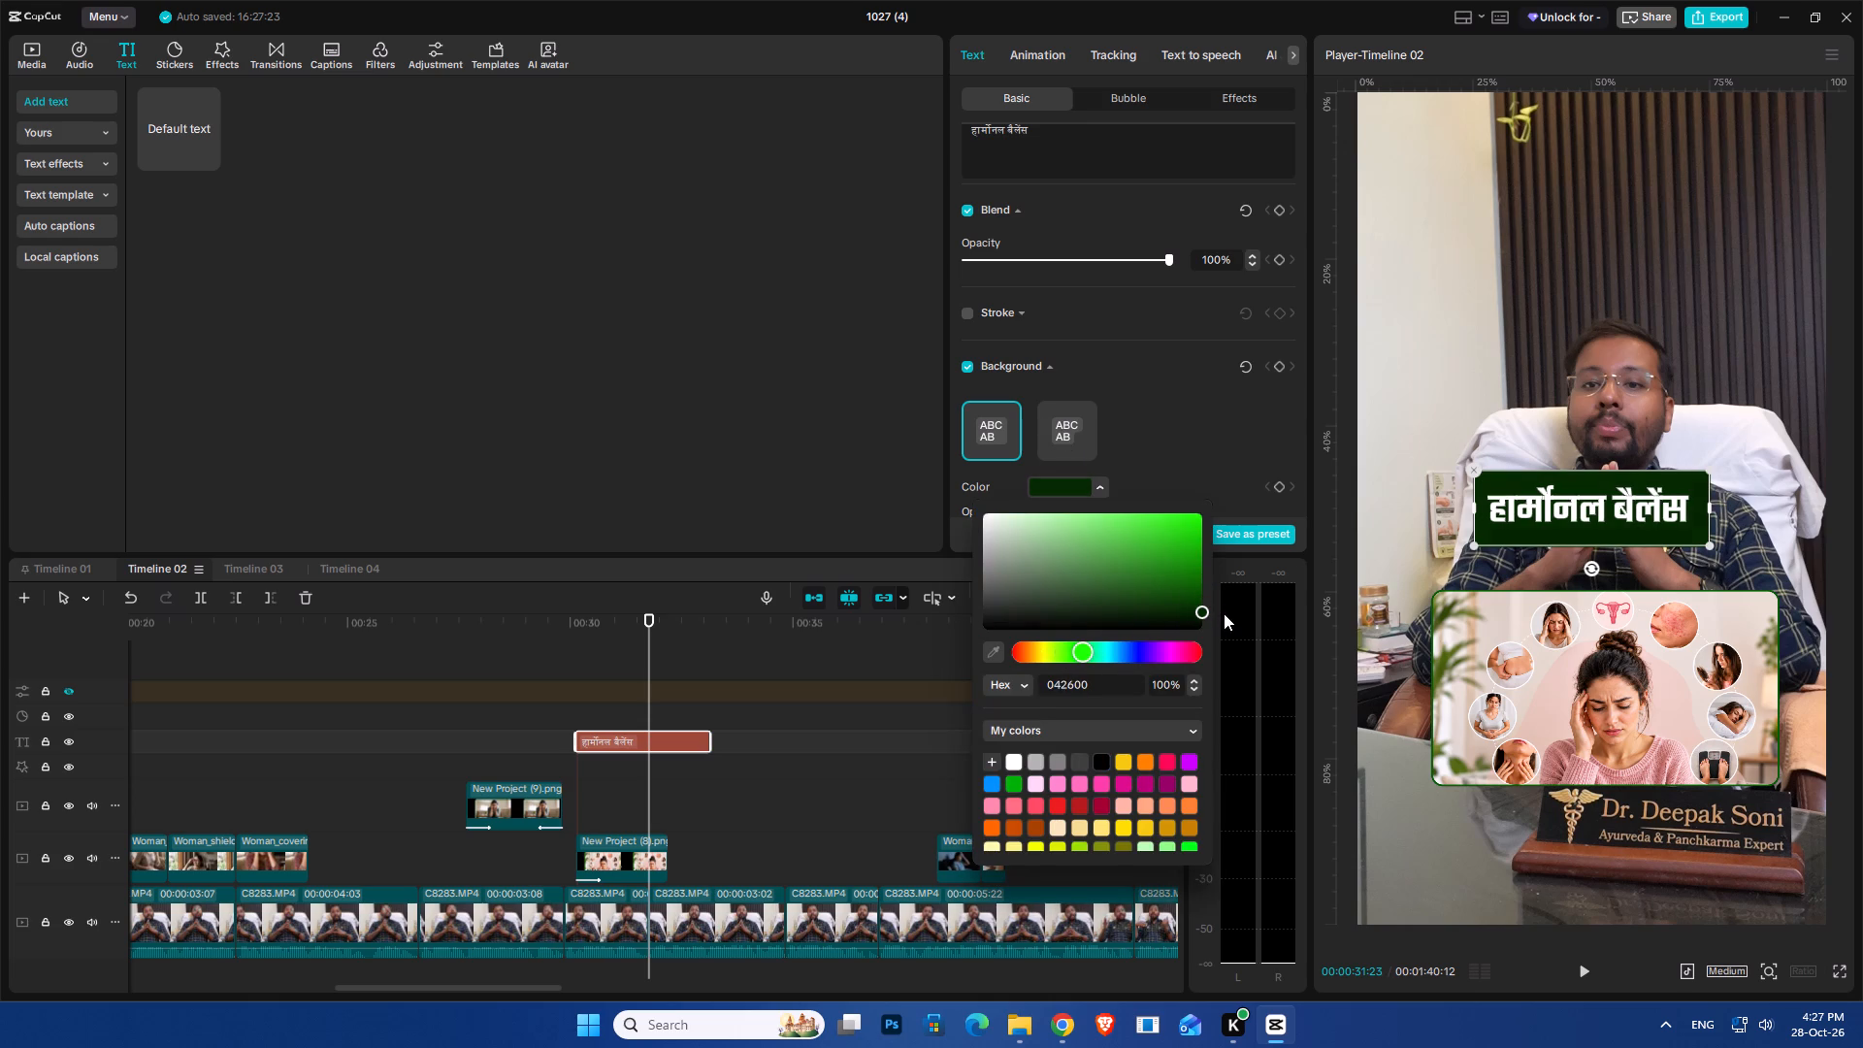
pyautogui.moveTo(1224, 613); pyautogui.dragTo(1233, 612)
pyautogui.click(1167, 438)
# Set the text background's height to 0%, width to 8% and rounded rectangle to 30%, keeping the default Y-offset.
pyautogui.scroll(-3, 1167, 438)
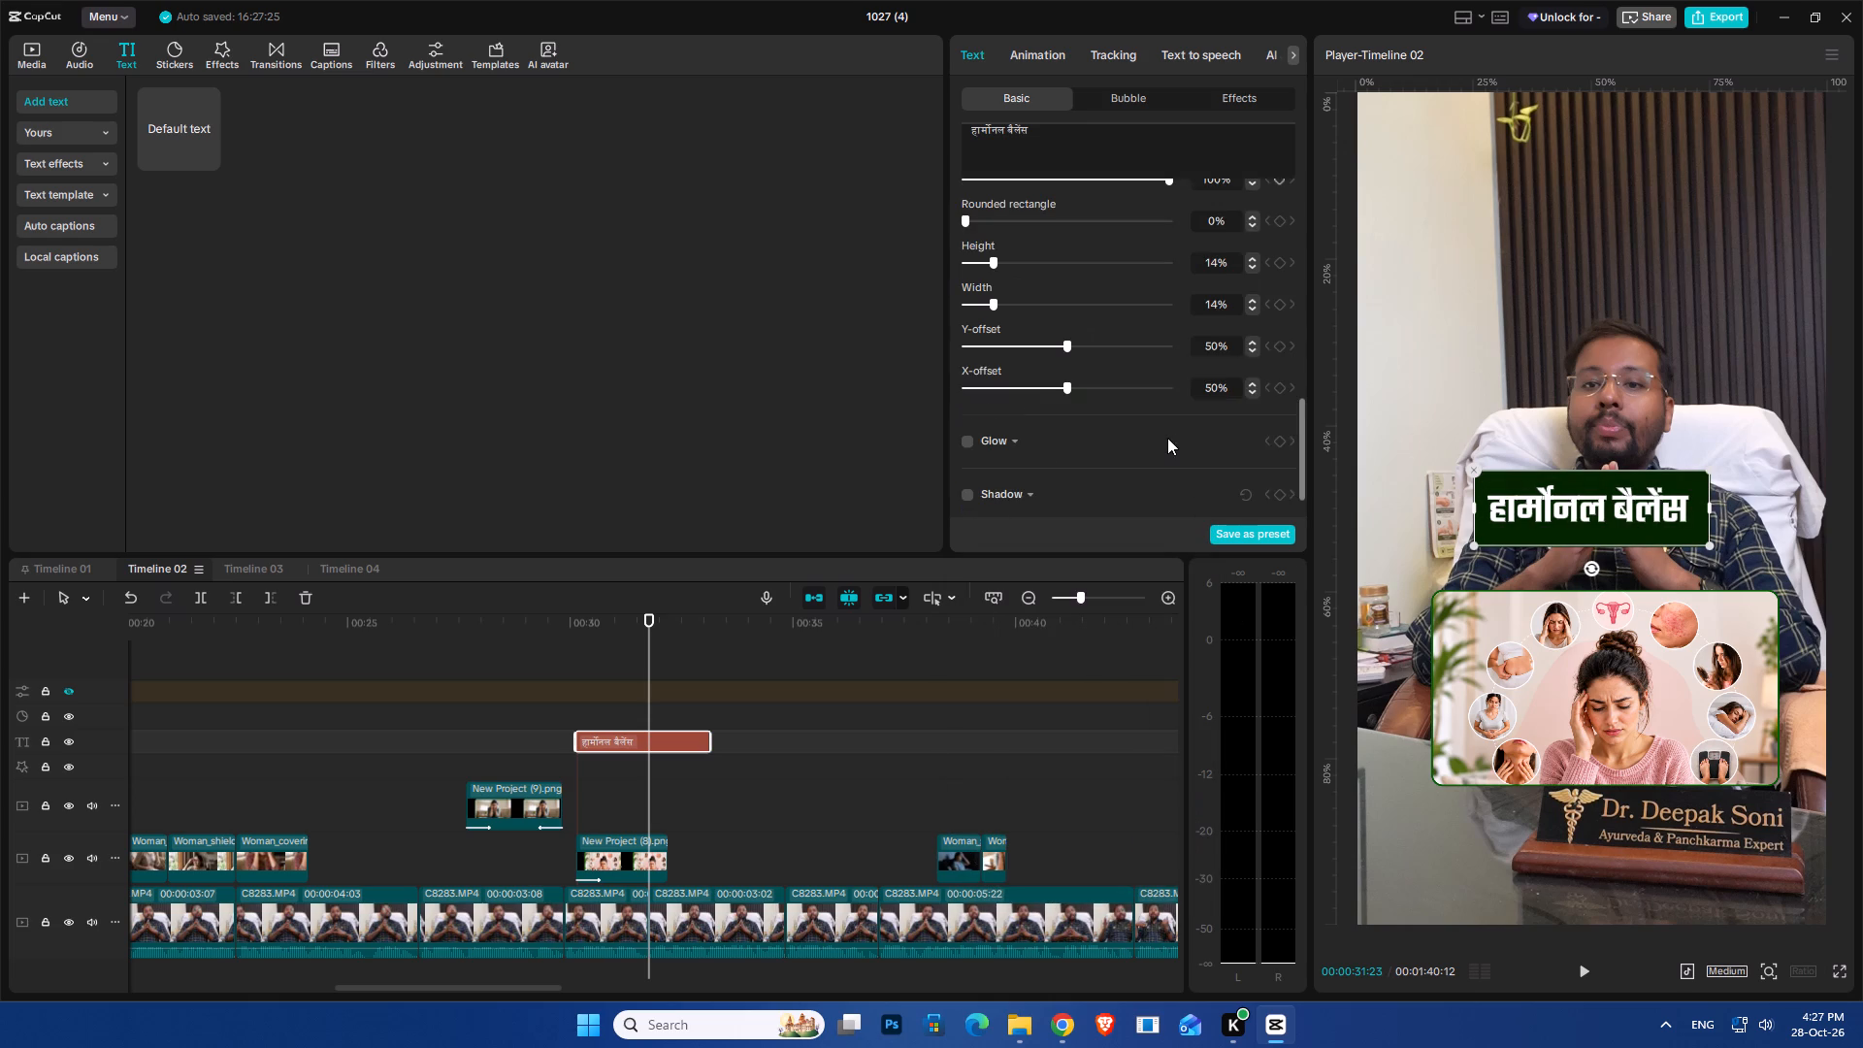
pyautogui.scroll(-2, 1167, 438)
pyautogui.moveTo(1056, 286); pyautogui.dragTo(1033, 292)
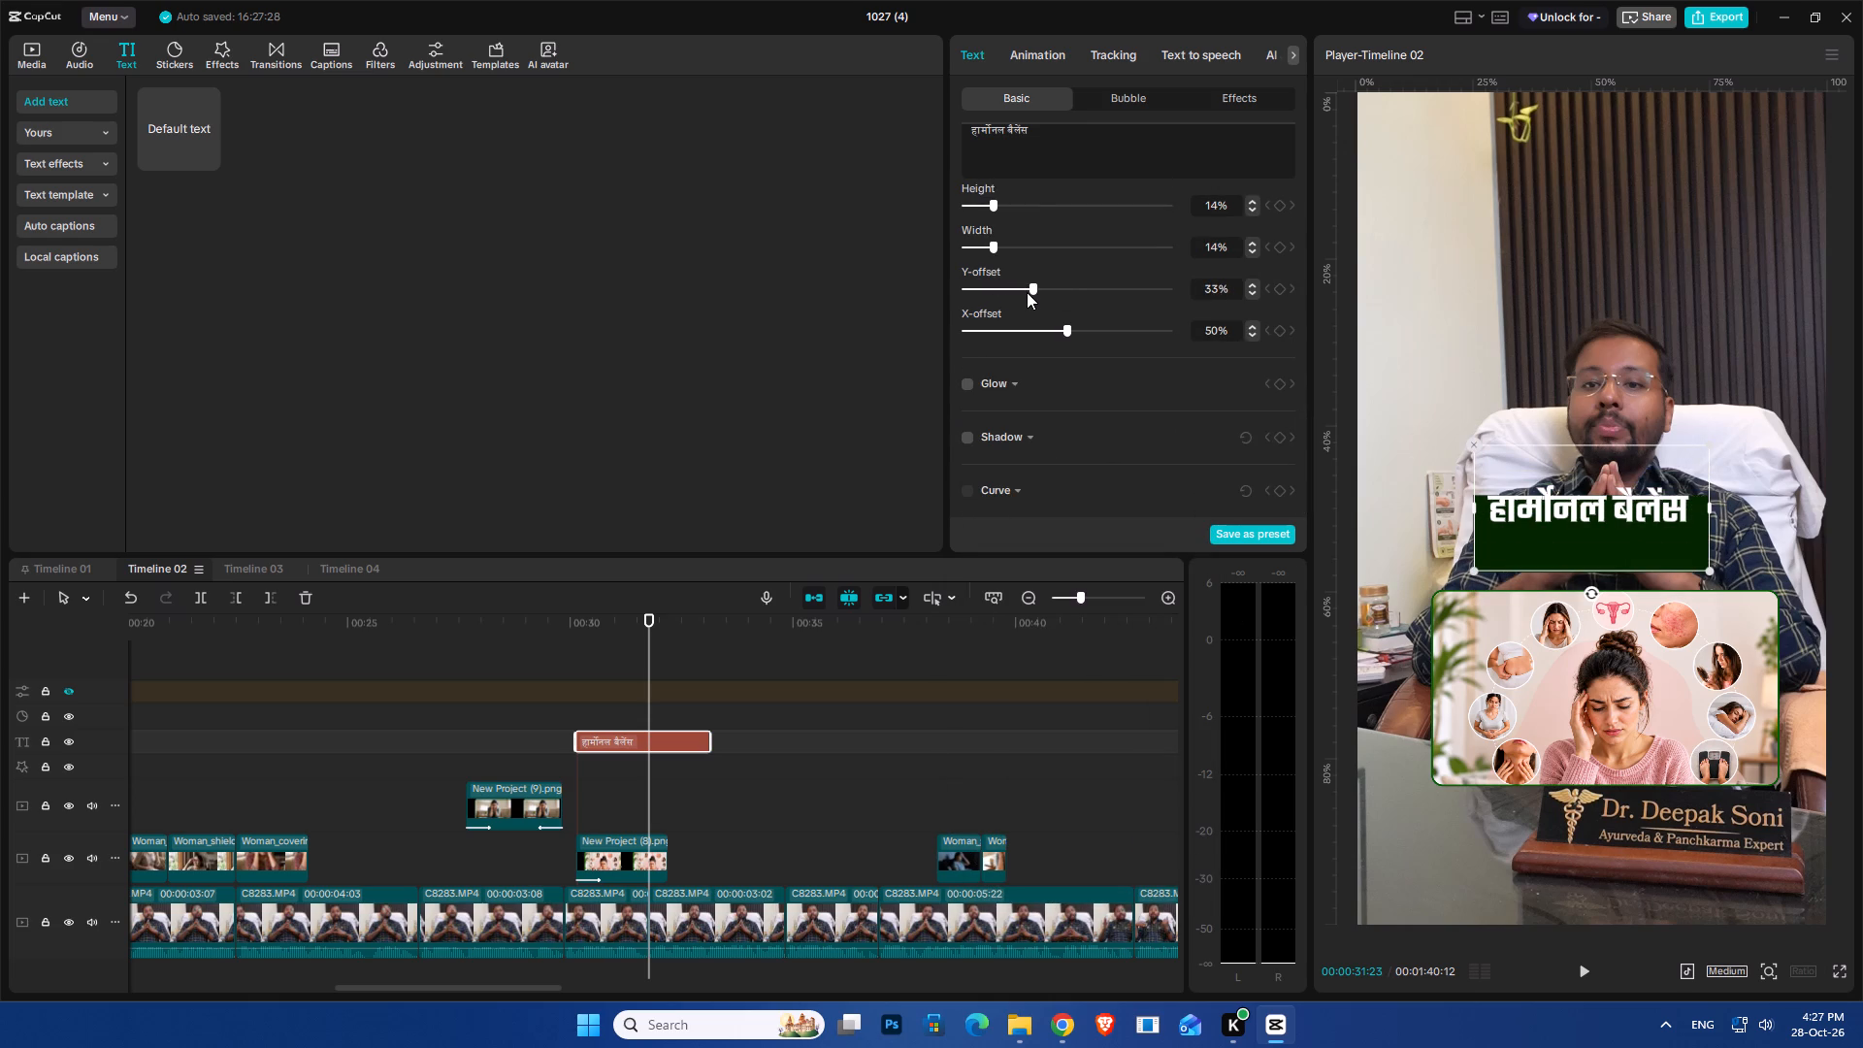
pyautogui.hotkey('ctrl', 'z')
pyautogui.moveTo(992, 204); pyautogui.dragTo(964, 228)
pyautogui.click(989, 242)
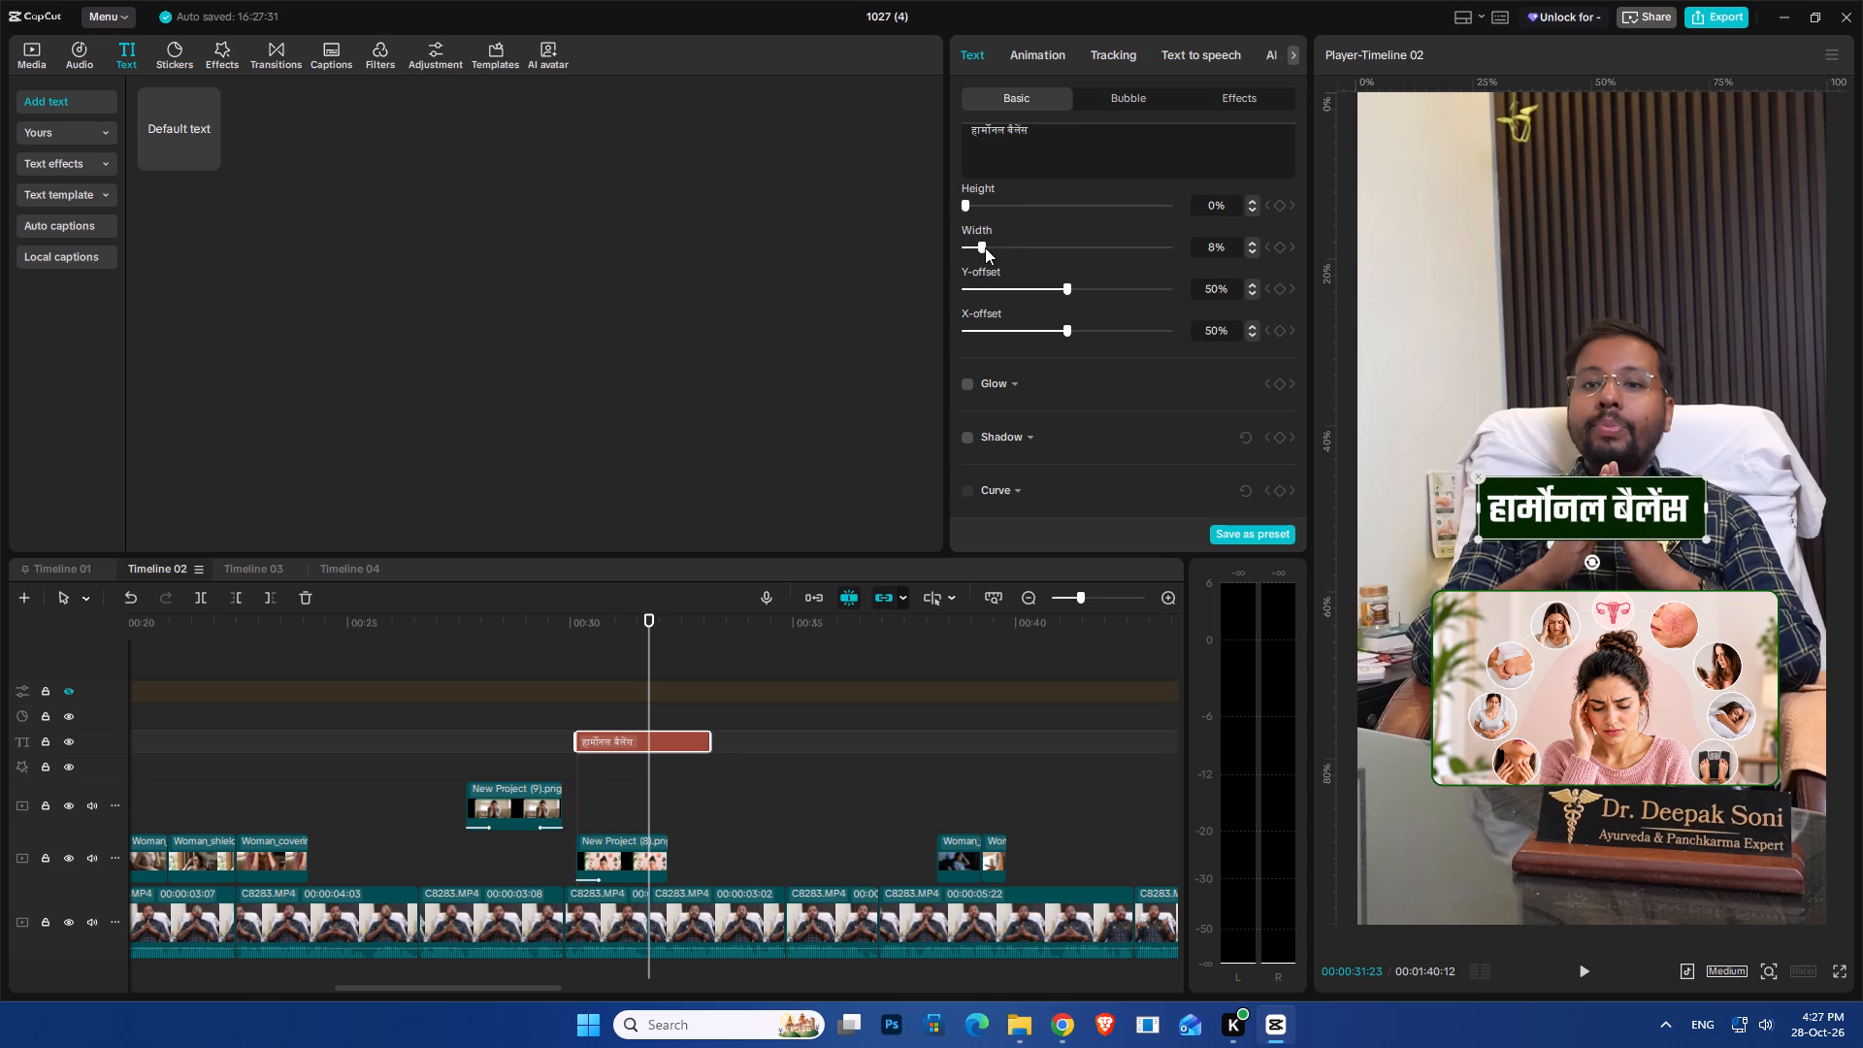
pyautogui.moveTo(965, 203); pyautogui.dragTo(956, 220)
pyautogui.scroll(1, 1048, 255)
pyautogui.moveTo(974, 249); pyautogui.dragTo(1028, 249)
# Shrink the हार्मोनल बैलेंस label, place it over the symptoms image's lower edge, and move its clip one track lower.
pyautogui.moveTo(1579, 500); pyautogui.dragTo(1584, 698)
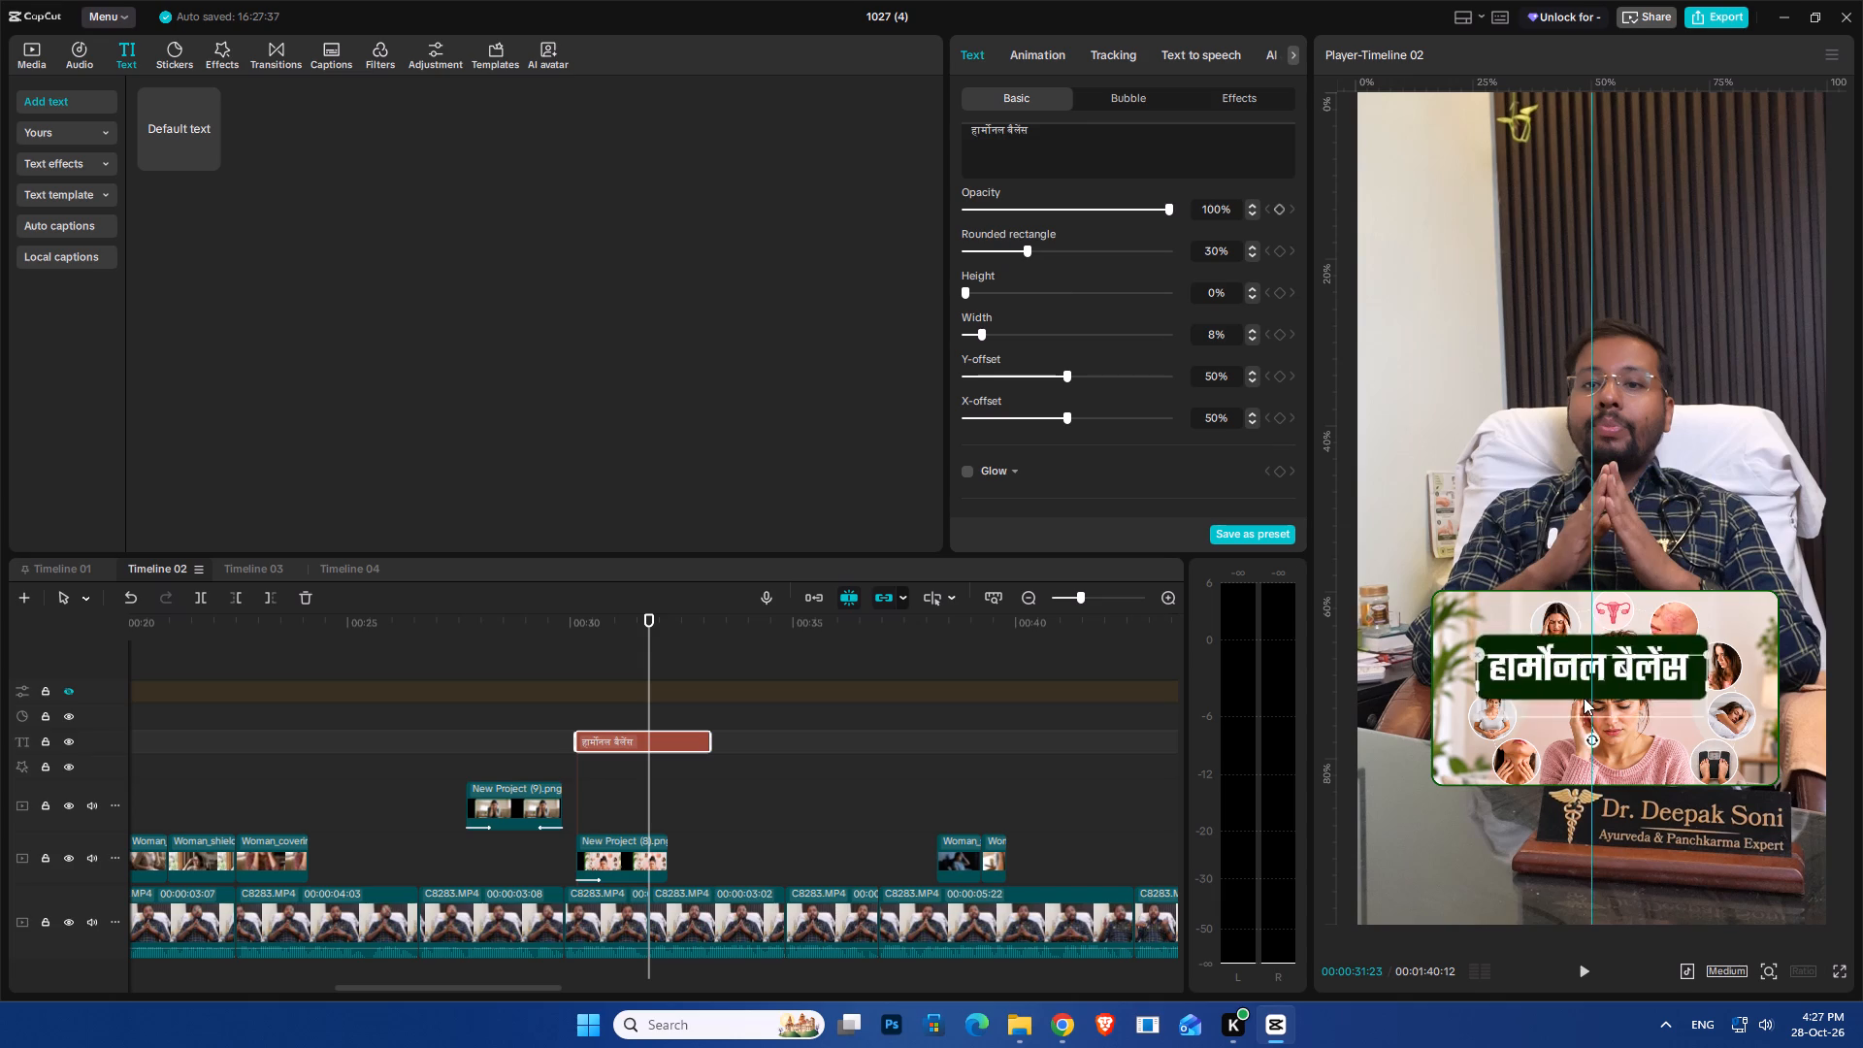
pyautogui.moveTo(1584, 698); pyautogui.dragTo(1593, 763)
pyautogui.moveTo(1721, 805); pyautogui.dragTo(1690, 745)
pyautogui.click(1648, 774)
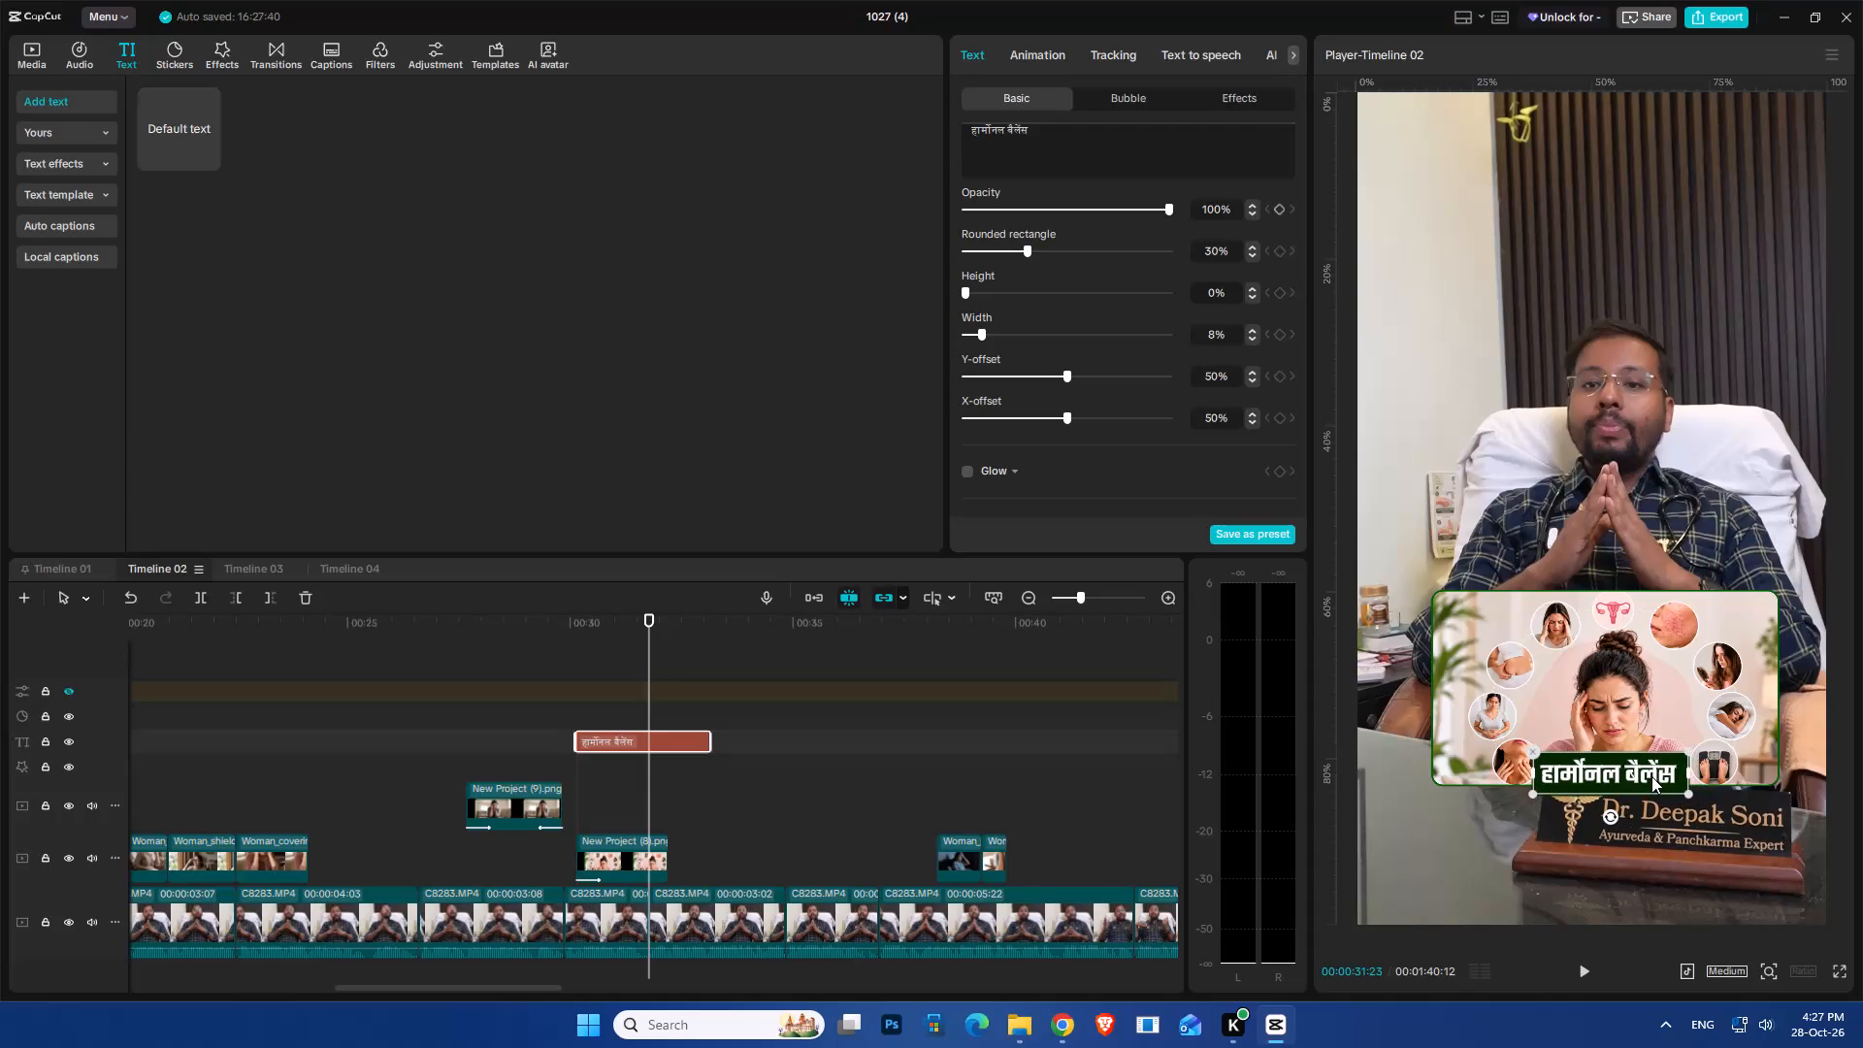
pyautogui.moveTo(603, 738); pyautogui.dragTo(601, 823)
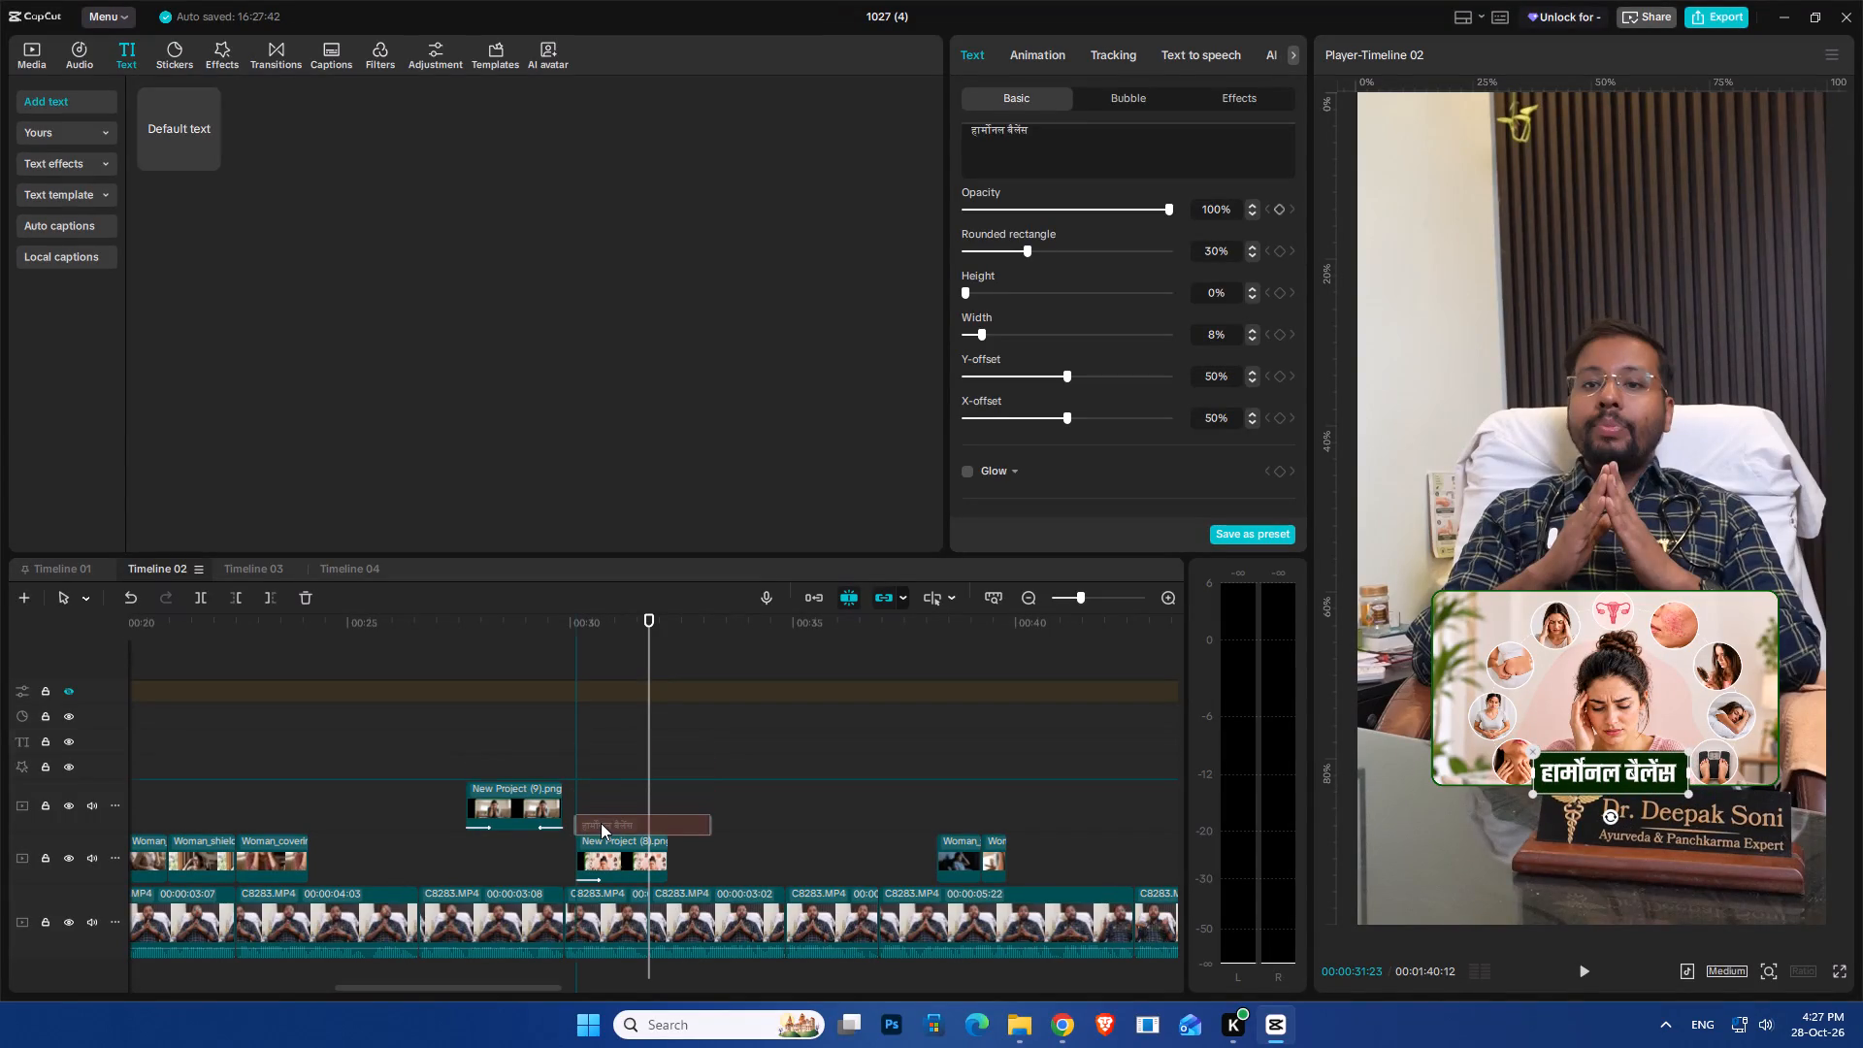
# Remove the entrance animation from the New Project (8) symptoms image clip.
pyautogui.click(626, 865)
pyautogui.click(1036, 47)
pyautogui.click(973, 232)
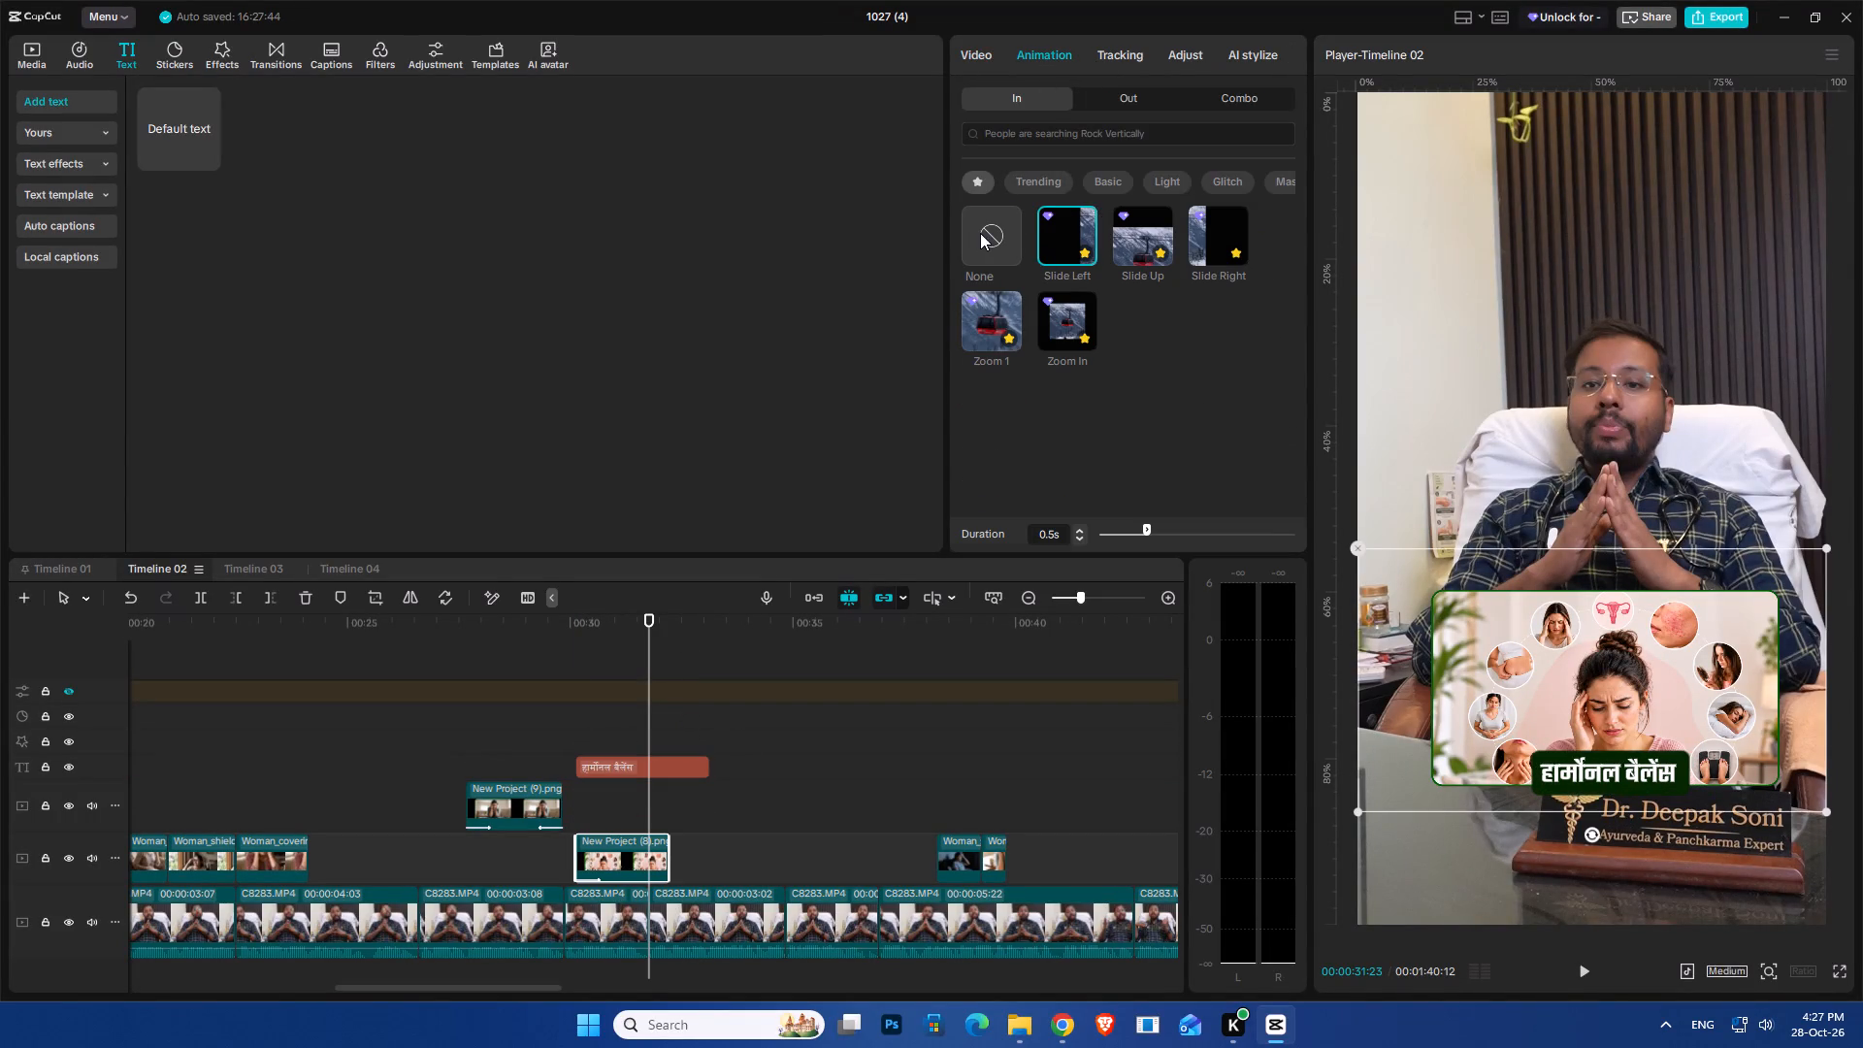
pyautogui.click(992, 237)
# Trim the end of the हार्मोनल बैलेंस text clip to match the end of the symptoms image clip.
pyautogui.click(687, 764)
pyautogui.moveTo(709, 763); pyautogui.dragTo(658, 793)
# Combine the हार्मोनल बैलेंस text clip and the symptoms image clip into one compound clip.
pyautogui.moveTo(739, 768); pyautogui.dragTo(644, 863)
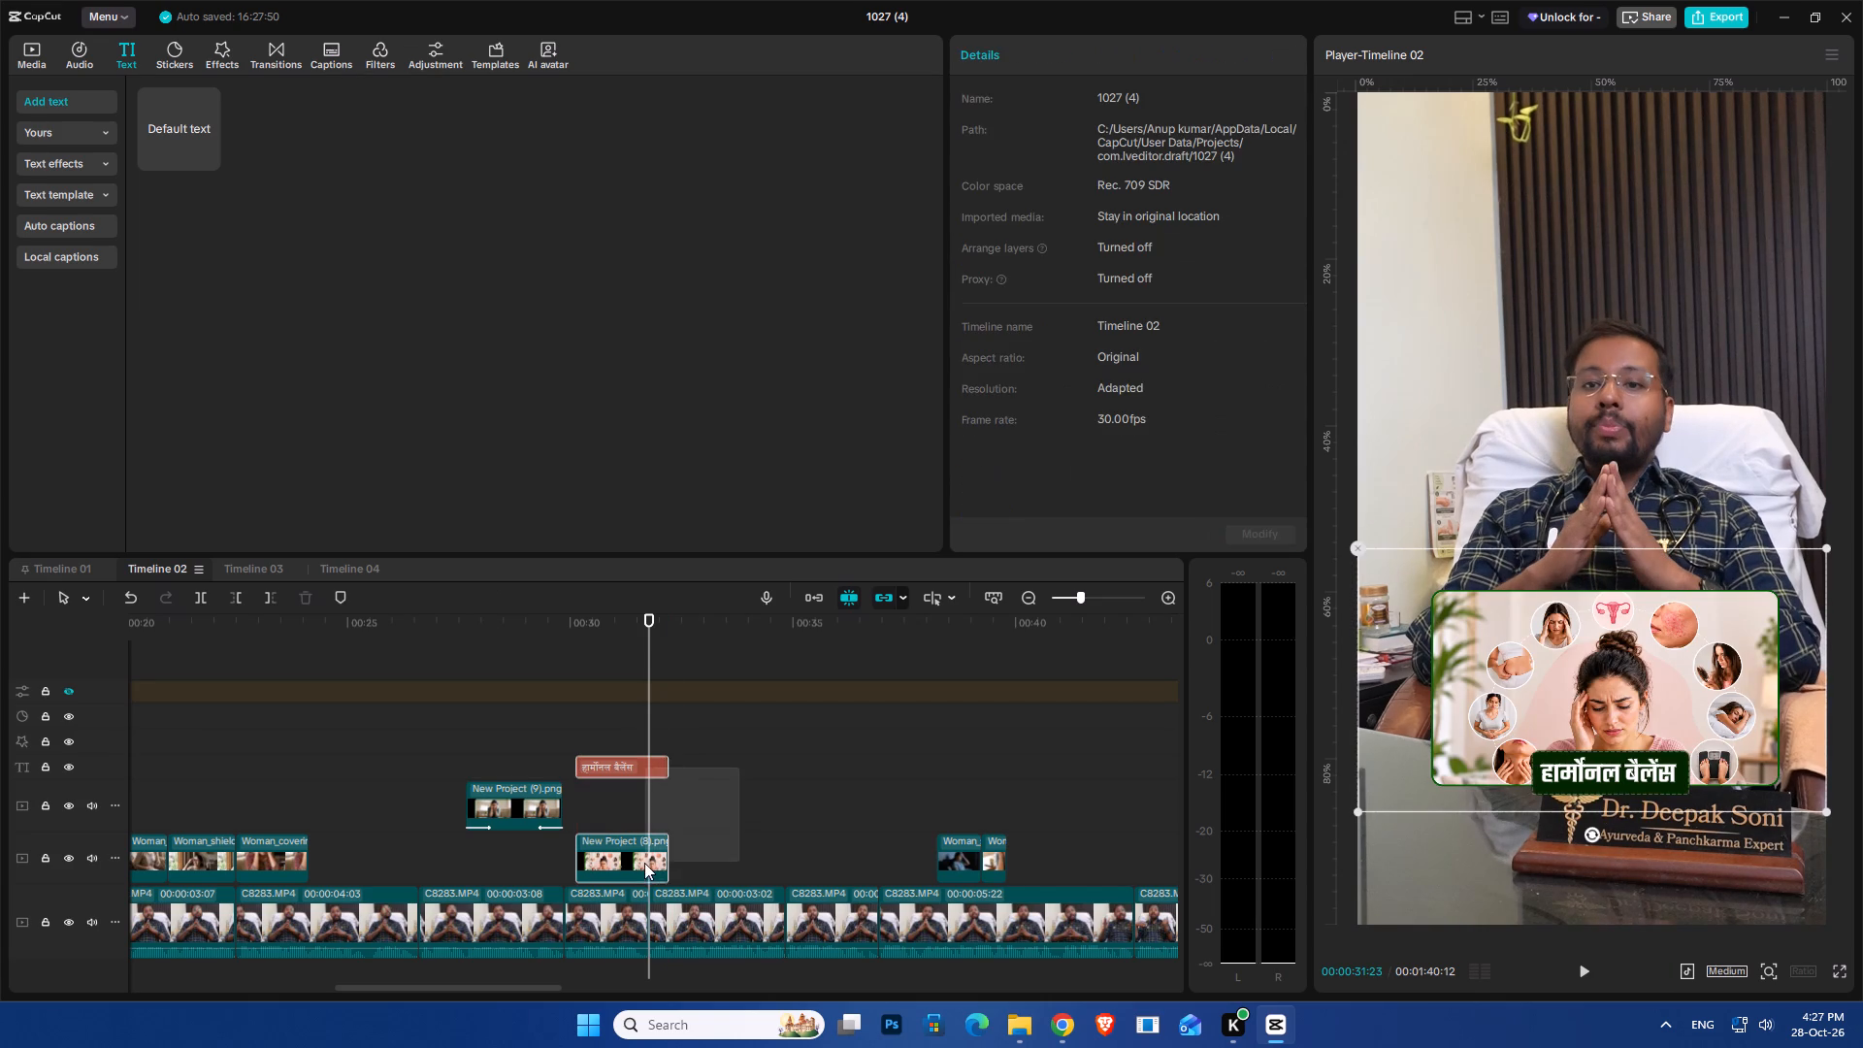
pyautogui.moveTo(644, 863); pyautogui.dragTo(645, 863)
pyautogui.rightClick(638, 860)
pyautogui.click(734, 765)
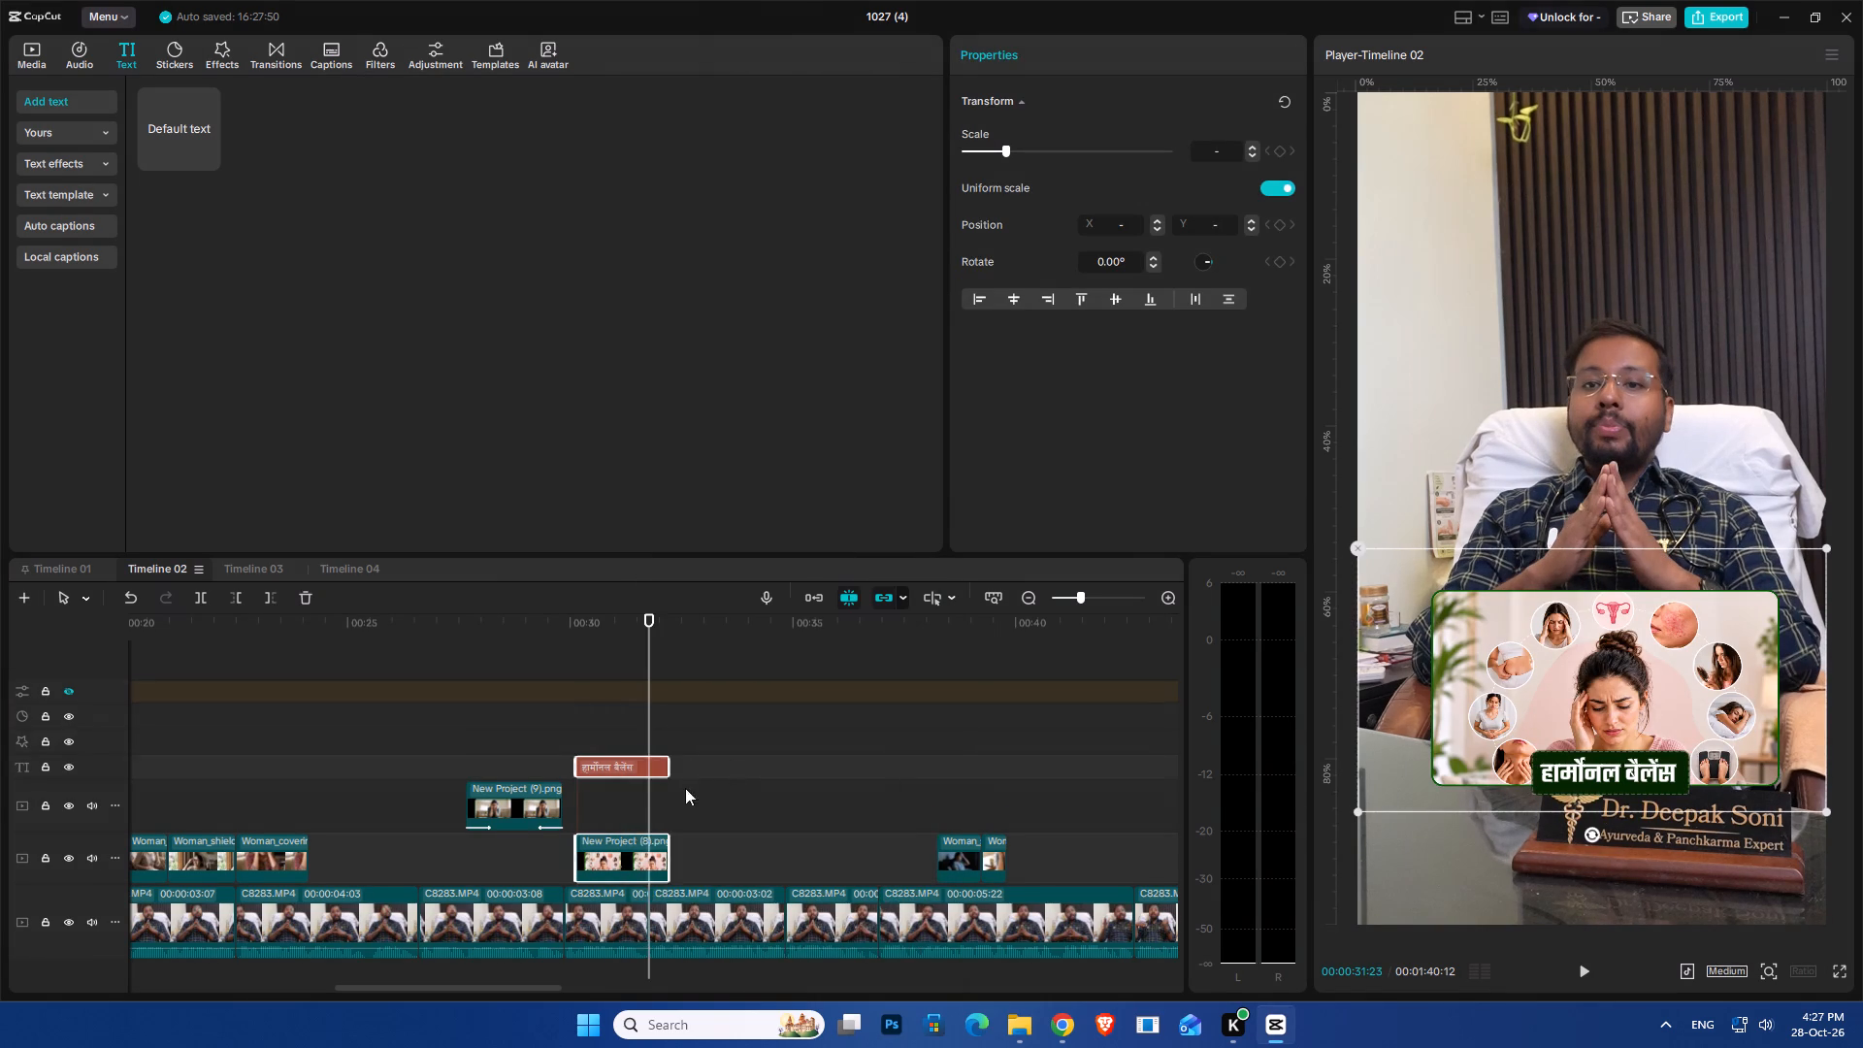
# Apply the Slide Left entrance animation to the new compound clip and preview it.
pyautogui.click(583, 838)
pyautogui.click(1013, 40)
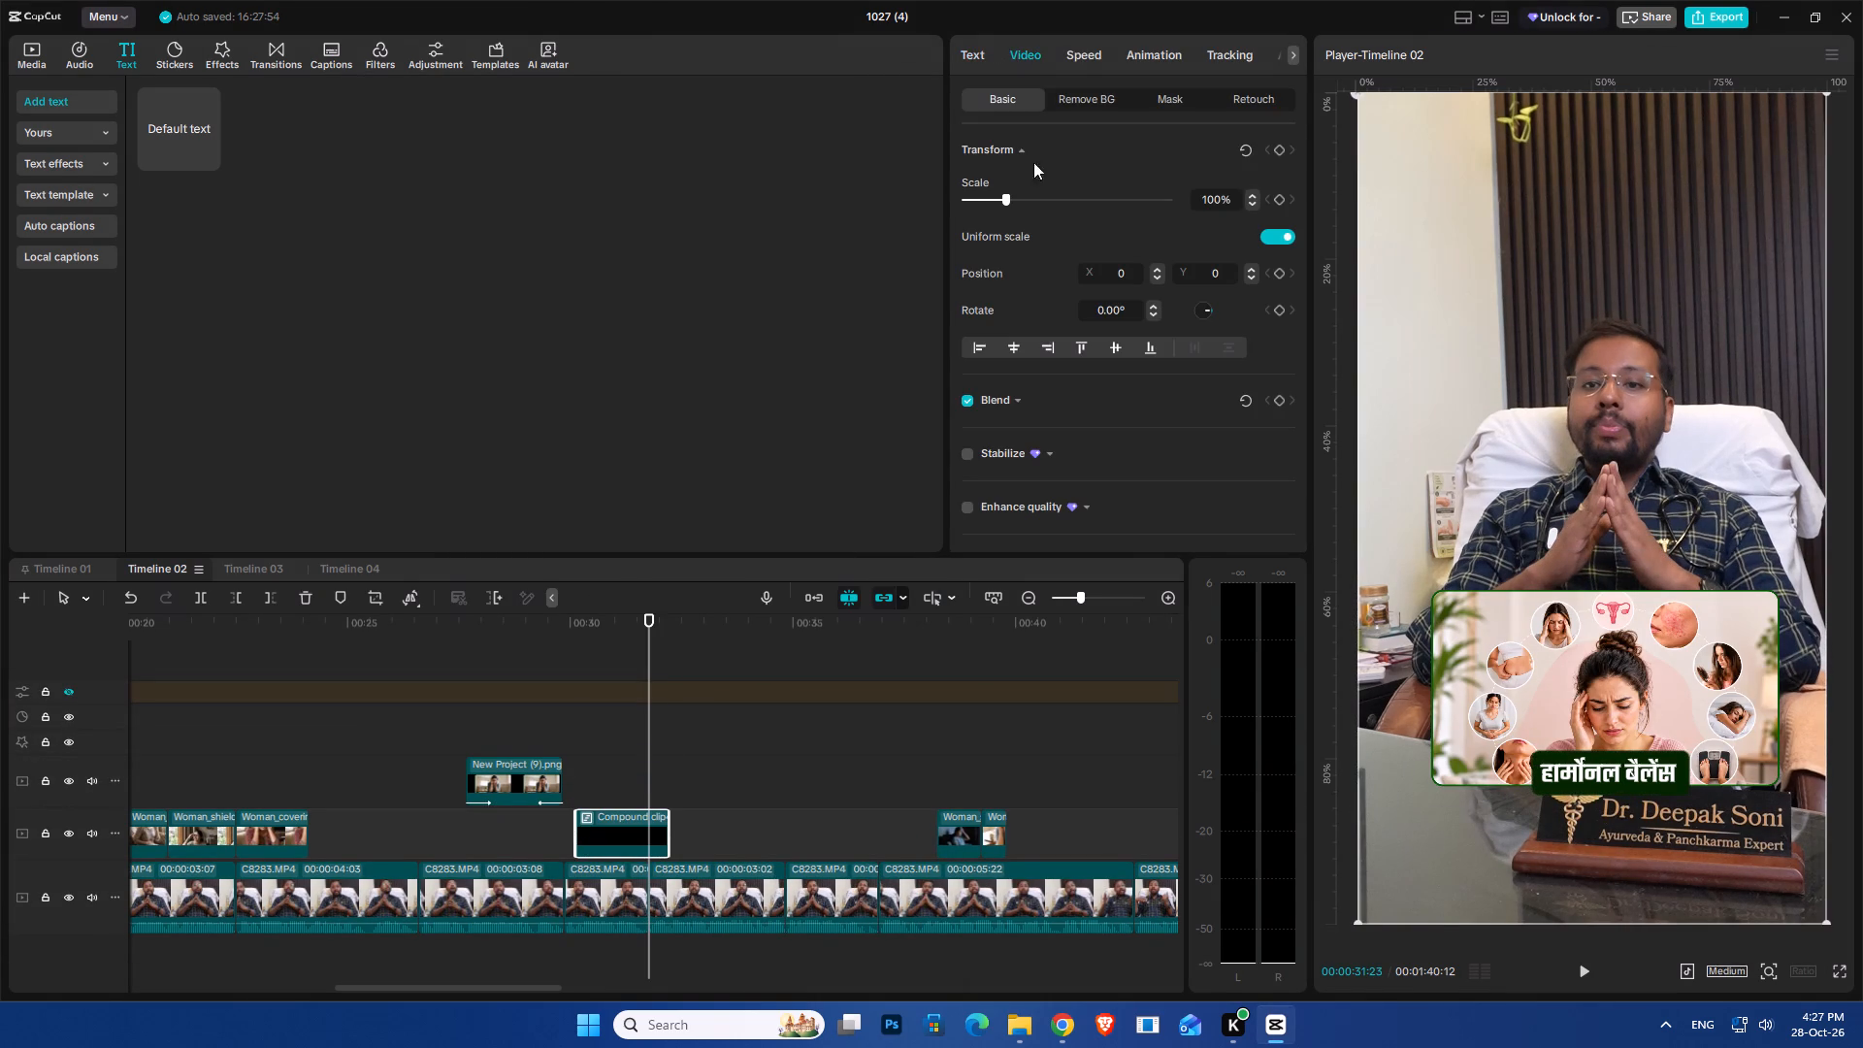
pyautogui.click(1209, 51)
pyautogui.click(1186, 51)
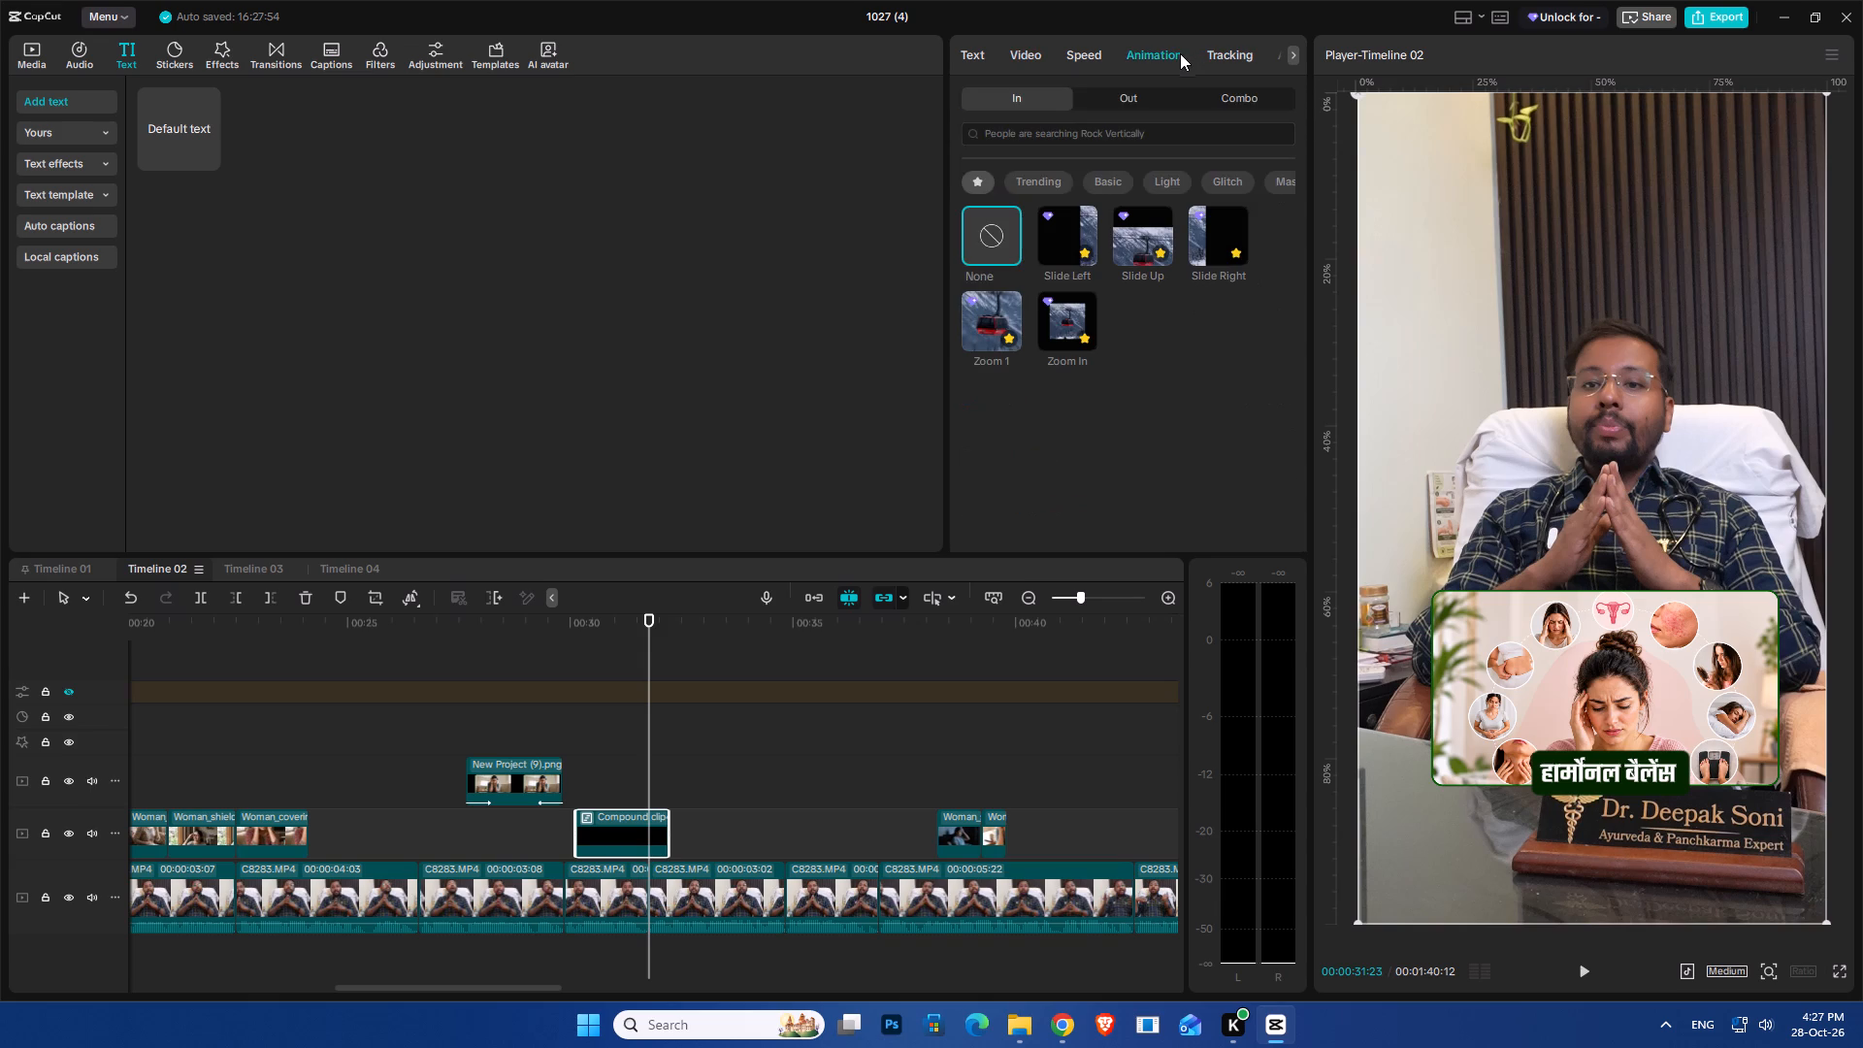
pyautogui.click(1061, 252)
pyautogui.press('space')
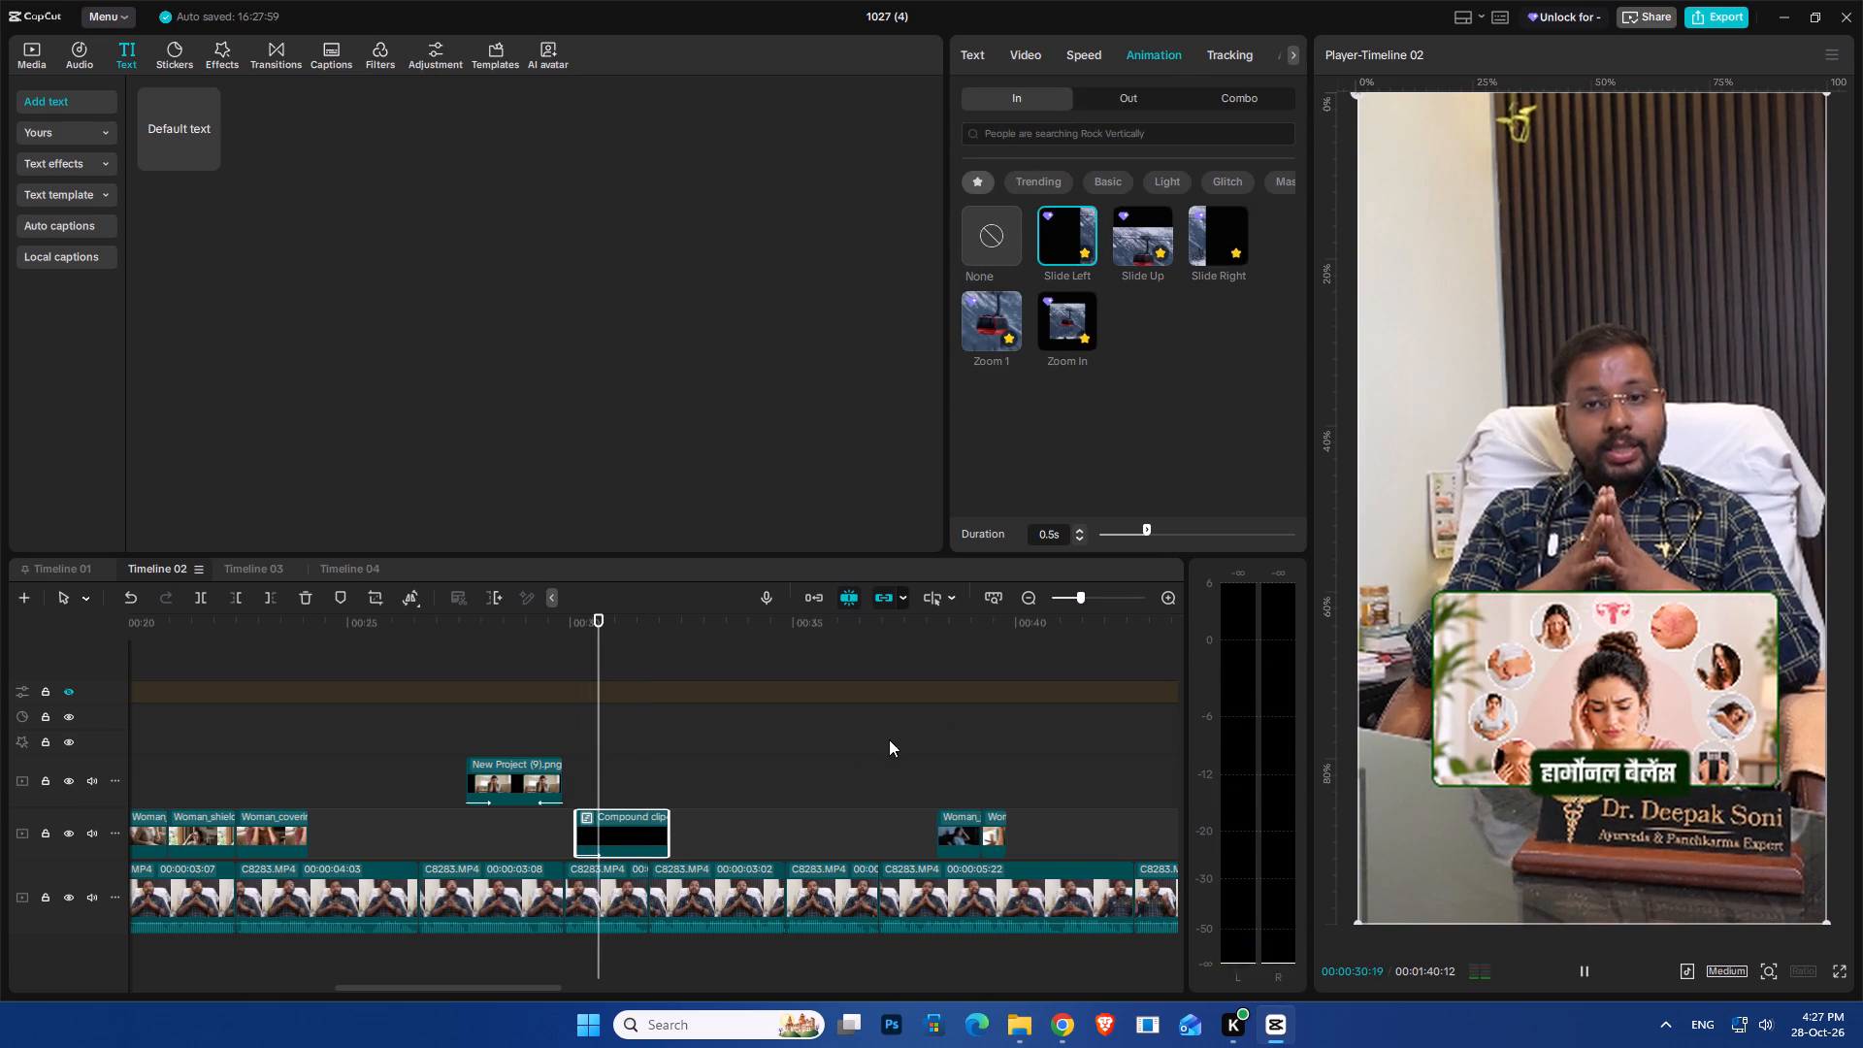
pyautogui.keyDown('ctrl'); pyautogui.scroll(8, 836, 796); pyautogui.keyUp('ctrl')
pyautogui.press('space')
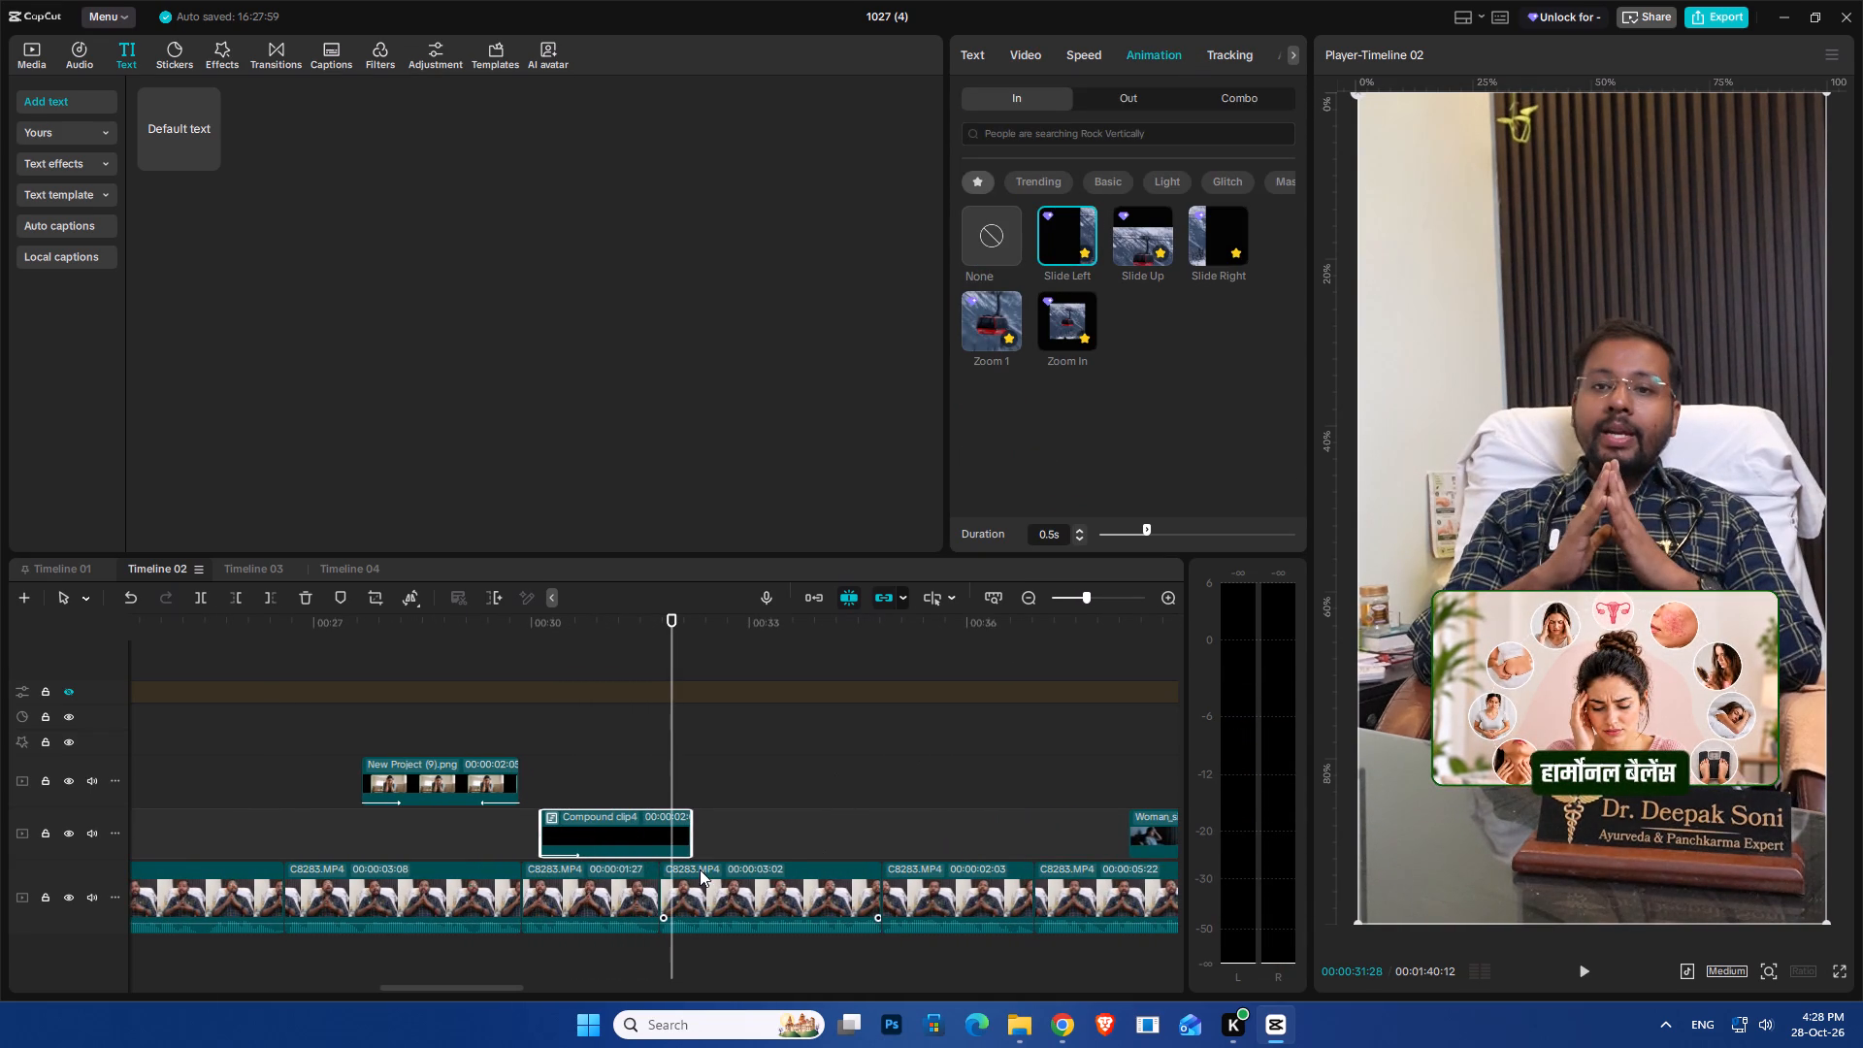
pyautogui.press('space')
pyautogui.press('space')
# Apply the Fade Out exit animation to the compound clip and preview it.
pyautogui.click(679, 811)
pyautogui.click(664, 782)
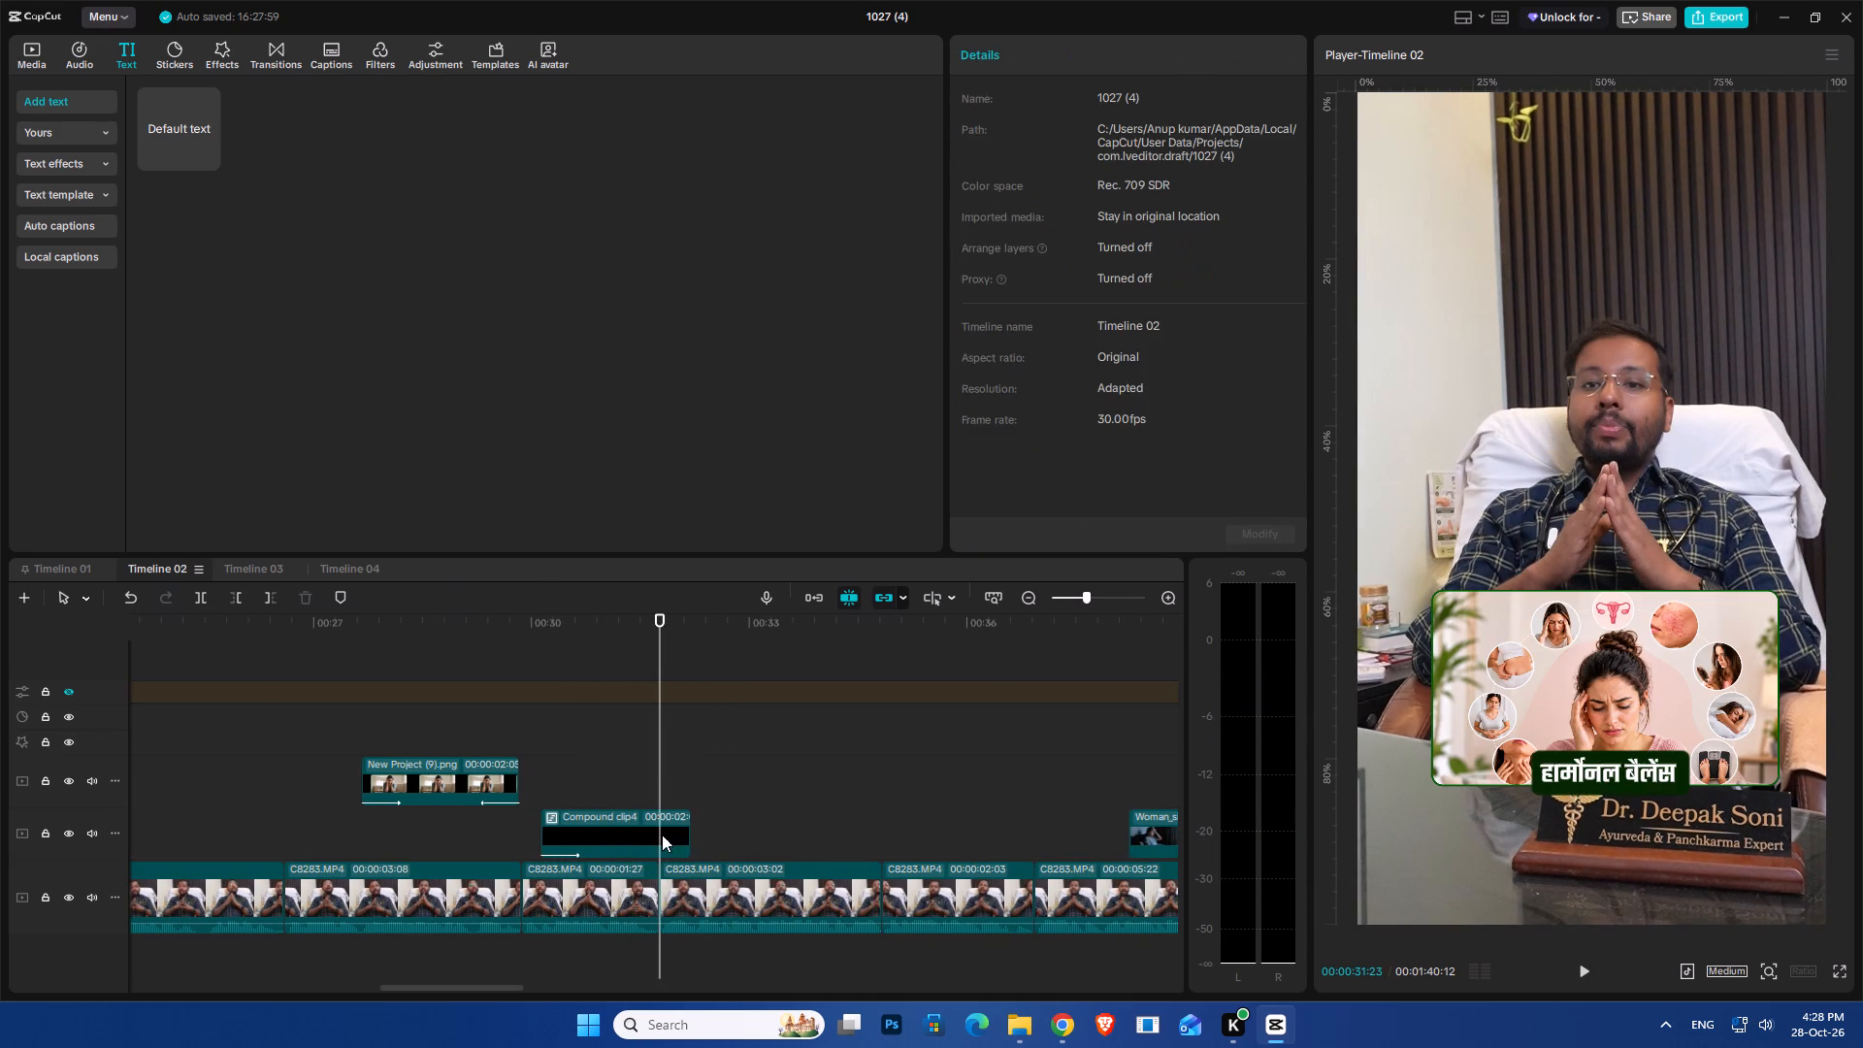
pyautogui.click(661, 835)
pyautogui.click(687, 824)
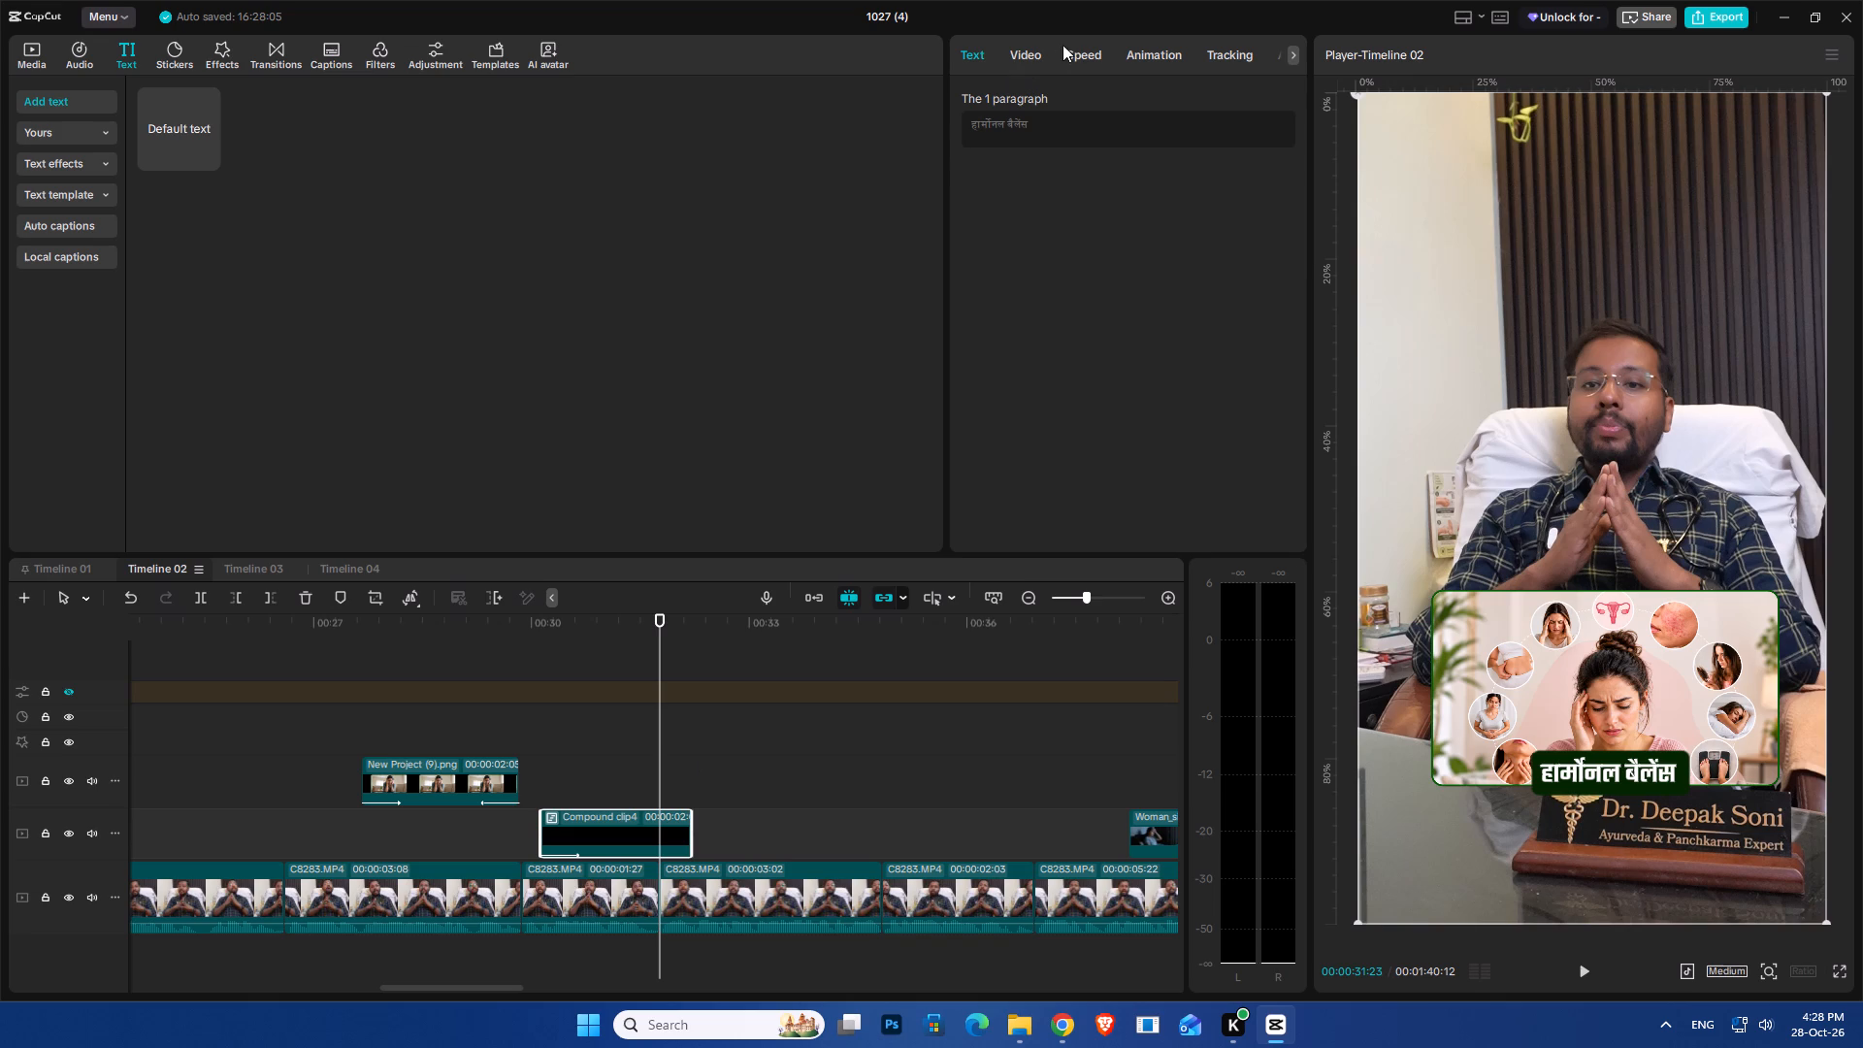
pyautogui.click(1150, 49)
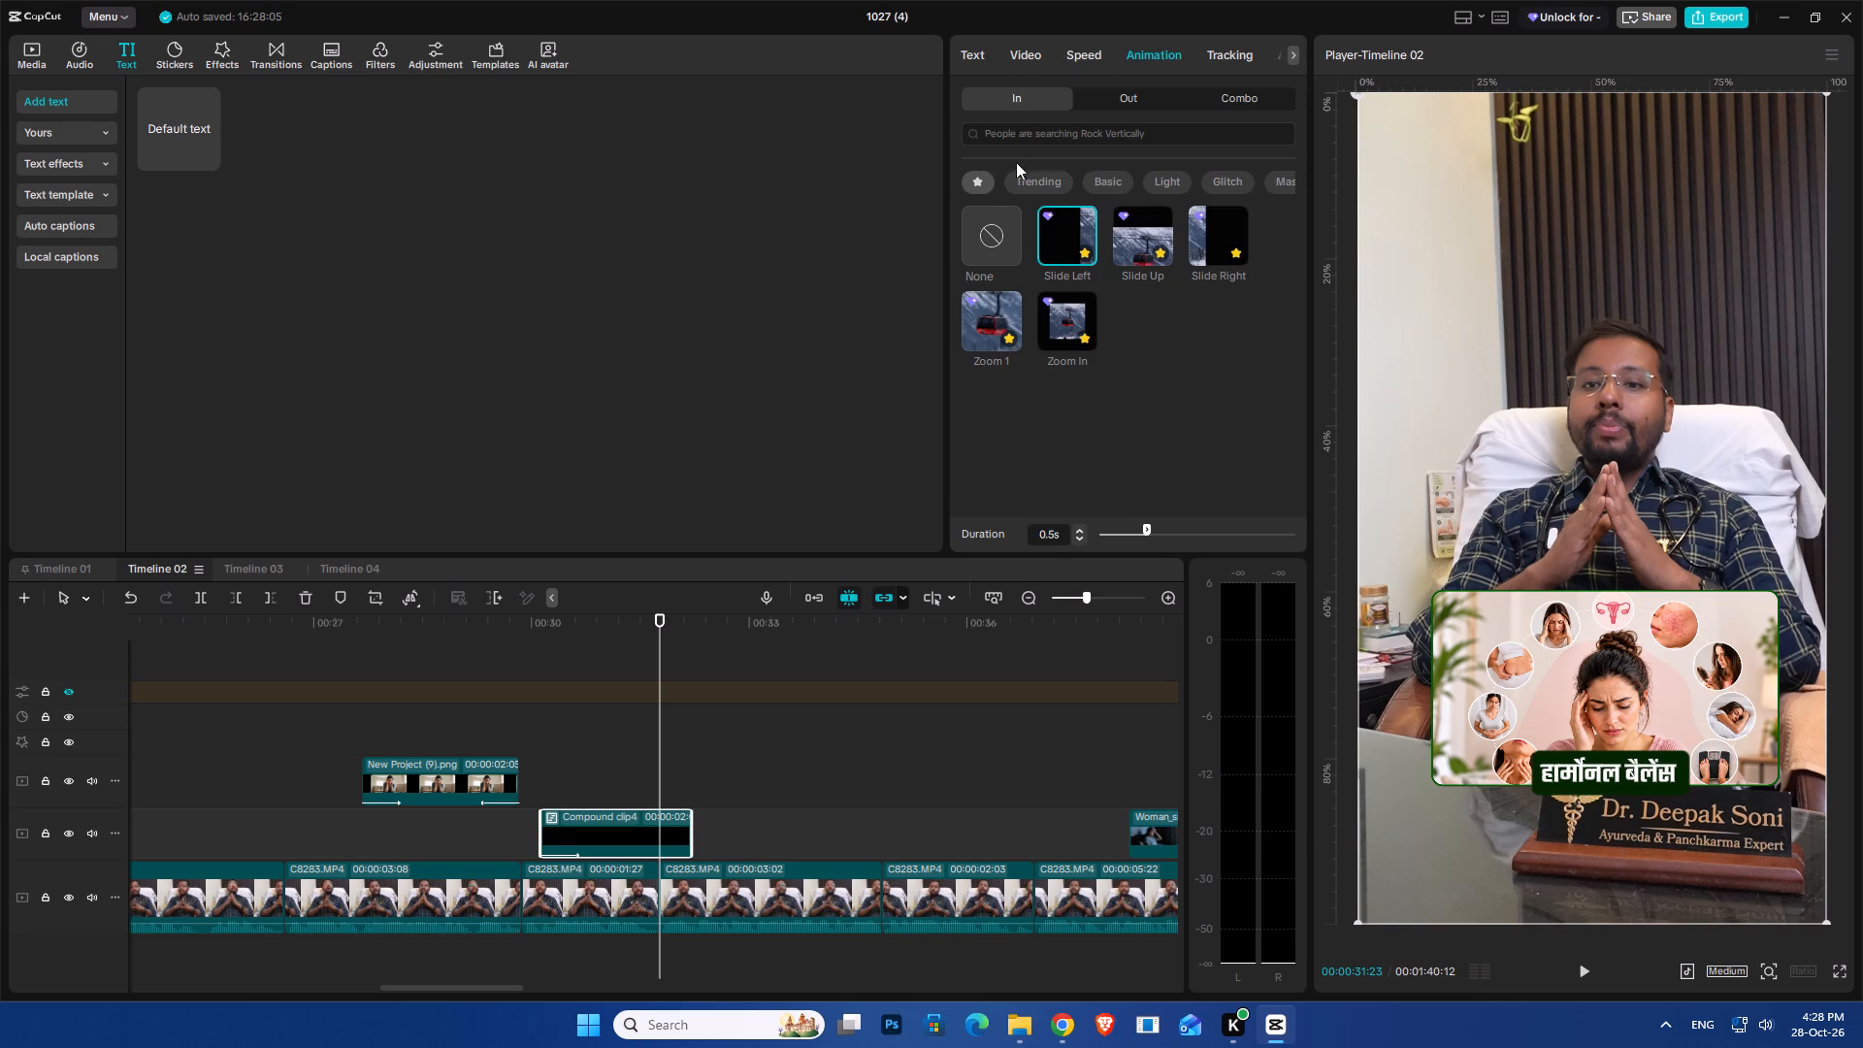
pyautogui.click(1130, 102)
pyautogui.click(1064, 310)
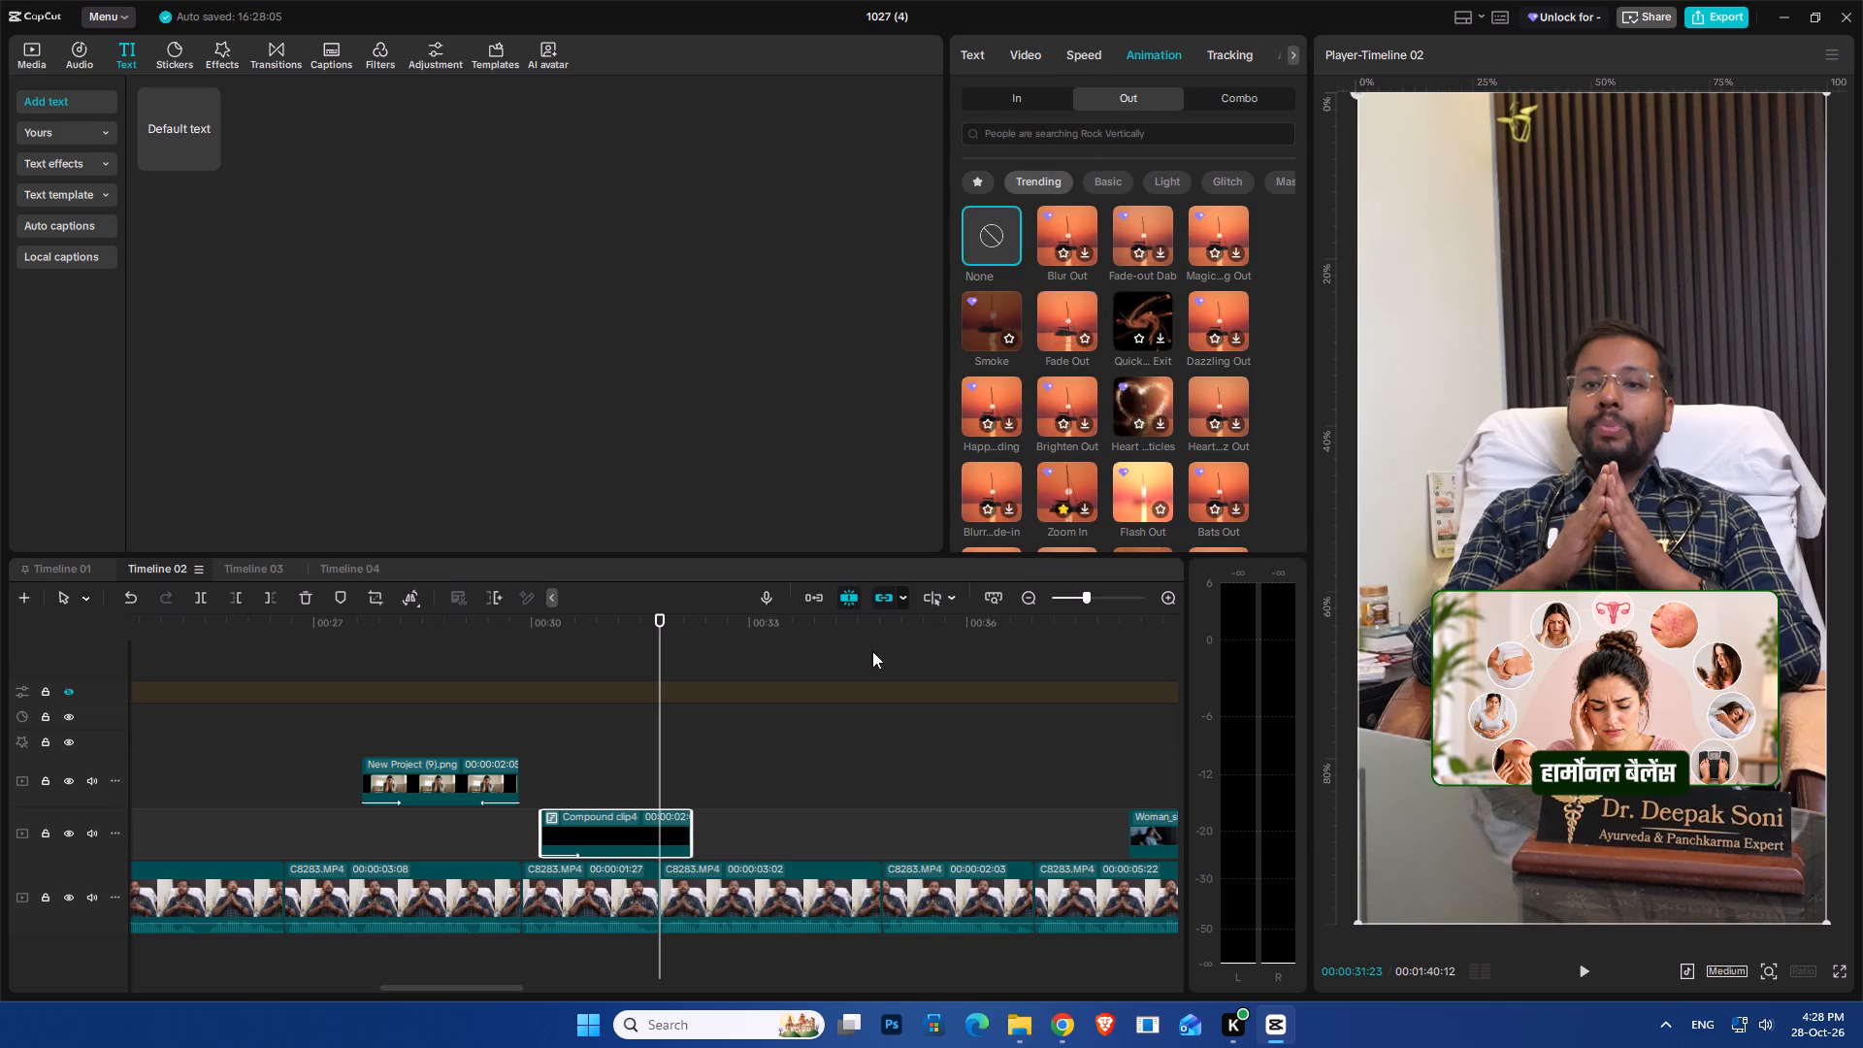
pyautogui.press('space')
pyautogui.keyDown('ctrl'); pyautogui.scroll(-4, 782, 868); pyautogui.keyUp('ctrl')
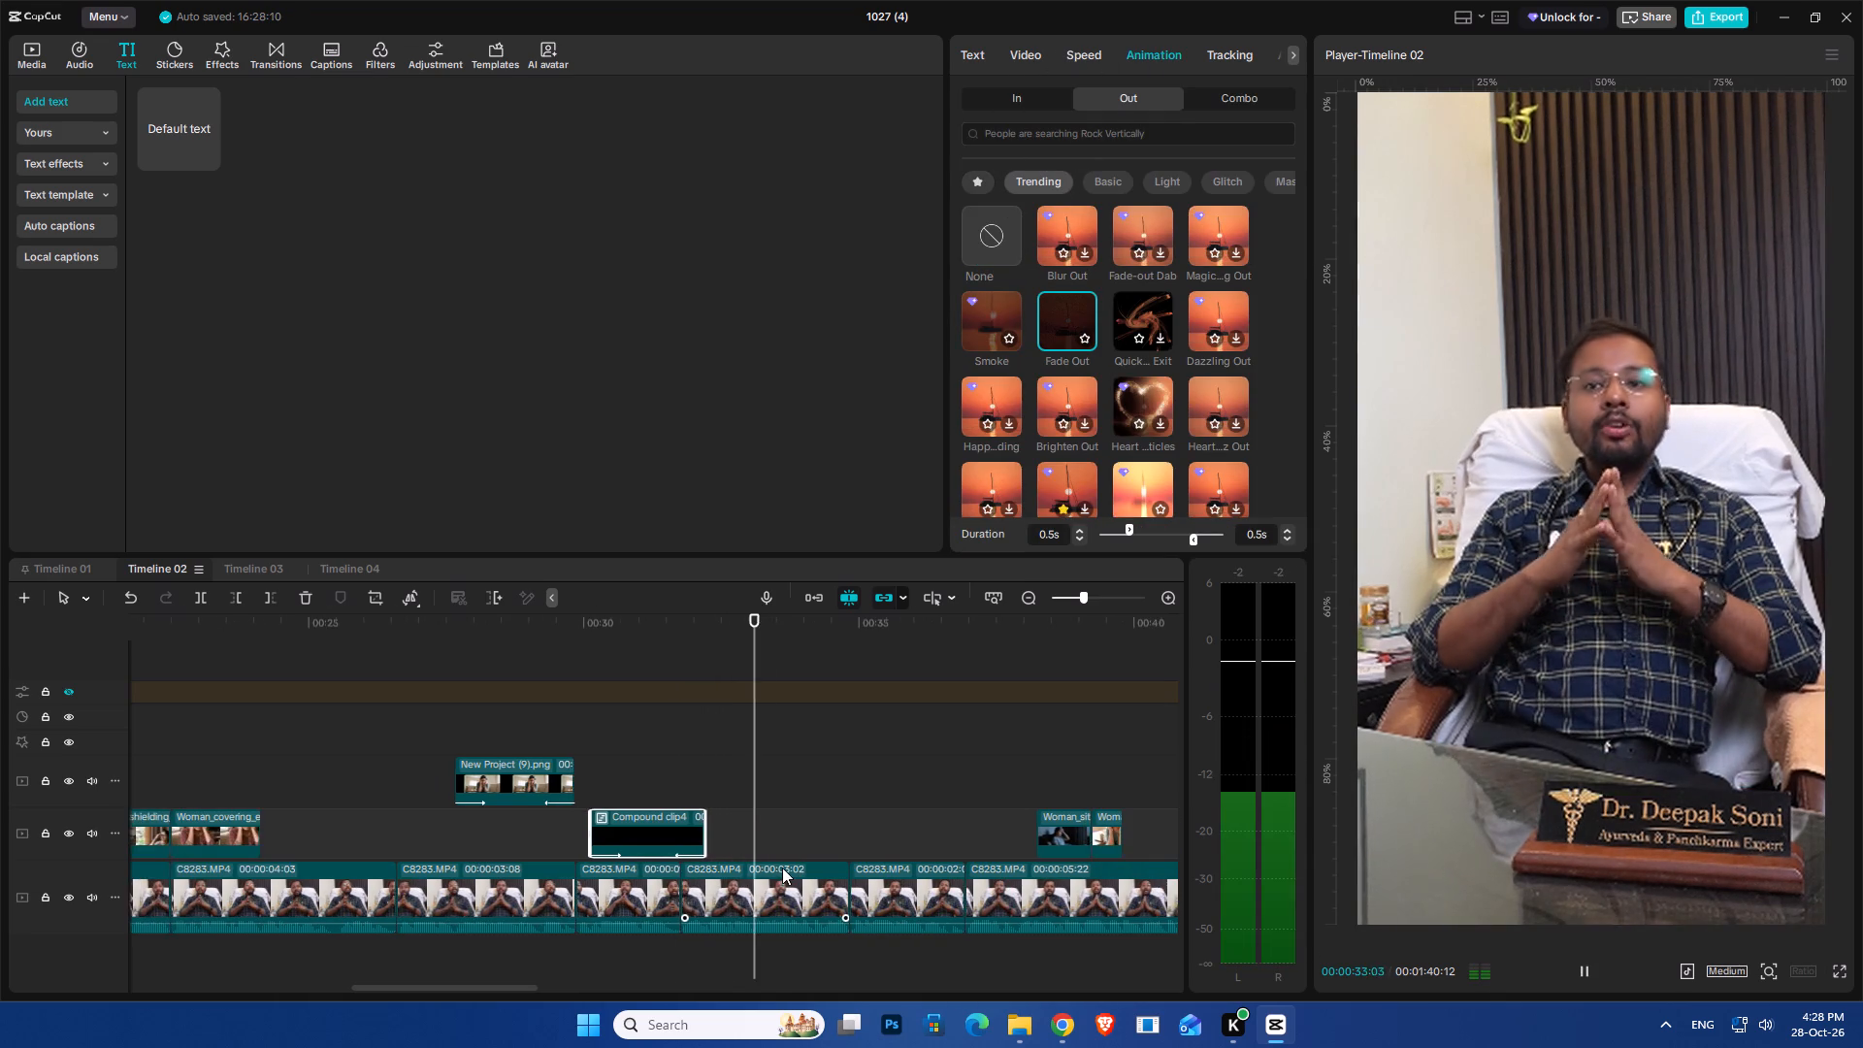
pyautogui.keyDown('ctrl'); pyautogui.scroll(-3, 780, 868); pyautogui.keyUp('ctrl')
pyautogui.keyDown('ctrl'); pyautogui.scroll(4, 780, 868); pyautogui.keyUp('ctrl')
pyautogui.press('space')
pyautogui.click(725, 767)
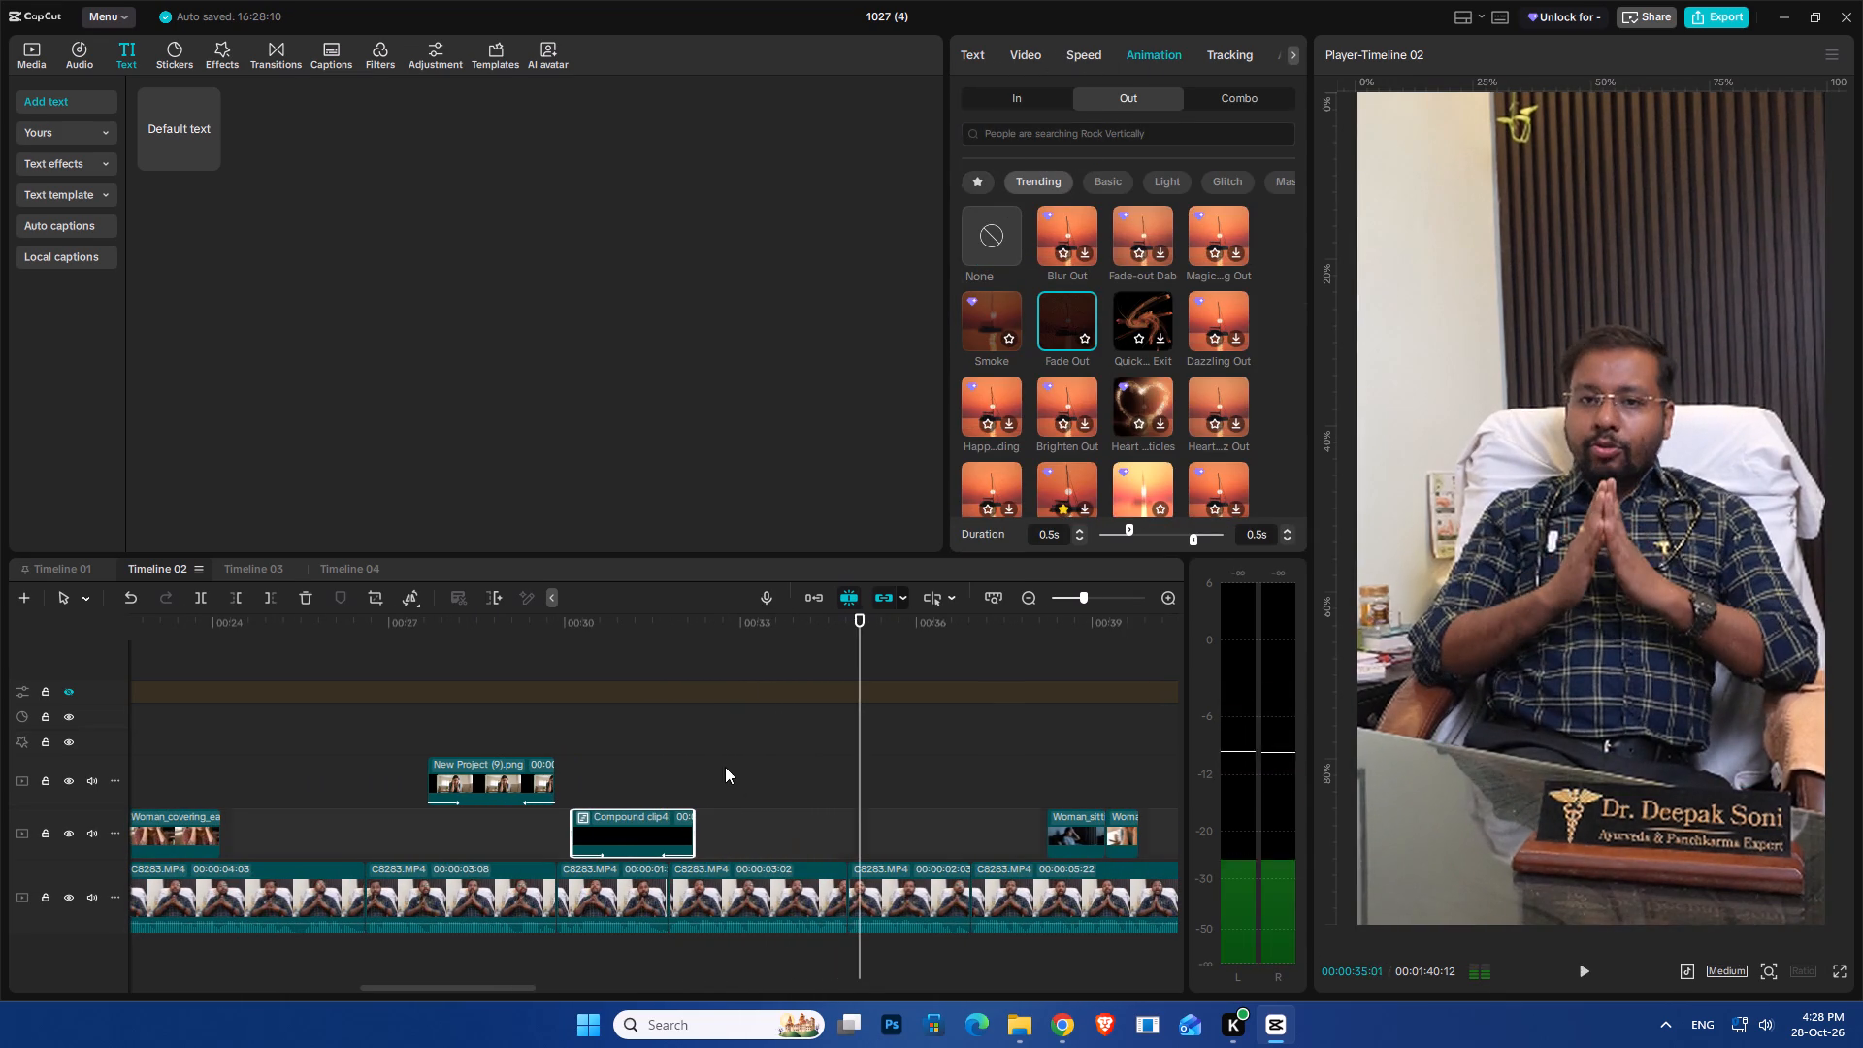
pyautogui.press('space')
pyautogui.press('space')
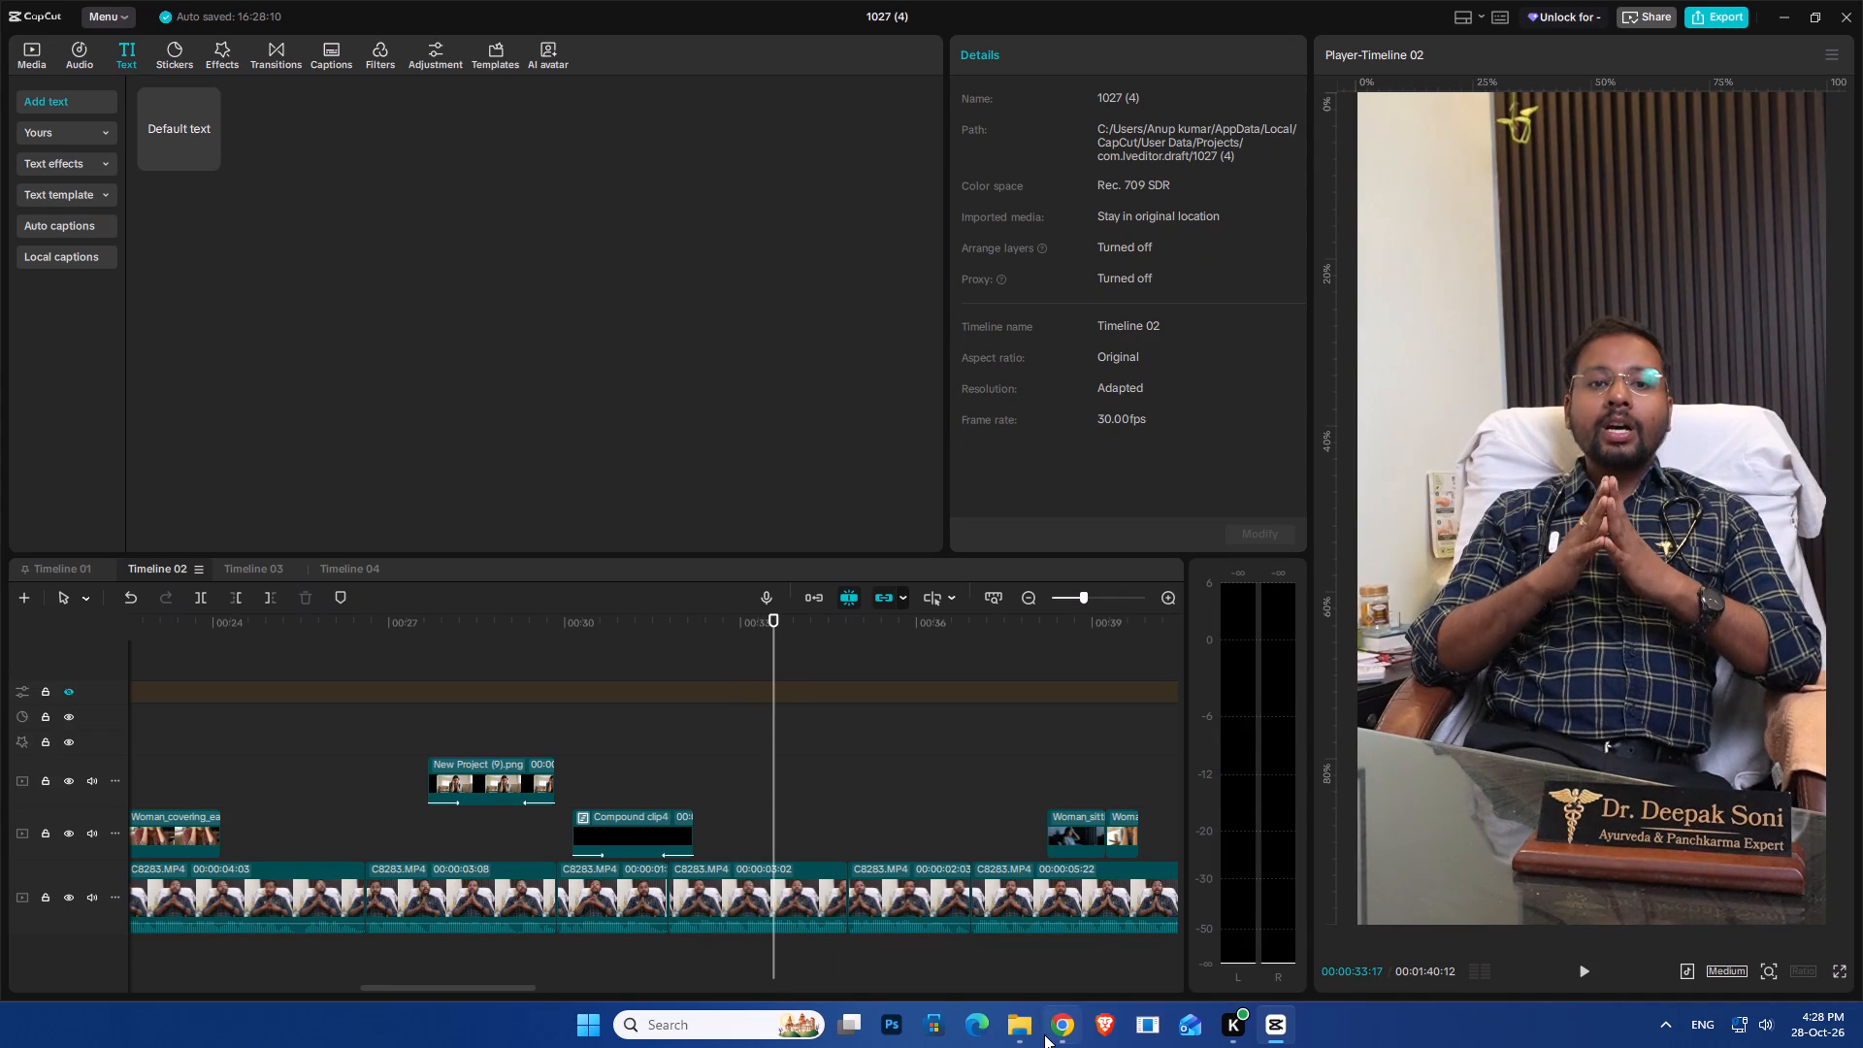
pyautogui.press('space')
pyautogui.press('space')
pyautogui.press('space')
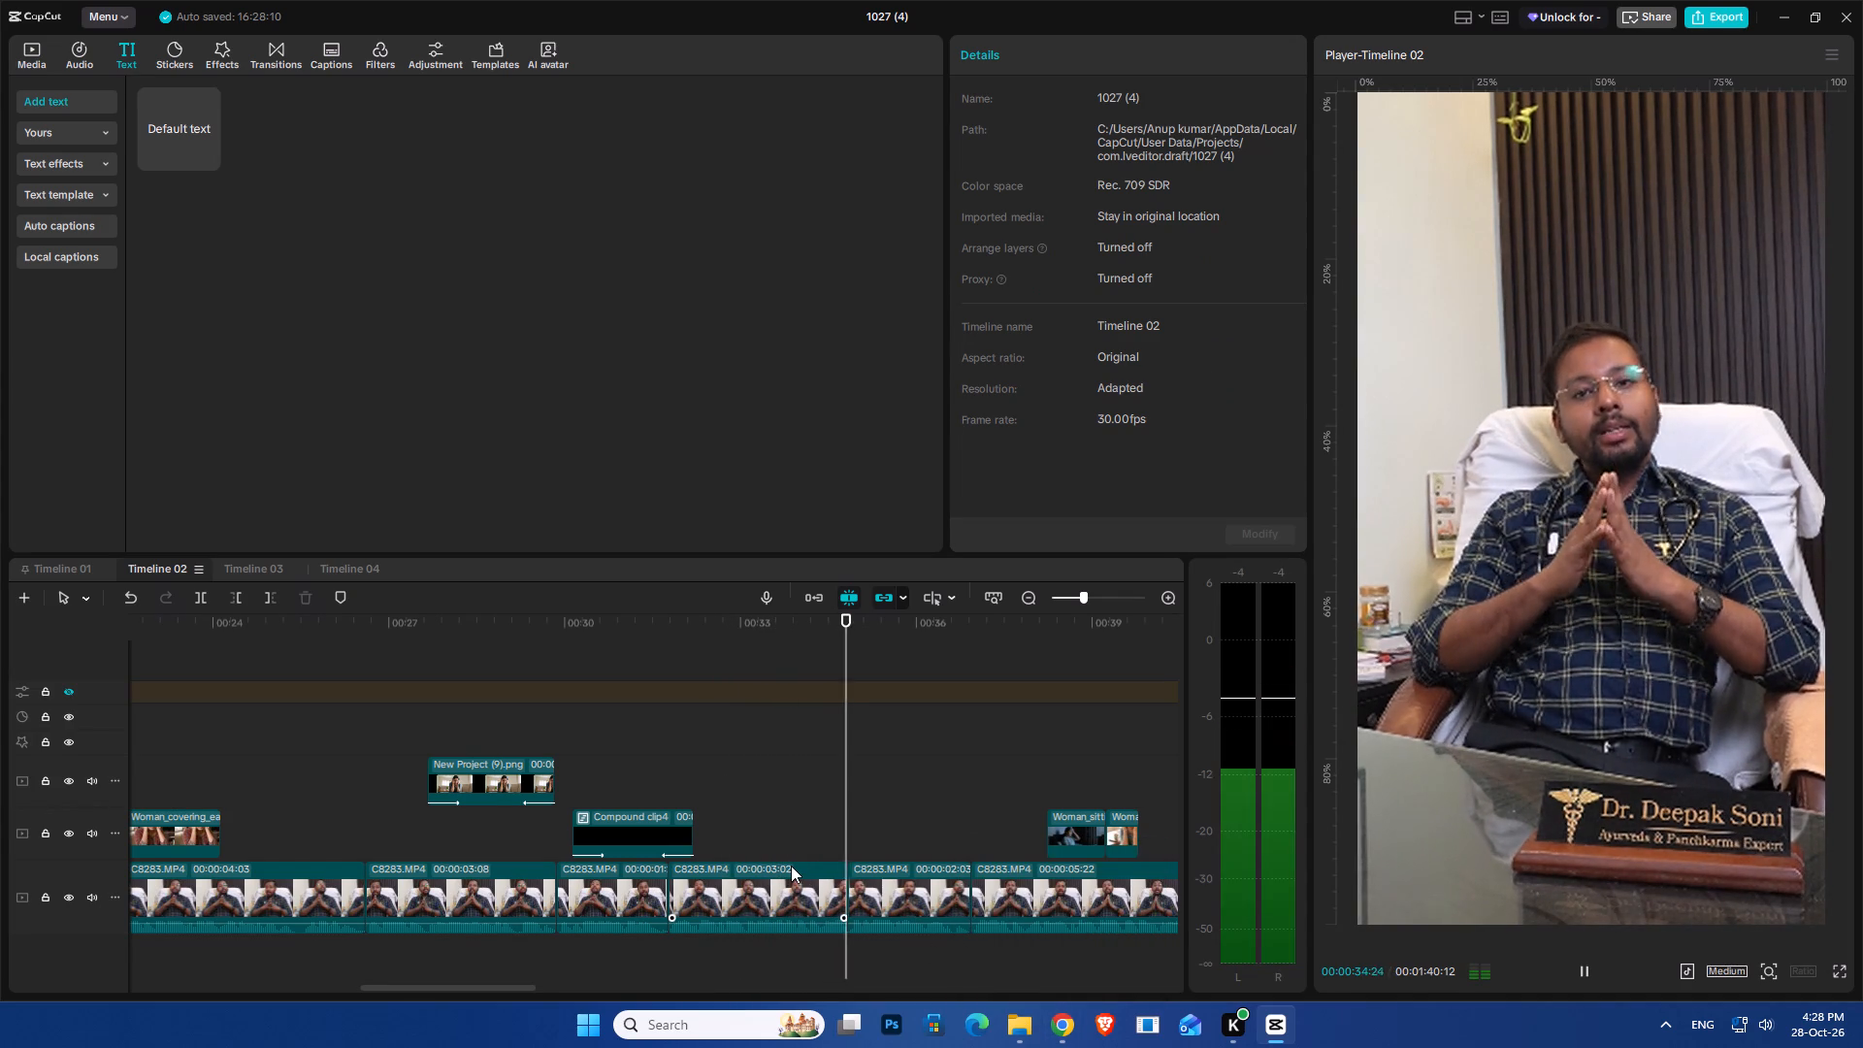
pyautogui.keyDown('ctrl'); pyautogui.scroll(-5, 1041, 882); pyautogui.keyUp('ctrl')
pyautogui.keyDown('ctrl'); pyautogui.scroll(4, 1041, 882); pyautogui.keyUp('ctrl')
pyautogui.keyDown('ctrl'); pyautogui.scroll(-3, 1041, 882); pyautogui.keyUp('ctrl')
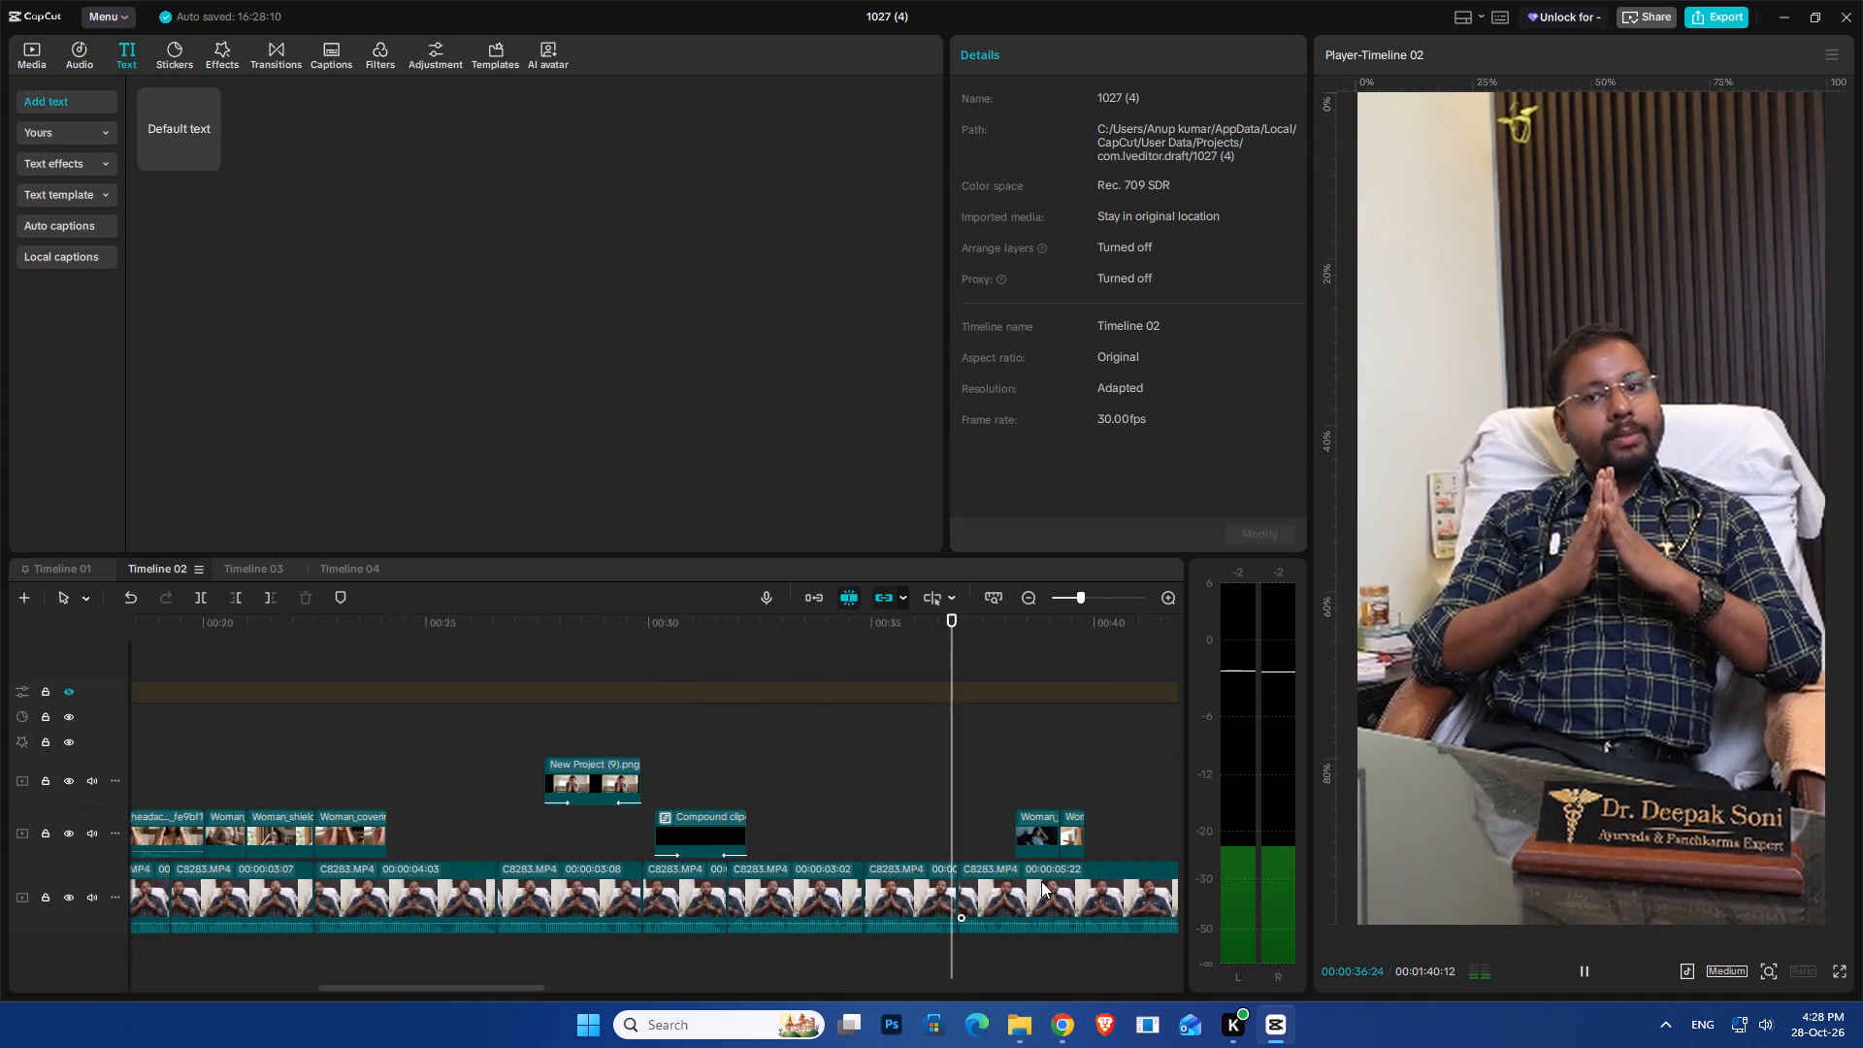
pyautogui.keyDown('ctrl'); pyautogui.scroll(-5, 1041, 881); pyautogui.keyUp('ctrl')
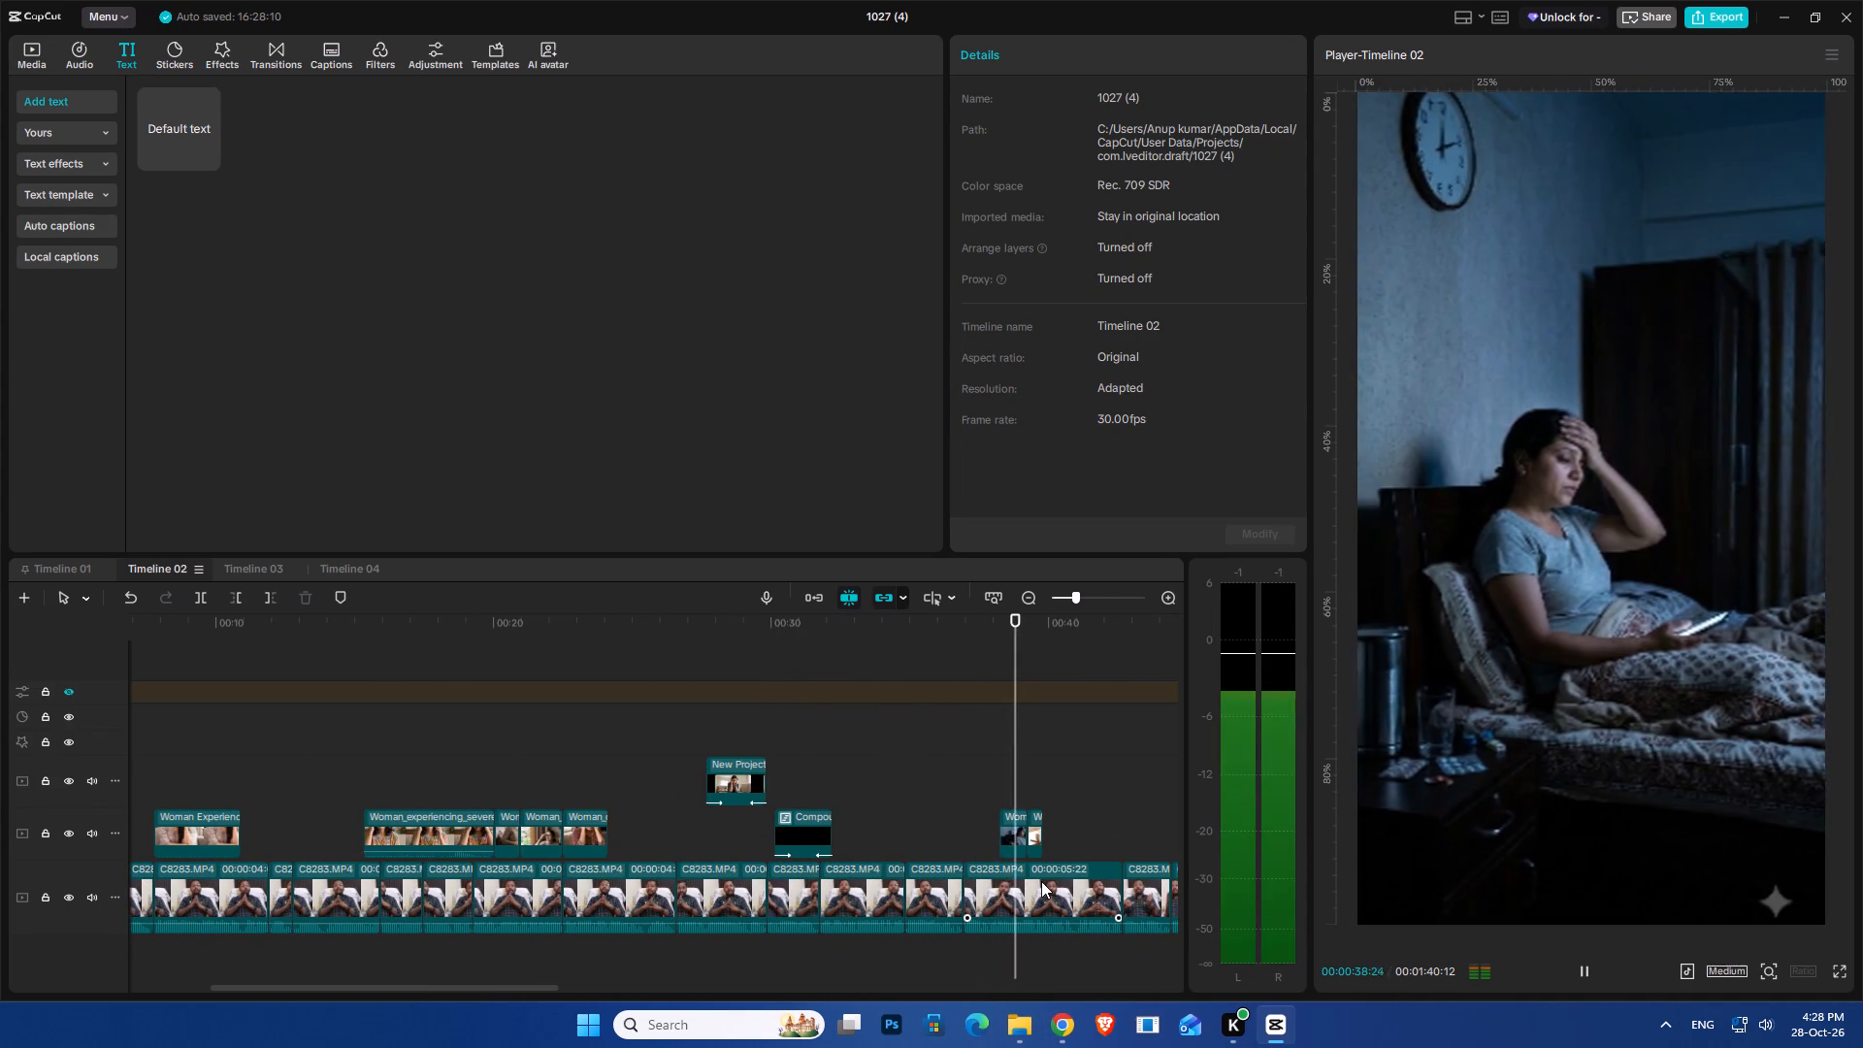
pyautogui.press('space')
pyautogui.keyDown('ctrl'); pyautogui.scroll(2, 1104, 878); pyautogui.keyUp('ctrl')
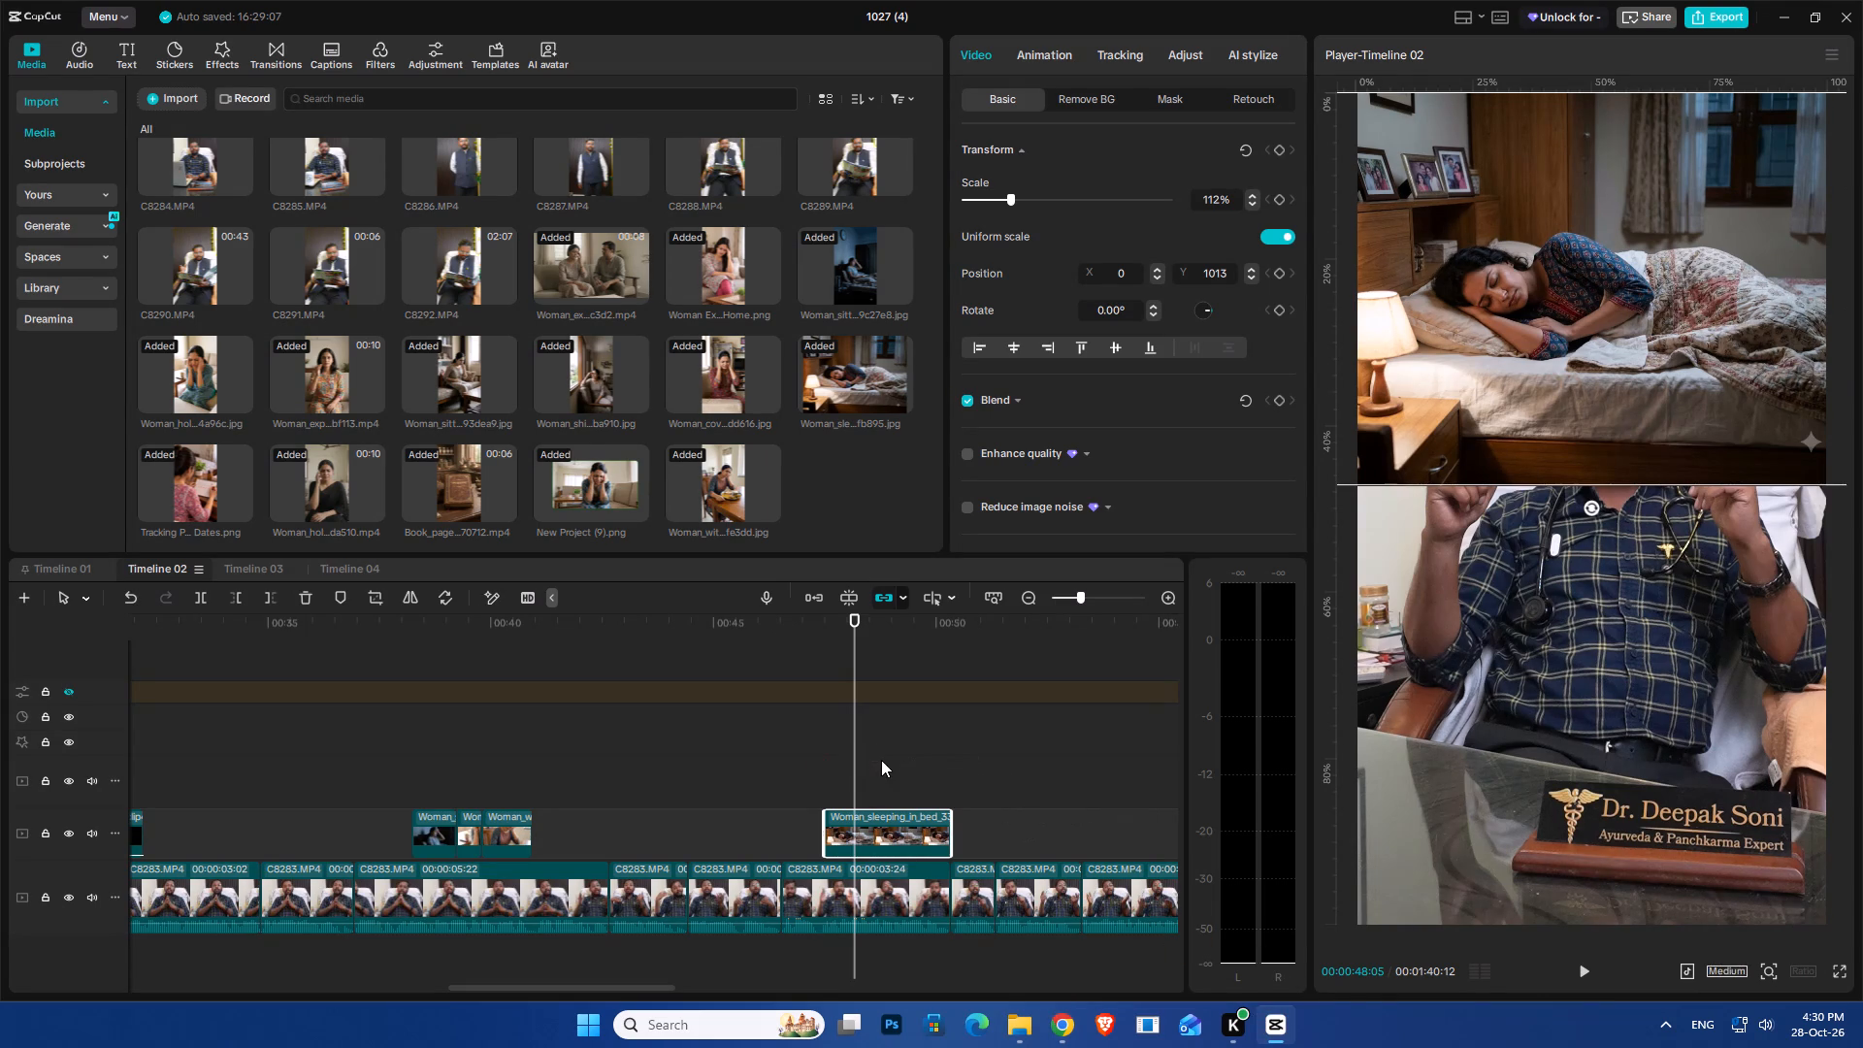
pyautogui.keyDown('ctrl'); pyautogui.scroll(5, 952, 813); pyautogui.keyUp('ctrl')
pyautogui.moveTo(1822, 639); pyautogui.dragTo(1859, 726)
pyautogui.moveTo(1722, 641); pyautogui.dragTo(1732, 759)
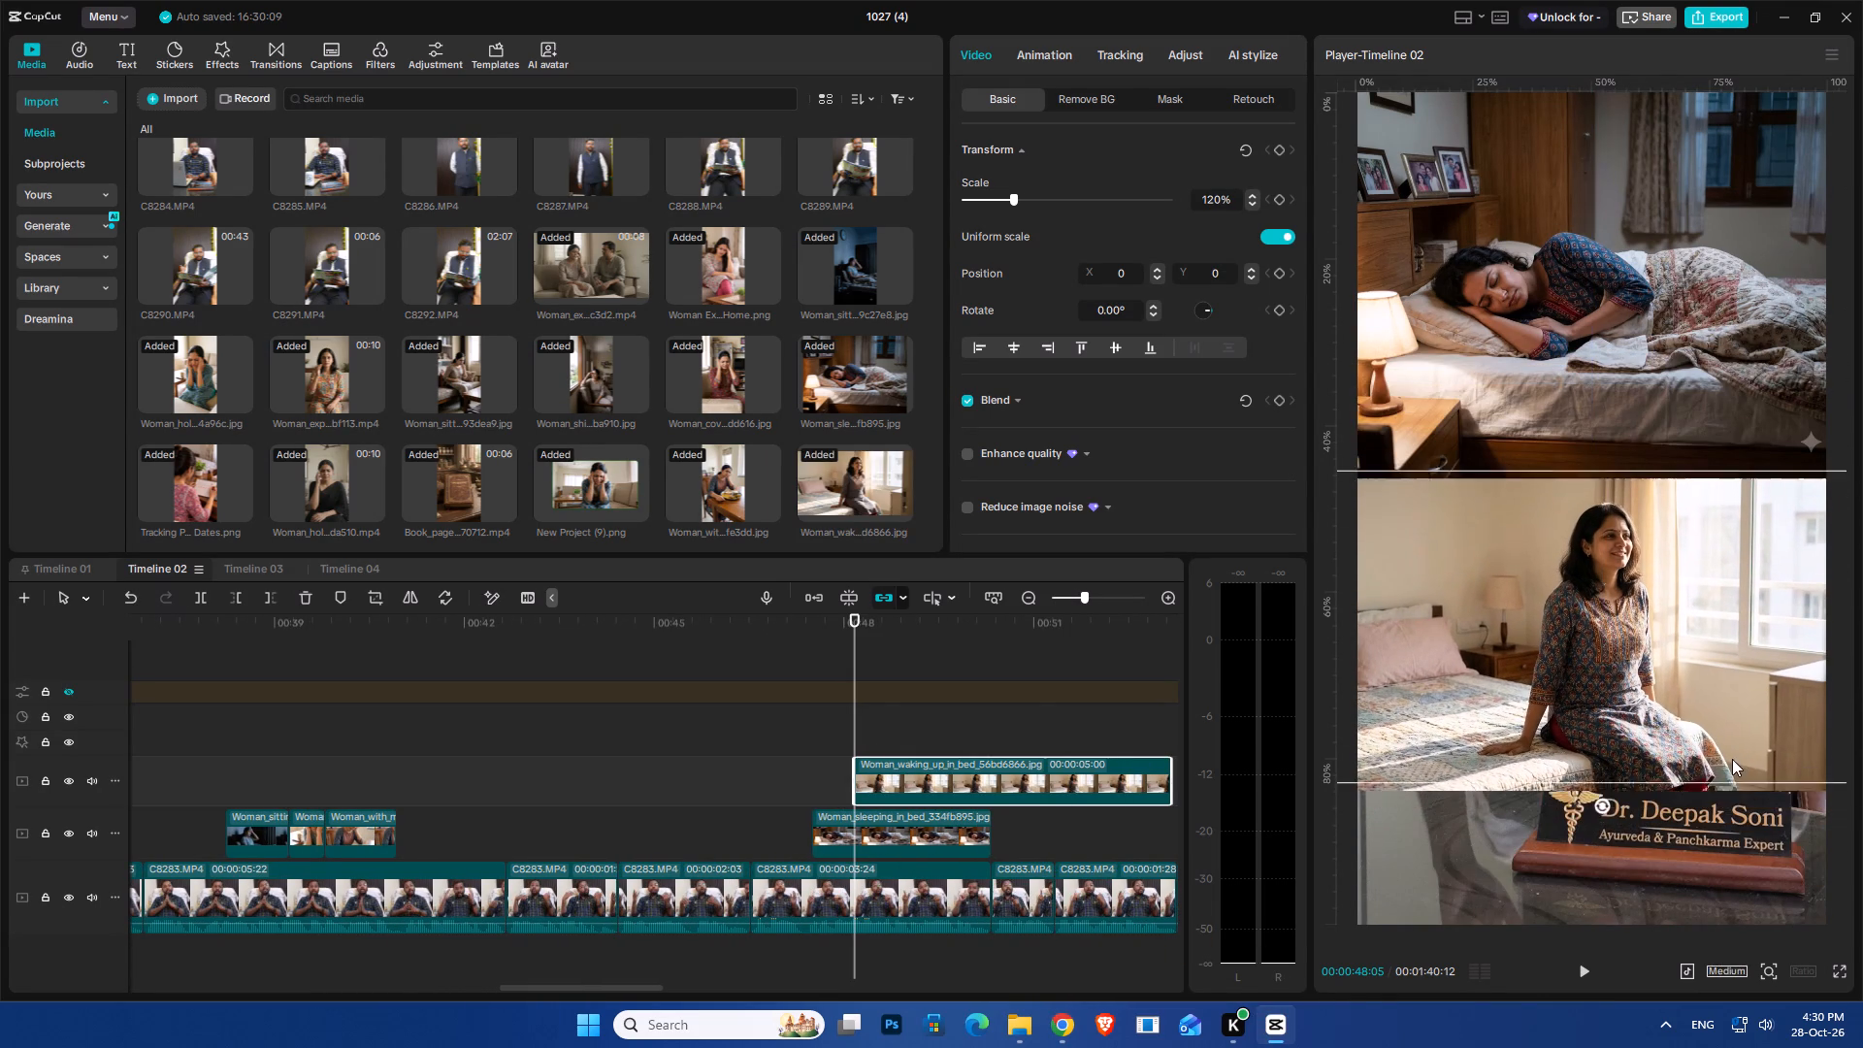
pyautogui.moveTo(1732, 759); pyautogui.dragTo(1740, 790)
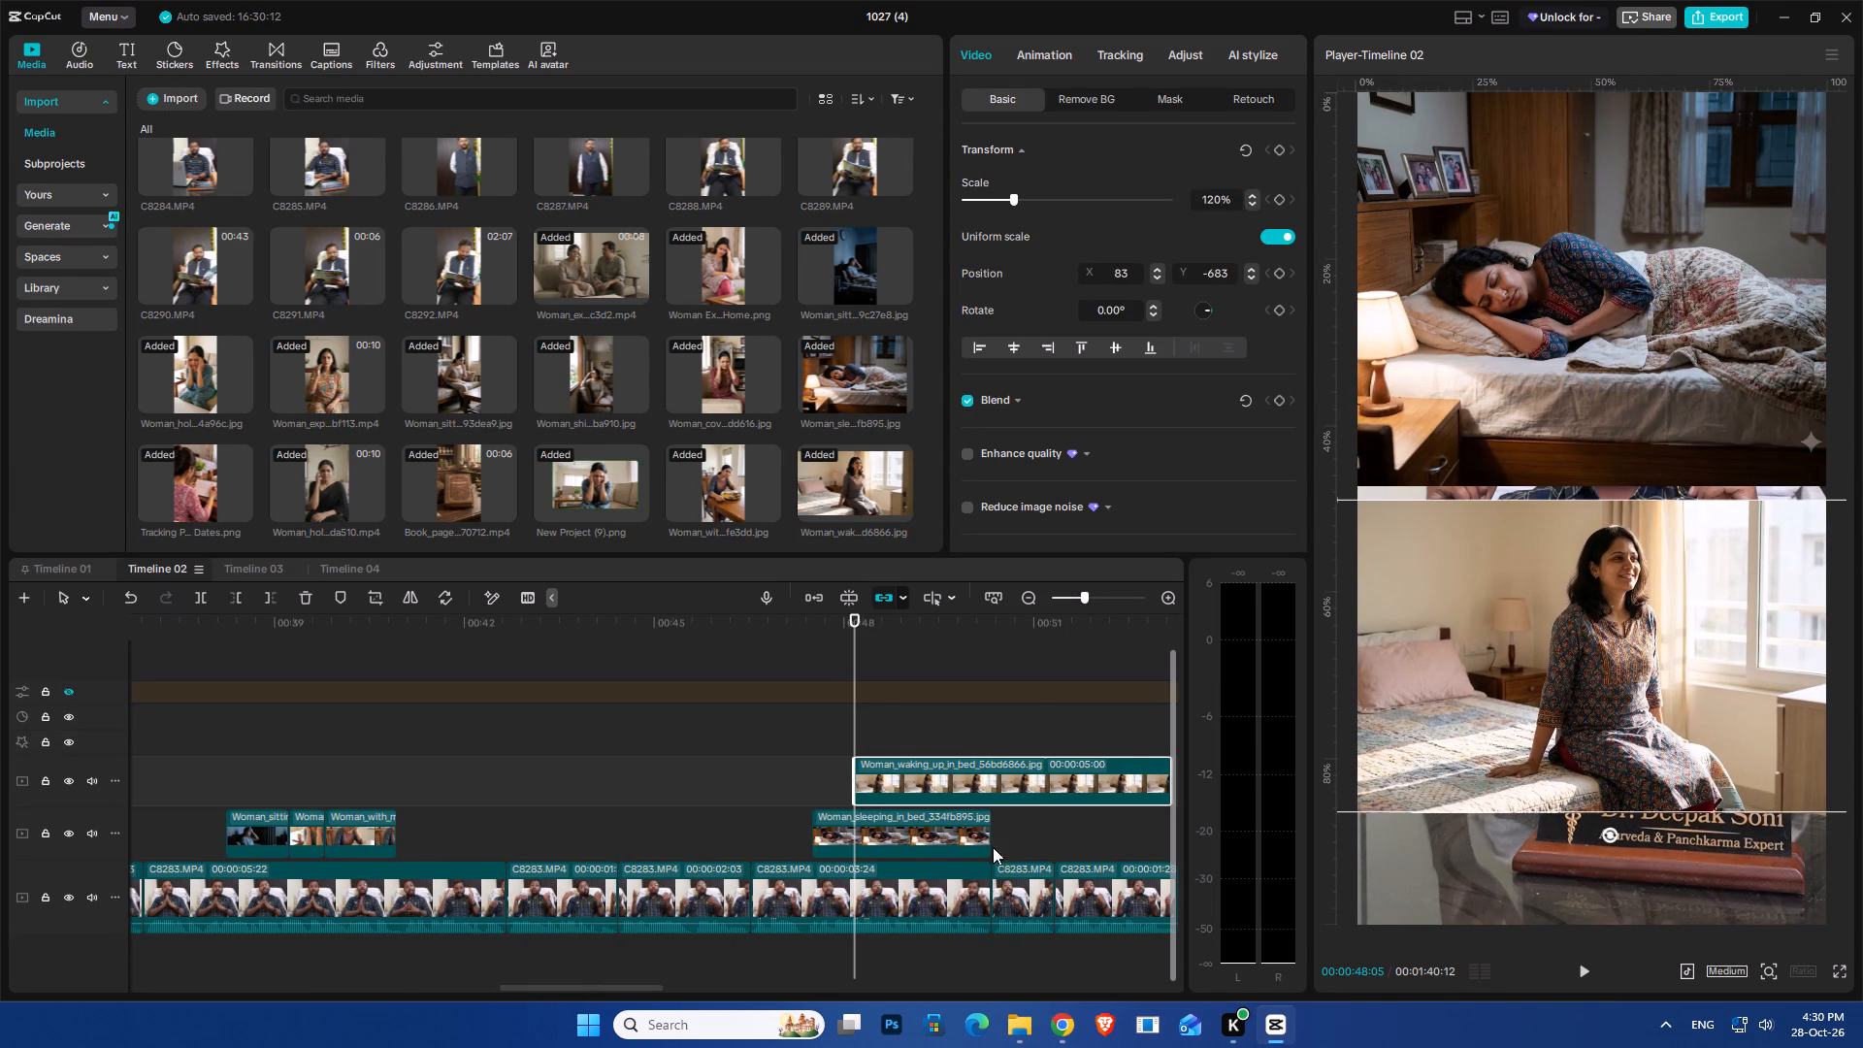
# Move the sleeping-woman clip to about X -40, Y 879, above the waking-up image, and preview the stacked pair.
pyautogui.click(922, 832)
pyautogui.moveTo(1633, 379); pyautogui.dragTo(1624, 409)
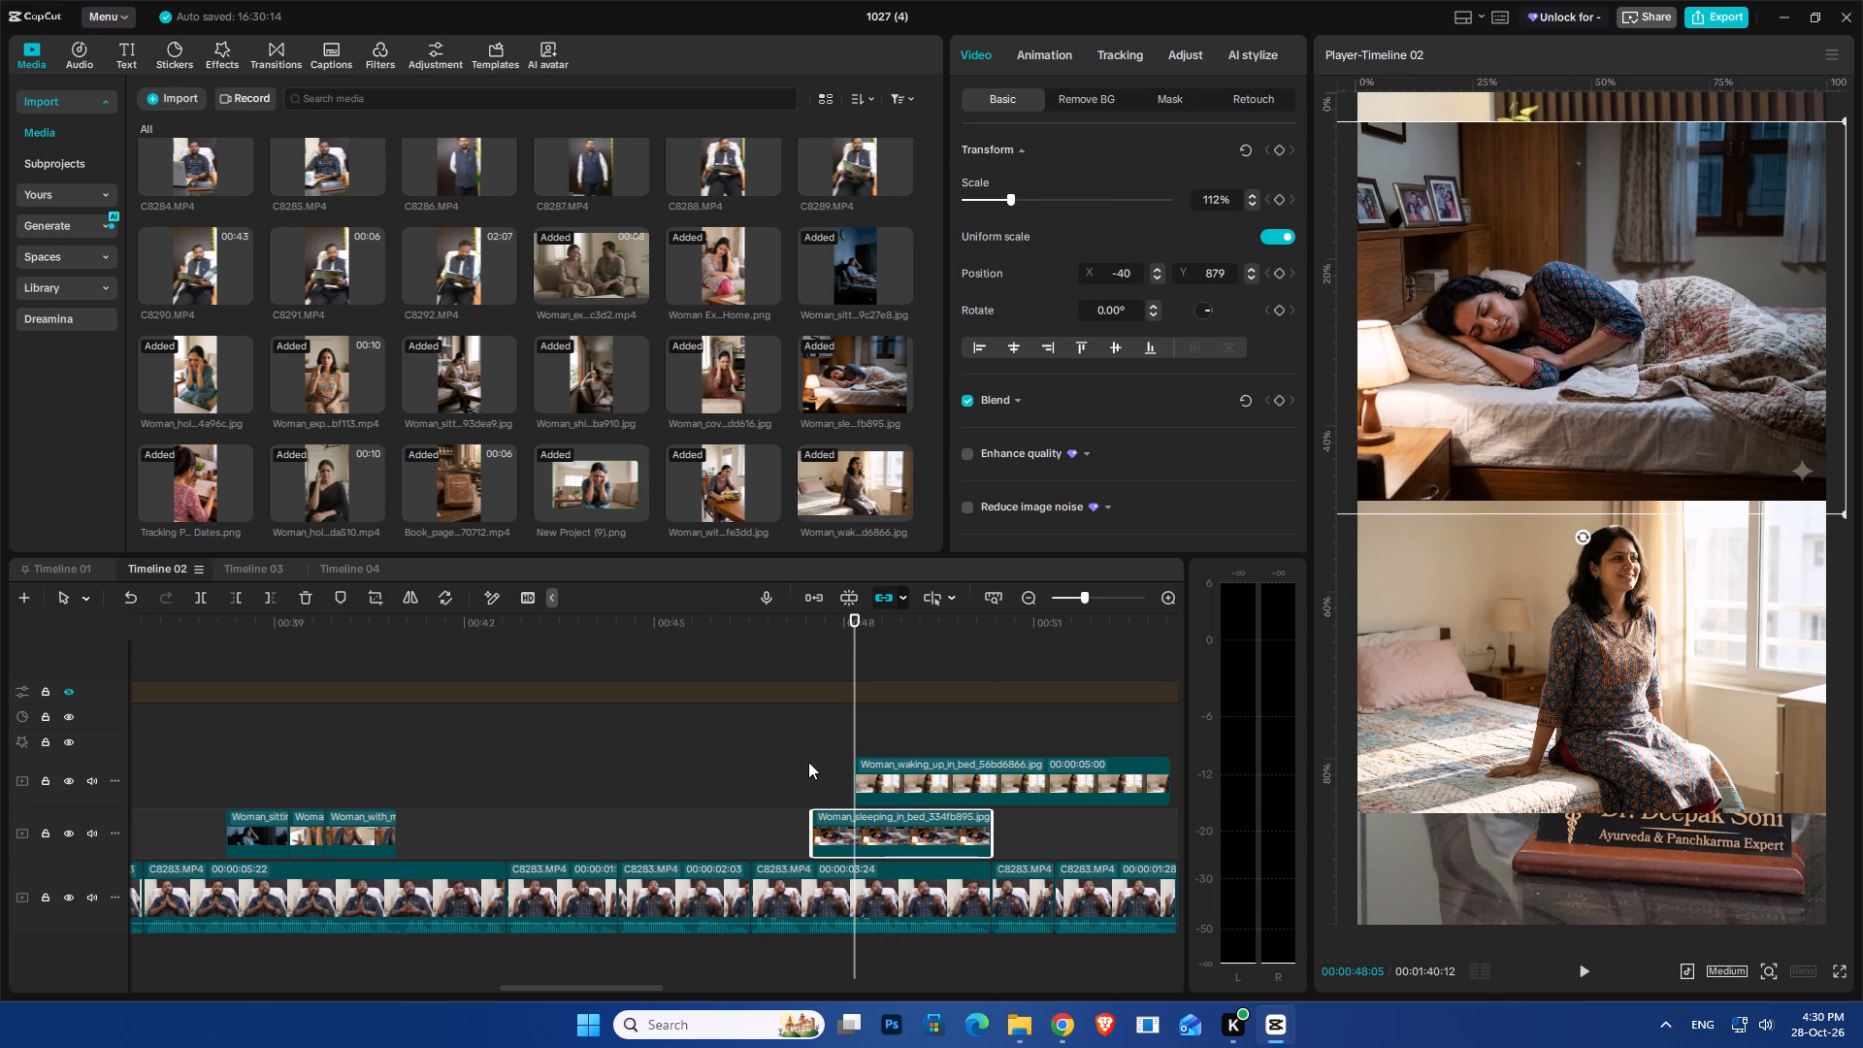
pyautogui.click(813, 760)
pyautogui.press('space')
pyautogui.press('space')
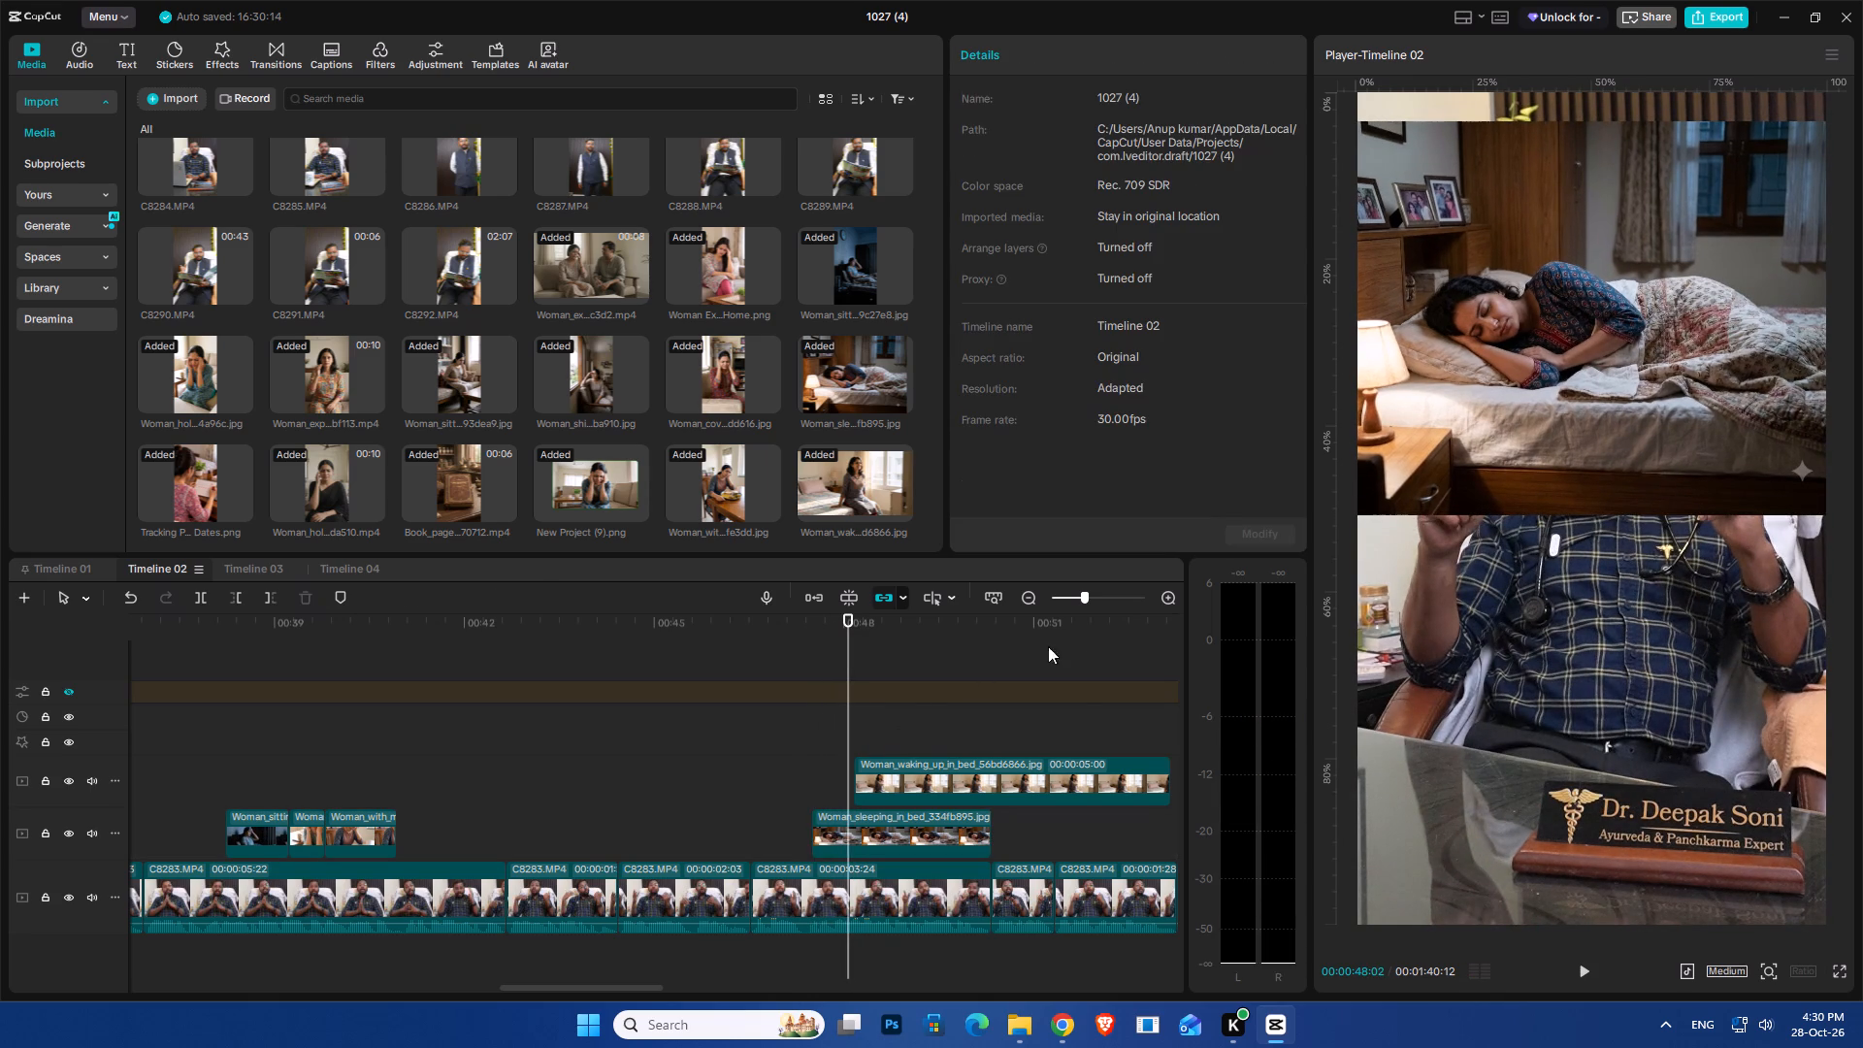
pyautogui.press('space')
pyautogui.press('space')
# Disable both the sleeping and waking-up clips on the timeline and replay the doctor's speech from about 46 to 48 seconds.
pyautogui.moveTo(810, 737); pyautogui.dragTo(910, 840)
pyautogui.hotkey('shift', 'e')
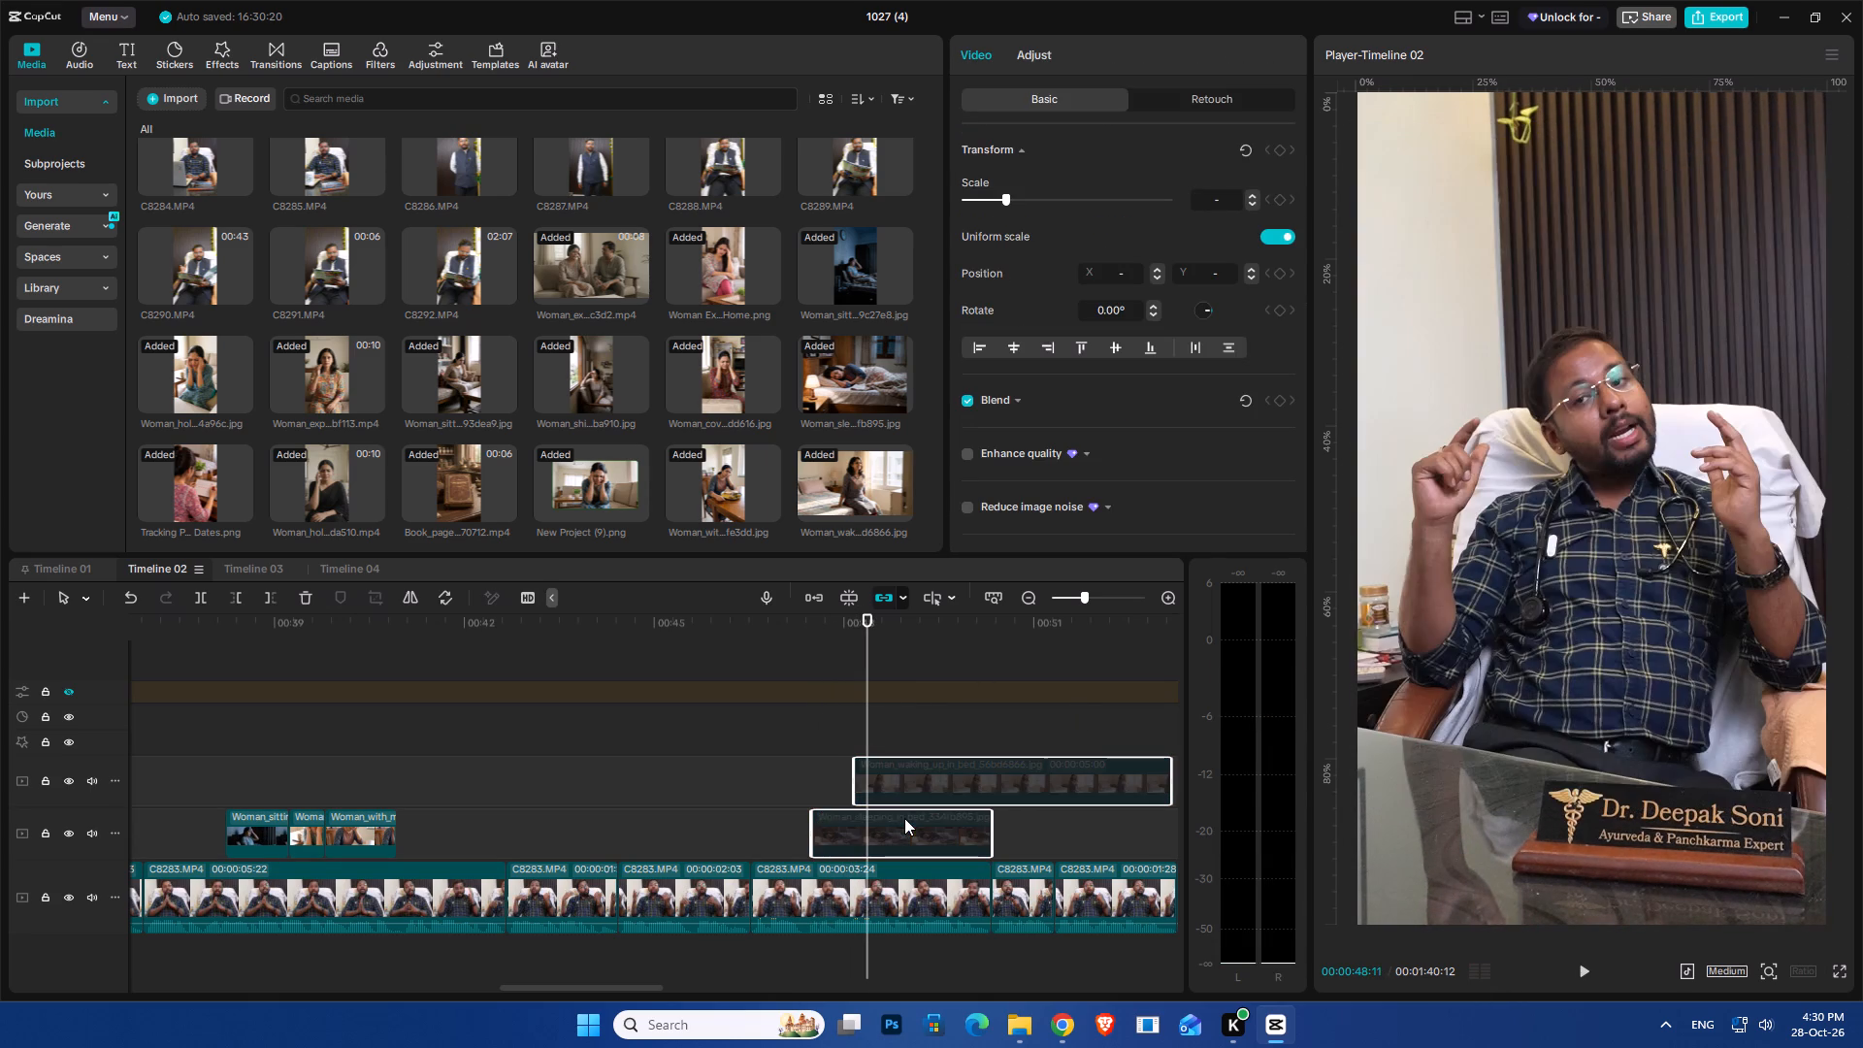
pyautogui.press('space')
pyautogui.press('space')
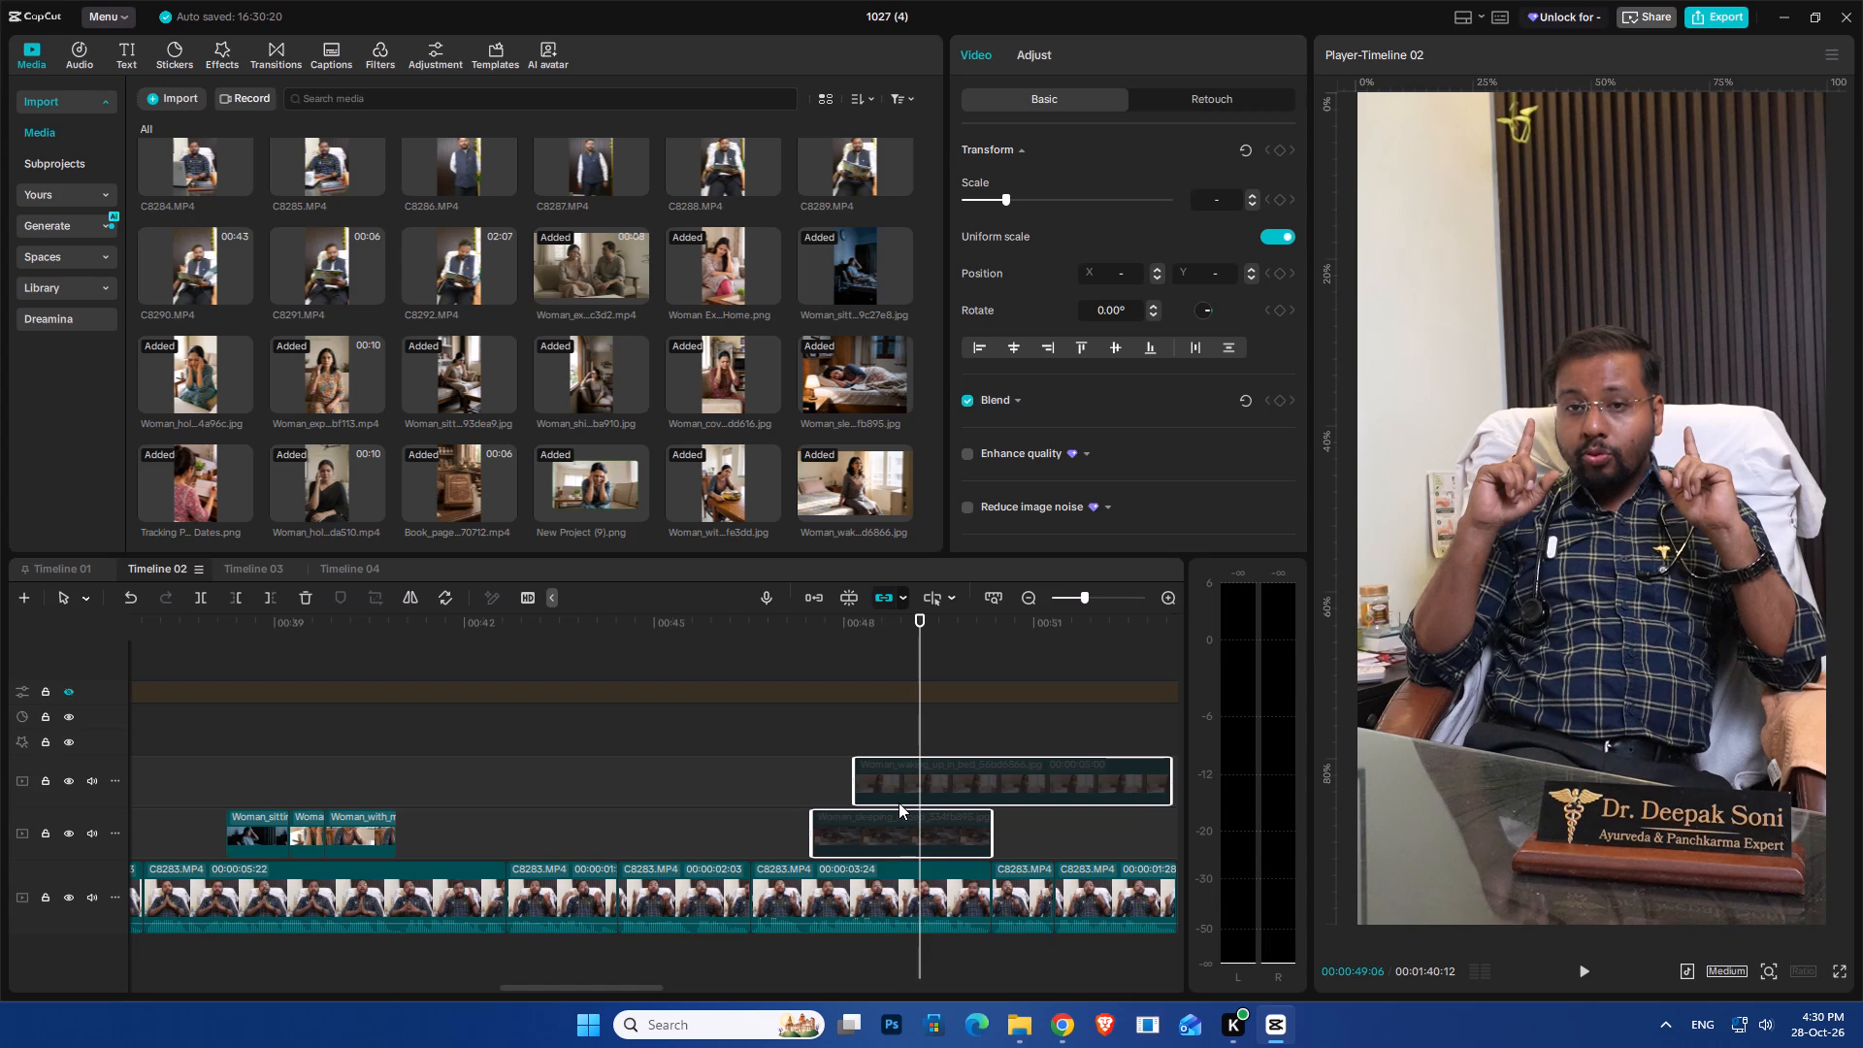
pyautogui.press('space')
pyautogui.press('space')
pyautogui.click(711, 720)
pyautogui.press('space')
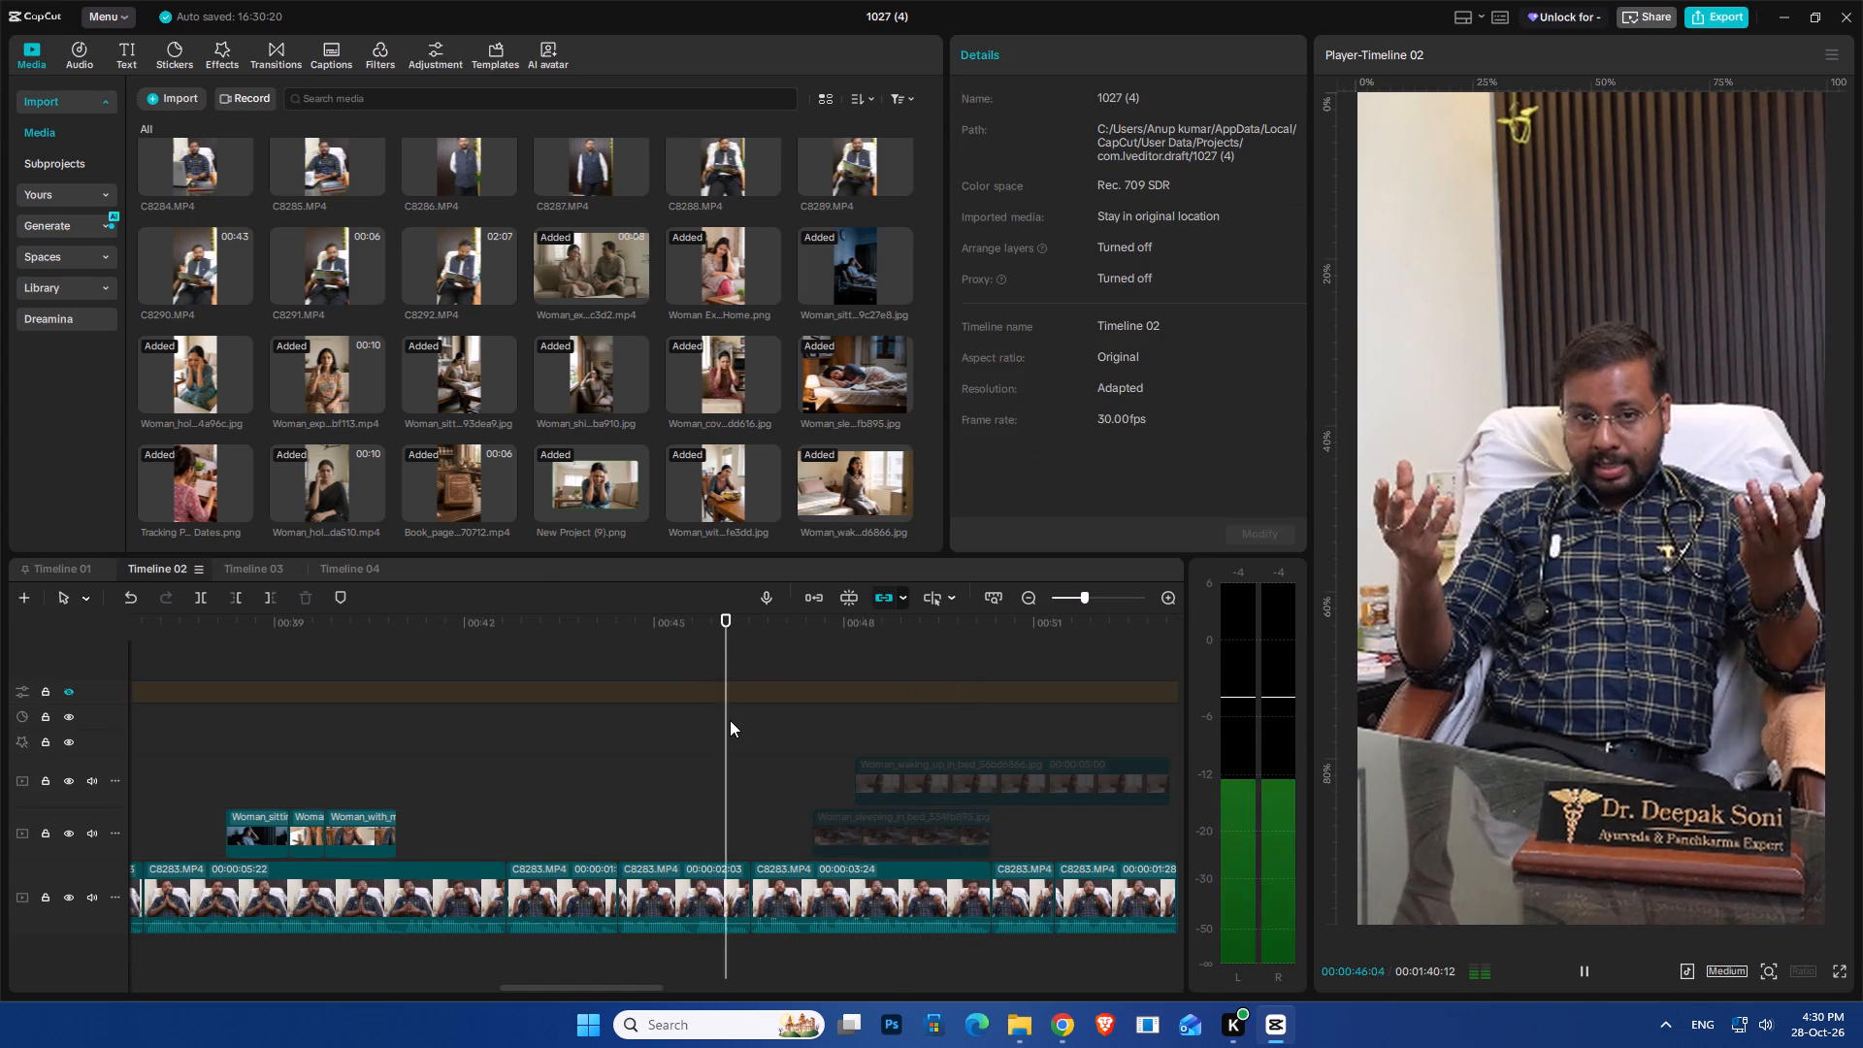
pyautogui.press('space')
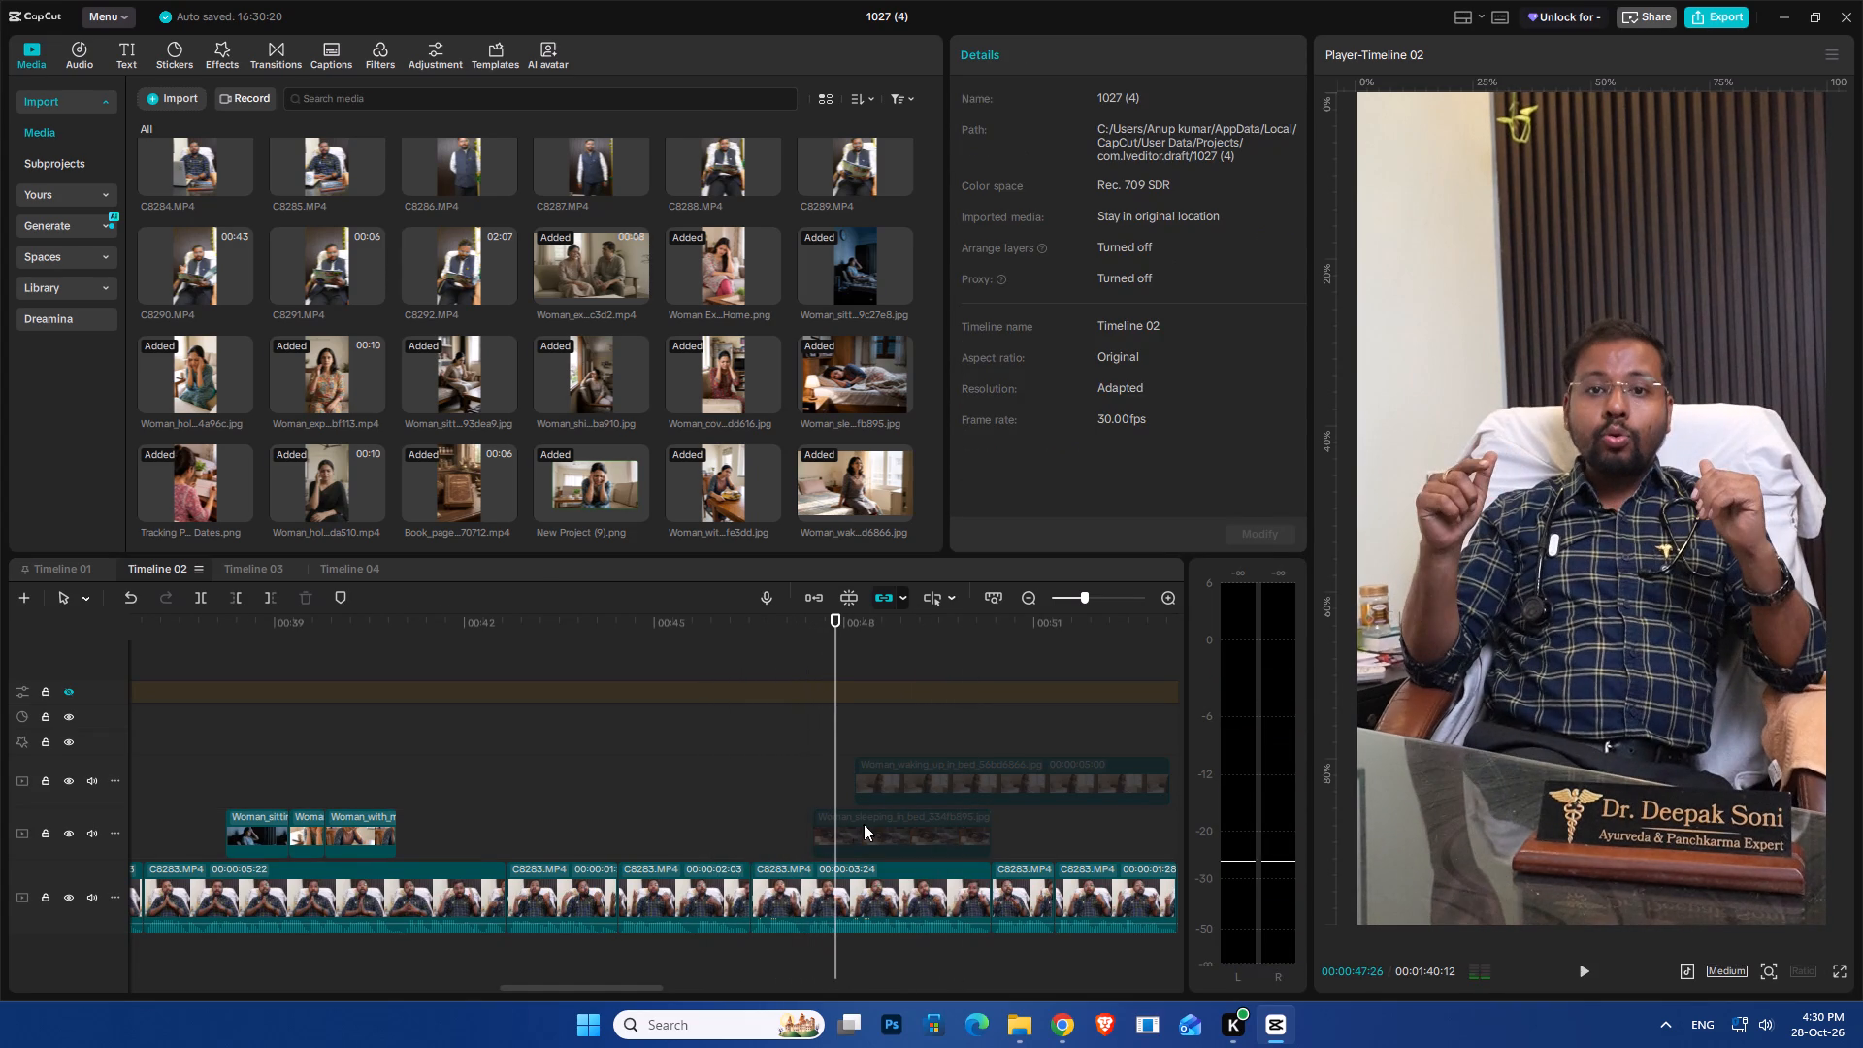
# Open the waking-up image's file location and place it with the sleeping-woman image into the Photopea project holding the green rounded frame.
pyautogui.rightClick(854, 497)
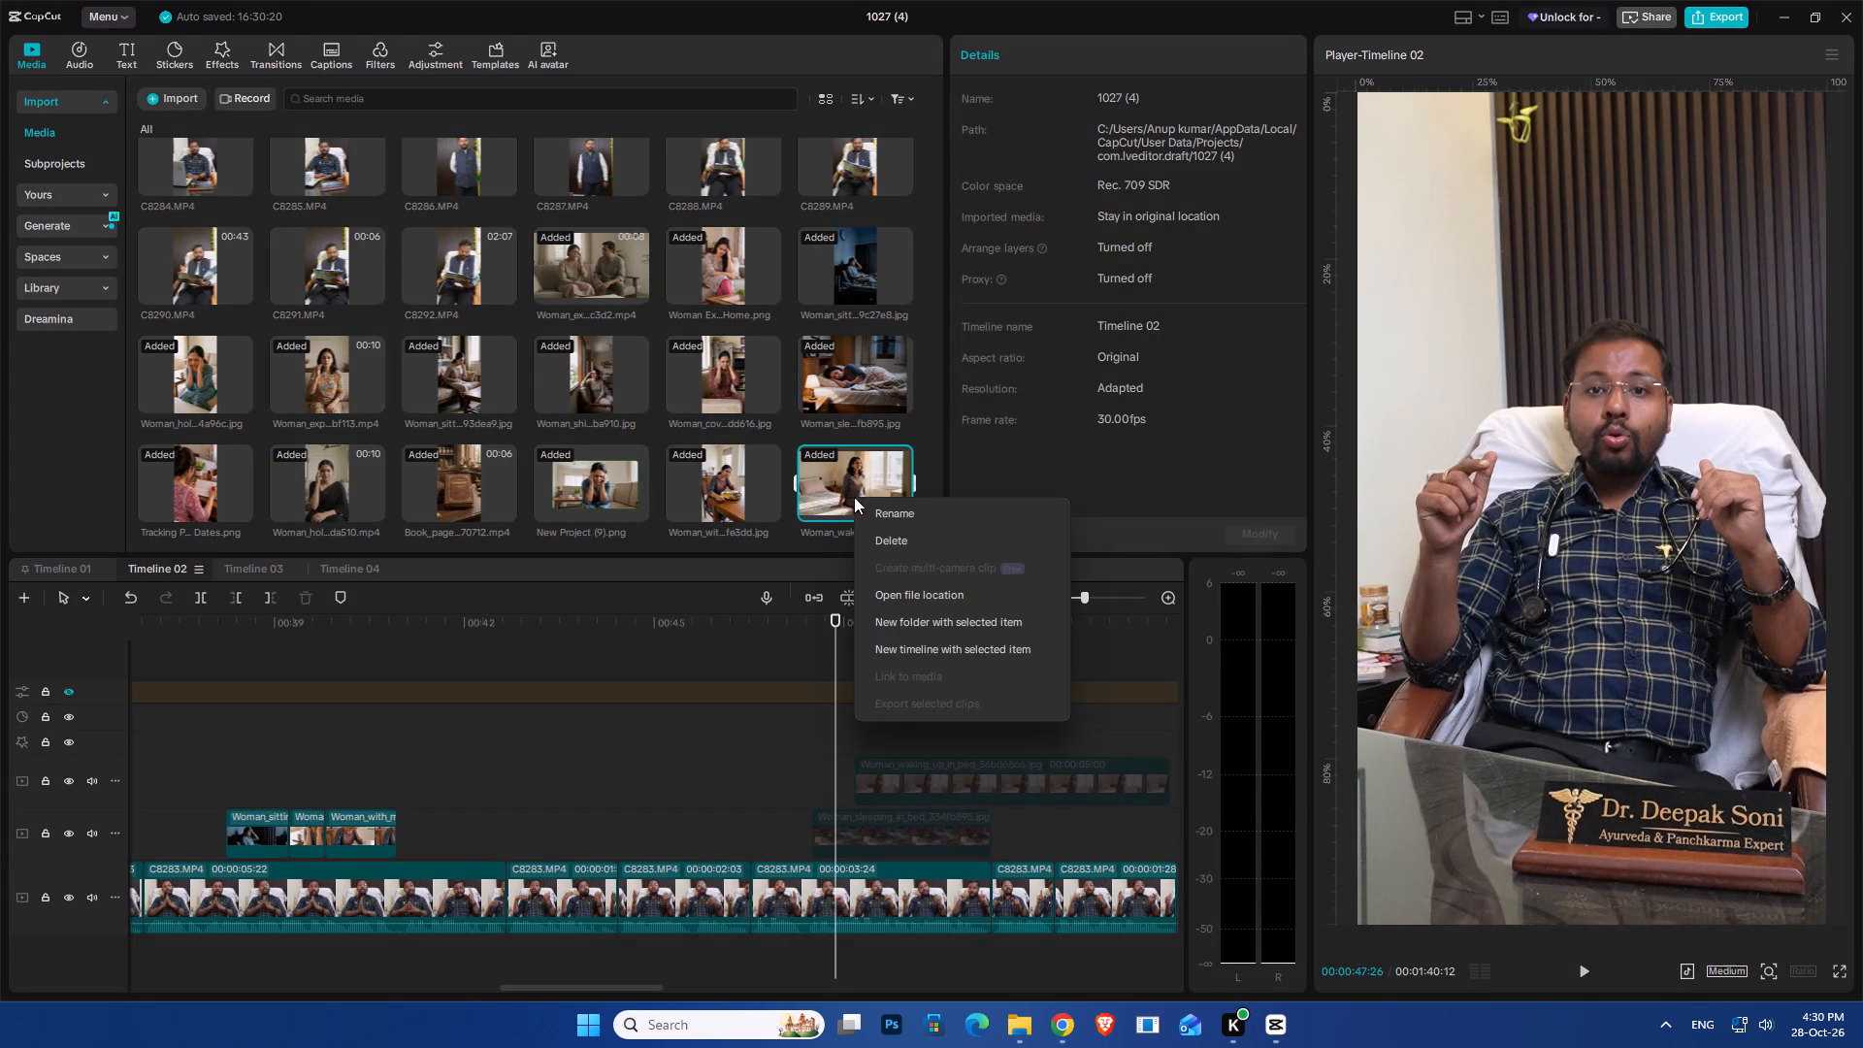
pyautogui.click(932, 590)
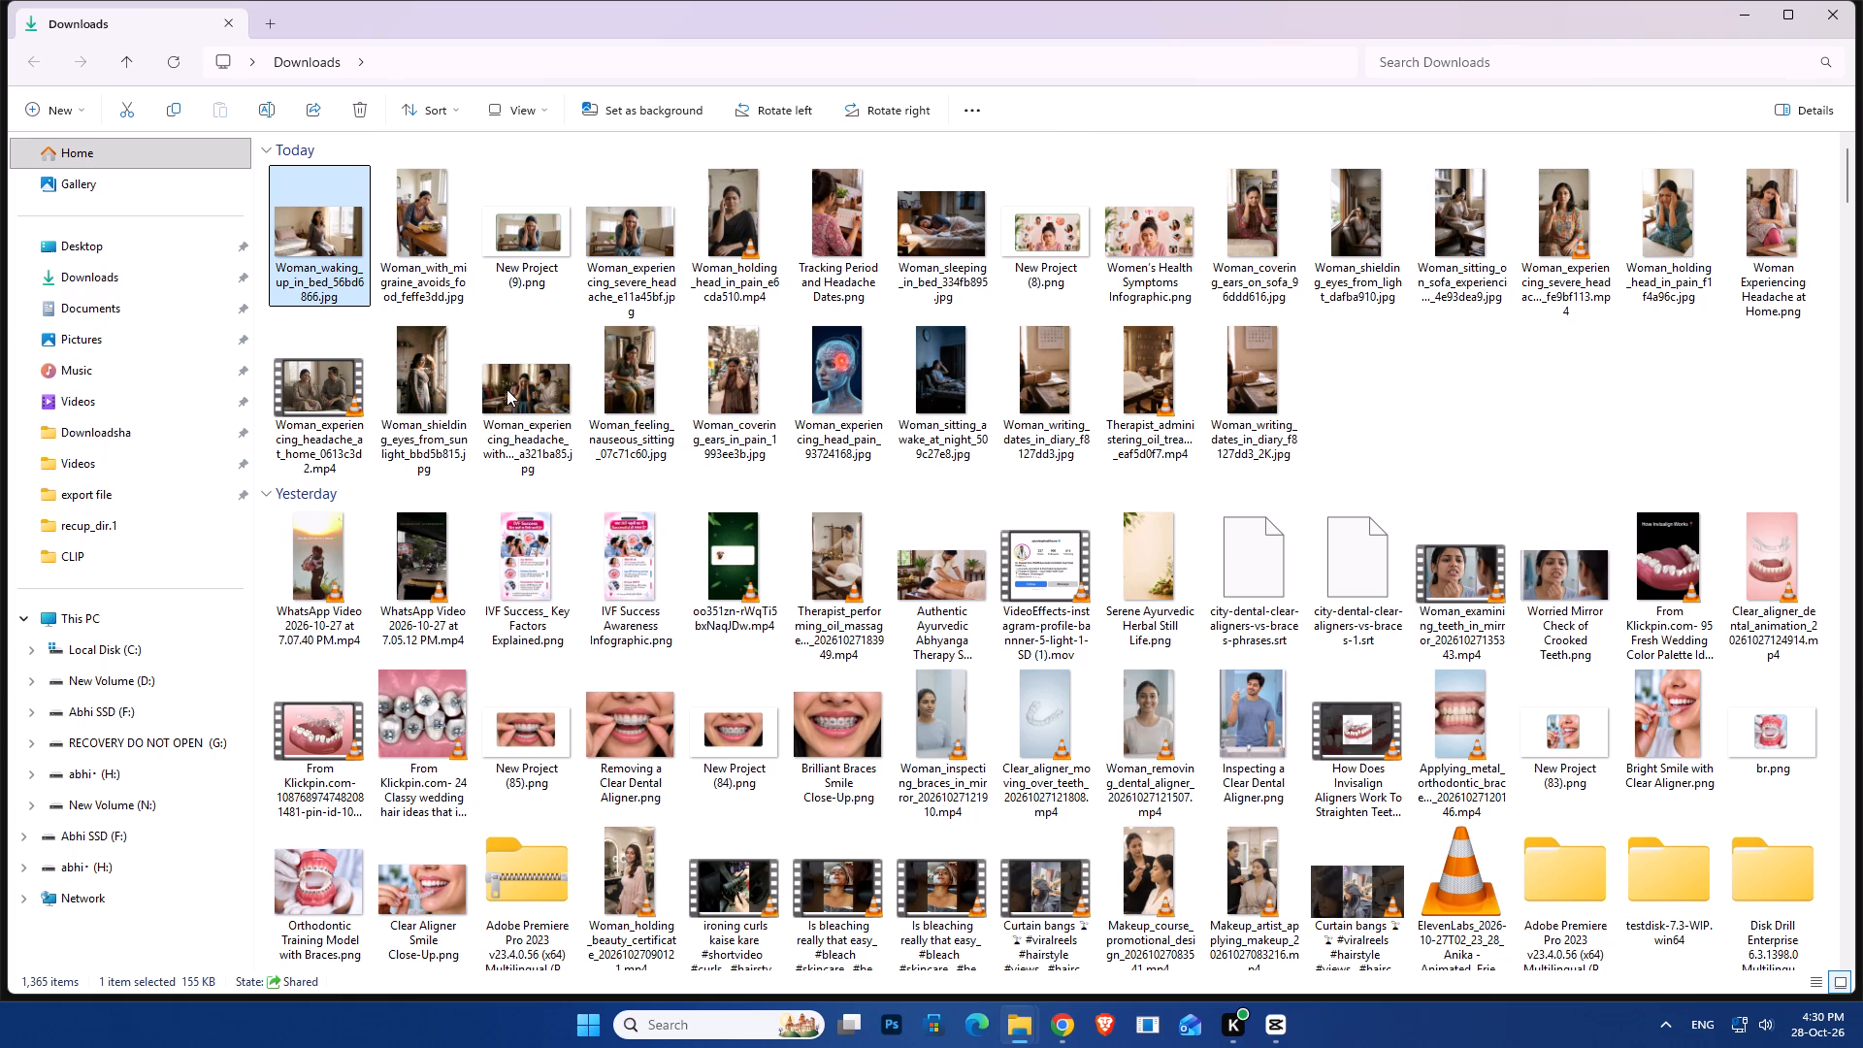
pyautogui.scroll(5, 514, 409)
pyautogui.keyDown('ctrl'); pyautogui.click(935, 222); pyautogui.keyUp('ctrl')
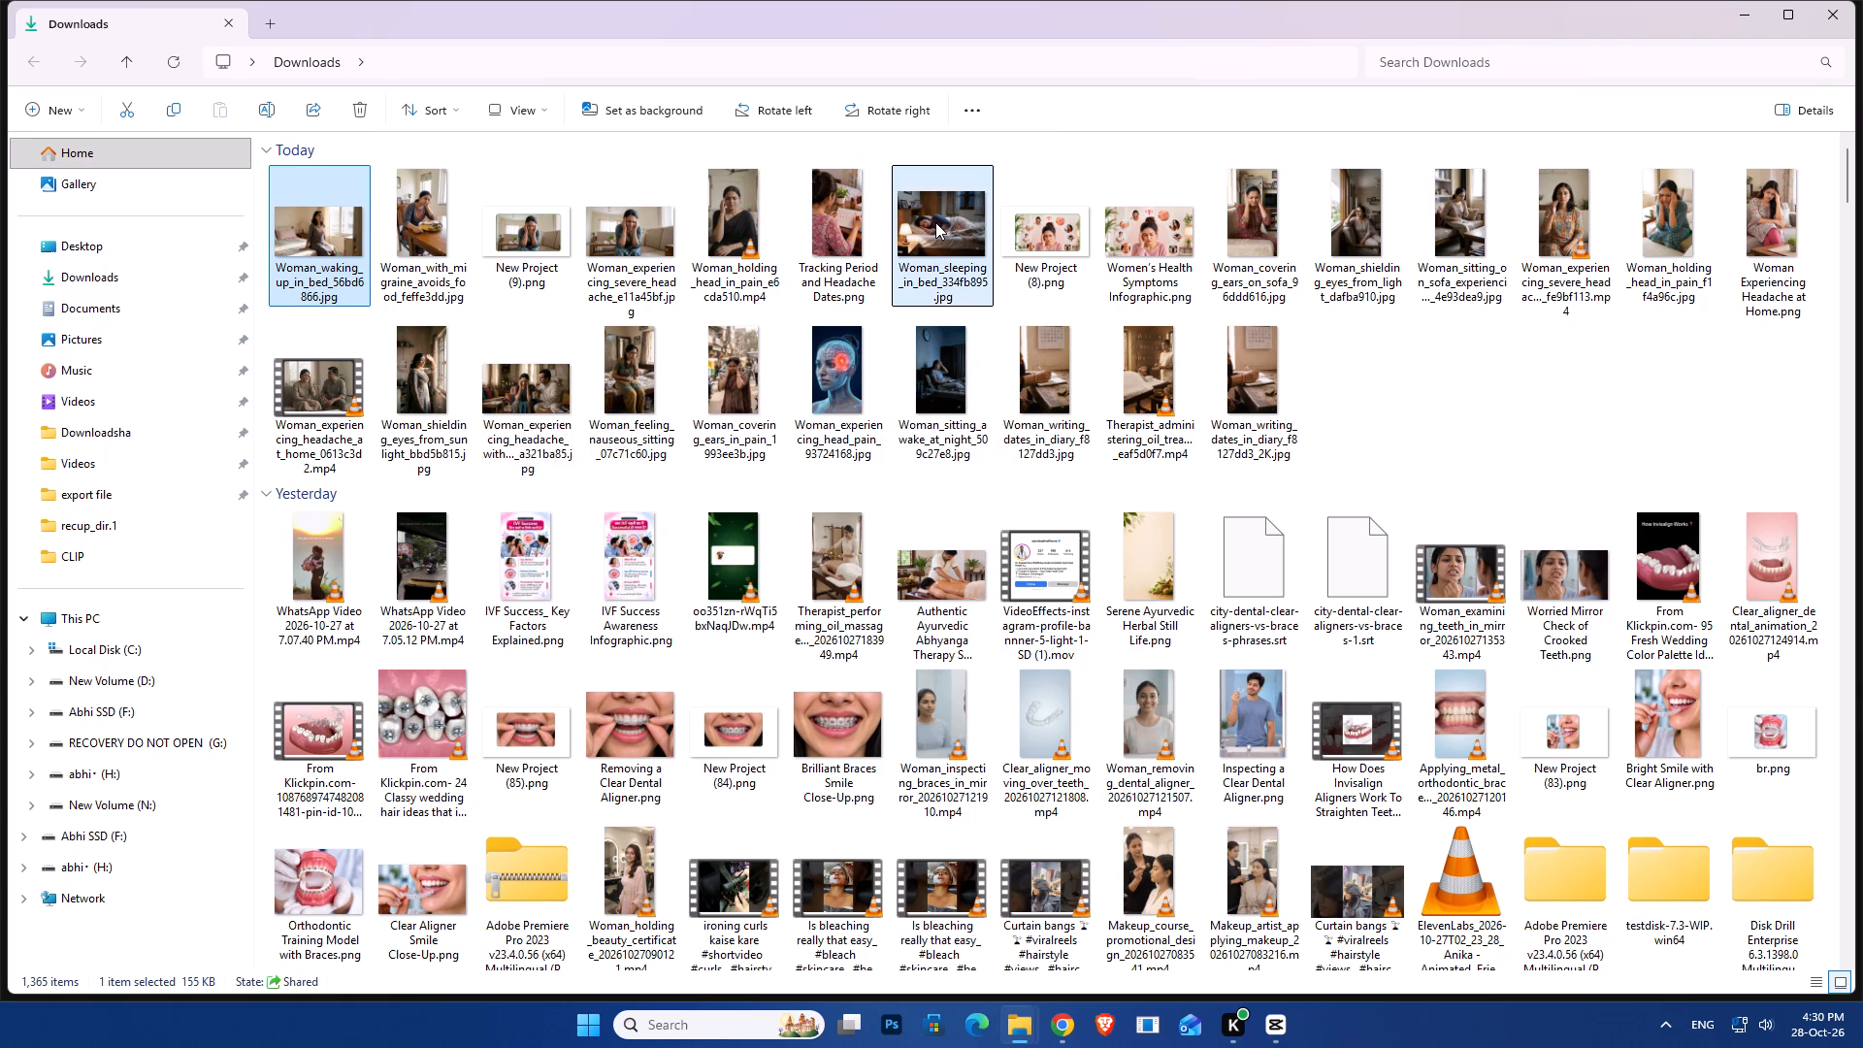
pyautogui.moveTo(330, 237); pyautogui.dragTo(1057, 1015)
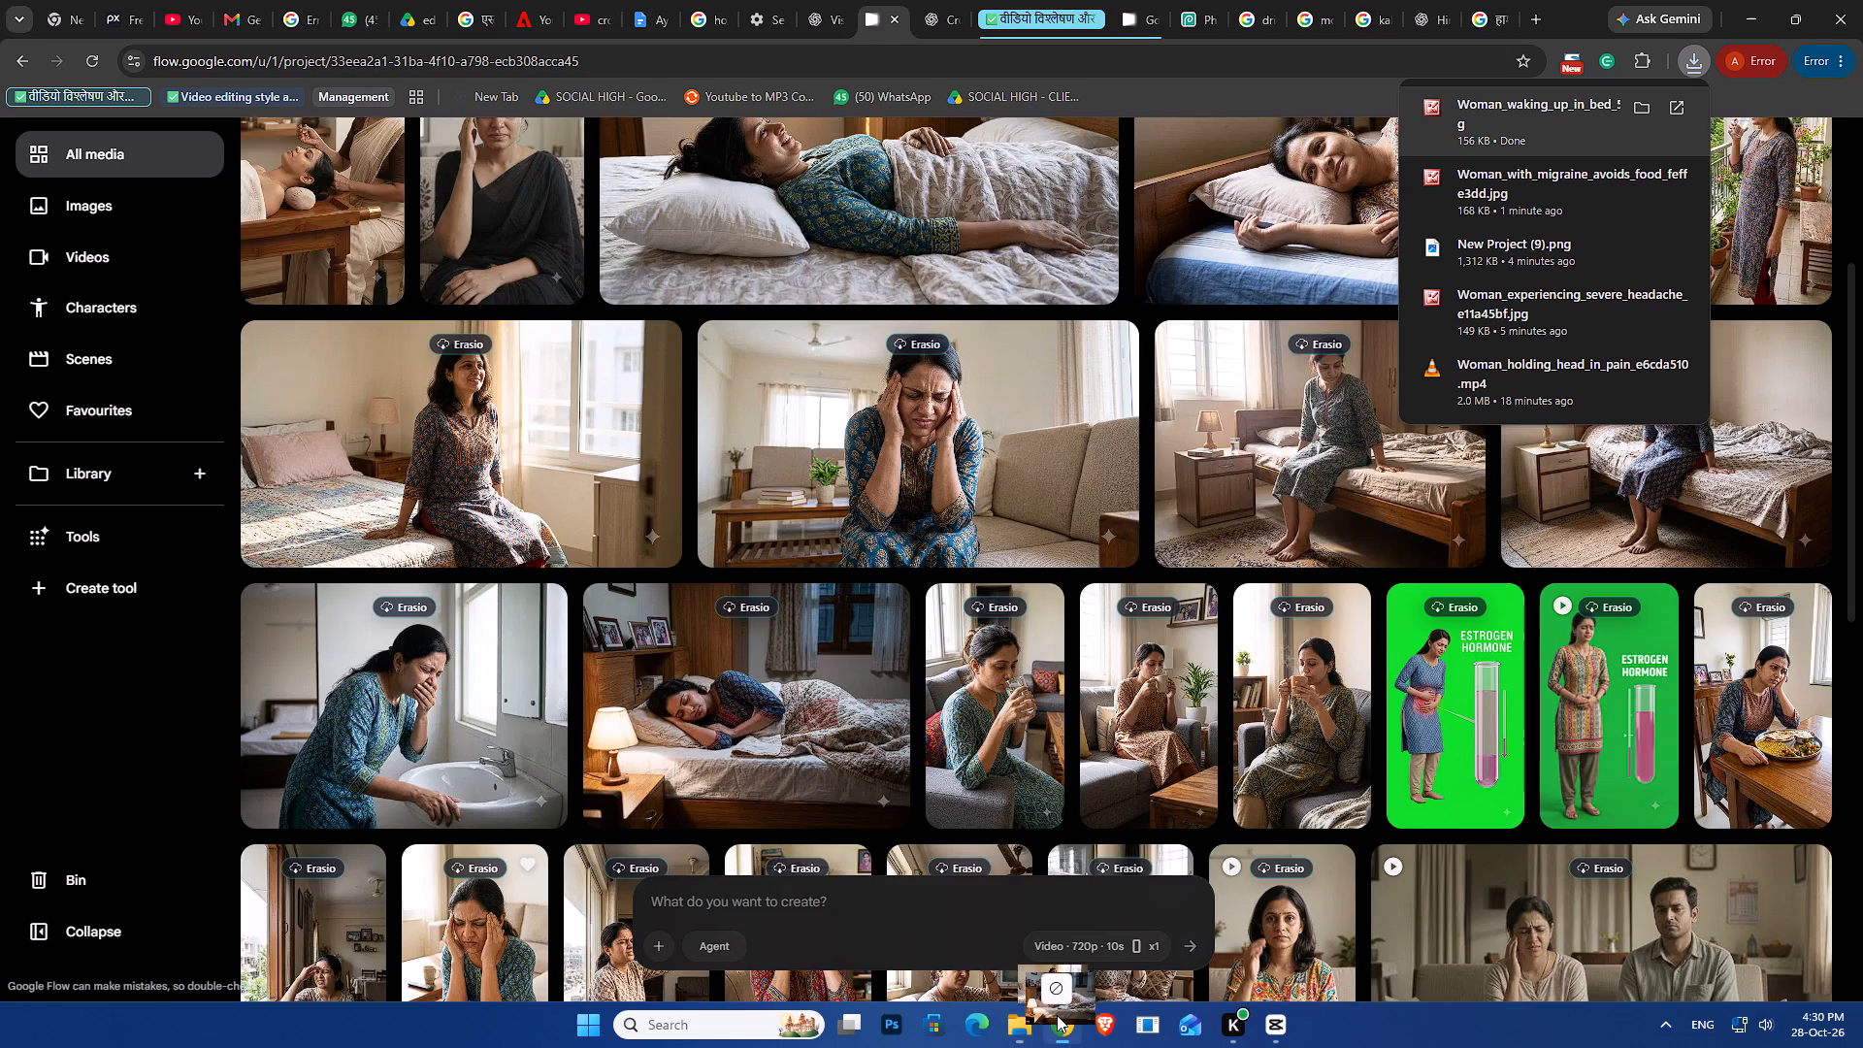
pyautogui.moveTo(1057, 1015); pyautogui.dragTo(1099, 474)
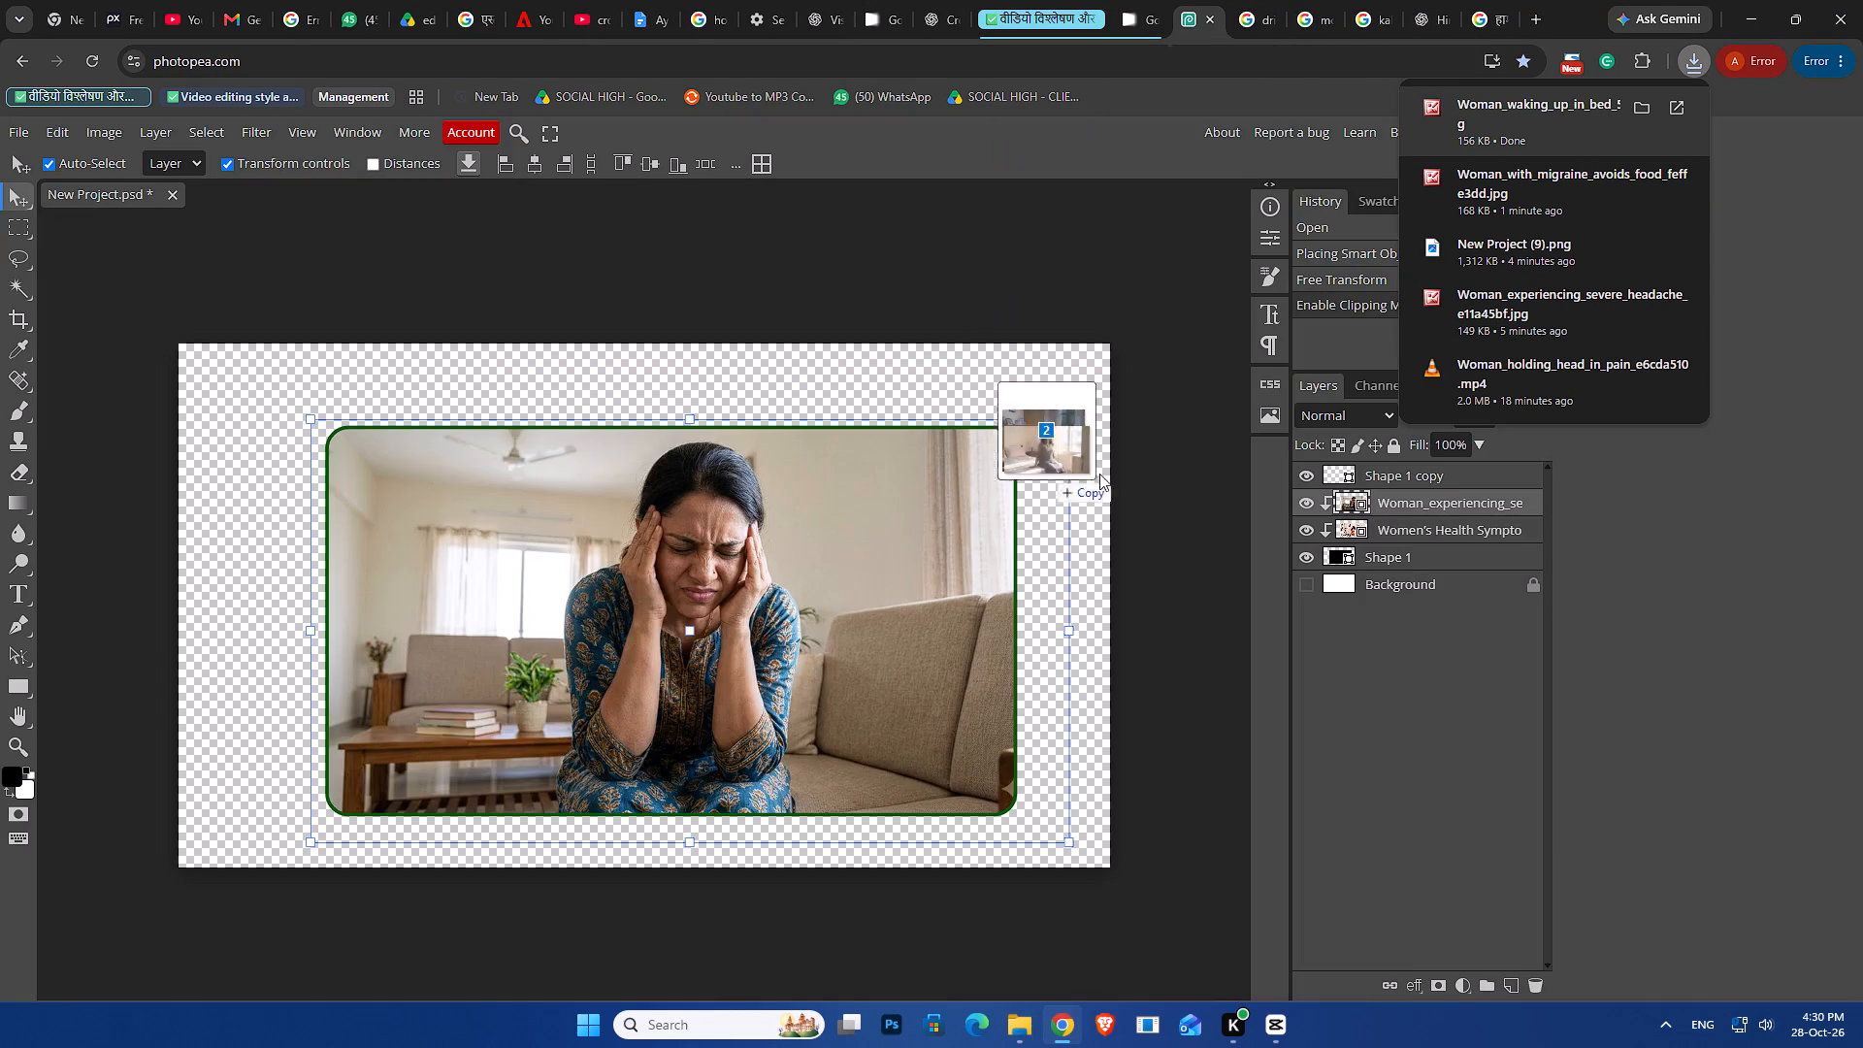
pyautogui.moveTo(1099, 474); pyautogui.dragTo(634, 605)
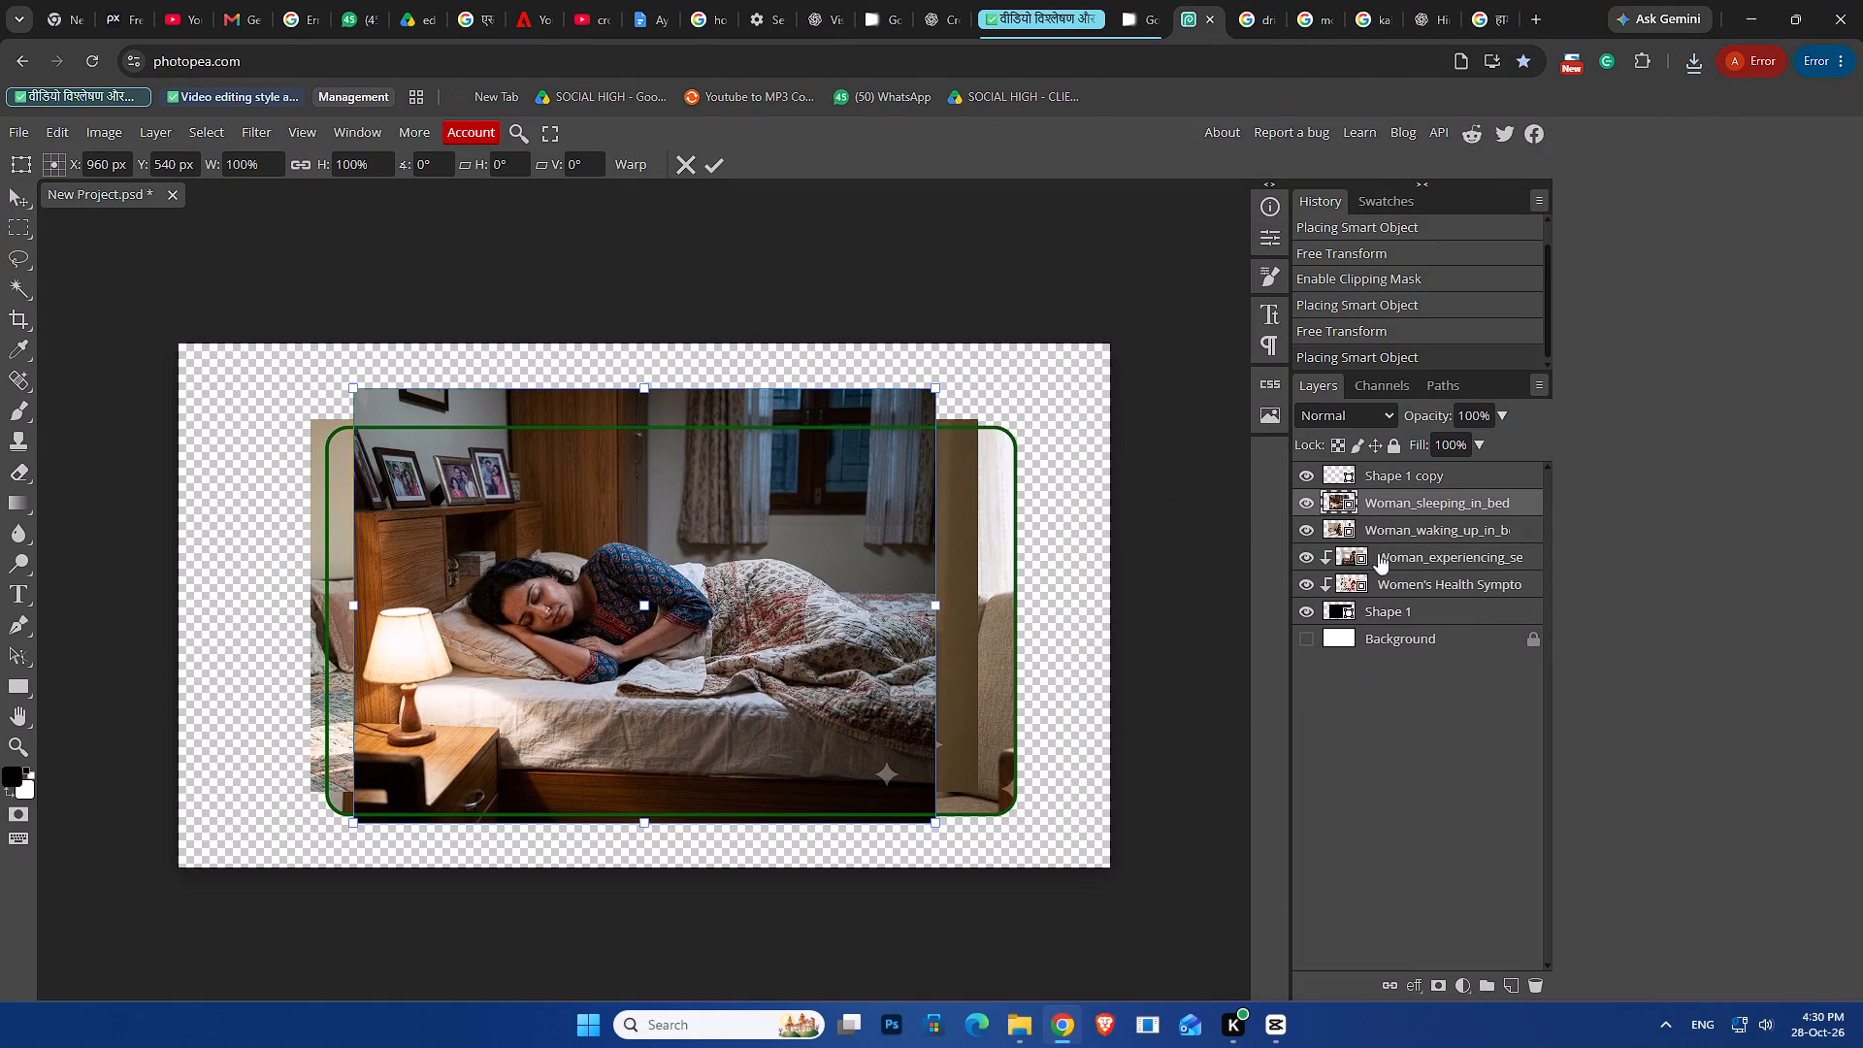
# Scale the sleeping-woman image to 123.33% and position it over the green rounded frame at about X 1034 px, Y 507 px.
pyautogui.rightClick(1344, 503)
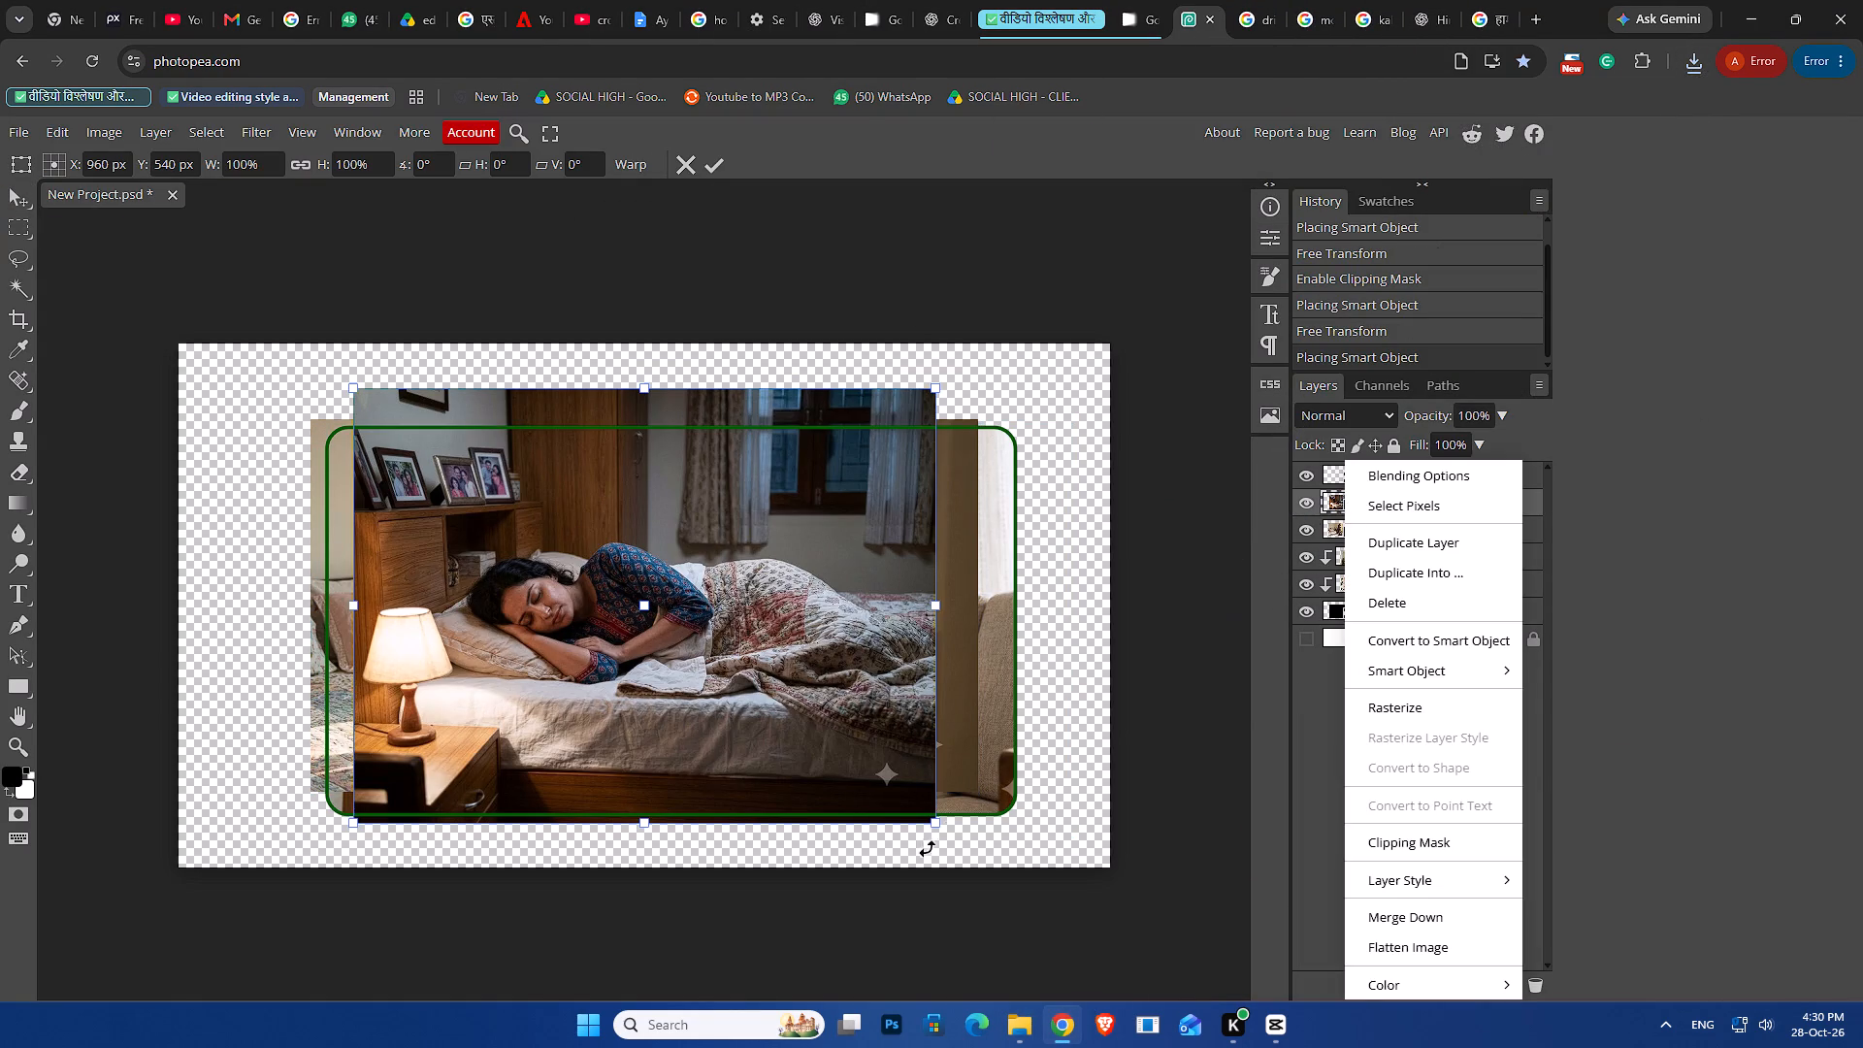
pyautogui.click(1607, 486)
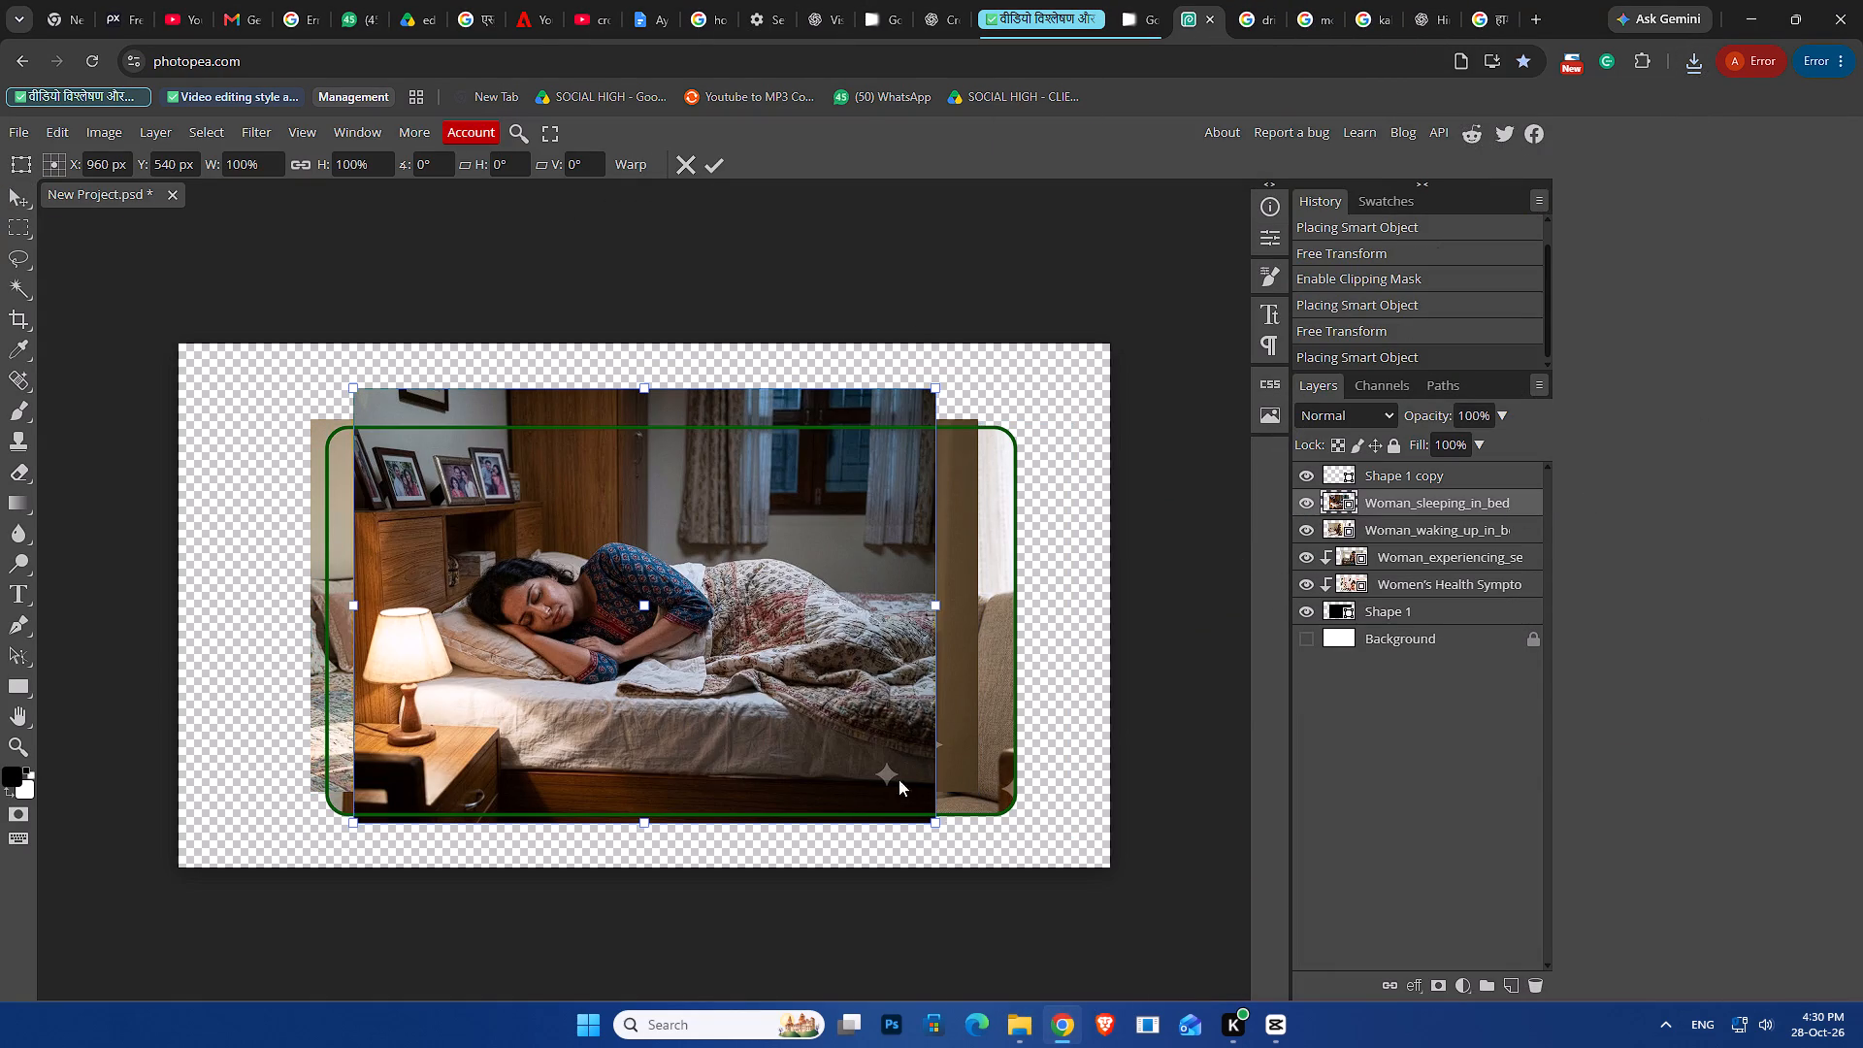
pyautogui.keyDown('shift'); pyautogui.moveTo(937, 826); pyautogui.dragTo(944, 831); pyautogui.keyUp('shift')
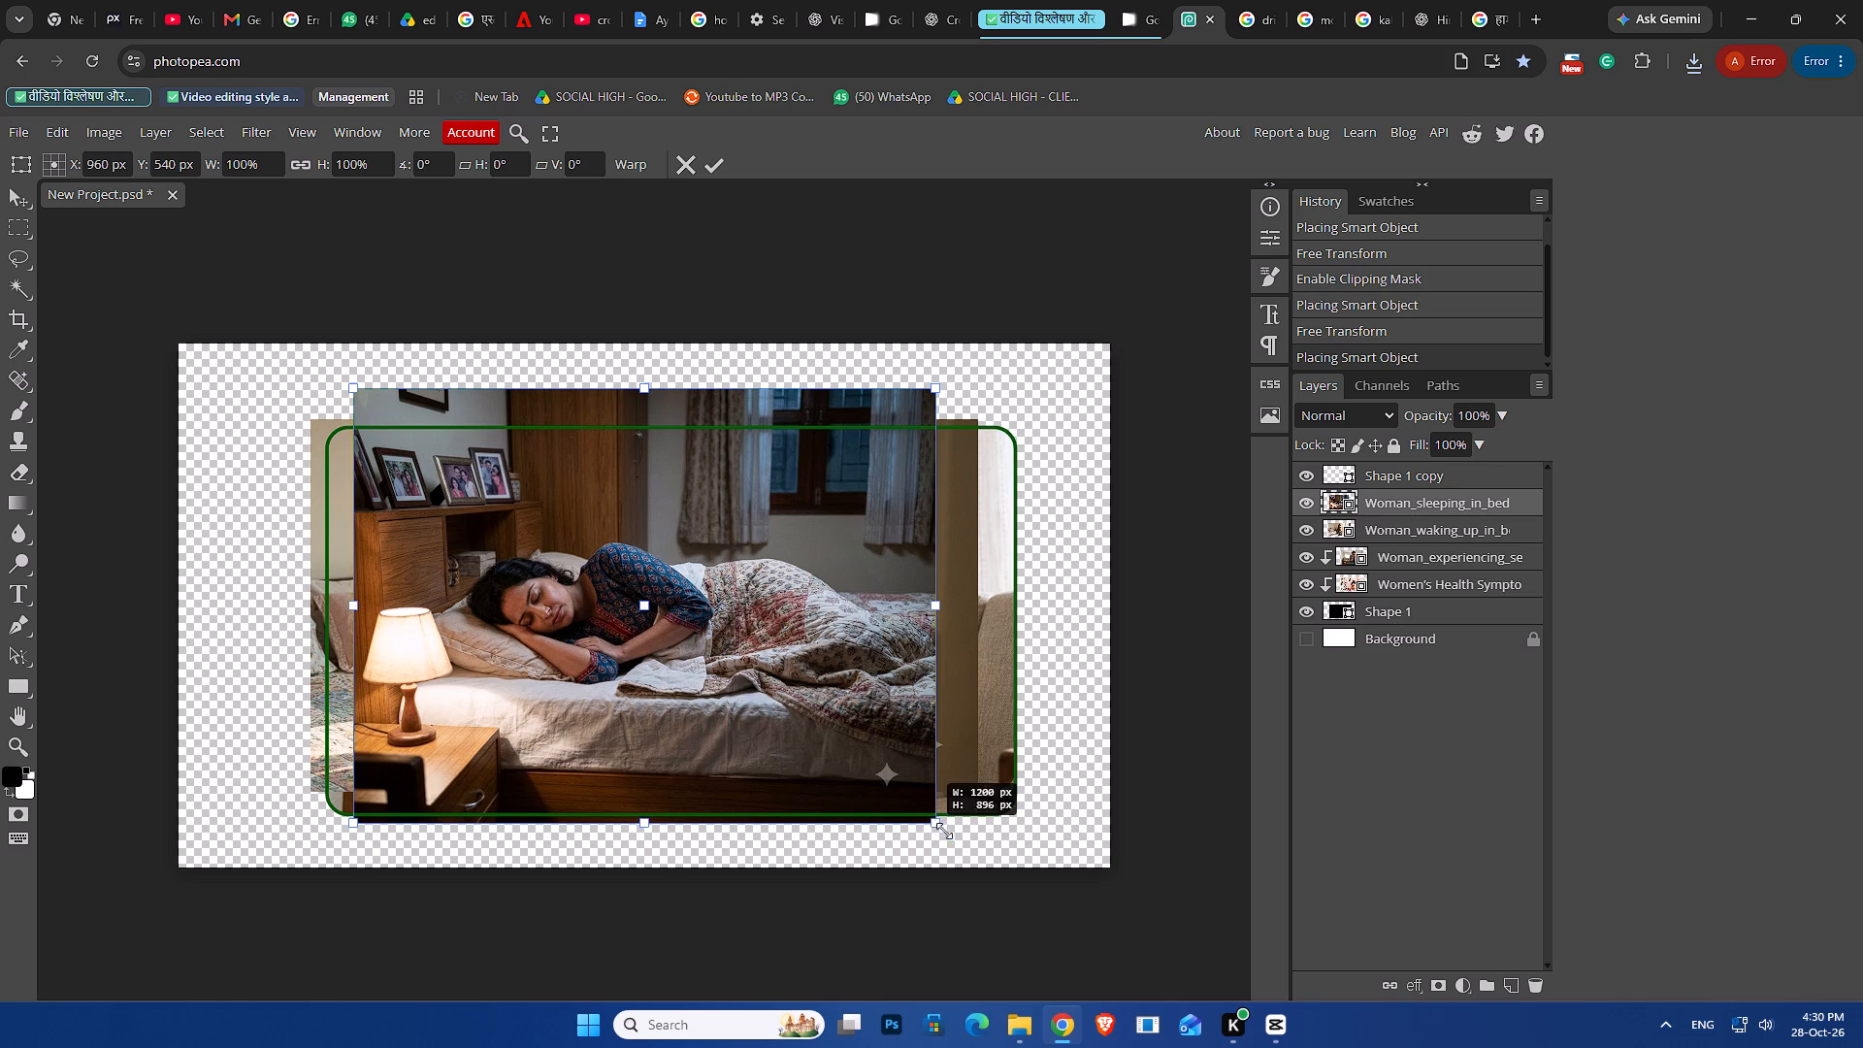
pyautogui.keyDown('shift'); pyautogui.moveTo(944, 831); pyautogui.dragTo(1093, 896); pyautogui.keyUp('shift')
pyautogui.moveTo(875, 739); pyautogui.dragTo(861, 709)
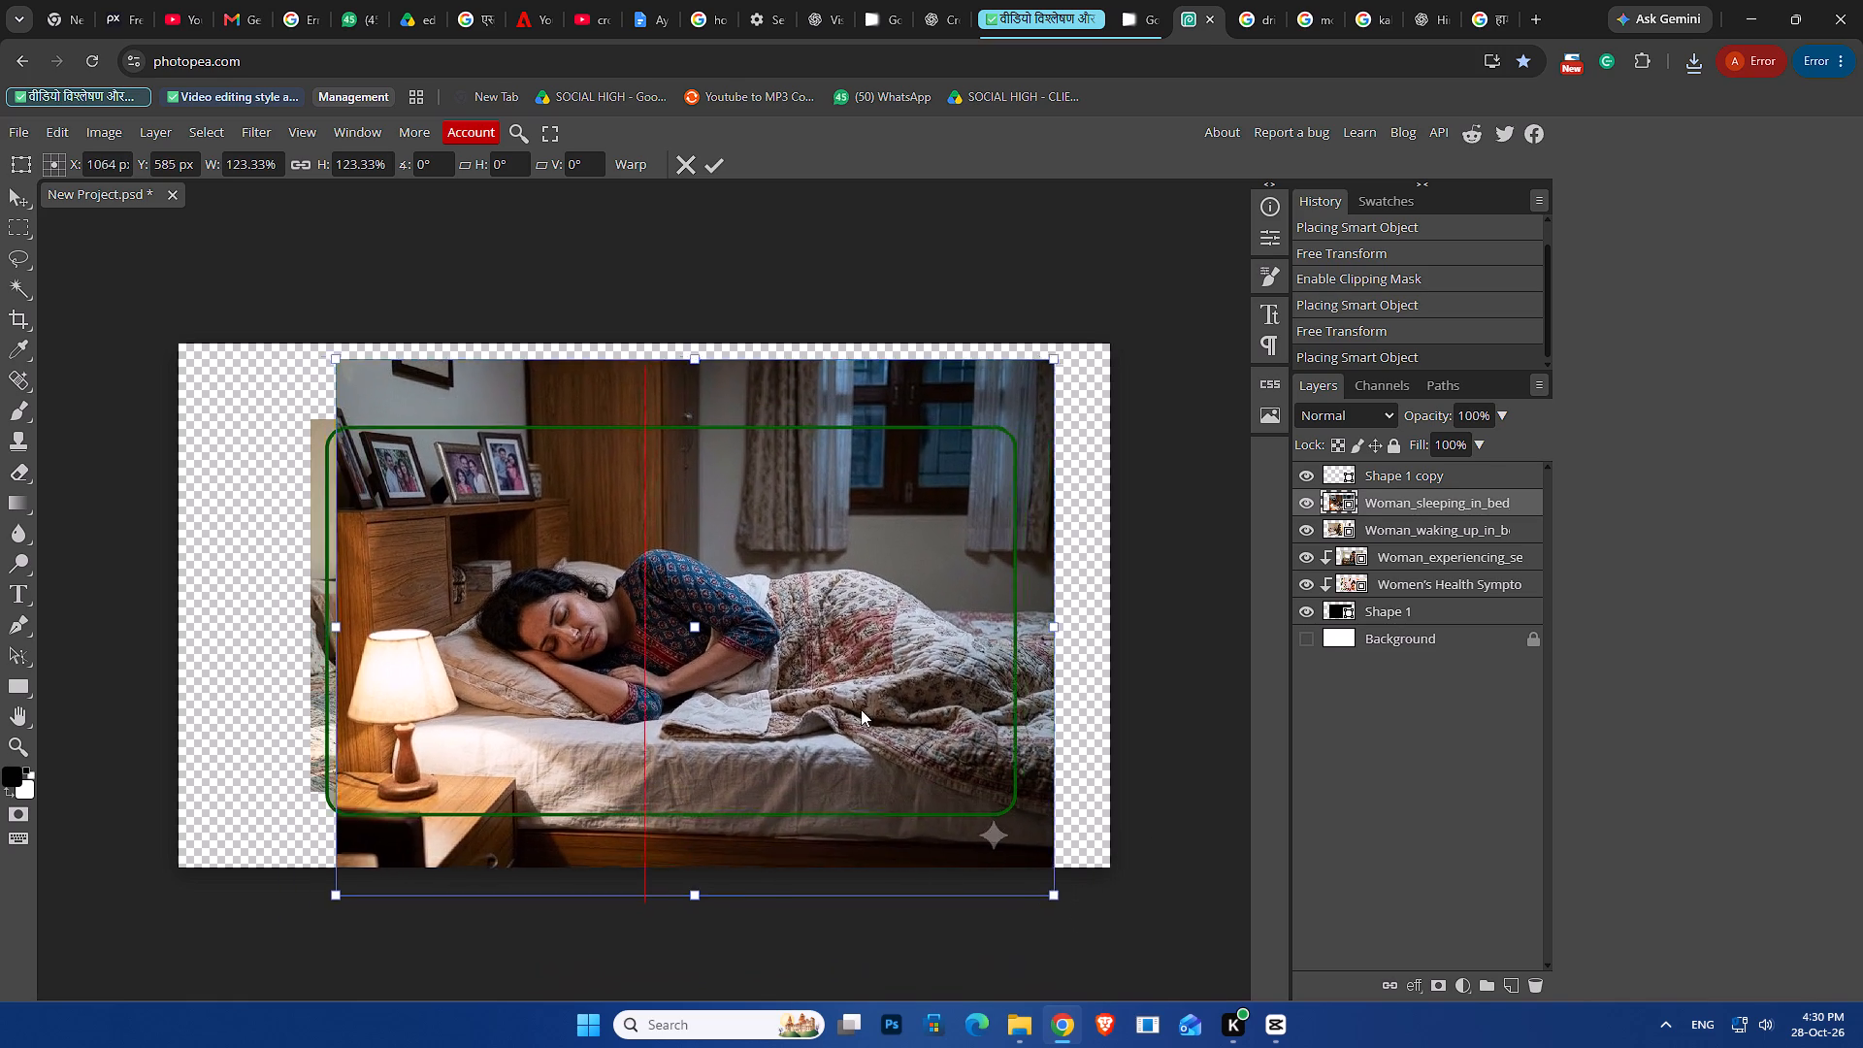
pyautogui.moveTo(861, 709); pyautogui.dragTo(843, 662)
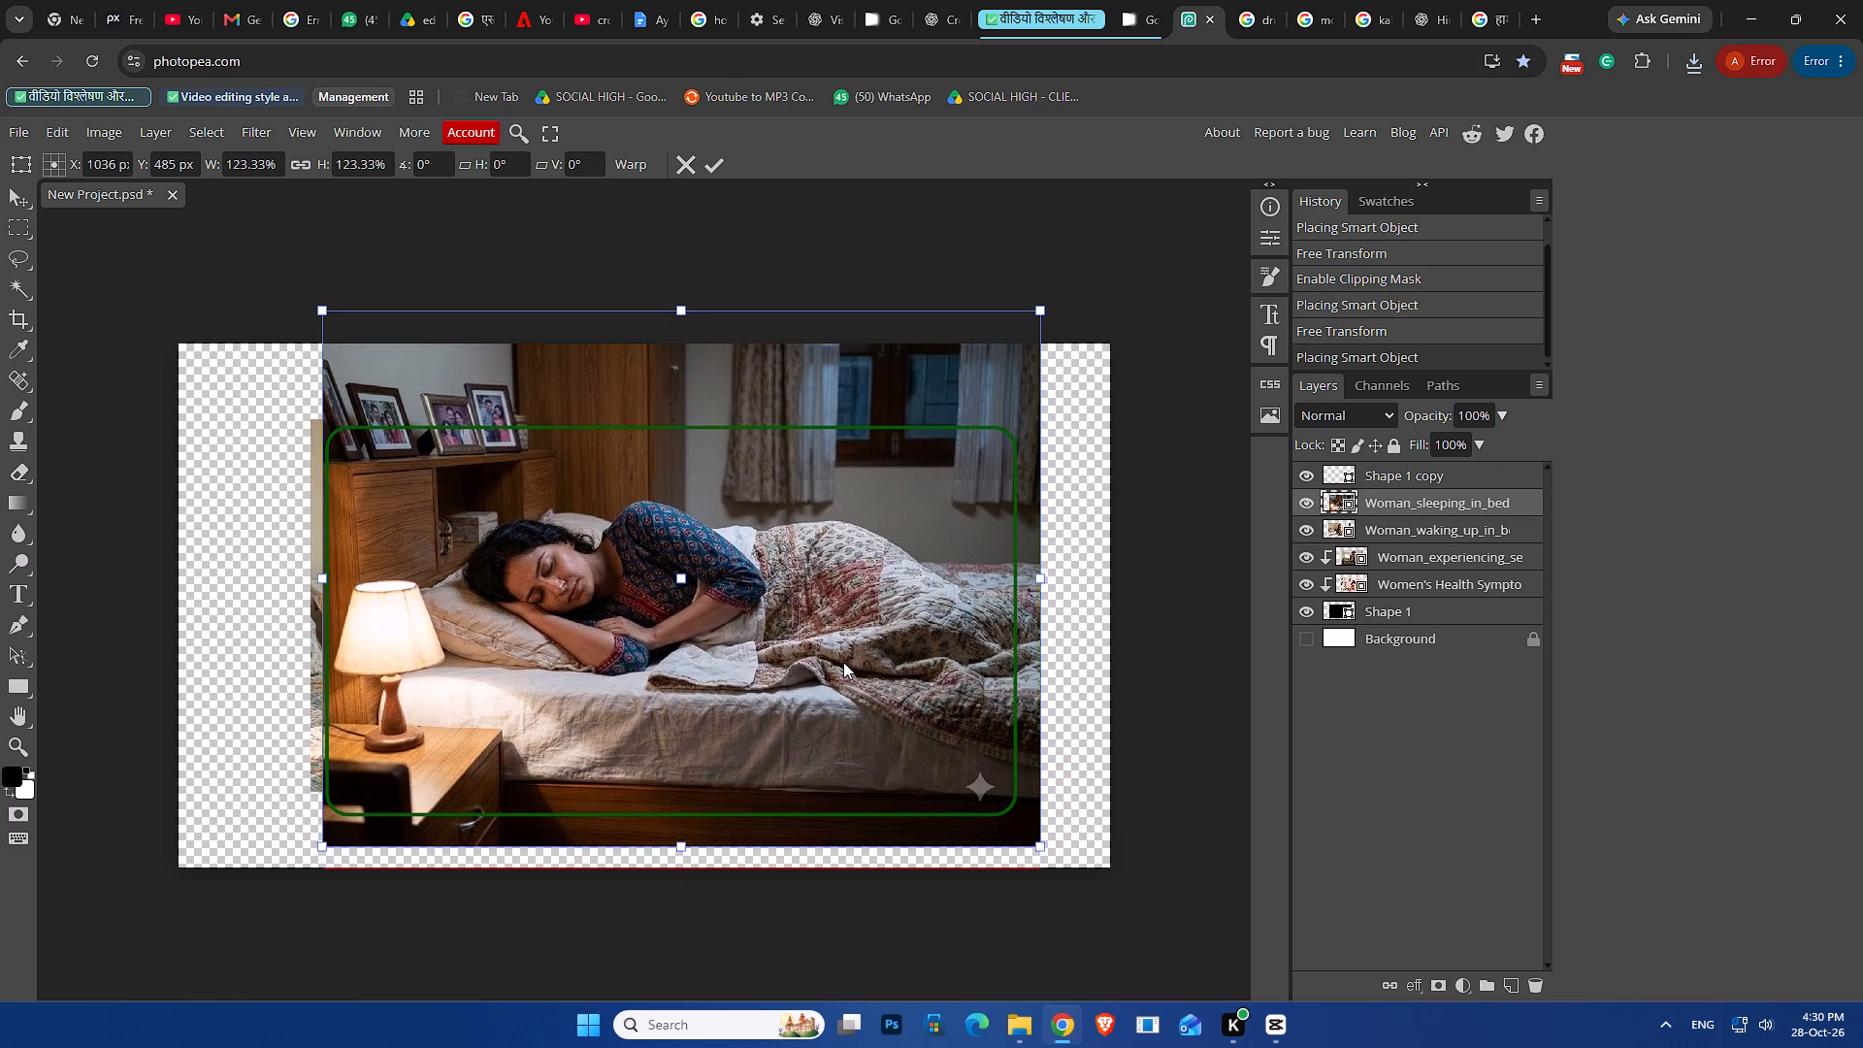
pyautogui.moveTo(843, 662); pyautogui.dragTo(843, 672)
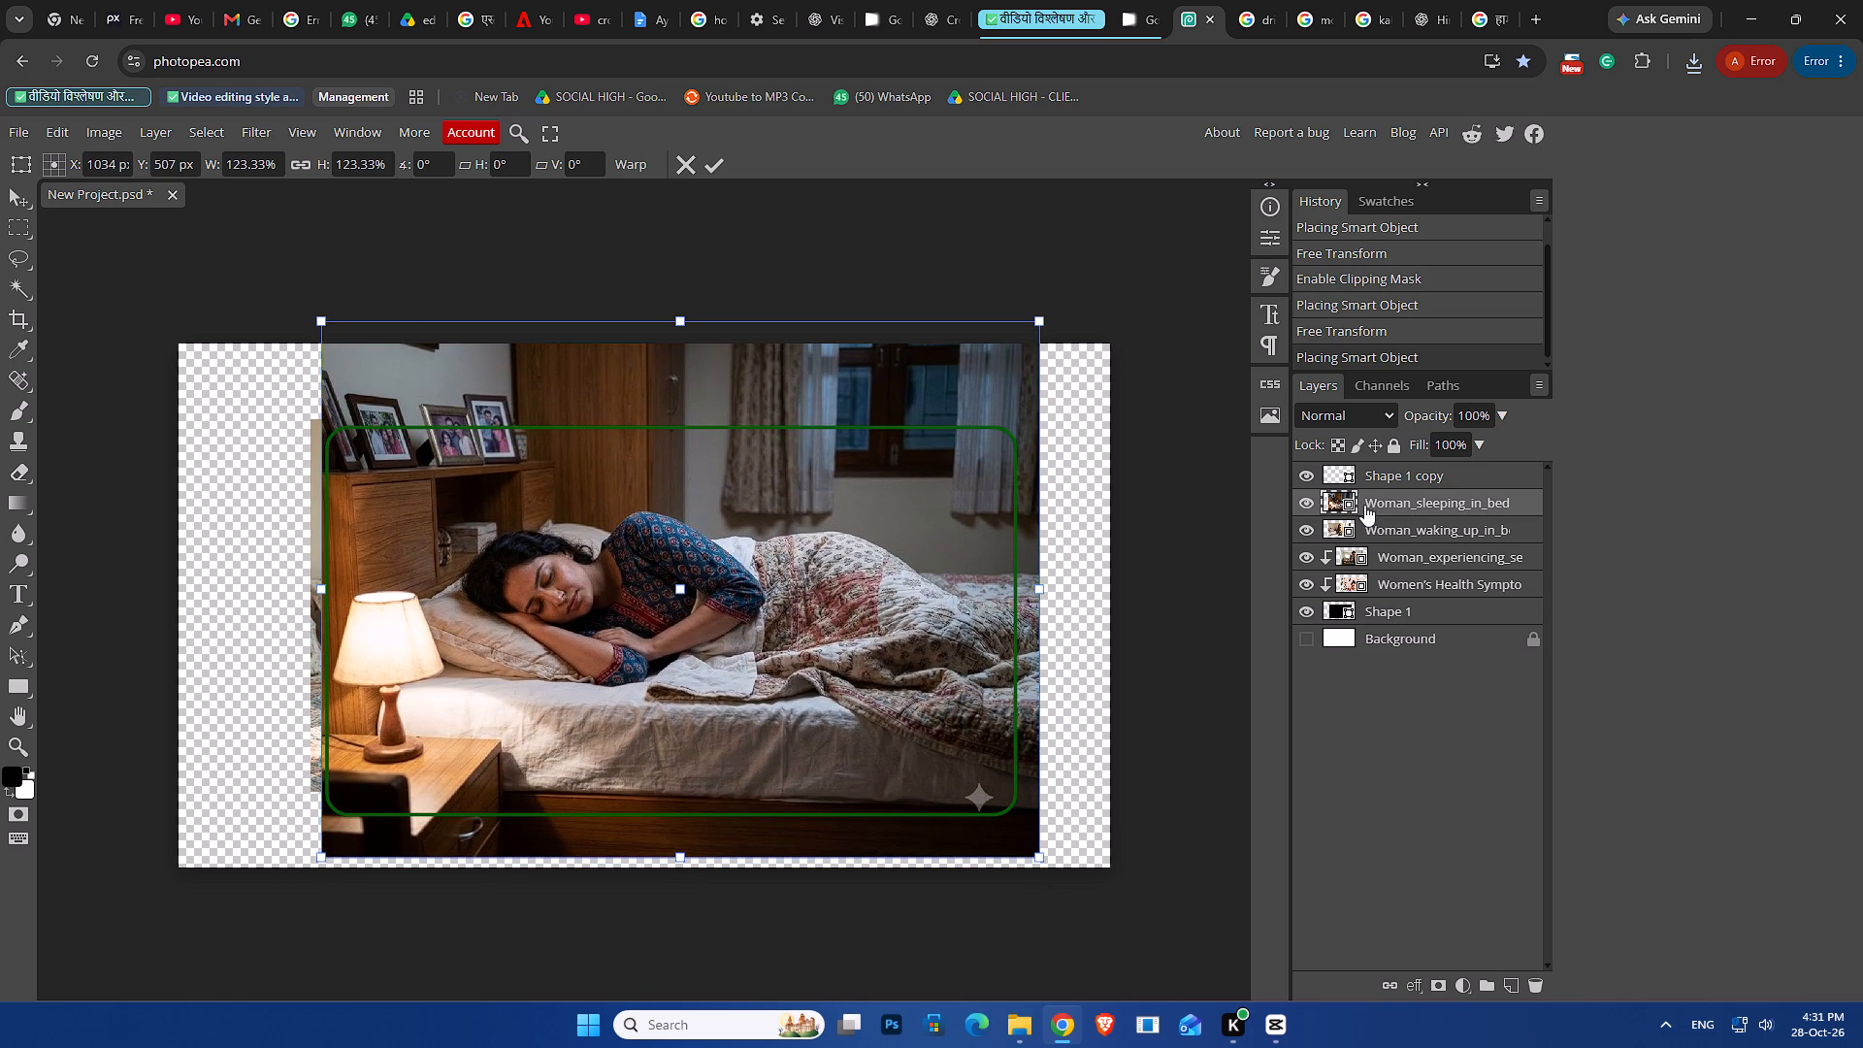
# Move the sleeping-woman layer below the waking-up layer and apply a clipping mask to it.
pyautogui.moveTo(1365, 497); pyautogui.dragTo(1373, 550)
pyautogui.rightClick(1363, 532)
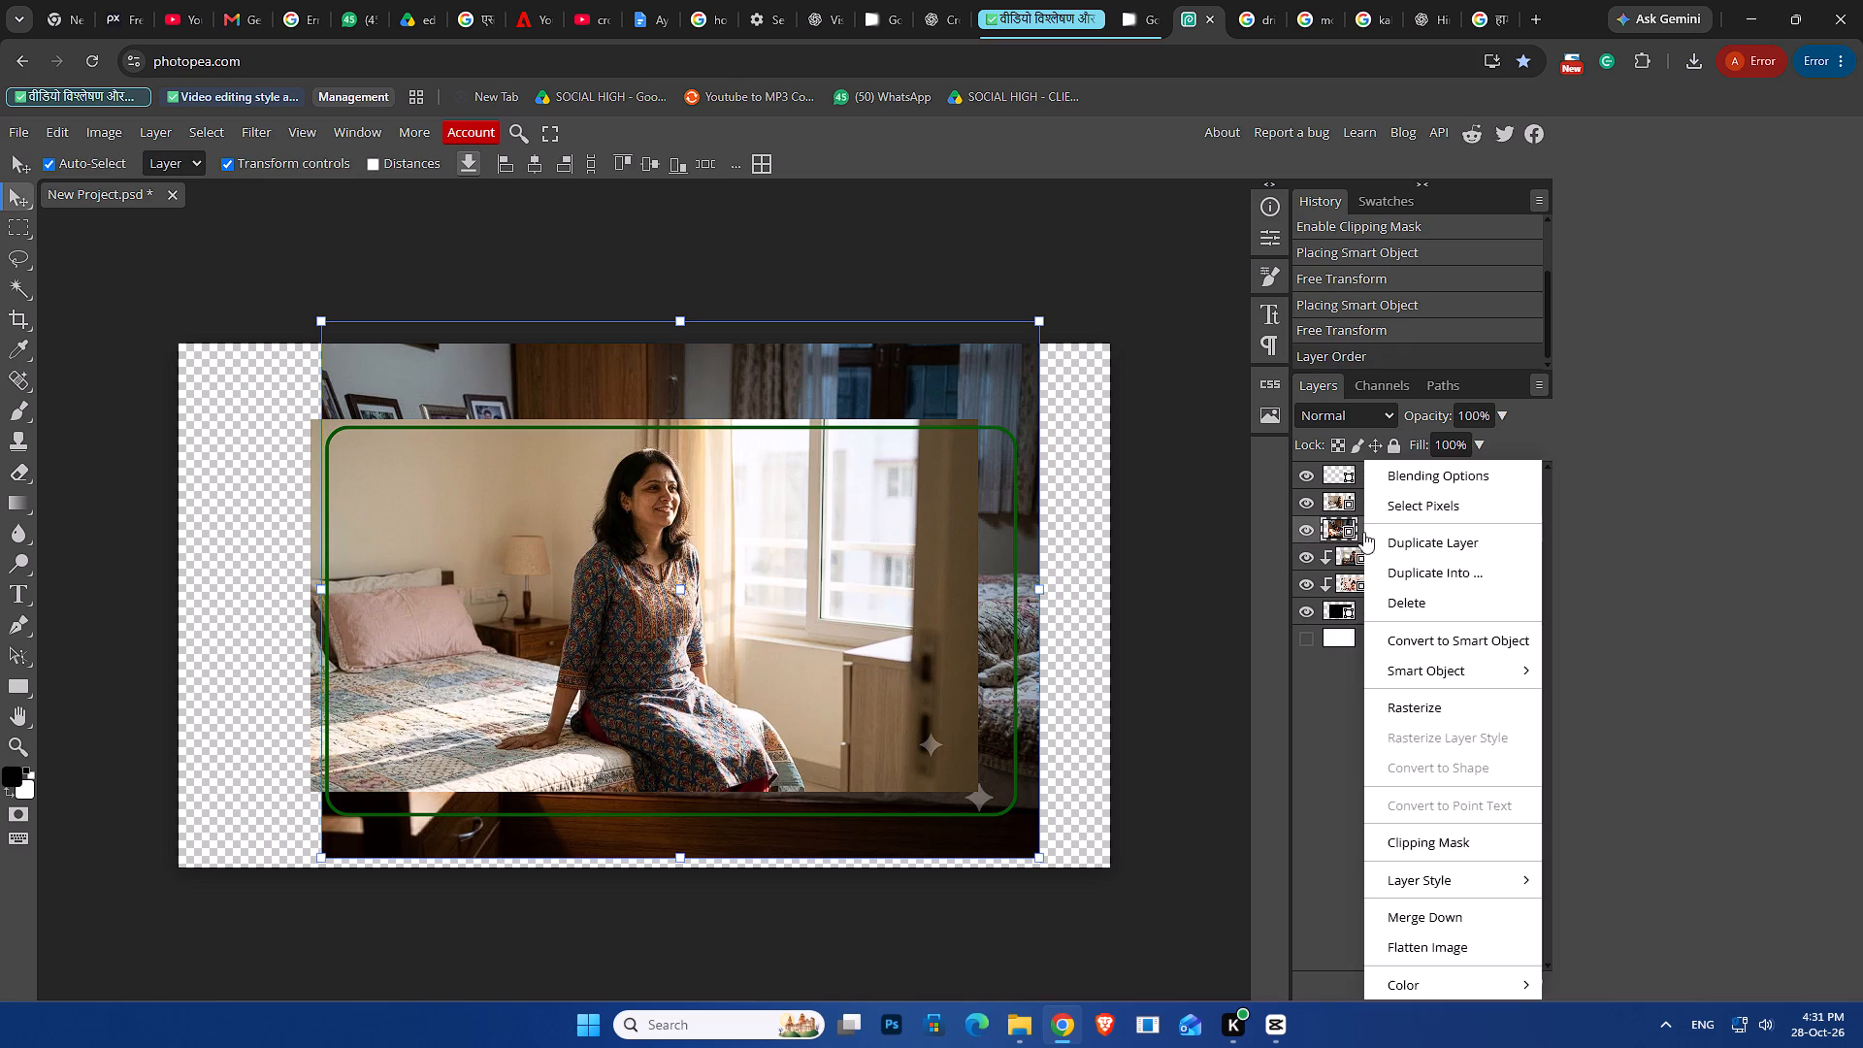
pyautogui.click(1432, 835)
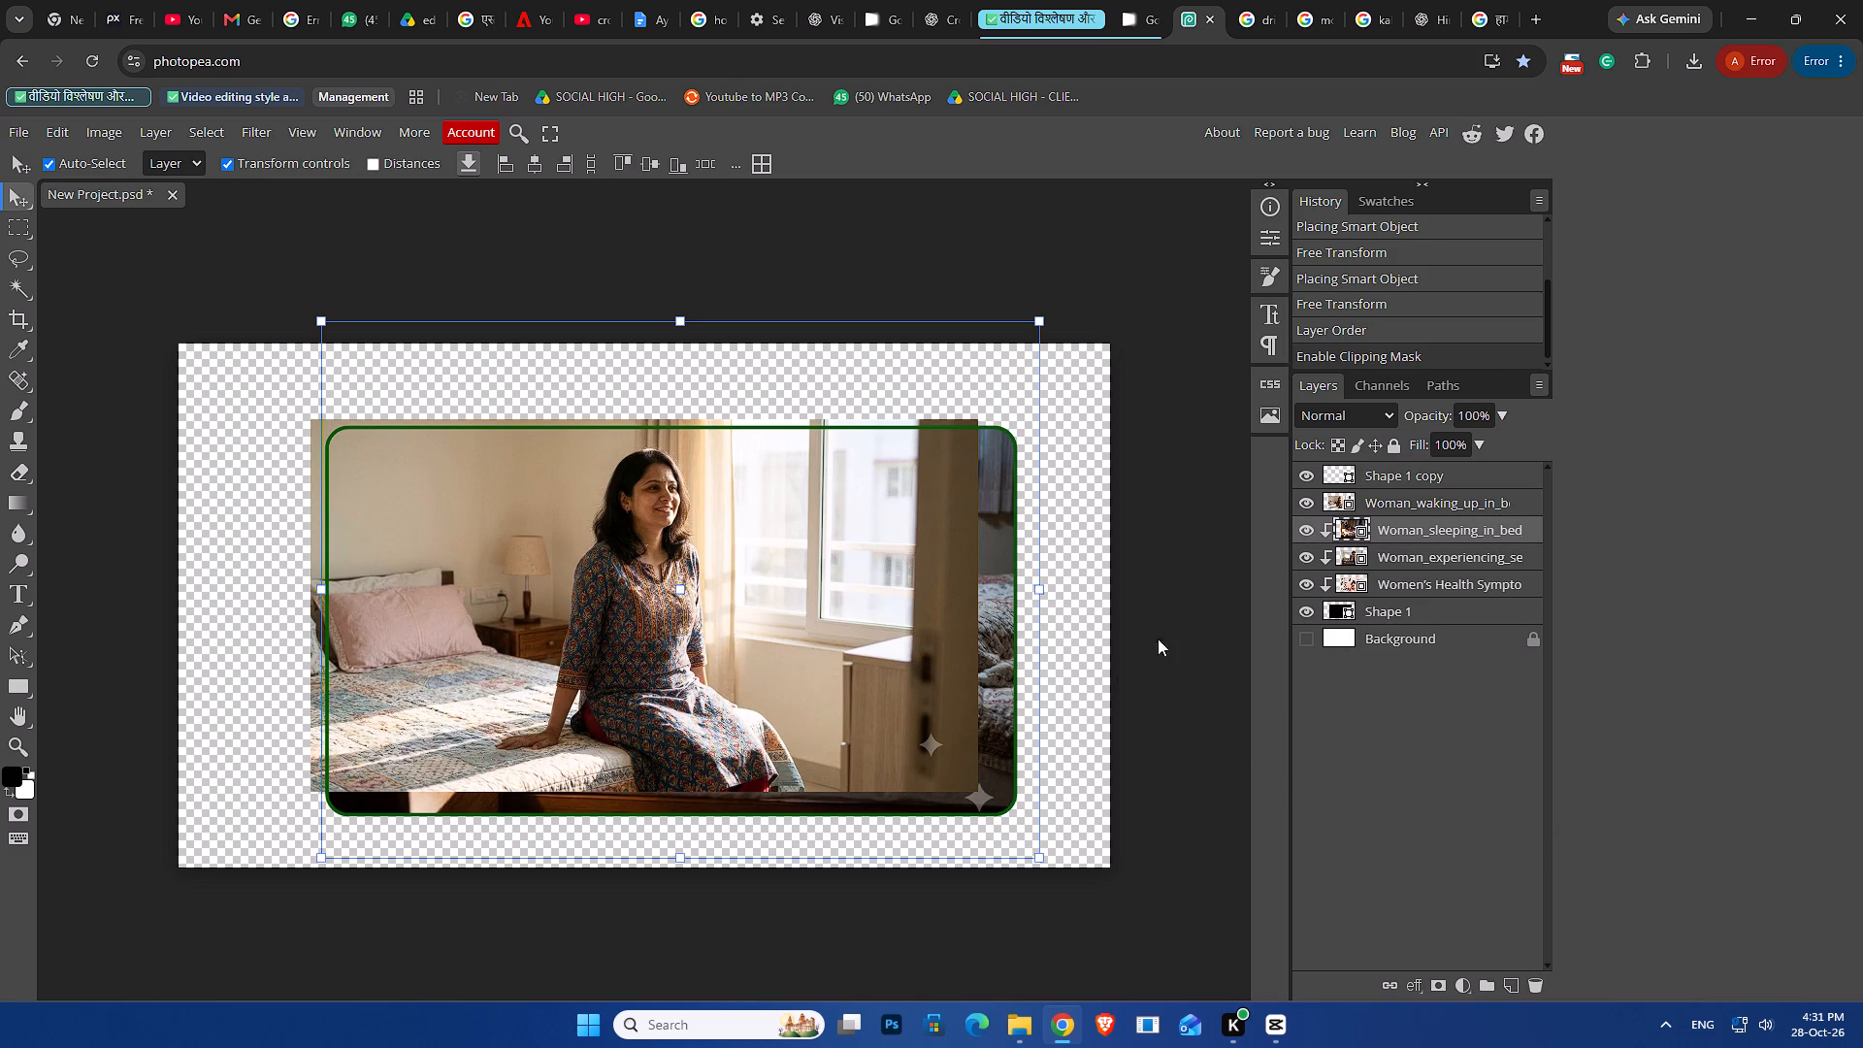
# Scale the waking-up image to 108.43% and position it over the green rounded frame at about X 1020 px, Y 572 px.
pyautogui.click(1379, 502)
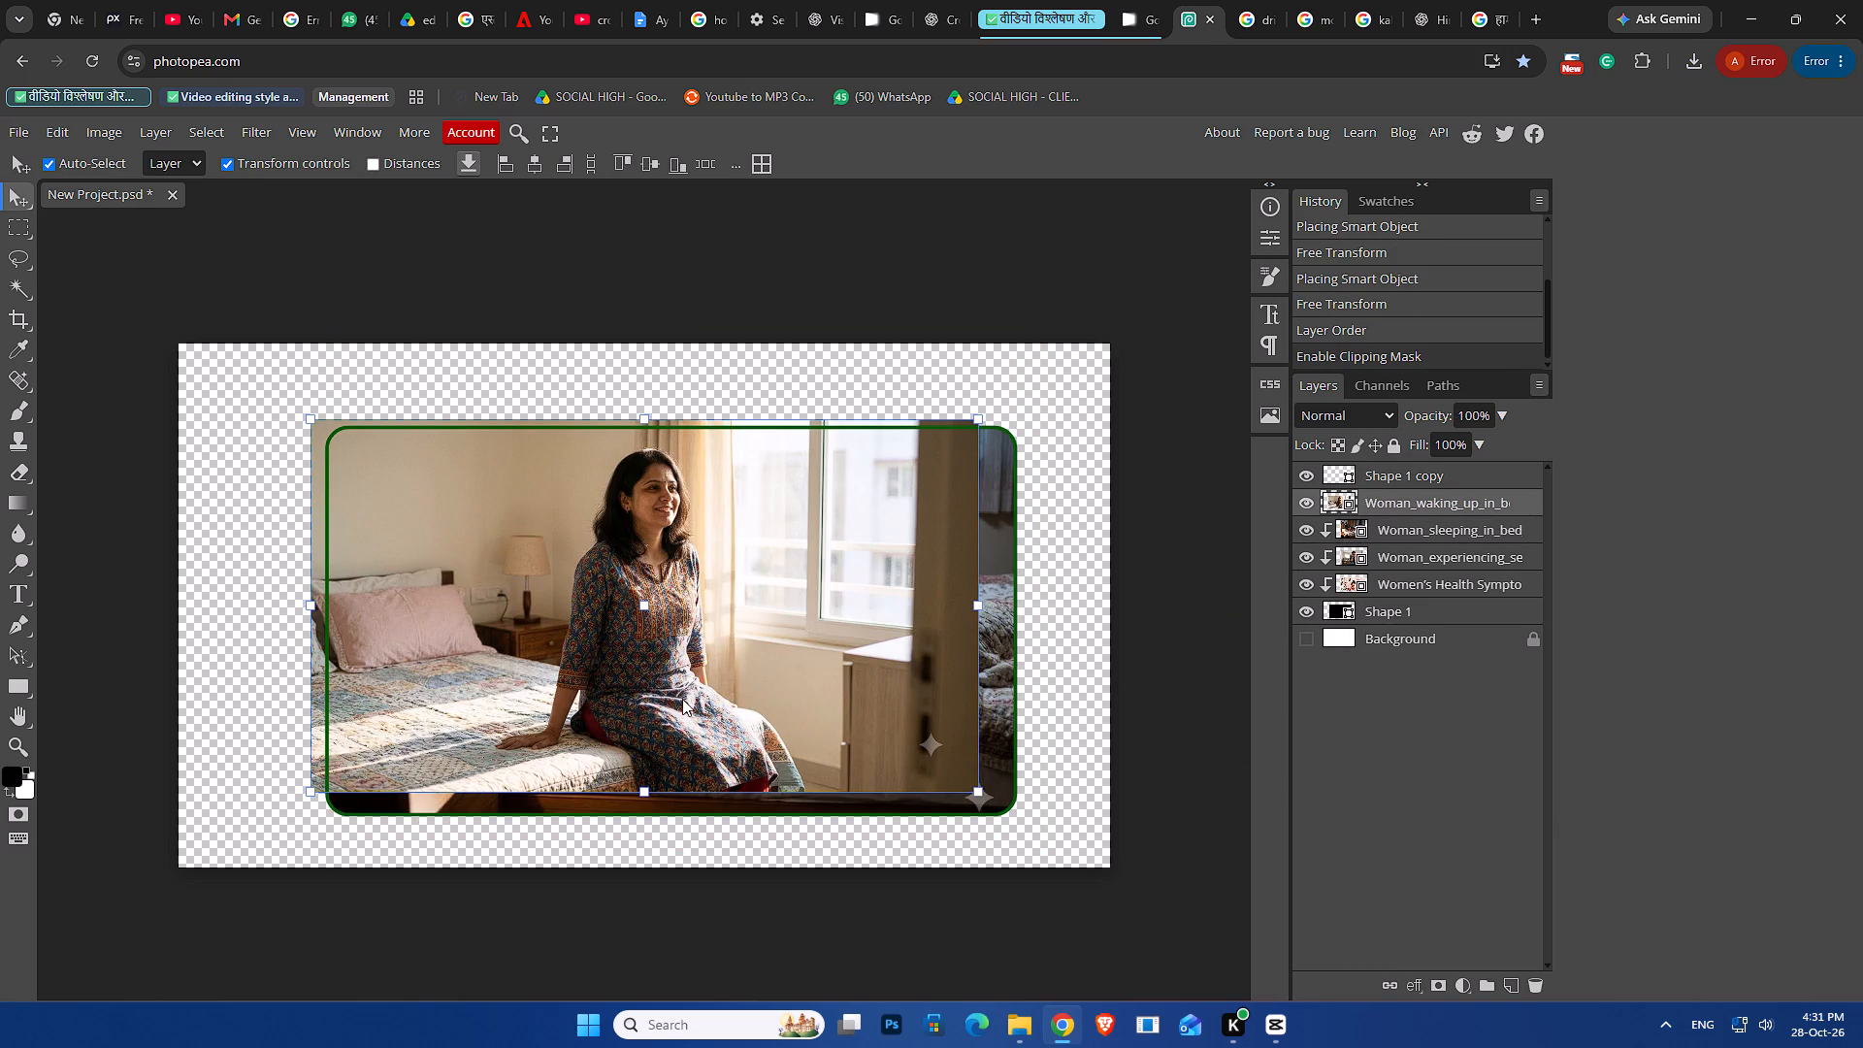
pyautogui.moveTo(682, 699); pyautogui.dragTo(701, 704)
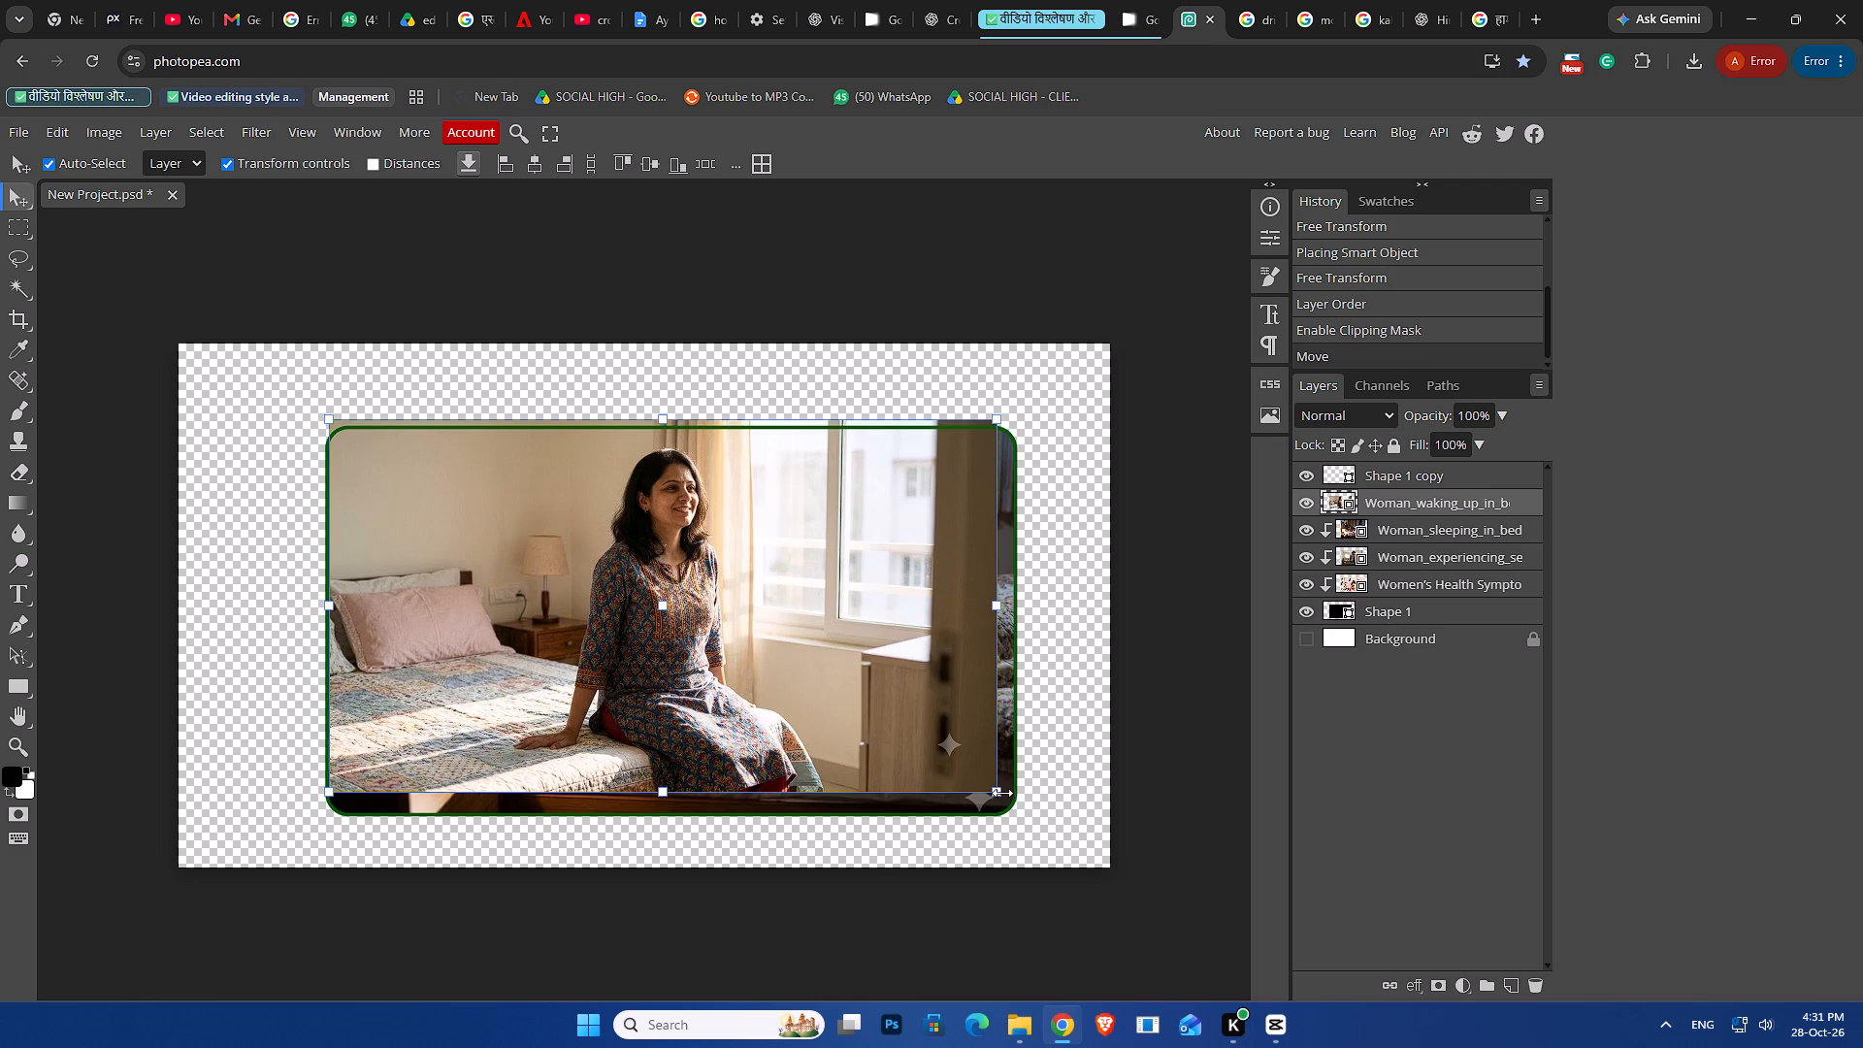
pyautogui.keyDown('shift'); pyautogui.click(997, 793); pyautogui.keyUp('shift')
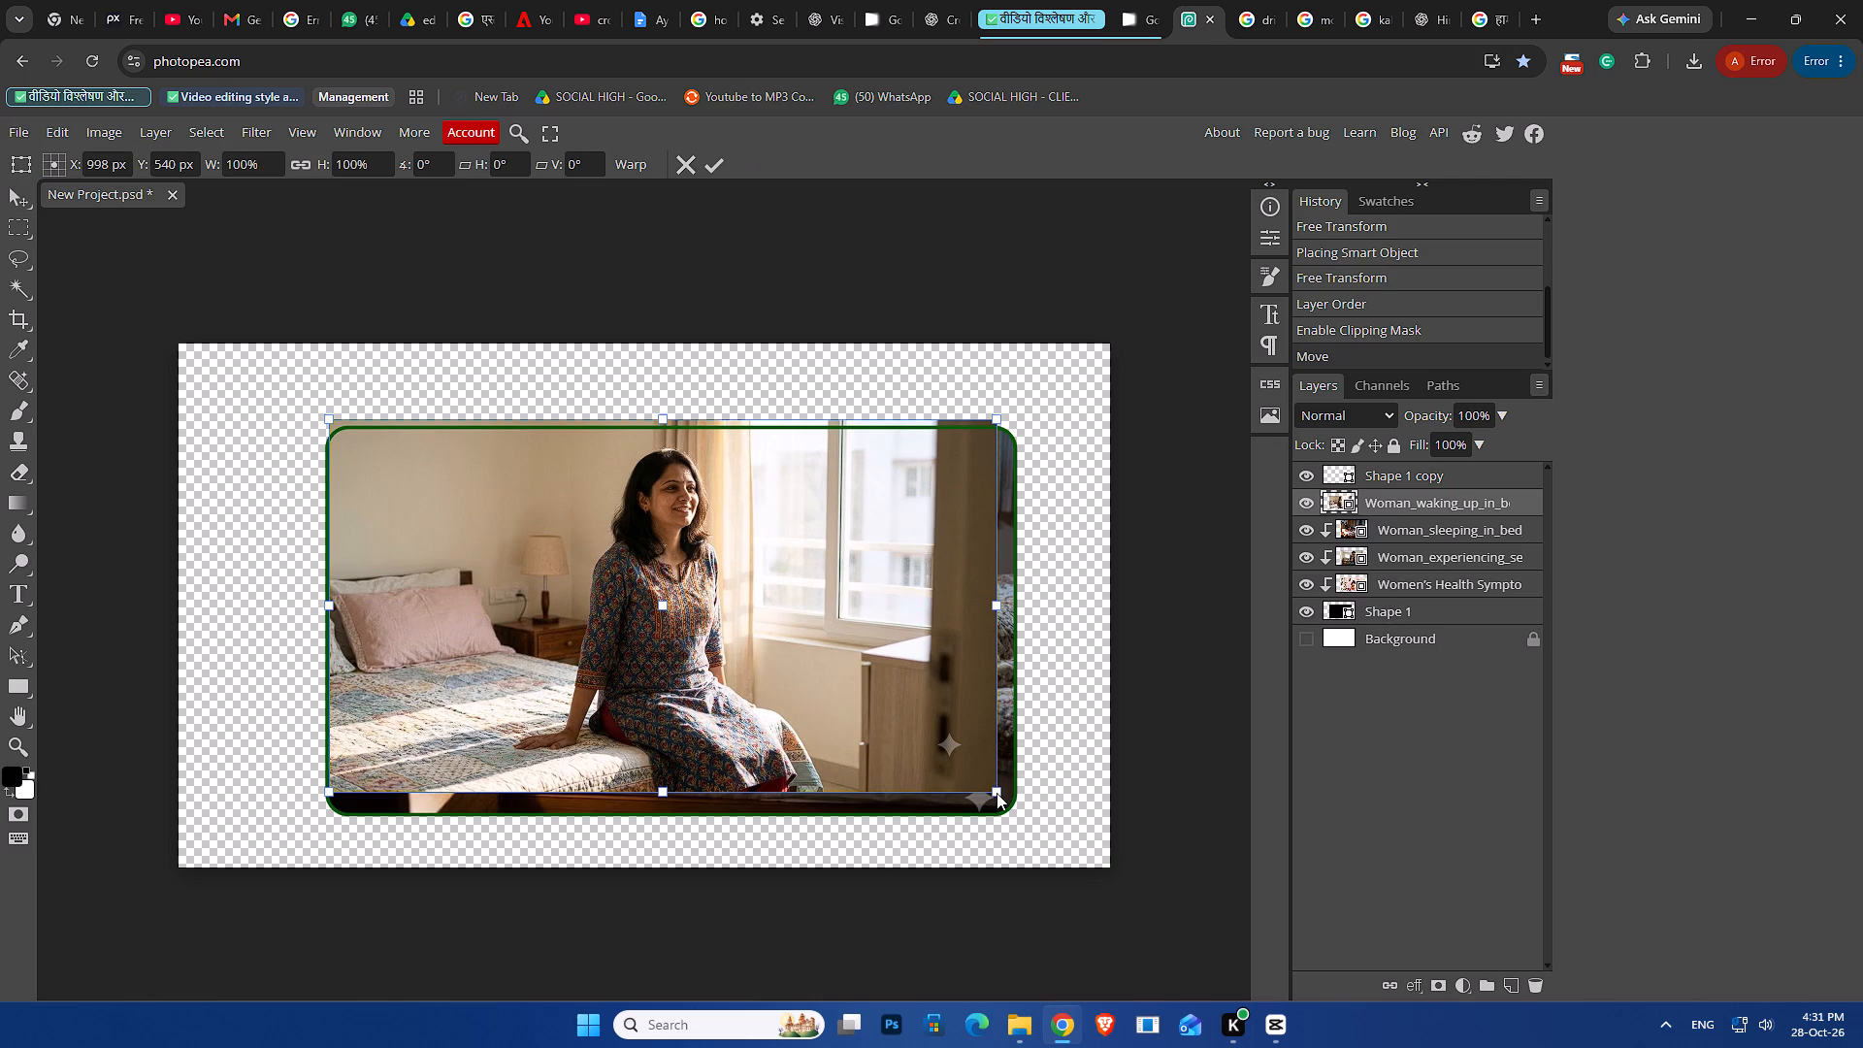
pyautogui.keyDown('shift'); pyautogui.moveTo(995, 793); pyautogui.dragTo(1030, 841); pyautogui.keyUp('shift')
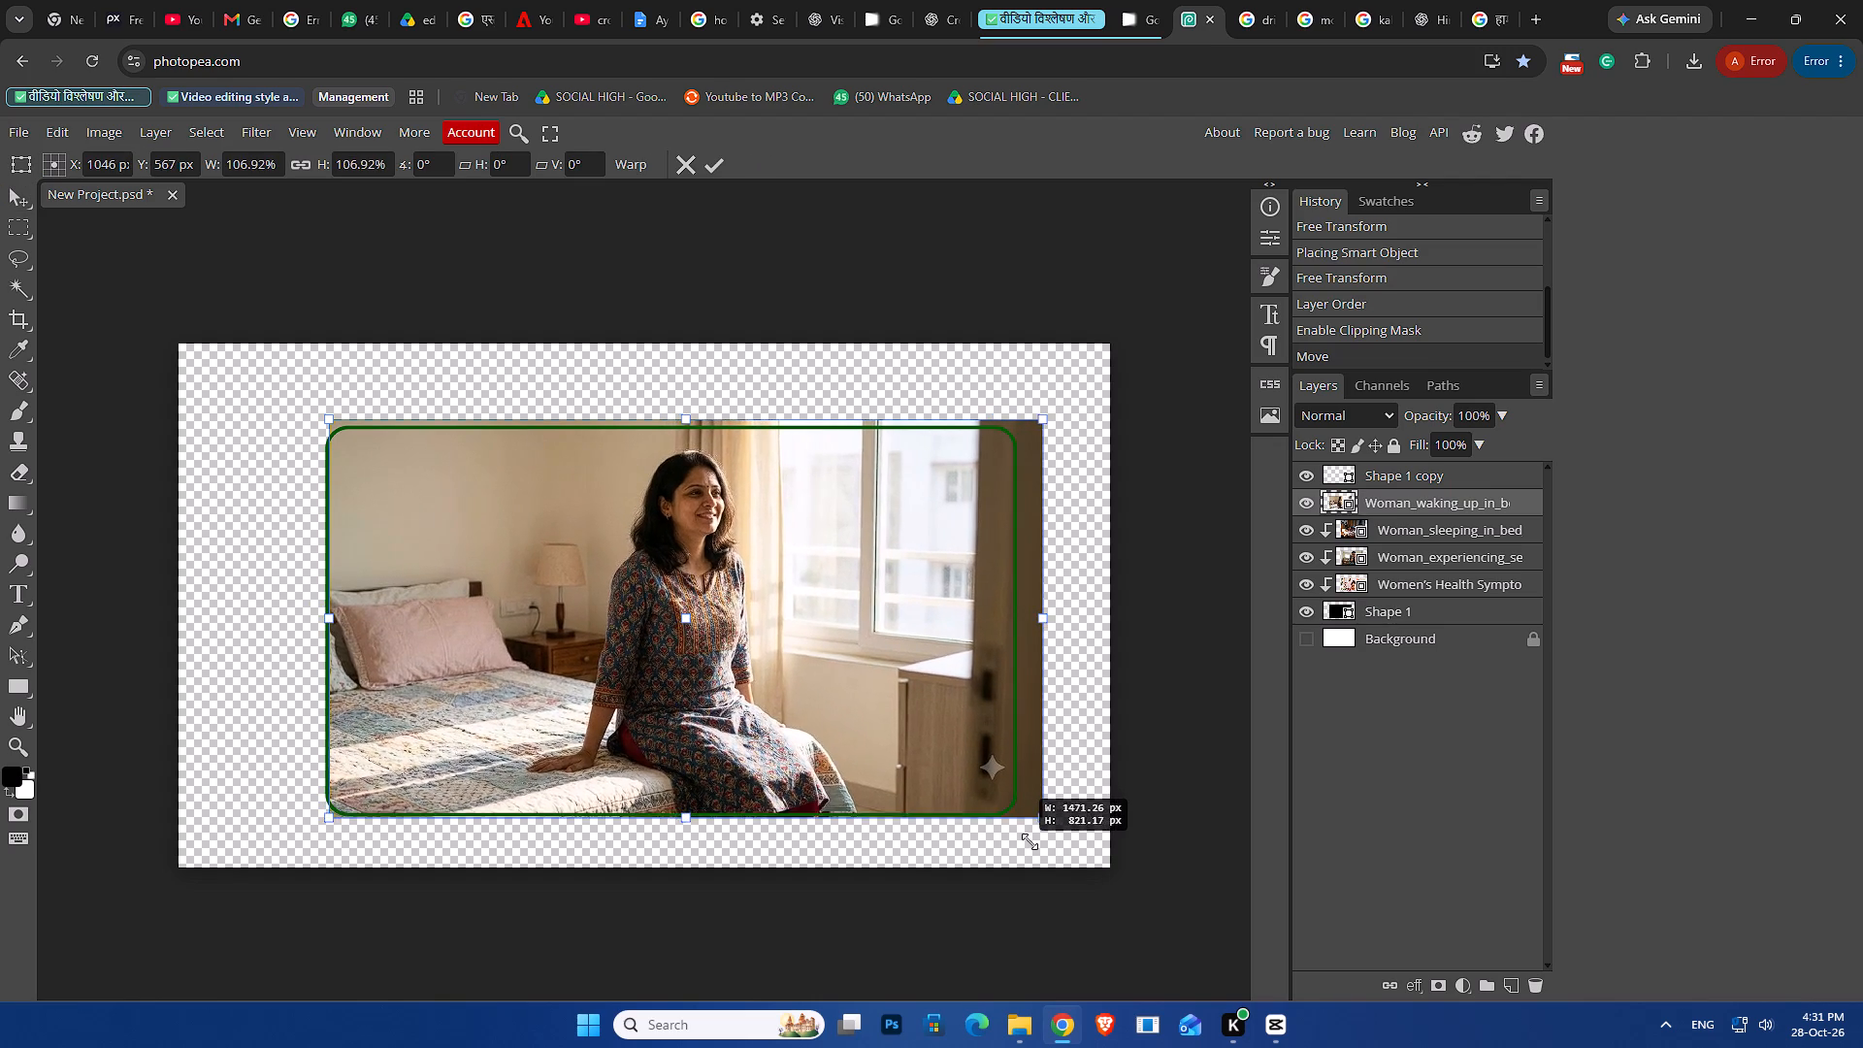
pyautogui.keyDown('shift'); pyautogui.moveTo(1030, 841); pyautogui.dragTo(1037, 851); pyautogui.keyUp('shift')
pyautogui.moveTo(899, 755); pyautogui.dragTo(902, 761)
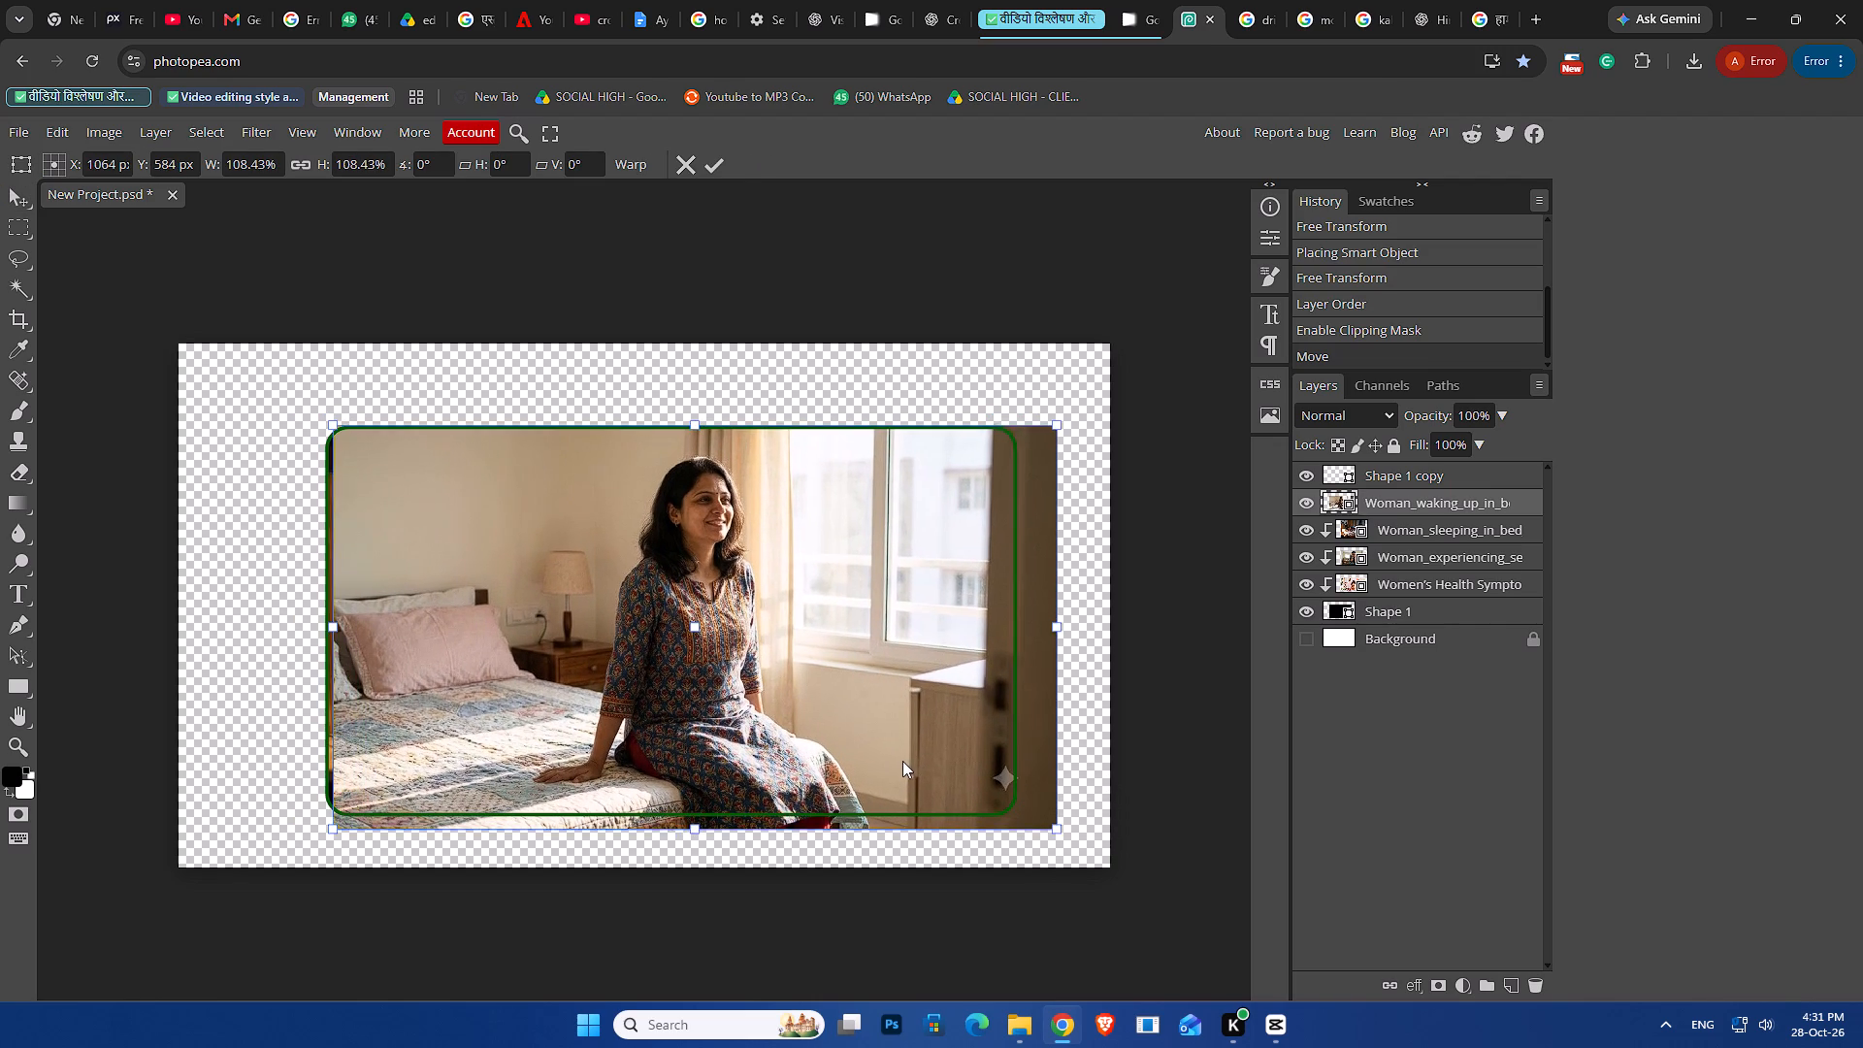
pyautogui.moveTo(902, 761); pyautogui.dragTo(885, 755)
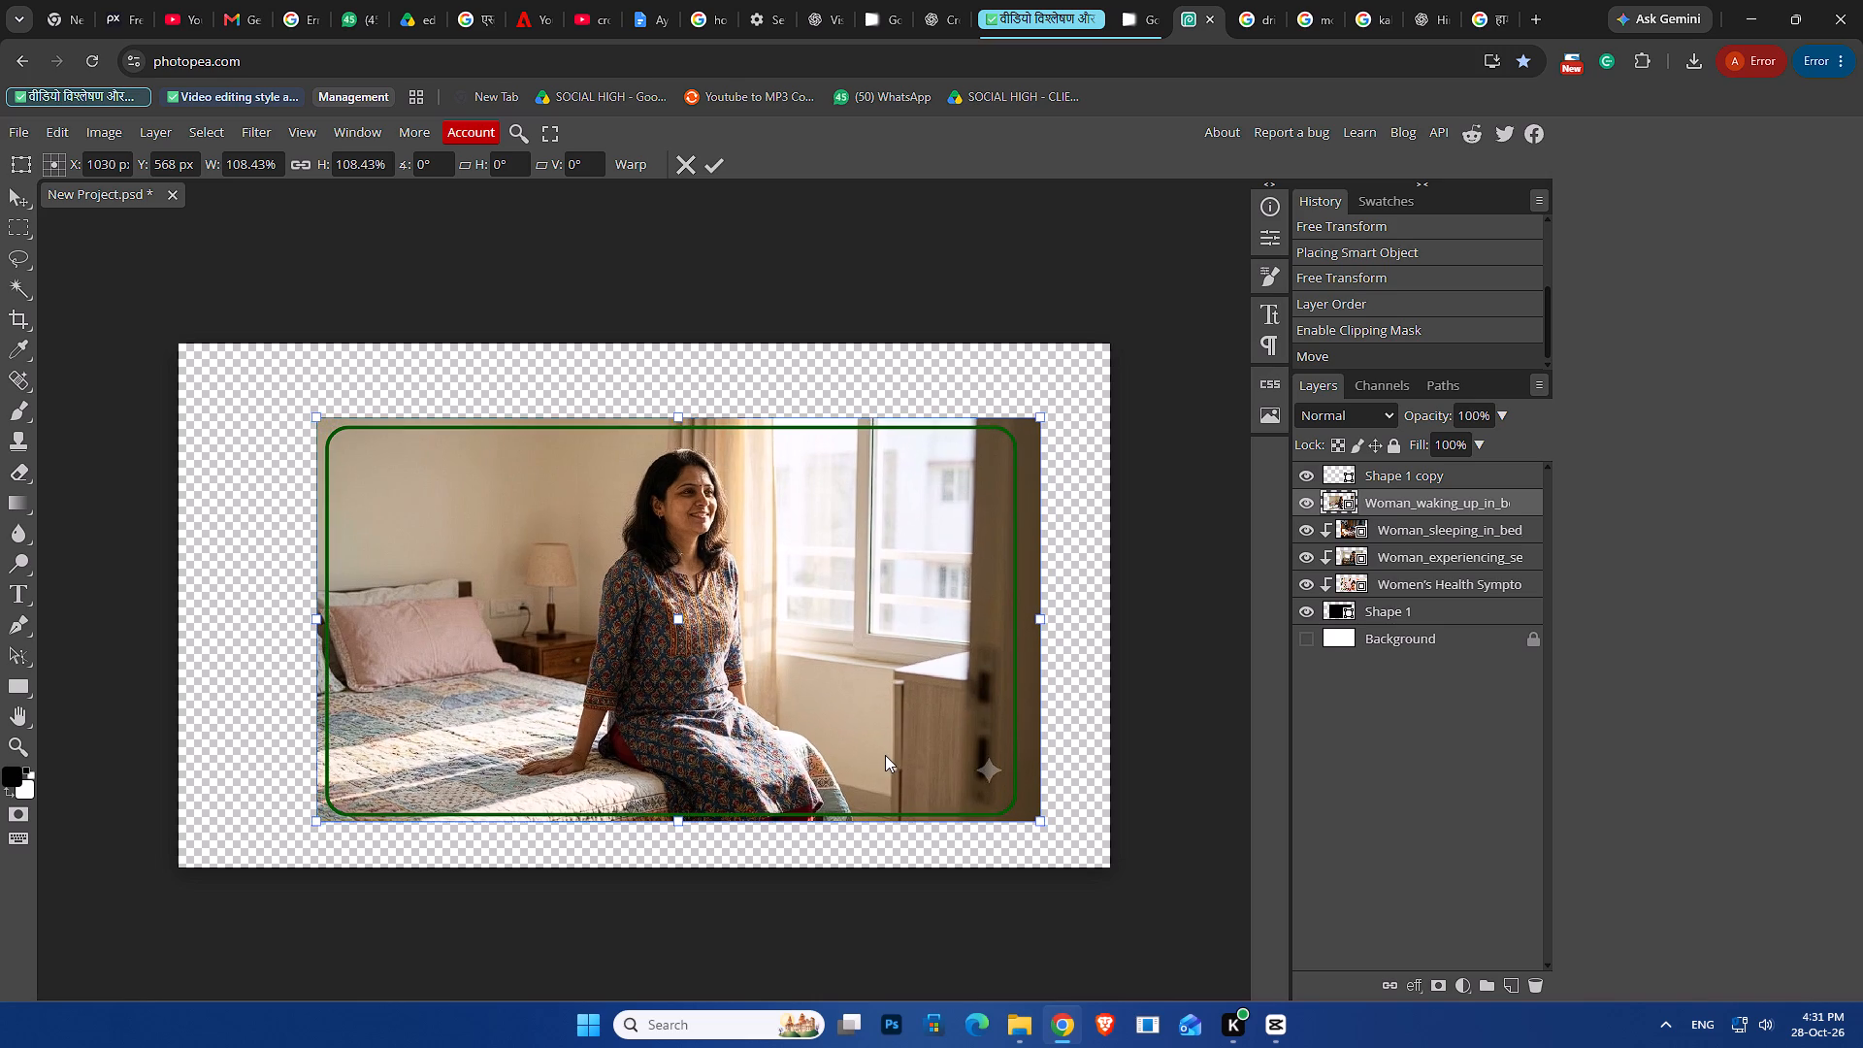
pyautogui.moveTo(885, 755); pyautogui.dragTo(881, 755)
# Apply a clipping mask to the waking-up layer so the image is clipped to the rounded frame.
pyautogui.rightClick(1356, 503)
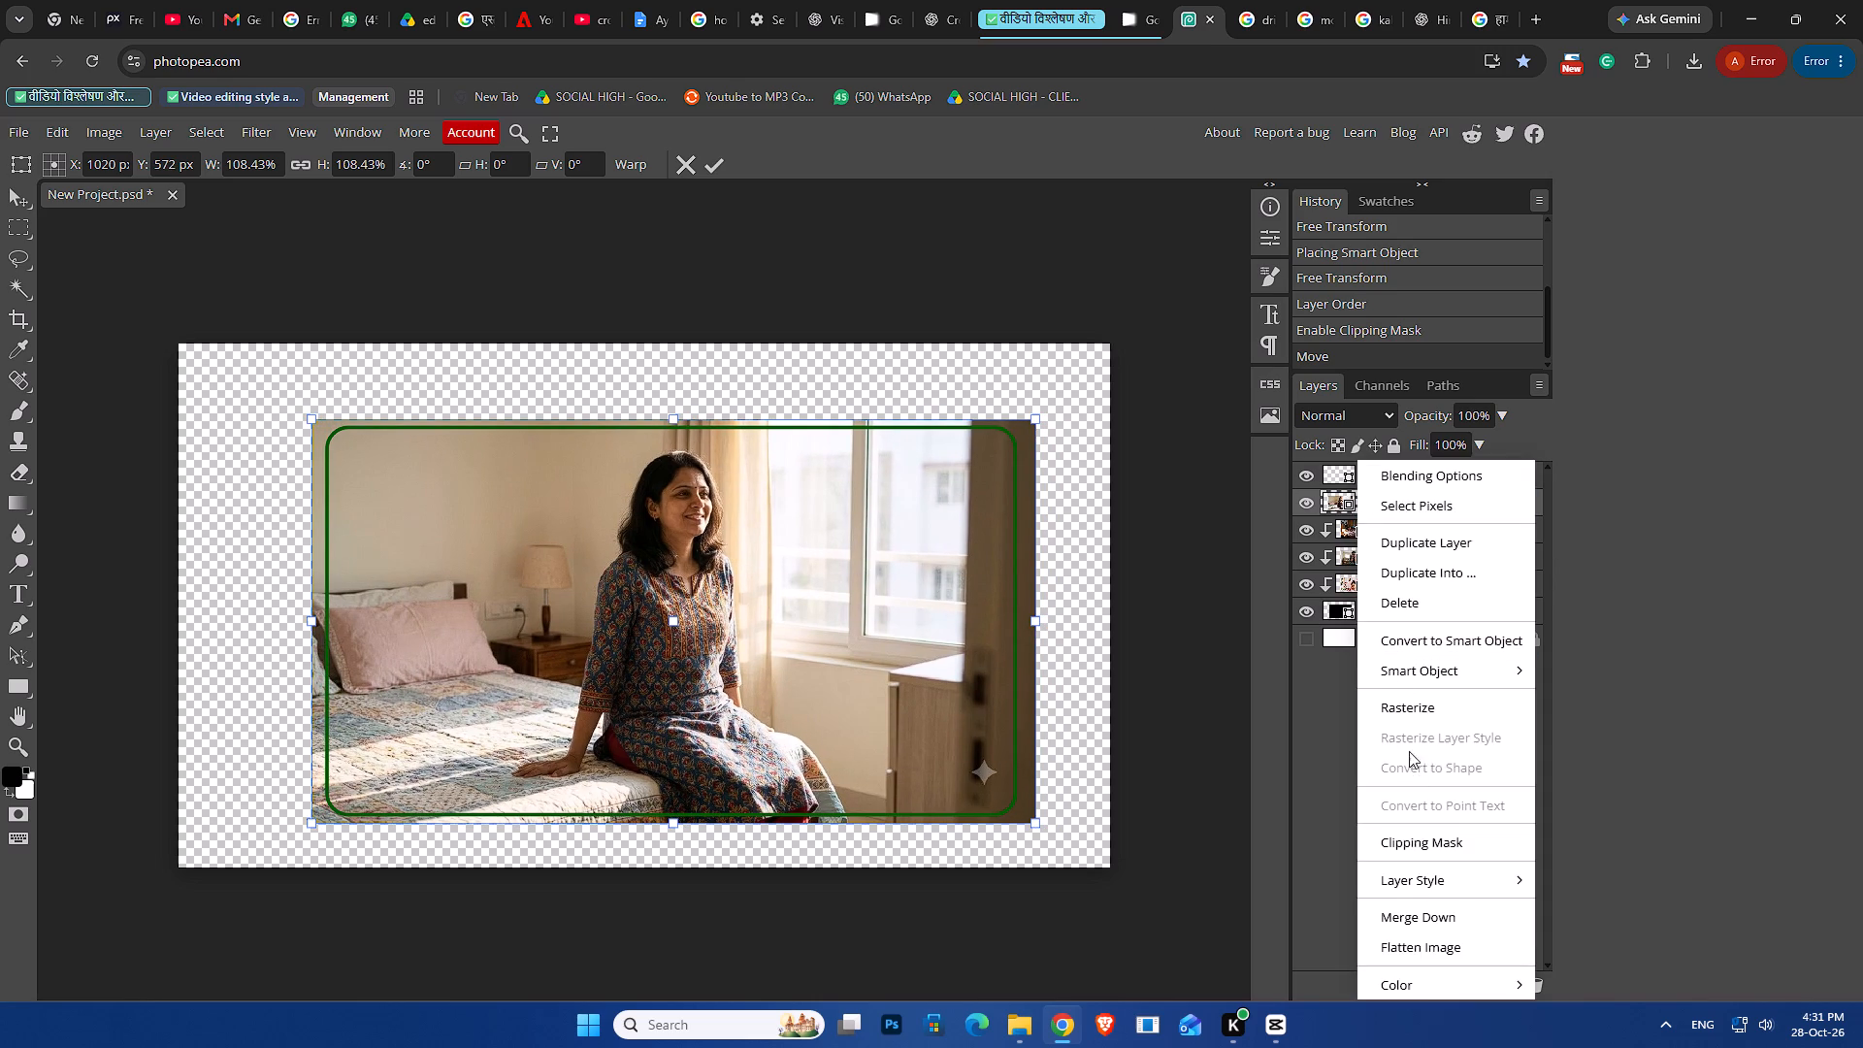
pyautogui.click(1412, 838)
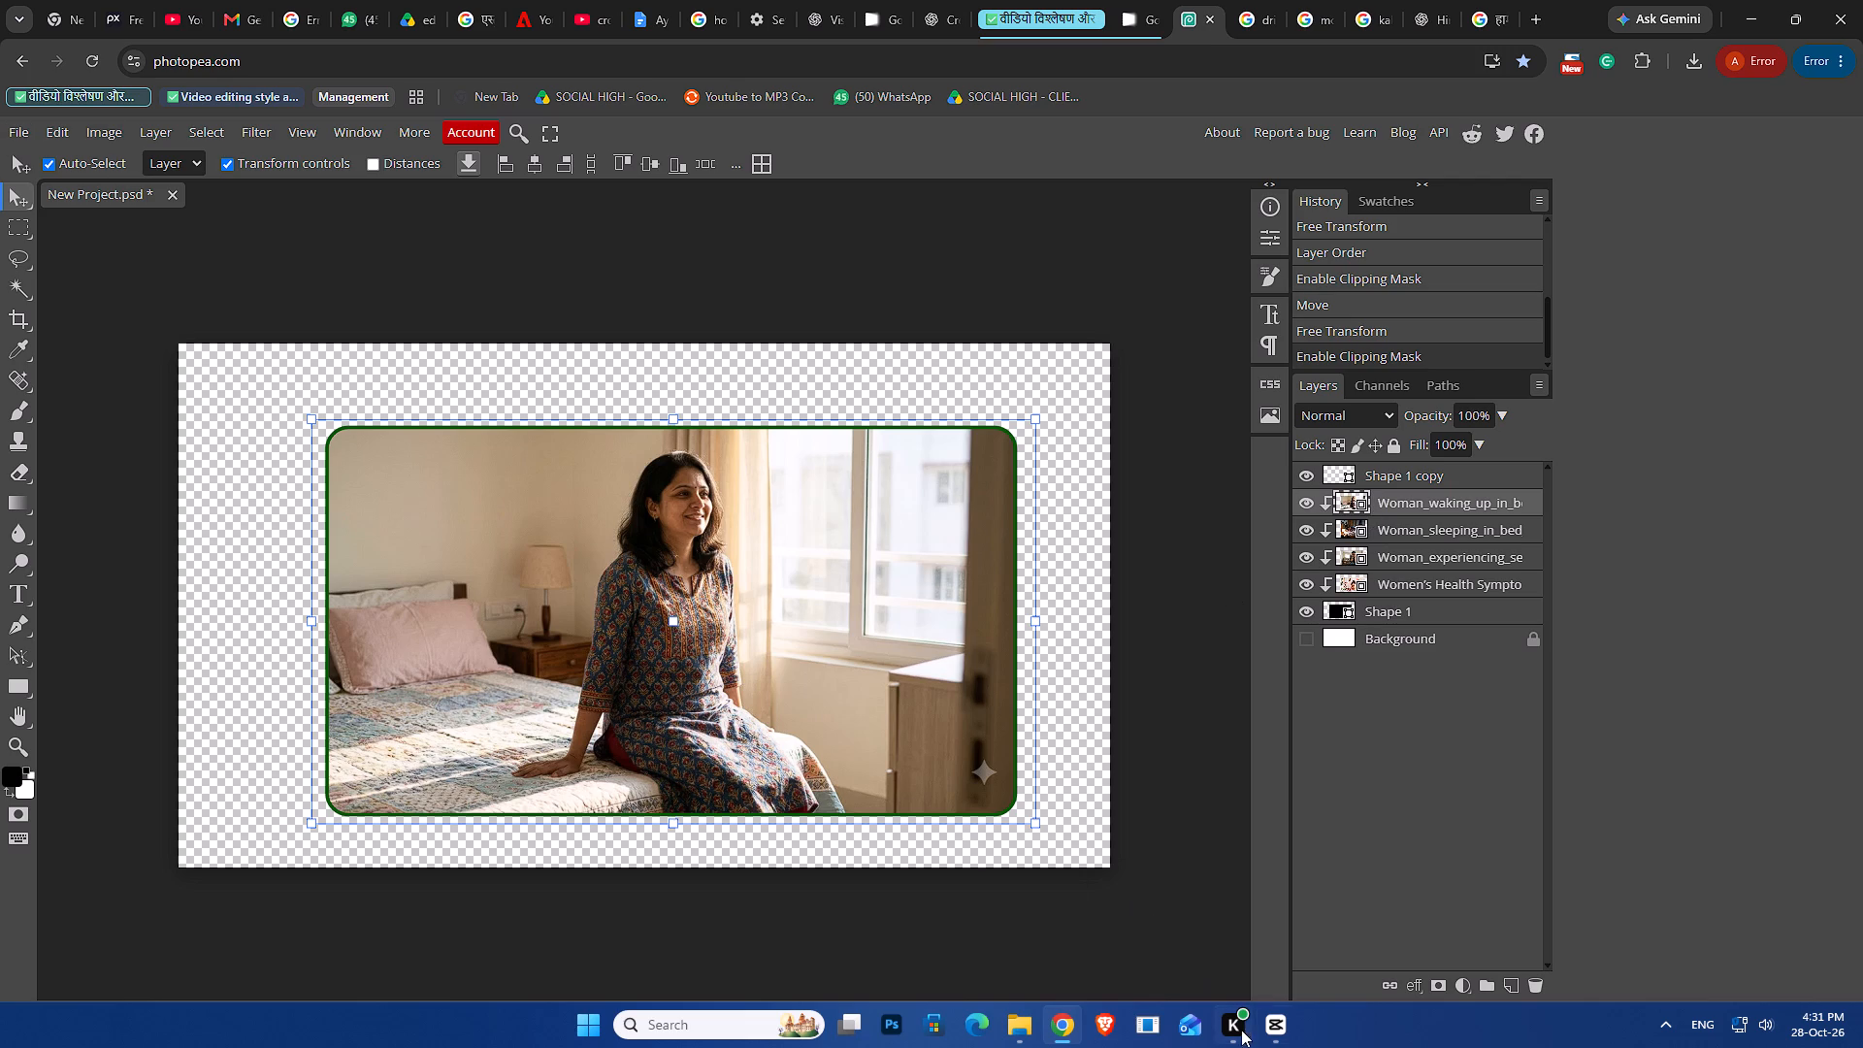
# Switch to CapCut and replay the doctor's speech up to about 00:47:27, just after the disabled sleeping clip begins.
pyautogui.click(1270, 1025)
pyautogui.click(768, 670)
pyautogui.press('space')
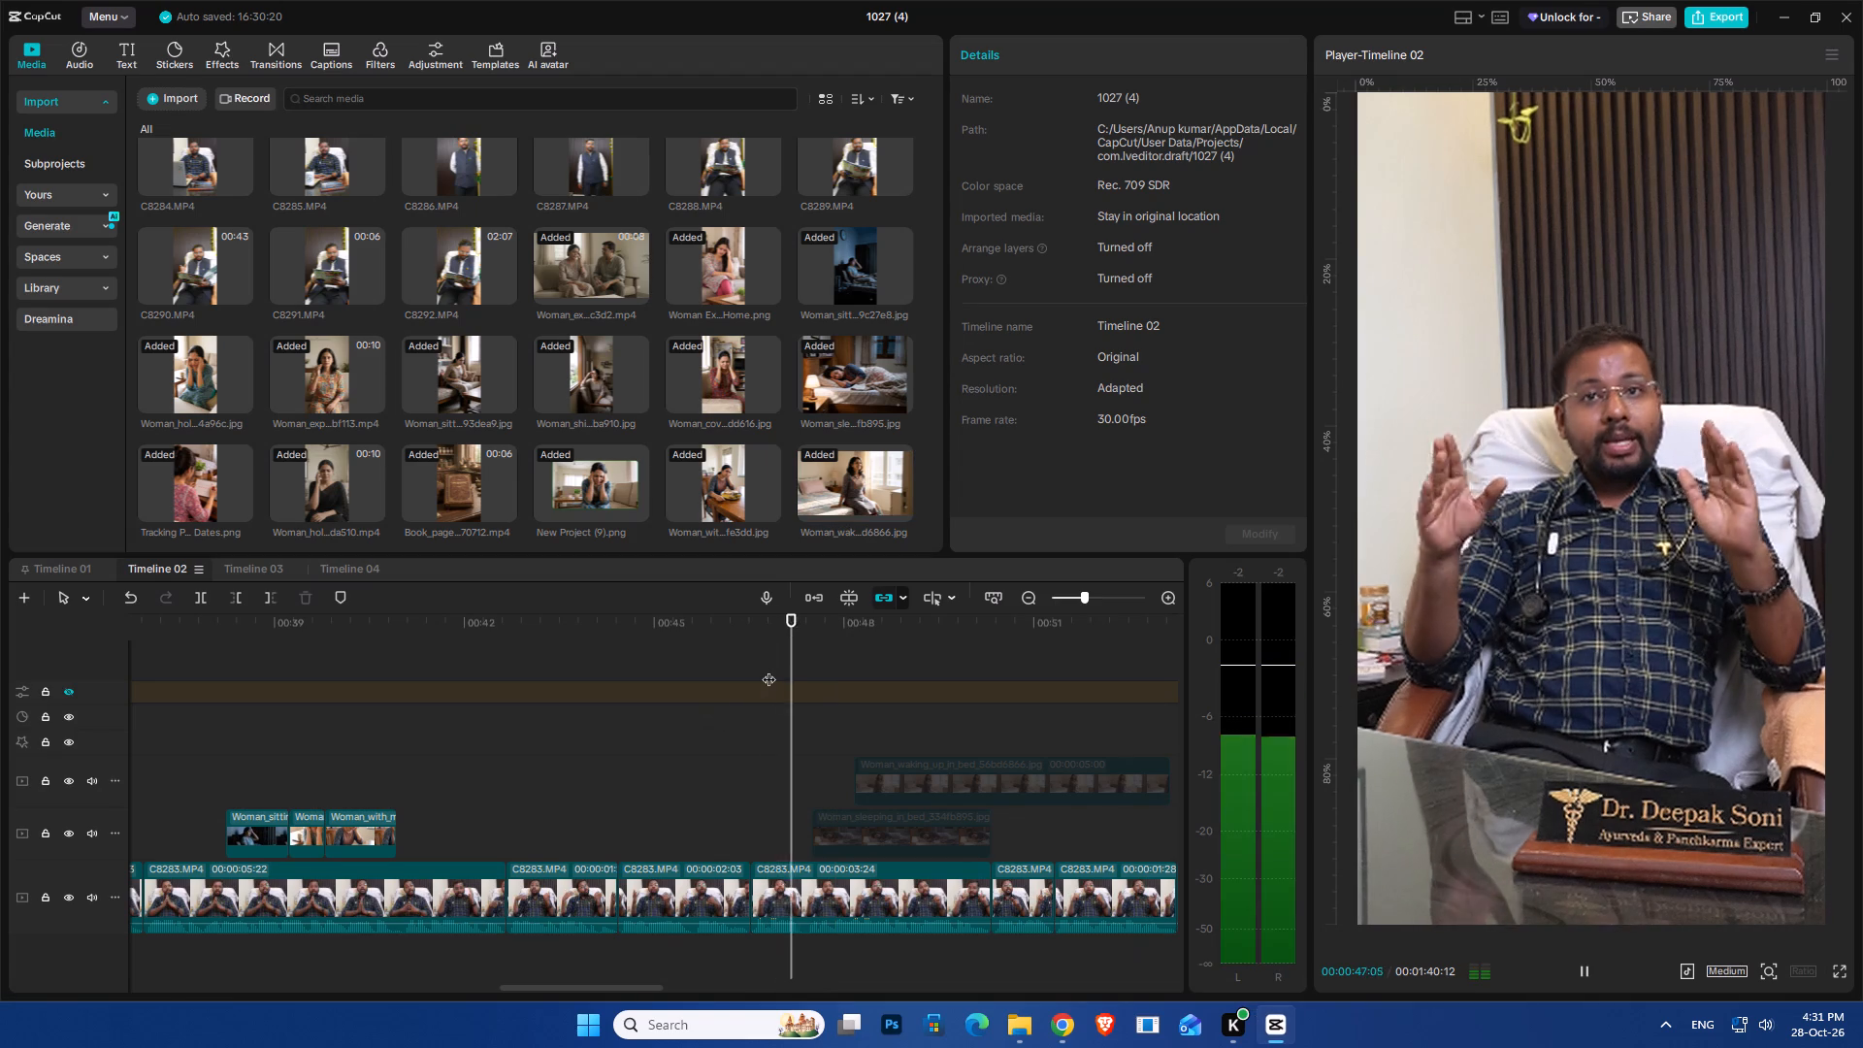
pyautogui.press('space')
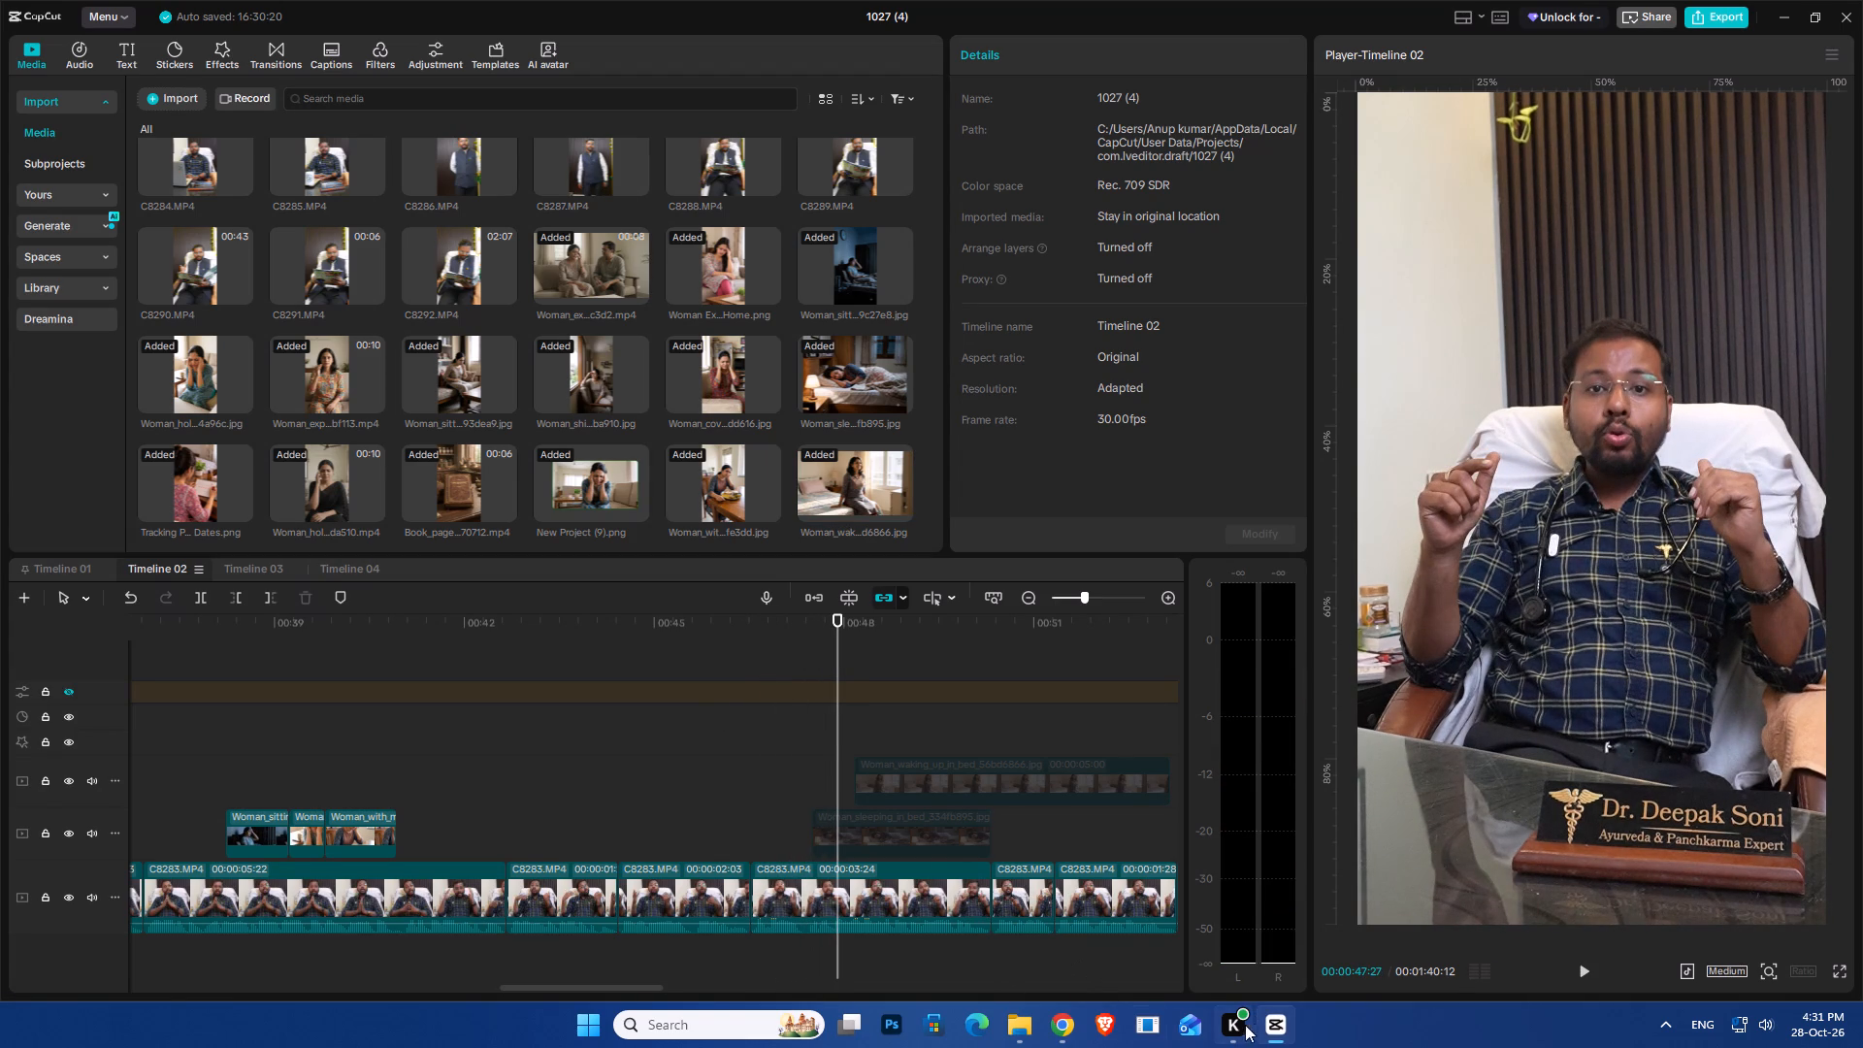
# Return to the Photopea project and export the framed waking-up image as a PNG.
pyautogui.click(1055, 1020)
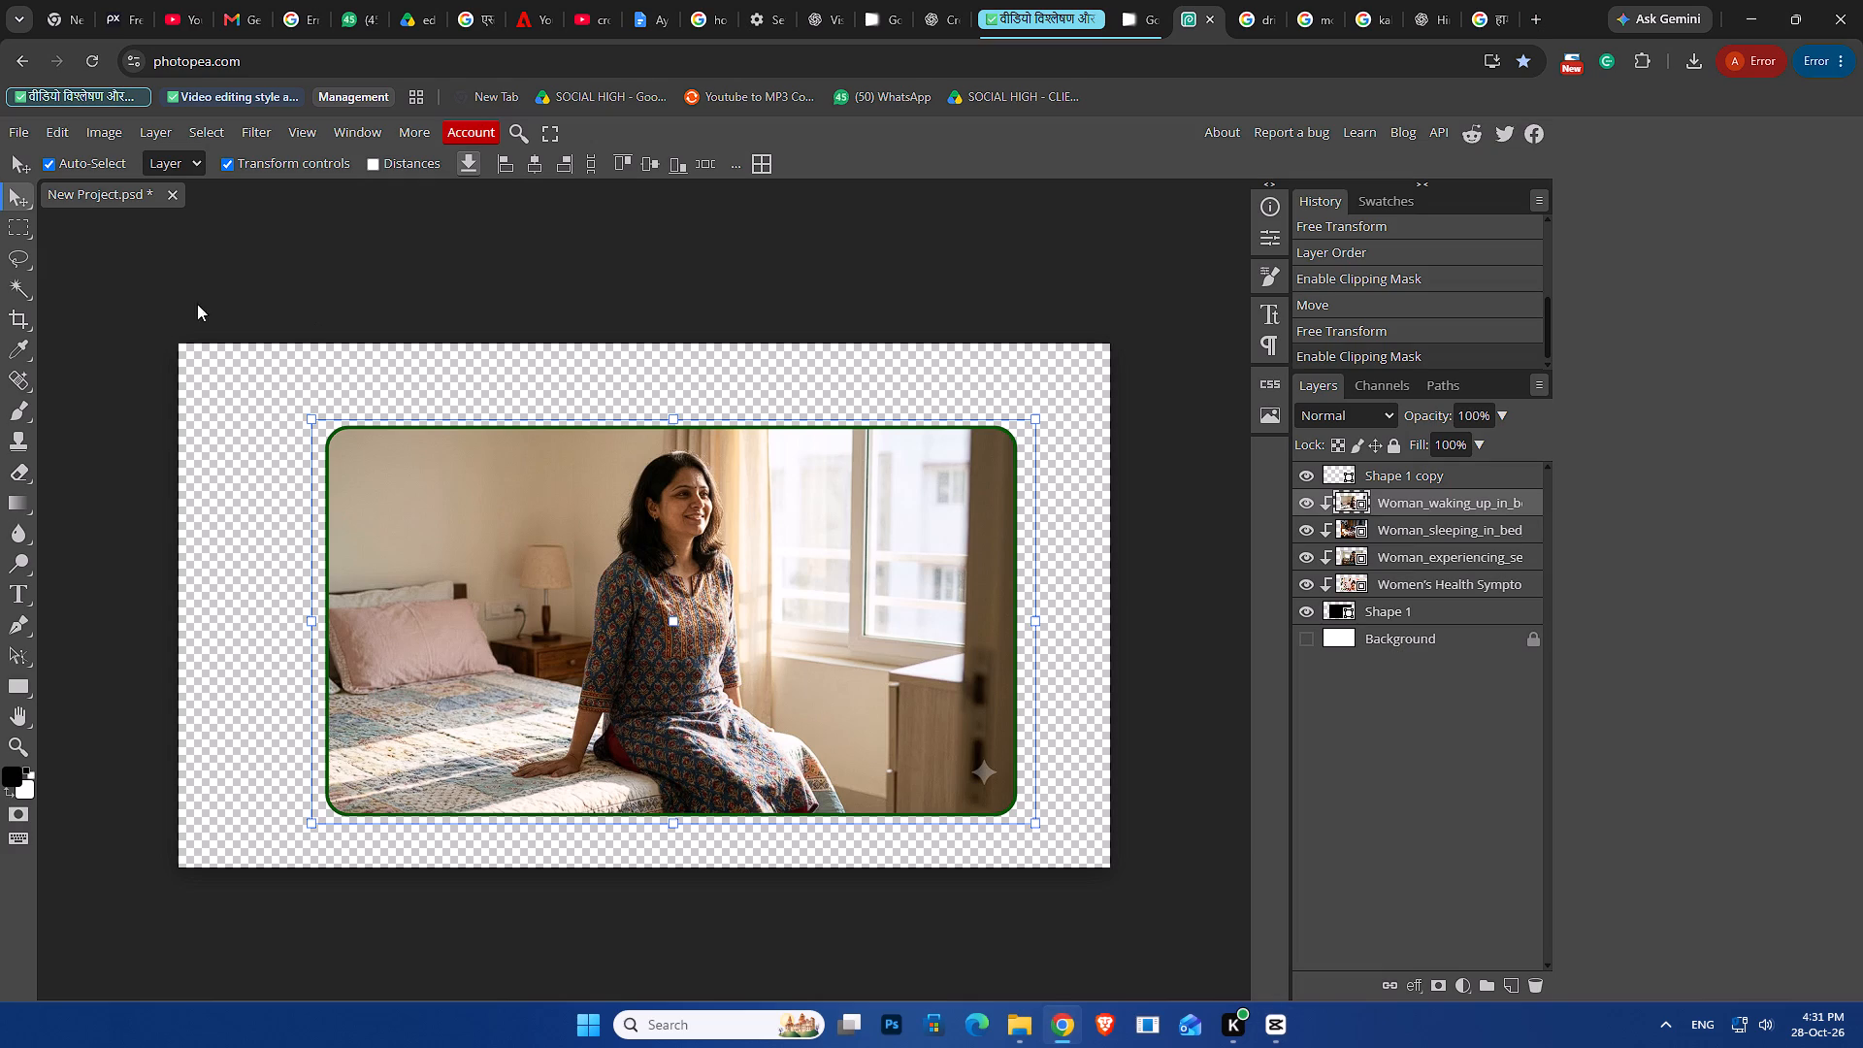
pyautogui.click(0, 135)
pyautogui.click(10, 129)
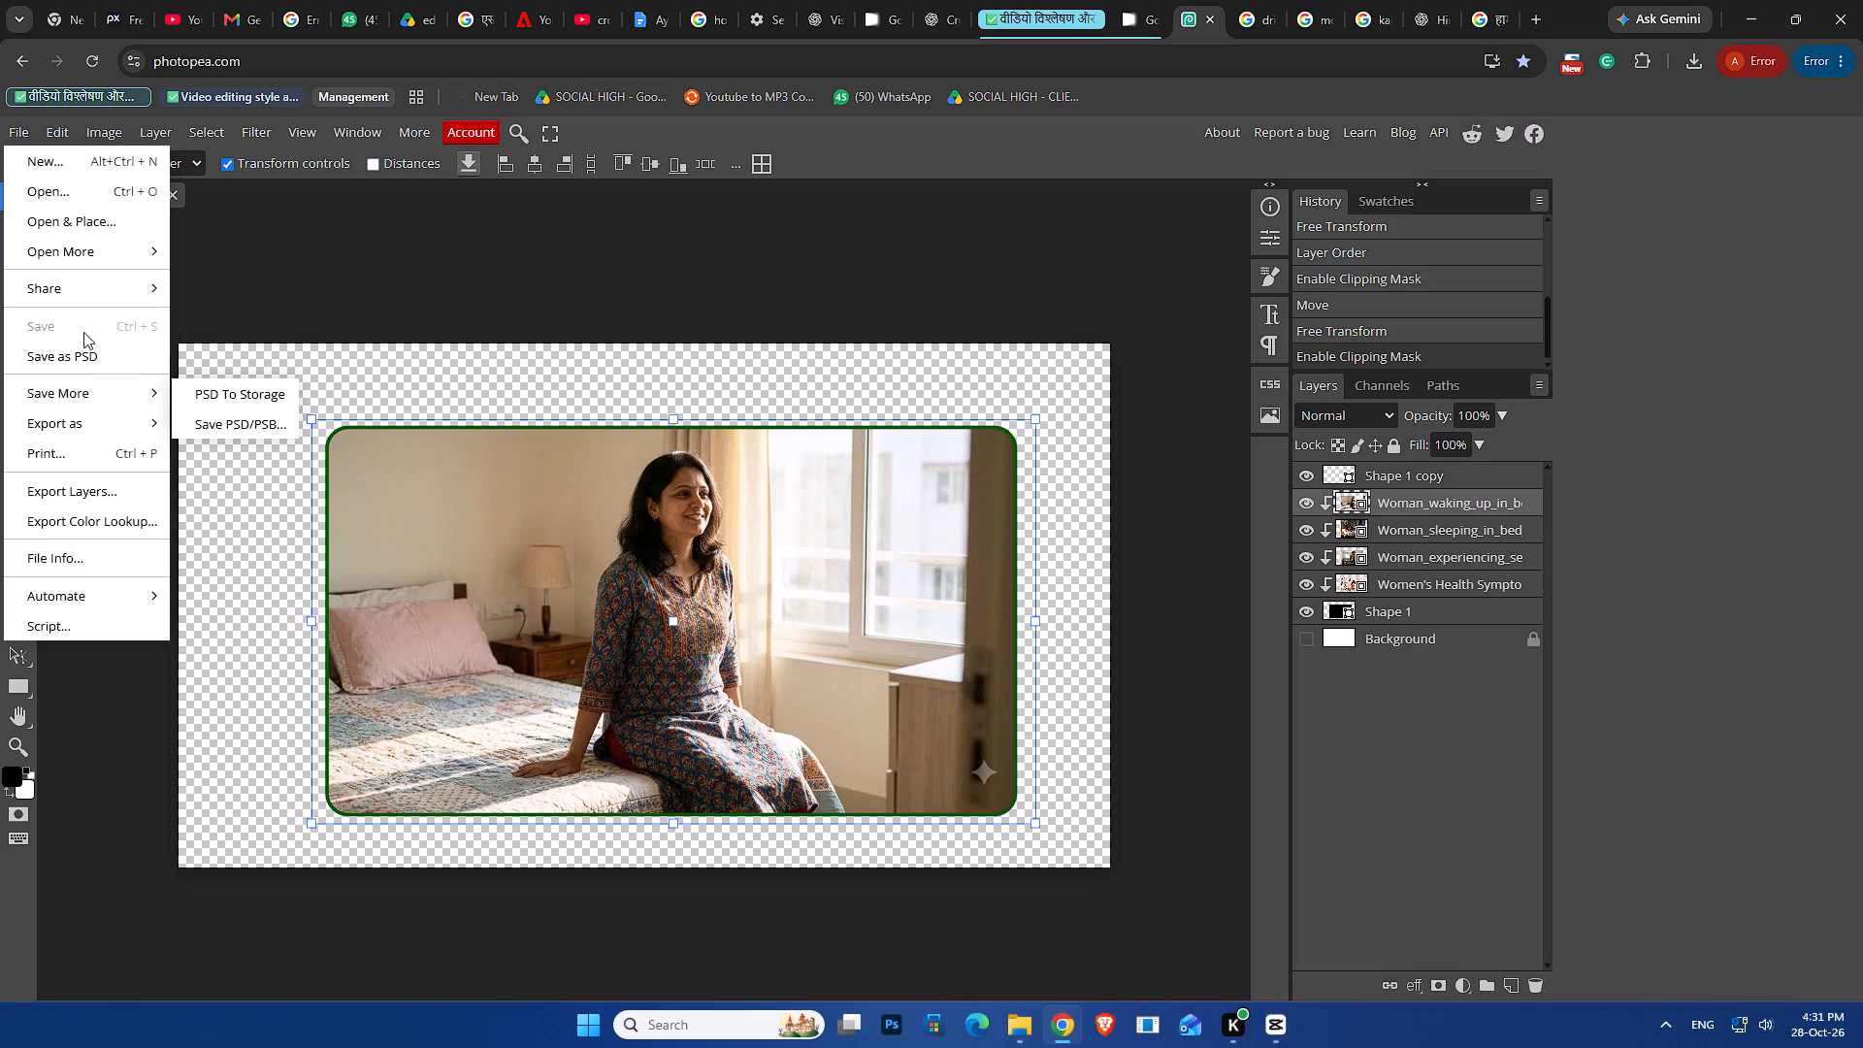
pyautogui.click(286, 227)
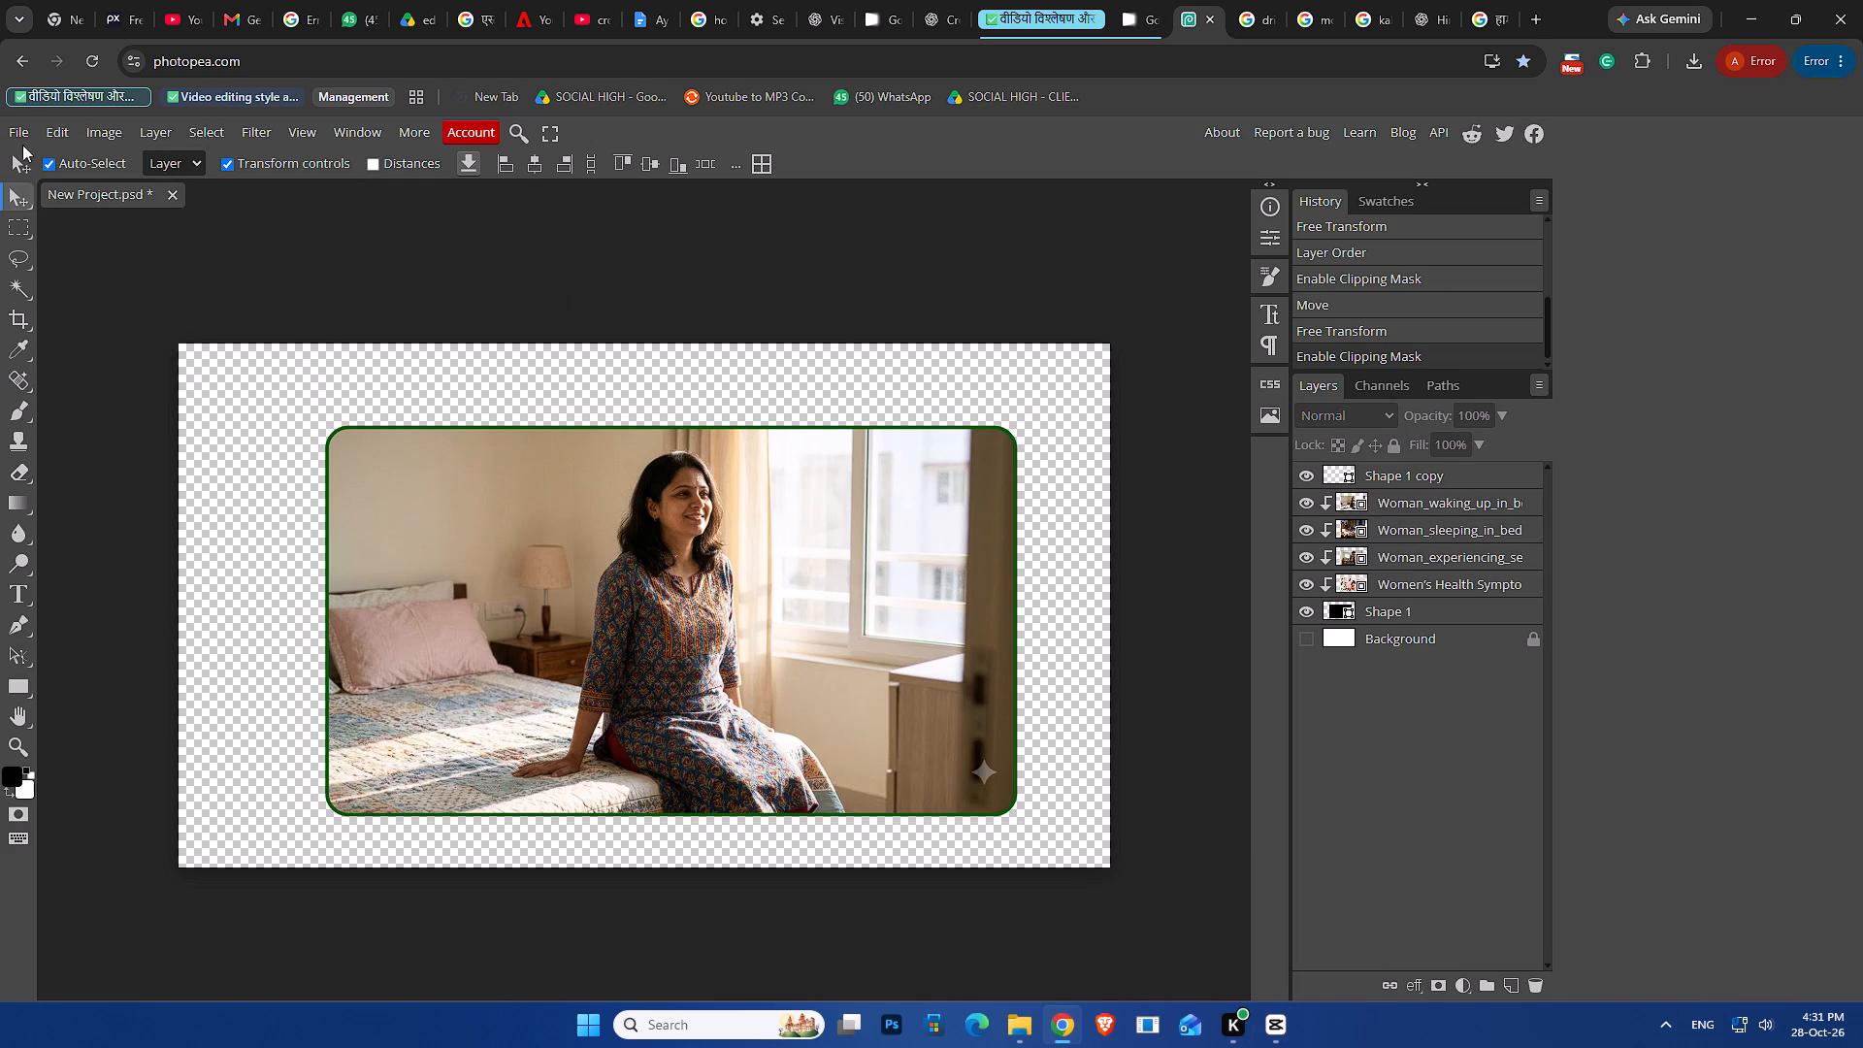
pyautogui.click(28, 129)
pyautogui.click(78, 422)
pyautogui.click(207, 423)
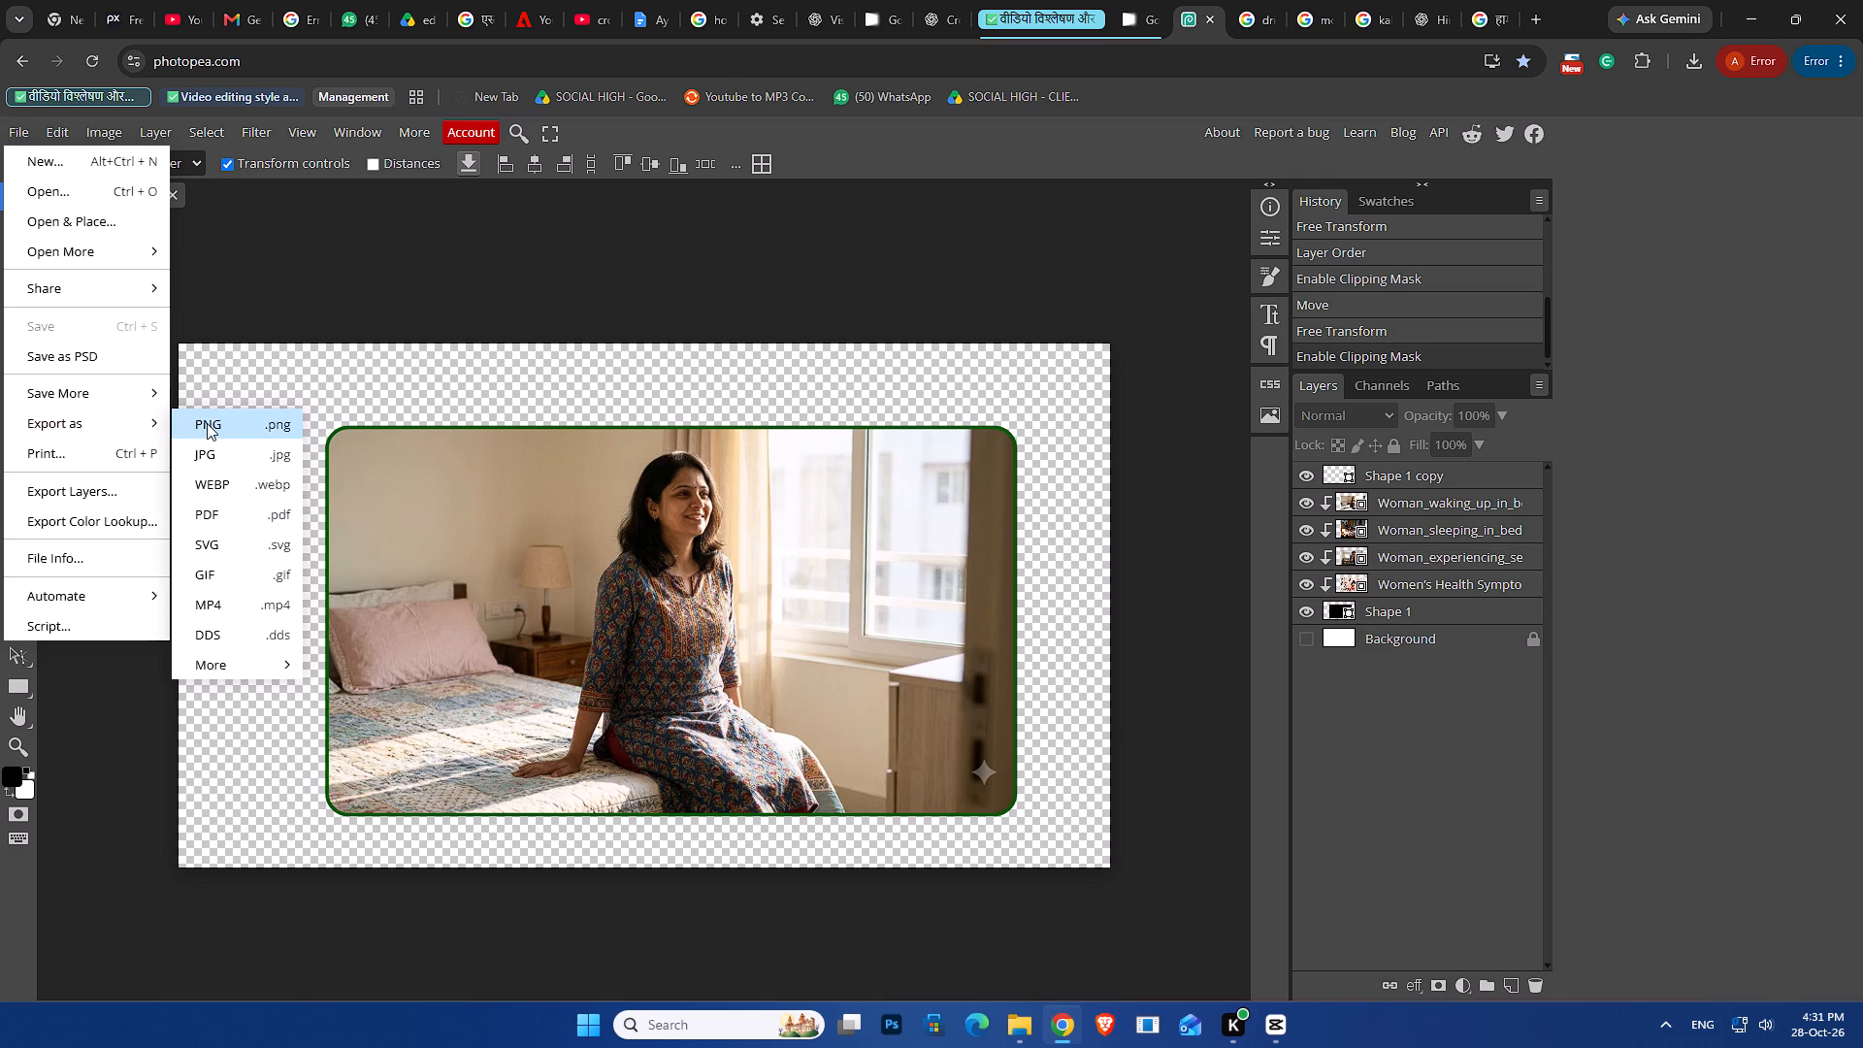
pyautogui.click(771, 544)
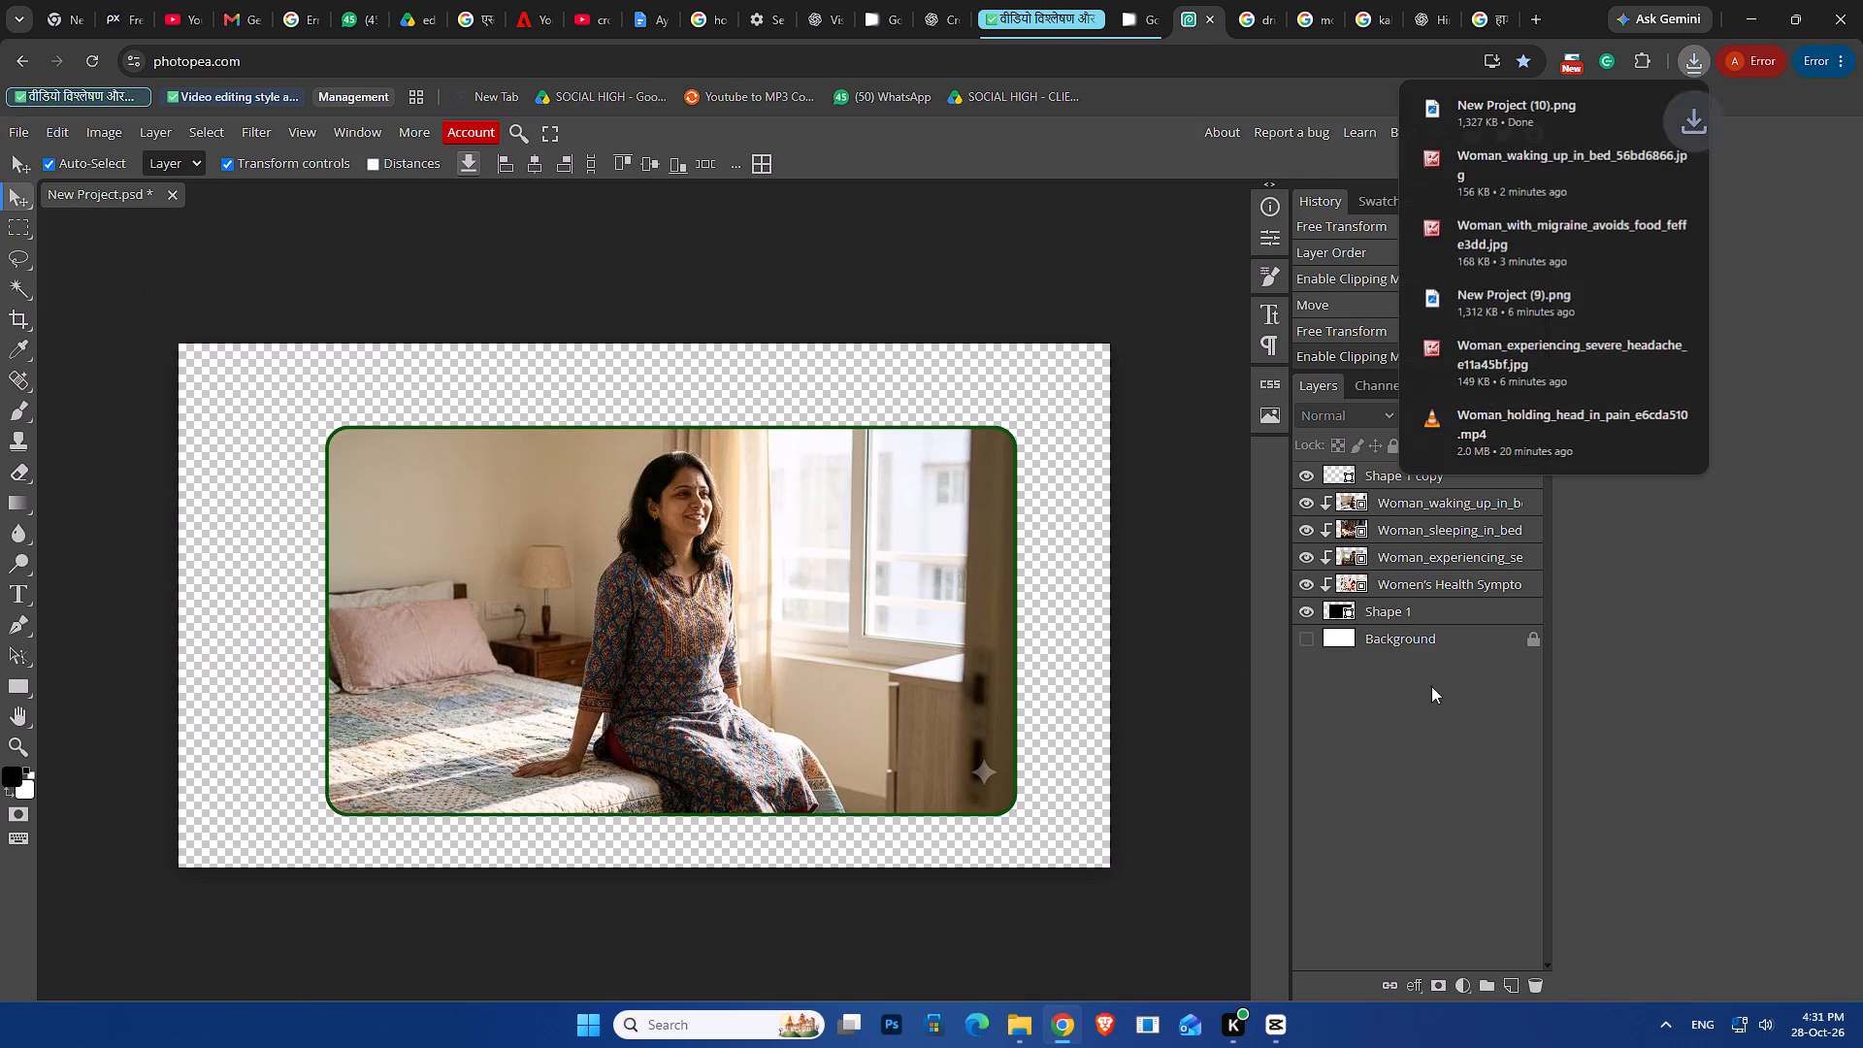
# Hide the waking-up layer and export the framed sleeping-woman image as a PNG.
pyautogui.click(1306, 502)
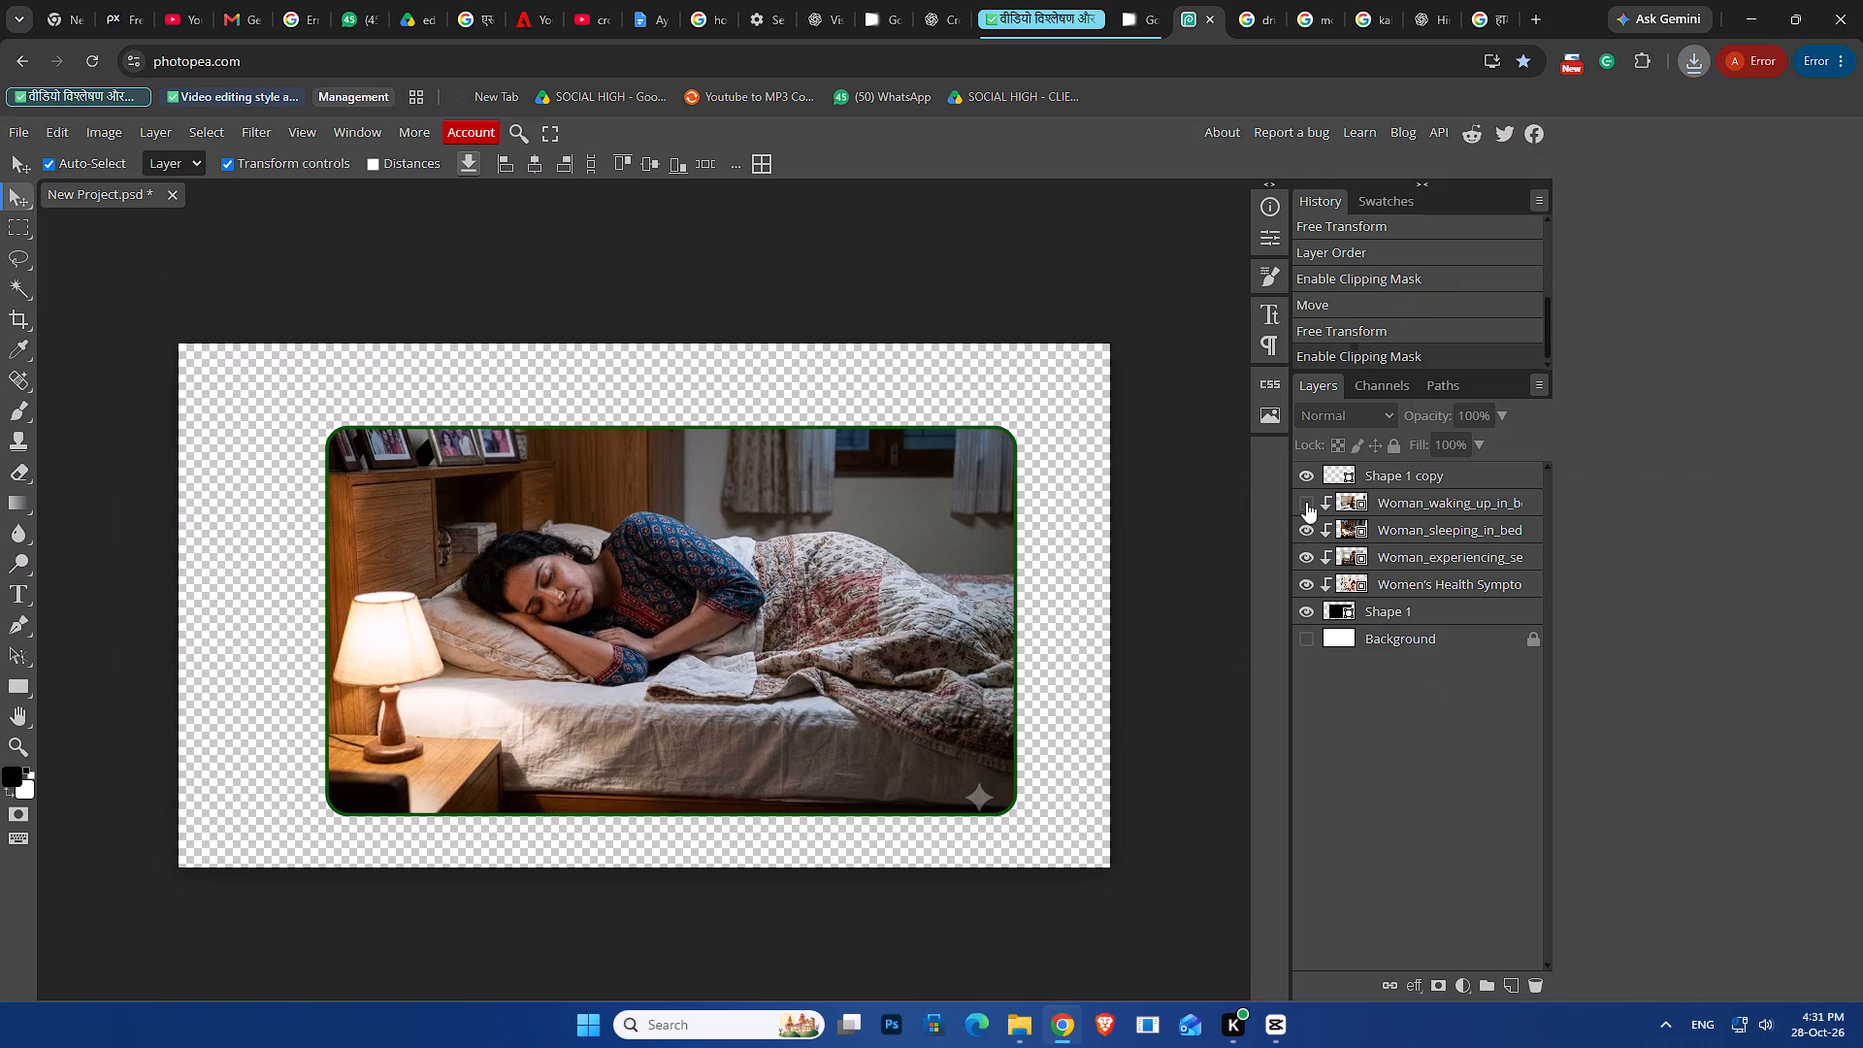
pyautogui.click(14, 136)
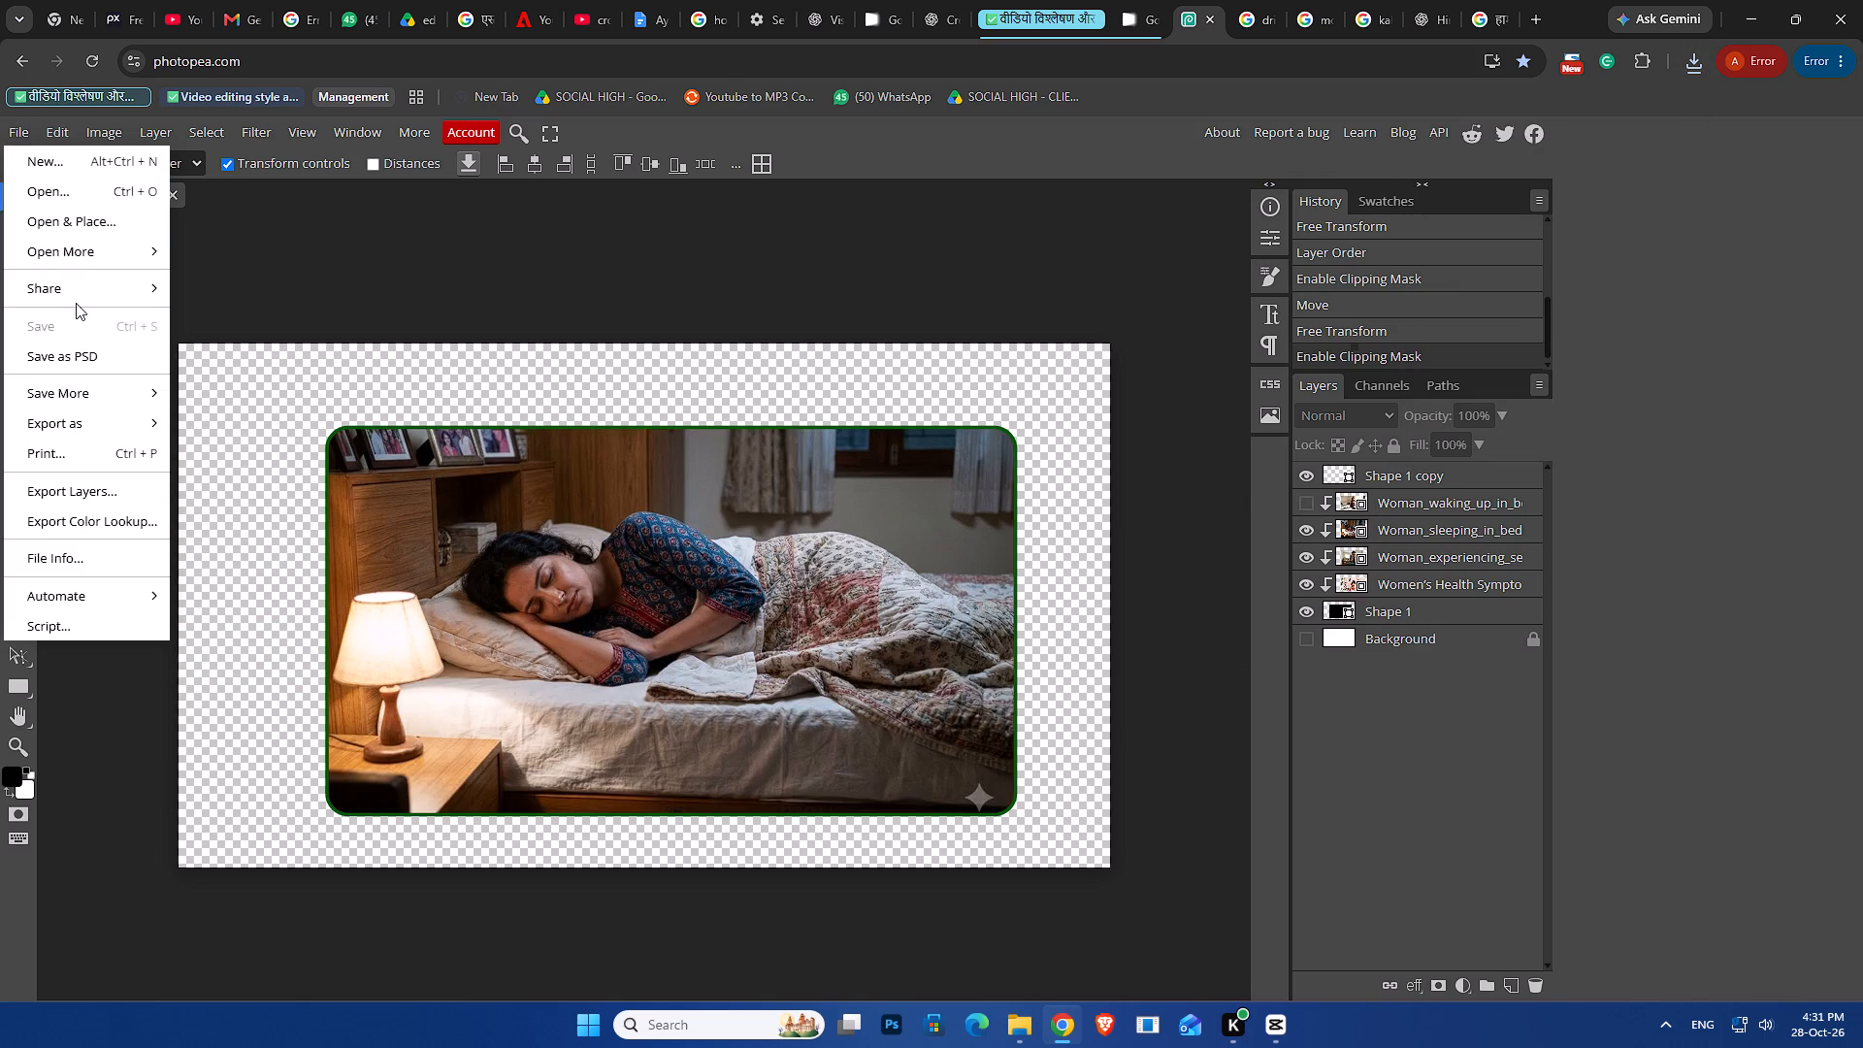
pyautogui.click(70, 384)
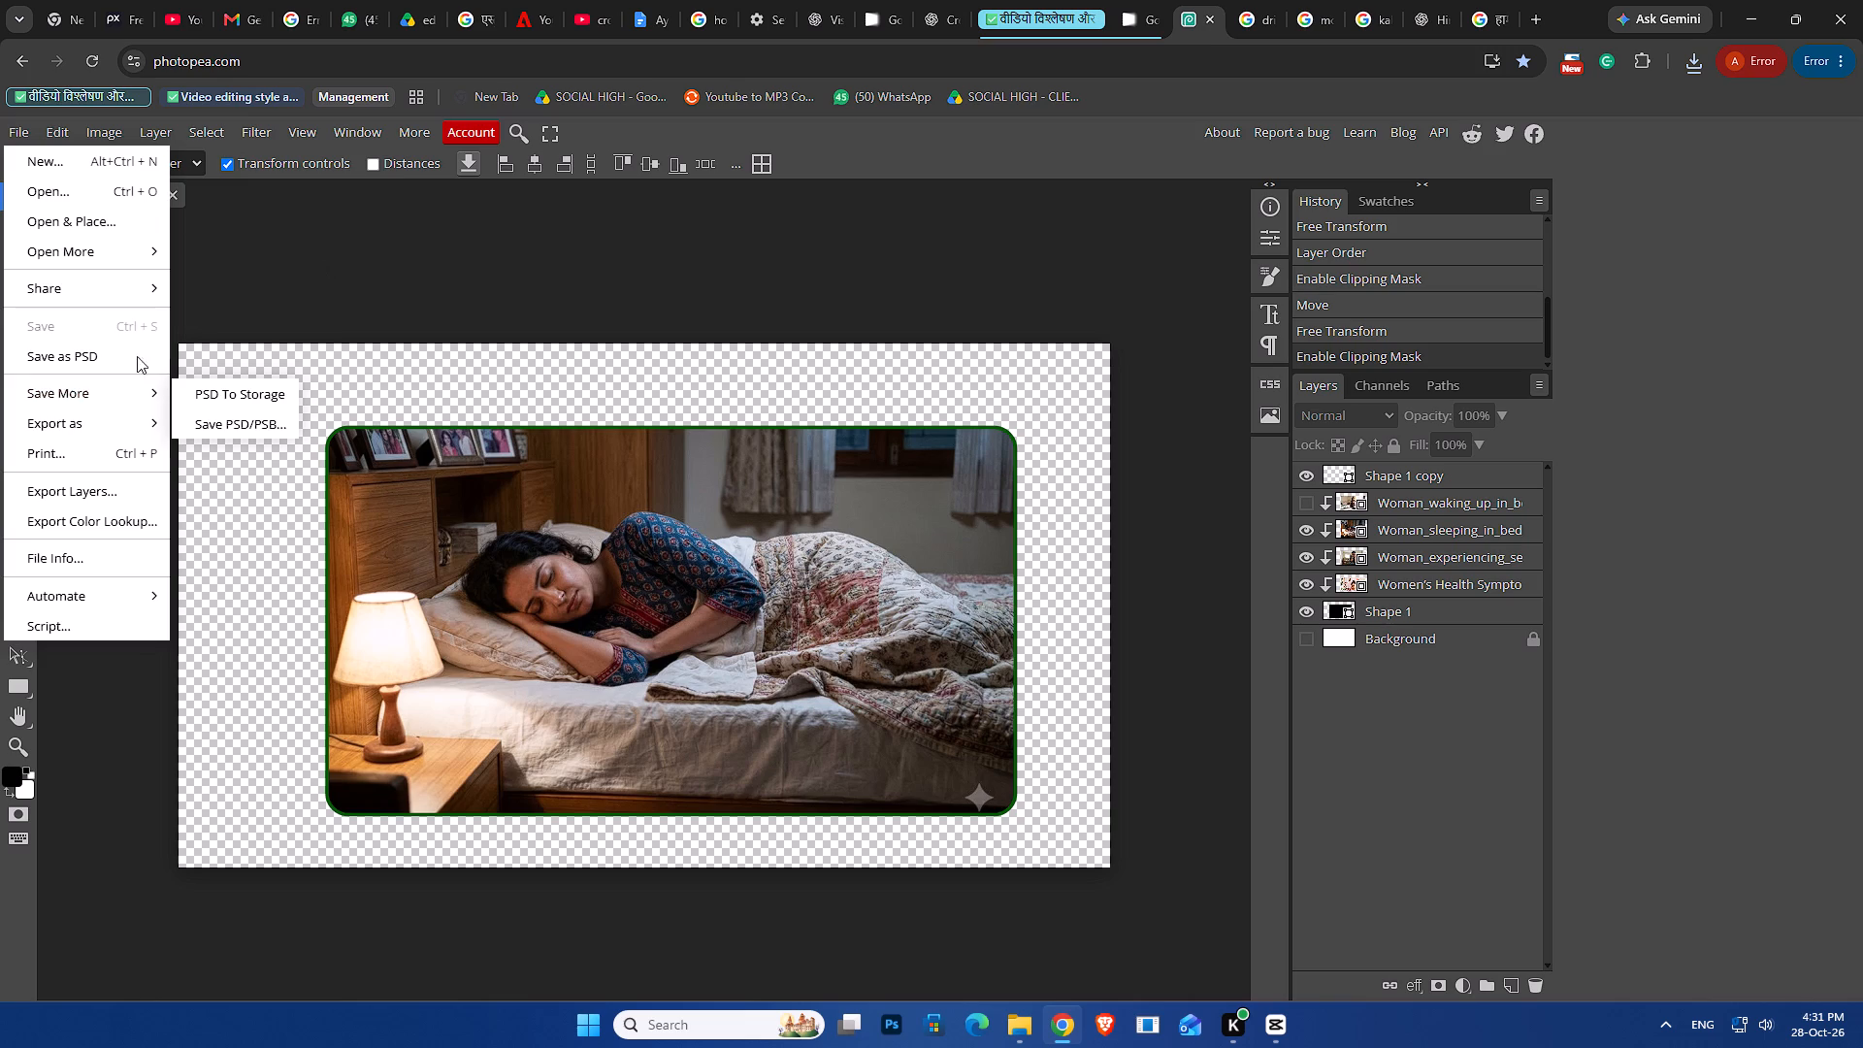
pyautogui.click(66, 417)
pyautogui.click(221, 415)
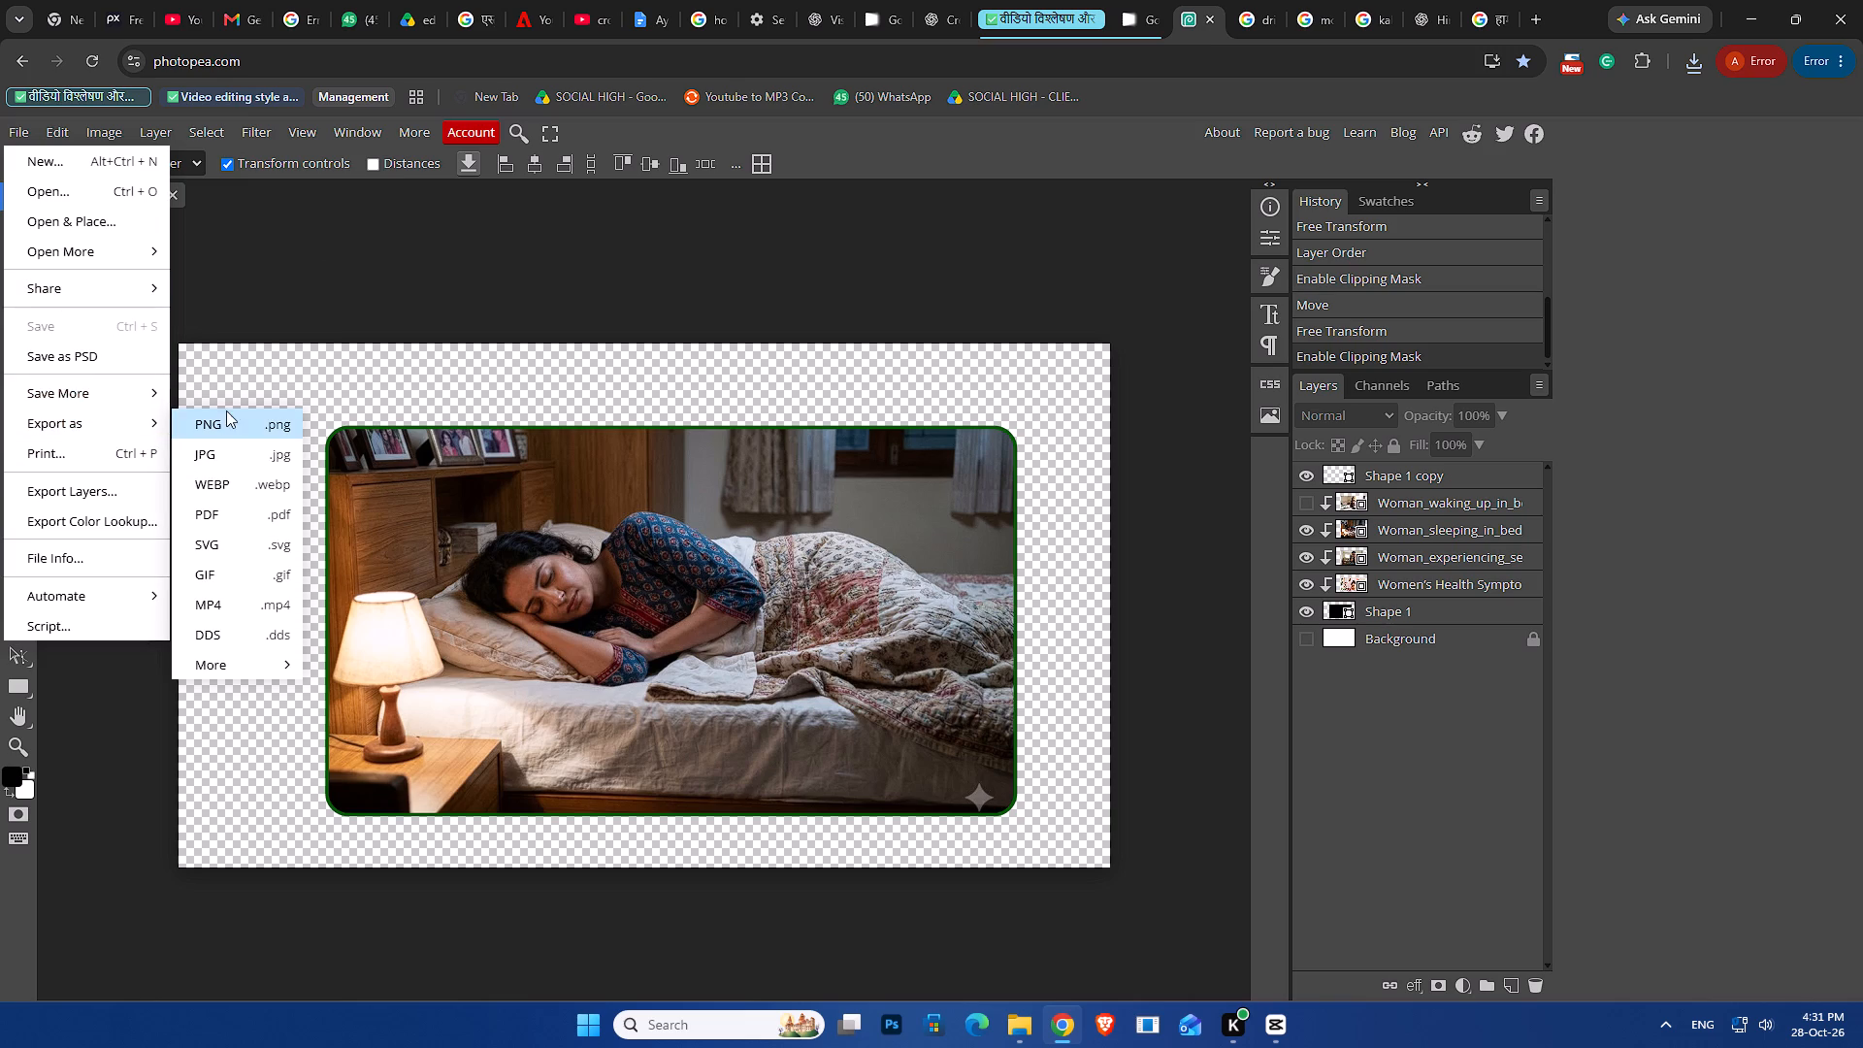
pyautogui.click(796, 536)
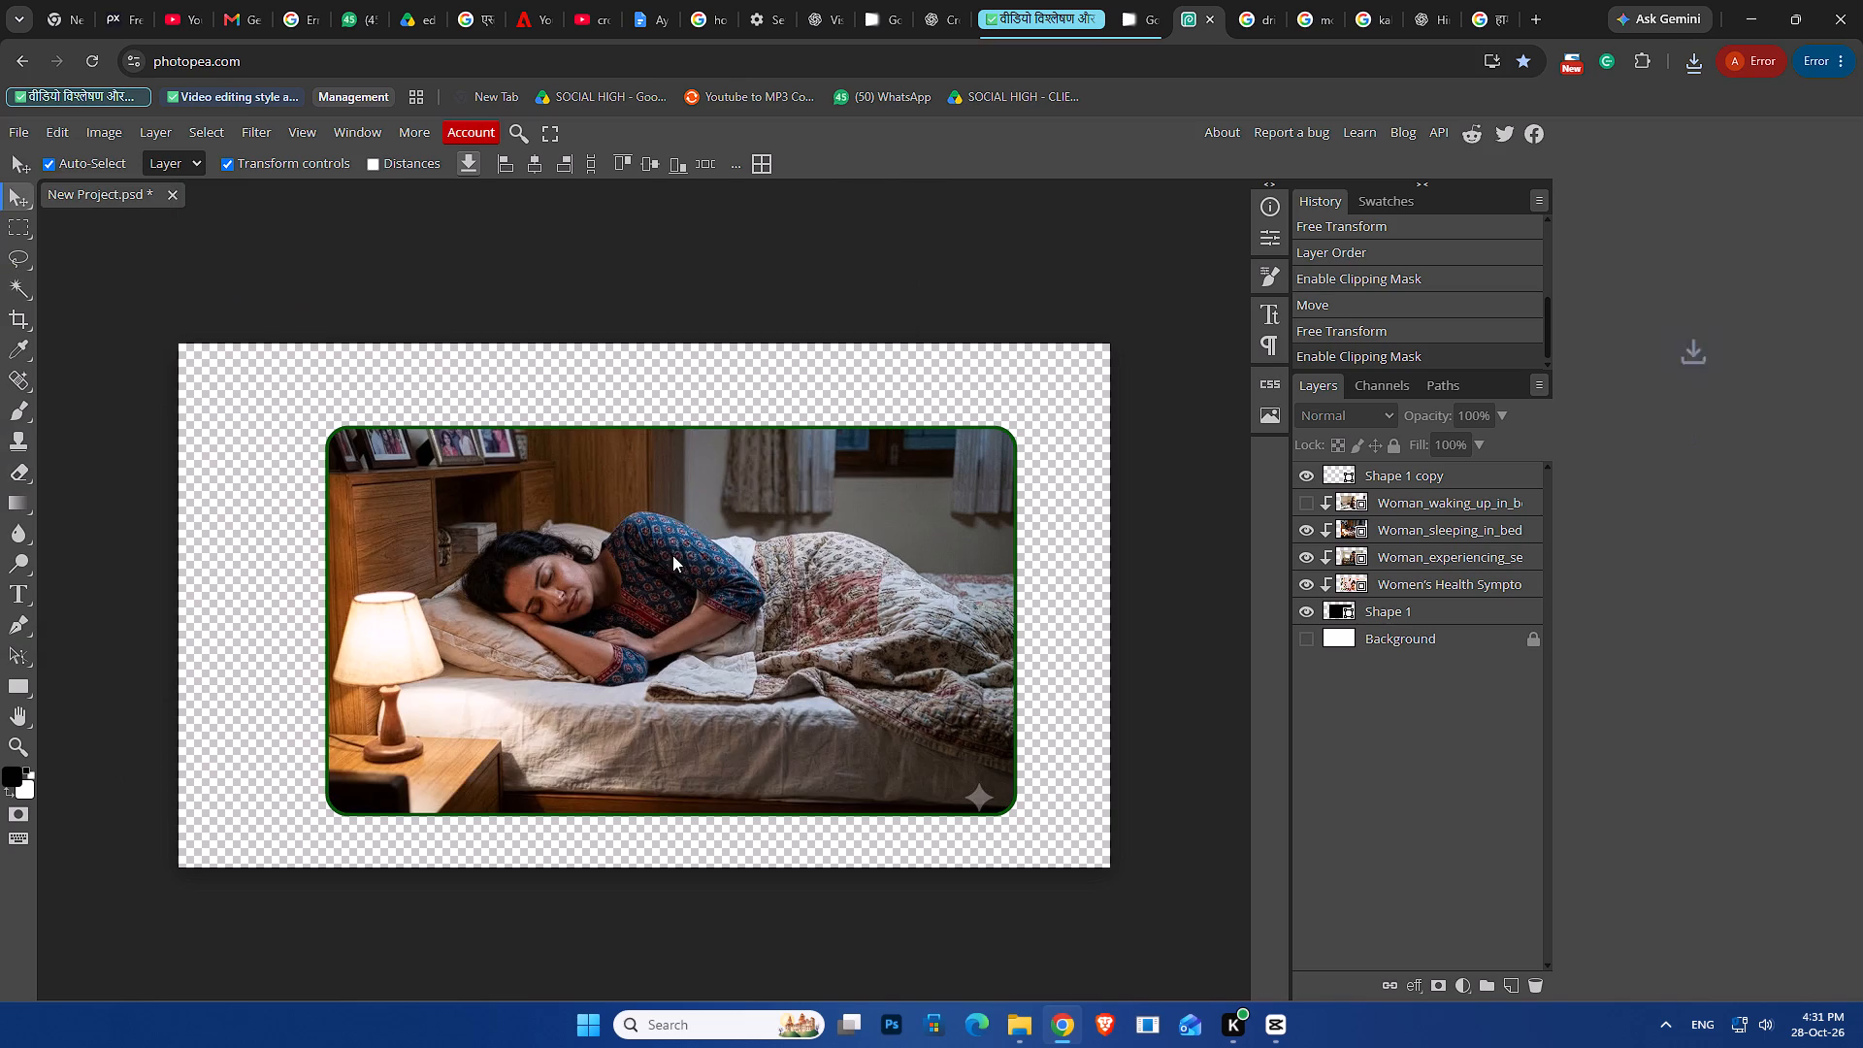
# Bring both exported framed PNGs from Downloads into the CapCut timeline above the disabled clips at about 00:47:27, sleeping image first.
pyautogui.click(1702, 59)
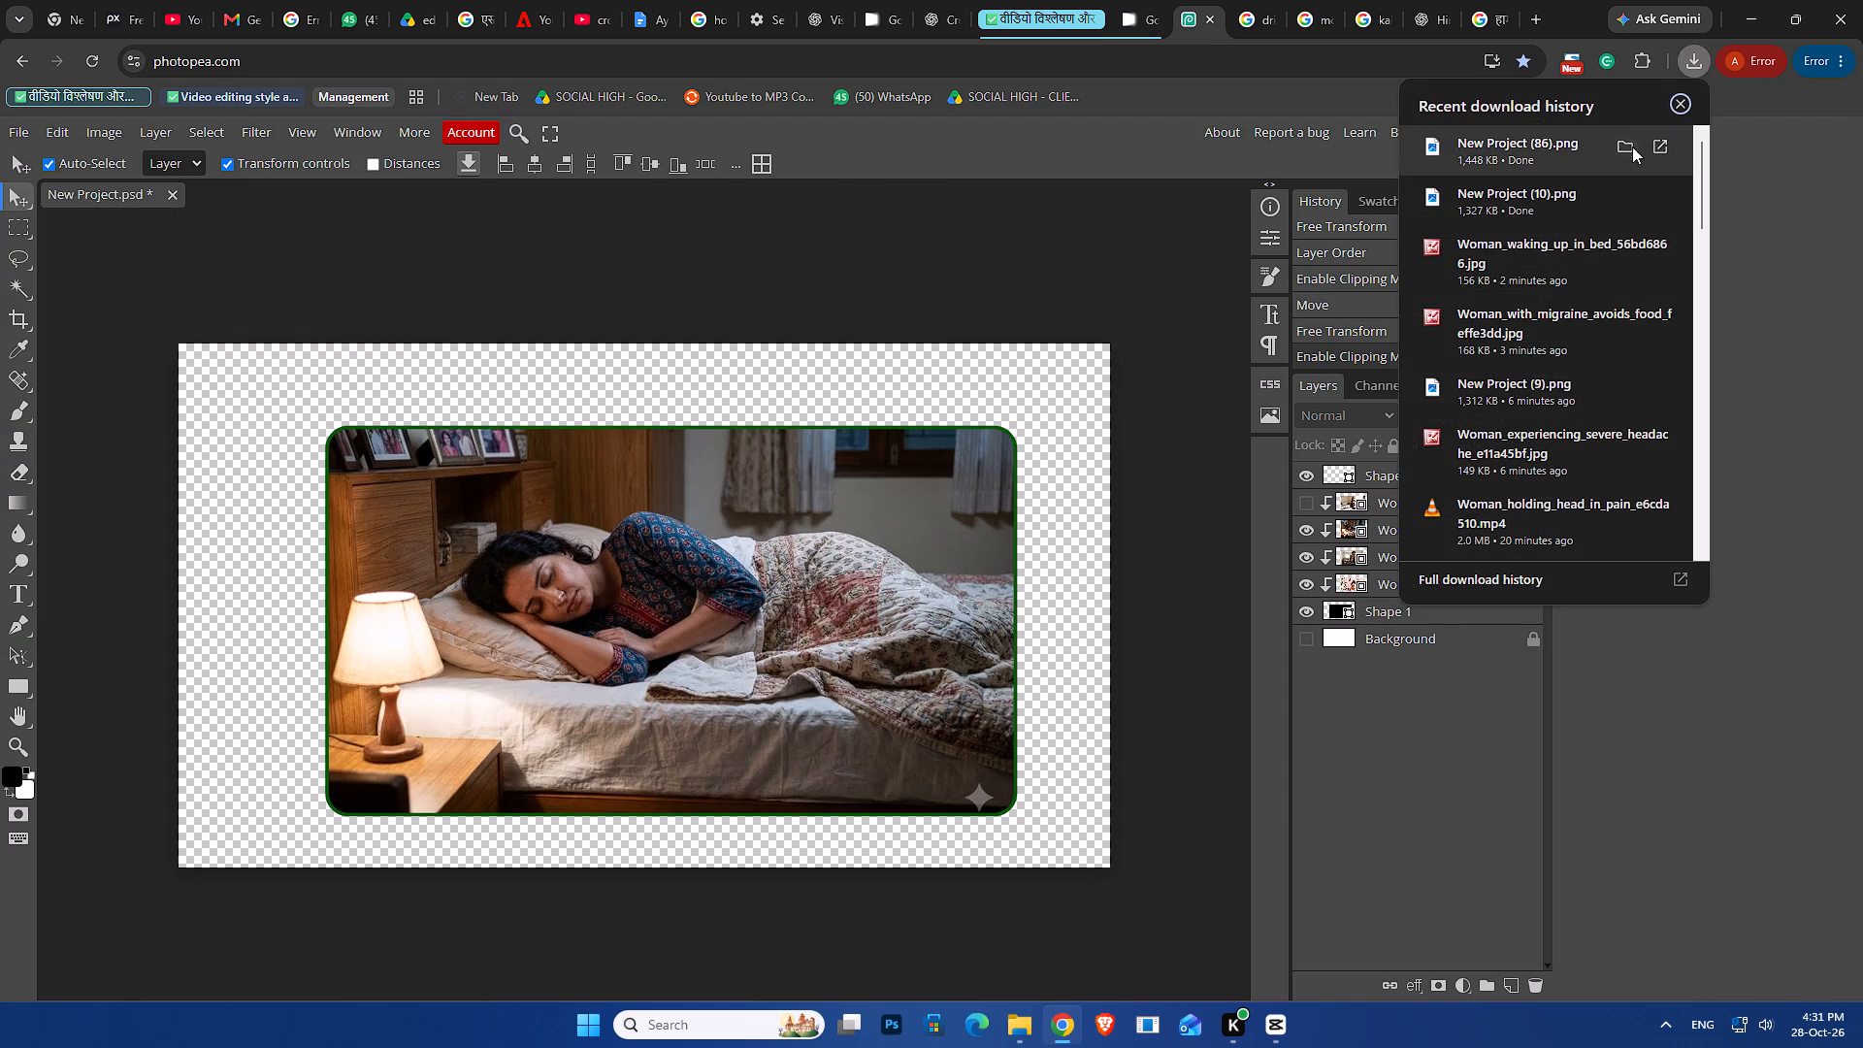
pyautogui.click(1629, 142)
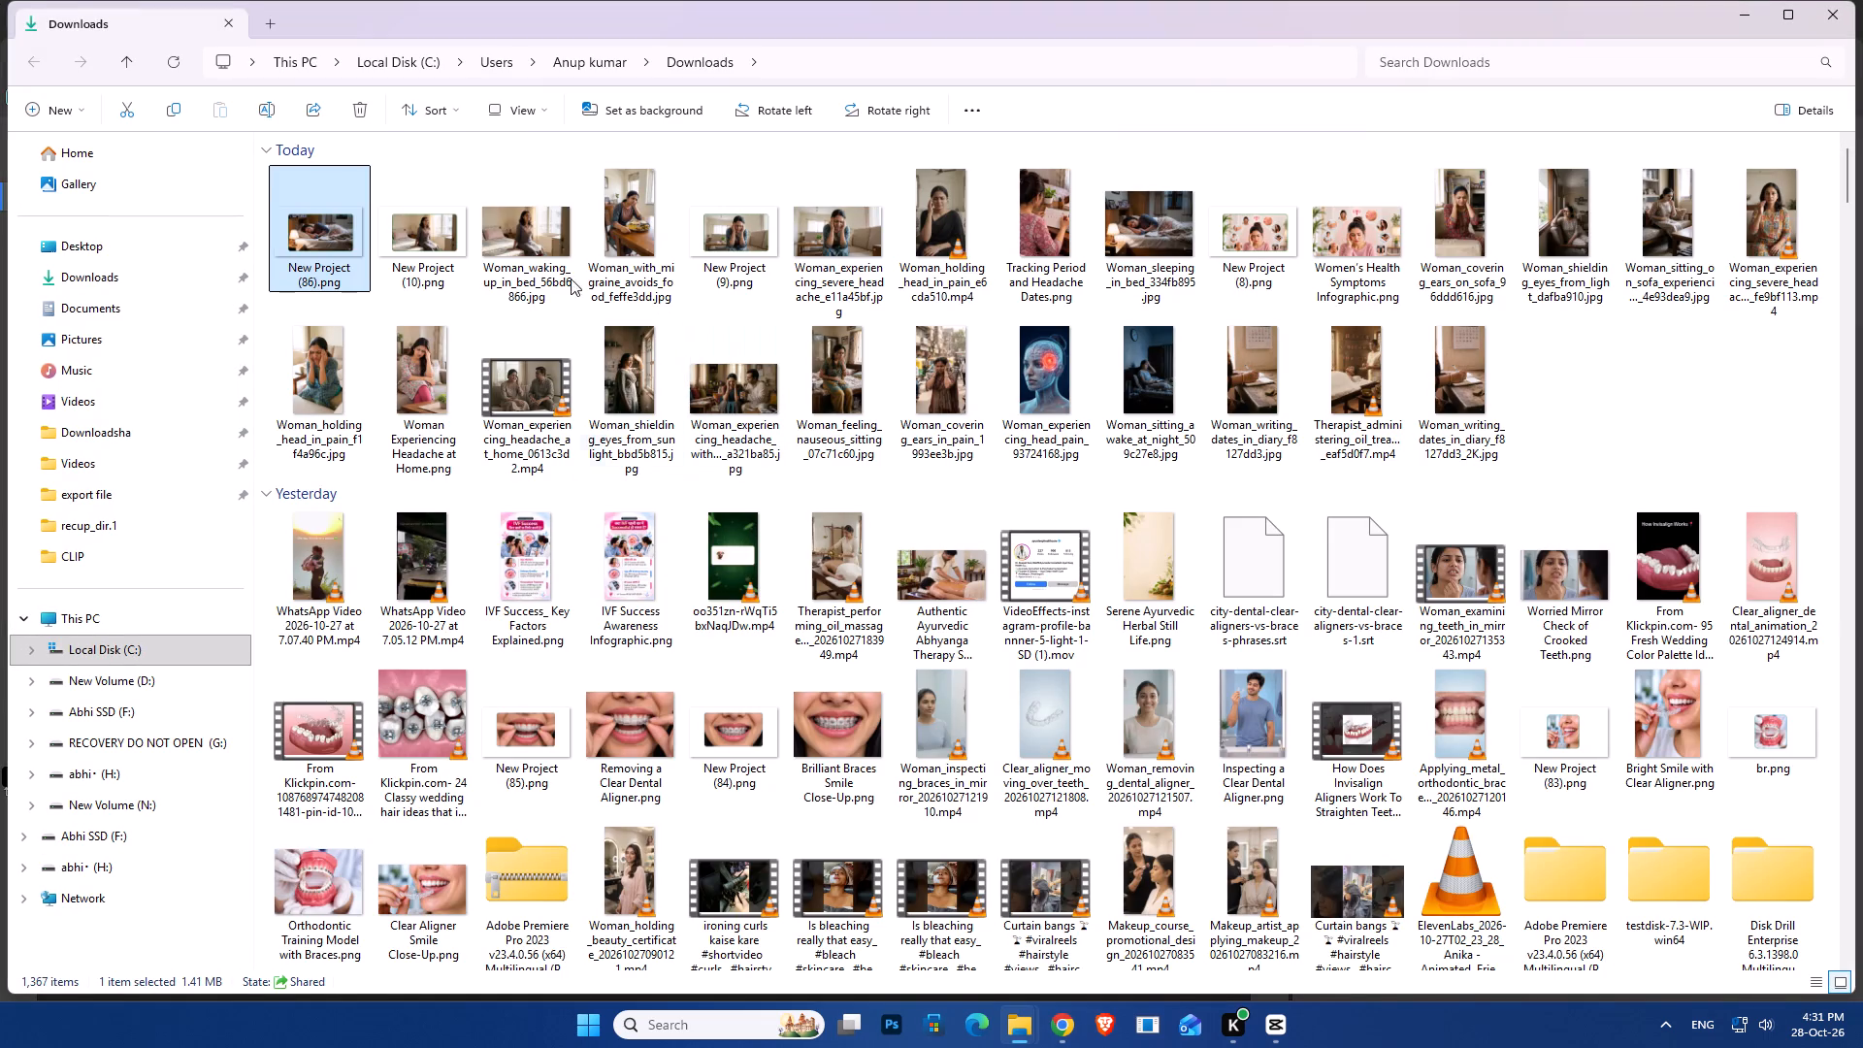
pyautogui.keyDown('ctrl'); pyautogui.click(425, 233); pyautogui.keyUp('ctrl')
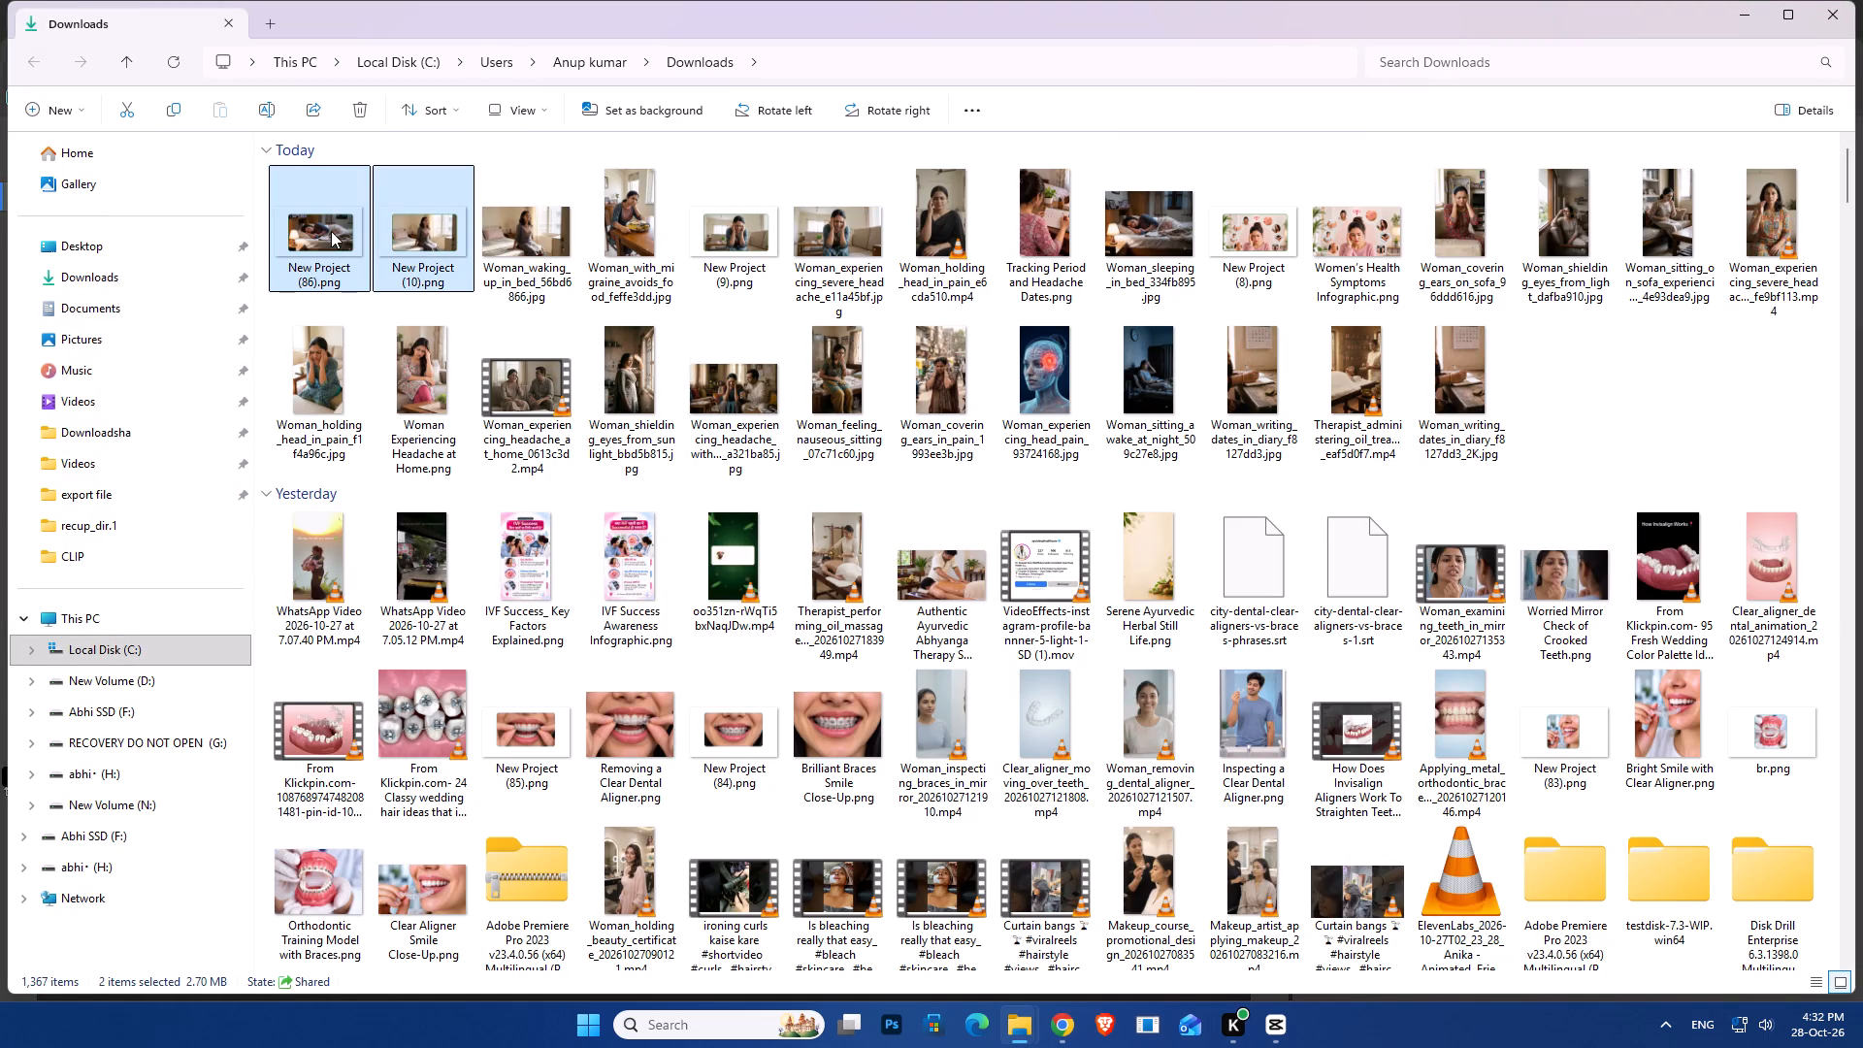
pyautogui.moveTo(323, 221); pyautogui.dragTo(350, 344)
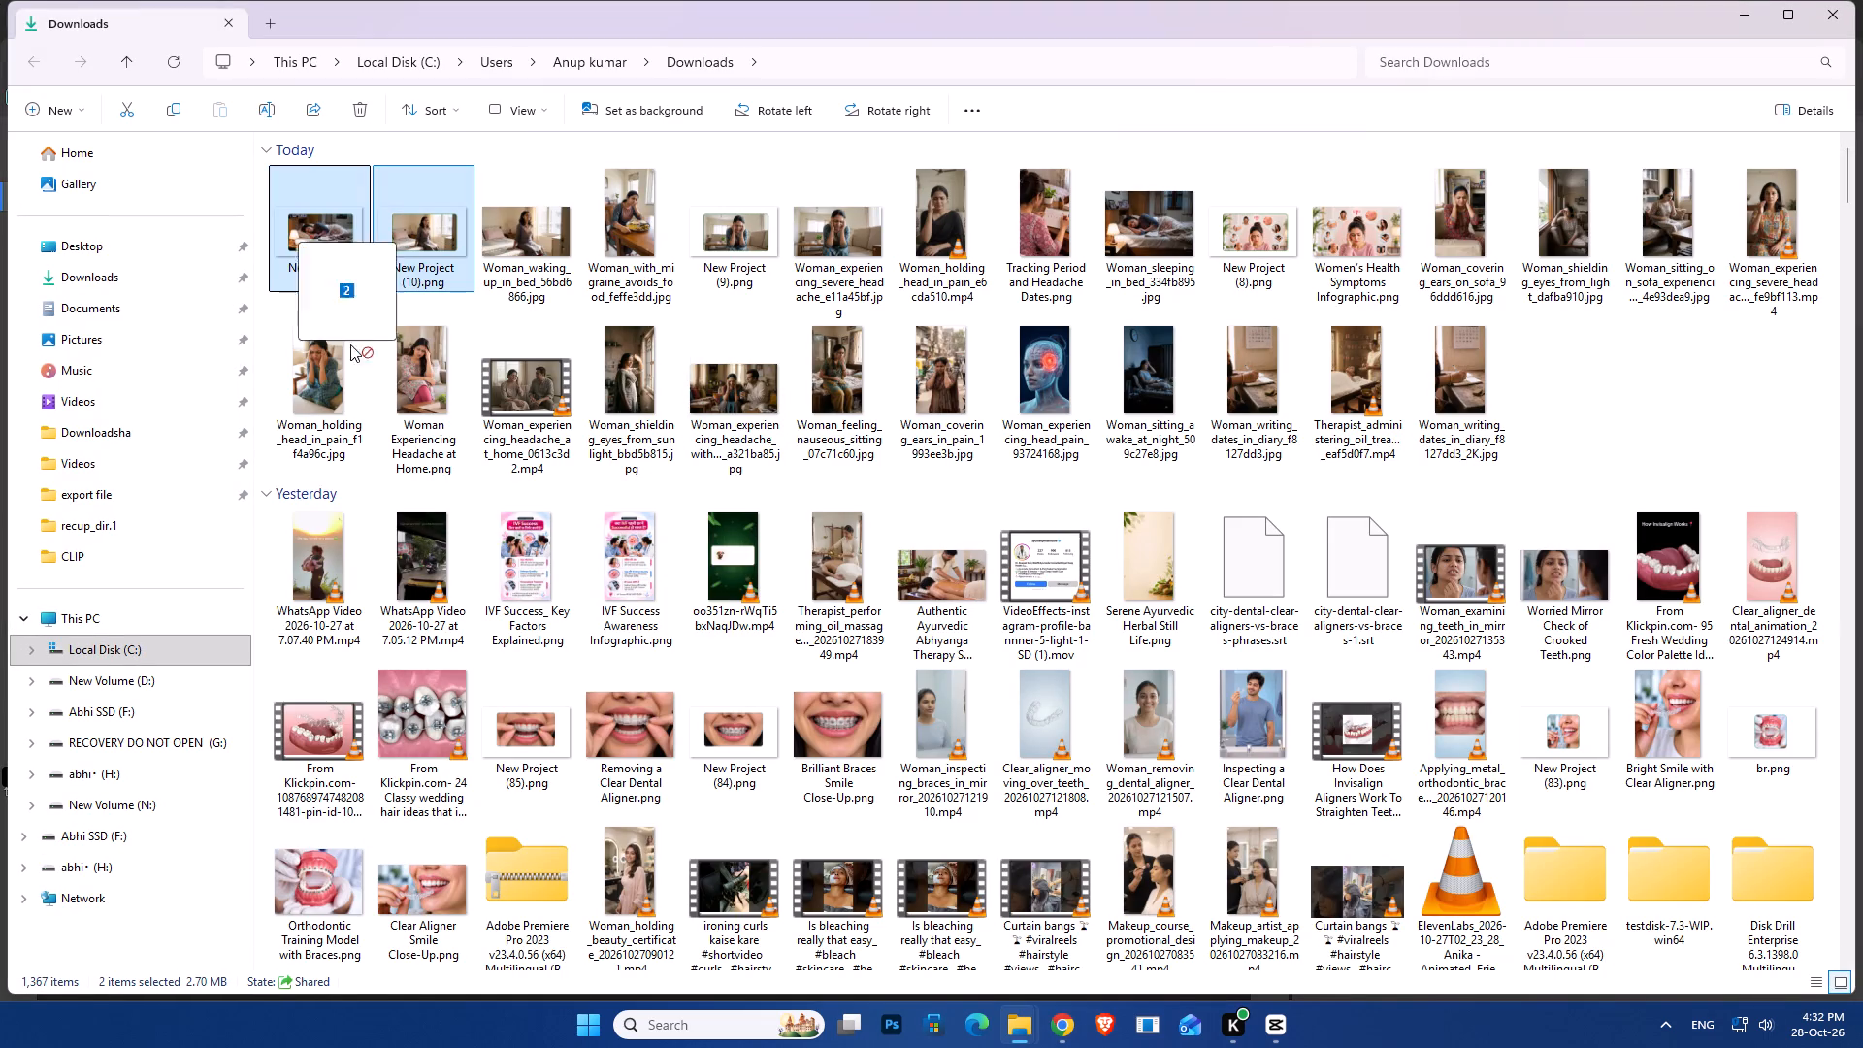
pyautogui.moveTo(350, 344); pyautogui.dragTo(1287, 1003)
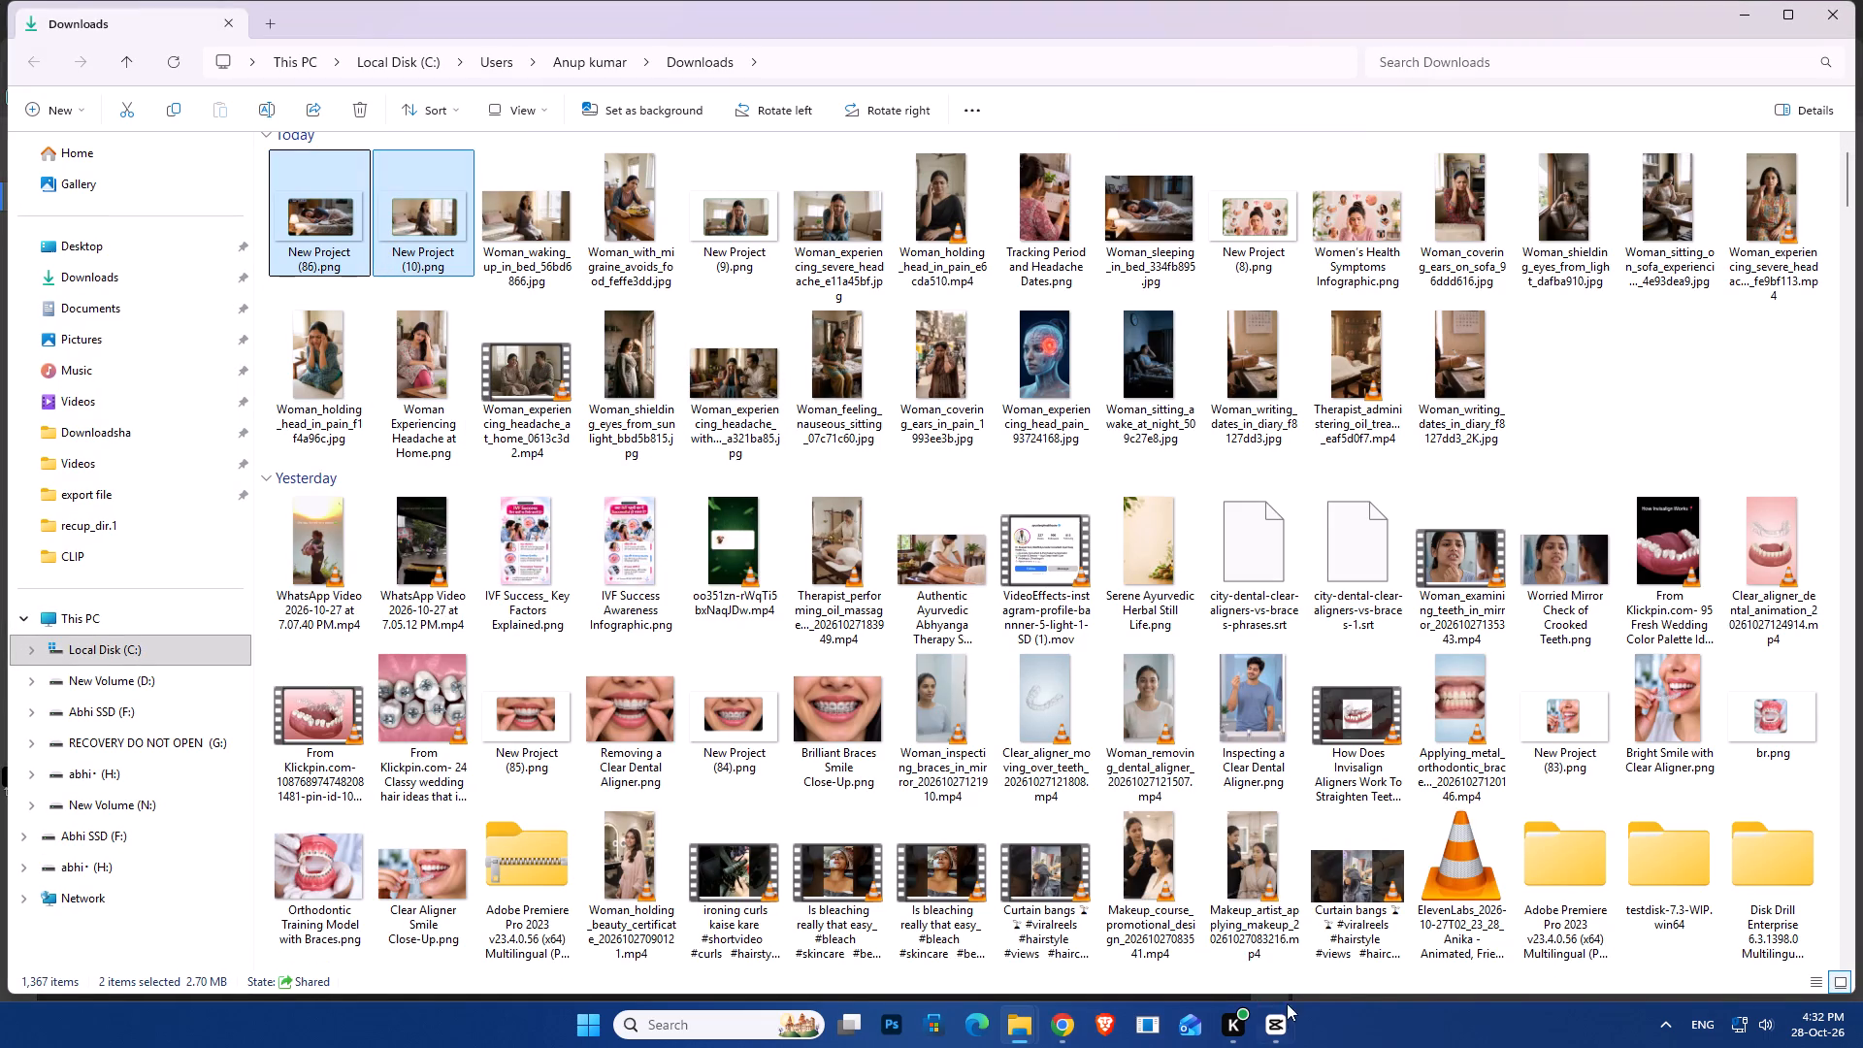
pyautogui.moveTo(1287, 1003); pyautogui.dragTo(763, 762)
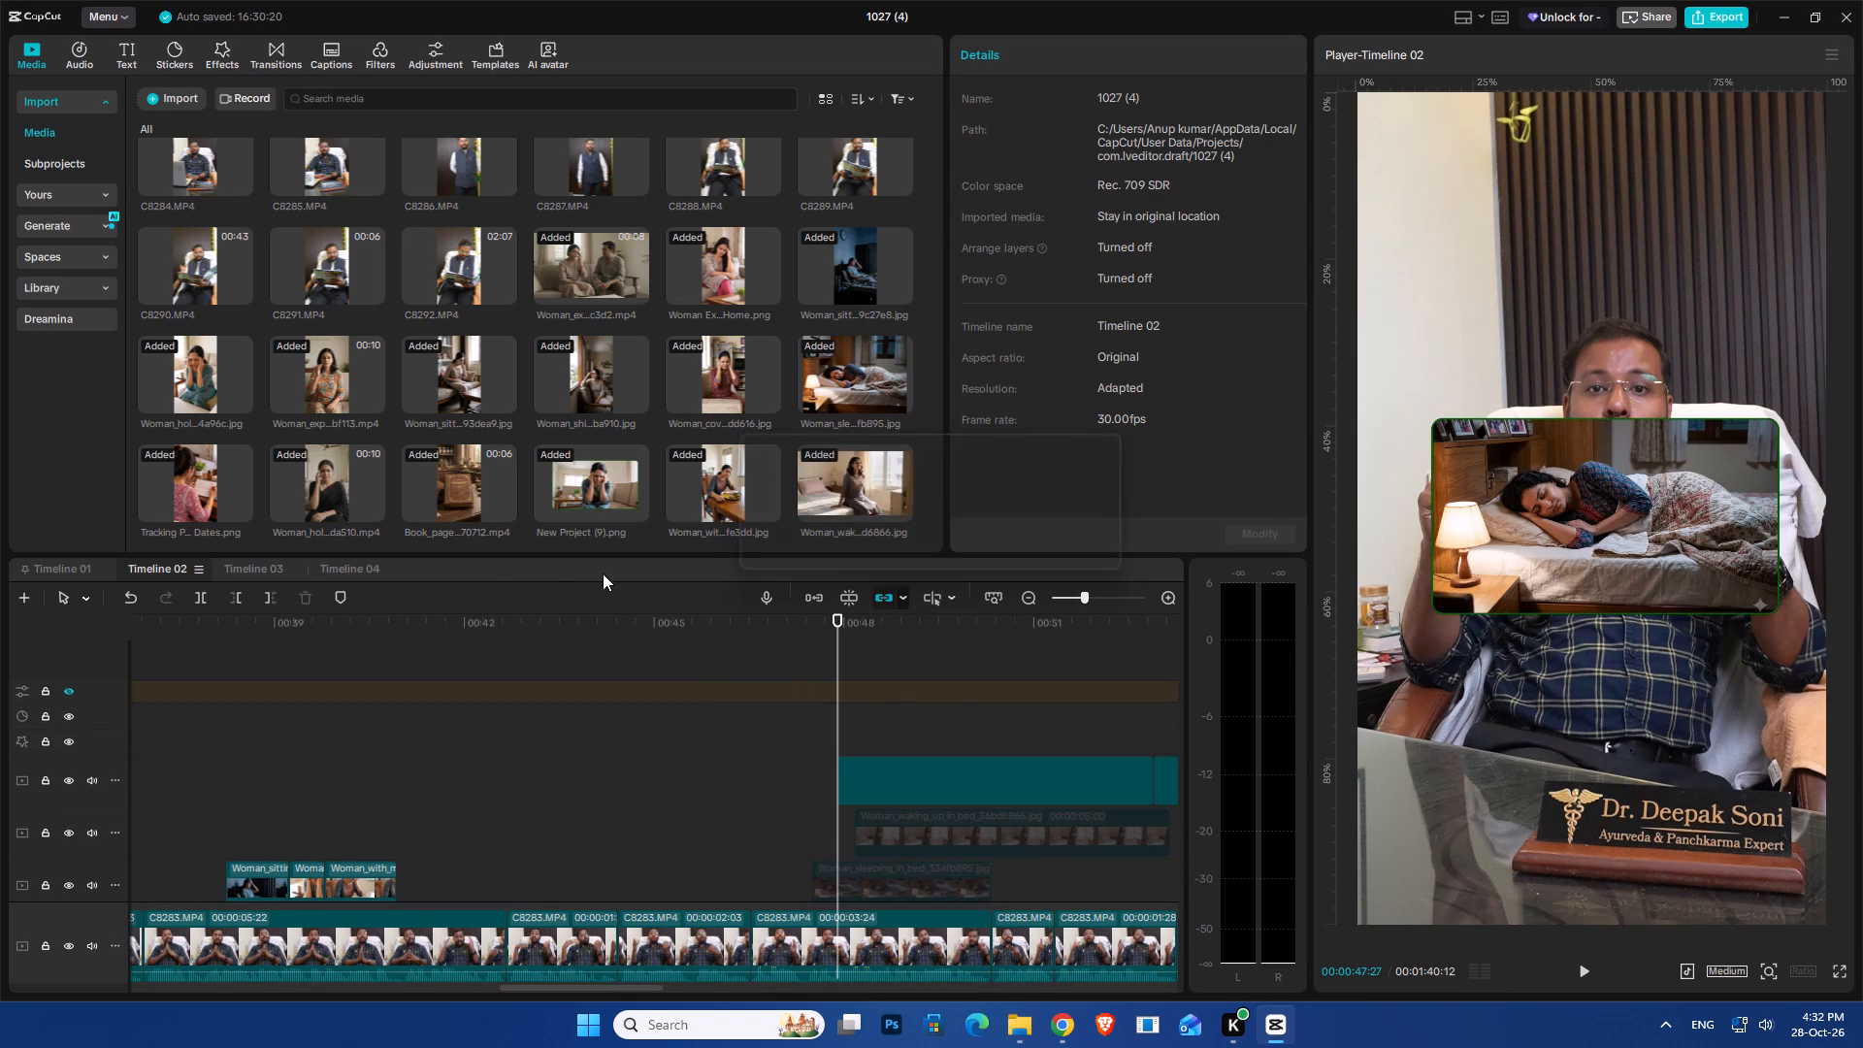
# Replay the speech from about 00:46:13 to 00:47:04 and add a square shape to the timeline there.
pyautogui.keyDown('ctrl'); pyautogui.scroll(-13, 943, 719); pyautogui.keyUp('ctrl')
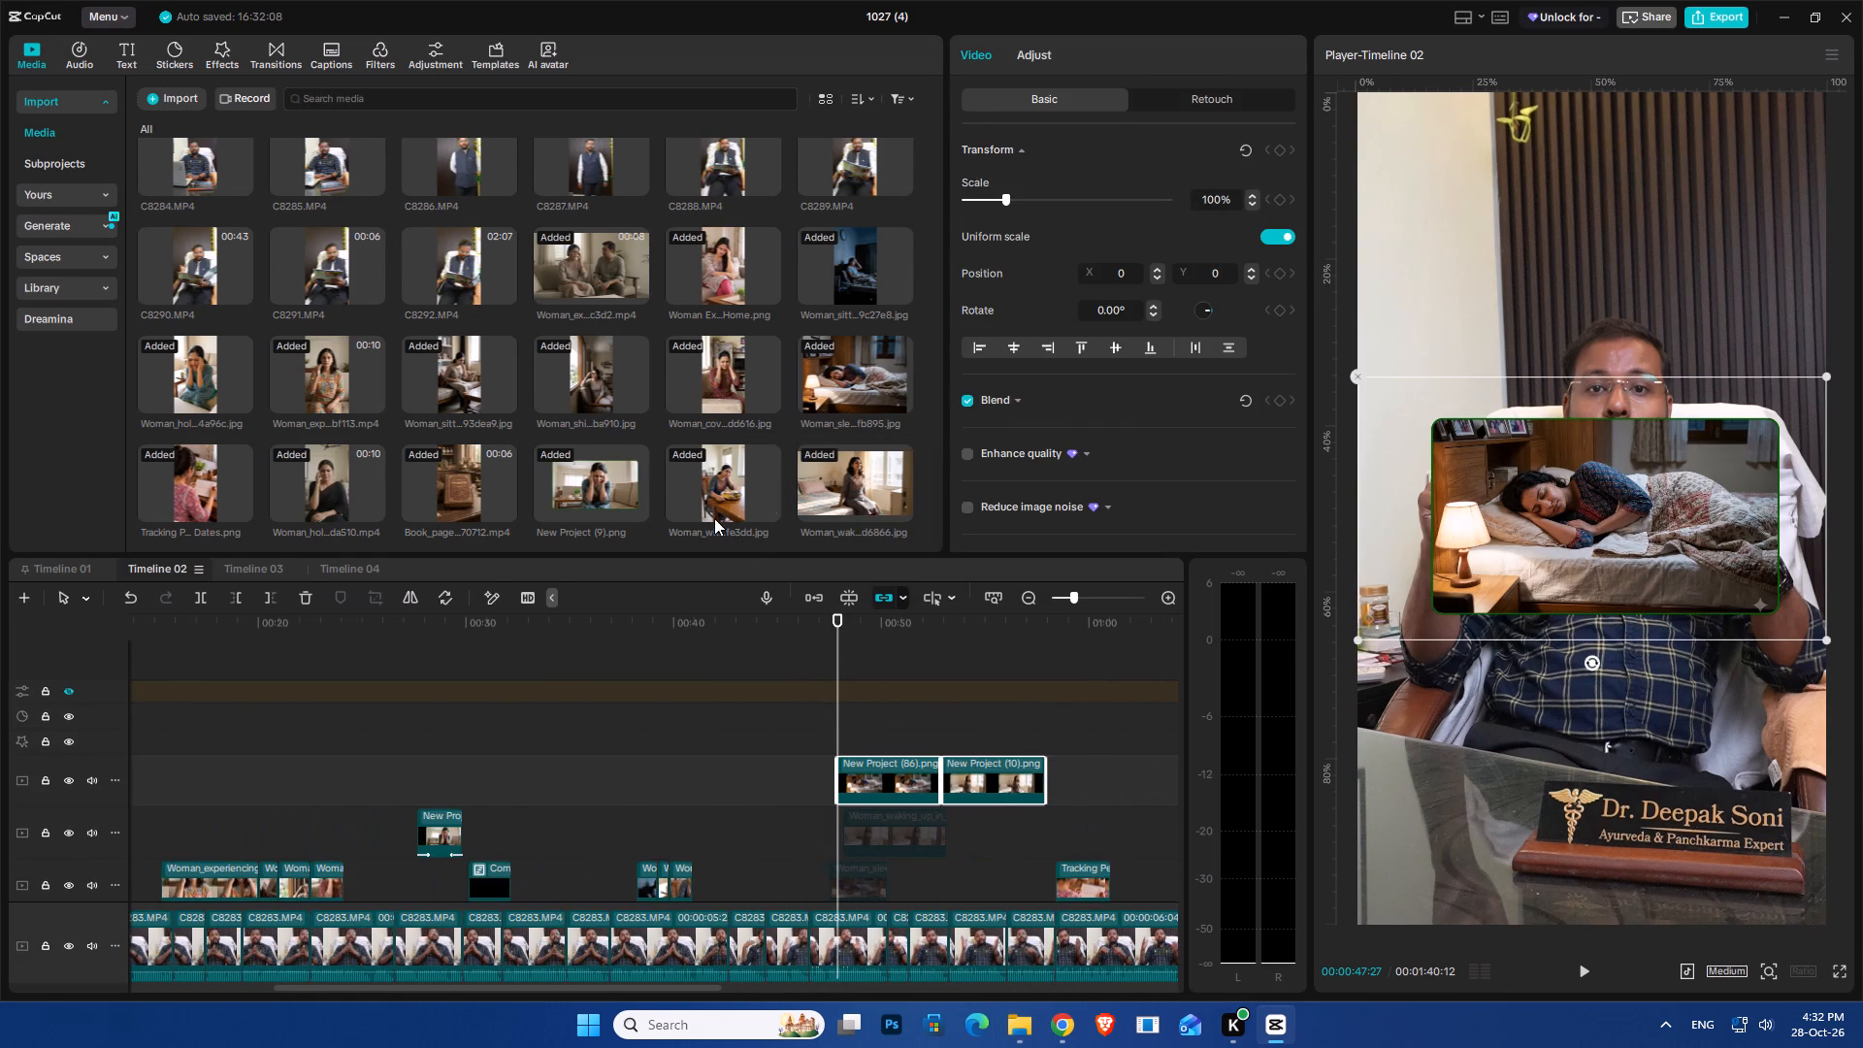
pyautogui.scroll(-8, 649, 444)
pyautogui.click(717, 709)
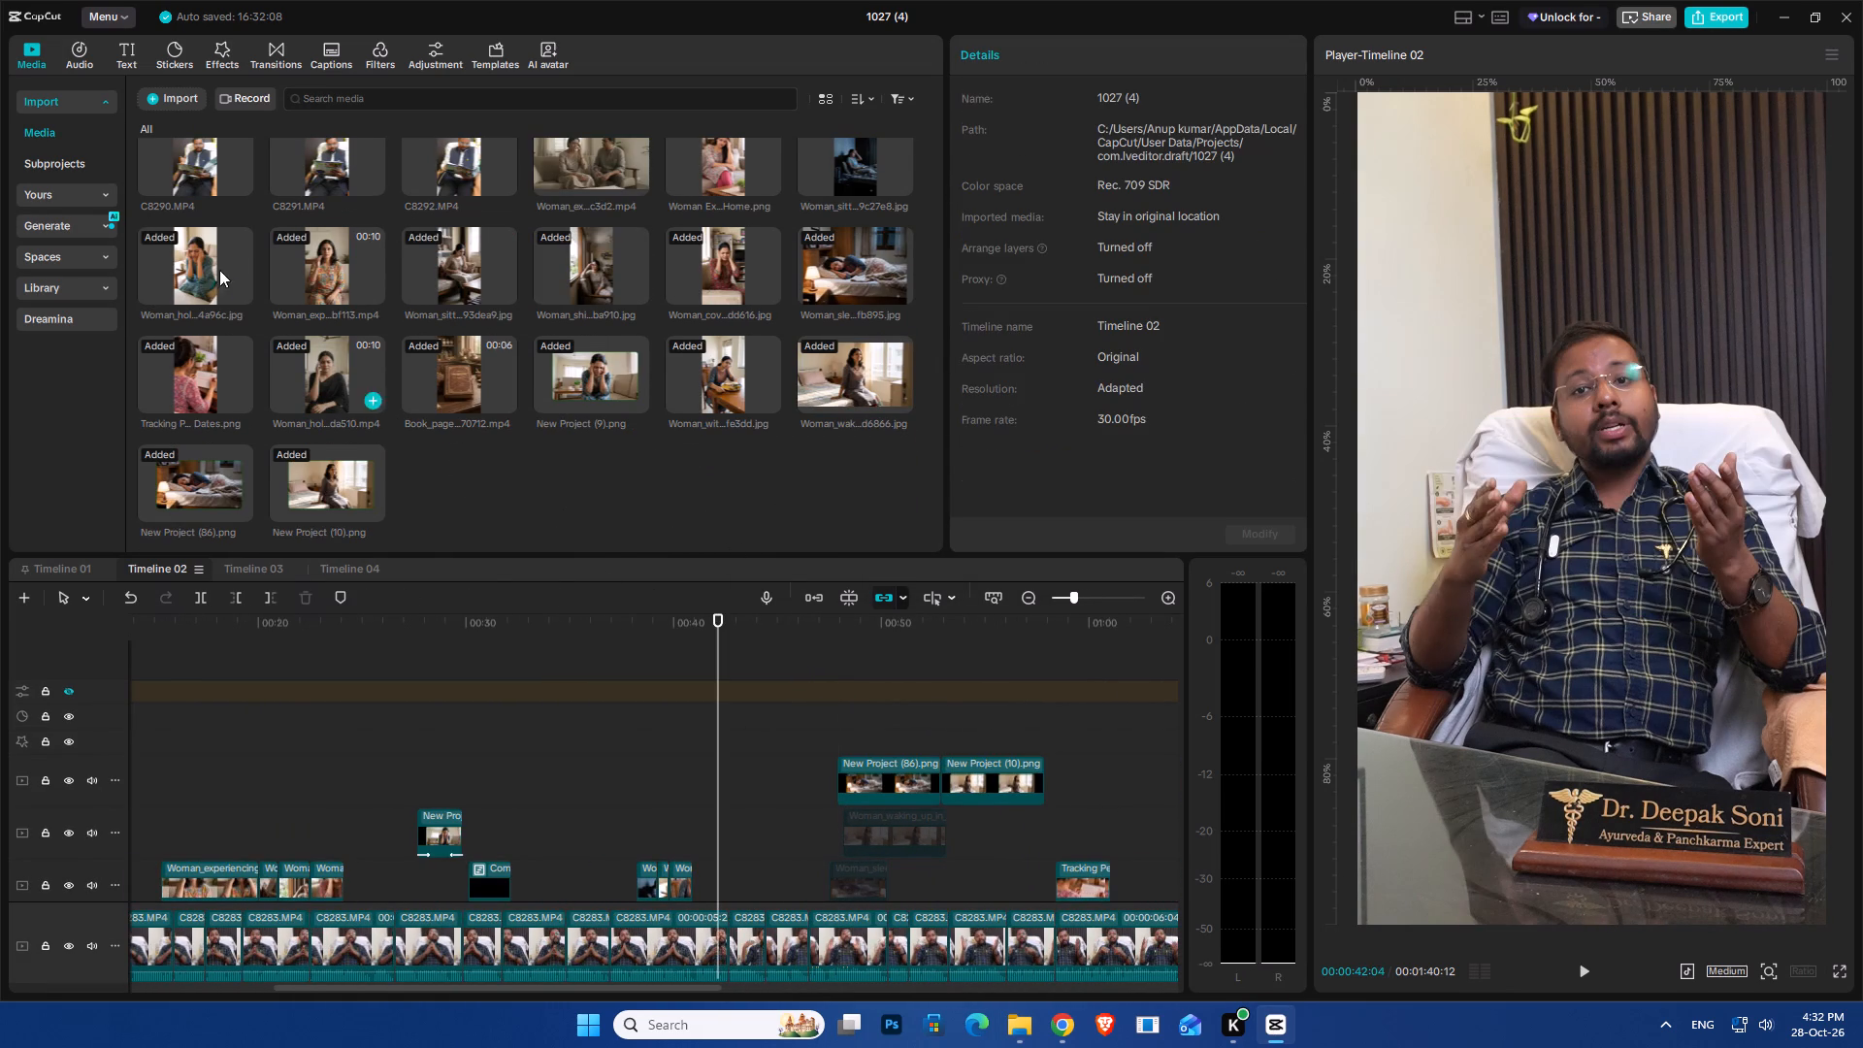
pyautogui.click(180, 51)
pyautogui.scroll(-5, 682, 627)
pyautogui.click(807, 686)
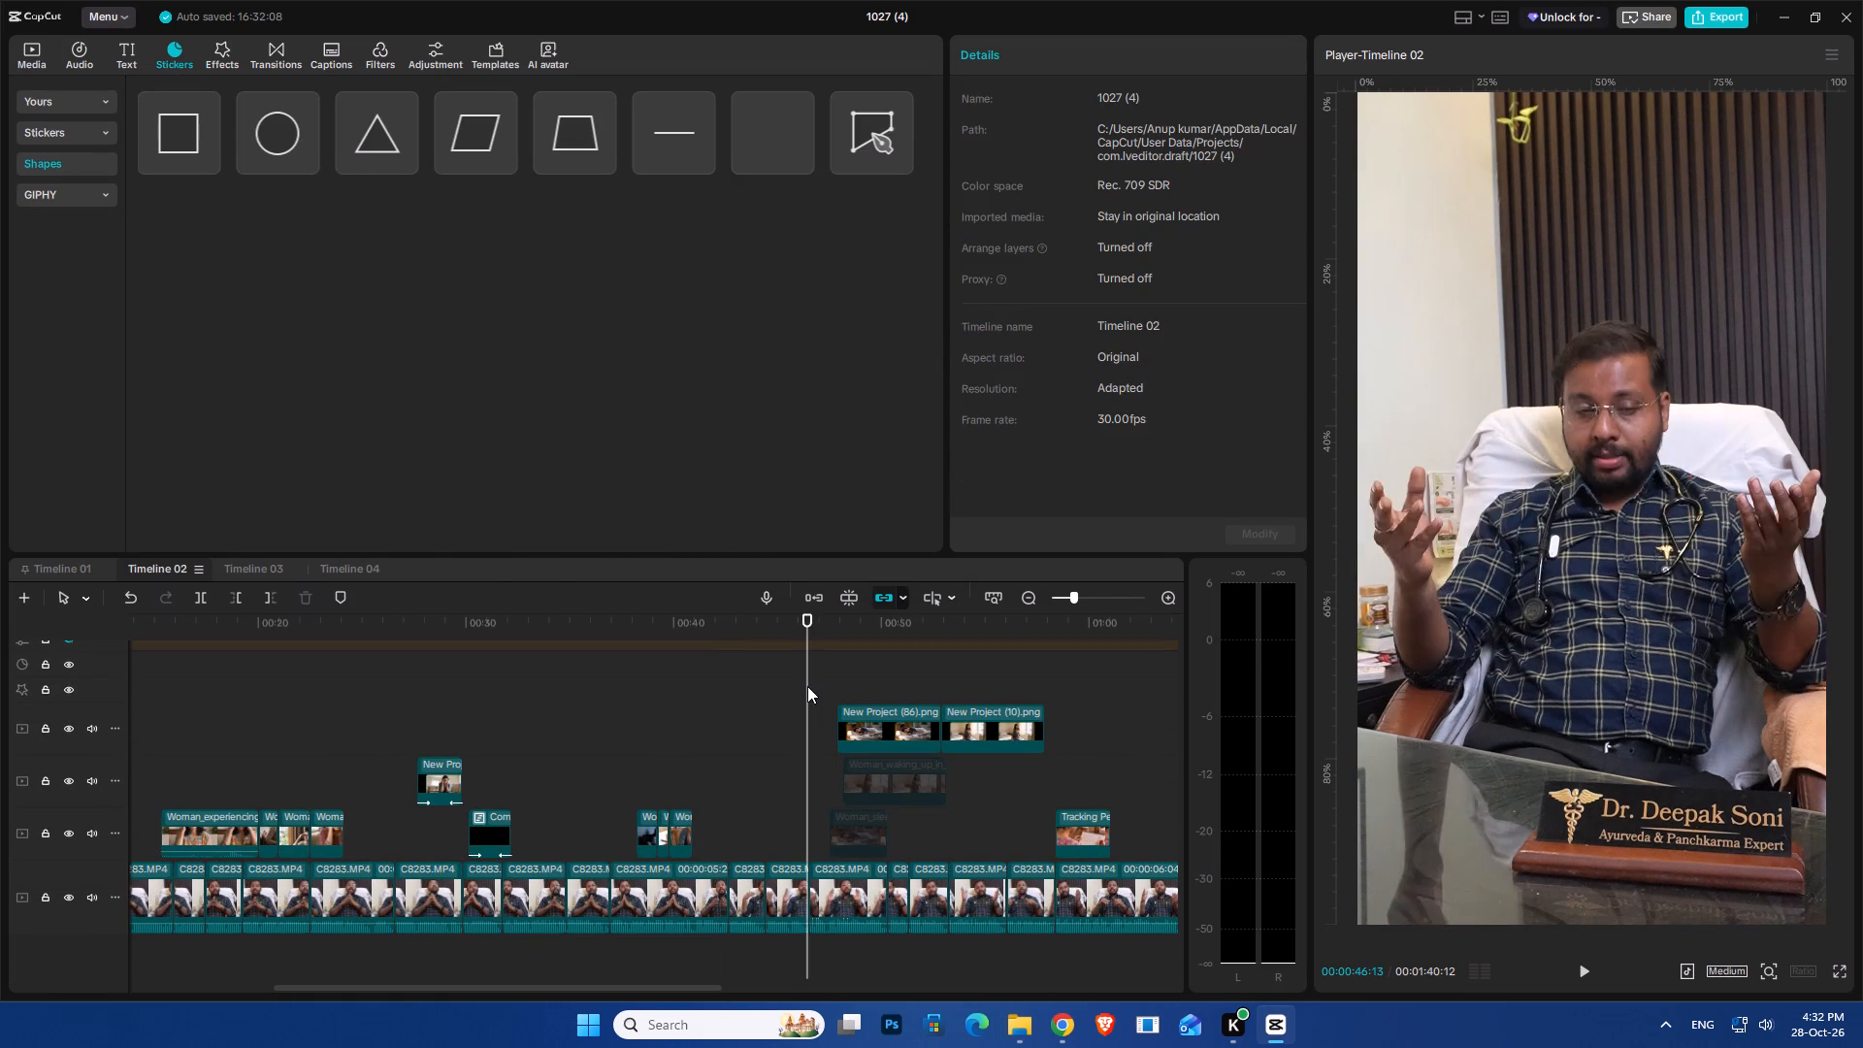
pyautogui.press('space')
pyautogui.keyDown('ctrl'); pyautogui.scroll(8, 810, 746); pyautogui.keyUp('ctrl')
pyautogui.press('space')
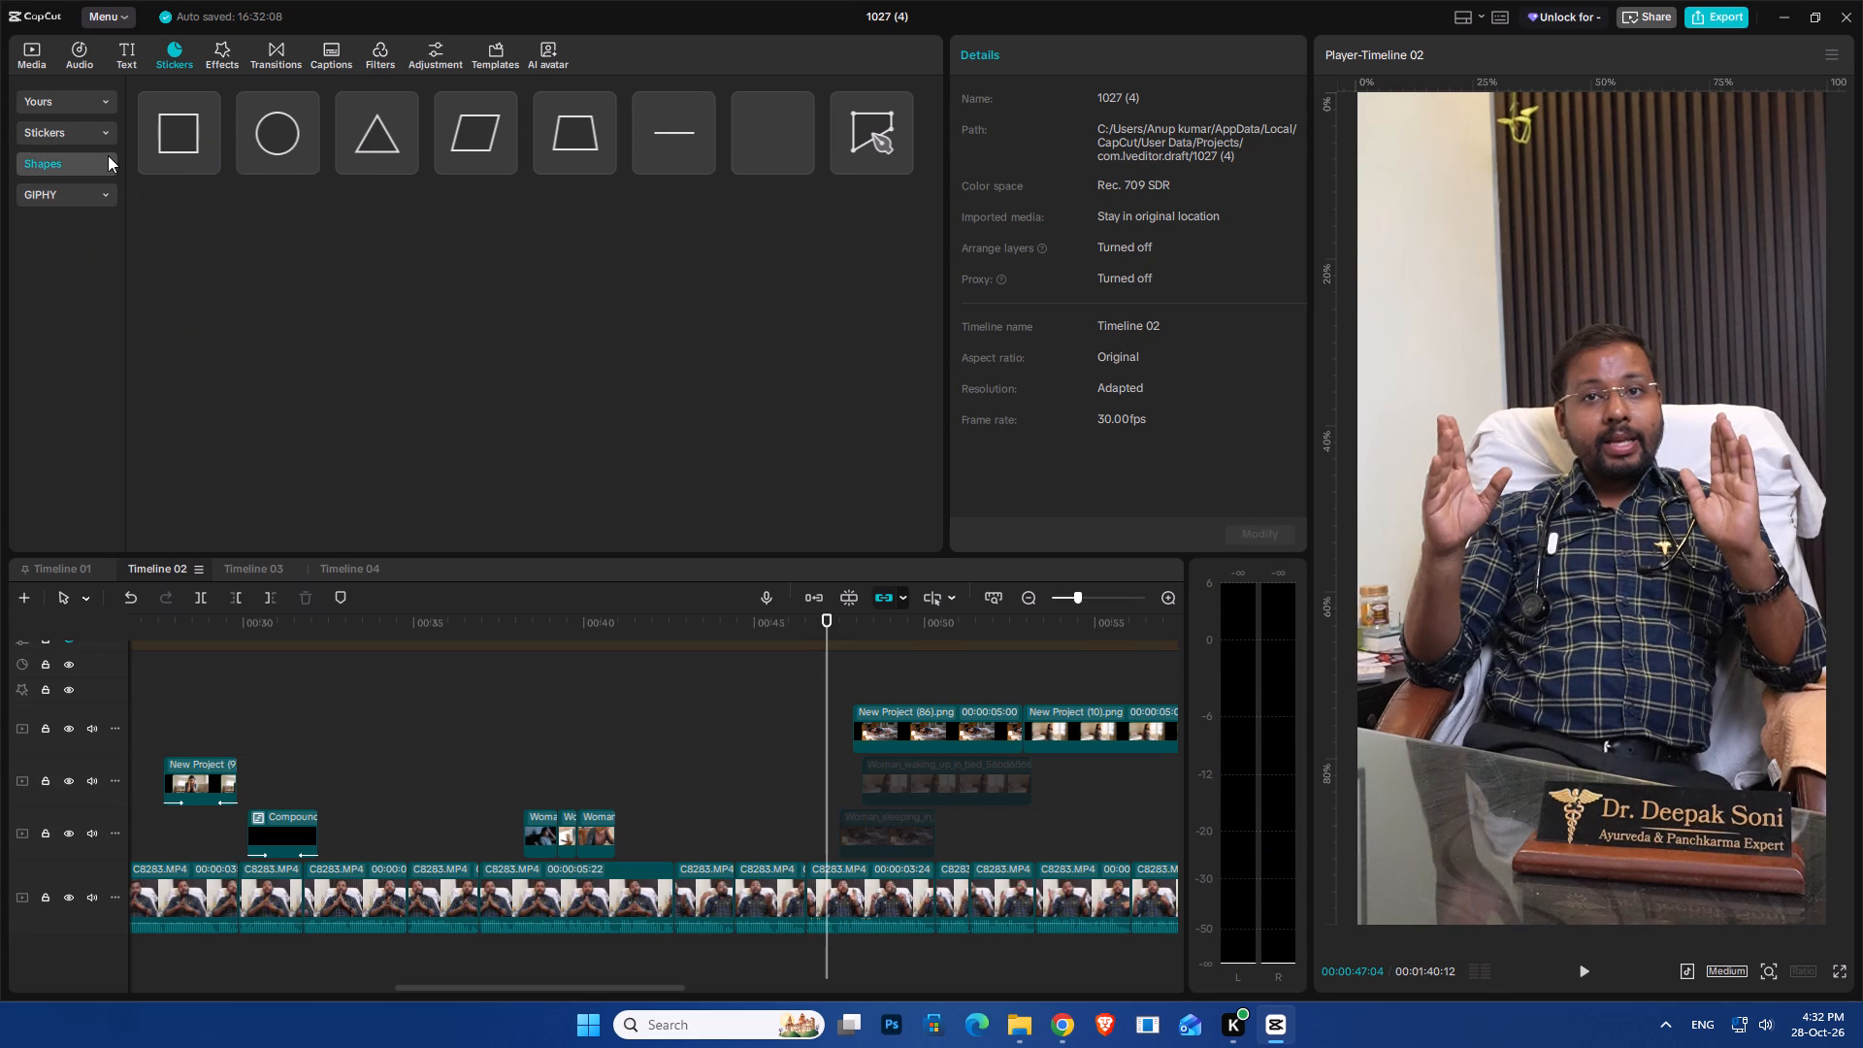
pyautogui.moveTo(168, 141); pyautogui.dragTo(822, 855)
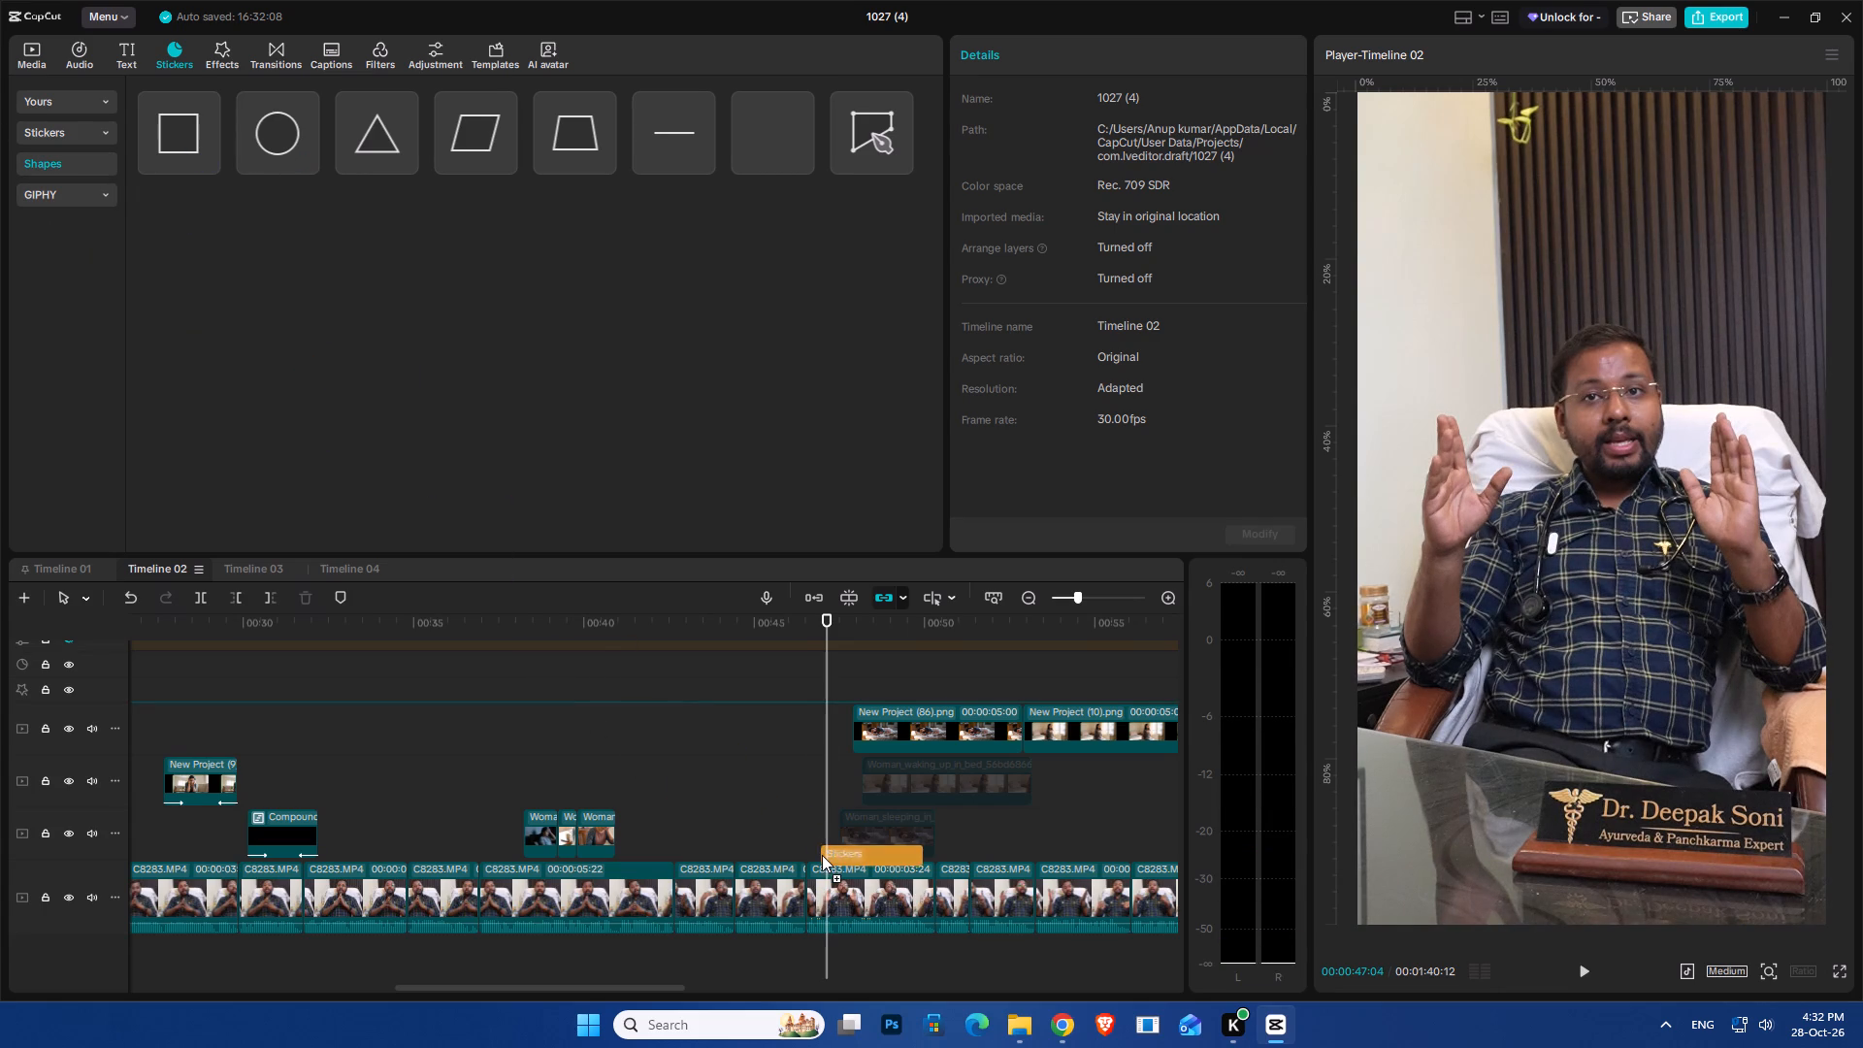
pyautogui.moveTo(822, 855); pyautogui.dragTo(822, 869)
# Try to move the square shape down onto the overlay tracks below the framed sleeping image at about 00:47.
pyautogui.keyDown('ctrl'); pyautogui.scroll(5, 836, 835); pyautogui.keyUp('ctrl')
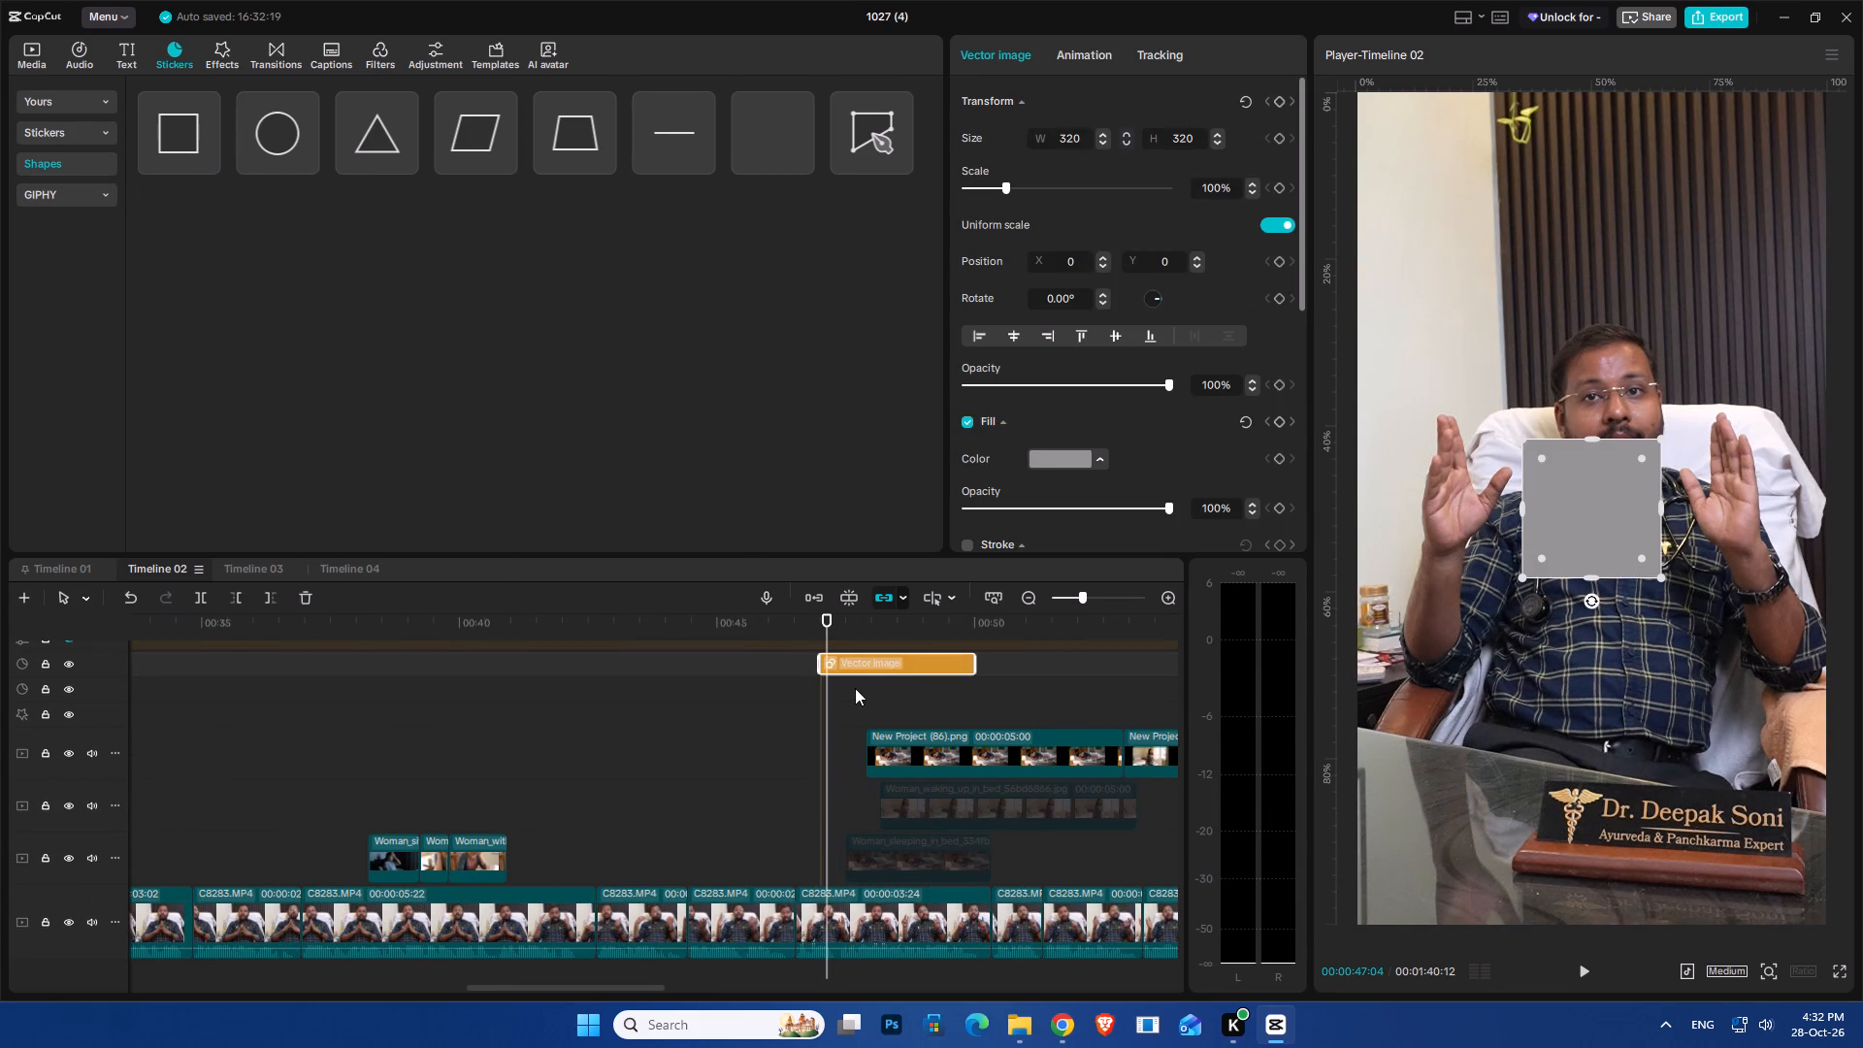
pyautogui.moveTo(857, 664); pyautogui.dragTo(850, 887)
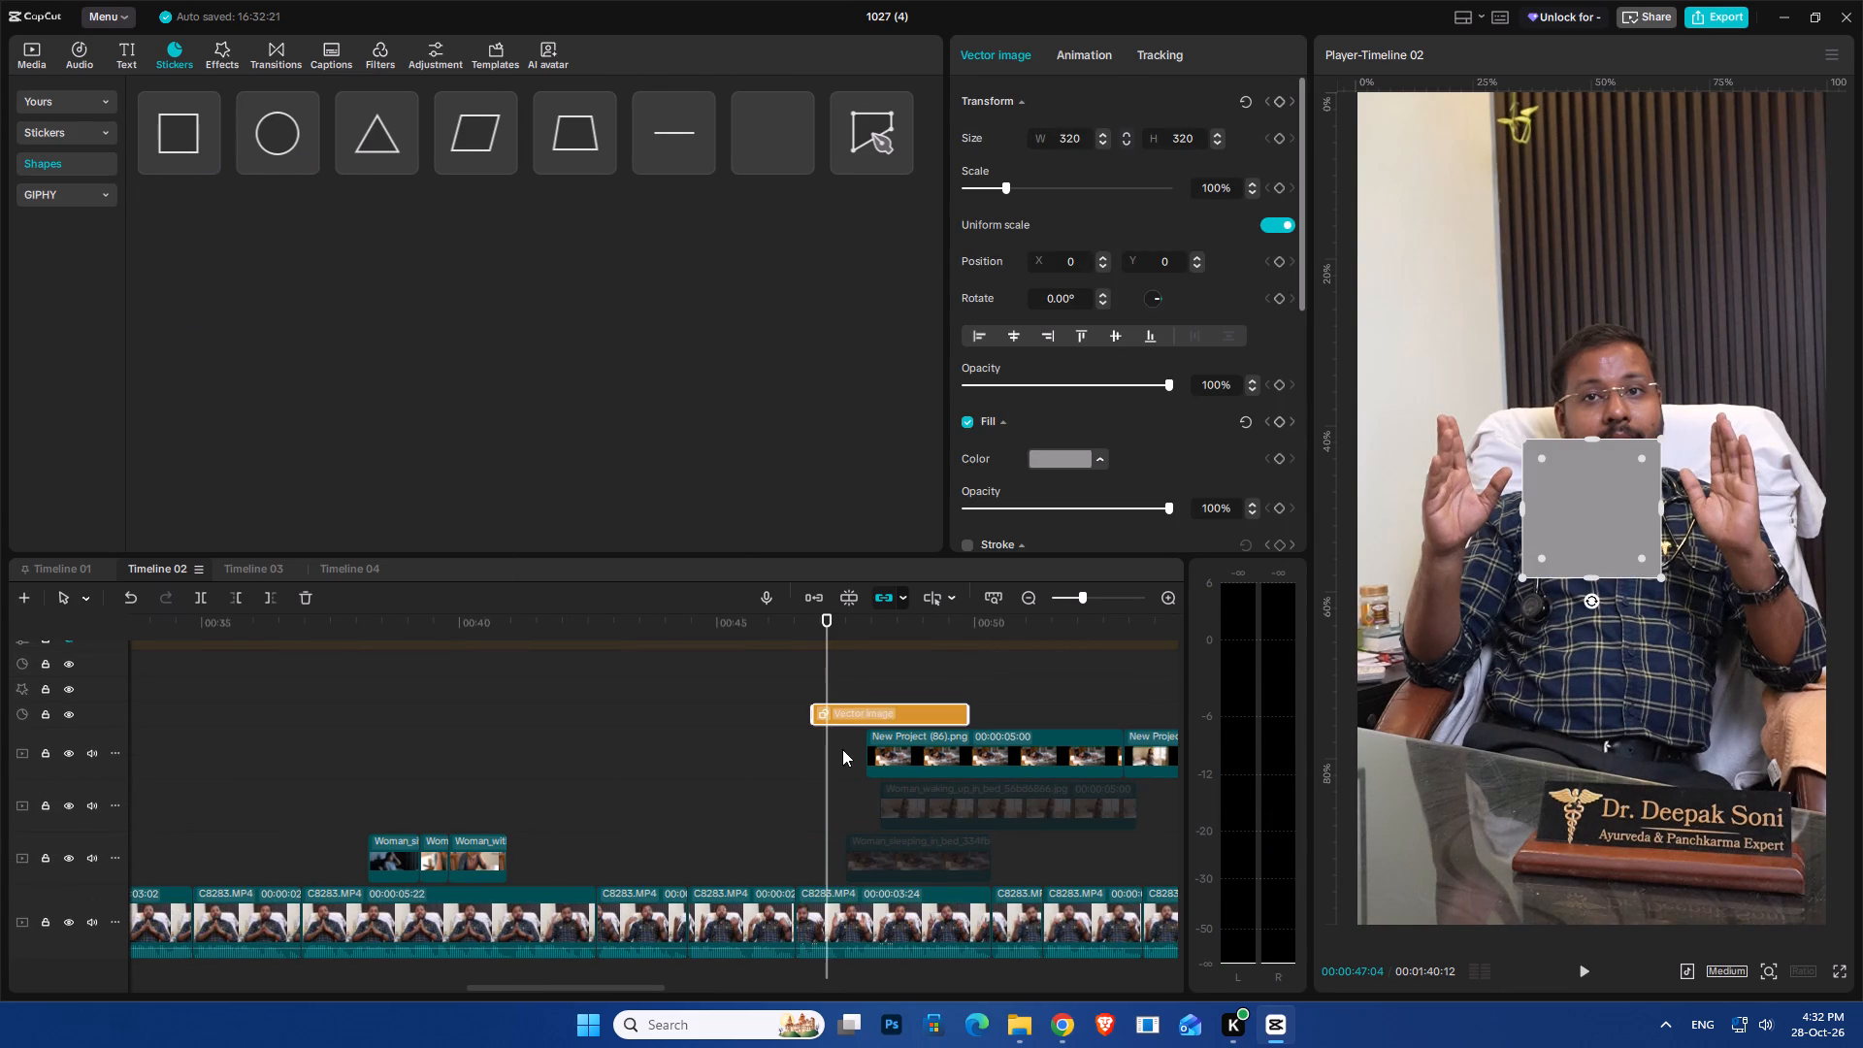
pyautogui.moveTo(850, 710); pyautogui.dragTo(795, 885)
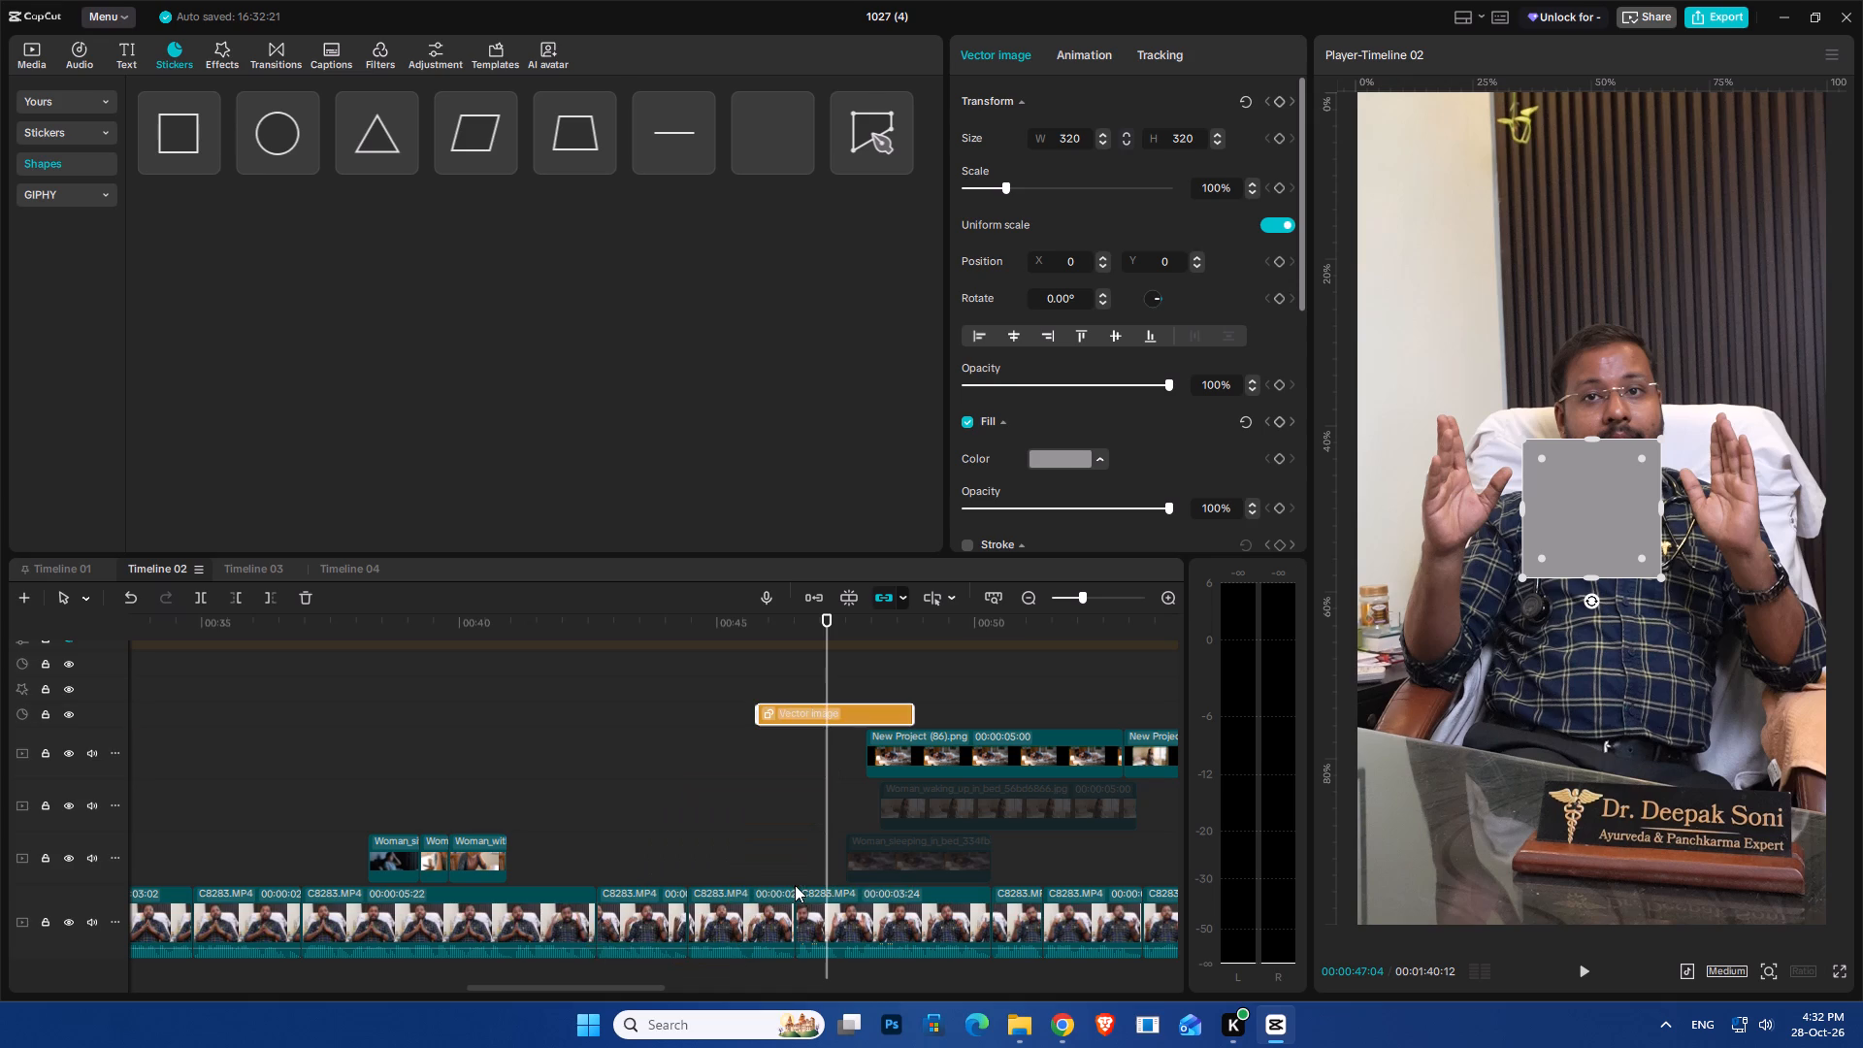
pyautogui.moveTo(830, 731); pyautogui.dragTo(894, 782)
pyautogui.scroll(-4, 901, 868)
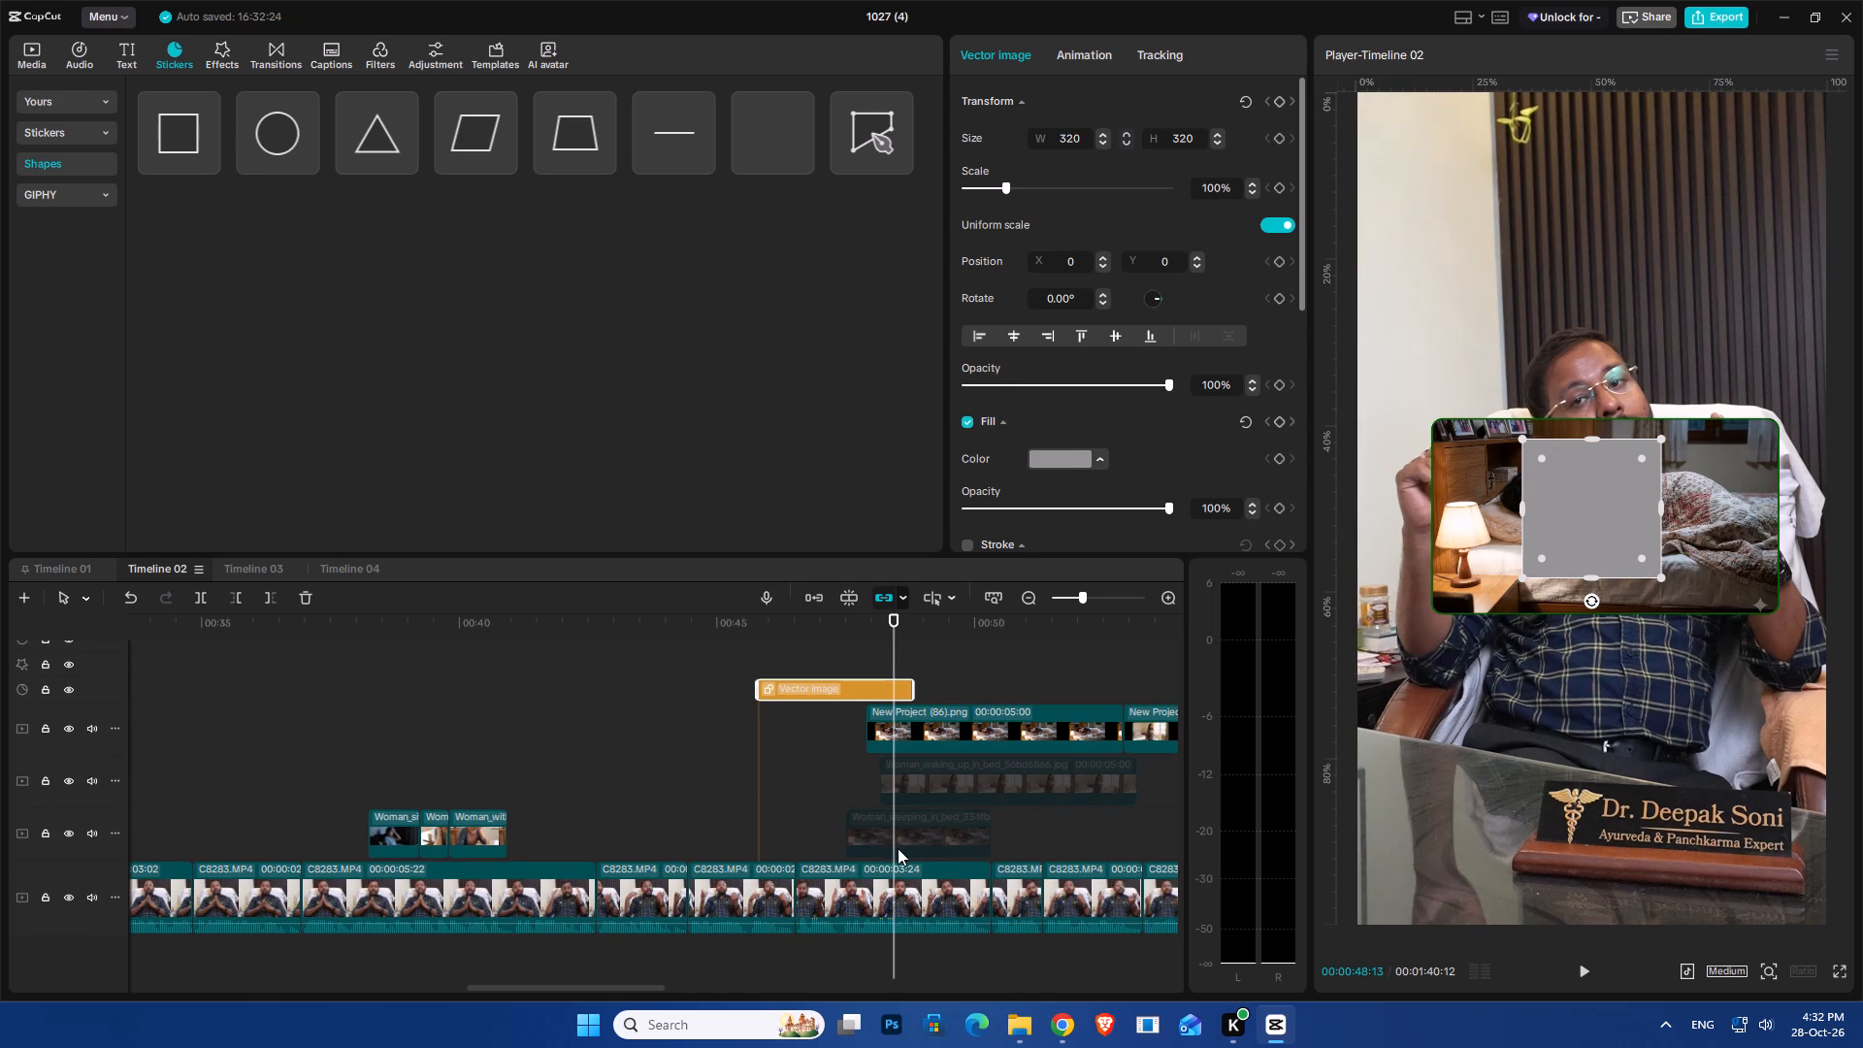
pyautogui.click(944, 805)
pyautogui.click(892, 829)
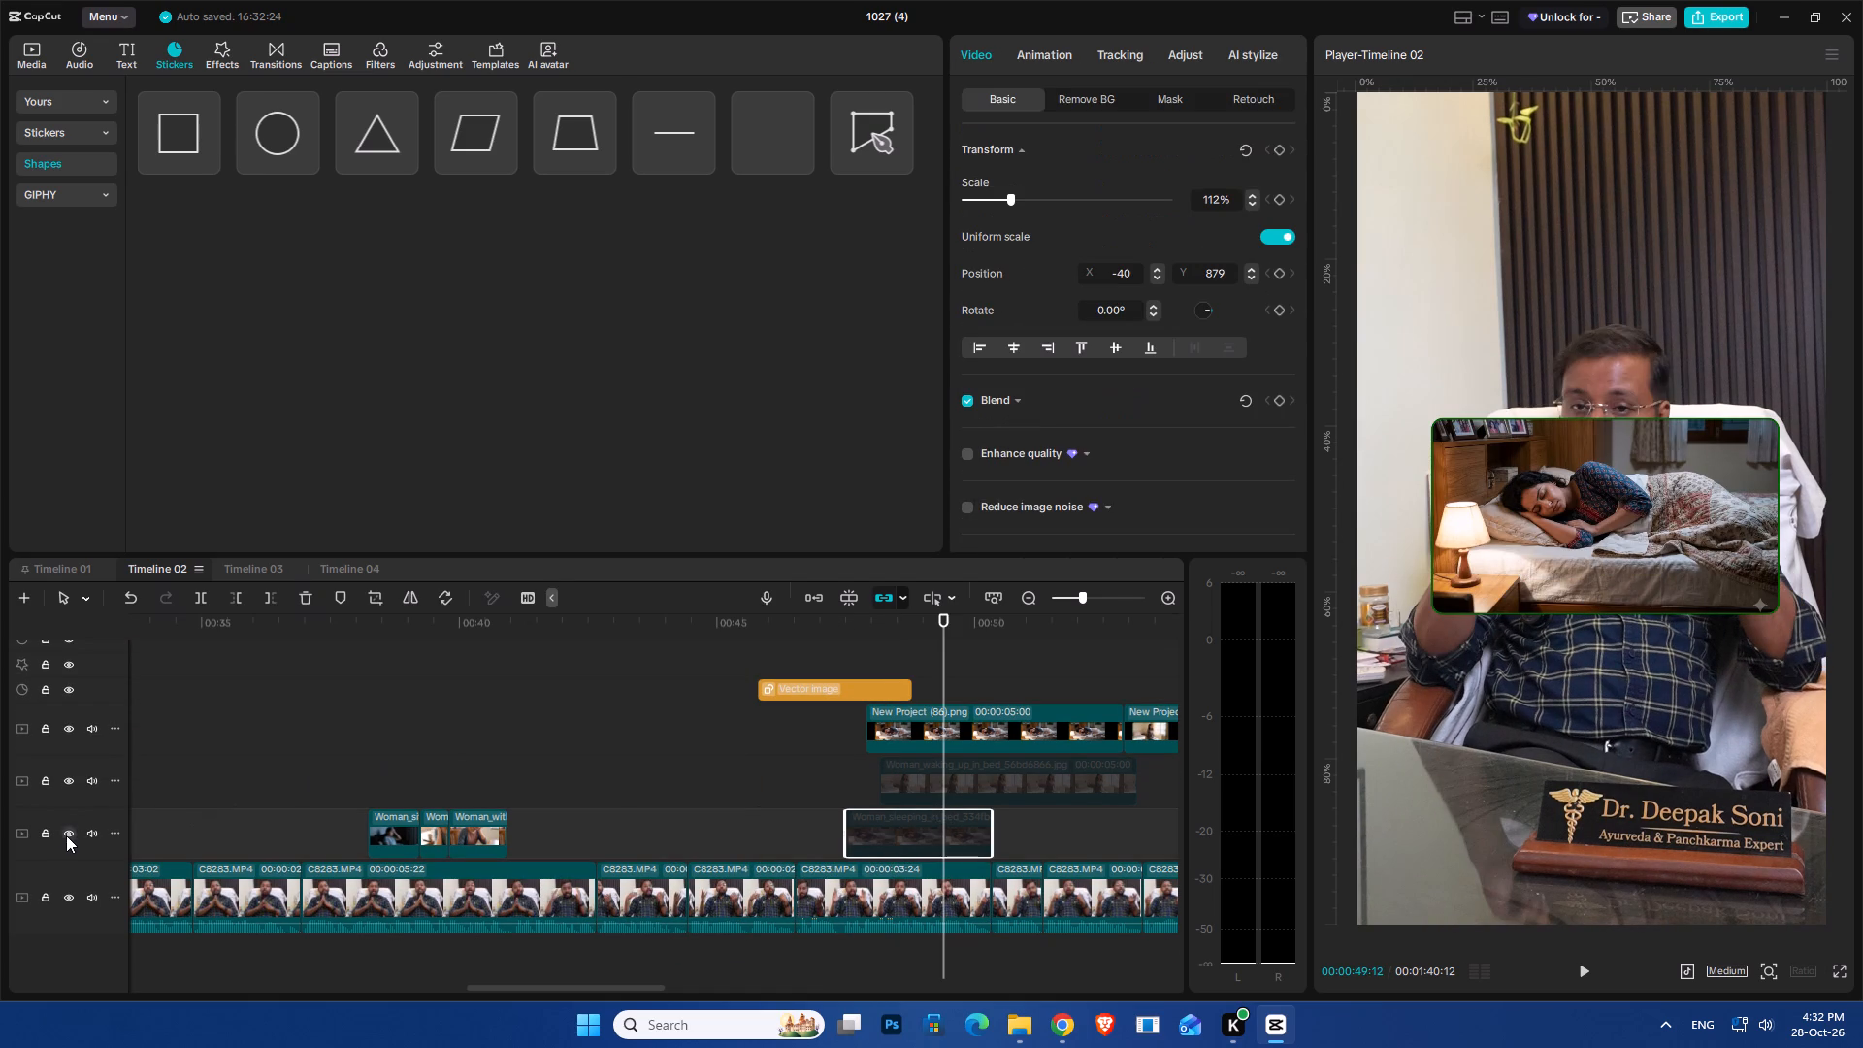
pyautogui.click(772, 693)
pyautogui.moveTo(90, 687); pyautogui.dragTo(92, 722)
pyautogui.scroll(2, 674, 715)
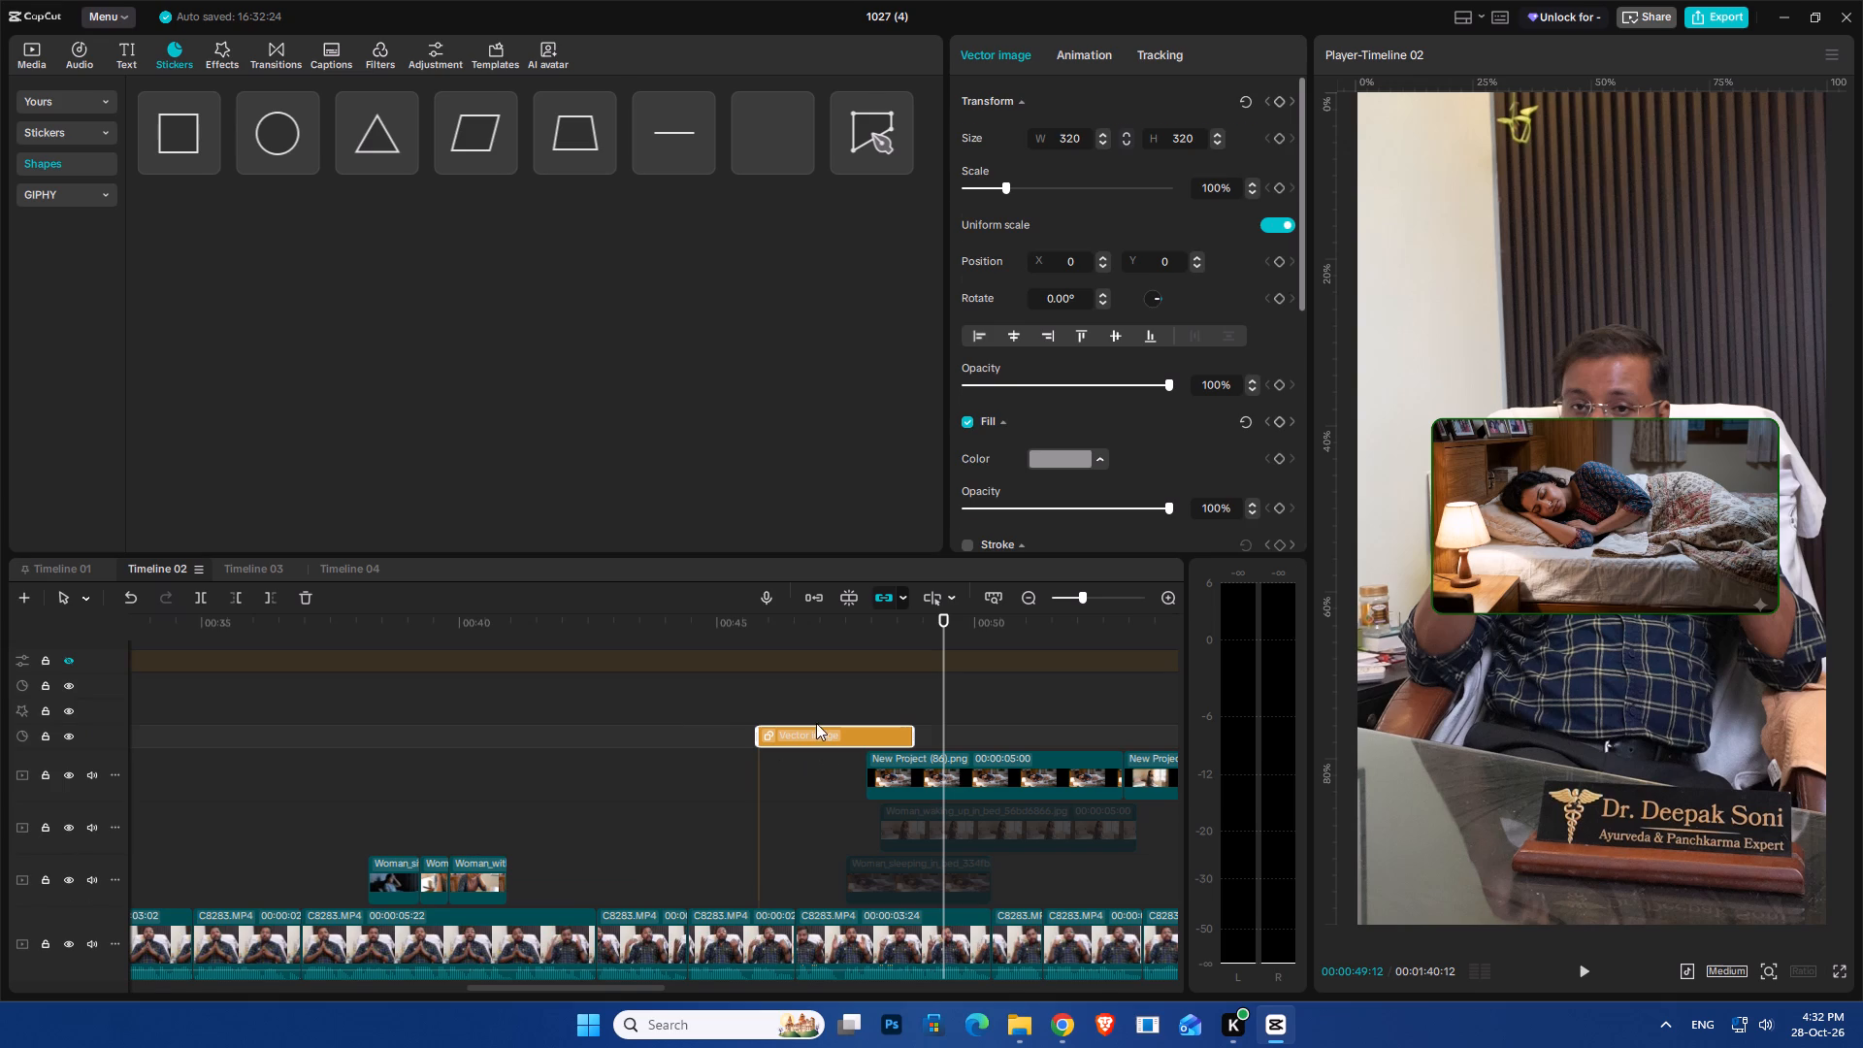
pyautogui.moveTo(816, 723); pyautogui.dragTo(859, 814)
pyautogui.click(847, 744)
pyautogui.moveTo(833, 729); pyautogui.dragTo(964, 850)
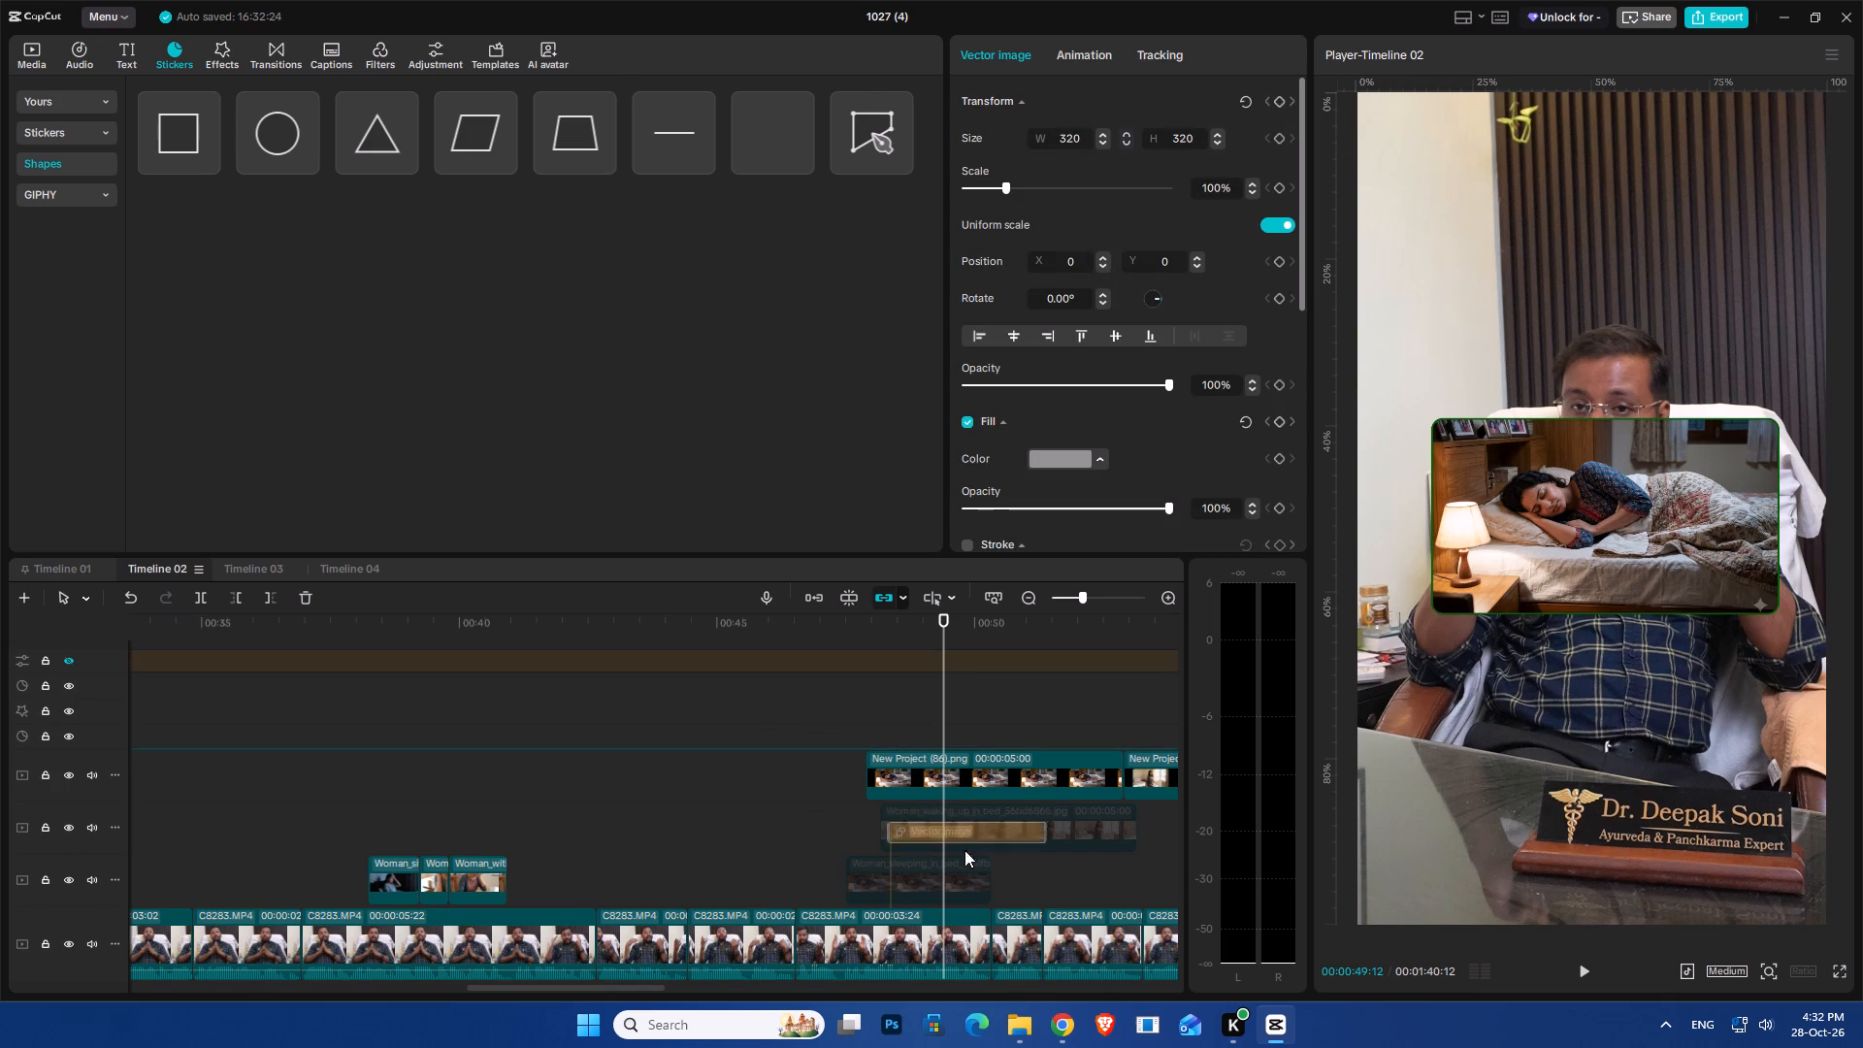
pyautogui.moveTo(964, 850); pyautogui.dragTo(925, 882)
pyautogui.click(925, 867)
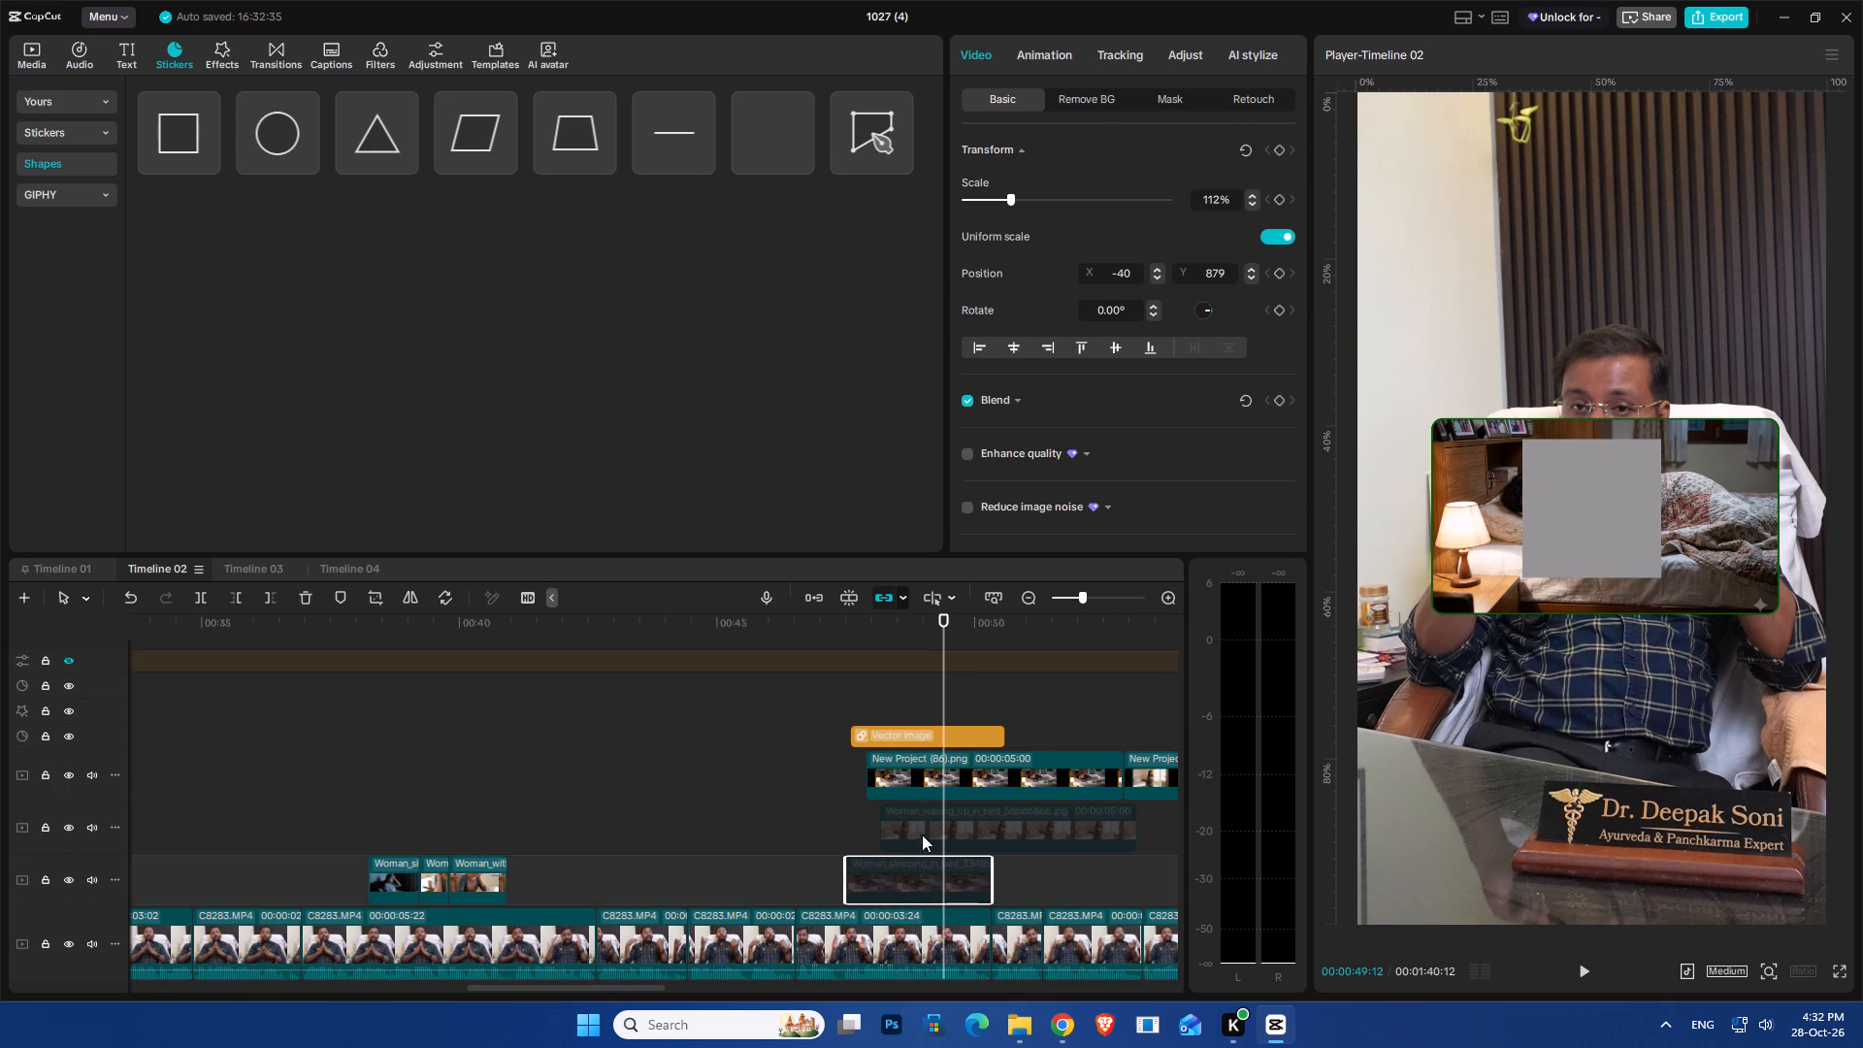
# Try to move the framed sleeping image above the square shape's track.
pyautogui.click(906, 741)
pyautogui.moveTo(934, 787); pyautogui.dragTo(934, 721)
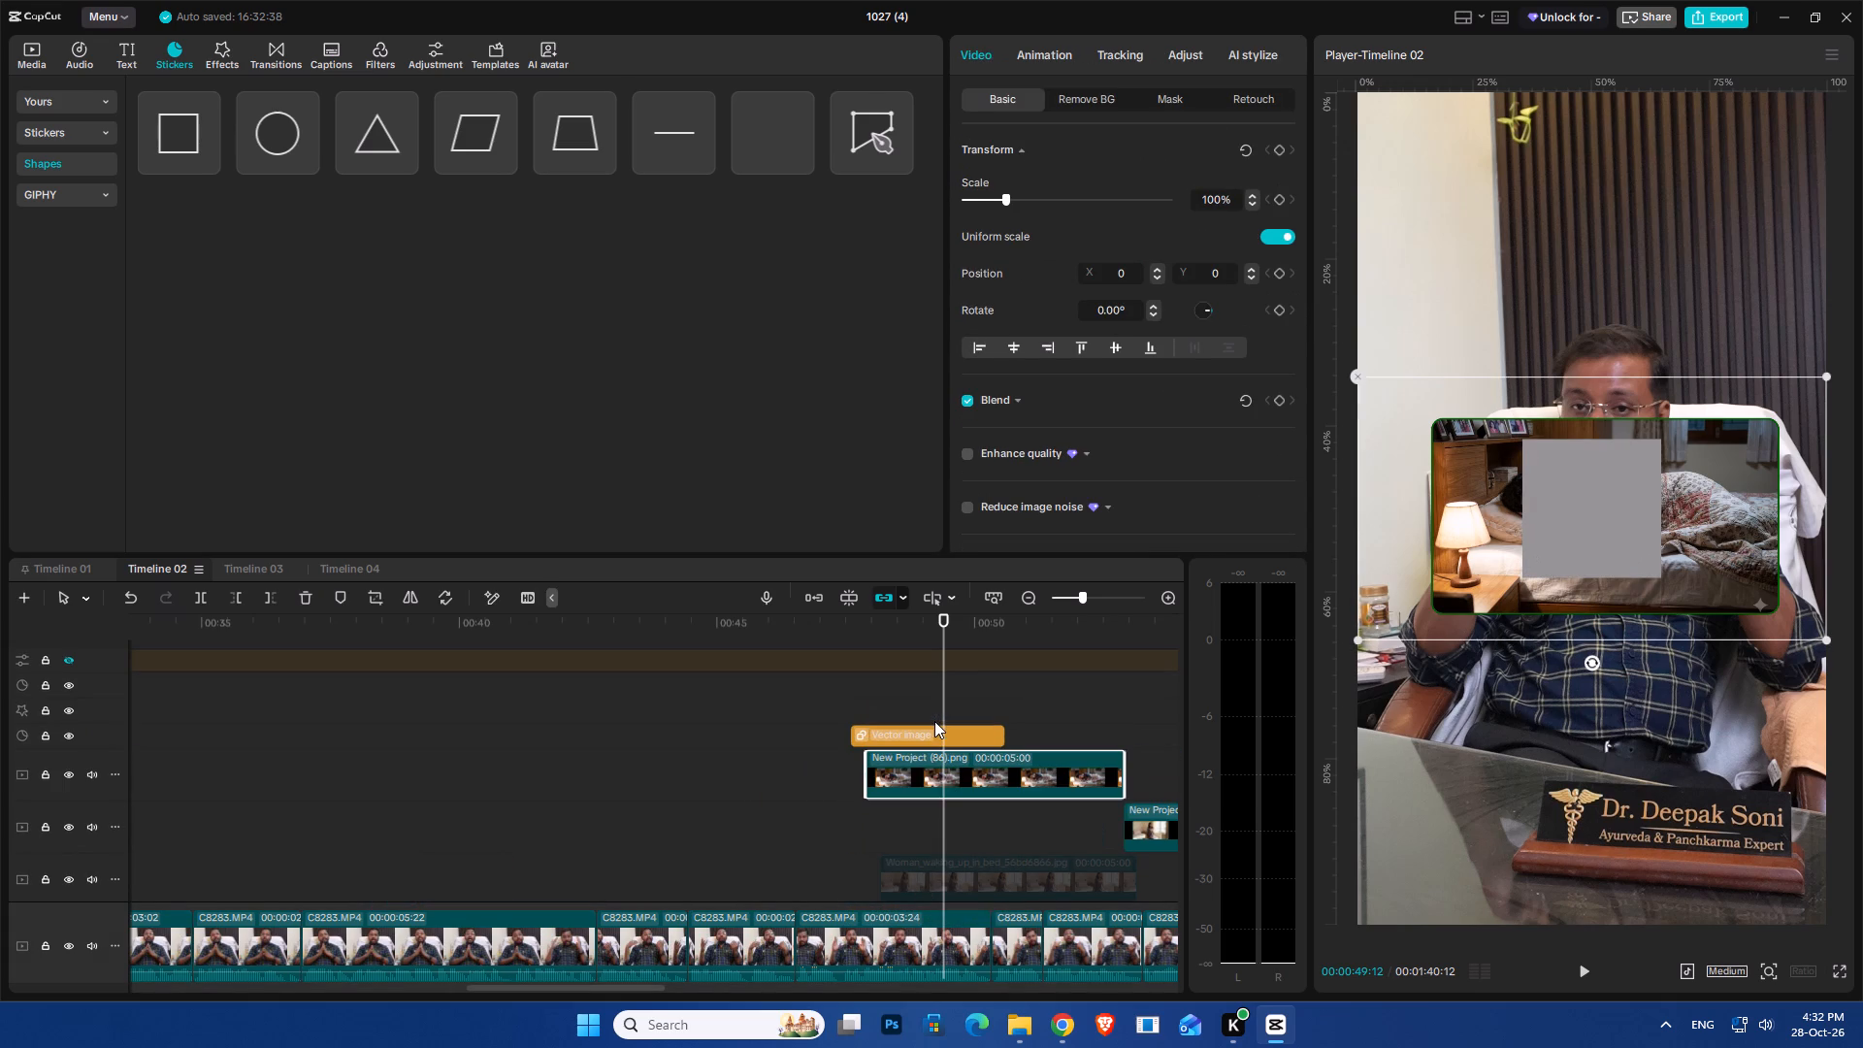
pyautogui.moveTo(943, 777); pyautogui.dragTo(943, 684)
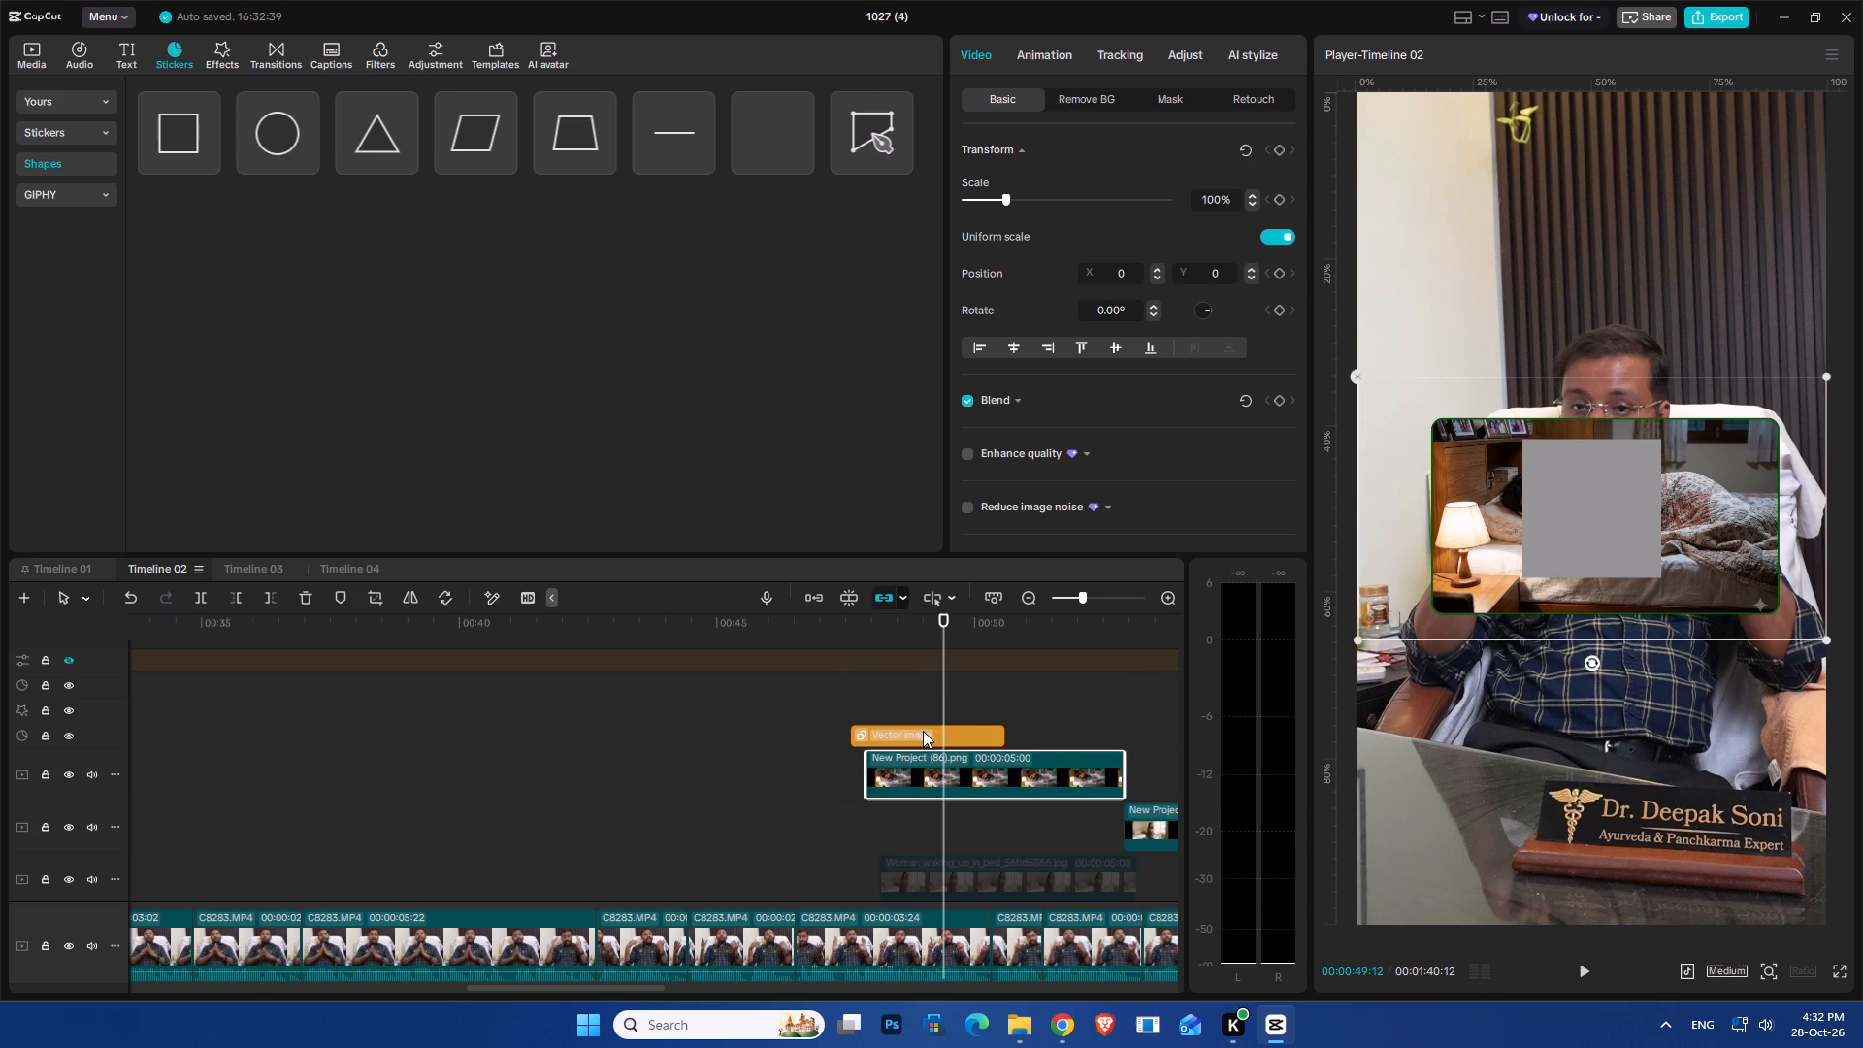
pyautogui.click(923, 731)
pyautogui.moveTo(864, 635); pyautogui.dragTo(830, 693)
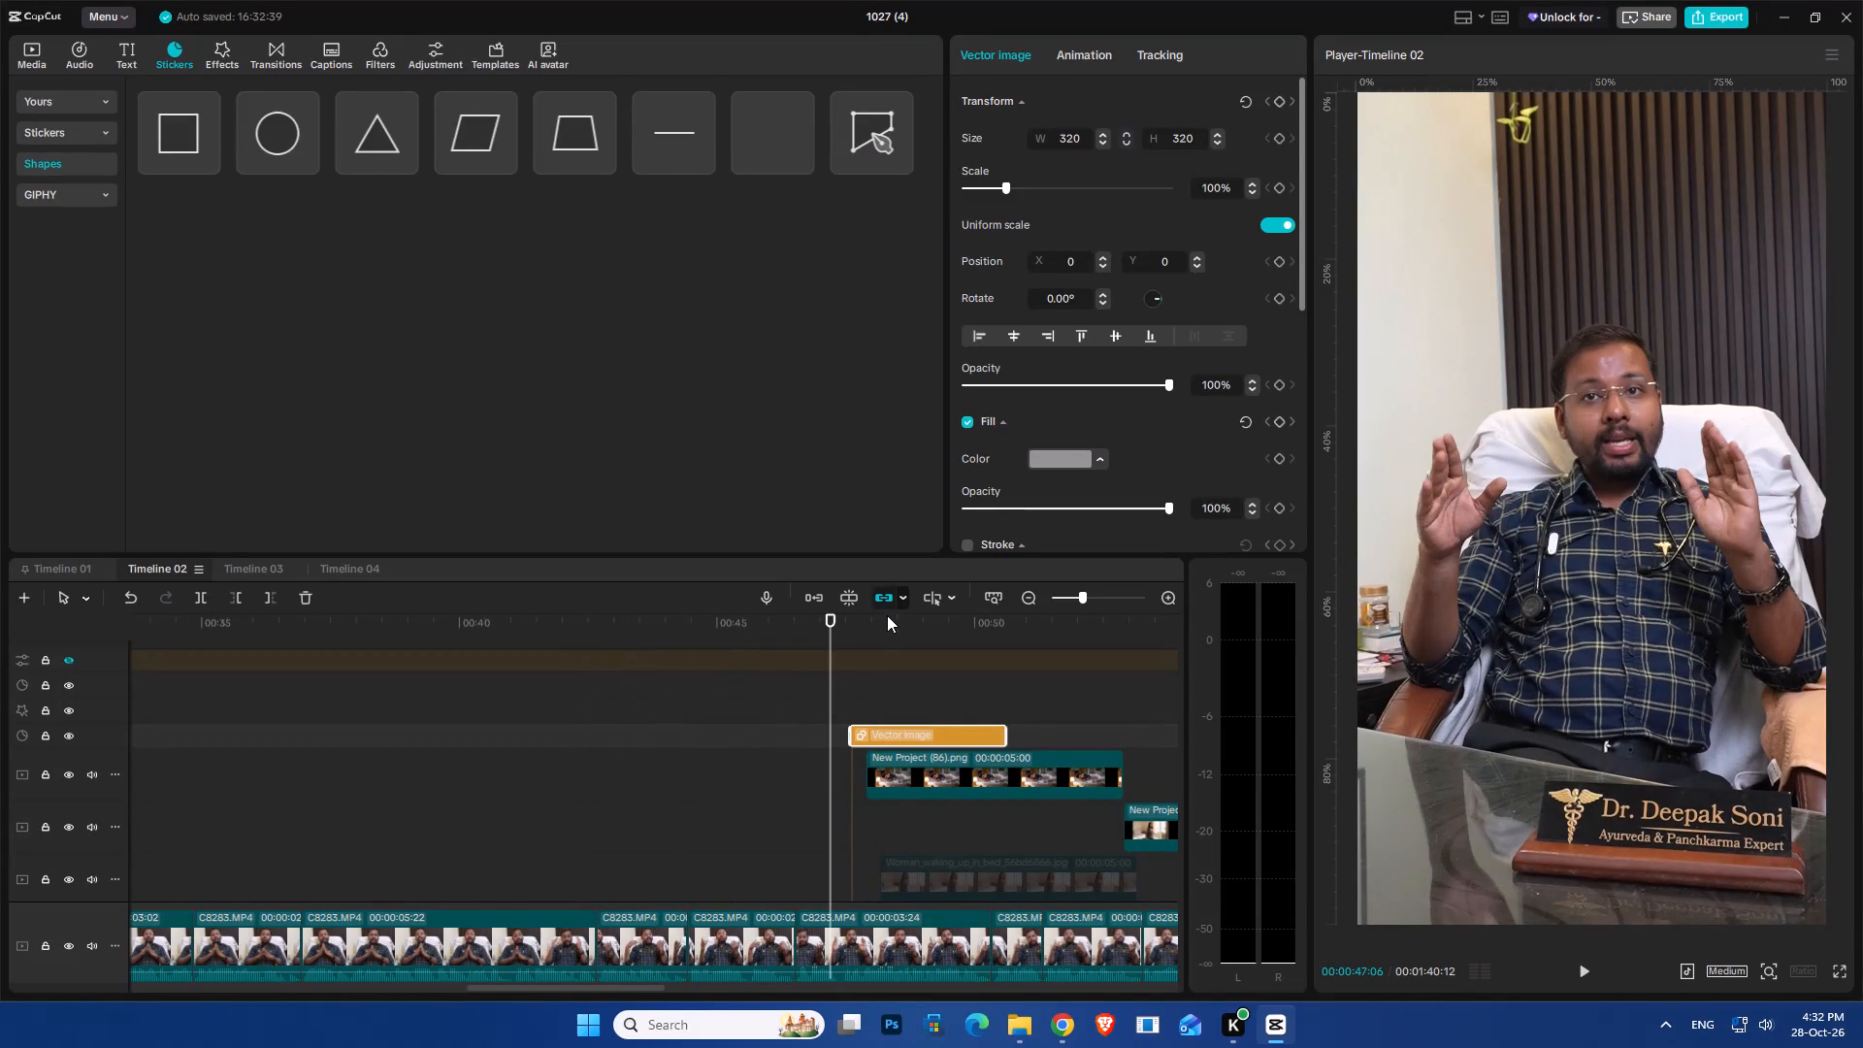
# Turn off linkage between timeline items and the main track.
pyautogui.click(887, 606)
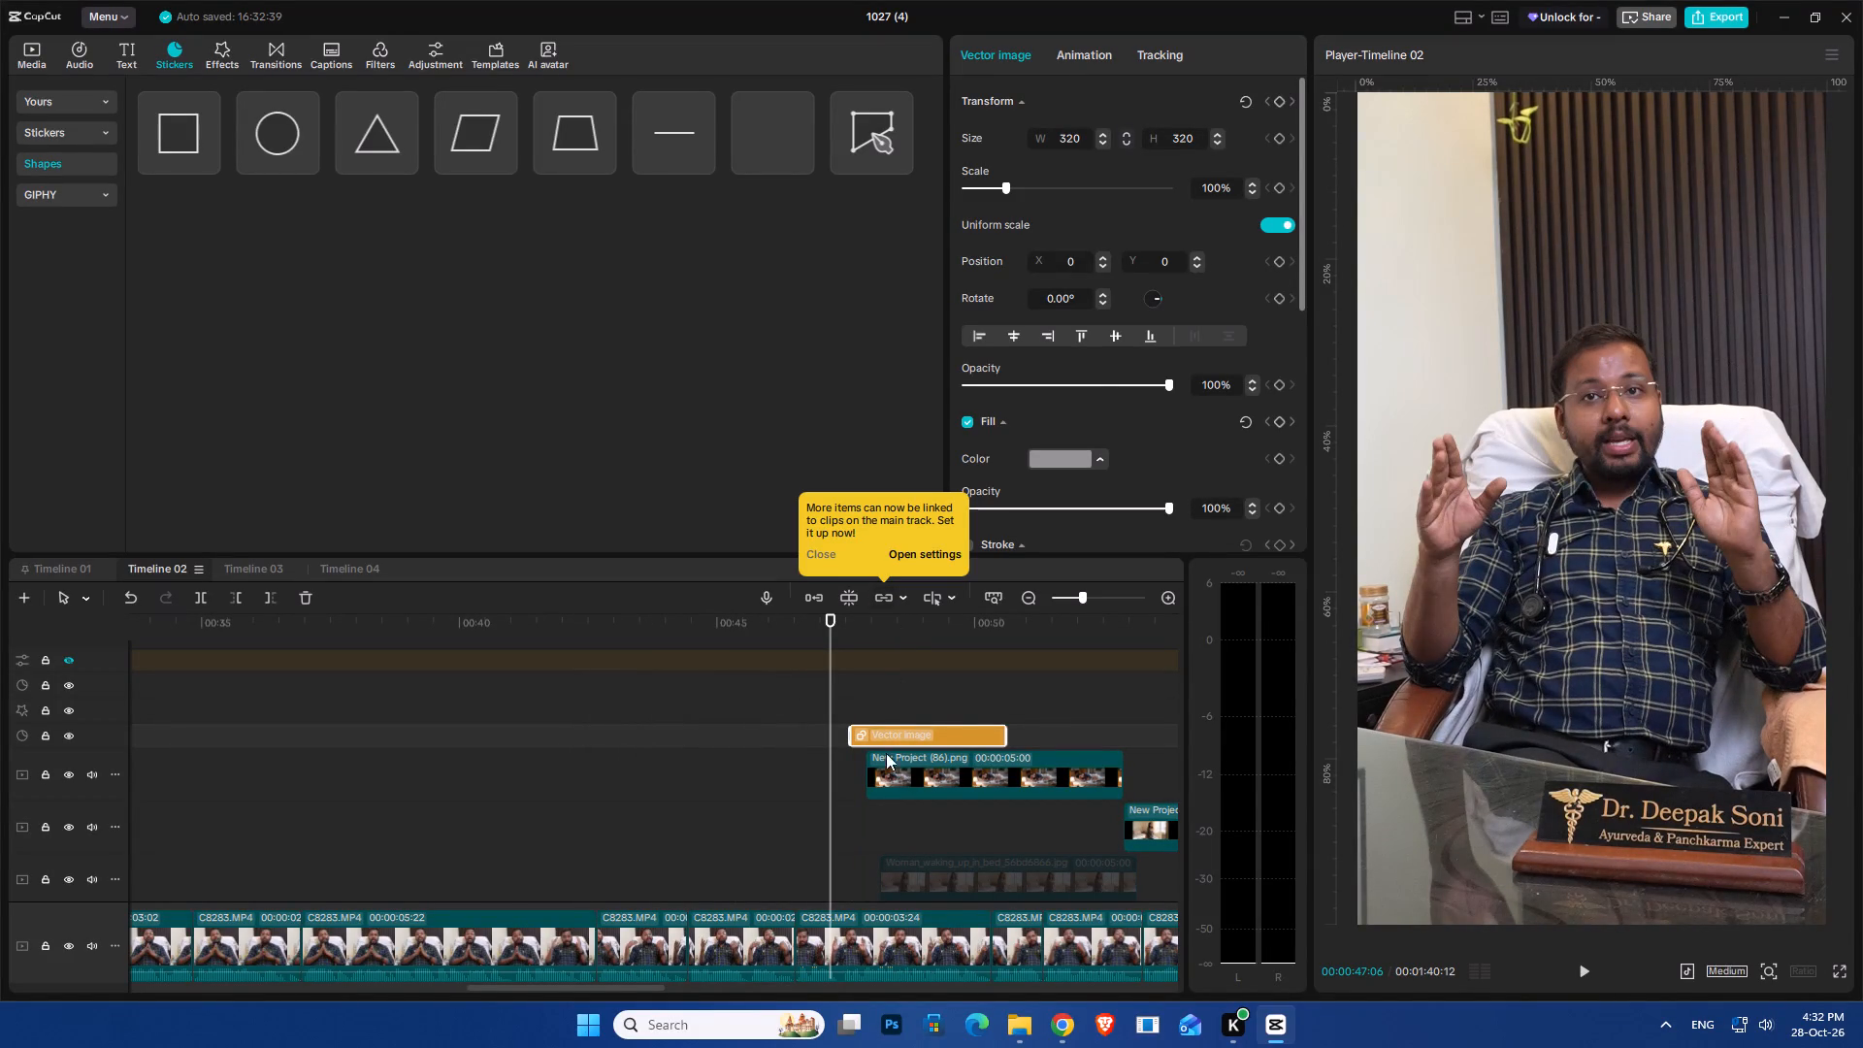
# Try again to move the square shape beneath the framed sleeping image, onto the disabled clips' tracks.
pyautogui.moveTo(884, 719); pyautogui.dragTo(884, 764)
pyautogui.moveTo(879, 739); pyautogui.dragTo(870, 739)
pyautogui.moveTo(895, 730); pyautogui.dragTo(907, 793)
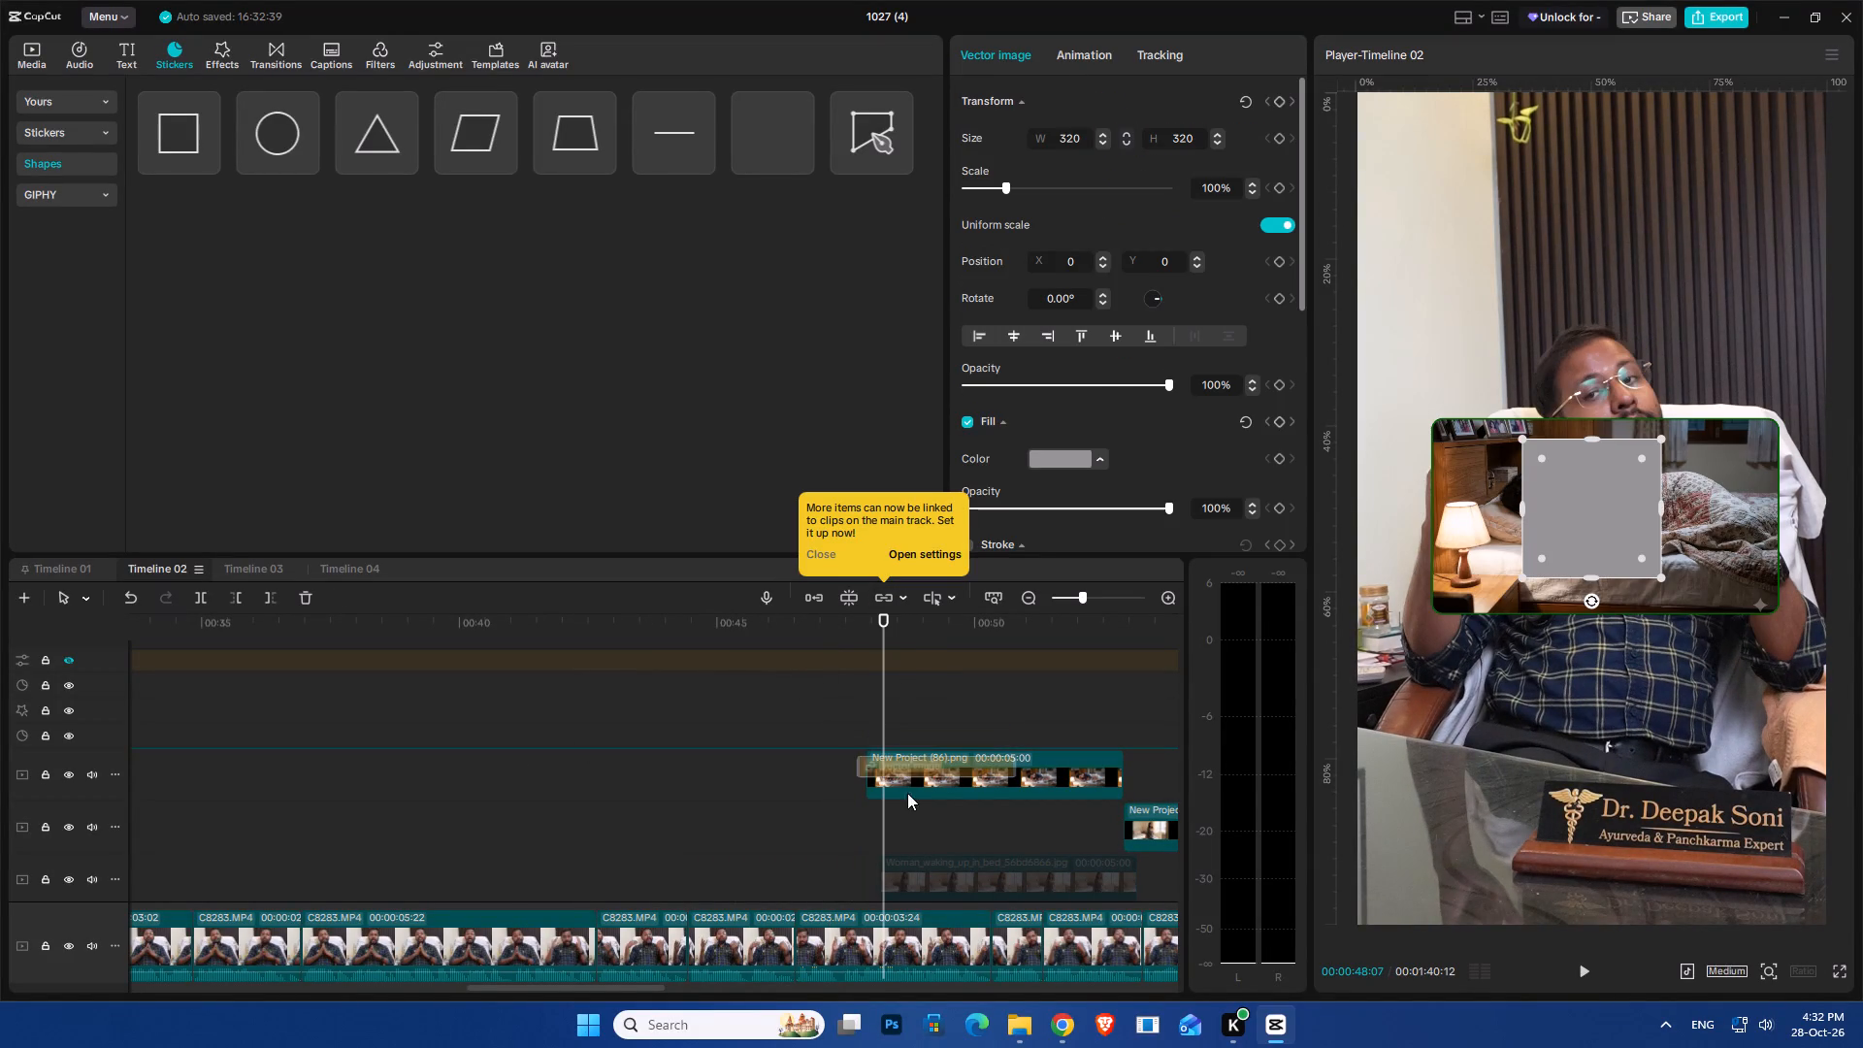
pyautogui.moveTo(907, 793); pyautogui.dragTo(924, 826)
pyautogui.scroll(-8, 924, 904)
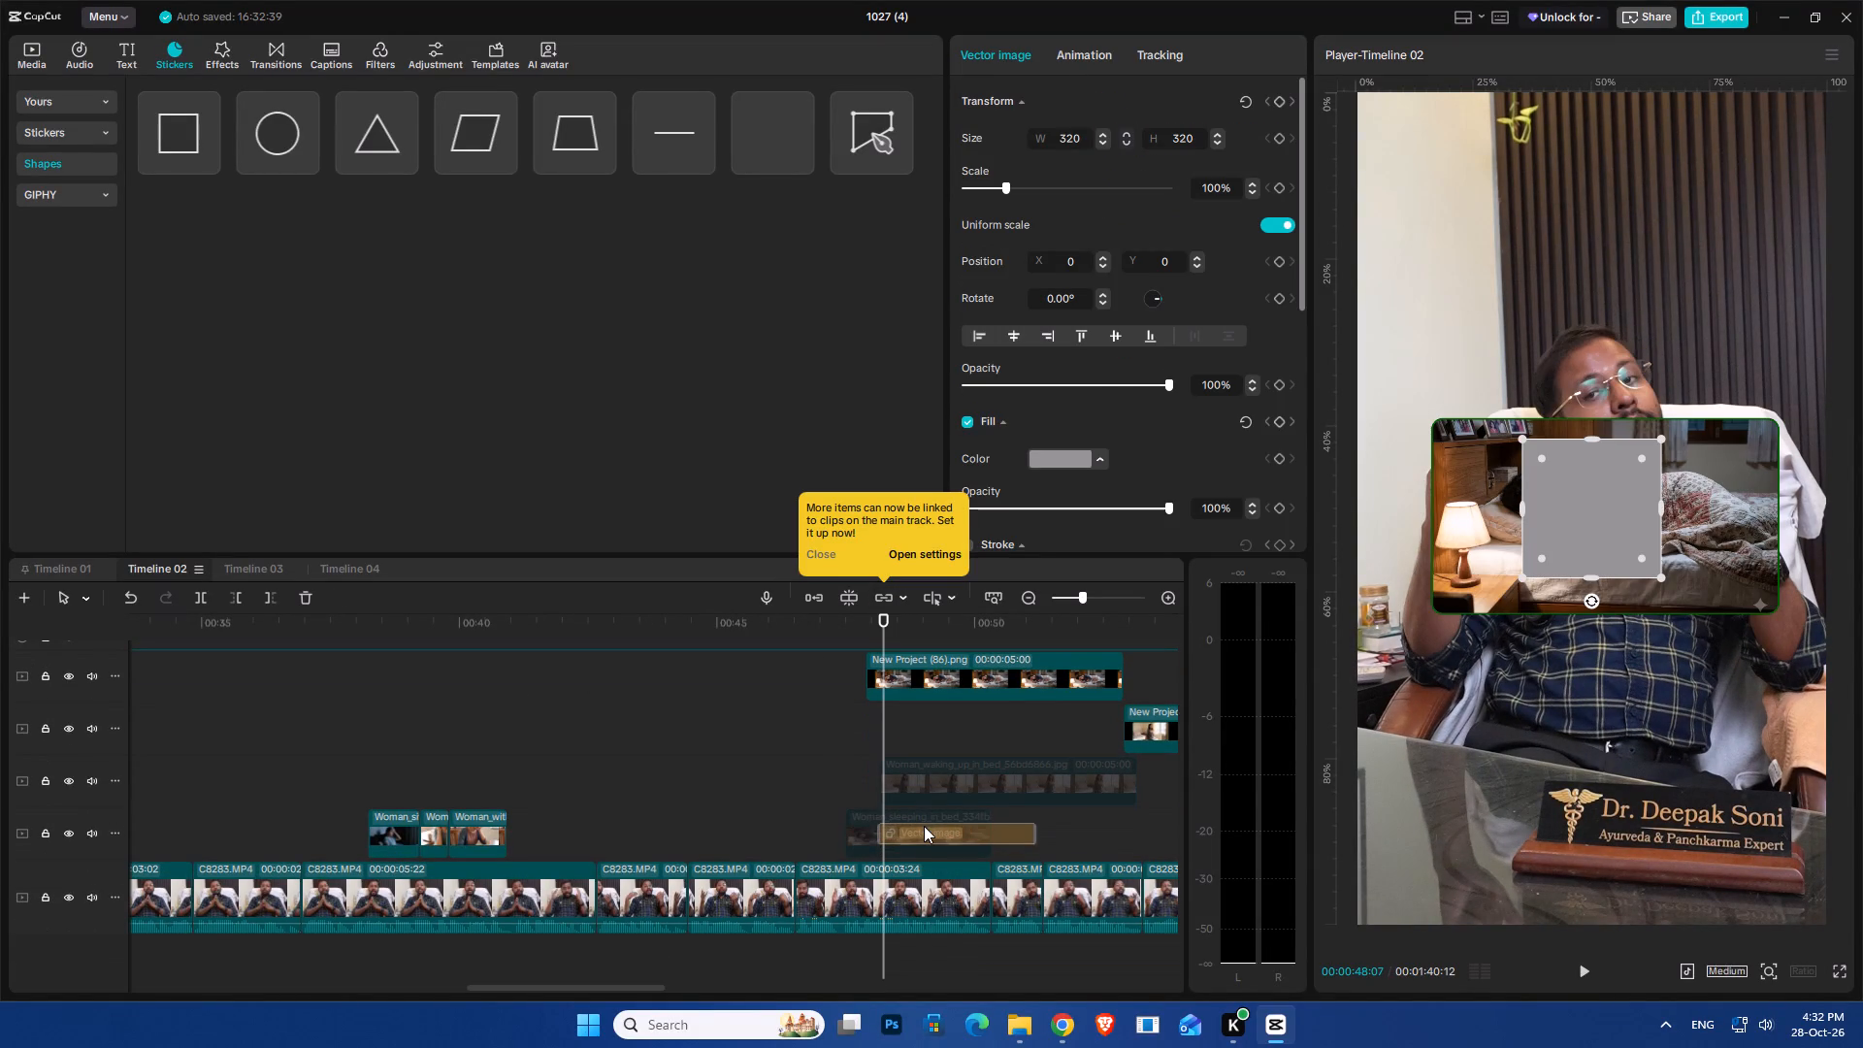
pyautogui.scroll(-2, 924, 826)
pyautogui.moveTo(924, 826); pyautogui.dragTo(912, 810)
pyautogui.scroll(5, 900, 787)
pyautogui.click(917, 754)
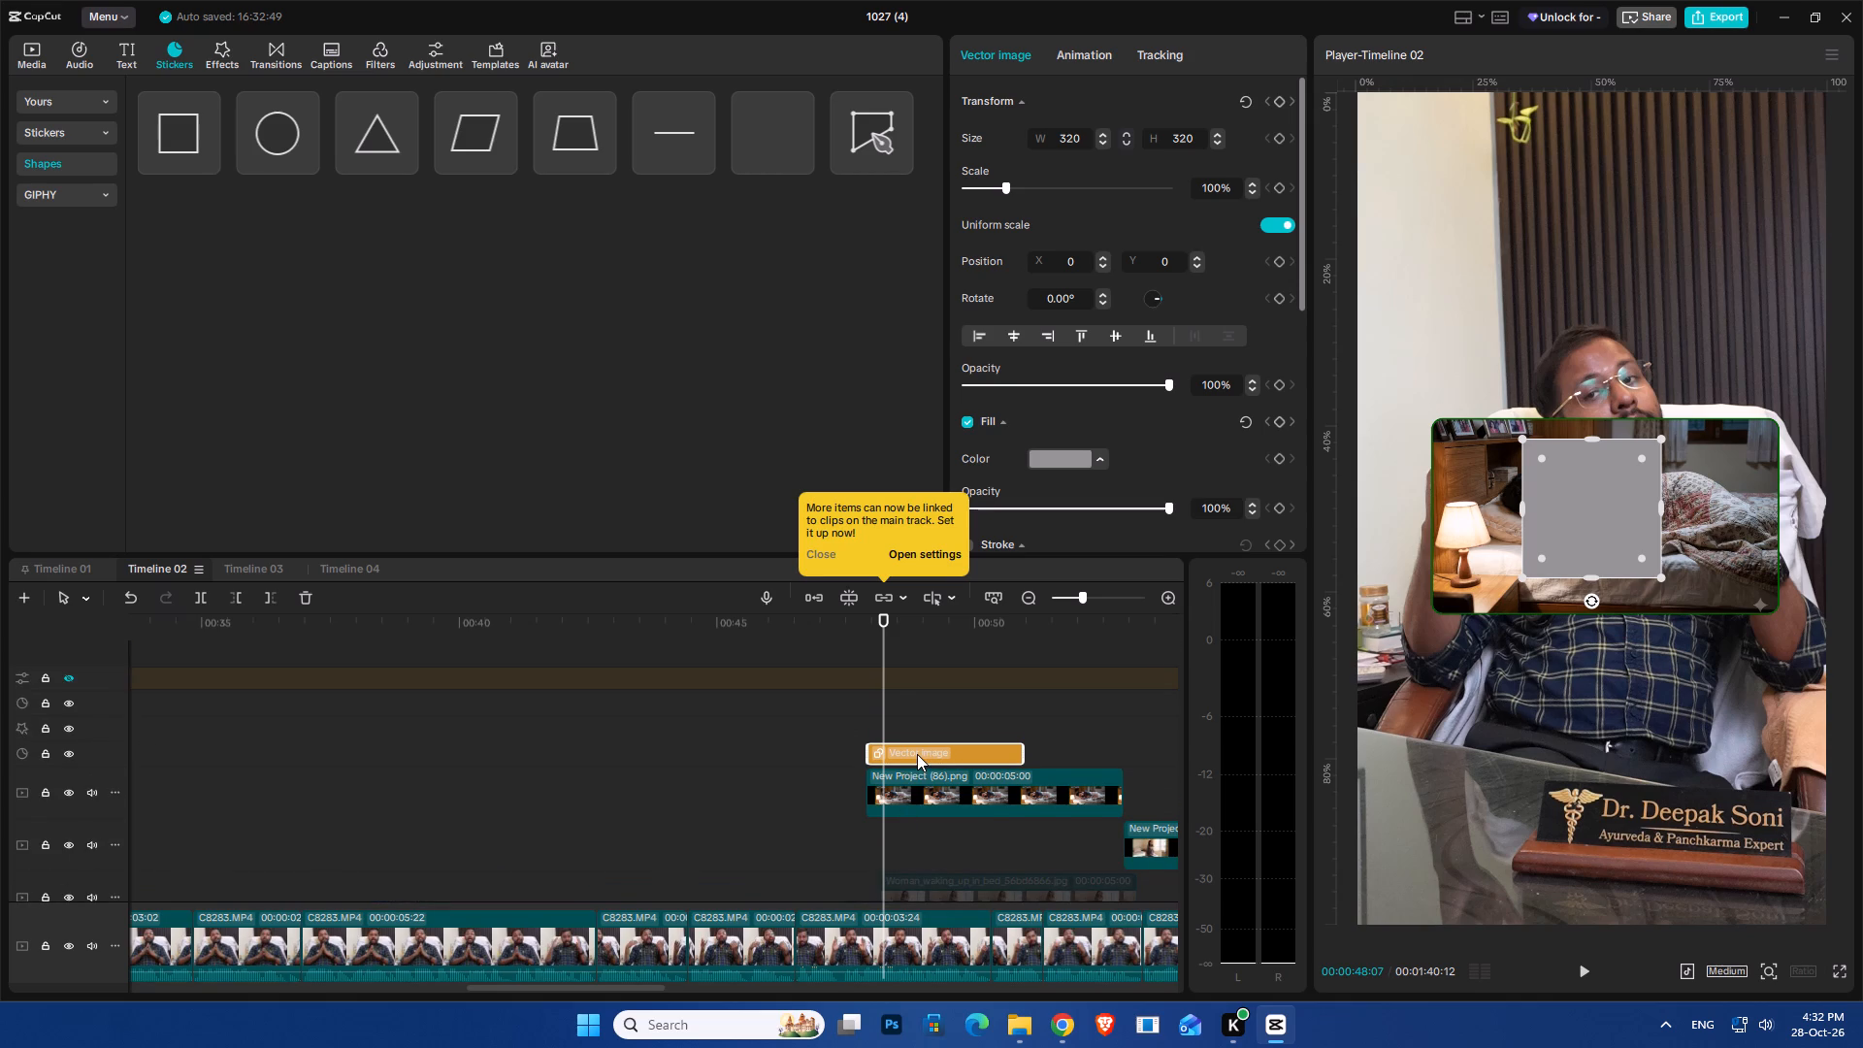
# Delete the square shape from the timeline.
pyautogui.press('d')
# Set the linkage settings to include all item types, adding Overlay and Audio.
pyautogui.keyDown('ctrl'); pyautogui.scroll(-6, 917, 754); pyautogui.keyUp('ctrl')
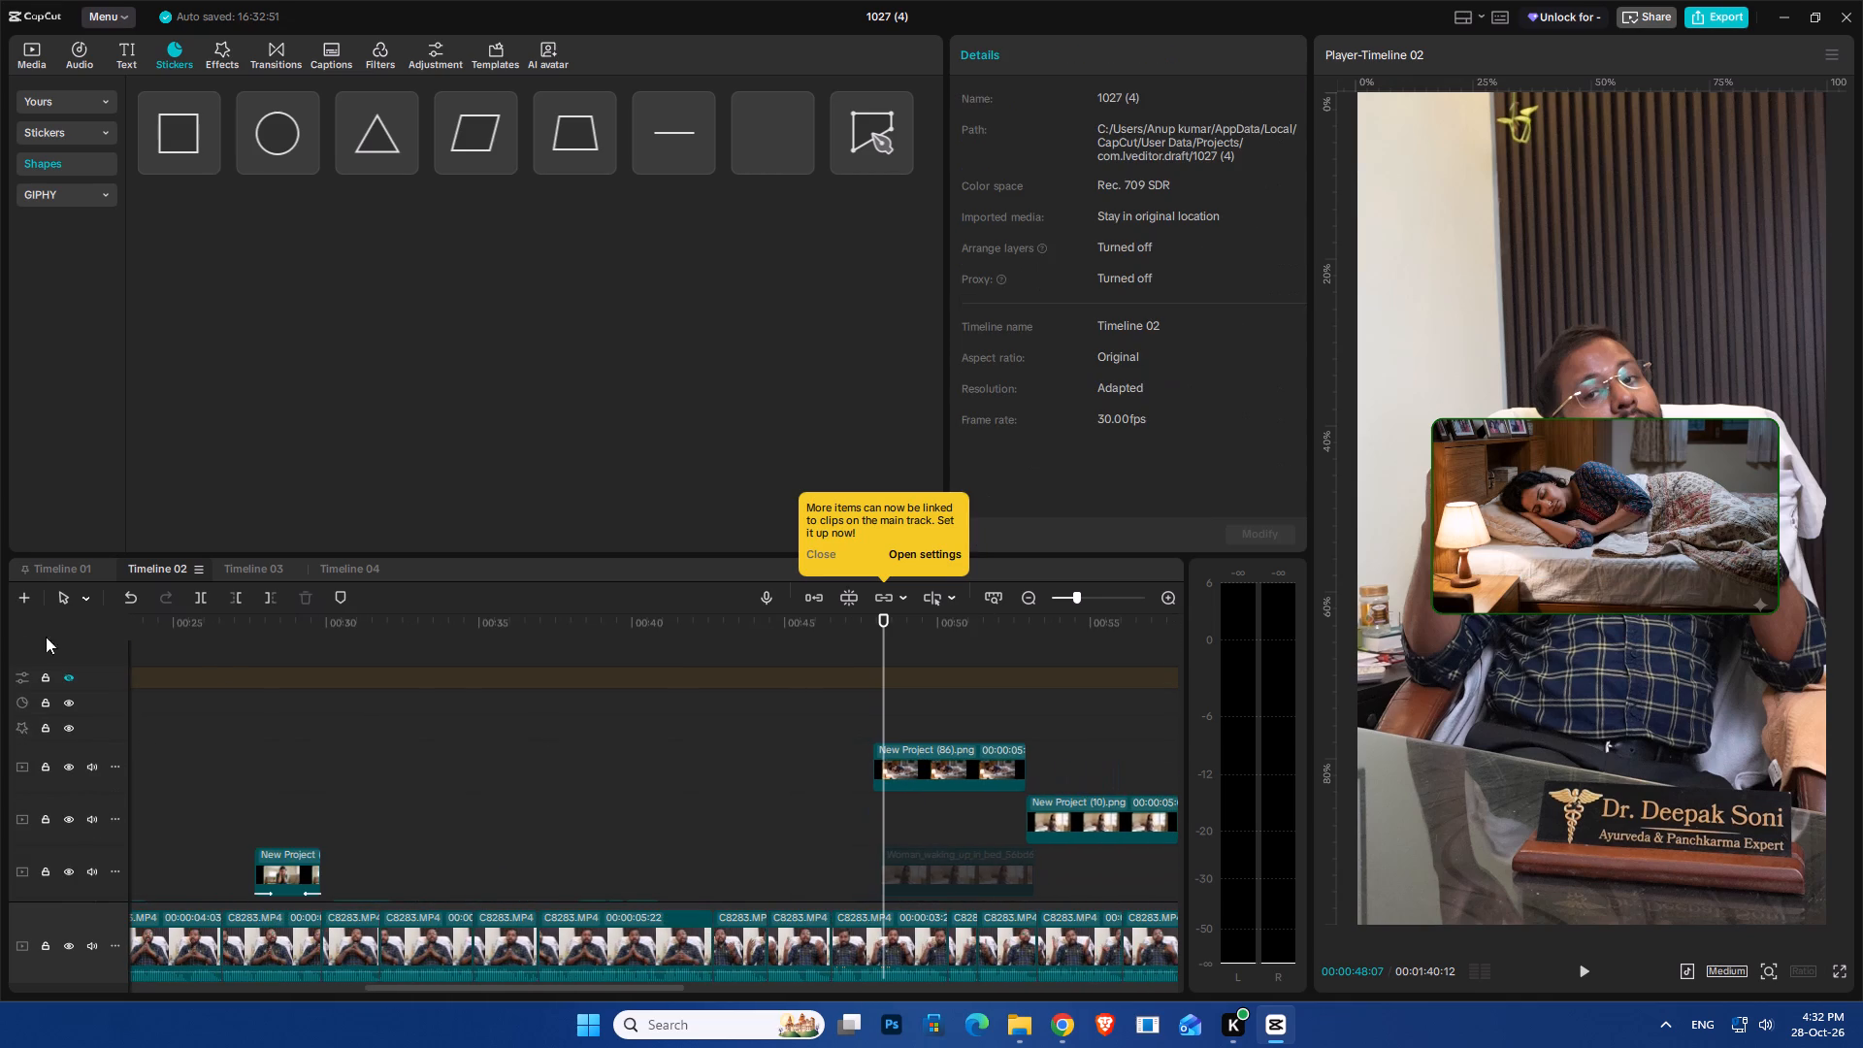
pyautogui.click(89, 650)
pyautogui.click(924, 554)
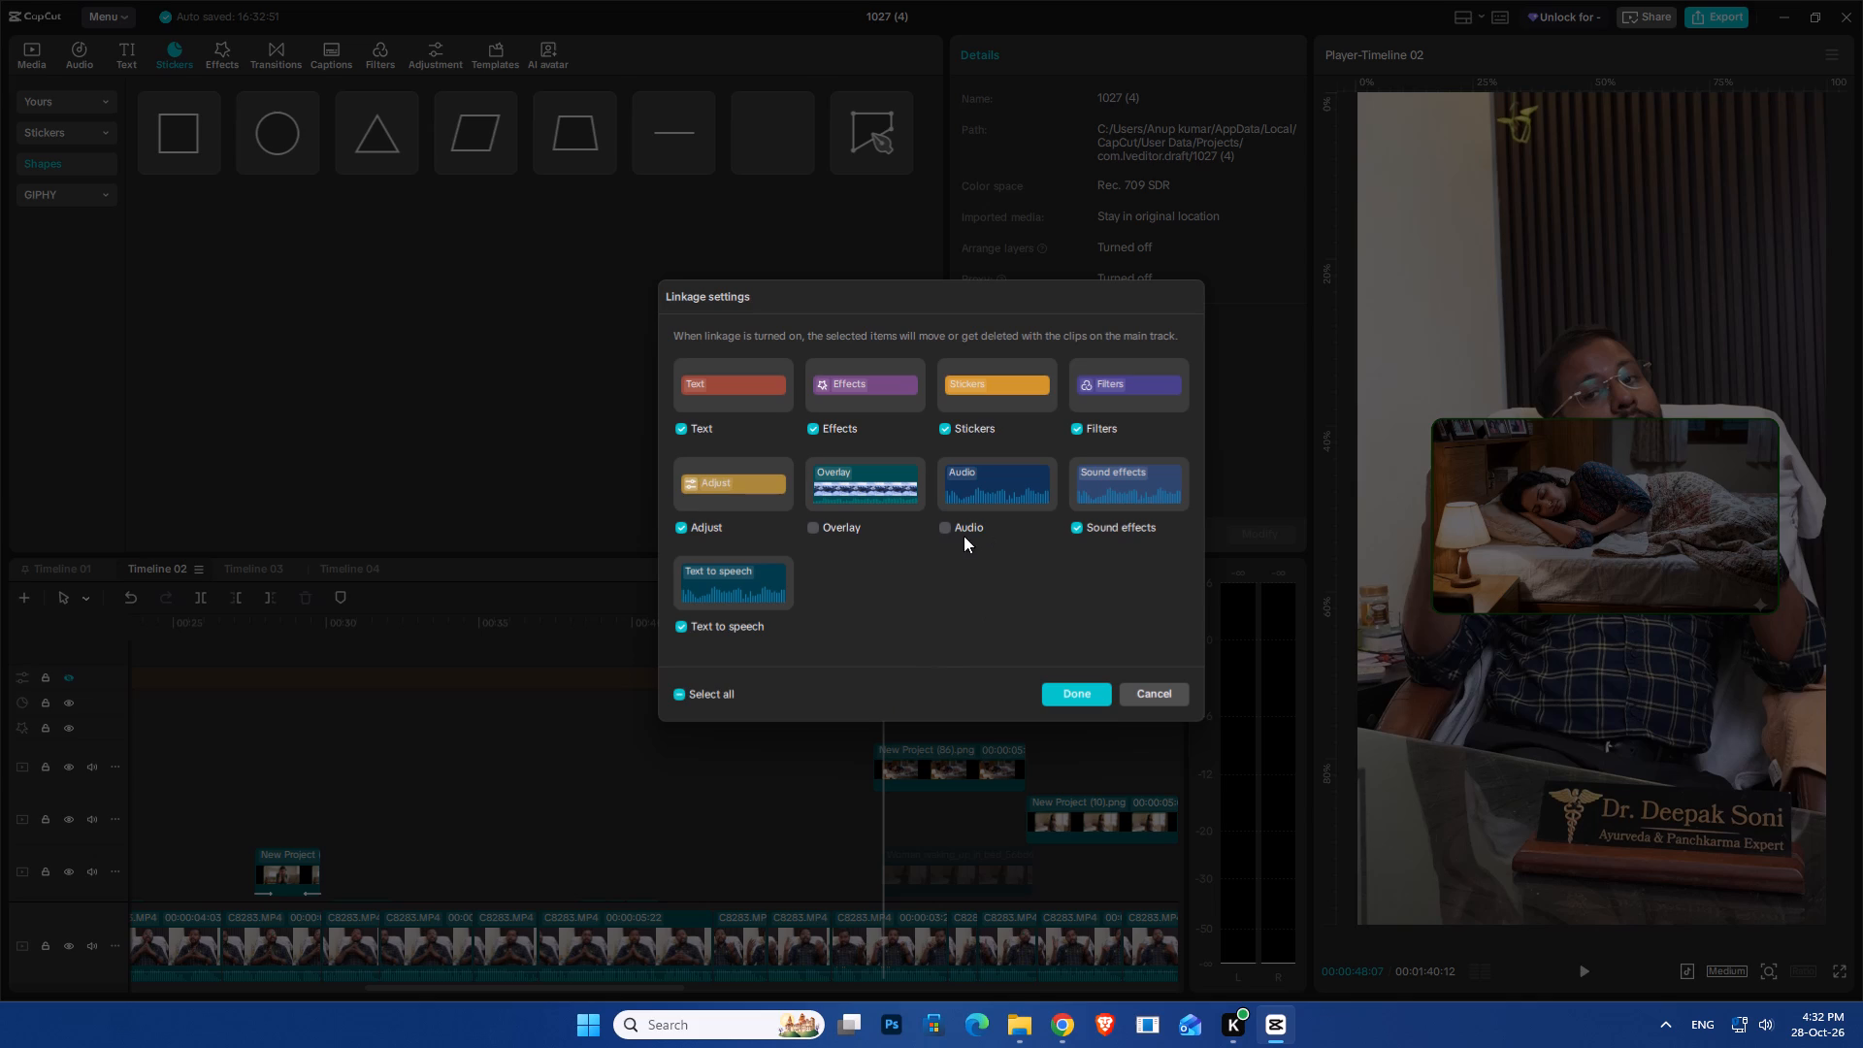
pyautogui.click(680, 694)
pyautogui.click(1071, 689)
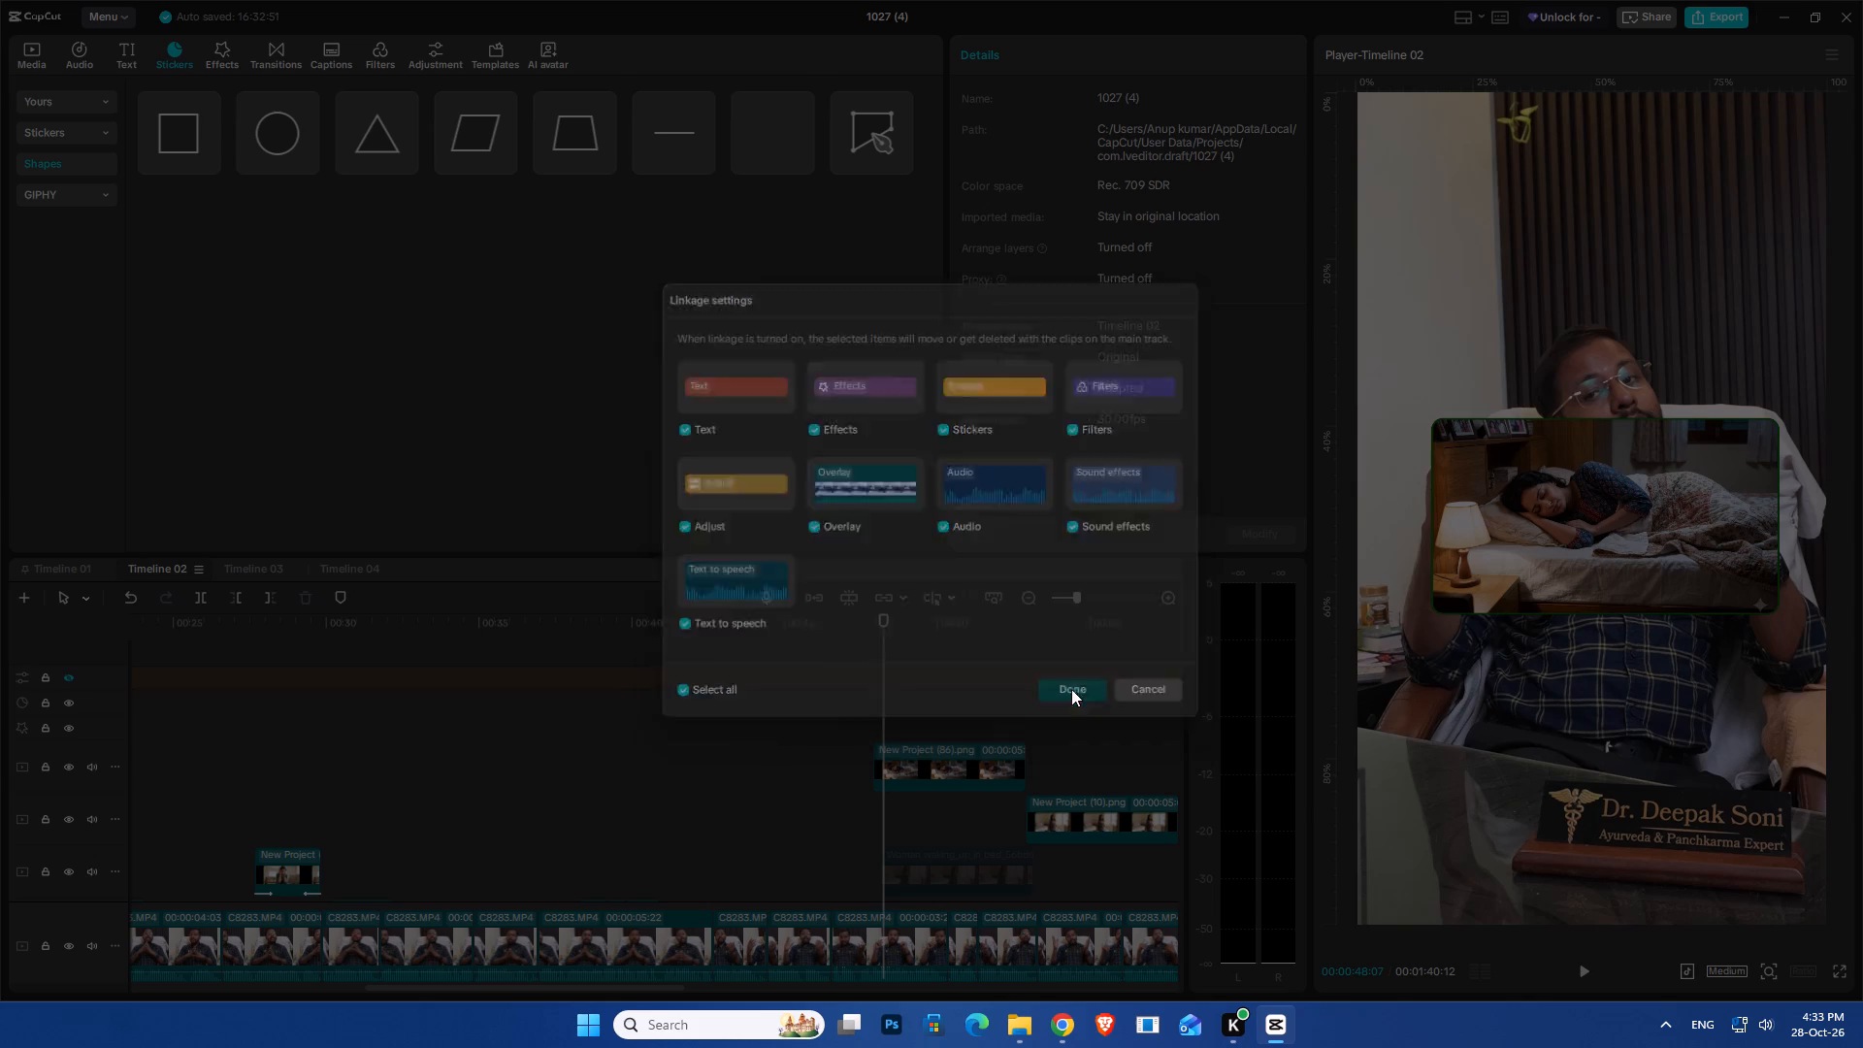
# Place the framed sleeping image on the same track as the framed waking-up image, directly before it.
pyautogui.click(897, 770)
pyautogui.moveTo(912, 750); pyautogui.dragTo(899, 835)
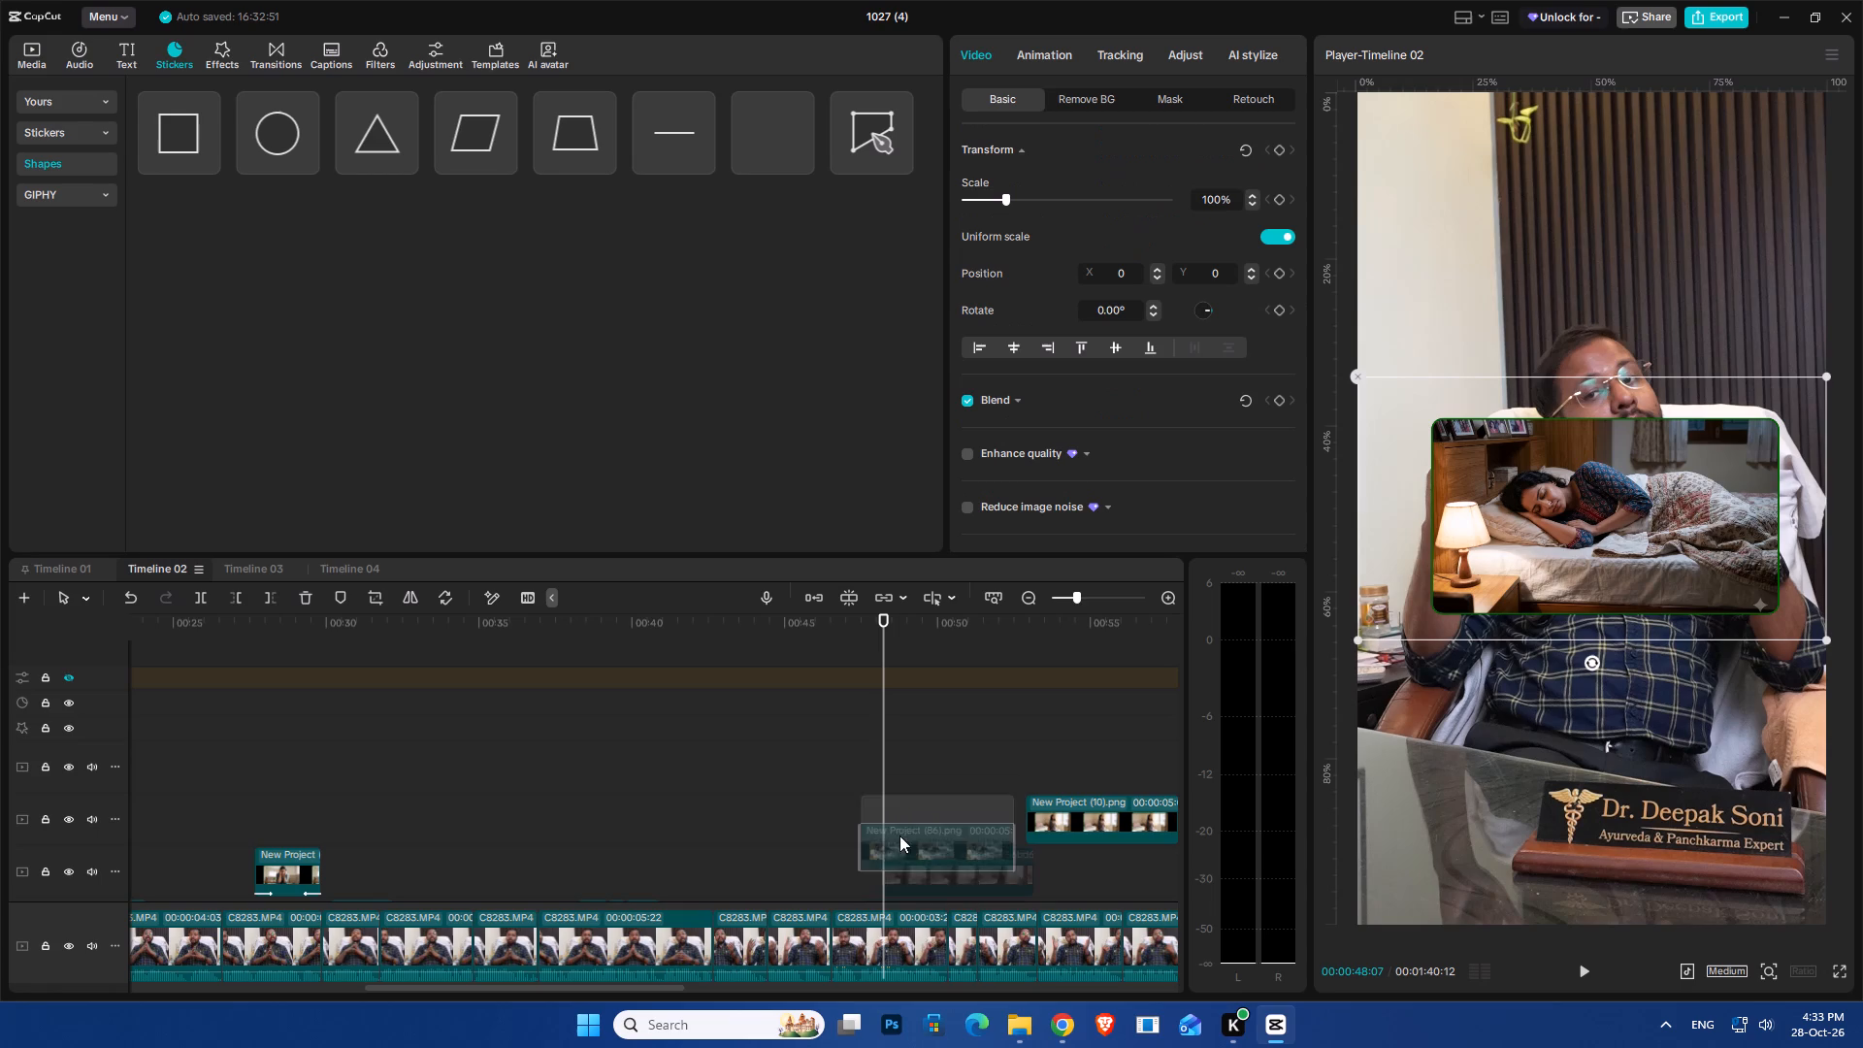
pyautogui.moveTo(899, 835); pyautogui.dragTo(911, 842)
pyautogui.moveTo(911, 841); pyautogui.dragTo(908, 855)
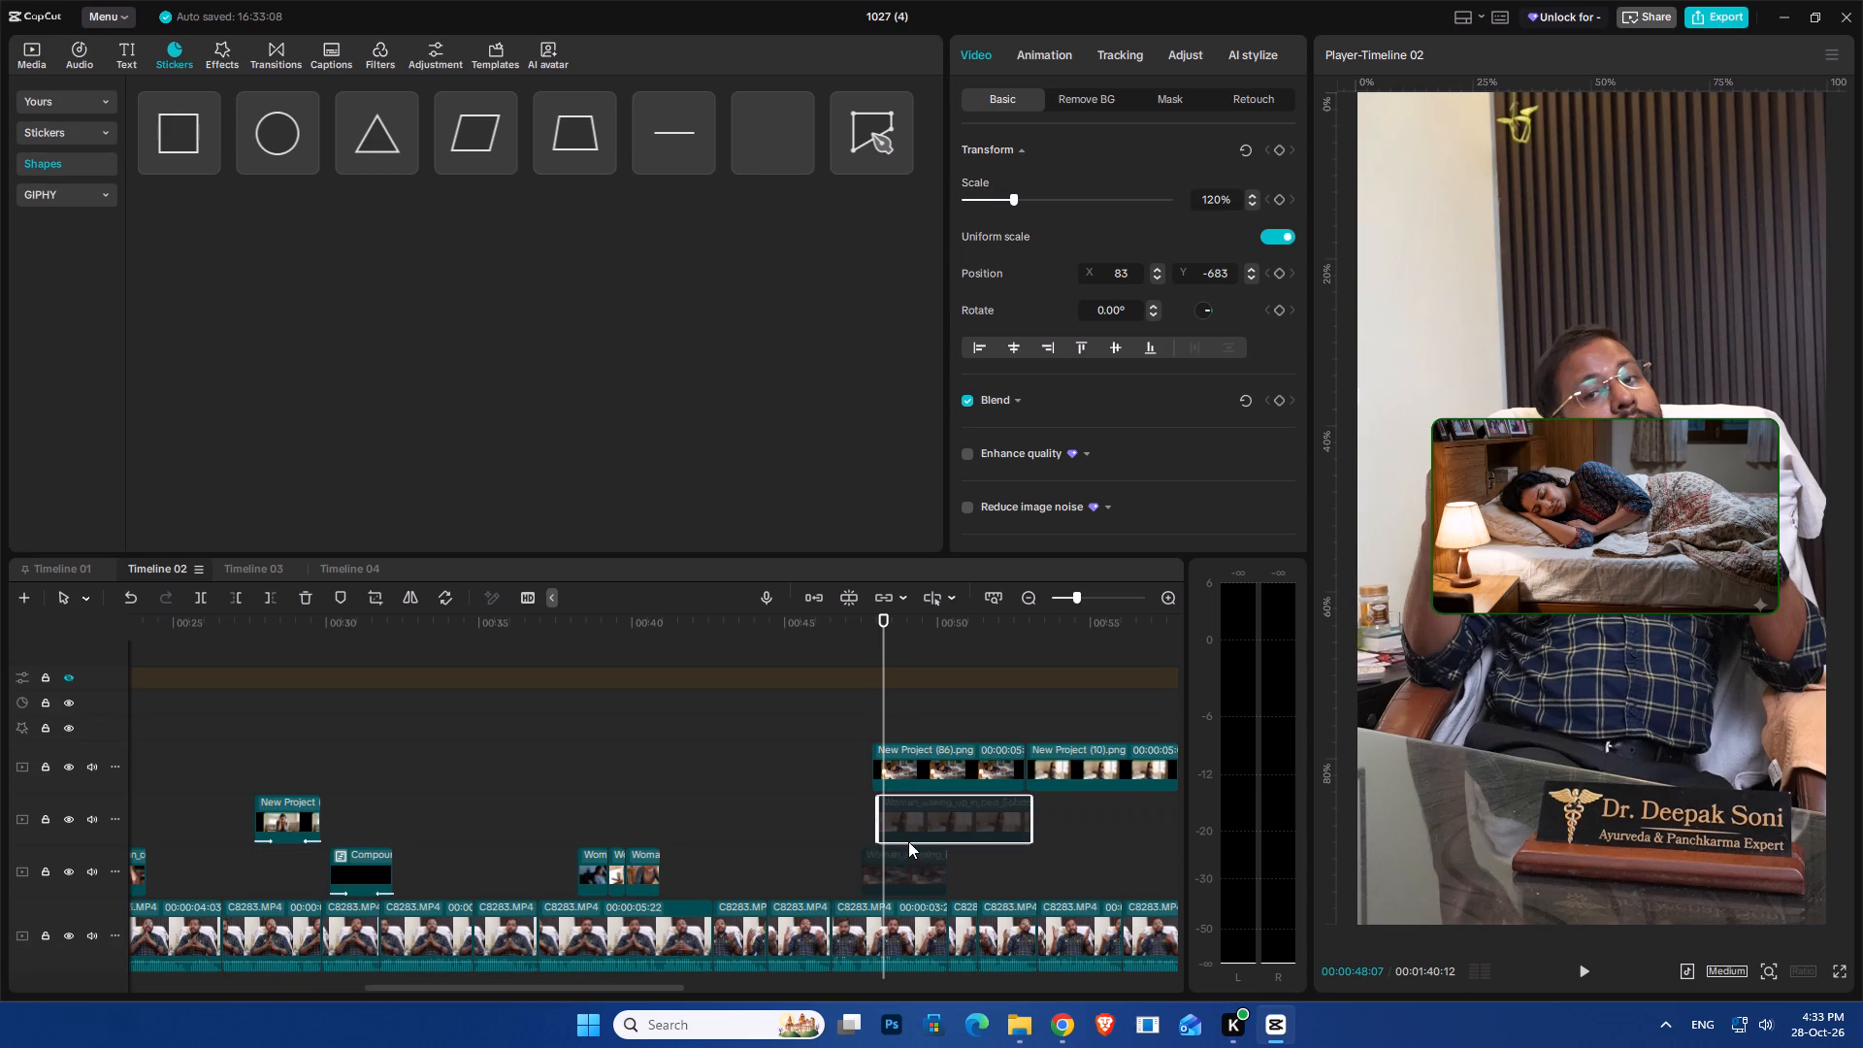
# Move the long adjustment layer down to the track directly above the framed images.
pyautogui.click(901, 685)
pyautogui.moveTo(899, 675); pyautogui.dragTo(899, 830)
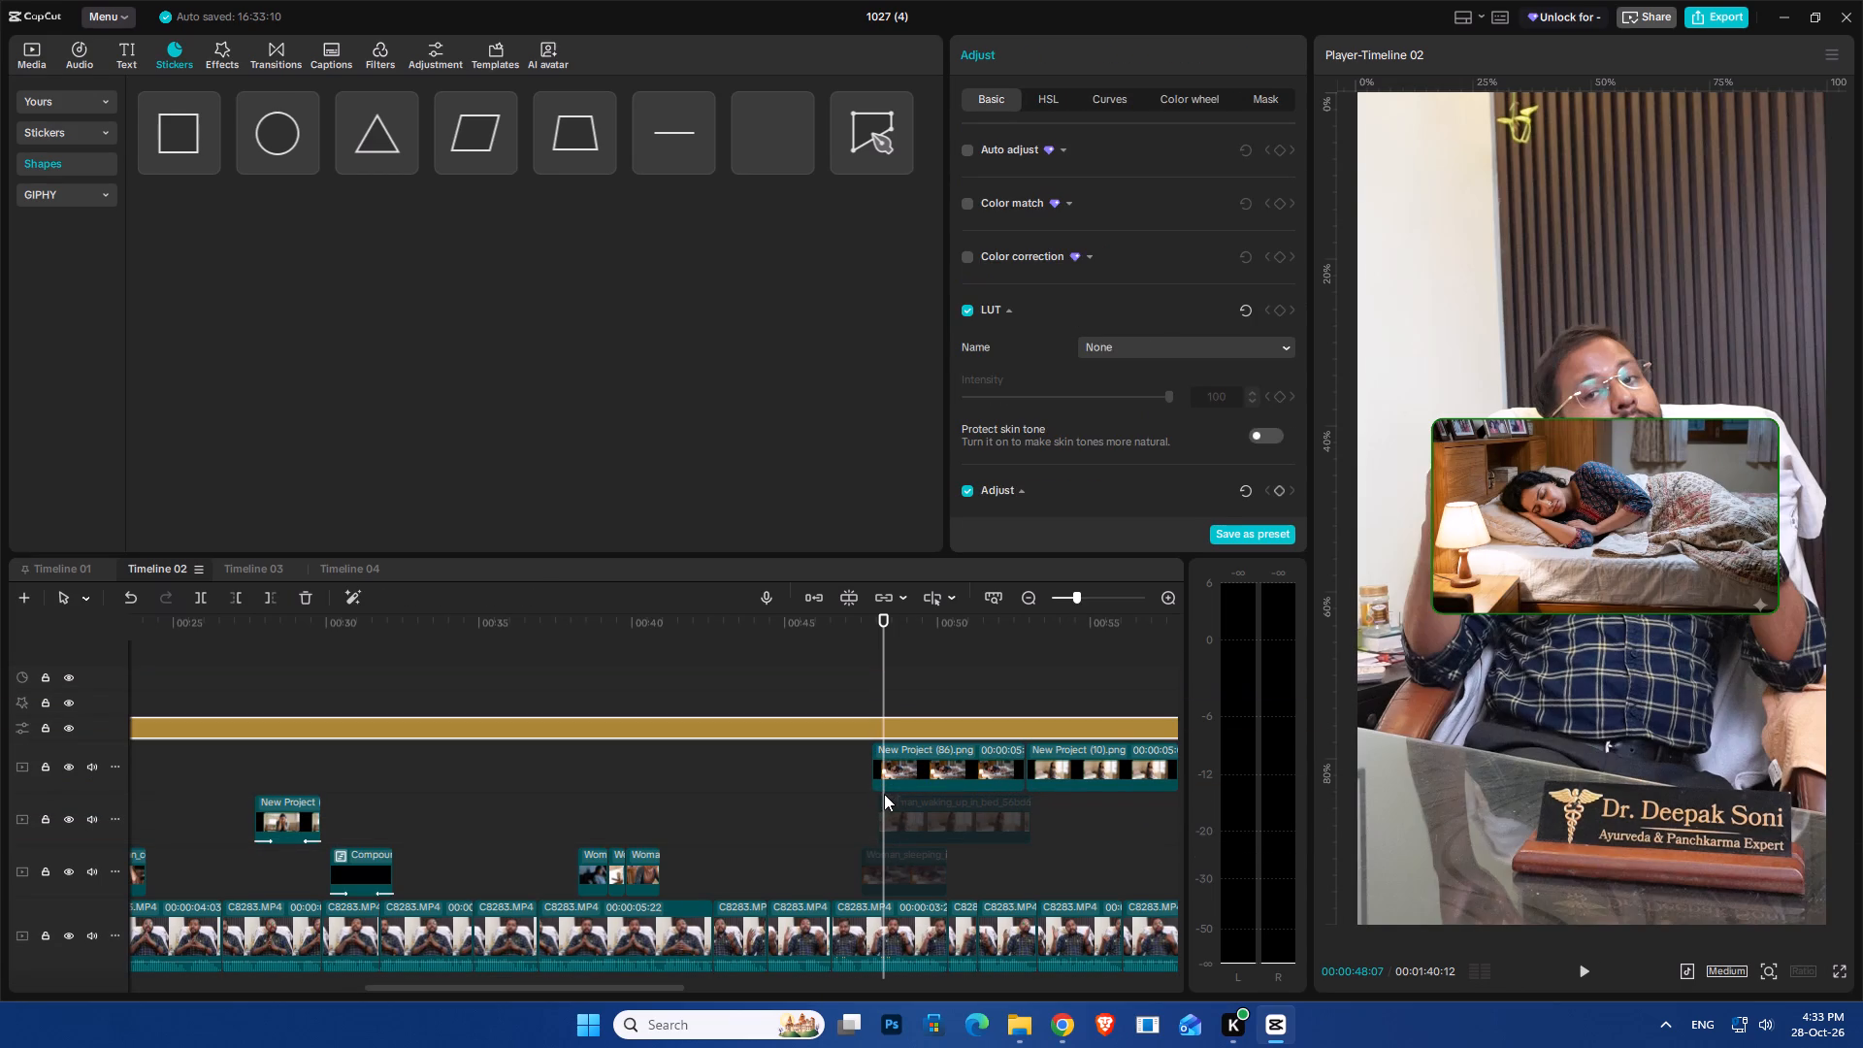
pyautogui.moveTo(861, 731); pyautogui.dragTo(867, 861)
pyautogui.moveTo(805, 732); pyautogui.dragTo(807, 633)
pyautogui.moveTo(814, 669); pyautogui.dragTo(814, 775)
pyautogui.moveTo(740, 737); pyautogui.dragTo(730, 686)
pyautogui.click(747, 698)
# Add a square shape on the framed images' track, just before the sleeping image at about 00:44.
pyautogui.scroll(-12, 735, 765)
pyautogui.scroll(4, 869, 817)
pyautogui.scroll(-6, 869, 808)
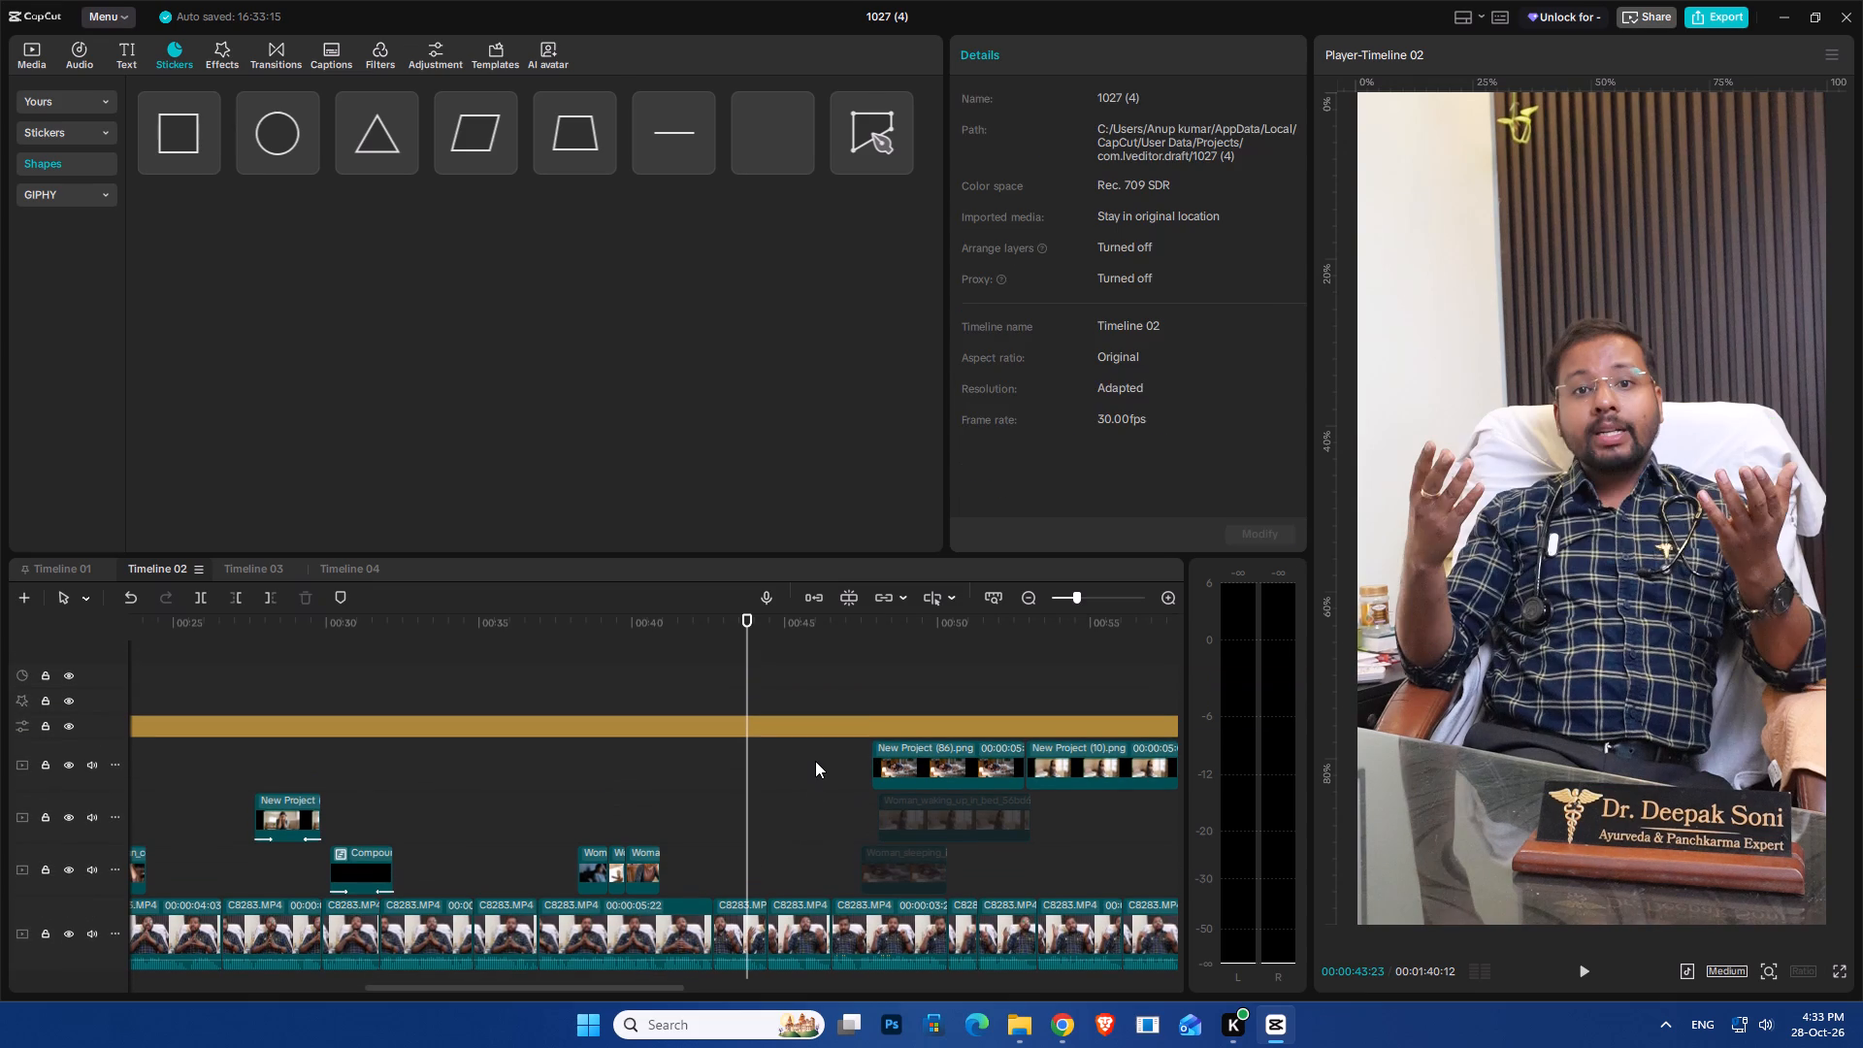
pyautogui.scroll(5, 815, 761)
pyautogui.moveTo(192, 162); pyautogui.dragTo(420, 473)
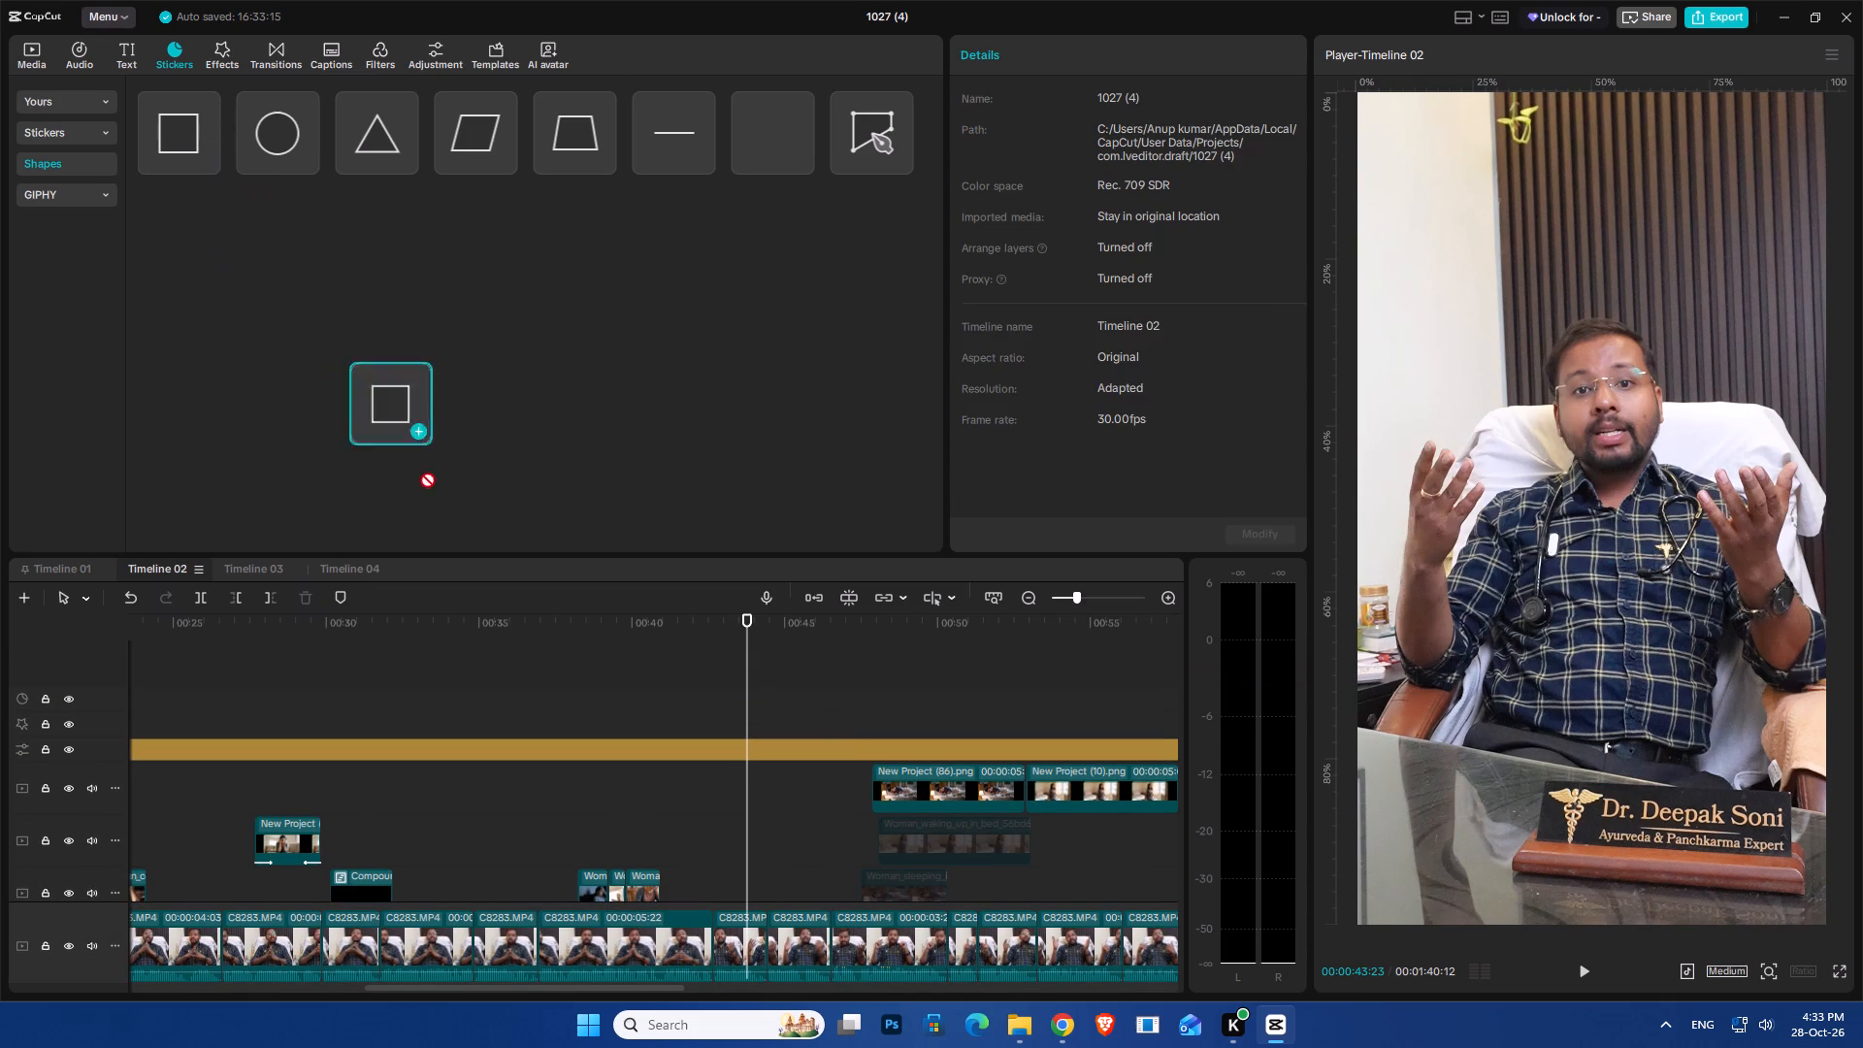
pyautogui.moveTo(420, 473); pyautogui.dragTo(770, 730)
pyautogui.moveTo(826, 797); pyautogui.dragTo(825, 796)
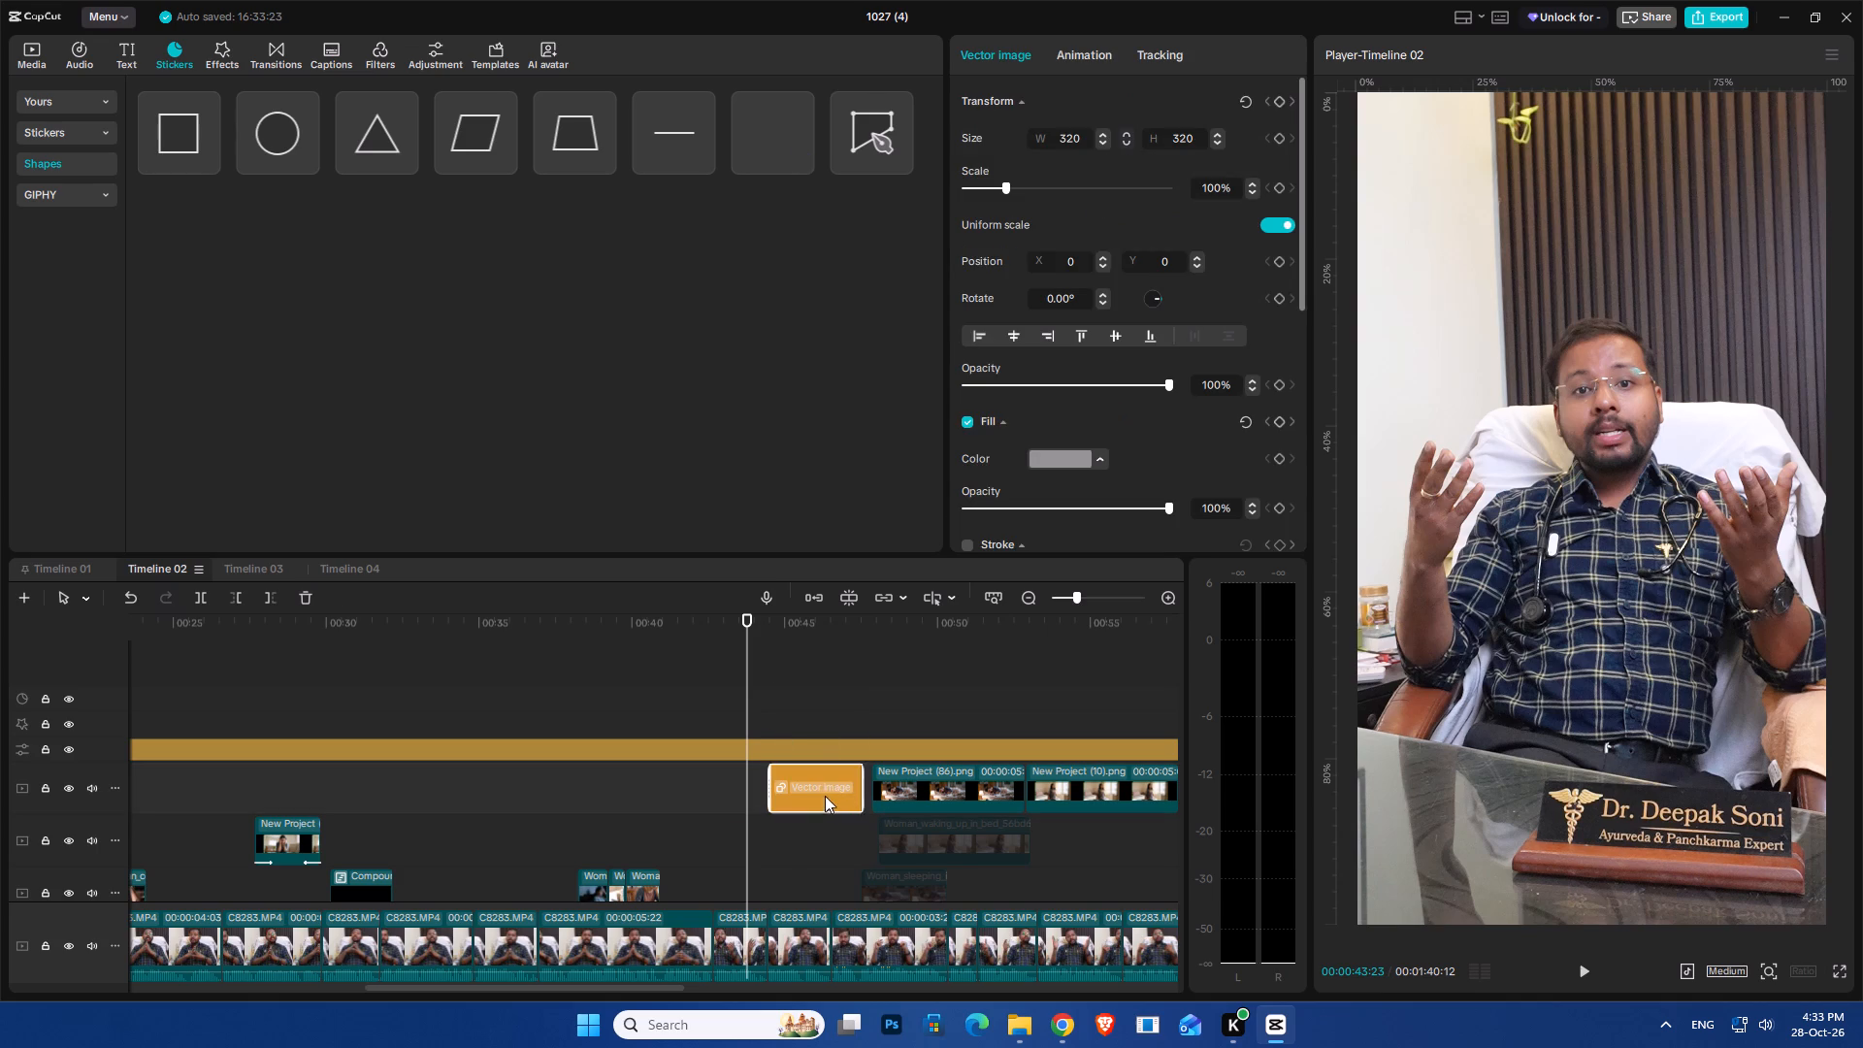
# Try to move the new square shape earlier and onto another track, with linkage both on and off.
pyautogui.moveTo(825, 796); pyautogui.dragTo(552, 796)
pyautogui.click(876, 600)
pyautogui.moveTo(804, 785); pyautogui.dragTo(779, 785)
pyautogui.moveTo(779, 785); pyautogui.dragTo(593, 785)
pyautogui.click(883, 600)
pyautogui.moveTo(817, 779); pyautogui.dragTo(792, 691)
# Configure the linkage settings to include text to speech and exclude stickers.
pyautogui.rightClick(892, 596)
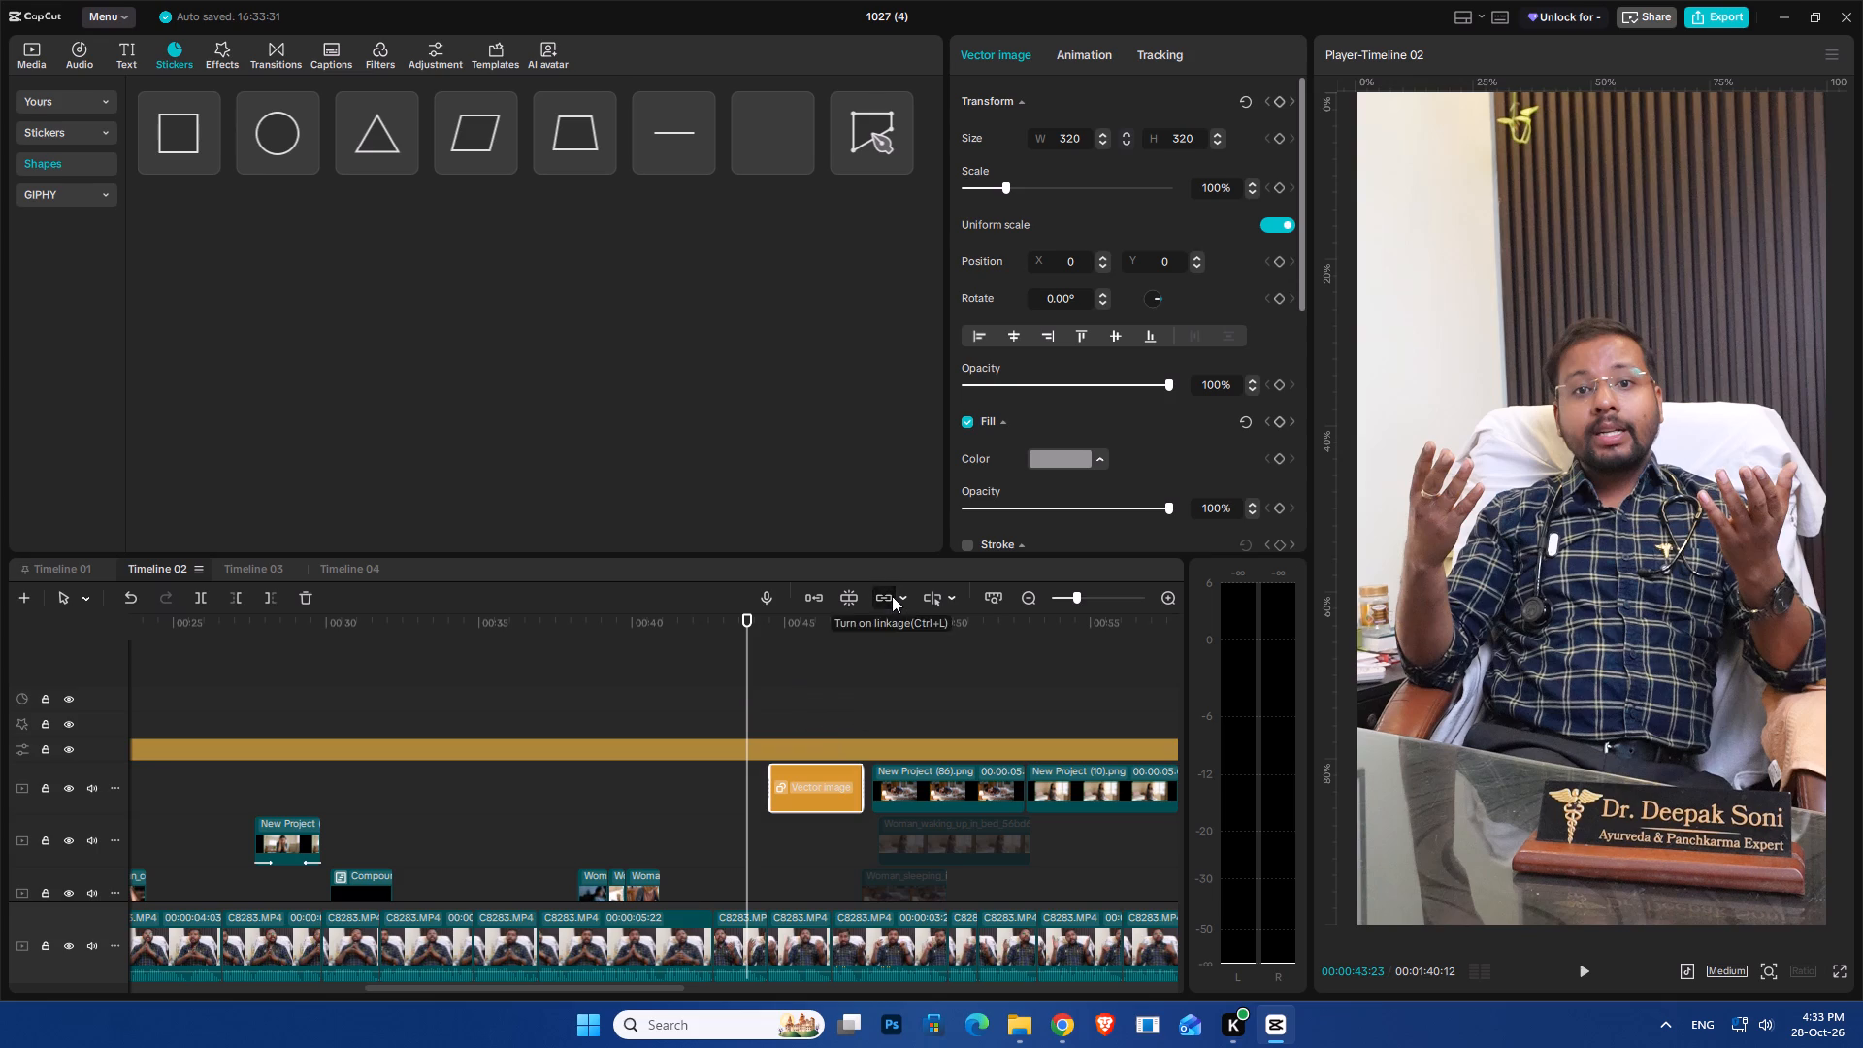
pyautogui.rightClick(904, 604)
pyautogui.click(900, 604)
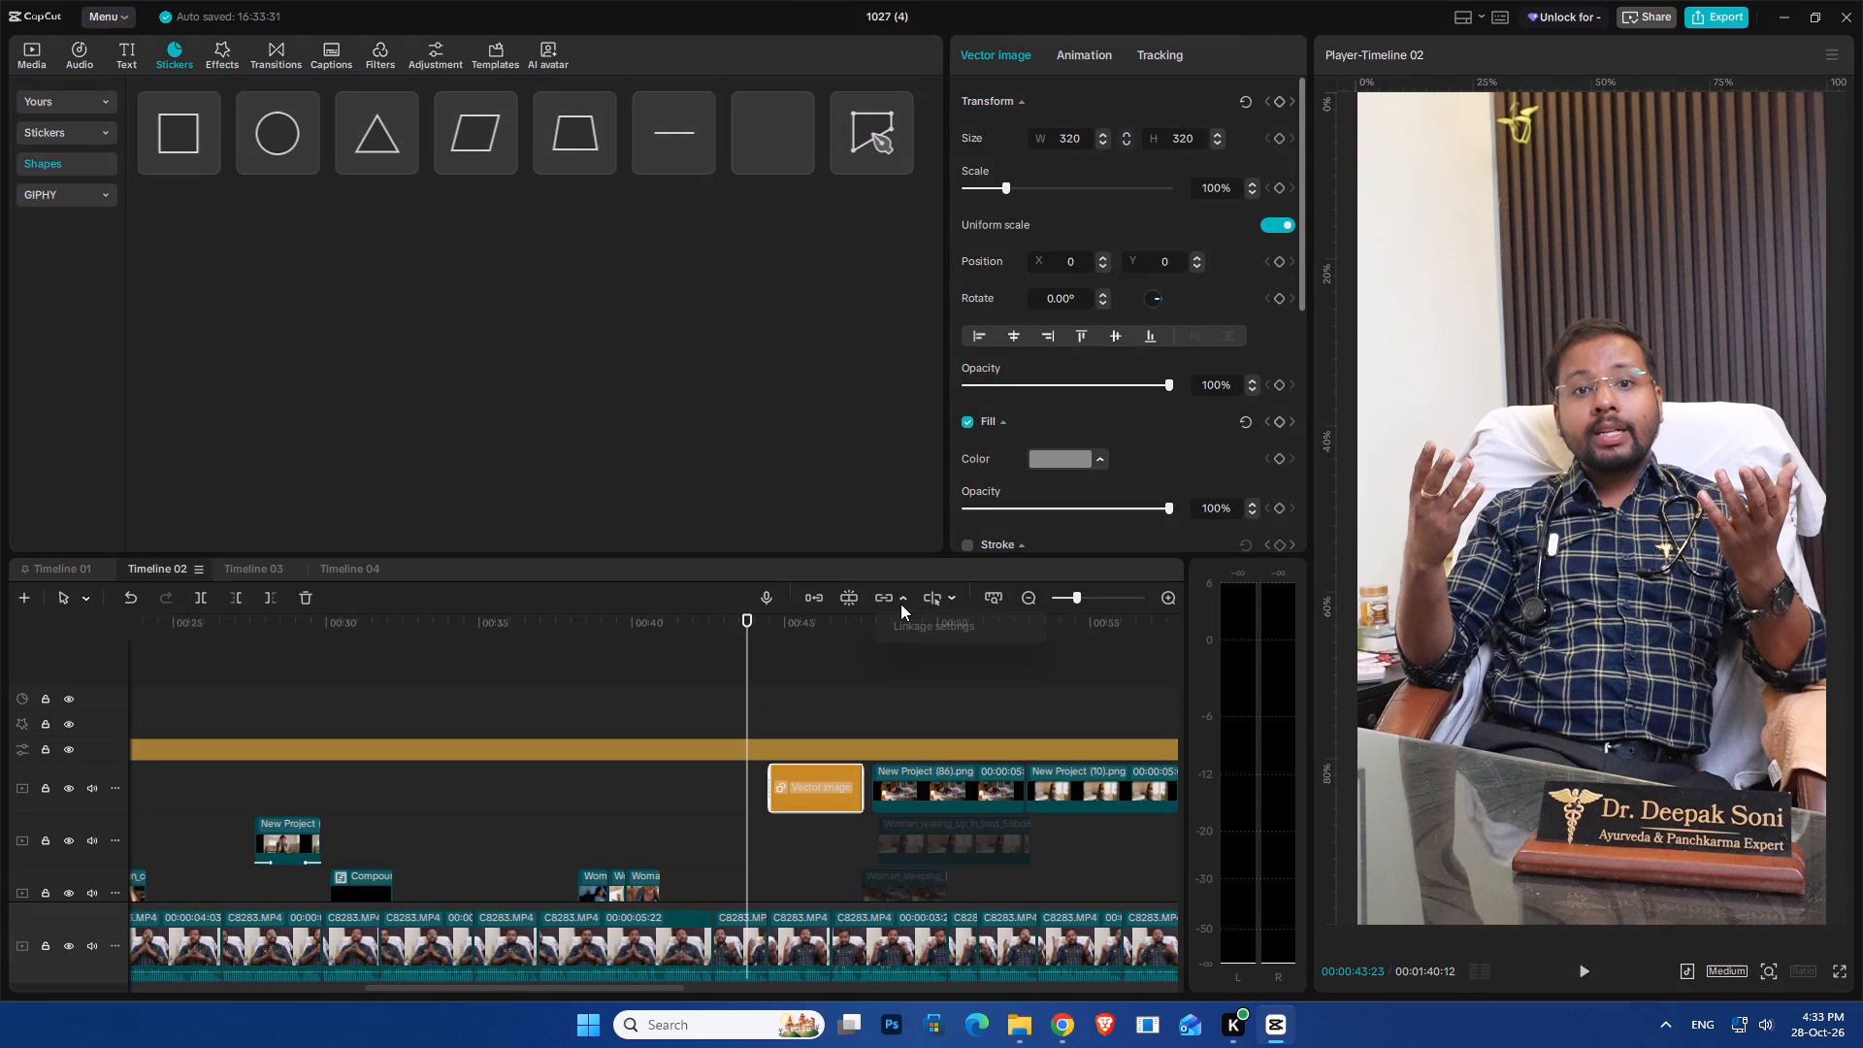
pyautogui.click(897, 625)
pyautogui.click(700, 624)
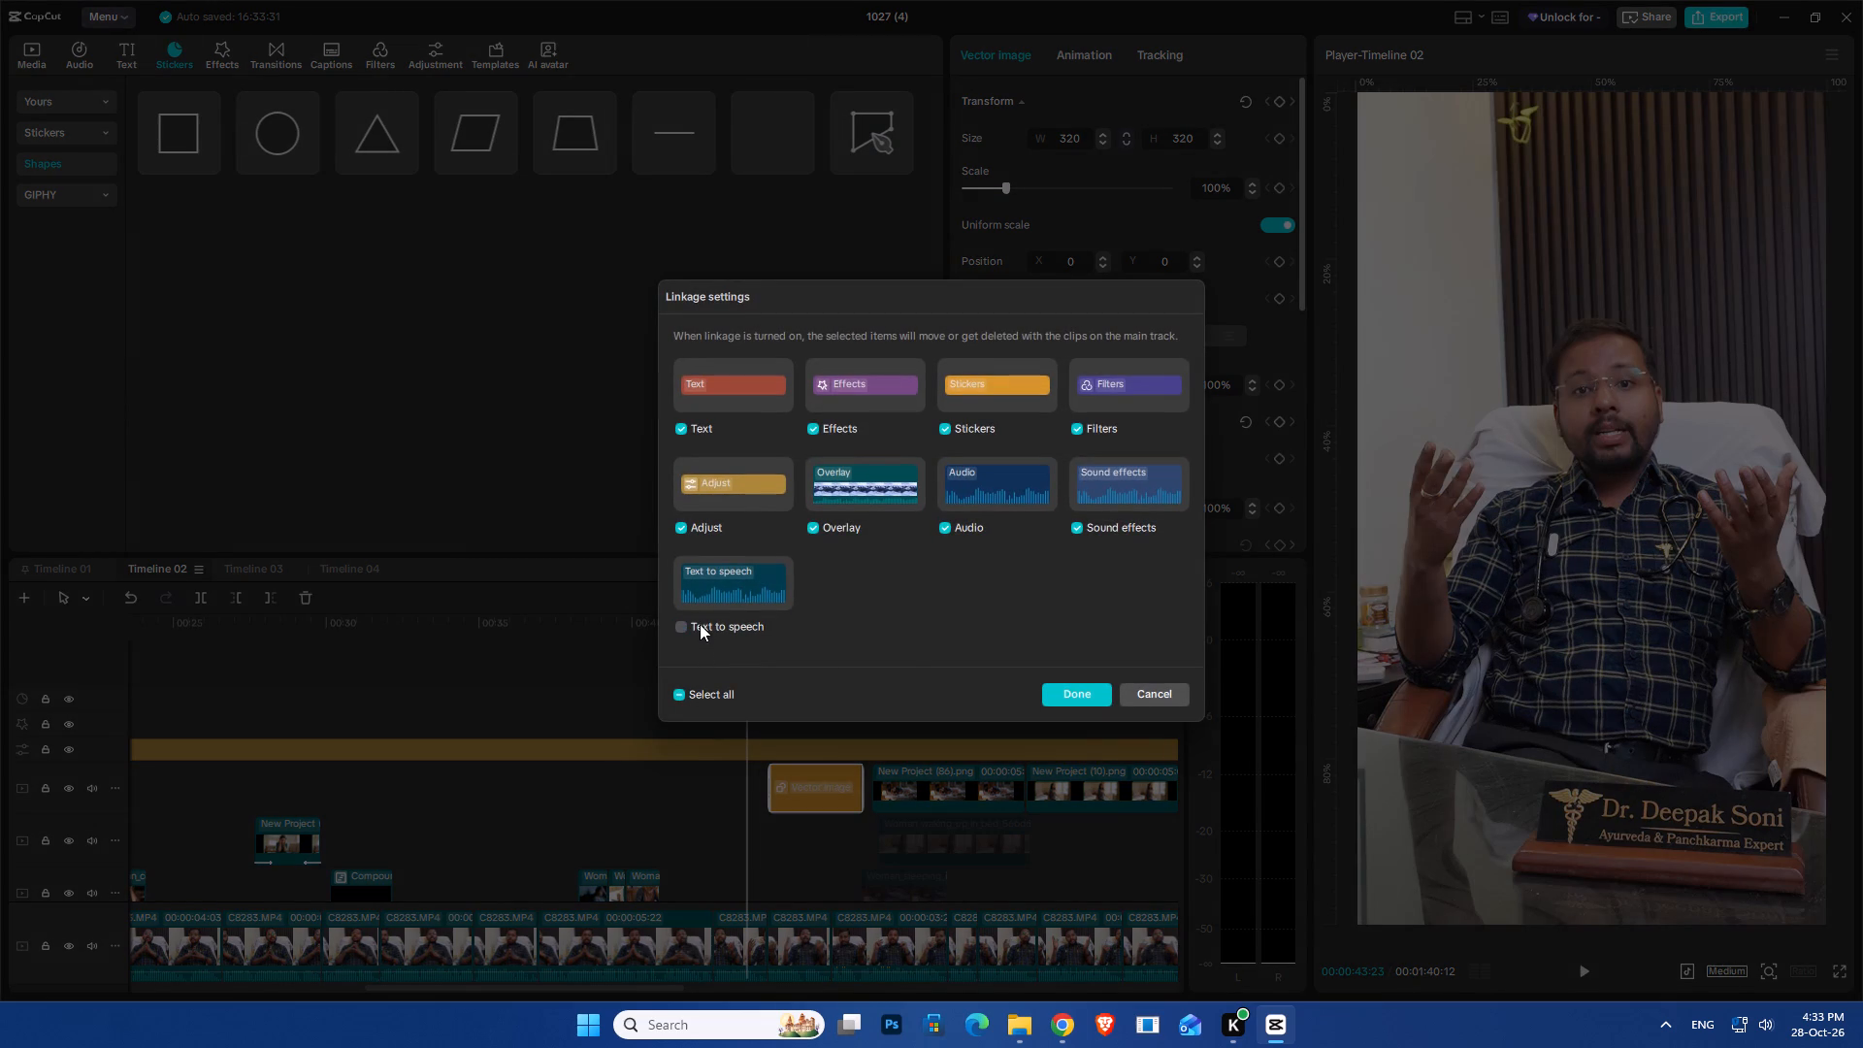
pyautogui.click(704, 638)
pyautogui.click(703, 630)
pyautogui.click(823, 525)
pyautogui.click(993, 418)
pyautogui.click(793, 529)
pyautogui.click(862, 526)
pyautogui.click(1078, 691)
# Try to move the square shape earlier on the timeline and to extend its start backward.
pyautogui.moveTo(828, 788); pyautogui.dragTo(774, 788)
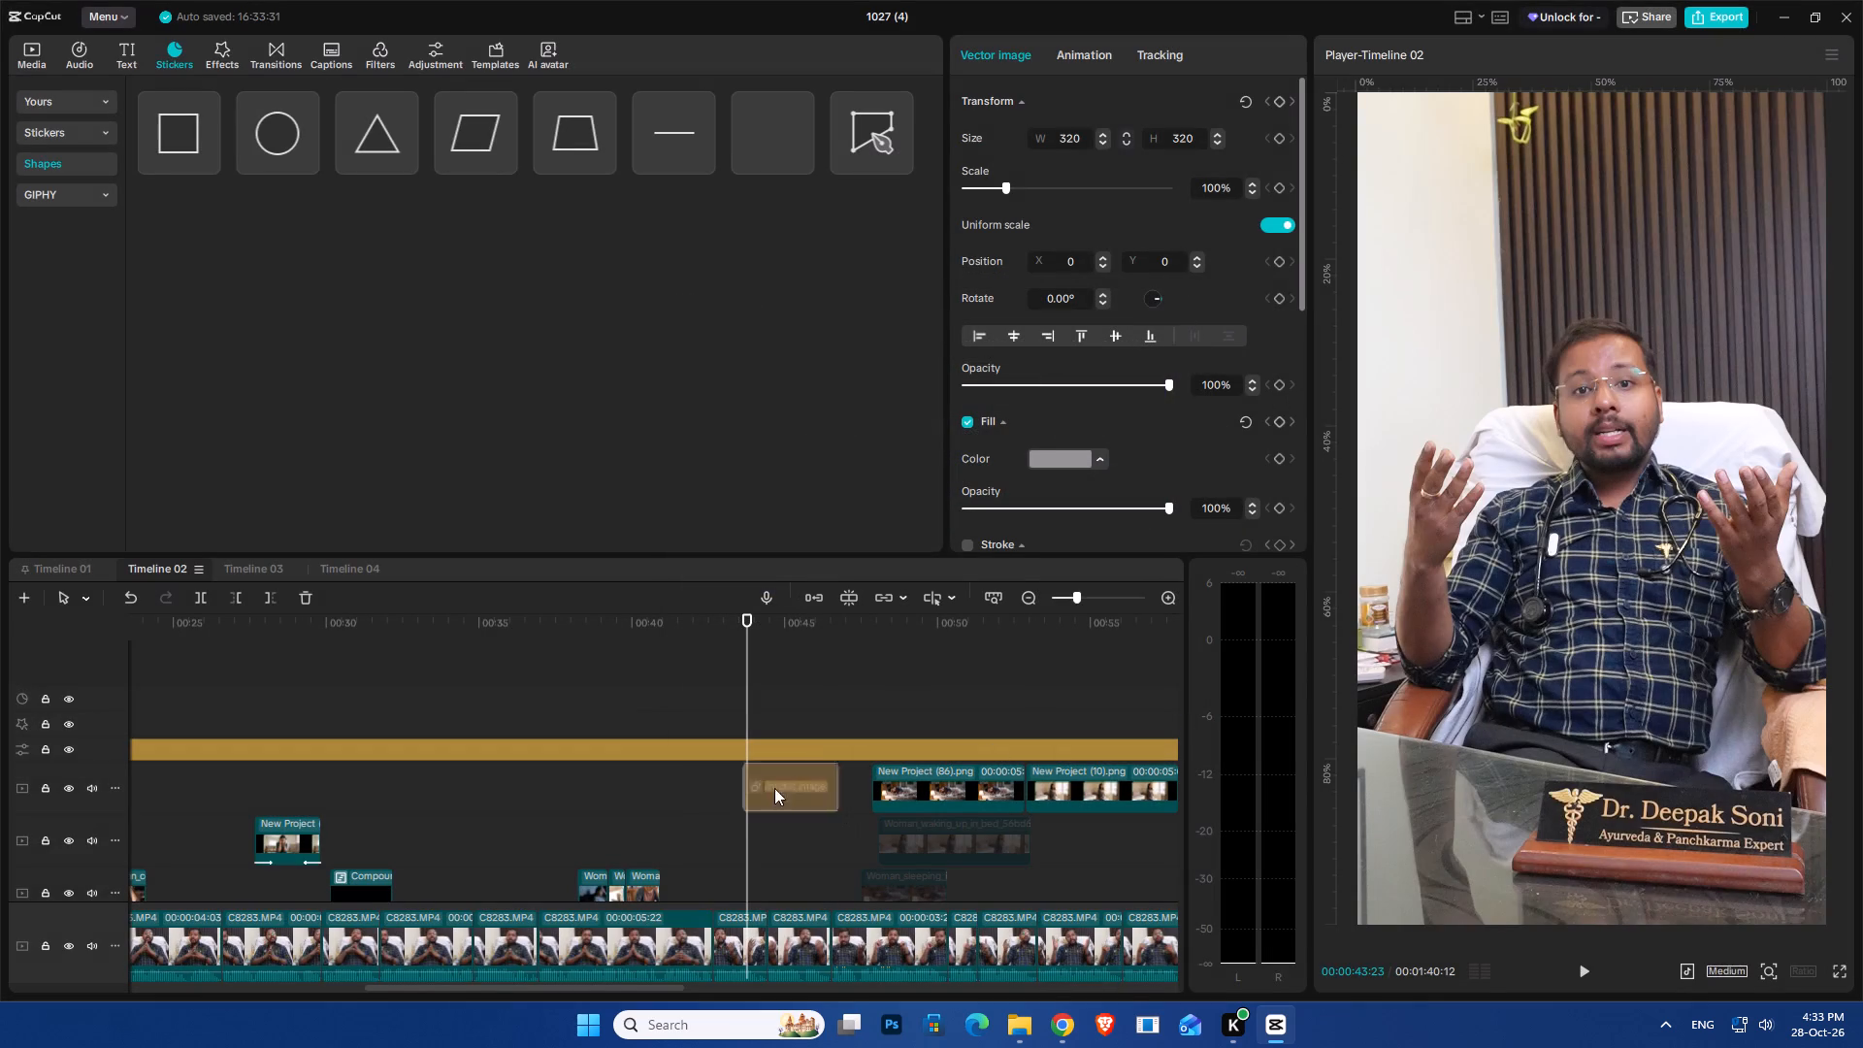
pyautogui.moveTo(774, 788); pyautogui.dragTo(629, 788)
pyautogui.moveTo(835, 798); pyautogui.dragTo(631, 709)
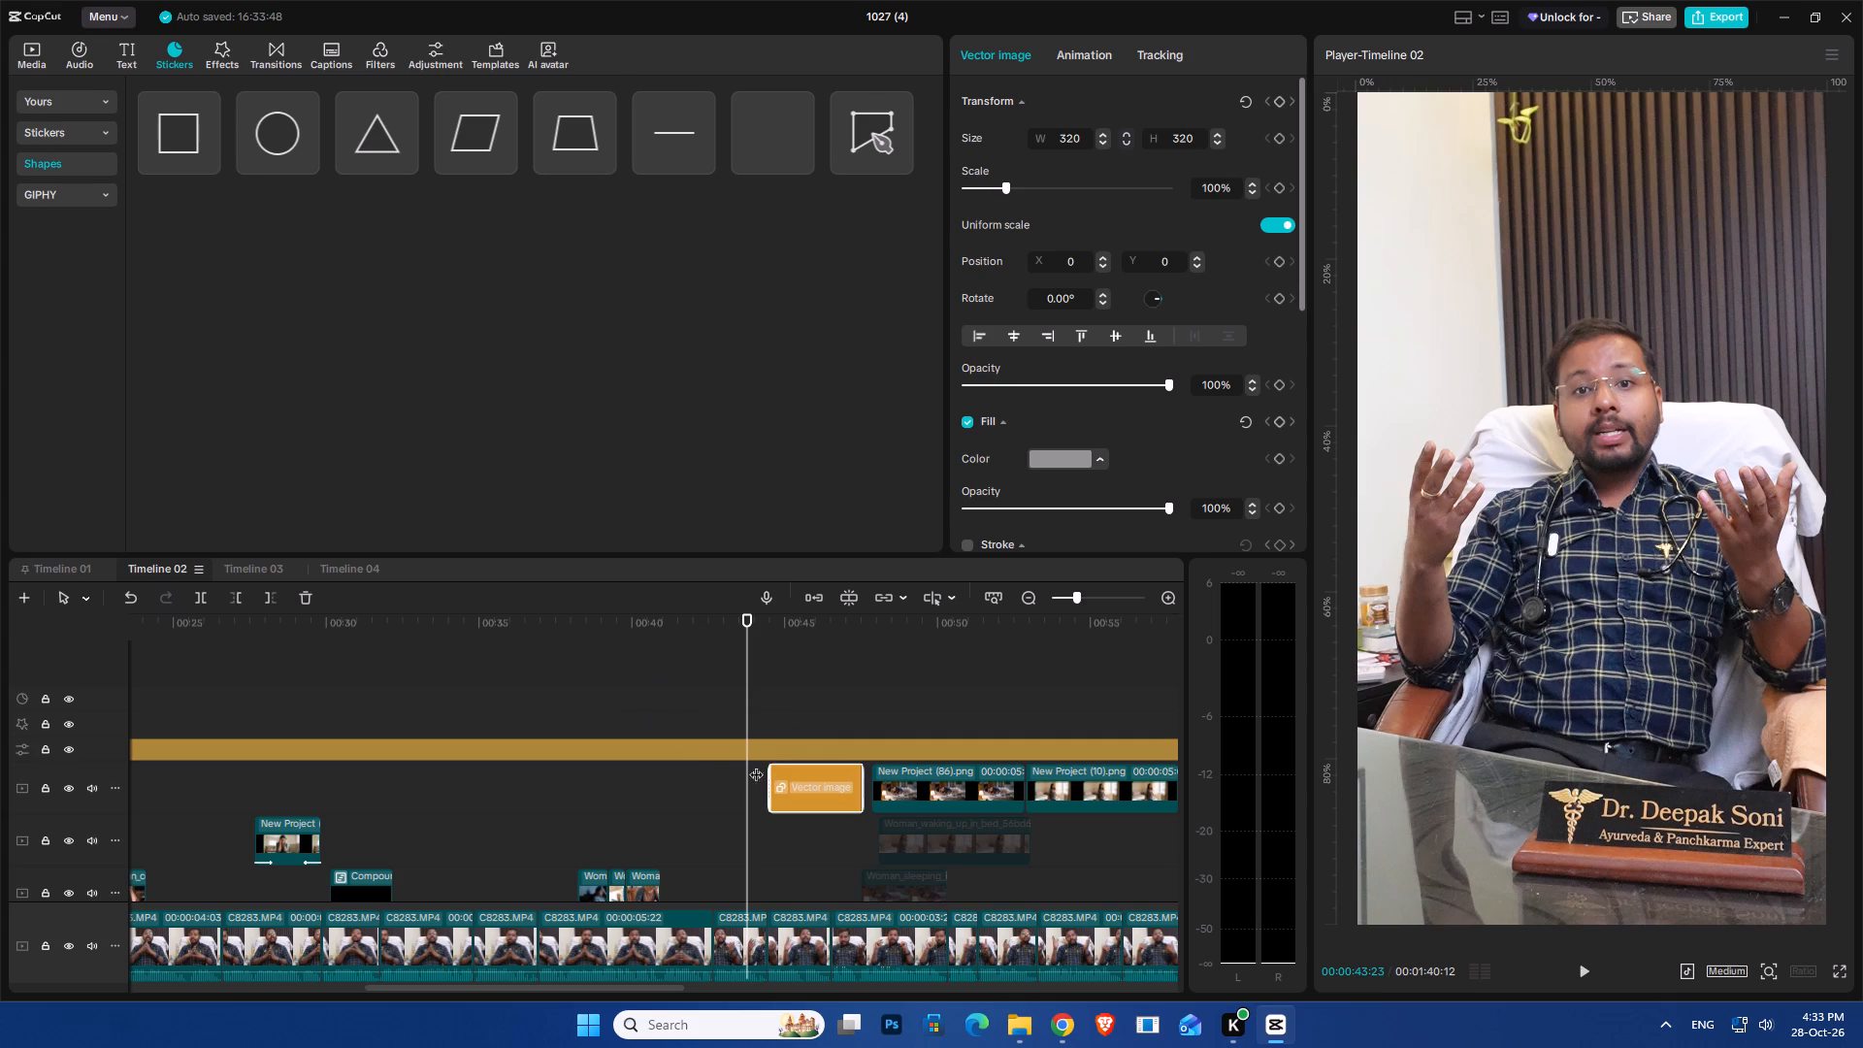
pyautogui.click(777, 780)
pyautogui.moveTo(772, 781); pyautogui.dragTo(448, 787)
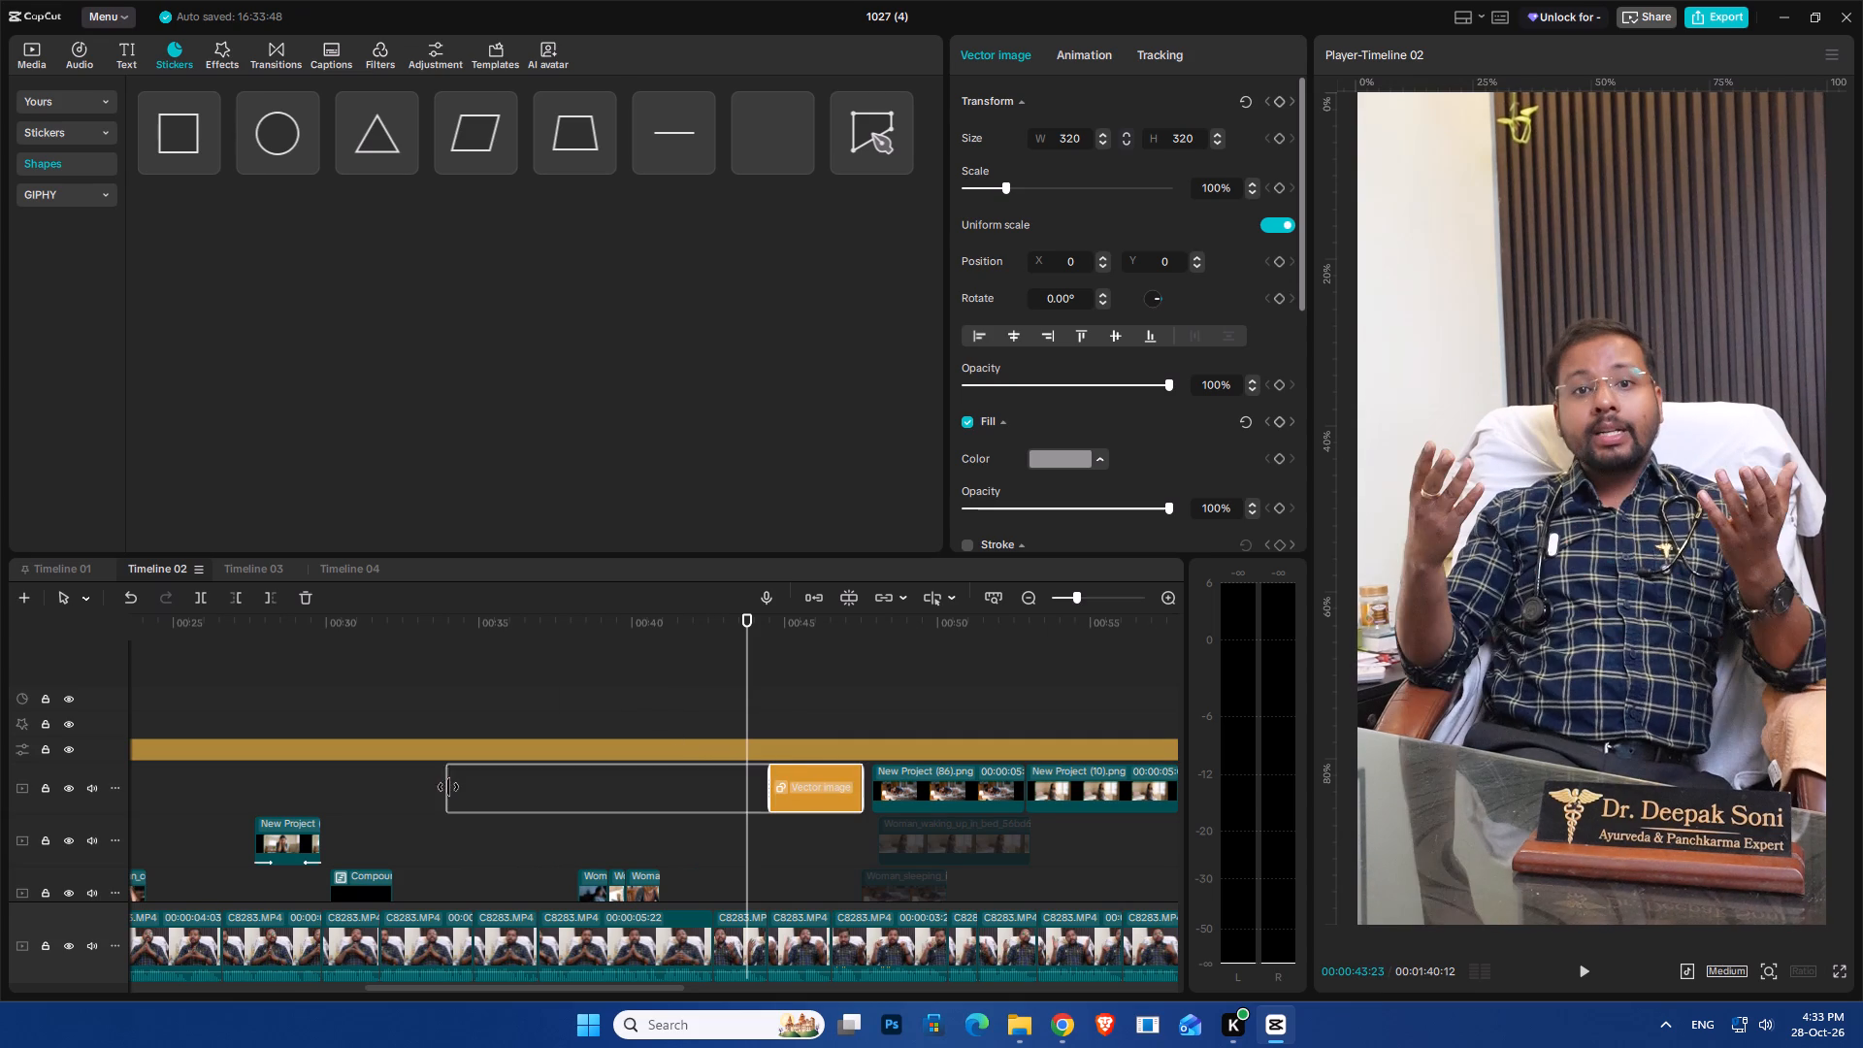
# Delete the square shape and add a new square on the framed images' track, starting at about 00:41.
pyautogui.click(825, 802)
pyautogui.press('d')
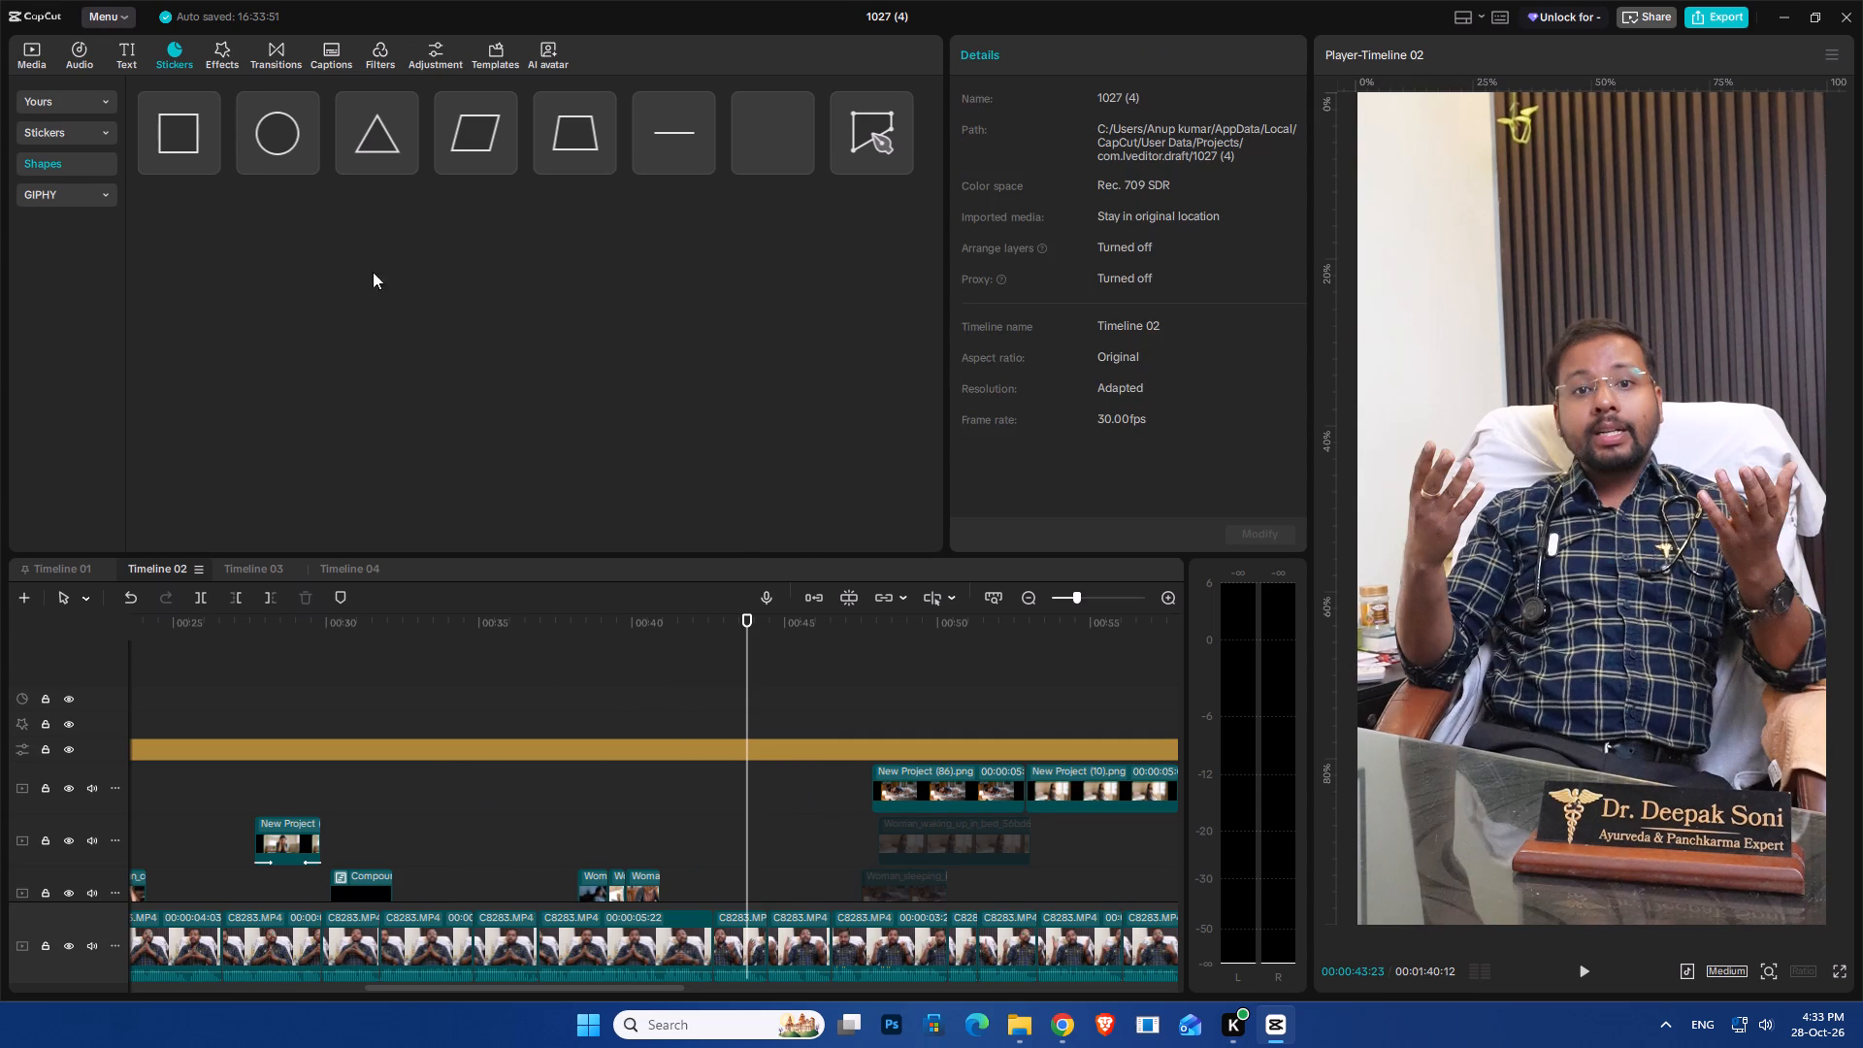
pyautogui.moveTo(181, 118); pyautogui.dragTo(666, 733)
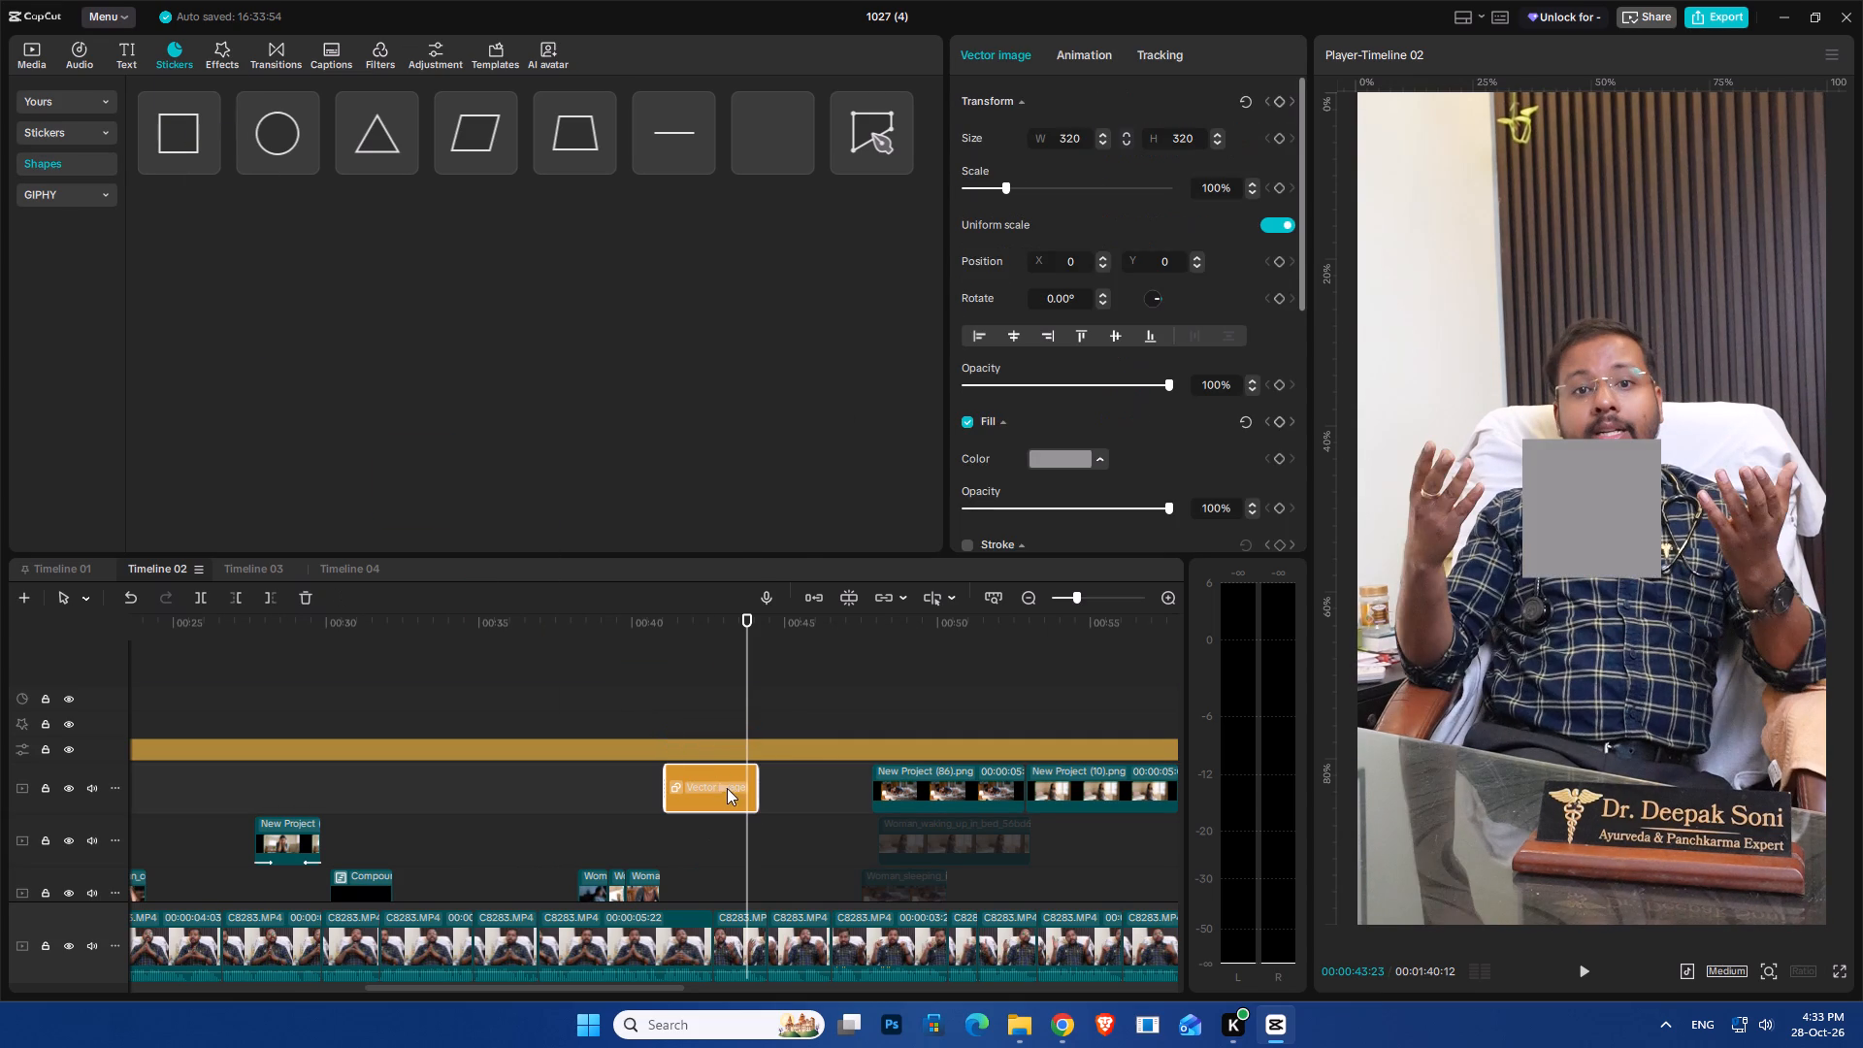
pyautogui.click(711, 785)
pyautogui.click(693, 796)
pyautogui.scroll(-6, 690, 794)
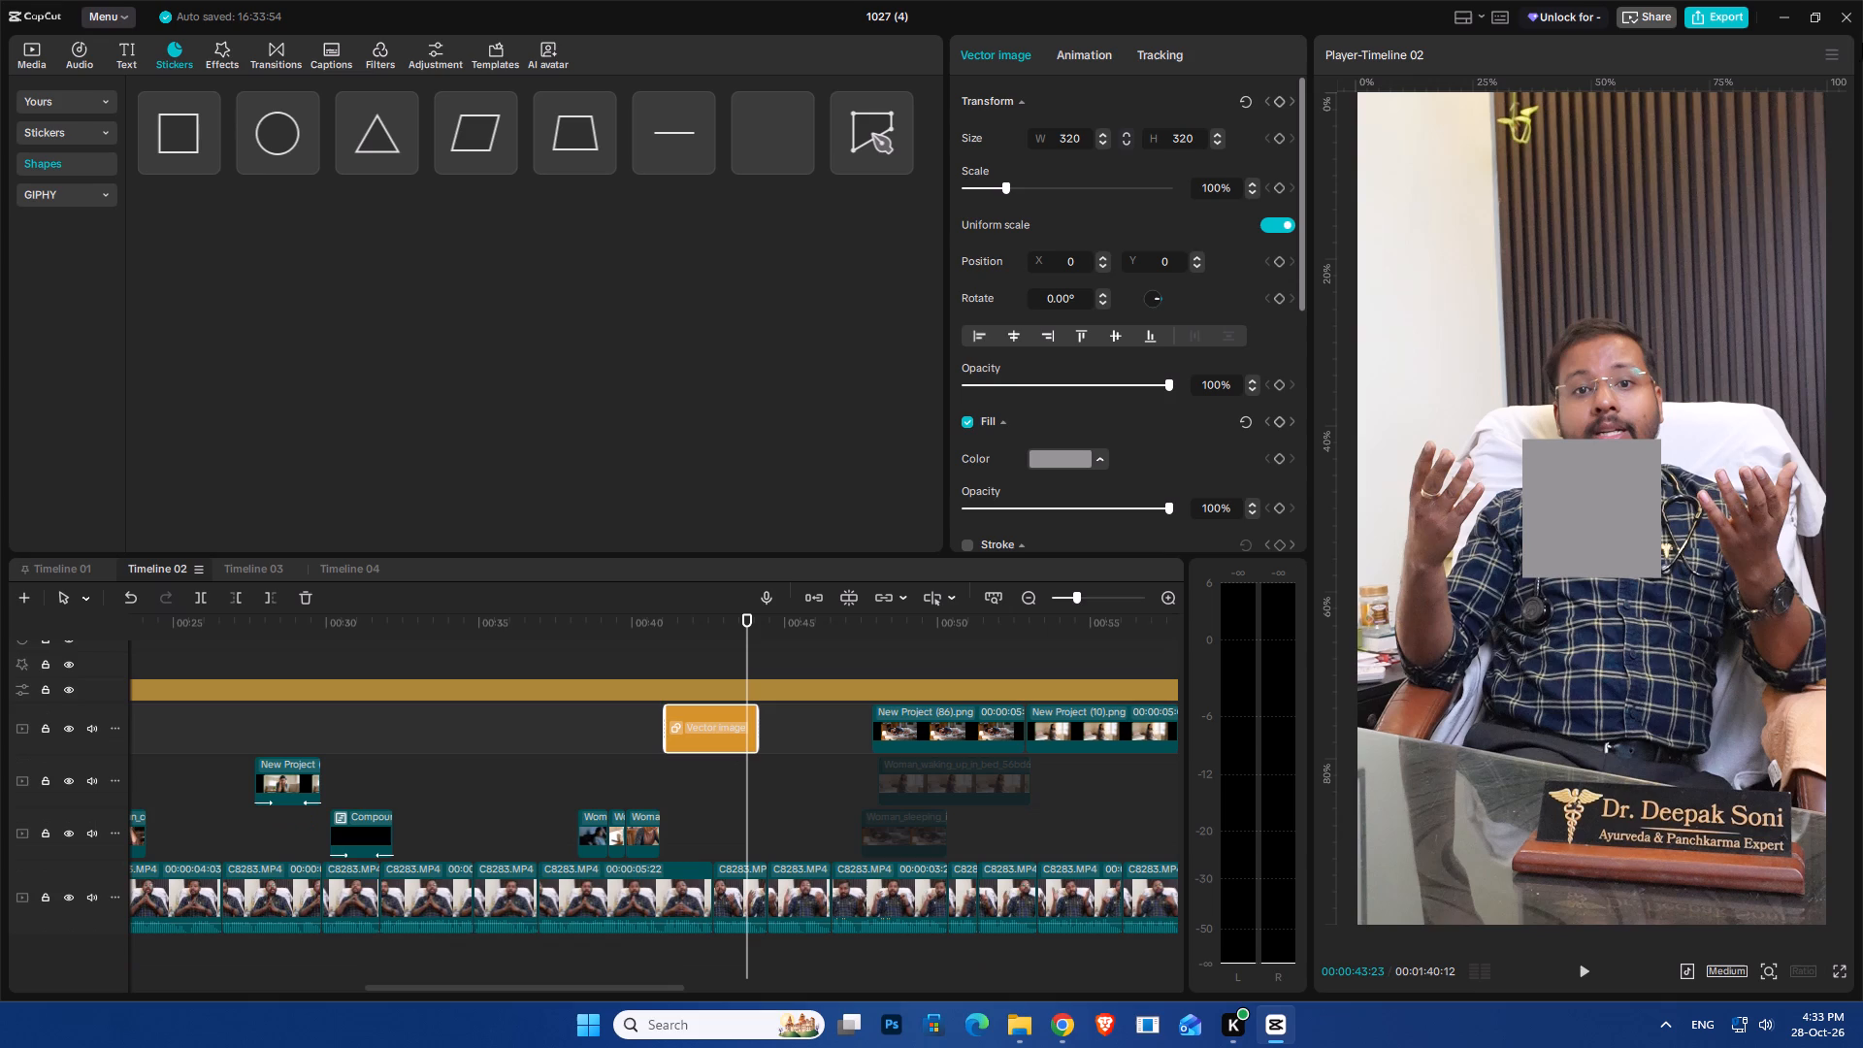
# Close the 1027 (4) project and the CapCut home window.
pyautogui.click(1832, 0)
pyautogui.click(1845, 17)
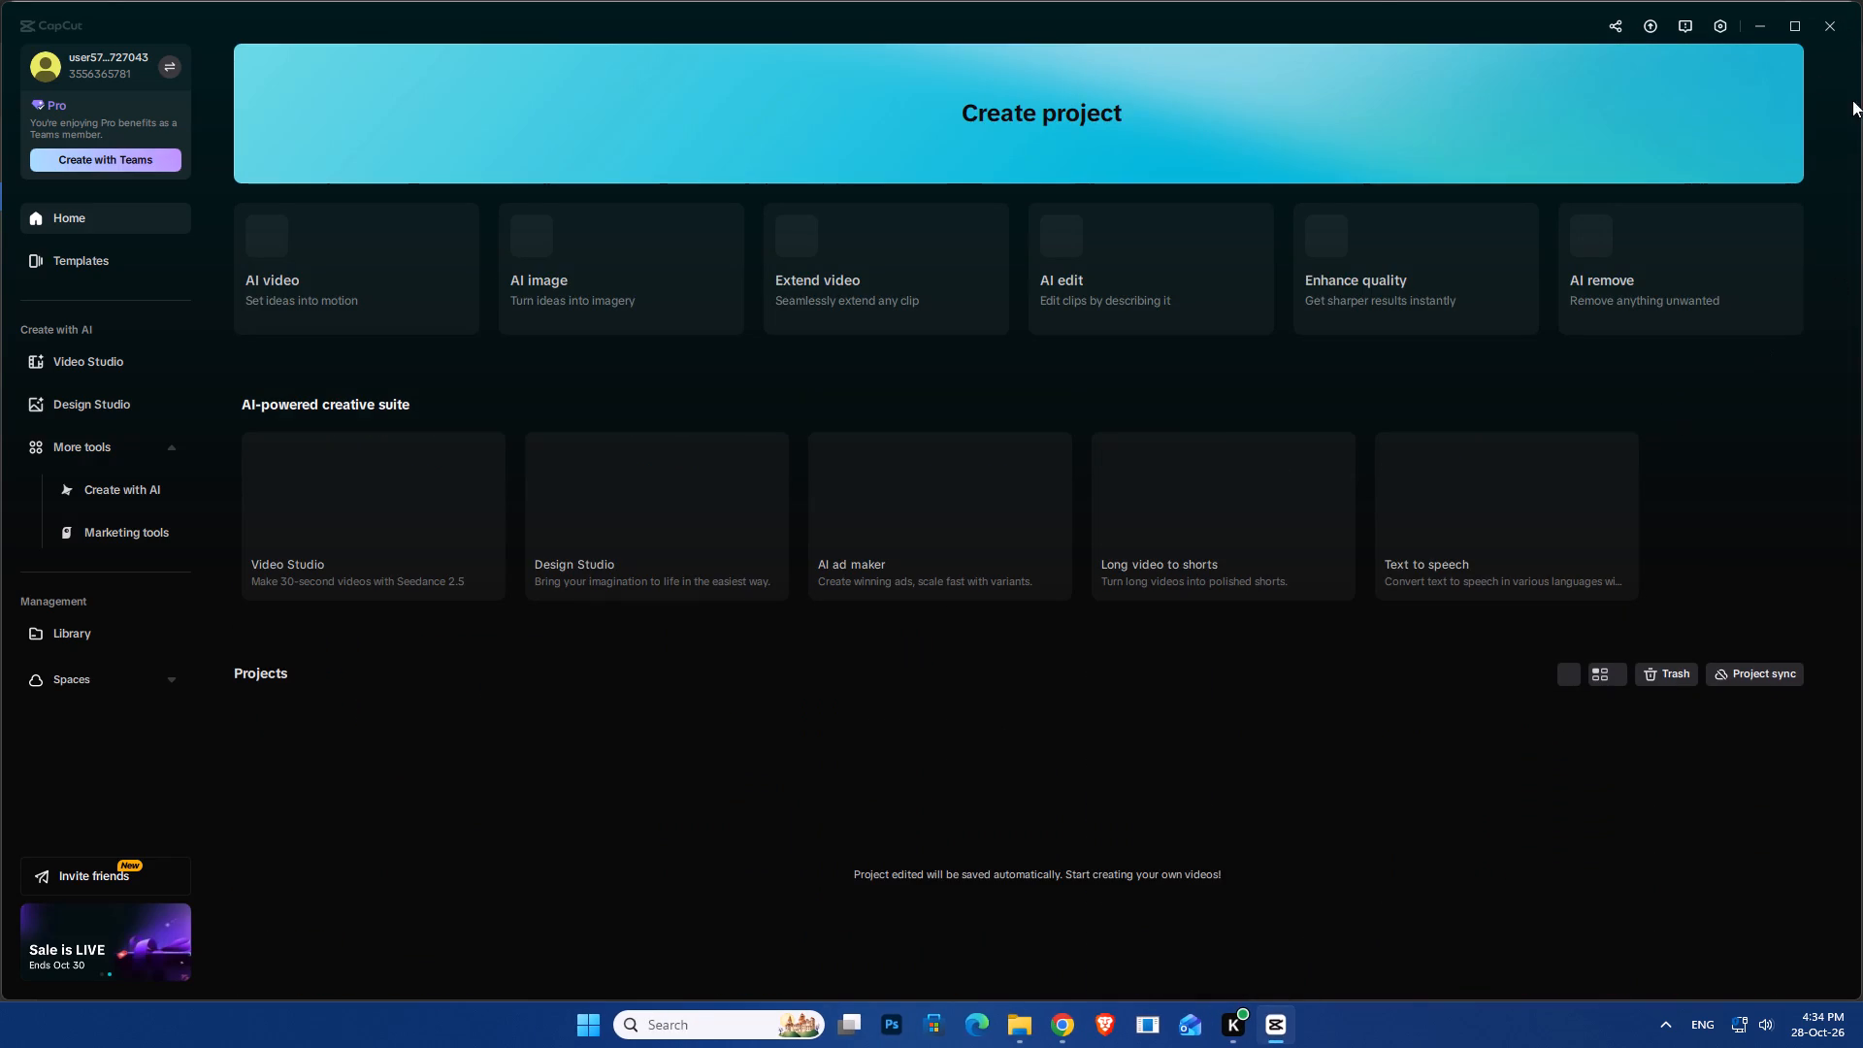
pyautogui.click(1826, 38)
pyautogui.click(1356, 843)
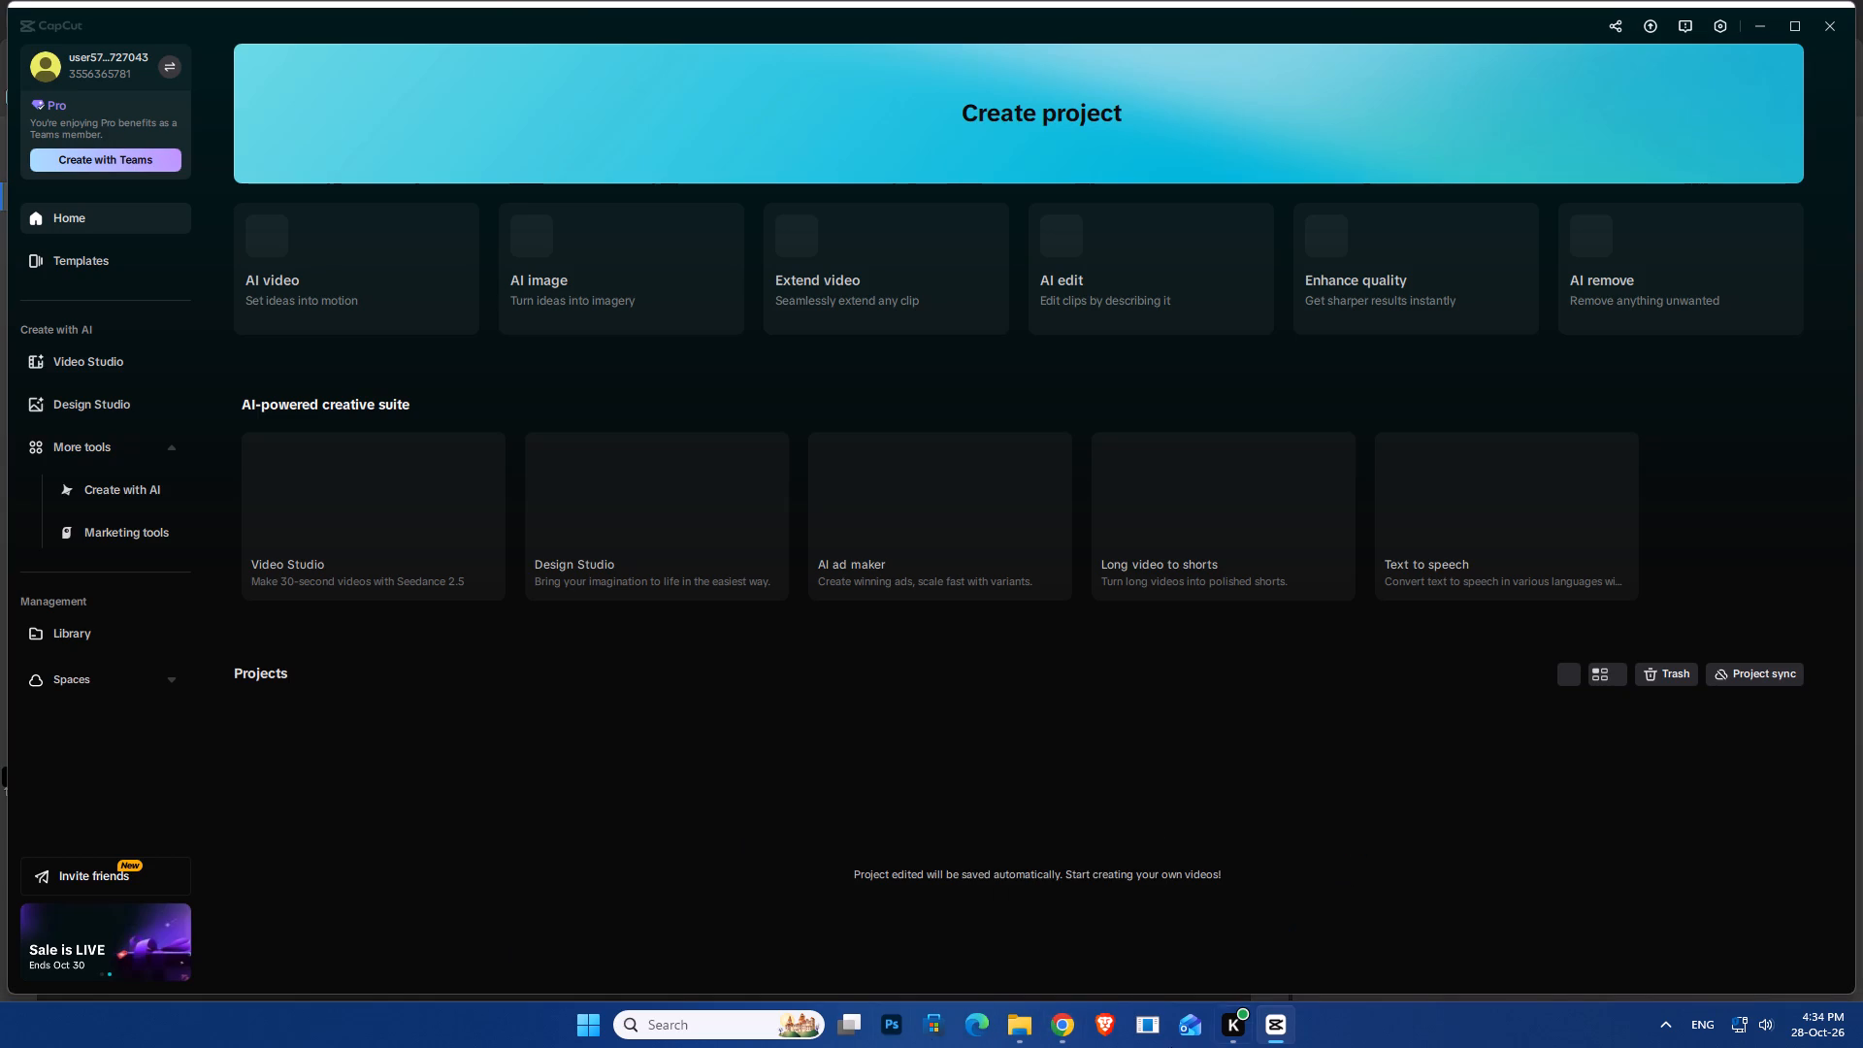
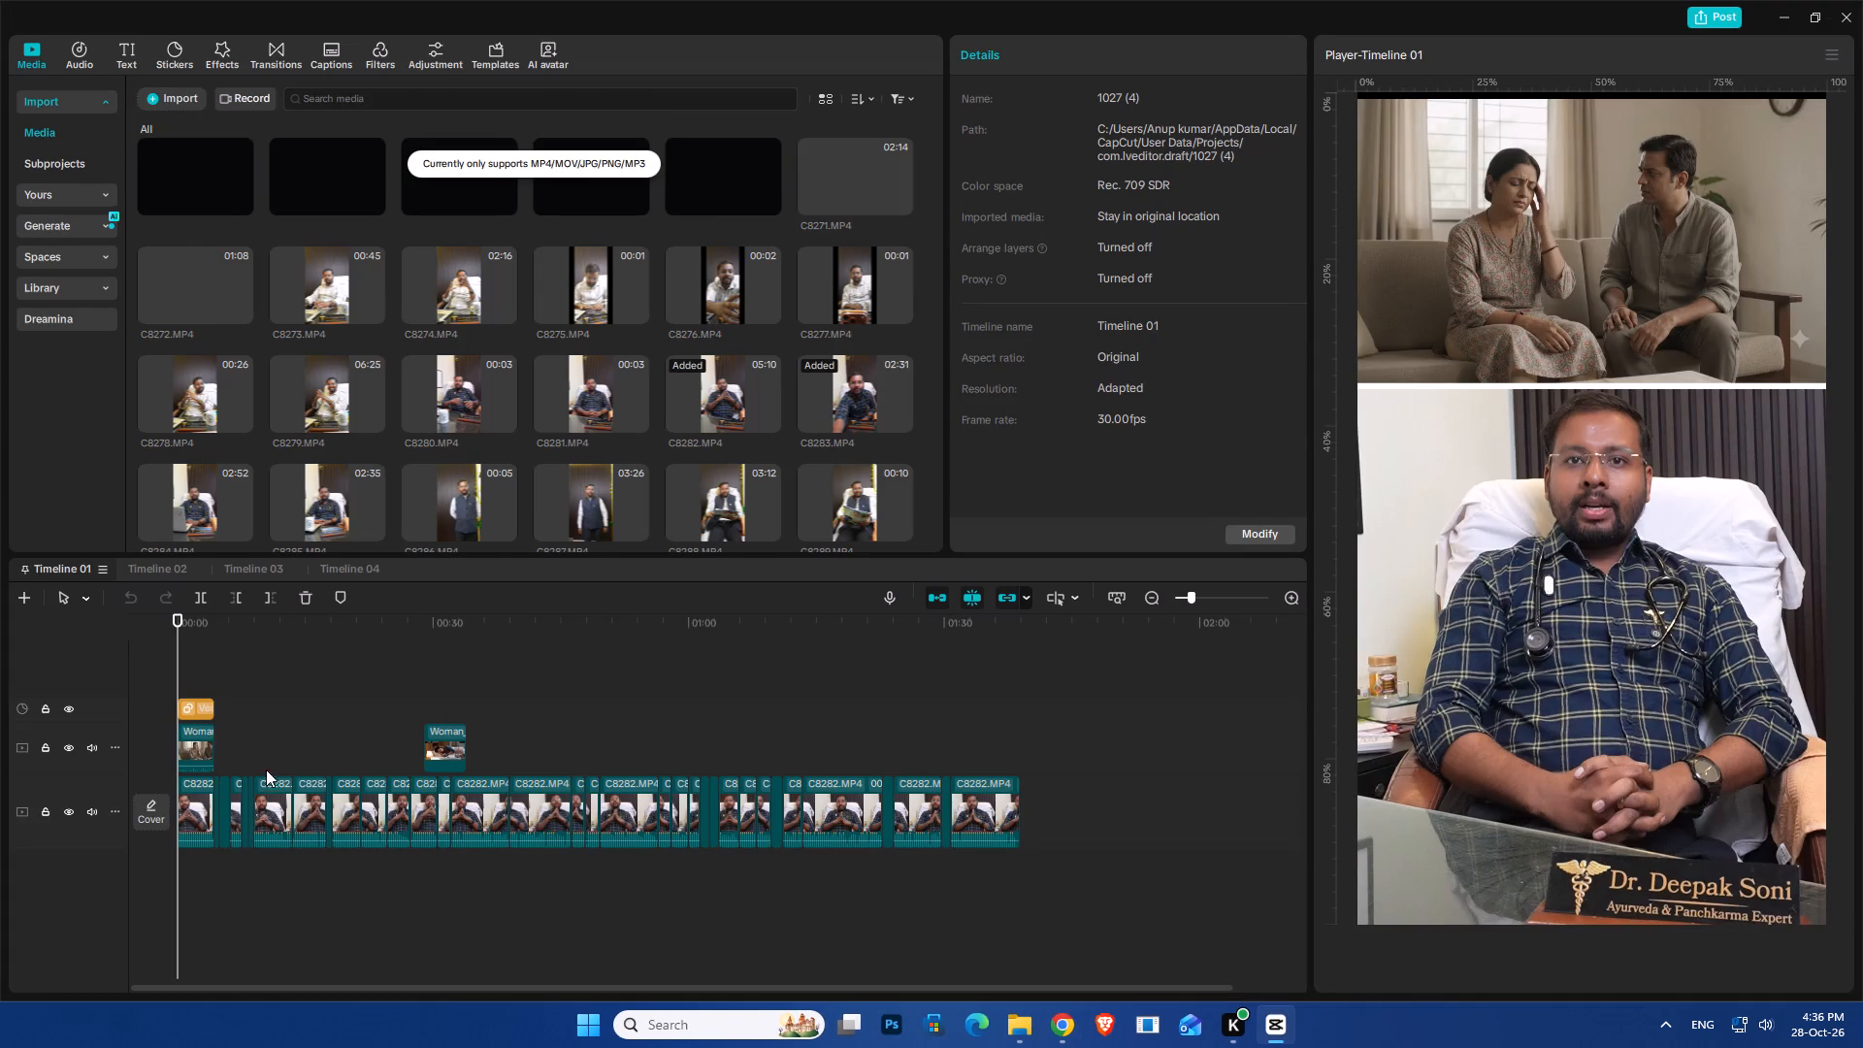
# In Timeline 01, try to move the white divider shape to a lower track, dropping it after the second overlay clip at about 00:34.
pyautogui.moveTo(196, 705); pyautogui.dragTo(200, 772)
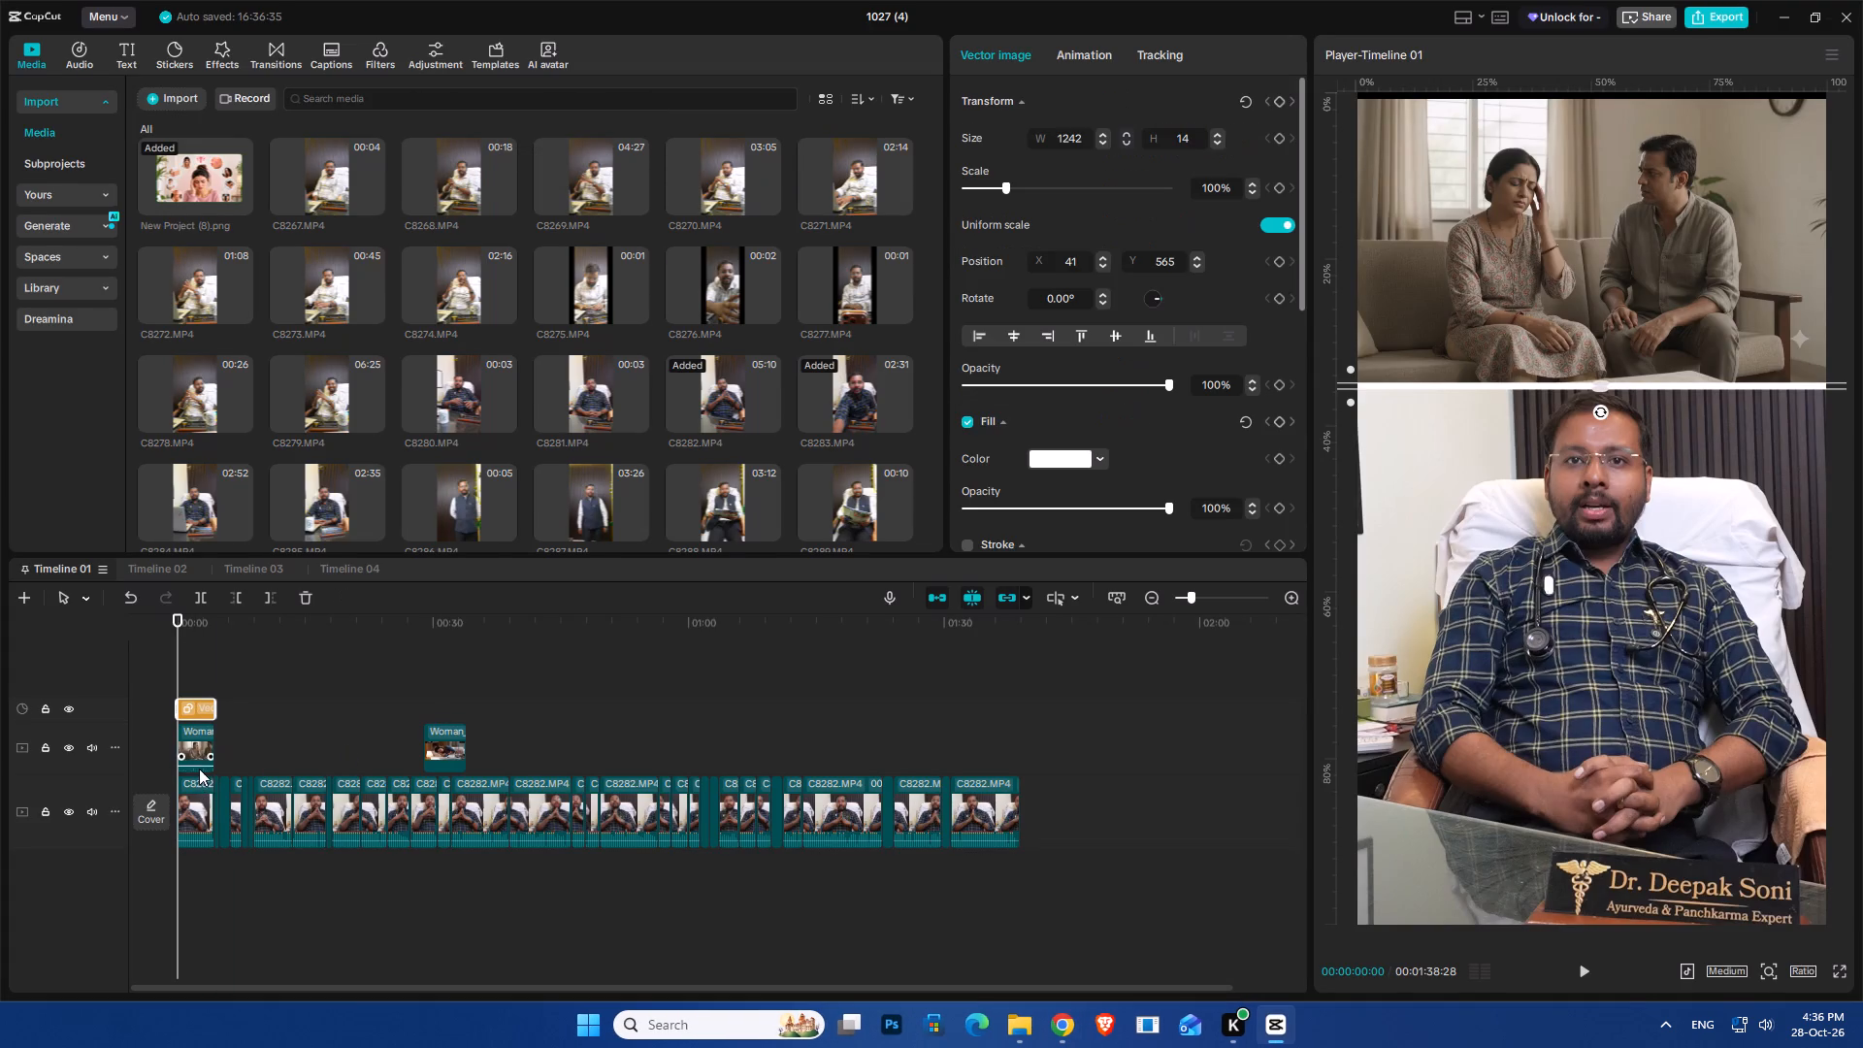
pyautogui.moveTo(190, 709); pyautogui.dragTo(194, 787)
pyautogui.click(194, 787)
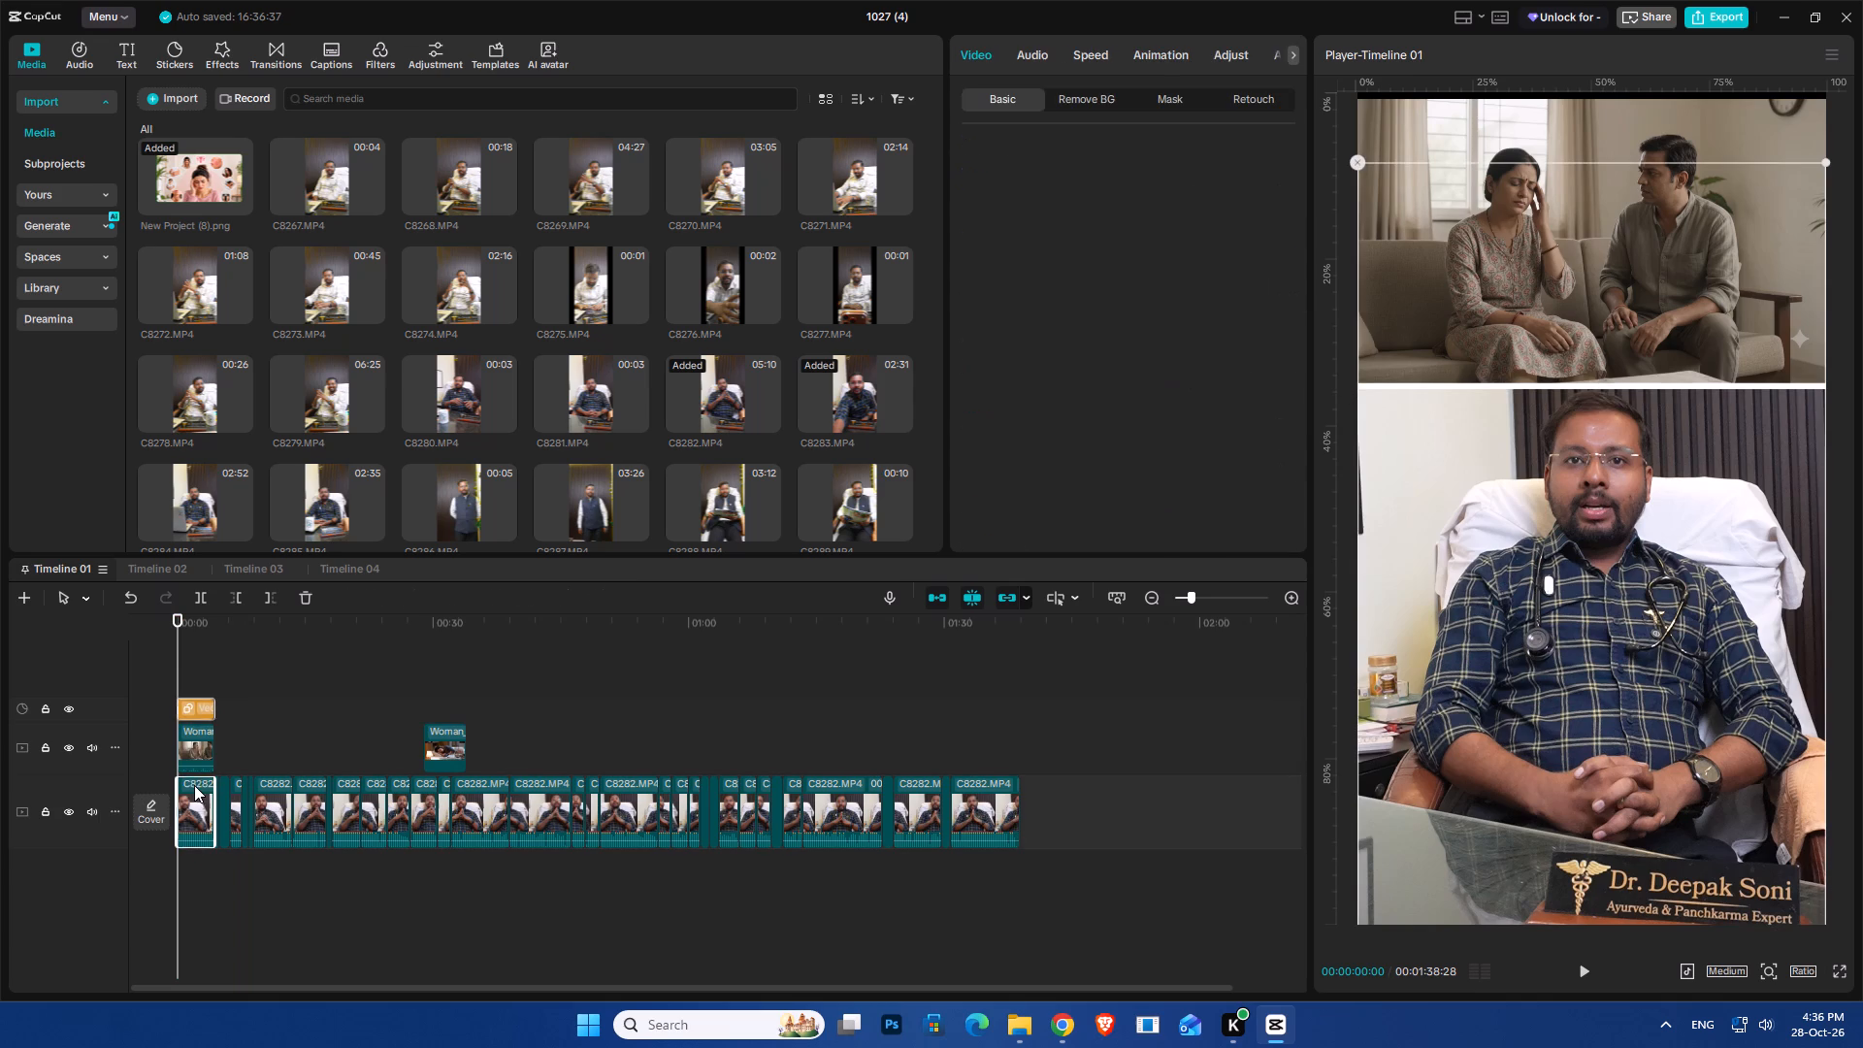
pyautogui.moveTo(195, 711); pyautogui.dragTo(483, 777)
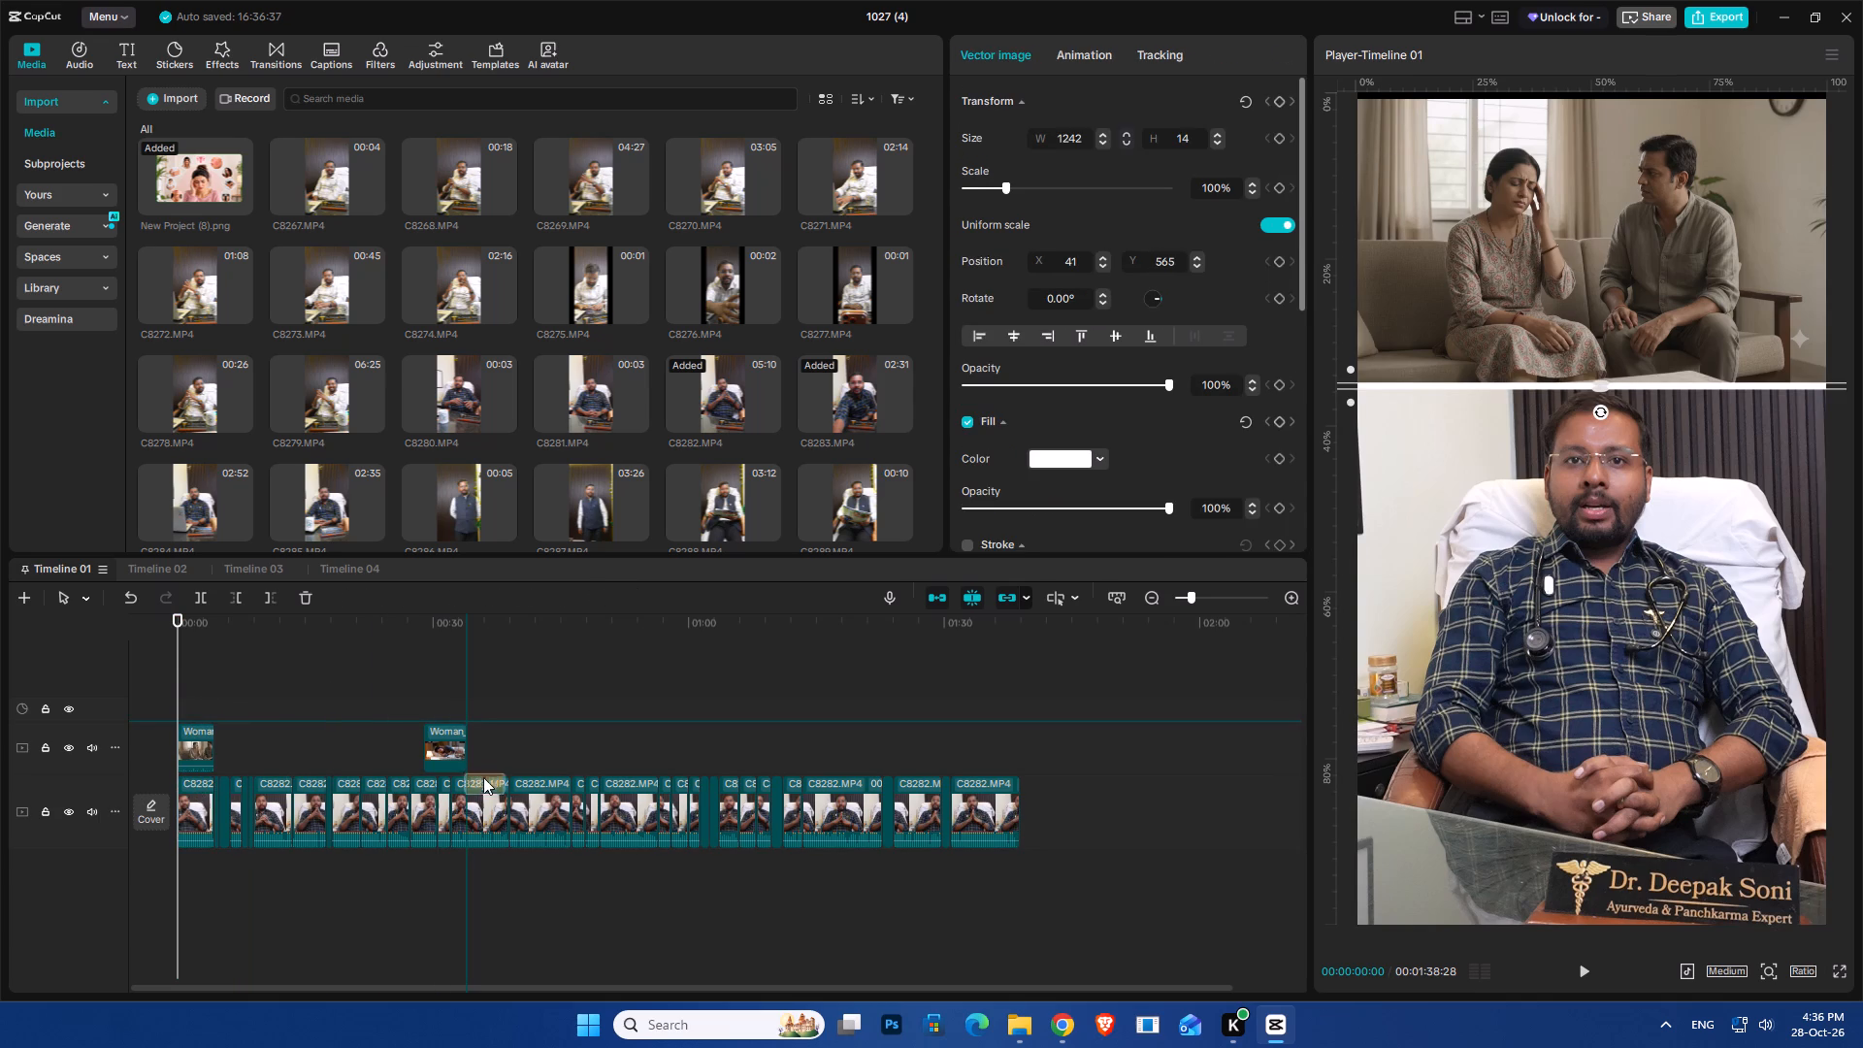
pyautogui.moveTo(483, 777); pyautogui.dragTo(487, 775)
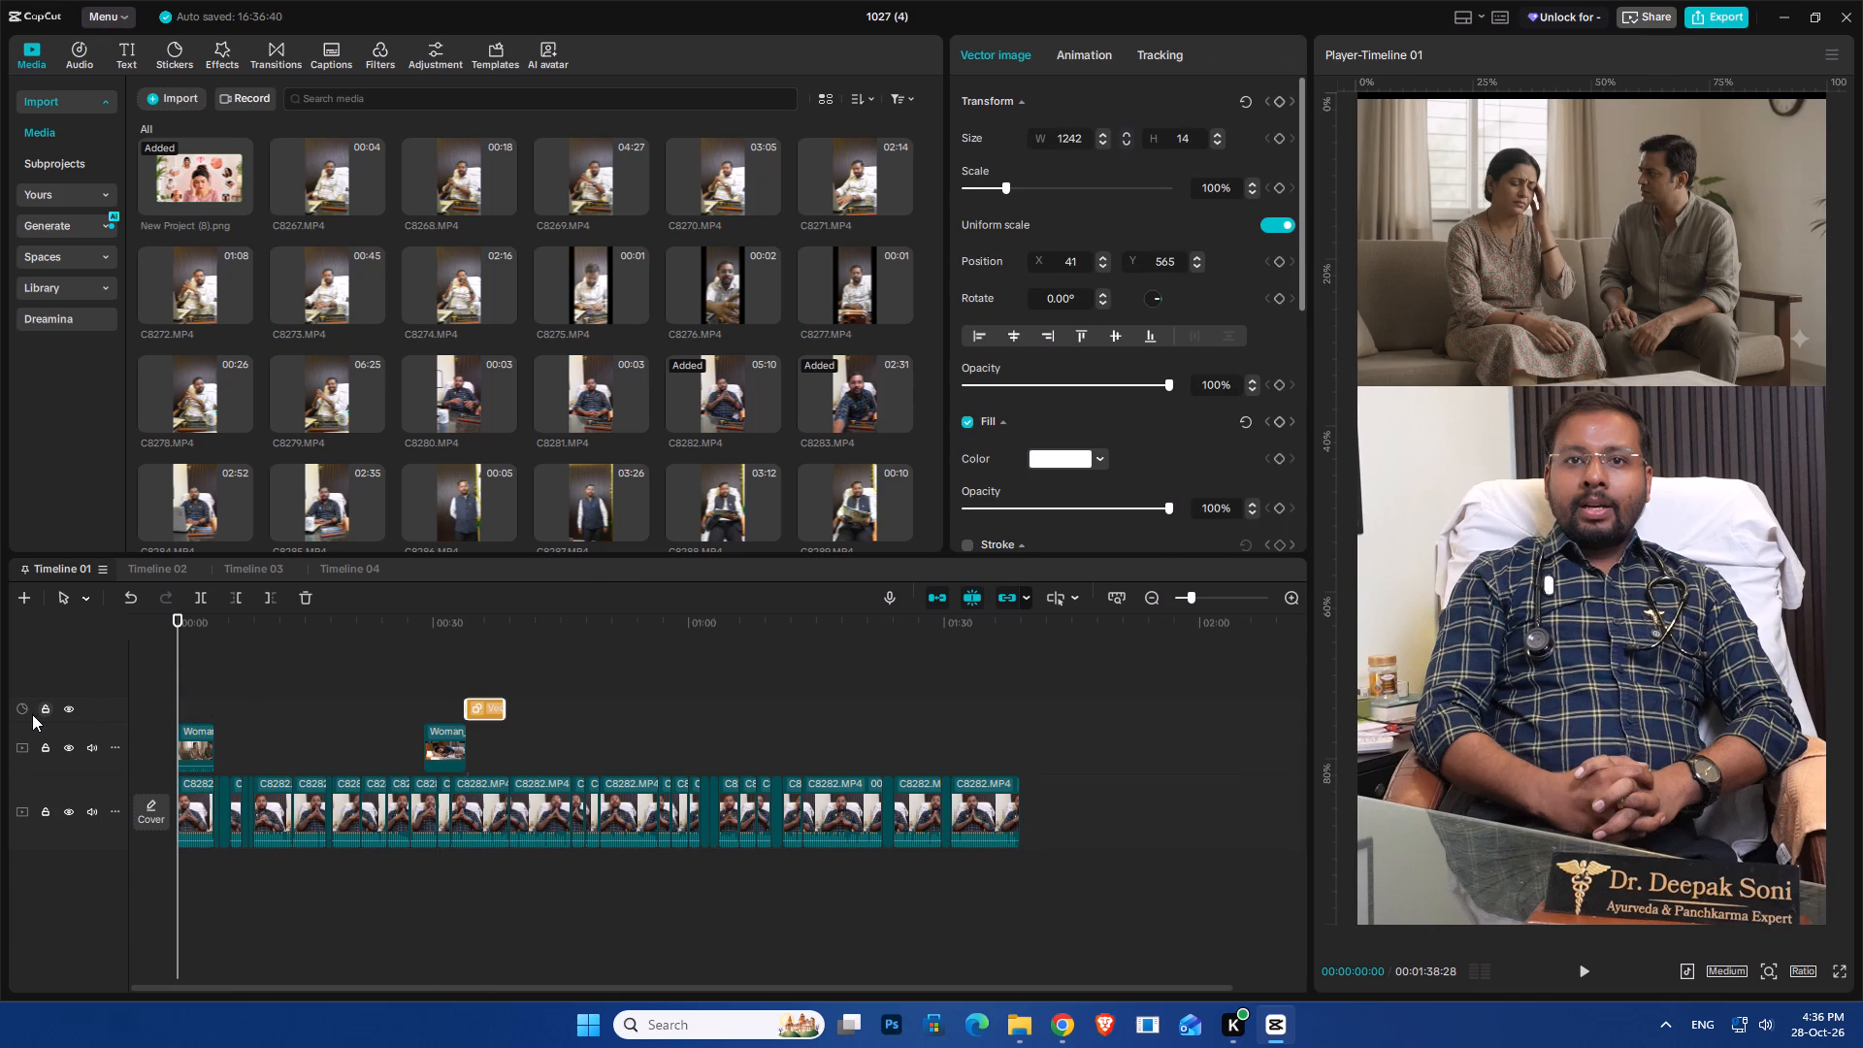
pyautogui.tripleClick(21, 711)
# Look through Timeline 04, Timeline 03 and Timeline 02, ending on Timeline 03.
pyautogui.click(333, 576)
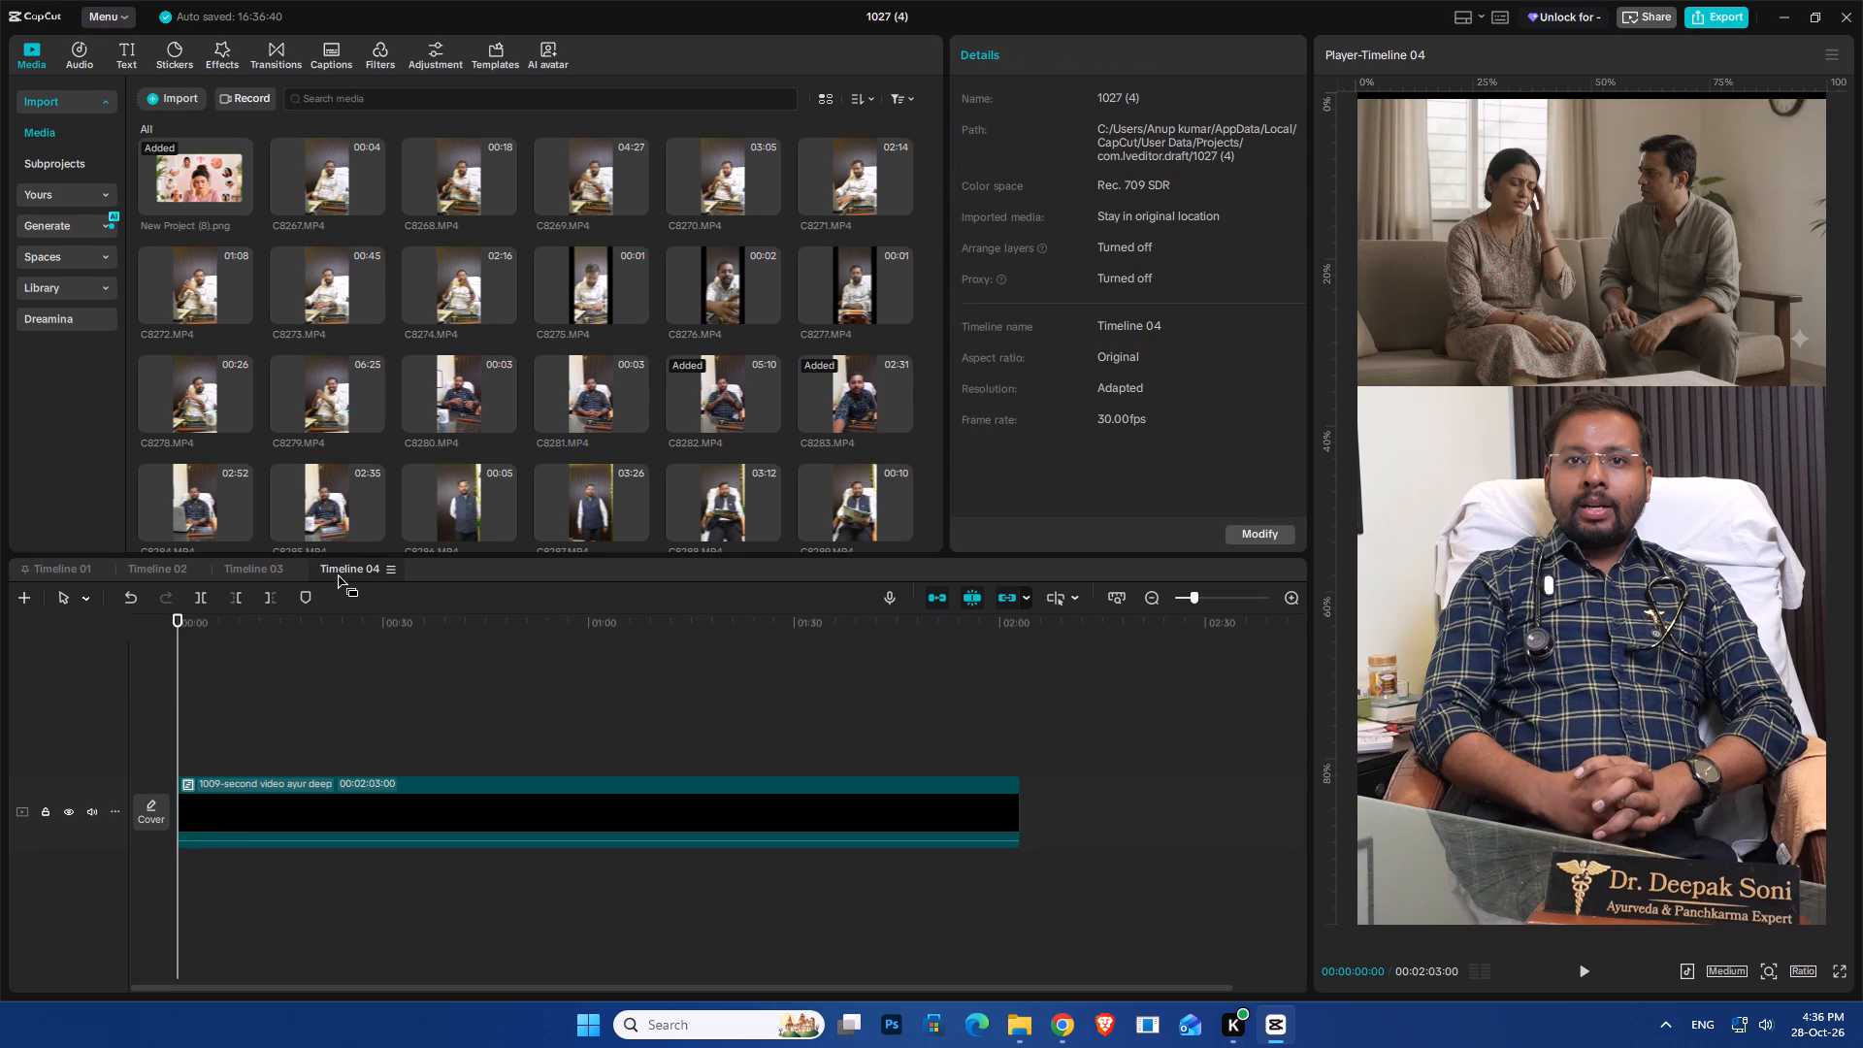
pyautogui.click(260, 575)
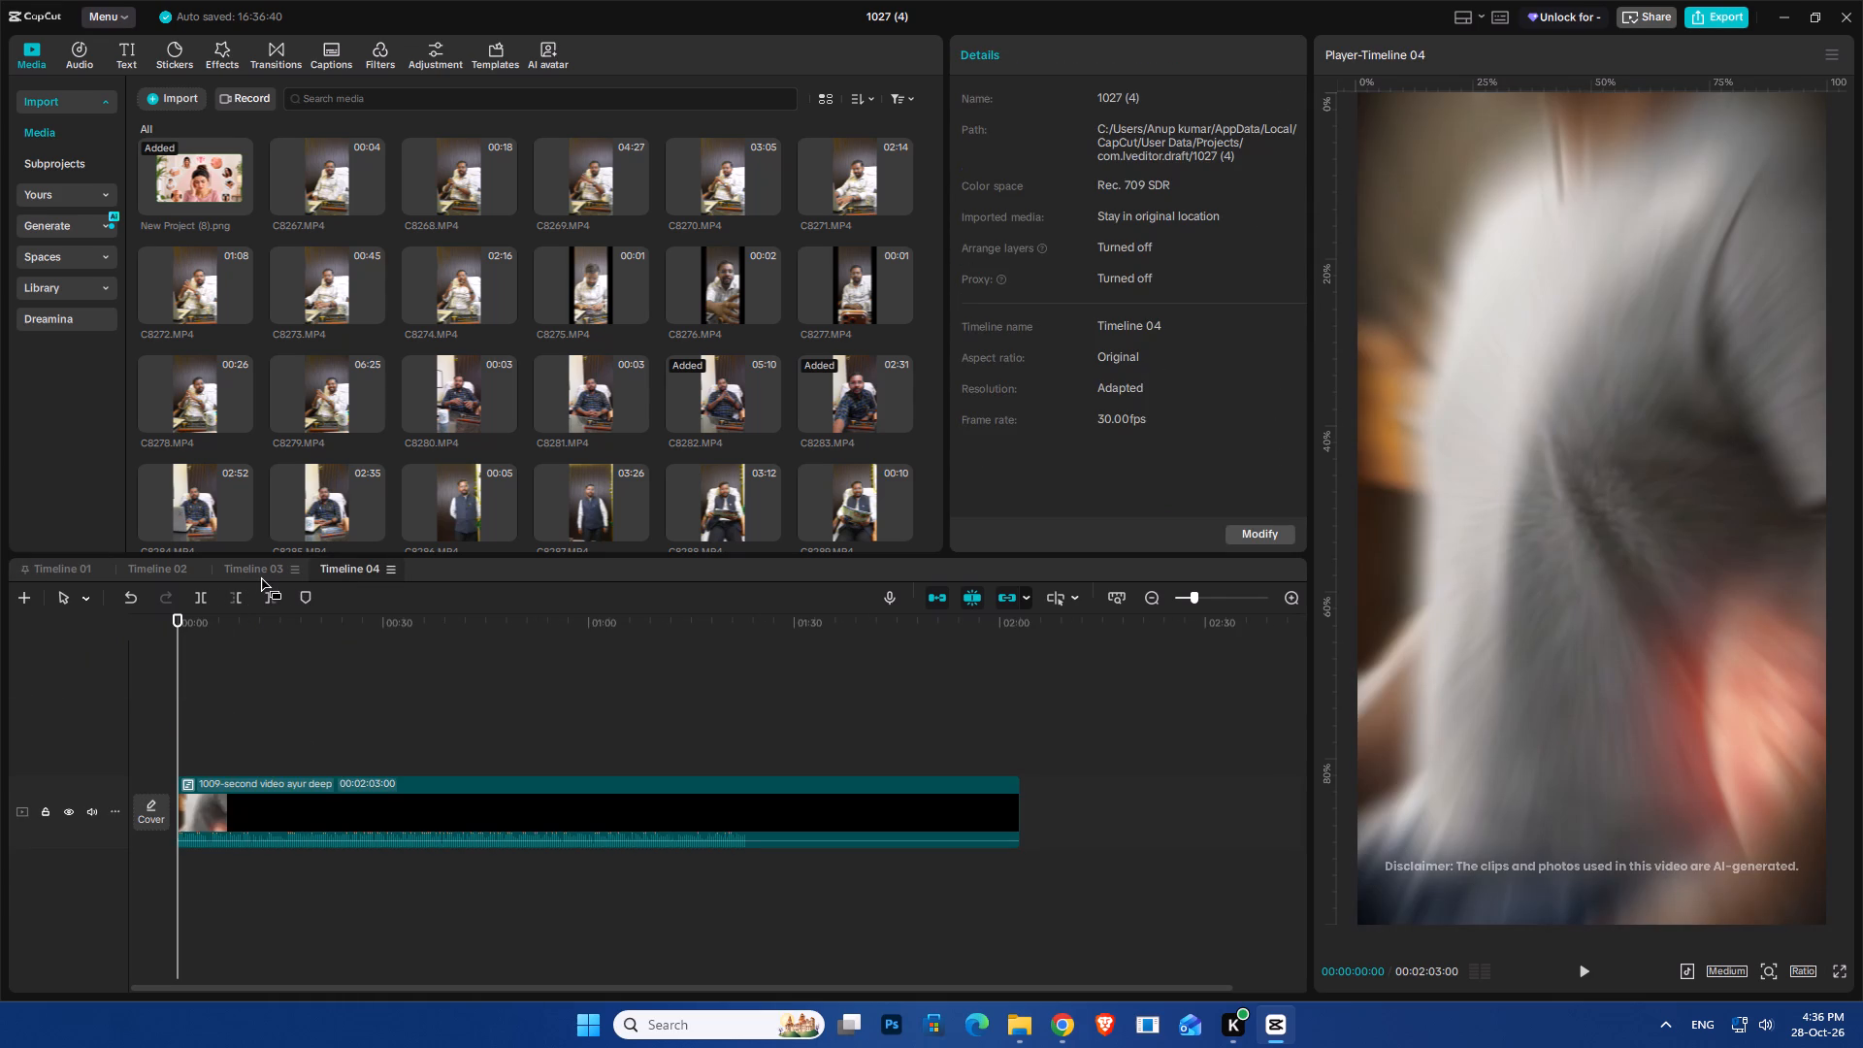
pyautogui.scroll(4, 247, 777)
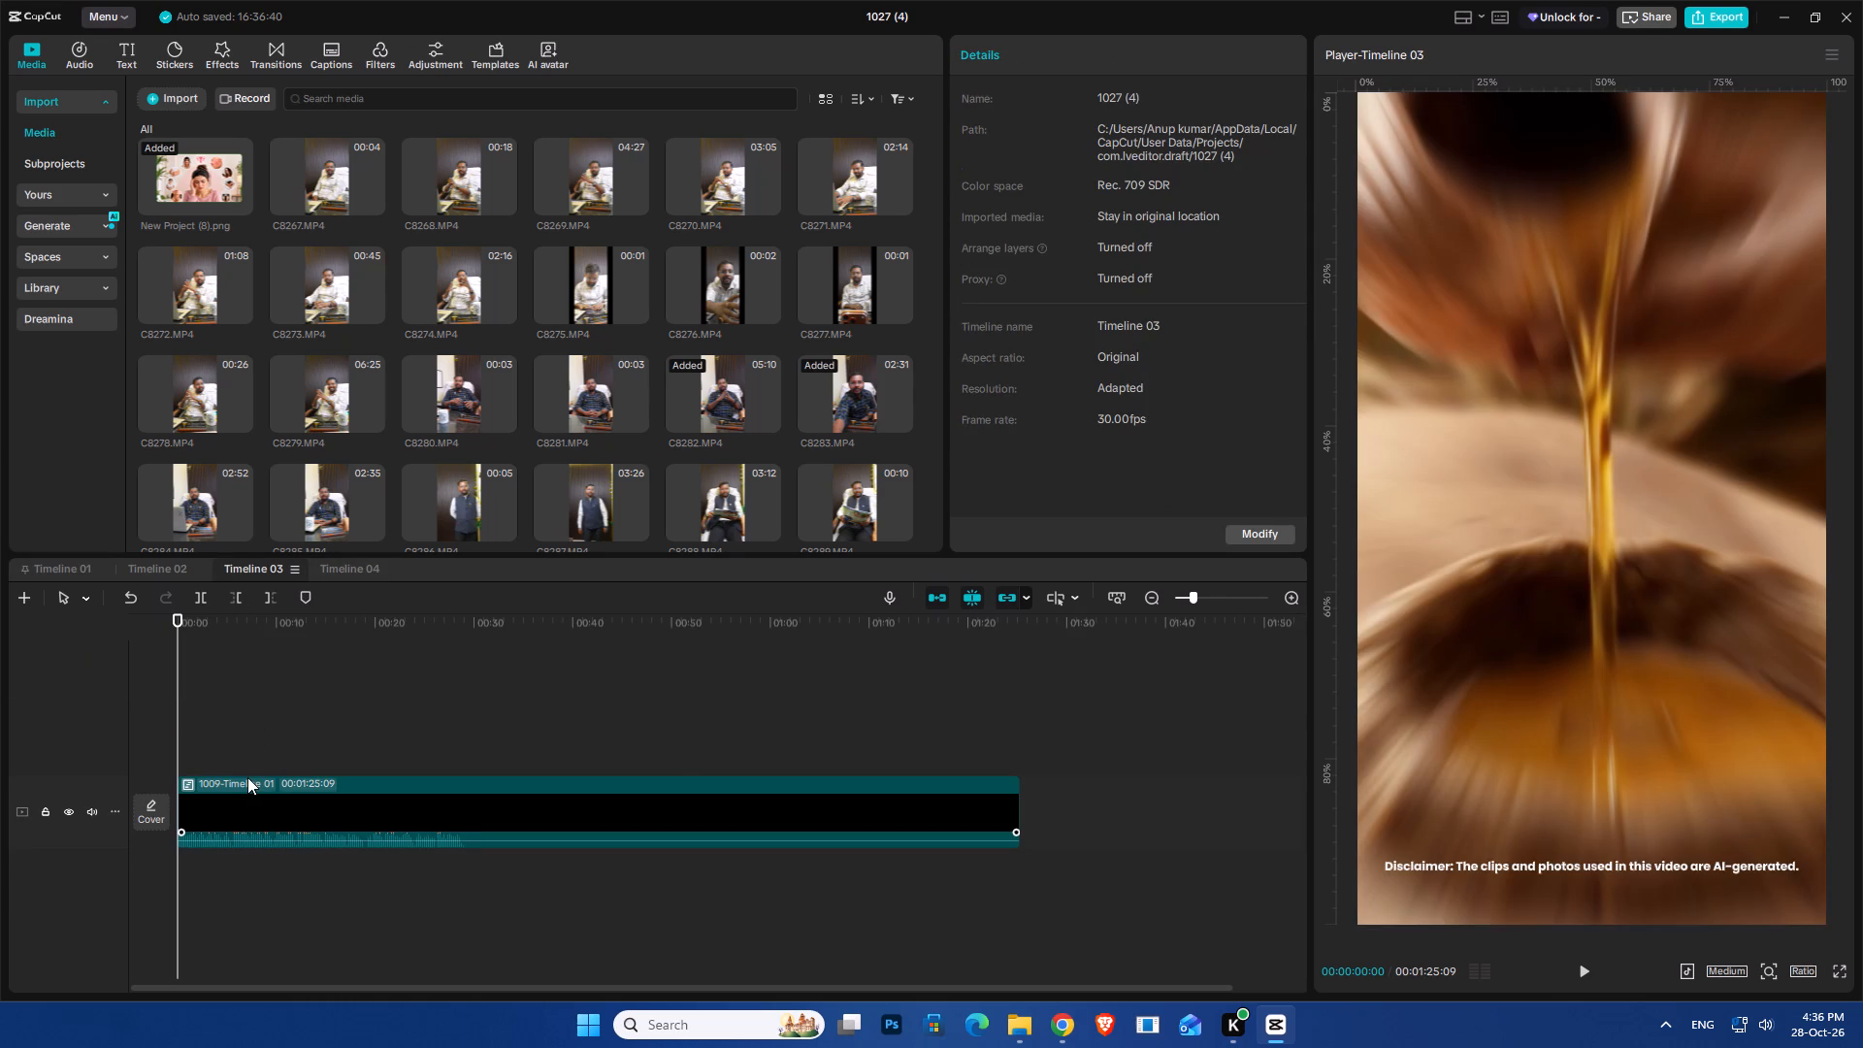
pyautogui.scroll(-3, 247, 777)
pyautogui.keyDown('ctrl'); pyautogui.scroll(7, 246, 775); pyautogui.keyUp('ctrl')
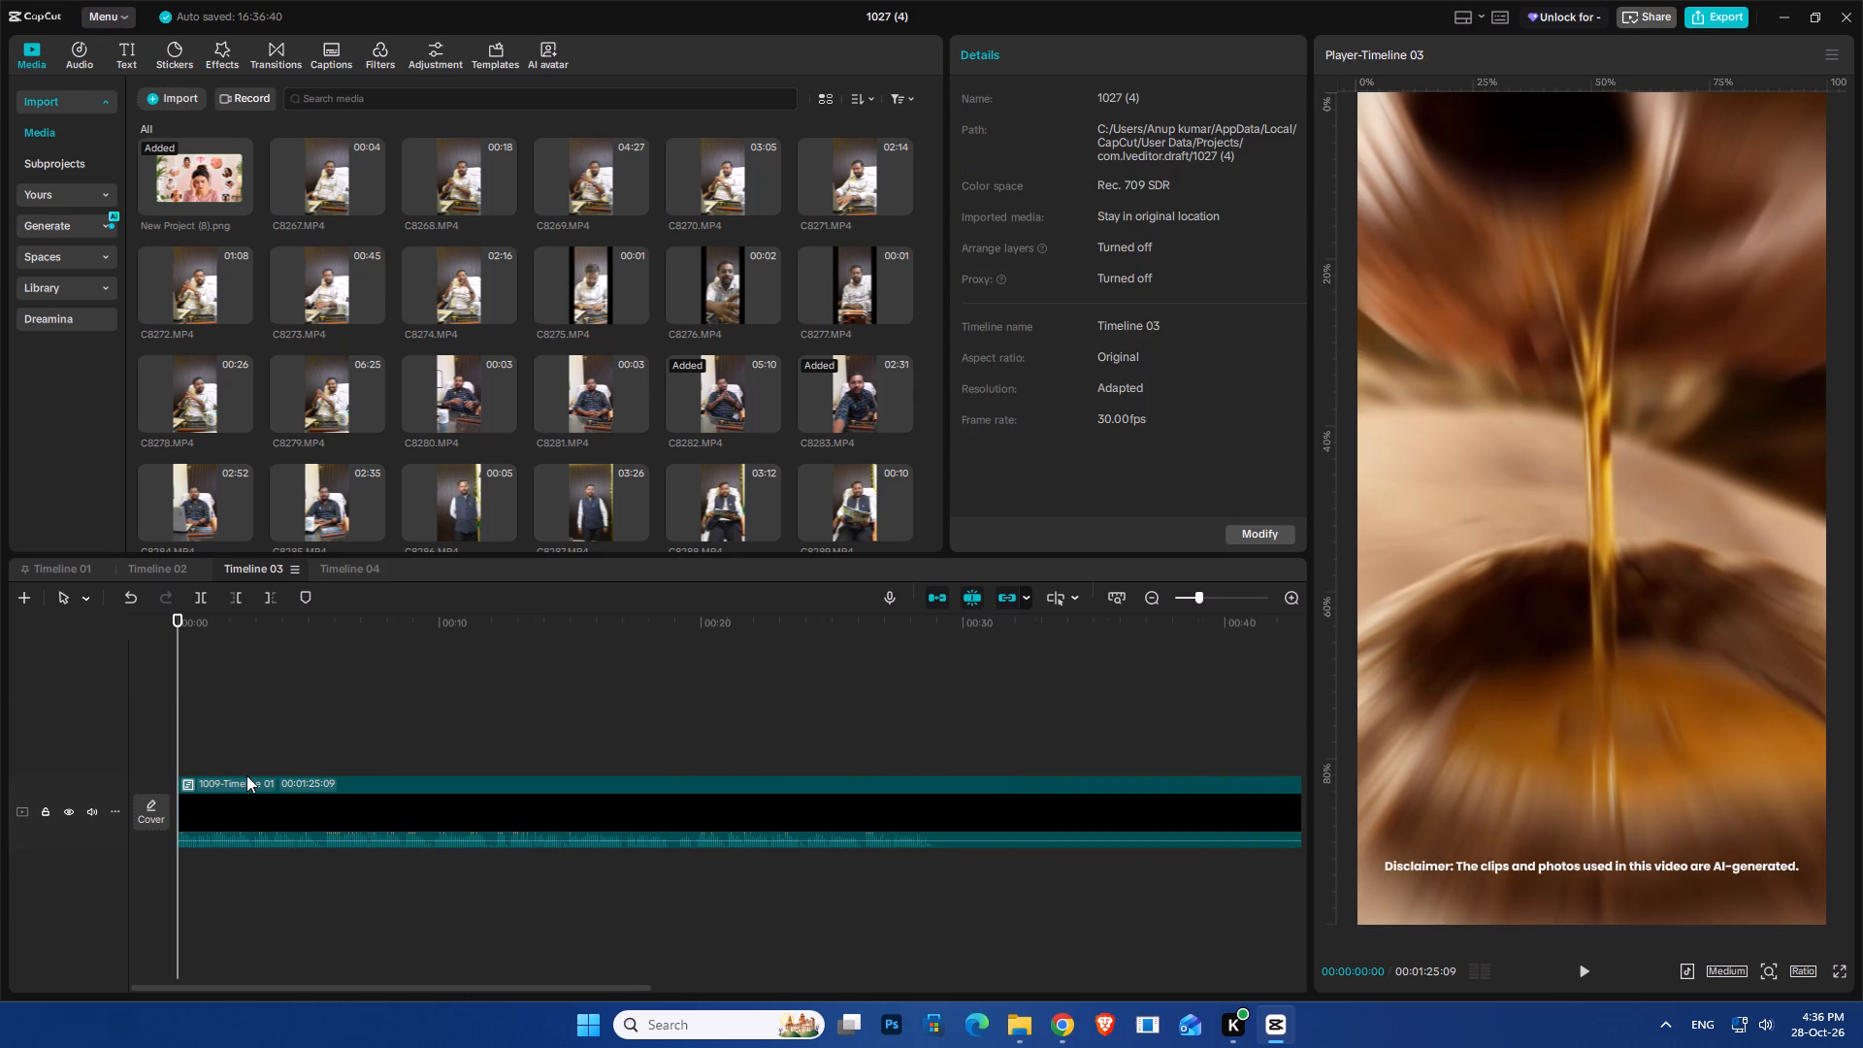
pyautogui.click(172, 569)
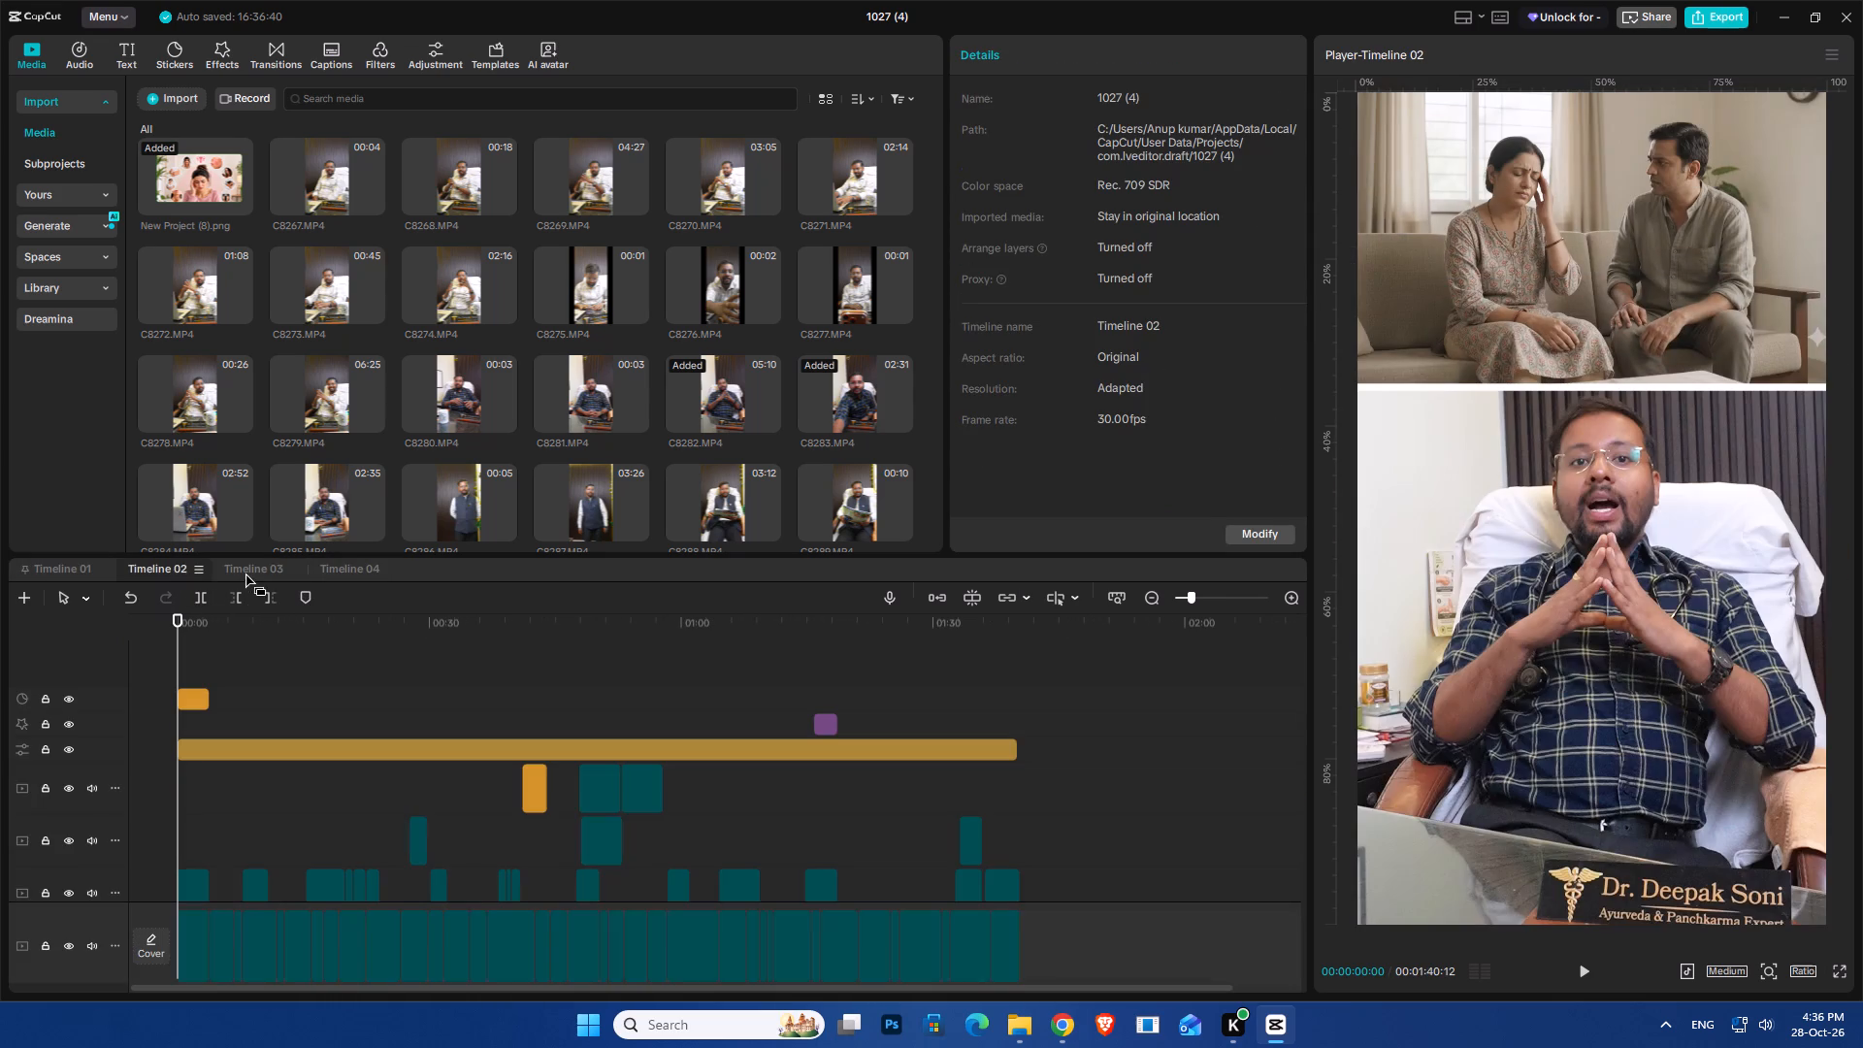
pyautogui.click(245, 572)
# In Timeline 03, open the 1009-Timeline 01 compound clip and the Compound clip15 nested inside it.
pyautogui.doubleClick(242, 802)
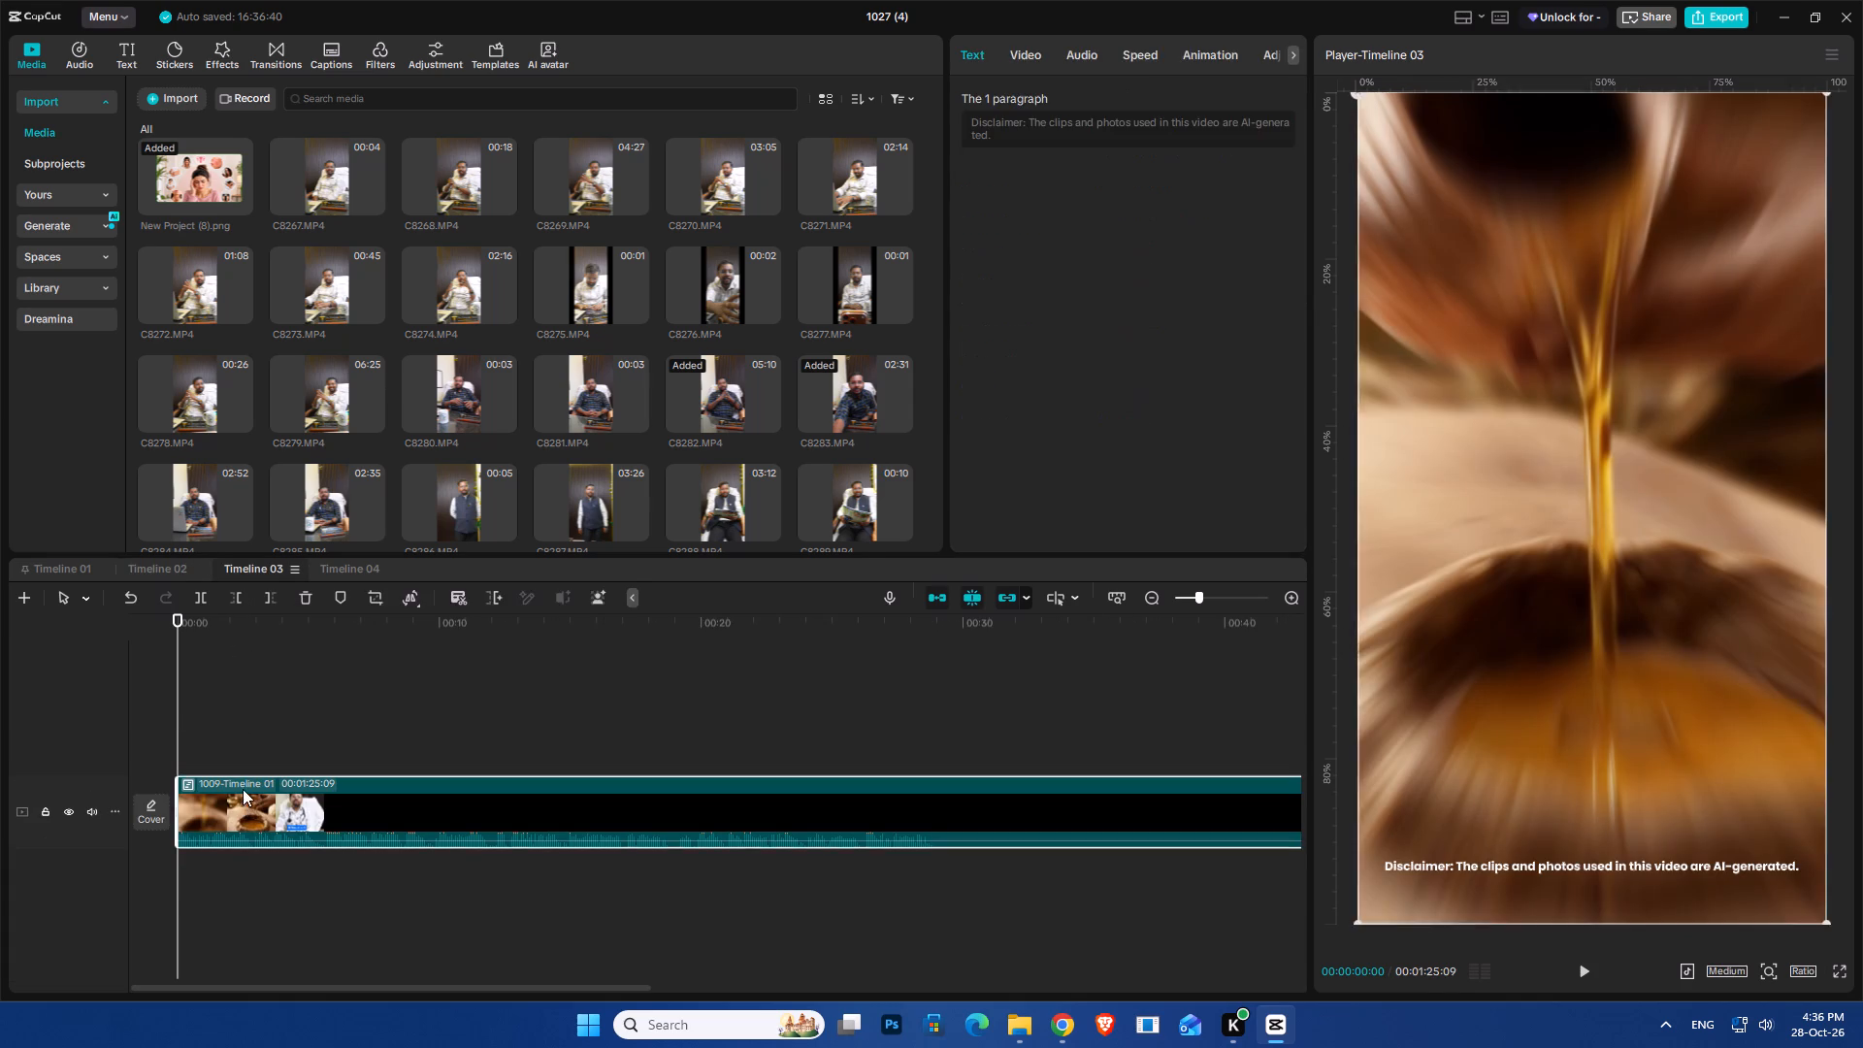
pyautogui.doubleClick(245, 801)
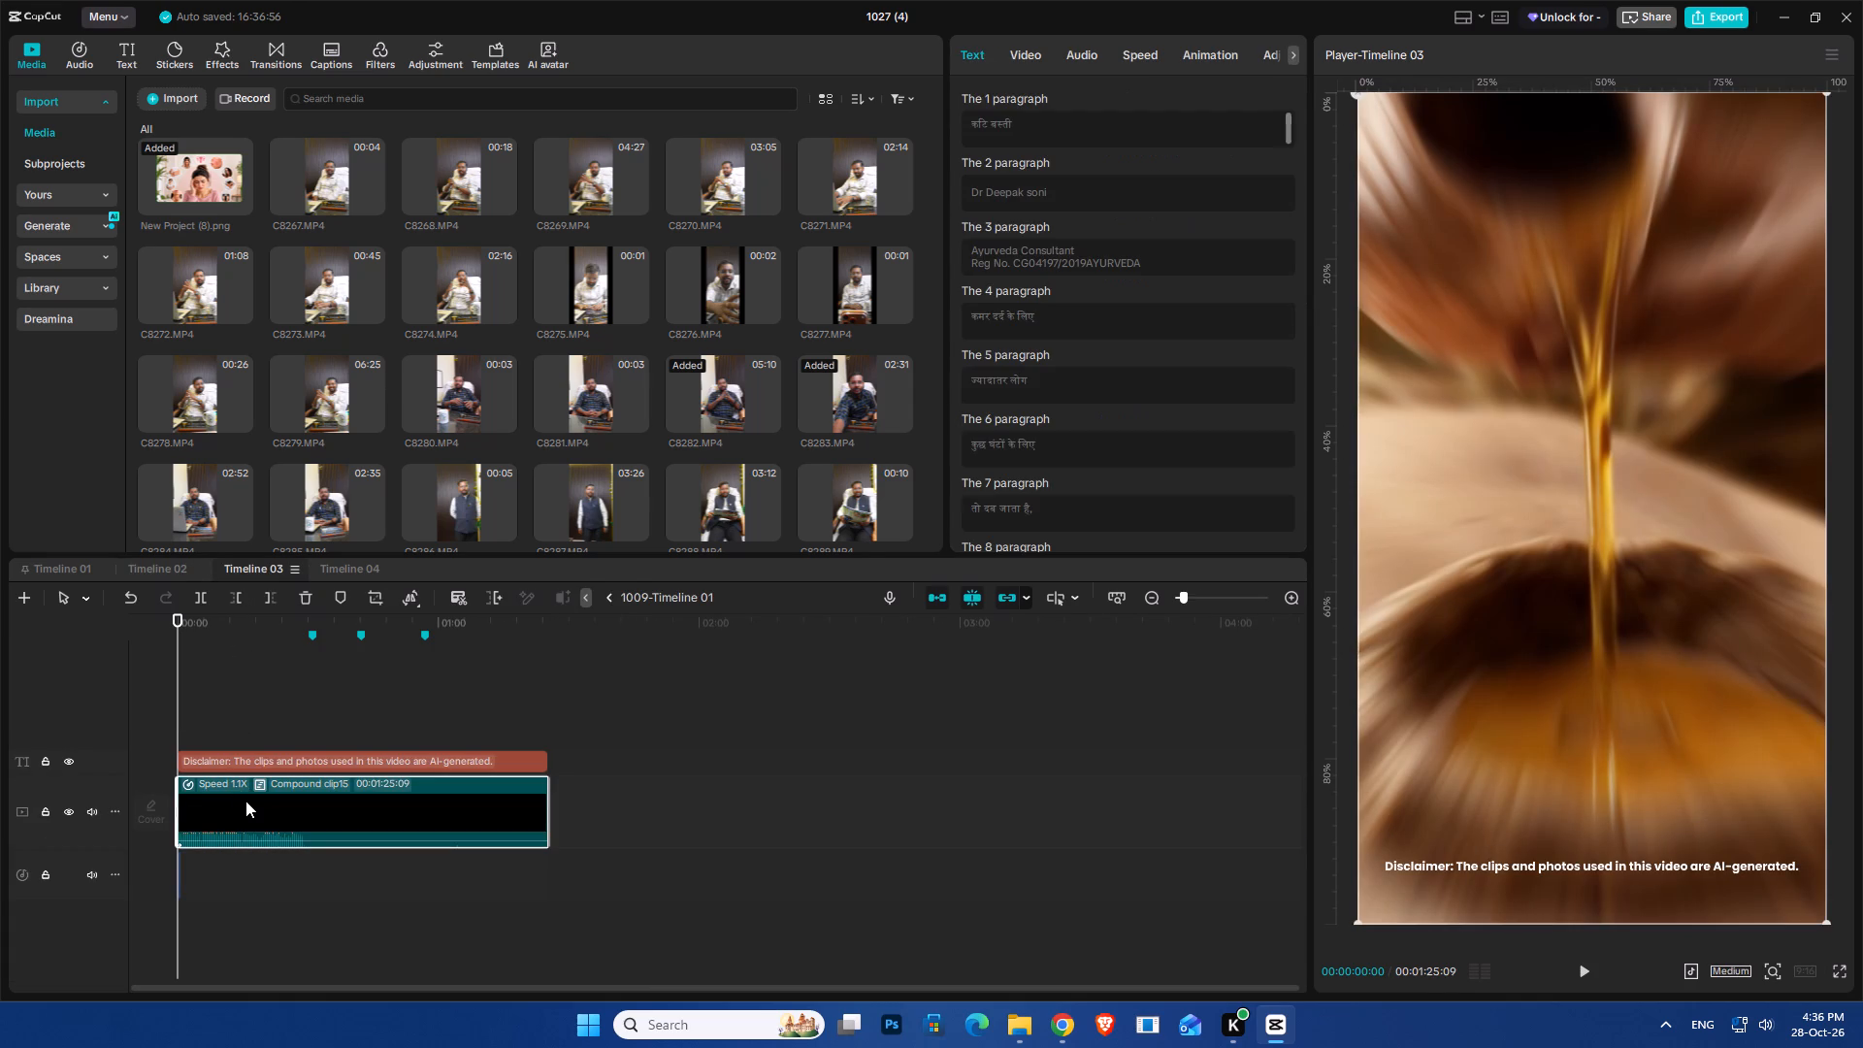
pyautogui.doubleClick(242, 812)
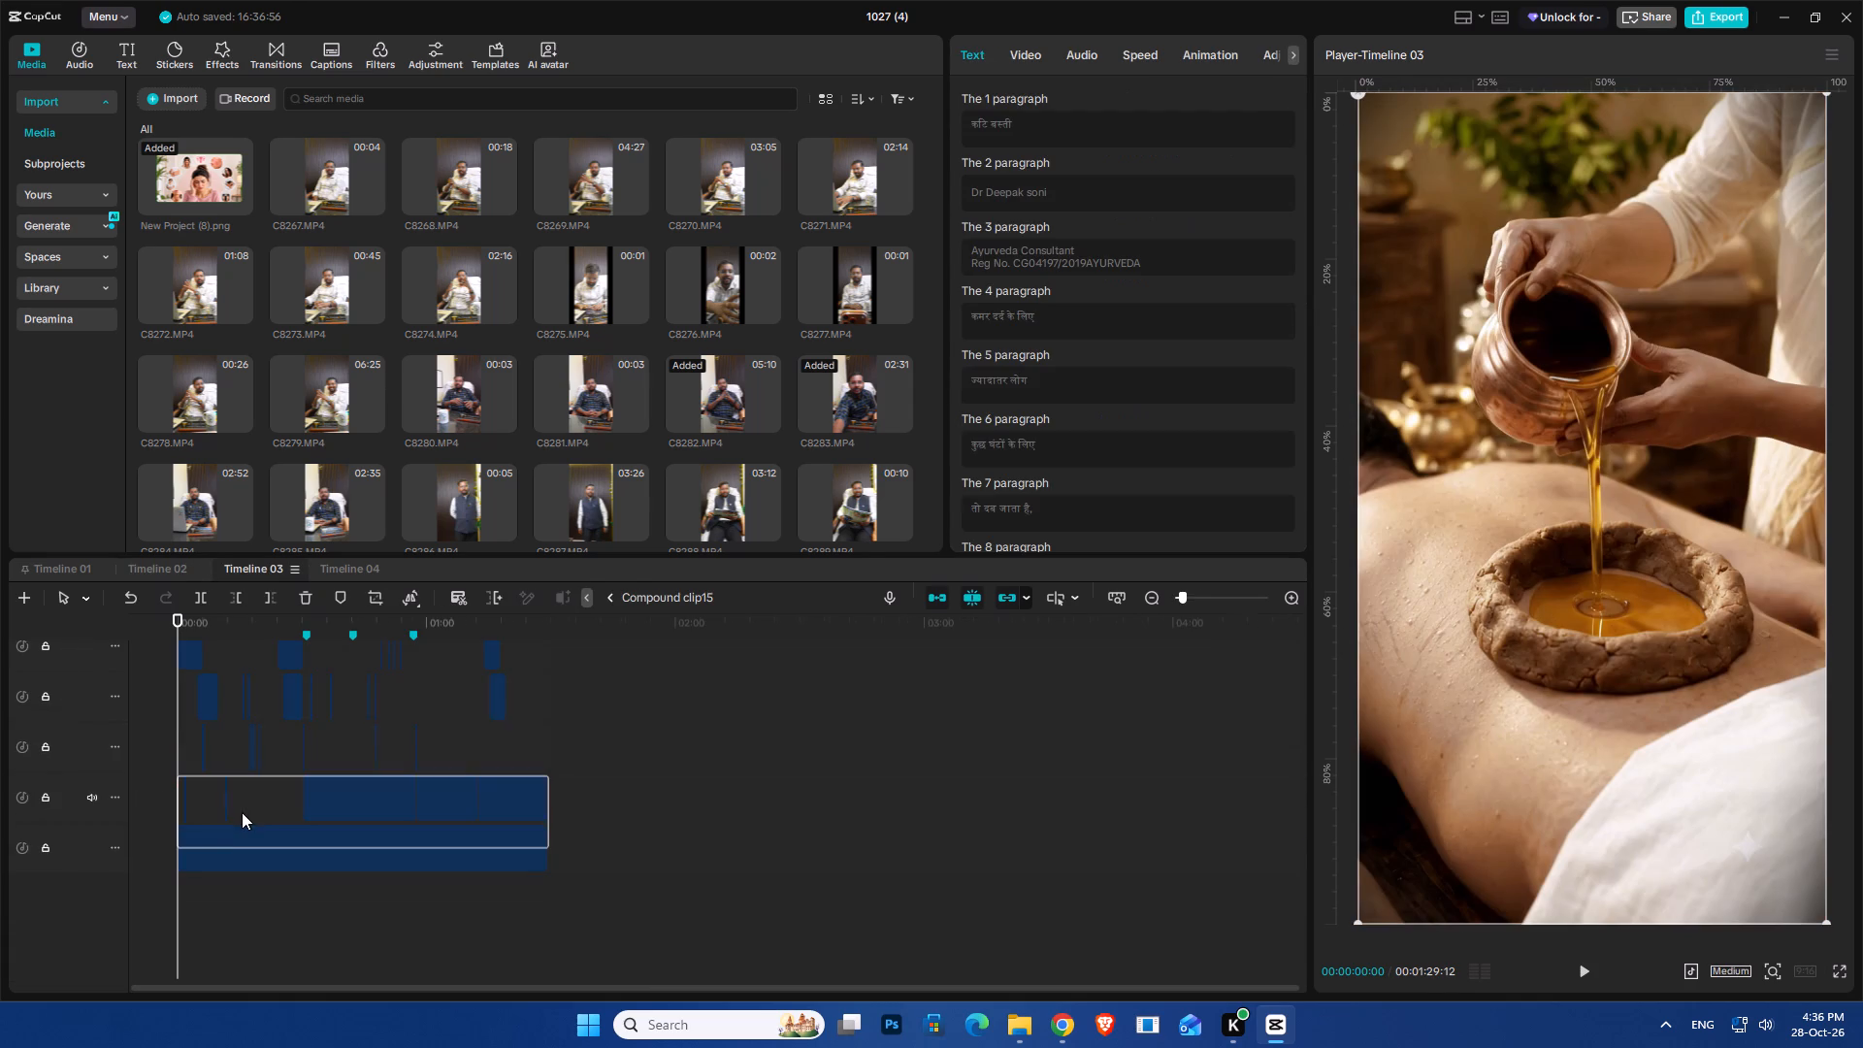
pyautogui.keyDown('ctrl'); pyautogui.scroll(20, 230, 777); pyautogui.keyUp('ctrl')
pyautogui.keyDown('ctrl'); pyautogui.scroll(2, 230, 777); pyautogui.keyUp('ctrl')
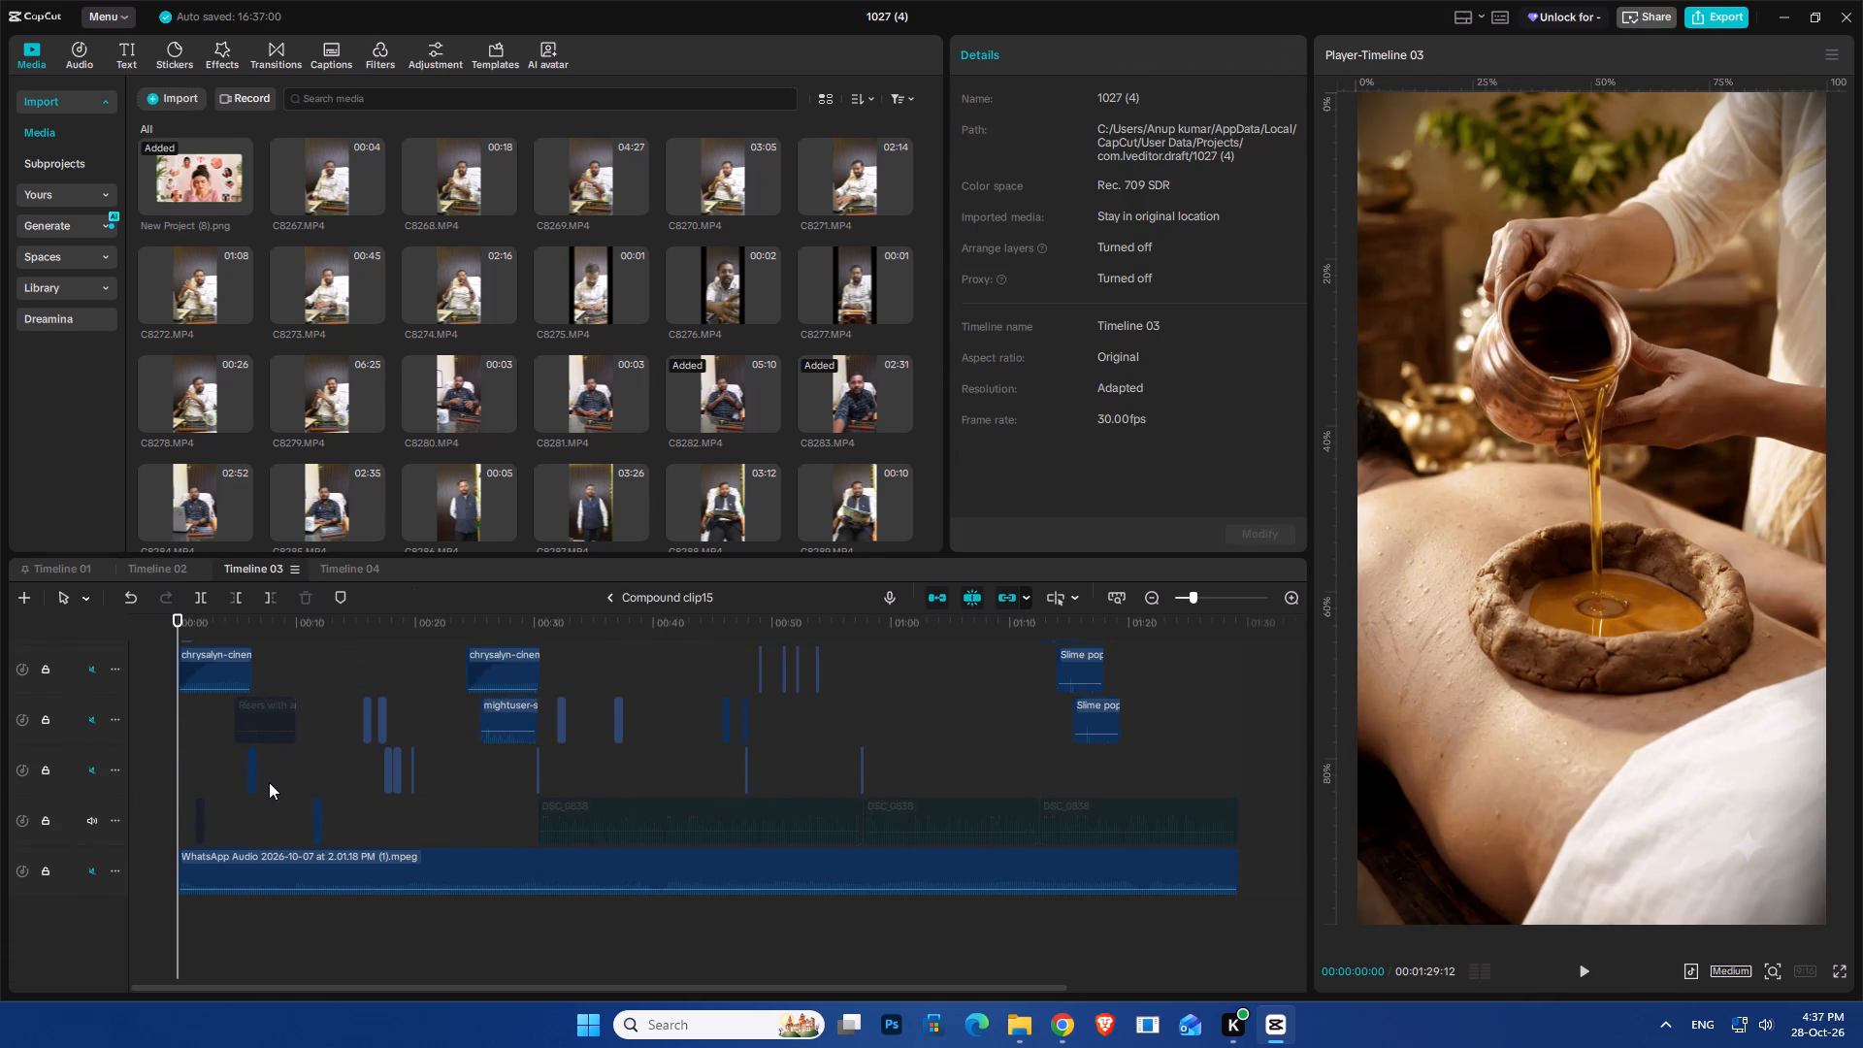
pyautogui.keyDown('ctrl'); pyautogui.scroll(20, 269, 782); pyautogui.keyUp('ctrl')
pyautogui.keyDown('ctrl'); pyautogui.scroll(14, 269, 782); pyautogui.keyUp('ctrl')
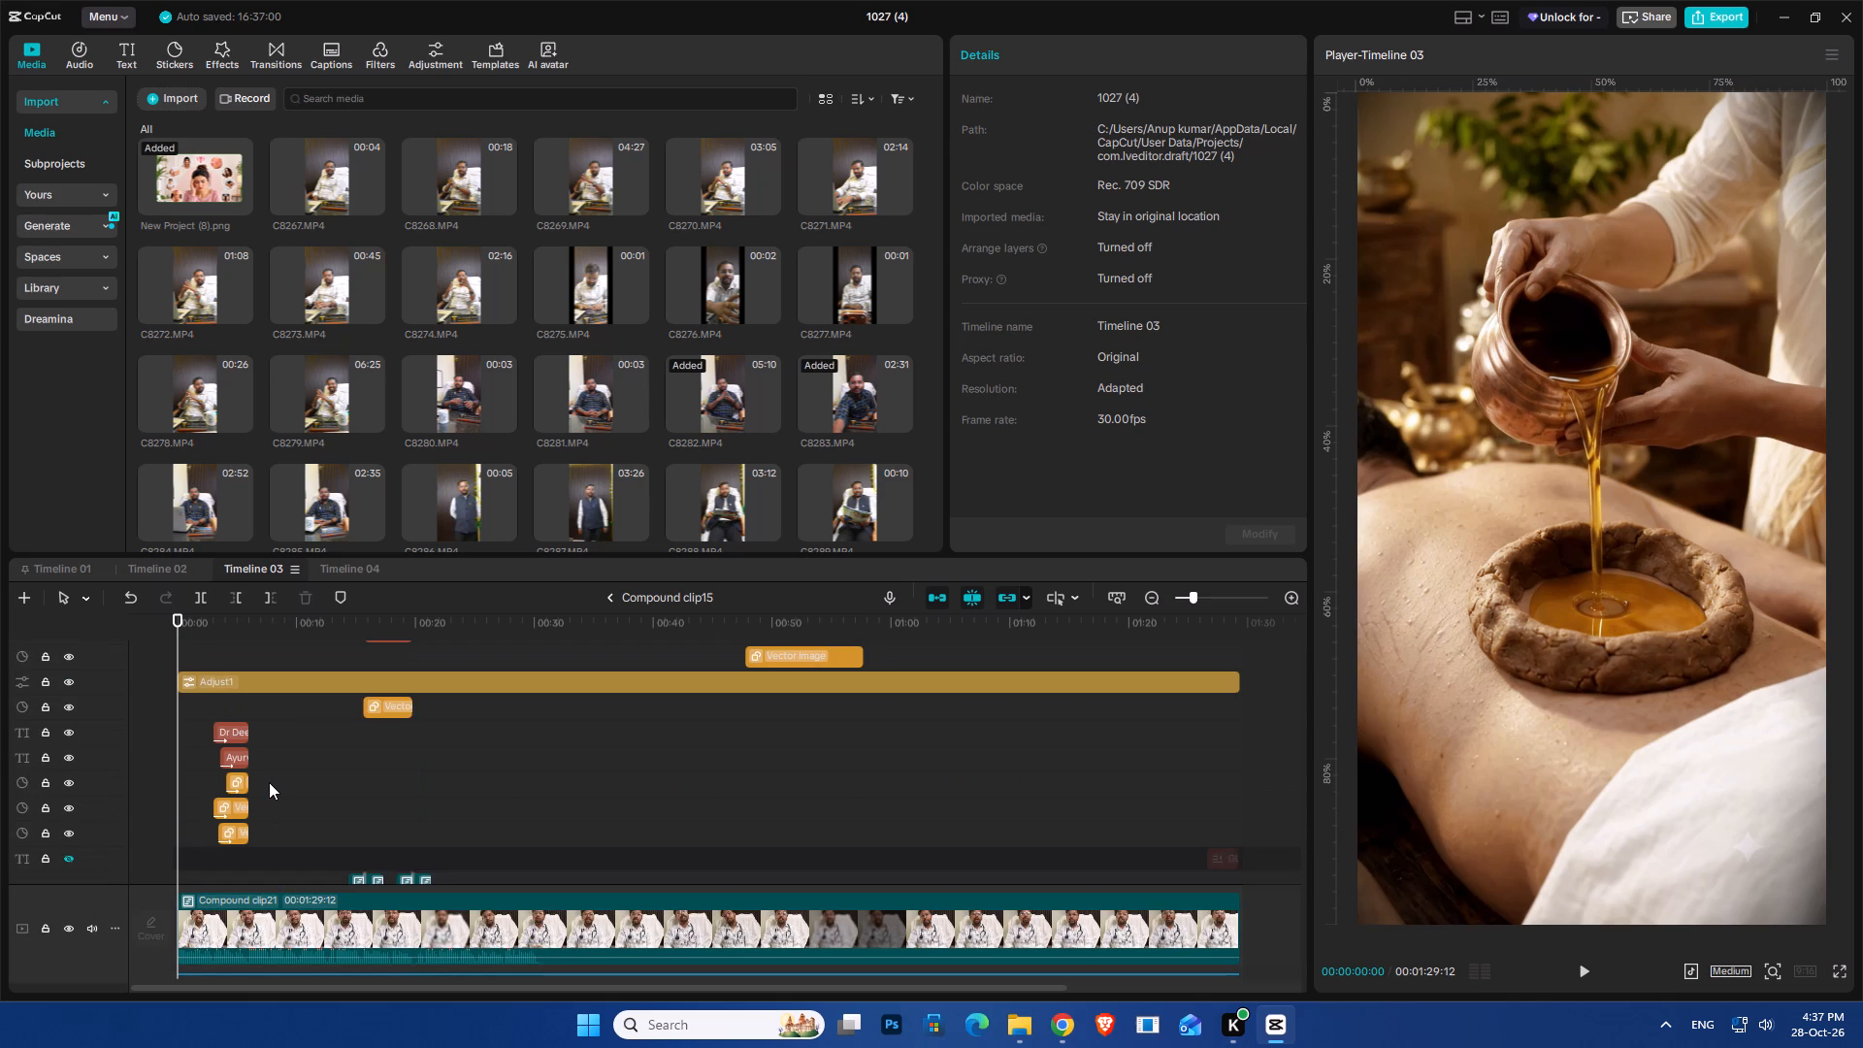
# Examine how the shapes in Compound clip15 look over the video, and select the semi-transparent black shape starting at about 00:48.
pyautogui.moveTo(185, 707); pyautogui.dragTo(204, 731)
pyautogui.moveTo(204, 731); pyautogui.dragTo(208, 733)
pyautogui.moveTo(180, 646); pyautogui.dragTo(228, 697)
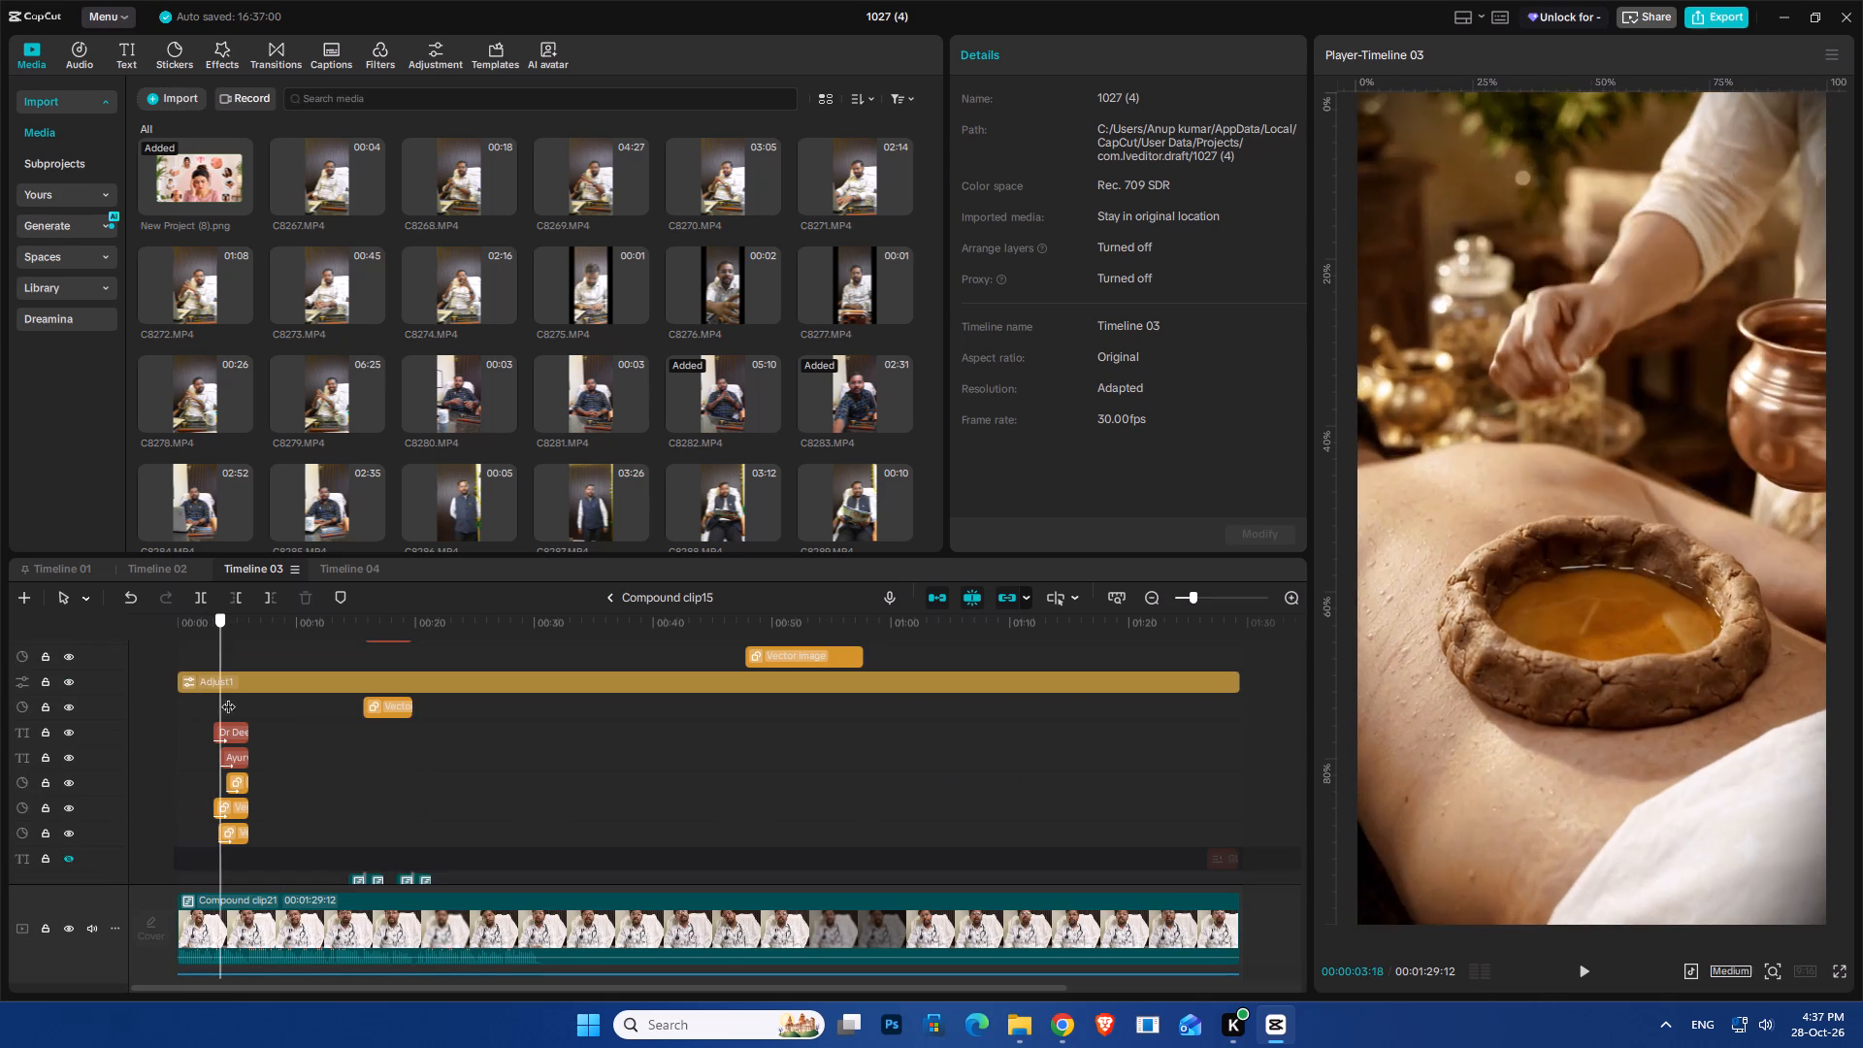
pyautogui.moveTo(228, 697); pyautogui.dragTo(390, 767)
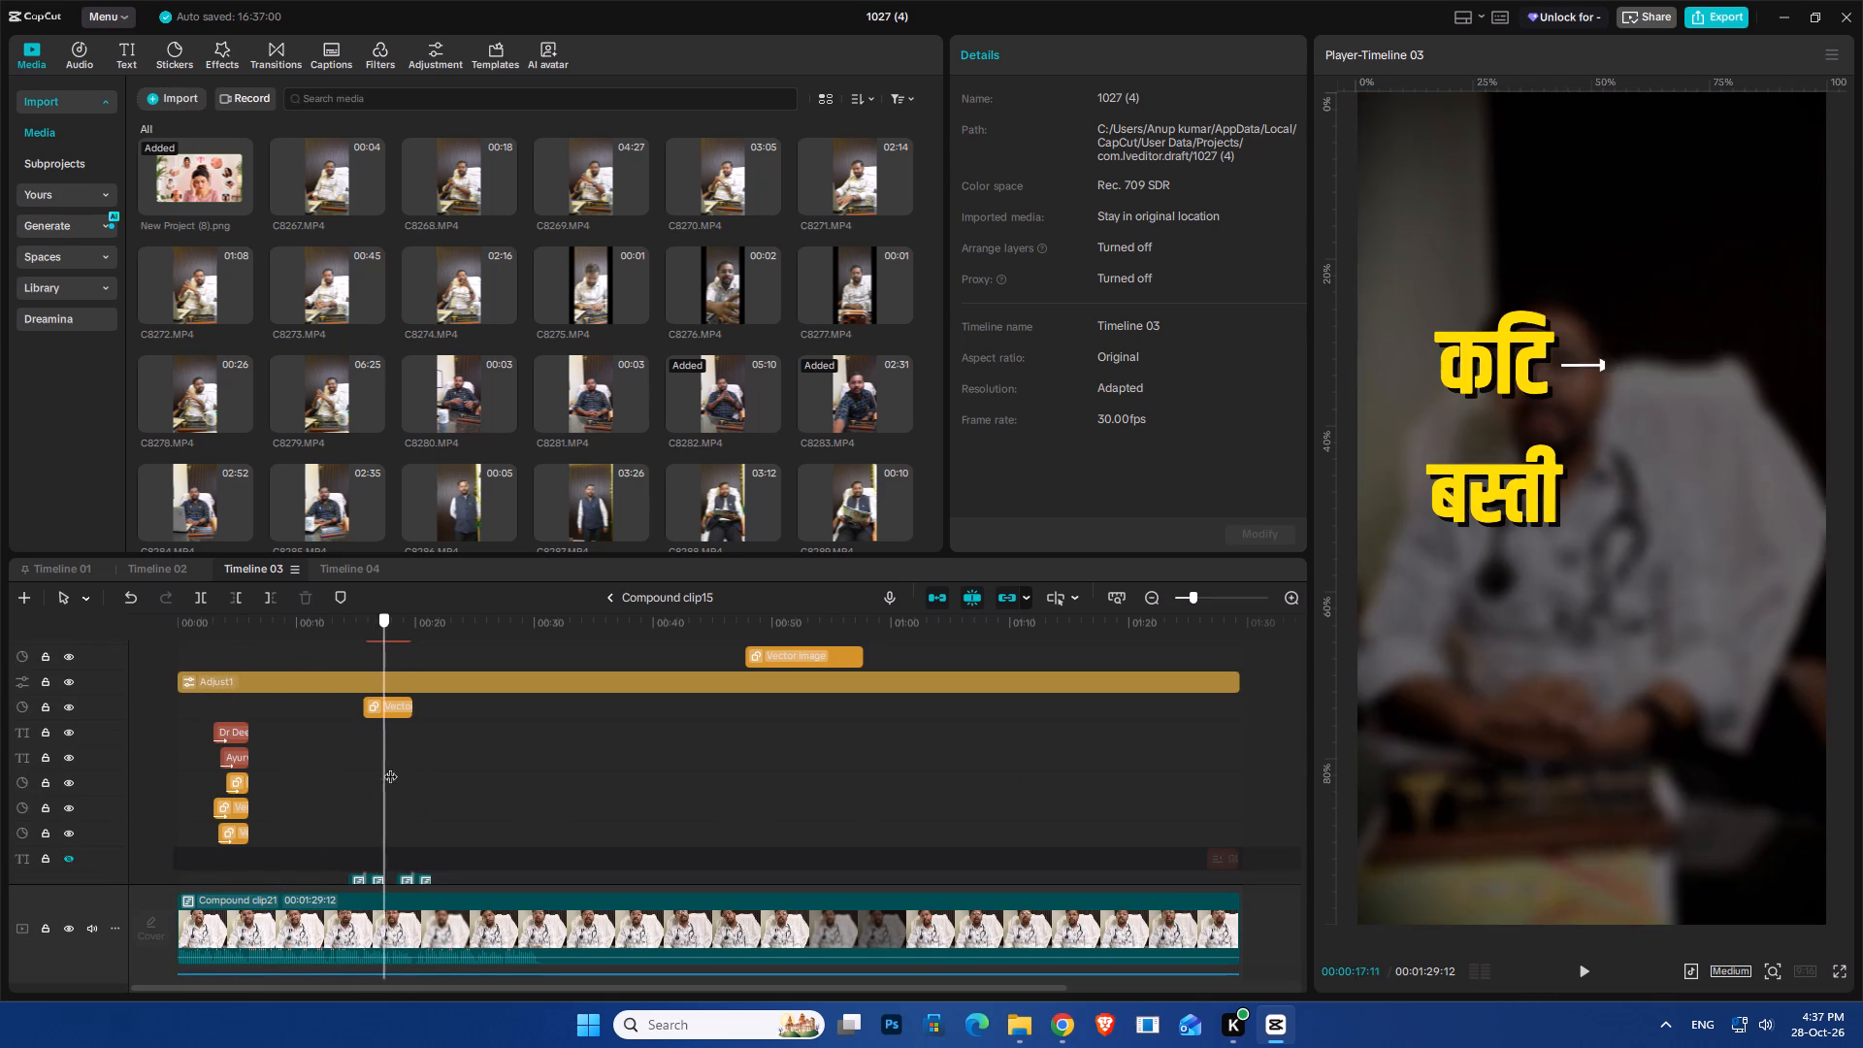
pyautogui.moveTo(390, 767); pyautogui.dragTo(432, 782)
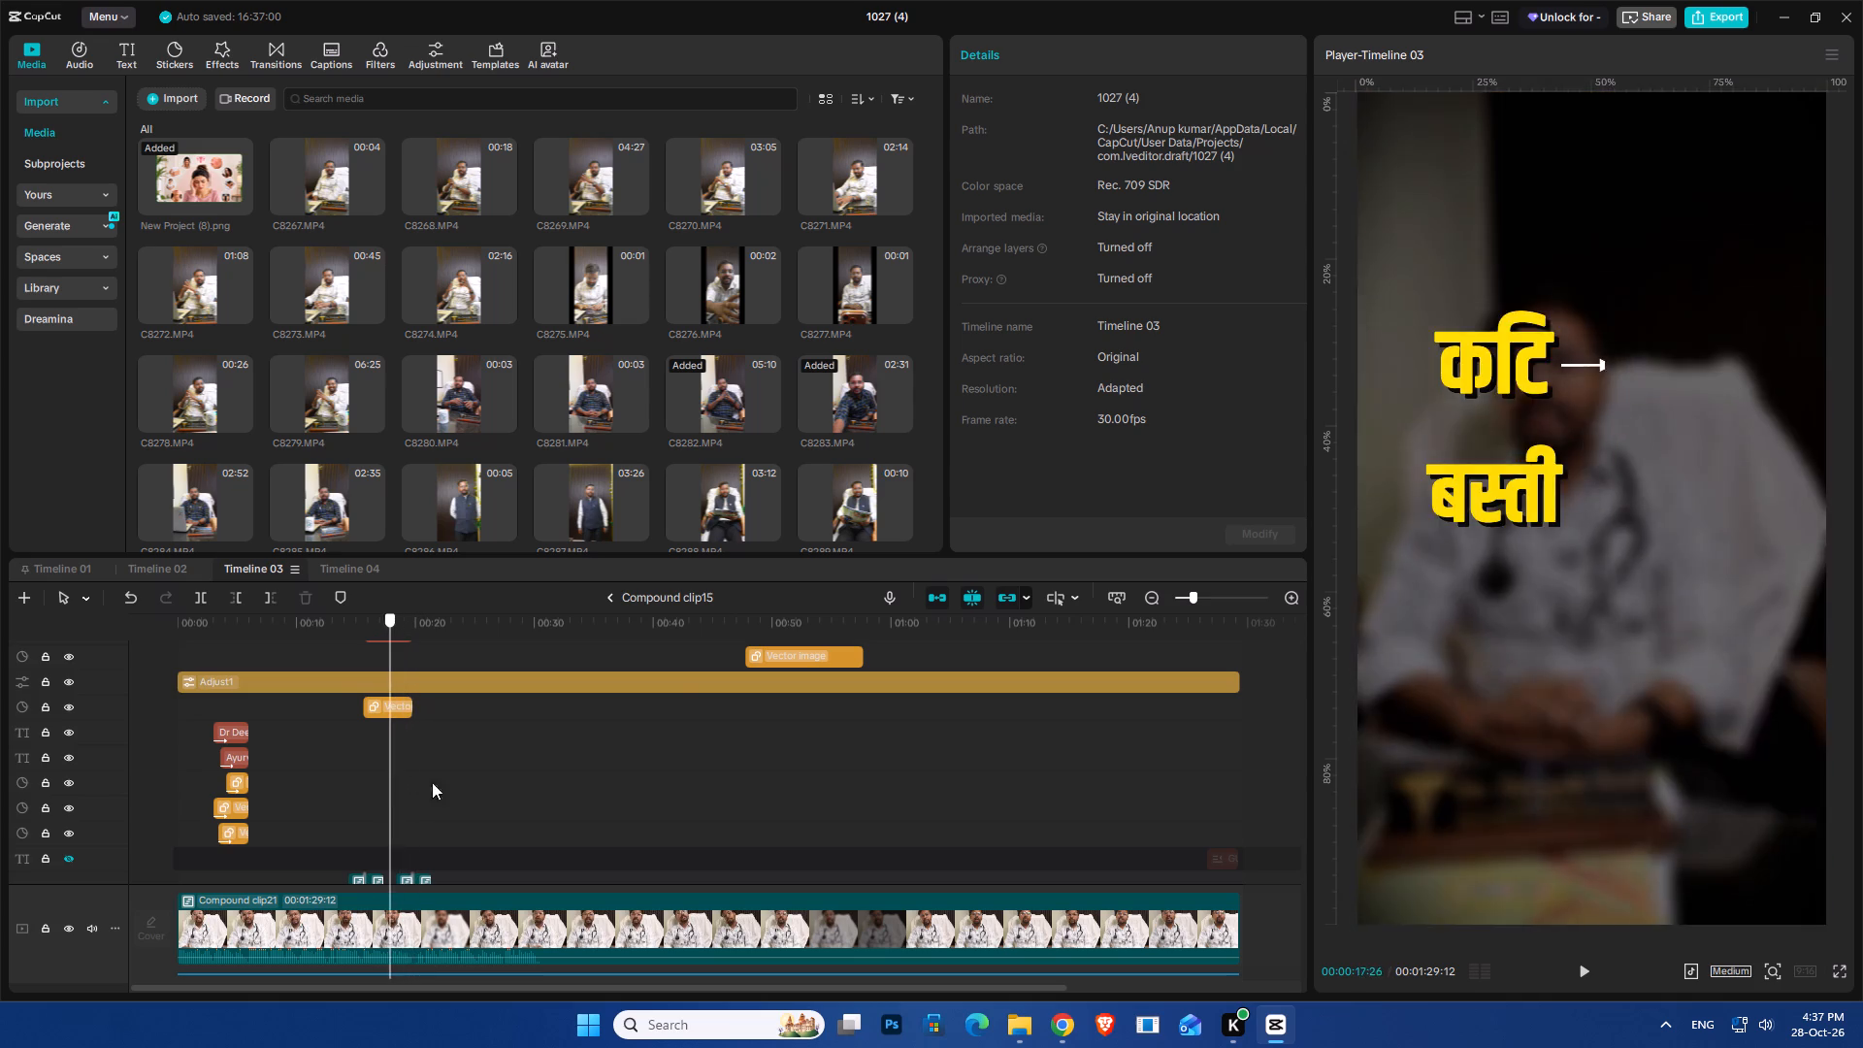
pyautogui.moveTo(432, 782); pyautogui.dragTo(781, 777)
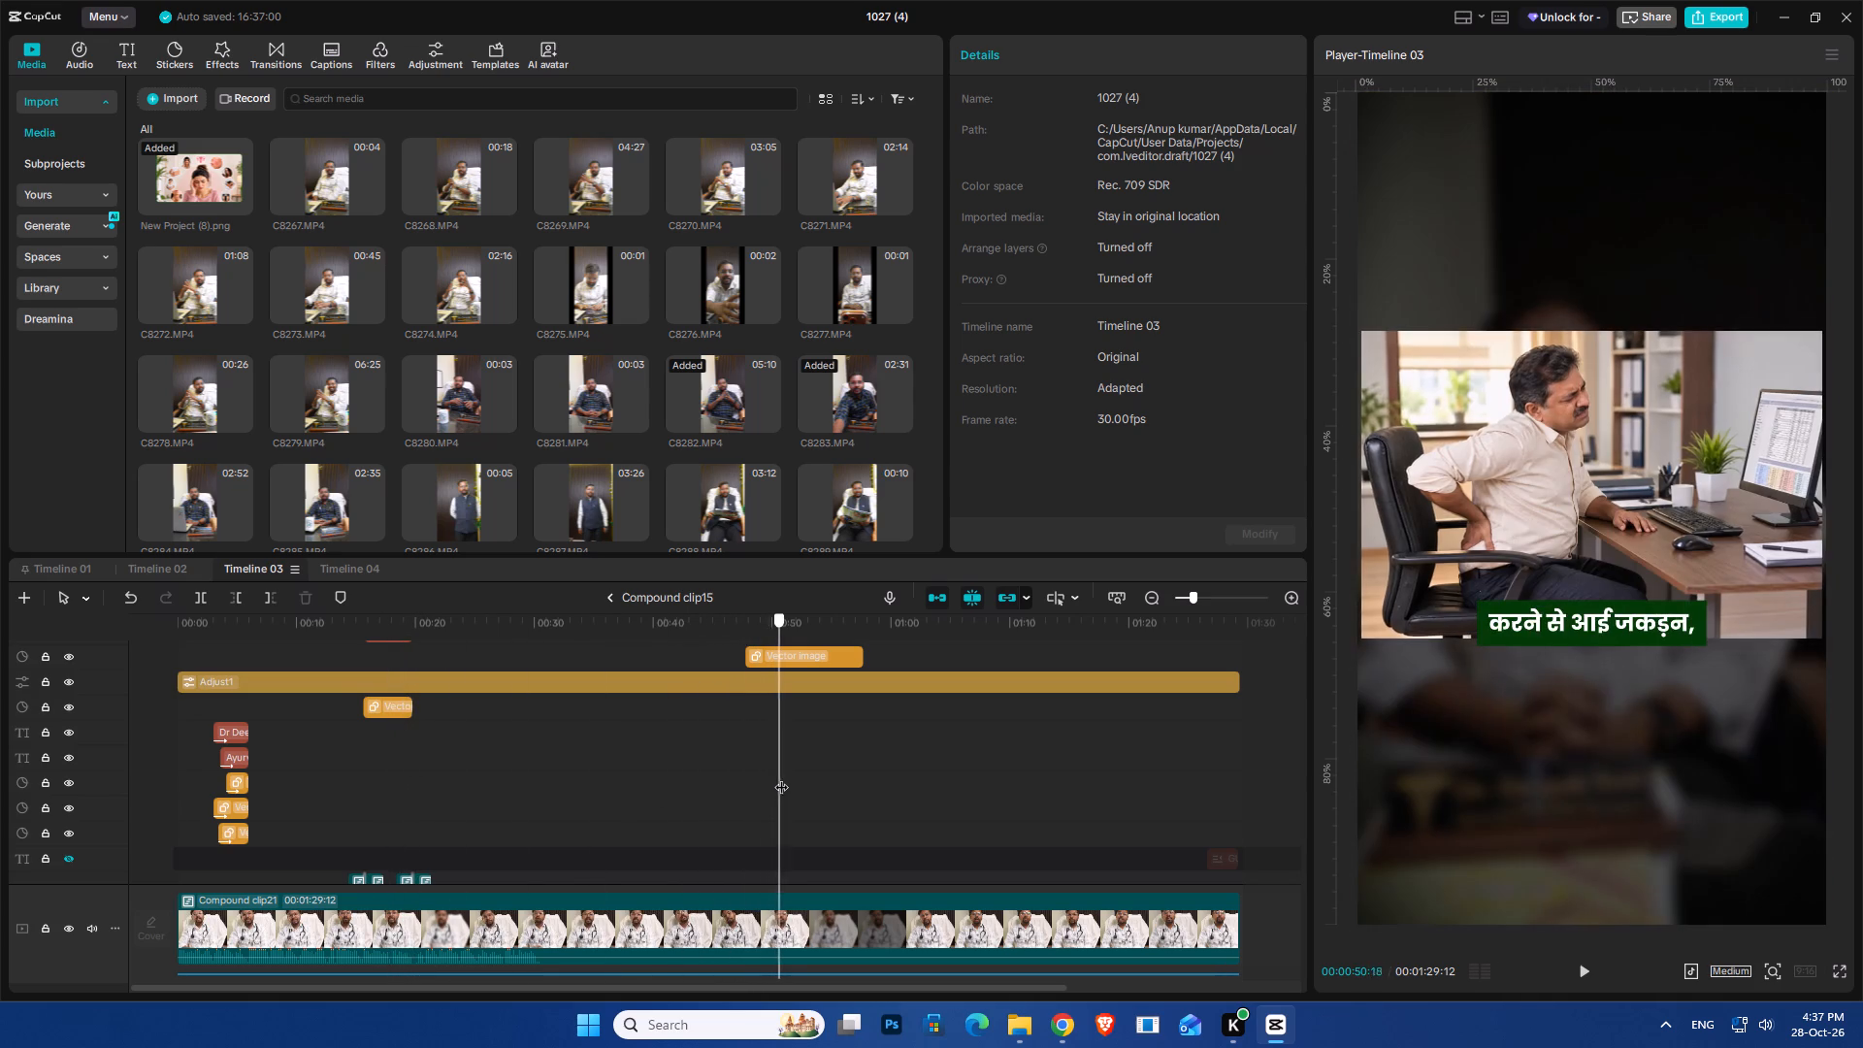
pyautogui.moveTo(781, 777); pyautogui.dragTo(792, 774)
pyautogui.click(805, 655)
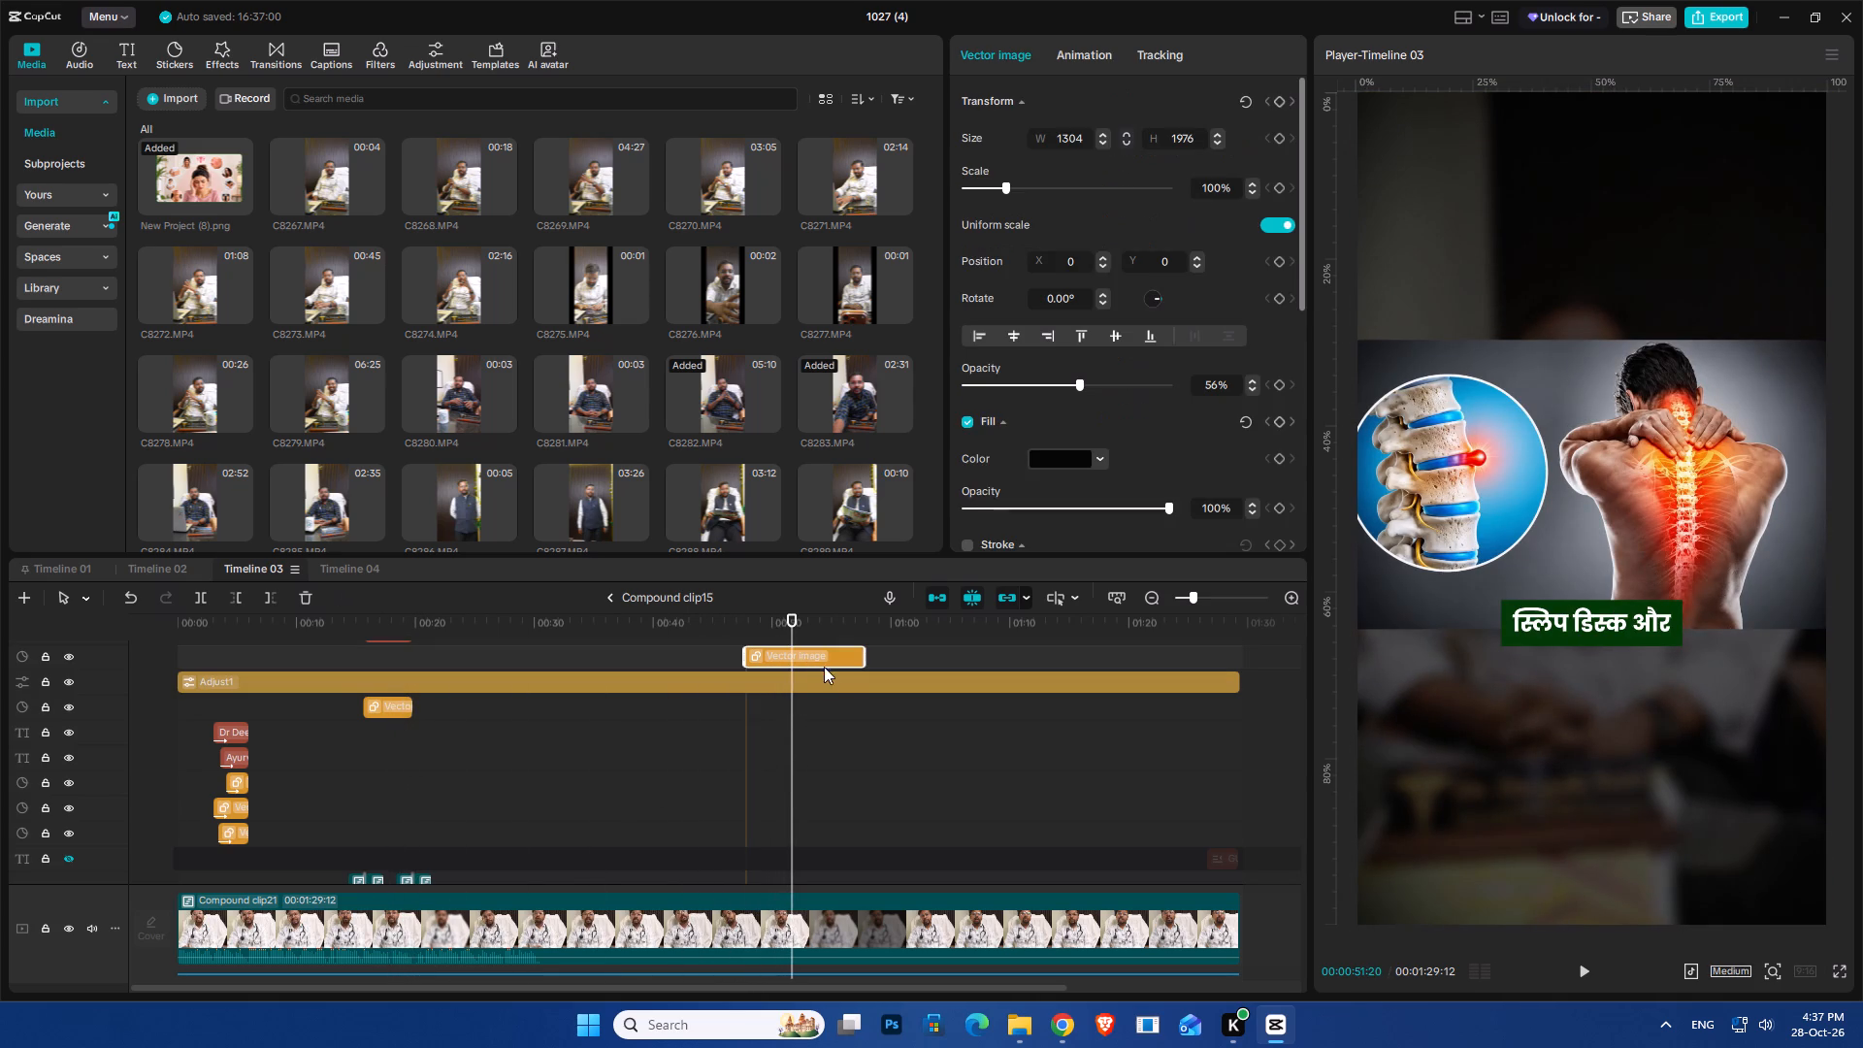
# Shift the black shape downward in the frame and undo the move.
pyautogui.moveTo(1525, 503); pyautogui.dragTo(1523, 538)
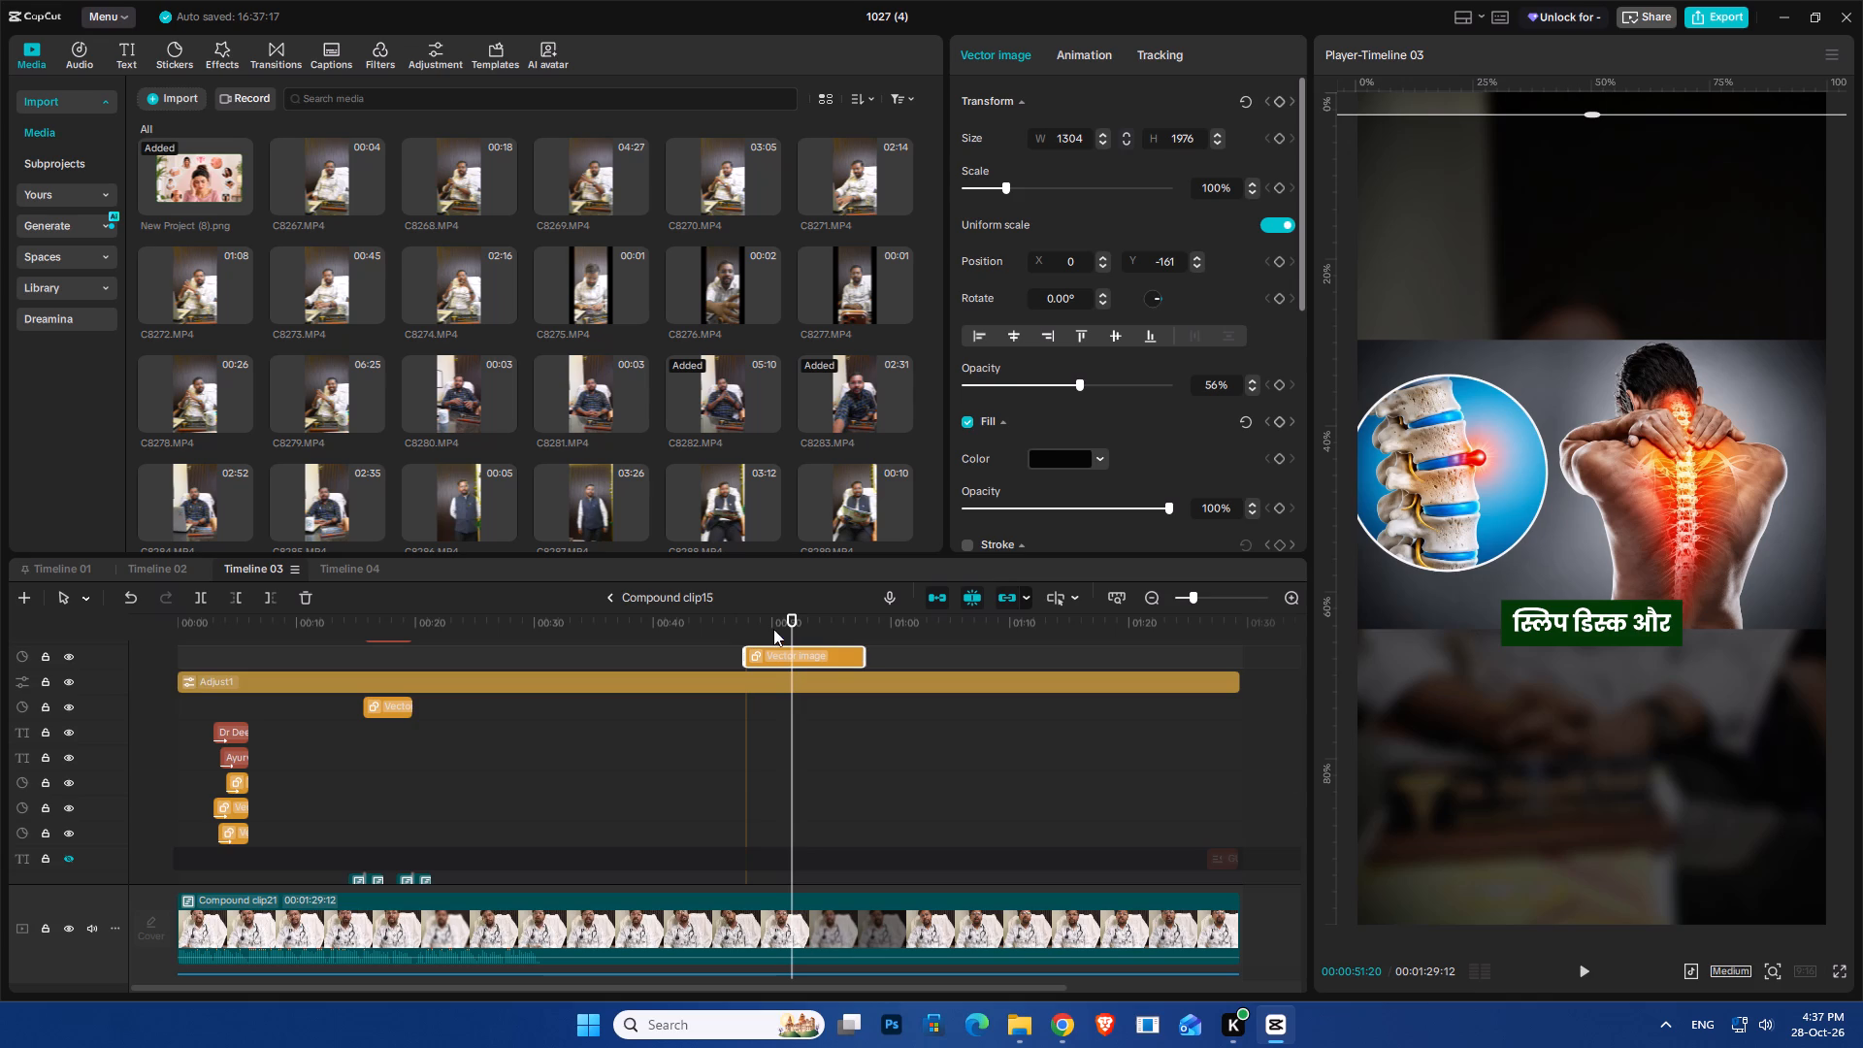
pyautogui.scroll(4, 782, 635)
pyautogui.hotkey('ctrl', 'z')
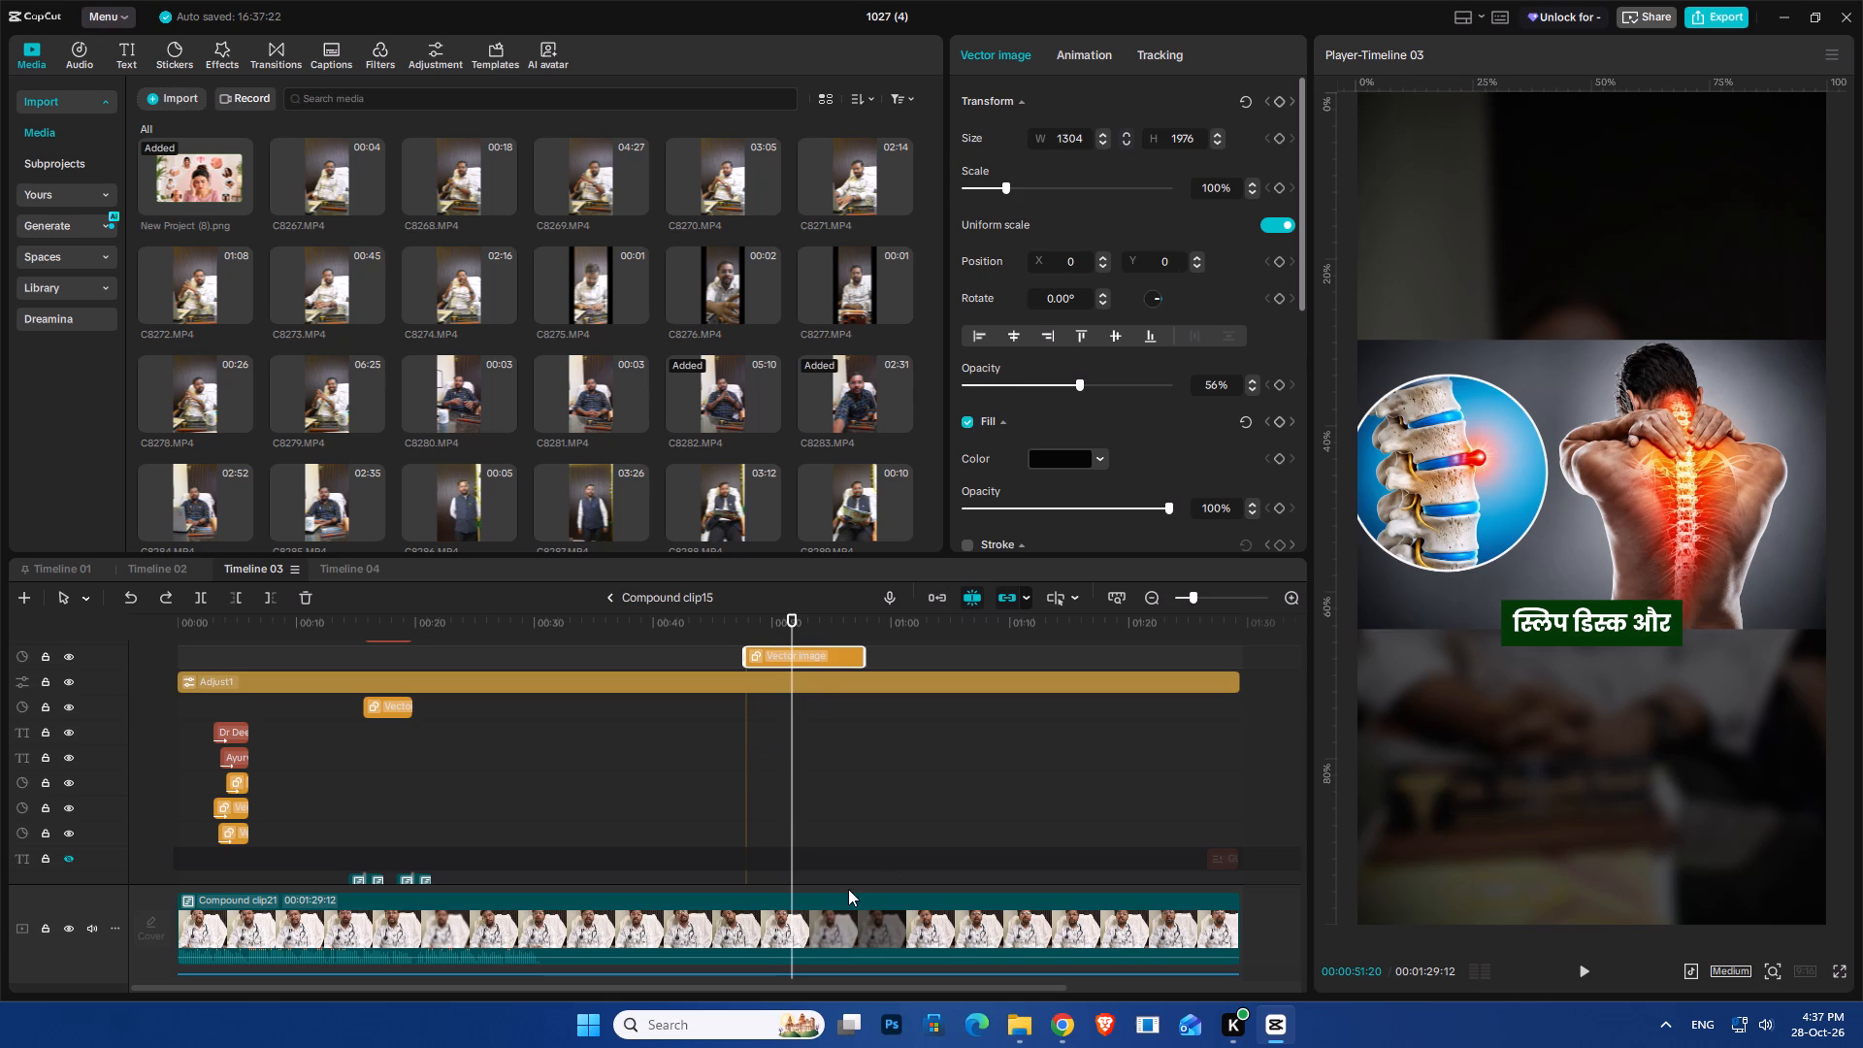
# Copy the semi-transparent black shape from Compound clip15 and paste it into Timeline 02.
pyautogui.scroll(20, 866, 764)
pyautogui.scroll(9, 866, 764)
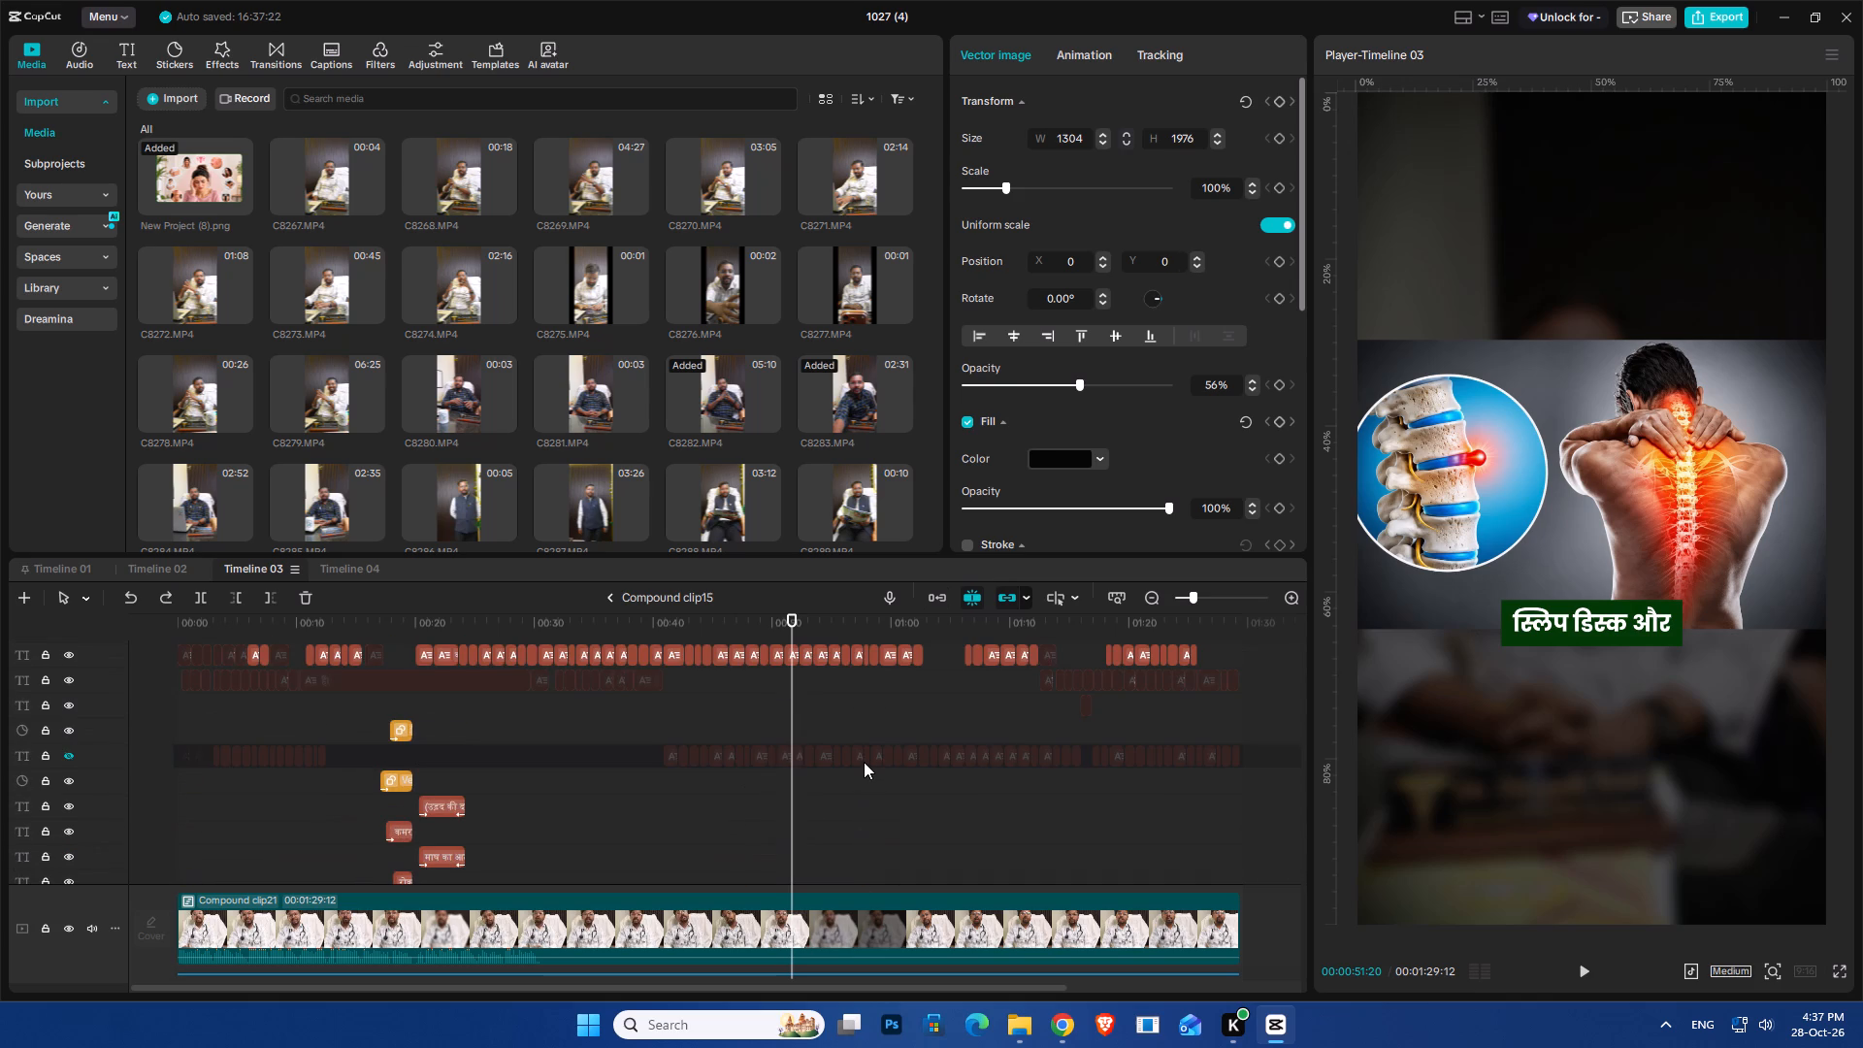
pyautogui.scroll(-5, 864, 762)
pyautogui.scroll(2, 864, 762)
pyautogui.scroll(-4, 864, 762)
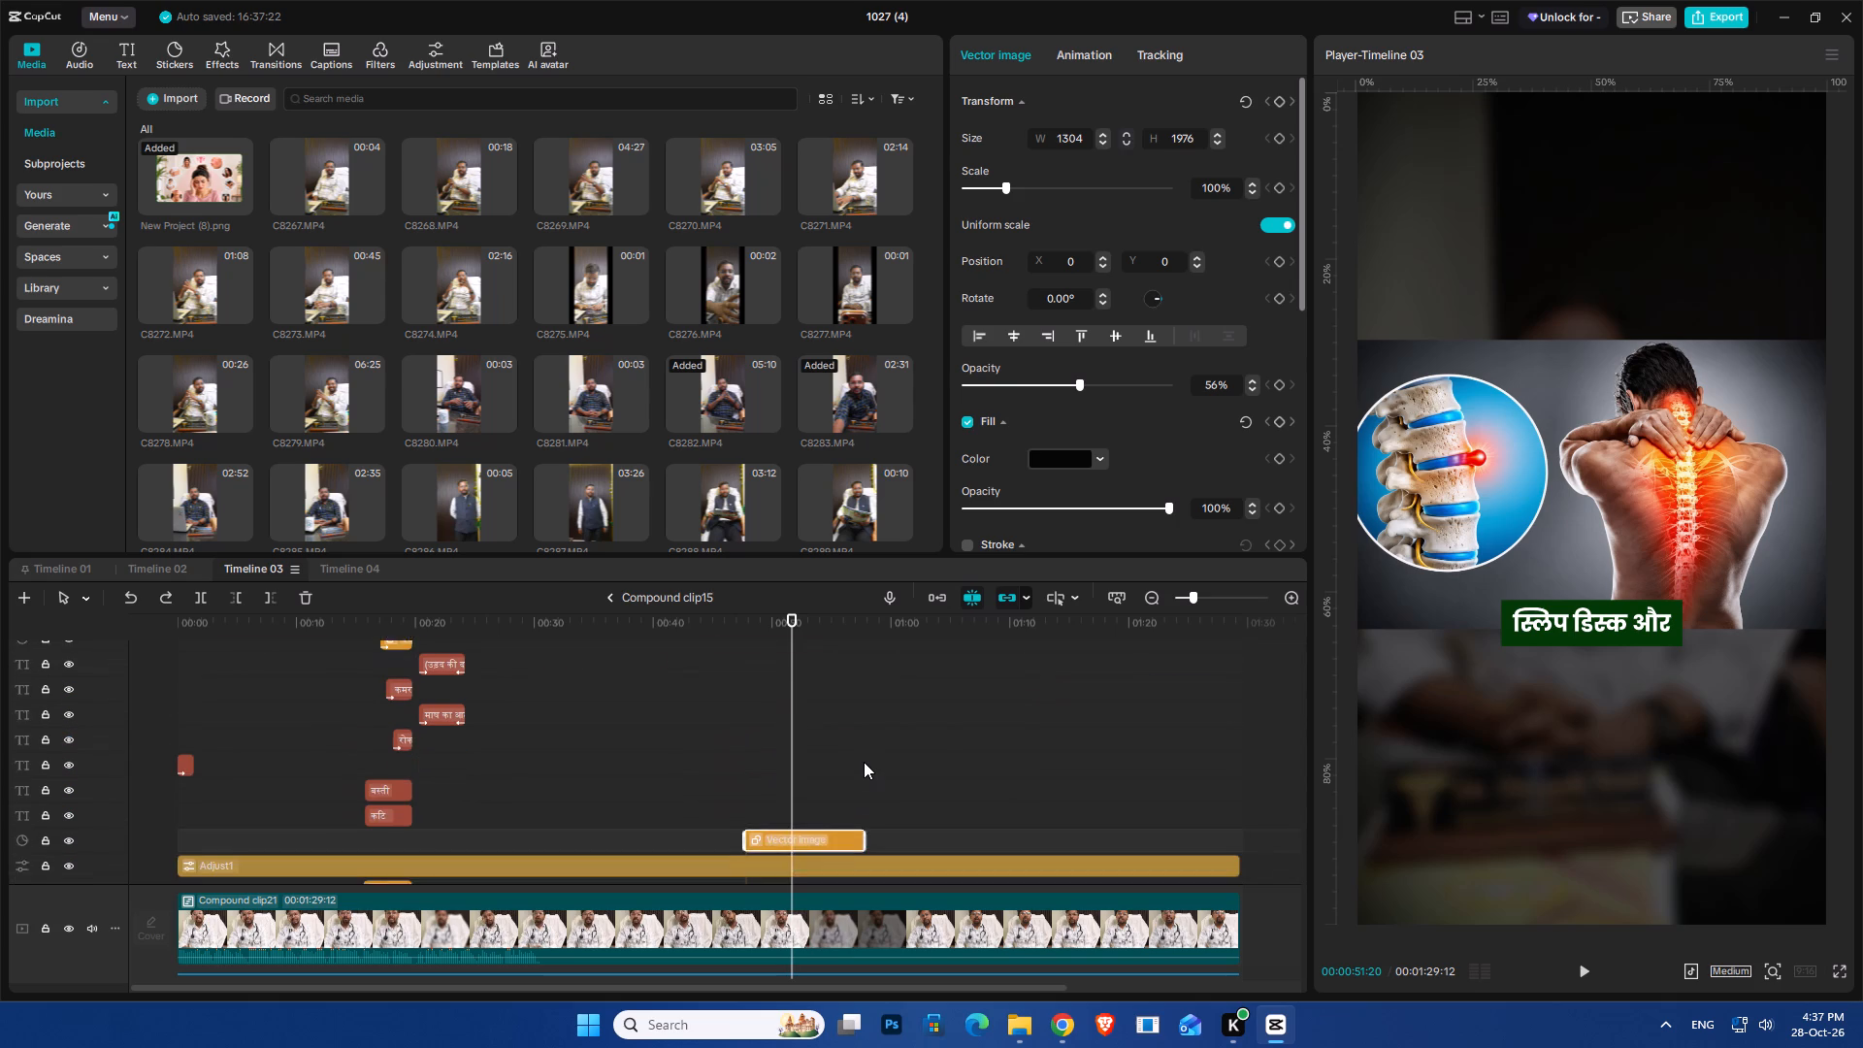
pyautogui.scroll(-7, 864, 762)
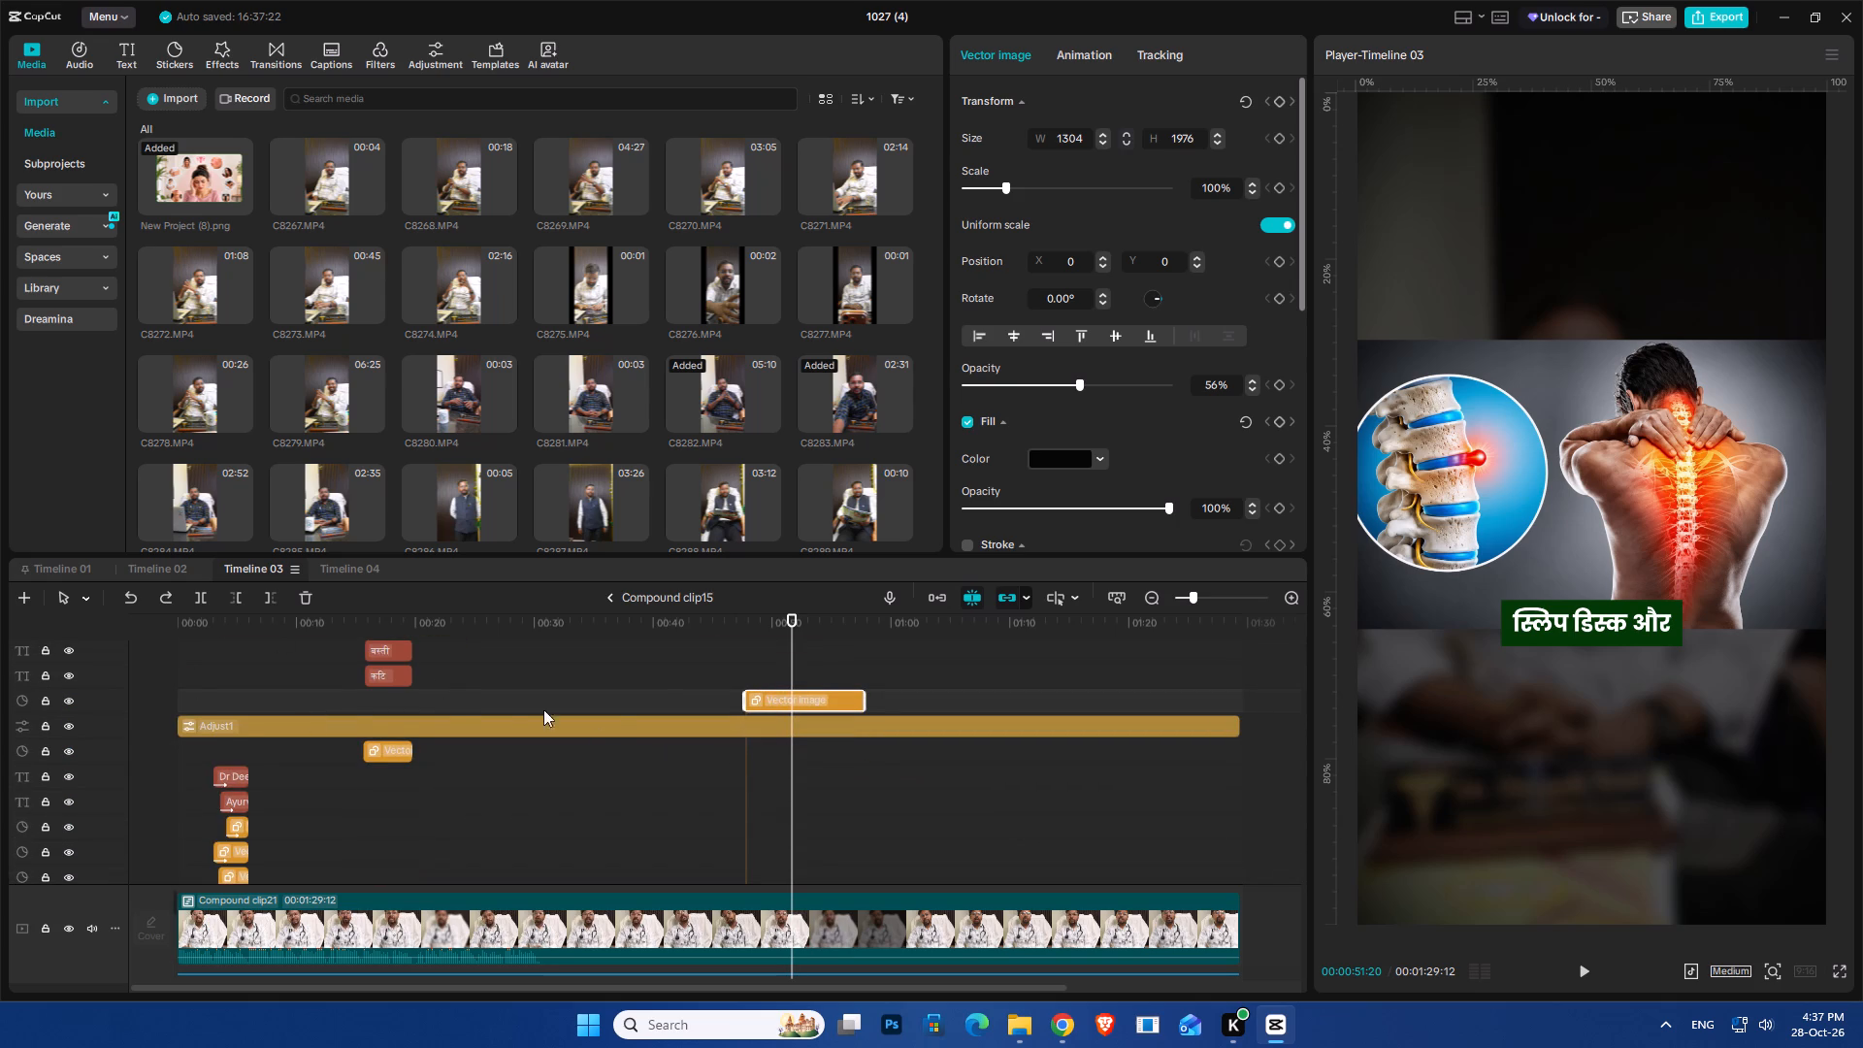
pyautogui.hotkey('ctrl', 'c')
pyautogui.click(178, 567)
pyautogui.hotkey('ctrl', 'v')
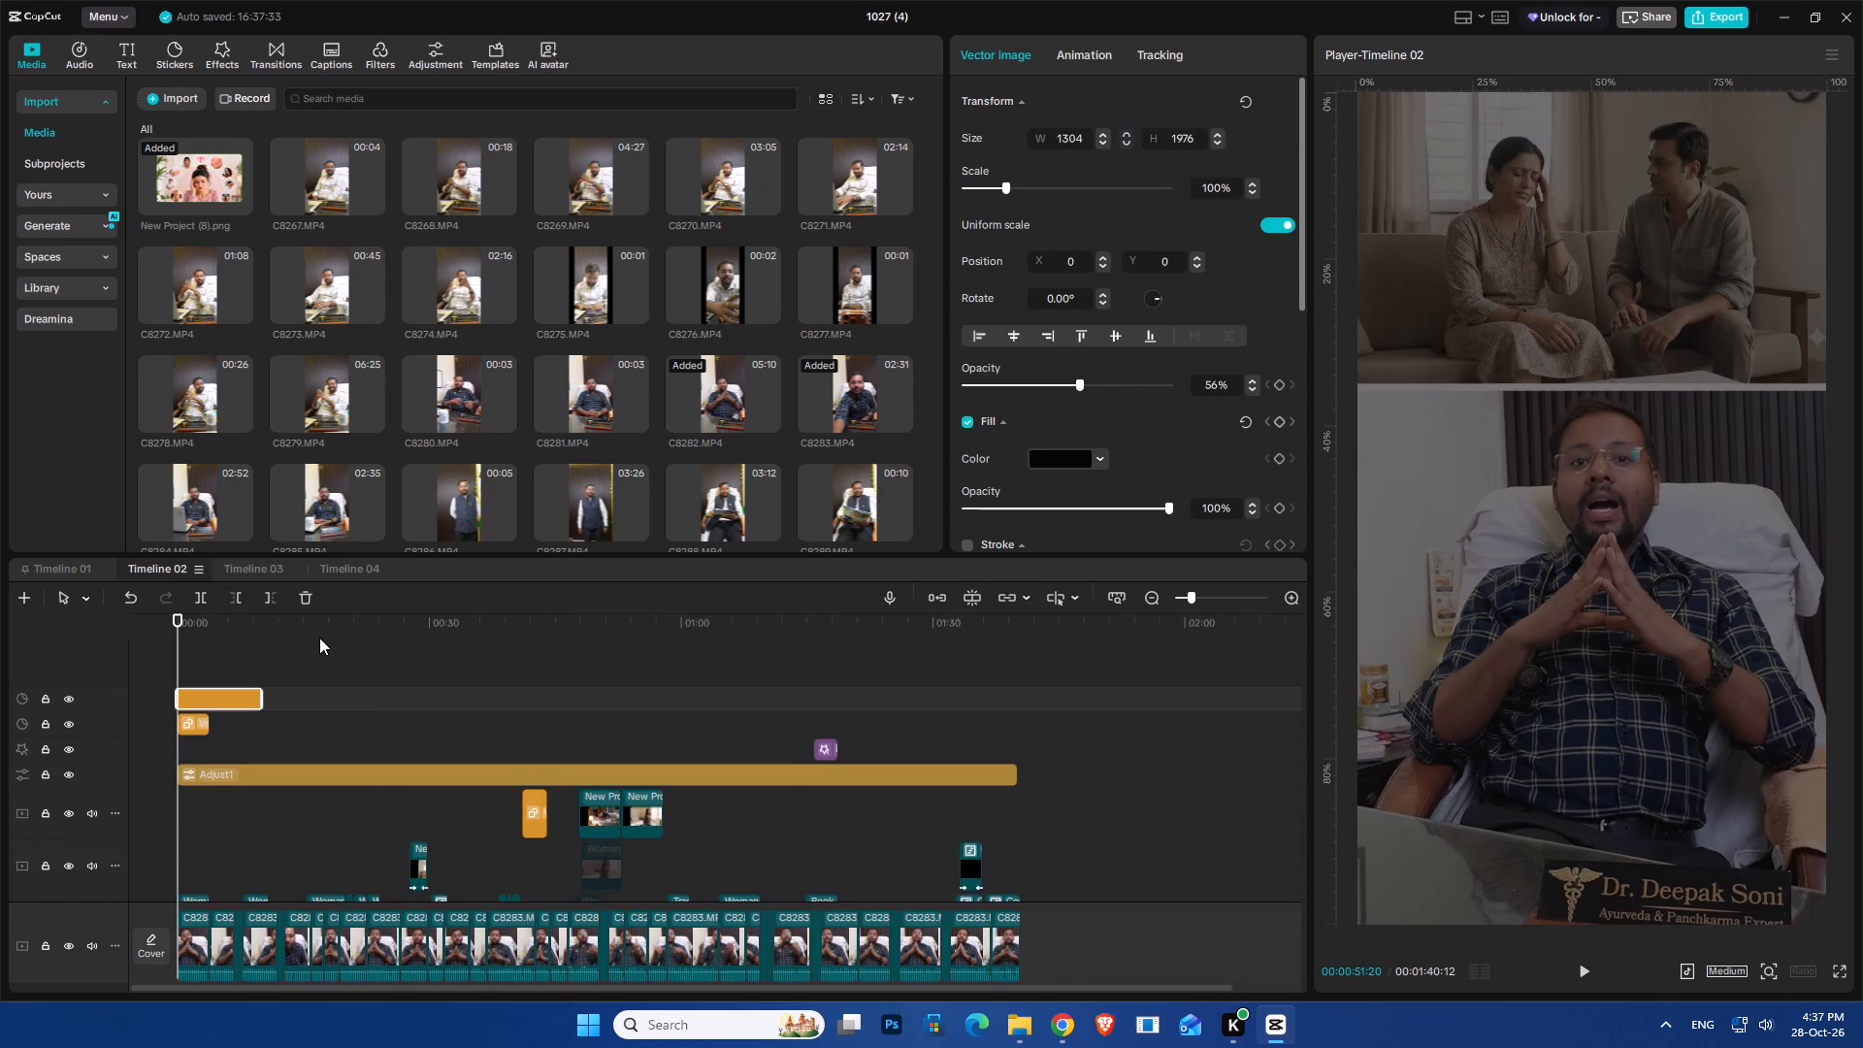
# Move the pasted black shape below the Adjust1 layer, starting at about 00:40 above the existing square shape's track.
pyautogui.moveTo(229, 685); pyautogui.dragTo(243, 757)
pyautogui.moveTo(235, 704); pyautogui.dragTo(249, 742)
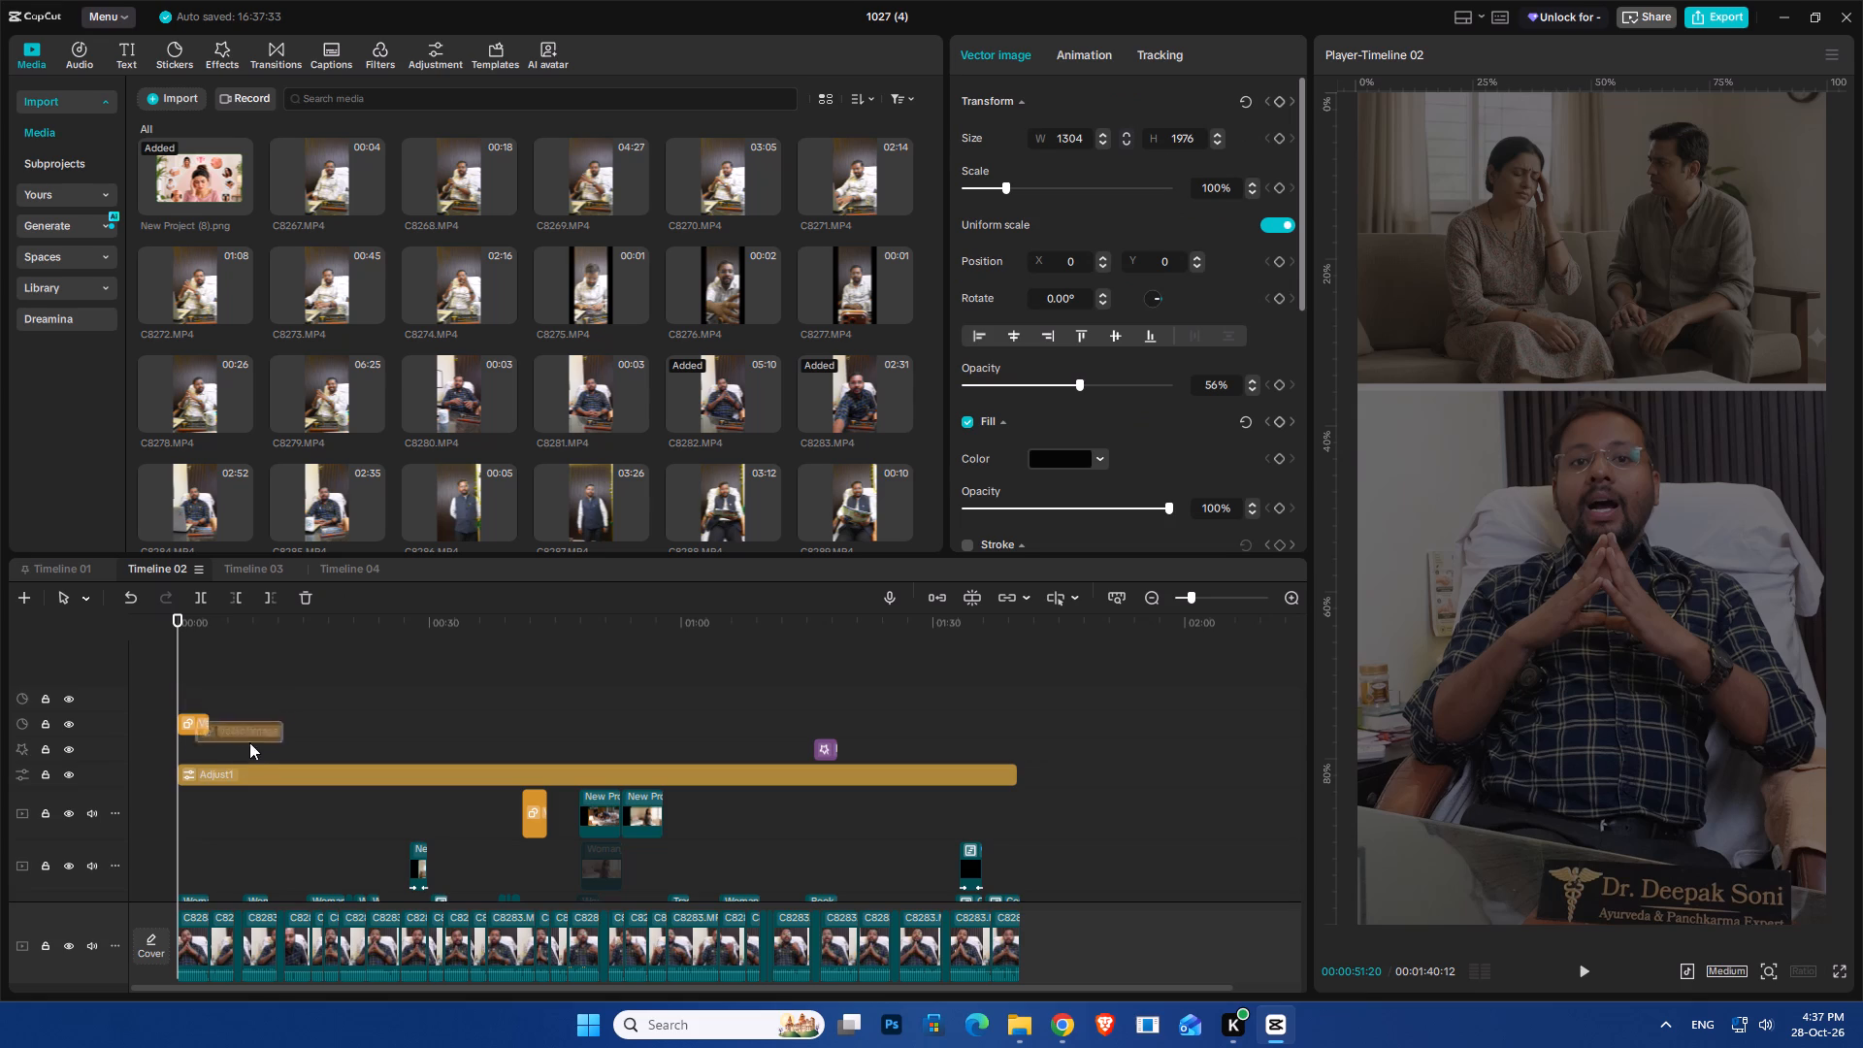
pyautogui.moveTo(249, 742); pyautogui.dragTo(221, 813)
pyautogui.moveTo(221, 771); pyautogui.dragTo(234, 820)
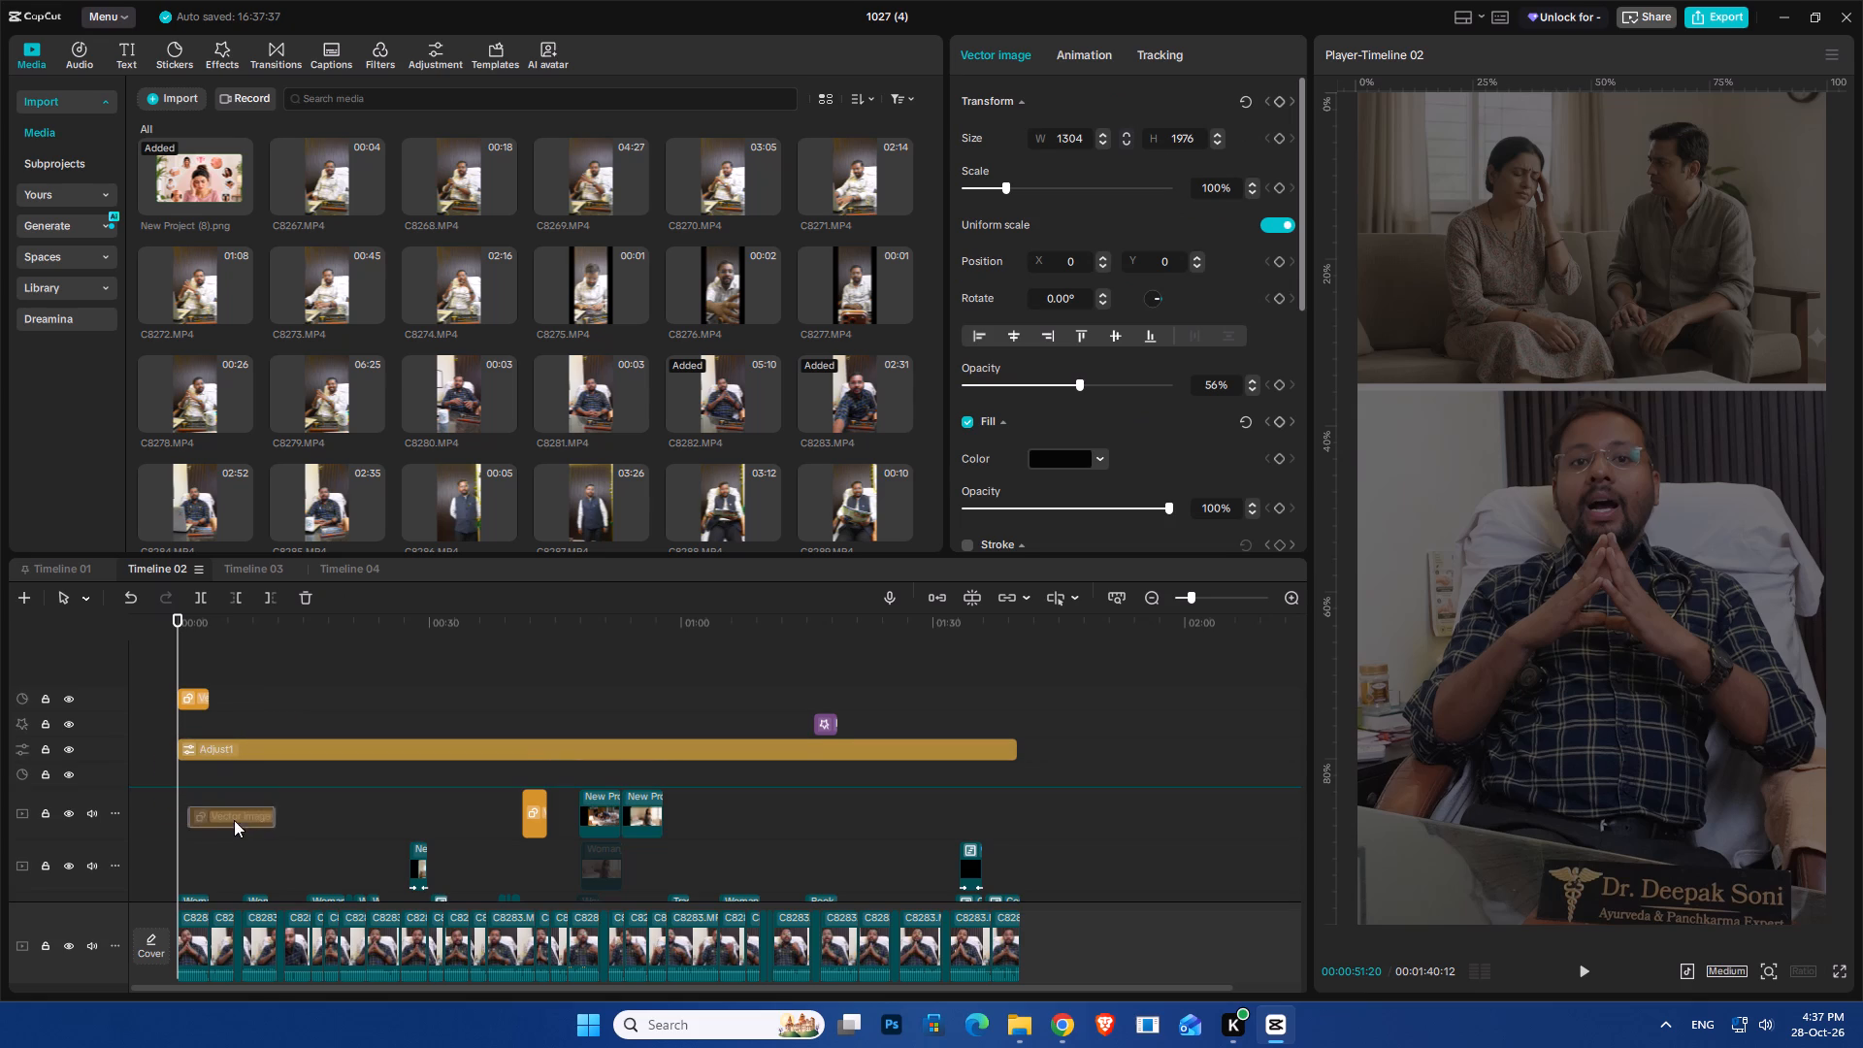
pyautogui.moveTo(234, 820); pyautogui.dragTo(612, 842)
pyautogui.scroll(-3, 219, 868)
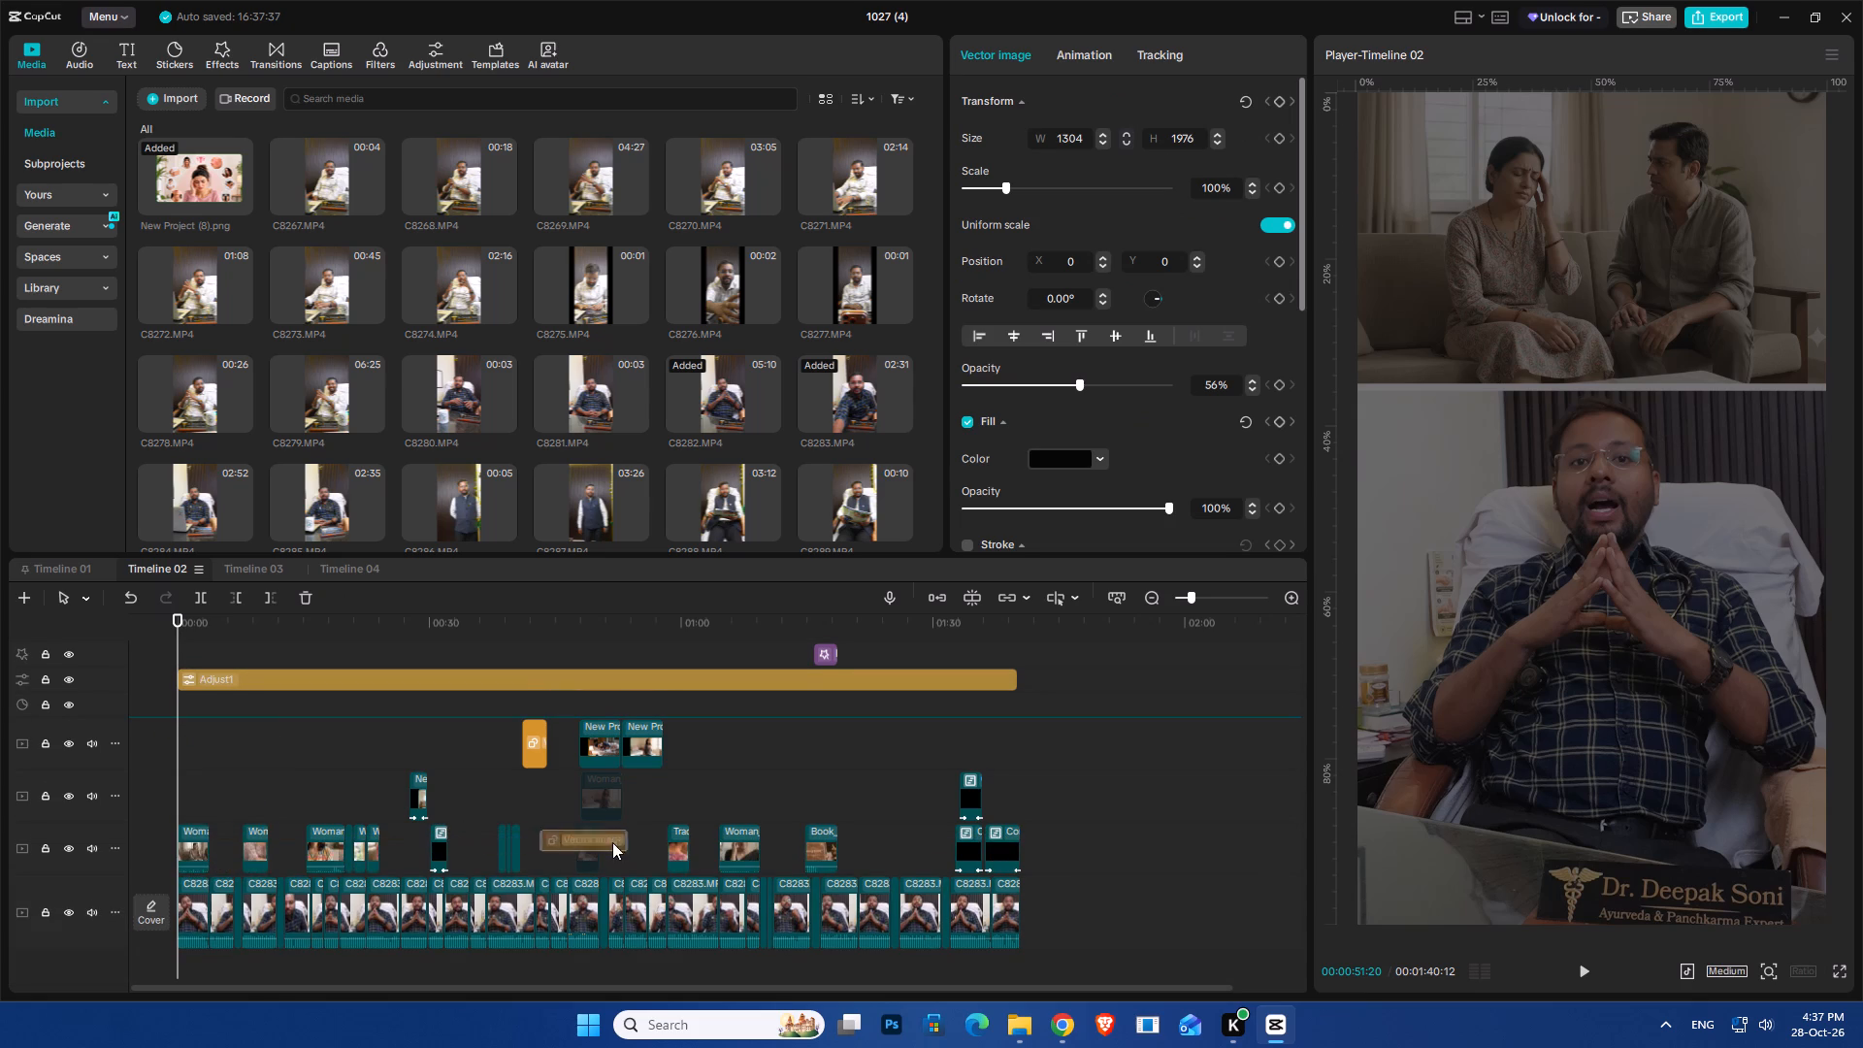
pyautogui.moveTo(612, 842); pyautogui.dragTo(555, 864)
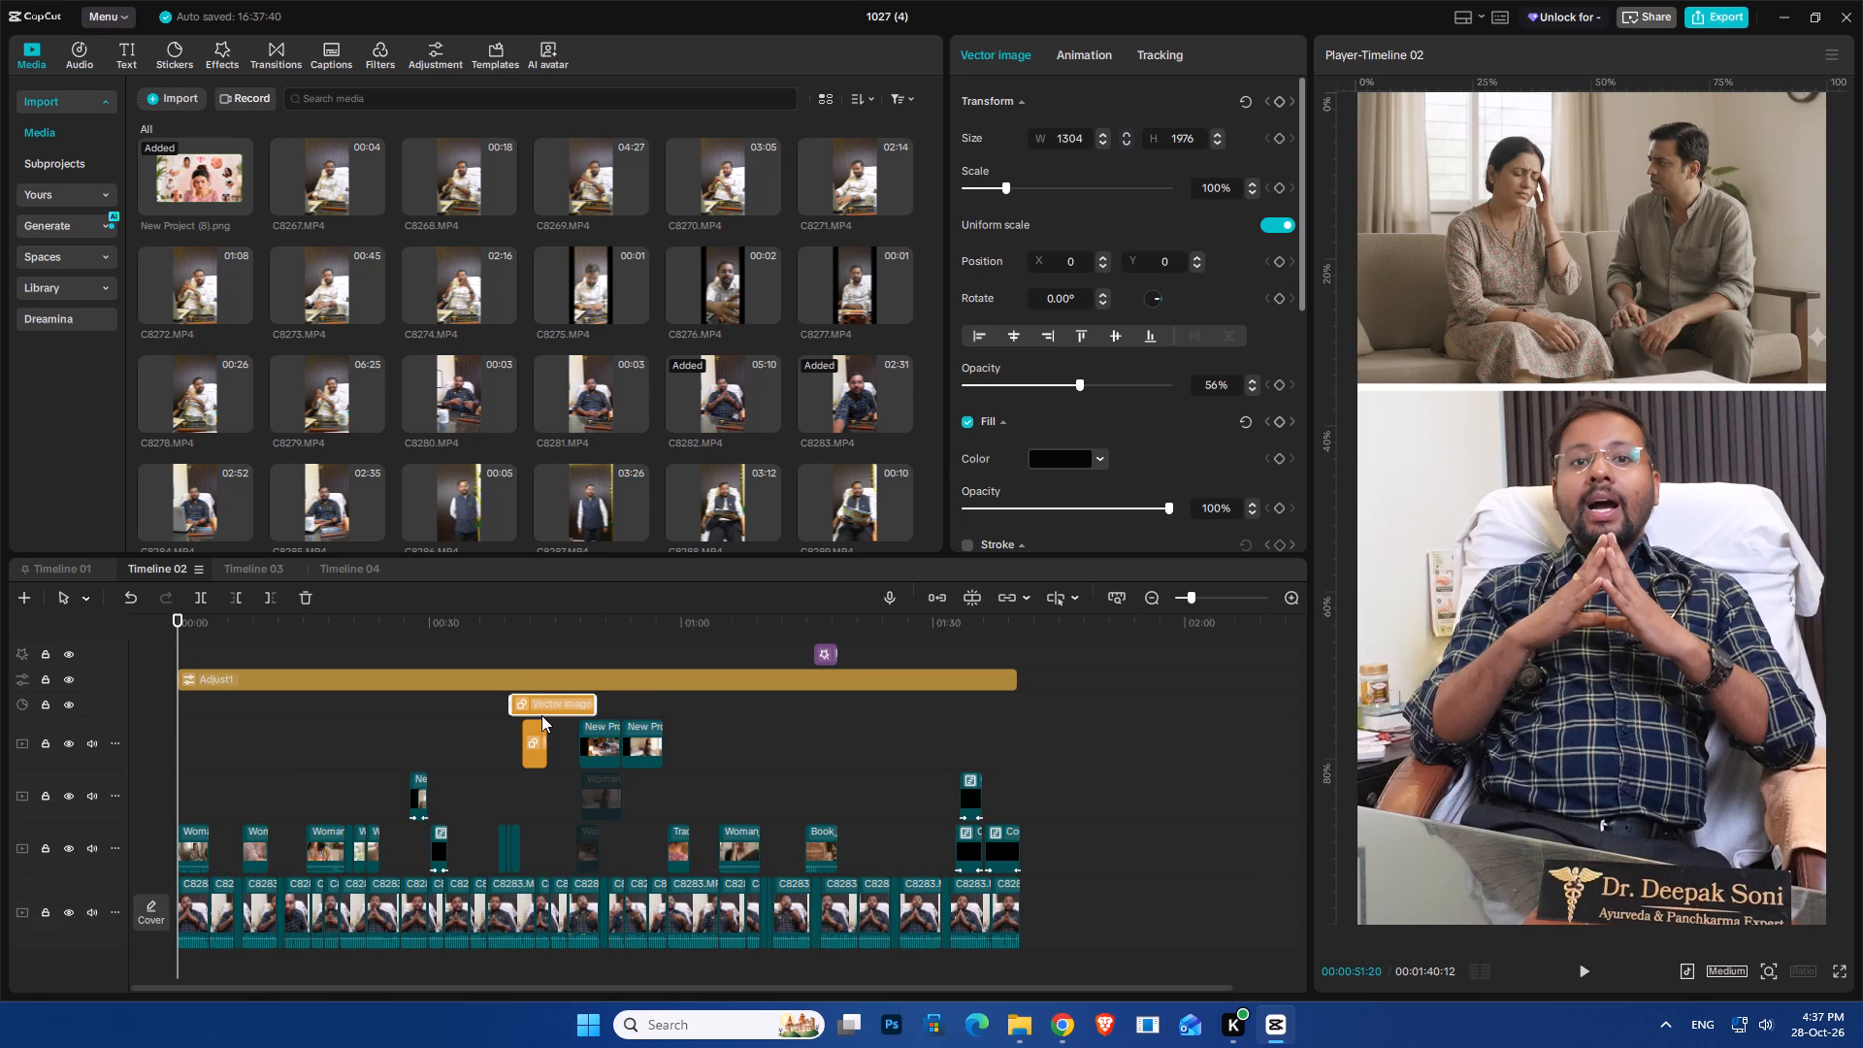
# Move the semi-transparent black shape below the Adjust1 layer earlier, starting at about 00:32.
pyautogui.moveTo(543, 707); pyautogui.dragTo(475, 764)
# Delete the square shape at about 00:41 and check the black shape over the video at about 00:37.
pyautogui.click(551, 738)
pyautogui.click(539, 742)
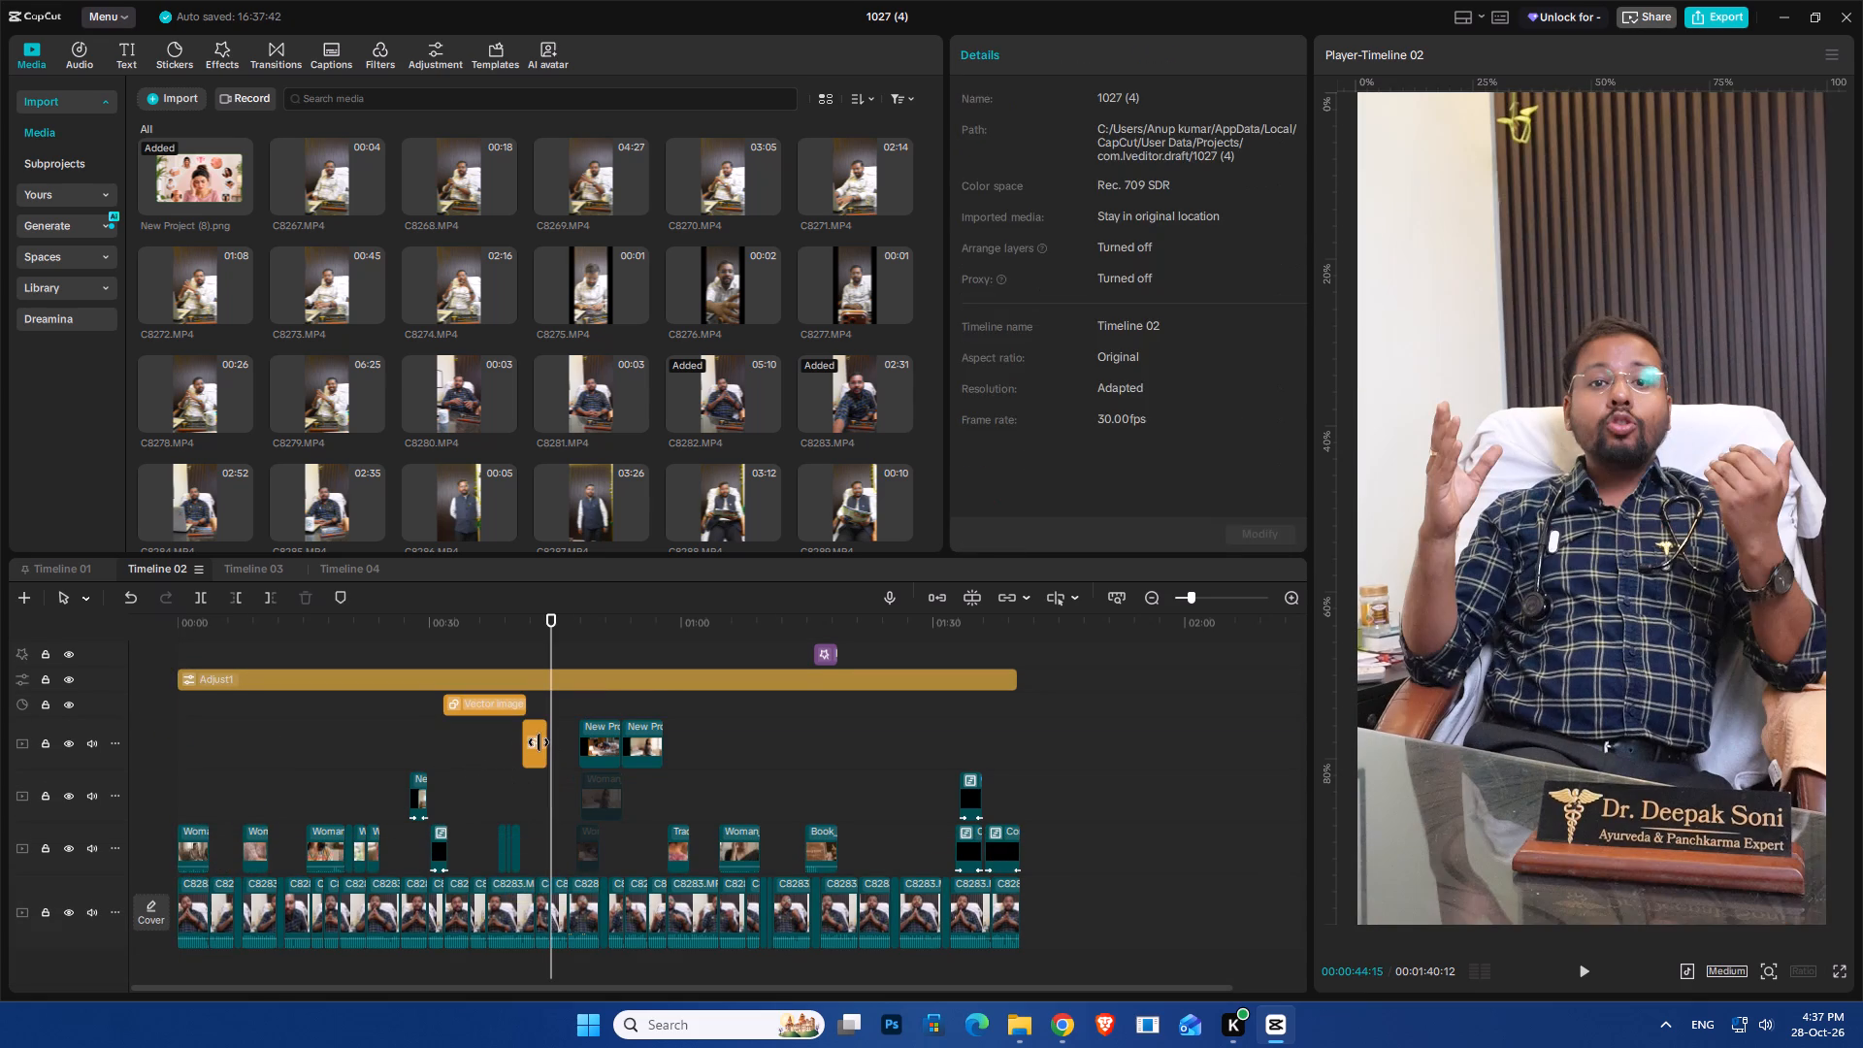
pyautogui.press('d')
pyautogui.click(471, 710)
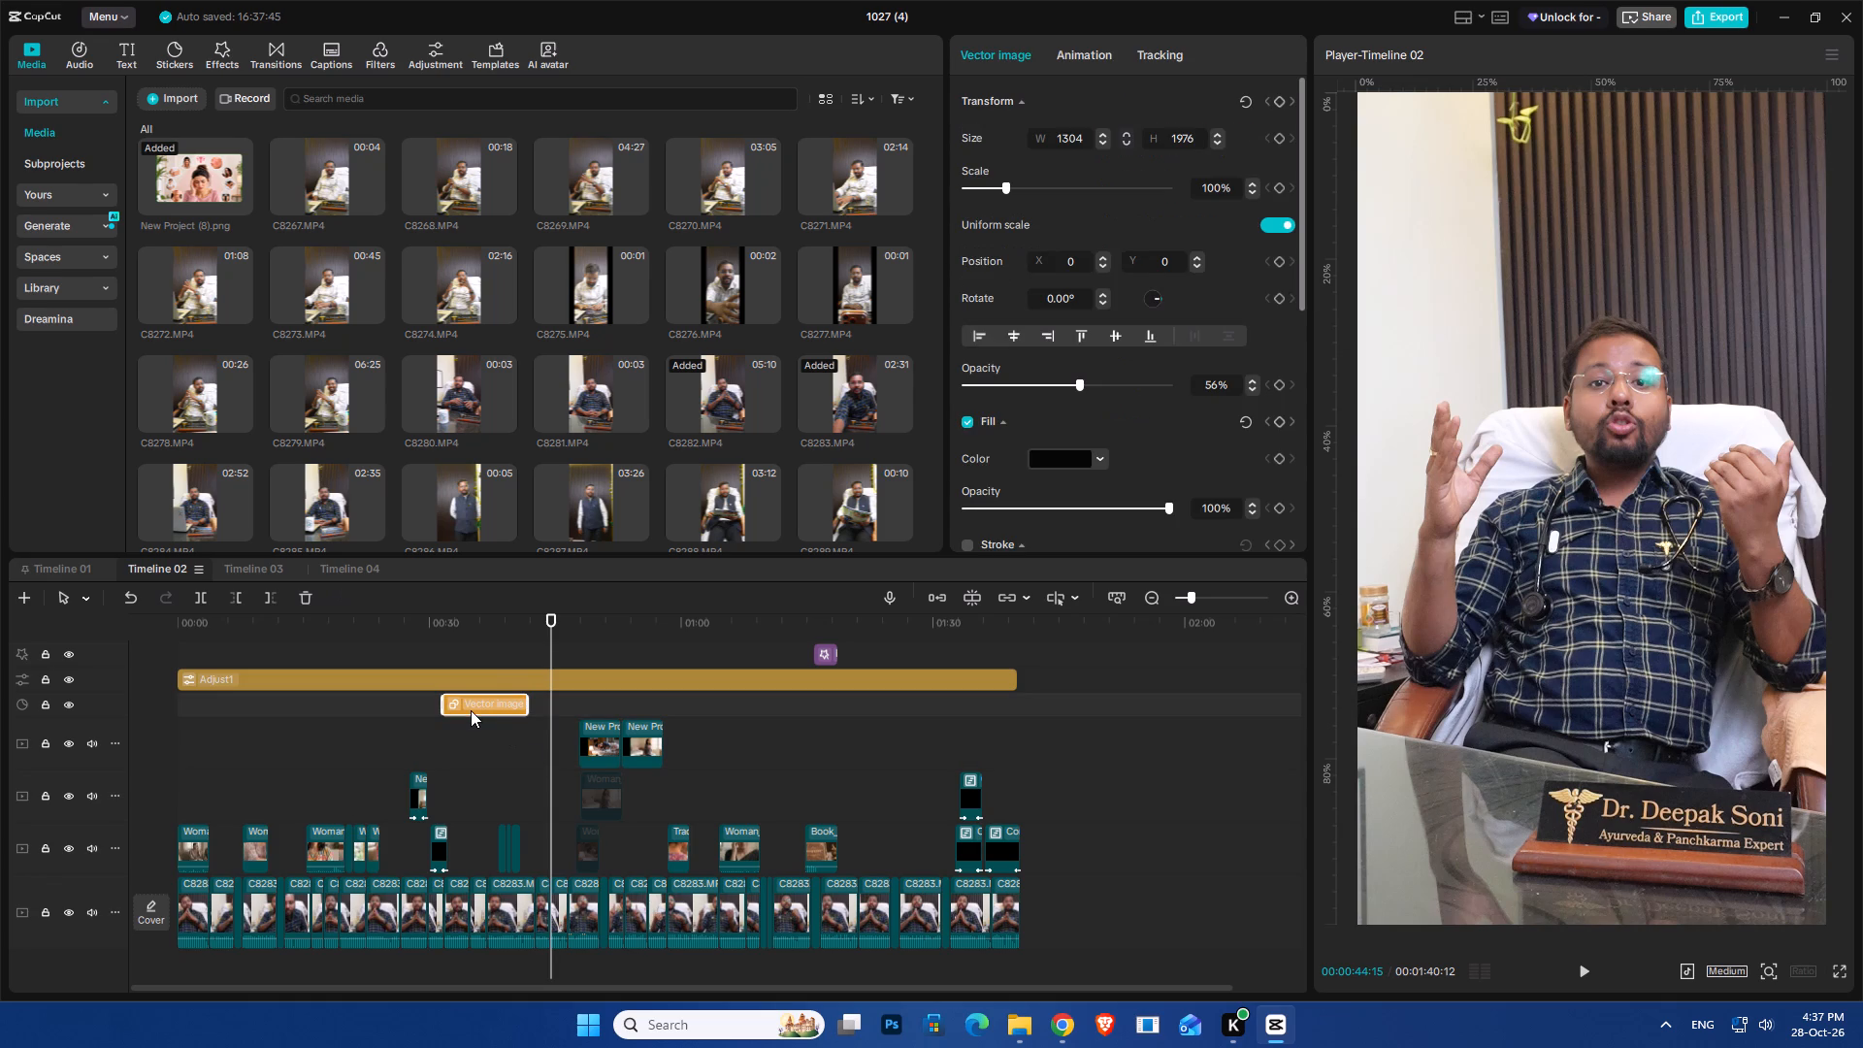
pyautogui.click(492, 635)
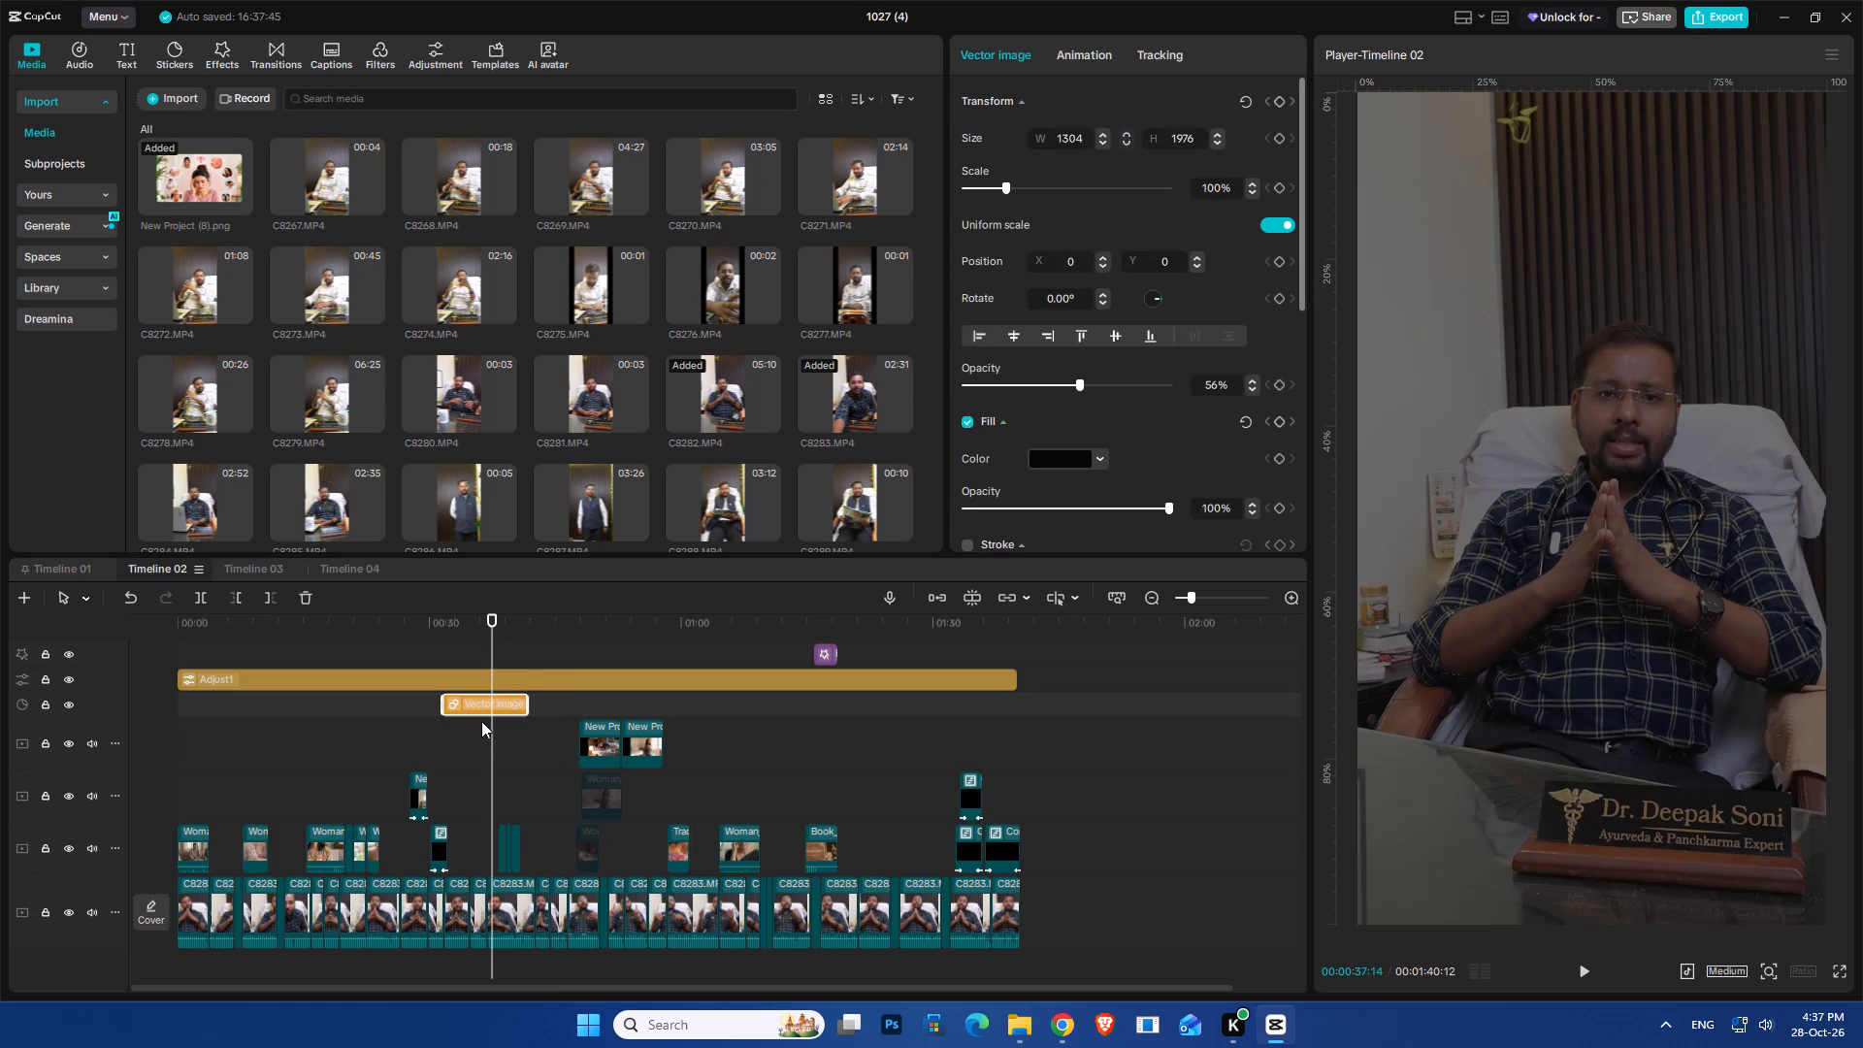
pyautogui.click(477, 713)
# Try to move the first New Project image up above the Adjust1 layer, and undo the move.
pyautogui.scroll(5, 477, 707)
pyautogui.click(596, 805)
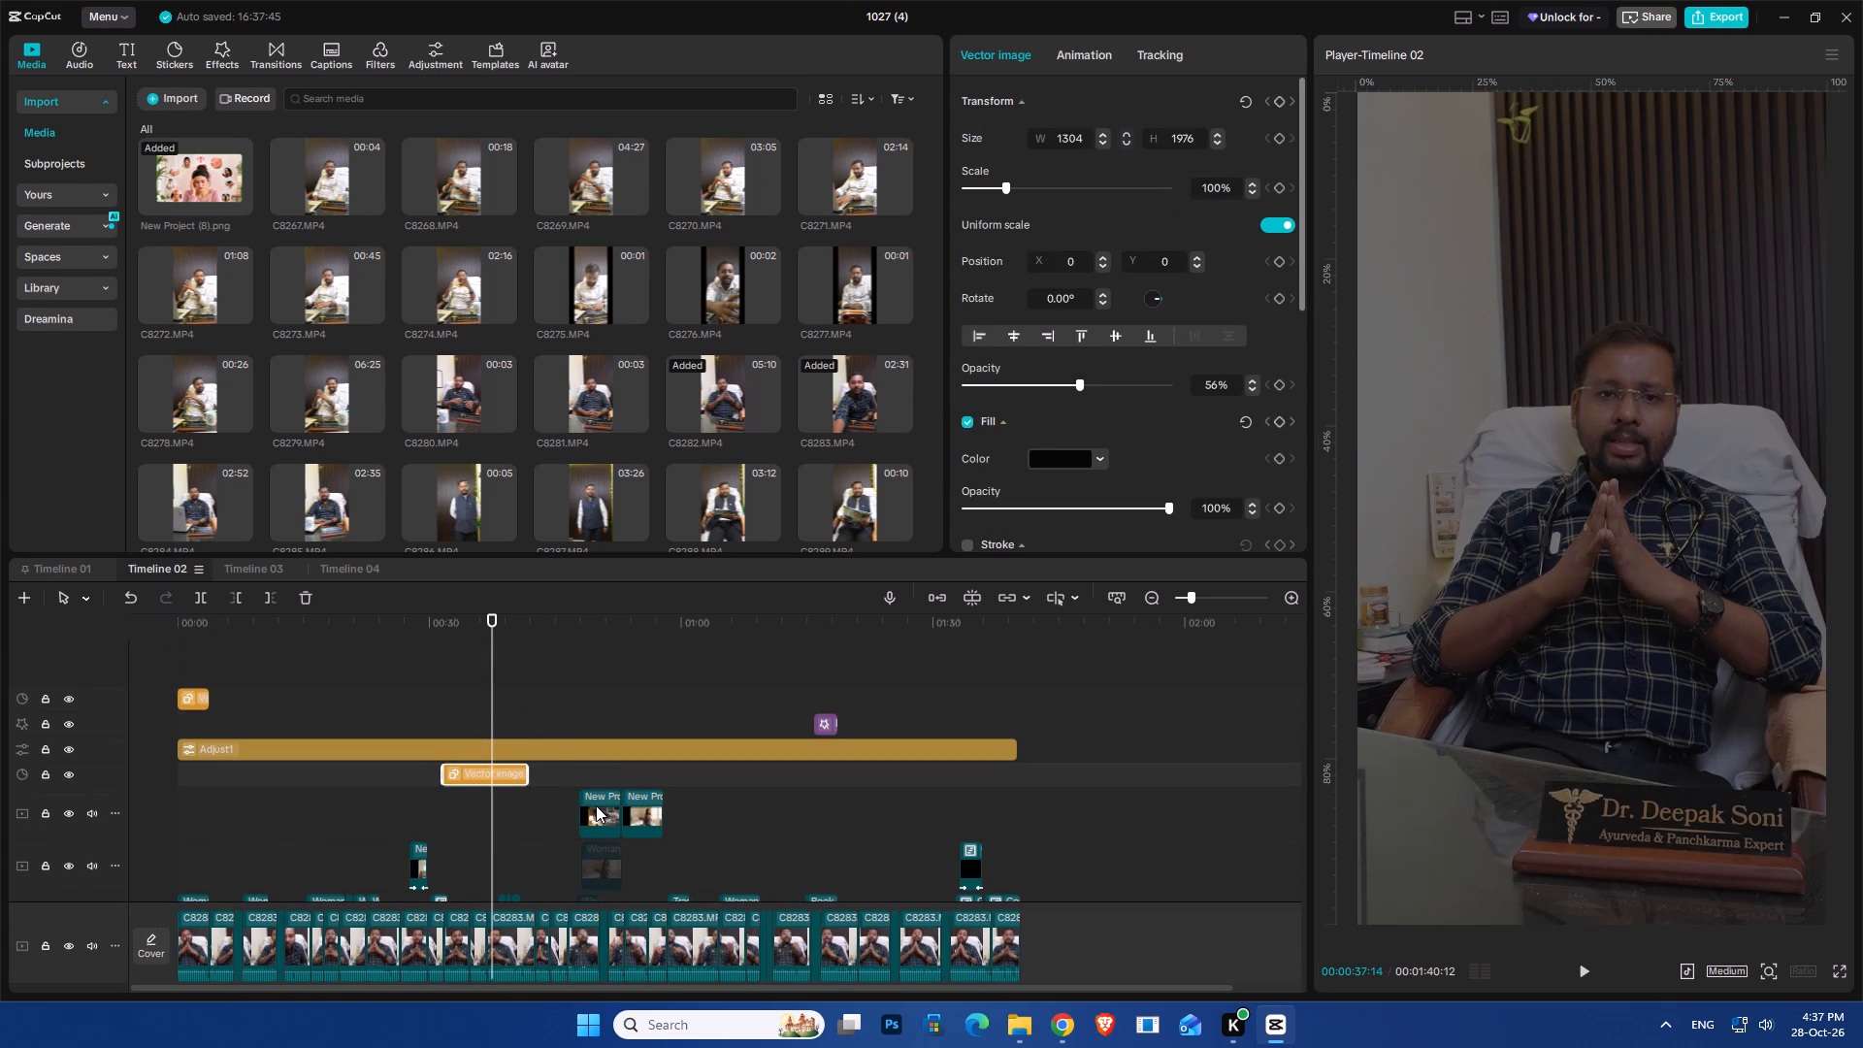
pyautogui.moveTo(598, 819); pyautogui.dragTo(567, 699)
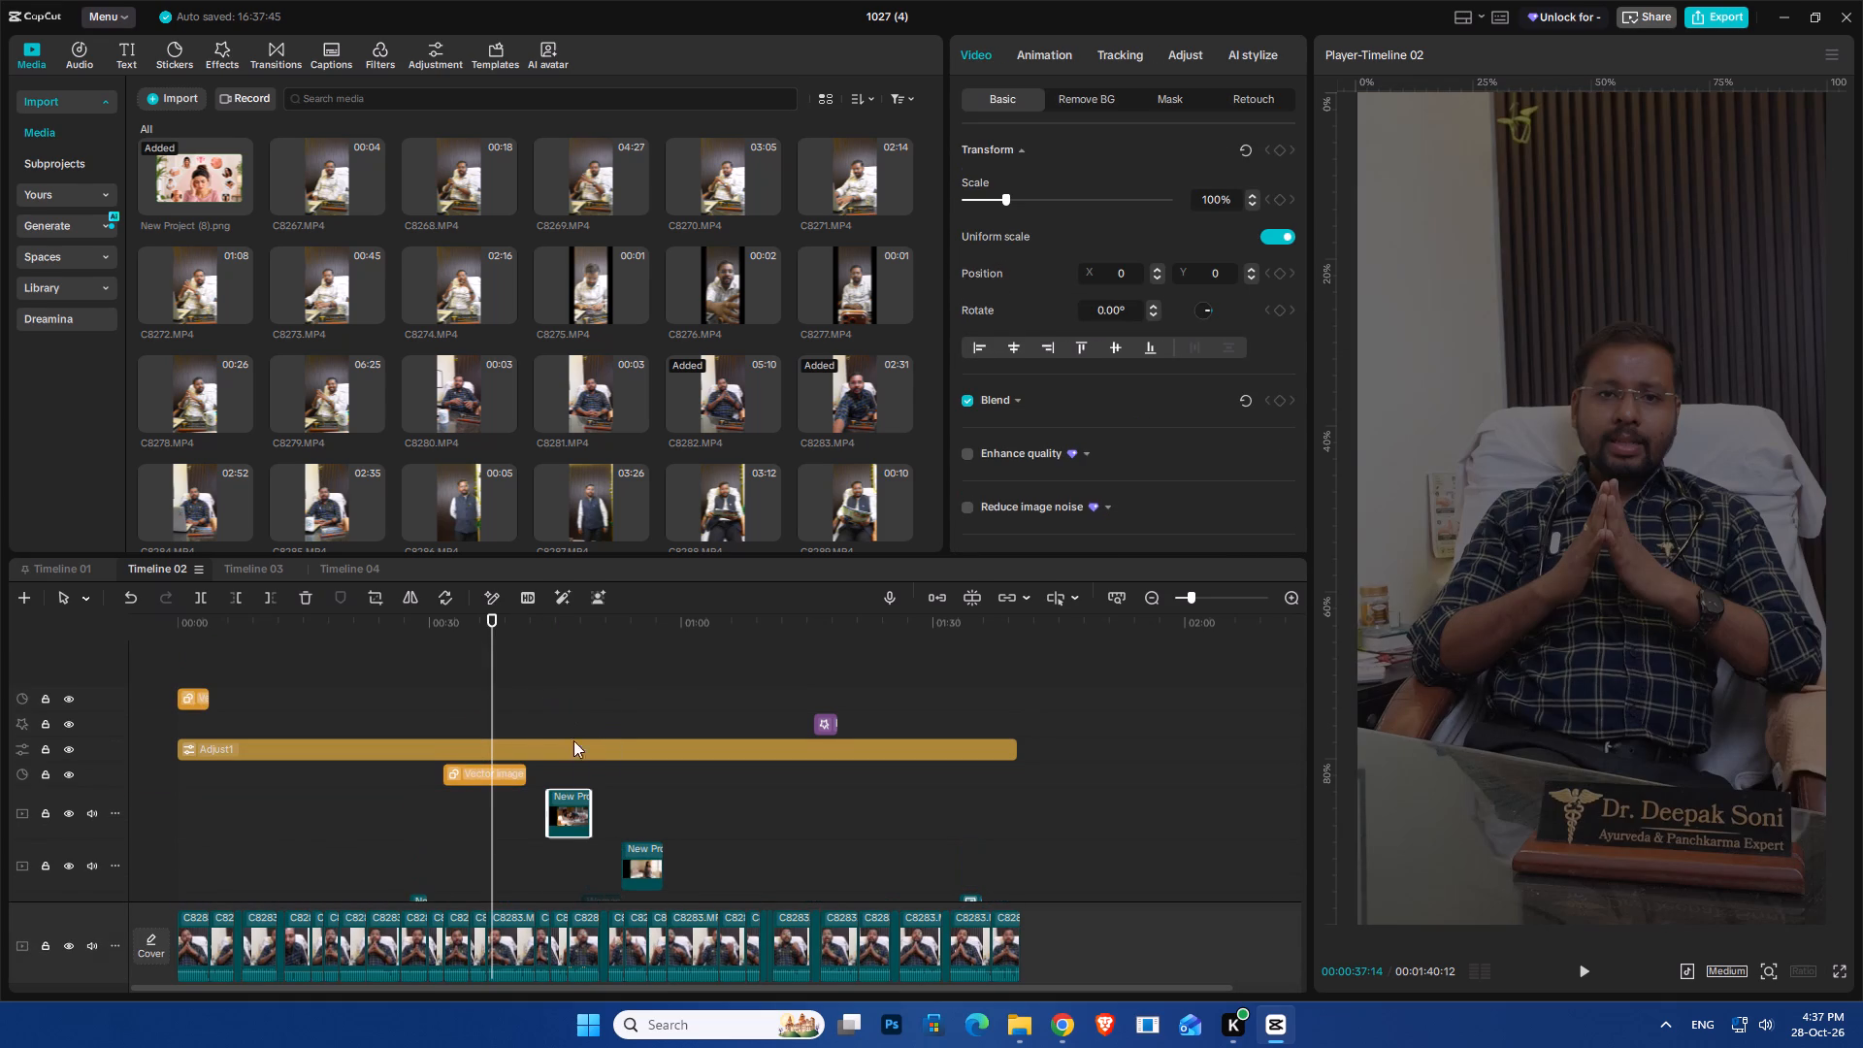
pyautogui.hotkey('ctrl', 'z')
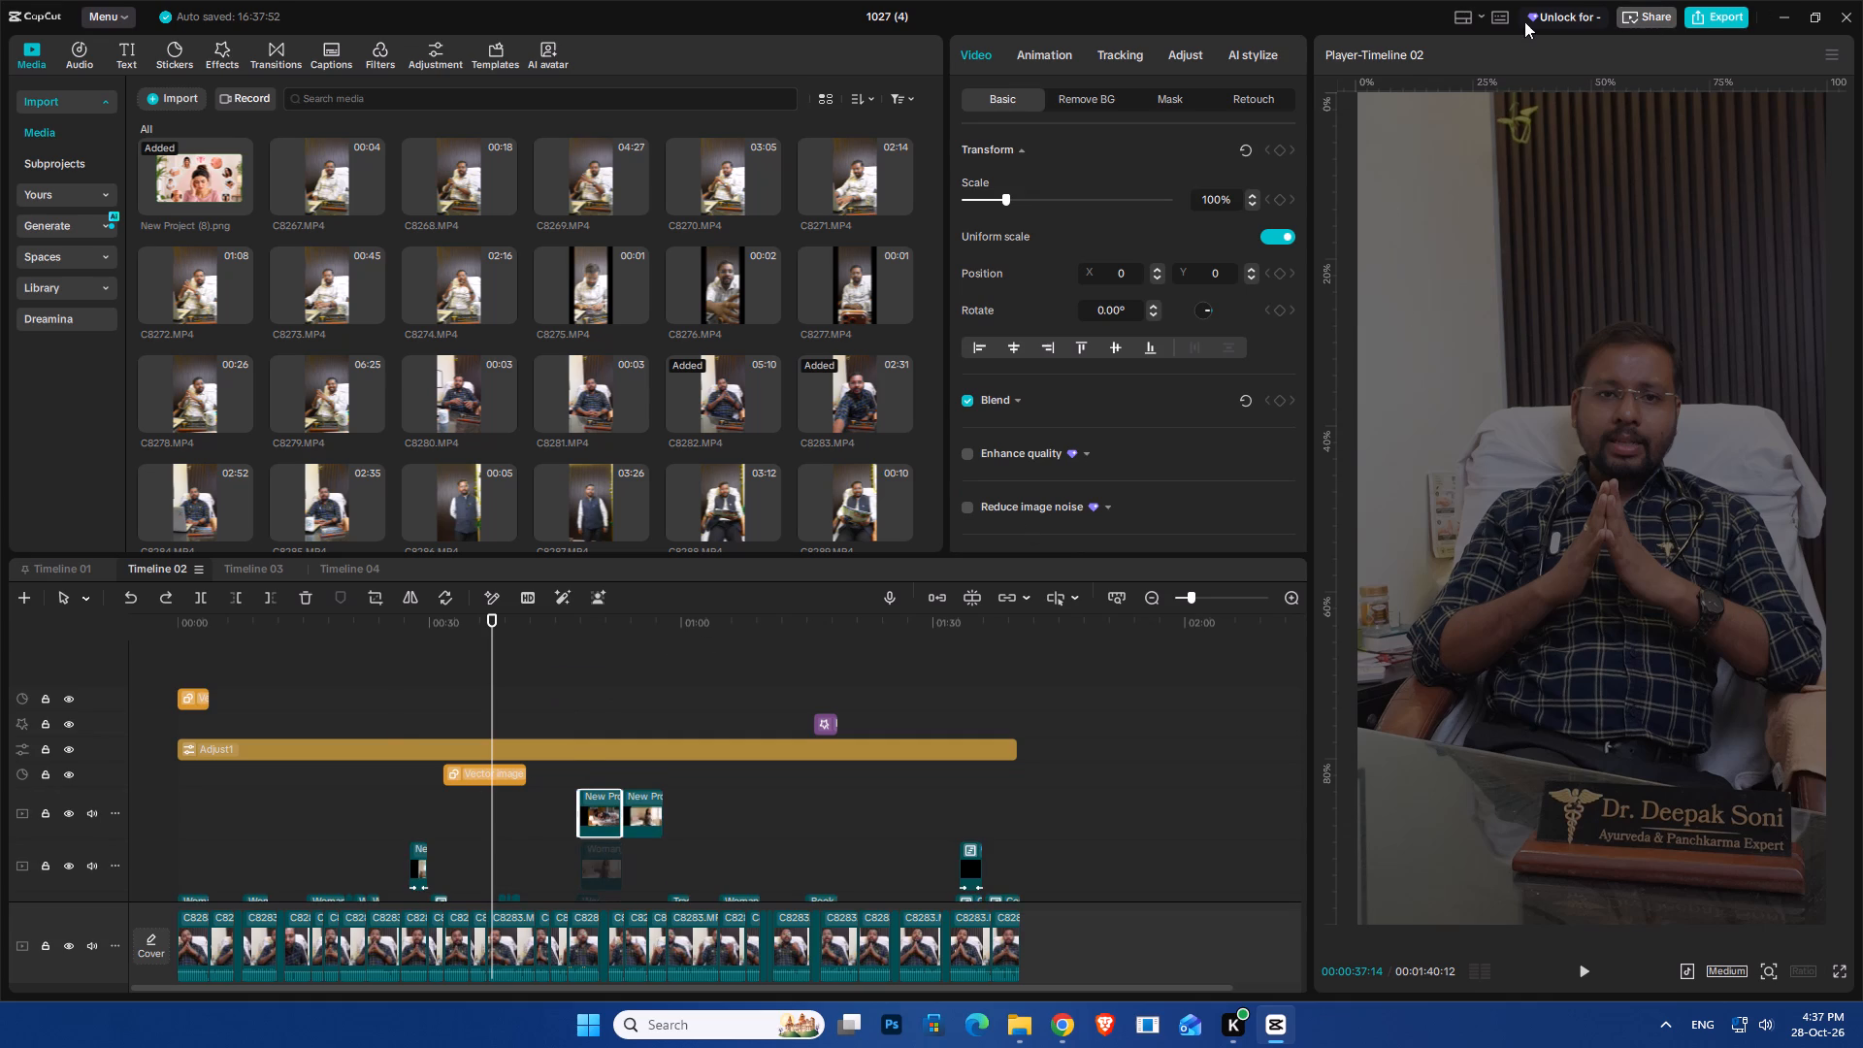
# Look over the Timeline keyboard shortcuts and close them without changes.
pyautogui.click(1493, 13)
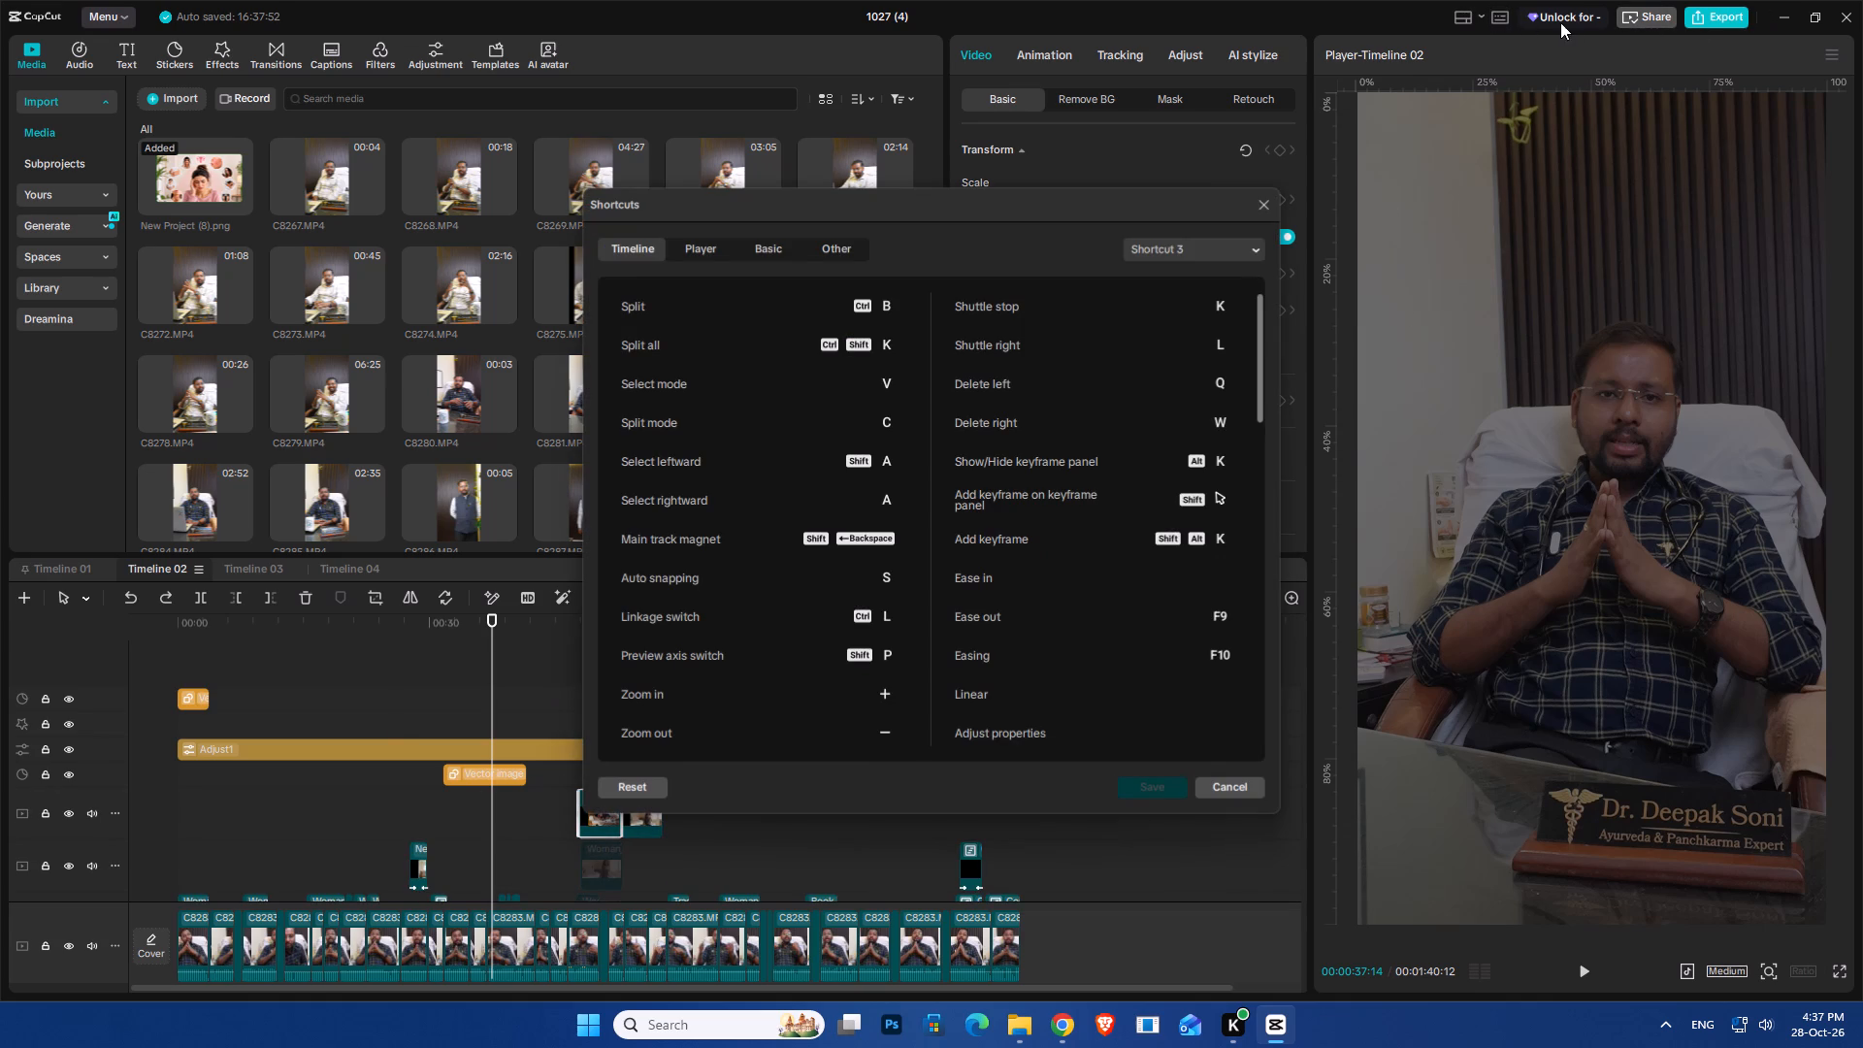
pyautogui.click(186, 2)
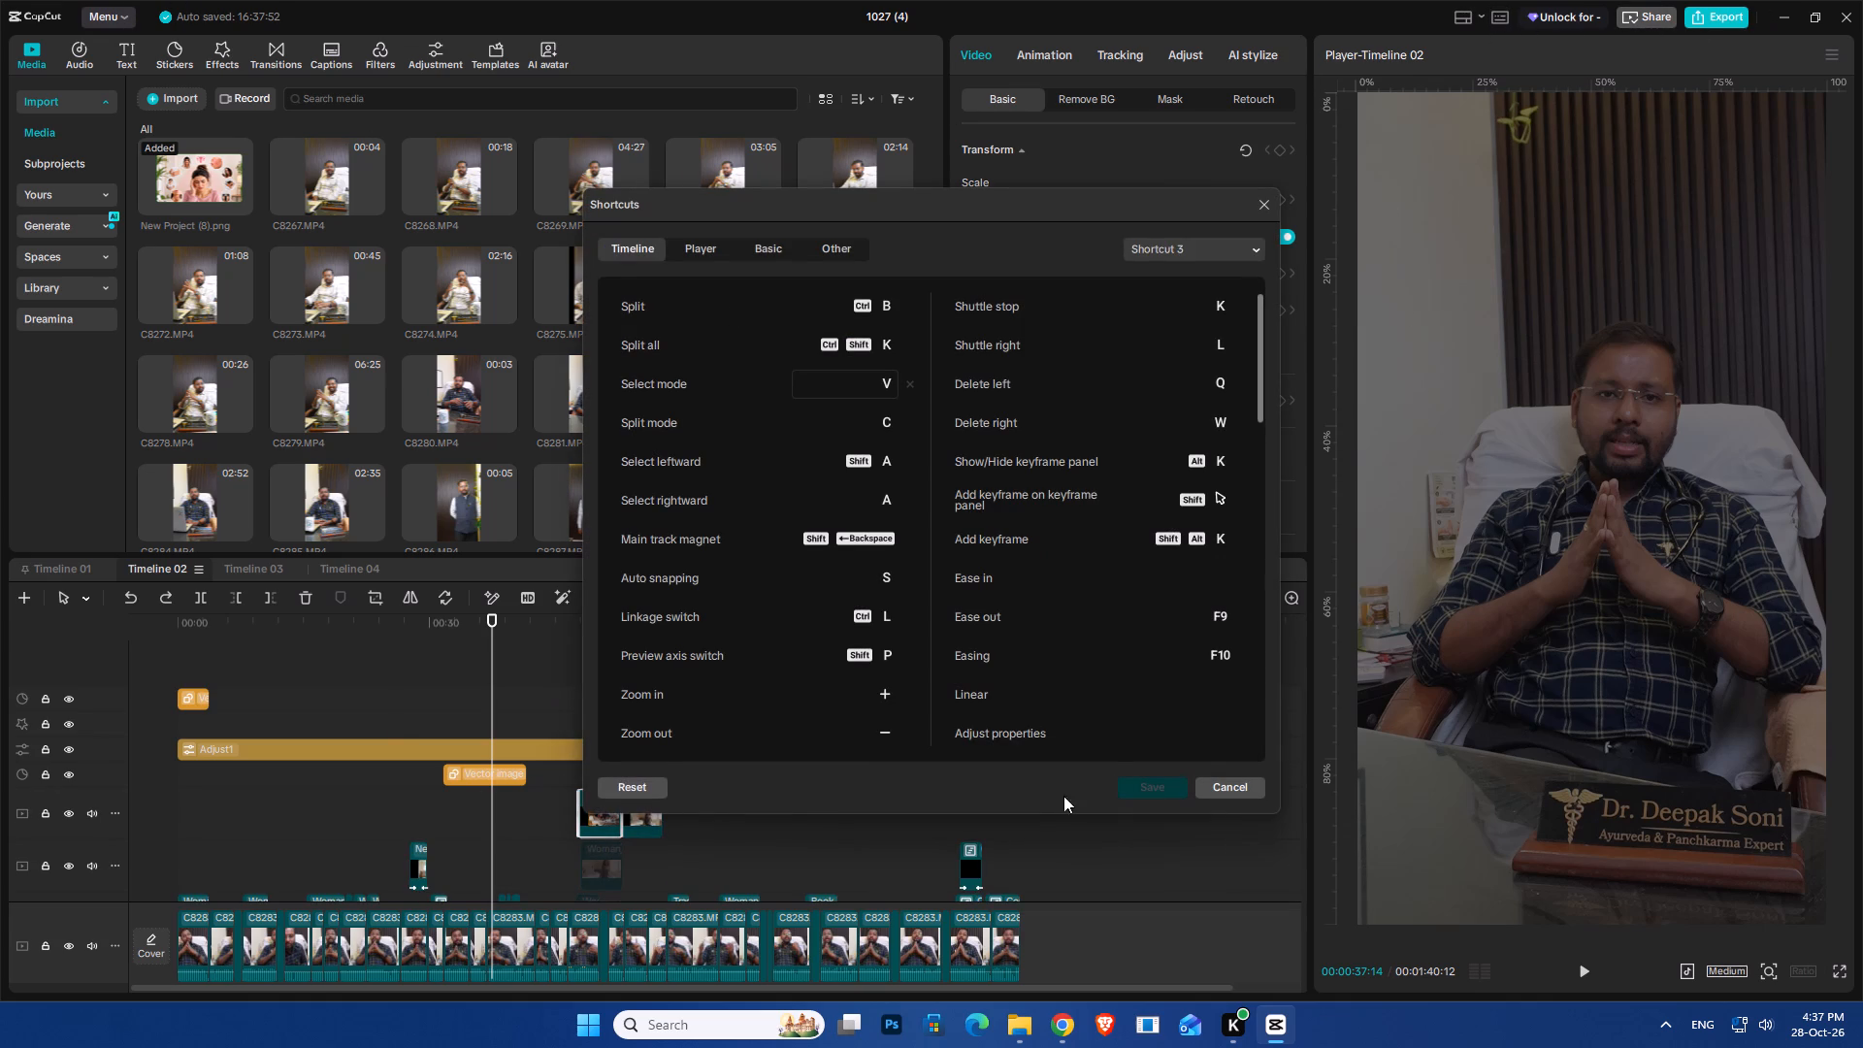
pyautogui.click(1223, 782)
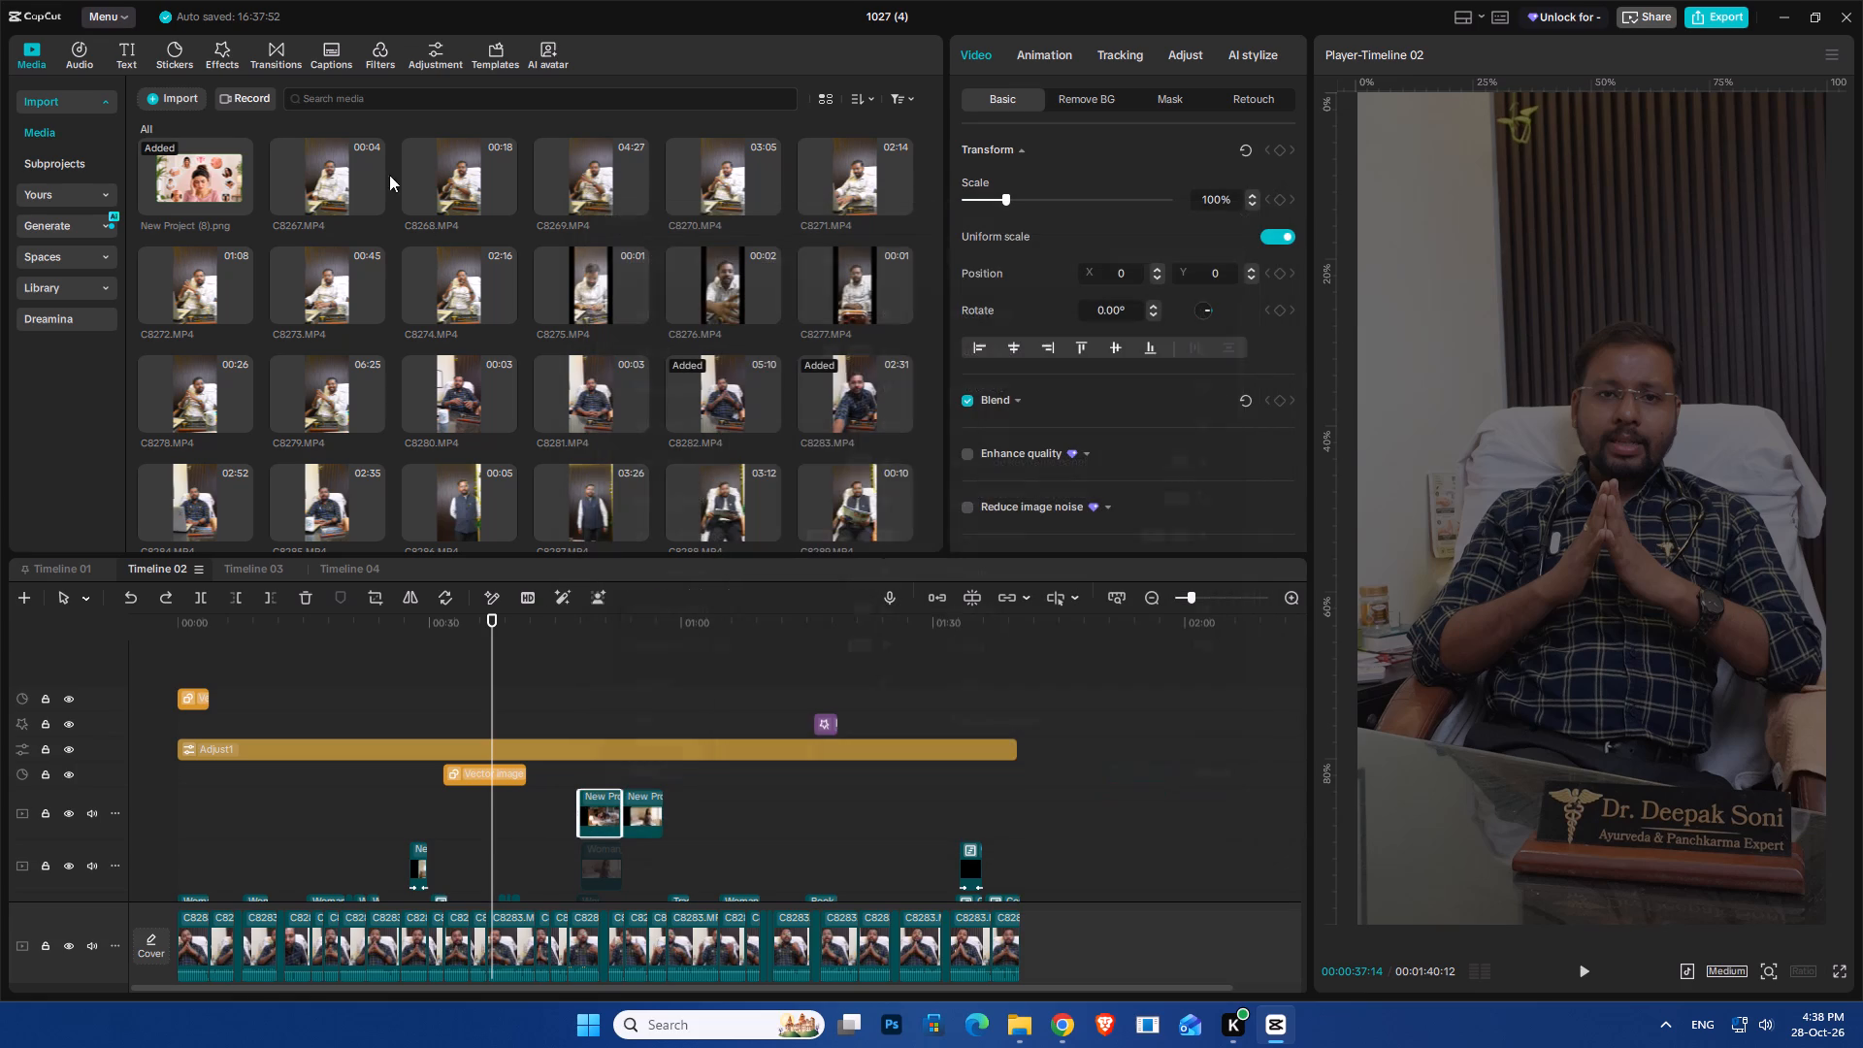
# Look through the Draft, Edit, Performance and General settings and close them without saving changes.
pyautogui.click(121, 7)
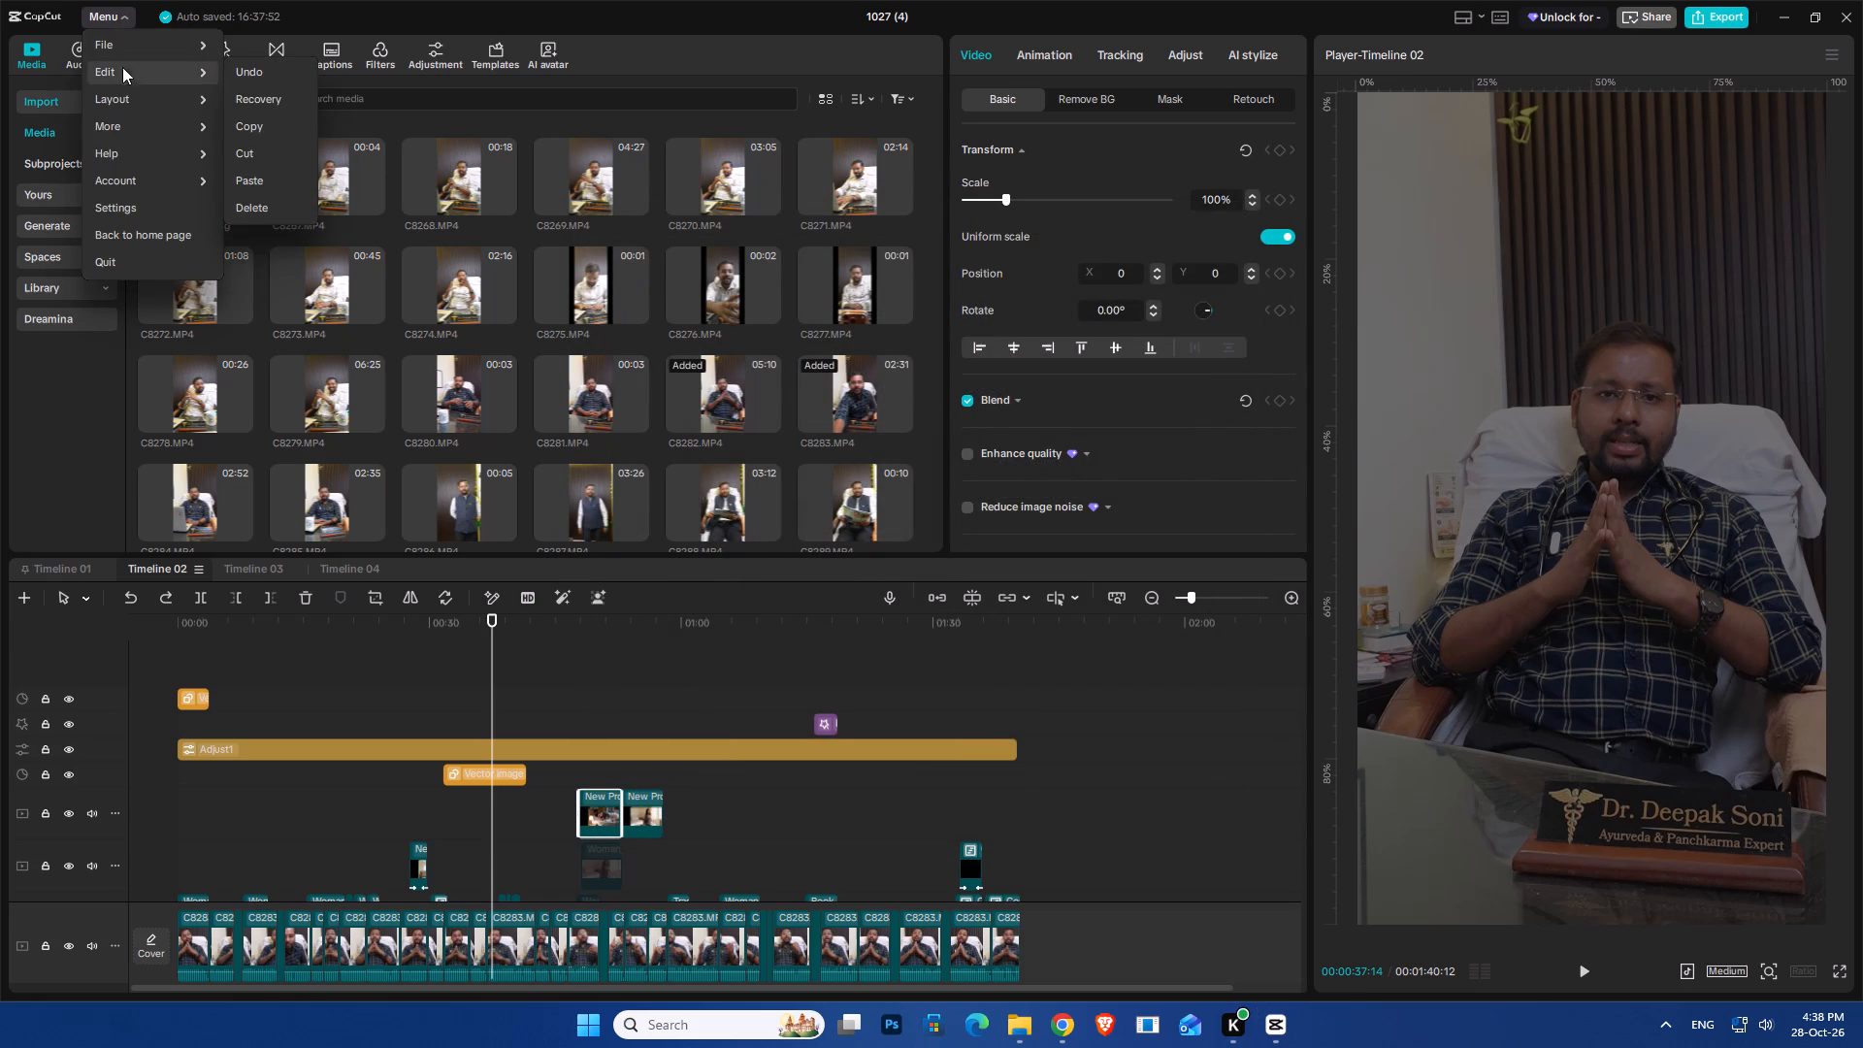
pyautogui.click(130, 205)
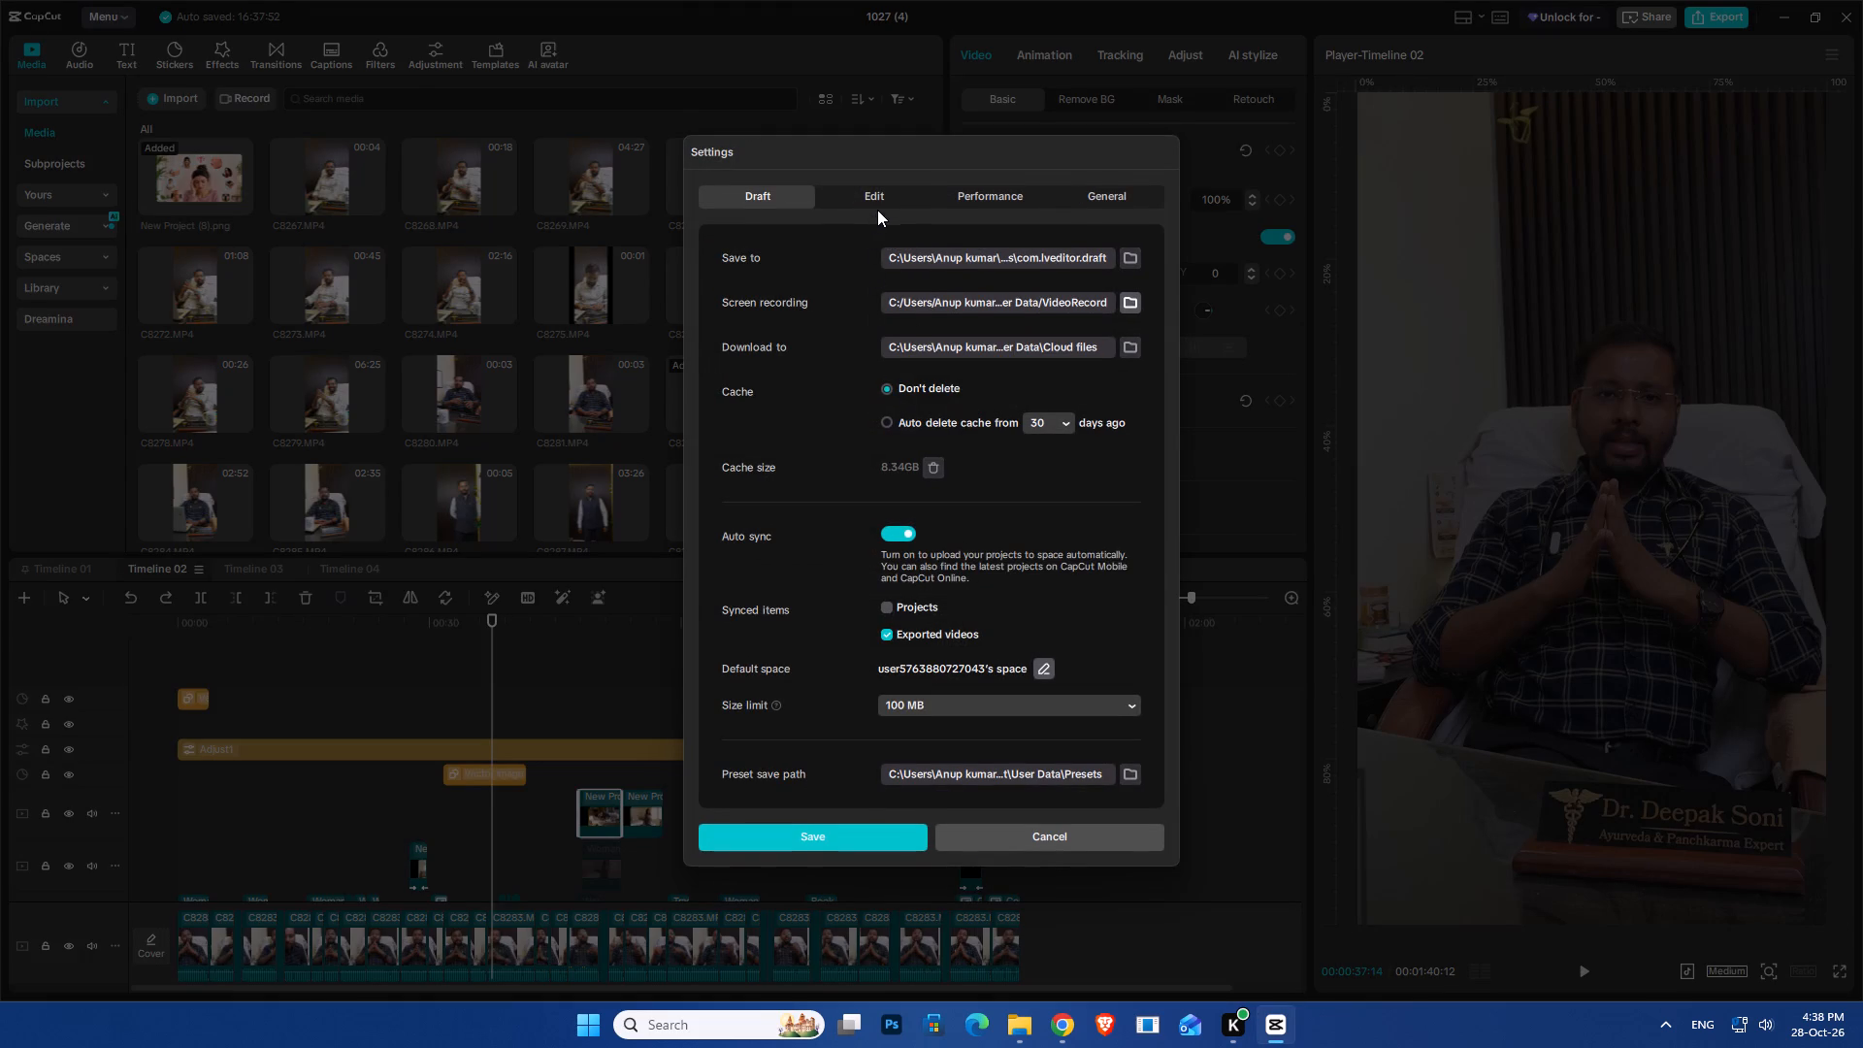
pyautogui.click(880, 205)
pyautogui.click(992, 191)
pyautogui.click(1139, 164)
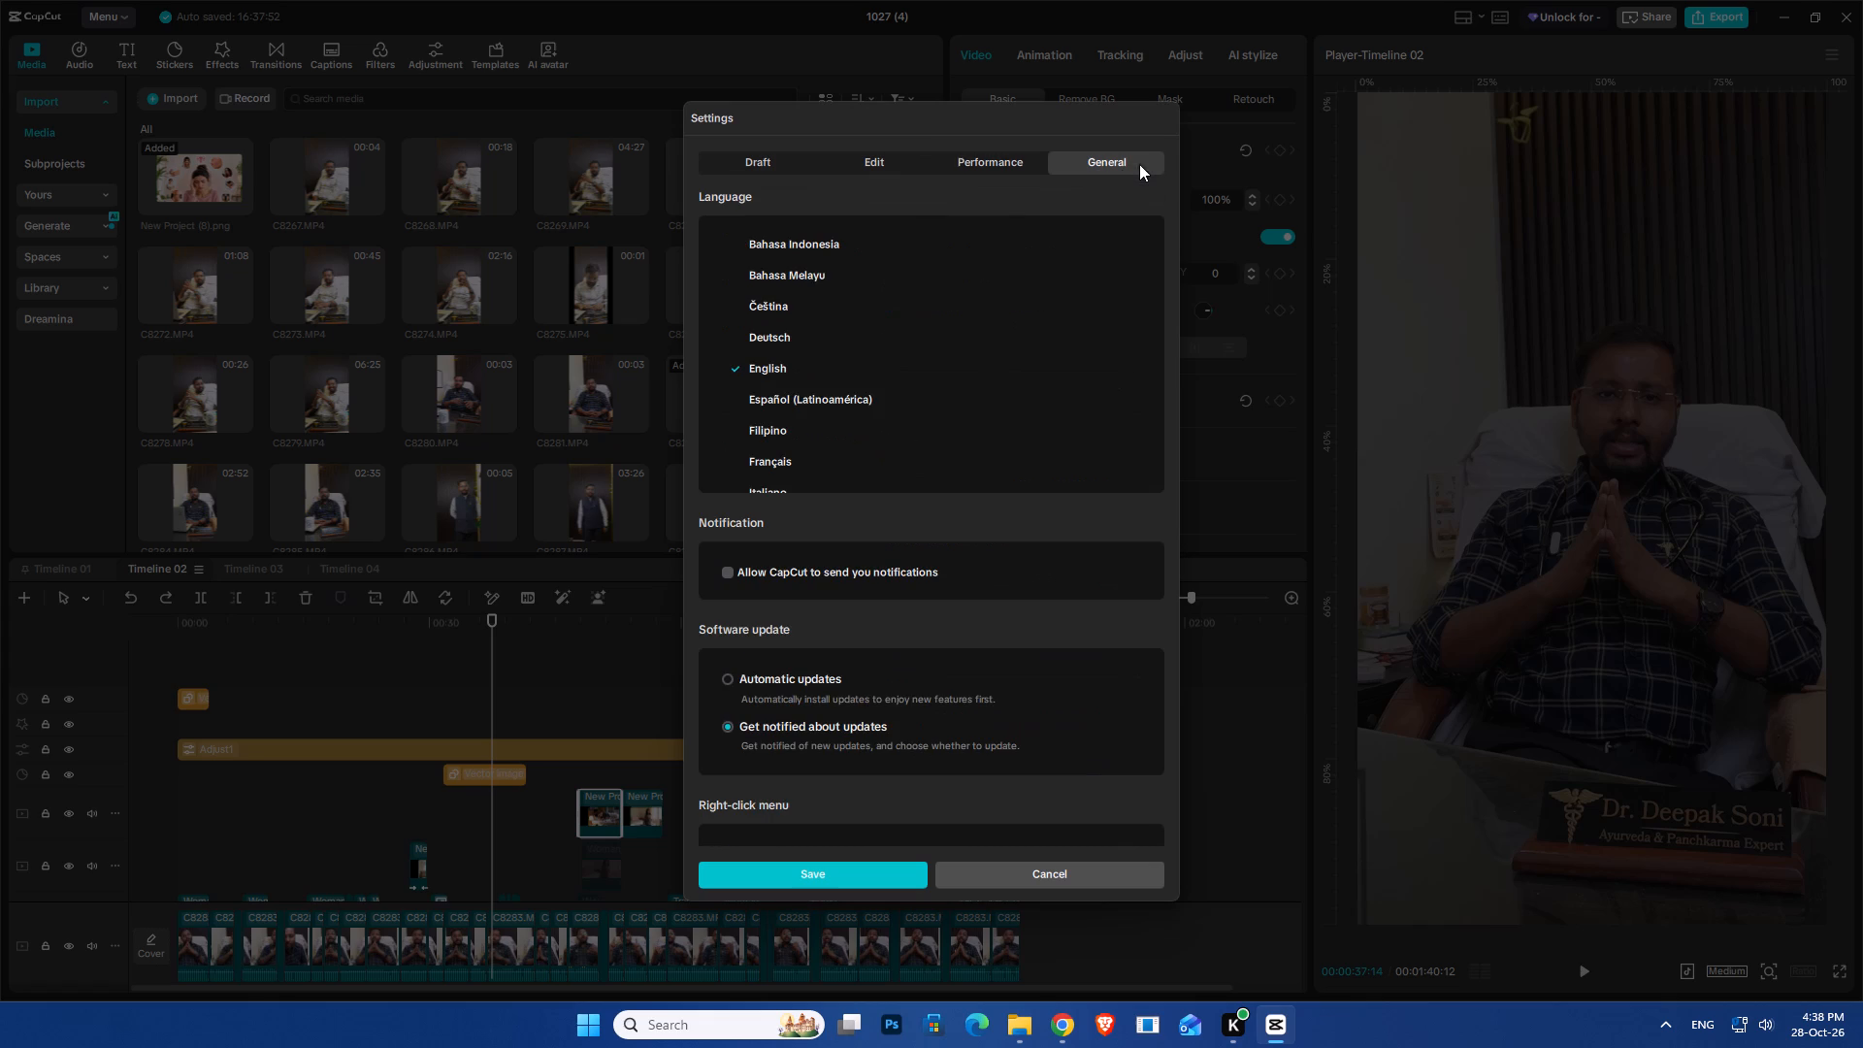
pyautogui.scroll(1, 922, 651)
pyautogui.scroll(-6, 922, 651)
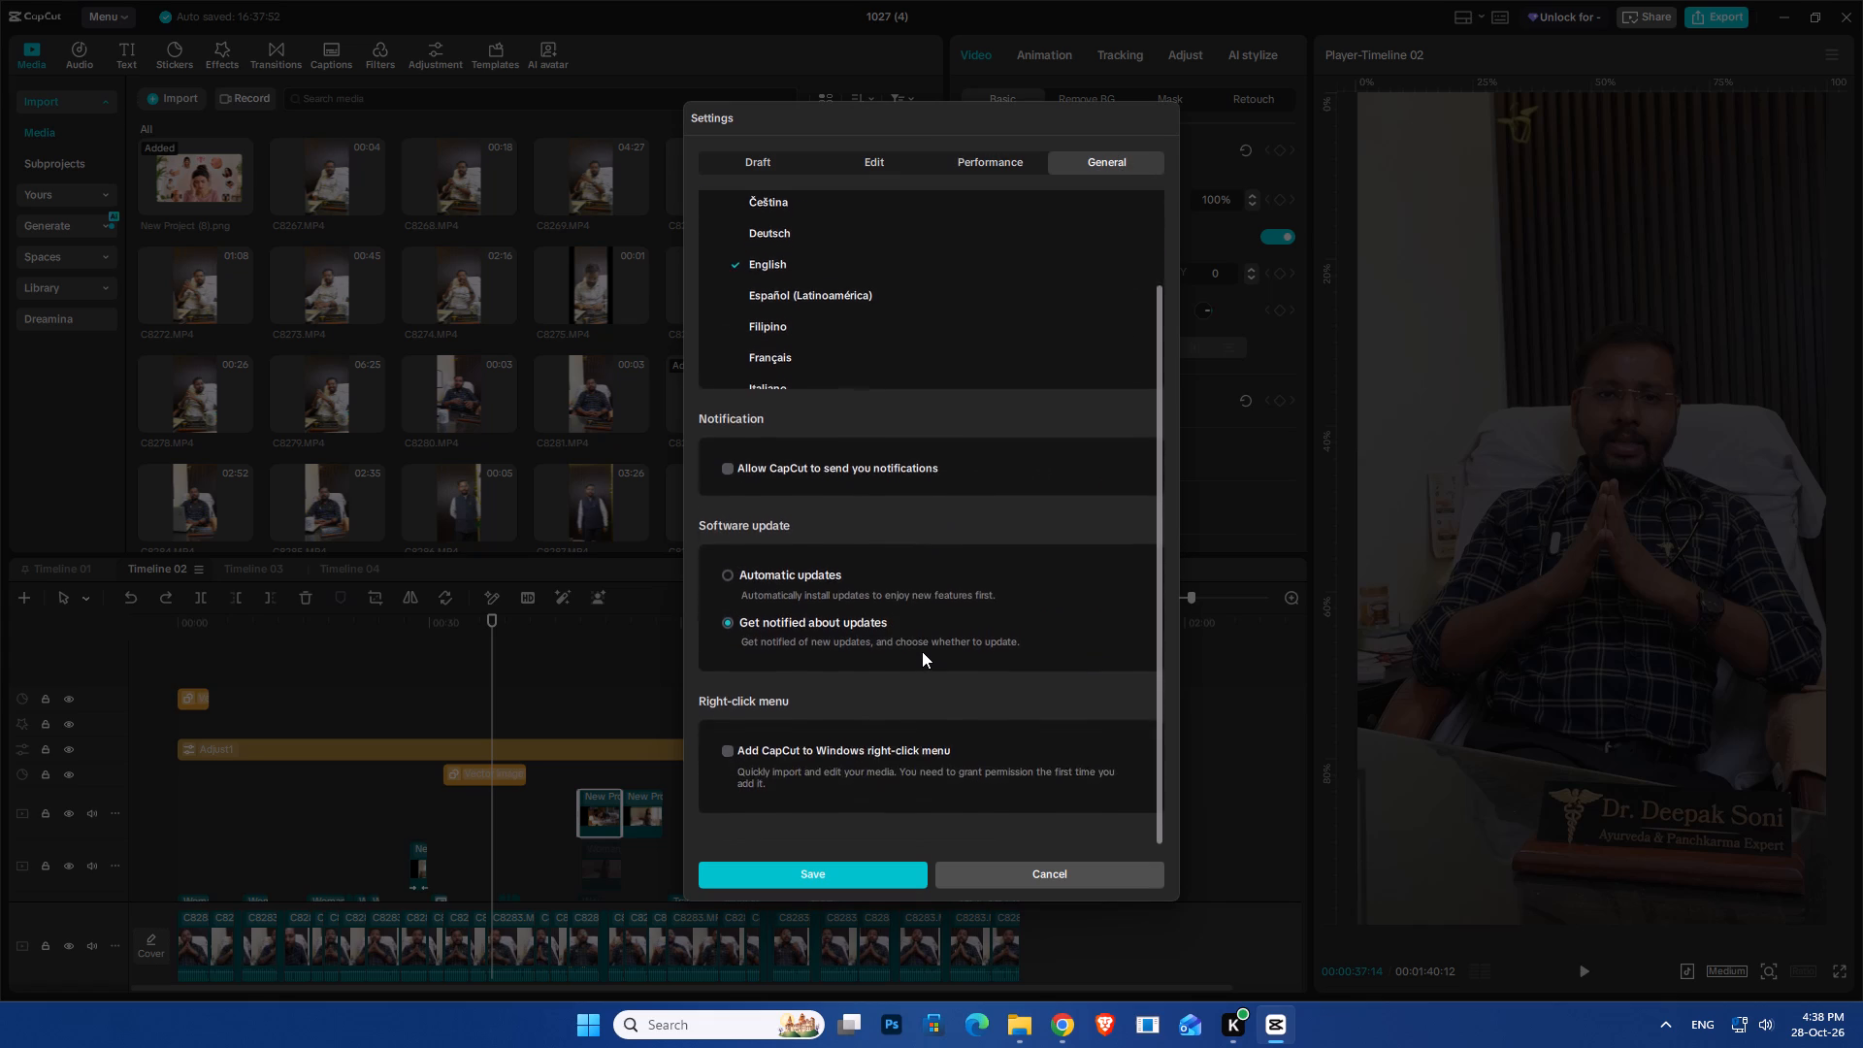
pyautogui.scroll(-3, 922, 651)
pyautogui.click(978, 162)
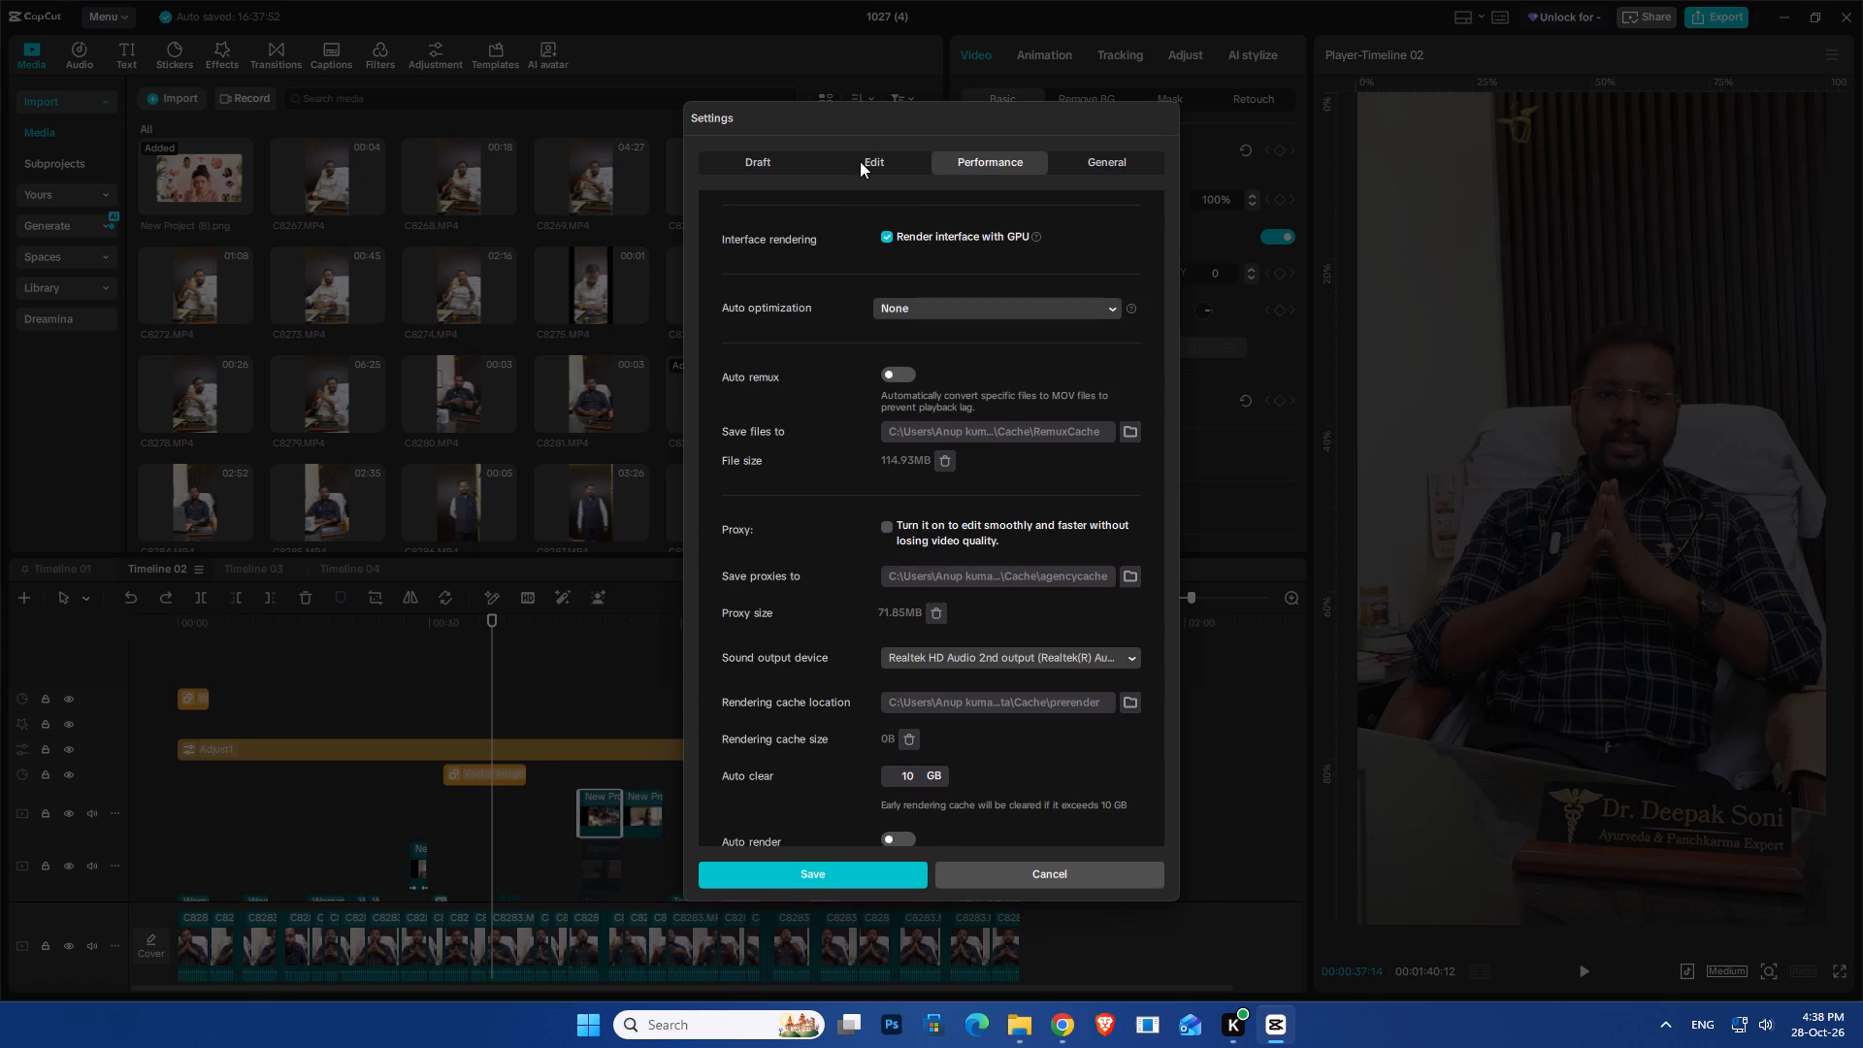
pyautogui.click(860, 161)
pyautogui.click(714, 169)
pyautogui.click(748, 176)
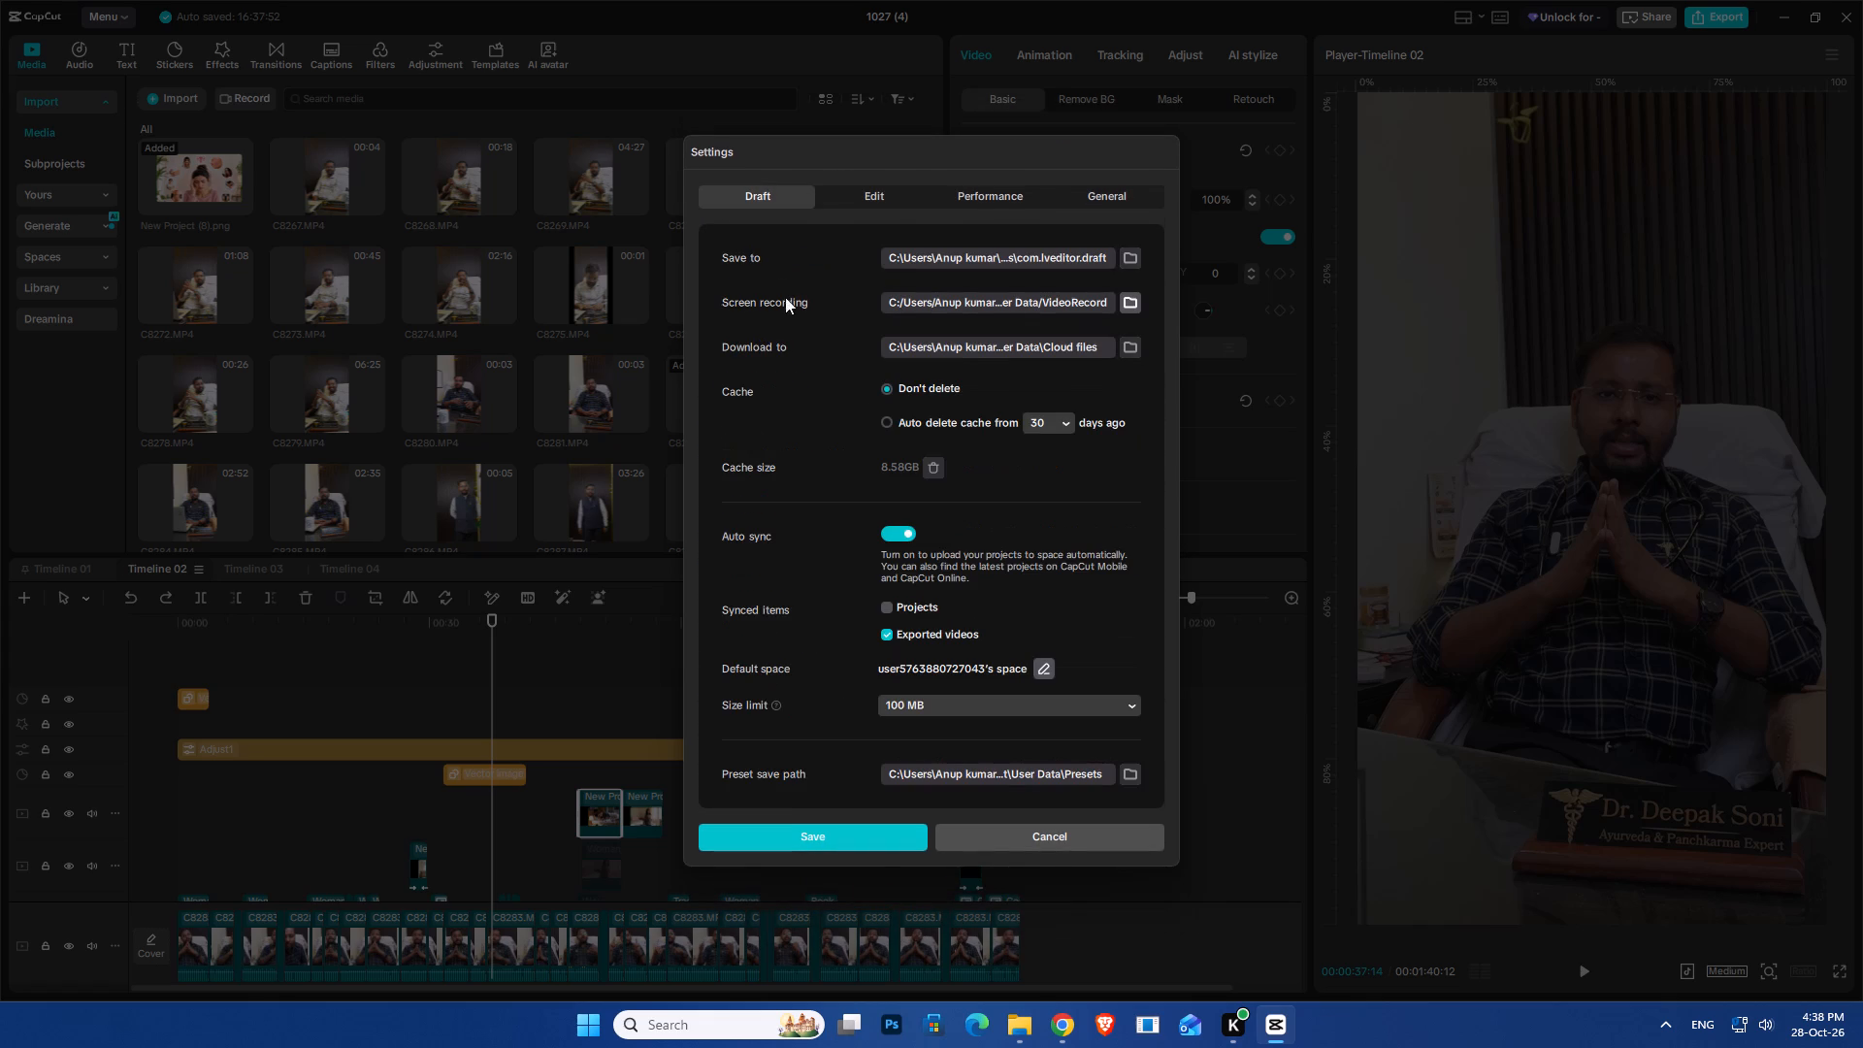
pyautogui.click(864, 182)
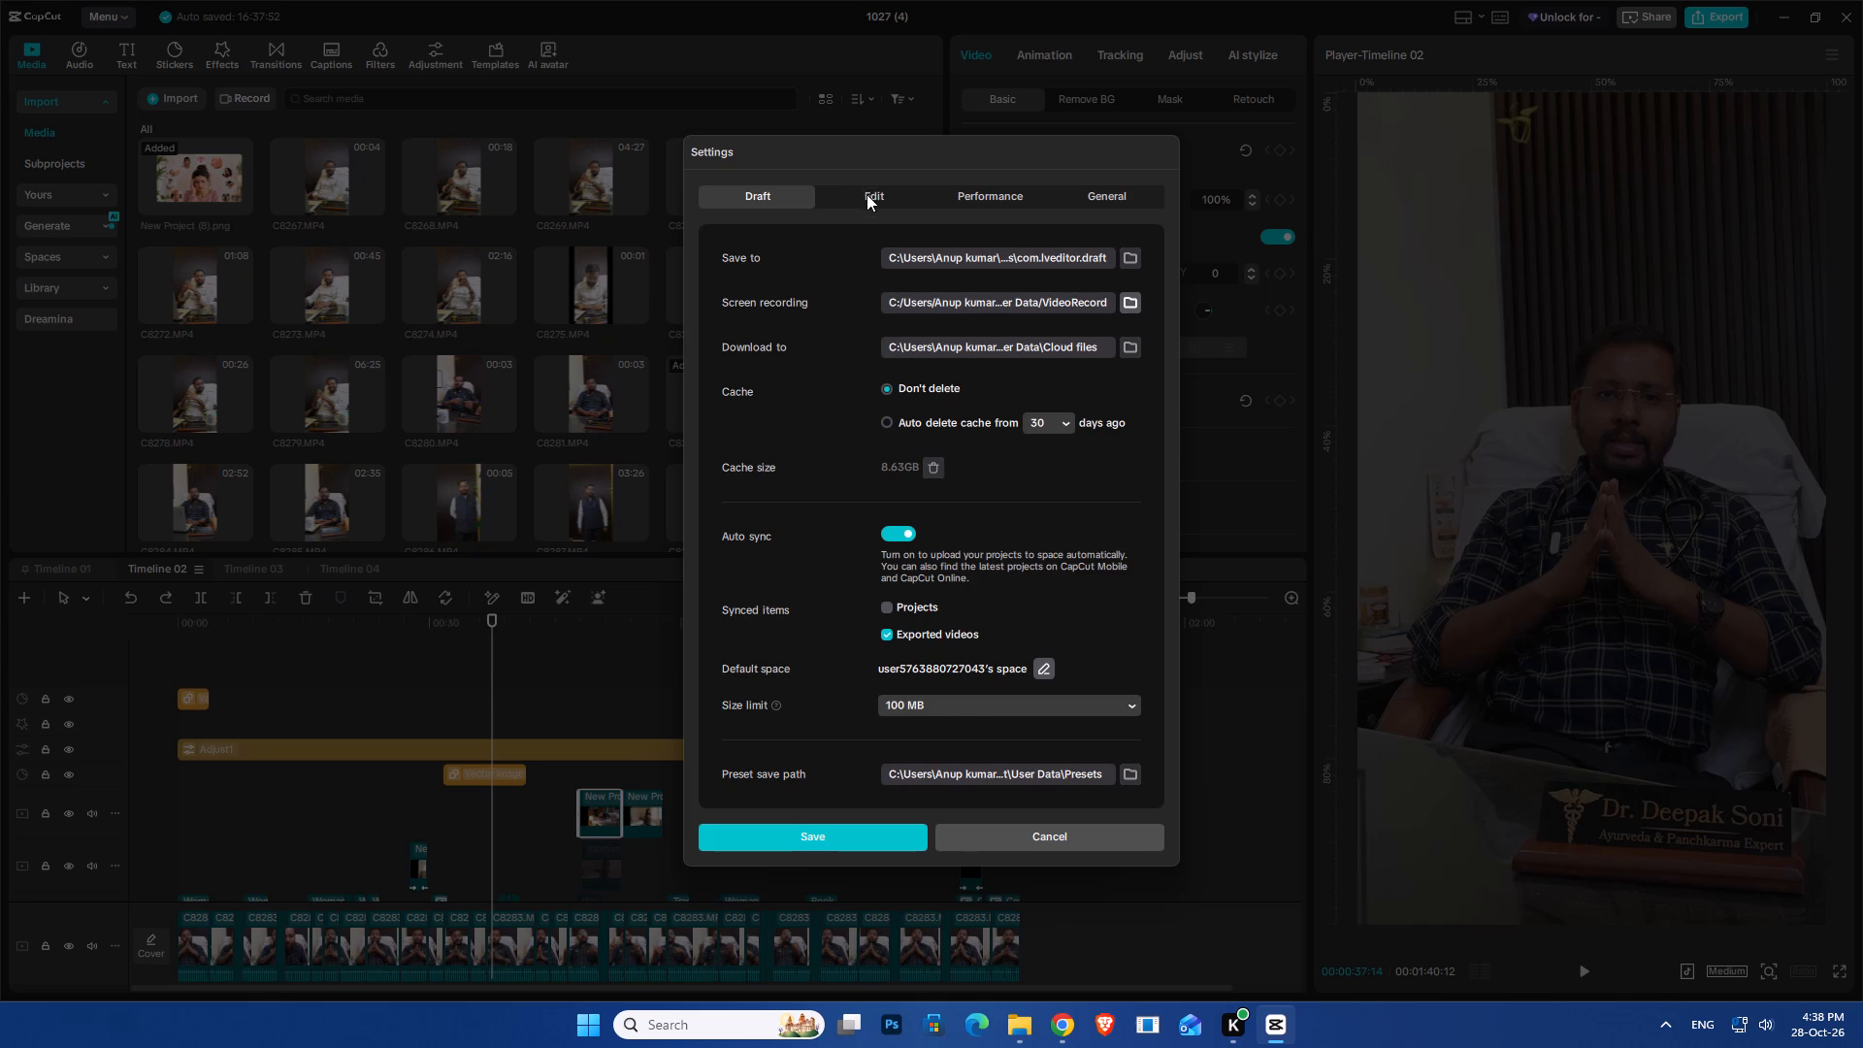
pyautogui.click(866, 194)
pyautogui.click(997, 186)
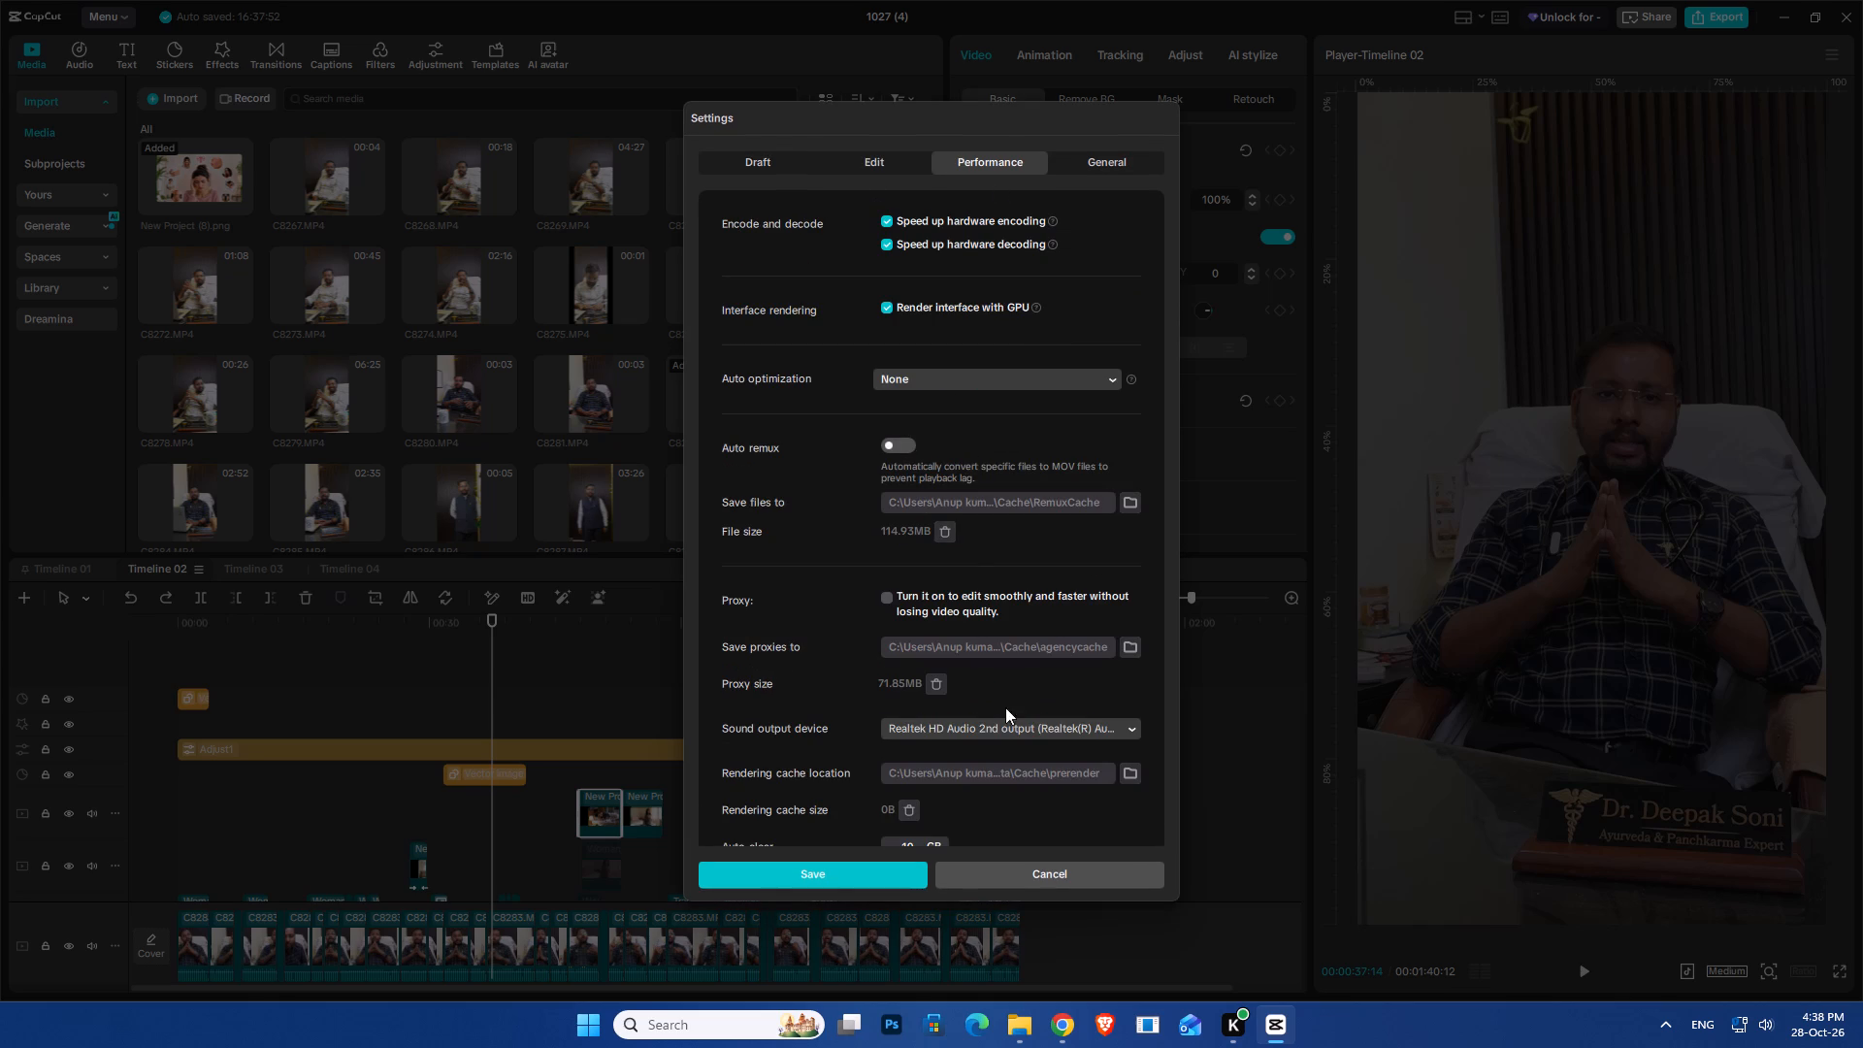
pyautogui.click(1044, 868)
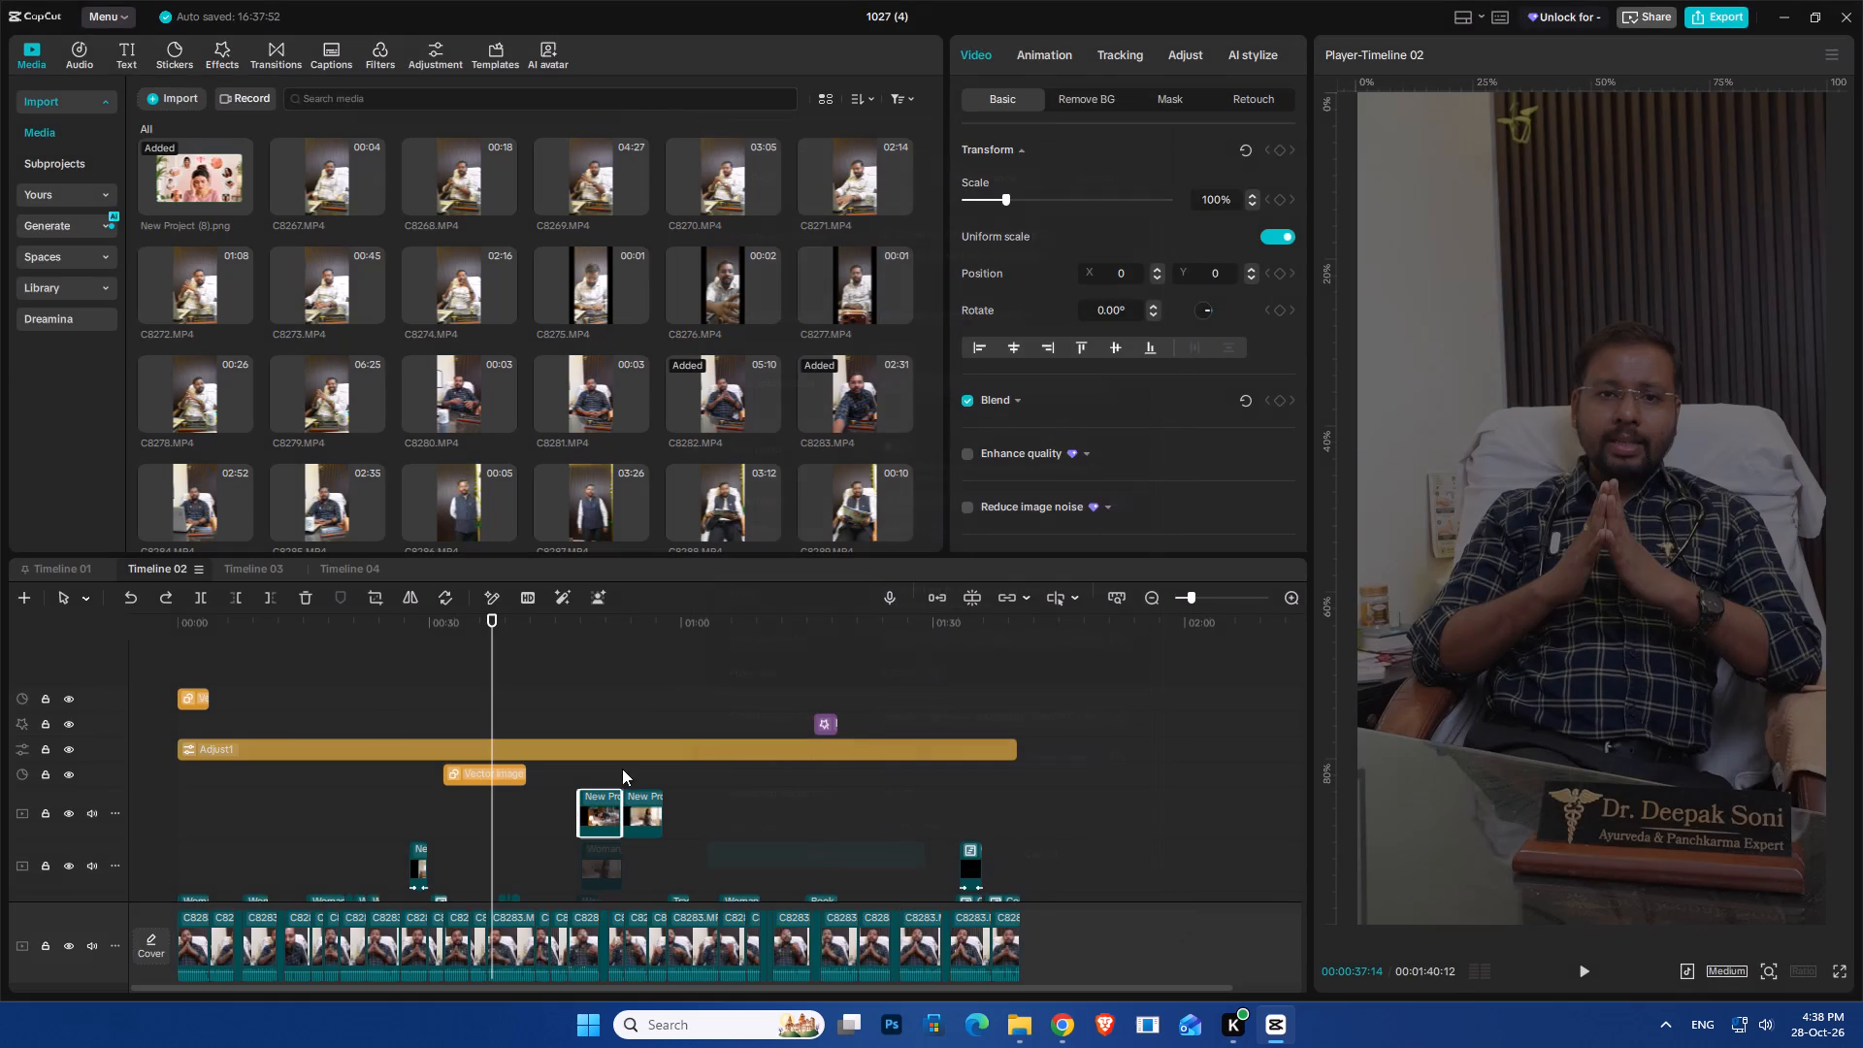
# Move the black shape later in the timeline, starting at about 00:47 just before the first New Project image, checking it in playback.
pyautogui.click(244, 694)
pyautogui.click(466, 733)
pyautogui.click(485, 789)
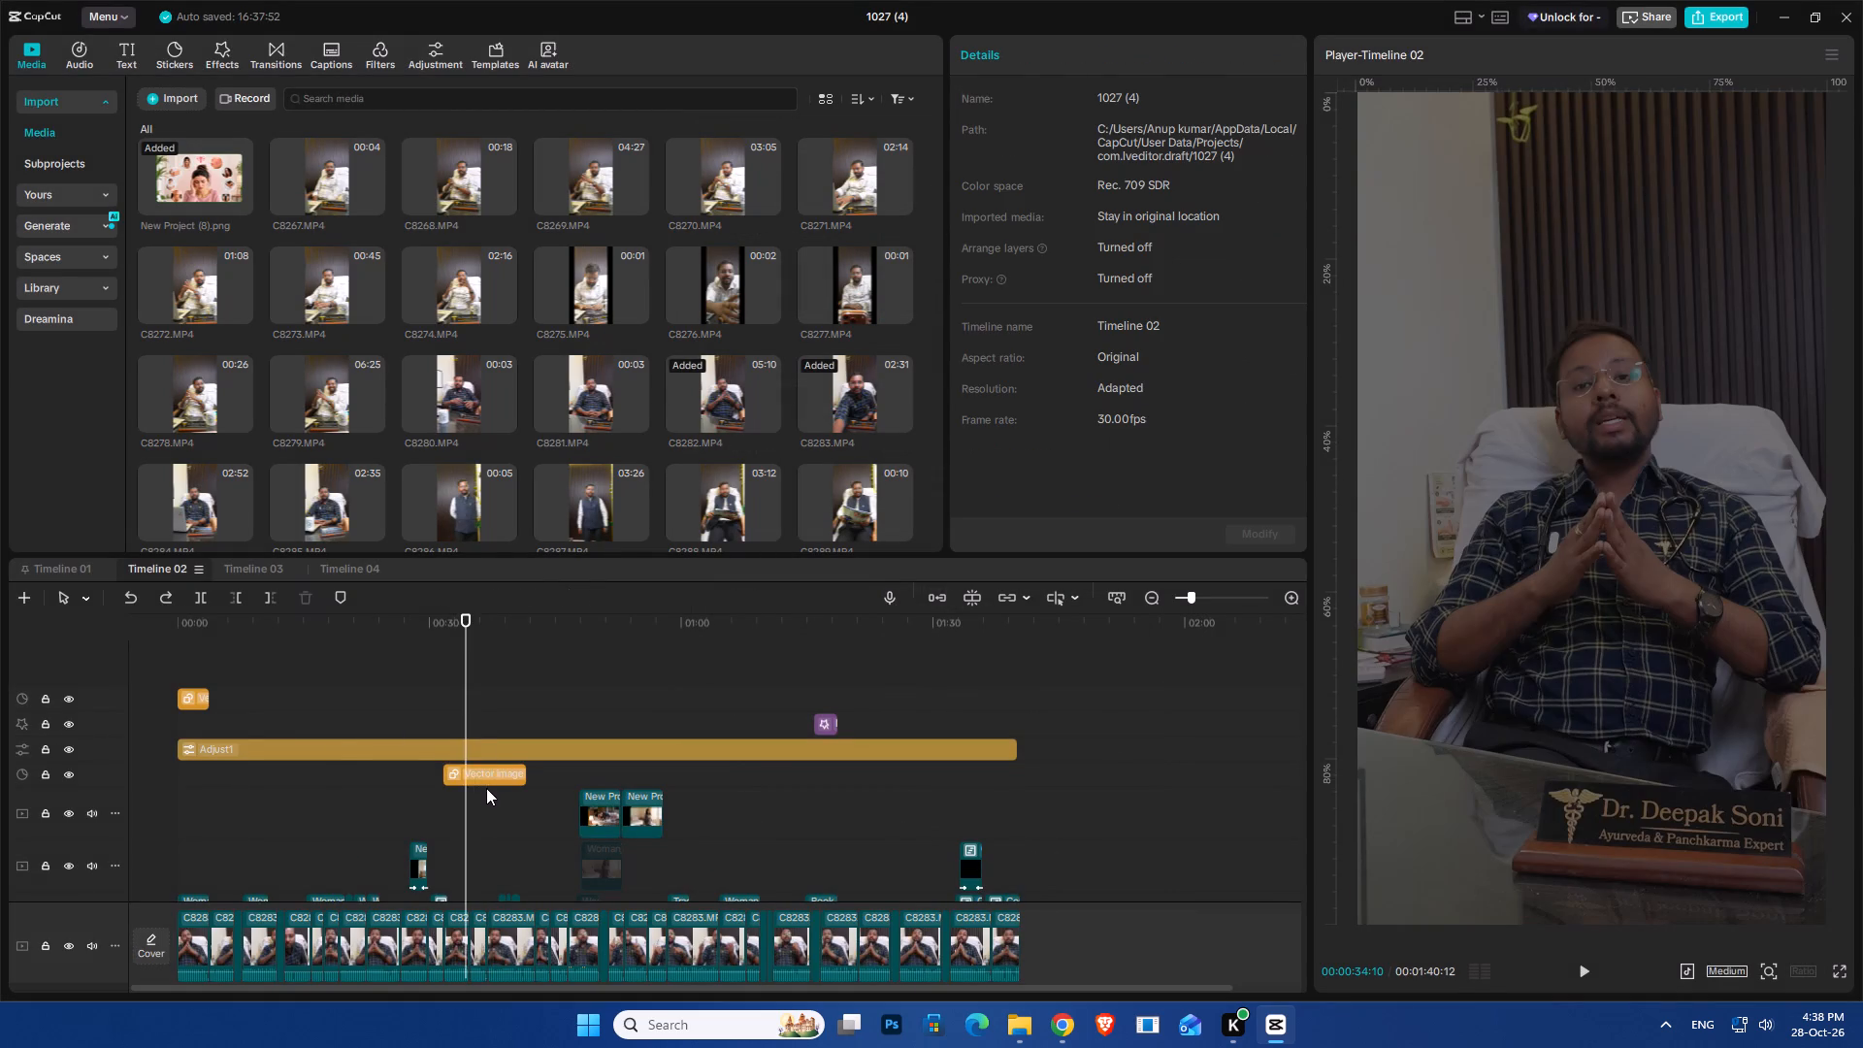
pyautogui.scroll(-6, 487, 774)
pyautogui.press('space')
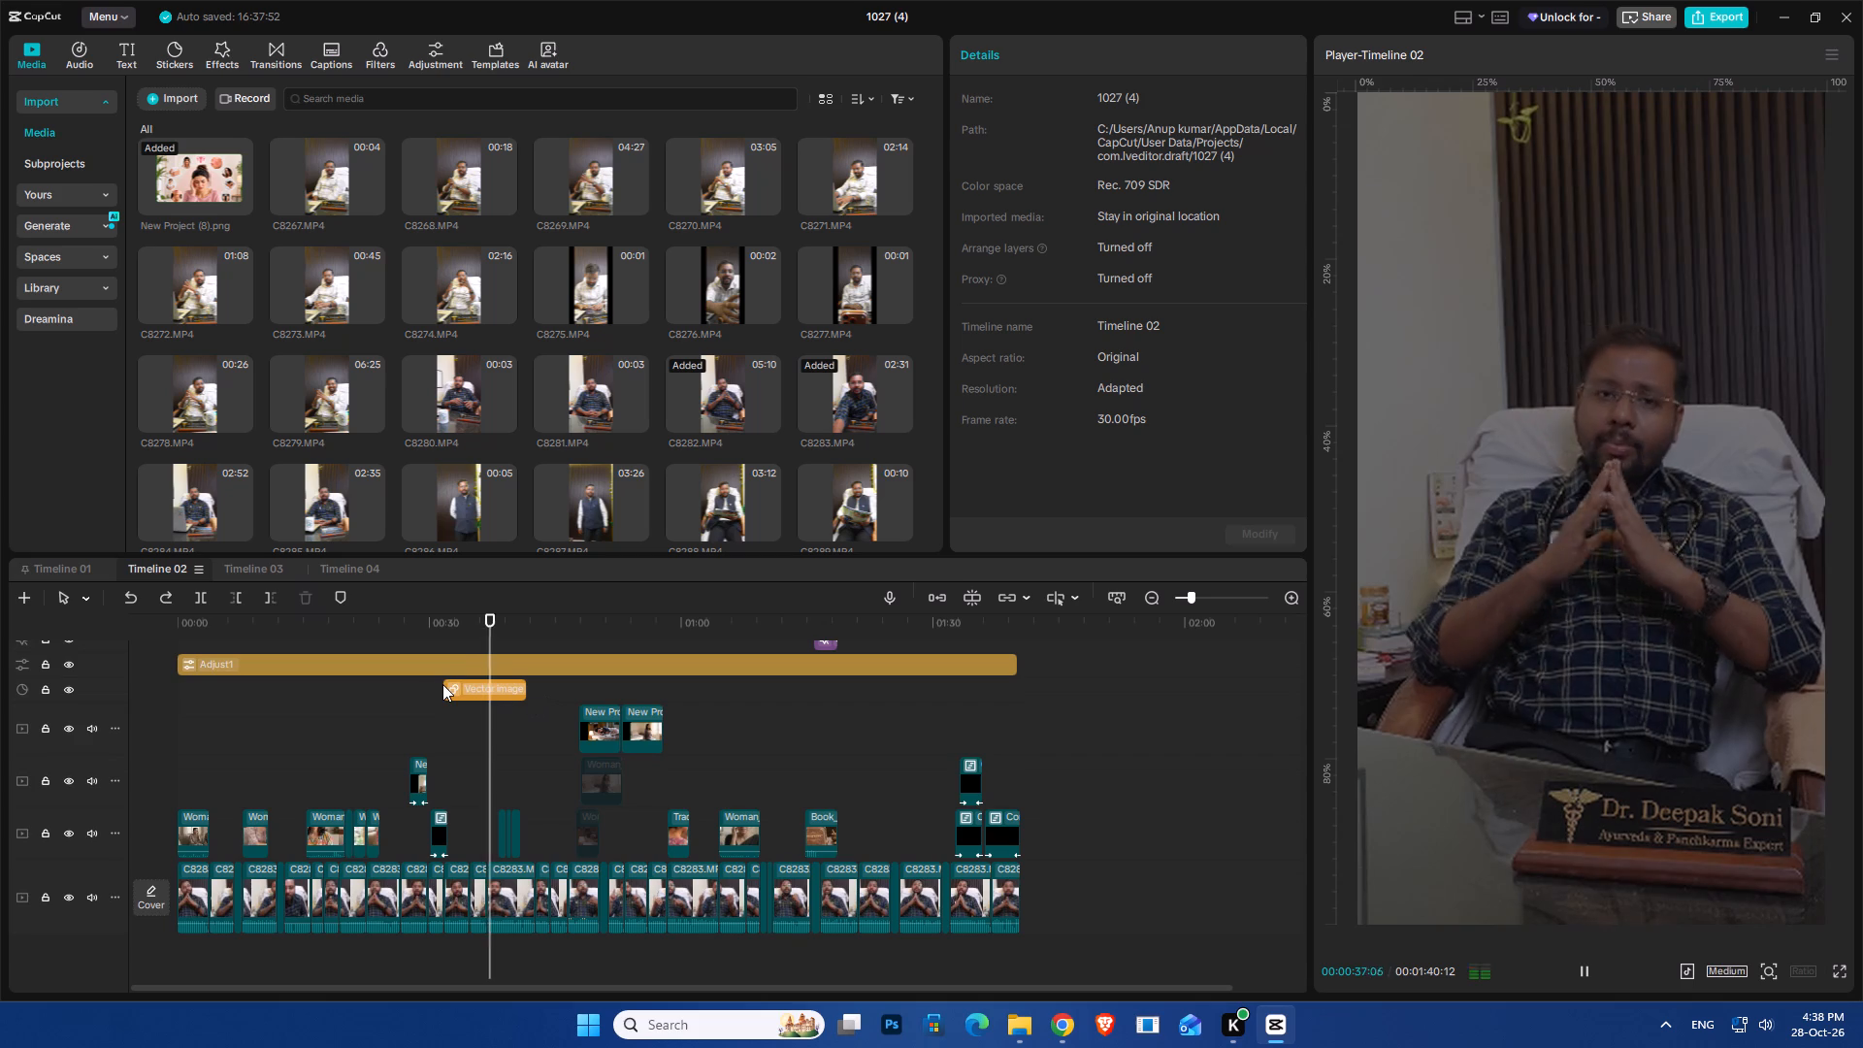
pyautogui.keyDown('ctrl'); pyautogui.scroll(6, 506, 707); pyautogui.keyUp('ctrl')
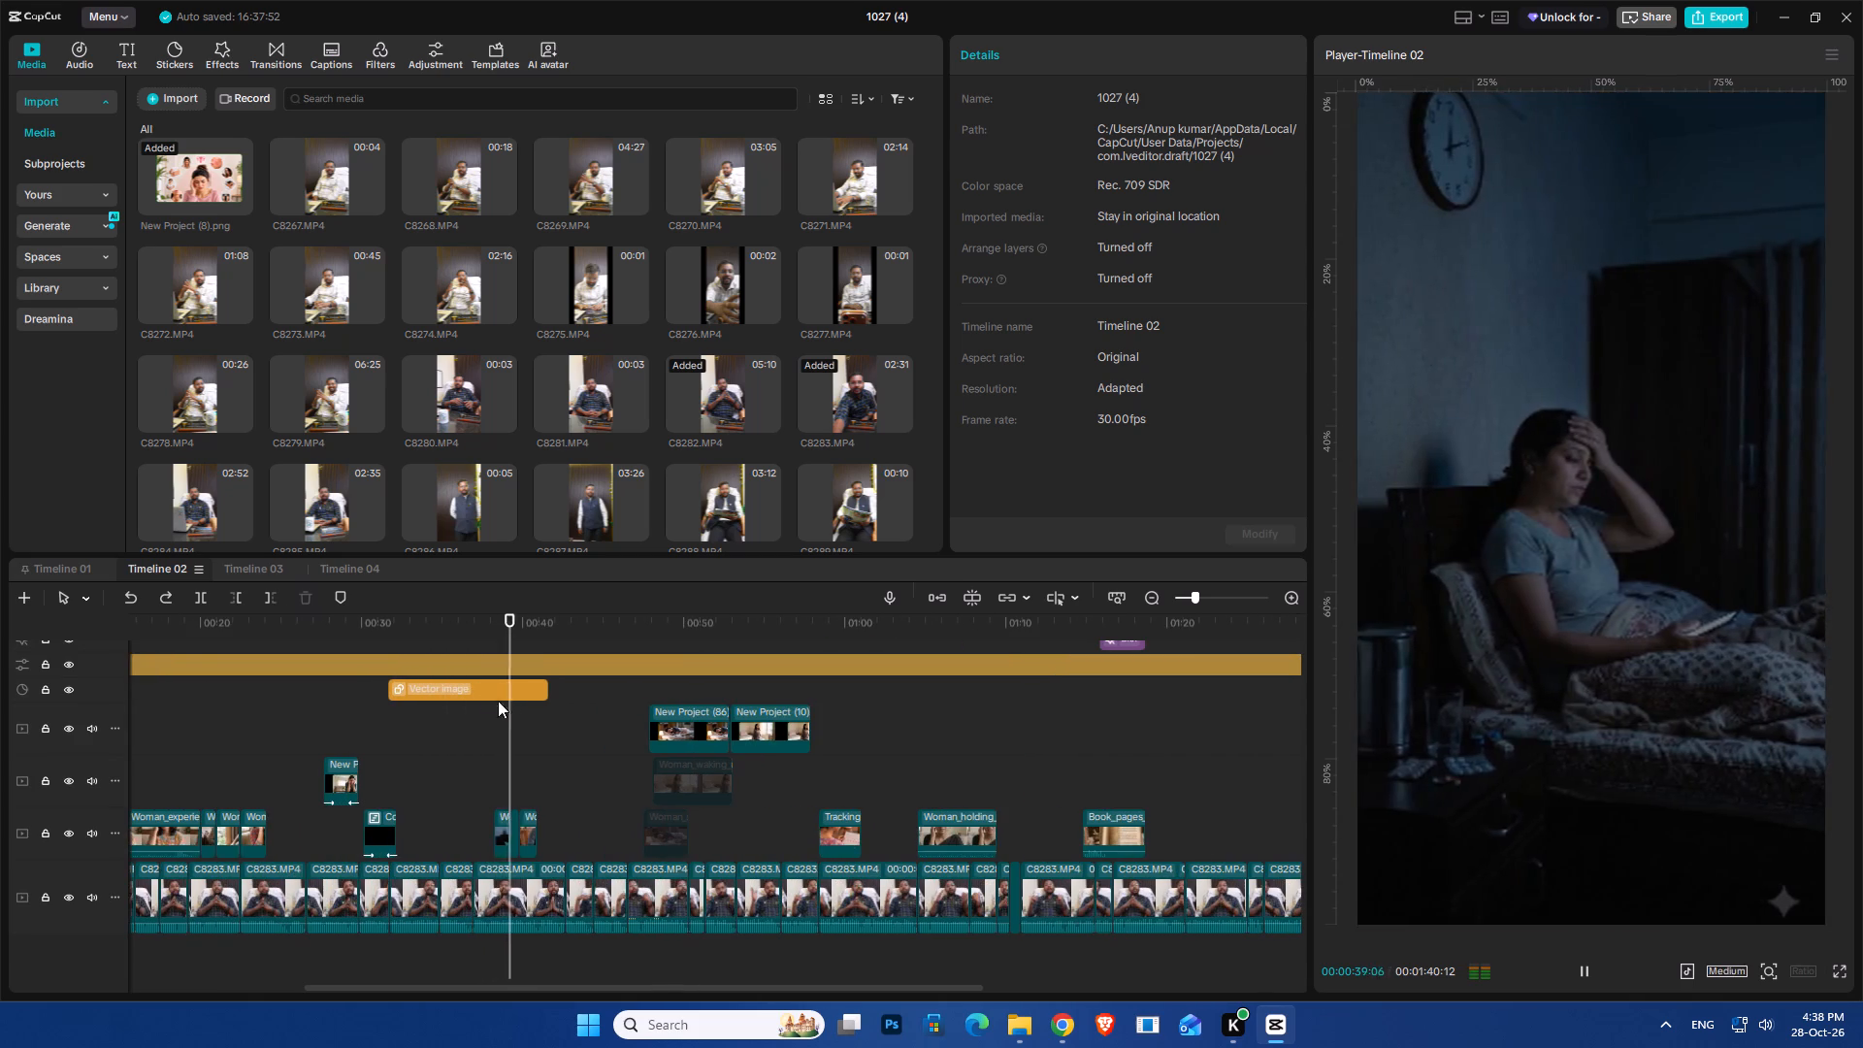
pyautogui.moveTo(461, 685); pyautogui.dragTo(739, 767)
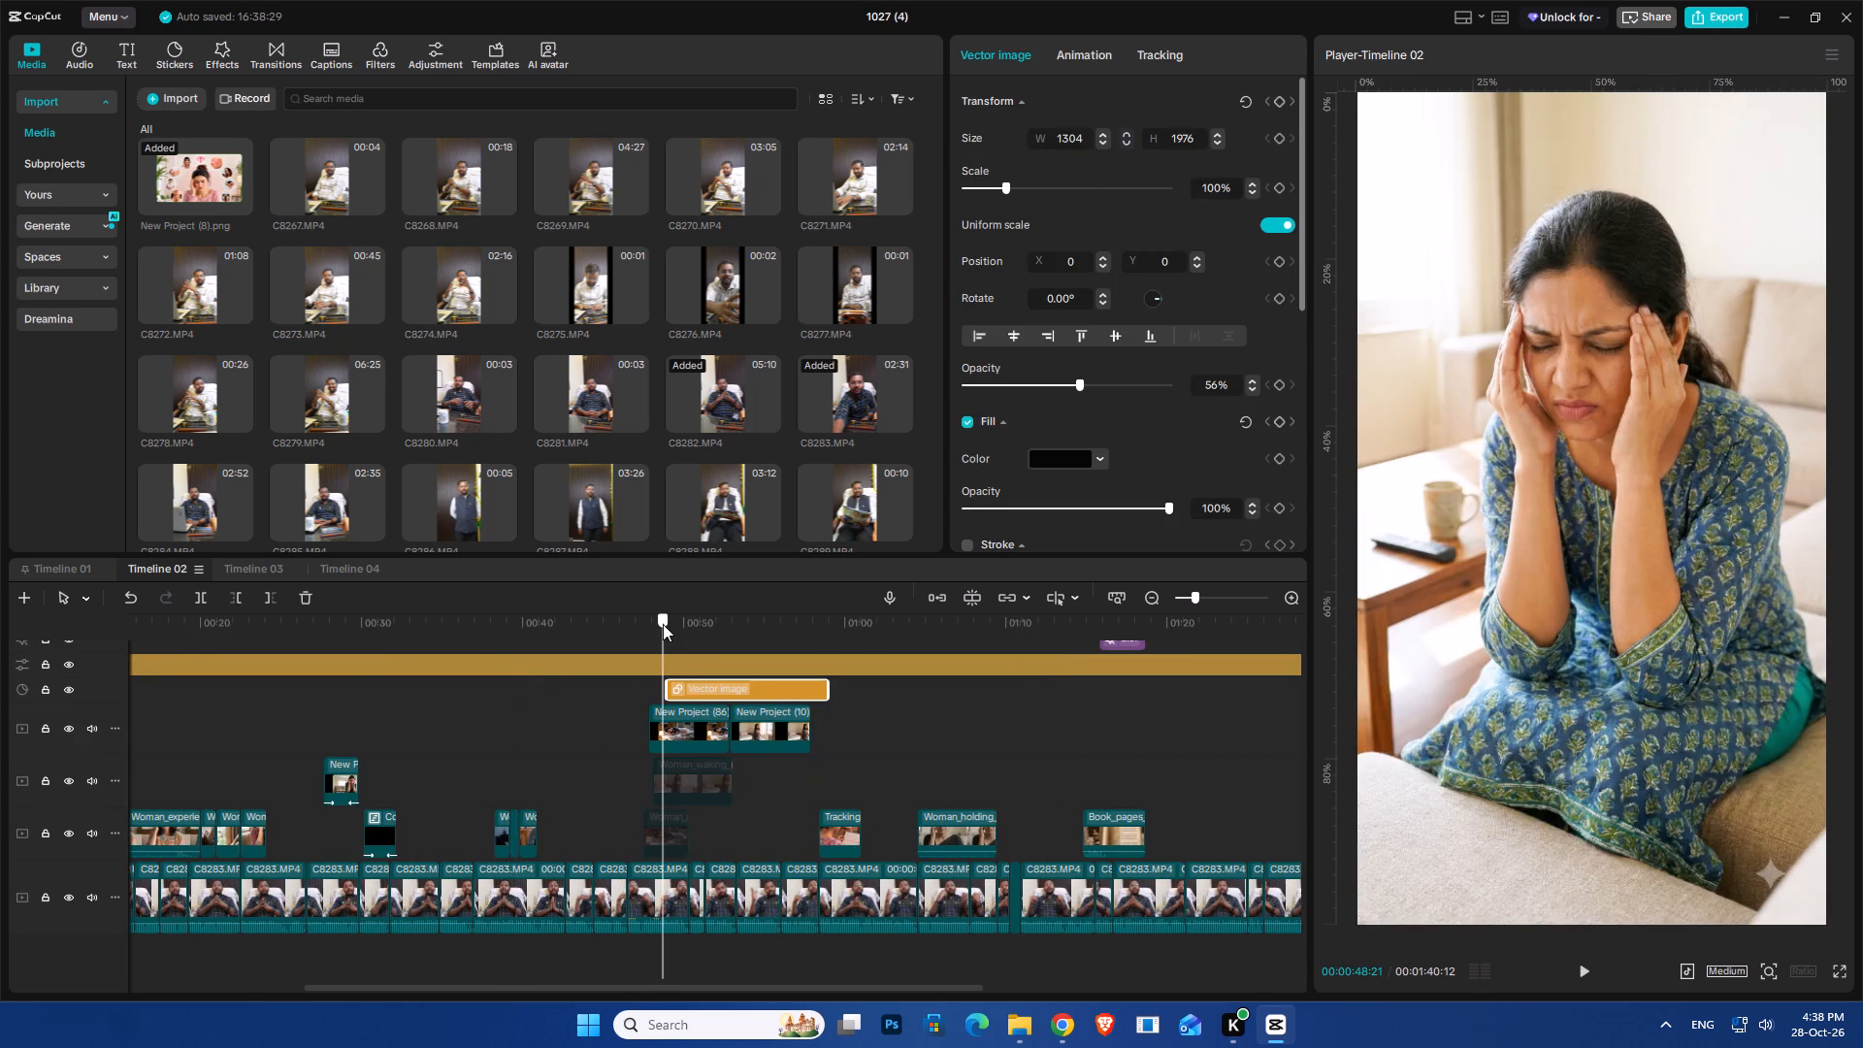
pyautogui.click(663, 624)
pyautogui.press('space')
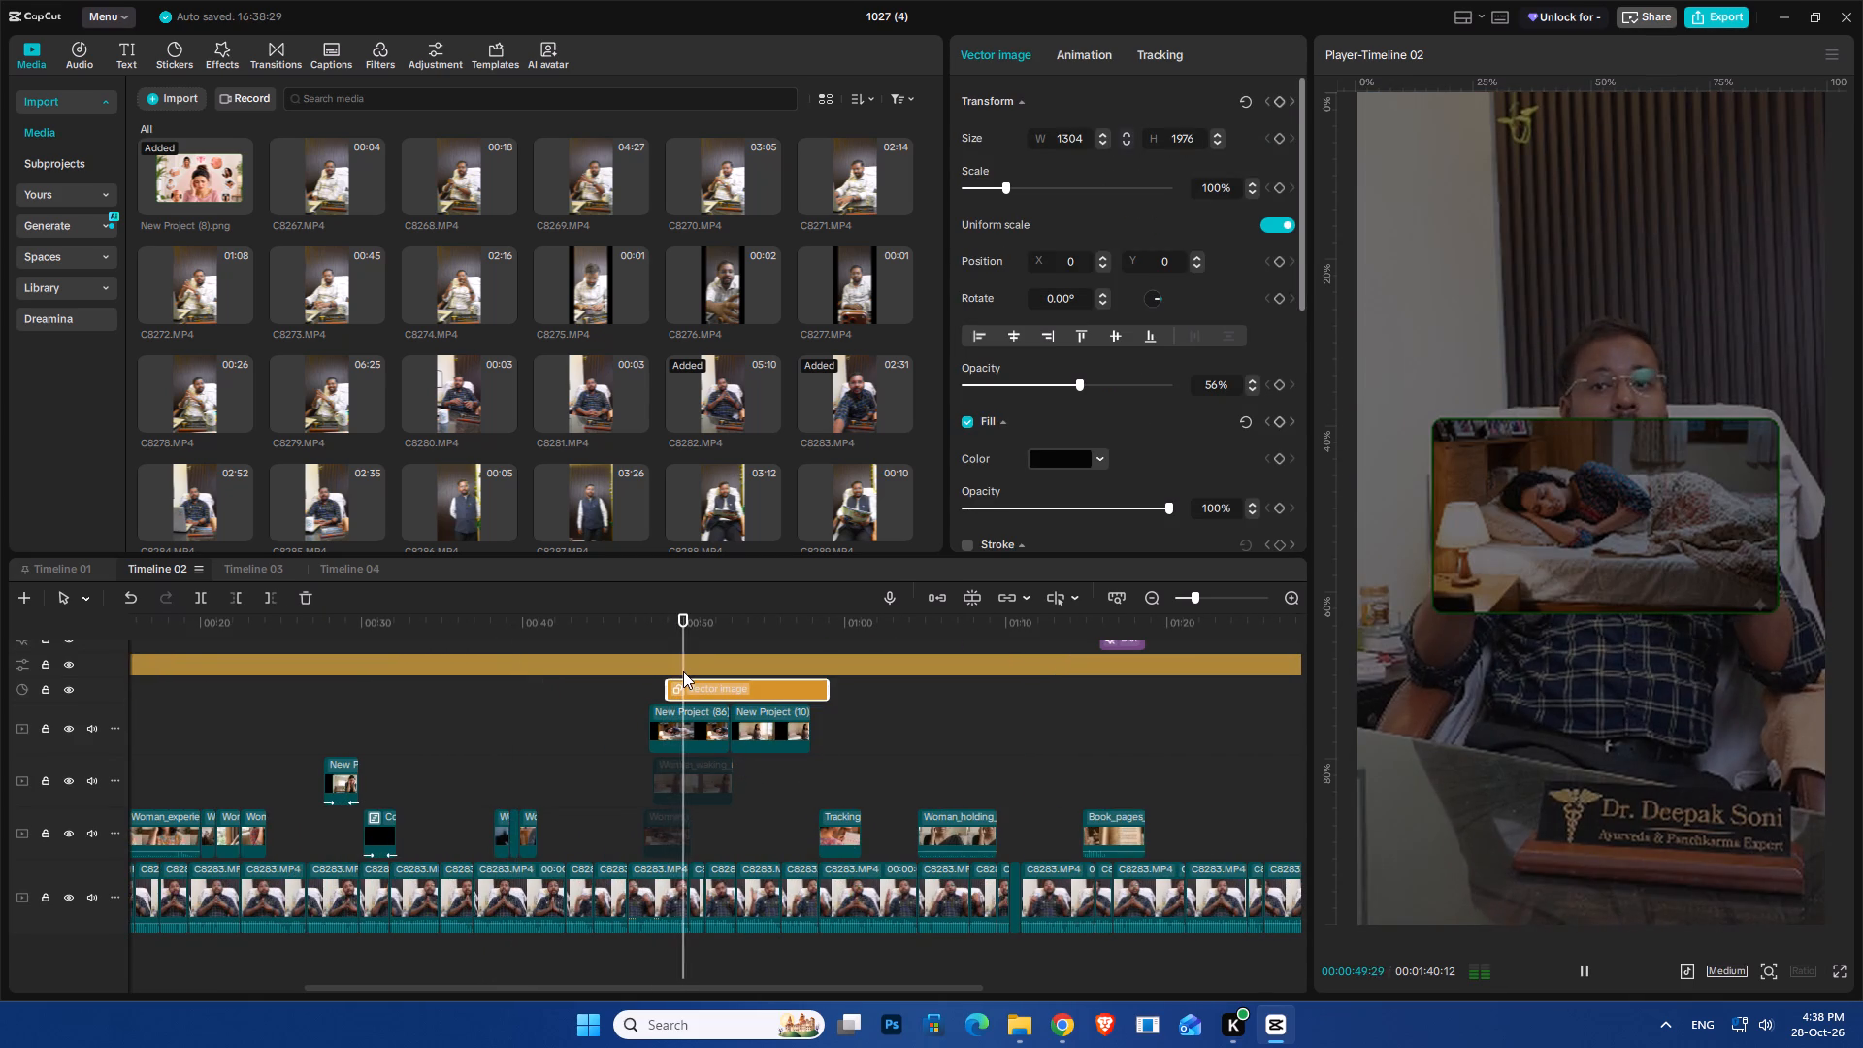
pyautogui.press('space')
pyautogui.click(617, 627)
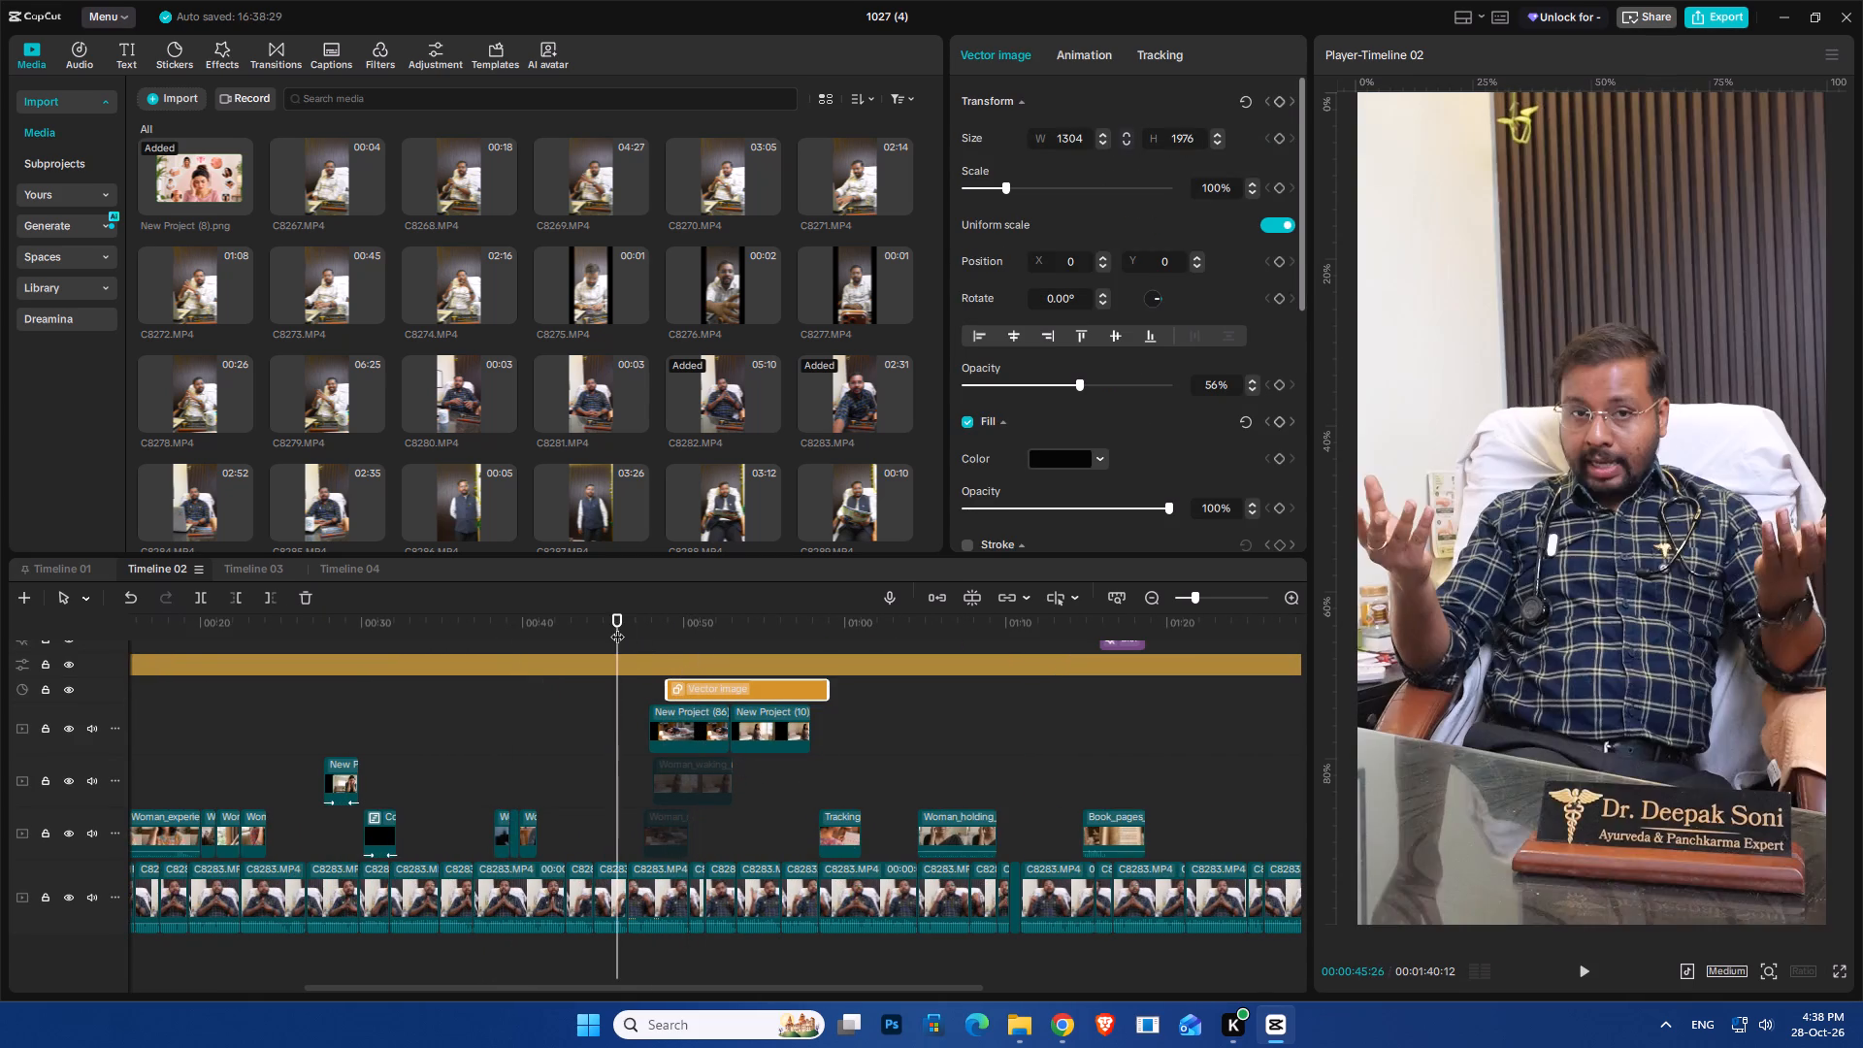
pyautogui.press('space')
pyautogui.press('space')
pyautogui.moveTo(693, 697); pyautogui.dragTo(666, 697)
# Create a compound clip from the black shape and preview it beneath the first New Project image.
pyautogui.rightClick(666, 697)
pyautogui.click(753, 786)
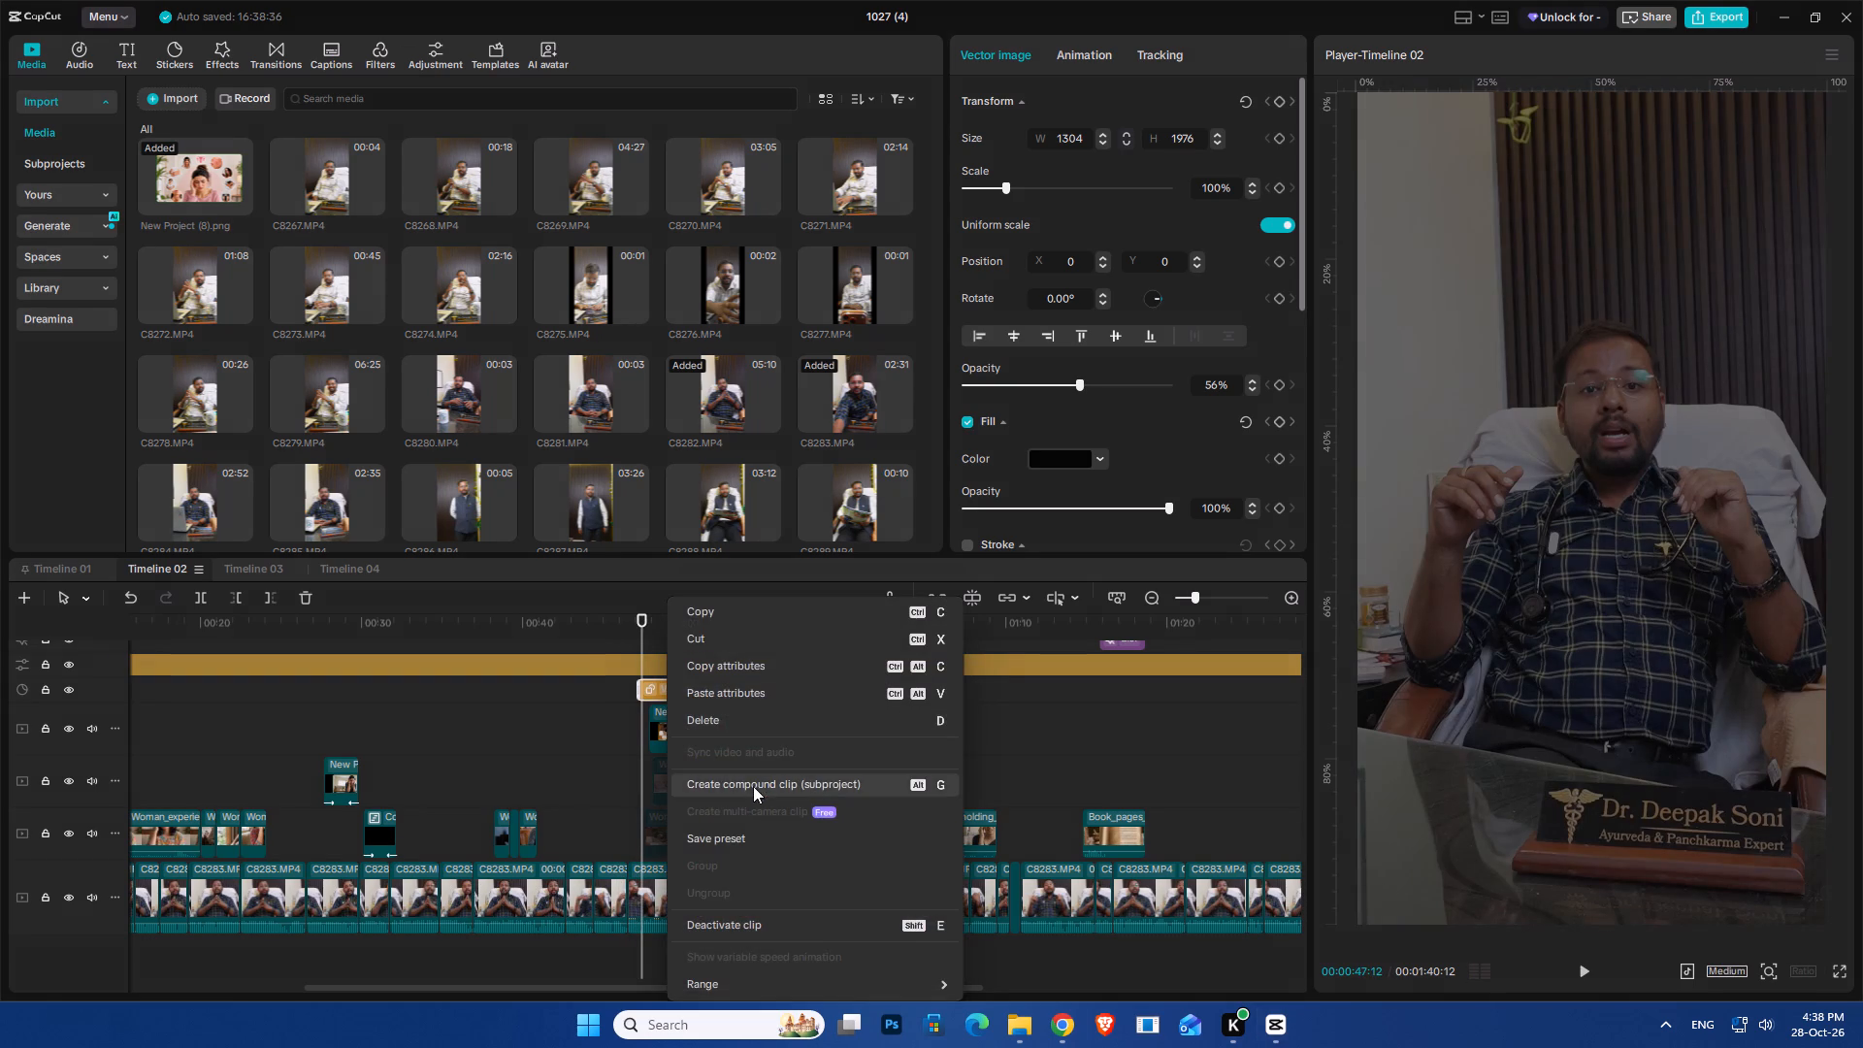
pyautogui.keyDown('ctrl'); pyautogui.scroll(9, 643, 752); pyautogui.keyUp('ctrl')
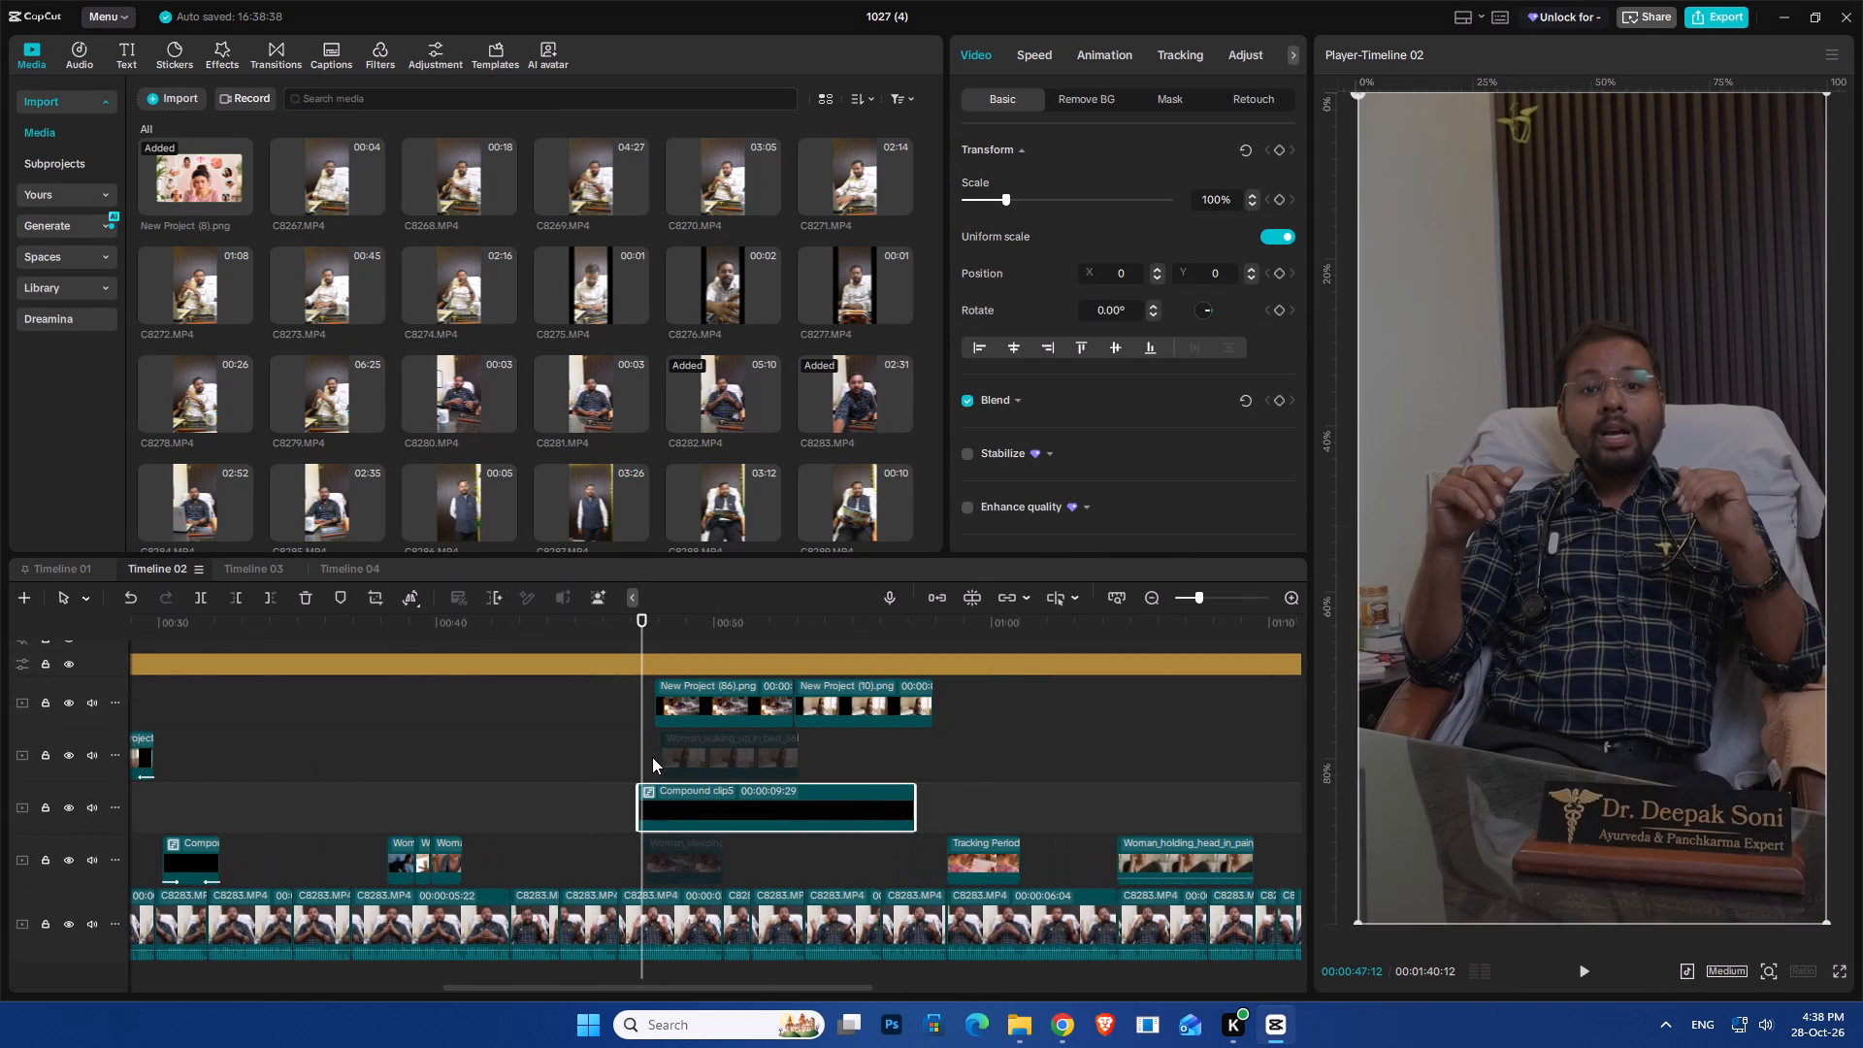
pyautogui.press('space')
pyautogui.press('space')
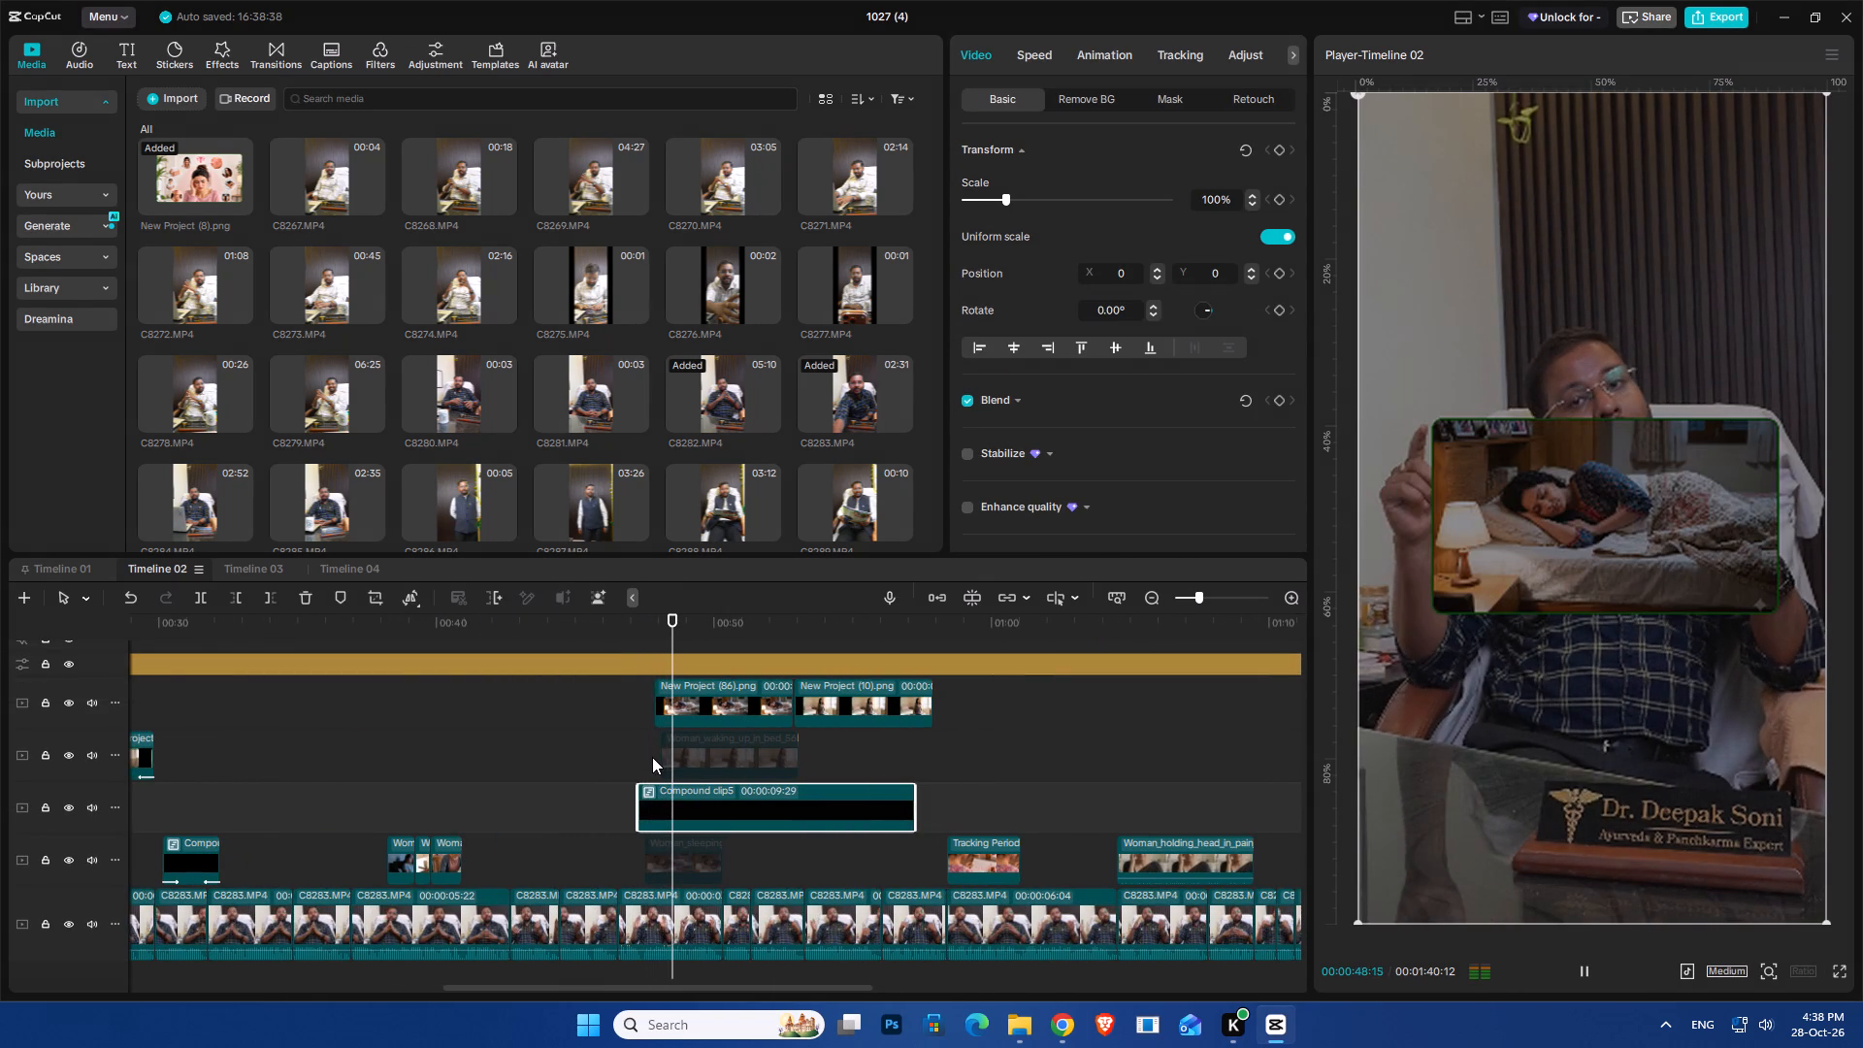
# Shift the deactivated clip beneath the black compound clip slightly earlier on its track, starting at about 00:46.
pyautogui.scroll(-4, 695, 760)
pyautogui.click(676, 833)
pyautogui.moveTo(682, 835); pyautogui.dragTo(622, 727)
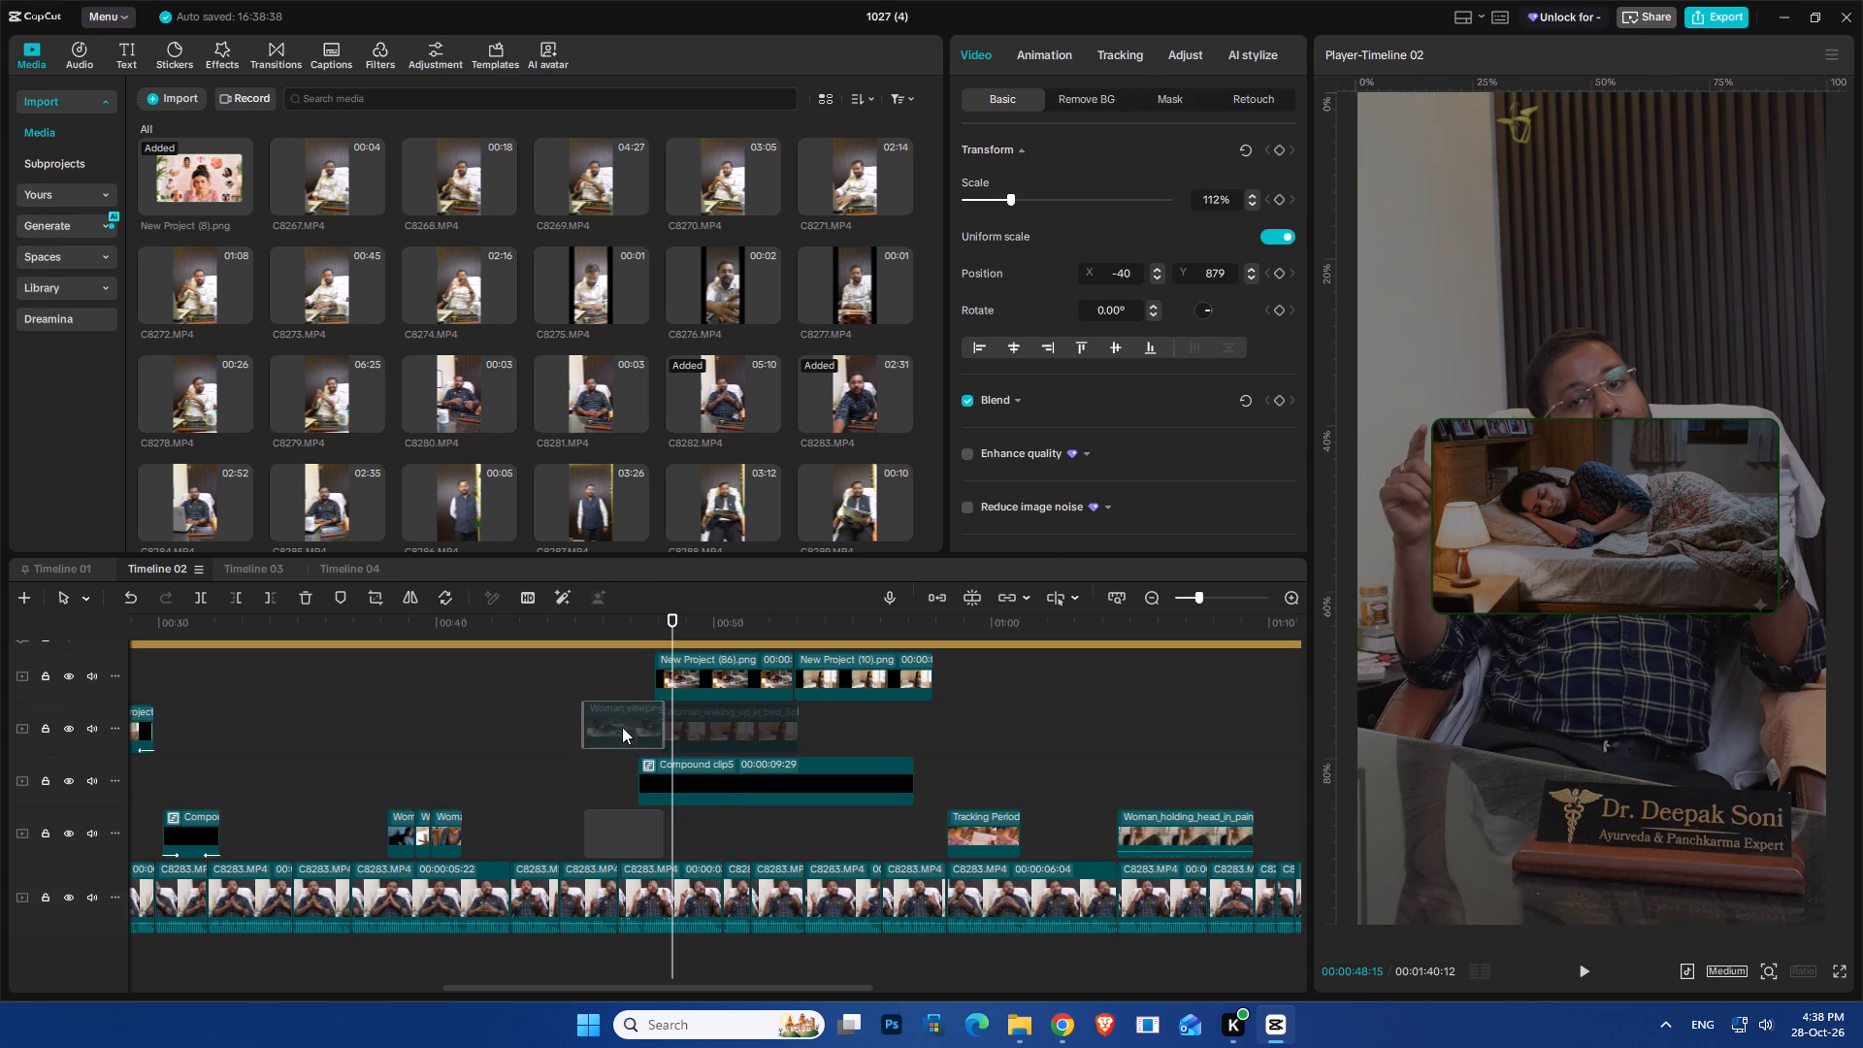
pyautogui.moveTo(622, 727); pyautogui.dragTo(656, 744)
pyautogui.press('space')
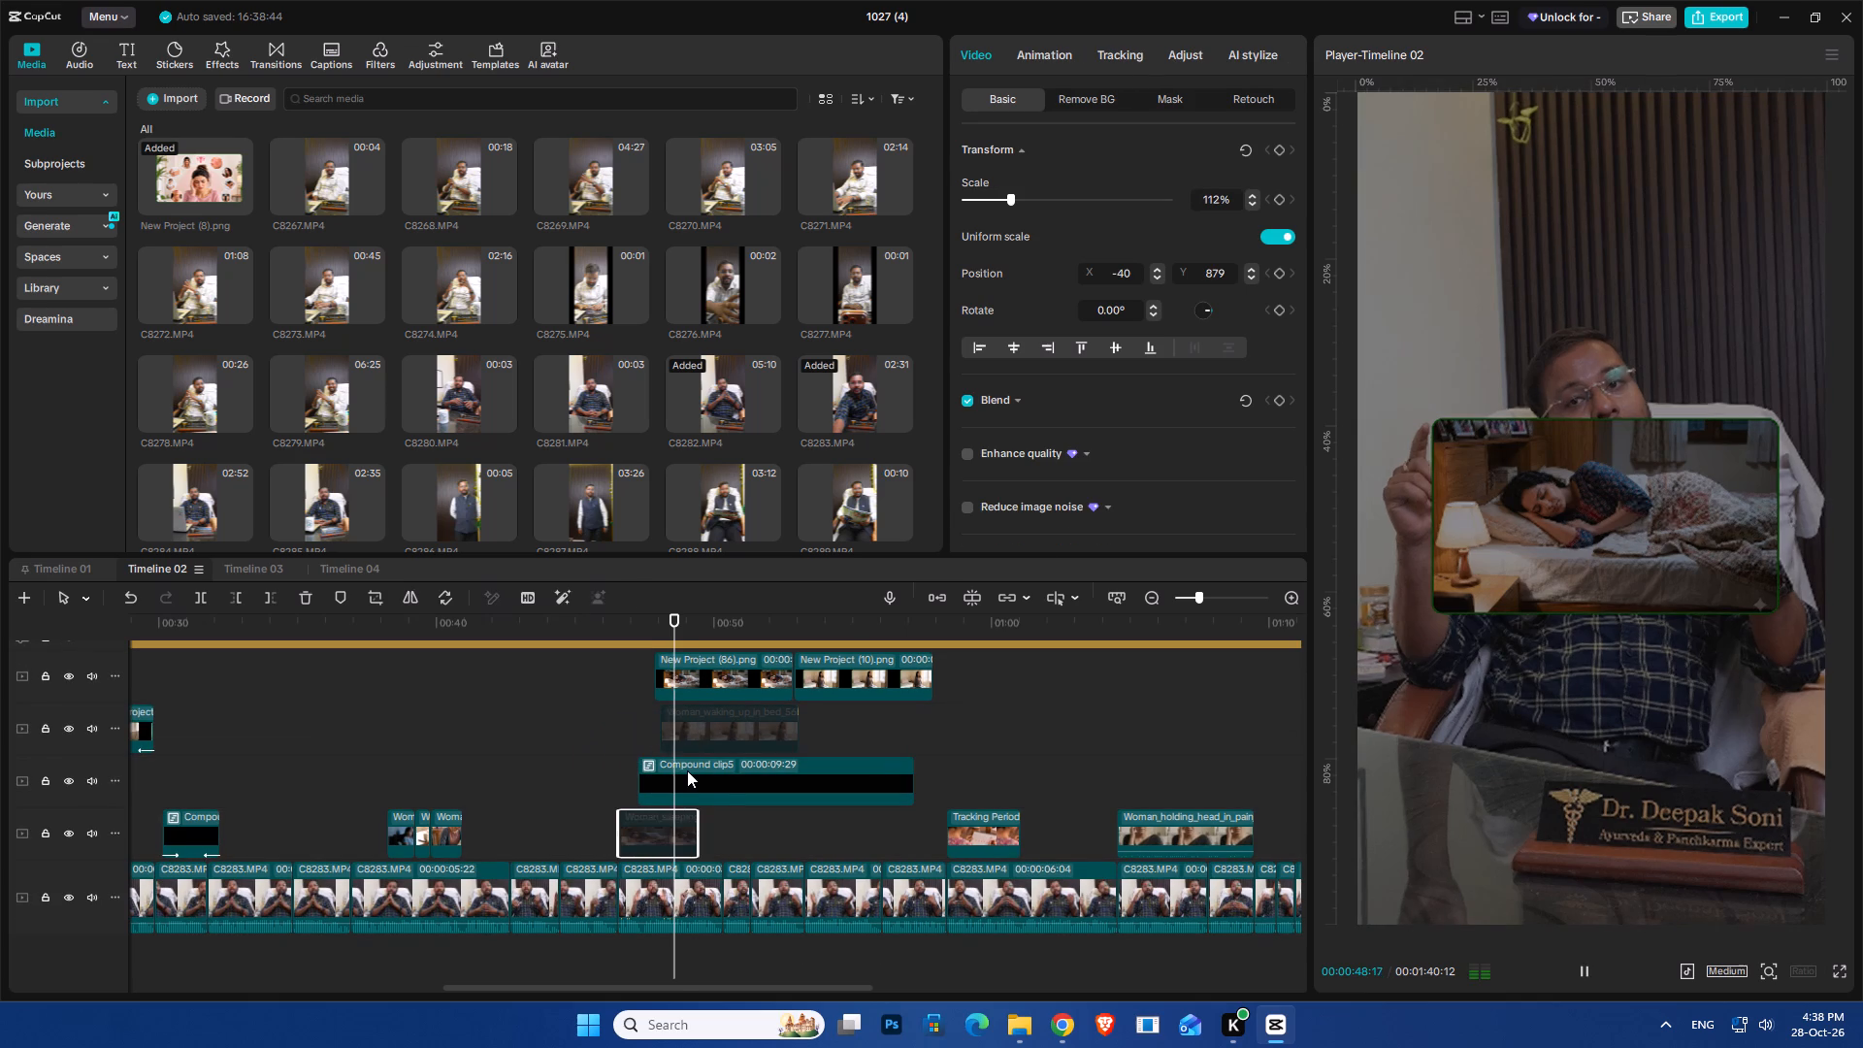
pyautogui.press('space')
# Move the framed image of the sleeping woman upward in the frame, over the doctor's face and kept horizontally centred.
pyautogui.click(697, 677)
pyautogui.scroll(3, 717, 712)
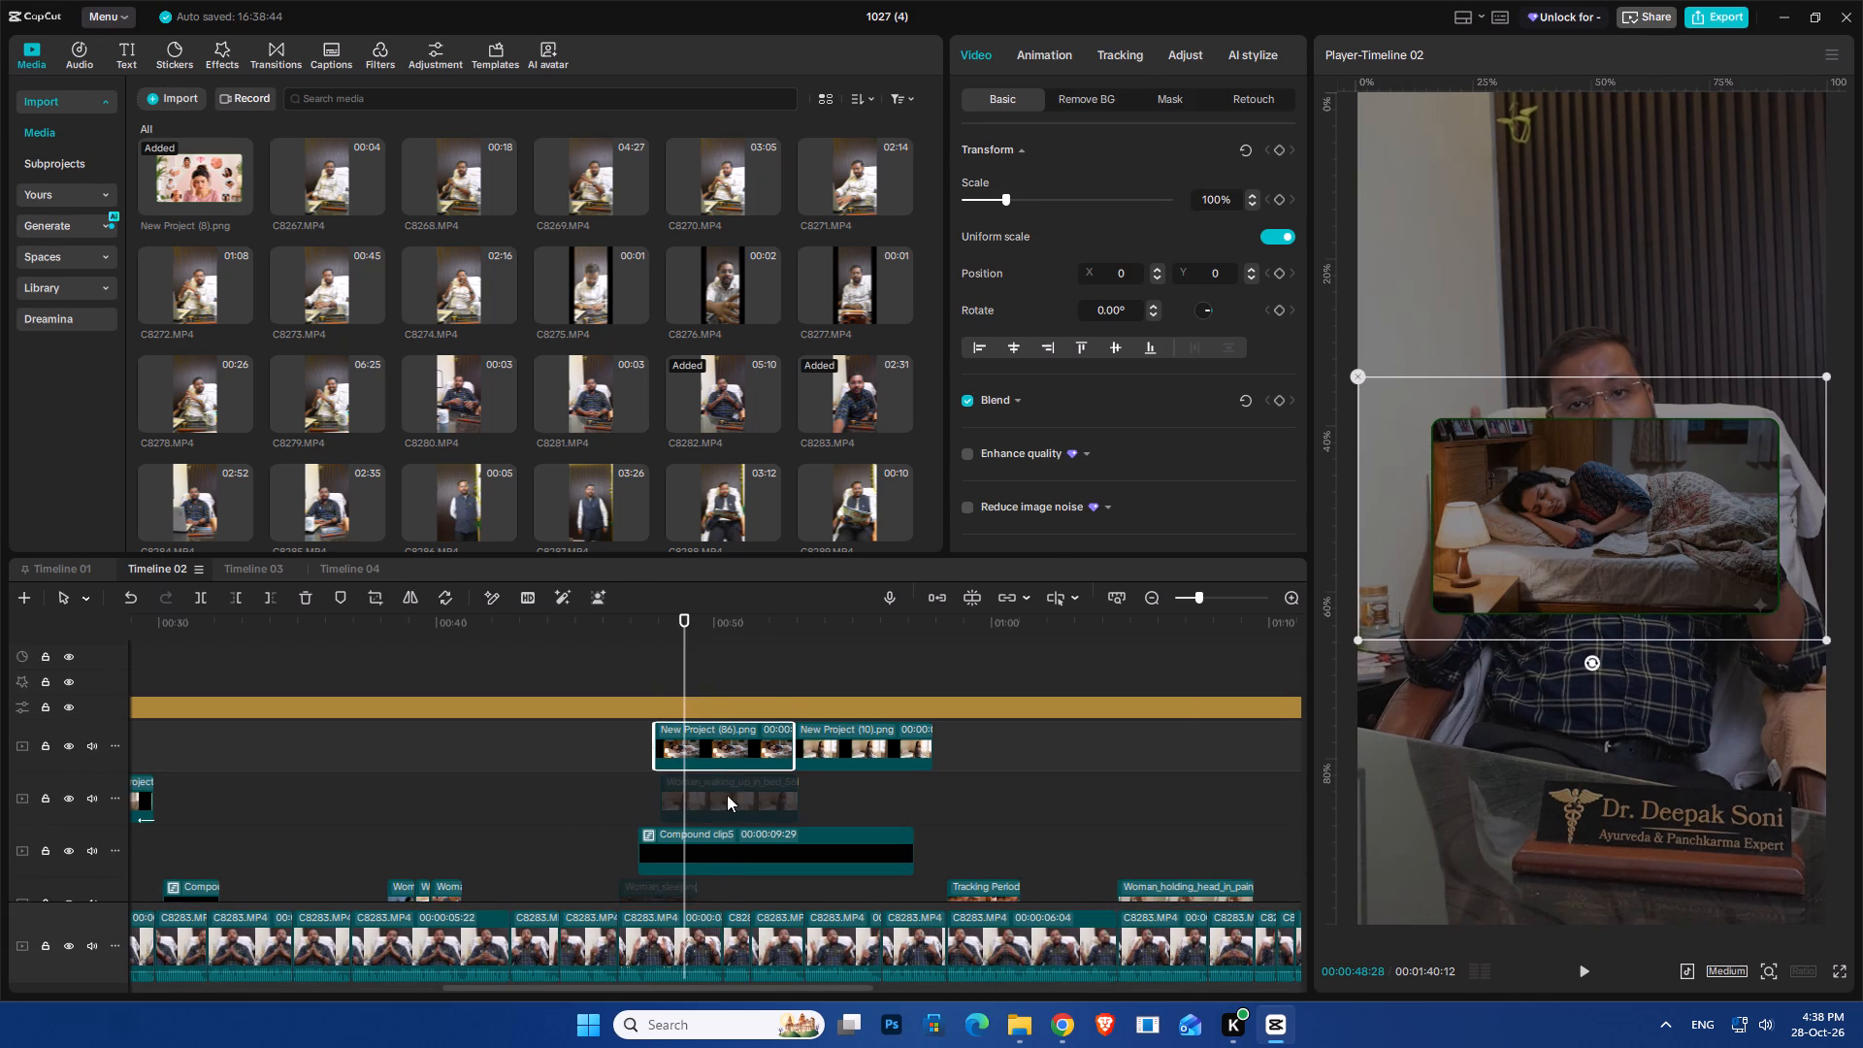
pyautogui.click(712, 850)
pyautogui.click(711, 804)
pyautogui.click(713, 738)
pyautogui.moveTo(1862, 559); pyautogui.dragTo(1493, 645)
pyautogui.moveTo(1545, 553); pyautogui.dragTo(1507, 477)
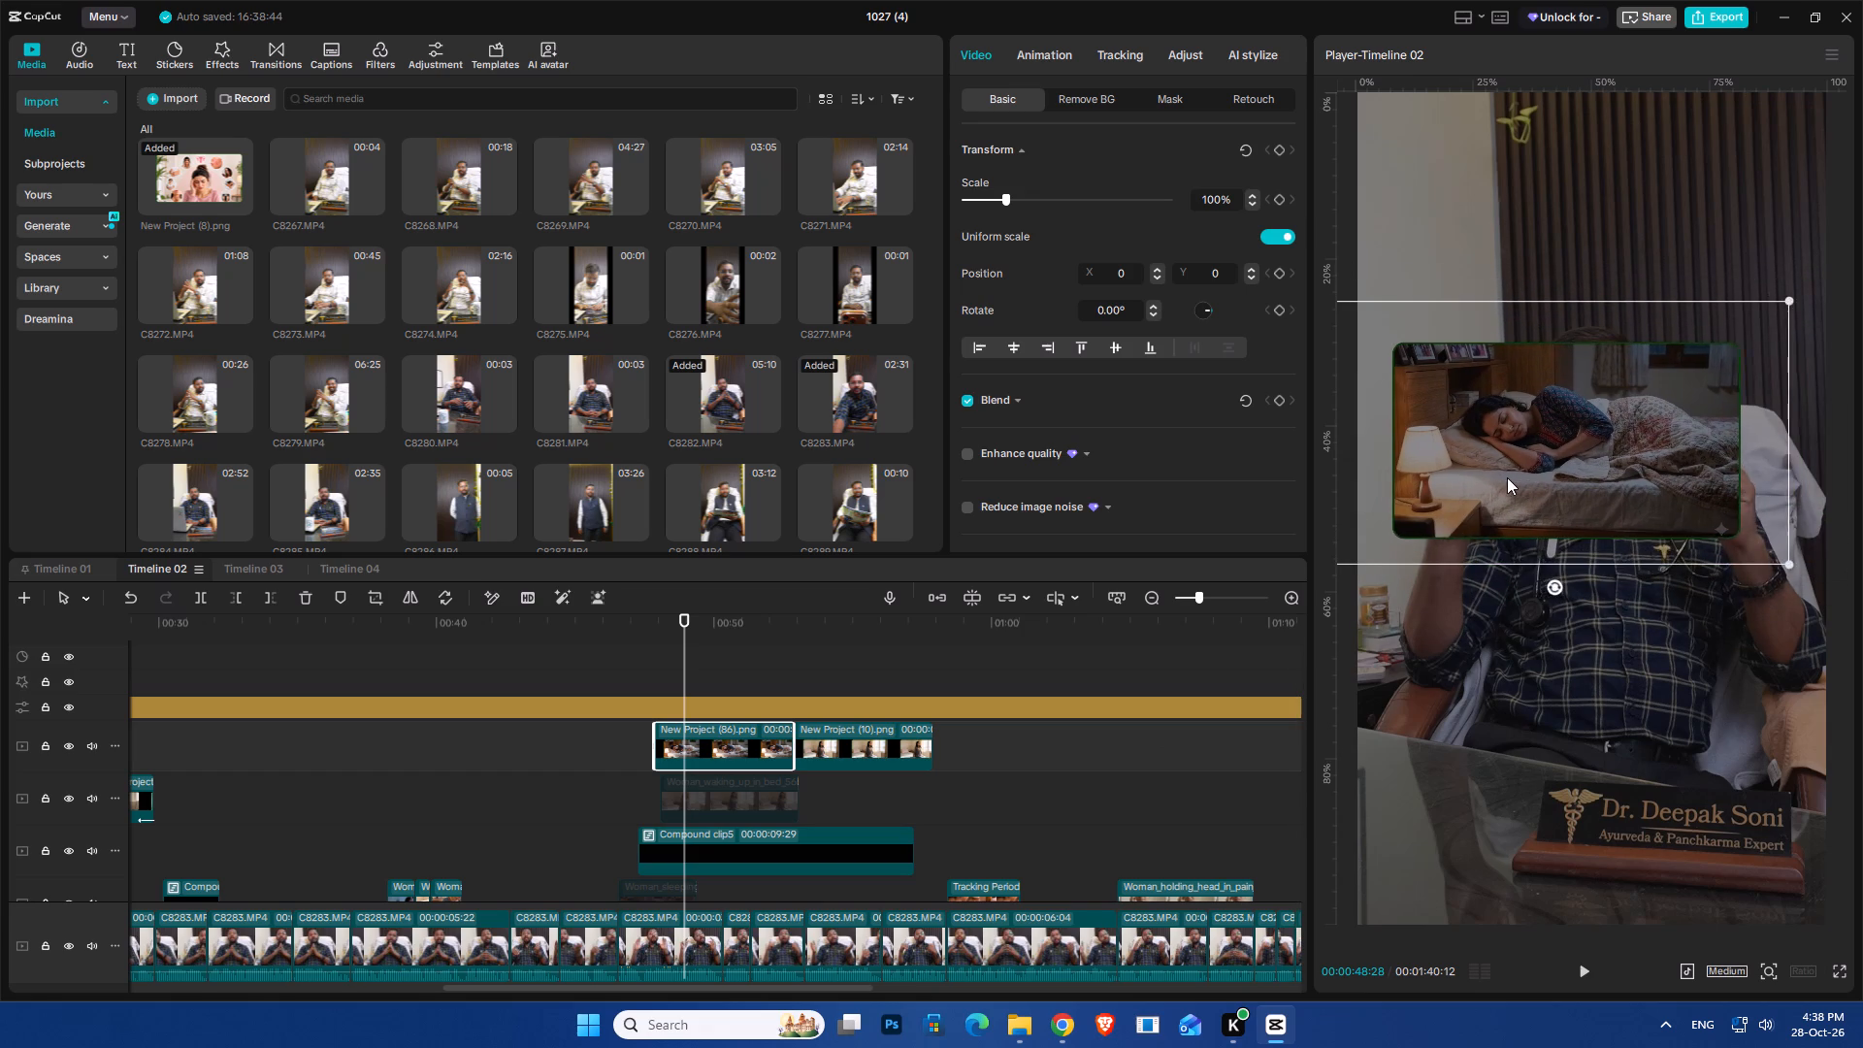
pyautogui.moveTo(1507, 477); pyautogui.dragTo(1551, 485)
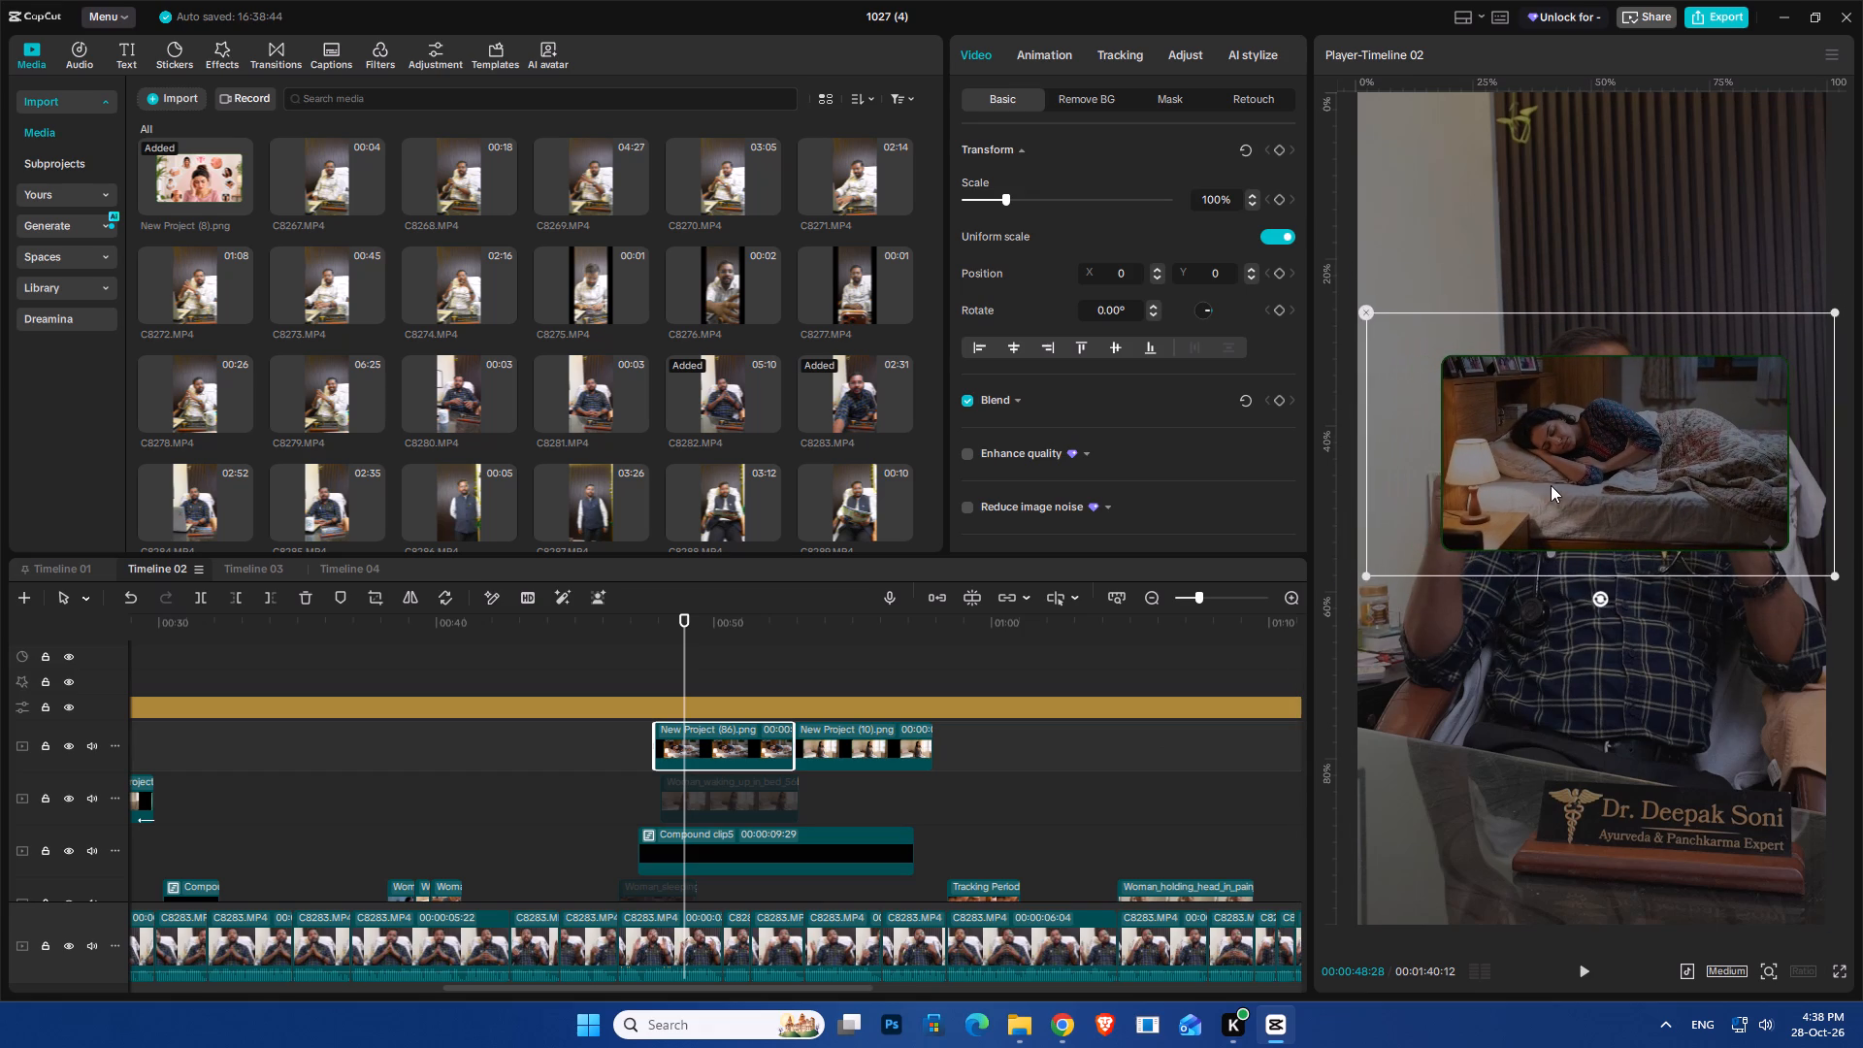
pyautogui.moveTo(1551, 485); pyautogui.dragTo(1545, 476)
# Hide and show the black compound clip's track to compare the sleeping woman image with and without the dark overlay.
pyautogui.click(756, 849)
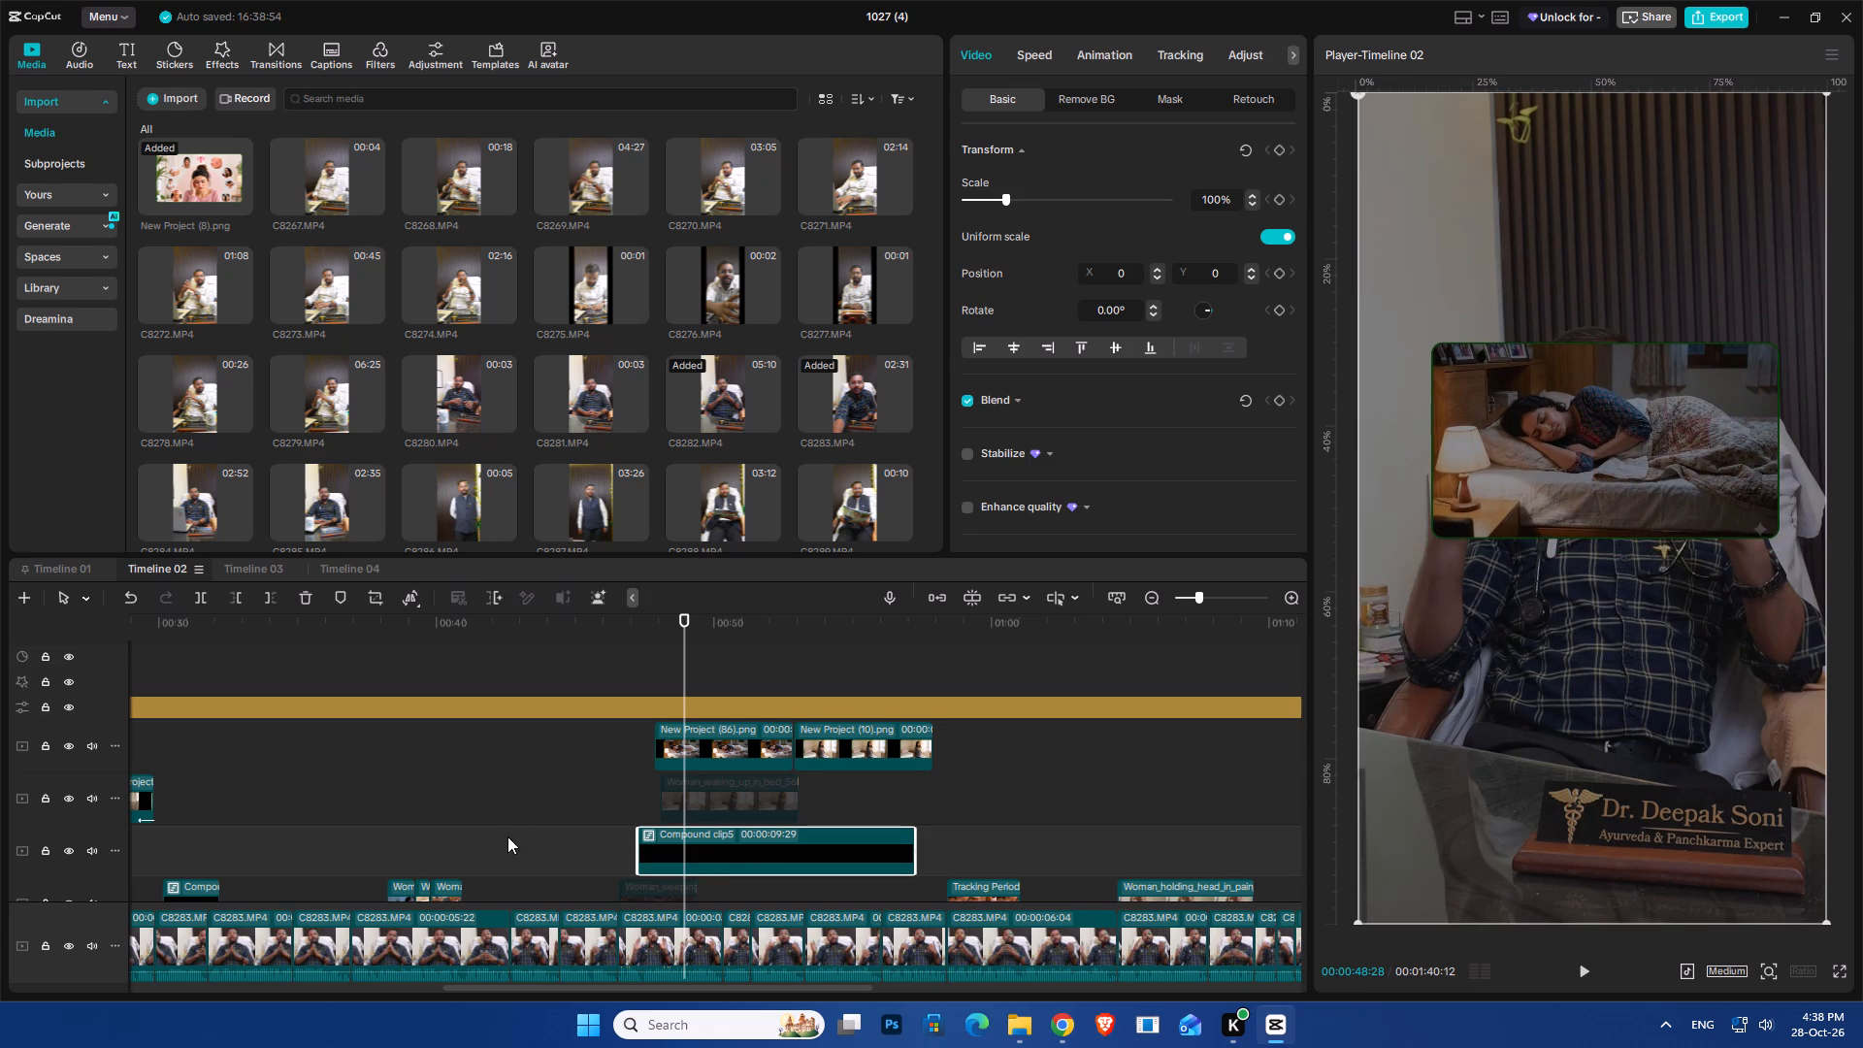
pyautogui.click(59, 850)
pyautogui.click(59, 848)
pyautogui.click(62, 845)
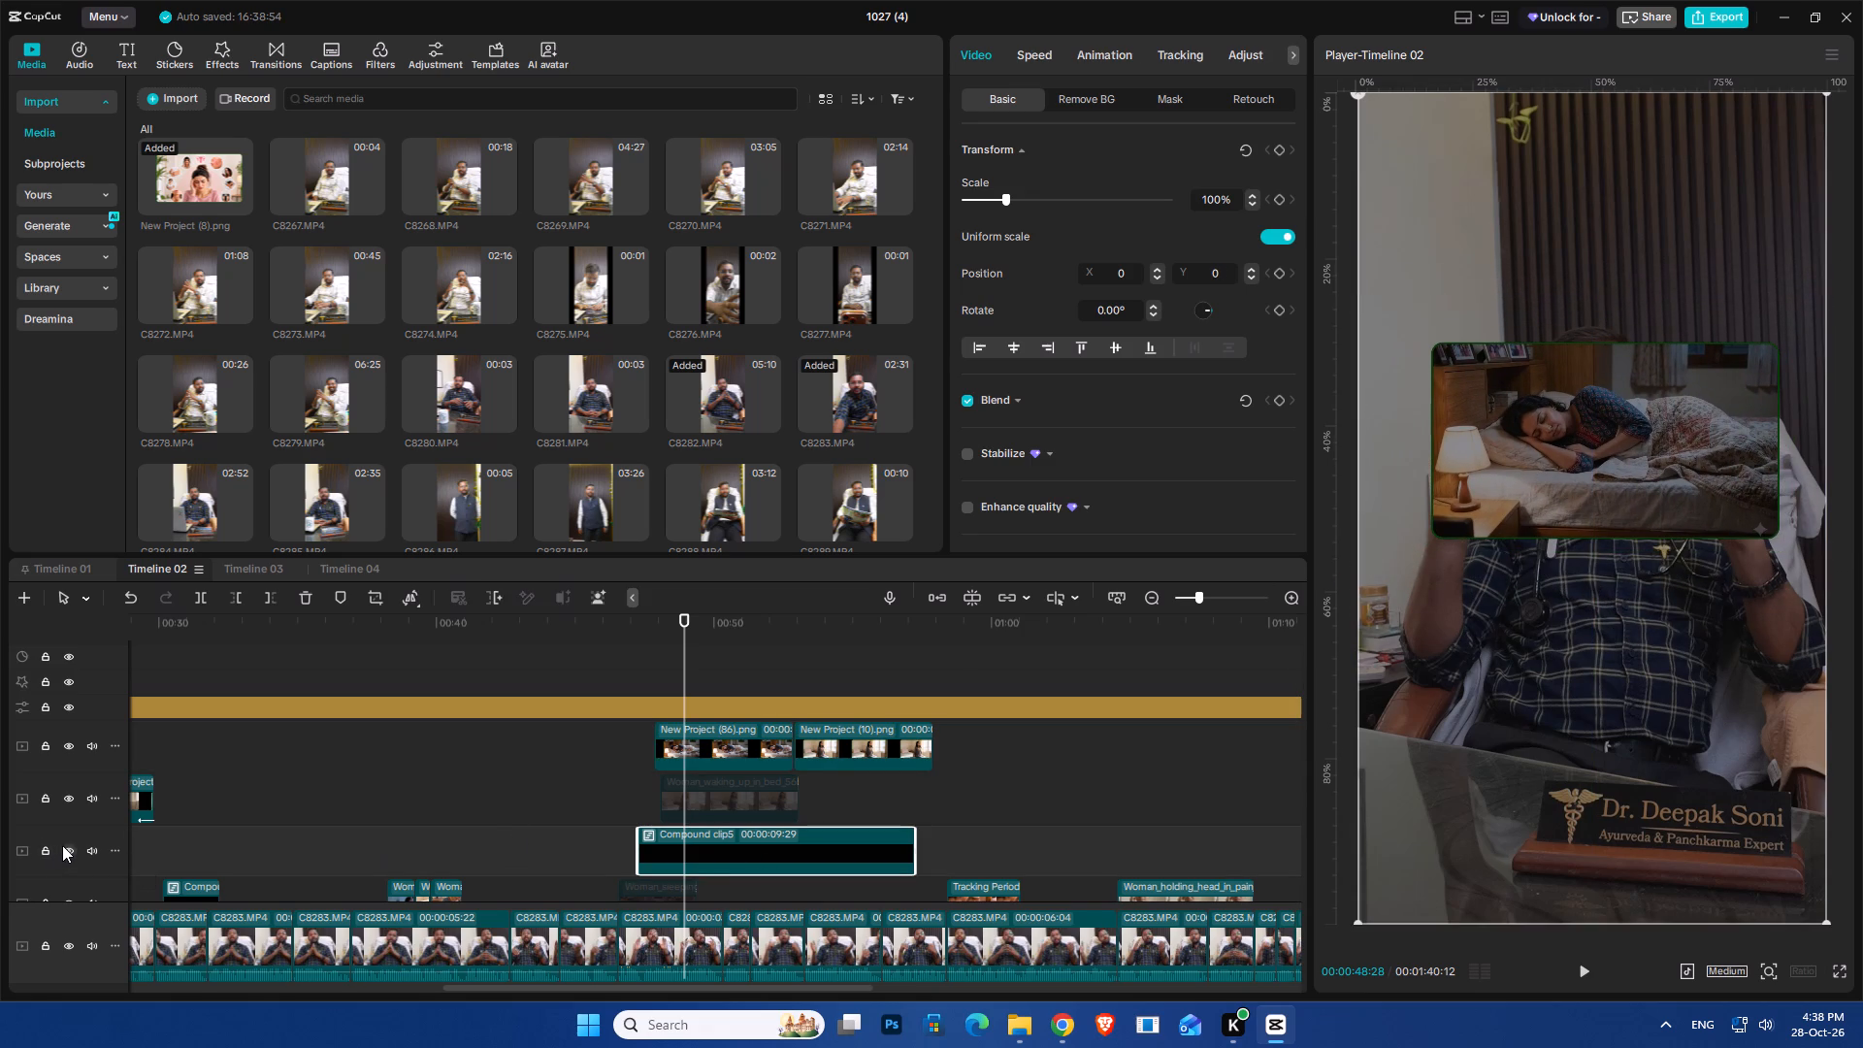
pyautogui.click(70, 858)
pyautogui.click(70, 854)
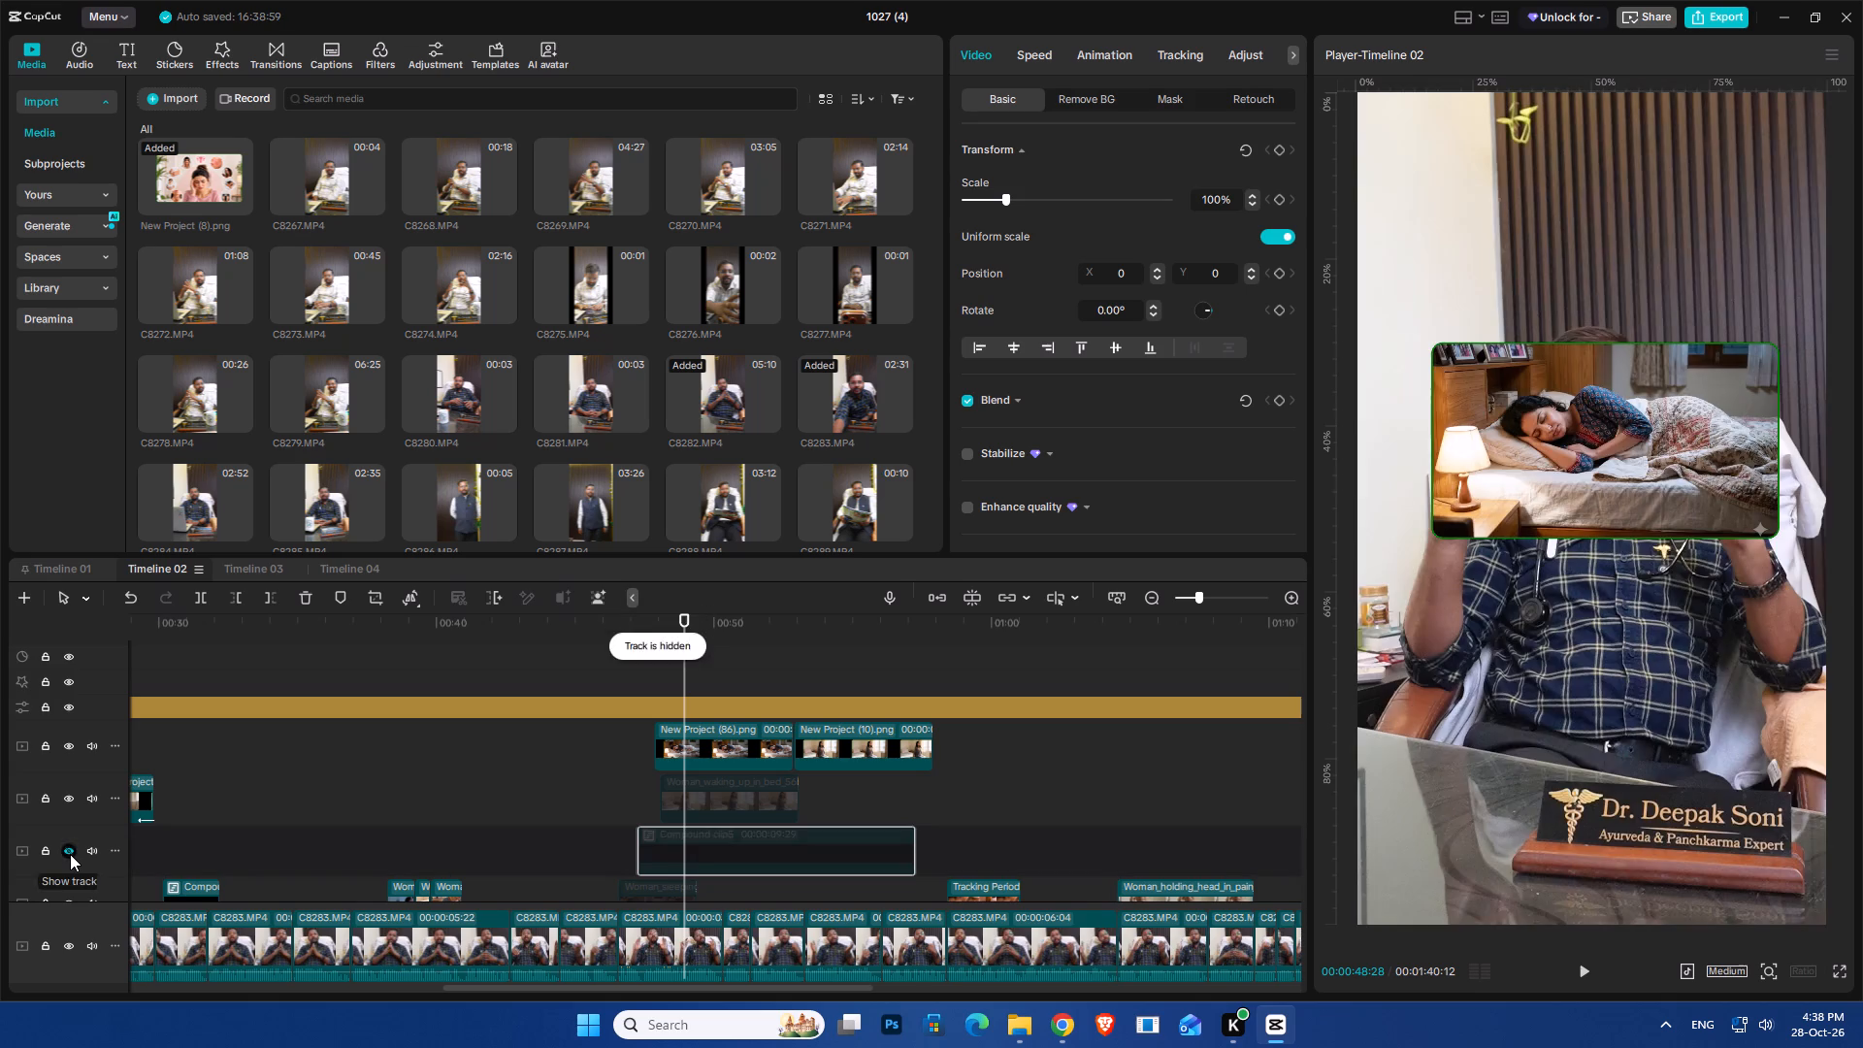
pyautogui.click(70, 854)
pyautogui.click(70, 854)
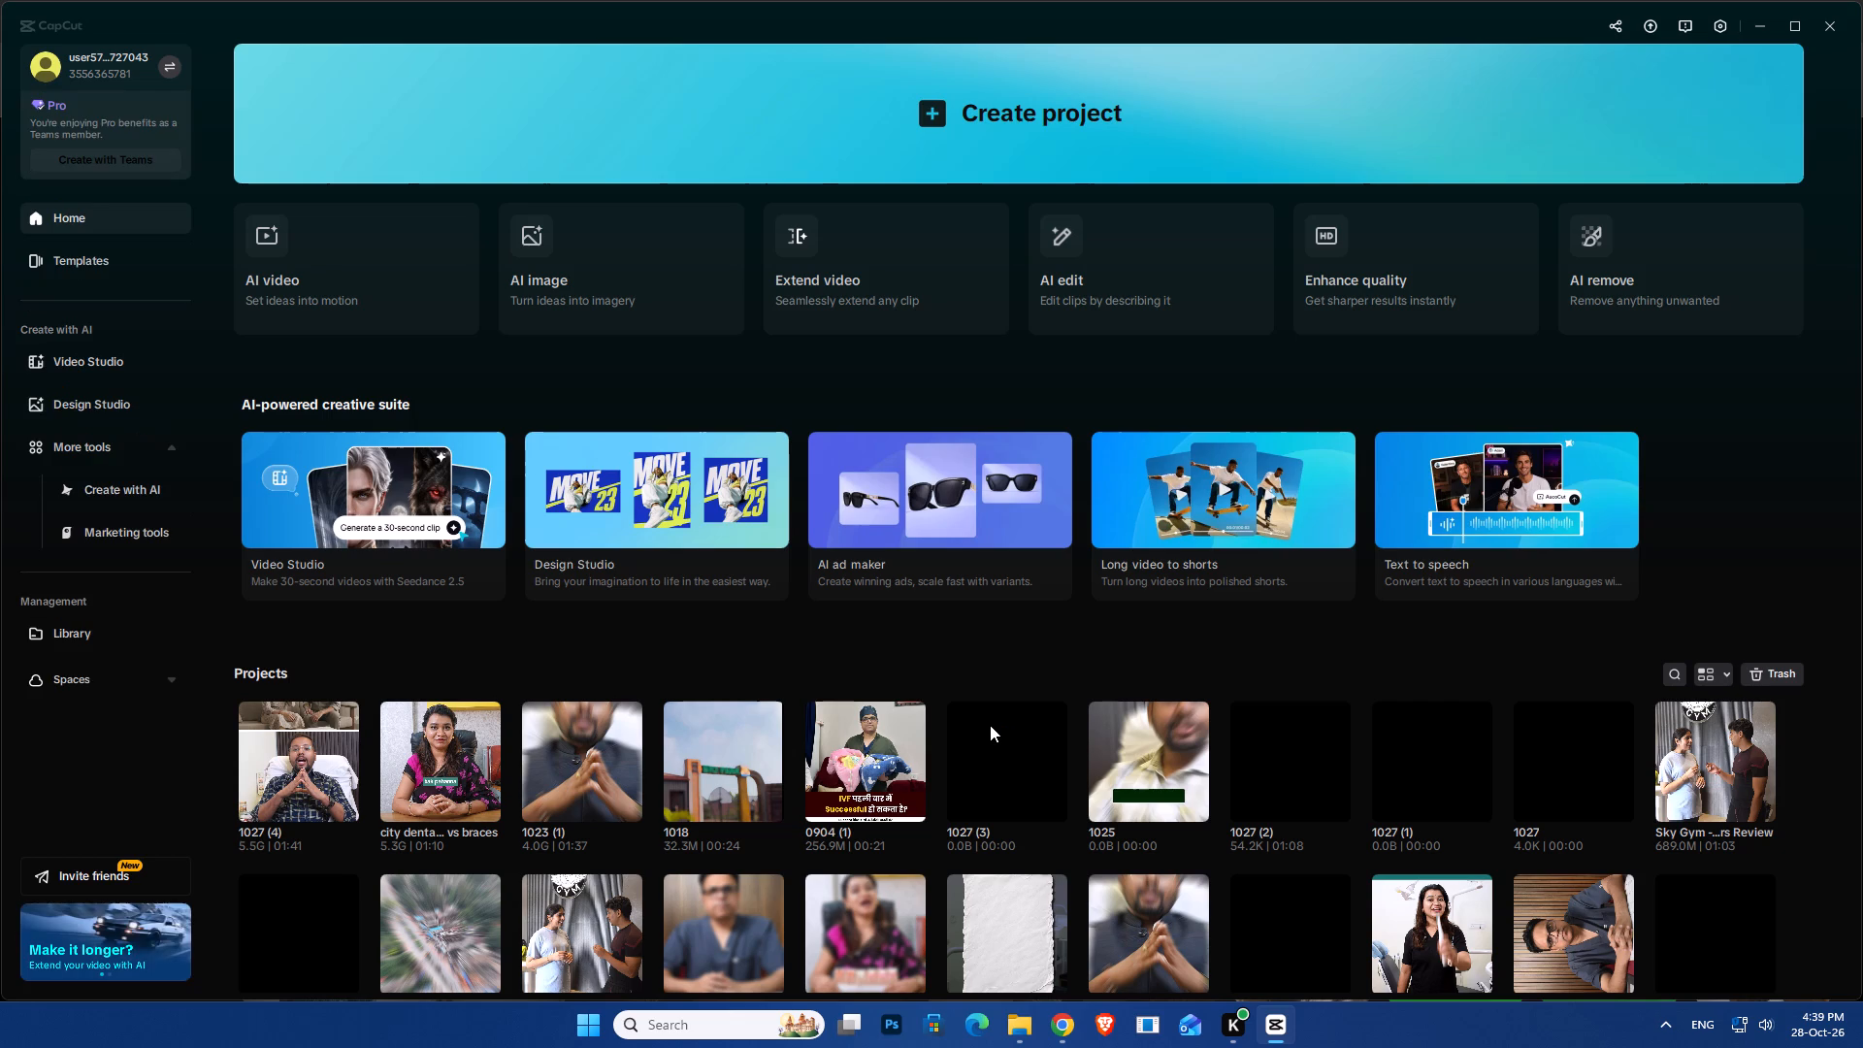
pyautogui.click(310, 740)
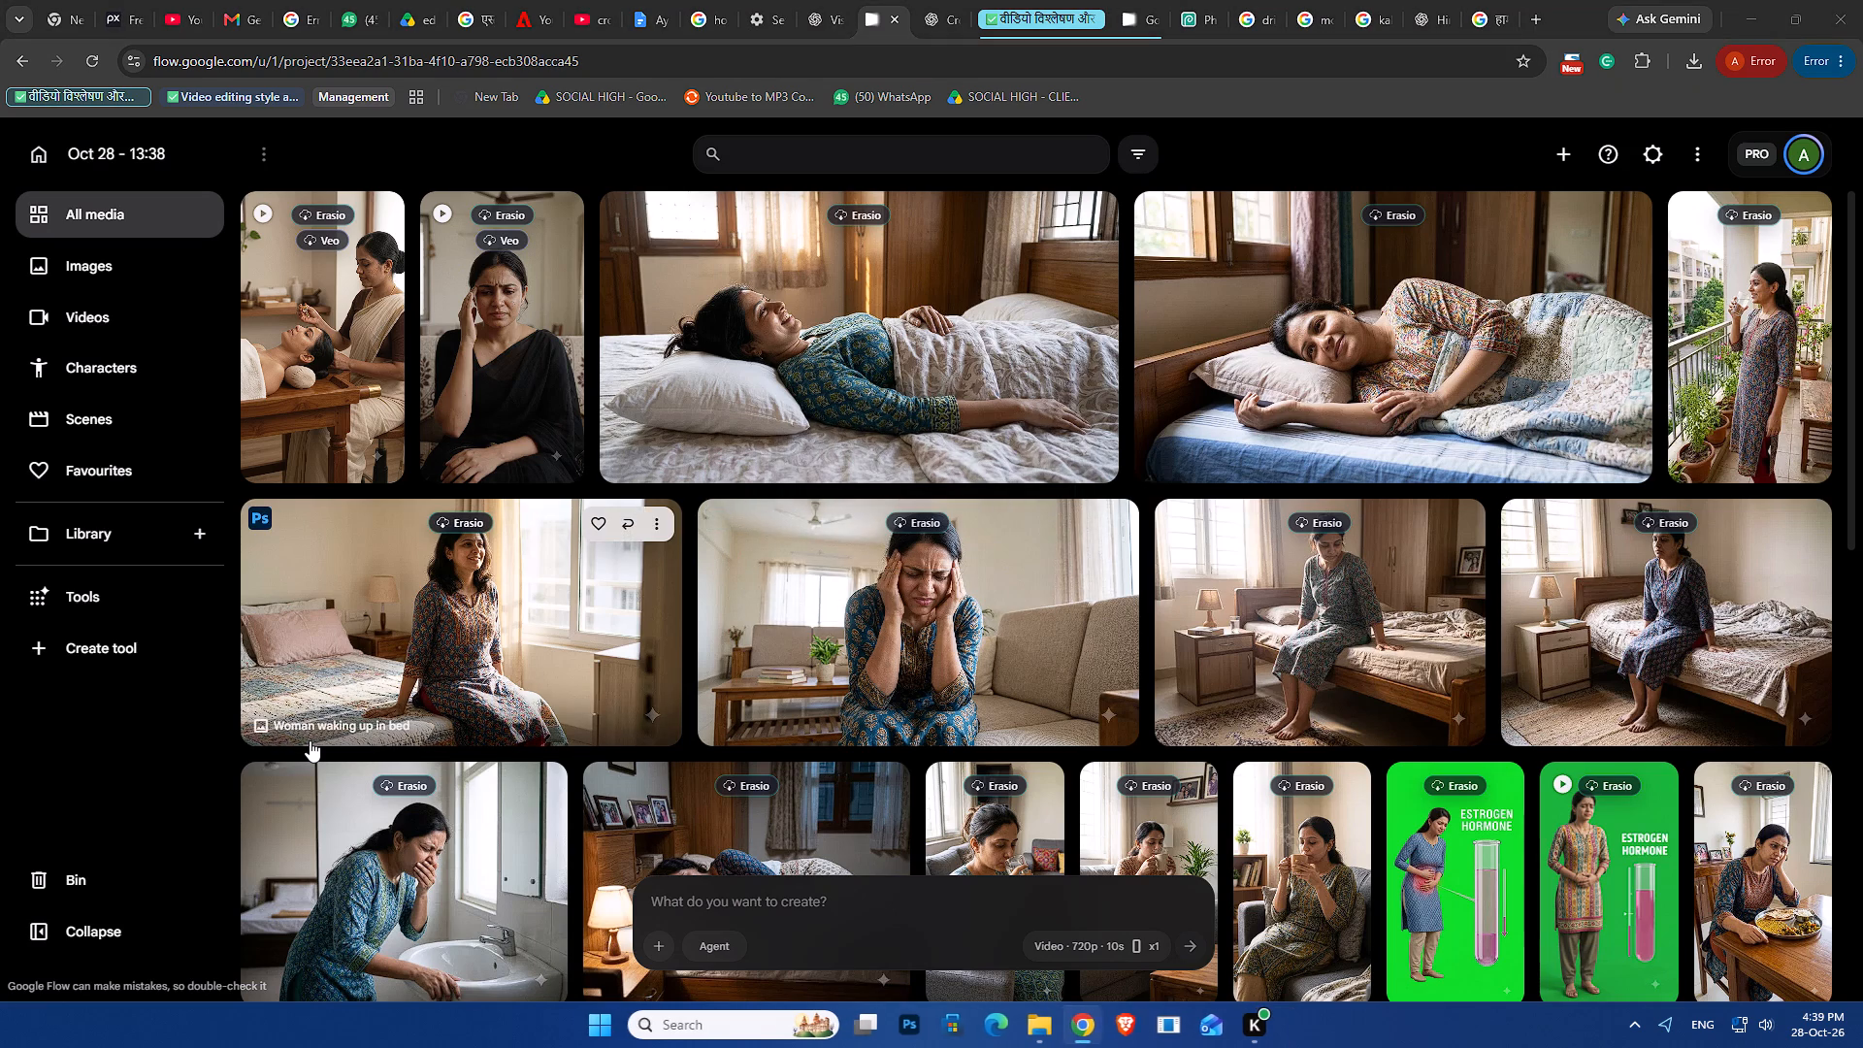
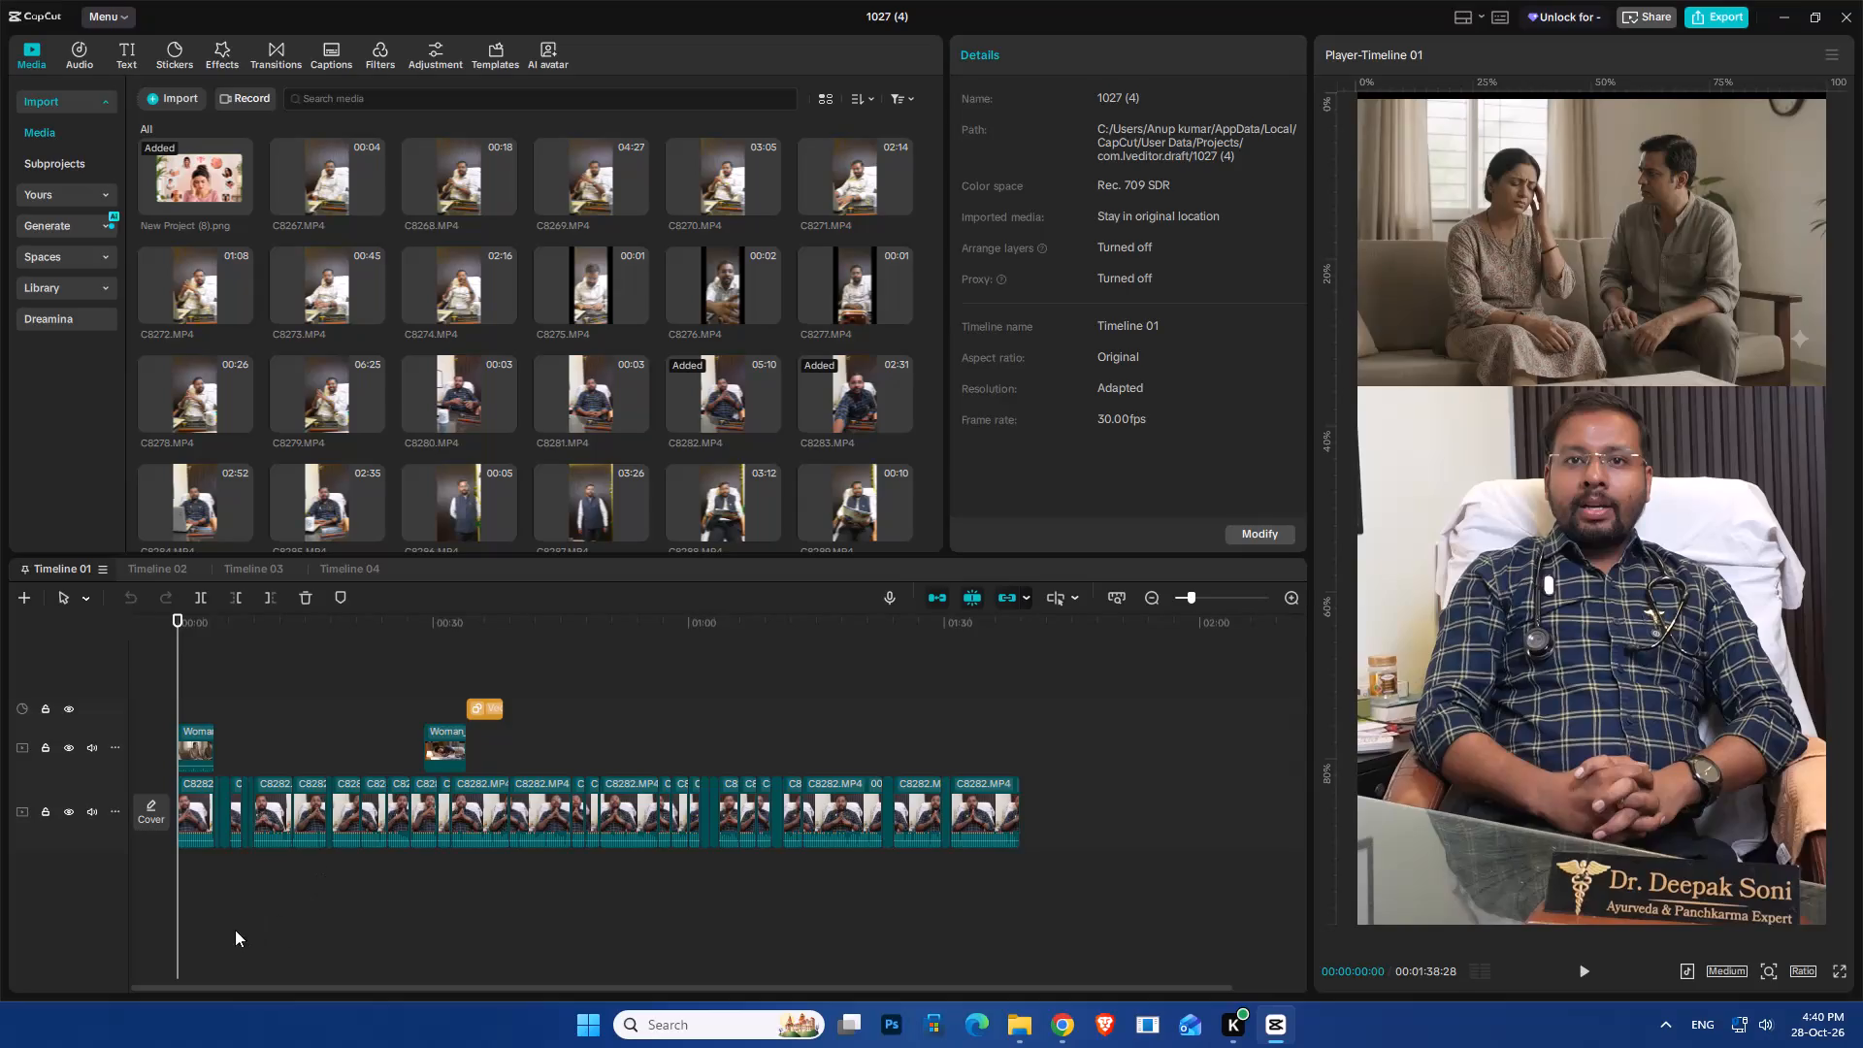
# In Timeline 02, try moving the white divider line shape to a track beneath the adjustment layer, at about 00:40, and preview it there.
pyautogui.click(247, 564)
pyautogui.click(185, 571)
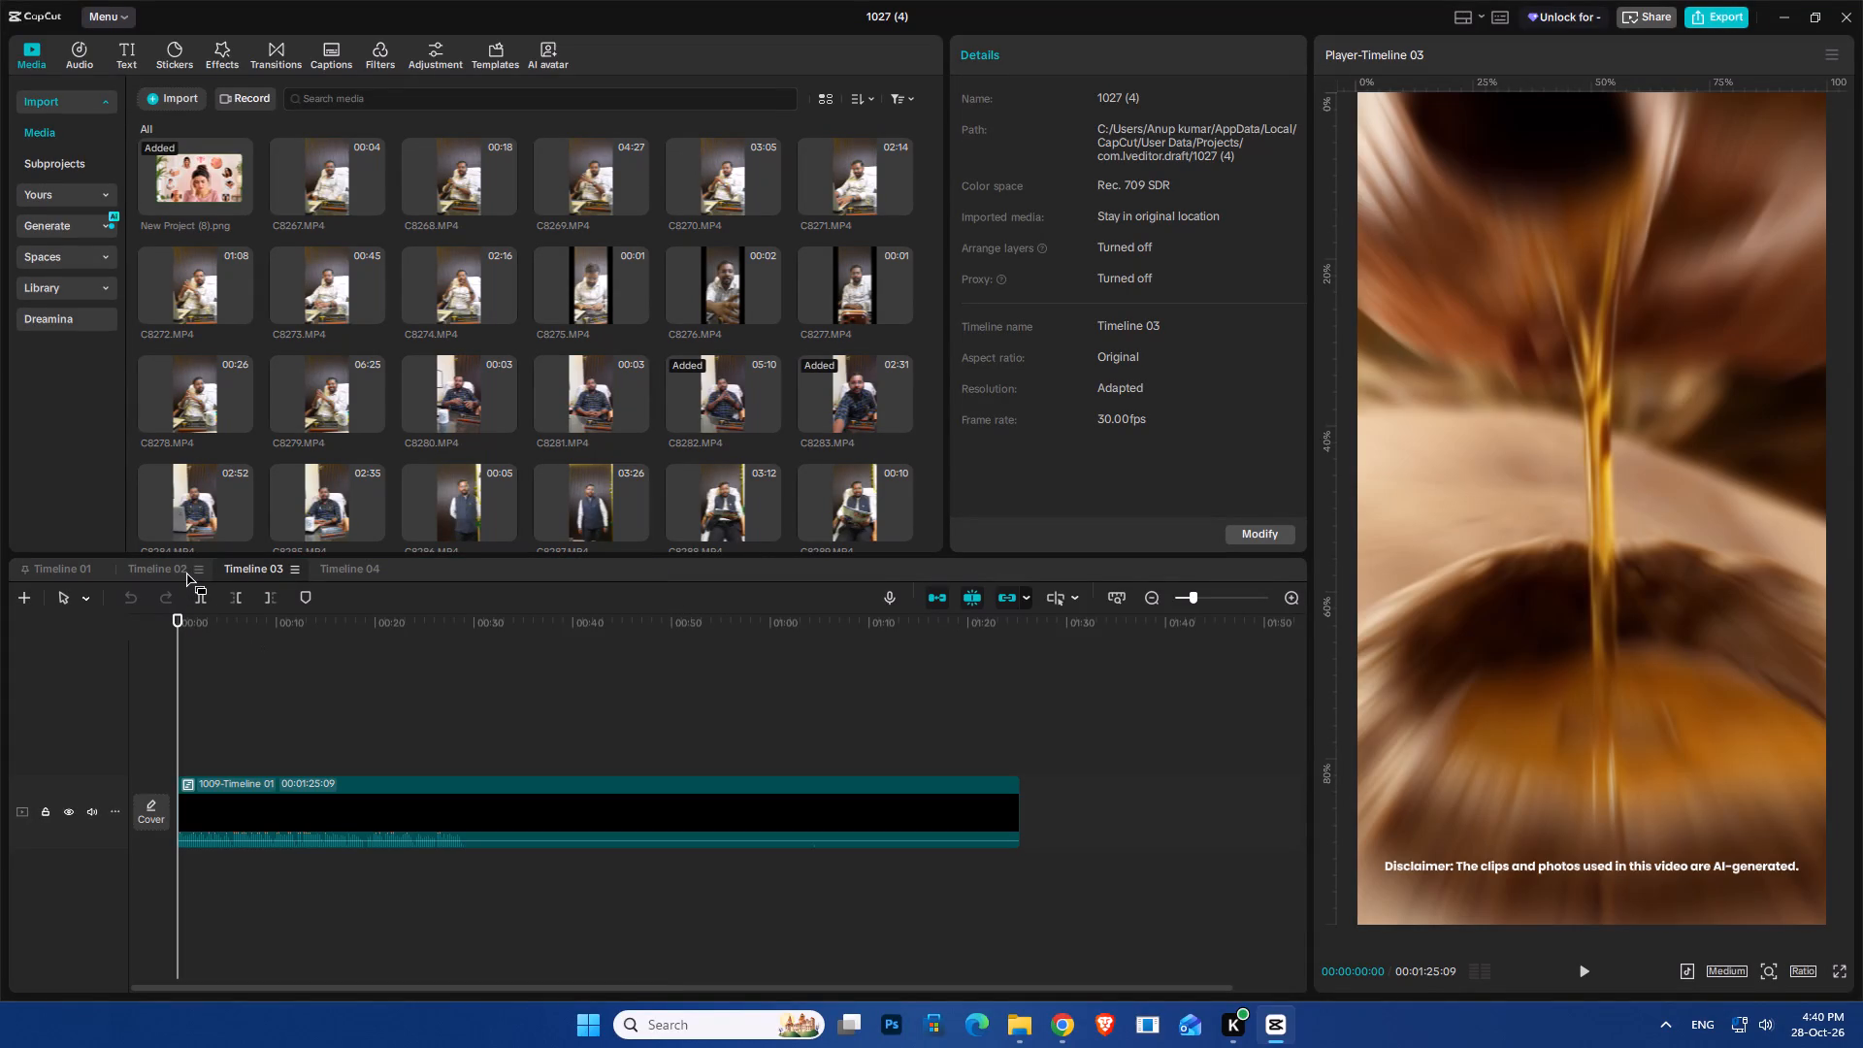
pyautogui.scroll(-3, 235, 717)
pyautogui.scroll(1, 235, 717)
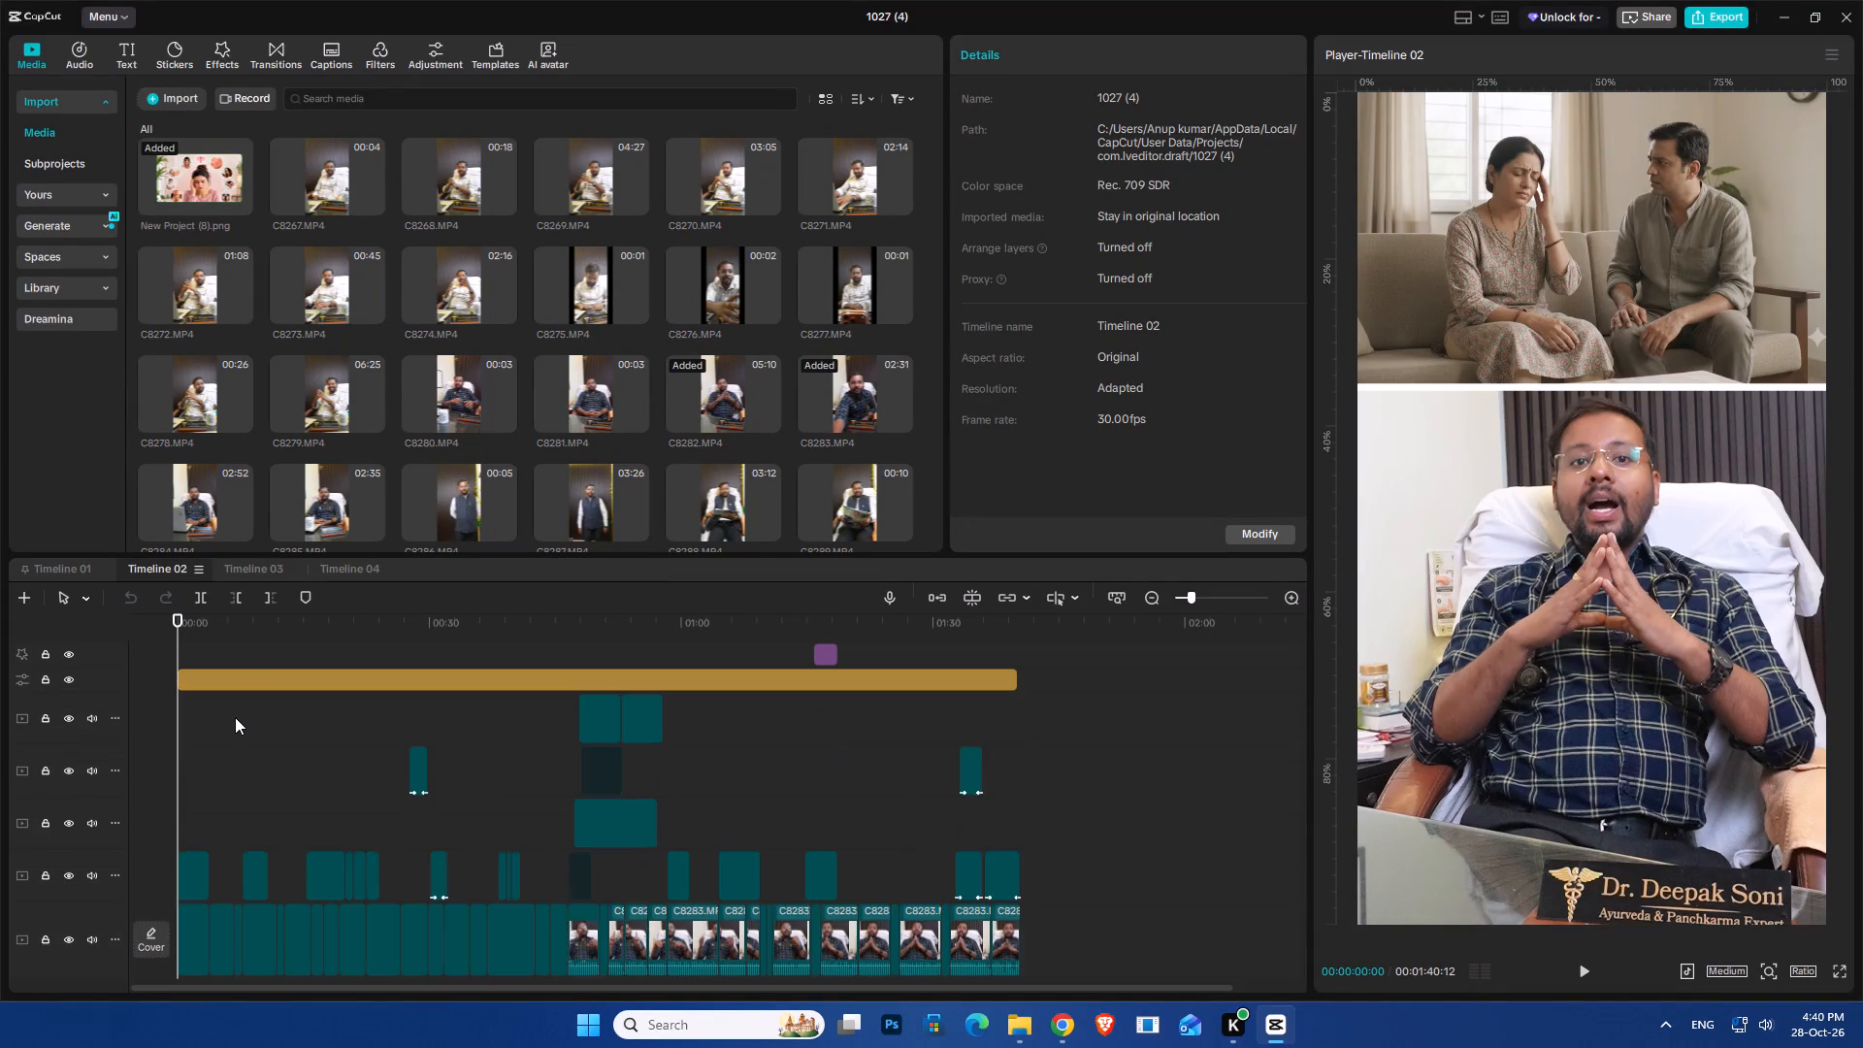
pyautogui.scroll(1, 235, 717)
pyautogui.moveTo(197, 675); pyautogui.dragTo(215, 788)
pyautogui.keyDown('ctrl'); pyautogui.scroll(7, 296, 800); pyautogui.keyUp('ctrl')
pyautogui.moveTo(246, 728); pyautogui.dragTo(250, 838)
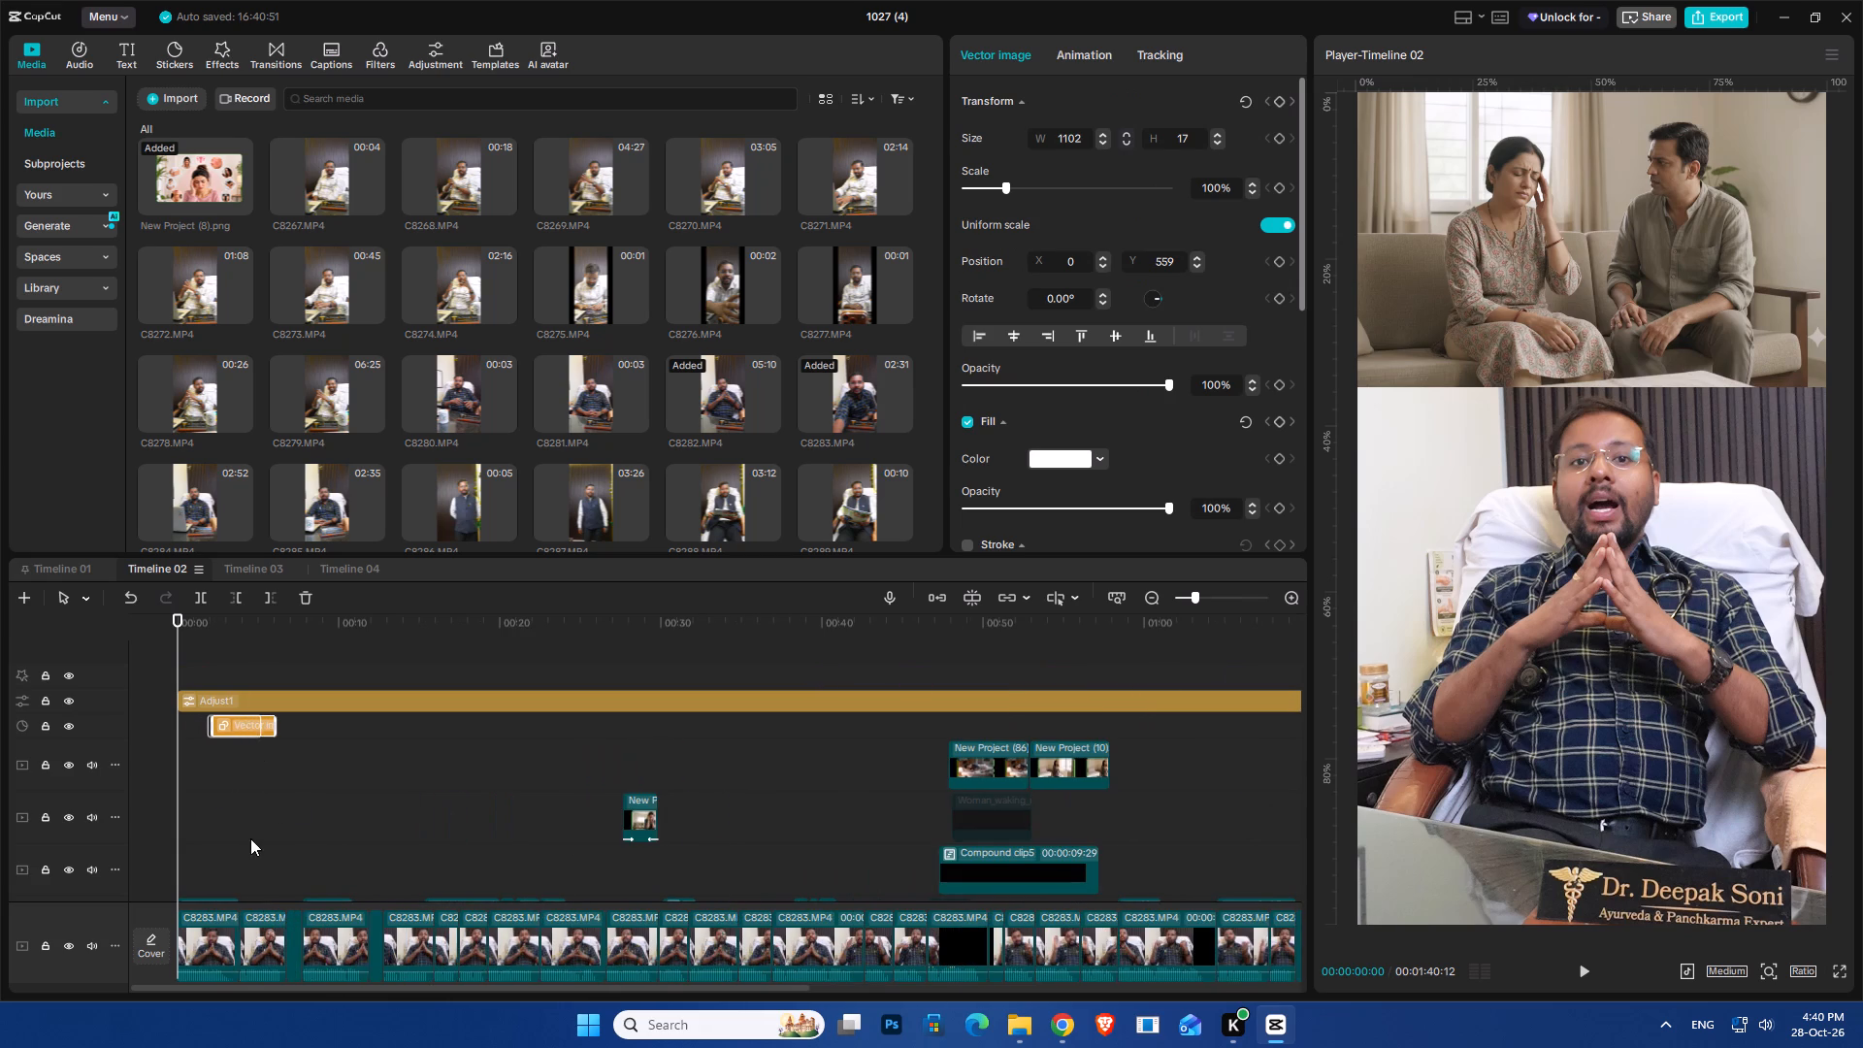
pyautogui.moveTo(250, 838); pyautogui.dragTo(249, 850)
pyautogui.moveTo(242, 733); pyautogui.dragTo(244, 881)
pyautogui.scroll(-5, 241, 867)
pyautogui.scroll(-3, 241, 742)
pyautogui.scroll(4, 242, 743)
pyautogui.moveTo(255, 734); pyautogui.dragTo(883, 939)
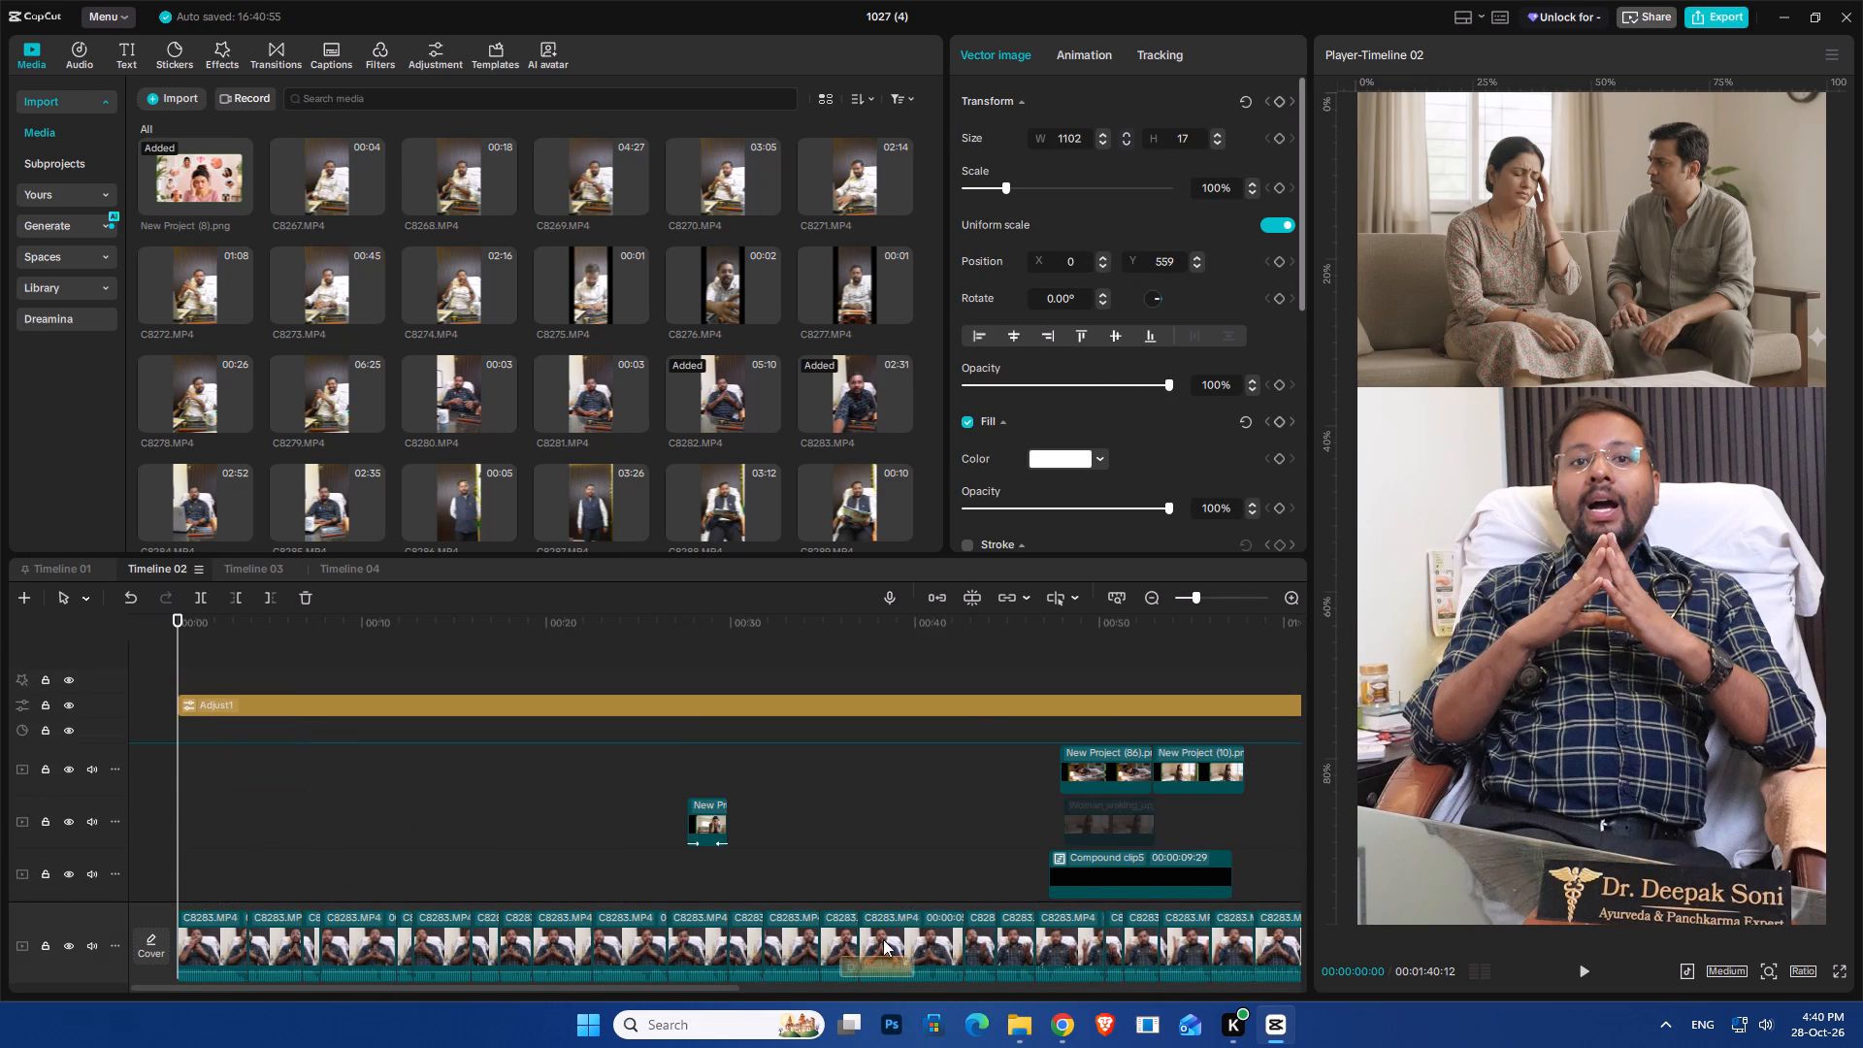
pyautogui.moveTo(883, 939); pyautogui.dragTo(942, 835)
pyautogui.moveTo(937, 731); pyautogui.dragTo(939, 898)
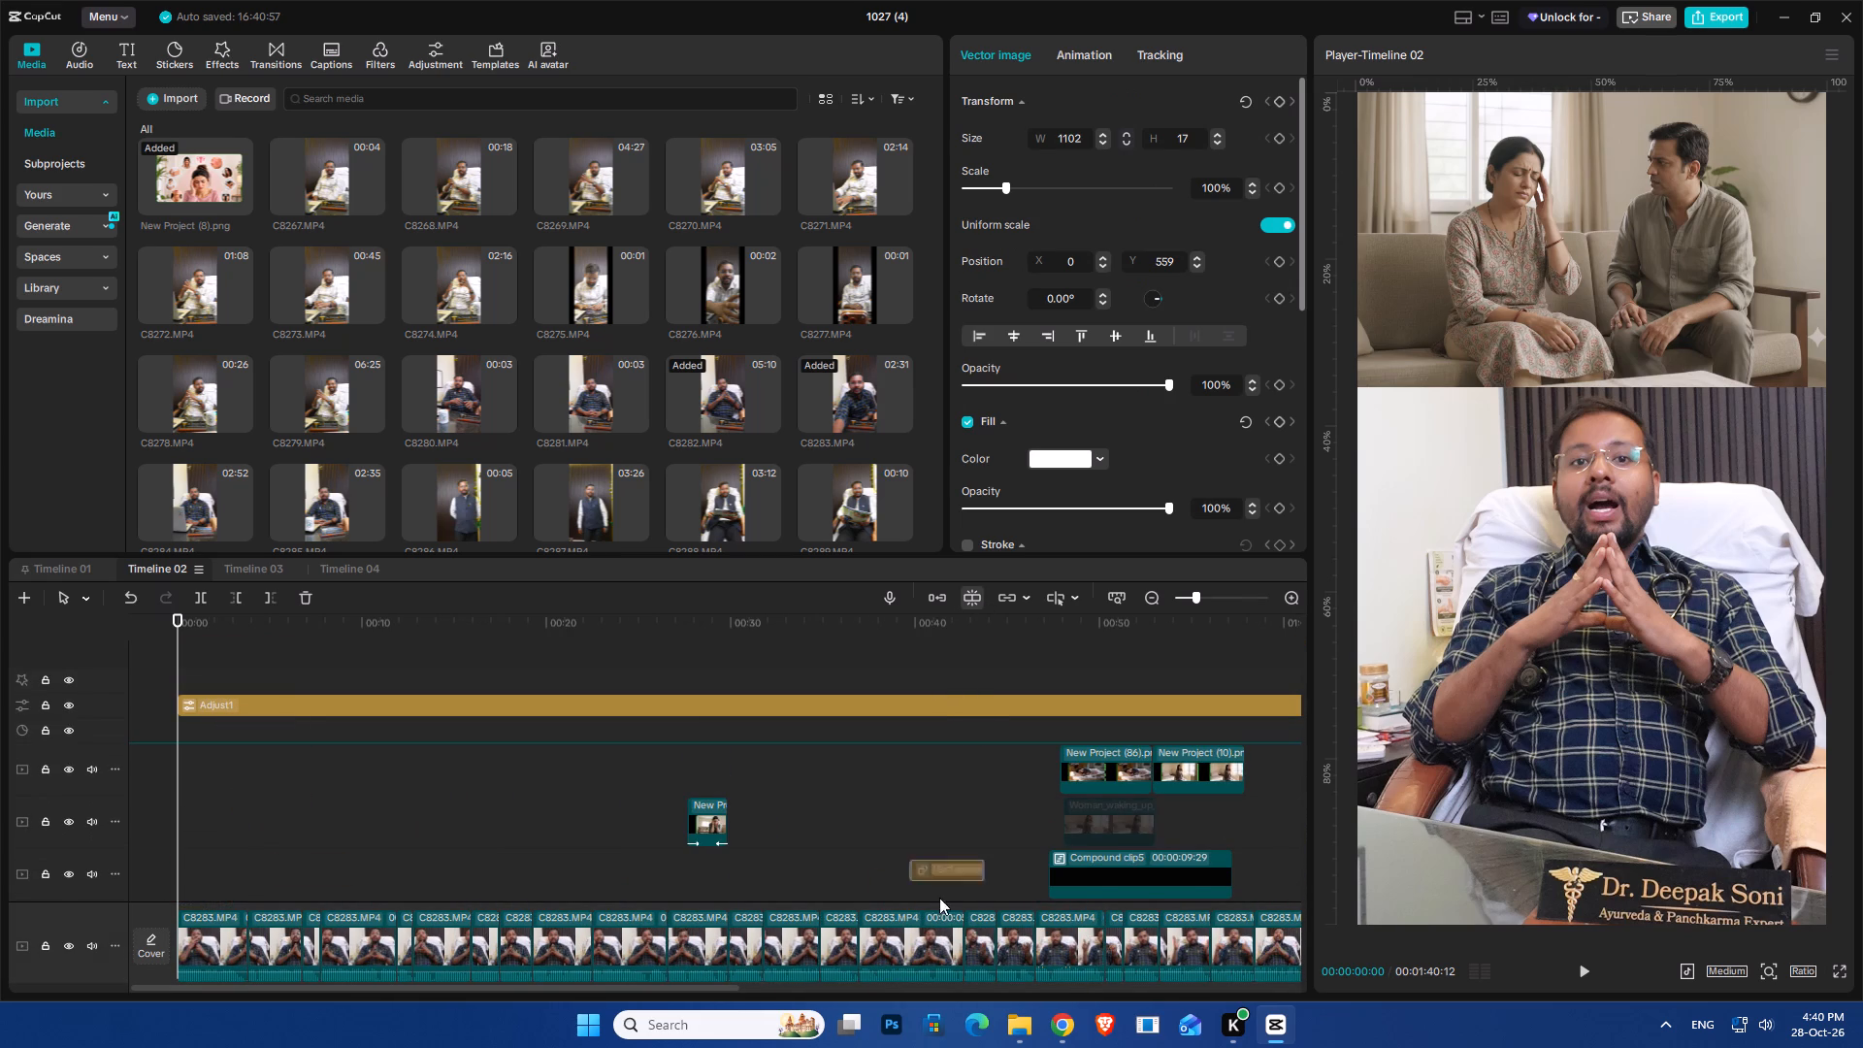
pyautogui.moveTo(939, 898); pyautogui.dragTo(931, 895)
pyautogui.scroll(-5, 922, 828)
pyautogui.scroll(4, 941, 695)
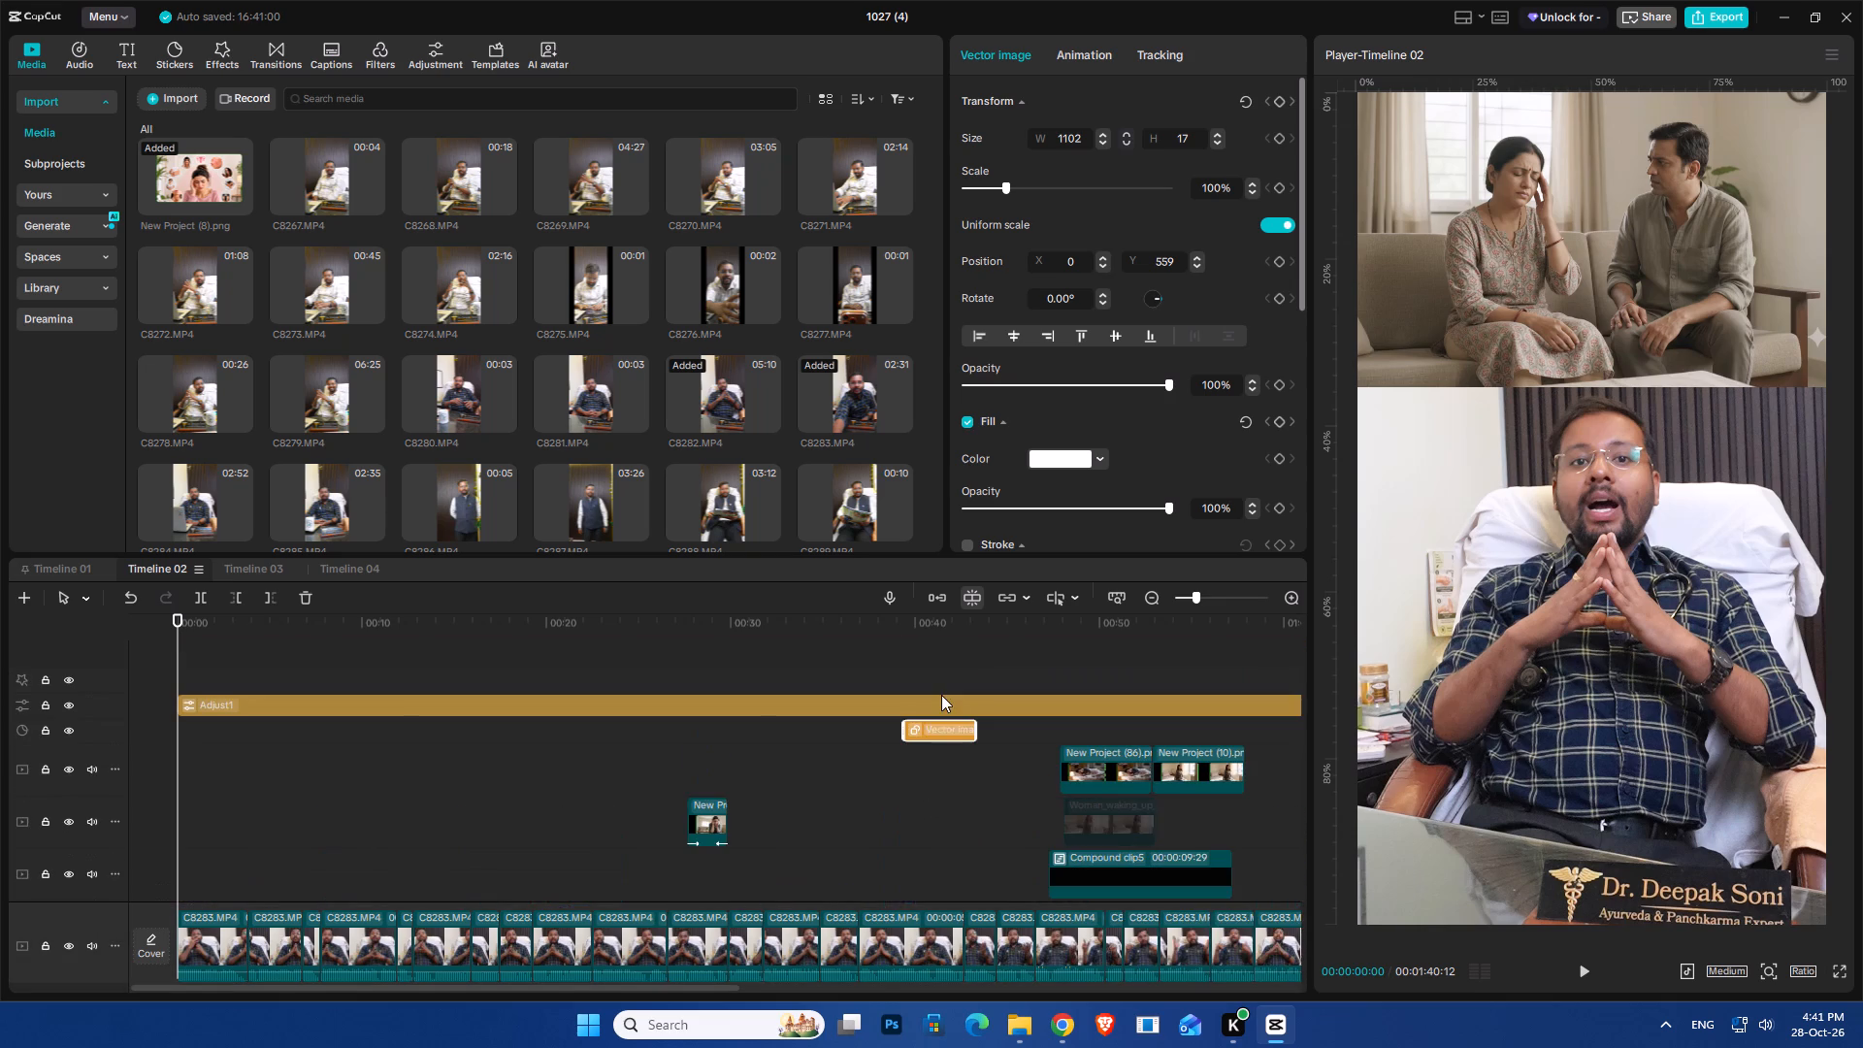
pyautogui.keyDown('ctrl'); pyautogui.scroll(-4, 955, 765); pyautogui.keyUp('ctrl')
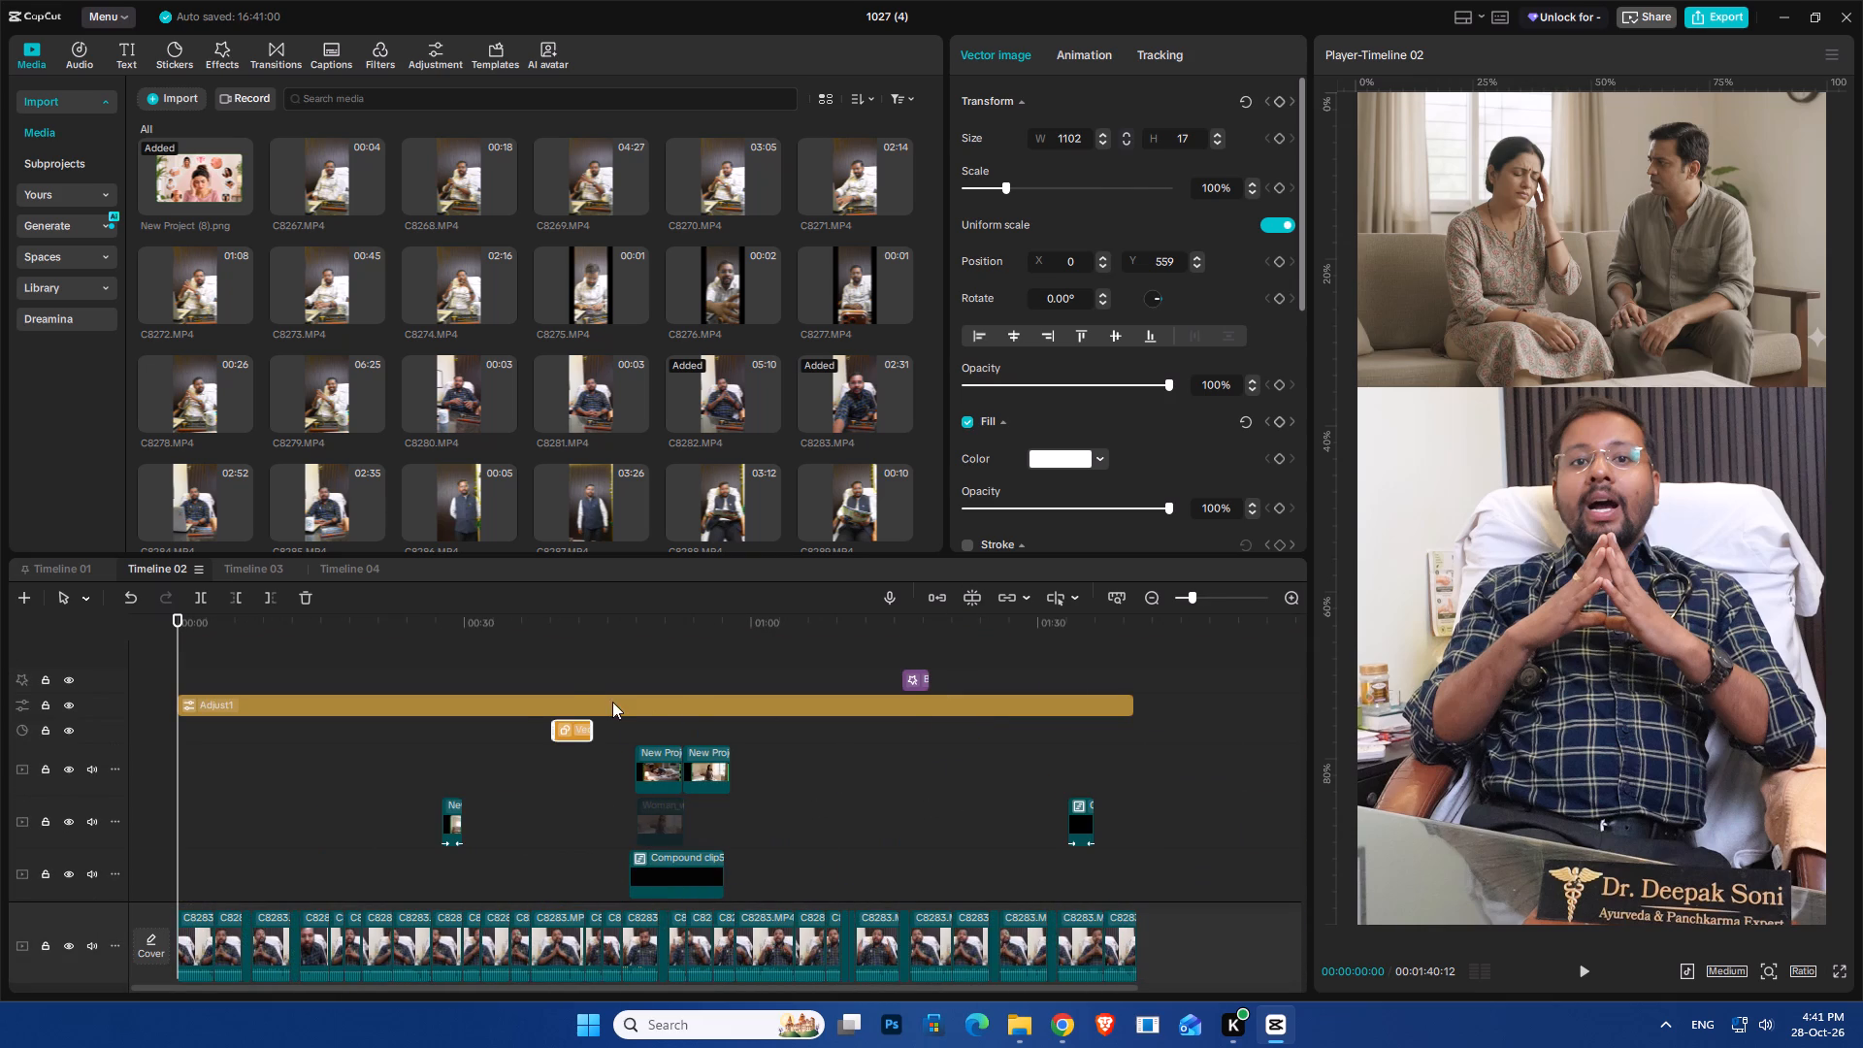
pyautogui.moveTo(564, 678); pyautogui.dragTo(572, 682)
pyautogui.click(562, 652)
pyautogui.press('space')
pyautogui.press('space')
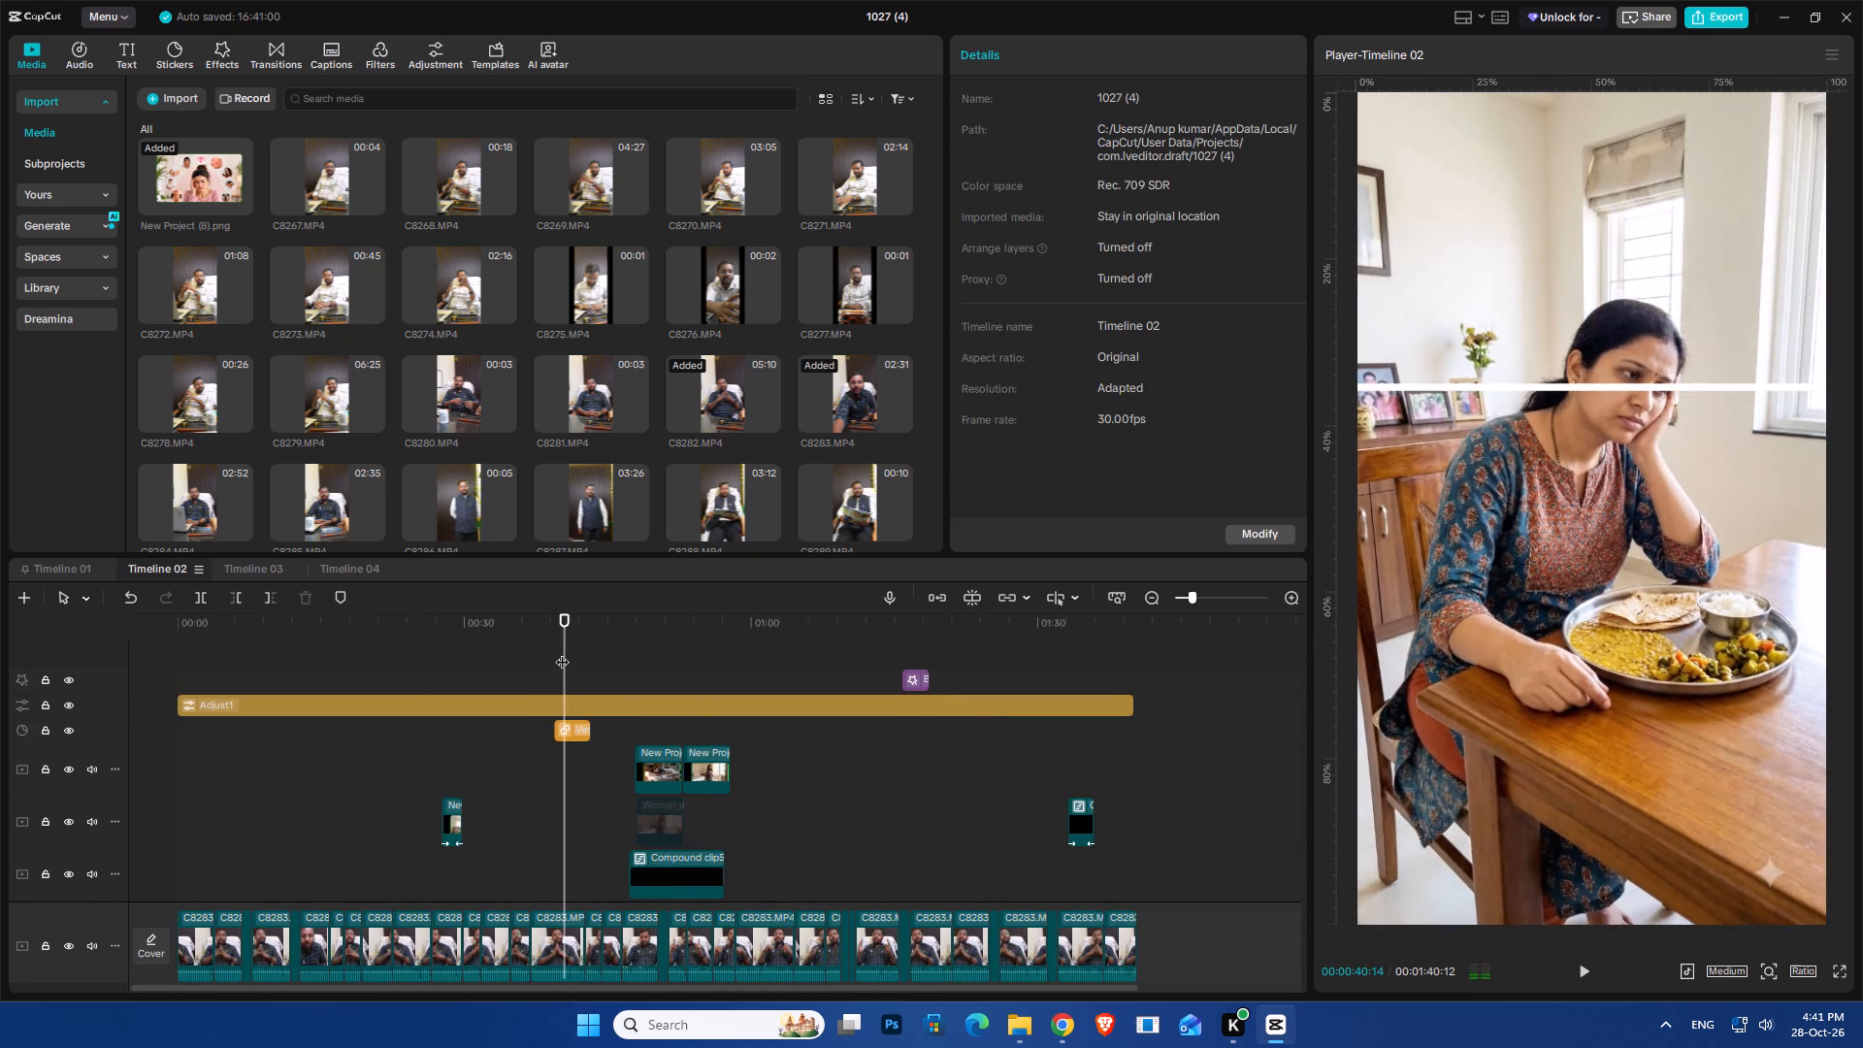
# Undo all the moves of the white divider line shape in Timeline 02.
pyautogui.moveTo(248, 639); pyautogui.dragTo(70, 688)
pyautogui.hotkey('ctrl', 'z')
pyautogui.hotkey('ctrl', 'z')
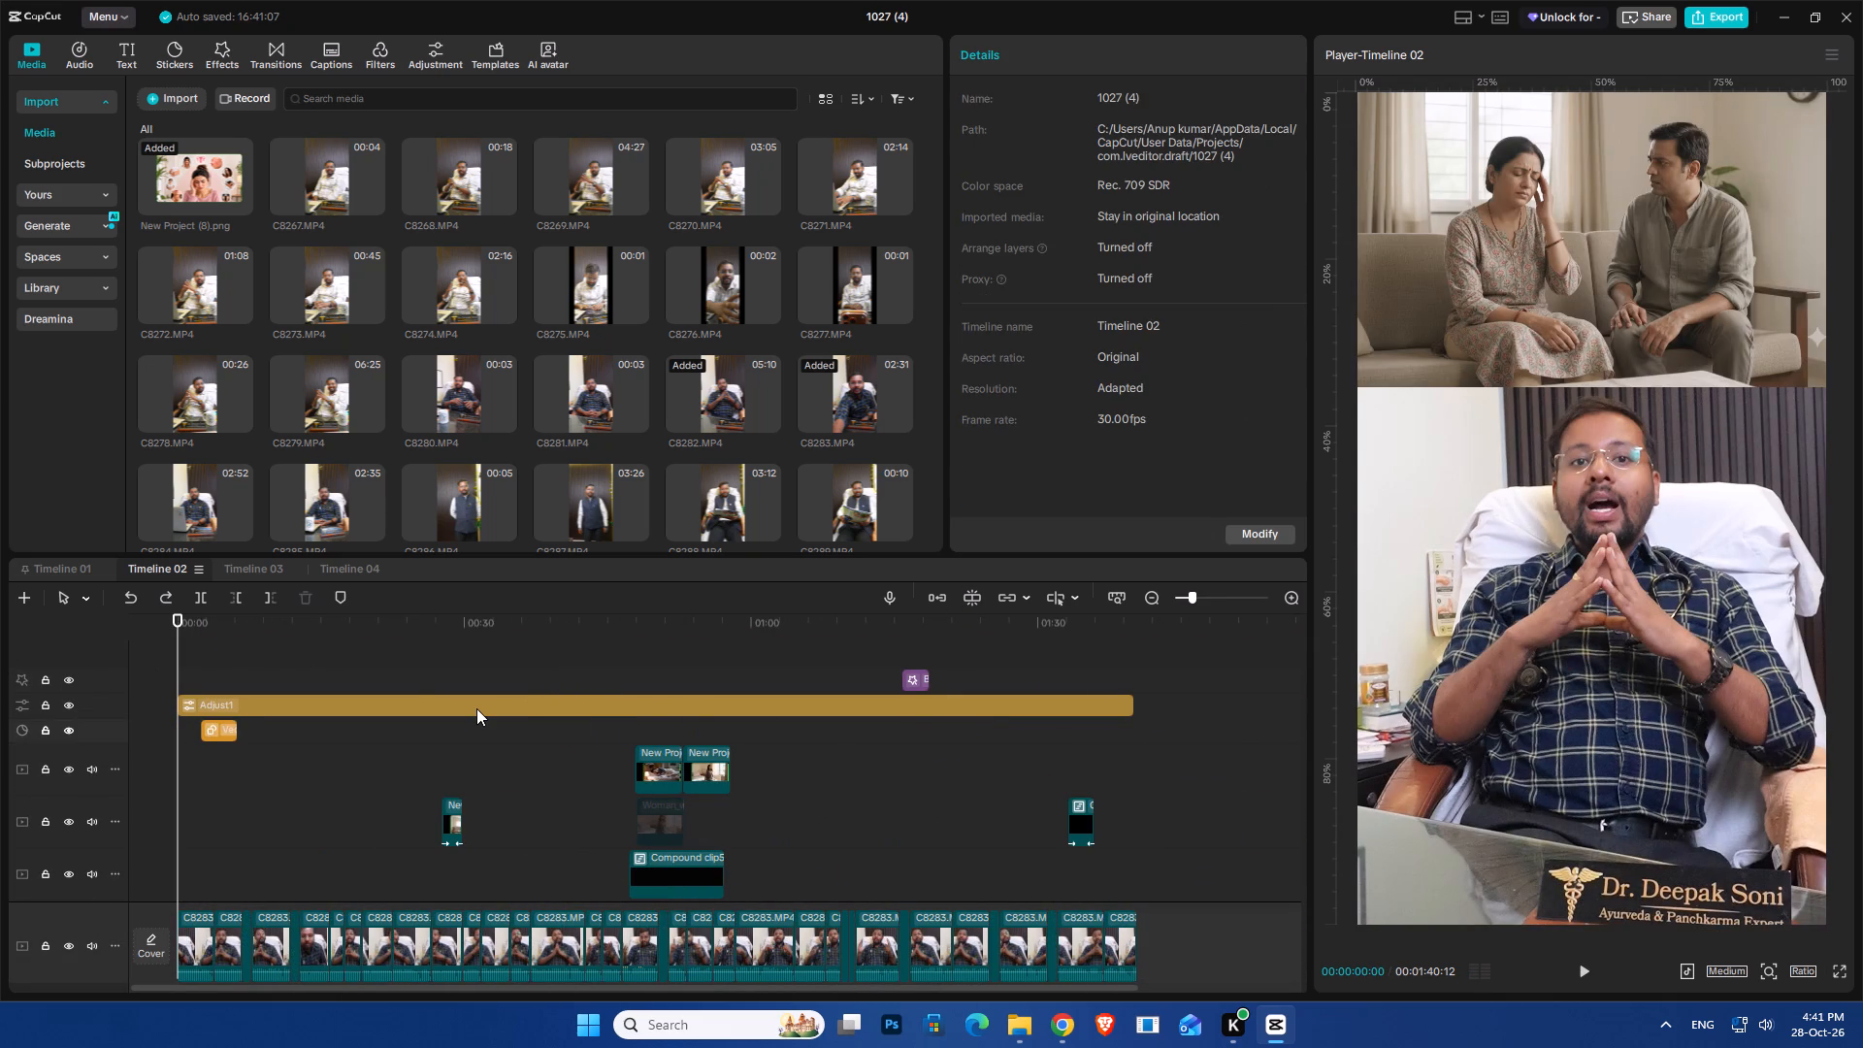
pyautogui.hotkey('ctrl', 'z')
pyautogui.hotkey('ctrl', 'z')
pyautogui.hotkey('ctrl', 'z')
# Check Timeline 01 for comparison, return to Timeline 02 and preview its opening section.
pyautogui.scroll(-12, 426, 686)
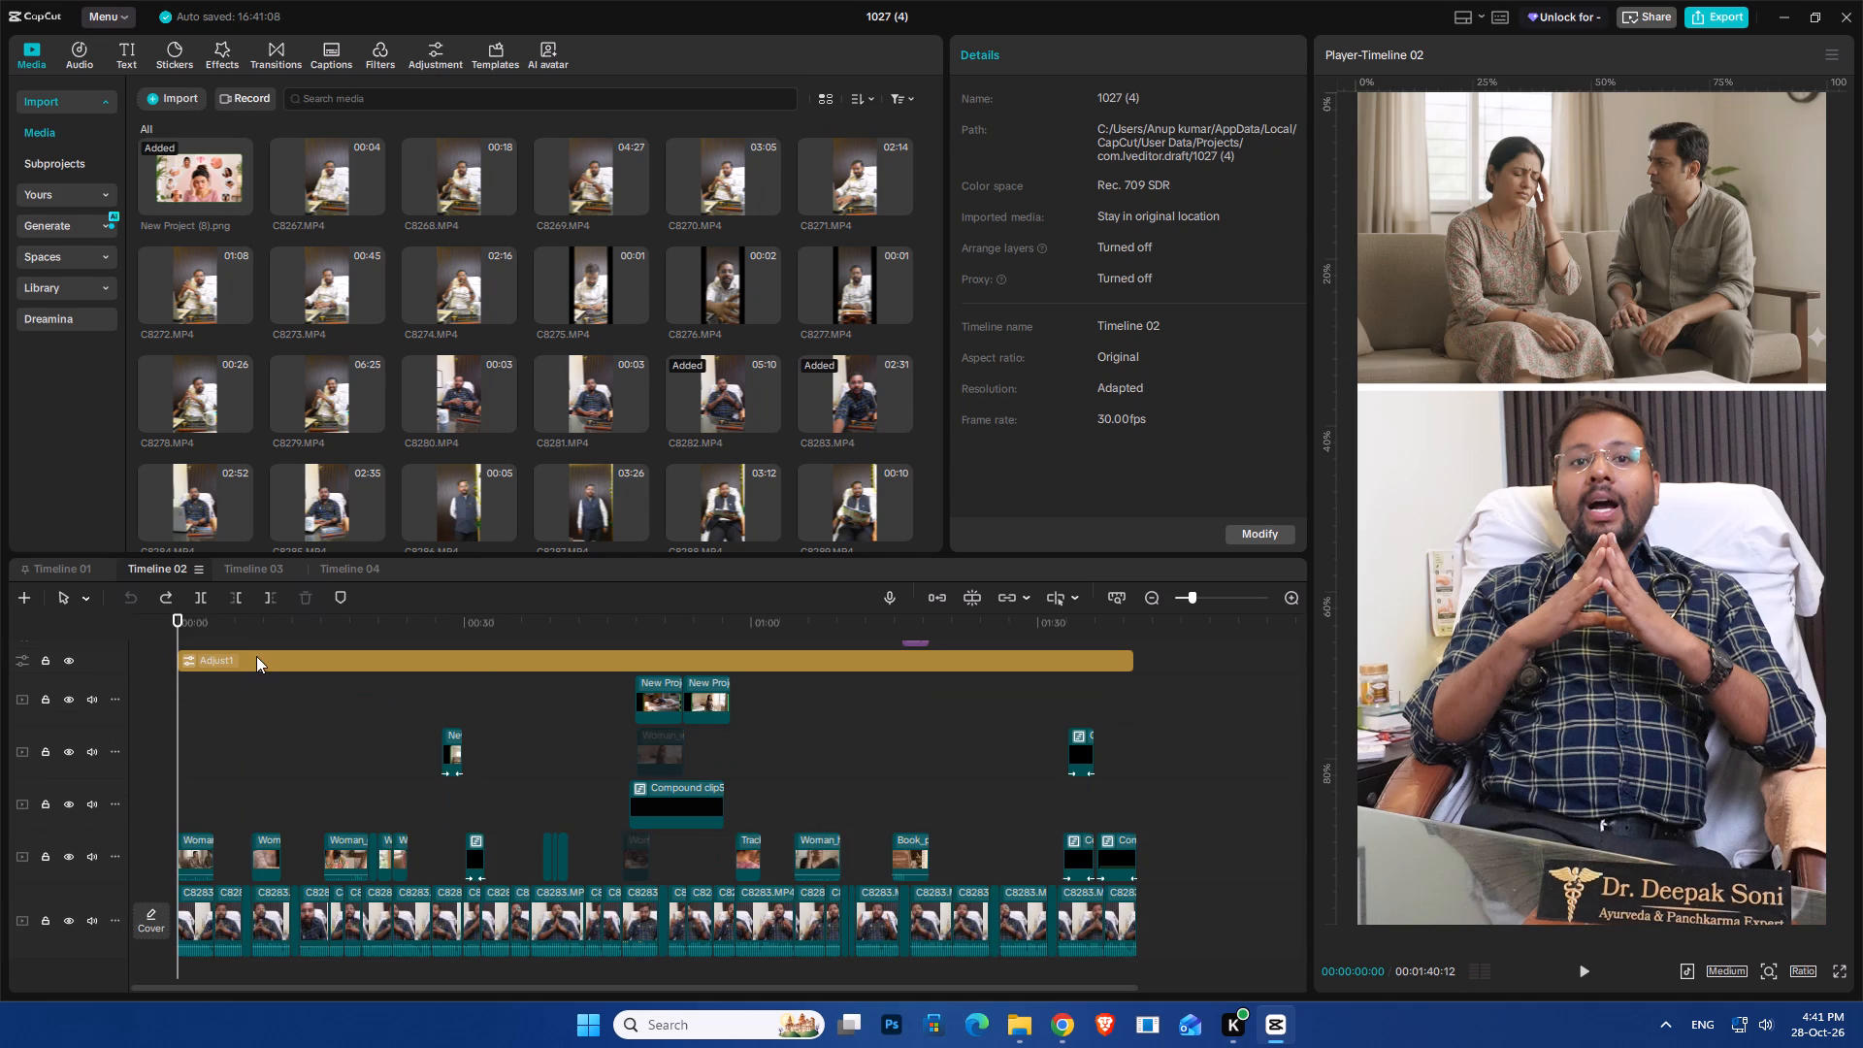
pyautogui.scroll(1, 225, 702)
pyautogui.click(49, 567)
pyautogui.scroll(6, 220, 721)
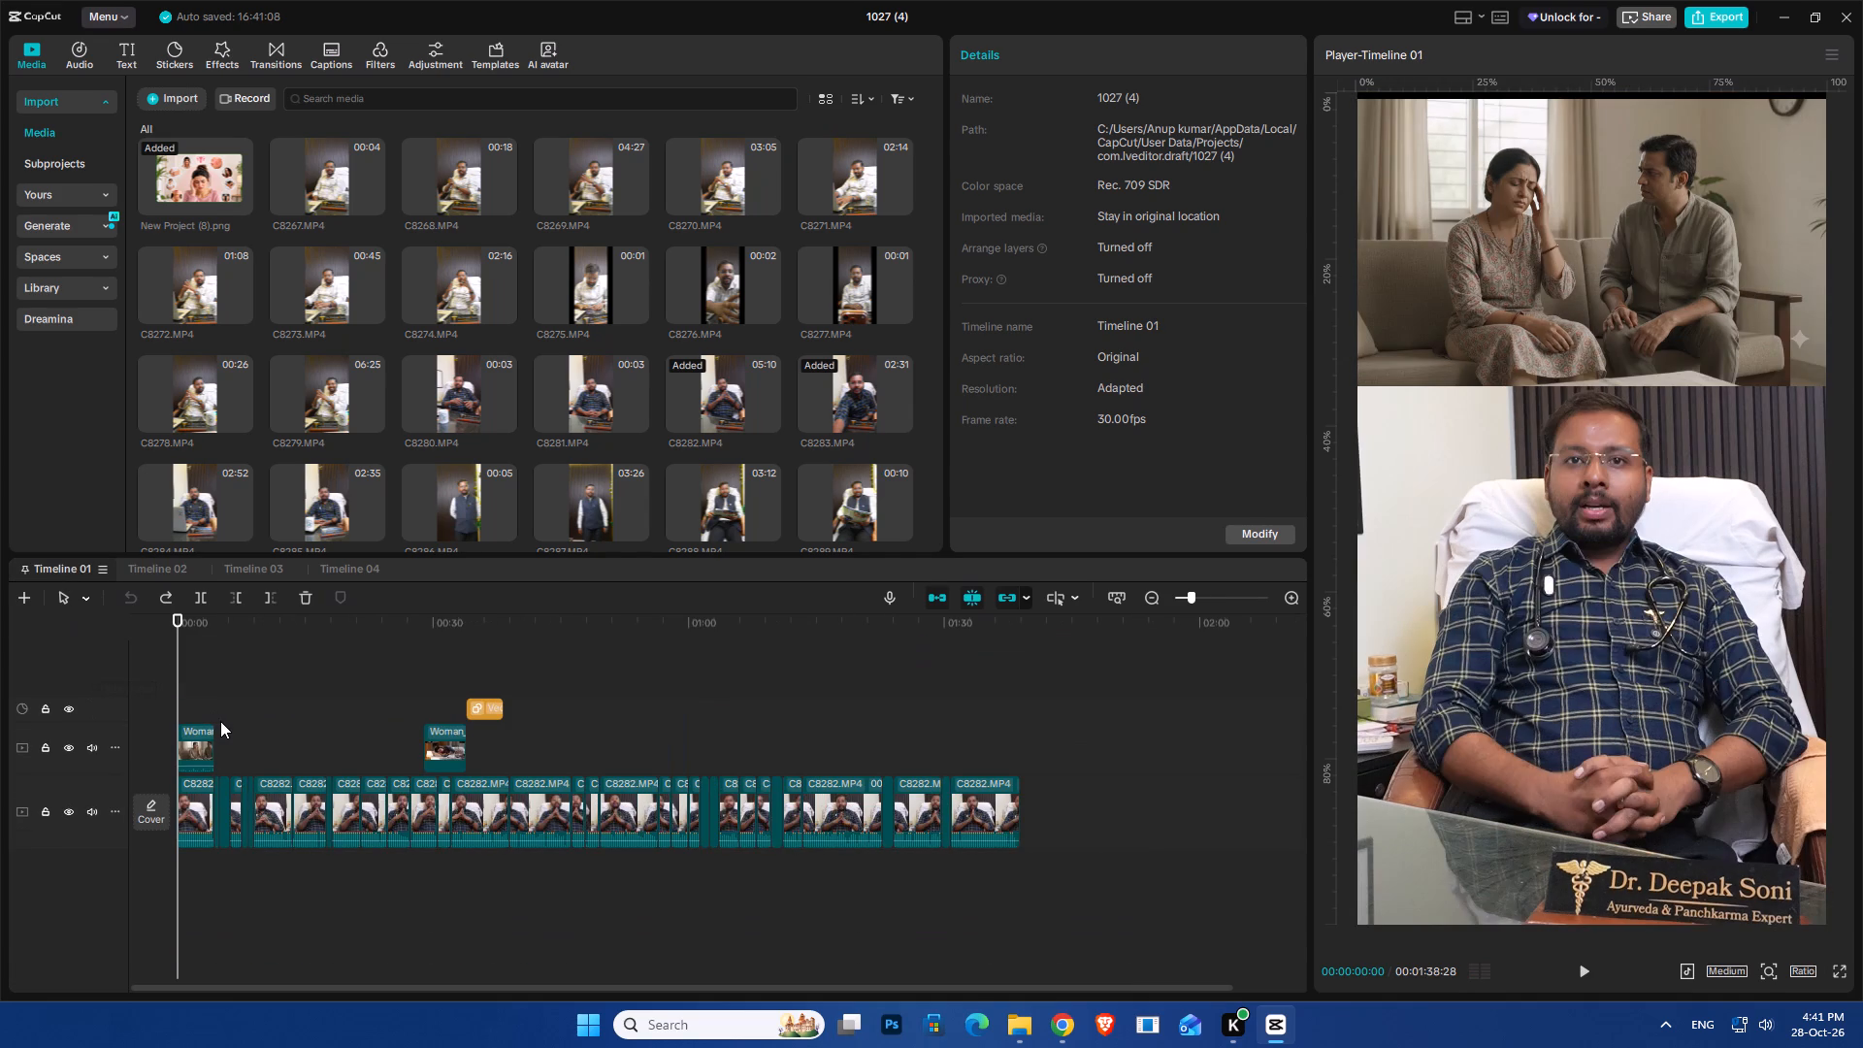
pyautogui.scroll(-4, 220, 721)
pyautogui.click(140, 569)
pyautogui.click(215, 650)
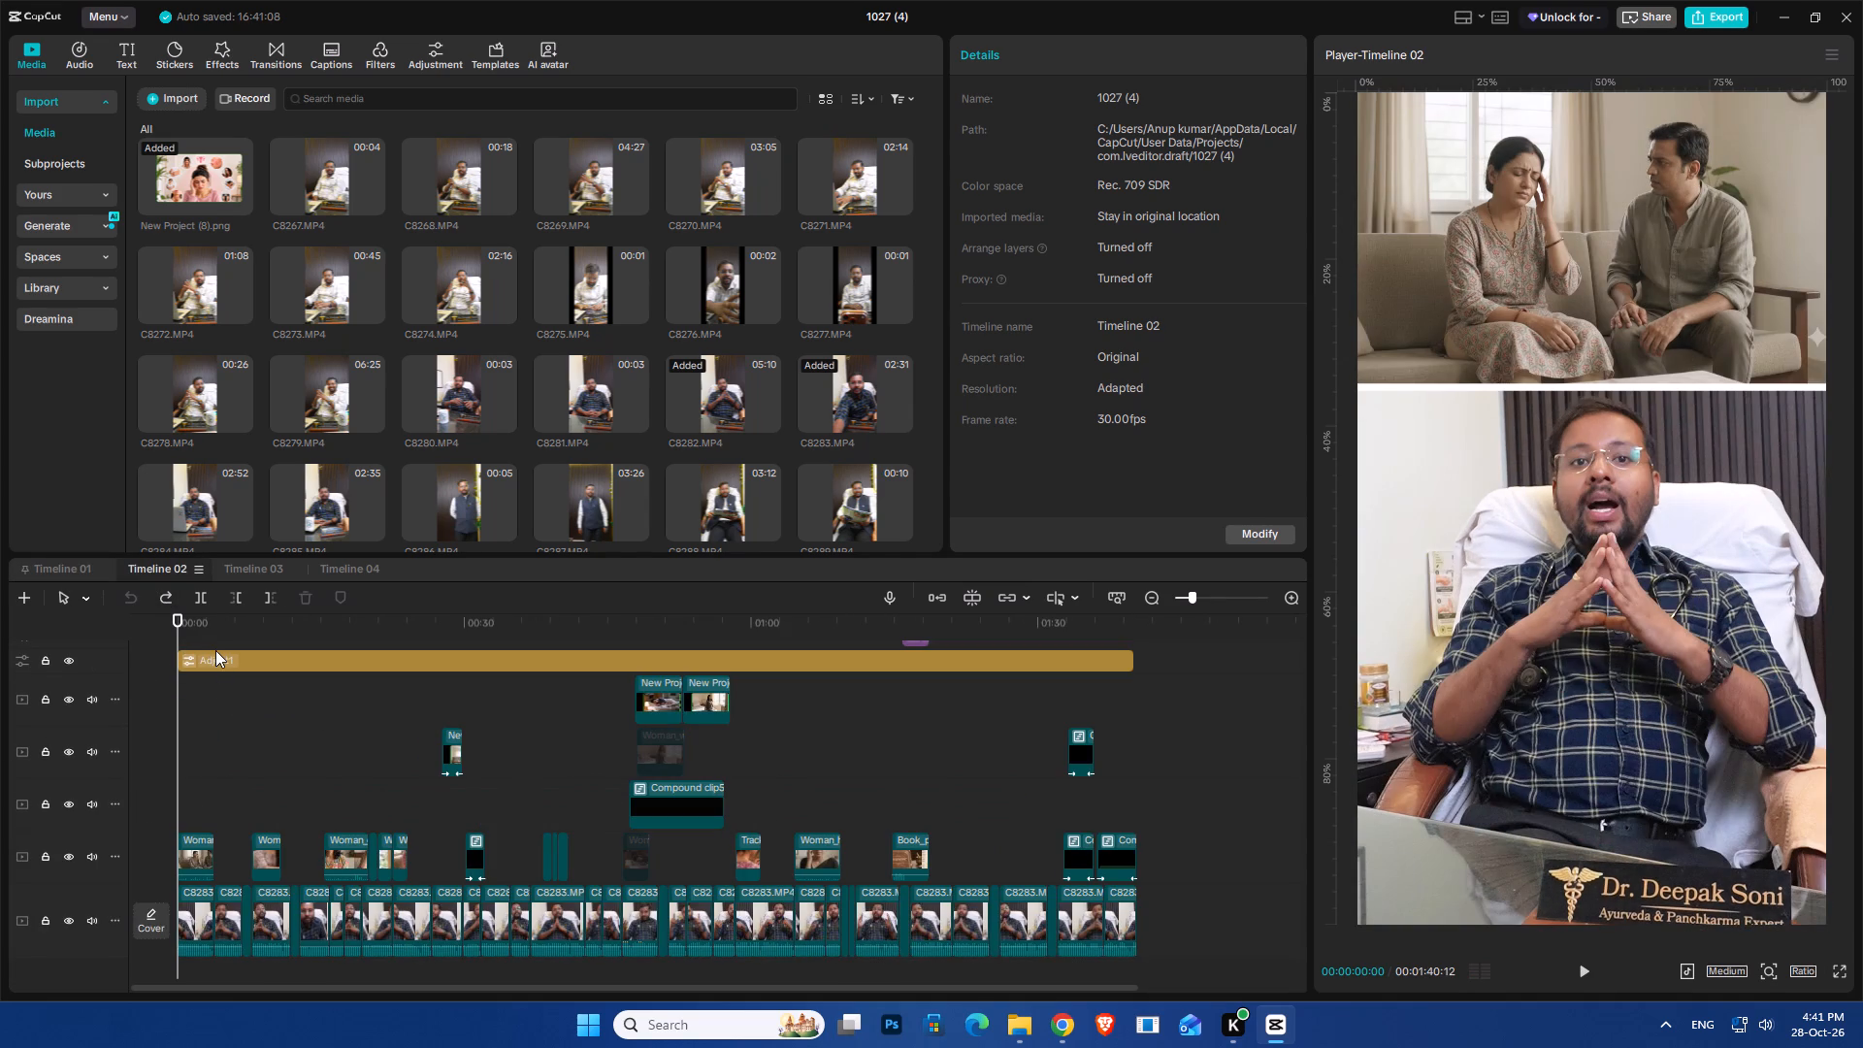
pyautogui.click(216, 643)
pyautogui.press('space')
pyautogui.press('space')
pyautogui.keyDown('ctrl'); pyautogui.scroll(7, 301, 821); pyautogui.keyUp('ctrl')
pyautogui.press('space')
# Hide and show the adjustment layer's track at about 00:09 to compare the image of the seated woman with and without it.
pyautogui.click(330, 767)
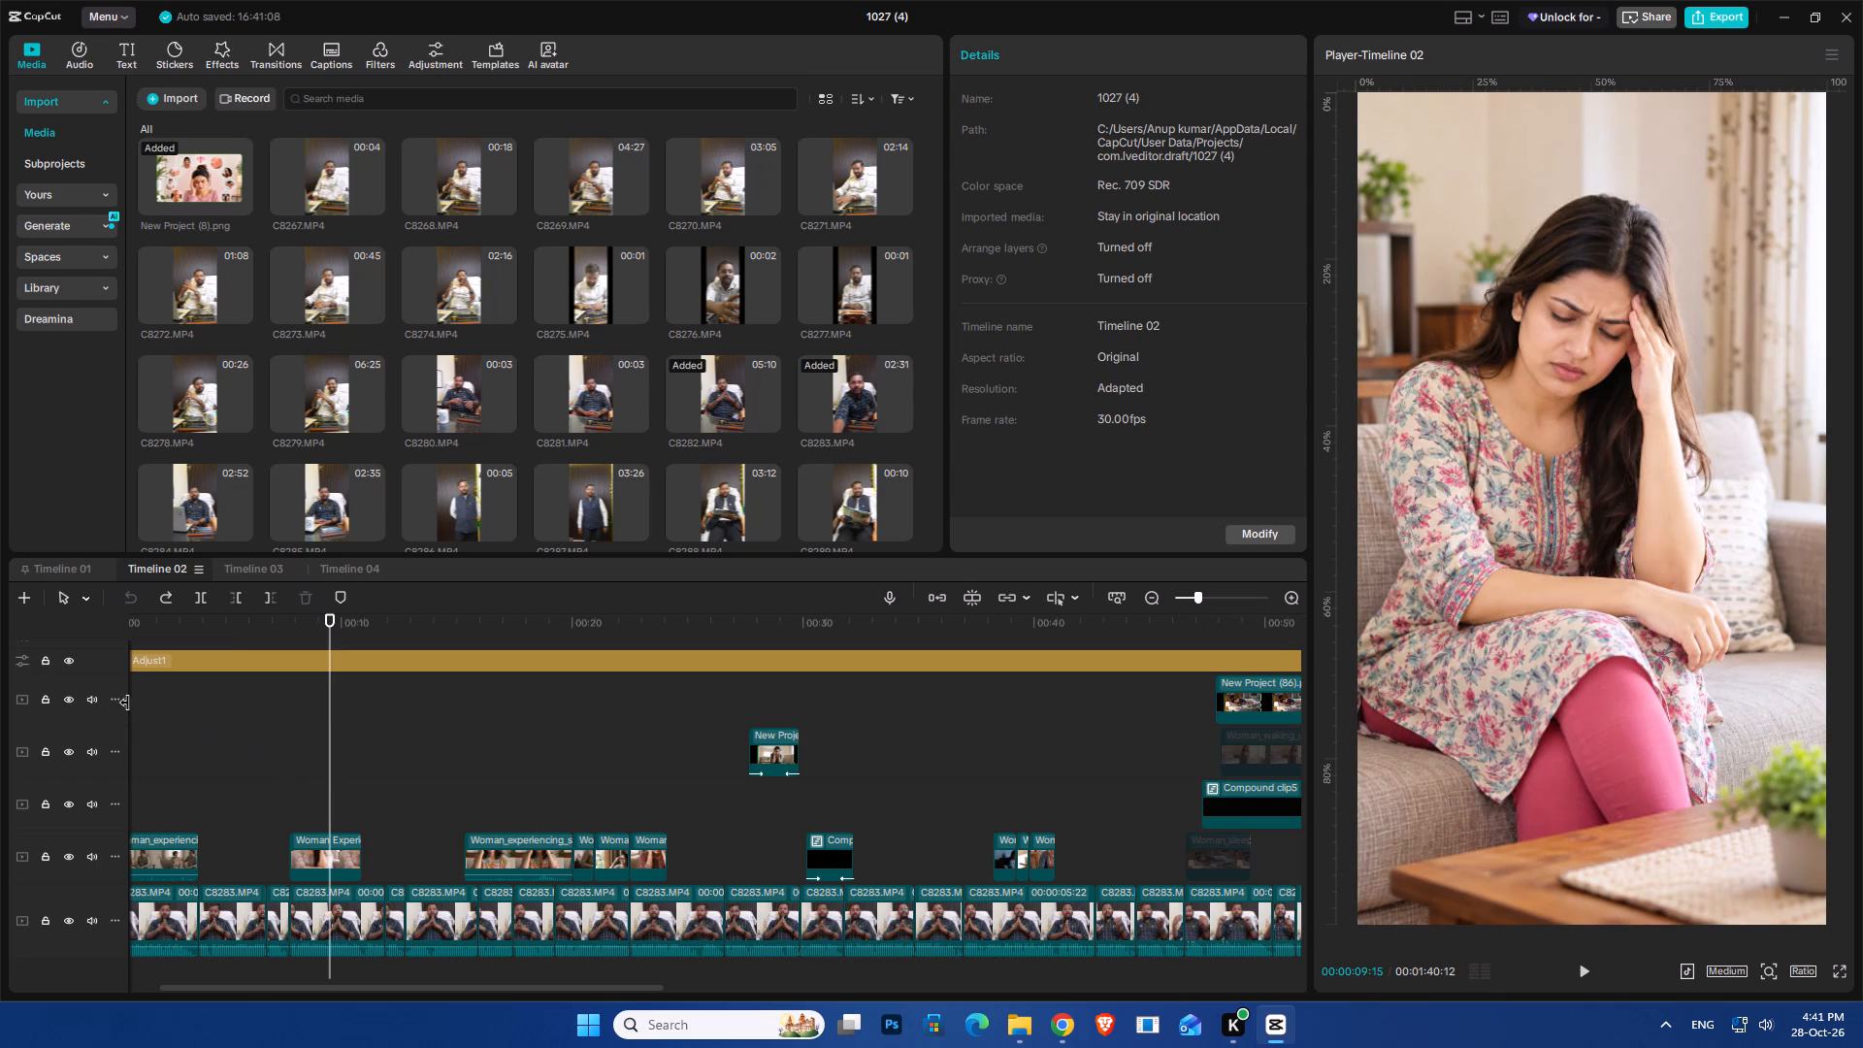
pyautogui.click(55, 658)
pyautogui.click(59, 658)
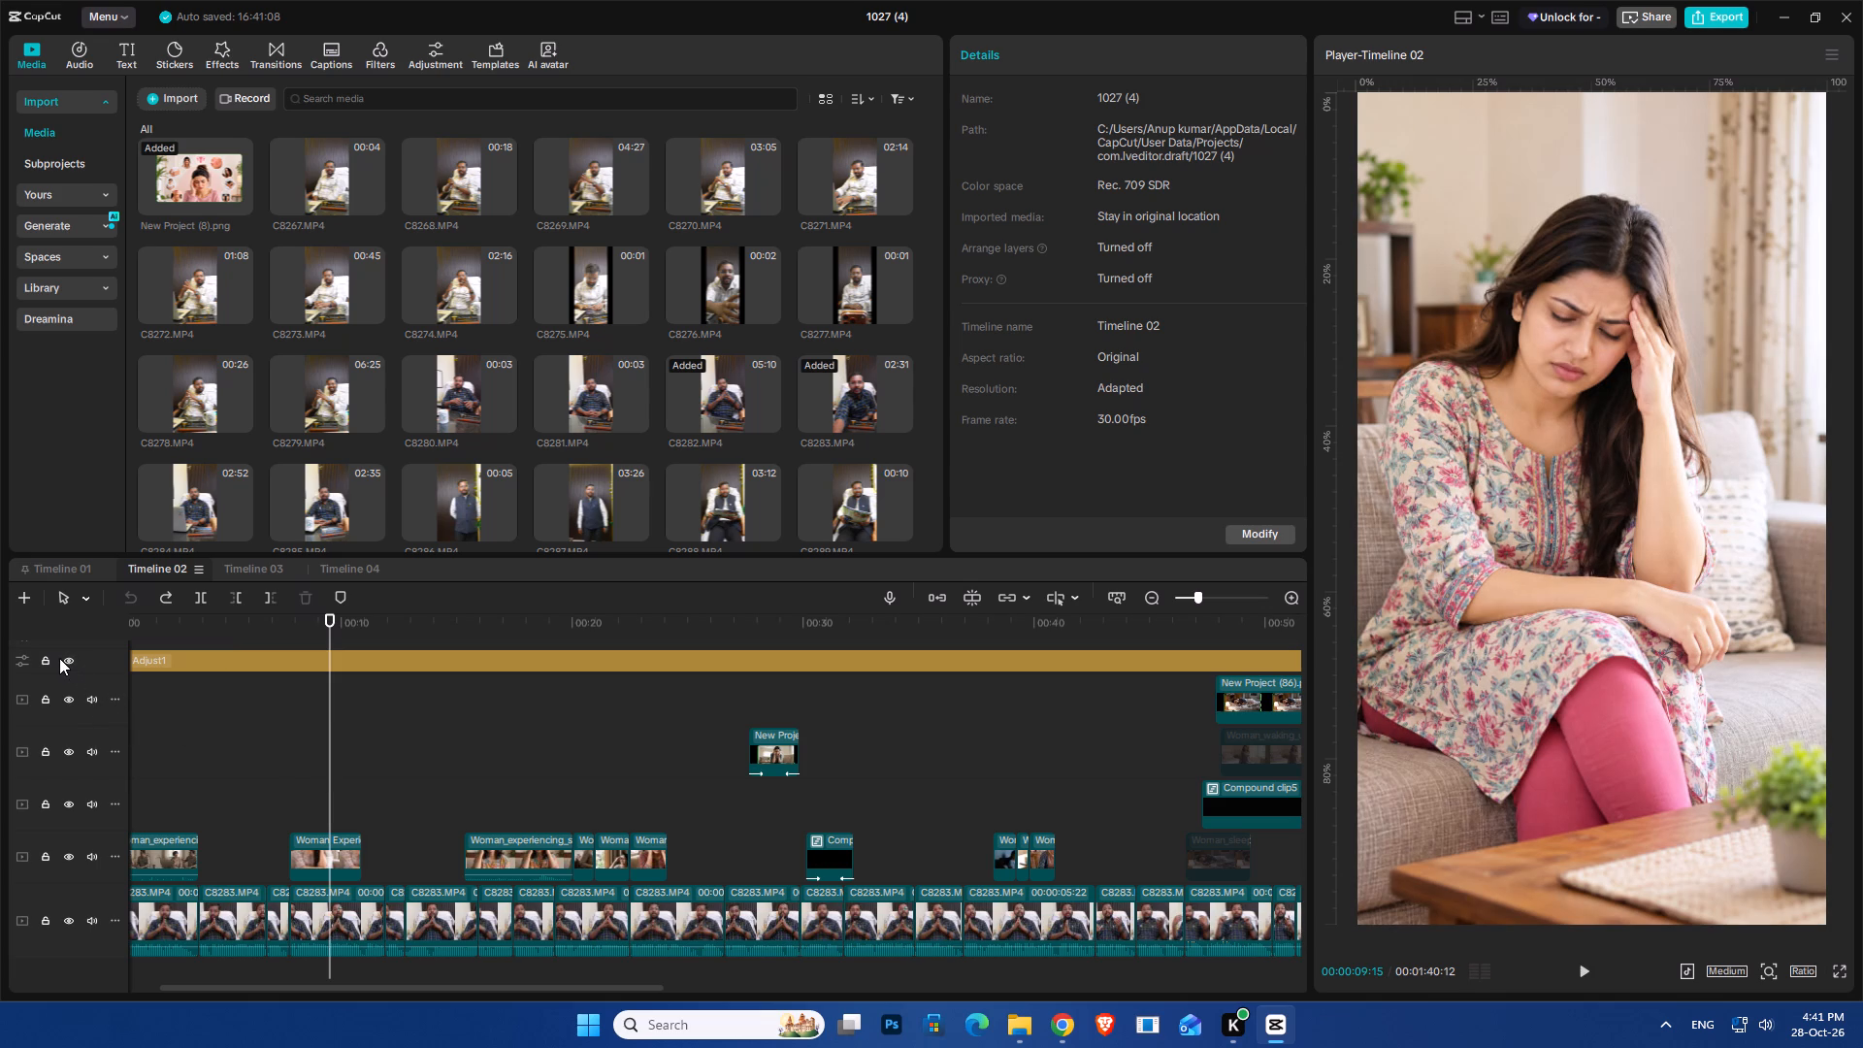
pyautogui.click(67, 663)
pyautogui.click(68, 662)
pyautogui.click(68, 662)
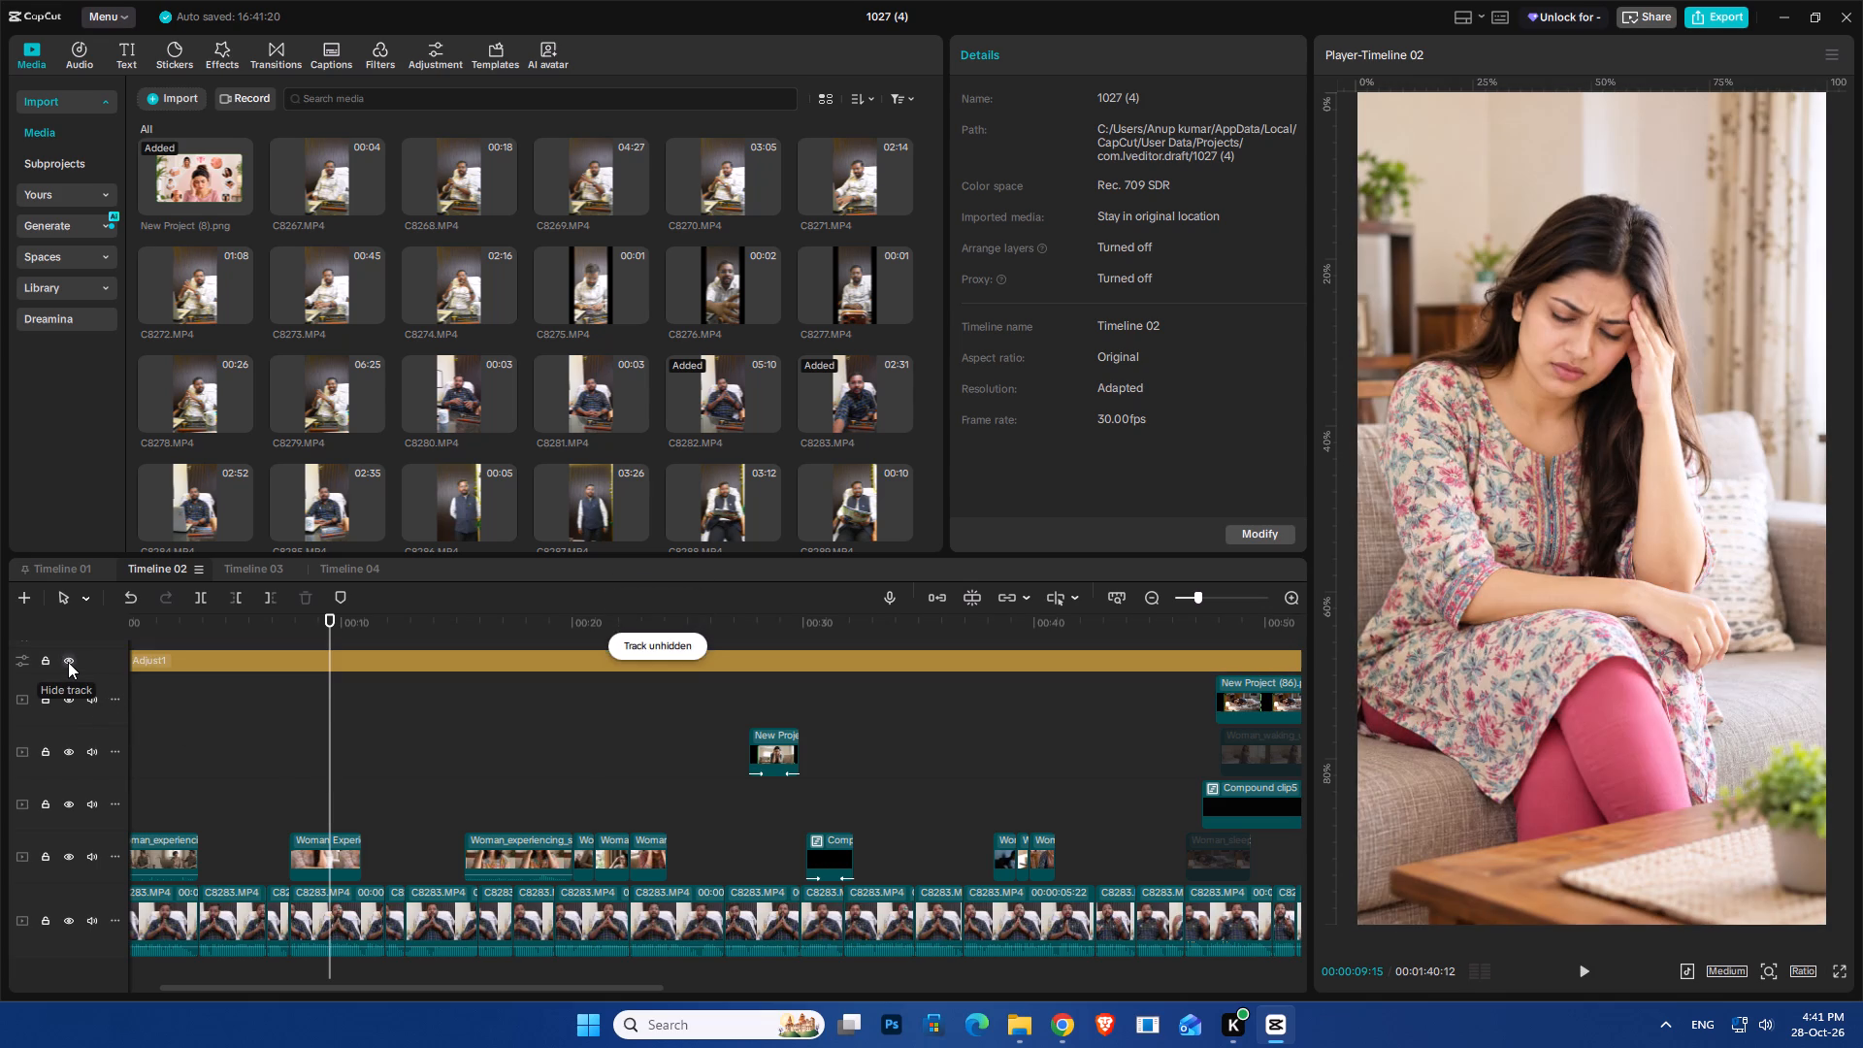
pyautogui.click(68, 662)
pyautogui.click(68, 662)
pyautogui.click(68, 659)
# Export Timeline 02 as a 1080P HEVC mp4 video at 30 fps.
pyautogui.scroll(-8, 460, 687)
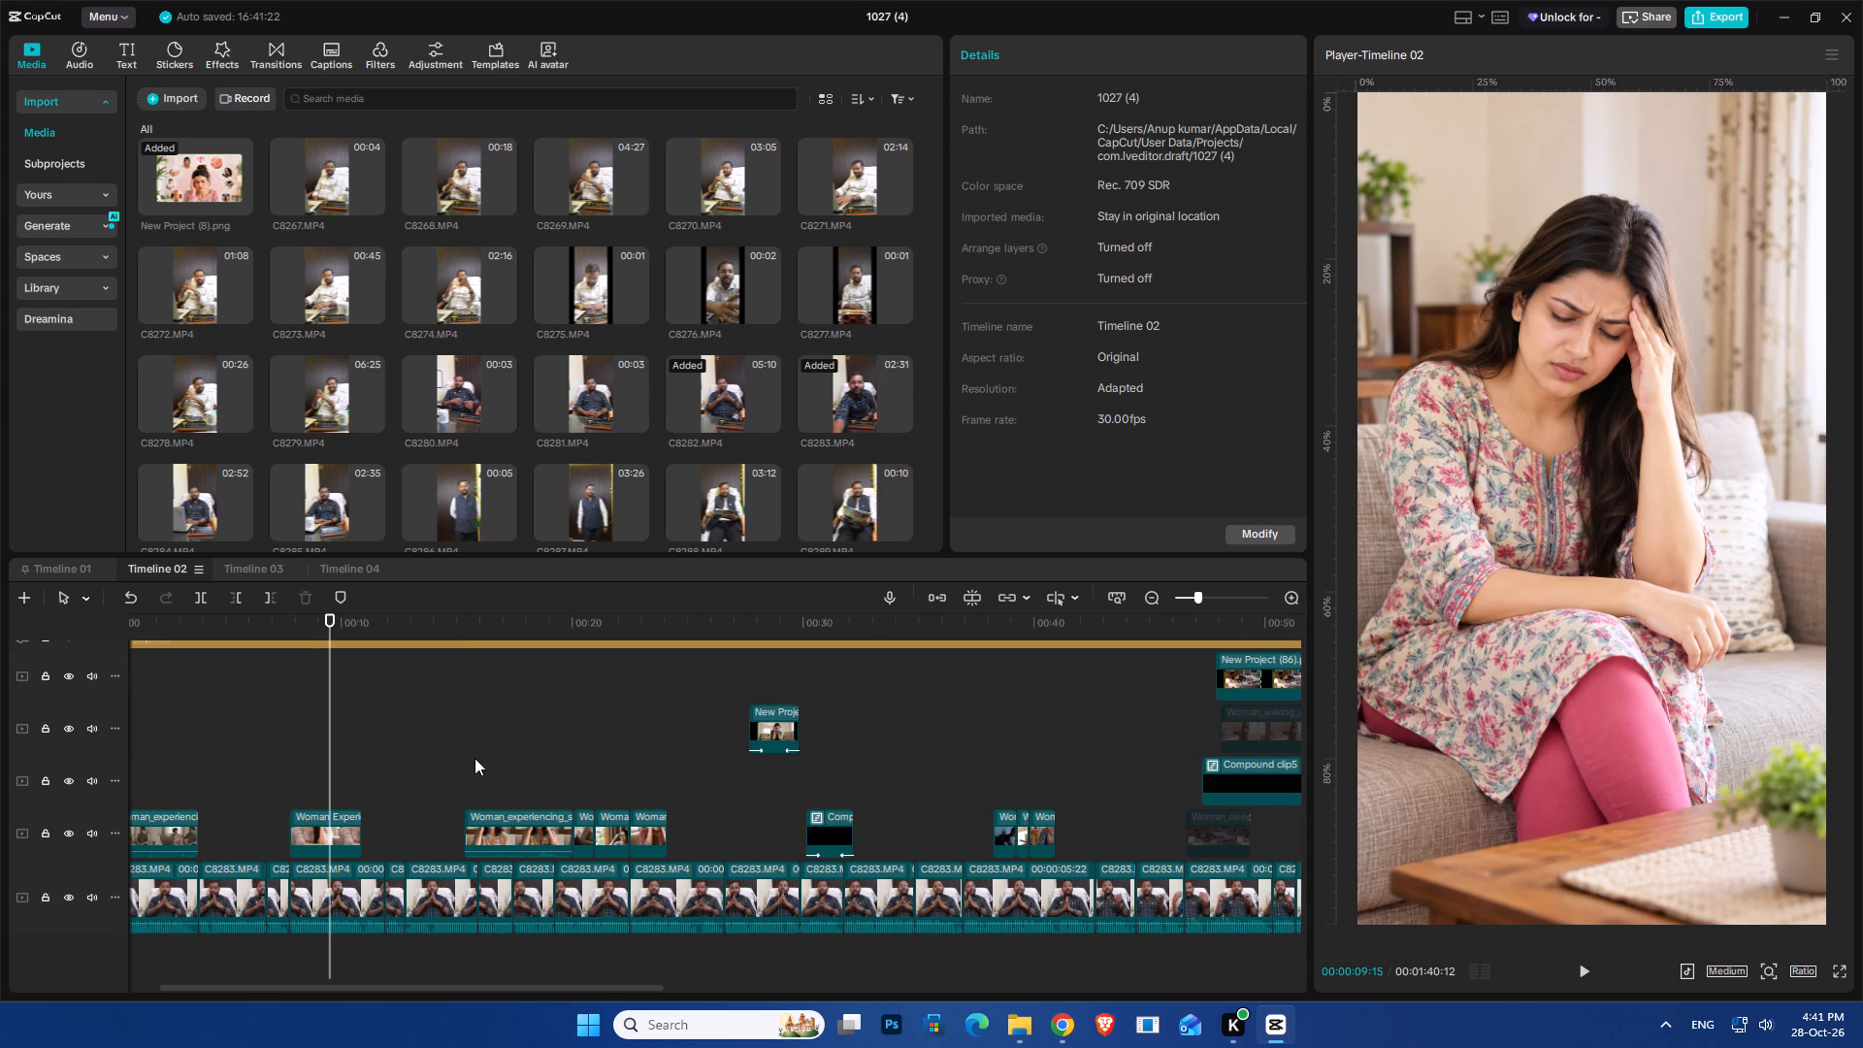
pyautogui.keyDown('ctrl'); pyautogui.scroll(-12, 474, 755); pyautogui.keyUp('ctrl')
pyautogui.keyDown('ctrl'); pyautogui.scroll(6, 337, 752); pyautogui.keyUp('ctrl')
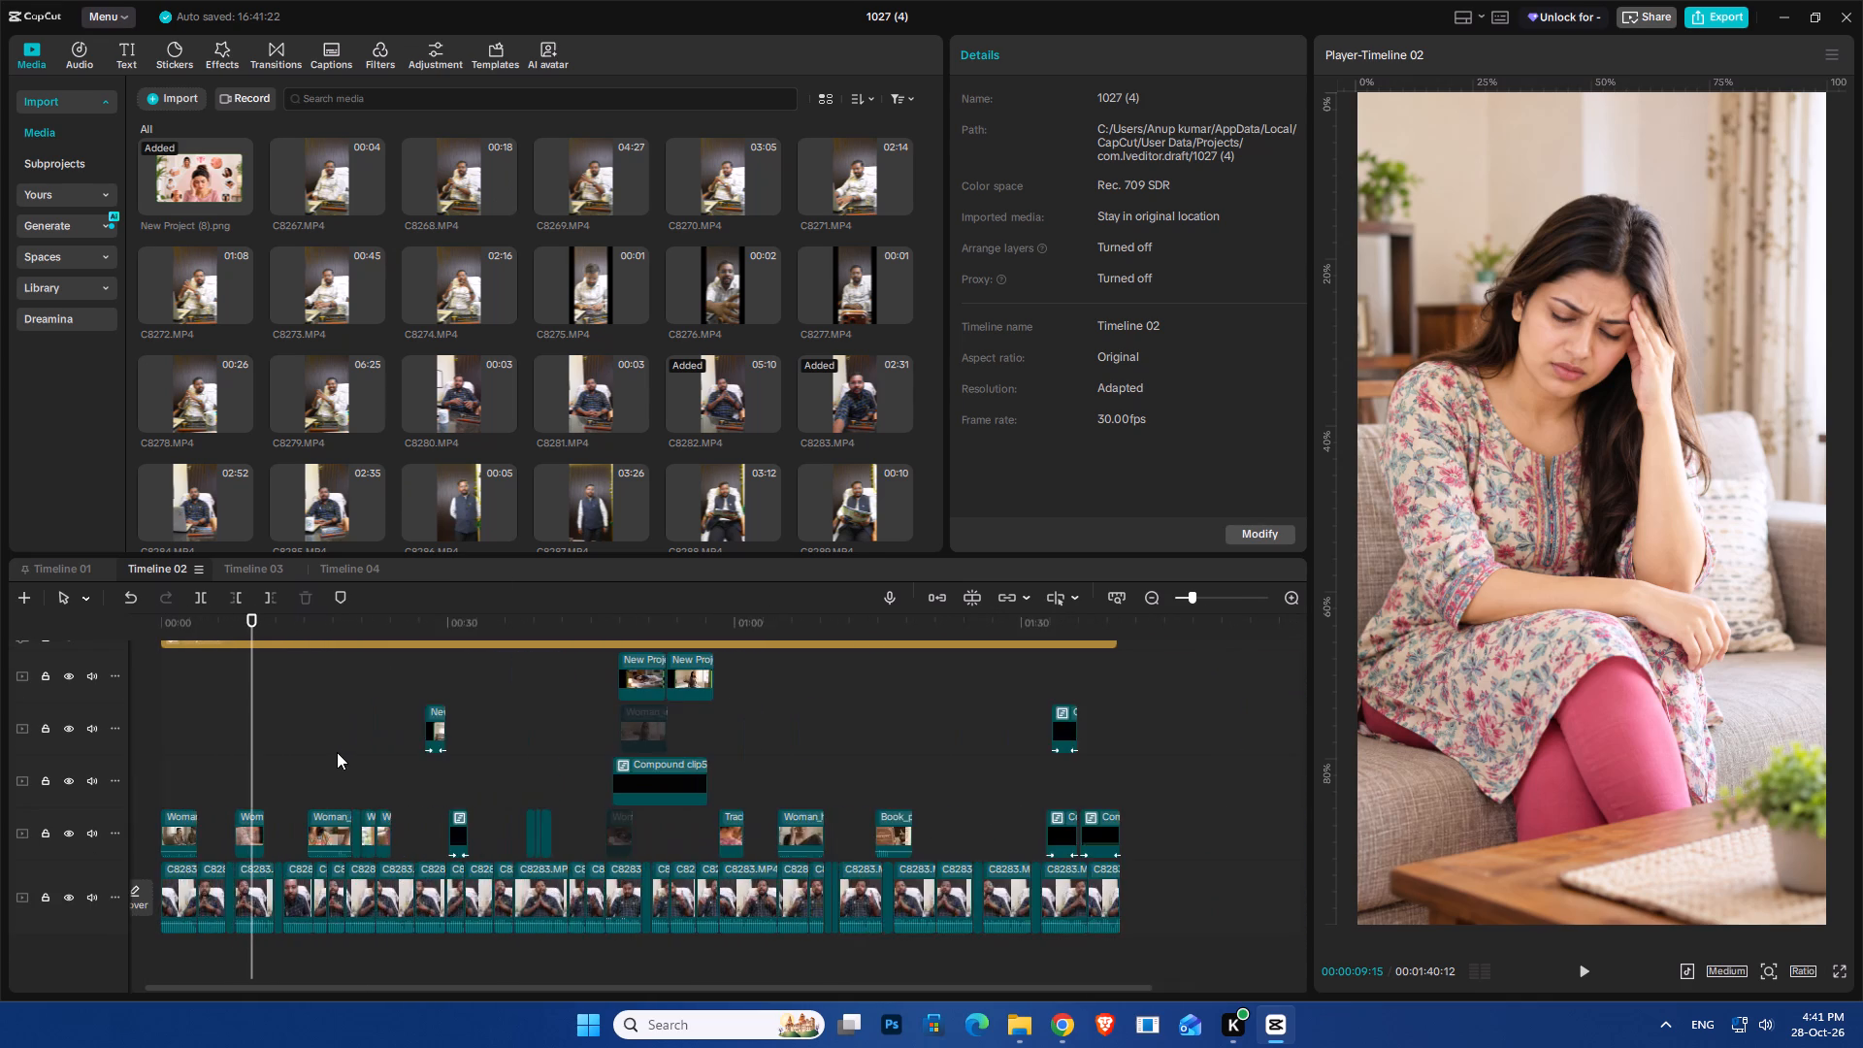
pyautogui.keyDown('ctrl'); pyautogui.scroll(-5, 337, 752); pyautogui.keyUp('ctrl')
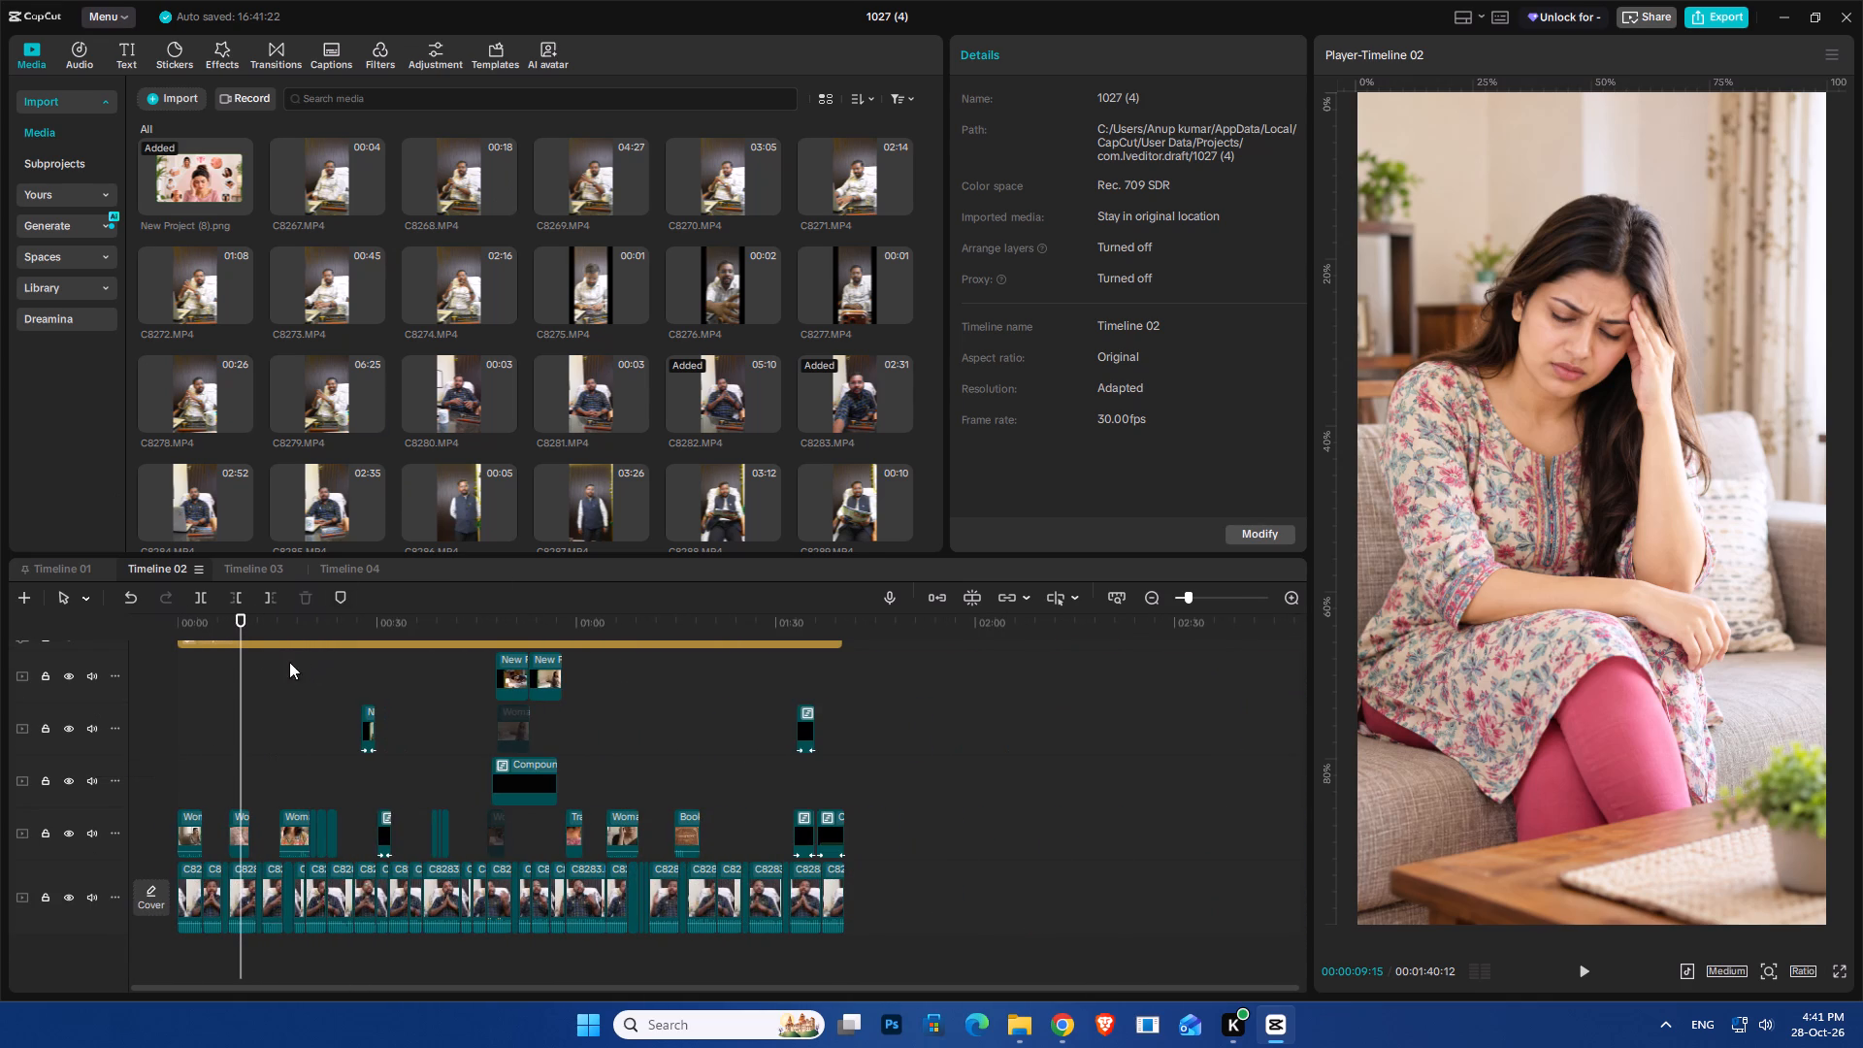
pyautogui.click(1724, 27)
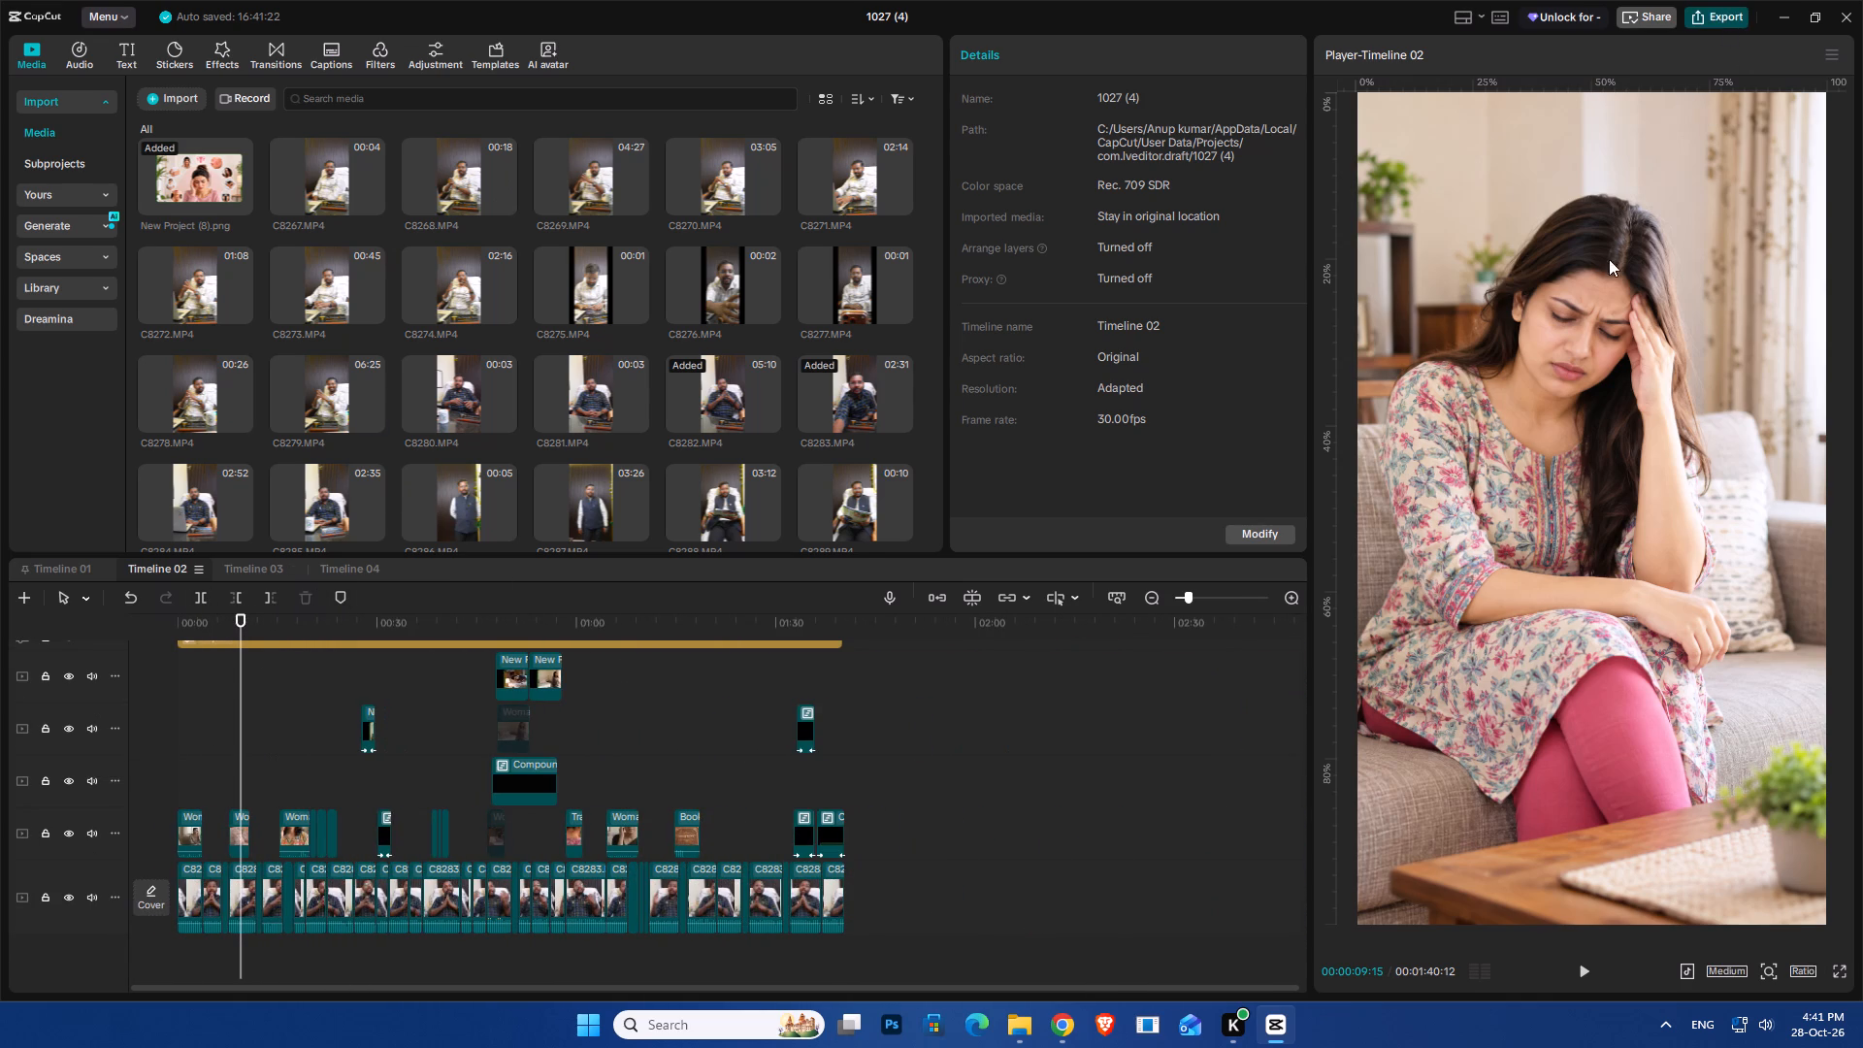
pyautogui.click(1158, 794)
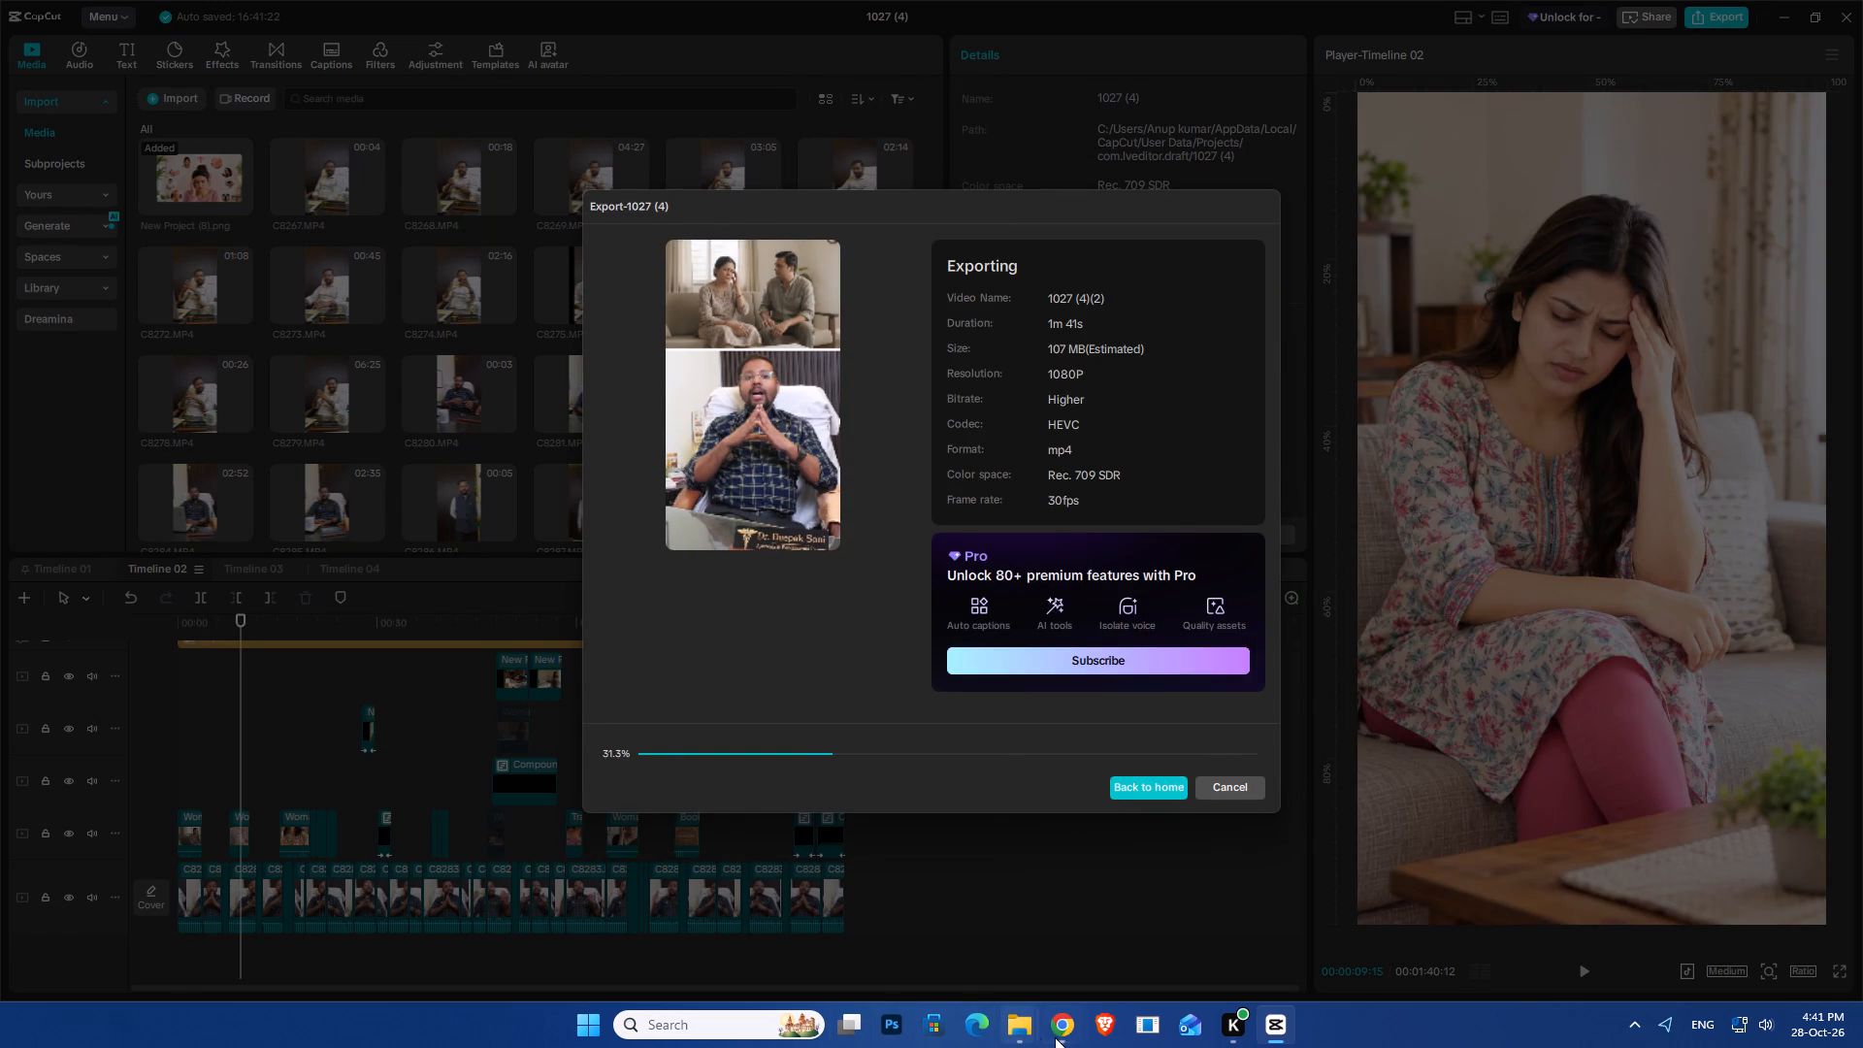
# Switch to Chrome, search Google for "kalkar ai" and open the Kalakar captioning website, kalakar.io.
pyautogui.click(1056, 1036)
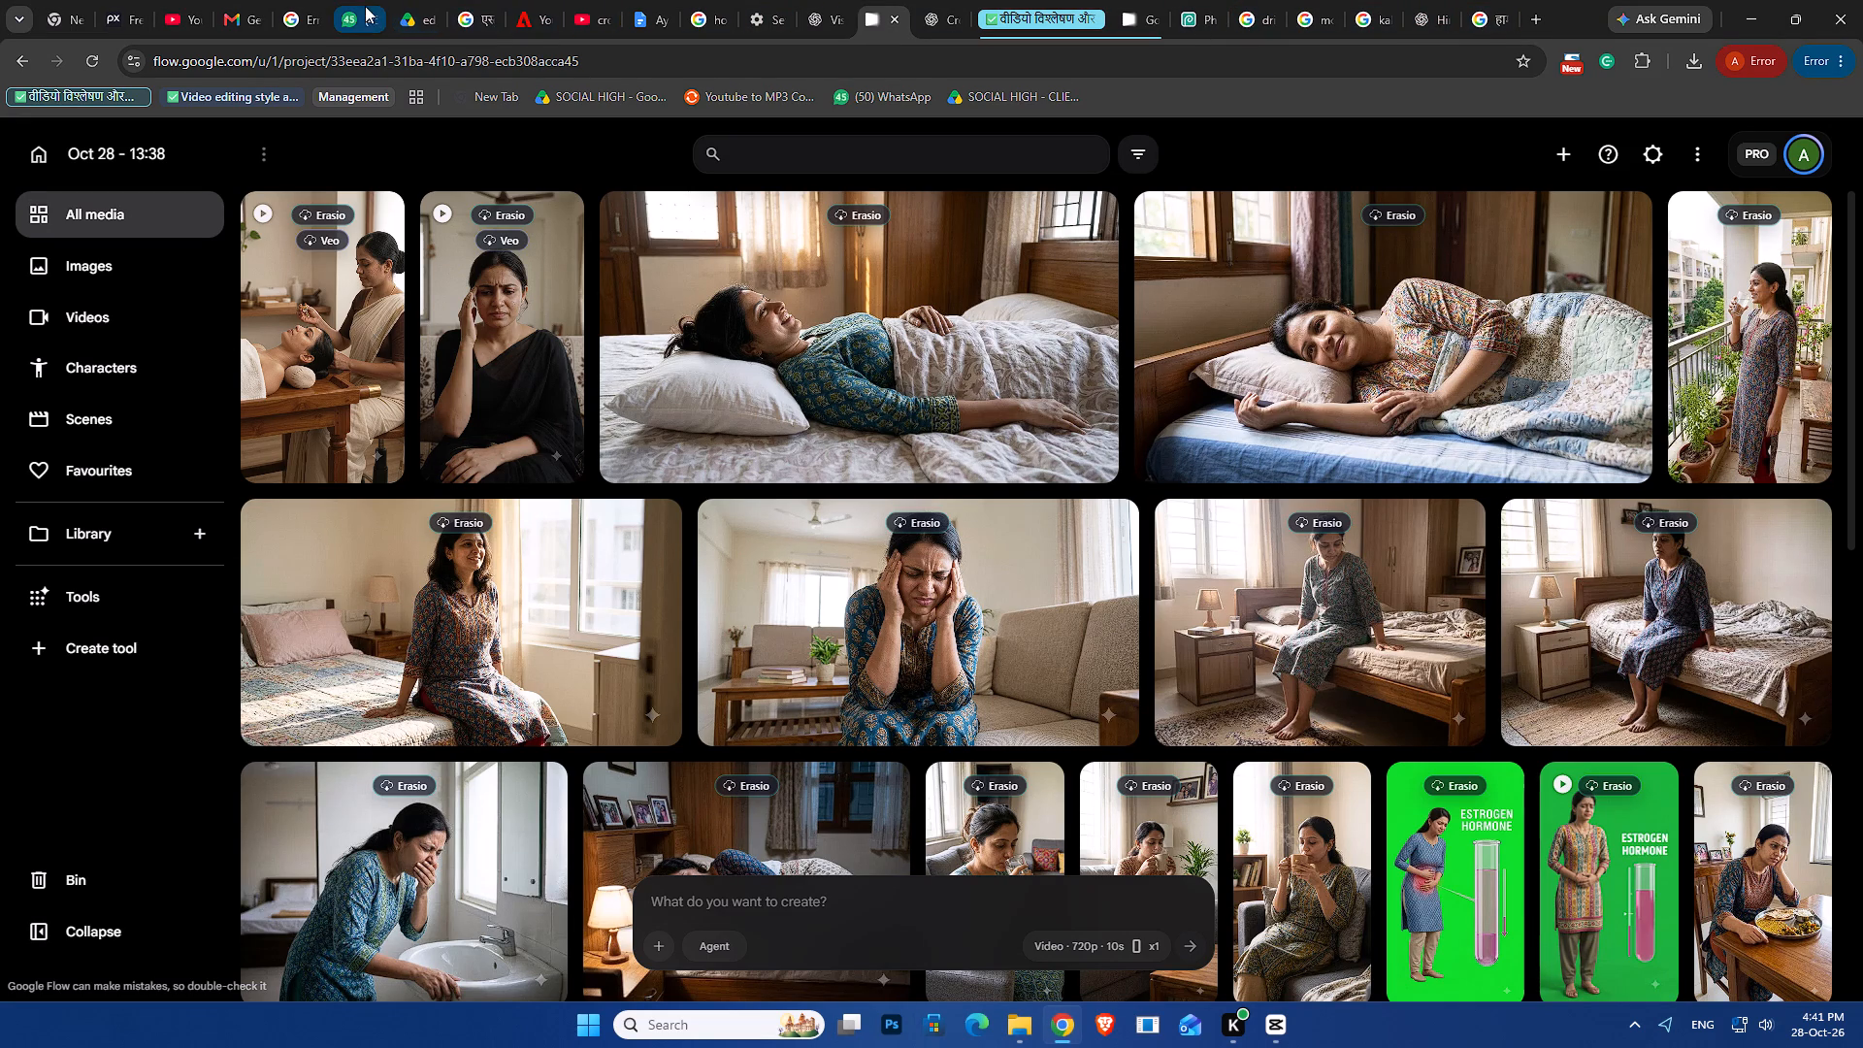
pyautogui.click(1497, 11)
pyautogui.click(424, 156)
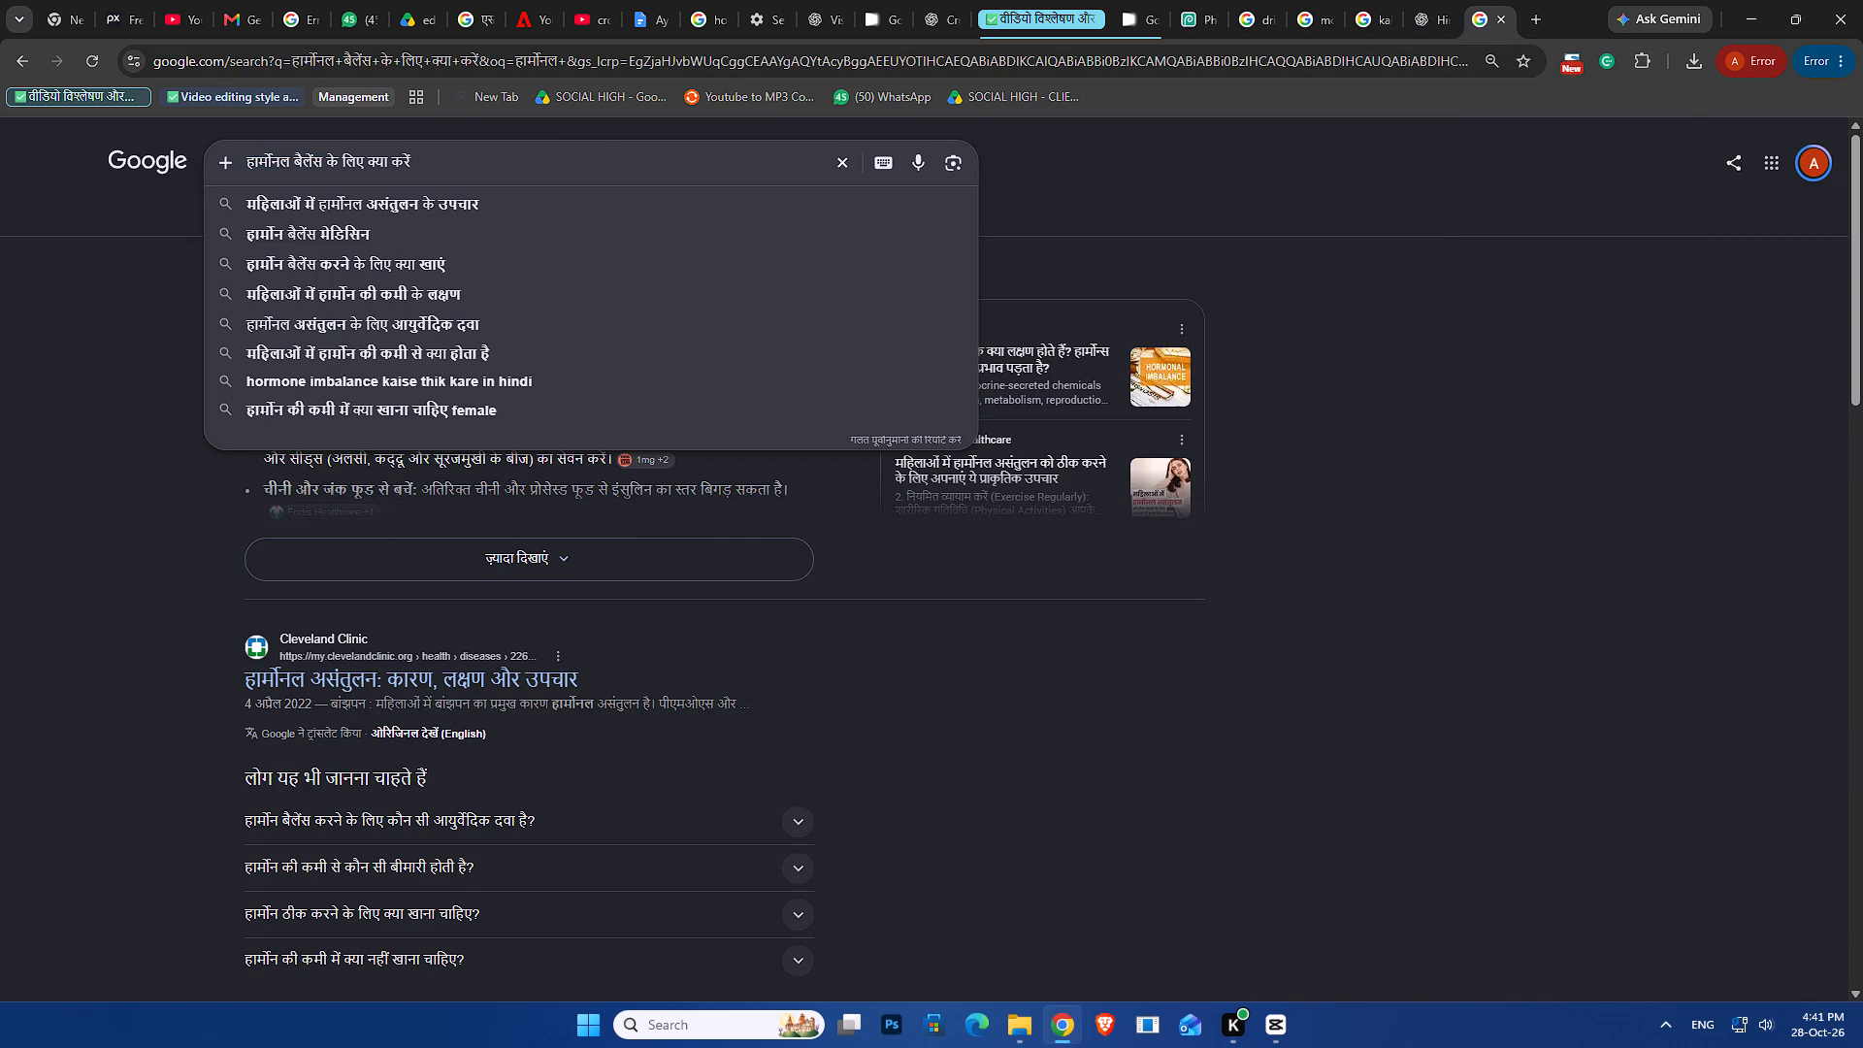
pyautogui.hotkey('ctrl', 'a')
pyautogui.write('kalkar ao')
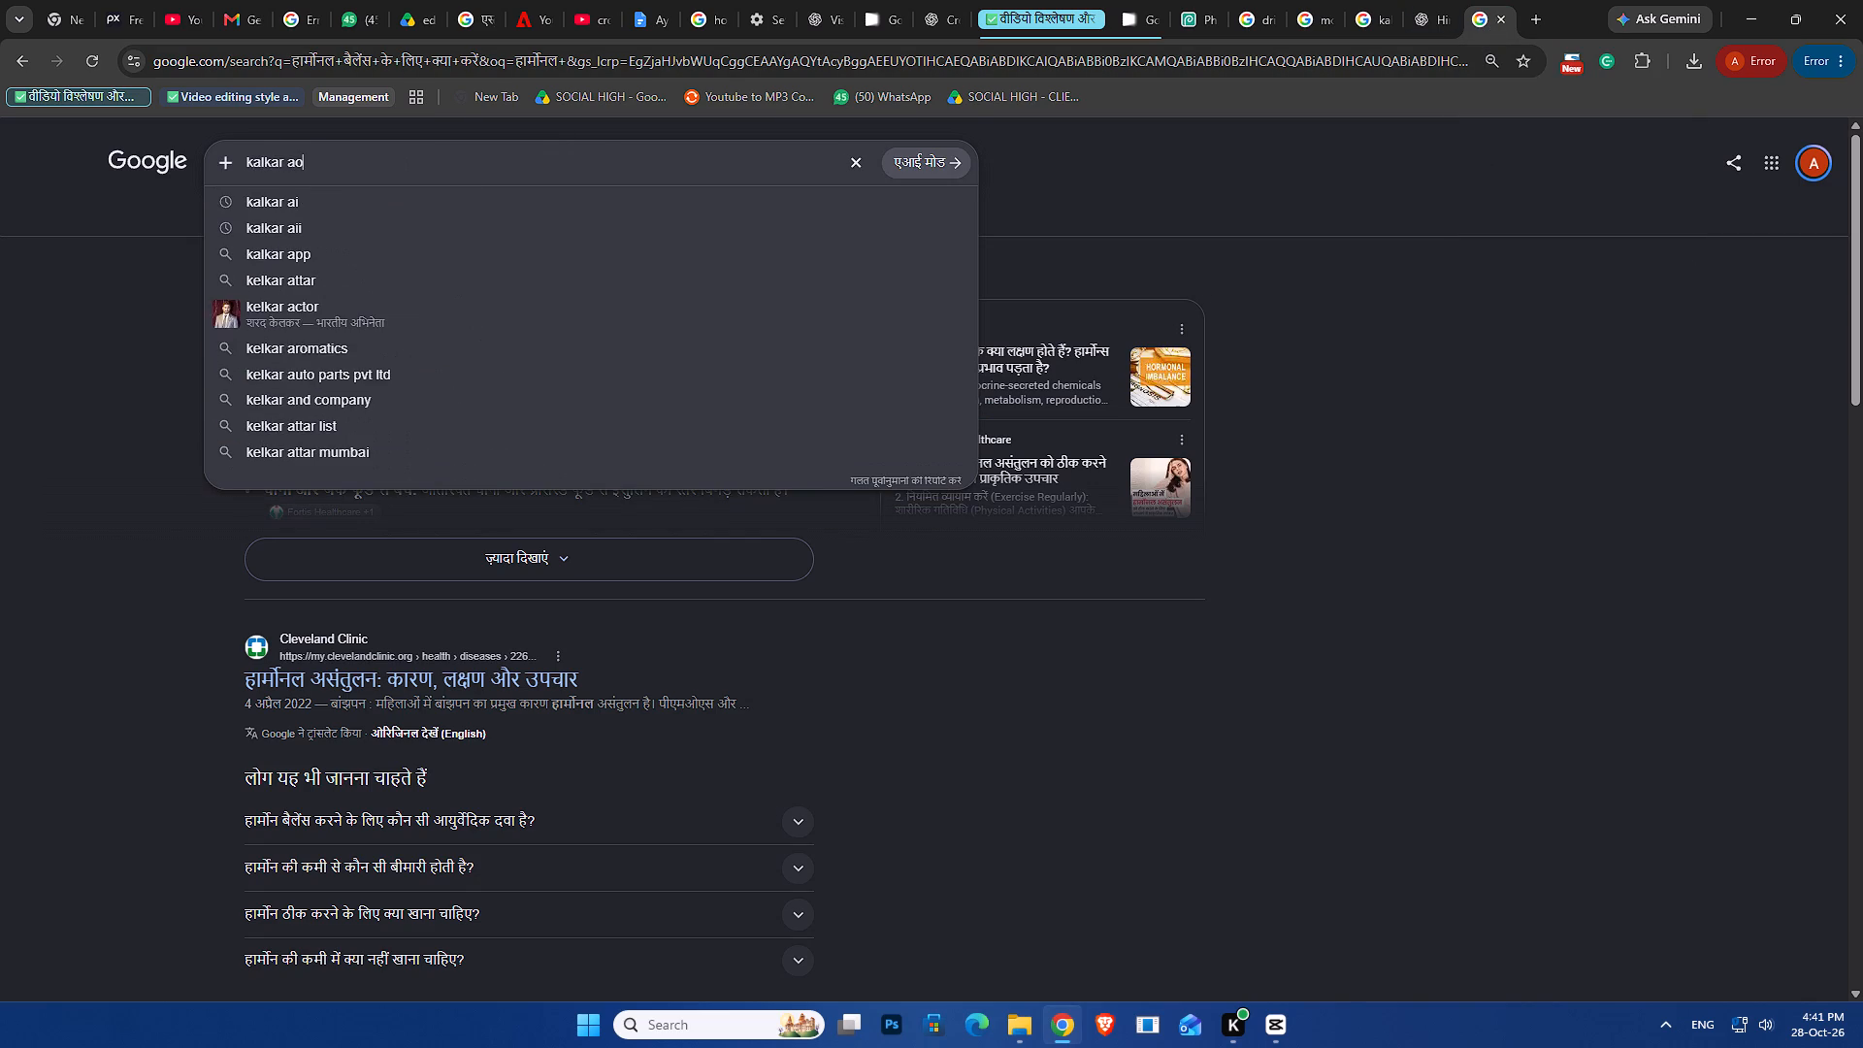
pyautogui.press('BackSpace')
pyautogui.press('i')
pyautogui.press('Return')
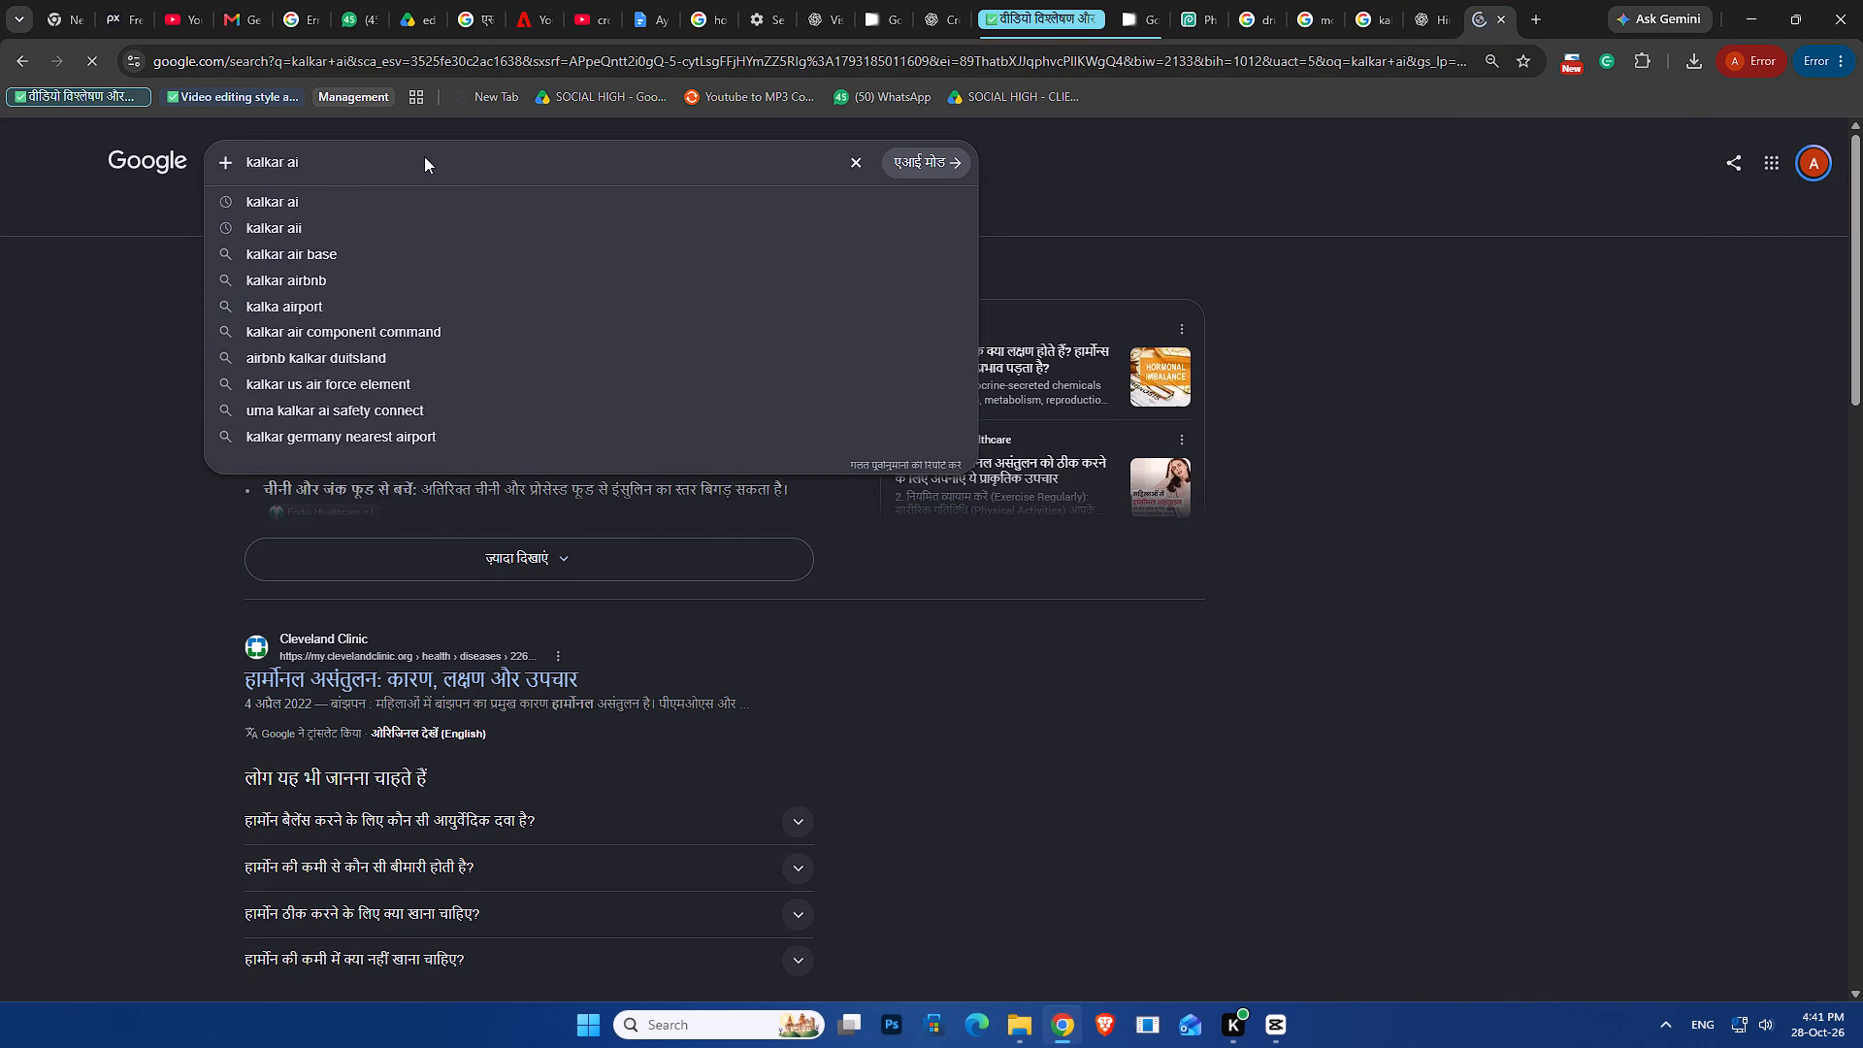
pyautogui.click(296, 348)
pyautogui.click(286, 363)
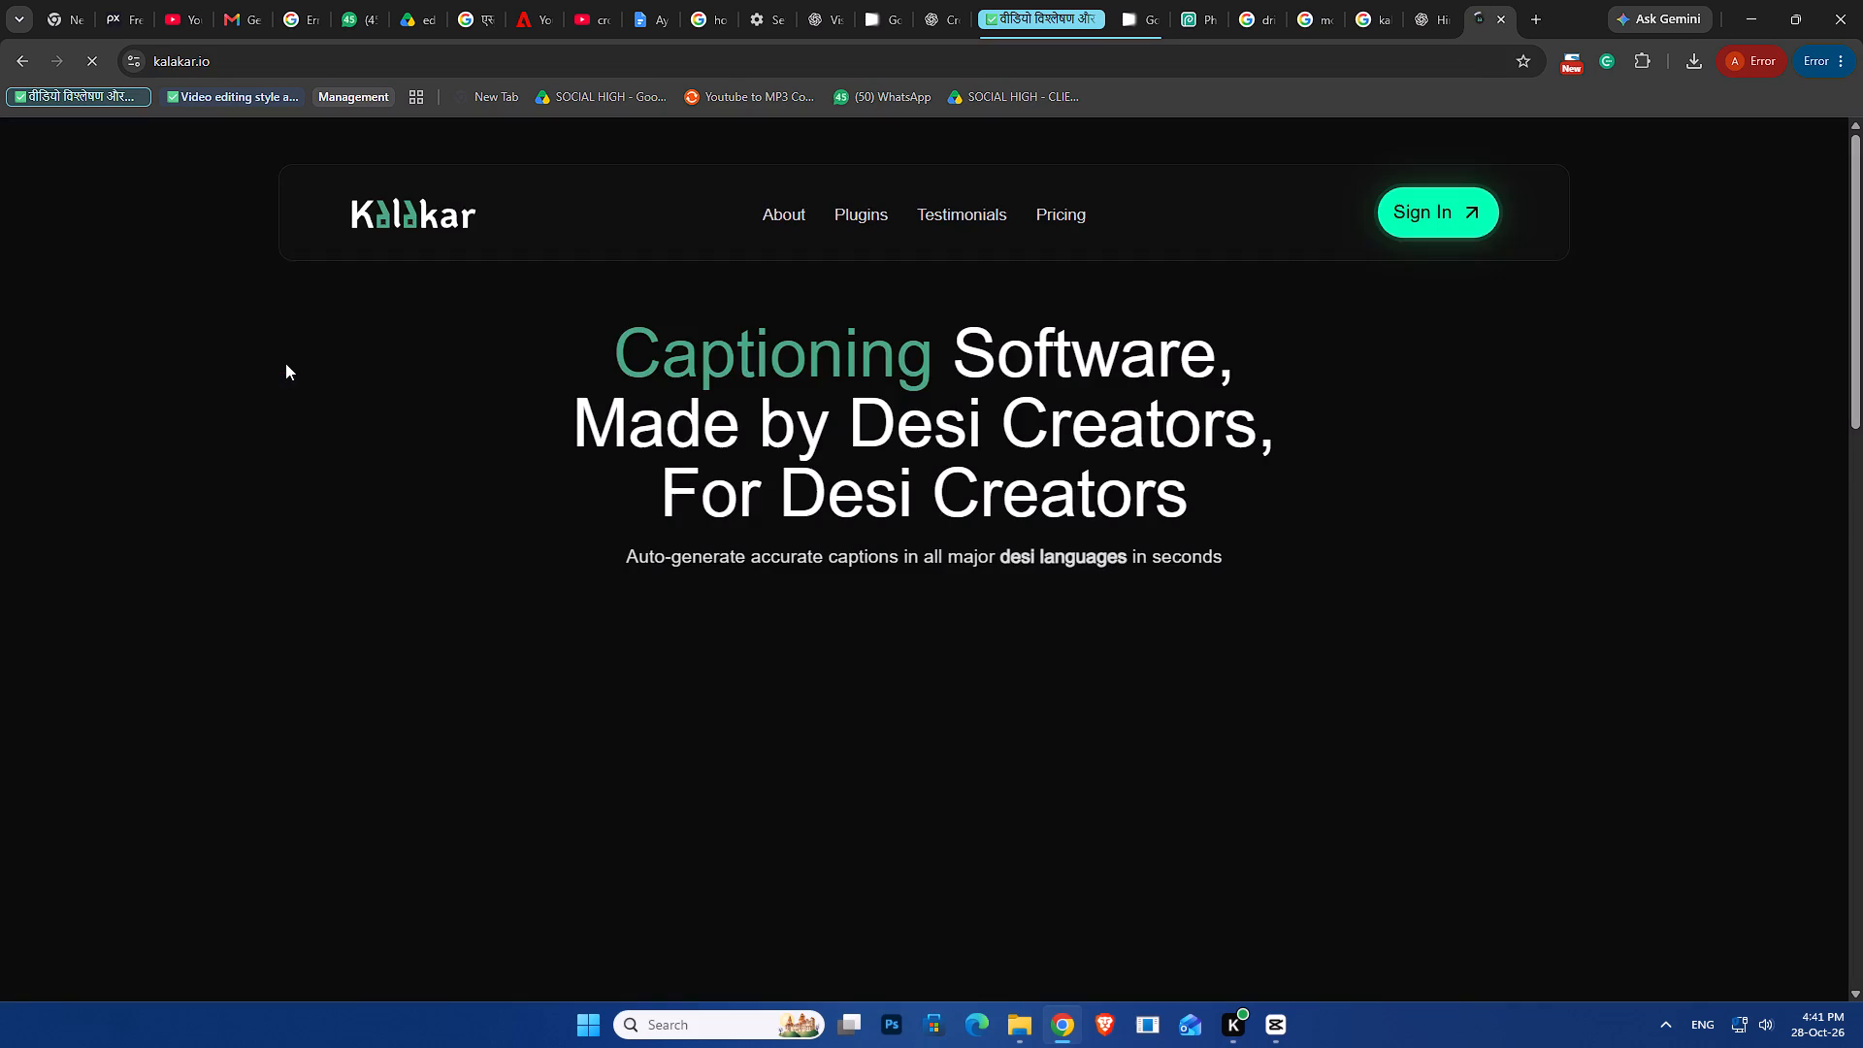
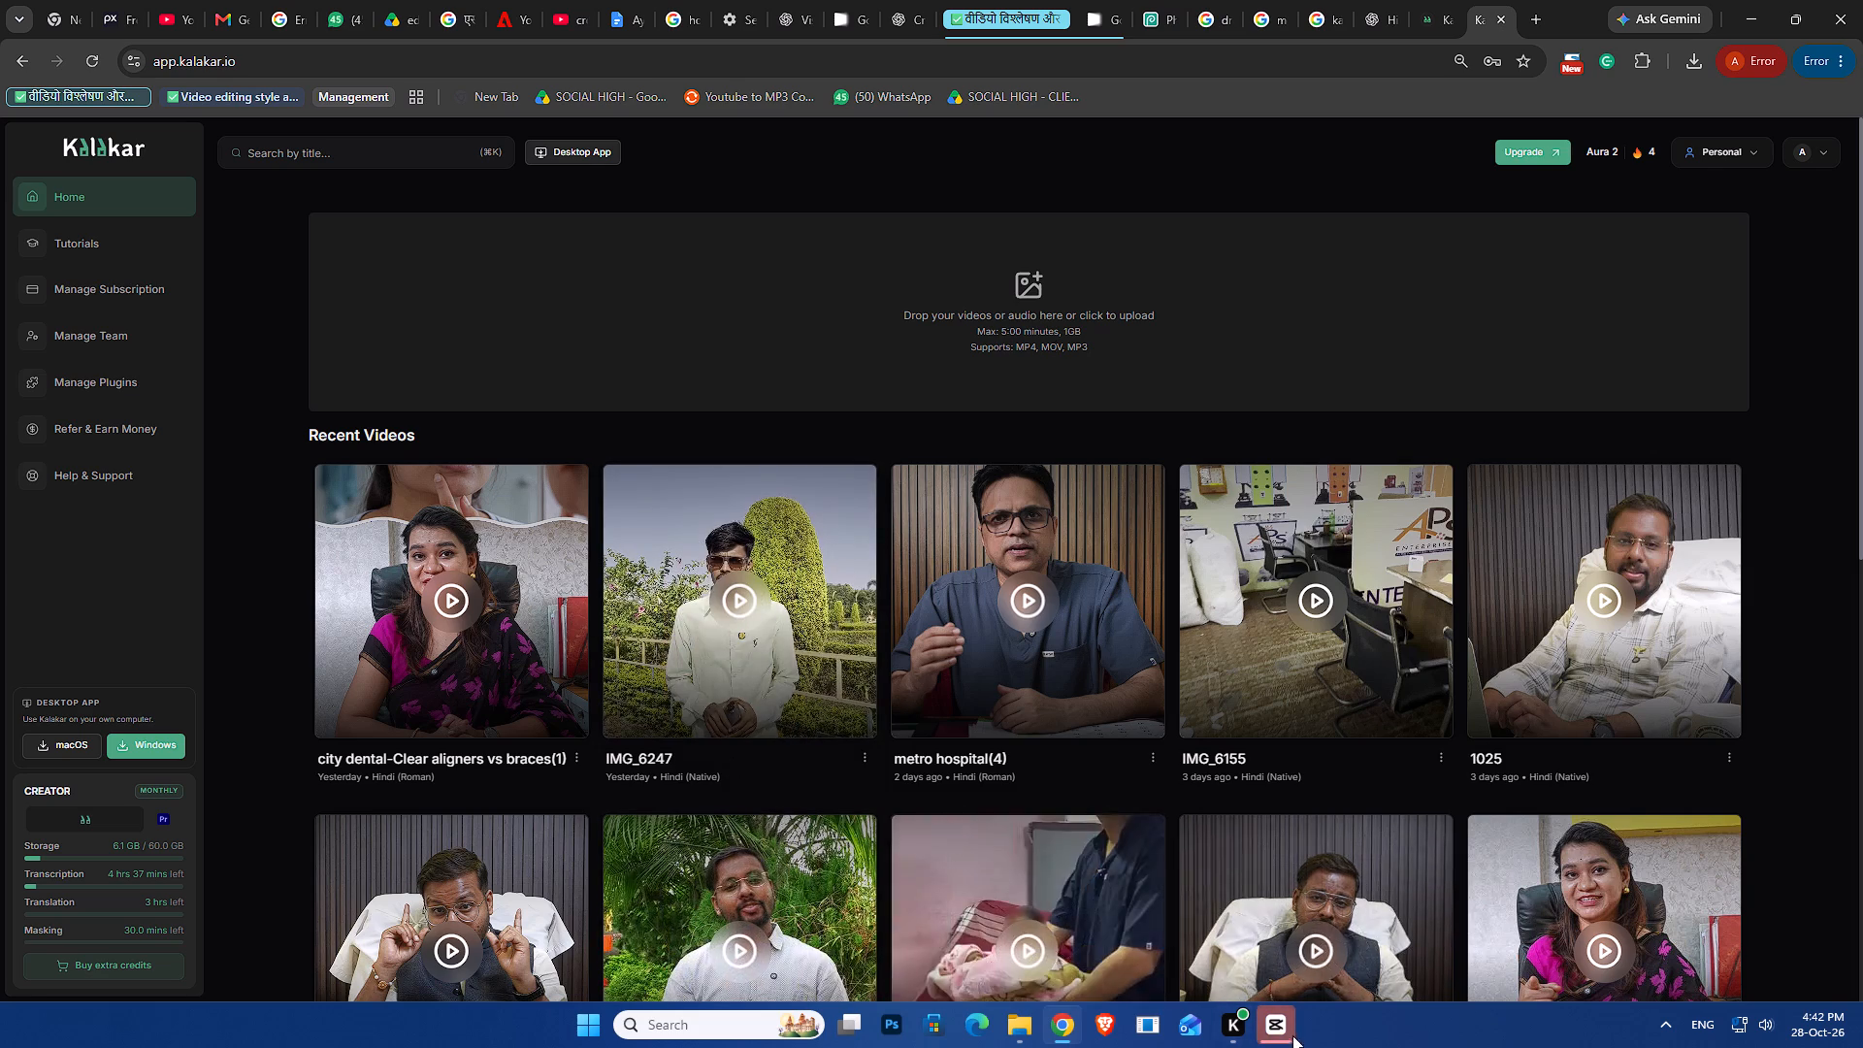
# Switch to CapCut, open the folder of the finished export, and add 1027 (4)(2).mp4 to Kalakar's upload area in Chrome.
pyautogui.click(1287, 1021)
pyautogui.click(659, 464)
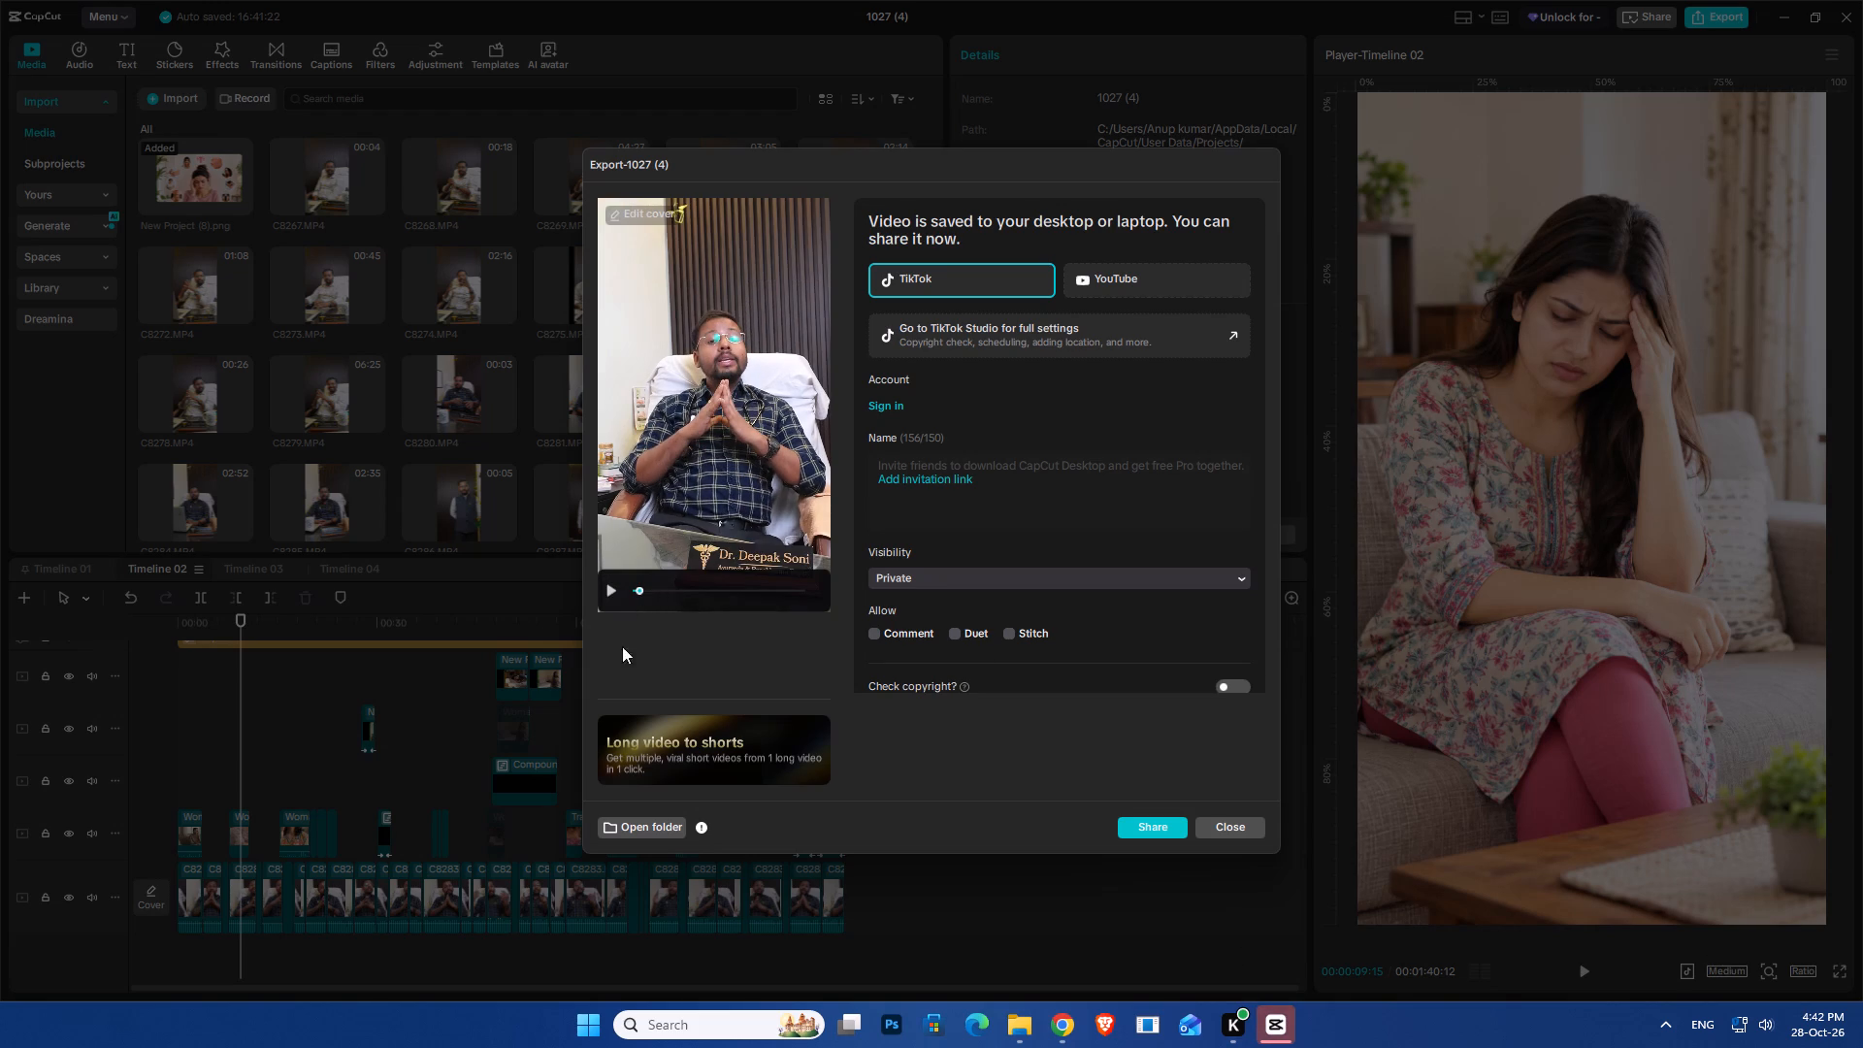
pyautogui.click(648, 834)
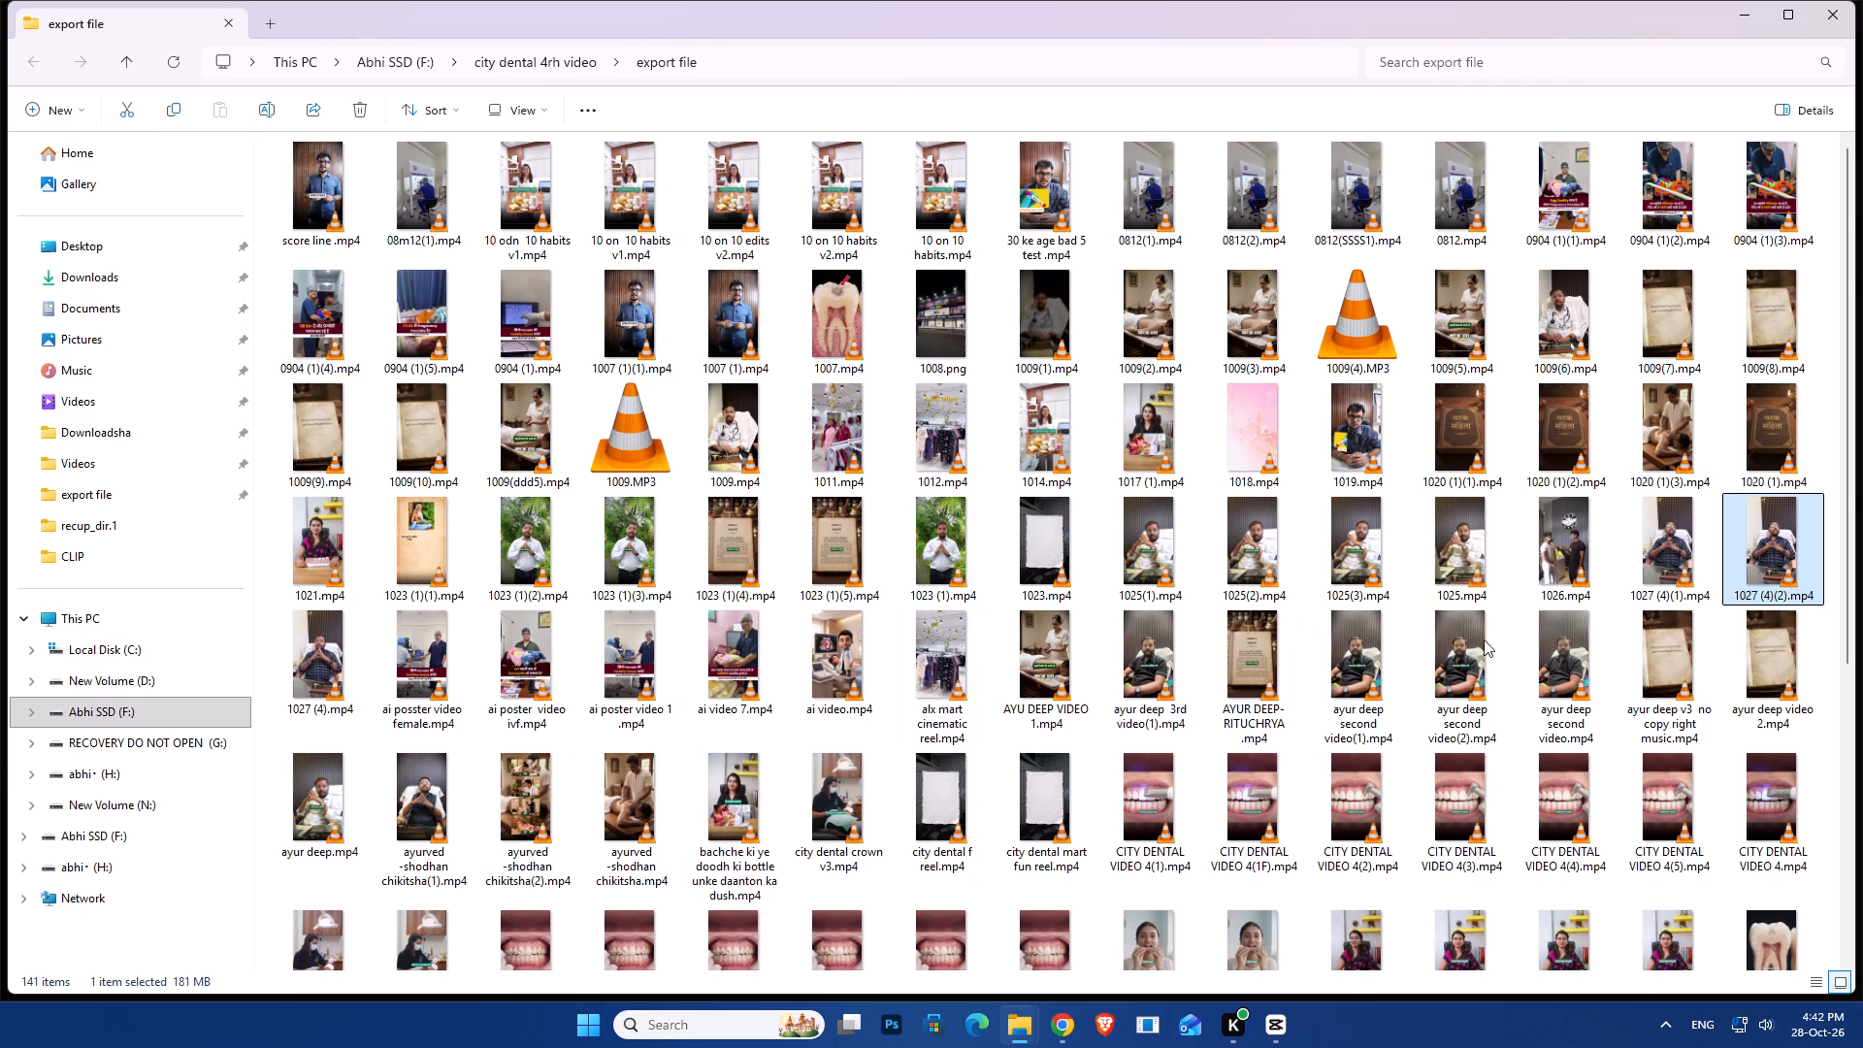
pyautogui.click(1262, 1020)
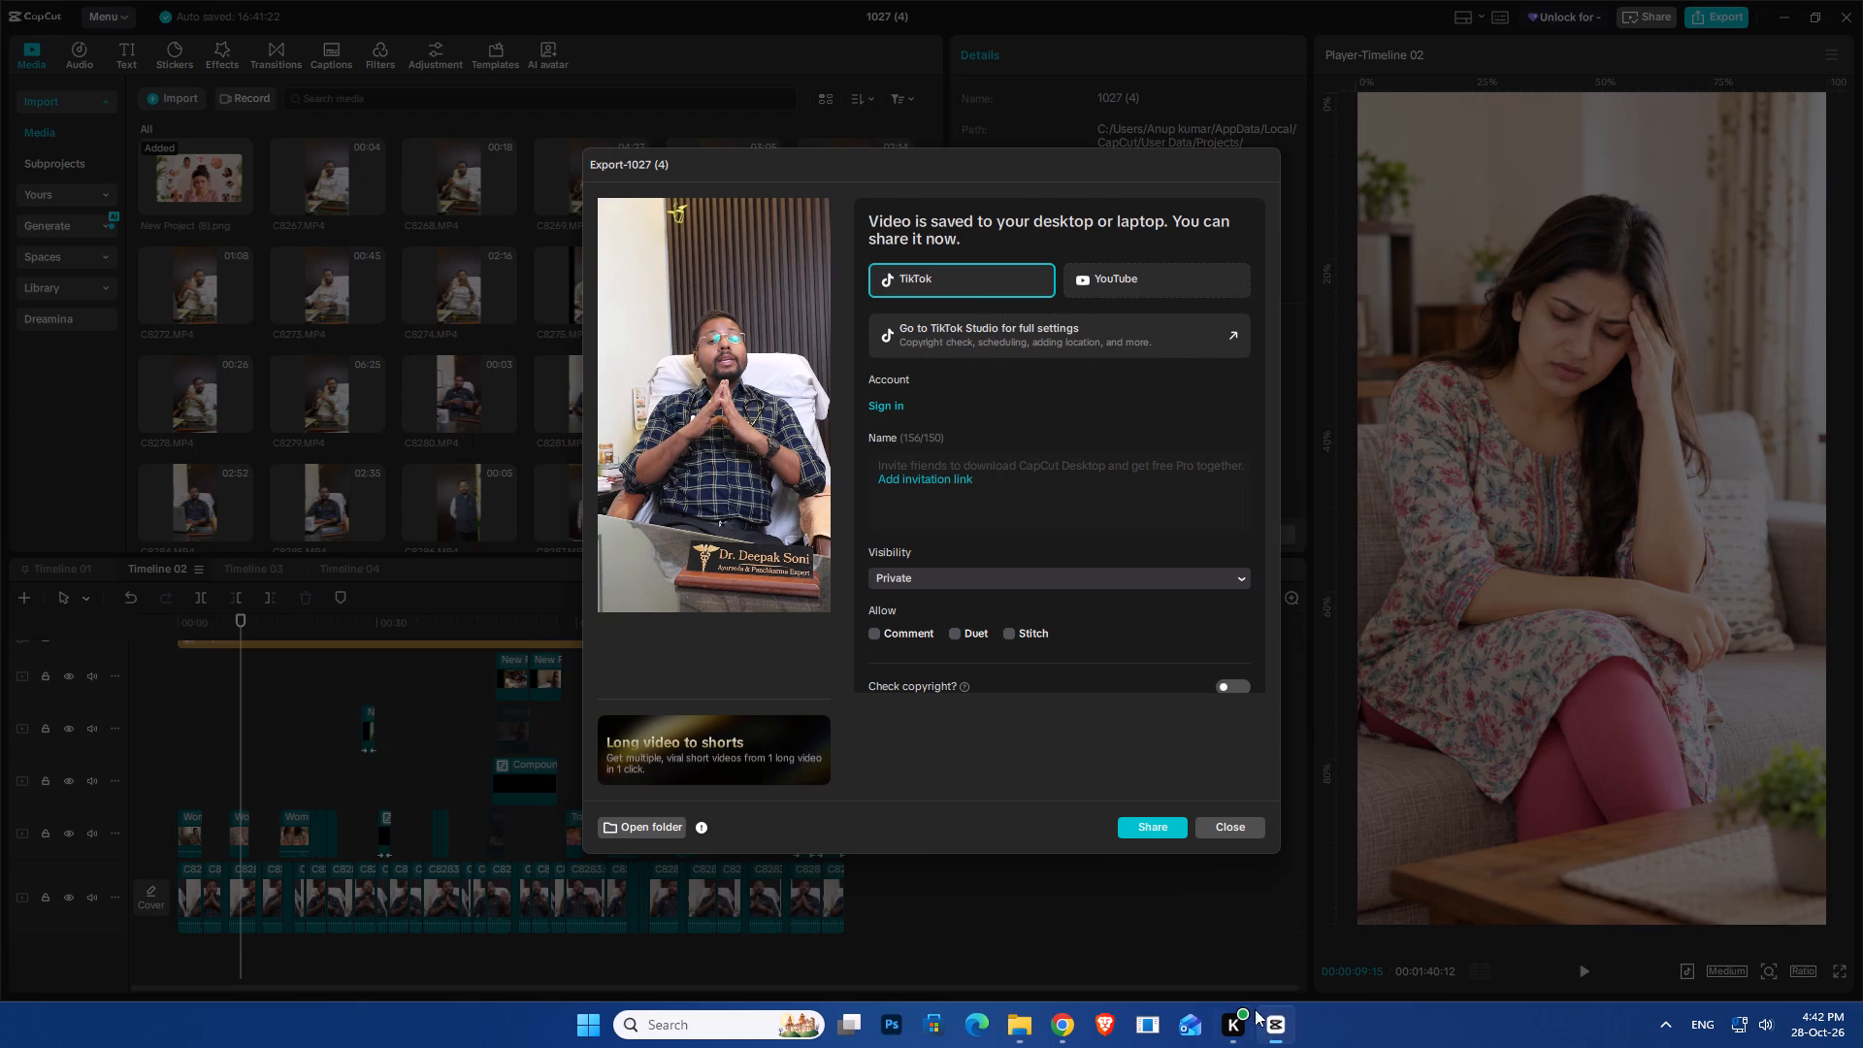
pyautogui.click(670, 821)
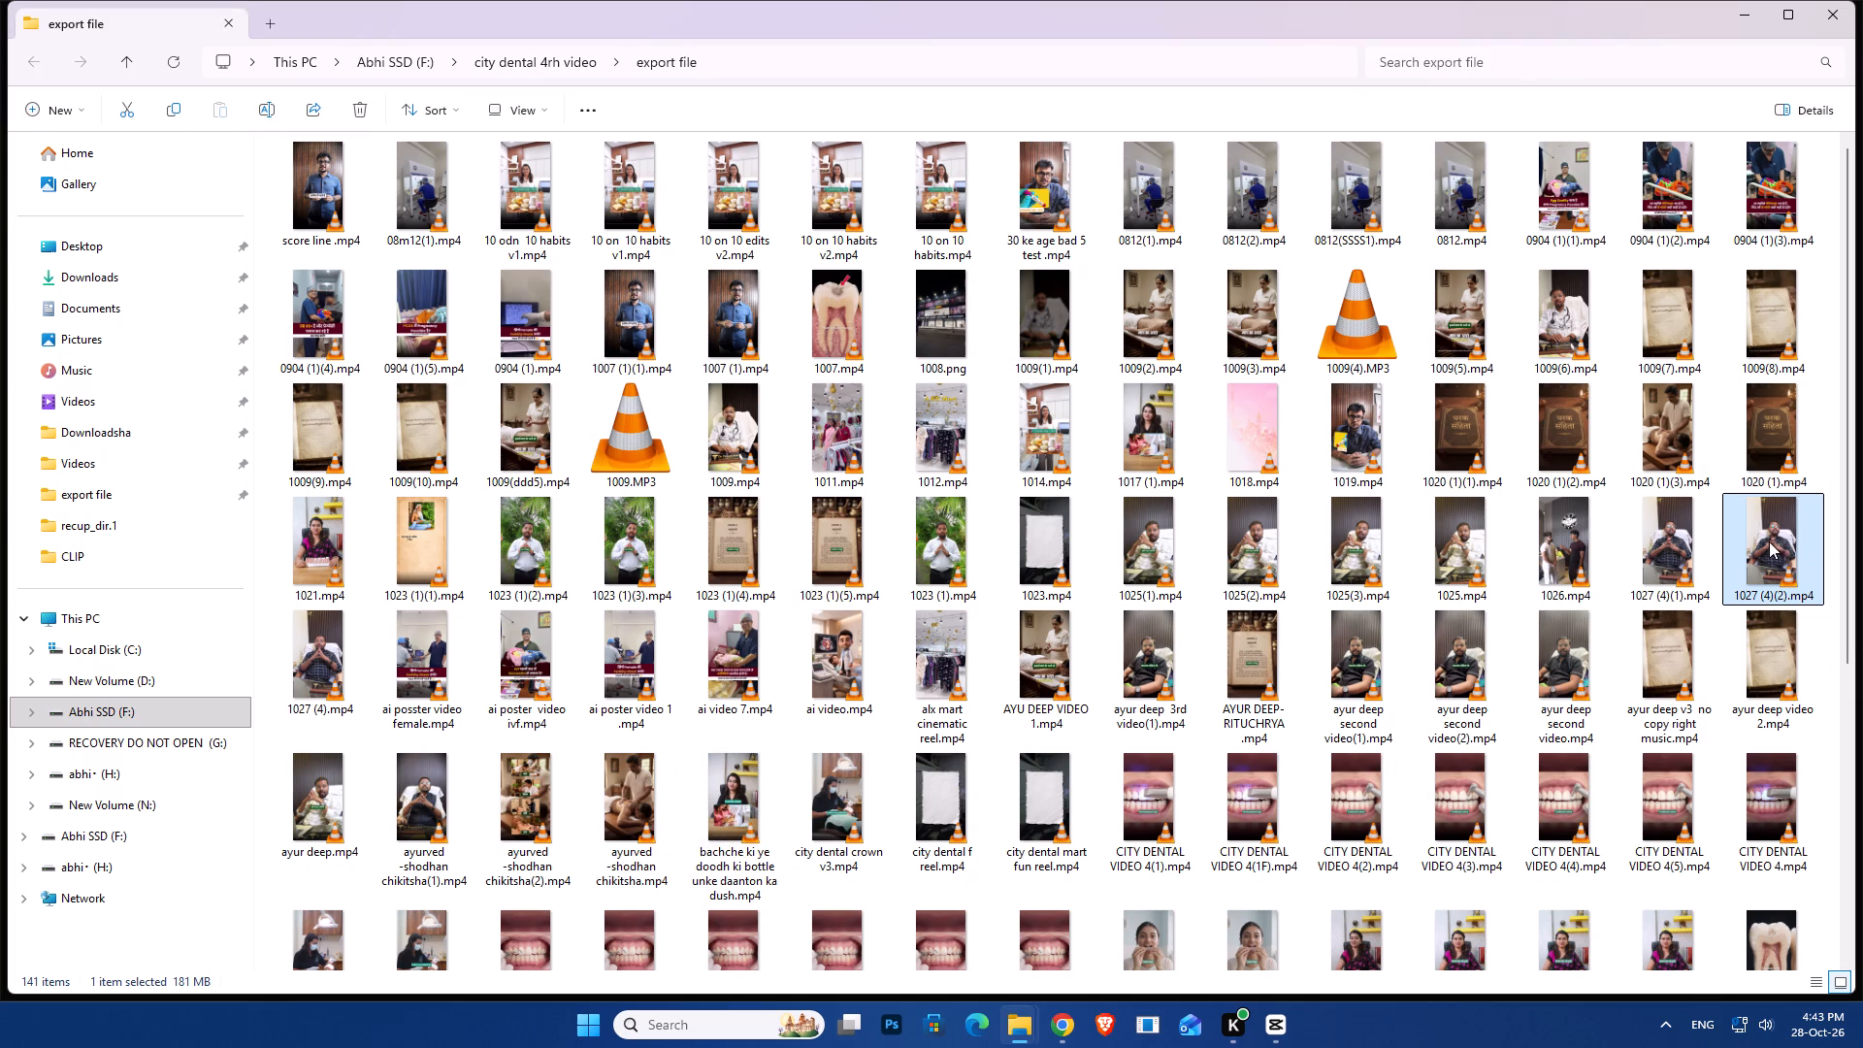
pyautogui.moveTo(1769, 541); pyautogui.dragTo(1064, 1011)
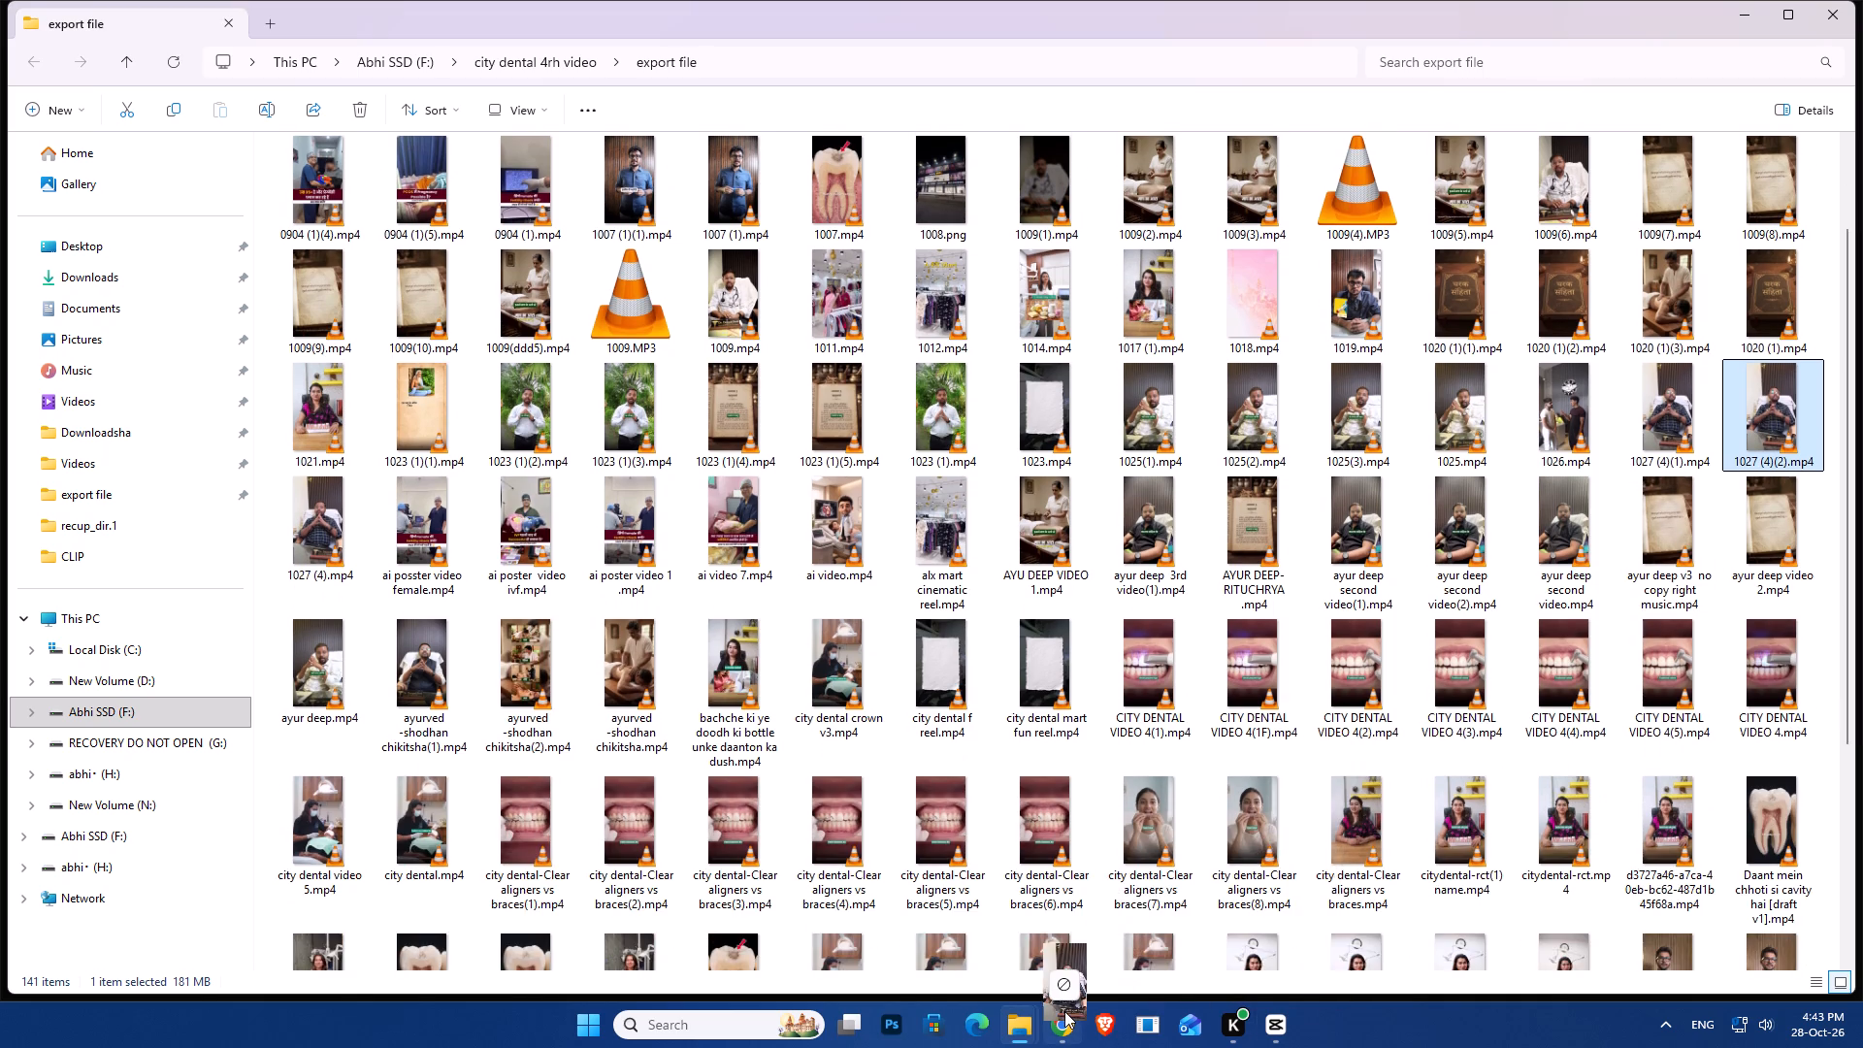
pyautogui.moveTo(1064, 1011); pyautogui.dragTo(1009, 368)
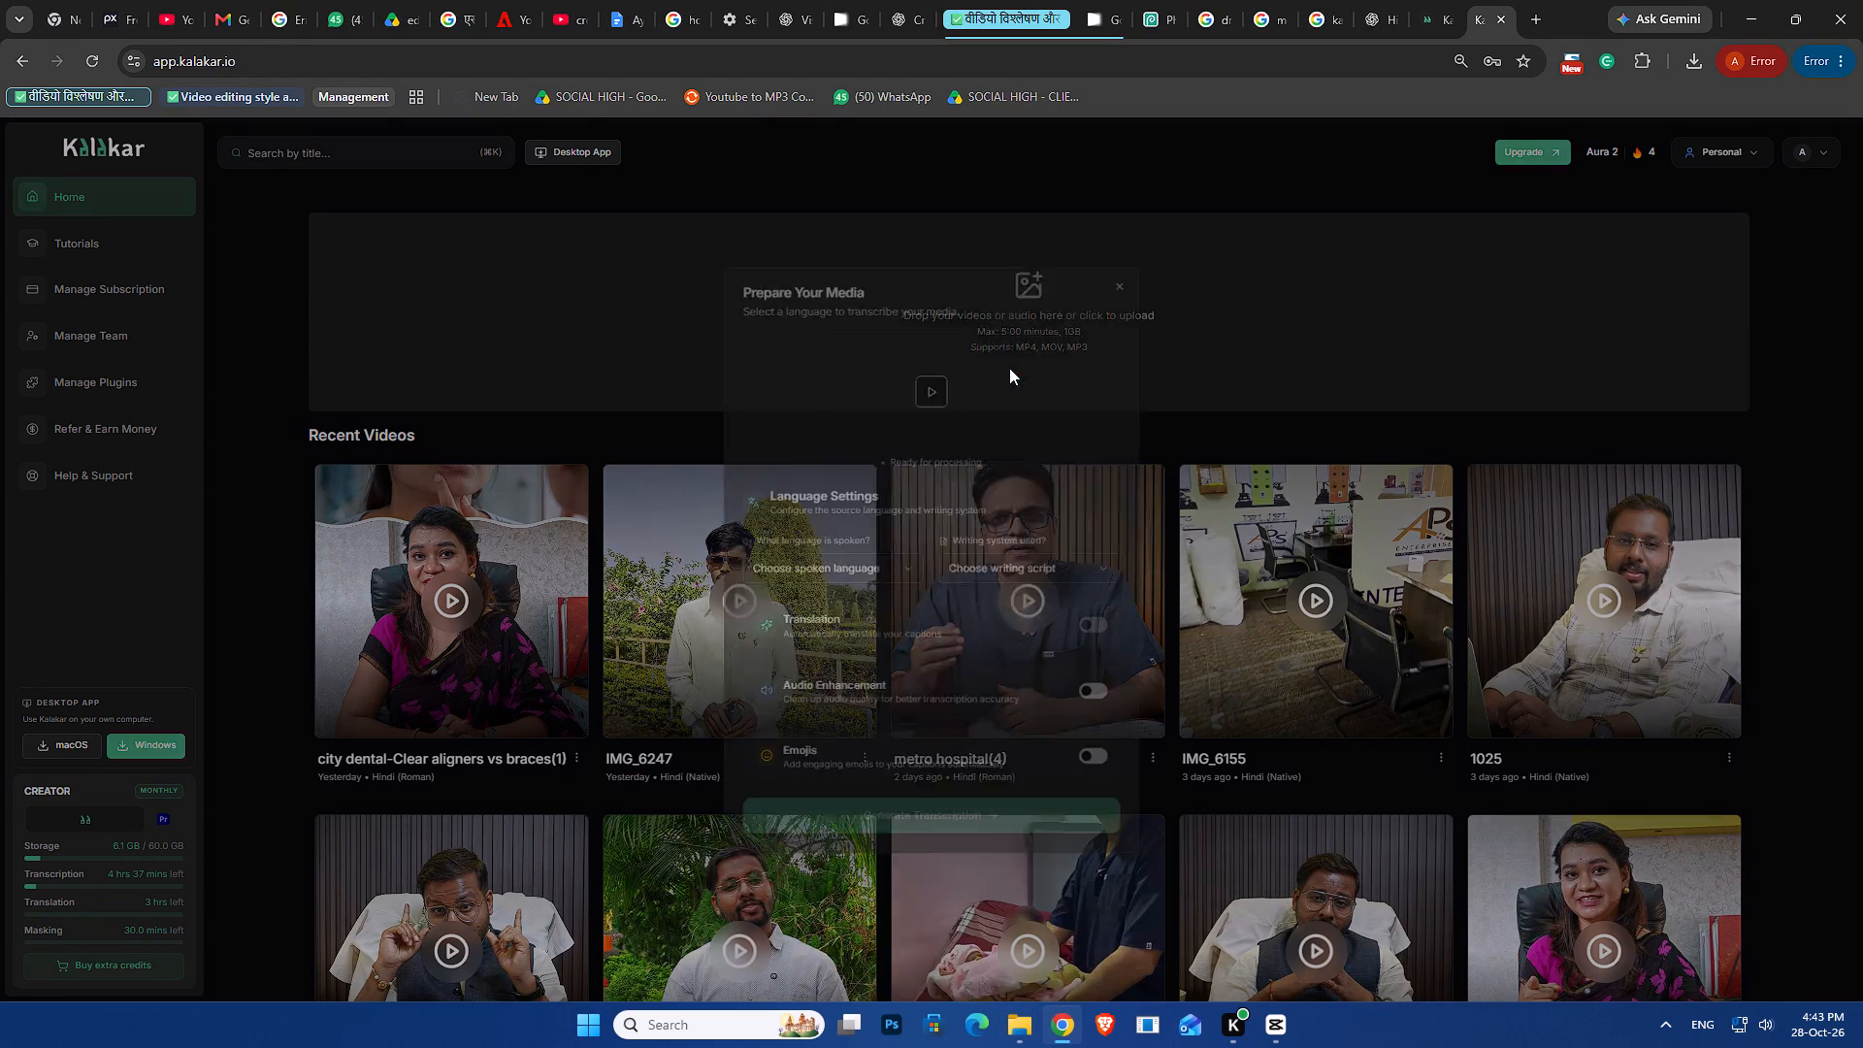
# Set the spoken language to Hindi and the writing system to Native, and generate the video's transcription.
pyautogui.click(824, 567)
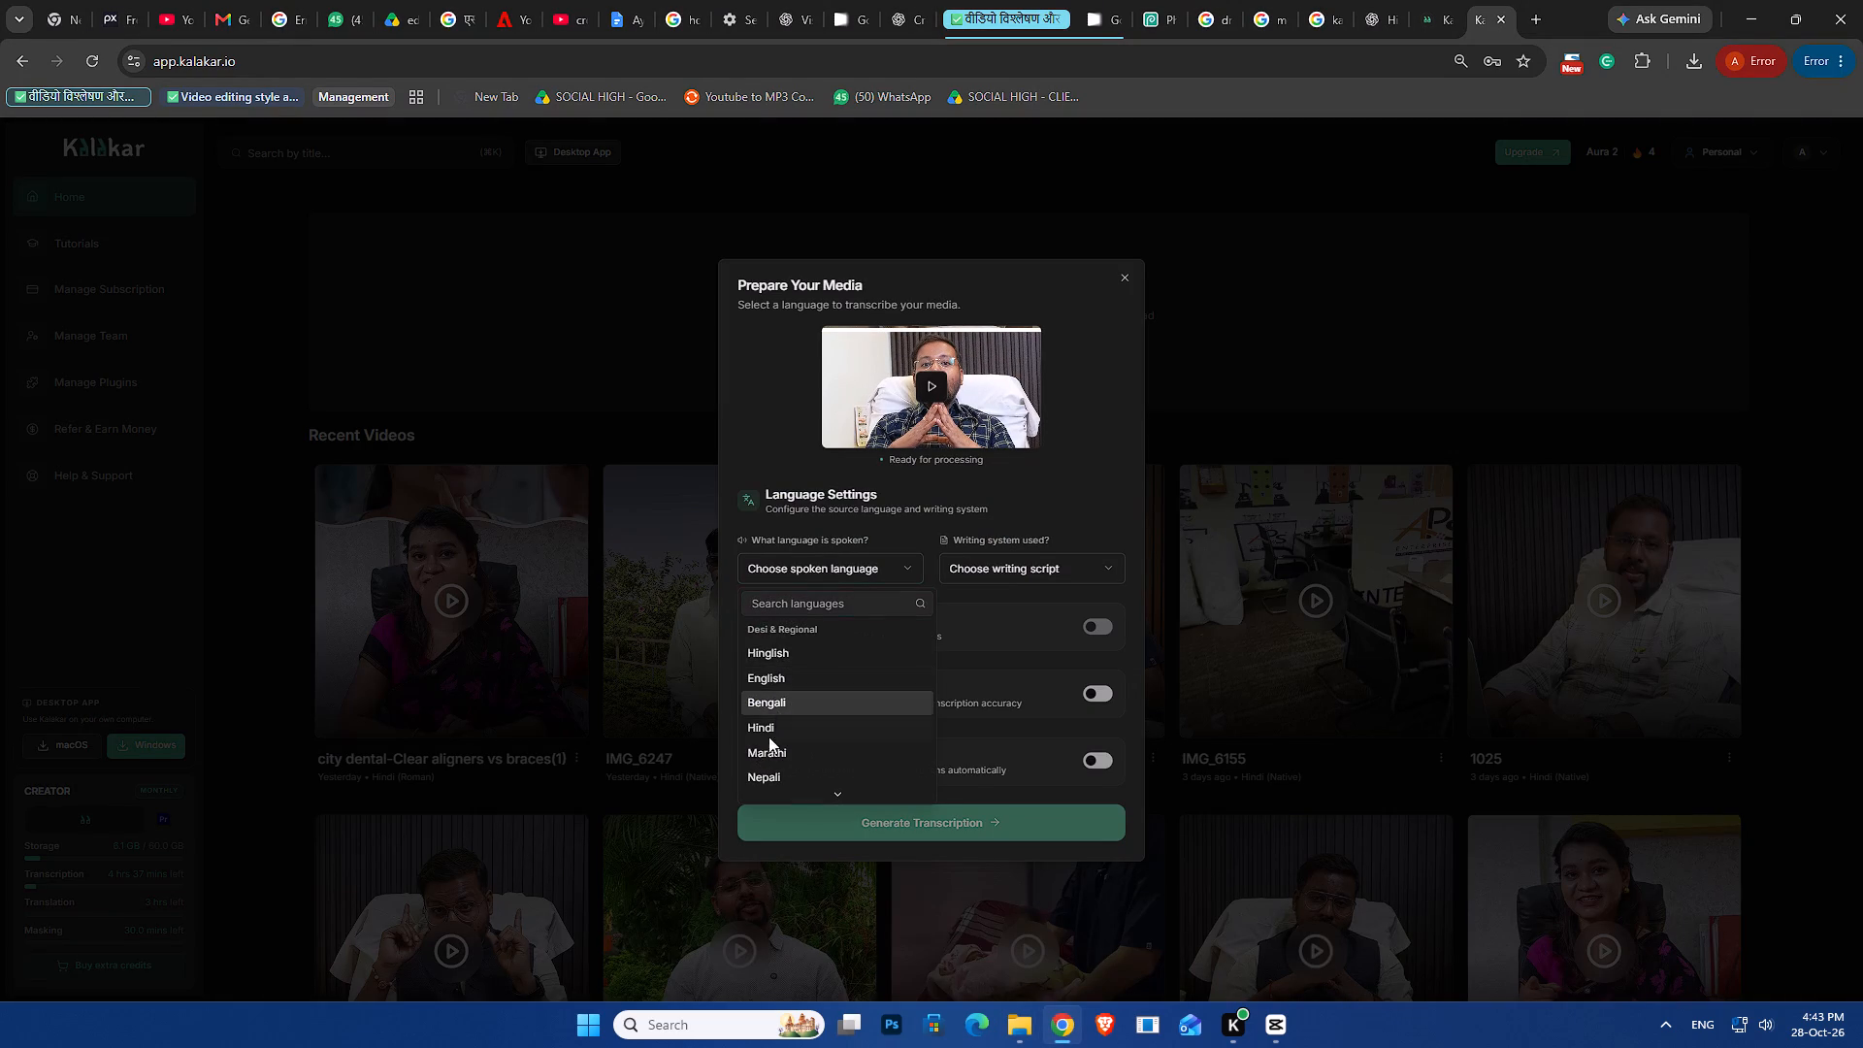
pyautogui.click(763, 726)
pyautogui.click(976, 556)
pyautogui.click(967, 605)
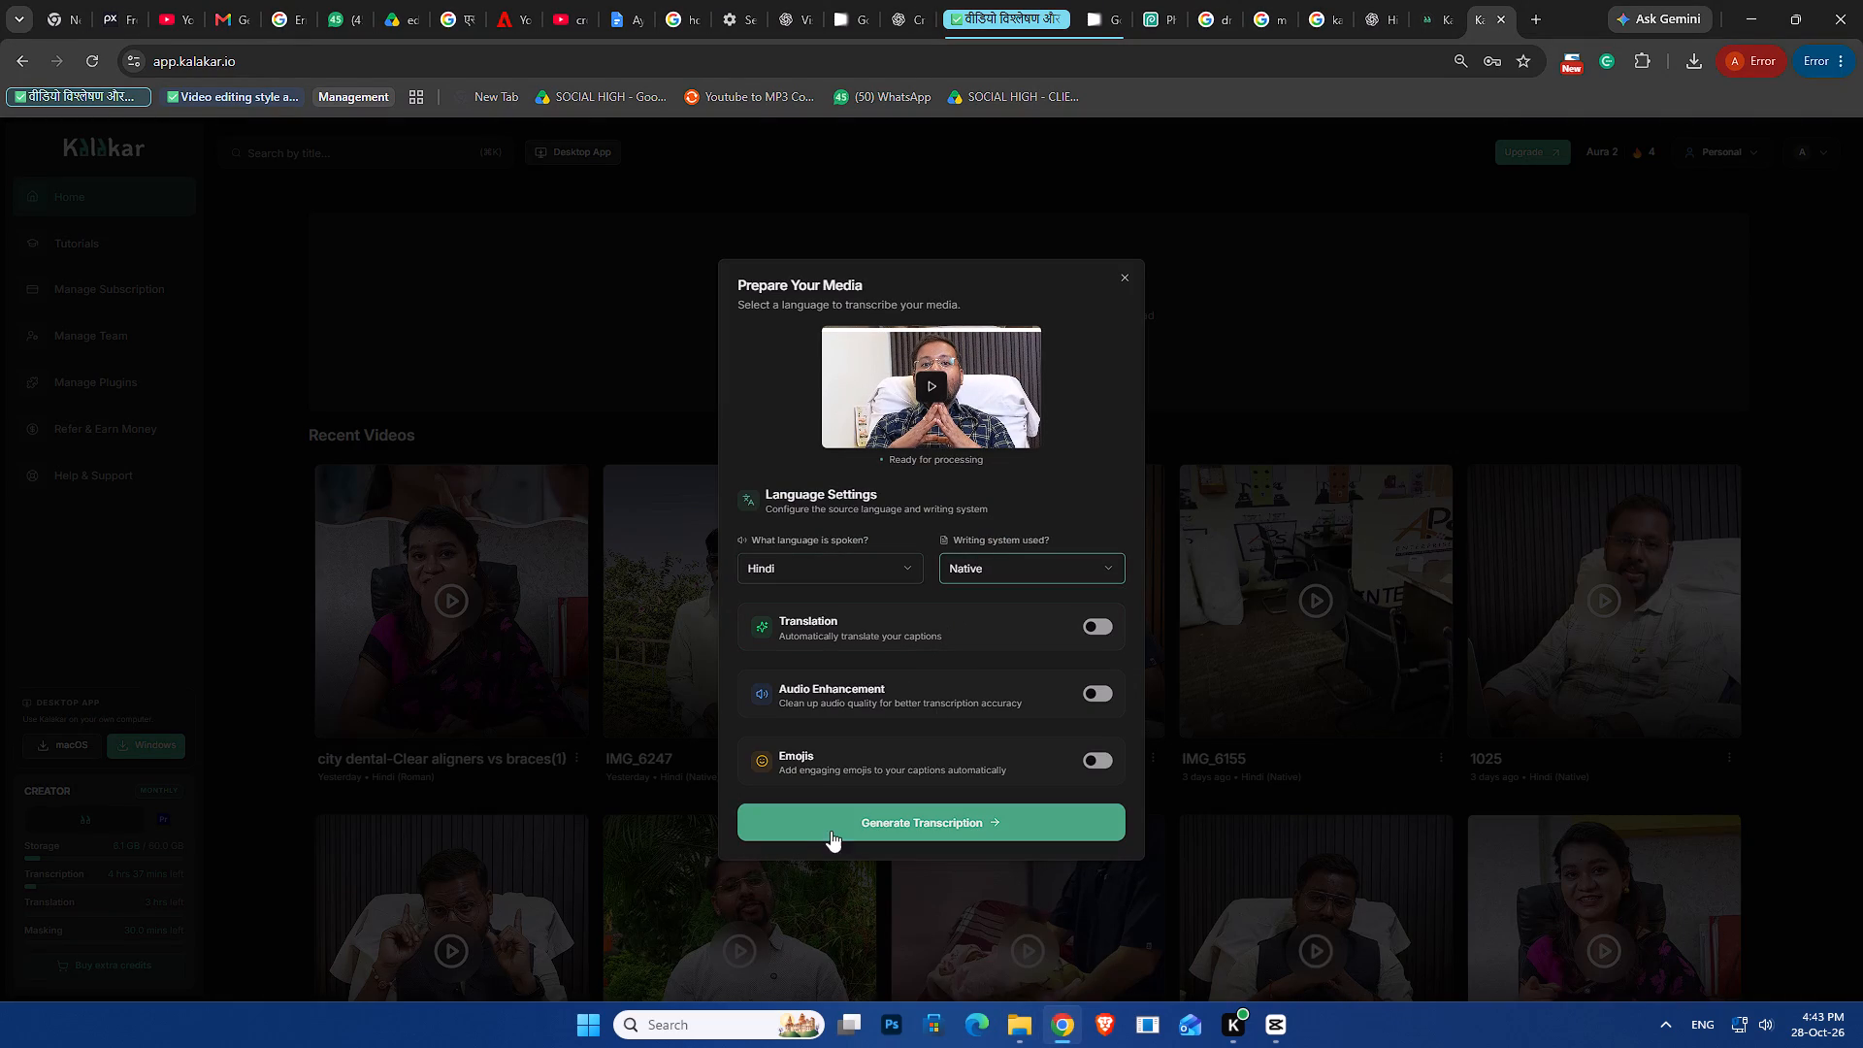
pyautogui.click(788, 807)
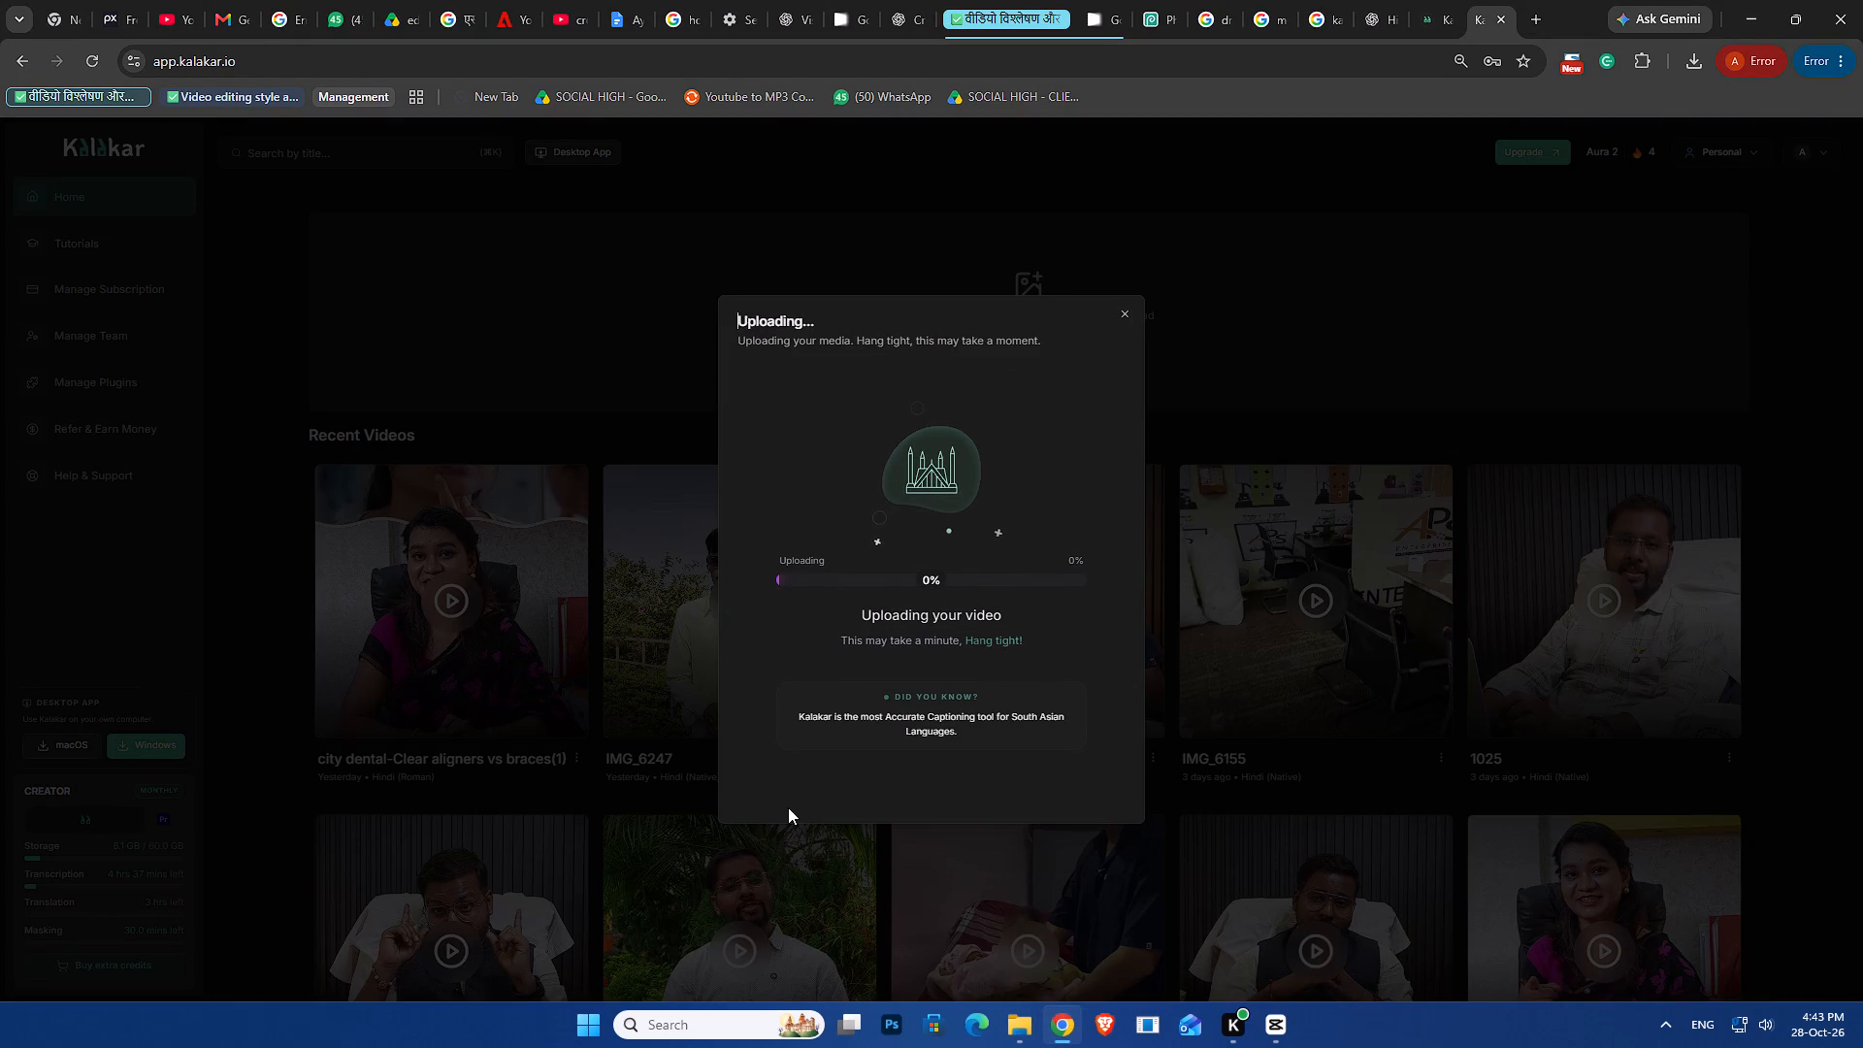
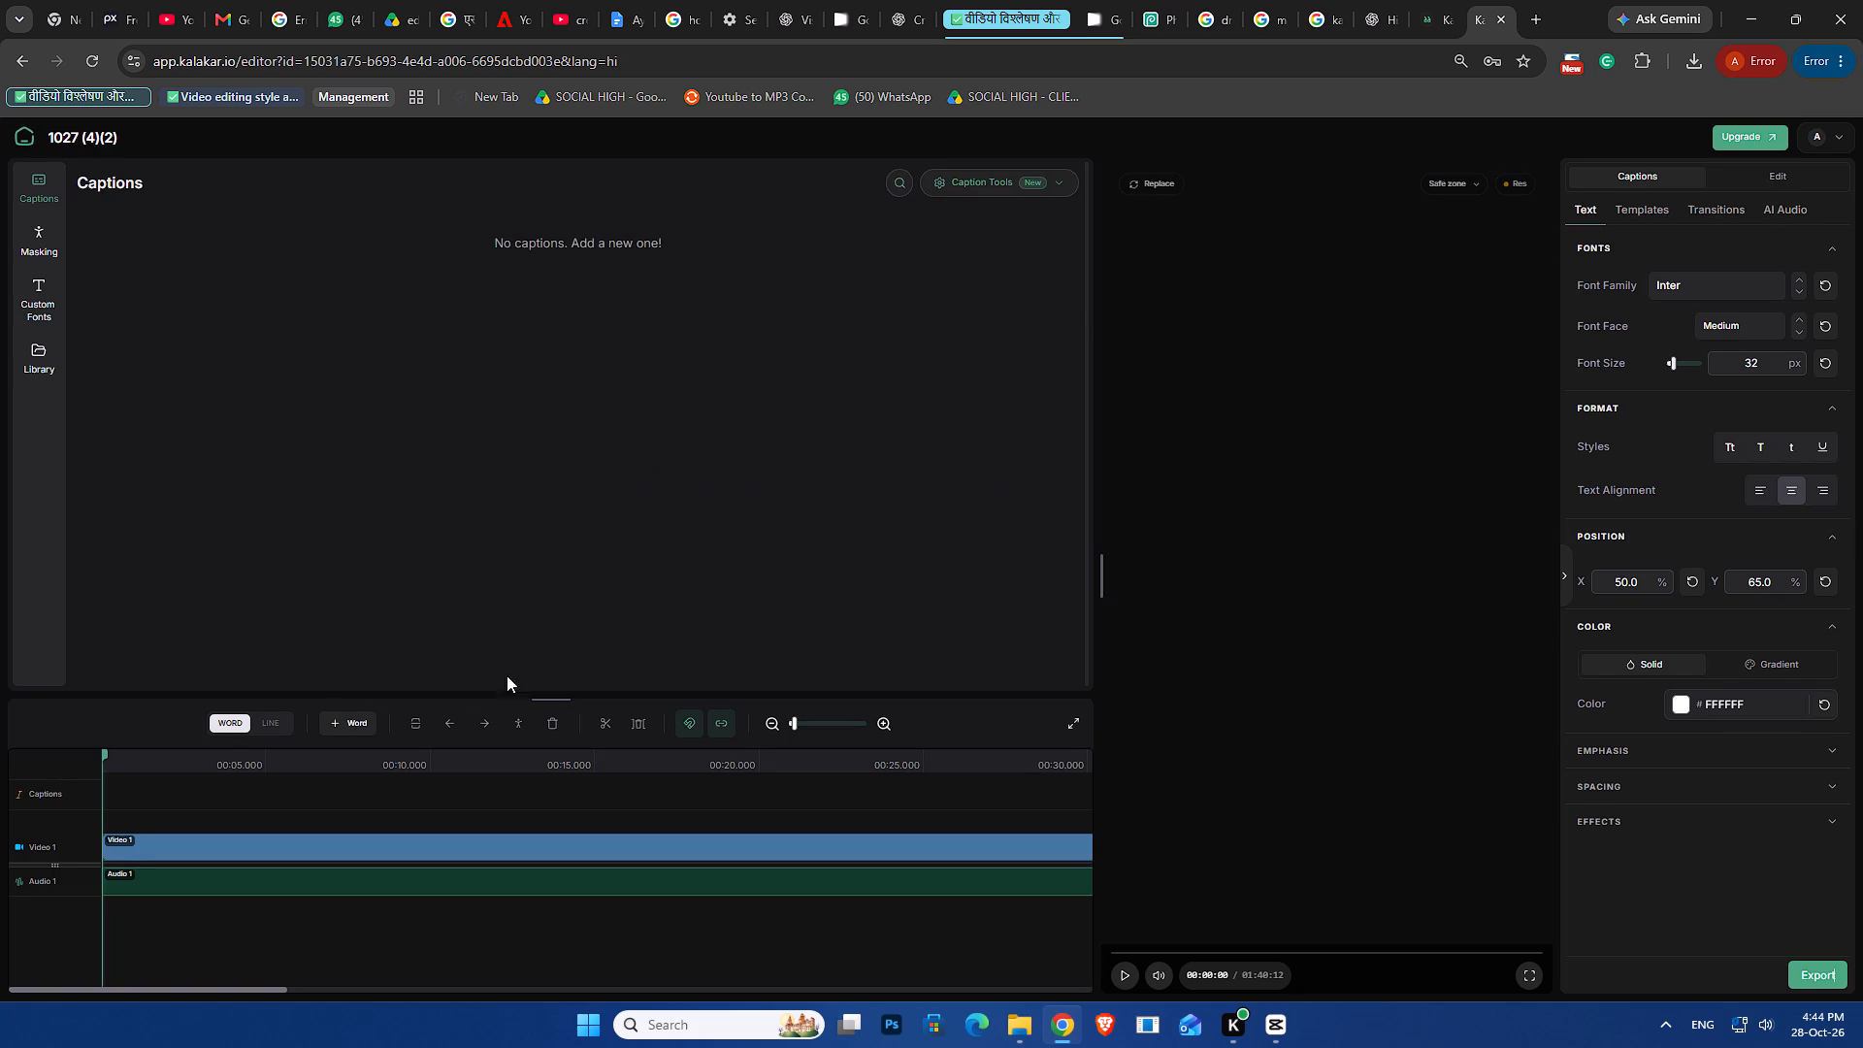
# Use the caption tools to remove punctuation, emphasis and the gaps between captions throughout the transcription.
pyautogui.click(980, 173)
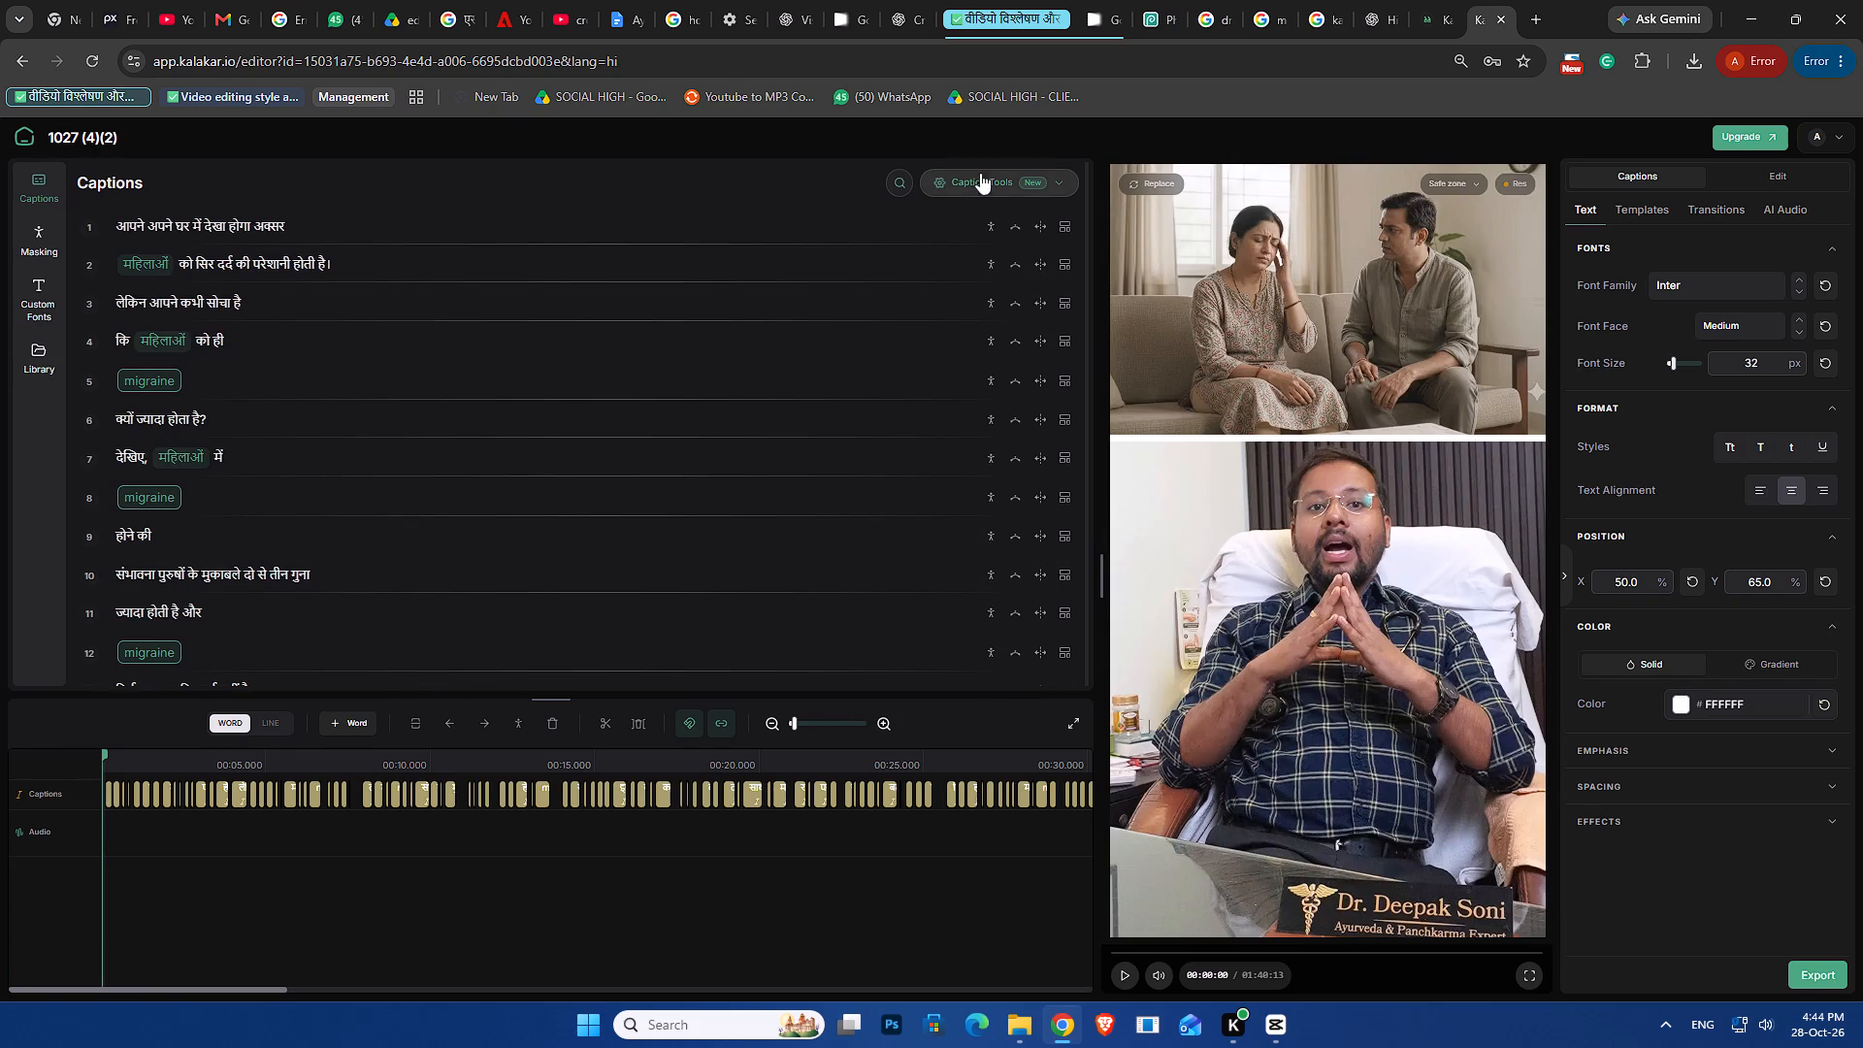
pyautogui.click(735, 340)
pyautogui.click(738, 392)
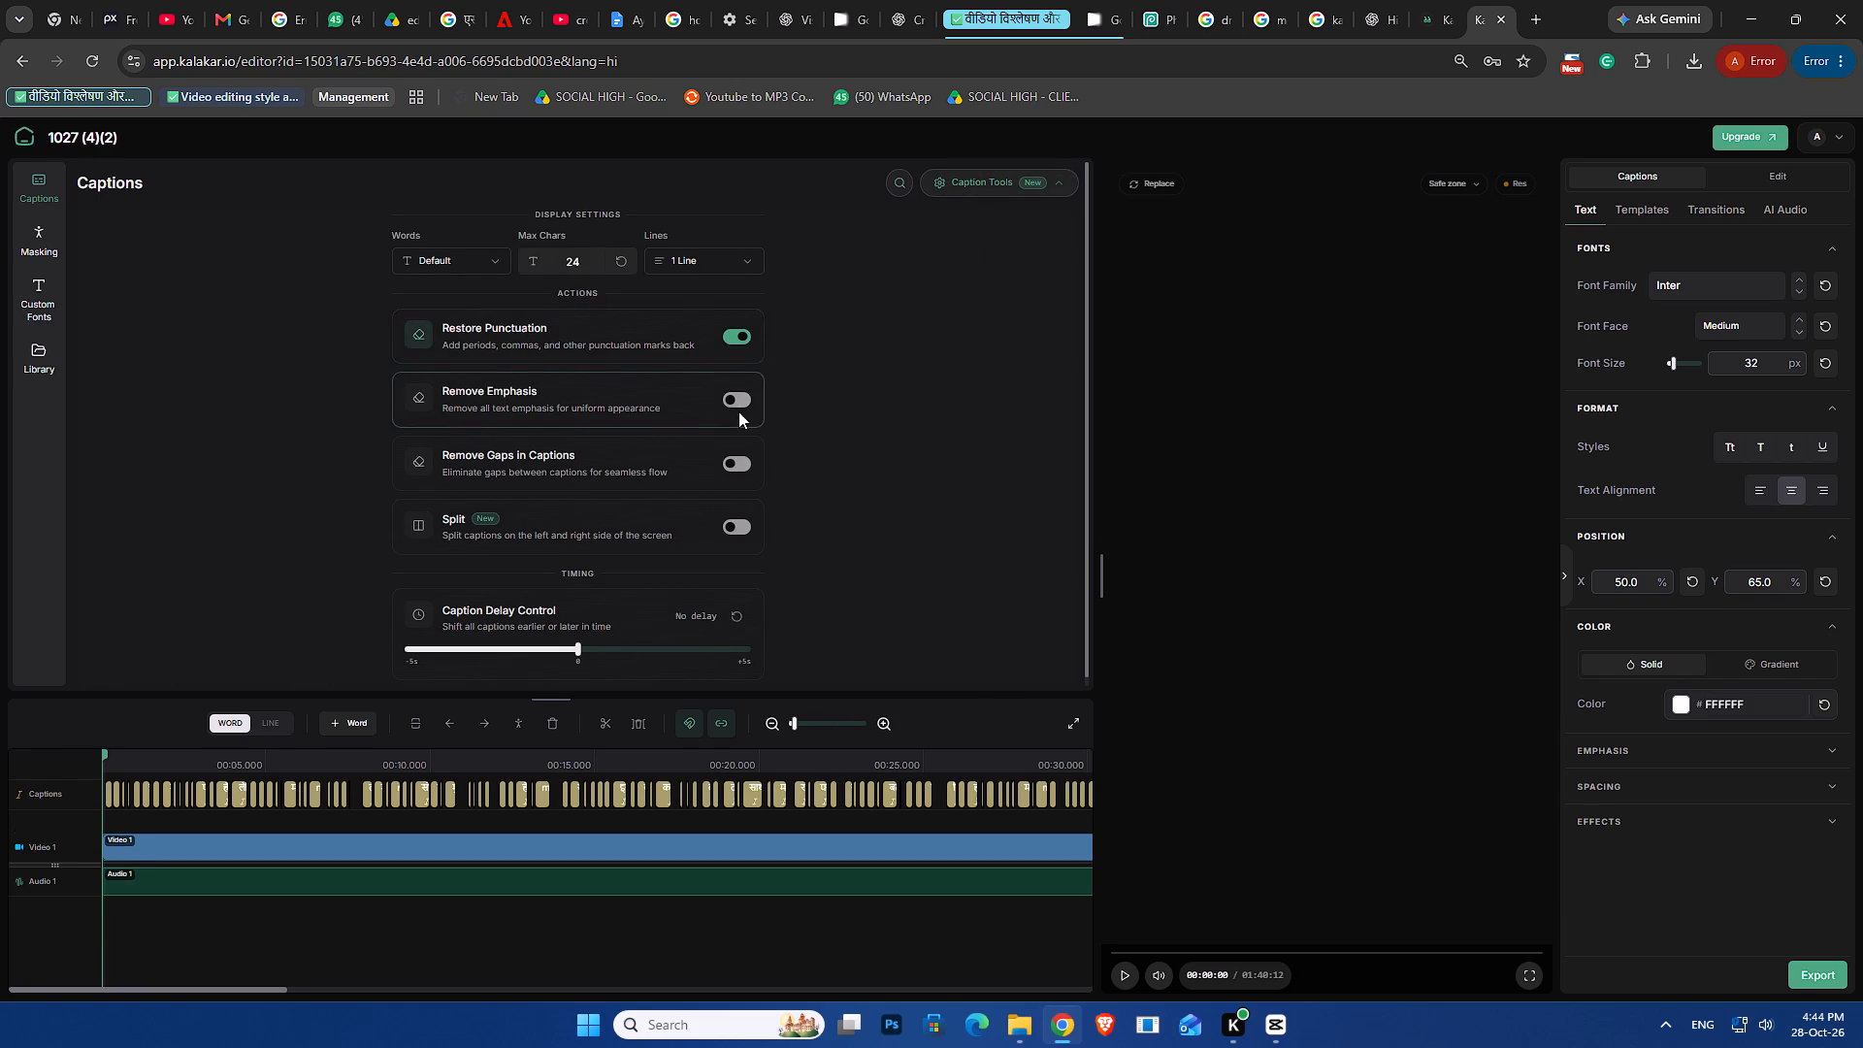
pyautogui.click(732, 465)
# Reduce the captions' maximum characters to 19, playing the video to preview the caption lengths.
pyautogui.moveTo(564, 258); pyautogui.dragTo(538, 272)
pyautogui.press('space')
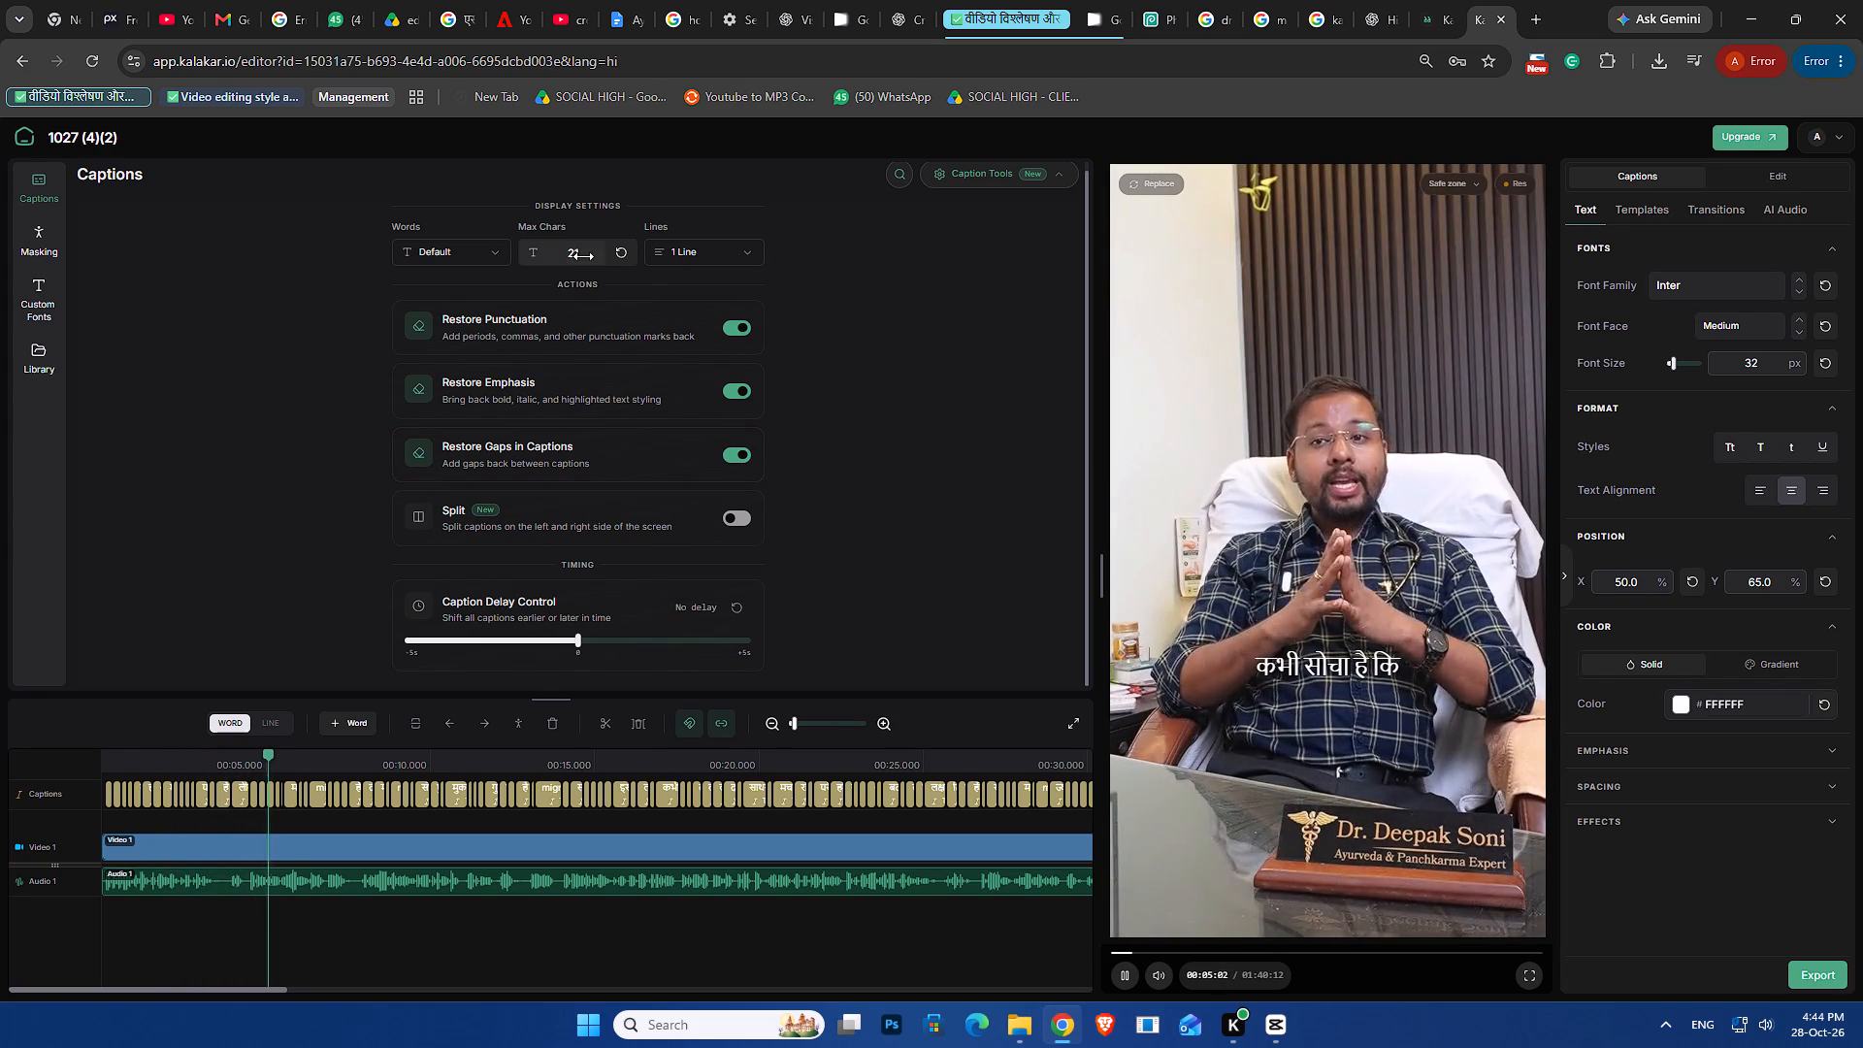
pyautogui.moveTo(583, 256); pyautogui.dragTo(562, 260)
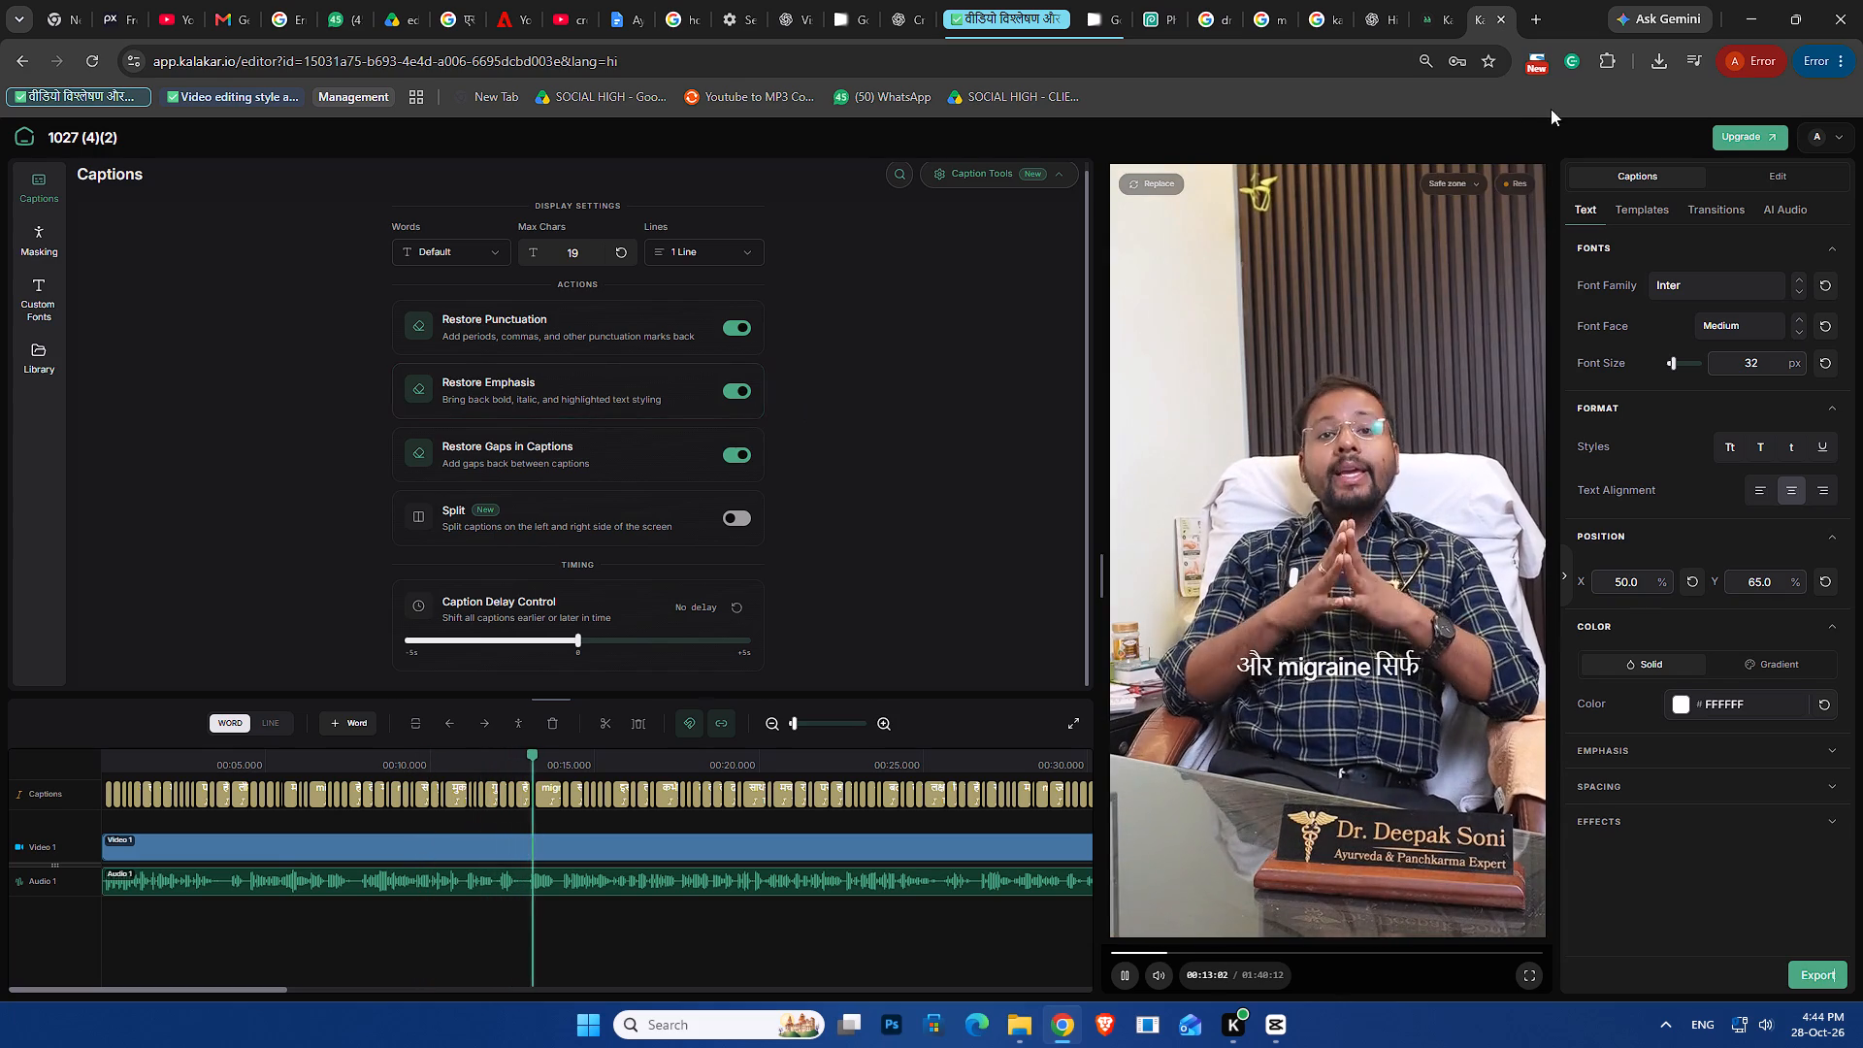
pyautogui.press('space')
# Export the captions as a subtitles file in SRT (.srt) format without emphasis.
pyautogui.click(1826, 974)
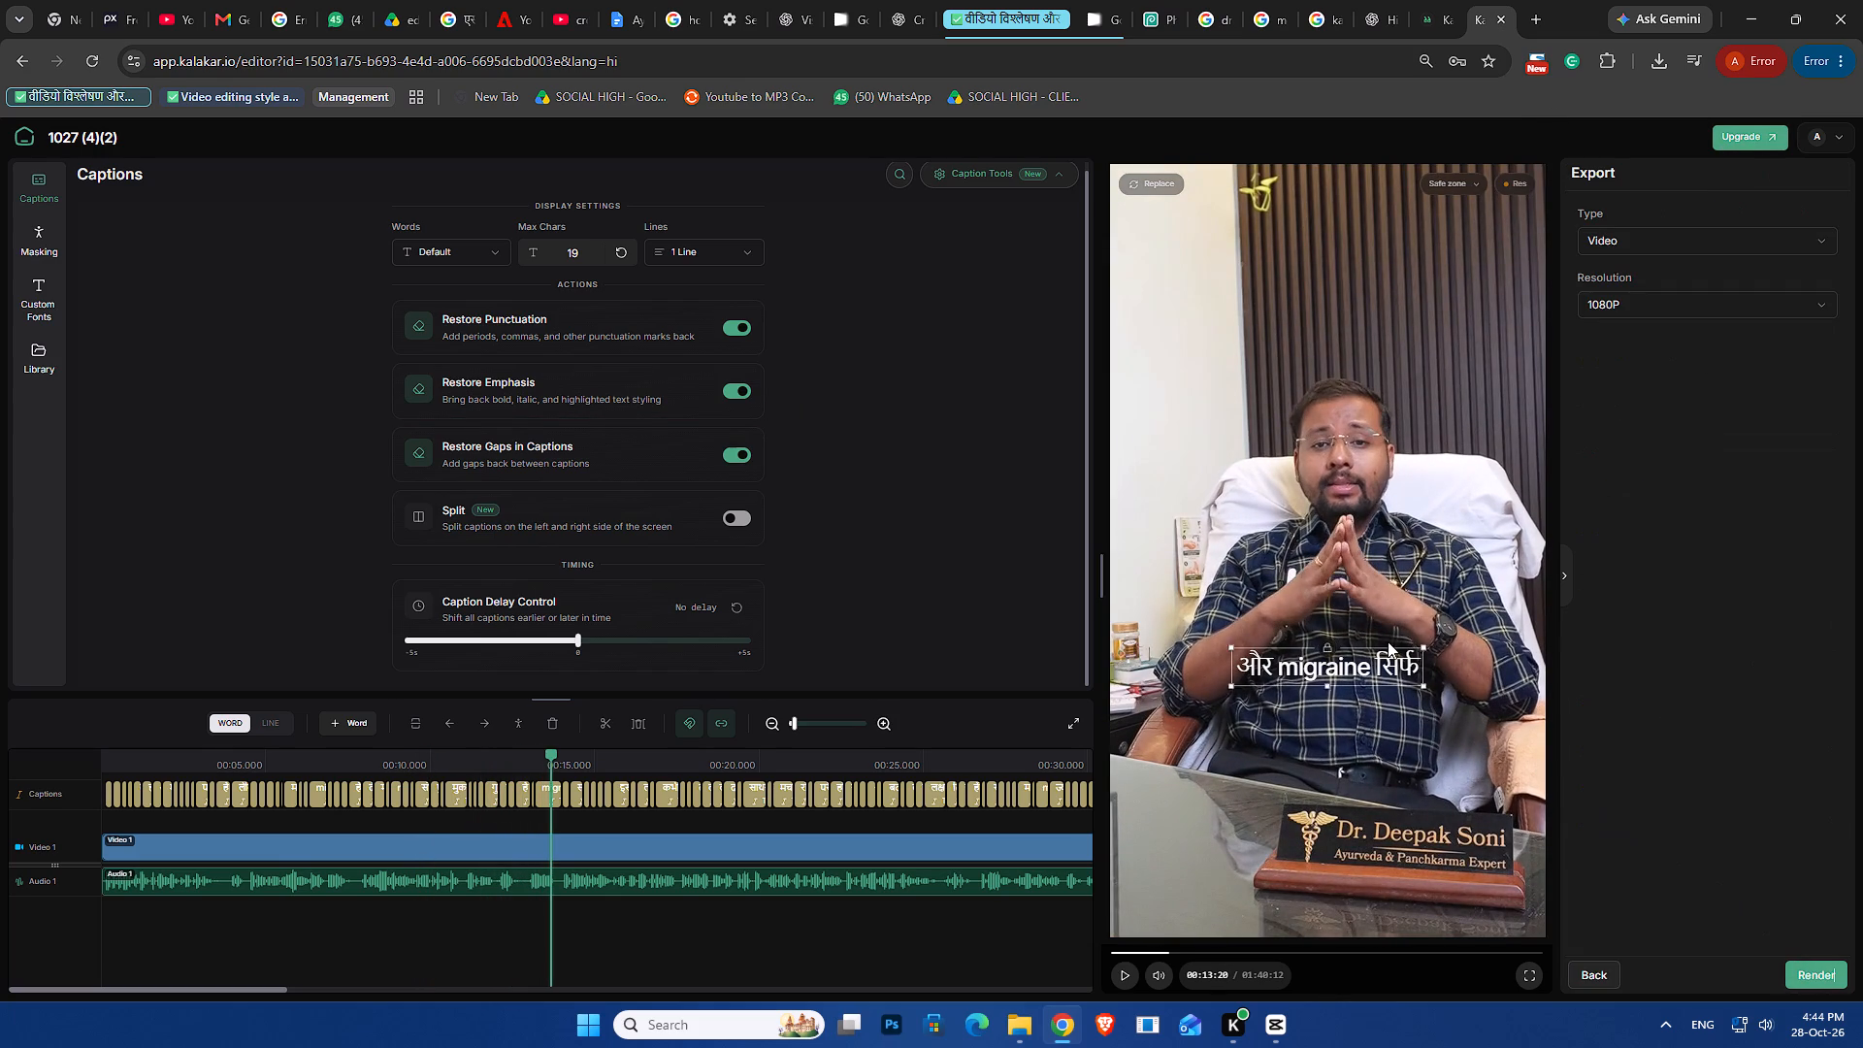
pyautogui.click(1657, 248)
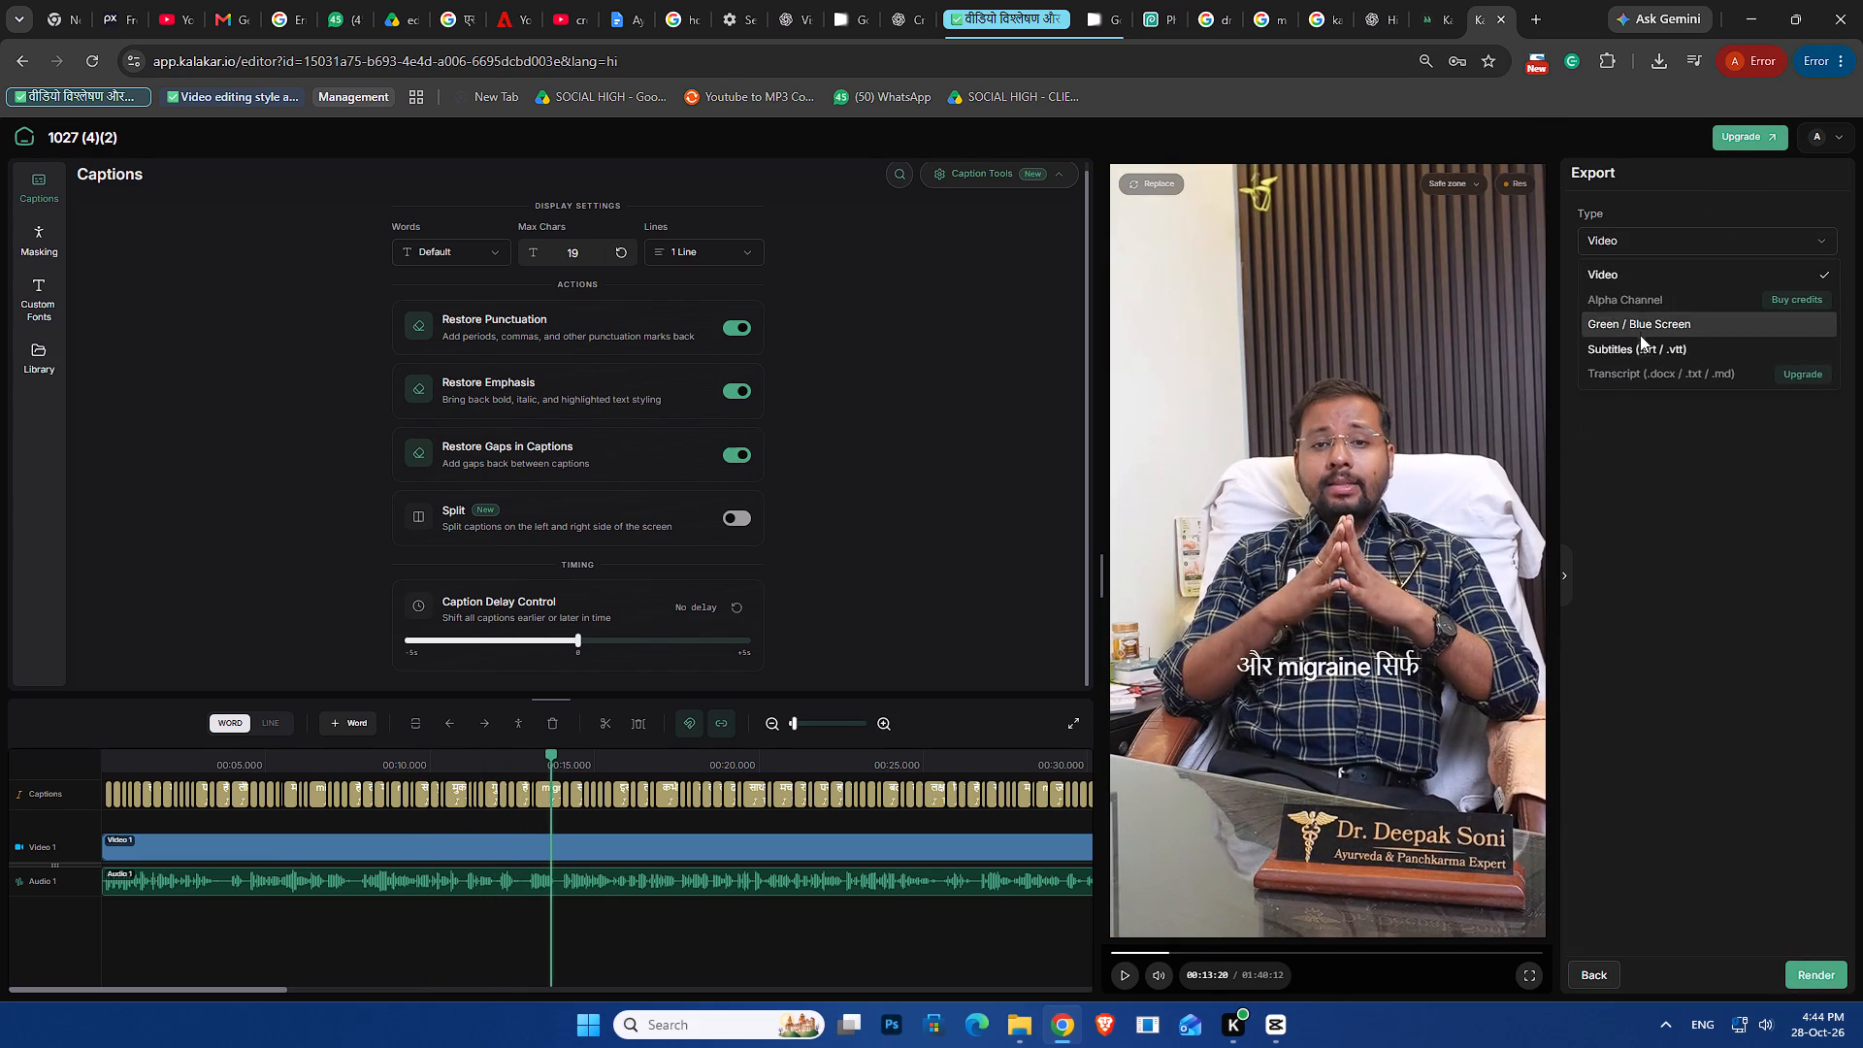
pyautogui.click(1622, 354)
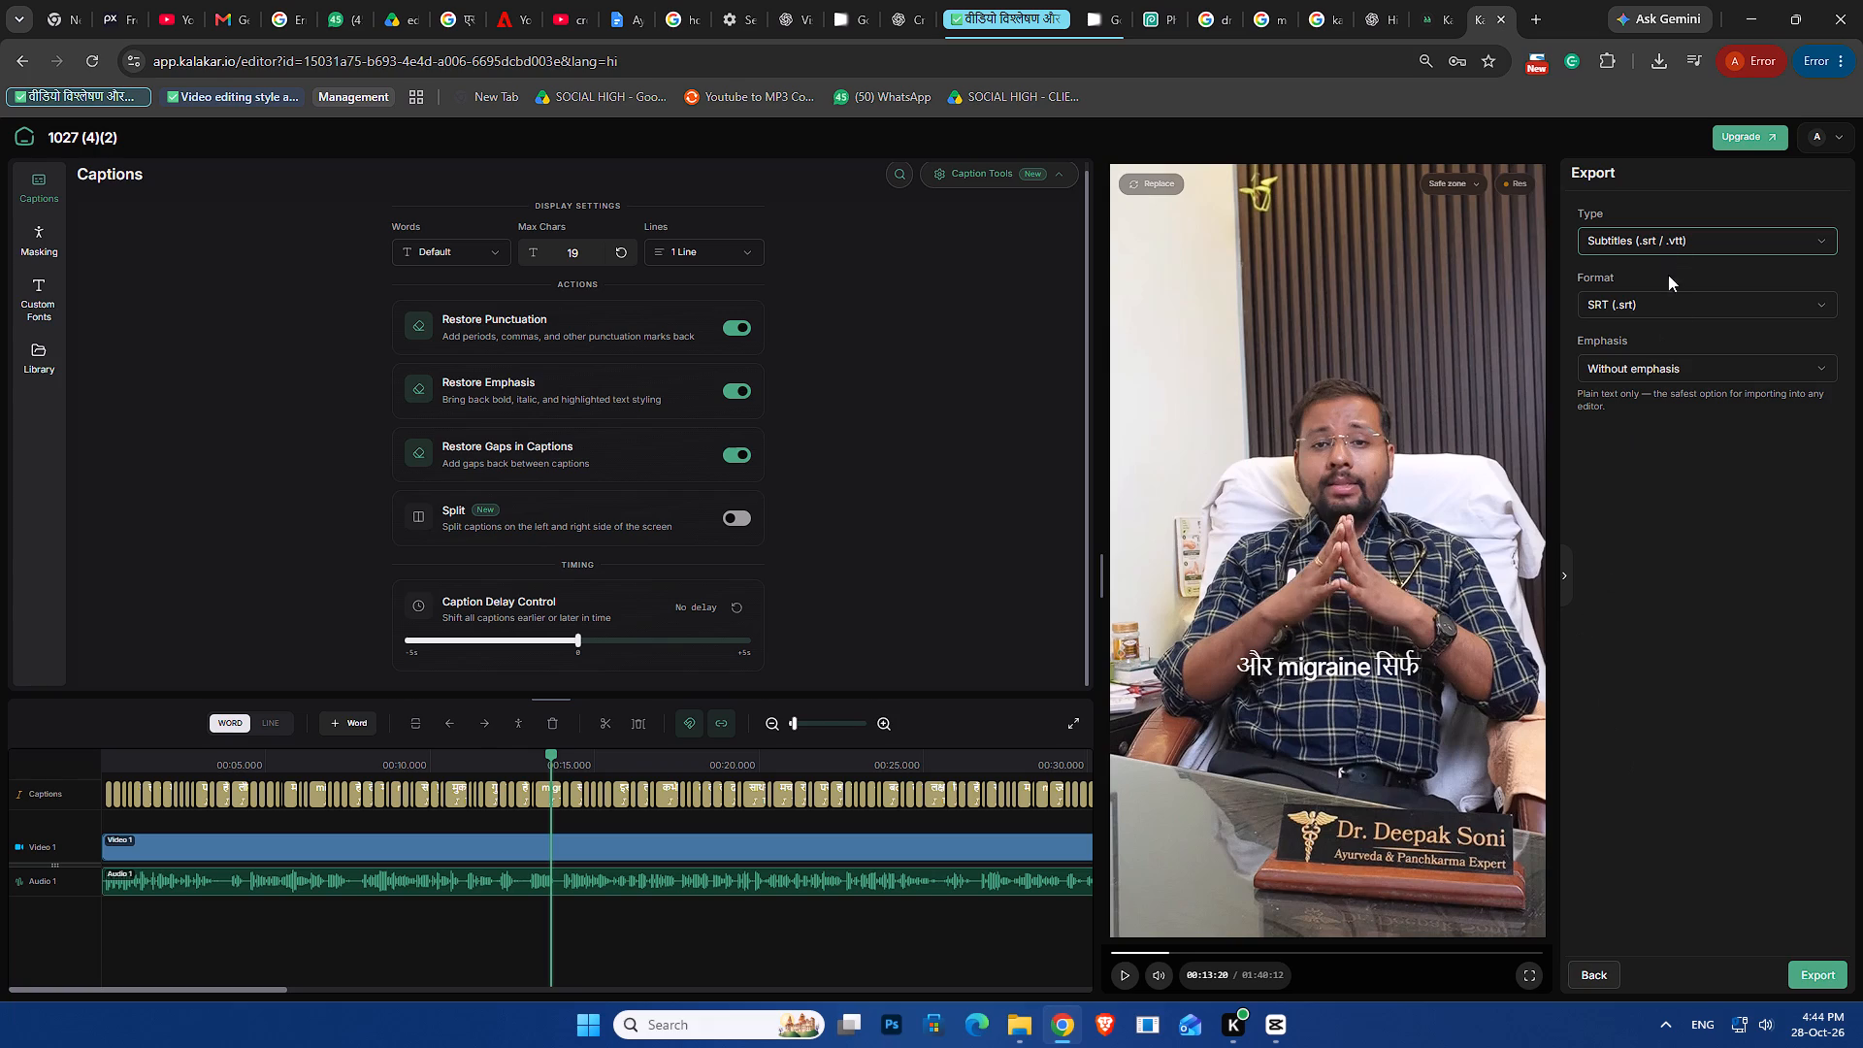
pyautogui.click(1816, 970)
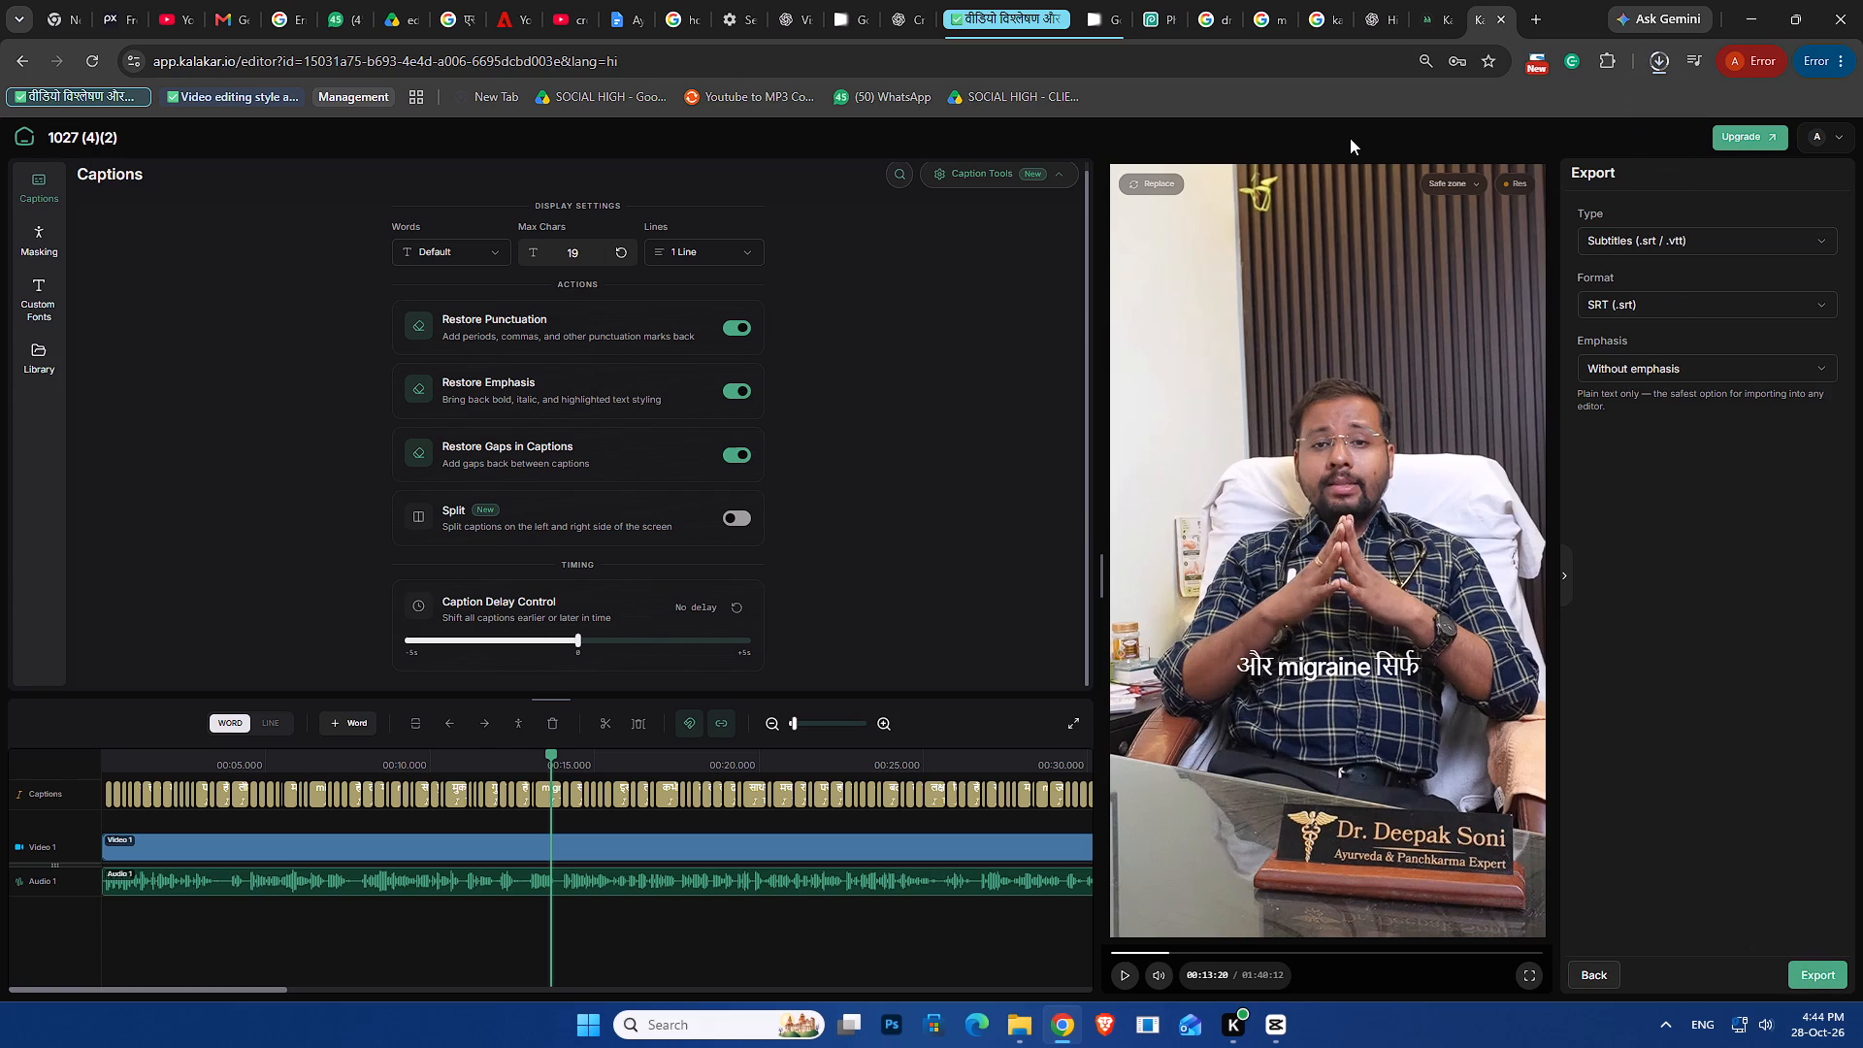
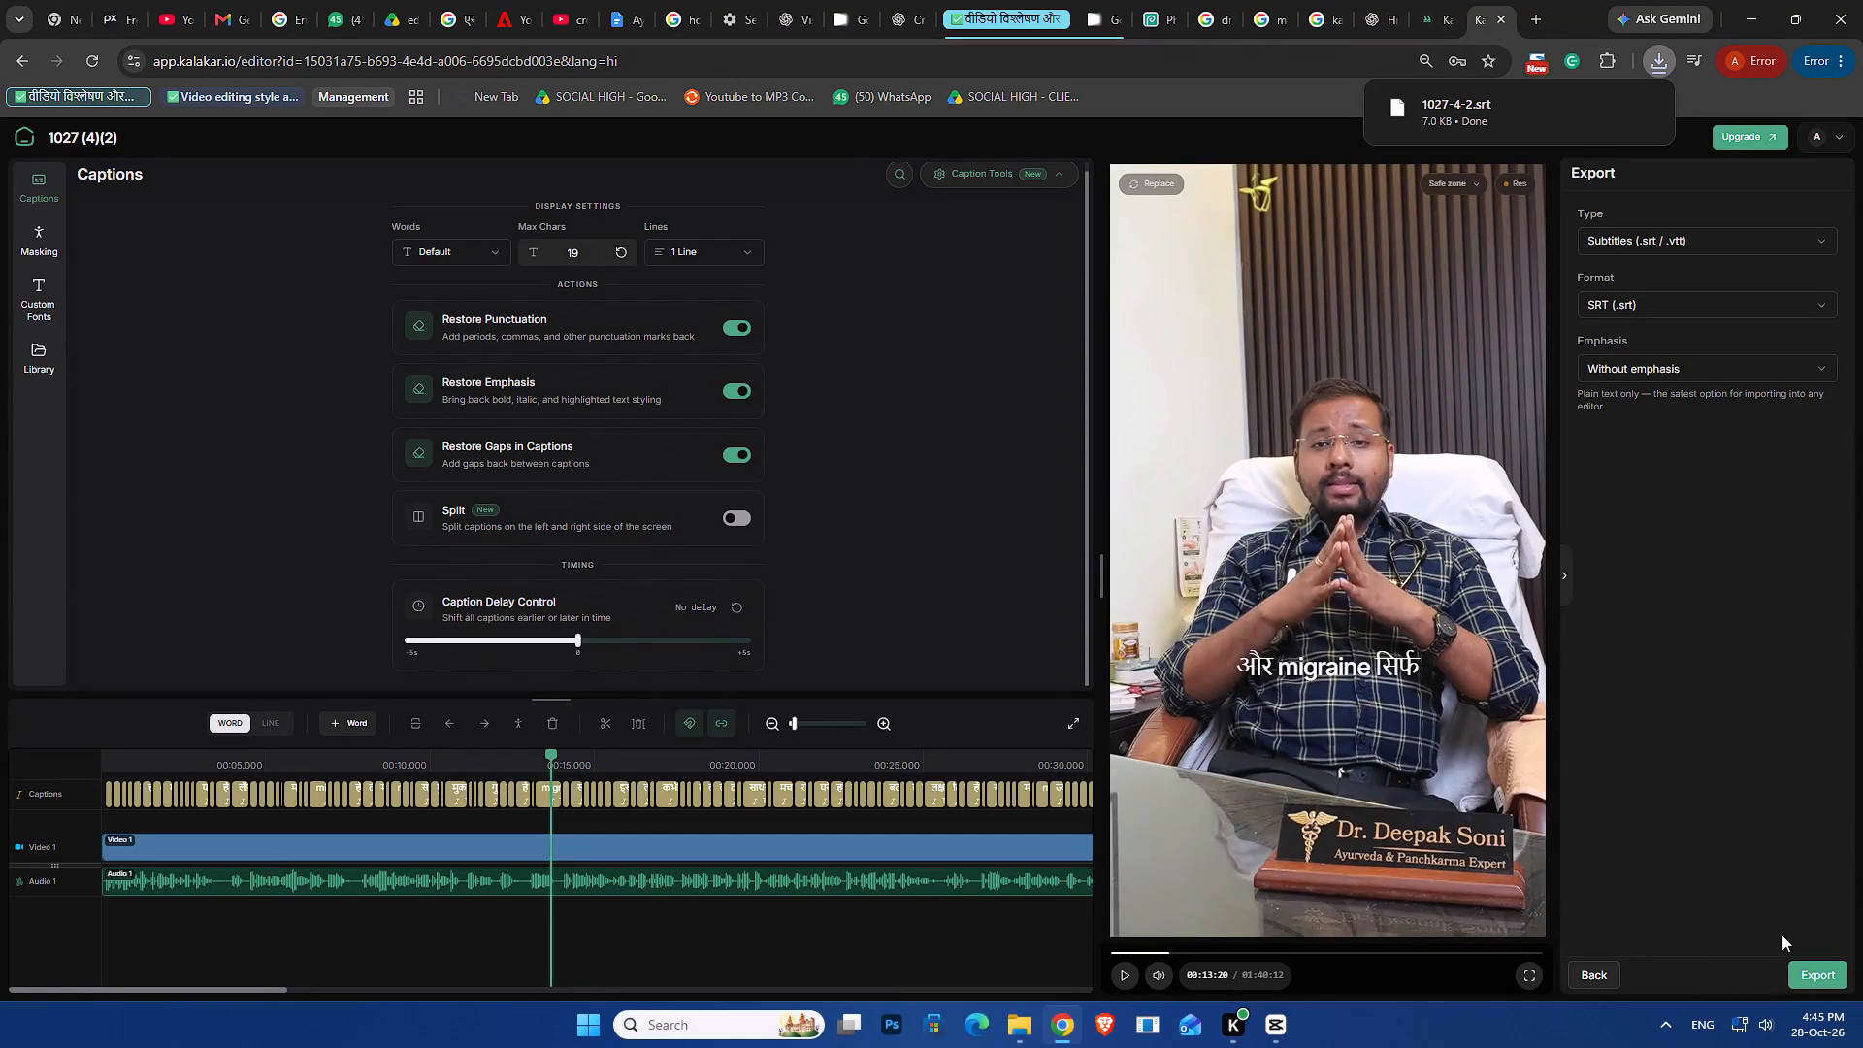
# Switch to CapCut, close the export dialog, and add the downloaded 1027-4-2.srt captions to Timeline 02.
pyautogui.moveTo(1457, 120); pyautogui.dragTo(1284, 1014)
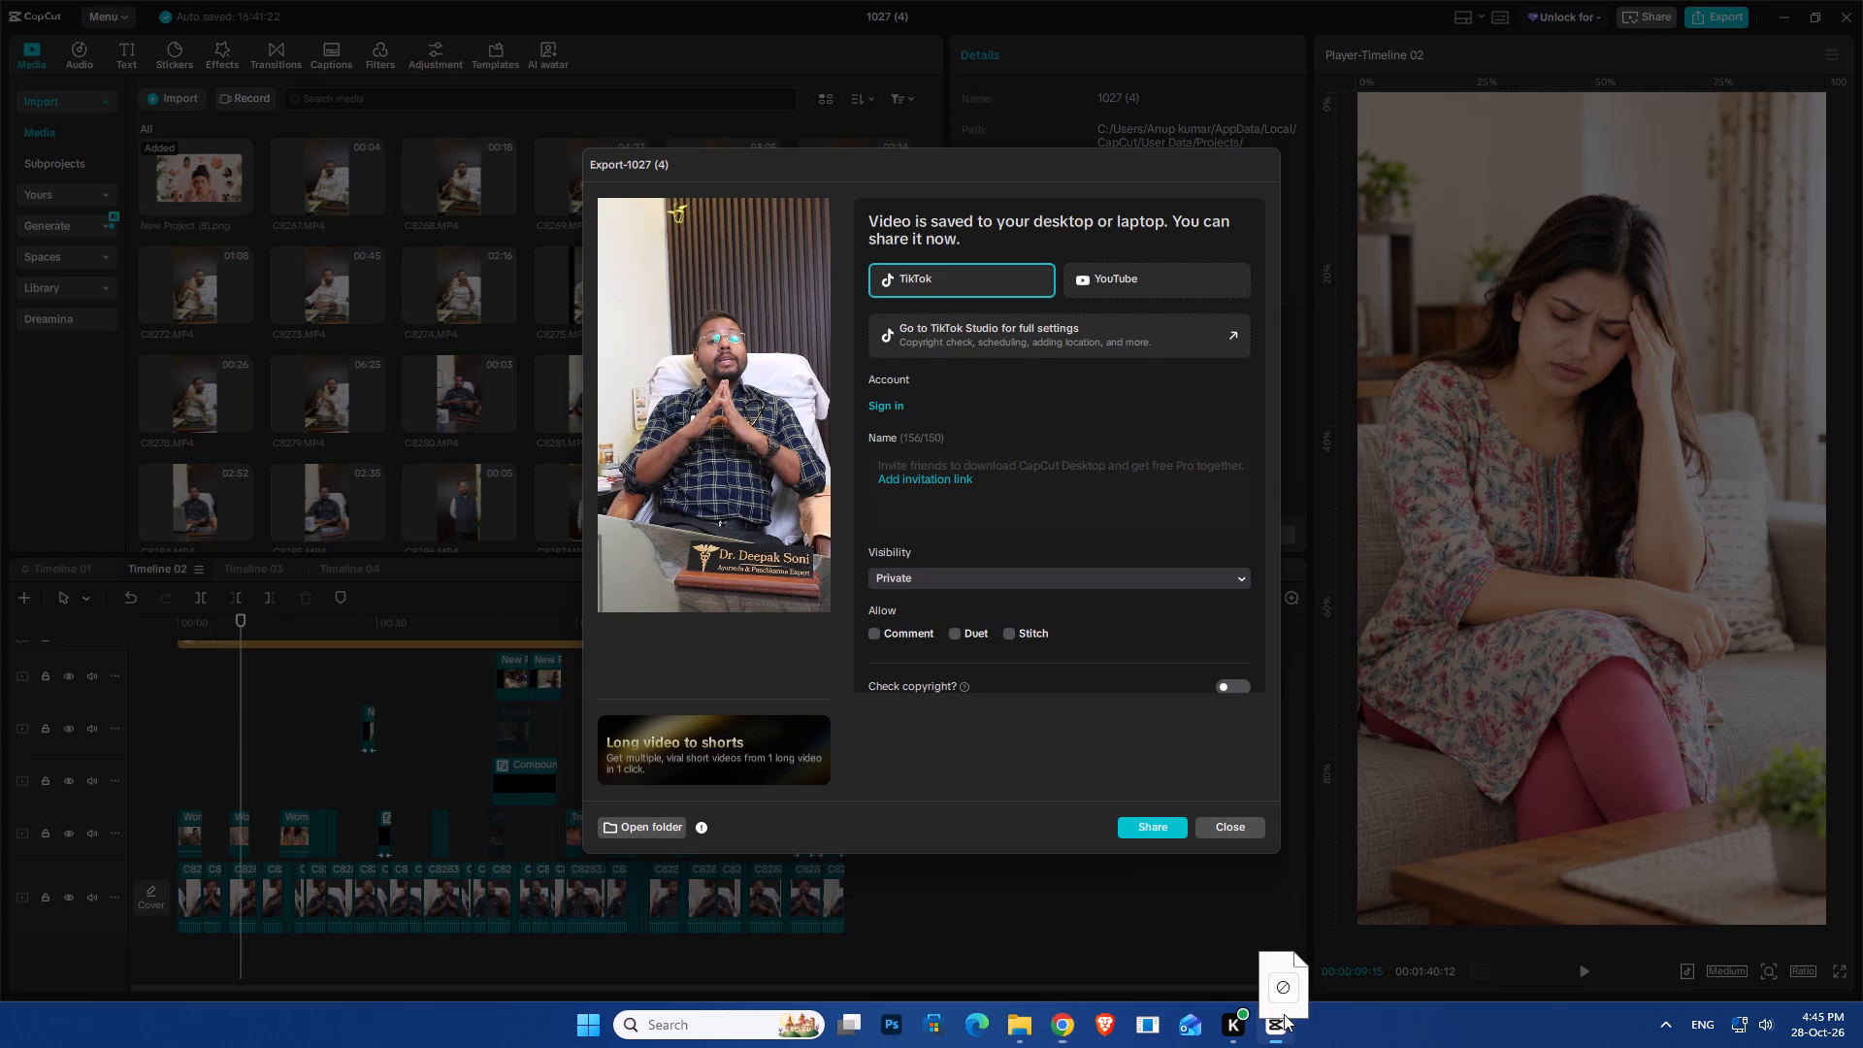
pyautogui.moveTo(1284, 1014); pyautogui.dragTo(1113, 882)
pyautogui.click(1223, 832)
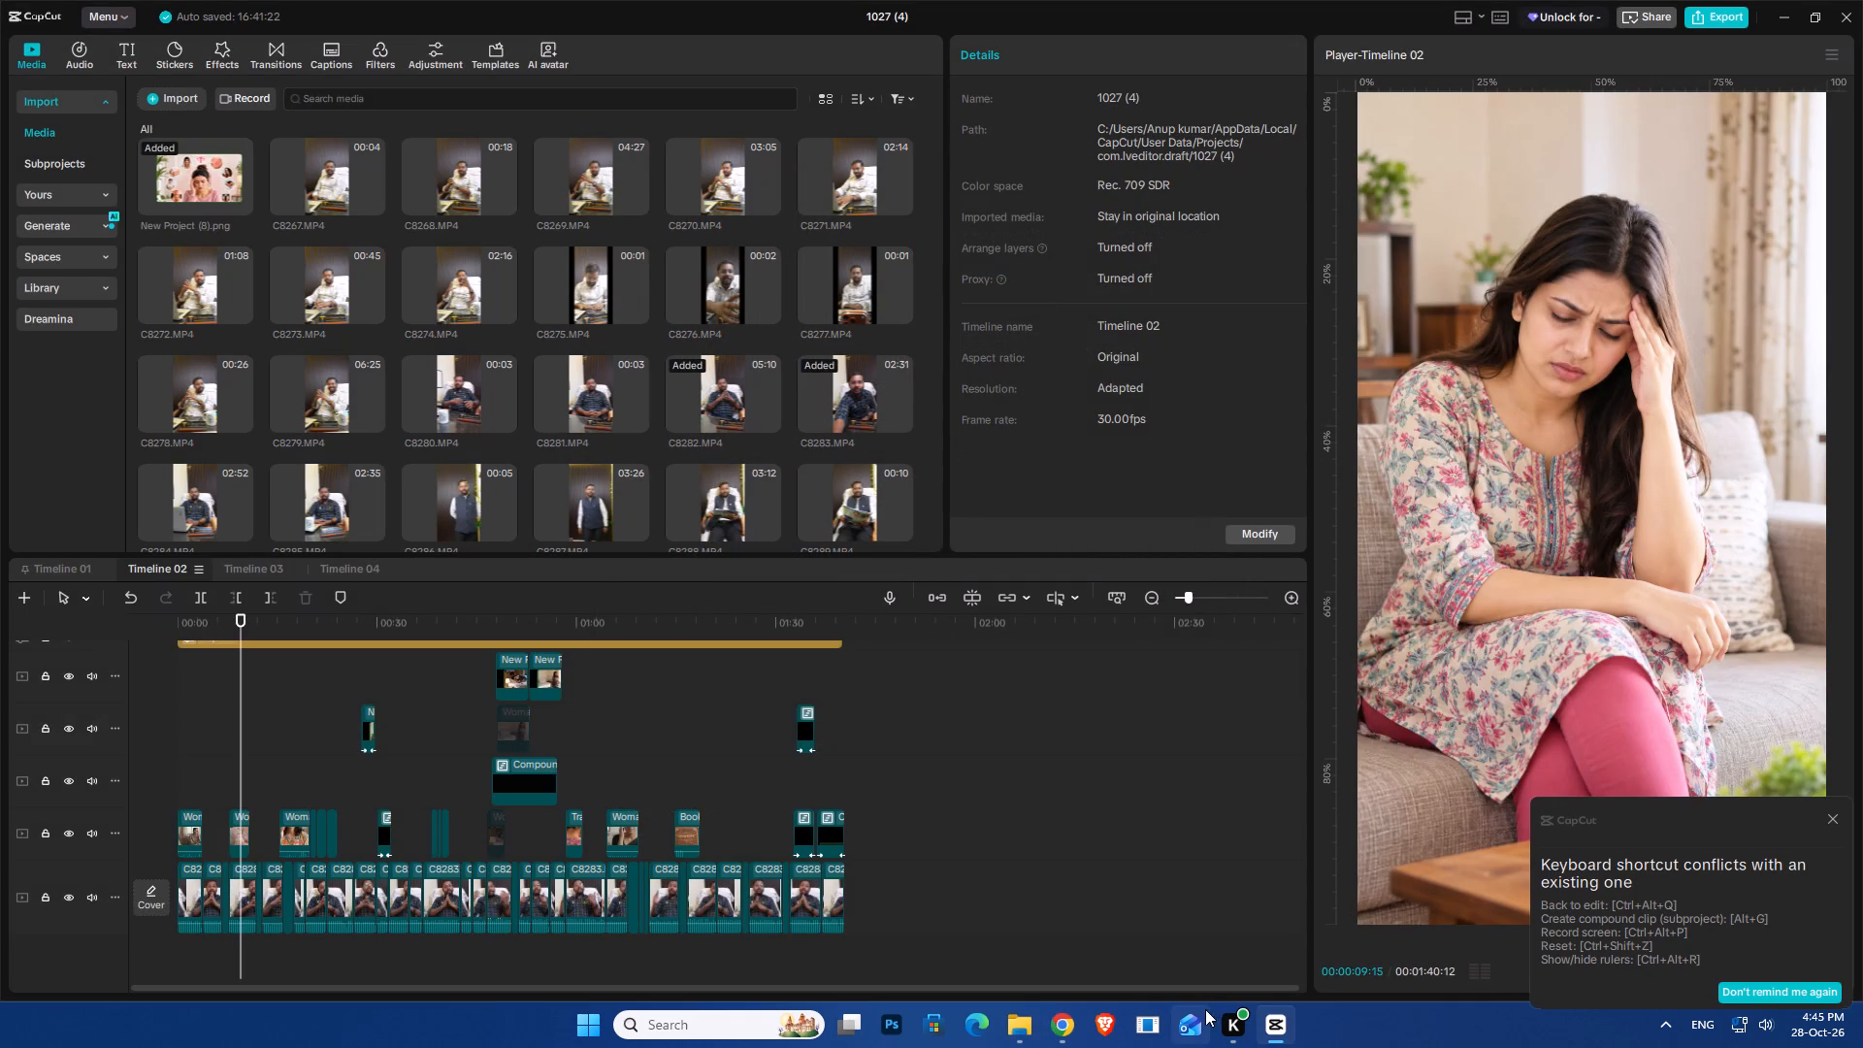
pyautogui.click(1299, 1031)
pyautogui.click(1278, 1028)
pyautogui.click(1279, 1018)
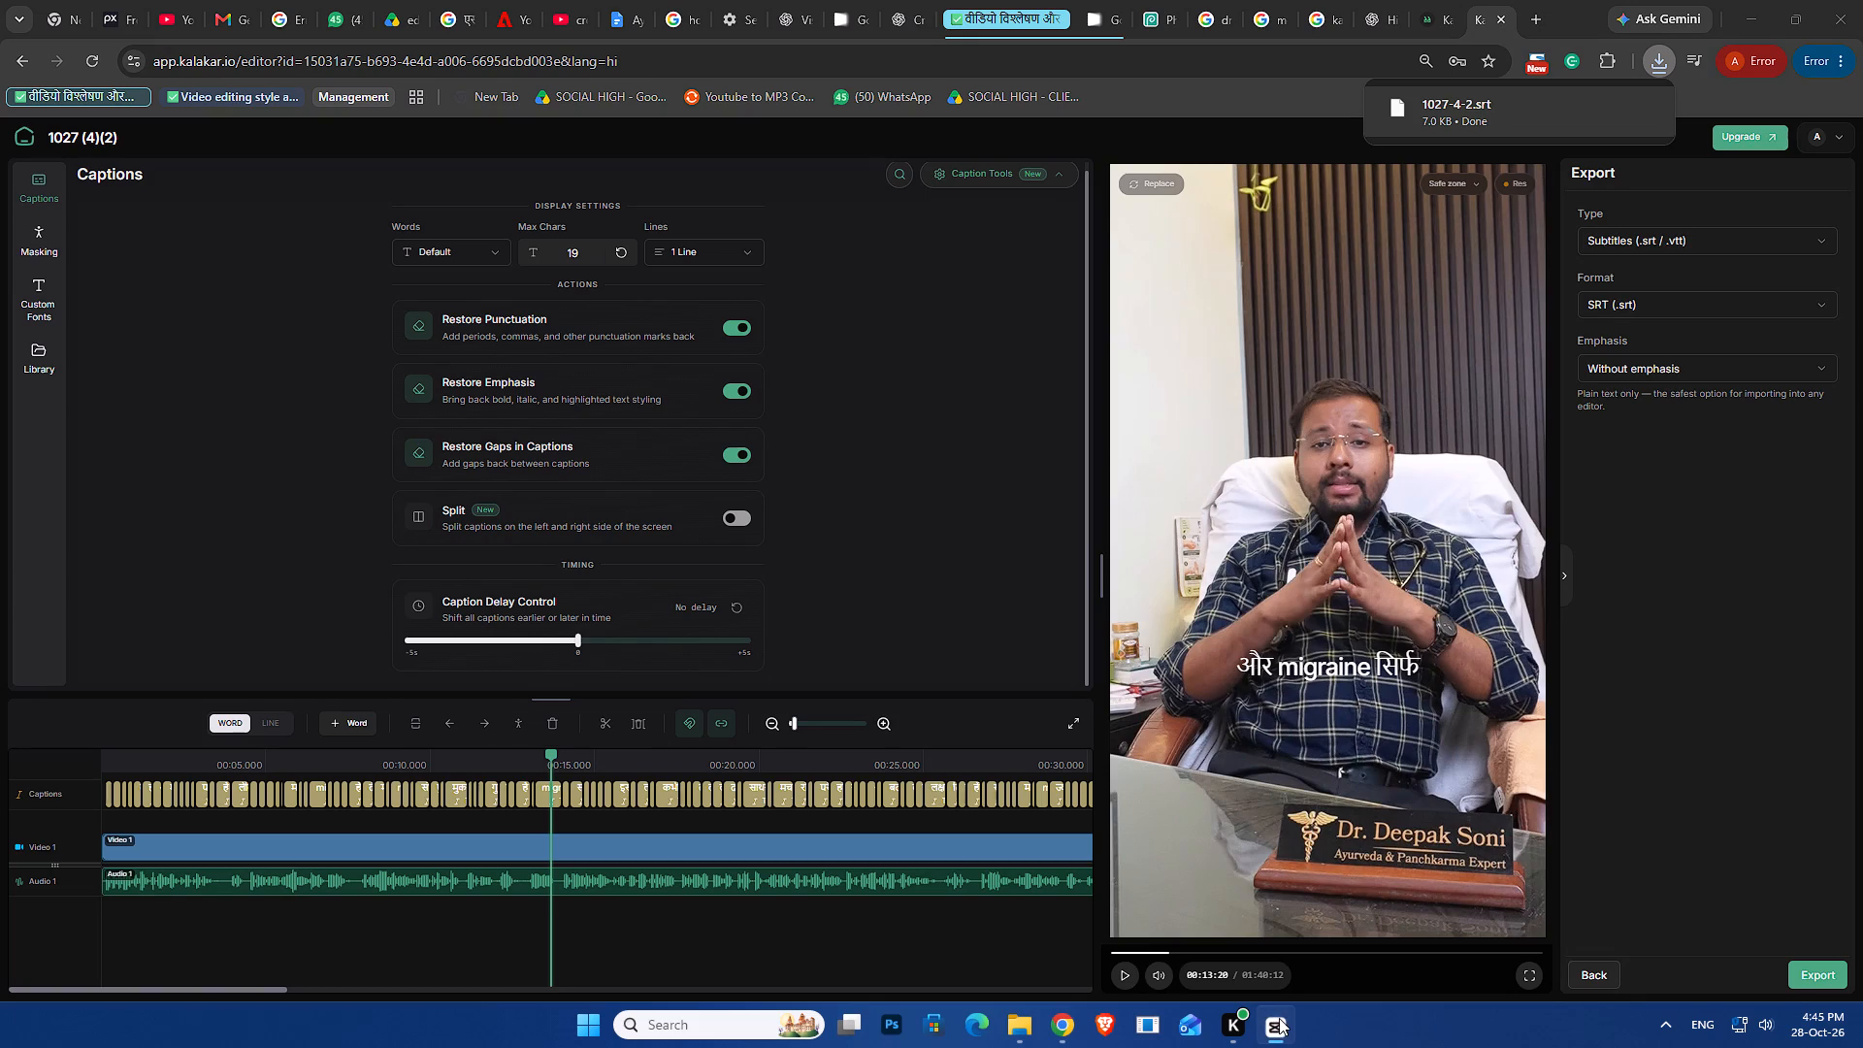
pyautogui.moveTo(1501, 101); pyautogui.dragTo(1274, 1015)
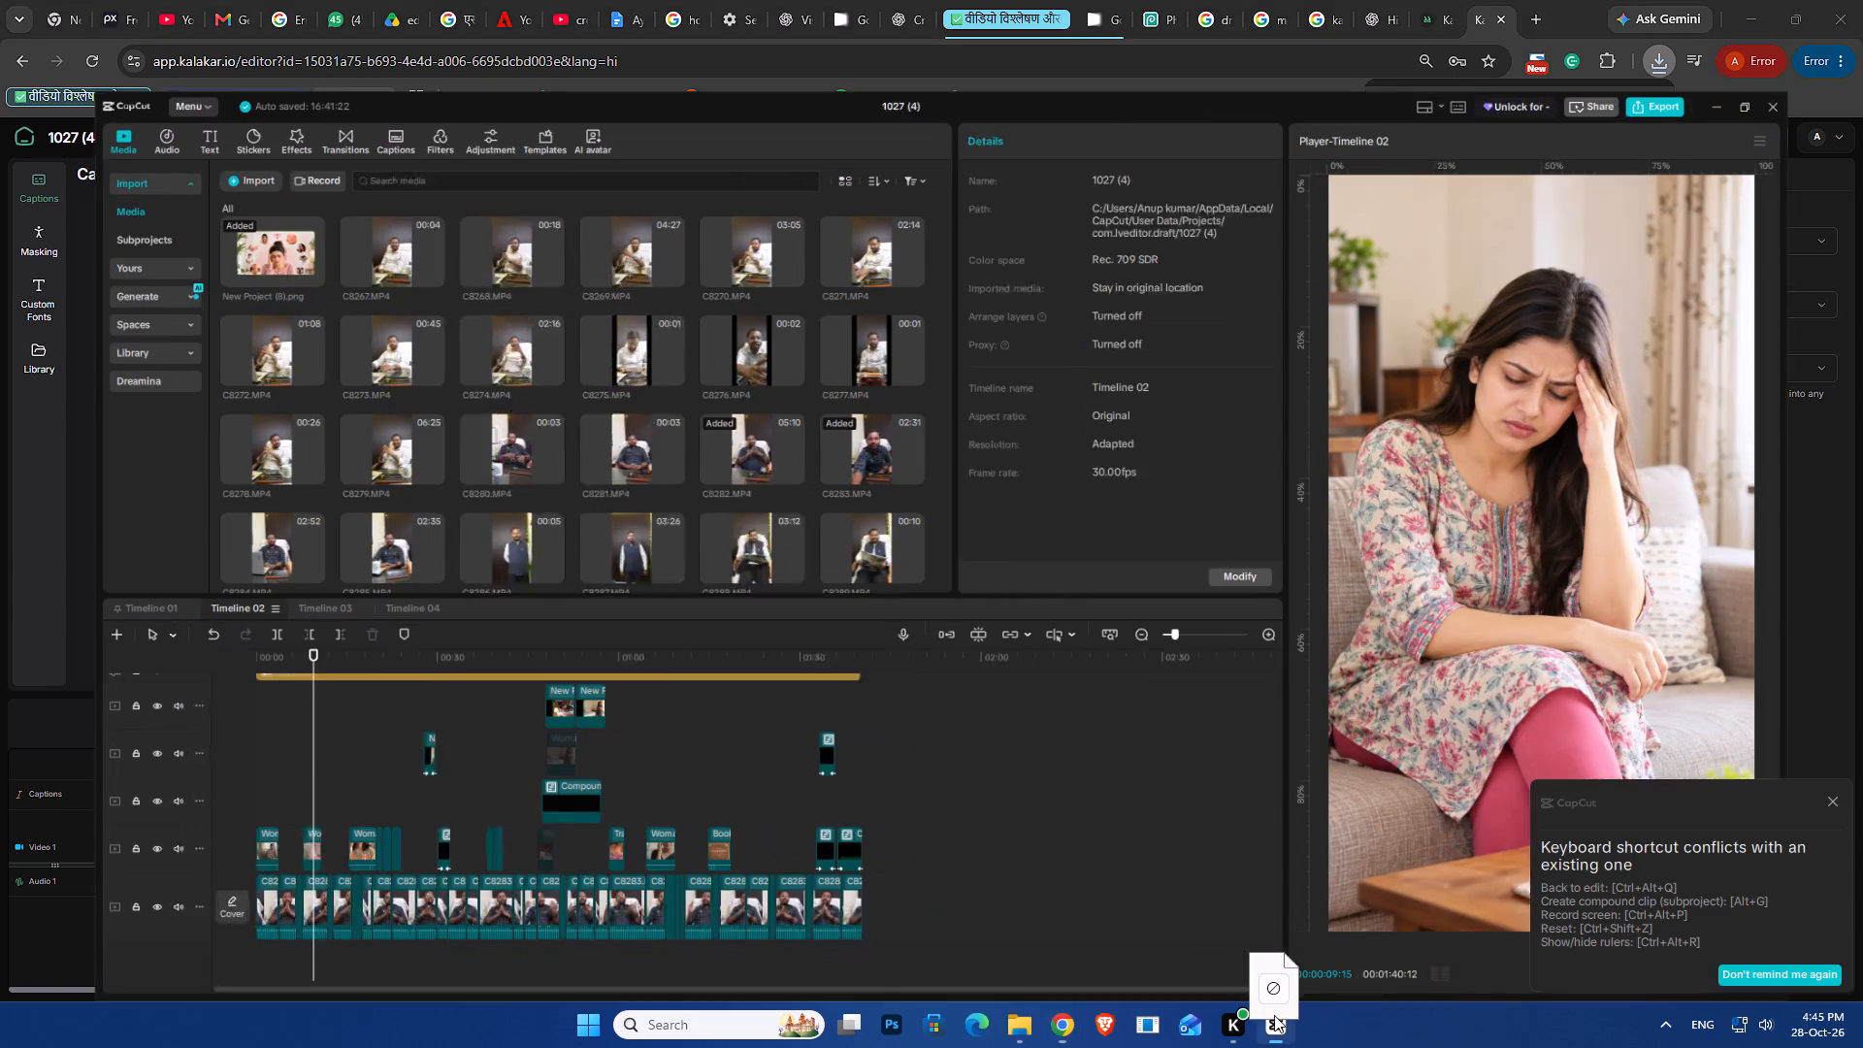
pyautogui.moveTo(1274, 1015); pyautogui.dragTo(173, 660)
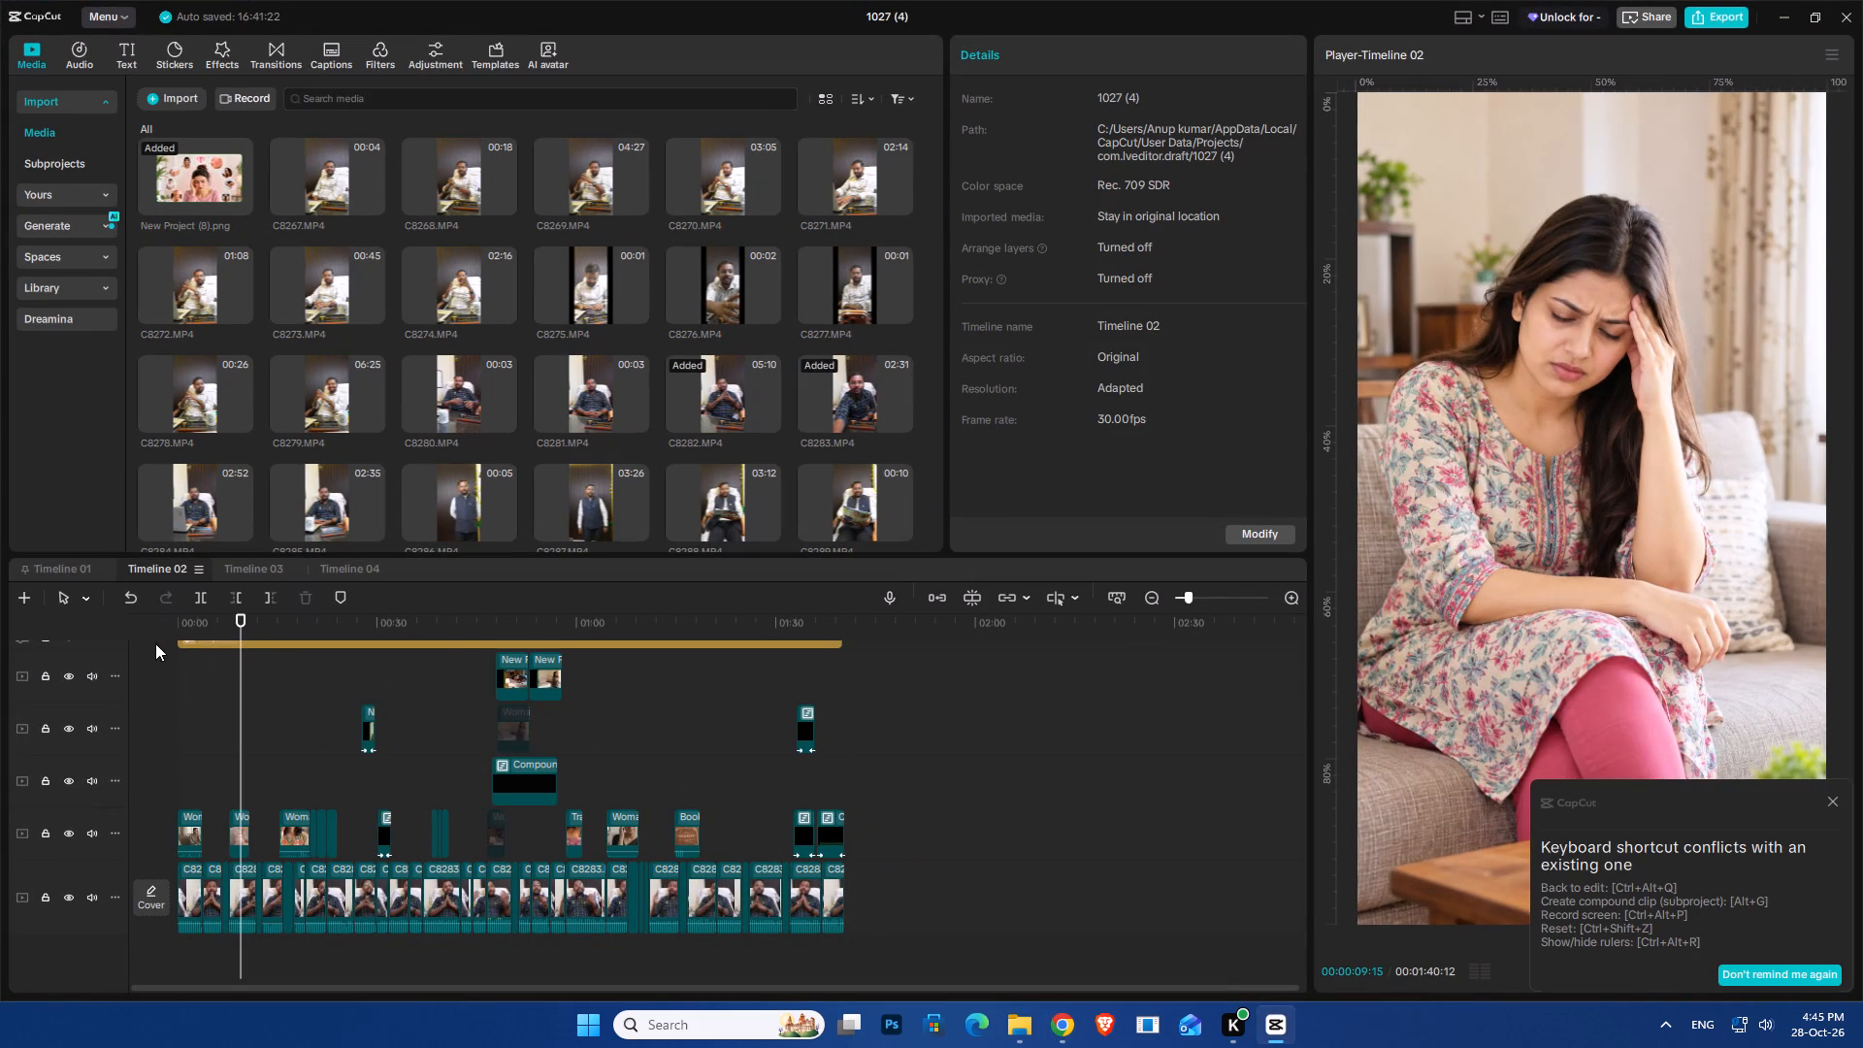
# Move the whole imported caption track so it starts at 00:00 of the timeline.
pyautogui.scroll(12, 293, 713)
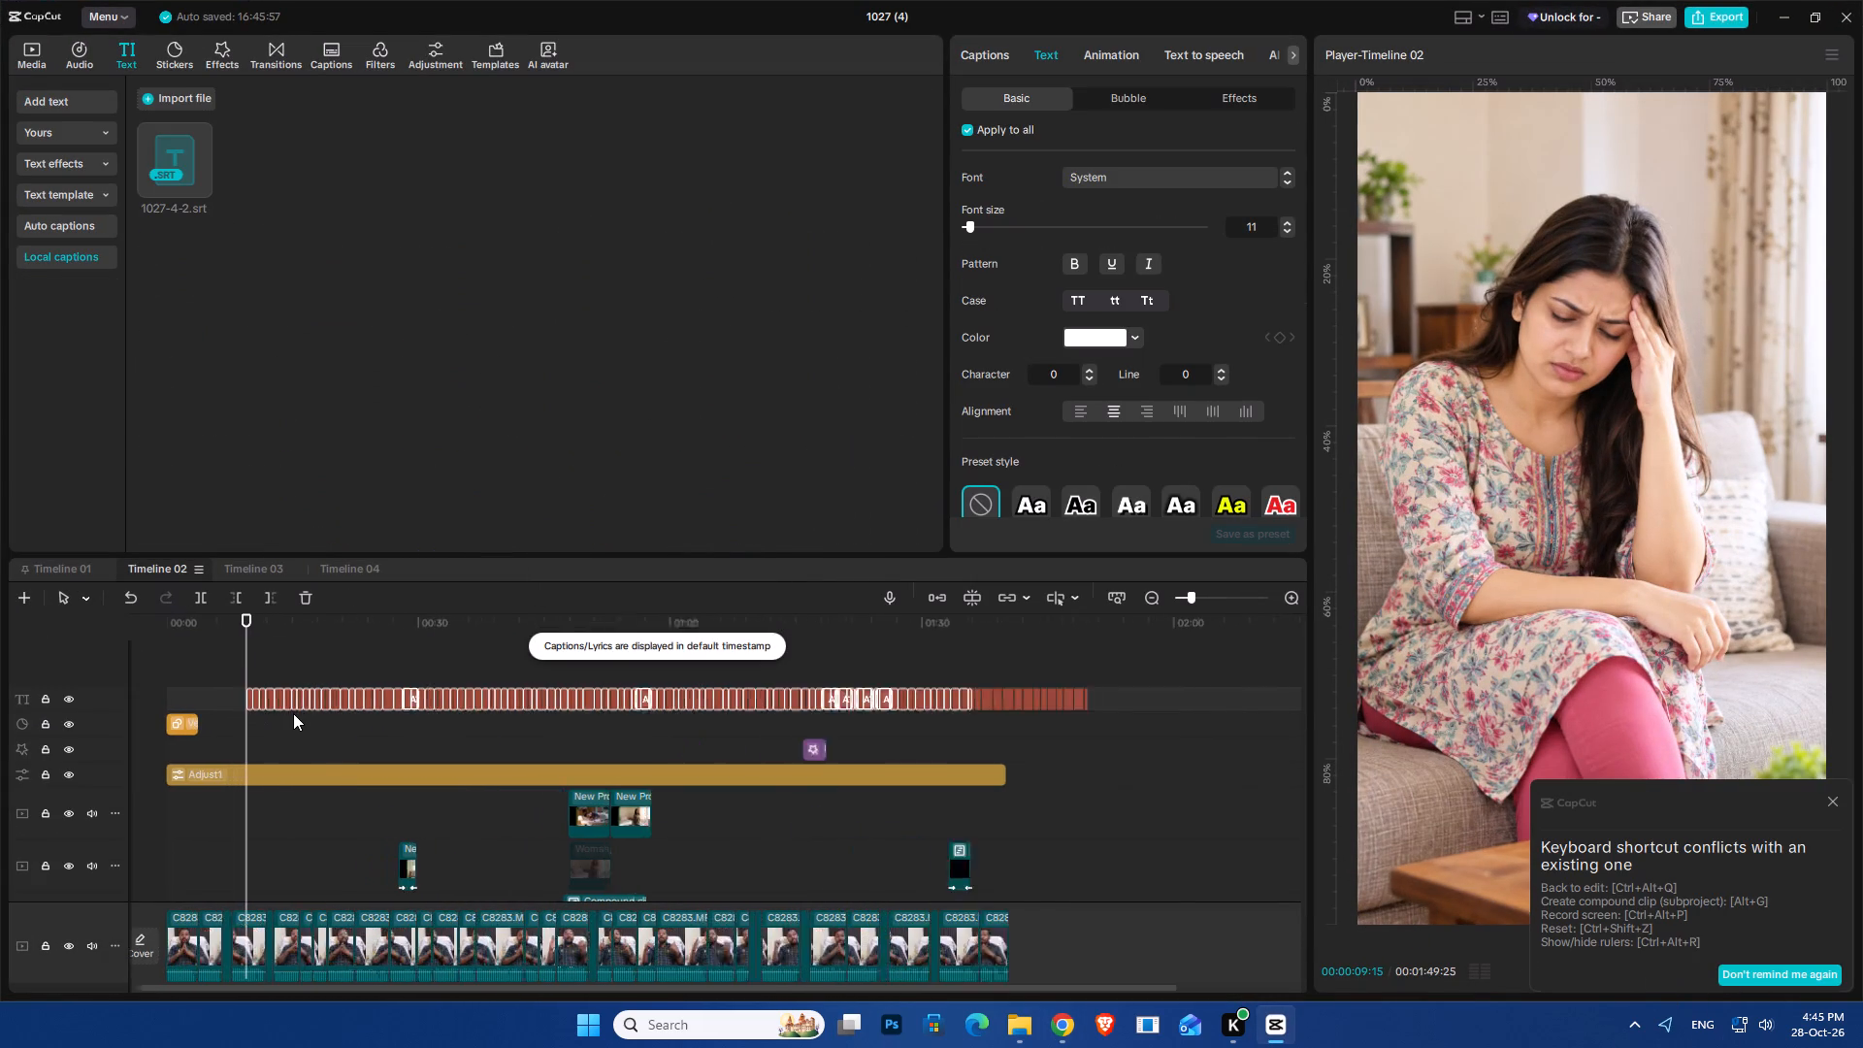
pyautogui.scroll(15, 293, 713)
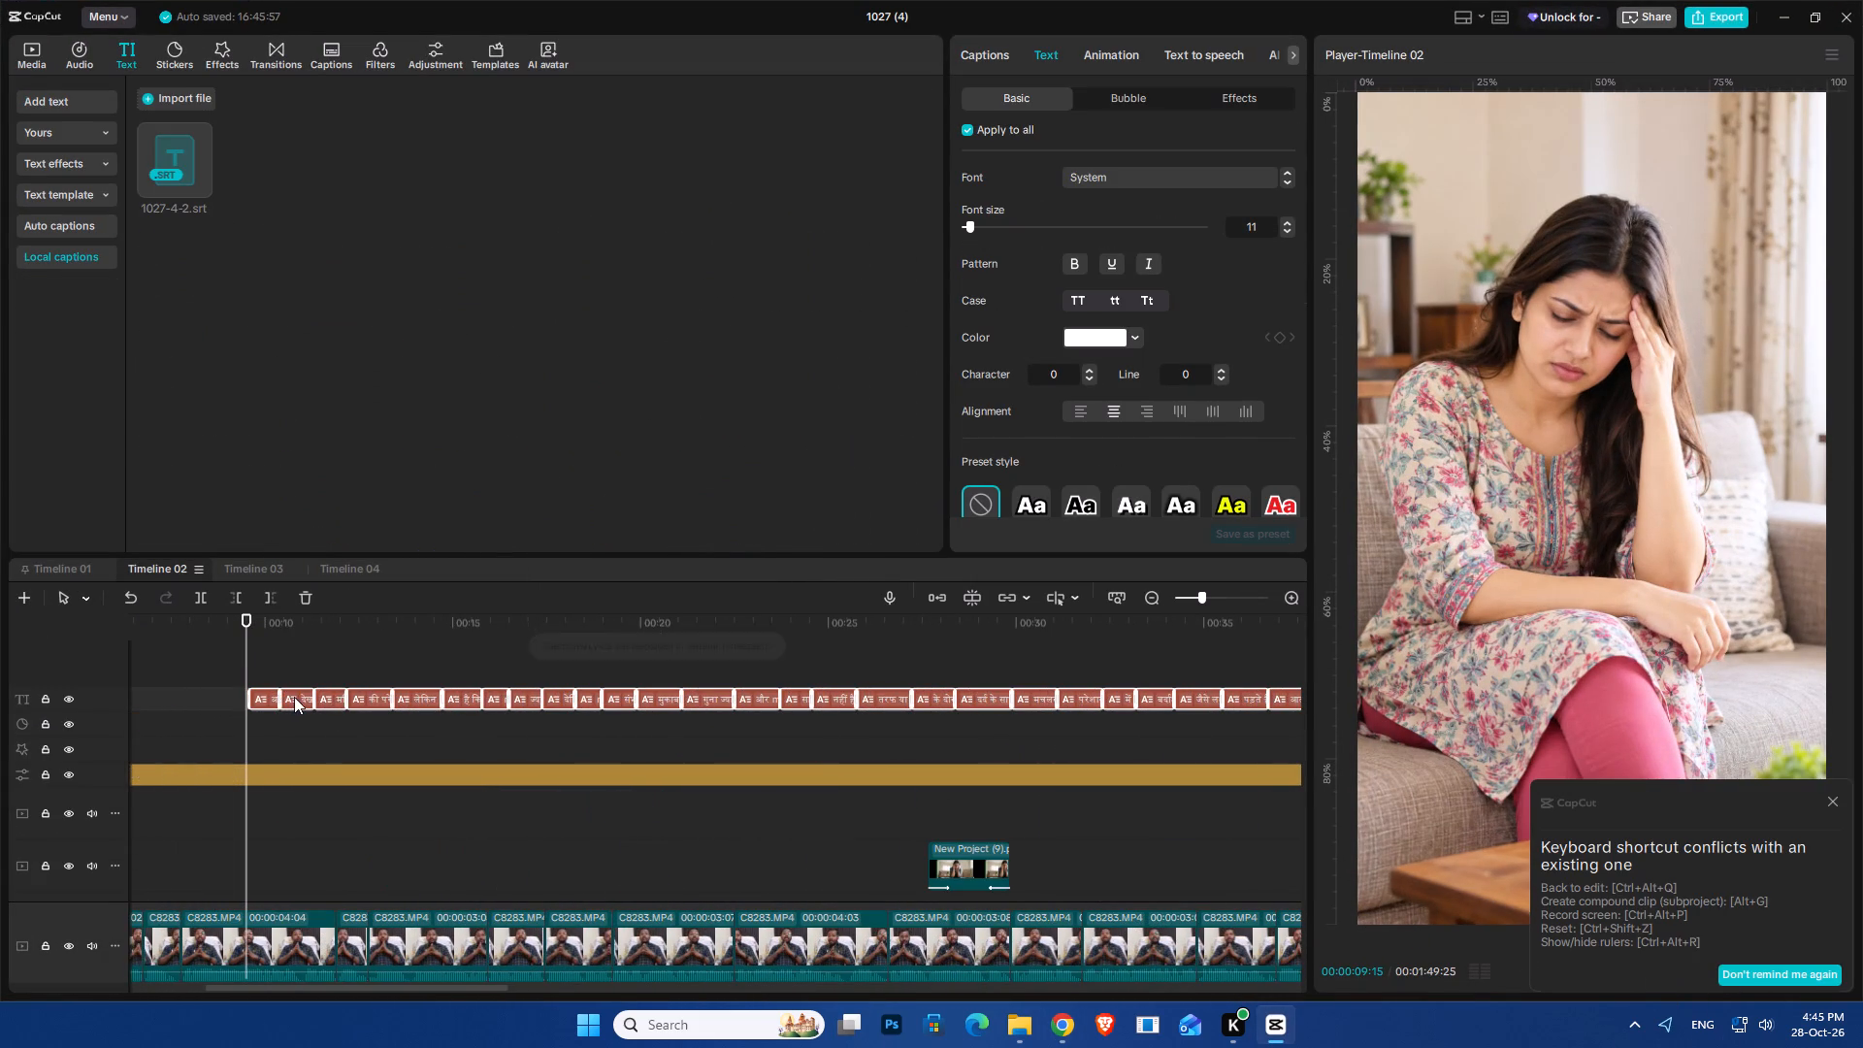
pyautogui.moveTo(294, 698); pyautogui.dragTo(0, 699)
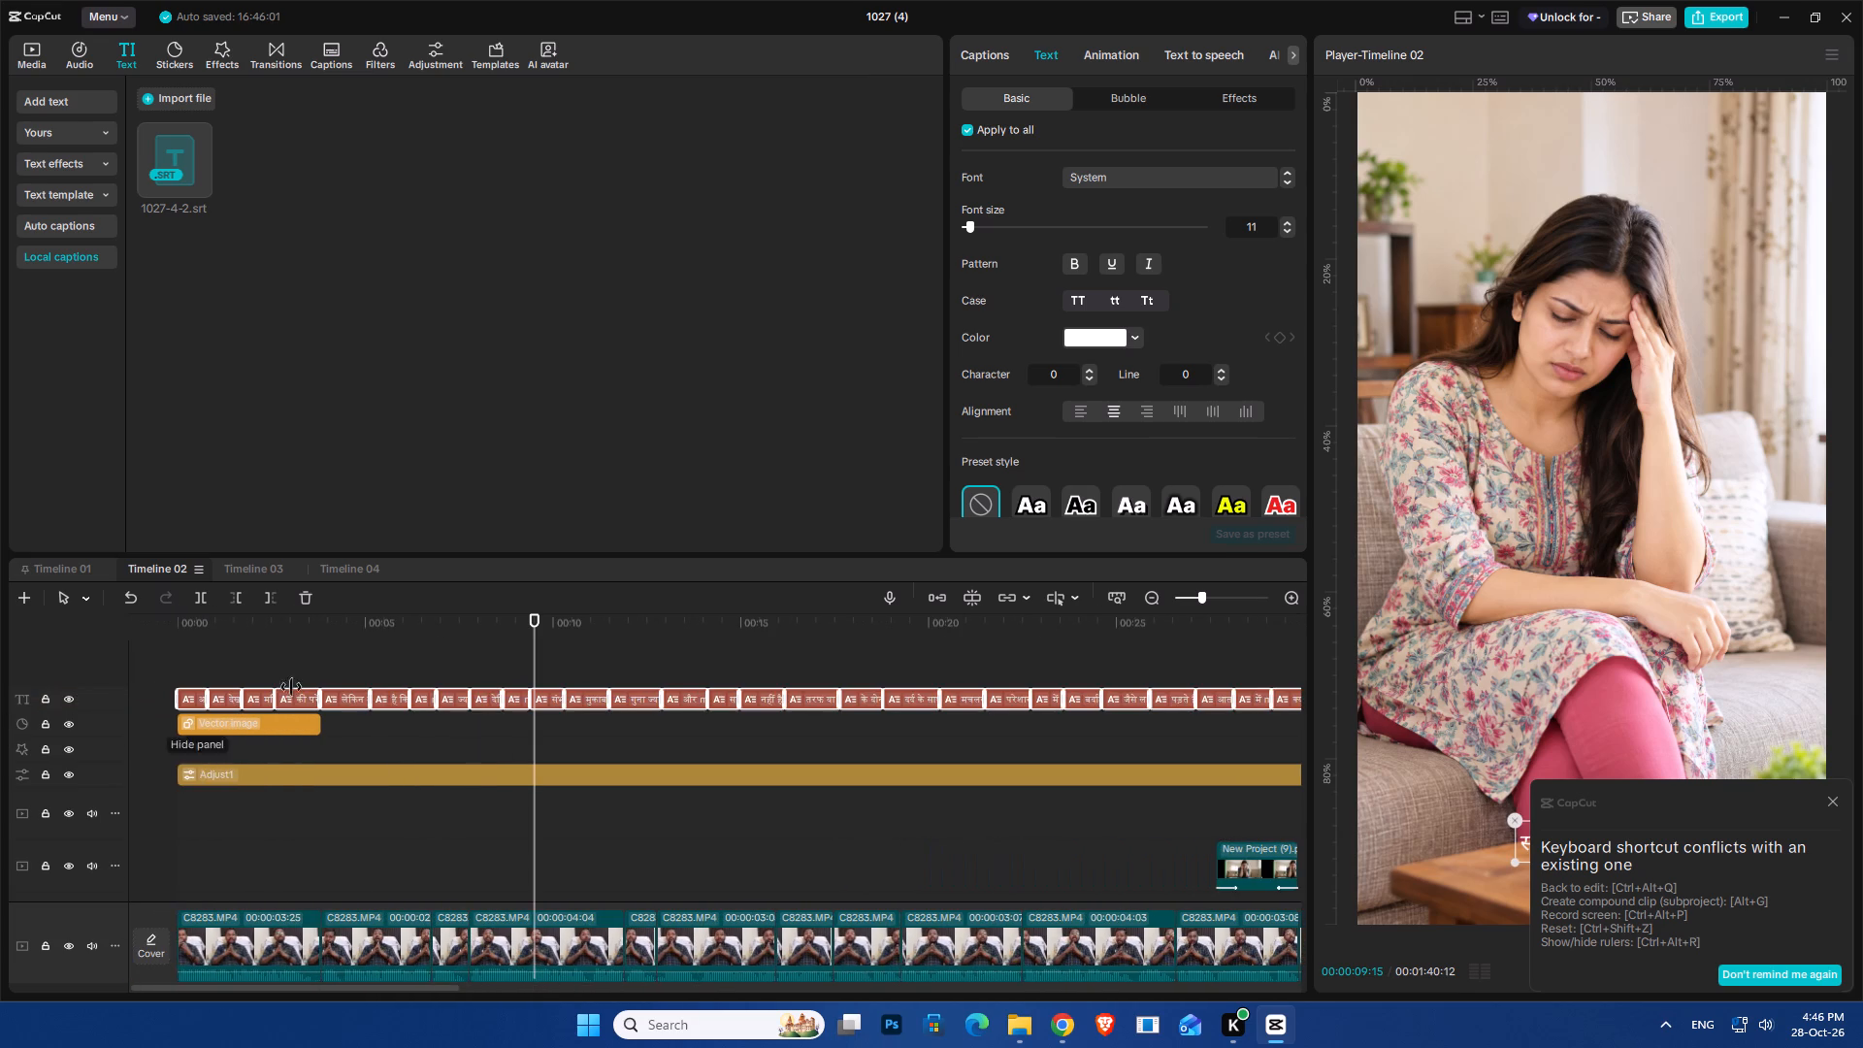
# Turn on auto snapping and the main track magnet for the timeline.
pyautogui.rightClick(978, 594)
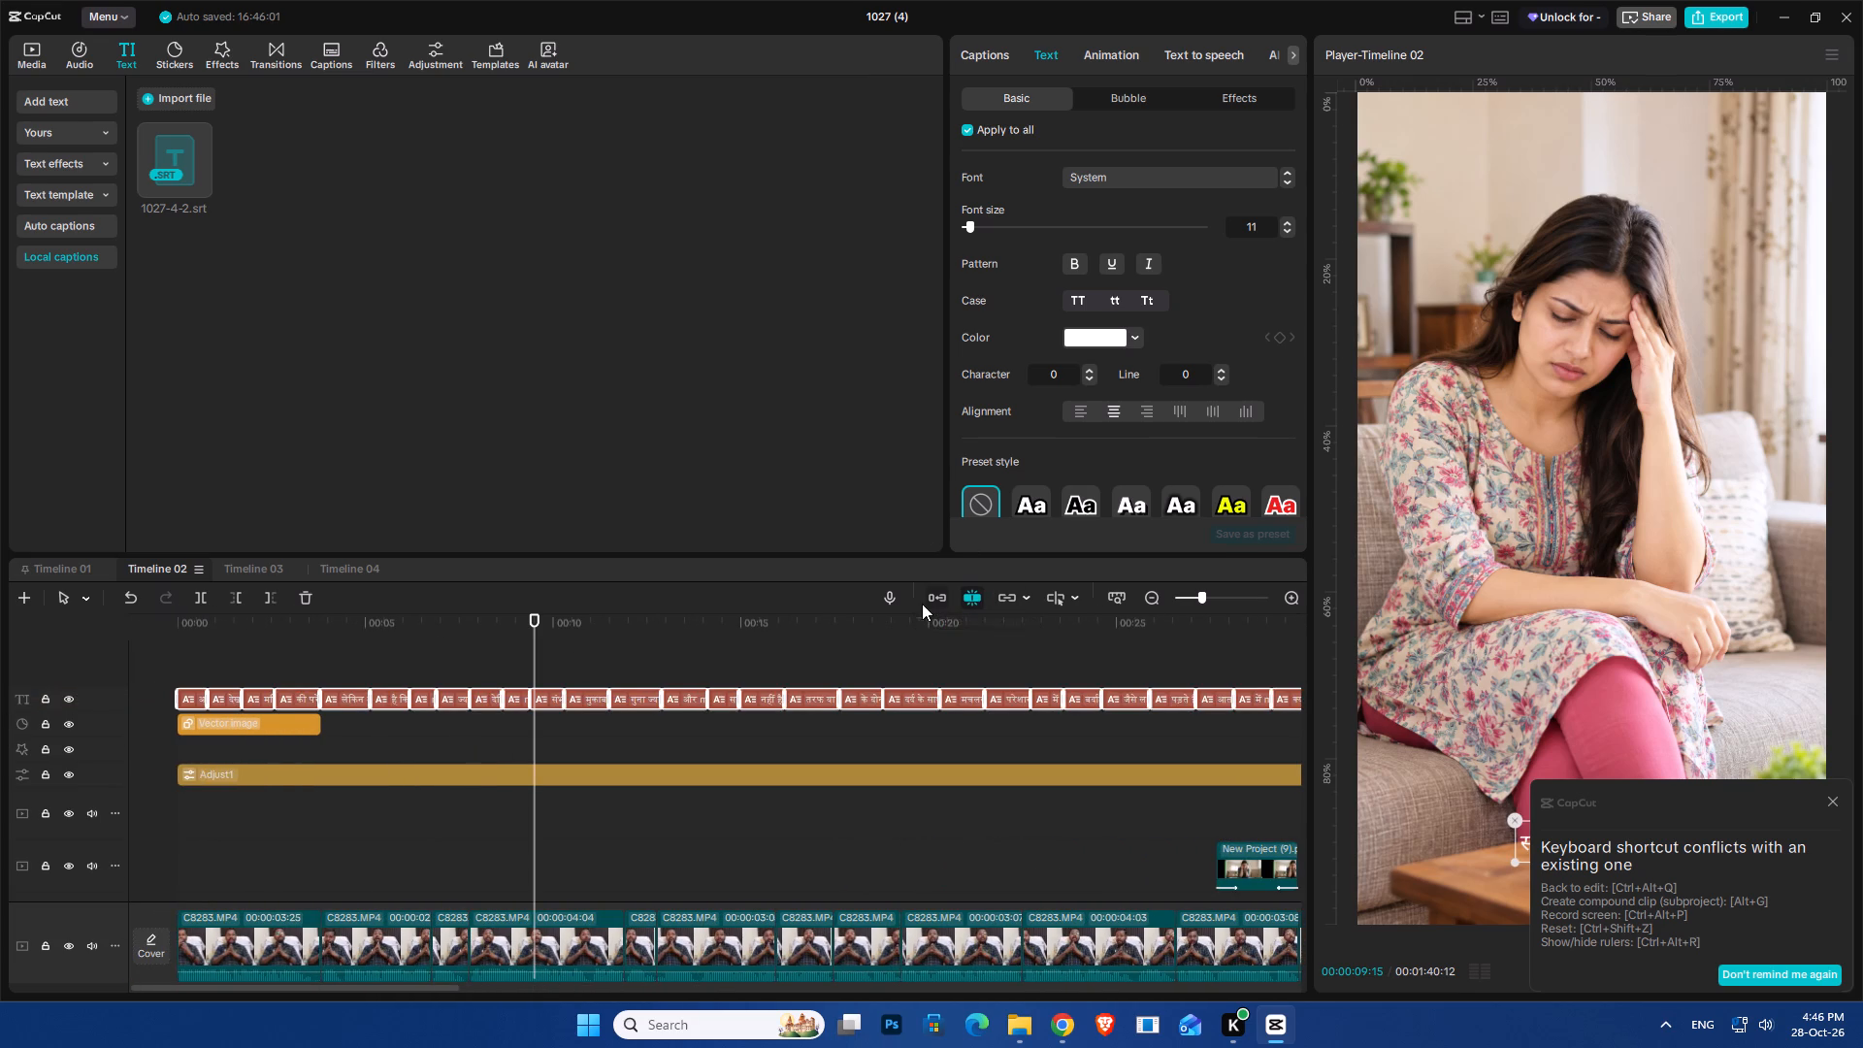
pyautogui.rightClick(931, 600)
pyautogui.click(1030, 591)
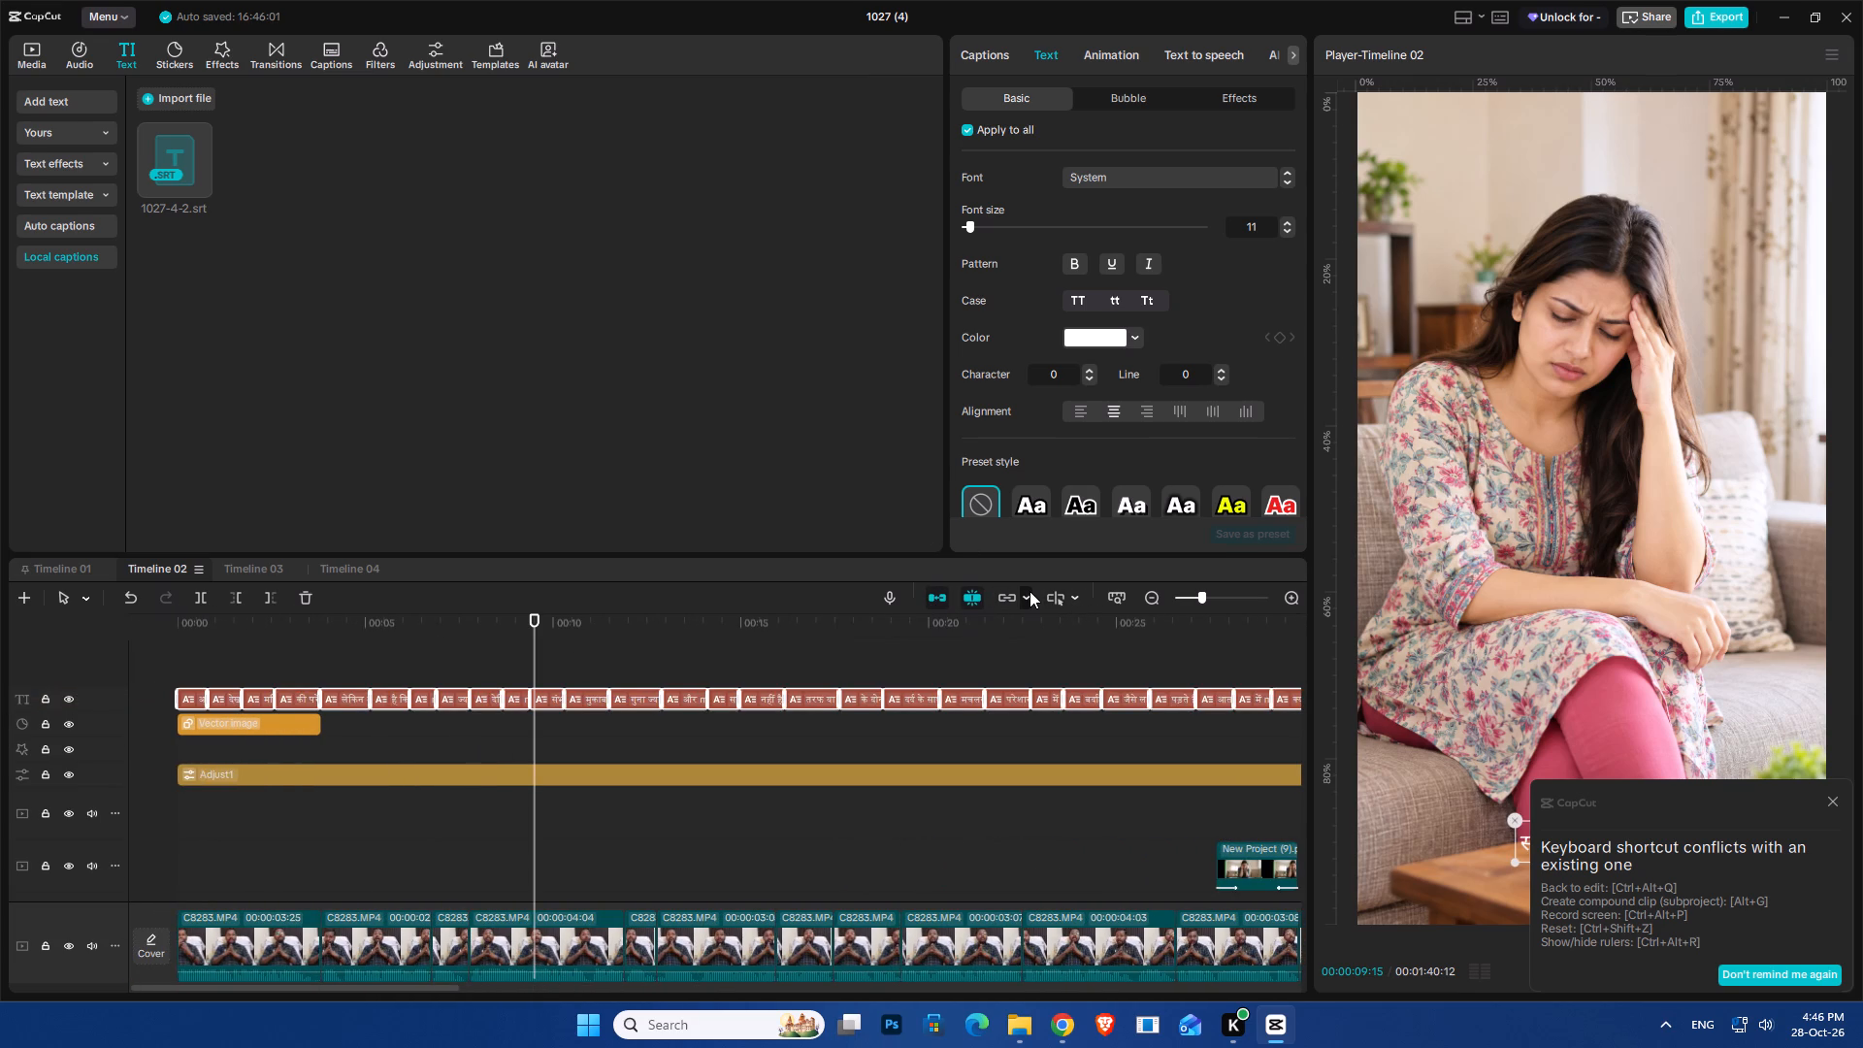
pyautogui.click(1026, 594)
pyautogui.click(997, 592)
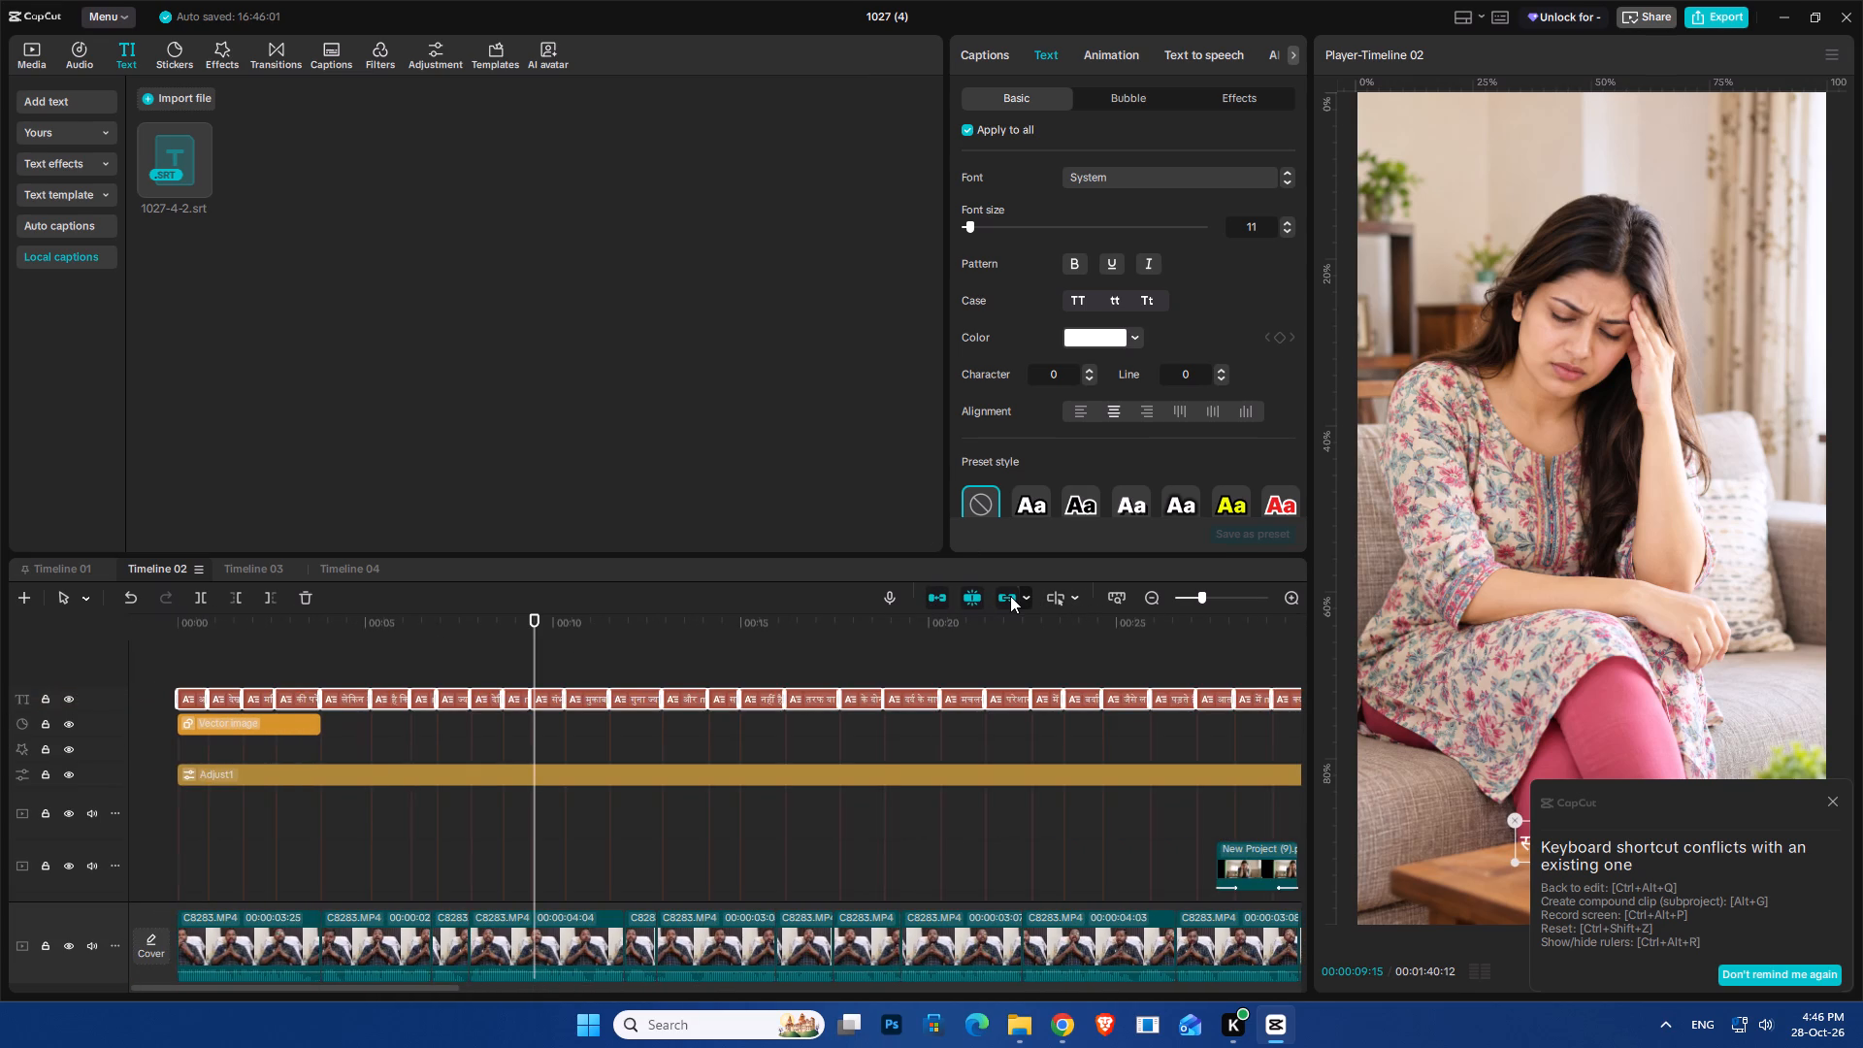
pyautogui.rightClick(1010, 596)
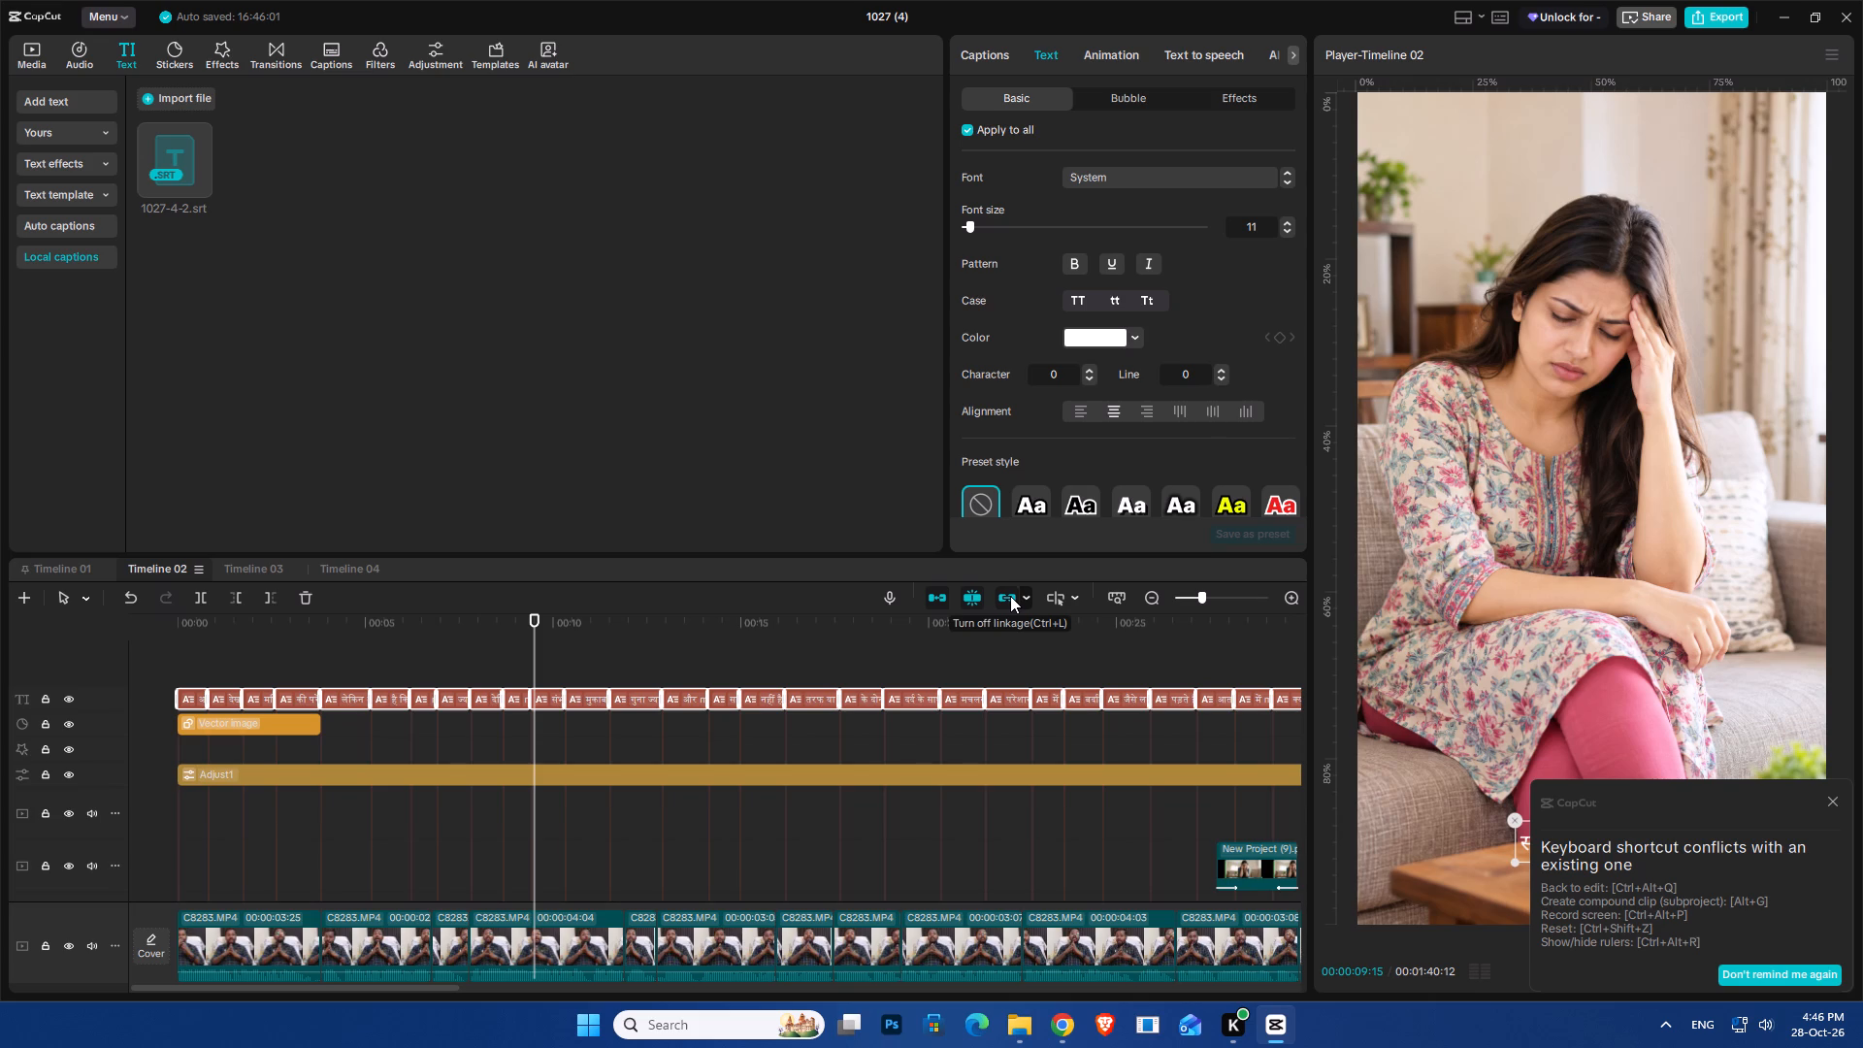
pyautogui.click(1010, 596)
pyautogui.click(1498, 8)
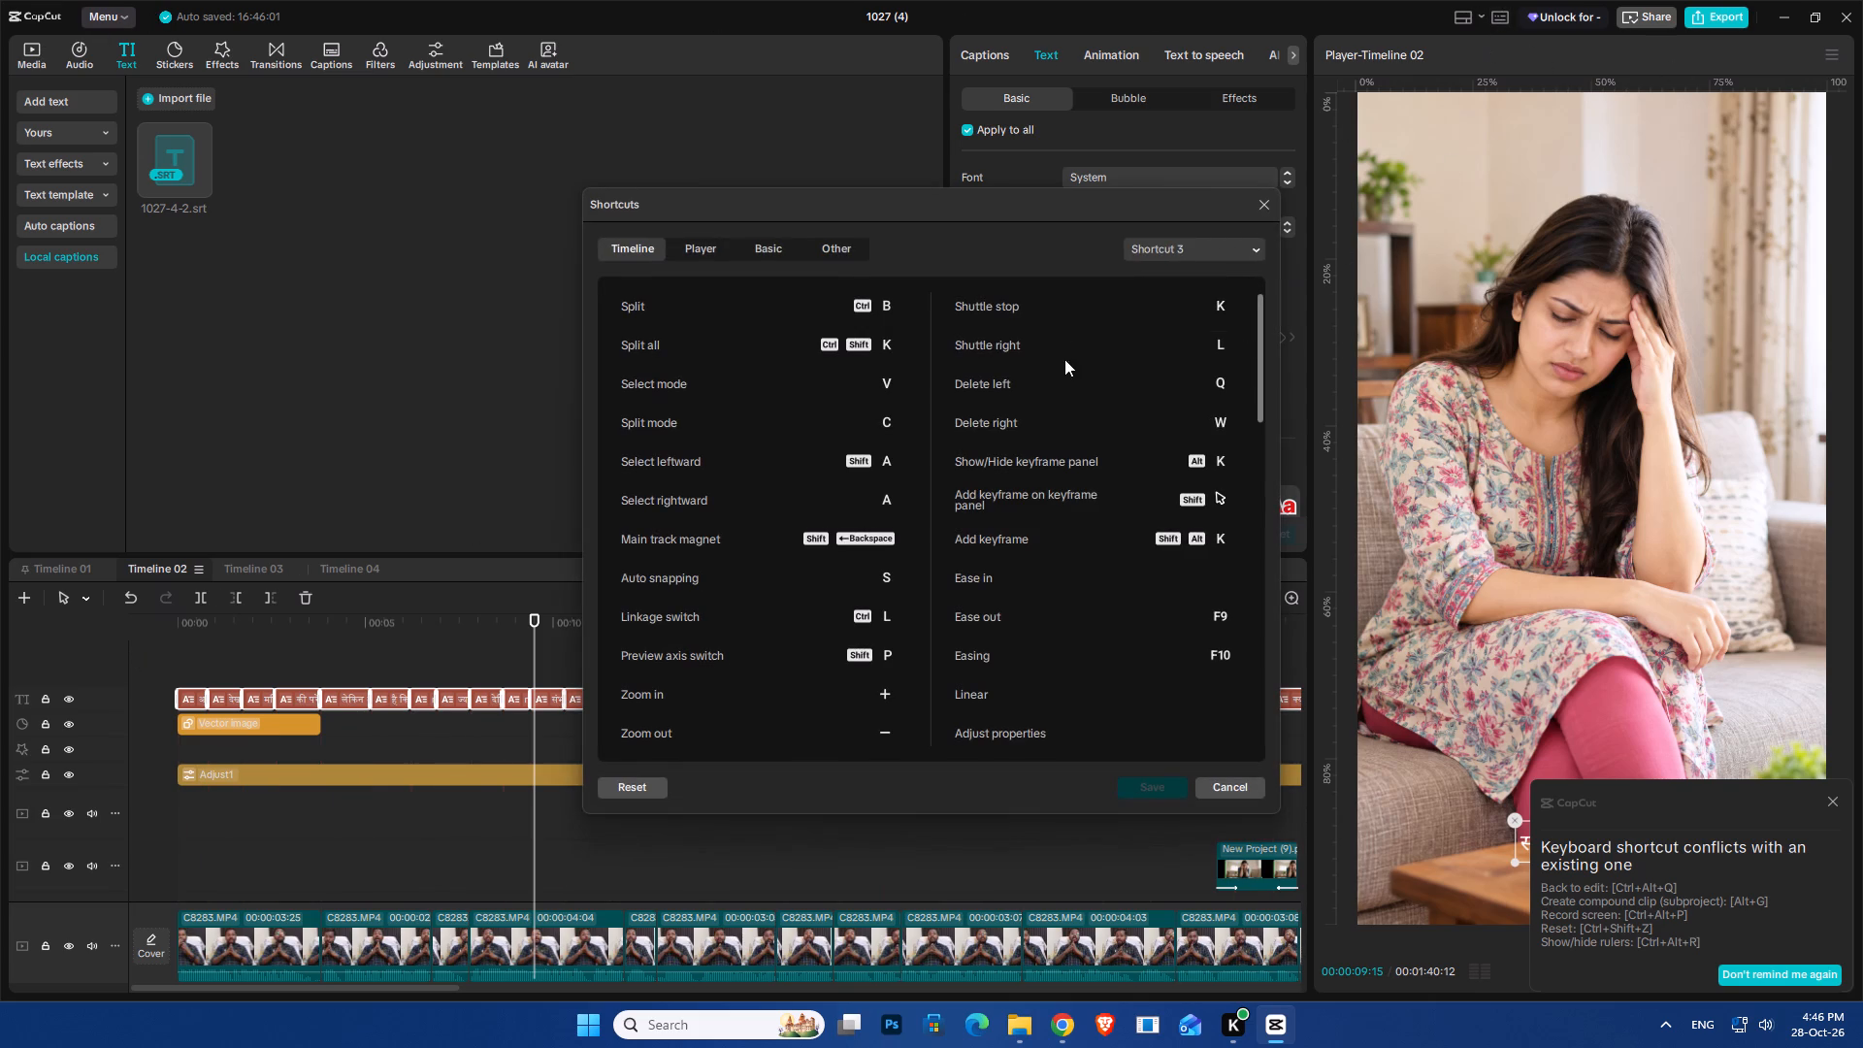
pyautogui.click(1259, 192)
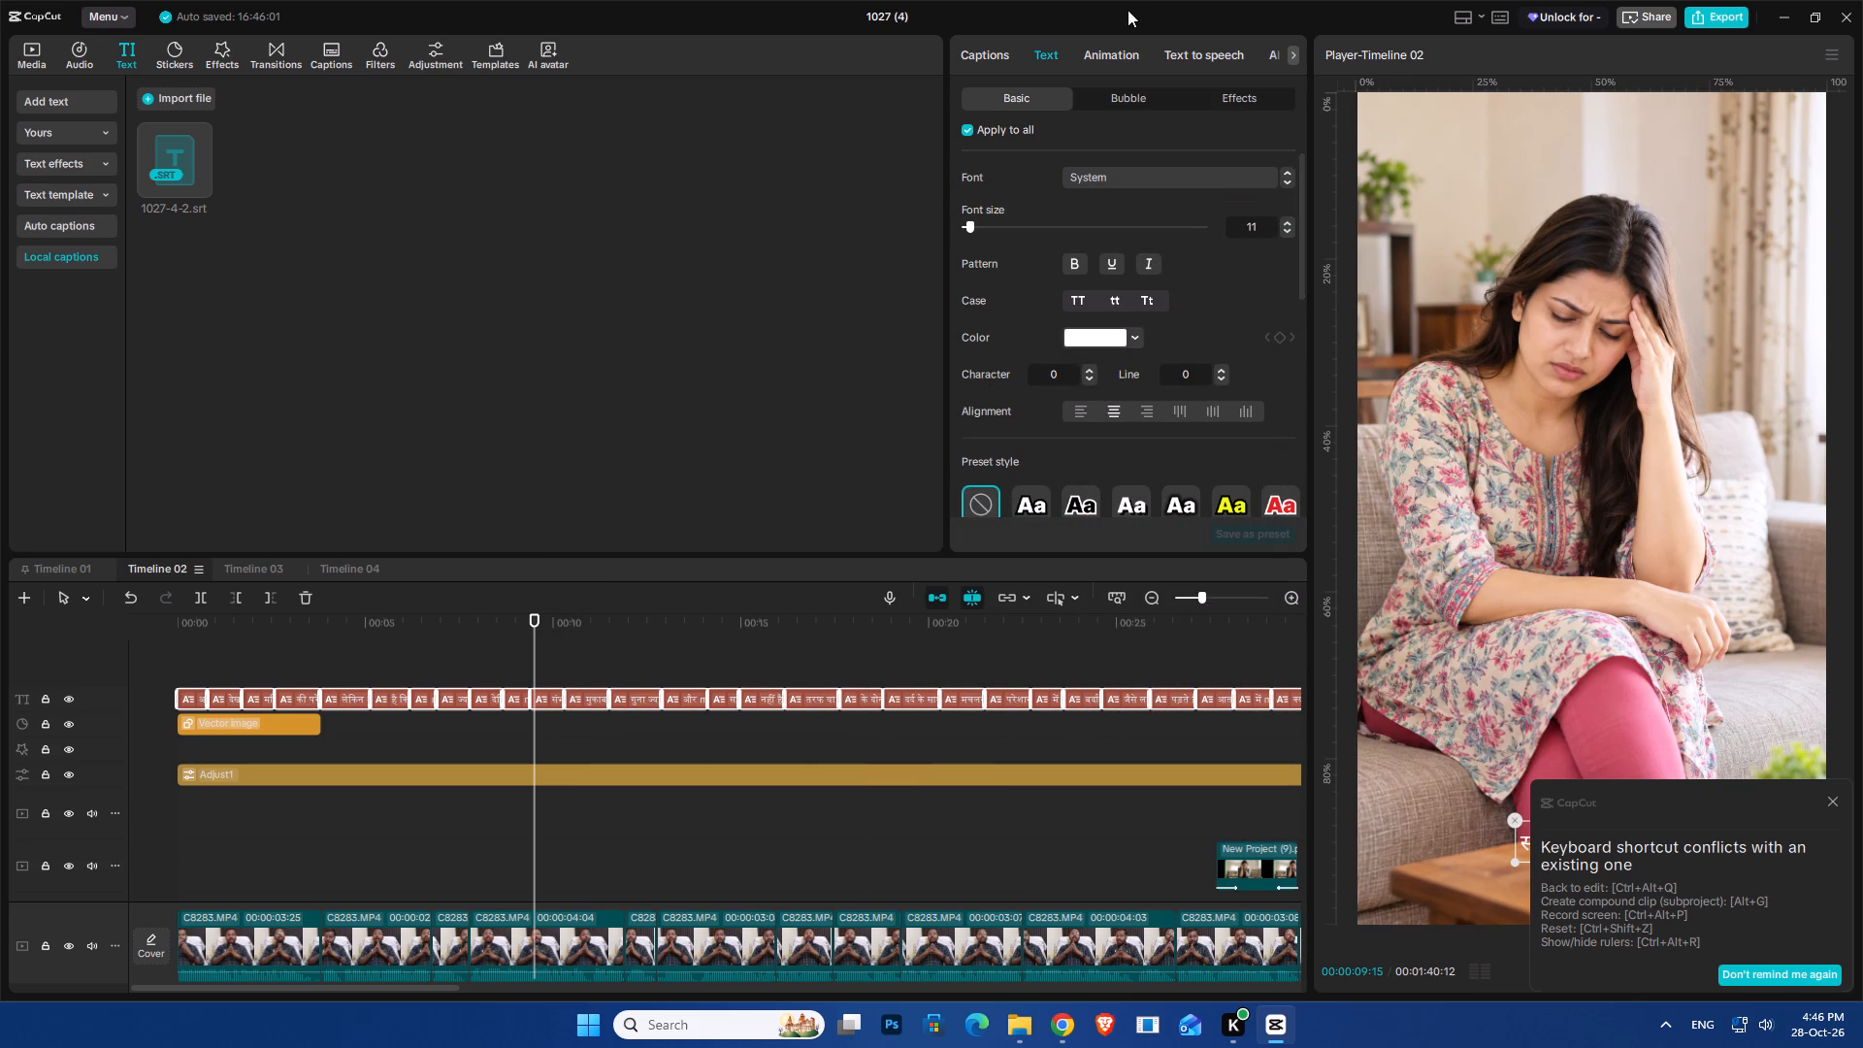
# In the editing settings, deselect every item type for linkage and save the settings.
pyautogui.click(114, 10)
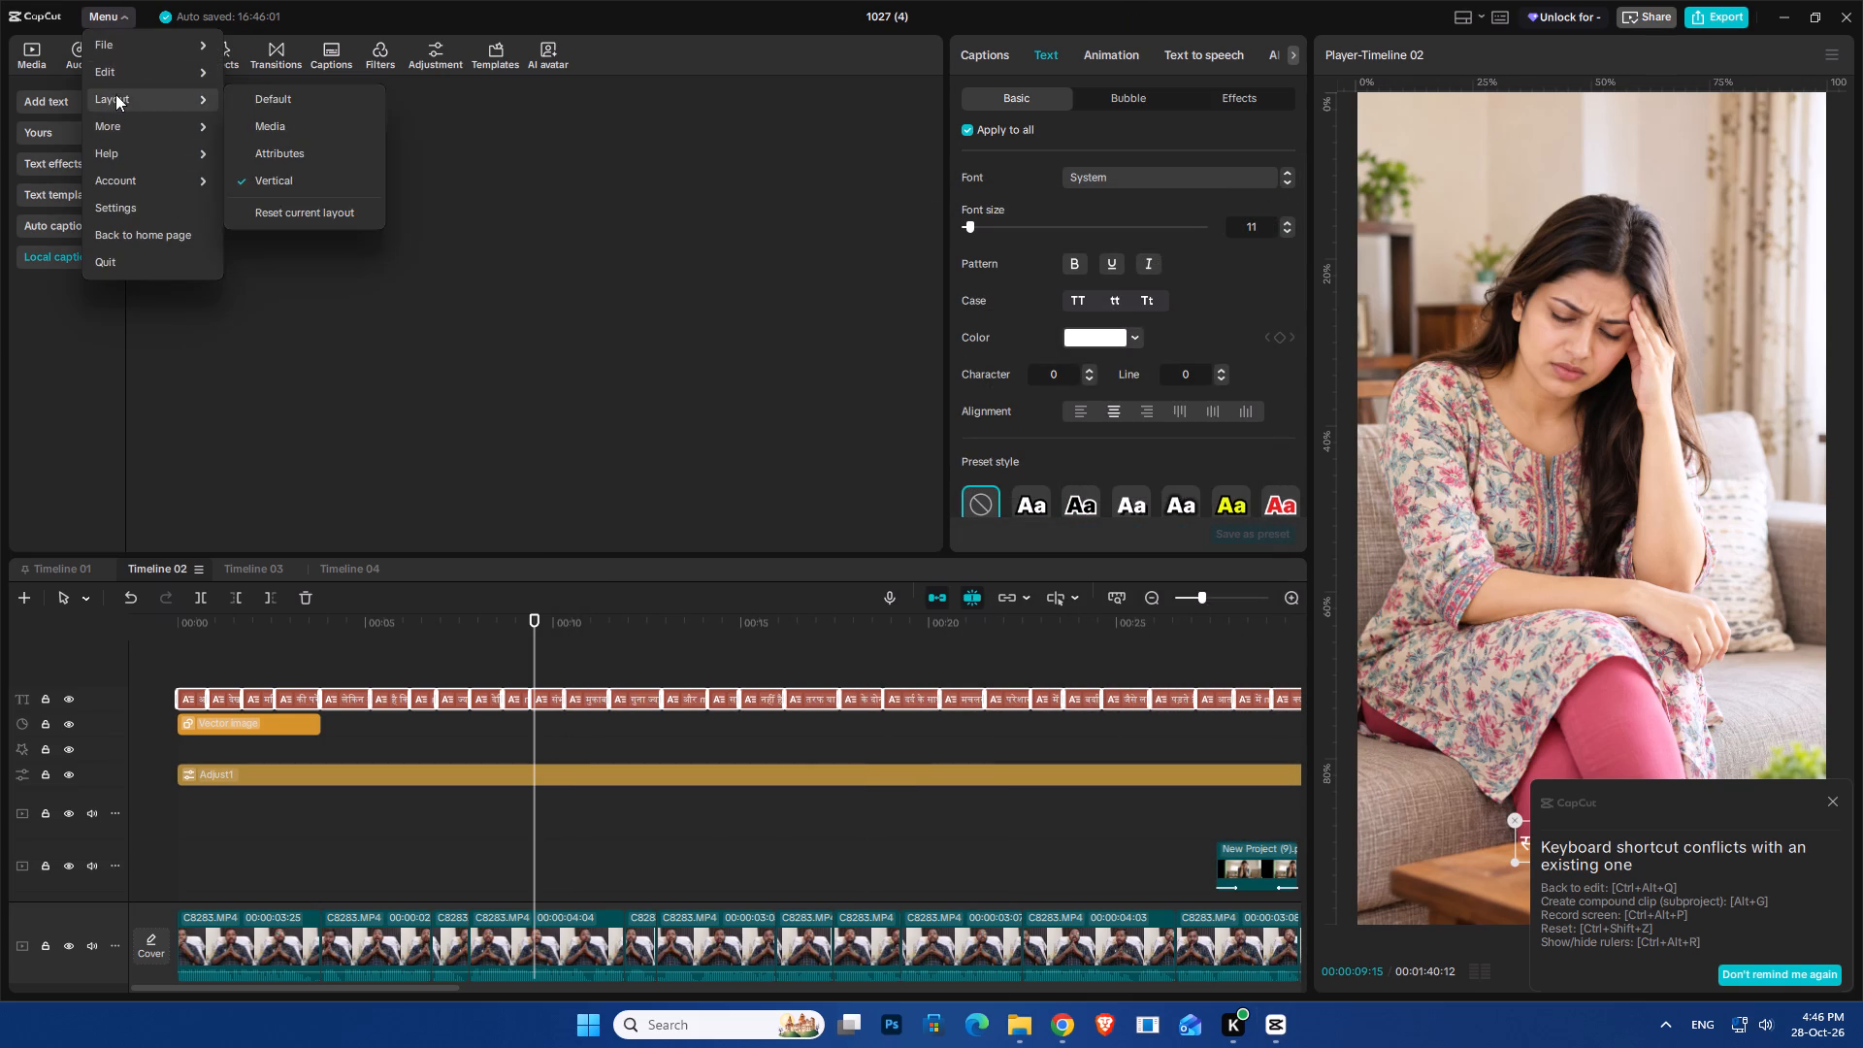
pyautogui.click(128, 203)
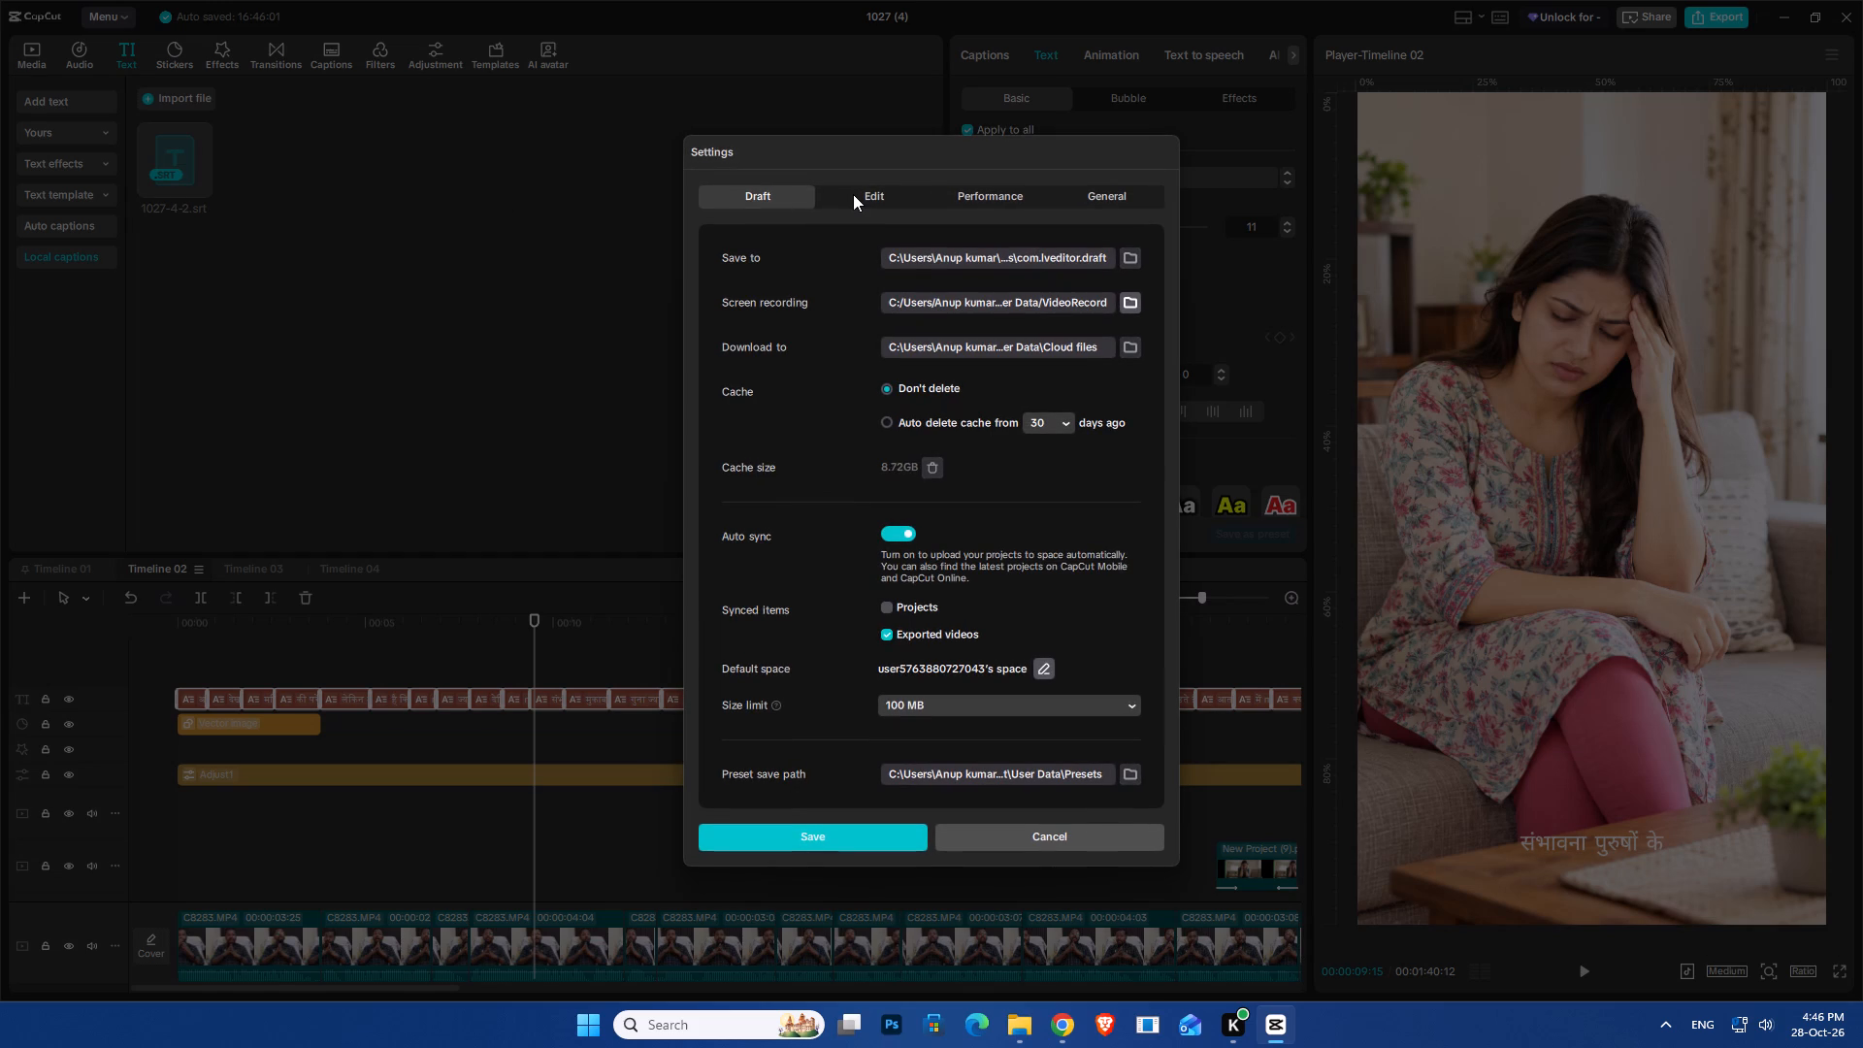
pyautogui.click(853, 194)
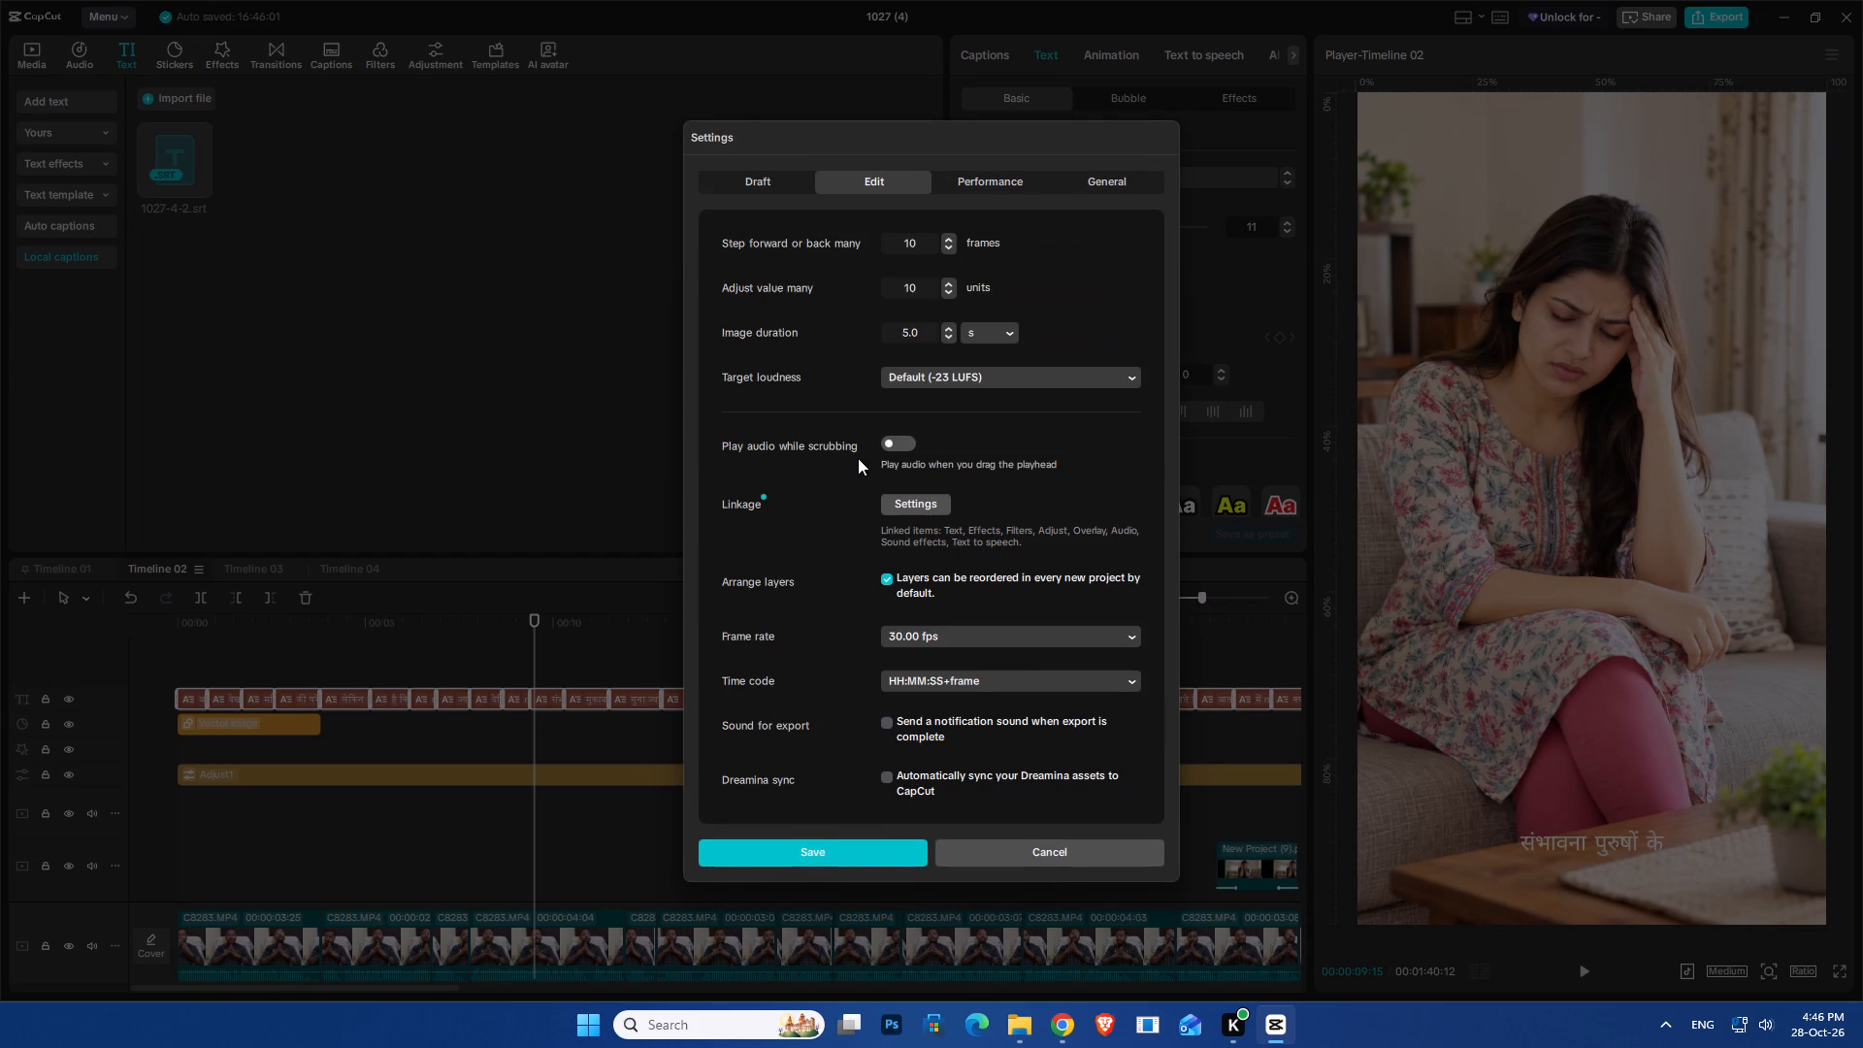
pyautogui.click(899, 499)
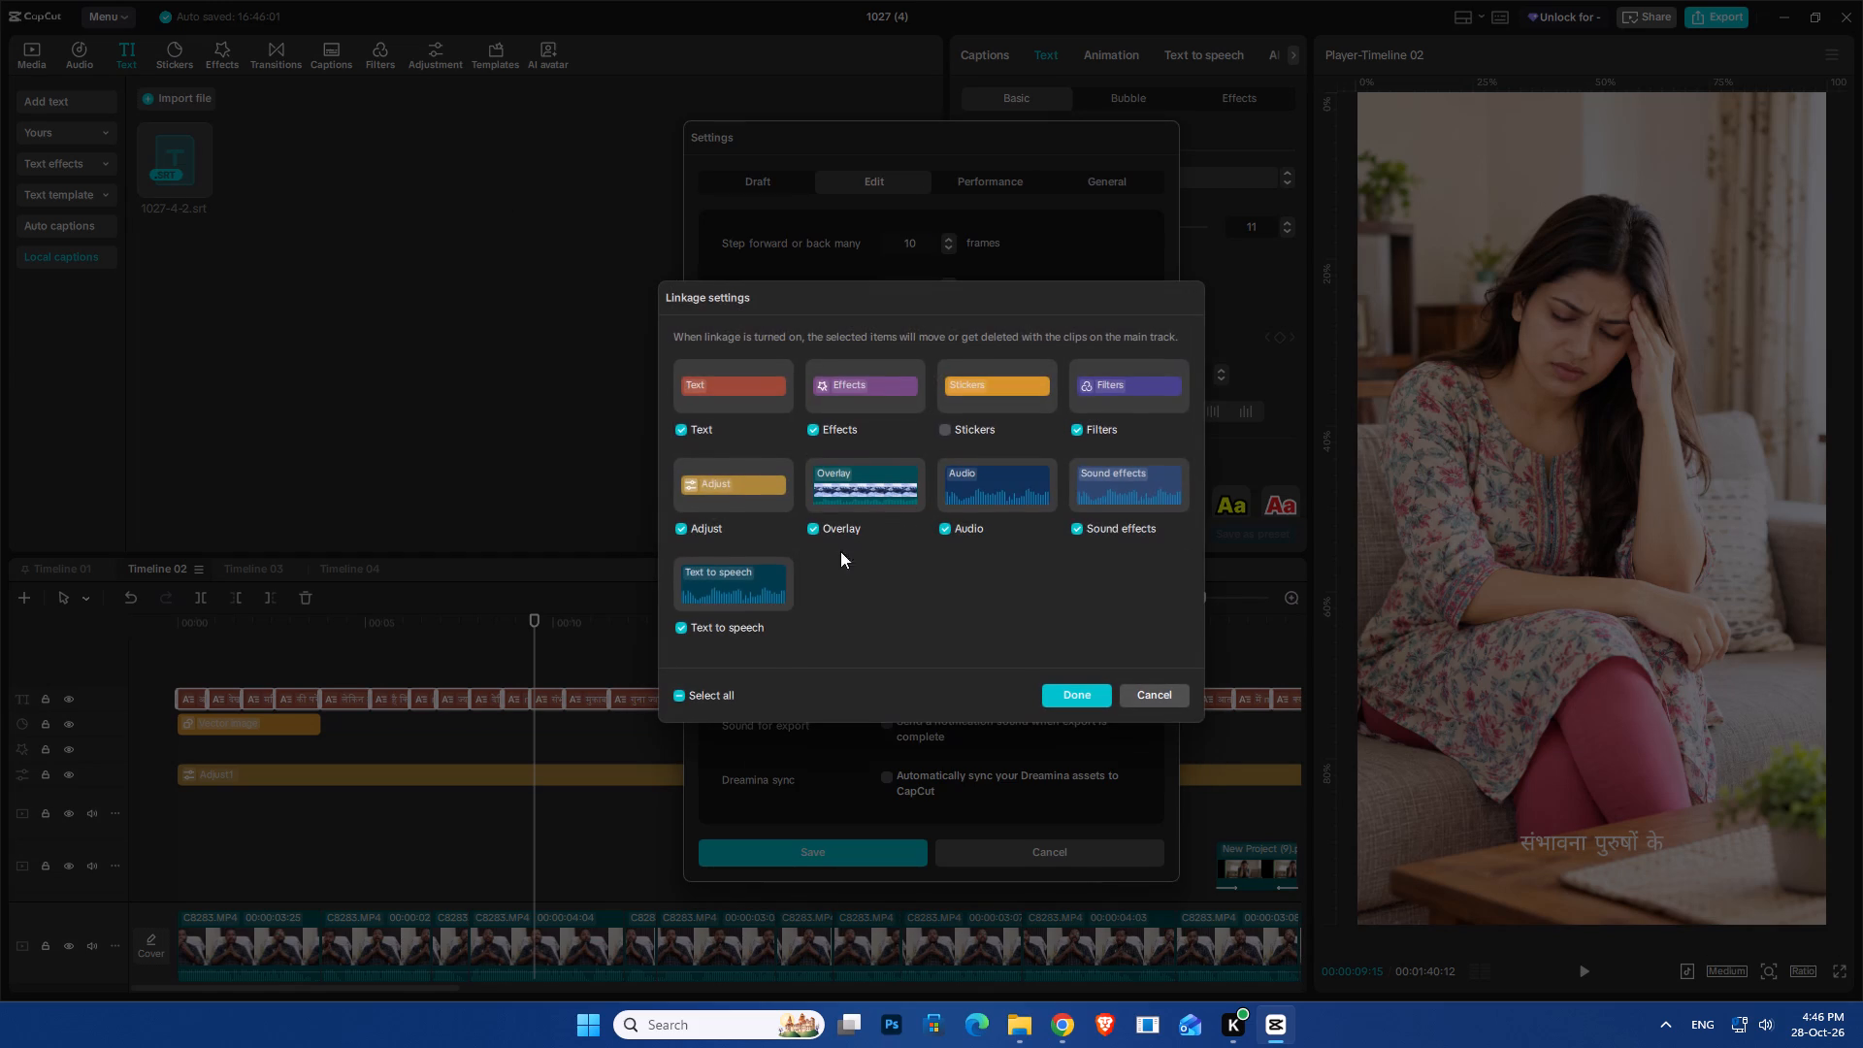
pyautogui.click(694, 696)
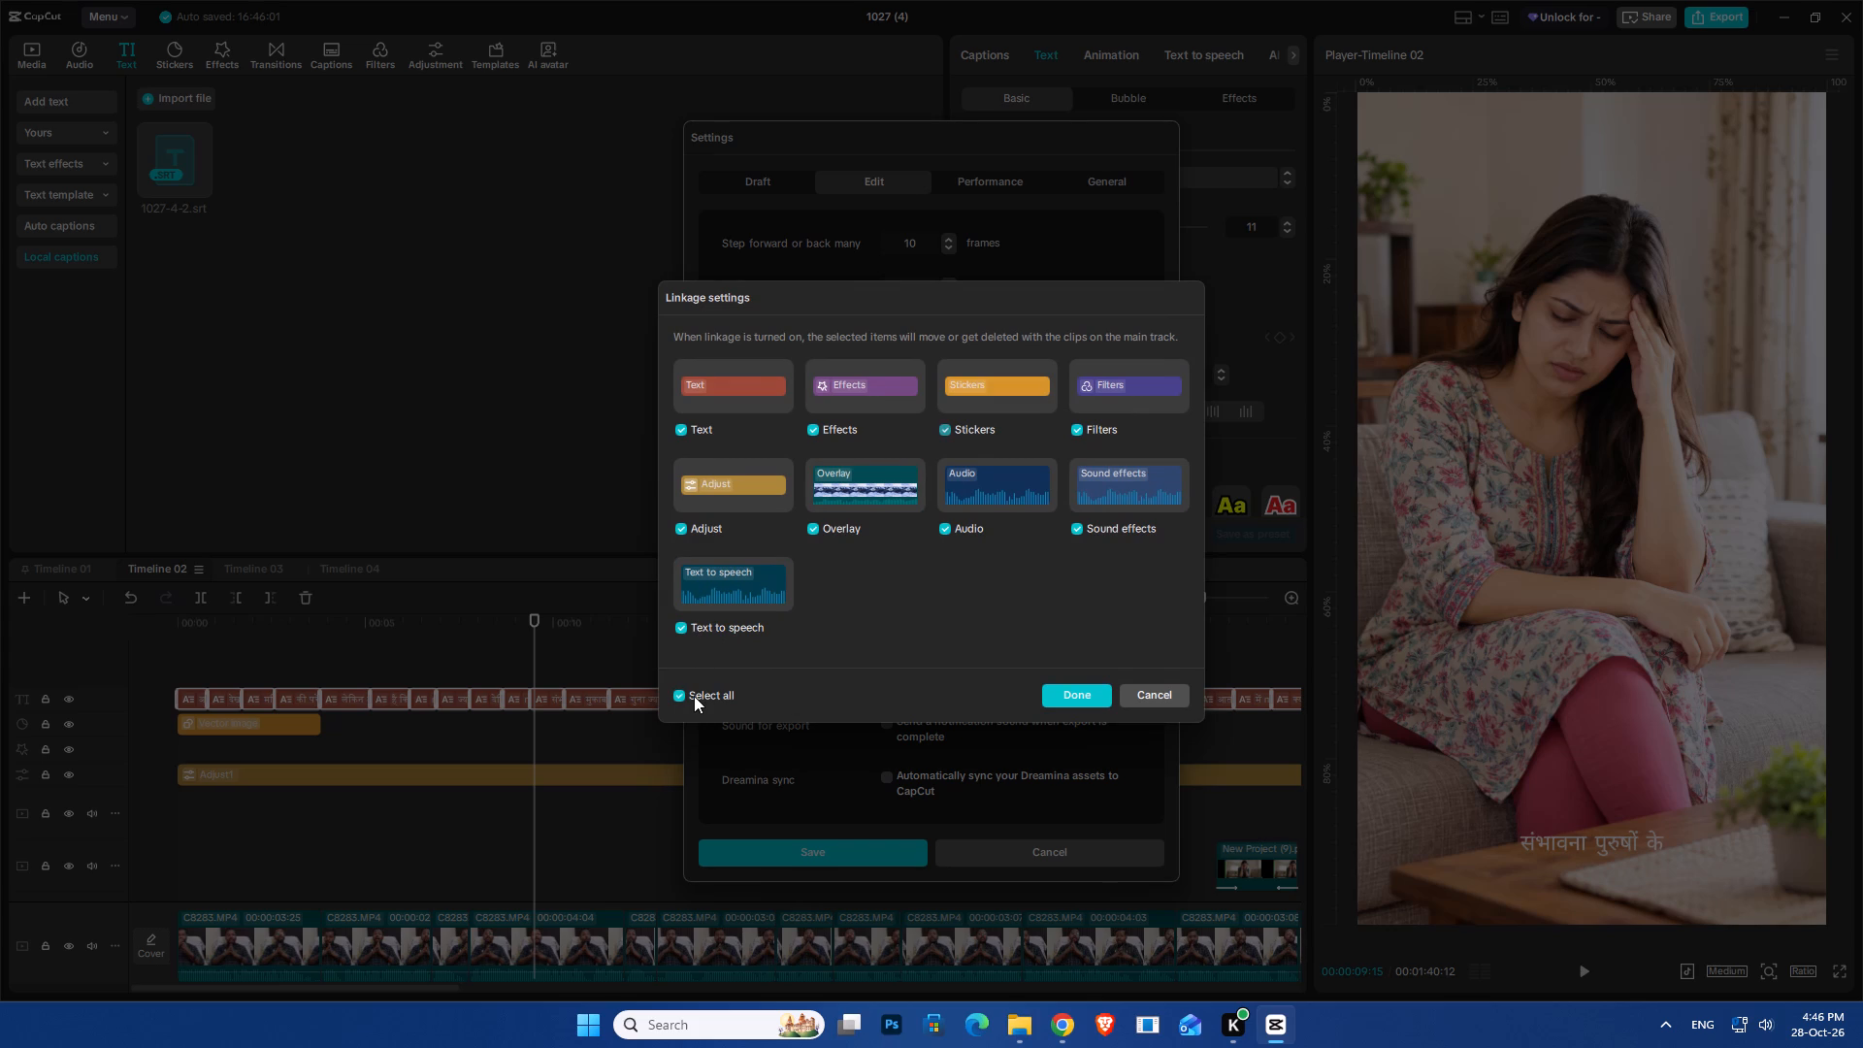
pyautogui.click(694, 696)
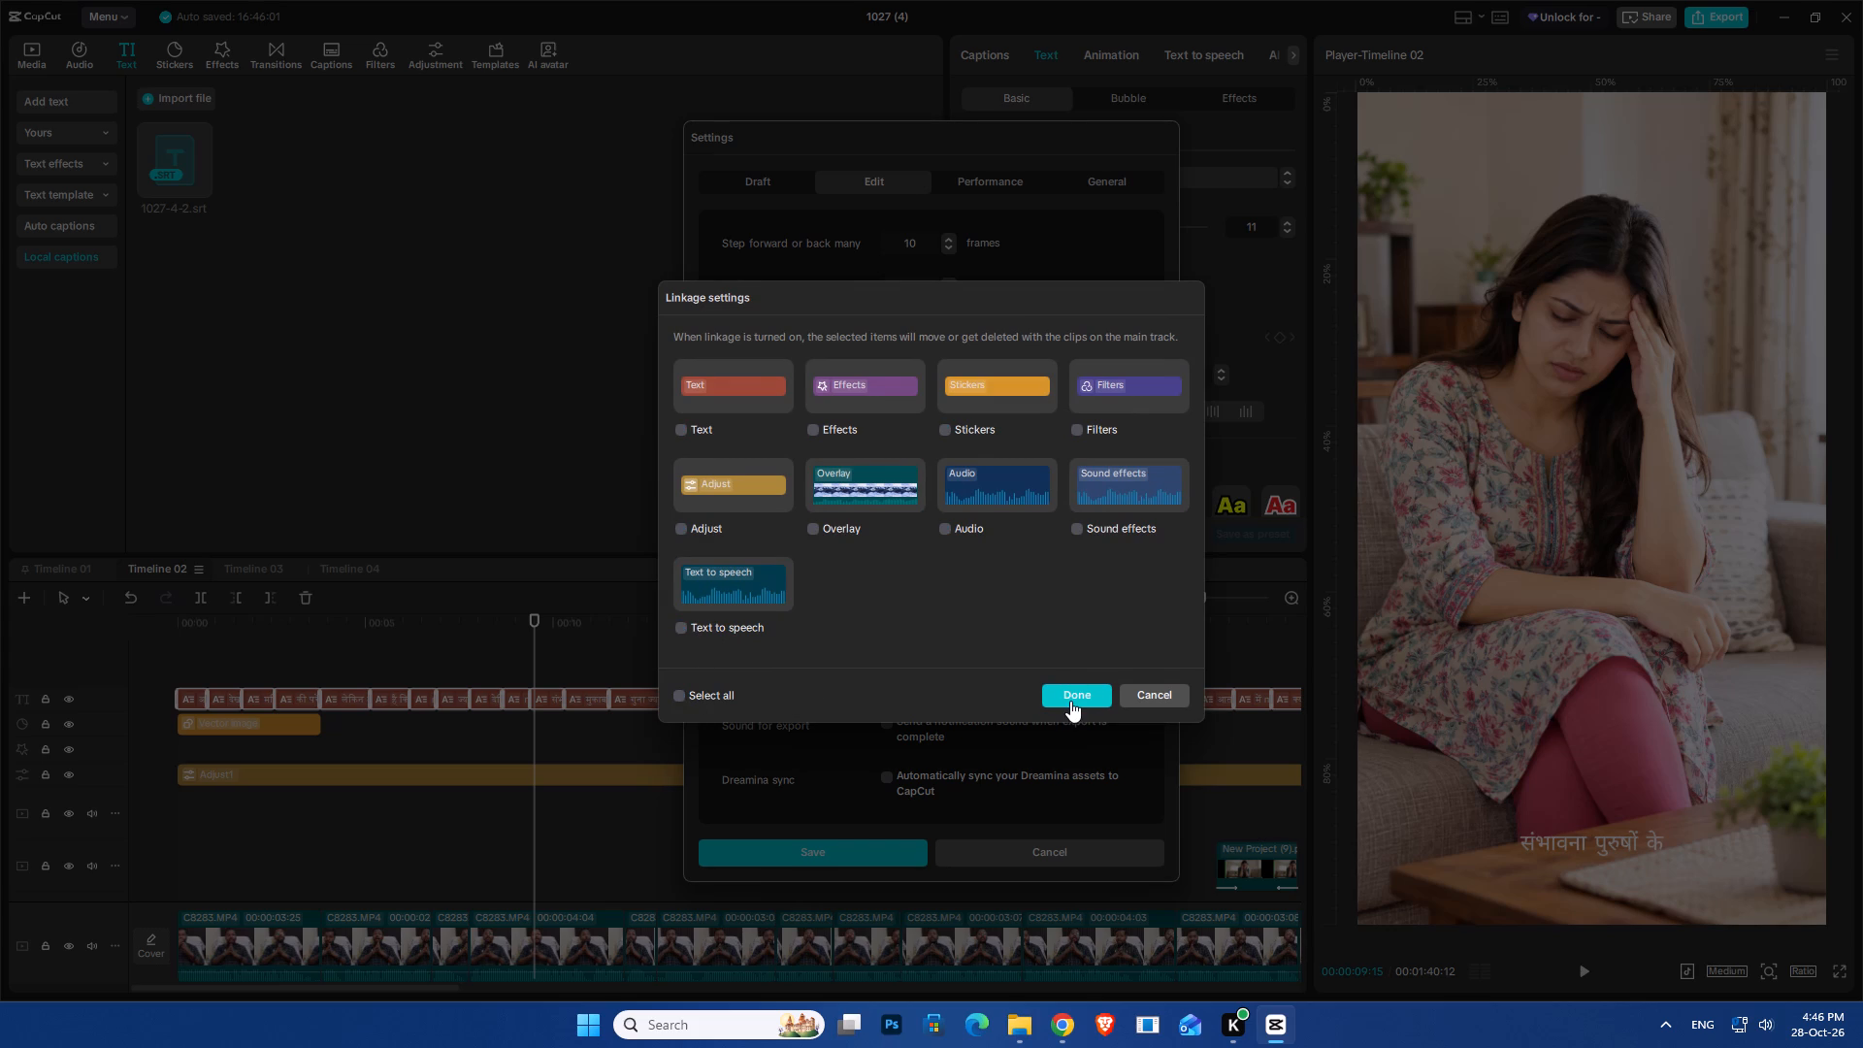
pyautogui.click(1070, 701)
pyautogui.click(846, 851)
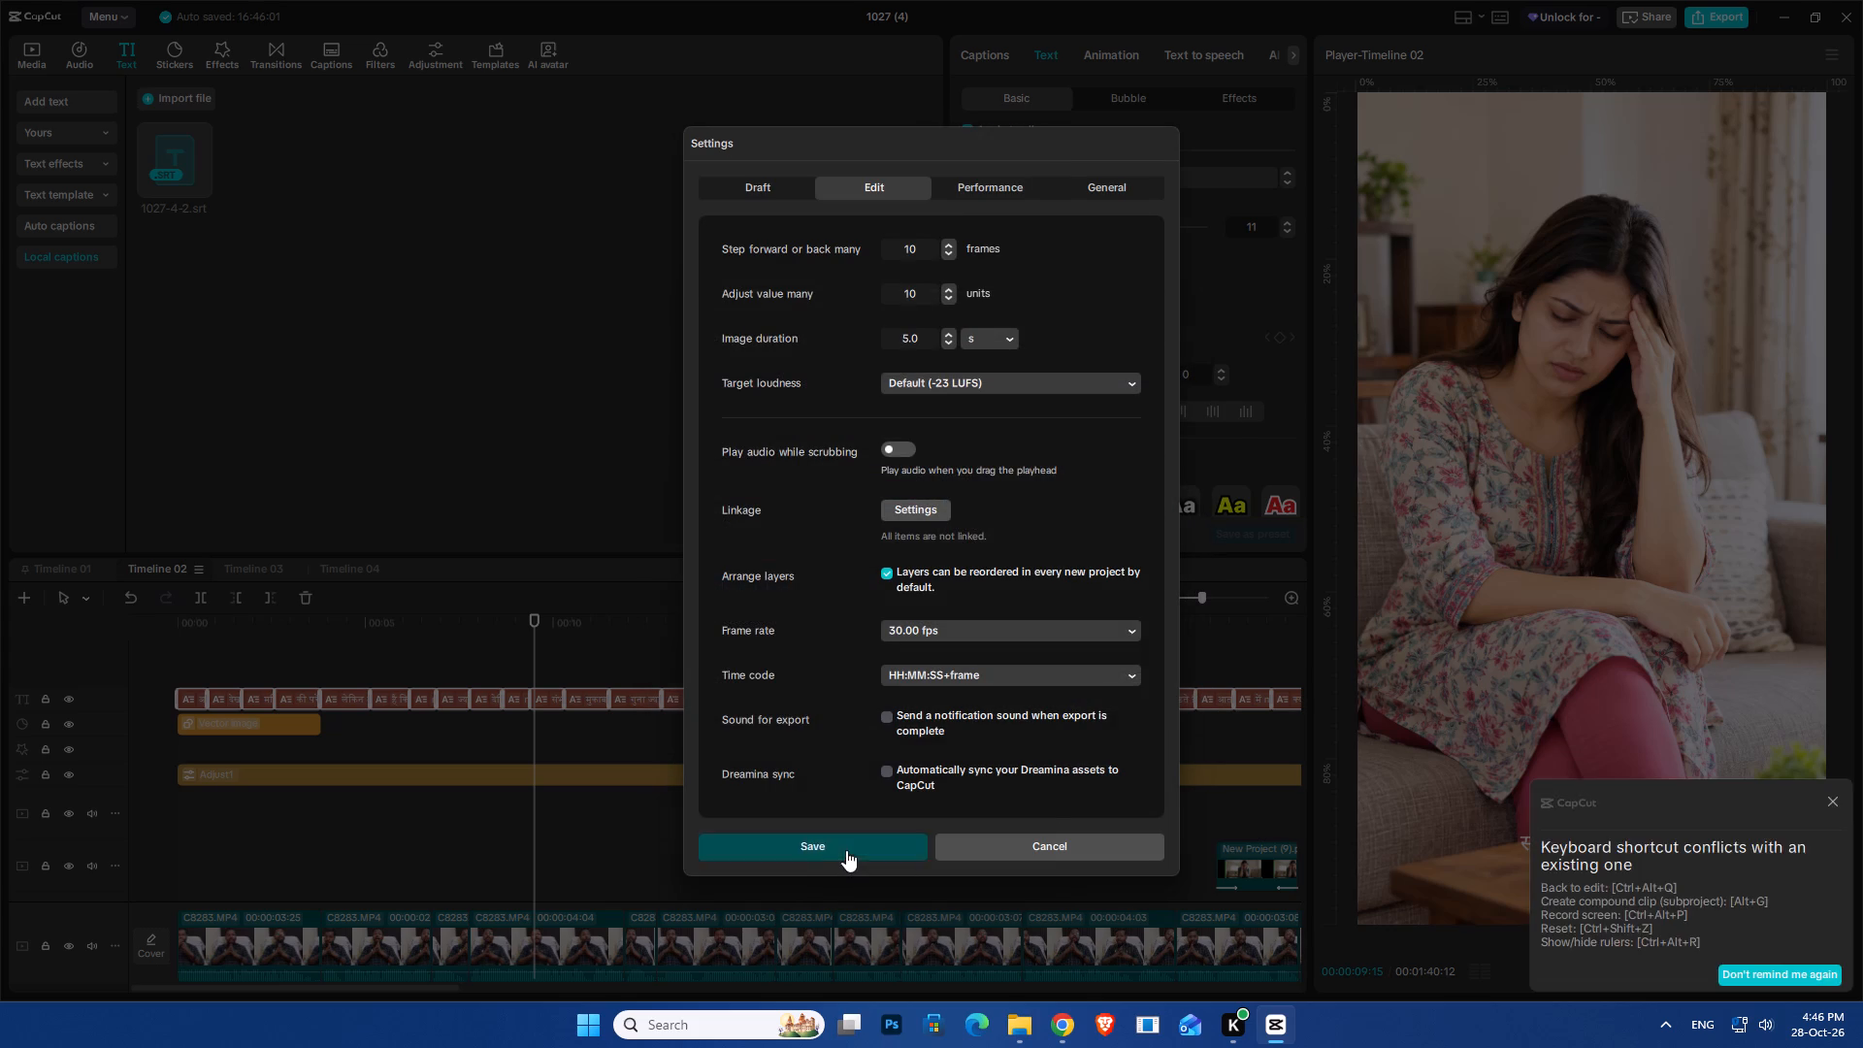
# Move the Vector image clip at the start of the timeline to a track below Adjust1.
pyautogui.moveTo(208, 729); pyautogui.dragTo(213, 780)
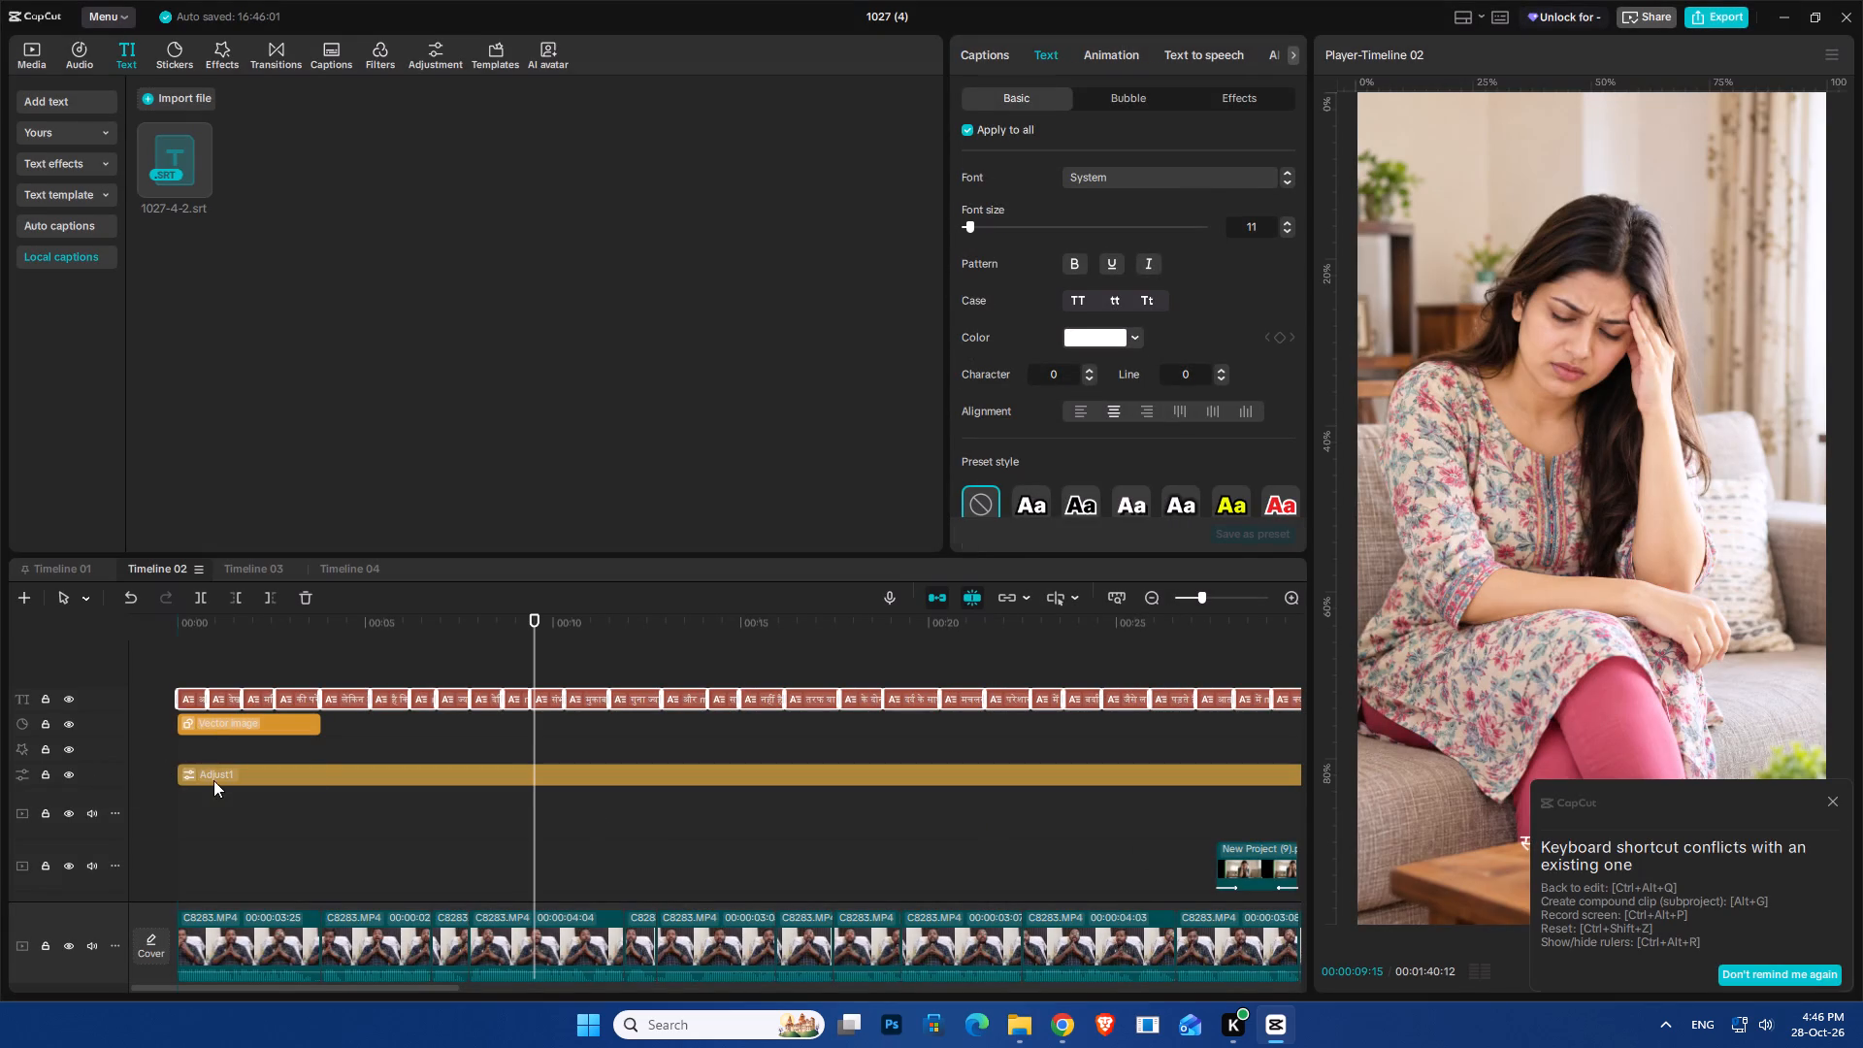
pyautogui.moveTo(213, 780); pyautogui.dragTo(207, 824)
# Dismiss the shortcut conflict notice and review the captions over the opening b-roll and at about 29 seconds.
pyautogui.moveTo(246, 637); pyautogui.dragTo(99, 674)
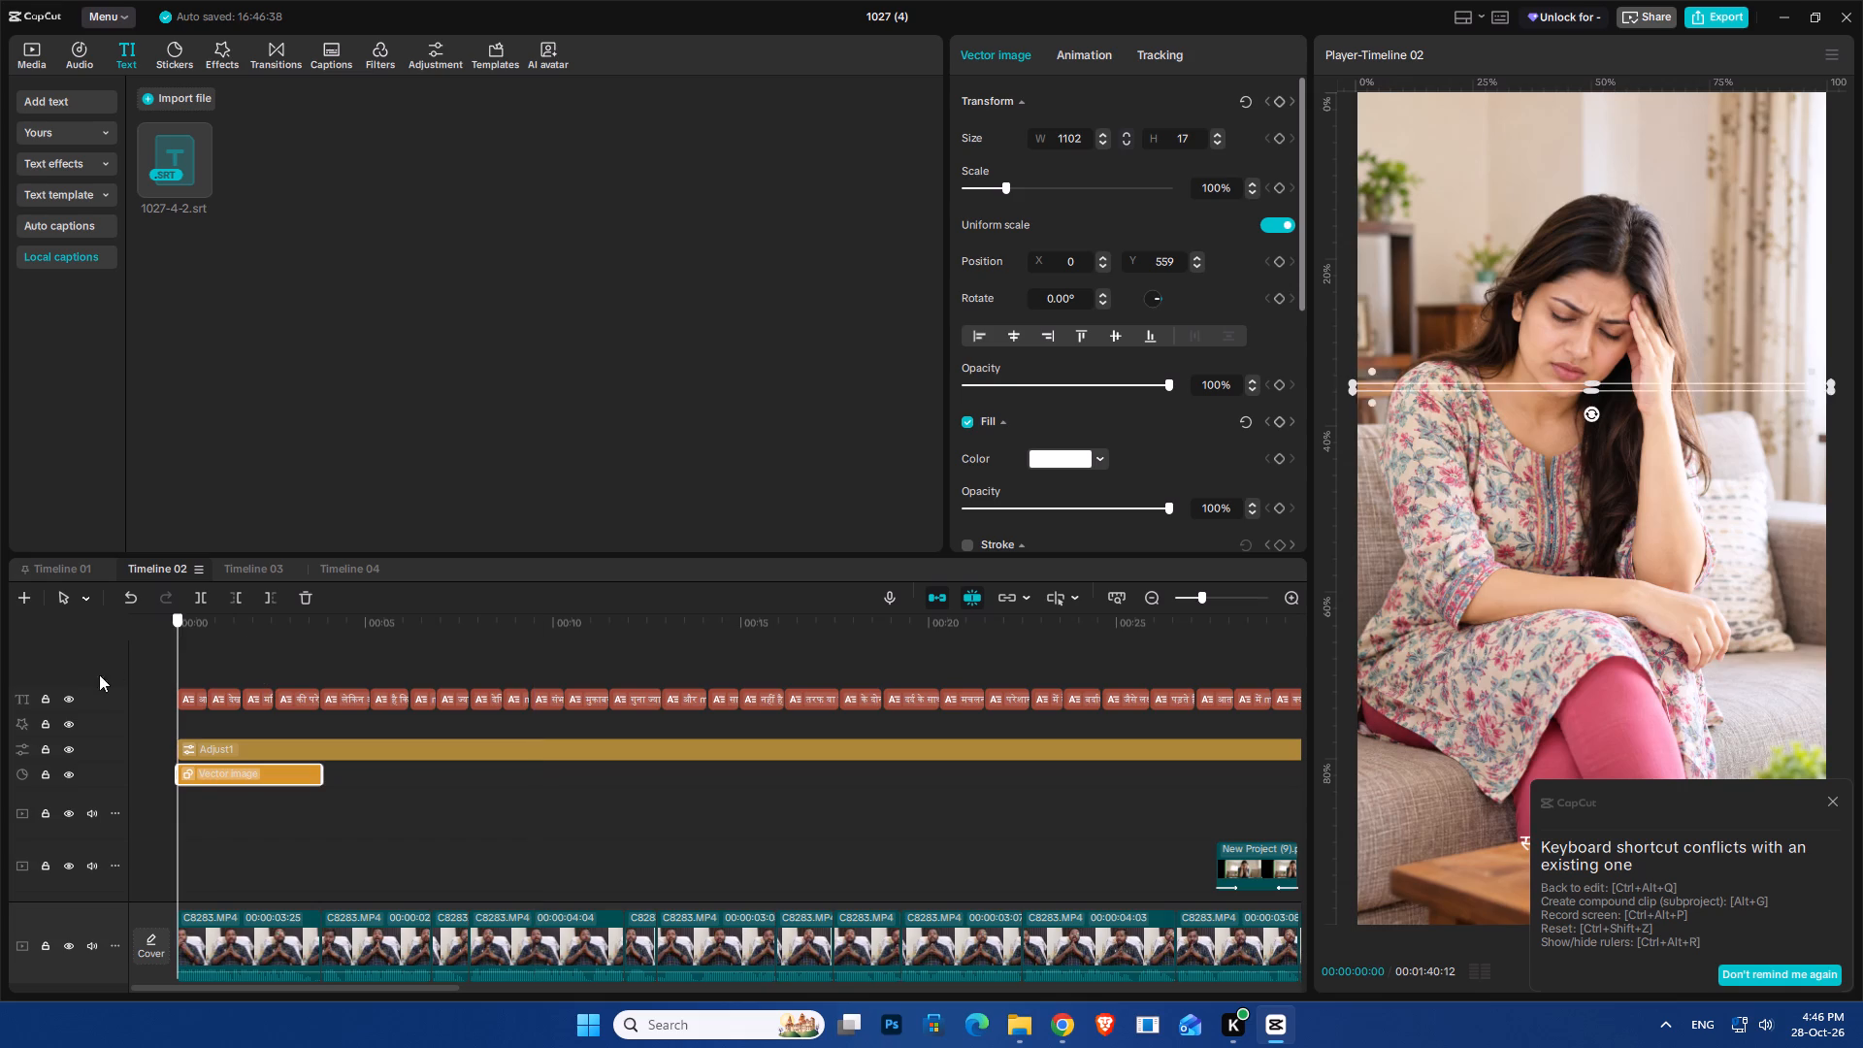
pyautogui.moveTo(99, 674); pyautogui.dragTo(86, 680)
pyautogui.press('space')
pyautogui.press('space')
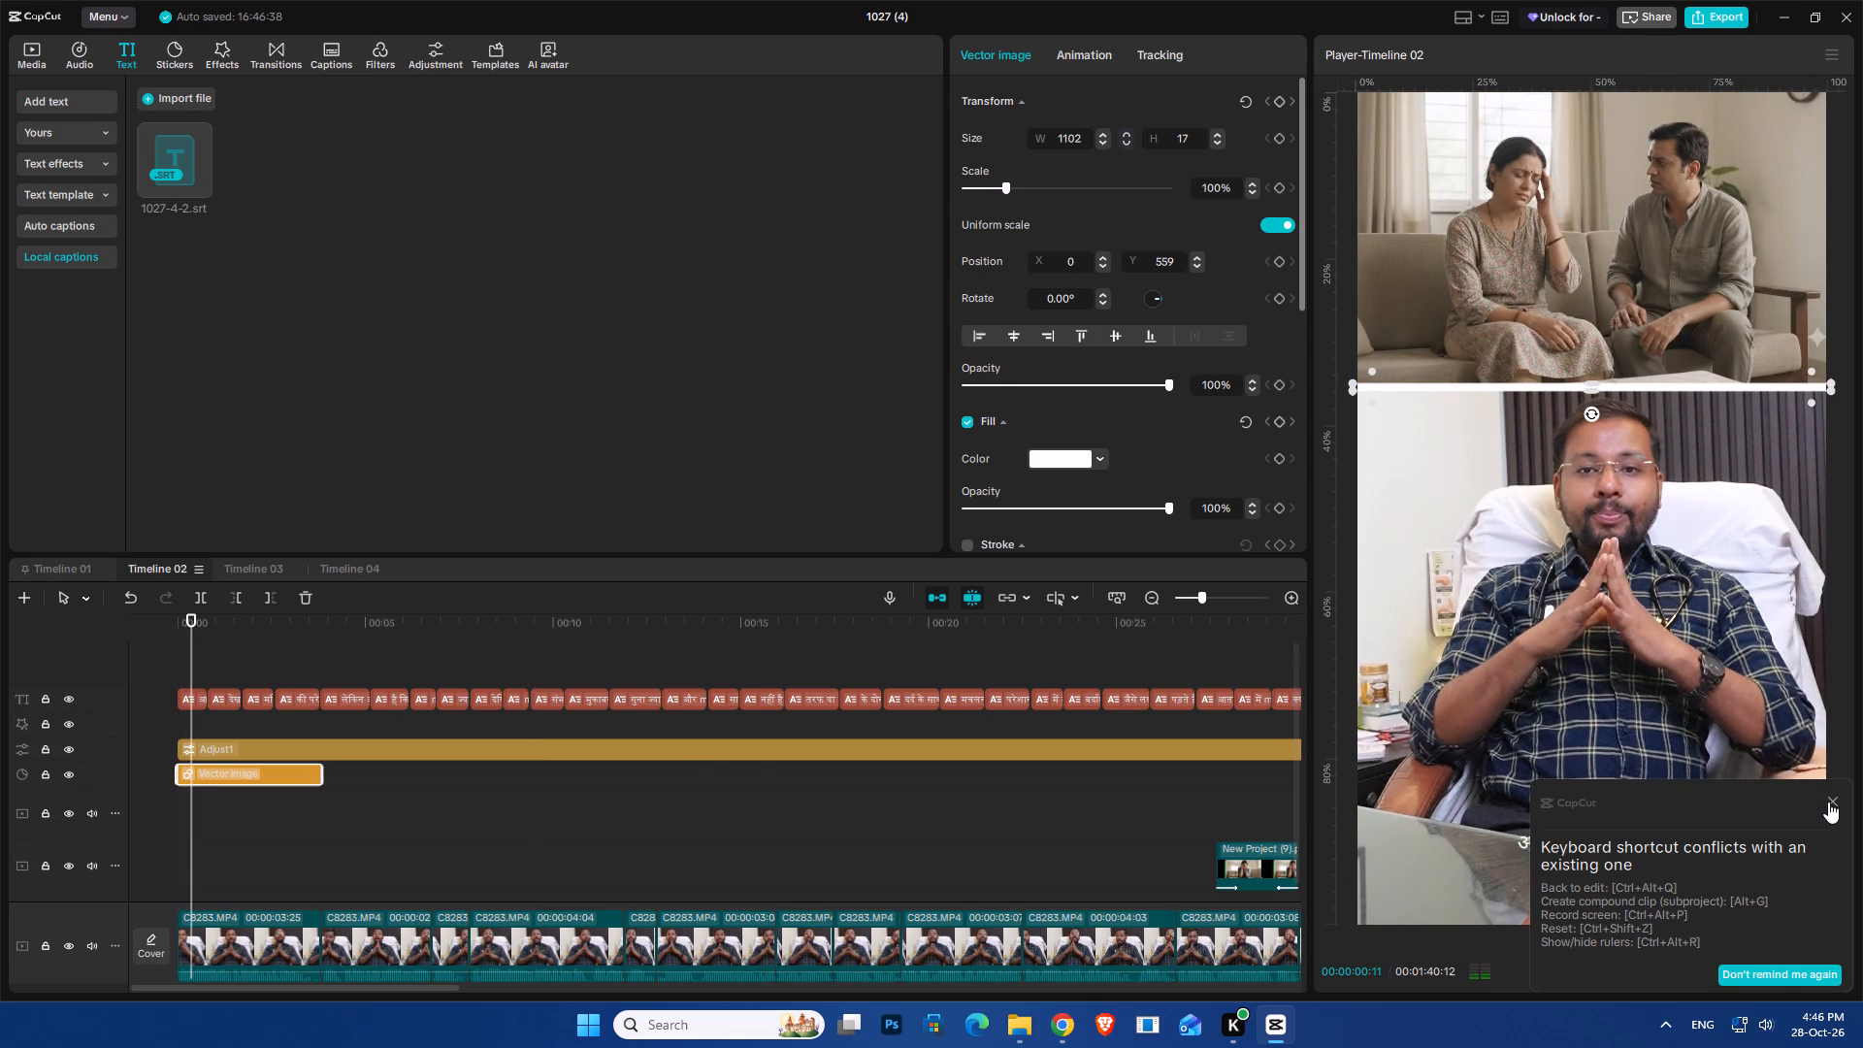
pyautogui.click(1830, 802)
pyautogui.press('space')
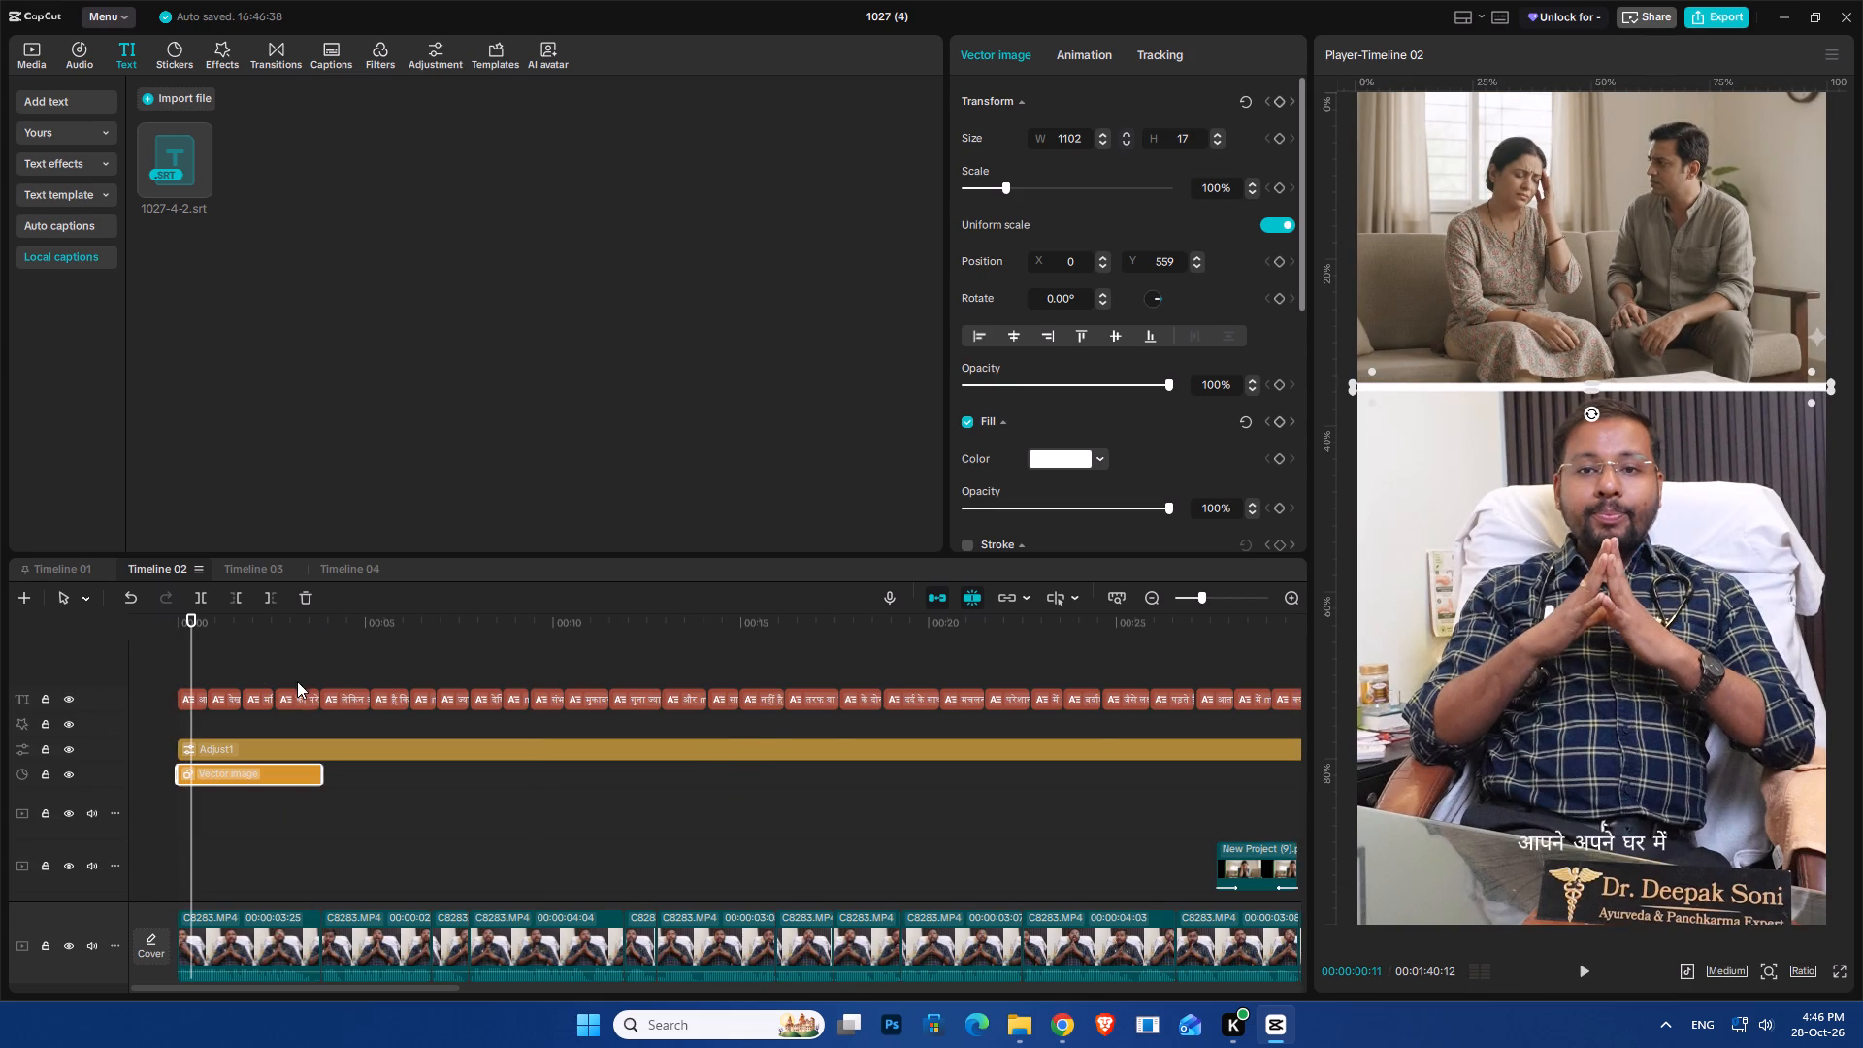
pyautogui.click(212, 671)
pyautogui.press('space')
pyautogui.scroll(-6, 423, 706)
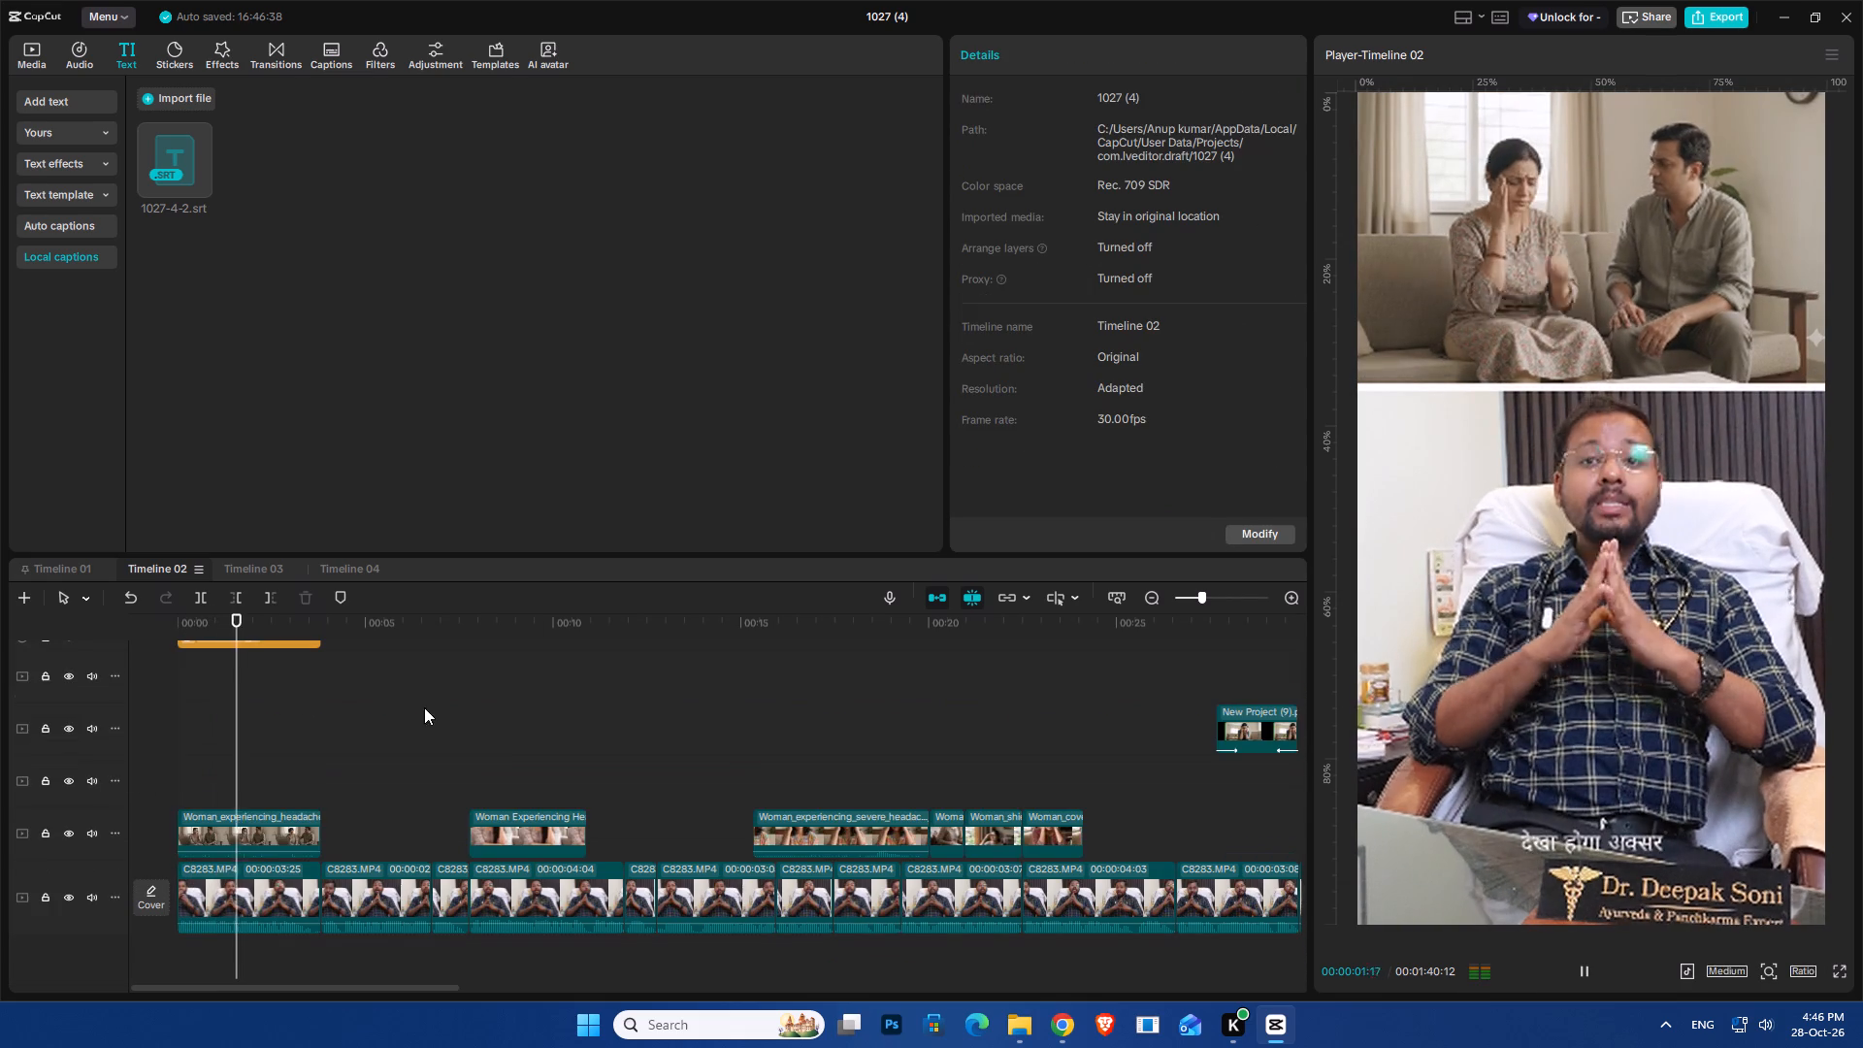
pyautogui.scroll(-5, 424, 707)
pyautogui.press('space')
pyautogui.moveTo(853, 725); pyautogui.dragTo(866, 731)
pyautogui.scroll(-7, 1165, 729)
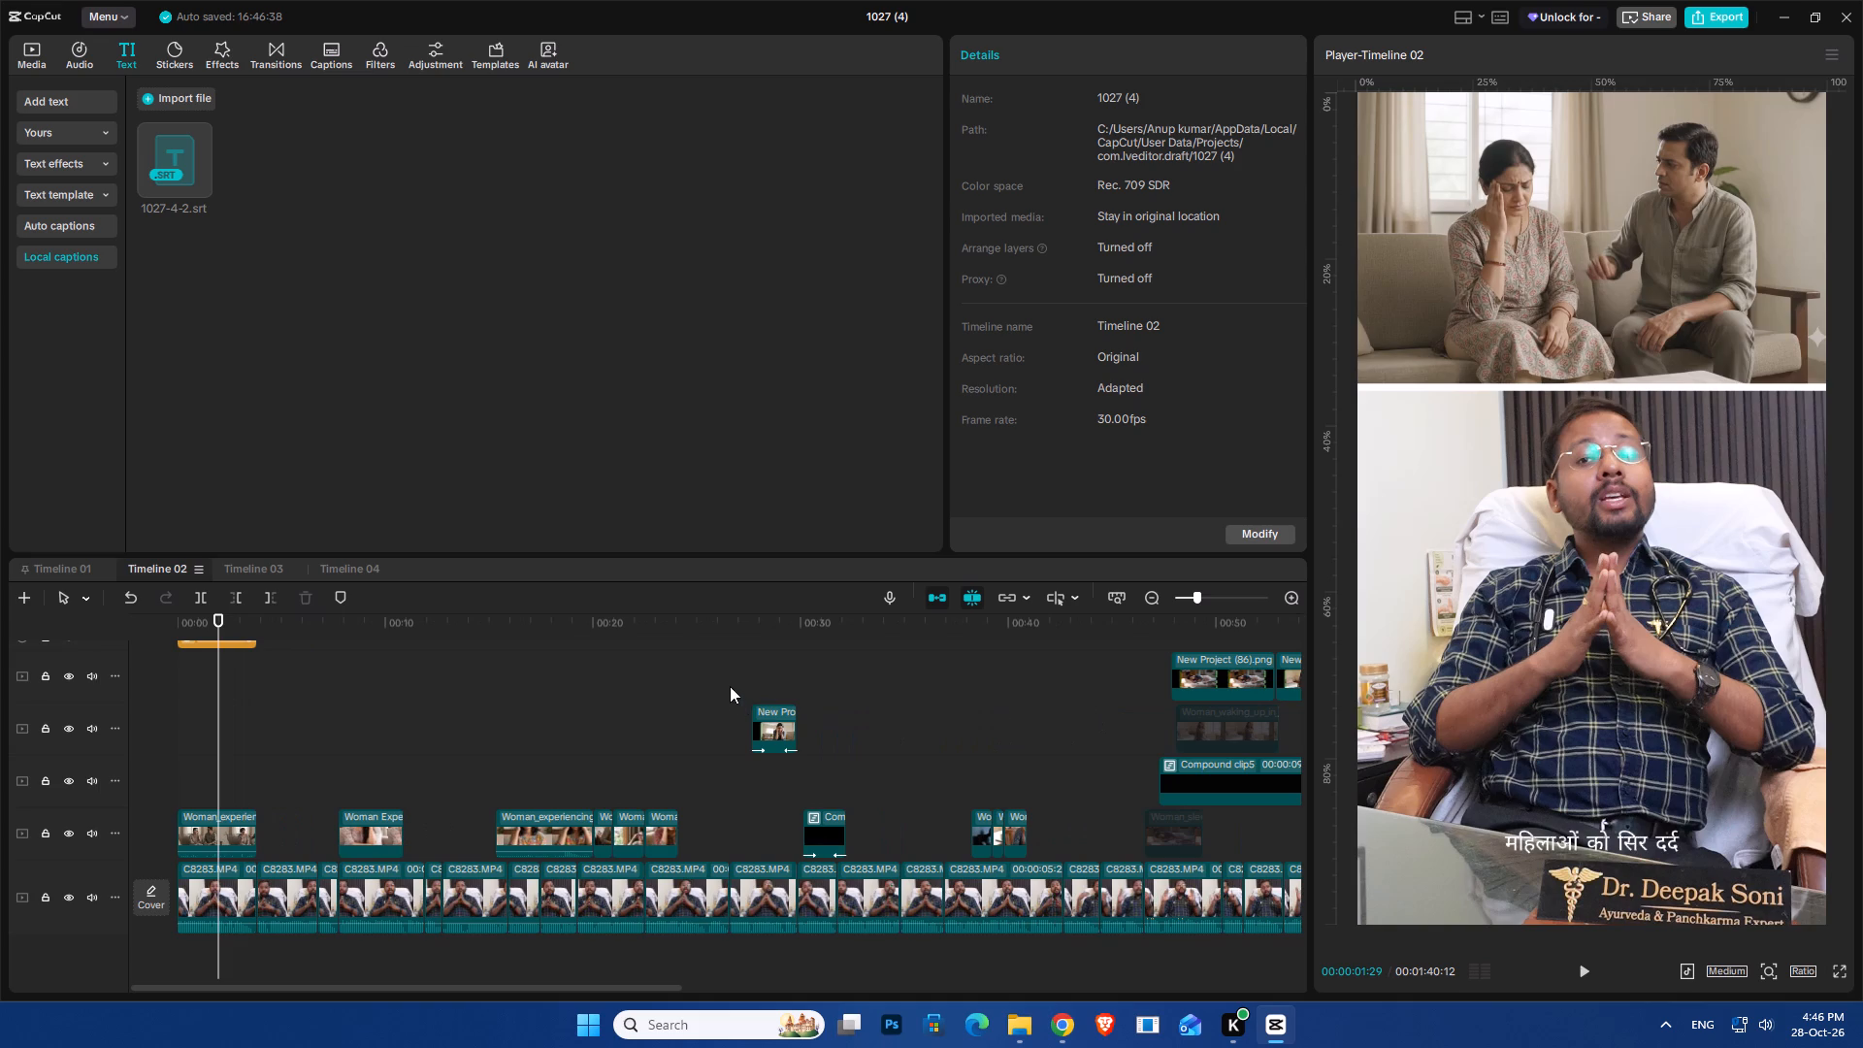
pyautogui.click(775, 672)
pyautogui.keyDown('ctrl'); pyautogui.scroll(4, 1373, 769); pyautogui.keyUp('ctrl')
pyautogui.keyDown('ctrl'); pyautogui.scroll(-3, 1587, 693); pyautogui.keyUp('ctrl')
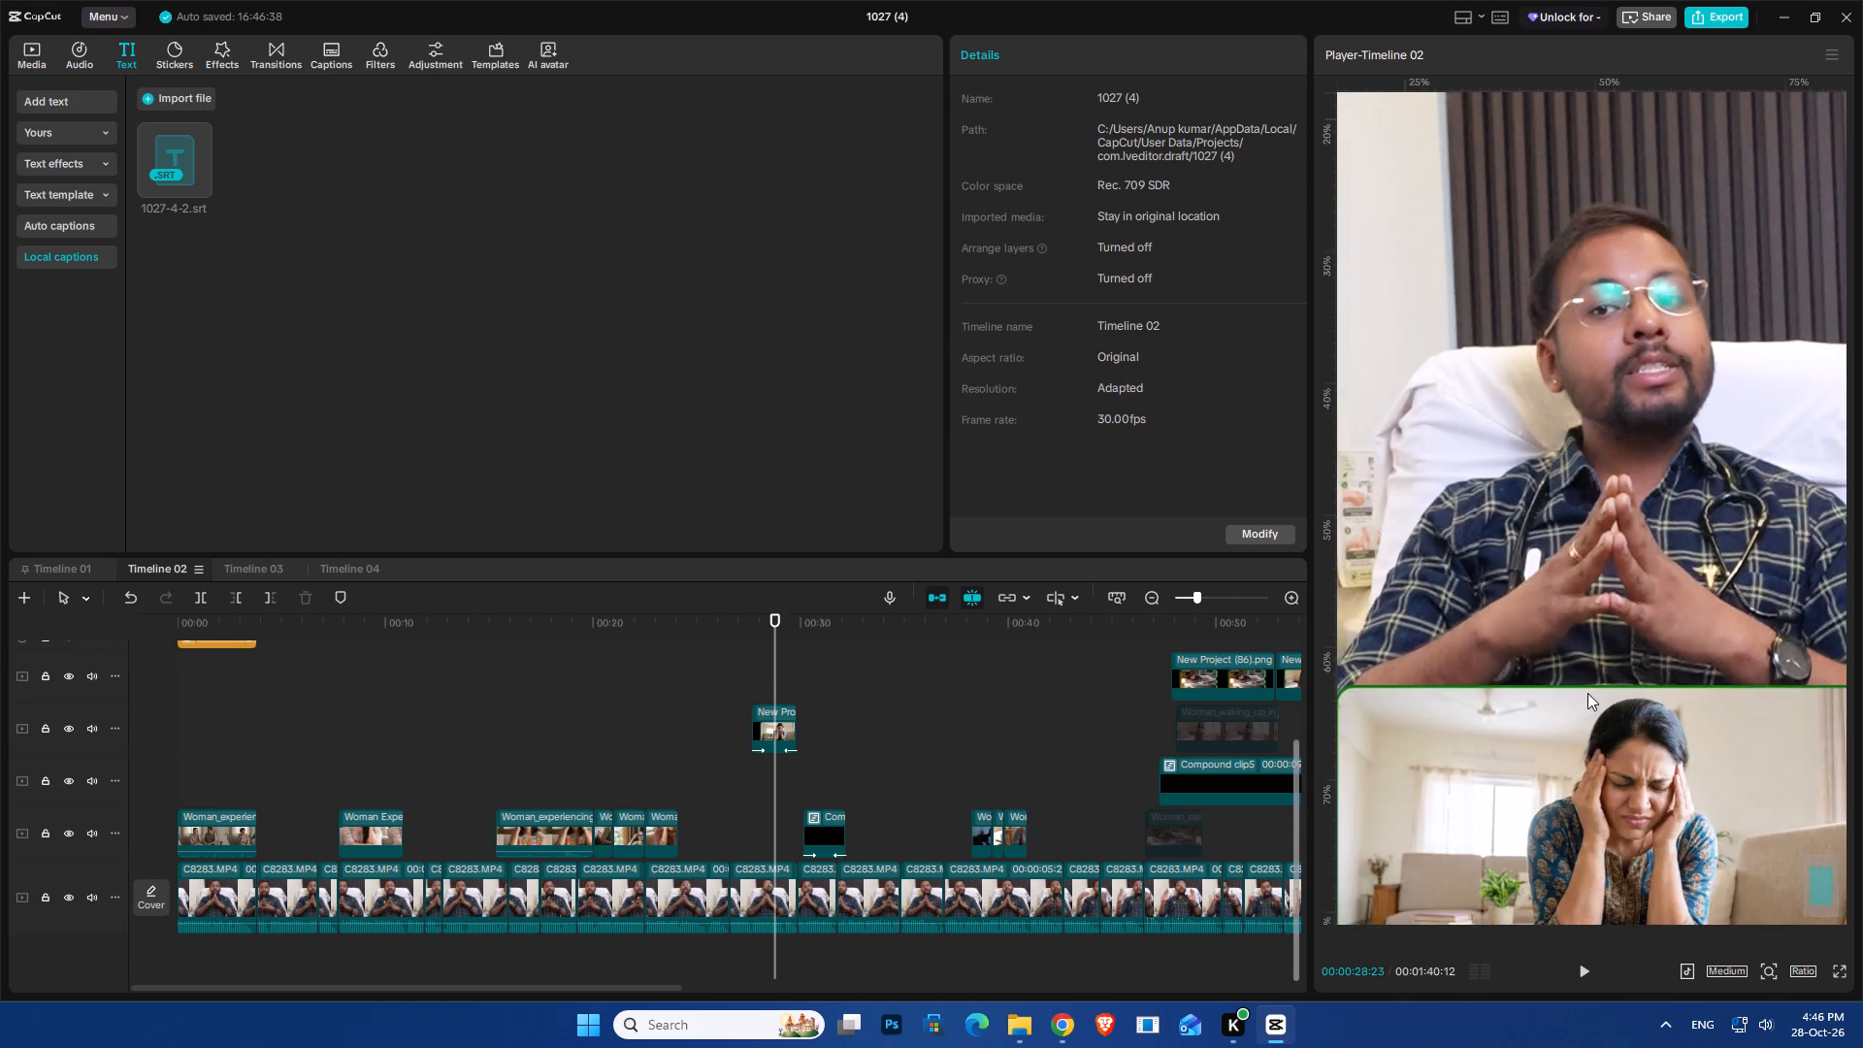
pyautogui.keyDown('ctrl'); pyautogui.scroll(-2, 1587, 693); pyautogui.keyUp('ctrl')
pyautogui.keyDown('ctrl'); pyautogui.scroll(1, 1585, 693); pyautogui.keyUp('ctrl')
# Delete Compound clip5, the dark layer beneath the sleeping-woman overlay at about 48 seconds.
pyautogui.click(1168, 643)
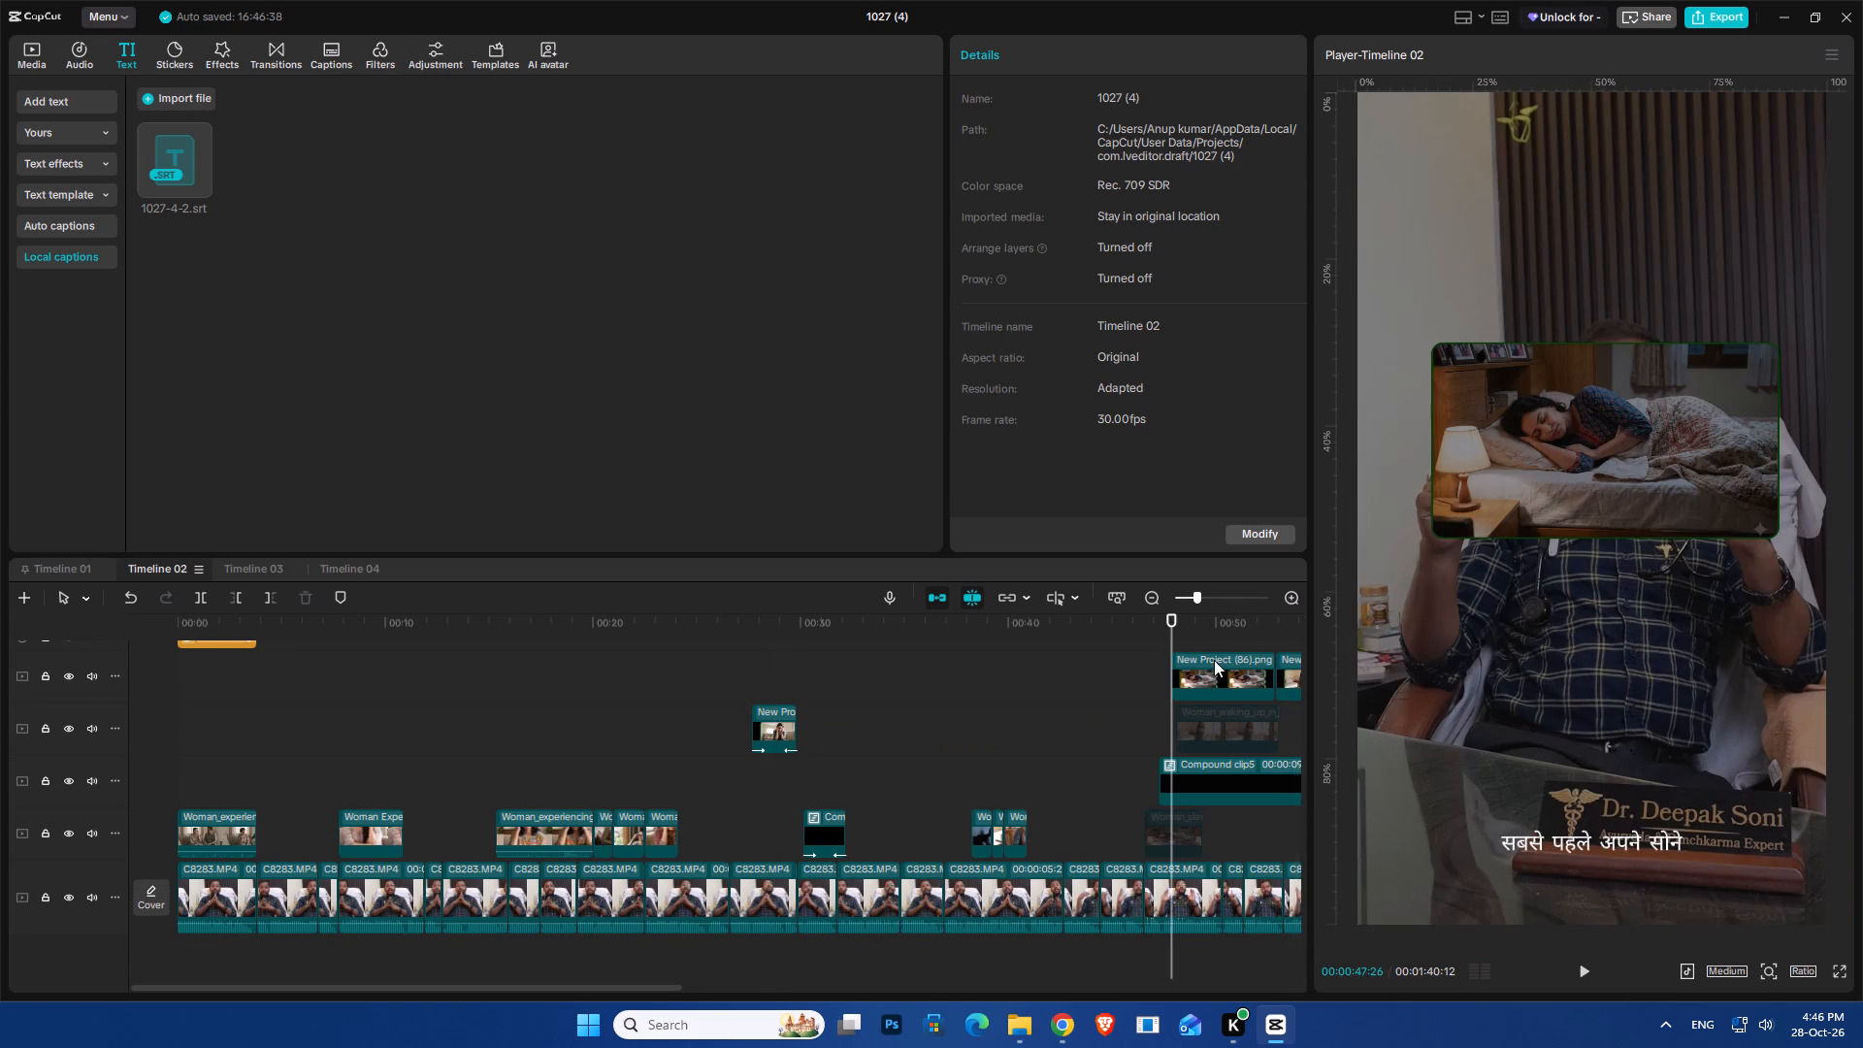
pyautogui.keyDown('ctrl'); pyautogui.scroll(11, 1238, 675); pyautogui.keyUp('ctrl')
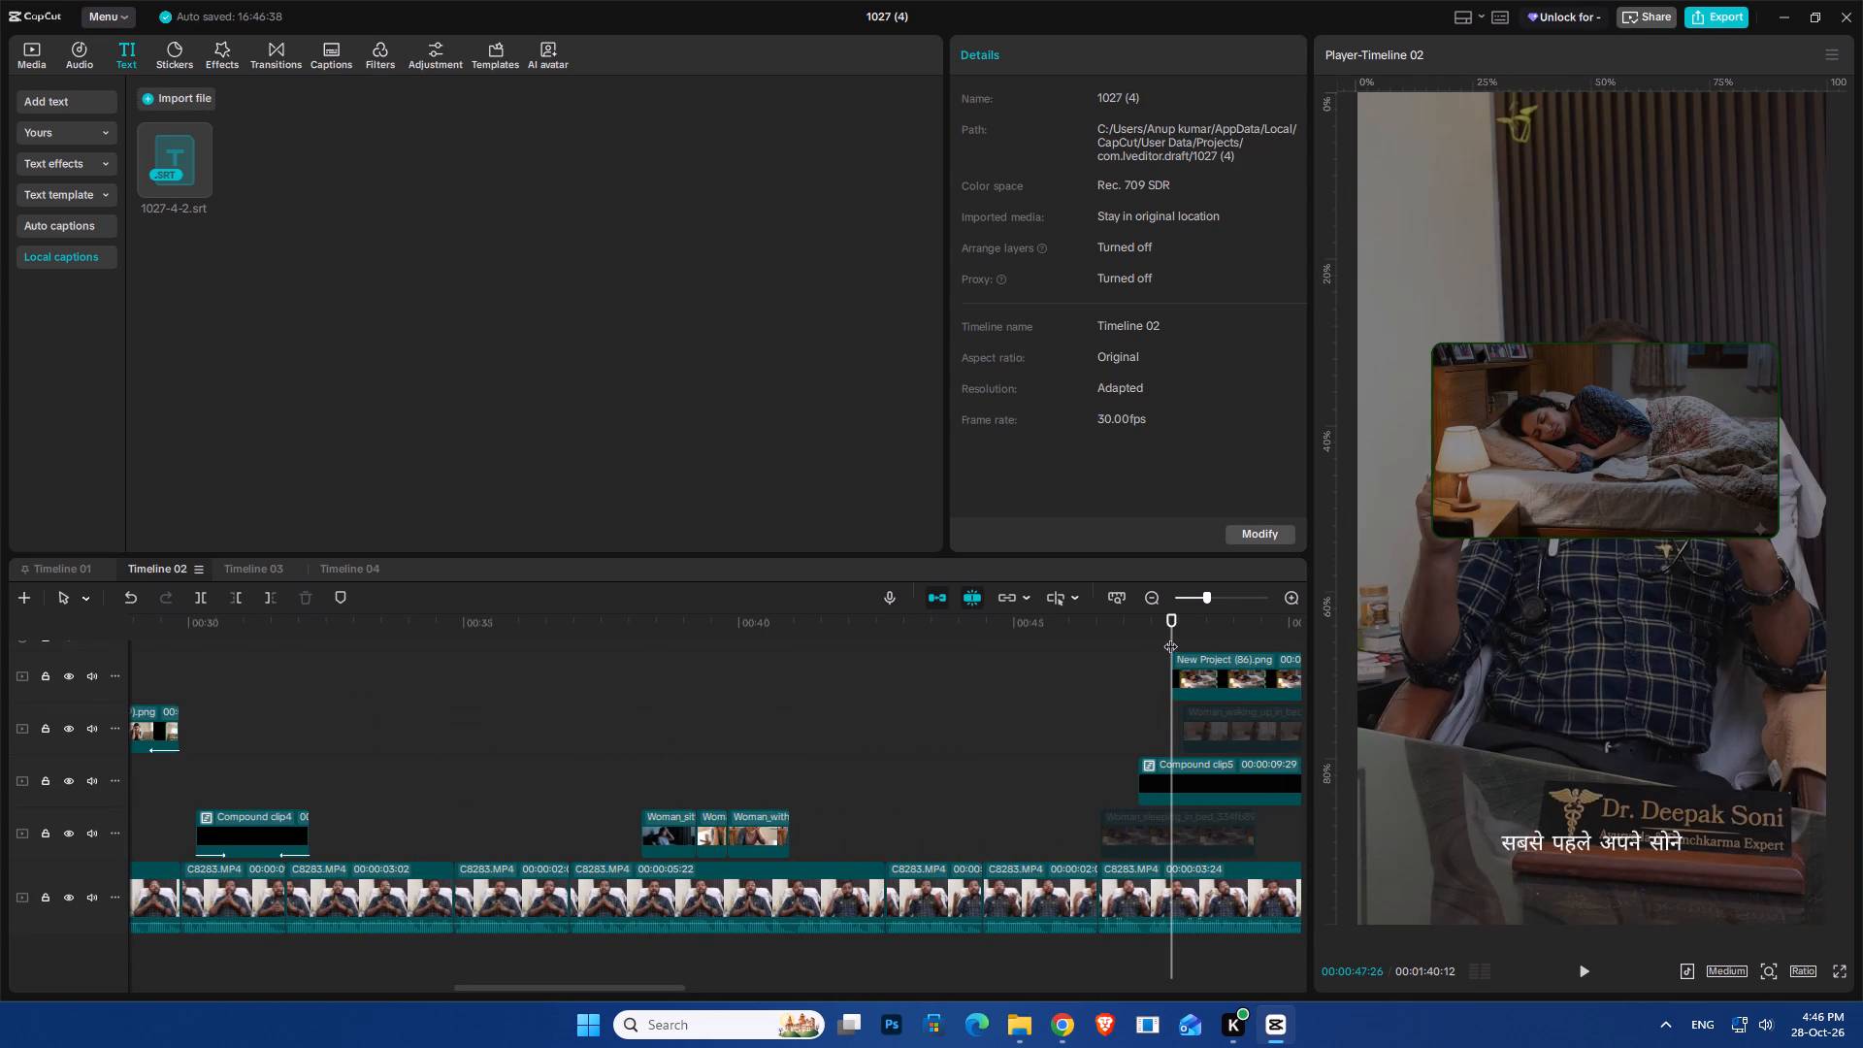
pyautogui.moveTo(1170, 637); pyautogui.dragTo(678, 658)
pyautogui.scroll(7, 843, 687)
pyautogui.scroll(-2, 843, 687)
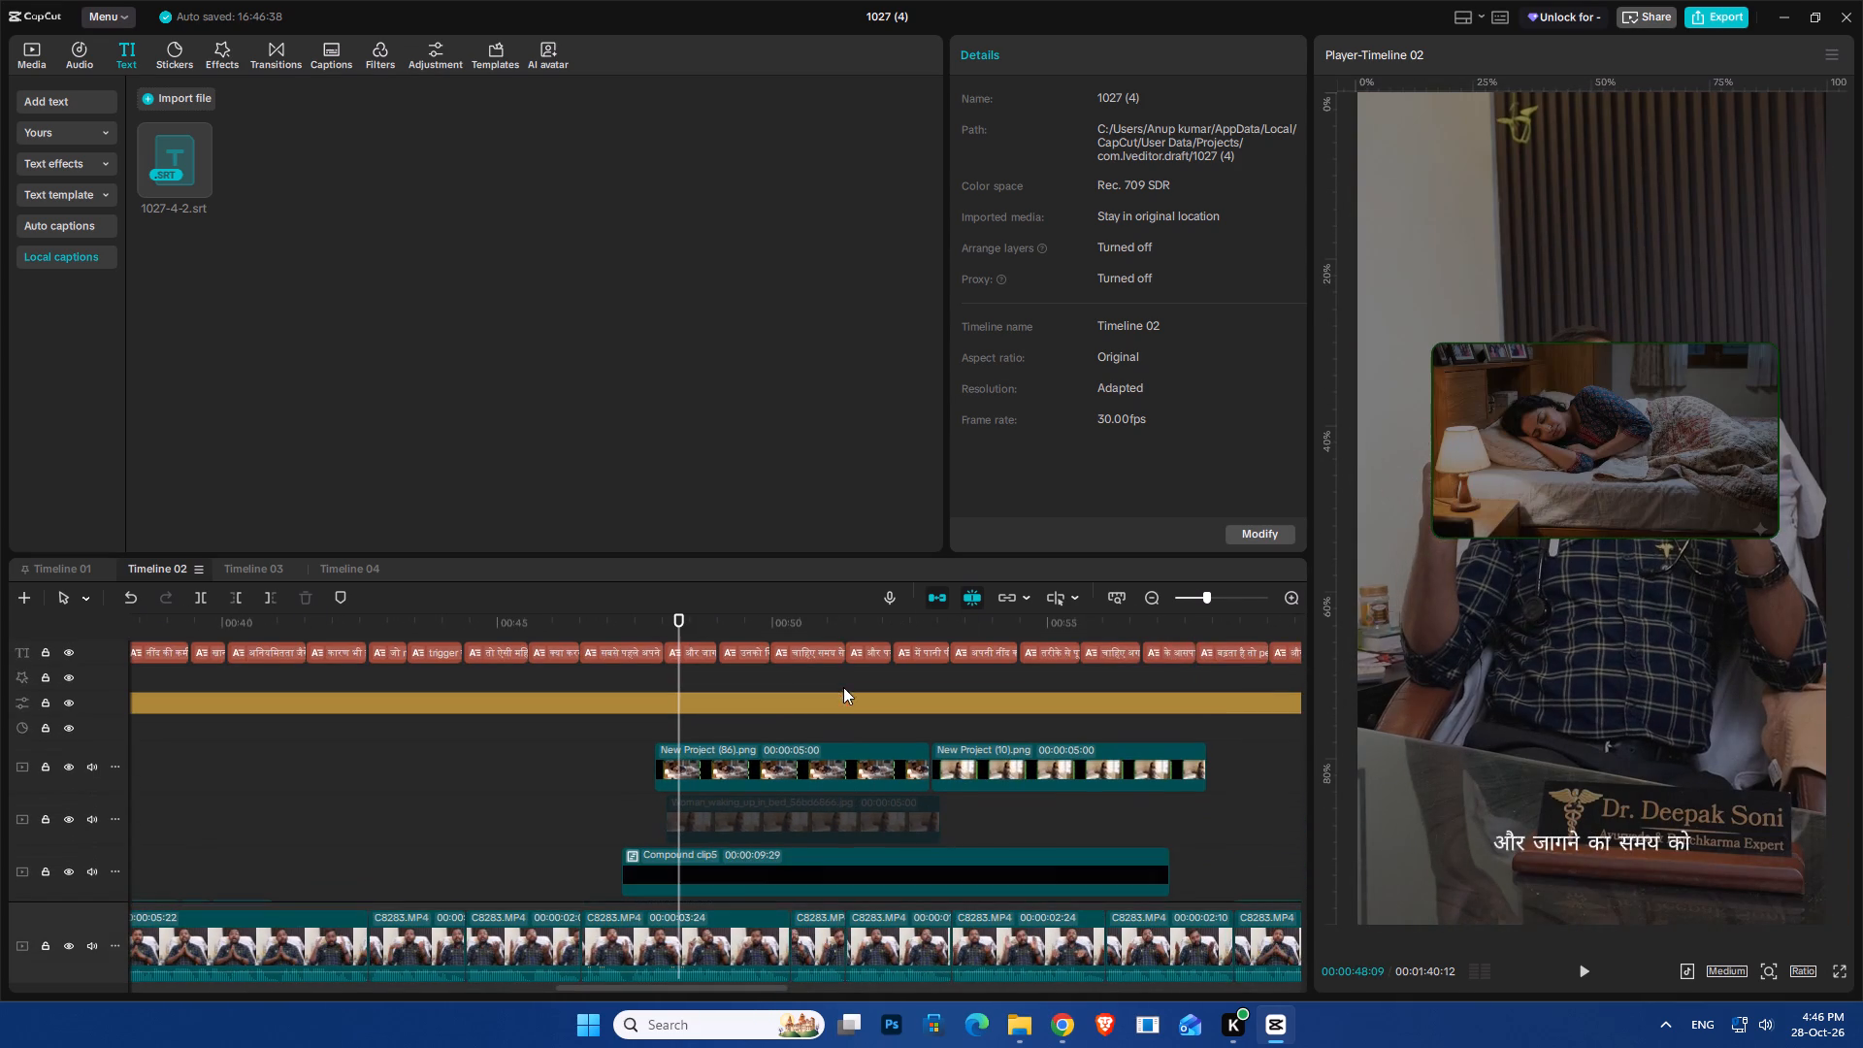
pyautogui.click(733, 860)
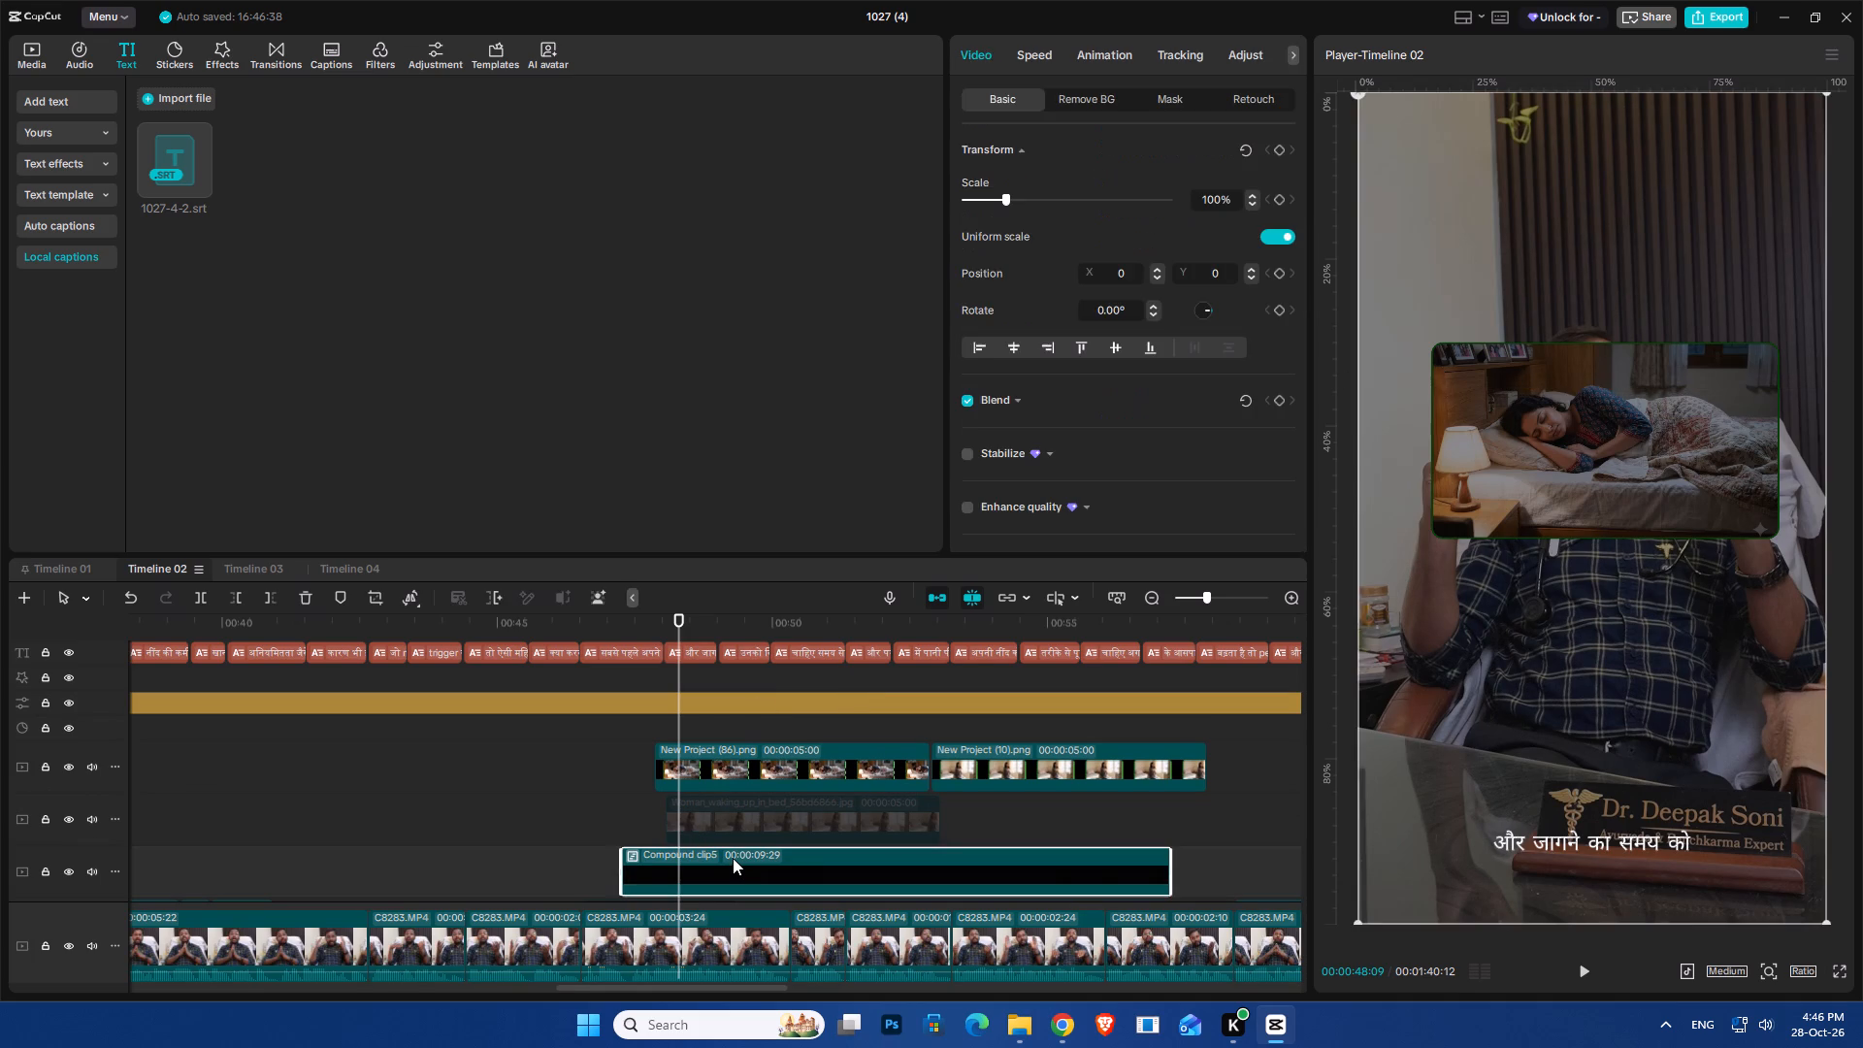
pyautogui.press('d')
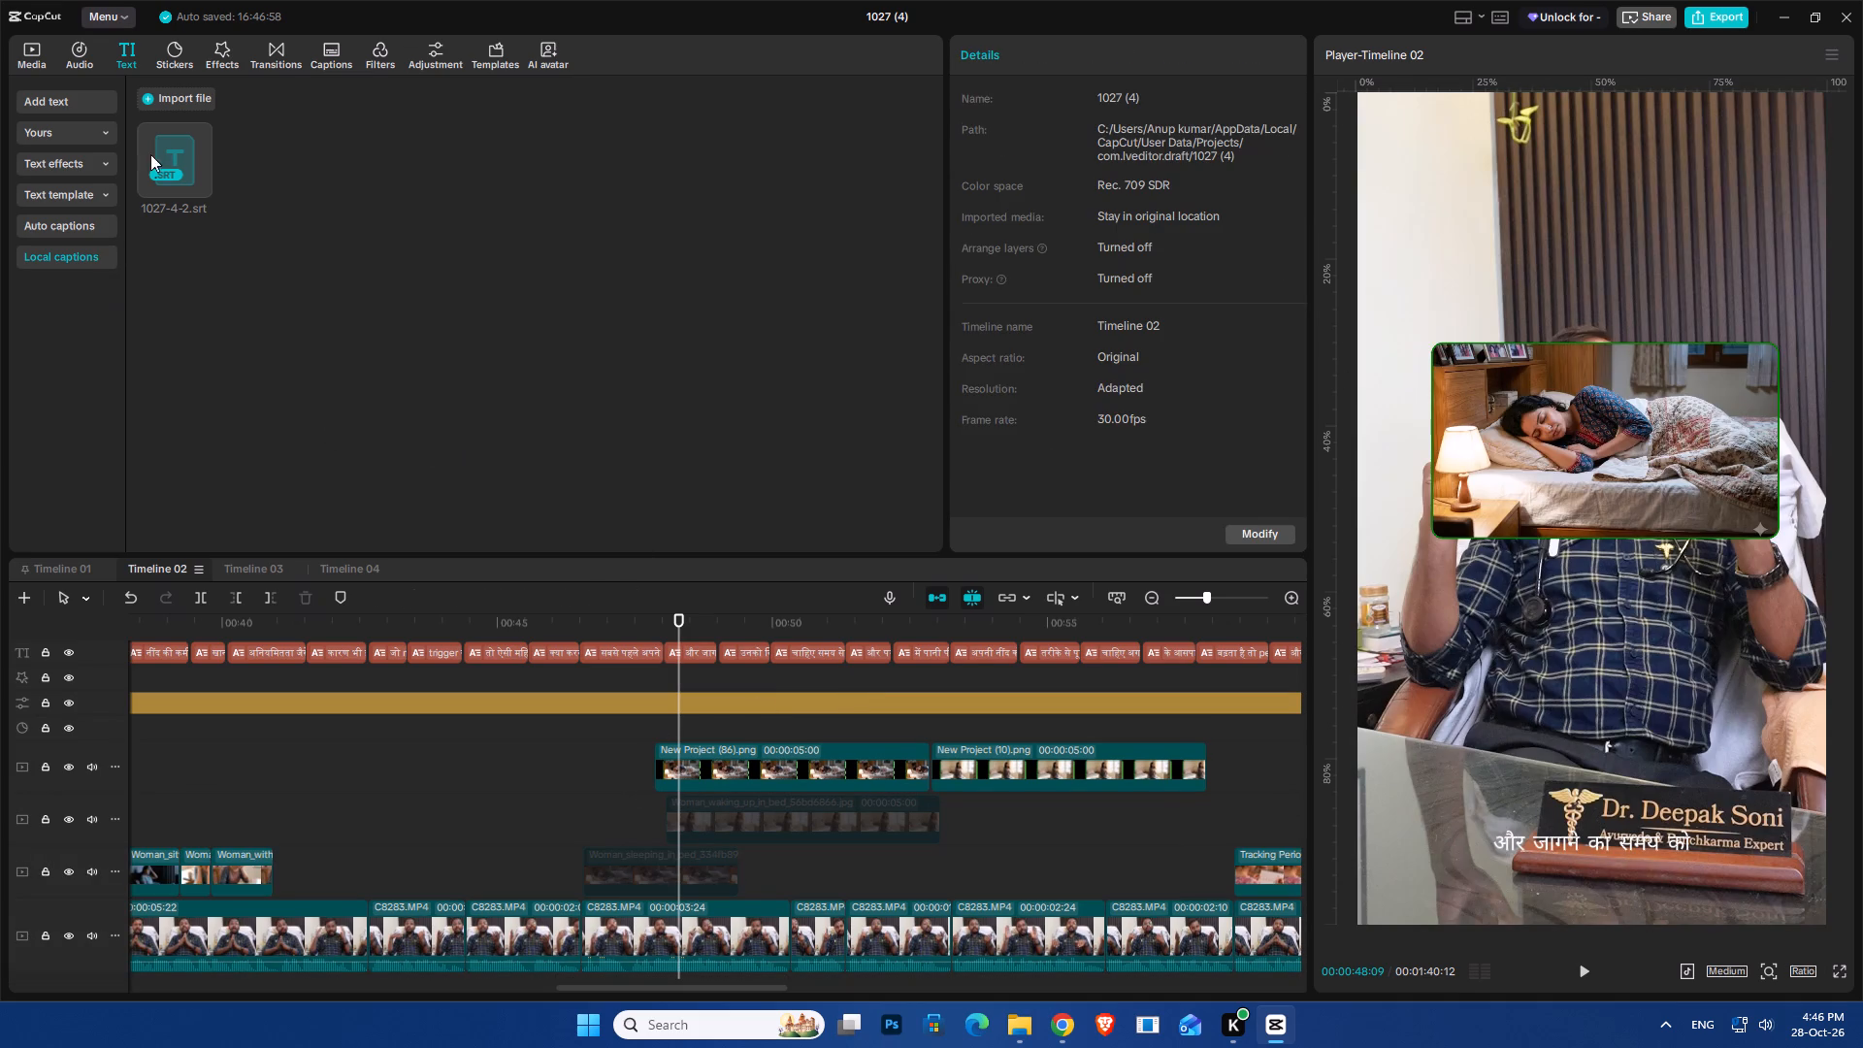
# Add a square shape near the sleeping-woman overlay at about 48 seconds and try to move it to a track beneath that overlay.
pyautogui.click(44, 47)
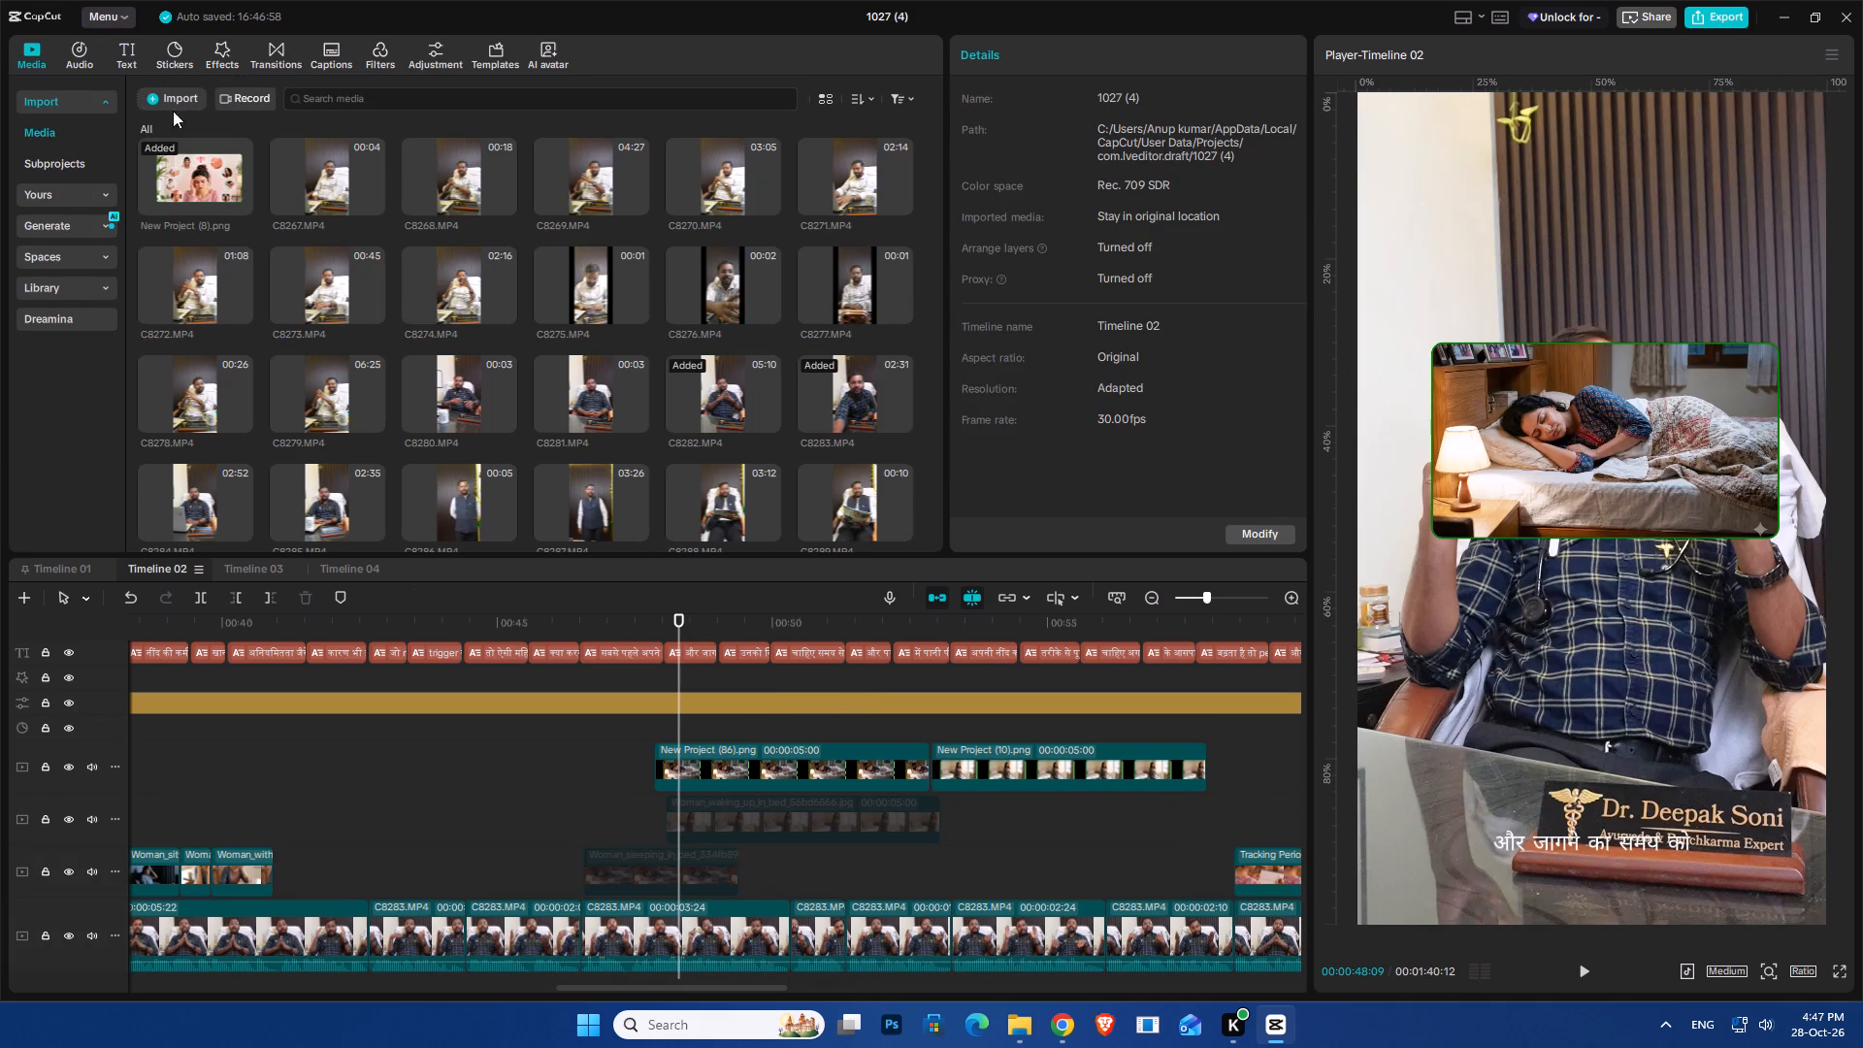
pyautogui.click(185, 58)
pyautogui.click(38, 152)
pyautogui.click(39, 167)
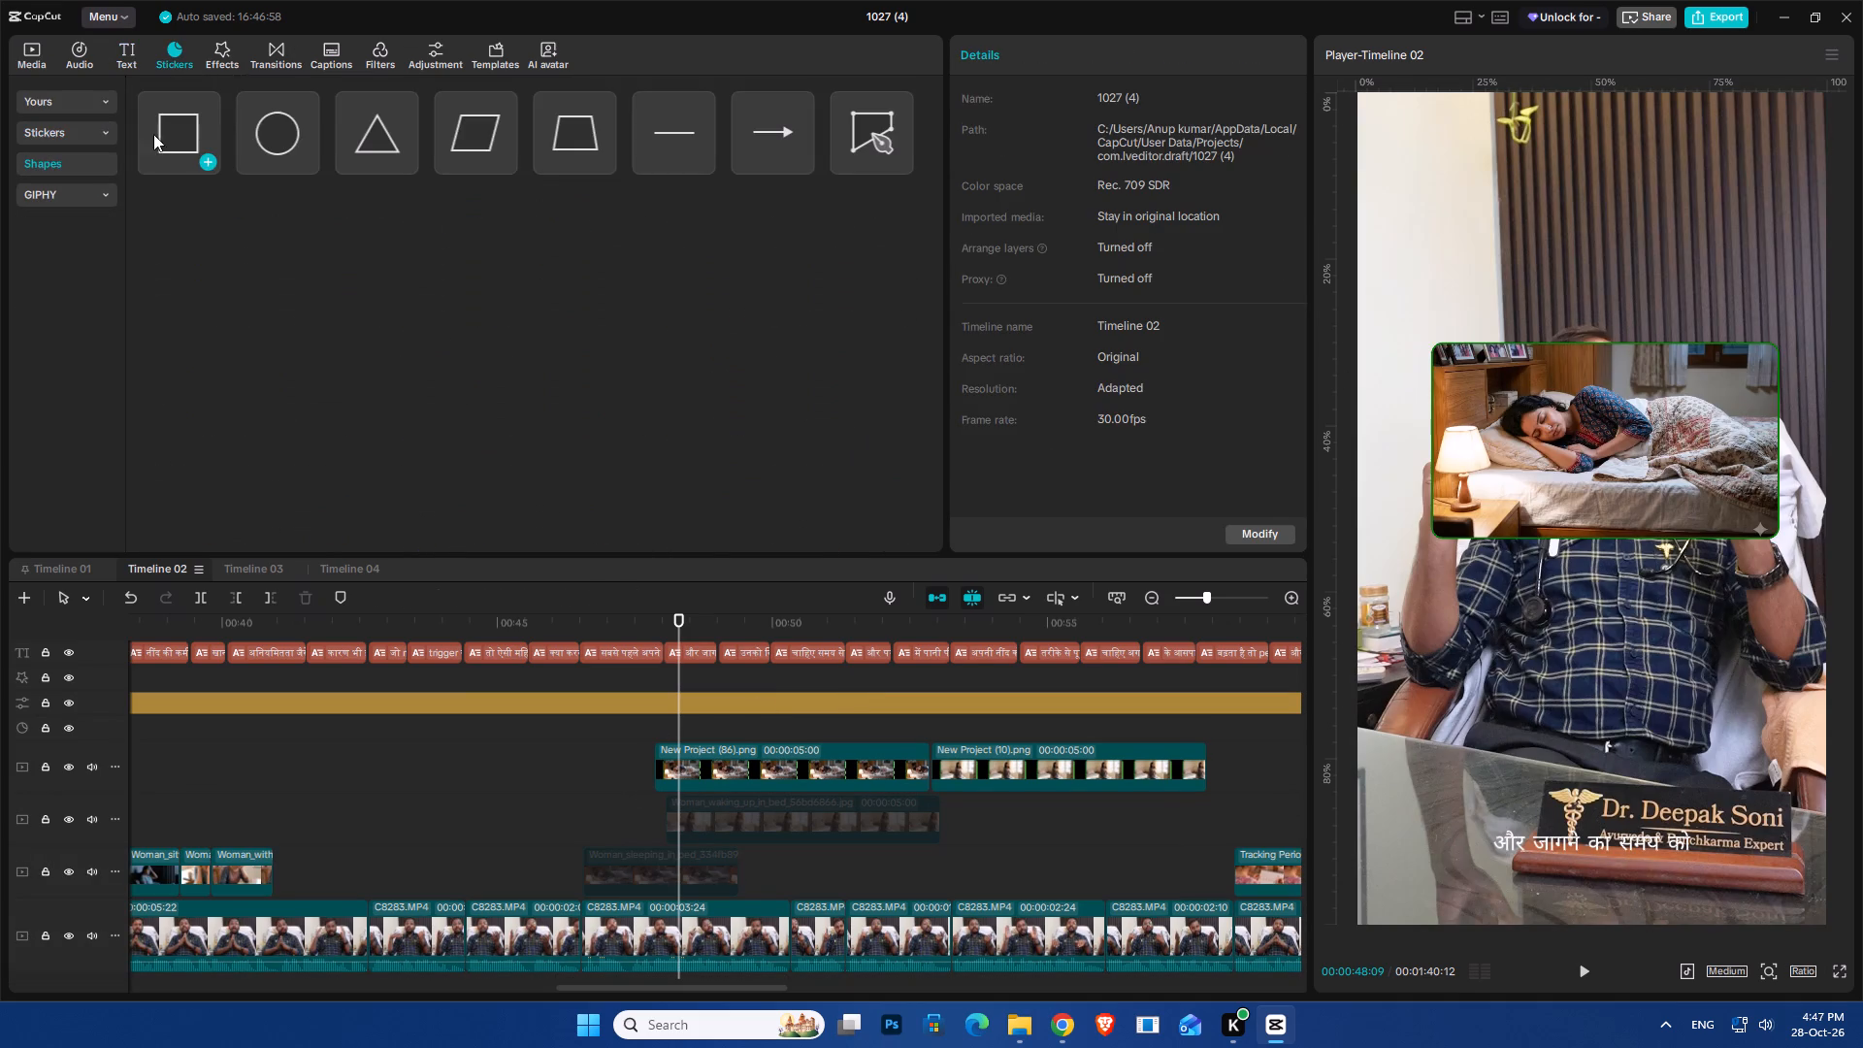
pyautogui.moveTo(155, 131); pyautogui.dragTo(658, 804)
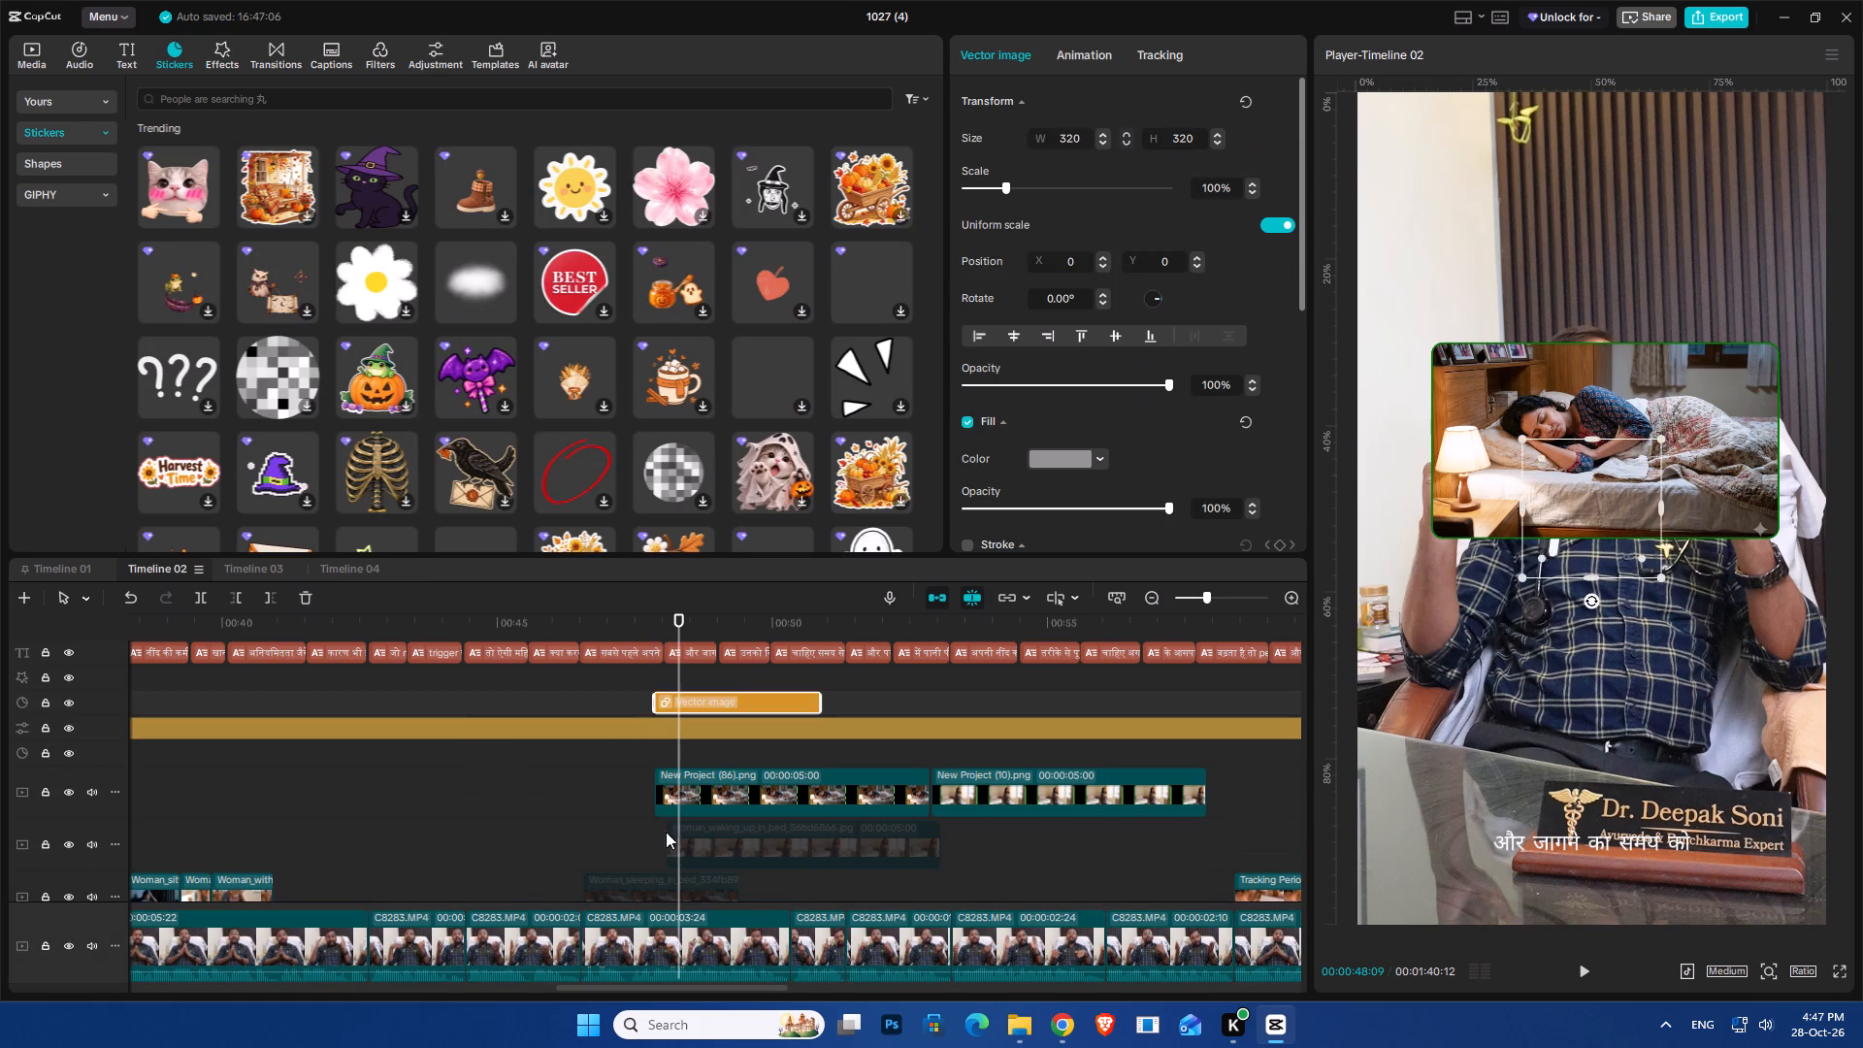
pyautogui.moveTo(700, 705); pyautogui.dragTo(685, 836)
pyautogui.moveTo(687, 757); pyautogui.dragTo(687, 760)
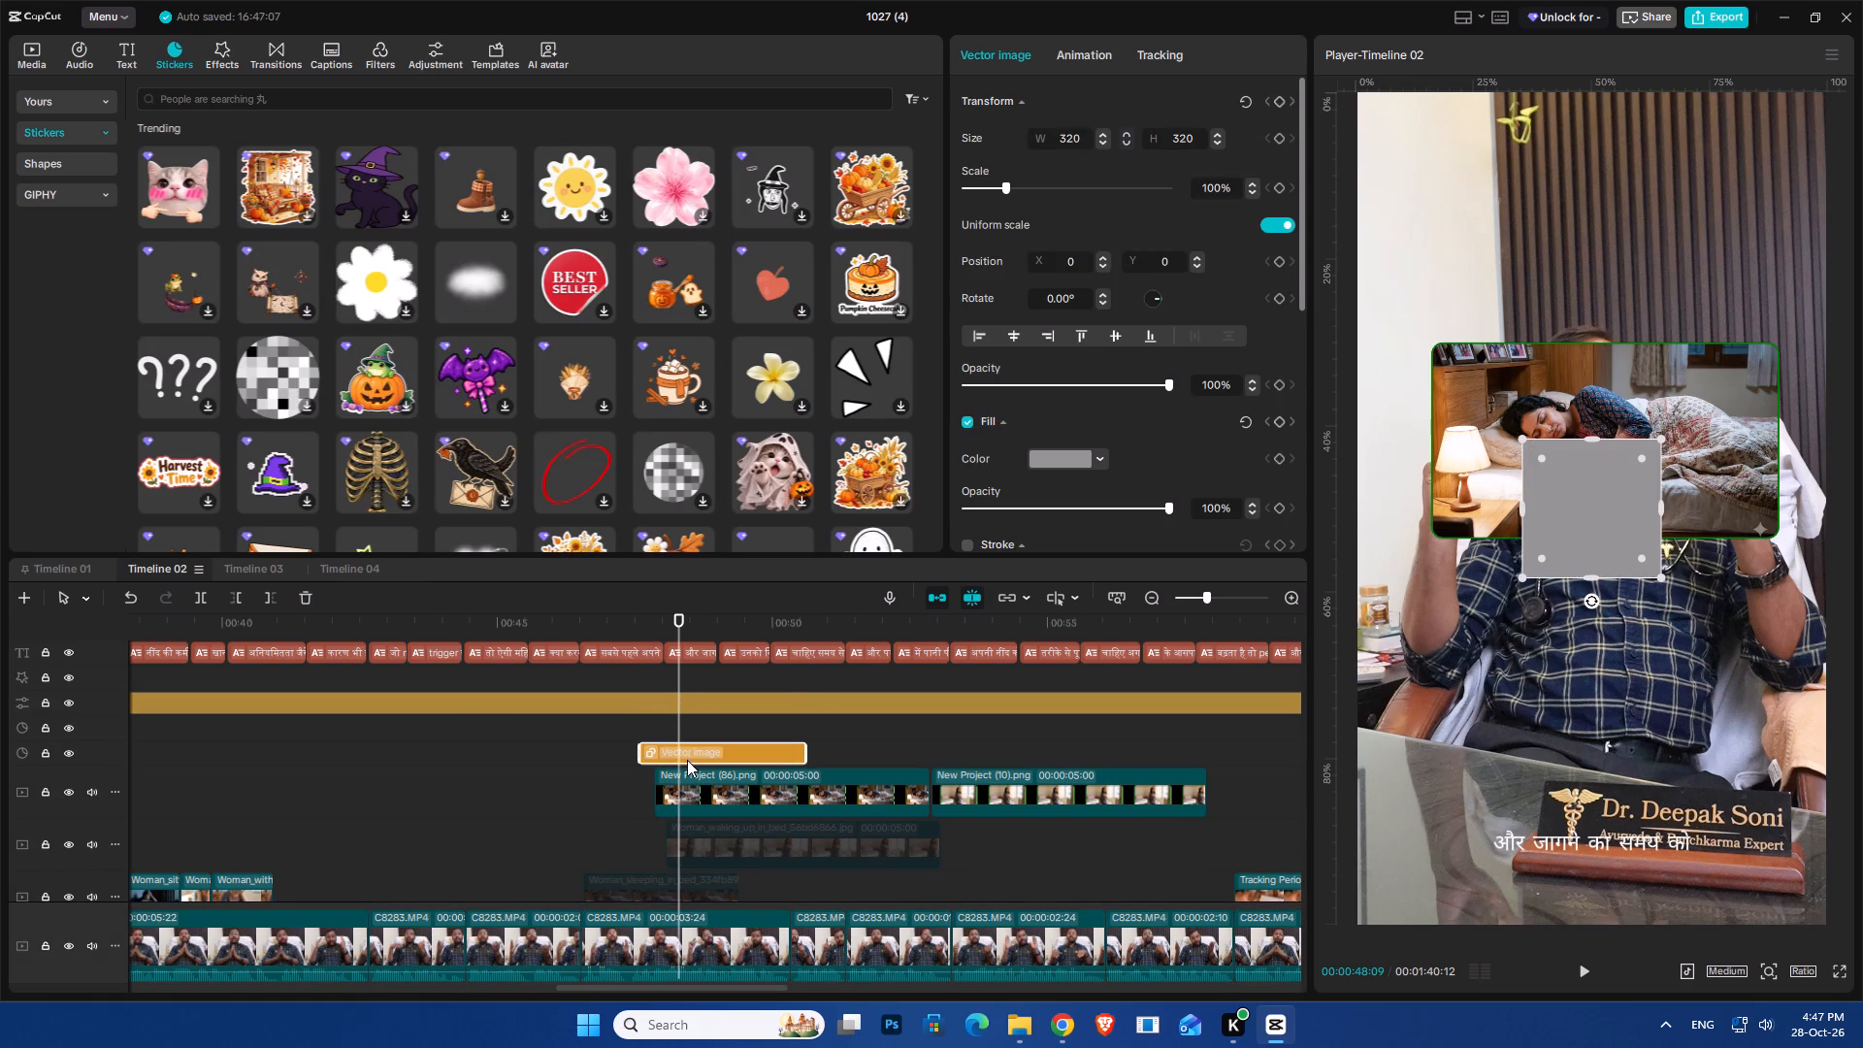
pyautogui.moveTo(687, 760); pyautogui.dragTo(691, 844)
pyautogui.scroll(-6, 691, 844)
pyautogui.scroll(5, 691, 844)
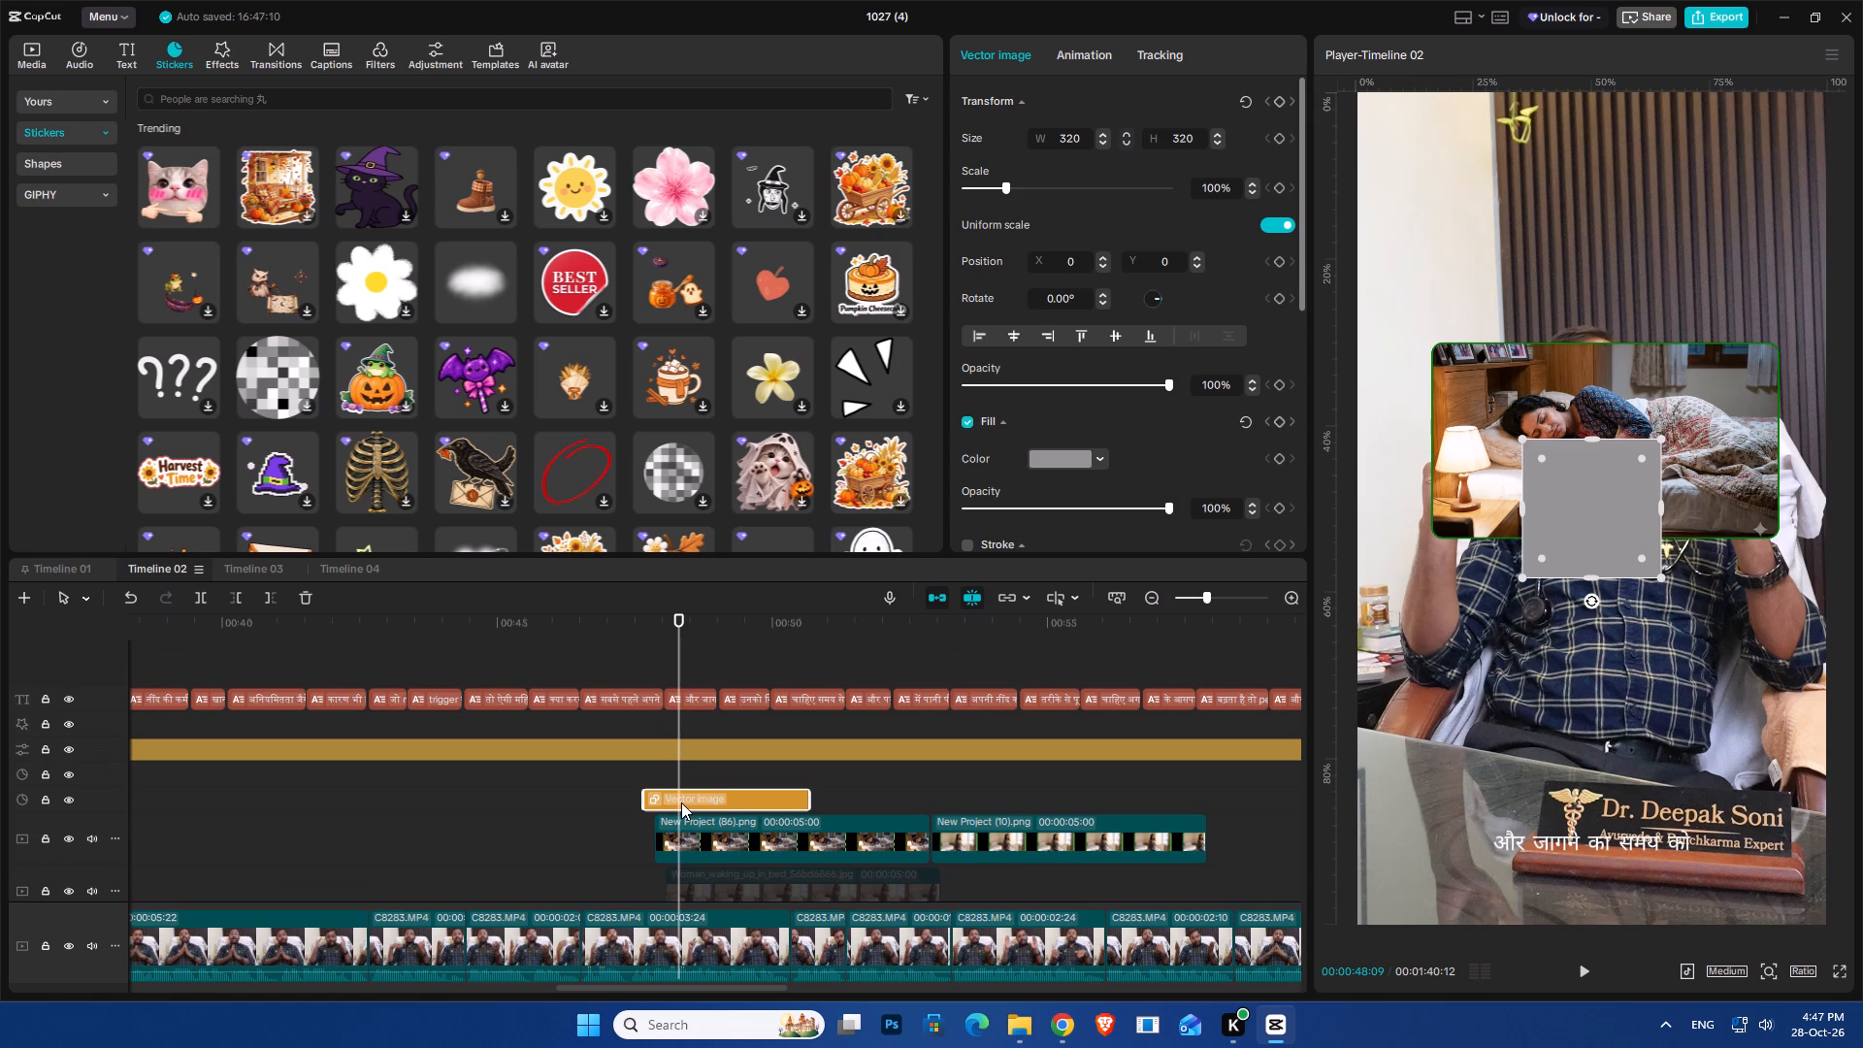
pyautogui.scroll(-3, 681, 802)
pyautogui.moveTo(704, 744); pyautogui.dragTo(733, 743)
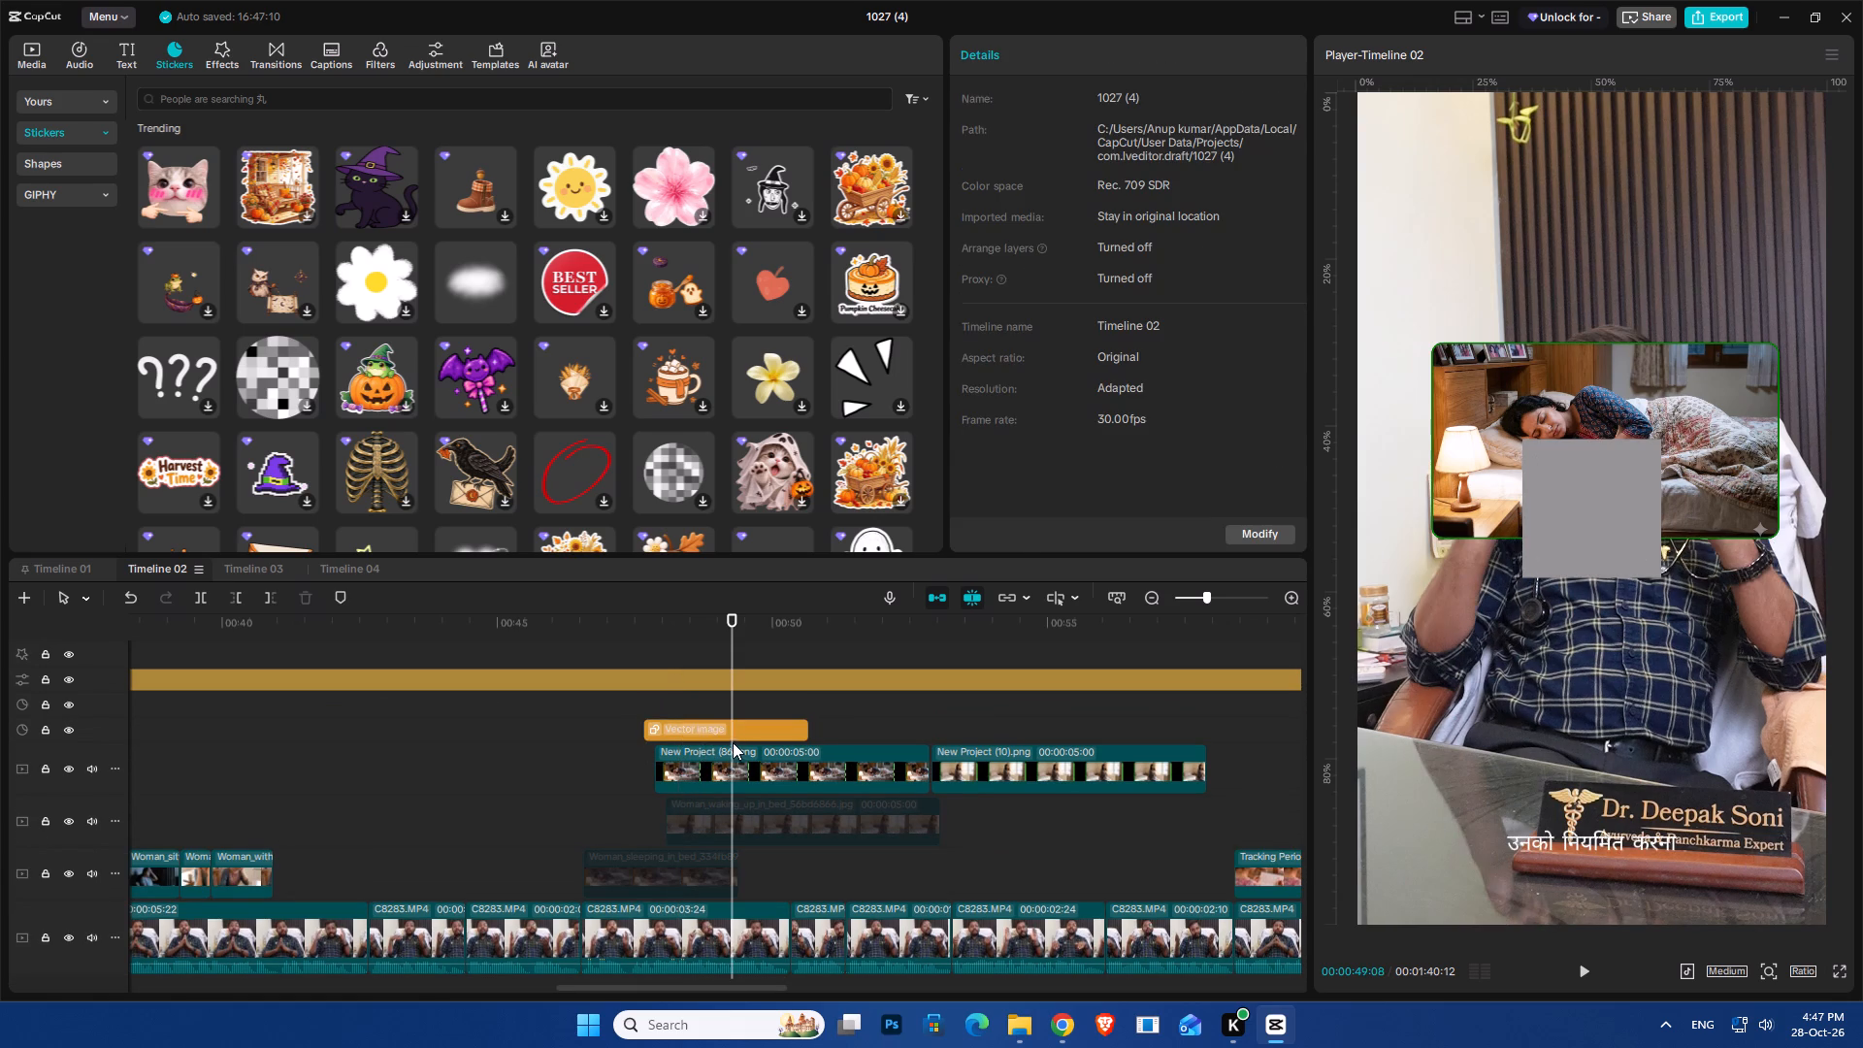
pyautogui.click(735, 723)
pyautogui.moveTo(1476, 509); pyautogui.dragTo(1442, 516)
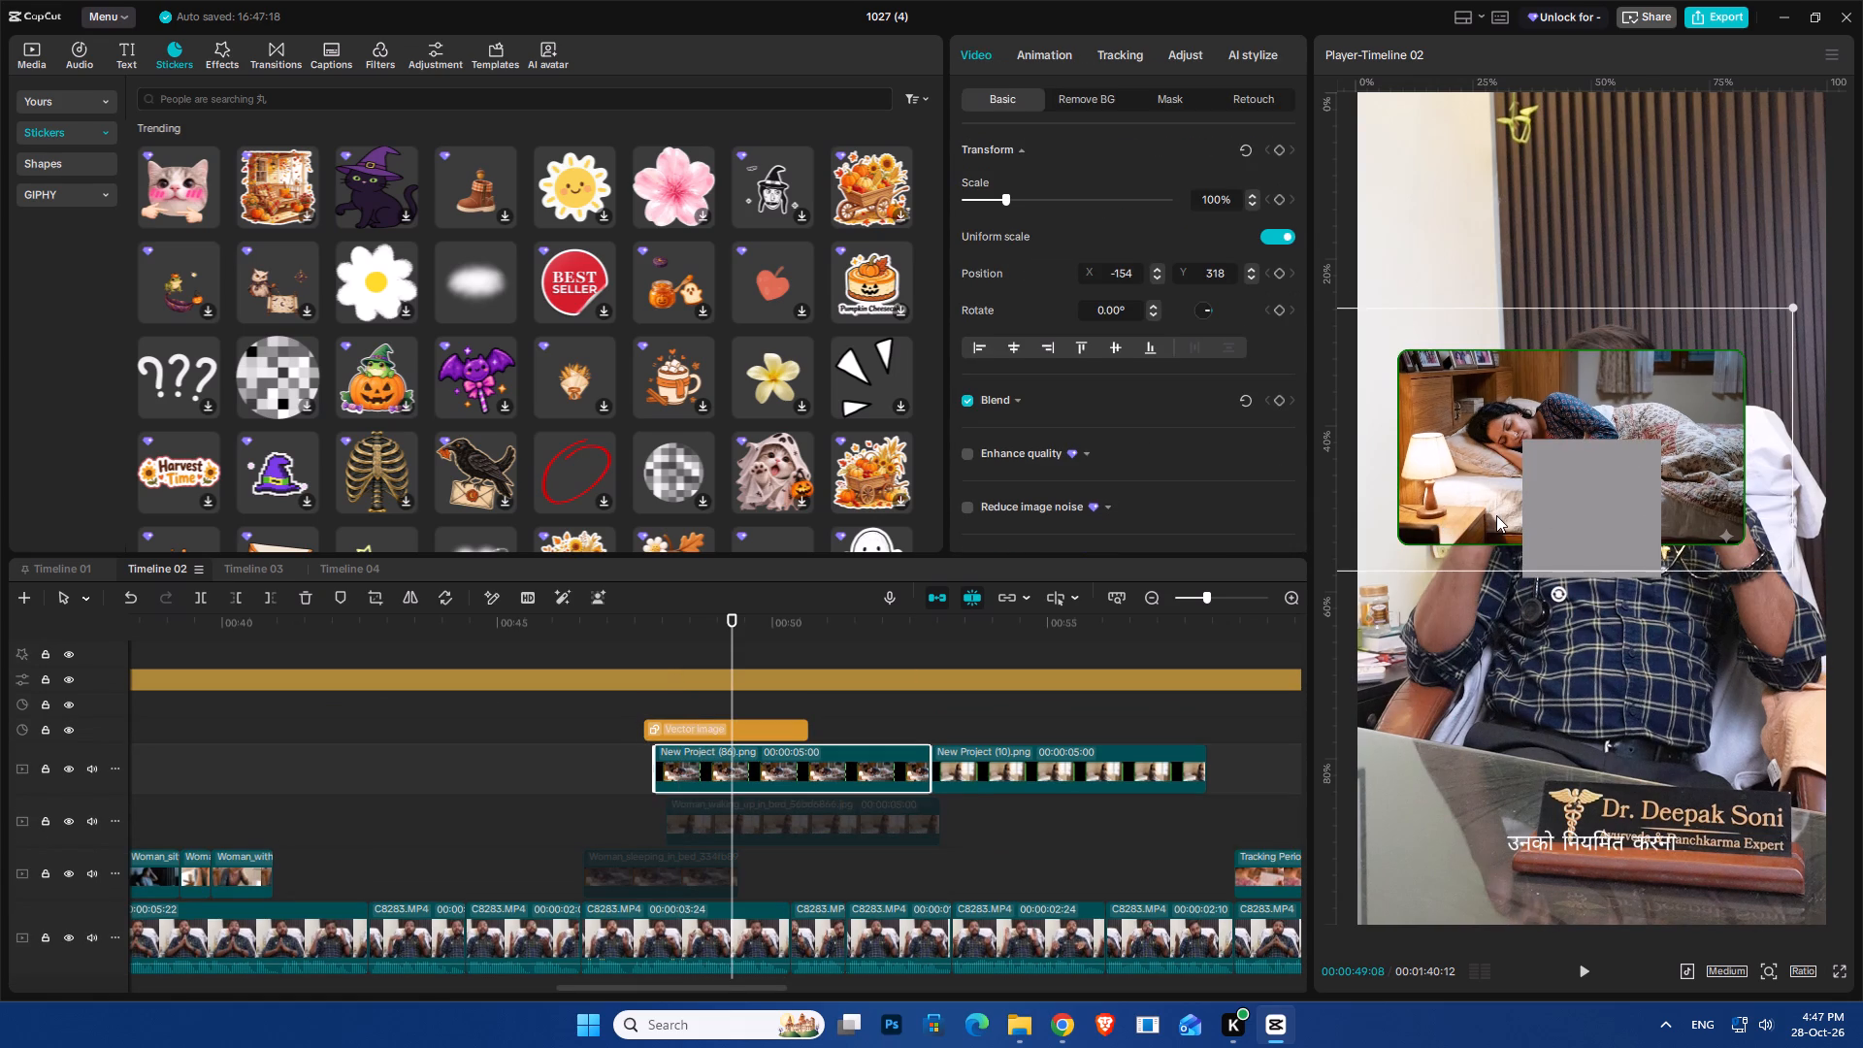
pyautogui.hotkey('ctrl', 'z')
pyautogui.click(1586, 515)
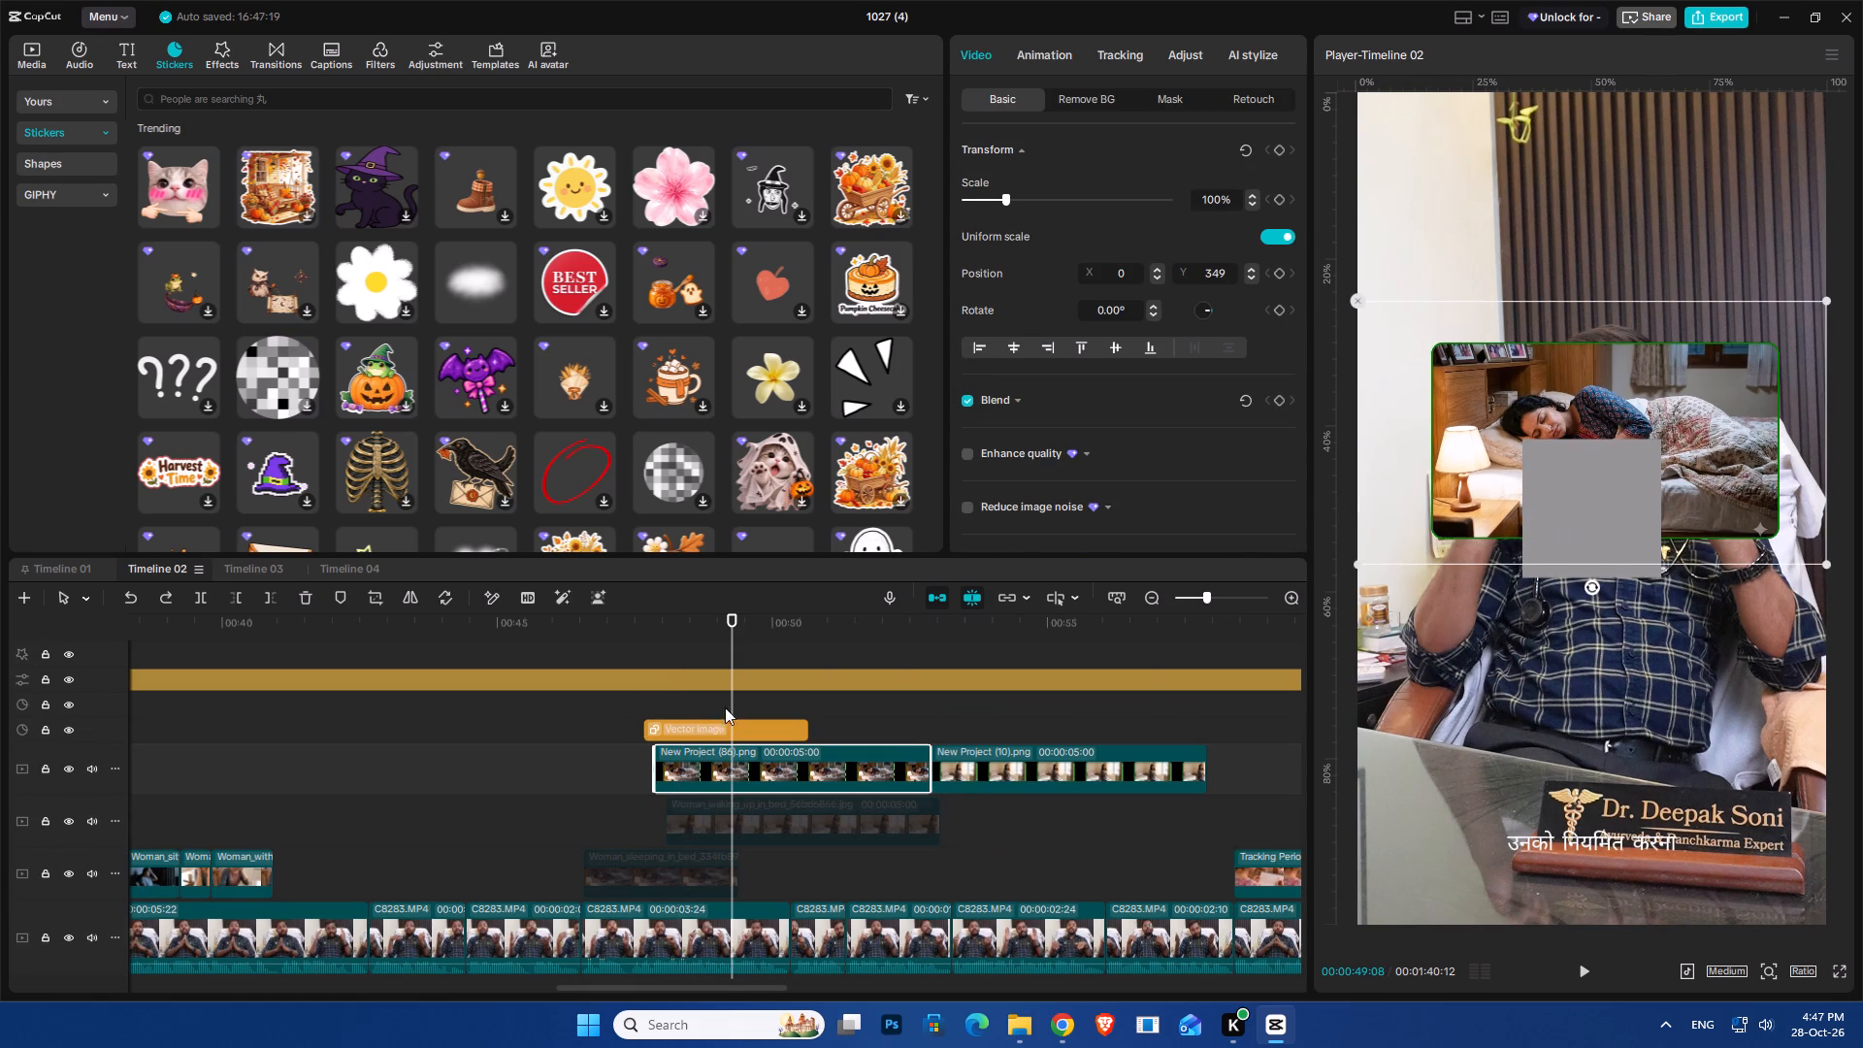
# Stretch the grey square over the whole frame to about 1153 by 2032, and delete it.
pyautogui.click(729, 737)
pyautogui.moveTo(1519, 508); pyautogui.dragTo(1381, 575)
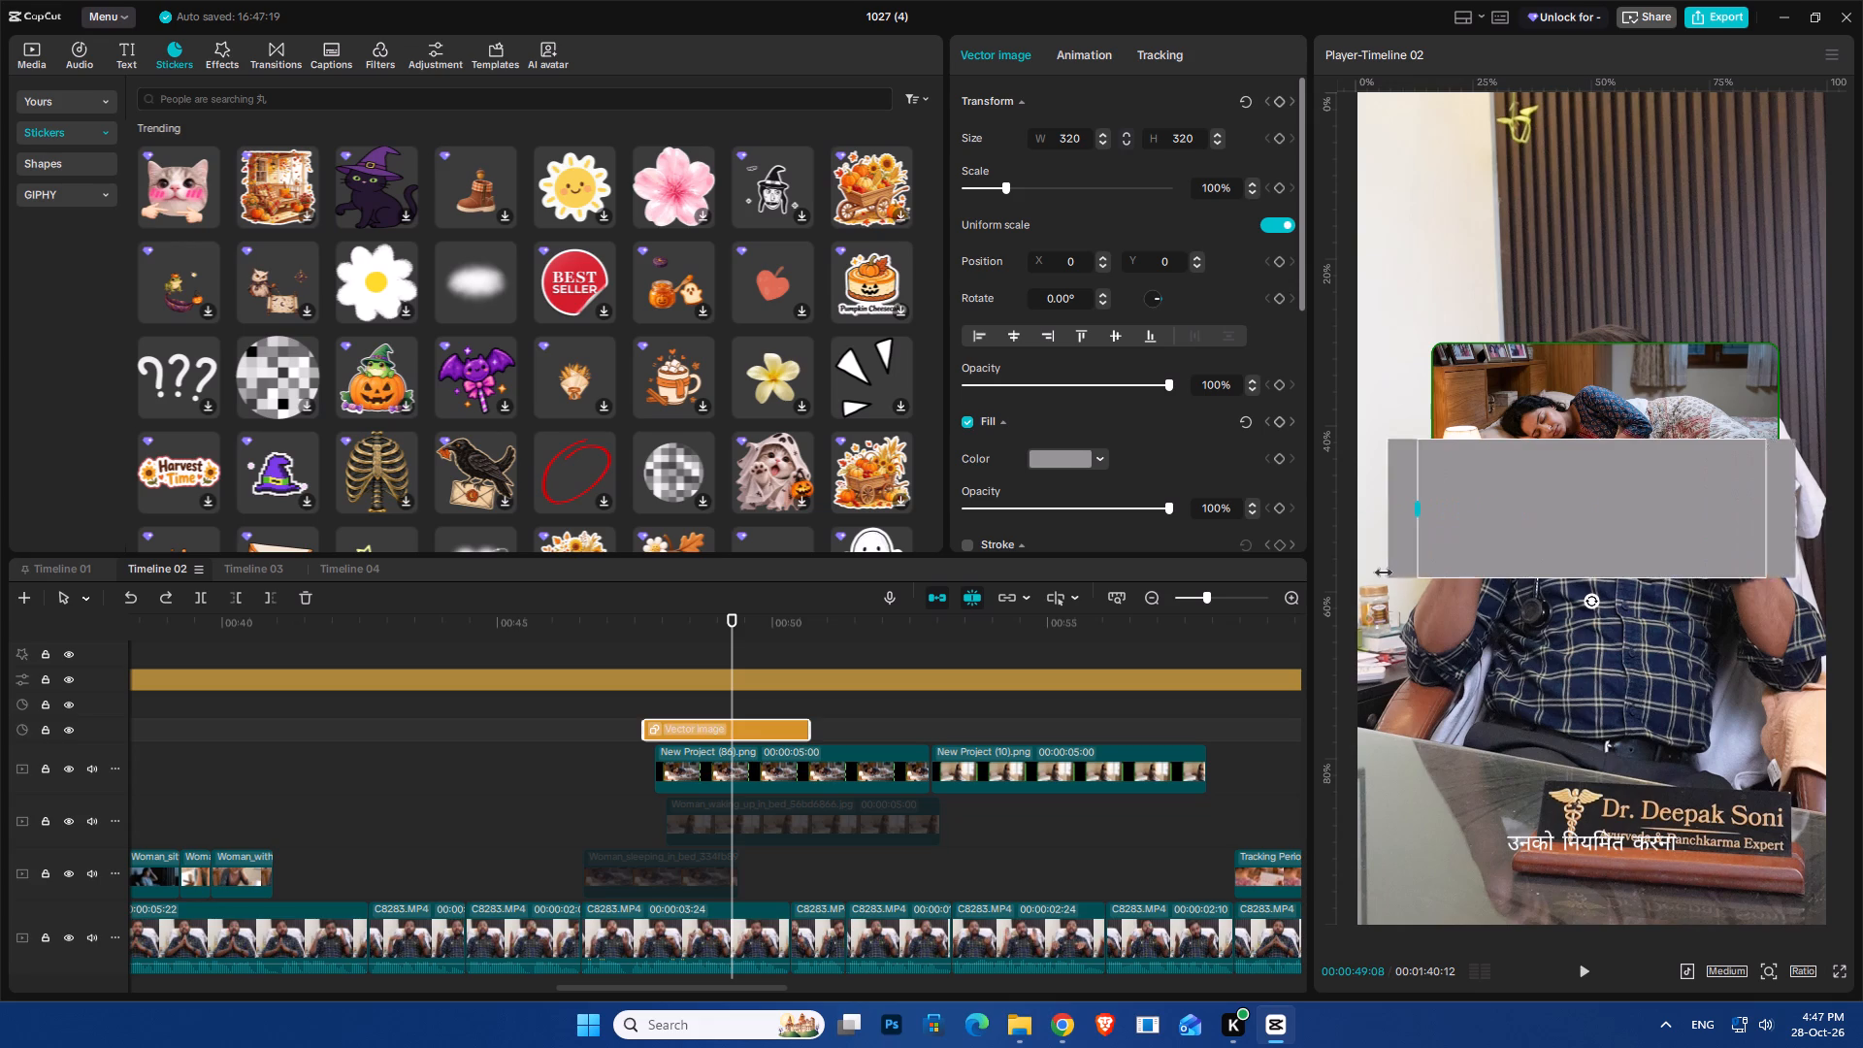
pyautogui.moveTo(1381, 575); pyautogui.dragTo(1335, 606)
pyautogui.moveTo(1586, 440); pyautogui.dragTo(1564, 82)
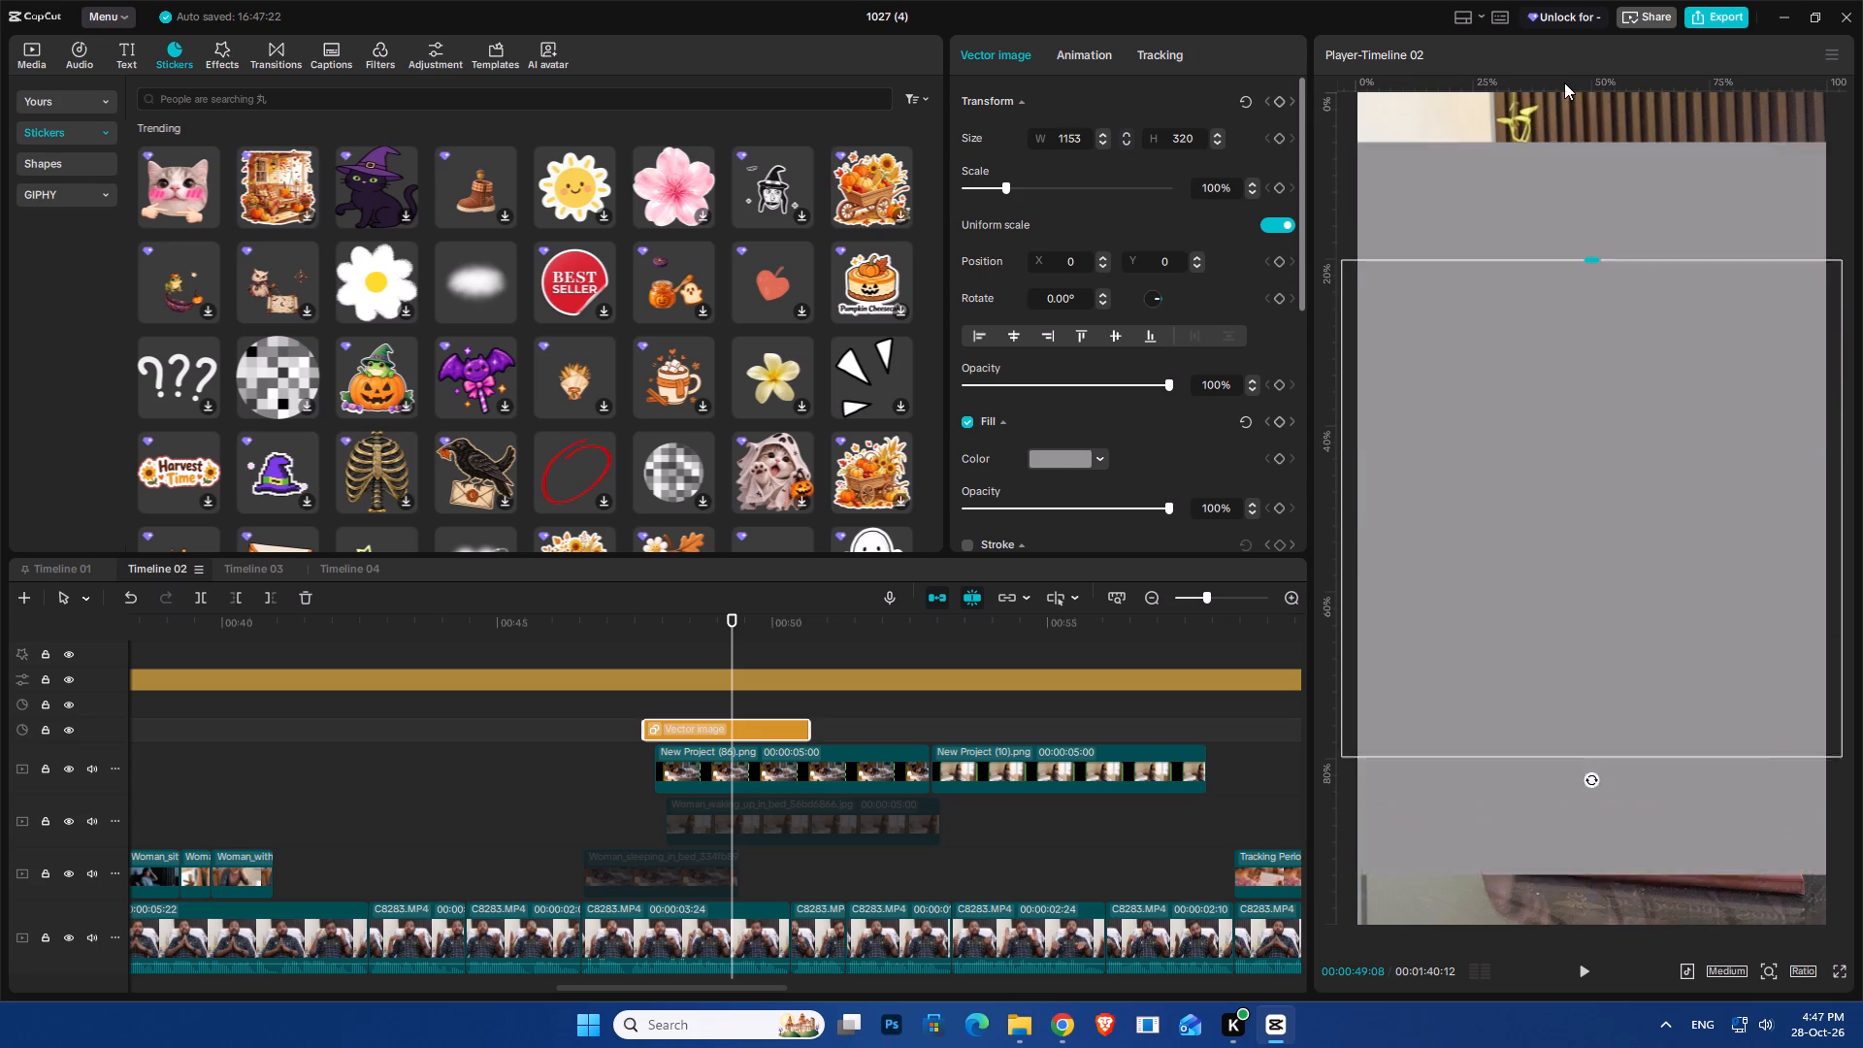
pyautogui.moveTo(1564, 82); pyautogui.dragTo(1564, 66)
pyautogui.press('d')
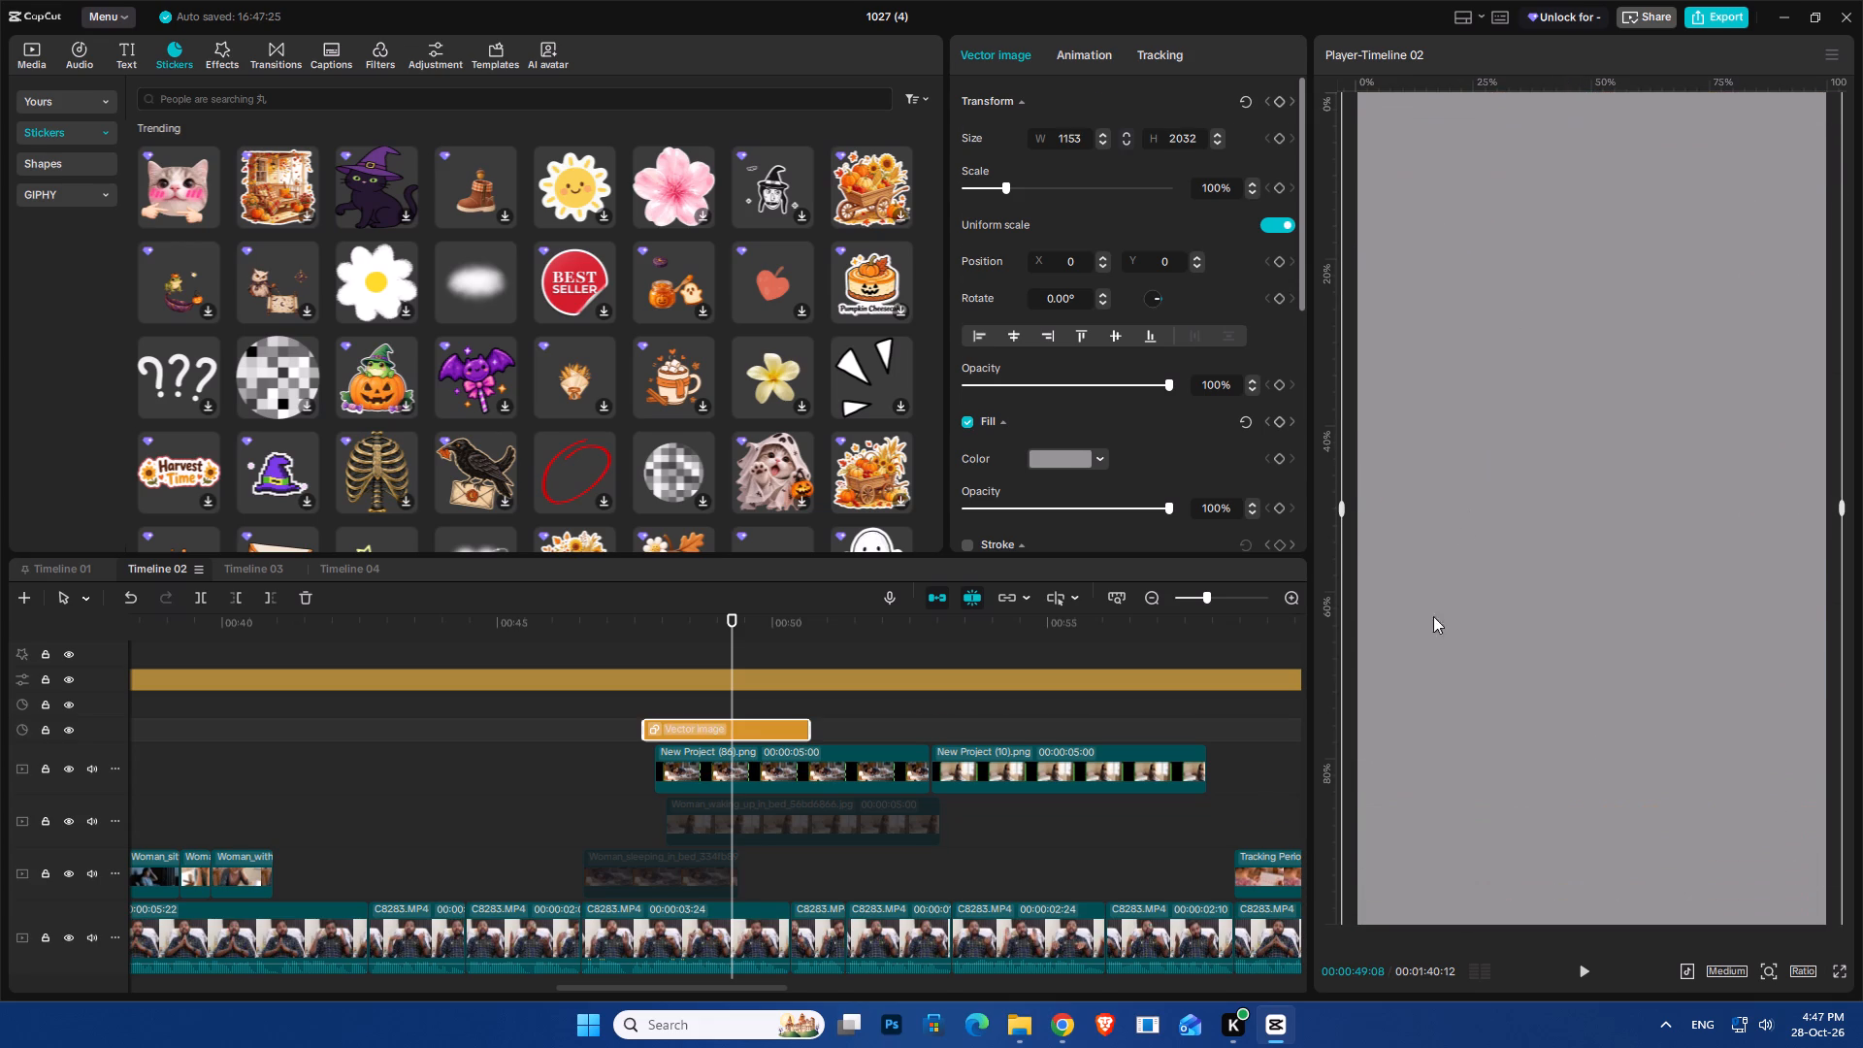
# Move the sleeping-woman overlay, New Project (86).png, down below the doctor's face to about Y -761, and play it back briefly.
pyautogui.click(739, 734)
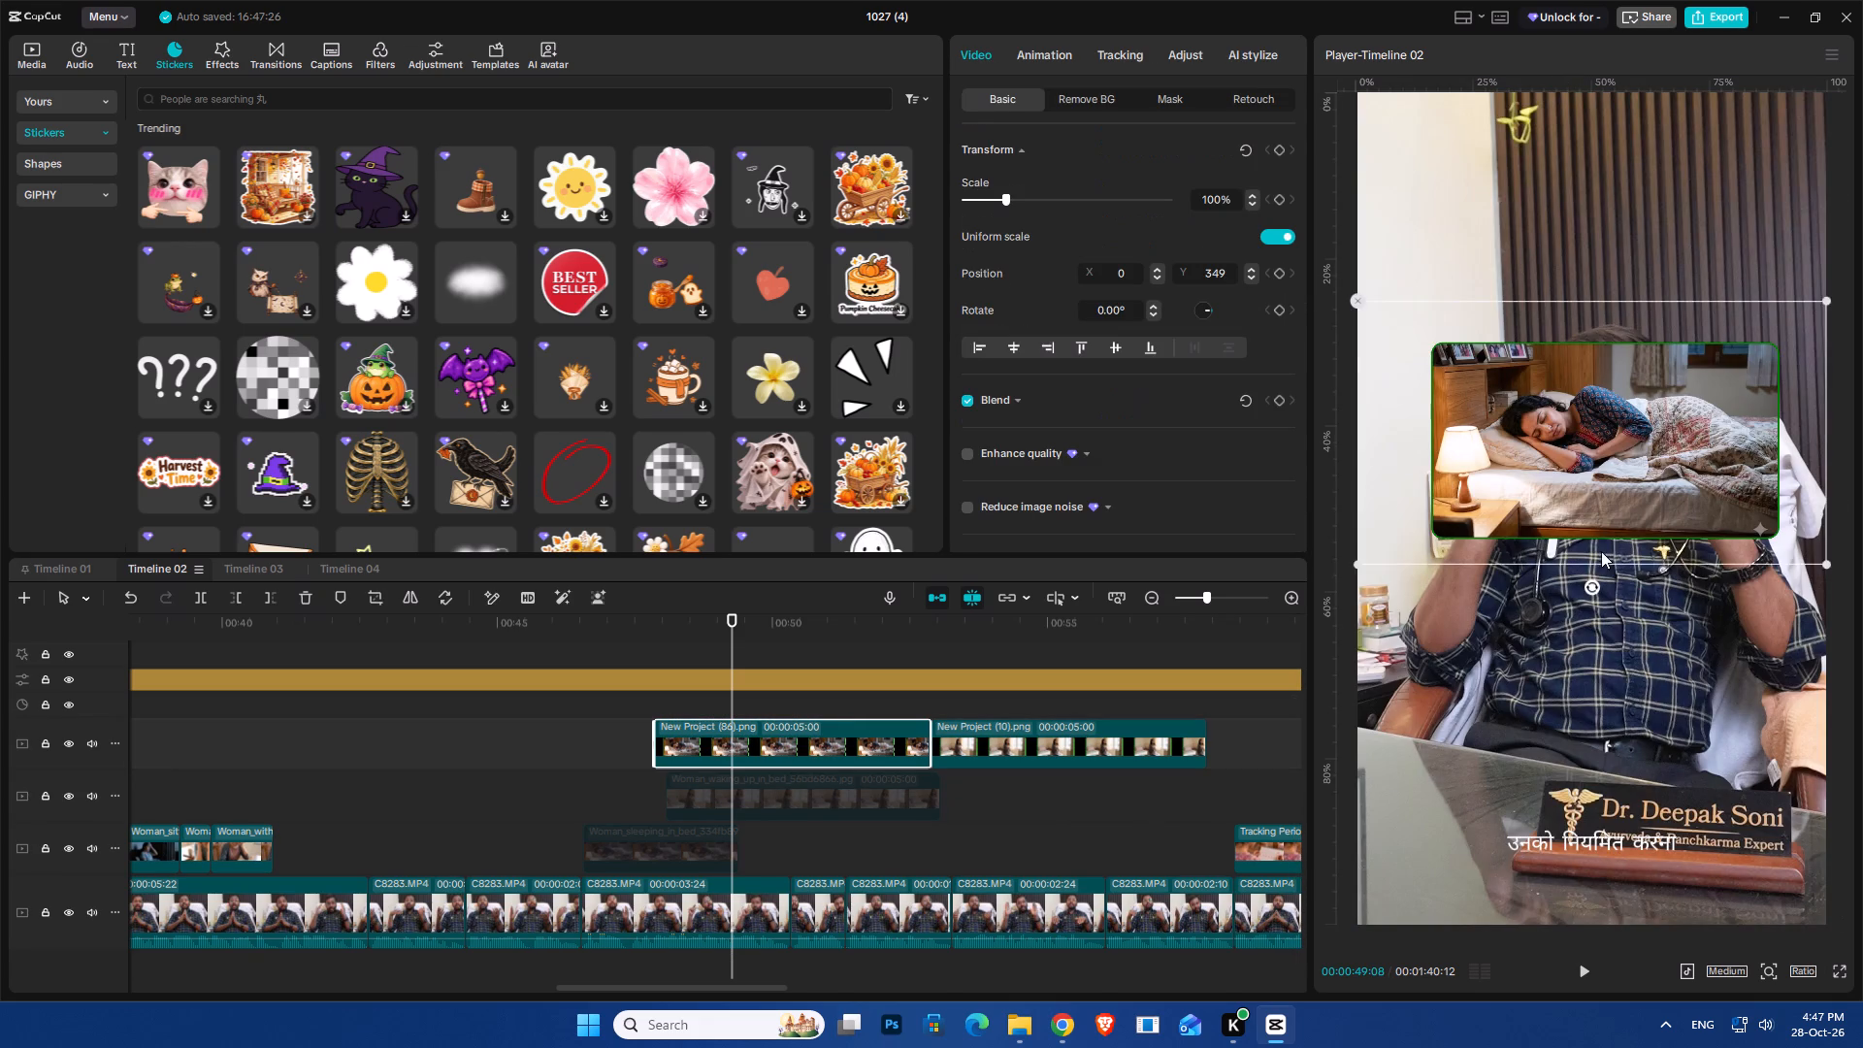
pyautogui.moveTo(1600, 505); pyautogui.dragTo(1596, 752)
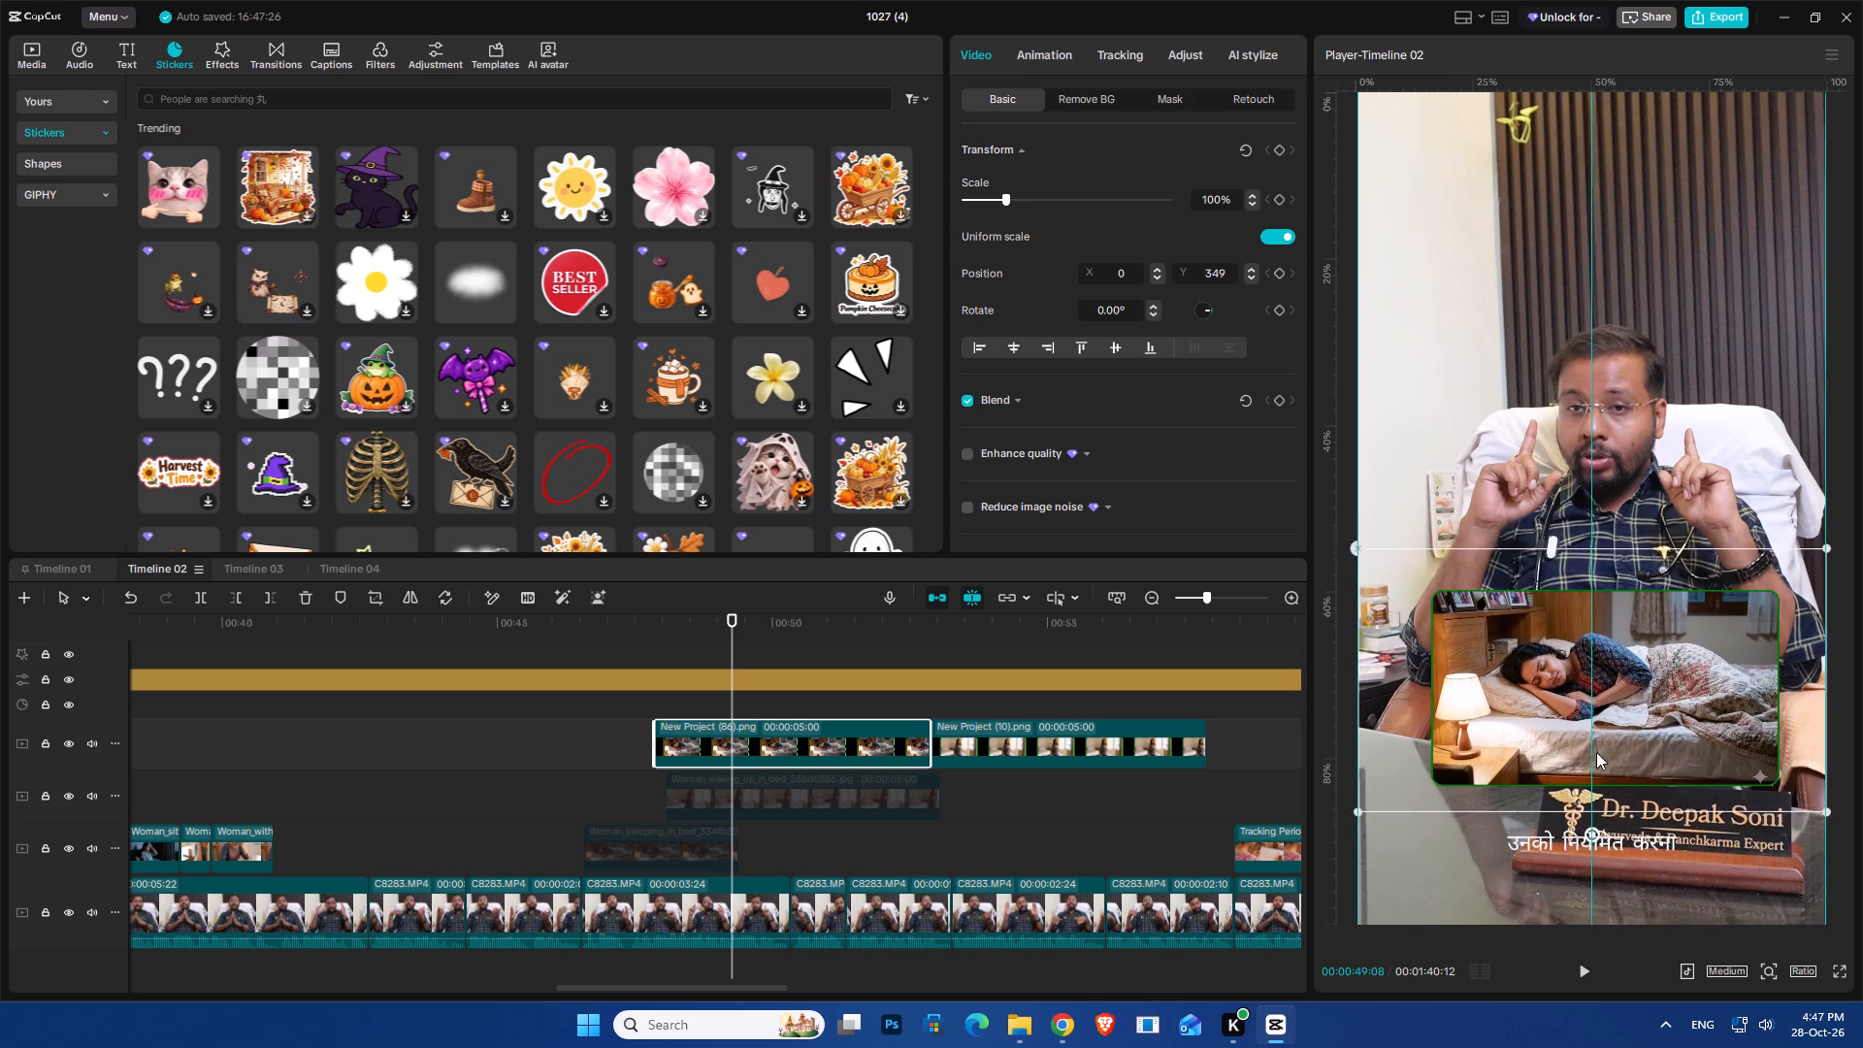
pyautogui.moveTo(1596, 752); pyautogui.dragTo(1602, 745)
pyautogui.press('space')
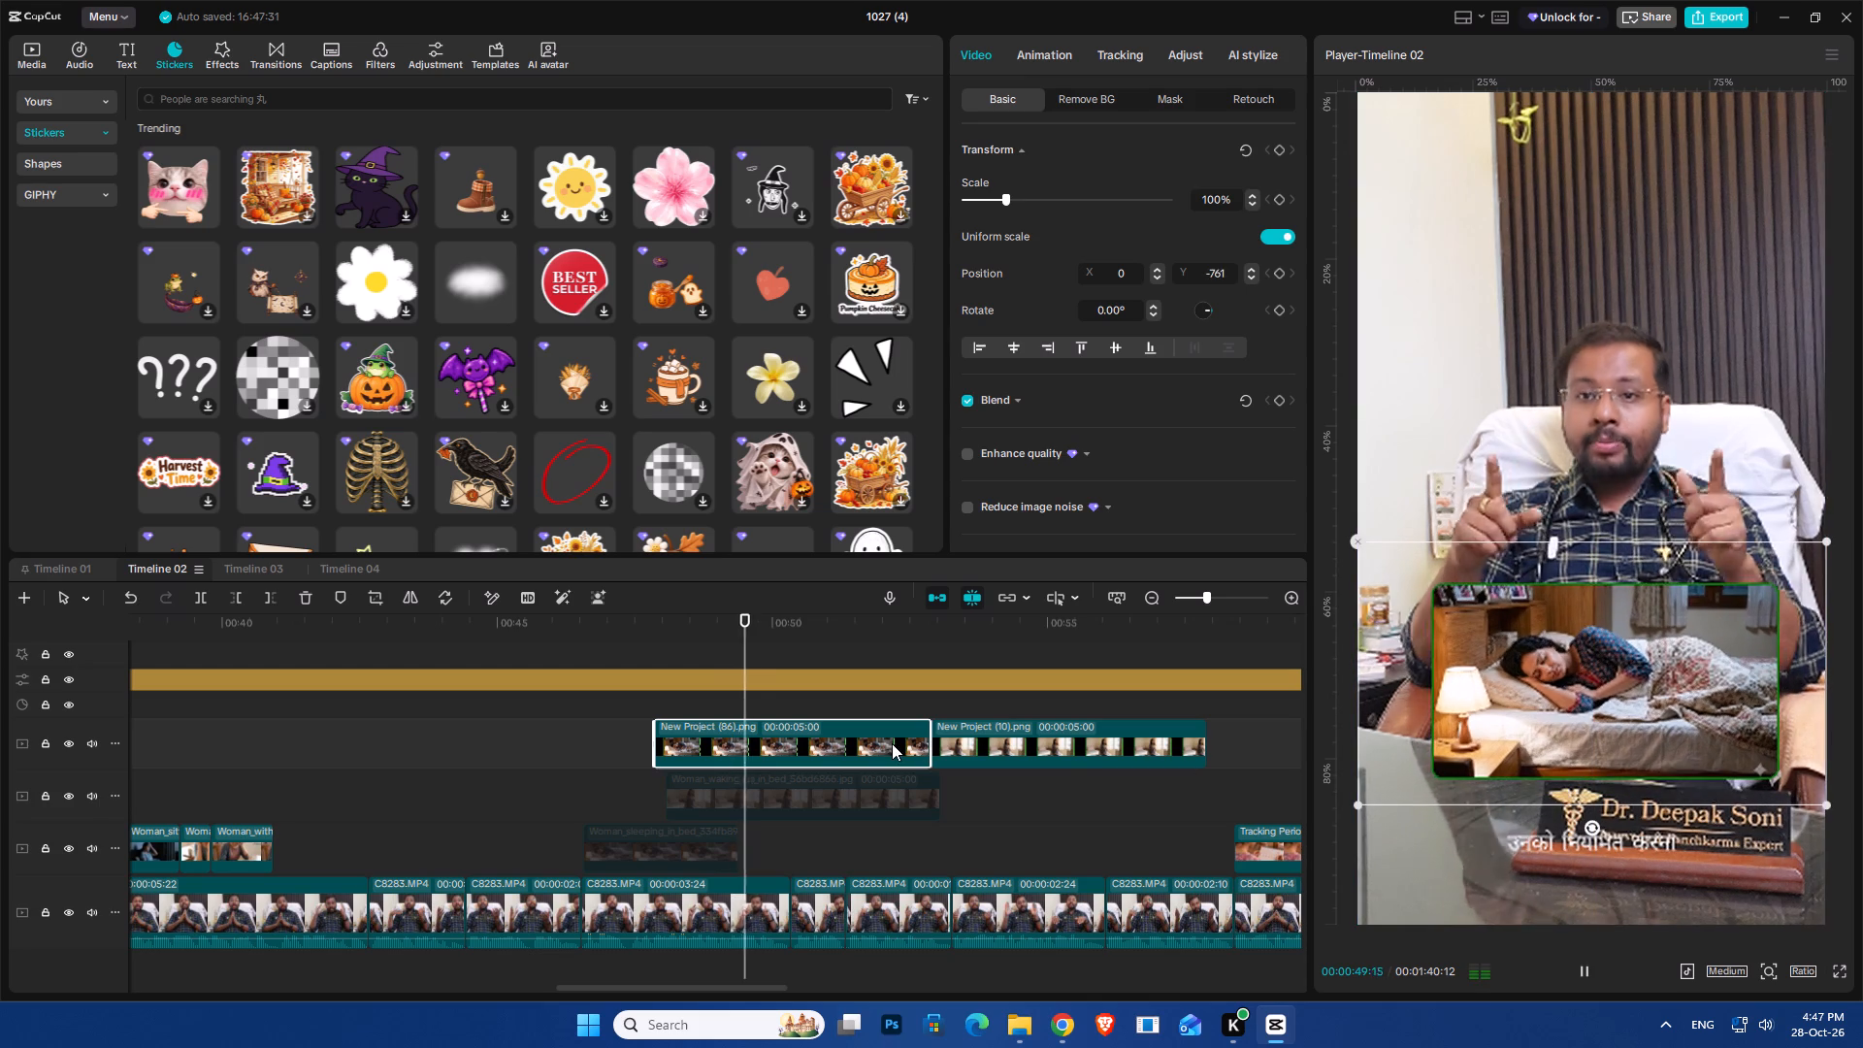
pyautogui.press('space')
# Move the New Project (10).png clip to a track above New Project (86).png, starting at about 00:00:48:14.
pyautogui.keyDown('ctrl'); pyautogui.scroll(6, 946, 820); pyautogui.keyUp('ctrl')
pyautogui.keyDown('ctrl'); pyautogui.scroll(-13, 946, 820); pyautogui.keyUp('ctrl')
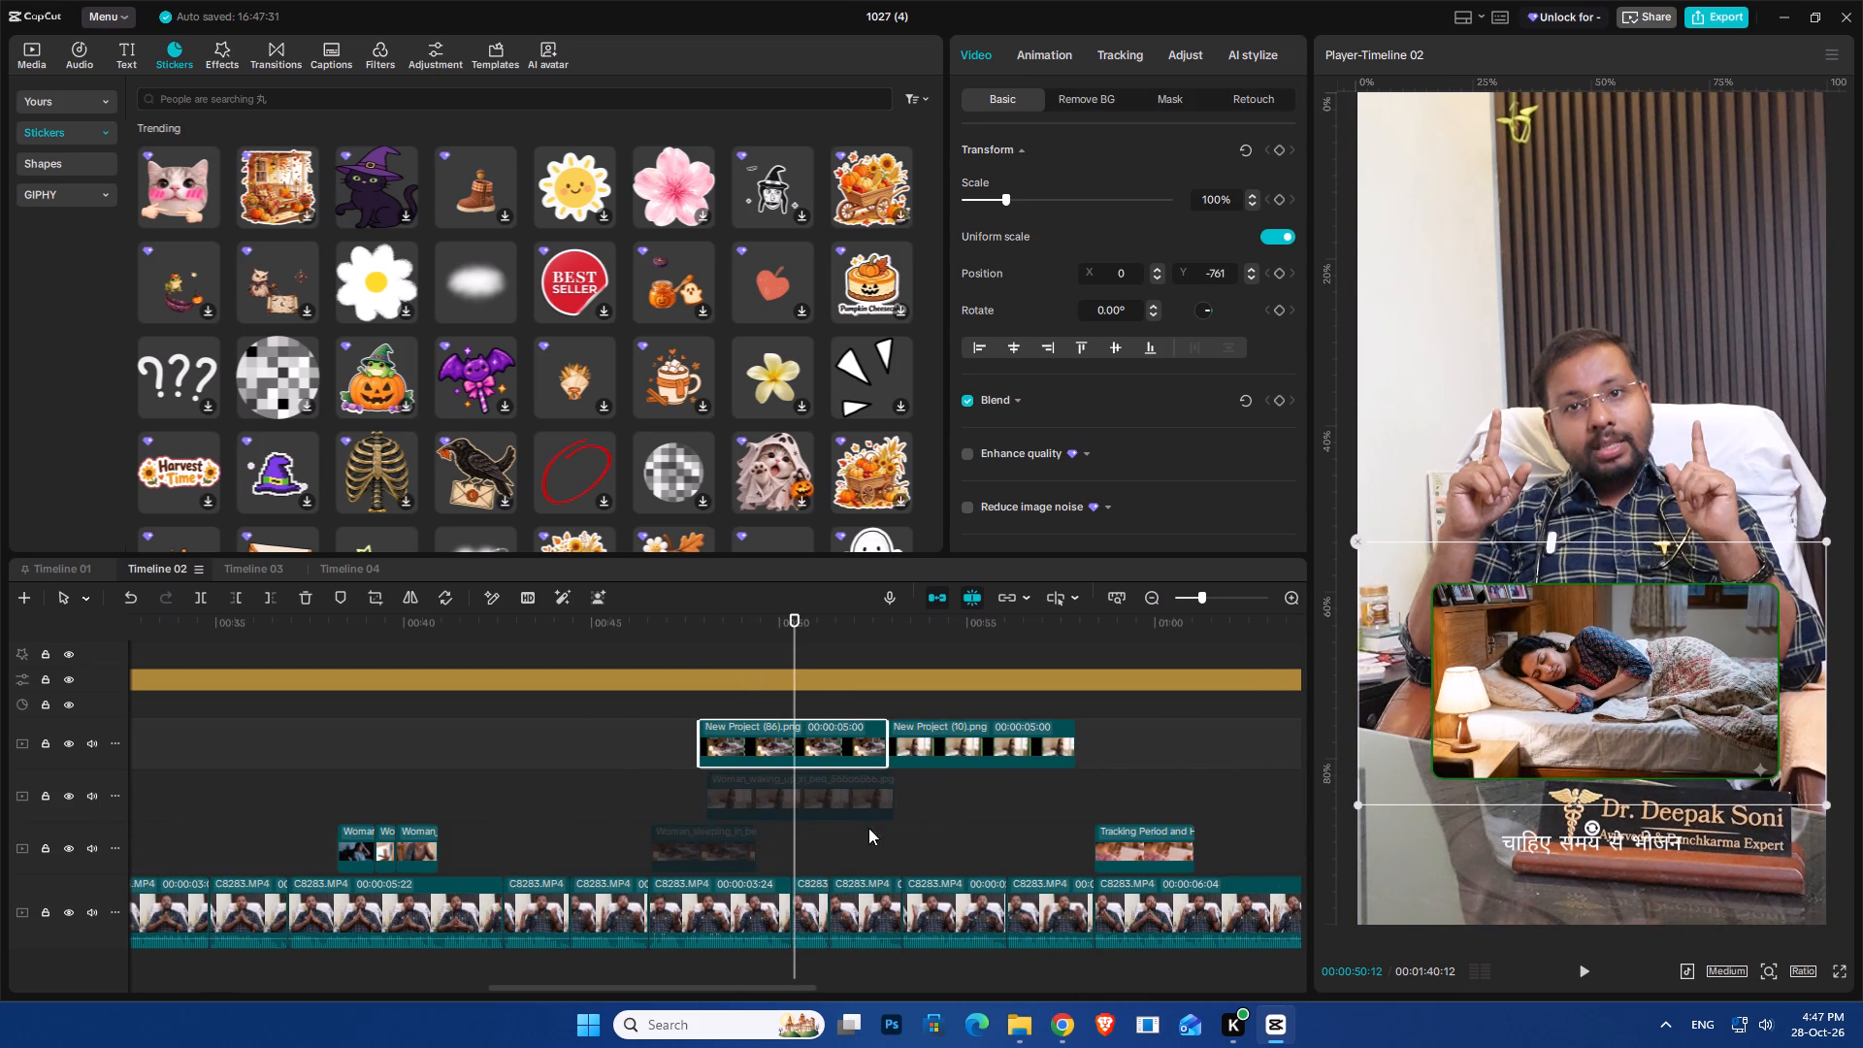
pyautogui.click(670, 619)
pyautogui.press('space')
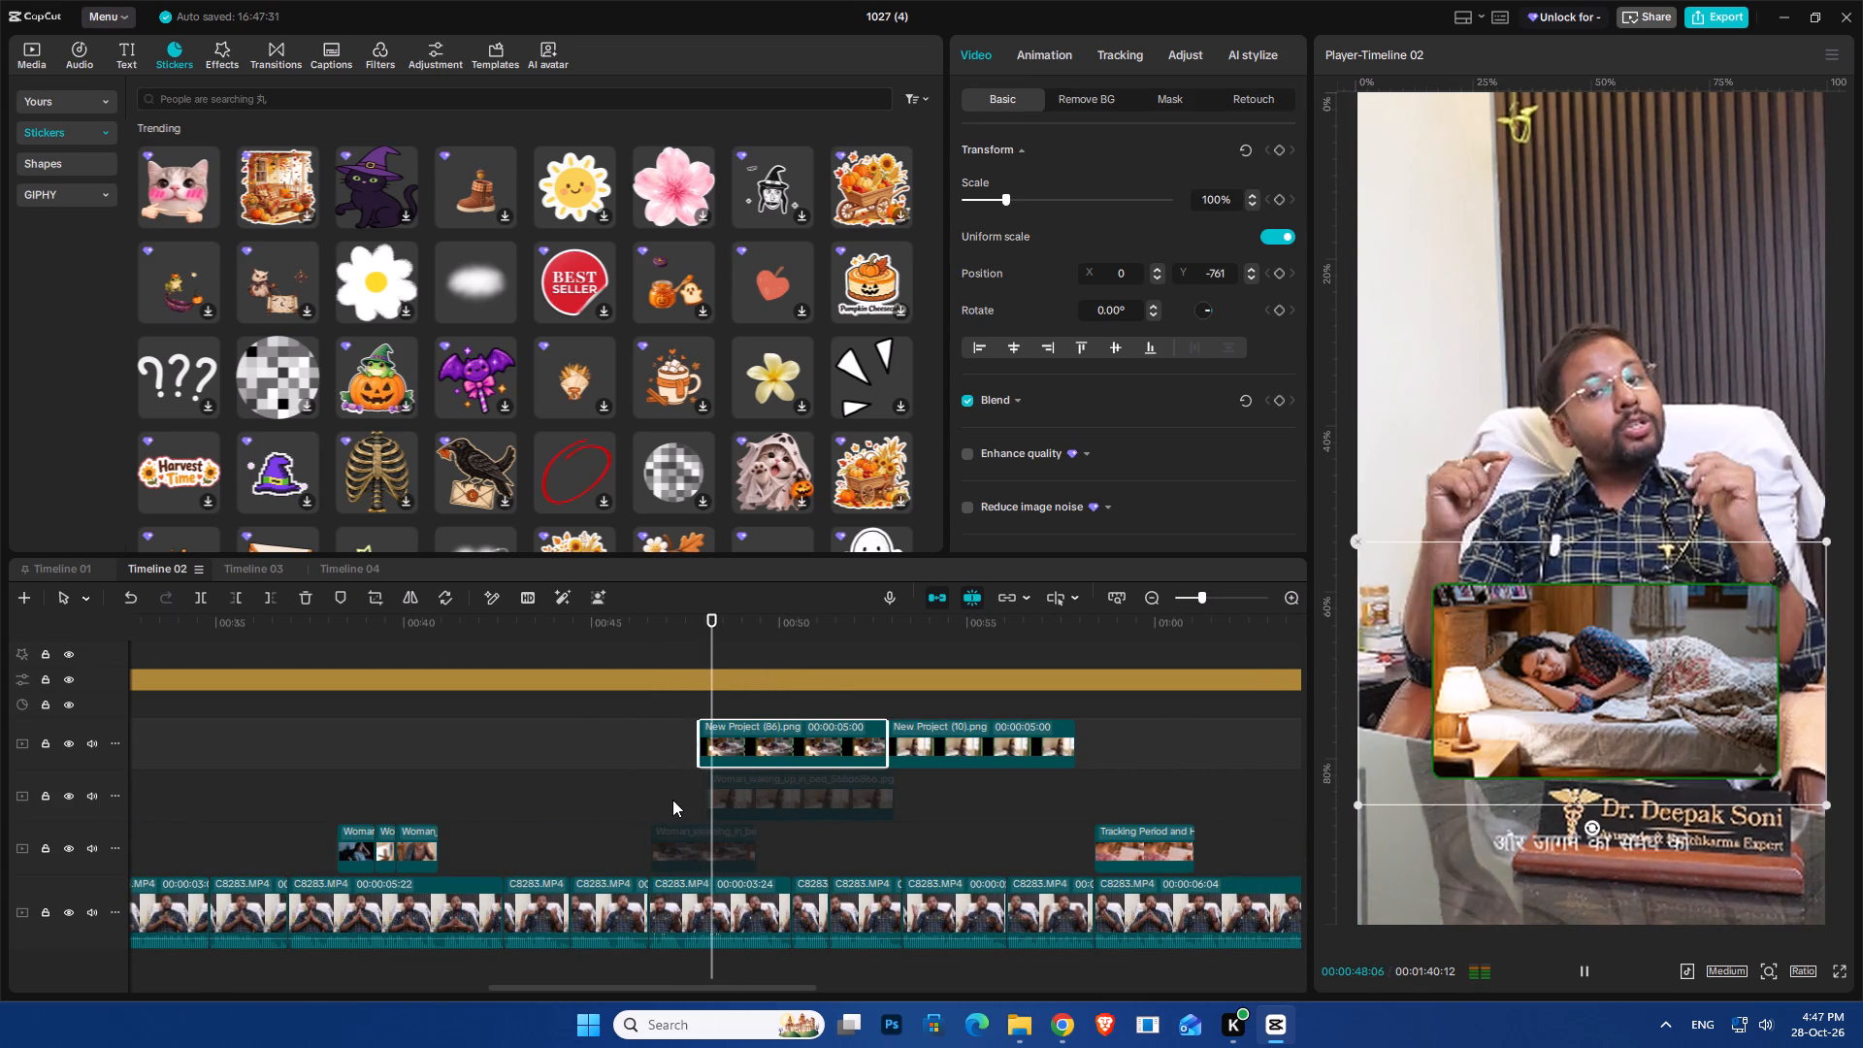
pyautogui.press('space')
pyautogui.moveTo(964, 737); pyautogui.dragTo(805, 701)
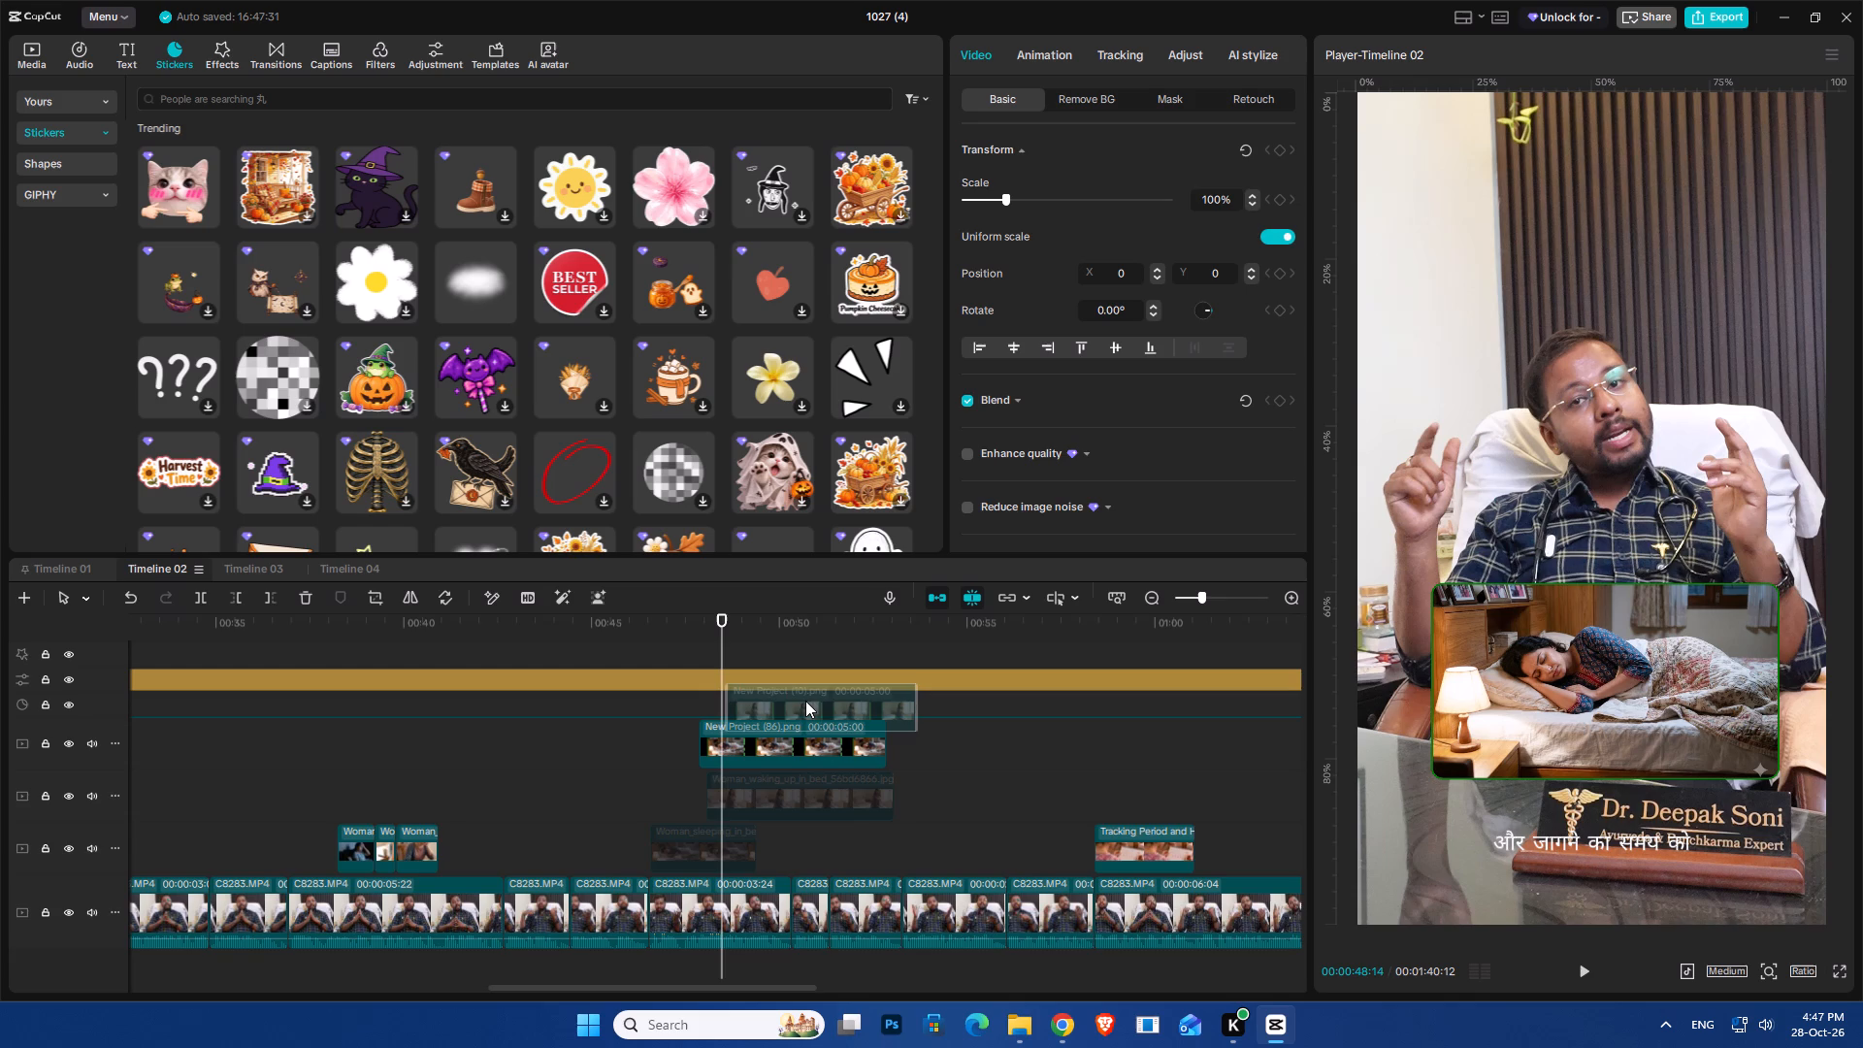
pyautogui.moveTo(805, 701); pyautogui.dragTo(797, 701)
# Move the sitting-woman overlay, New Project (10).png, down over the sleeping-woman image, to X 0 and about Y -730.
pyautogui.keyDown('ctrl'); pyautogui.scroll(7, 805, 728); pyautogui.keyUp('ctrl')
pyautogui.moveTo(1631, 497); pyautogui.dragTo(1636, 660)
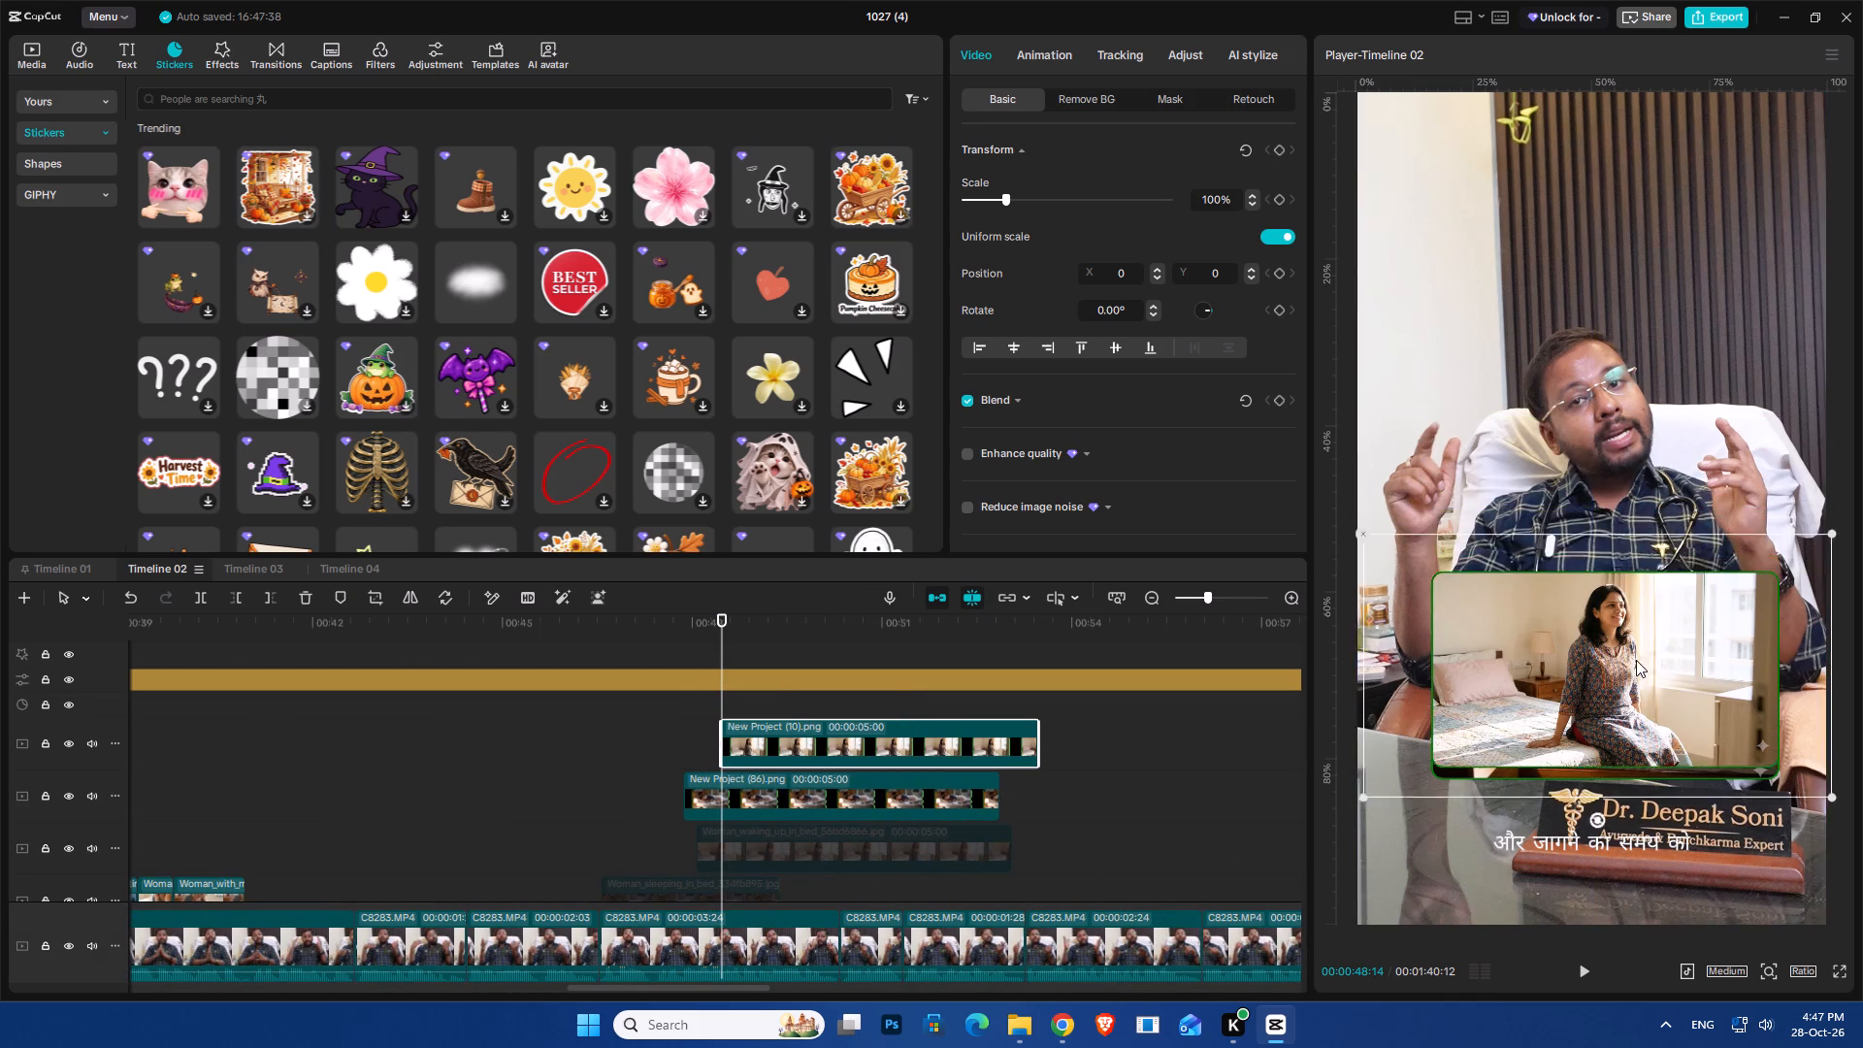
pyautogui.moveTo(1636, 660); pyautogui.dragTo(1634, 655)
# Apply the favourite Slide Left entrance animation to the New Project (86).png clip.
pyautogui.click(754, 797)
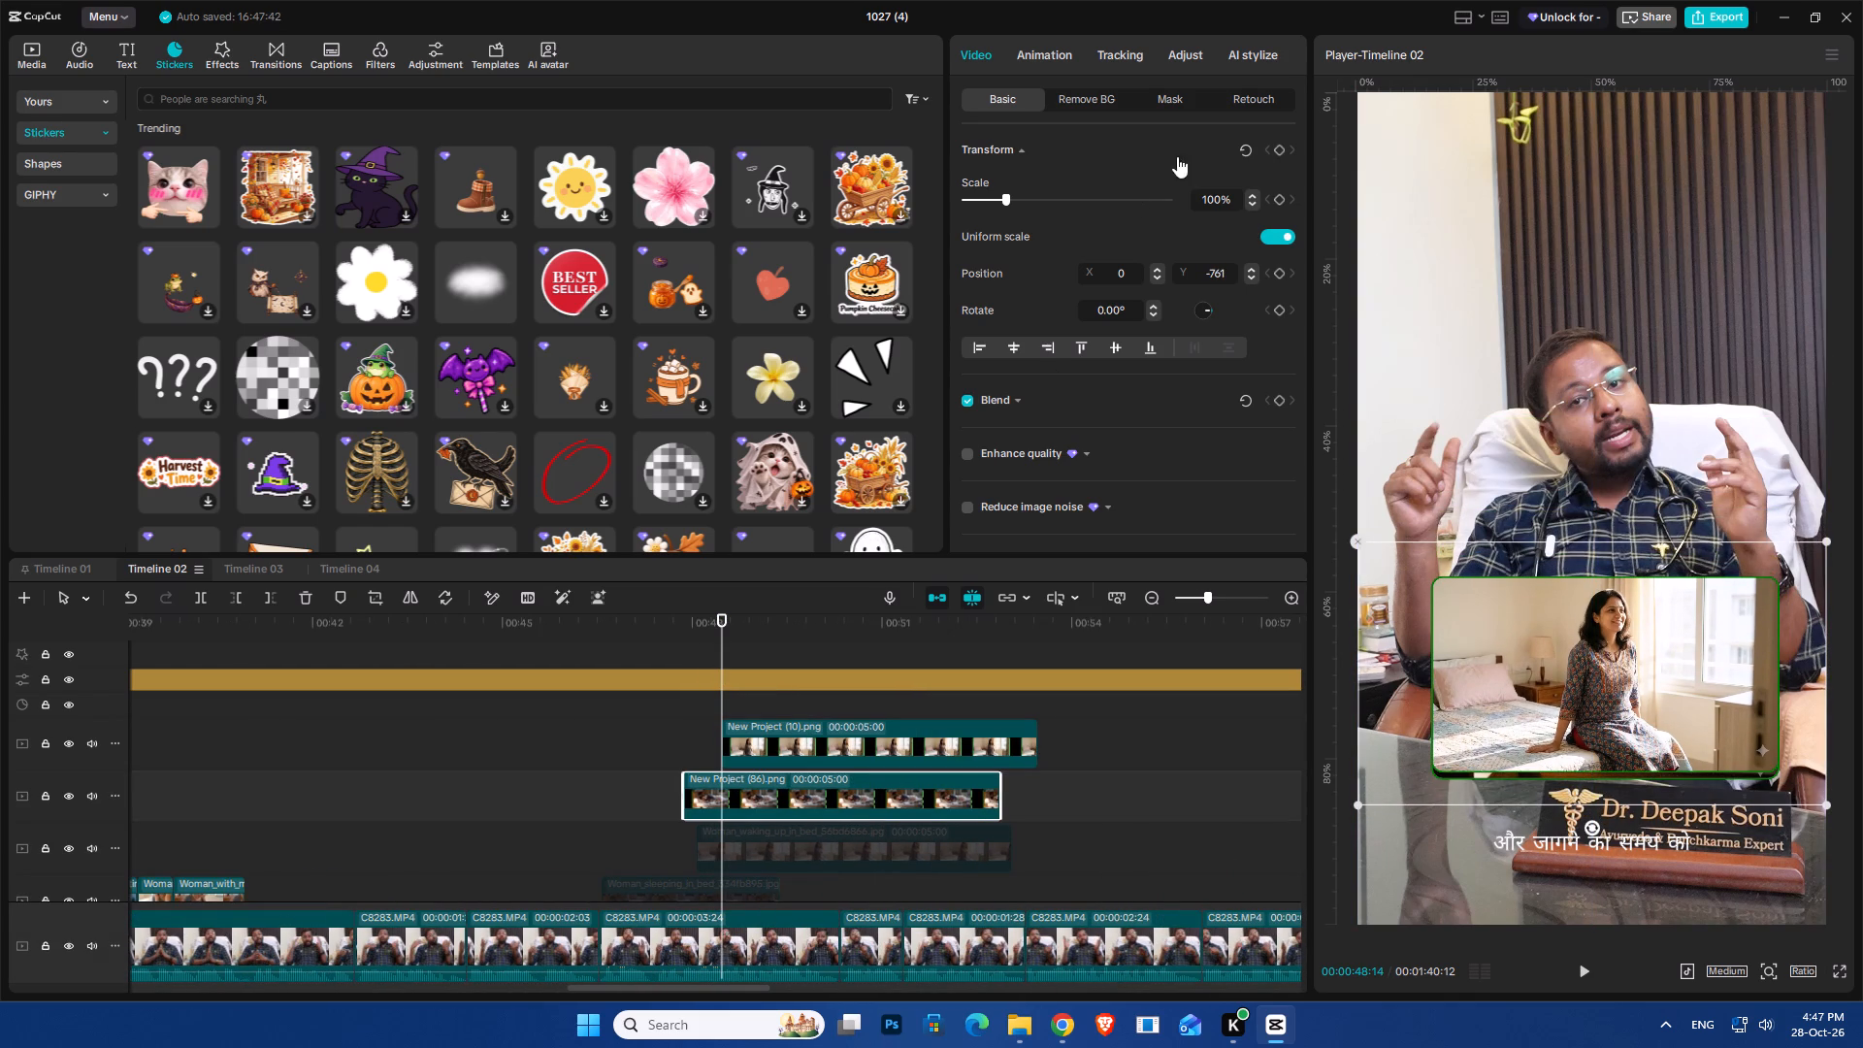
pyautogui.click(1030, 50)
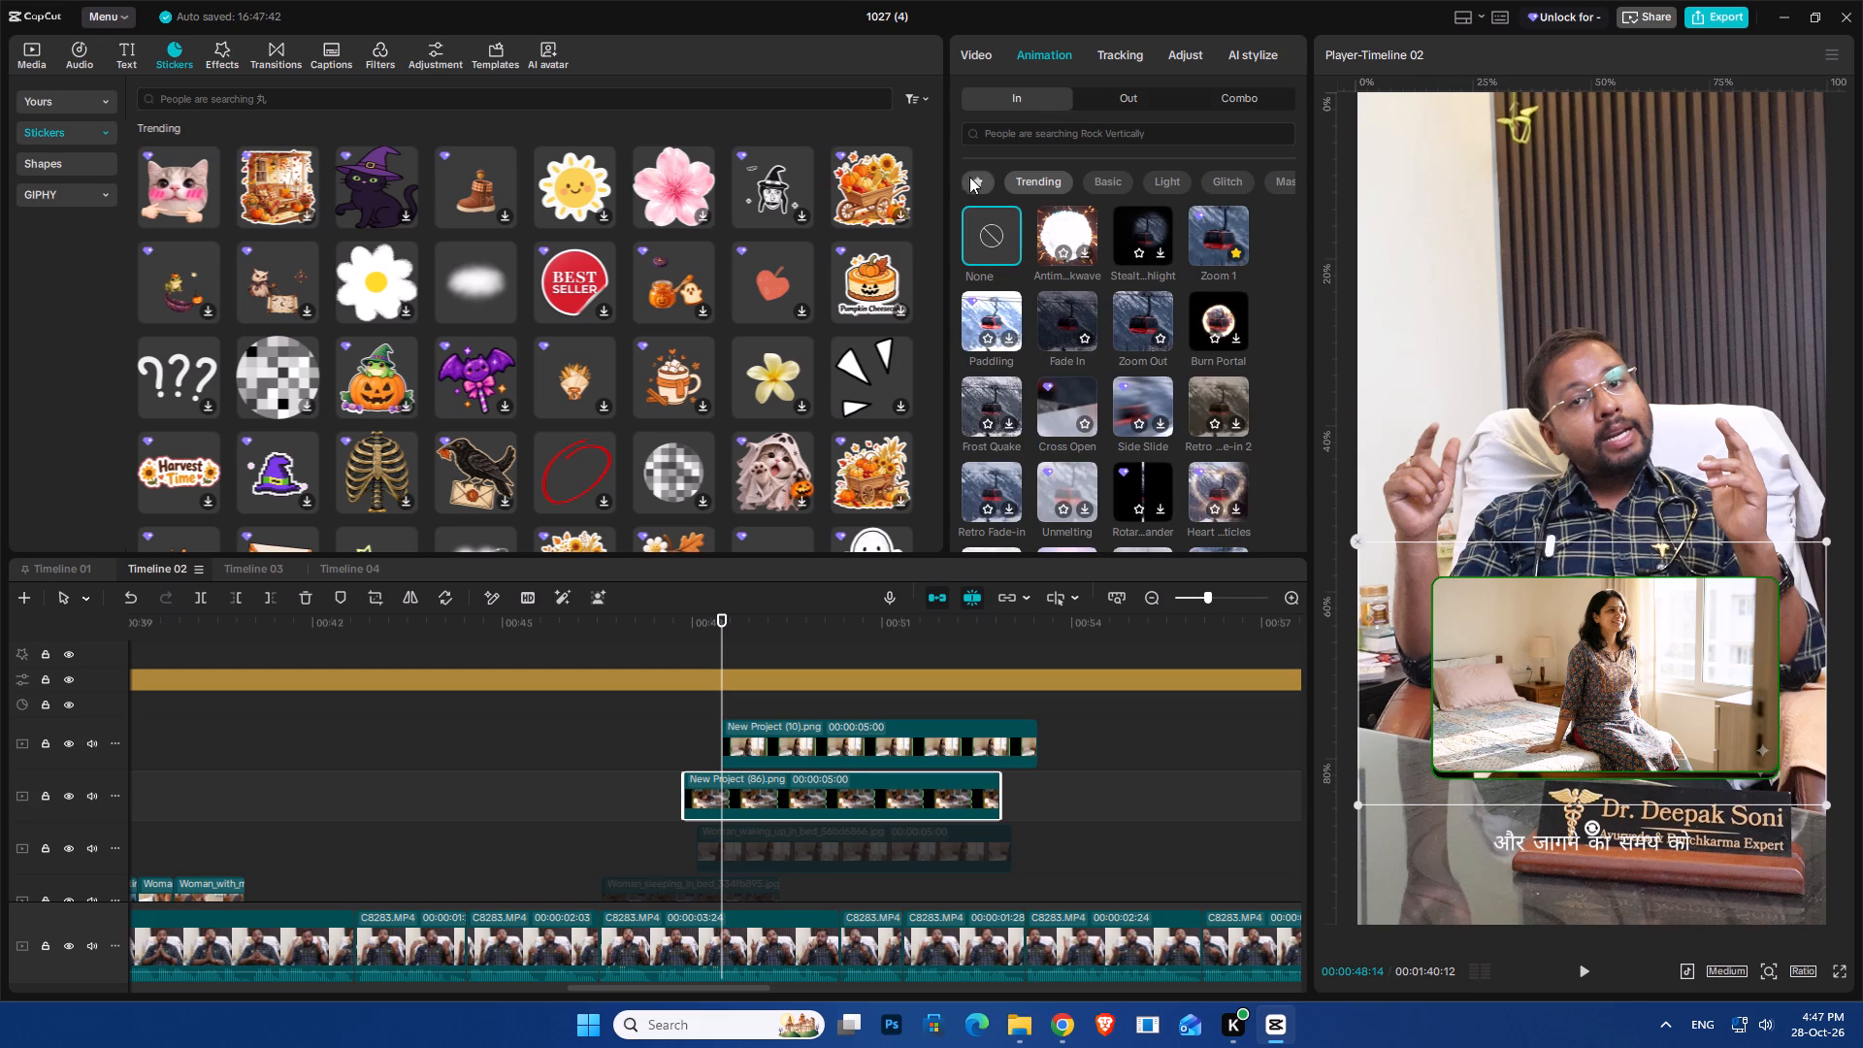
pyautogui.click(970, 177)
pyautogui.click(1056, 237)
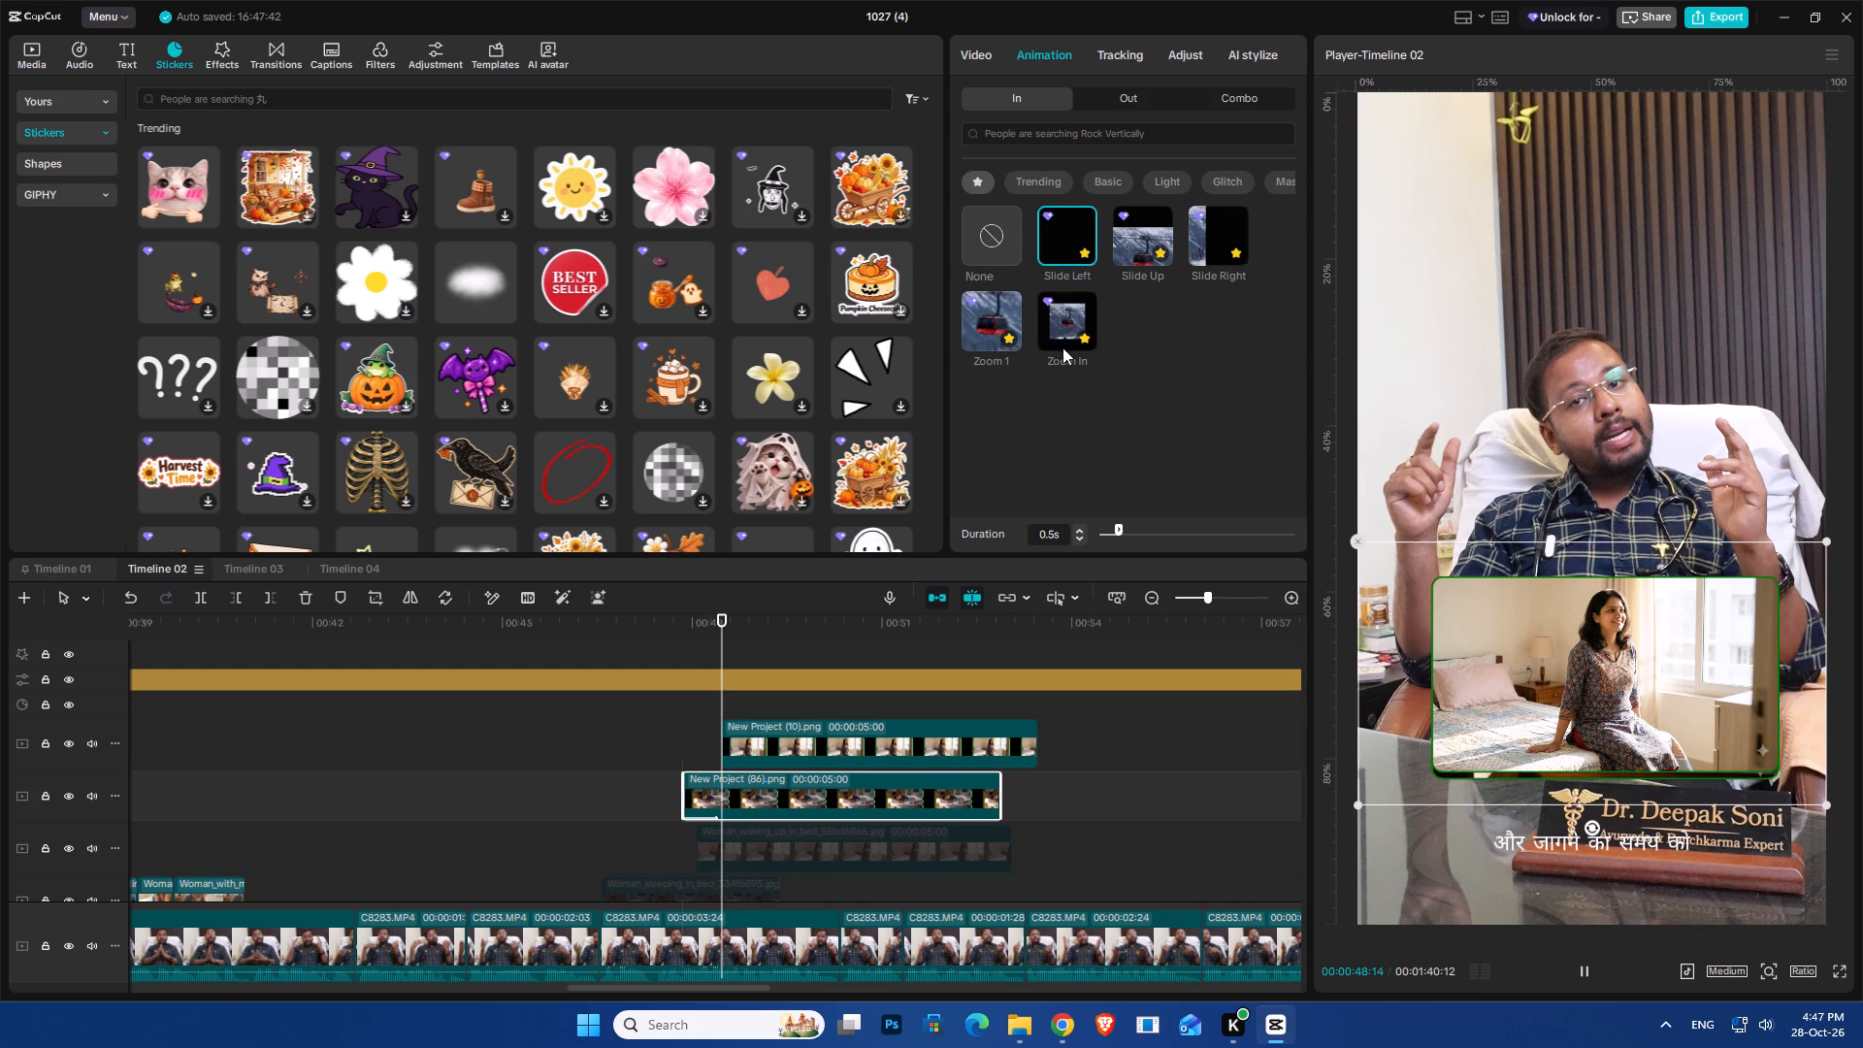
# Apply the Slide Left entrance animation to the New Project (10).png clip and play both overlays back.
pyautogui.click(810, 741)
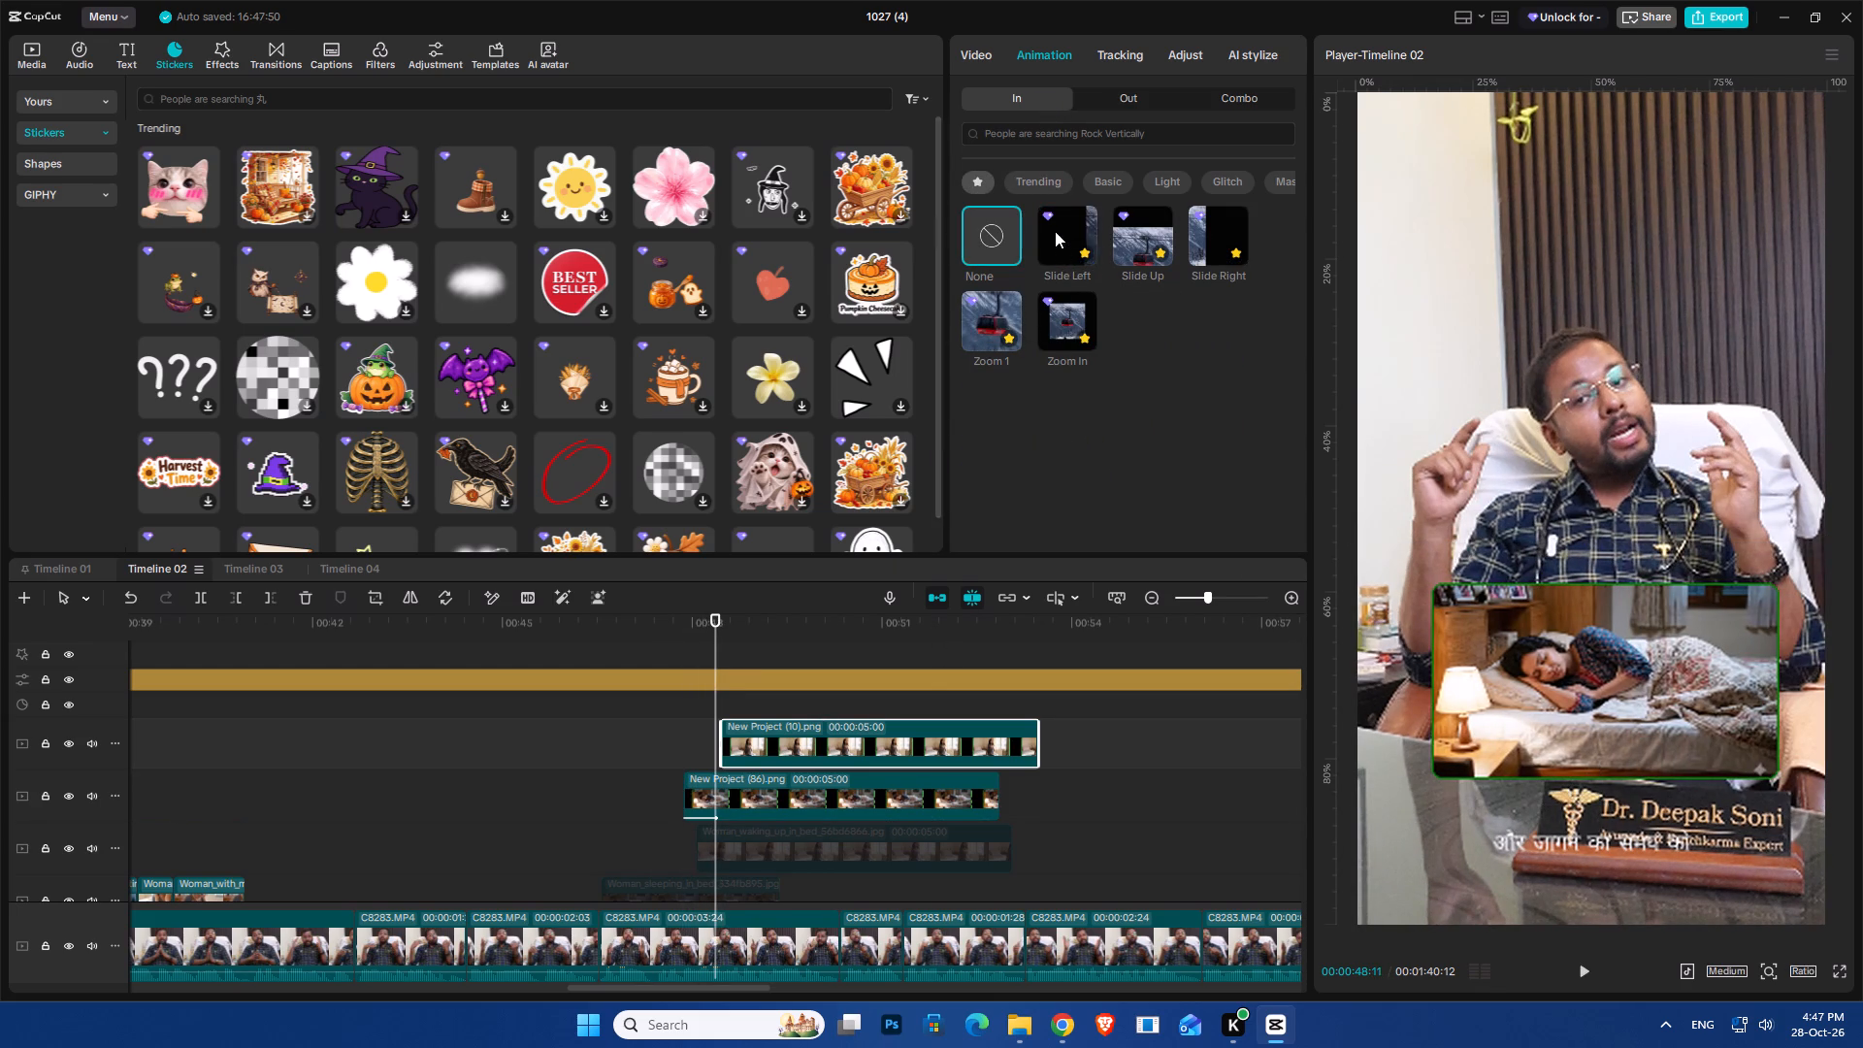
pyautogui.click(1055, 231)
pyautogui.press('space')
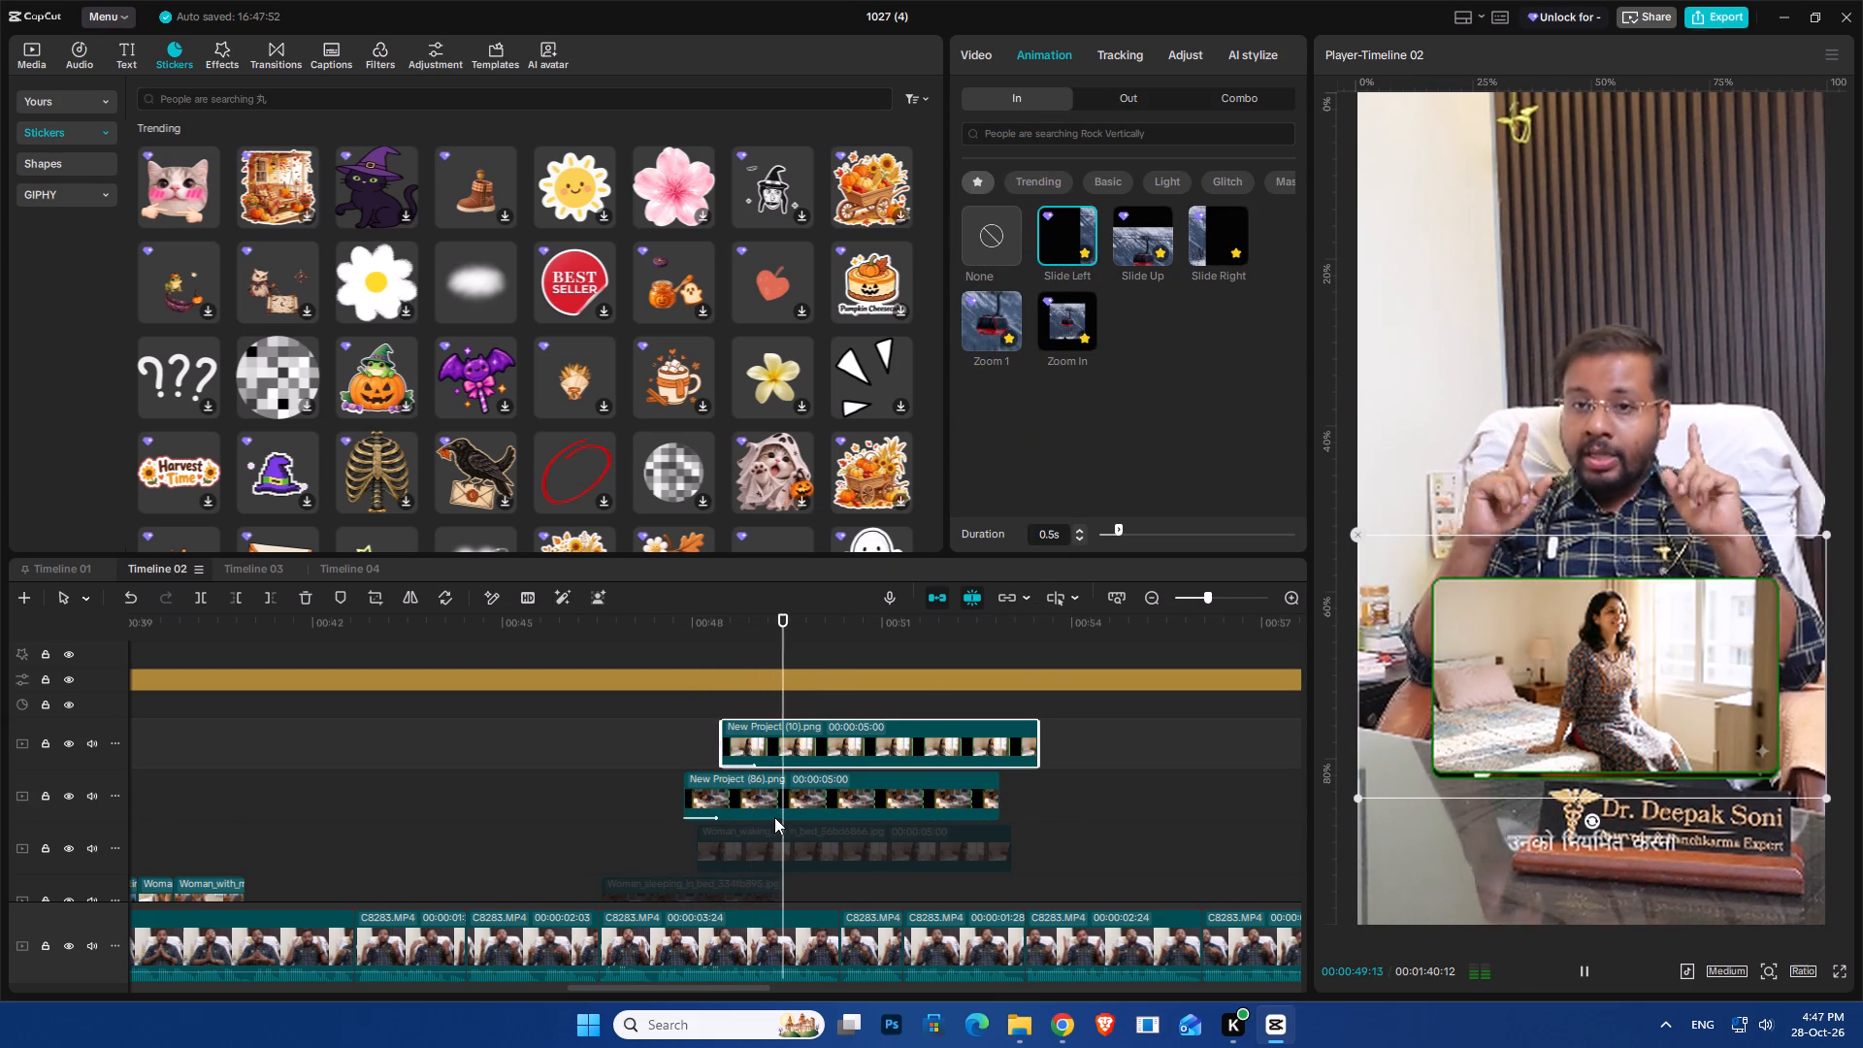
pyautogui.press('space')
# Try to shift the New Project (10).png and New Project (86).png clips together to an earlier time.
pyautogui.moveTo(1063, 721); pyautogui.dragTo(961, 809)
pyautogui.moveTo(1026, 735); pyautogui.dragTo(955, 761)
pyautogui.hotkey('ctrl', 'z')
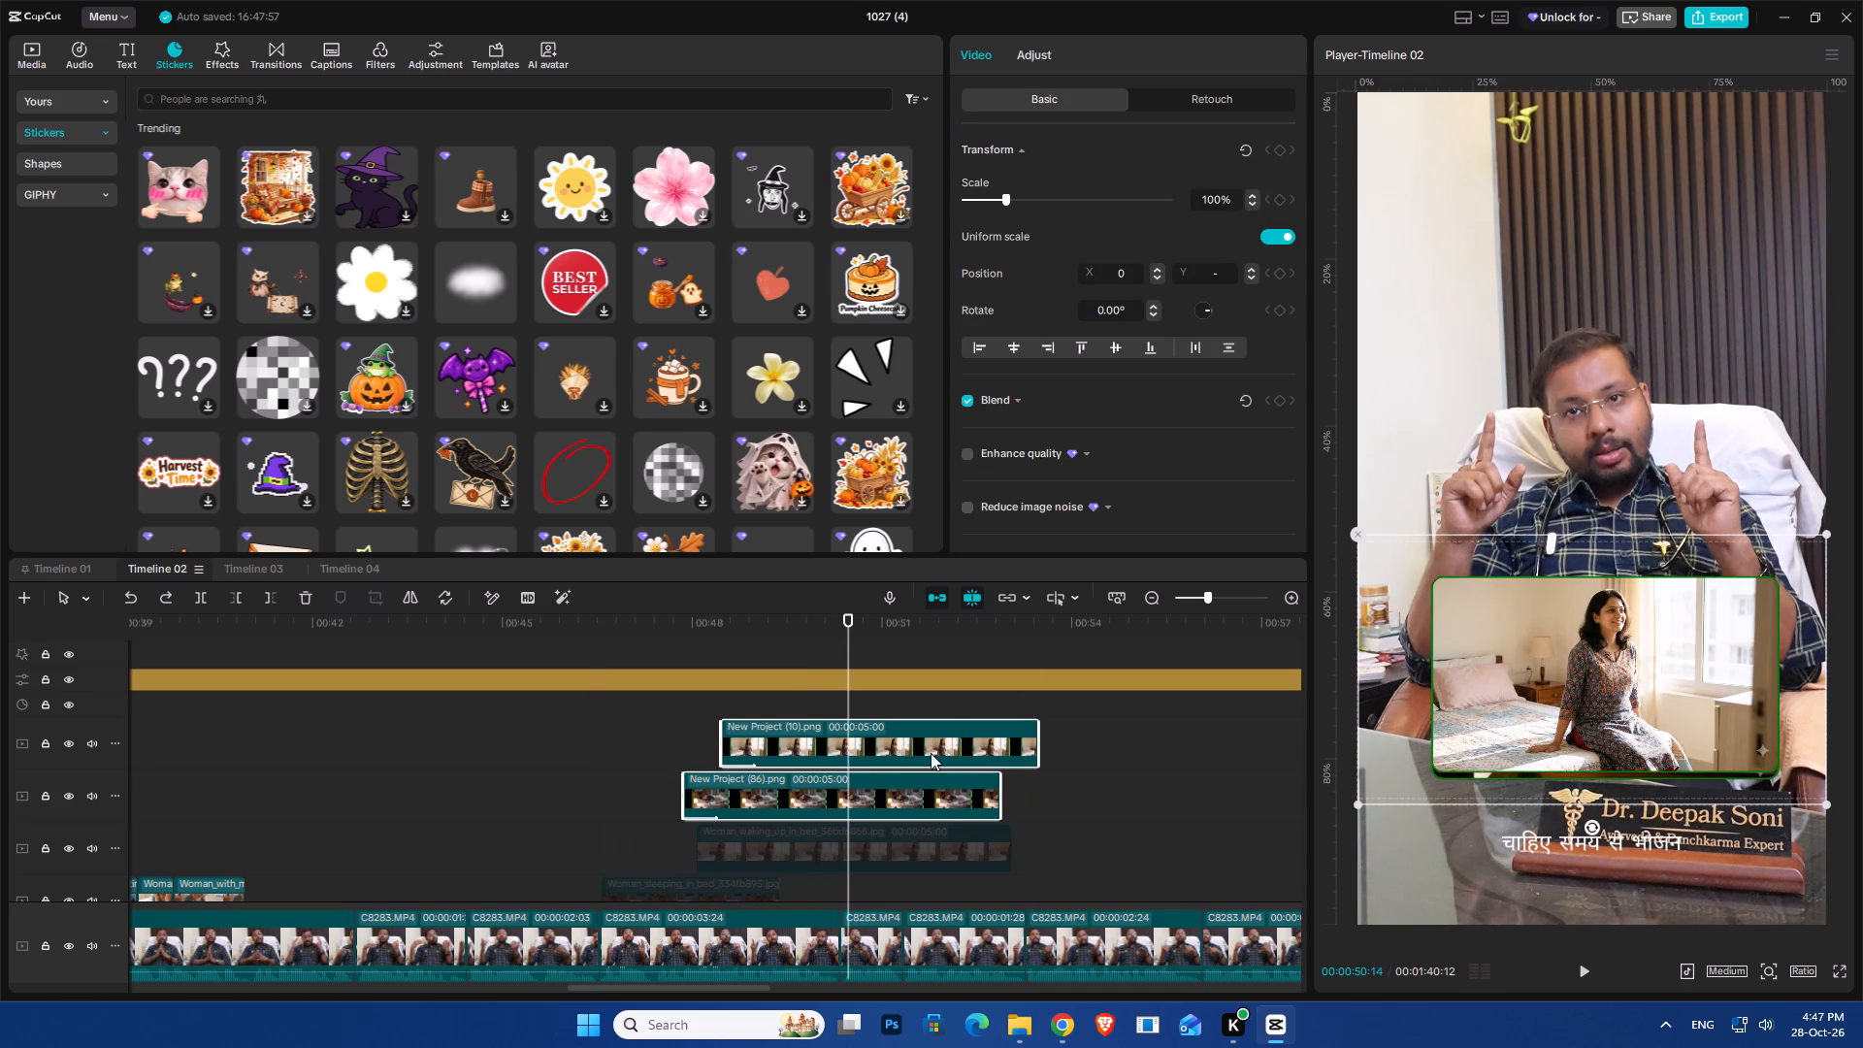
# Select the New Project (10).png clip with the playhead at about 00:00:50:10.
pyautogui.moveTo(848, 646); pyautogui.dragTo(859, 663)
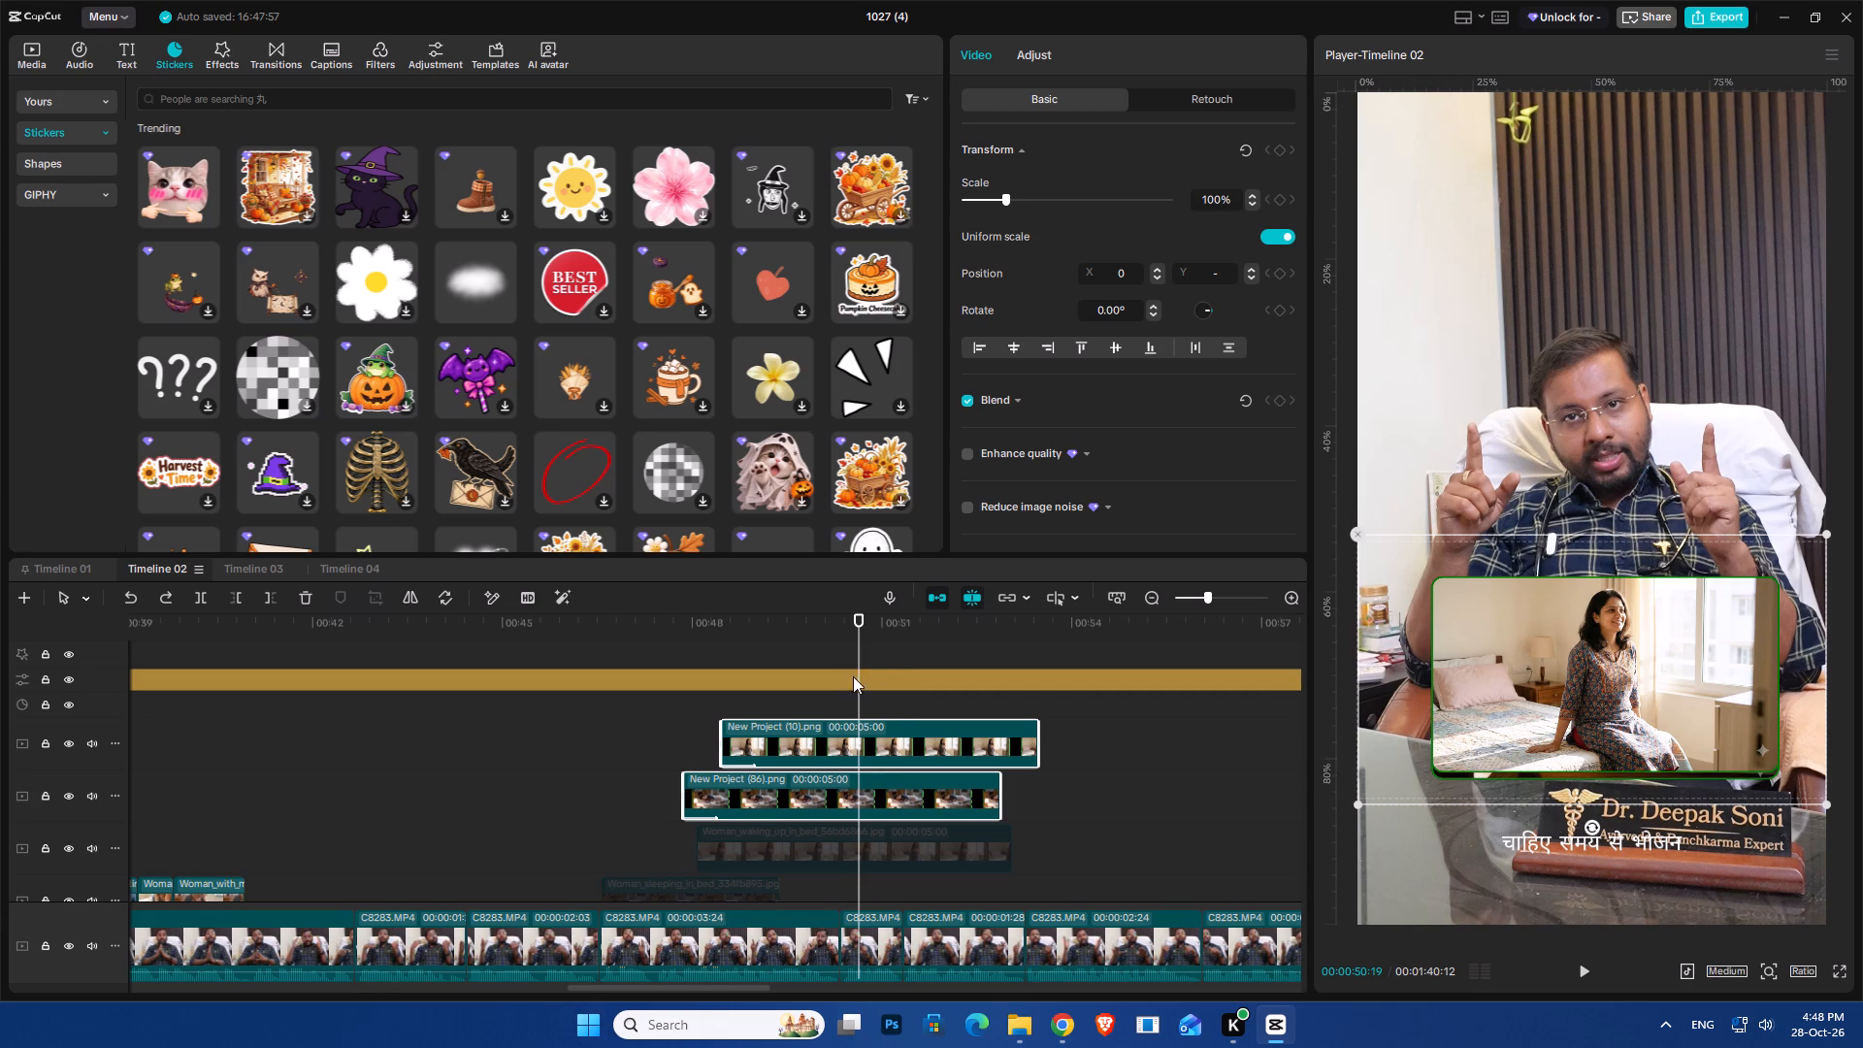
pyautogui.moveTo(857, 639); pyautogui.dragTo(841, 660)
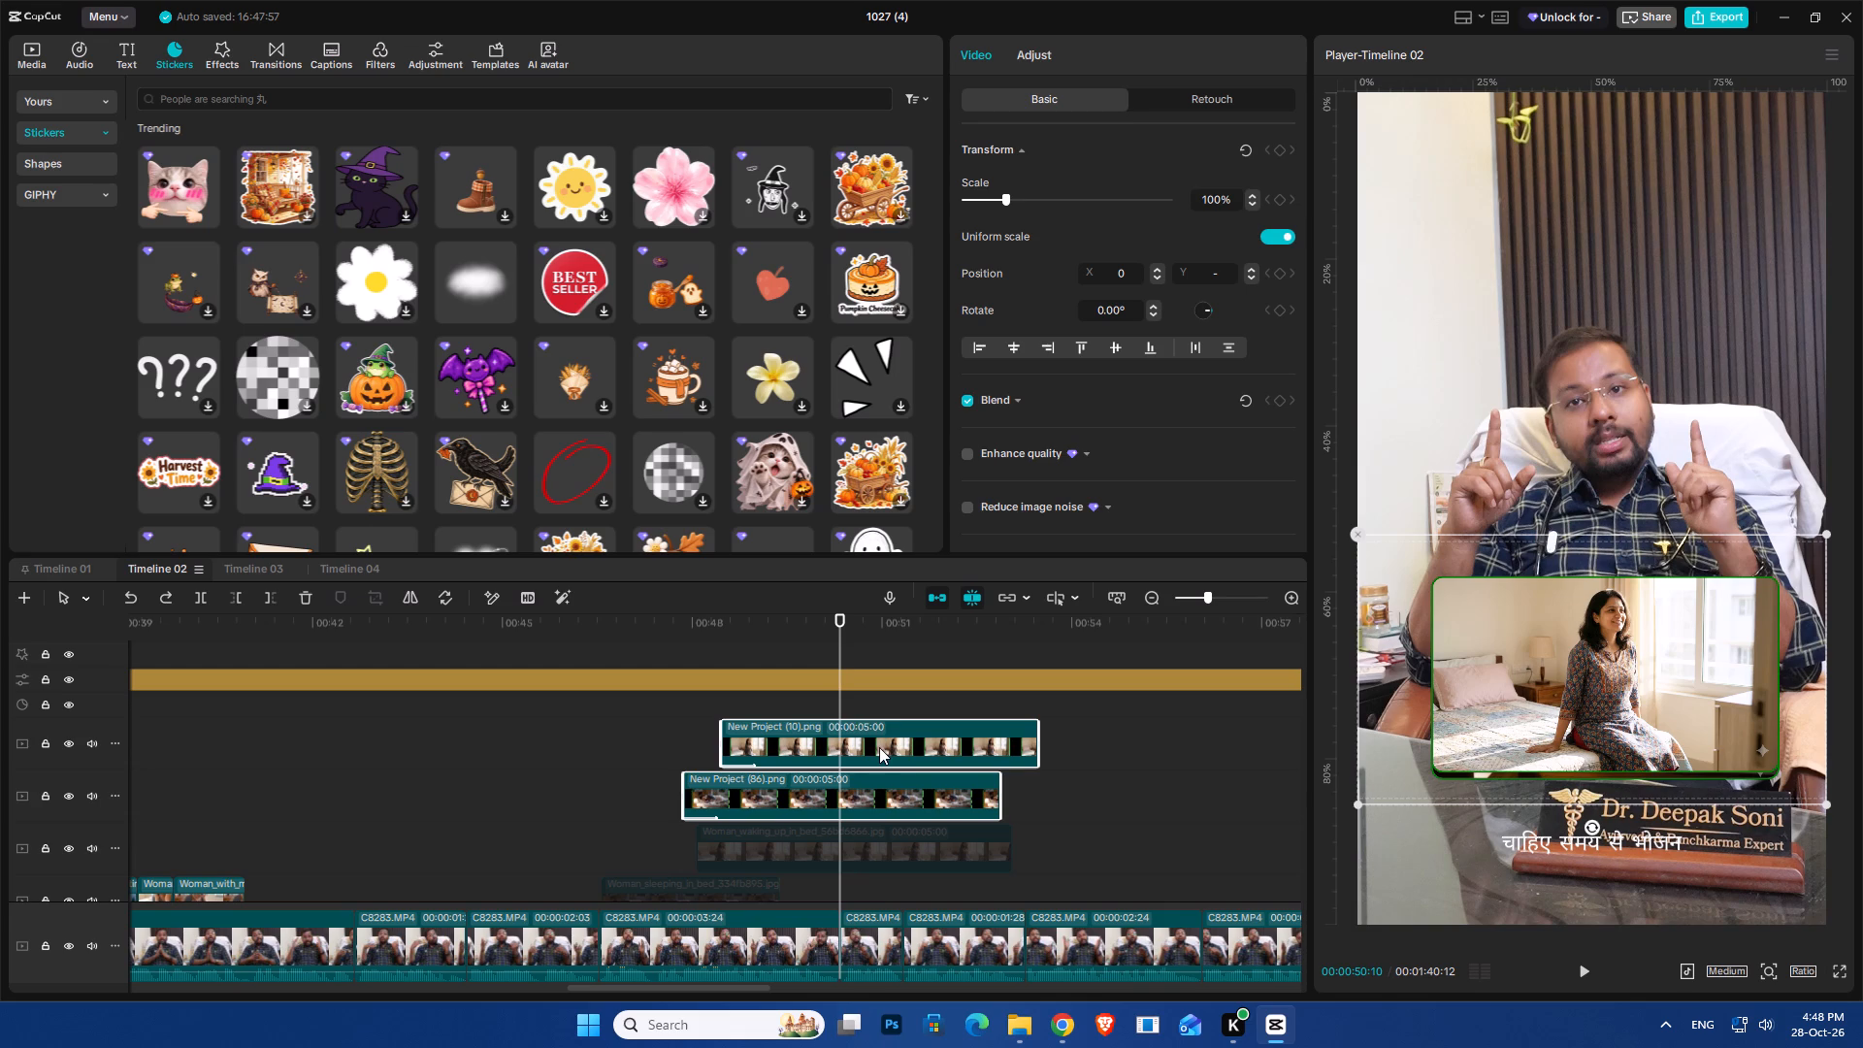
pyautogui.click(879, 747)
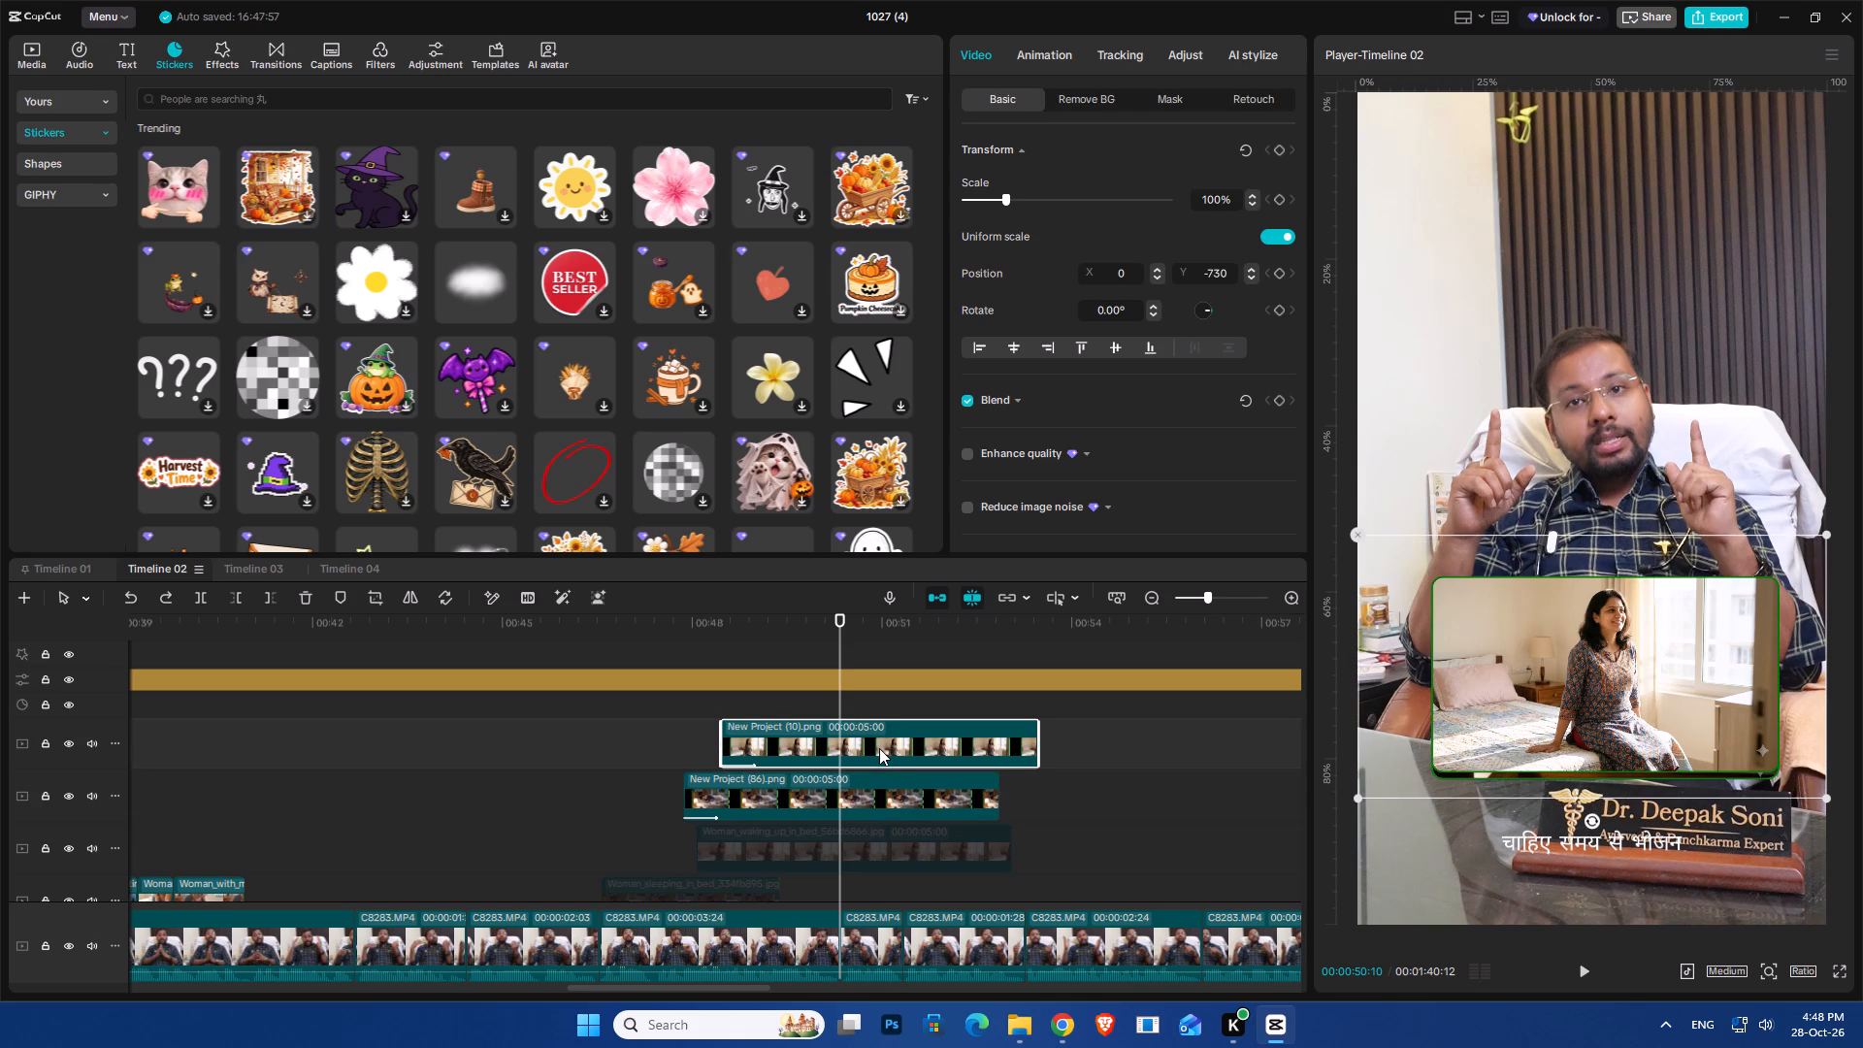
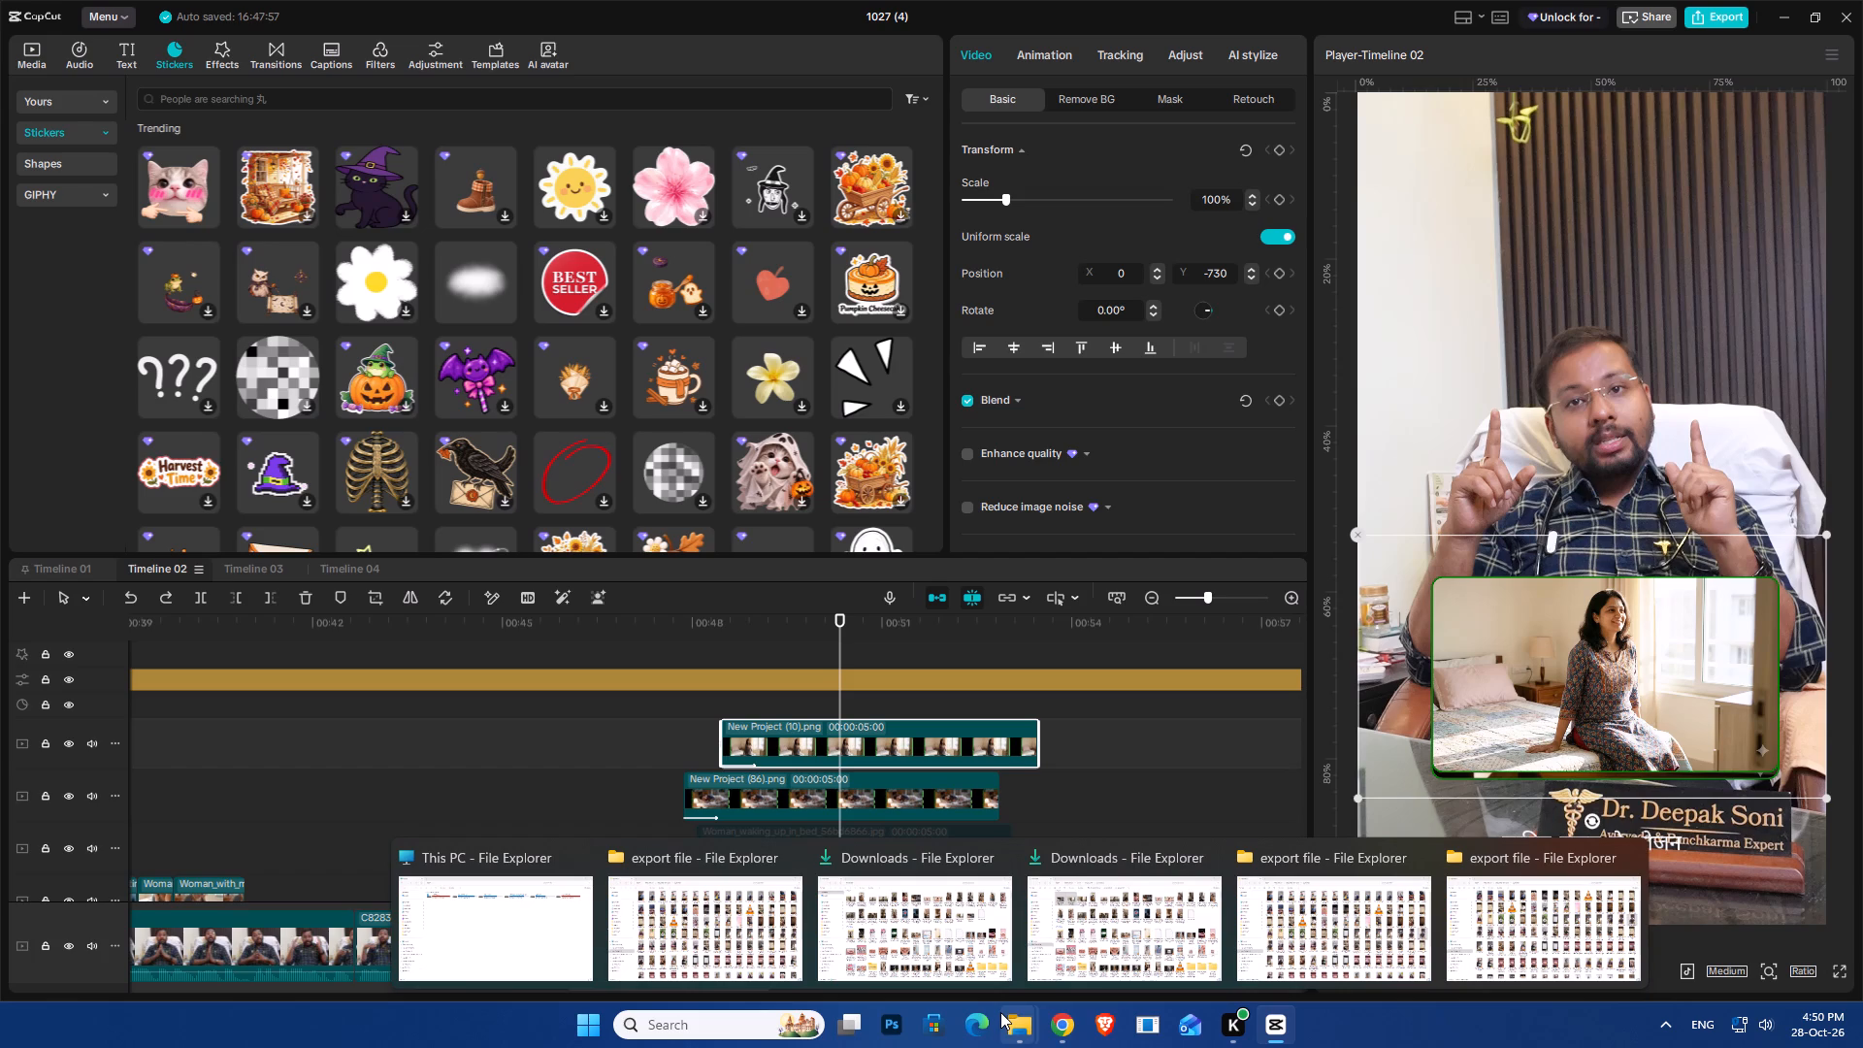
# Play back the overlay section and trim the end of the New Project (10).png clip to 00:00:50:10.
pyautogui.click(792, 632)
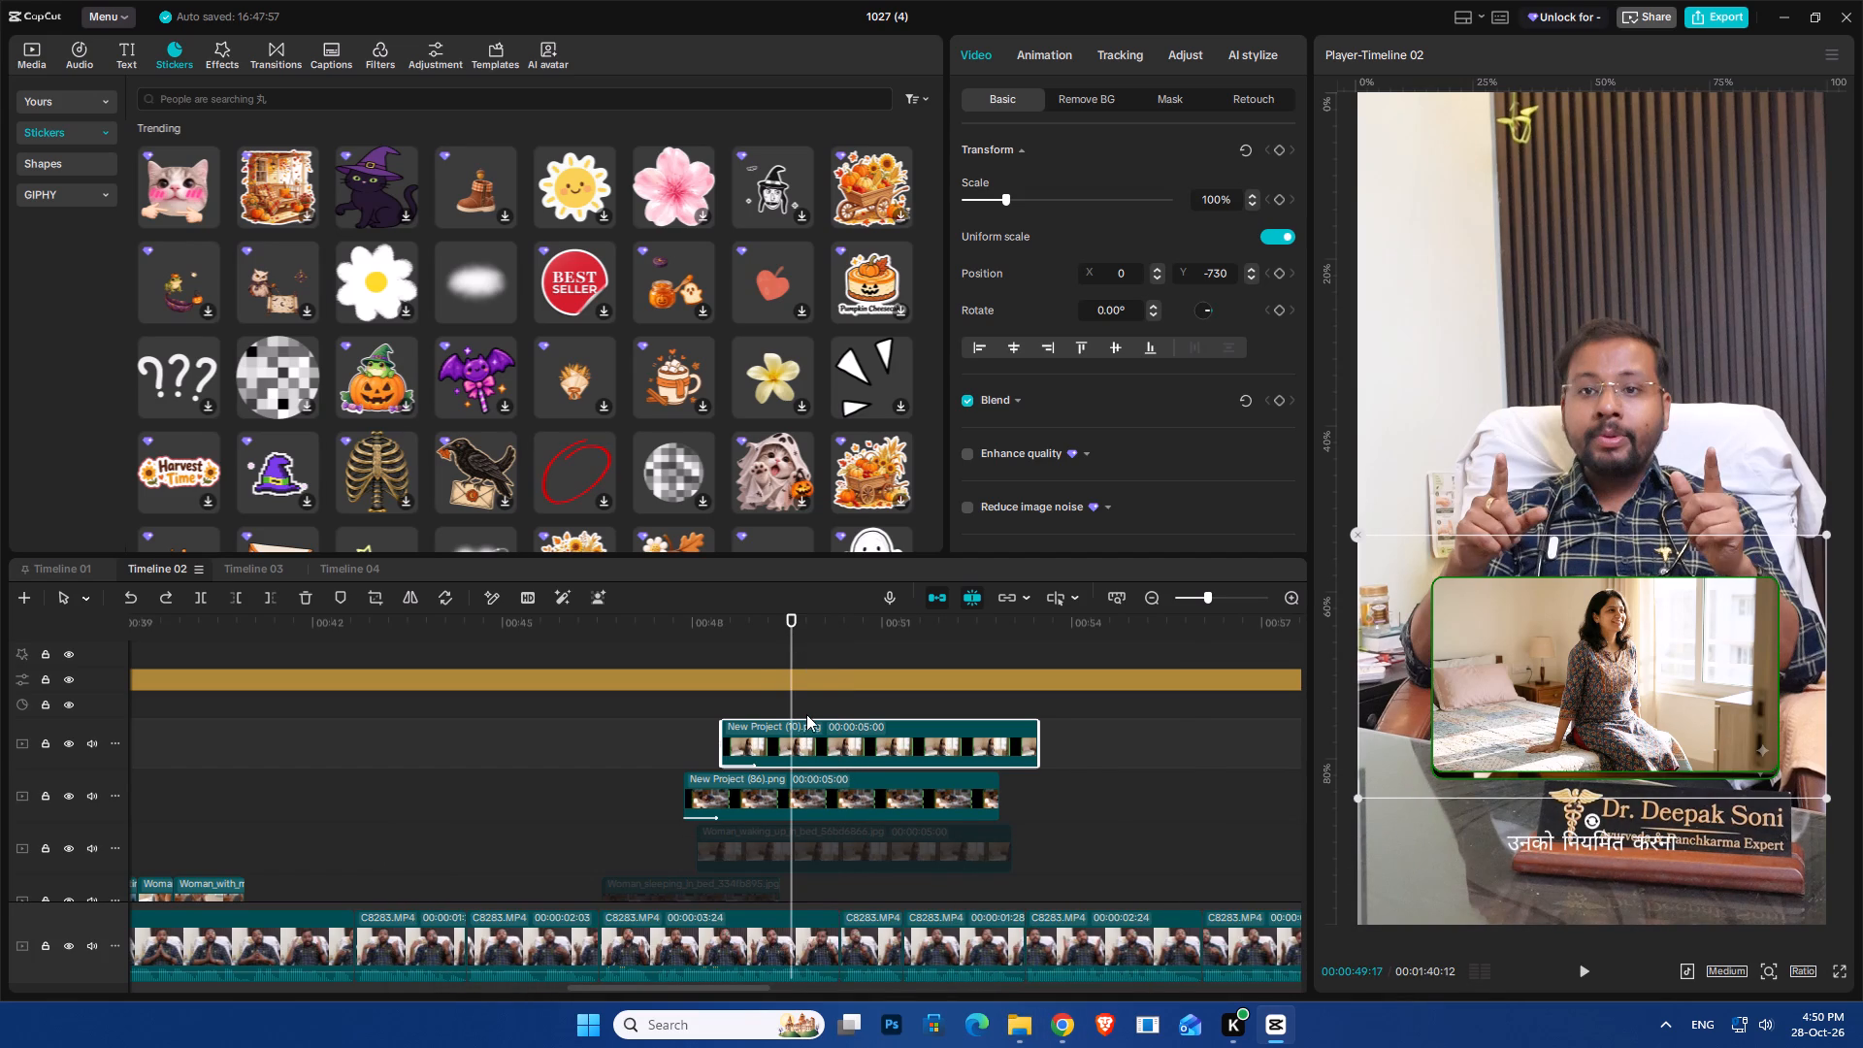
pyautogui.click(746, 643)
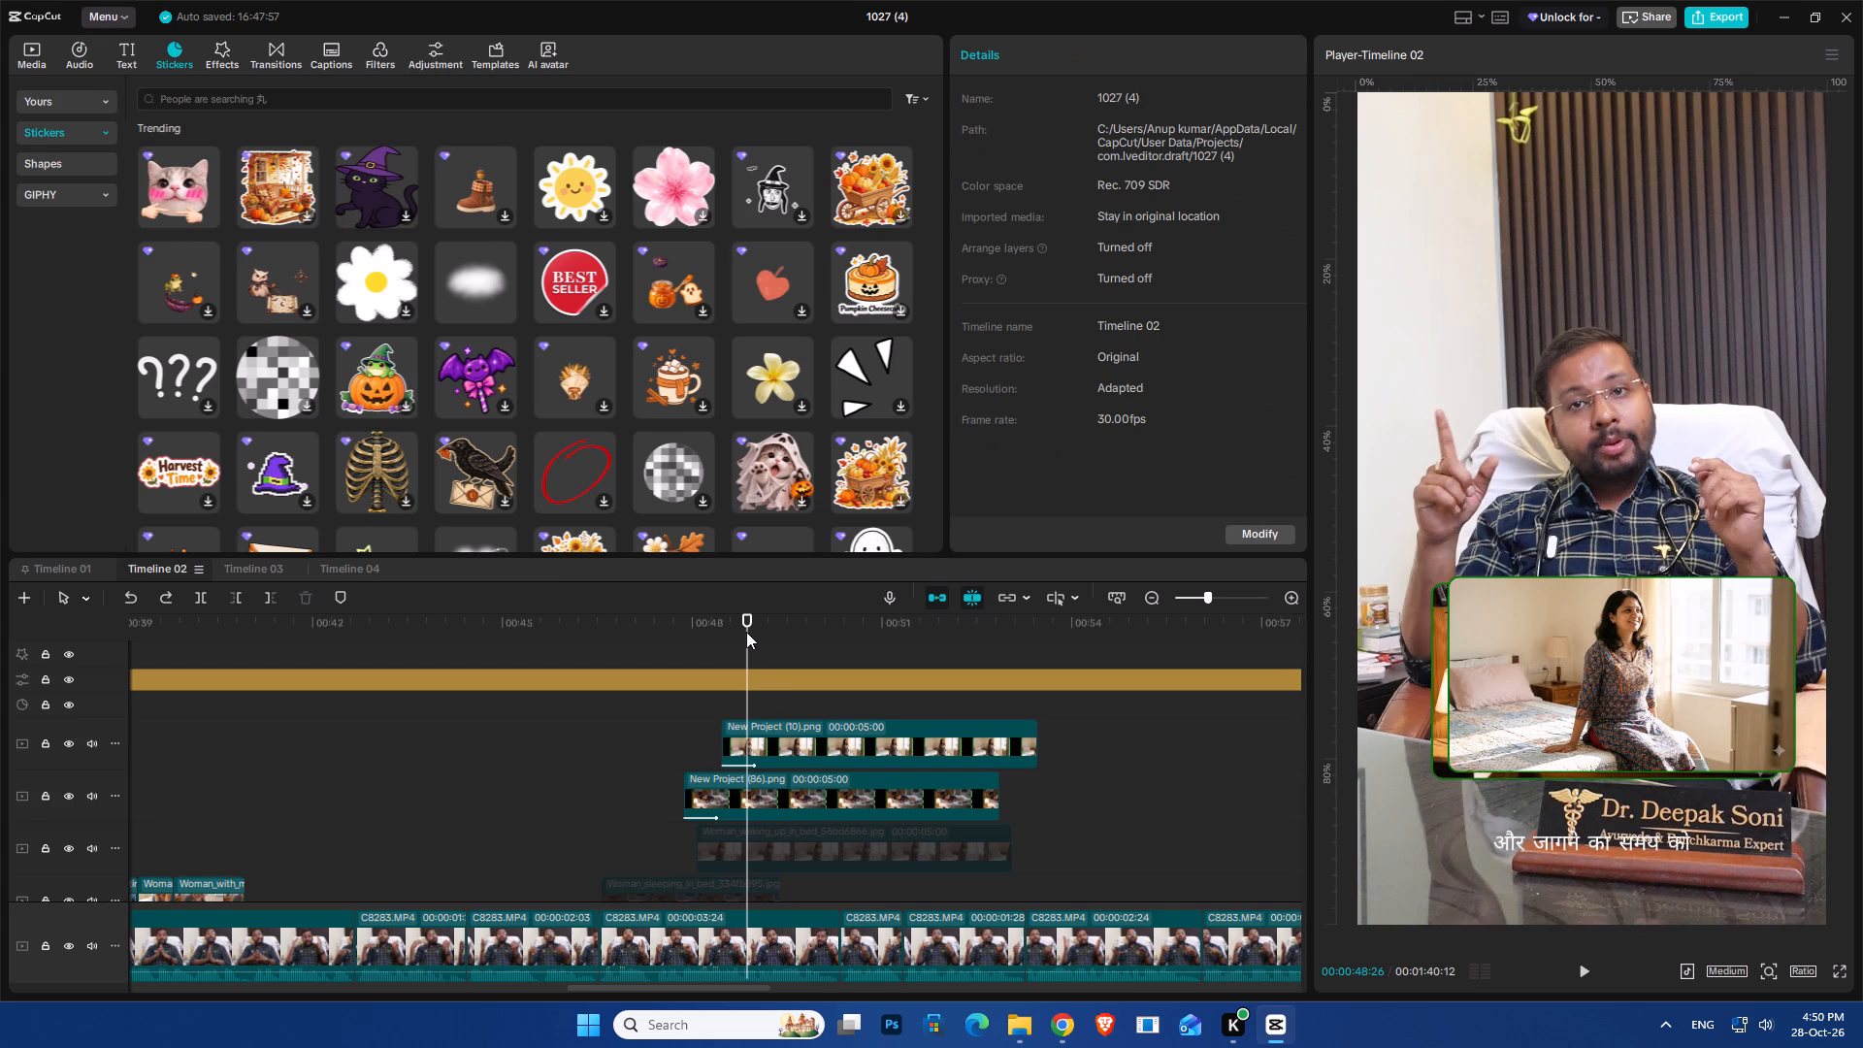
pyautogui.click(832, 657)
pyautogui.press('space')
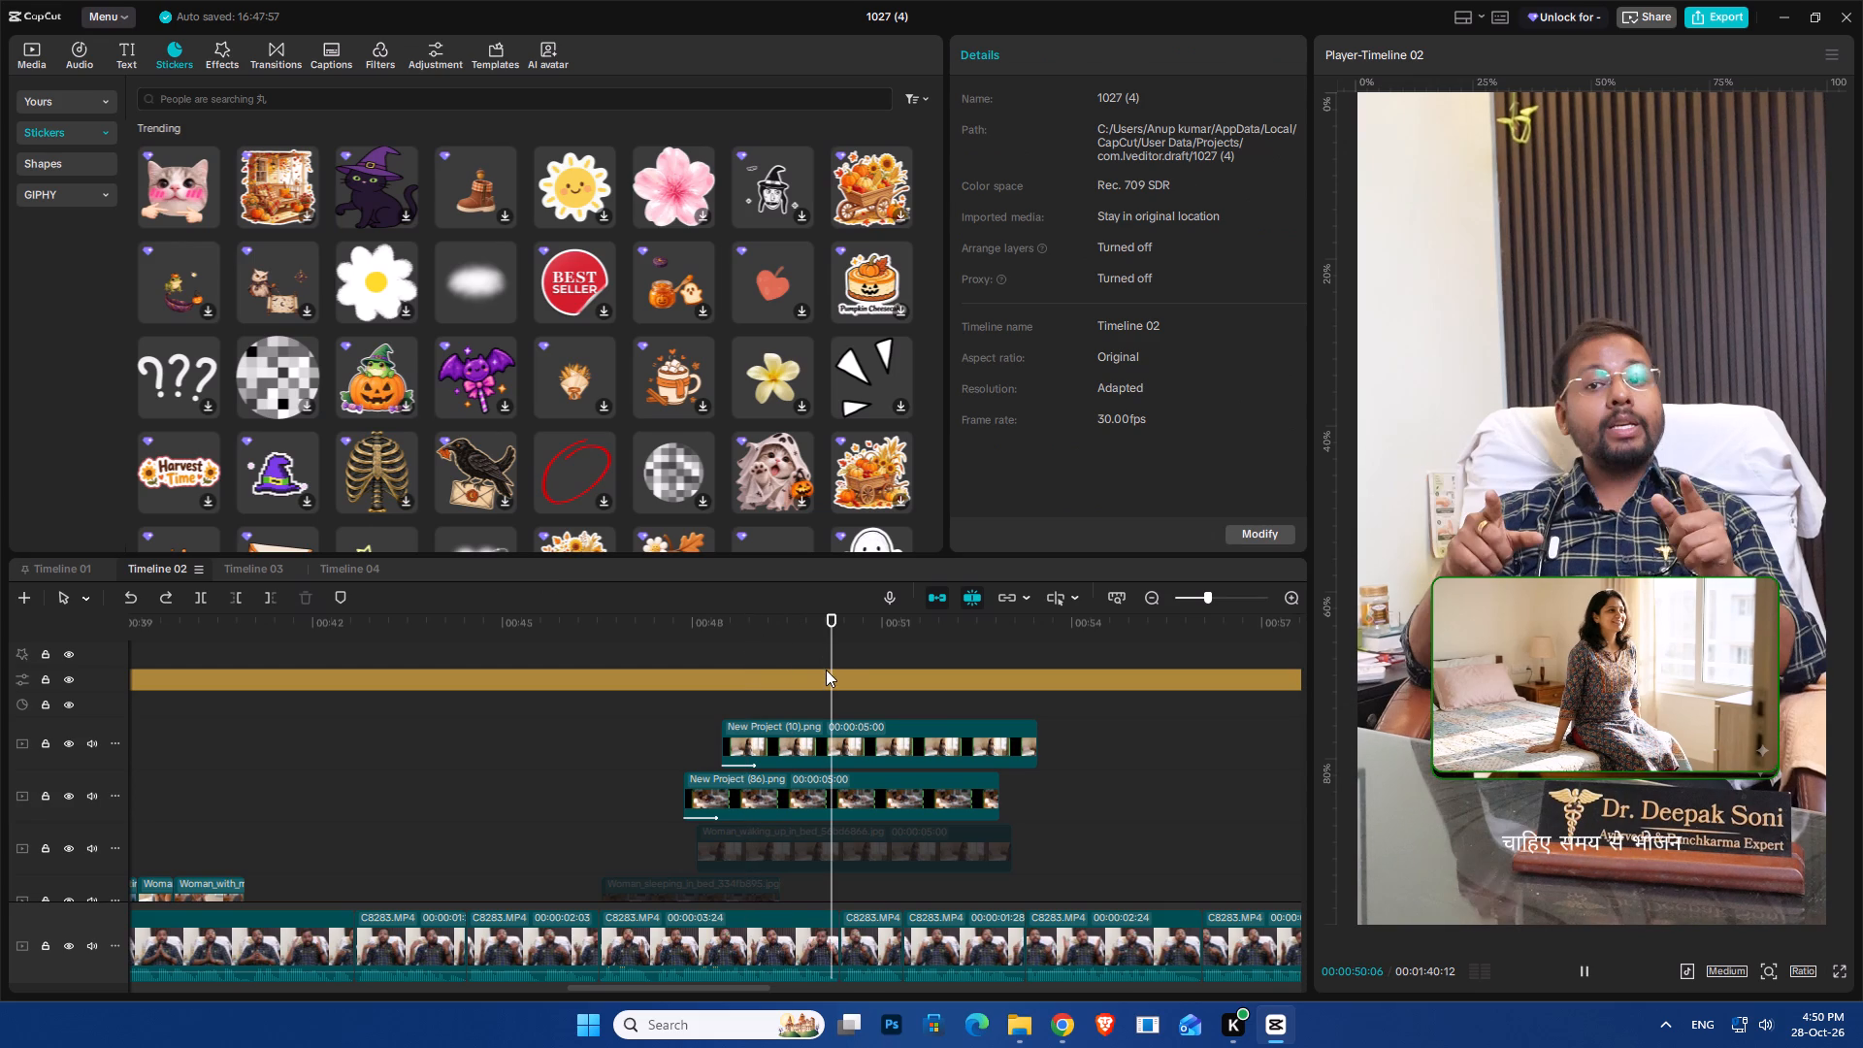
pyautogui.press('space')
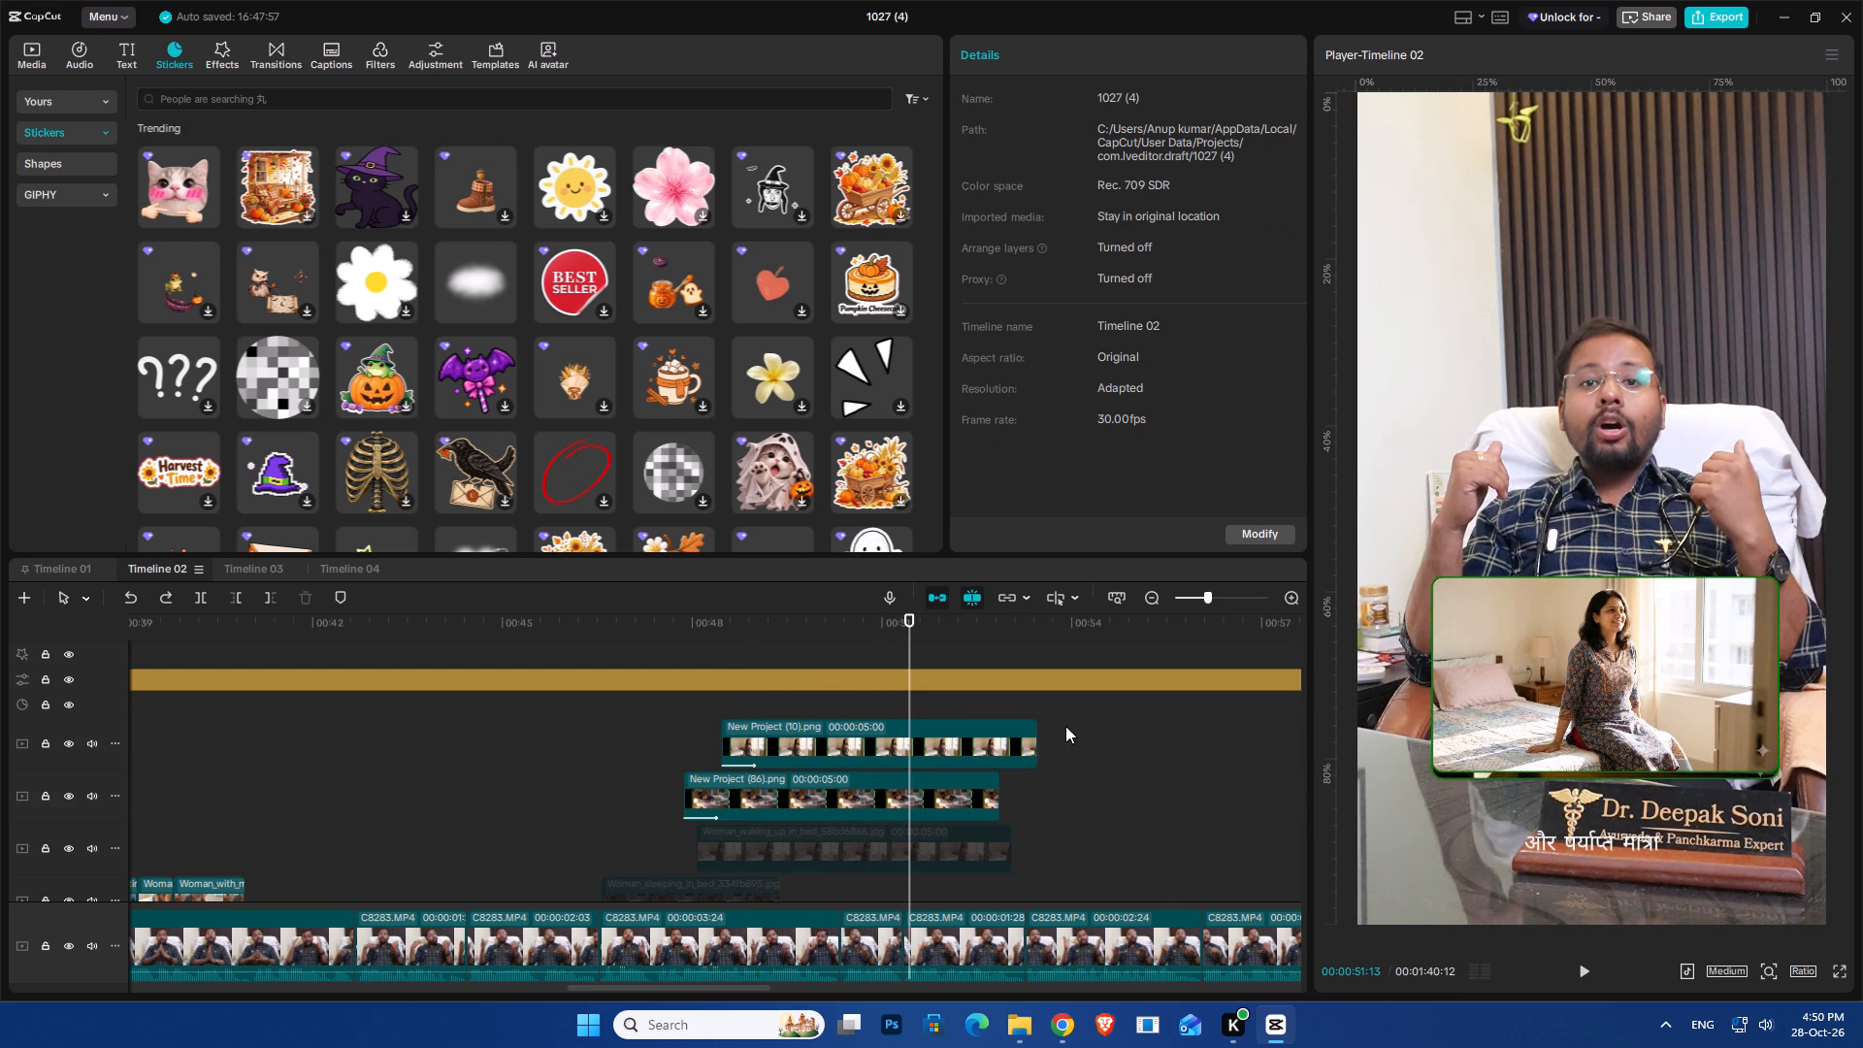
pyautogui.click(778, 662)
pyautogui.press('space')
pyautogui.press('space')
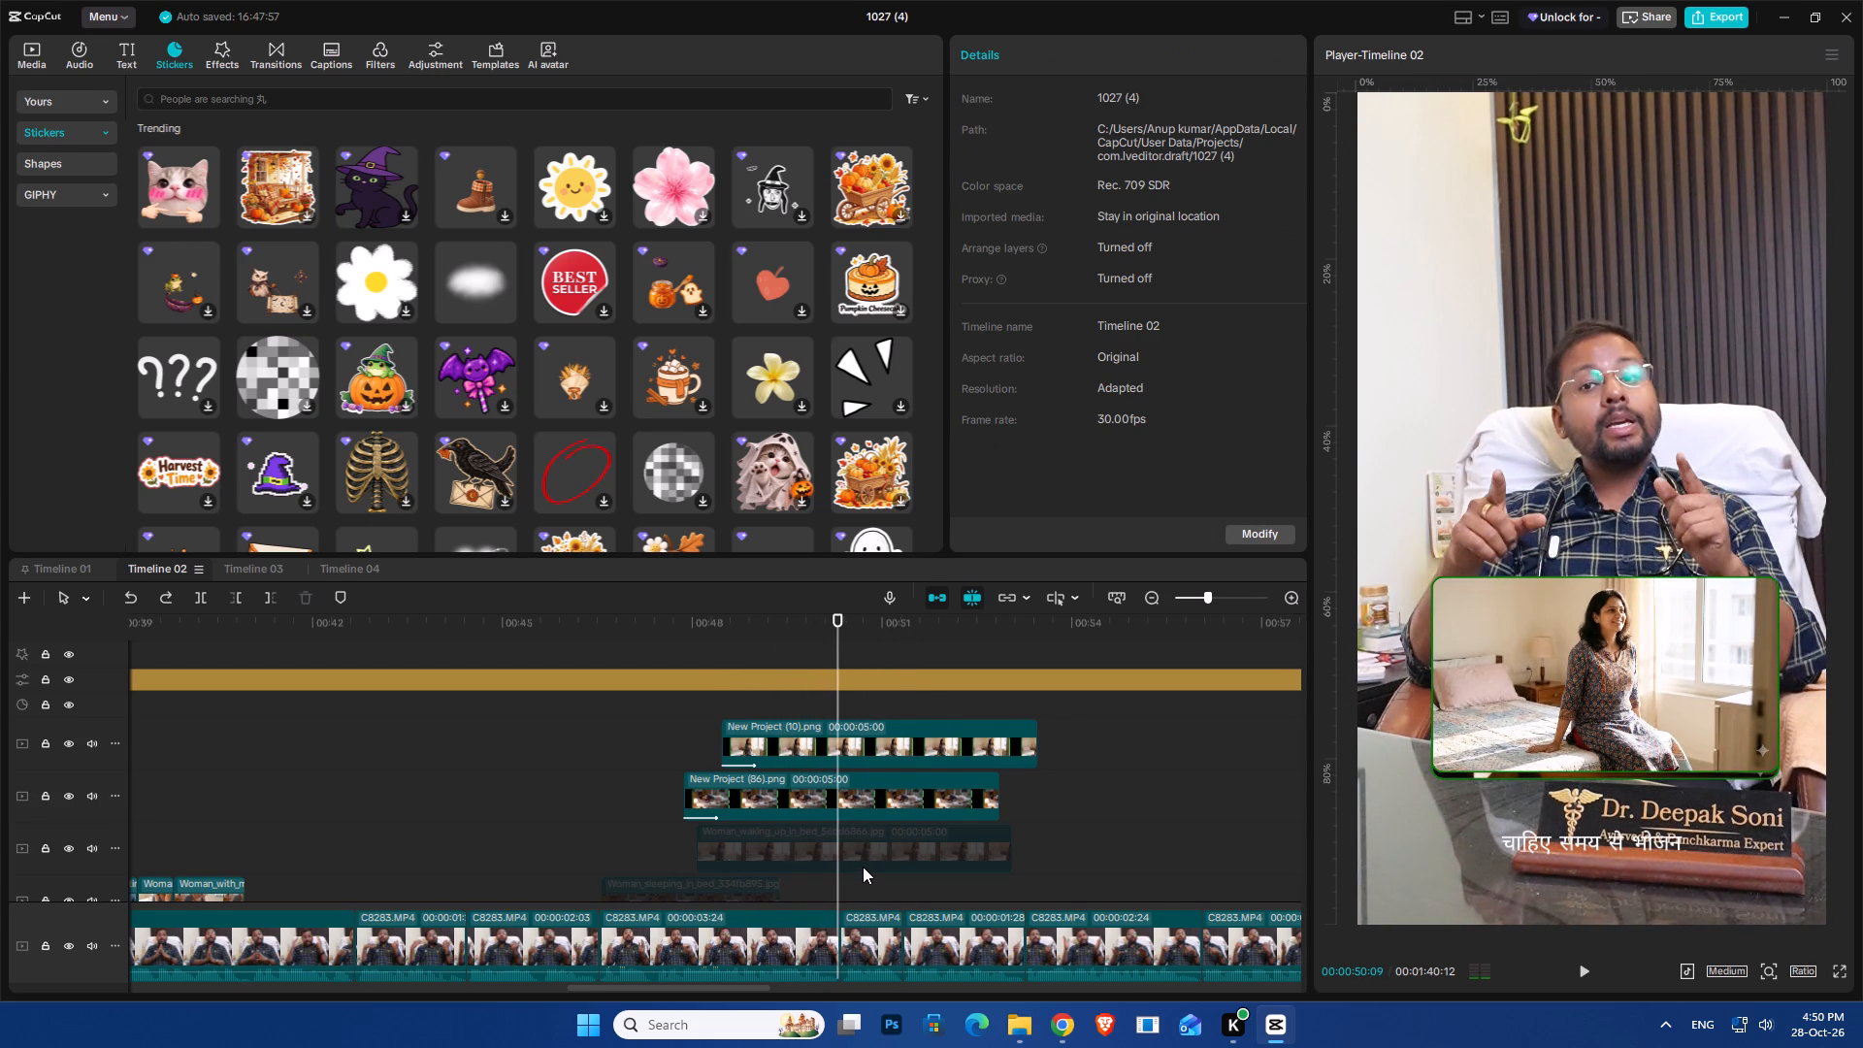
pyautogui.moveTo(835, 639); pyautogui.dragTo(836, 654)
pyautogui.click(1007, 762)
pyautogui.press('w')
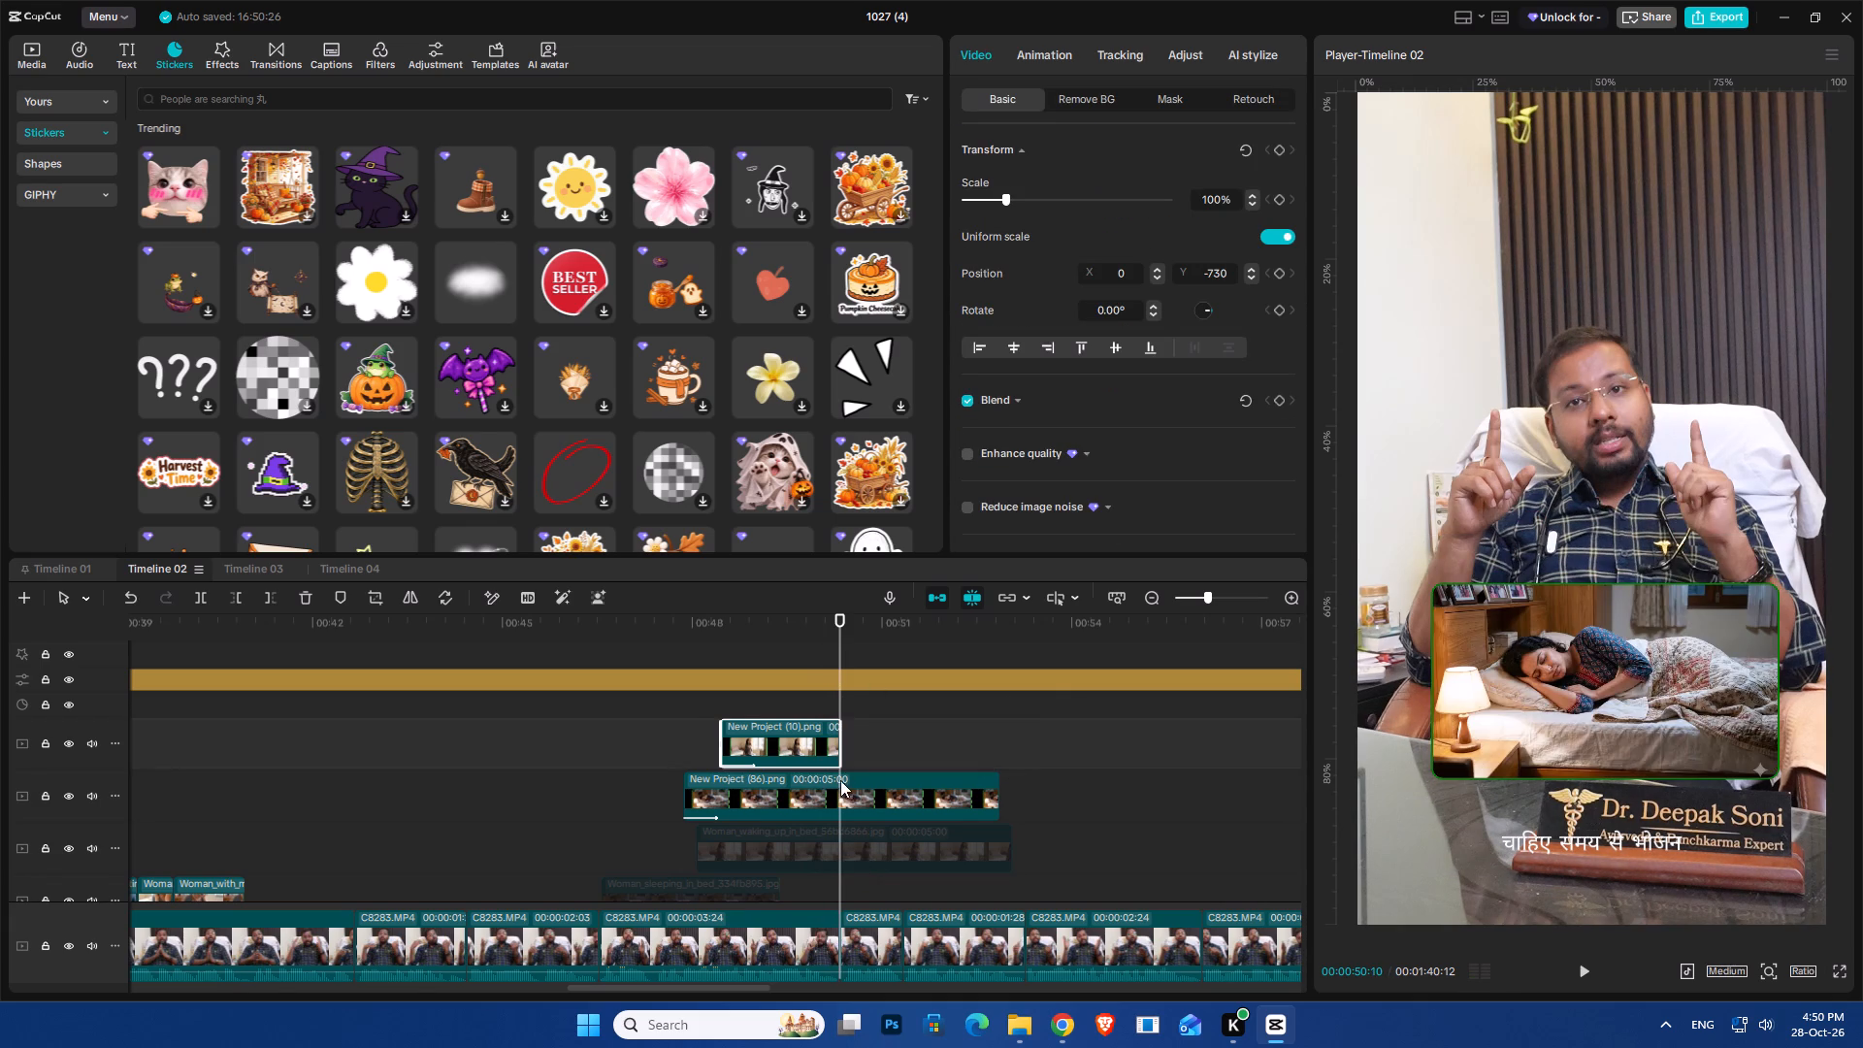
# Trim the end of the New Project (86).png clip to 00:00:50:10 and play past the cut.
pyautogui.click(842, 780)
pyautogui.press('w')
pyautogui.press('space')
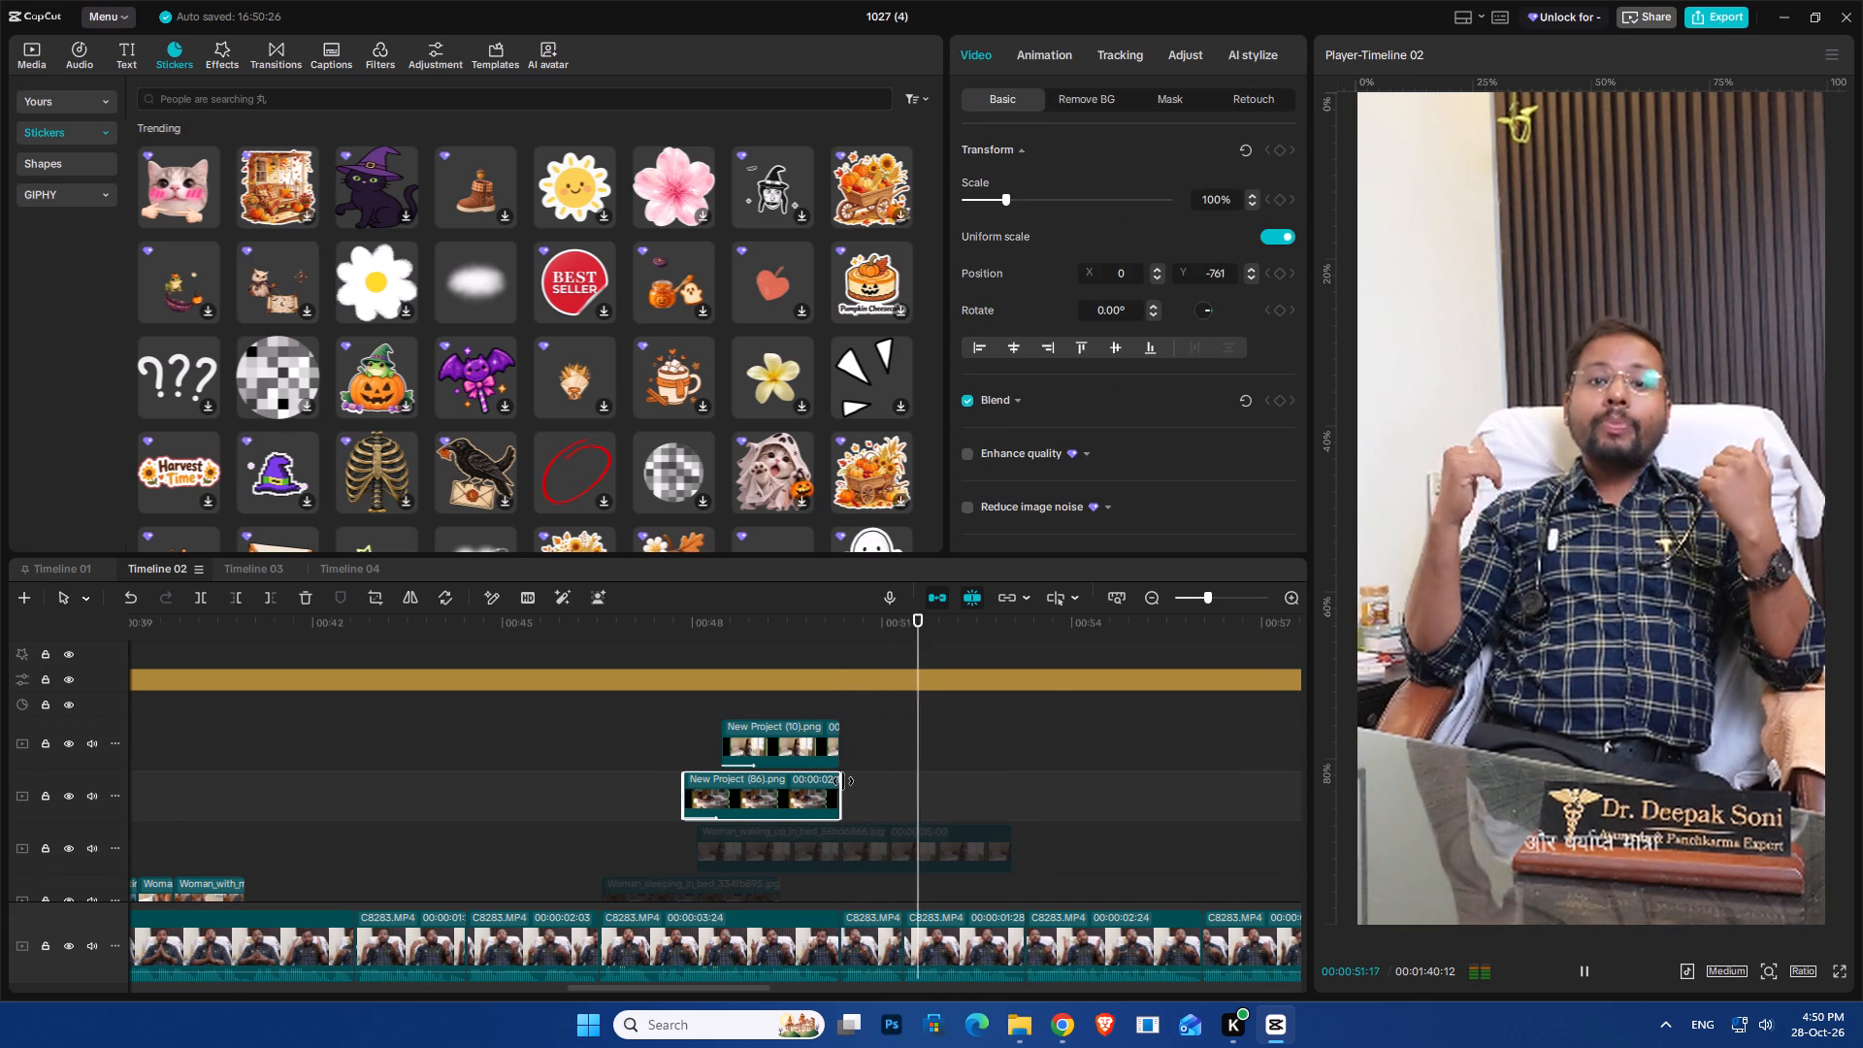
pyautogui.keyDown('ctrl'); pyautogui.scroll(-5, 843, 781); pyautogui.keyUp('ctrl')
pyautogui.press('space')
pyautogui.click(870, 635)
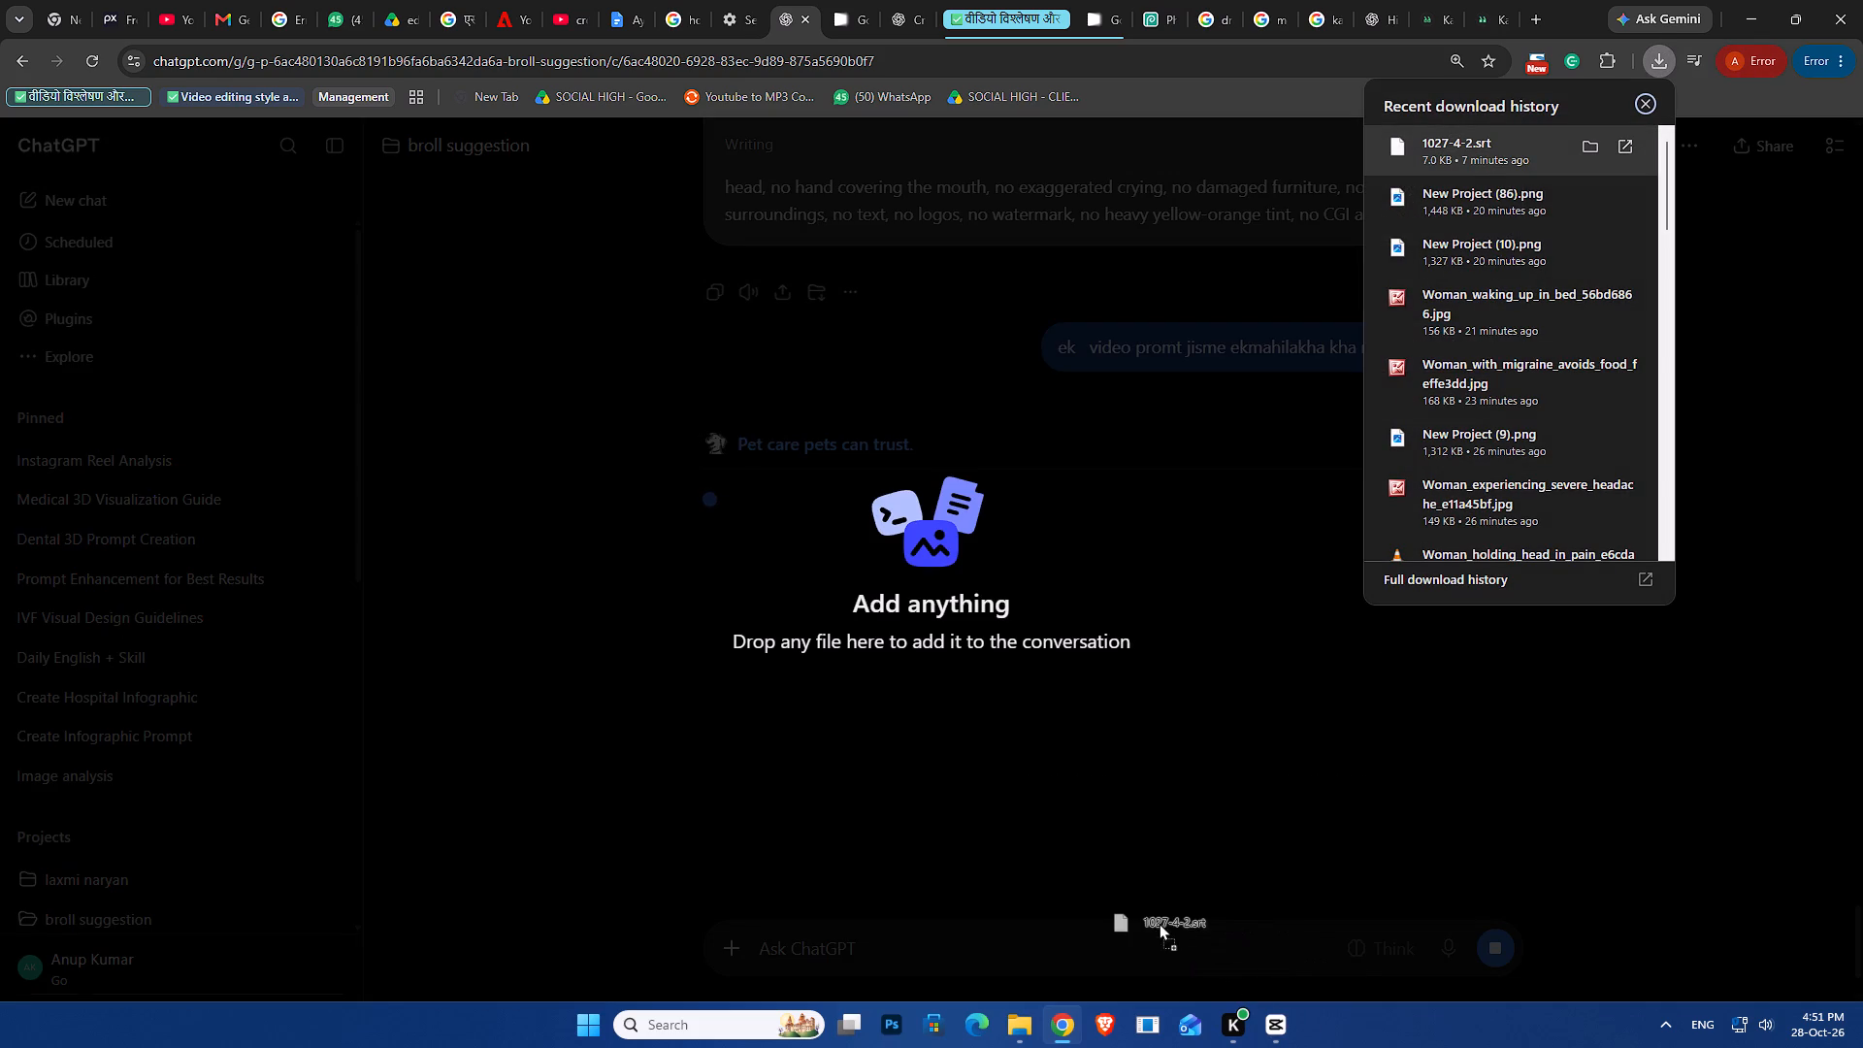
pyautogui.moveTo(1159, 923); pyautogui.dragTo(70, 671)
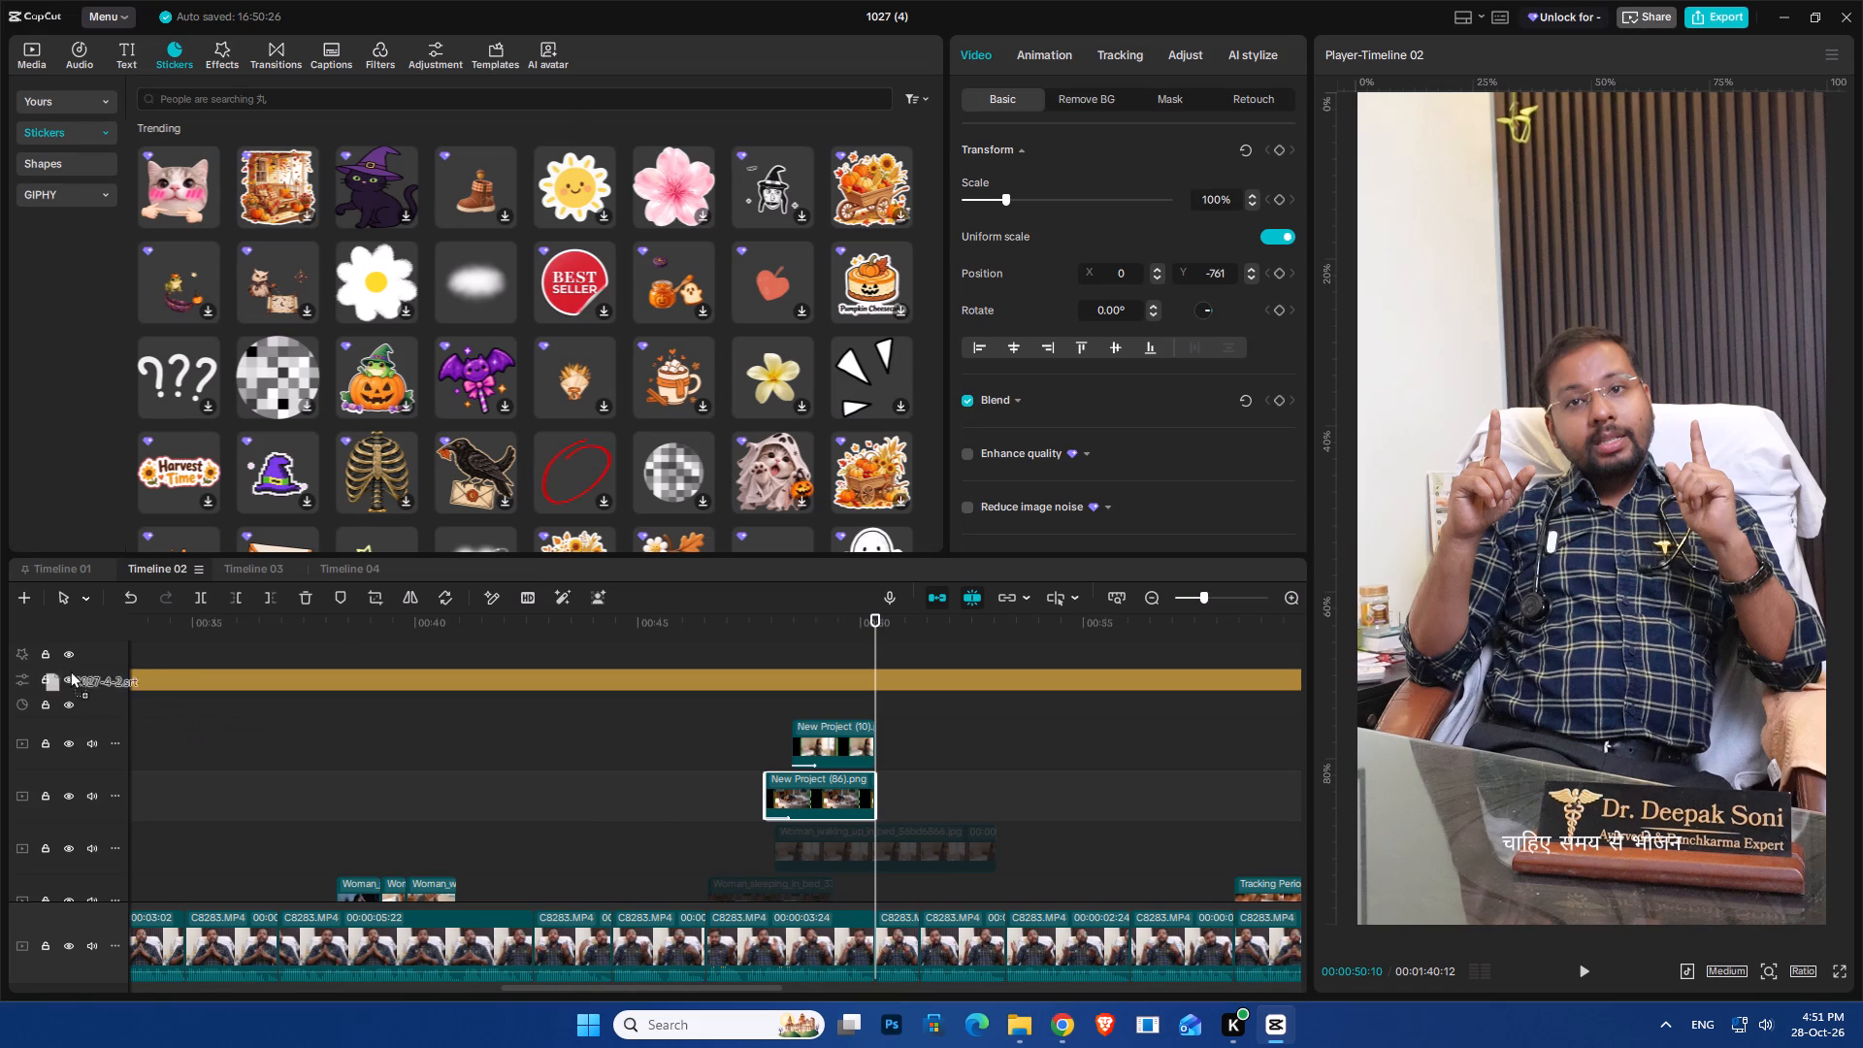
pyautogui.moveTo(70, 671); pyautogui.dragTo(163, 659)
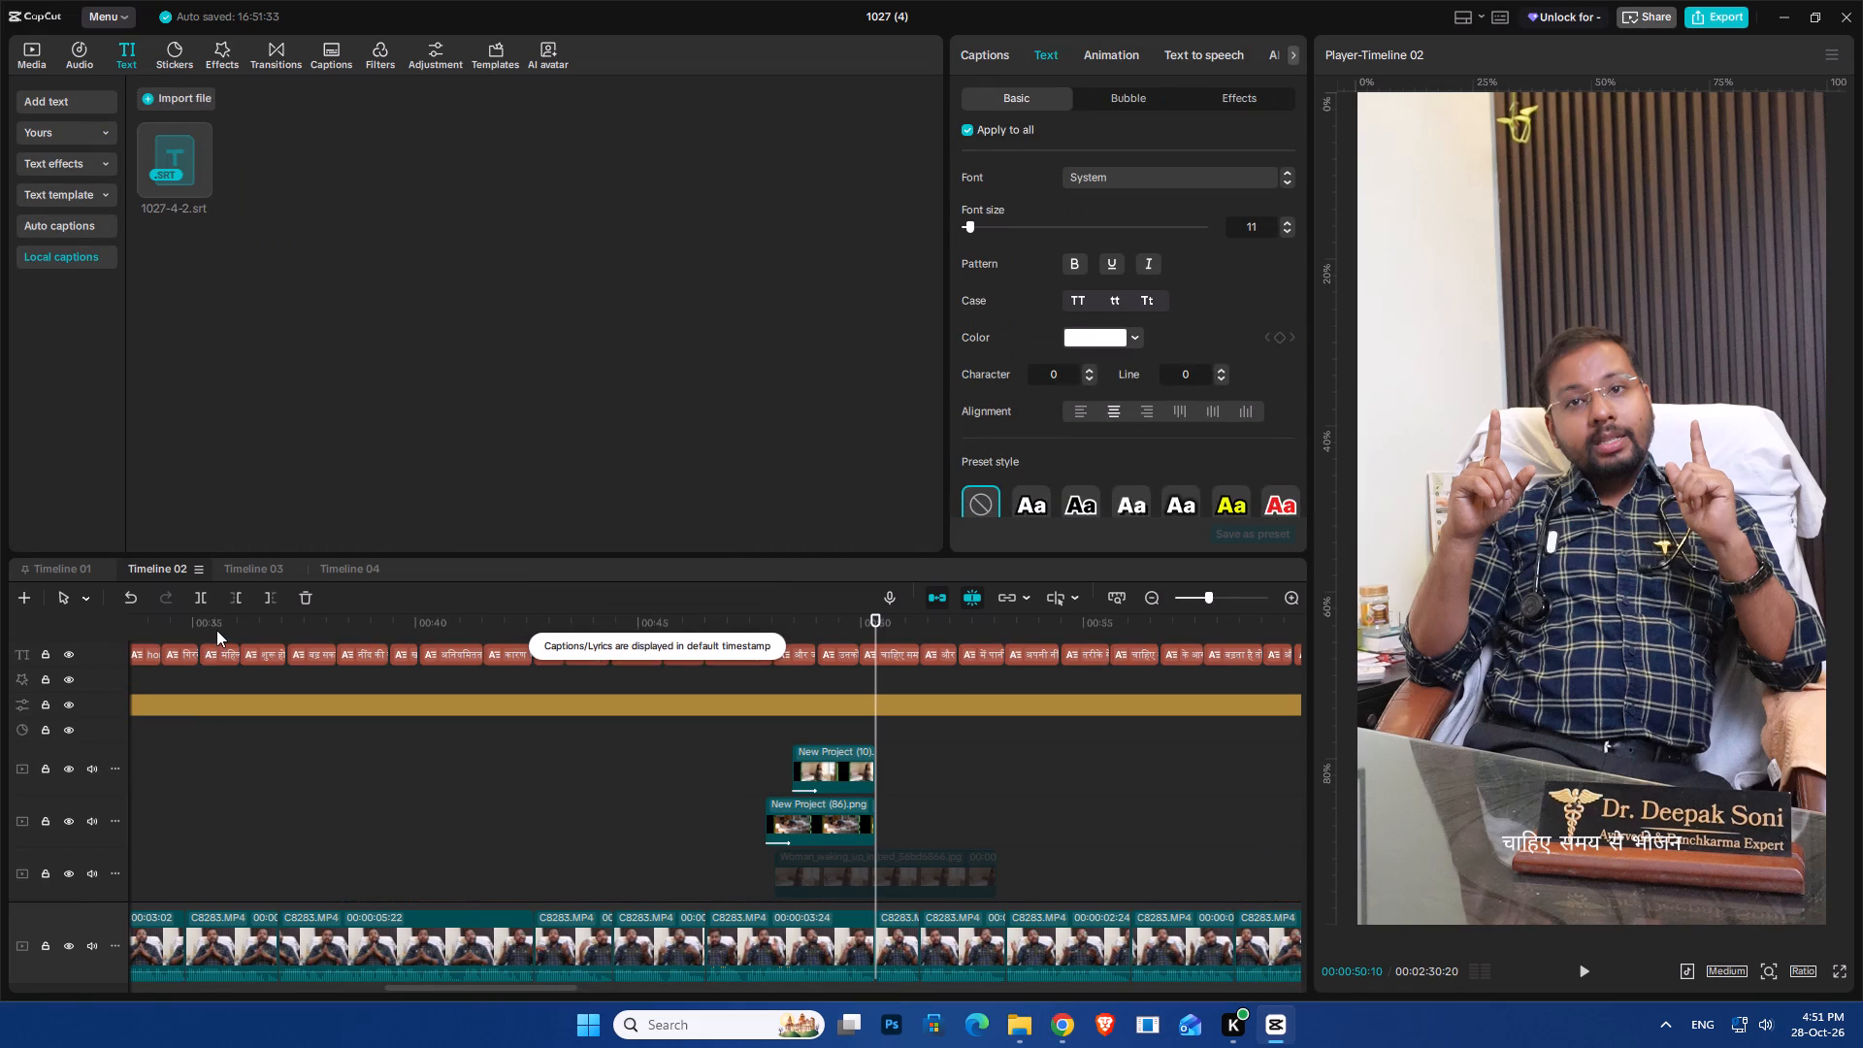
# Select all the imported captions and briefly play the video from the very start to check their timing.
pyautogui.keyDown('ctrl'); pyautogui.scroll(-20, 317, 658); pyautogui.keyUp('ctrl')
pyautogui.keyDown('ctrl'); pyautogui.scroll(-10, 317, 658); pyautogui.keyUp('ctrl')
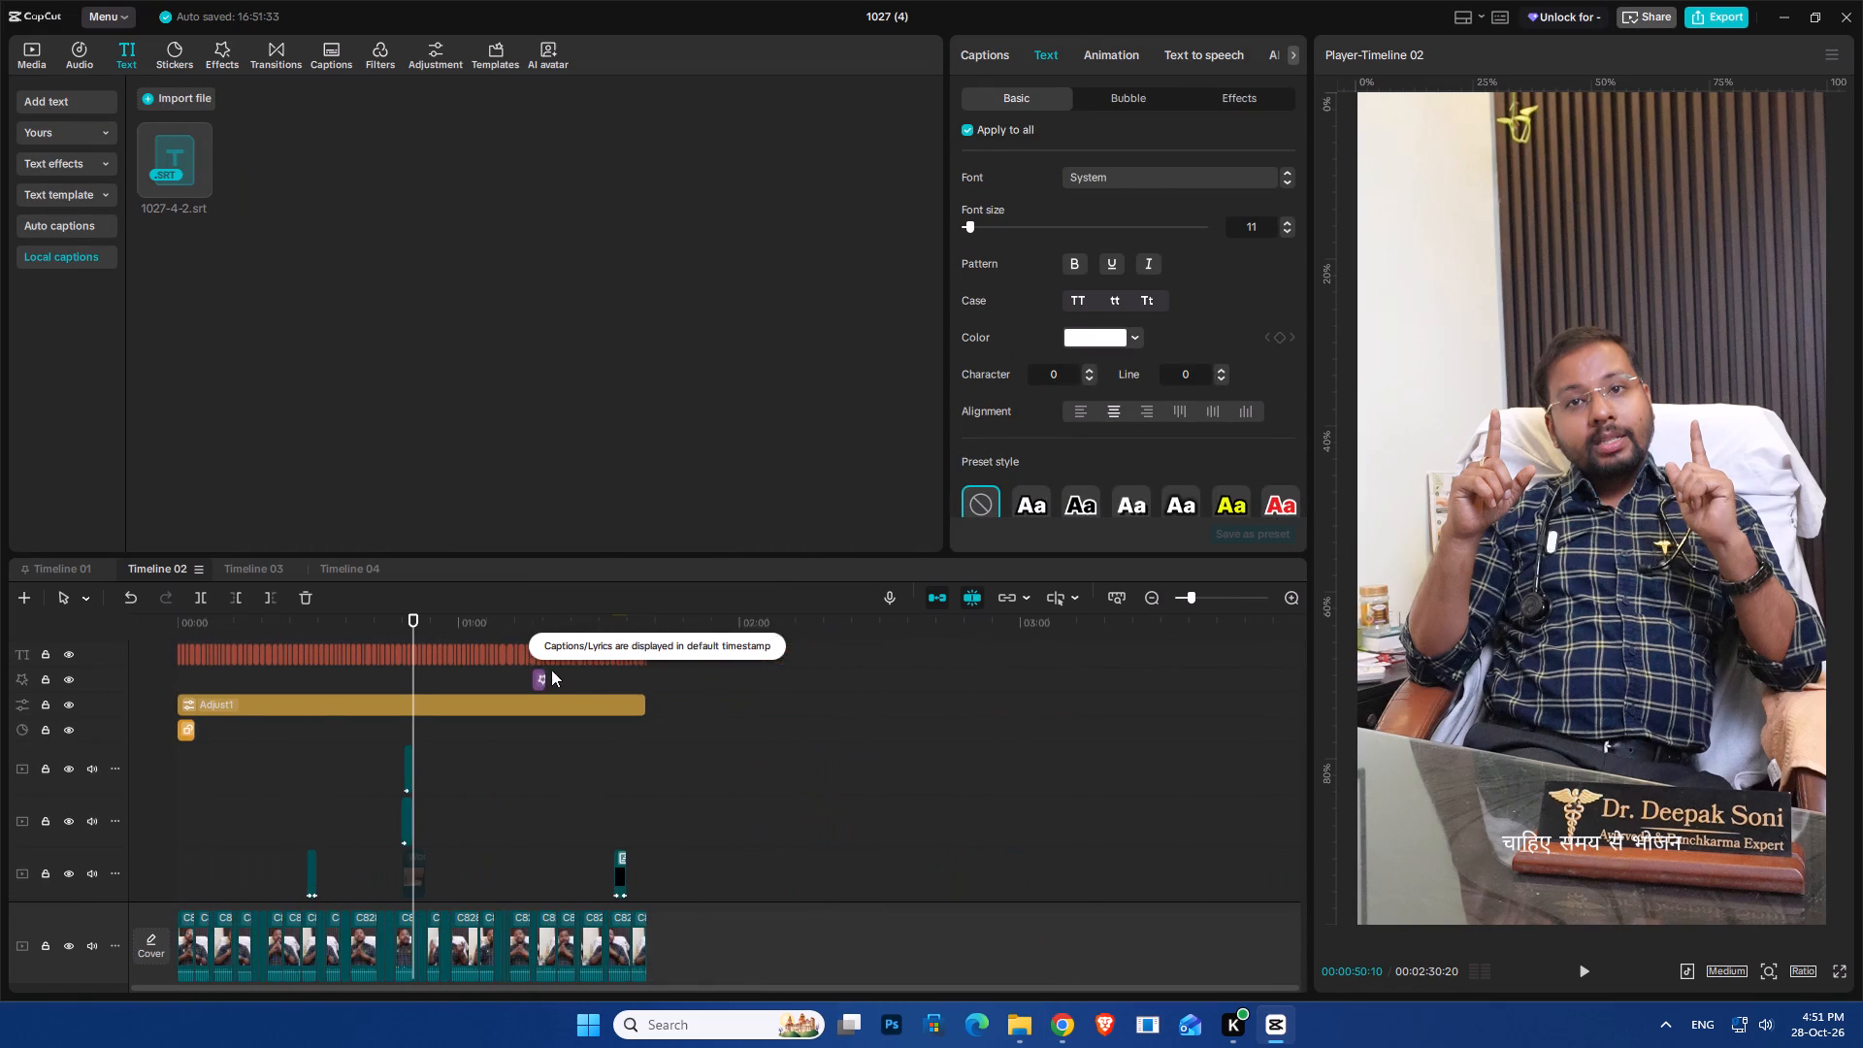
pyautogui.moveTo(780, 655); pyautogui.dragTo(123, 626)
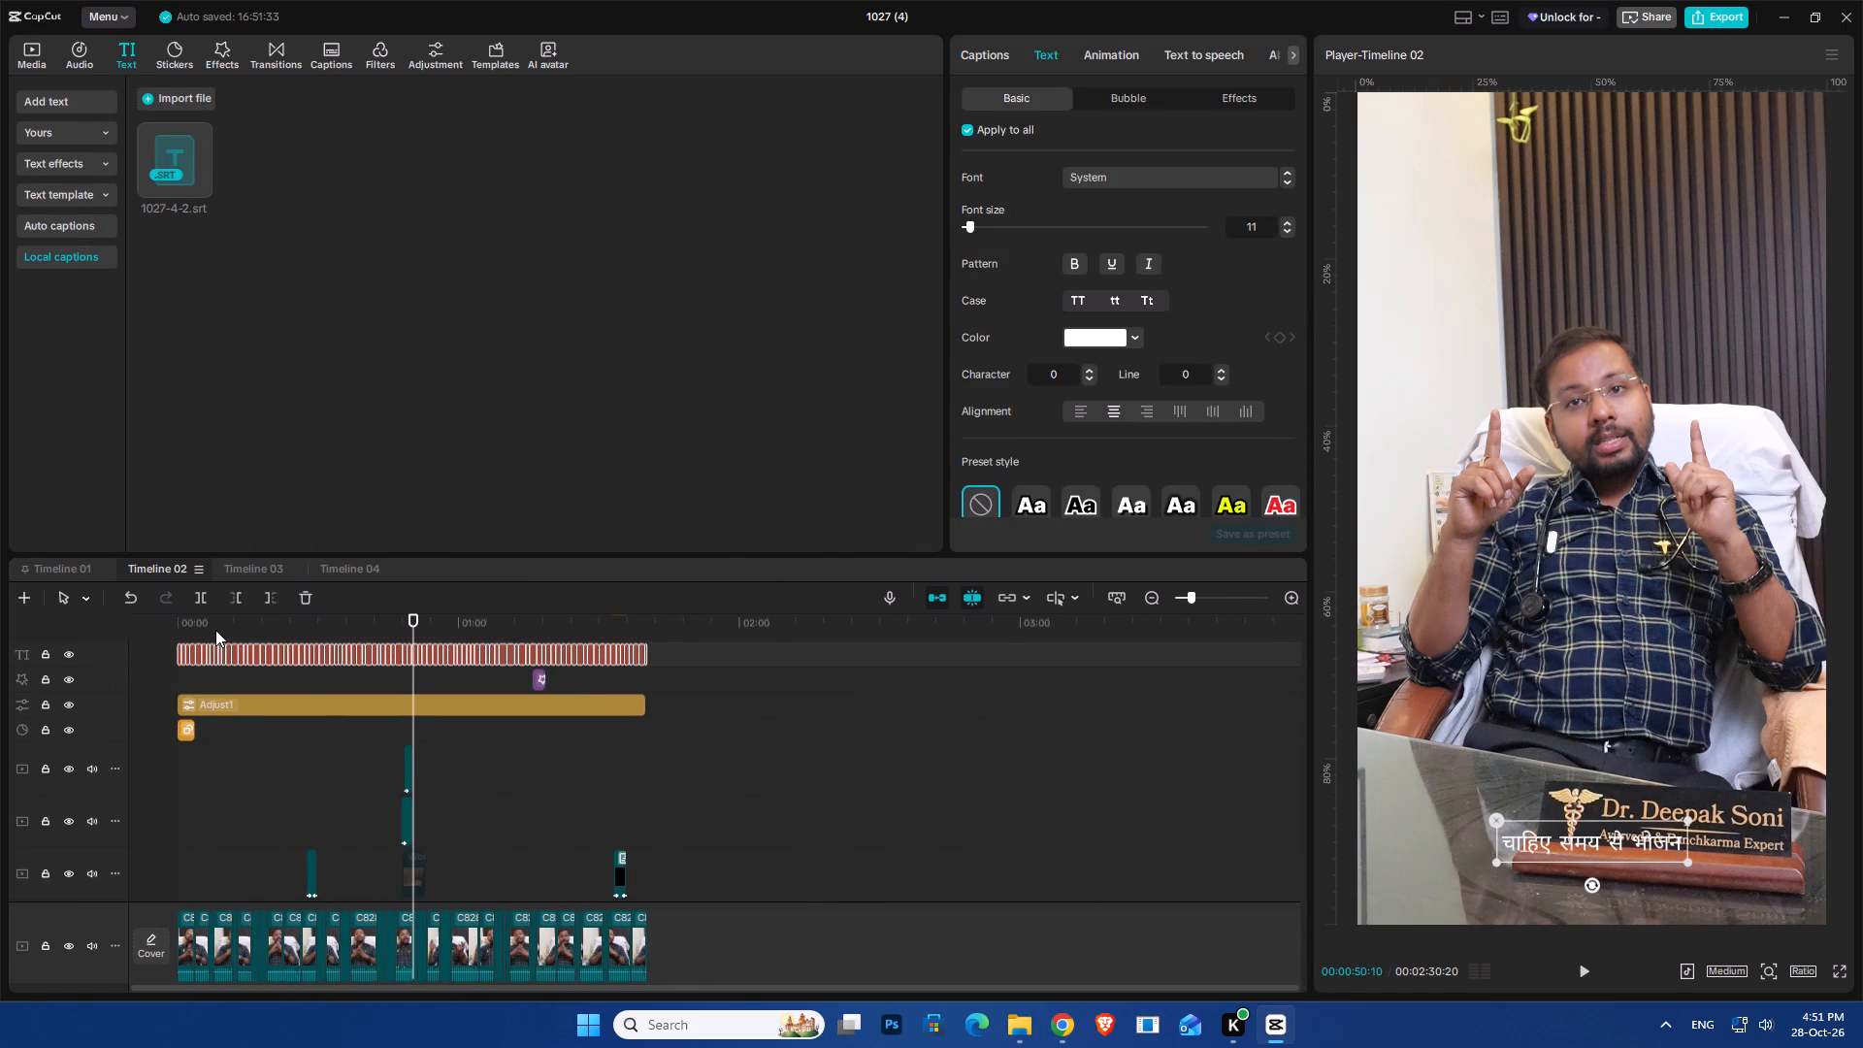
pyautogui.moveTo(218, 625); pyautogui.dragTo(133, 628)
pyautogui.keyDown('ctrl'); pyautogui.scroll(9, 176, 722); pyautogui.keyUp('ctrl')
pyautogui.keyDown('ctrl'); pyautogui.scroll(9, 262, 726); pyautogui.keyUp('ctrl')
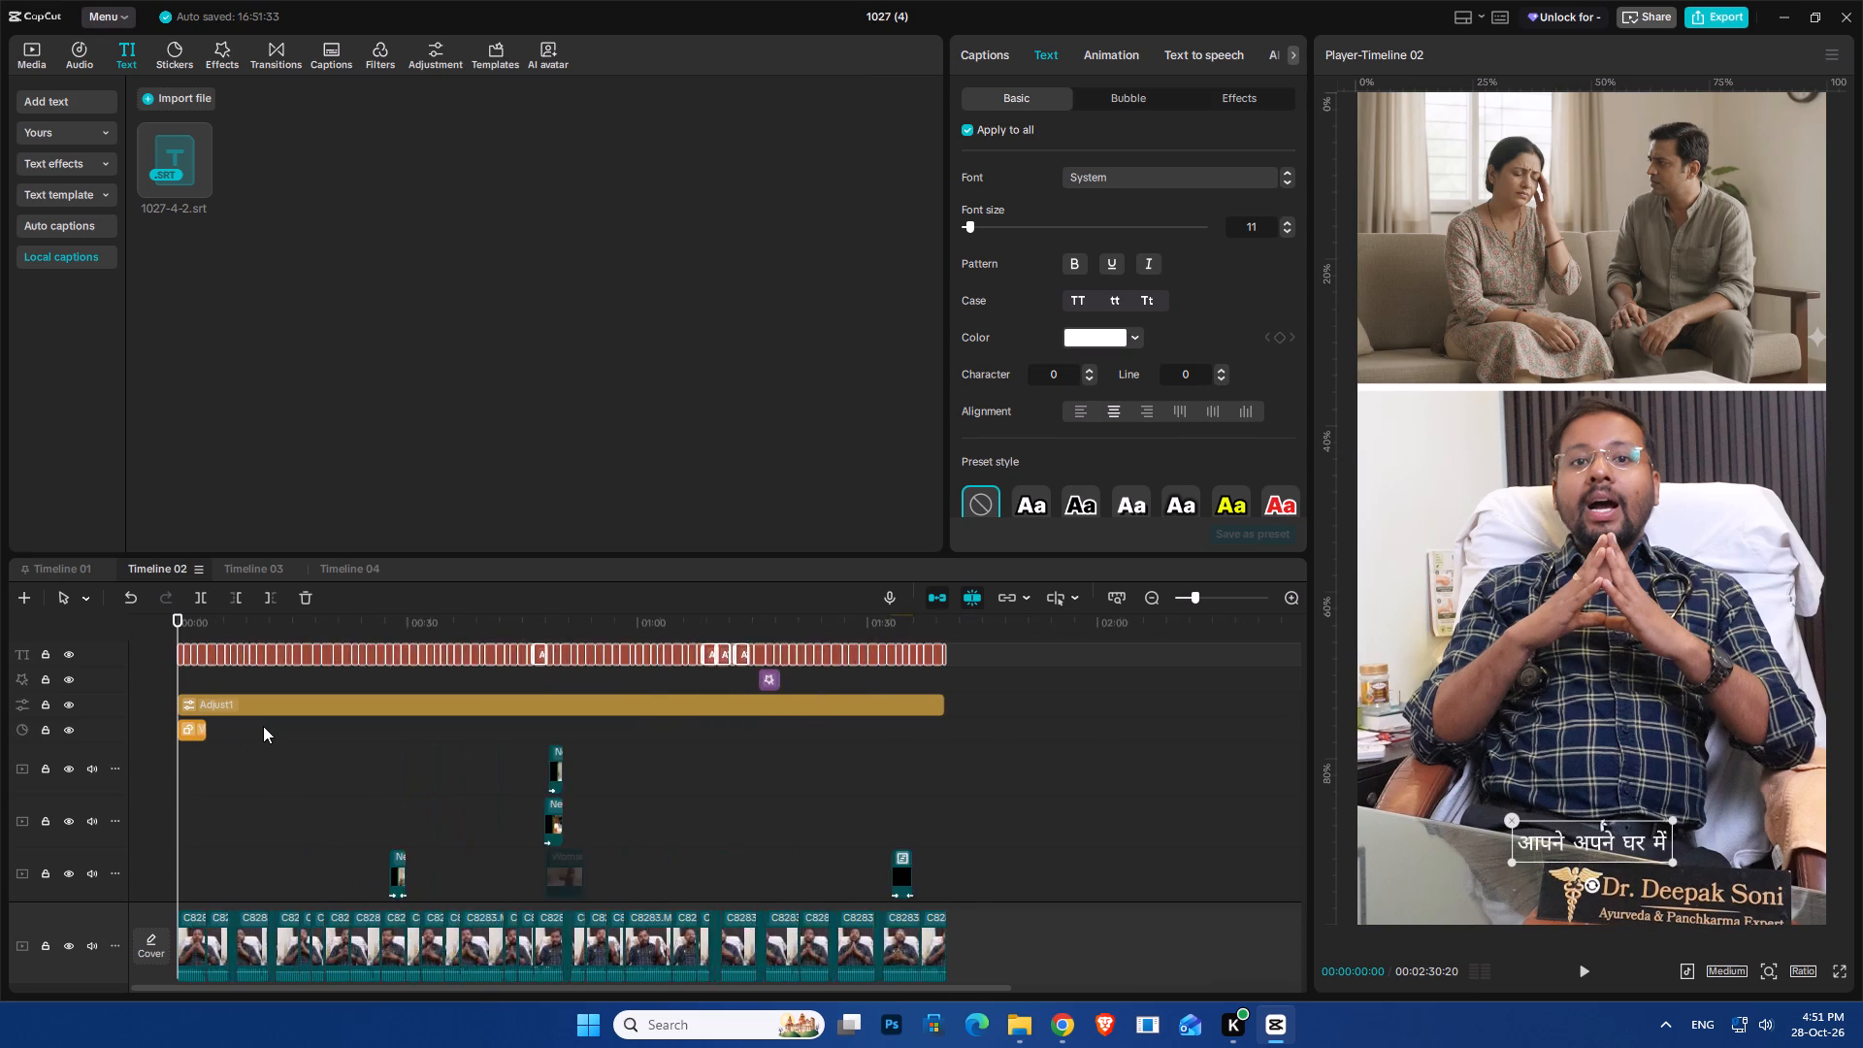
pyautogui.keyDown('ctrl'); pyautogui.scroll(20, 263, 726); pyautogui.keyUp('ctrl')
pyautogui.keyDown('ctrl'); pyautogui.scroll(13, 263, 726); pyautogui.keyUp('ctrl')
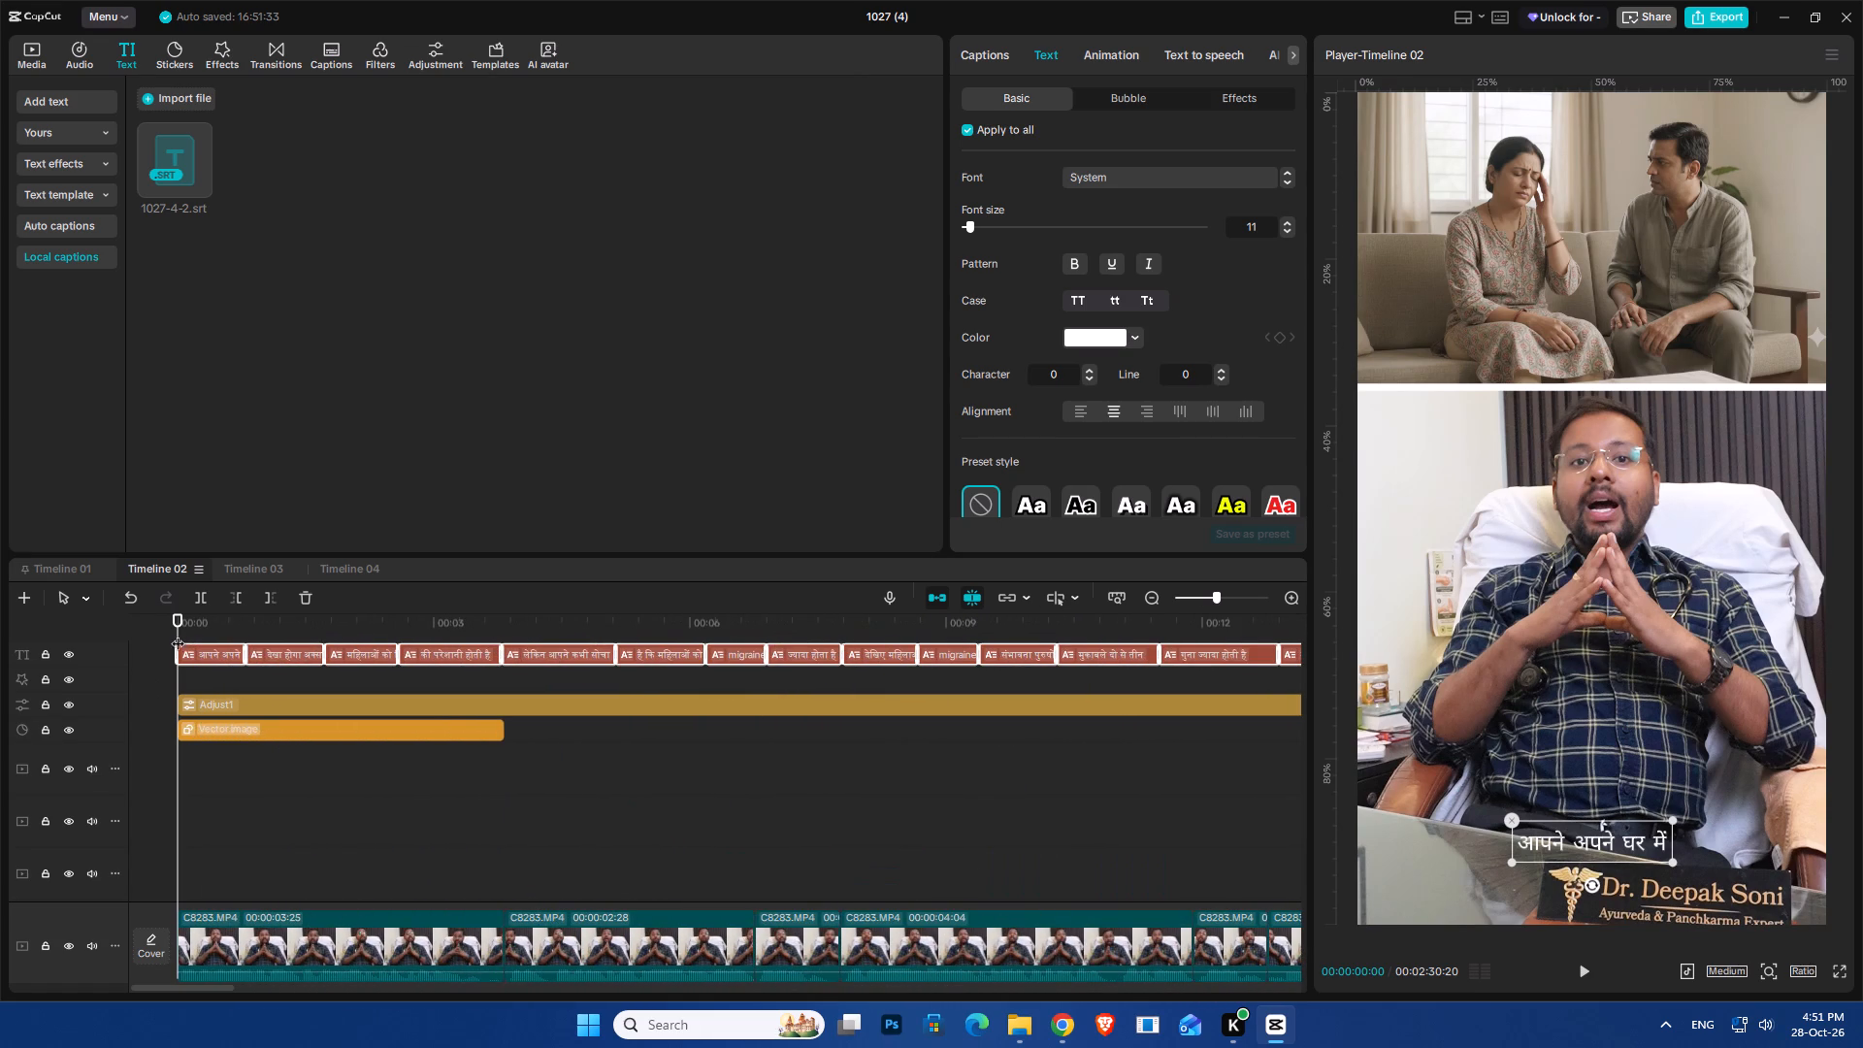
pyautogui.click(202, 625)
pyautogui.moveTo(202, 625); pyautogui.dragTo(160, 663)
pyautogui.click(195, 769)
pyautogui.press('space')
pyautogui.press('space')
# Set the font of all main captions to Poppins SemiBold at size 10.
pyautogui.click(207, 660)
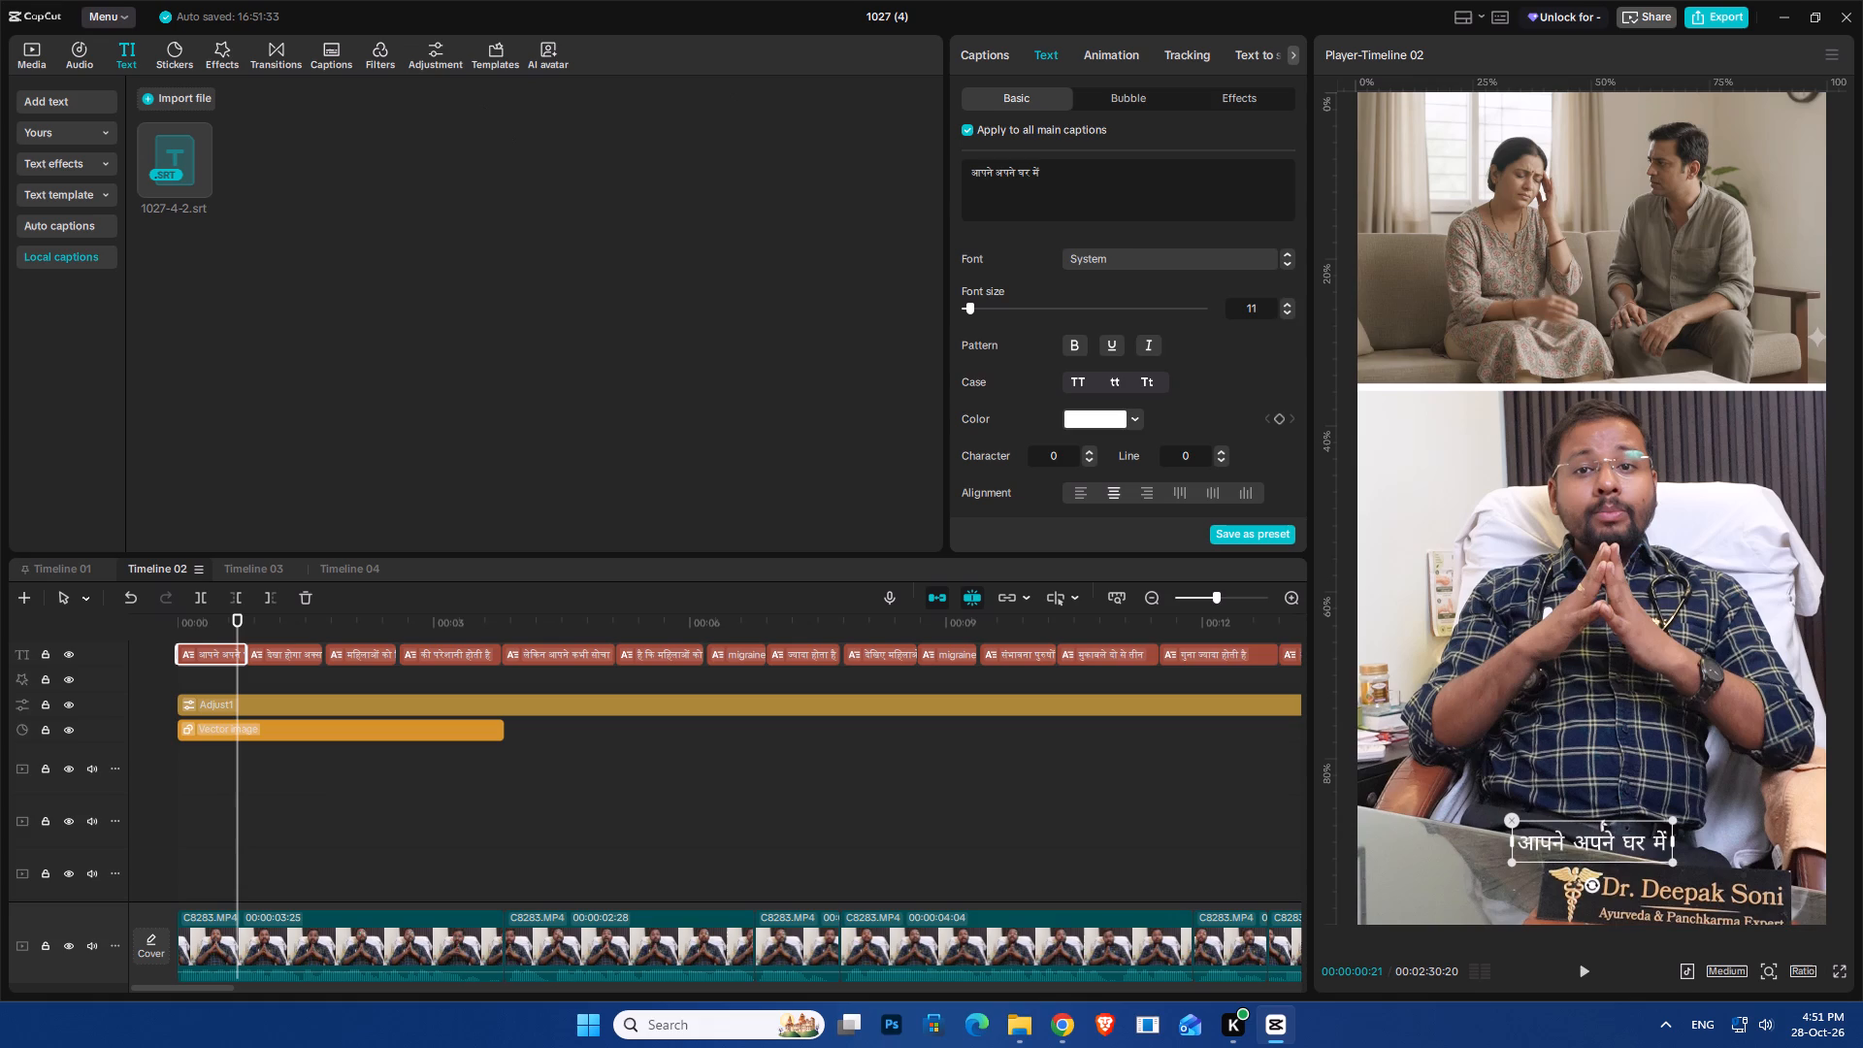
pyautogui.click(1128, 259)
pyautogui.click(1172, 306)
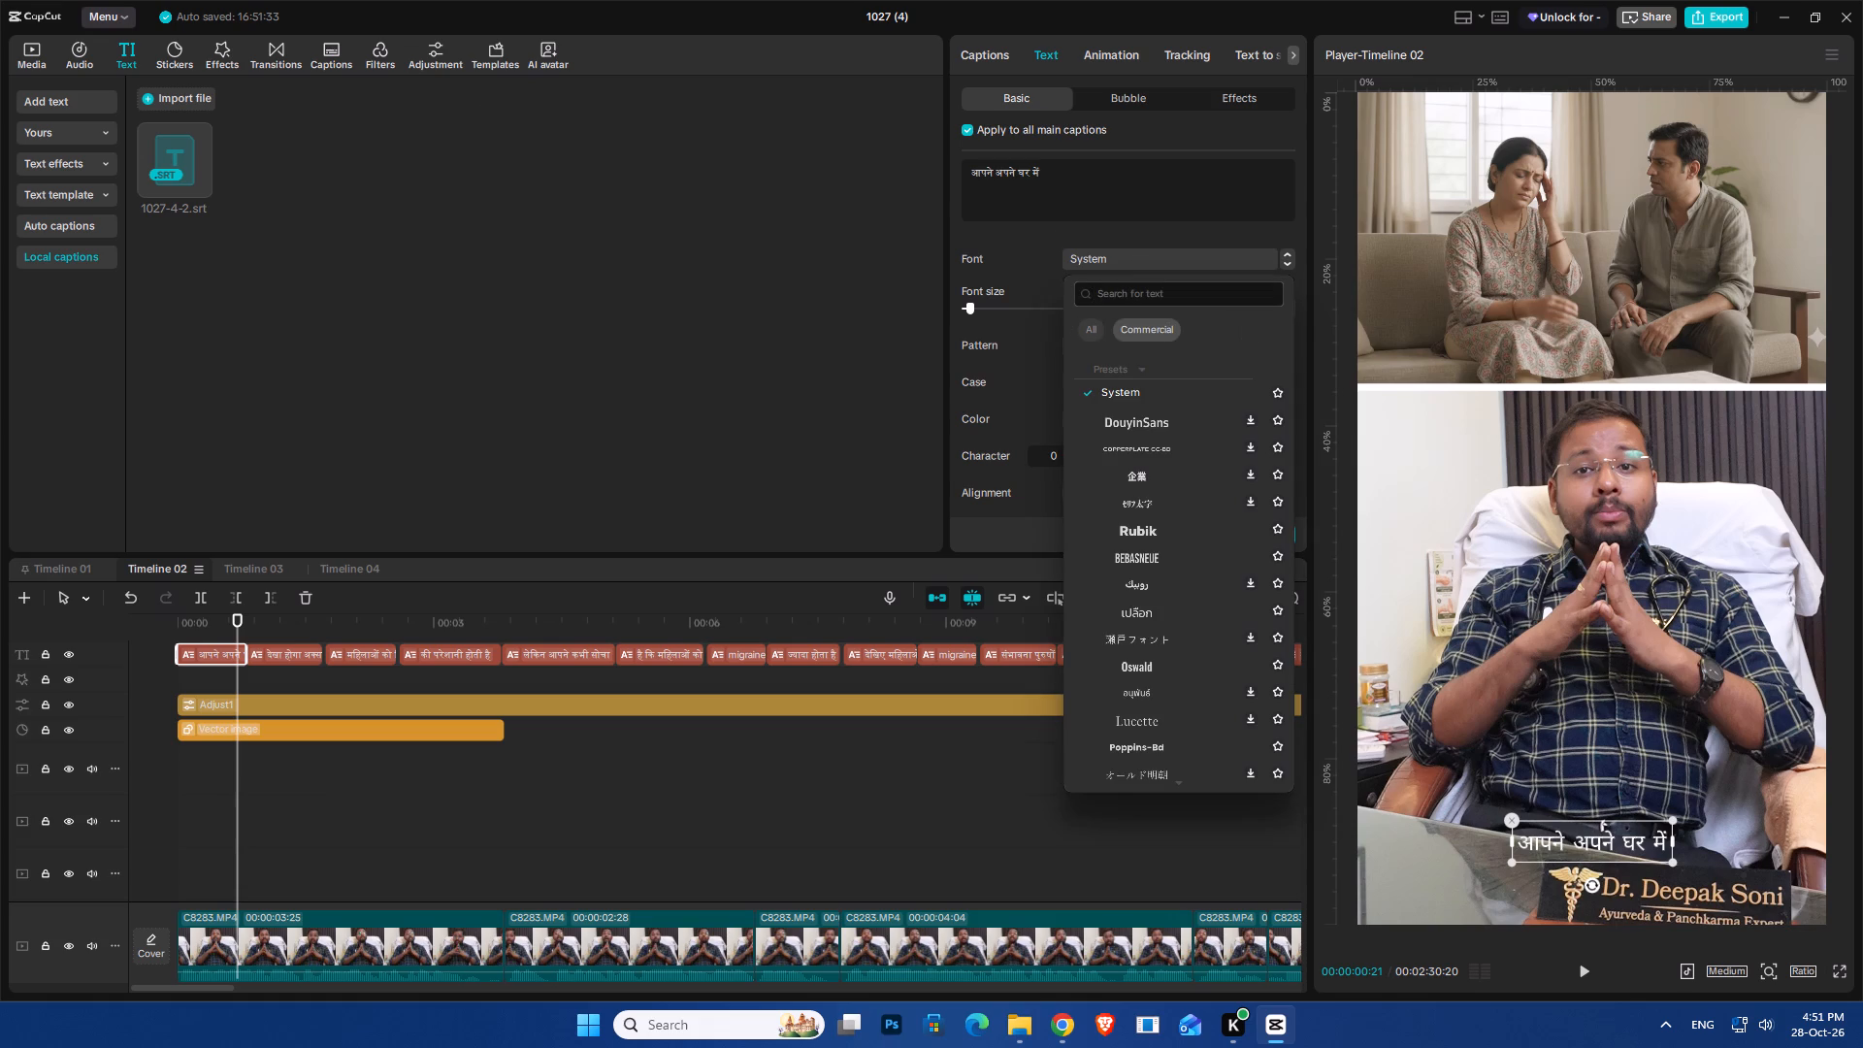
pyautogui.write('po')
pyautogui.press('p')
pyautogui.press('Return')
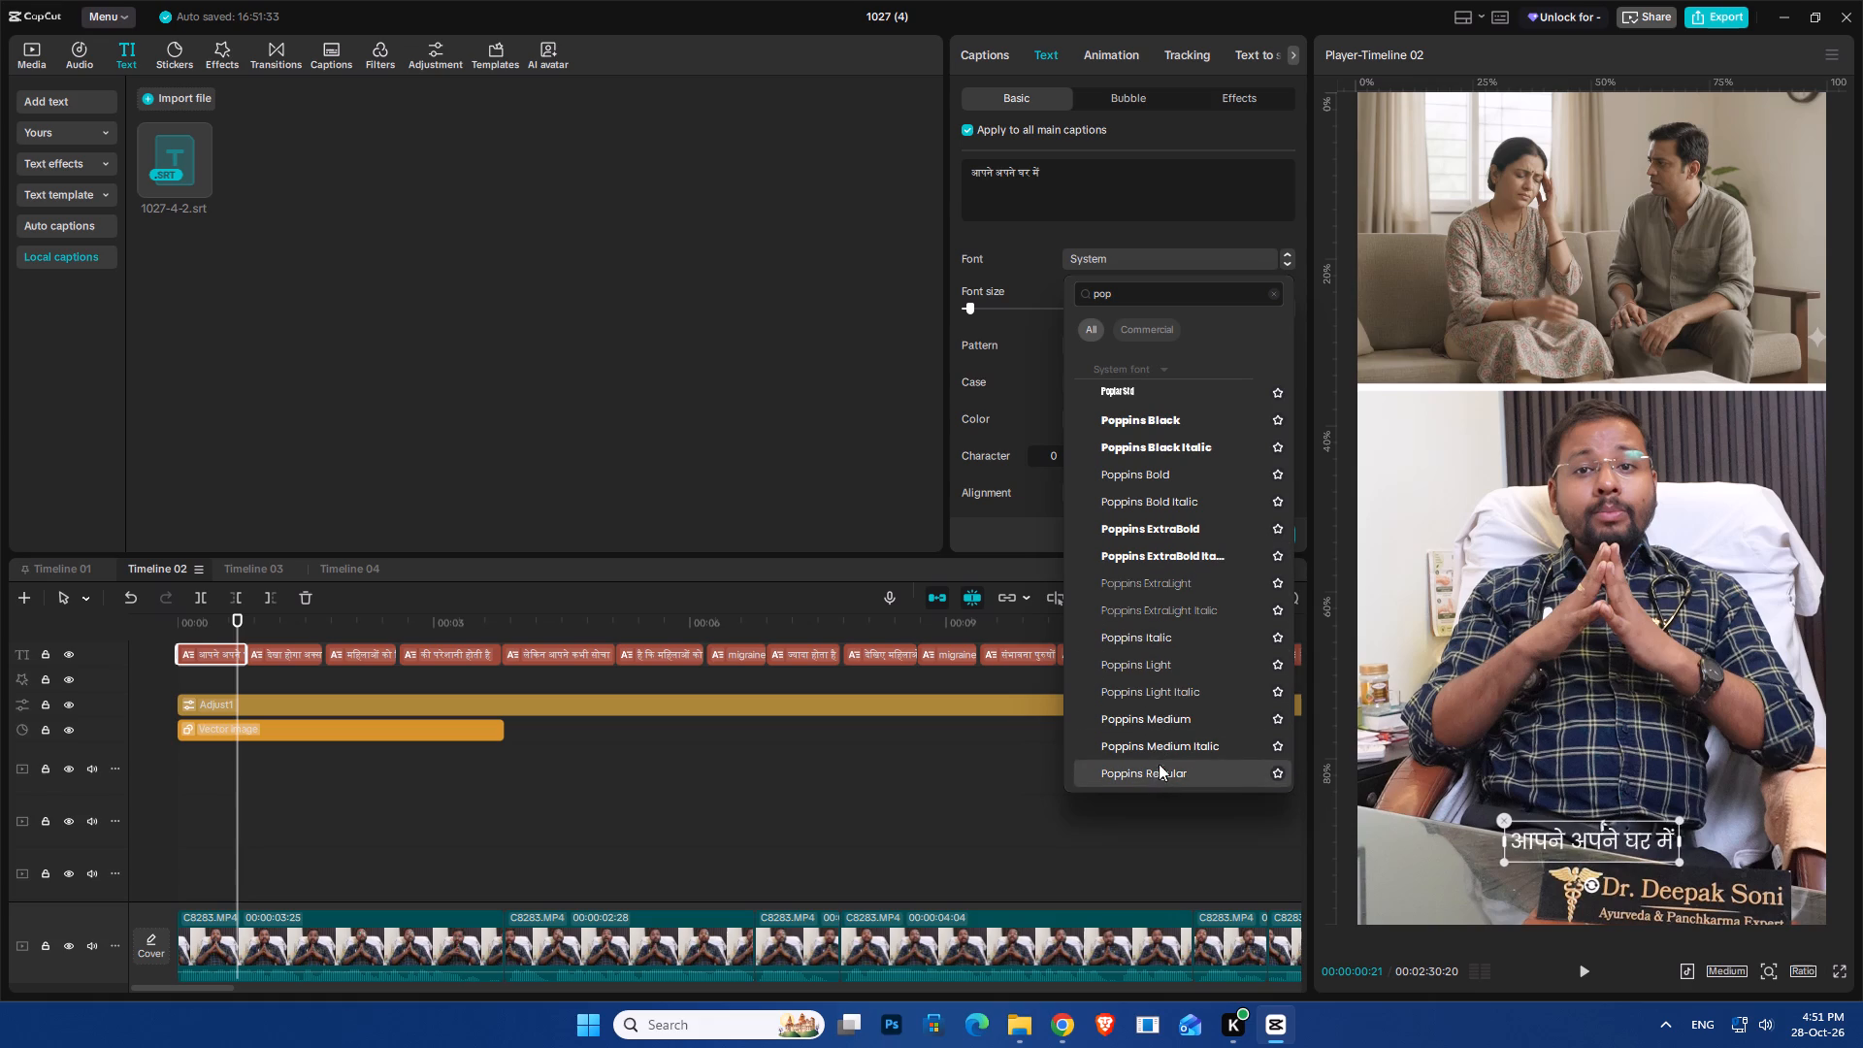
pyautogui.scroll(-2, 1149, 724)
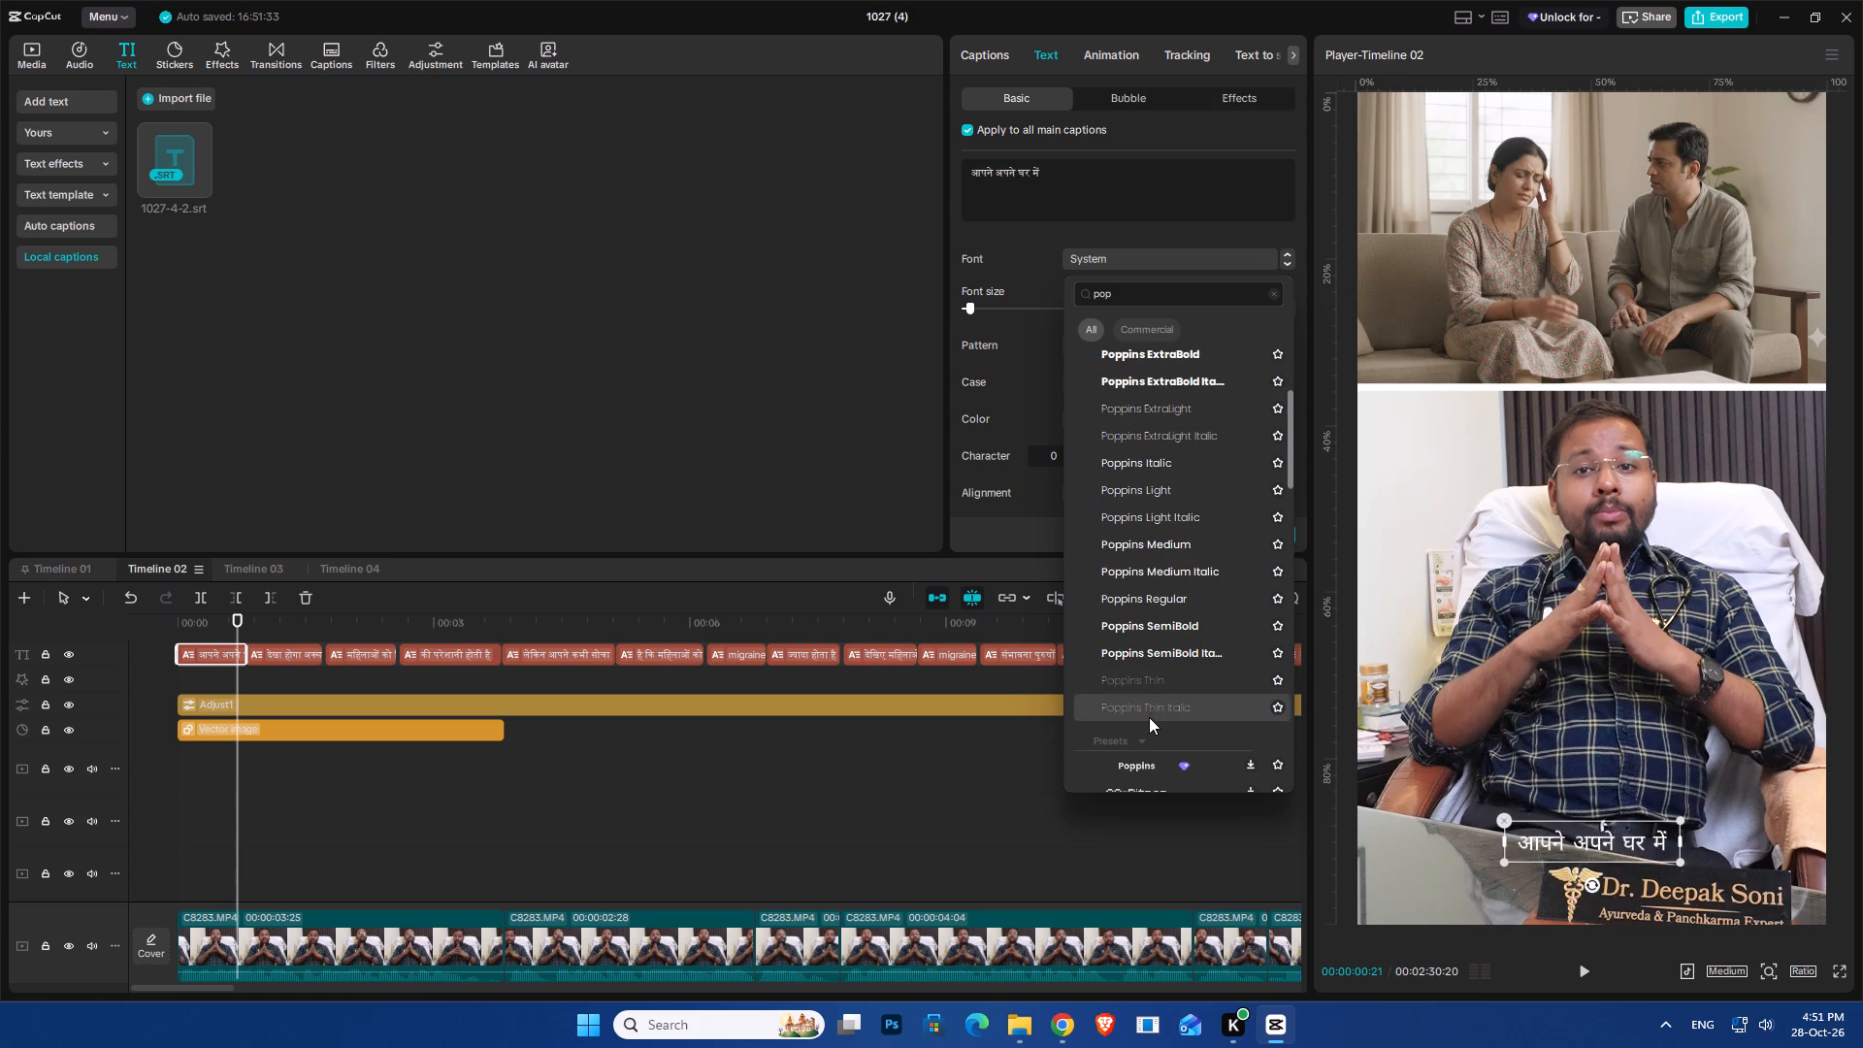
pyautogui.click(1149, 621)
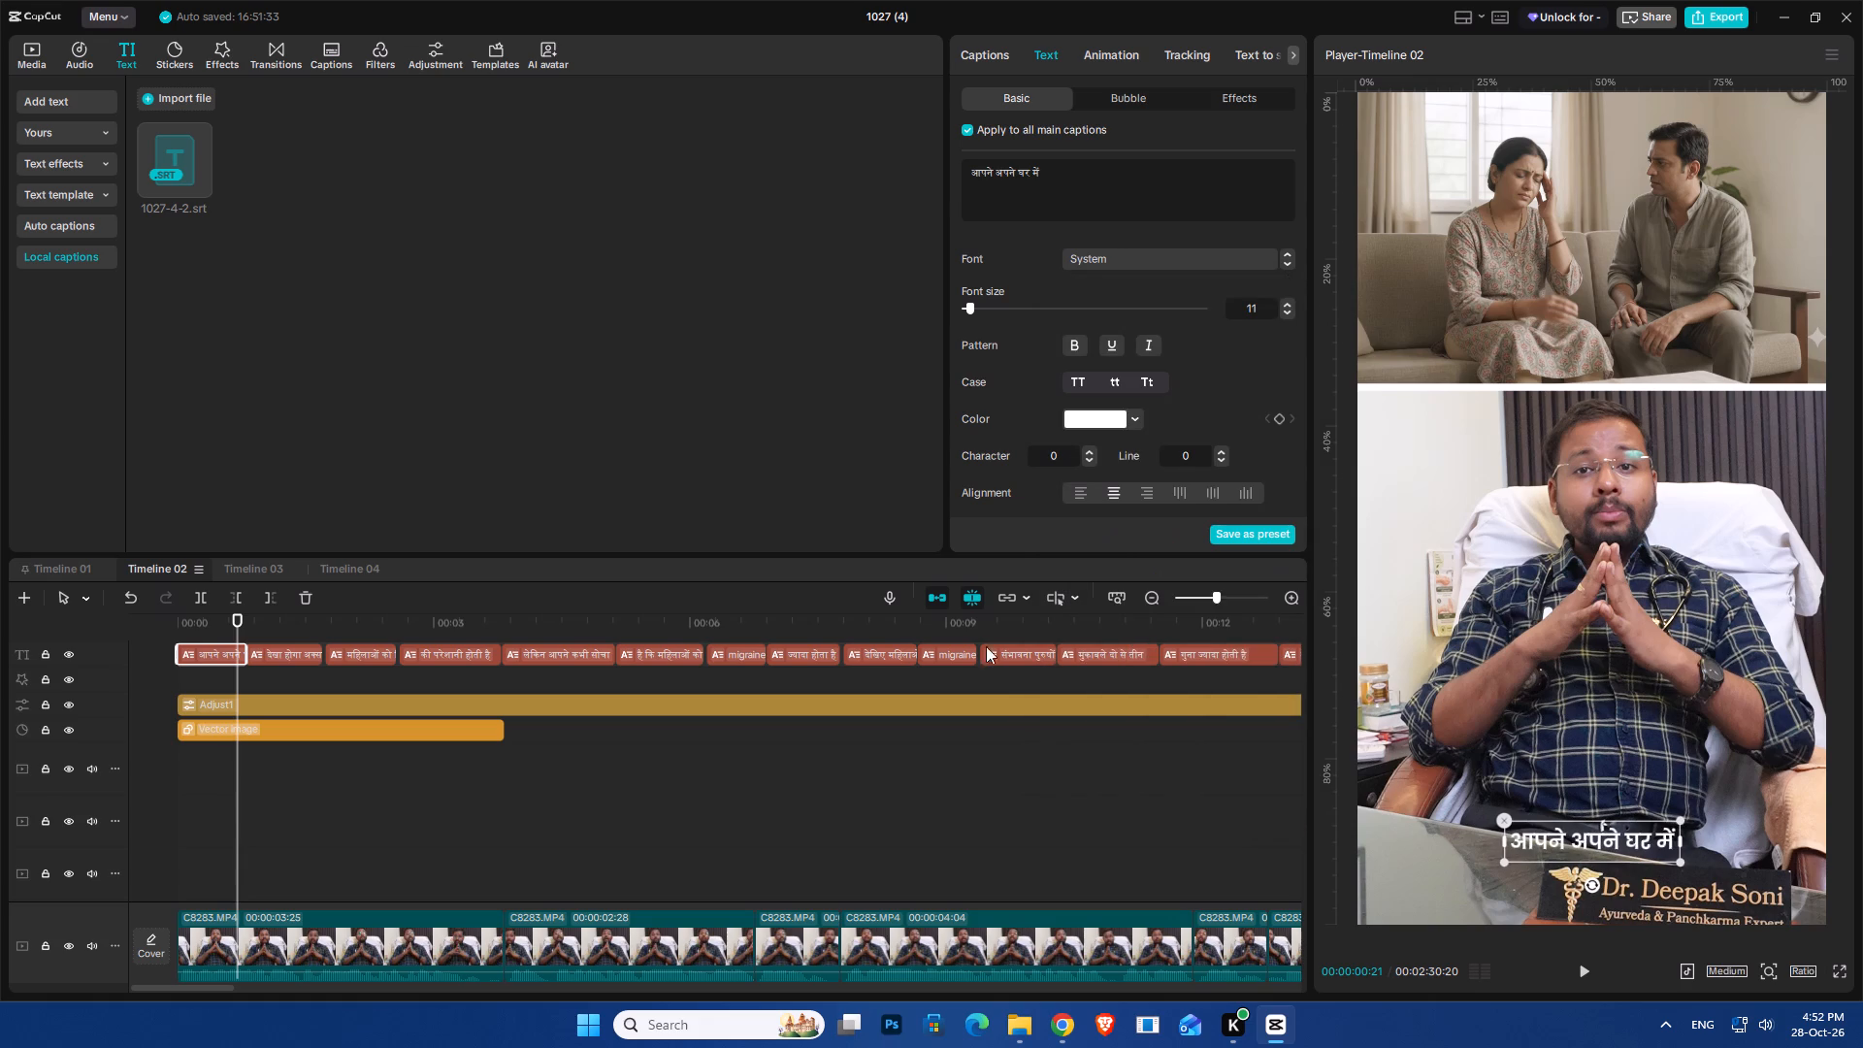
pyautogui.click(1268, 307)
pyautogui.scroll(-1, 1268, 307)
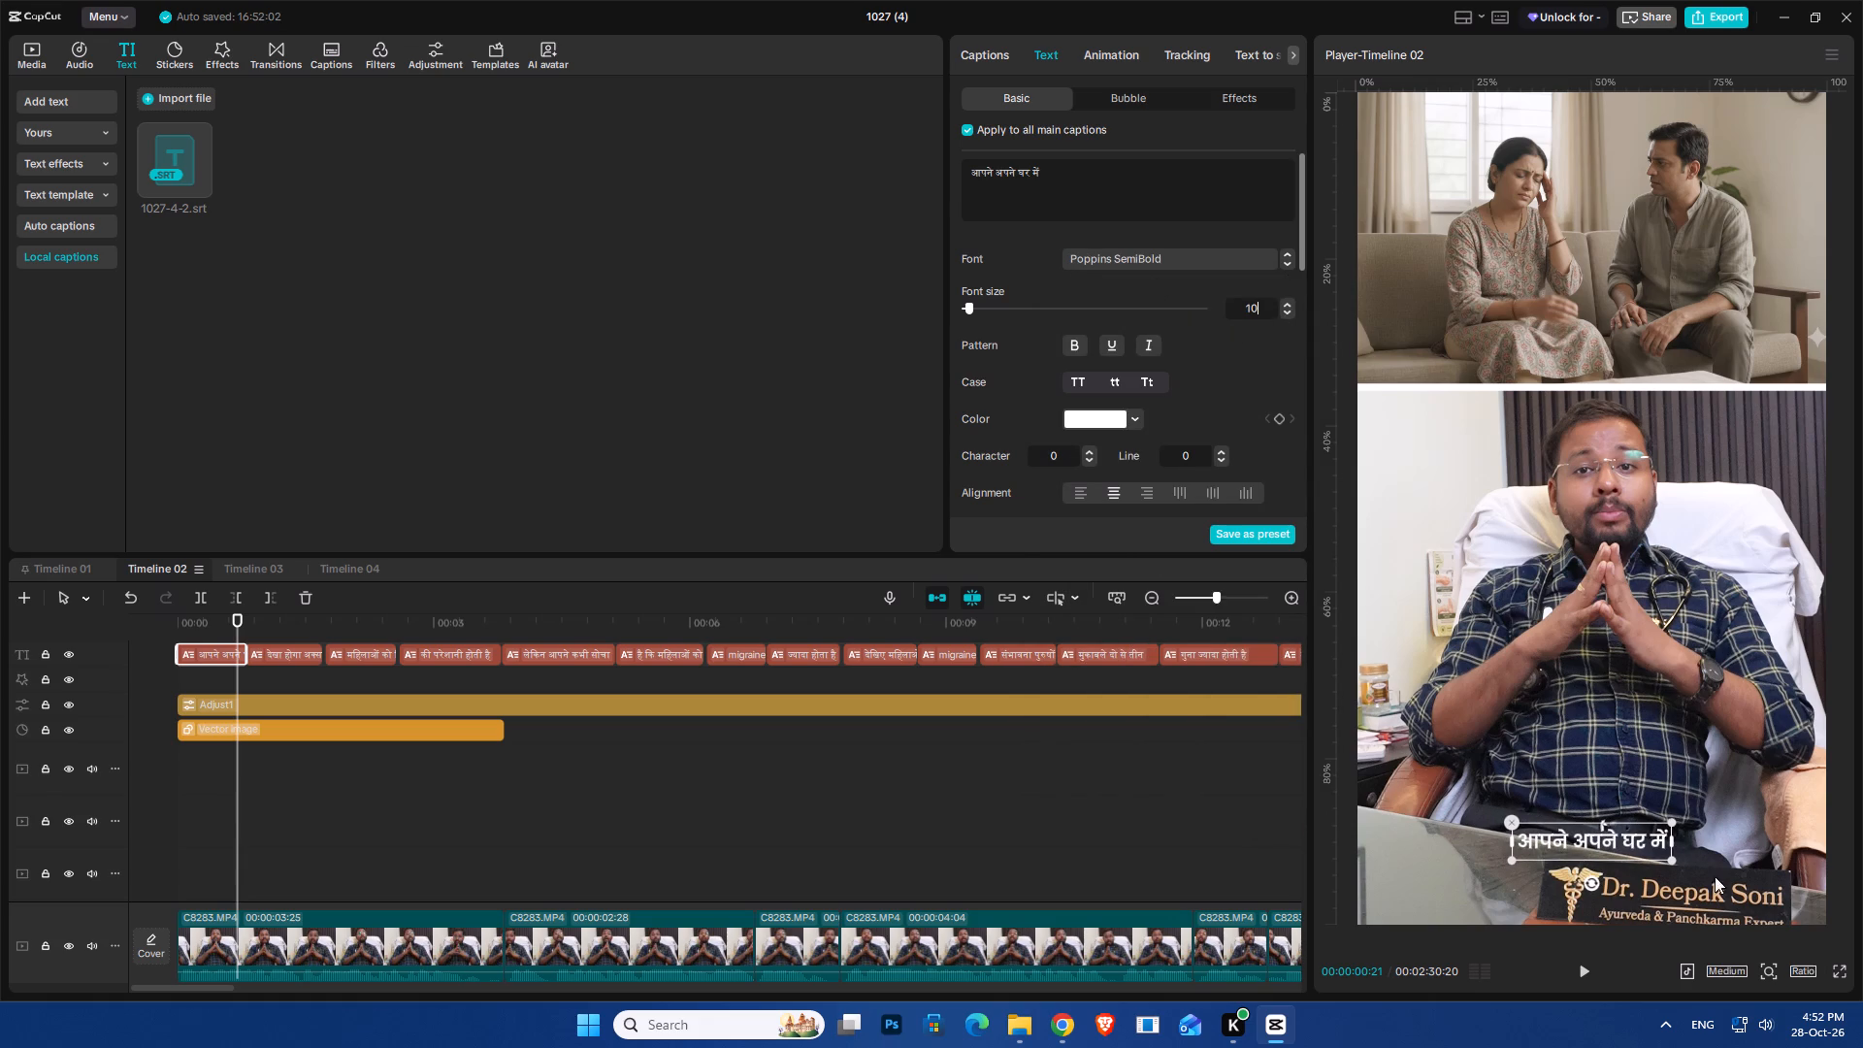
# Move the captions up onto the white divider line between the b-roll and the doctor footage, centred horizontally.
pyautogui.moveTo(1608, 850); pyautogui.dragTo(1621, 395)
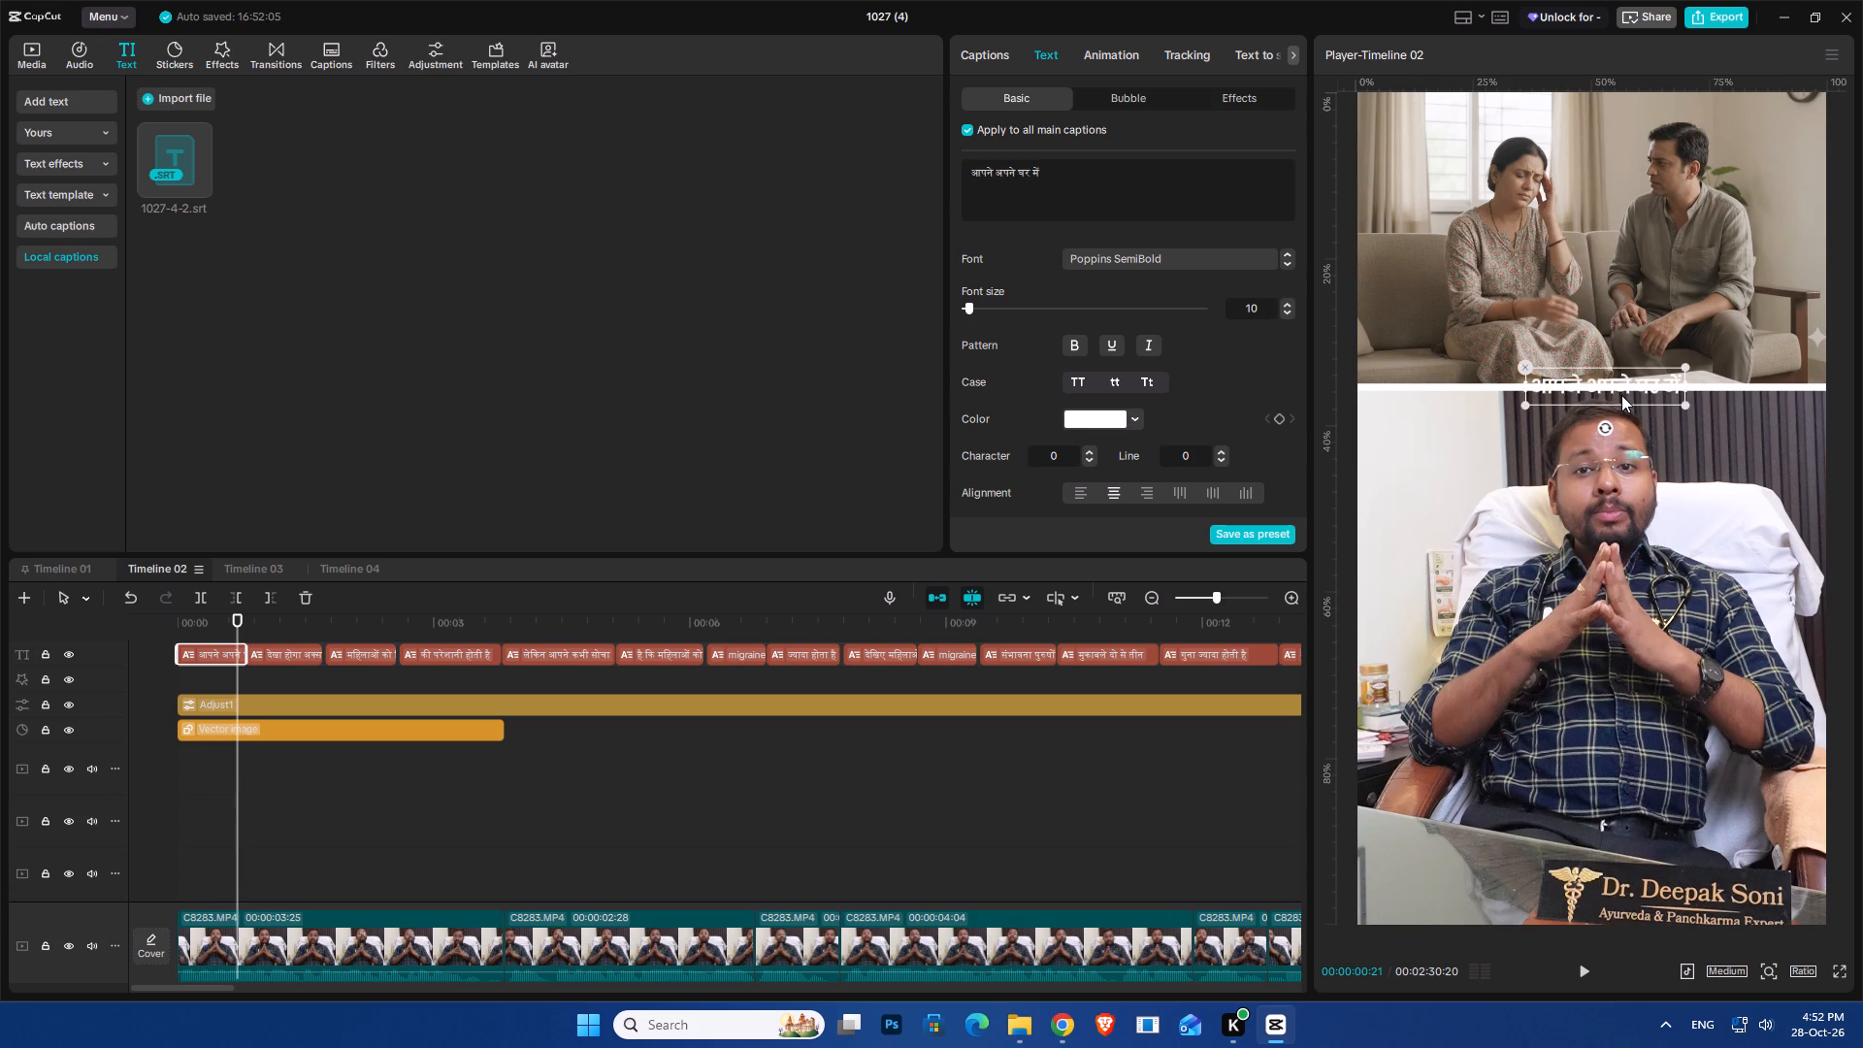
pyautogui.moveTo(1621, 395); pyautogui.dragTo(1611, 395)
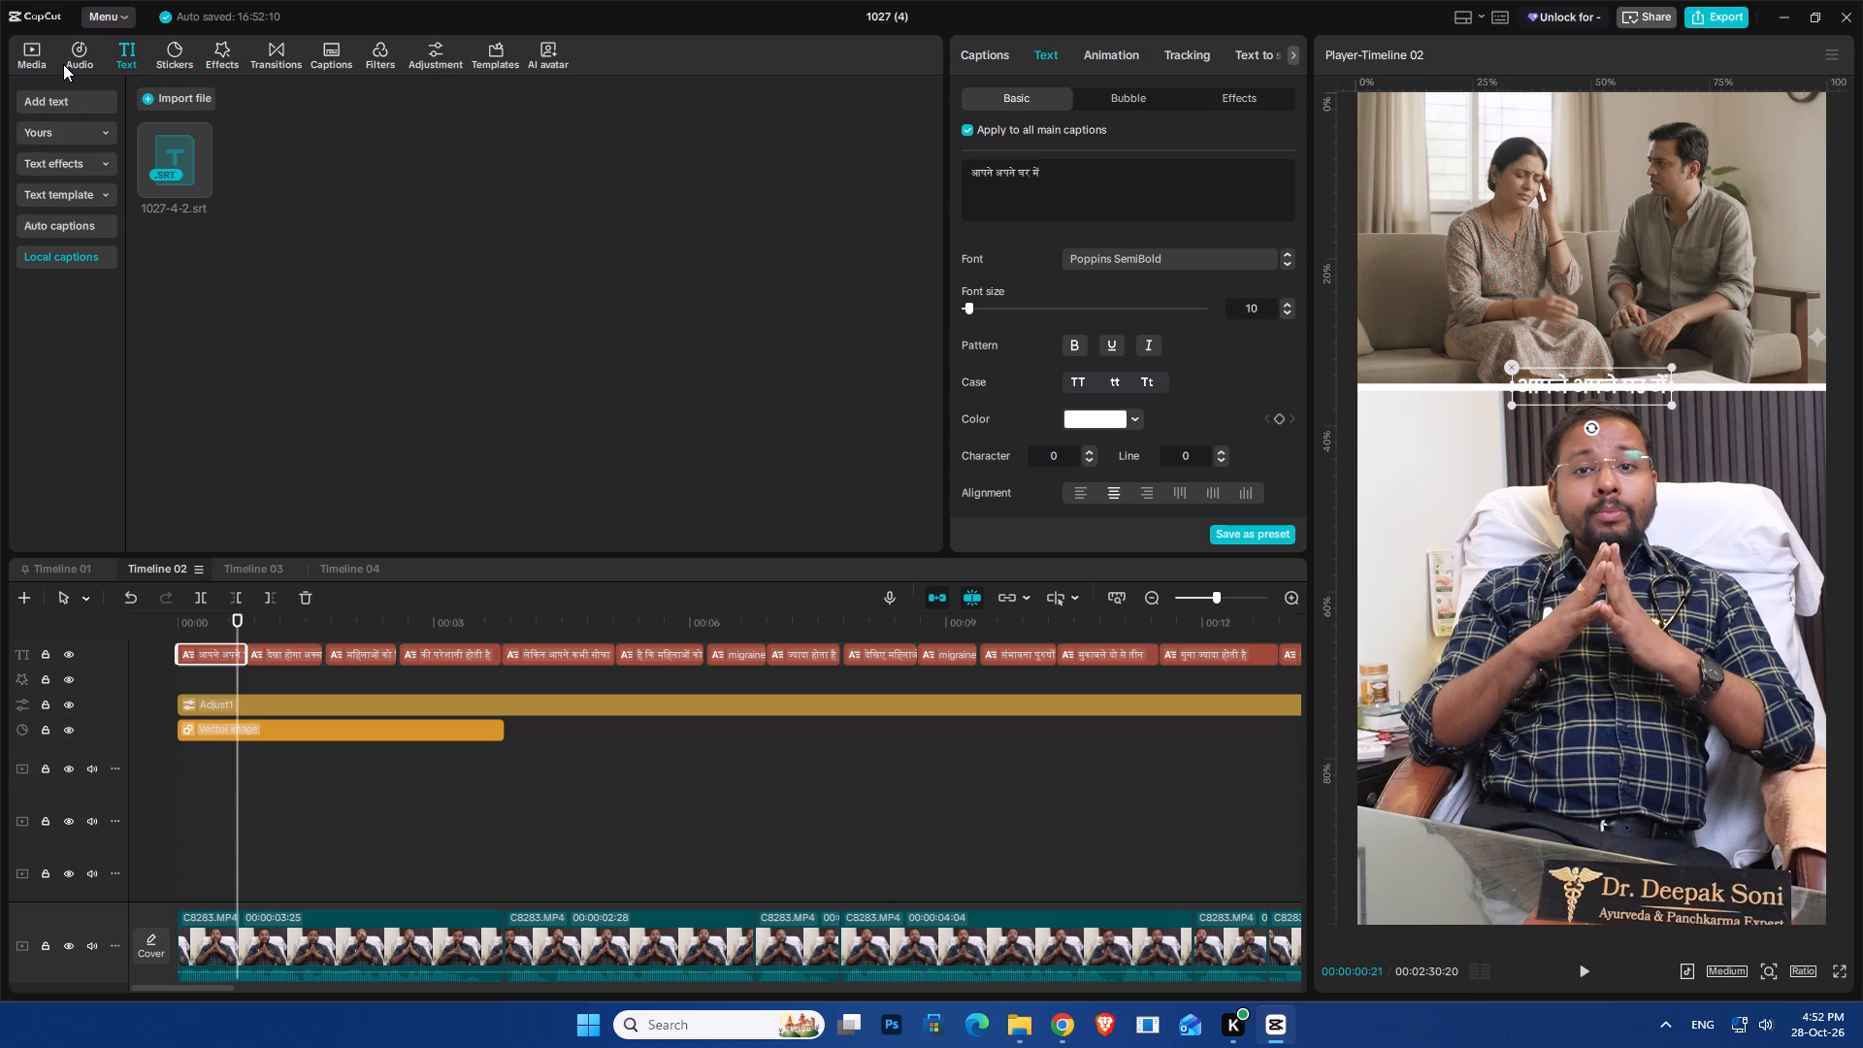
# Turn on a black background for all main captions, using the second background style.
pyautogui.scroll(-4, 1113, 209)
pyautogui.scroll(-12, 1230, 411)
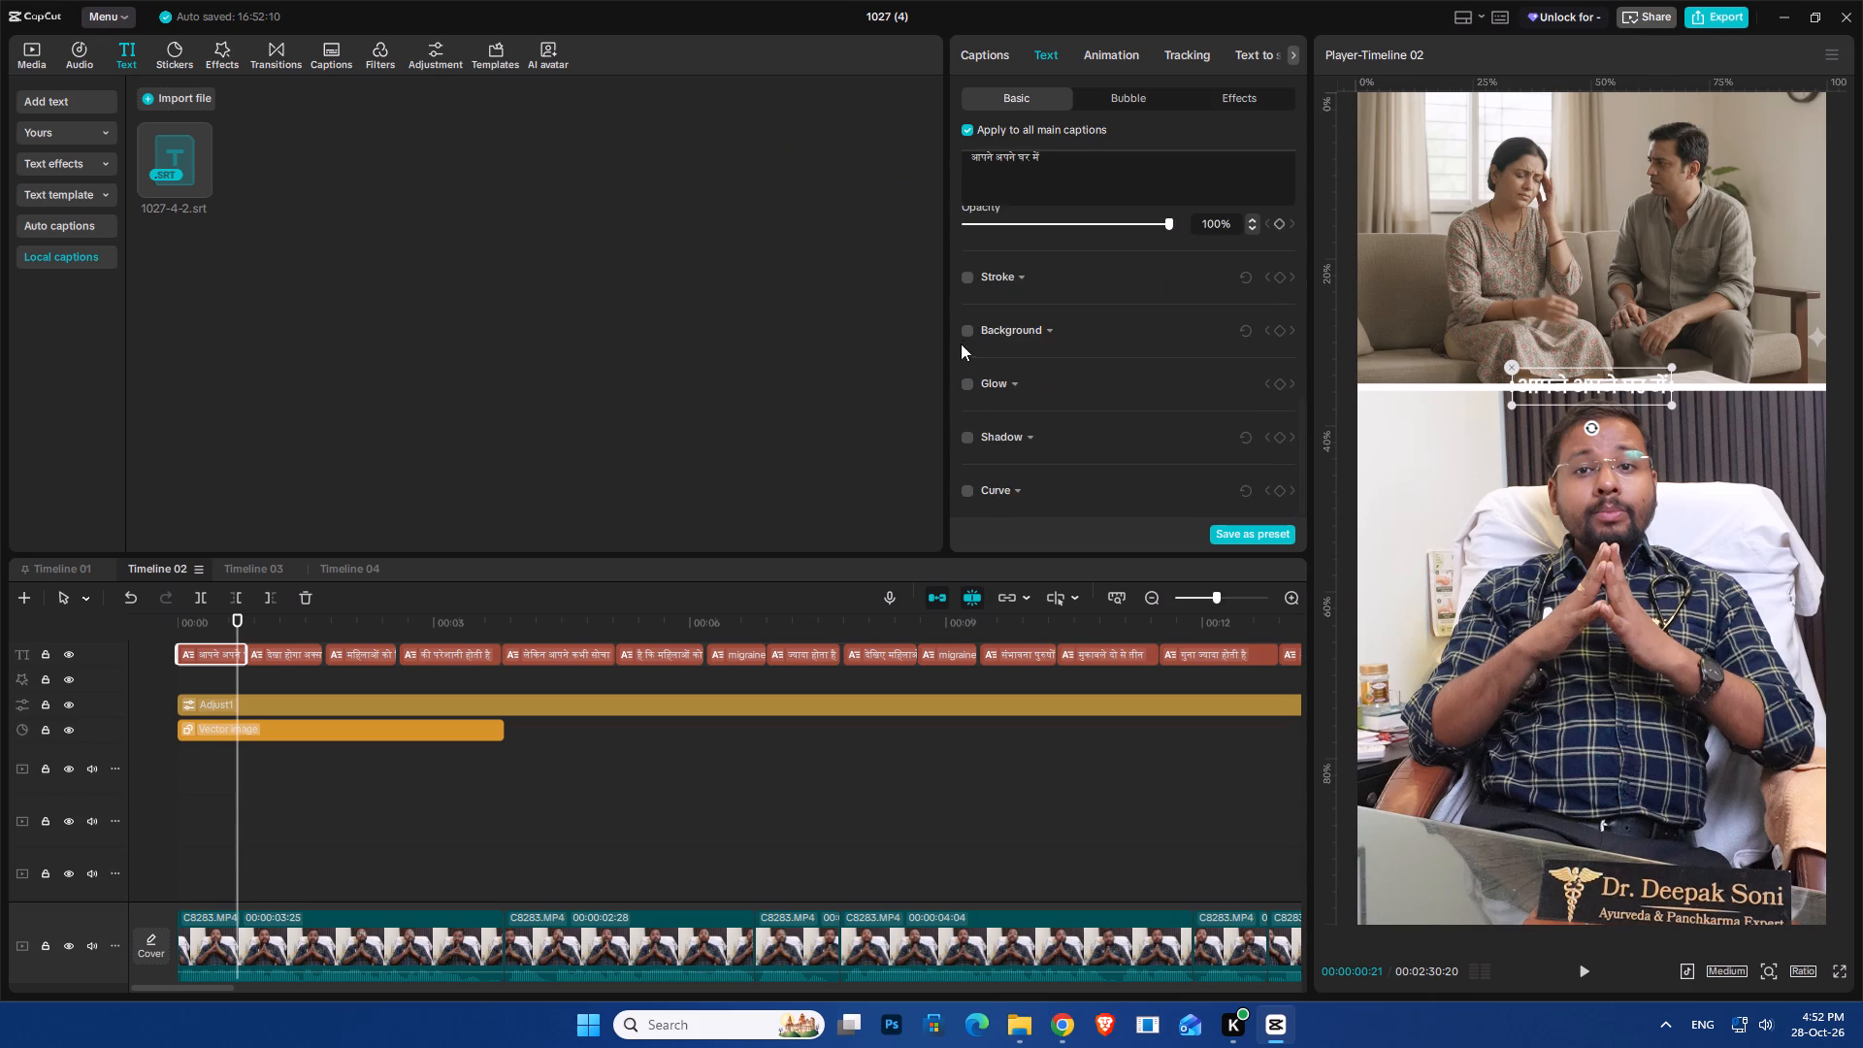
pyautogui.click(968, 330)
pyautogui.click(1059, 412)
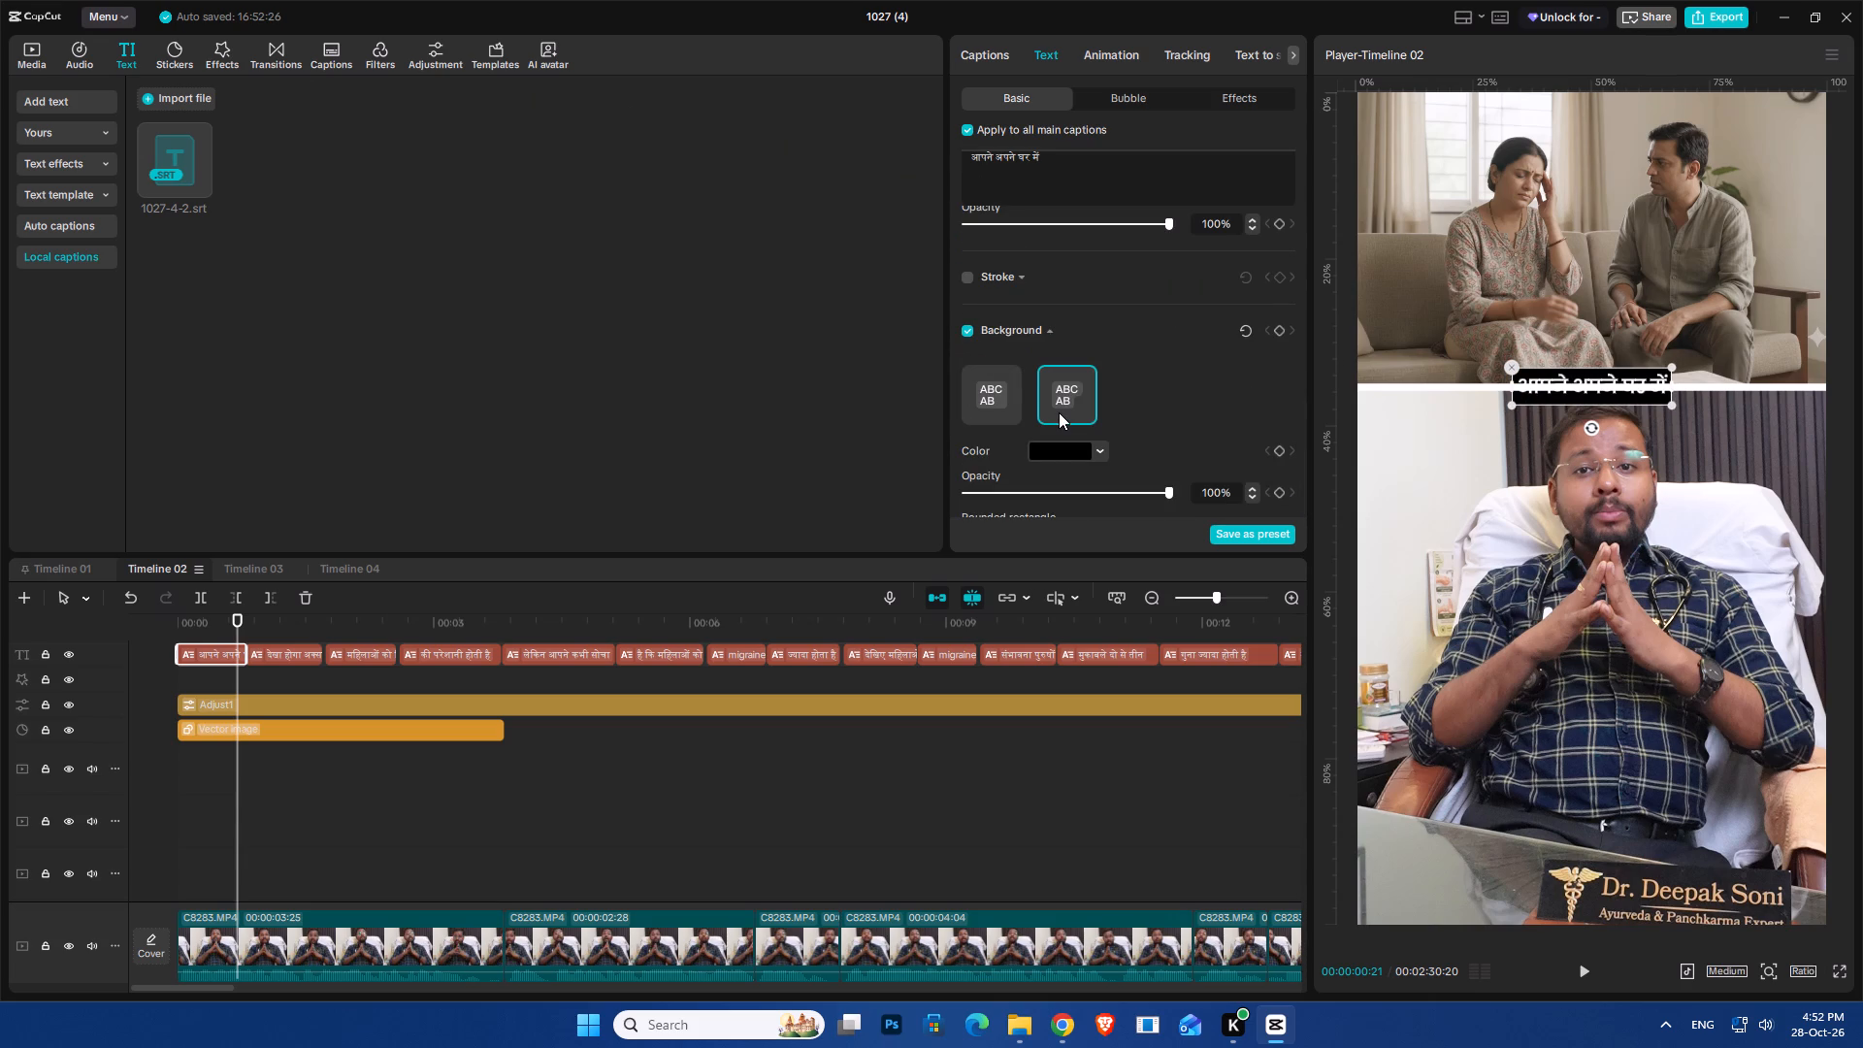
# Move the Adjust1 adjustment layer to the track below the vector image clip.
pyautogui.scroll(4, 219, 690)
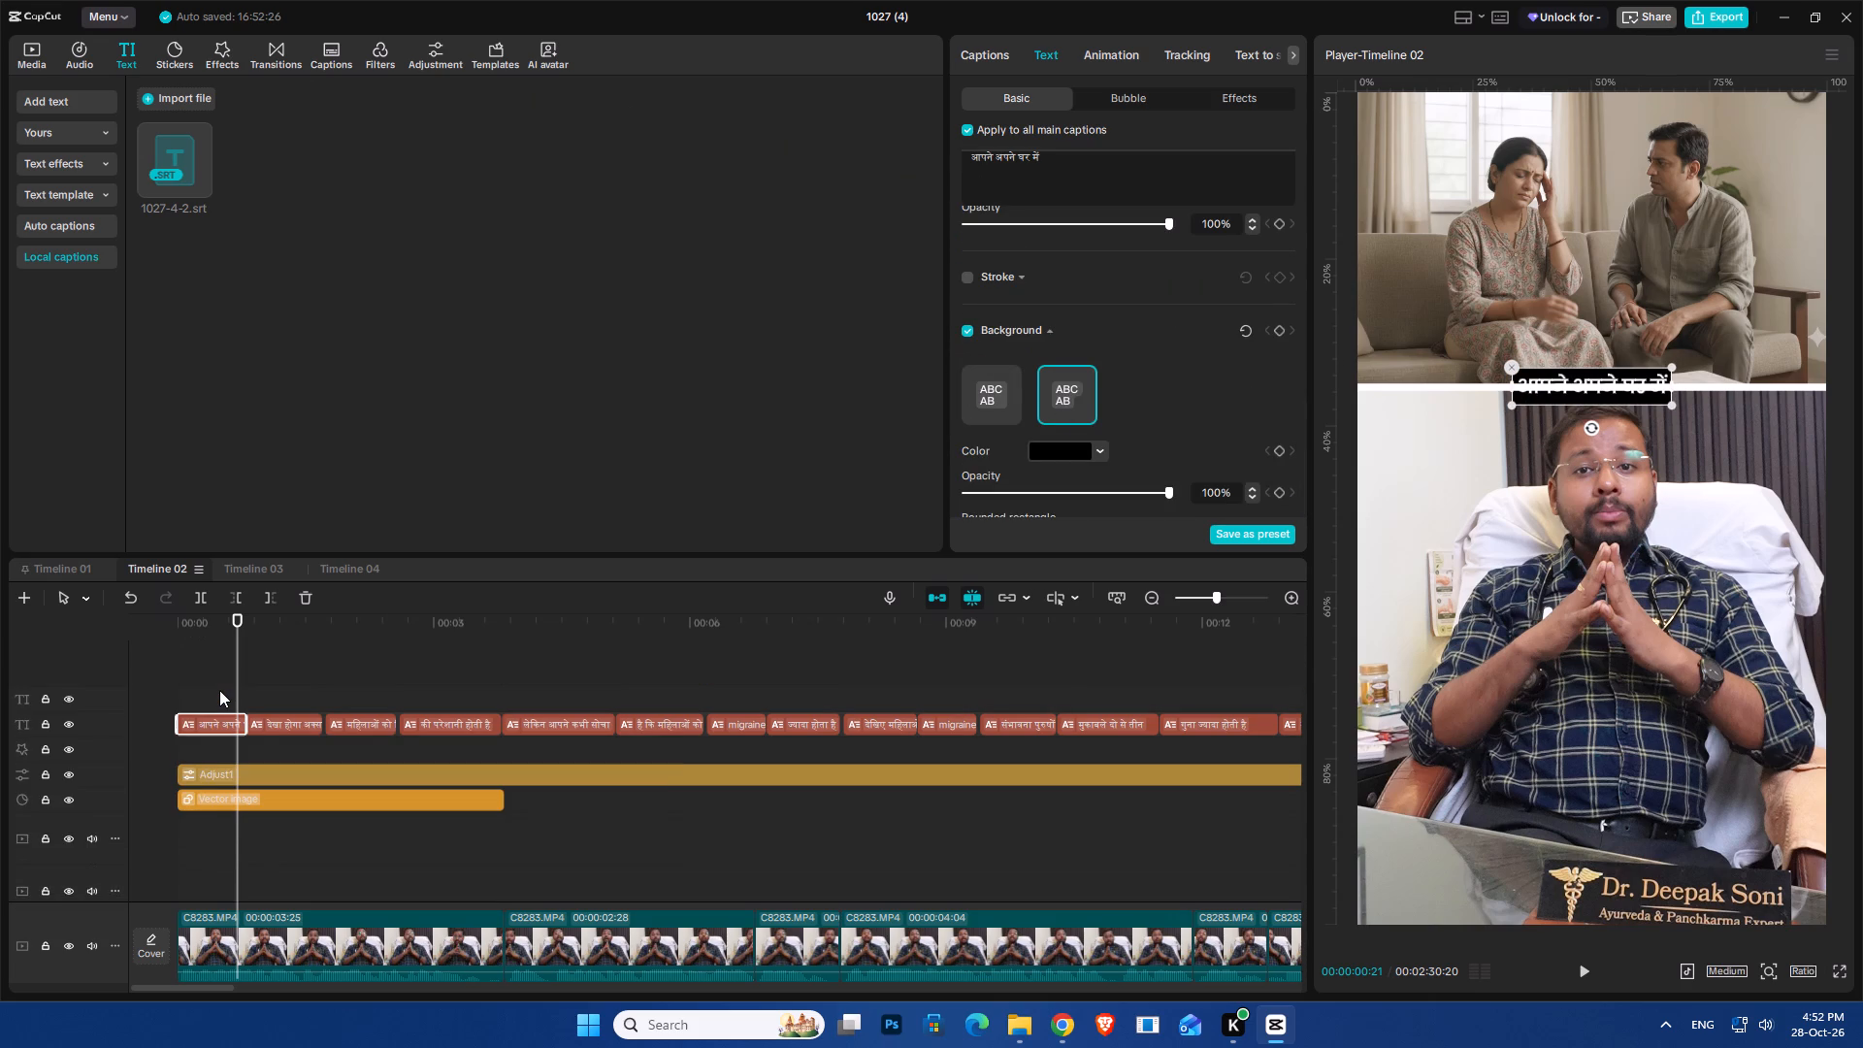
pyautogui.click(253, 787)
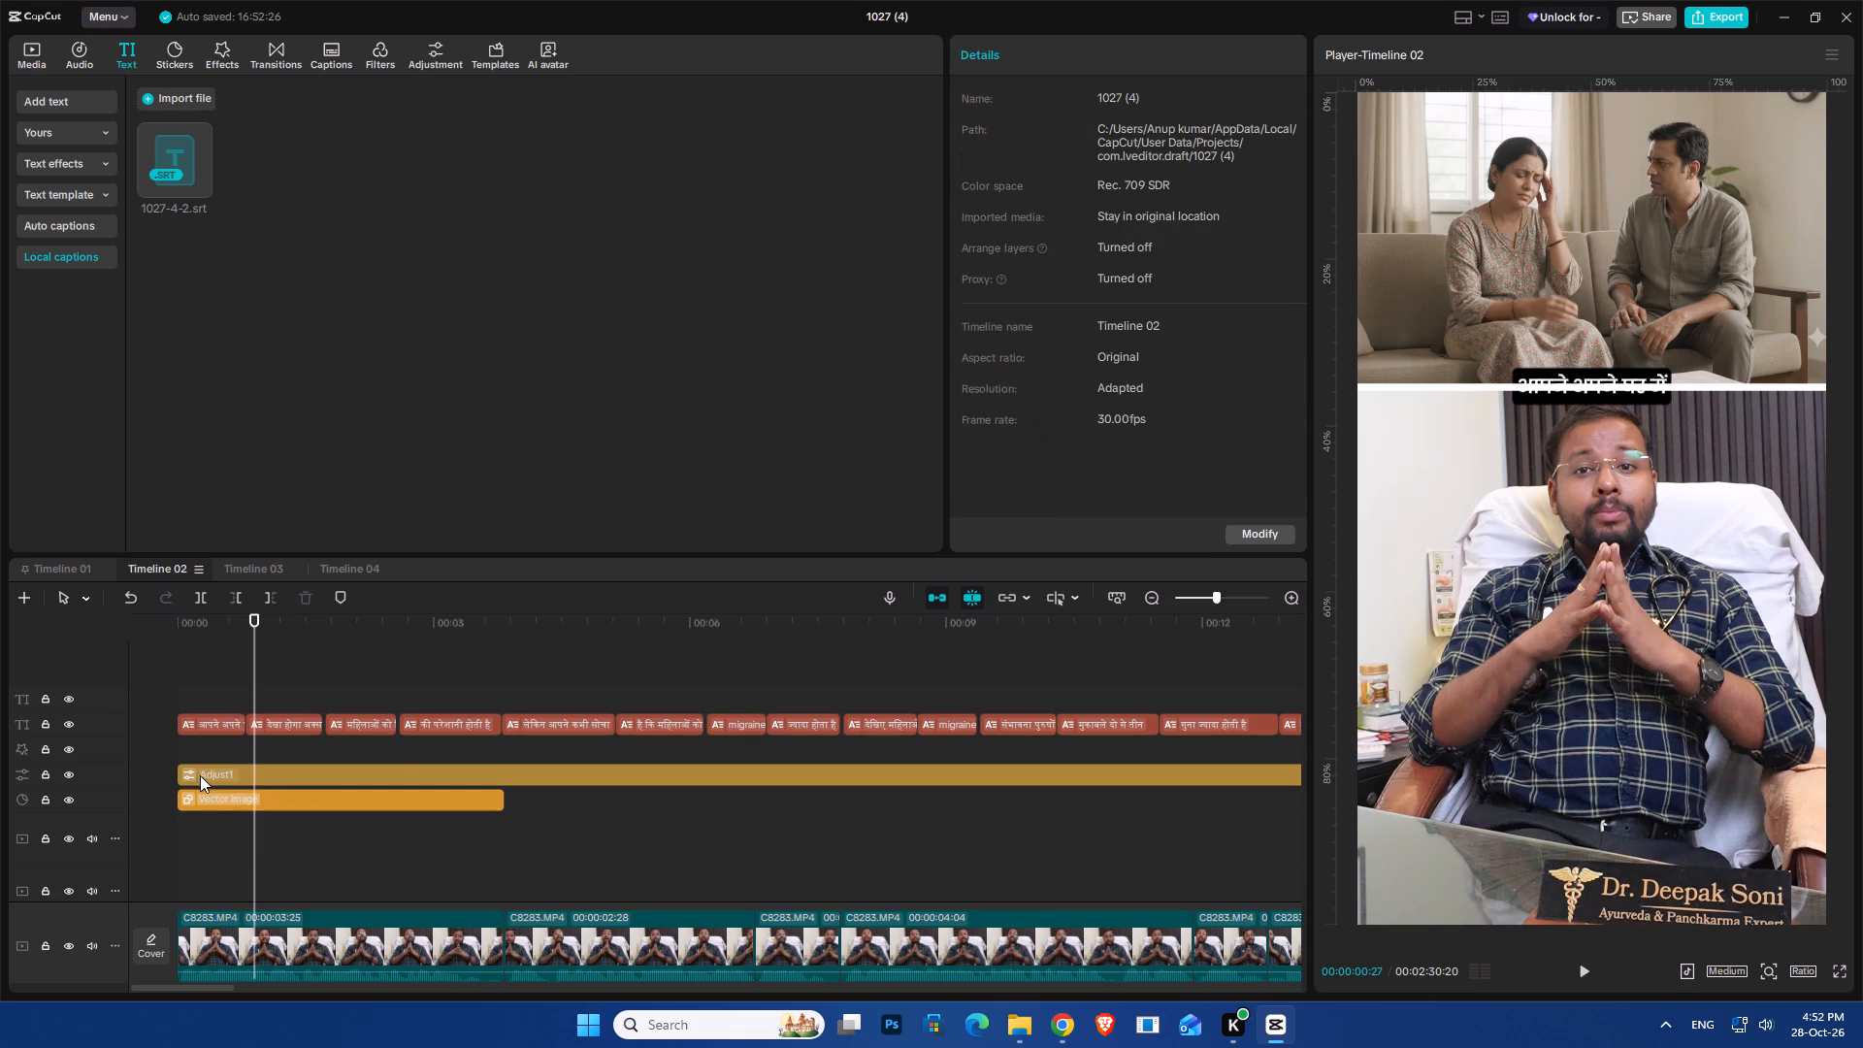
pyautogui.click(205, 767)
pyautogui.moveTo(210, 771); pyautogui.dragTo(207, 837)
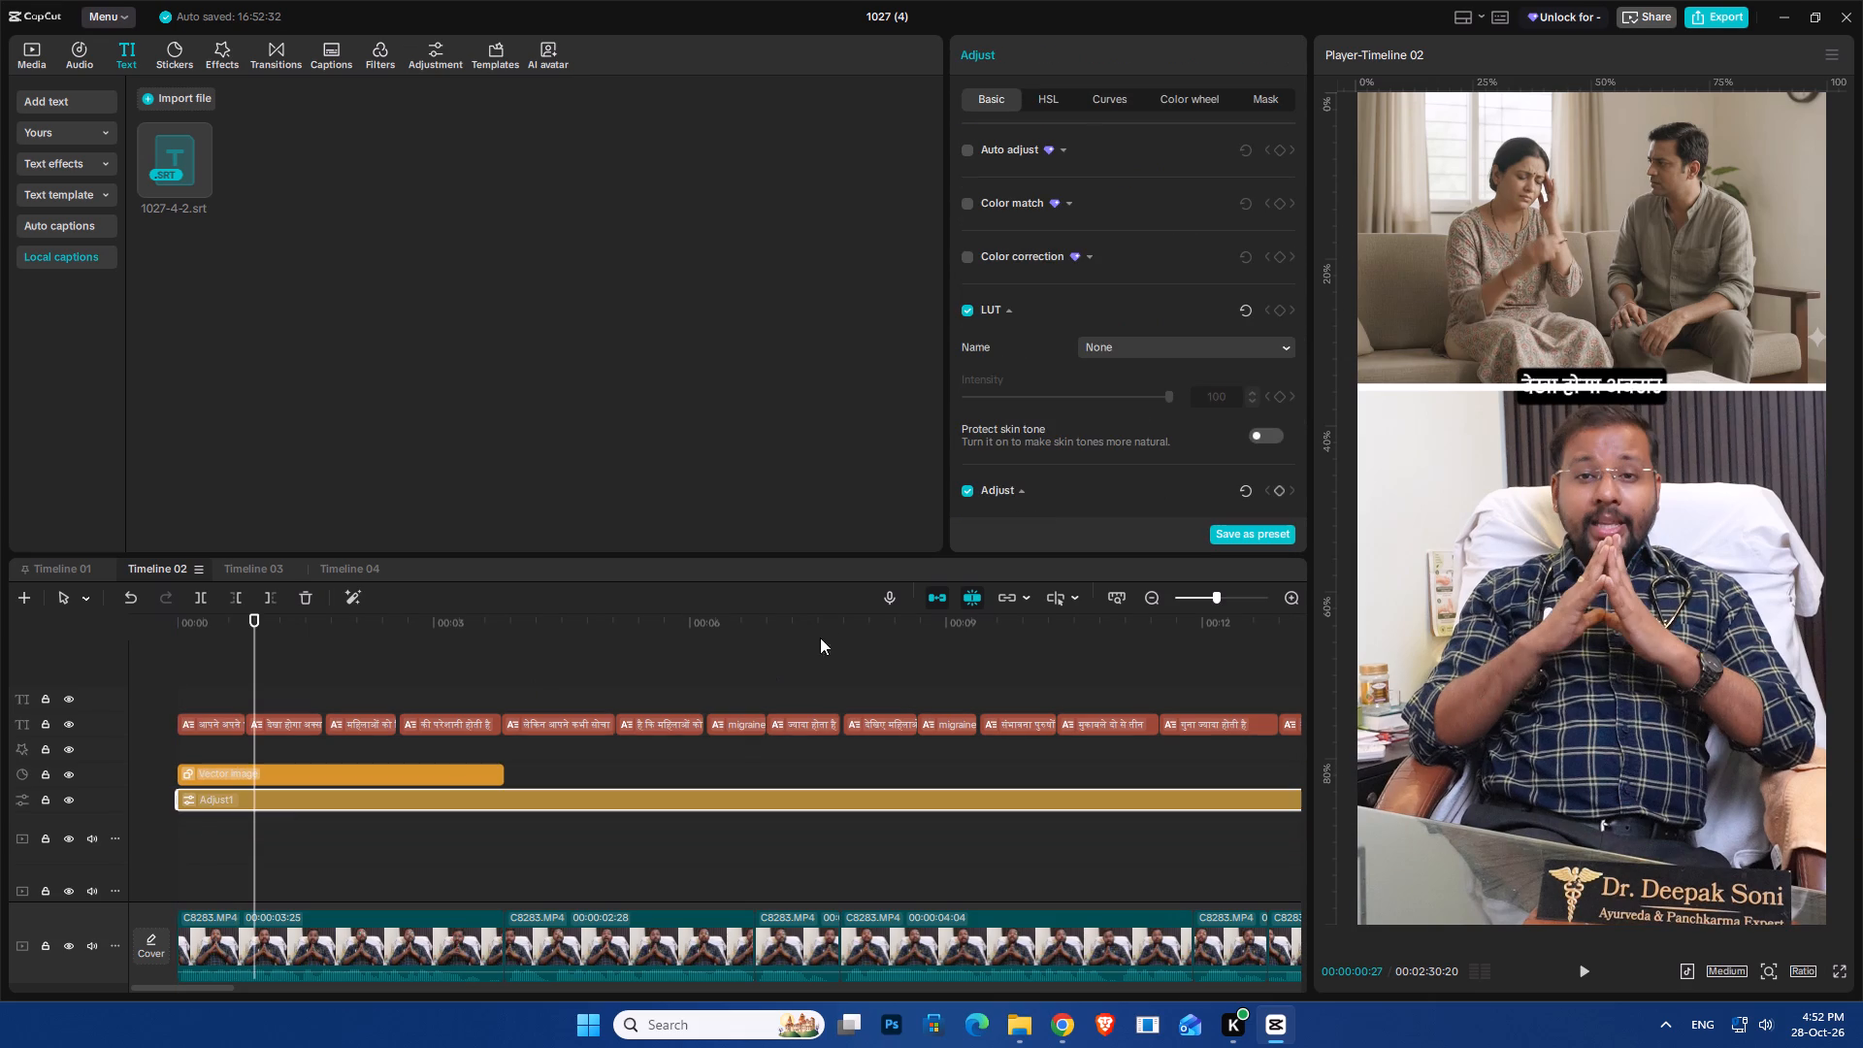
# Turn off auto snapping for the timeline.
pyautogui.rightClick(994, 606)
pyautogui.rightClick(1006, 599)
pyautogui.click(972, 596)
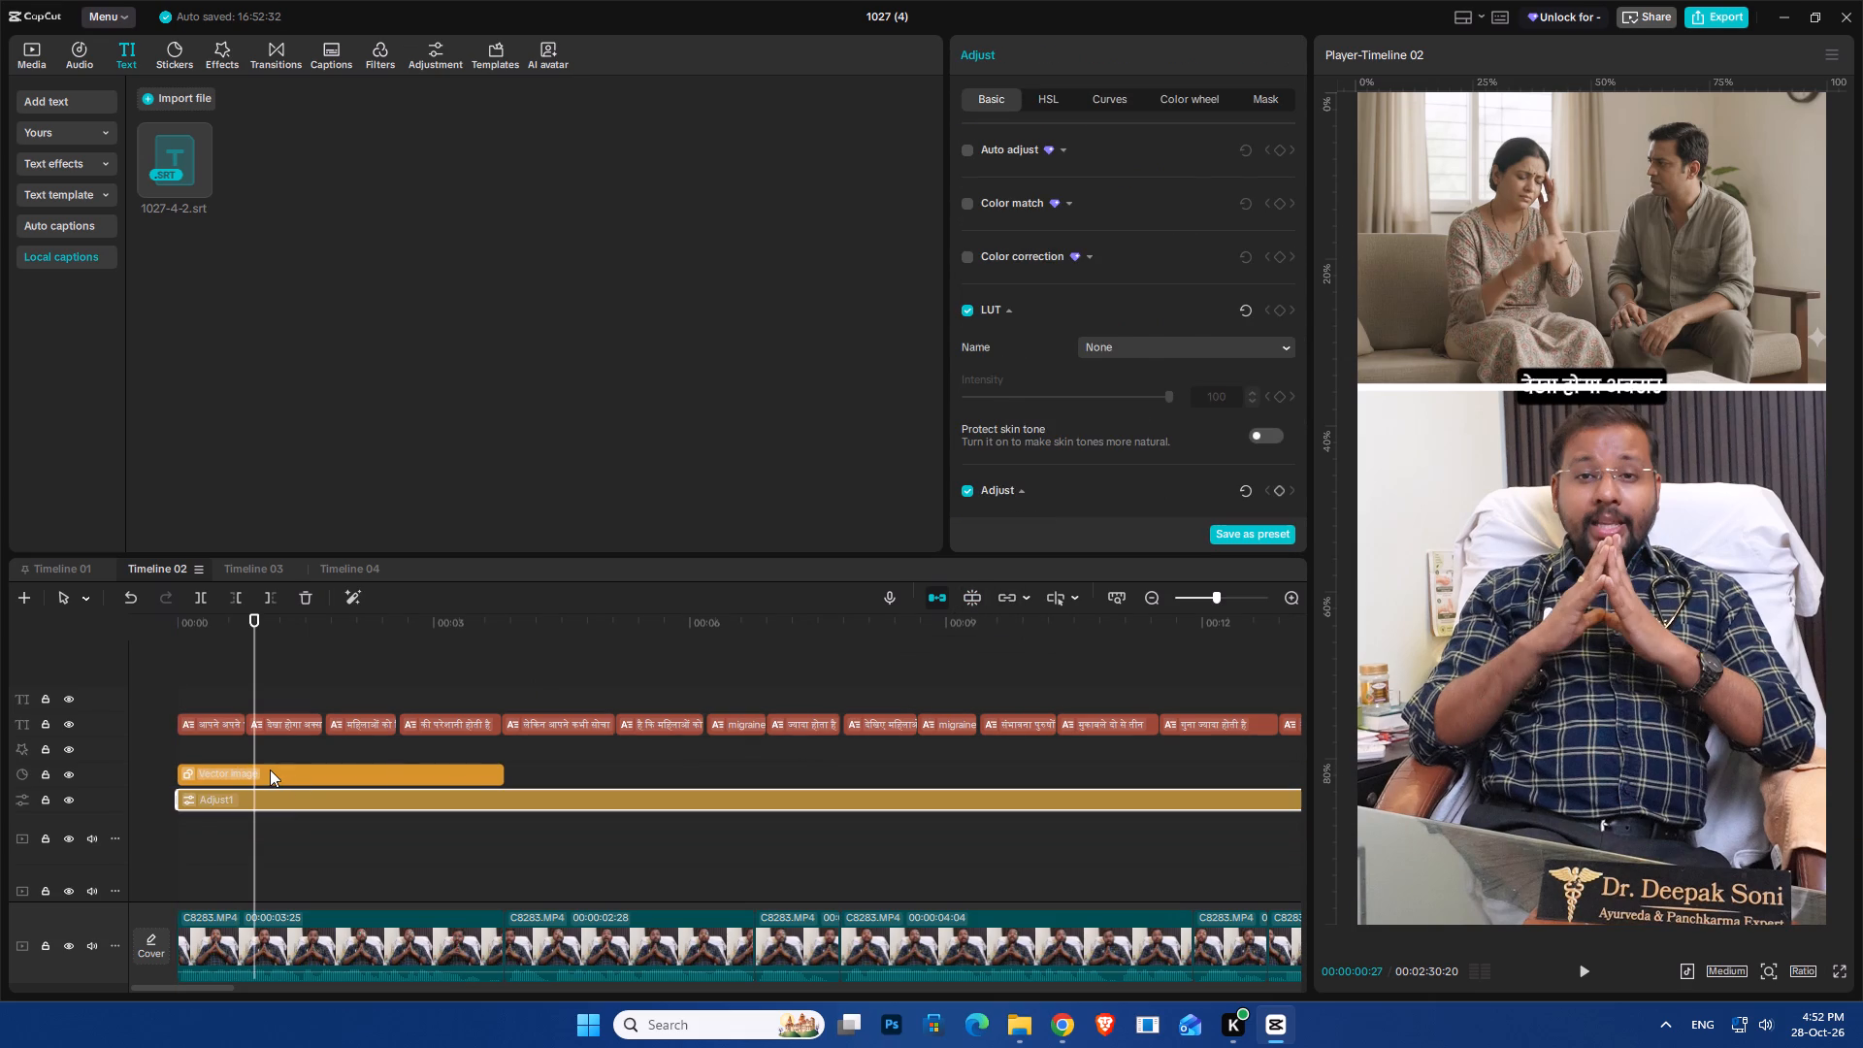
# Open the application settings and select all item types for linkage with the main-track clips.
pyautogui.click(270, 770)
pyautogui.click(129, 21)
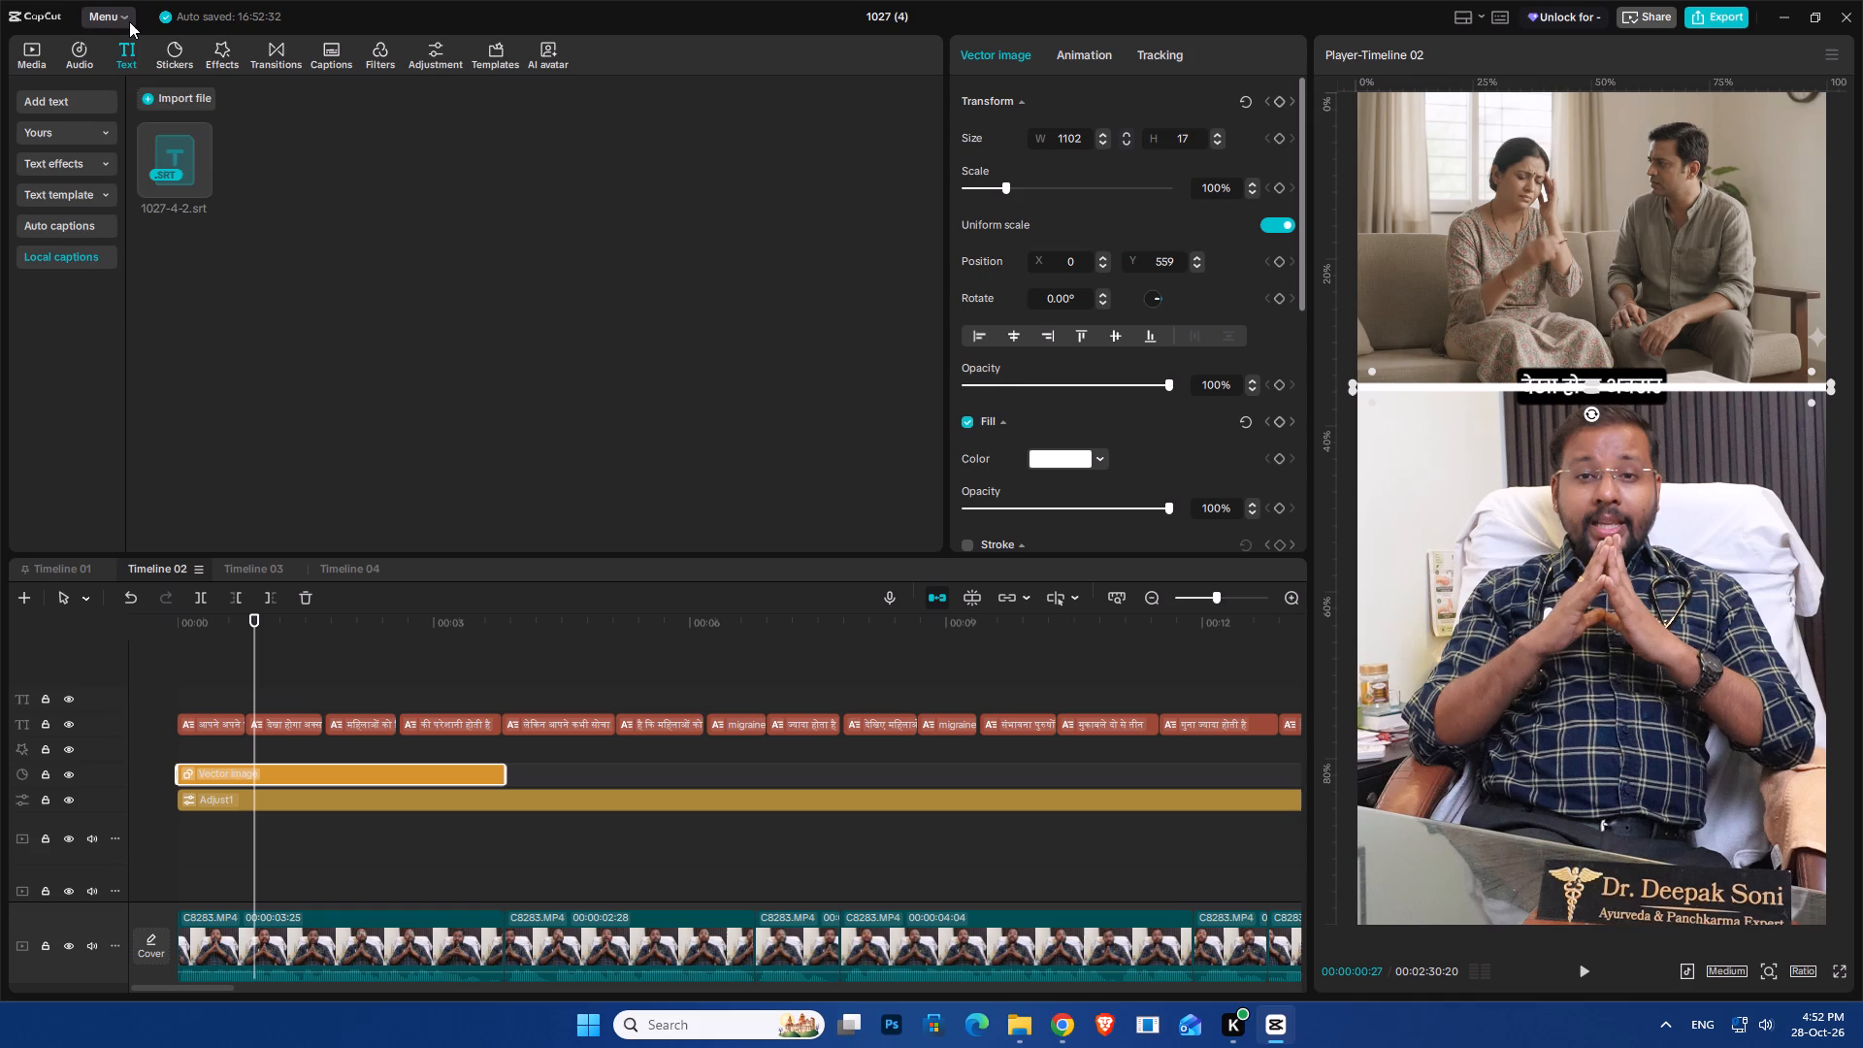
pyautogui.click(139, 75)
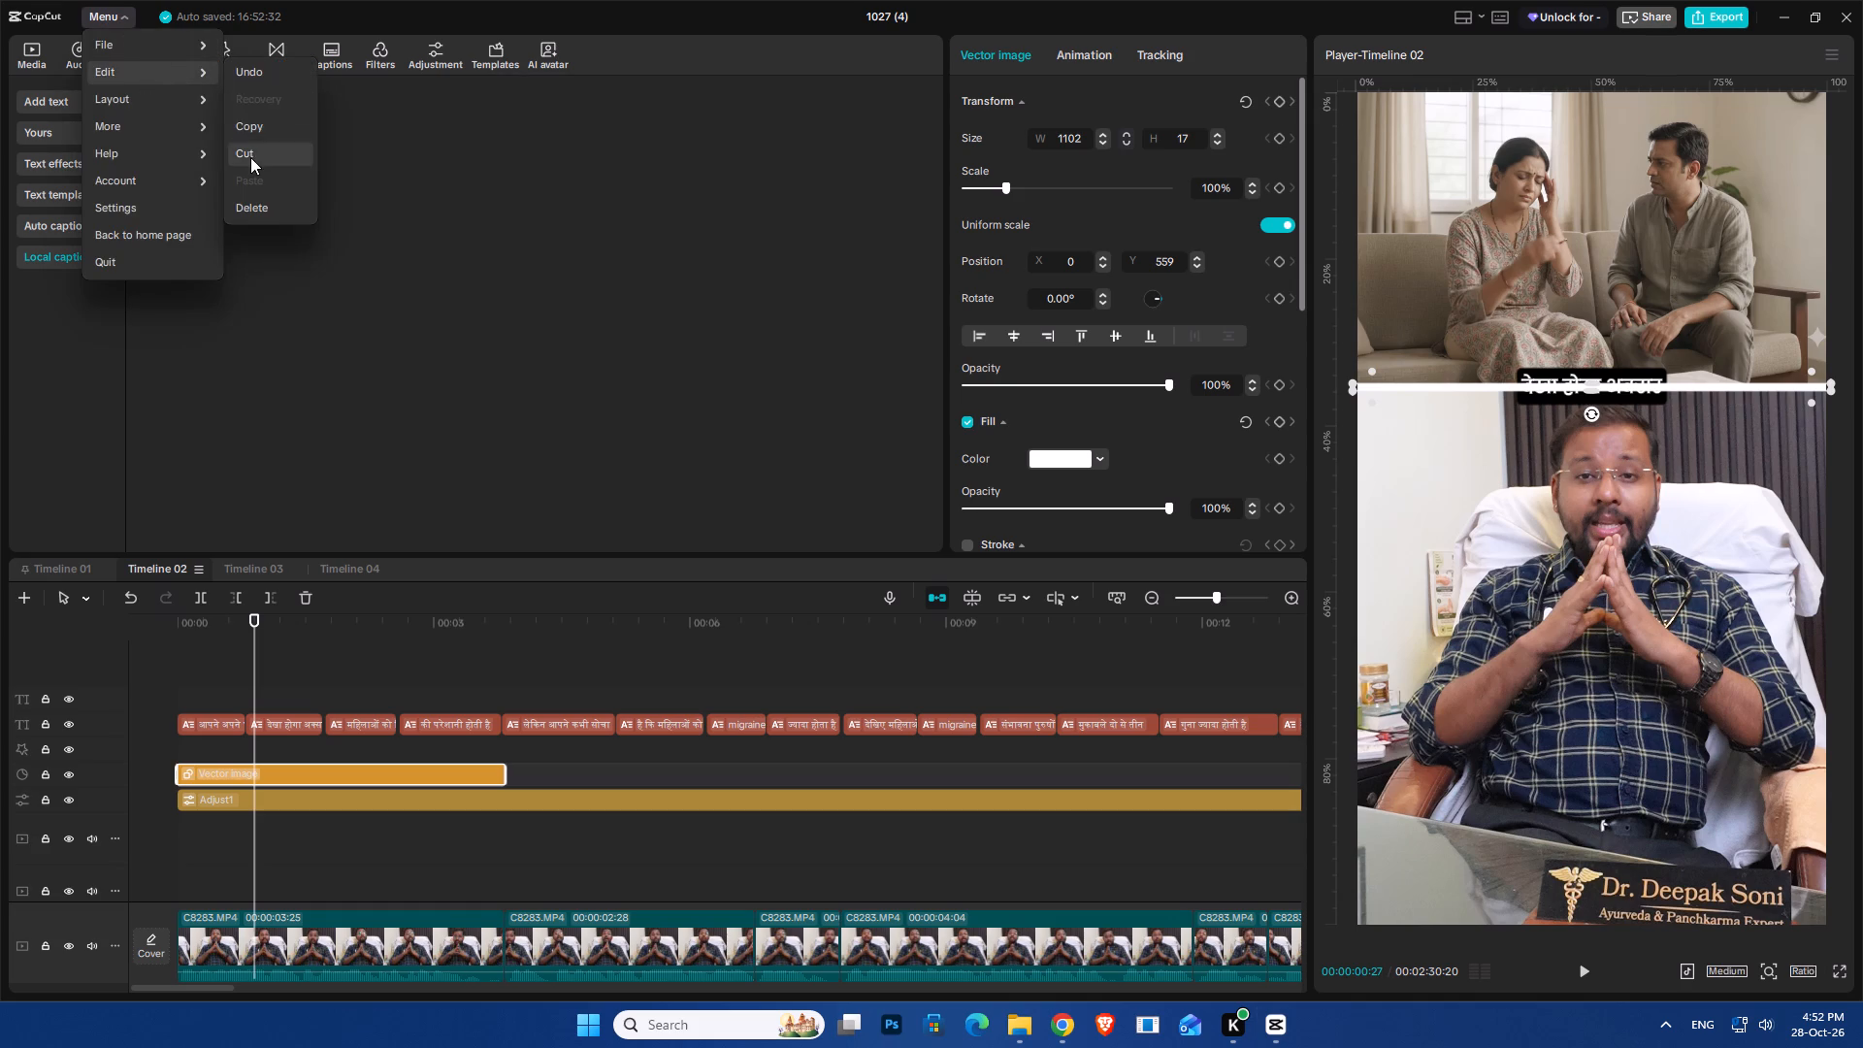
pyautogui.click(145, 202)
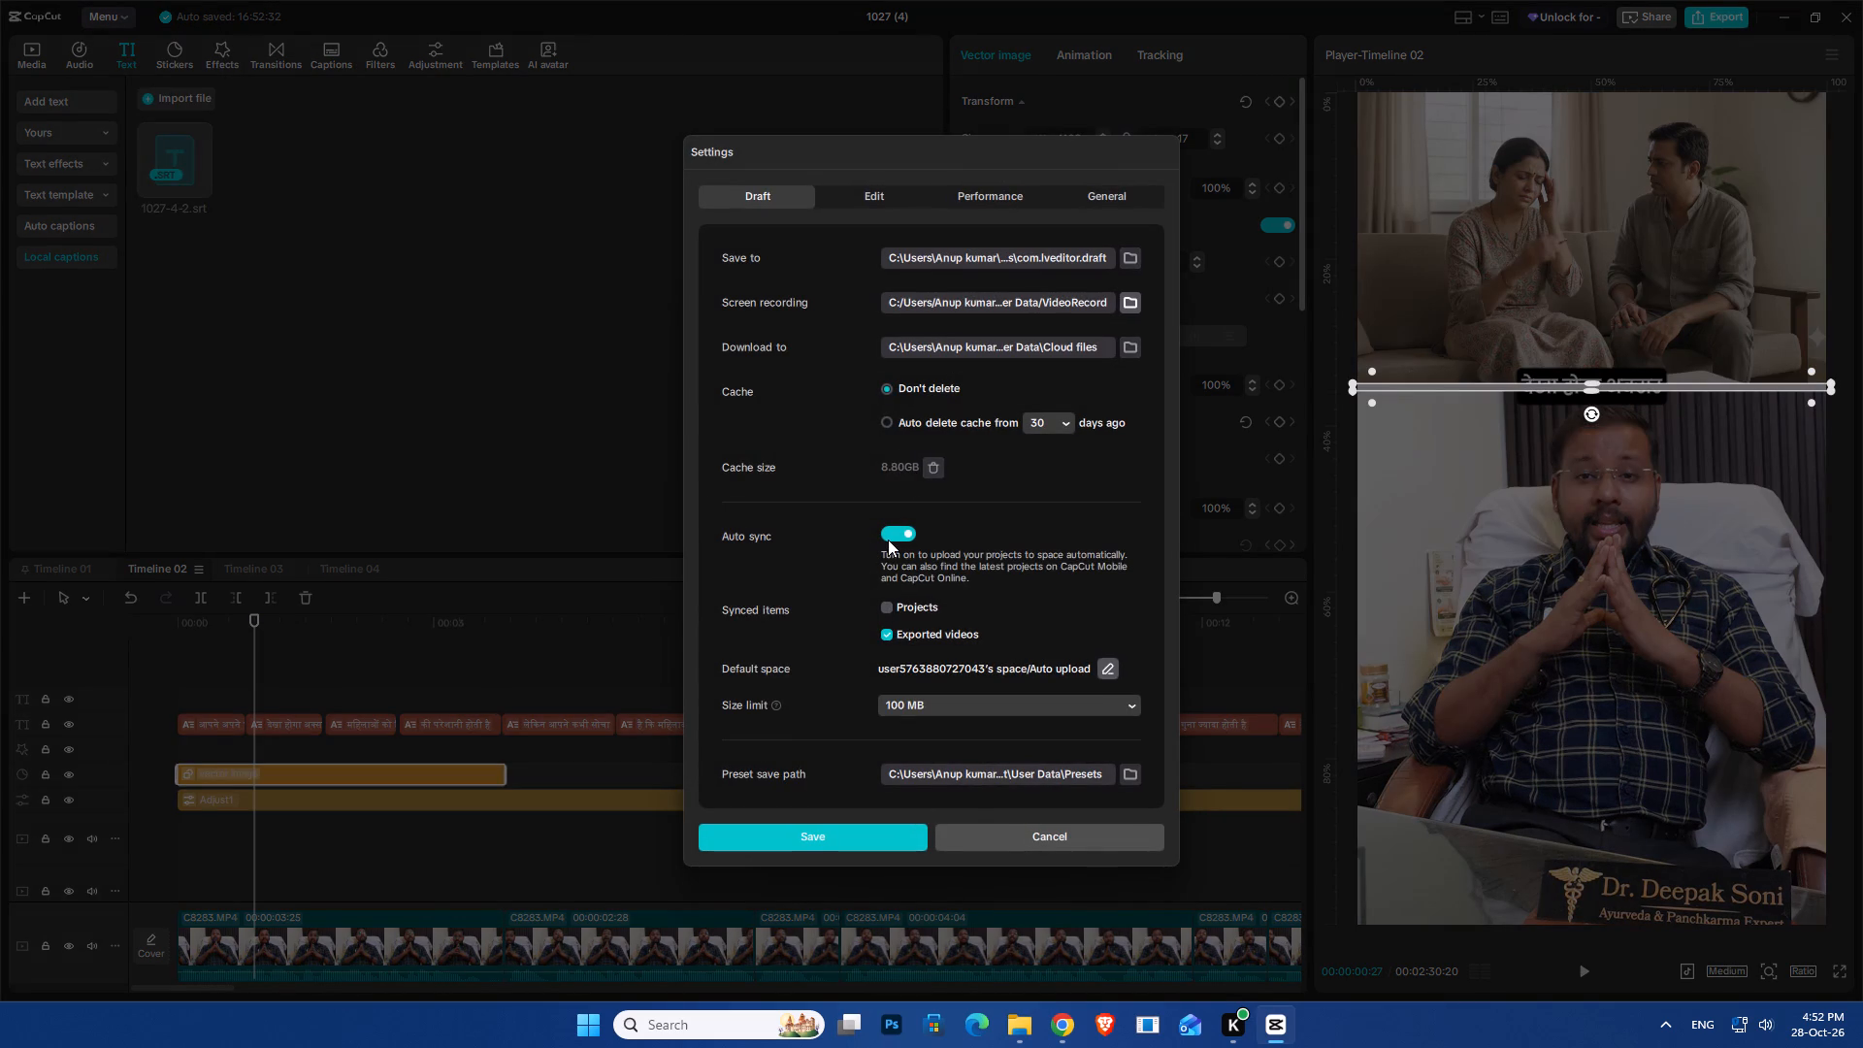
pyautogui.scroll(-2, 888, 540)
pyautogui.scroll(-4, 1024, 595)
pyautogui.scroll(-3, 887, 674)
pyautogui.scroll(2, 929, 735)
pyautogui.click(872, 196)
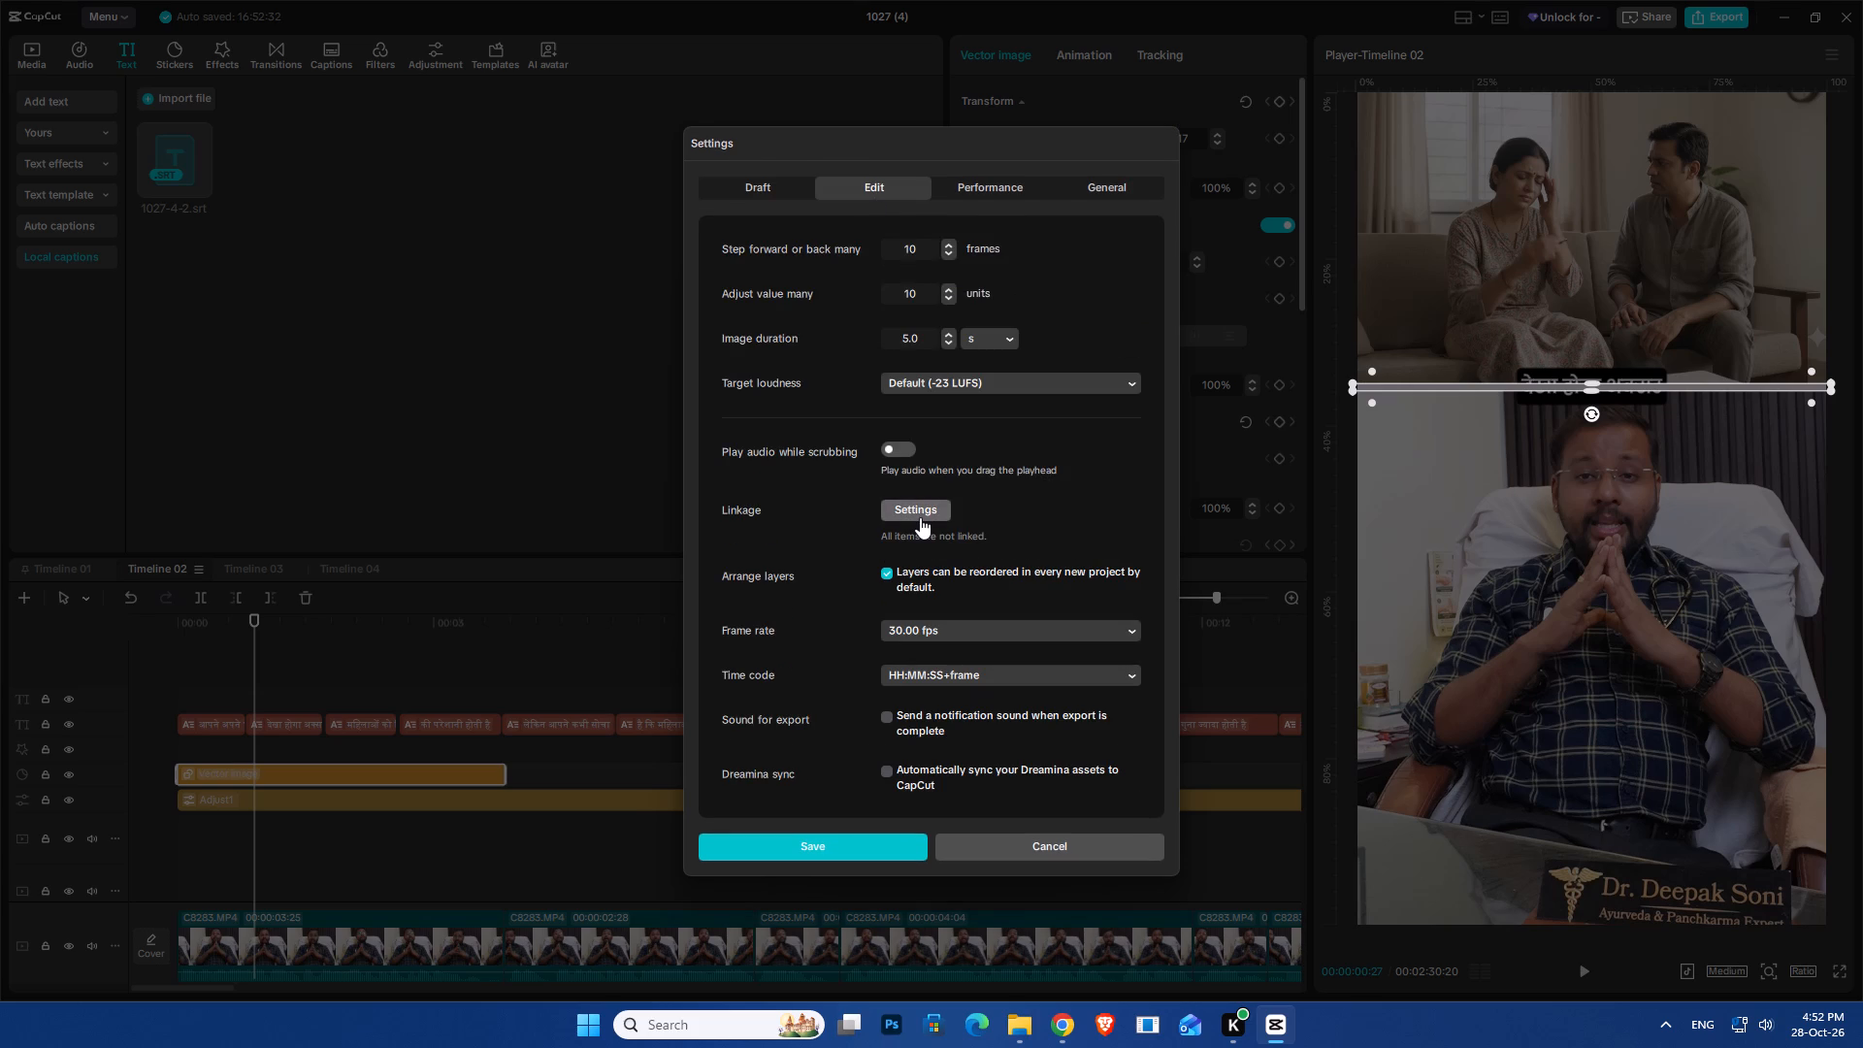
pyautogui.click(920, 517)
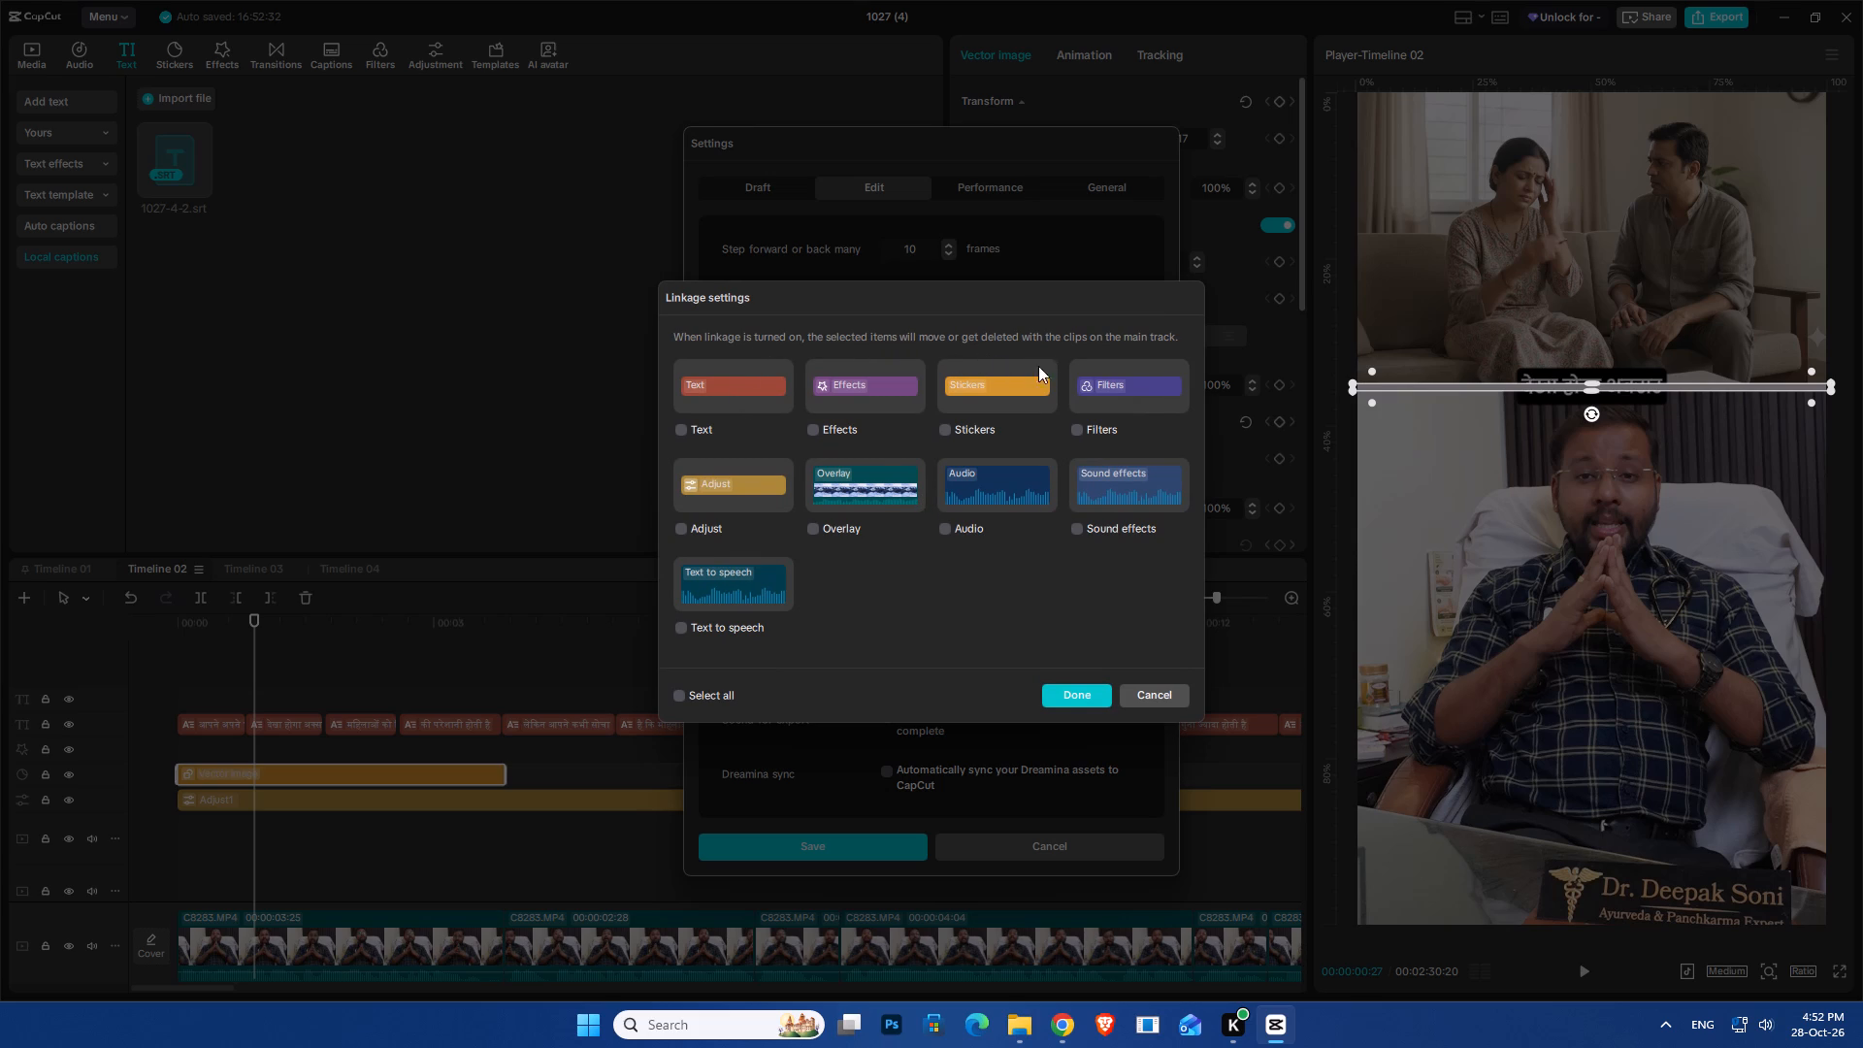
pyautogui.click(713, 692)
pyautogui.click(1096, 696)
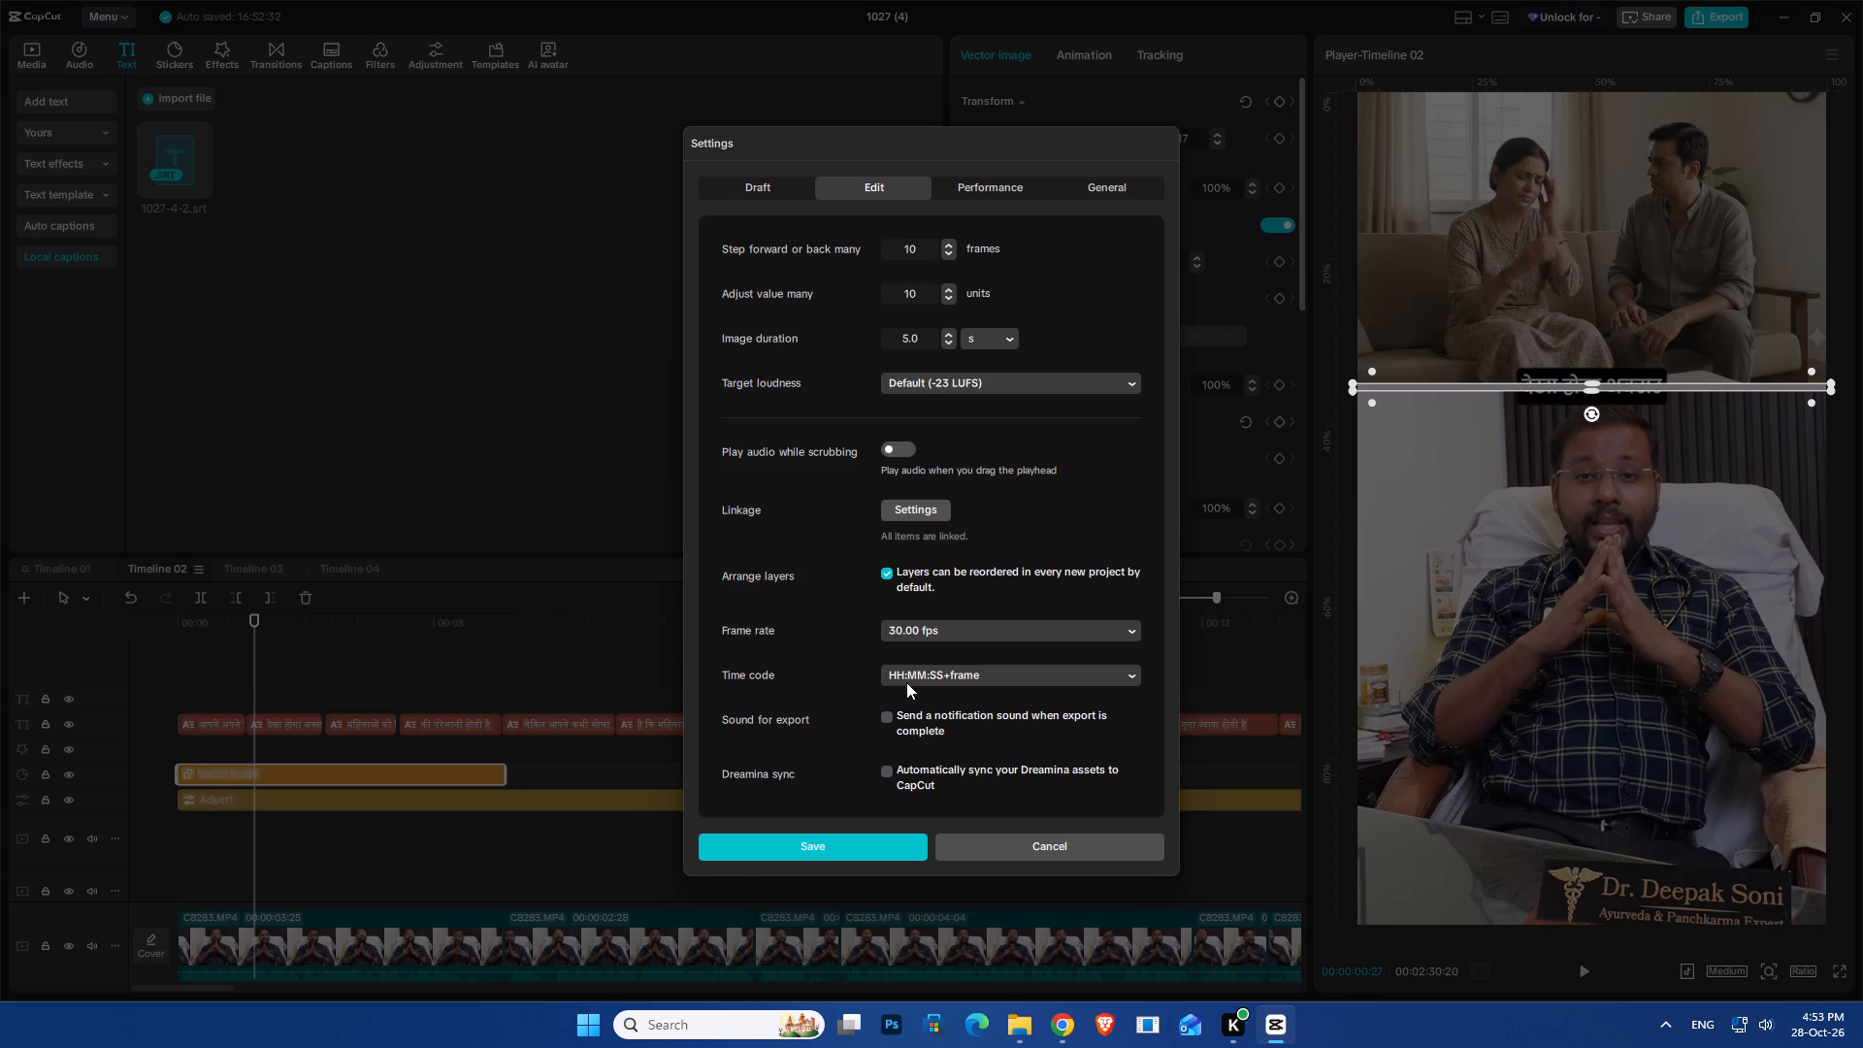
# Look through the Edit, Performance and General settings for an option that affects layer ordering.
pyautogui.scroll(-3, 807, 641)
pyautogui.scroll(1, 807, 641)
pyautogui.scroll(3, 814, 445)
pyautogui.click(991, 184)
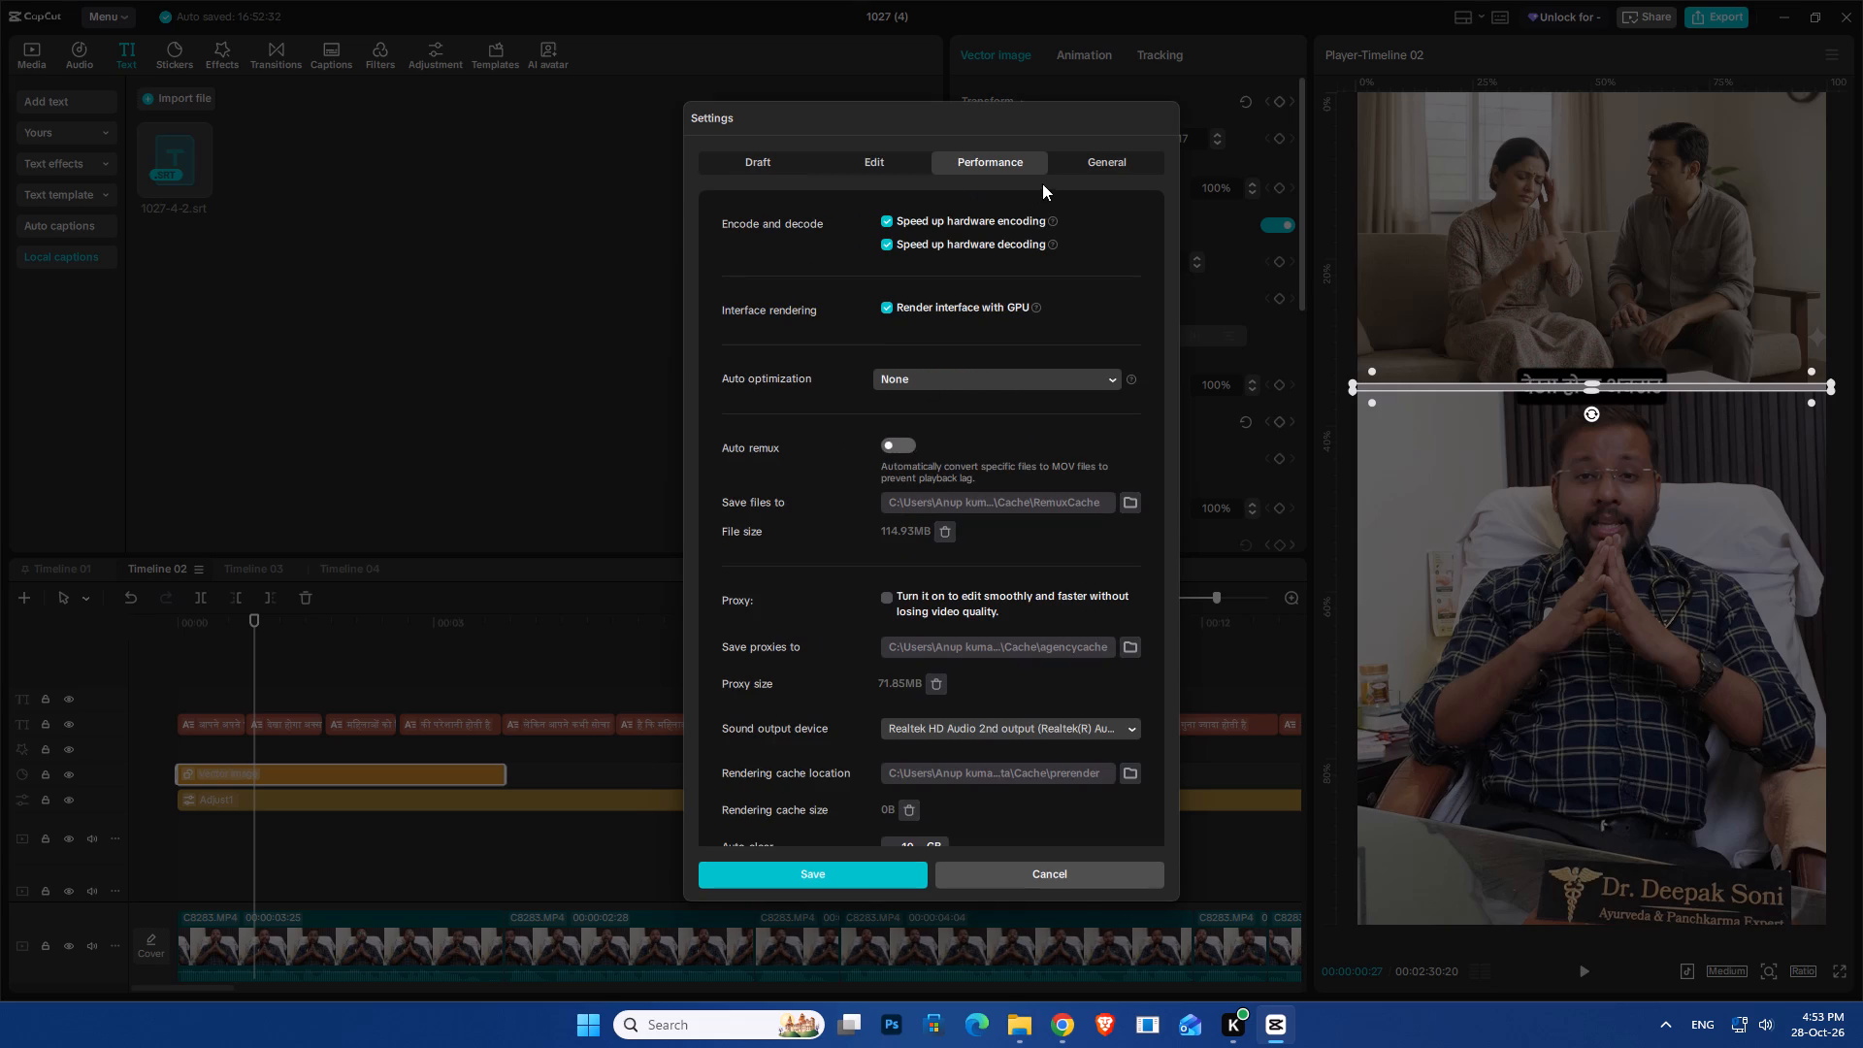
pyautogui.click(1077, 168)
pyautogui.scroll(-2, 855, 432)
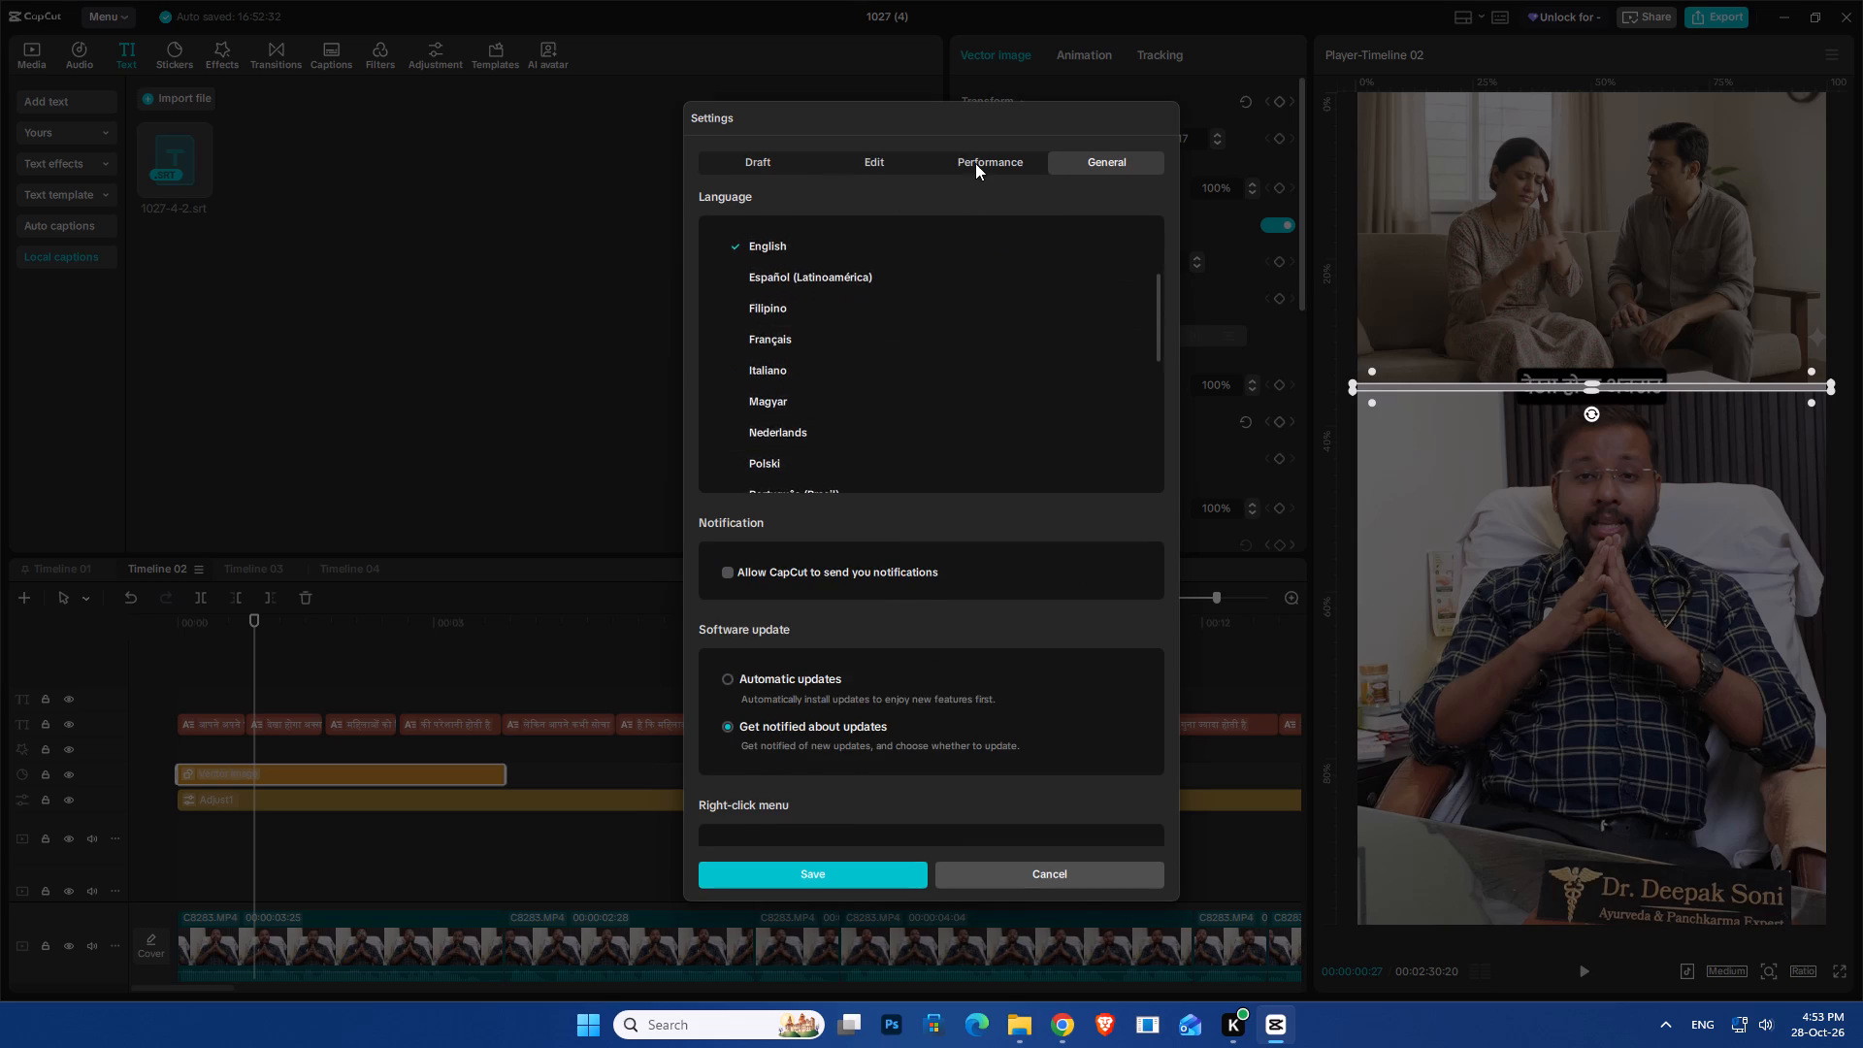
pyautogui.click(975, 163)
pyautogui.scroll(-5, 854, 597)
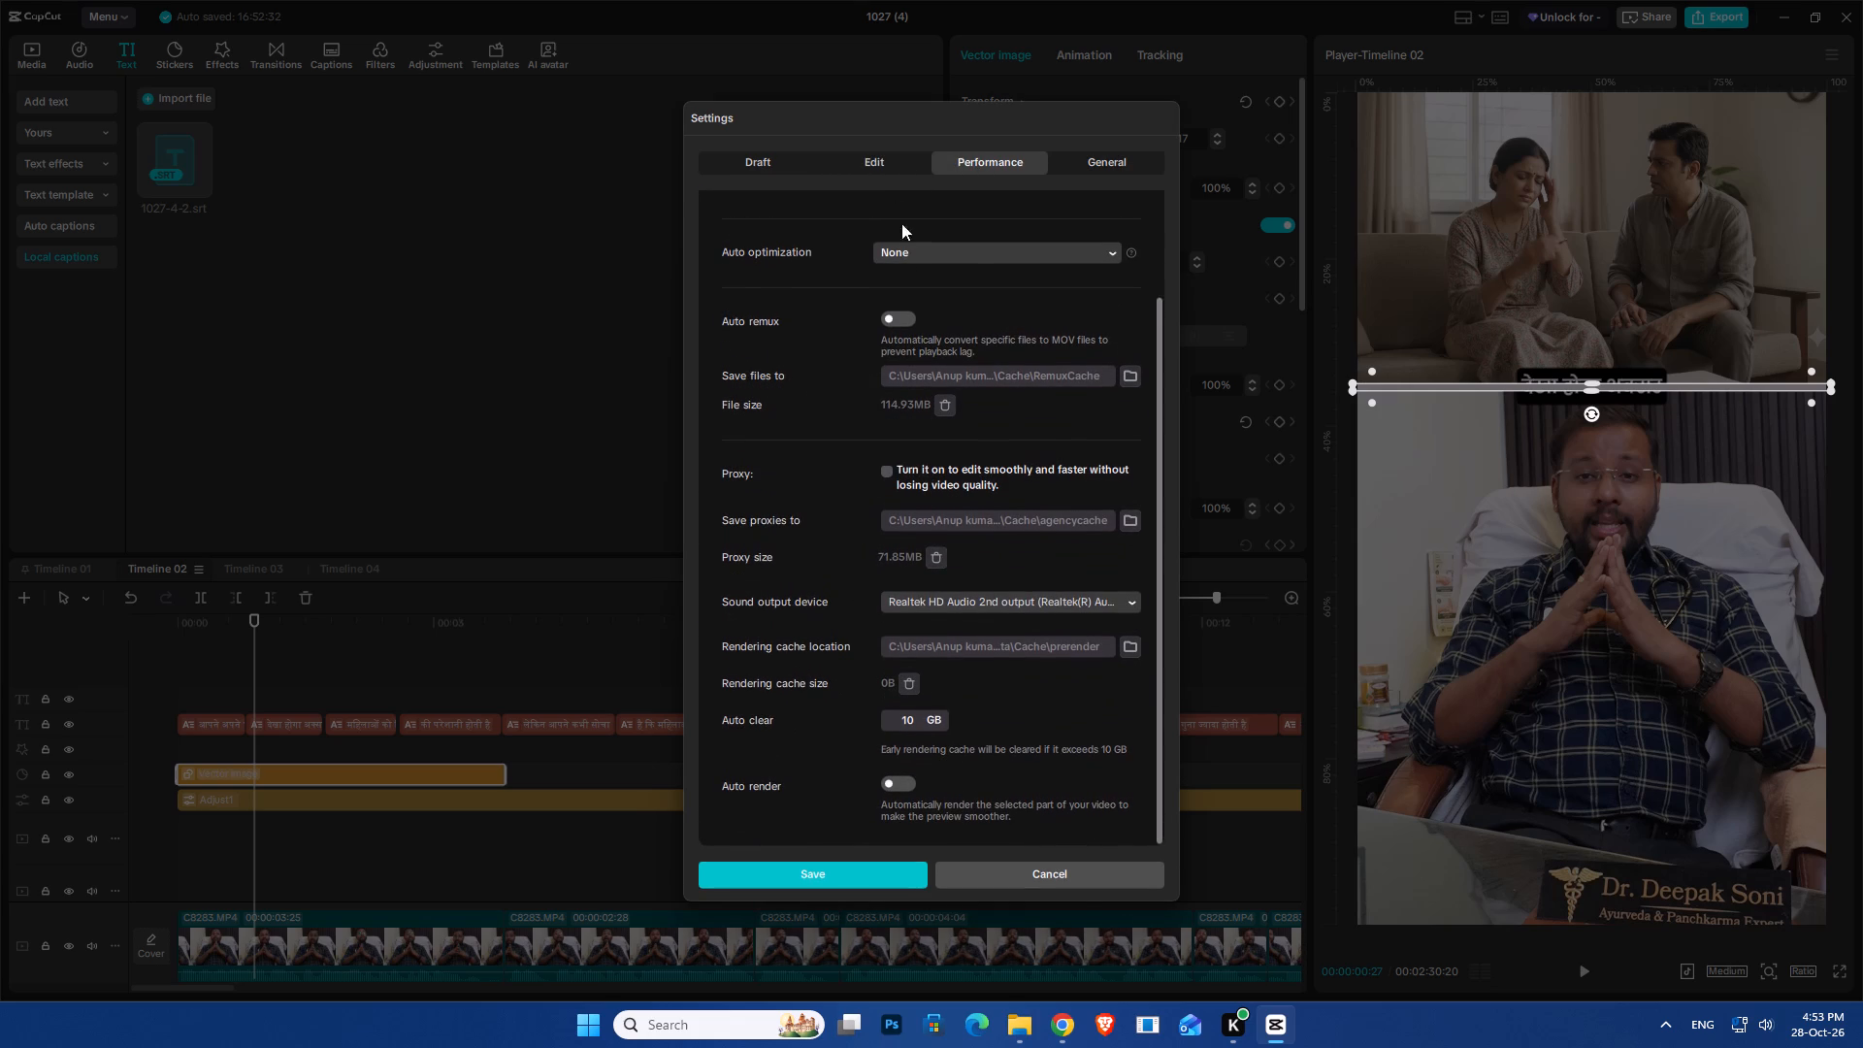
pyautogui.click(872, 161)
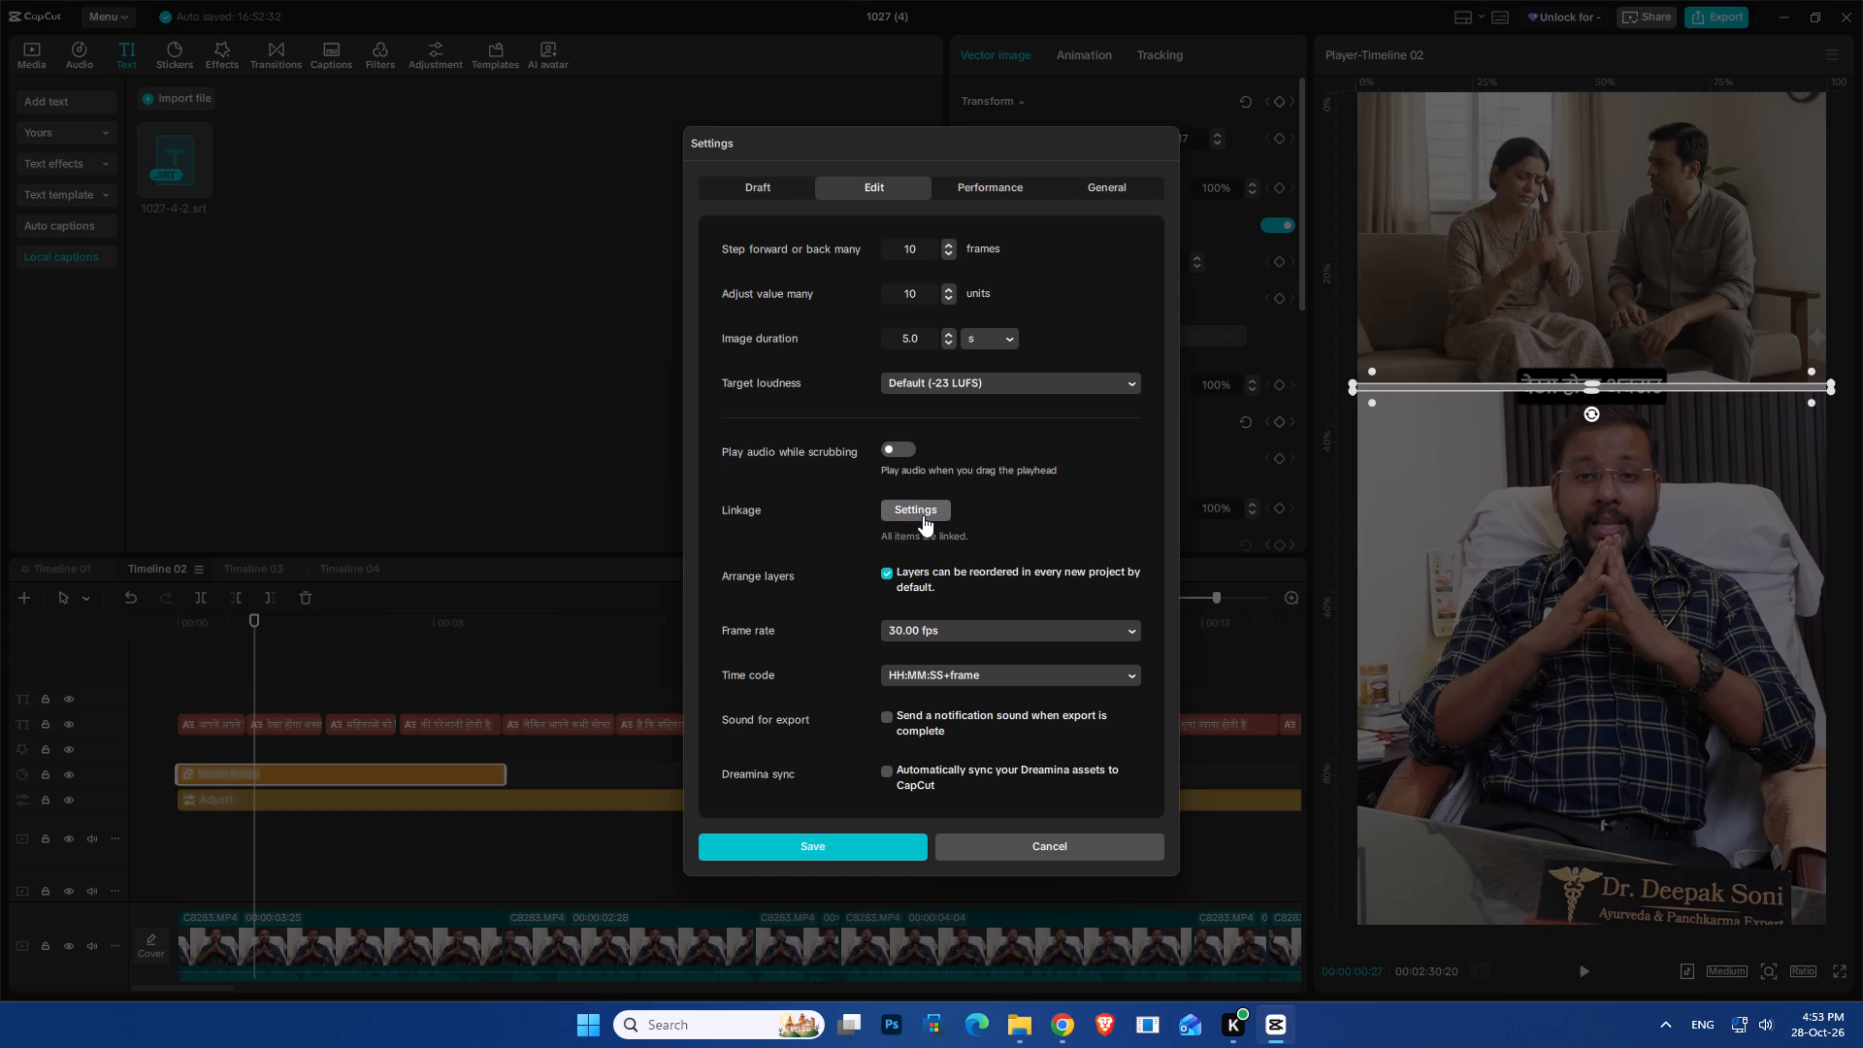
pyautogui.scroll(3, 897, 442)
pyautogui.scroll(-2, 786, 731)
# Switch to Chrome and search YouTube for "capcut layer problem".
pyautogui.click(1048, 1022)
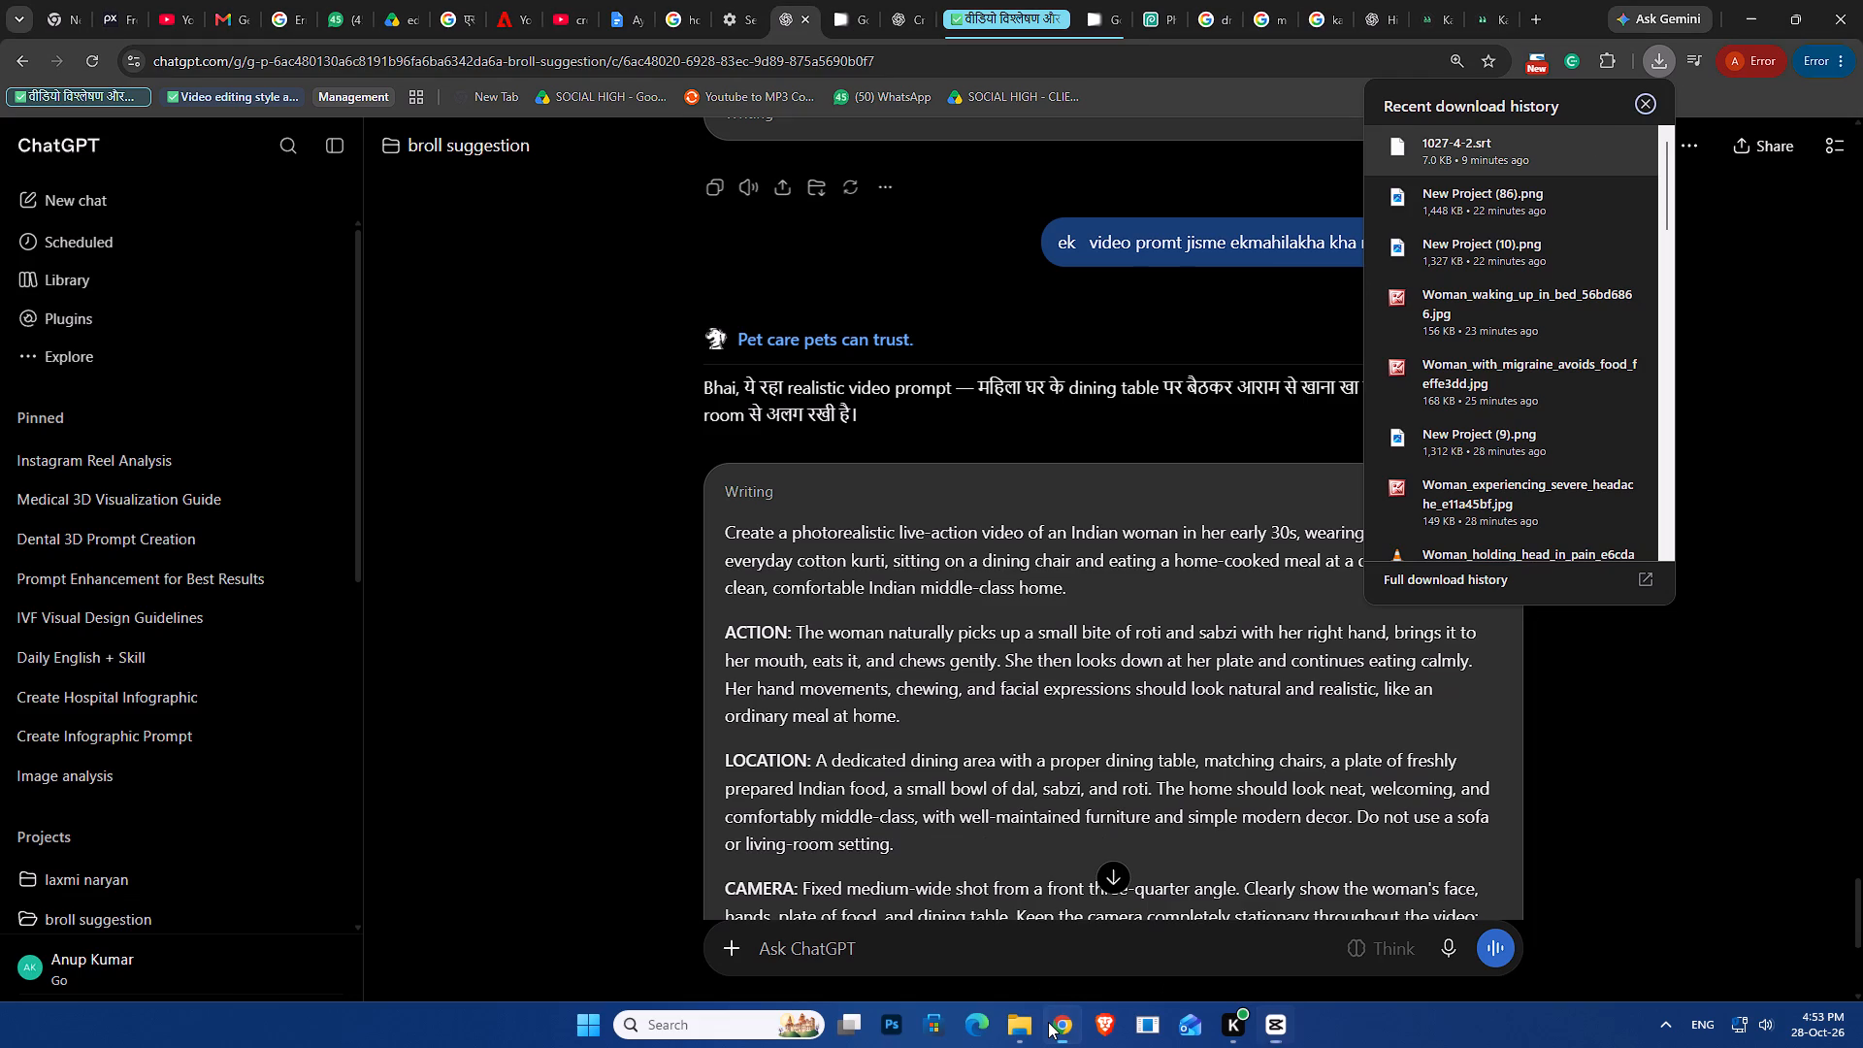
pyautogui.click(550, 0)
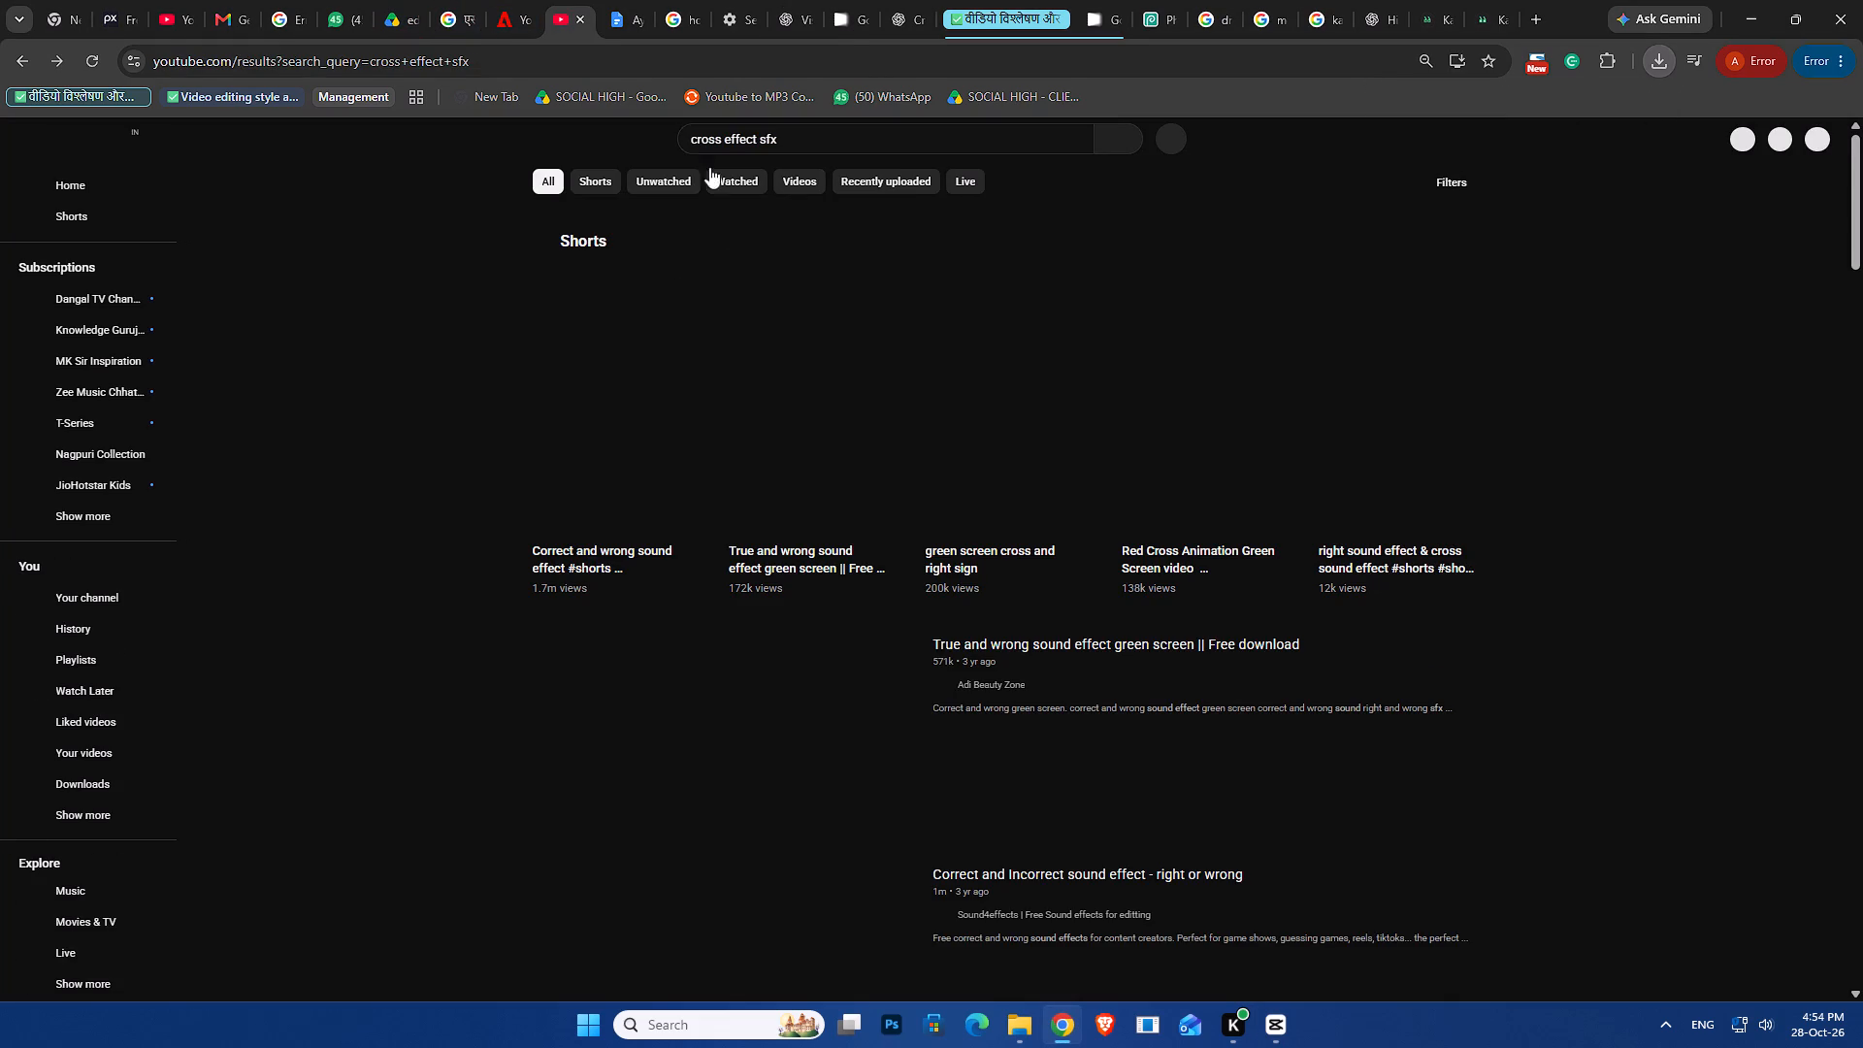
pyautogui.click(764, 132)
pyautogui.hotkey('ctrl', 'a')
pyautogui.write('capcut layer probel')
pyautogui.click(809, 180)
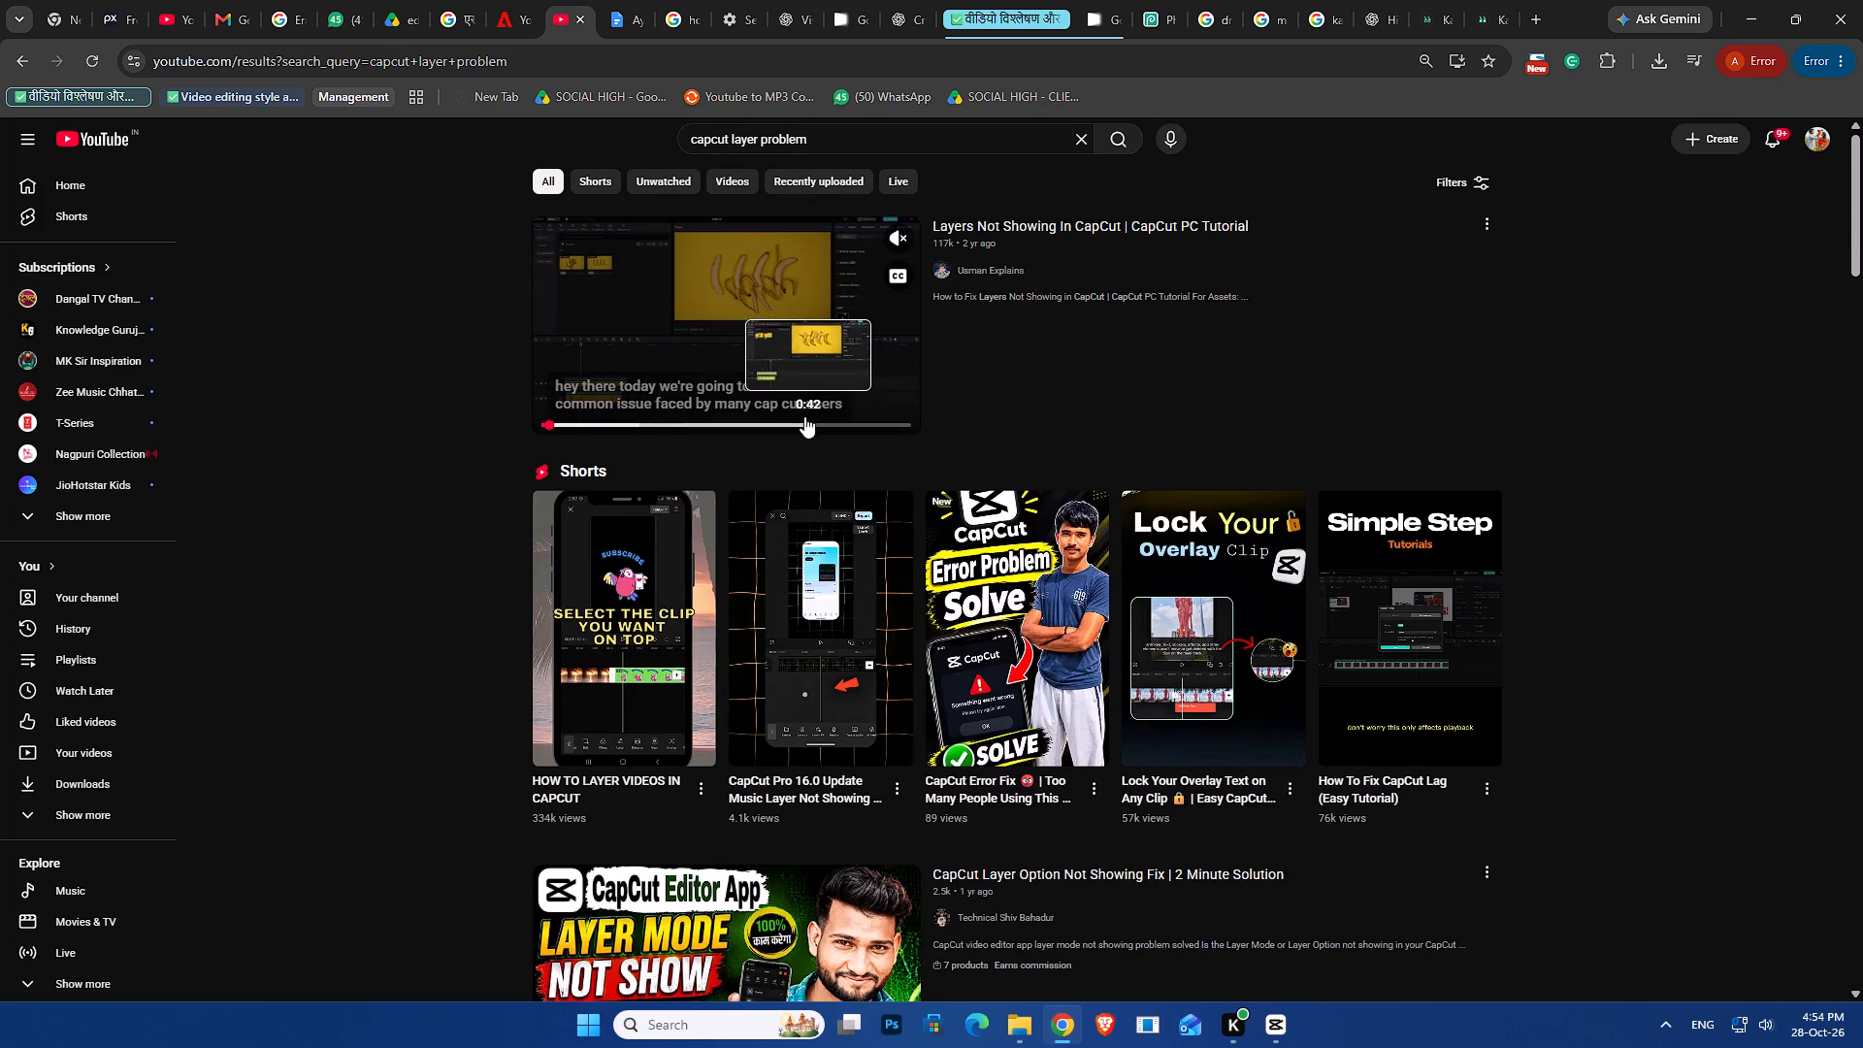
# Browse the search results and watch the "CapCut Layer Not Moving? 100% Fix" tutorial for the project setting it changes.
pyautogui.scroll(-10, 804, 416)
pyautogui.scroll(2, 804, 416)
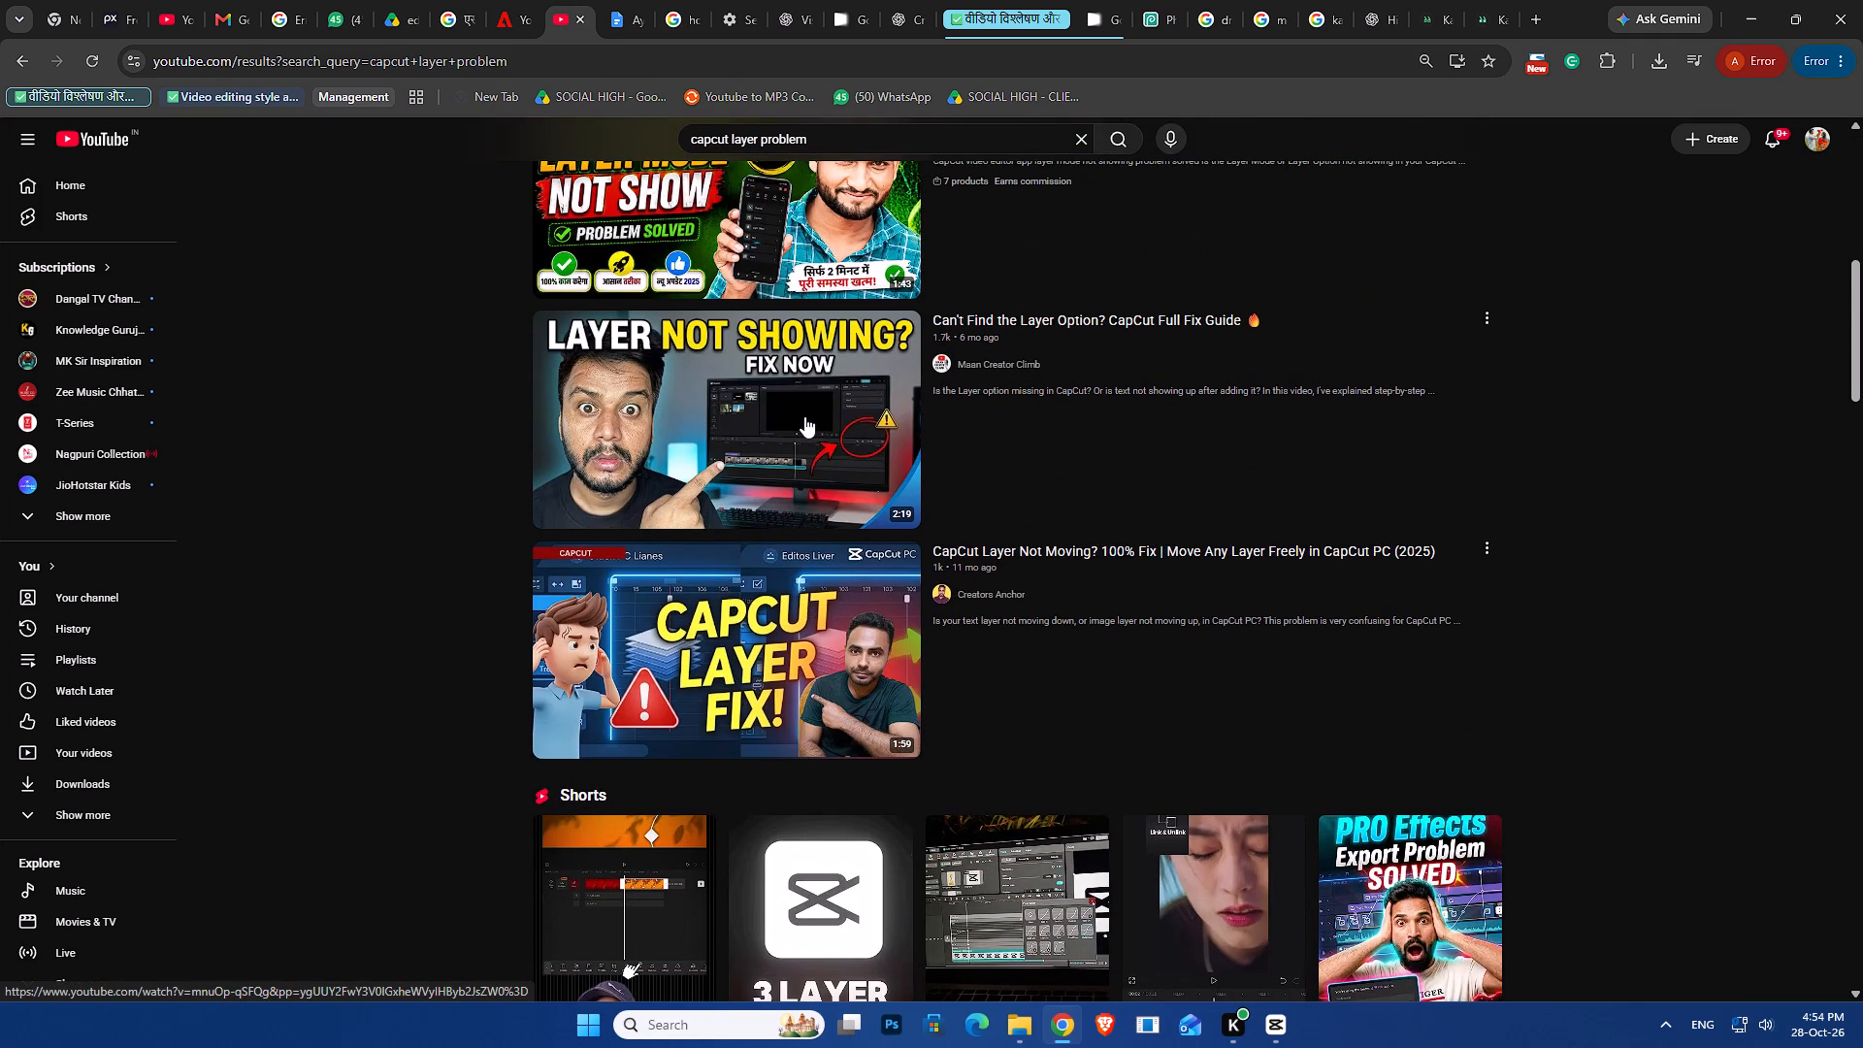
pyautogui.scroll(-4, 804, 416)
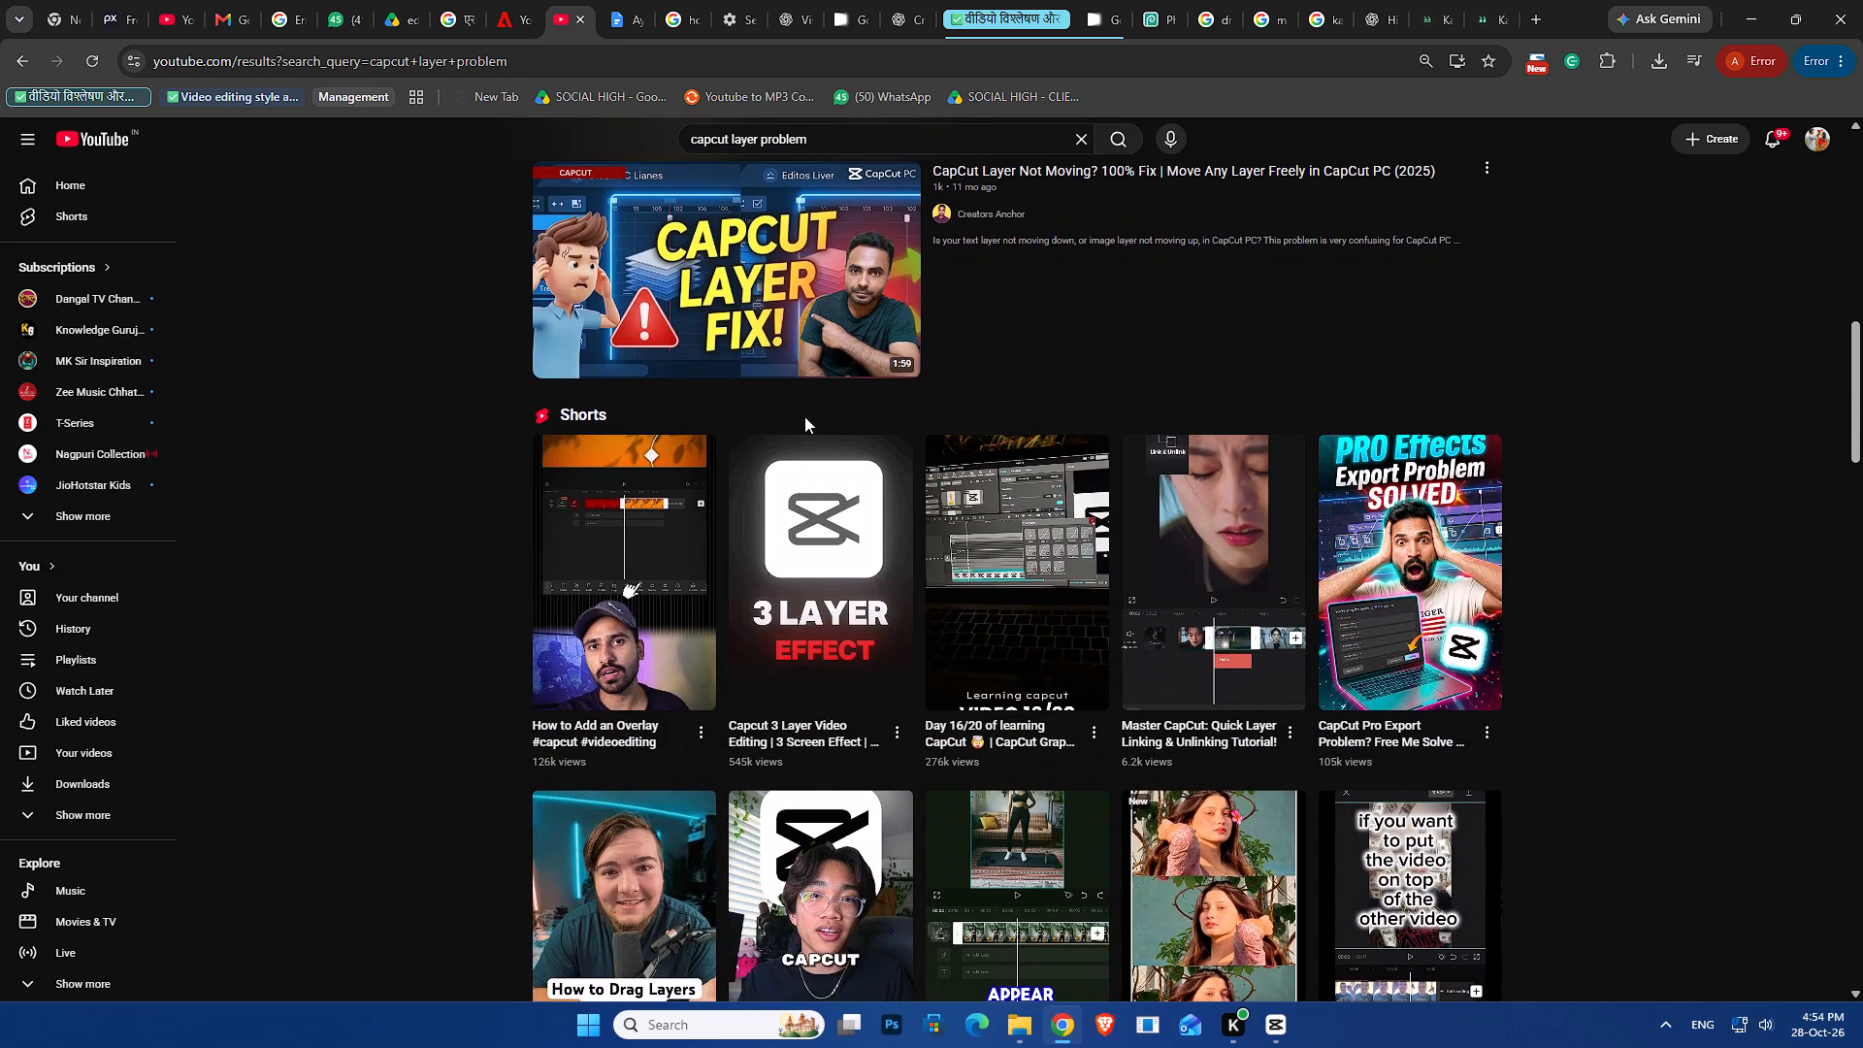
pyautogui.scroll(2, 804, 416)
pyautogui.click(761, 428)
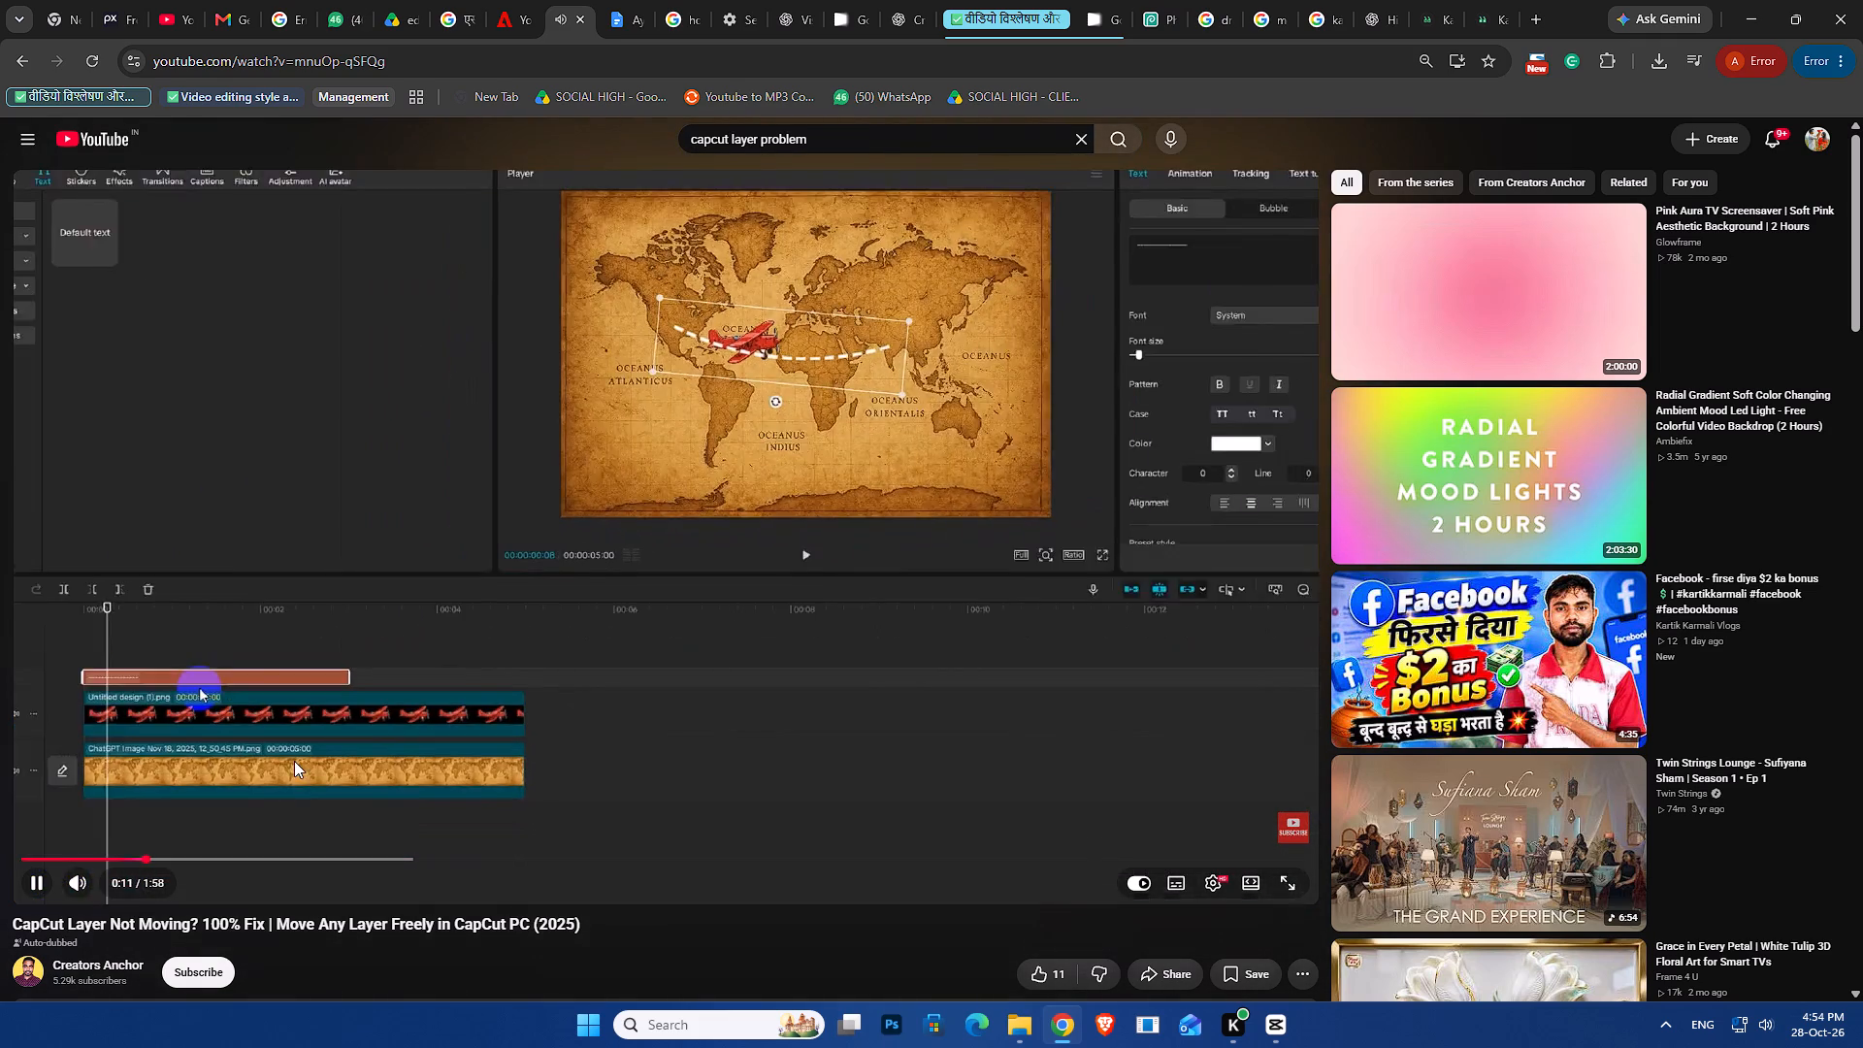
pyautogui.press('Right')
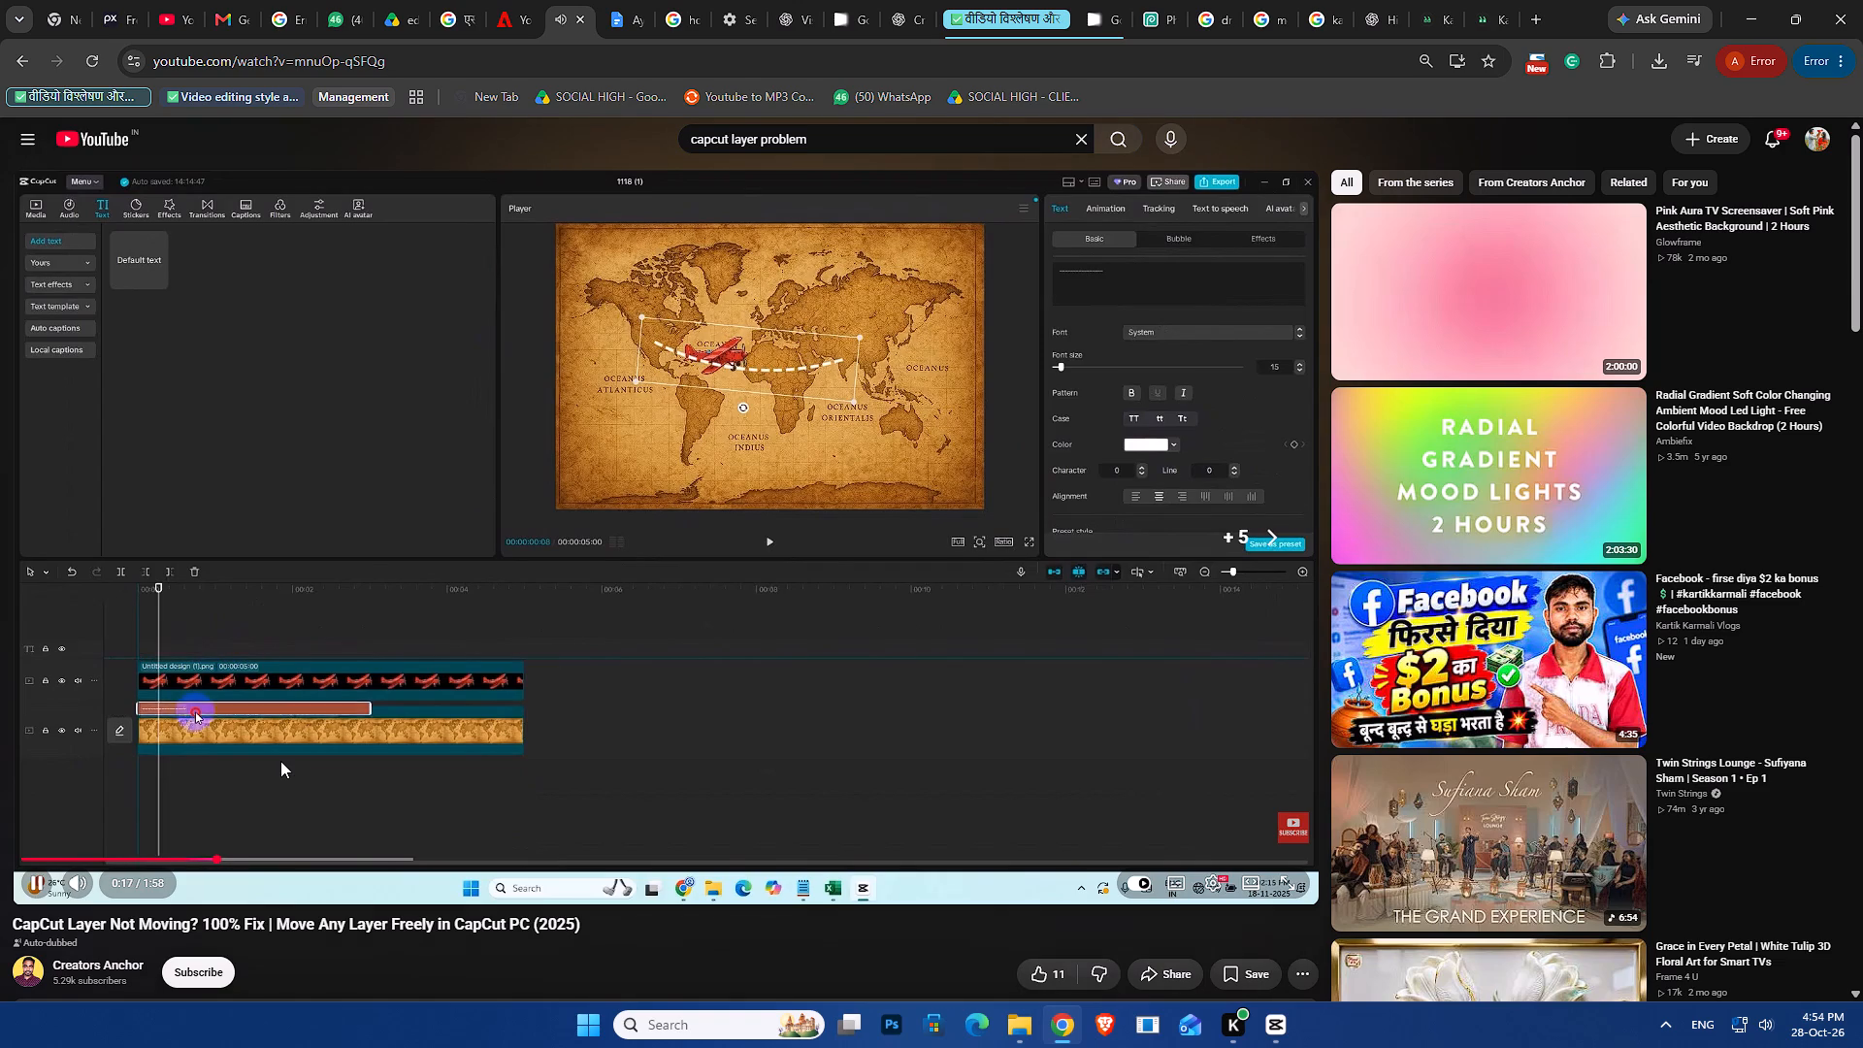
pyautogui.press('Right')
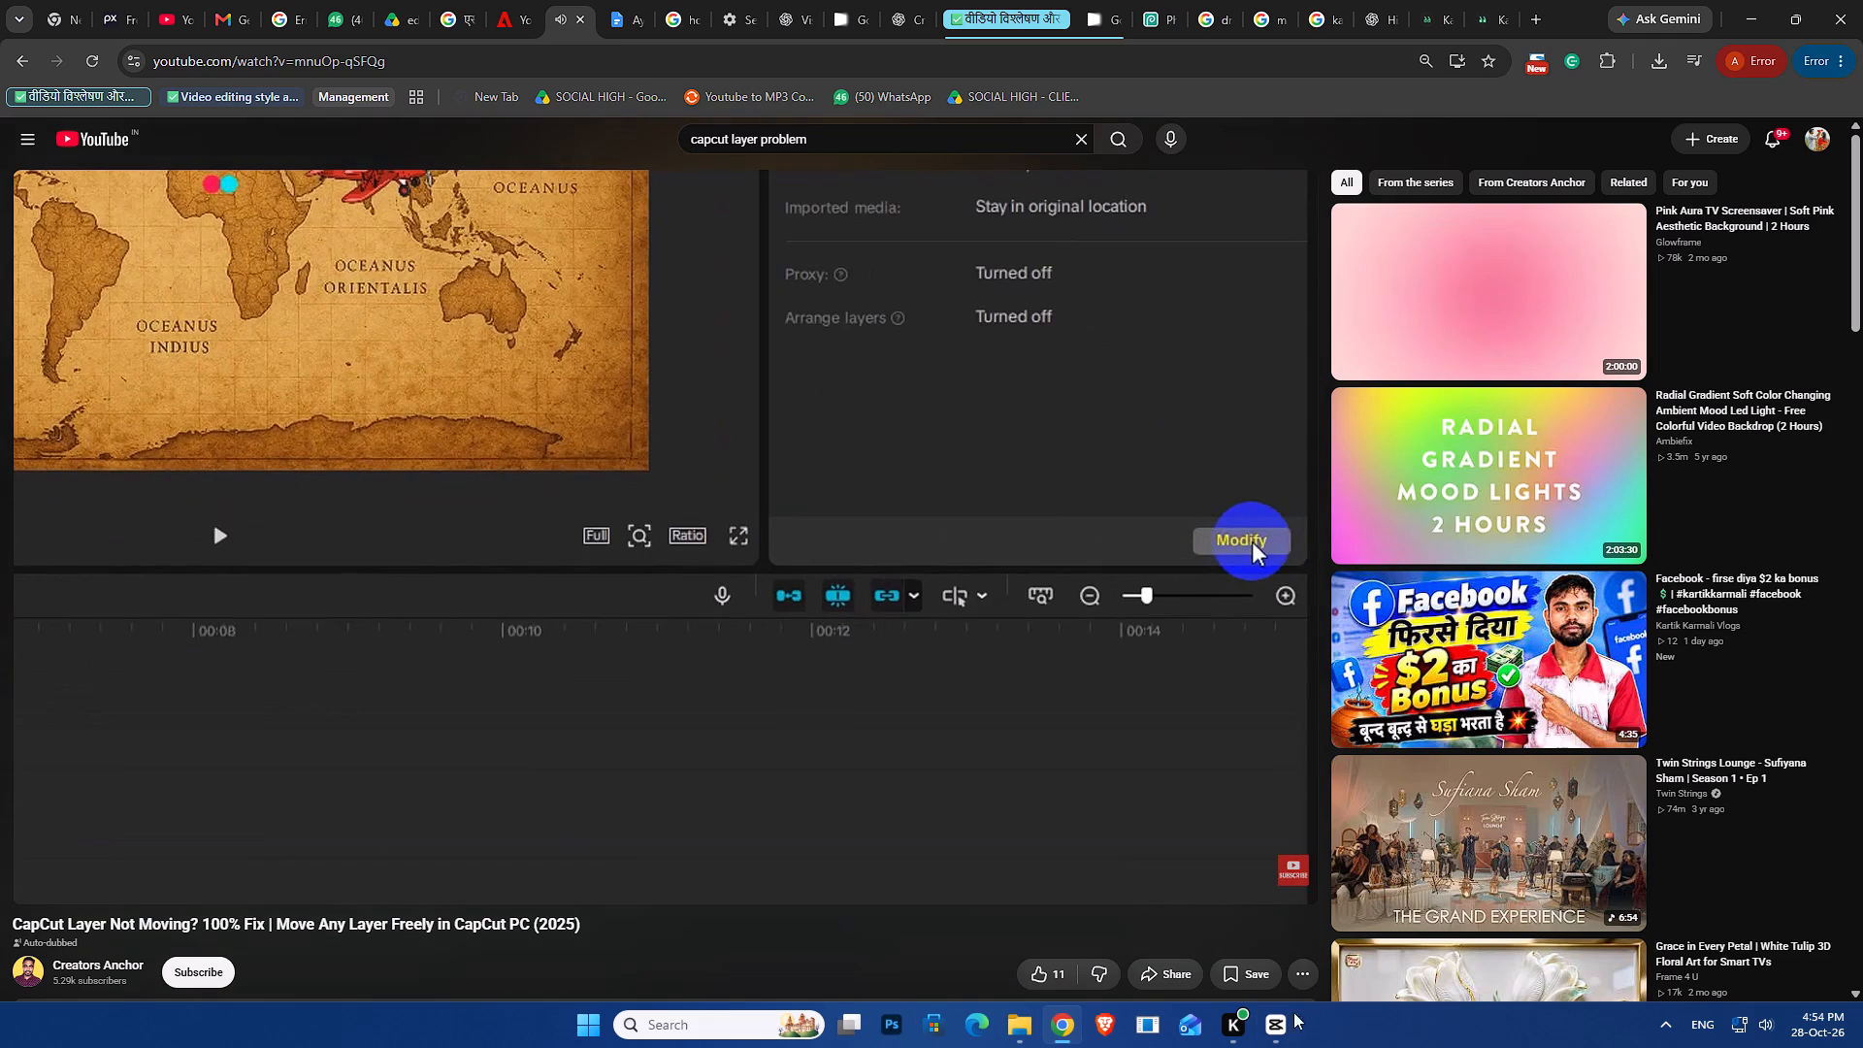
# Switch to CapCut and turn on Arrange layers in the project settings, saving the change.
pyautogui.click(1275, 1022)
pyautogui.click(1052, 852)
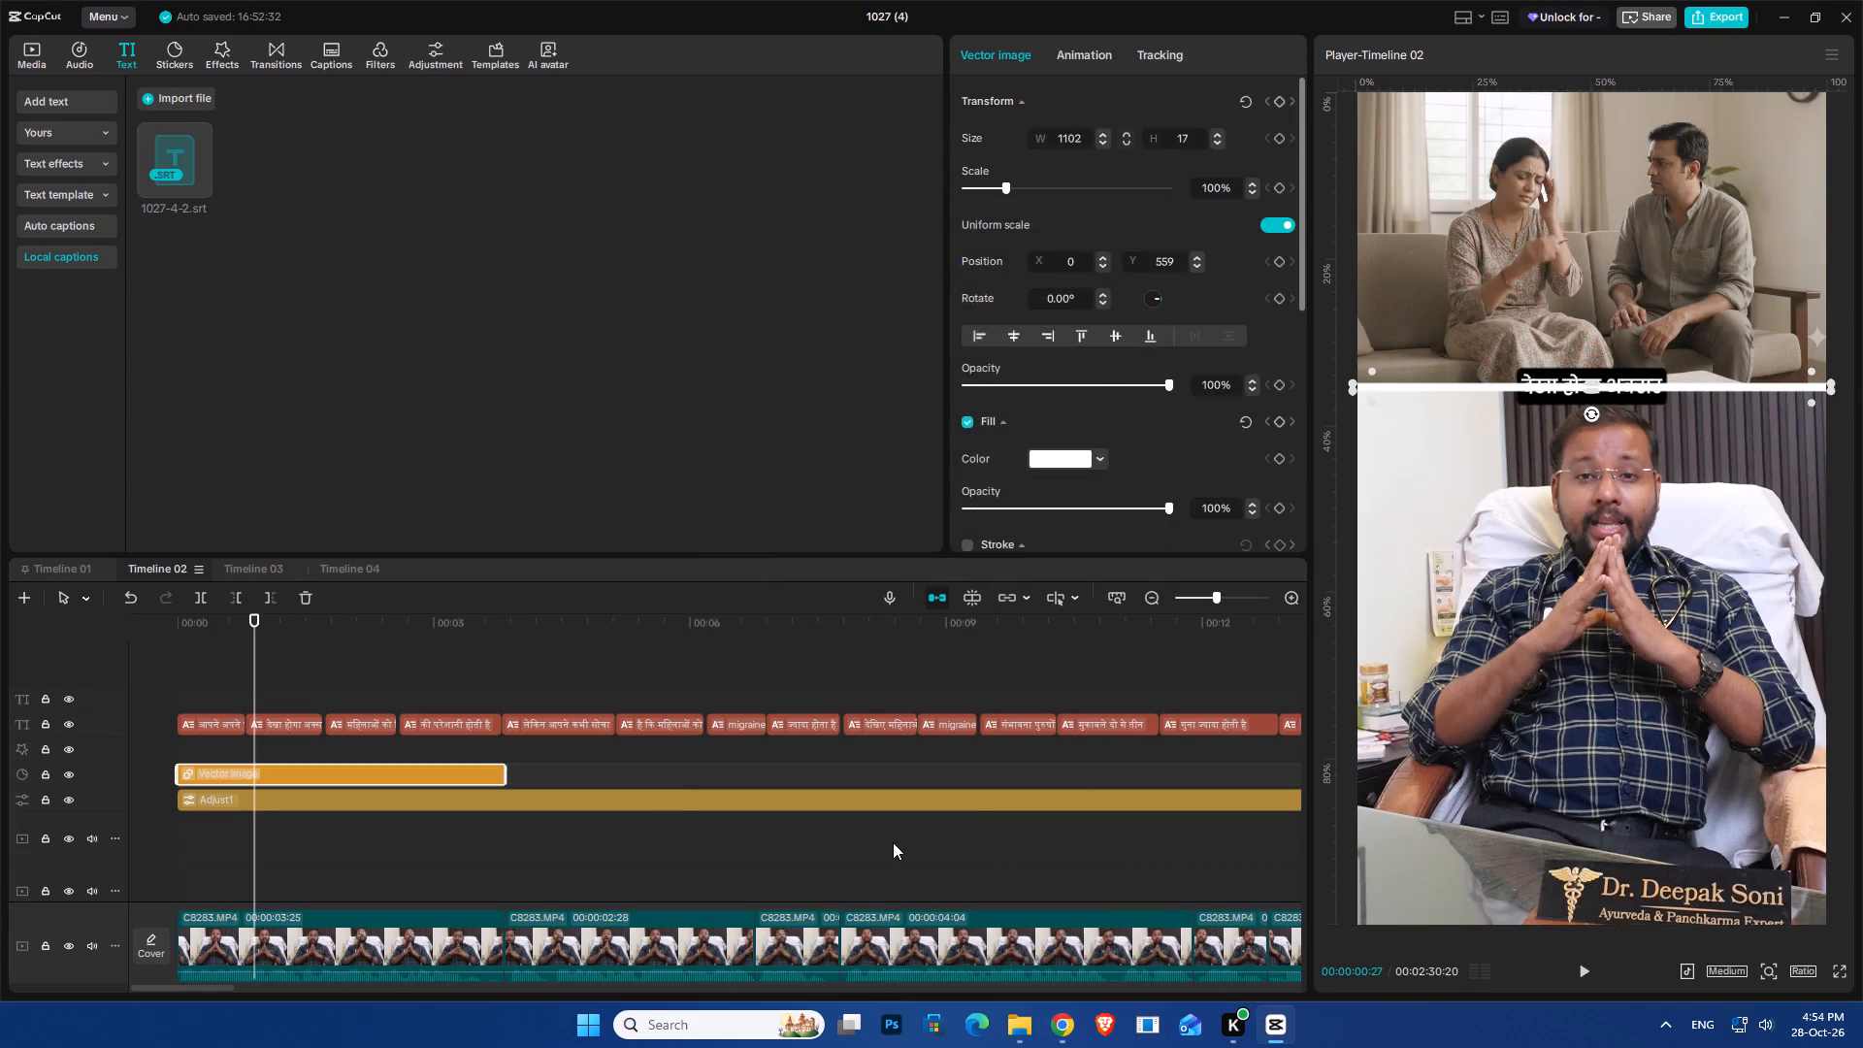
pyautogui.click(888, 845)
pyautogui.click(1236, 542)
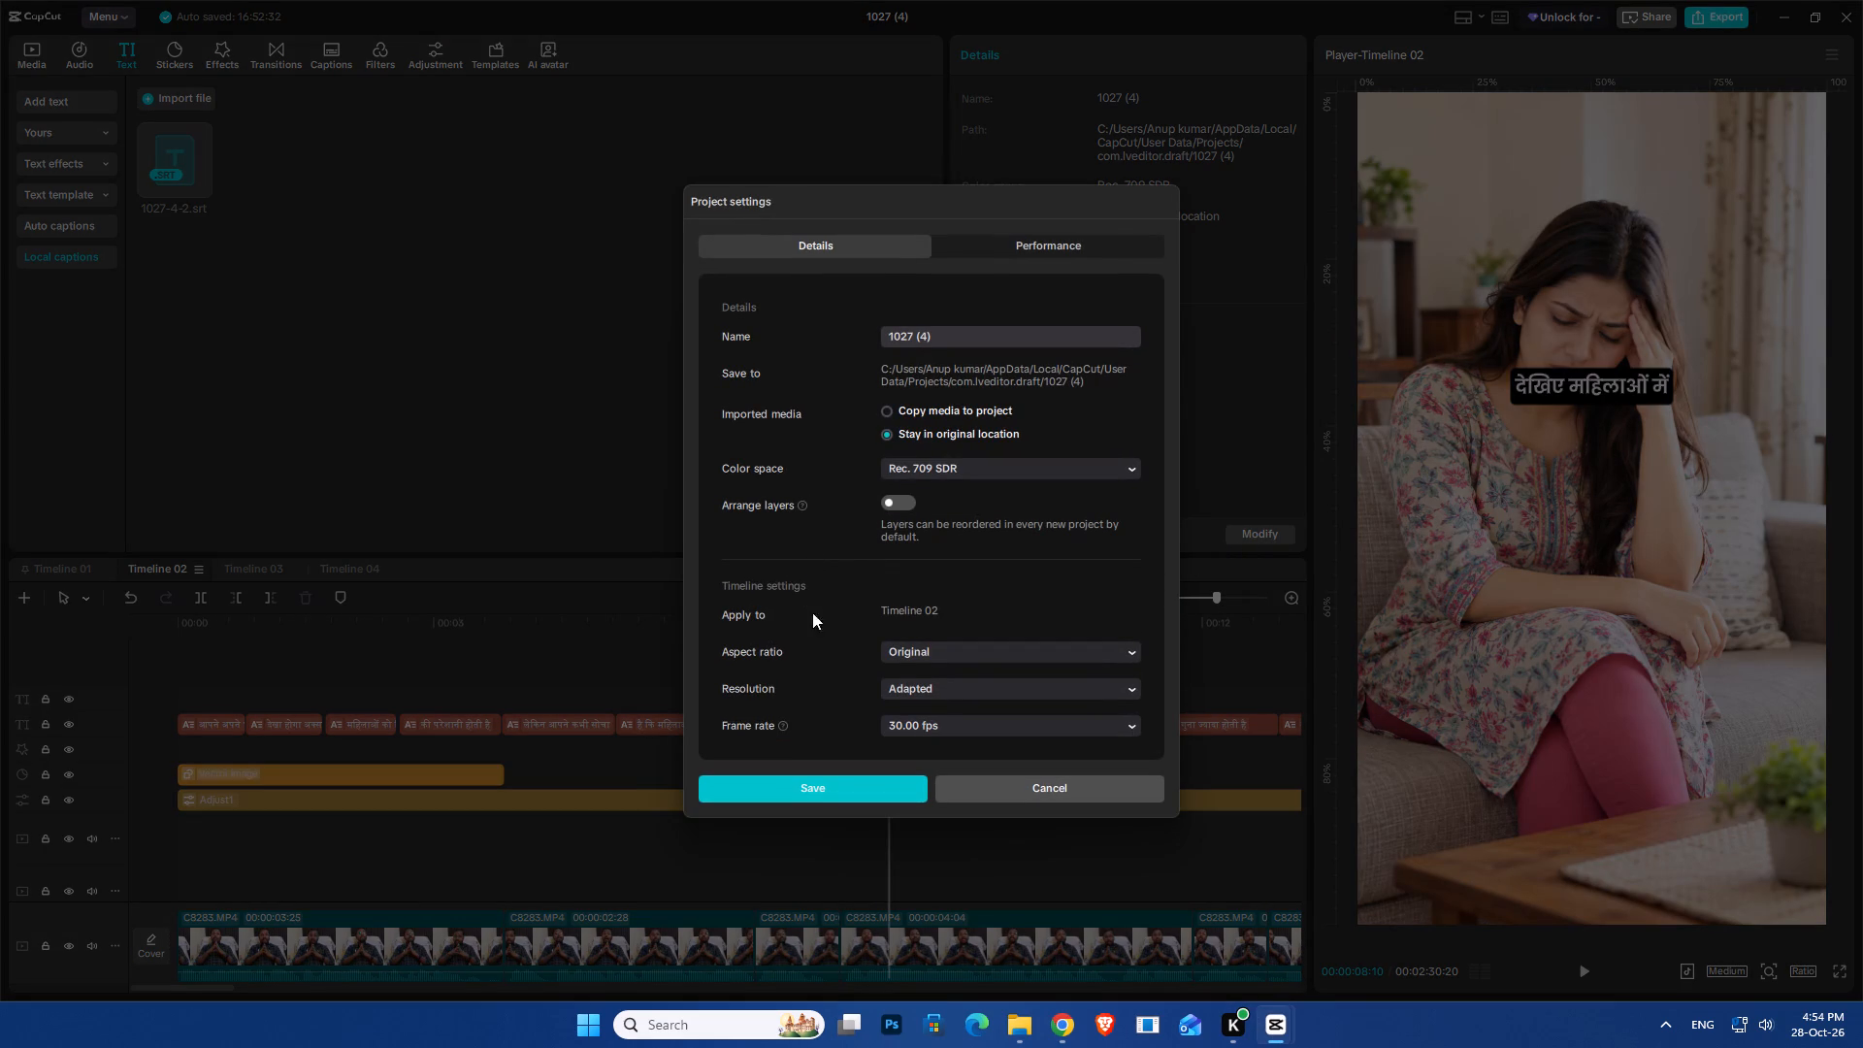
pyautogui.click(908, 505)
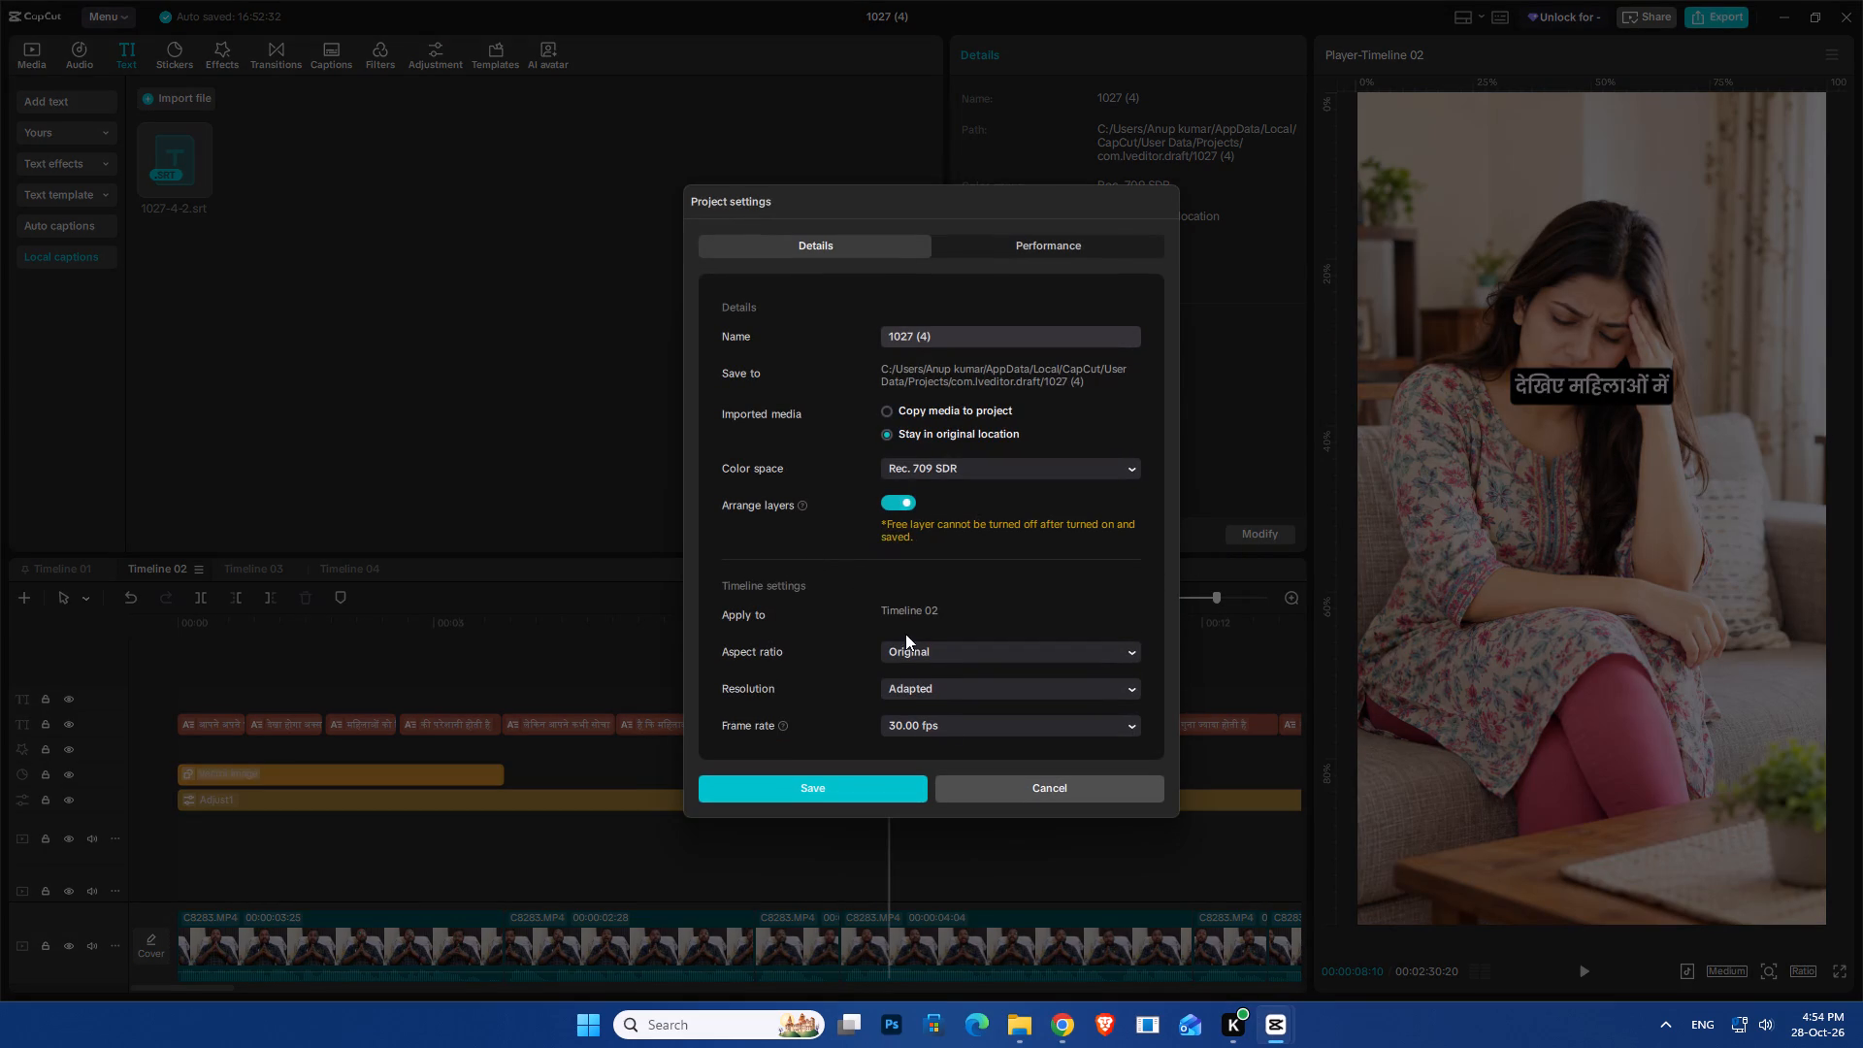
pyautogui.click(866, 784)
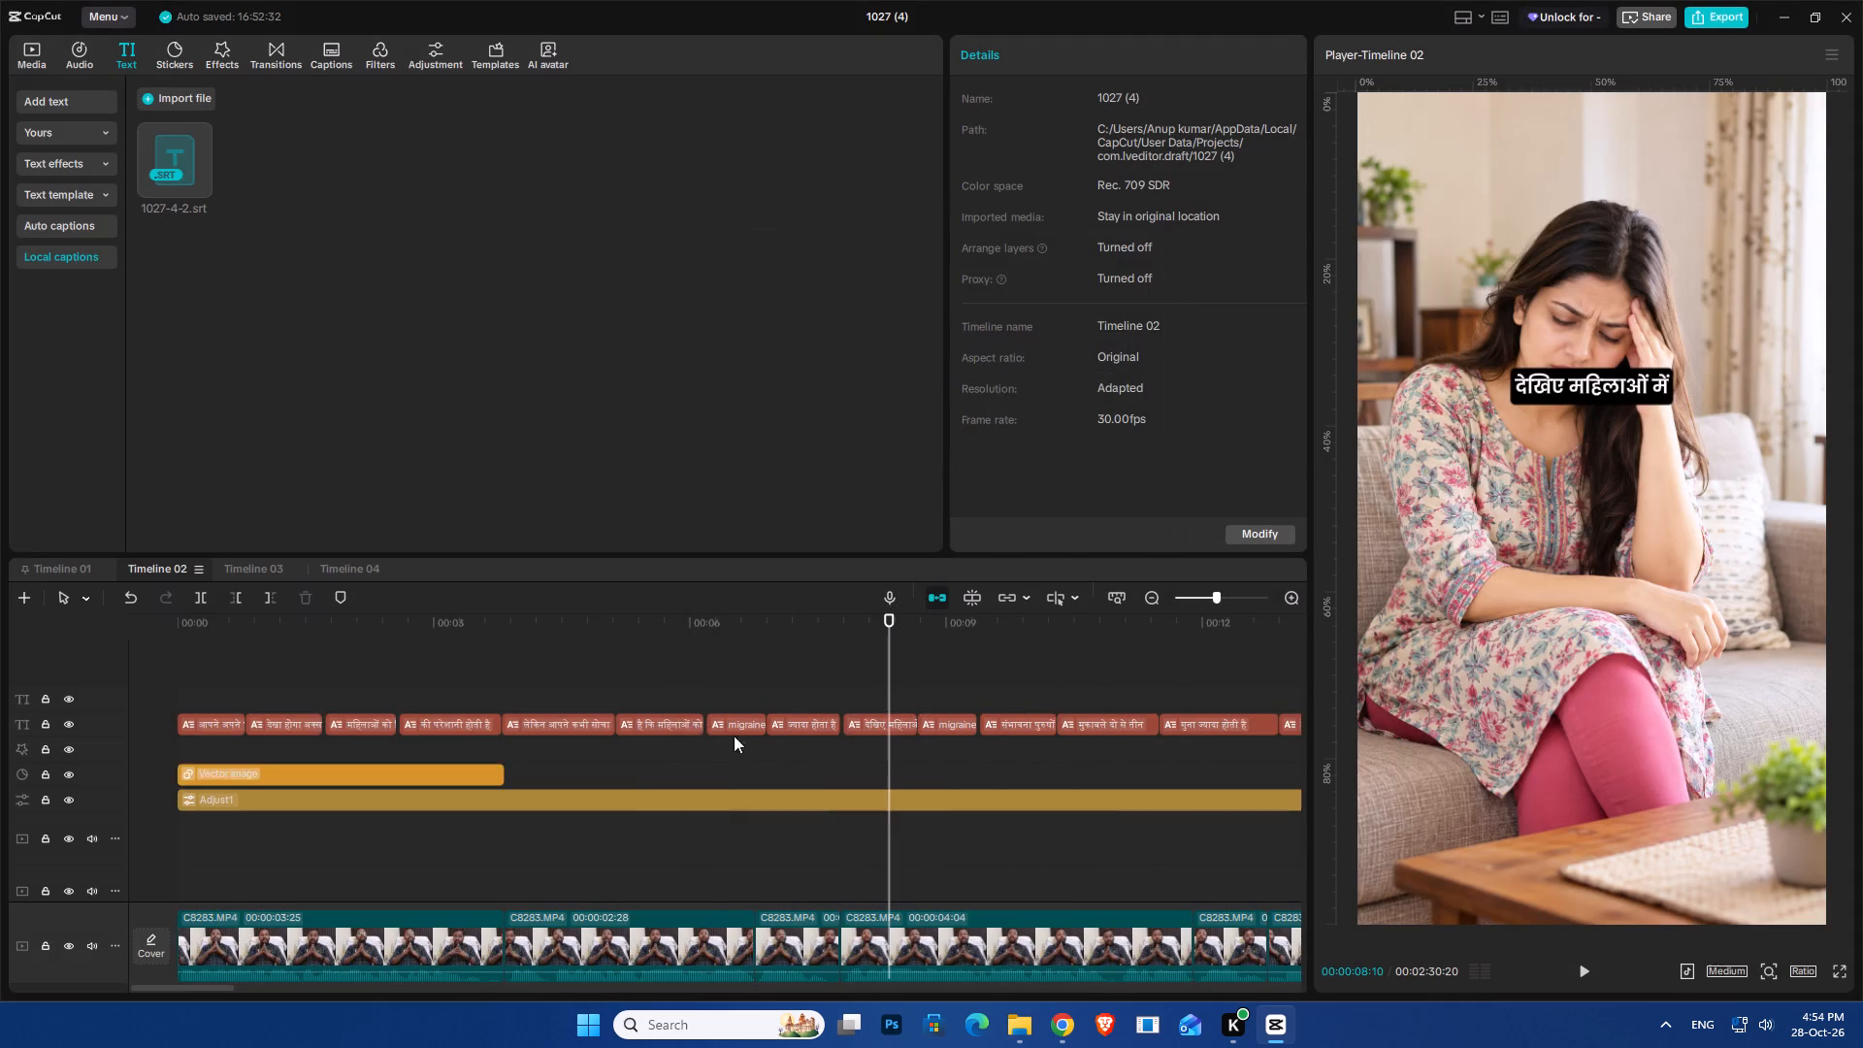
# Move the white divider line's vector image clip to a layer below the captions, above the adjustment layer.
pyautogui.moveTo(398, 628); pyautogui.dragTo(4, 707)
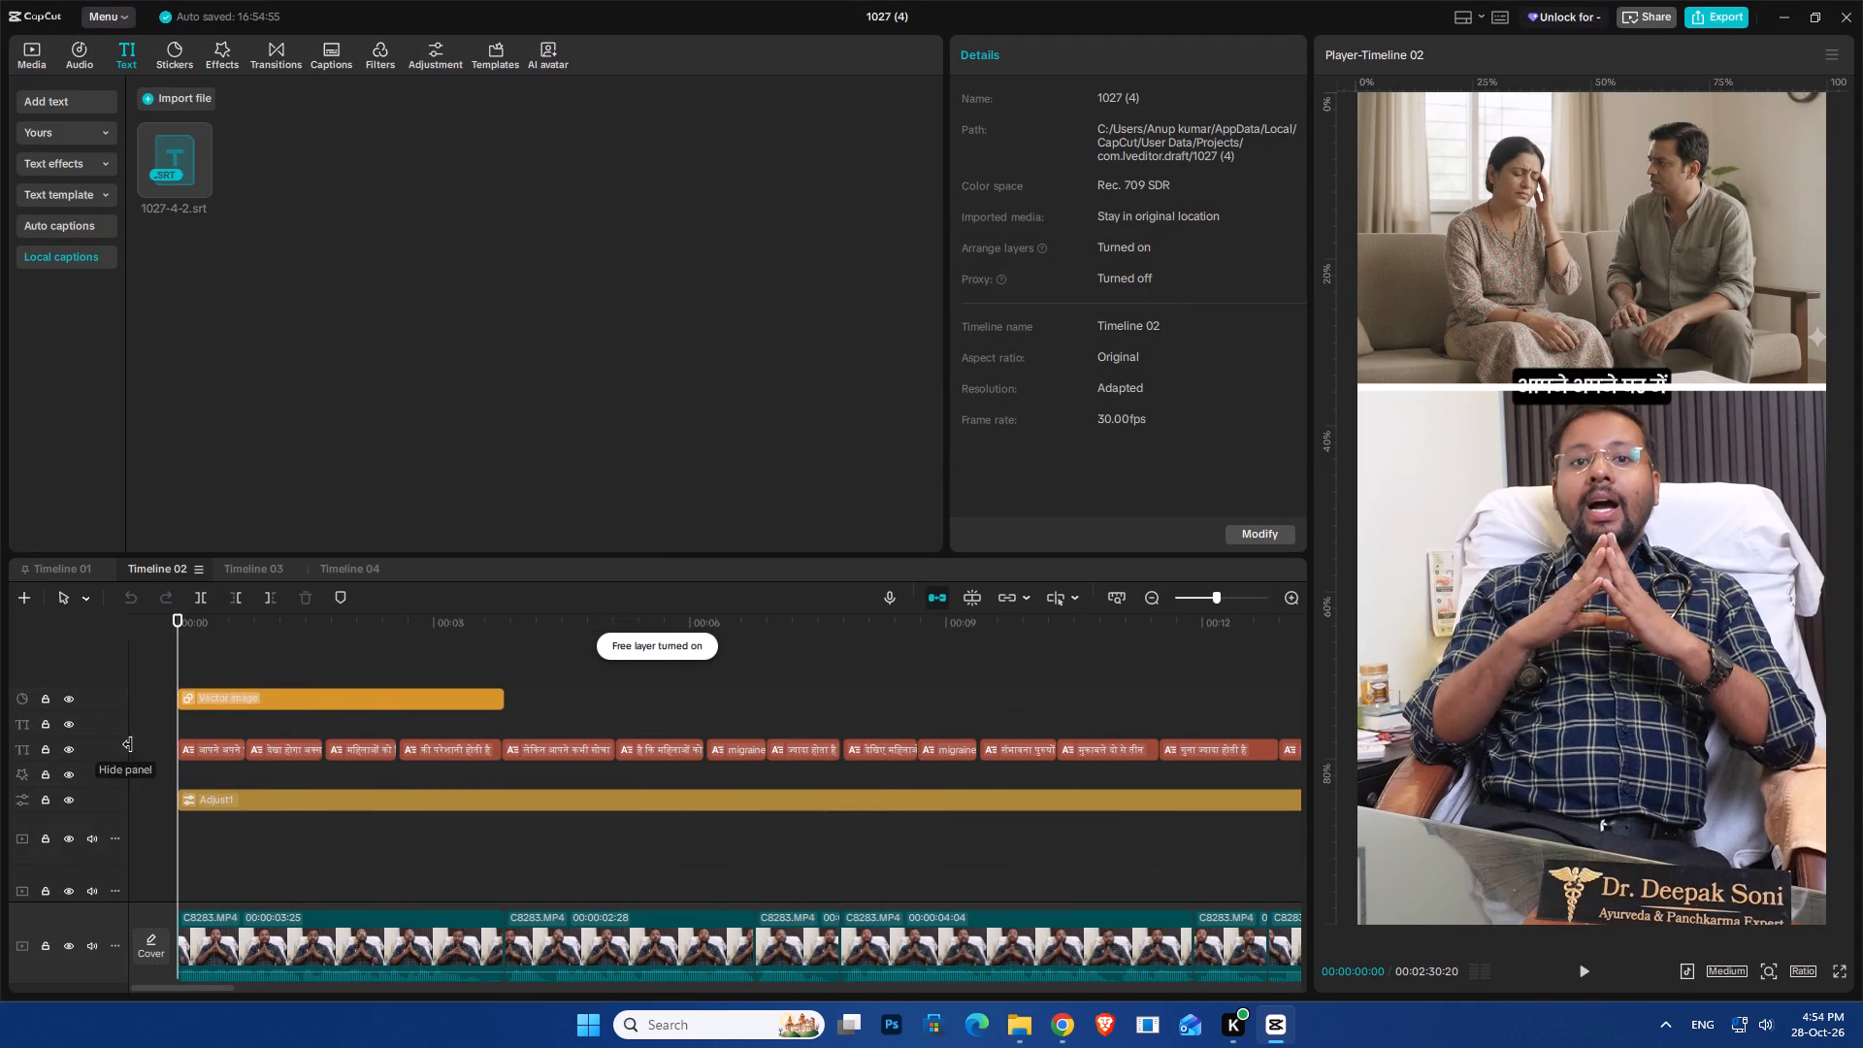
pyautogui.scroll(-7, 254, 721)
pyautogui.scroll(10, 264, 718)
pyautogui.click(222, 699)
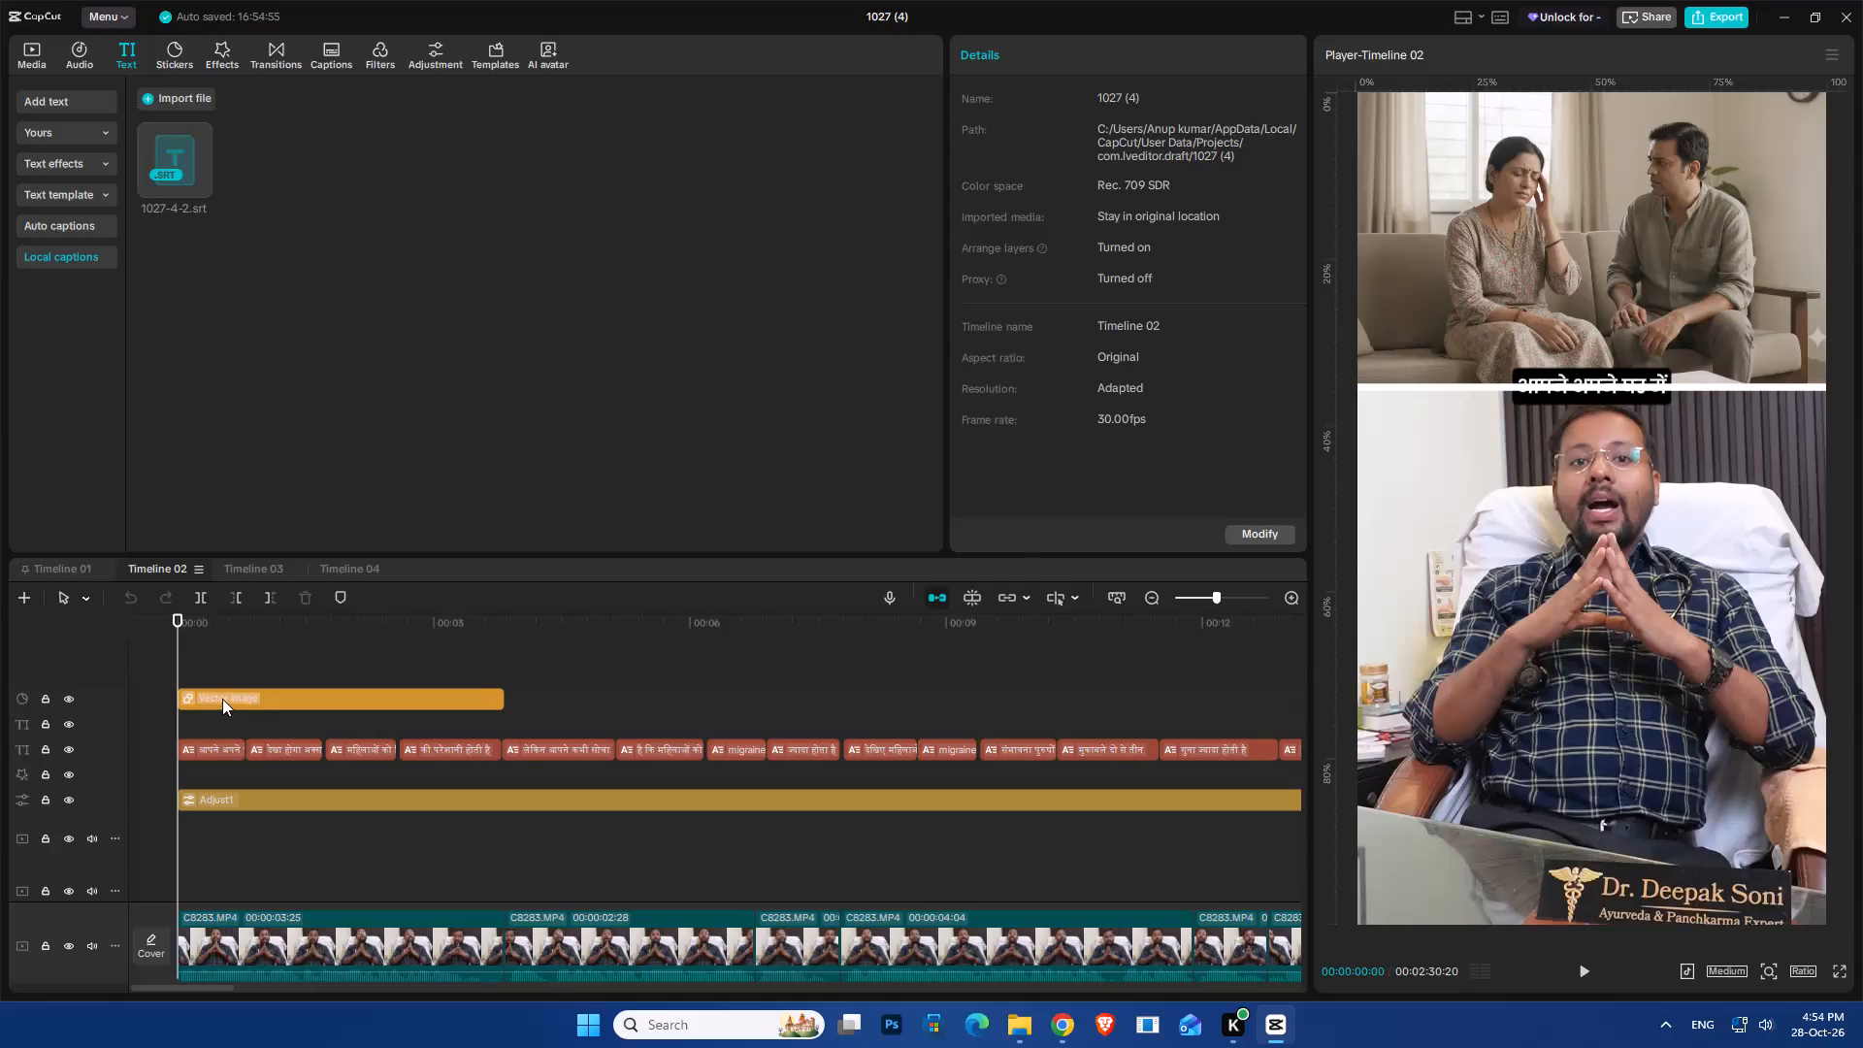
pyautogui.moveTo(216, 690); pyautogui.dragTo(212, 798)
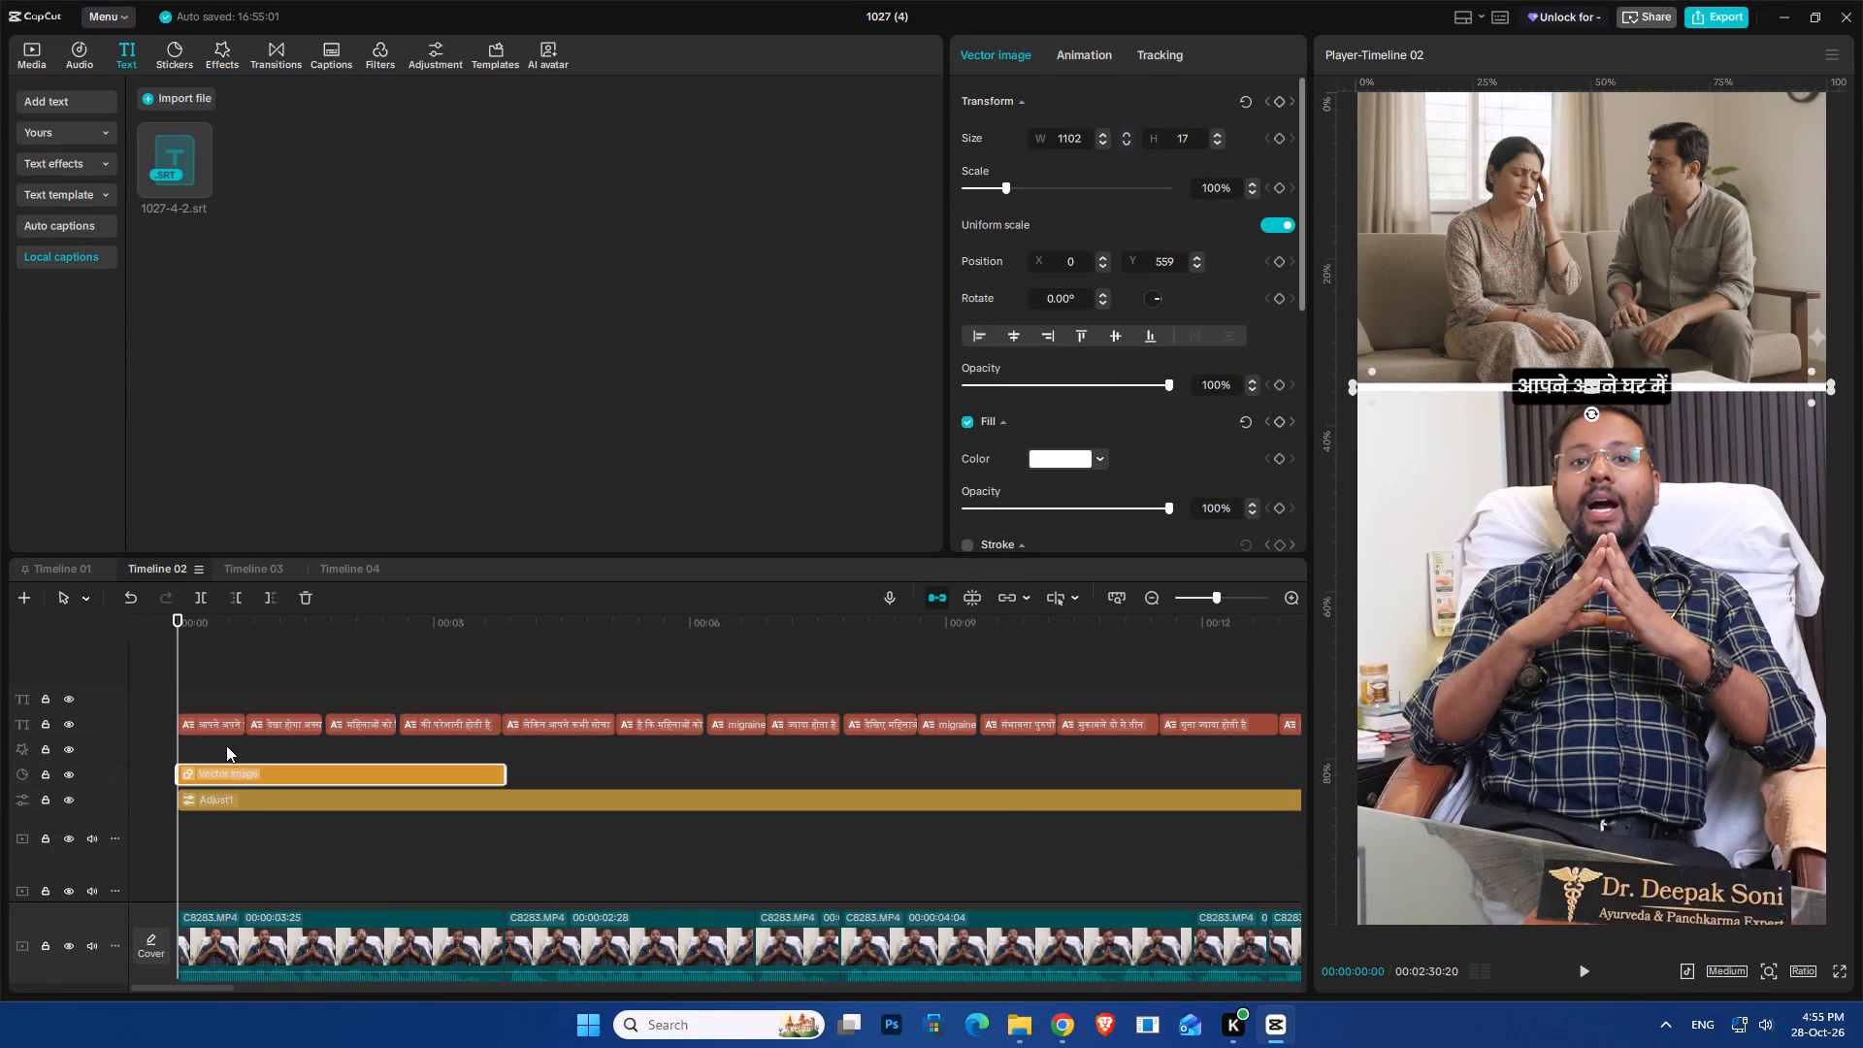
# Scale the captions down slightly and position them centred over the white divider line.
pyautogui.click(212, 715)
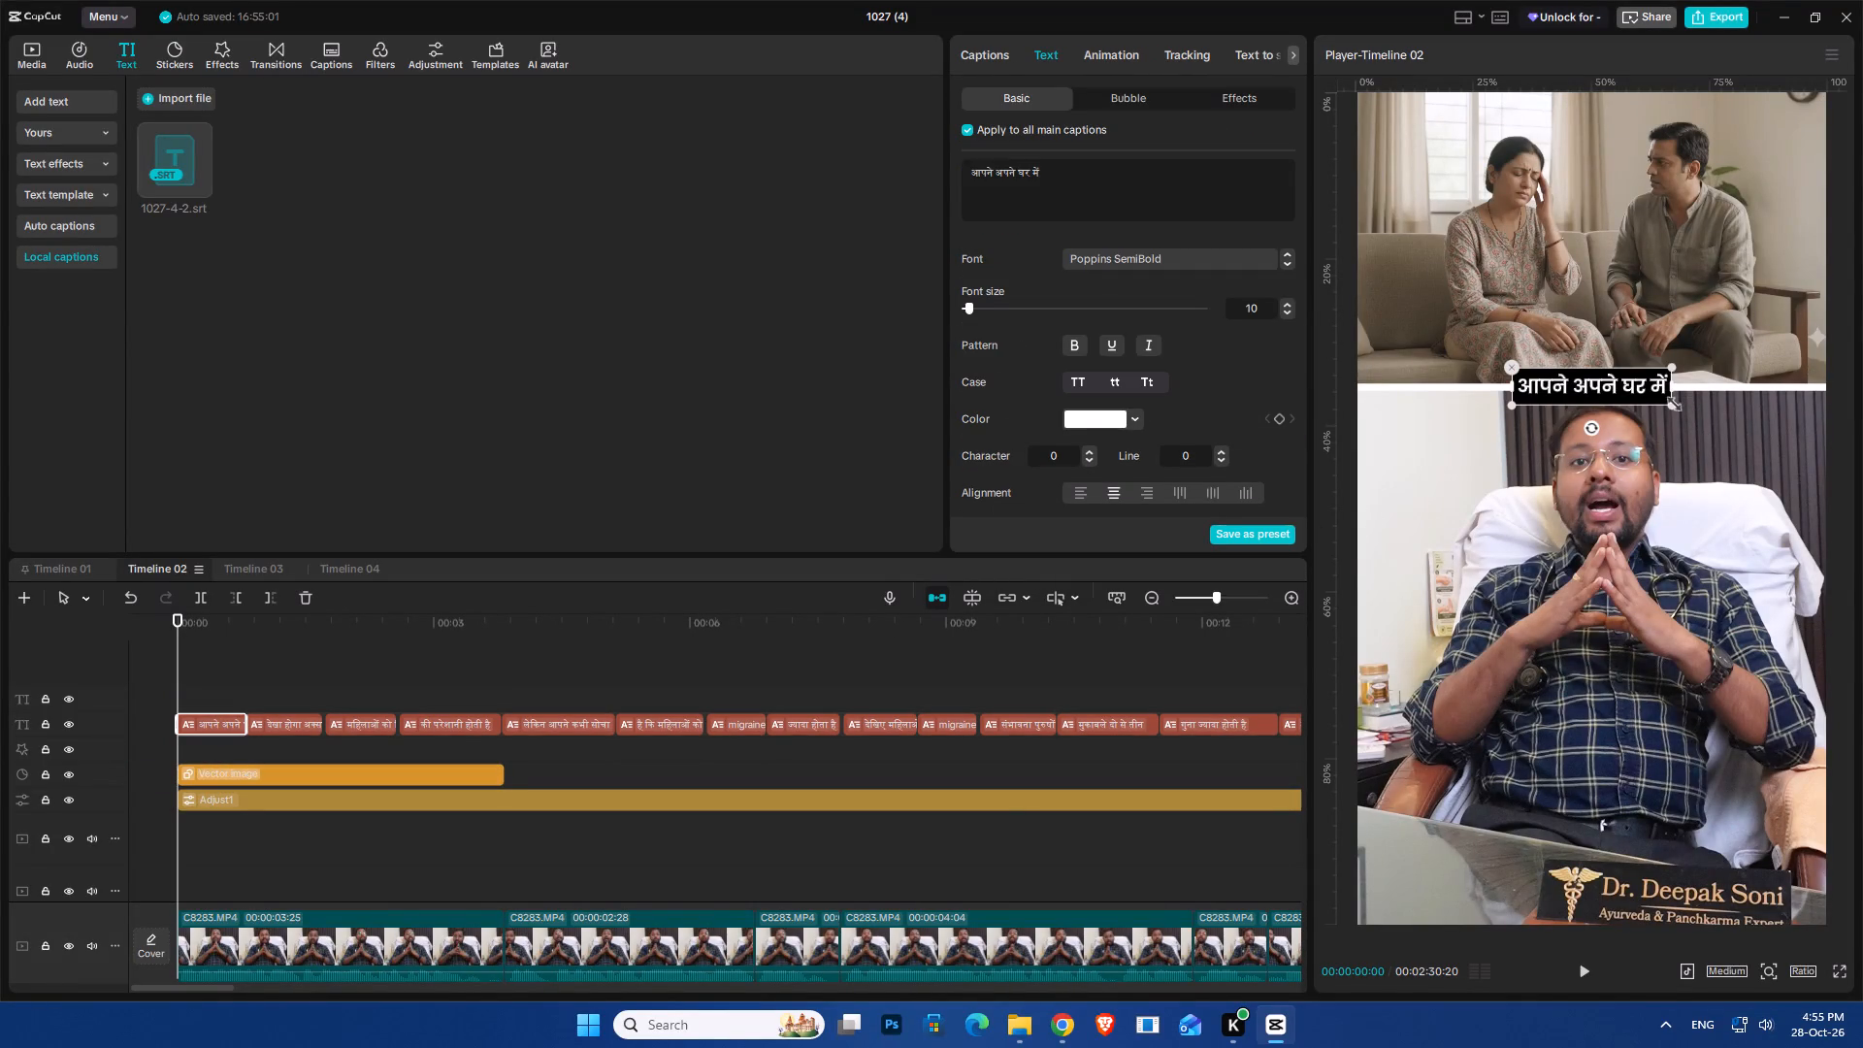
pyautogui.moveTo(1670, 401); pyautogui.dragTo(1666, 409)
pyautogui.moveTo(1601, 395); pyautogui.dragTo(1604, 386)
pyautogui.moveTo(1674, 390); pyautogui.dragTo(1664, 384)
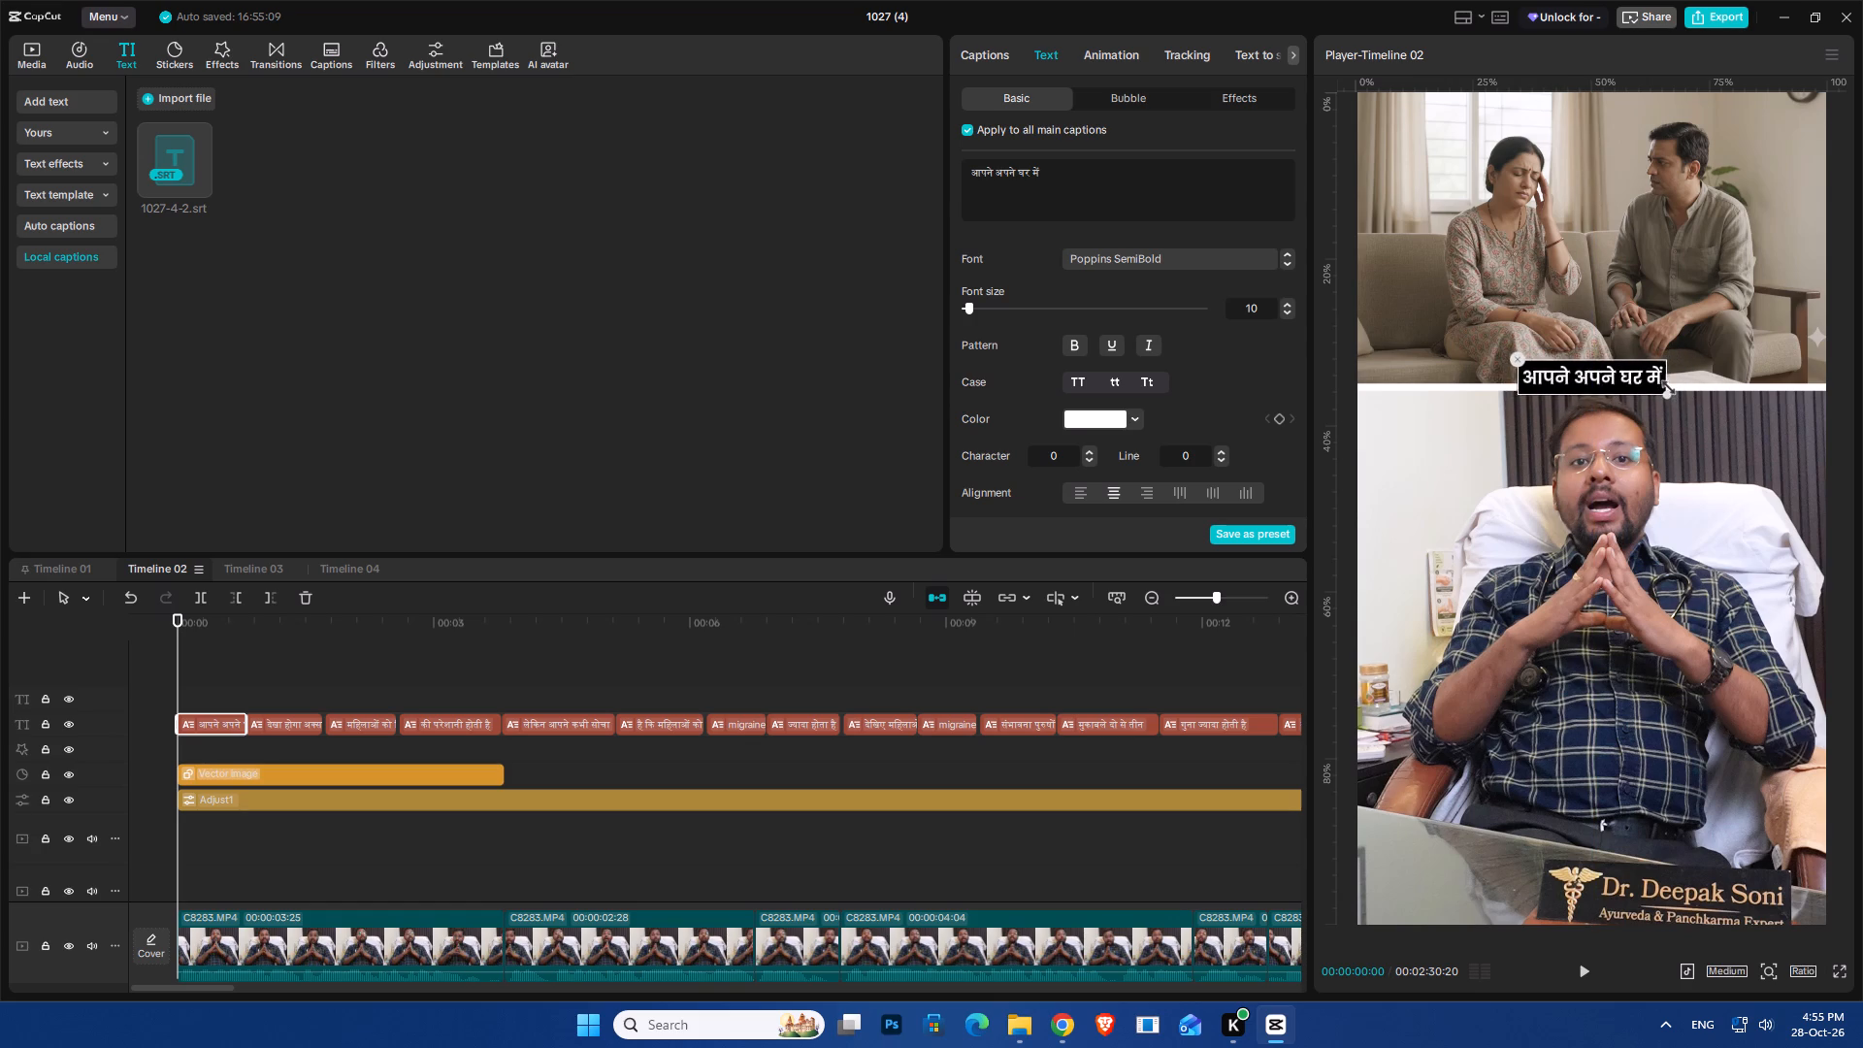
pyautogui.moveTo(1664, 384); pyautogui.dragTo(1655, 377)
# Change the captions' background colour to a very dark green.
pyautogui.scroll(-10, 1149, 309)
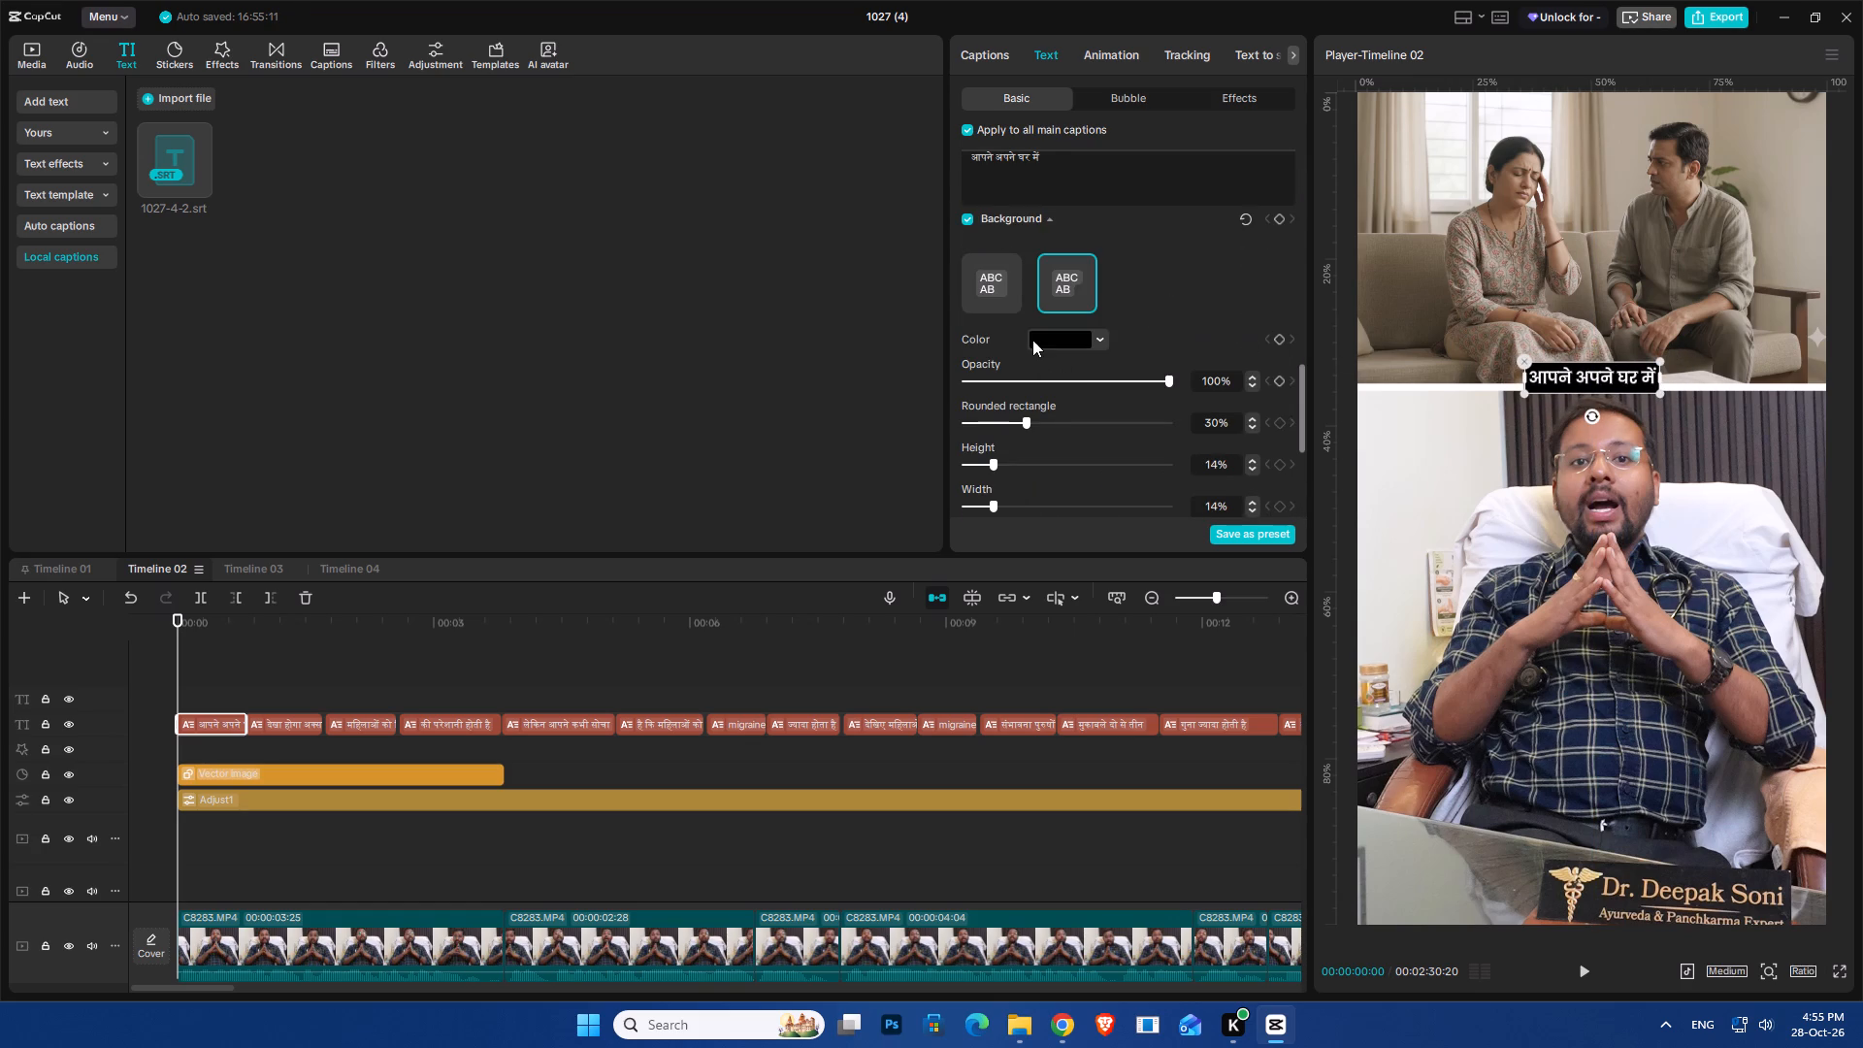
pyautogui.click(1032, 340)
pyautogui.click(1067, 512)
pyautogui.click(1067, 499)
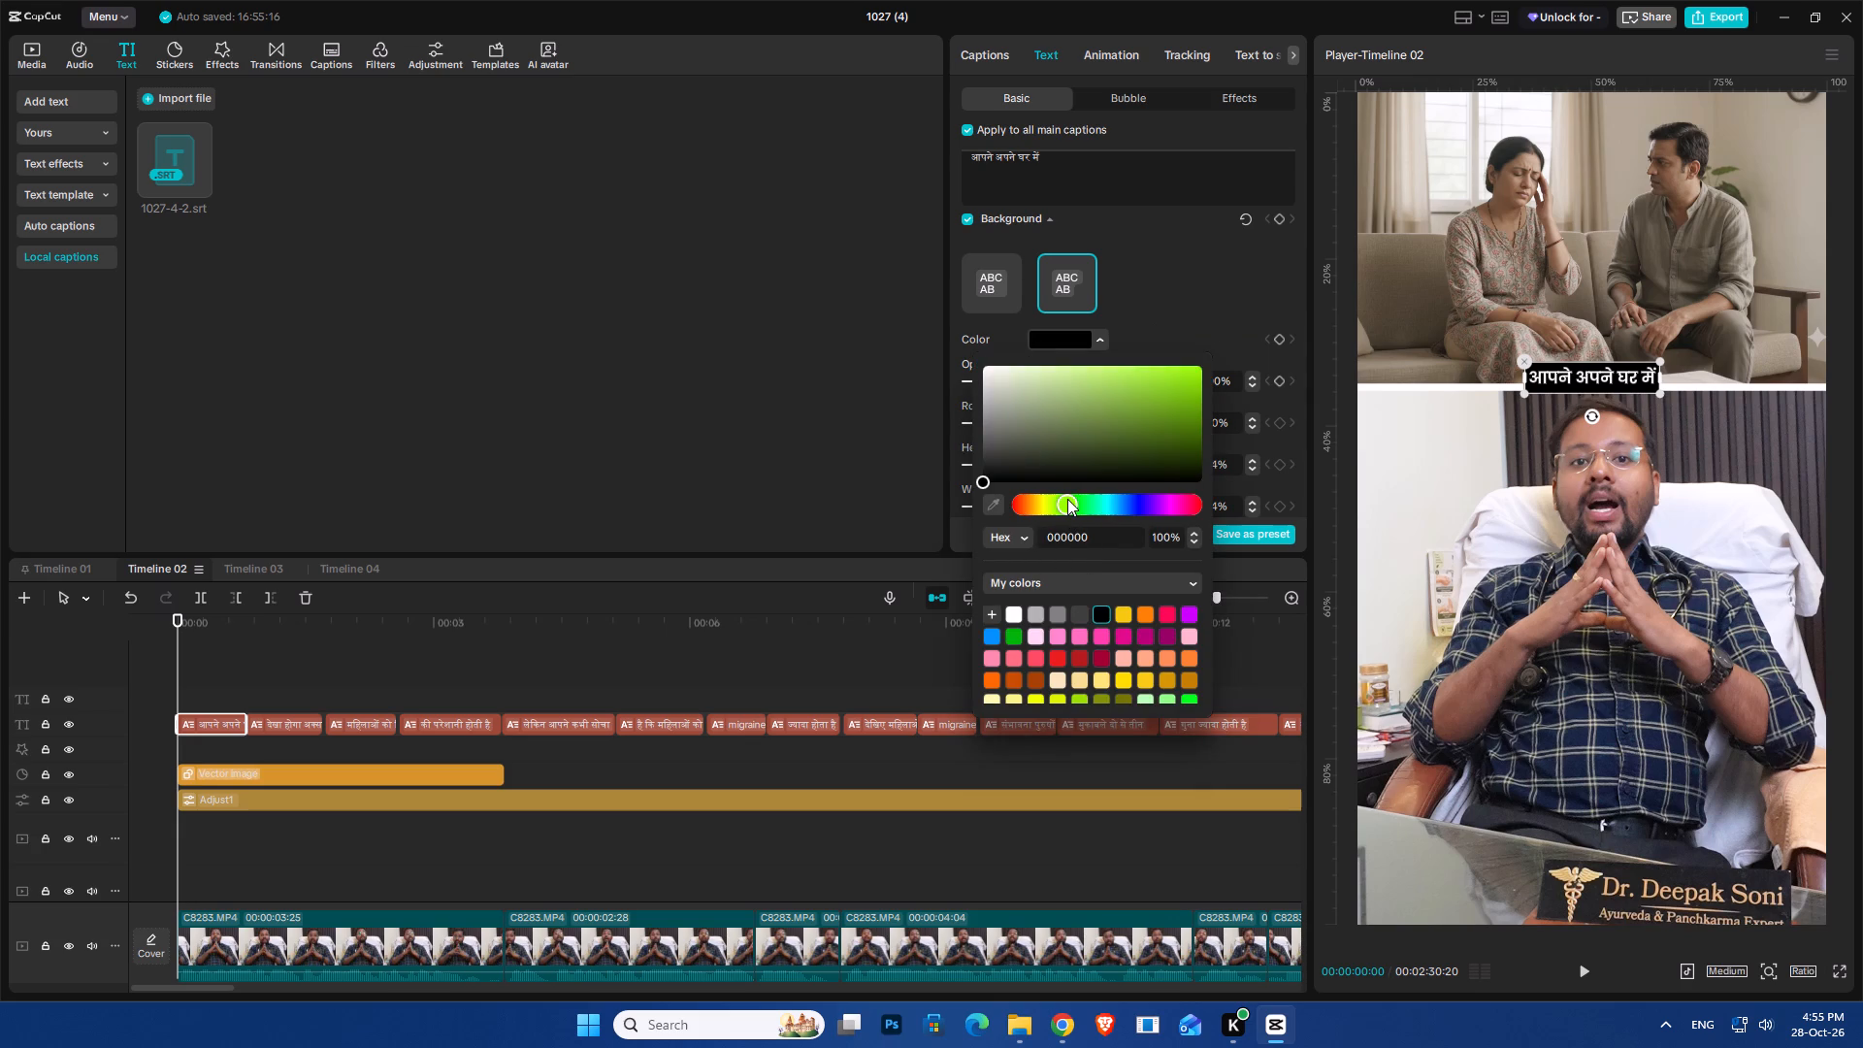
pyautogui.moveTo(1067, 499); pyautogui.dragTo(1092, 500)
pyautogui.moveTo(1165, 446); pyautogui.dragTo(1309, 465)
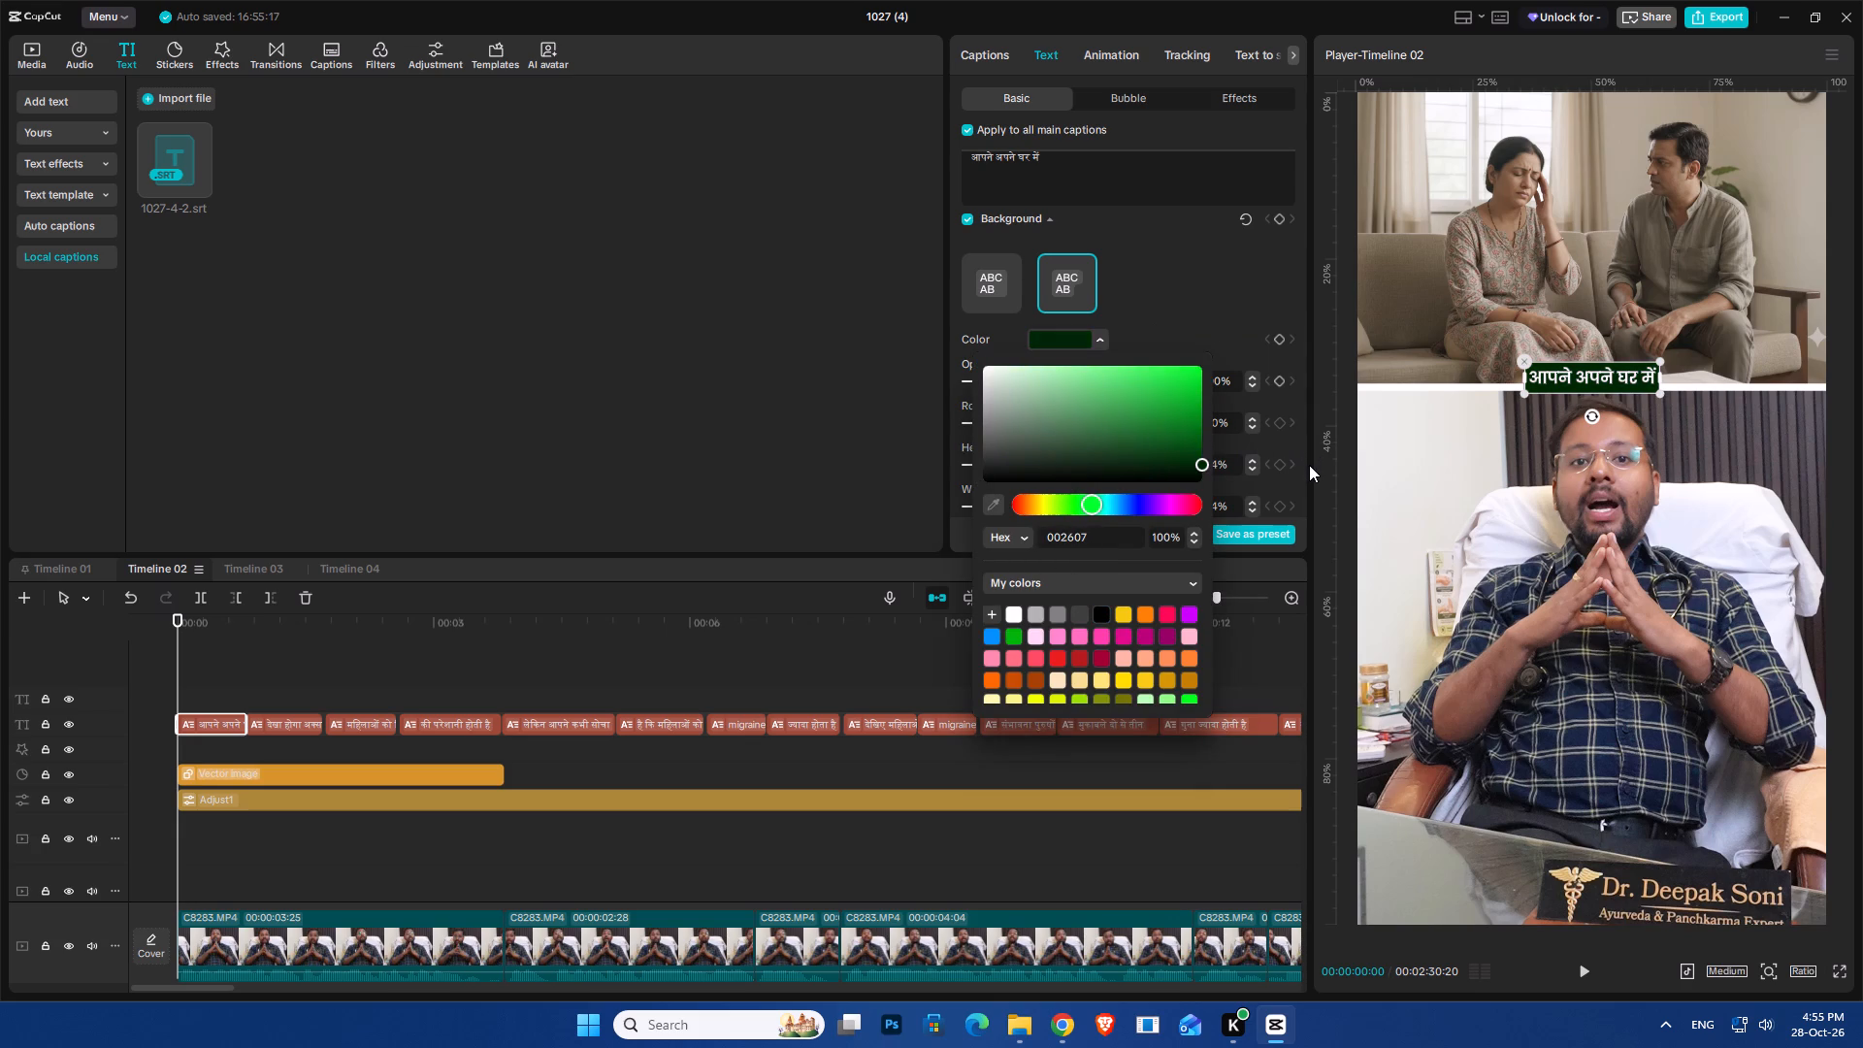
pyautogui.moveTo(1309, 465); pyautogui.dragTo(1300, 463)
pyautogui.click(1214, 302)
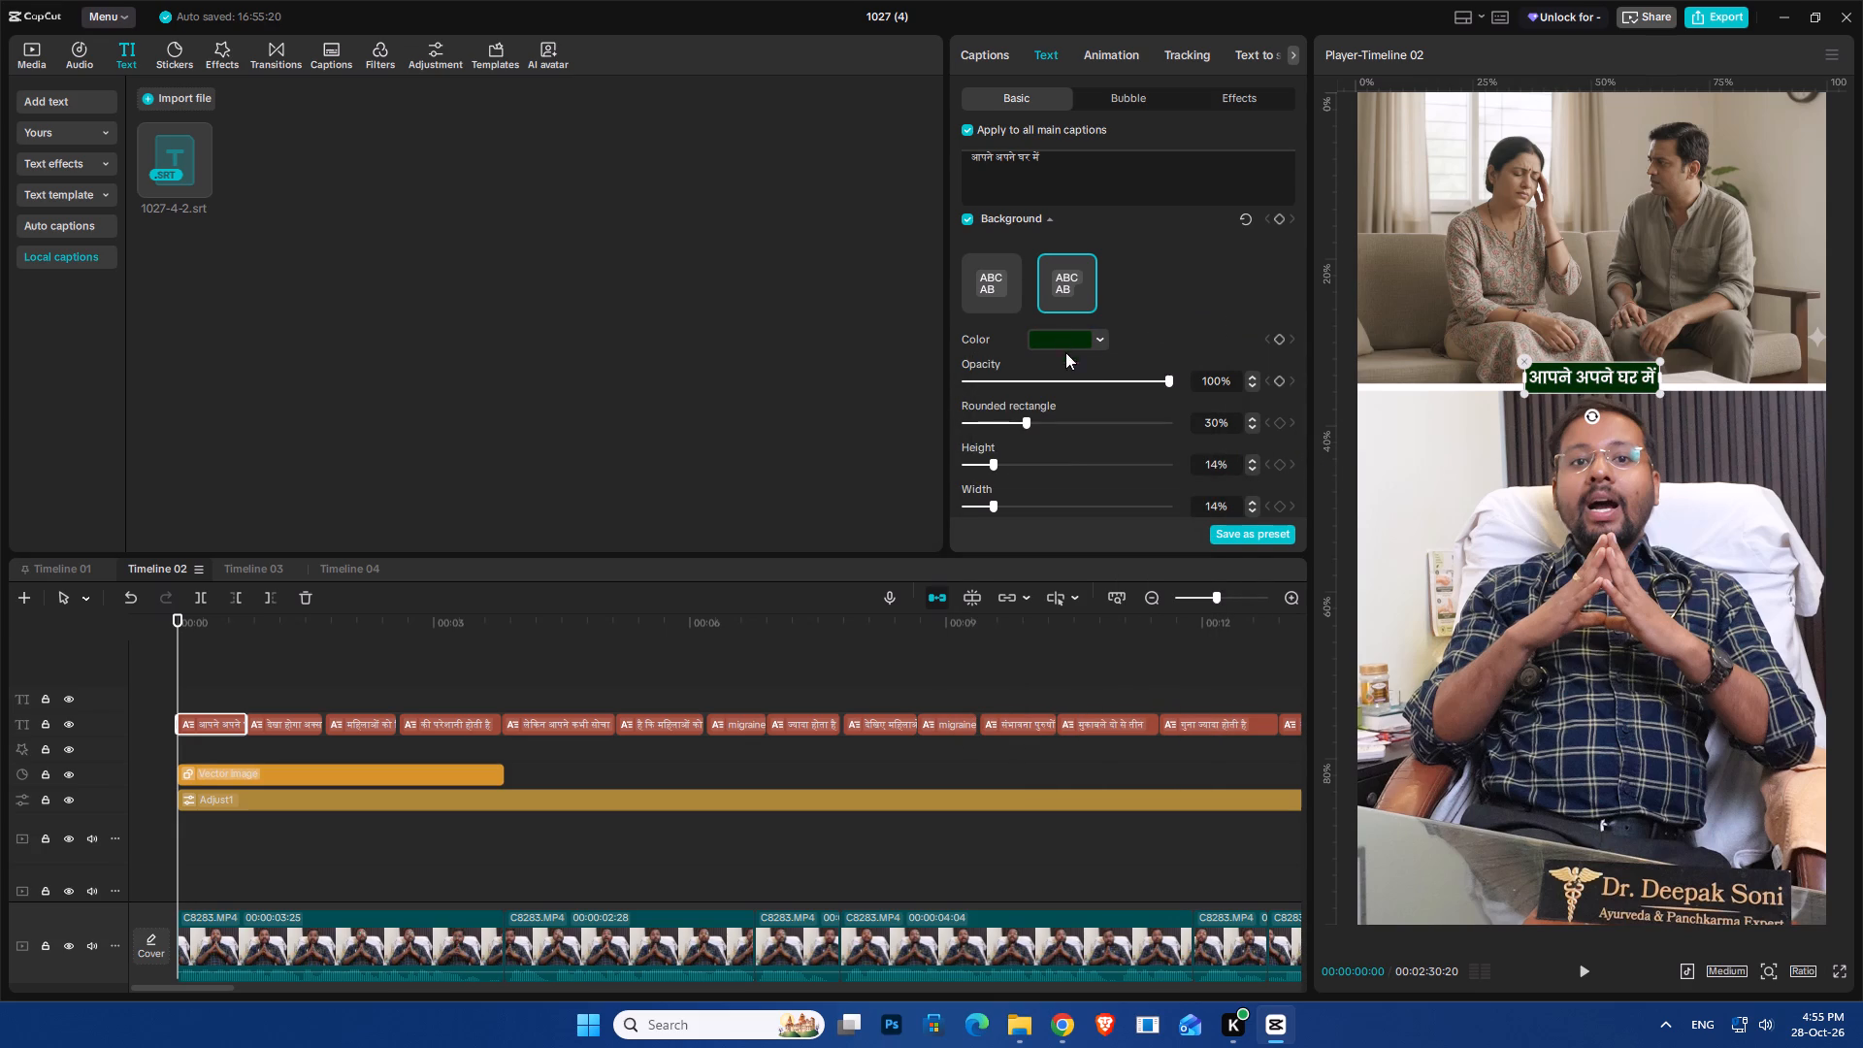
# Change the captions' font to Poppins Bold and nudge them into place on the divider line.
pyautogui.scroll(-2, 1104, 367)
pyautogui.scroll(12, 1104, 367)
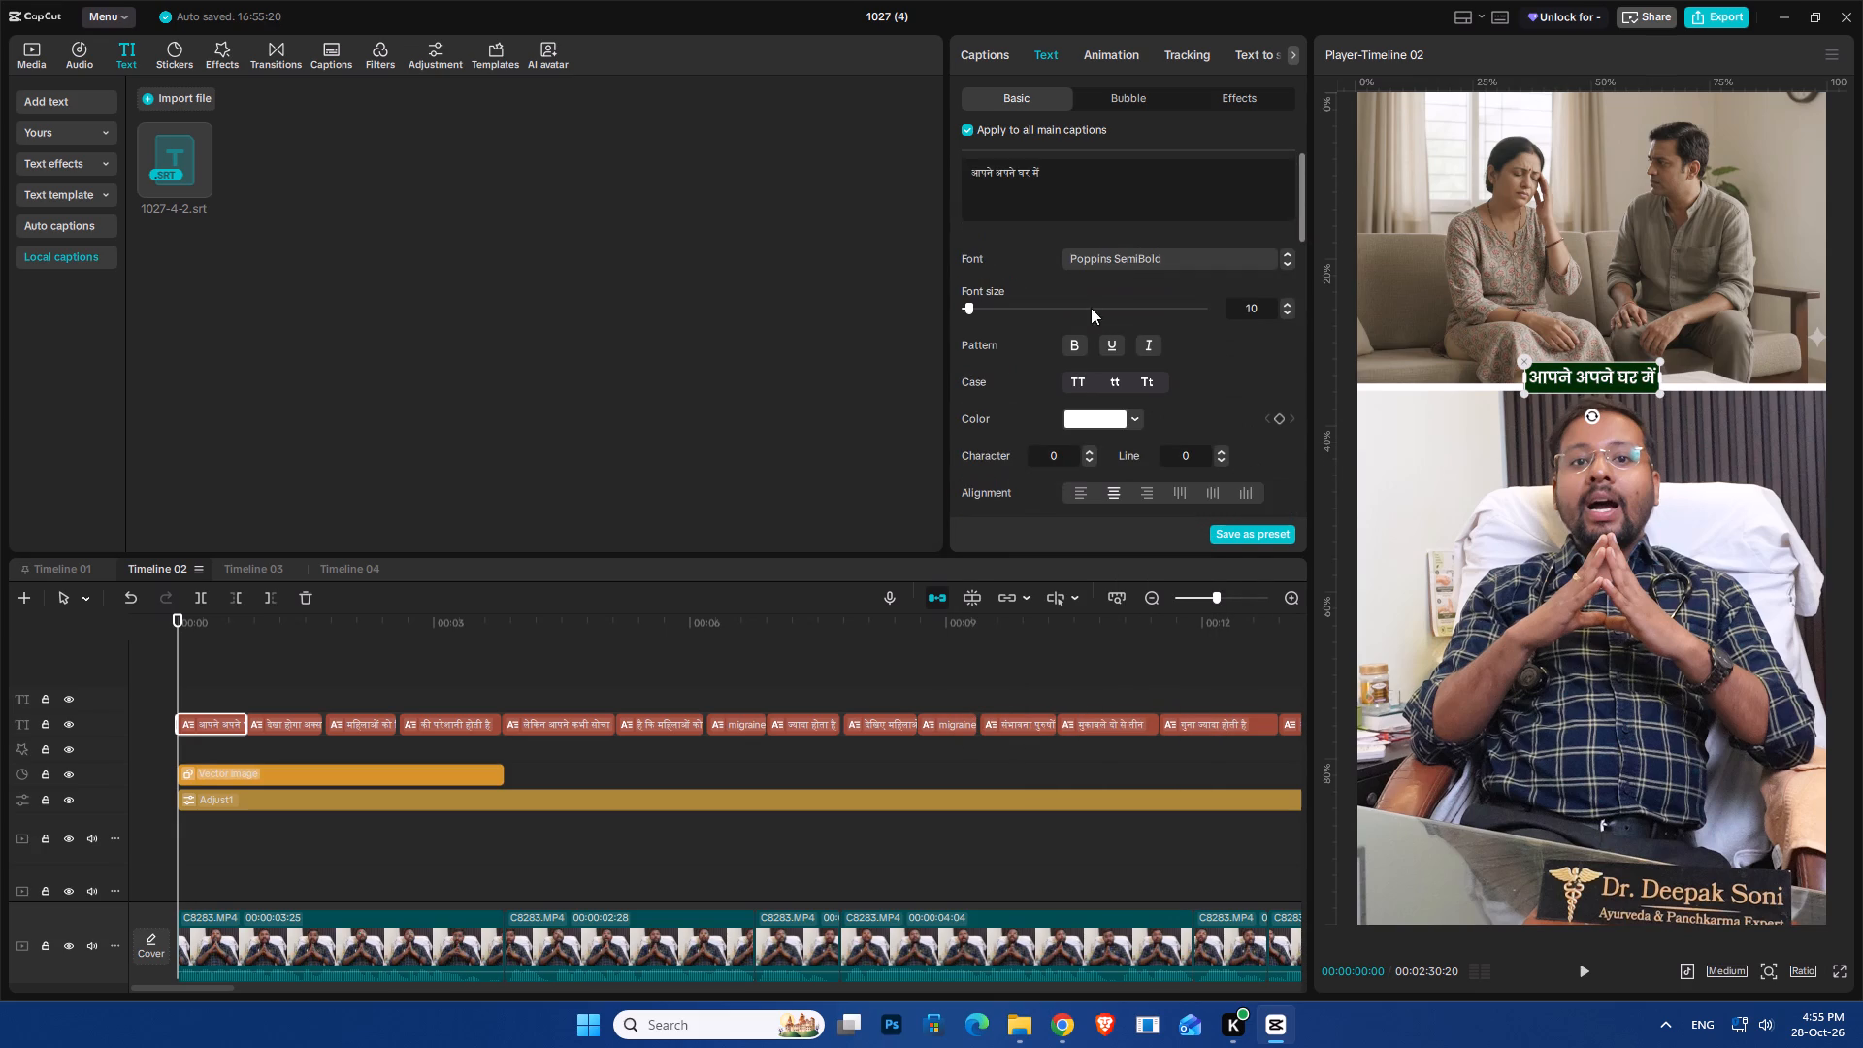
pyautogui.click(1132, 253)
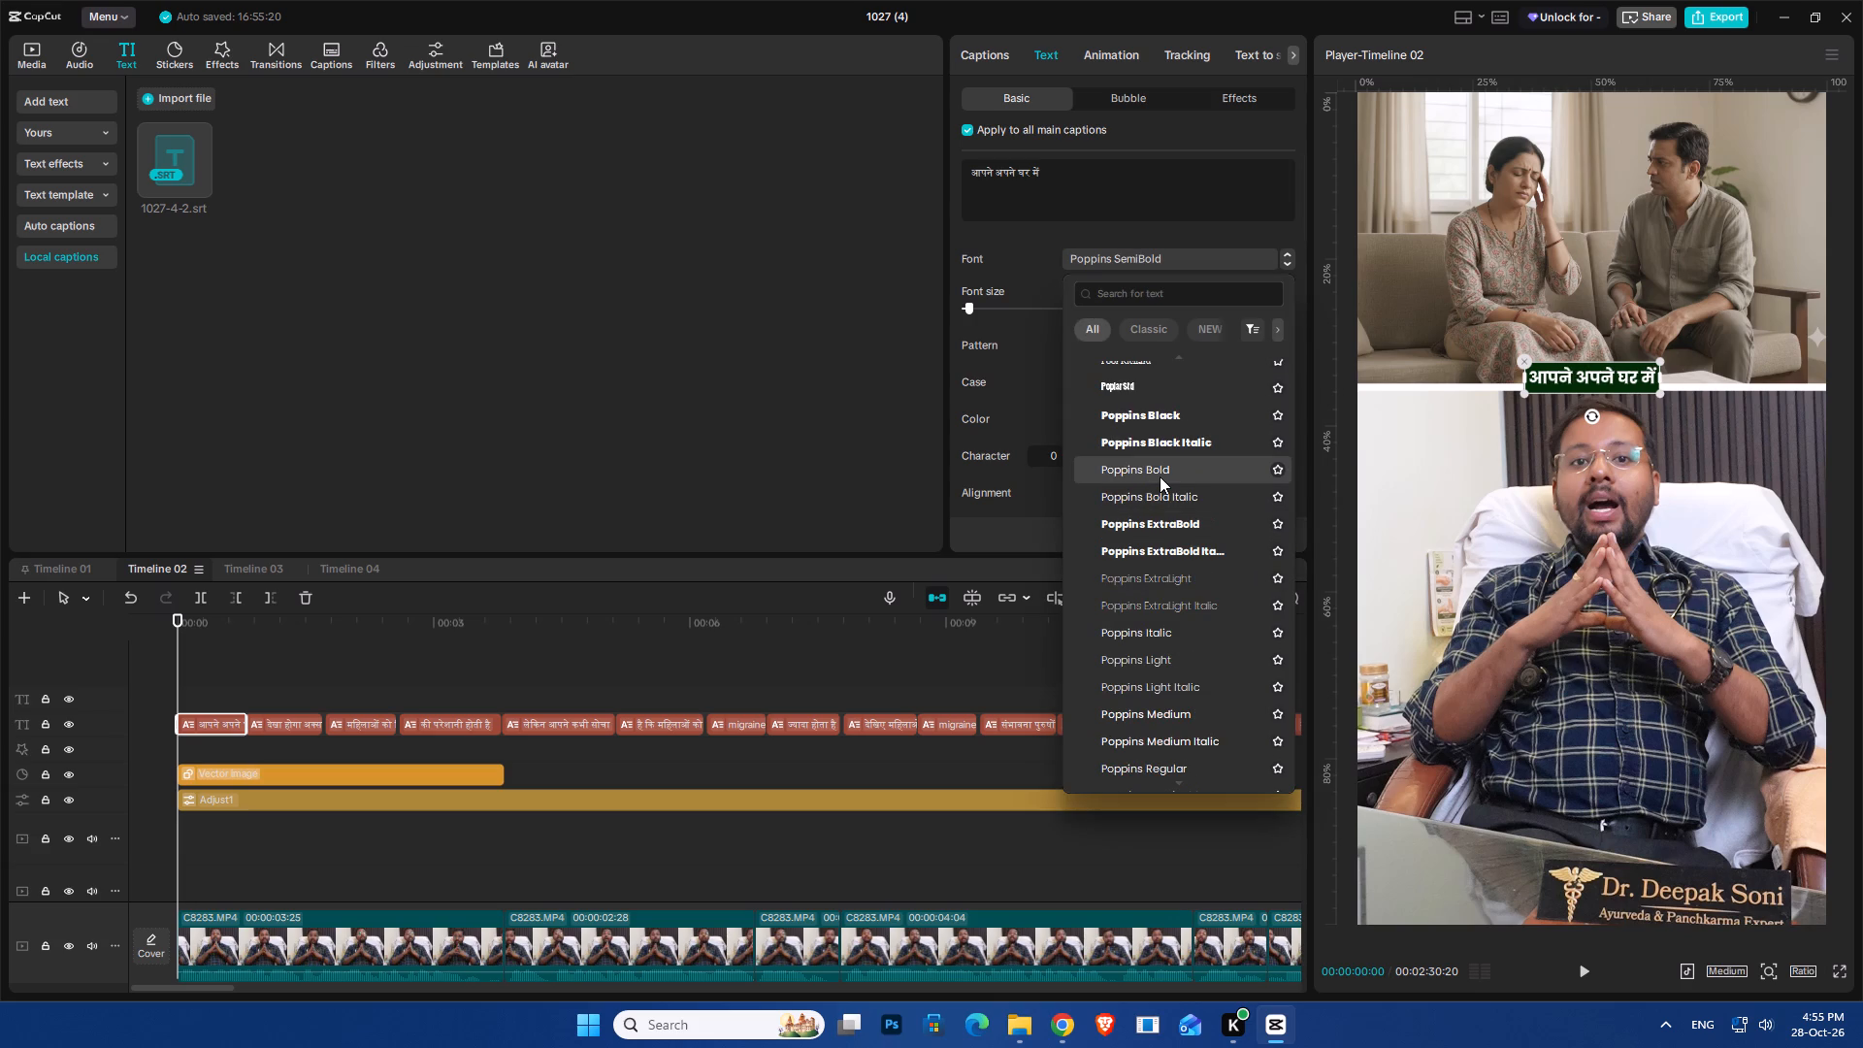
pyautogui.click(1160, 476)
pyautogui.click(1592, 378)
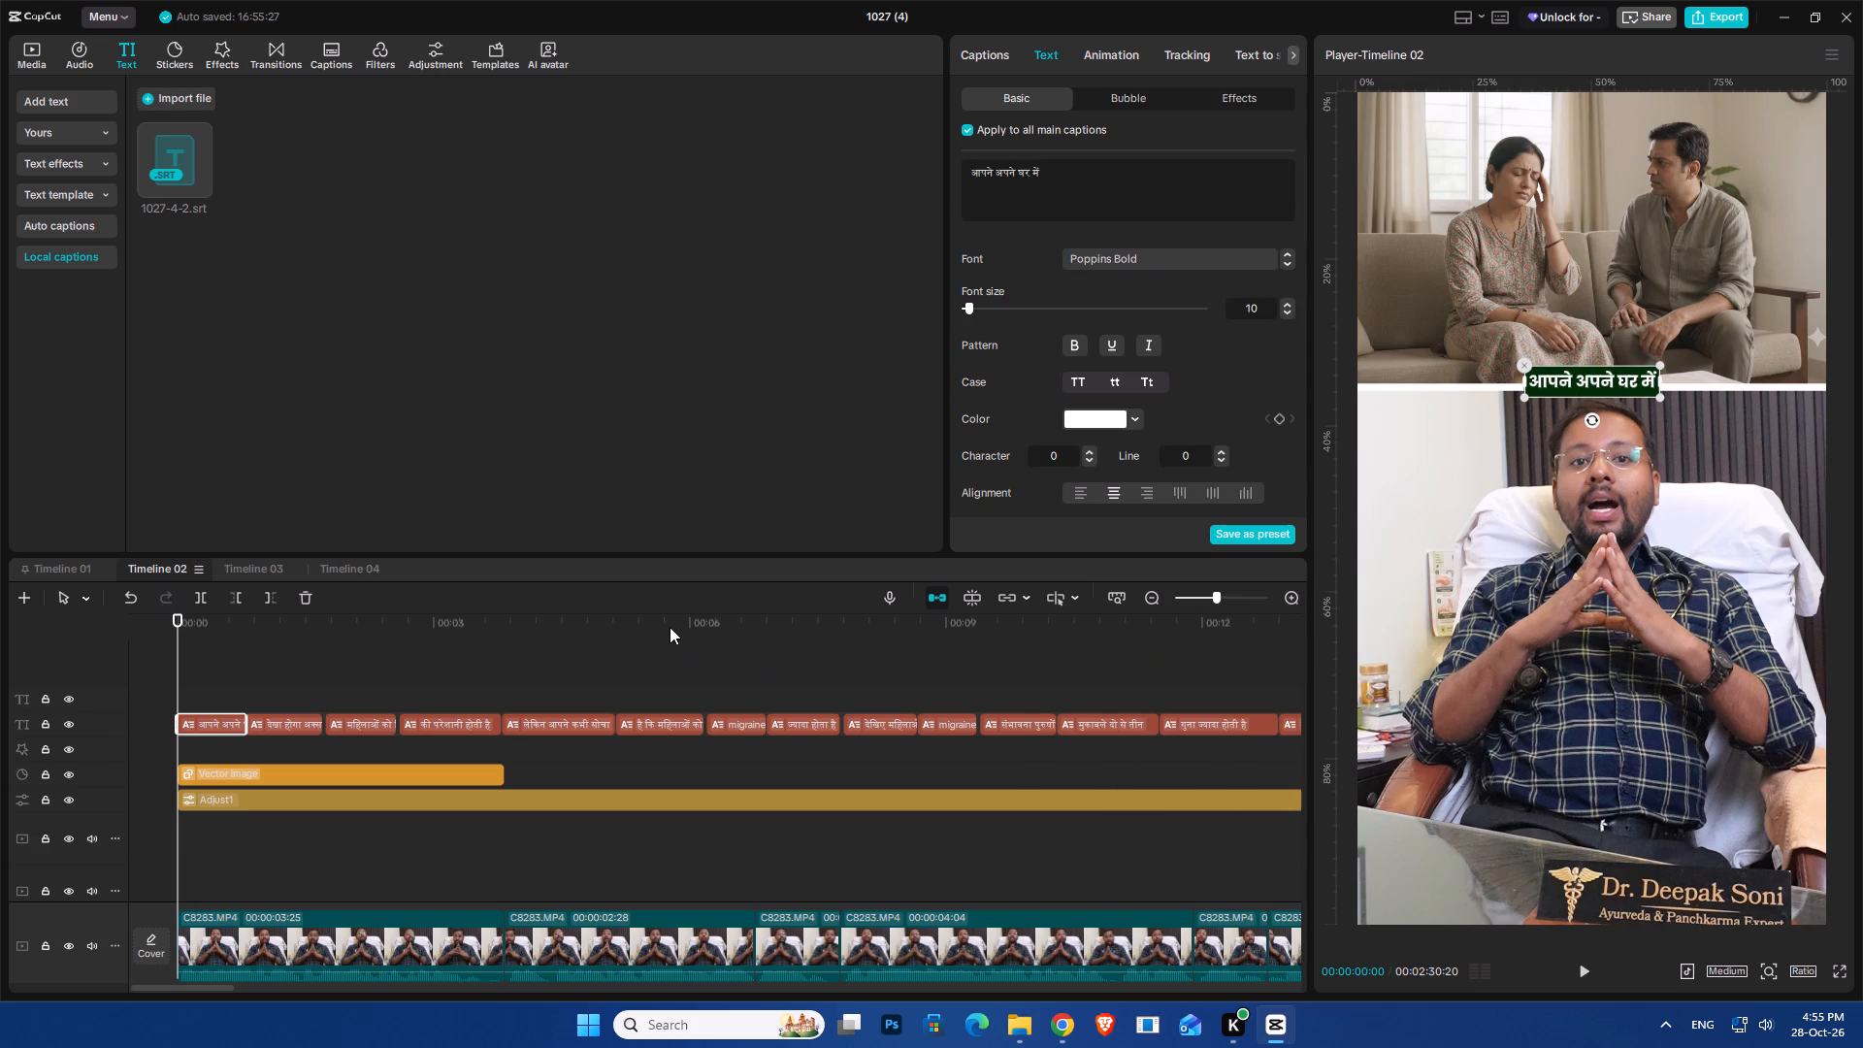
# Briefly play the opening of the timeline to check the restyled captions.
pyautogui.press('space')
pyautogui.press('space')
pyautogui.click(228, 655)
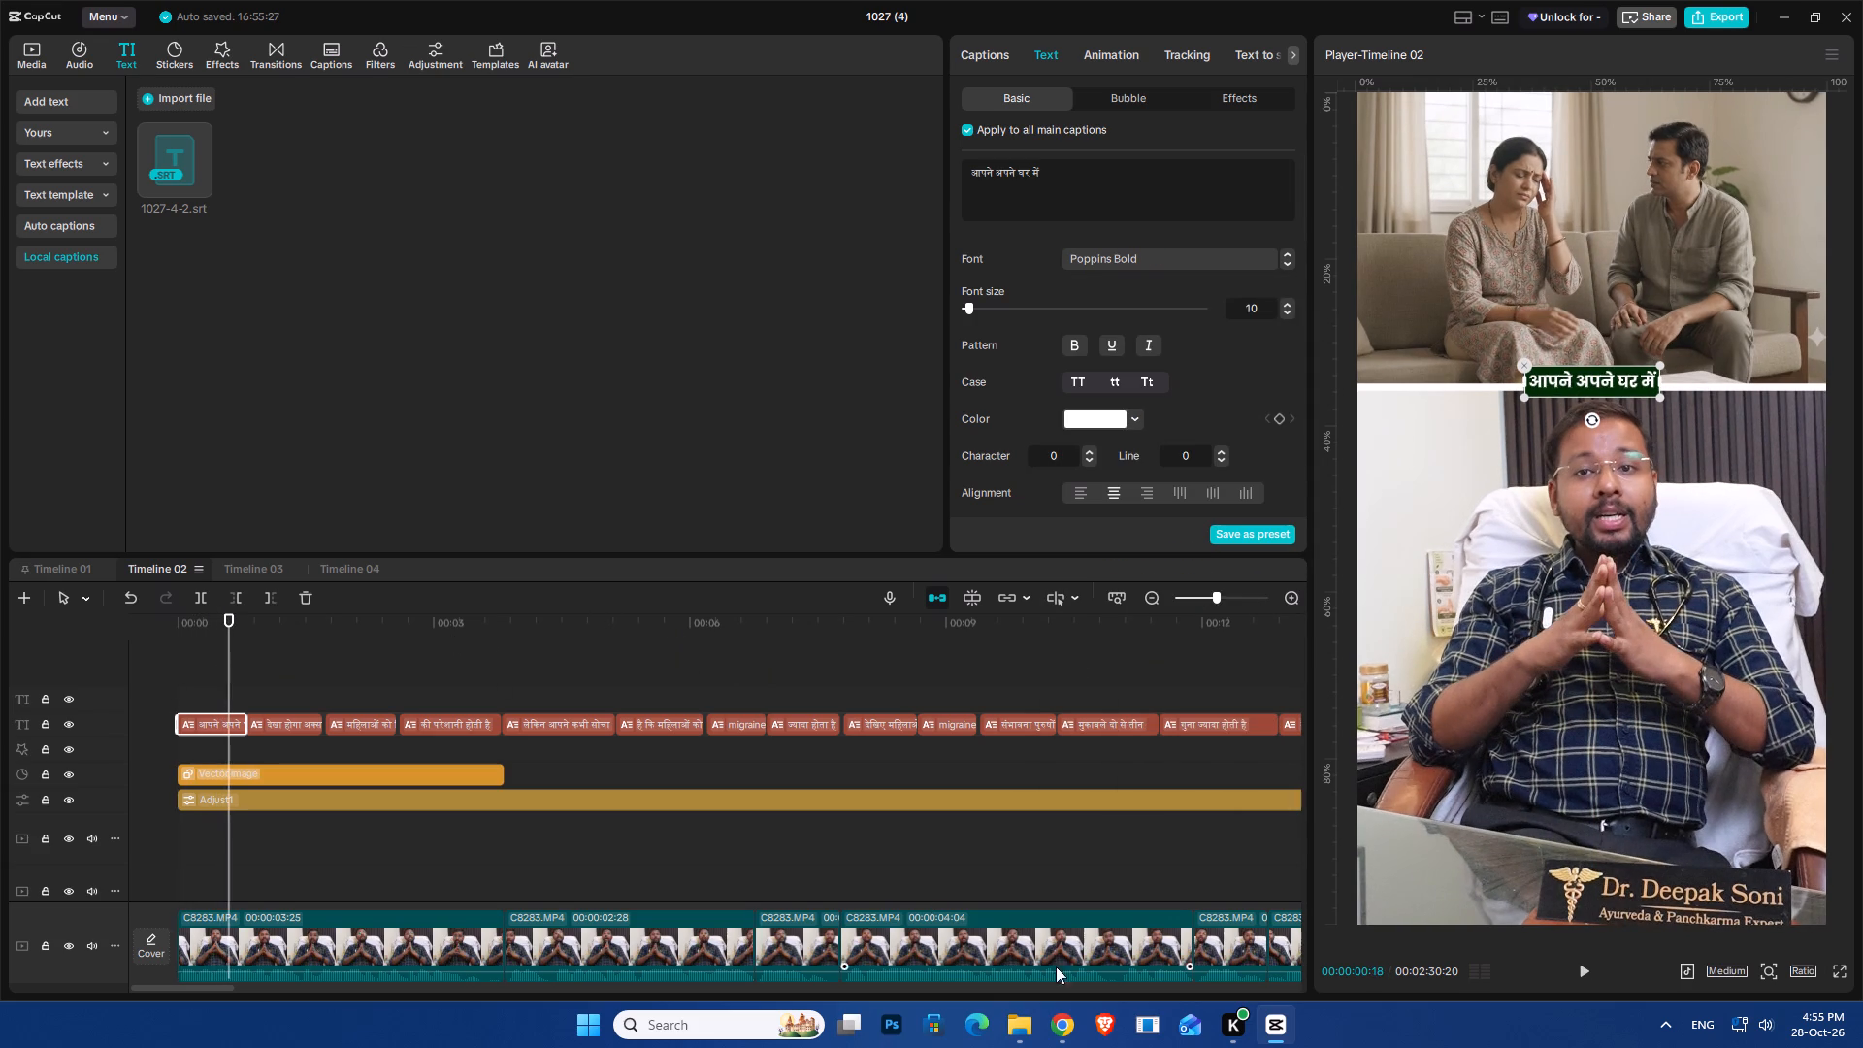
# Switch to Chrome and pause the YouTube tutorial.
pyautogui.click(1058, 1029)
pyautogui.click(441, 499)
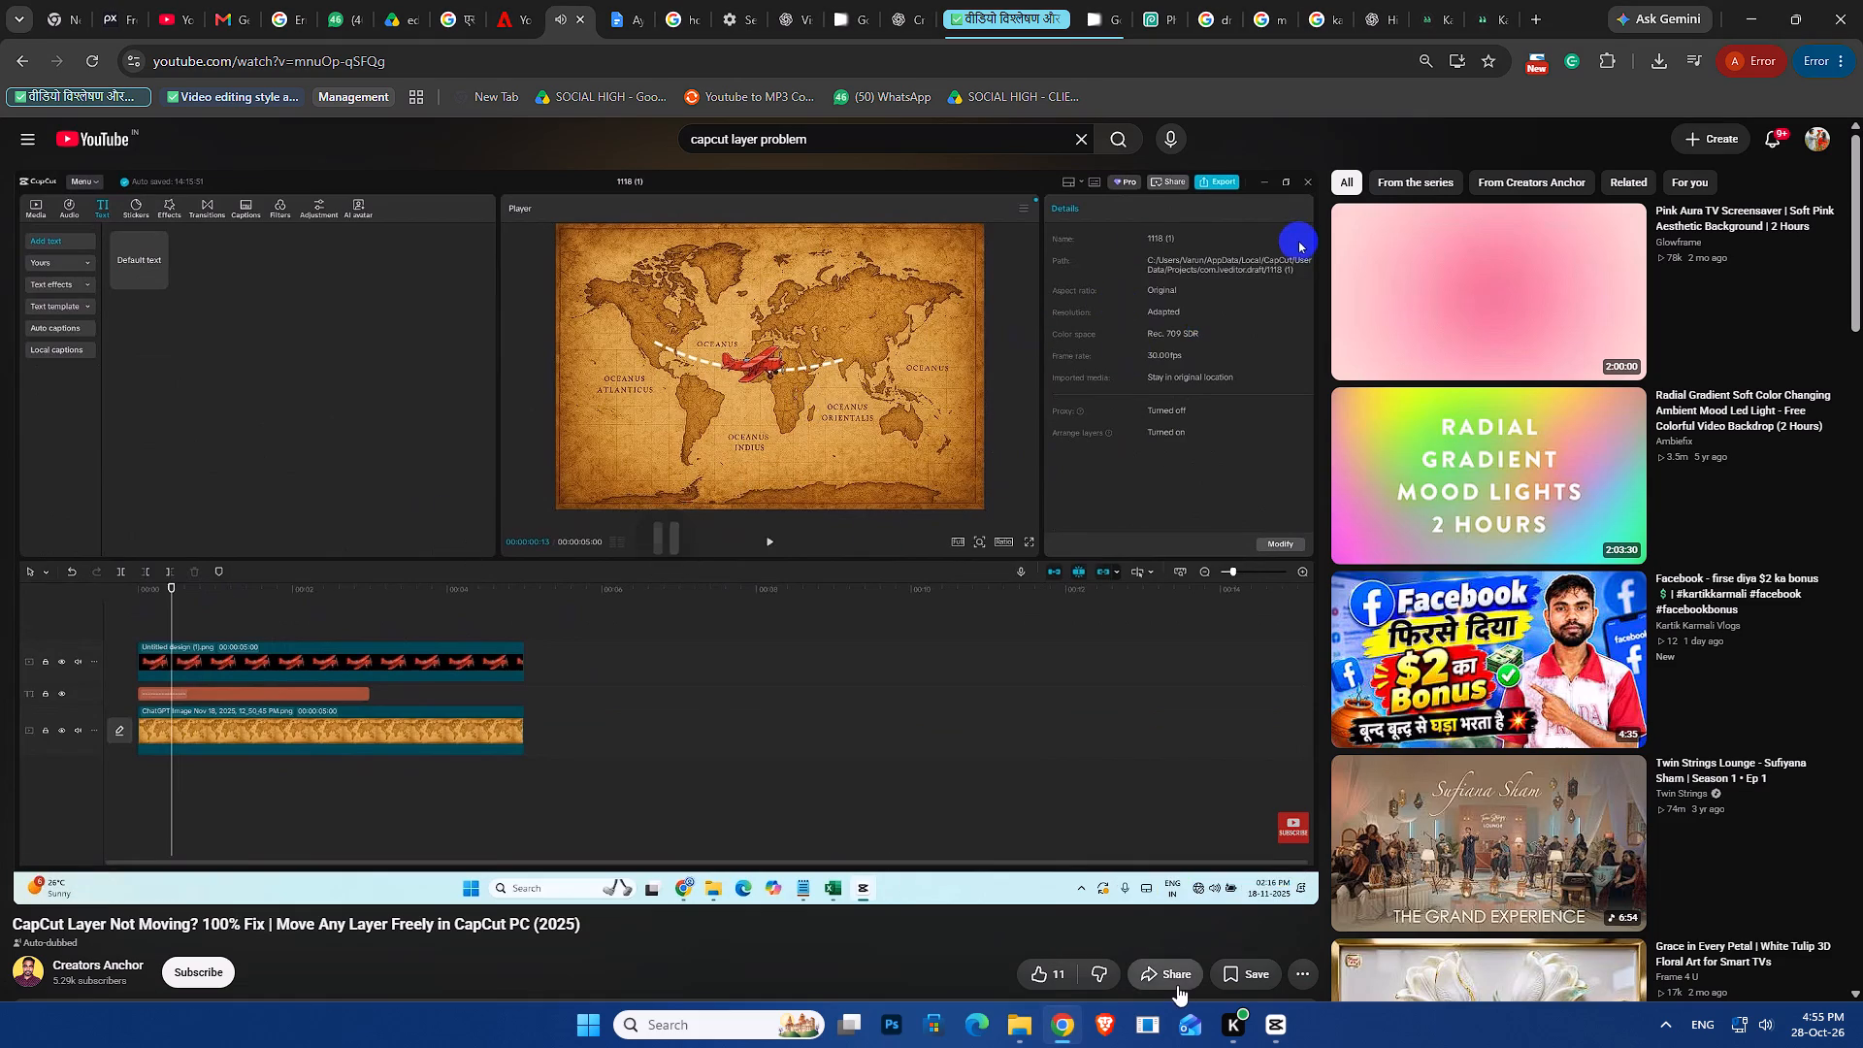
# Return to CapCut and play from the start through the end of the split-screen section to check the captions.
pyautogui.click(1262, 1032)
pyautogui.moveTo(197, 621); pyautogui.dragTo(113, 635)
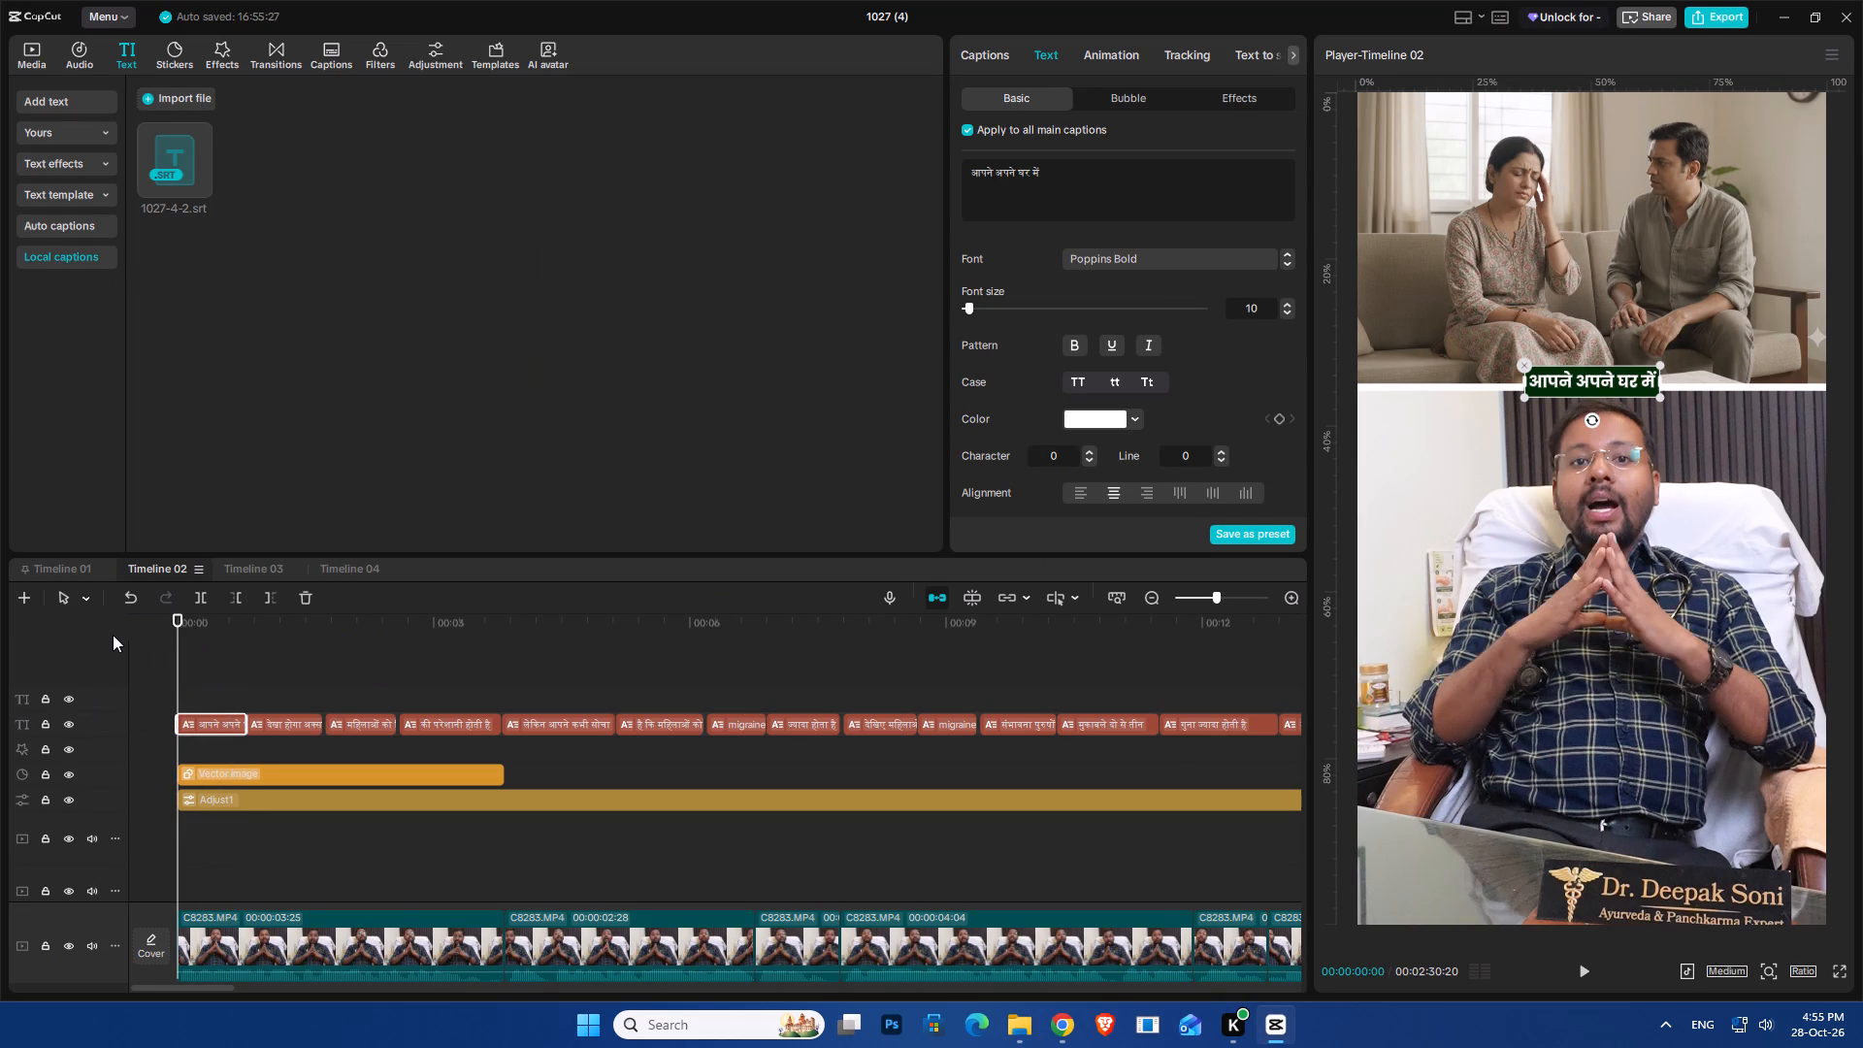
pyautogui.press('space')
pyautogui.keyDown('ctrl'); pyautogui.scroll(8, 334, 697); pyautogui.keyUp('ctrl')
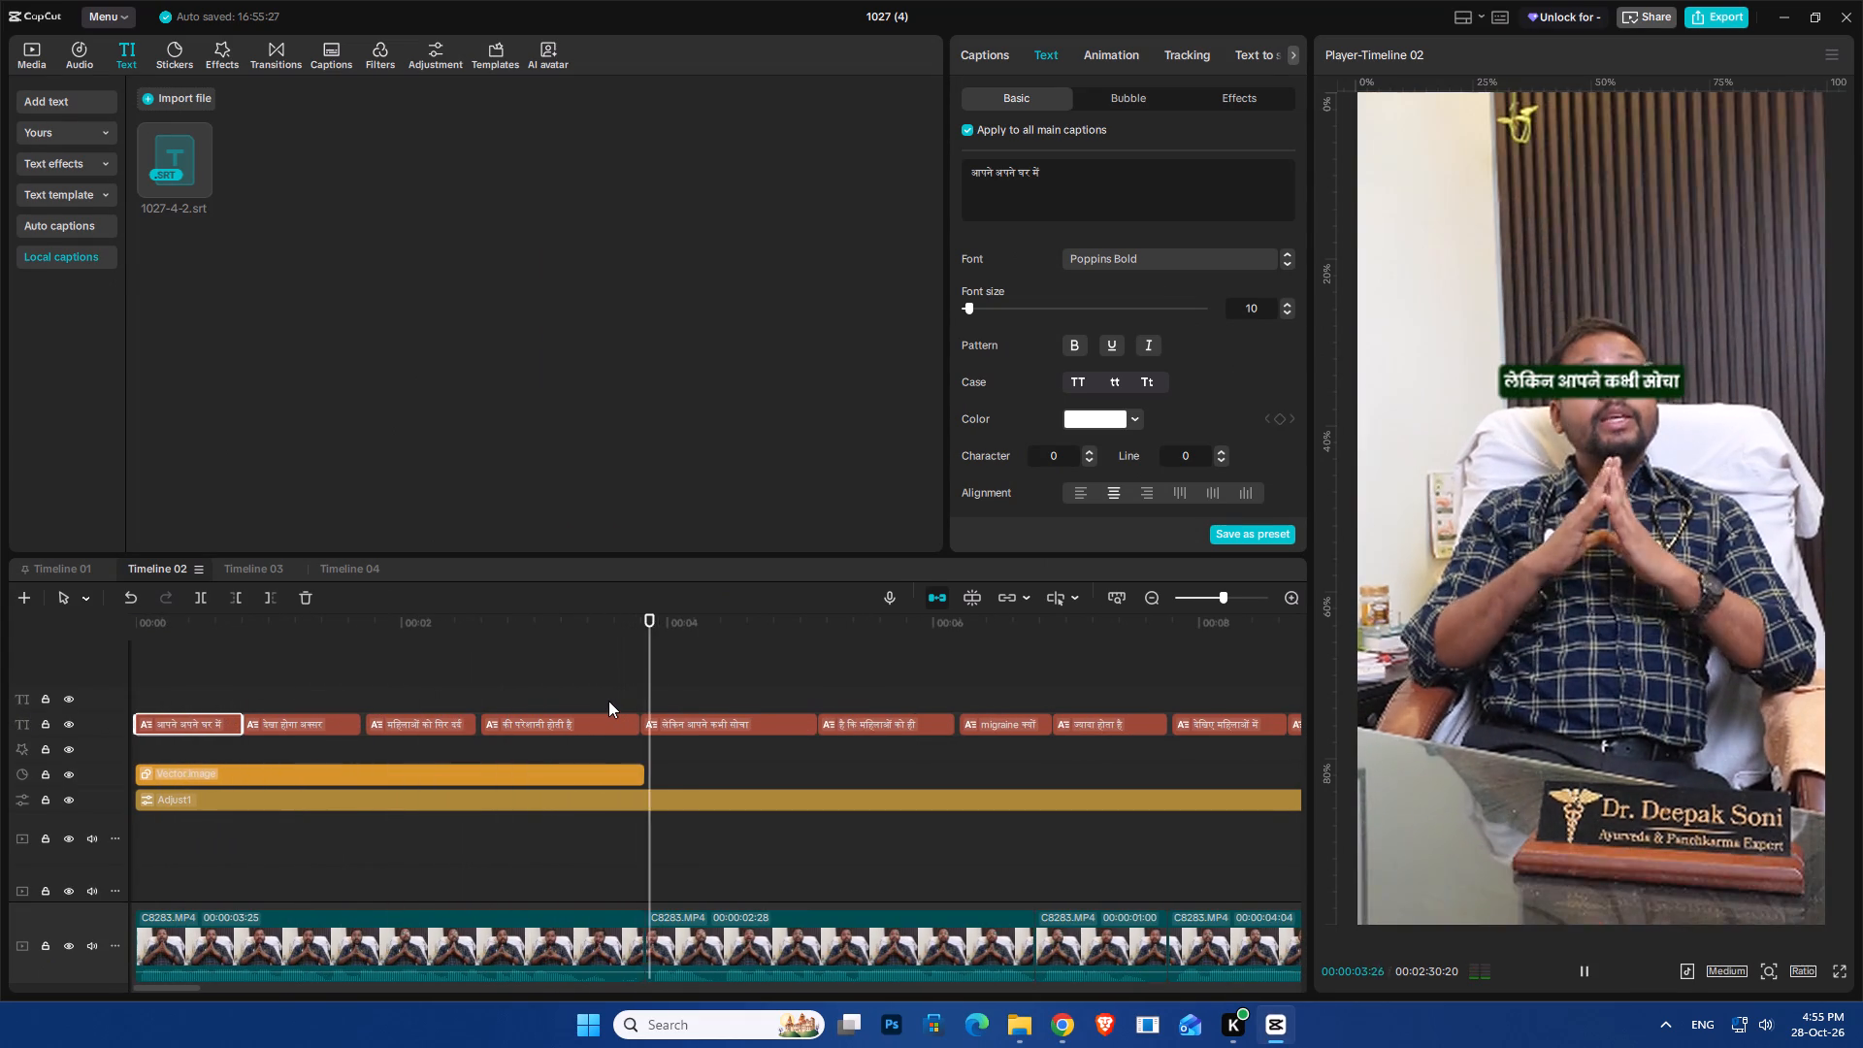
pyautogui.press('space')
# Combine the first four captions over the split-screen section into a compound clip.
pyautogui.moveTo(599, 630); pyautogui.dragTo(420, 729)
pyautogui.moveTo(555, 676); pyautogui.dragTo(169, 738)
pyautogui.rightClick(174, 725)
pyautogui.click(251, 786)
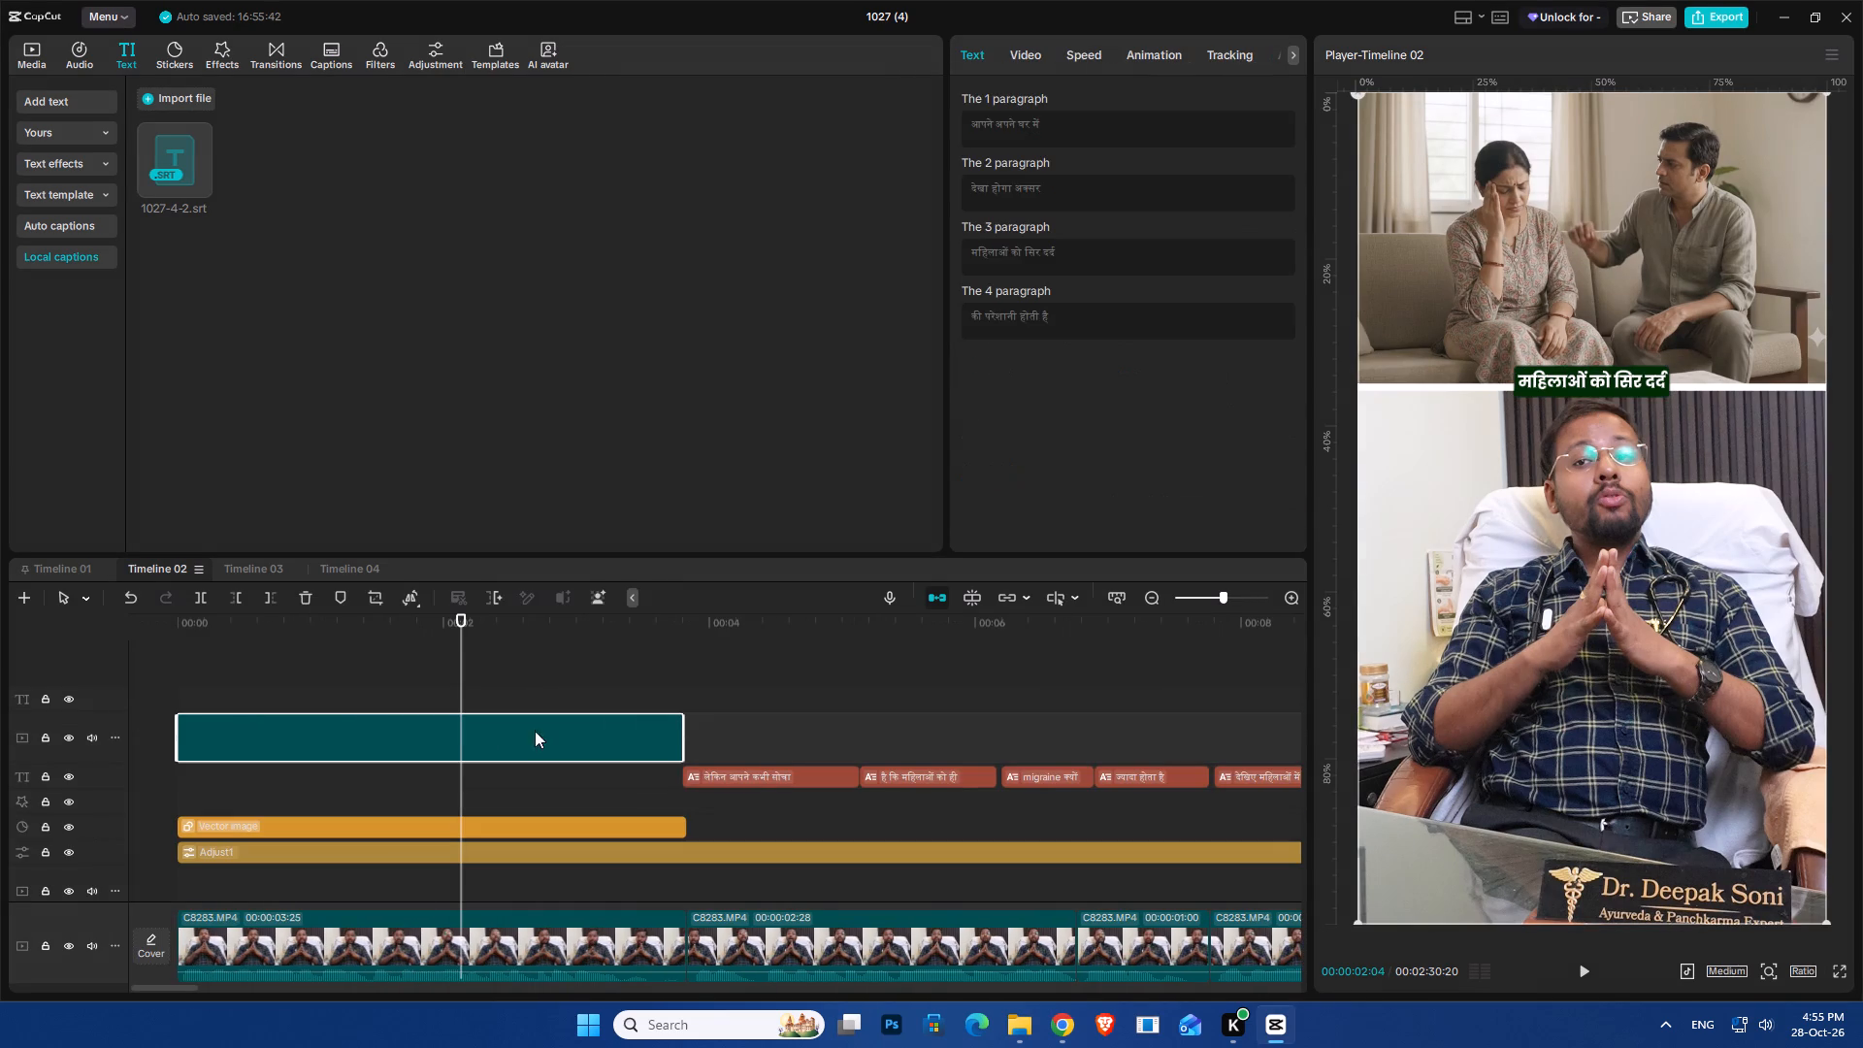
# Move the remaining captions down to the doctor's chest, centred horizontally in the frame.
pyautogui.click(730, 658)
pyautogui.click(752, 771)
pyautogui.moveTo(1578, 389); pyautogui.dragTo(1593, 647)
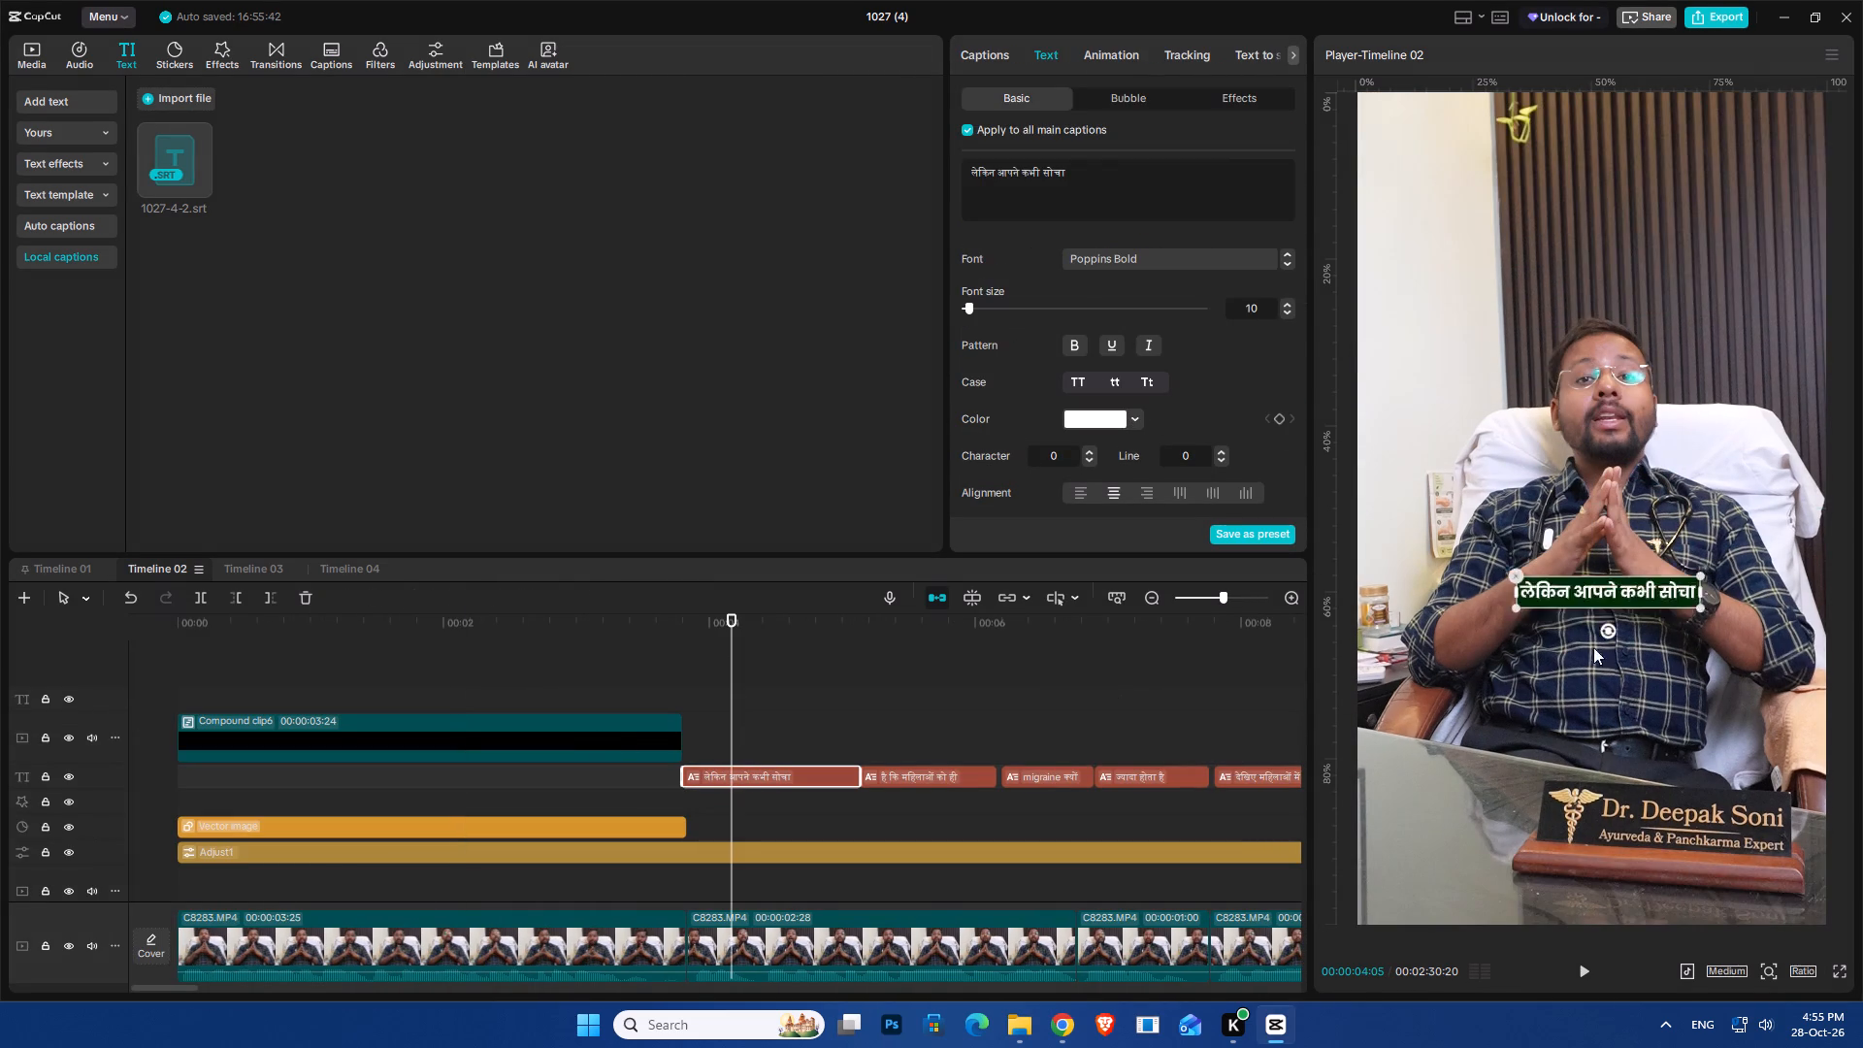
pyautogui.moveTo(1593, 647); pyautogui.dragTo(1577, 706)
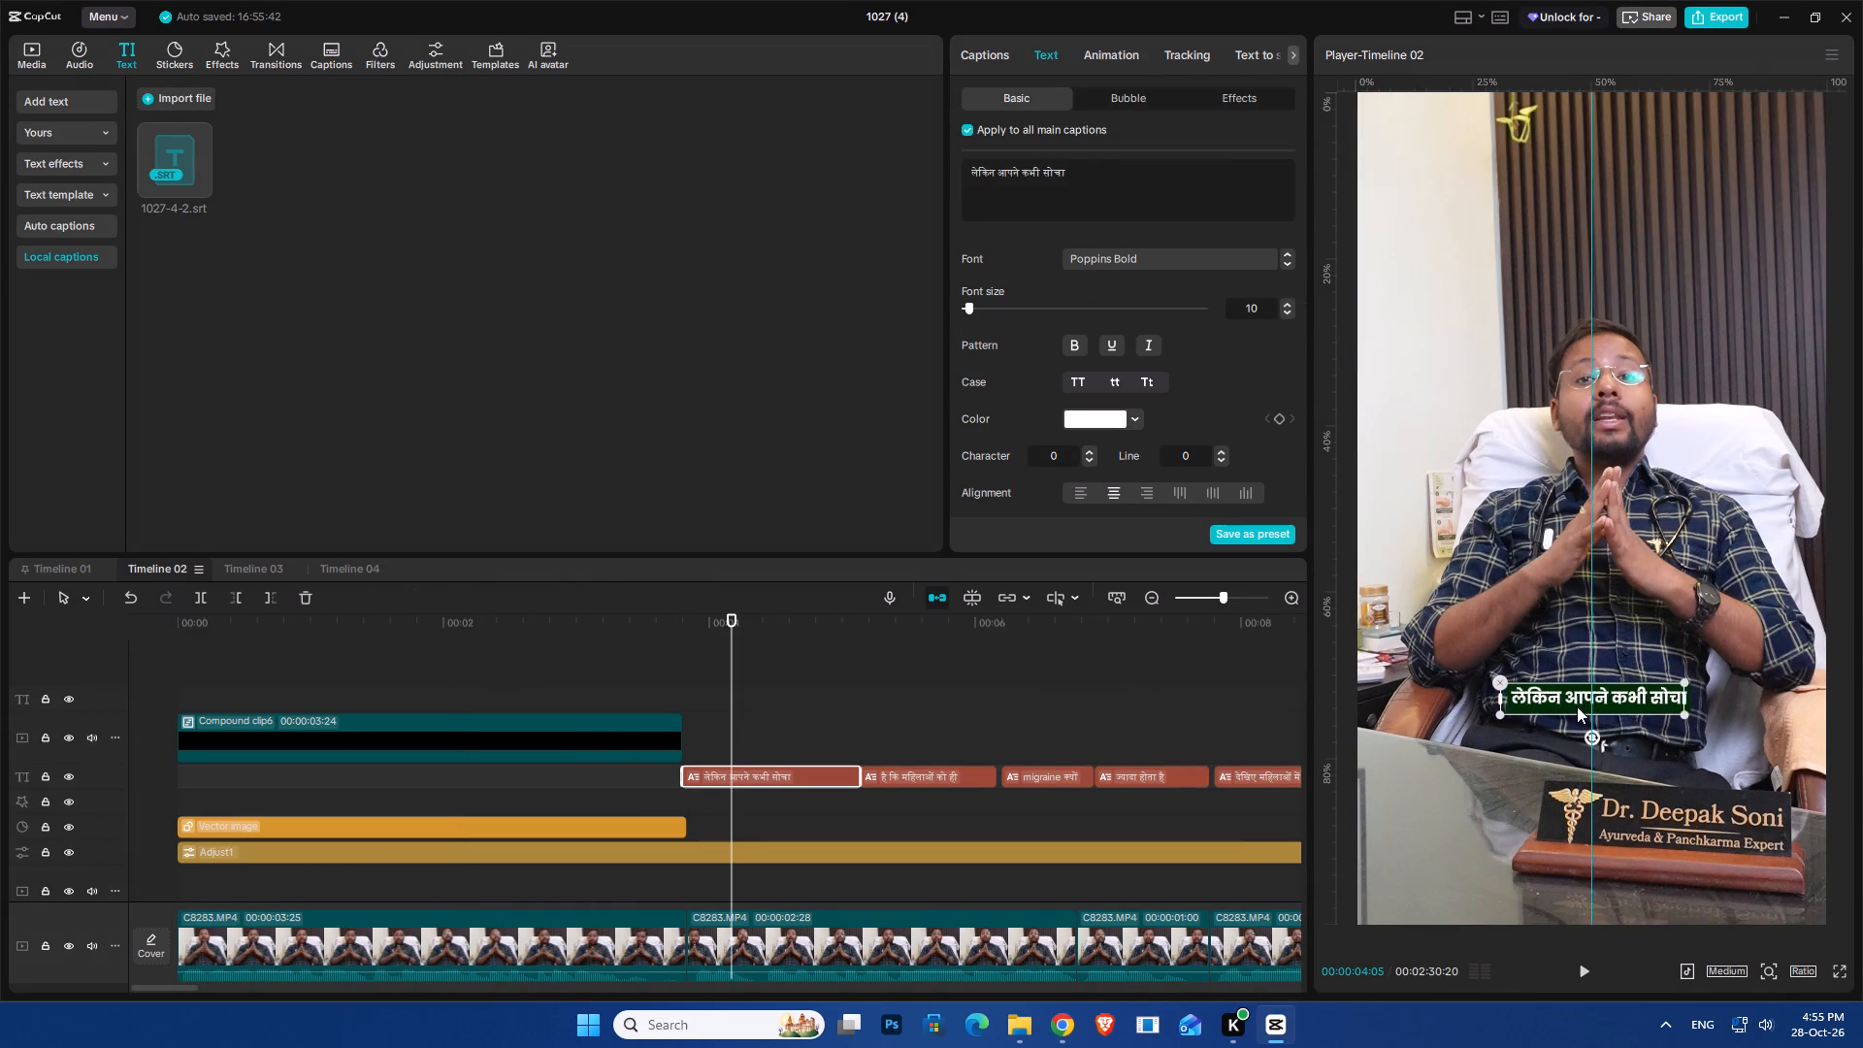
pyautogui.moveTo(1577, 706); pyautogui.dragTo(1573, 642)
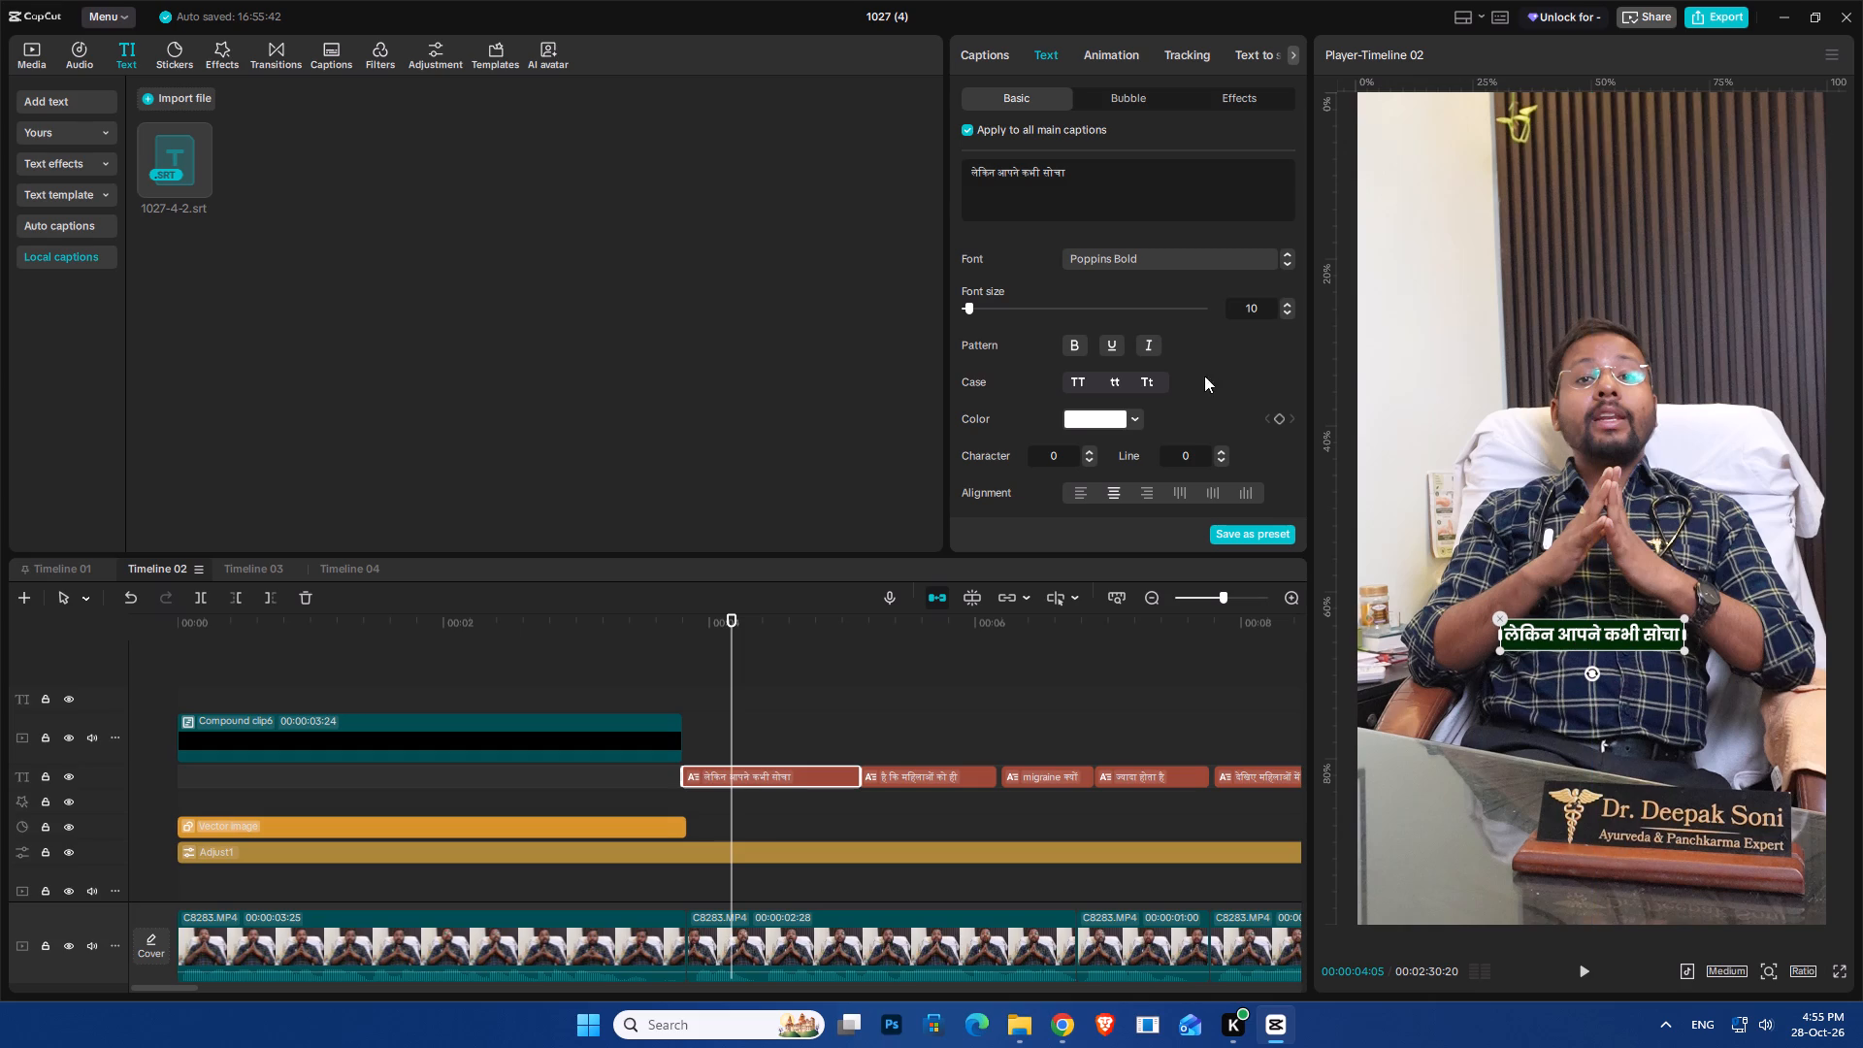
# Adjust the remaining captions' font size, trying 12.
pyautogui.click(1248, 309)
pyautogui.scroll(2, 1248, 309)
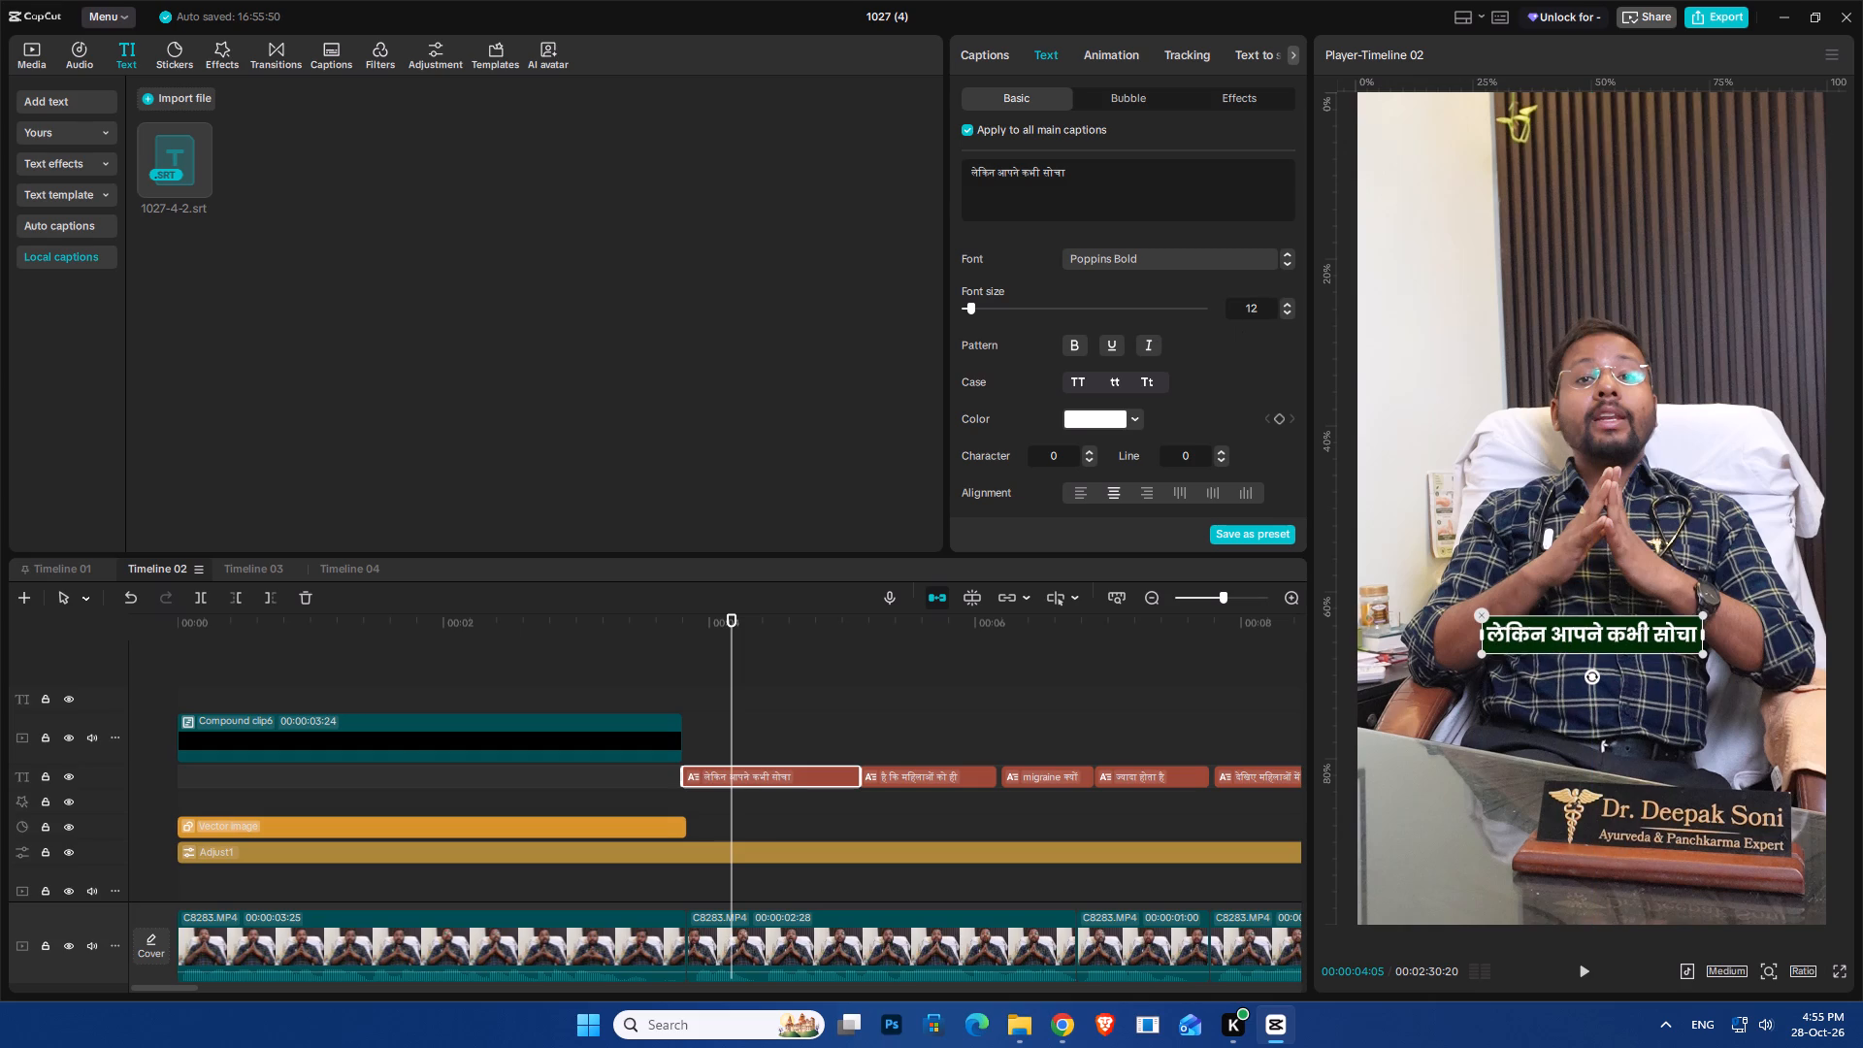
pyautogui.scroll(-1, 1248, 309)
# Play the split-screen section and the full-frame shots after it to review caption placement, size and timing.
pyautogui.click(400, 664)
pyautogui.press('space')
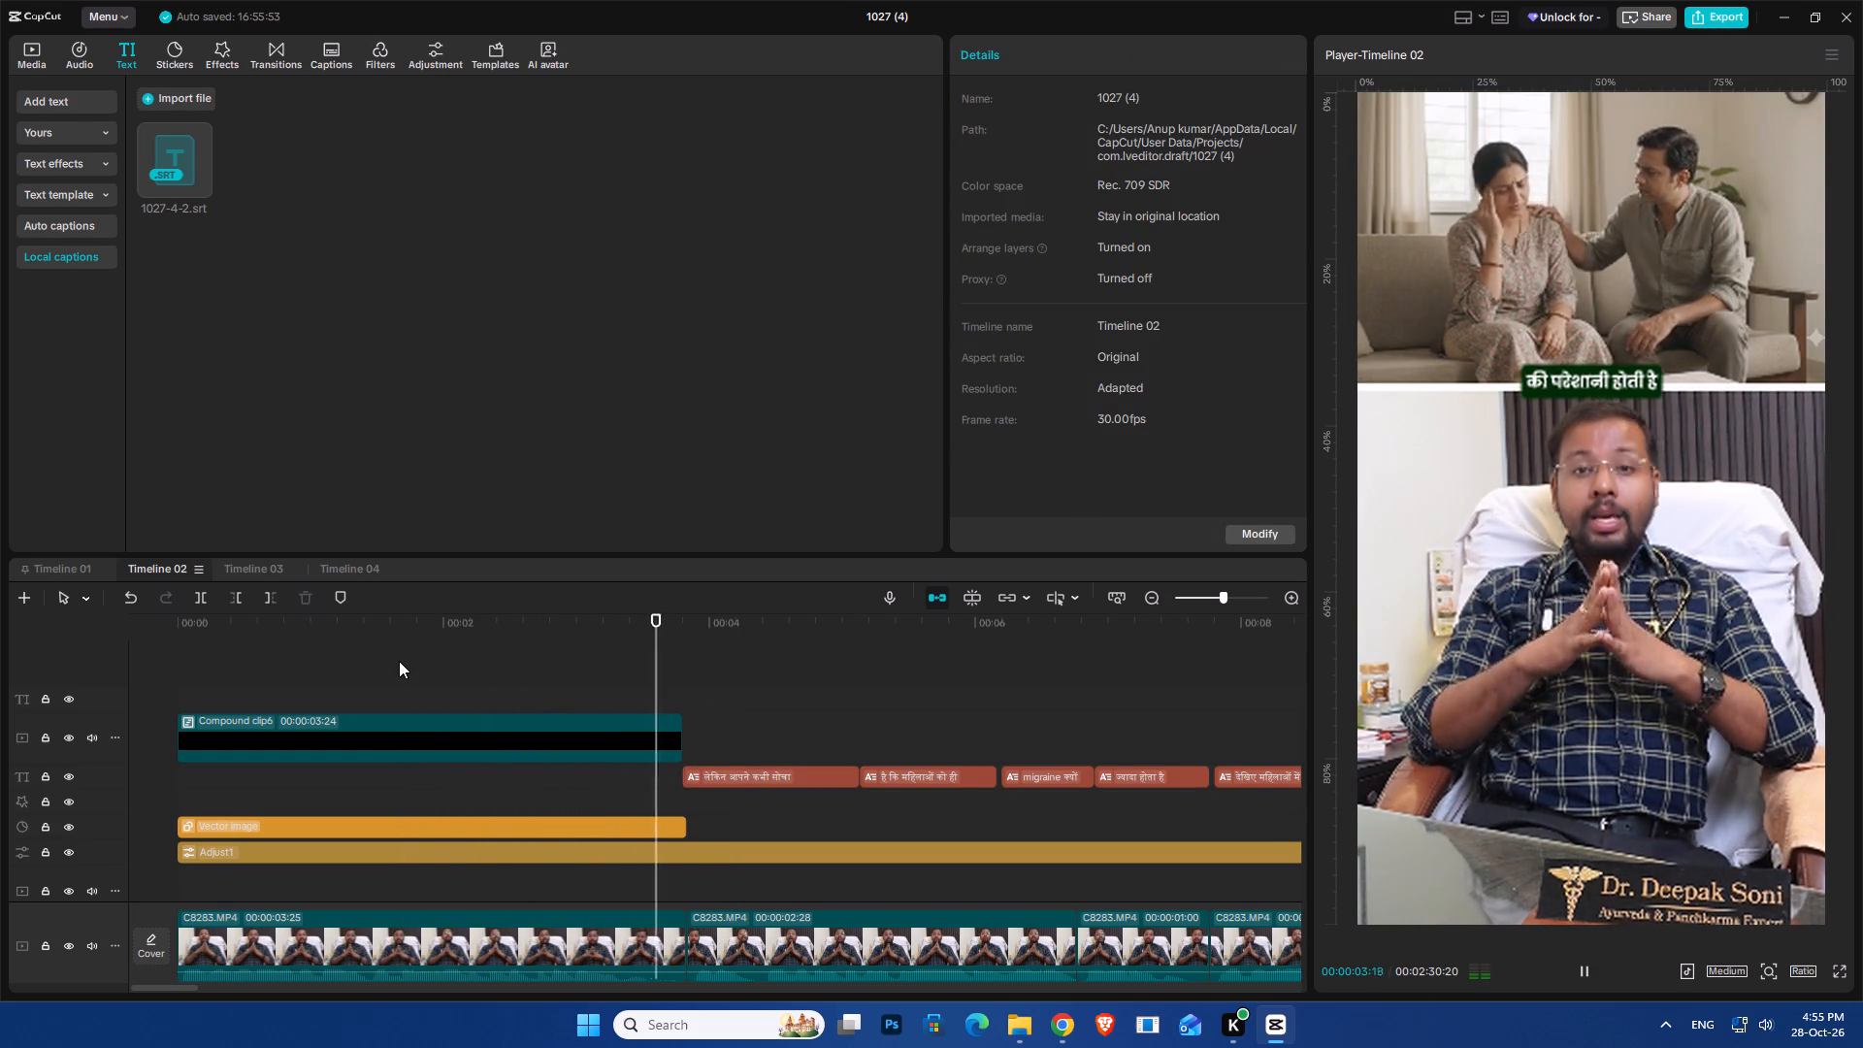
pyautogui.press('space')
pyautogui.press('space')
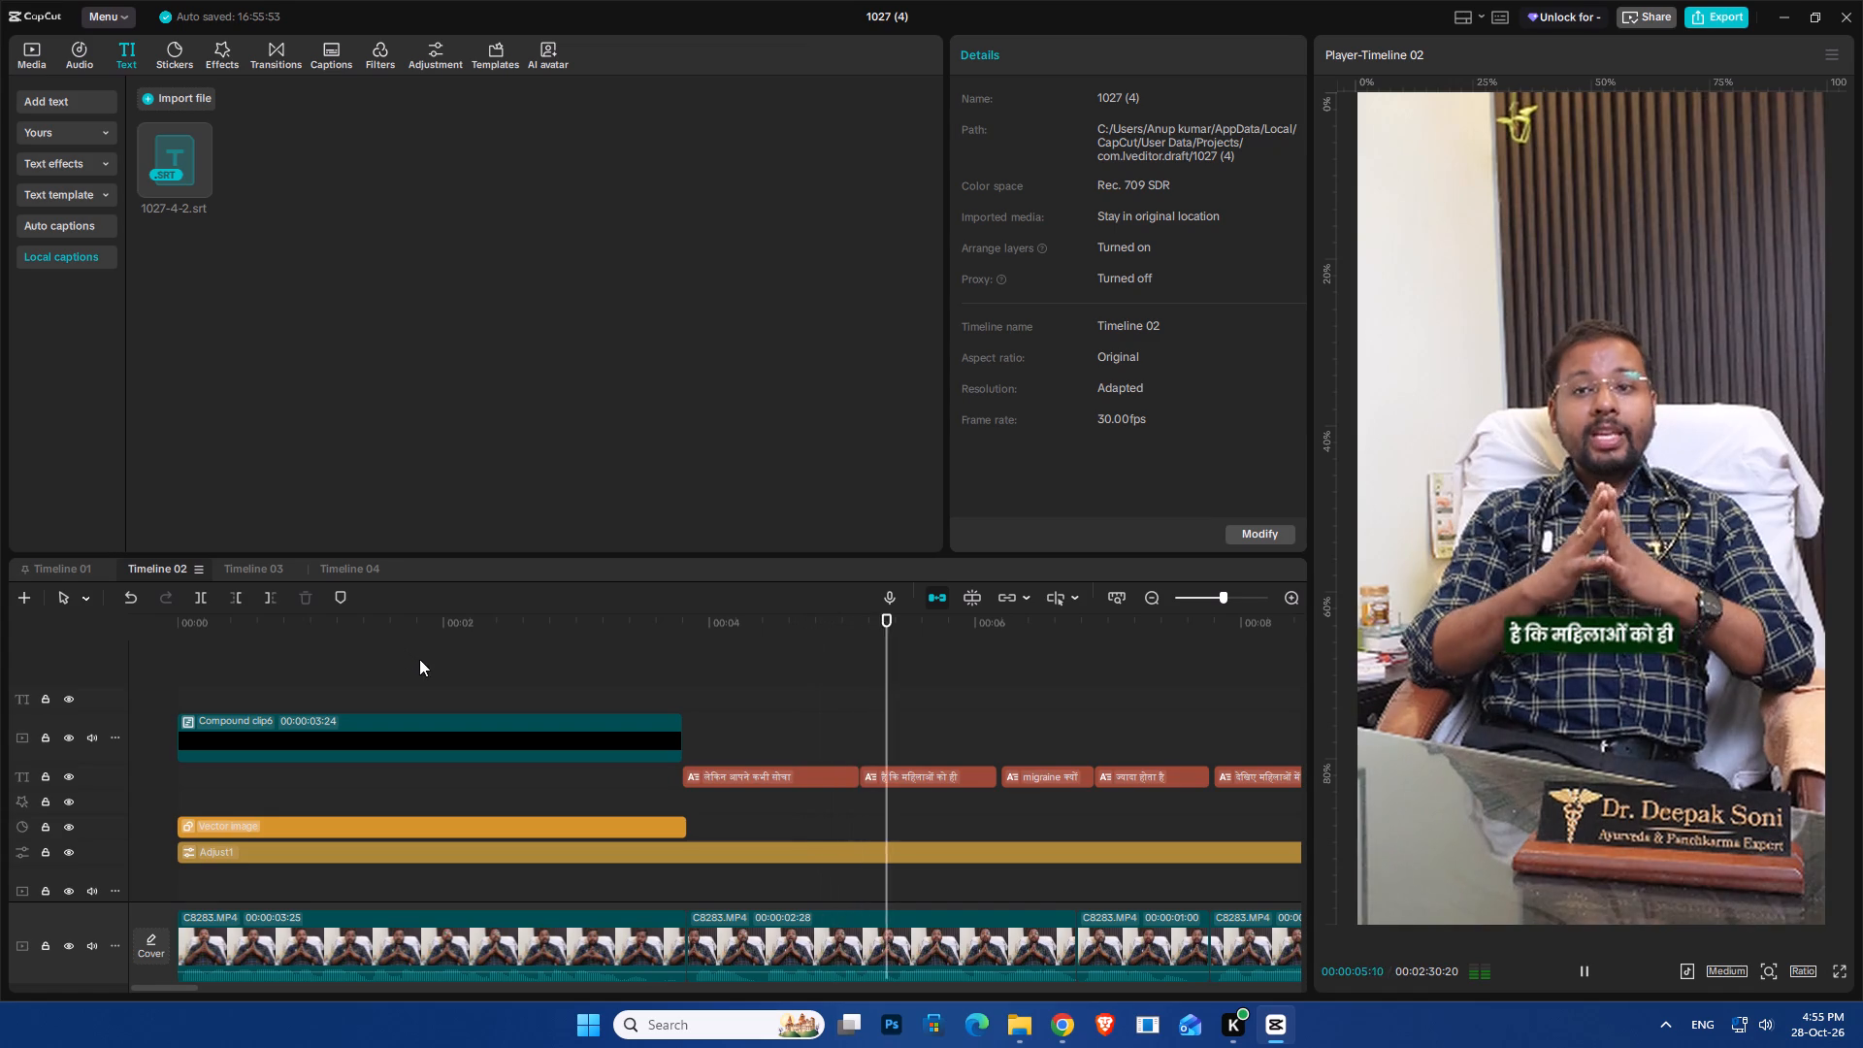
pyautogui.press('space')
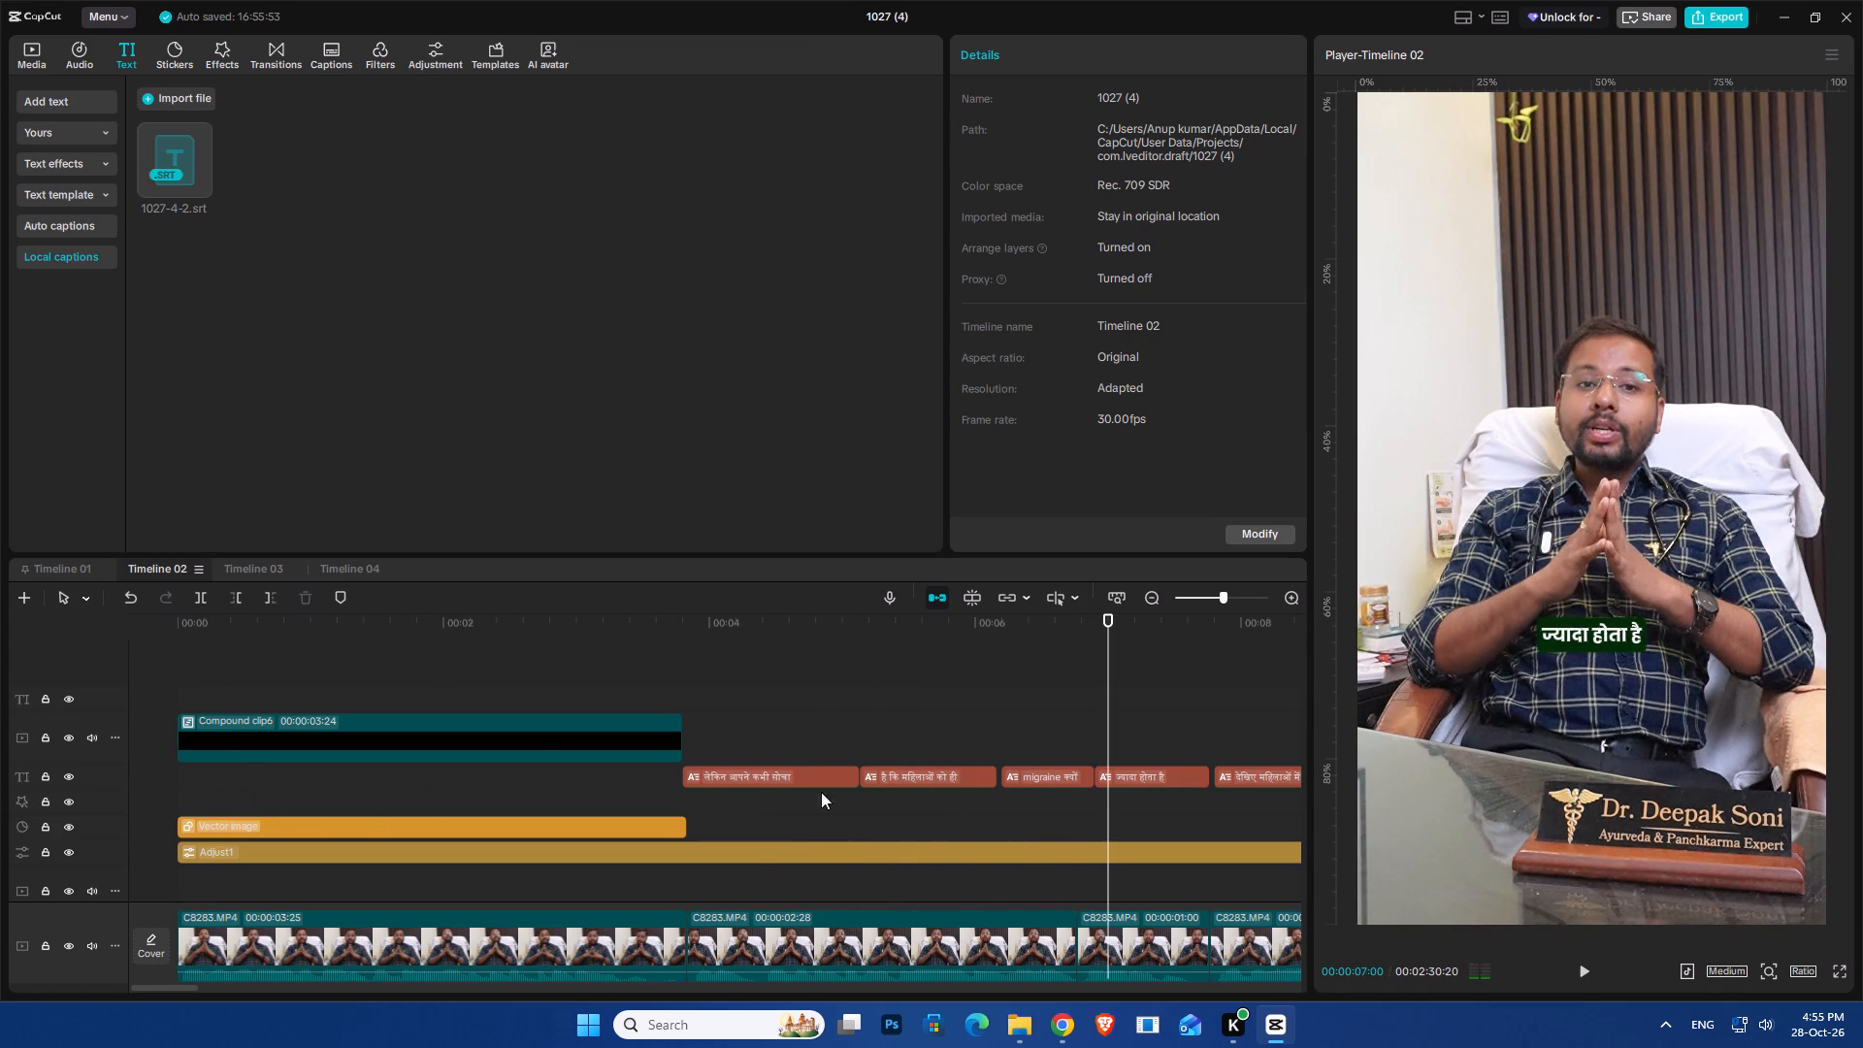
pyautogui.press('space')
pyautogui.press('space')
pyautogui.click(870, 675)
pyautogui.press('space')
pyautogui.keyDown('ctrl'); pyautogui.scroll(-7, 987, 720); pyautogui.keyUp('ctrl')
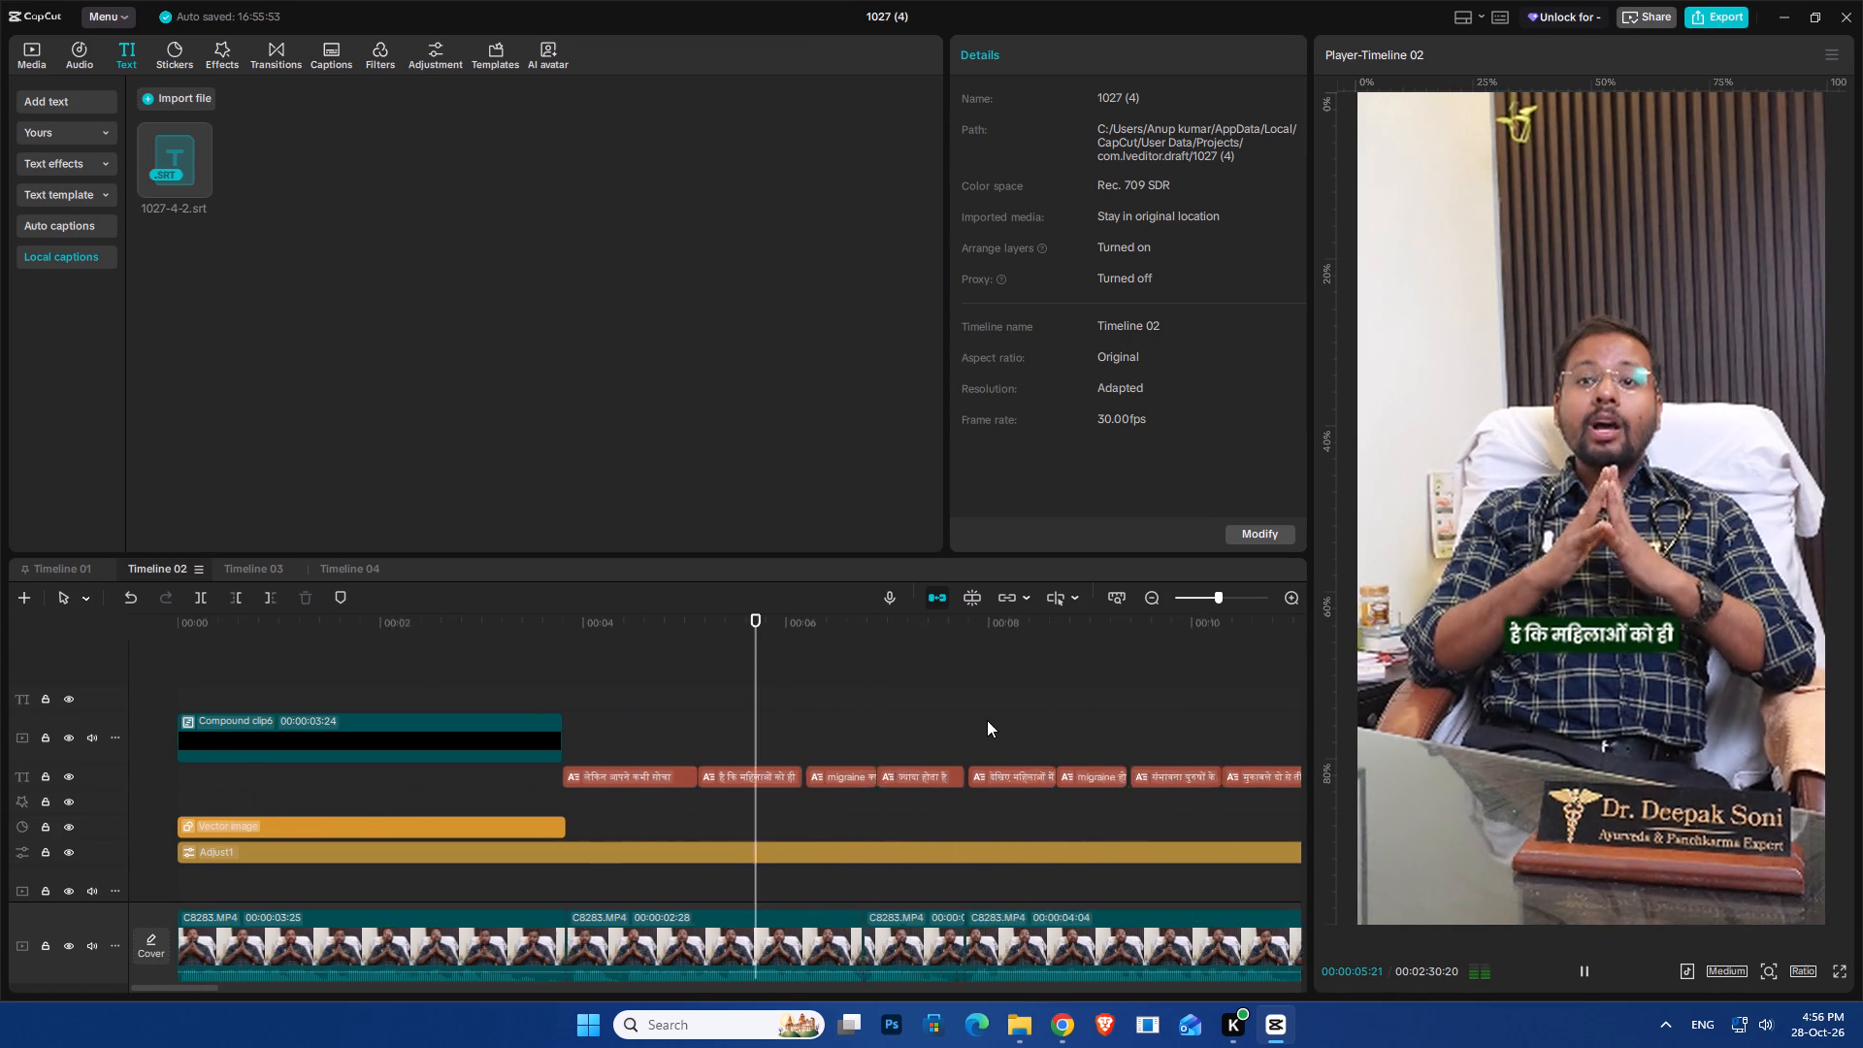
pyautogui.press('space')
pyautogui.press('space')
pyautogui.press('space')
pyautogui.keyDown('ctrl'); pyautogui.scroll(-14, 843, 746); pyautogui.keyUp('ctrl')
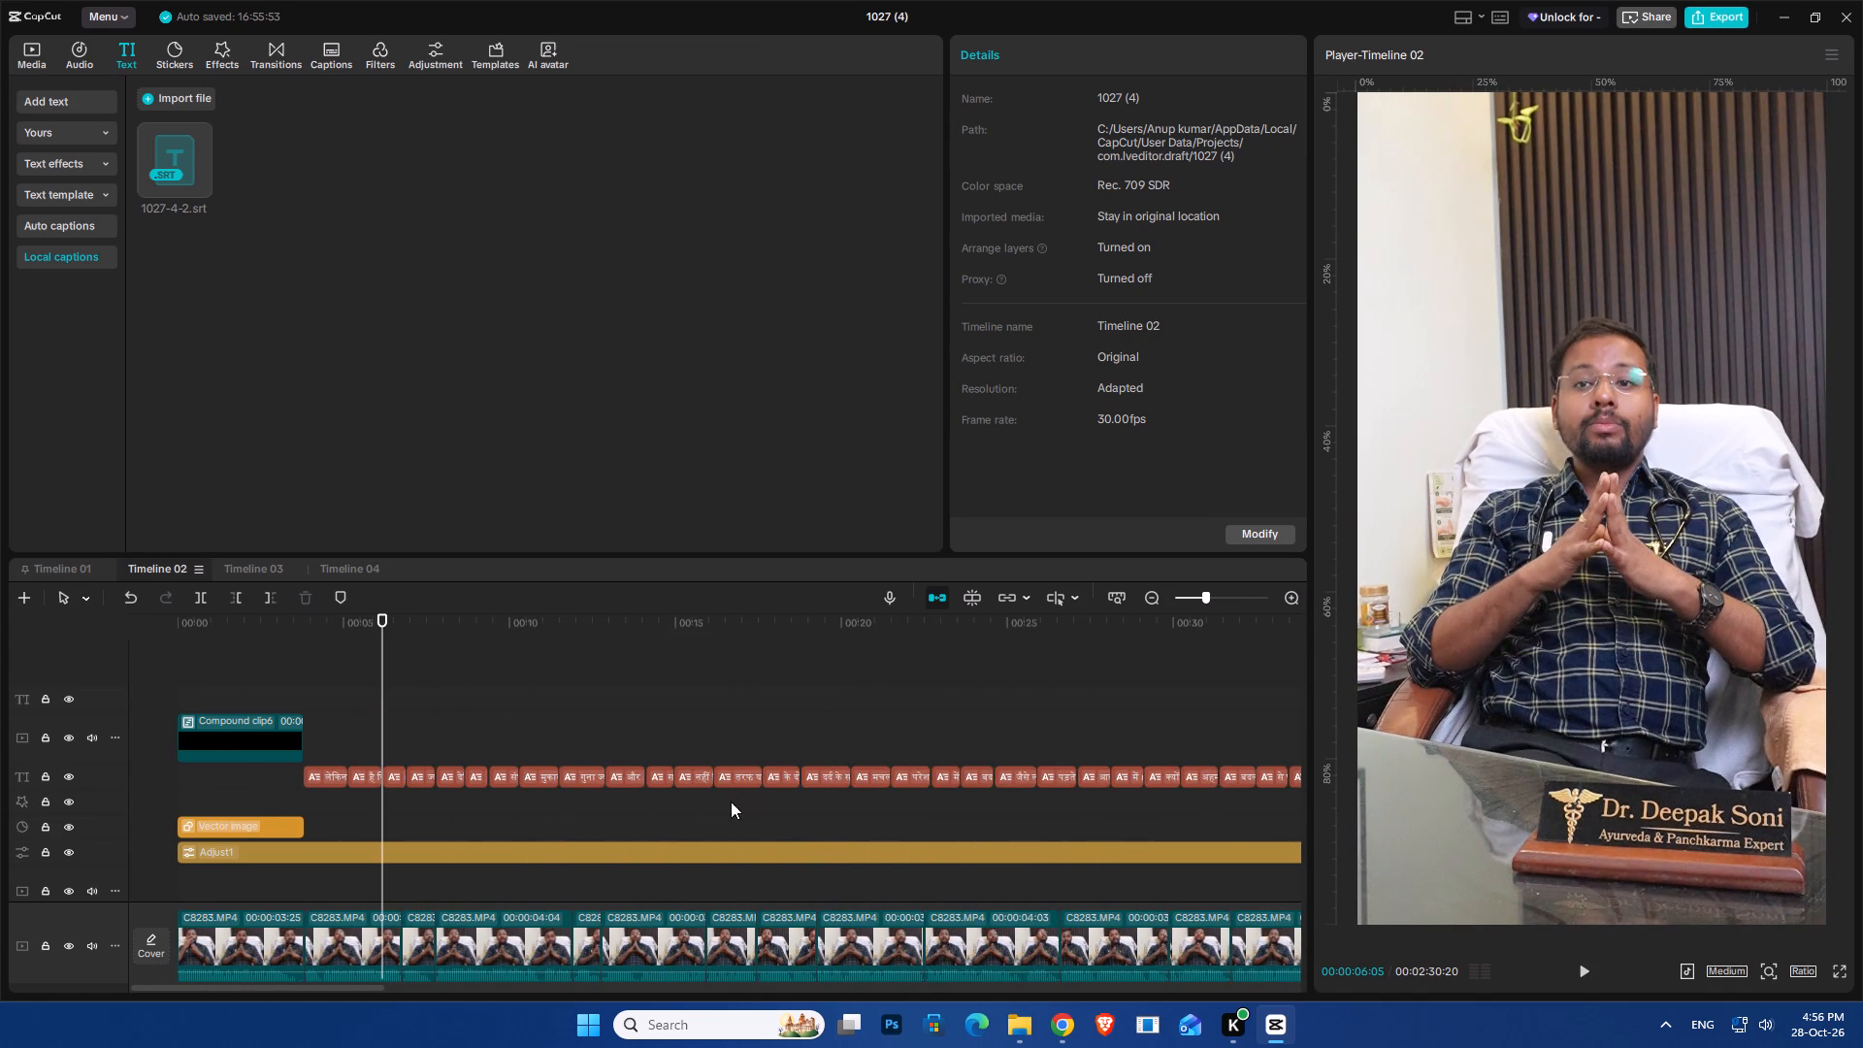
# Add New Project (9).png from the Downloads folder at about 6 seconds, placed over the lower part of the frame.
pyautogui.click(1012, 1036)
pyautogui.click(936, 931)
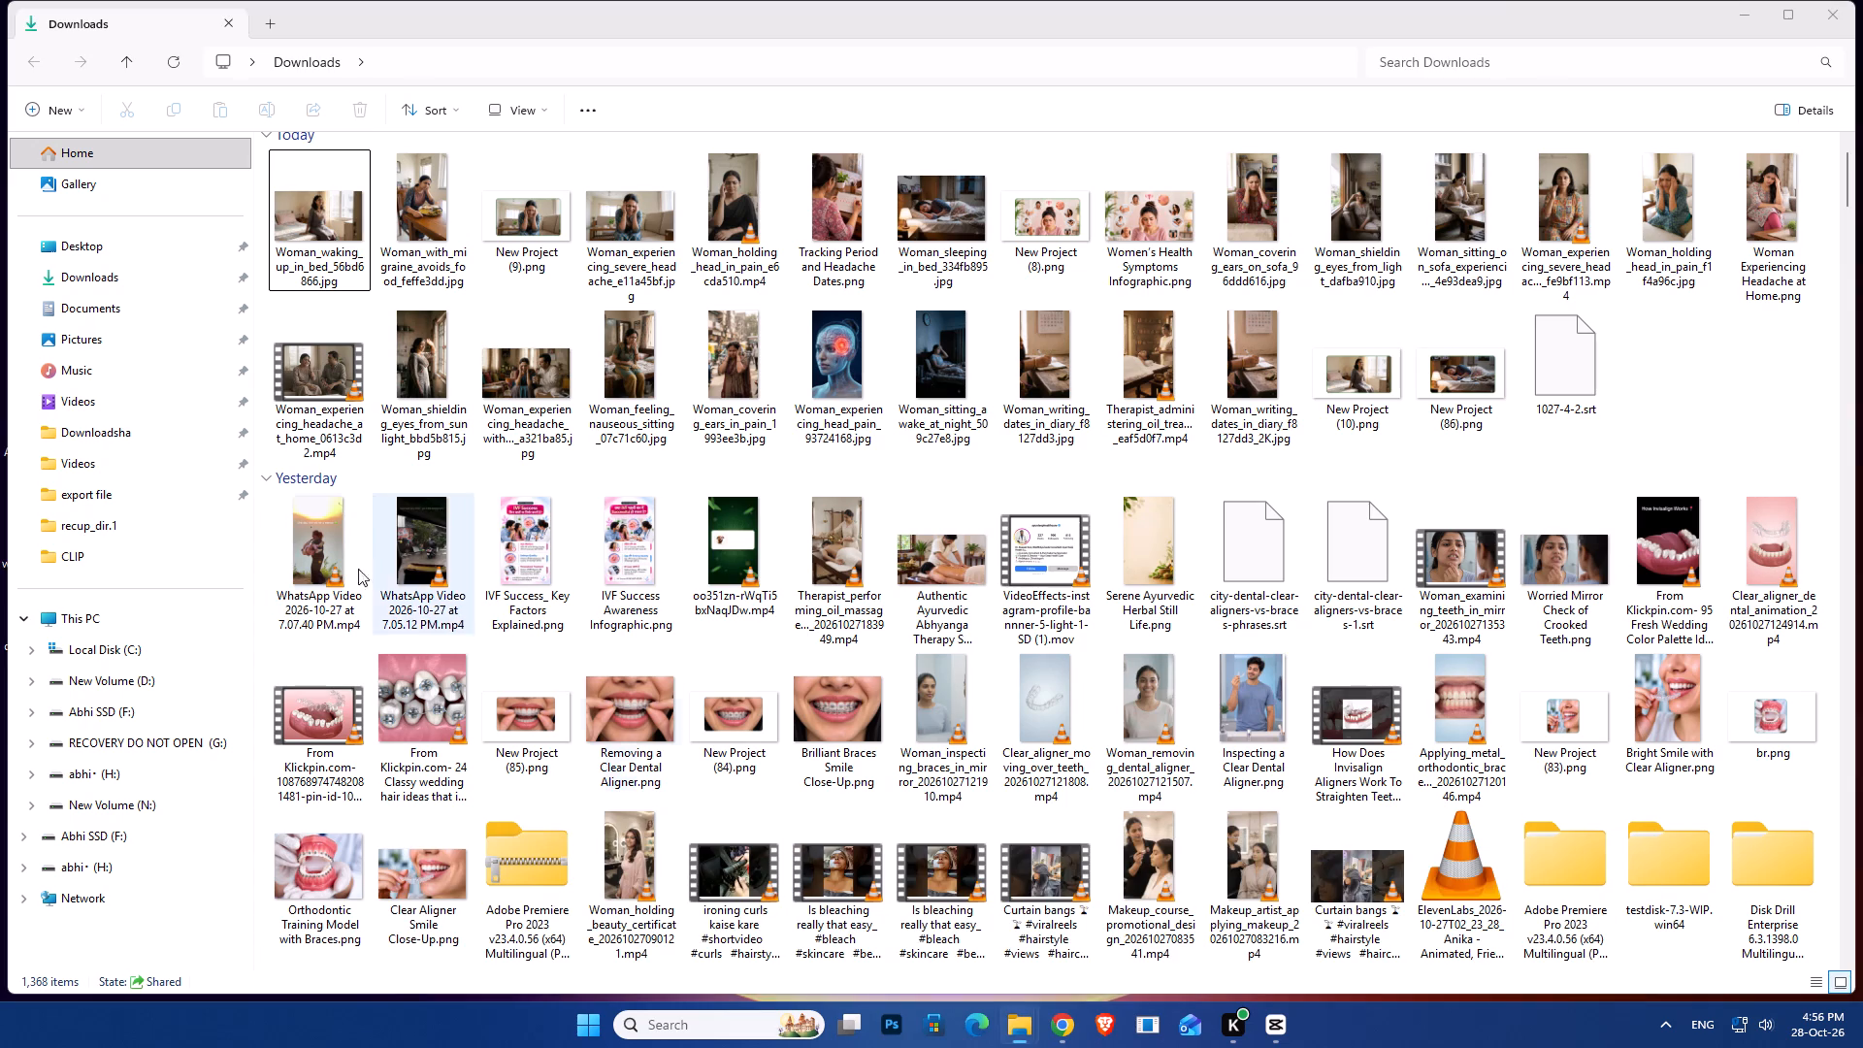
pyautogui.click(105, 297)
pyautogui.click(101, 279)
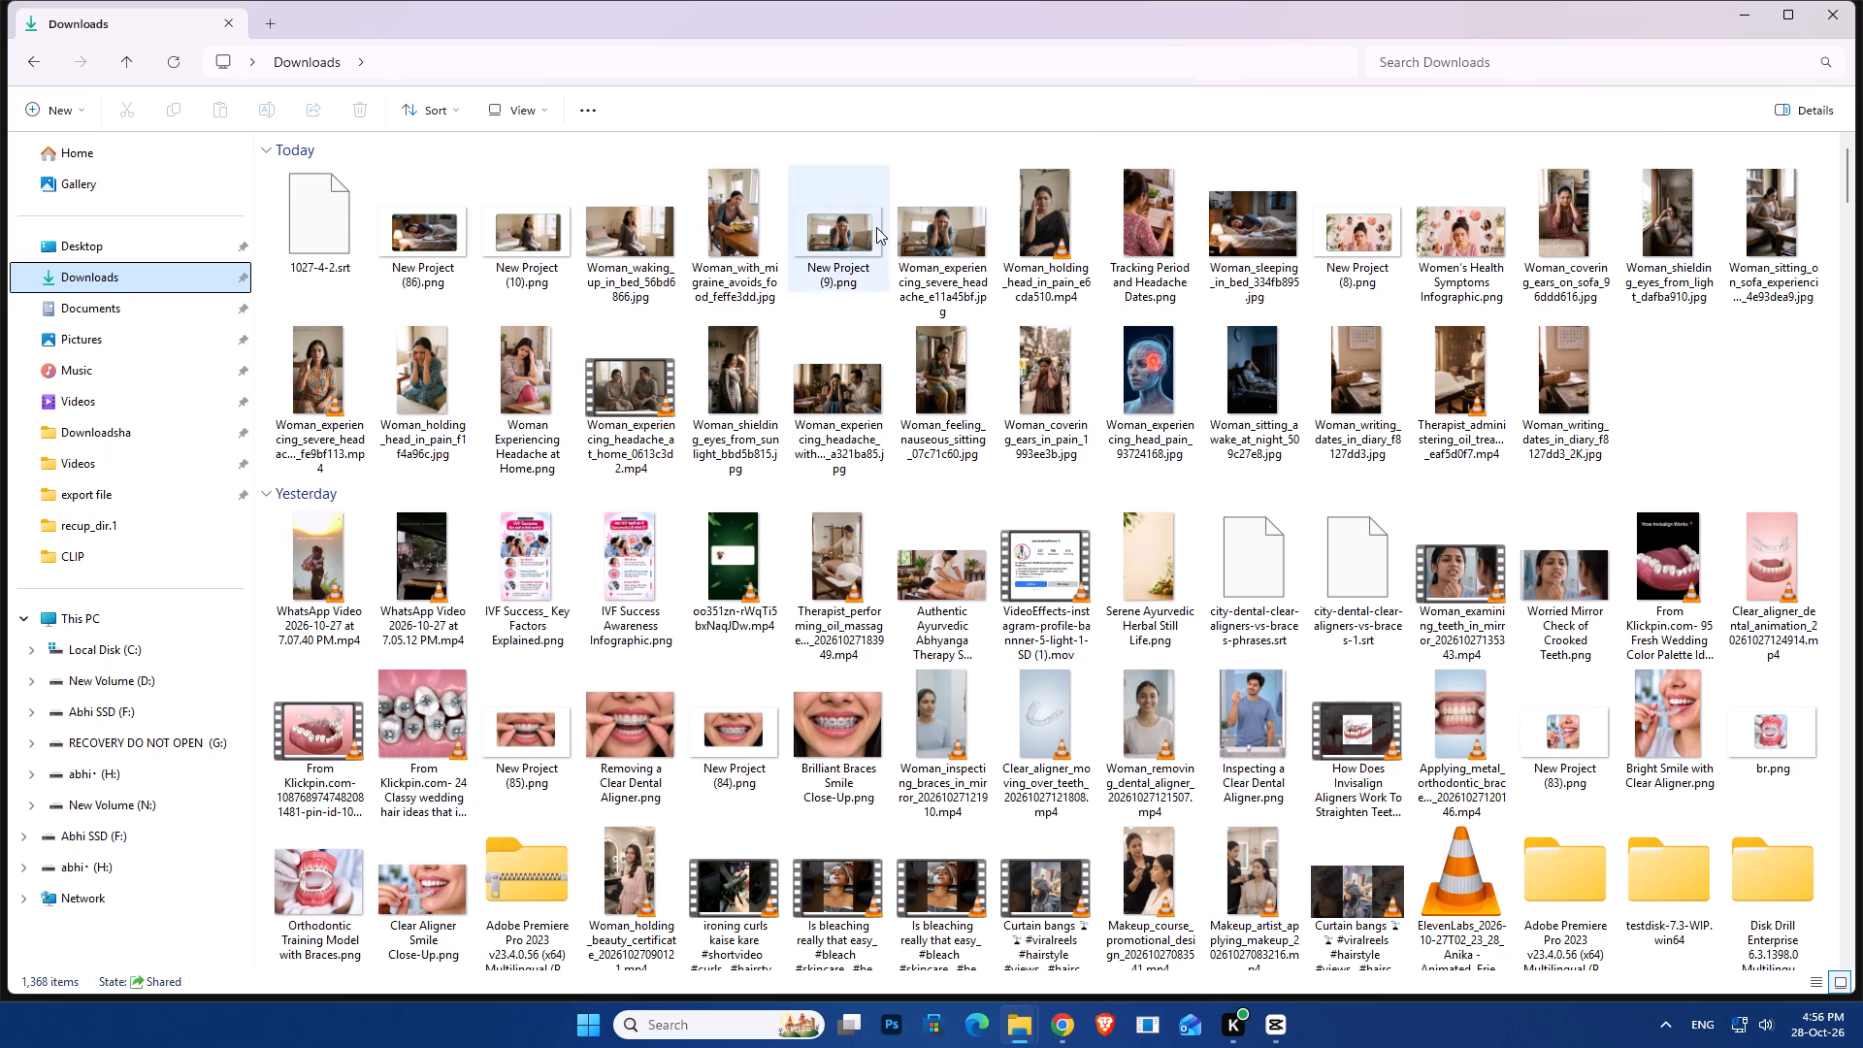
pyautogui.moveTo(813, 222); pyautogui.dragTo(1214, 999)
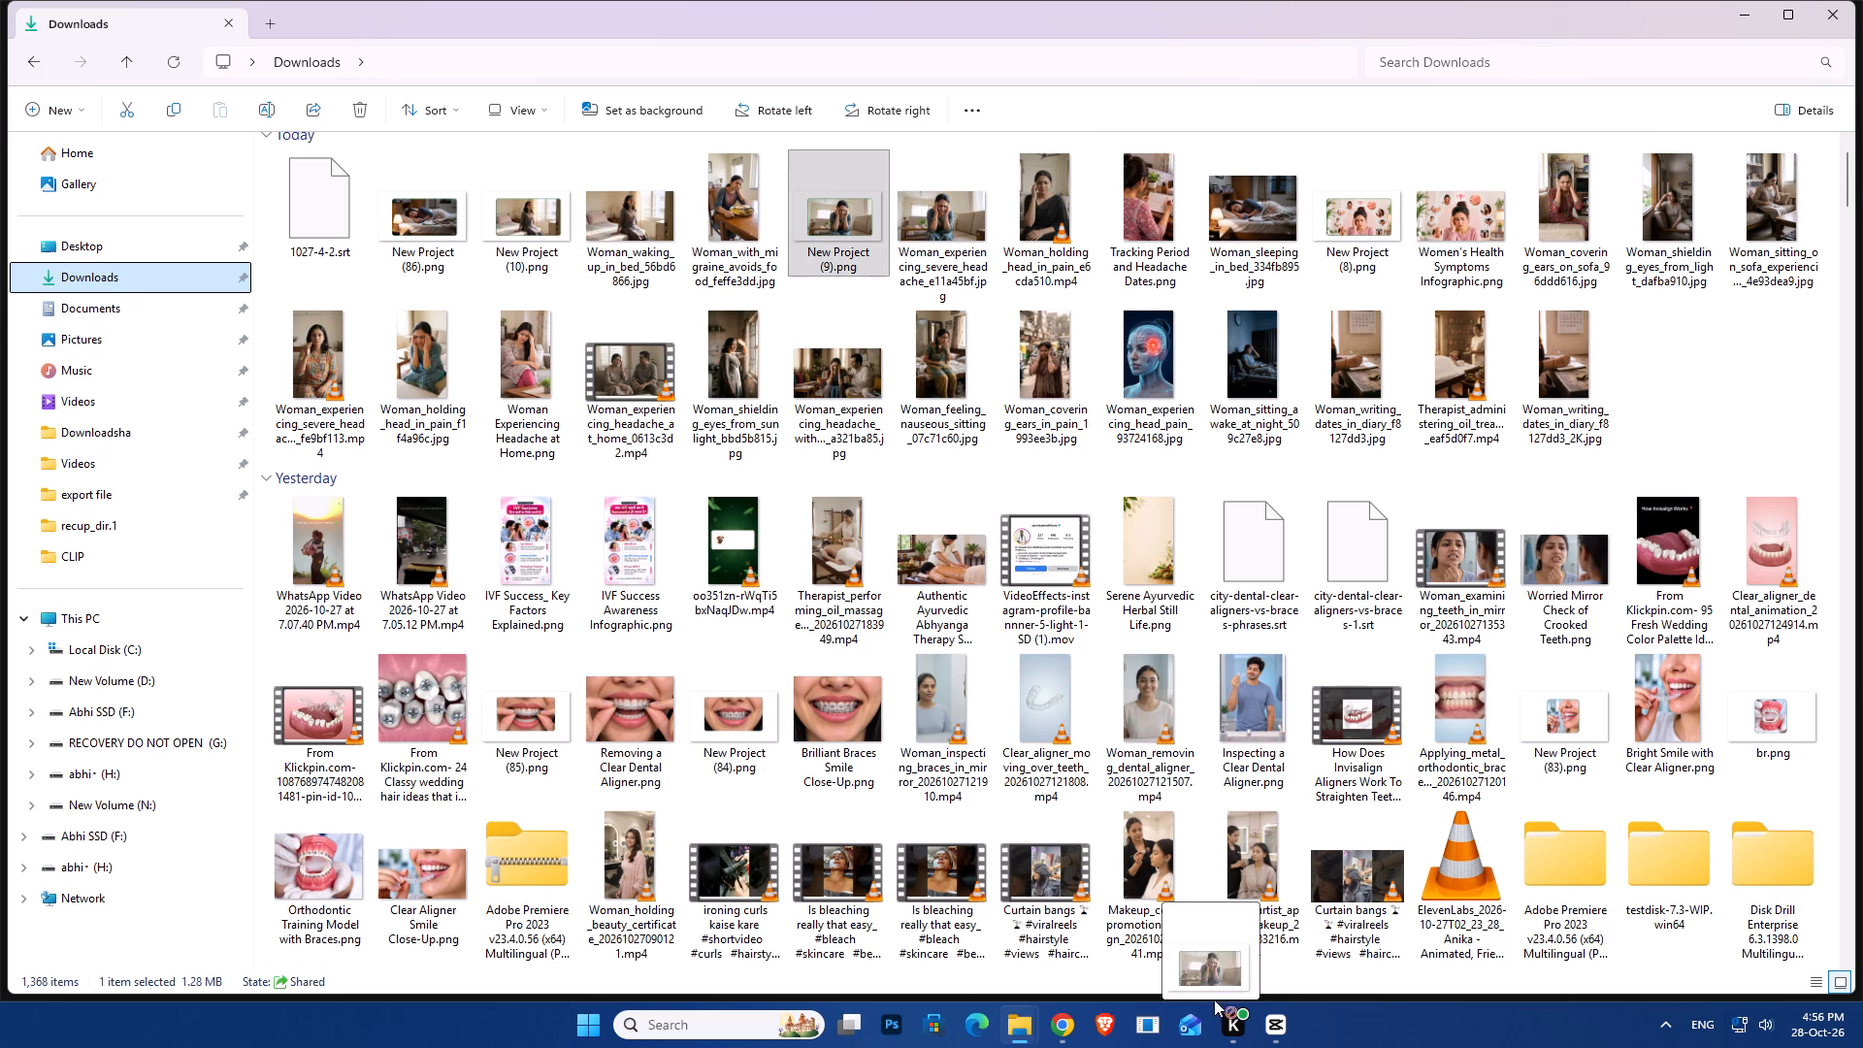
pyautogui.moveTo(1214, 999); pyautogui.dragTo(394, 820)
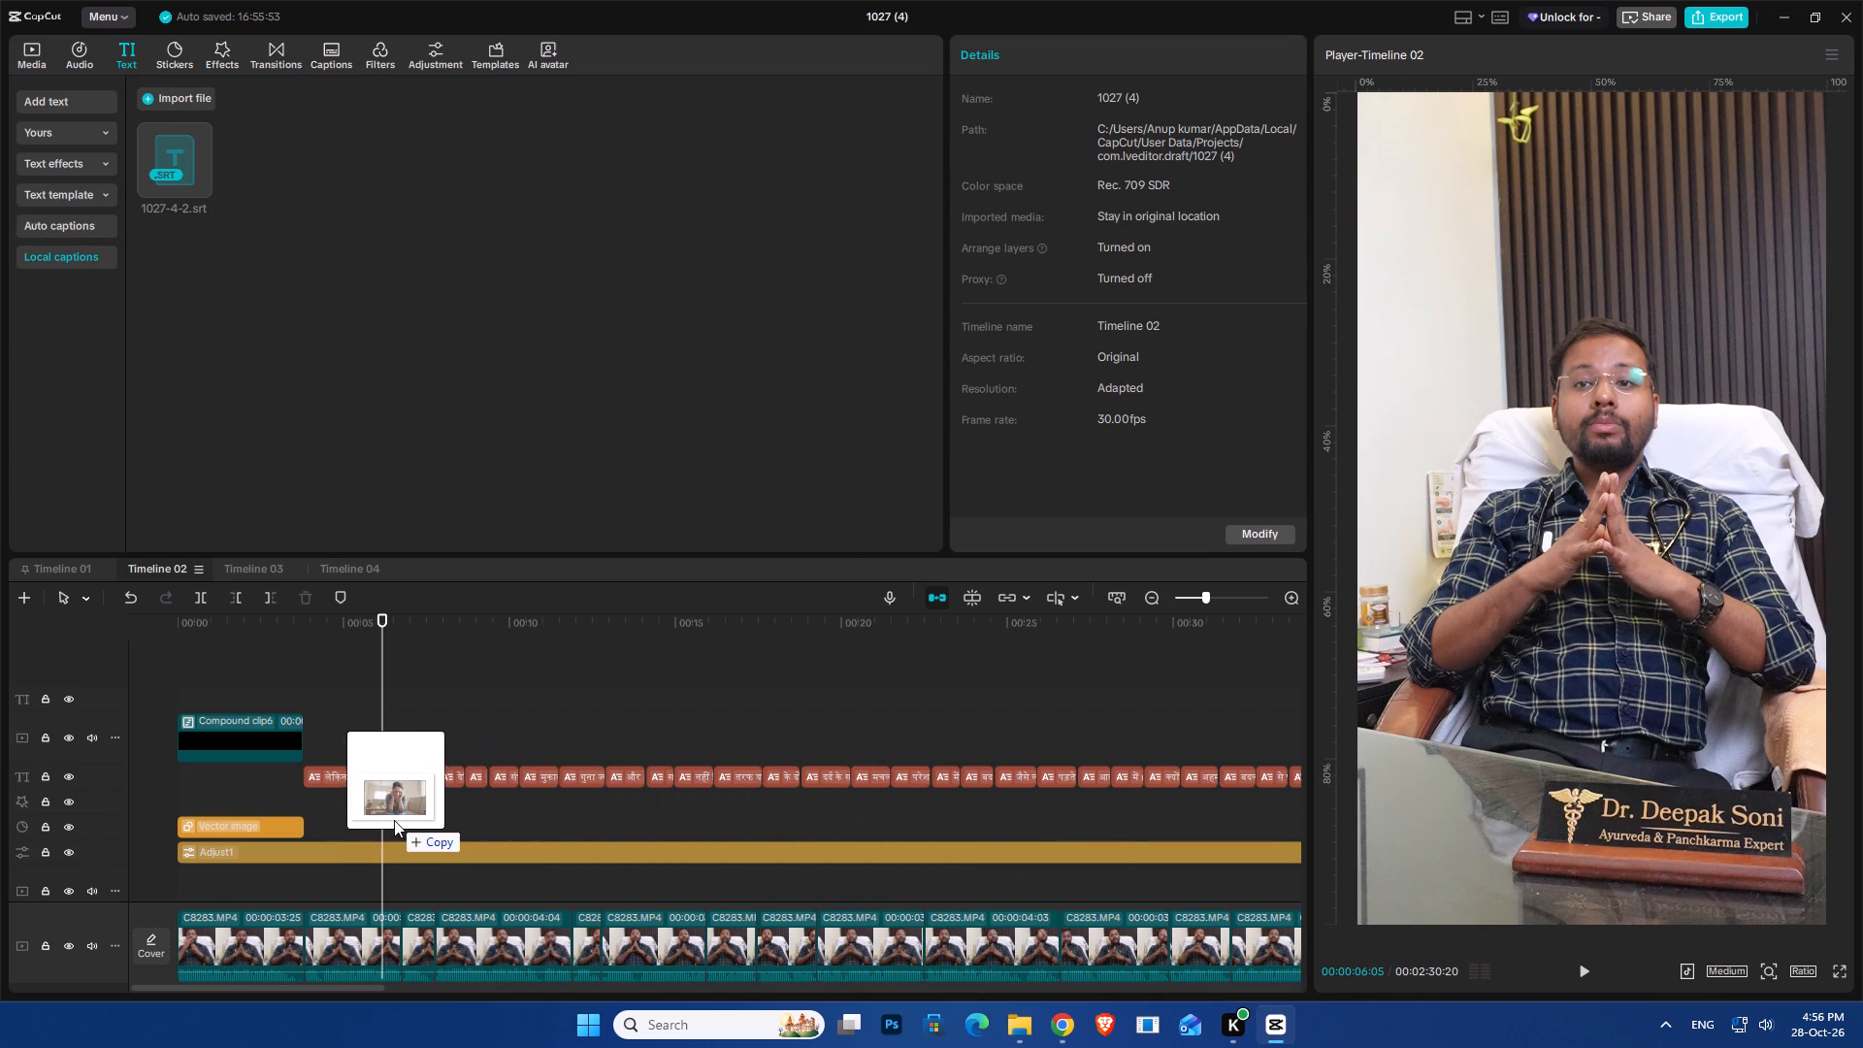
pyautogui.moveTo(394, 820); pyautogui.dragTo(383, 821)
pyautogui.scroll(-6, 377, 779)
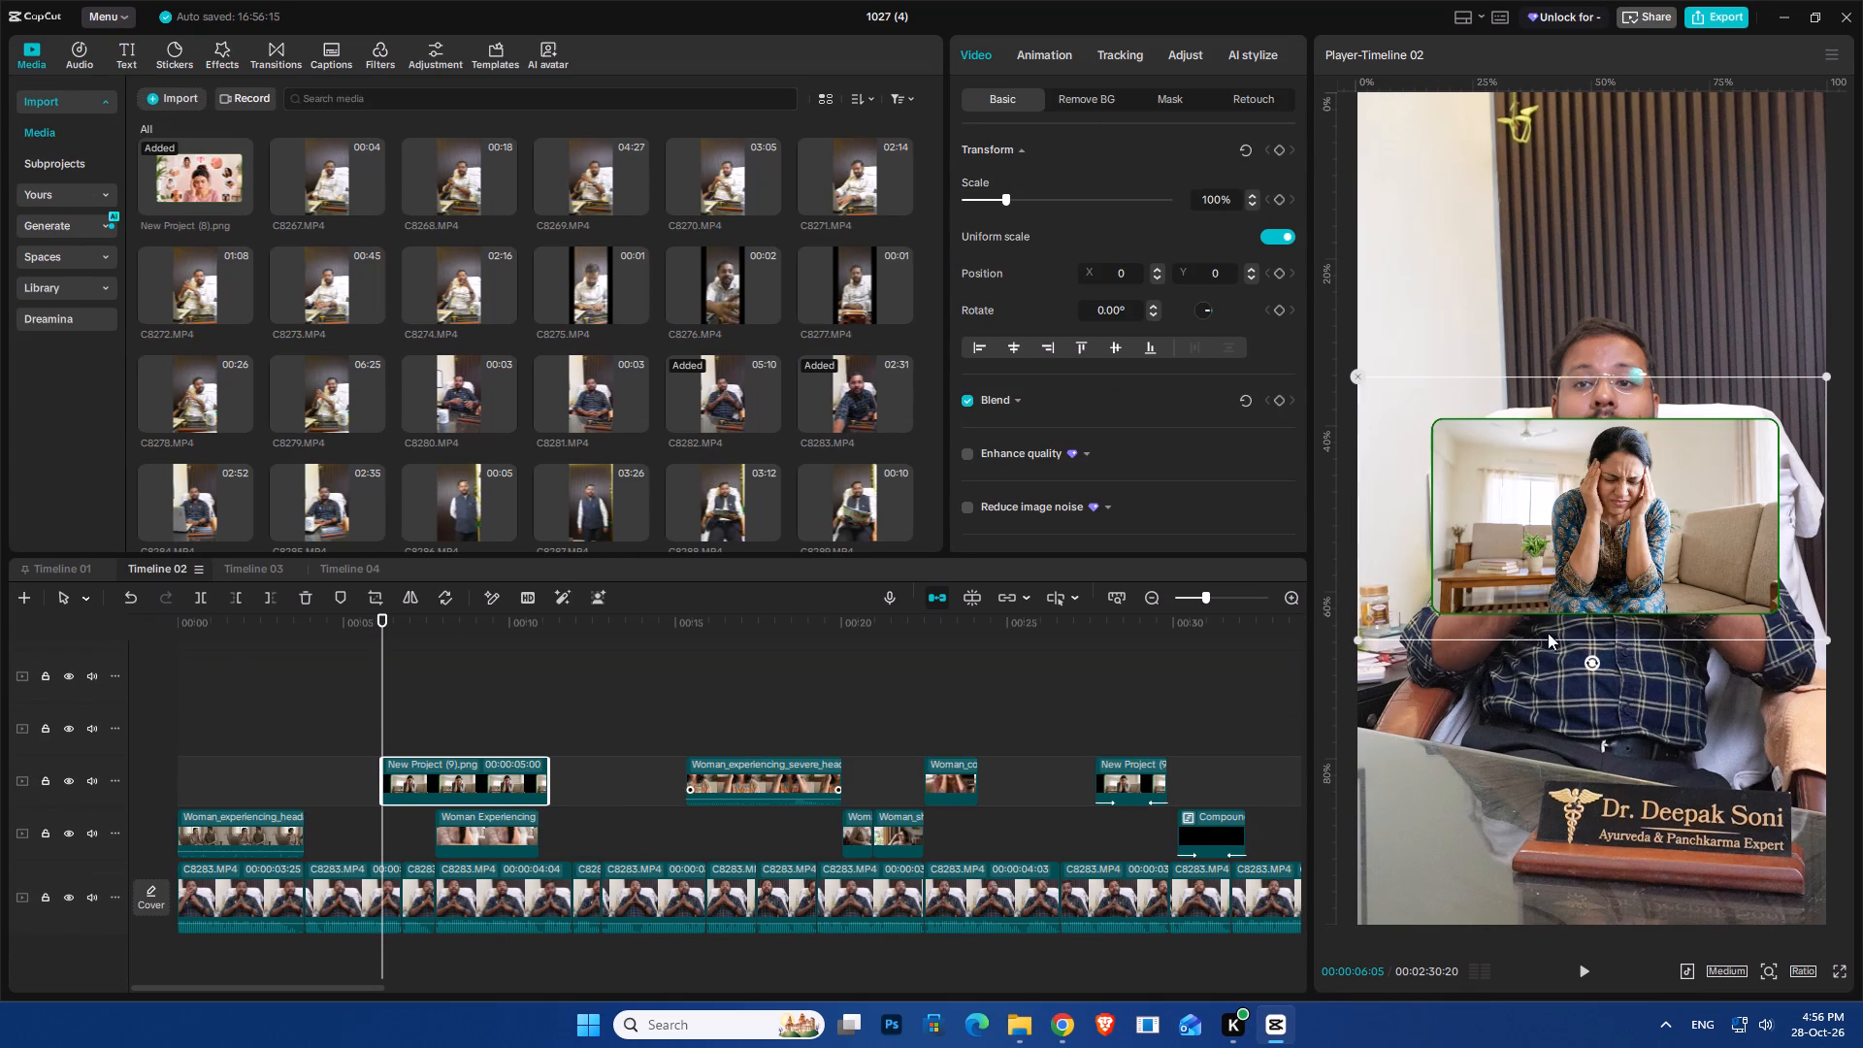
pyautogui.moveTo(1548, 621); pyautogui.dragTo(1549, 782)
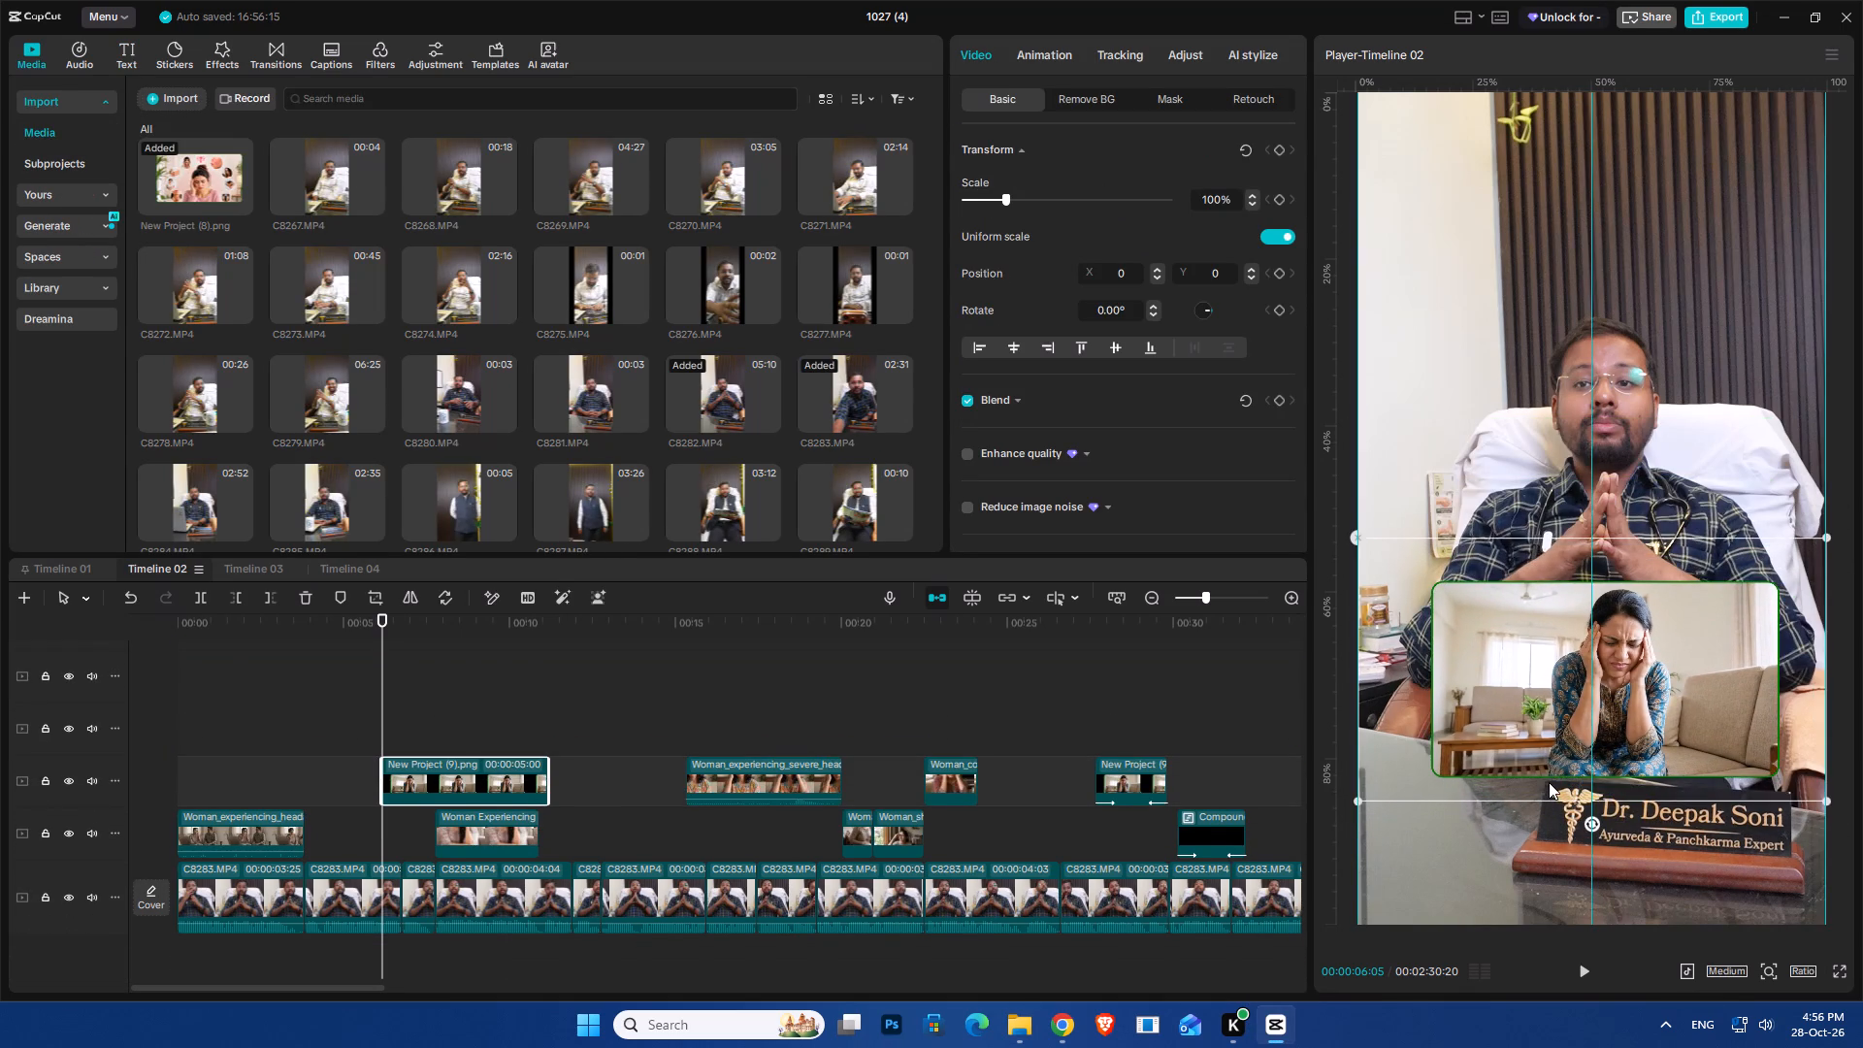
pyautogui.moveTo(1549, 782); pyautogui.dragTo(1542, 776)
# Apply the Slide Left in-animation to the New Project (9) image and preview it.
pyautogui.click(1036, 56)
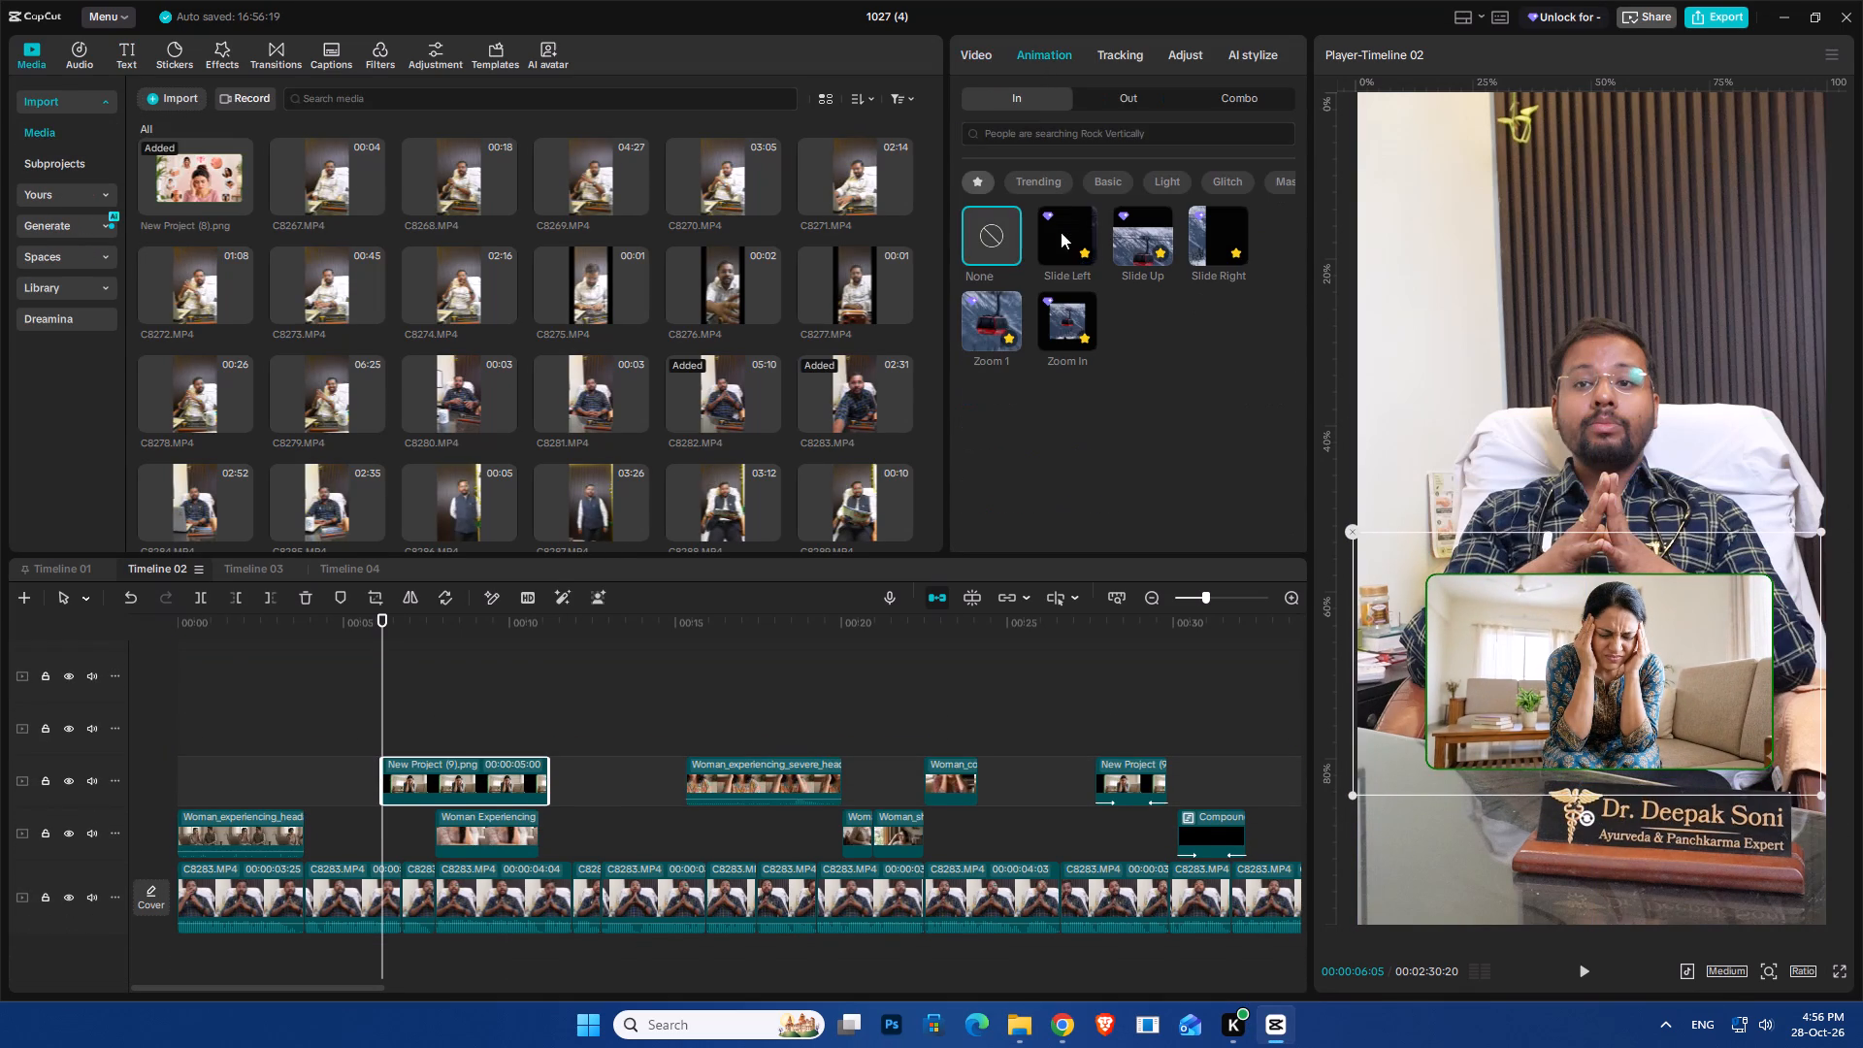
pyautogui.click(1070, 236)
pyautogui.press('space')
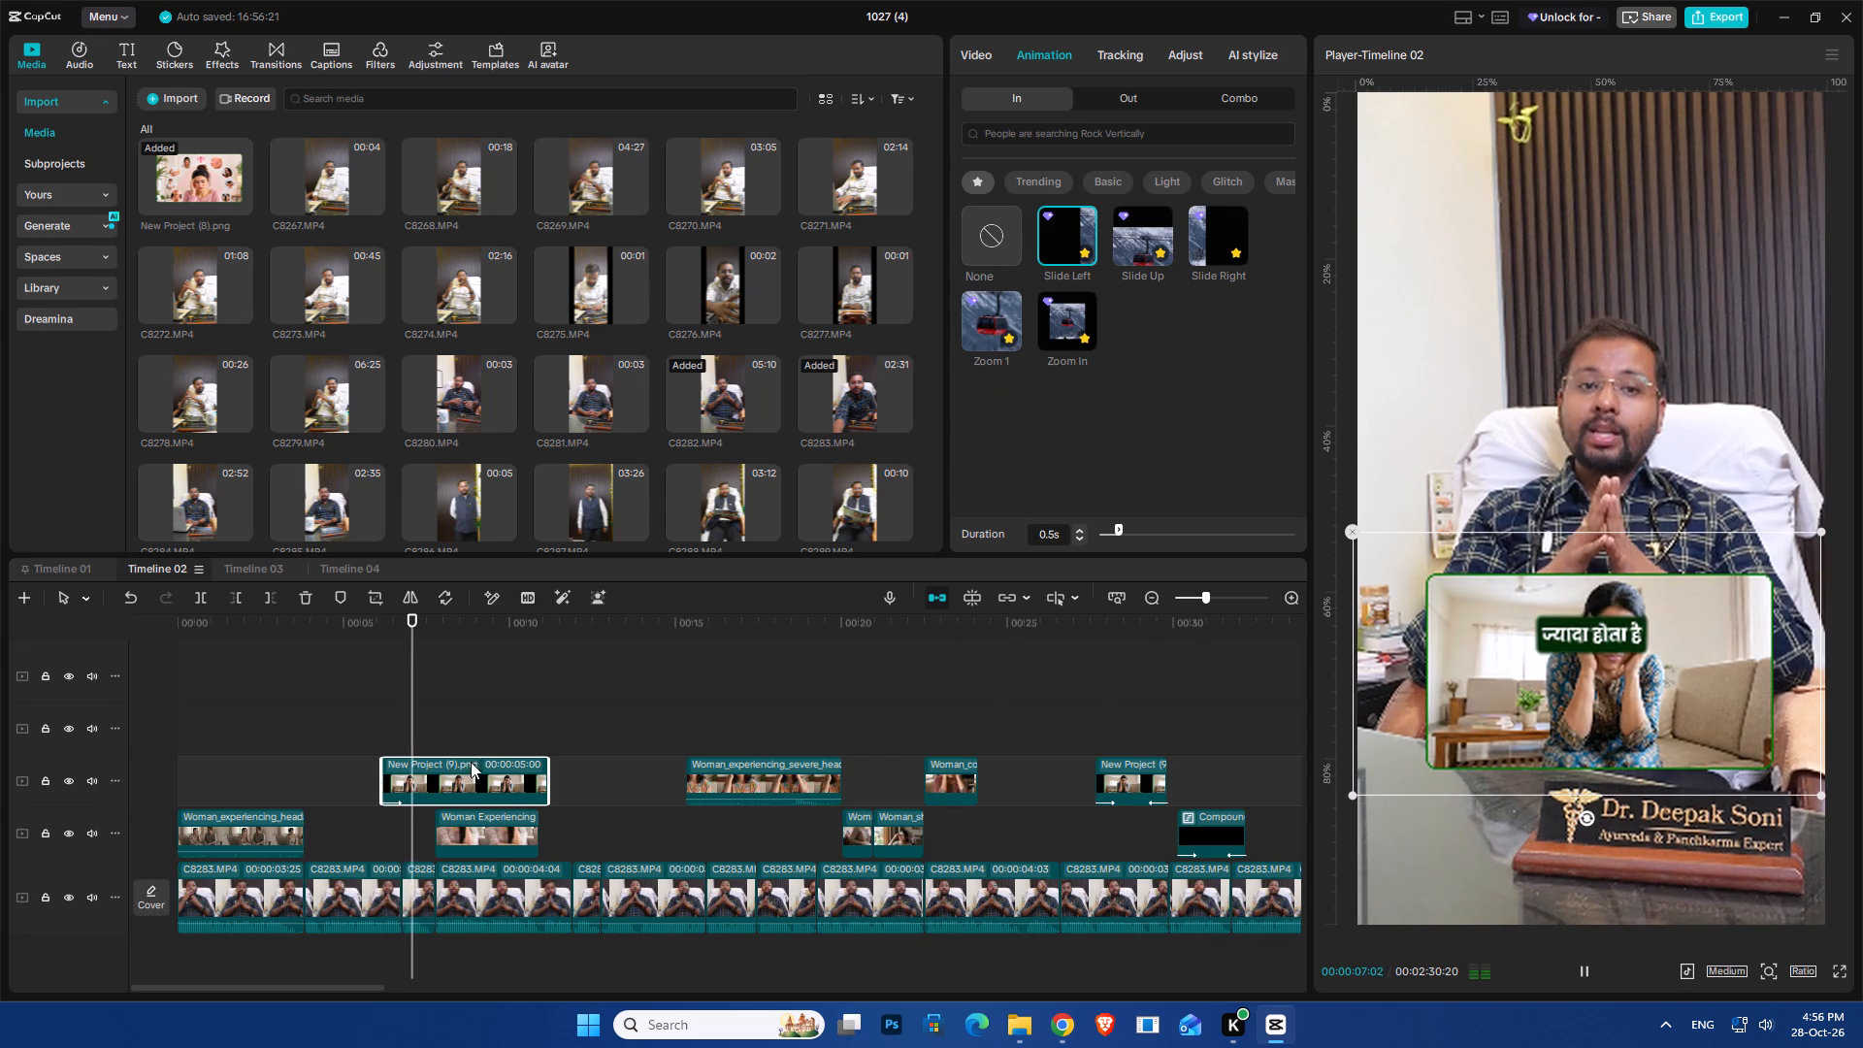
pyautogui.press('space')
# Move the main captions to the inset image's top edge, centred horizontally in the frame.
pyautogui.click(444, 786)
pyautogui.click(1616, 627)
pyautogui.moveTo(1594, 702); pyautogui.dragTo(1587, 755)
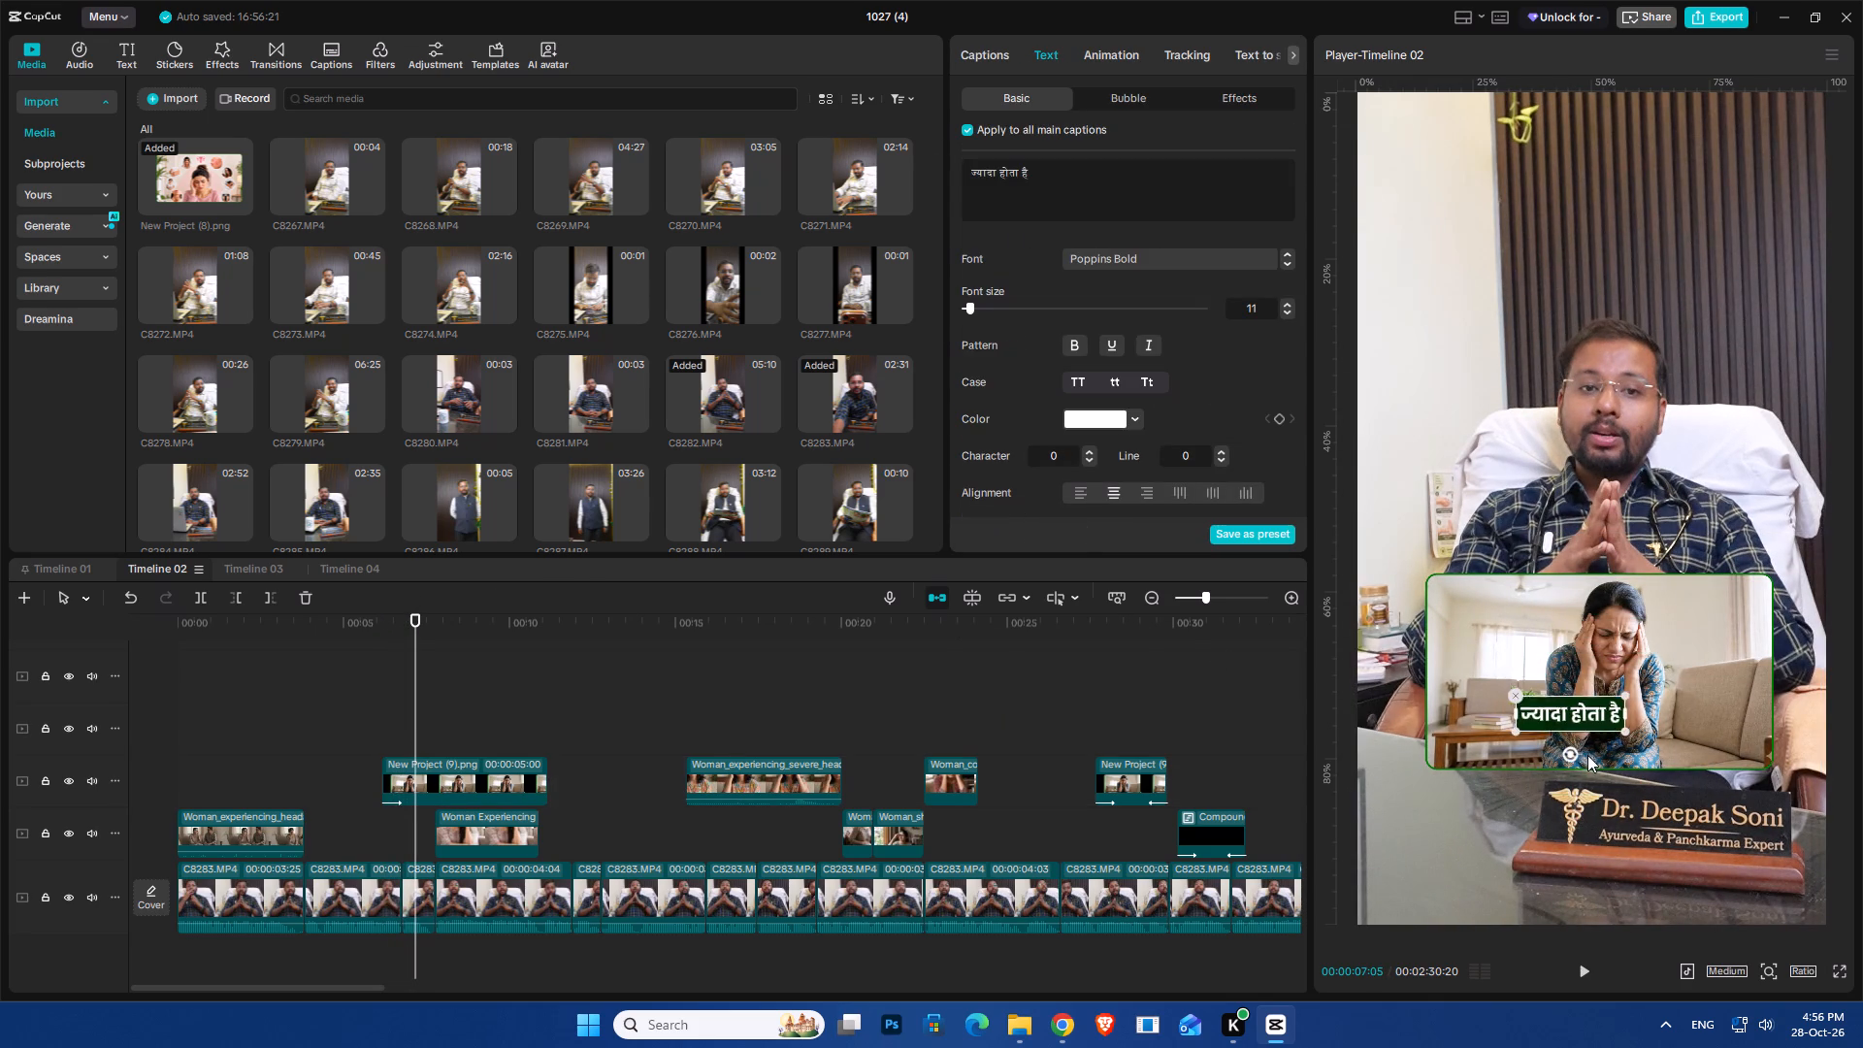
pyautogui.moveTo(1587, 755); pyautogui.dragTo(1604, 624)
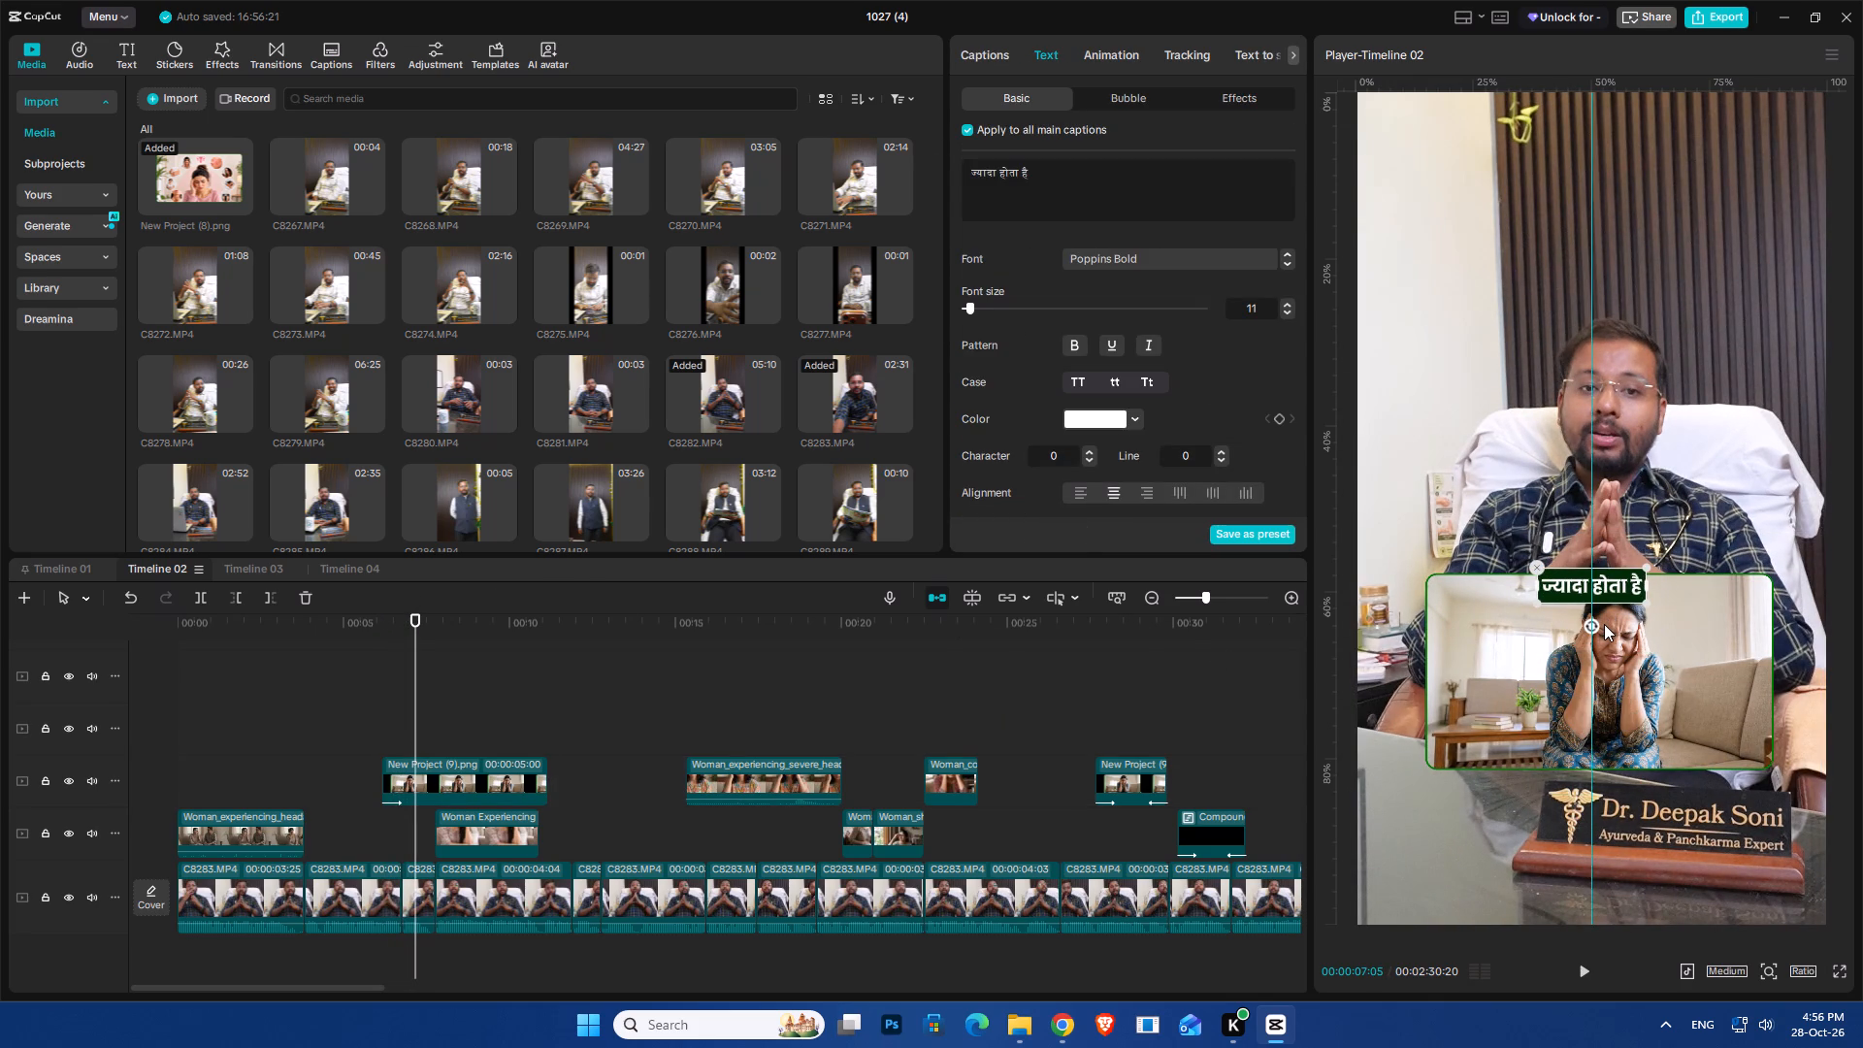
pyautogui.moveTo(1604, 624); pyautogui.dragTo(1602, 622)
# Move the New Project (9) image just below the caption, at X 0 and Y -823, and preview it.
pyautogui.click(1627, 706)
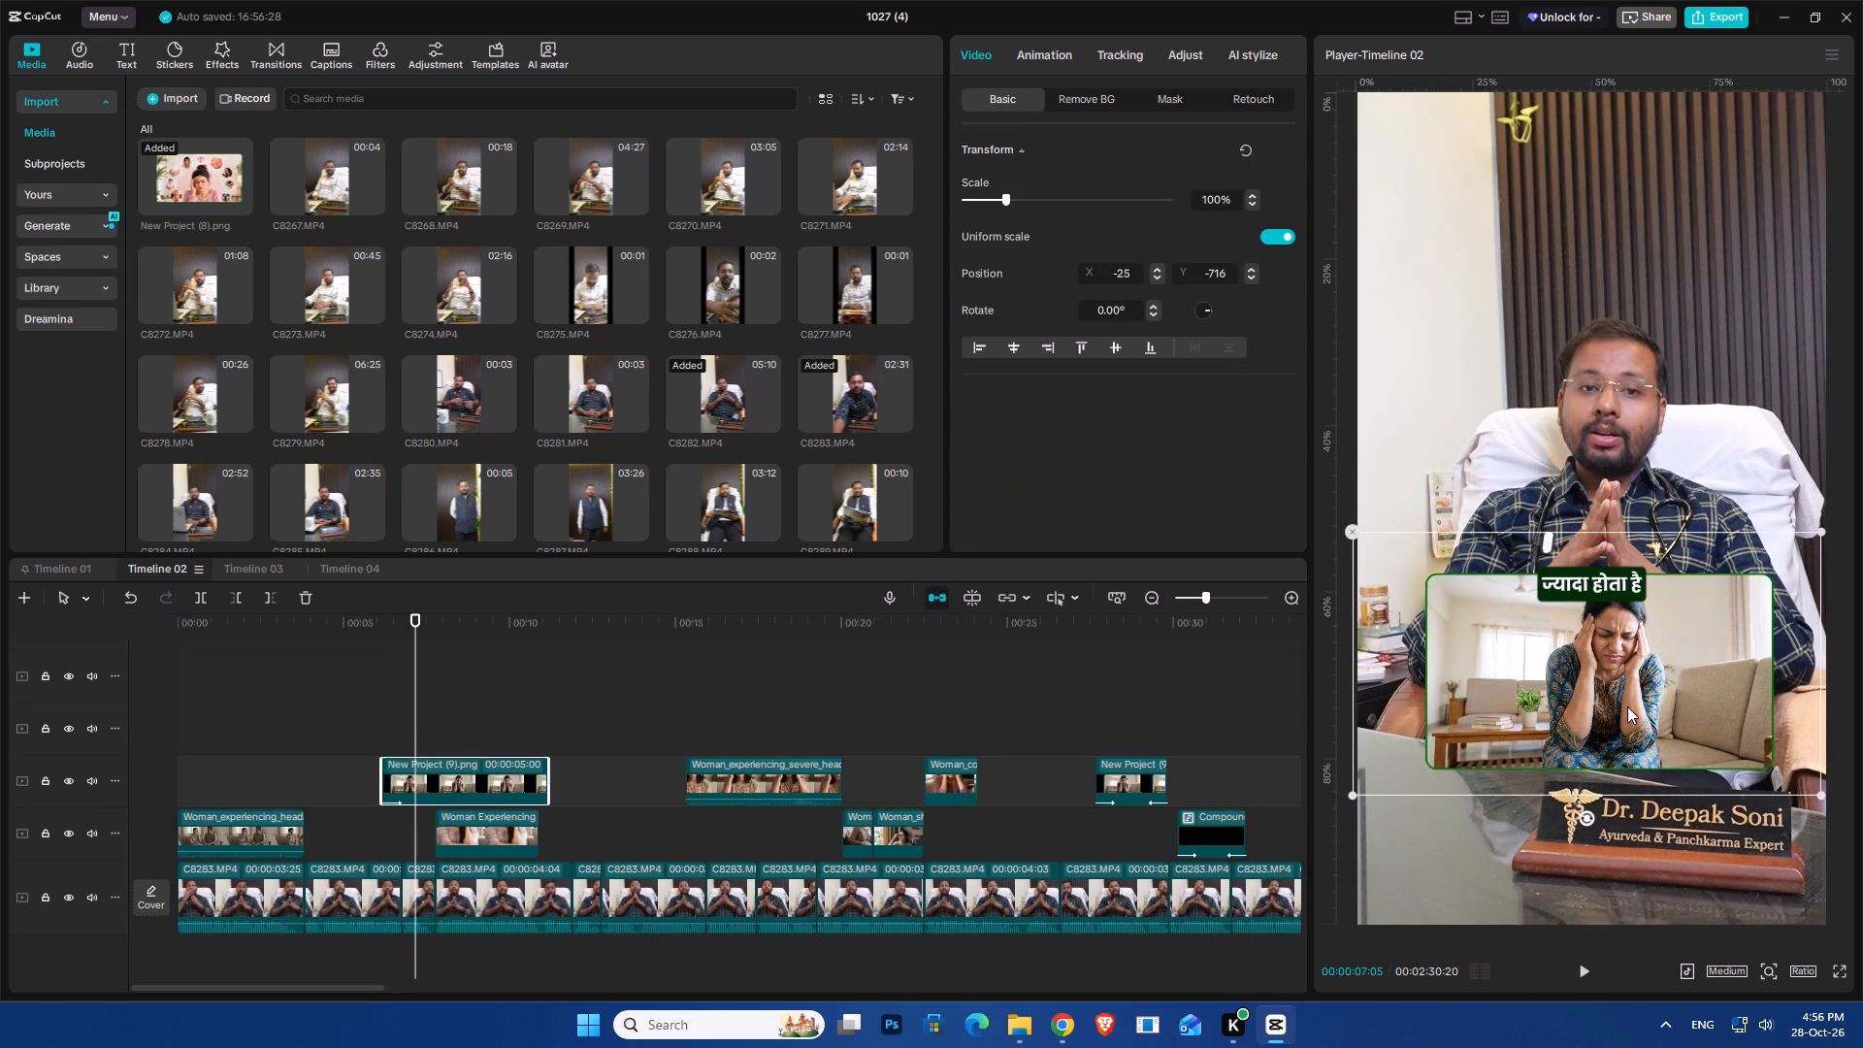
pyautogui.moveTo(1630, 707); pyautogui.dragTo(1636, 731)
pyautogui.press('space')
pyautogui.press('space')
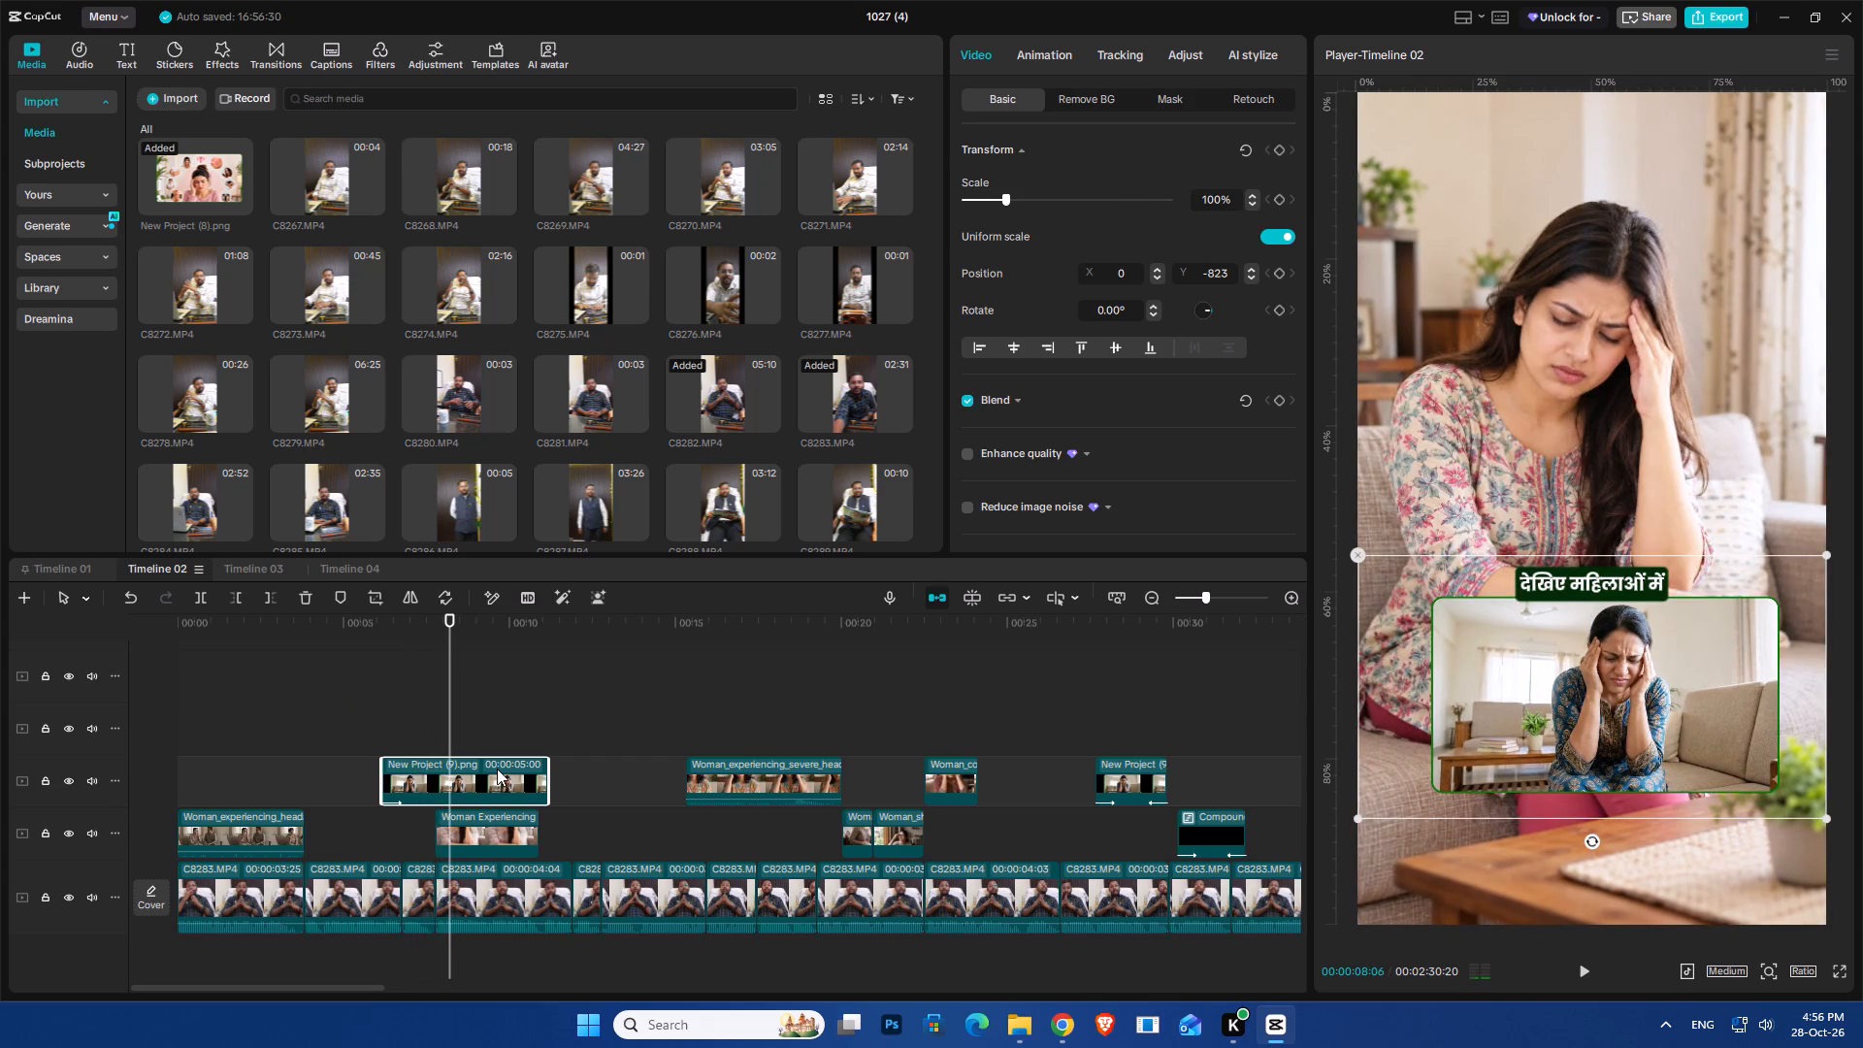
# Trim the New Project (9) image to end where the Woman Experiencing Headache shot starts, and move that shot to a track above it.
pyautogui.click(407, 749)
pyautogui.click(465, 785)
pyautogui.moveTo(547, 769); pyautogui.dragTo(441, 789)
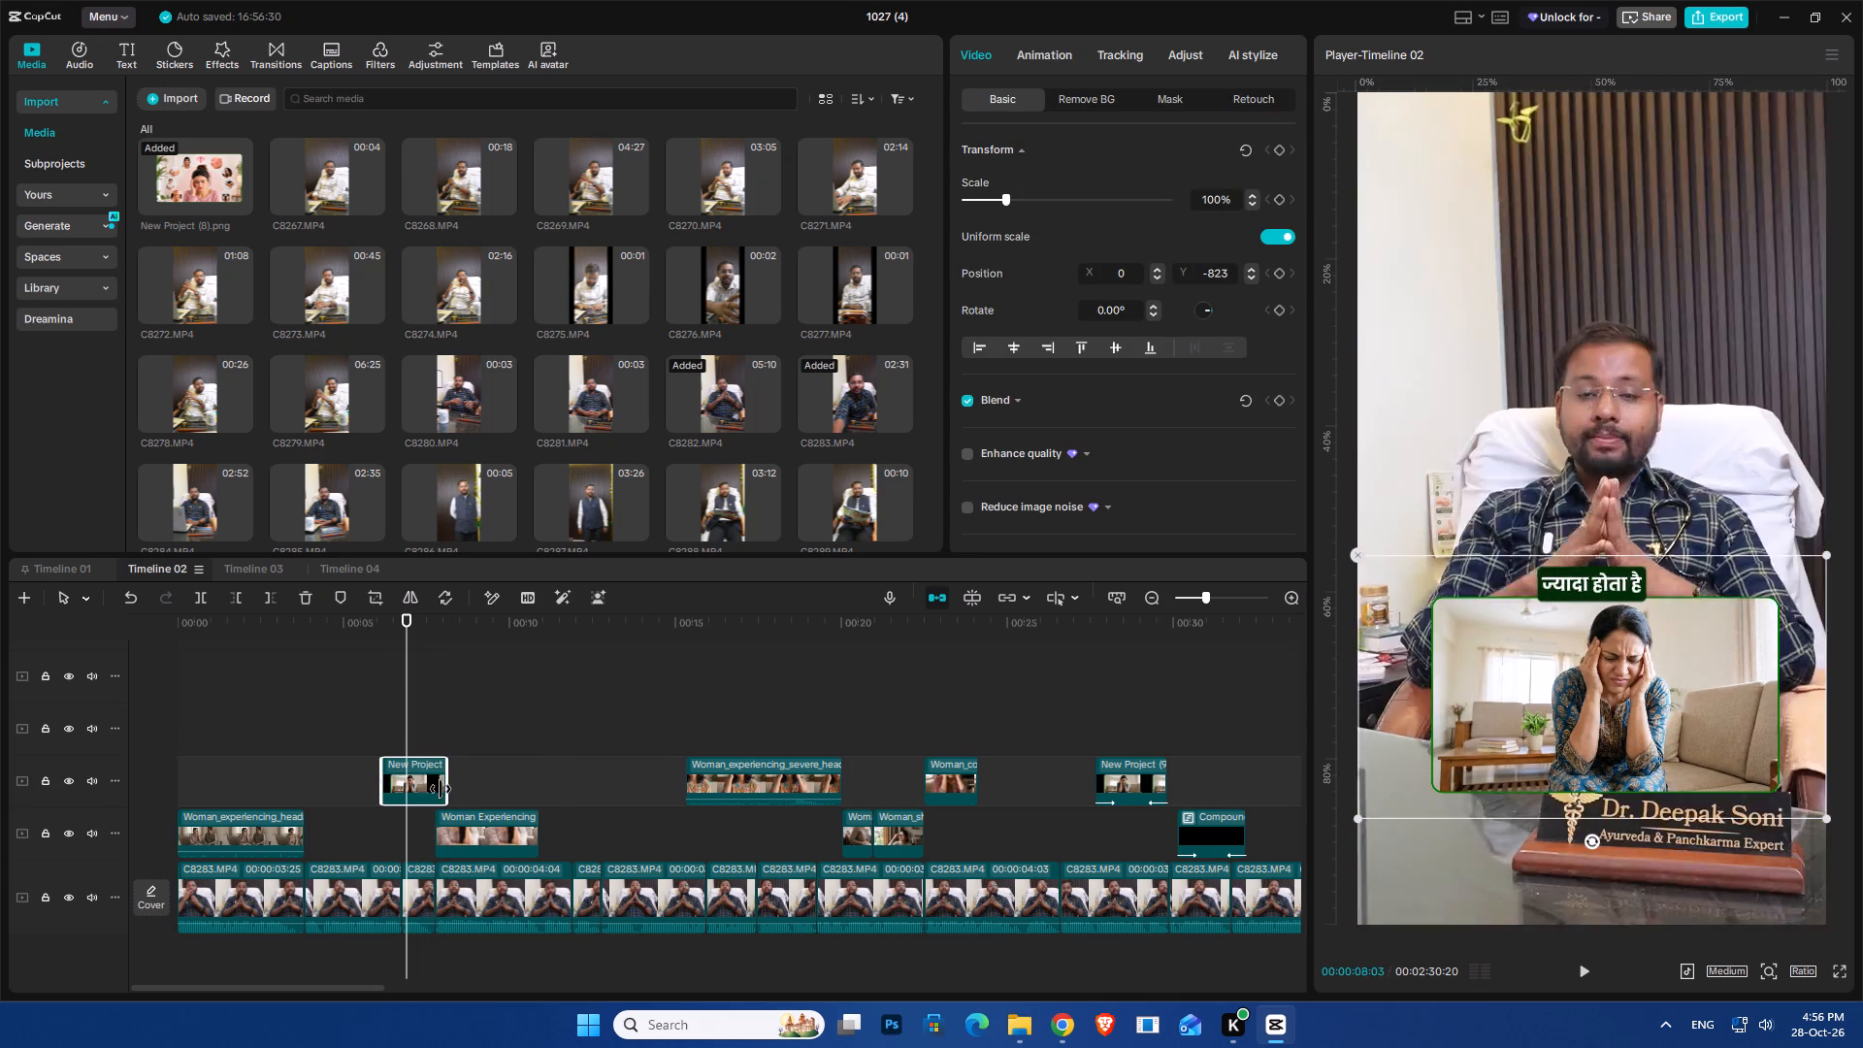
pyautogui.moveTo(441, 789); pyautogui.dragTo(429, 793)
pyautogui.moveTo(474, 835); pyautogui.dragTo(474, 745)
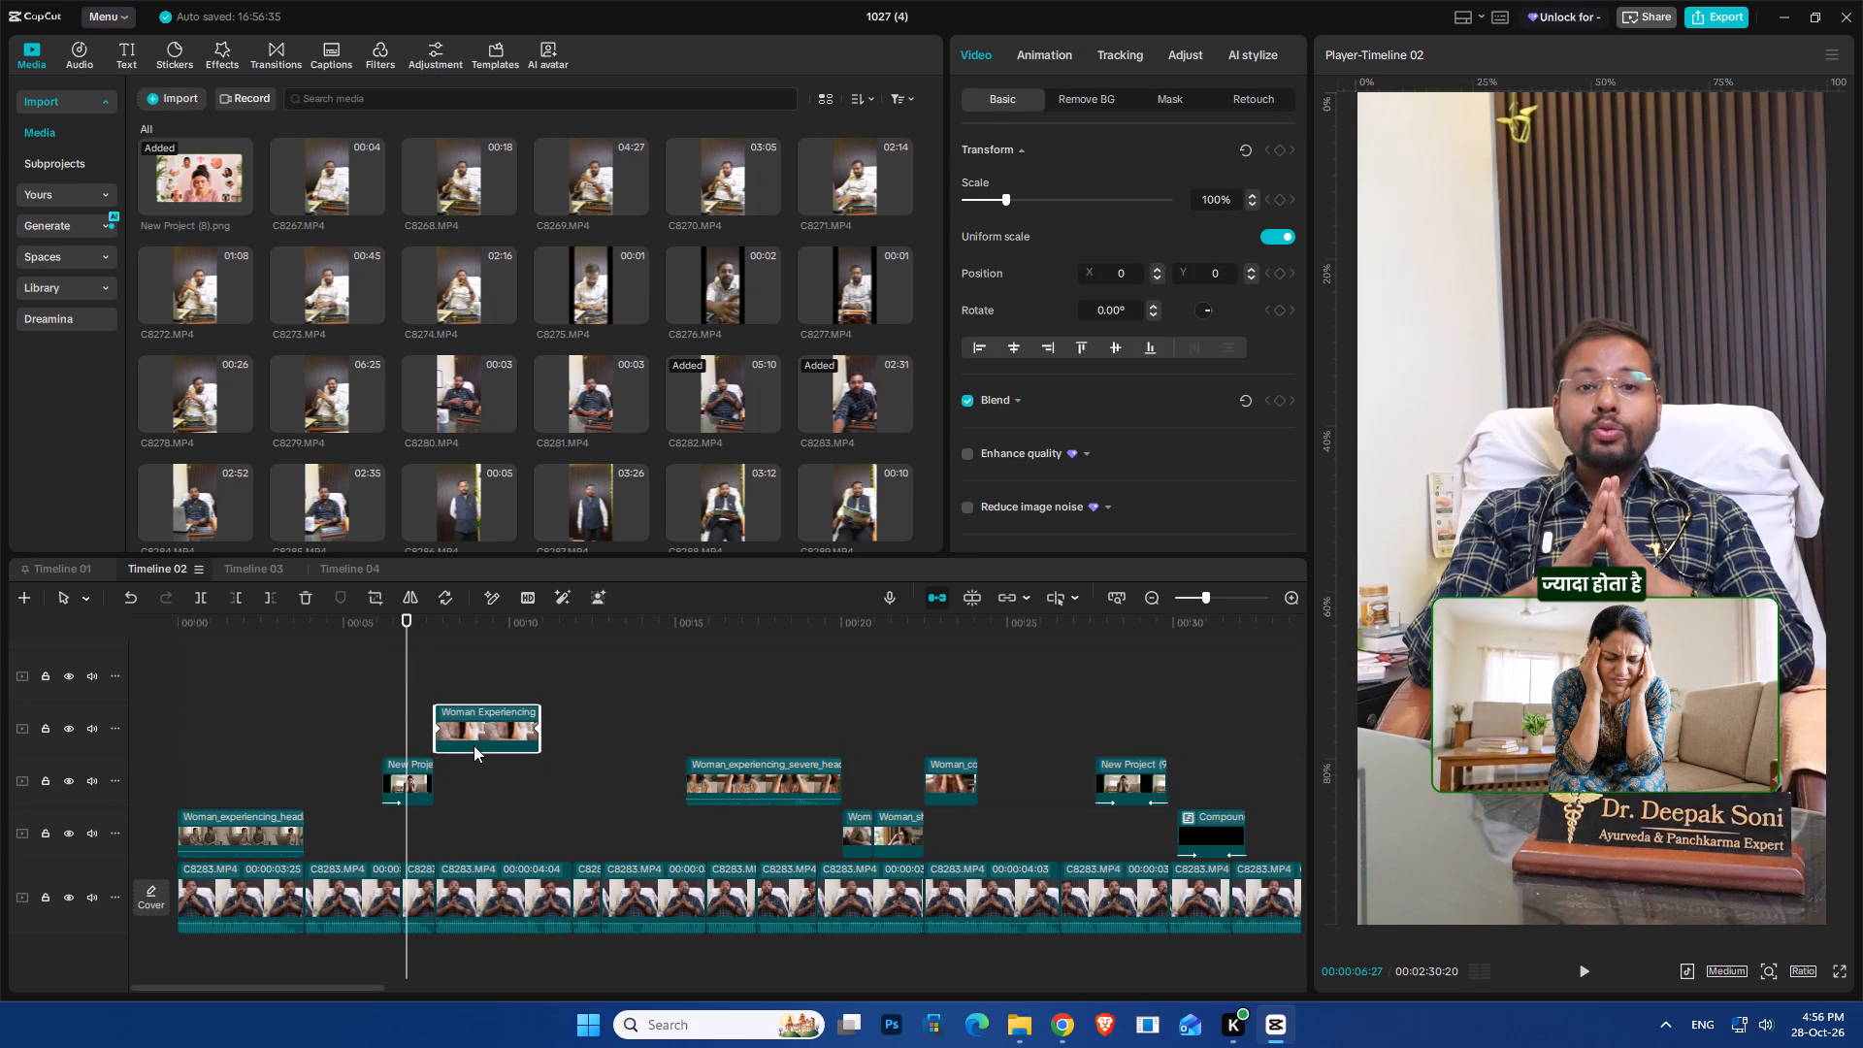
# Play from about 7 seconds to the inset image at about 28 seconds to review captions and inserts.
pyautogui.press('space')
pyautogui.keyDown('ctrl'); pyautogui.scroll(7, 460, 759); pyautogui.keyUp('ctrl')
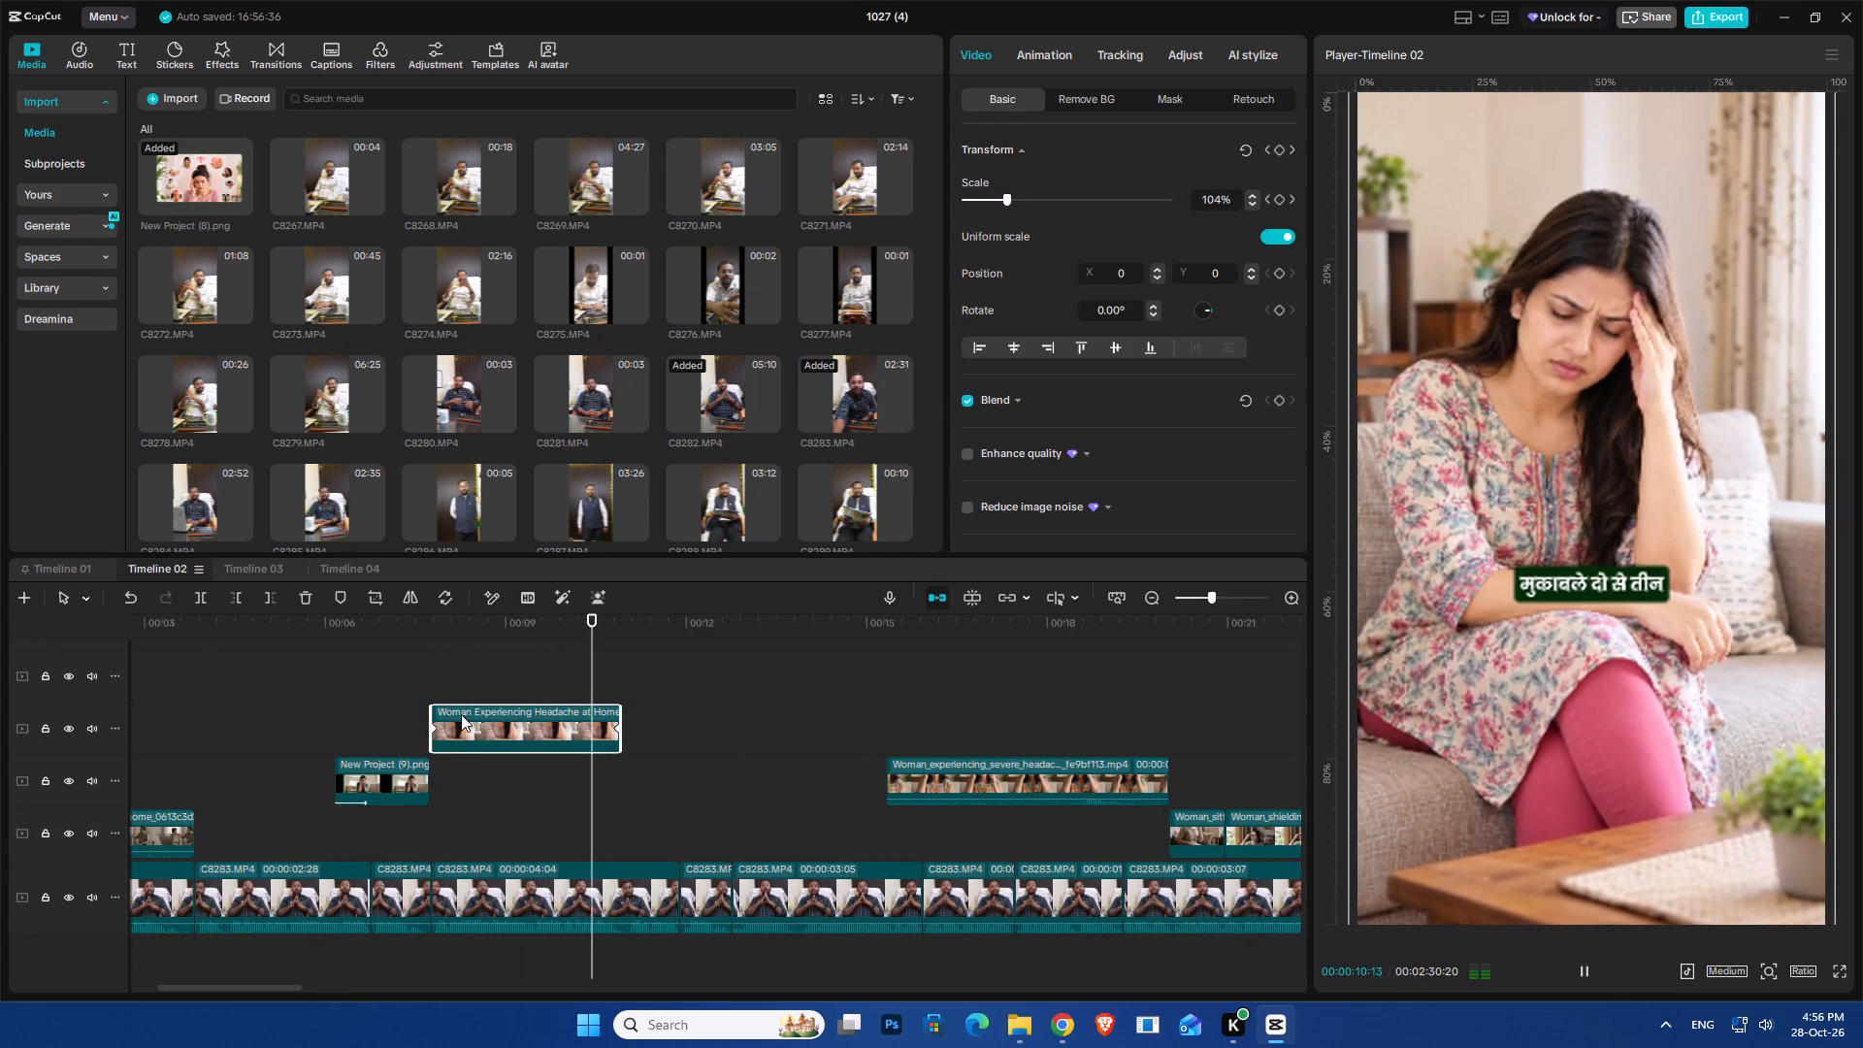
pyautogui.keyDown('ctrl'); pyautogui.scroll(-6, 461, 714); pyautogui.keyUp('ctrl')
pyautogui.keyDown('ctrl'); pyautogui.scroll(-3, 614, 733); pyautogui.keyUp('ctrl')
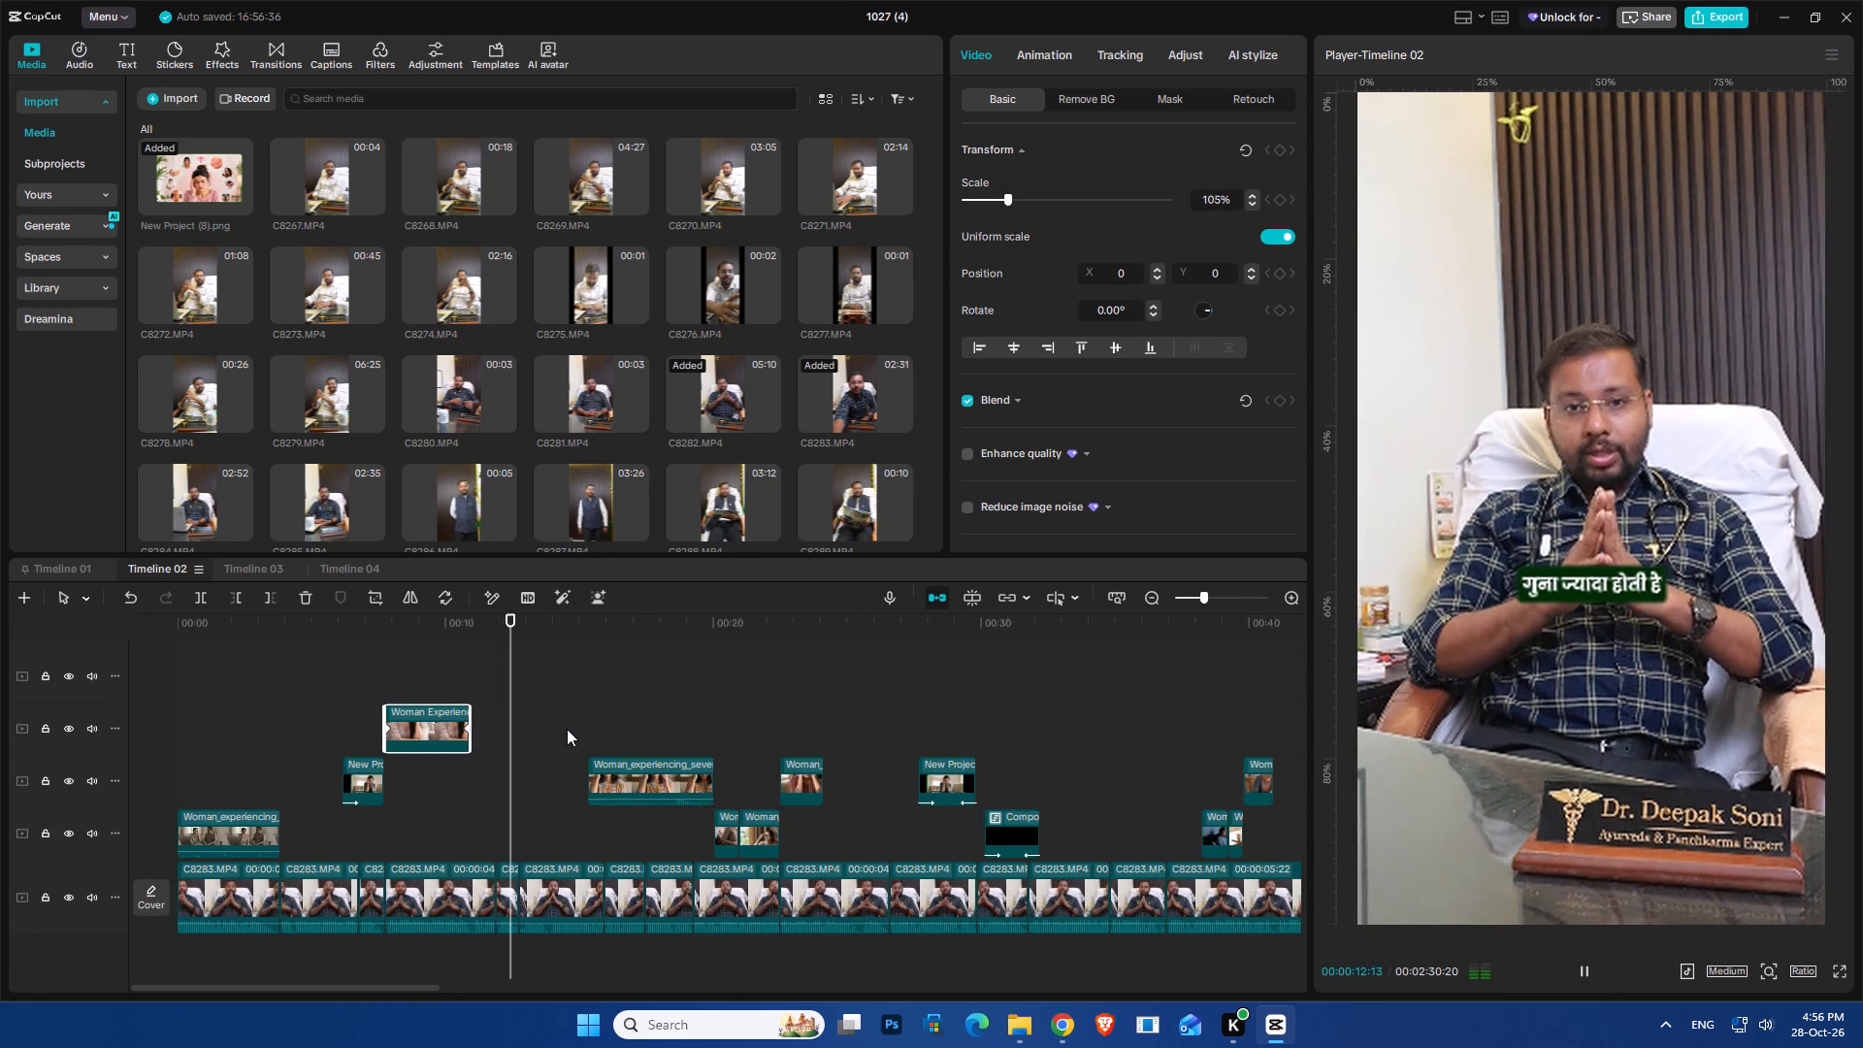
pyautogui.keyDown('ctrl'); pyautogui.scroll(-4, 568, 727); pyautogui.keyUp('ctrl')
pyautogui.keyDown('ctrl'); pyautogui.scroll(4, 435, 729); pyautogui.keyUp('ctrl')
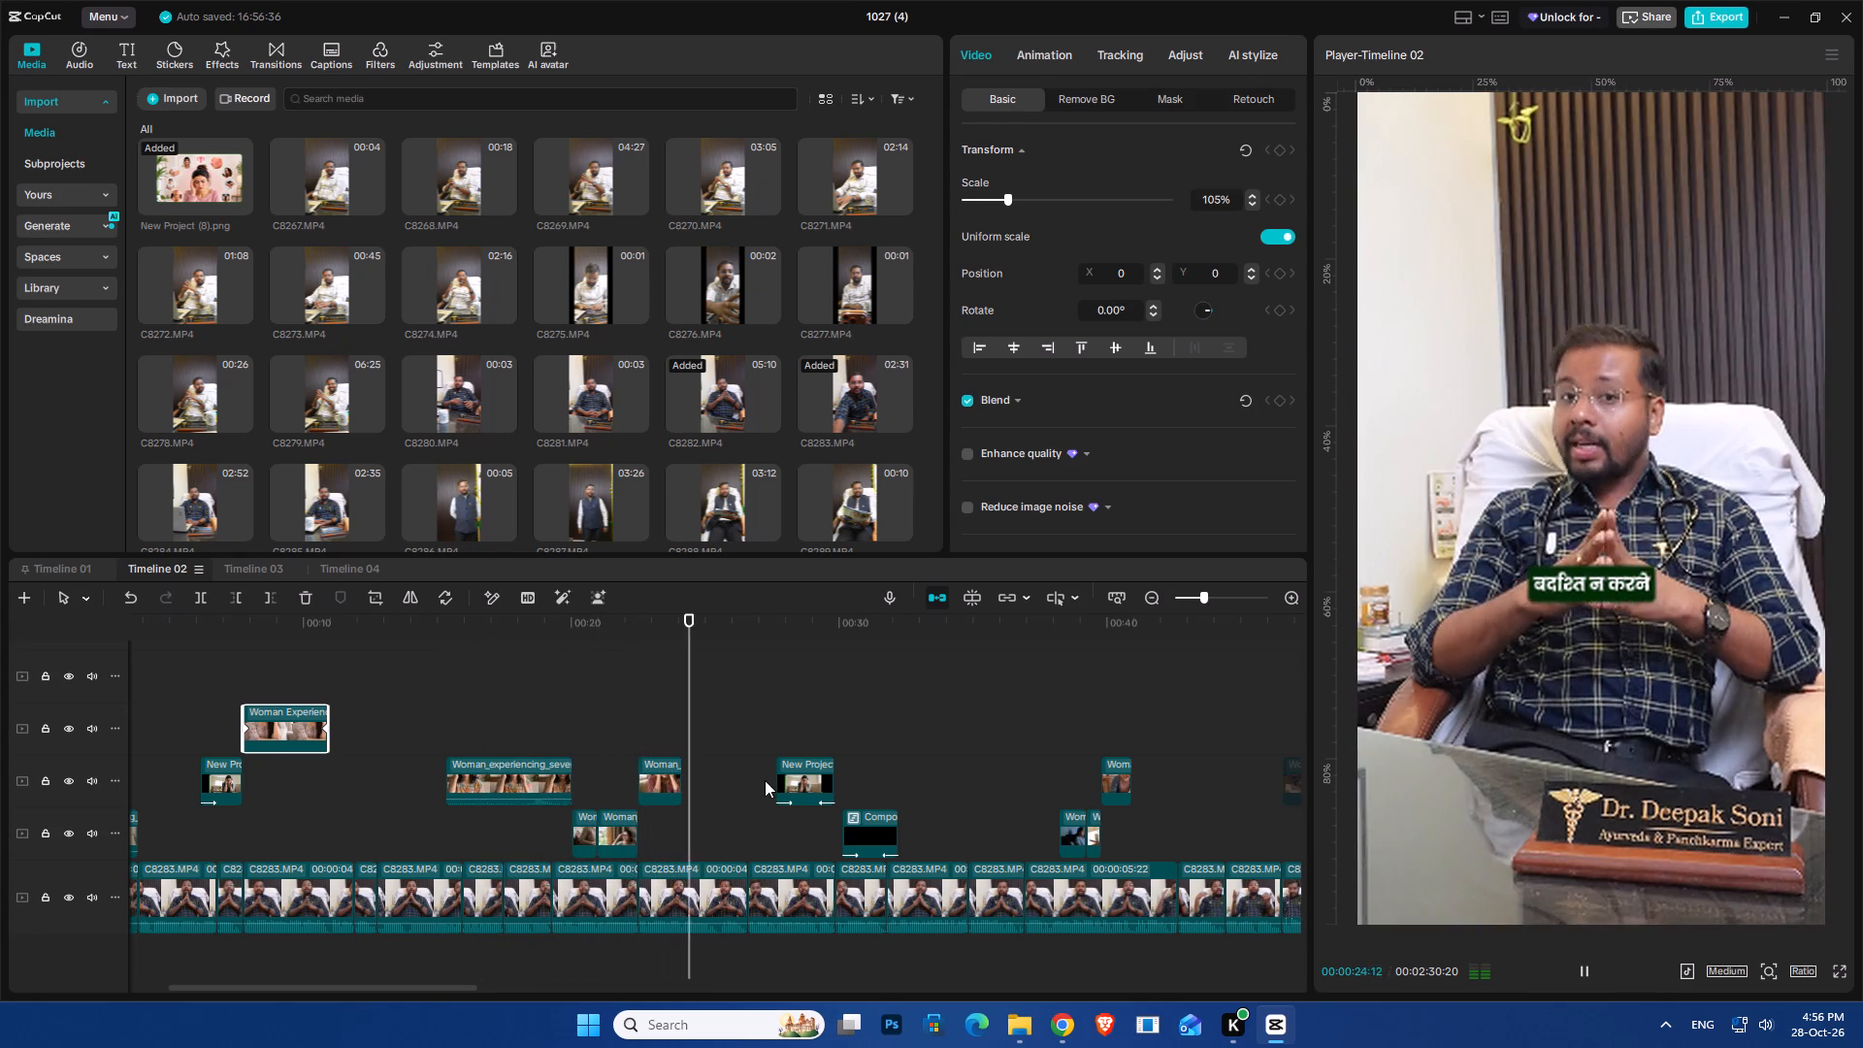
pyautogui.scroll(-4, 496, 736)
pyautogui.keyDown('ctrl'); pyautogui.scroll(-5, 730, 771); pyautogui.keyUp('ctrl')
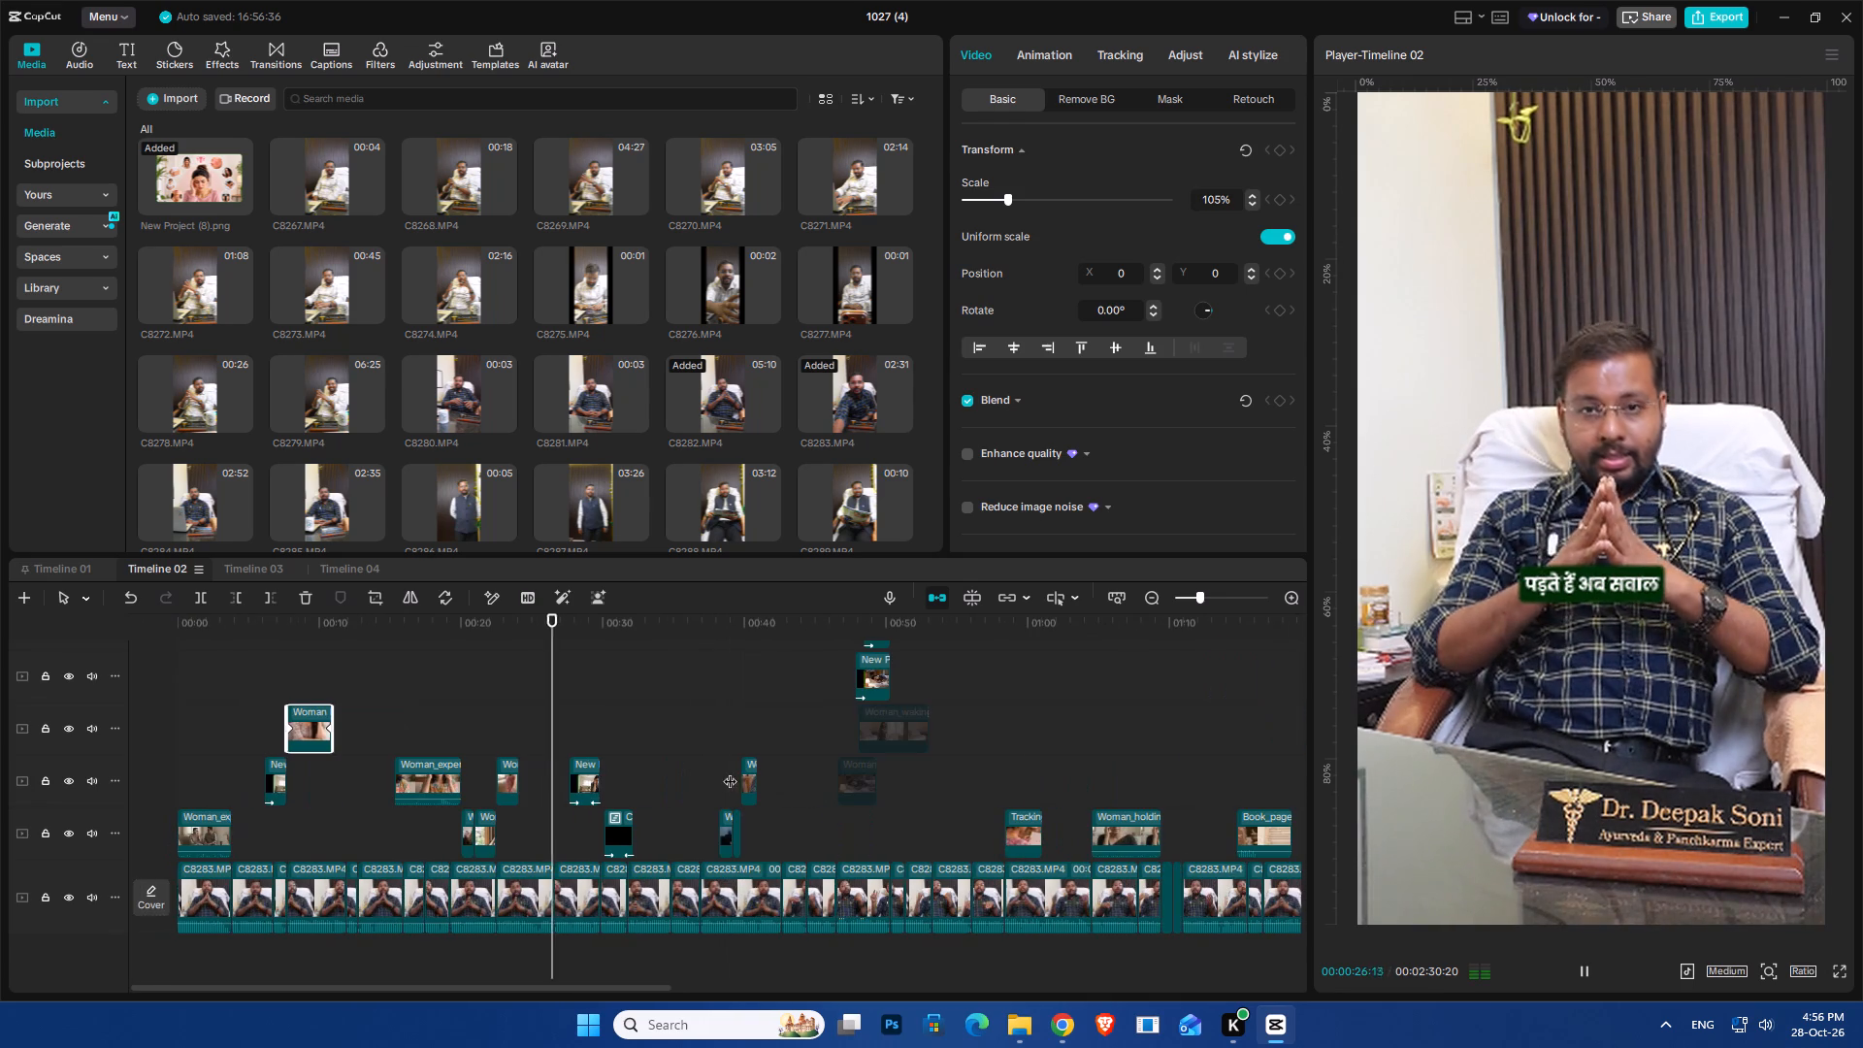
pyautogui.keyDown('ctrl'); pyautogui.scroll(8, 585, 769); pyautogui.keyUp('ctrl')
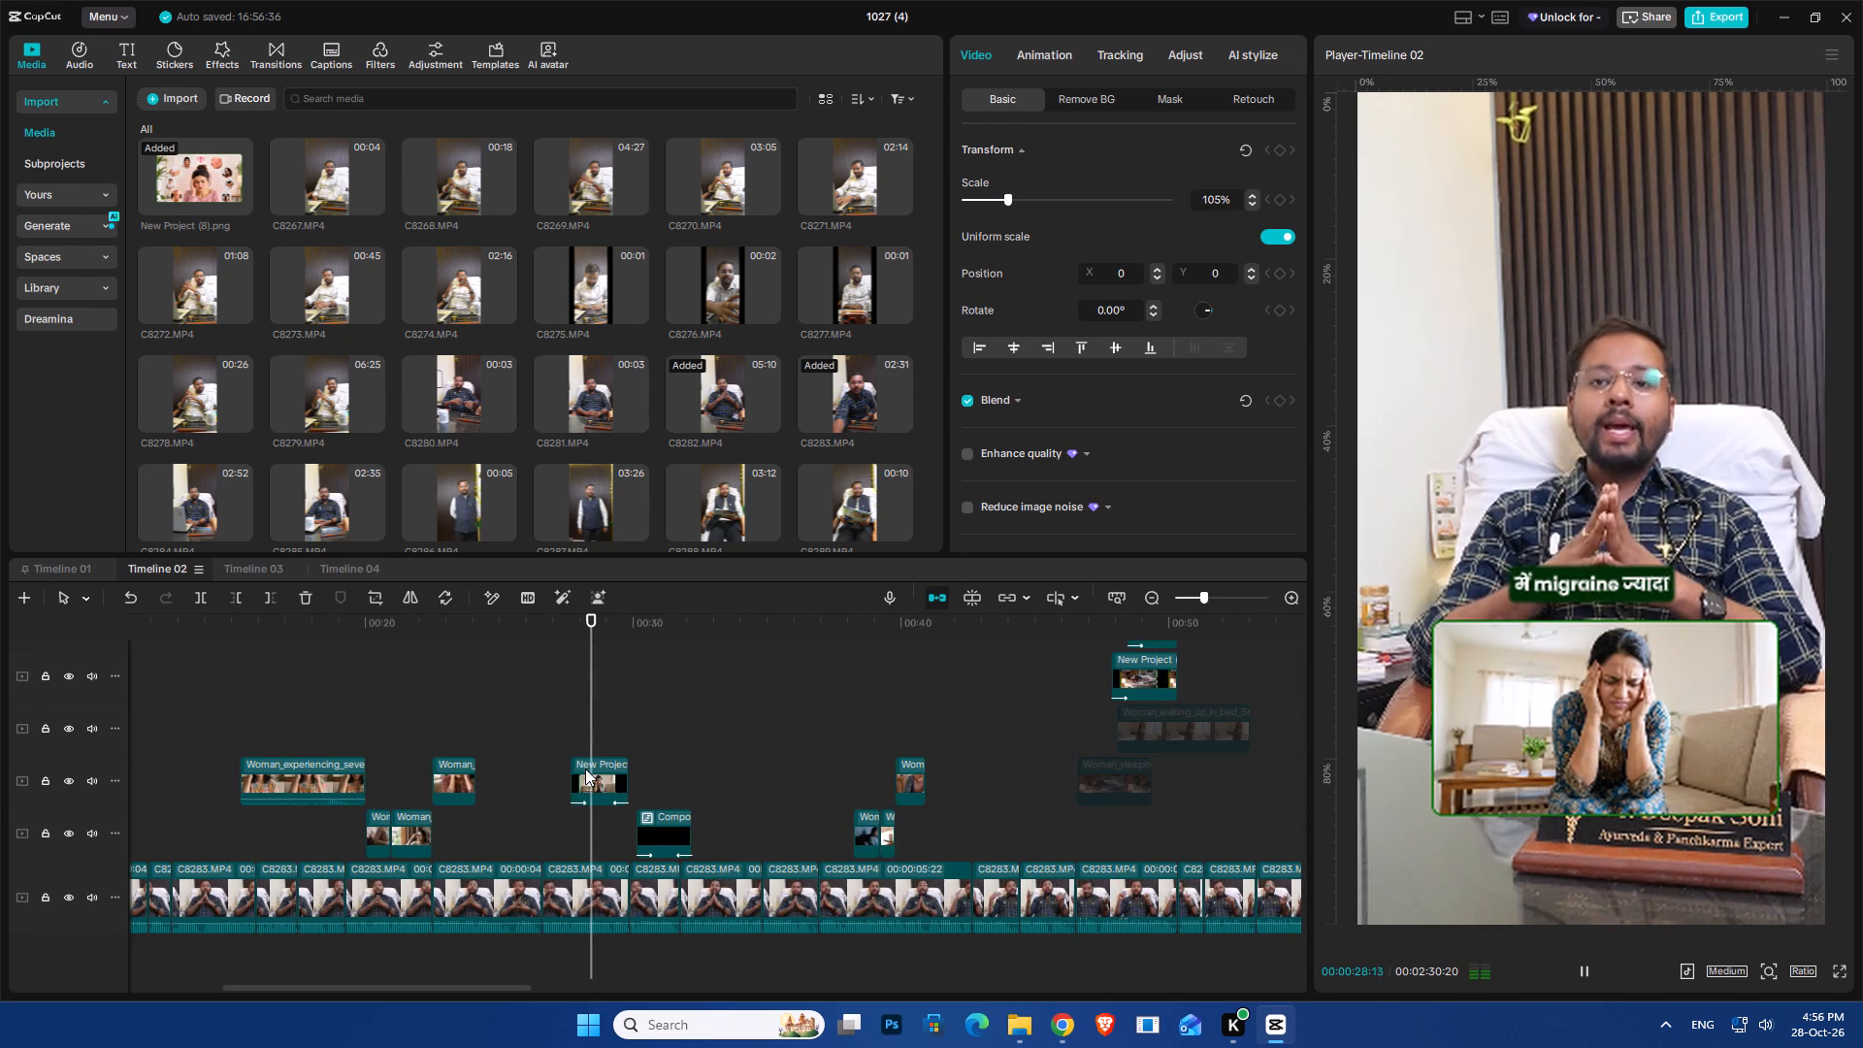
pyautogui.press('space')
# Disable the New Project inset image clip at about 28 seconds.
pyautogui.click(602, 783)
pyautogui.write('E')
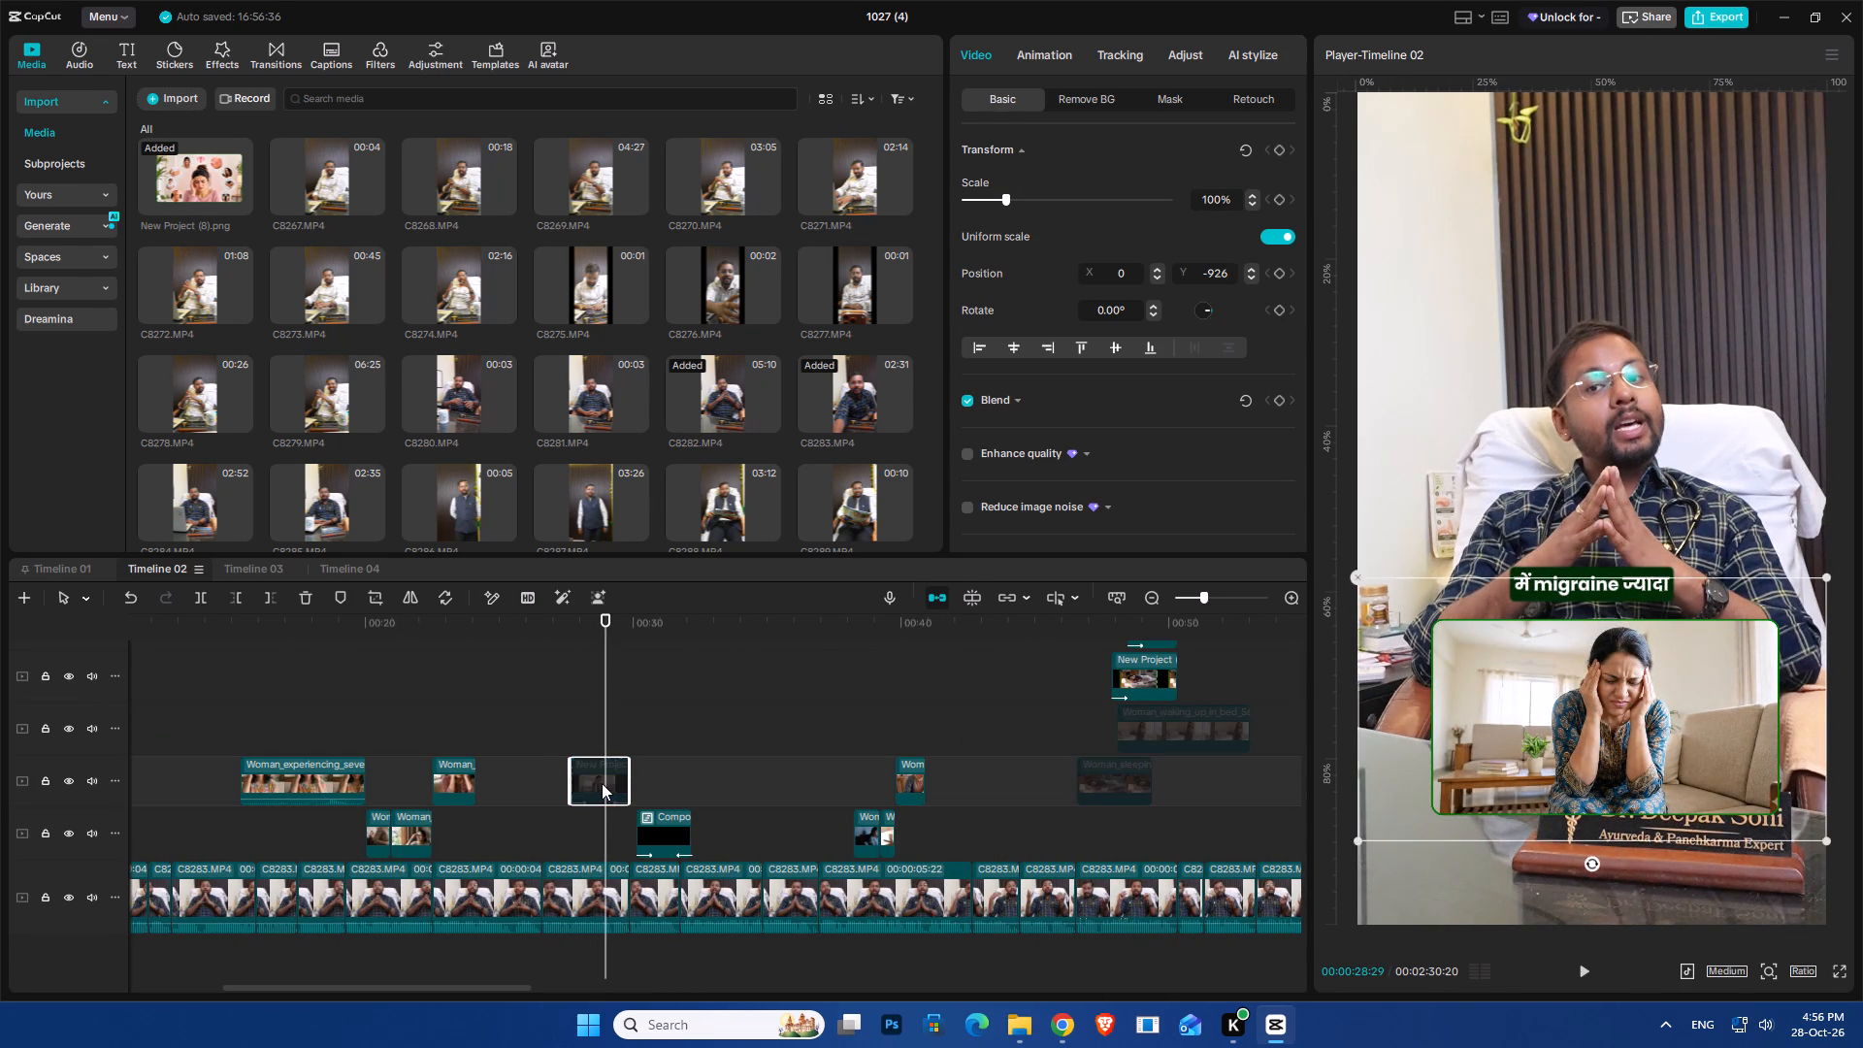
# Play on from about 29 seconds to the bedroom inset images at about 49 seconds, checking the captions and shots.
pyautogui.press('space')
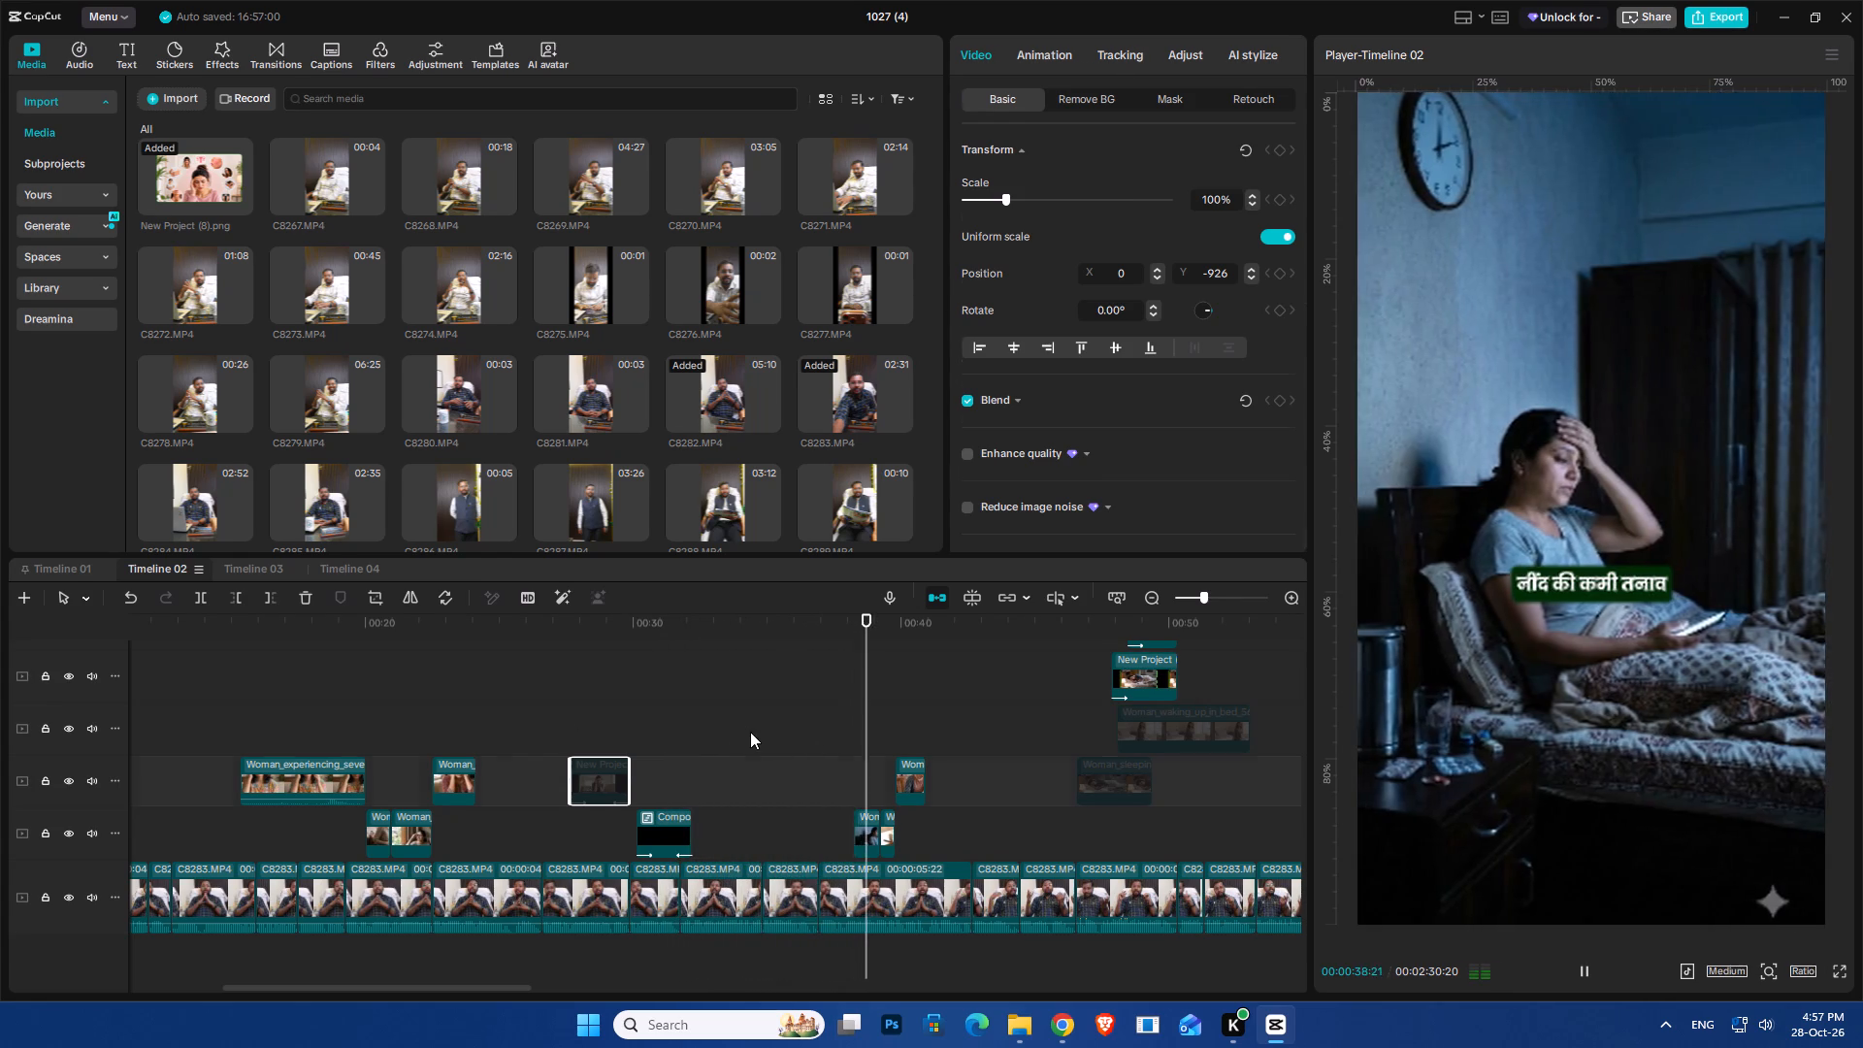
pyautogui.click(750, 732)
pyautogui.press('space')
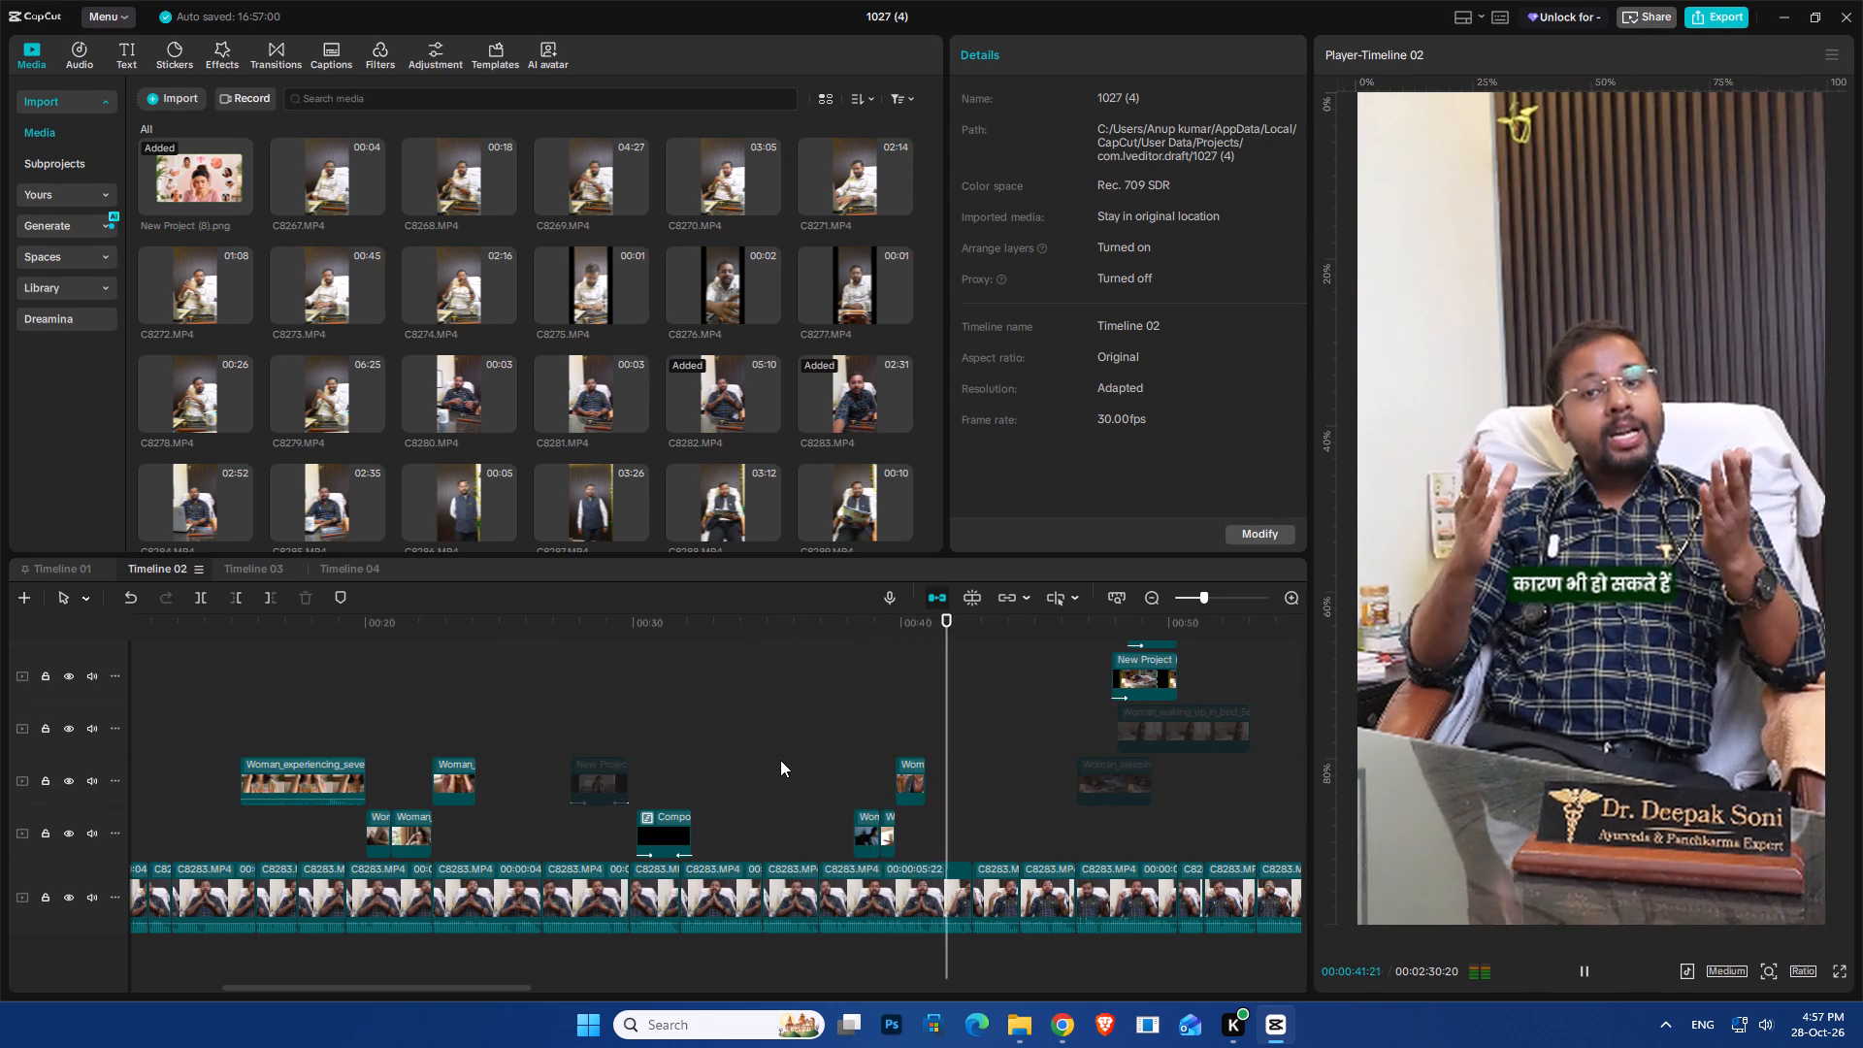
pyautogui.scroll(6, 1104, 868)
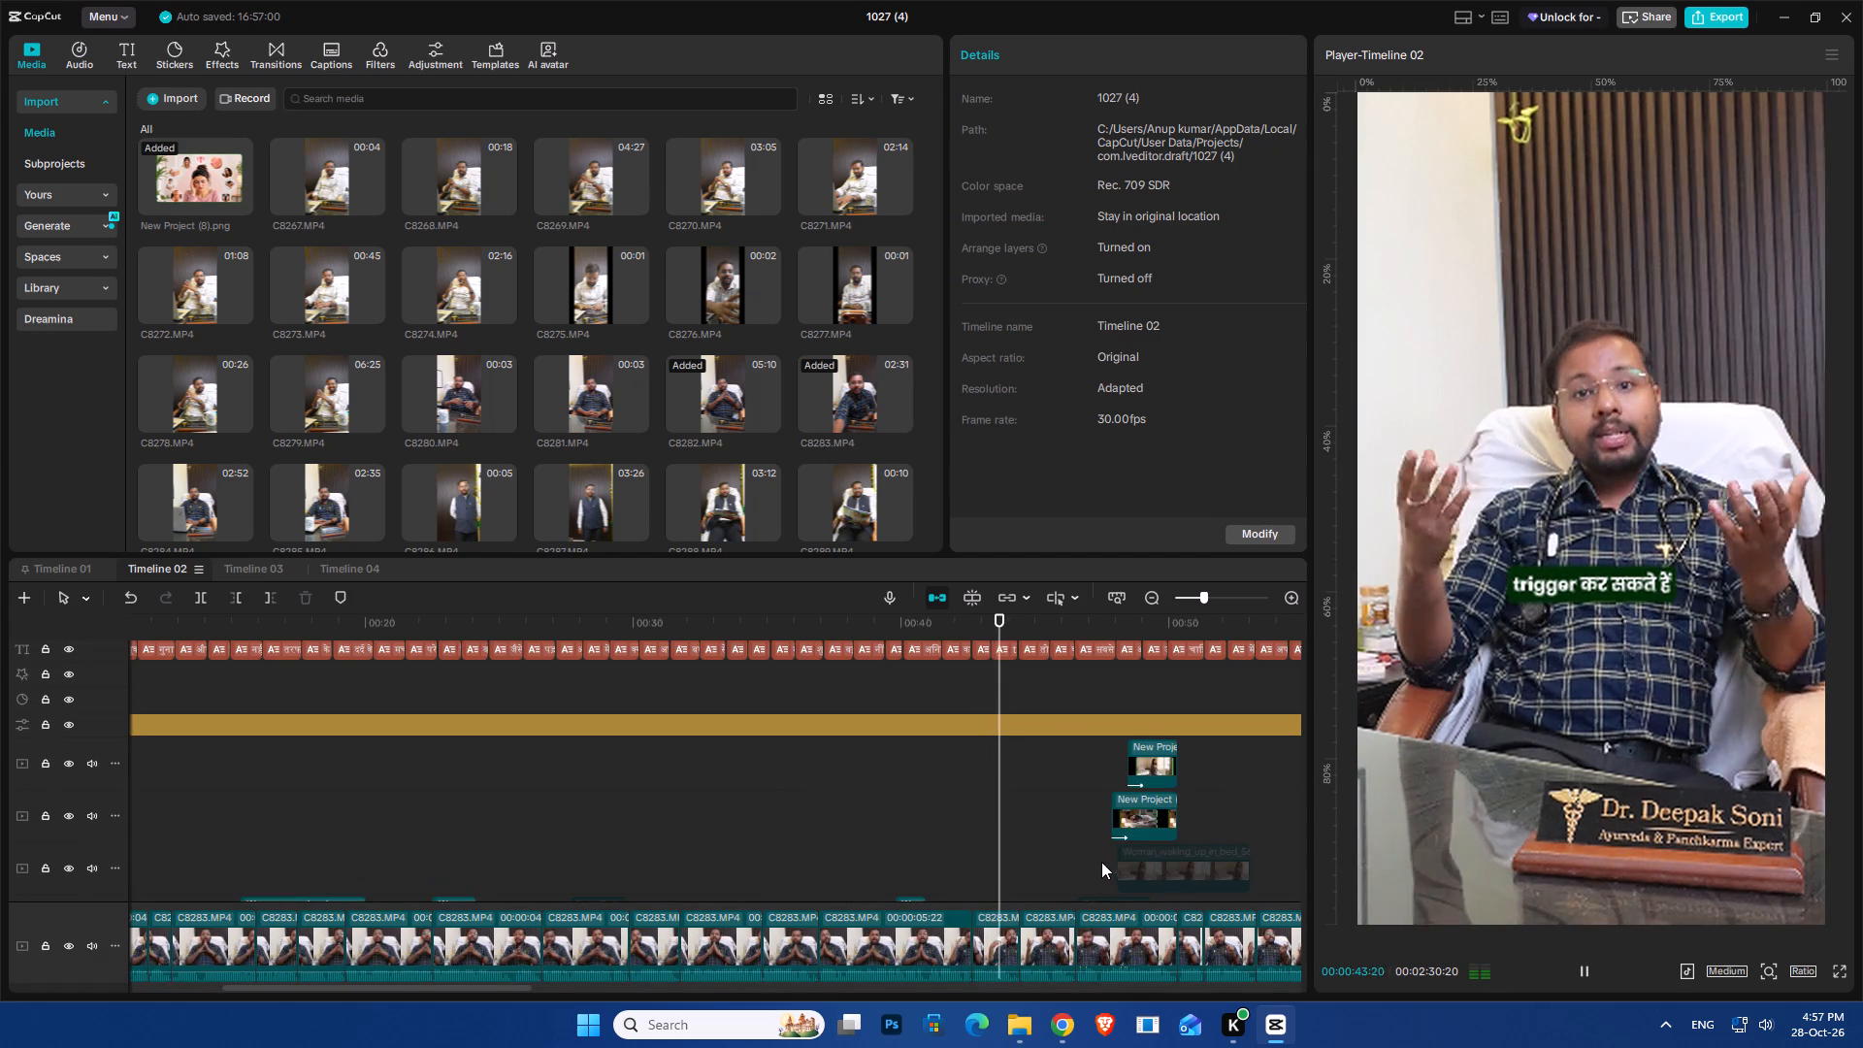
pyautogui.scroll(-7, 1060, 848)
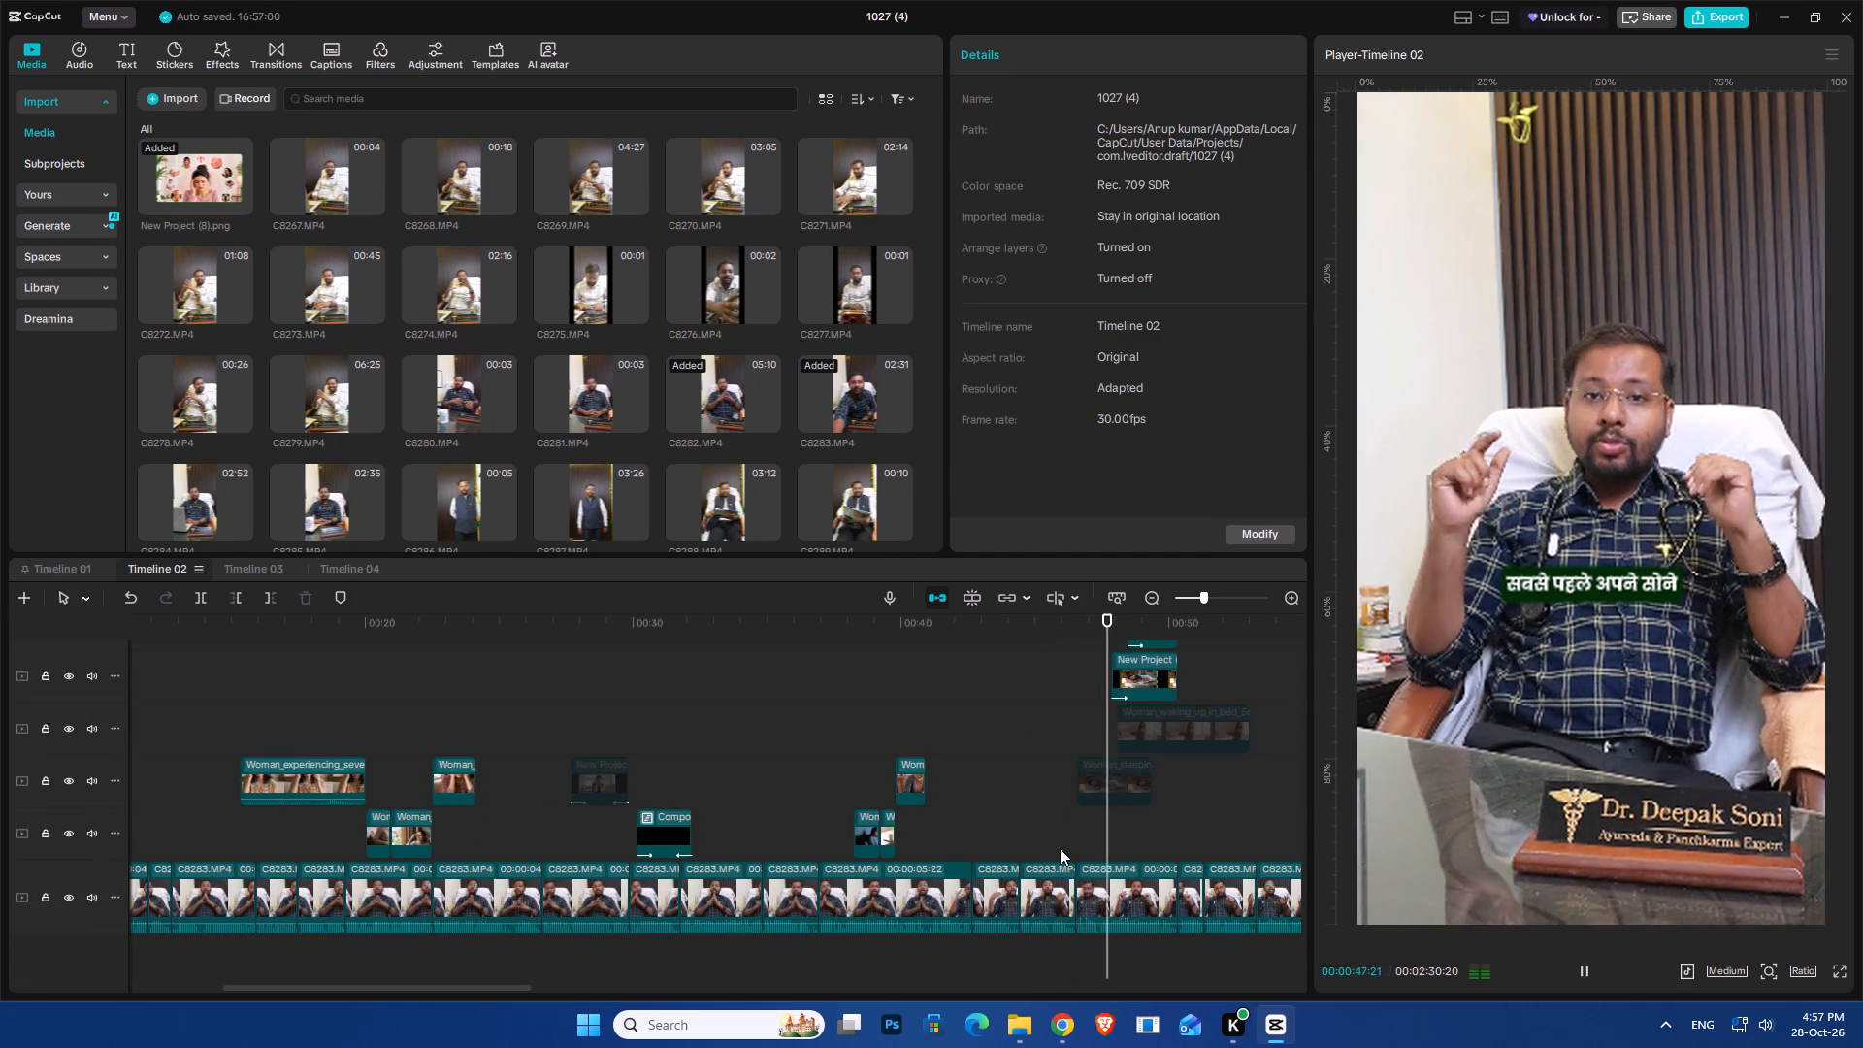
pyautogui.press('space')
# Add a square shape on a track beneath the two bedroom inset images at about 49 seconds.
pyautogui.scroll(3, 1104, 842)
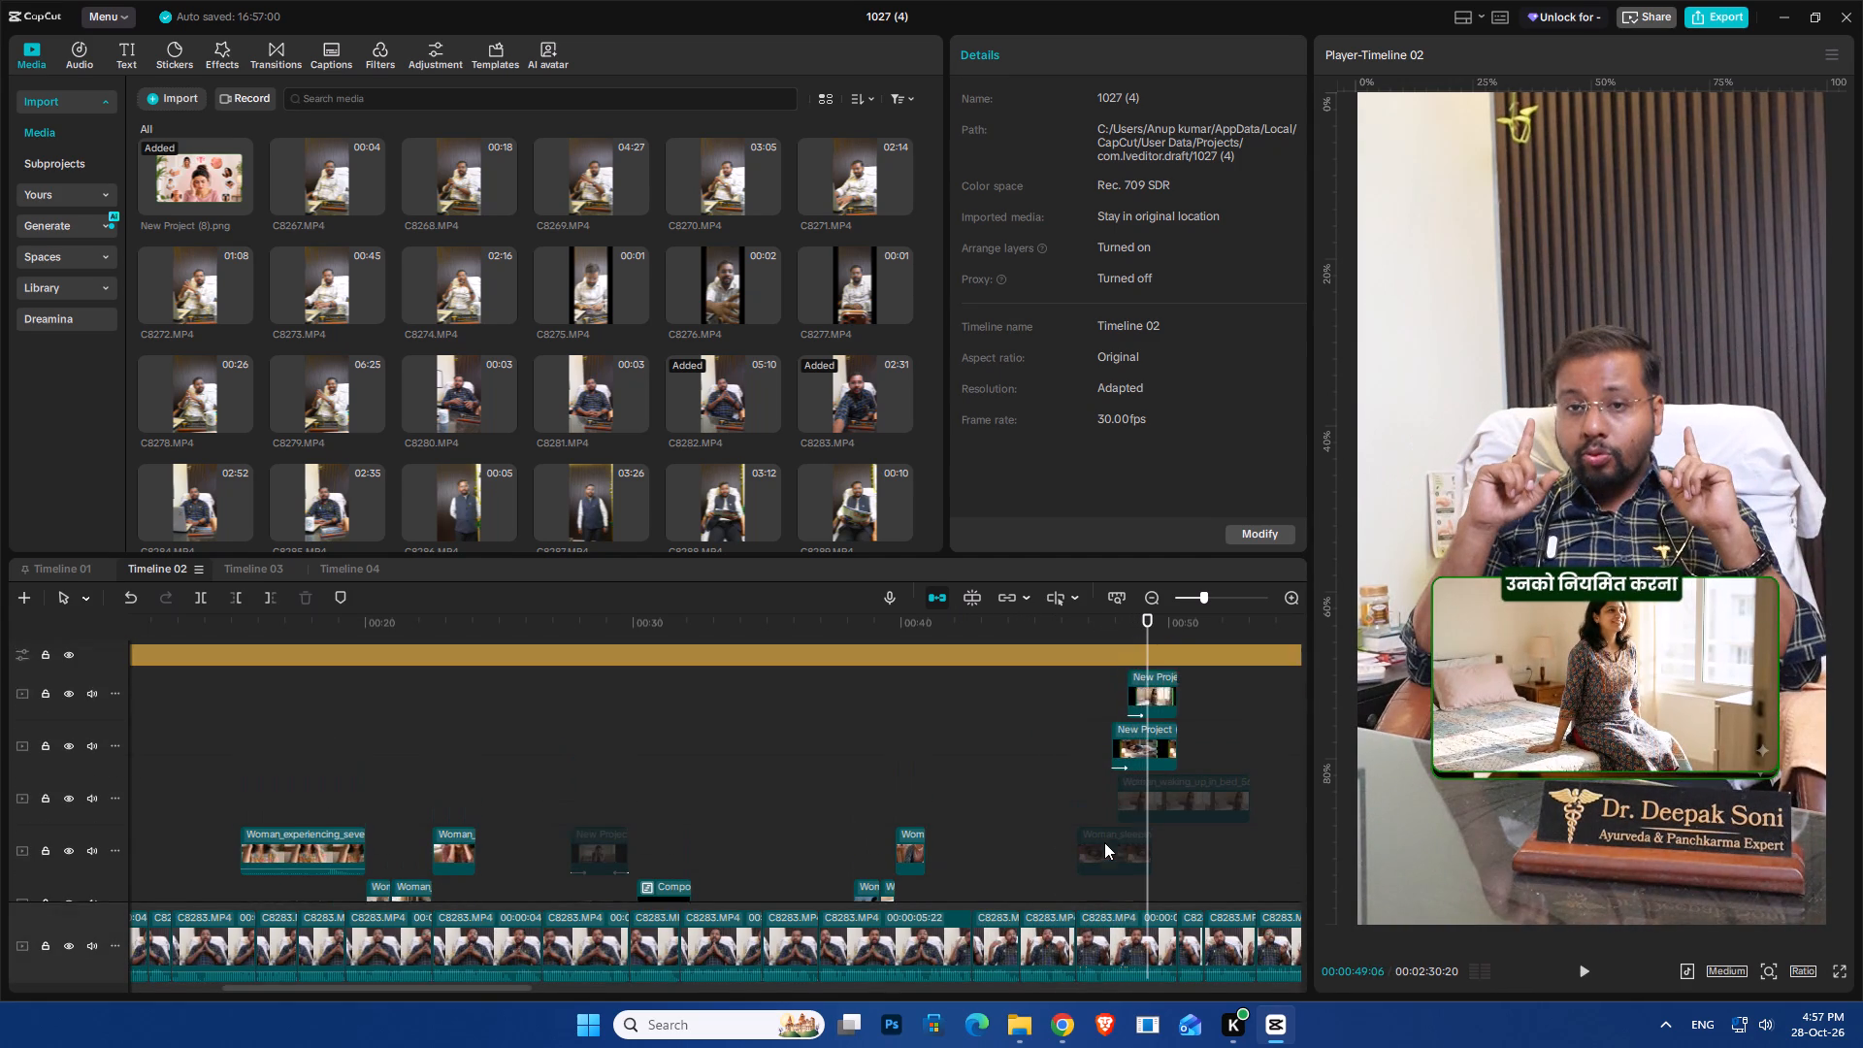
pyautogui.scroll(3, 1104, 842)
pyautogui.scroll(-3, 1101, 819)
pyautogui.scroll(6, 1101, 819)
pyautogui.scroll(4, 1066, 730)
pyautogui.scroll(-6, 1066, 730)
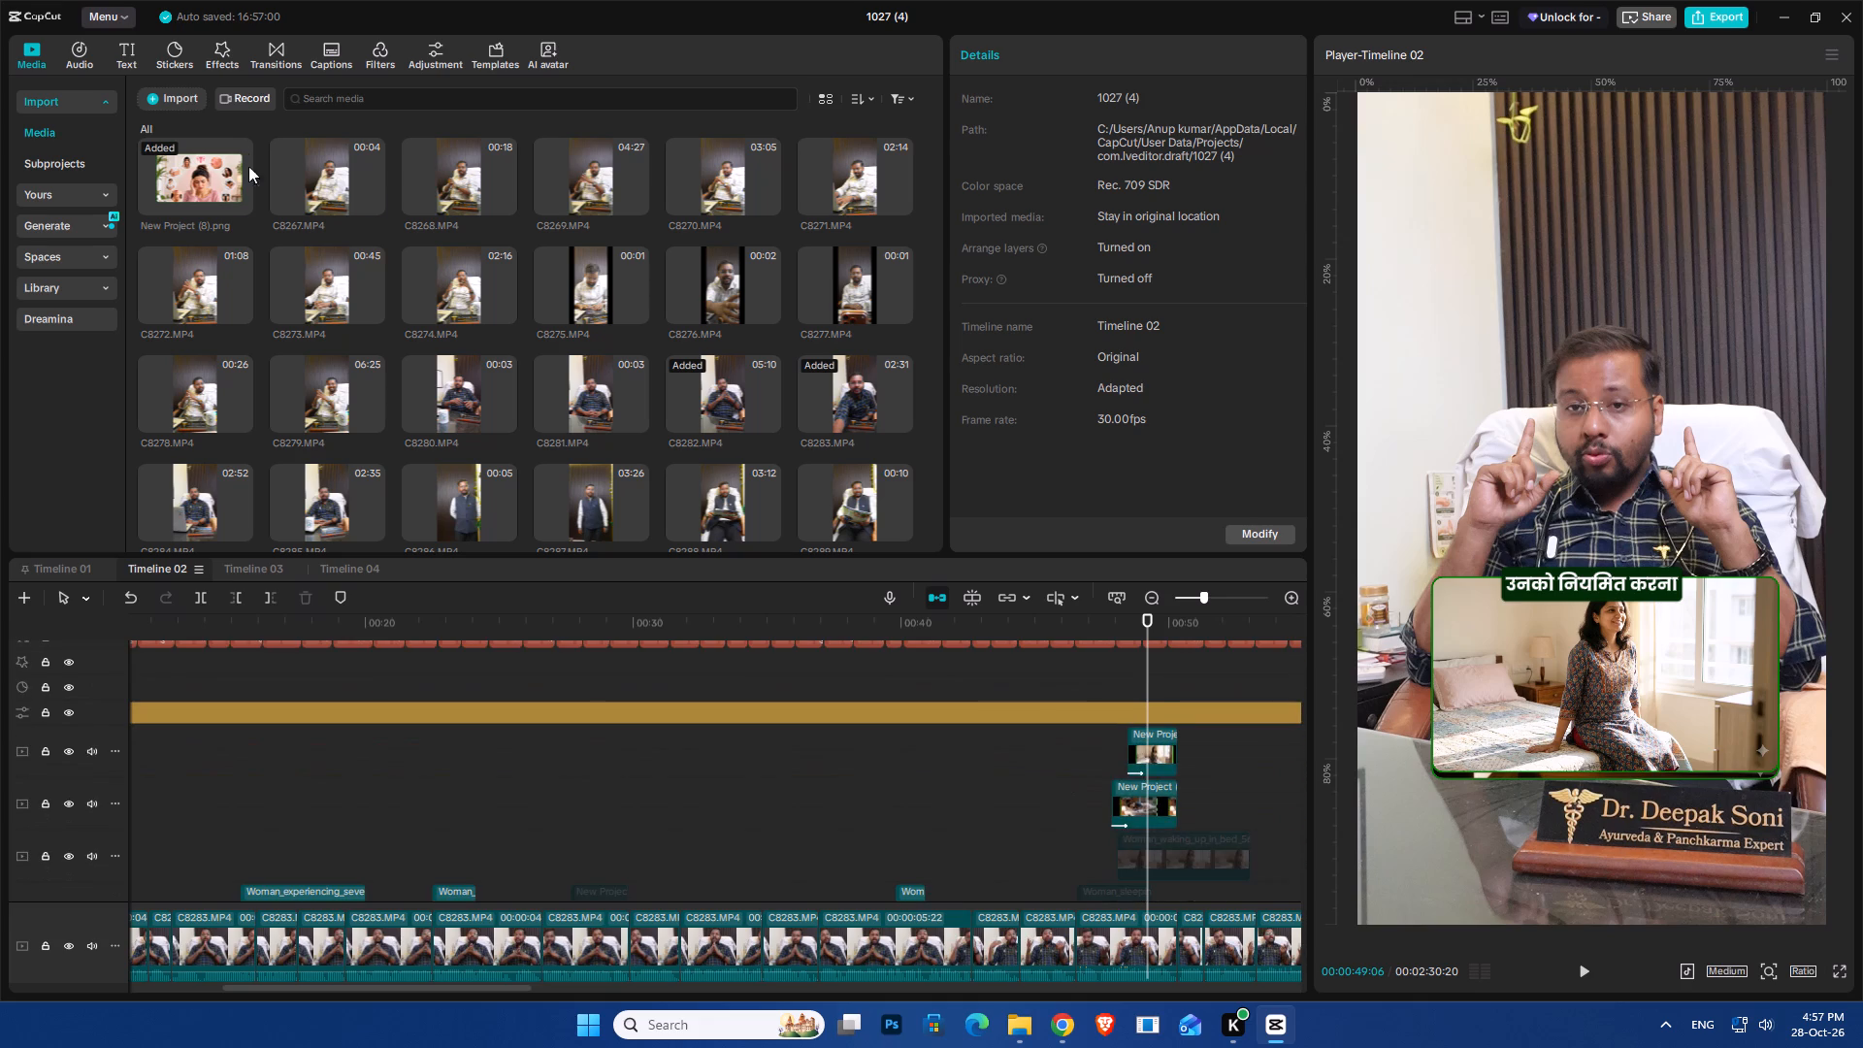
pyautogui.click(176, 61)
pyautogui.click(62, 135)
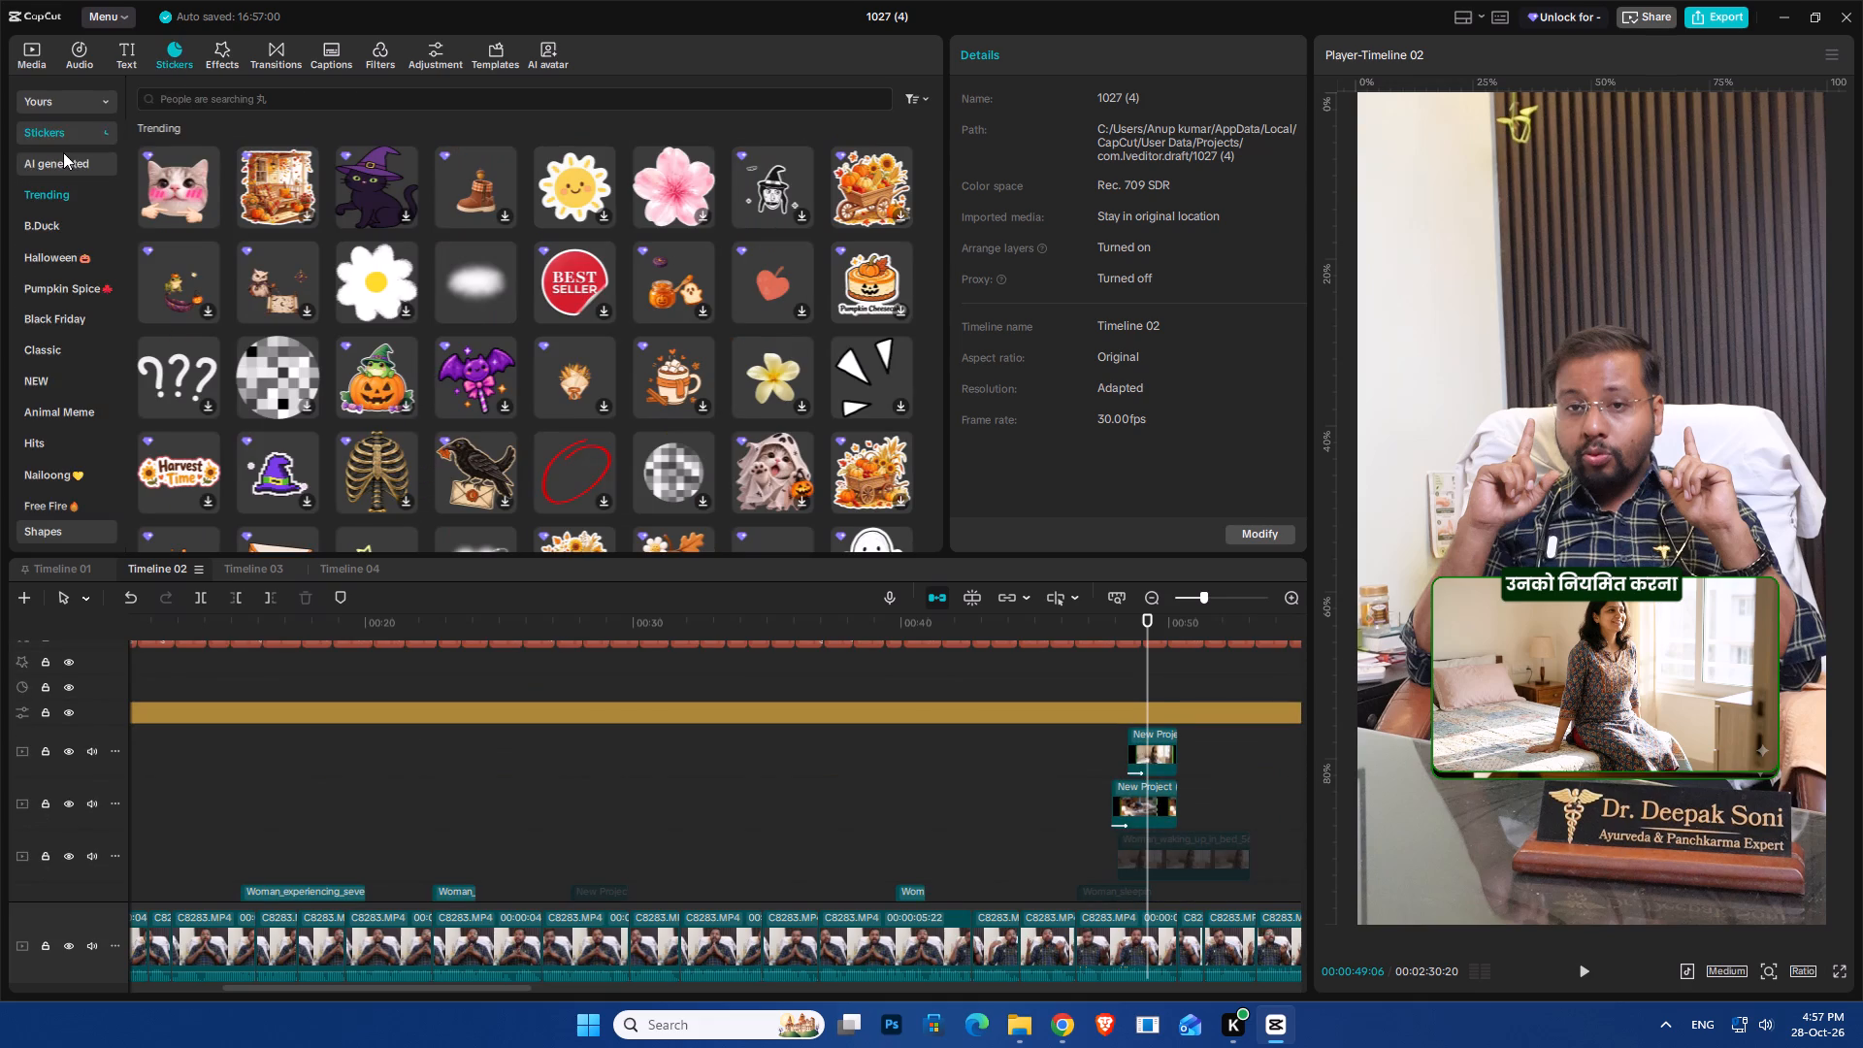
pyautogui.click(63, 152)
pyautogui.click(60, 138)
pyautogui.click(60, 158)
pyautogui.moveTo(170, 140); pyautogui.dragTo(935, 955)
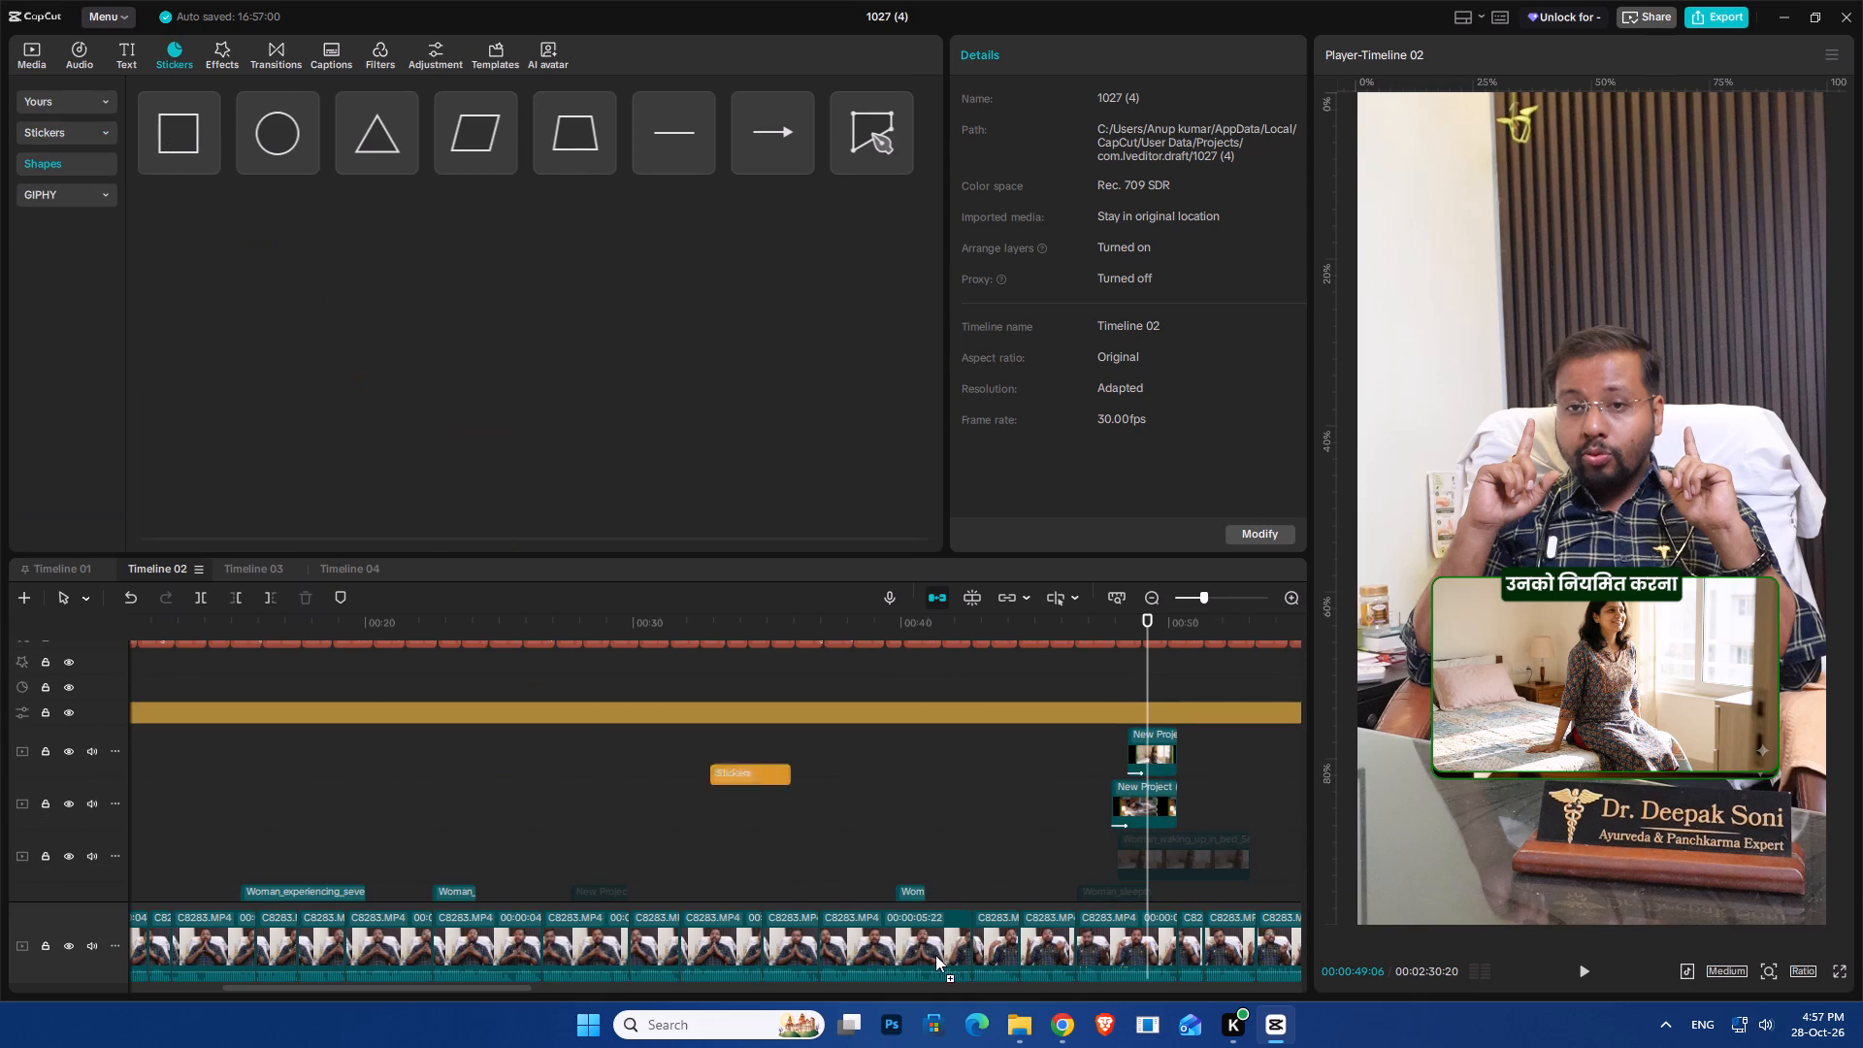
pyautogui.moveTo(935, 955); pyautogui.dragTo(1095, 835)
# Stretch the square to cover the whole frame, about 1071 wide by 1949 high.
pyautogui.keyDown('ctrl'); pyautogui.scroll(13, 1162, 870); pyautogui.keyUp('ctrl')
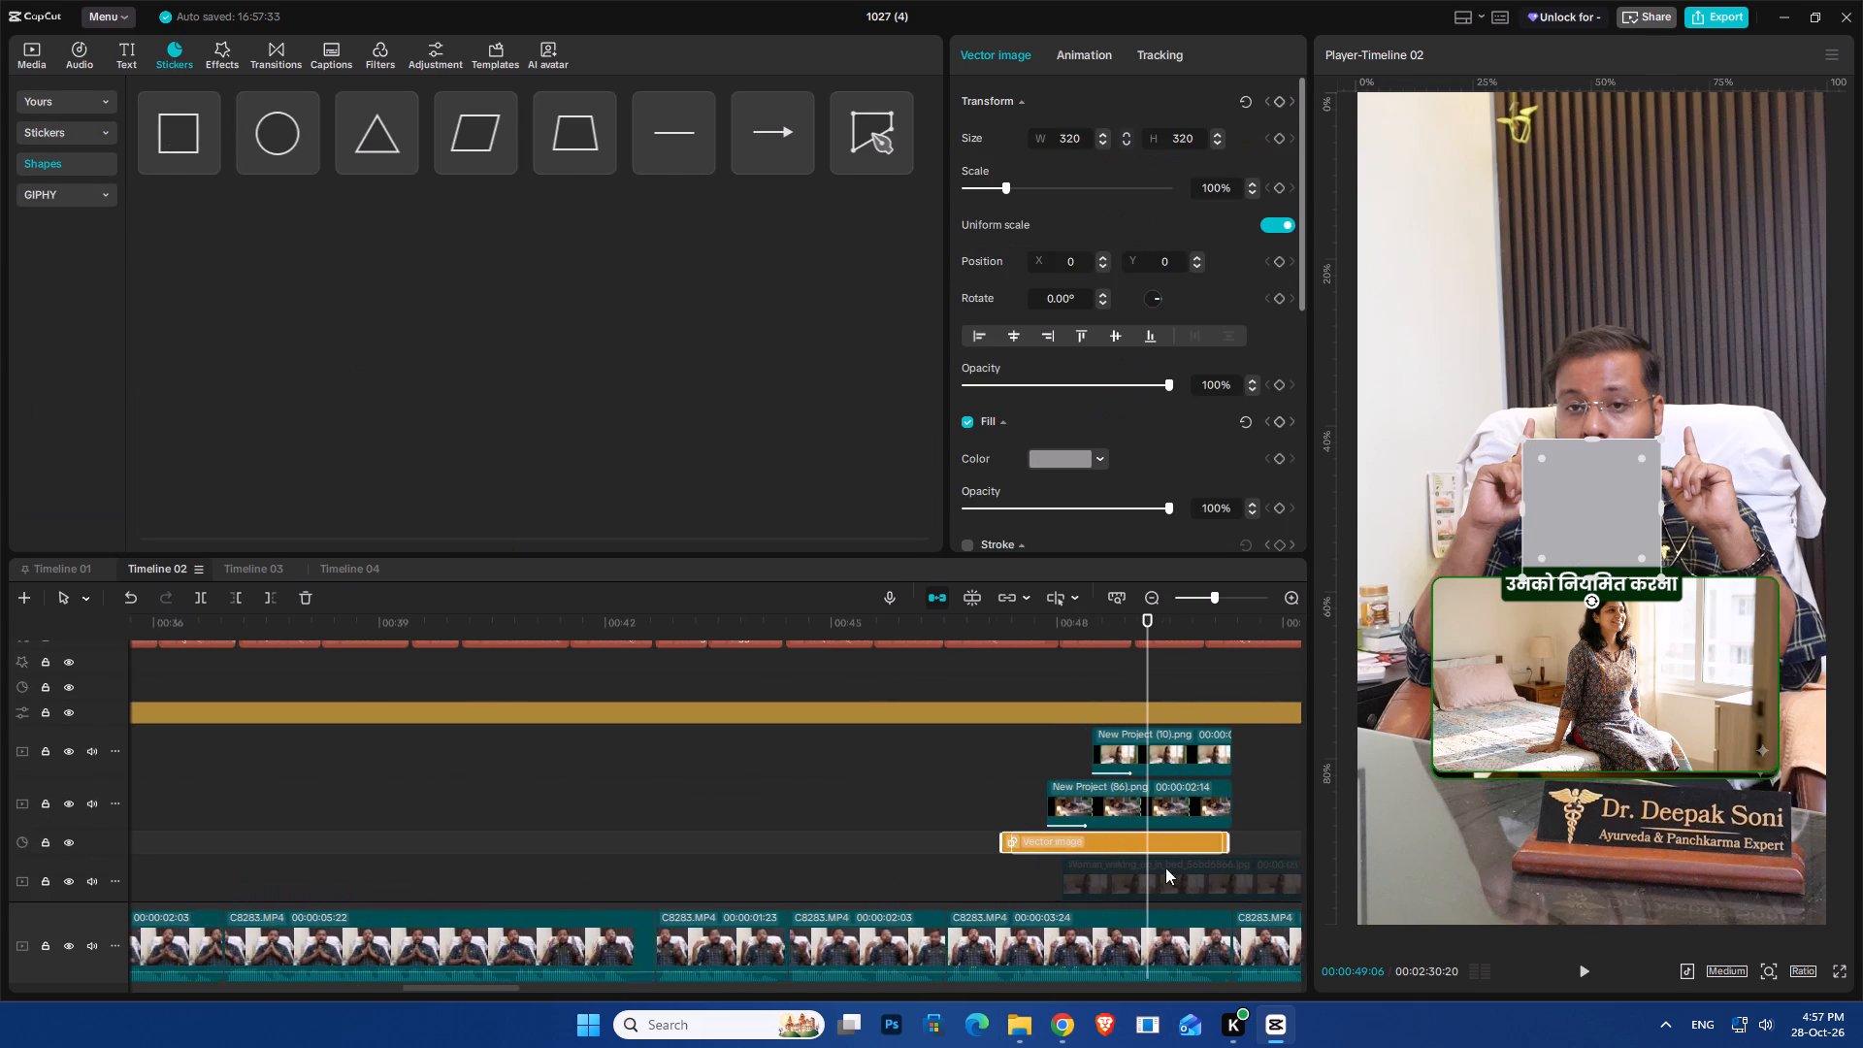
pyautogui.moveTo(1599, 438); pyautogui.dragTo(1604, 81)
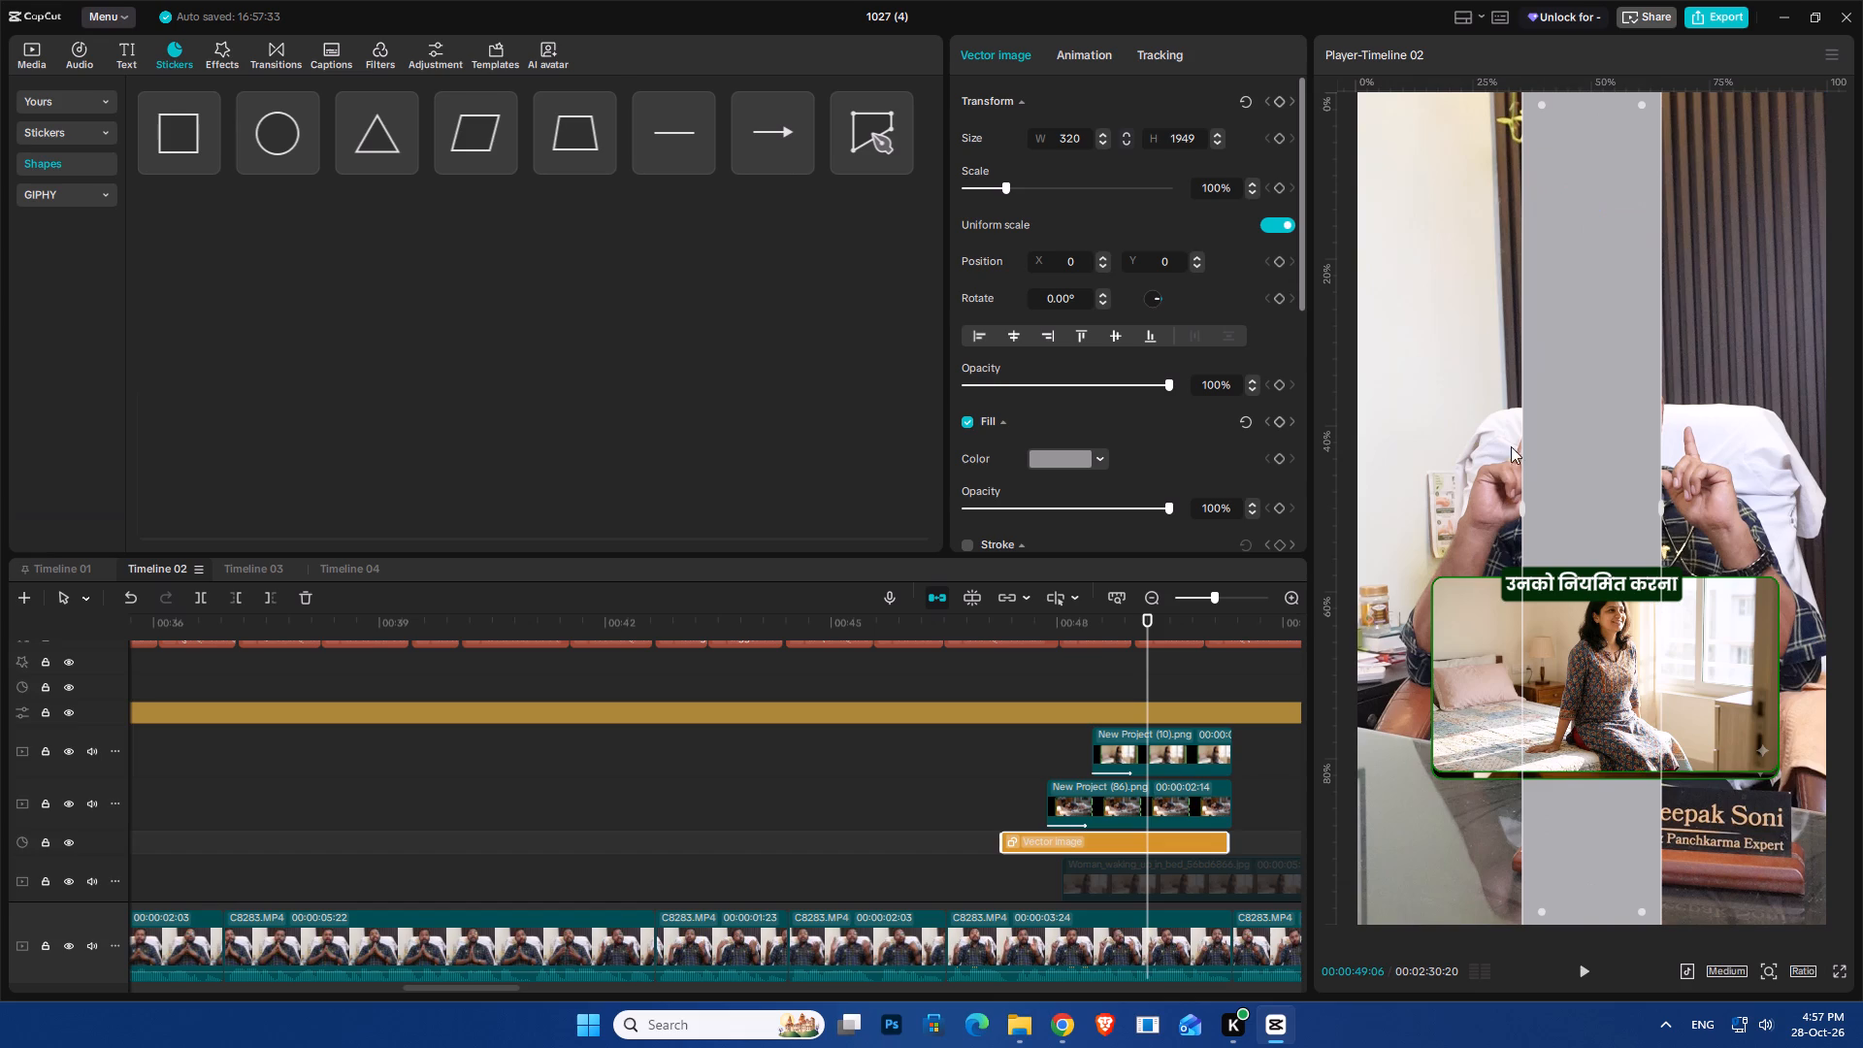
pyautogui.click(1519, 501)
pyautogui.moveTo(1522, 508); pyautogui.dragTo(1358, 585)
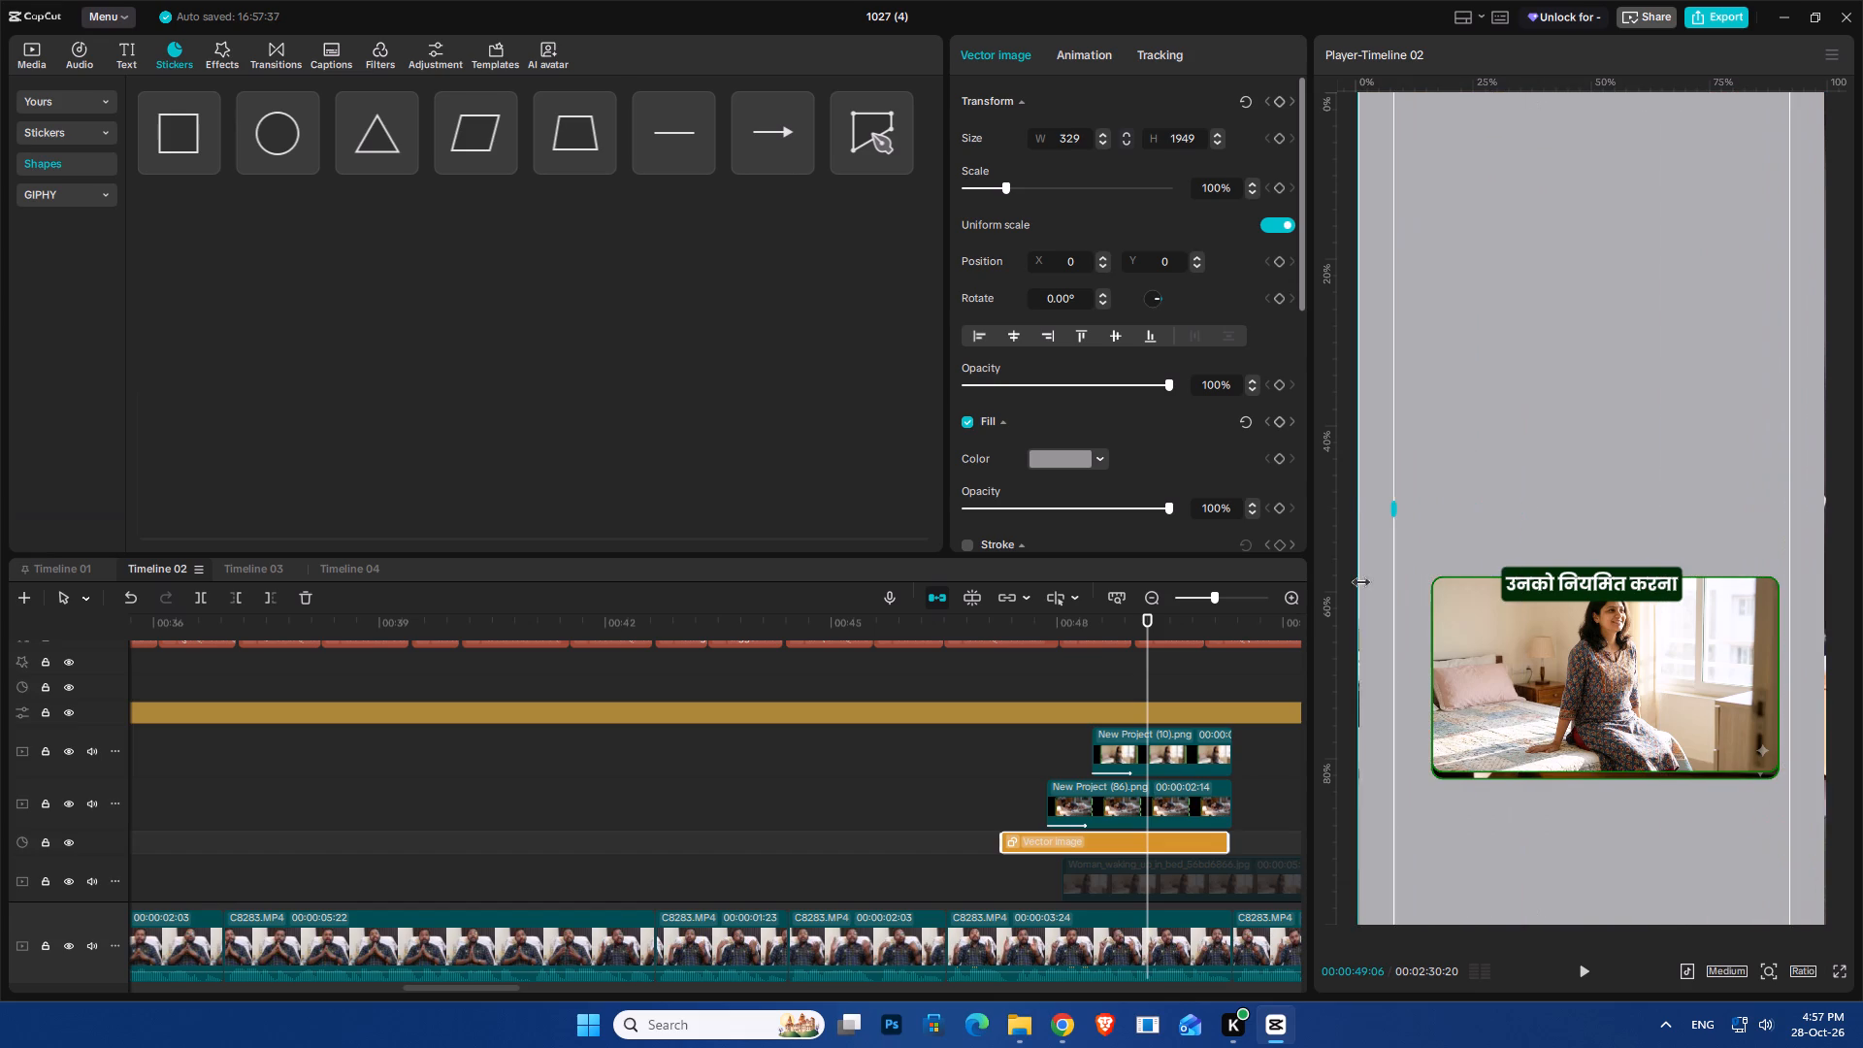
pyautogui.moveTo(1358, 585); pyautogui.dragTo(1357, 585)
# Fill the full-frame shape with a near-black colour and lower its opacity so it dims the doctor's footage.
pyautogui.click(1047, 458)
pyautogui.moveTo(1118, 656); pyautogui.dragTo(1117, 750)
pyautogui.click(1110, 739)
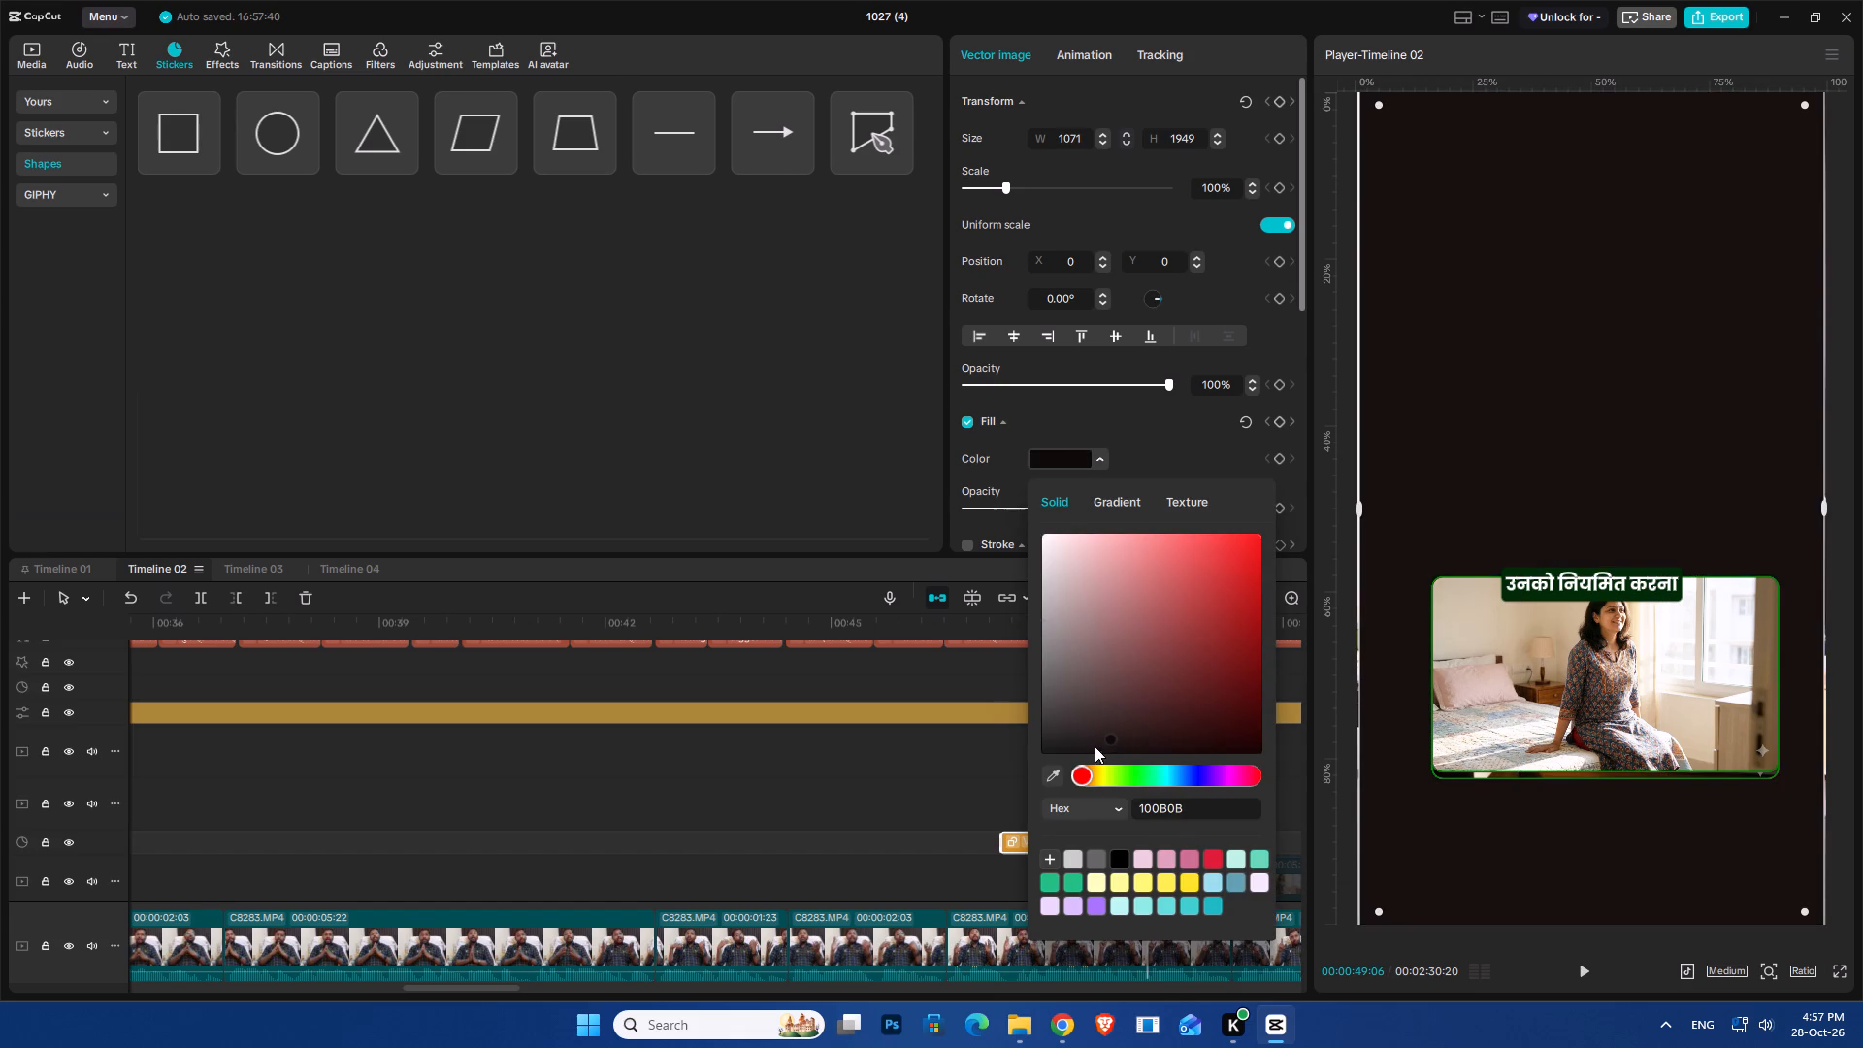
pyautogui.moveTo(1092, 749); pyautogui.dragTo(1080, 770)
pyautogui.click(1131, 421)
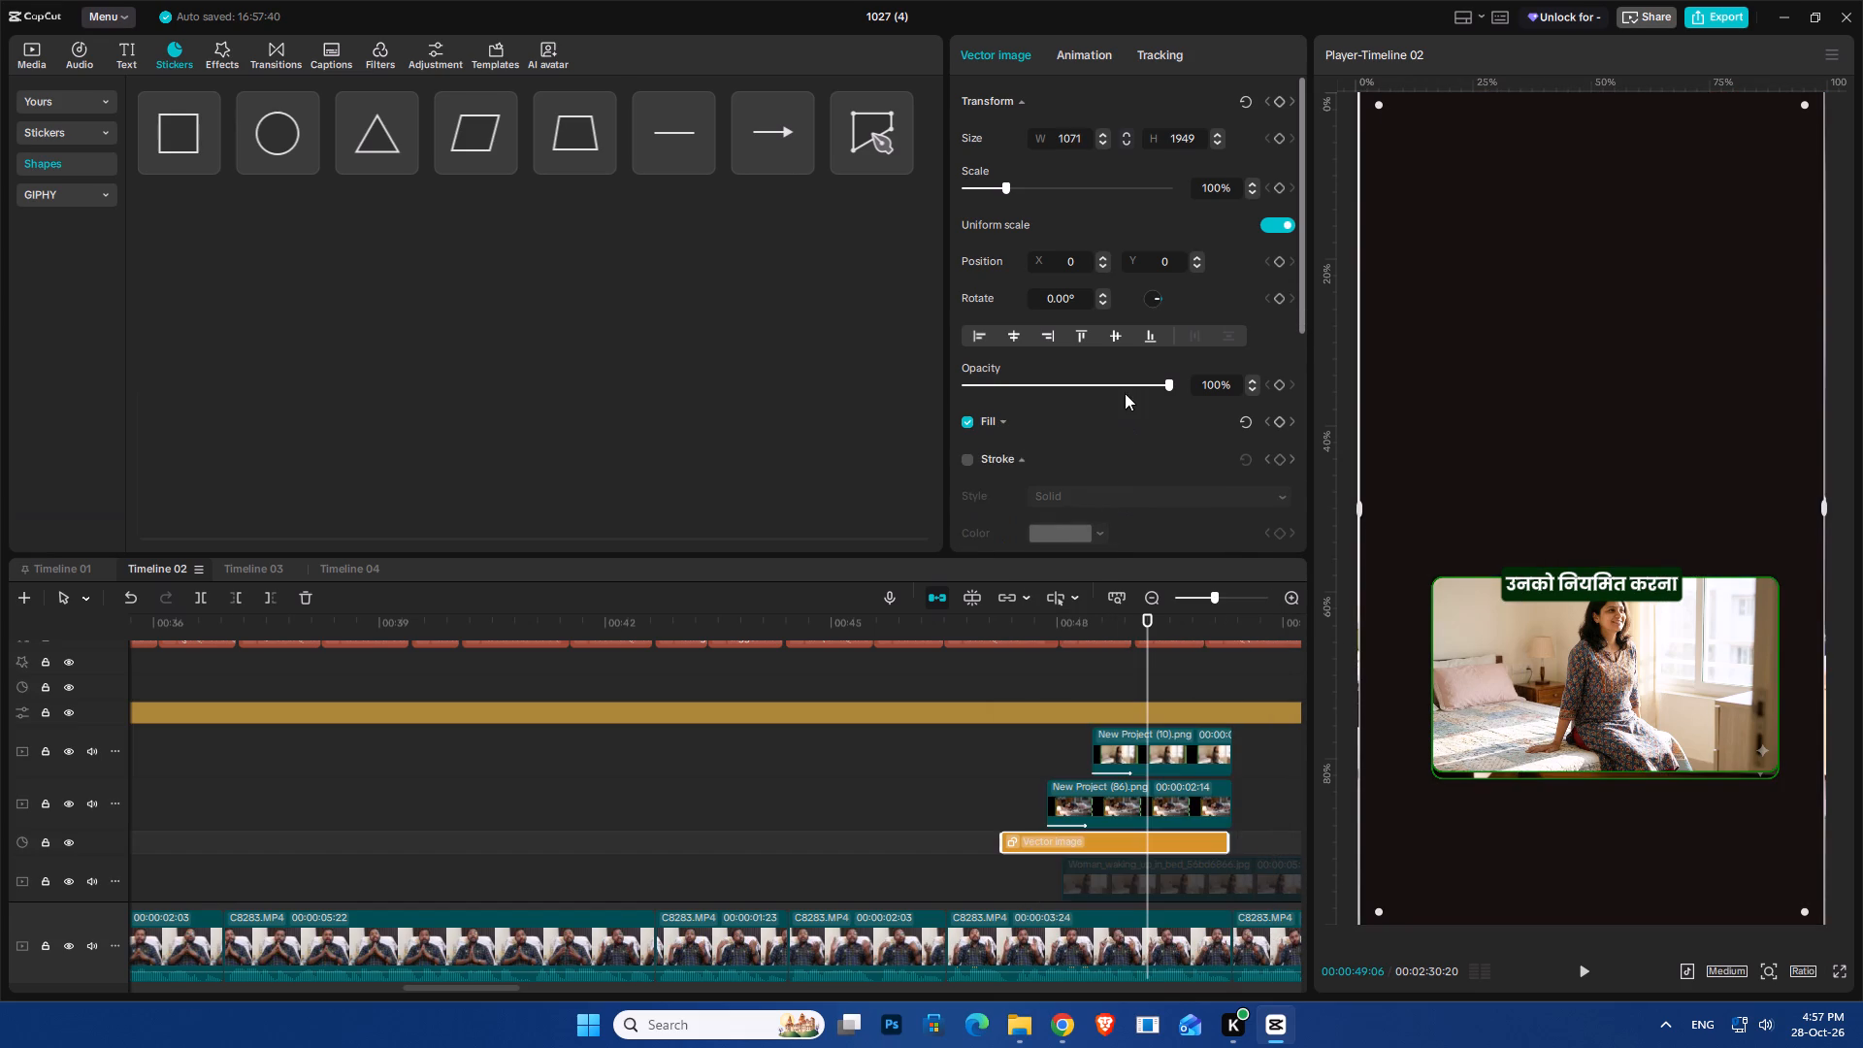
pyautogui.click(1116, 393)
# Move the sleeping woman image, New Project (86), to the upper part of the frame.
pyautogui.click(1100, 808)
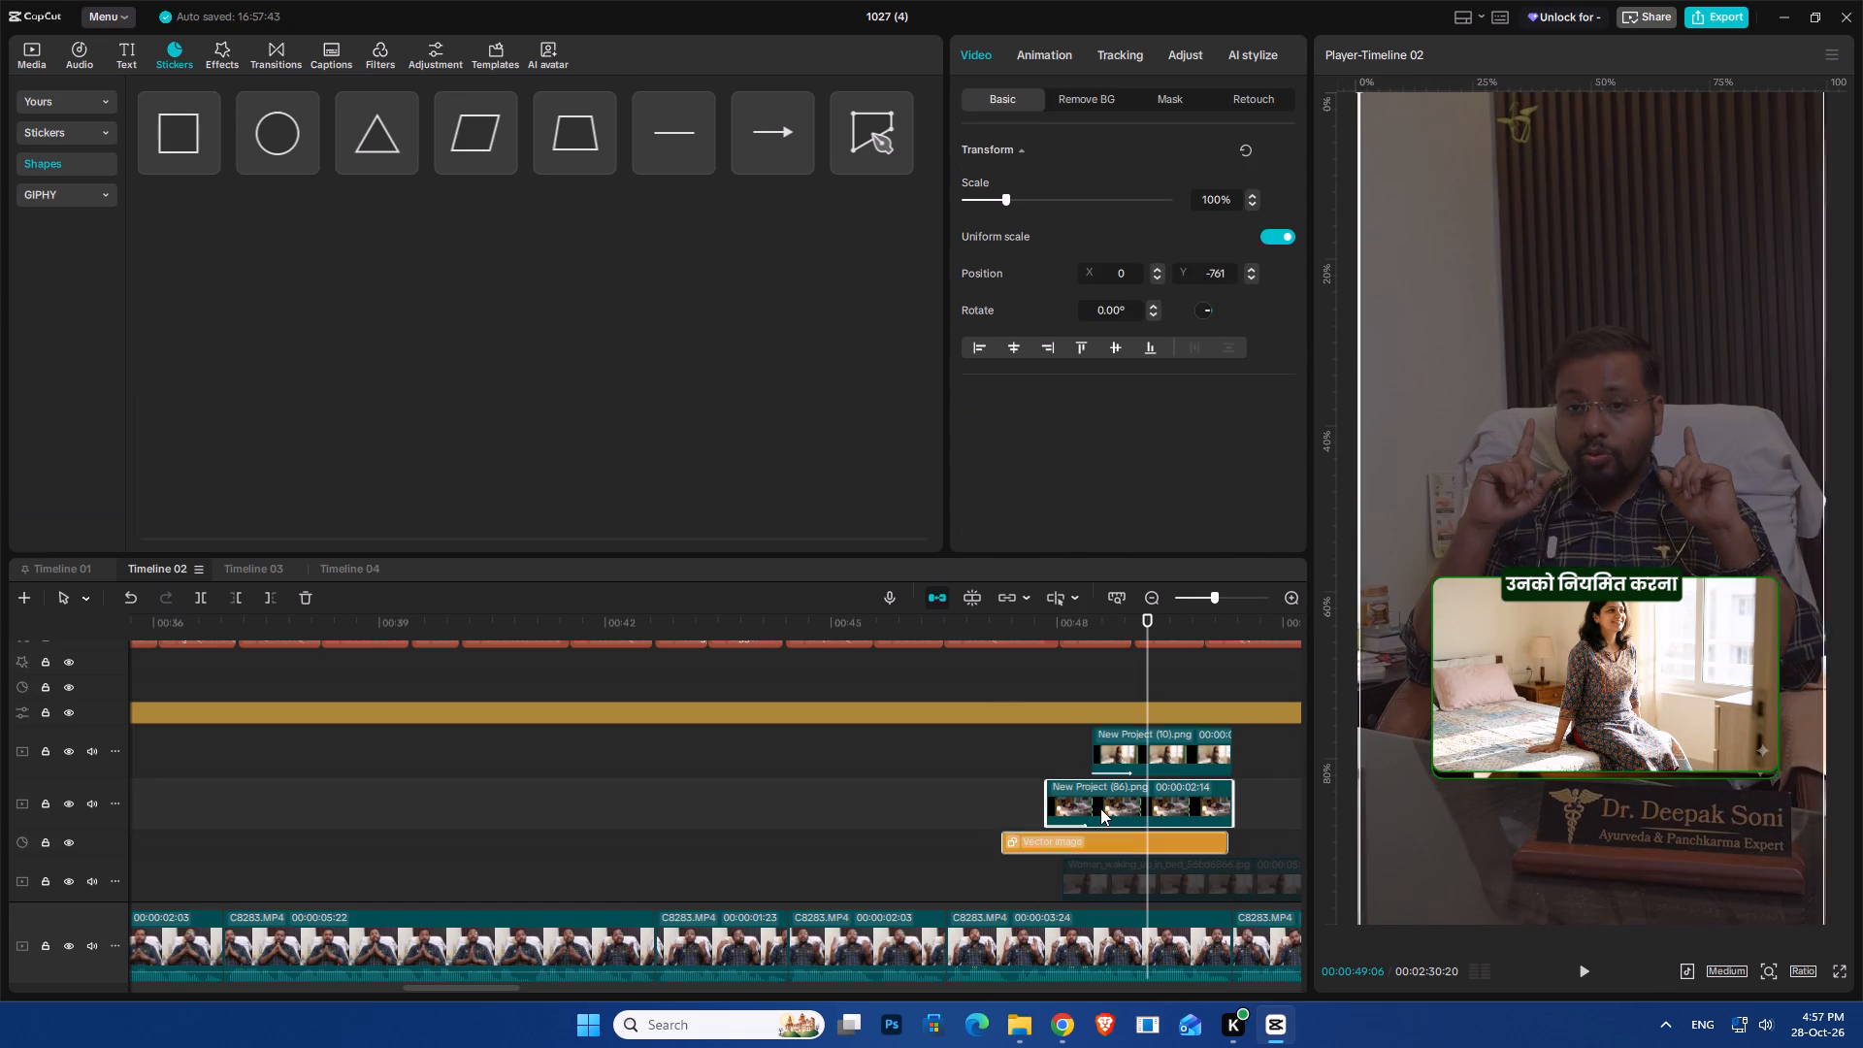
pyautogui.moveTo(1570, 751); pyautogui.dragTo(1567, 381)
# Move the image of the woman sitting on the bed, New Project (10), up to about Y -210, just below the sleeping woman image.
pyautogui.click(1627, 717)
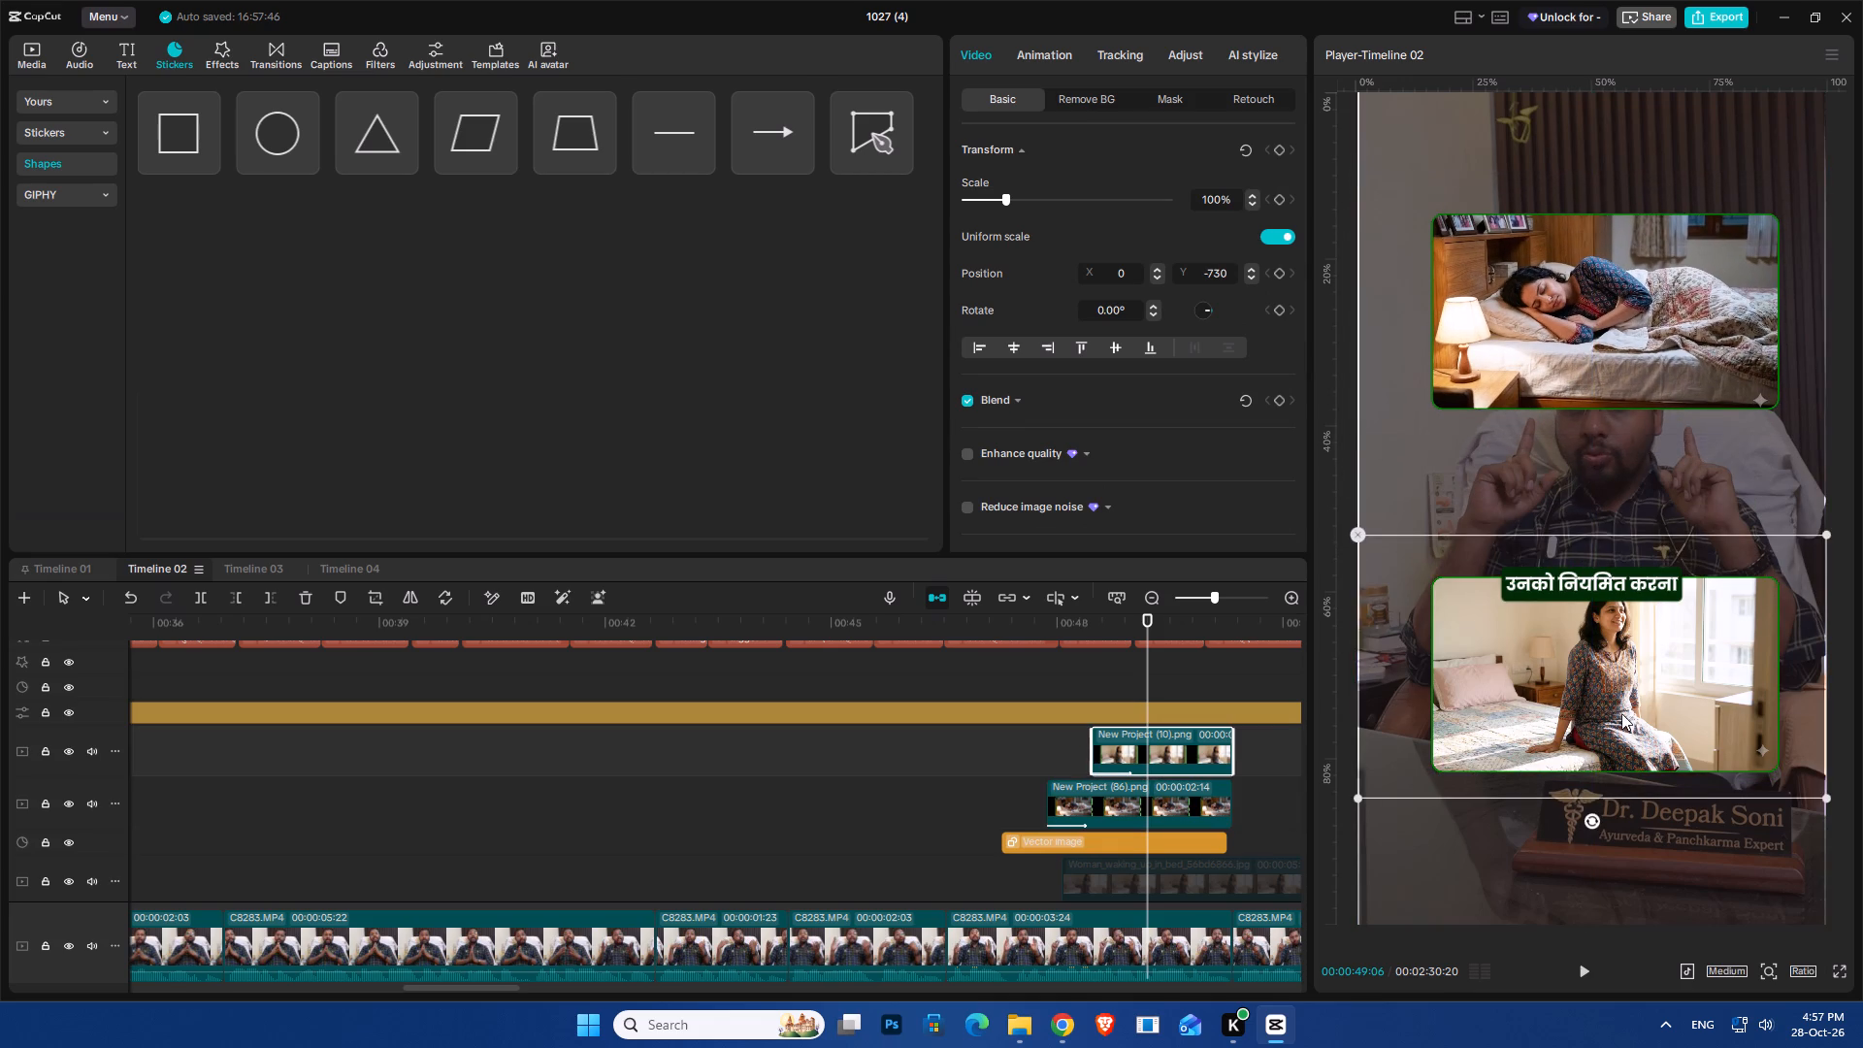
pyautogui.moveTo(1618, 704); pyautogui.dragTo(1619, 604)
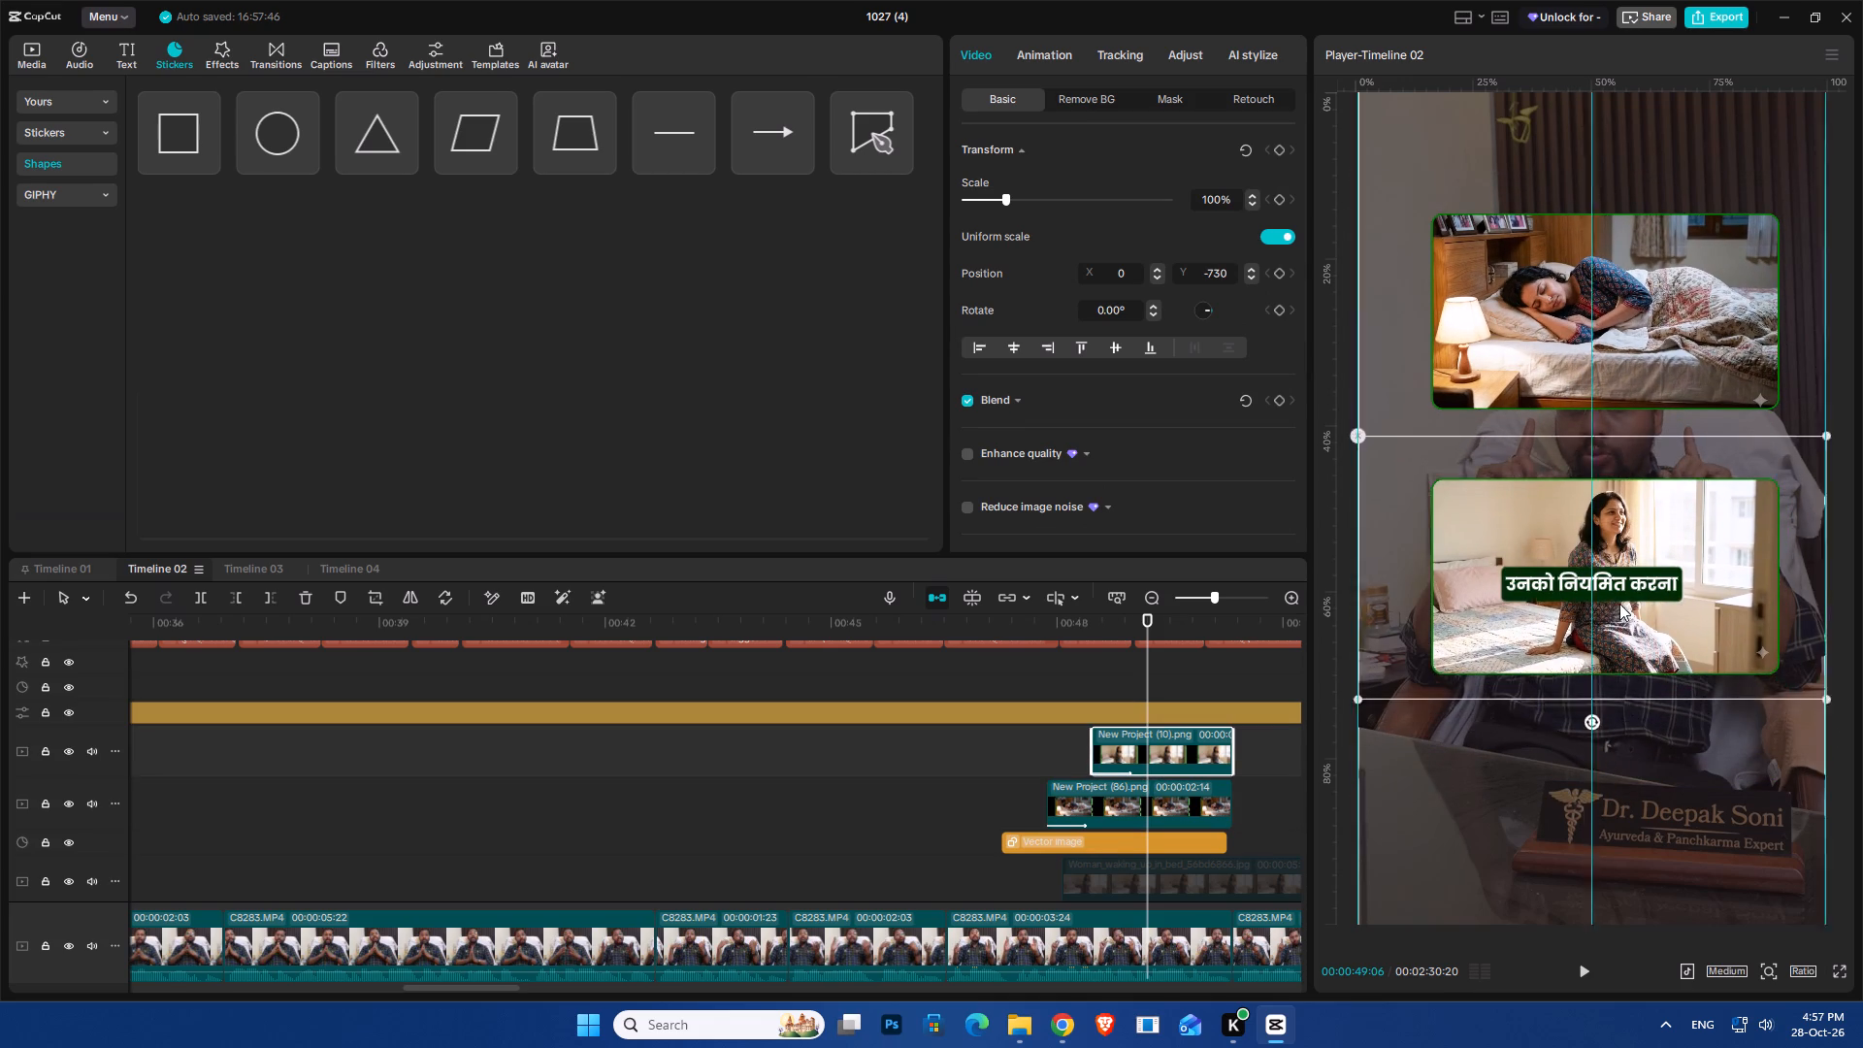
pyautogui.moveTo(1619, 604); pyautogui.dragTo(1618, 592)
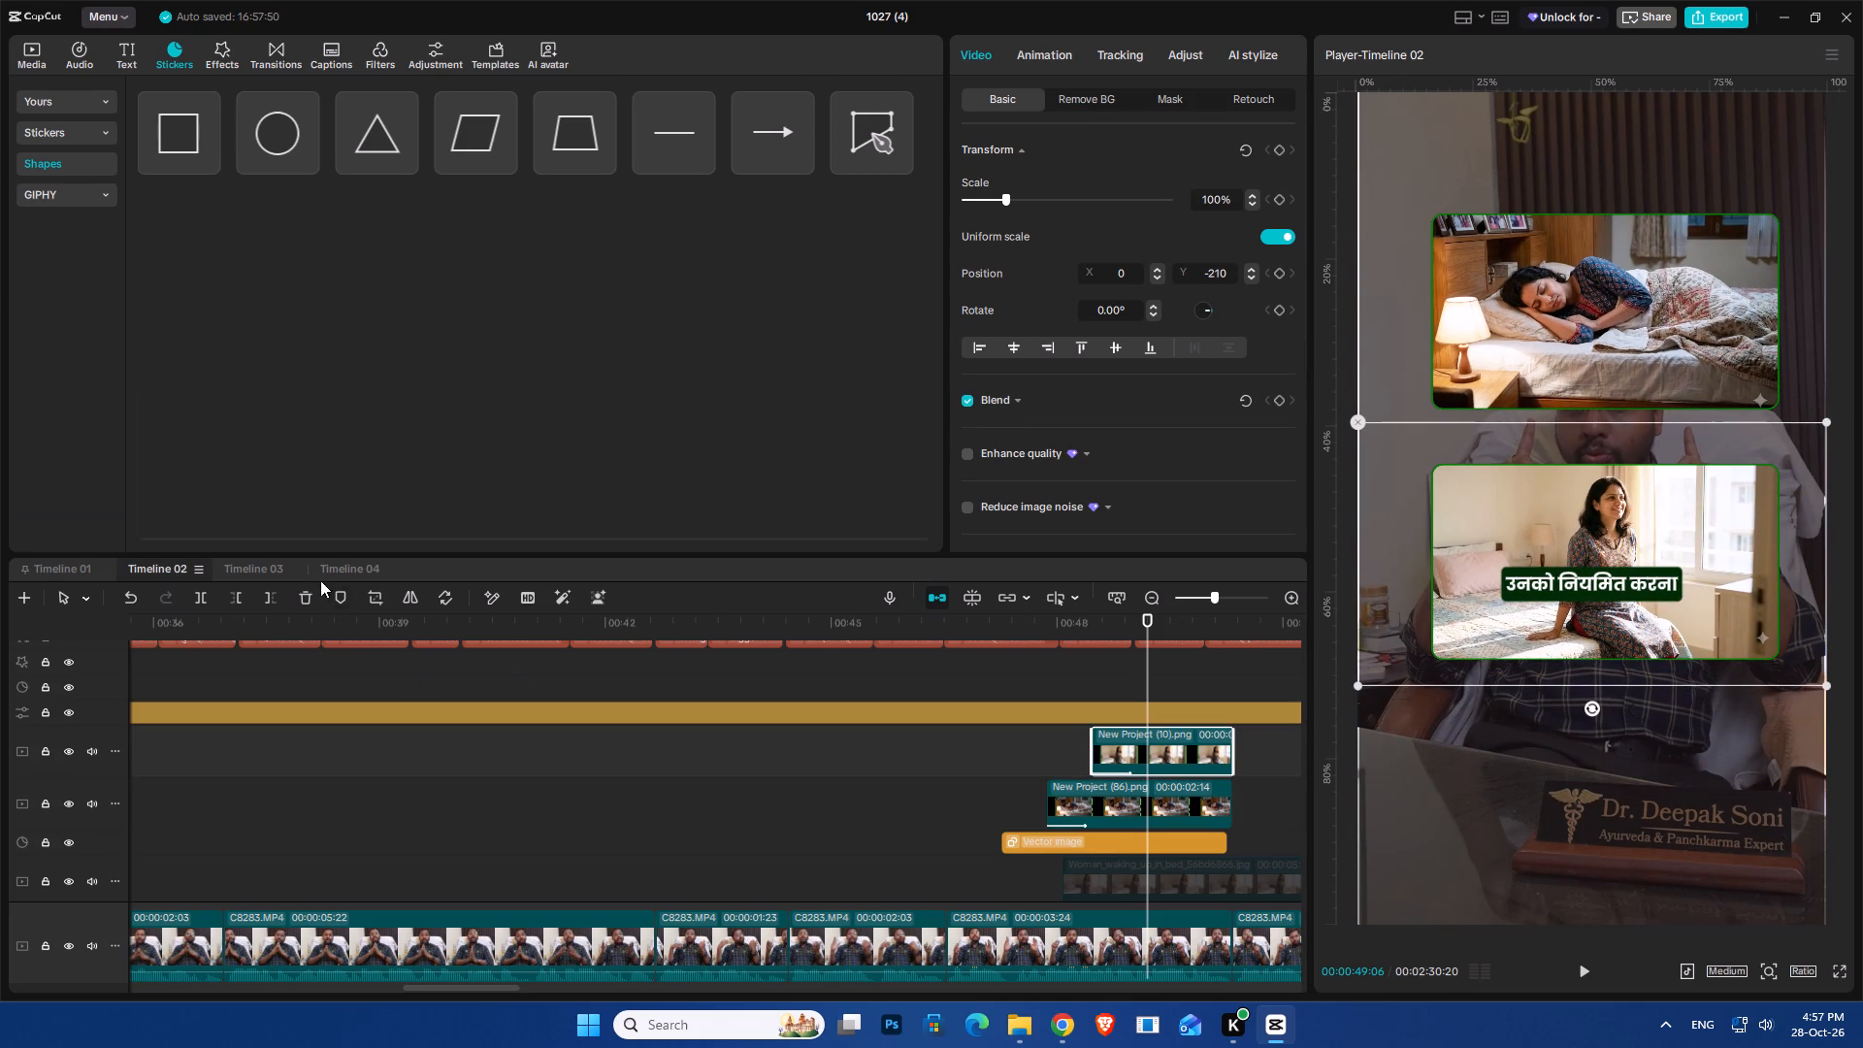
# Open Timeline 03 and go into its nested compound clips to reach the individual editing tracks.
pyautogui.click(246, 565)
pyautogui.tripleClick(325, 797)
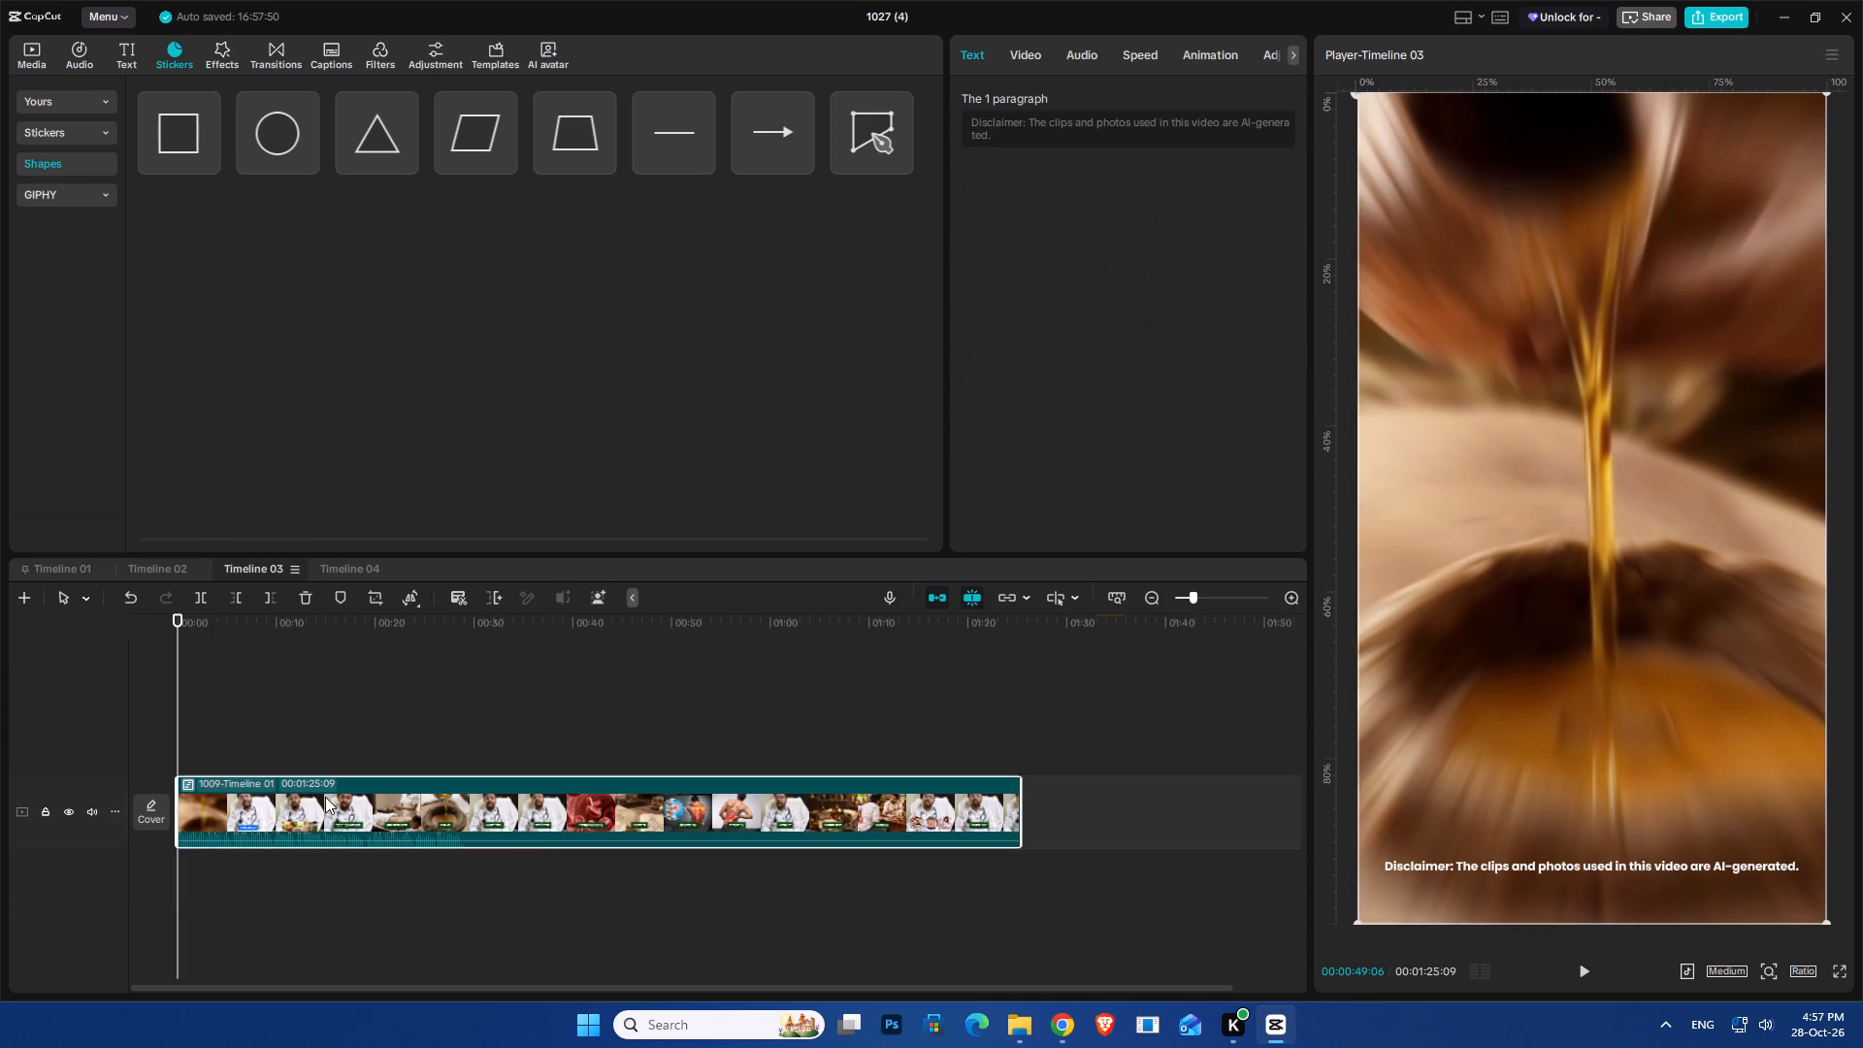
pyautogui.keyDown('ctrl'); pyautogui.scroll(11, 362, 844); pyautogui.keyUp('ctrl')
pyautogui.rightClick(339, 814)
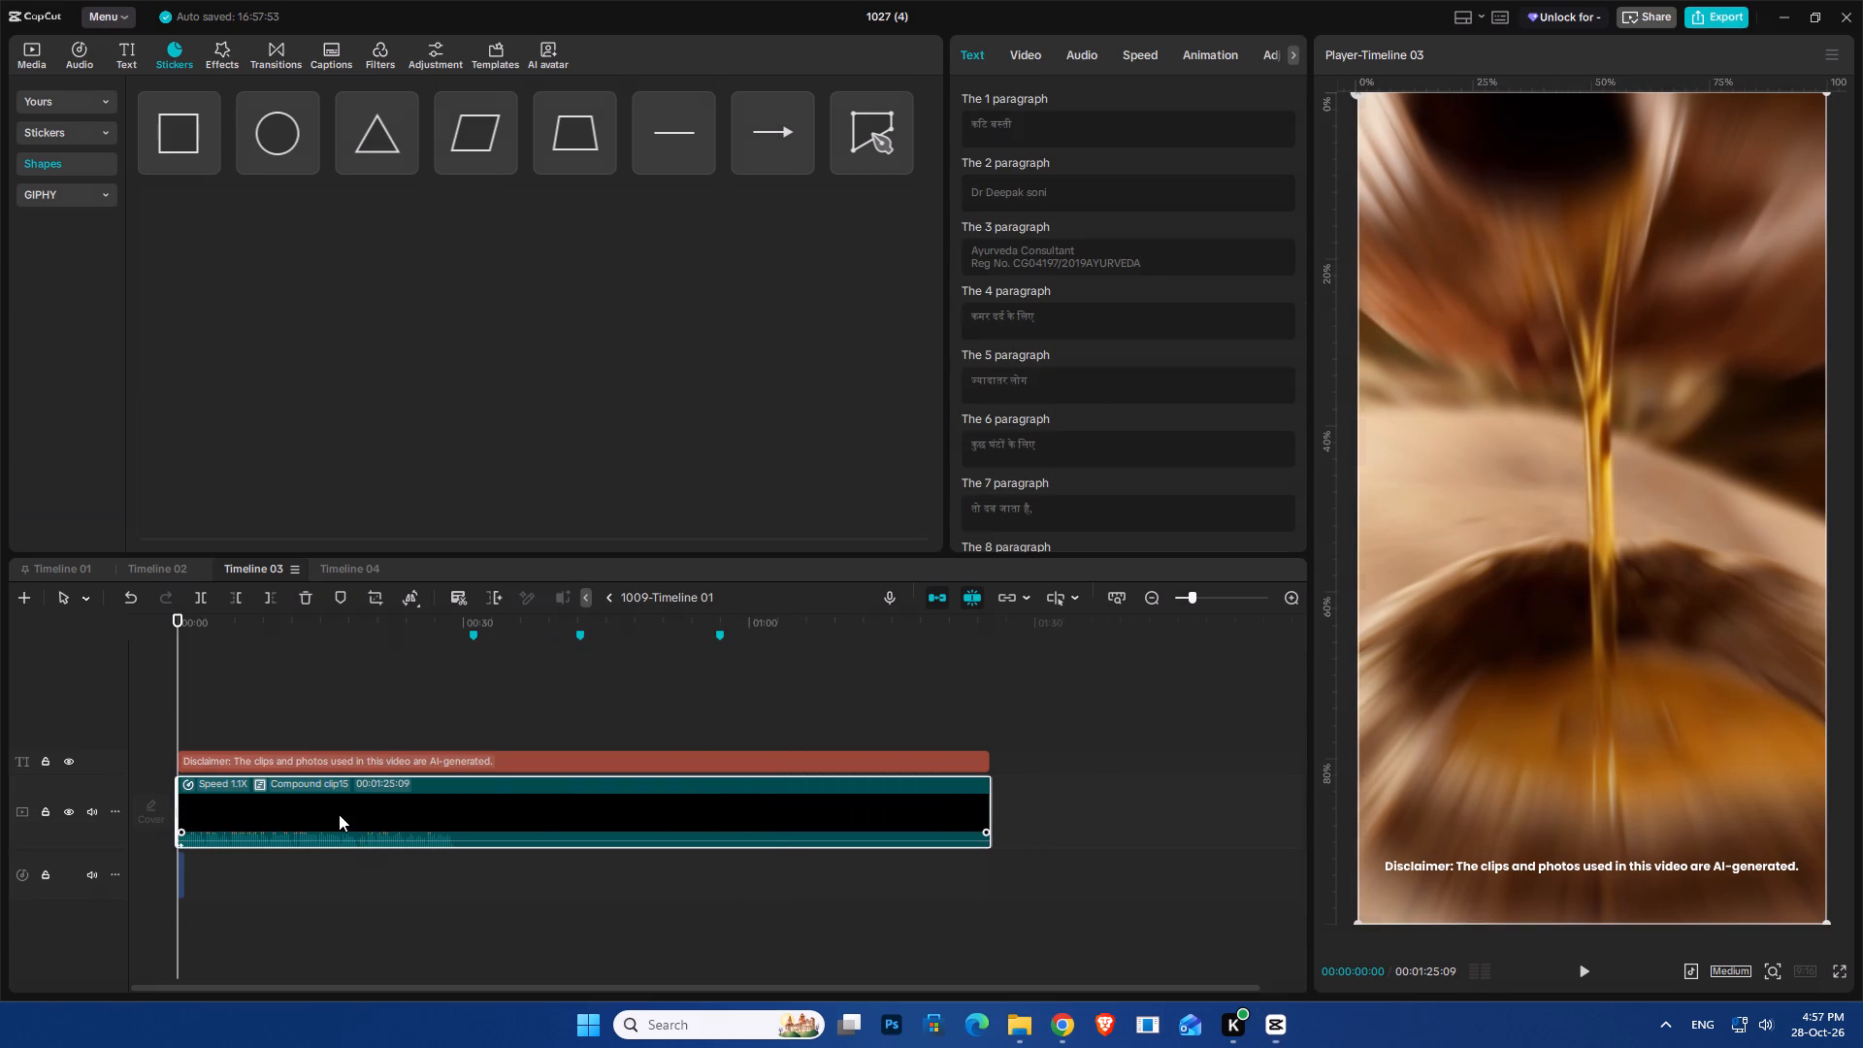
pyautogui.click(416, 624)
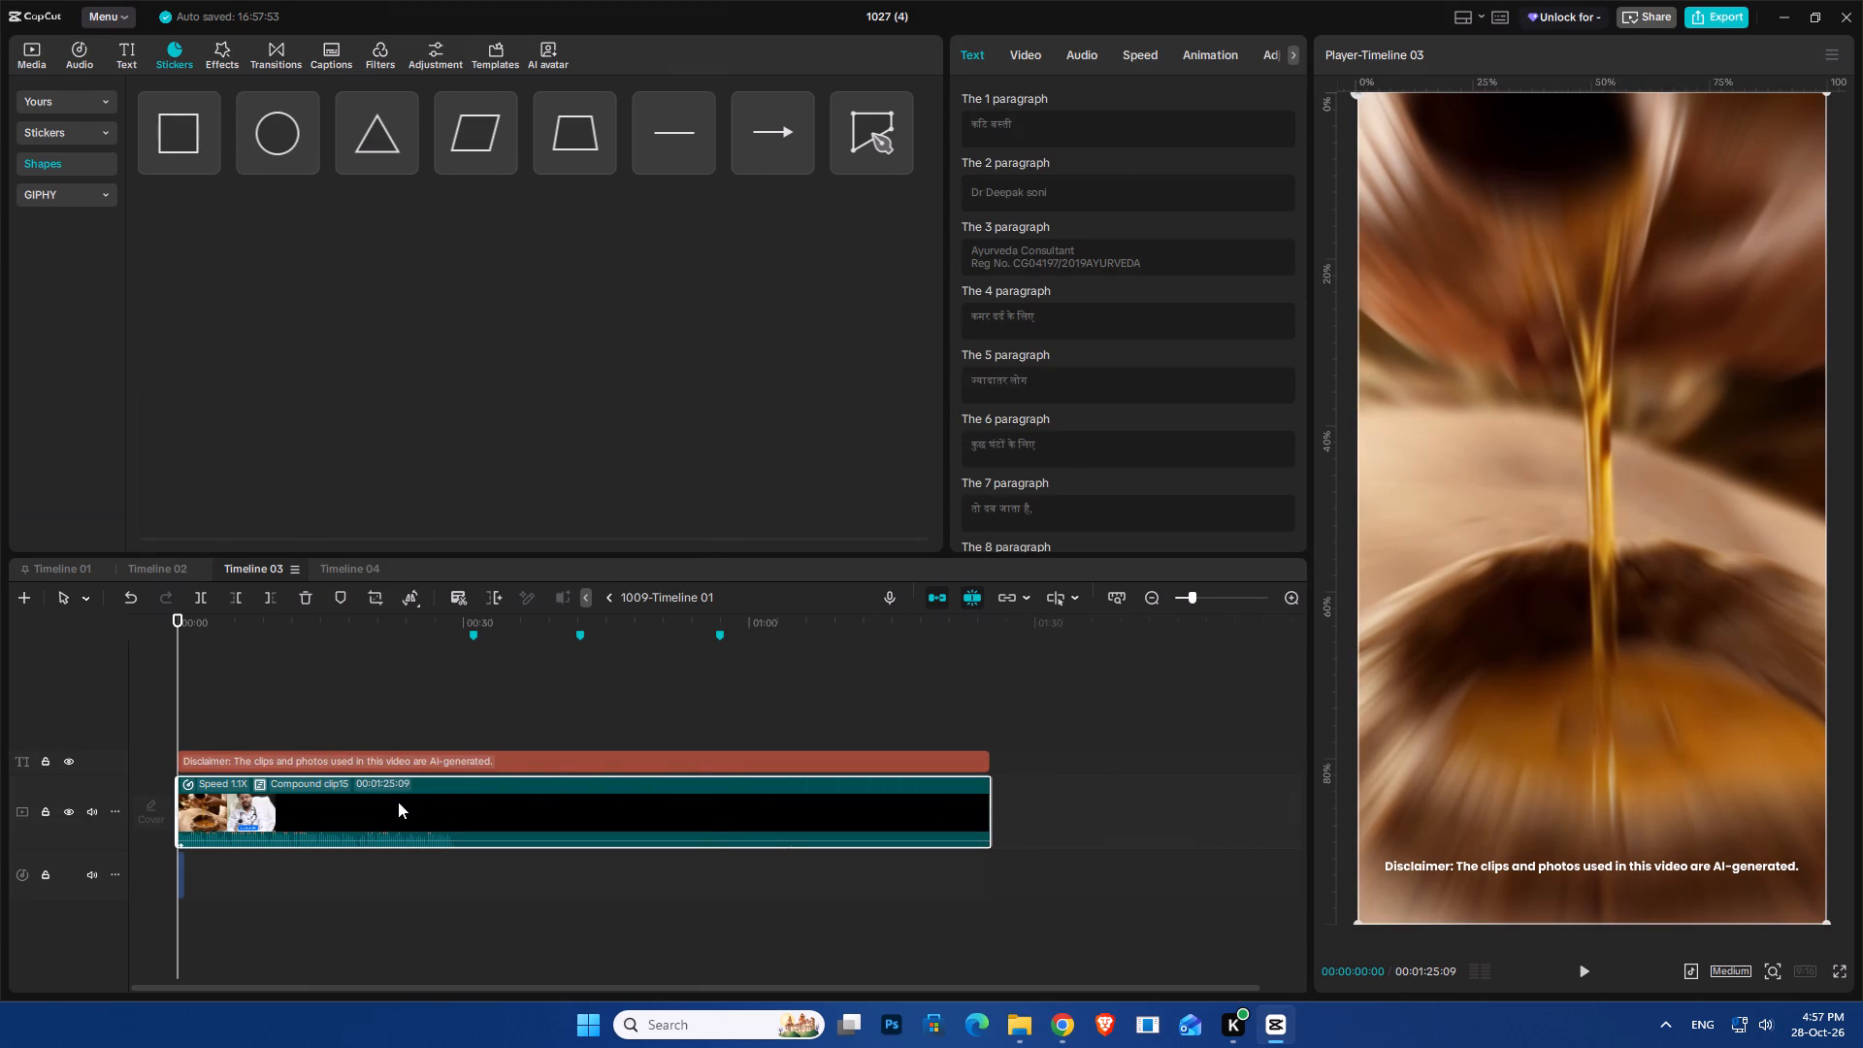
pyautogui.keyDown('ctrl'); pyautogui.scroll(7, 454, 833); pyautogui.keyUp('ctrl')
pyautogui.scroll(10, 523, 815)
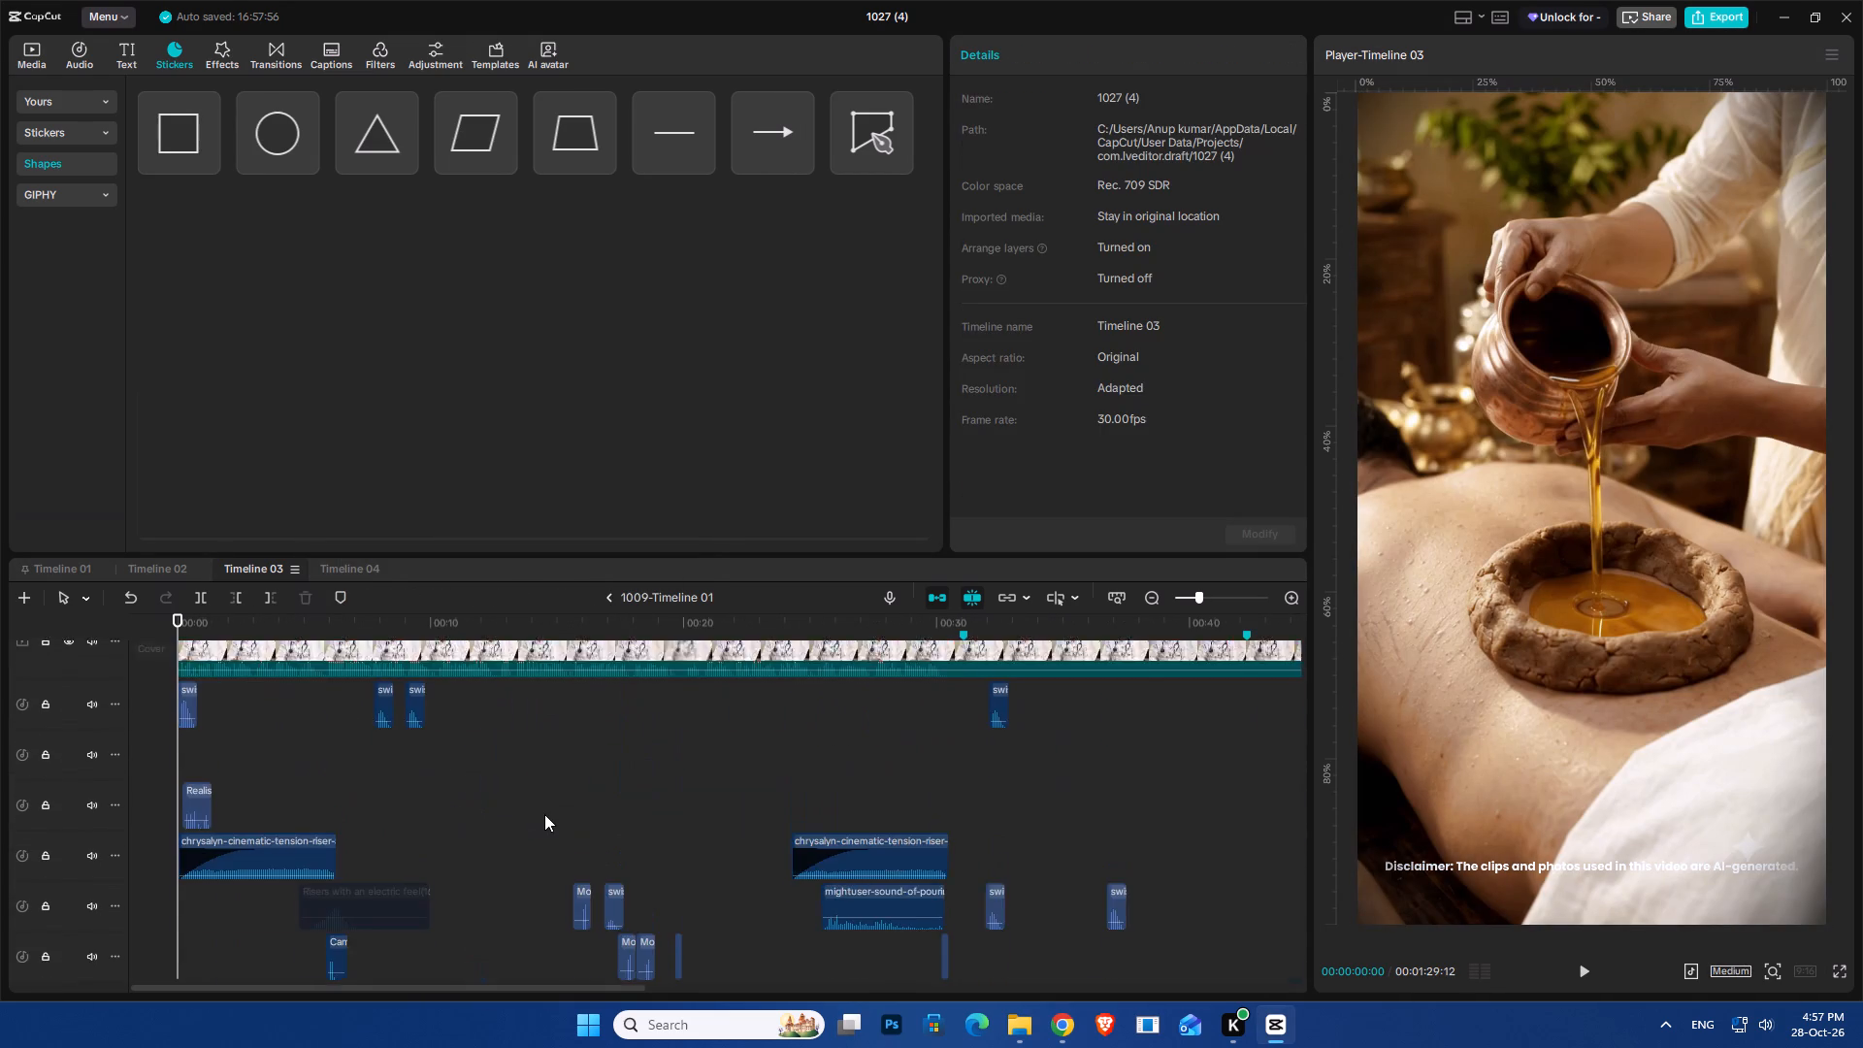
# Look through Timeline 03's text, shape and compound clip tracks for a title element to reuse in the migraine video.
pyautogui.scroll(12, 544, 814)
pyautogui.scroll(9, 628, 792)
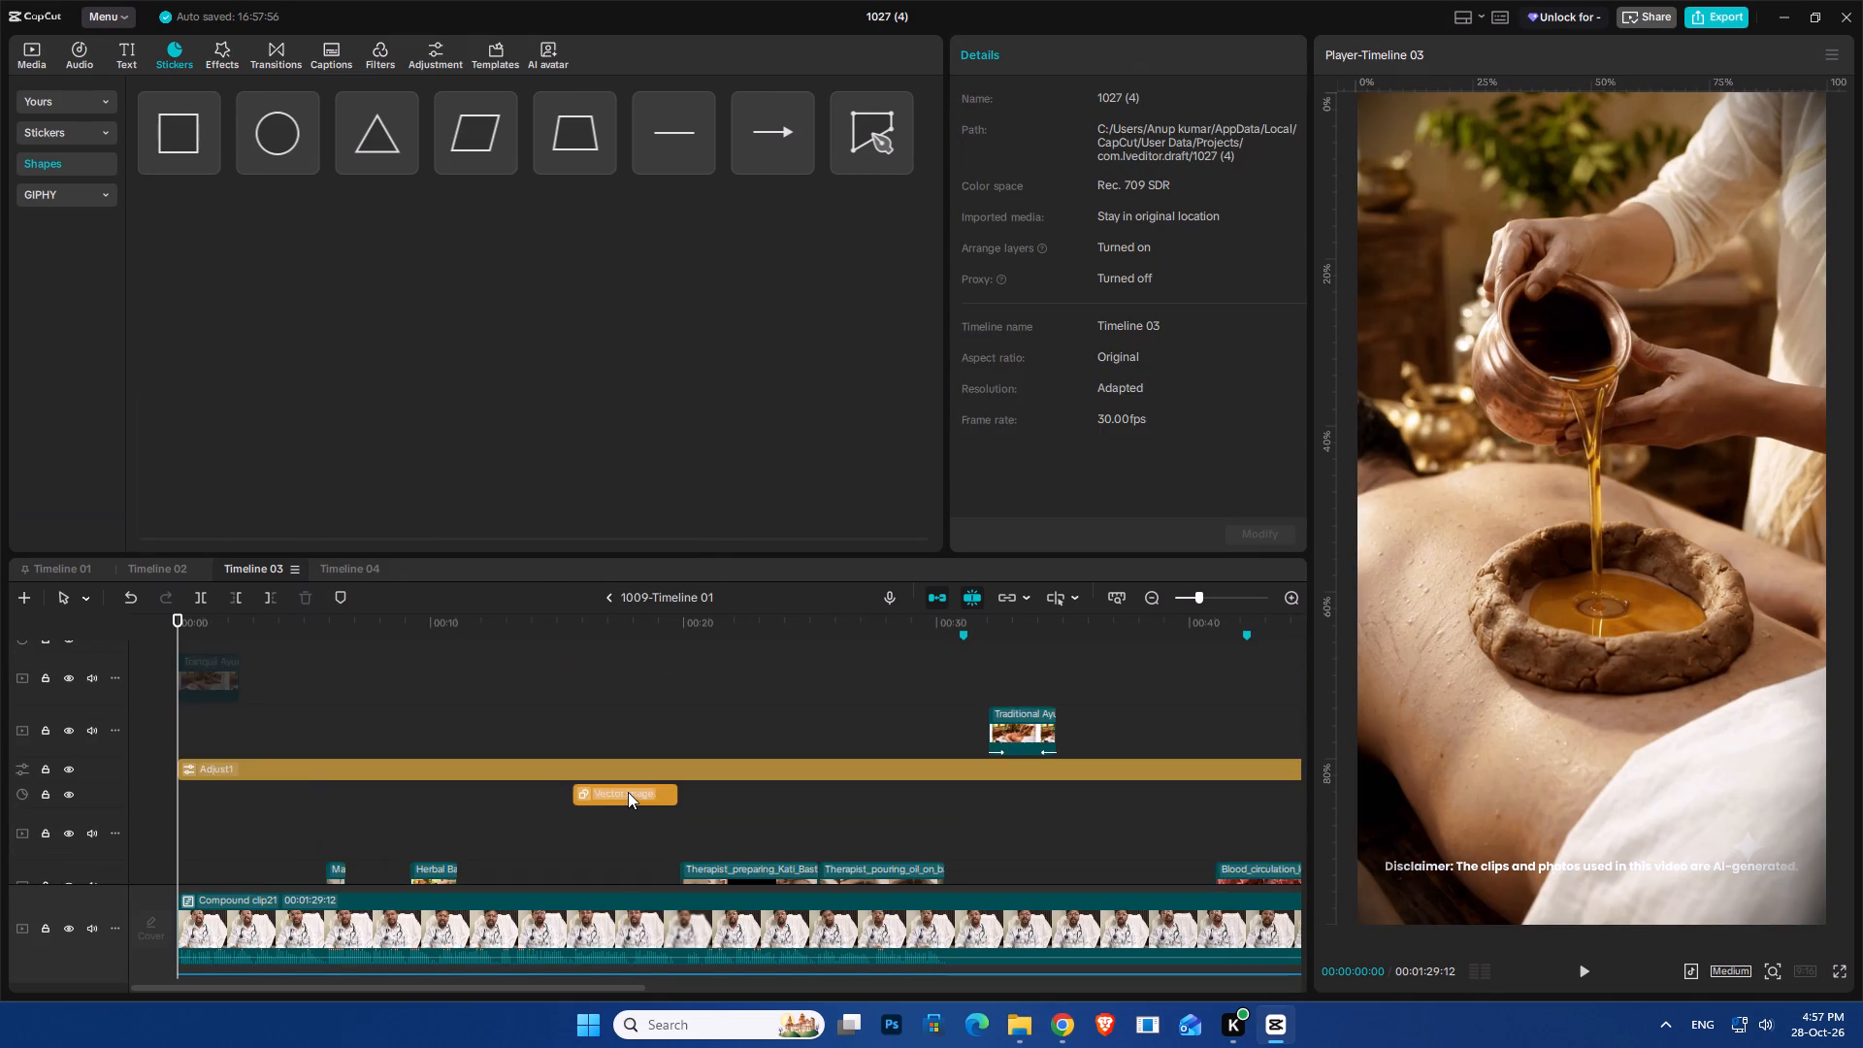
pyautogui.scroll(14, 628, 792)
pyautogui.click(598, 831)
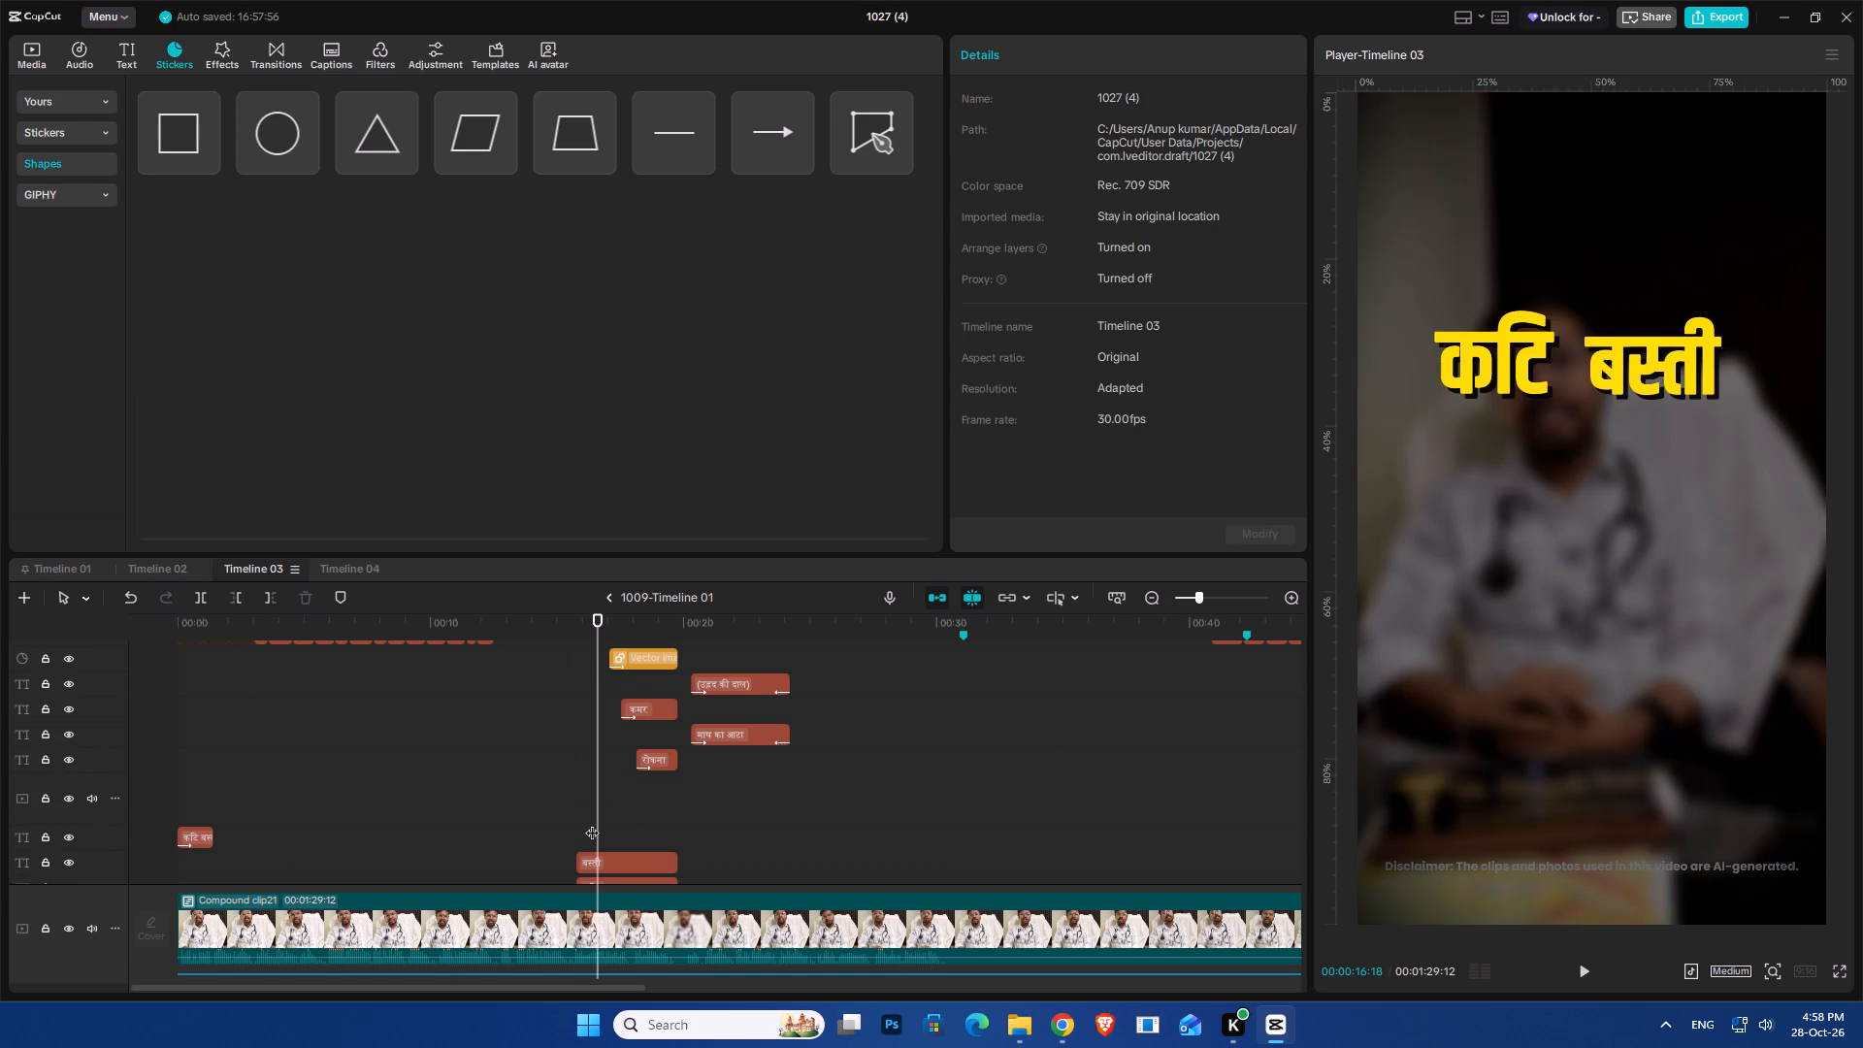
pyautogui.scroll(-5, 592, 823)
pyautogui.scroll(6, 592, 823)
pyautogui.scroll(5, 646, 738)
pyautogui.click(642, 715)
pyautogui.scroll(3, 642, 715)
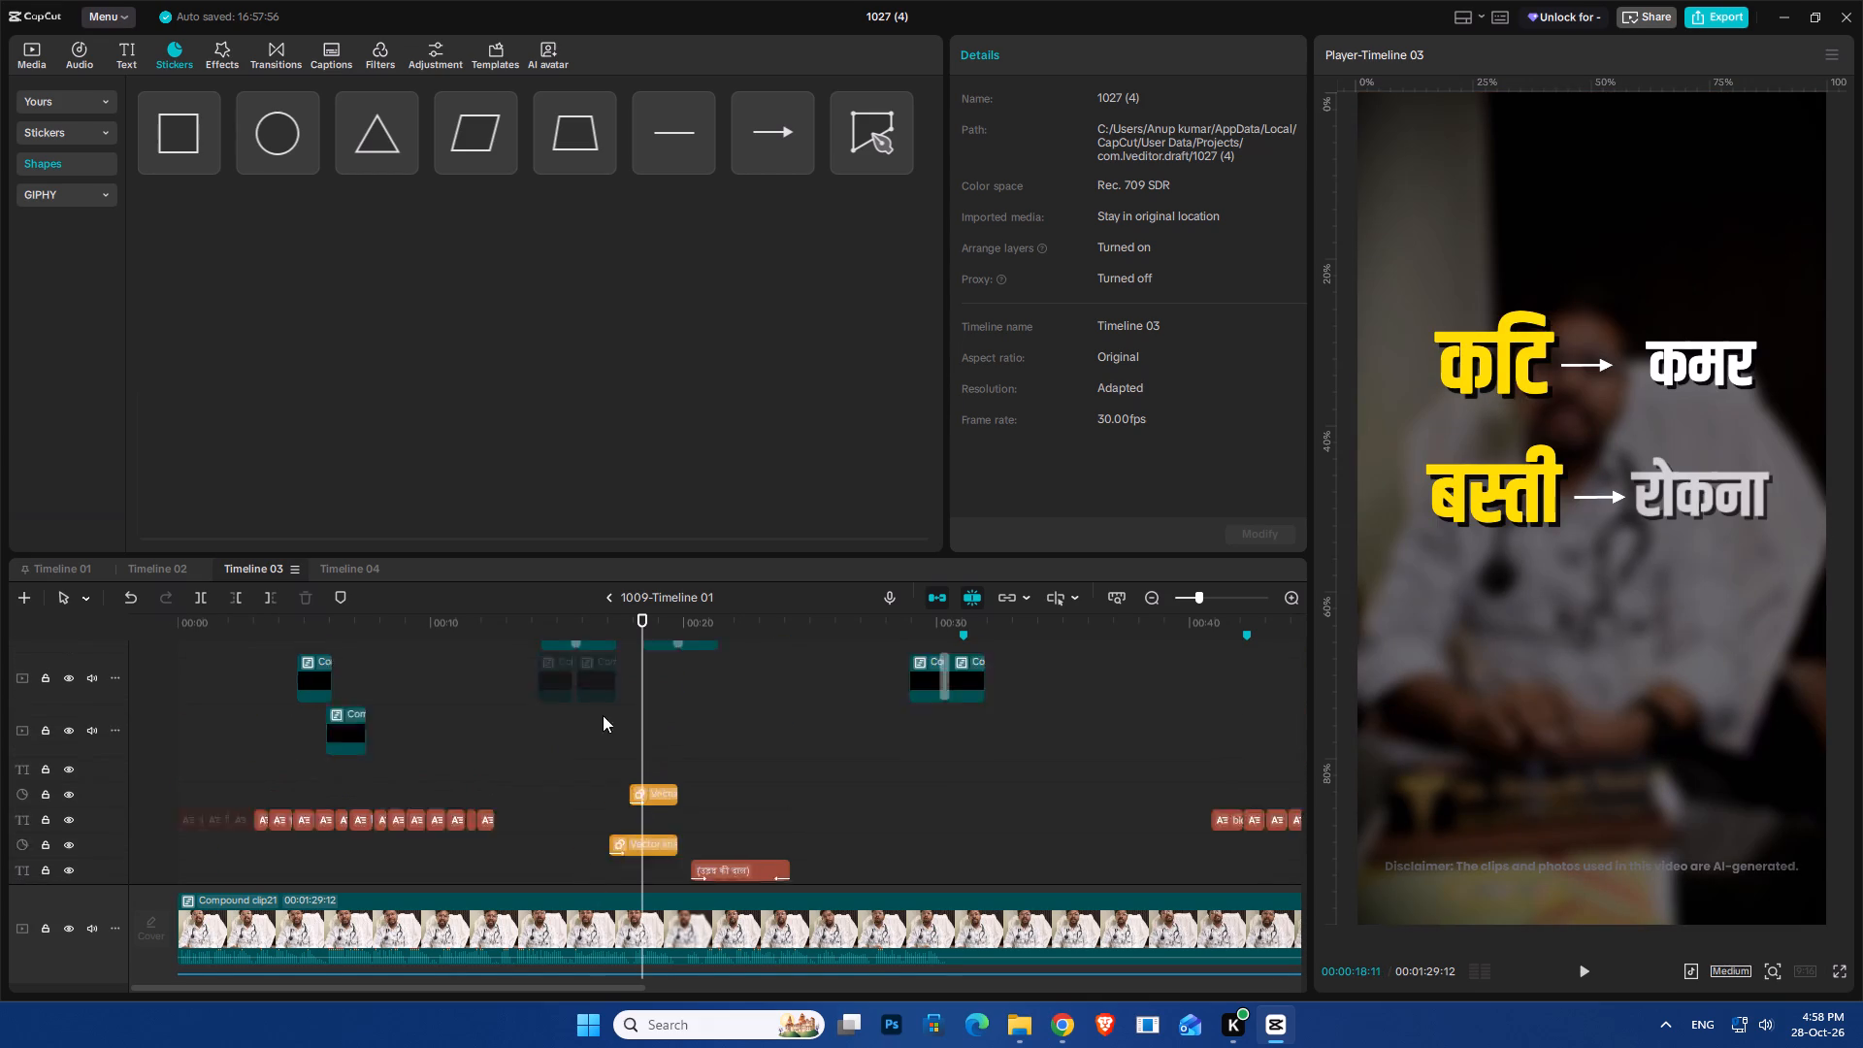
pyautogui.scroll(3, 603, 715)
pyautogui.scroll(-5, 642, 751)
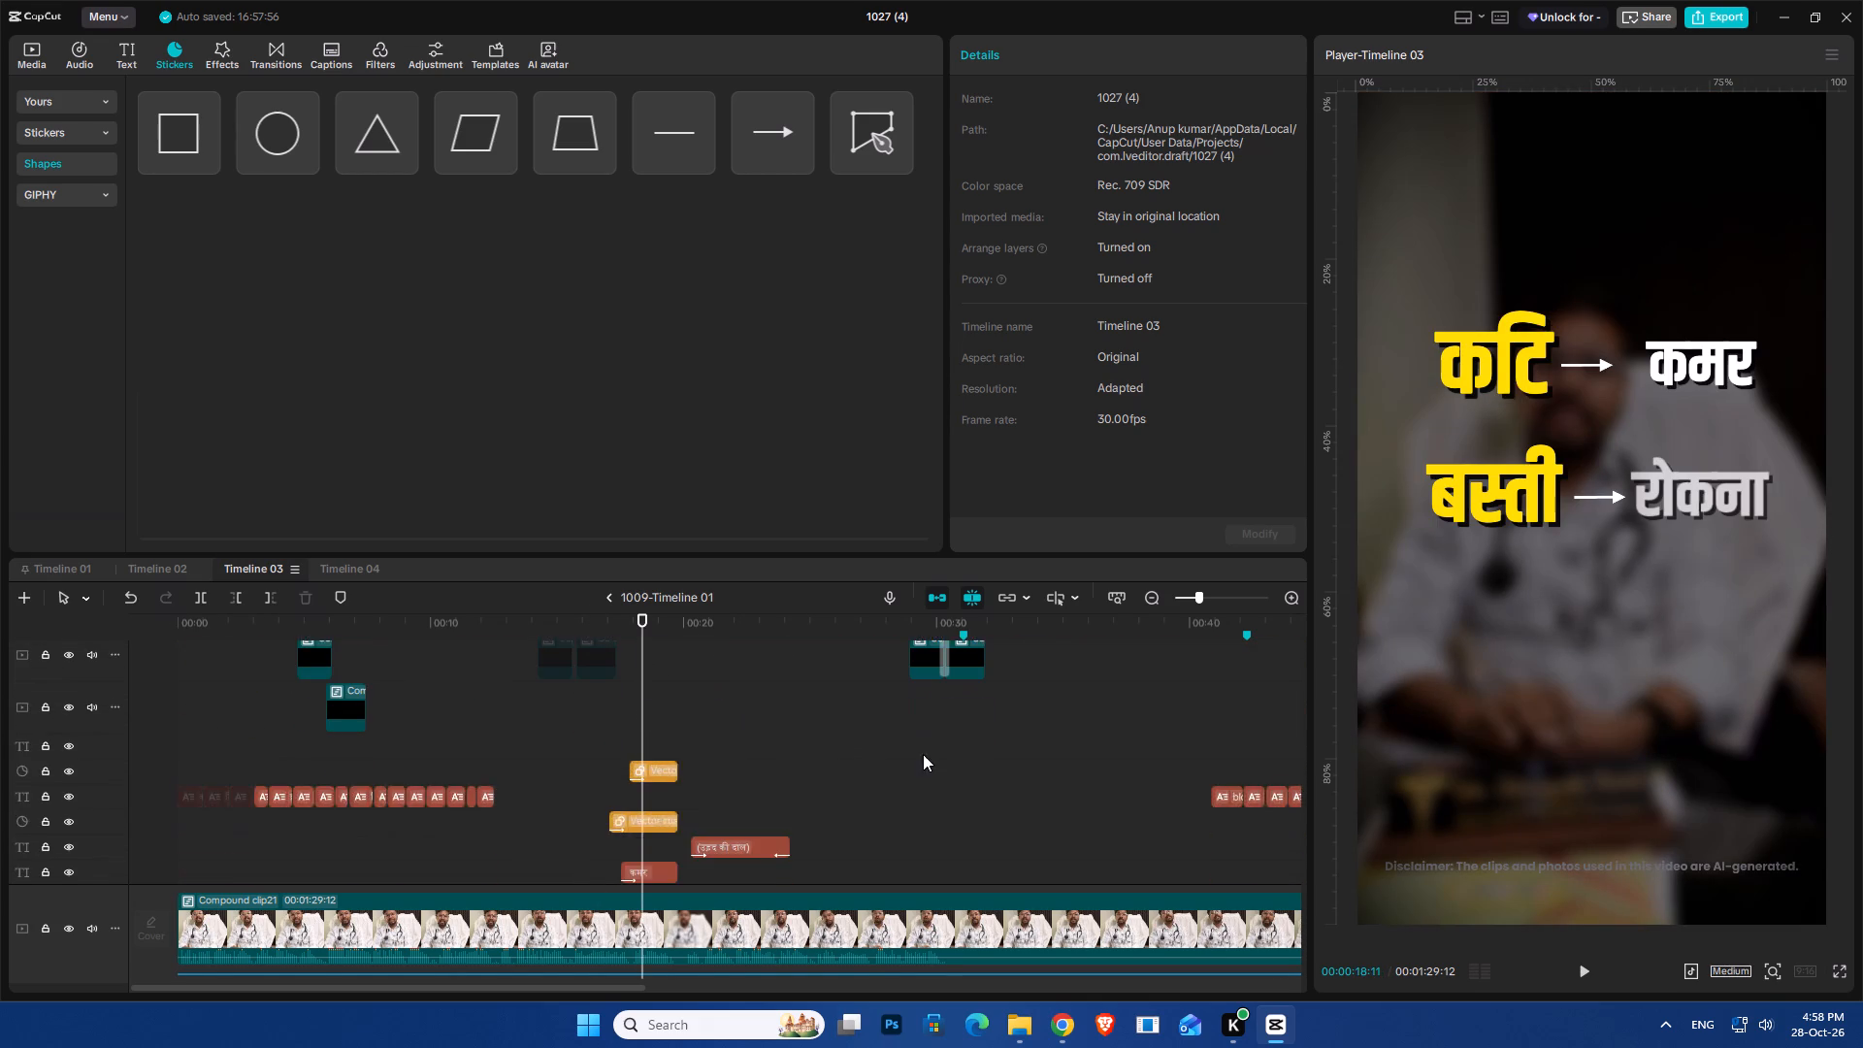
pyautogui.scroll(5, 923, 754)
pyautogui.click(700, 721)
pyautogui.click(591, 724)
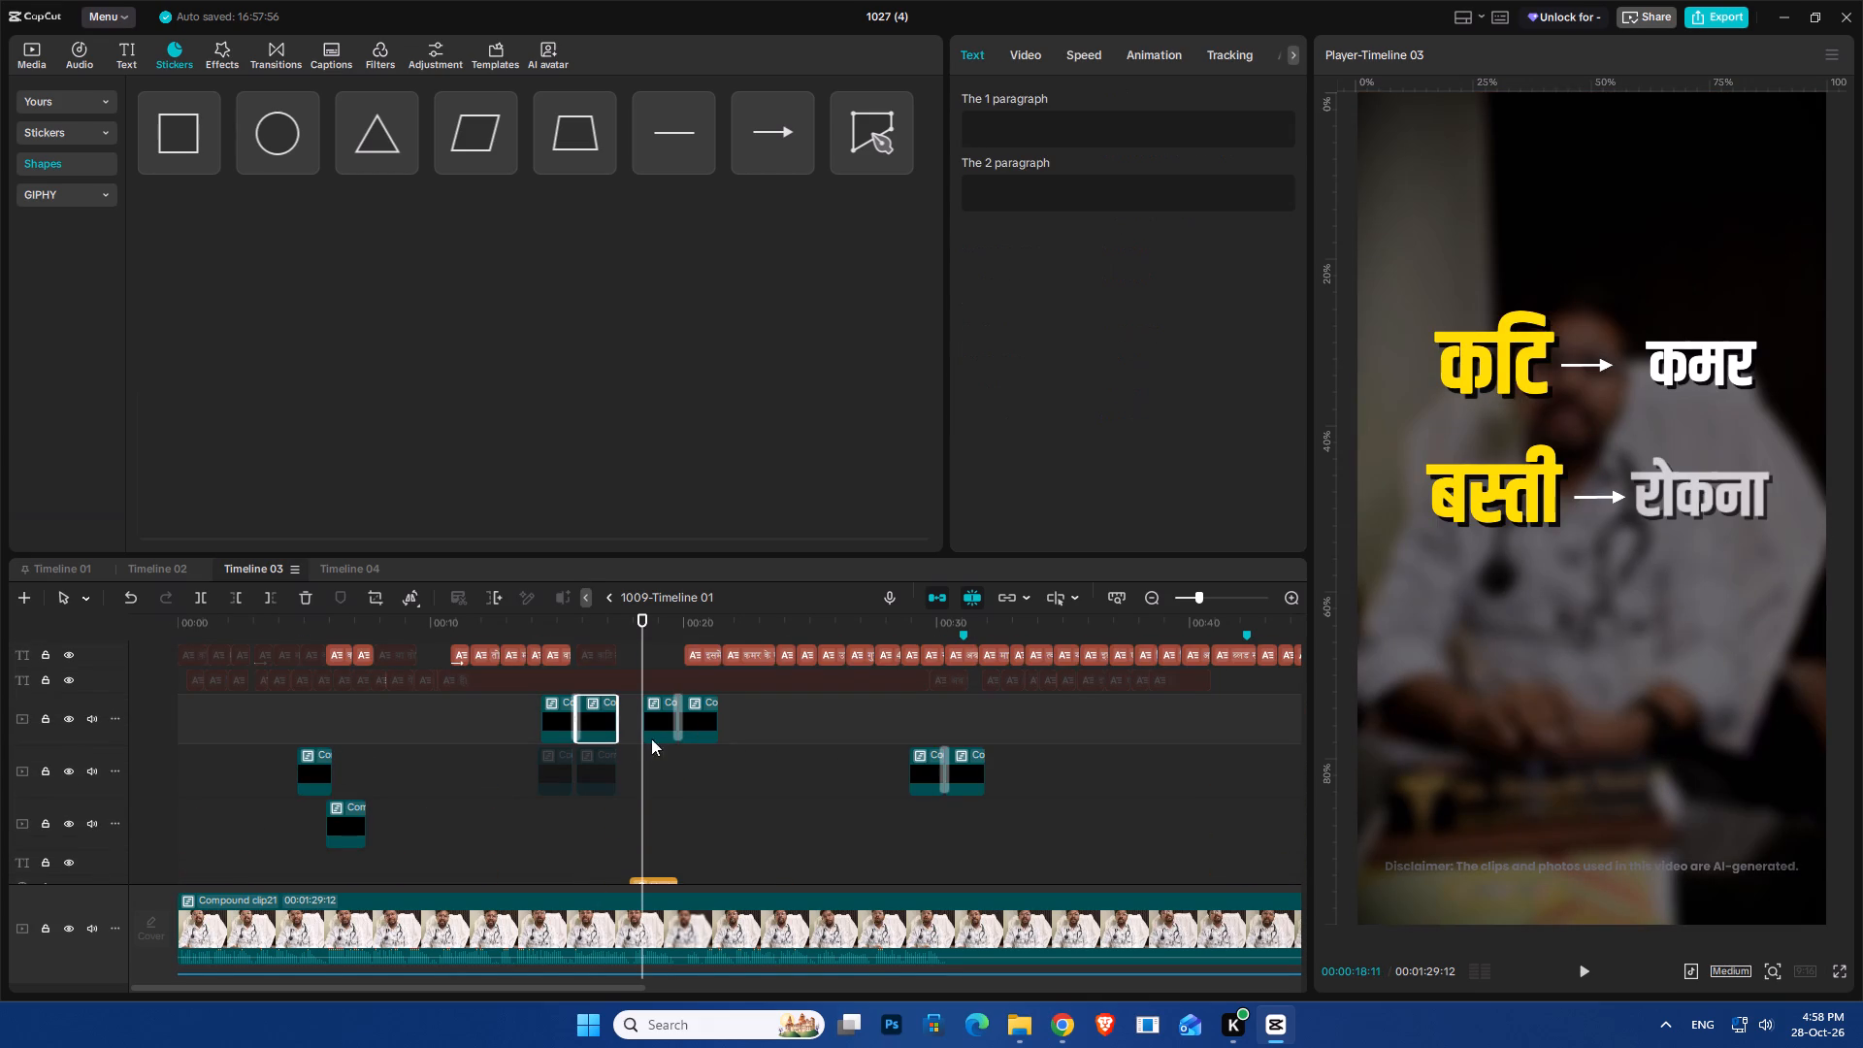
pyautogui.click(931, 773)
pyautogui.click(966, 772)
pyautogui.scroll(-9, 976, 779)
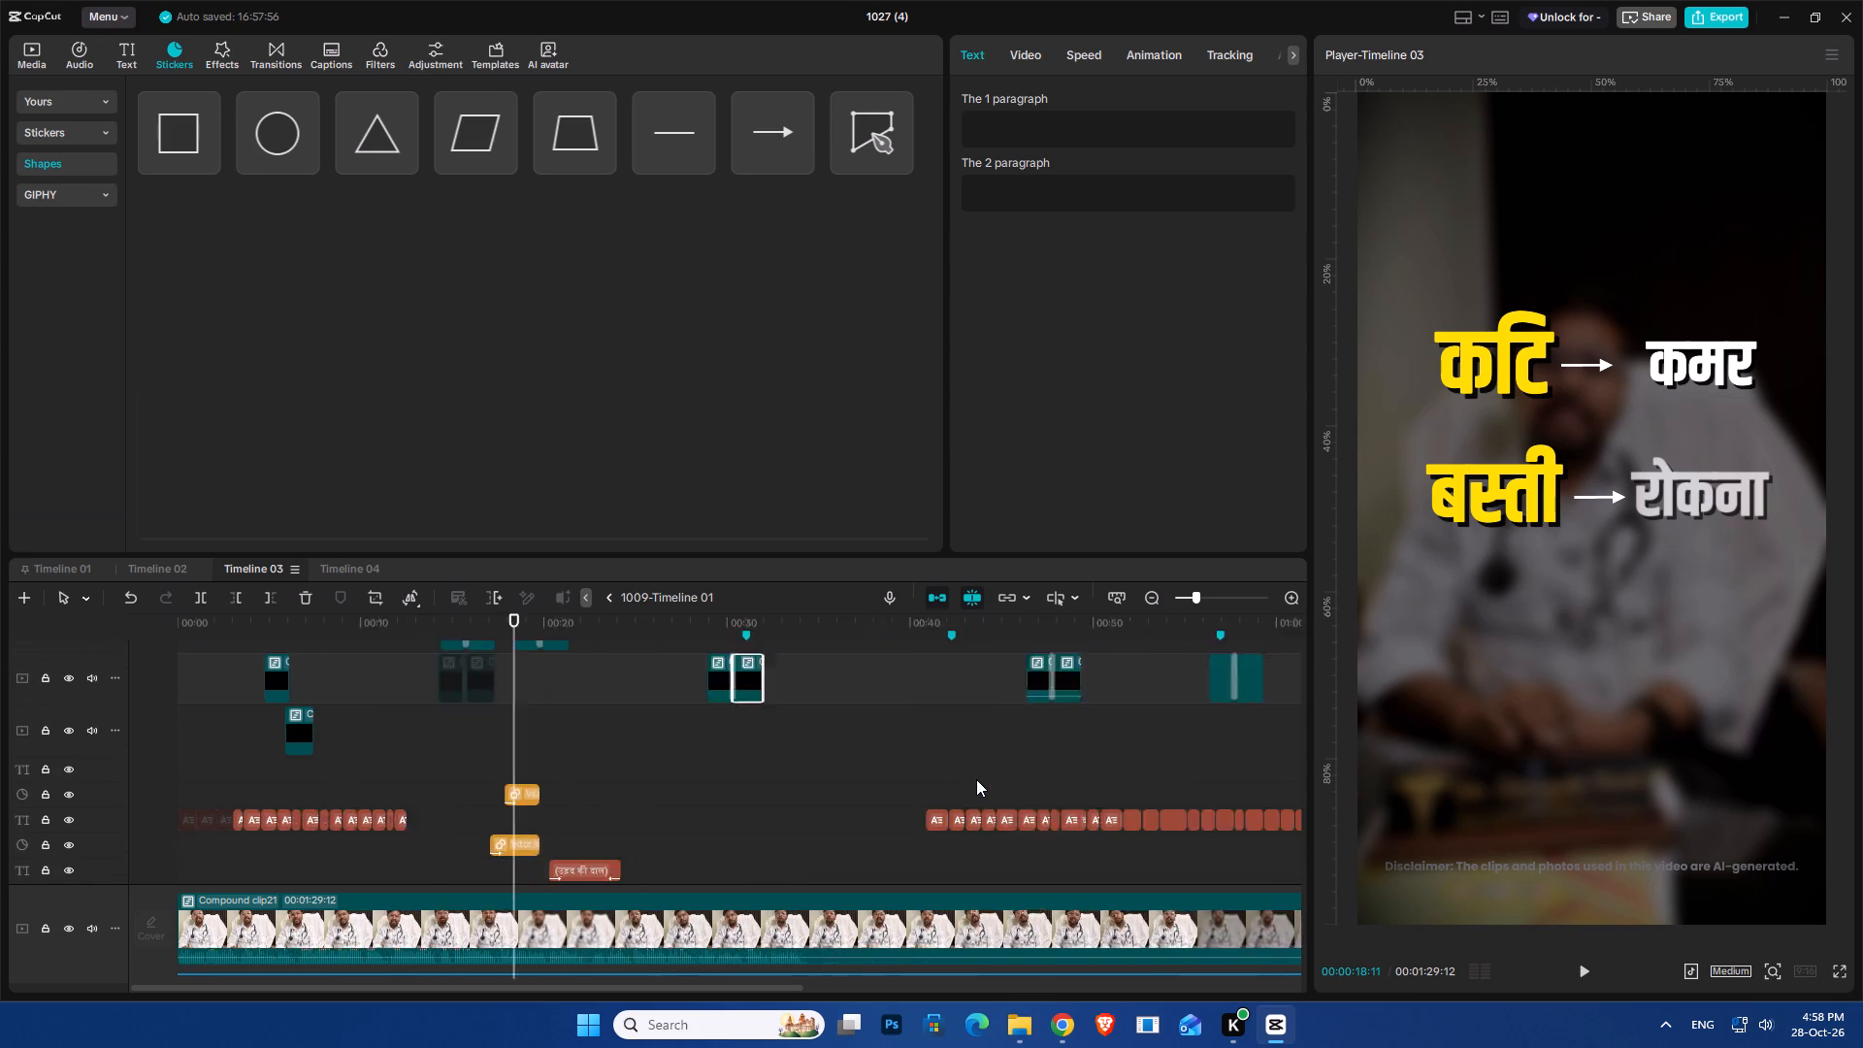
pyautogui.scroll(-1, 976, 779)
pyautogui.click(731, 680)
pyautogui.keyDown('ctrl'); pyautogui.scroll(7, 779, 714); pyautogui.keyUp('ctrl')
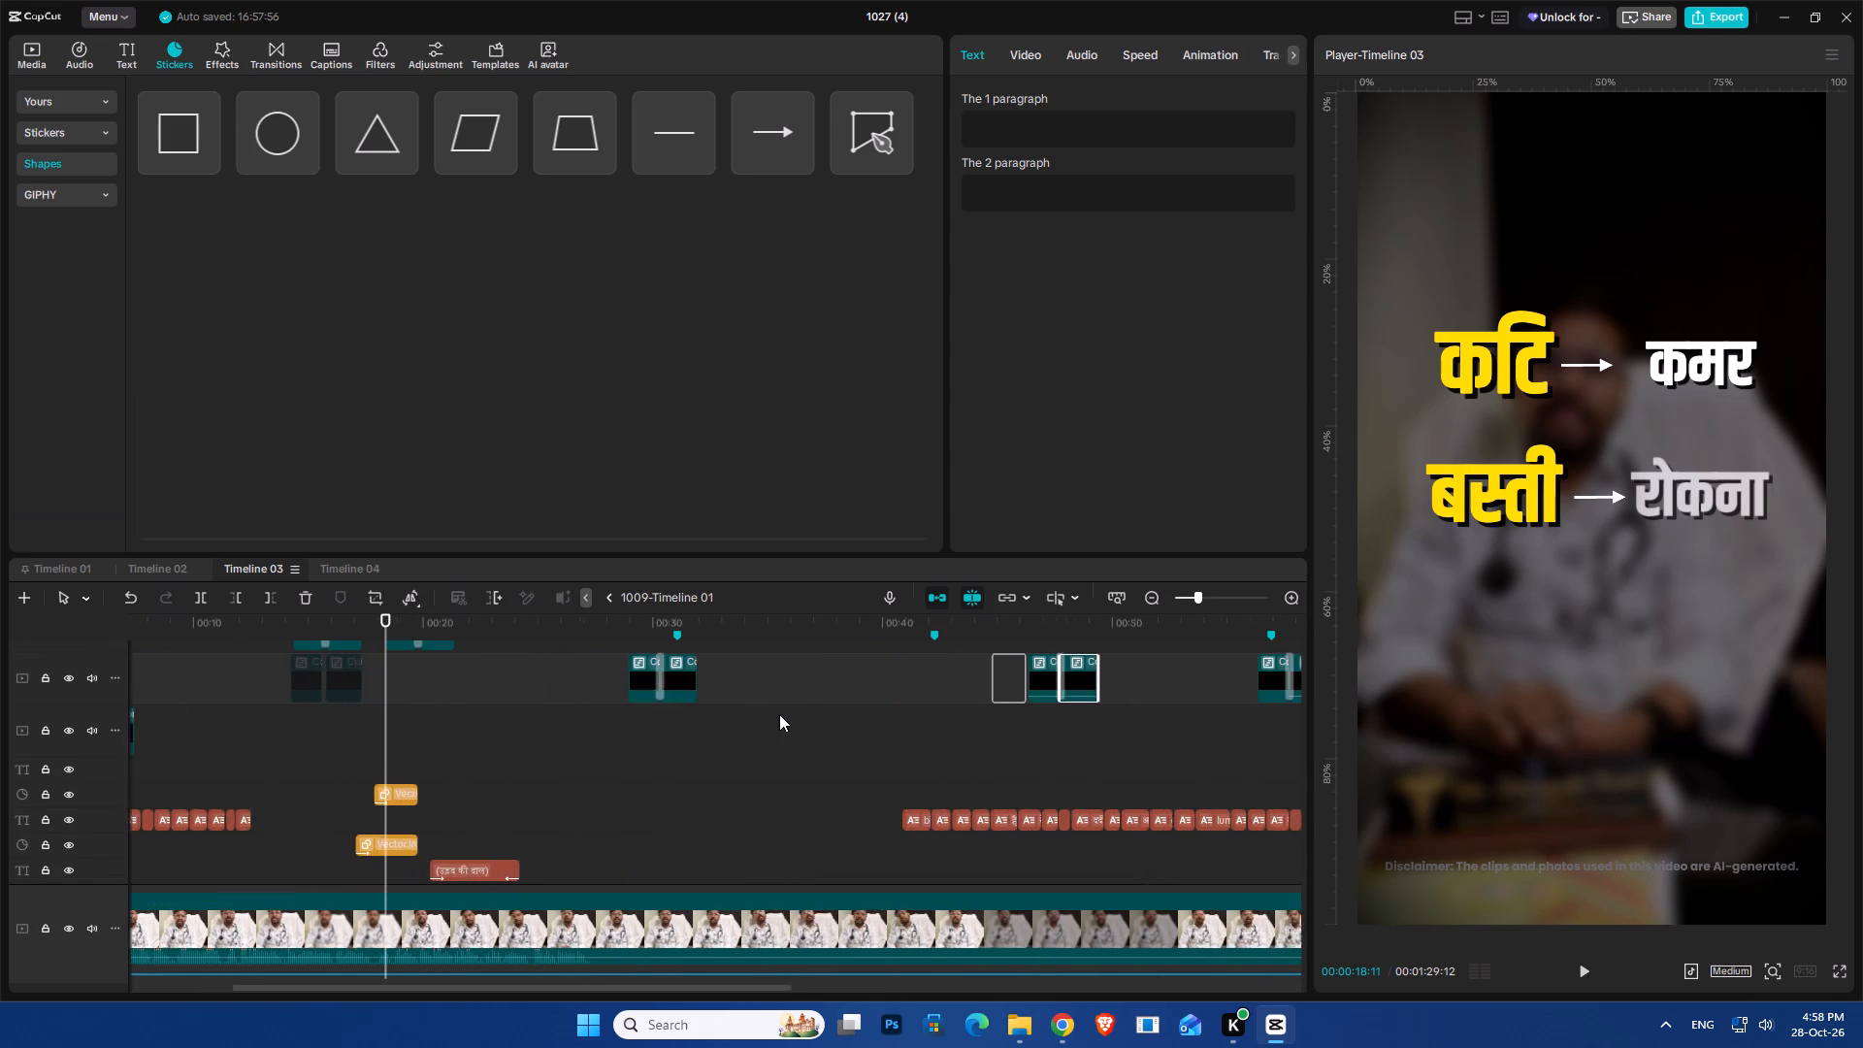
pyautogui.scroll(-12, 780, 721)
pyautogui.keyDown('ctrl'); pyautogui.scroll(-2, 889, 759); pyautogui.keyUp('ctrl')
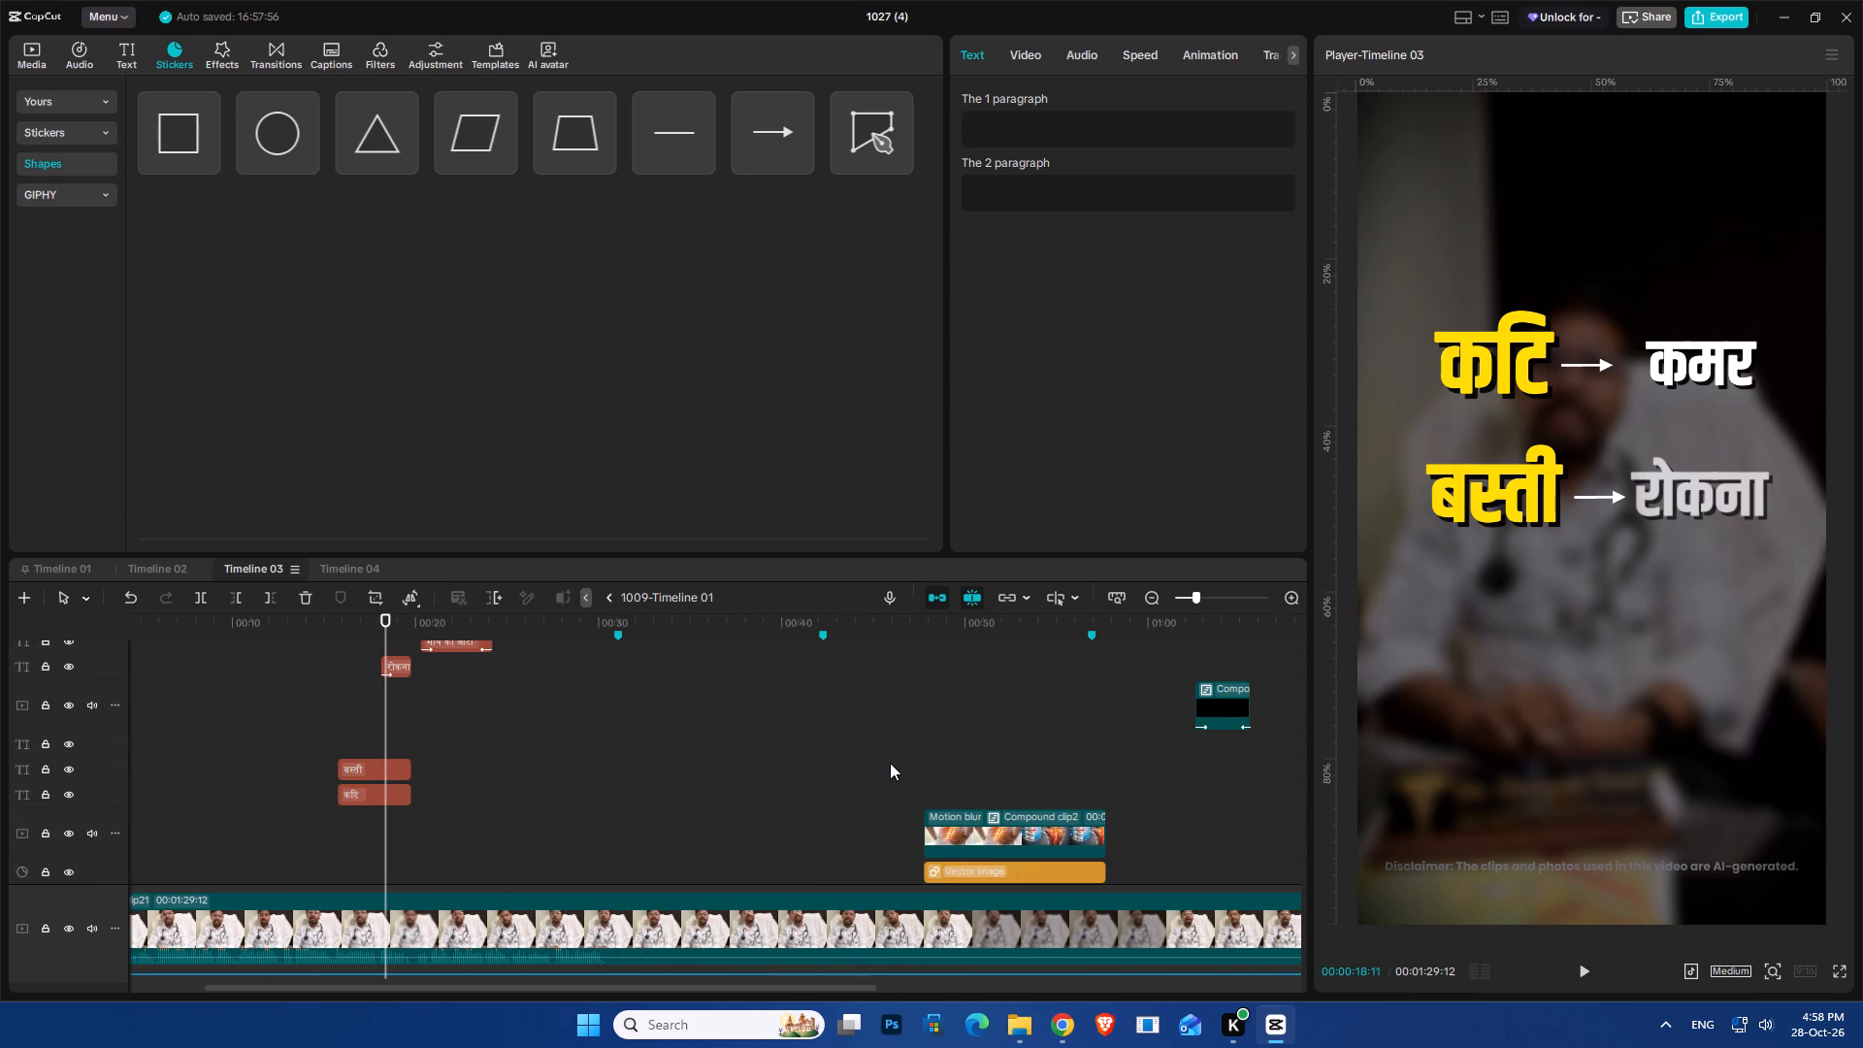
pyautogui.keyDown('ctrl'); pyautogui.scroll(-2, 902, 743); pyautogui.keyUp('ctrl')
pyautogui.scroll(4, 902, 742)
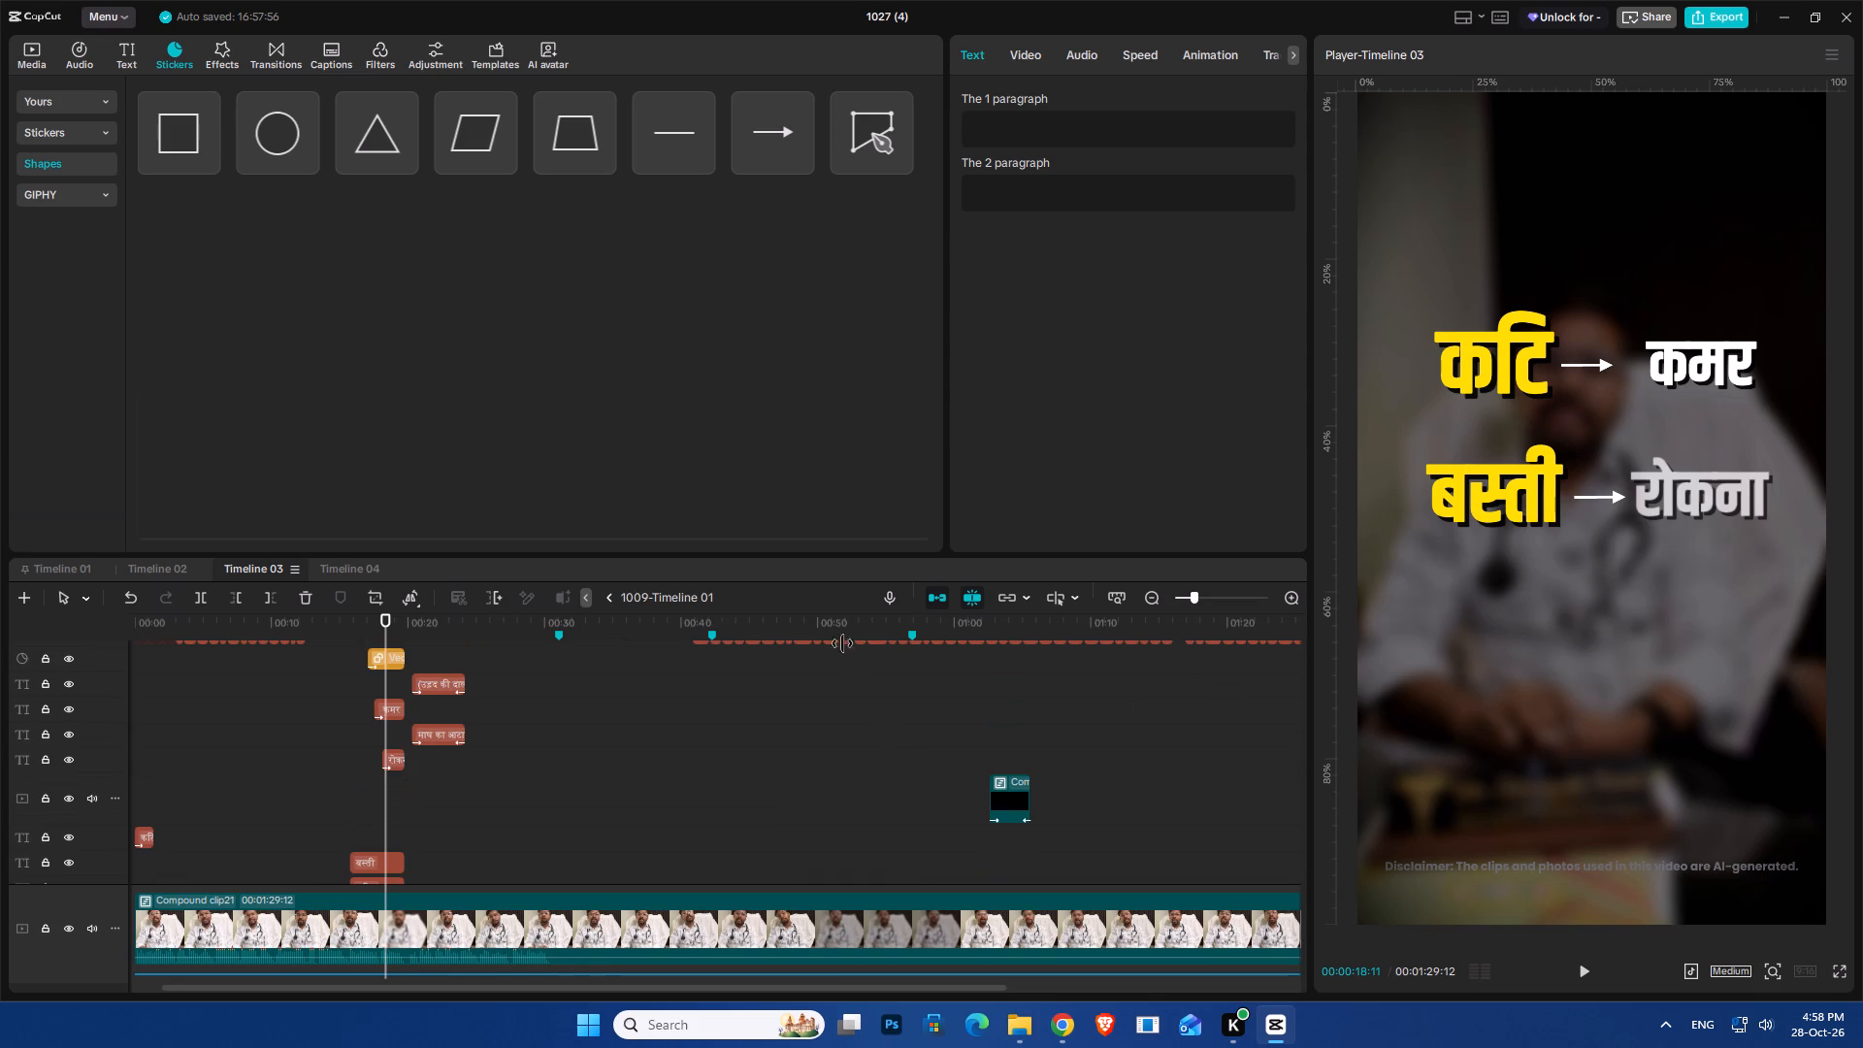
# Preview Timeline 03's inset image section over dimmed footage from about 46 seconds.
pyautogui.click(849, 623)
pyautogui.scroll(-11, 855, 691)
pyautogui.scroll(4, 842, 793)
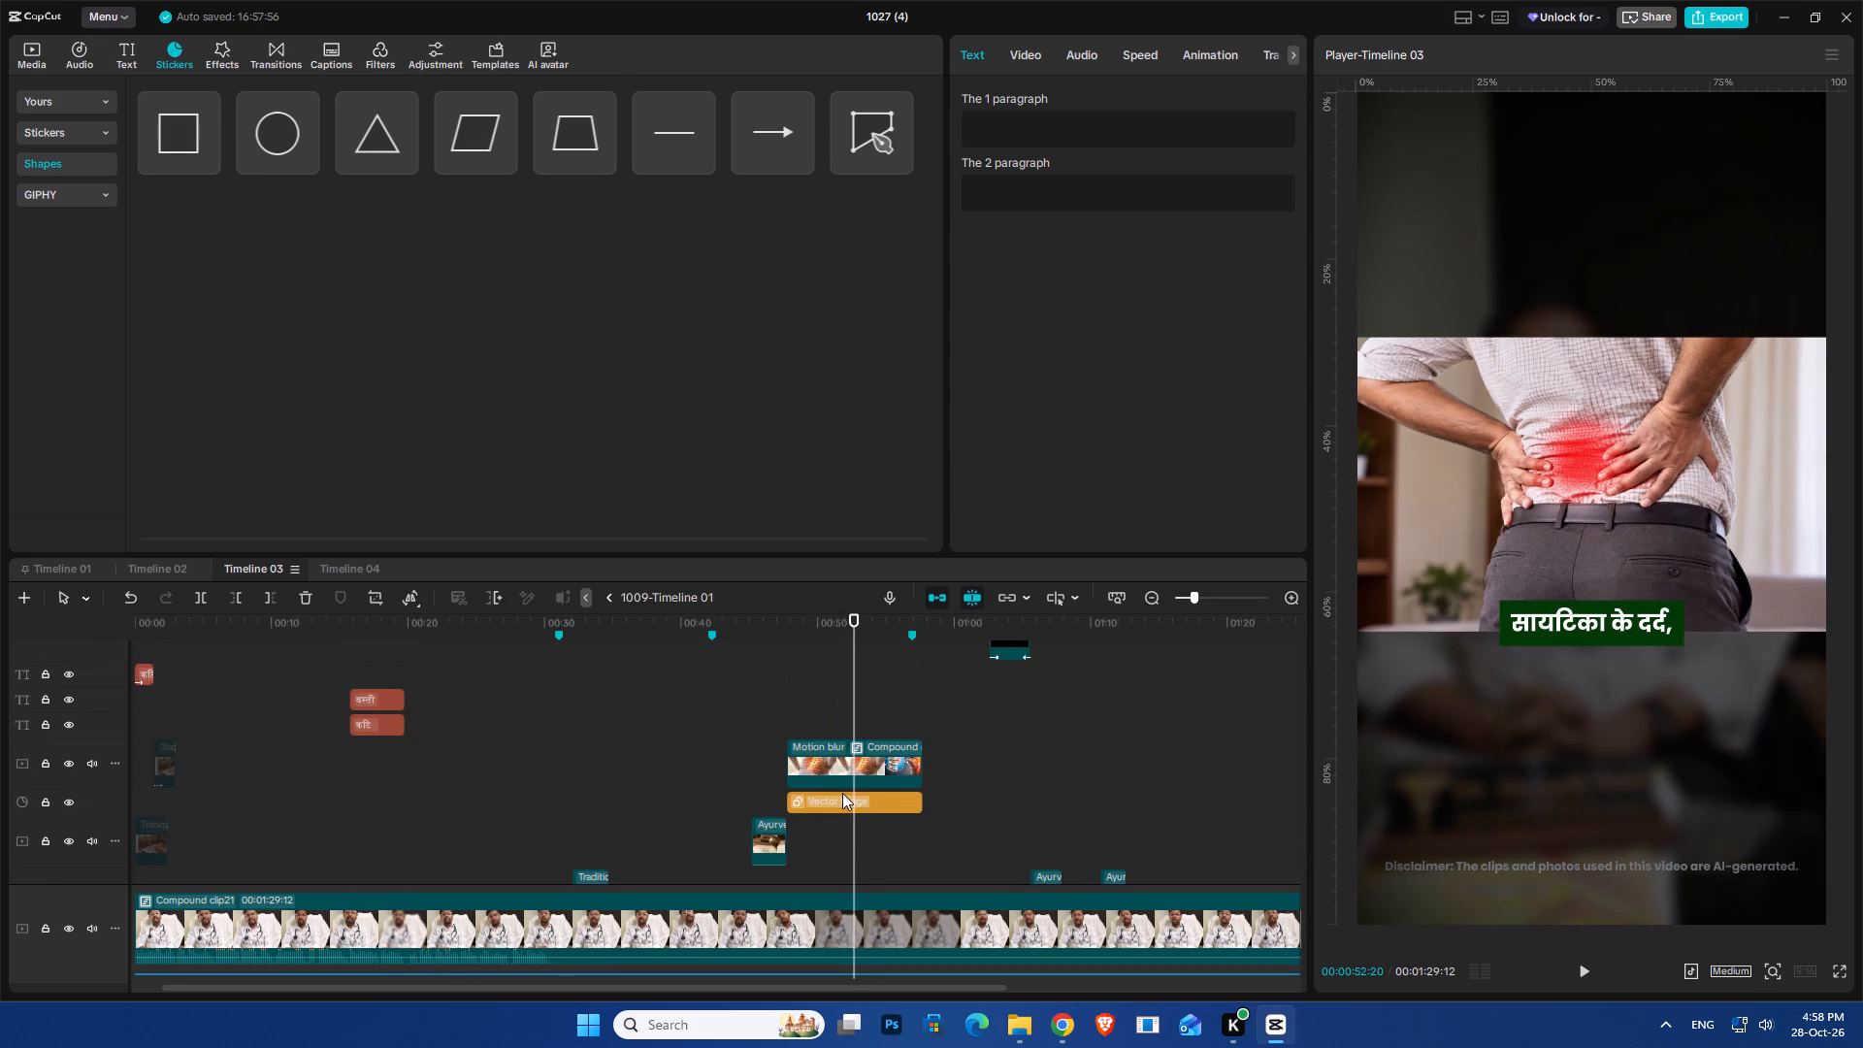
pyautogui.click(772, 628)
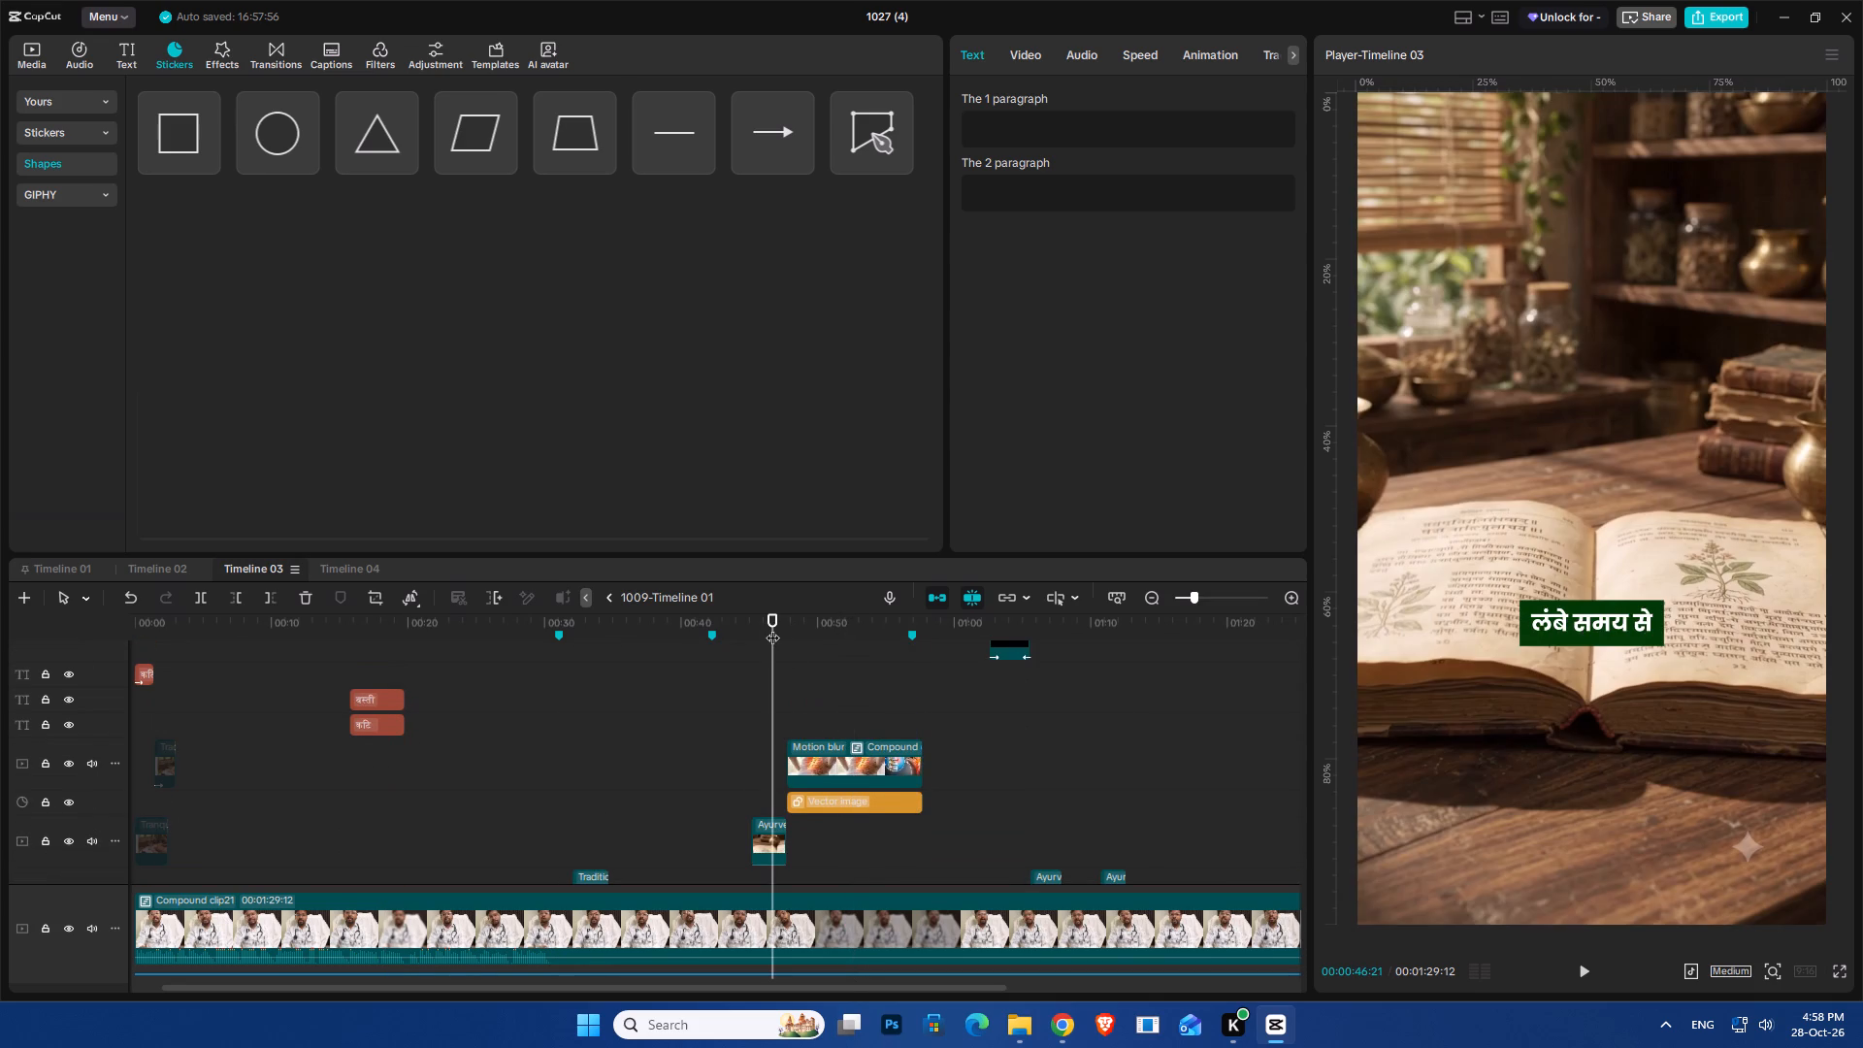
pyautogui.press('space')
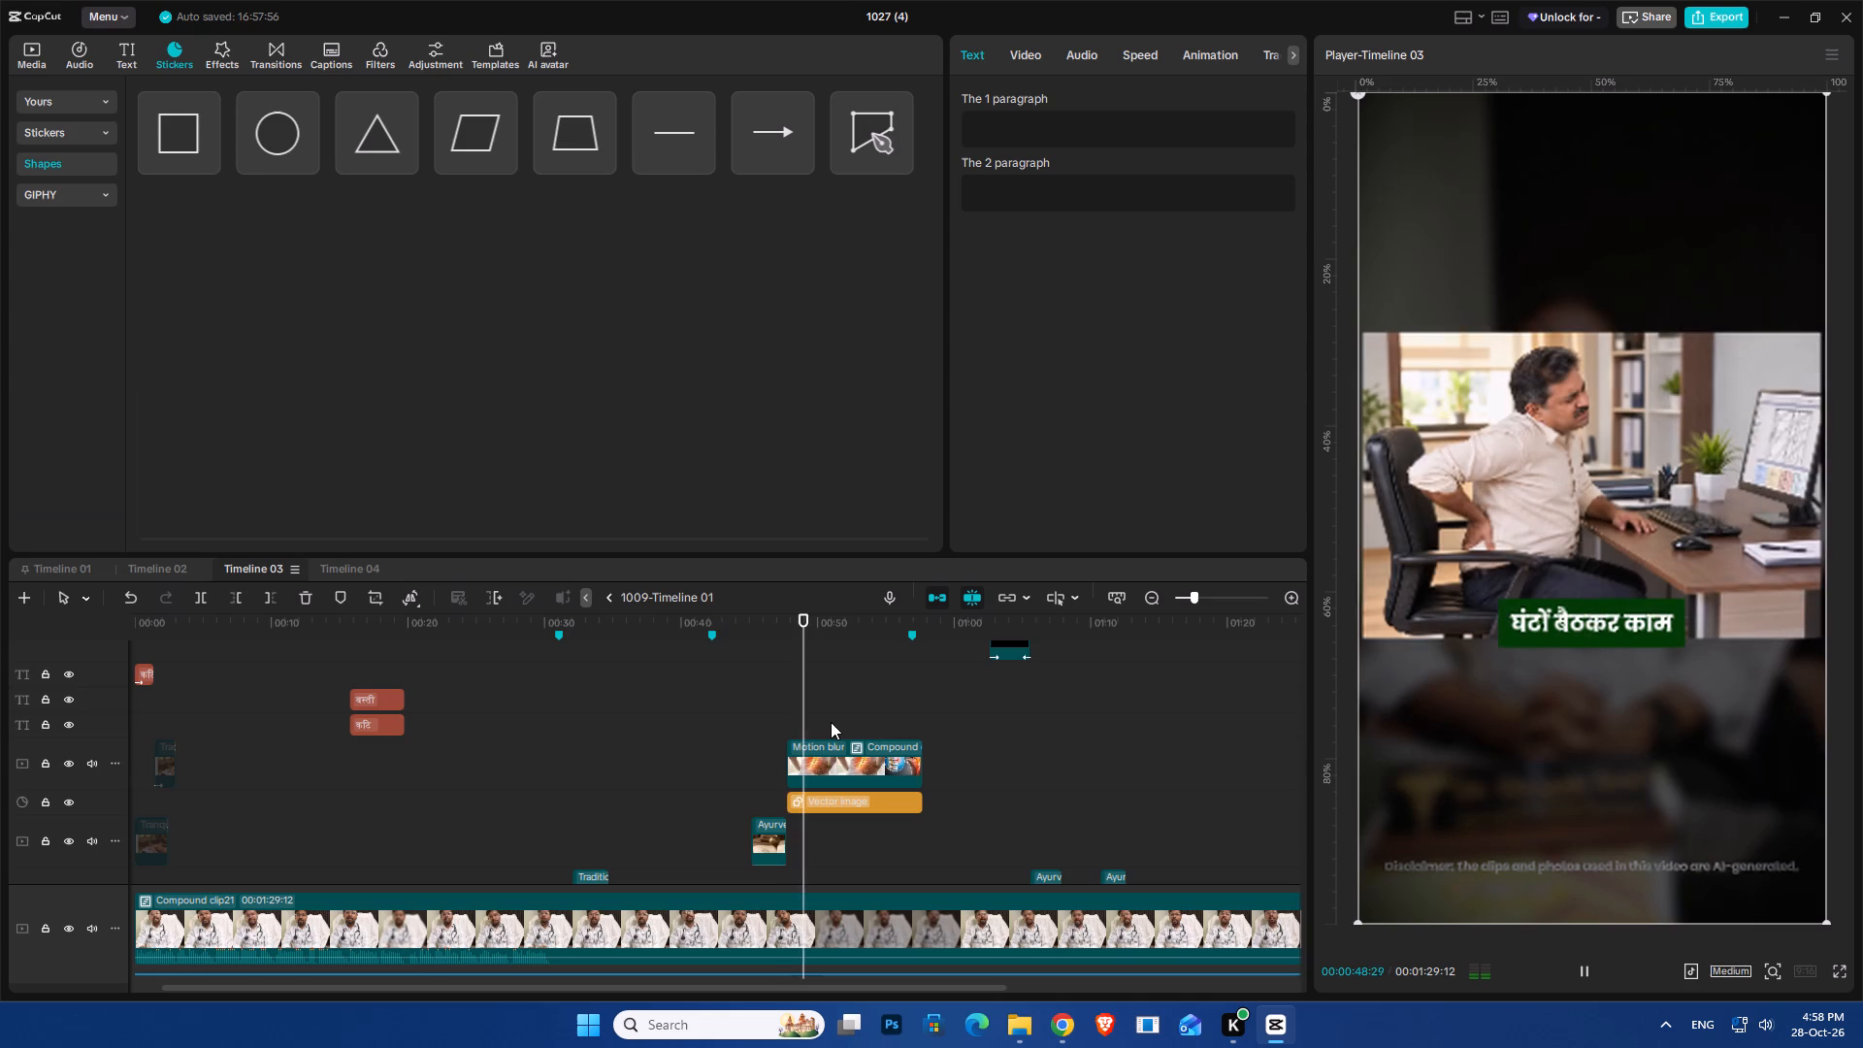
pyautogui.press('space')
# Copy the "7 से 14 दिन" label compound clip at about 1:03 in Timeline 03 and paste it into Timeline 02 at about 47:23.
pyautogui.scroll(5, 845, 734)
pyautogui.click(1002, 681)
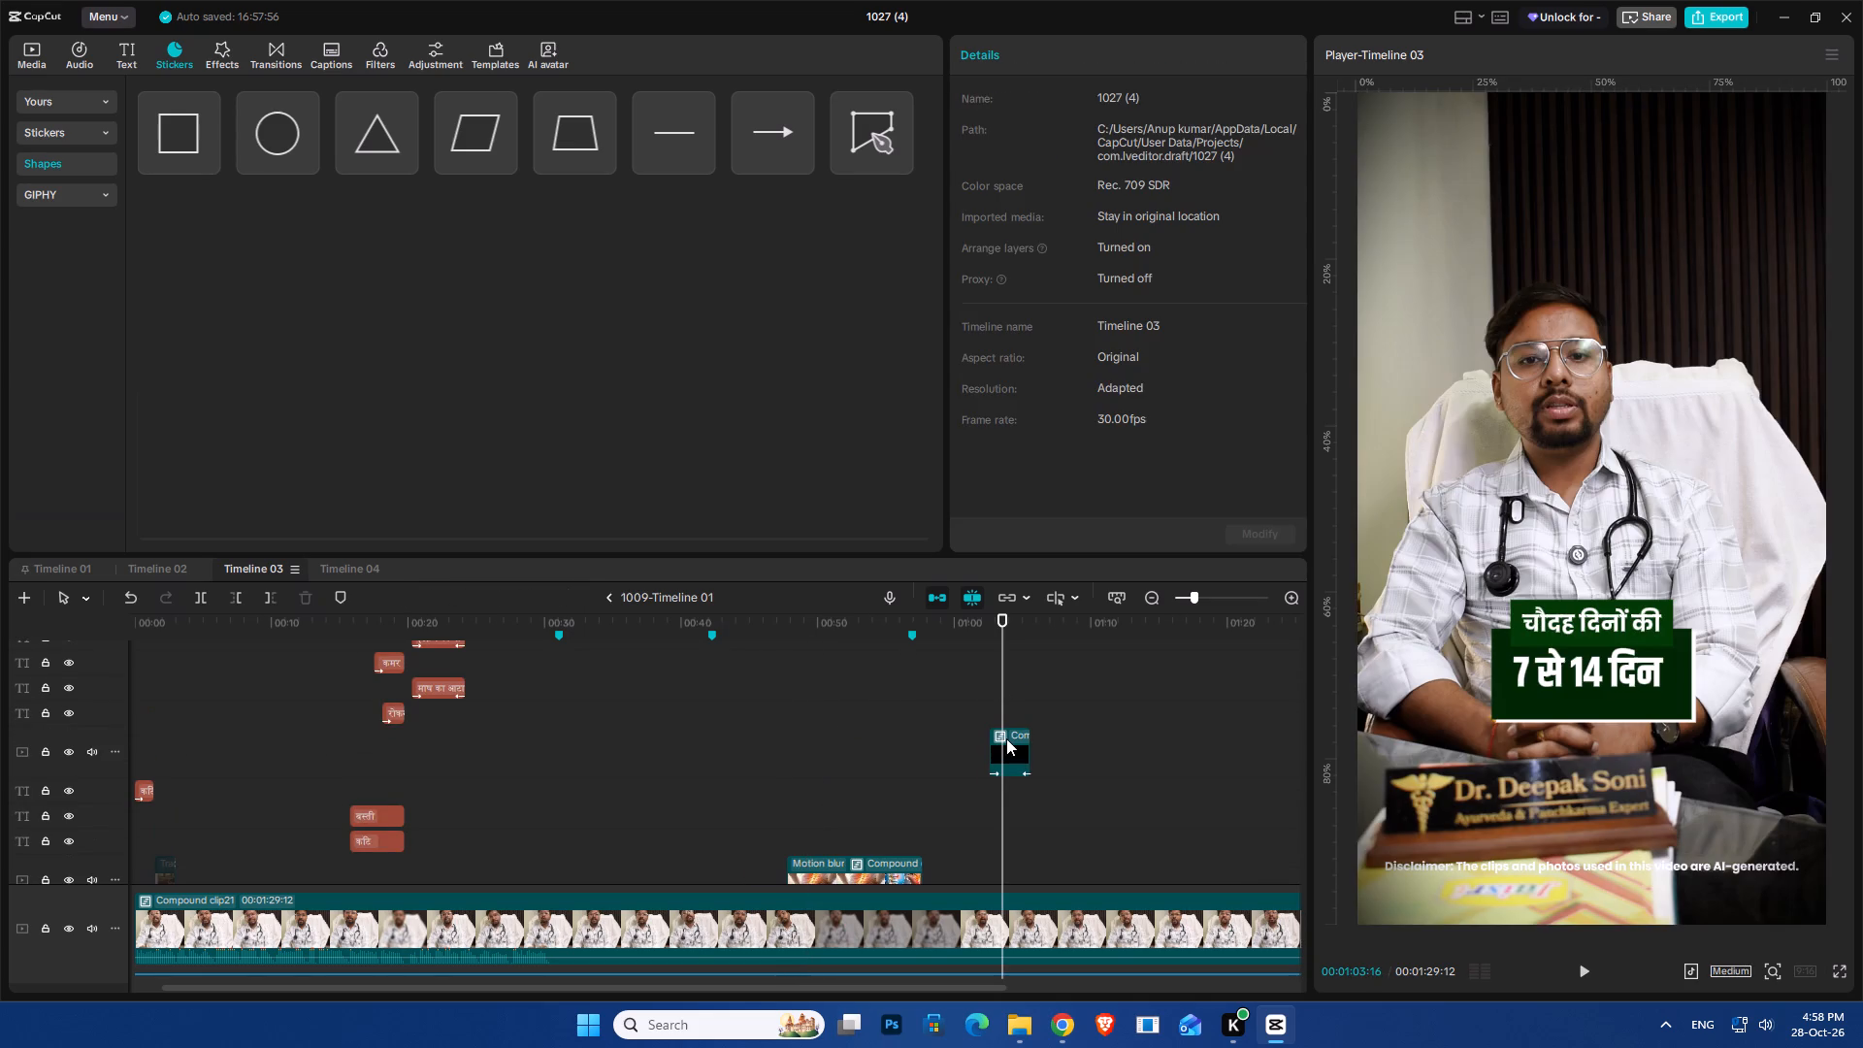
pyautogui.click(1006, 738)
pyautogui.hotkey('ctrl', 'c')
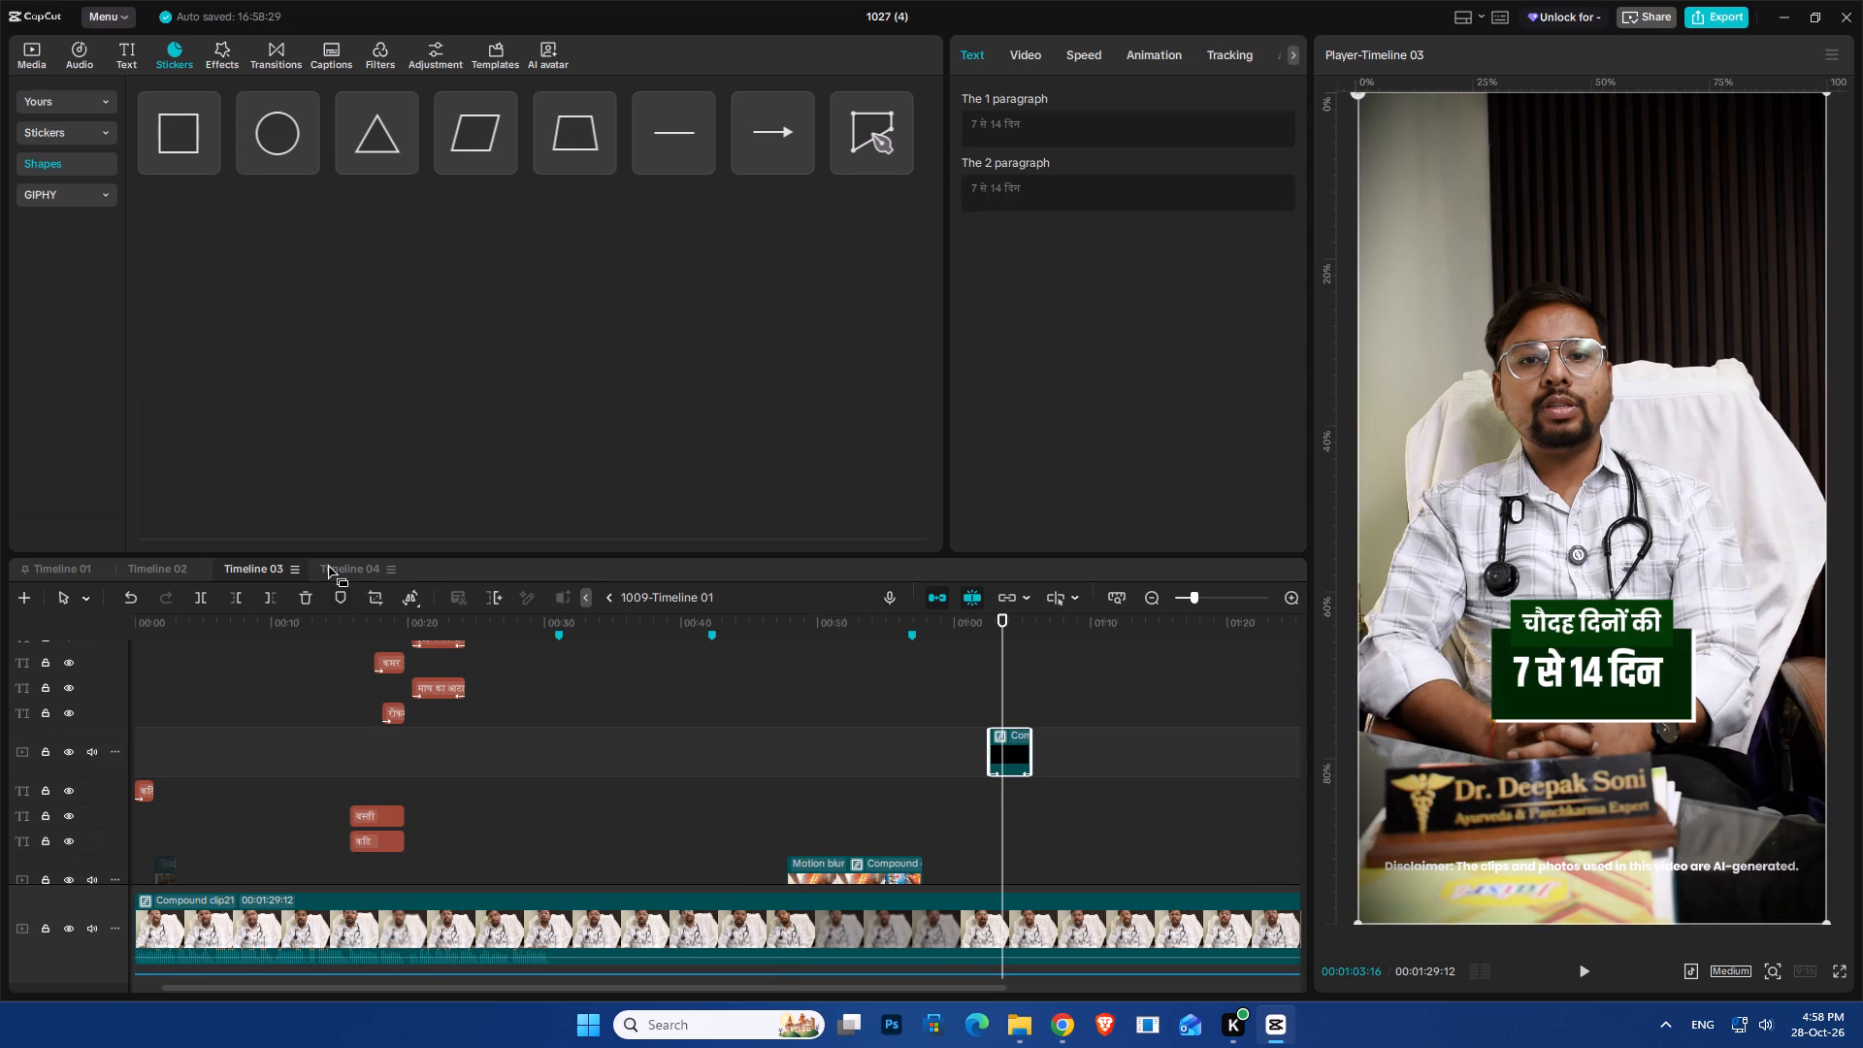
pyautogui.click(327, 563)
pyautogui.keyDown('ctrl'); pyautogui.scroll(6, 276, 761); pyautogui.keyUp('ctrl')
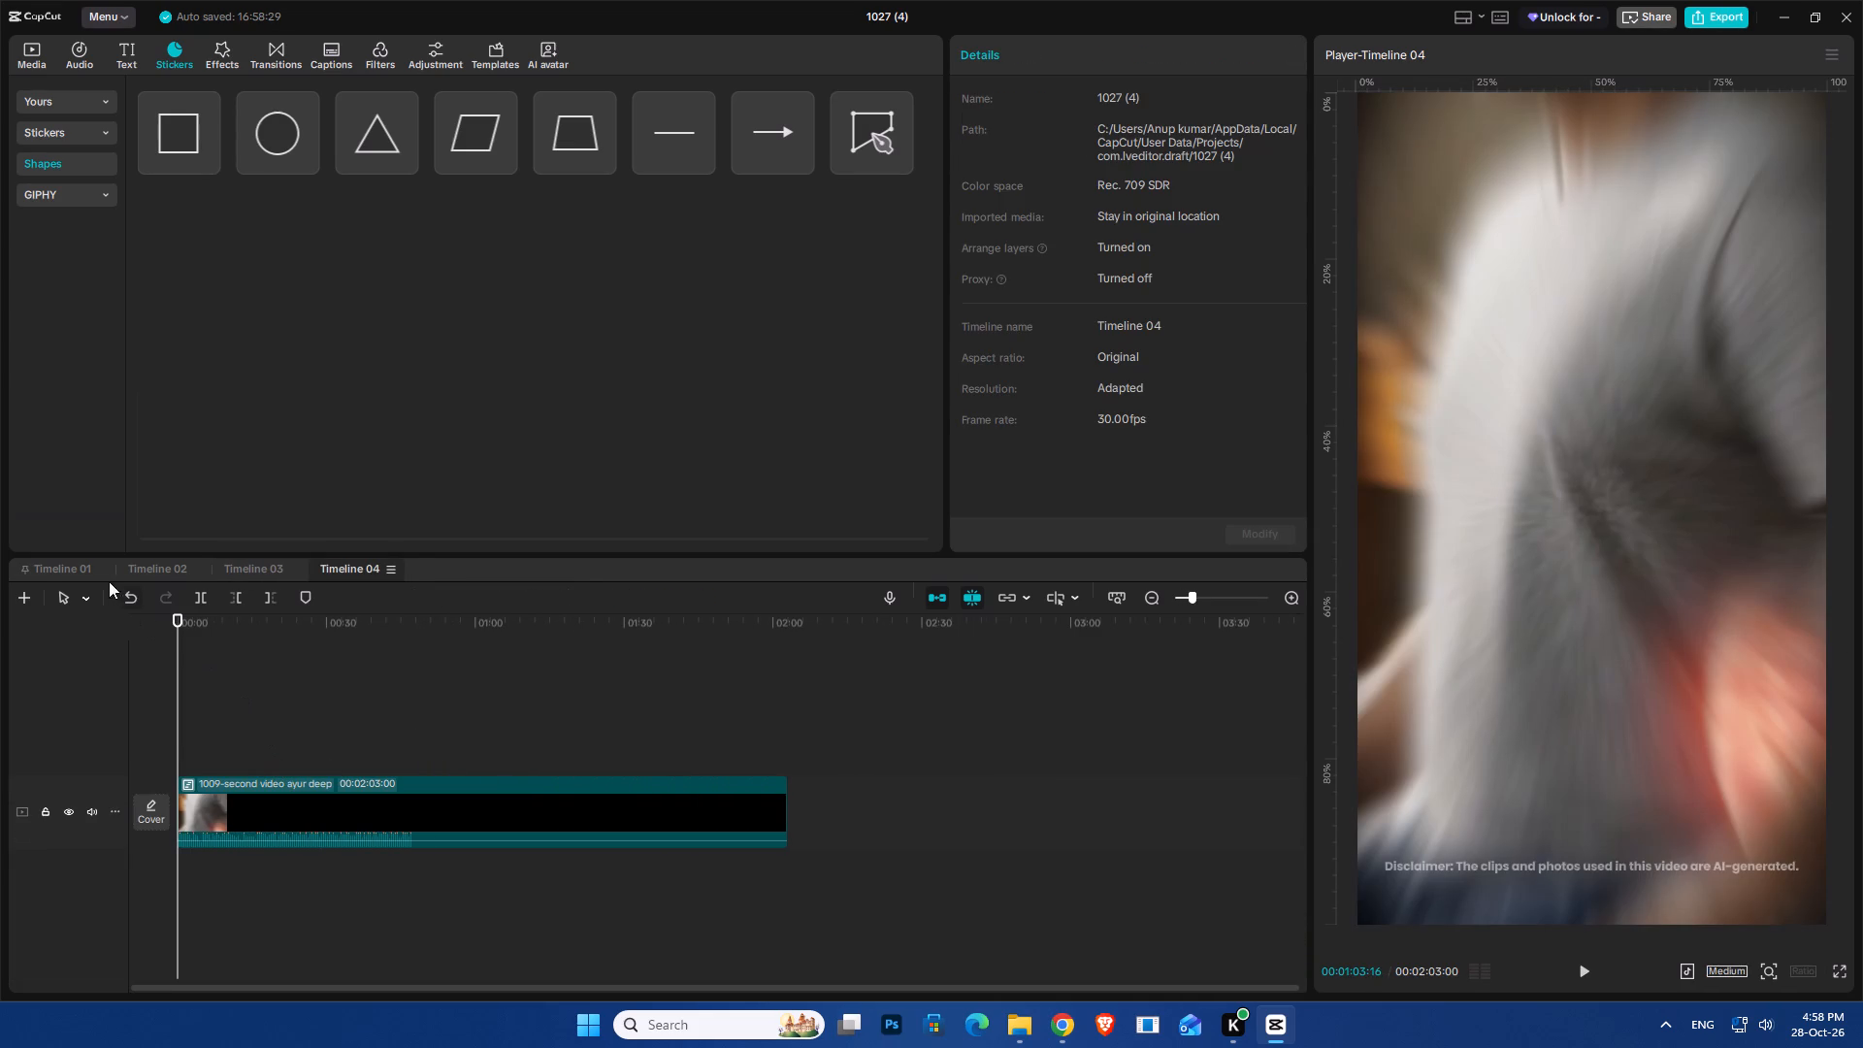
pyautogui.click(156, 562)
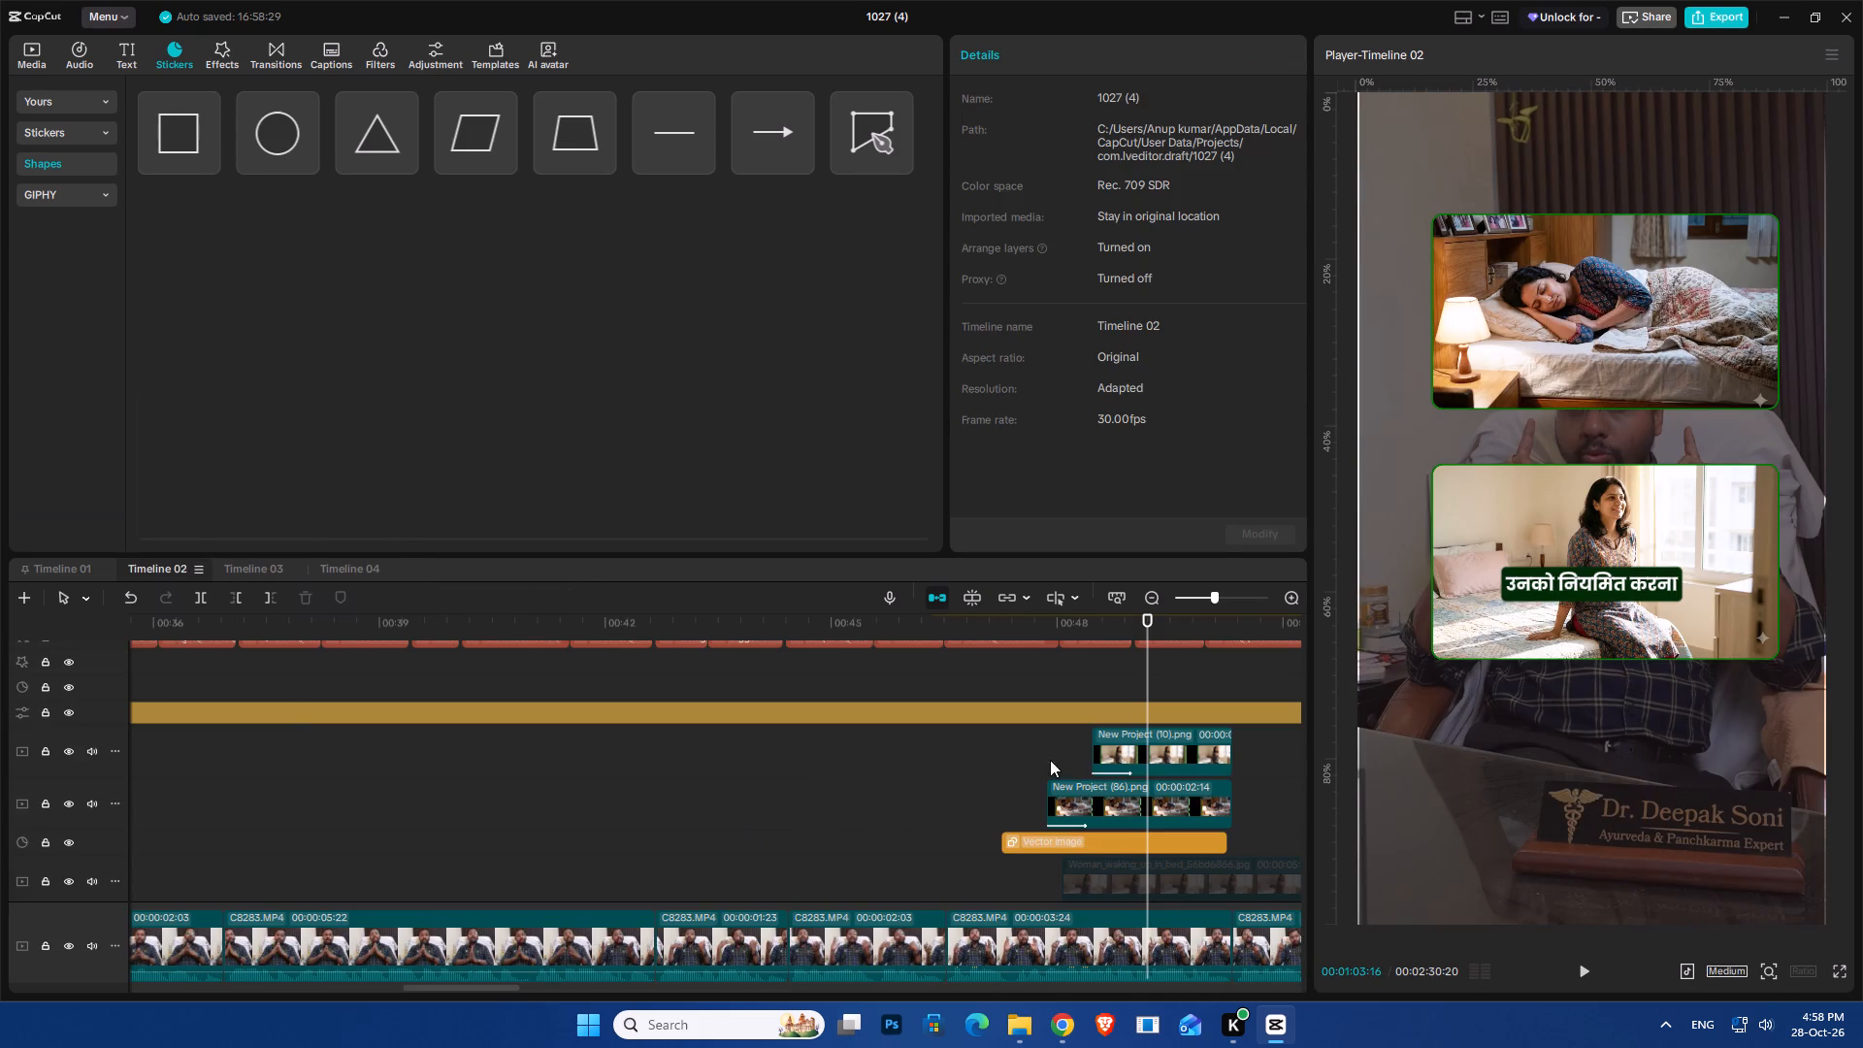
pyautogui.click(1040, 701)
pyautogui.hotkey('ctrl', 'v')
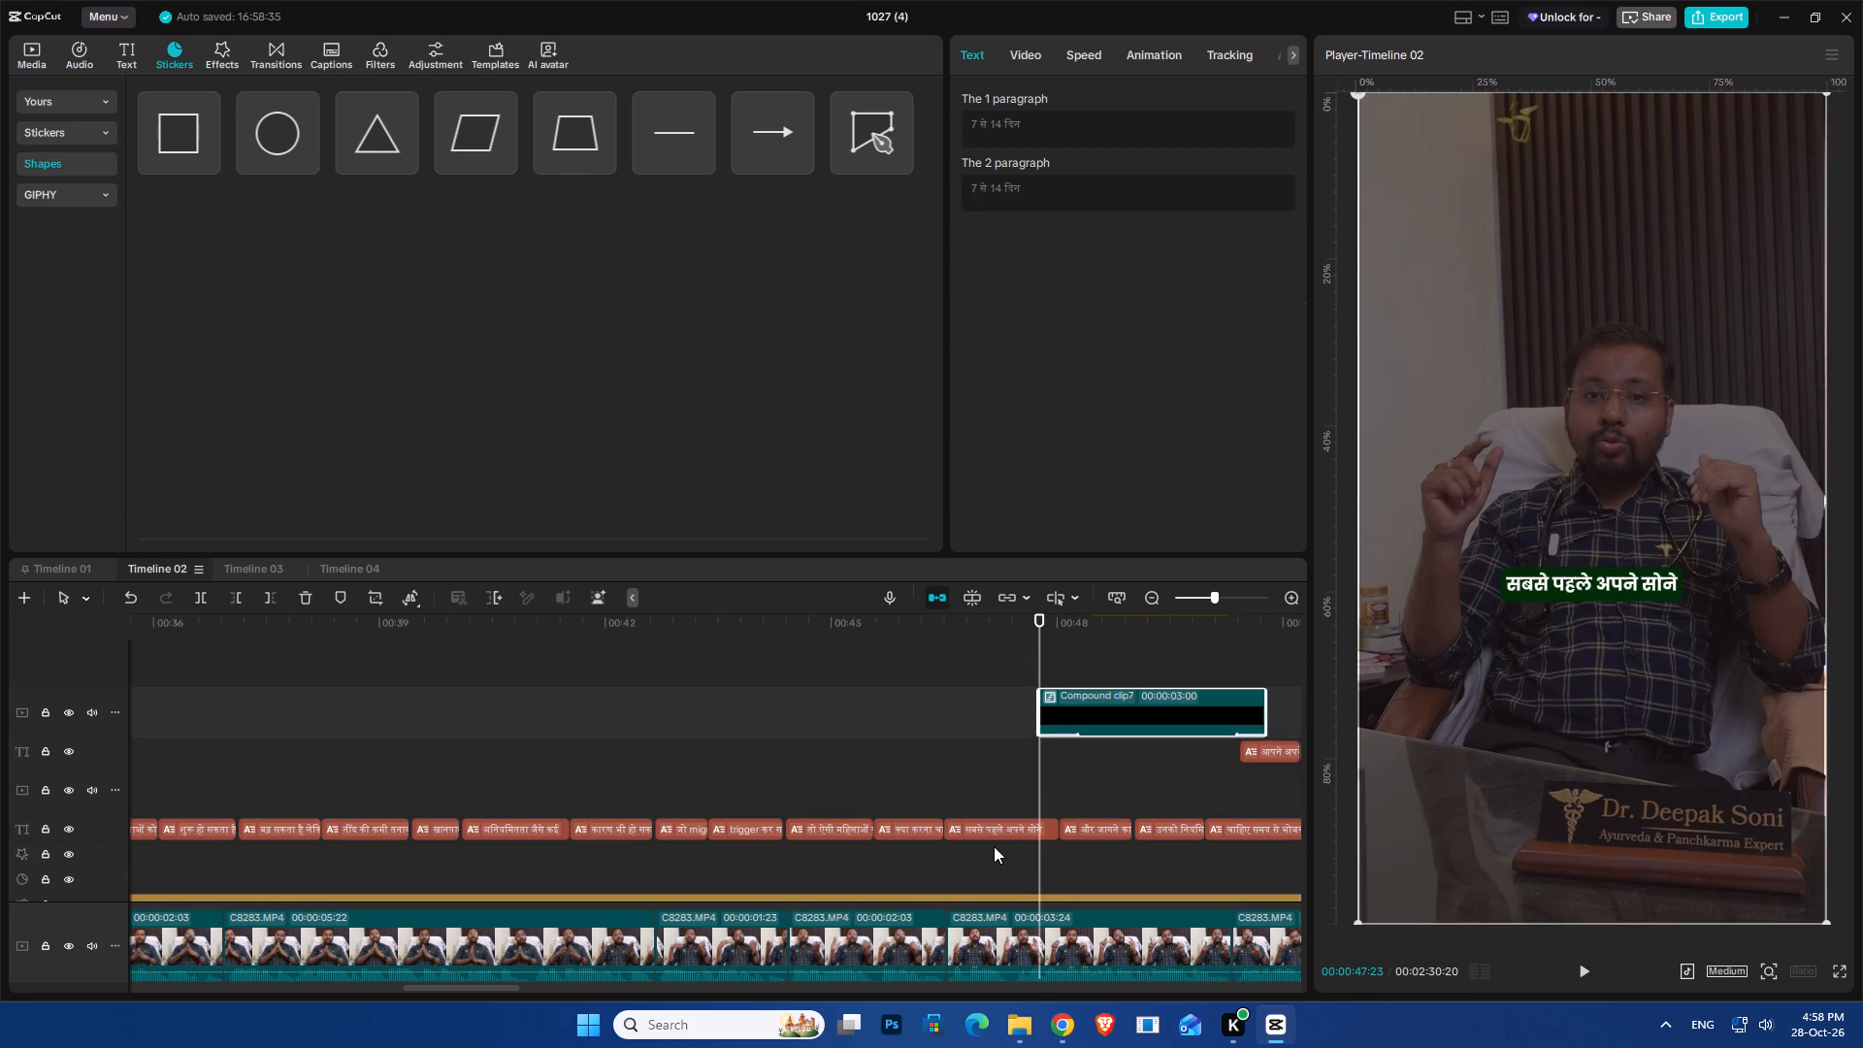
pyautogui.press('space')
pyautogui.press('space')
pyautogui.click(1179, 714)
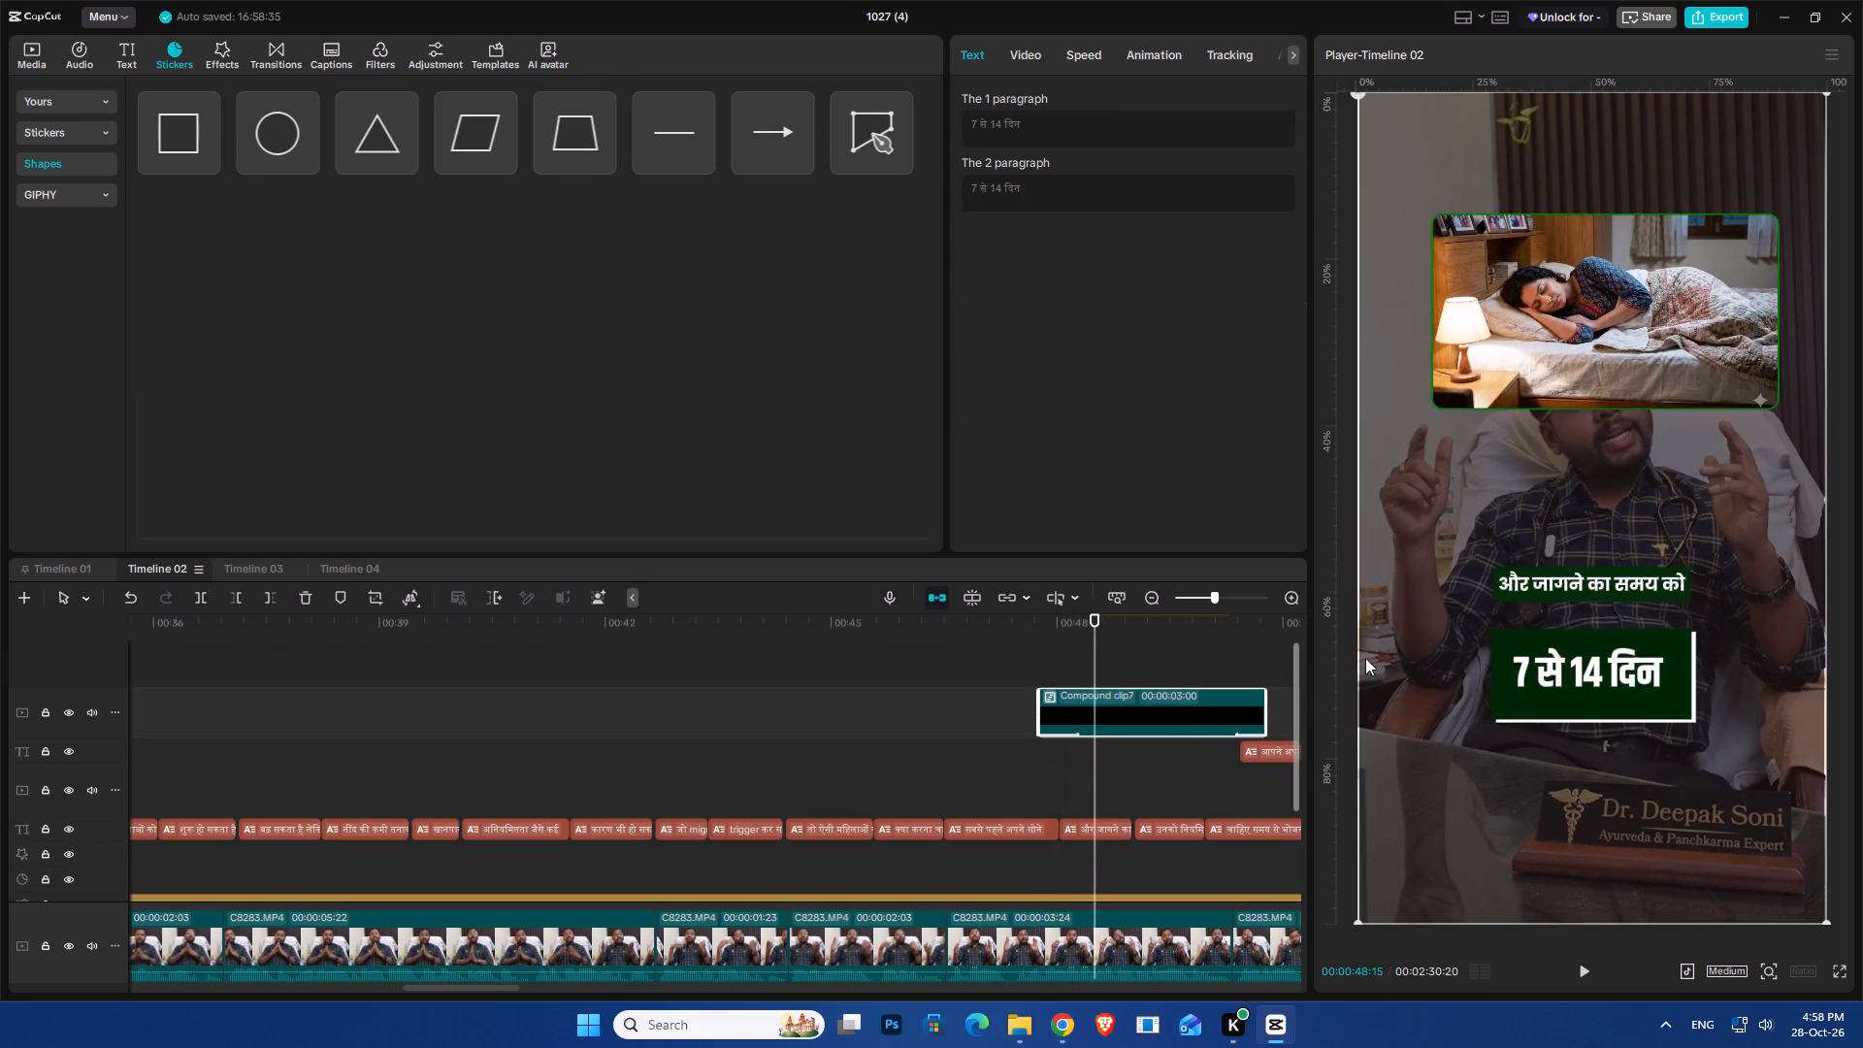
# Open the pasted label compound clip and set its upper text layer's position to X 11, Y -782.
pyautogui.doubleClick(1135, 700)
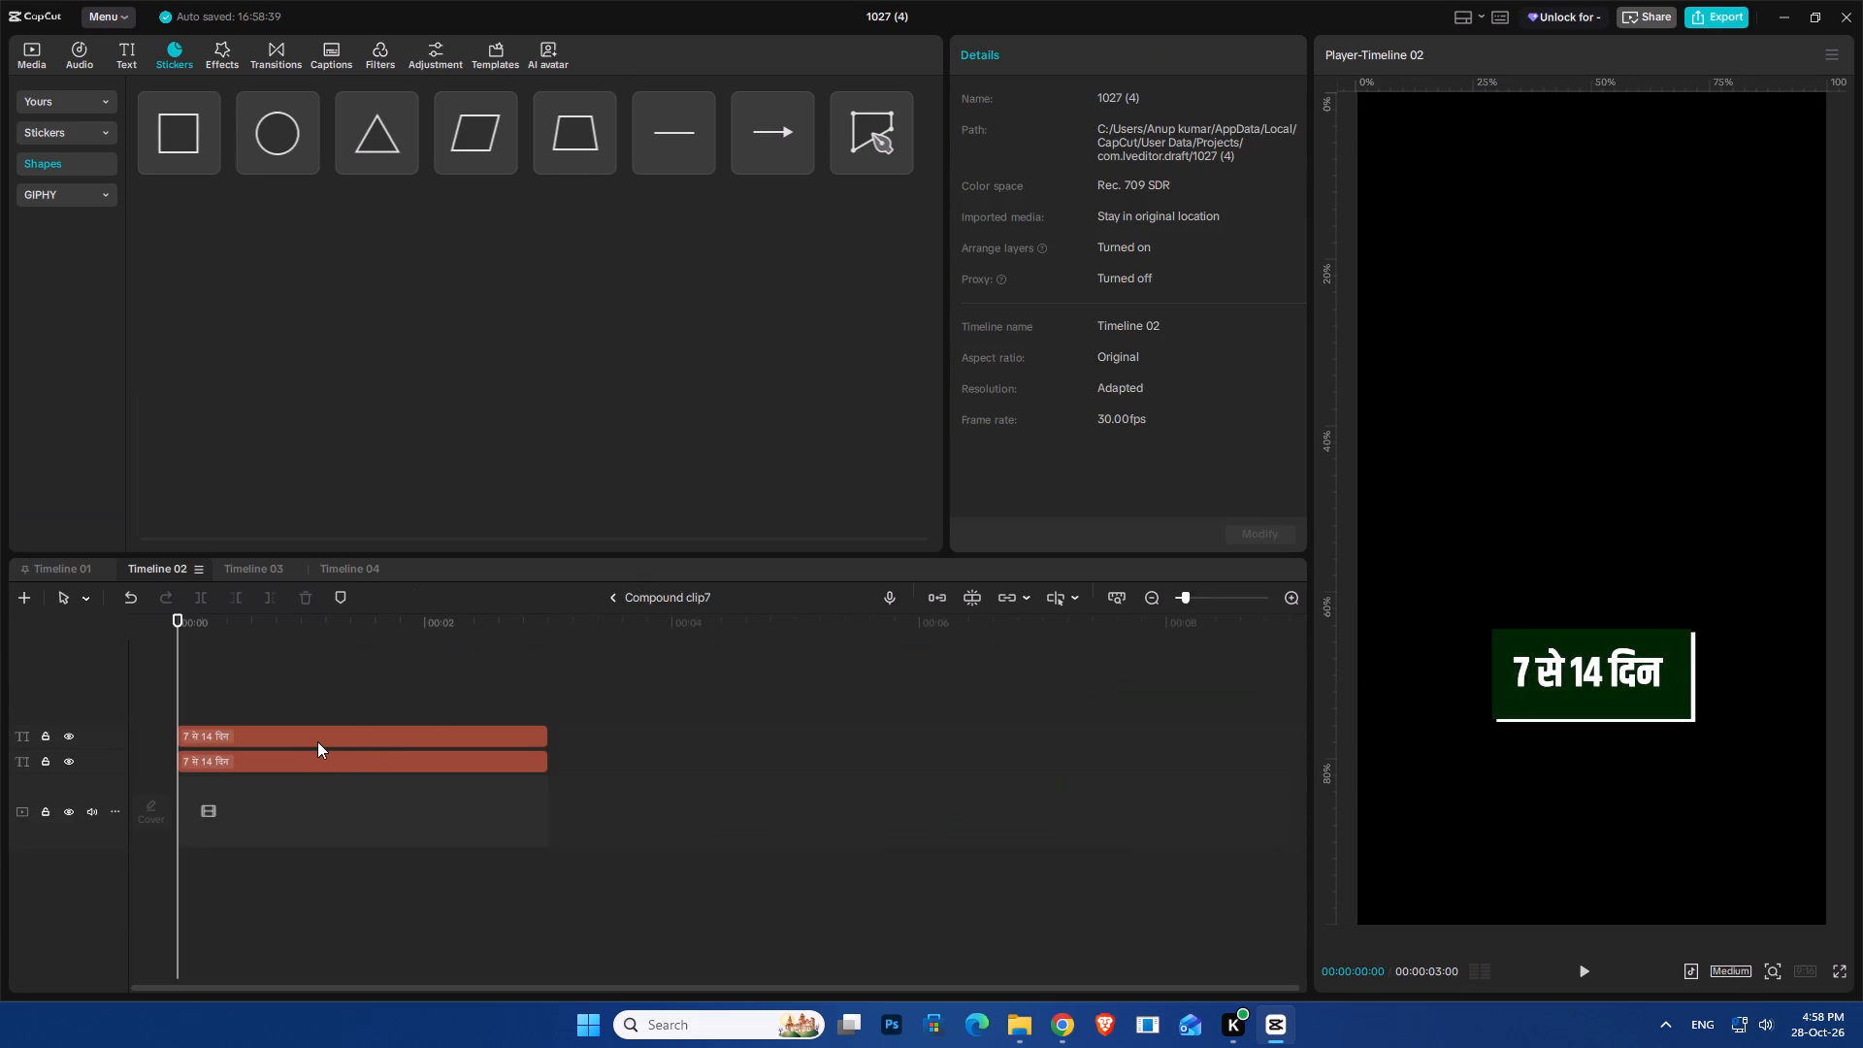
pyautogui.click(317, 741)
pyautogui.scroll(-2, 1046, 396)
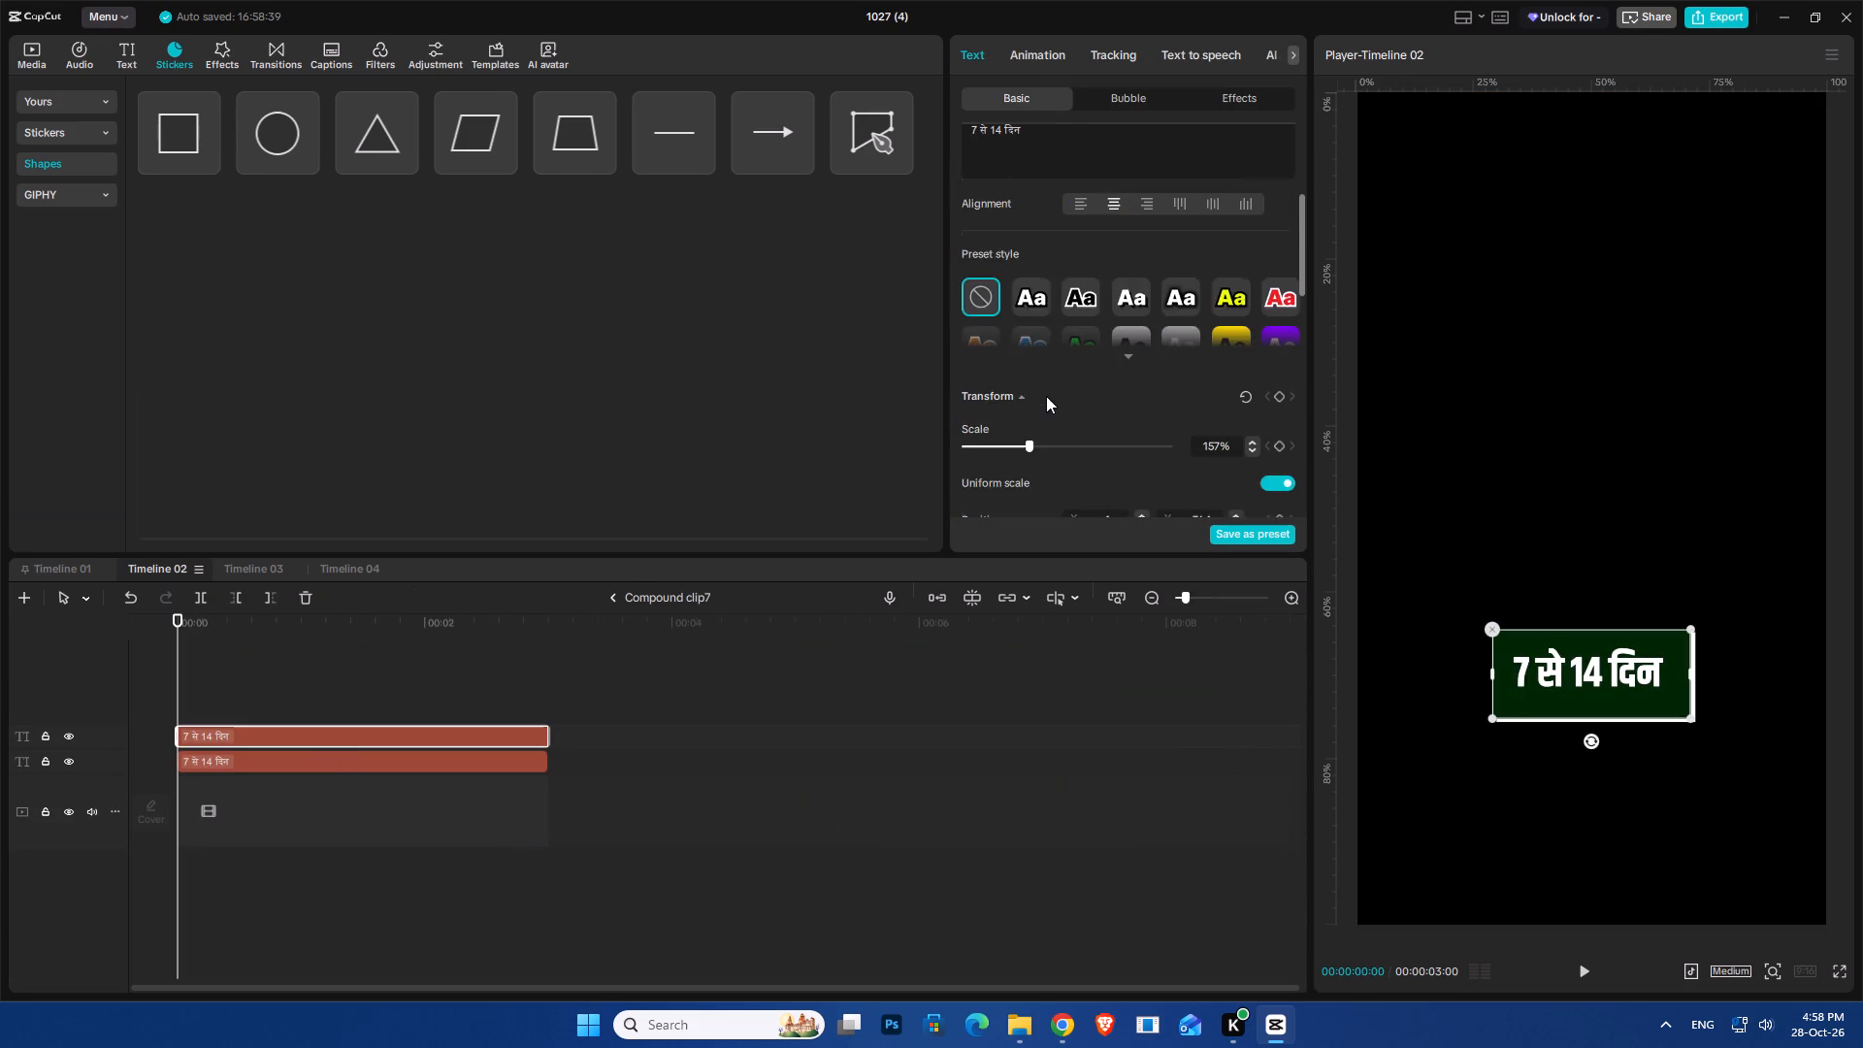
pyautogui.scroll(-3, 1046, 396)
pyautogui.click(1193, 339)
pyautogui.scroll(-4, 1195, 345)
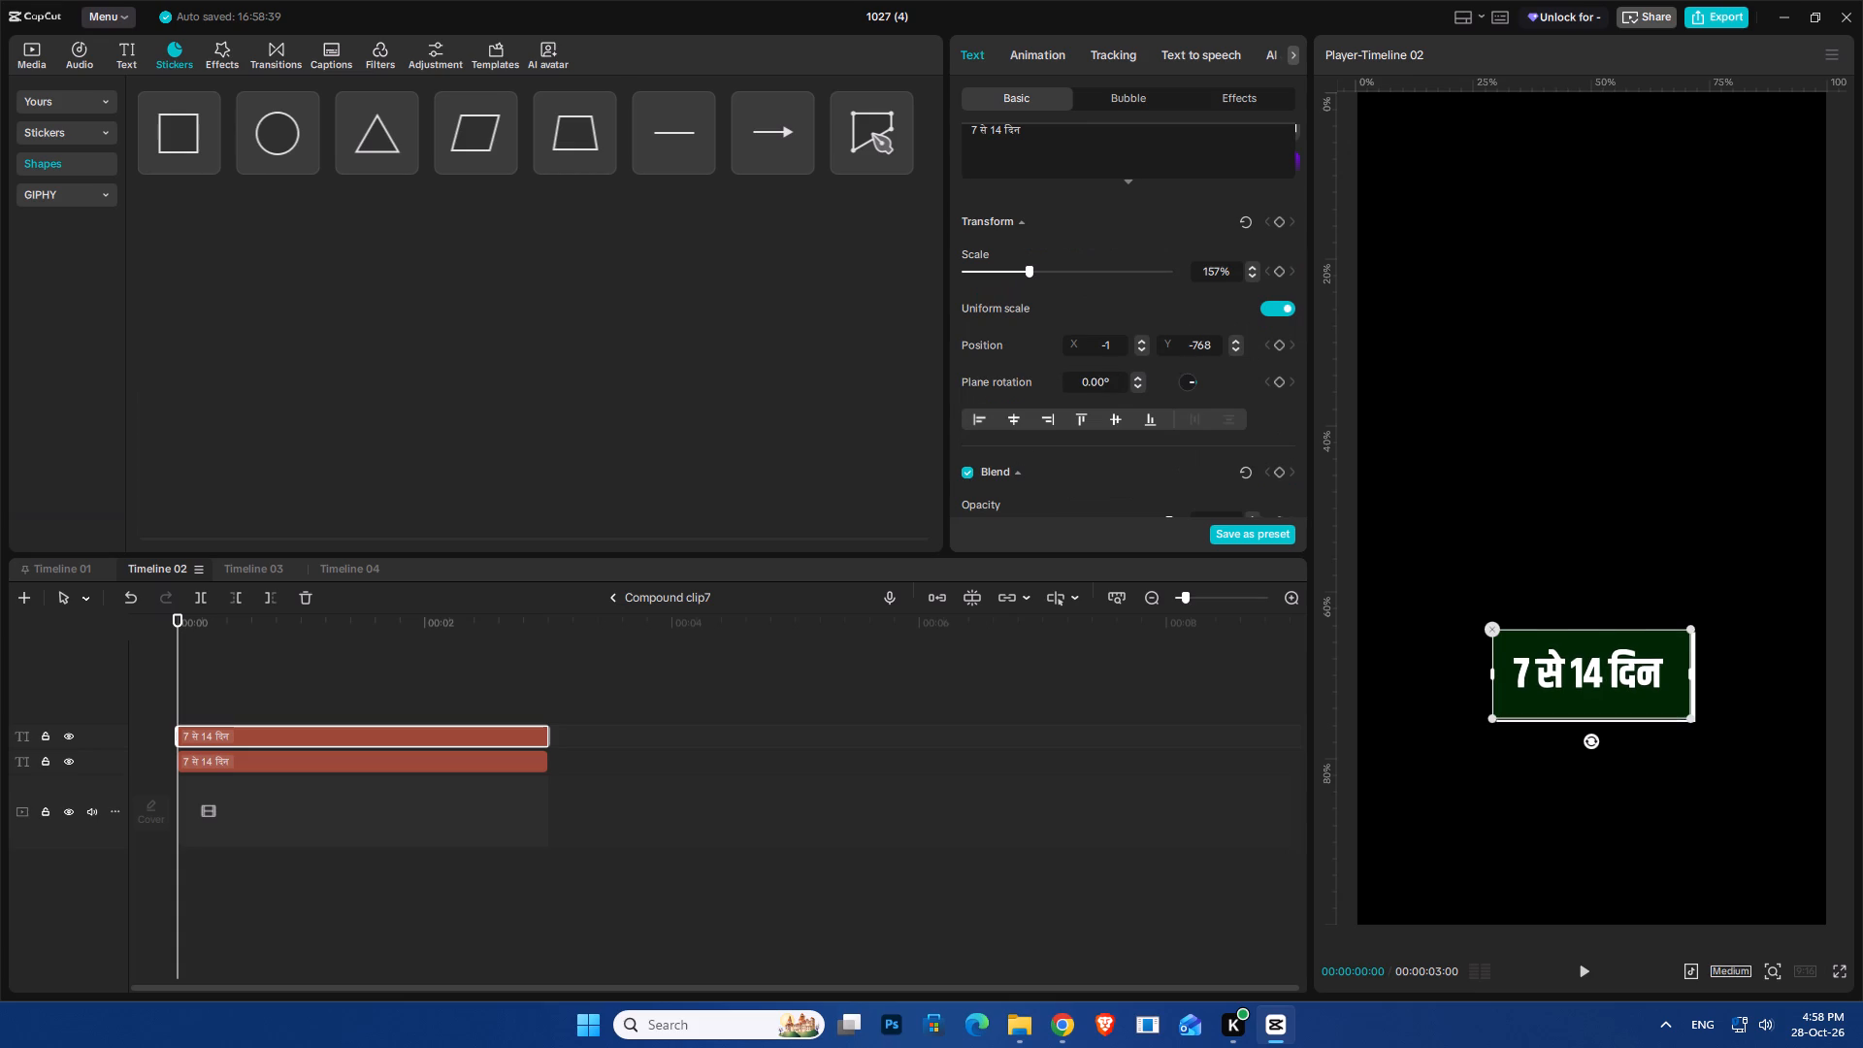
pyautogui.scroll(-14, 1195, 345)
pyautogui.click(1090, 340)
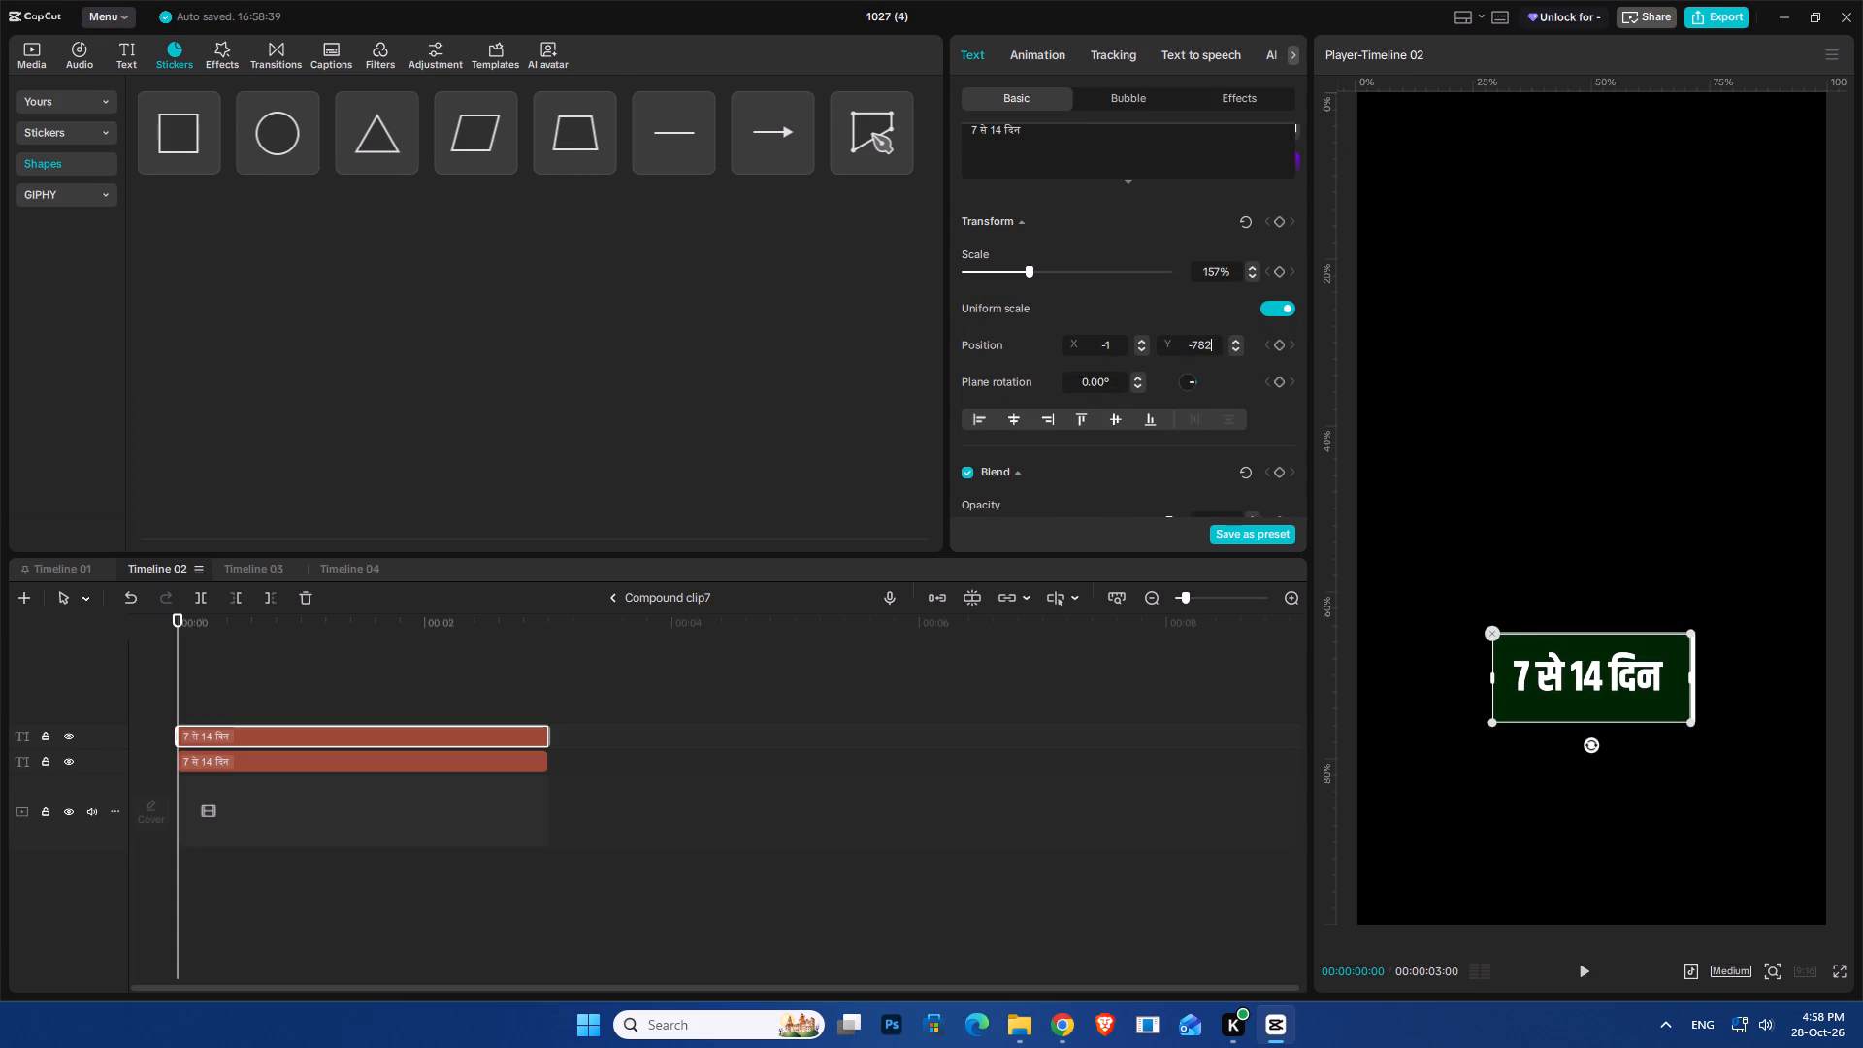
pyautogui.scroll(12, 1095, 342)
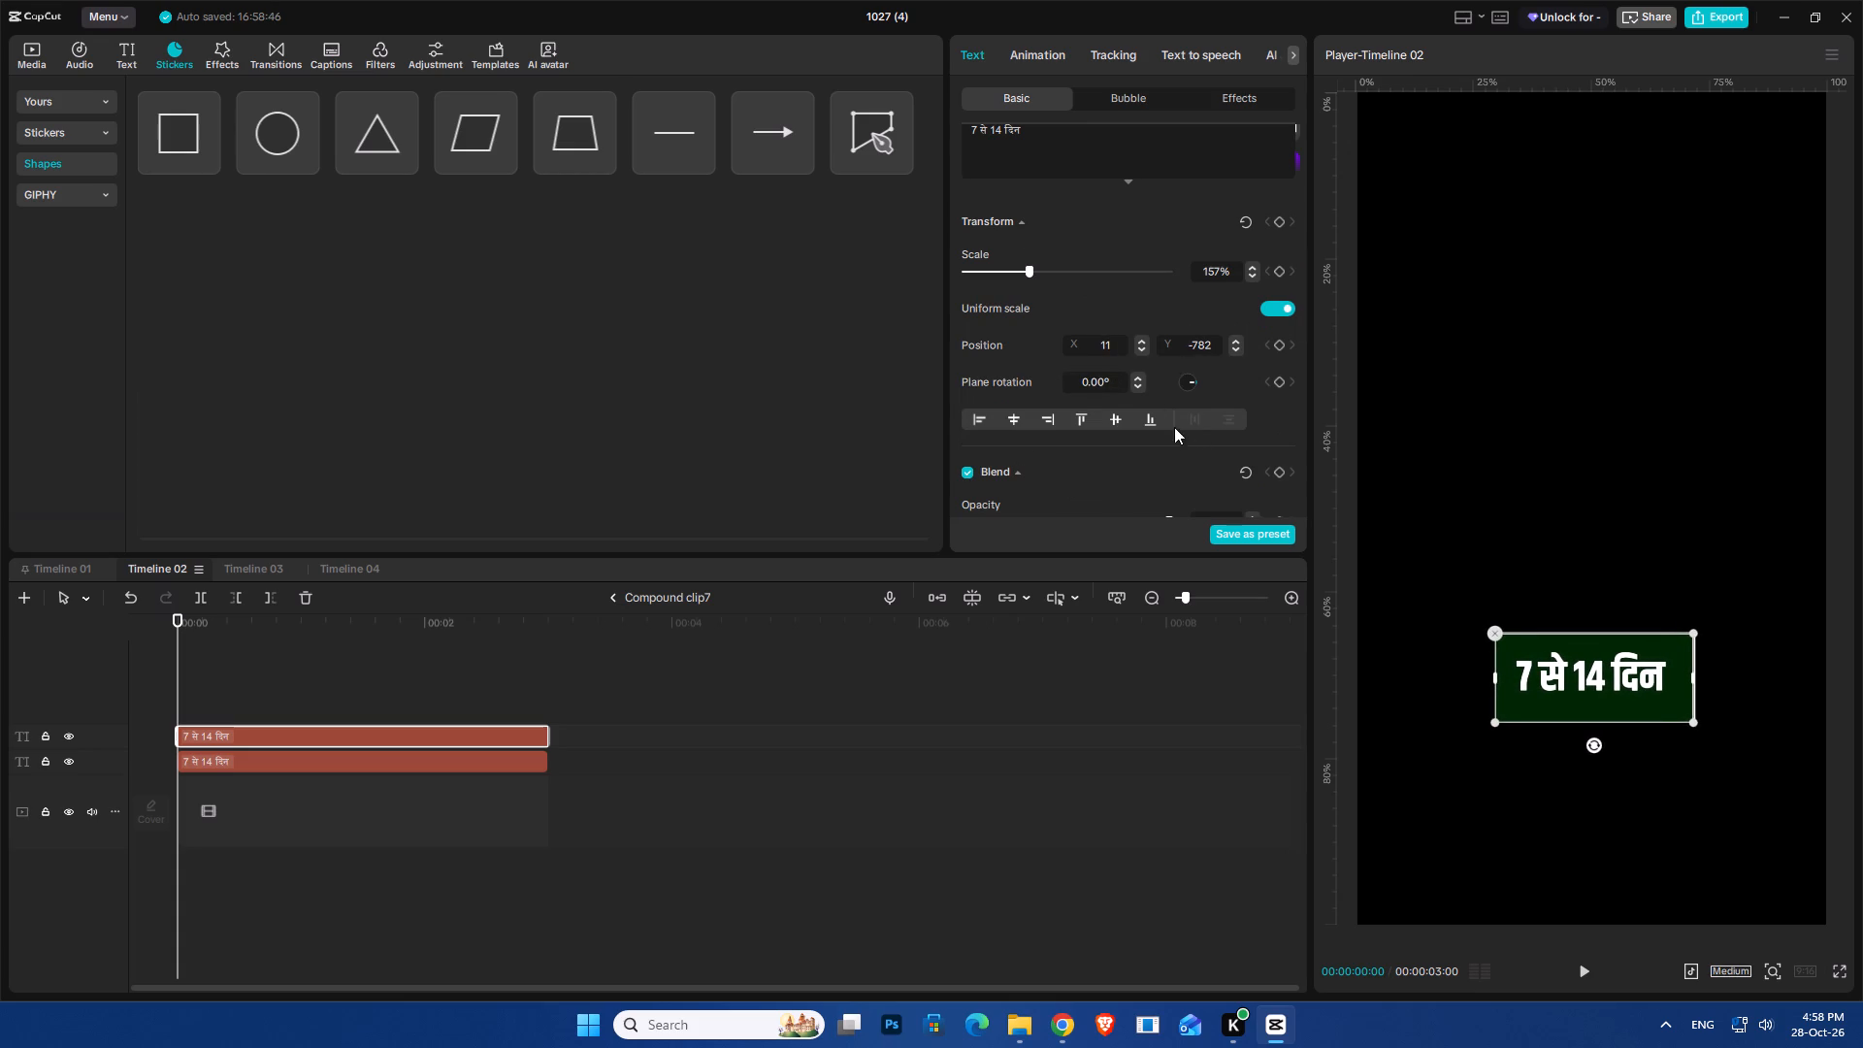
# Check the lower text layer's position and set the upper text layer's Y position to -778 to match it.
pyautogui.click(284, 769)
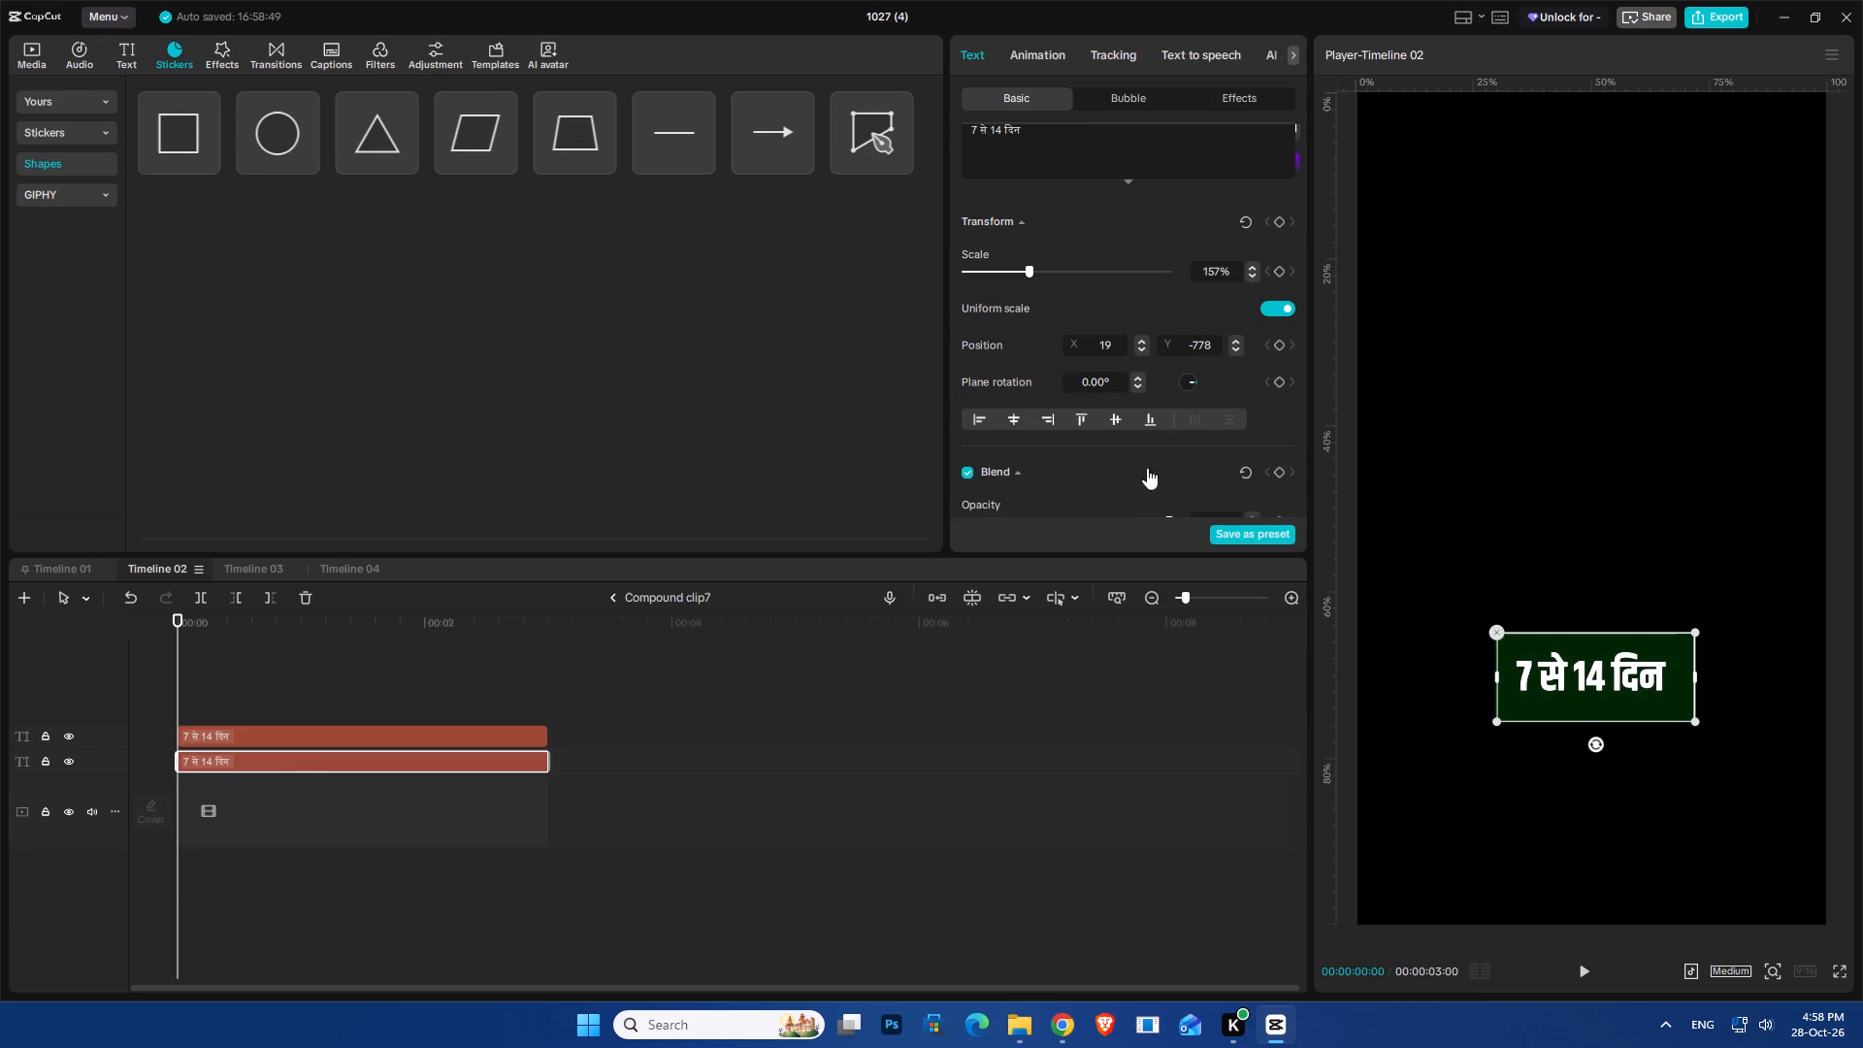
pyautogui.click(294, 733)
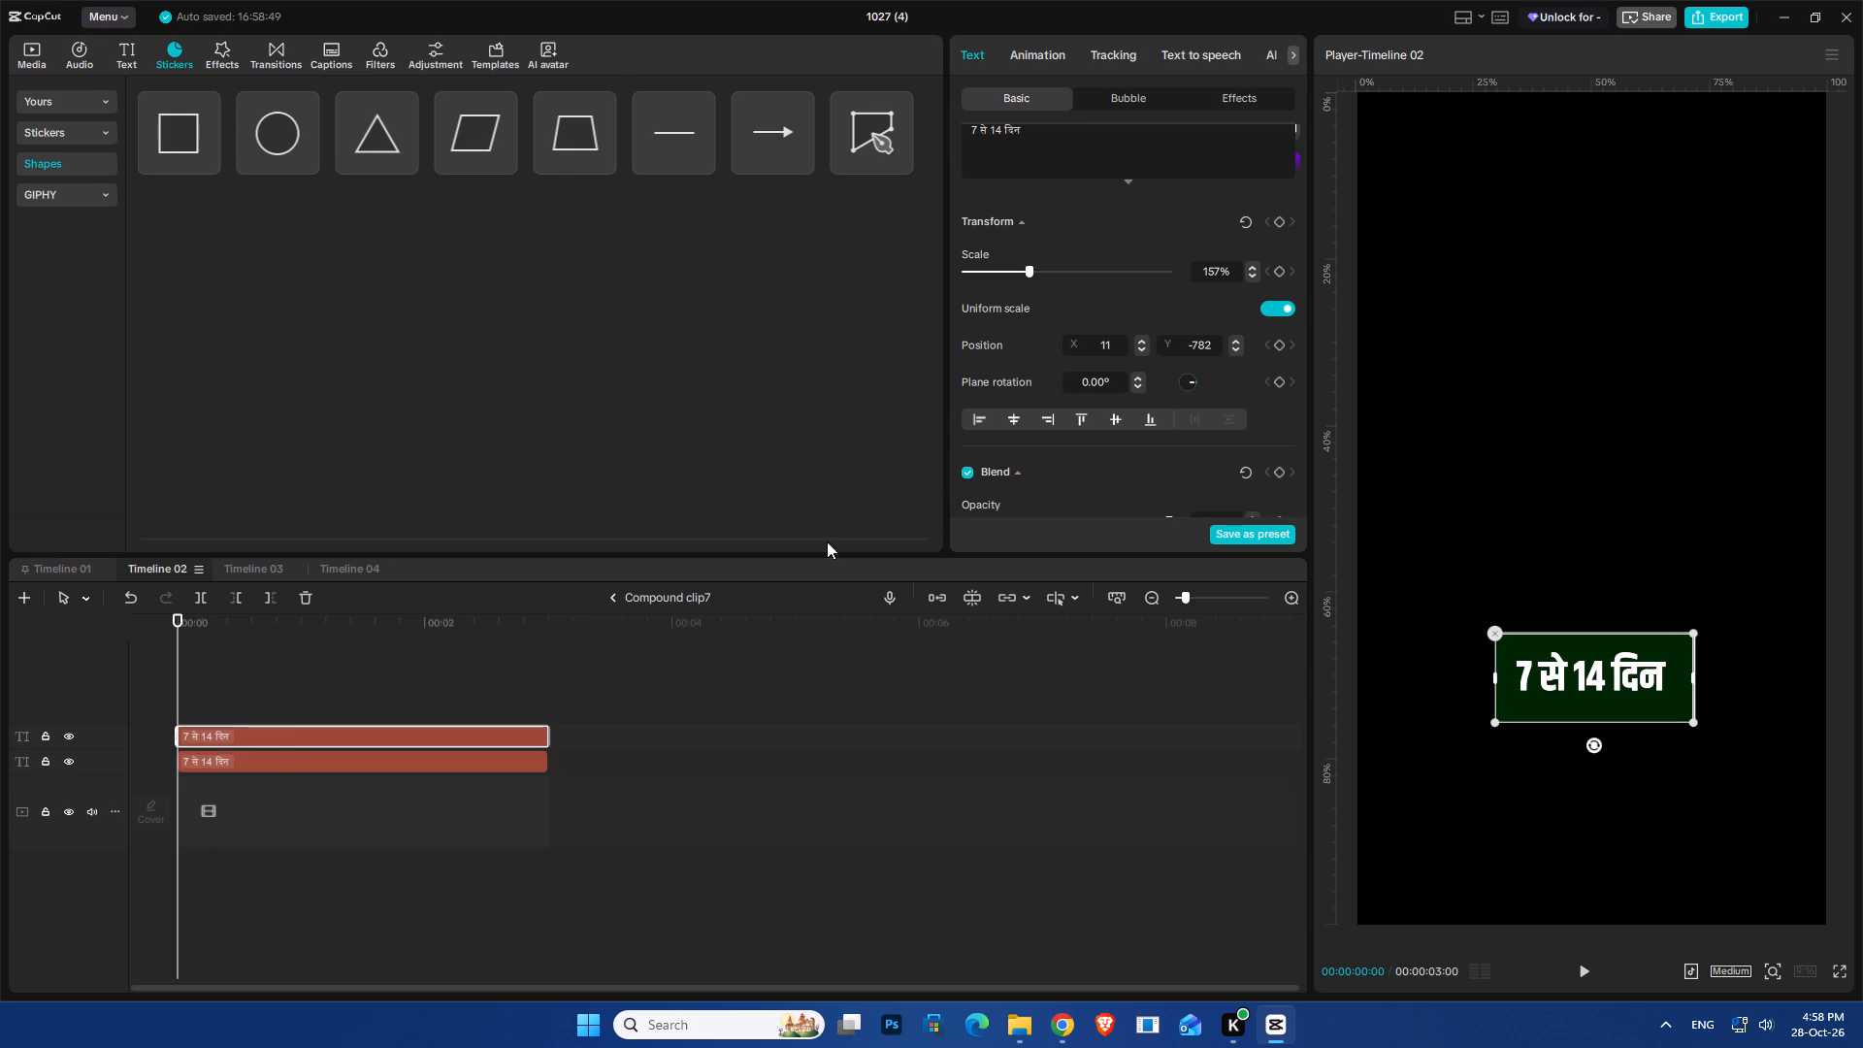
pyautogui.doubleClick(1195, 340)
pyautogui.hotkey('ctrl', 'a')
pyautogui.write('-7')
pyautogui.write('78')
pyautogui.press('Return')
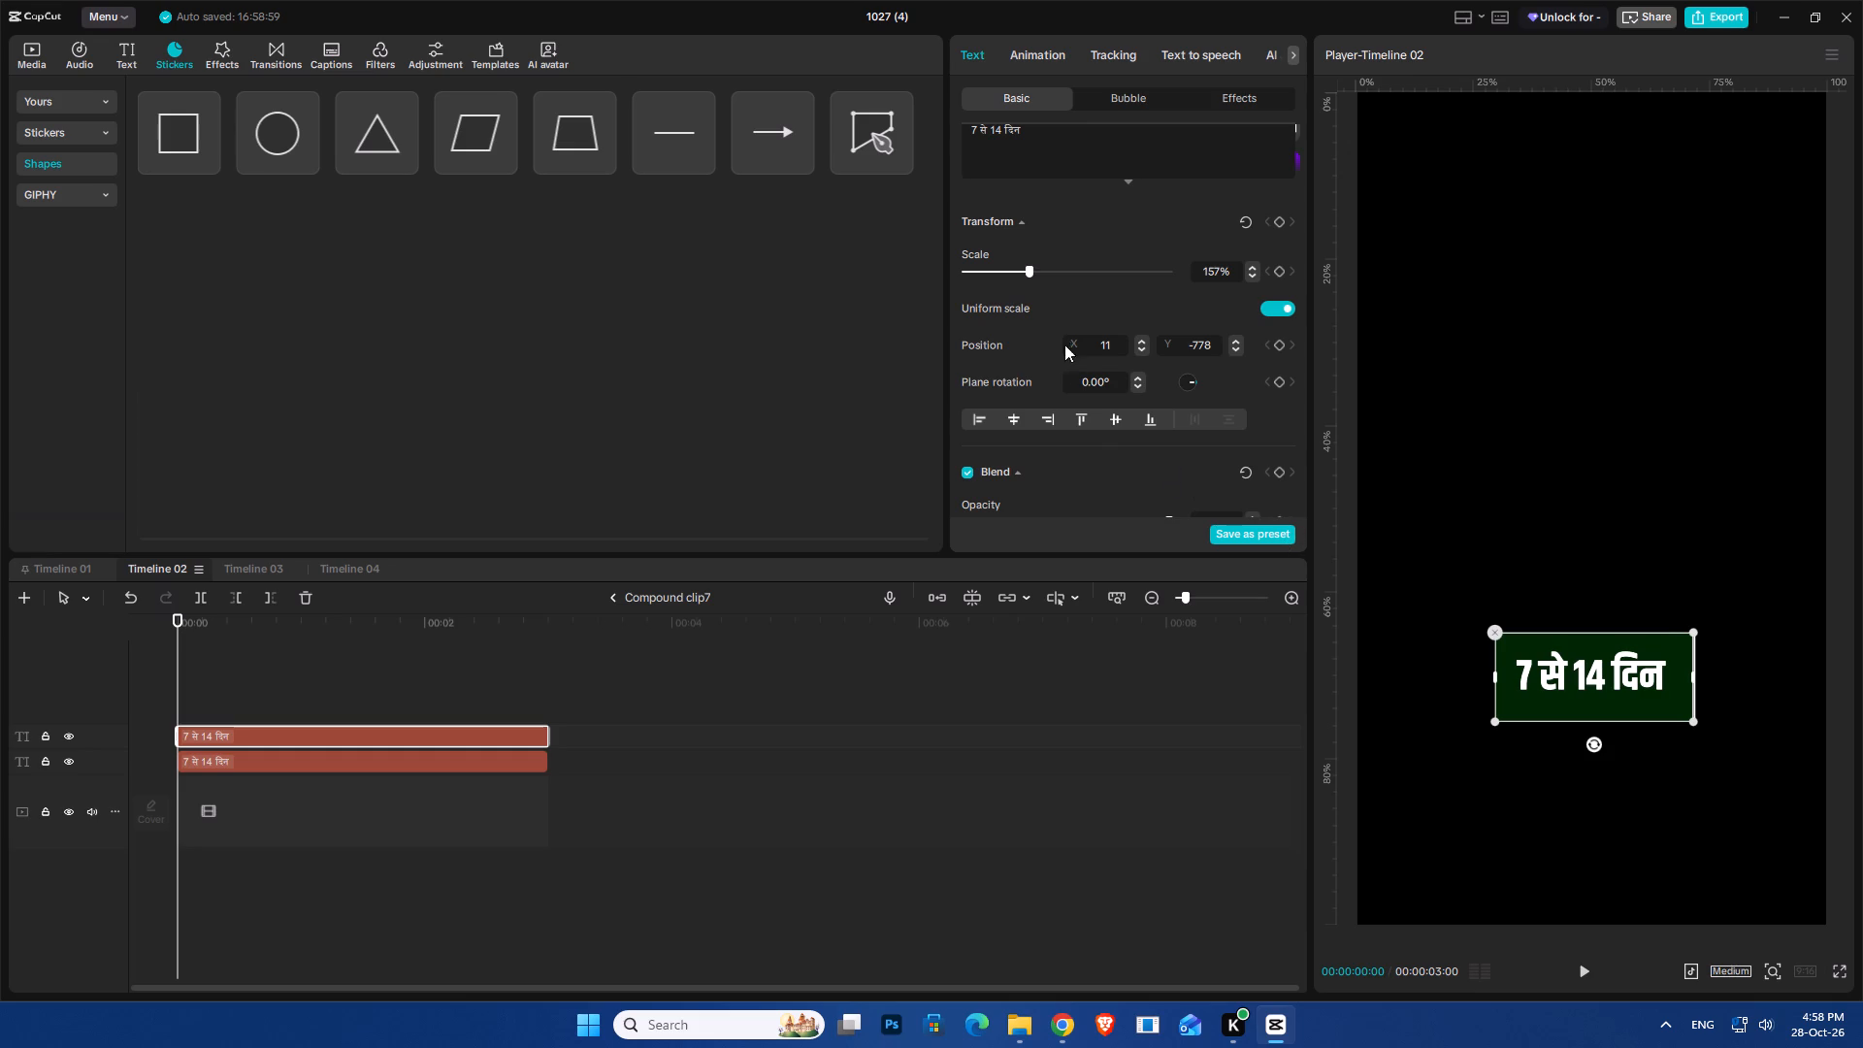
# Set the upper text layer's X position to 19 in the label compound clip.
pyautogui.moveTo(1105, 344); pyautogui.dragTo(1089, 346)
pyautogui.click(332, 770)
pyautogui.click(342, 733)
pyautogui.click(1105, 352)
pyautogui.hotkey('ctrl', 'a')
pyautogui.press('1')
pyautogui.press('9')
pyautogui.press('Return')
# Apply the second background style, with 30% rounded corners, to both the upper and lower text layers.
pyautogui.scroll(-3, 1162, 377)
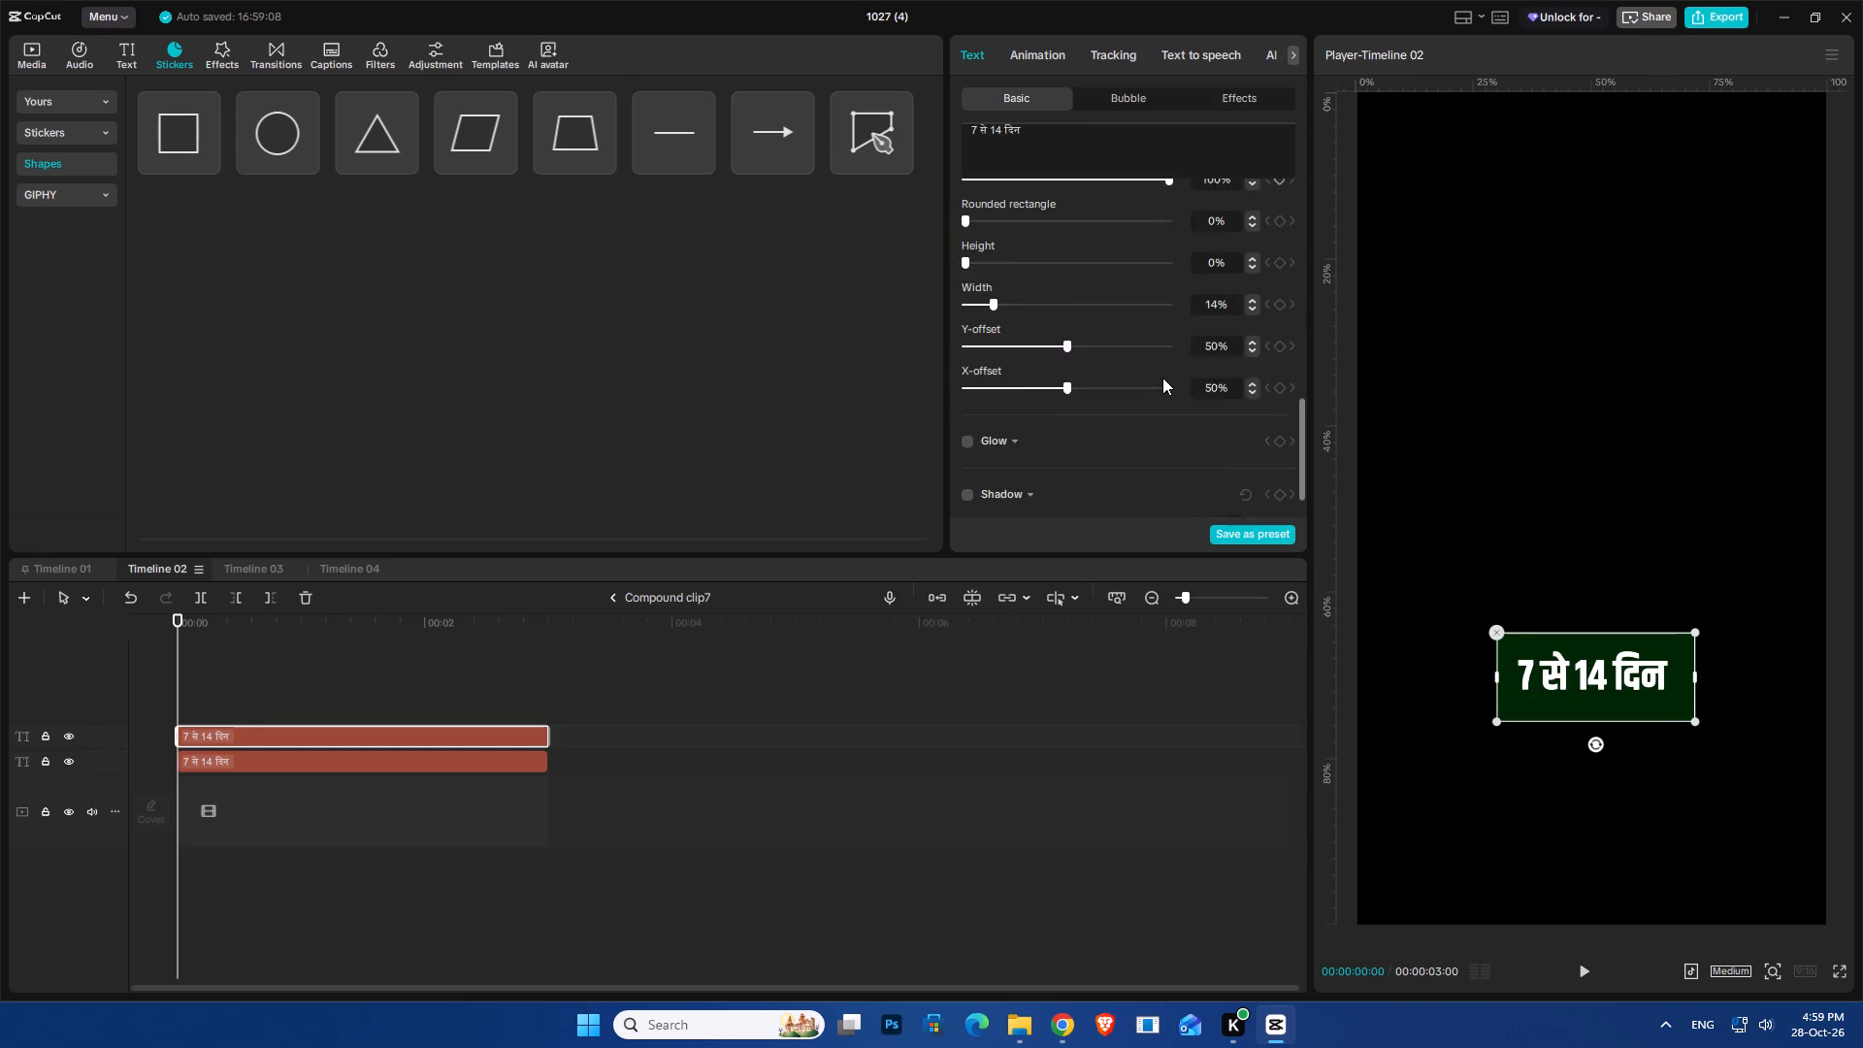
pyautogui.scroll(-8, 1162, 377)
pyautogui.scroll(4, 1162, 377)
pyautogui.click(1075, 385)
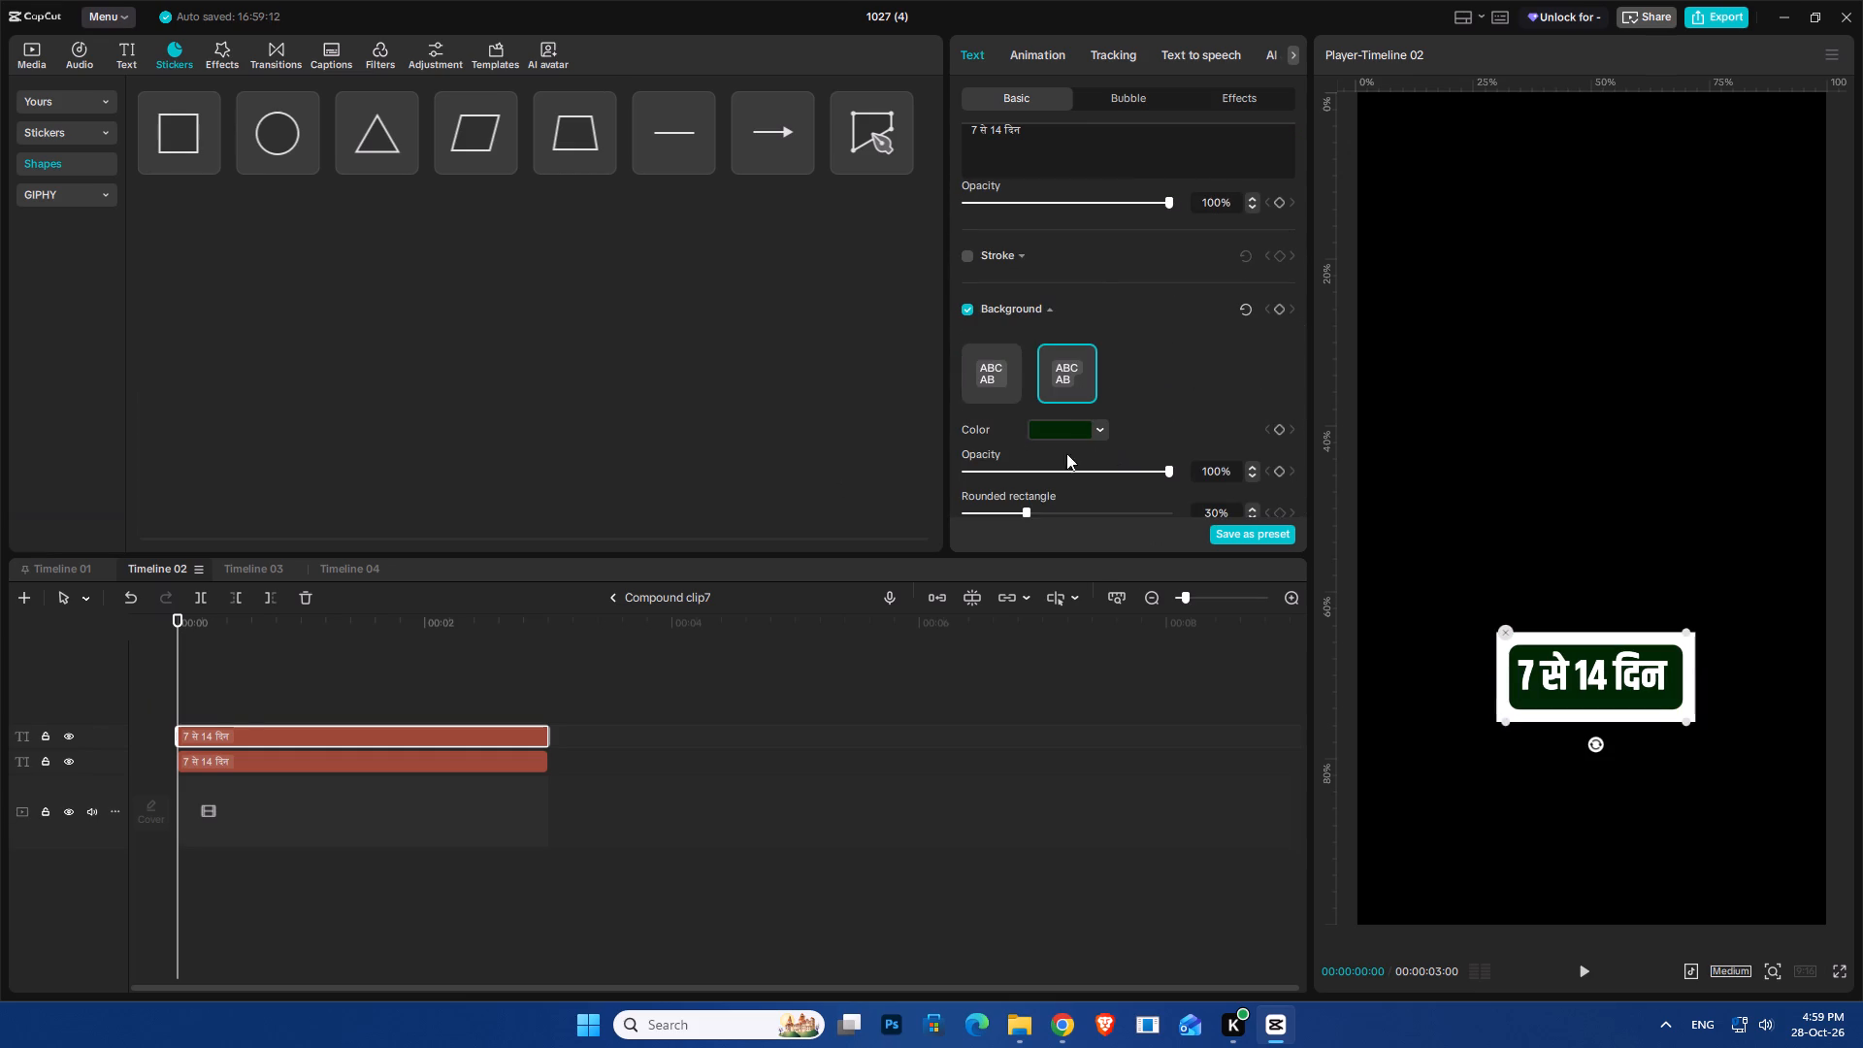
pyautogui.click(319, 759)
pyautogui.click(1047, 375)
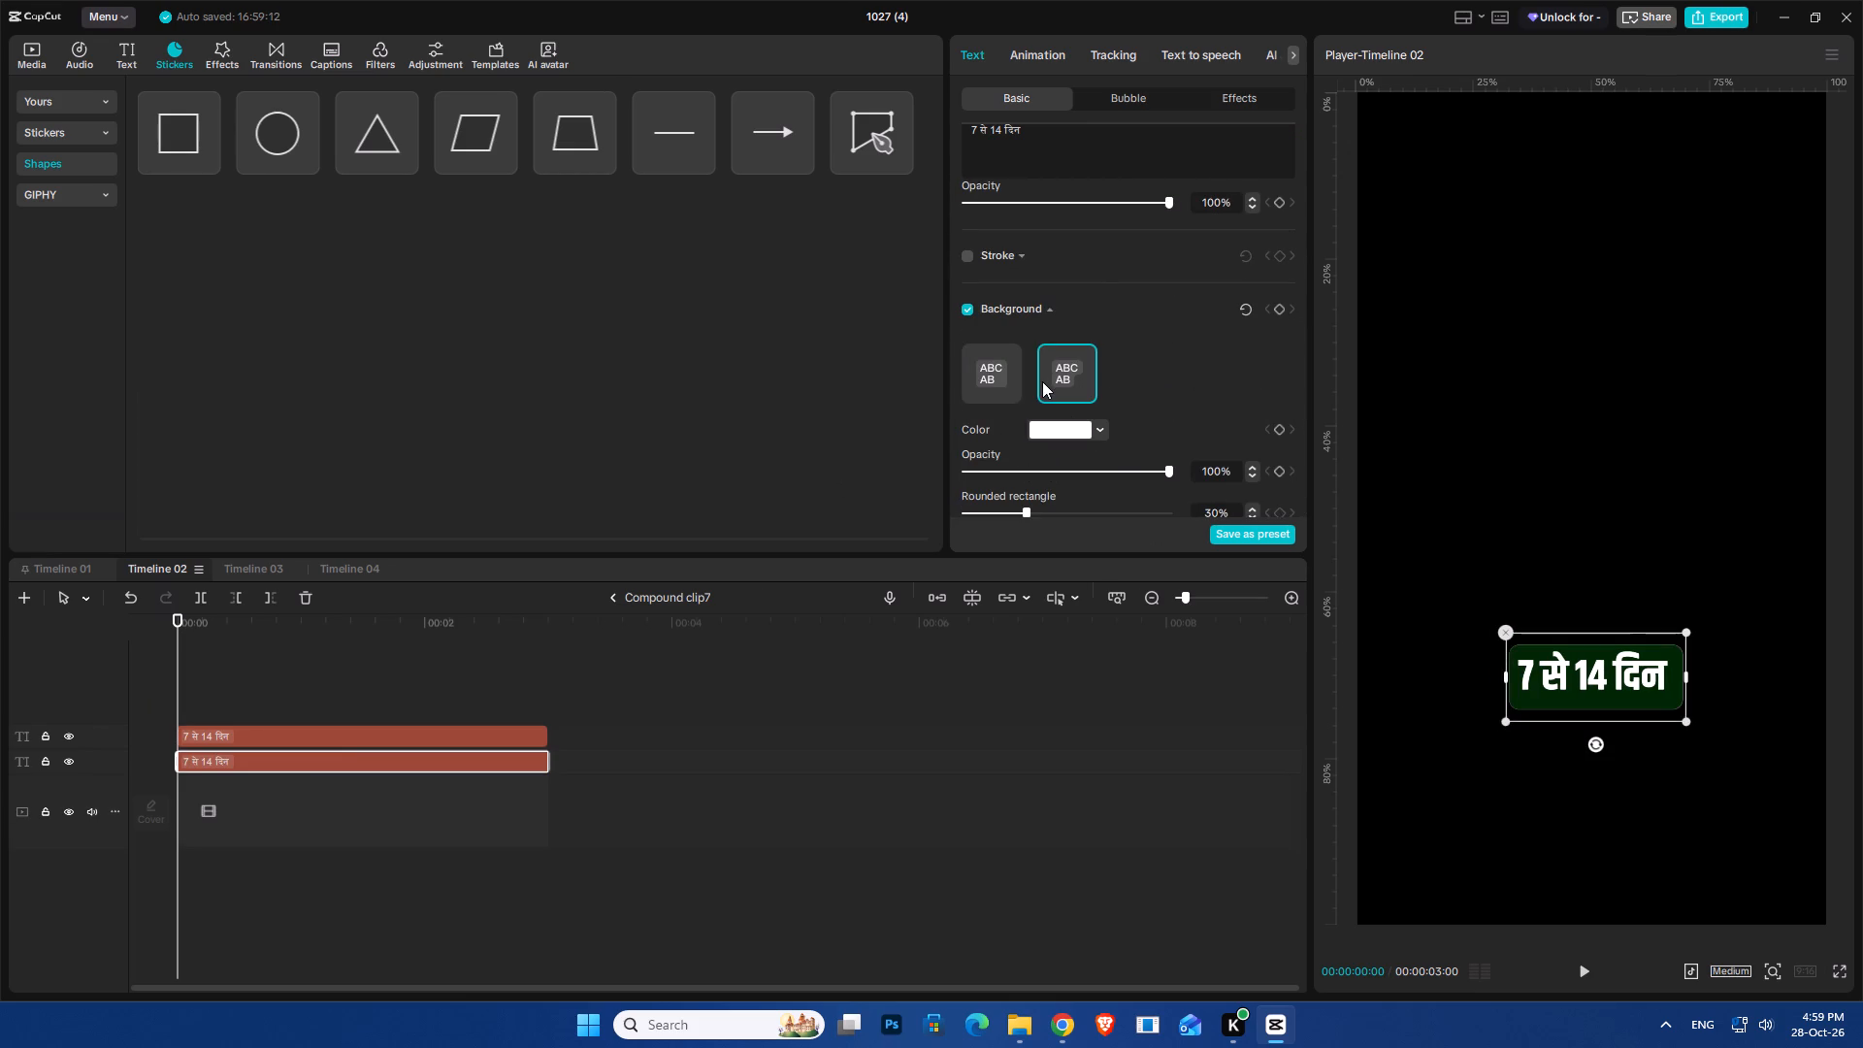
# Set the lower layer's white background to 3% height and 16% width, and return to the main Timeline 02.
pyautogui.scroll(-1, 1135, 463)
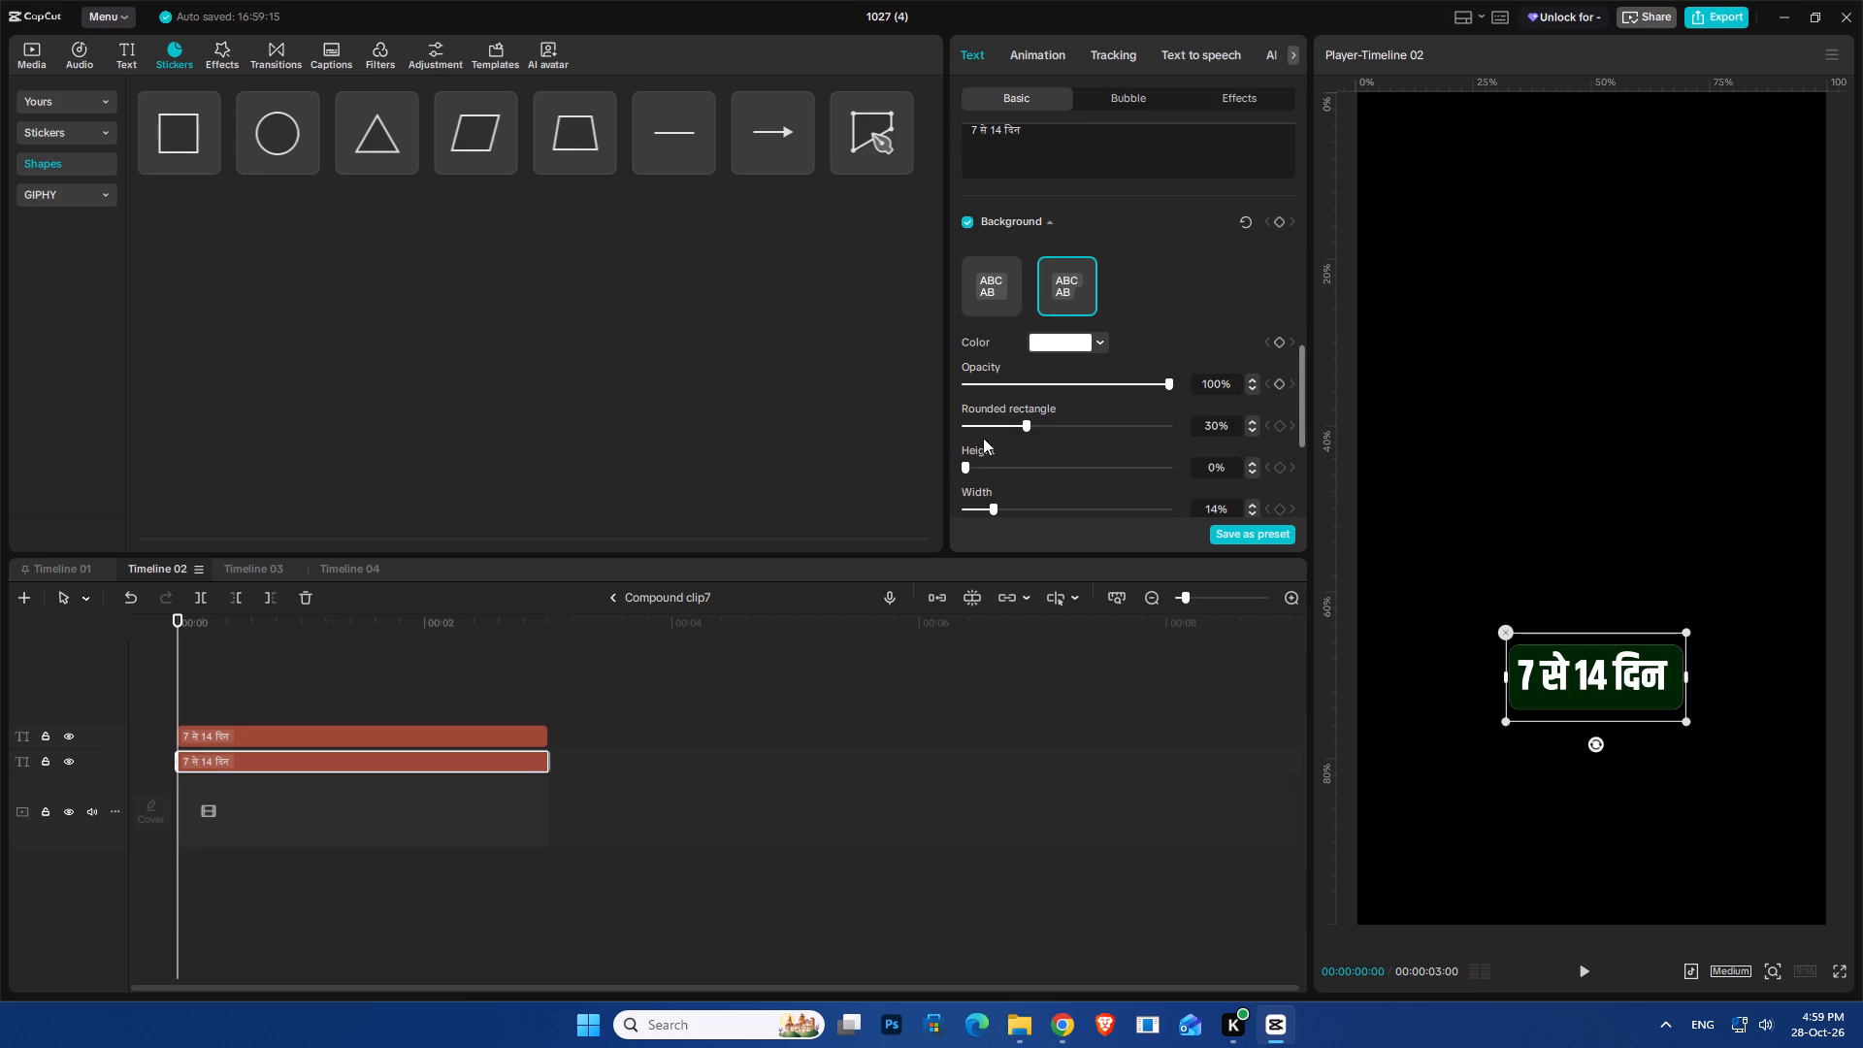
pyautogui.moveTo(968, 465); pyautogui.dragTo(980, 468)
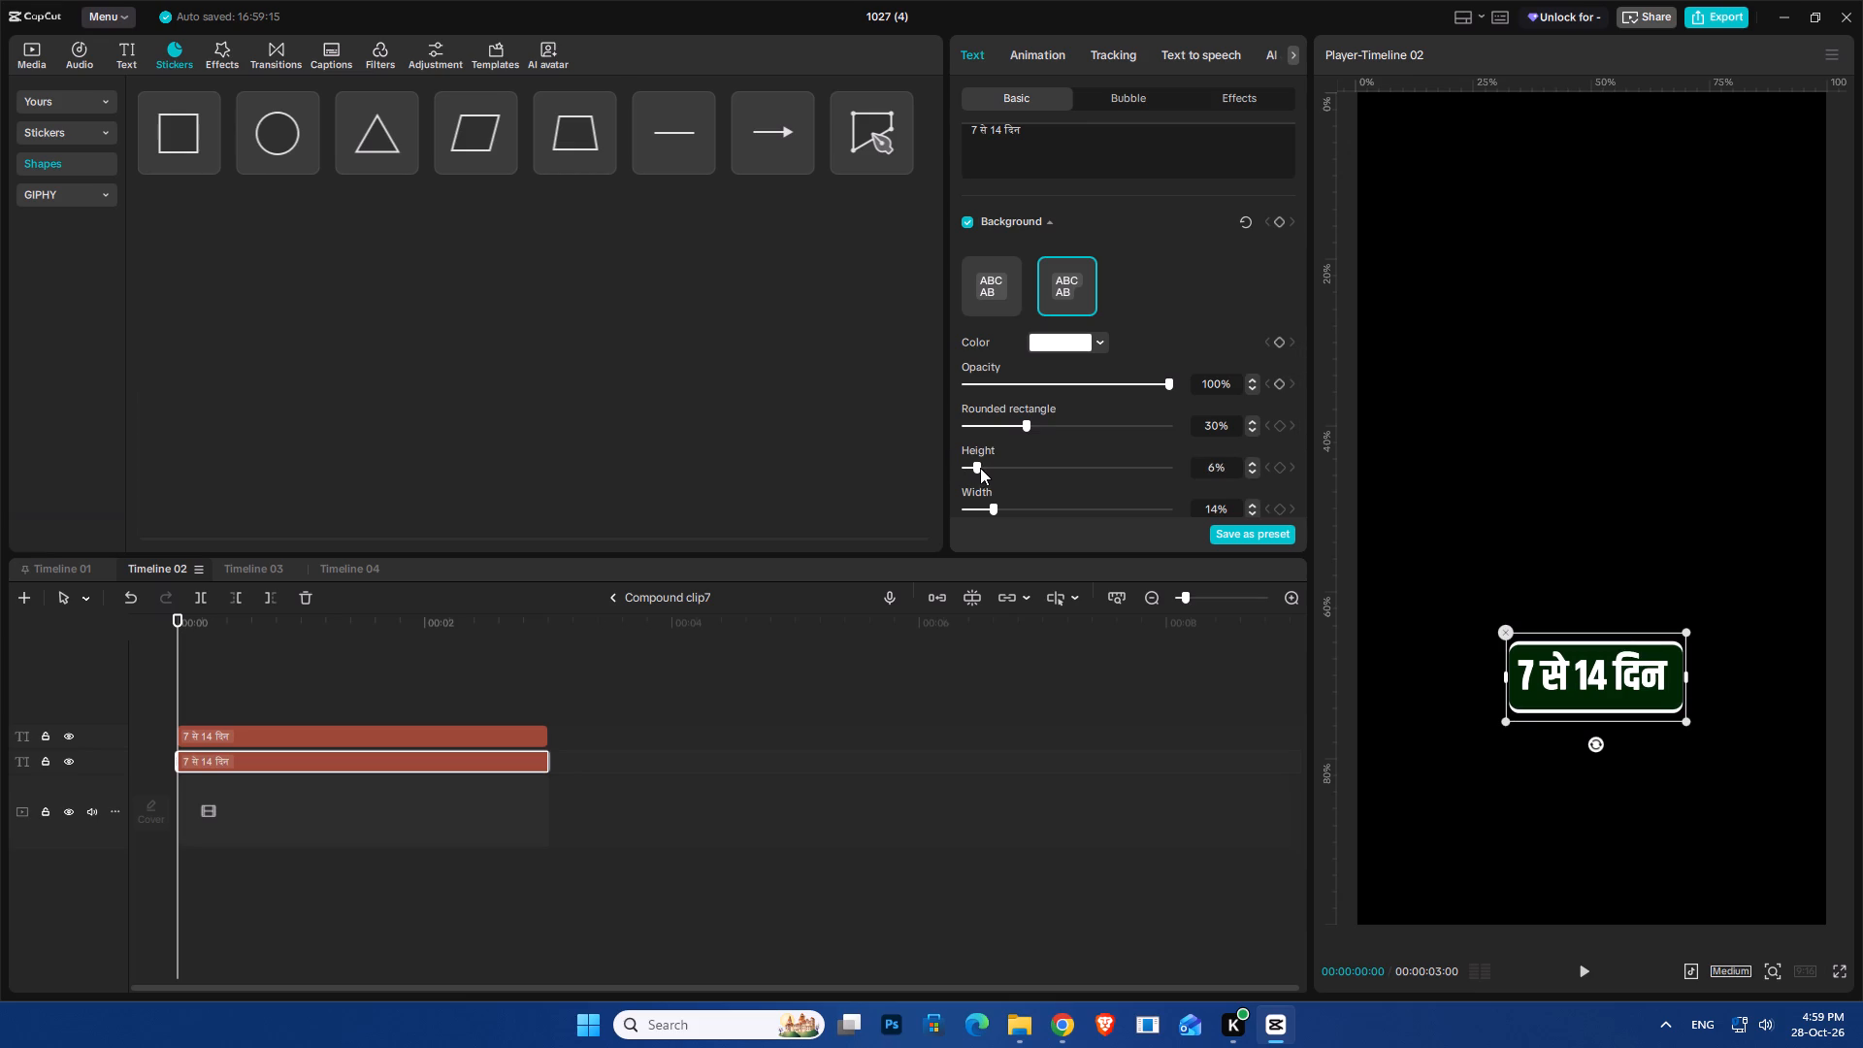
pyautogui.moveTo(980, 468); pyautogui.dragTo(980, 472)
pyautogui.click(993, 510)
pyautogui.click(1213, 467)
pyautogui.scroll(-4, 1213, 467)
pyautogui.scroll(1, 1213, 467)
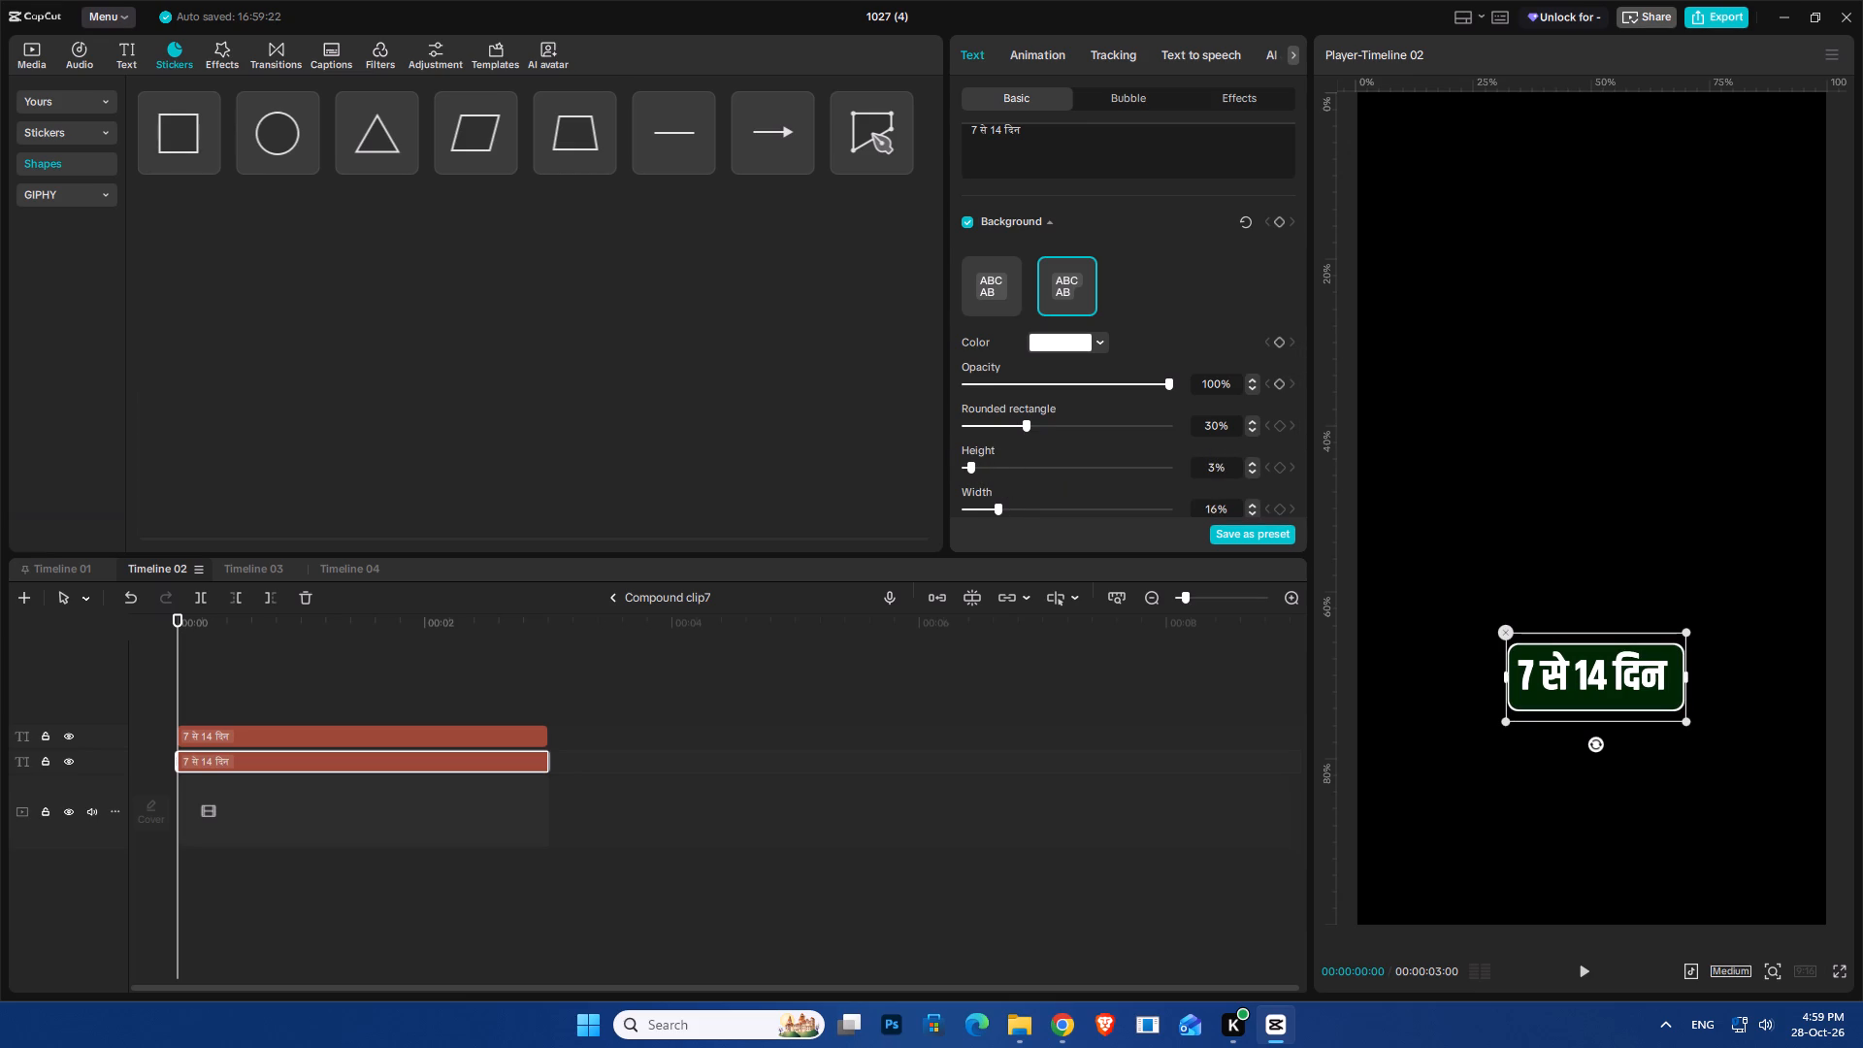
pyautogui.click(555, 688)
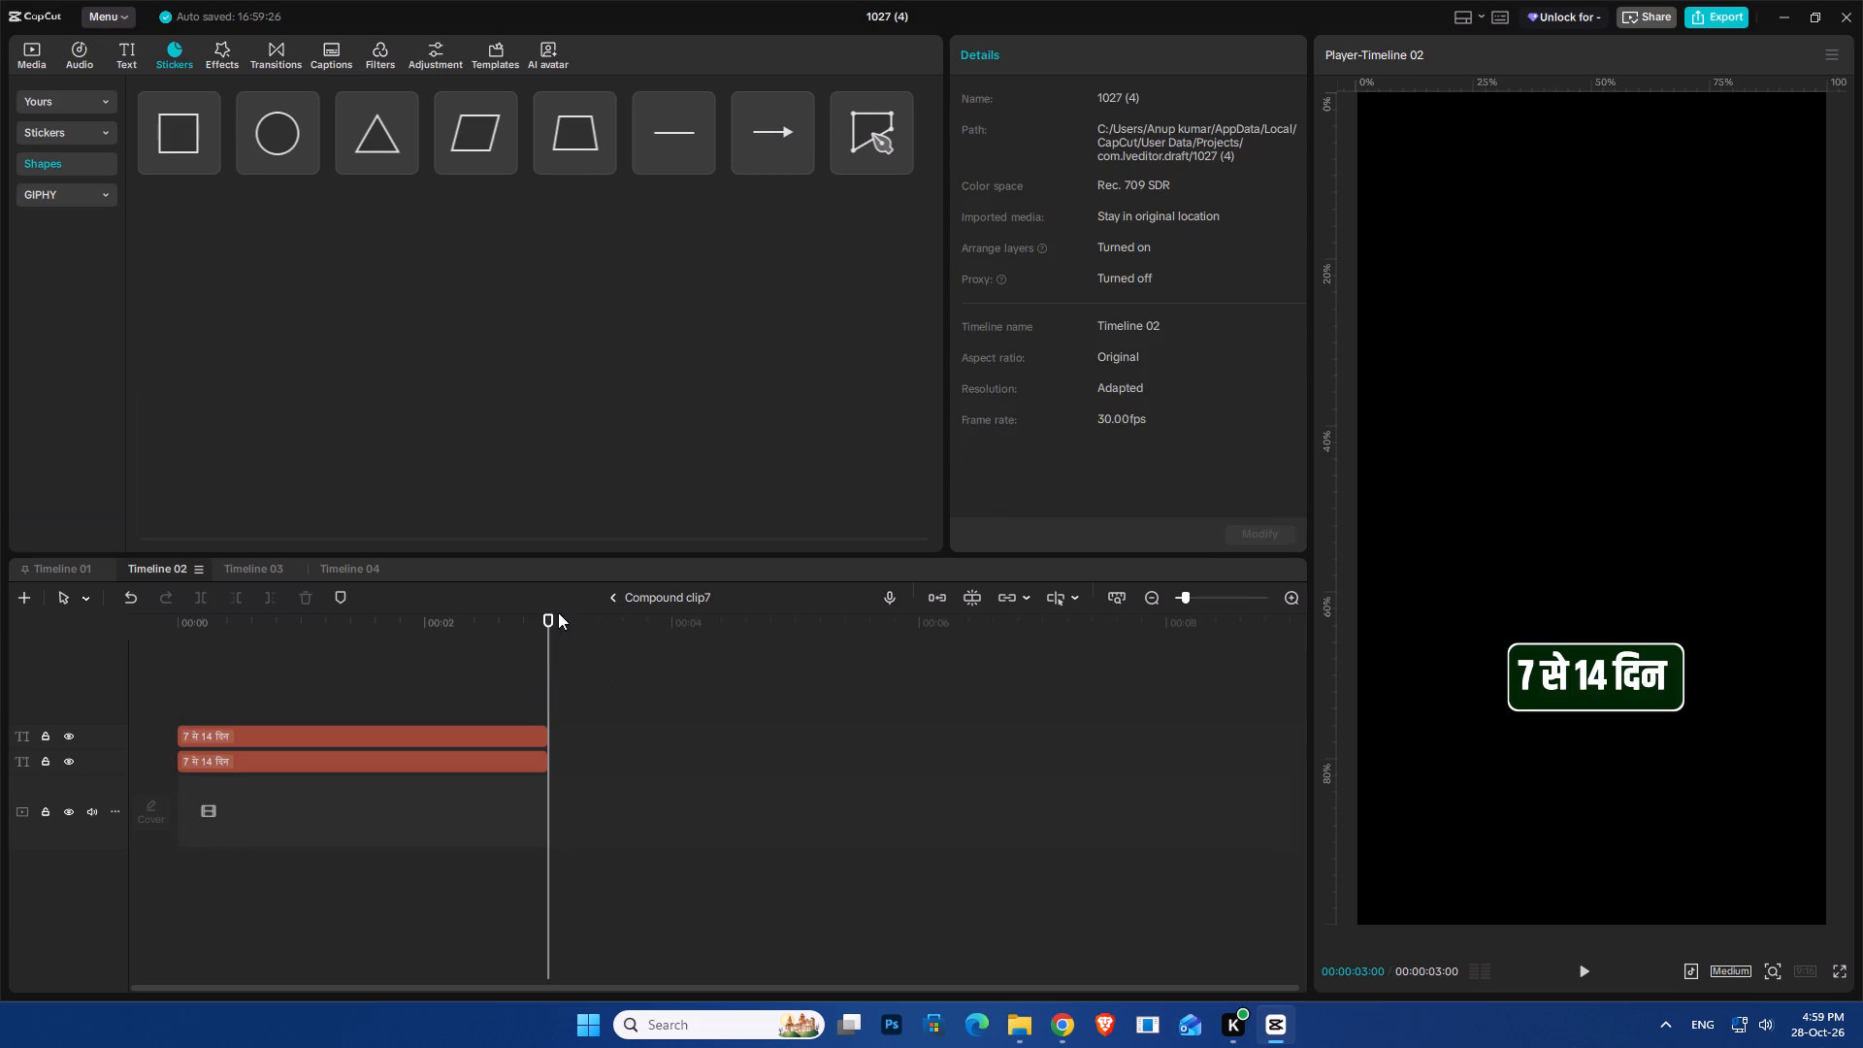
pyautogui.click(614, 596)
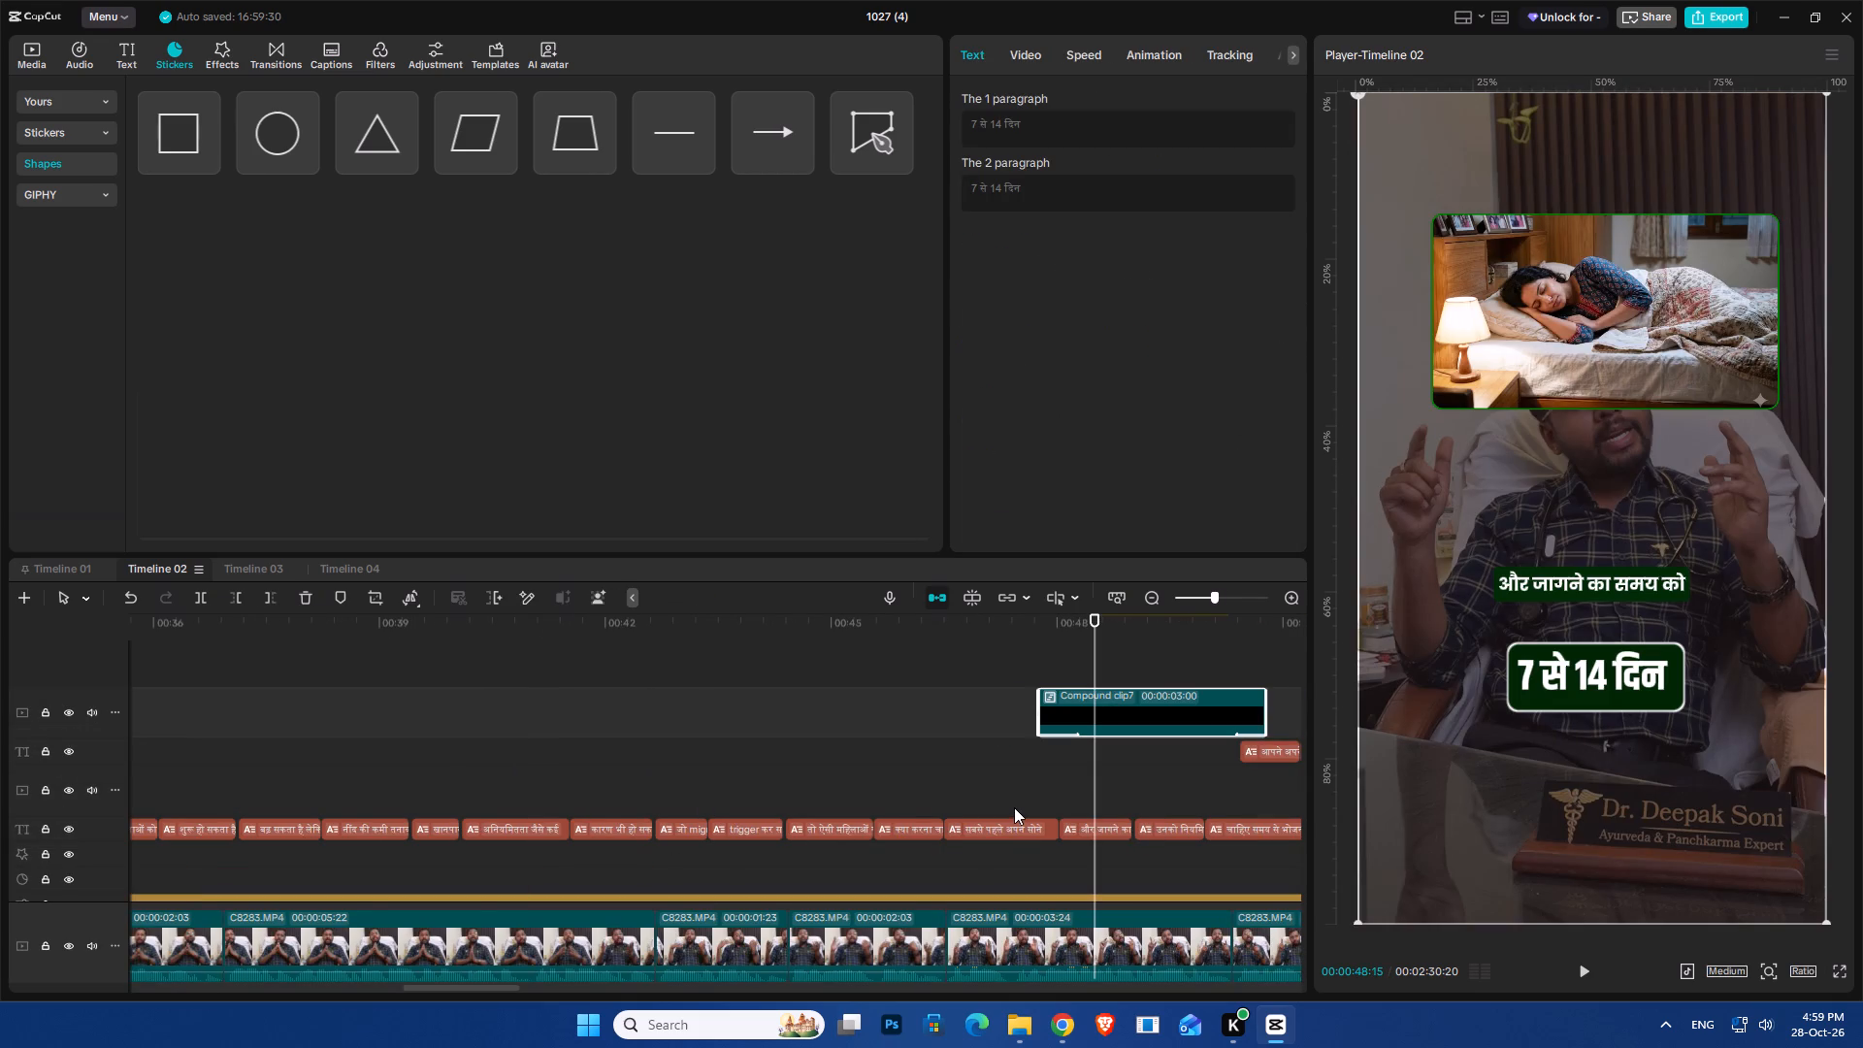
# Preview the restyled label's entrance in Timeline 02 from about 47 seconds.
pyautogui.hotkey('ctrl', 'c')
pyautogui.click(1641, 695)
pyautogui.click(1018, 712)
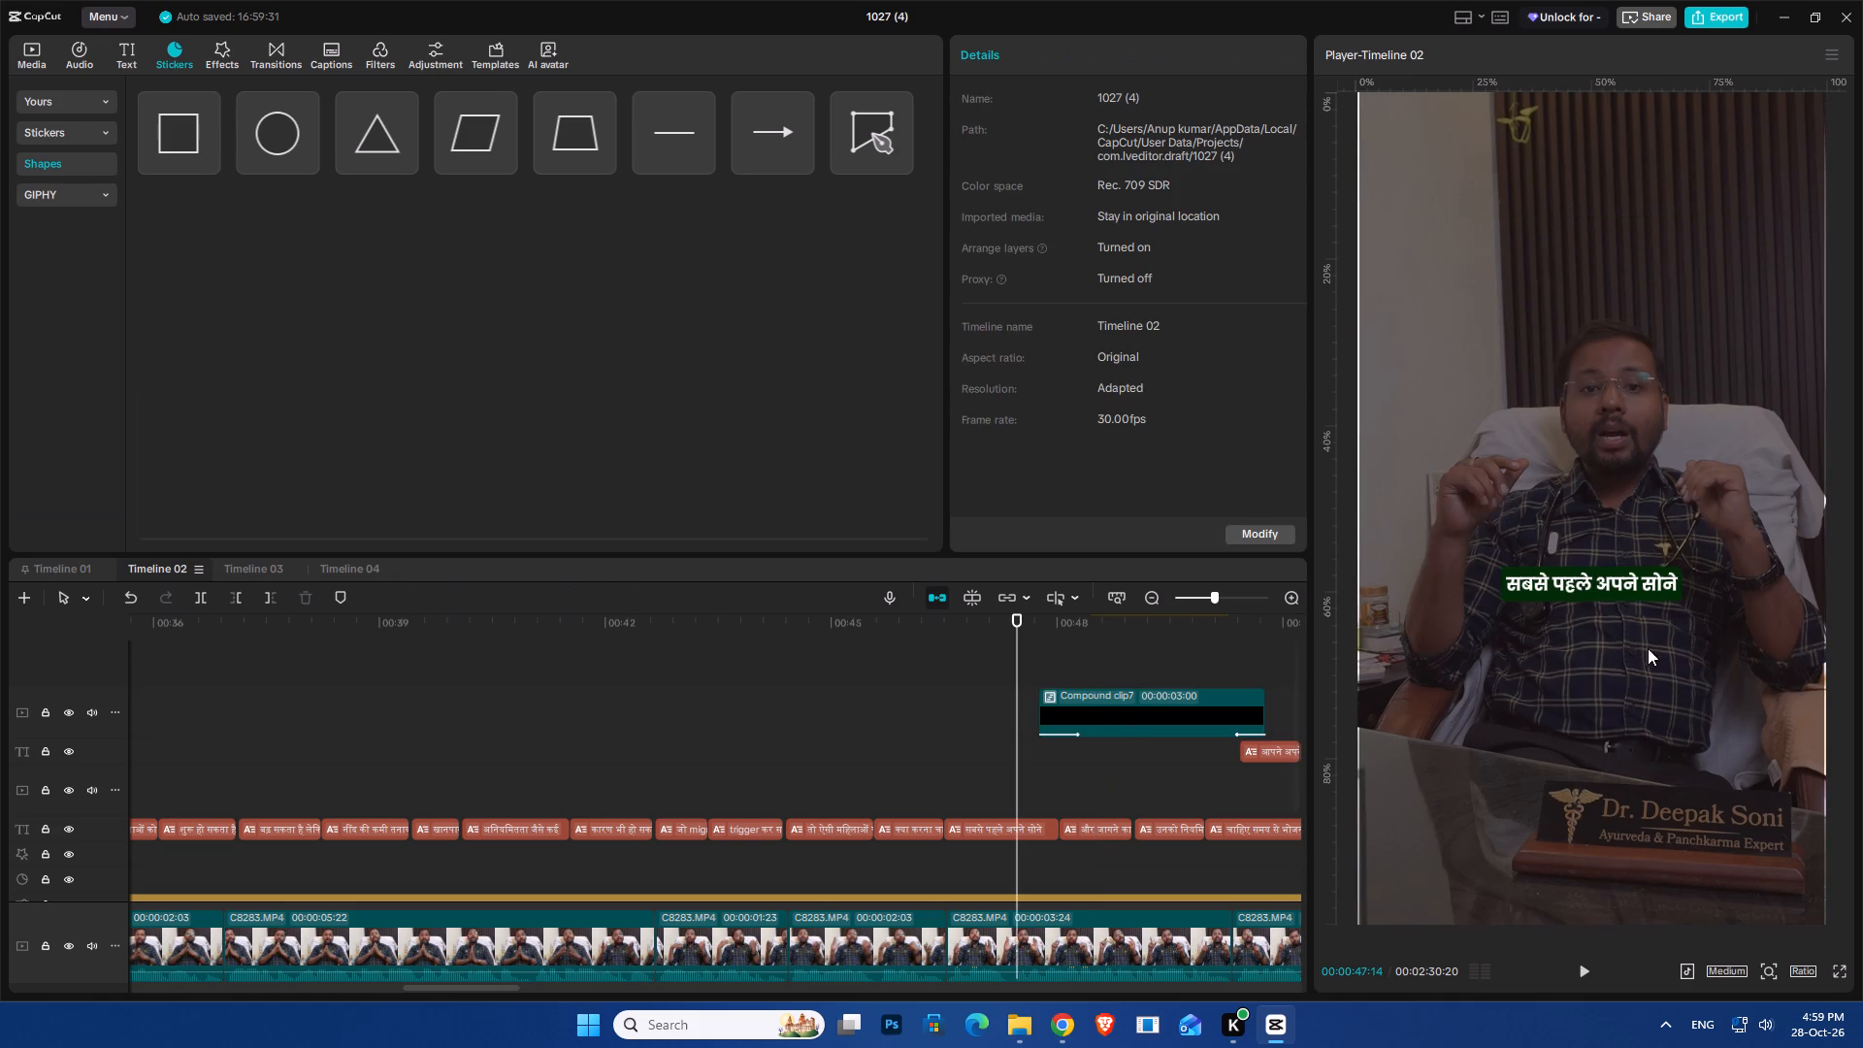
pyautogui.press('space')
pyautogui.press('space')
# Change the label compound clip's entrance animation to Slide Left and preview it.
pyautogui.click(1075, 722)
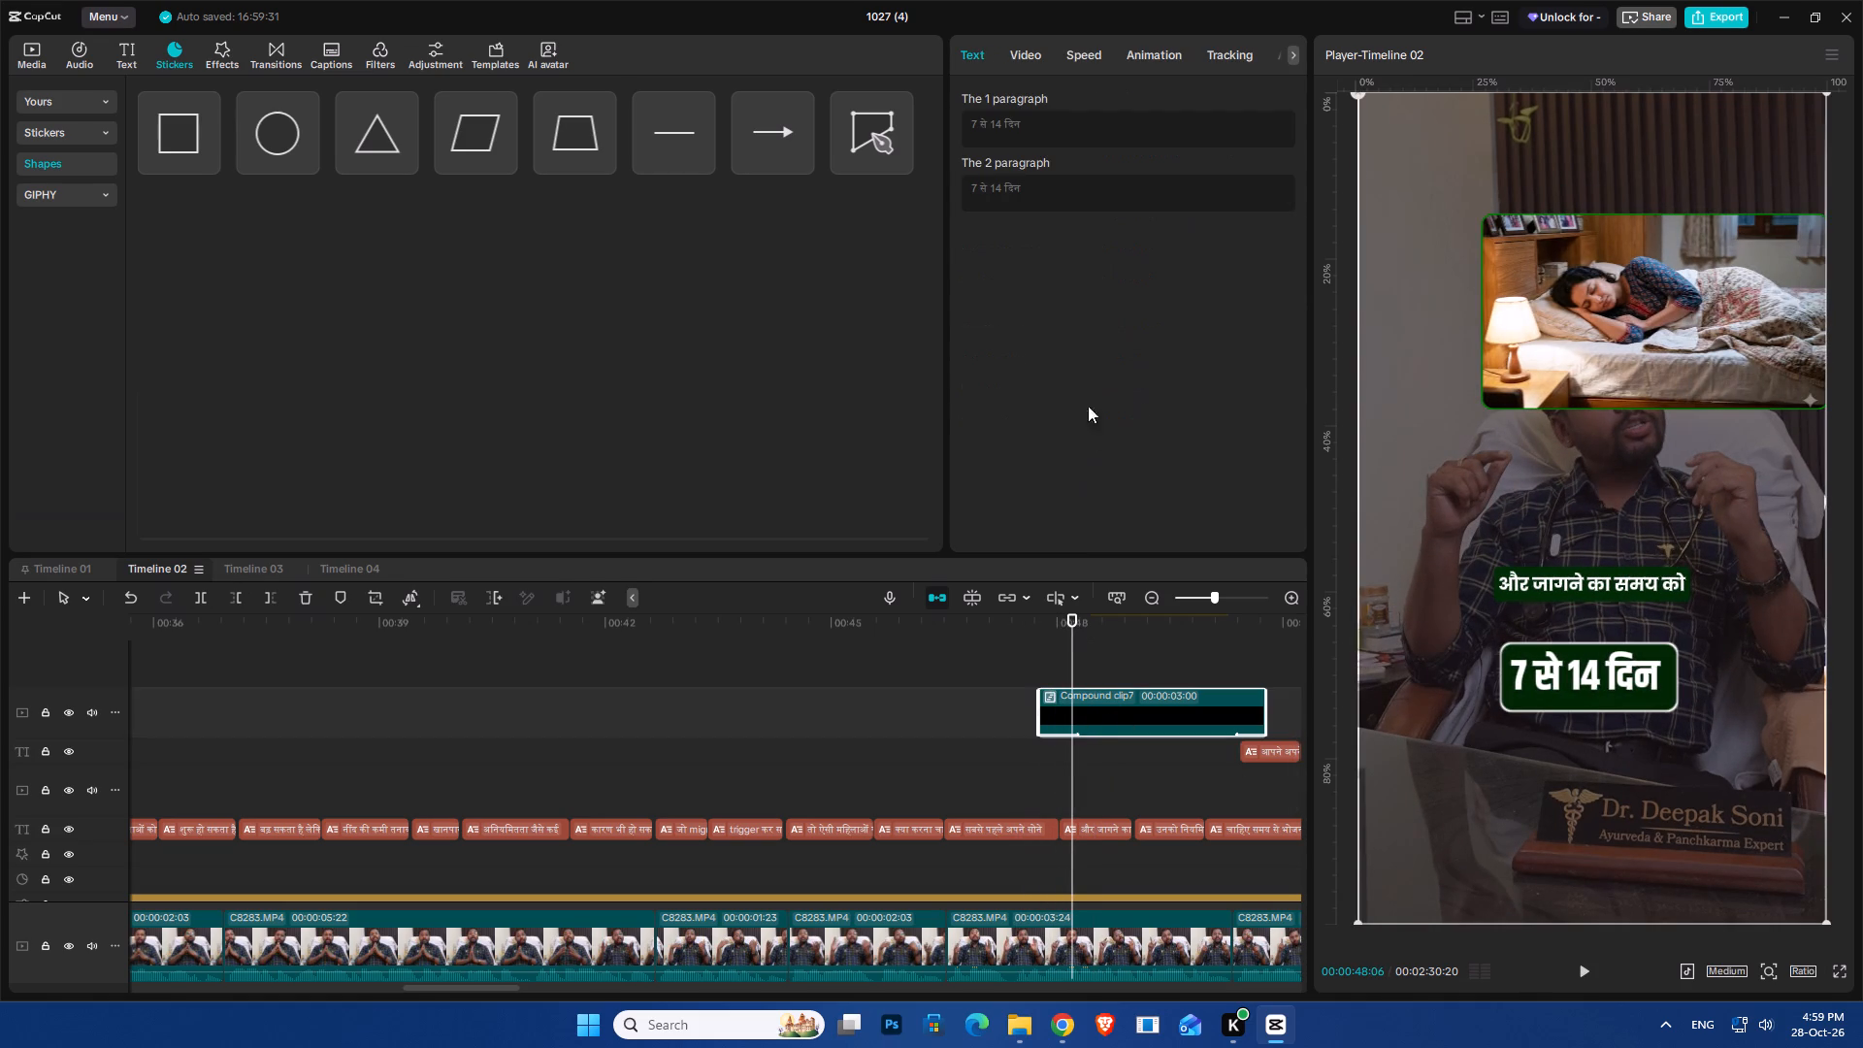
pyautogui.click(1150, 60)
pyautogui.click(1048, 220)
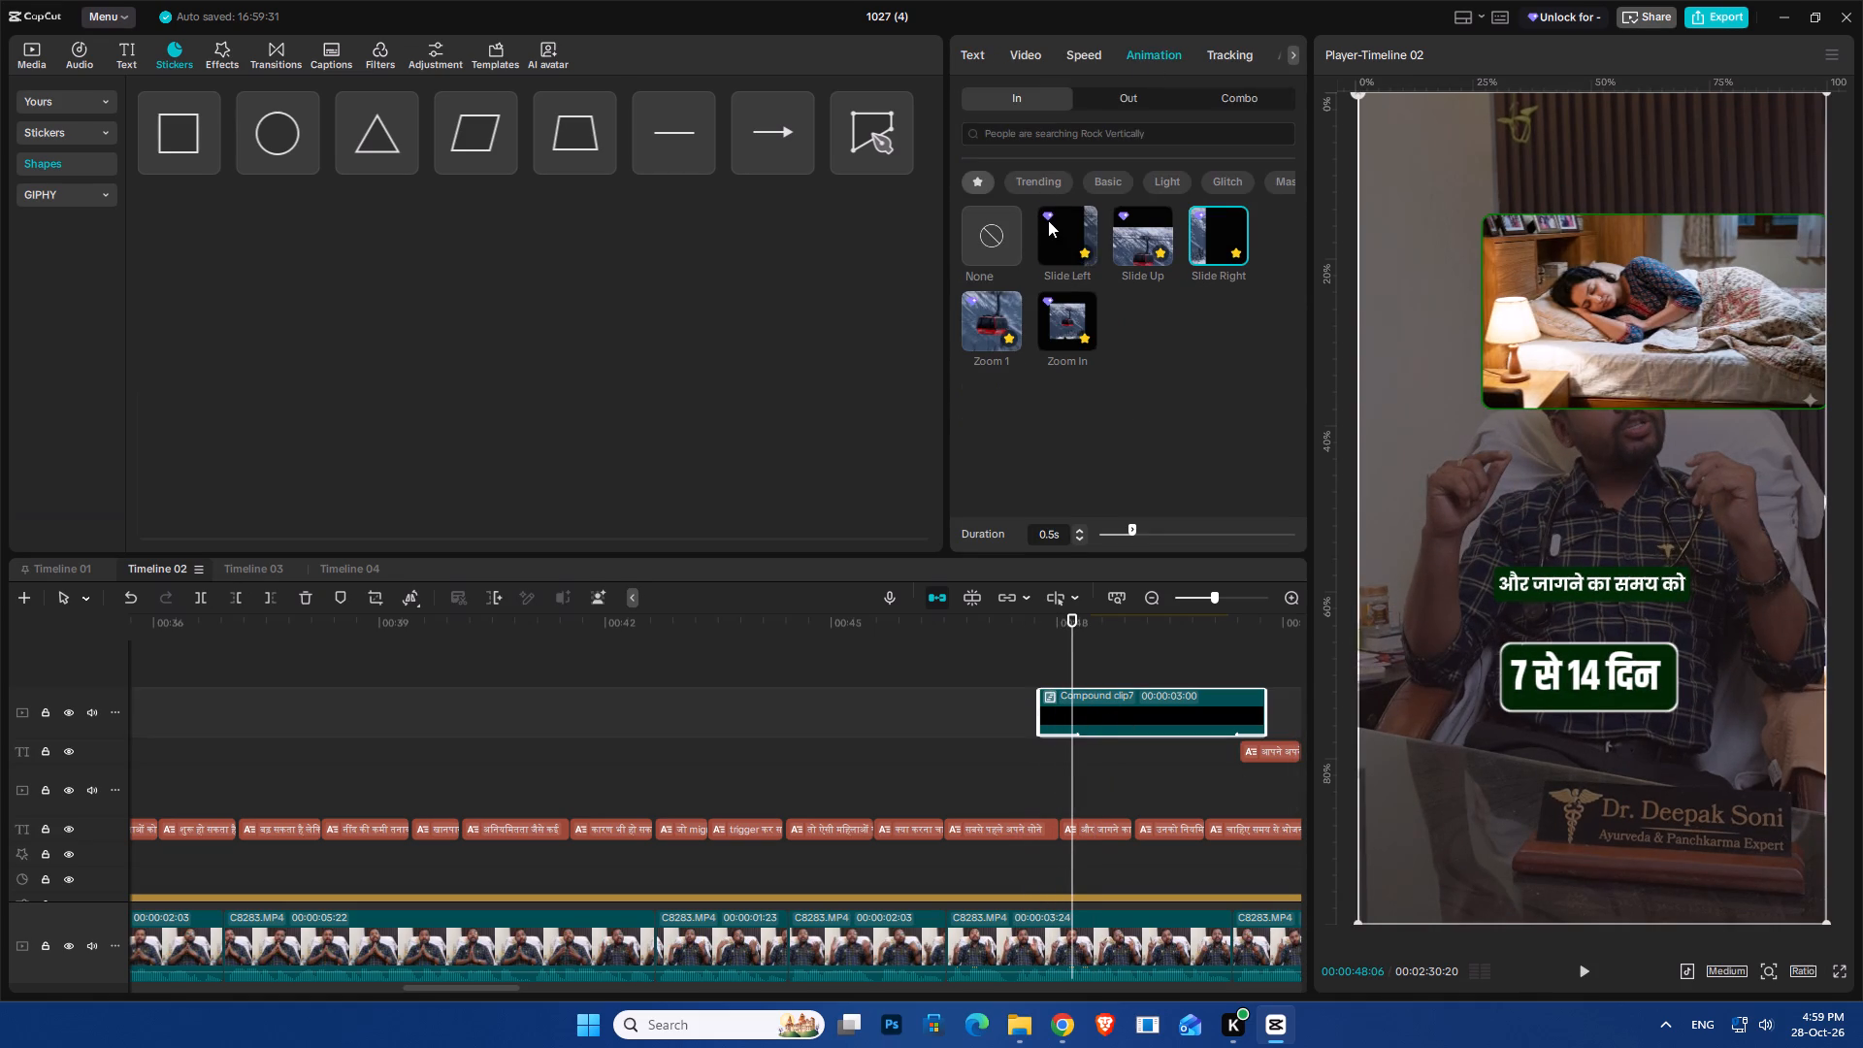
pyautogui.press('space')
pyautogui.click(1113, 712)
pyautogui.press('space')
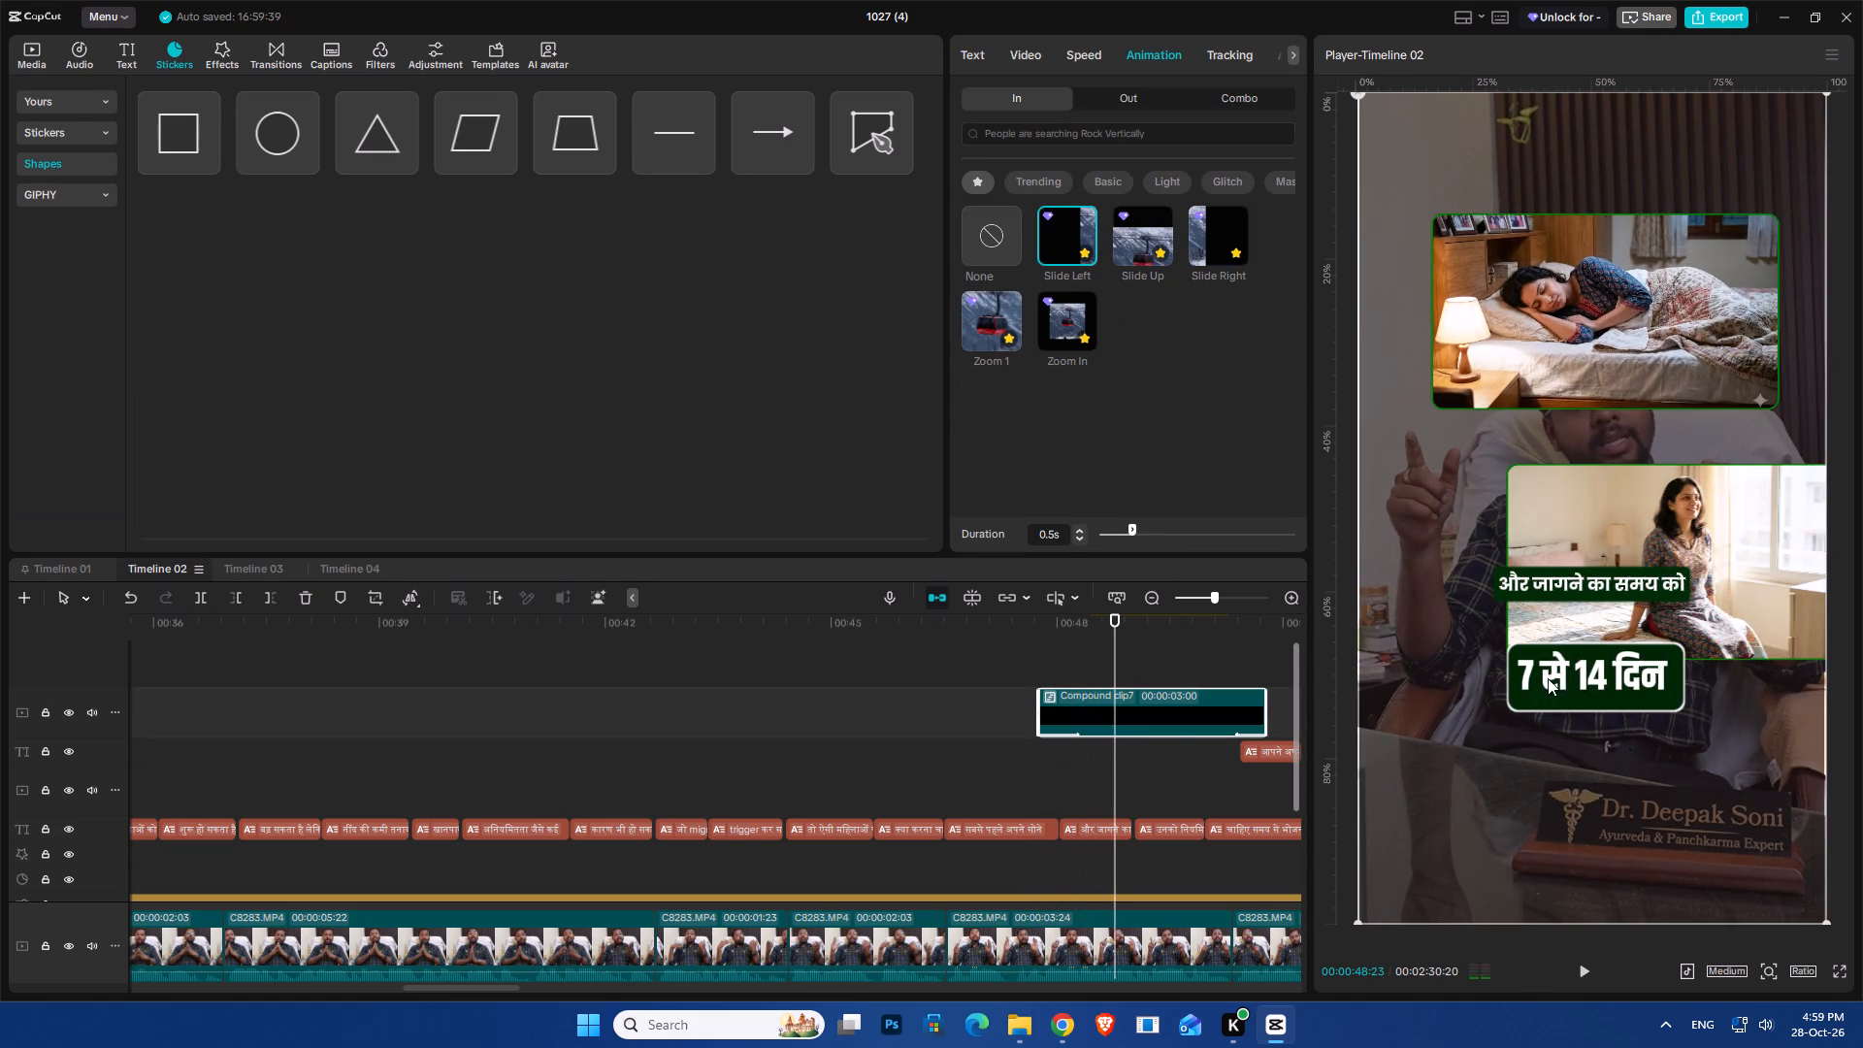
# Shrink the label and place it over the lower edge of the sleeping woman's inset image.
pyautogui.moveTo(1557, 679); pyautogui.dragTo(1585, 398)
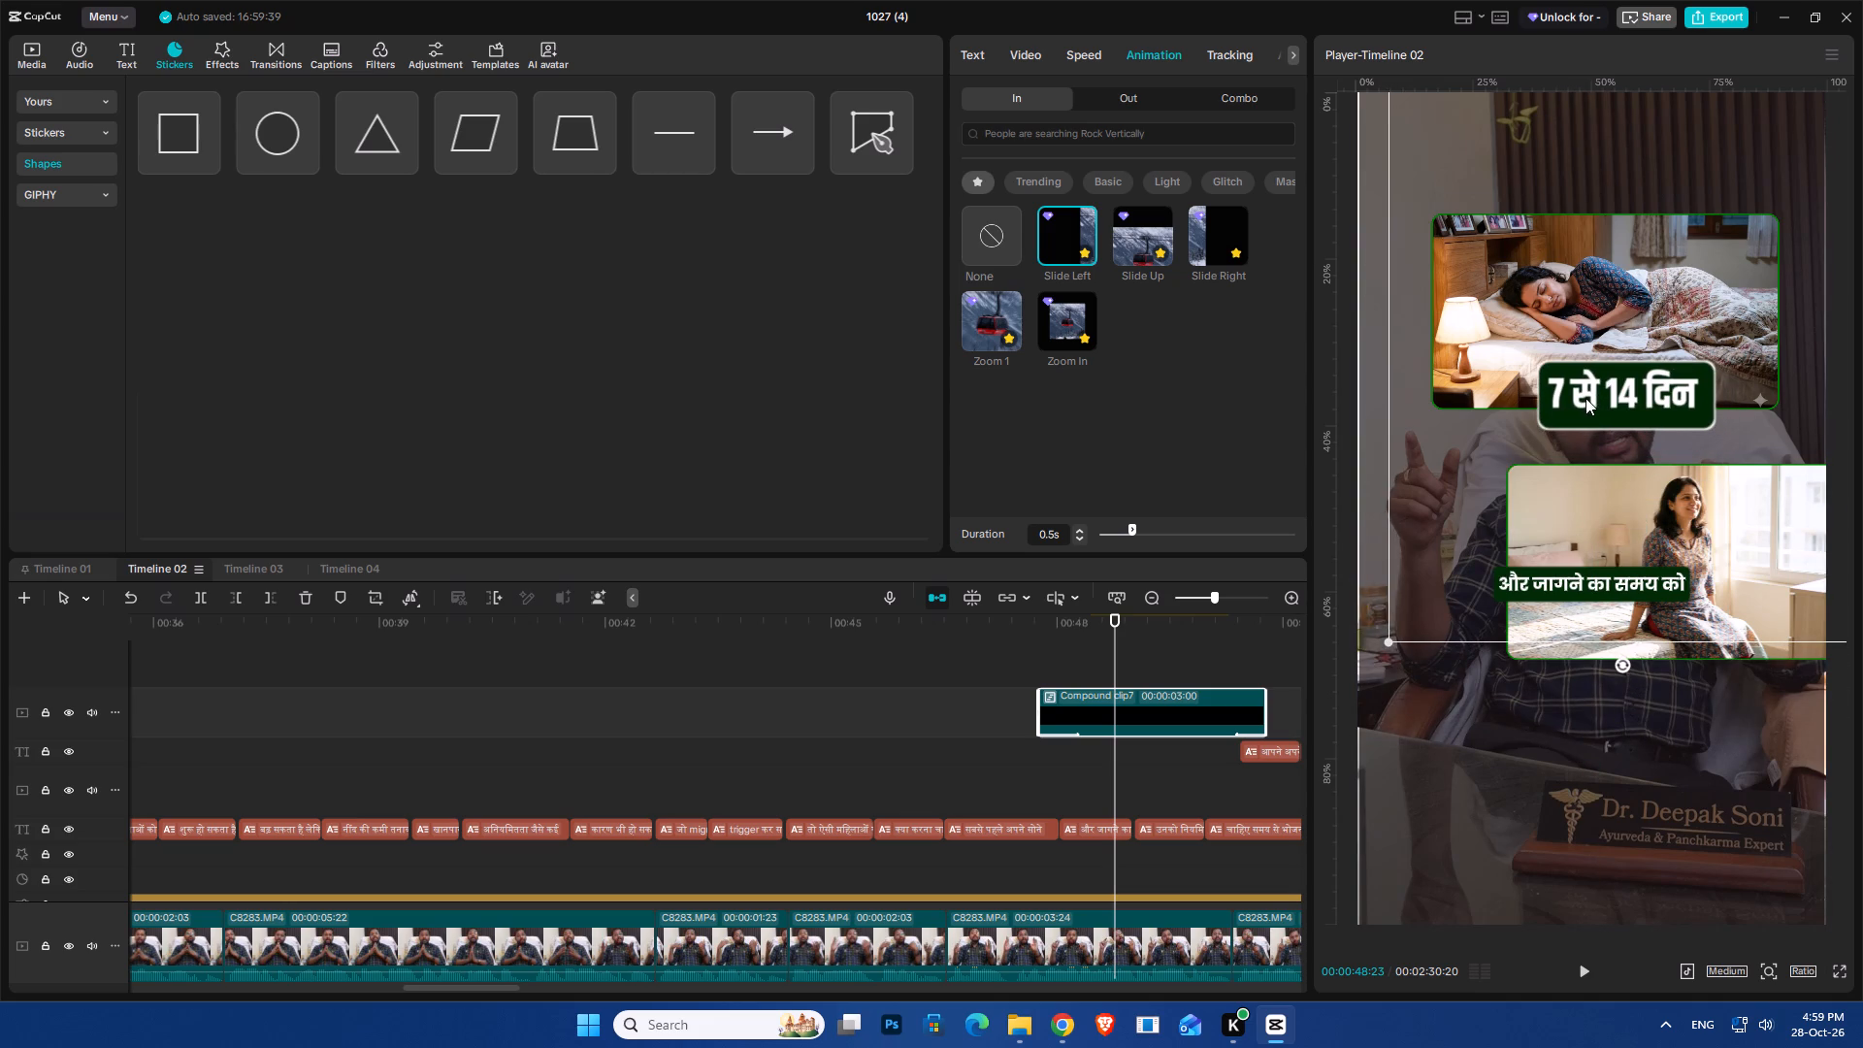
pyautogui.moveTo(1585, 398); pyautogui.dragTo(1579, 398)
pyautogui.moveTo(1376, 637); pyautogui.dragTo(1468, 479)
pyautogui.moveTo(1532, 414); pyautogui.dragTo(1520, 457)
pyautogui.moveTo(1430, 576); pyautogui.dragTo(1457, 546)
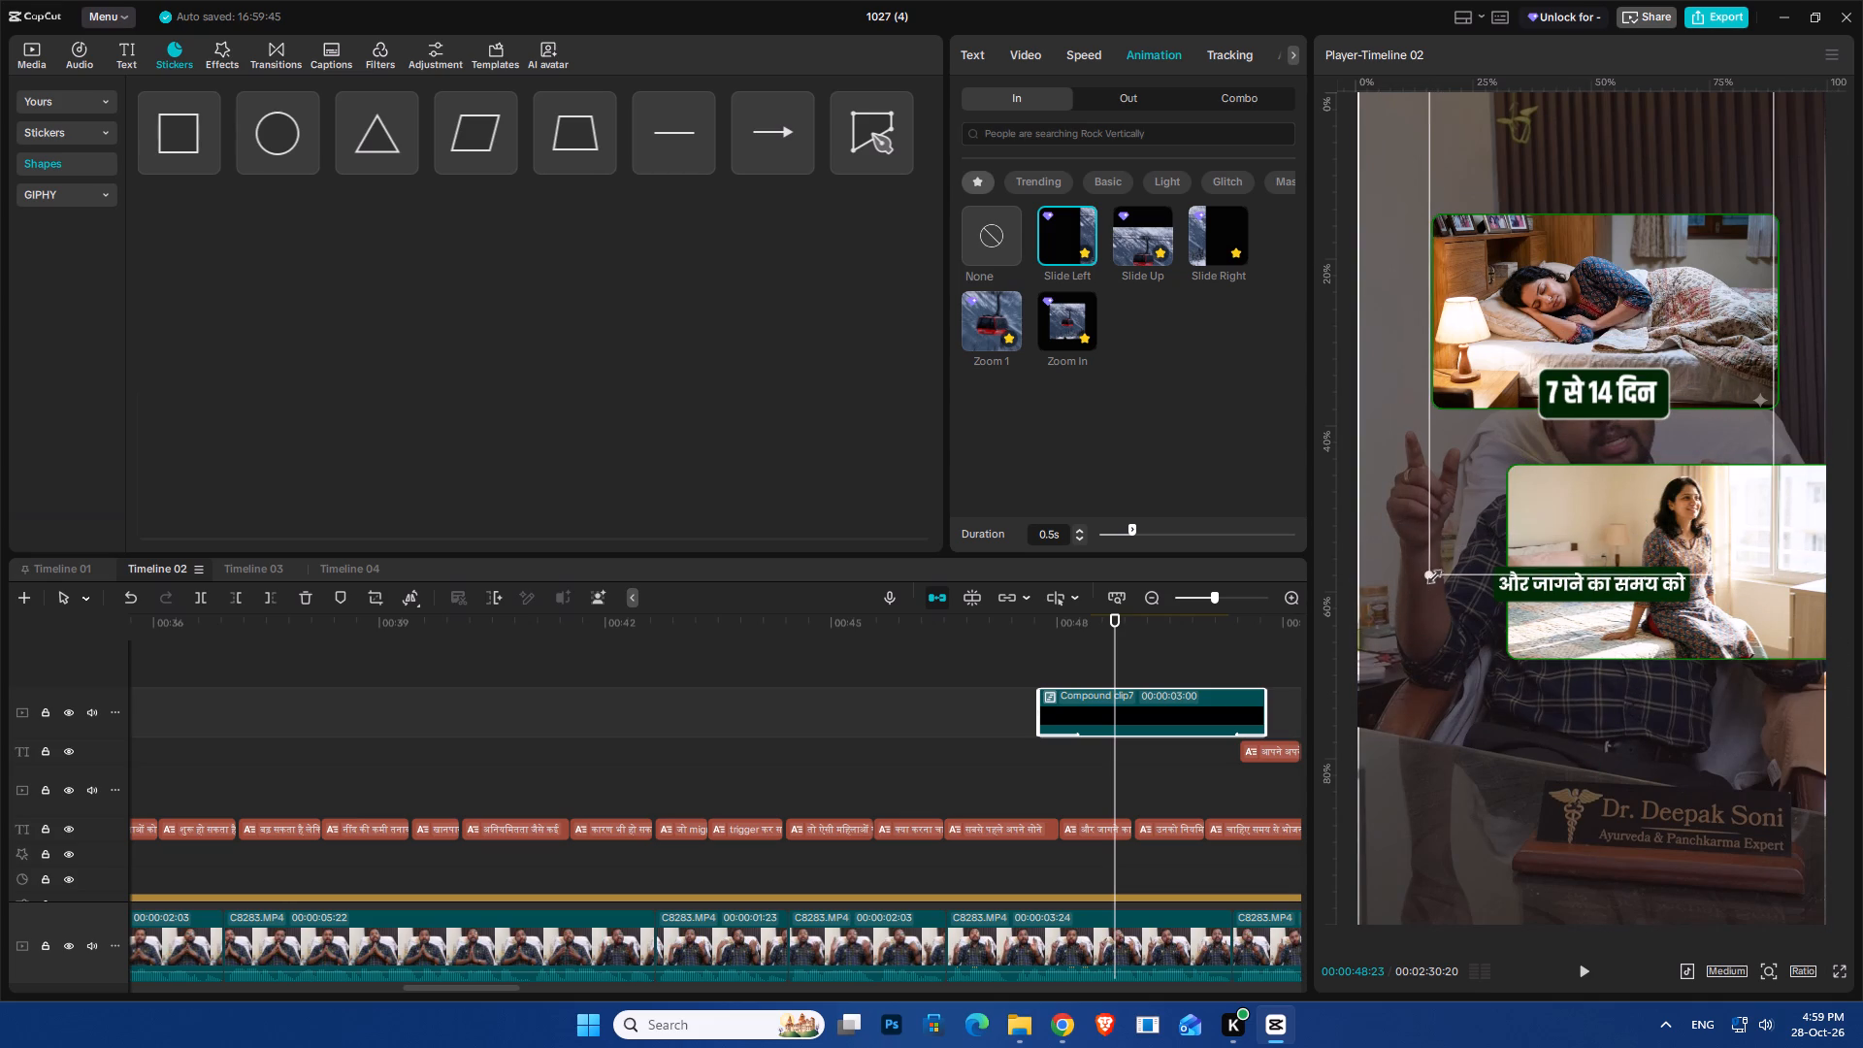
pyautogui.moveTo(1457, 546); pyautogui.dragTo(1483, 497)
pyautogui.moveTo(1543, 443); pyautogui.dragTo(1556, 473)
pyautogui.press('space')
pyautogui.press('space')
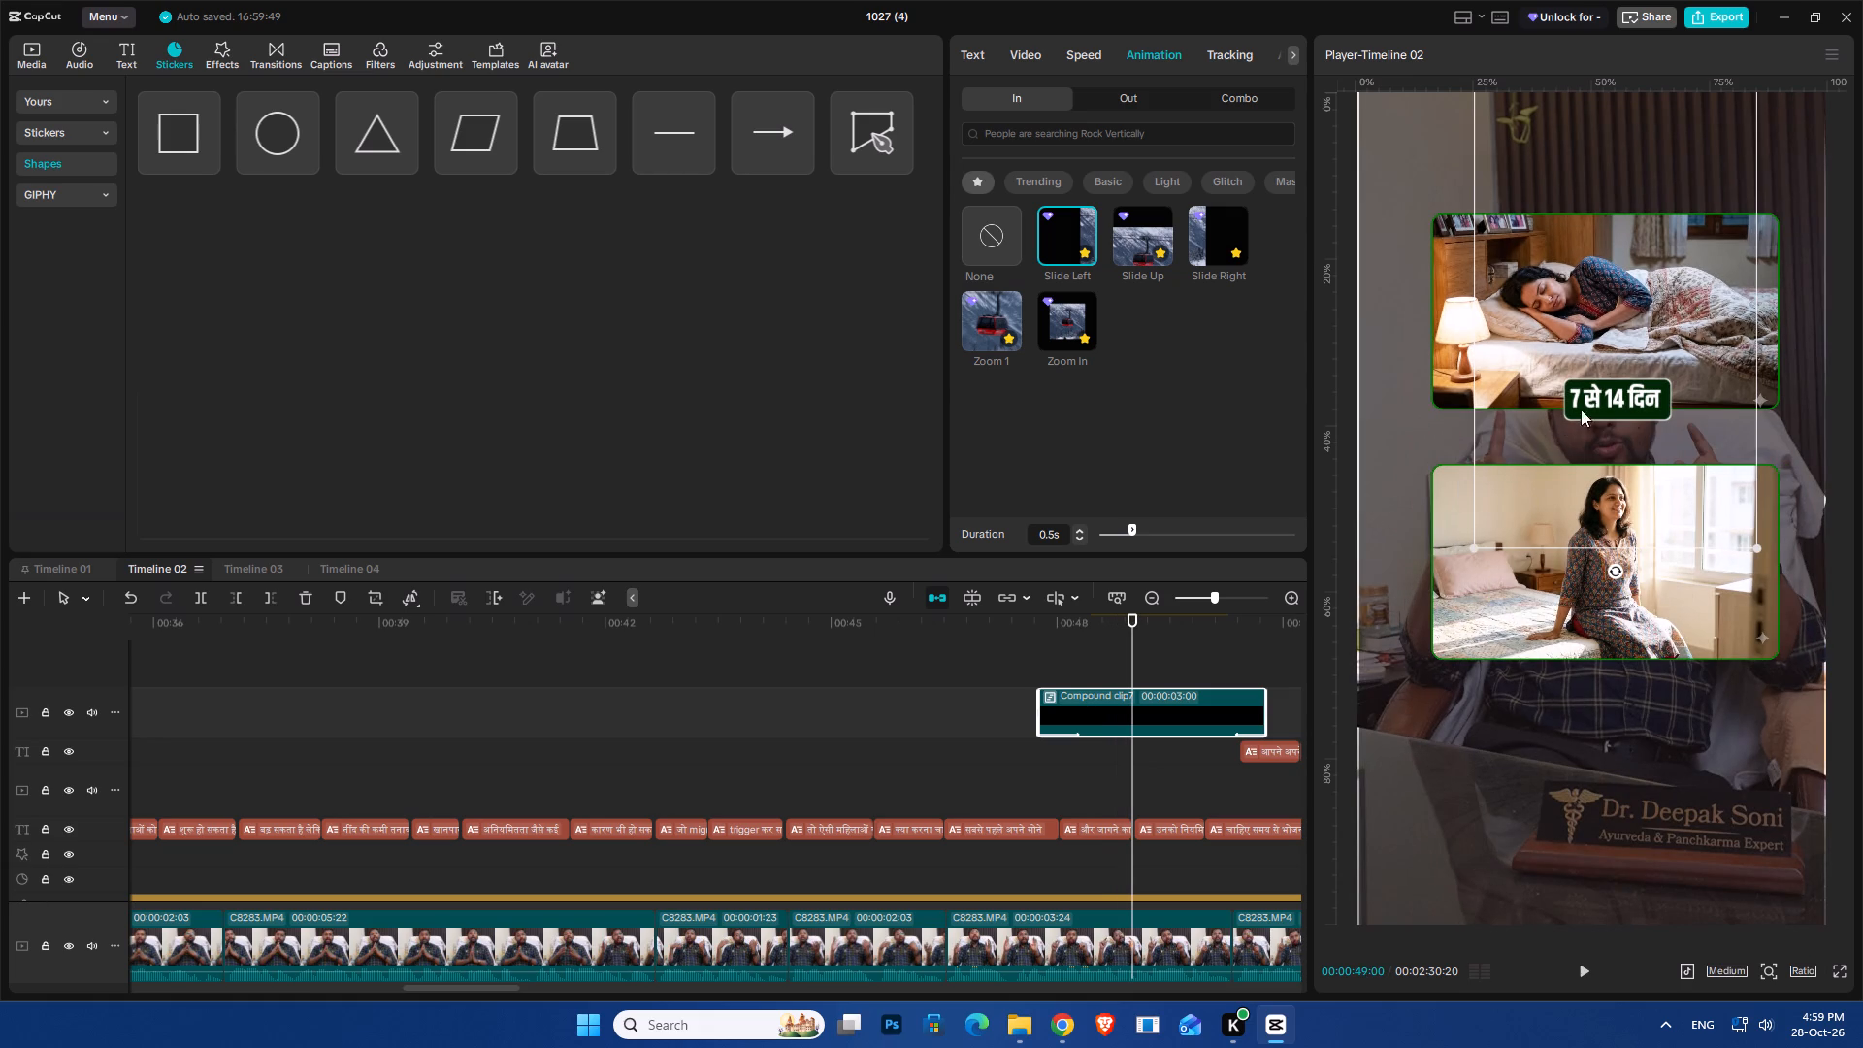
pyautogui.click(1597, 402)
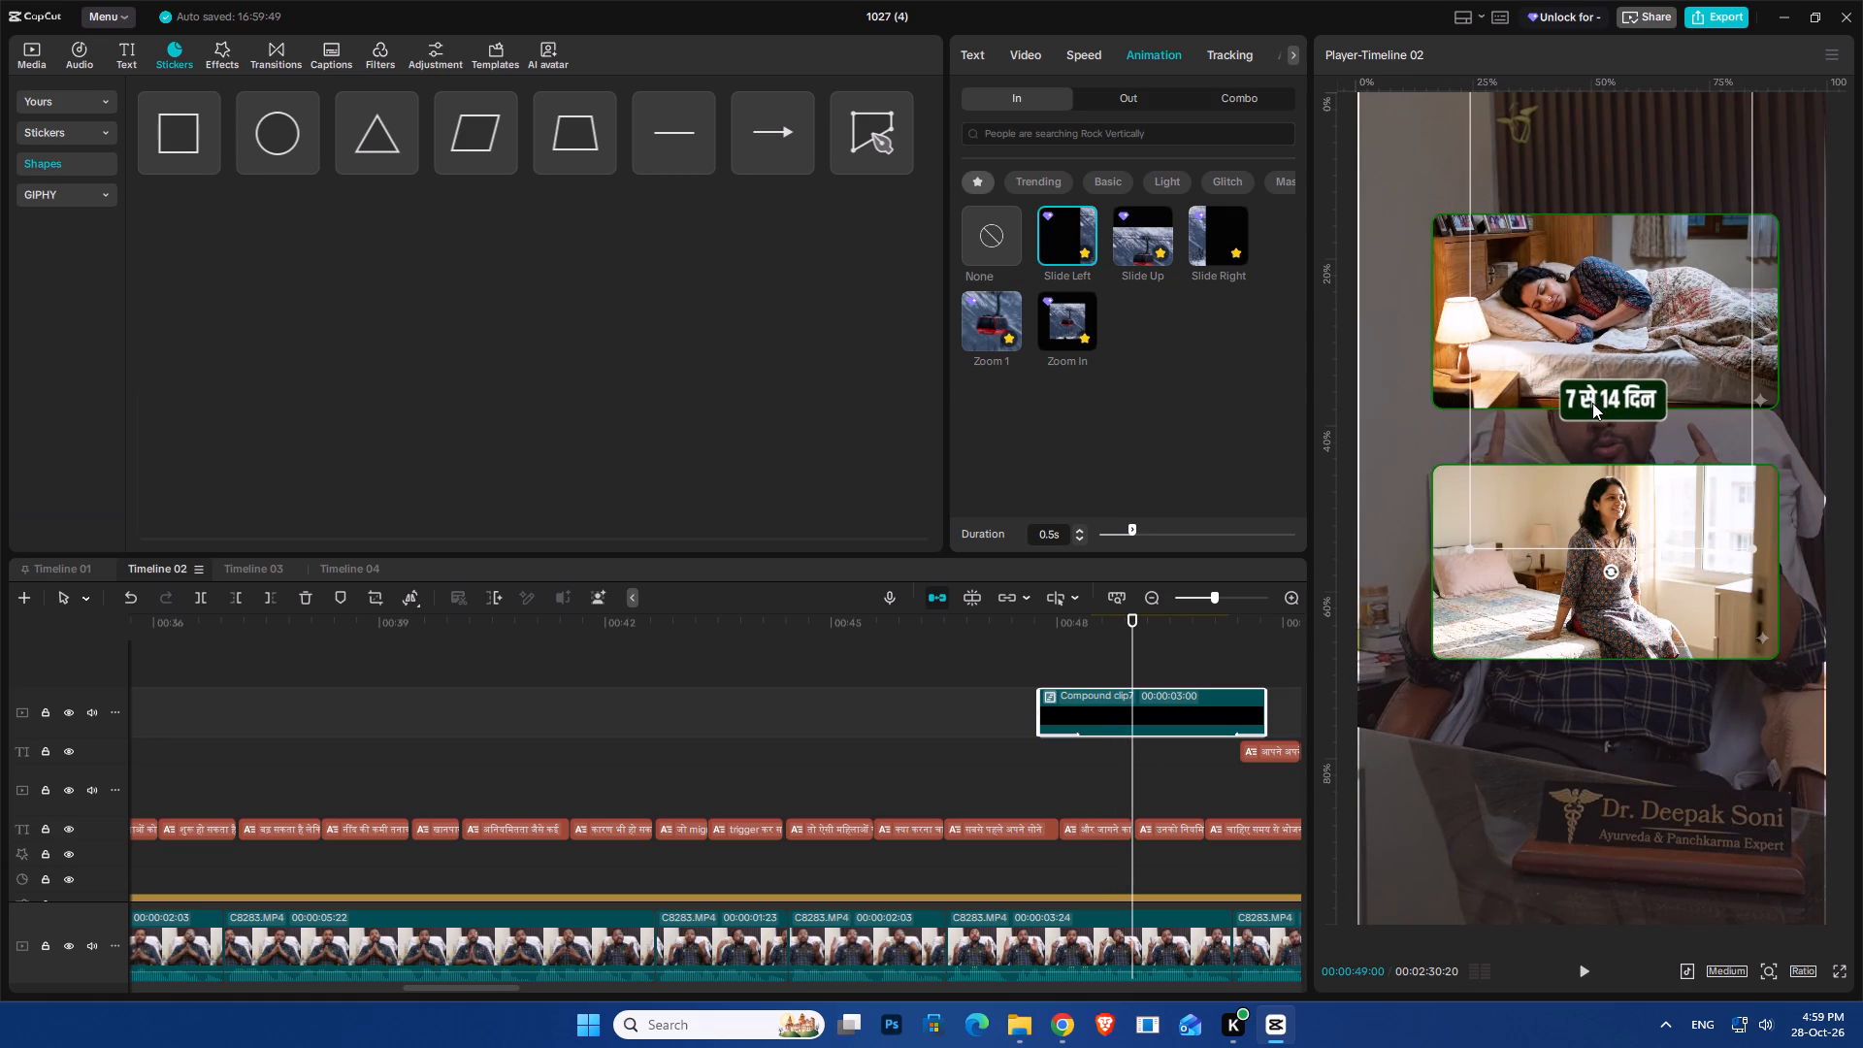
# Replace both paragraphs of the label's text with the Hindi word "सोने".
pyautogui.click(979, 56)
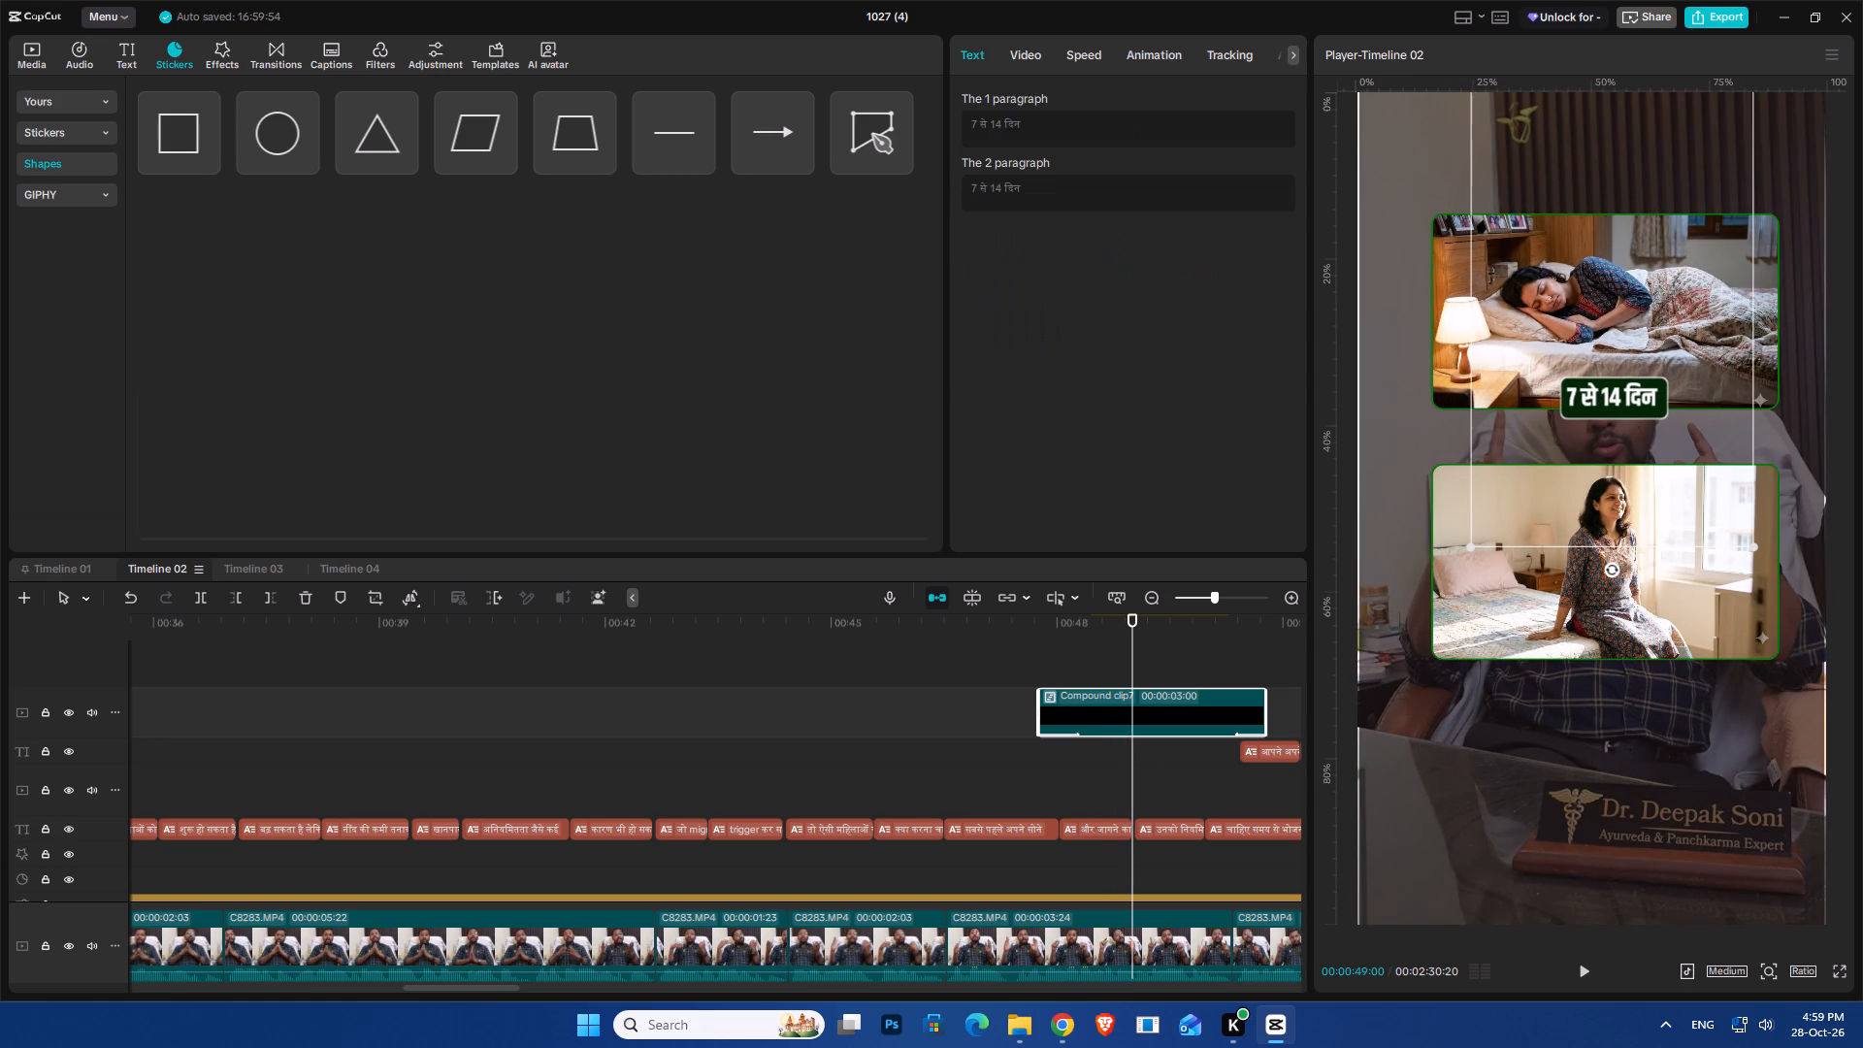
pyautogui.keyDown('ctrl'); pyautogui.click(1042, 122); pyautogui.keyUp('ctrl')
pyautogui.hotkey('ctrl', 'a')
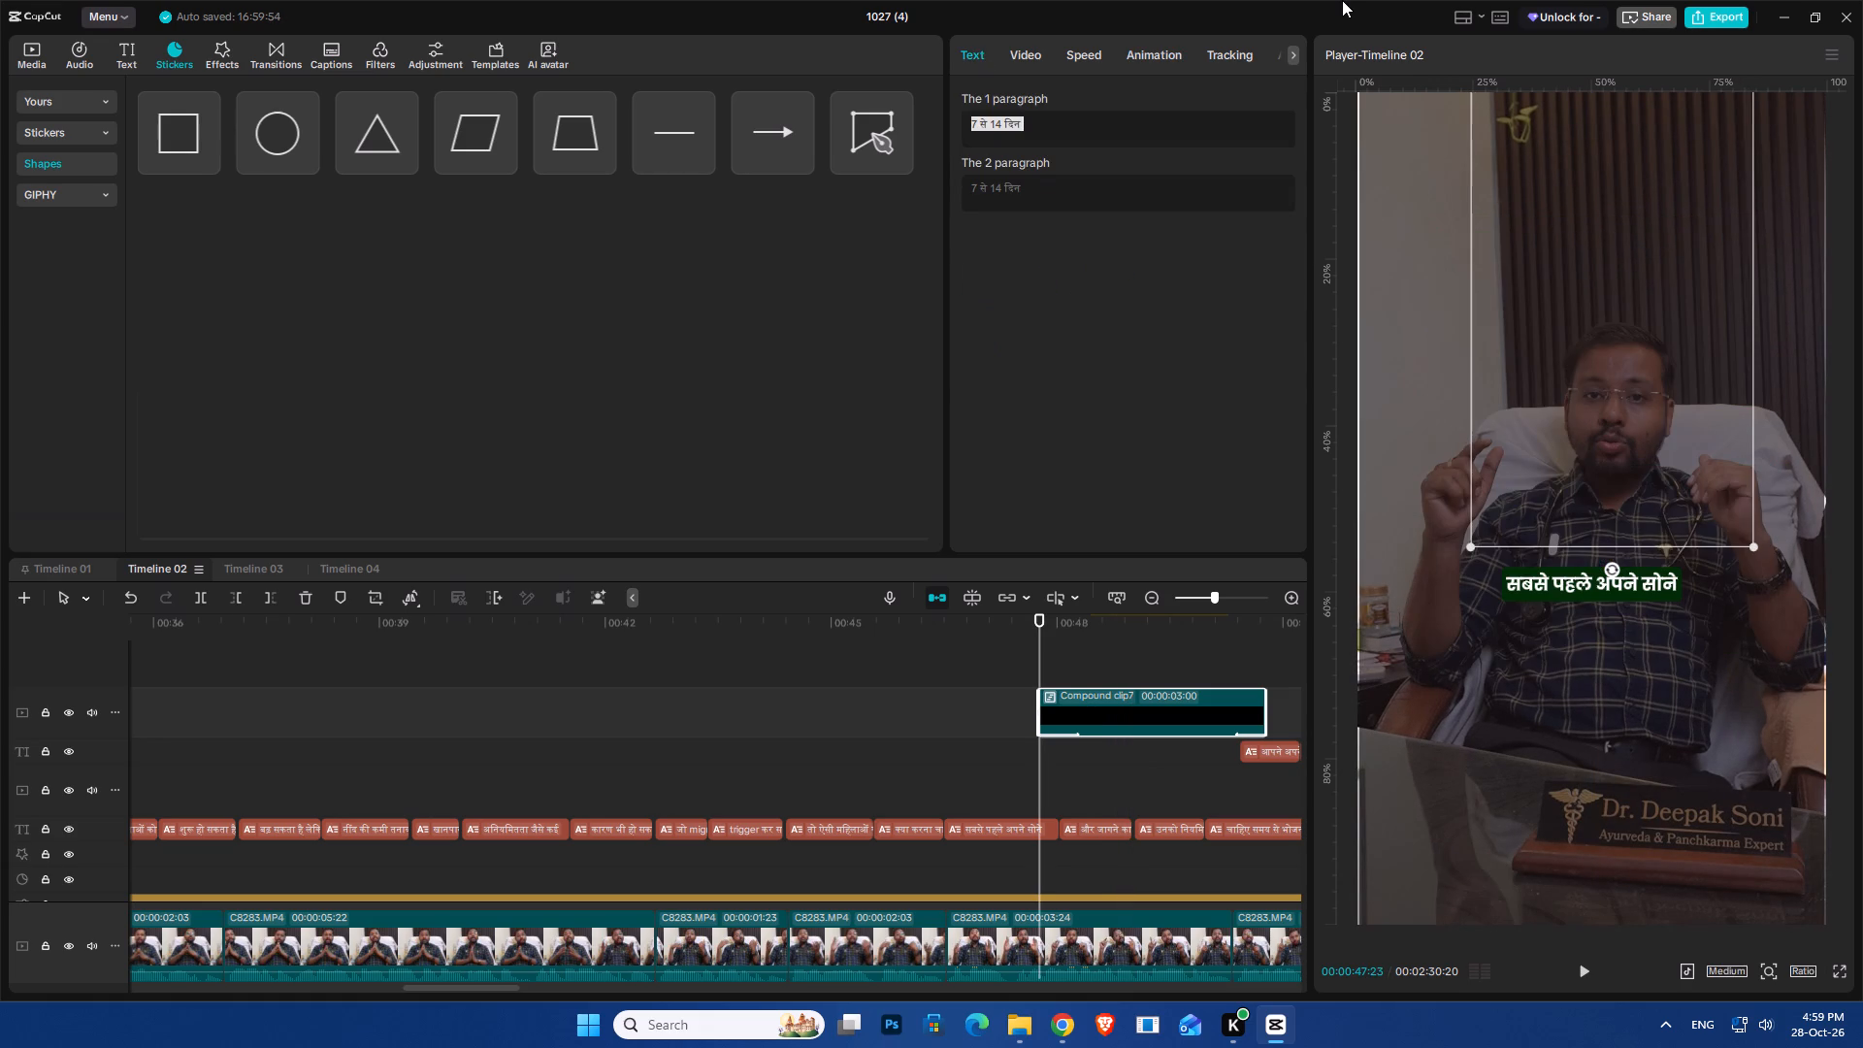
pyautogui.press('super+space')
pyautogui.write('sone')
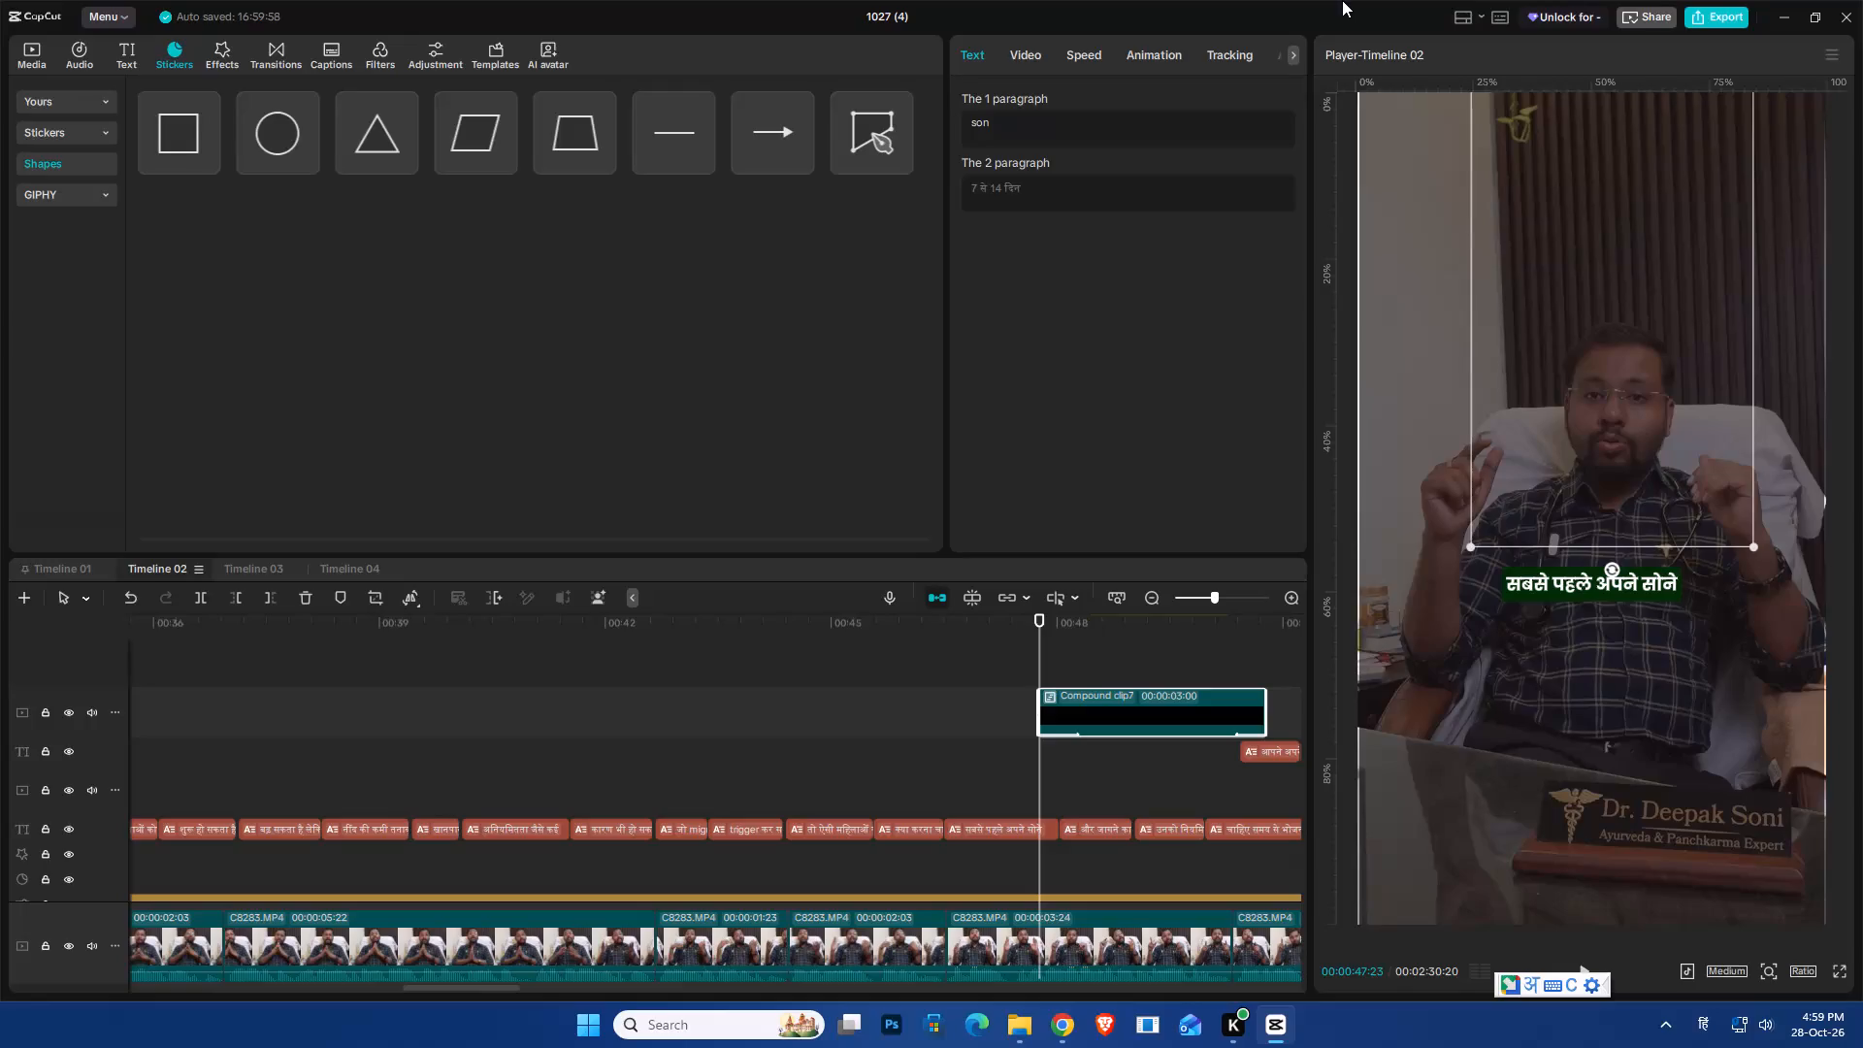
pyautogui.press('space')
pyautogui.hotkey('ctrl', 'a')
pyautogui.hotkey('ctrl', 'c')
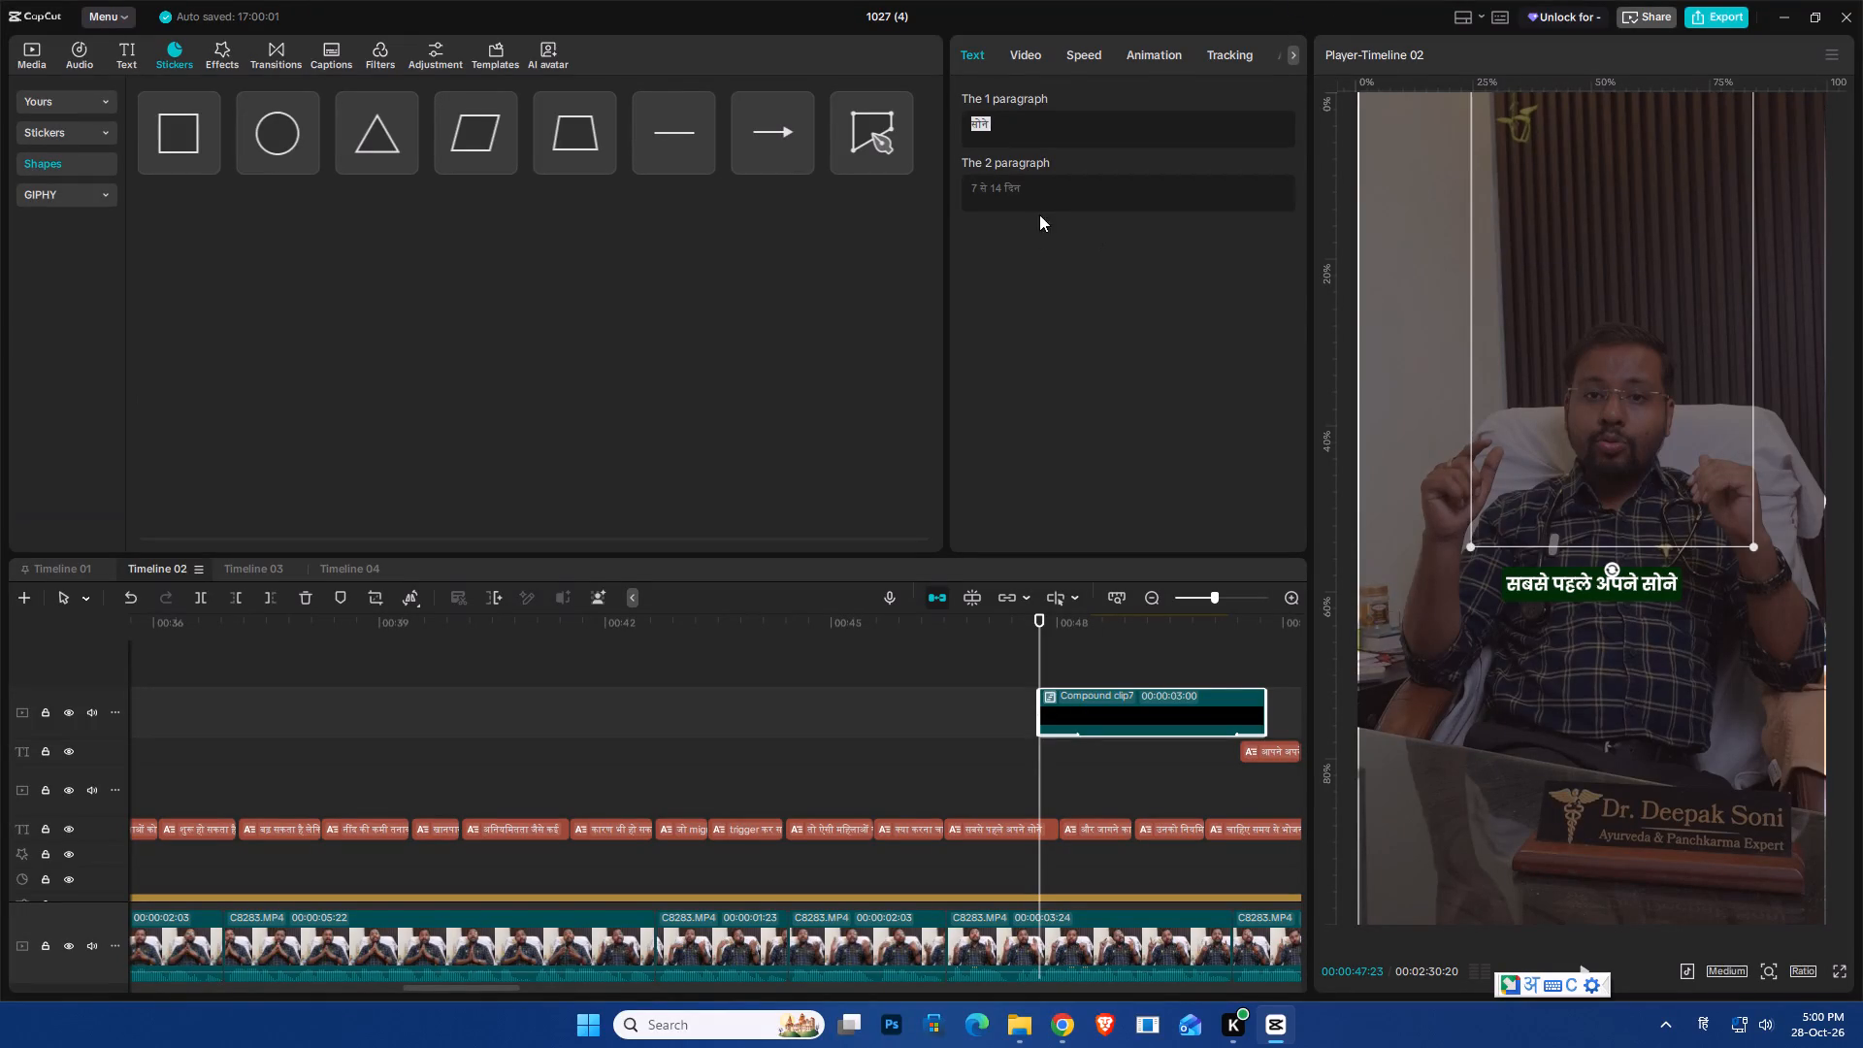
pyautogui.keyDown('ctrl'); pyautogui.click(1044, 194); pyautogui.keyUp('ctrl')
pyautogui.hotkey('ctrl', 'a')
pyautogui.hotkey('ctrl', 'v')
# Preview how the "सोने" label enters together with the sleeping woman's image at about 48 seconds.
pyautogui.click(1058, 663)
pyautogui.press('space')
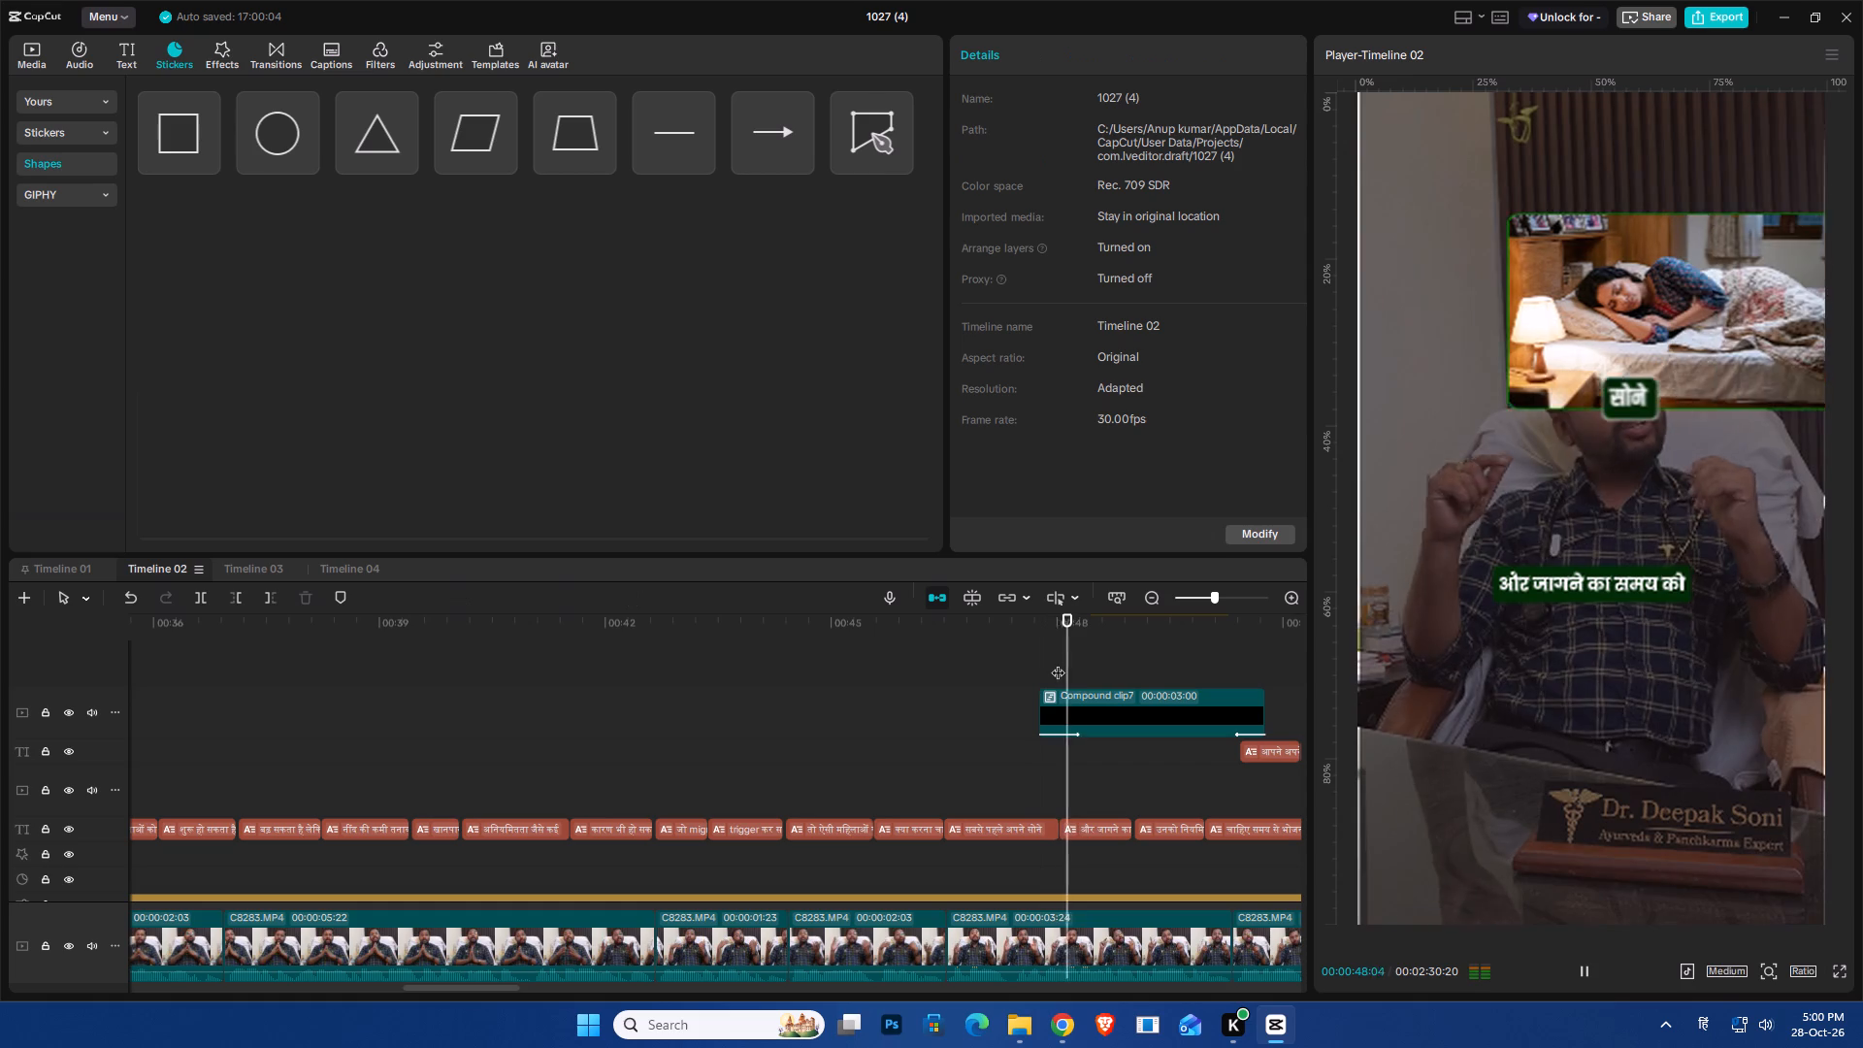
pyautogui.press('space')
pyautogui.keyDown('ctrl'); pyautogui.scroll(5, 1059, 714); pyautogui.keyUp('ctrl')
pyautogui.click(1035, 715)
pyautogui.click(997, 645)
pyautogui.press('space')
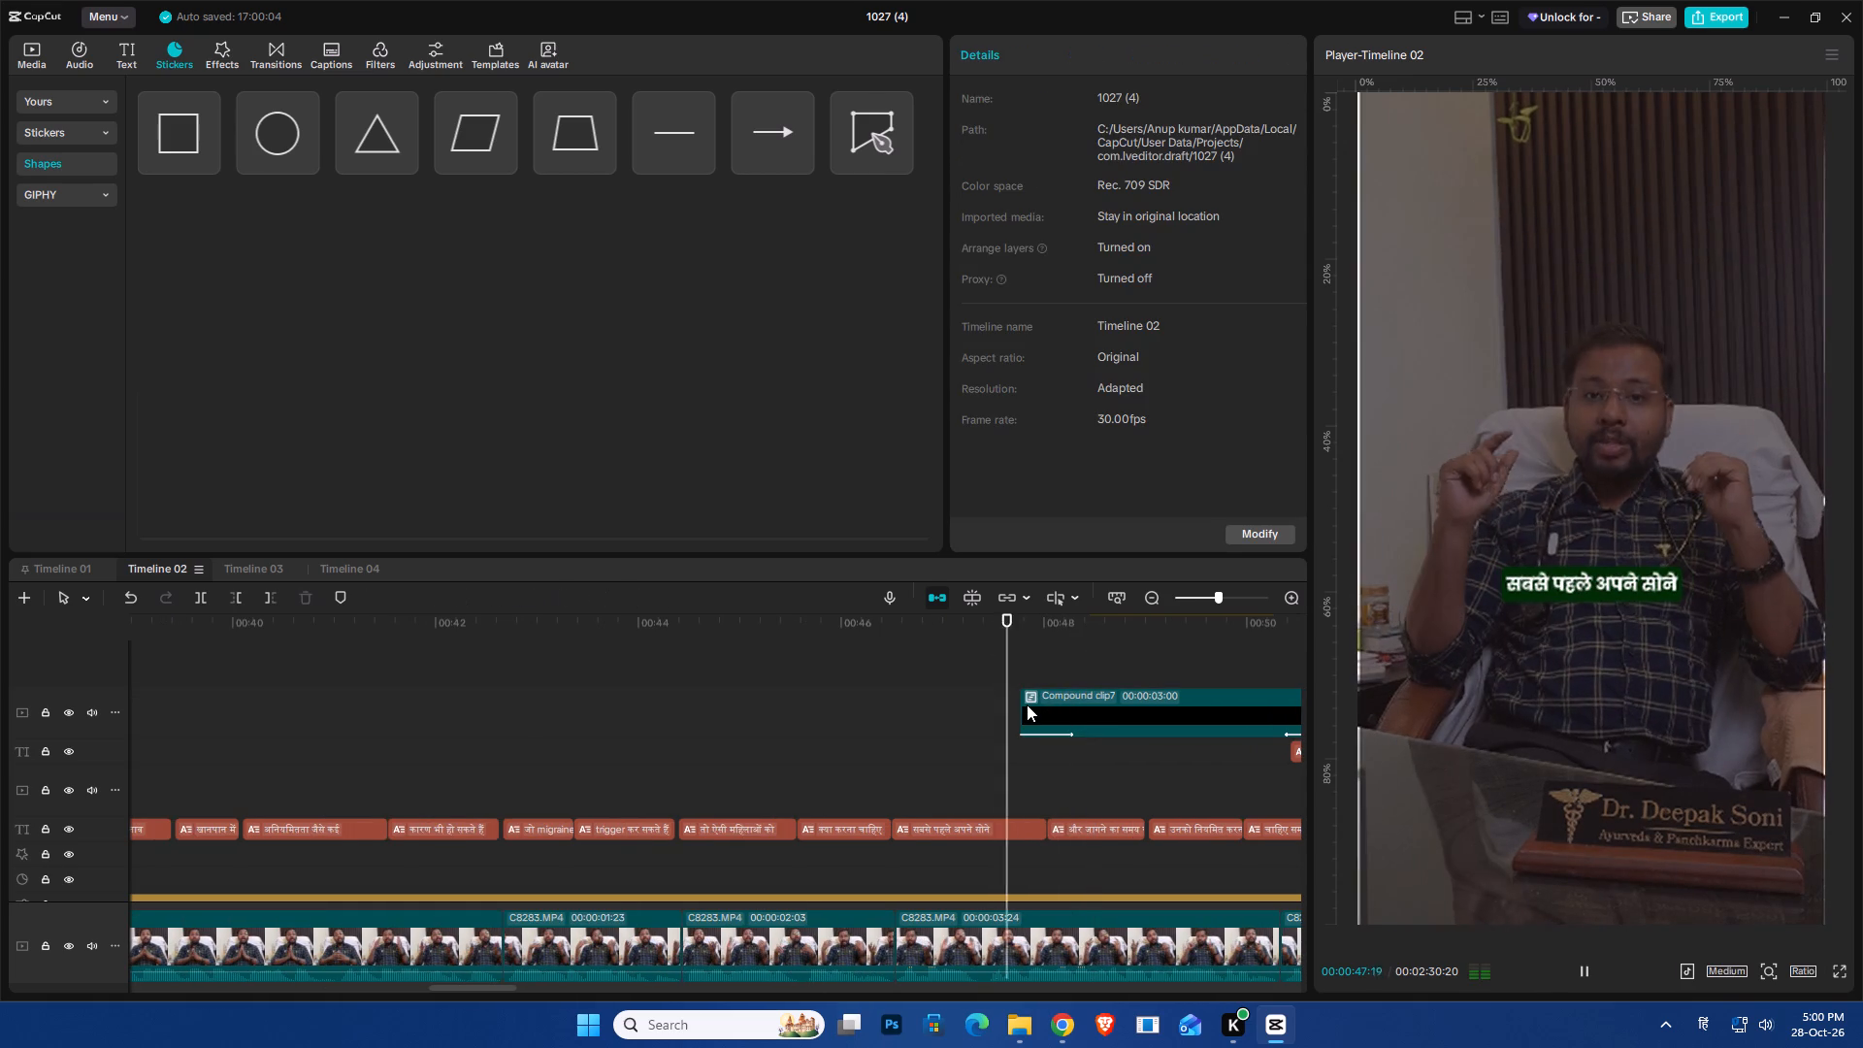
pyautogui.press('space')
# Remove the entrance animation from the "सोने" label compound clip.
pyautogui.click(1050, 713)
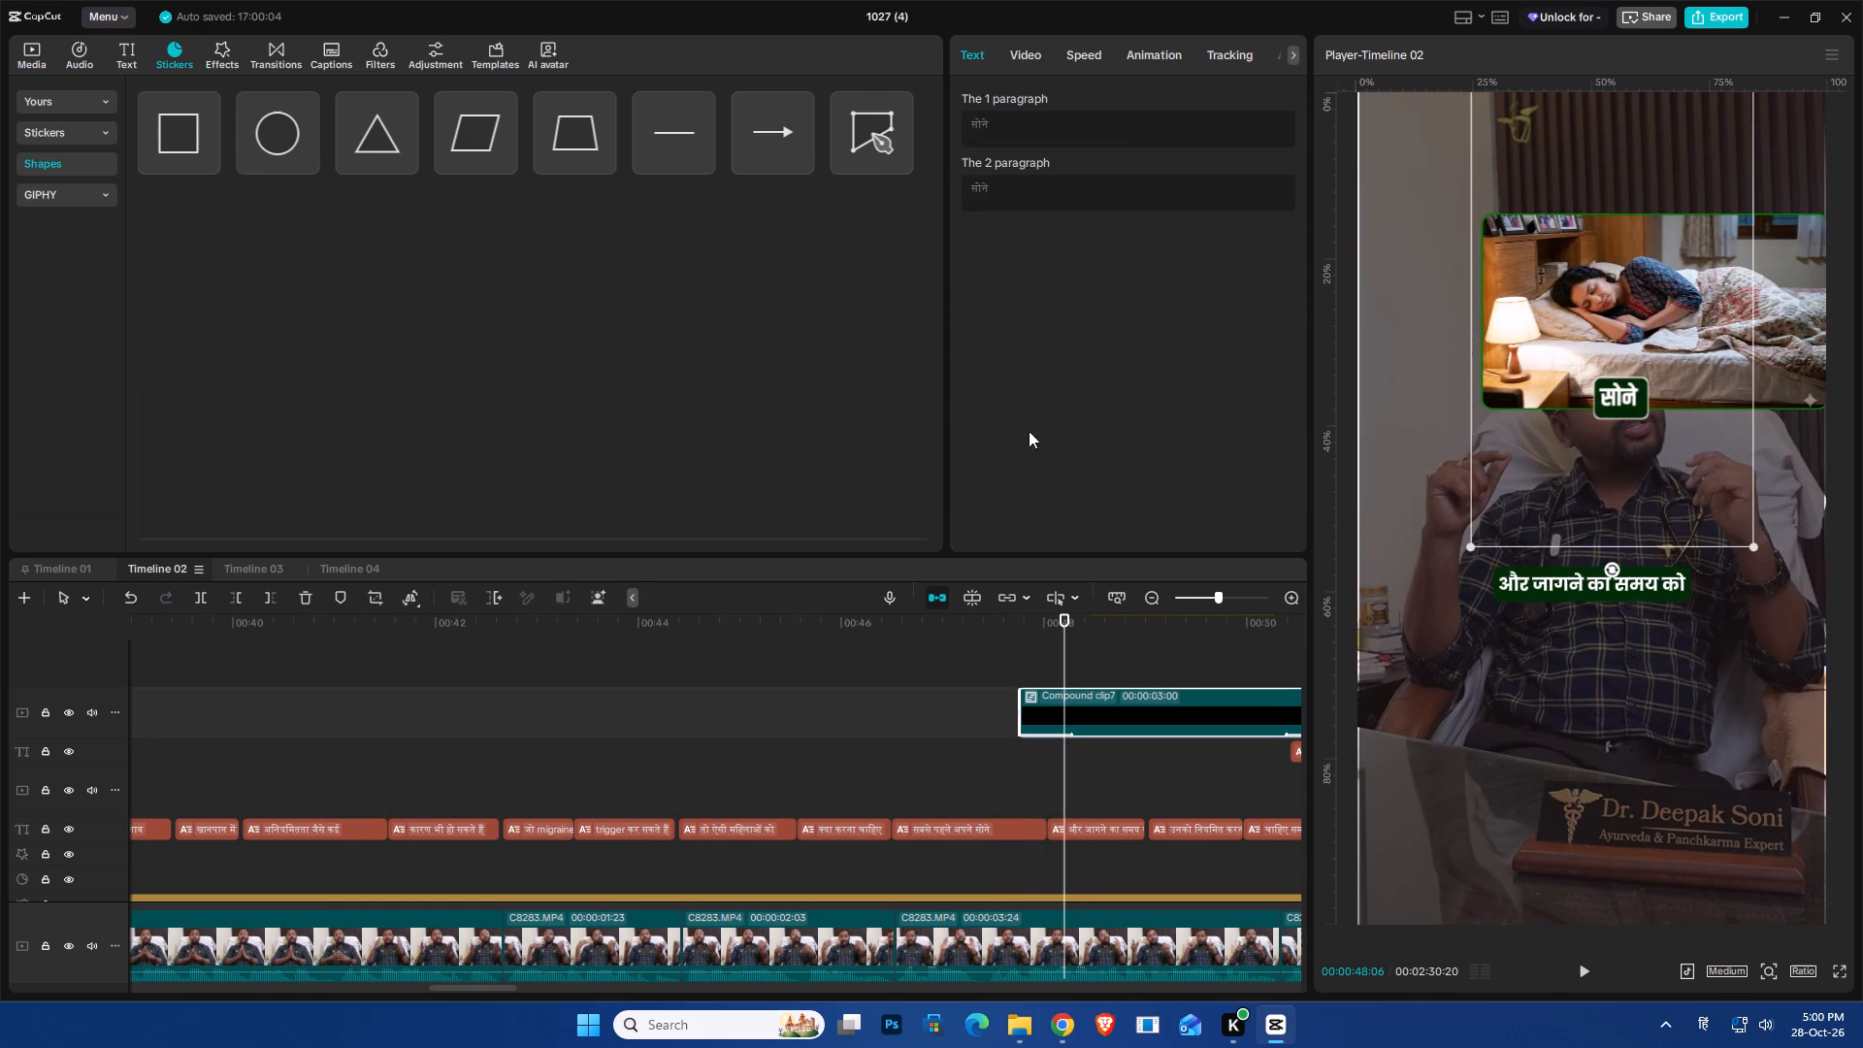
pyautogui.click(1148, 49)
pyautogui.click(998, 241)
# Move the "सोने" label clip to the track directly above New Project (86).png, starting at about the same time.
pyautogui.scroll(2, 1086, 701)
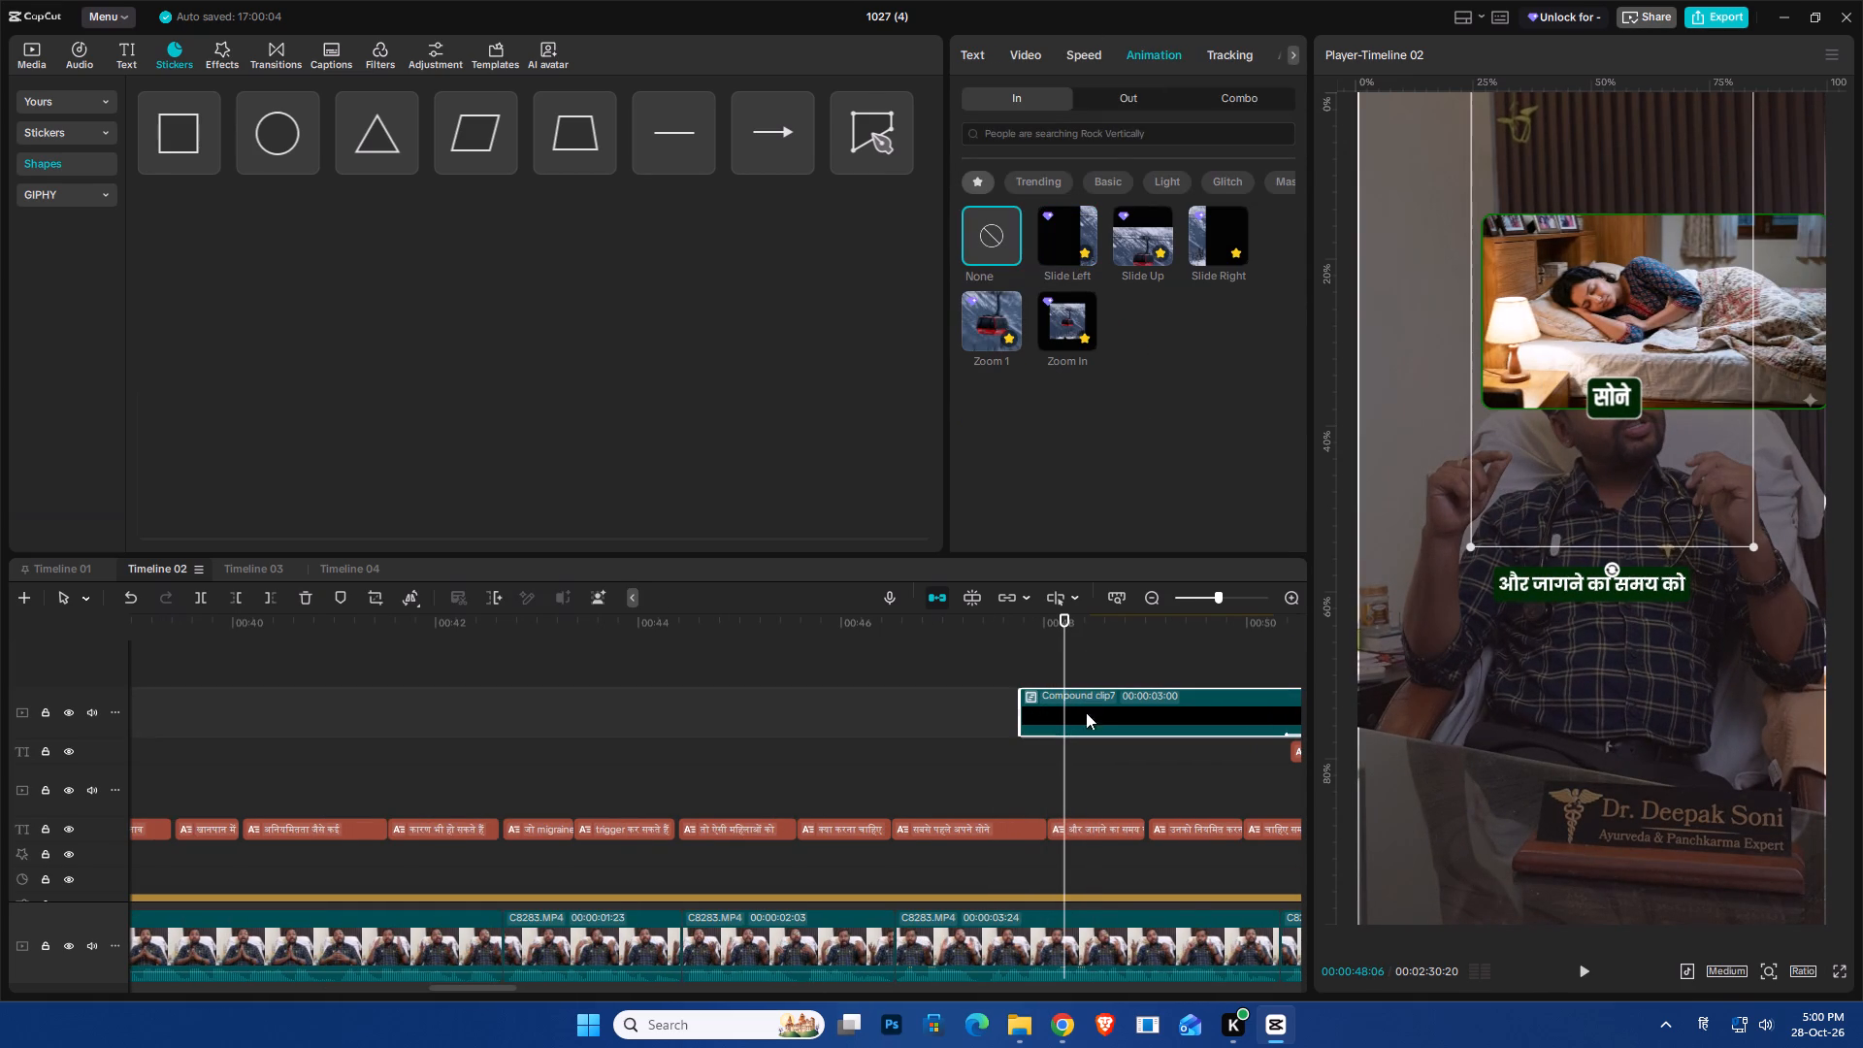
pyautogui.scroll(-7, 1086, 709)
pyautogui.scroll(4, 1086, 714)
pyautogui.moveTo(1076, 660); pyautogui.dragTo(1106, 853)
pyautogui.scroll(-5, 1102, 844)
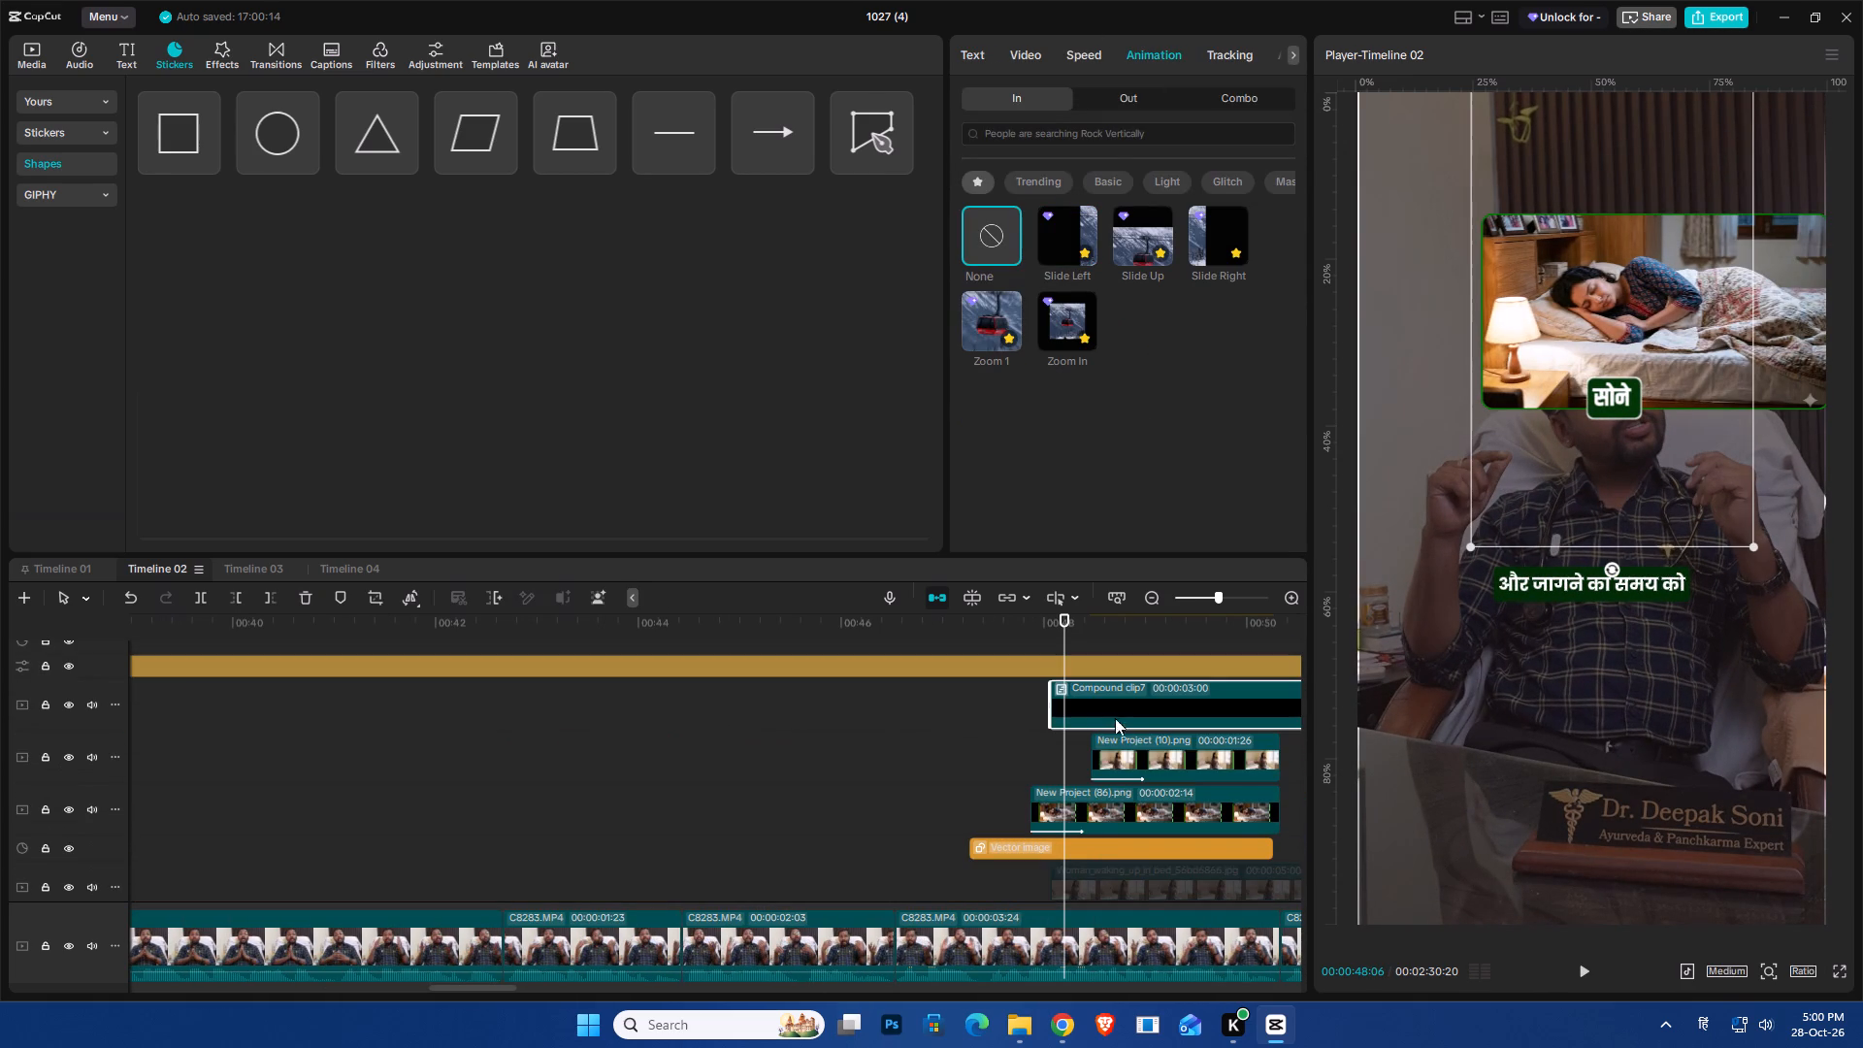
pyautogui.moveTo(1106, 705); pyautogui.dragTo(1088, 775)
pyautogui.moveTo(1093, 690); pyautogui.dragTo(1089, 805)
pyautogui.click(1059, 766)
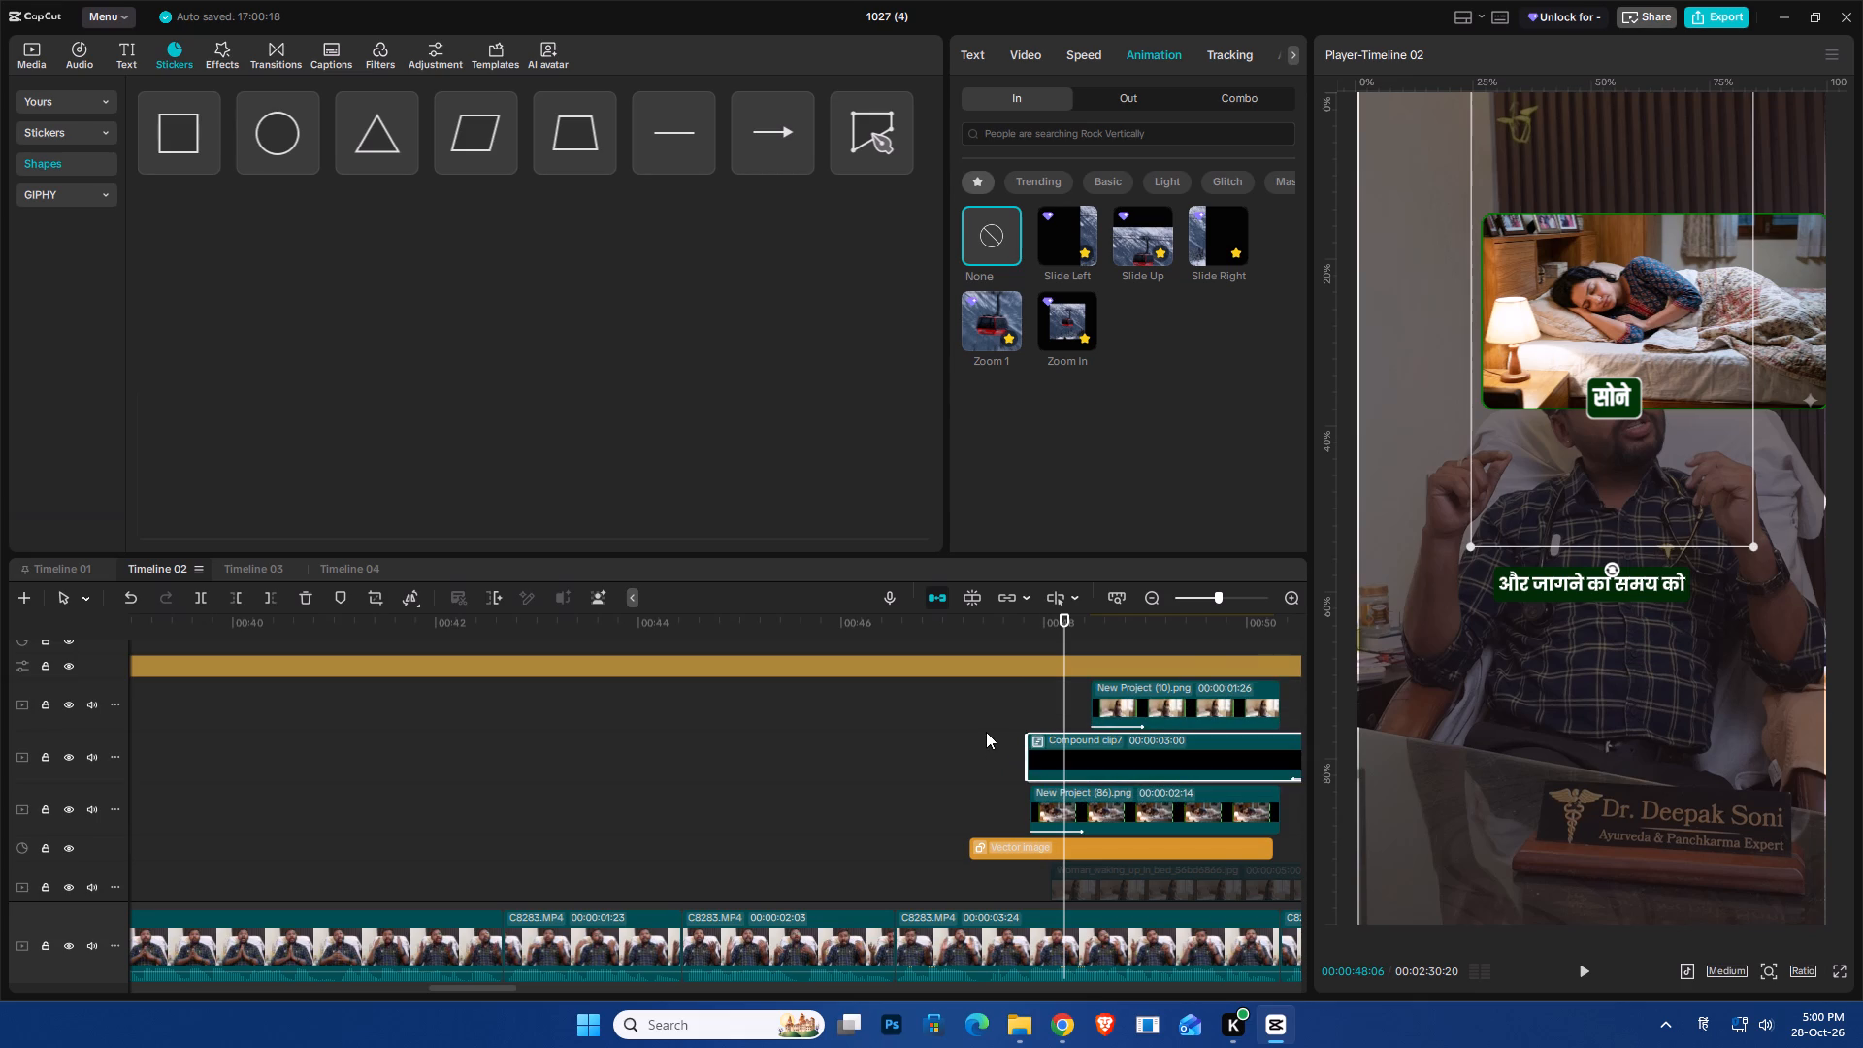
# Combine the "सोने" label clip and New Project (86).png into one compound clip.
pyautogui.moveTo(986, 732); pyautogui.dragTo(1049, 811)
pyautogui.rightClick(1051, 756)
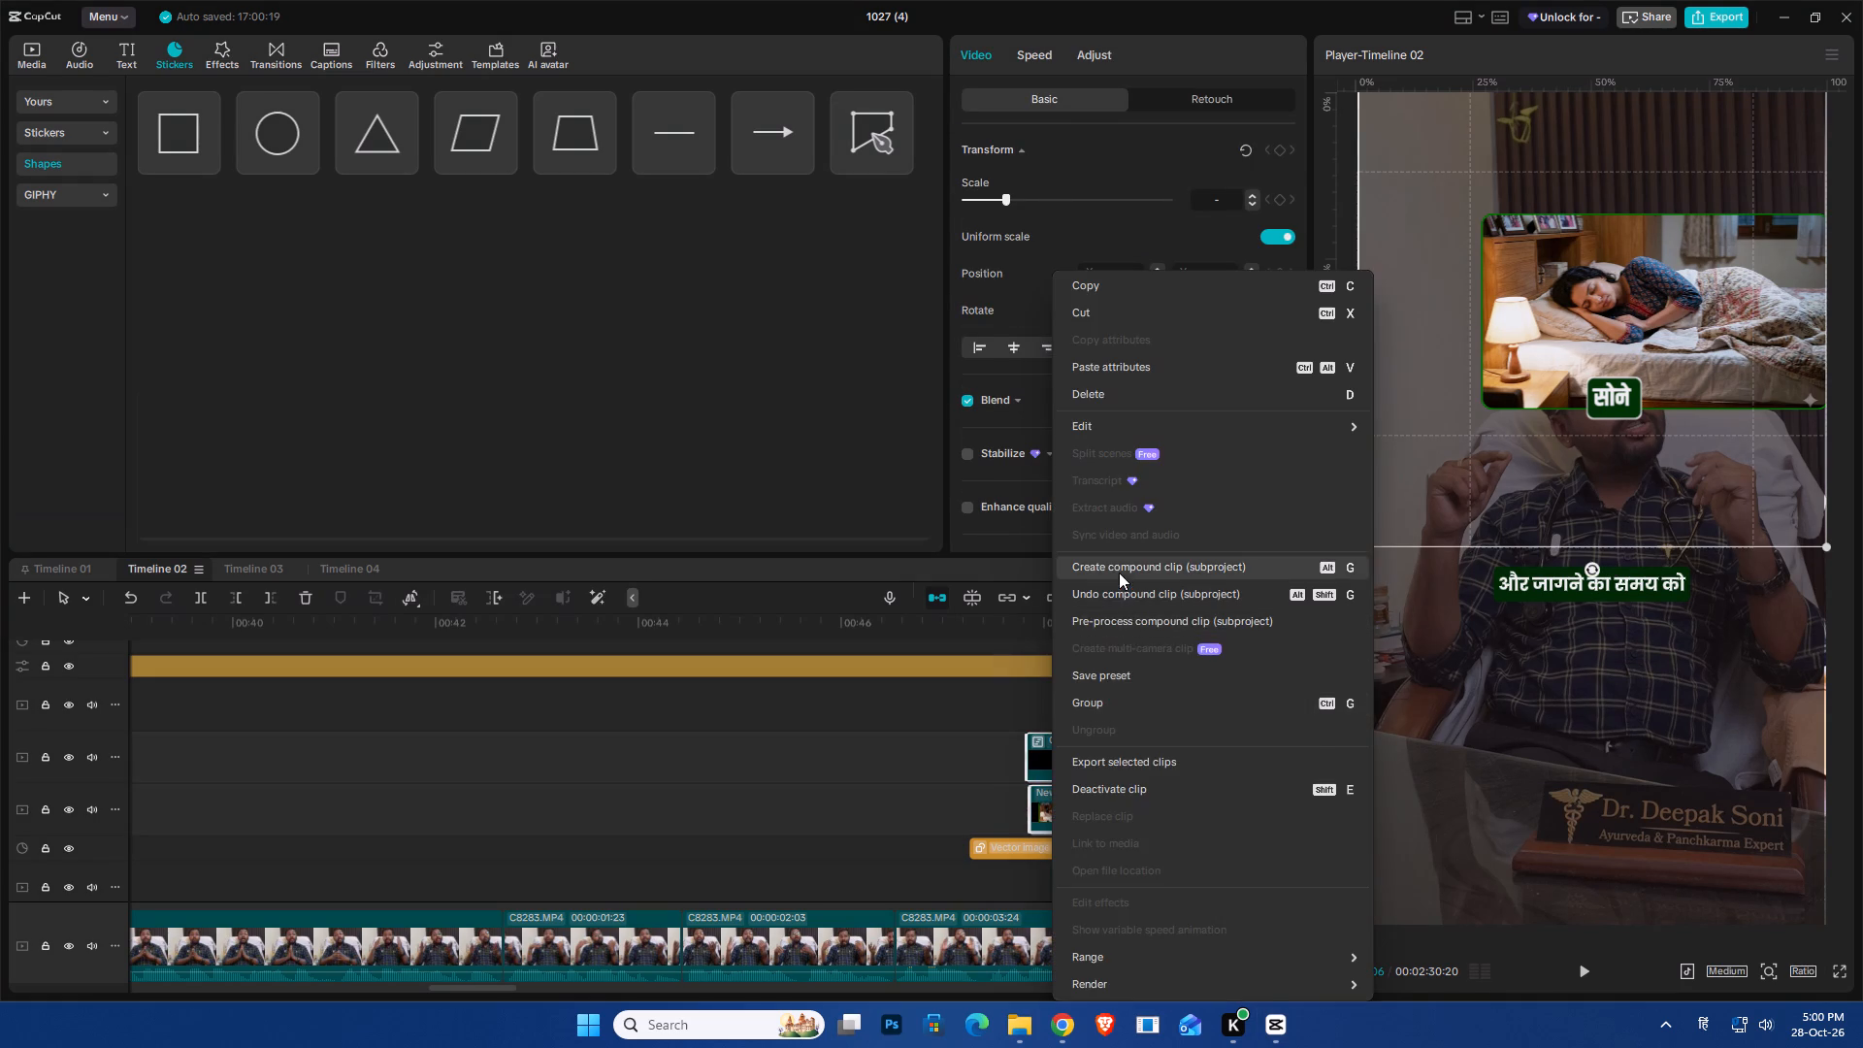
pyautogui.click(1119, 573)
# Inside the new compound clip, align the sleeping woman's image to the start and remove its entrance animation.
pyautogui.doubleClick(1109, 767)
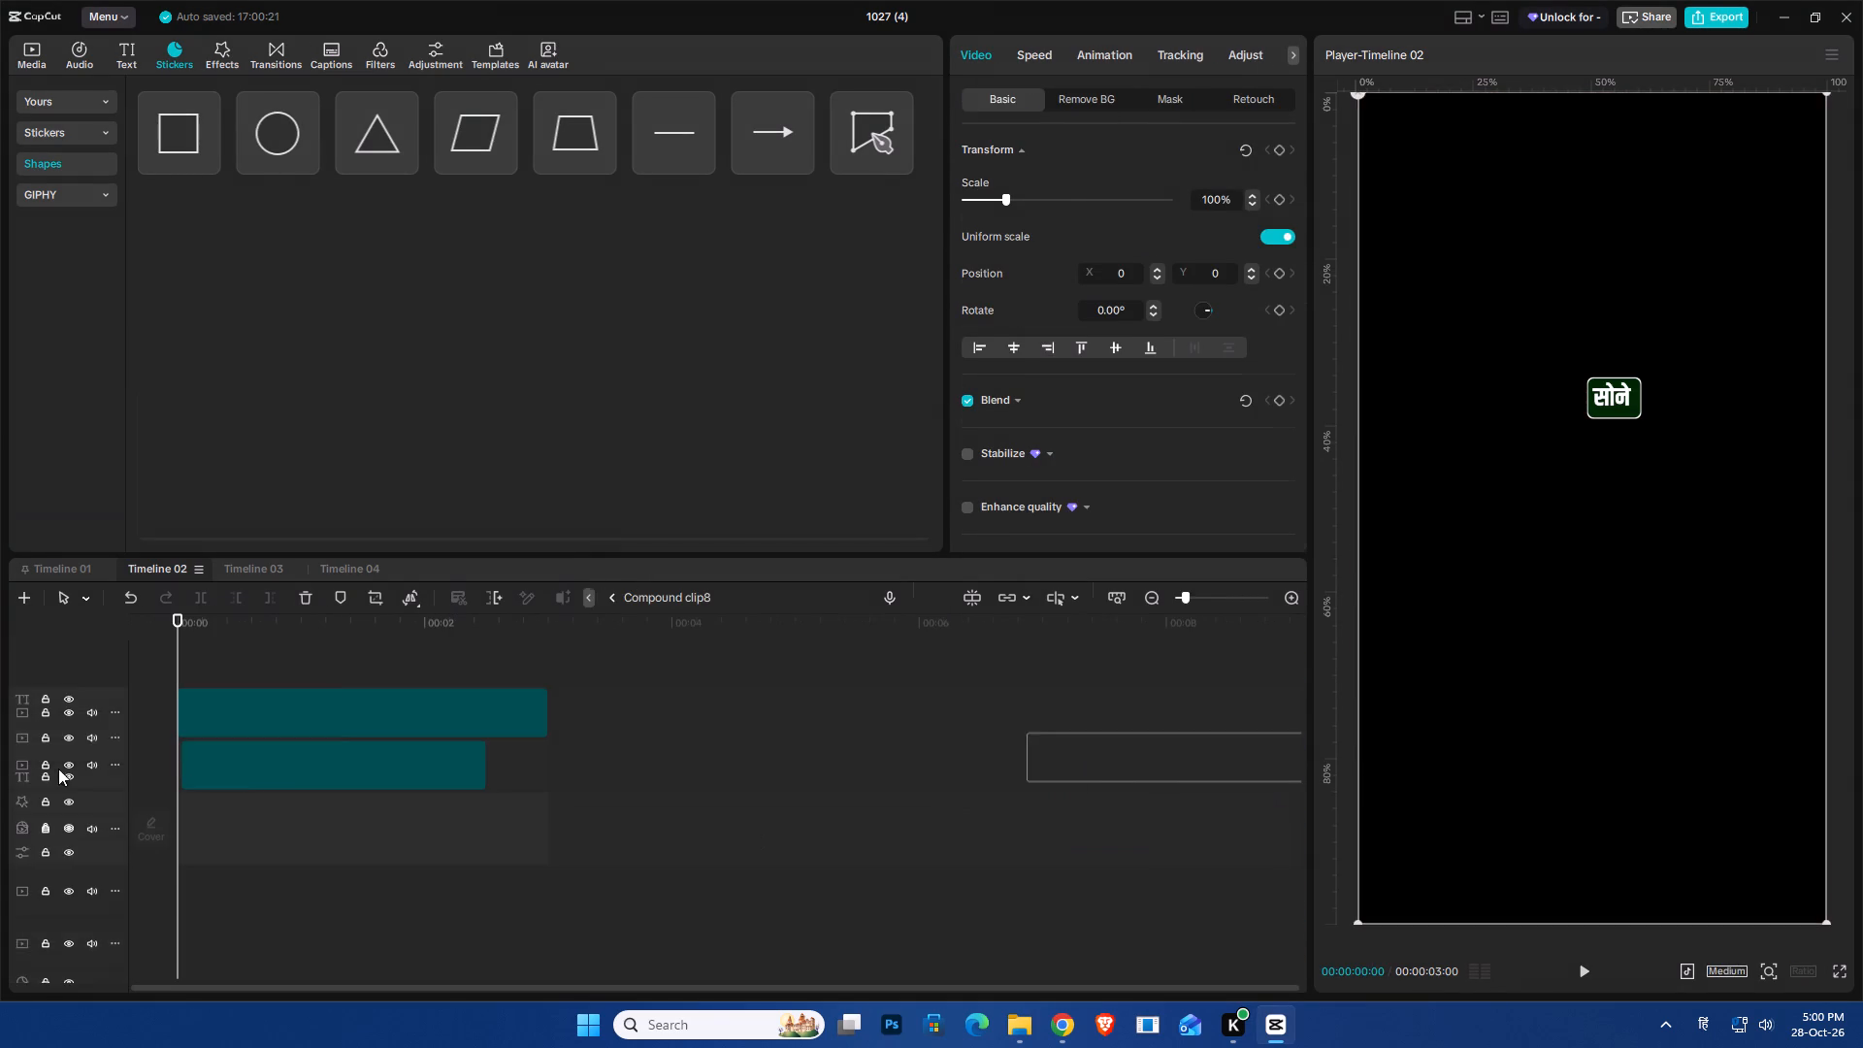
pyautogui.moveTo(258, 763); pyautogui.dragTo(135, 785)
pyautogui.click(241, 710)
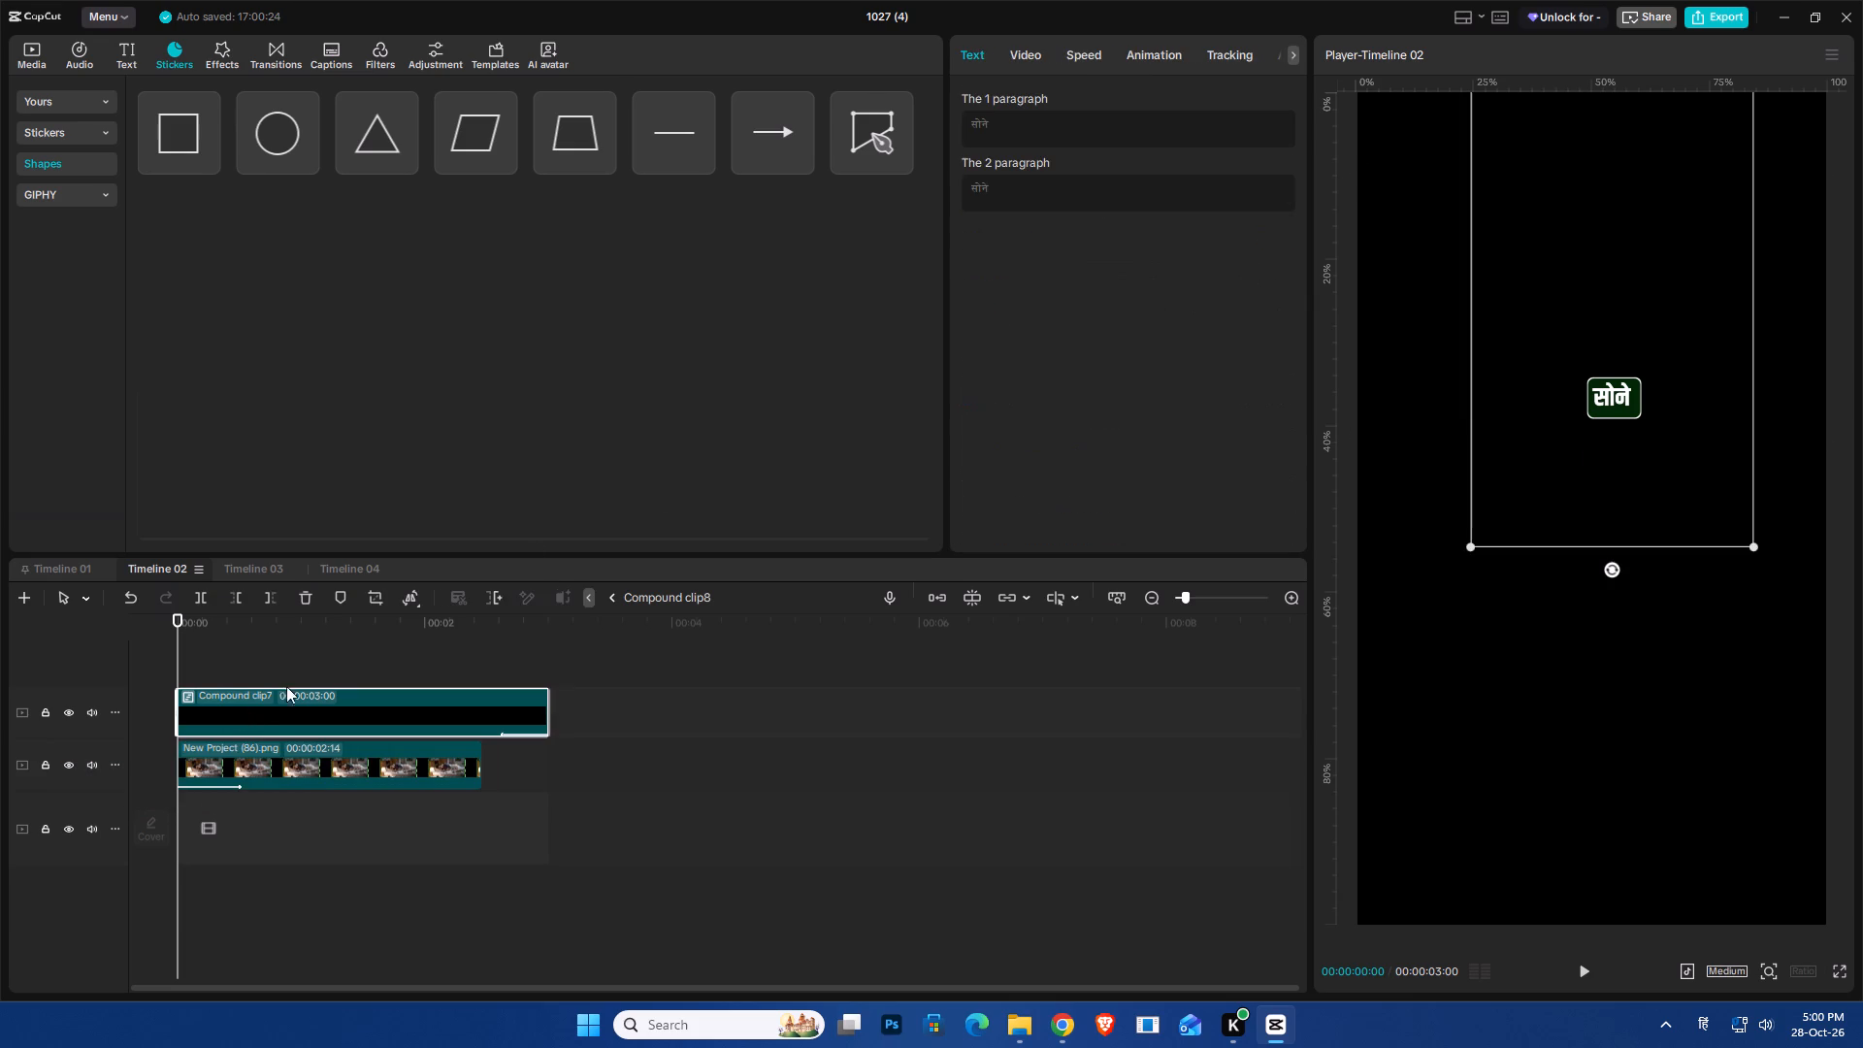
pyautogui.click(230, 765)
pyautogui.click(1060, 49)
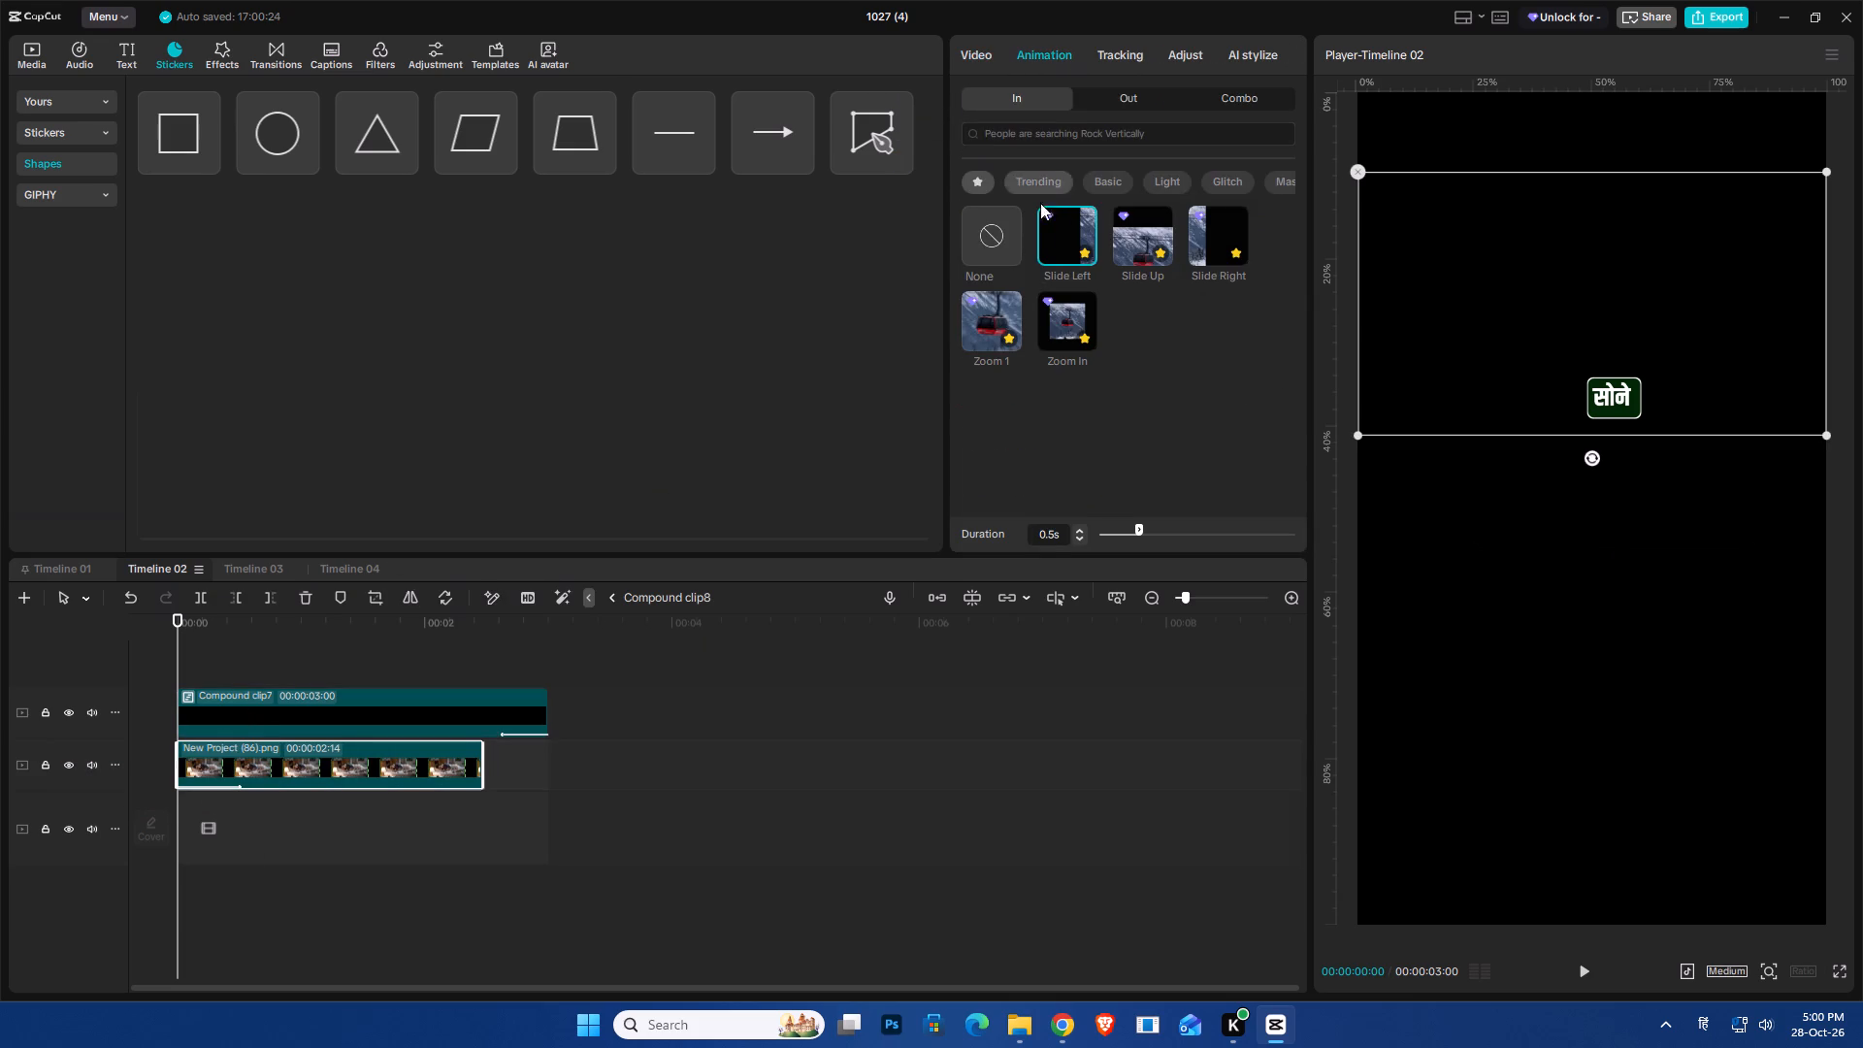
pyautogui.click(990, 238)
# Extend New Project (86).png to 00:00:03:00 so it ends with the label, and return to the main timeline.
pyautogui.moveTo(485, 770); pyautogui.dragTo(554, 769)
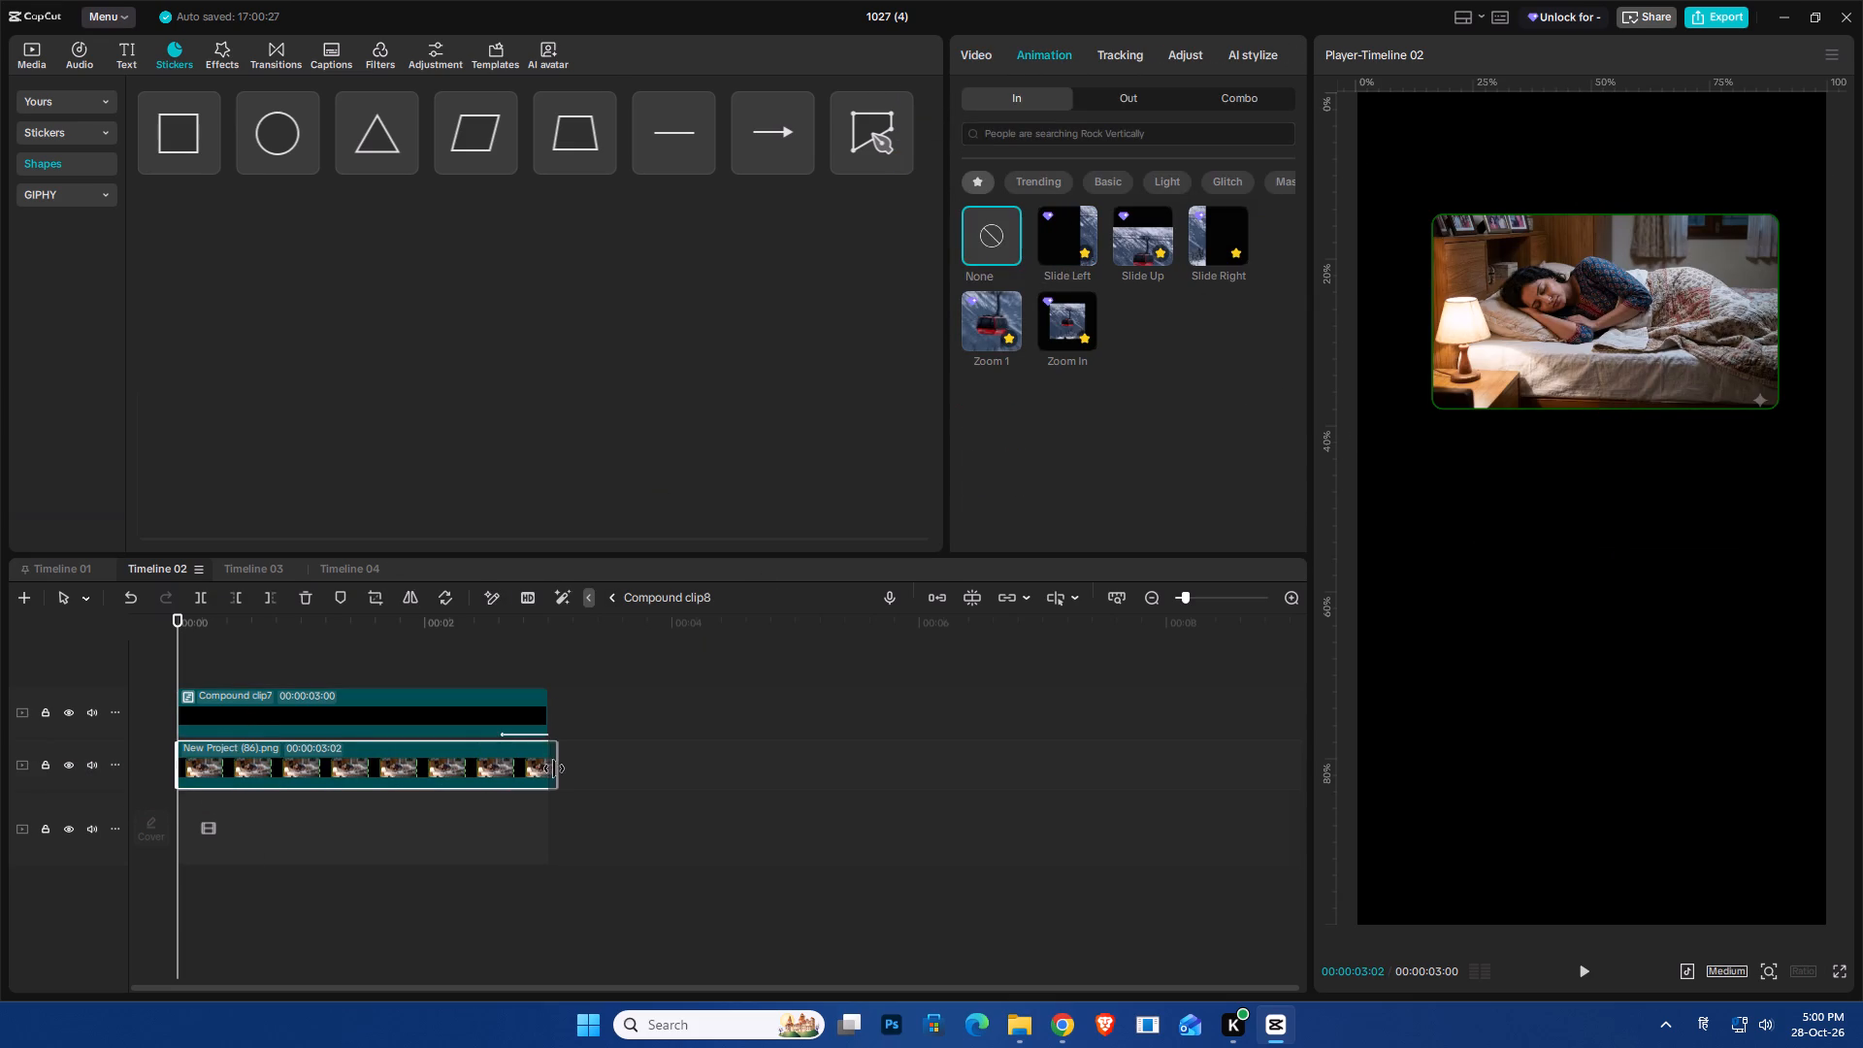
pyautogui.moveTo(554, 769); pyautogui.dragTo(544, 767)
pyautogui.click(615, 599)
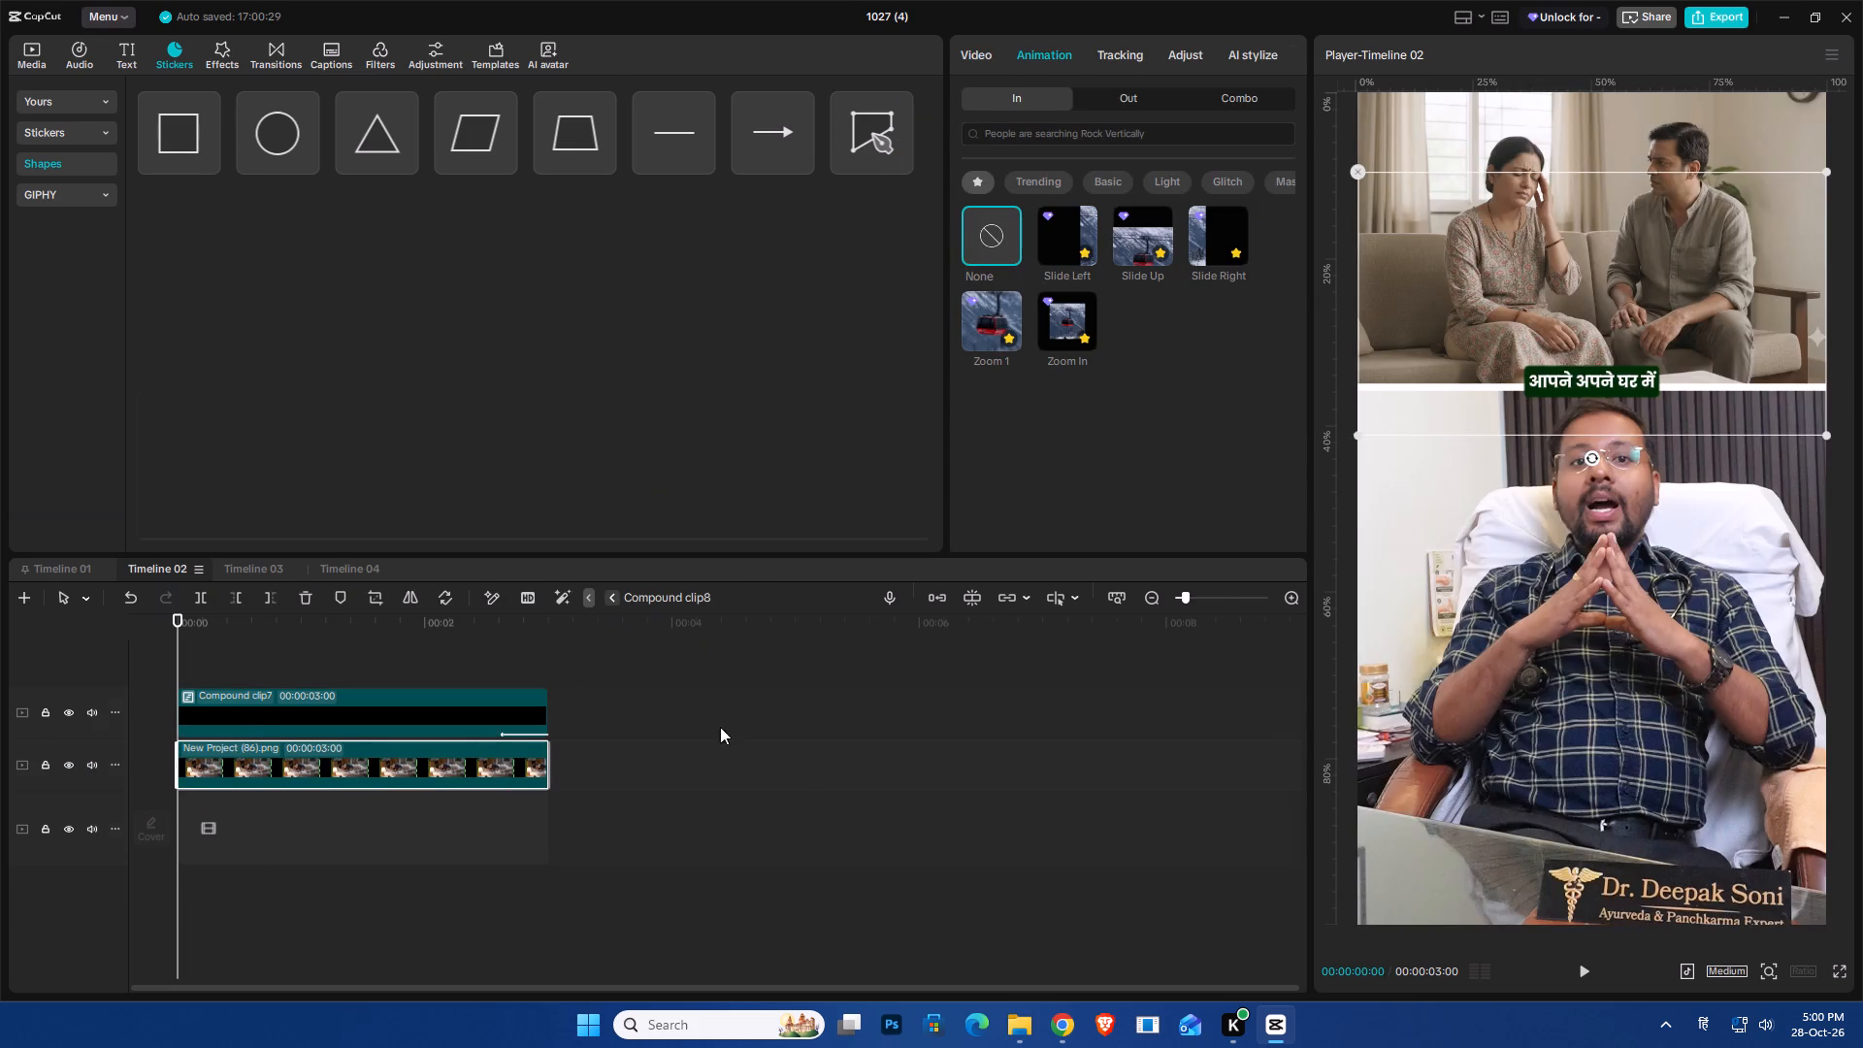
# Apply the Slide Left entrance animation to the compound clip of the sleeping woman and "सोने" label, and preview it.
pyautogui.click(1025, 700)
pyautogui.press('space')
pyautogui.press('space')
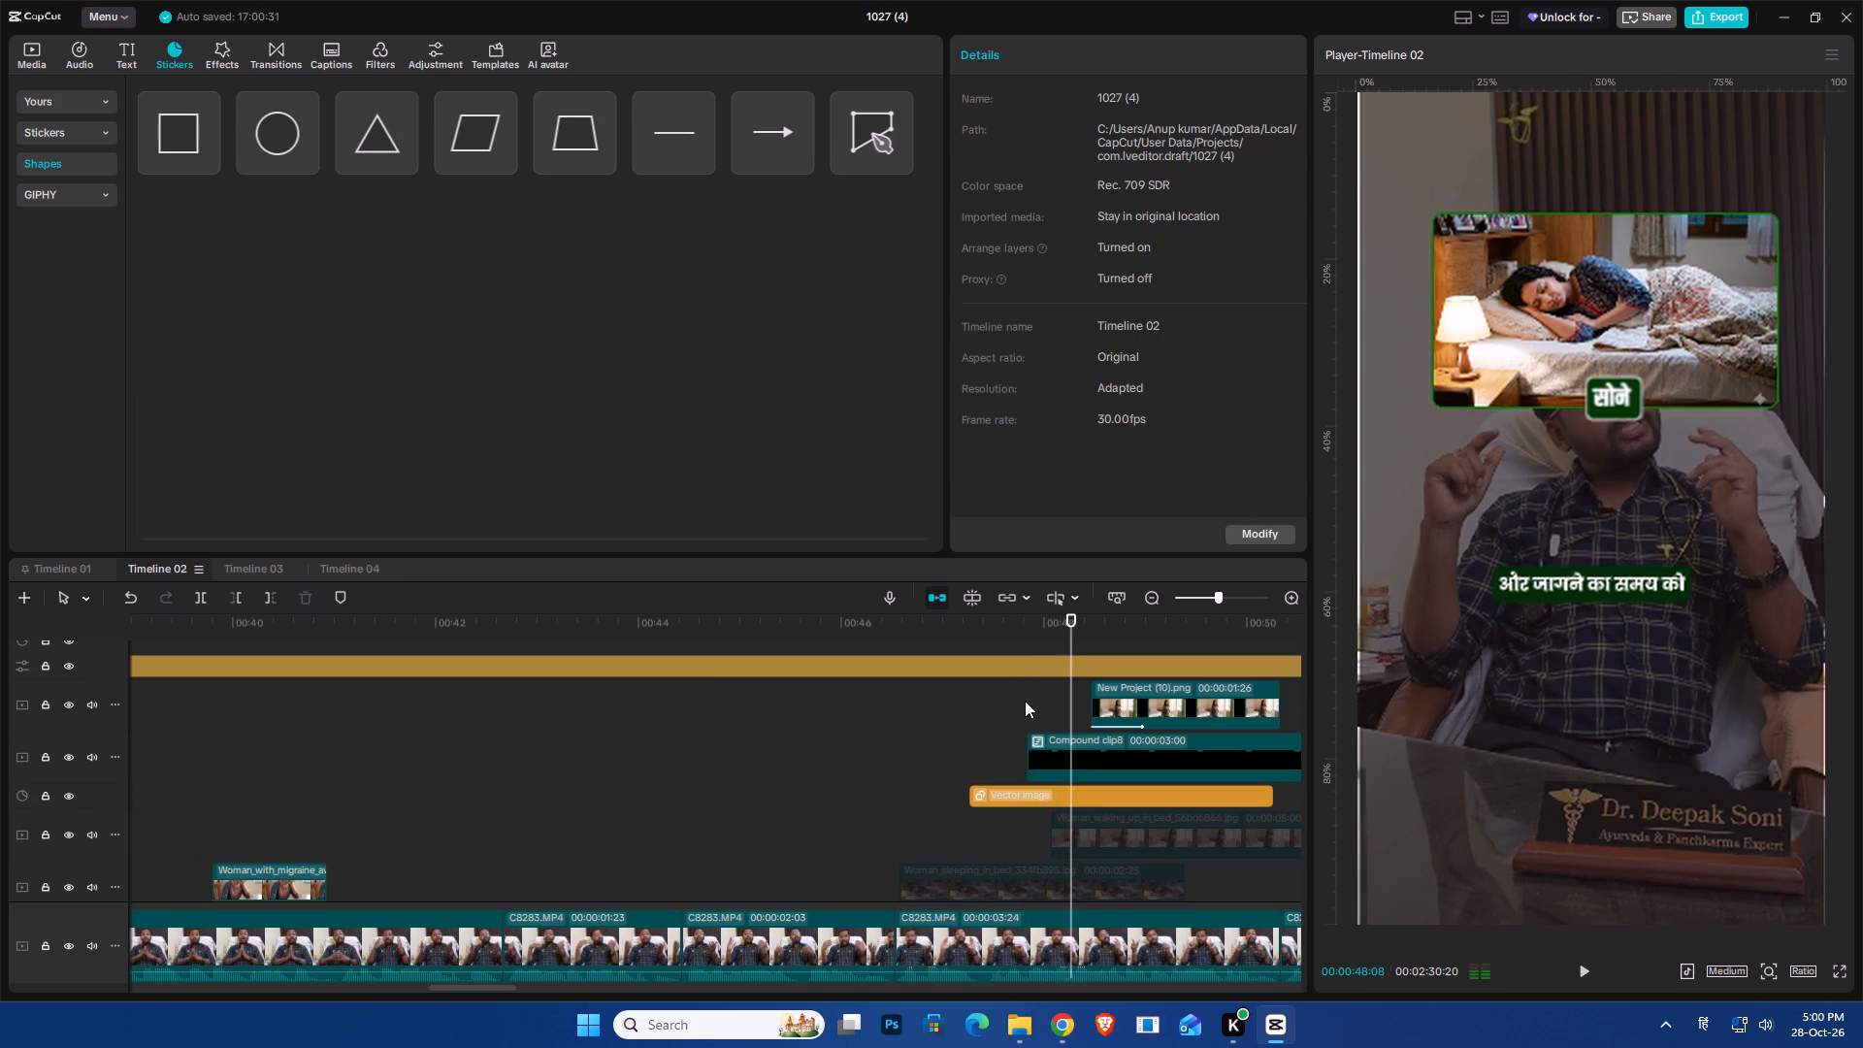
pyautogui.click(1053, 768)
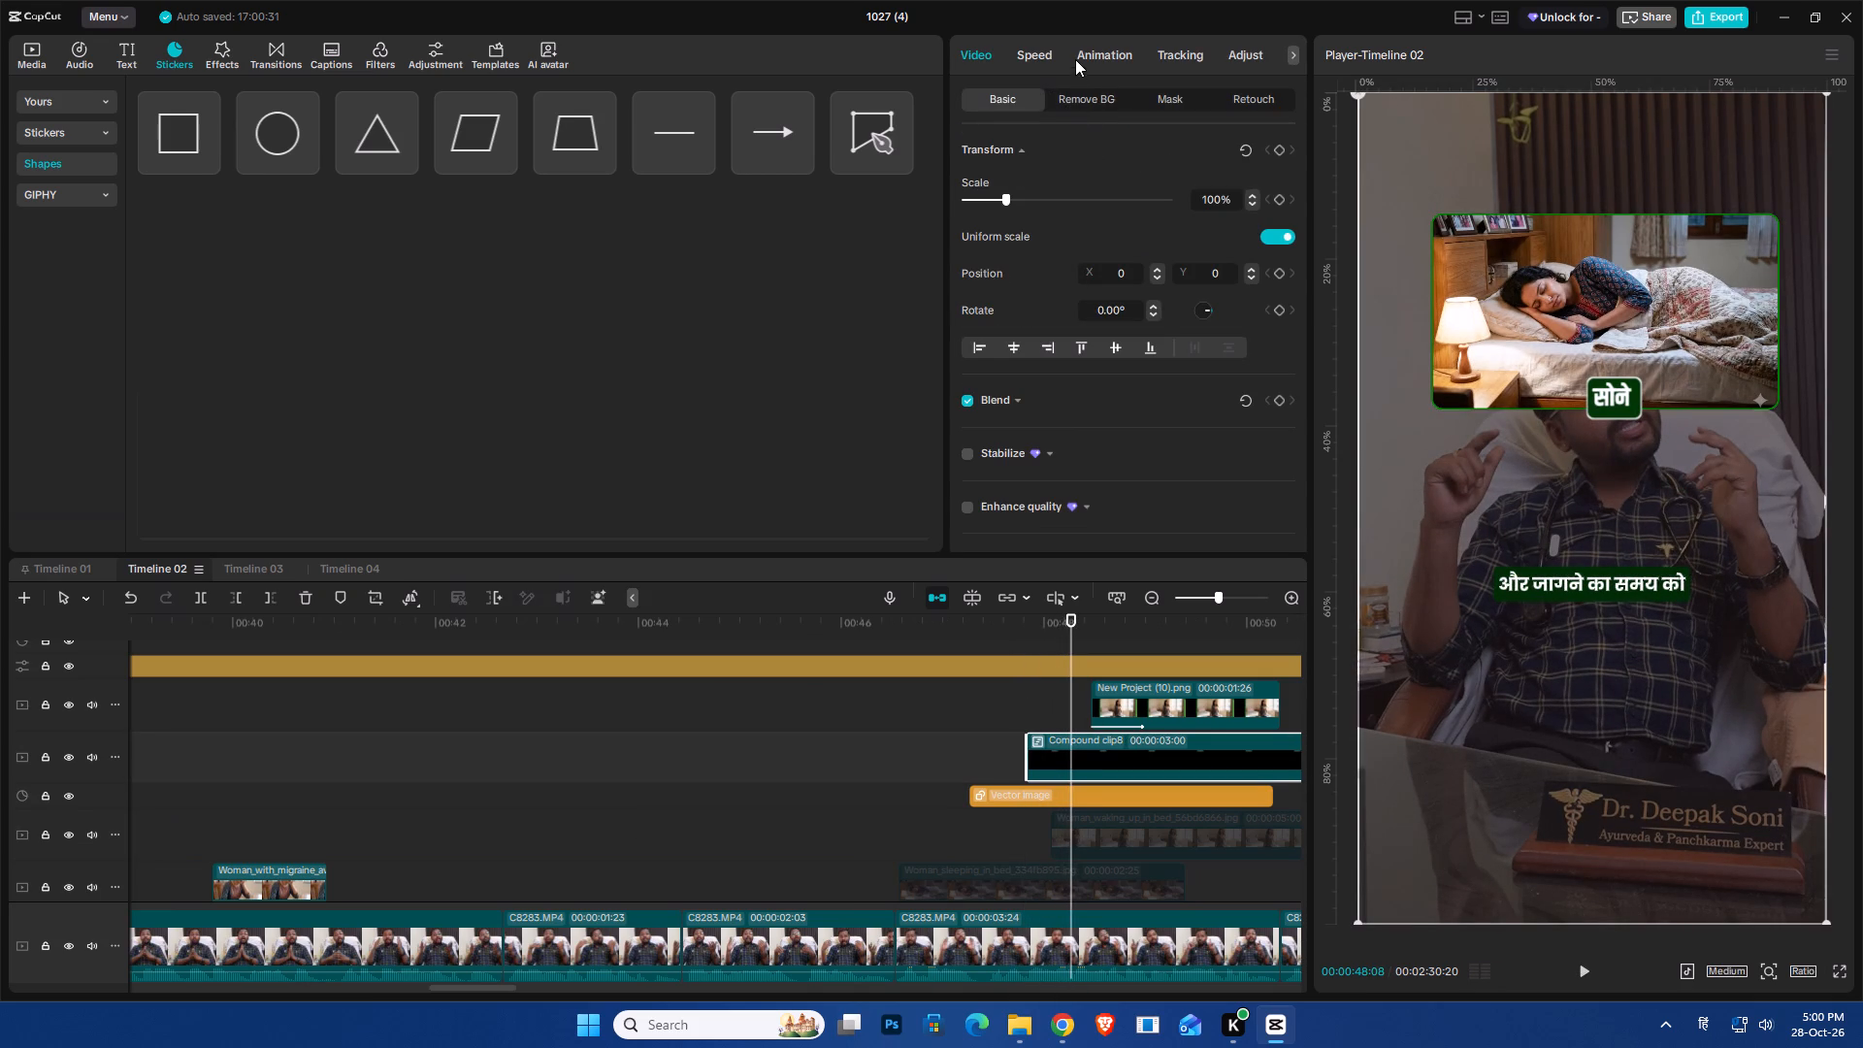
pyautogui.click(1114, 55)
pyautogui.click(1058, 244)
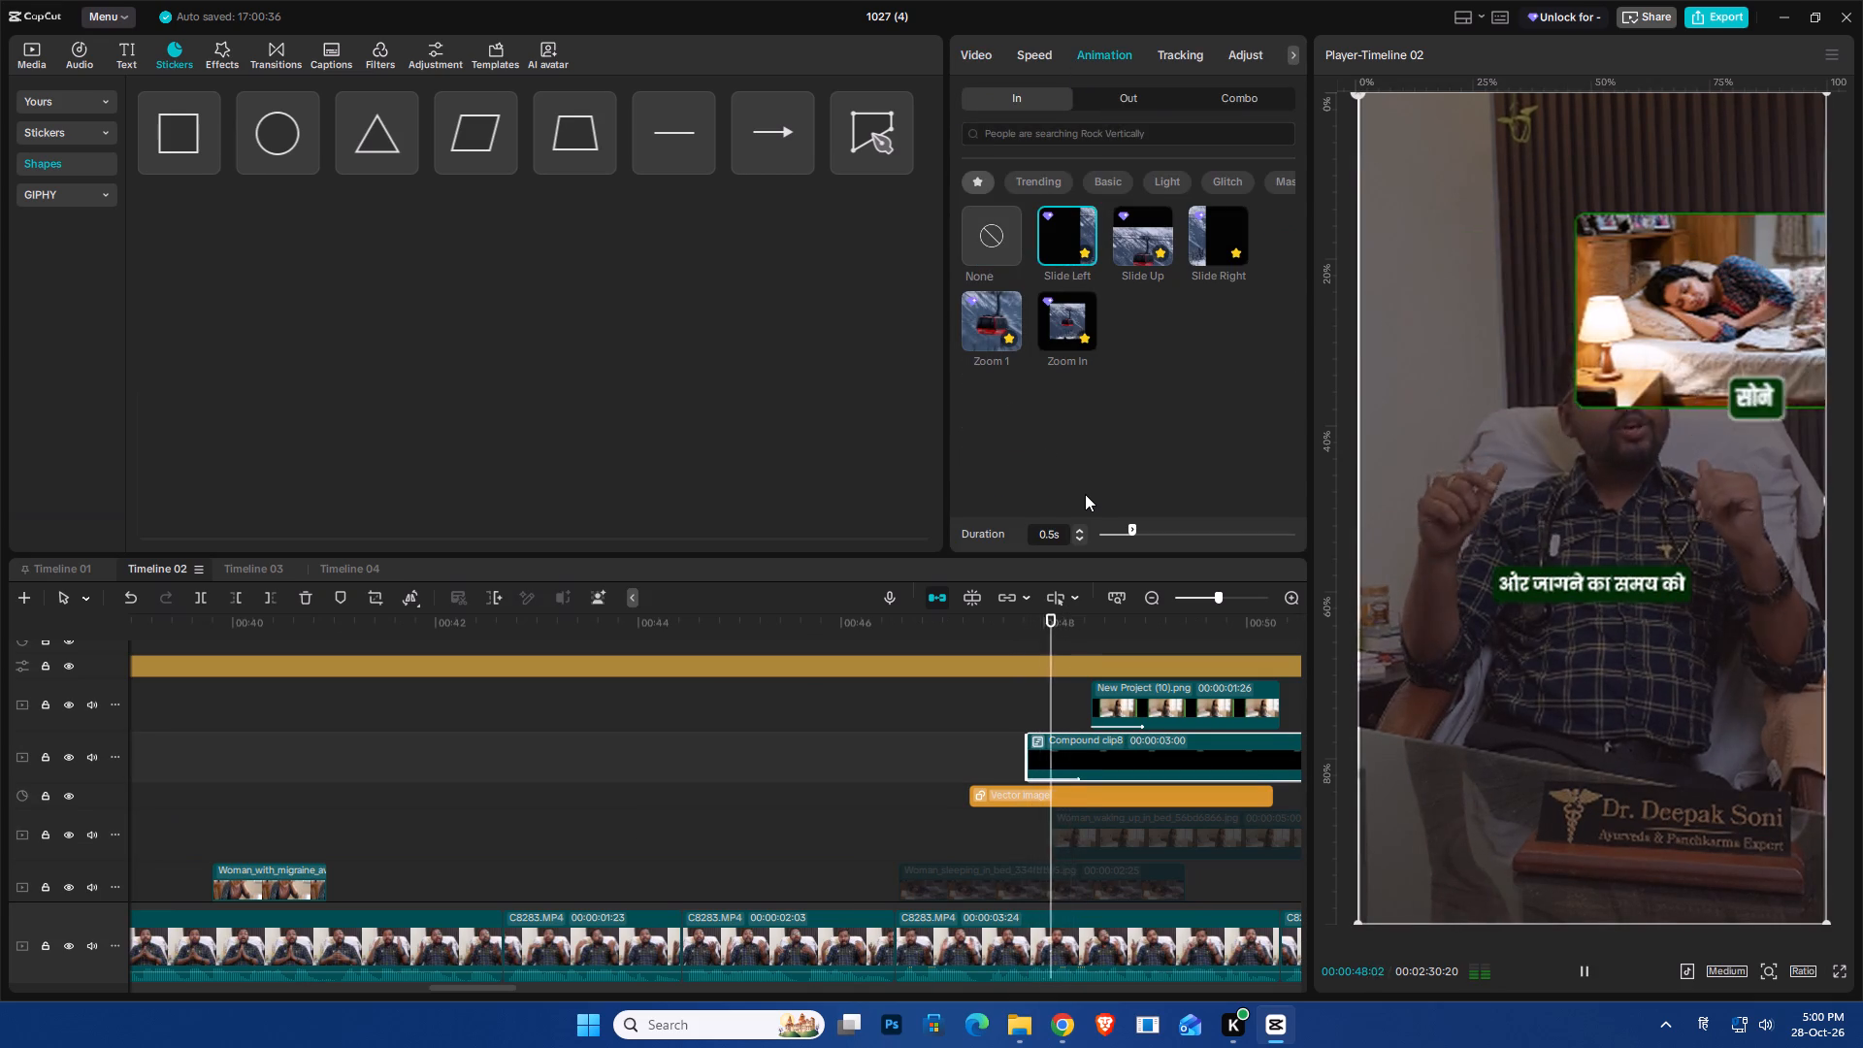
pyautogui.press('space')
# Move New Project (10).png slightly earlier, to start just after 48 seconds.
pyautogui.moveTo(1118, 702); pyautogui.dragTo(1091, 708)
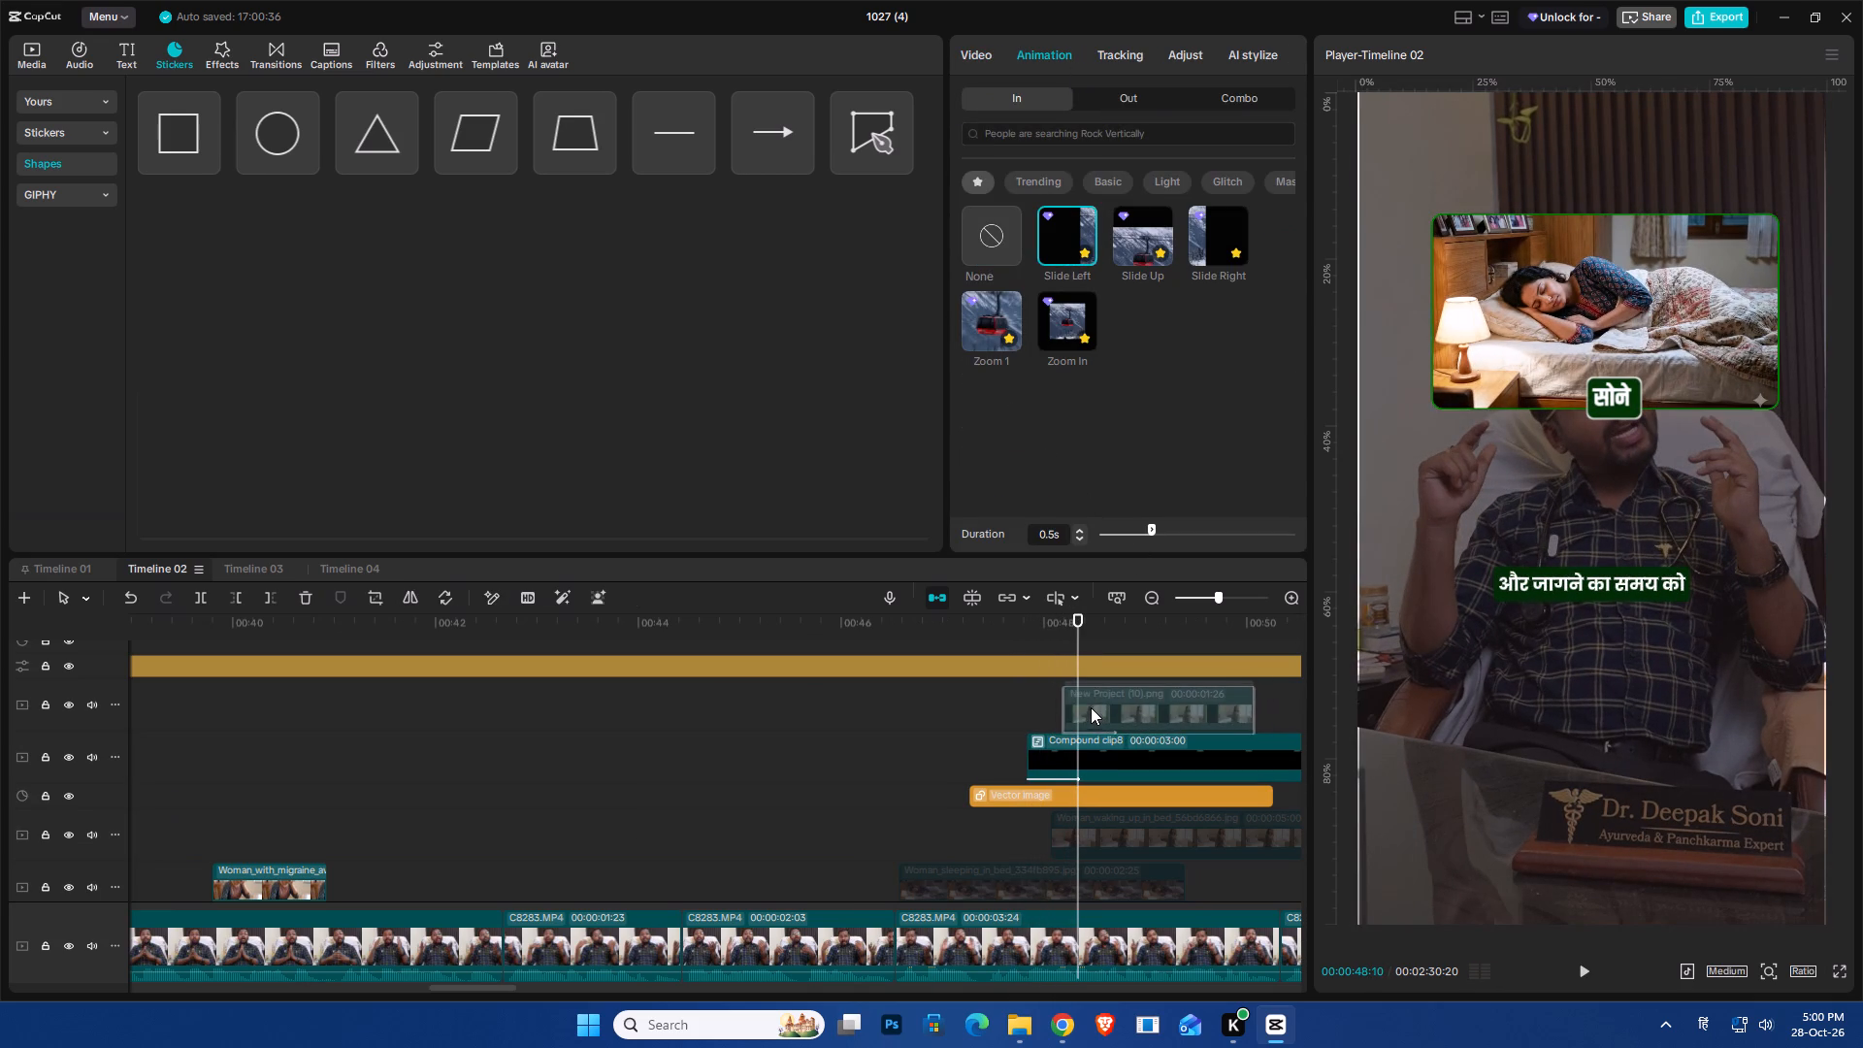
# Copy the "सोने" label clip from inside the sleeping woman's compound clip and return to the main timeline.
pyautogui.doubleClick(1086, 757)
pyautogui.click(207, 724)
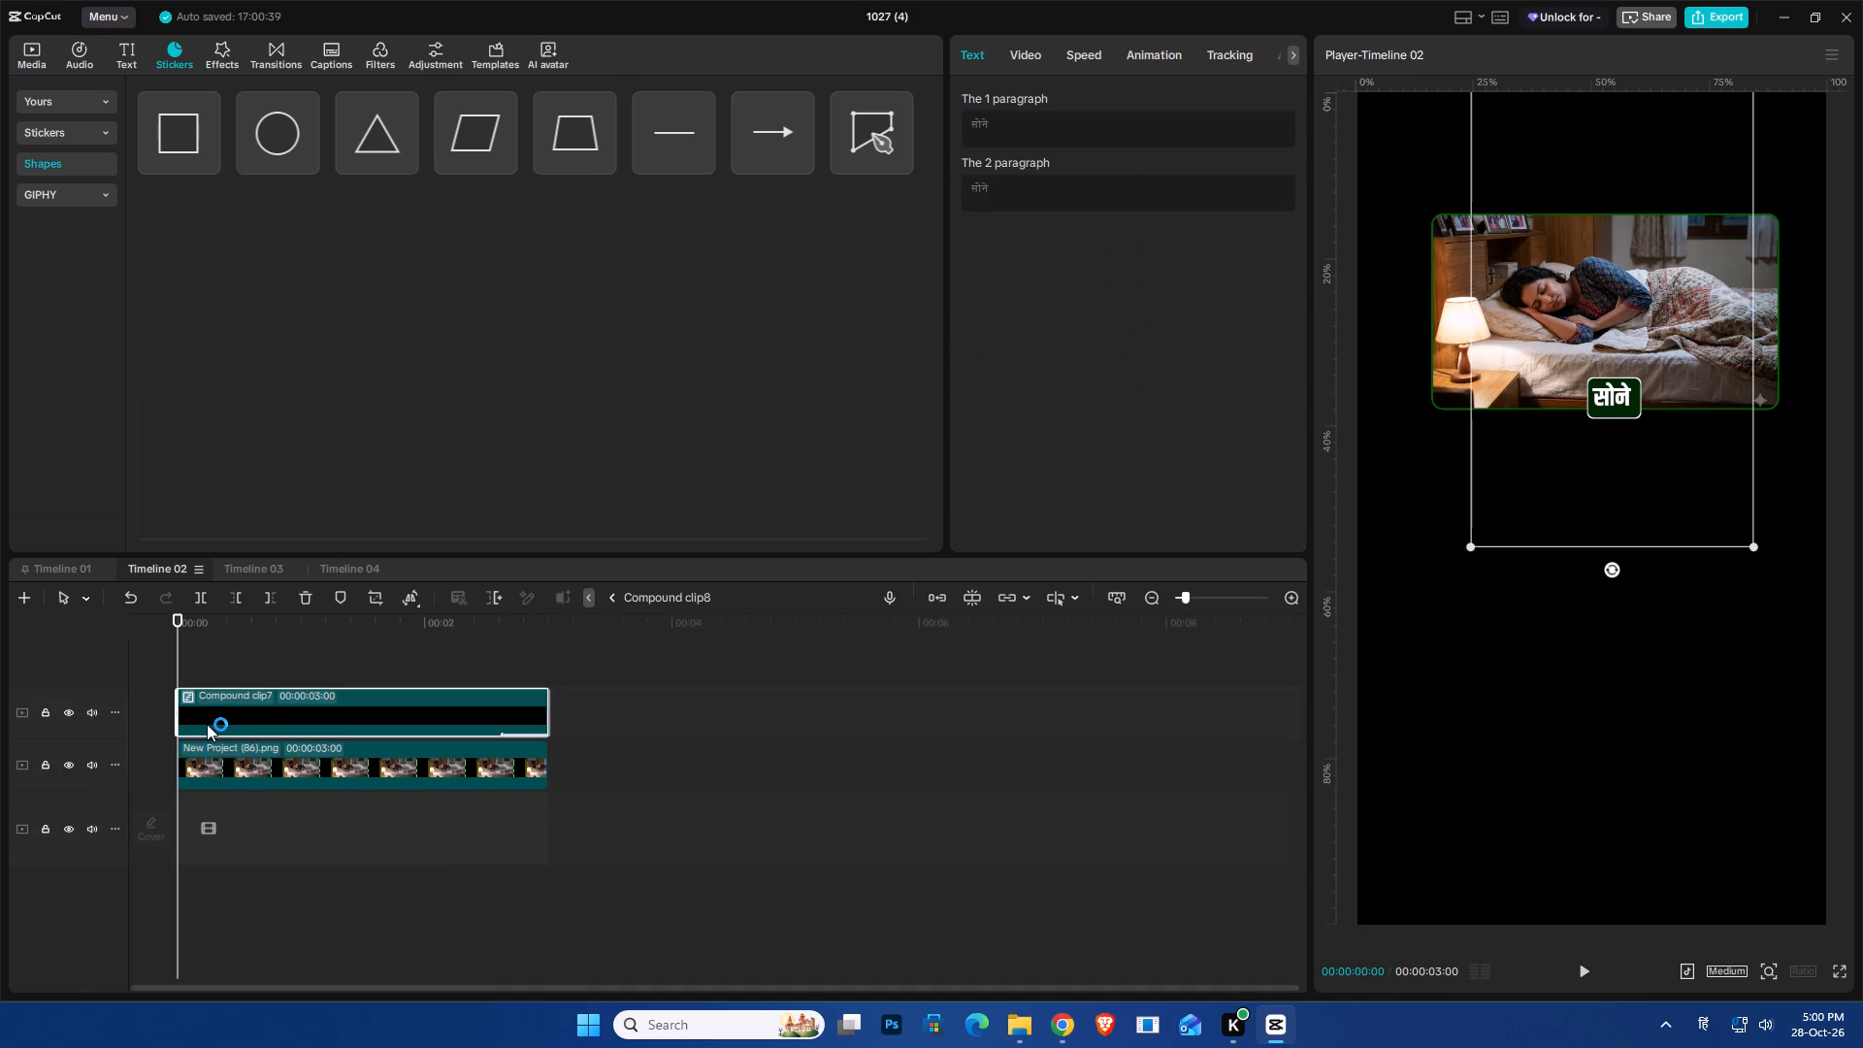
pyautogui.hotkey('ctrl', 'c')
pyautogui.click(617, 595)
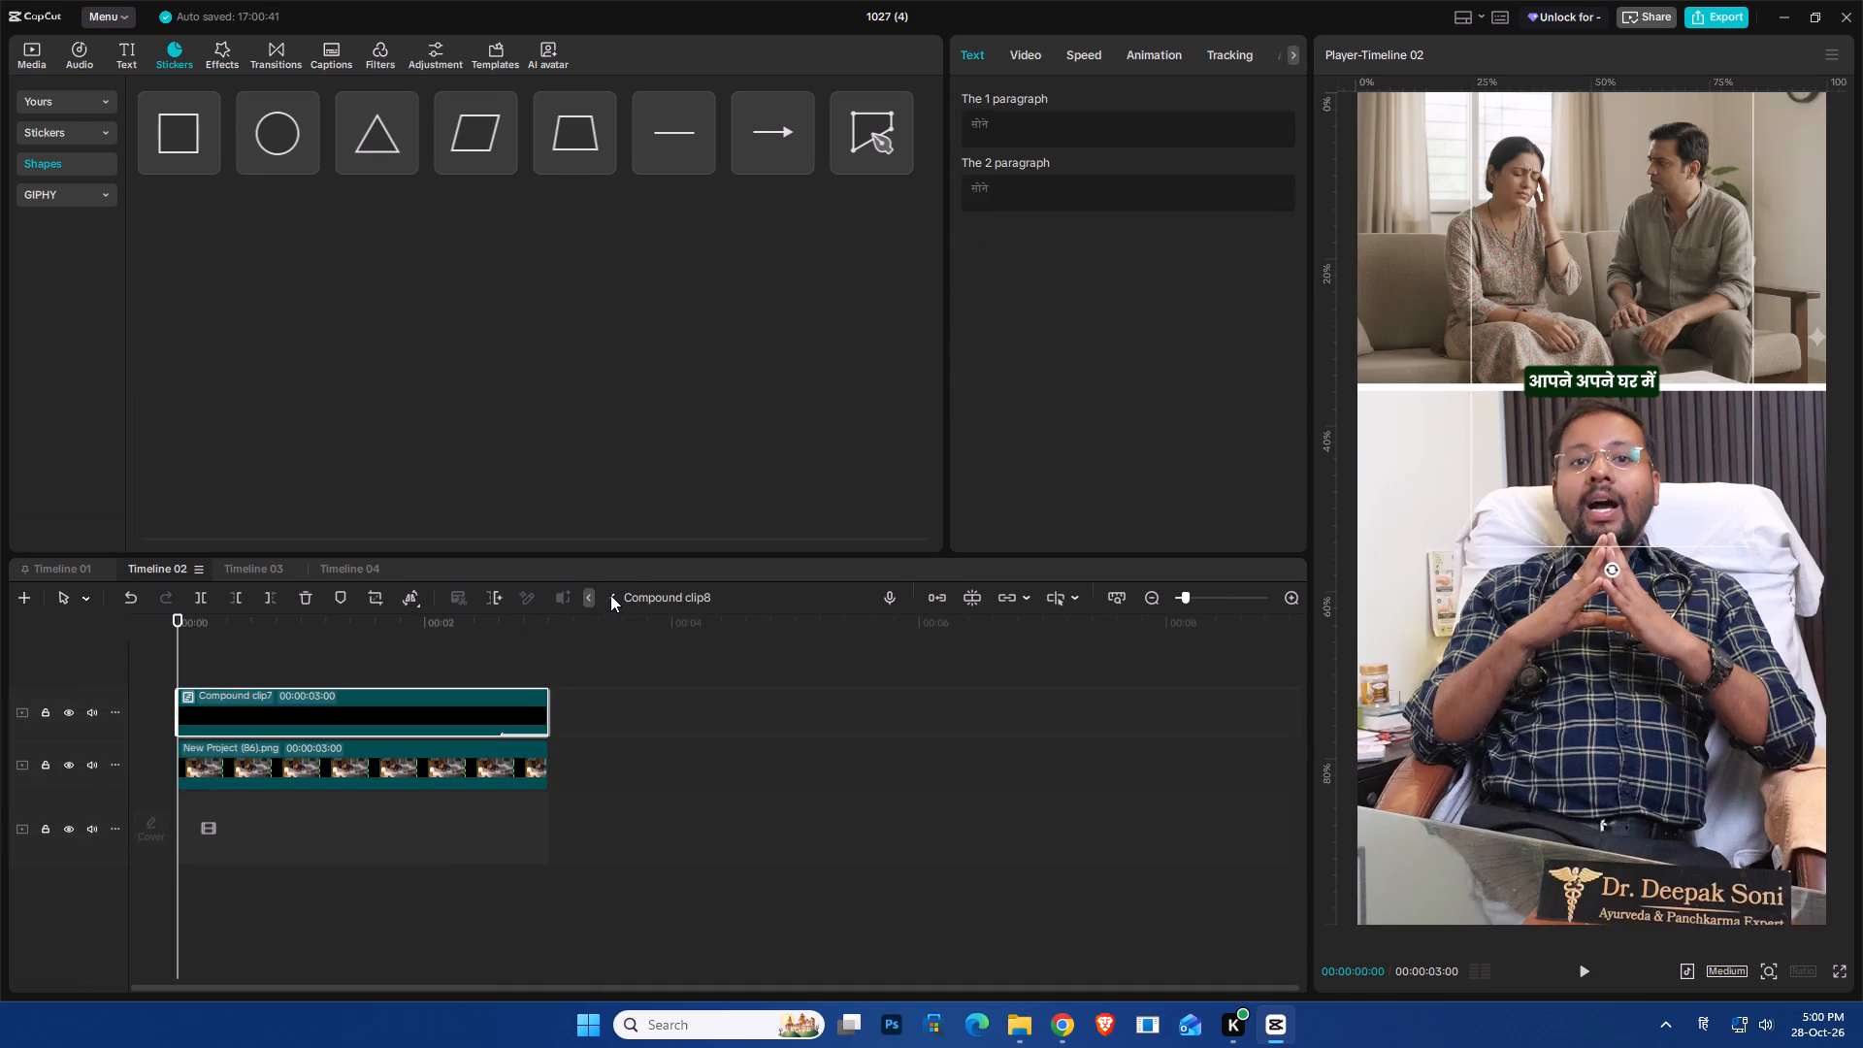
pyautogui.click(610, 595)
# Turn New Project (10).png into its own compound clip.
pyautogui.doubleClick(1124, 701)
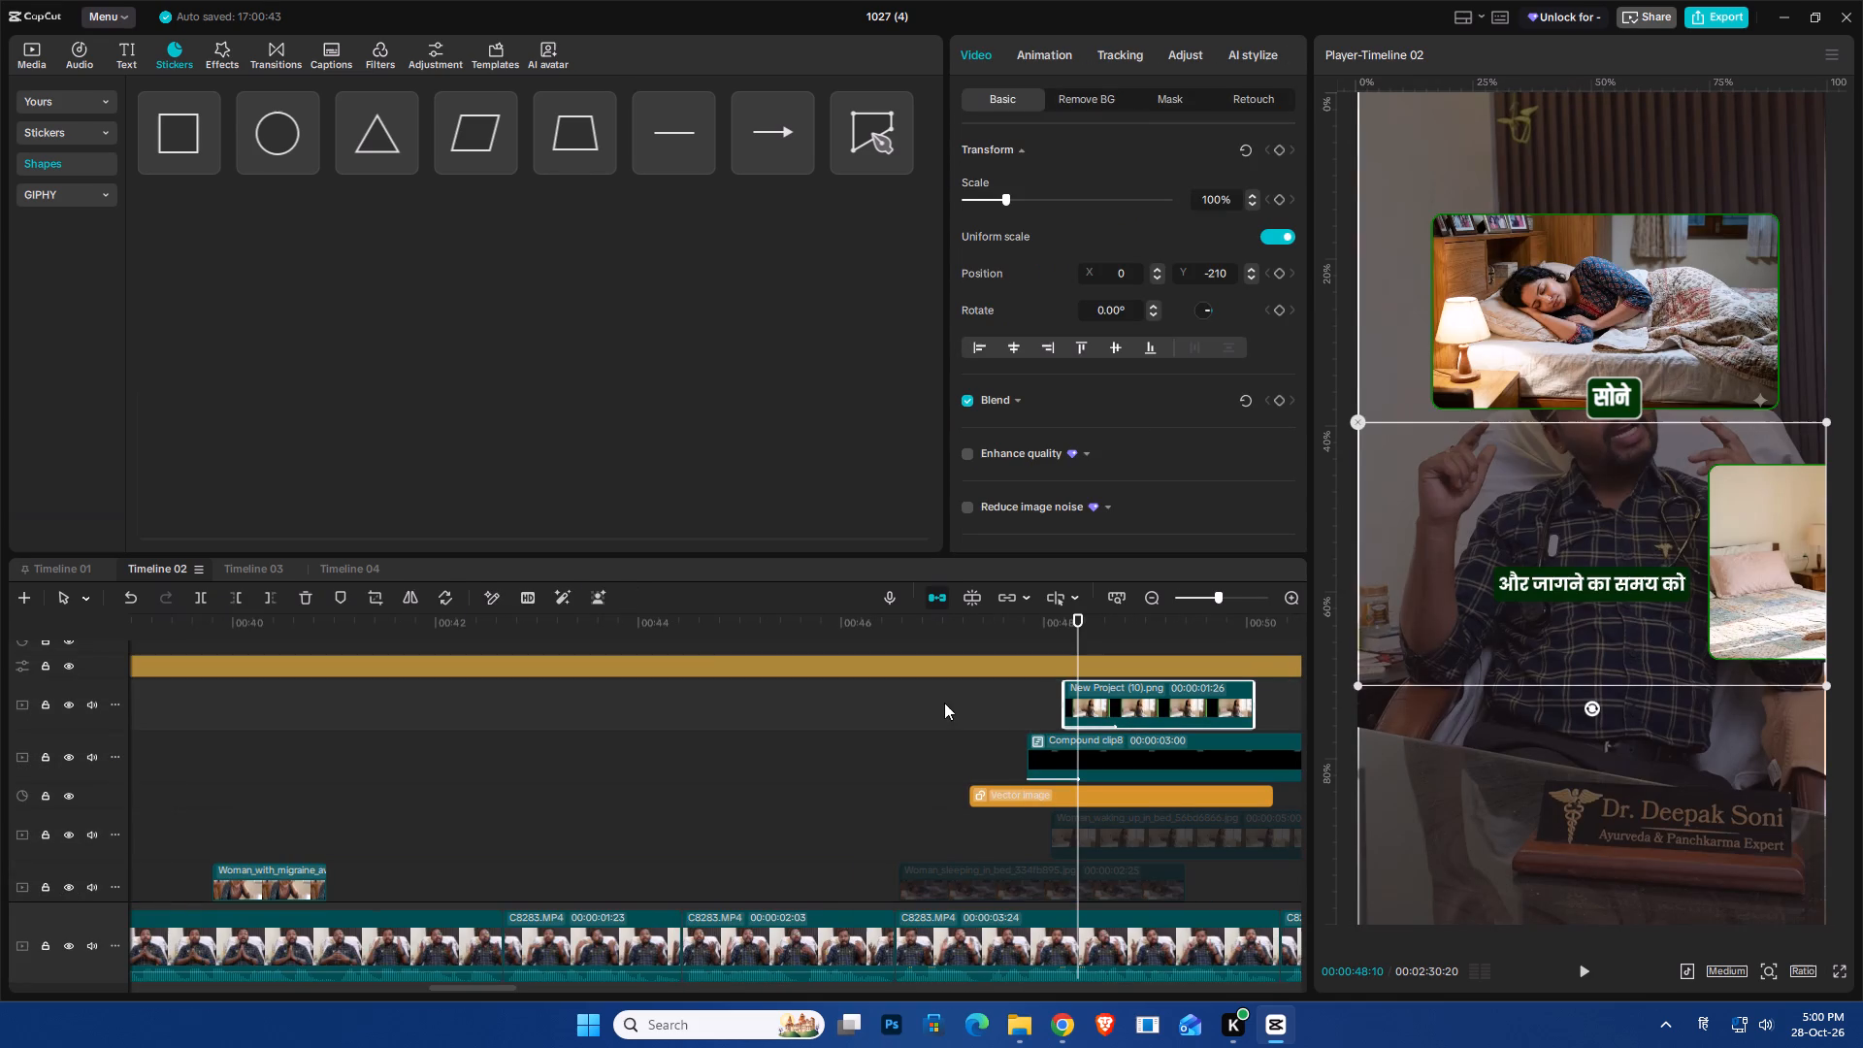
pyautogui.doubleClick(1119, 706)
pyautogui.click(1119, 706)
pyautogui.rightClick(1119, 704)
pyautogui.click(1166, 593)
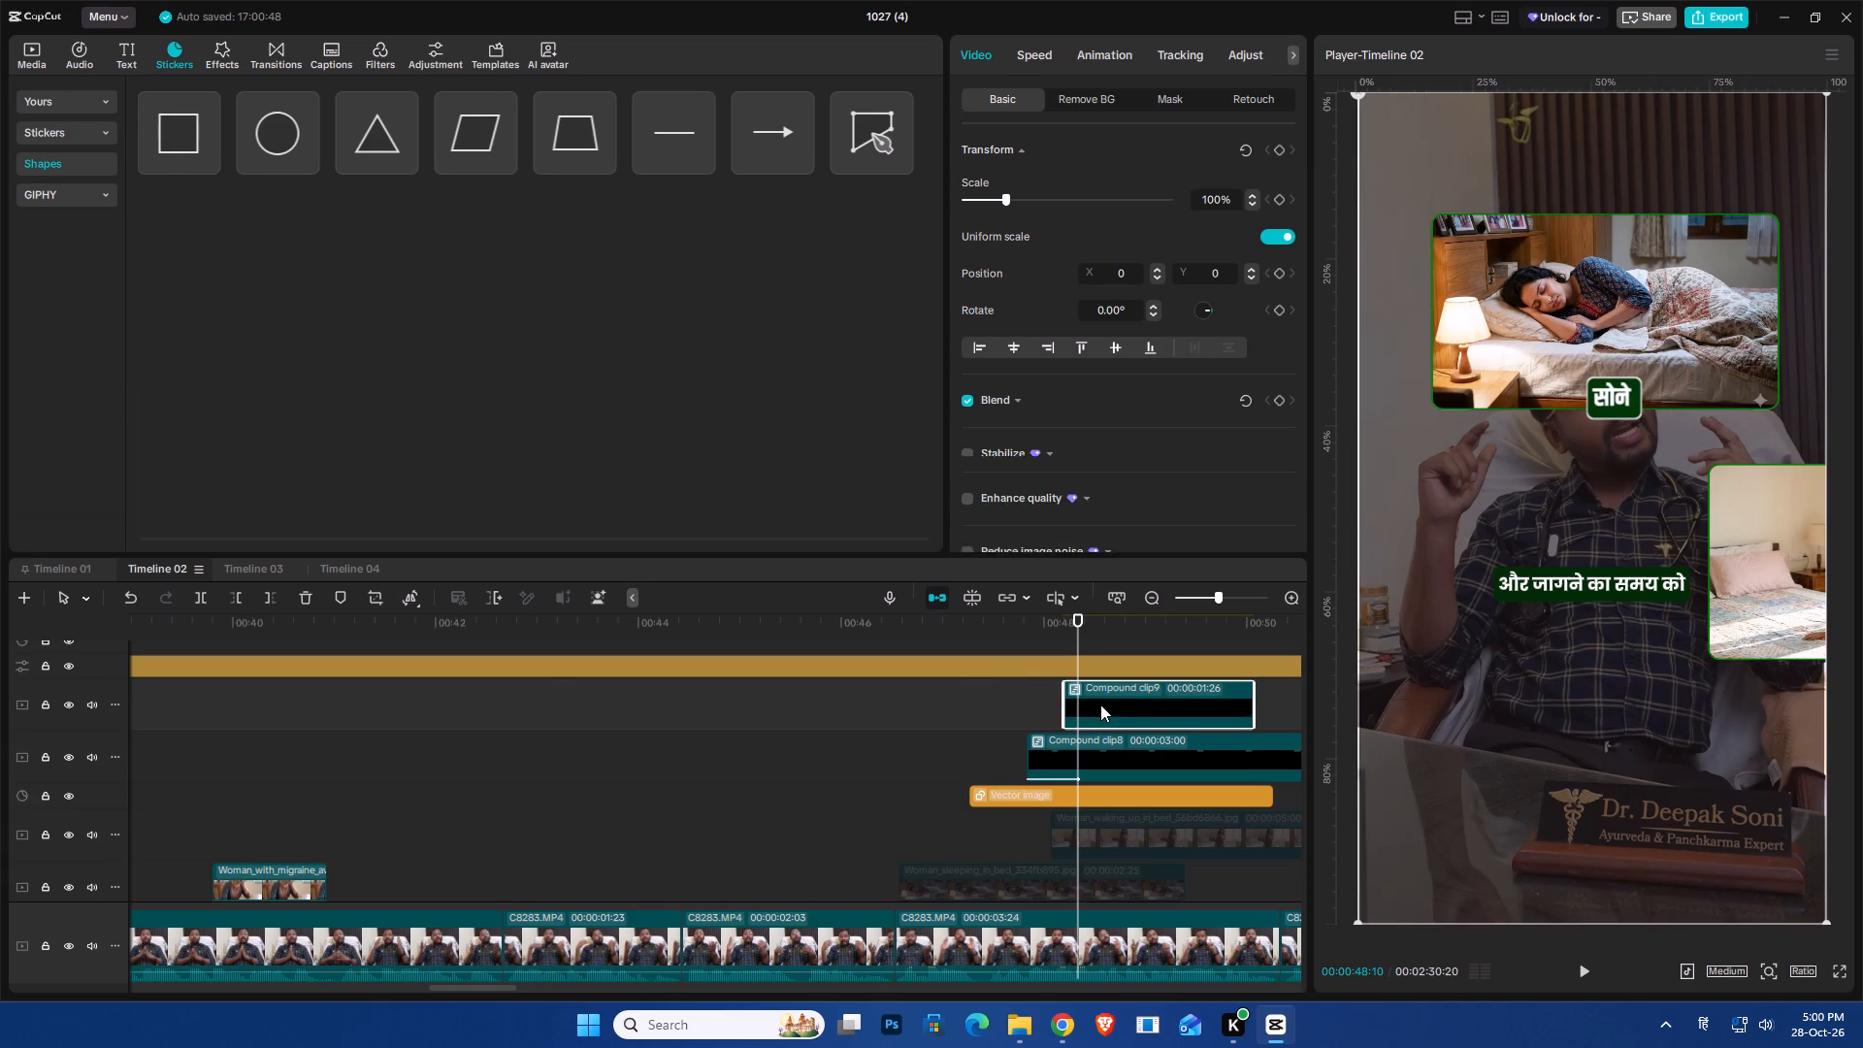
# Paste the copied "सोने" label above New Project (10).png inside its compound clip and preview the result.
pyautogui.doubleClick(1100, 704)
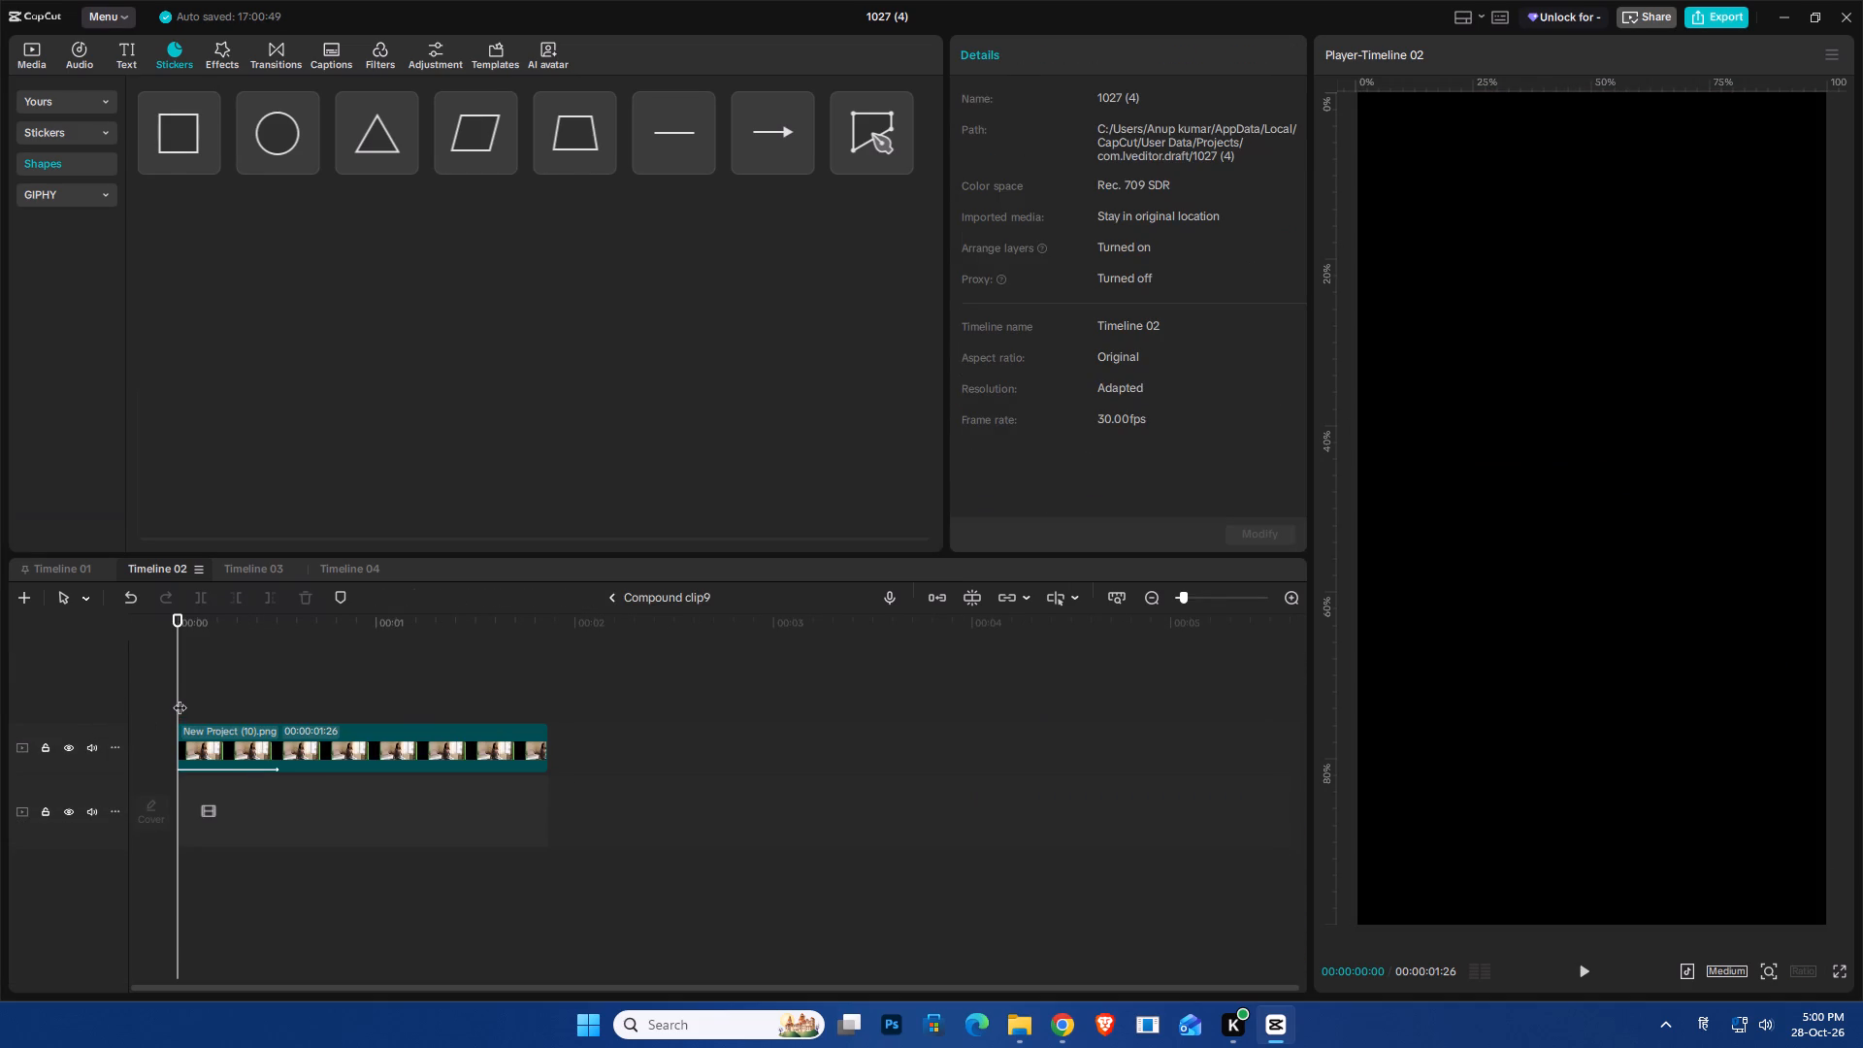
pyautogui.hotkey('ctrl', 'v')
pyautogui.press('space')
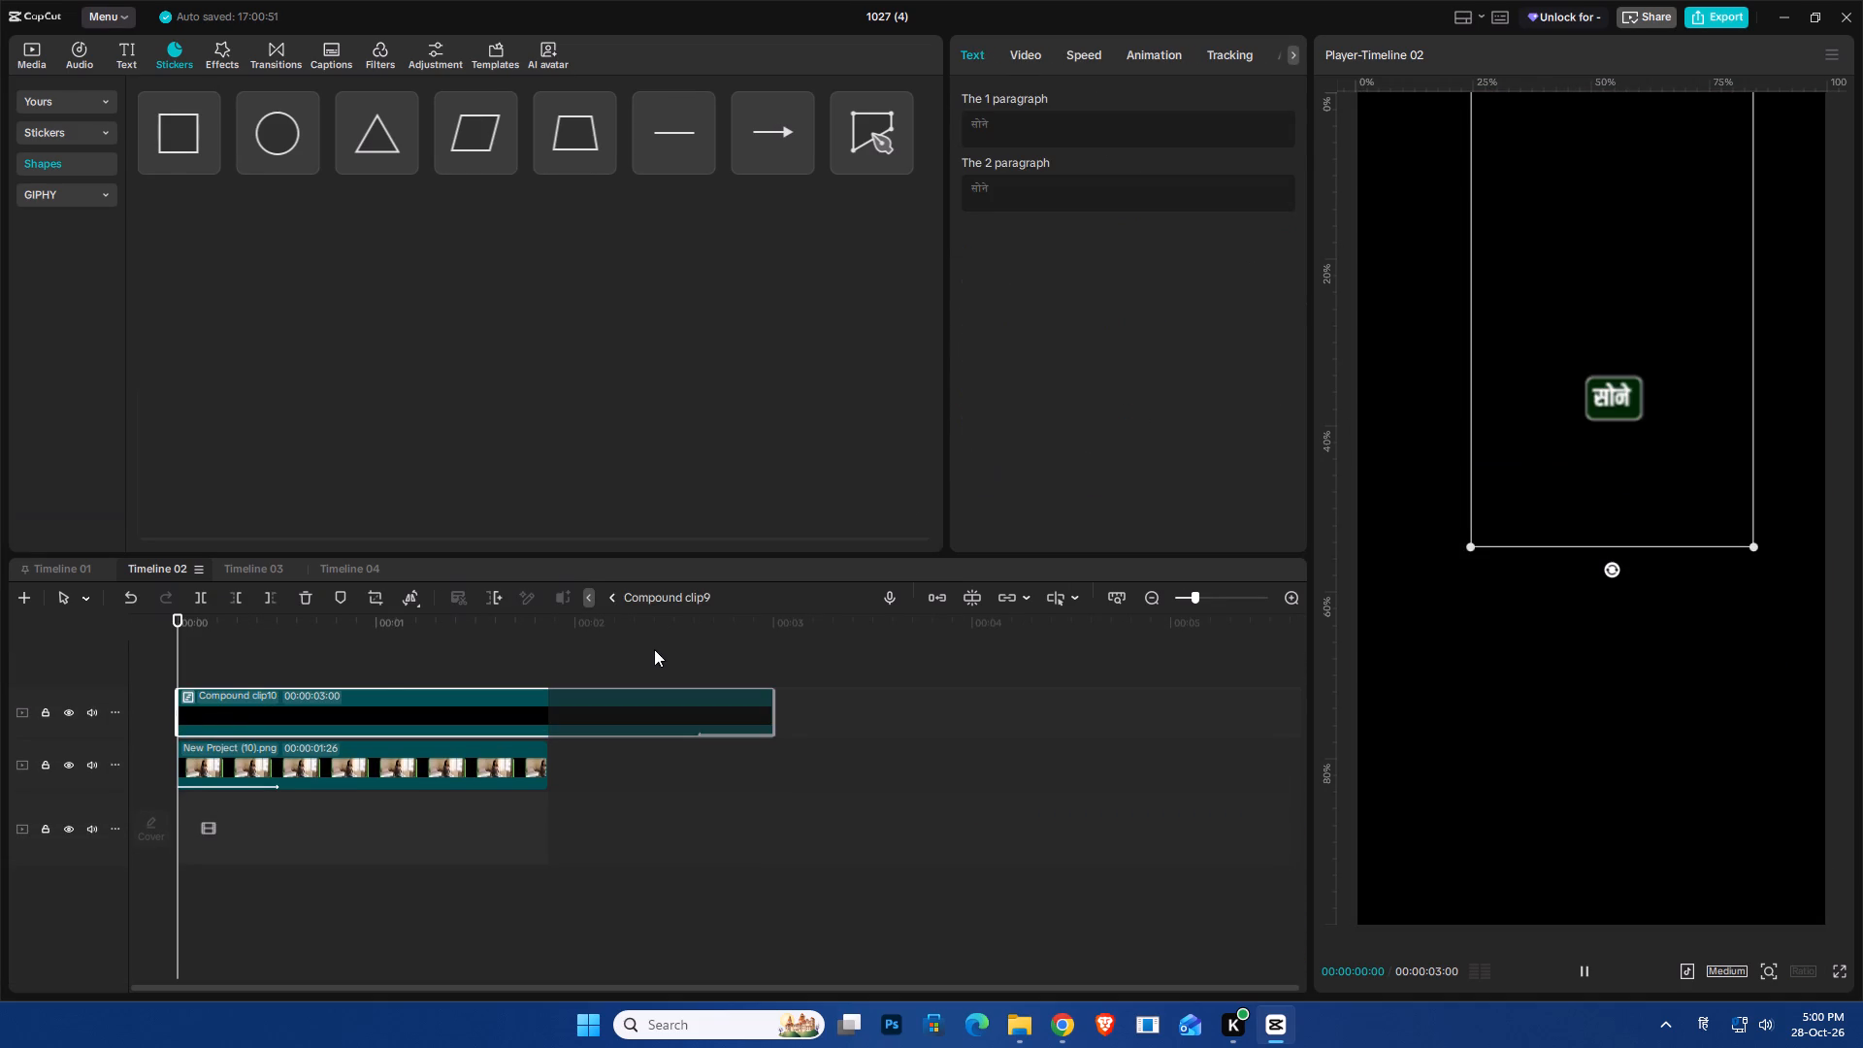
pyautogui.press('space')
# Remove the entrance animation from New Project (10).png inside the compound clip.
pyautogui.click(336, 749)
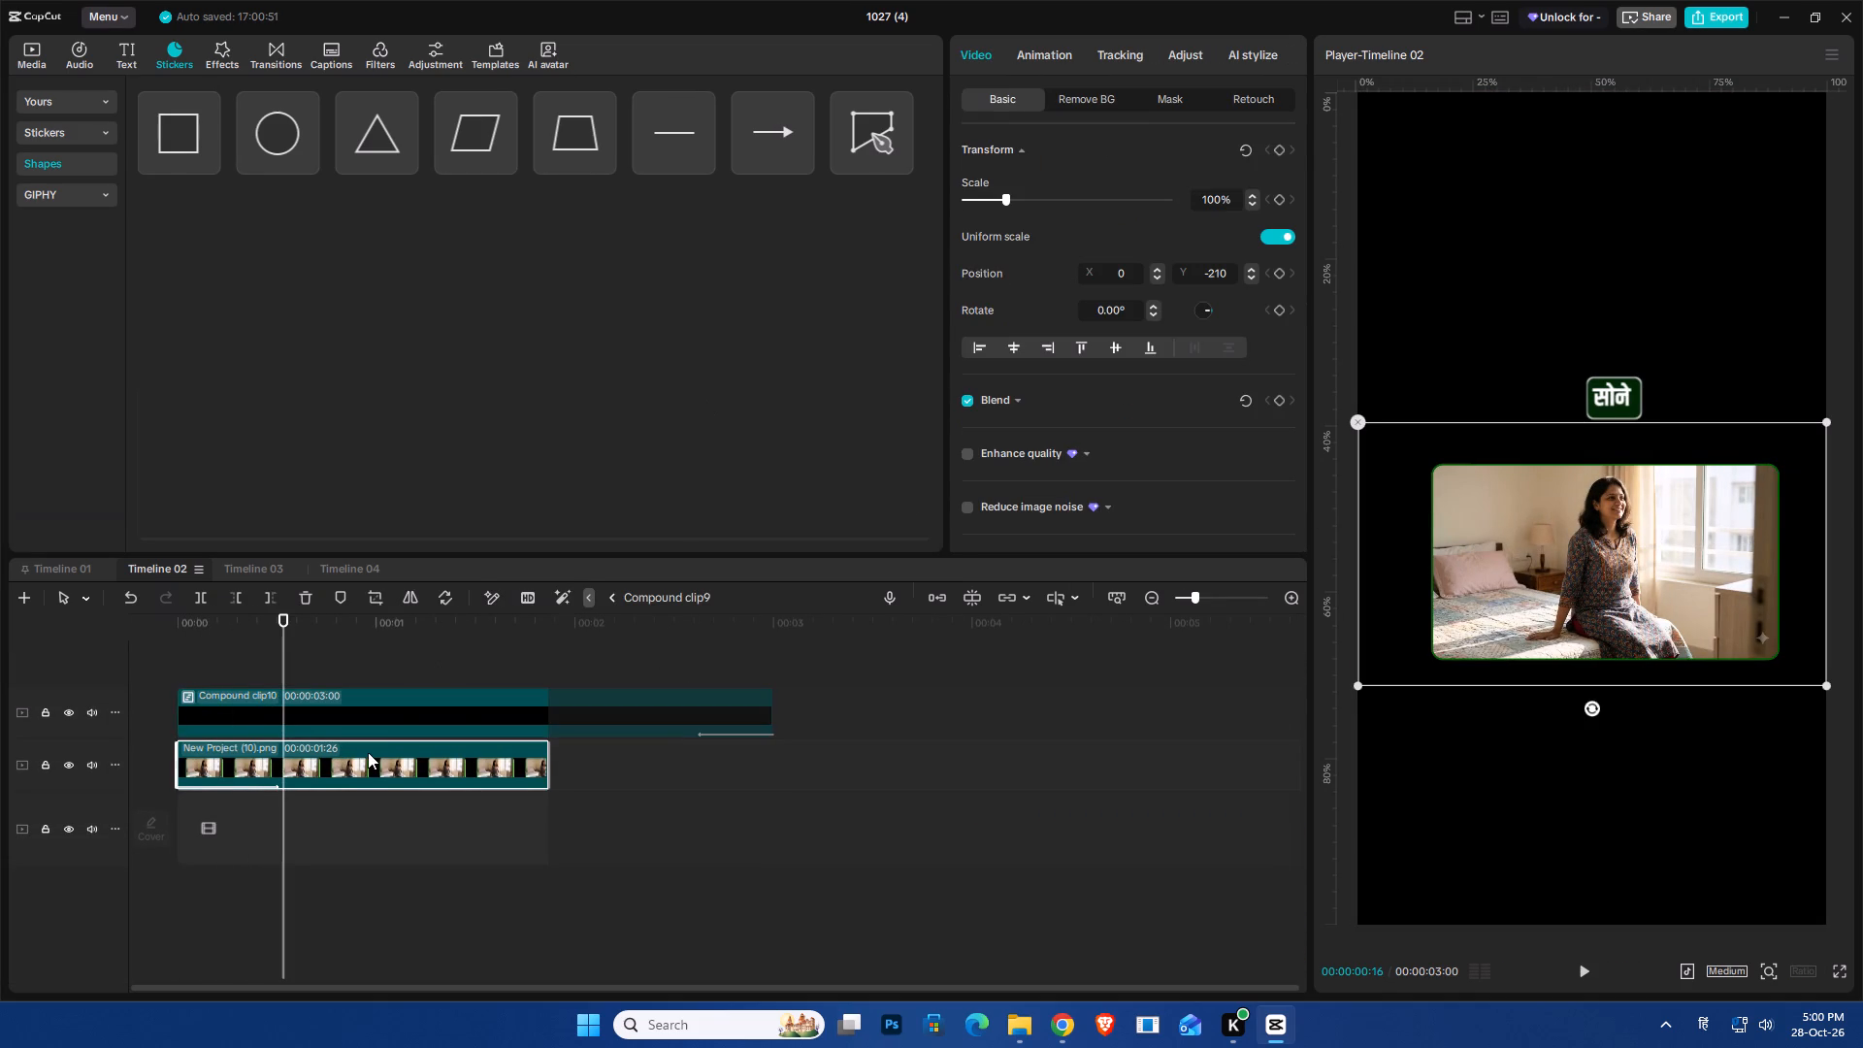
pyautogui.click(367, 765)
pyautogui.click(1026, 57)
pyautogui.click(979, 216)
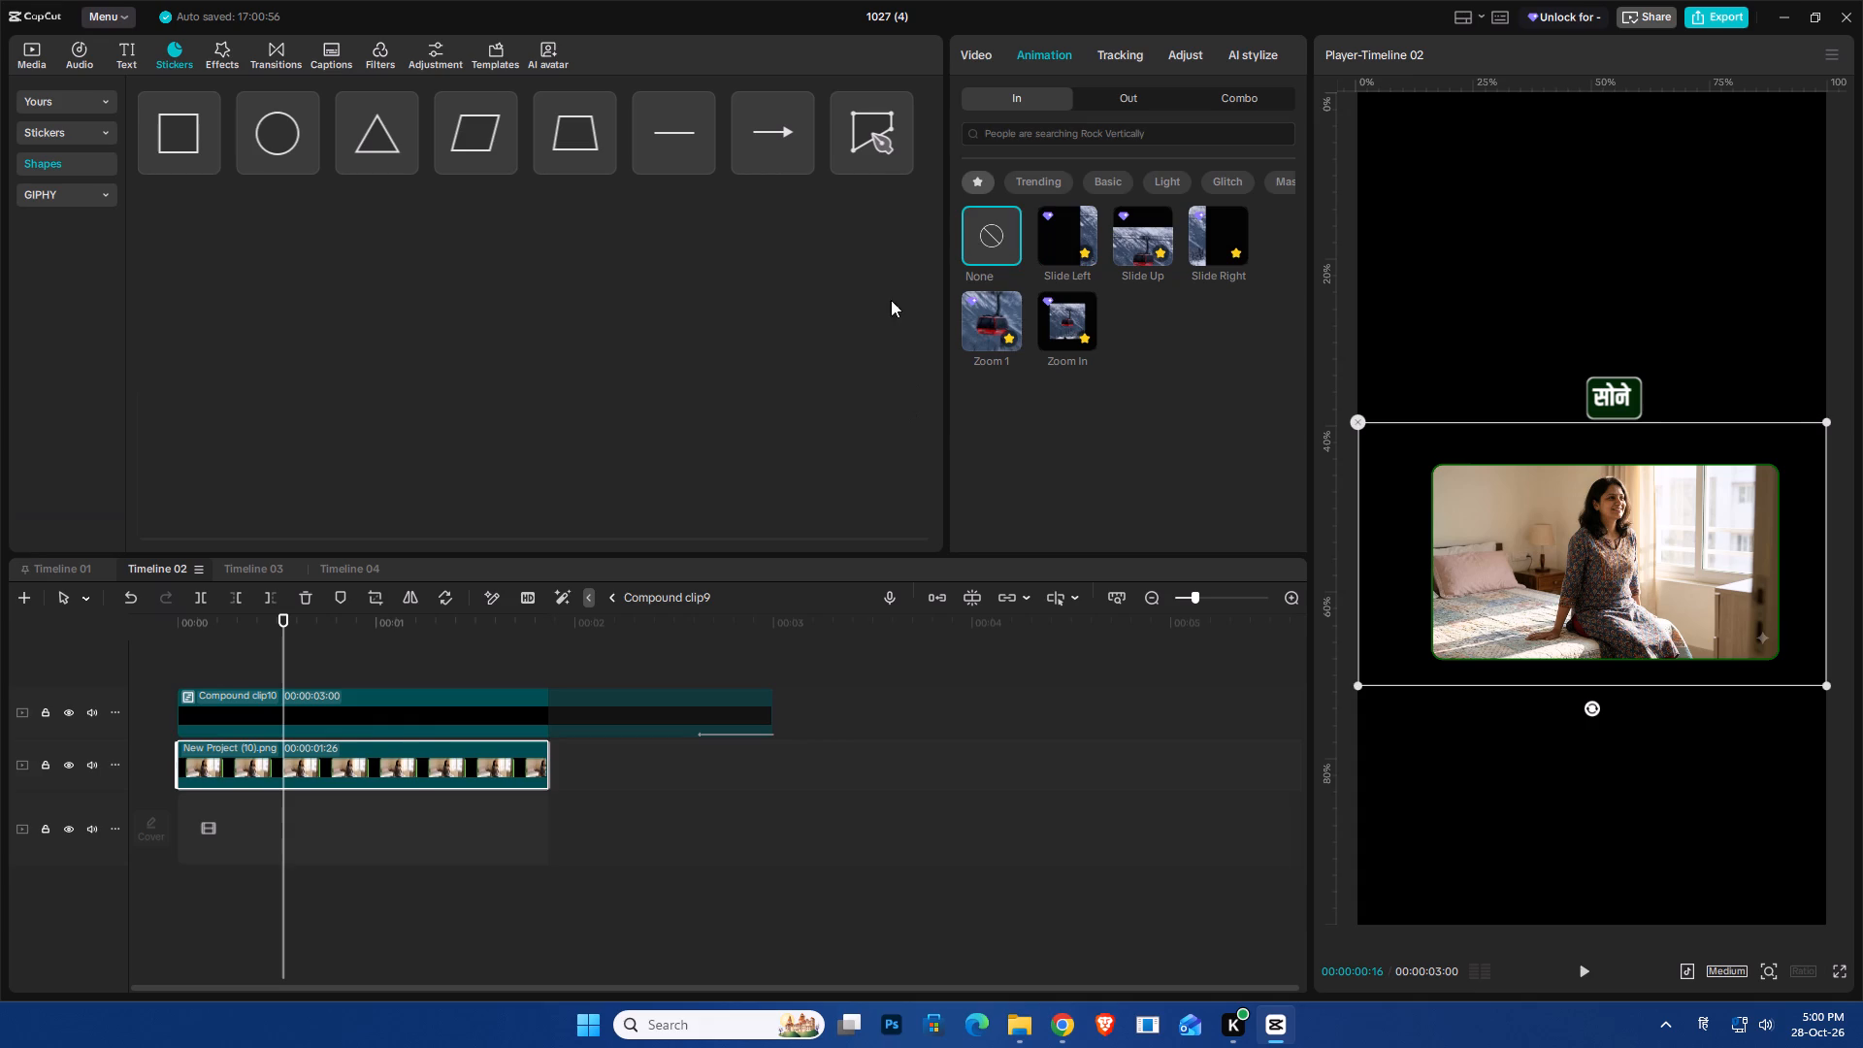
# Move the pasted label down onto the centre of the lower edge of the seated woman's image.
pyautogui.click(366, 729)
pyautogui.moveTo(1629, 367); pyautogui.dragTo(1614, 620)
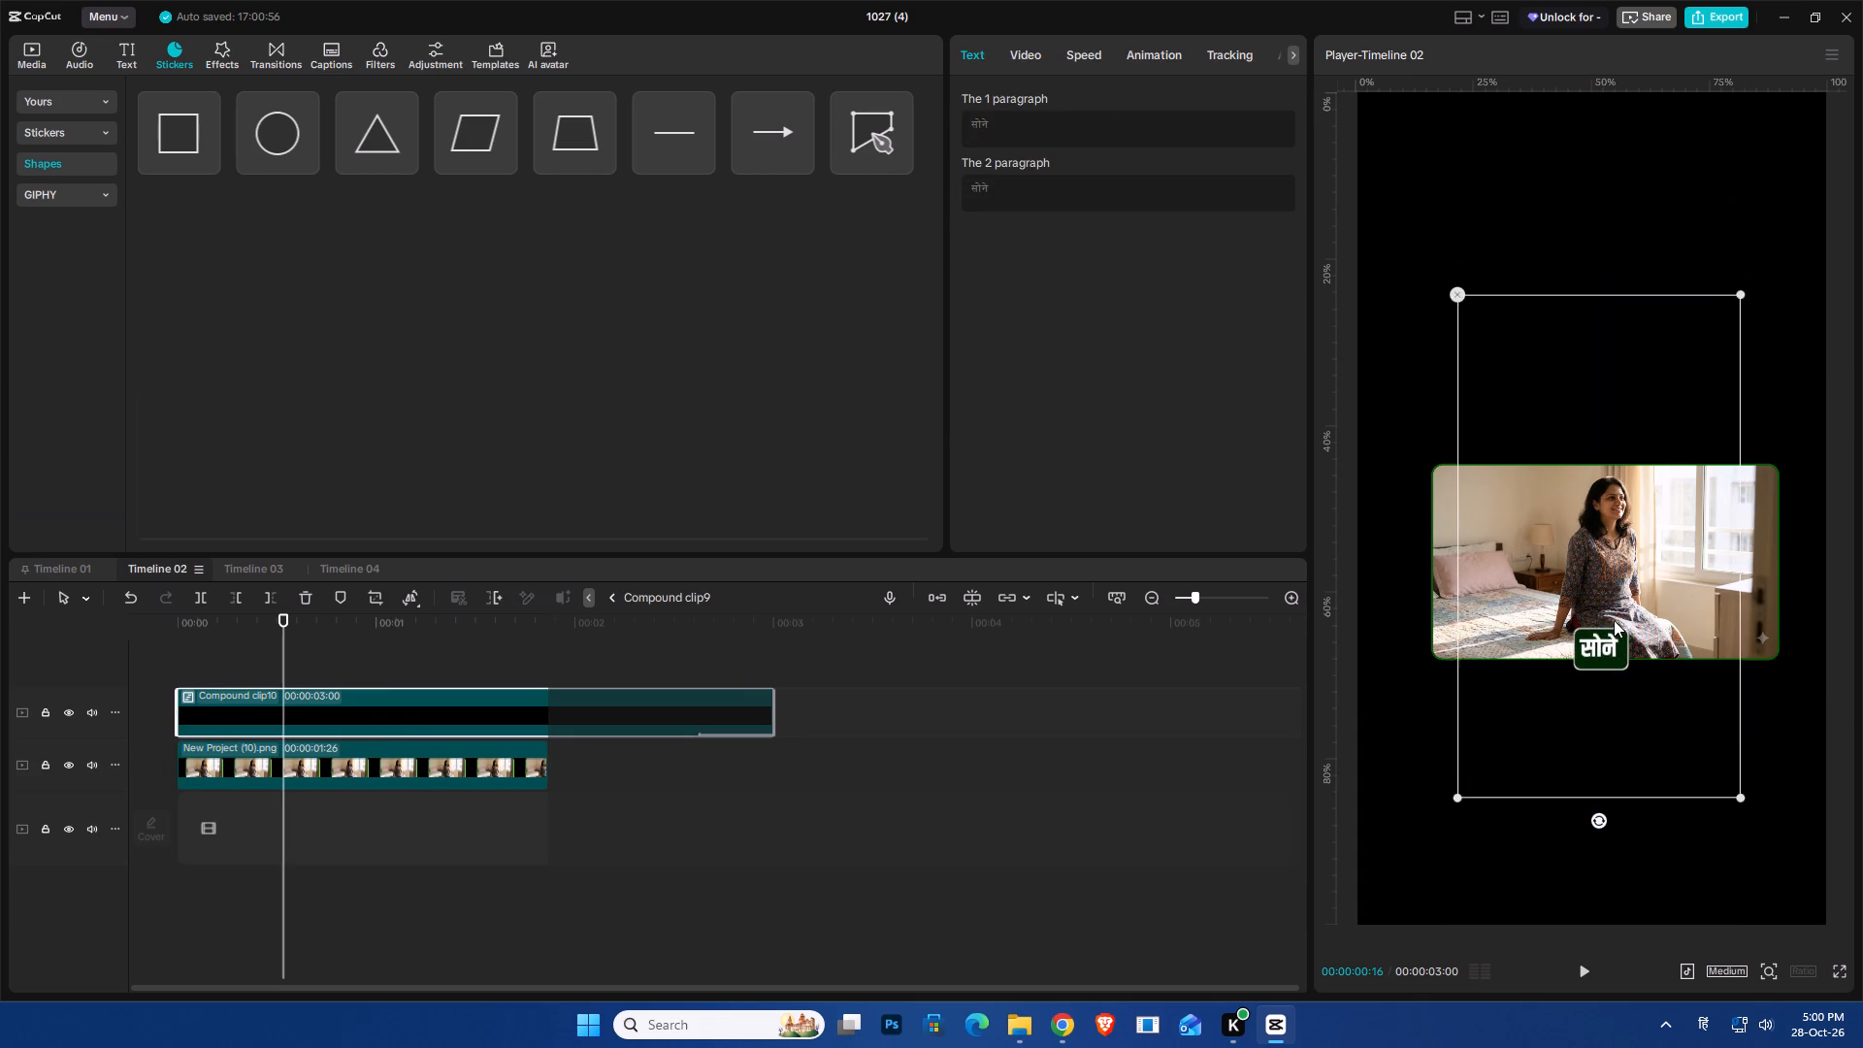
pyautogui.moveTo(1614, 620); pyautogui.dragTo(1613, 621)
pyautogui.press('space')
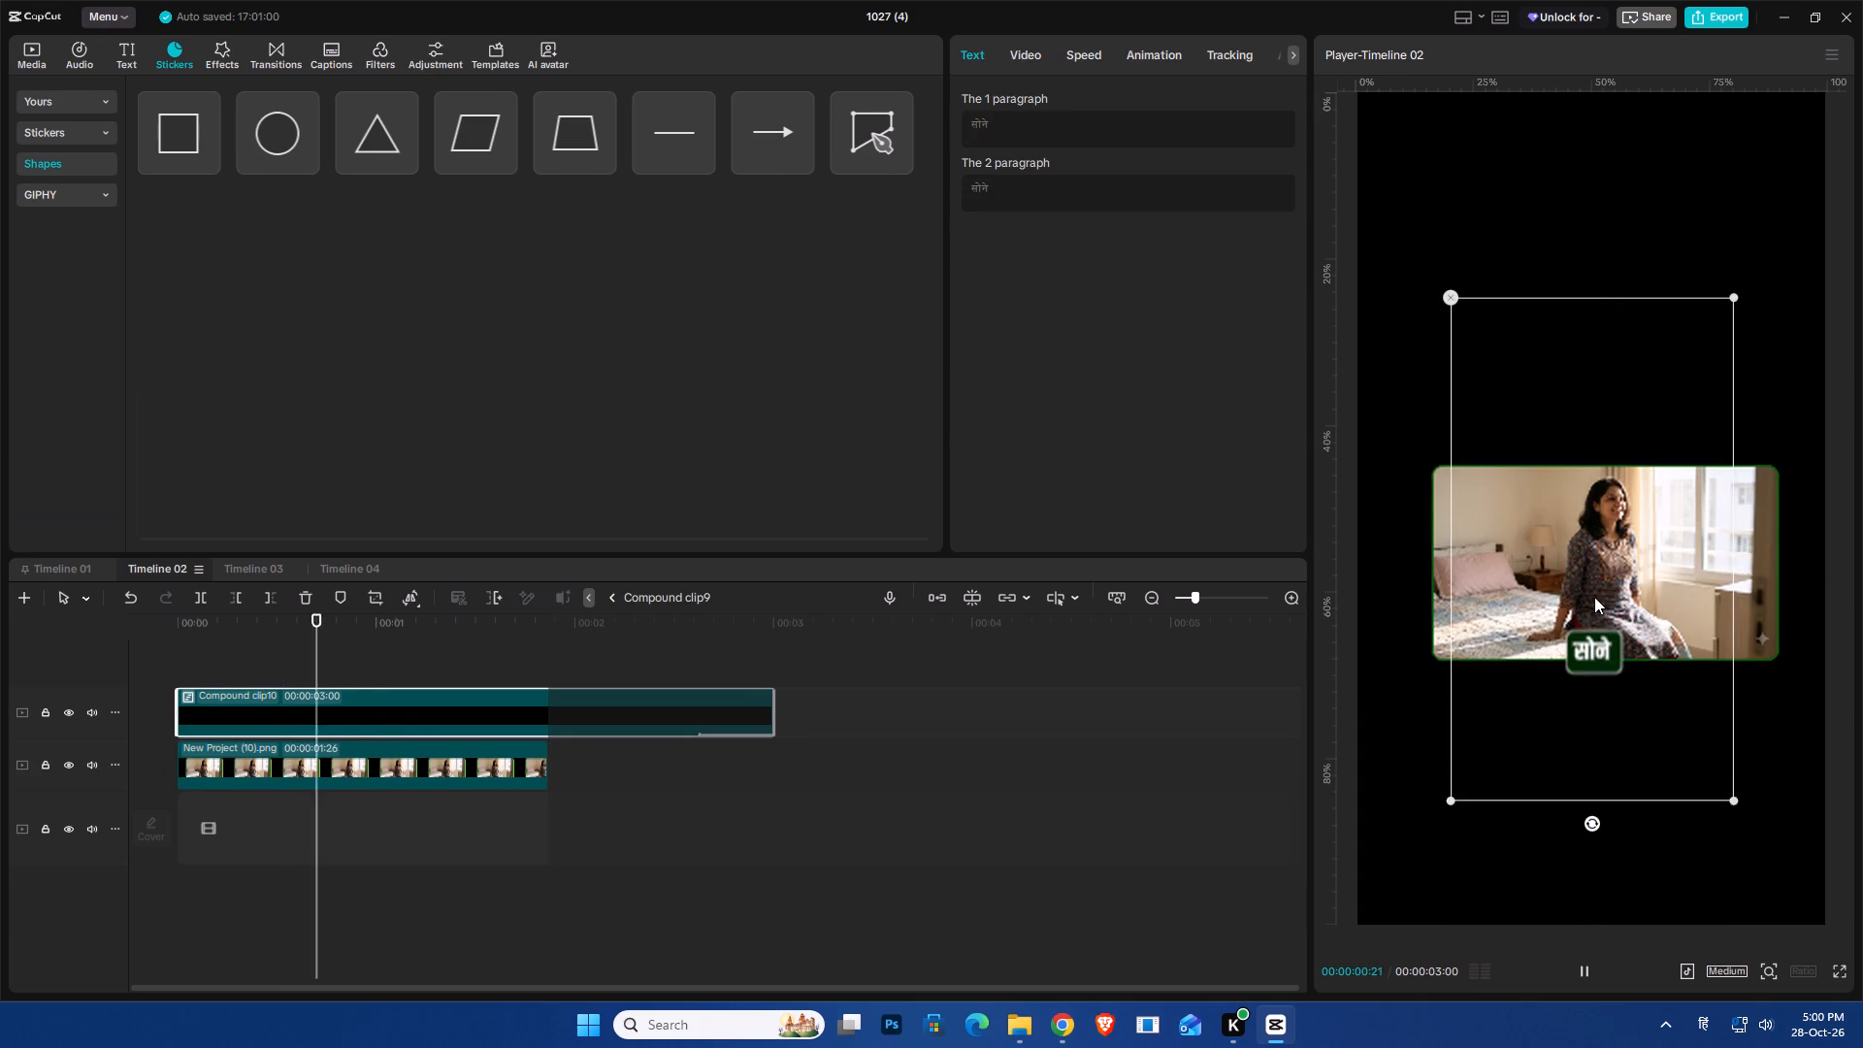
pyautogui.press('space')
pyautogui.moveTo(1598, 624); pyautogui.dragTo(1618, 624)
# Replace both paragraphs of the pasted label's text with the Hindi word "जागने".
pyautogui.keyDown('ctrl'); pyautogui.click(1043, 141); pyautogui.keyUp('ctrl')
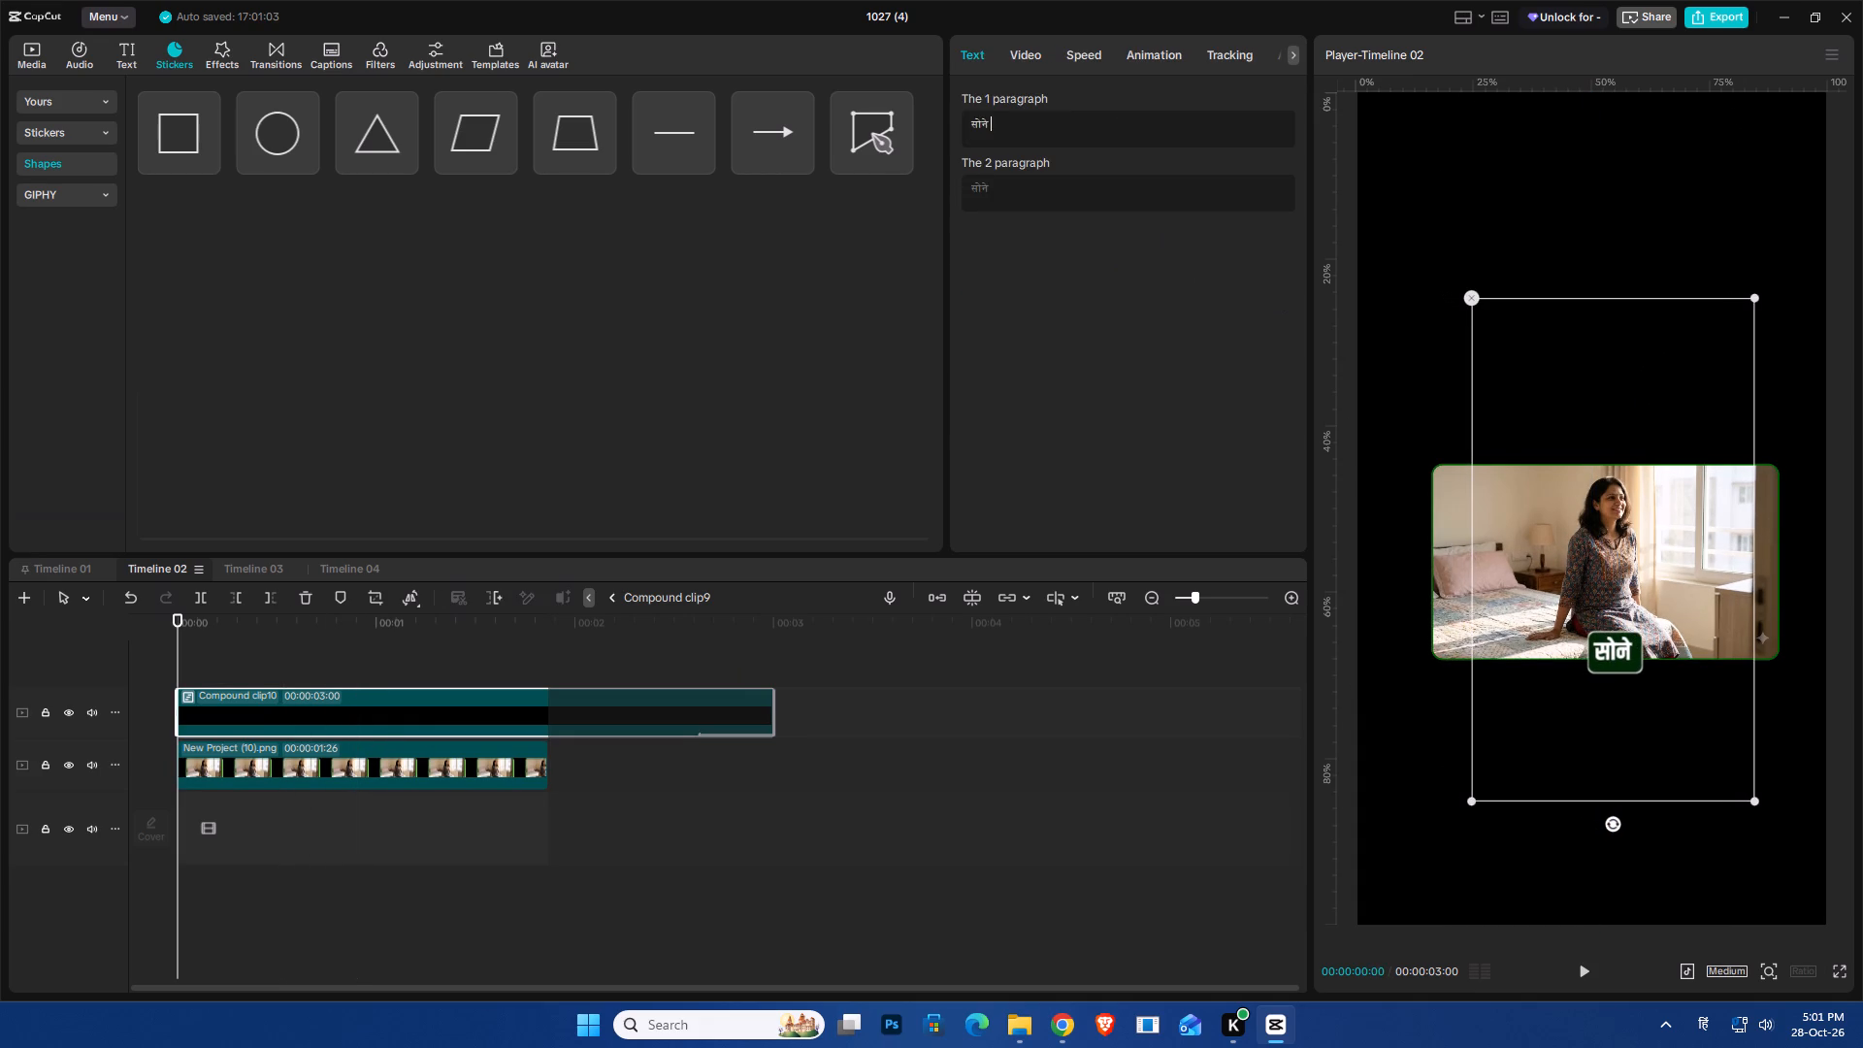
pyautogui.hotkey('ctrl', 'a')
pyautogui.write('jagne')
pyautogui.press('space')
pyautogui.press('Return')
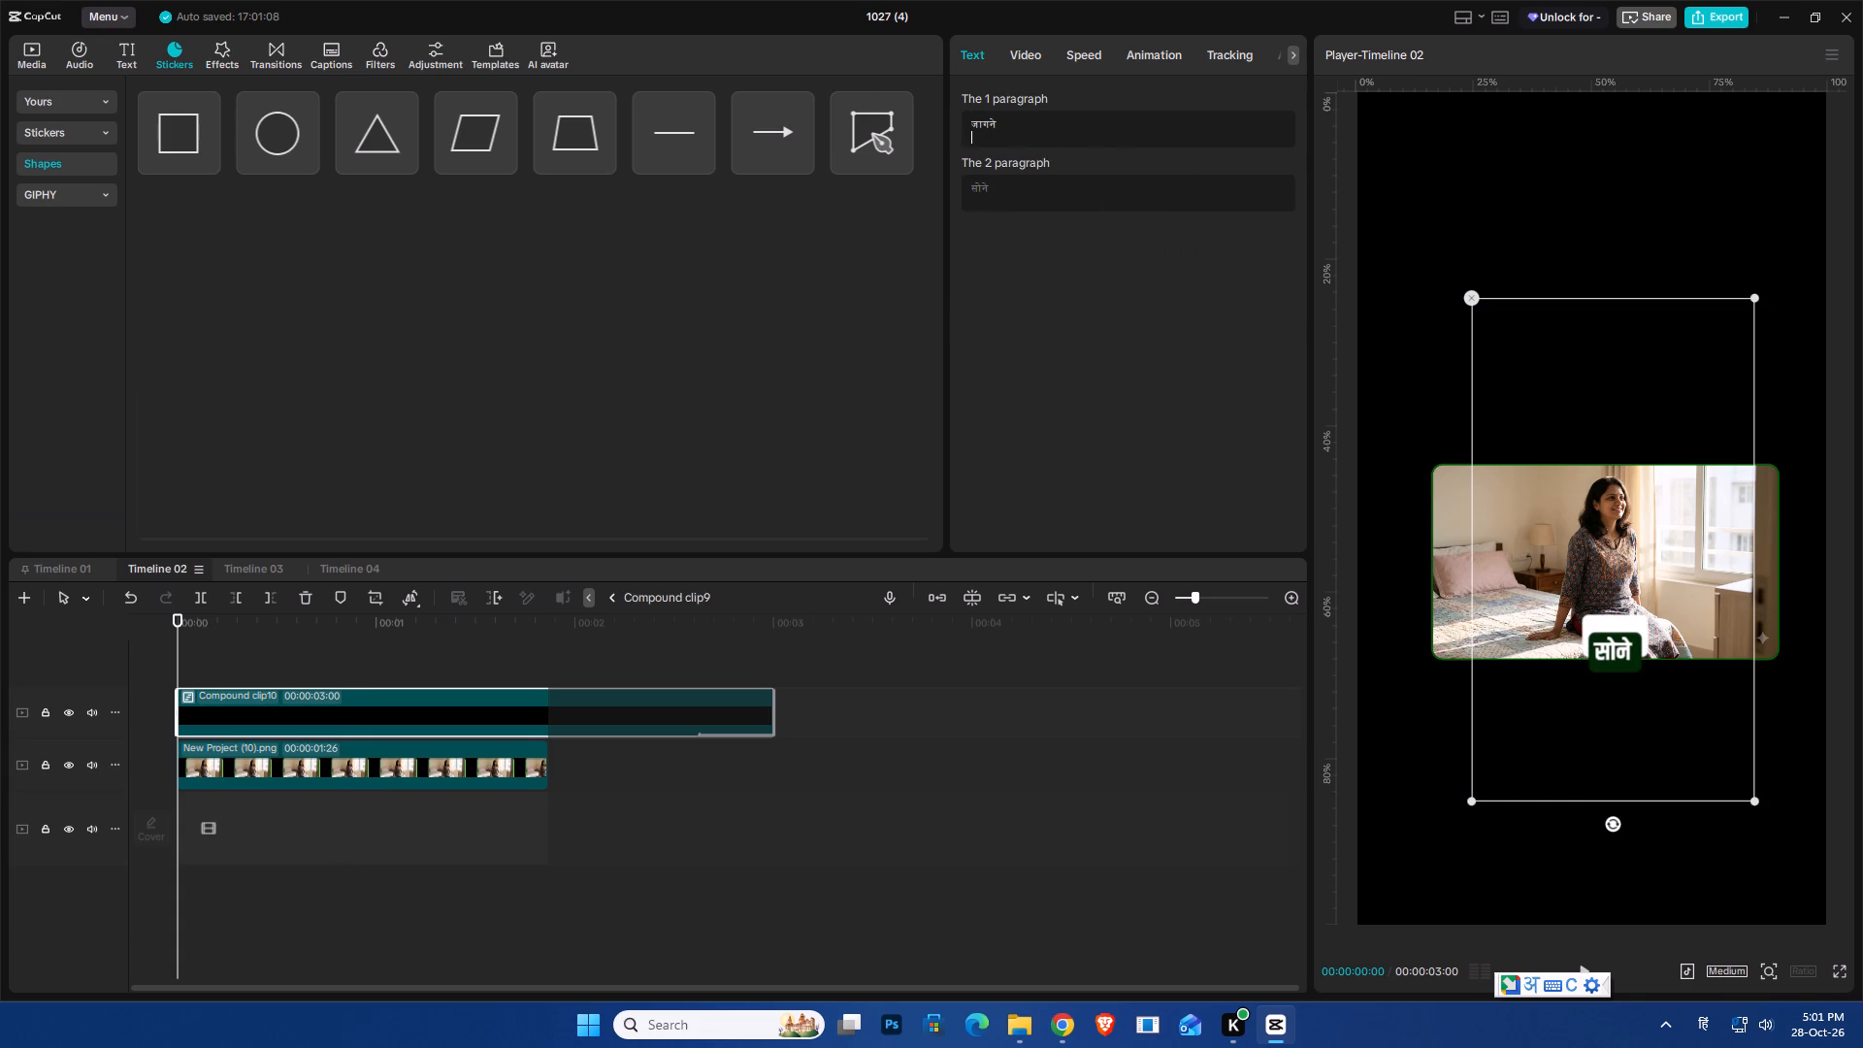
pyautogui.keyDown('ctrl'); pyautogui.click(1020, 128); pyautogui.keyUp('ctrl')
pyautogui.hotkey('ctrl', 'a')
pyautogui.hotkey('ctrl', 'c')
pyautogui.click(1030, 199)
pyautogui.hotkey('ctrl', 'v')
pyautogui.hotkey('ctrl', 'a')
pyautogui.hotkey('ctrl', 'v')
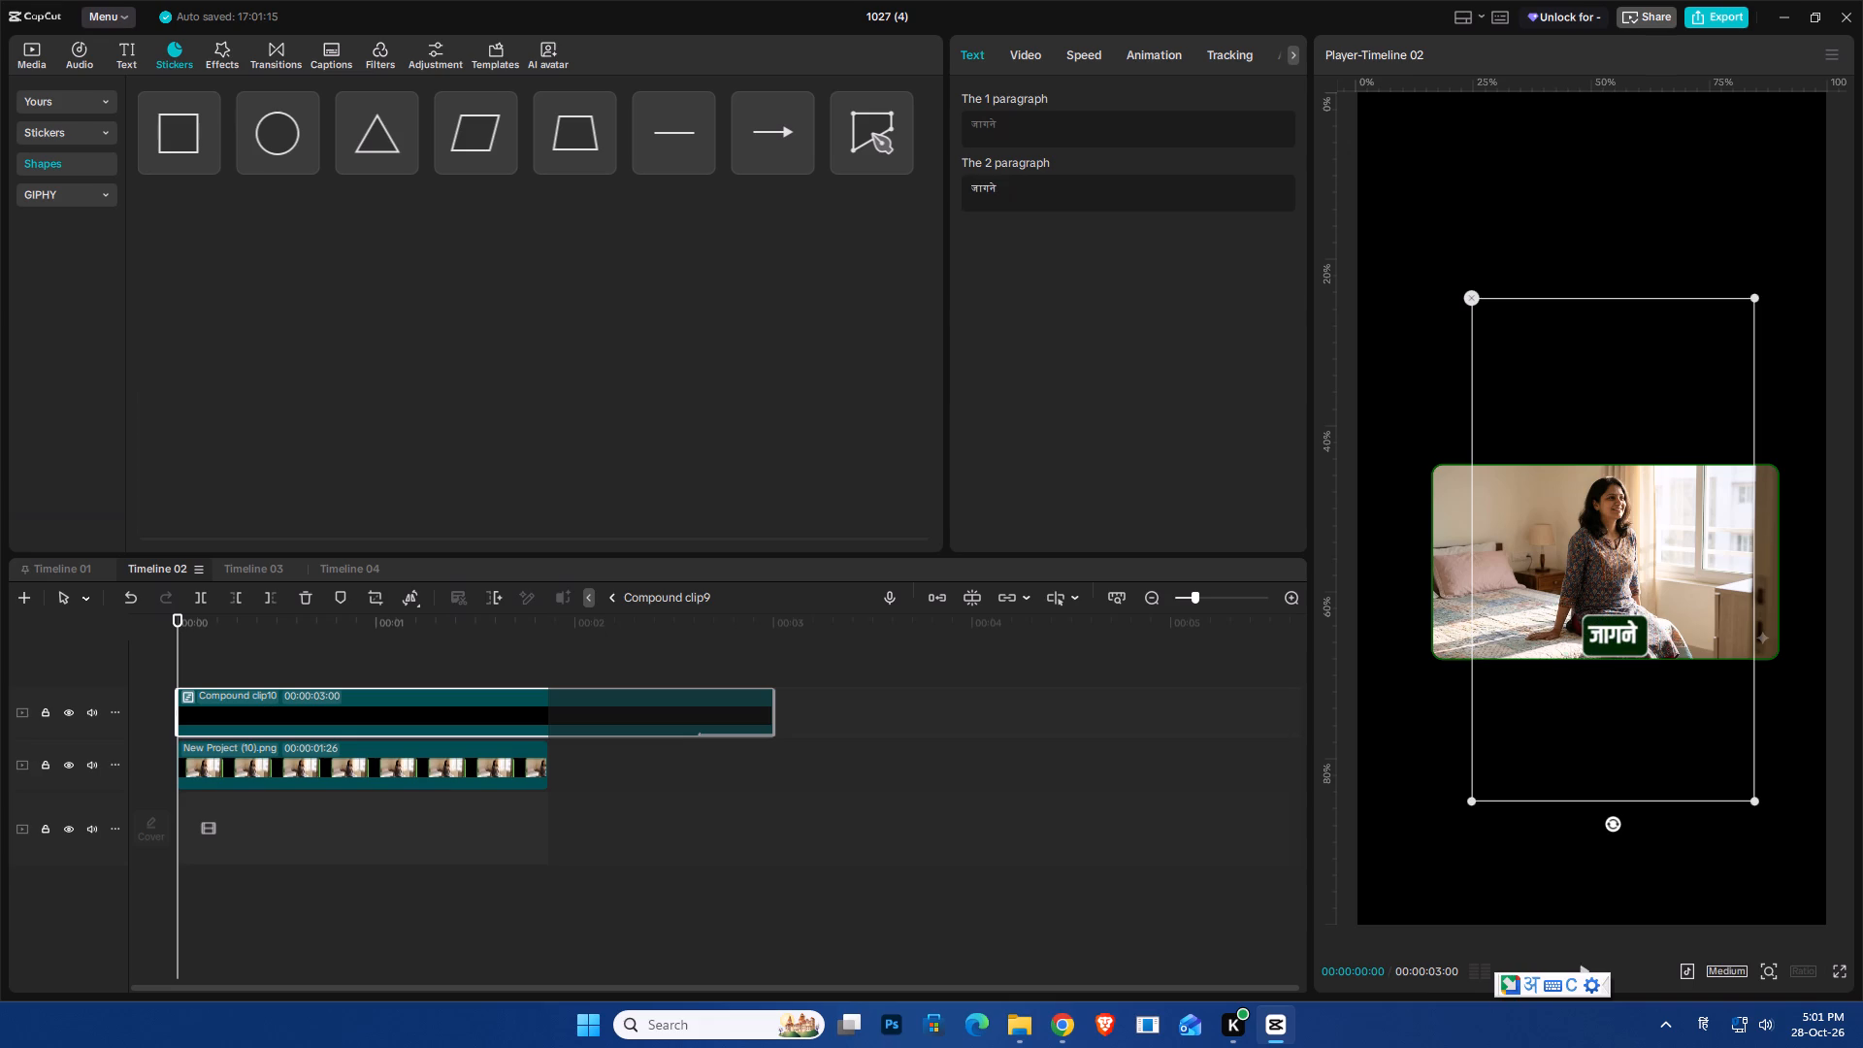
# Lower the "जागने" label so it overlaps the bottom edge of the seated woman's image, and return to the main timeline.
pyautogui.click(300, 667)
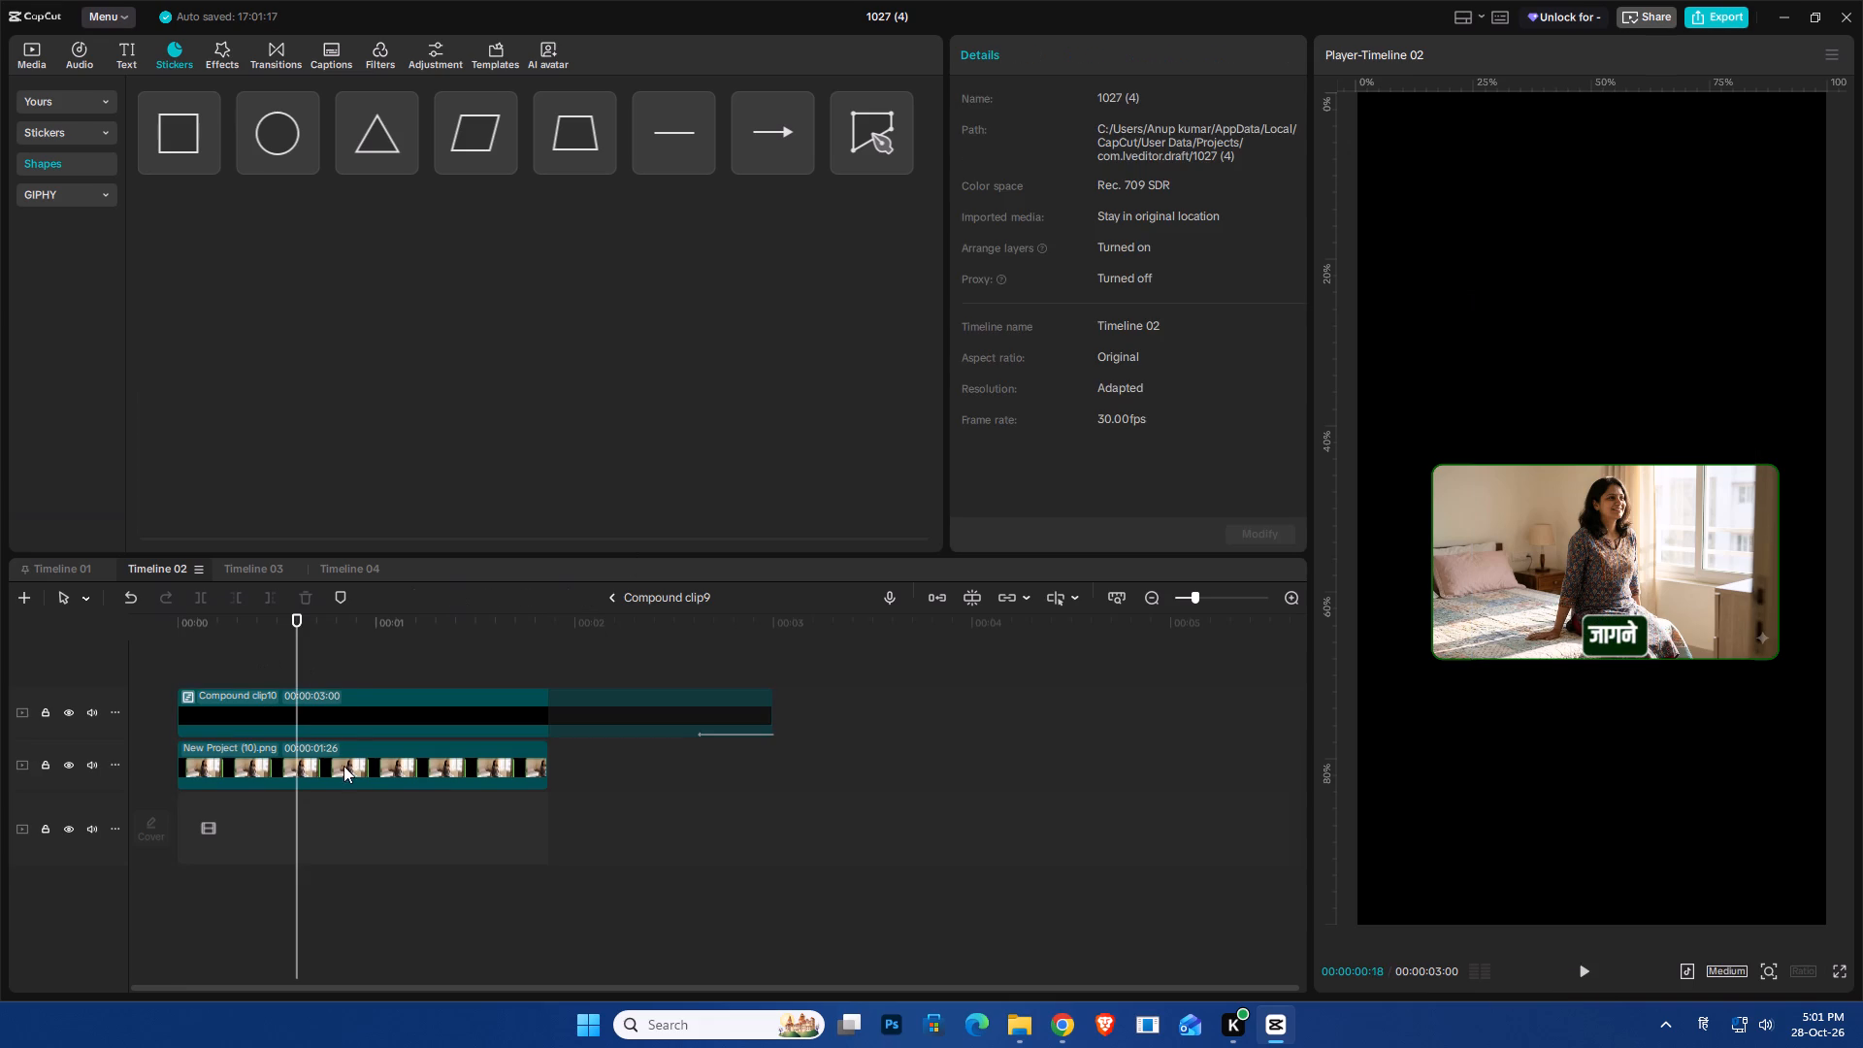
pyautogui.click(332, 728)
pyautogui.moveTo(1564, 601); pyautogui.dragTo(1544, 619)
pyautogui.click(614, 593)
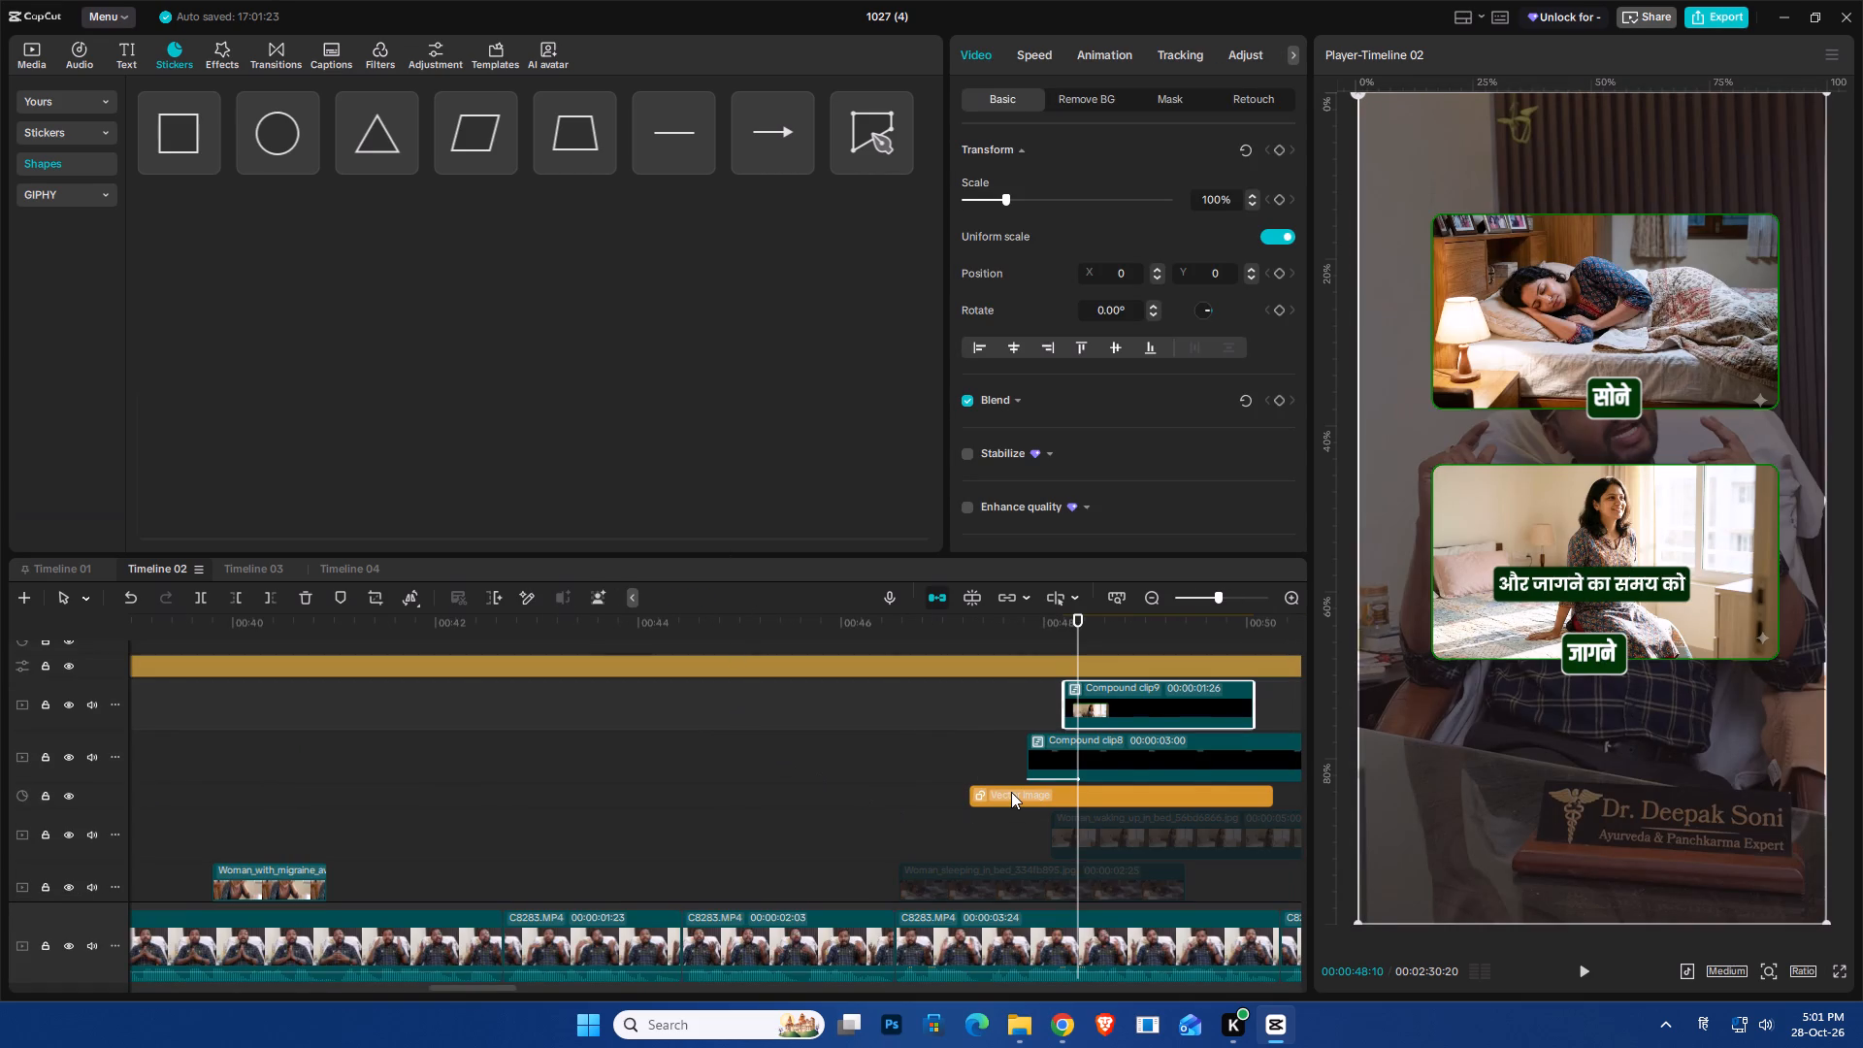
# Play the section from about 48 to 50 seconds to check the timing of both inset images and labels.
pyautogui.press('space')
pyautogui.press('space')
pyautogui.scroll(-4, 1174, 747)
pyautogui.scroll(9, 1174, 747)
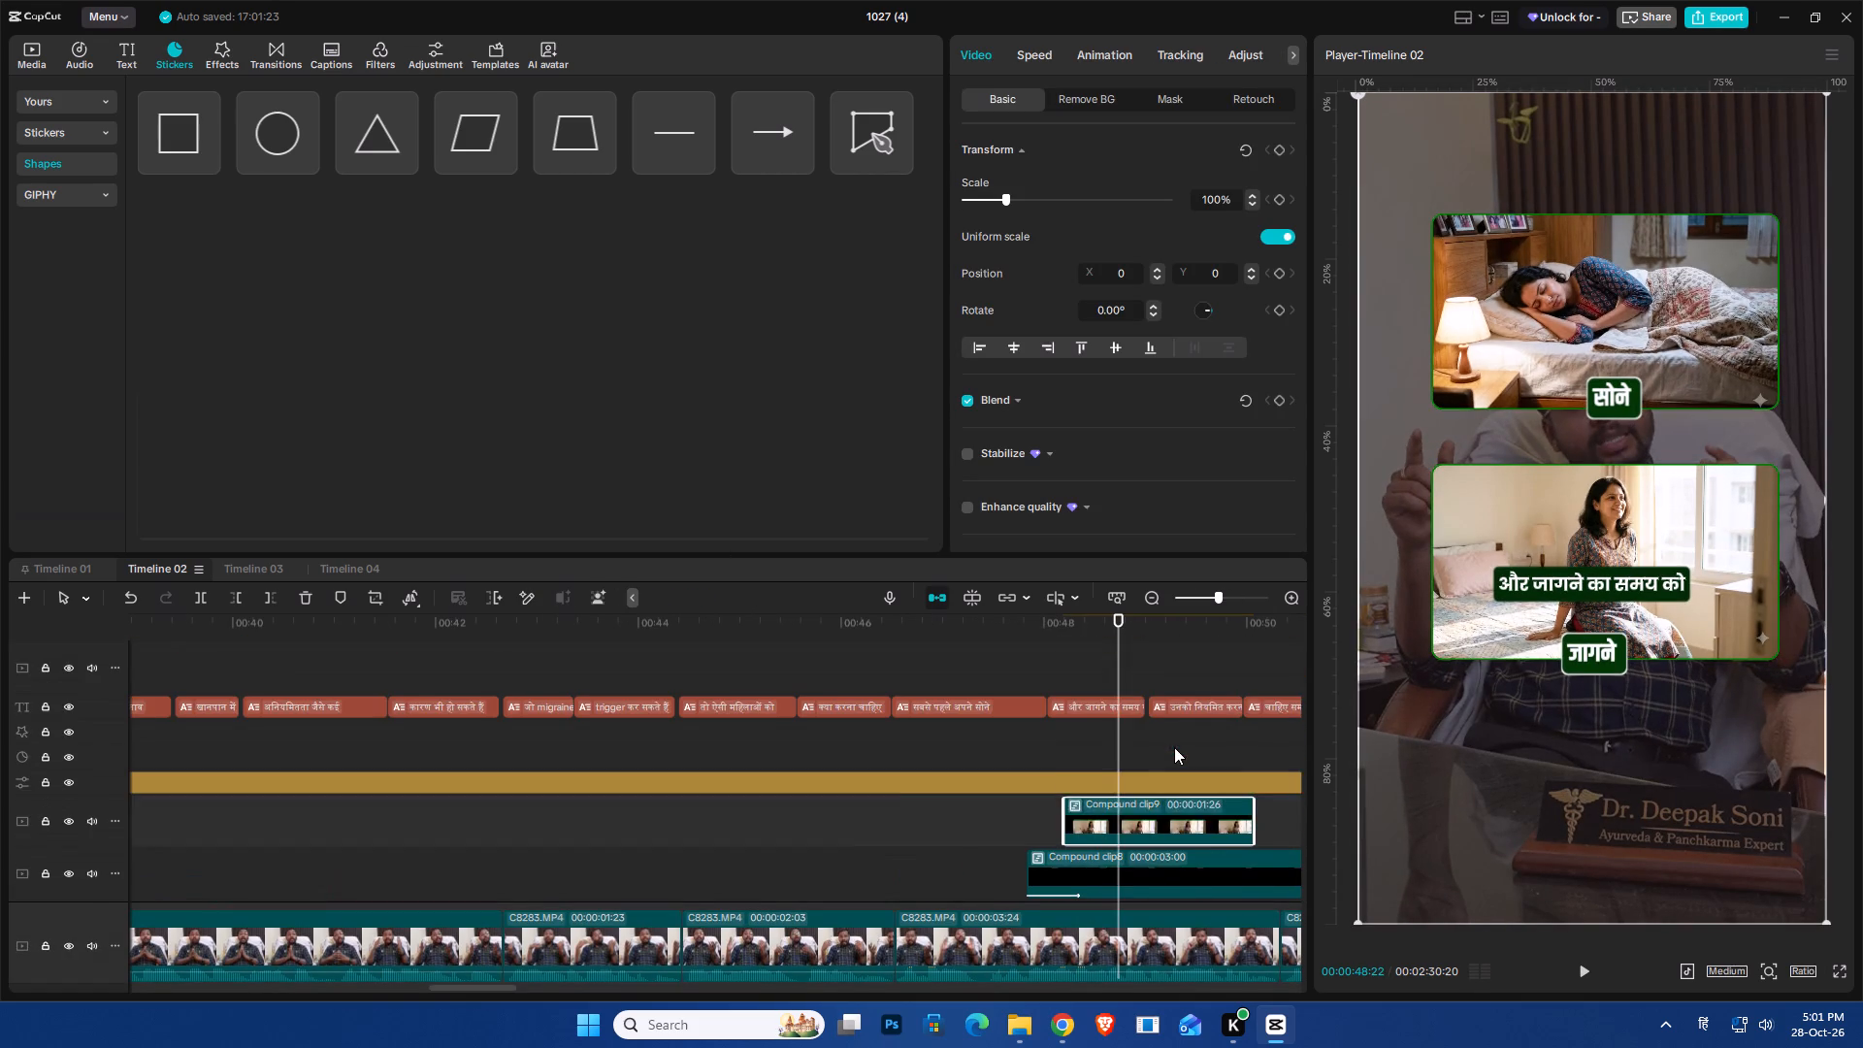
pyautogui.scroll(2, 1174, 747)
pyautogui.scroll(-4, 1174, 747)
pyautogui.press('space')
pyautogui.press('space')
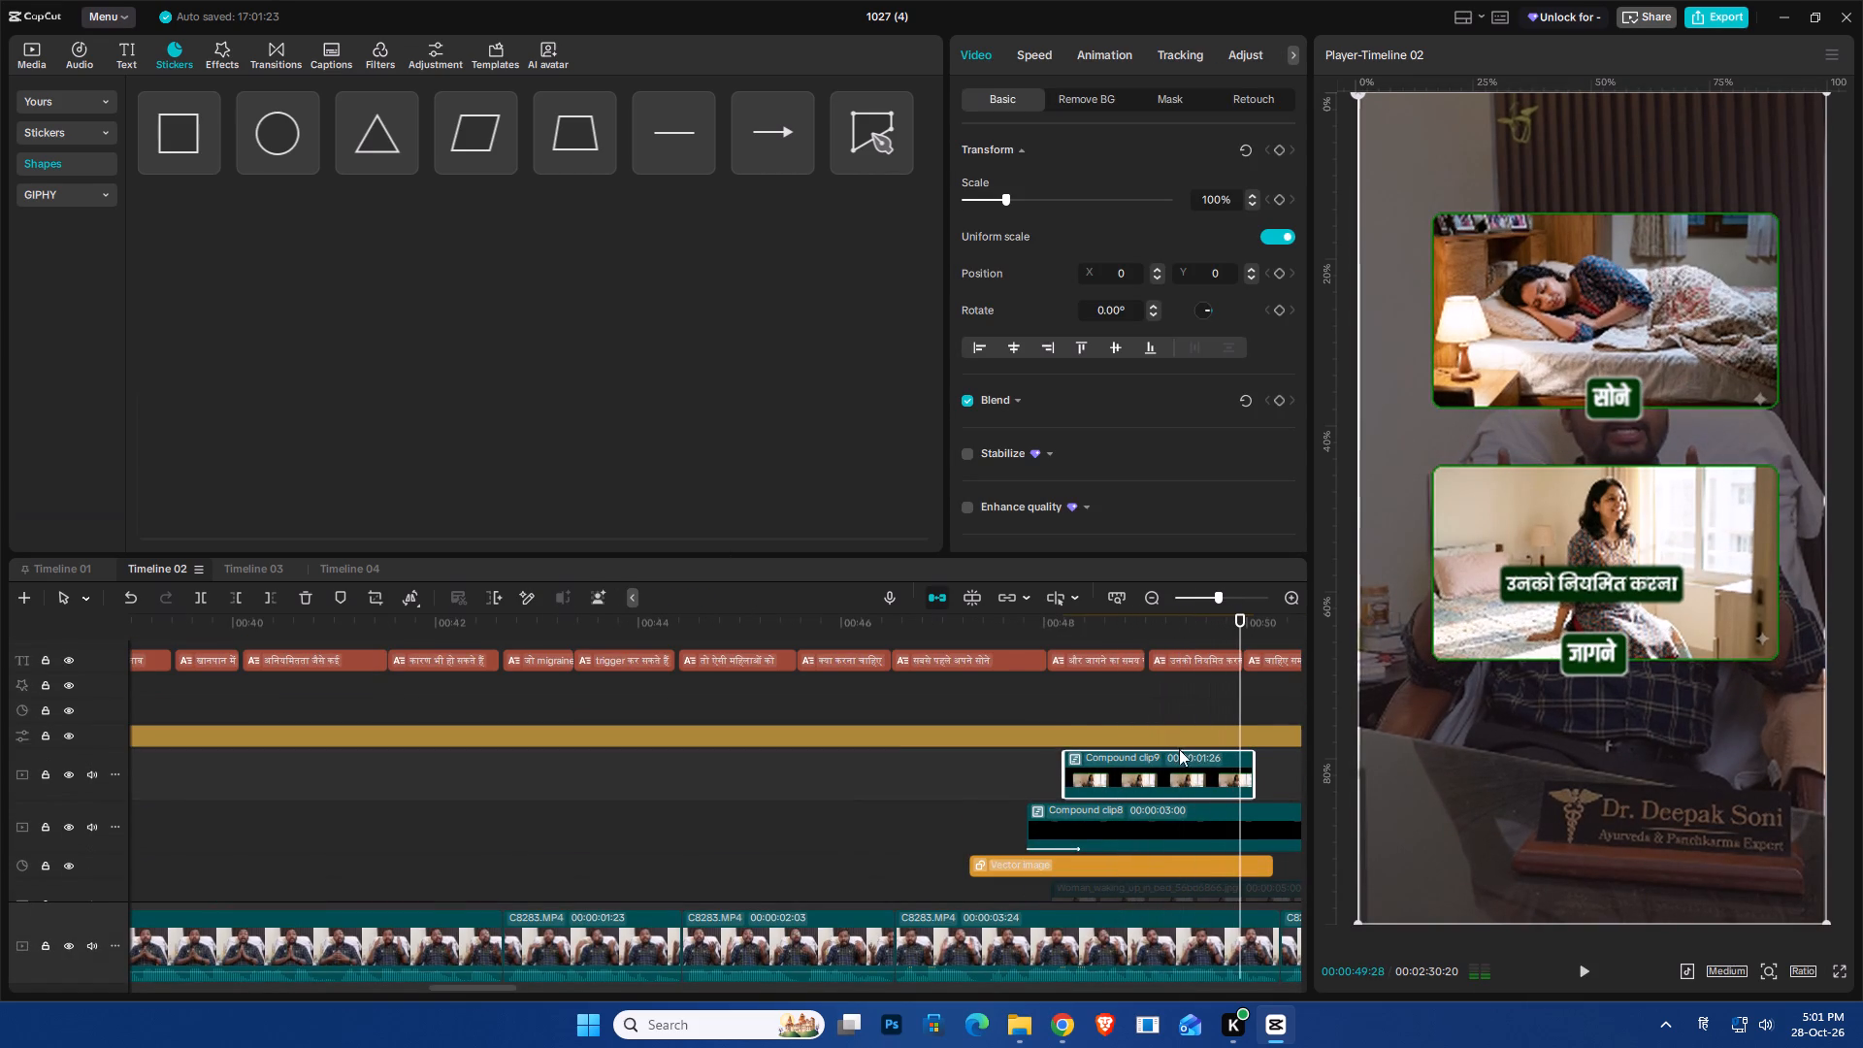
pyautogui.keyDown('ctrl'); pyautogui.scroll(7, 1260, 788); pyautogui.keyUp('ctrl')
pyautogui.press('space')
pyautogui.press('space')
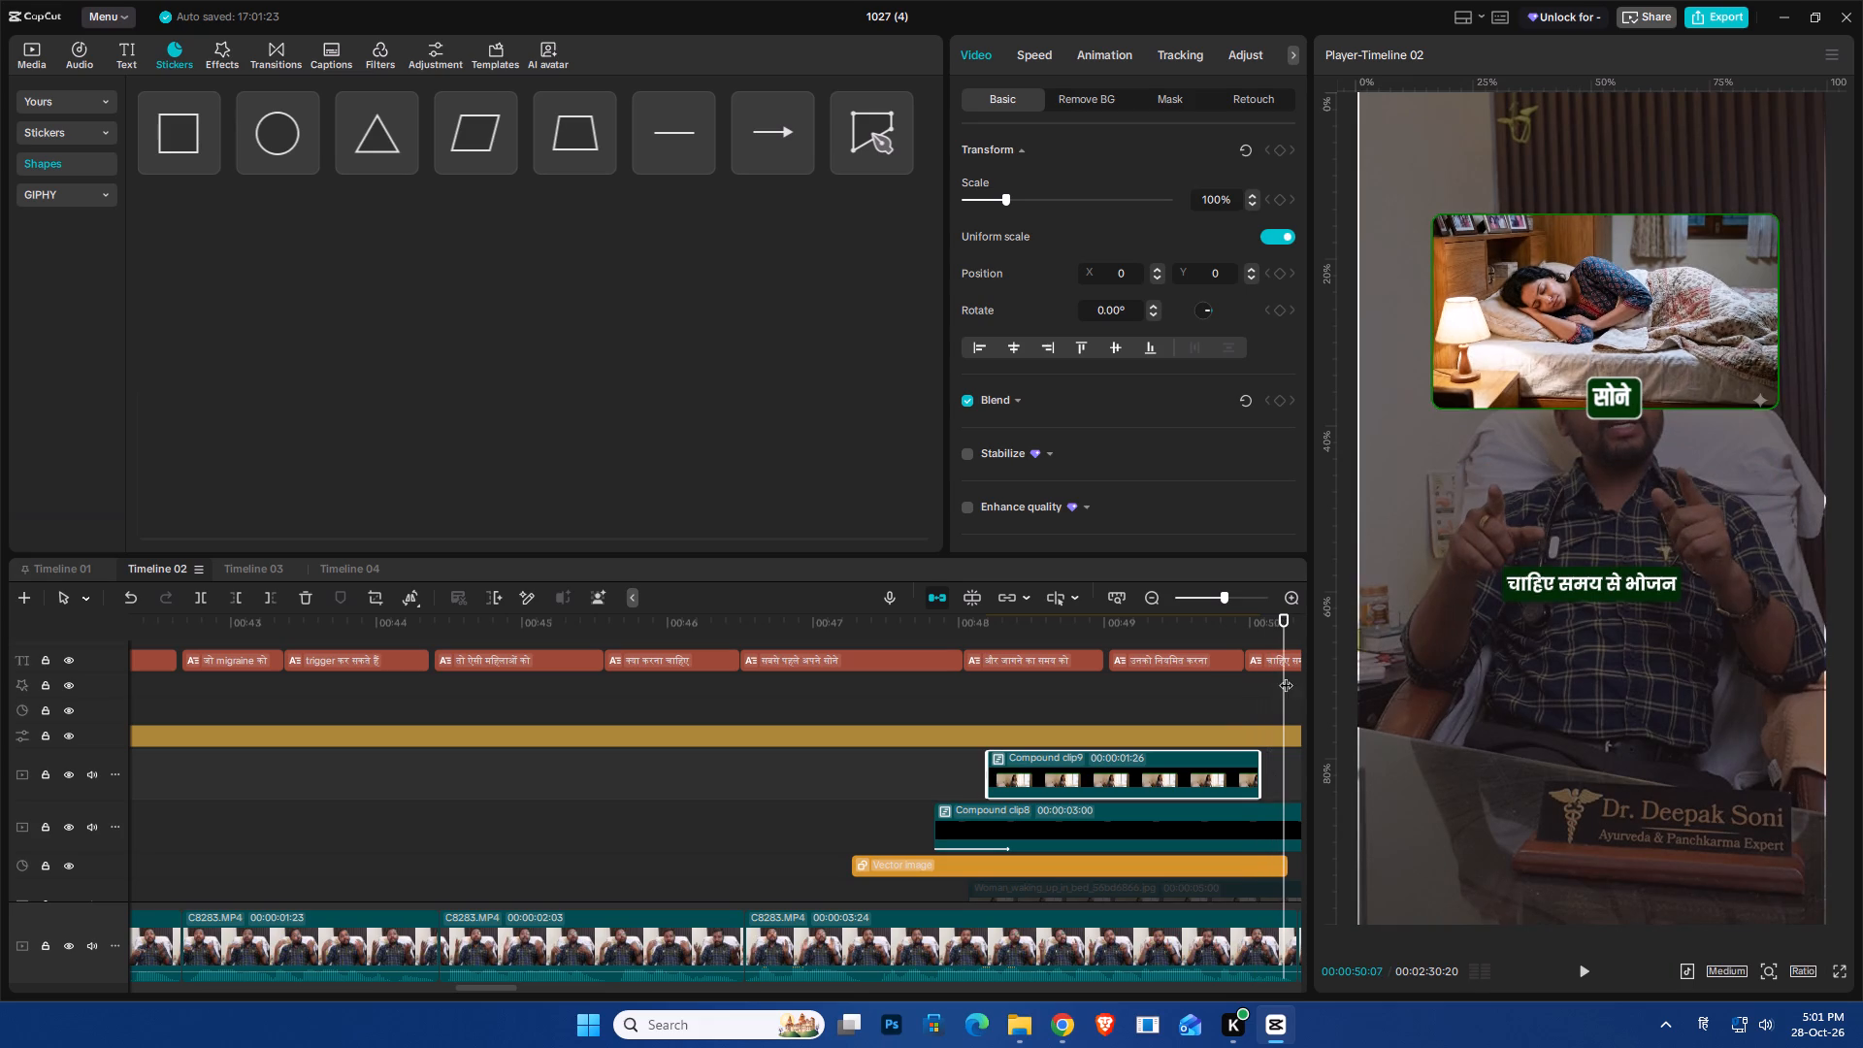
# Trim the ends of the "सोने" compound clip and the orange dimming clip to 00:00:50:02, matching the "जागने" compound clip's end.
pyautogui.moveTo(1285, 675); pyautogui.dragTo(1264, 685)
pyautogui.moveTo(1265, 679); pyautogui.dragTo(1261, 689)
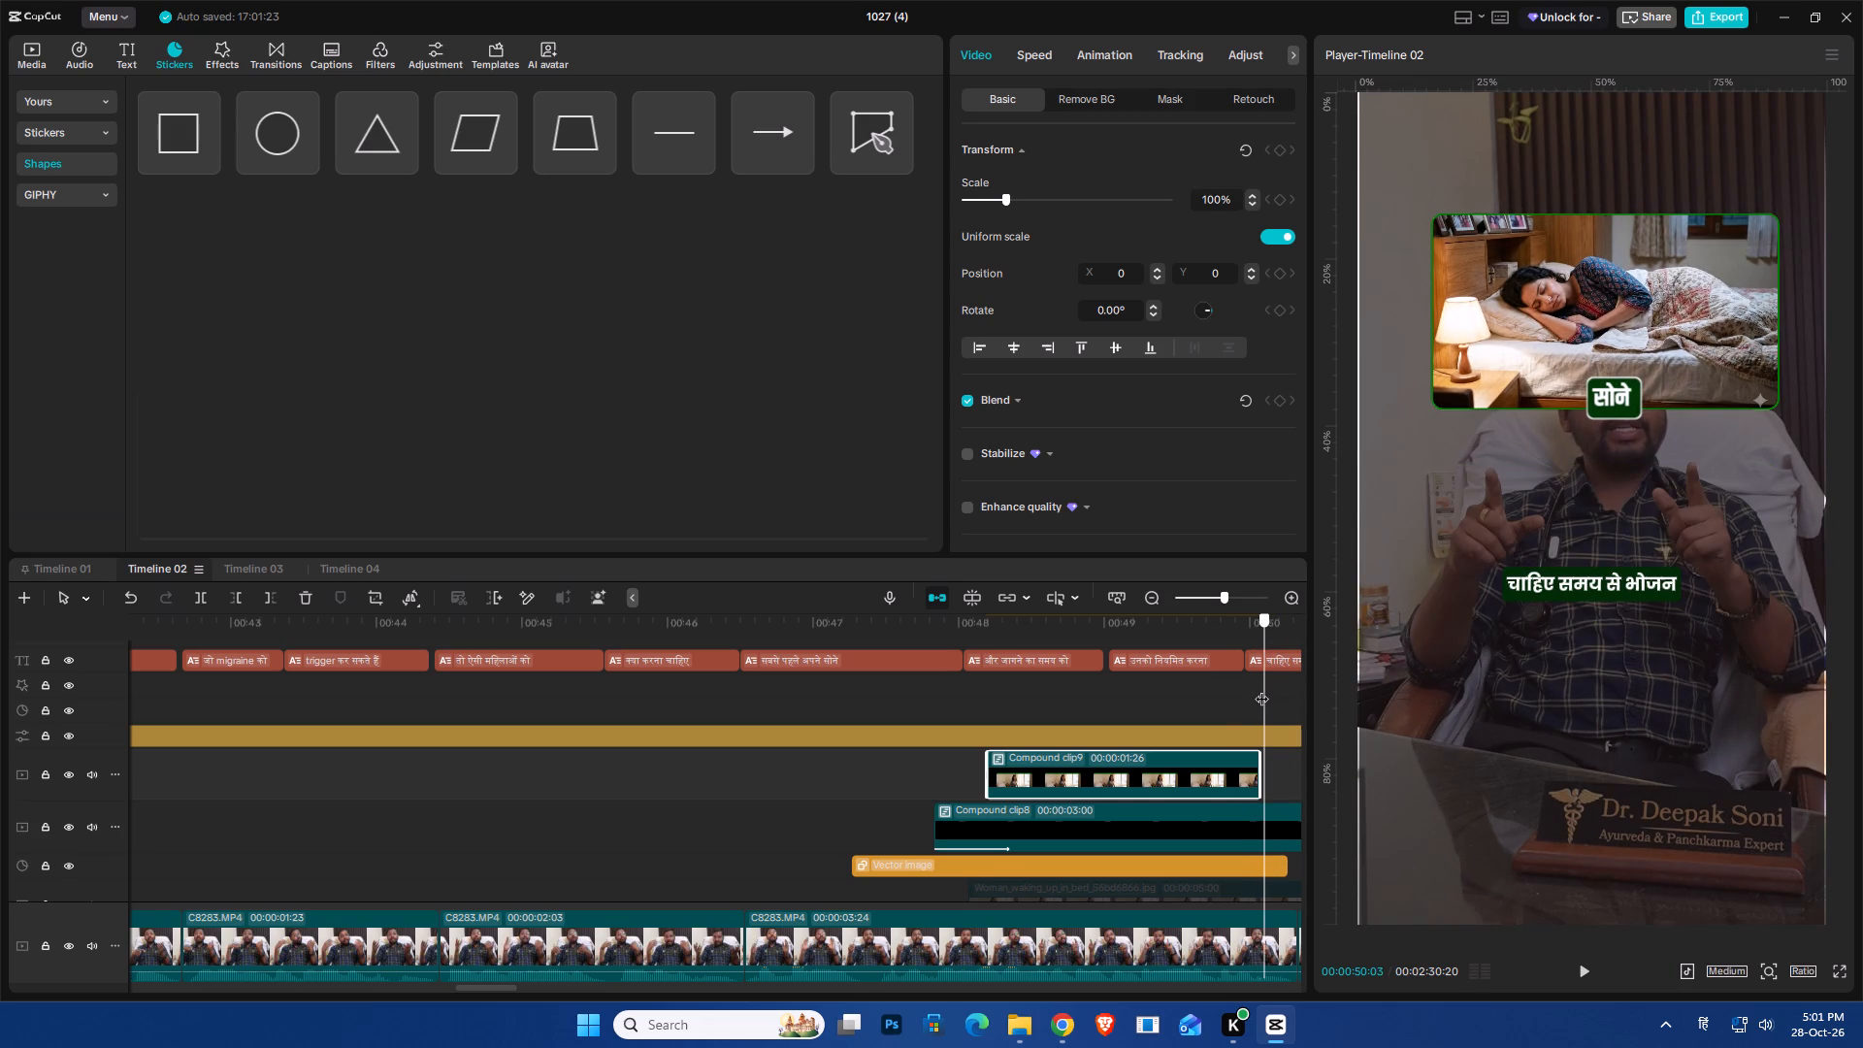
pyautogui.moveTo(1261, 689); pyautogui.dragTo(1258, 691)
pyautogui.scroll(-1, 1242, 836)
pyautogui.click(1268, 802)
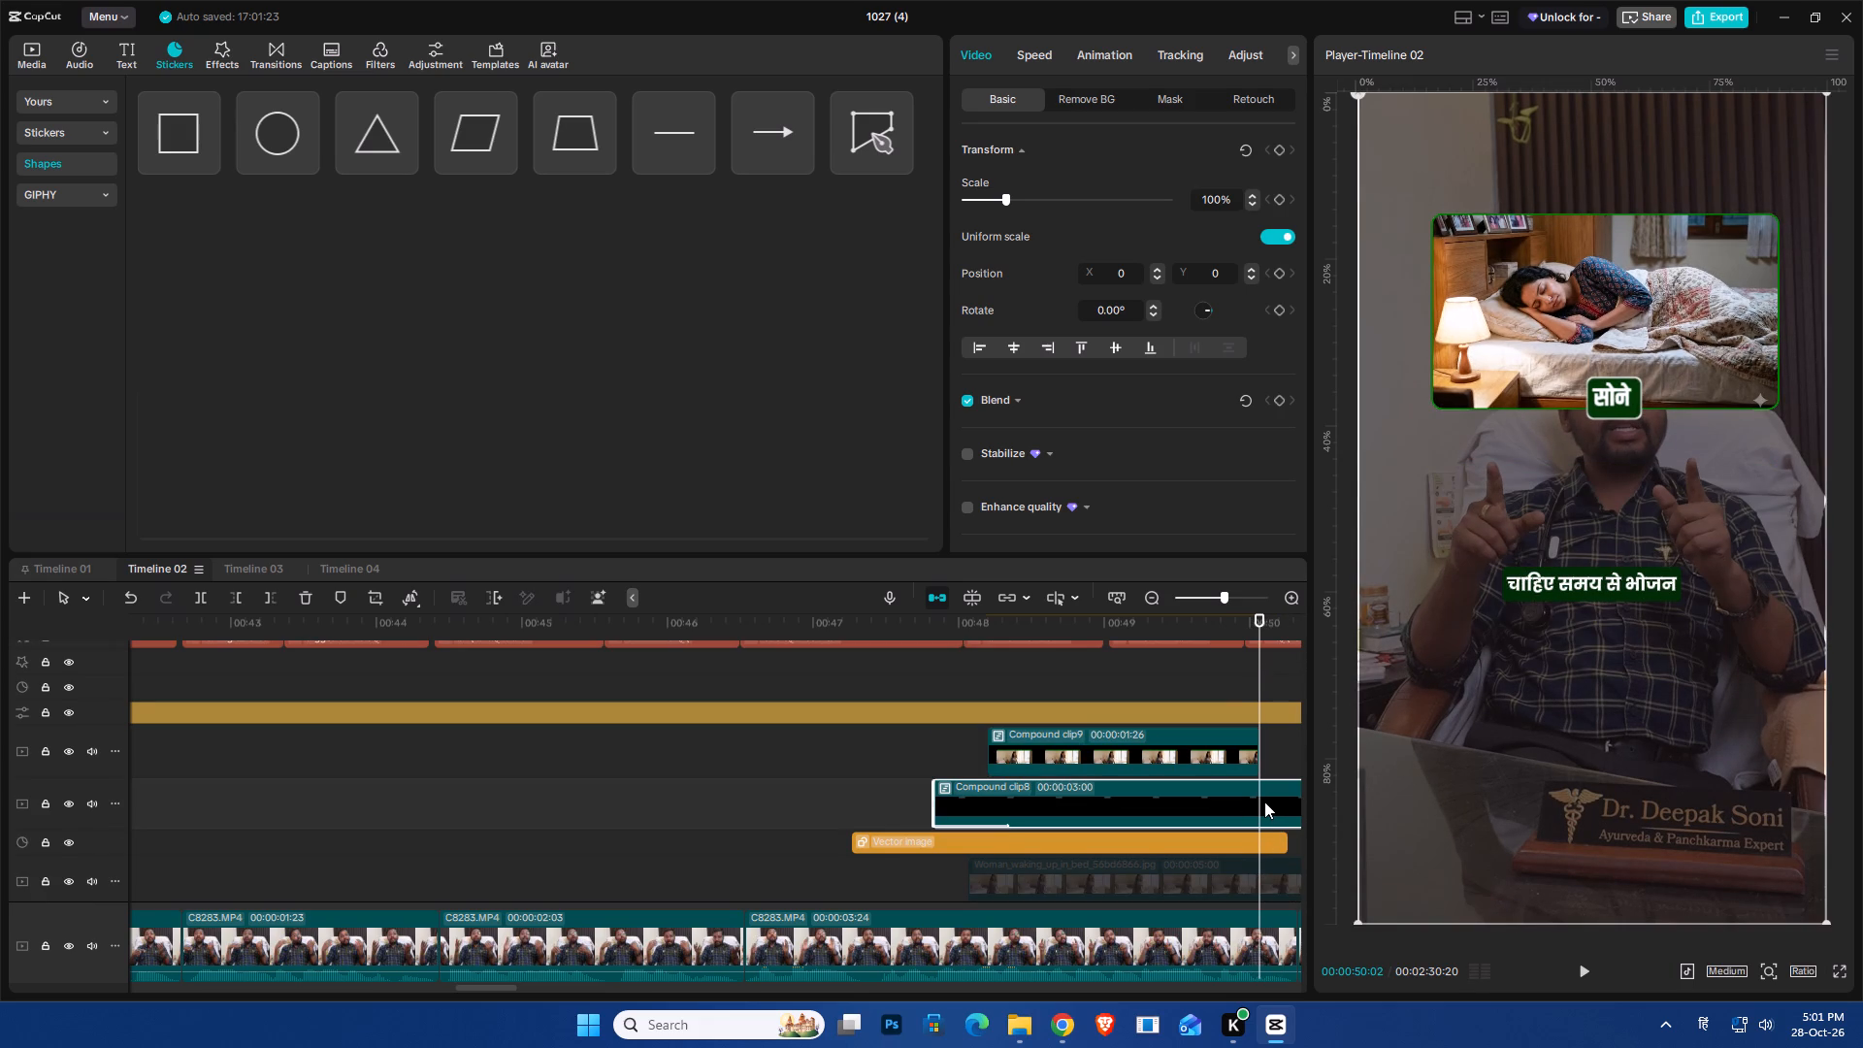
pyautogui.press('d')
pyautogui.hotkey('ctrl', 'z')
pyautogui.press('w')
pyautogui.click(1260, 835)
pyautogui.press('w')
# Trim the end of the disabled image clip beneath the dimming clip to 00:00:50:02.
pyautogui.click(1262, 867)
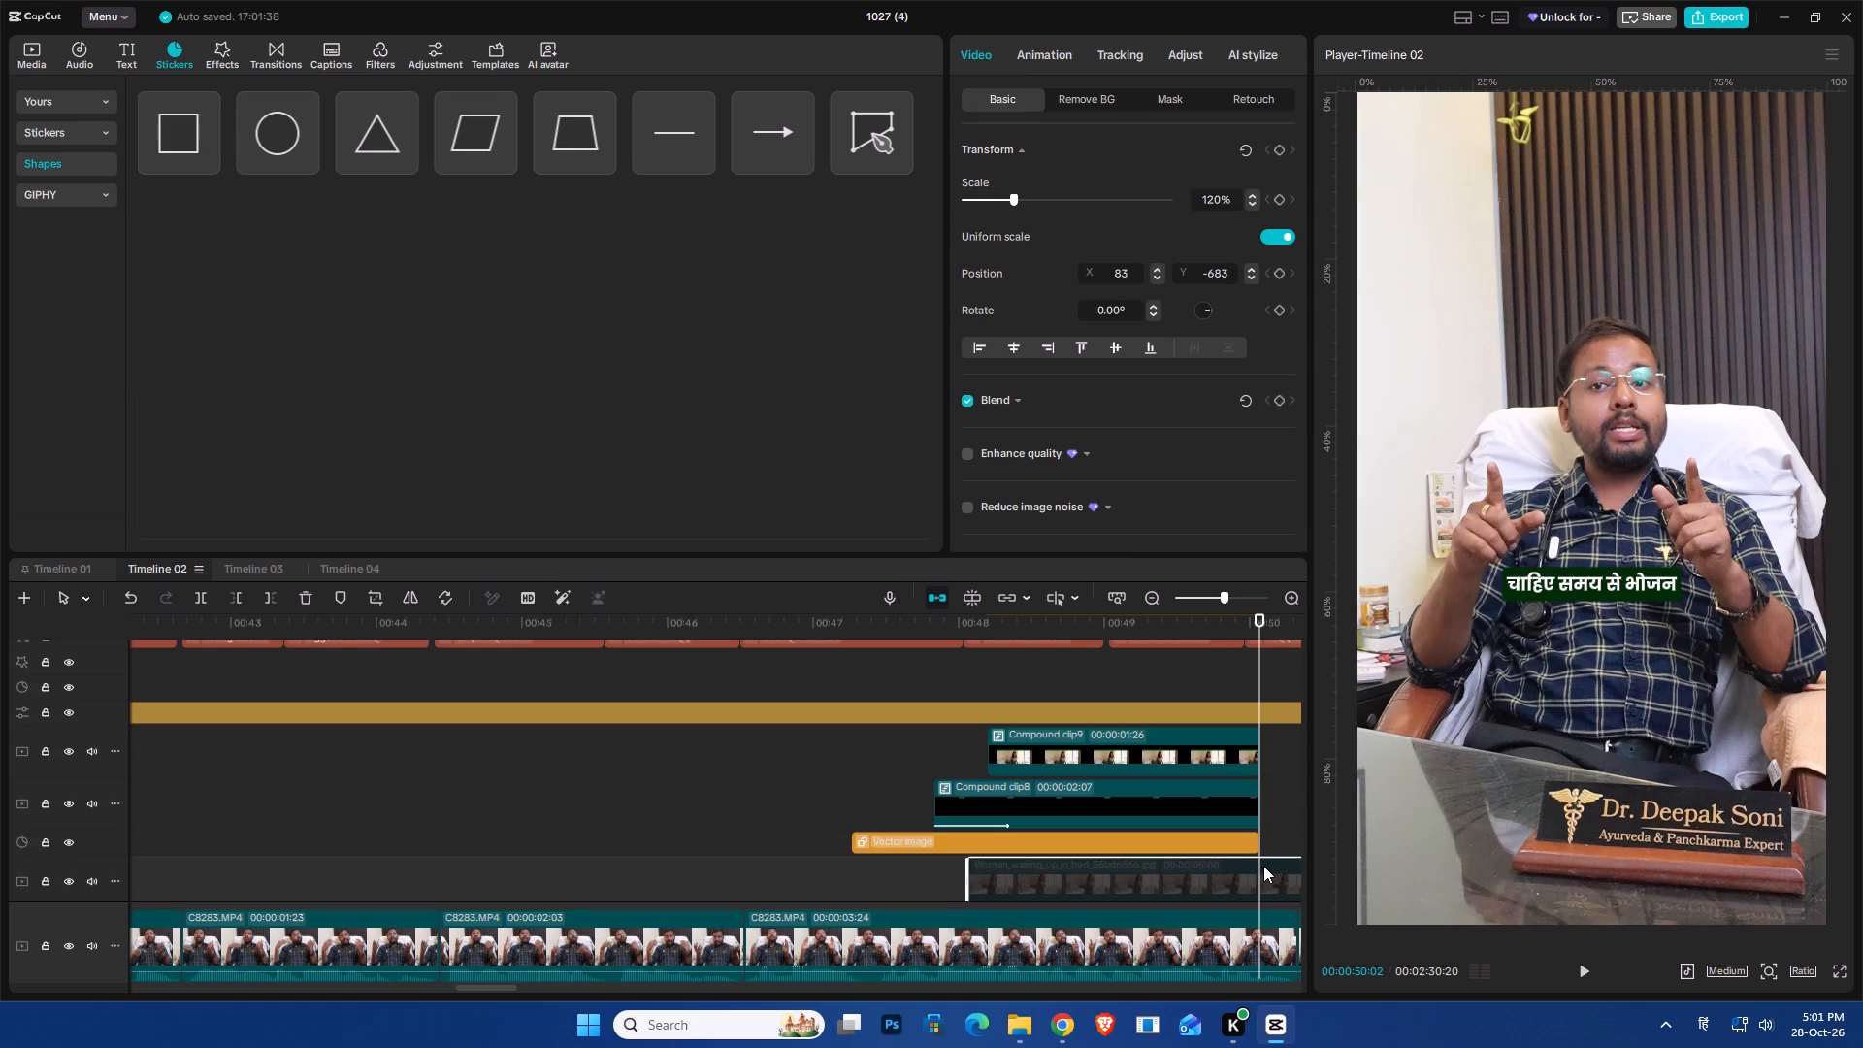
pyautogui.press('w')
# Apply the Fade In entrance animation to the orange dimming clip, and play the section briefly to check it.
pyautogui.click(923, 841)
pyautogui.click(1050, 37)
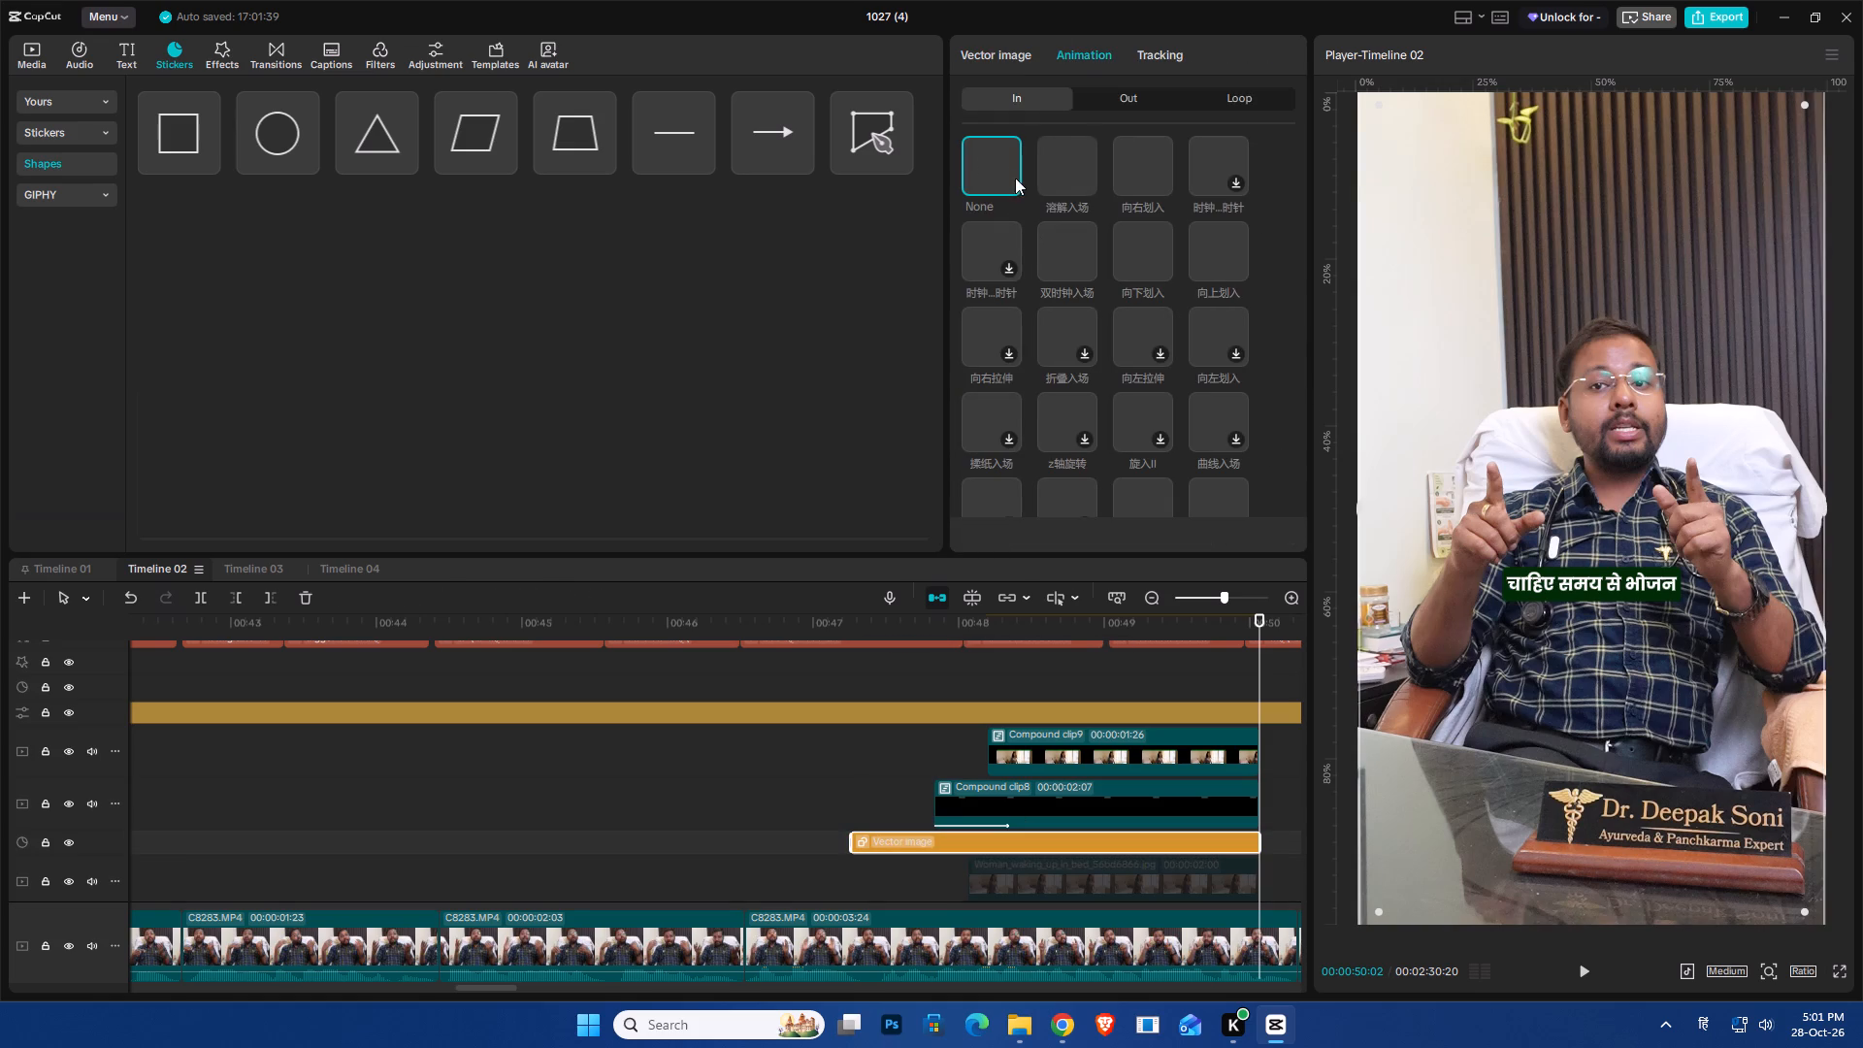
pyautogui.click(1061, 175)
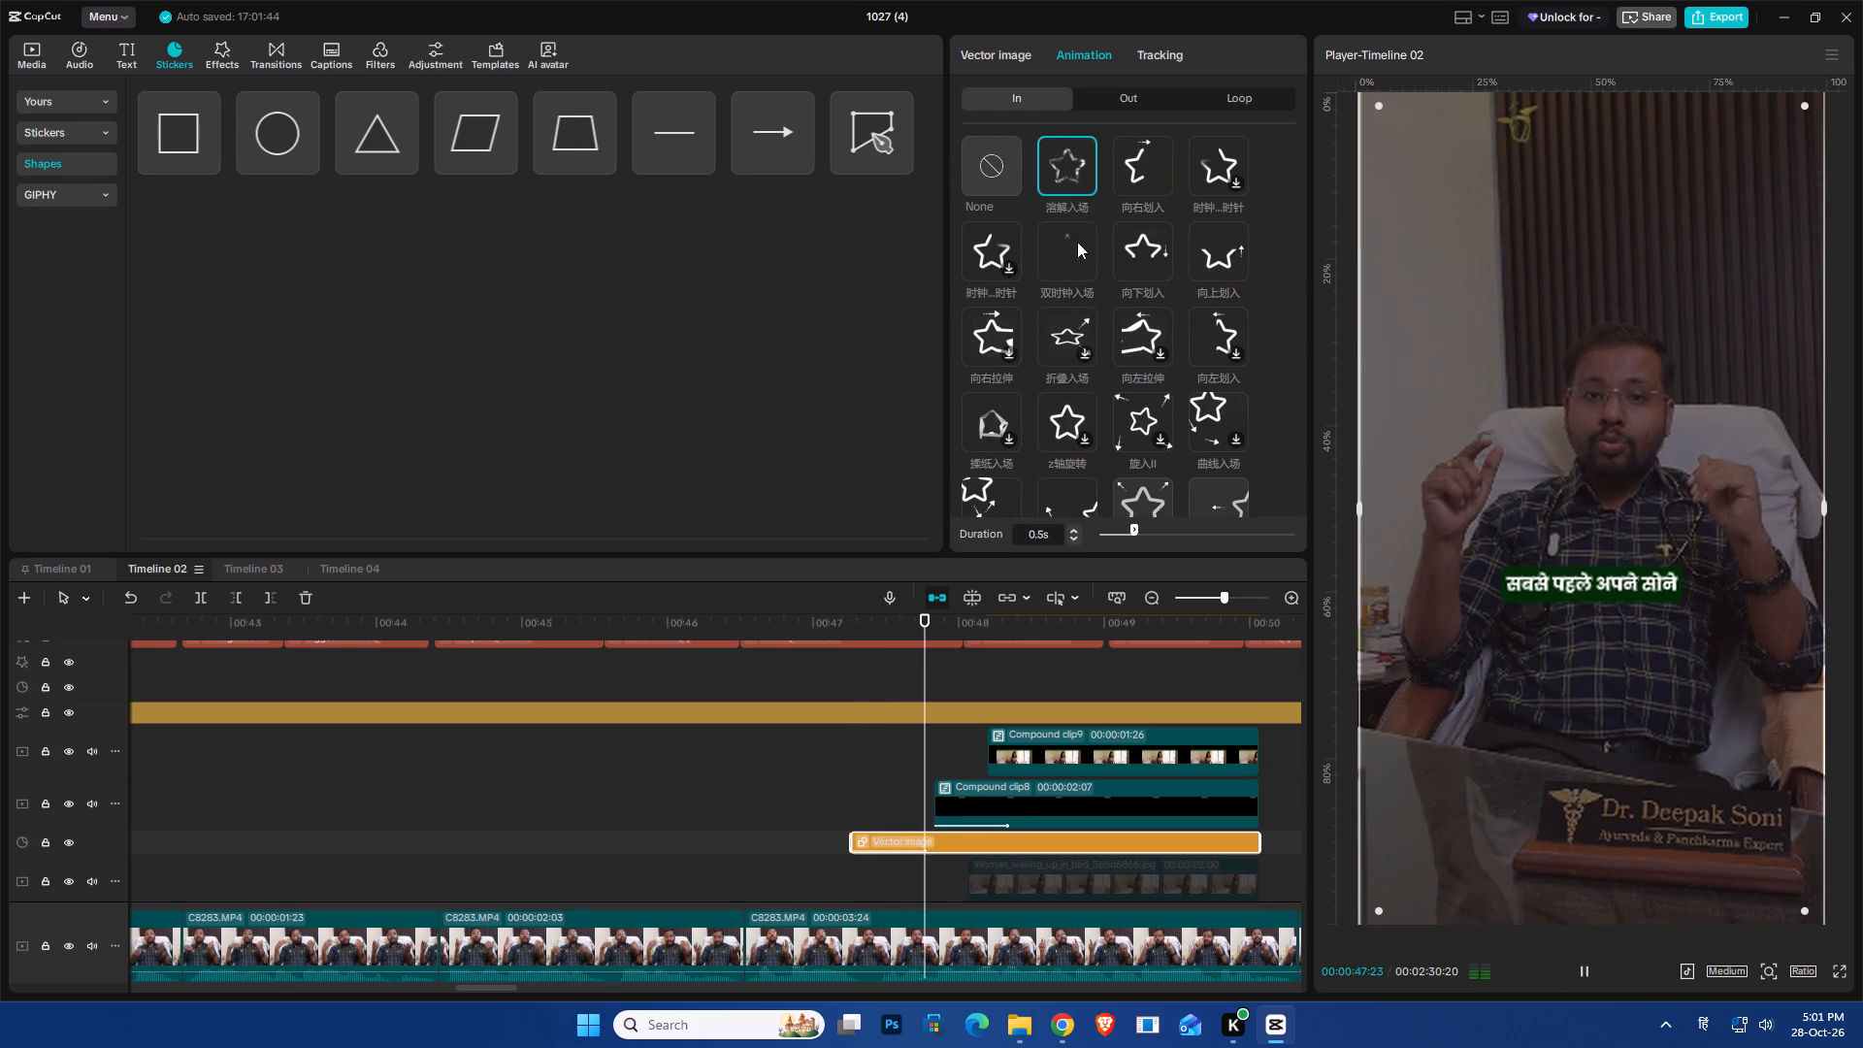
pyautogui.click(1128, 170)
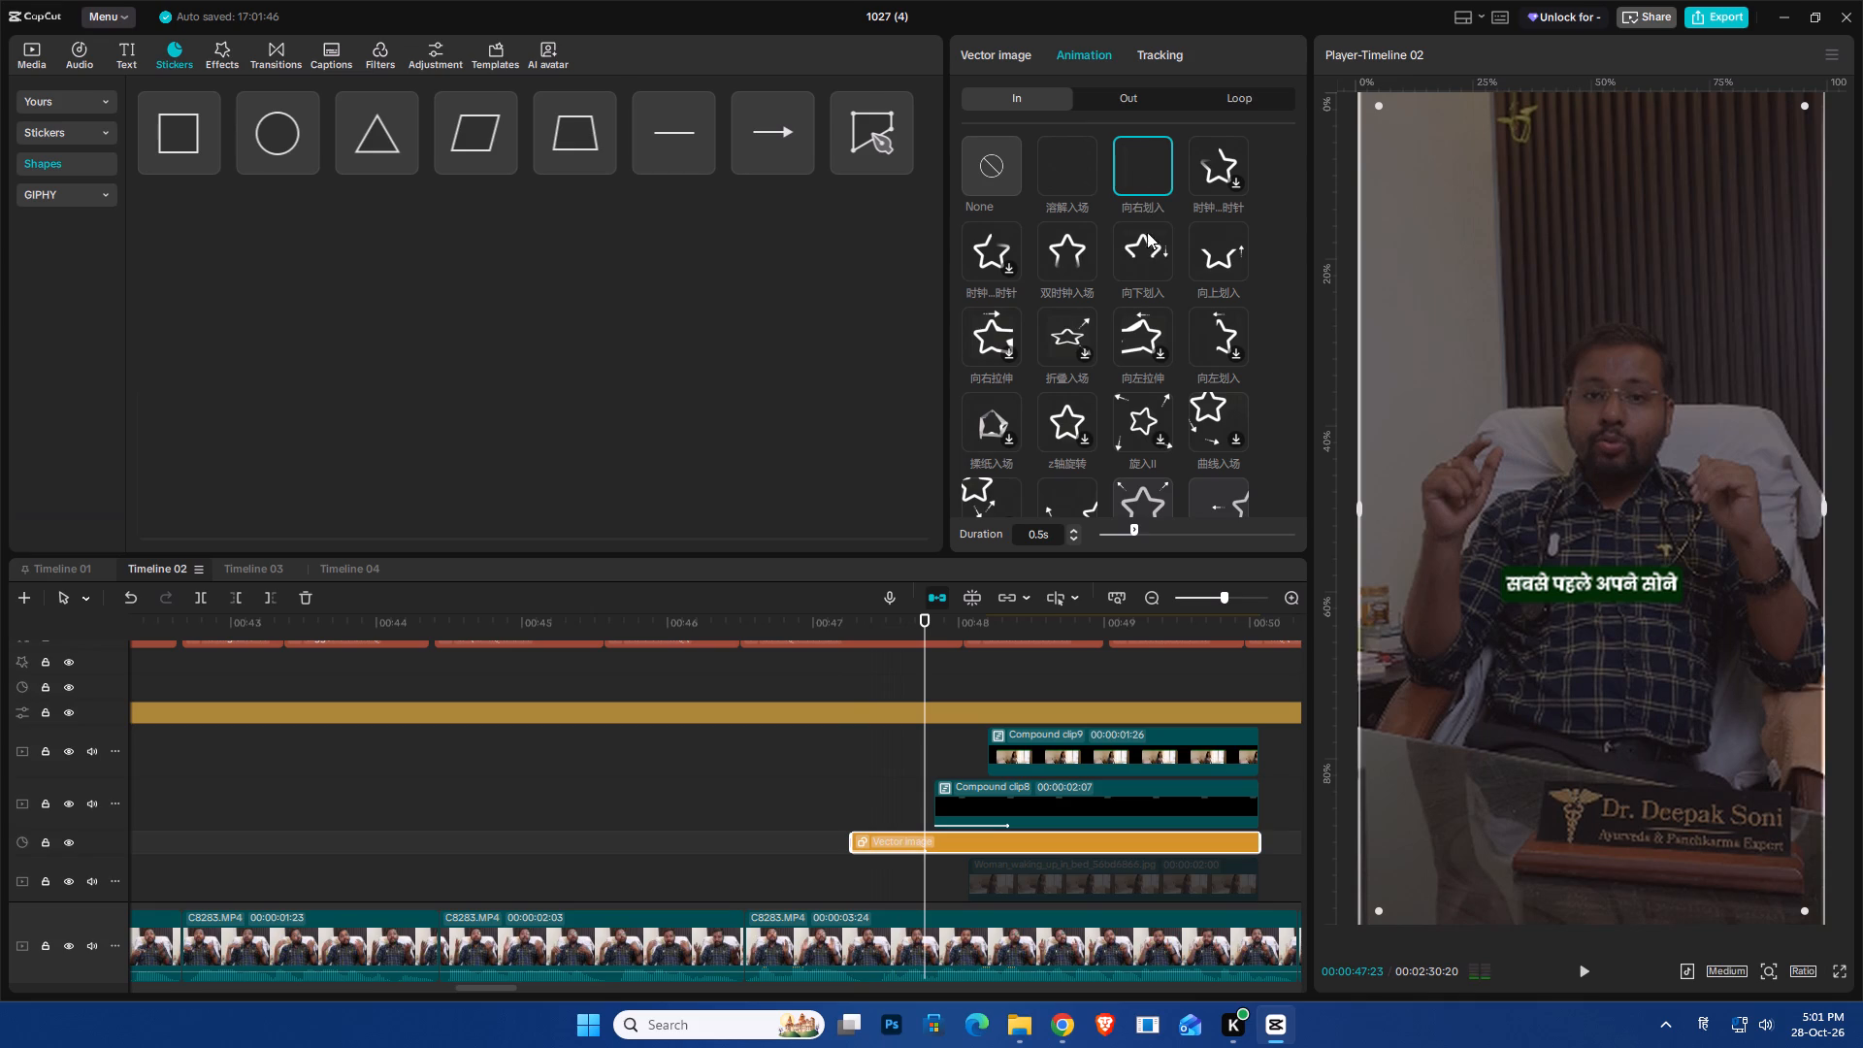
pyautogui.scroll(-1, 1084, 492)
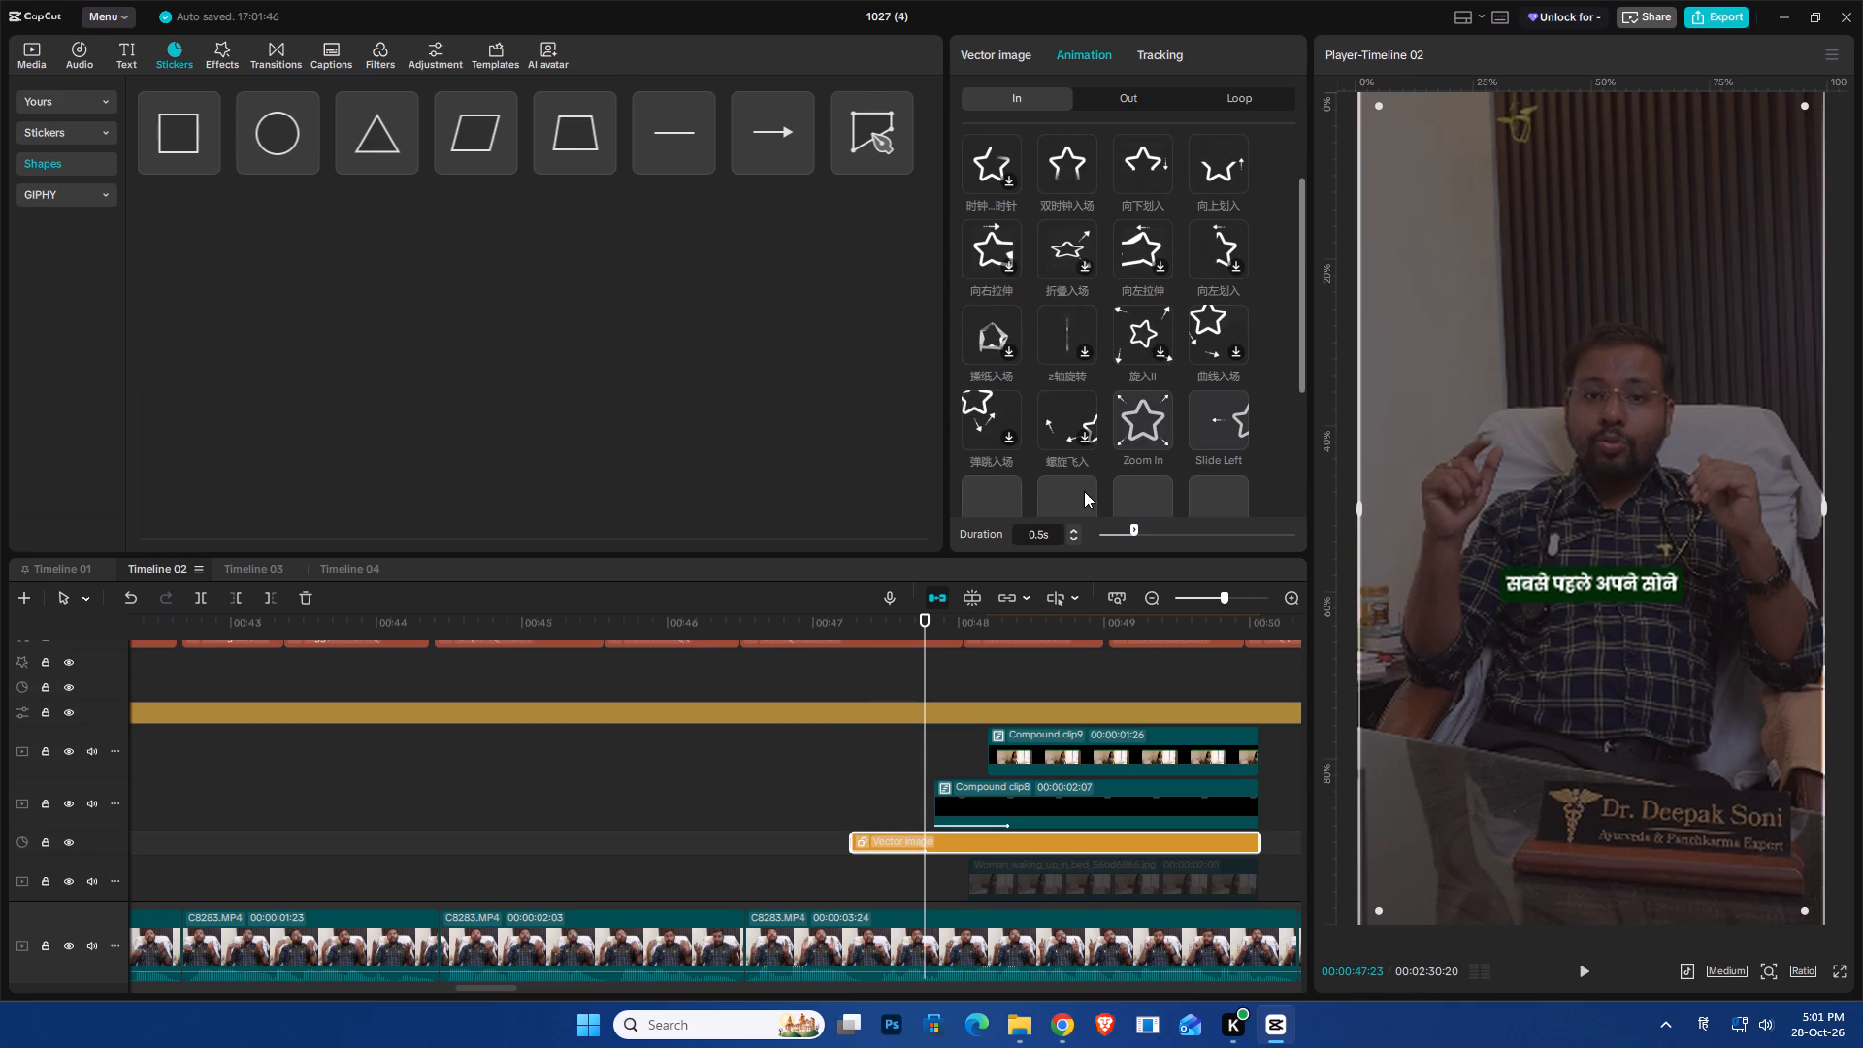
pyautogui.scroll(-1, 1228, 394)
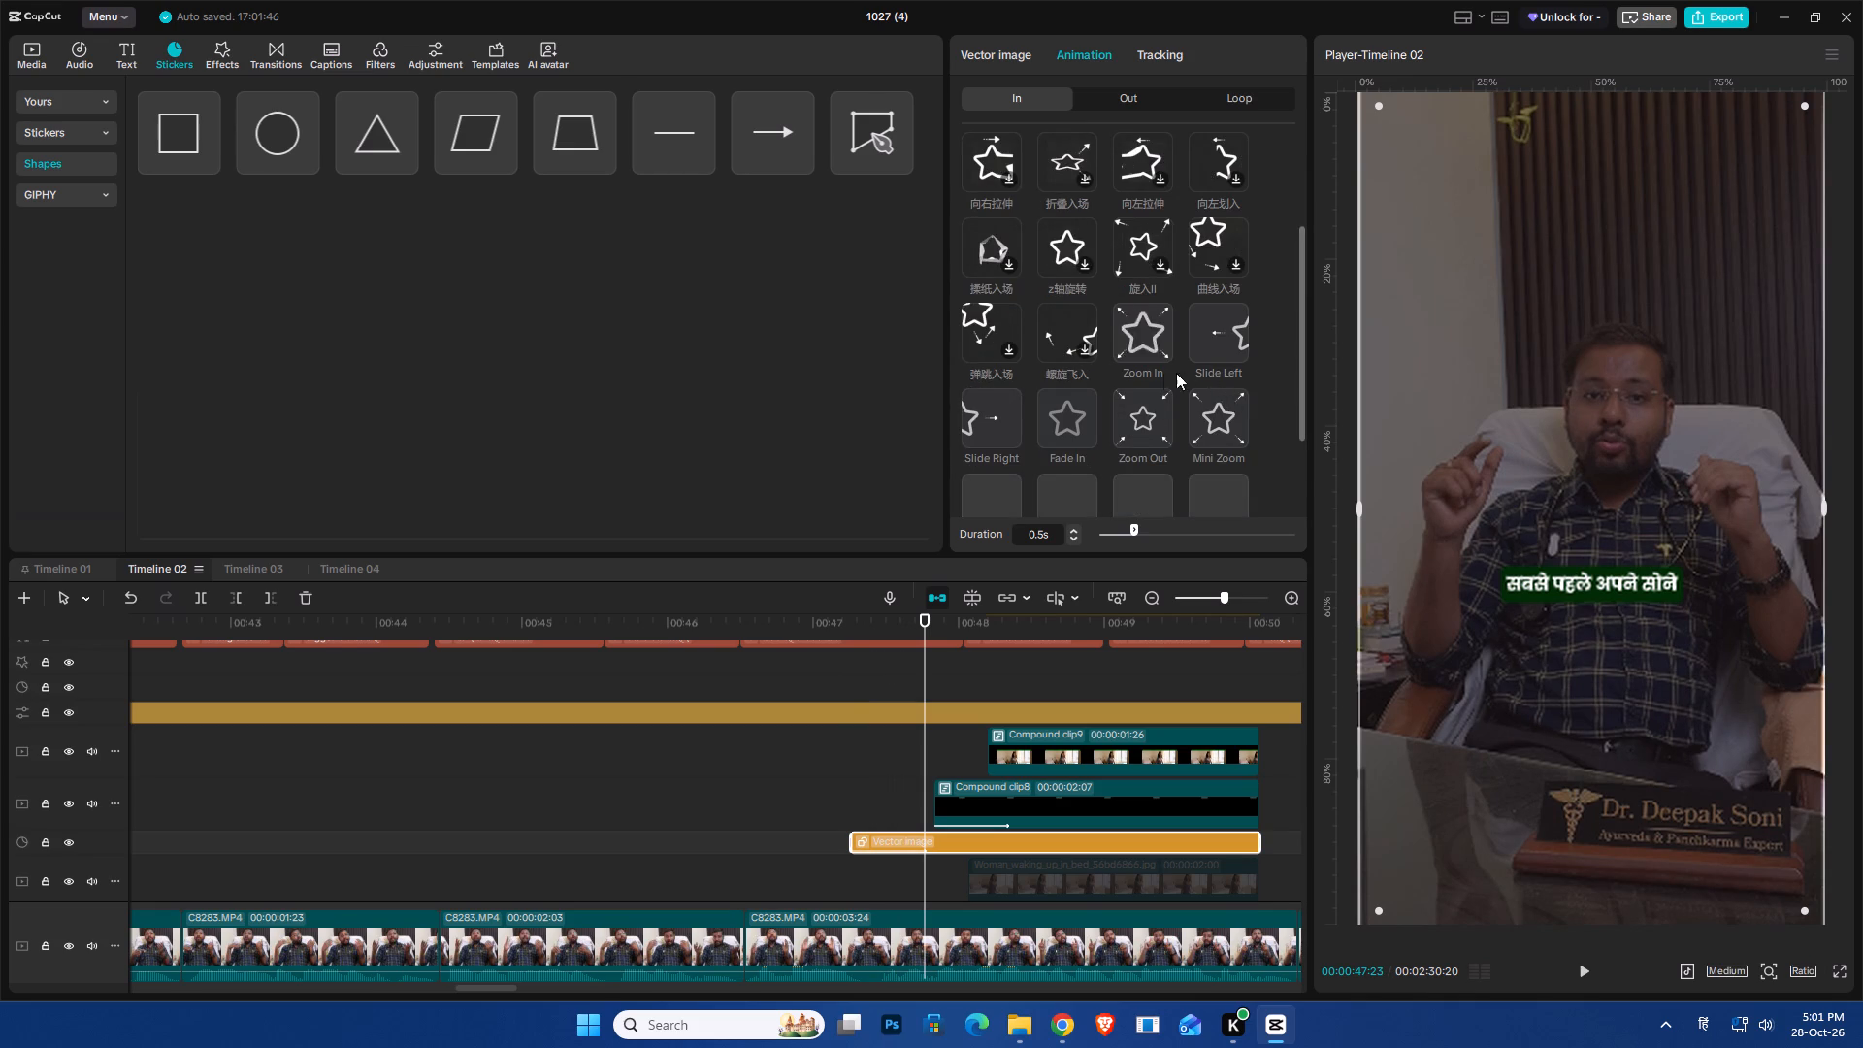
pyautogui.scroll(-1, 1169, 373)
pyautogui.click(1065, 344)
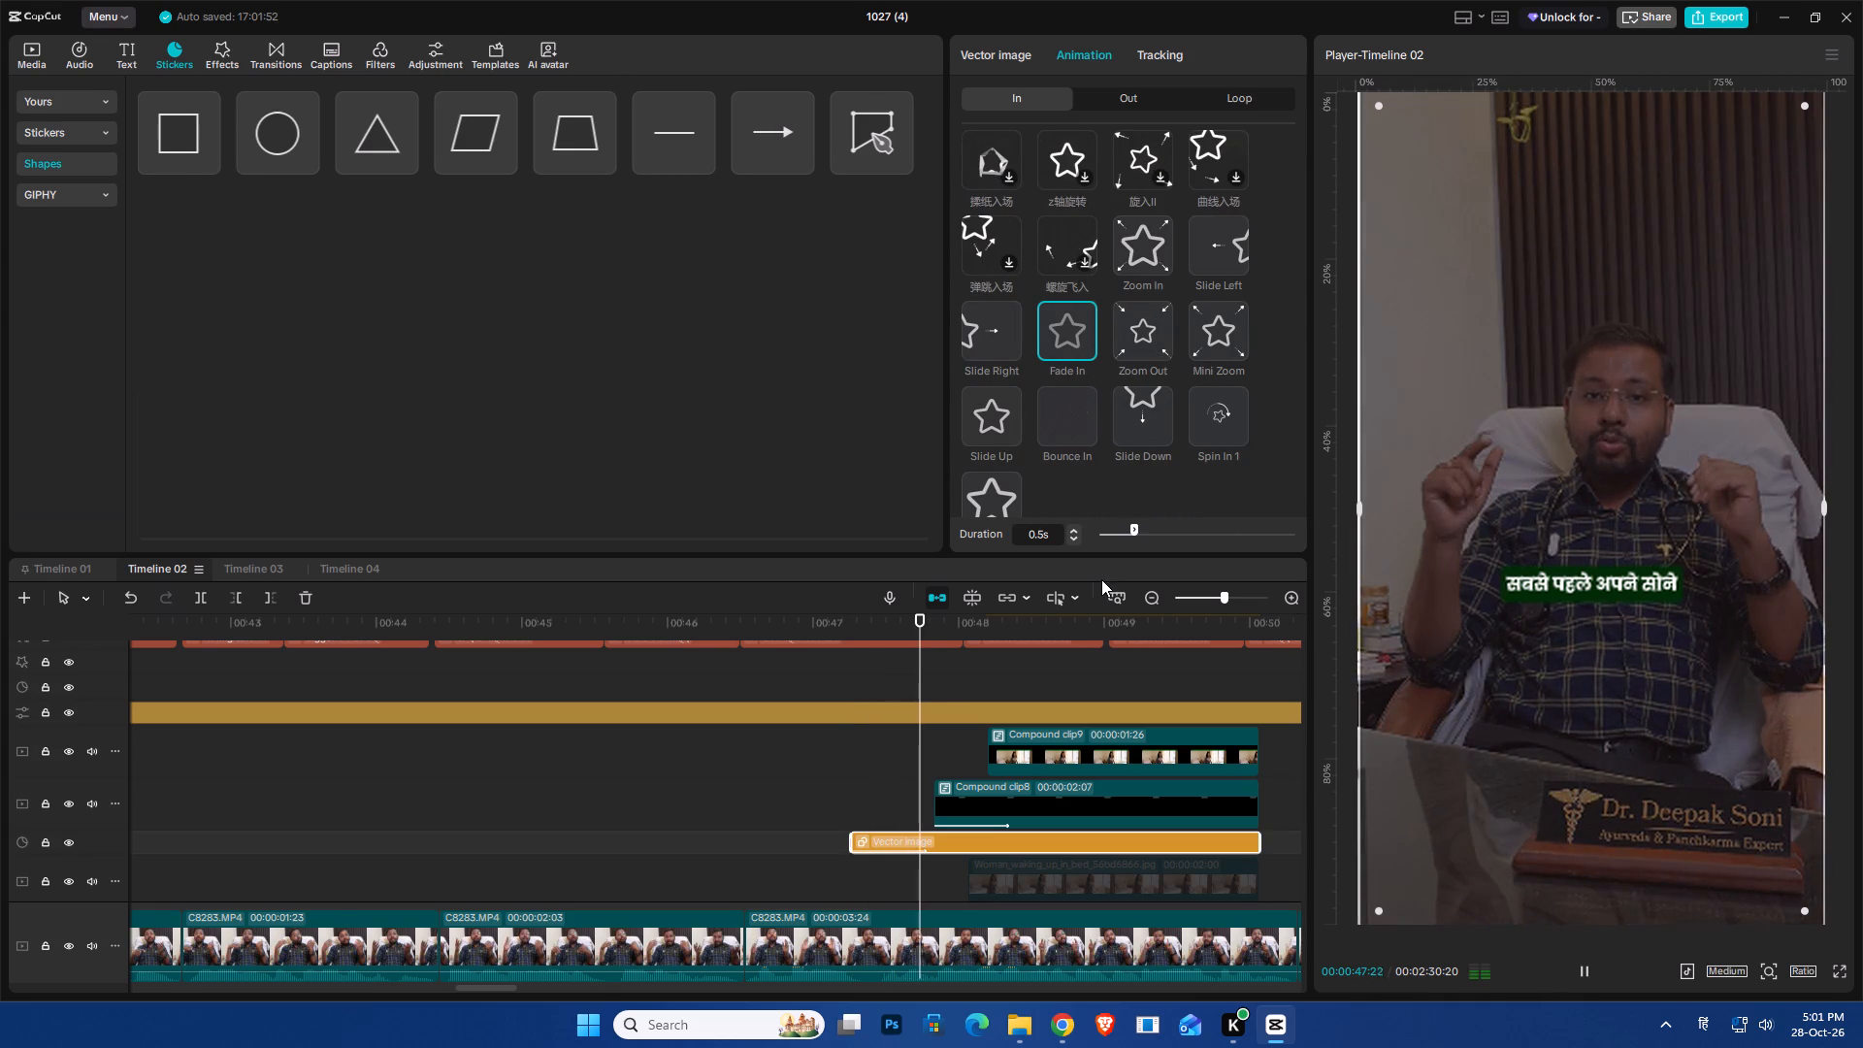
pyautogui.press('space')
pyautogui.press('space')
# Apply the Slide Right entrance animation to the "जागने" compound clip.
pyautogui.click(1035, 767)
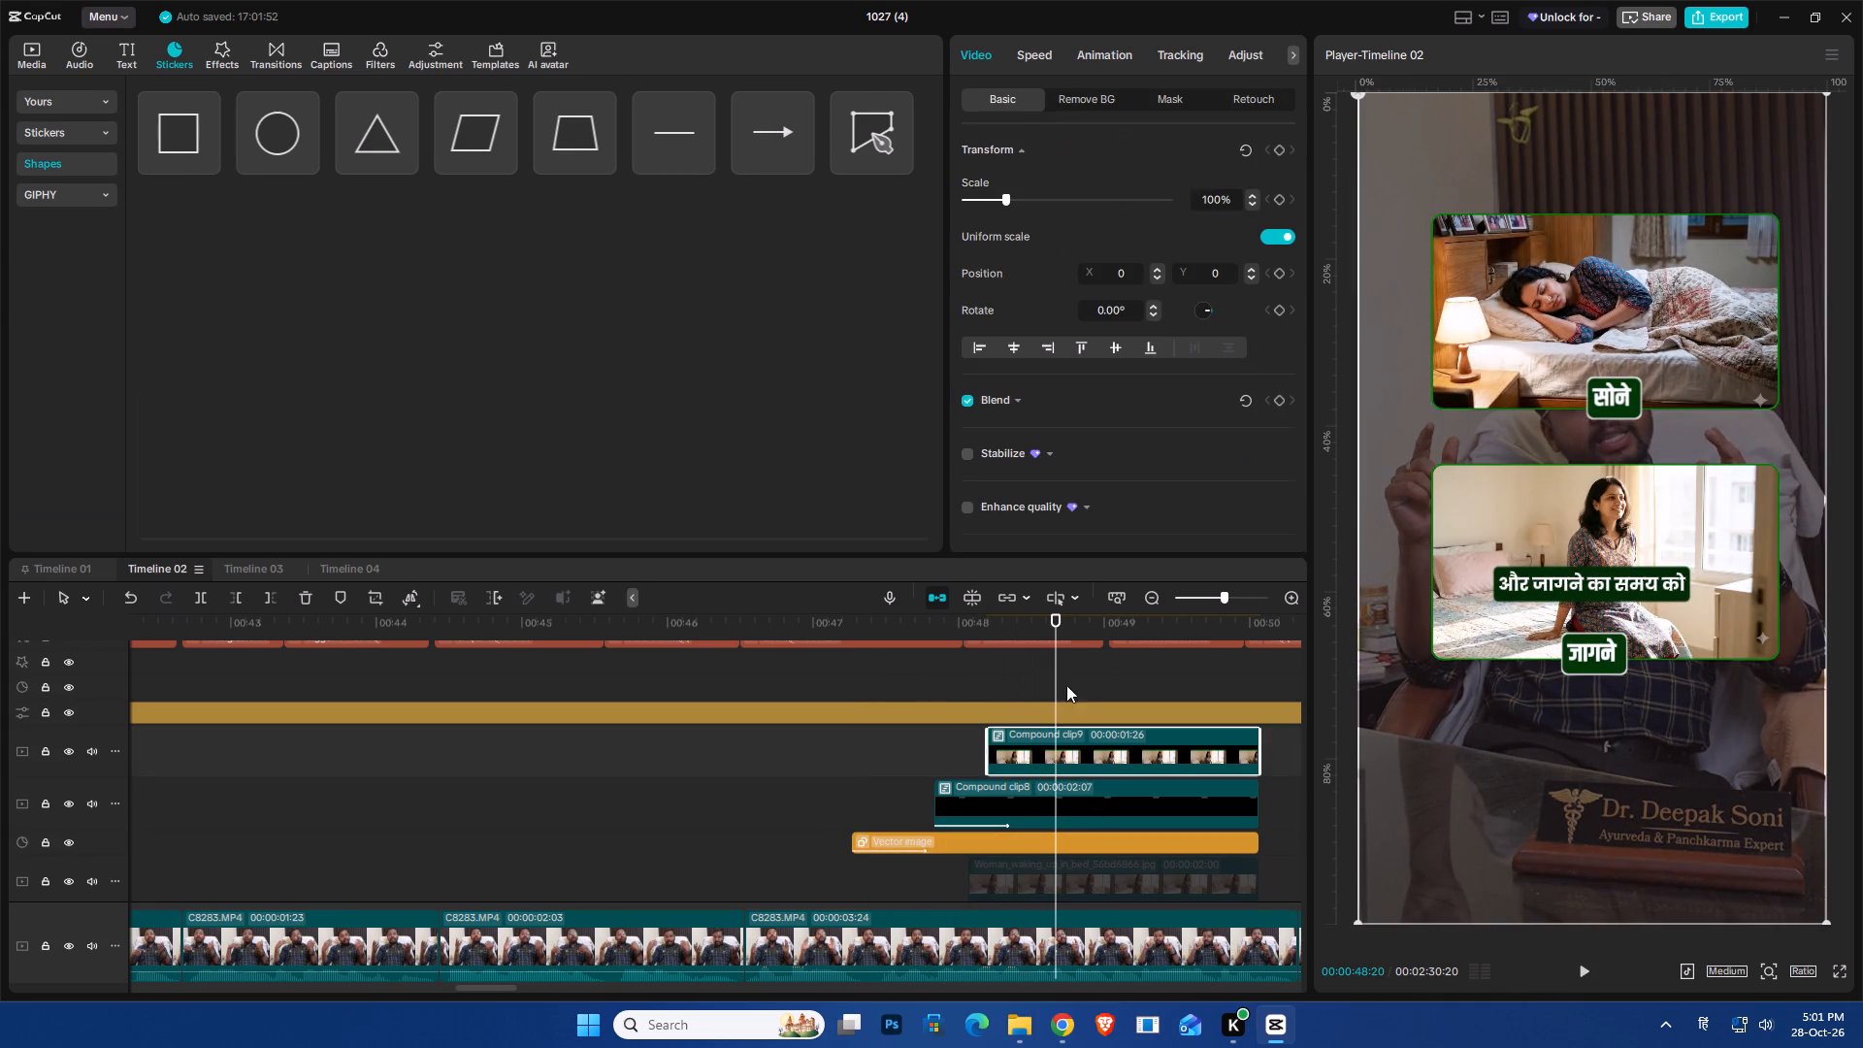
pyautogui.click(1104, 54)
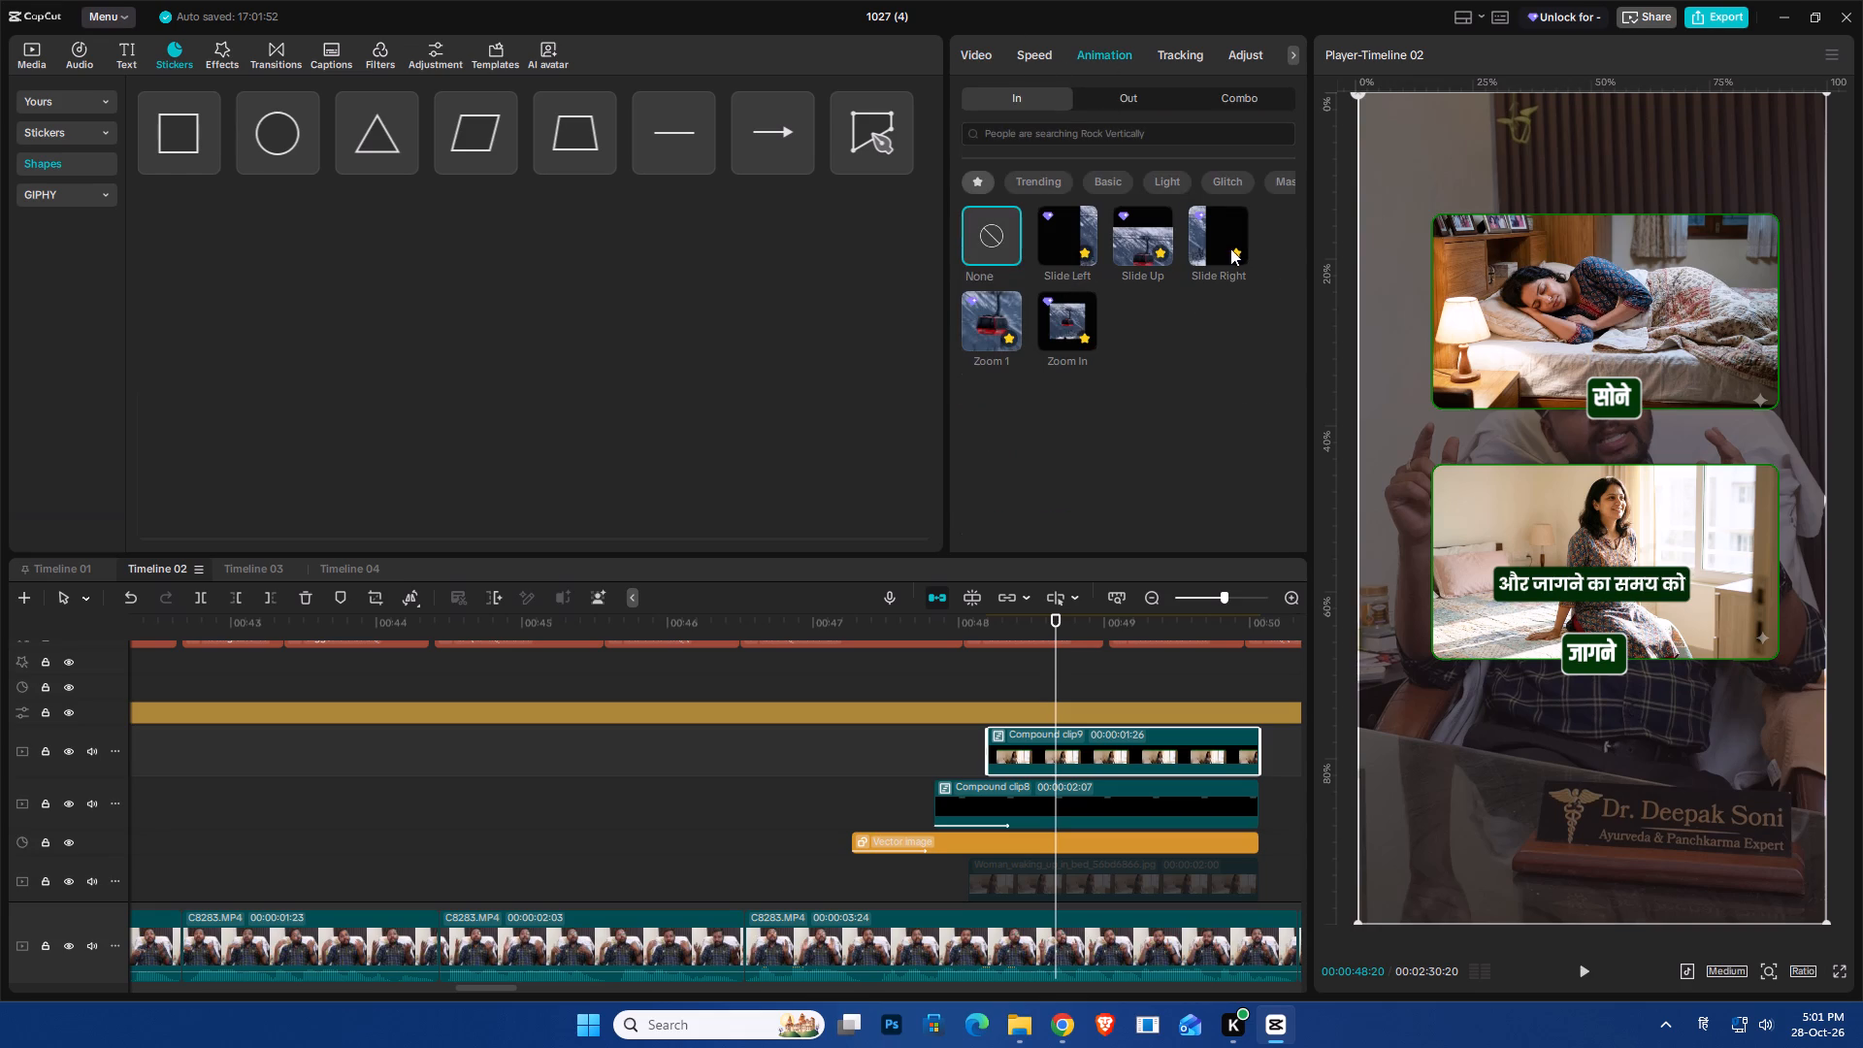
pyautogui.click(1211, 241)
pyautogui.press('space')
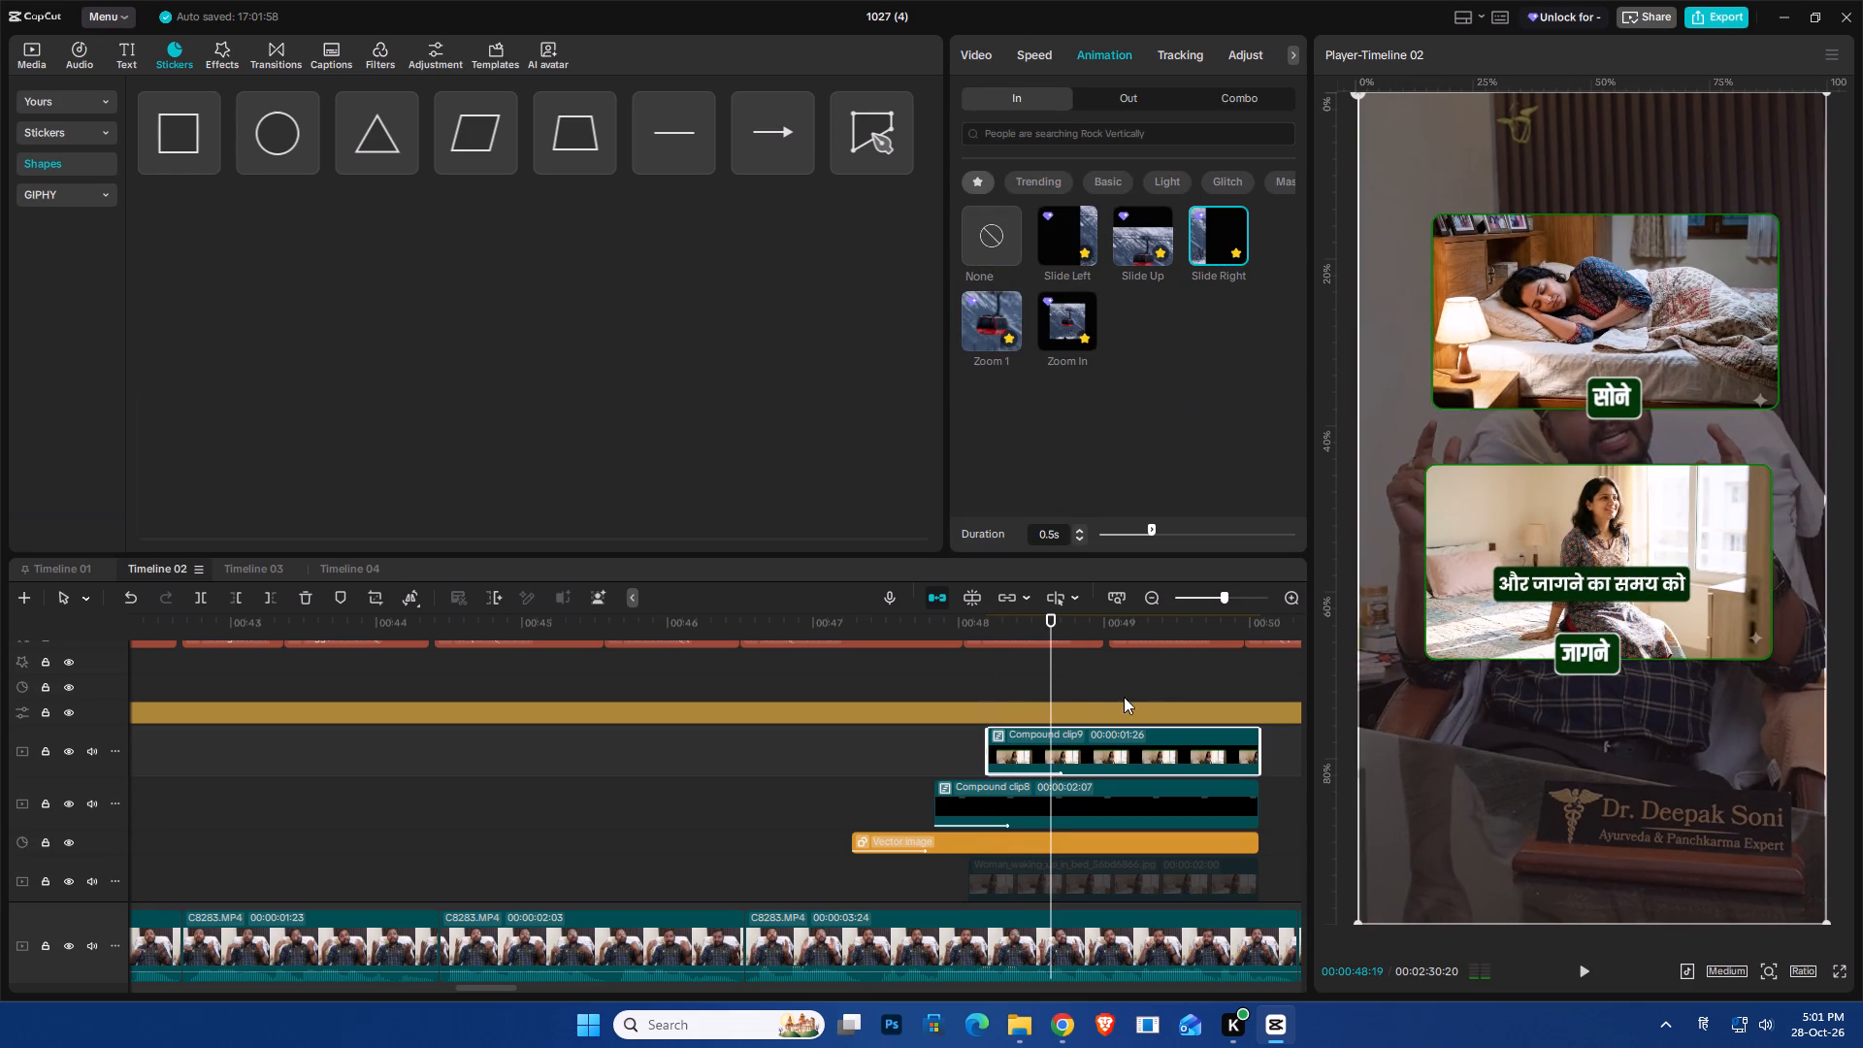
# Trim the end of the "सबसे पहले अपने सोने" caption to 00:00:47:12, playing around that point to find the cut.
pyautogui.scroll(5, 1064, 700)
pyautogui.click(982, 700)
pyautogui.moveTo(978, 705); pyautogui.dragTo(885, 743)
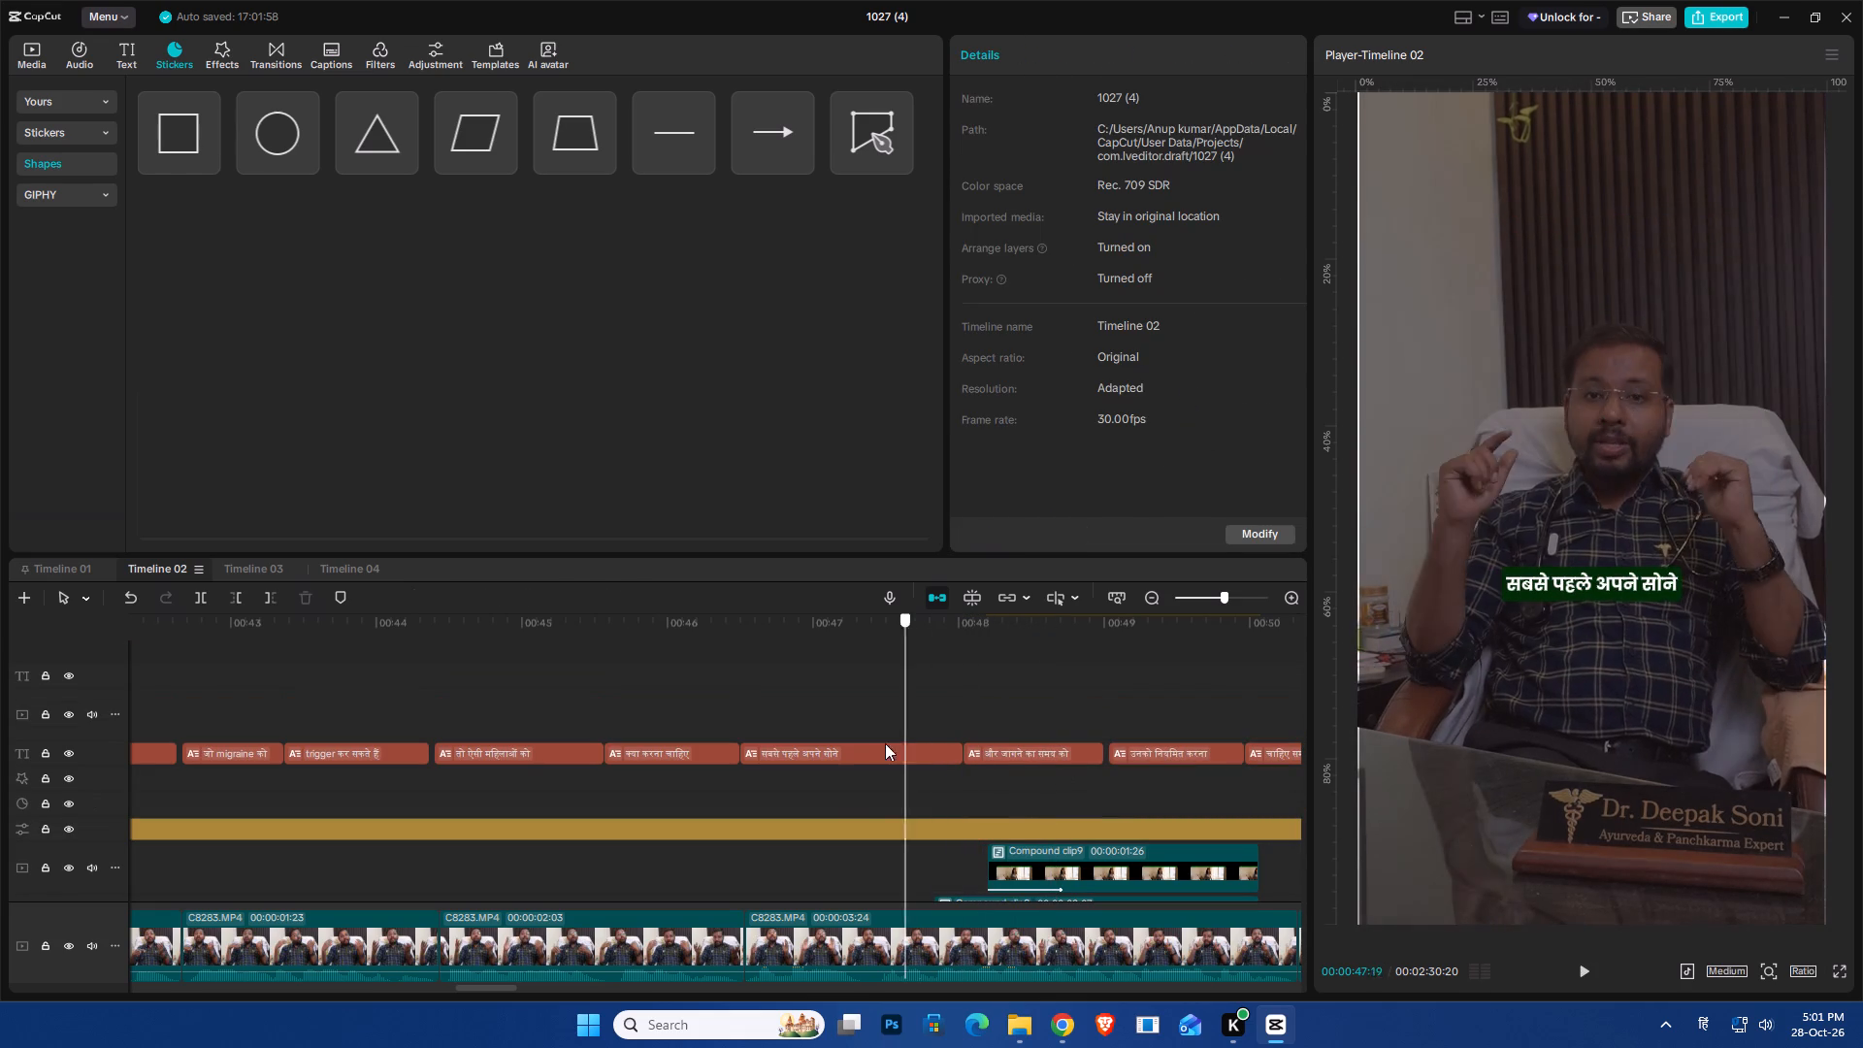
pyautogui.moveTo(885, 743); pyautogui.dragTo(857, 754)
pyautogui.press('space')
pyautogui.press('space')
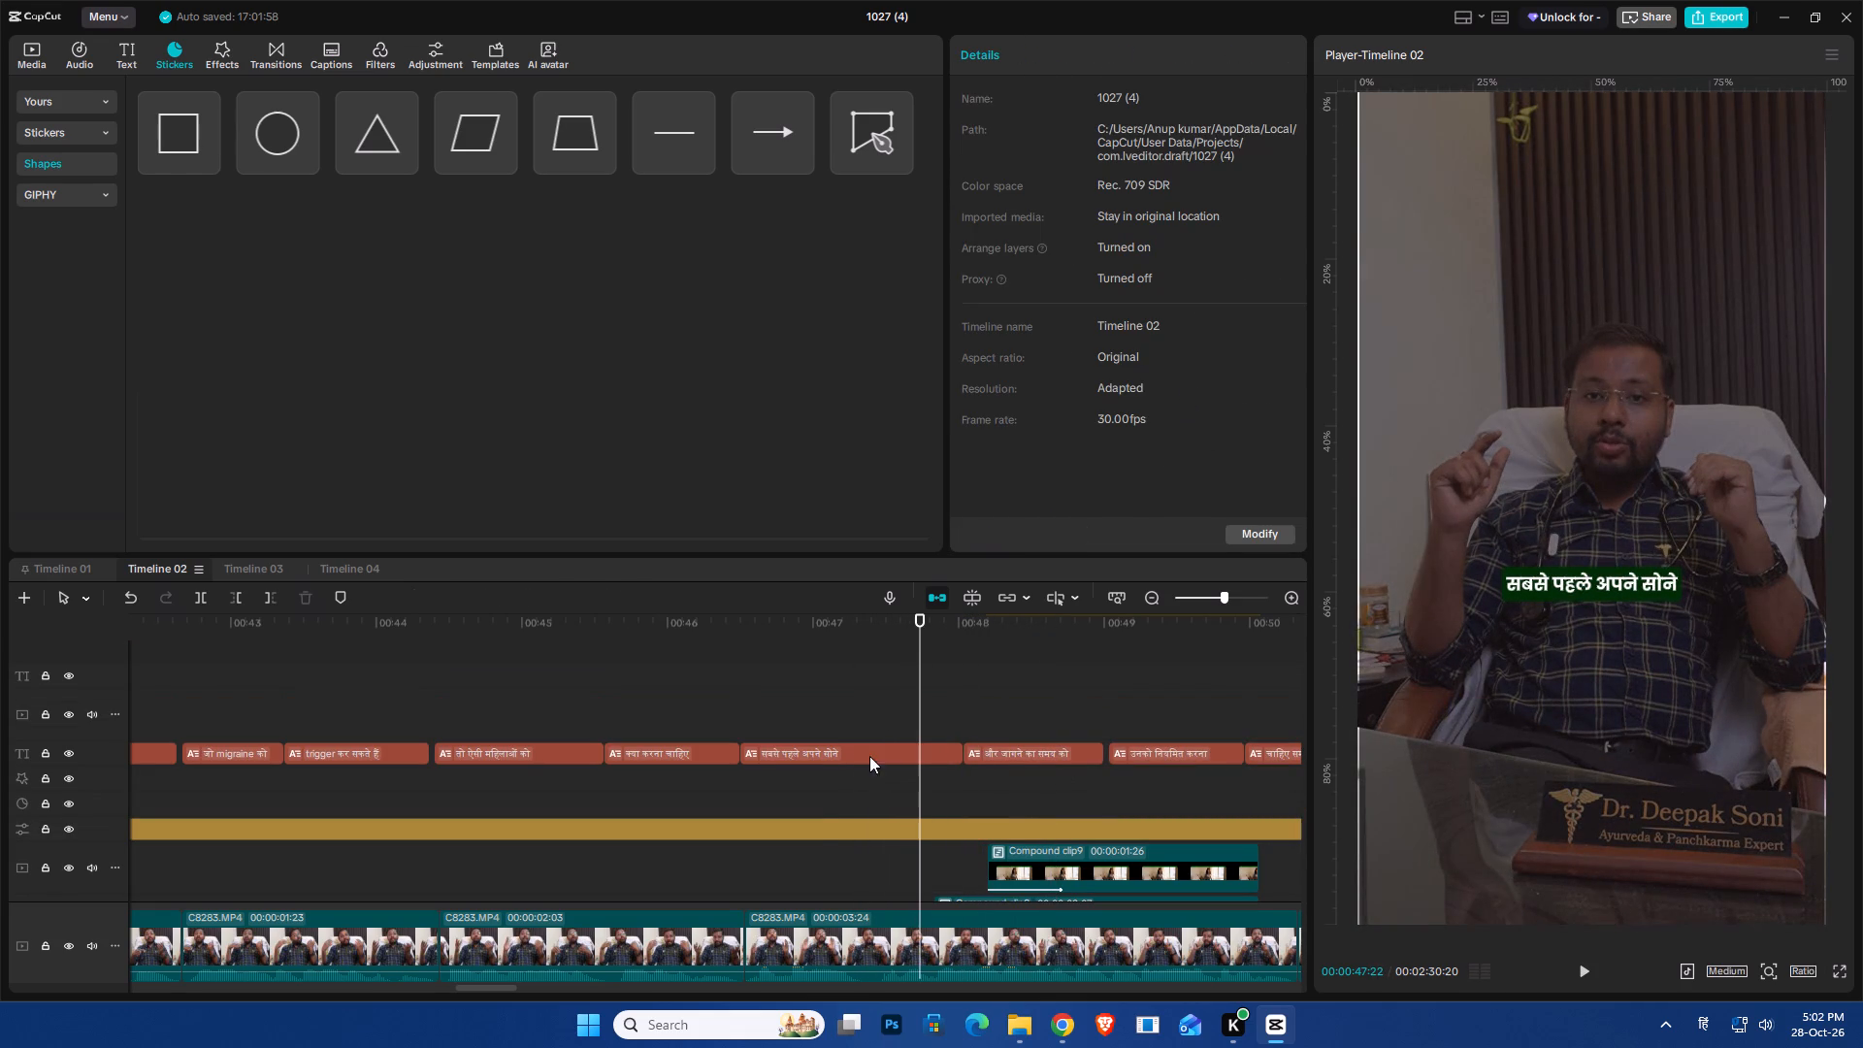
pyautogui.click(822, 704)
pyautogui.click(788, 701)
pyautogui.press('space')
pyautogui.press('space')
pyautogui.click(873, 774)
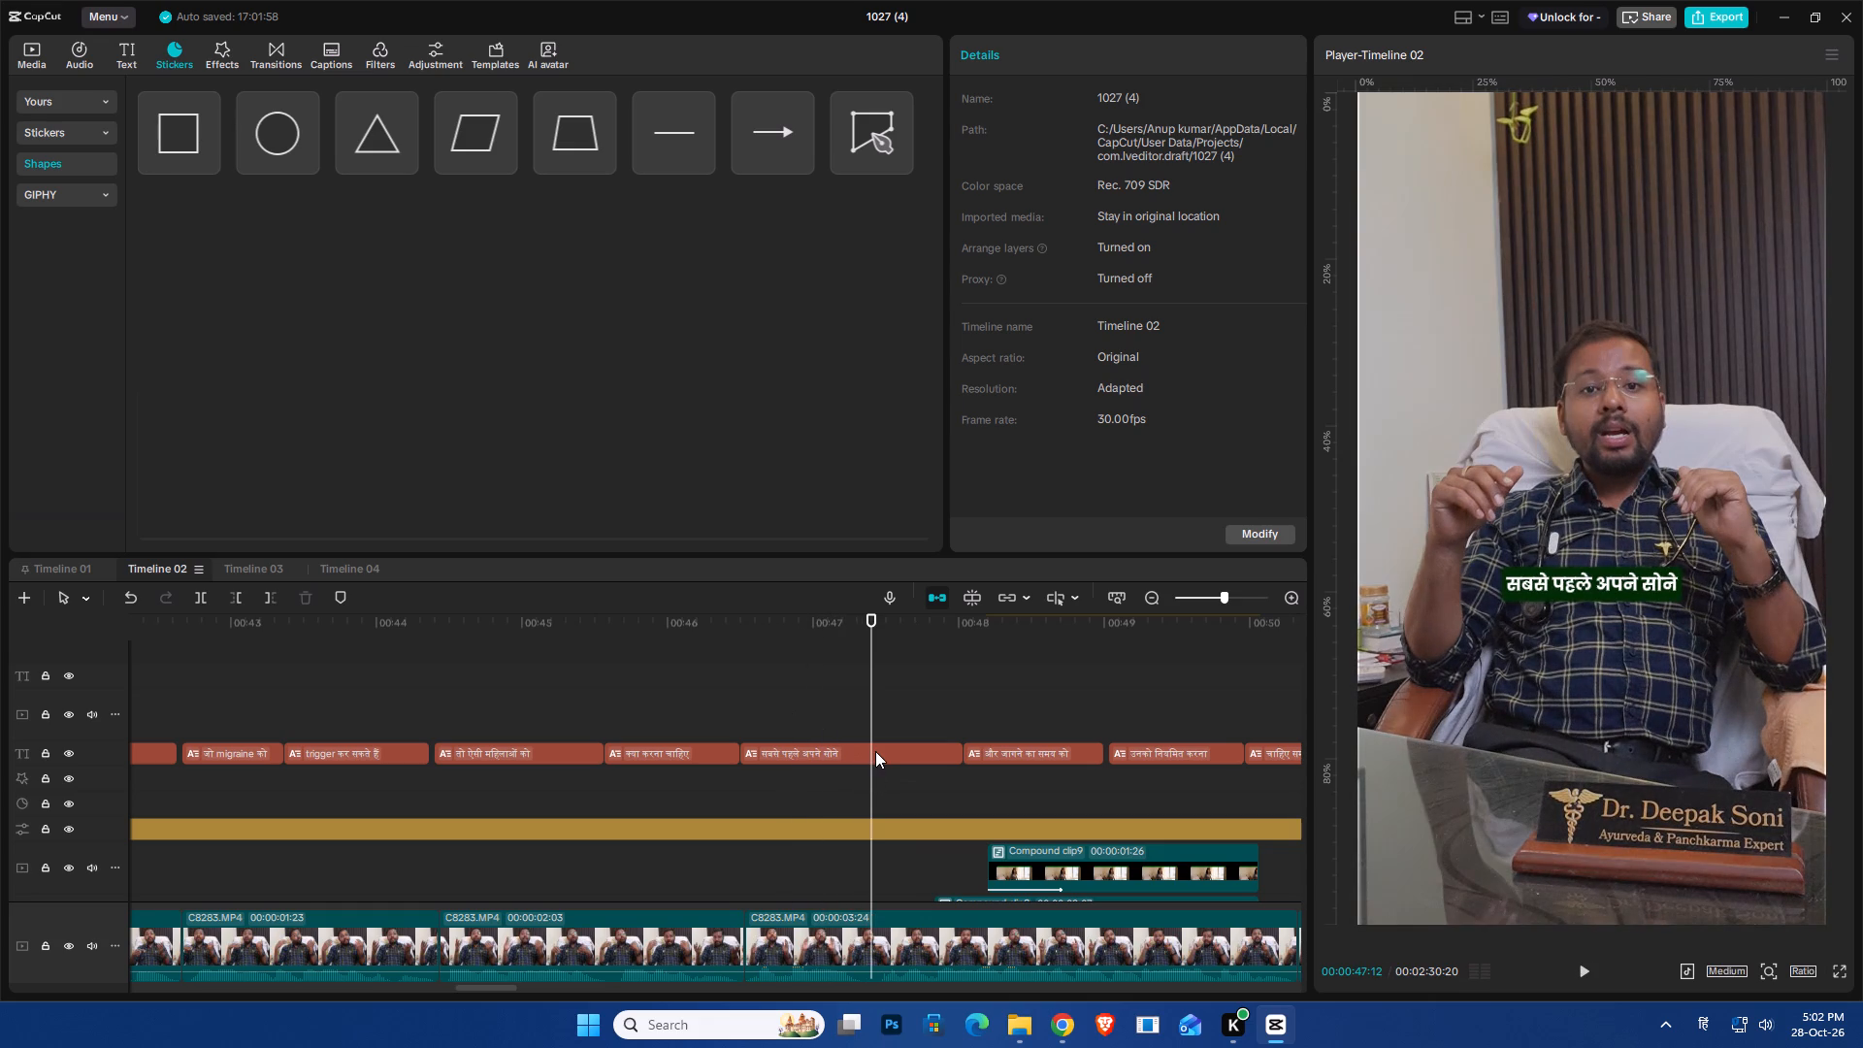
pyautogui.click(875, 751)
pyautogui.press('w')
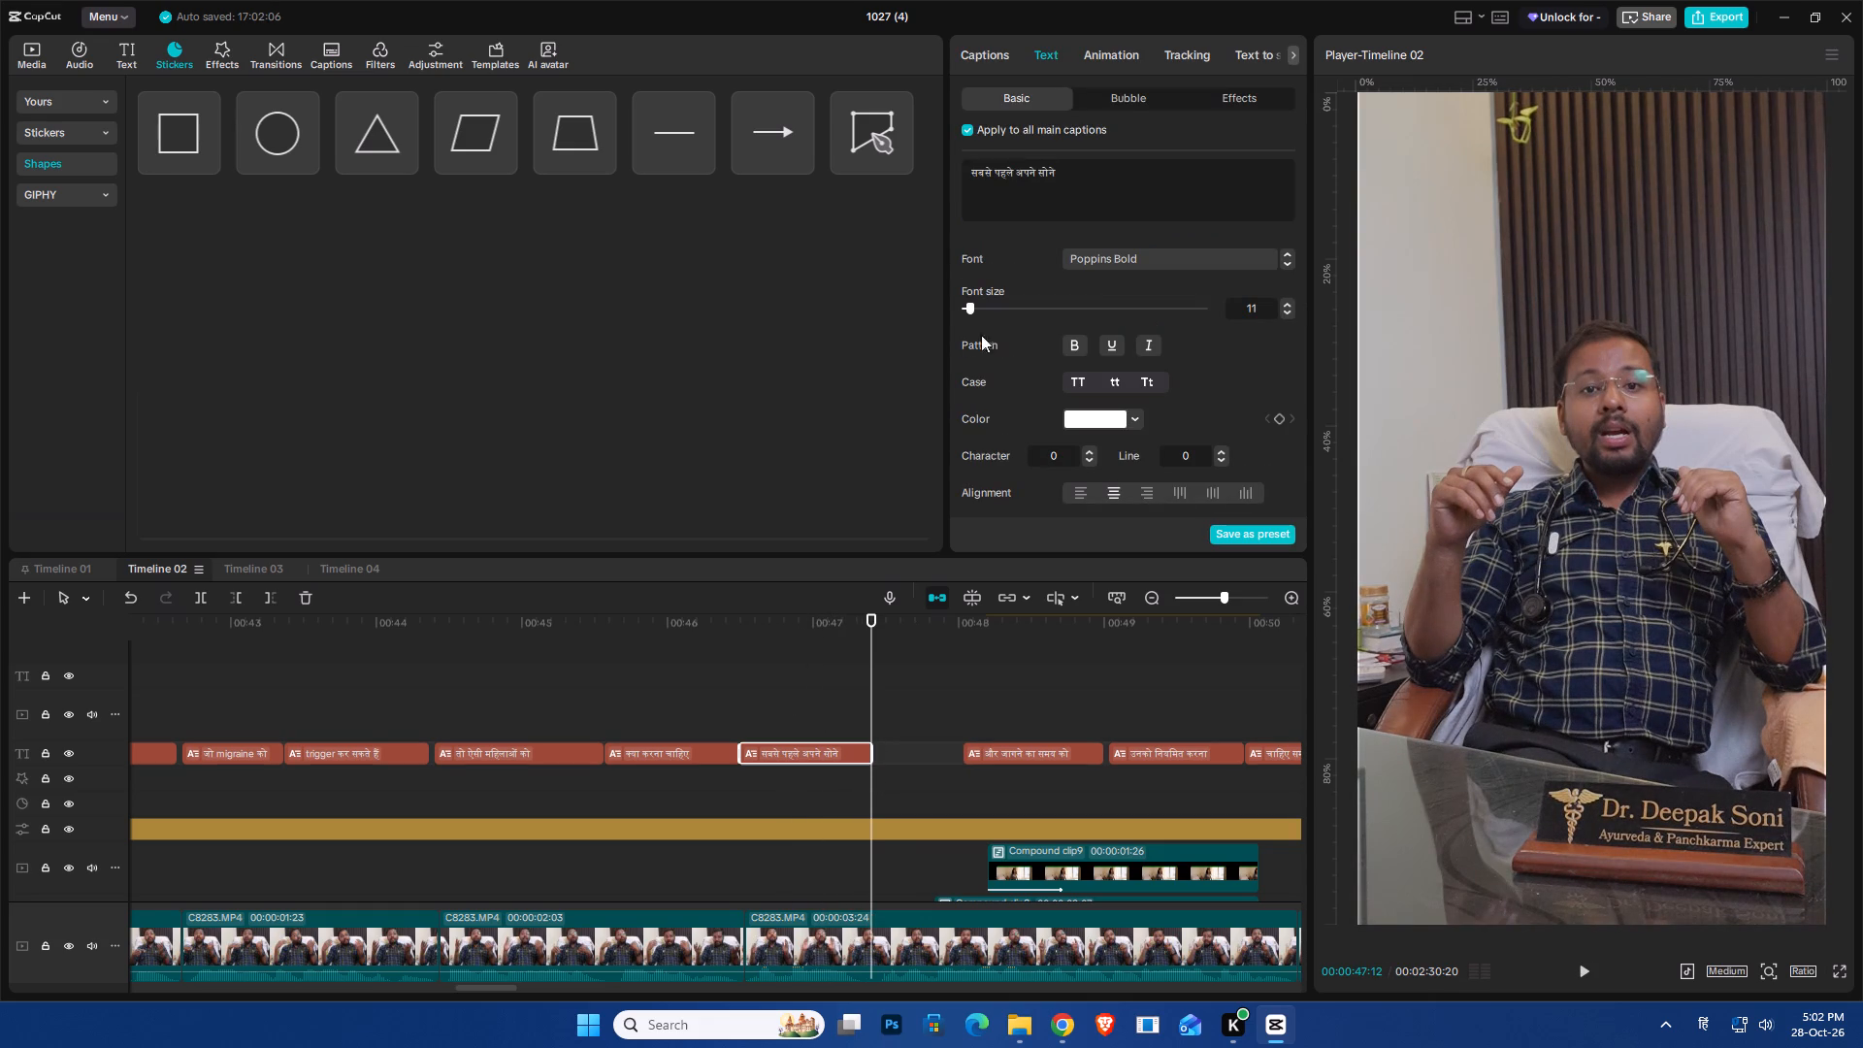
# Remove the last two words from the trimmed caption so its text reads "सबसे पहले".
pyautogui.click(1088, 175)
pyautogui.press('BackSpace')
pyautogui.press('BackSpace')
pyautogui.press('BackSpace')
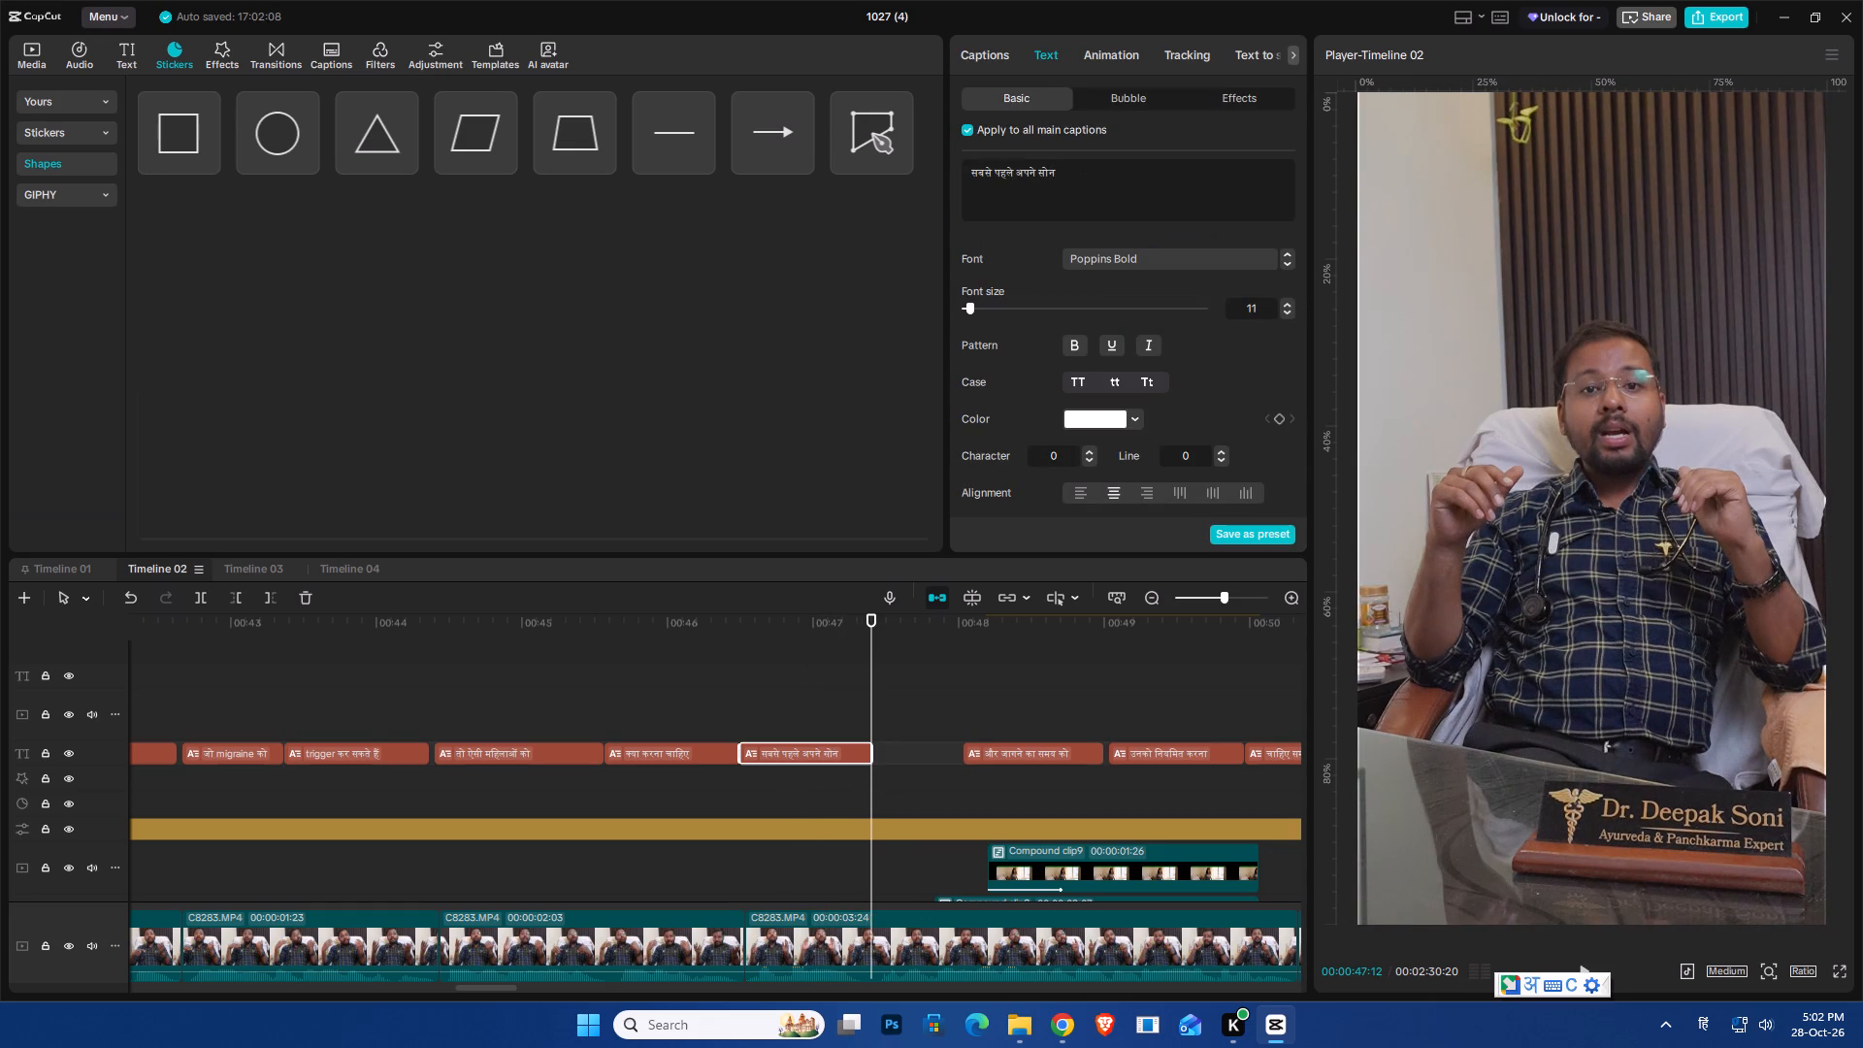
pyautogui.press('BackSpace')
pyautogui.press('BackSpace')
pyautogui.press('BackSpace')
pyautogui.press('BackSpace')
pyautogui.press('BackSpace')
pyautogui.press('BackSpace')
pyautogui.press('BackSpace')
# Disable the captions "और जागने का समय को" and "उनको नियमित करना" that run during the two inset images.
pyautogui.click(1012, 762)
pyautogui.hotkey('shift', 'e')
pyautogui.keyDown('shift'); pyautogui.click(1180, 757); pyautogui.keyUp('shift')
pyautogui.write('E')
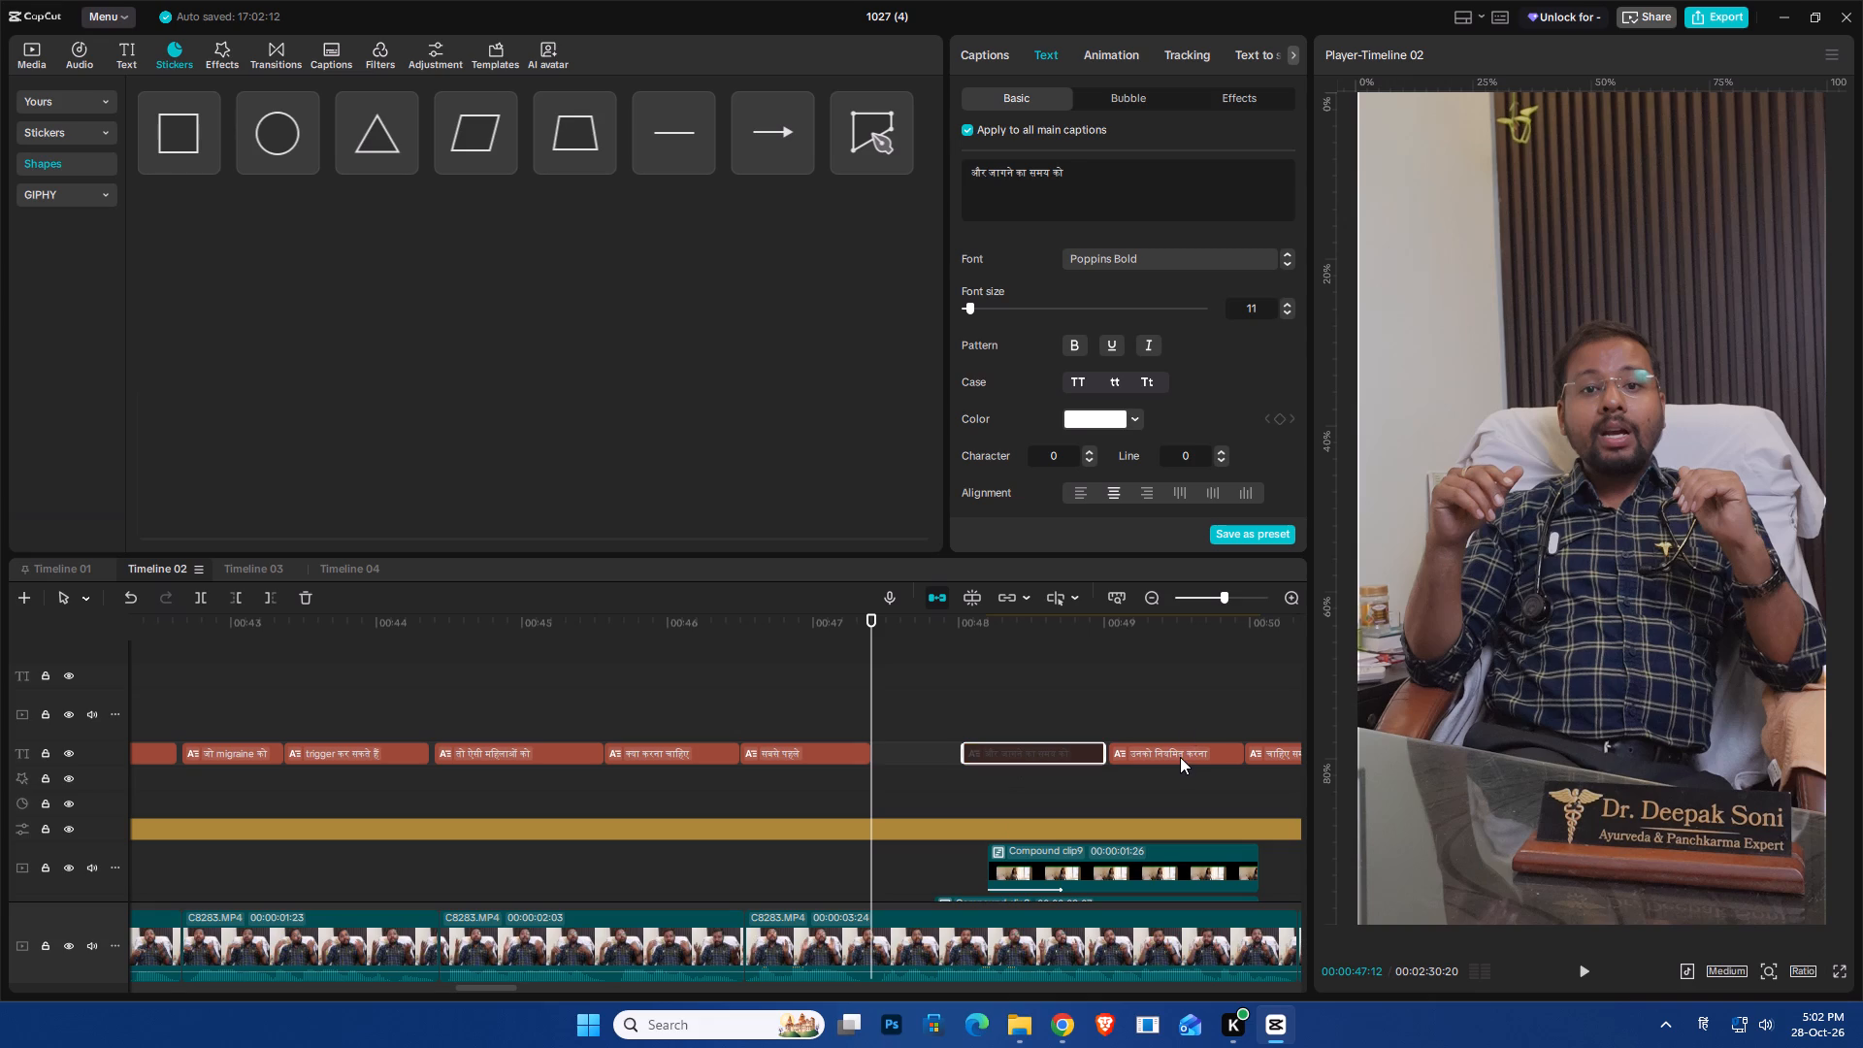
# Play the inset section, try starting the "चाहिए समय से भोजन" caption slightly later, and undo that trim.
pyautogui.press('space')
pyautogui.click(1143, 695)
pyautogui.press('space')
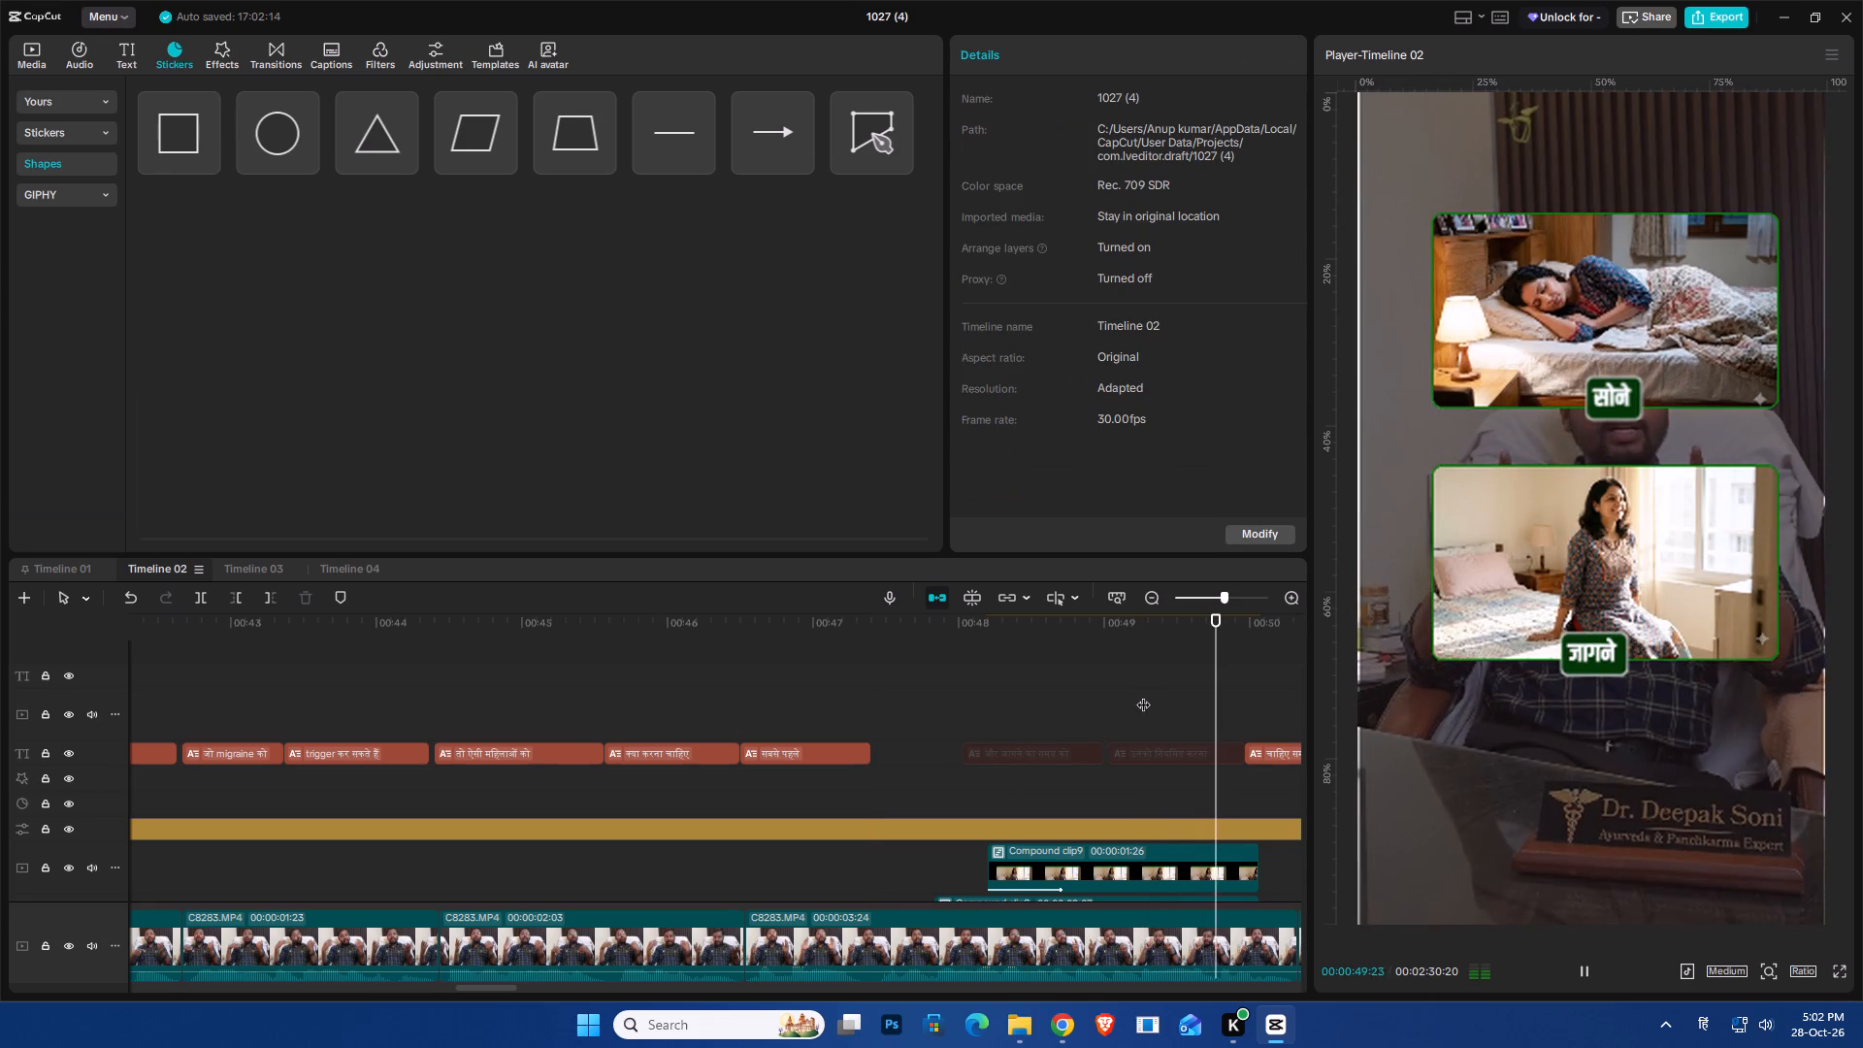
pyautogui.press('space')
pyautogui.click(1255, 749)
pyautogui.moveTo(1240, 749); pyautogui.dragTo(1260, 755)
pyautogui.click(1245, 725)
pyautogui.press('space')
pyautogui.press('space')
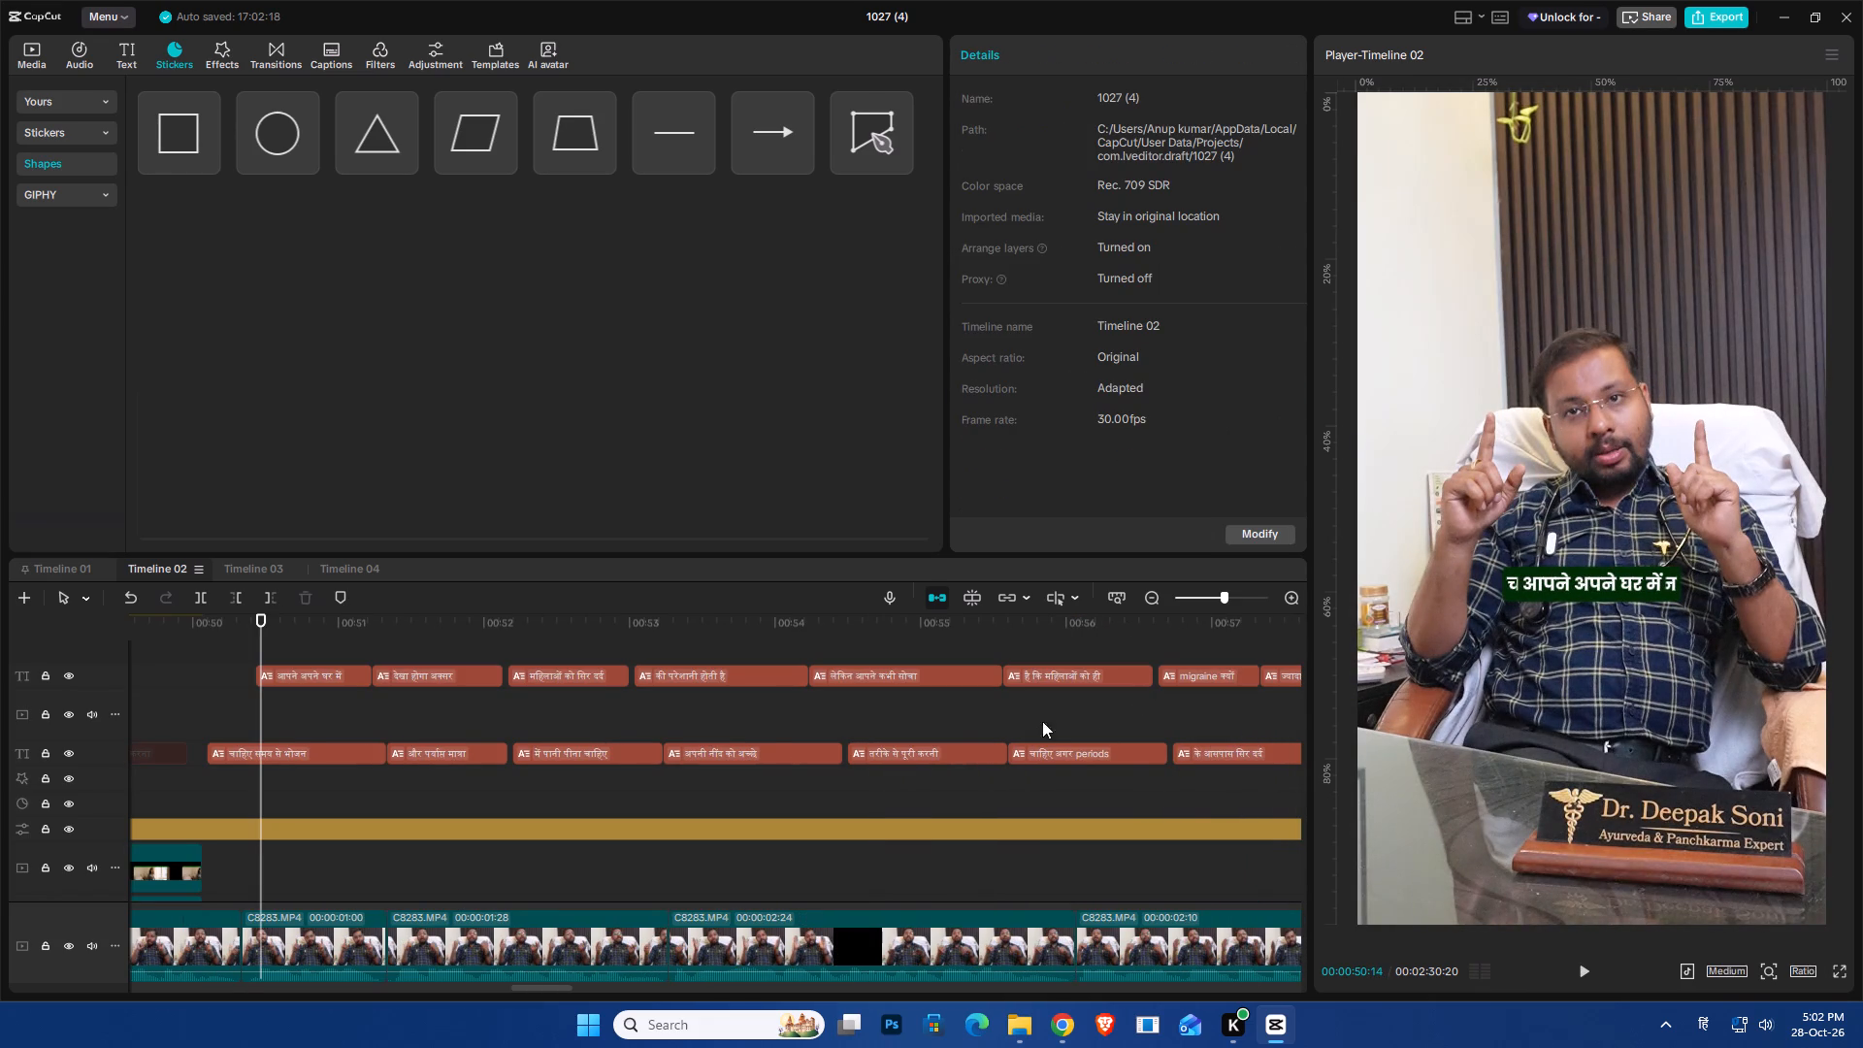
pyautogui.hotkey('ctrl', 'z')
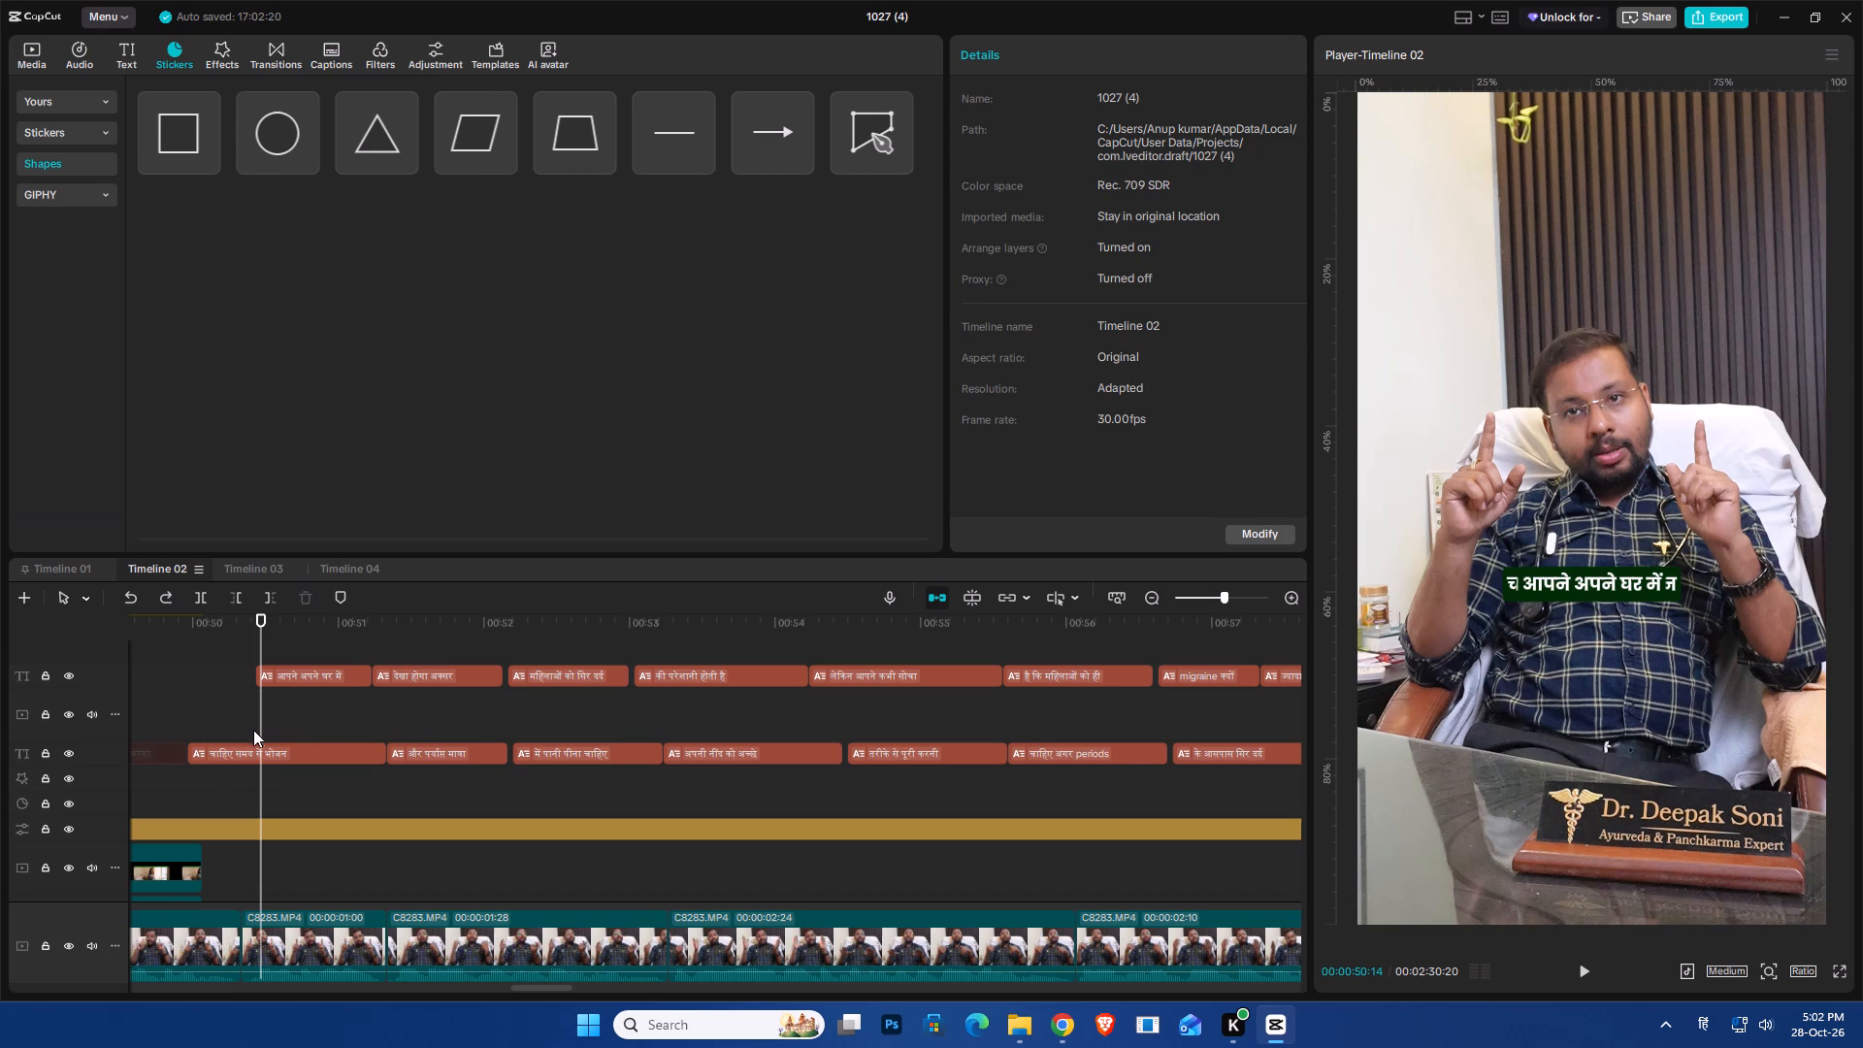
# Examine the upper caption row against the lower one along the timeline, playing from about 50 to 51 seconds.
pyautogui.click(205, 743)
pyautogui.keyDown('ctrl'); pyautogui.scroll(-20, 316, 720); pyautogui.keyUp('ctrl')
pyautogui.keyDown('ctrl'); pyautogui.scroll(-1, 316, 720); pyautogui.keyUp('ctrl')
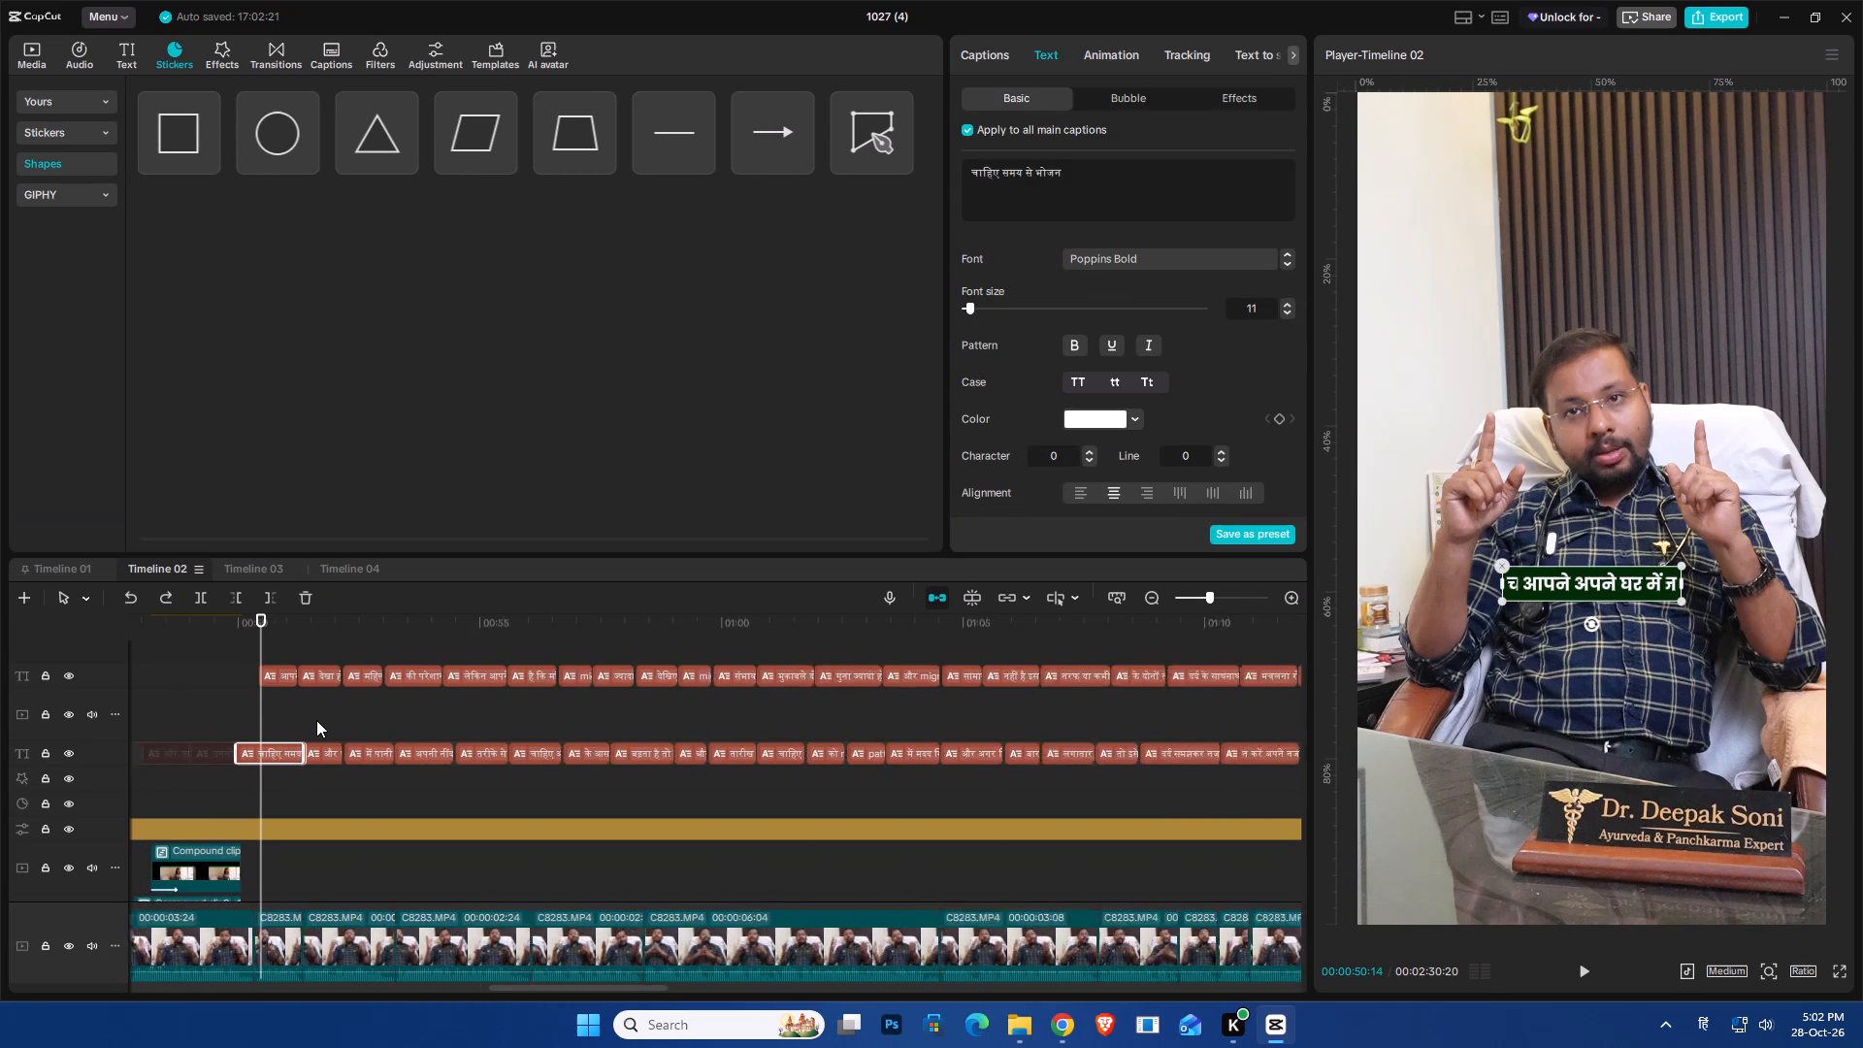
pyautogui.keyDown('ctrl'); pyautogui.scroll(-18, 316, 720); pyautogui.keyUp('ctrl')
pyautogui.moveTo(865, 661); pyautogui.dragTo(859, 662)
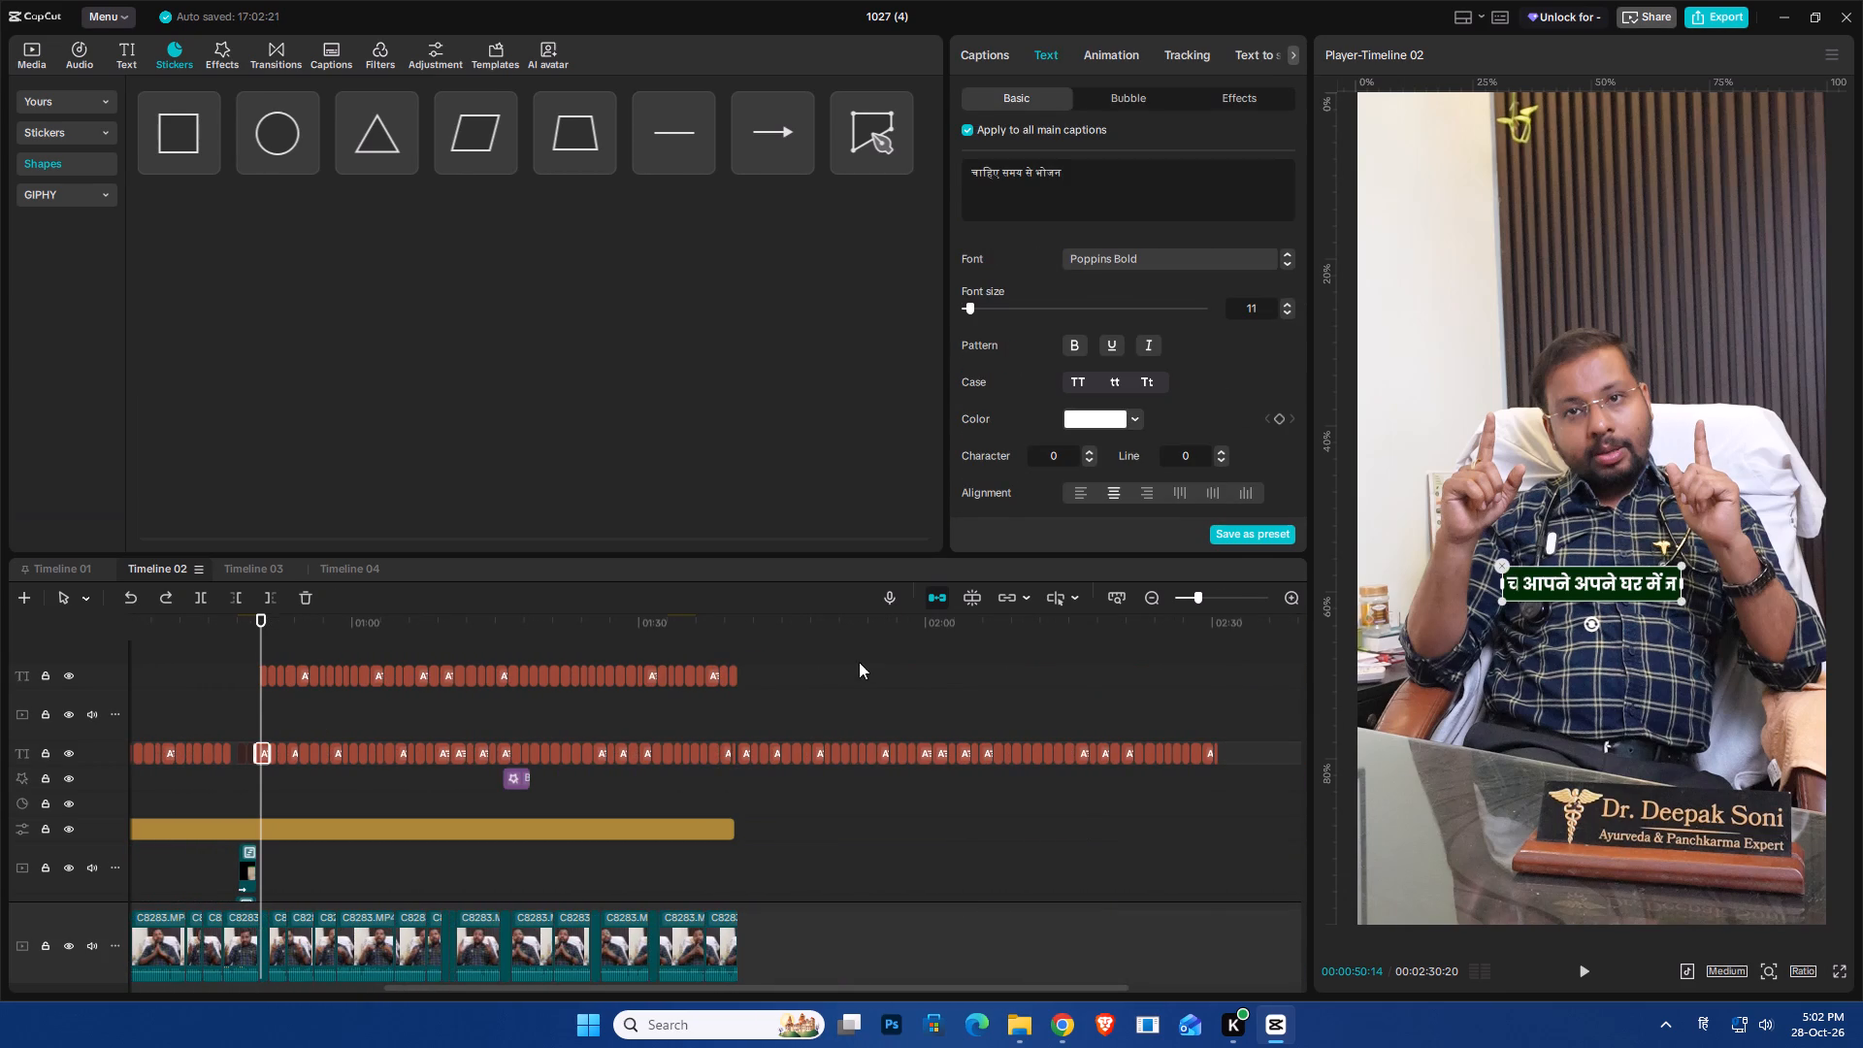
pyautogui.moveTo(859, 662); pyautogui.dragTo(805, 675)
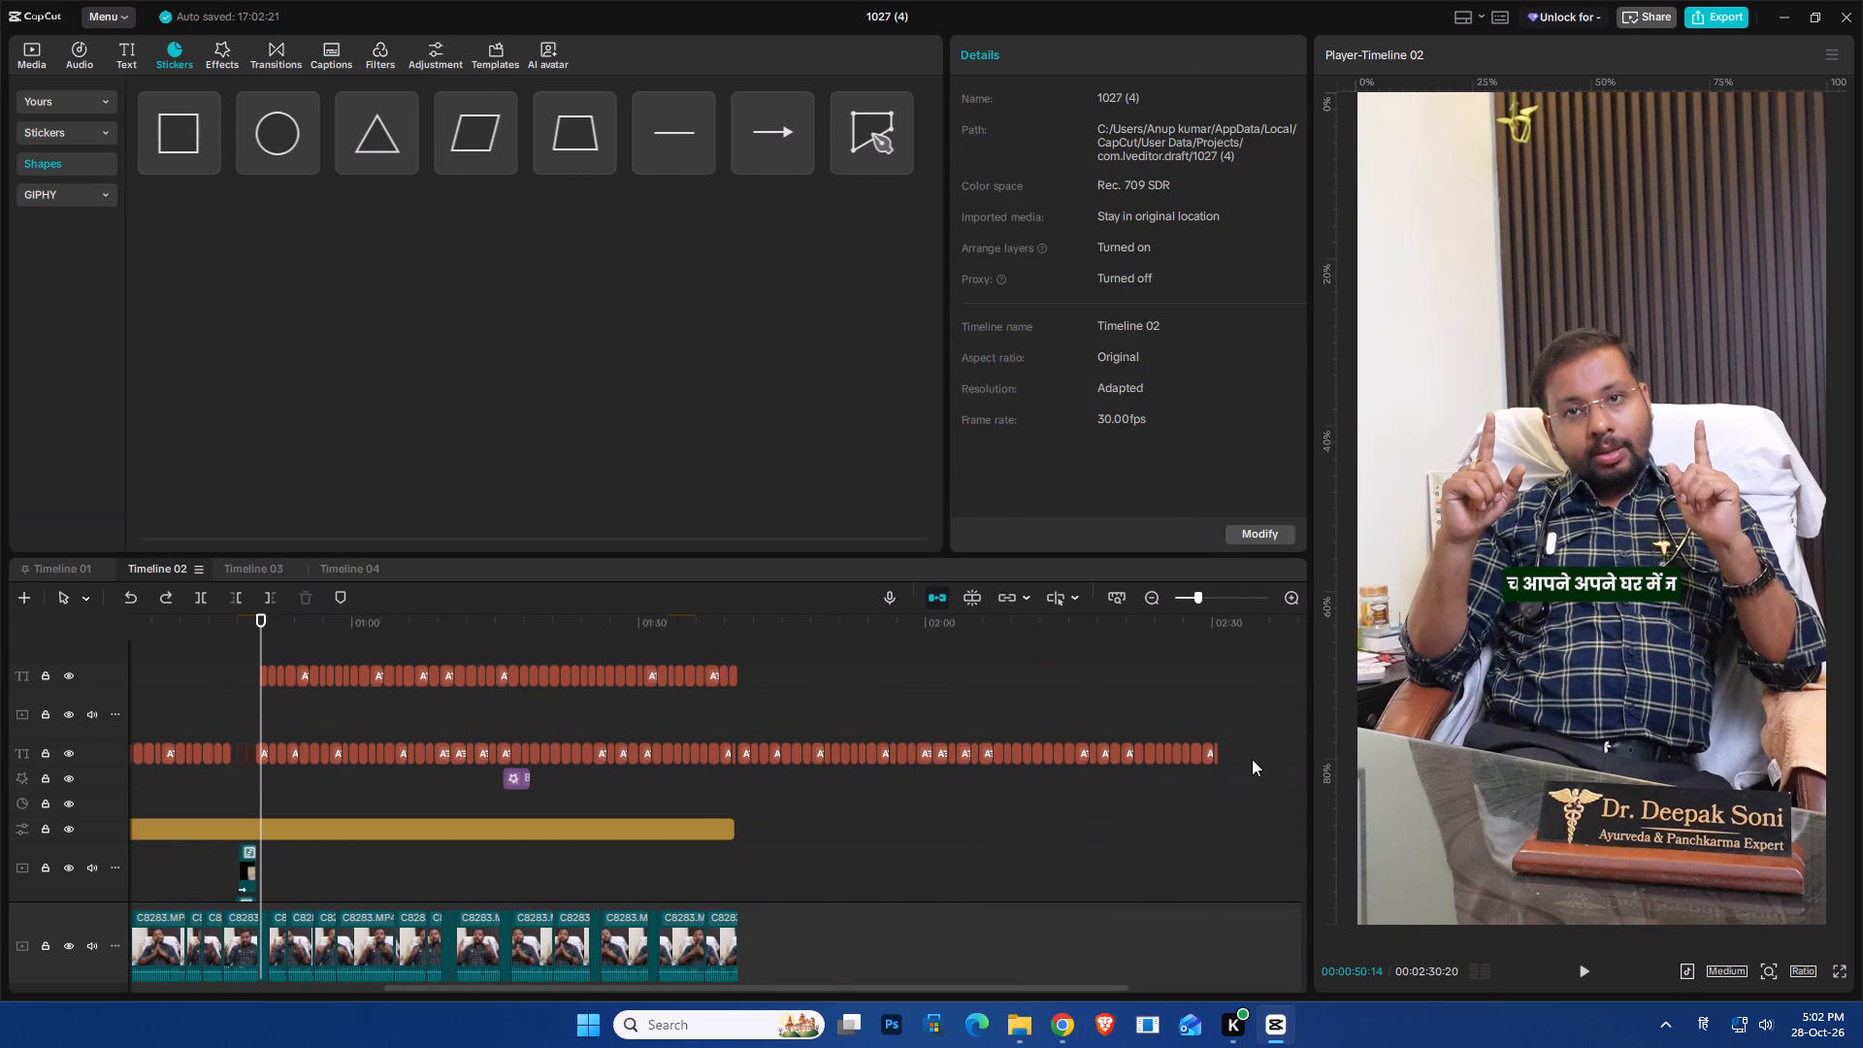
pyautogui.moveTo(1267, 758); pyautogui.dragTo(429, 758)
pyautogui.keyDown('ctrl'); pyautogui.scroll(6, 295, 739); pyautogui.keyUp('ctrl')
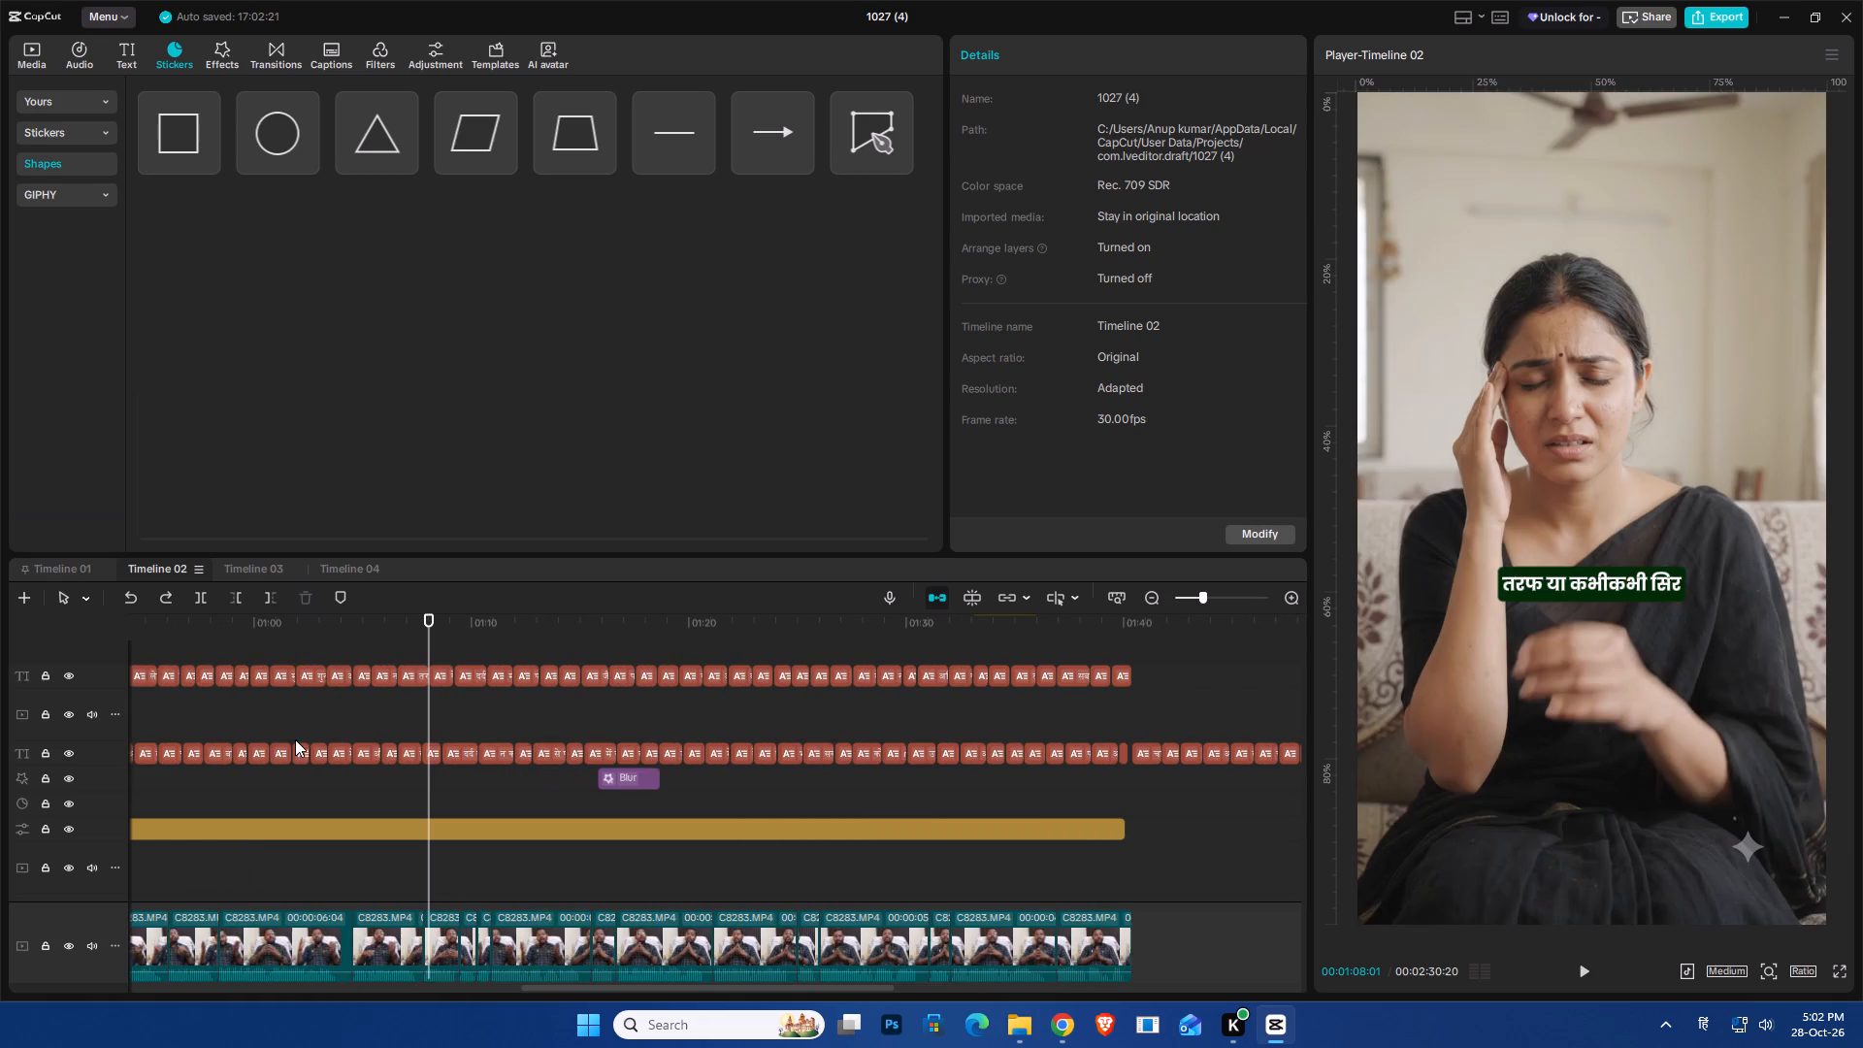
pyautogui.moveTo(247, 636); pyautogui.dragTo(639, 664)
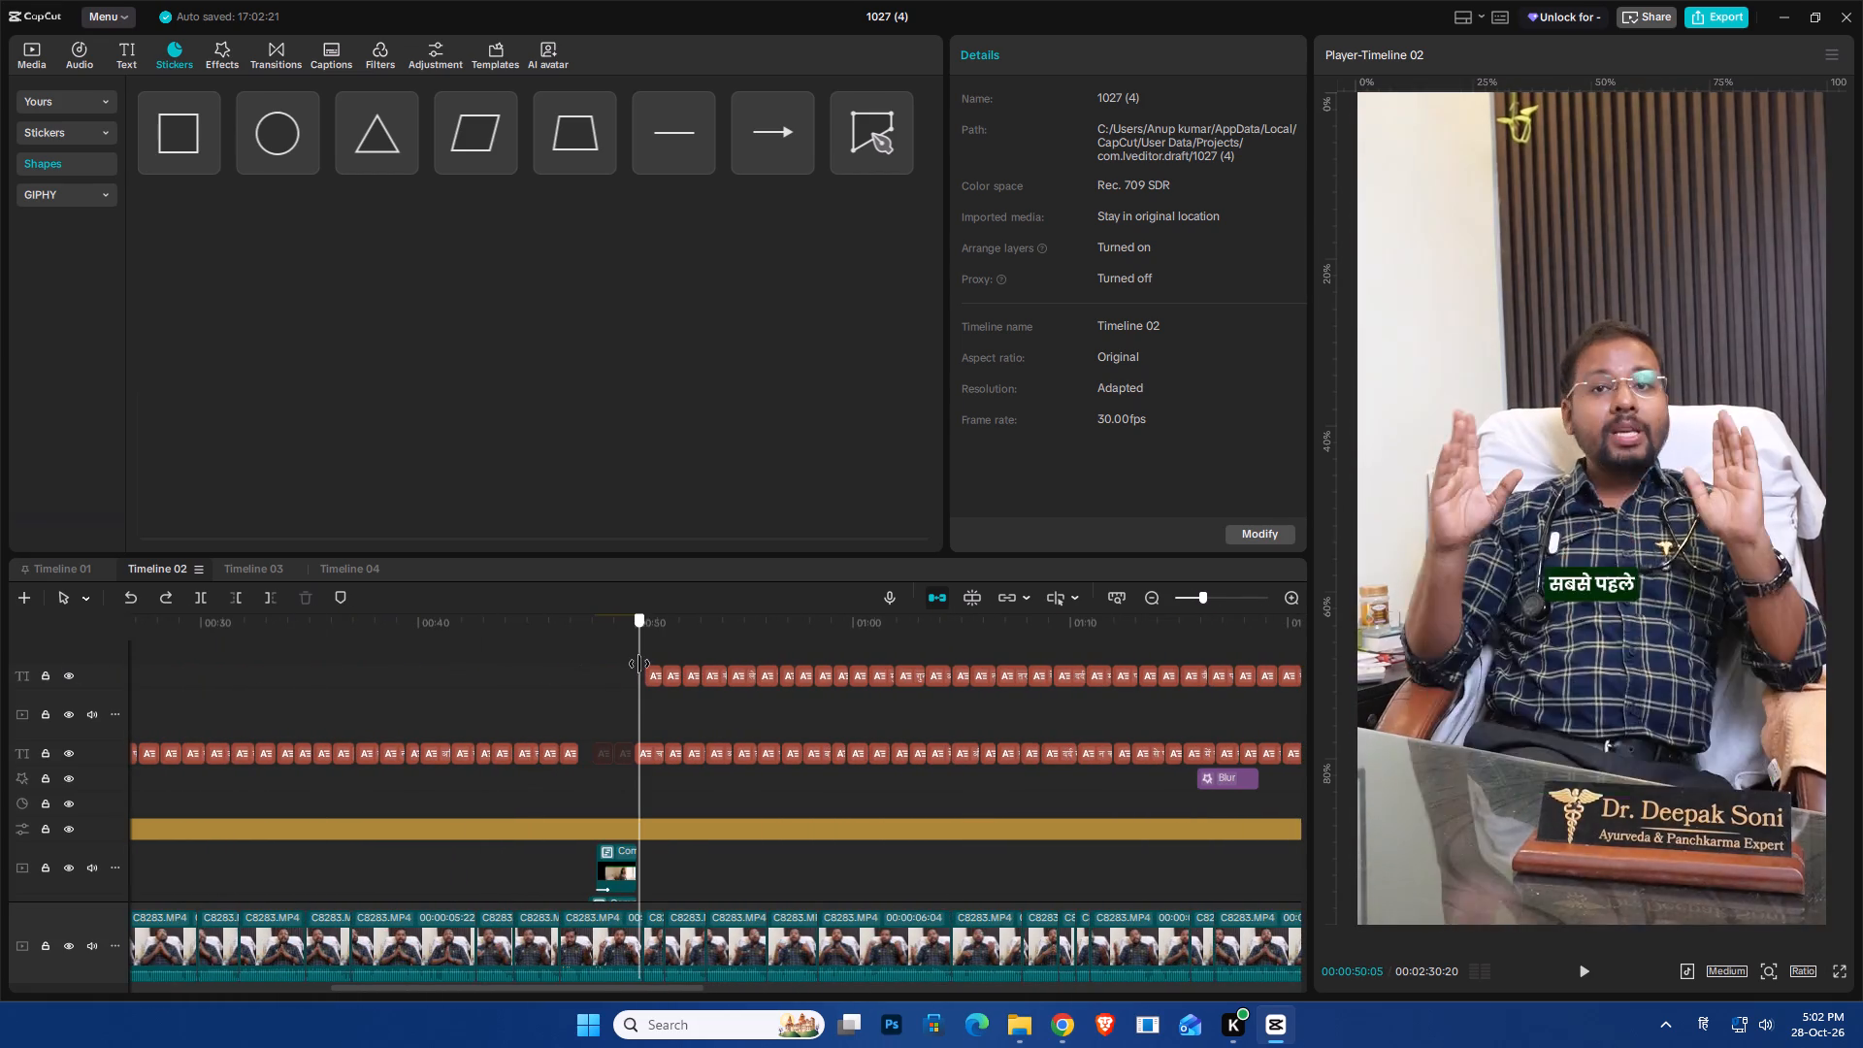
pyautogui.moveTo(639, 664); pyautogui.dragTo(640, 665)
pyautogui.keyDown('ctrl'); pyautogui.scroll(14, 661, 703); pyautogui.keyUp('ctrl')
pyautogui.keyDown('ctrl'); pyautogui.scroll(7, 659, 704); pyautogui.keyUp('ctrl')
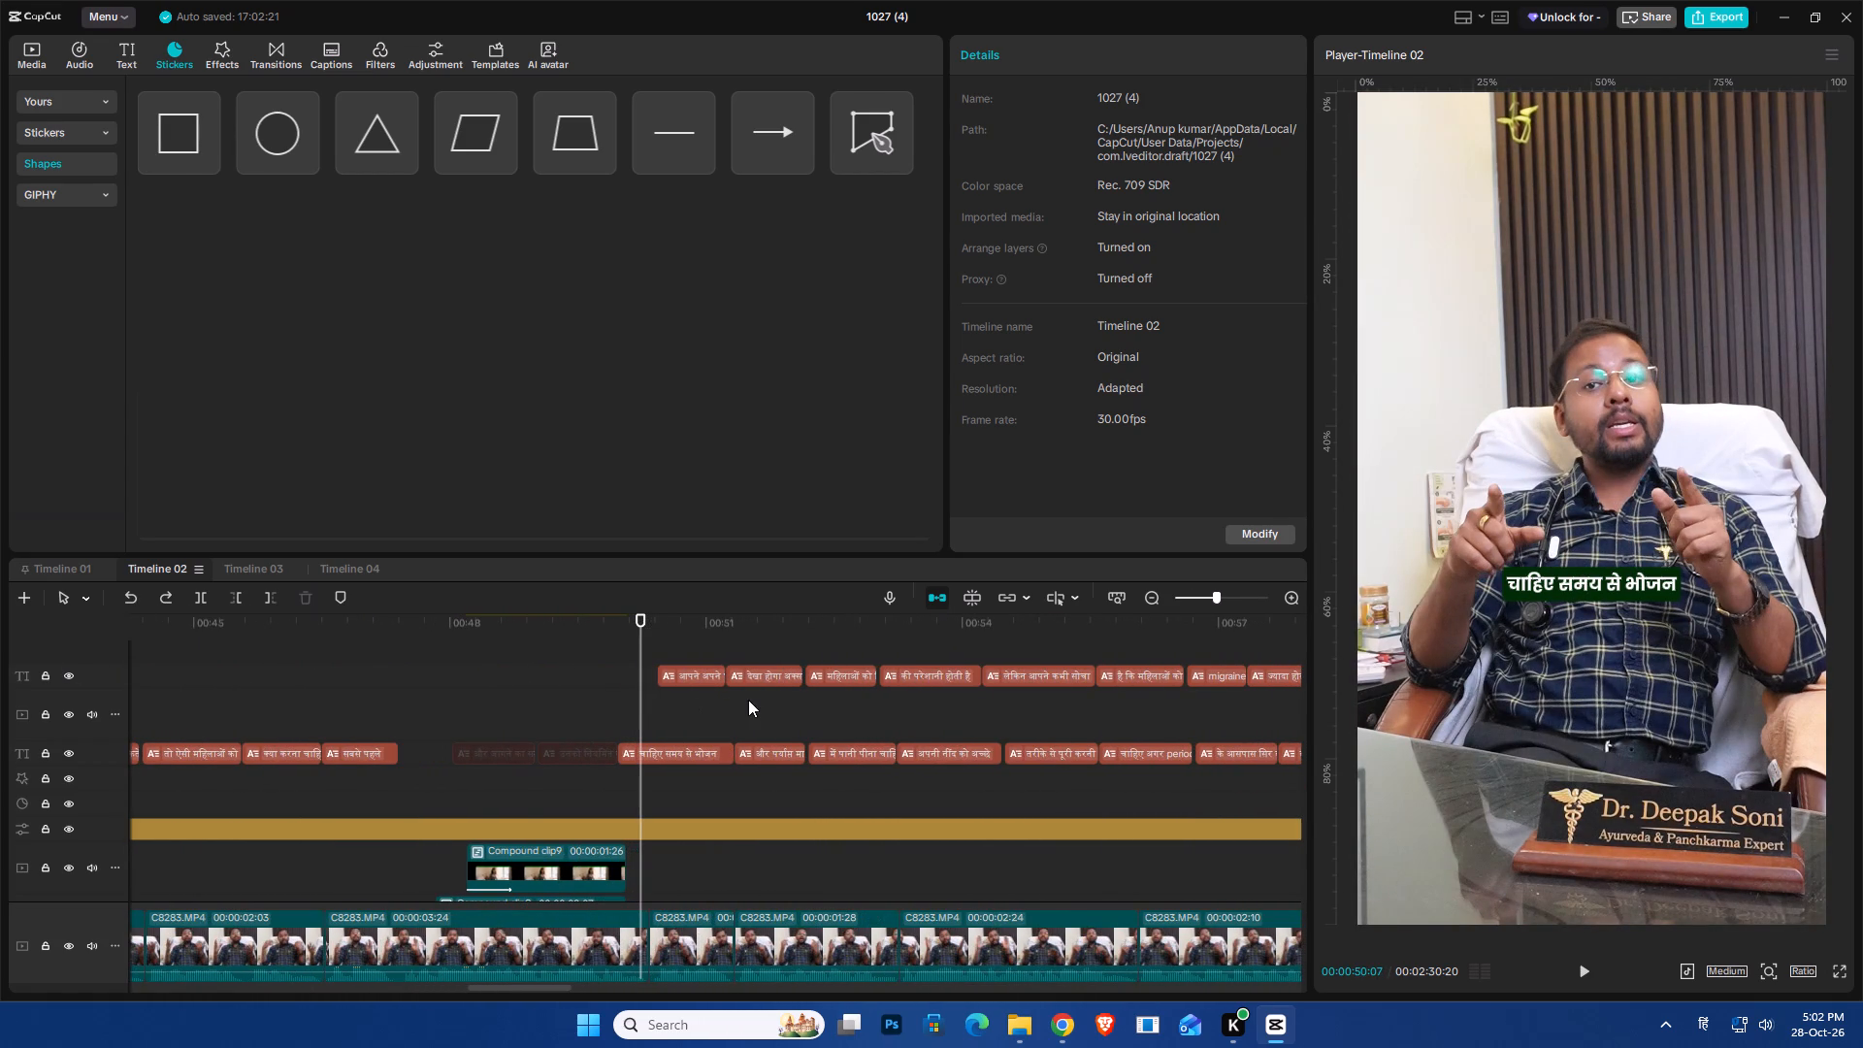
pyautogui.press('space')
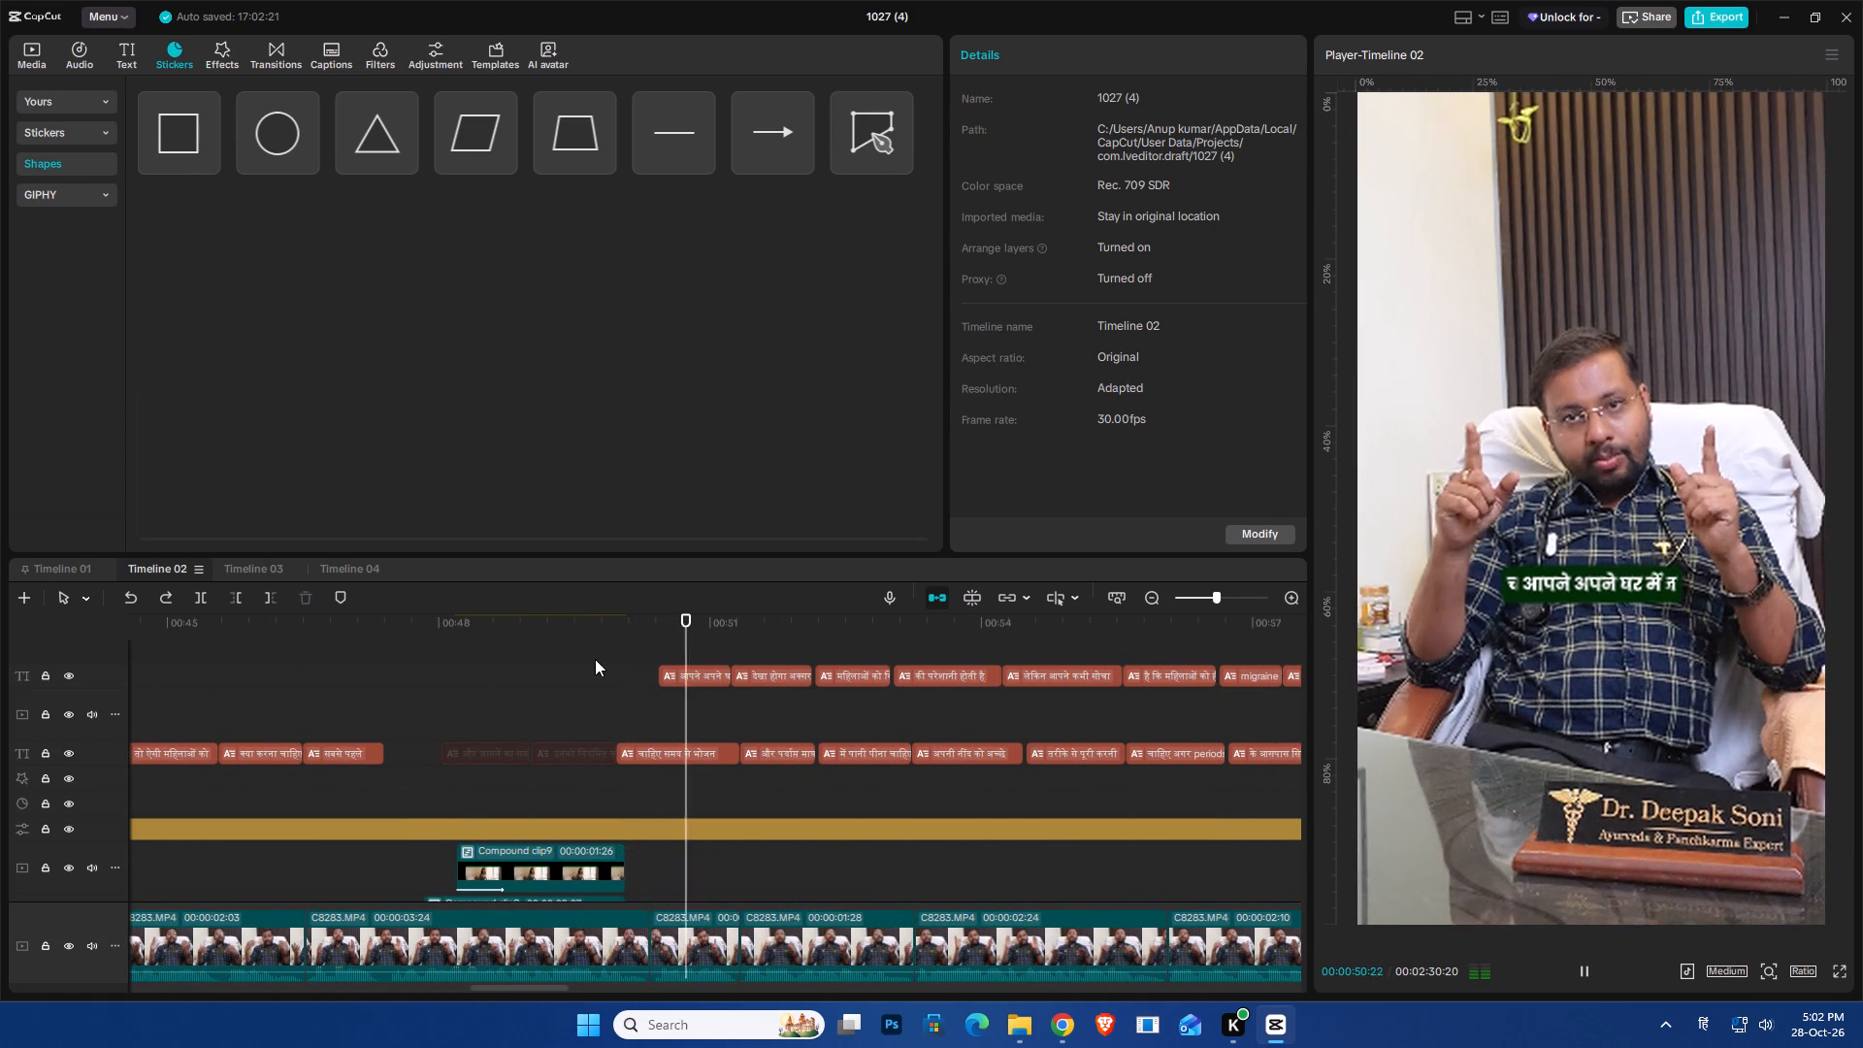
pyautogui.press('space')
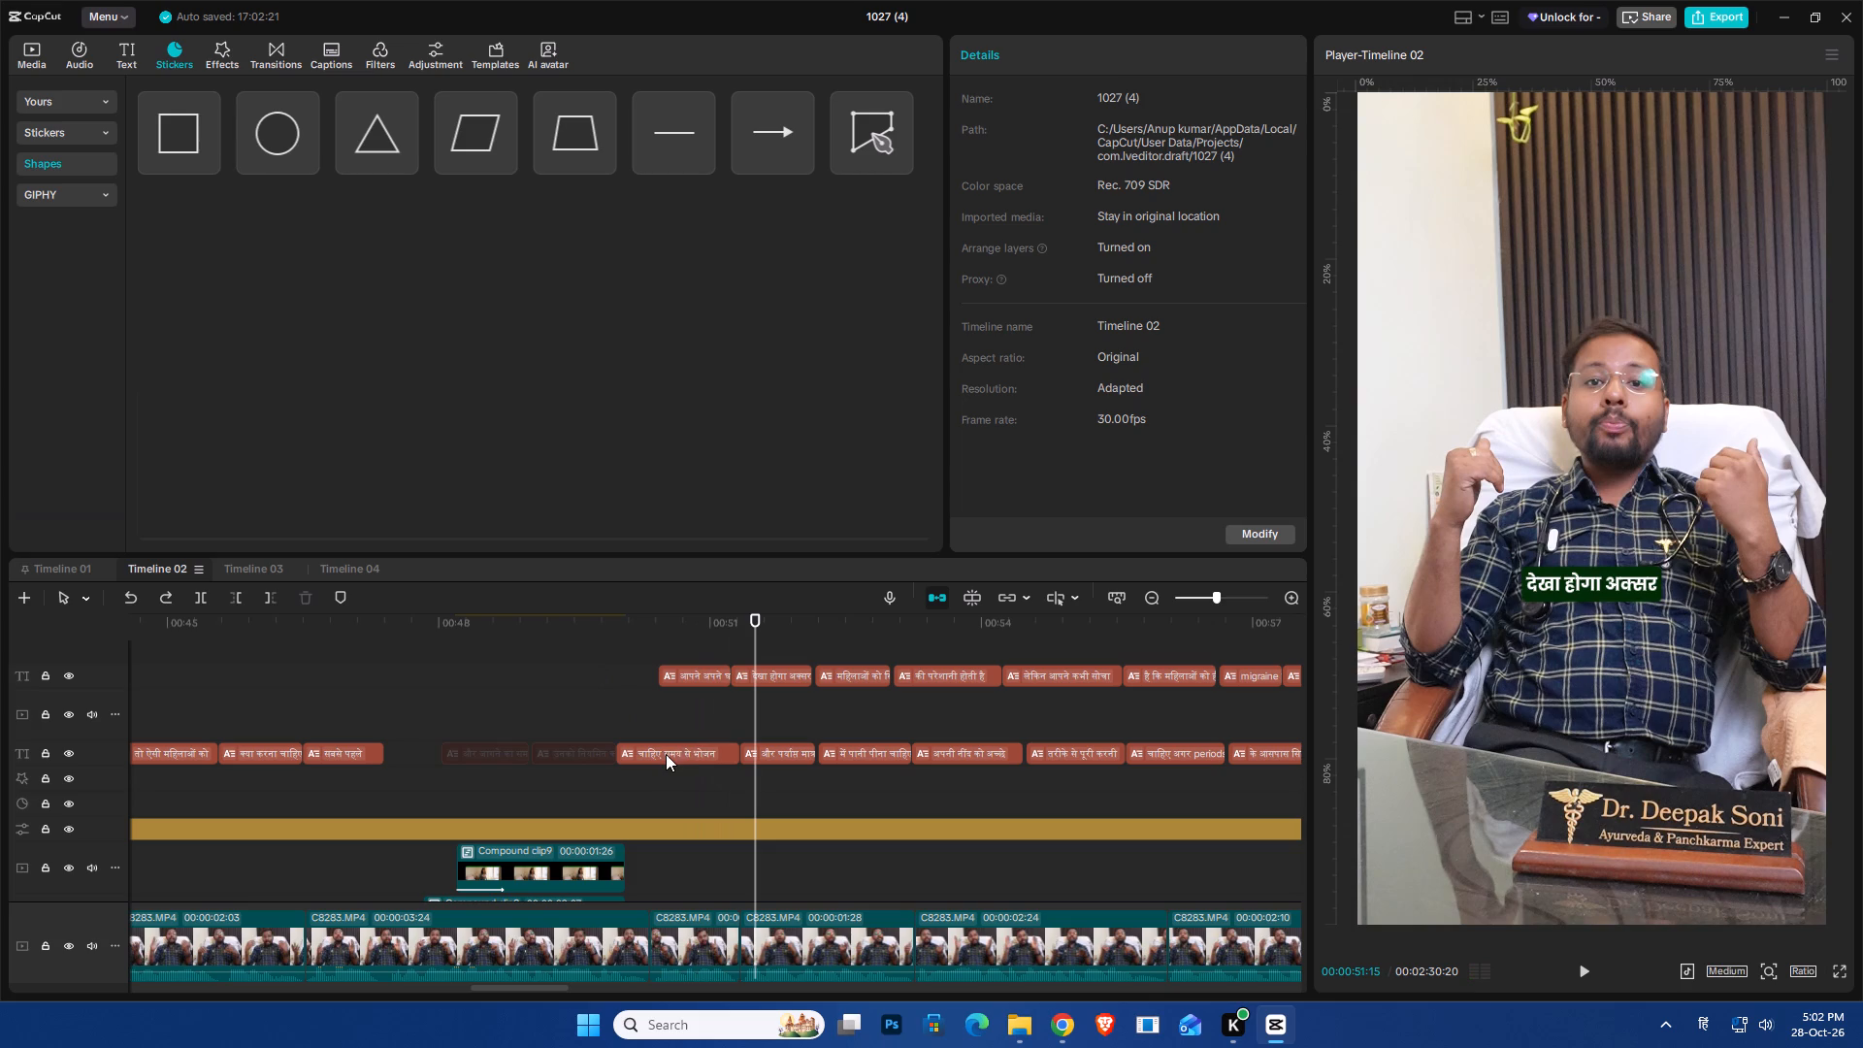
# Delete all captions in the duplicate upper caption row, from about 50 seconds to the end of the footage.
pyautogui.moveTo(604, 661); pyautogui.dragTo(1017, 687)
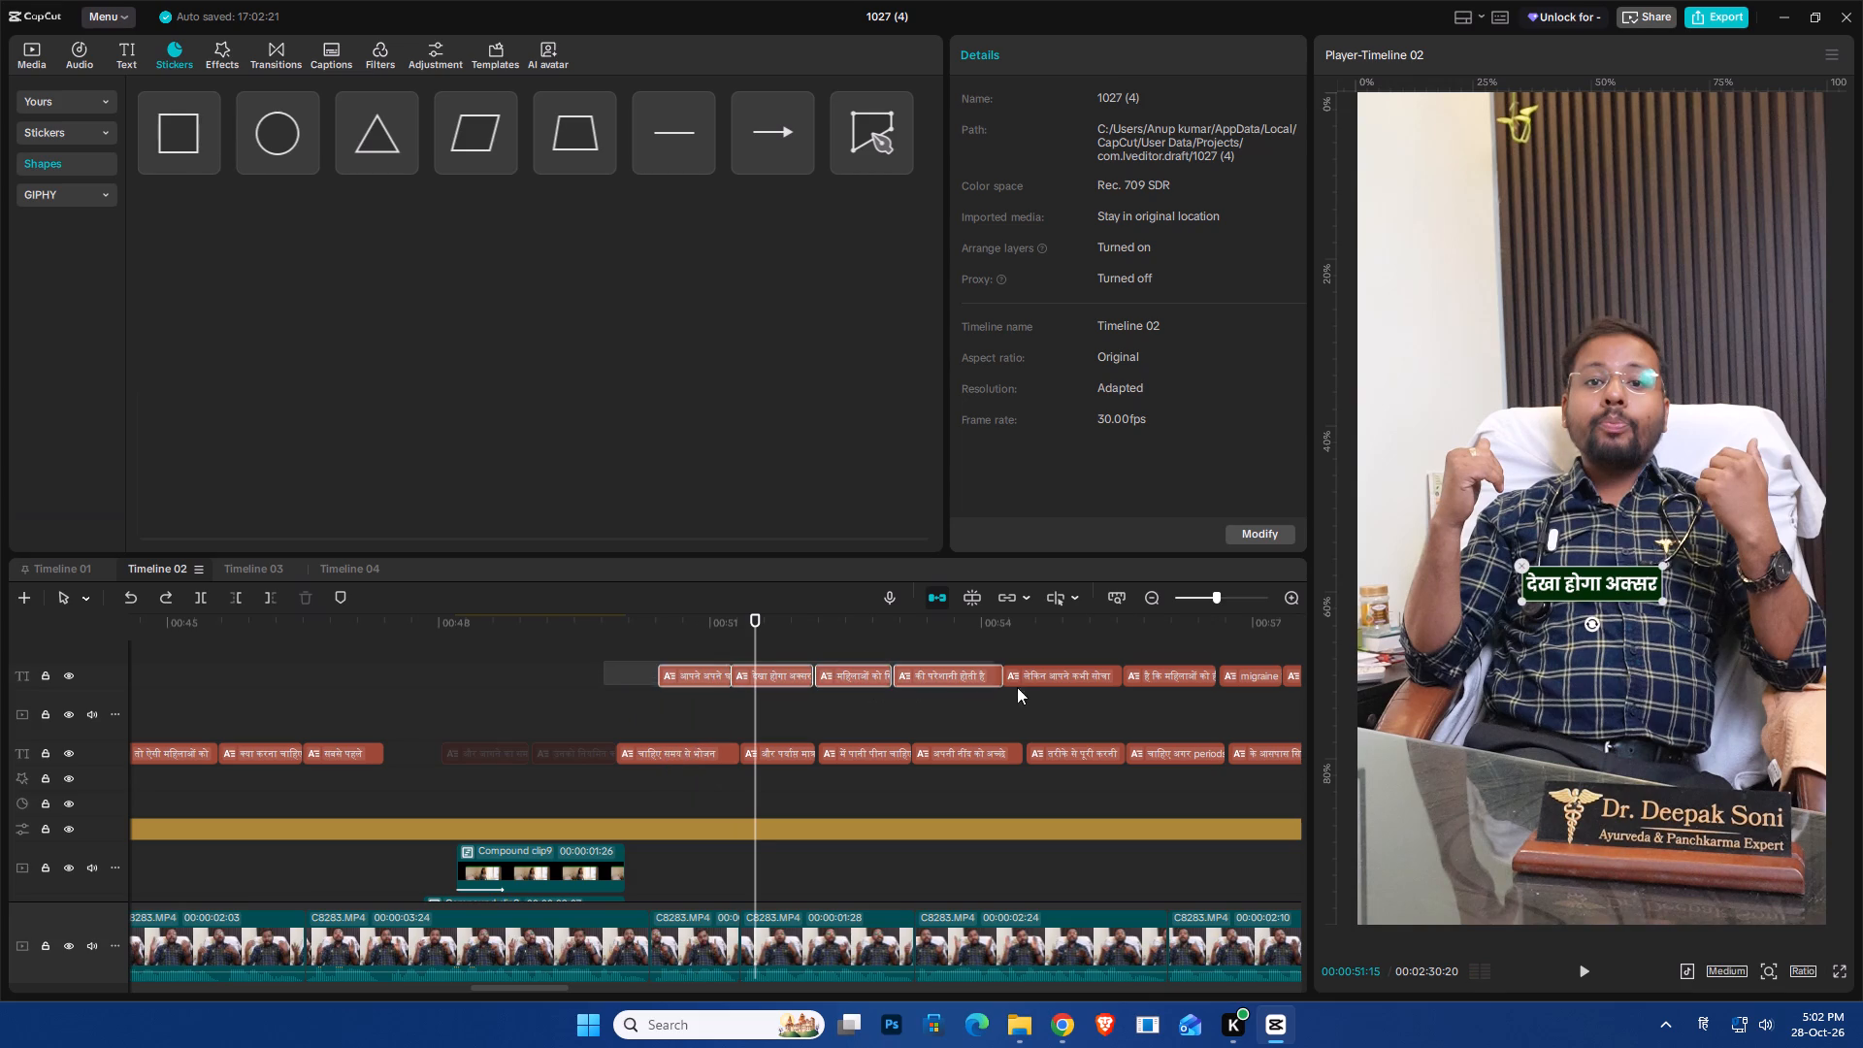
pyautogui.moveTo(1017, 687); pyautogui.dragTo(1444, 689)
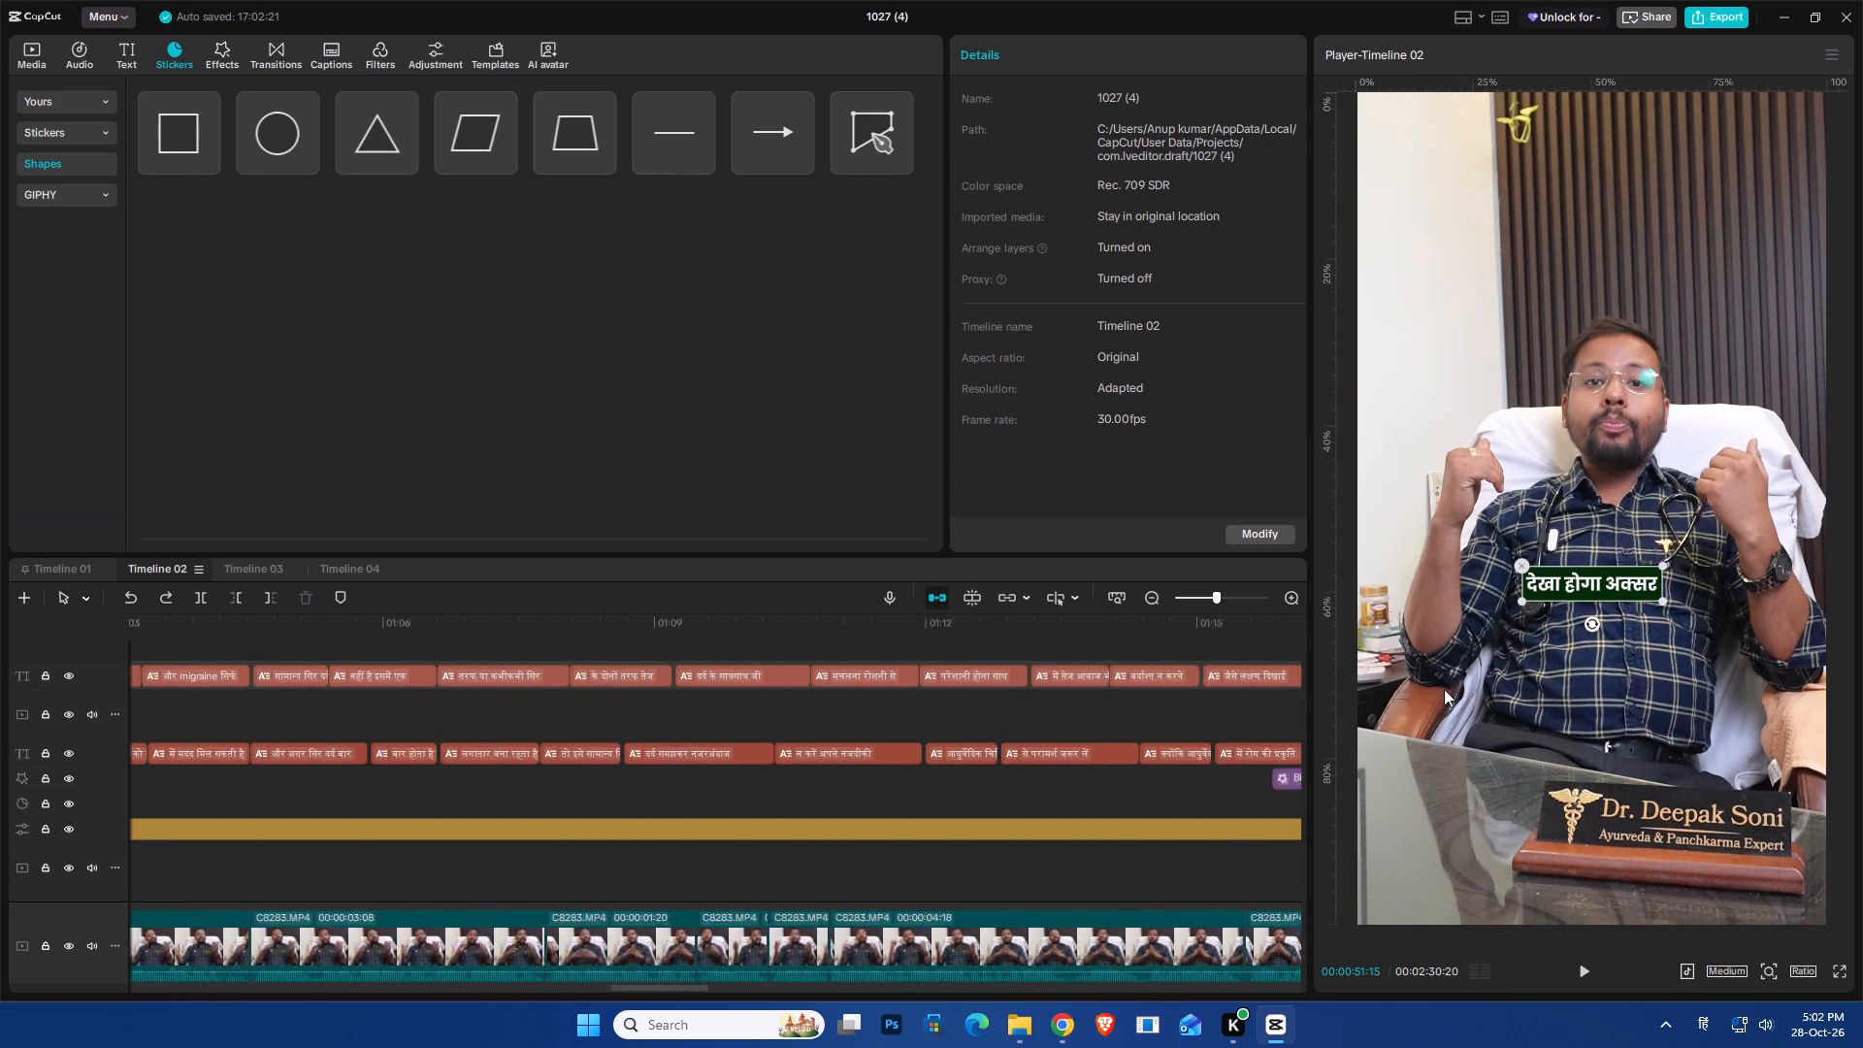
pyautogui.moveTo(1444, 689); pyautogui.dragTo(1478, 669)
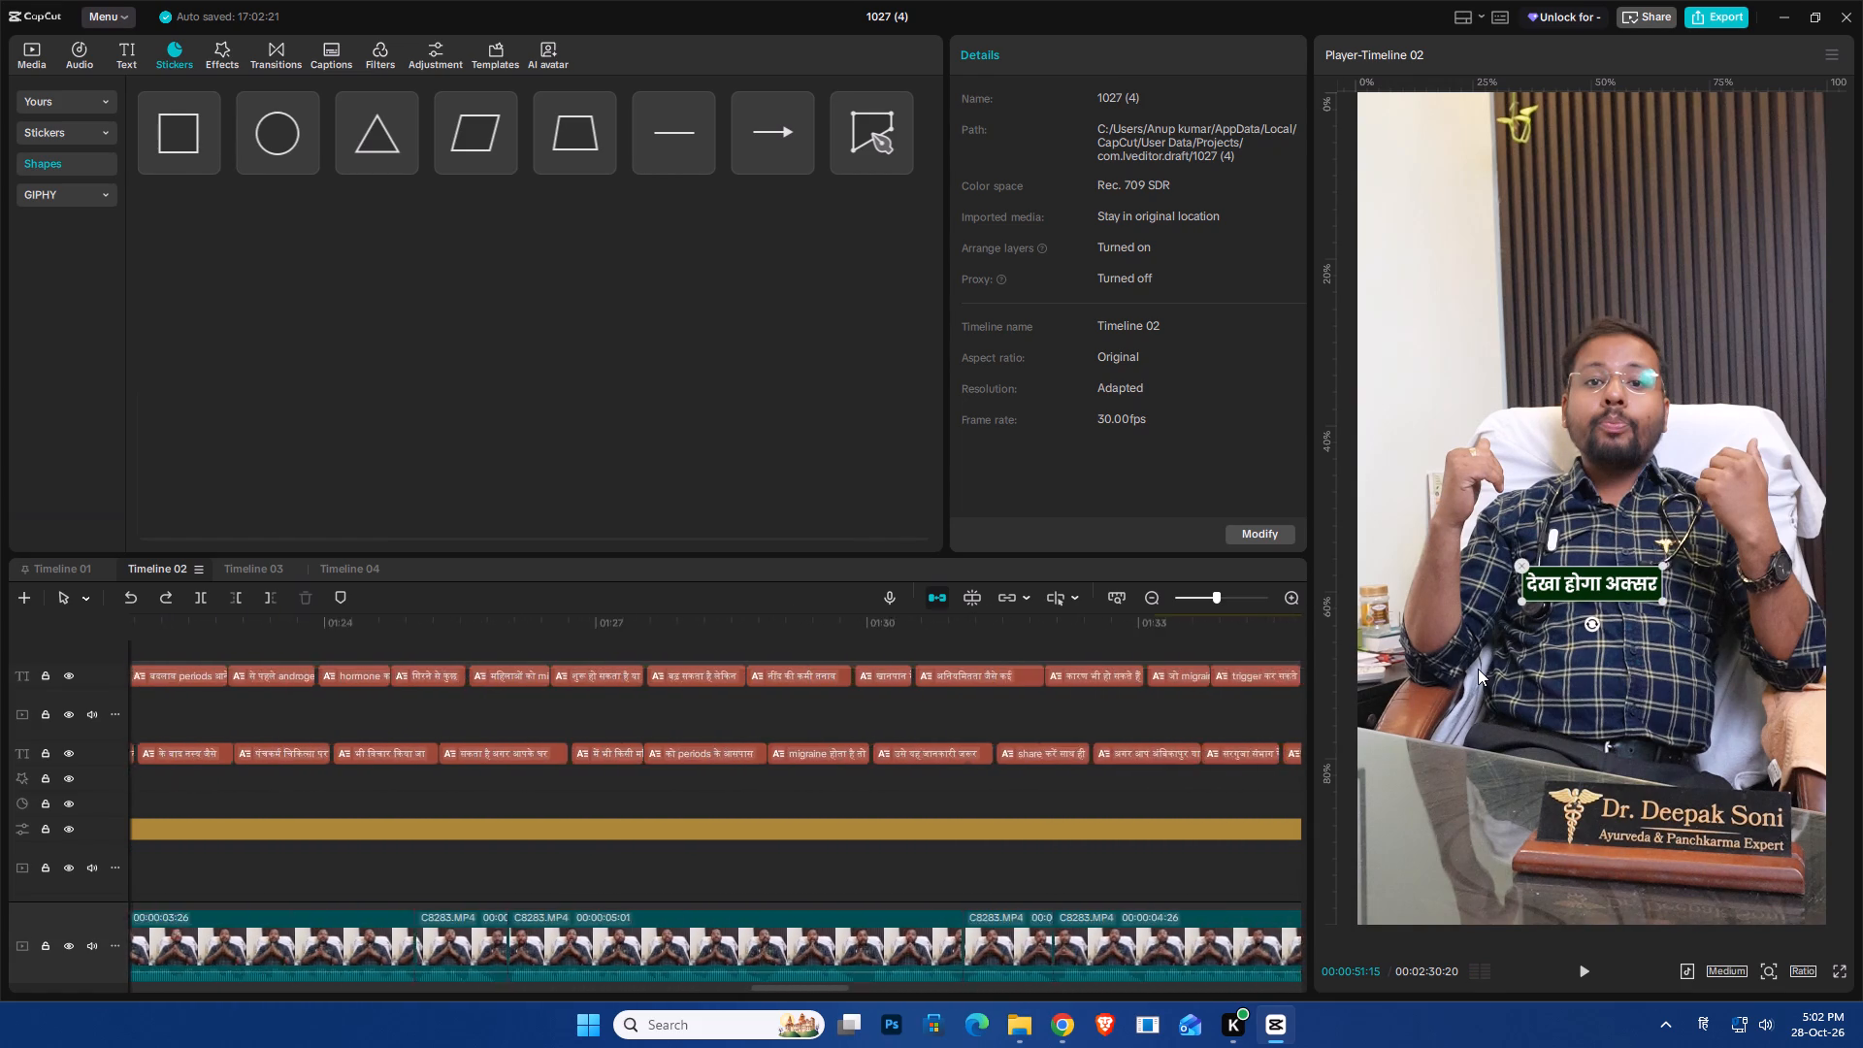
pyautogui.moveTo(1478, 669); pyautogui.dragTo(1073, 704)
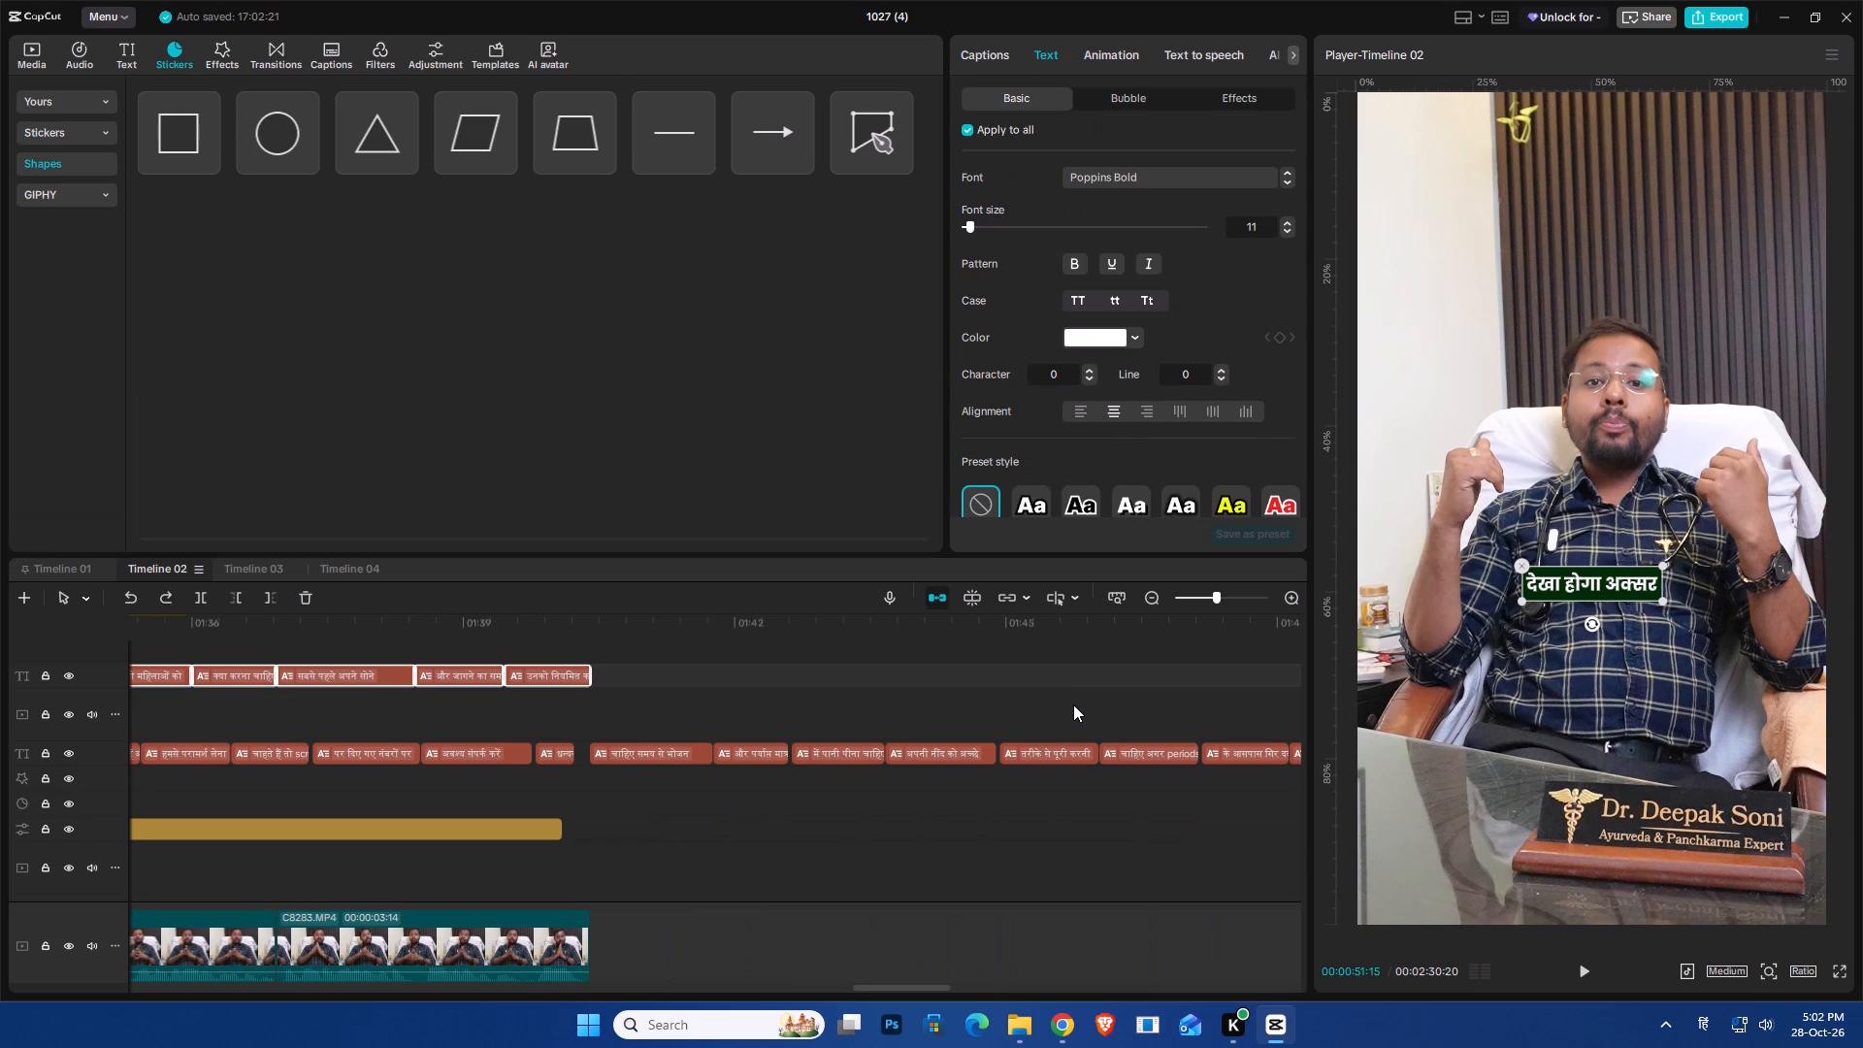
pyautogui.press('Delete')
pyautogui.press('d')
# Play the captions near 1:38 and the end of the inset section around 50 seconds to check them after the cleanup.
pyautogui.click(380, 627)
pyautogui.press('space')
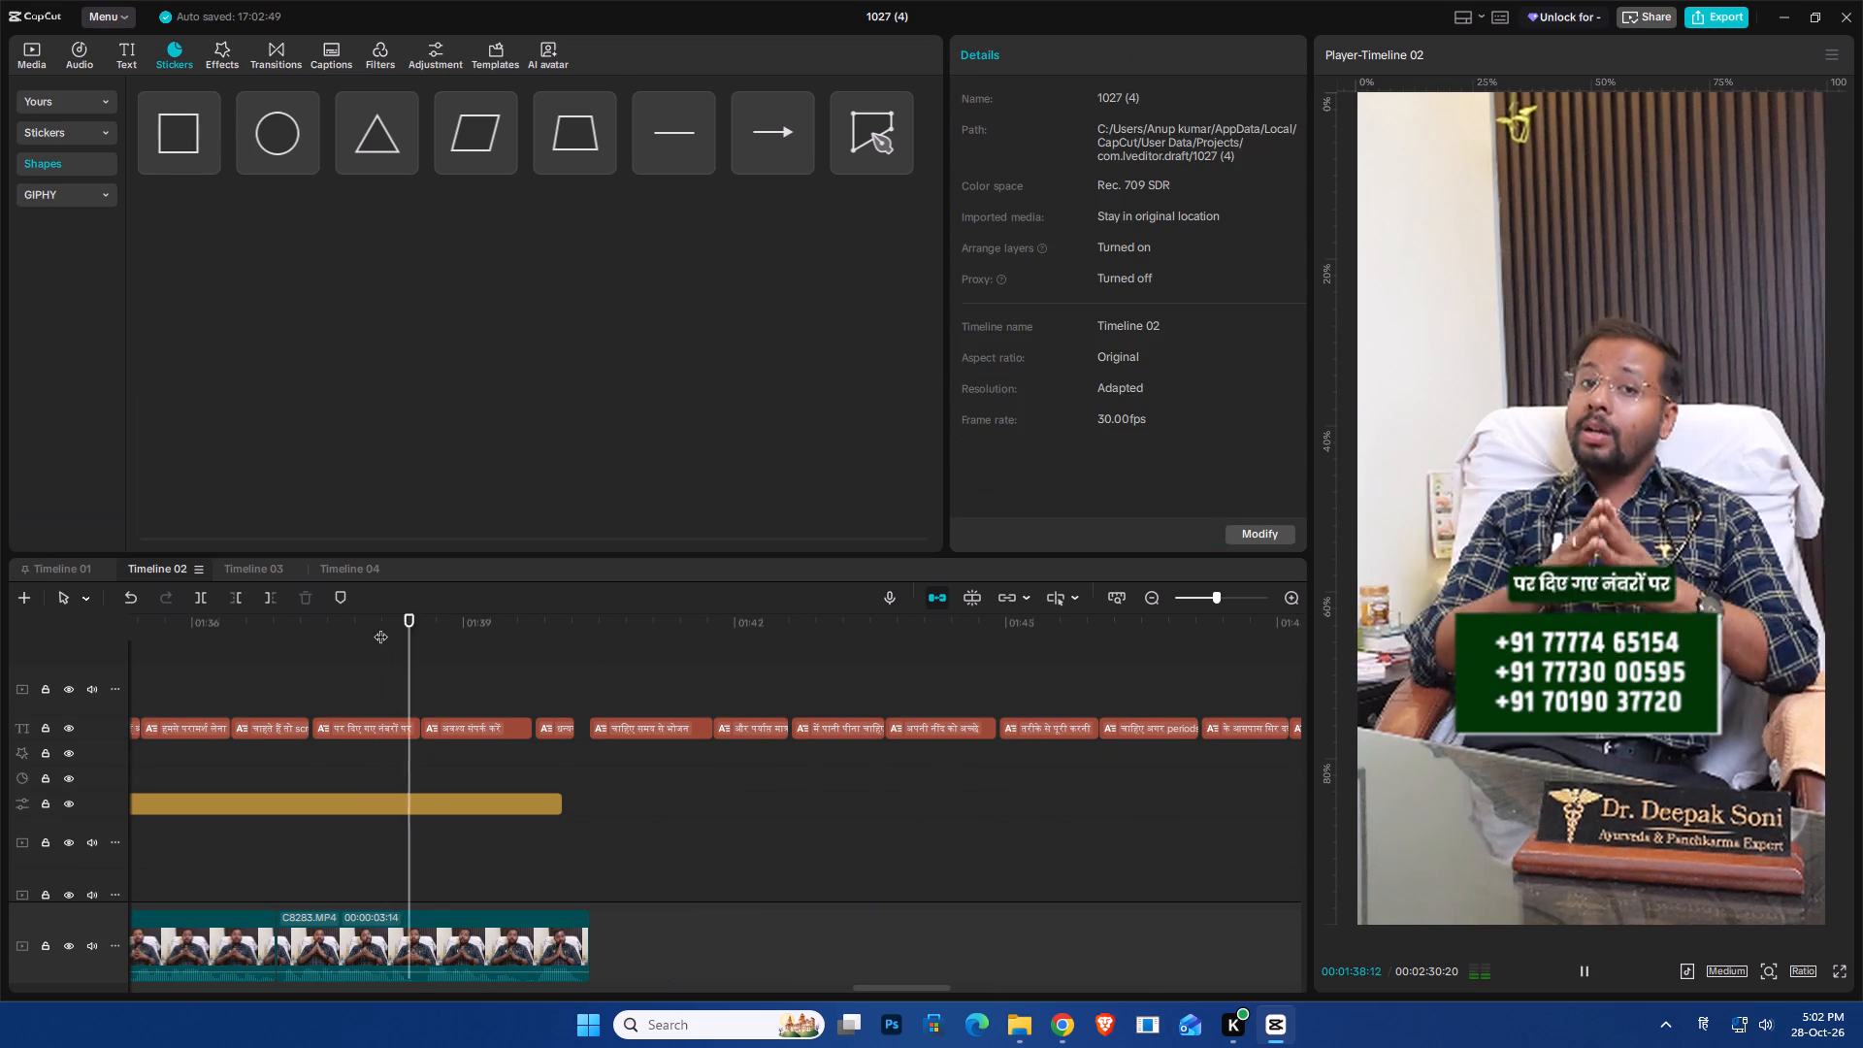
pyautogui.press('space')
pyautogui.moveTo(352, 626); pyautogui.dragTo(8, 679)
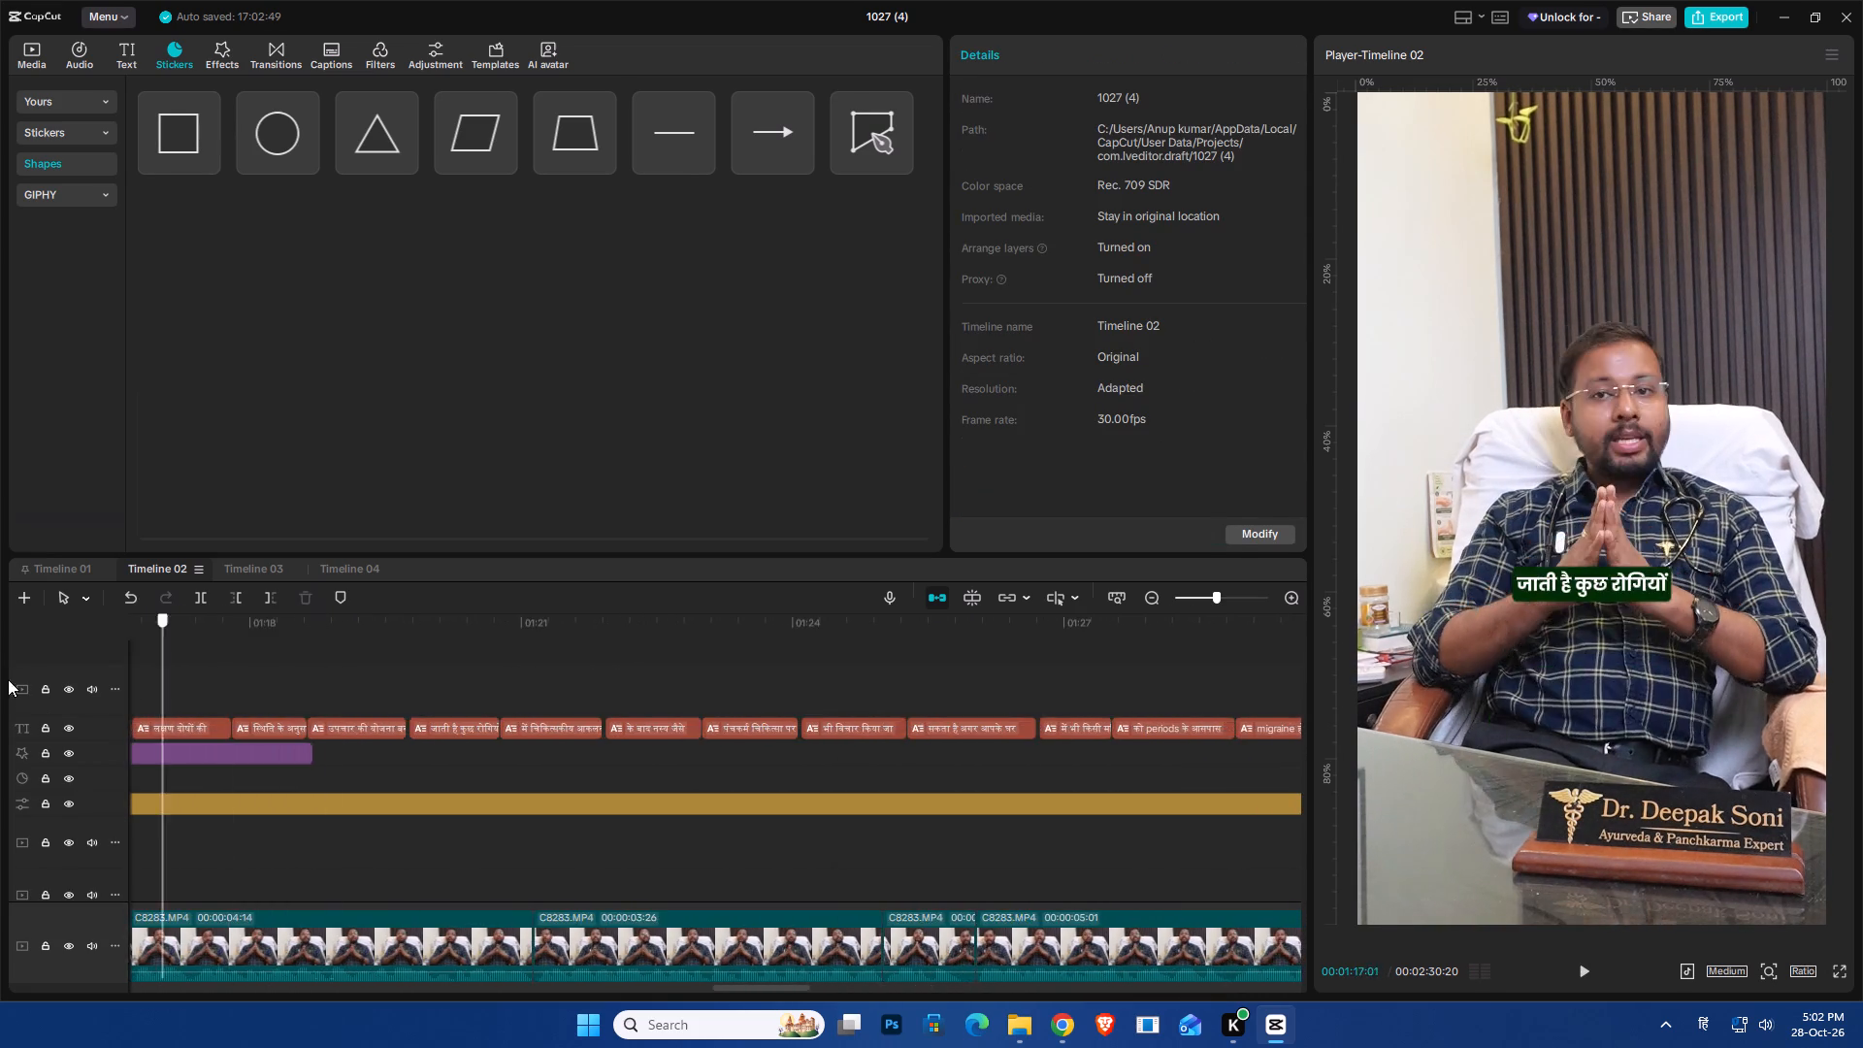
pyautogui.moveTo(8, 679); pyautogui.dragTo(0, 704)
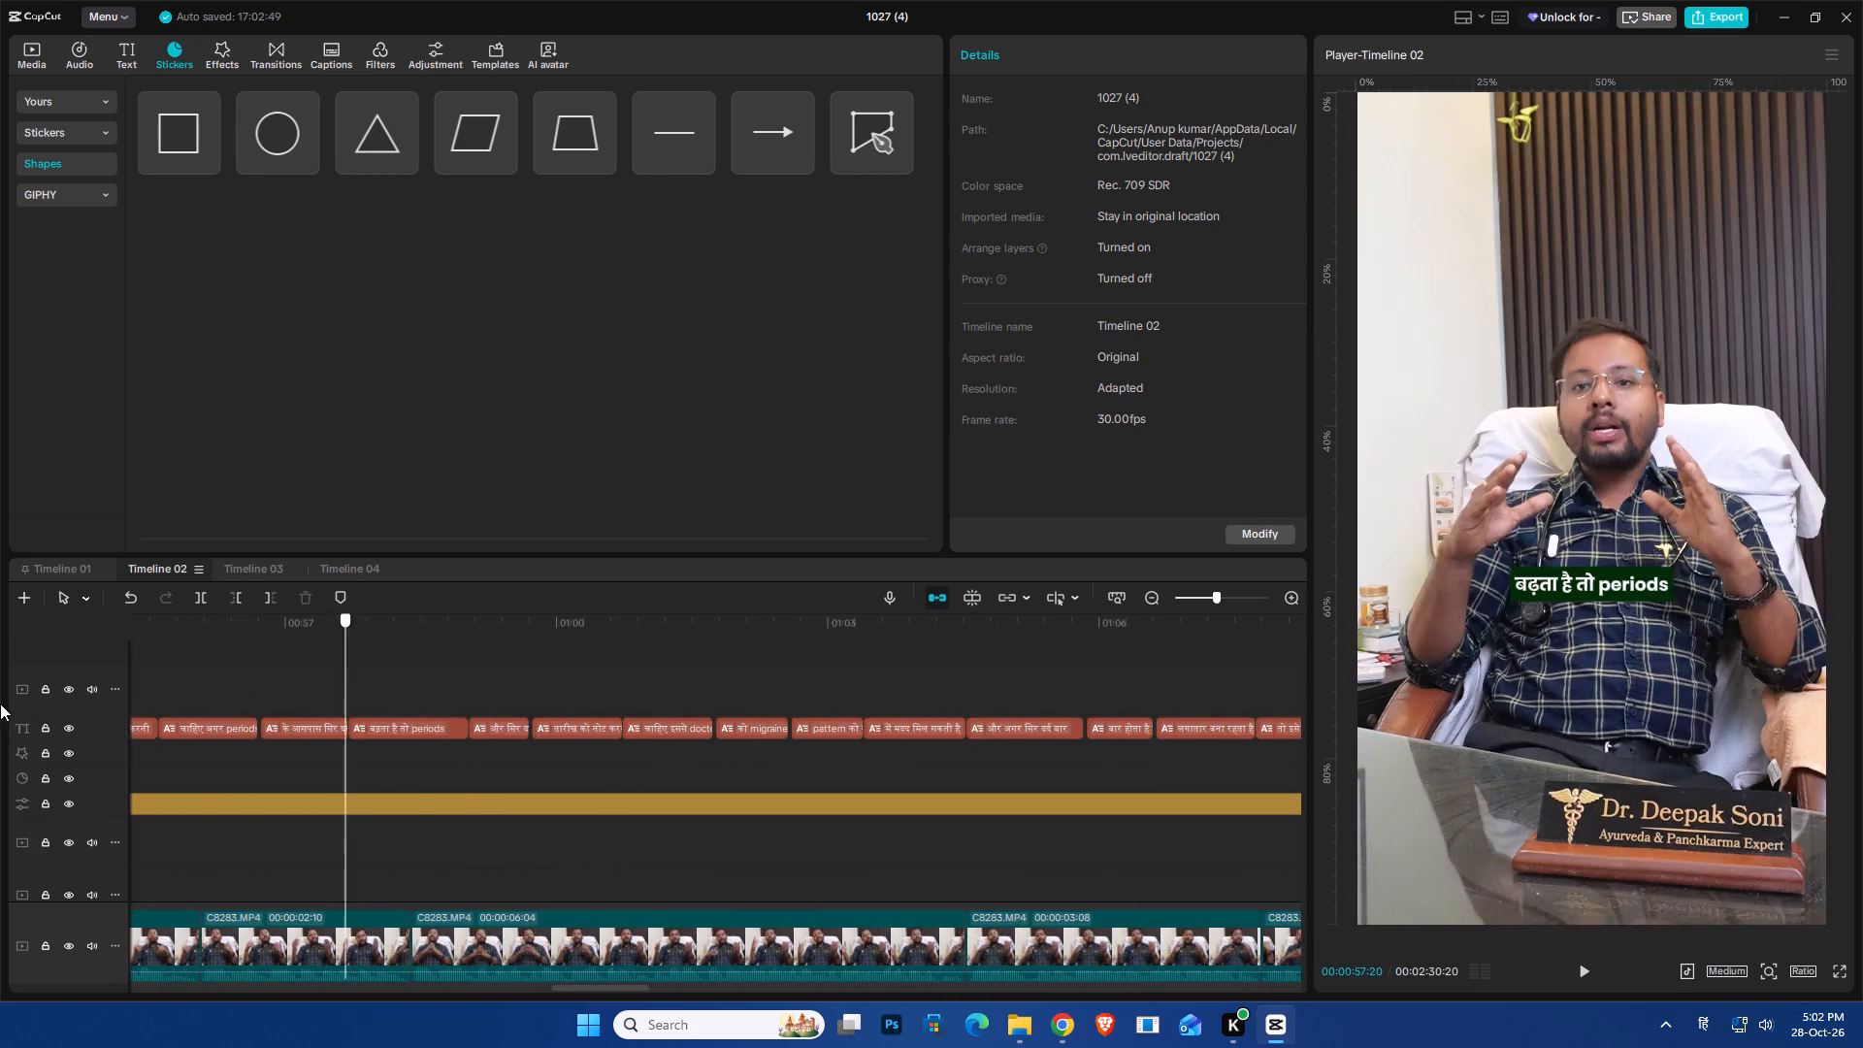
pyautogui.moveTo(0, 704); pyautogui.dragTo(545, 749)
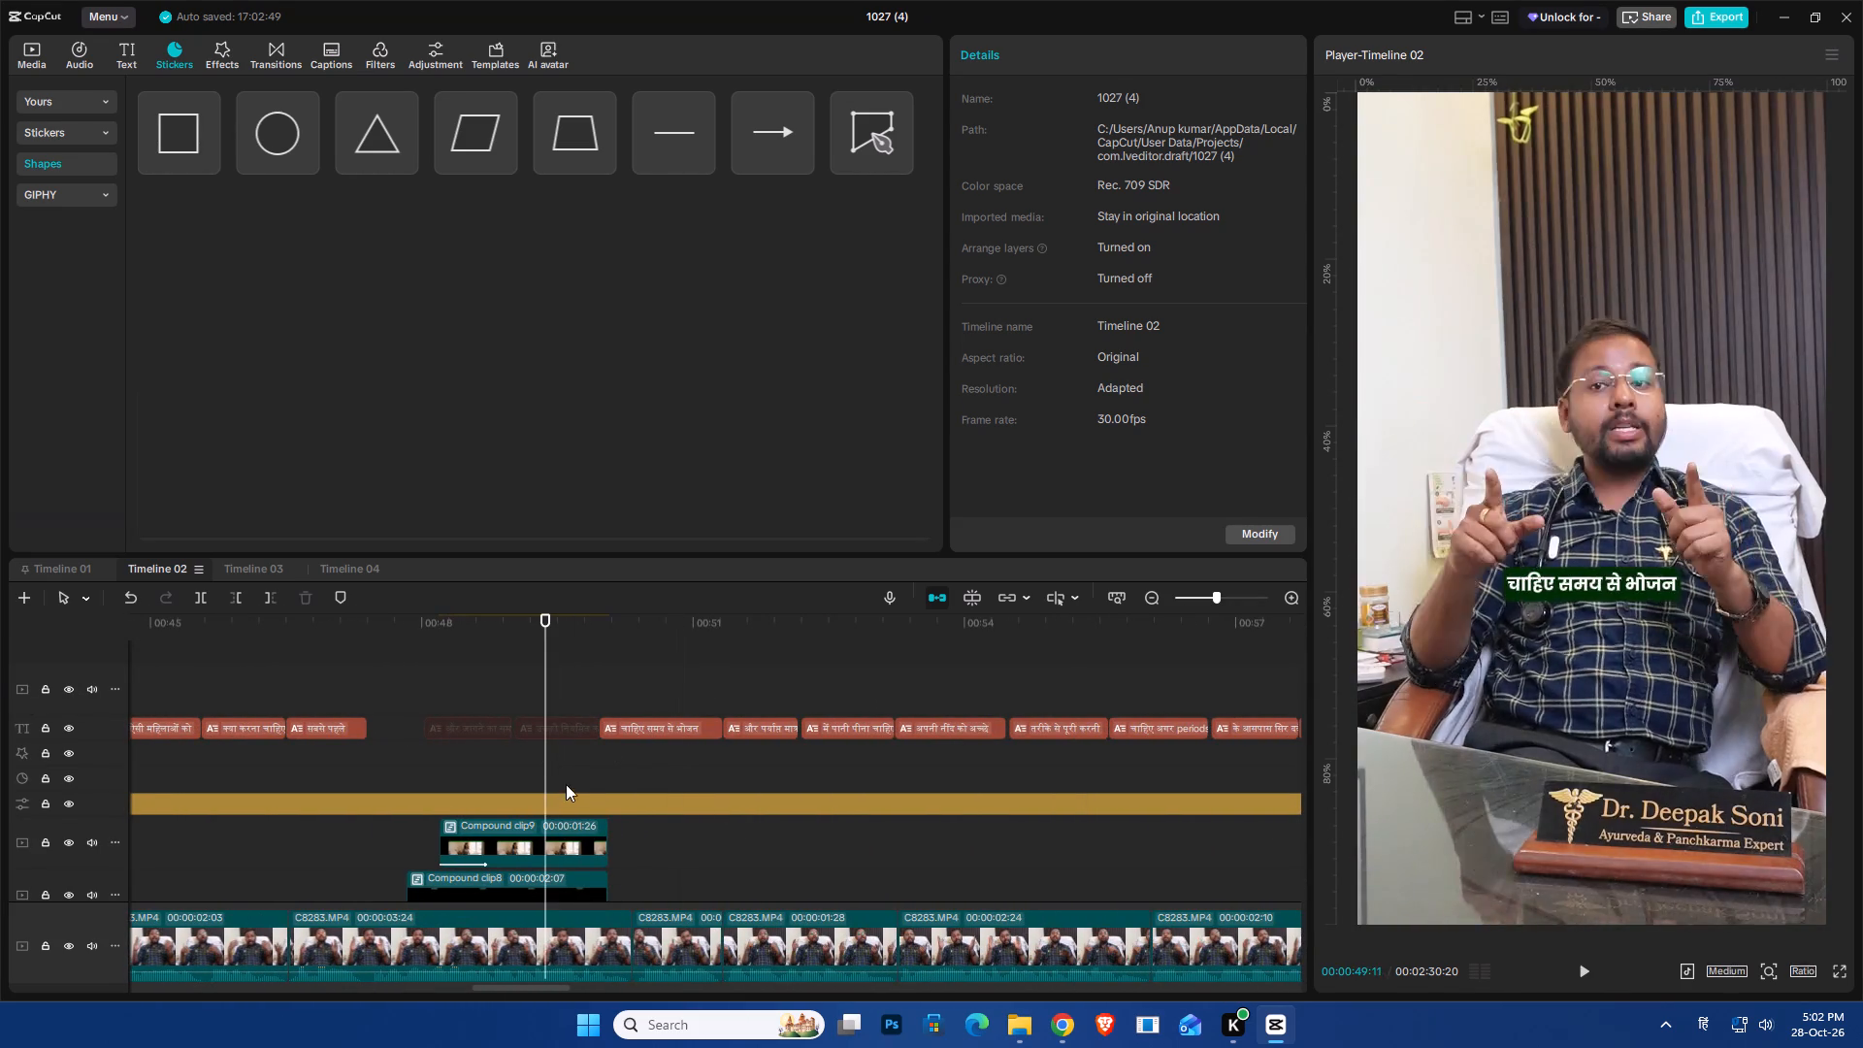
pyautogui.press('space')
pyautogui.press('space')
pyautogui.click(570, 705)
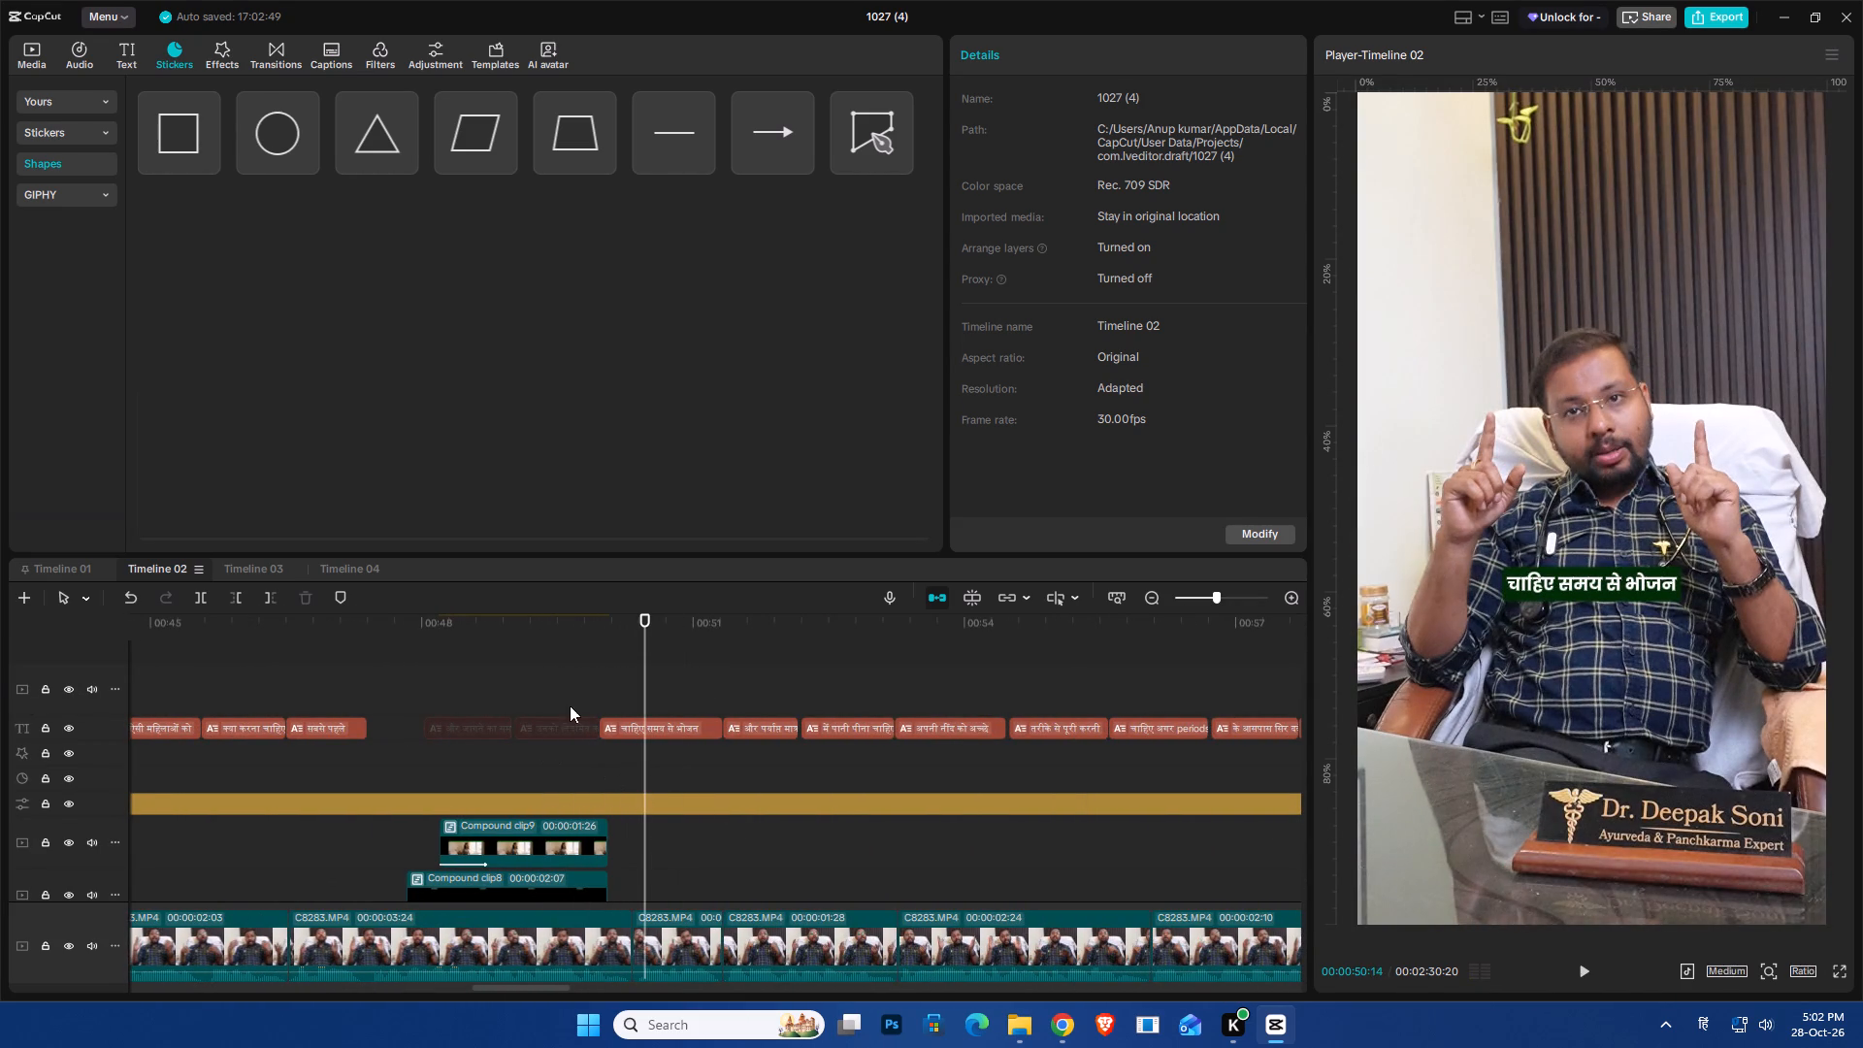
pyautogui.press('space')
pyautogui.press('space')
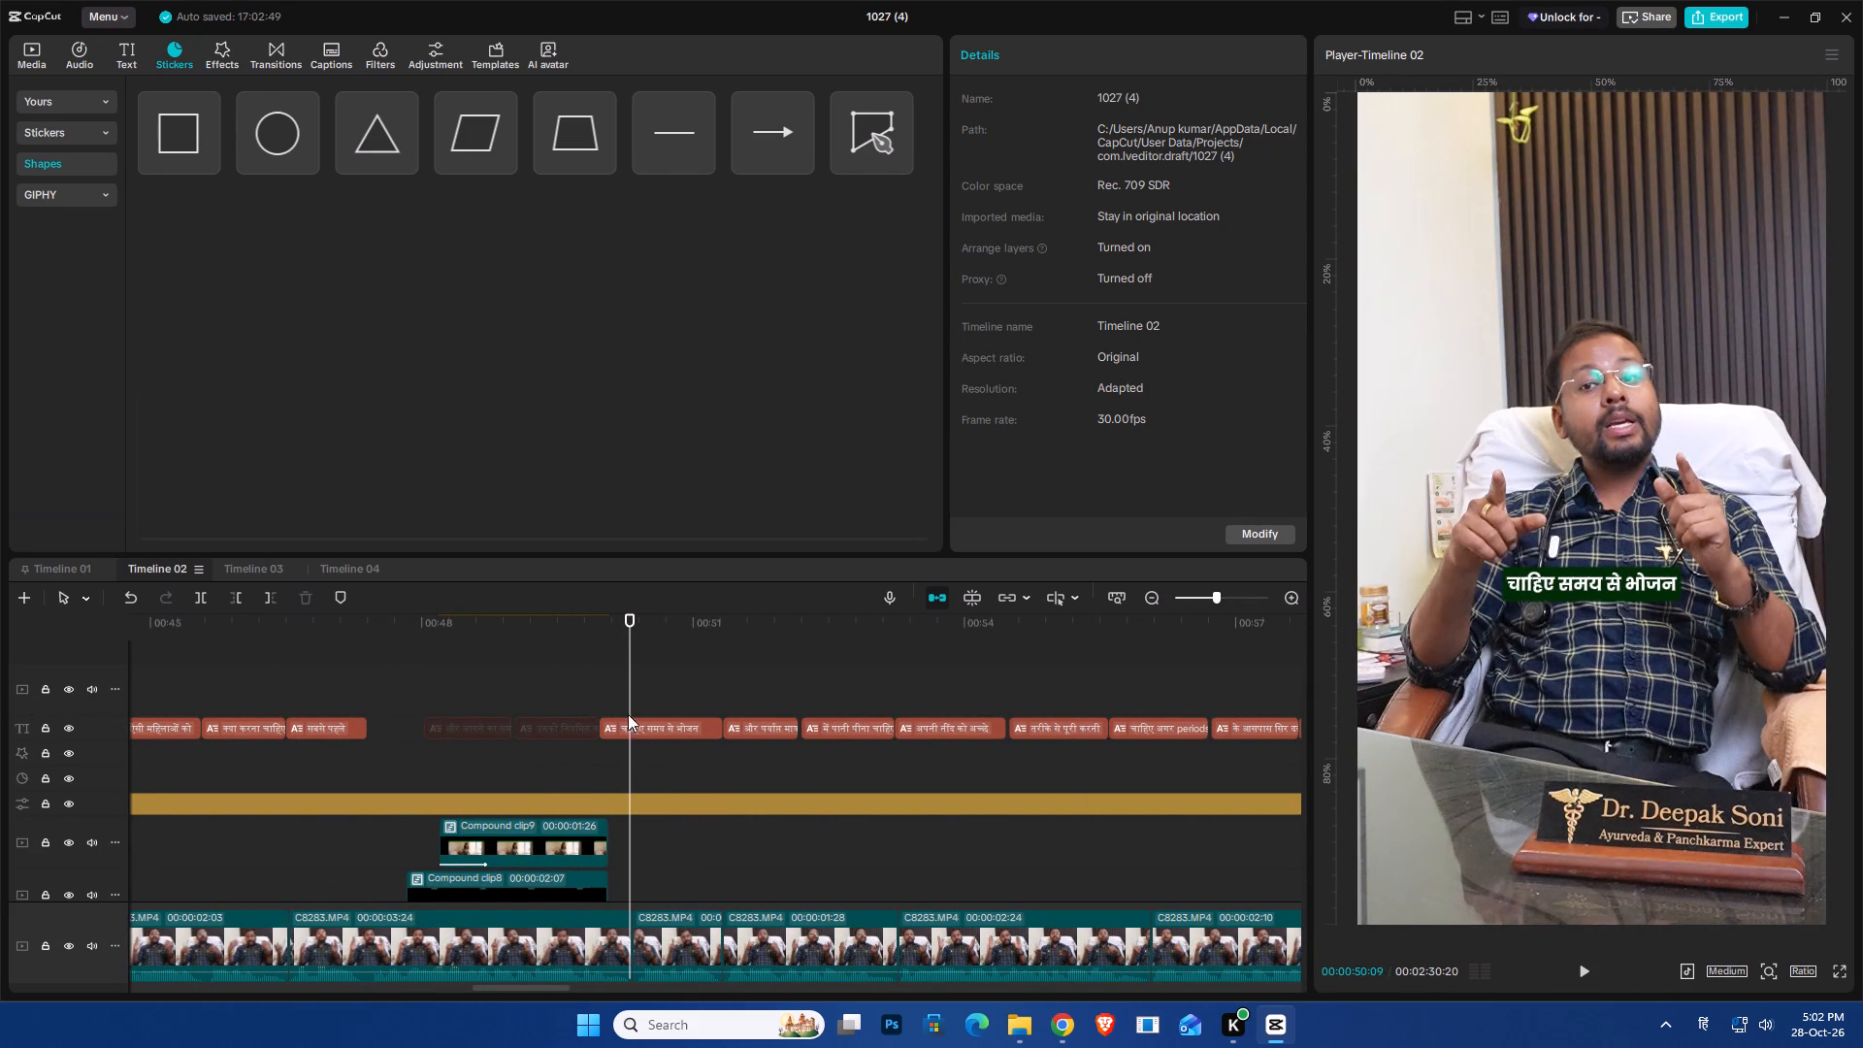
pyautogui.moveTo(630, 681); pyautogui.dragTo(605, 723)
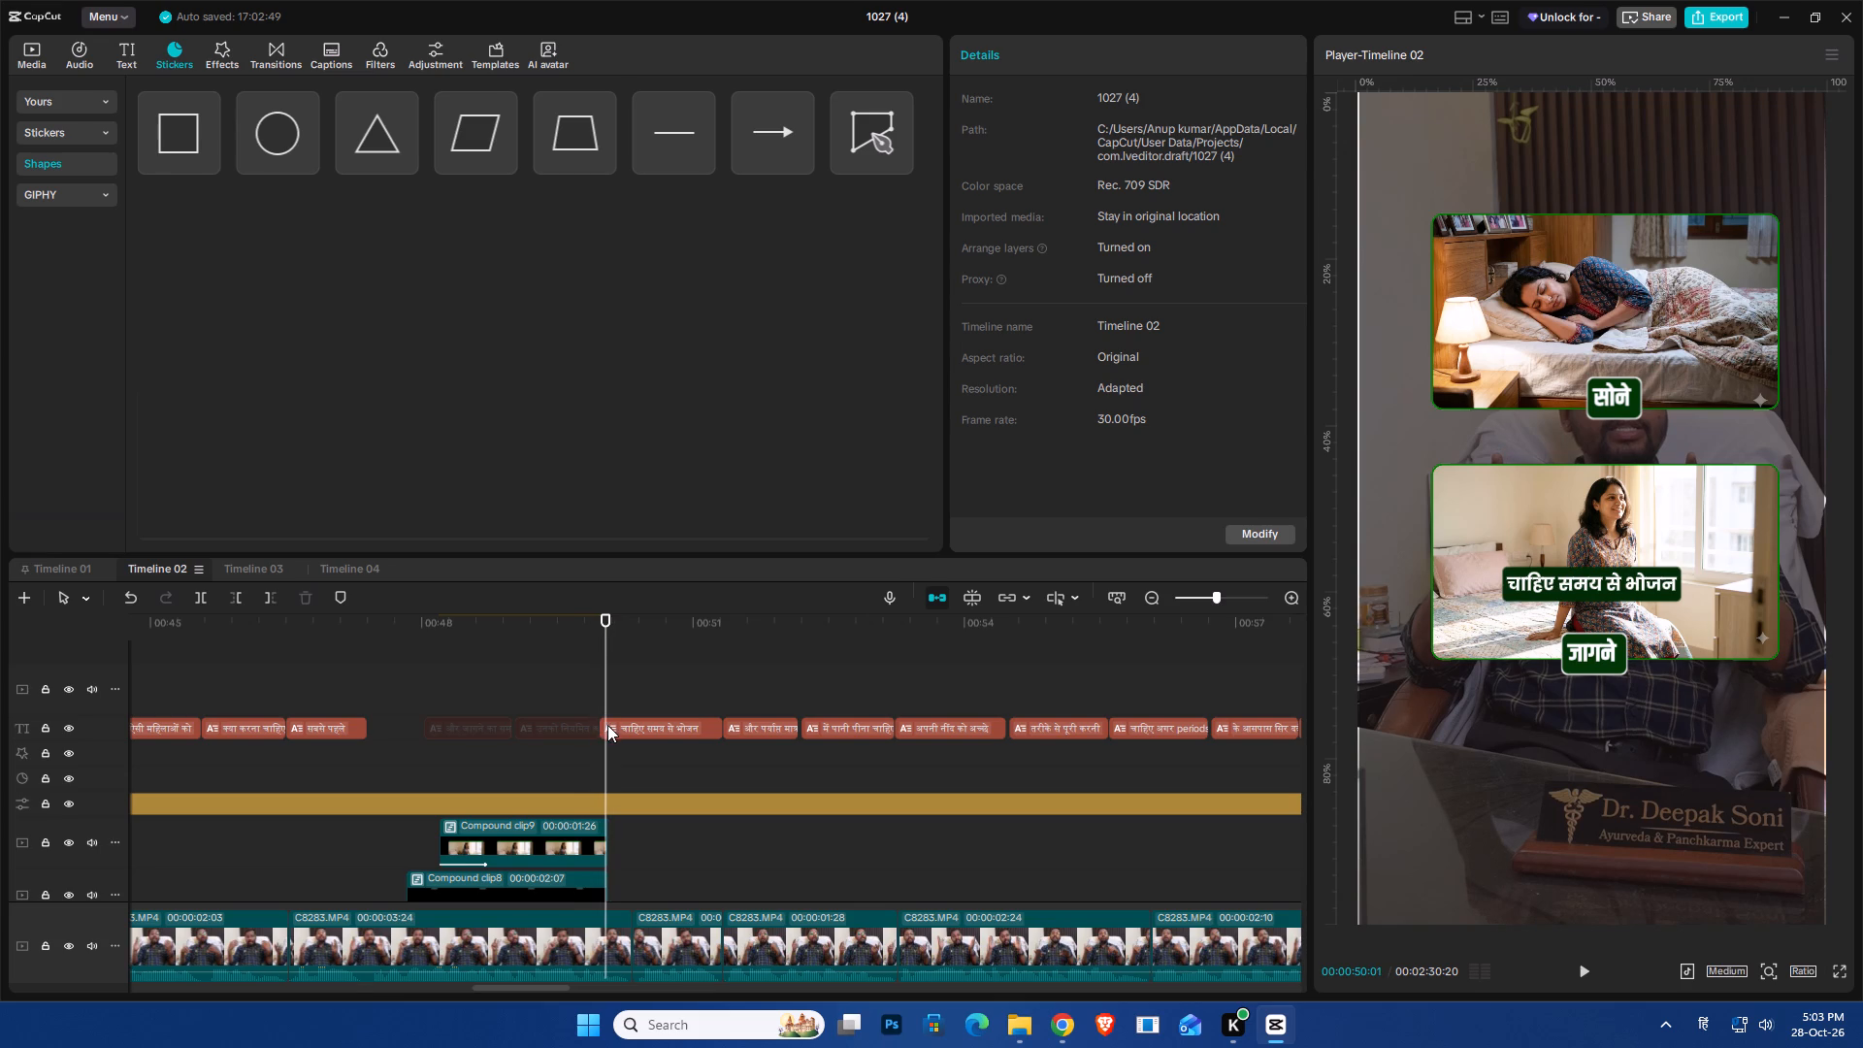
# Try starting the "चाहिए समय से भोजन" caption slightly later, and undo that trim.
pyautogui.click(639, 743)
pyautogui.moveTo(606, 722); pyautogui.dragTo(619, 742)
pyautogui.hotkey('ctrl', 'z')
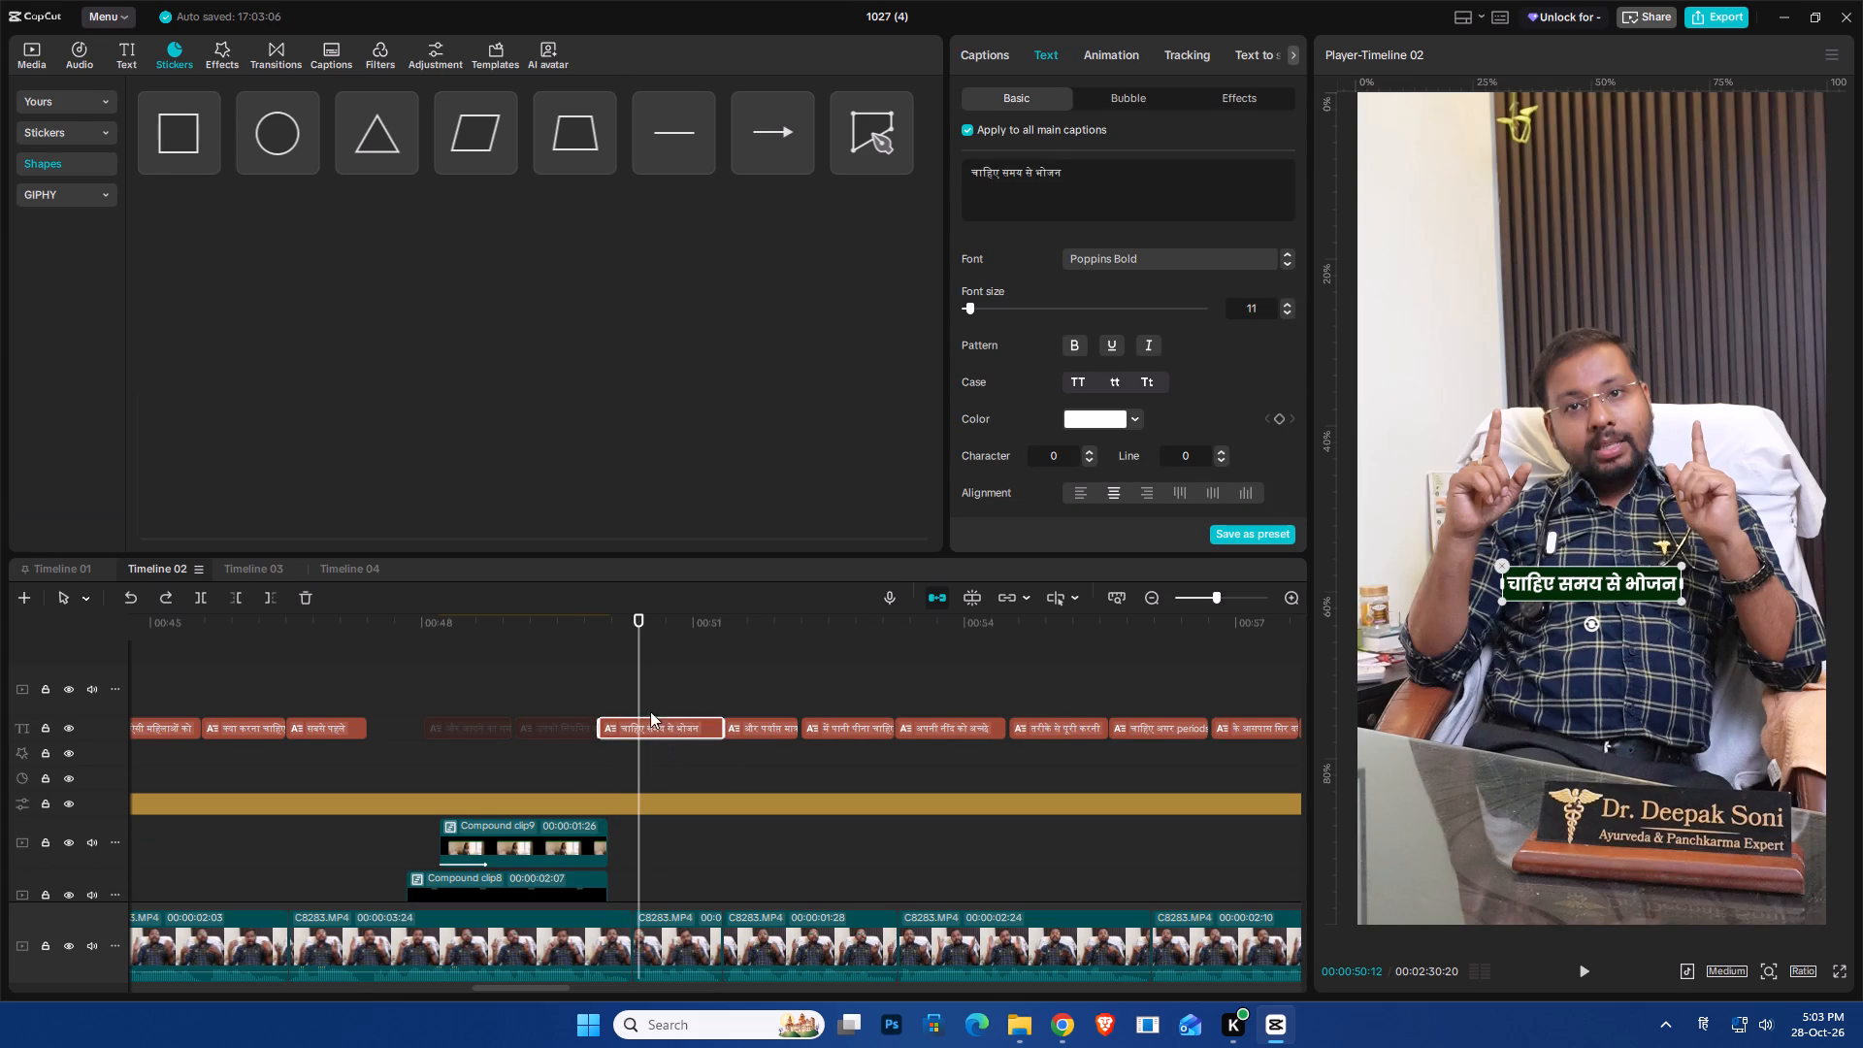
# Remove the word "चाहिए" from the "चाहिए समय से भोजन" caption.
pyautogui.moveTo(1005, 173); pyautogui.dragTo(922, 163)
pyautogui.press('BackSpace')
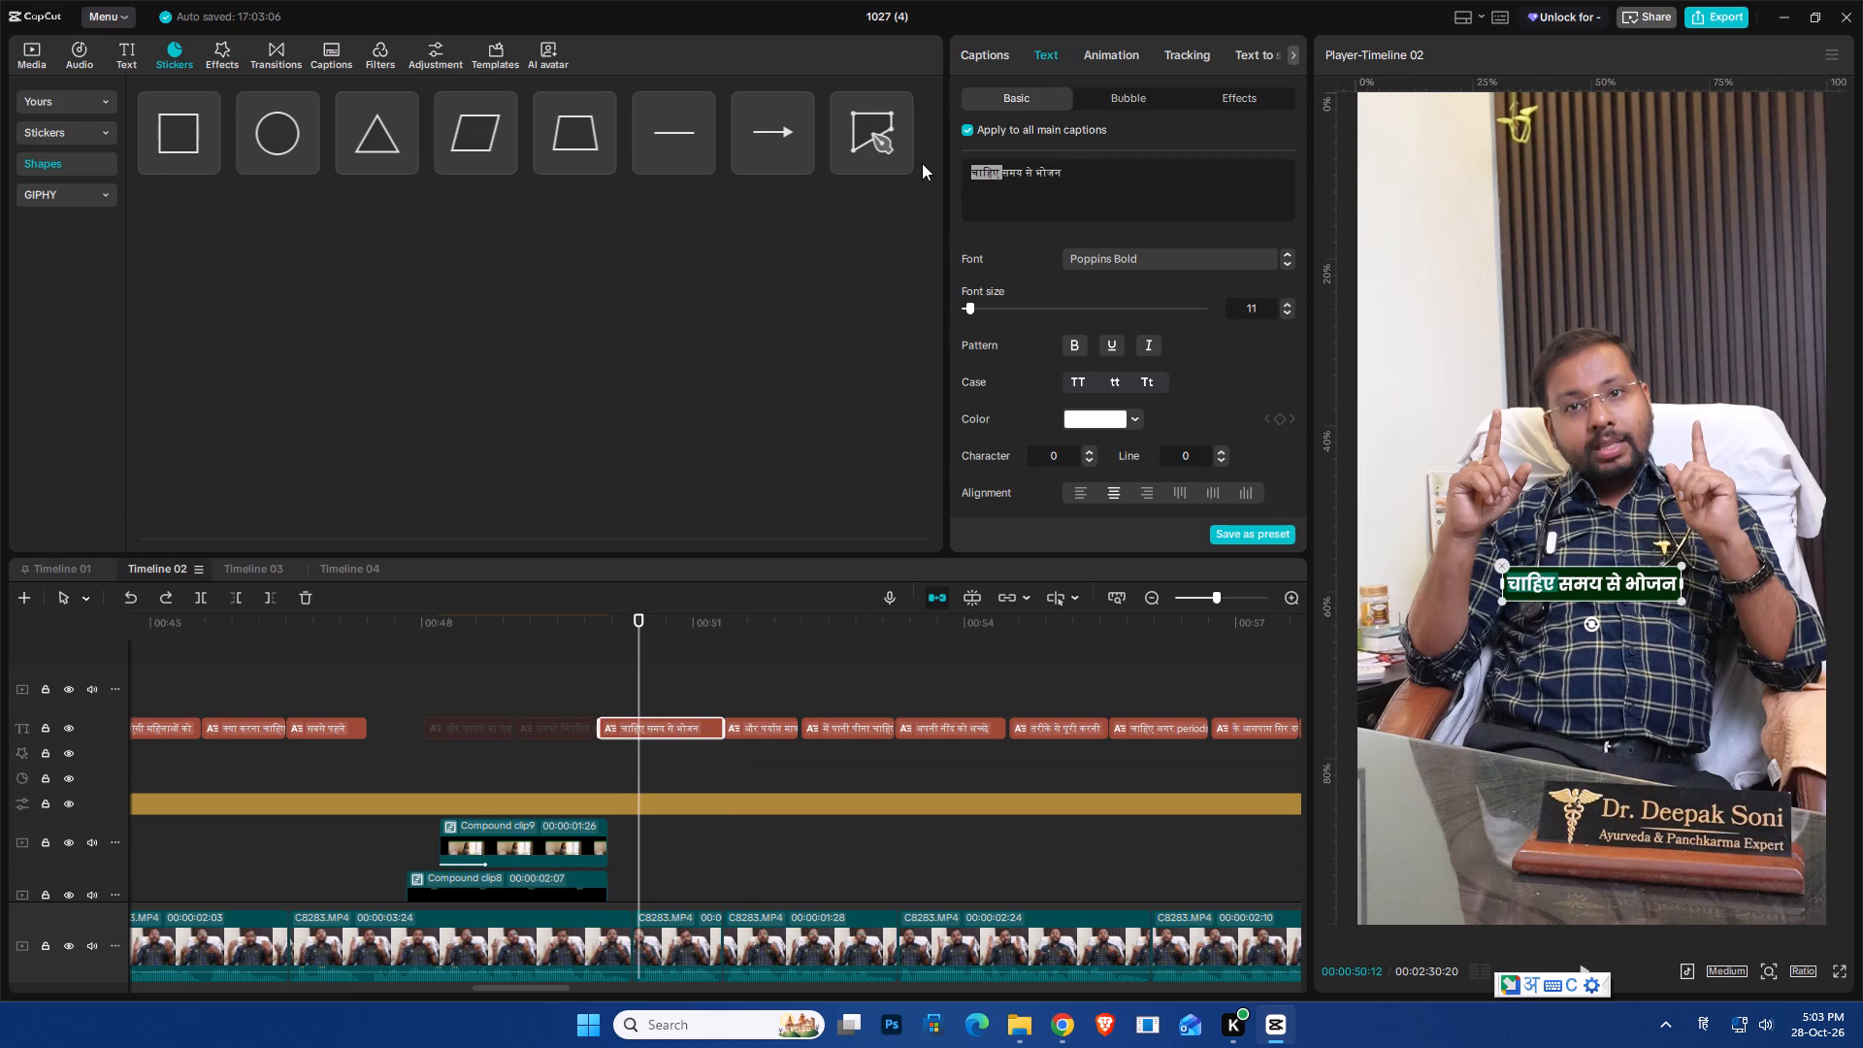
# Trim the "समय से भोजन" caption so it starts at 00:00:50:12, after the inset images, and play that part.
pyautogui.press('q')
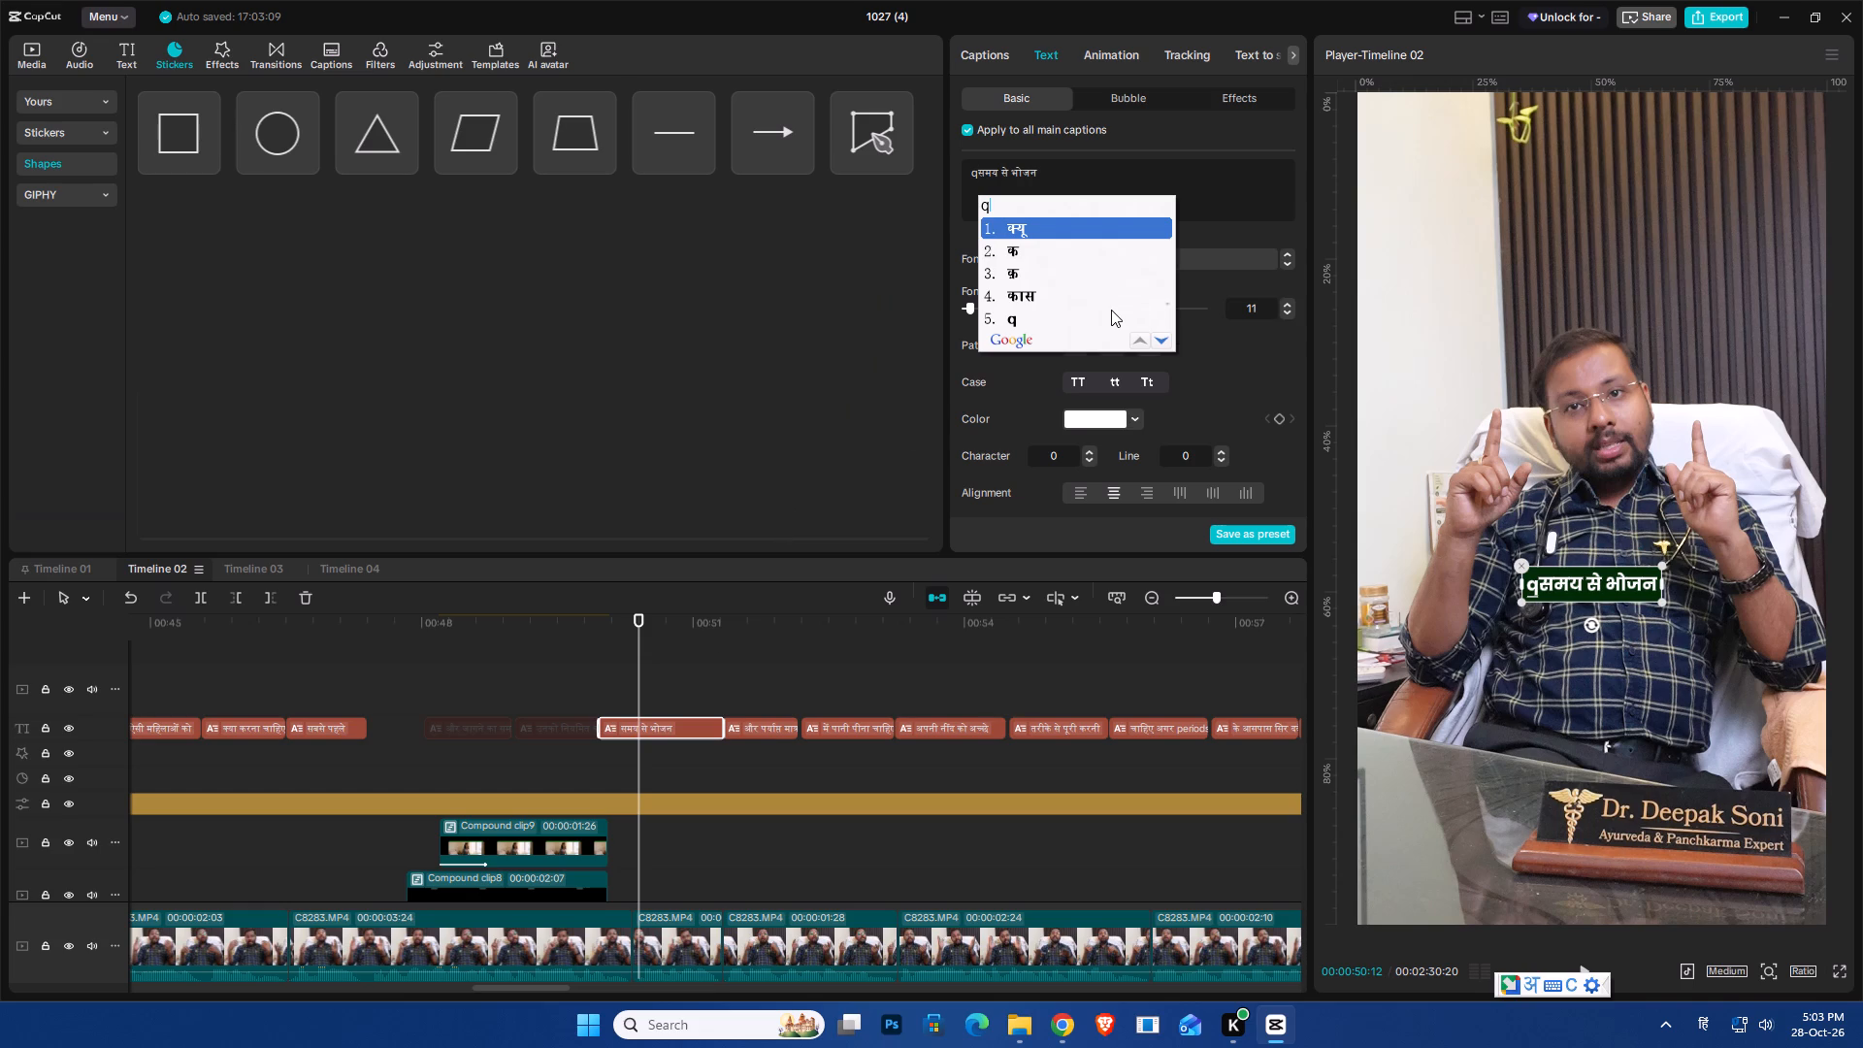
pyautogui.press('super+space')
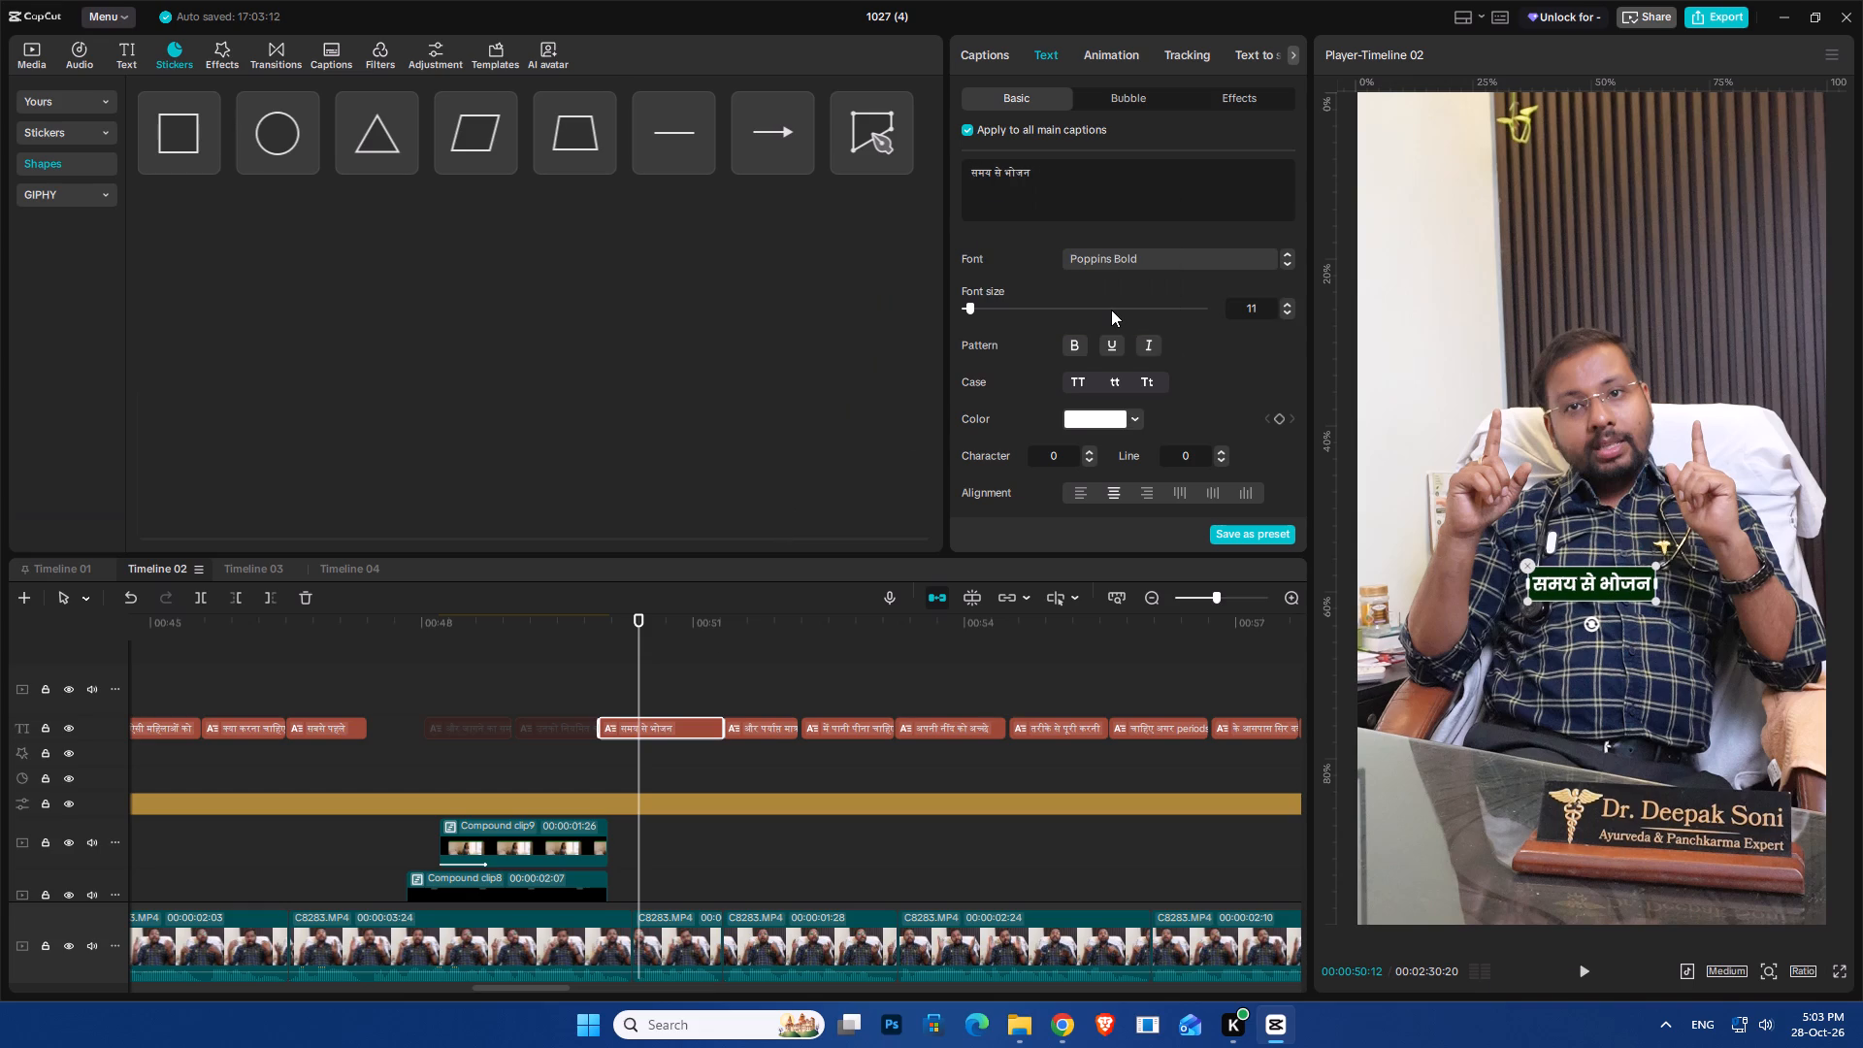
pyautogui.click(646, 725)
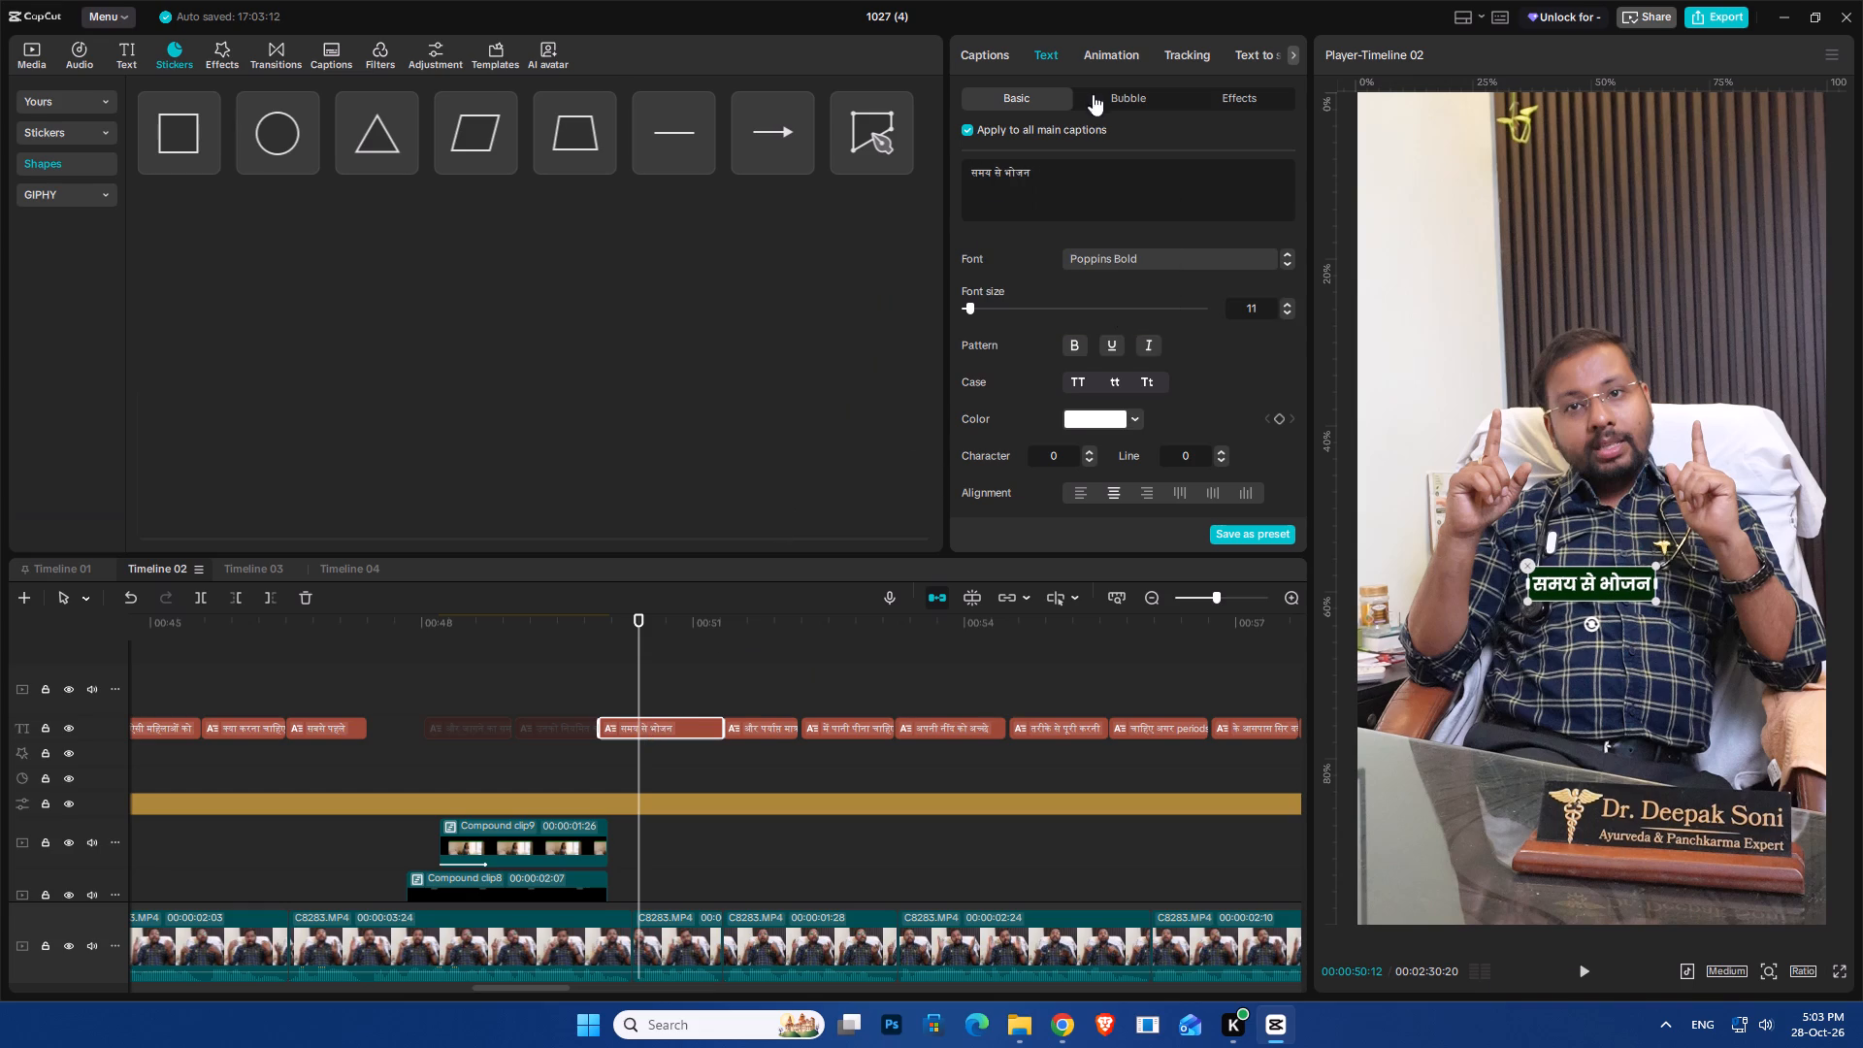
pyautogui.click(1106, 86)
pyautogui.click(728, 718)
pyautogui.click(971, 66)
pyautogui.click(984, 56)
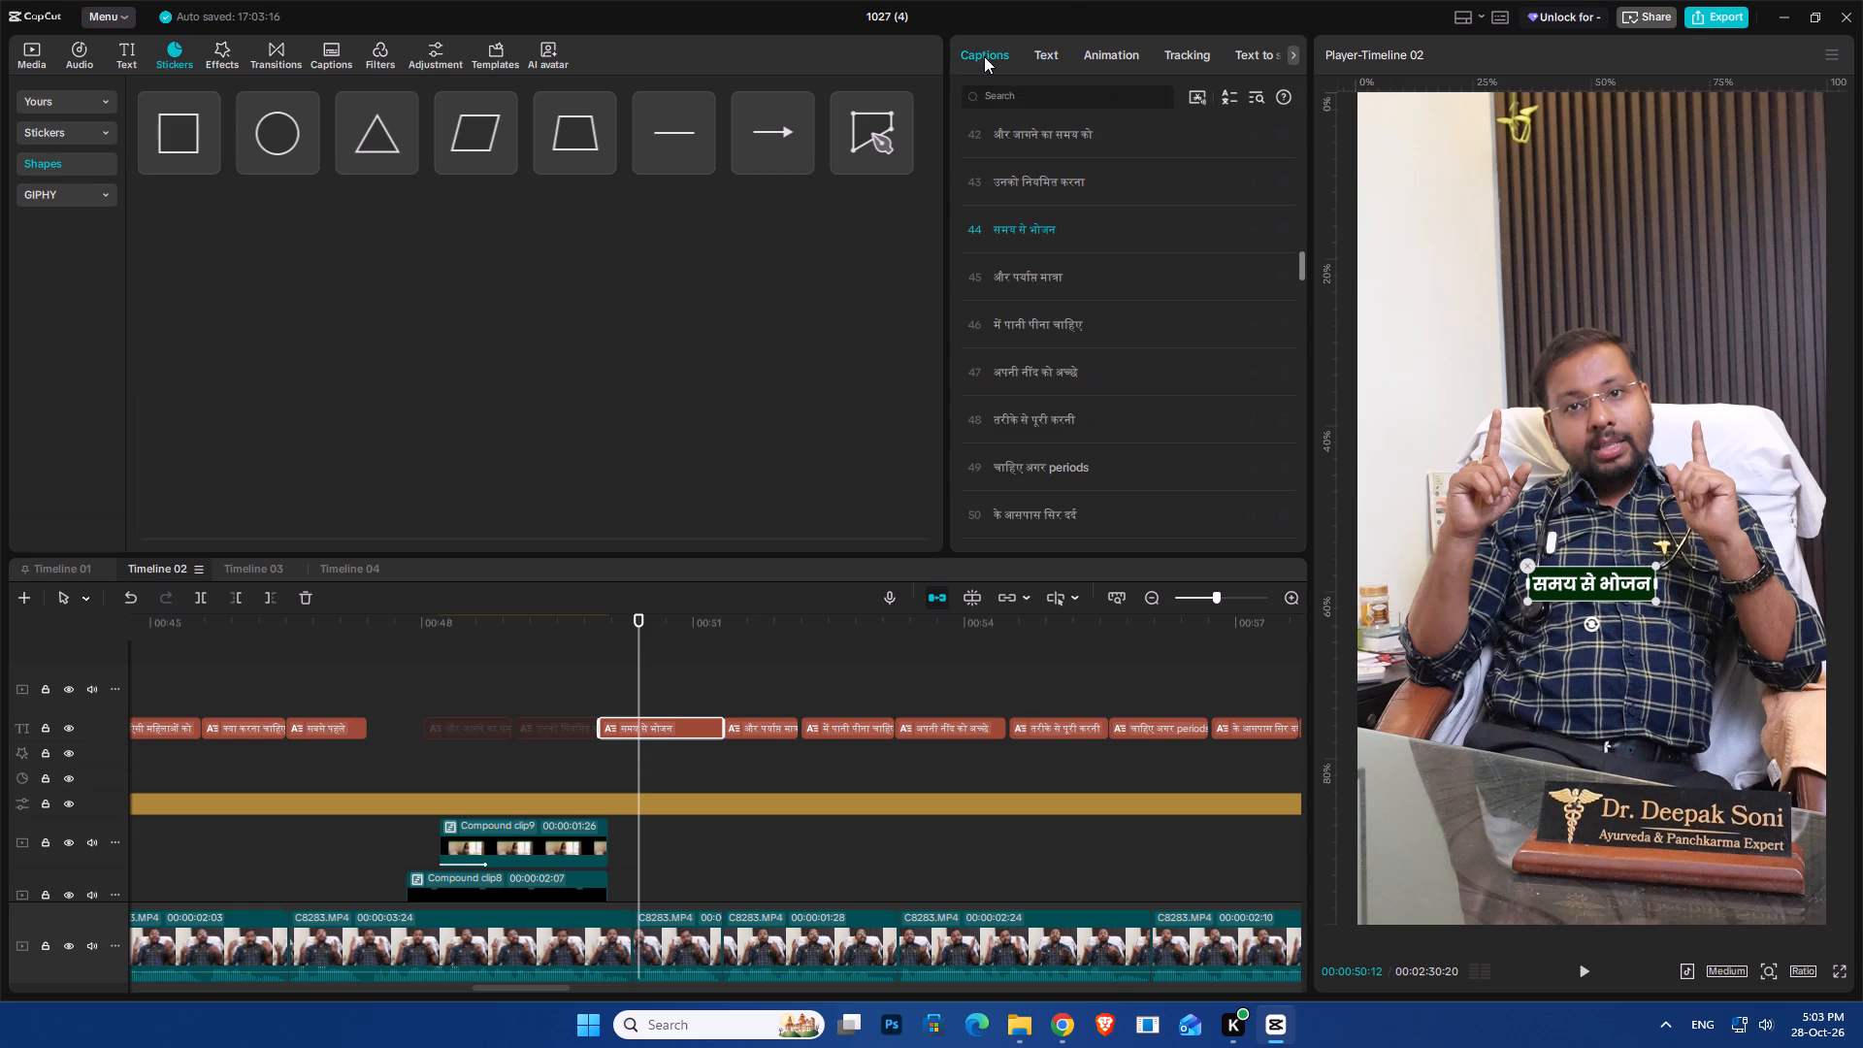
pyautogui.press('q')
pyautogui.click(621, 636)
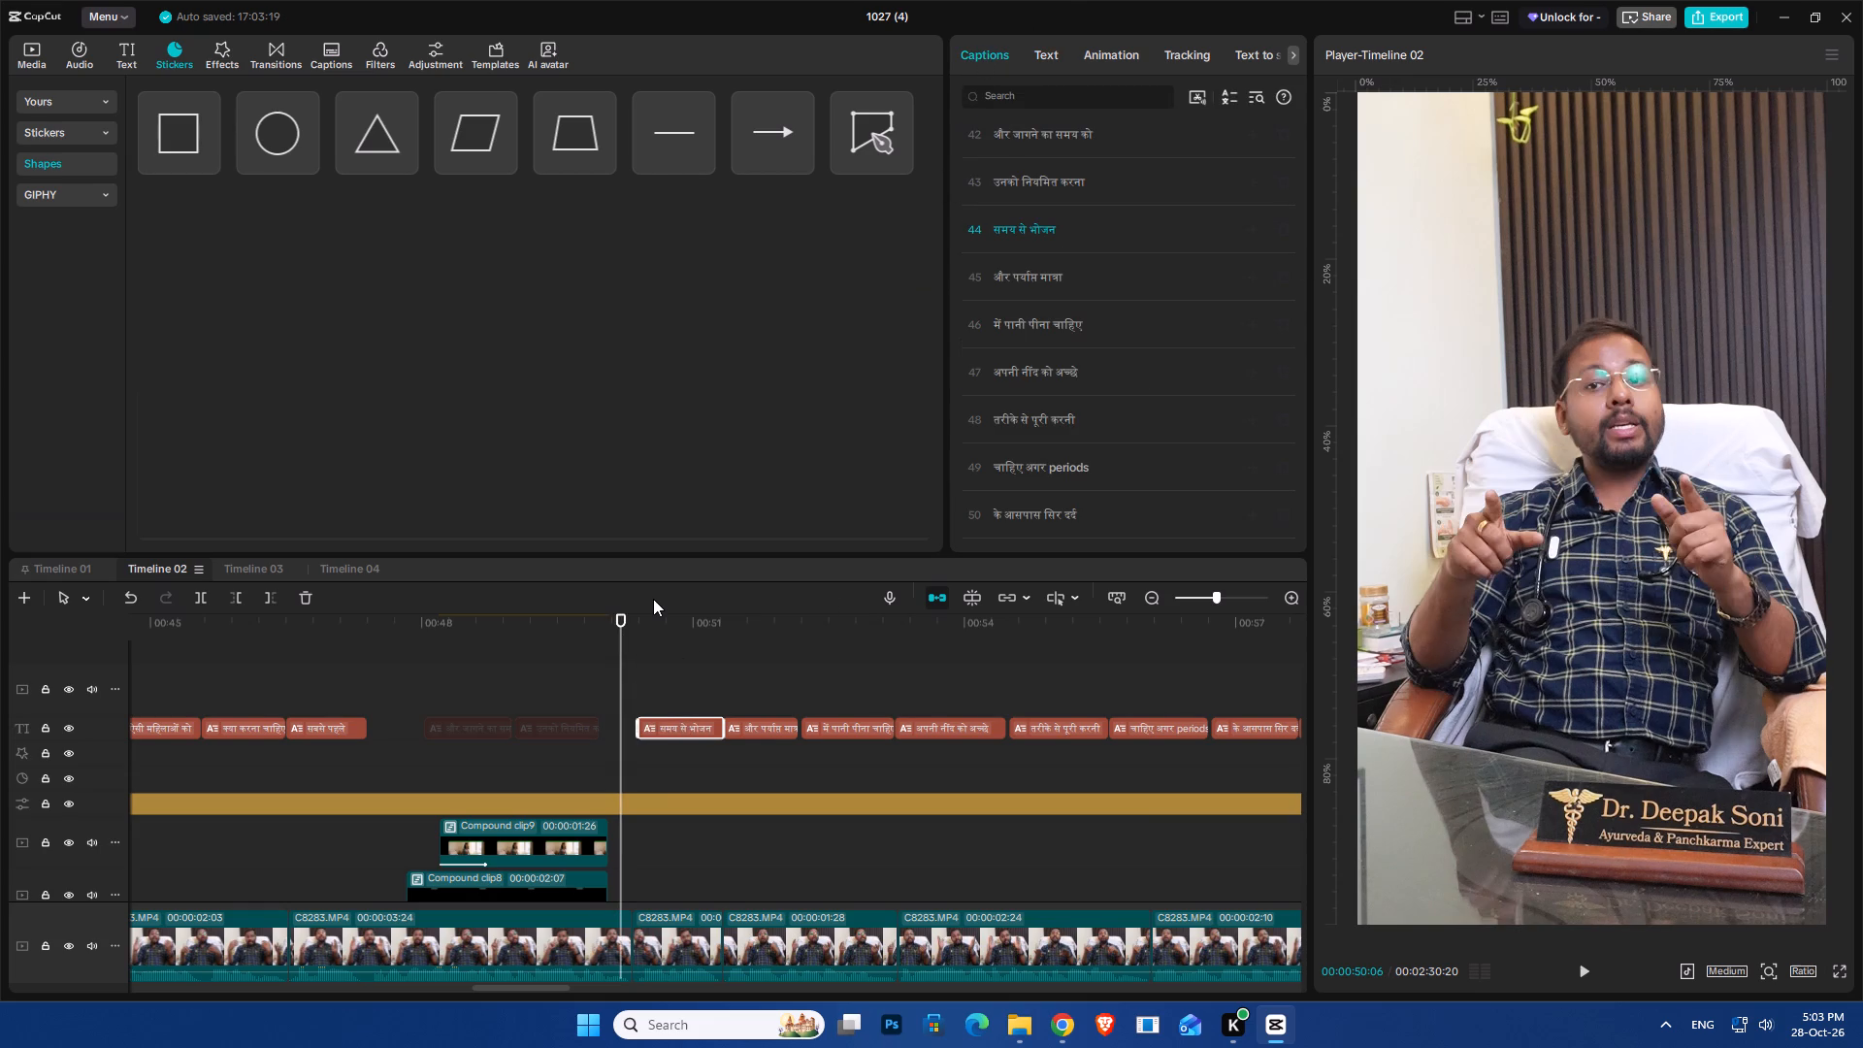
pyautogui.press('space')
pyautogui.press('space')
pyautogui.keyDown('ctrl'); pyautogui.scroll(-4, 700, 749); pyautogui.keyUp('ctrl')
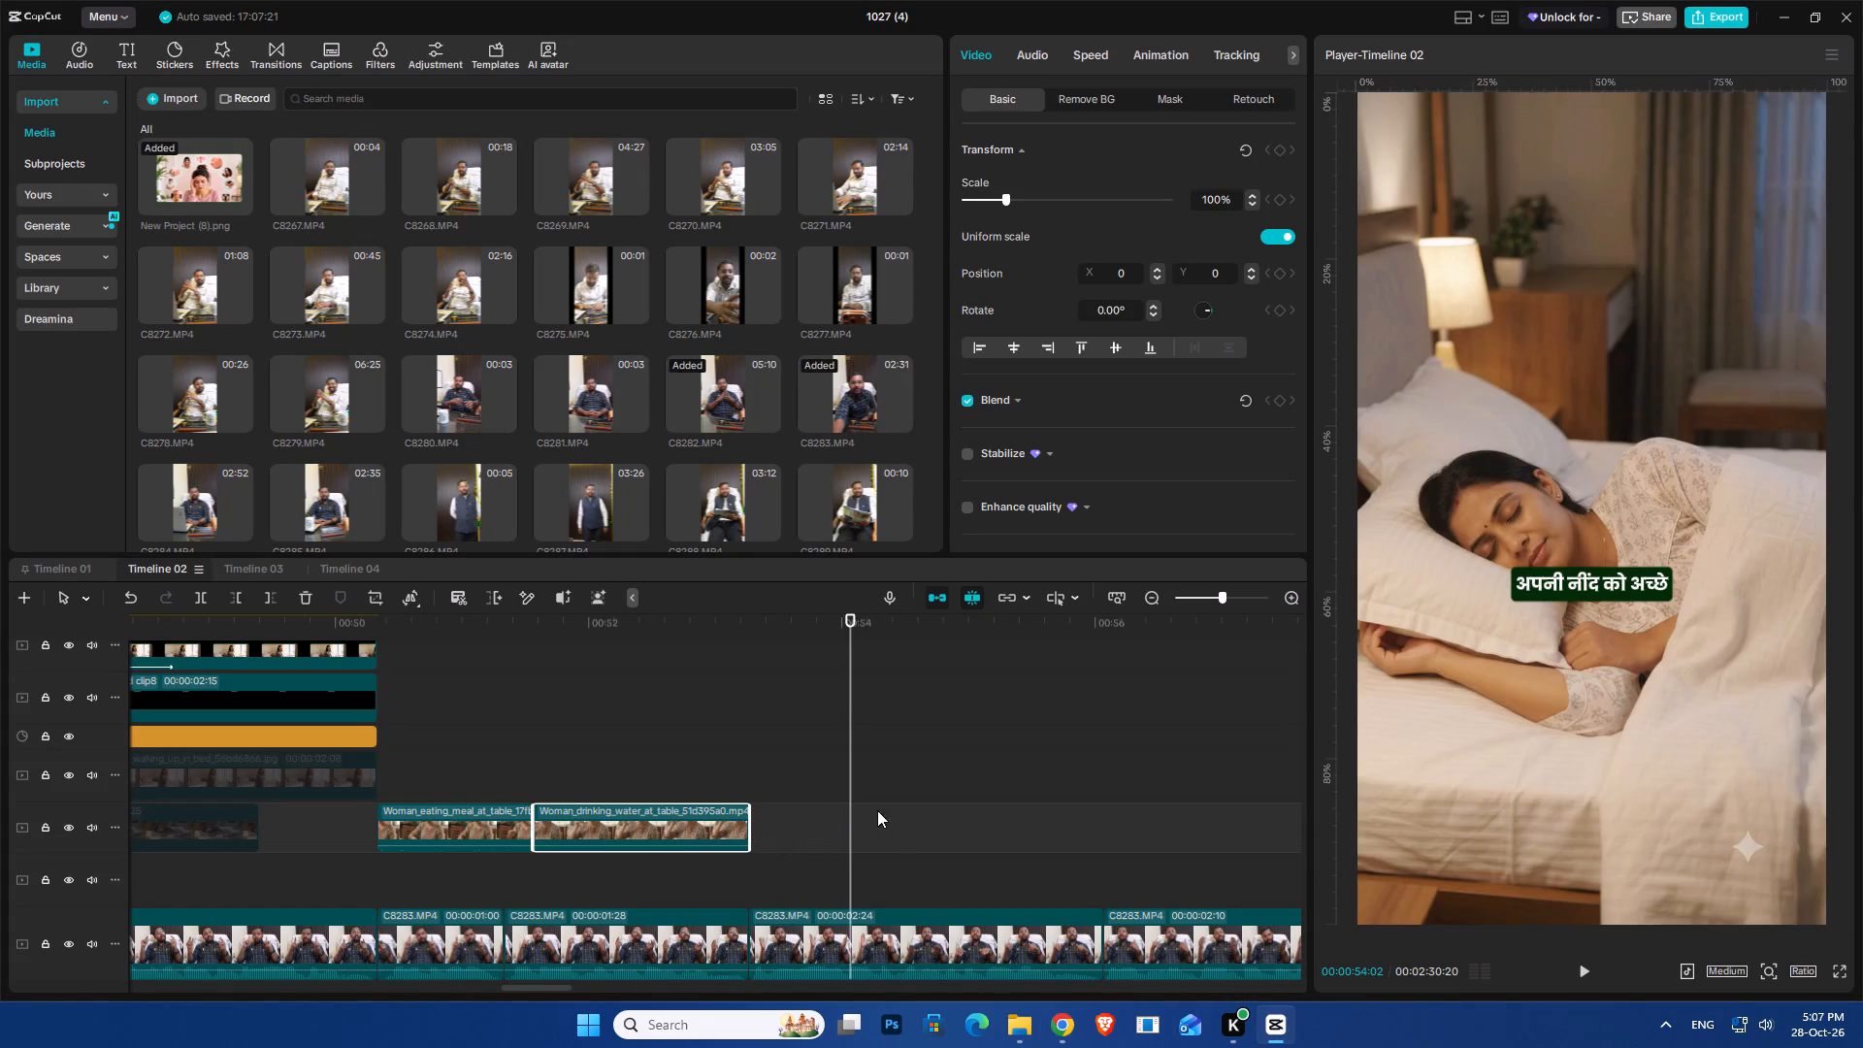
pyautogui.moveTo(970, 833); pyautogui.dragTo(869, 831)
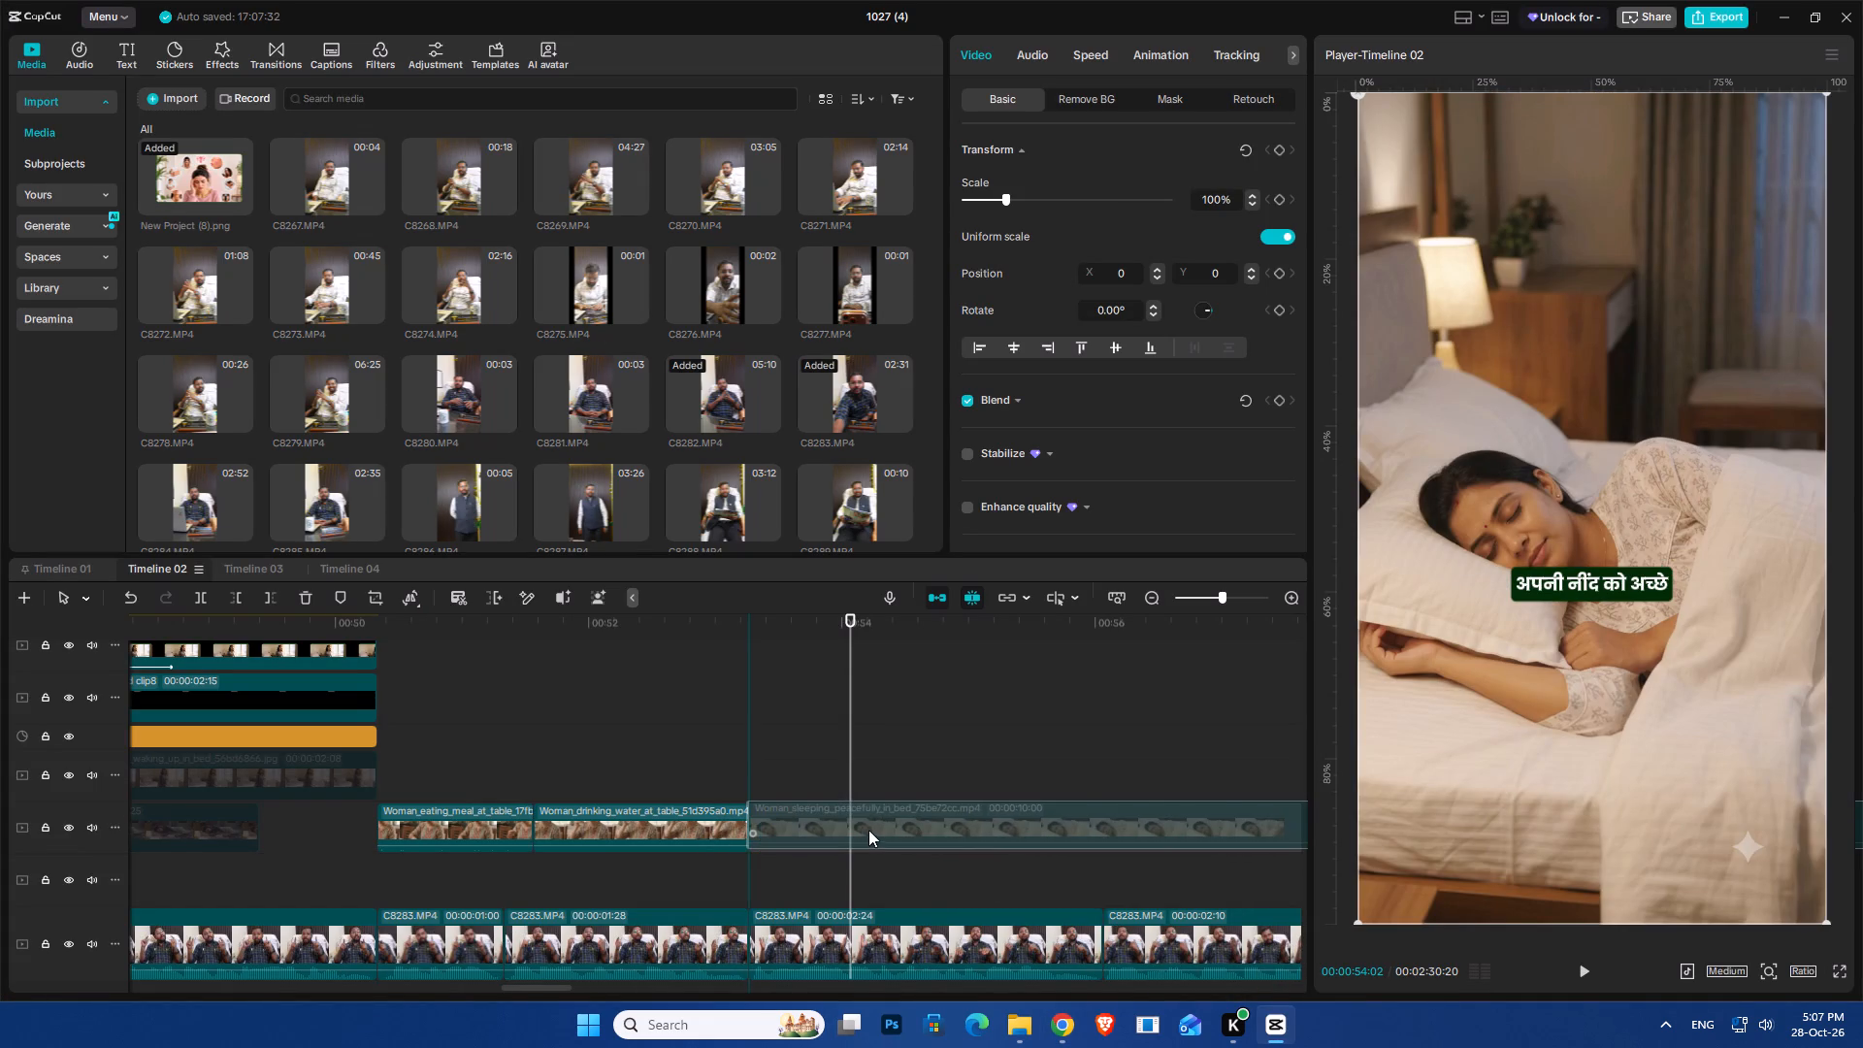
# Play the sleeping clip against the captions and cut off its remainder after 00:00:56:02, at the caption "चाहिए अगर periods".
pyautogui.keyDown('ctrl'); pyautogui.scroll(-15, 787, 773); pyautogui.keyUp('ctrl')
pyautogui.press('space')
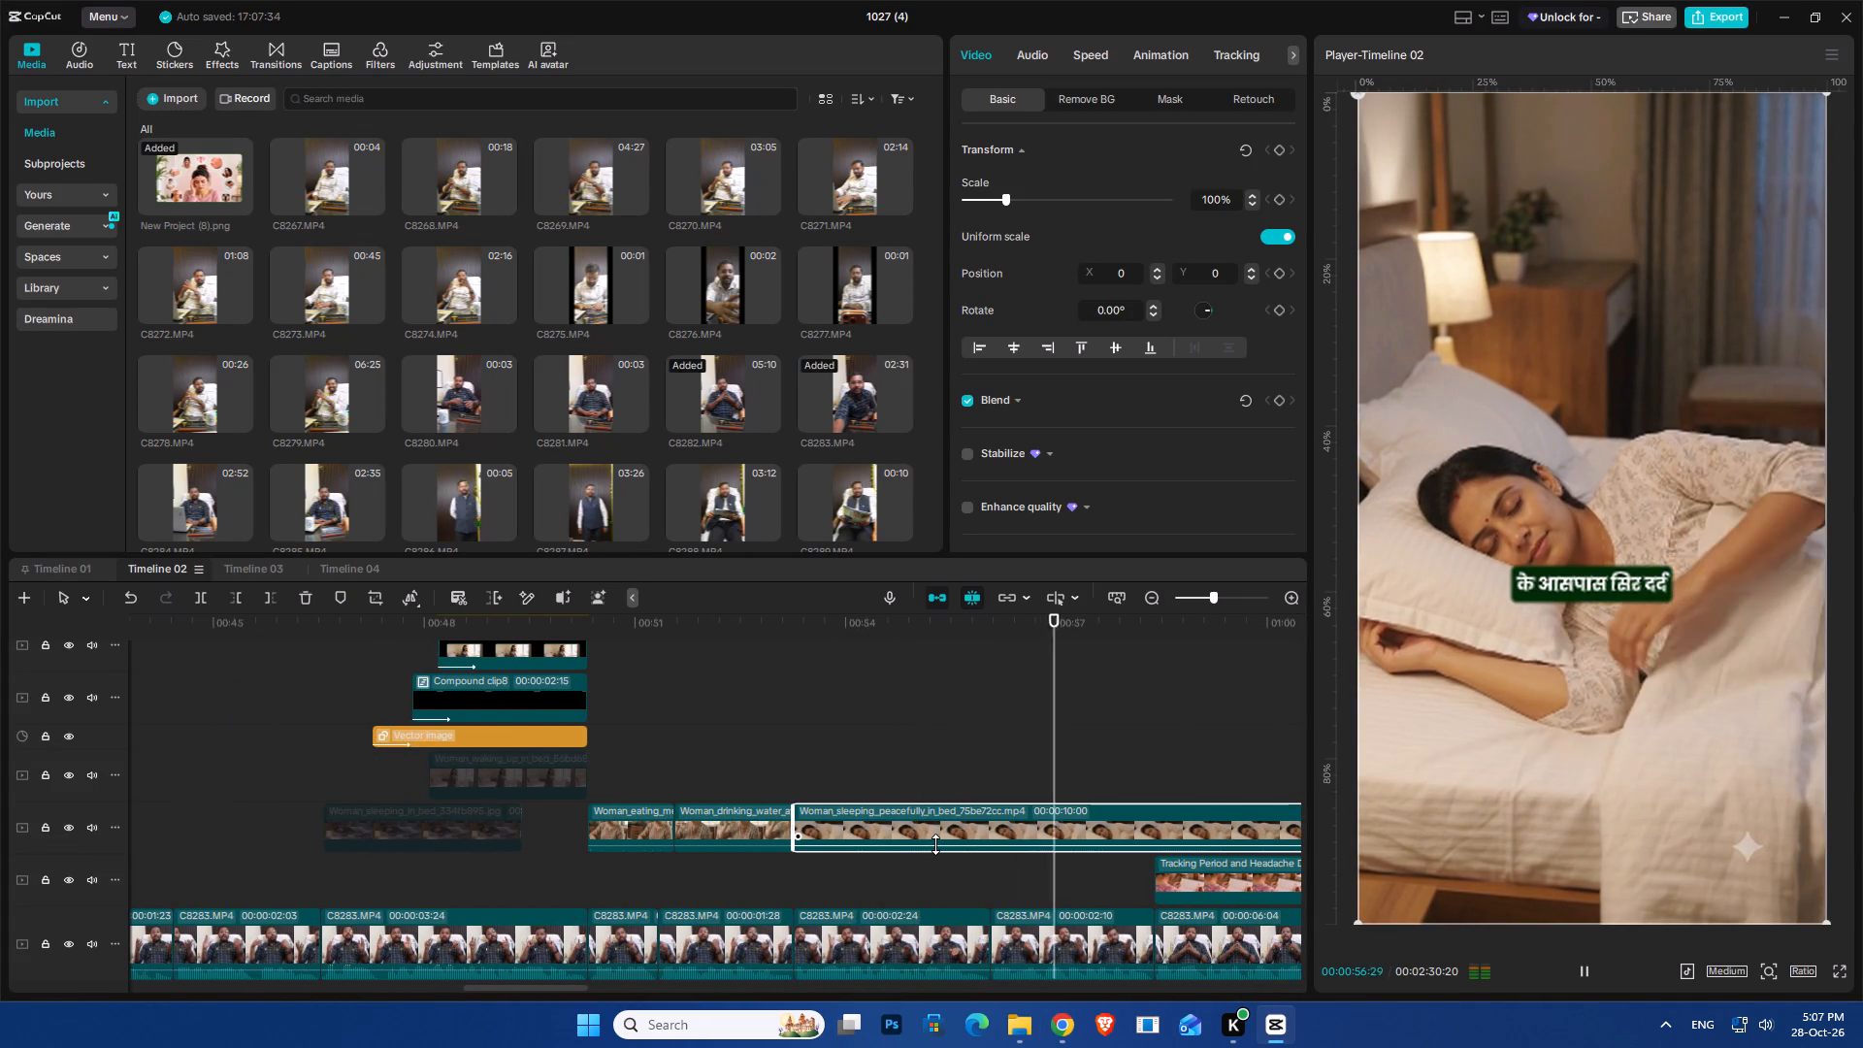
pyautogui.press('space')
pyautogui.click(954, 762)
pyautogui.press('space')
pyautogui.press('space')
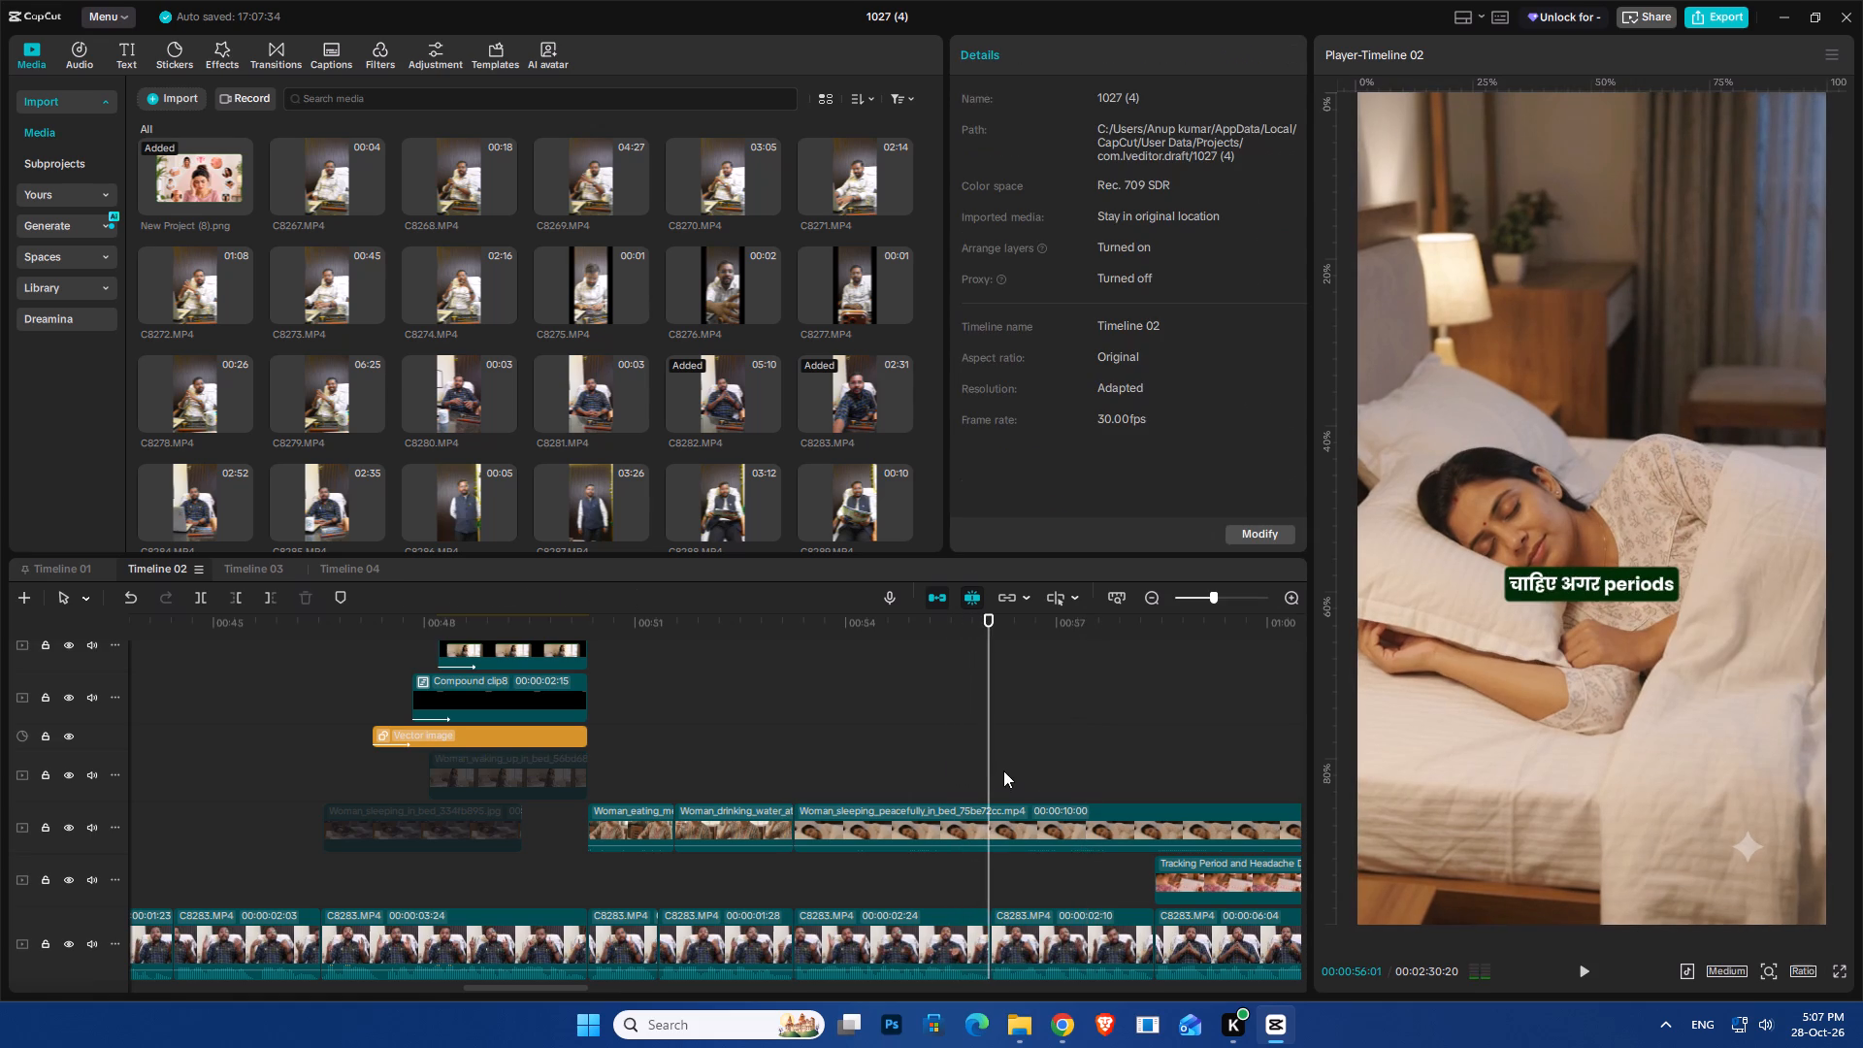
pyautogui.moveTo(986, 751); pyautogui.dragTo(990, 780)
pyautogui.click(1008, 822)
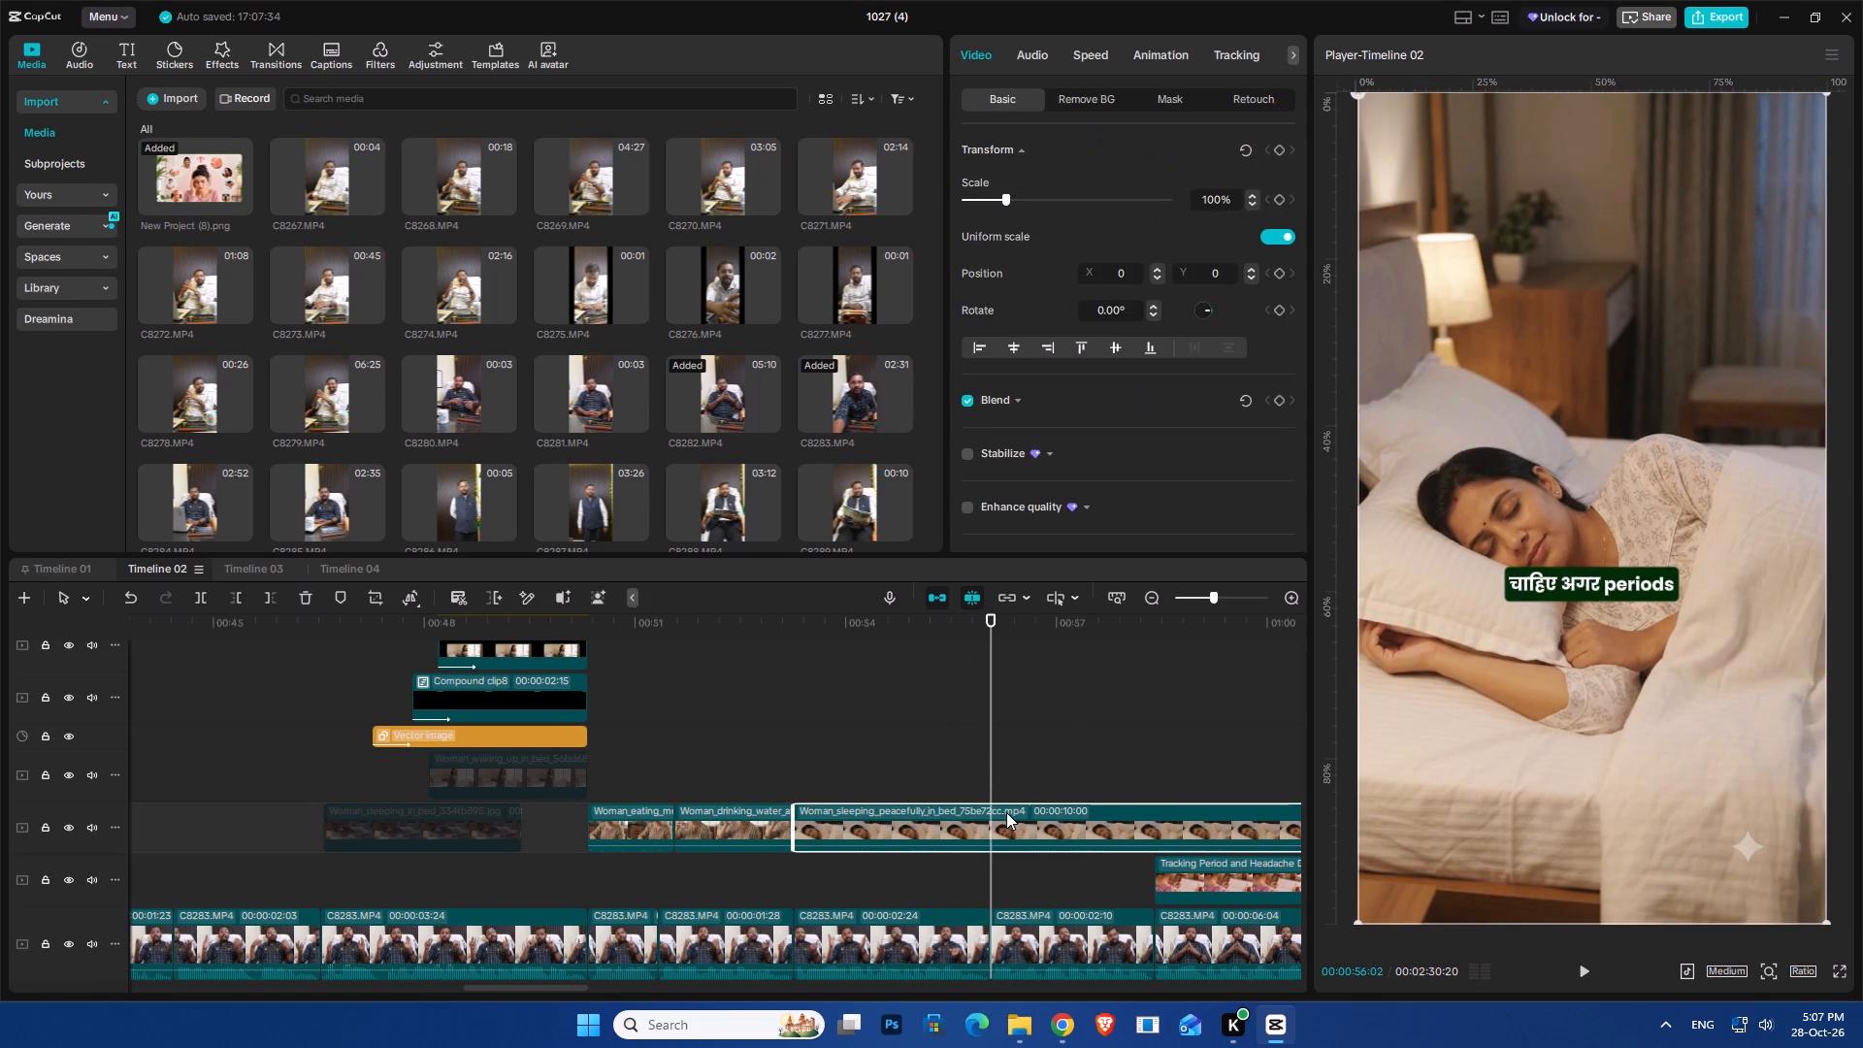
pyautogui.press('e')
pyautogui.write('w')
pyautogui.press('space')
pyautogui.keyDown('ctrl'); pyautogui.scroll(-10, 958, 810); pyautogui.keyUp('ctrl')
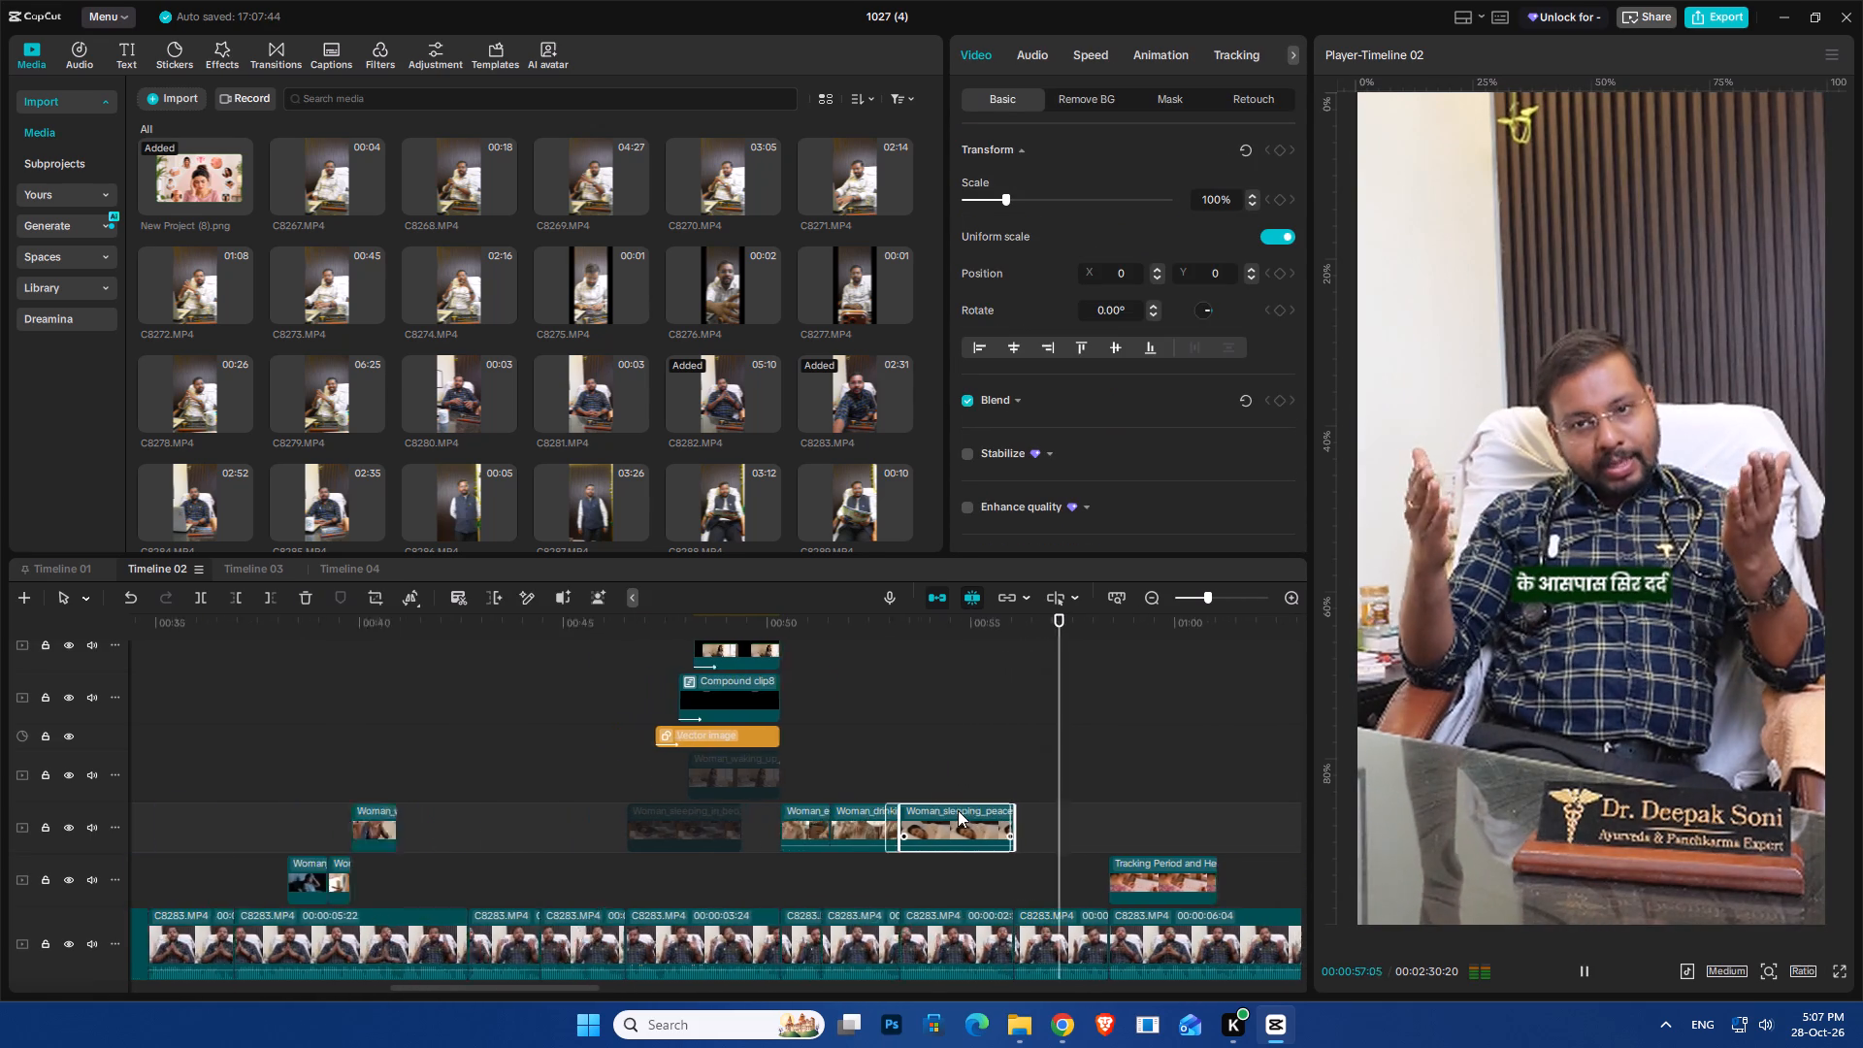
pyautogui.press('space')
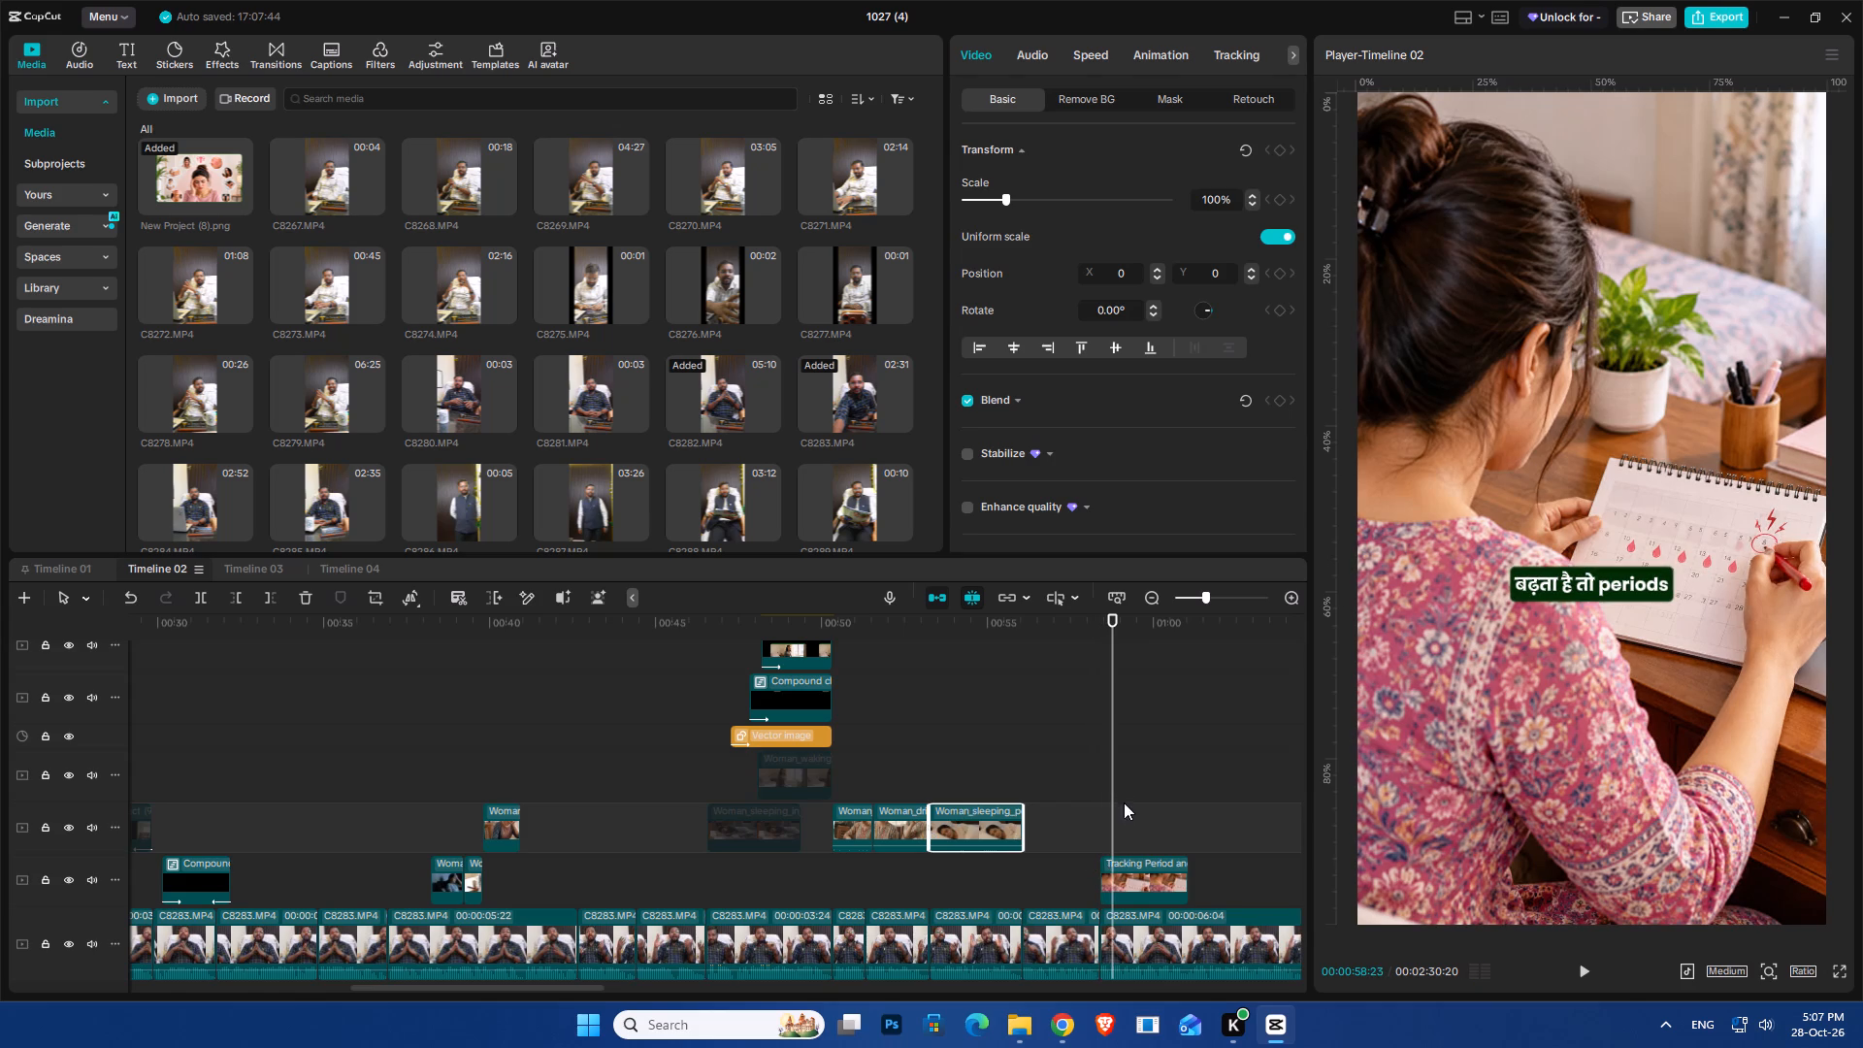
# Animate the Tracking Period and Headache image with scale keyframes from 100% at 00:00:58:12 to 102% at 00:01:01:02.
pyautogui.moveTo(1109, 770); pyautogui.dragTo(1102, 802)
pyautogui.click(1121, 883)
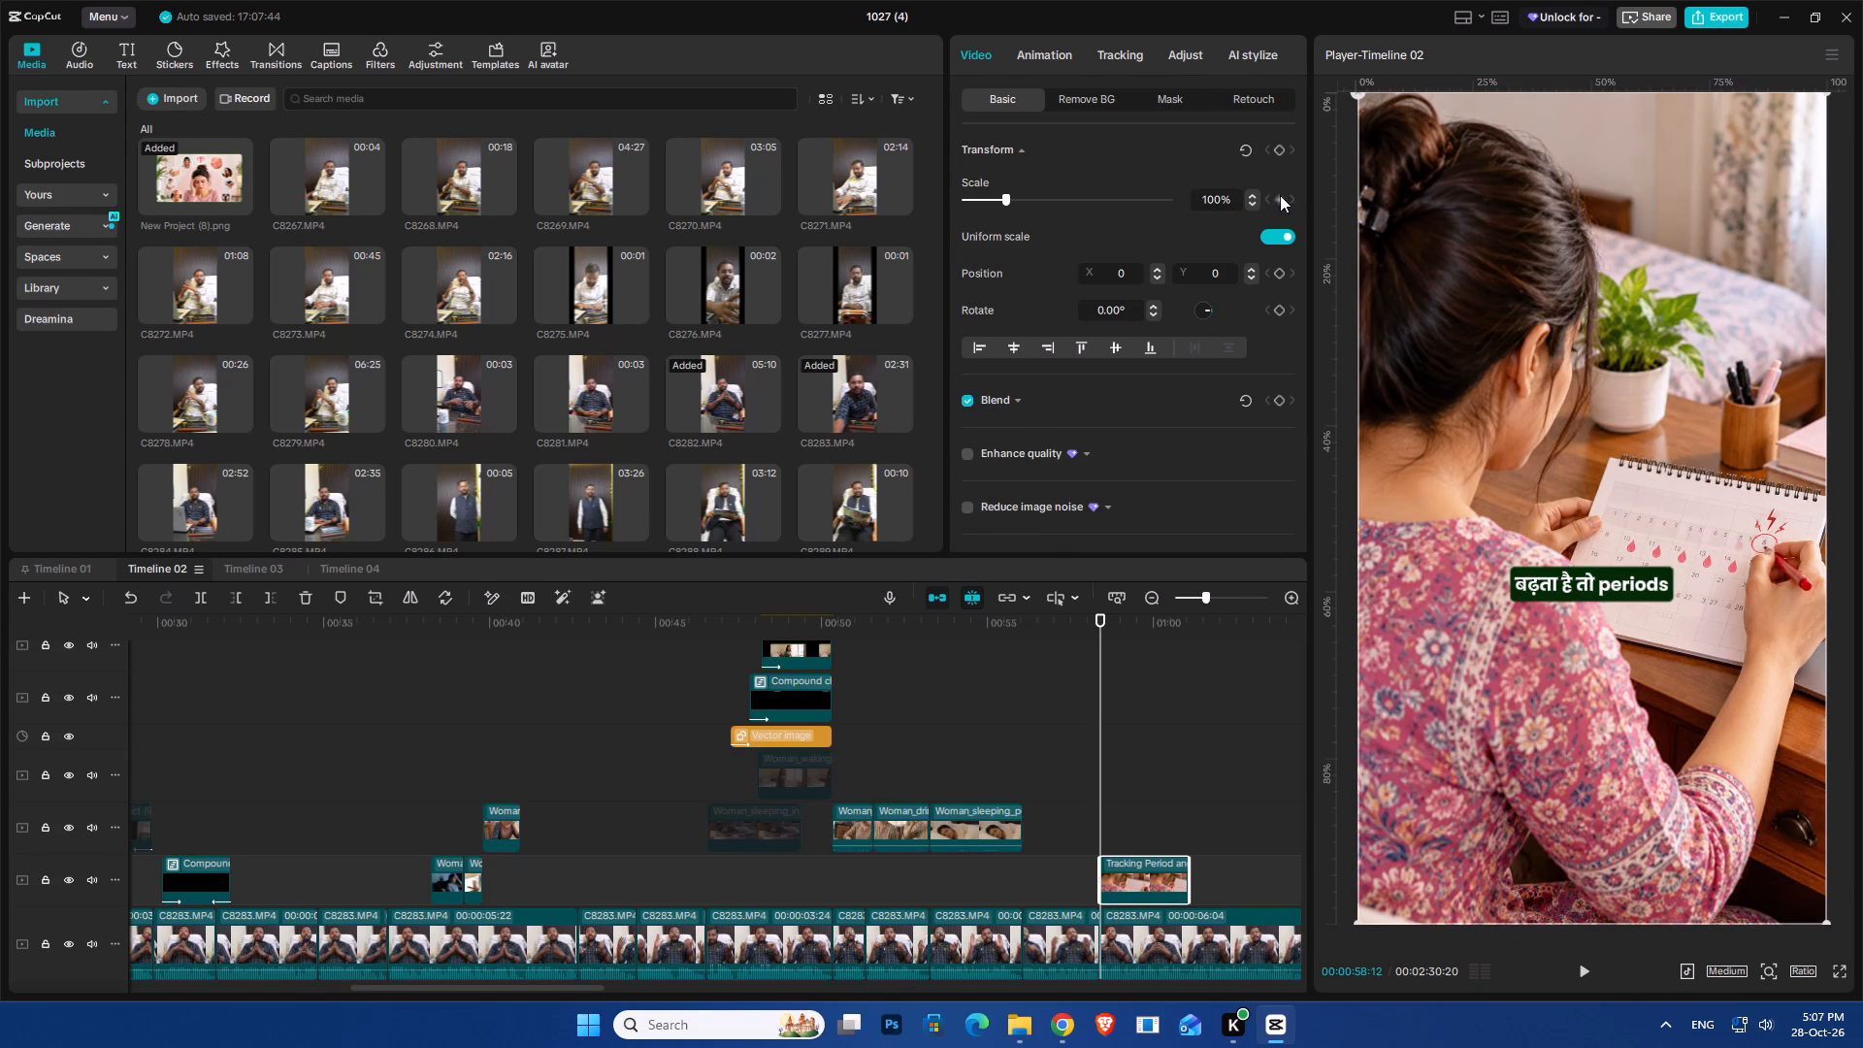
pyautogui.click(1280, 195)
pyautogui.moveTo(1103, 719); pyautogui.dragTo(1189, 802)
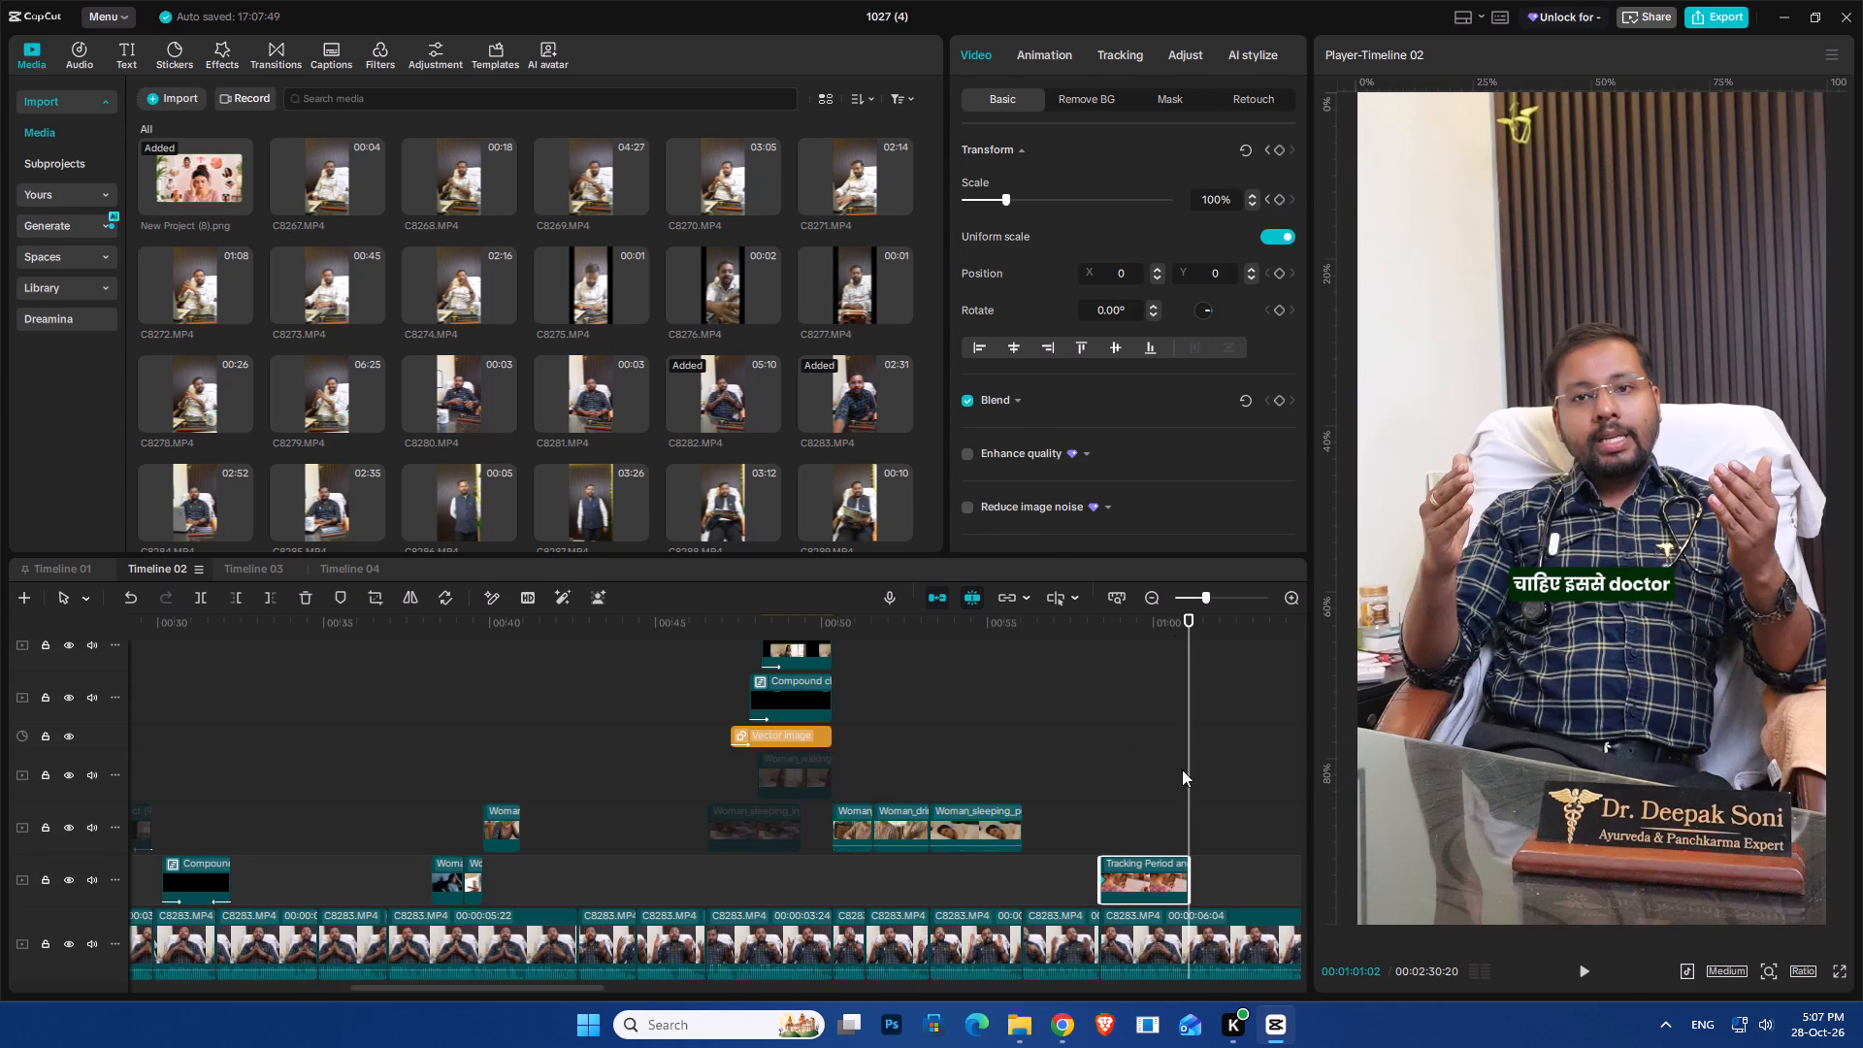
pyautogui.click(1216, 198)
pyautogui.scroll(2, 1216, 198)
pyautogui.click(1085, 762)
# Play the timeline from 00:01:01:02 onward to review the head-pain and book-pages clips against the captions.
pyautogui.press('space')
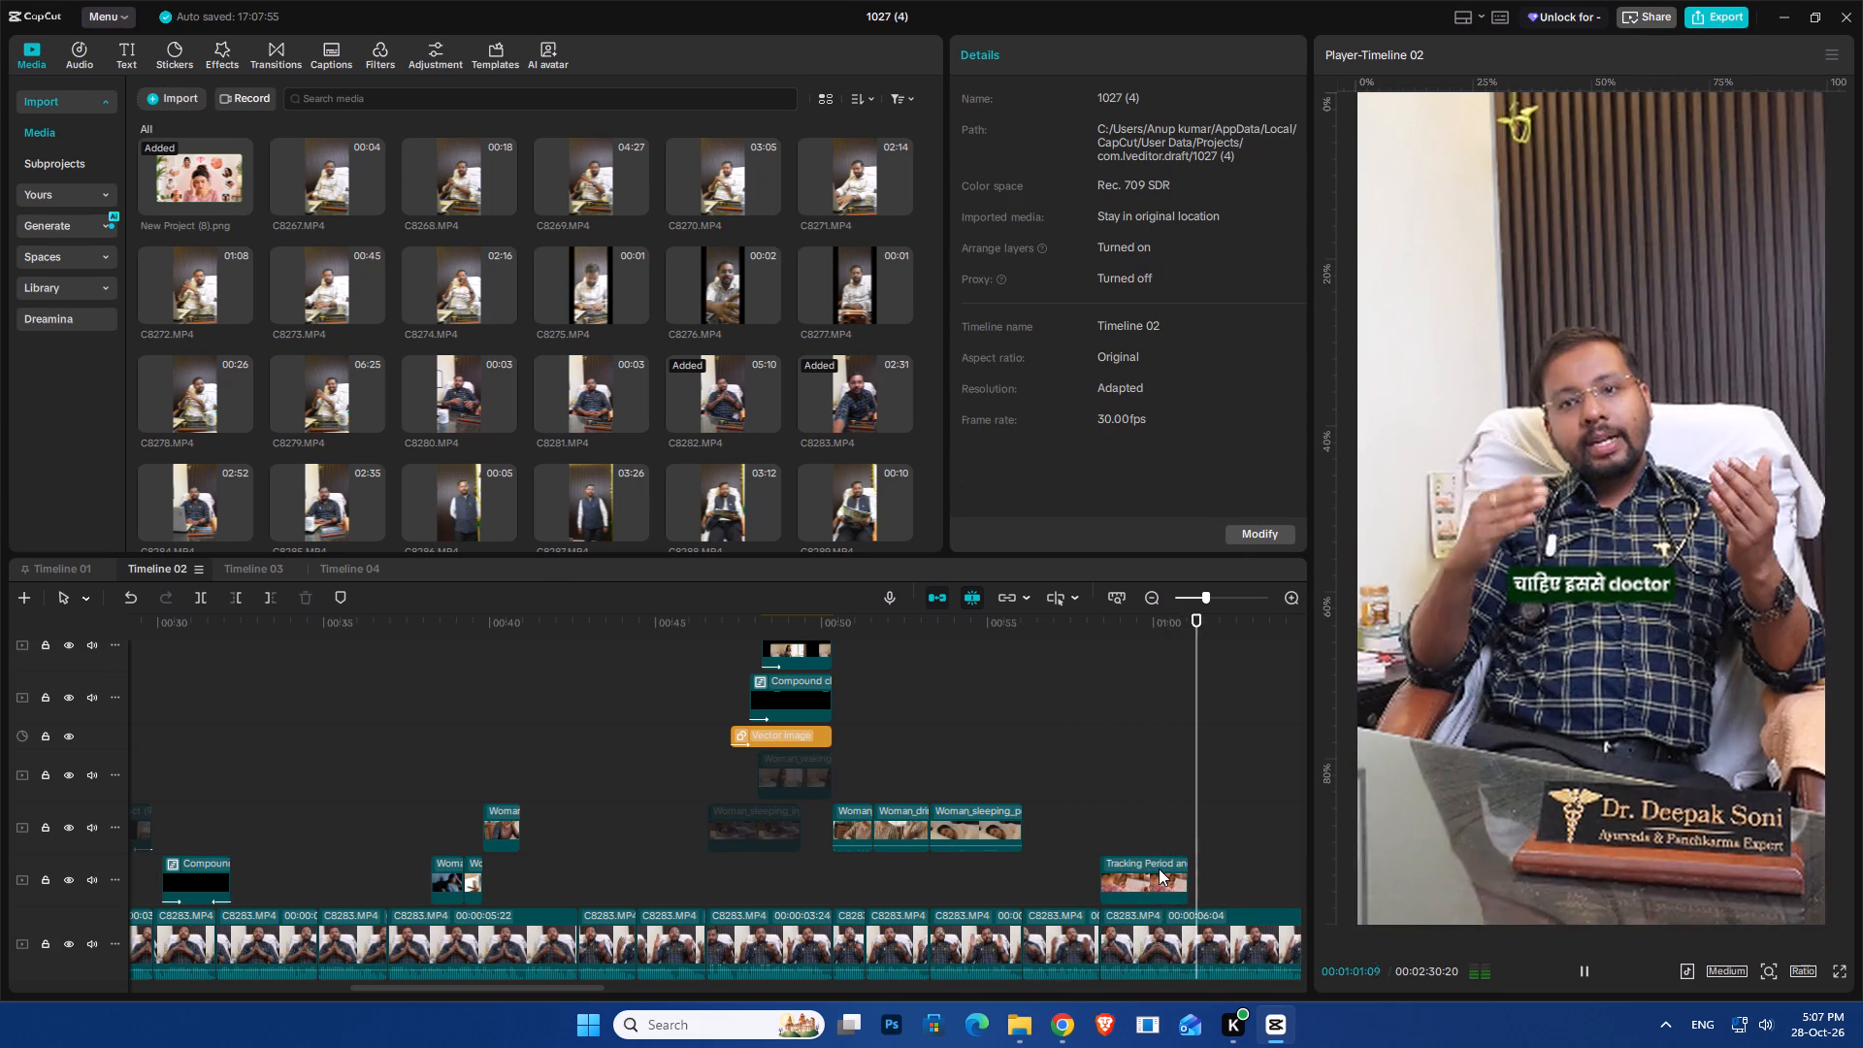
pyautogui.keyDown('ctrl'); pyautogui.scroll(-7, 1249, 863); pyautogui.keyUp('ctrl')
pyautogui.keyDown('ctrl'); pyautogui.scroll(6, 1230, 862); pyautogui.keyUp('ctrl')
pyautogui.keyDown('ctrl'); pyautogui.scroll(-6, 1230, 862); pyautogui.keyUp('ctrl')
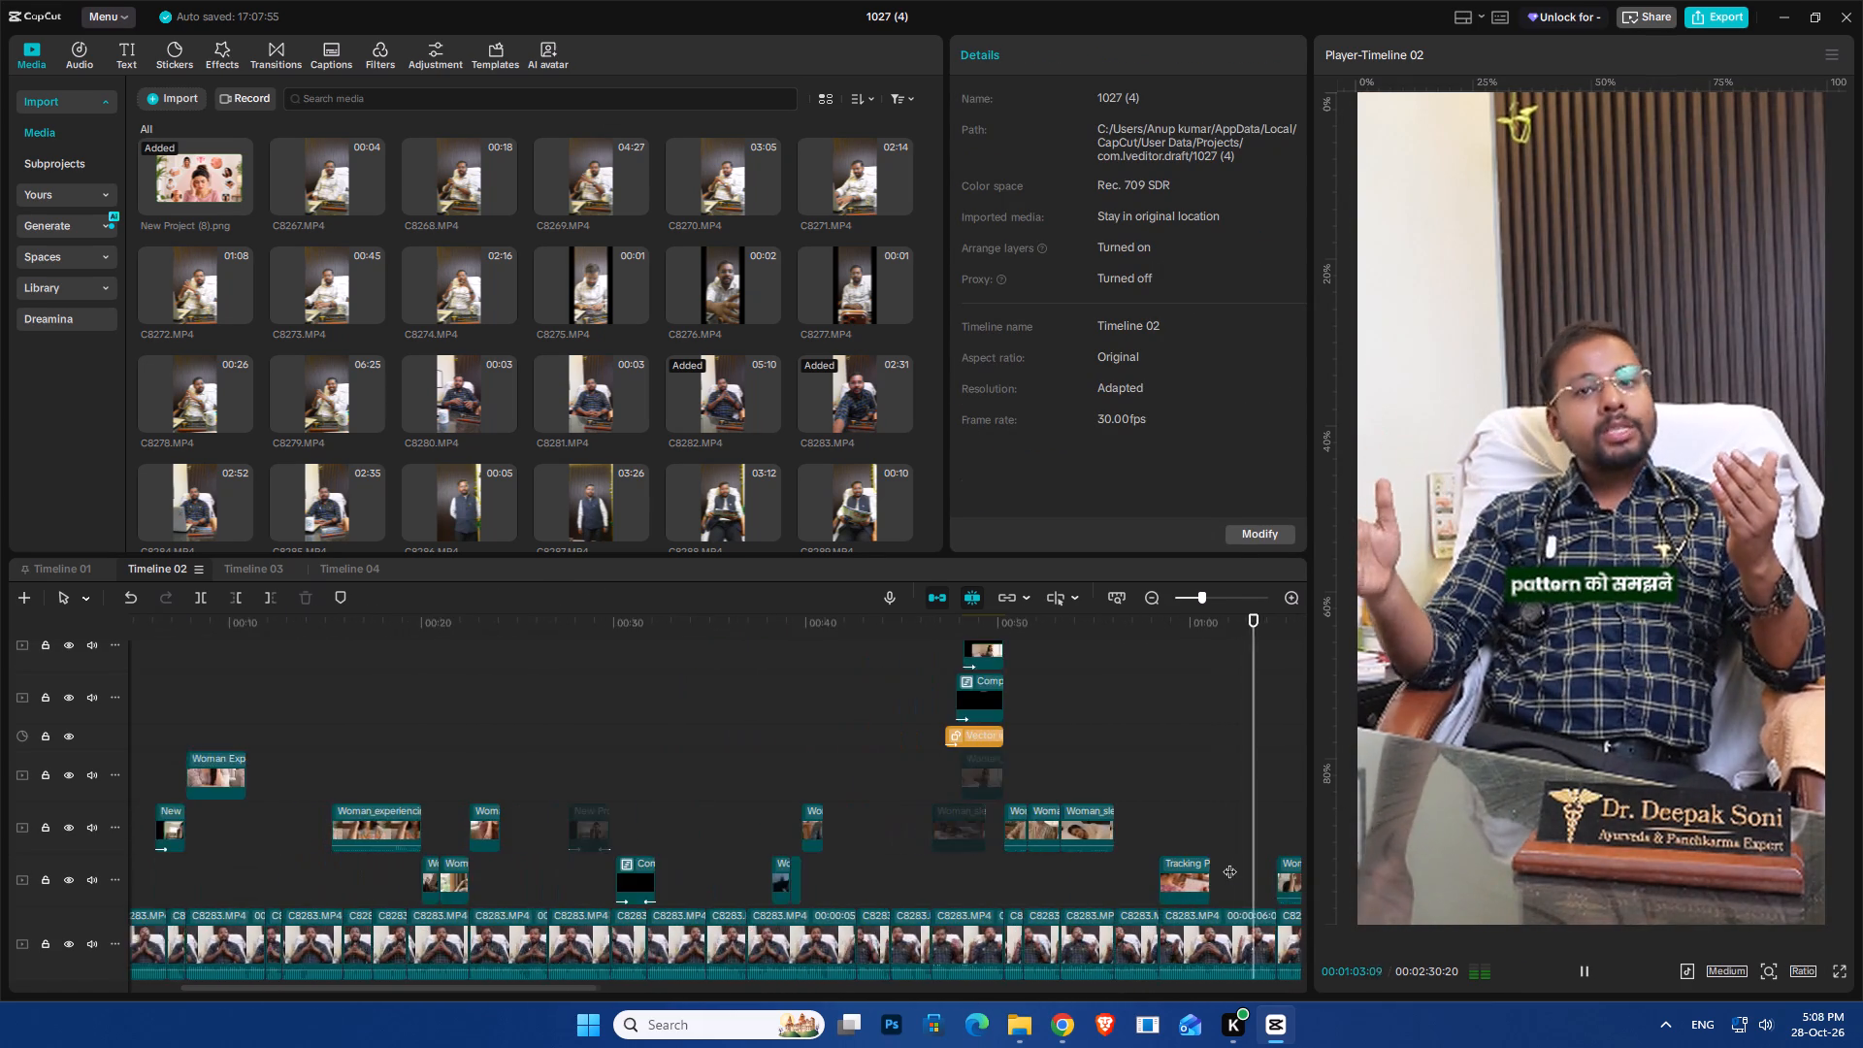
pyautogui.keyDown('ctrl'); pyautogui.scroll(-2, 1228, 860); pyautogui.keyUp('ctrl')
pyautogui.keyDown('ctrl'); pyautogui.scroll(3, 1173, 858); pyautogui.keyUp('ctrl')
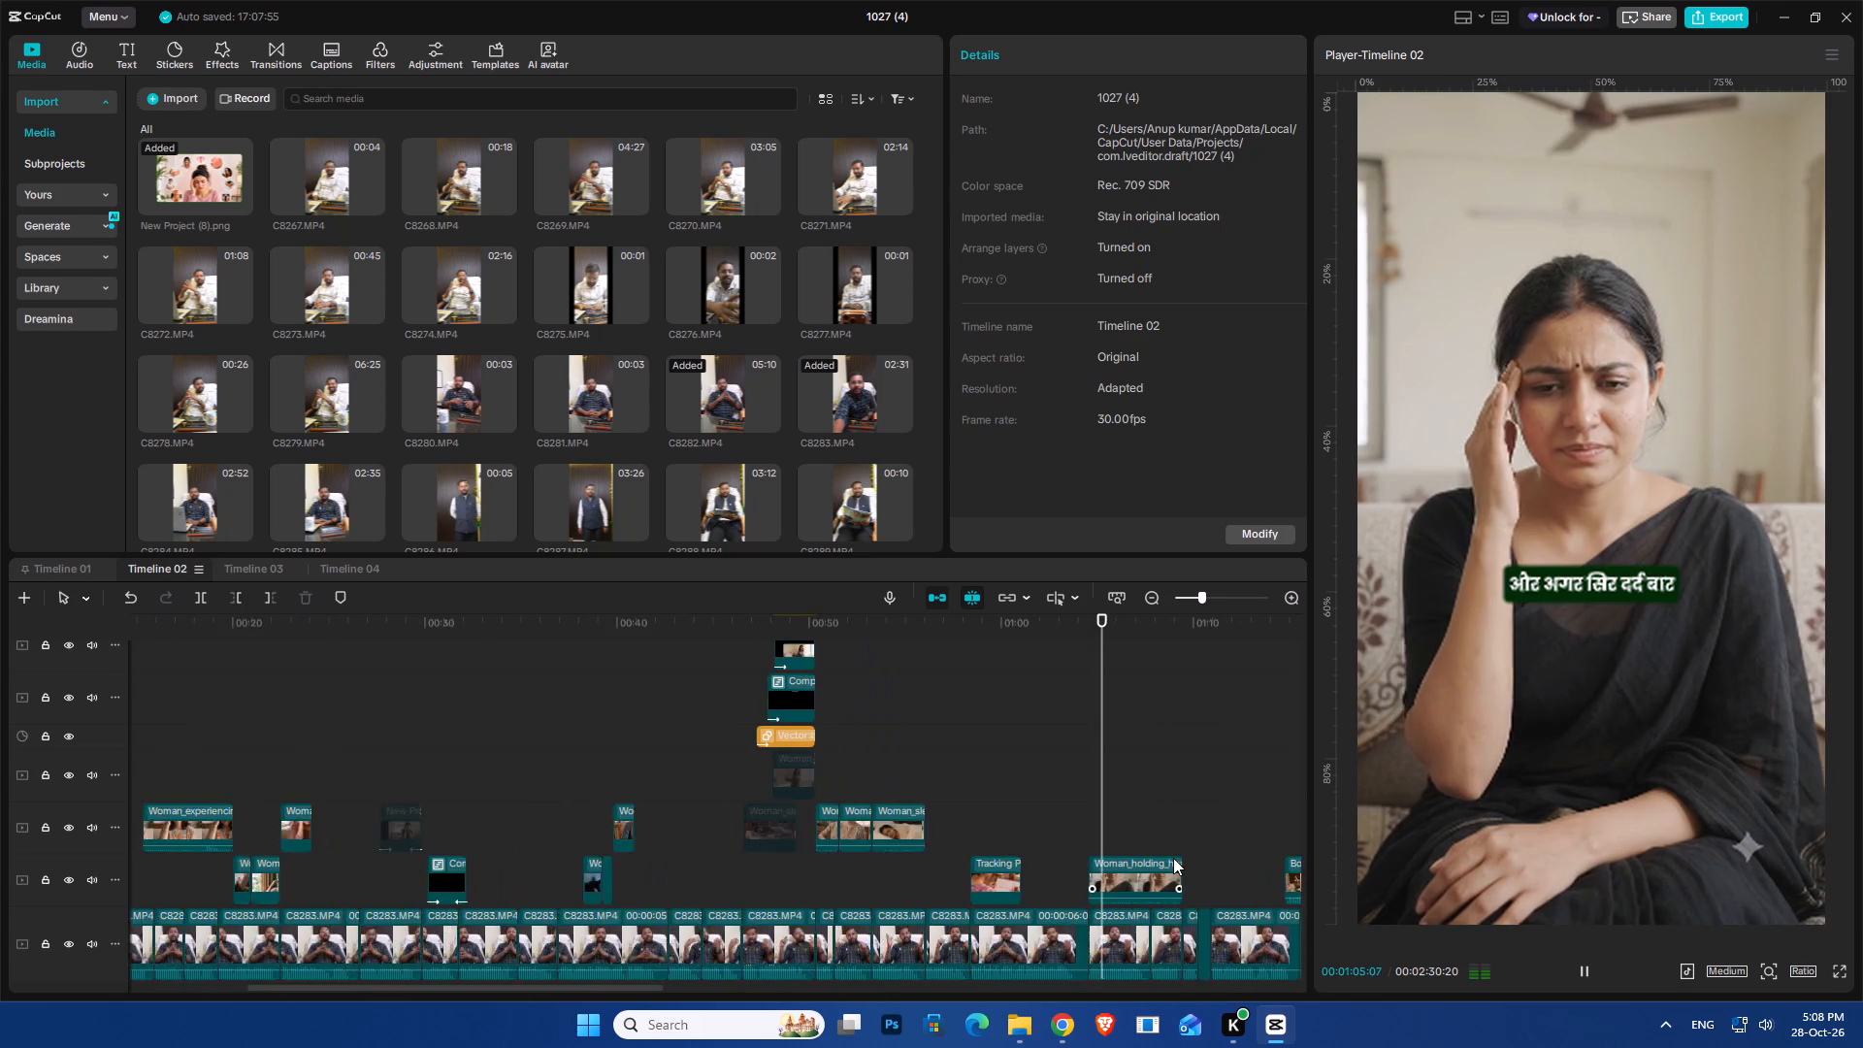
pyautogui.keyDown('ctrl'); pyautogui.scroll(4, 1173, 858); pyautogui.keyUp('ctrl')
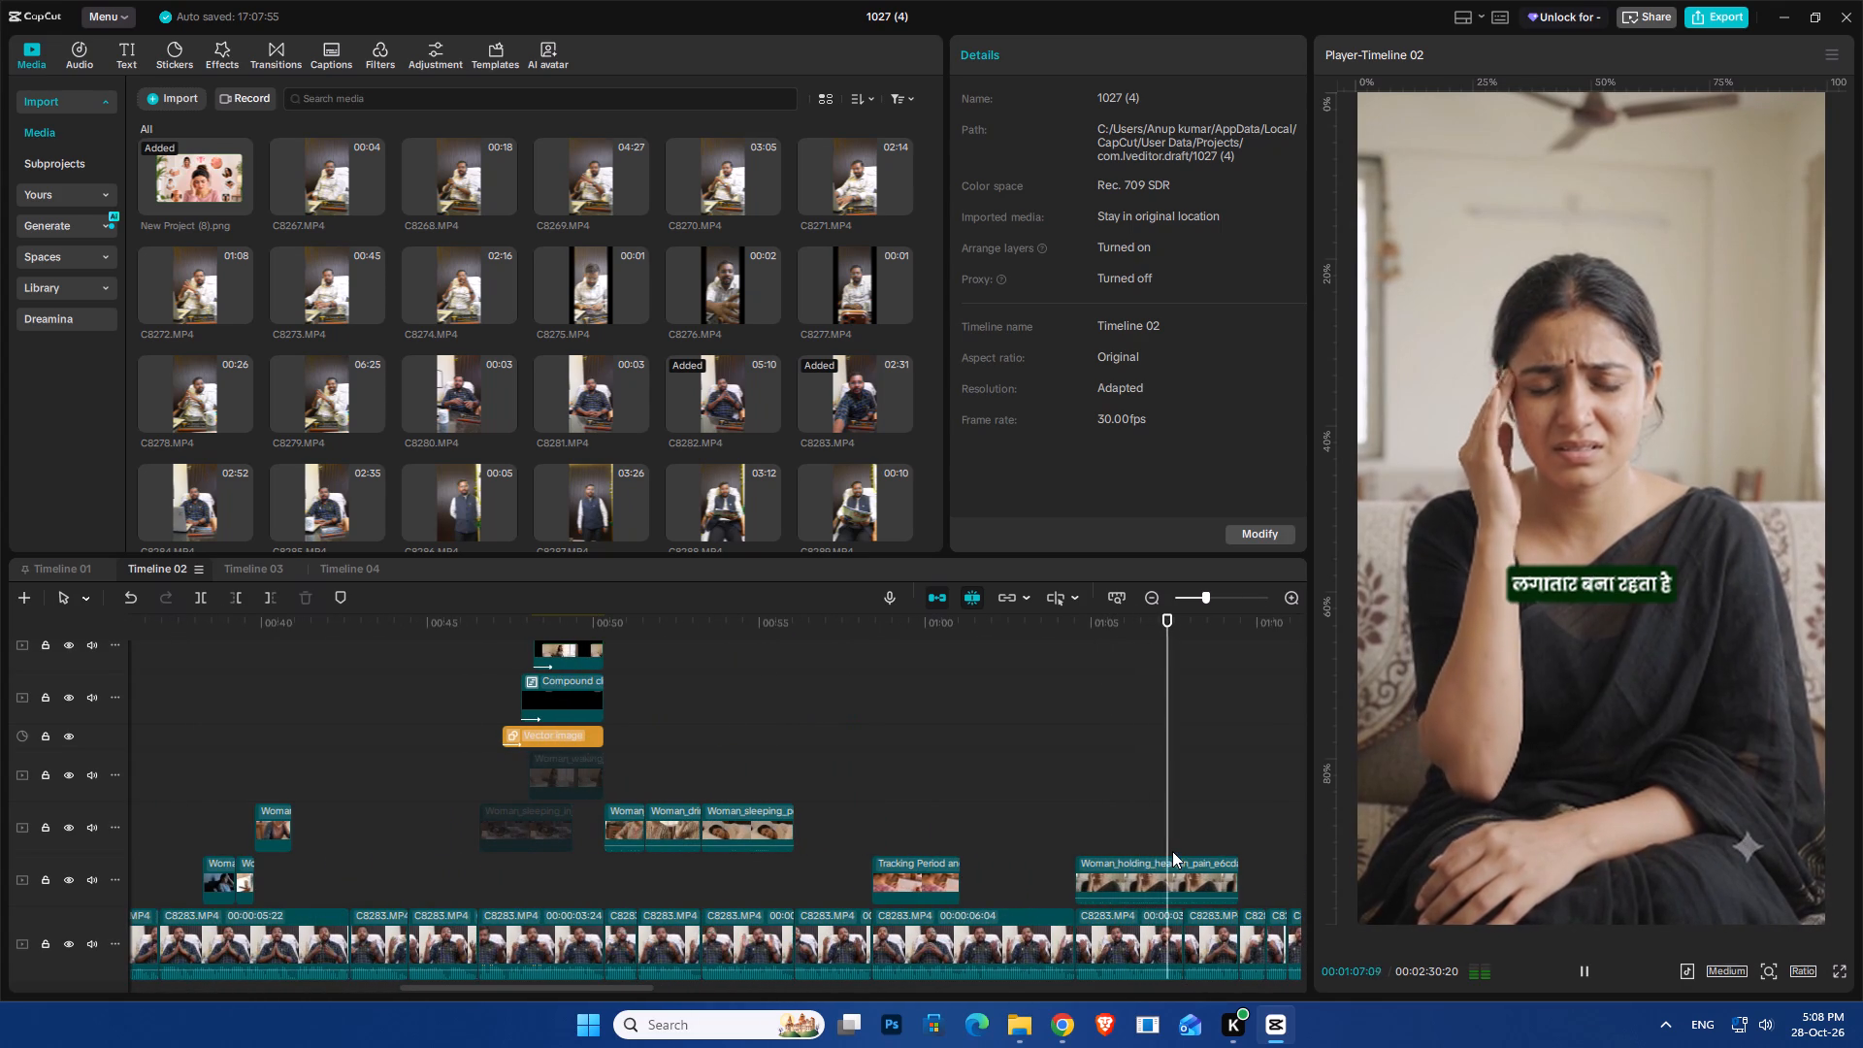
pyautogui.keyDown('ctrl'); pyautogui.scroll(-11, 1181, 848); pyautogui.keyUp('ctrl')
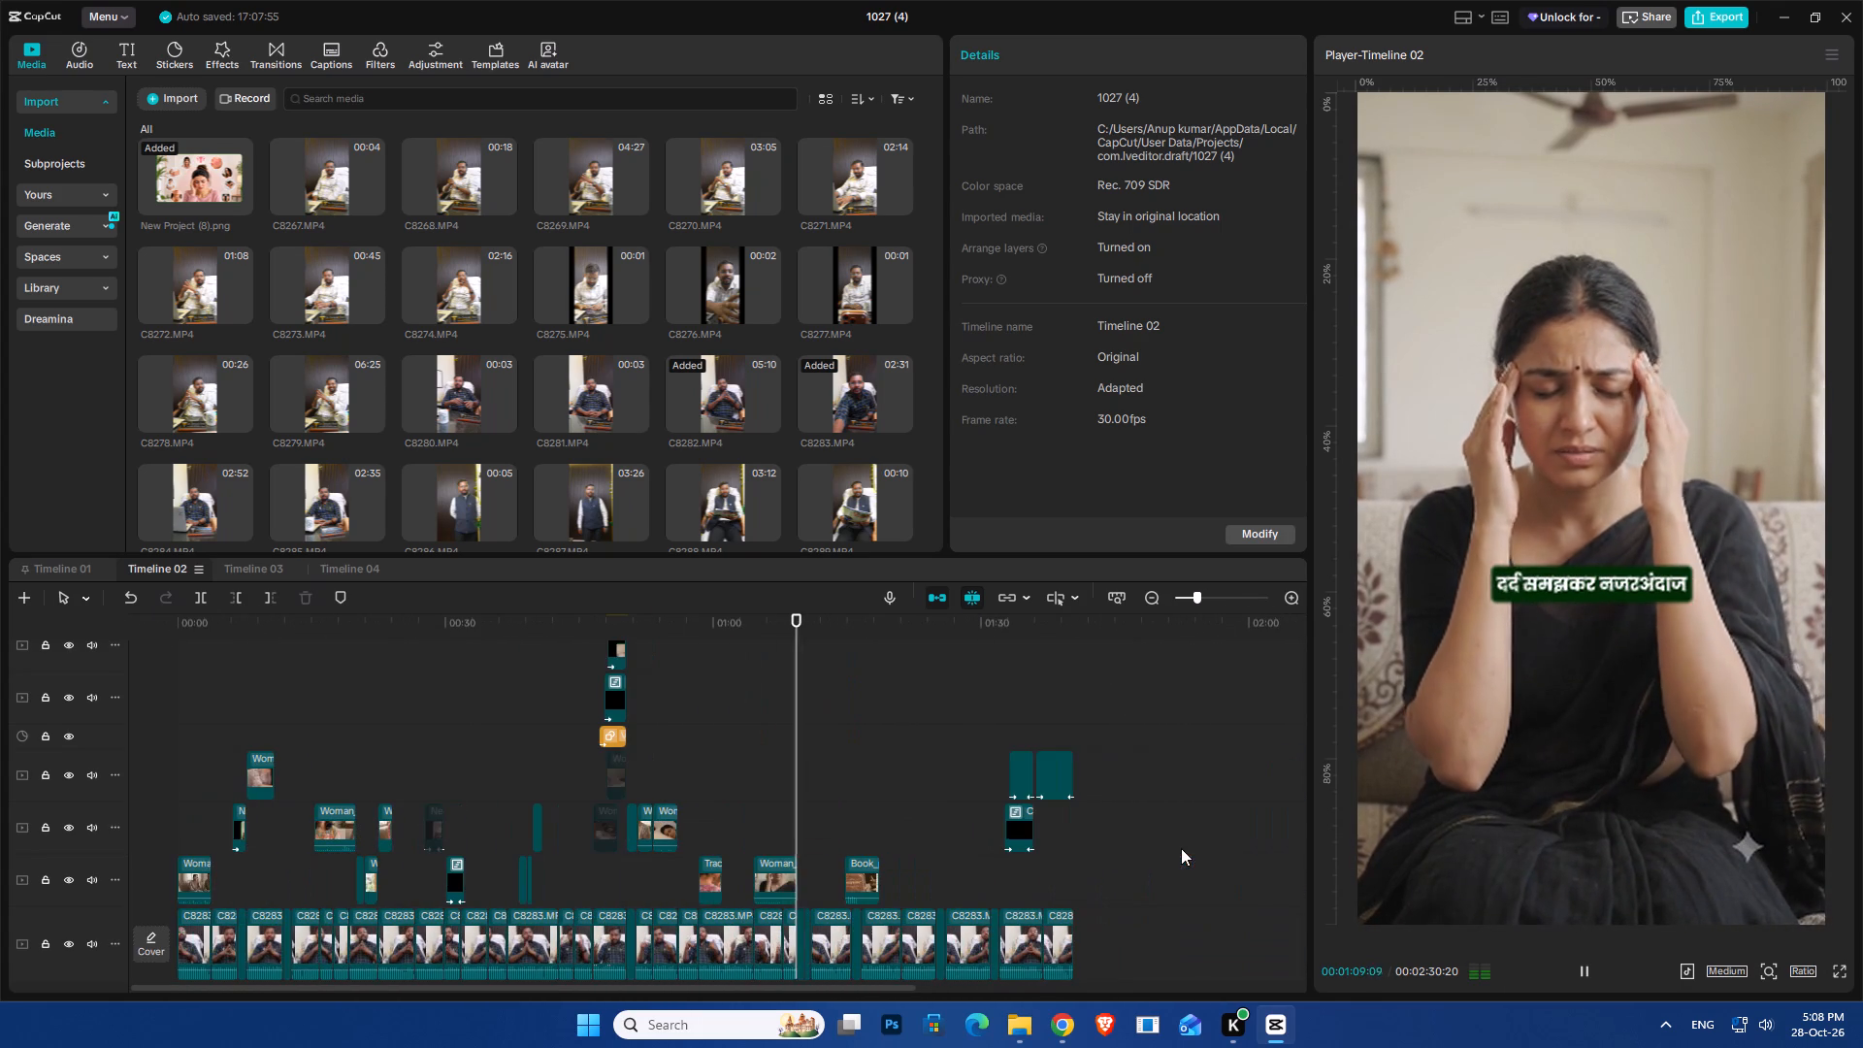
pyautogui.keyDown('ctrl'); pyautogui.scroll(5, 993, 844); pyautogui.keyUp('ctrl')
pyautogui.press('space')
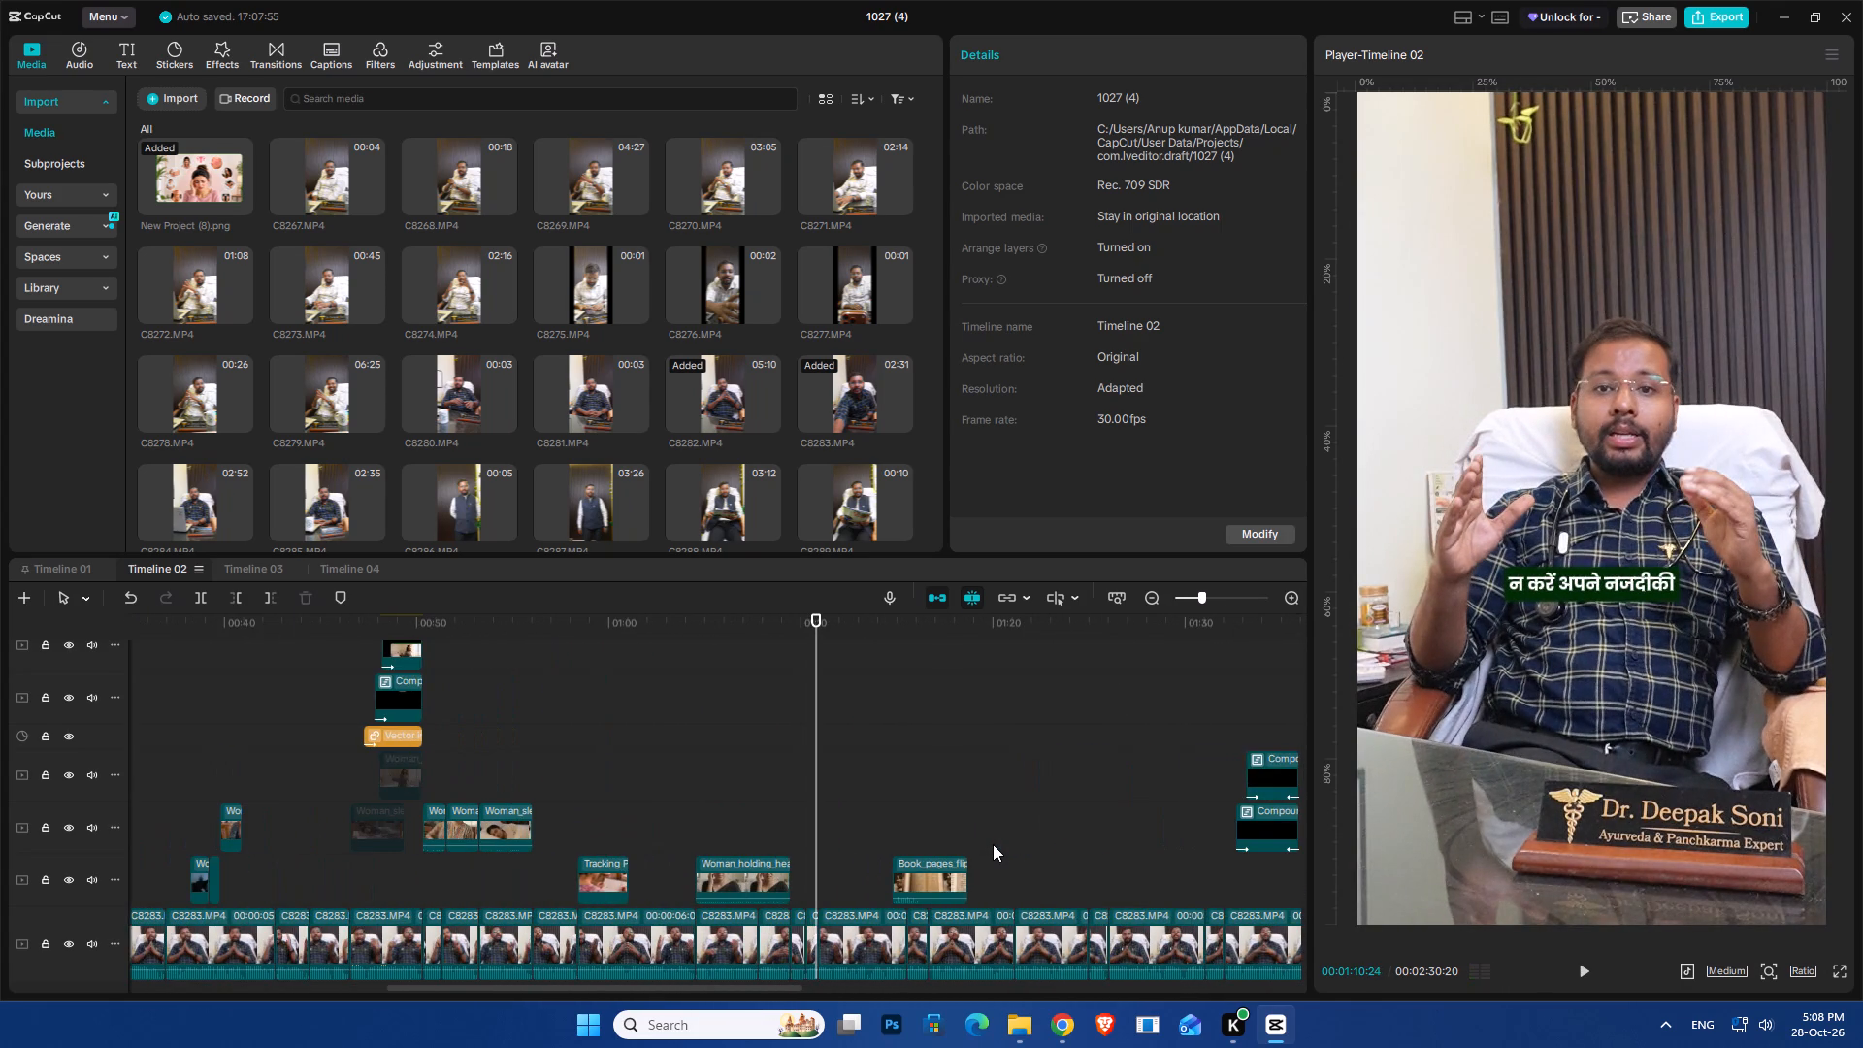
pyautogui.press('space')
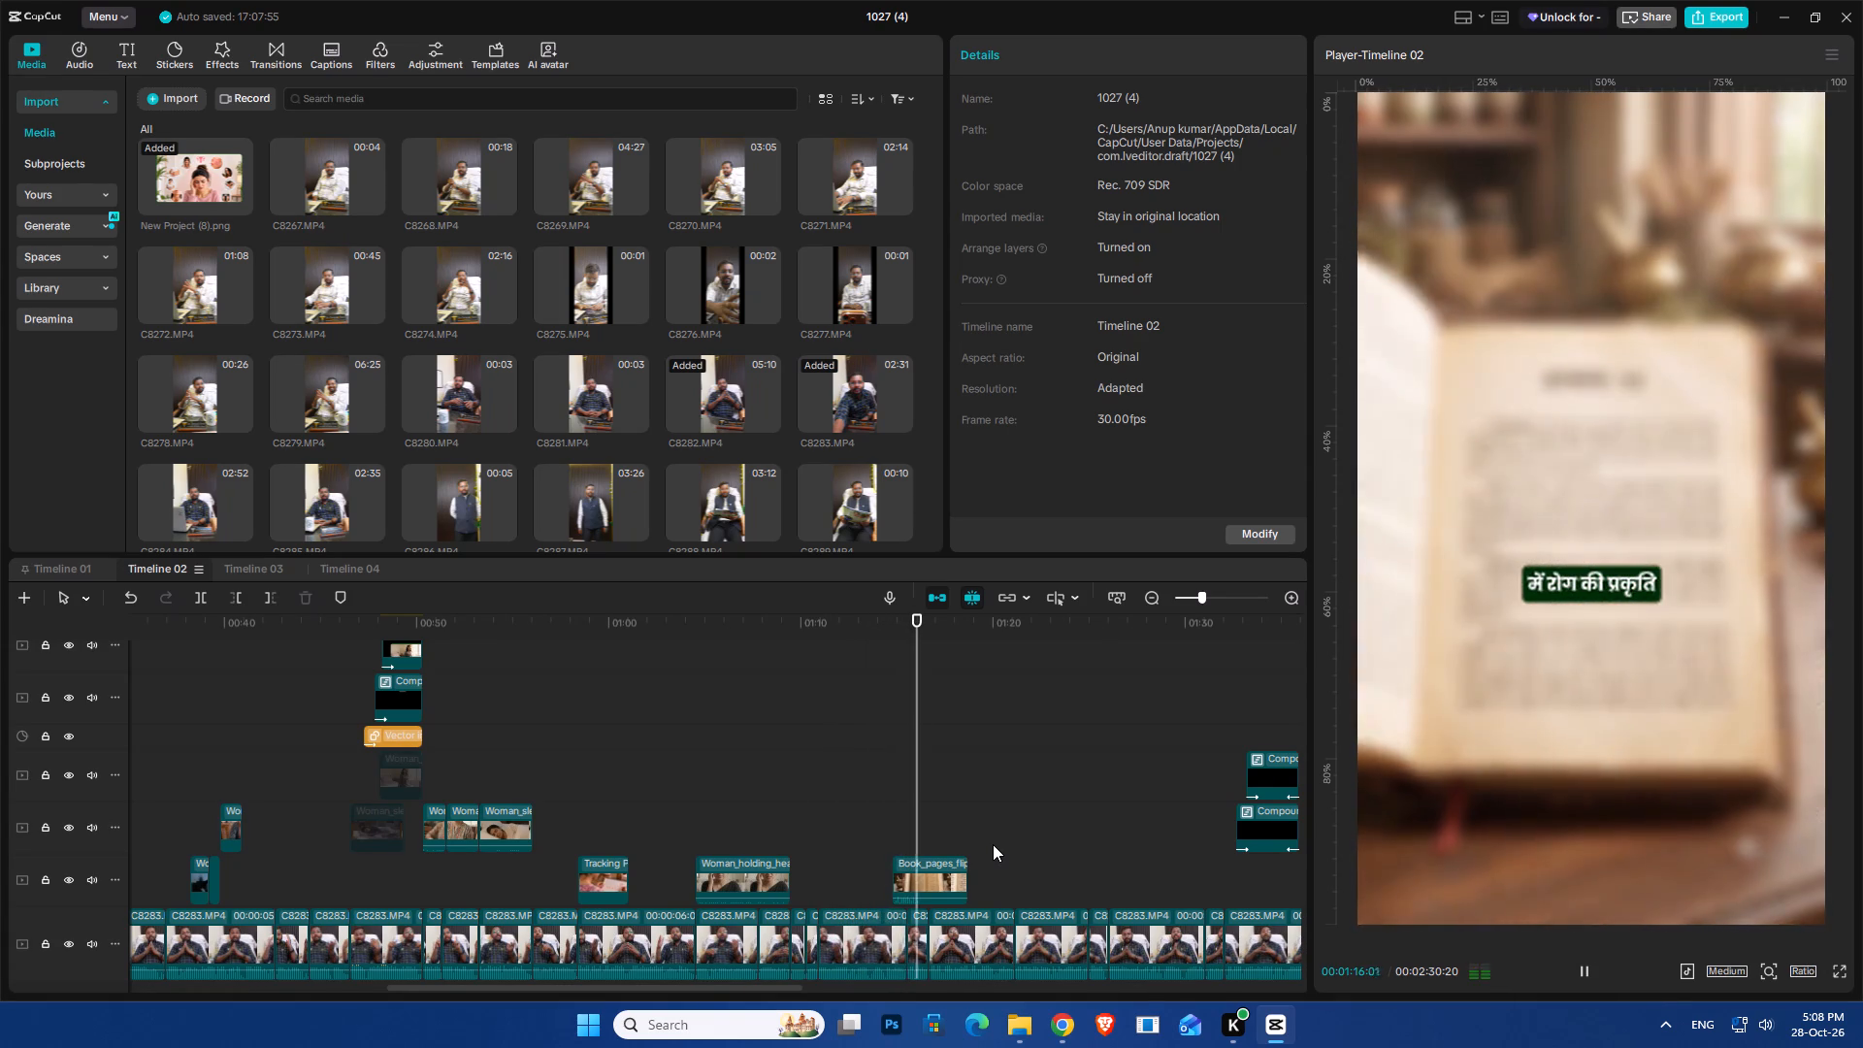
# Move the Blur effect down to the track area above the book-pages clip and extend its start to about 00:01:15:11.
pyautogui.press('space')
pyautogui.keyDown('ctrl'); pyautogui.scroll(7, 940, 799); pyautogui.keyUp('ctrl')
pyautogui.click(886, 758)
pyautogui.press('space')
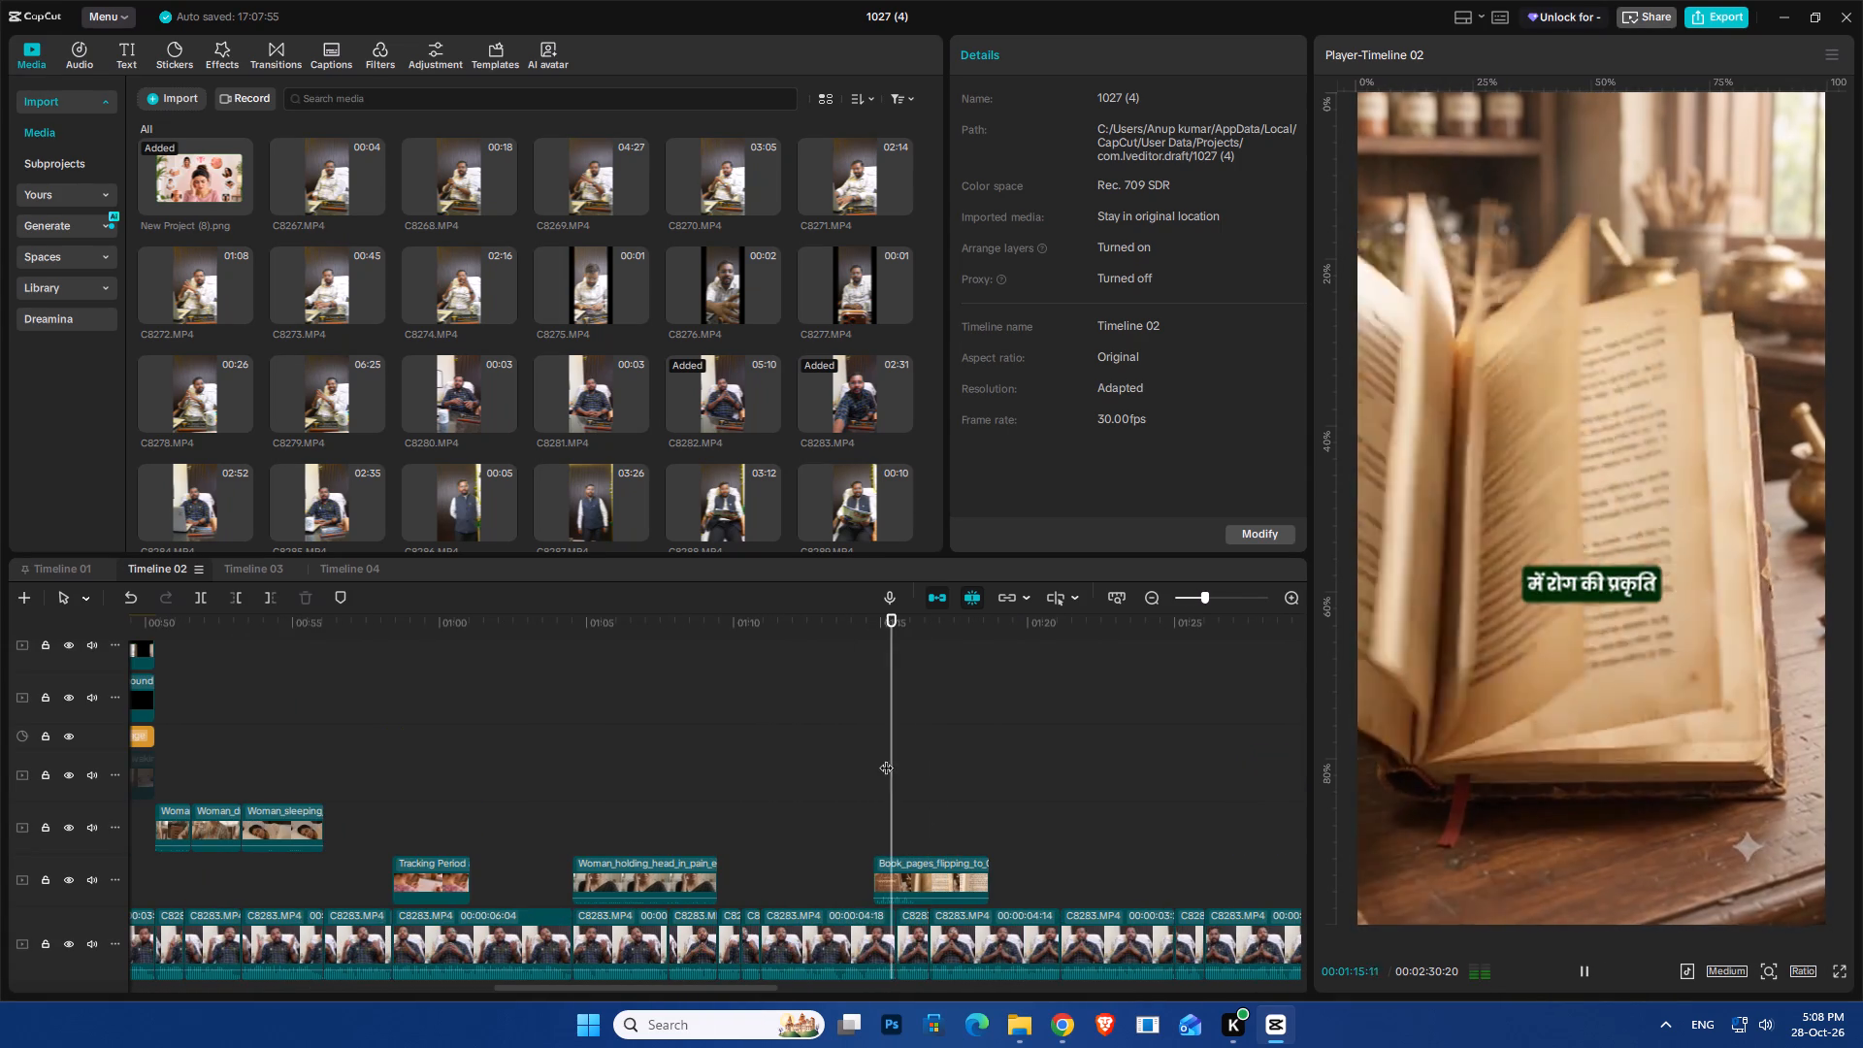
pyautogui.press('space')
pyautogui.keyDown('ctrl'); pyautogui.scroll(9, 957, 824); pyautogui.keyUp('ctrl')
pyautogui.scroll(6, 881, 791)
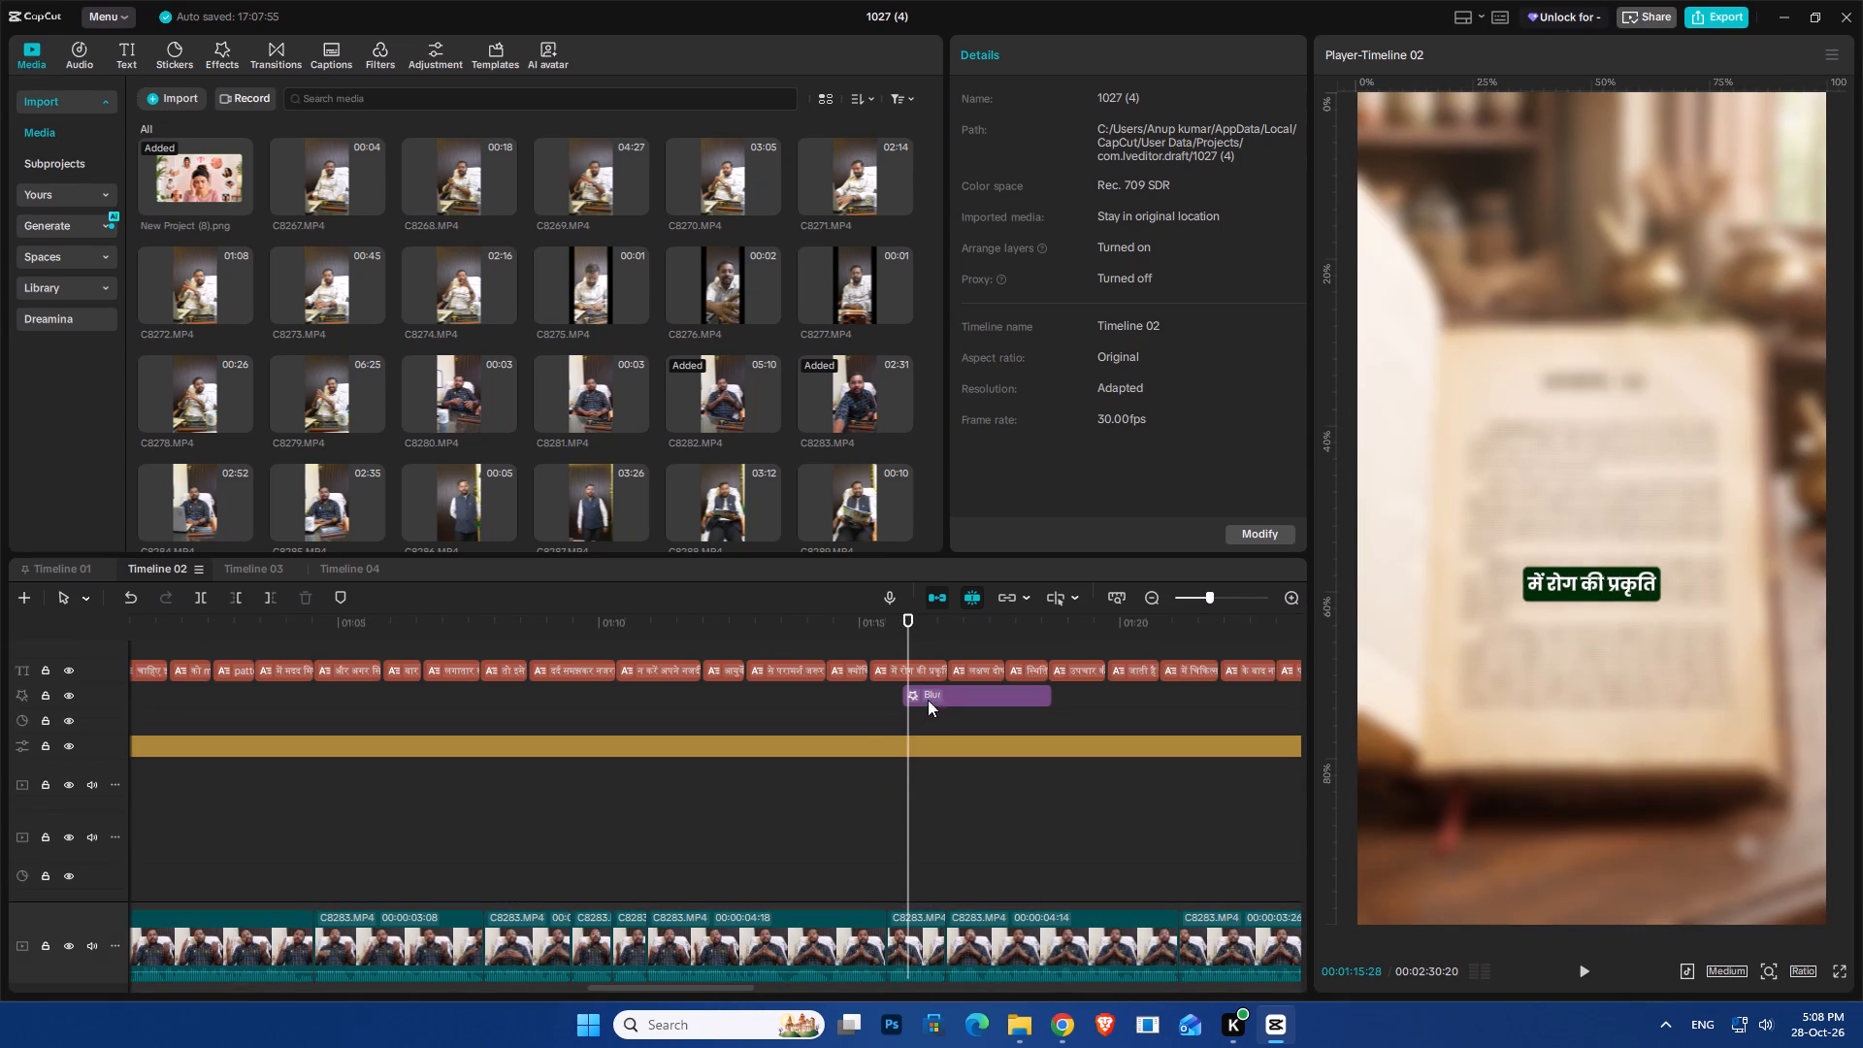
pyautogui.moveTo(934, 689); pyautogui.dragTo(903, 843)
pyautogui.scroll(-5, 903, 841)
pyautogui.moveTo(915, 680); pyautogui.dragTo(926, 870)
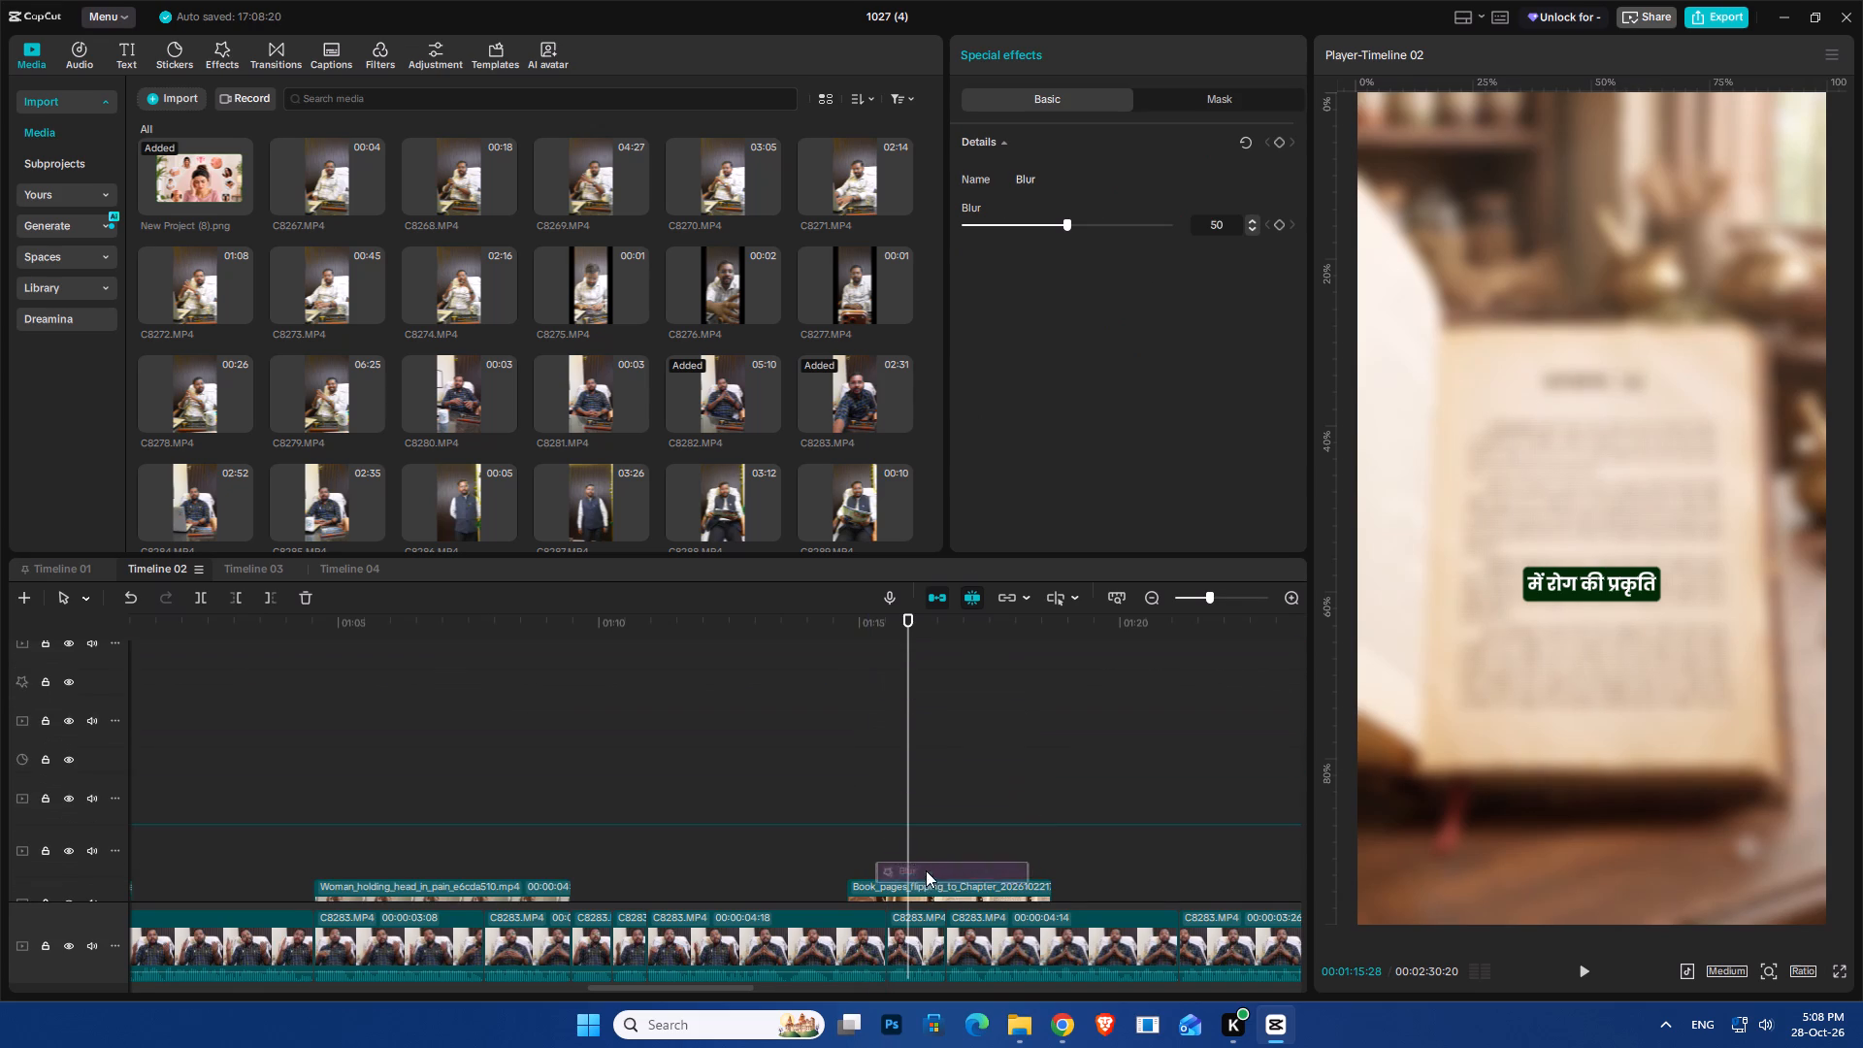
pyautogui.moveTo(926, 870); pyautogui.dragTo(948, 859)
pyautogui.moveTo(905, 810); pyautogui.dragTo(905, 809)
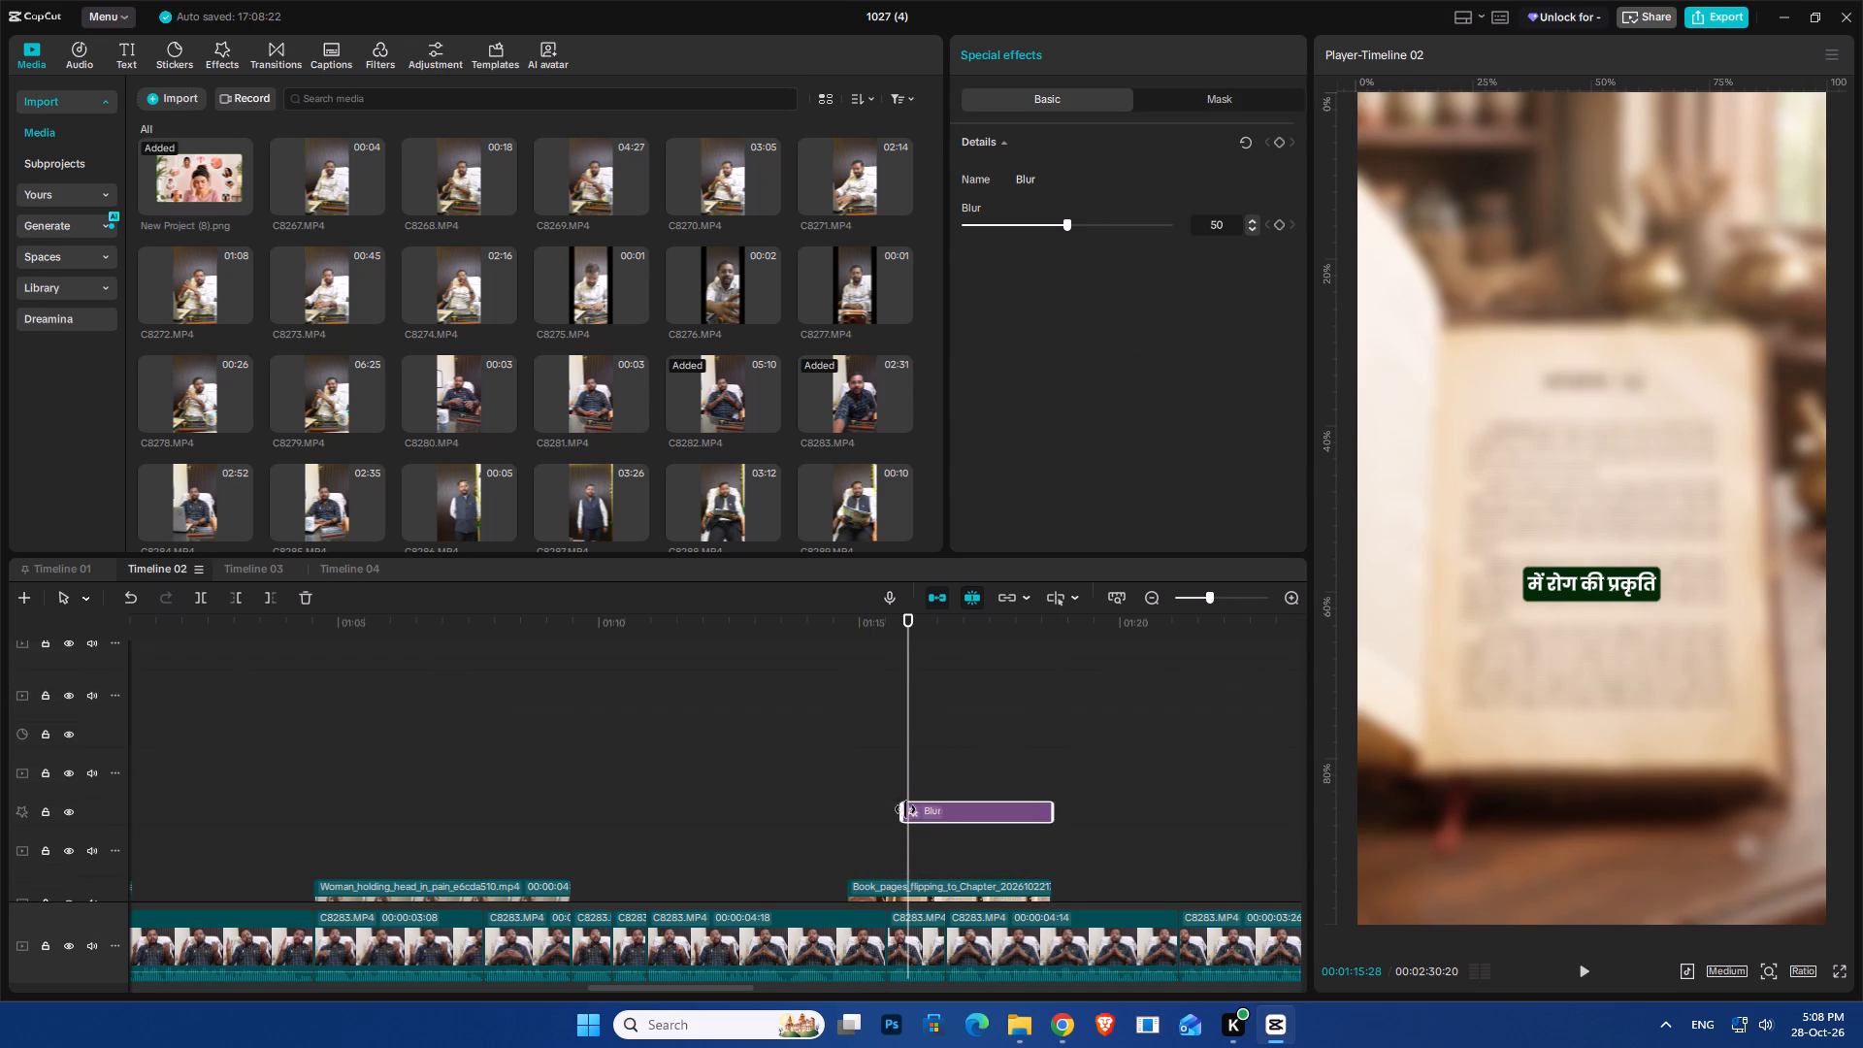
pyautogui.moveTo(905, 809); pyautogui.dragTo(881, 829)
# Extend the Blur effect's start to 00:01:15:02 and keyframe its strength from 0 there to 50 at 00:01:15:16.
pyautogui.click(847, 787)
pyautogui.press('space')
pyautogui.press('space')
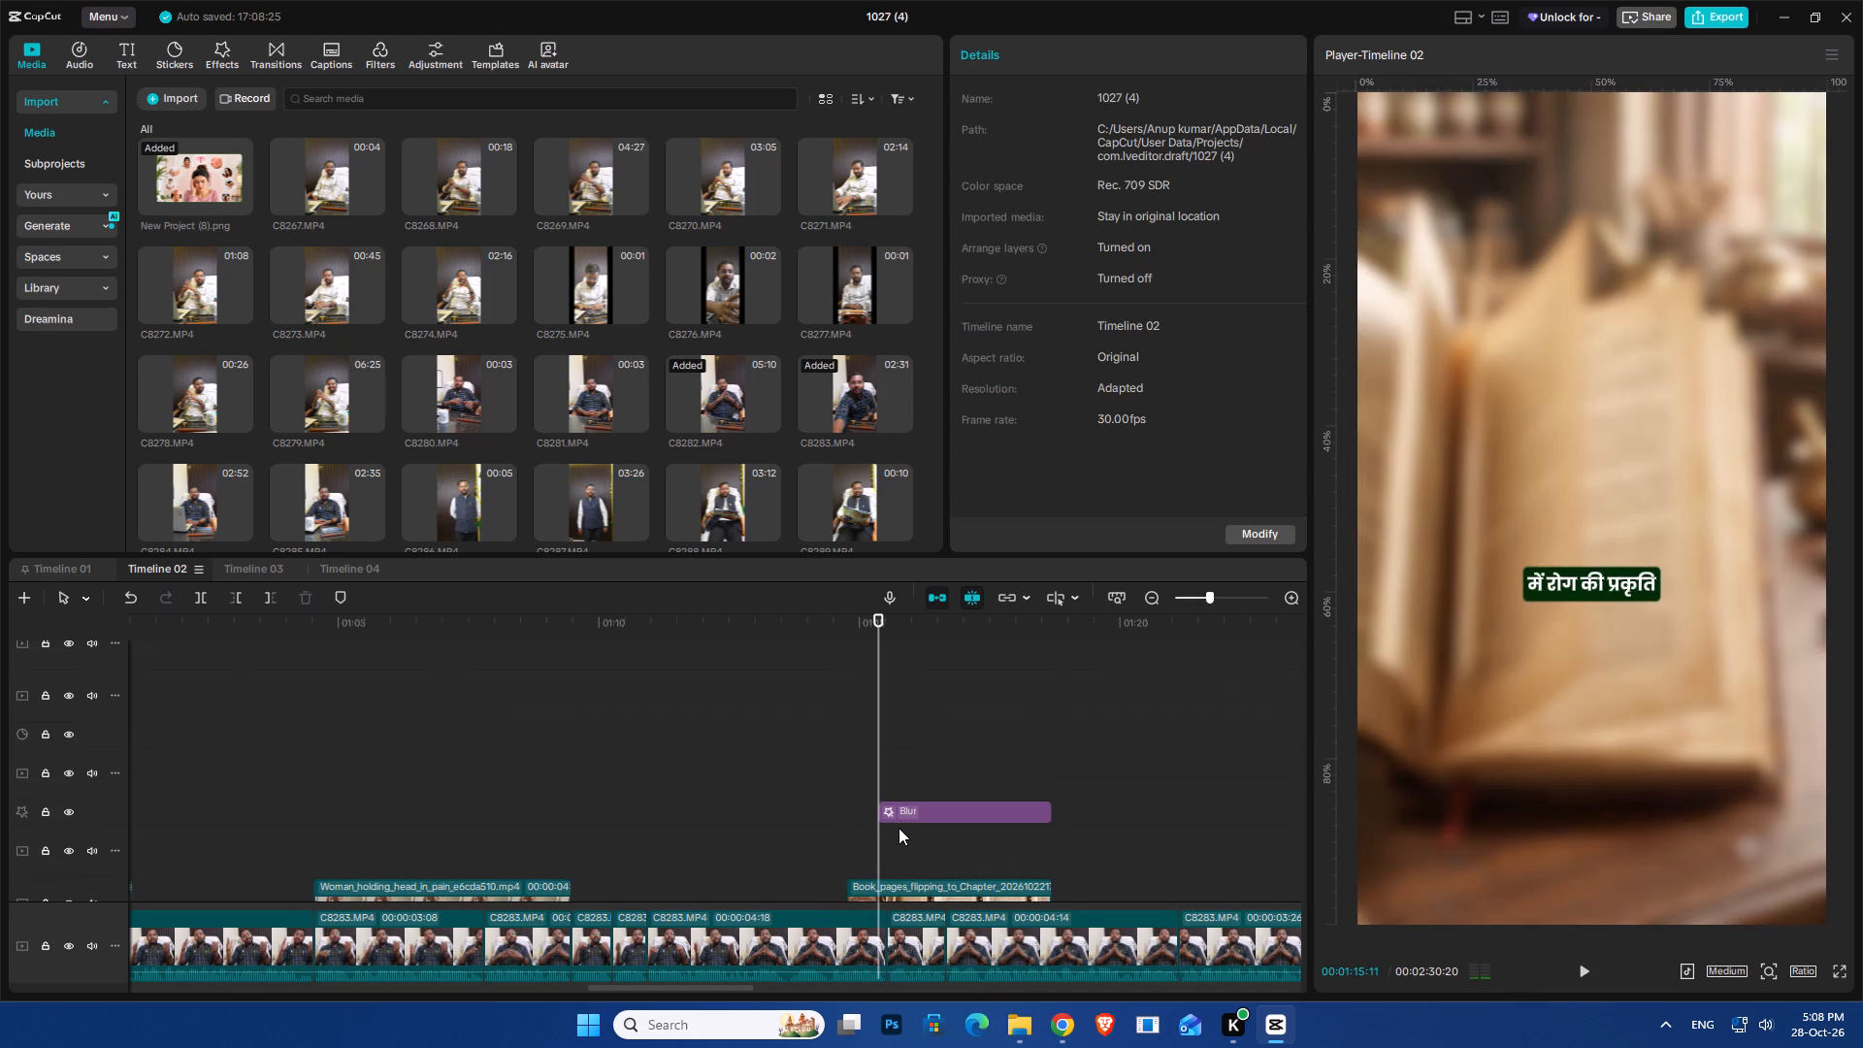
pyautogui.click(893, 812)
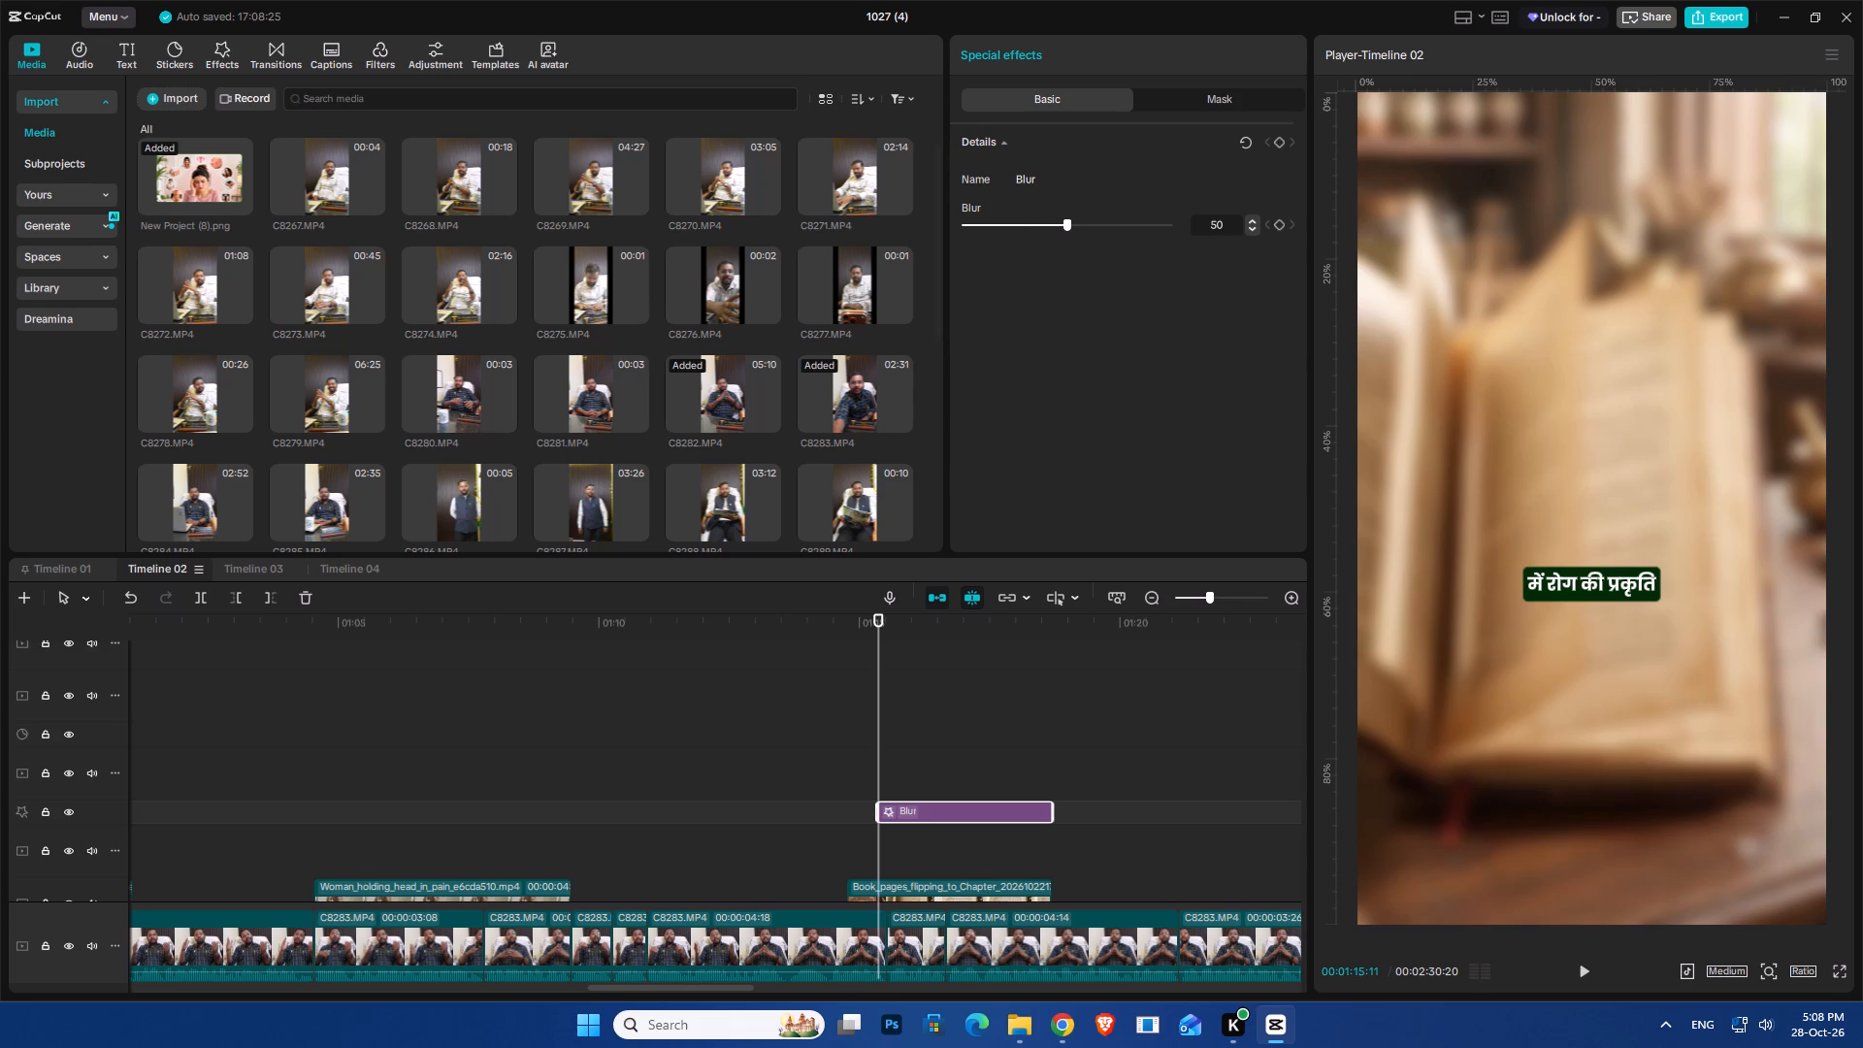
pyautogui.click(1279, 147)
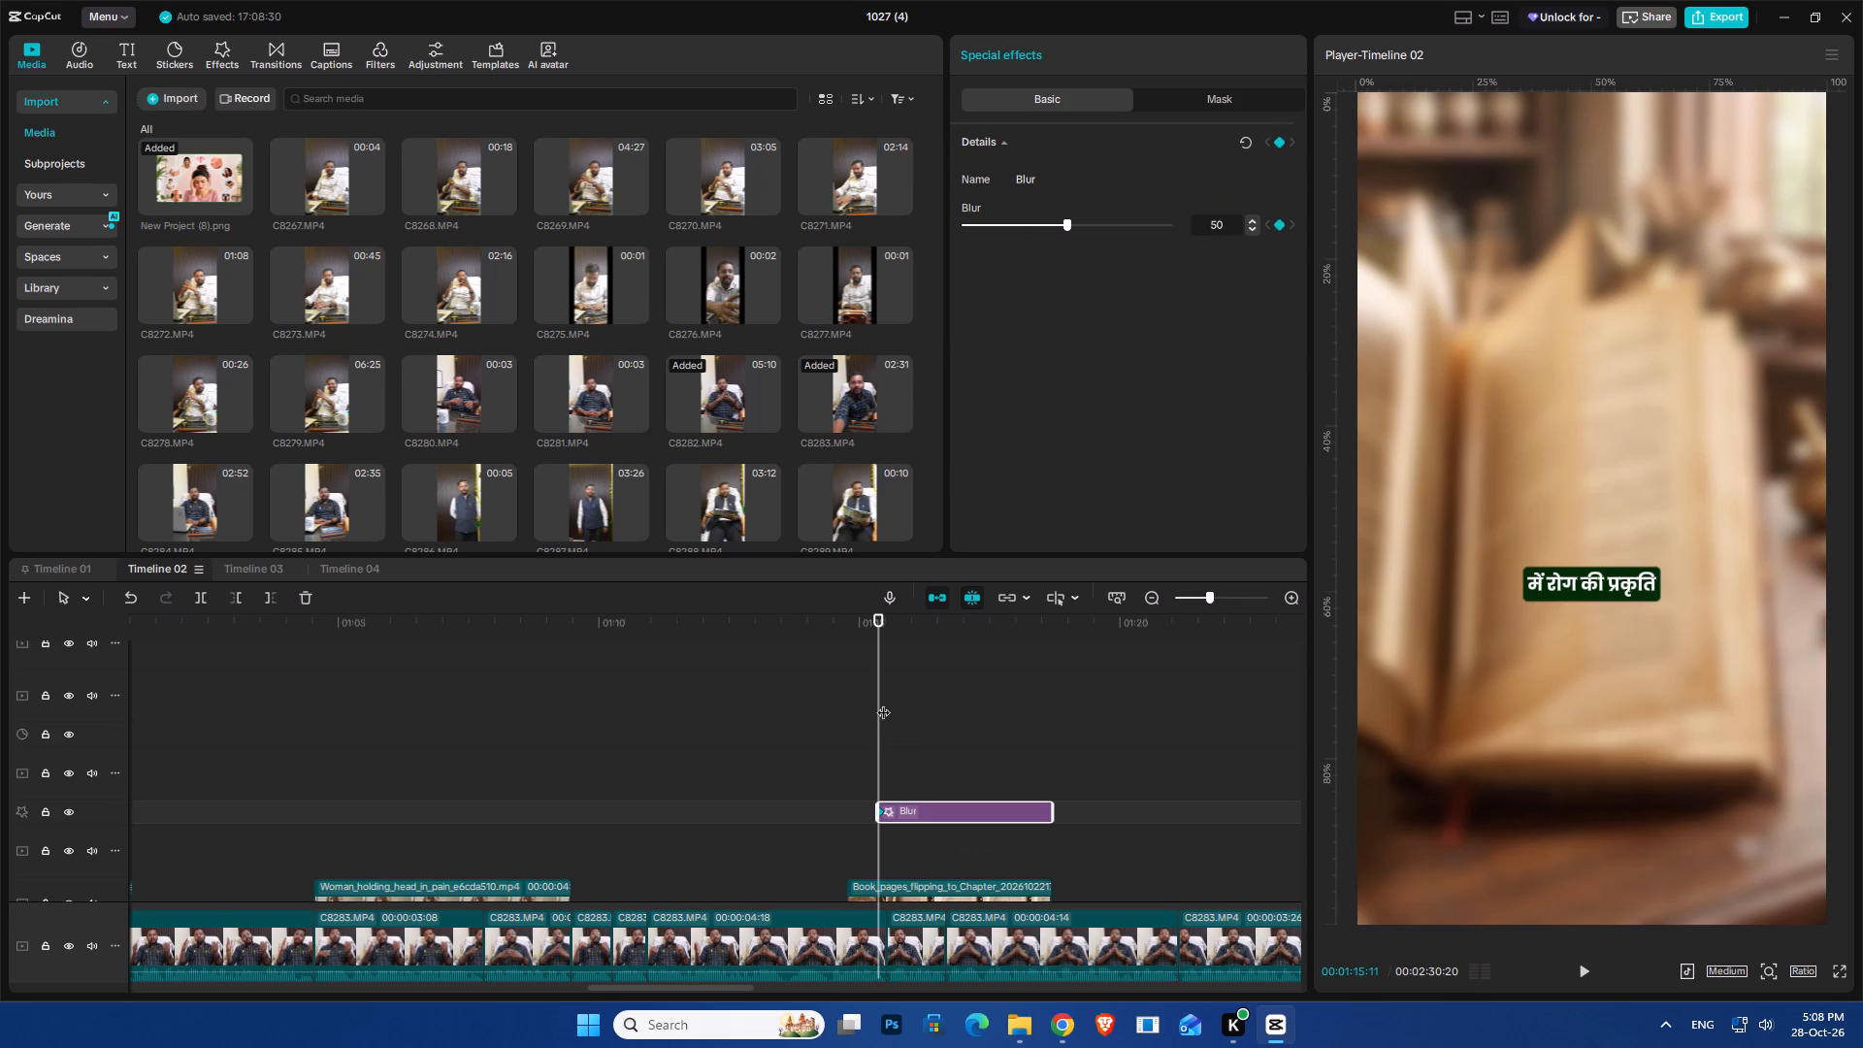
pyautogui.click(883, 703)
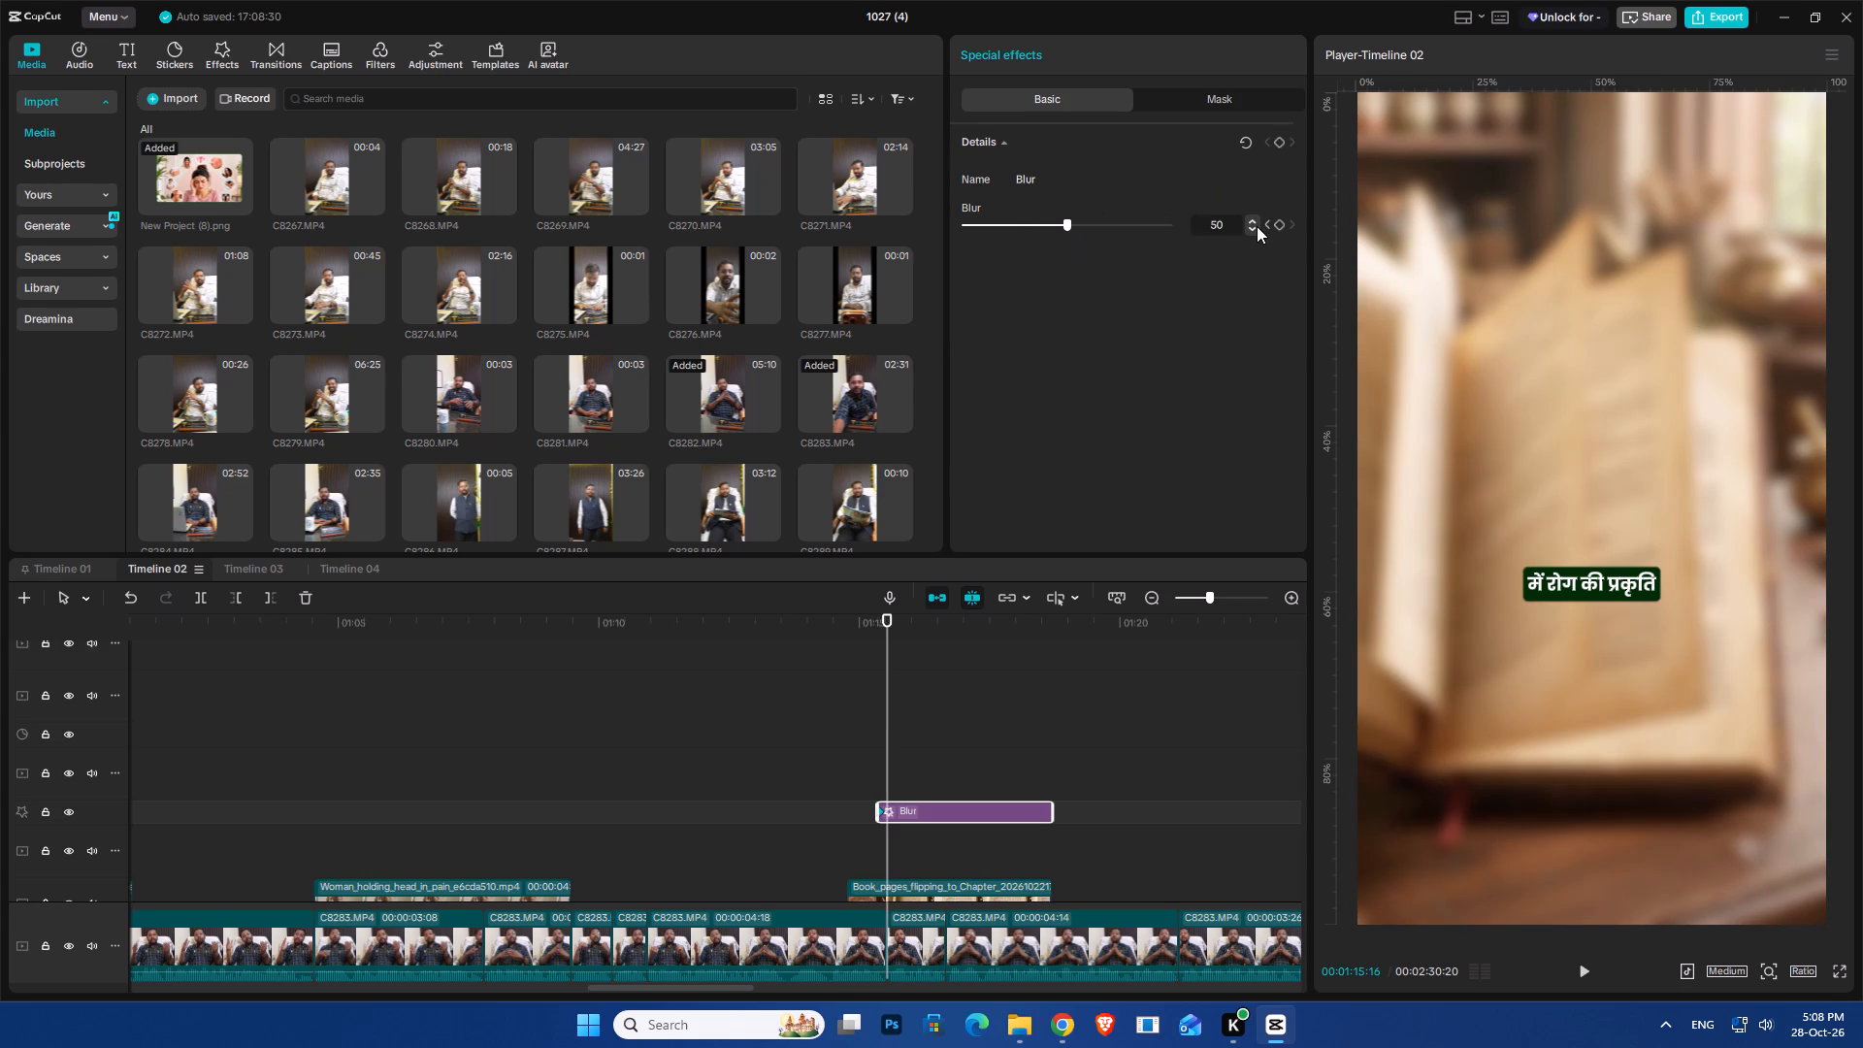
pyautogui.click(1275, 225)
pyautogui.keyDown('ctrl'); pyautogui.scroll(15, 930, 903); pyautogui.keyUp('ctrl')
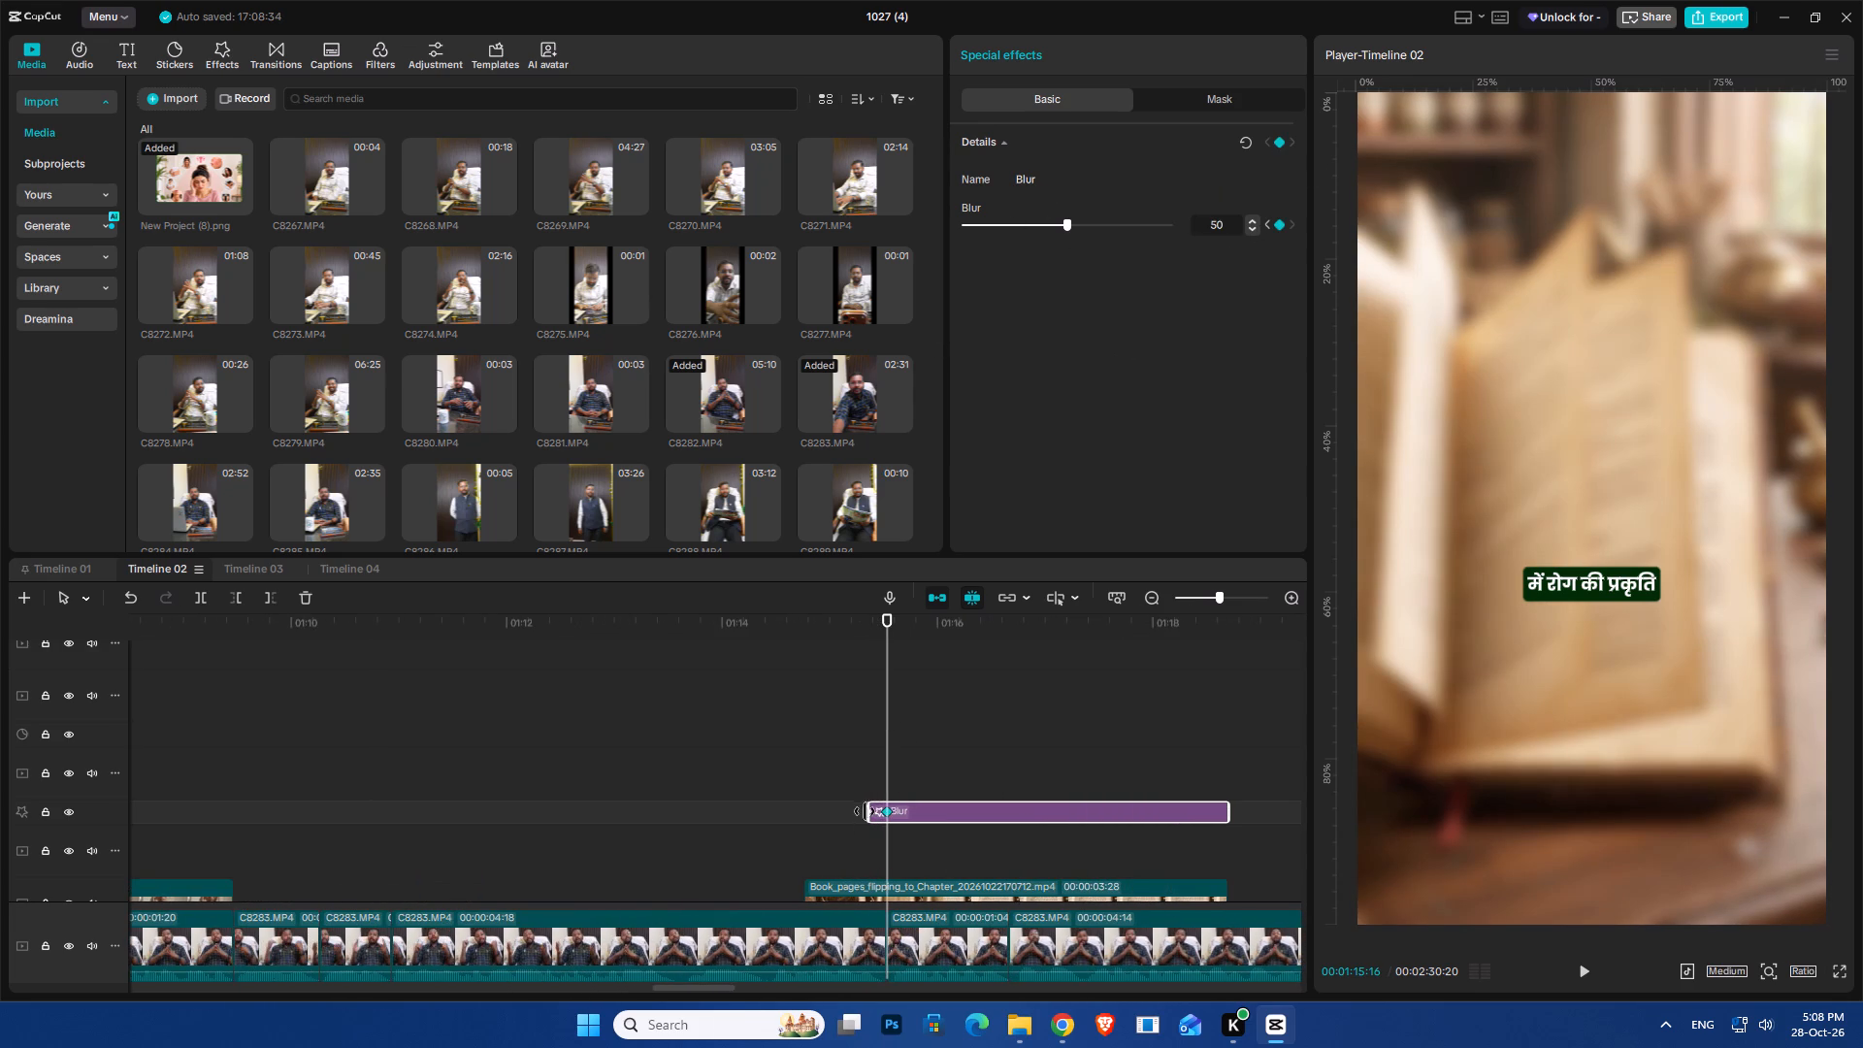
pyautogui.moveTo(865, 805); pyautogui.dragTo(835, 815)
pyautogui.moveTo(868, 811); pyautogui.dragTo(830, 822)
pyautogui.moveTo(866, 723); pyautogui.dragTo(836, 746)
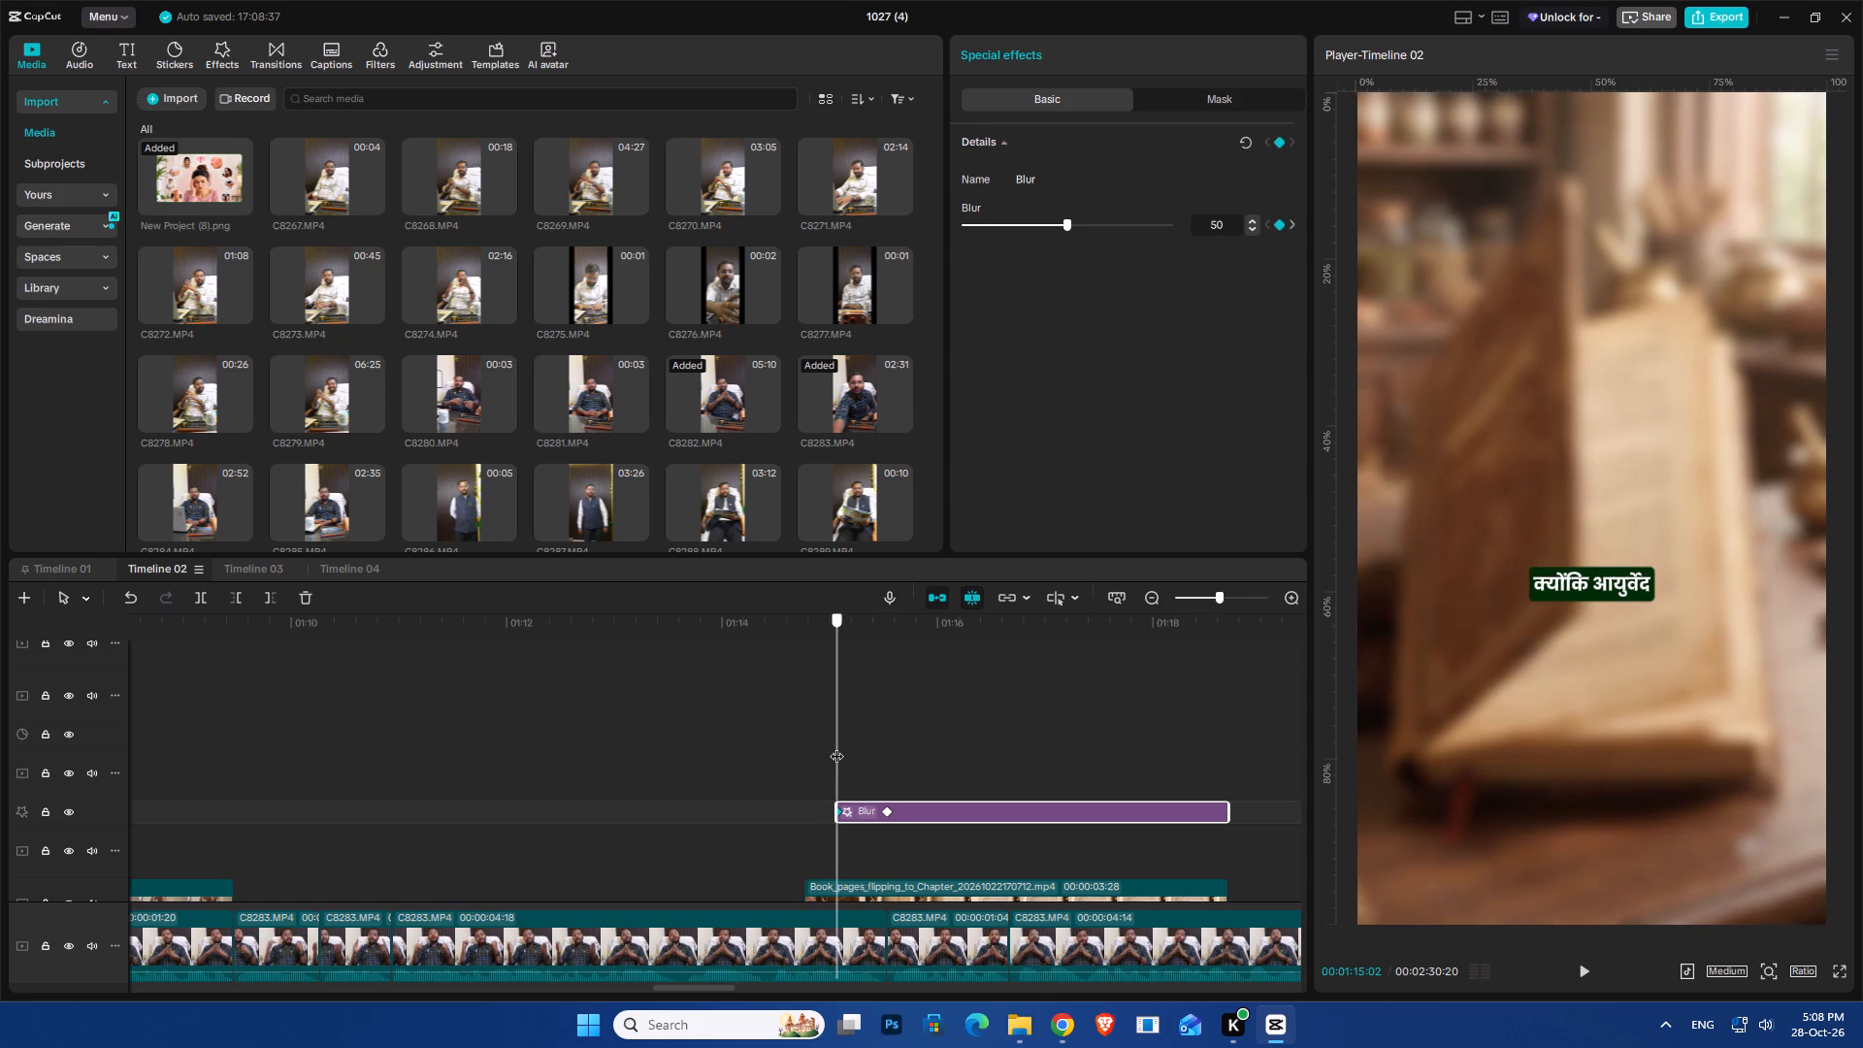
pyautogui.moveTo(1012, 233); pyautogui.dragTo(895, 298)
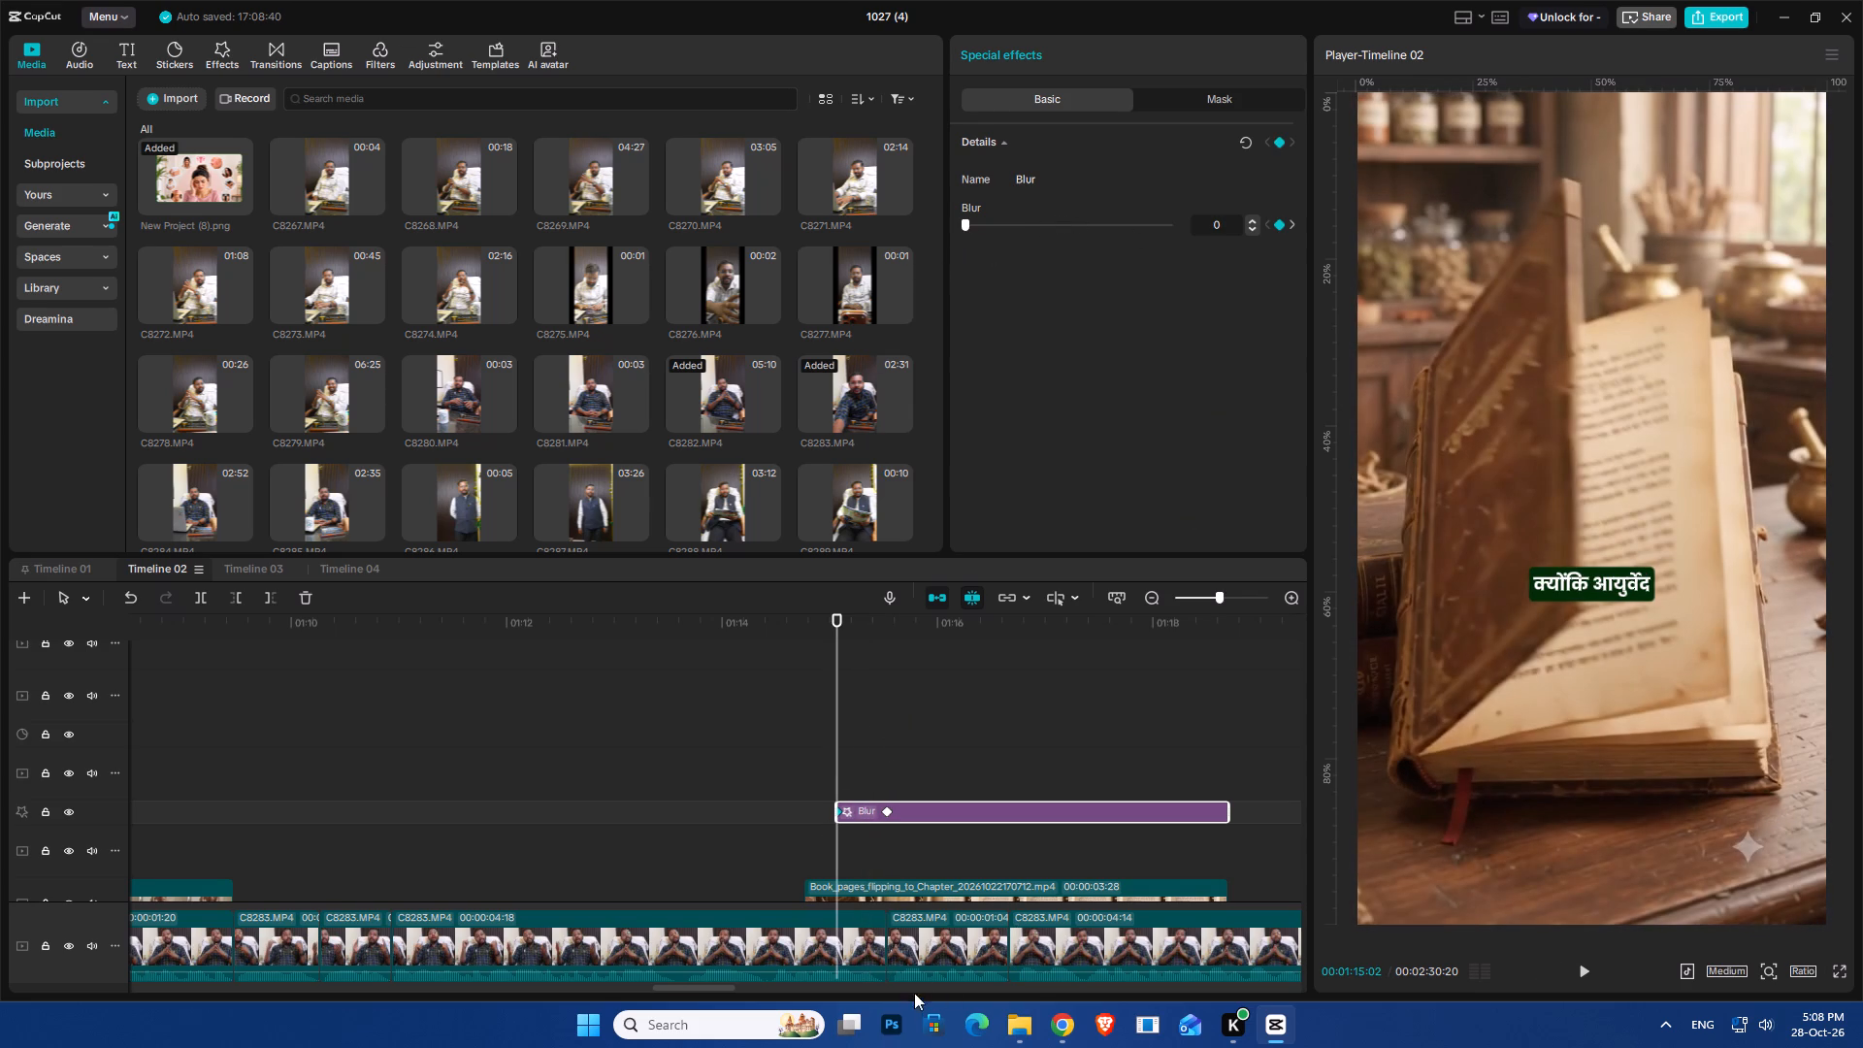
# Copy the "जागने" label clip from inside Compound clip9, near 00:00:49, and return to the main timeline.
pyautogui.keyDown('ctrl'); pyautogui.scroll(-20, 615, 873); pyautogui.keyUp('ctrl')
pyautogui.keyDown('ctrl'); pyautogui.scroll(-3, 615, 873); pyautogui.keyUp('ctrl')
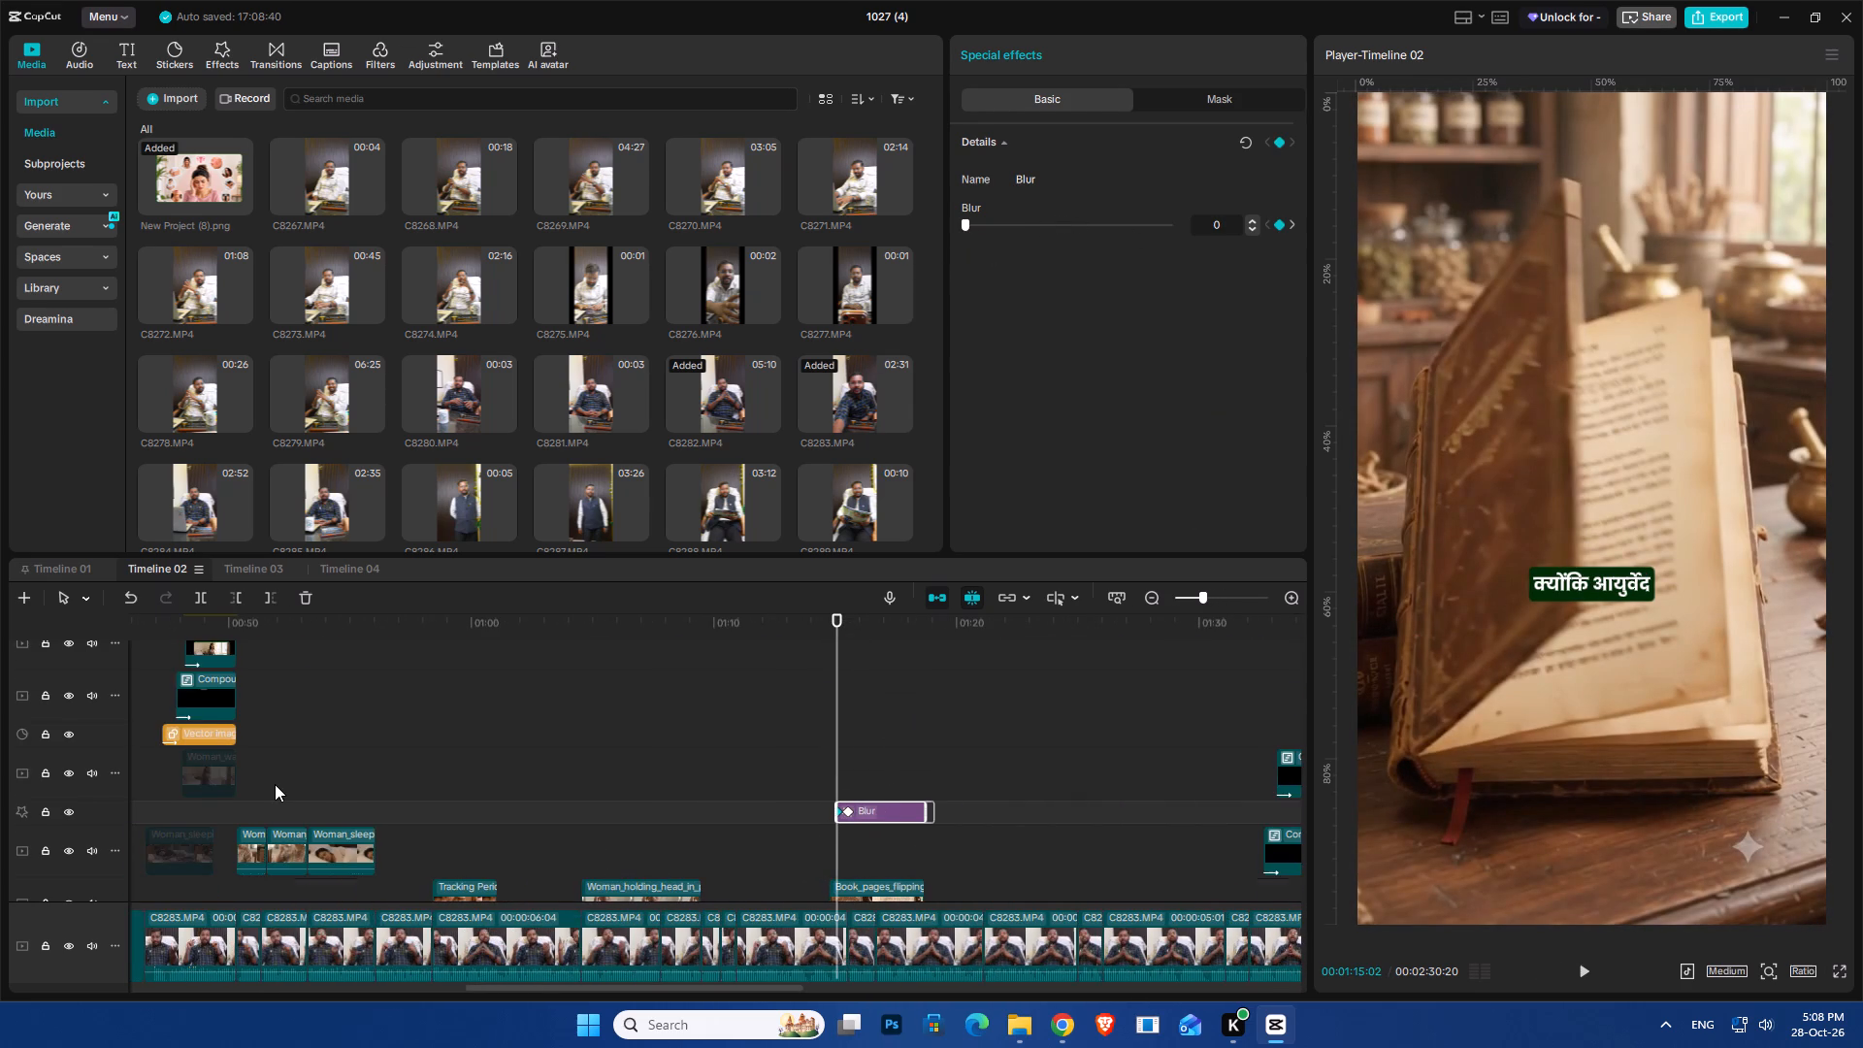
pyautogui.scroll(6, 275, 784)
pyautogui.keyDown('ctrl'); pyautogui.scroll(-11, 275, 784); pyautogui.keyUp('ctrl')
pyautogui.keyDown('ctrl'); pyautogui.scroll(6, 570, 832); pyautogui.keyUp('ctrl')
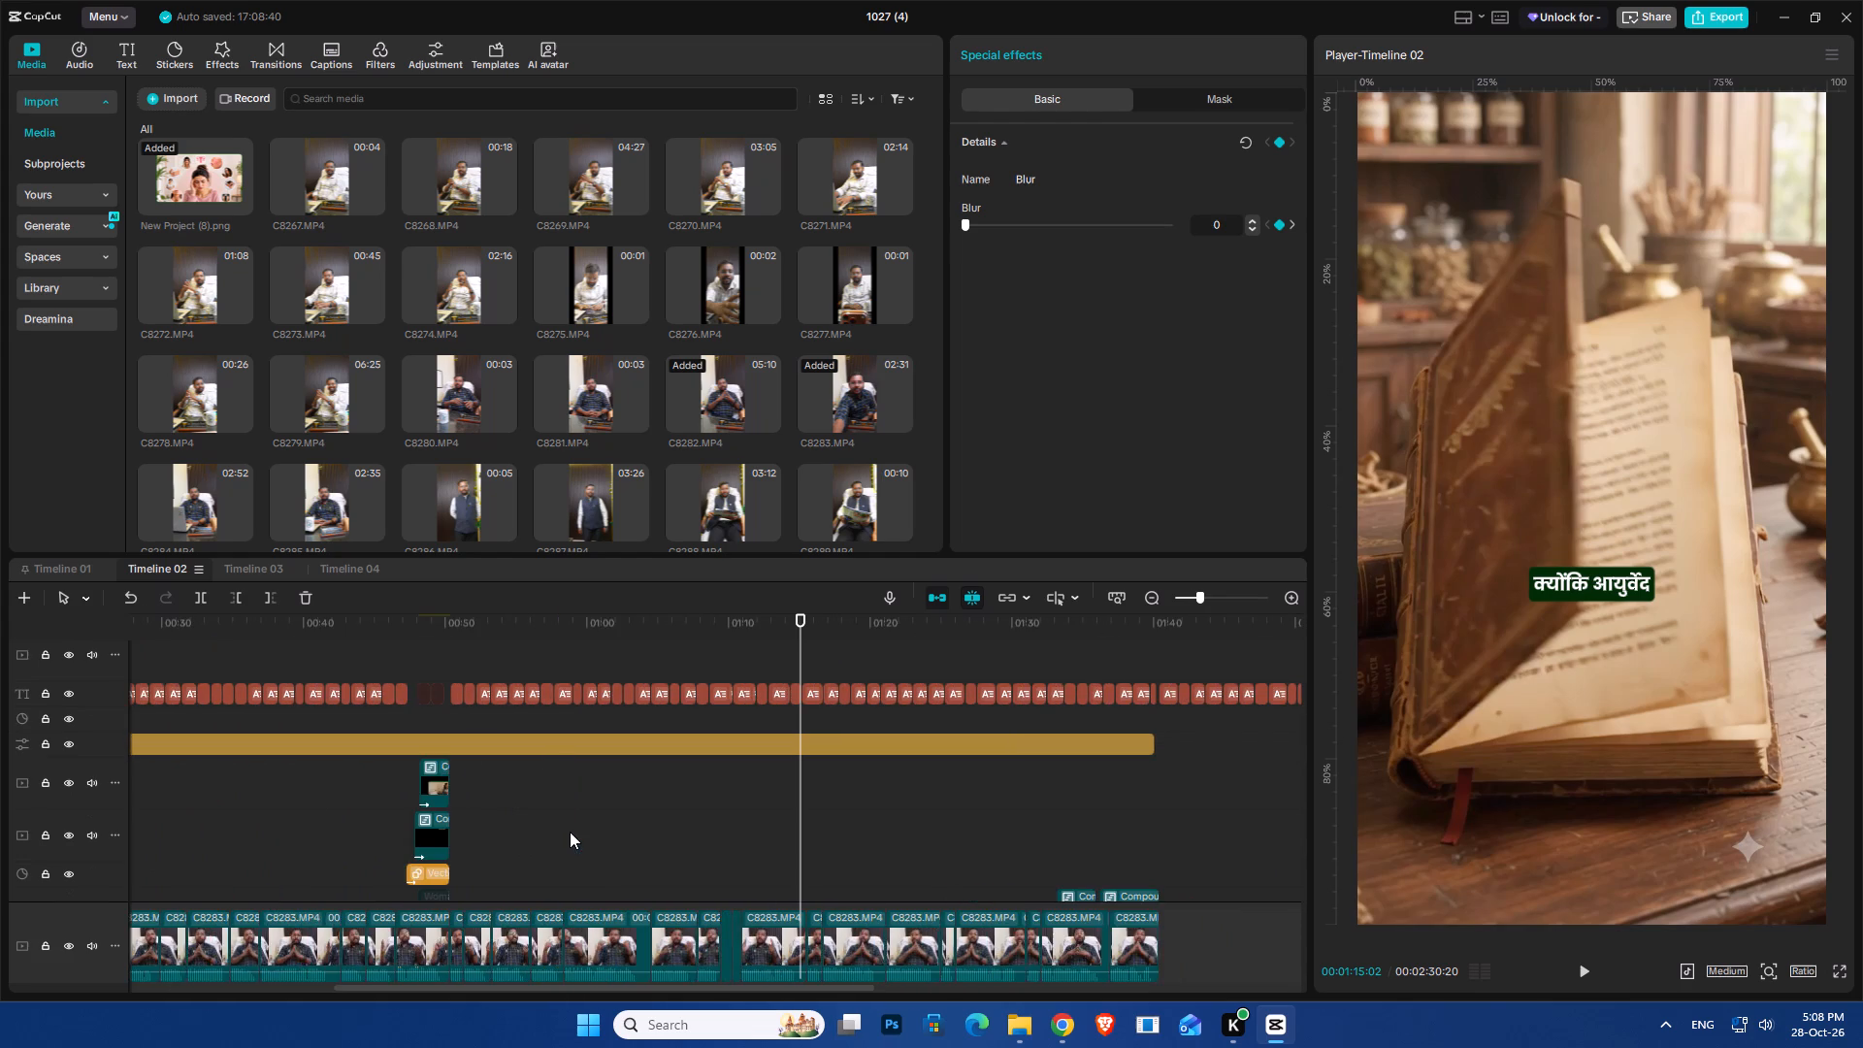
pyautogui.keyDown('ctrl'); pyautogui.scroll(3, 419, 819); pyautogui.keyUp('ctrl')
pyautogui.click(260, 783)
pyautogui.doubleClick(250, 782)
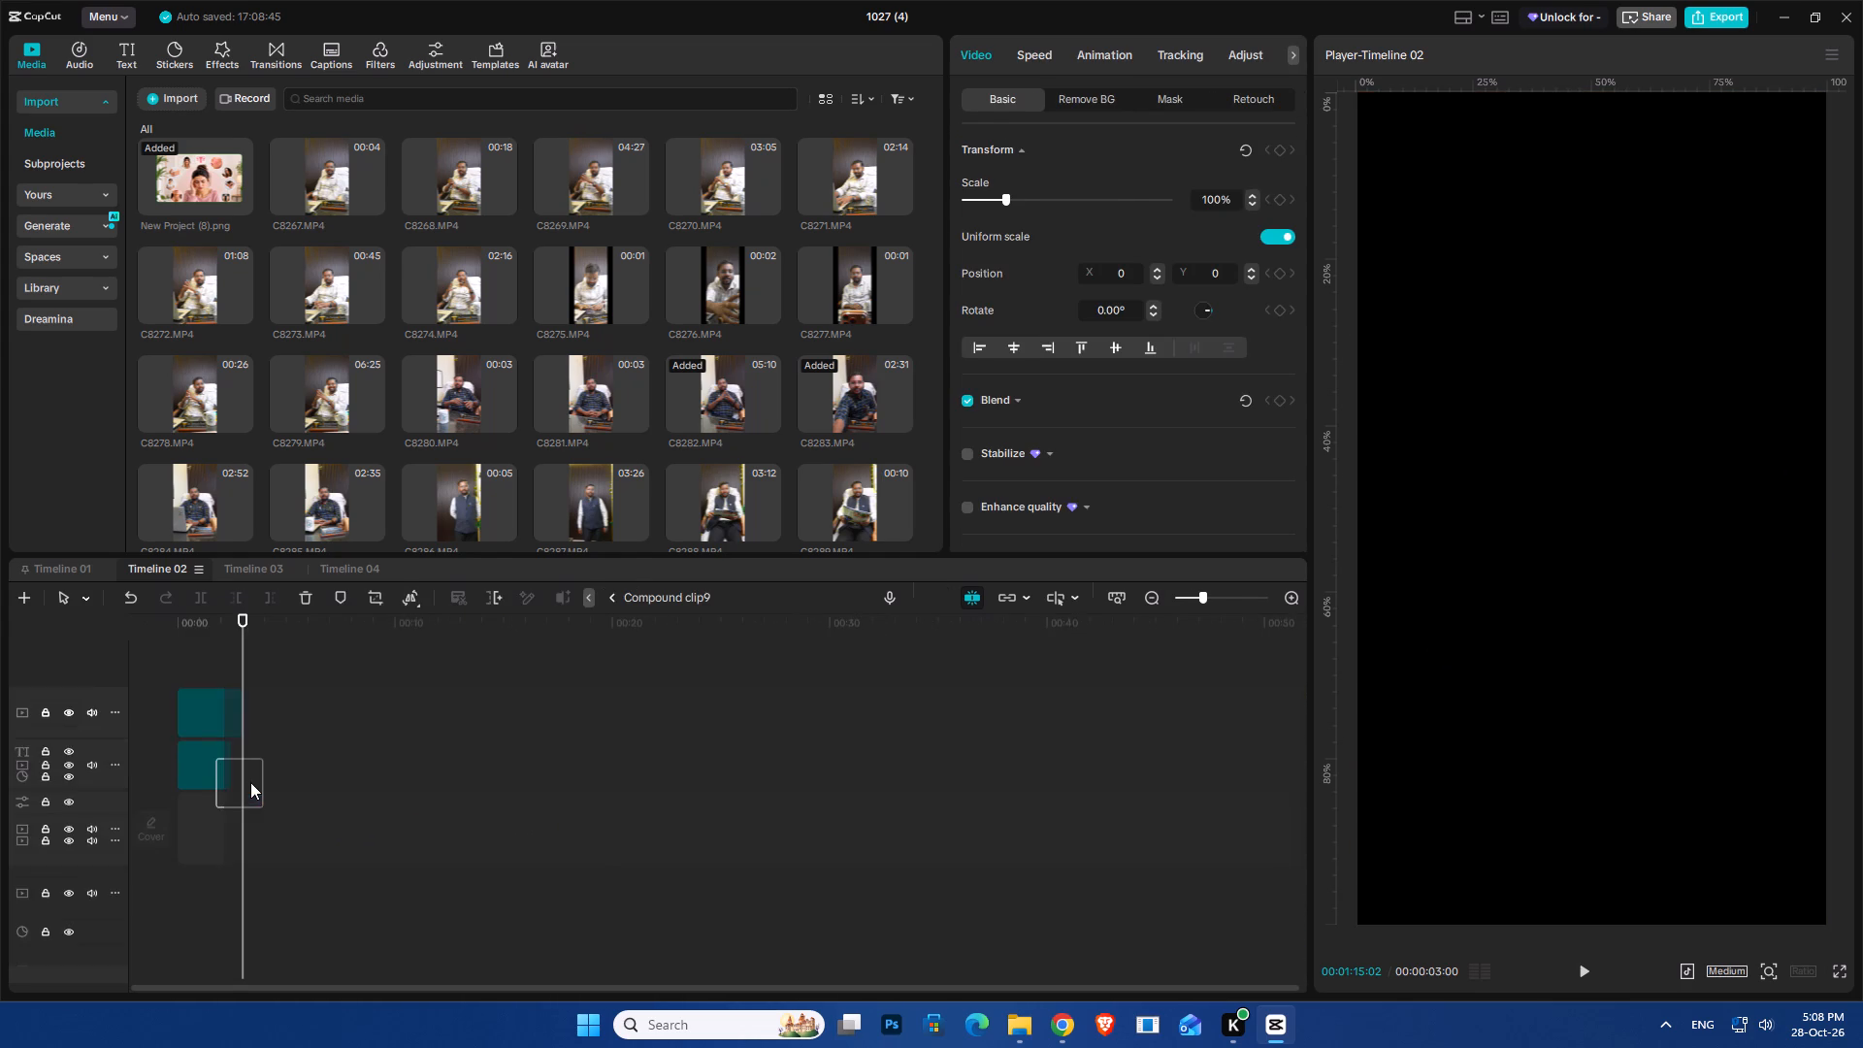
pyautogui.click(238, 721)
pyautogui.hotkey('ctrl', 'c')
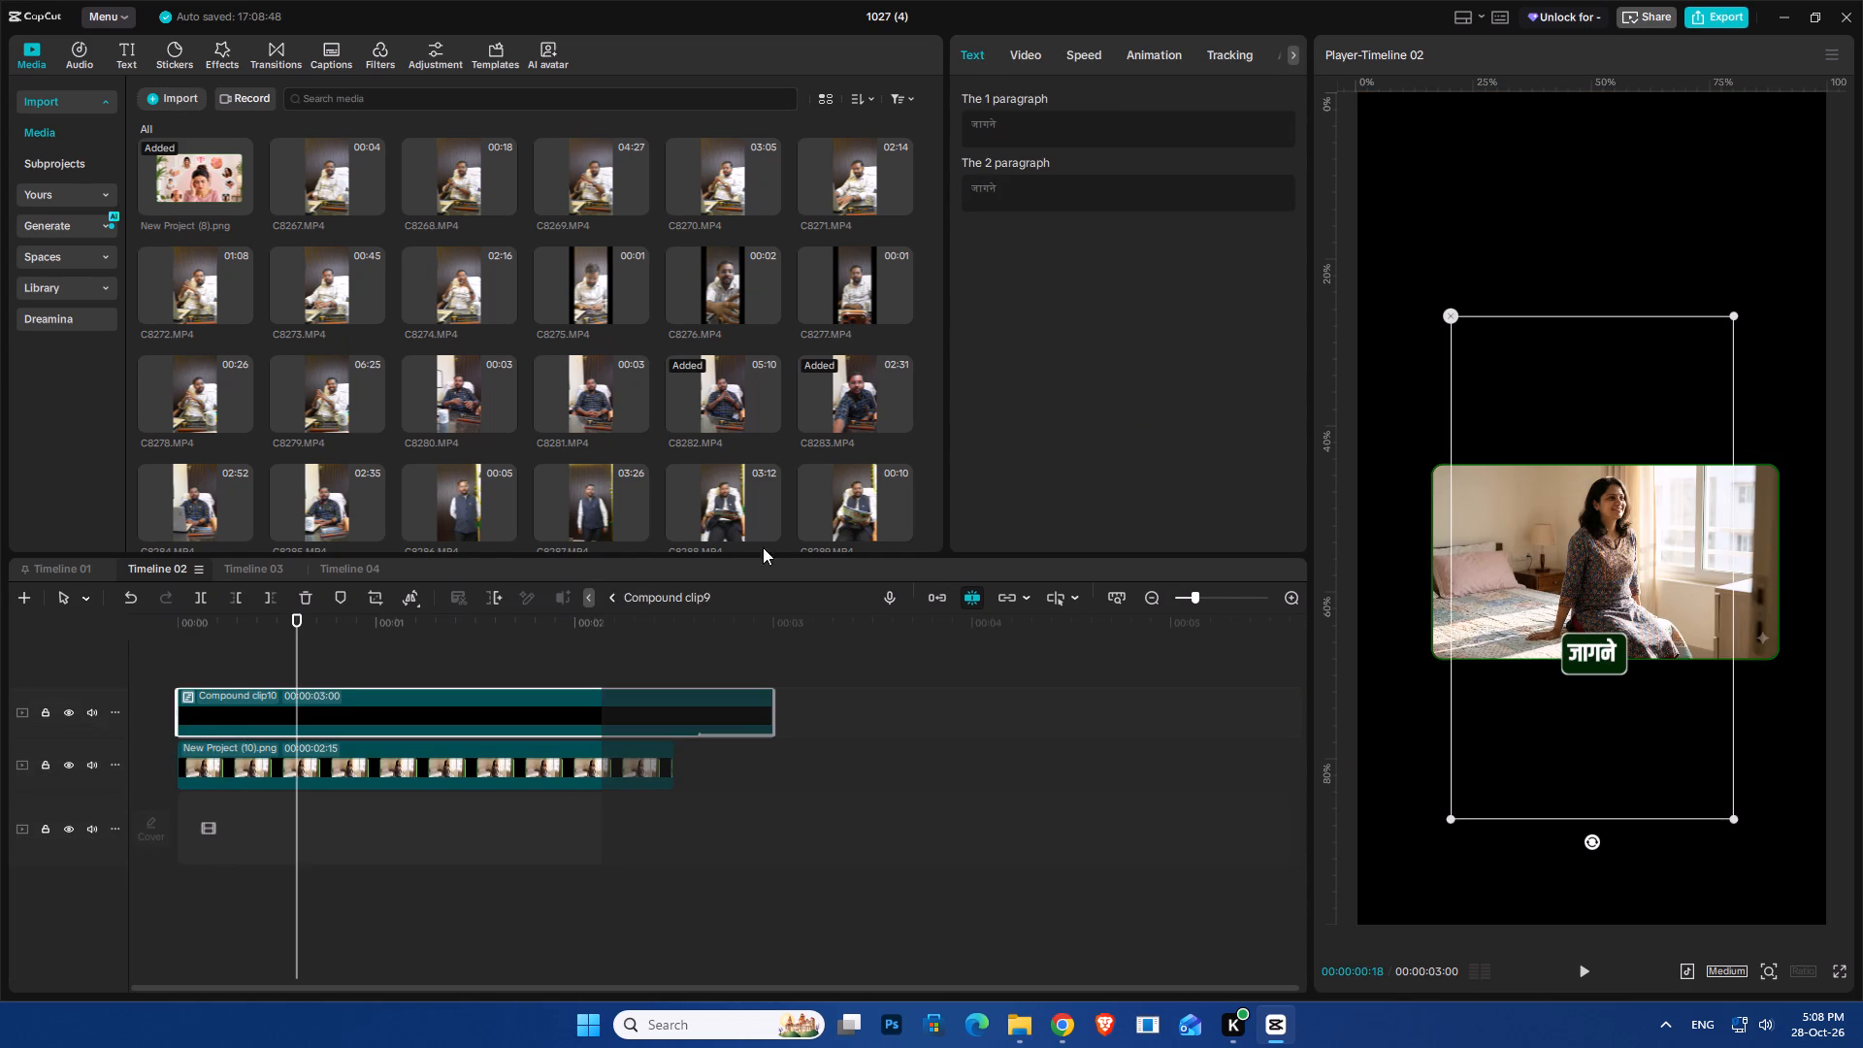
pyautogui.click(612, 595)
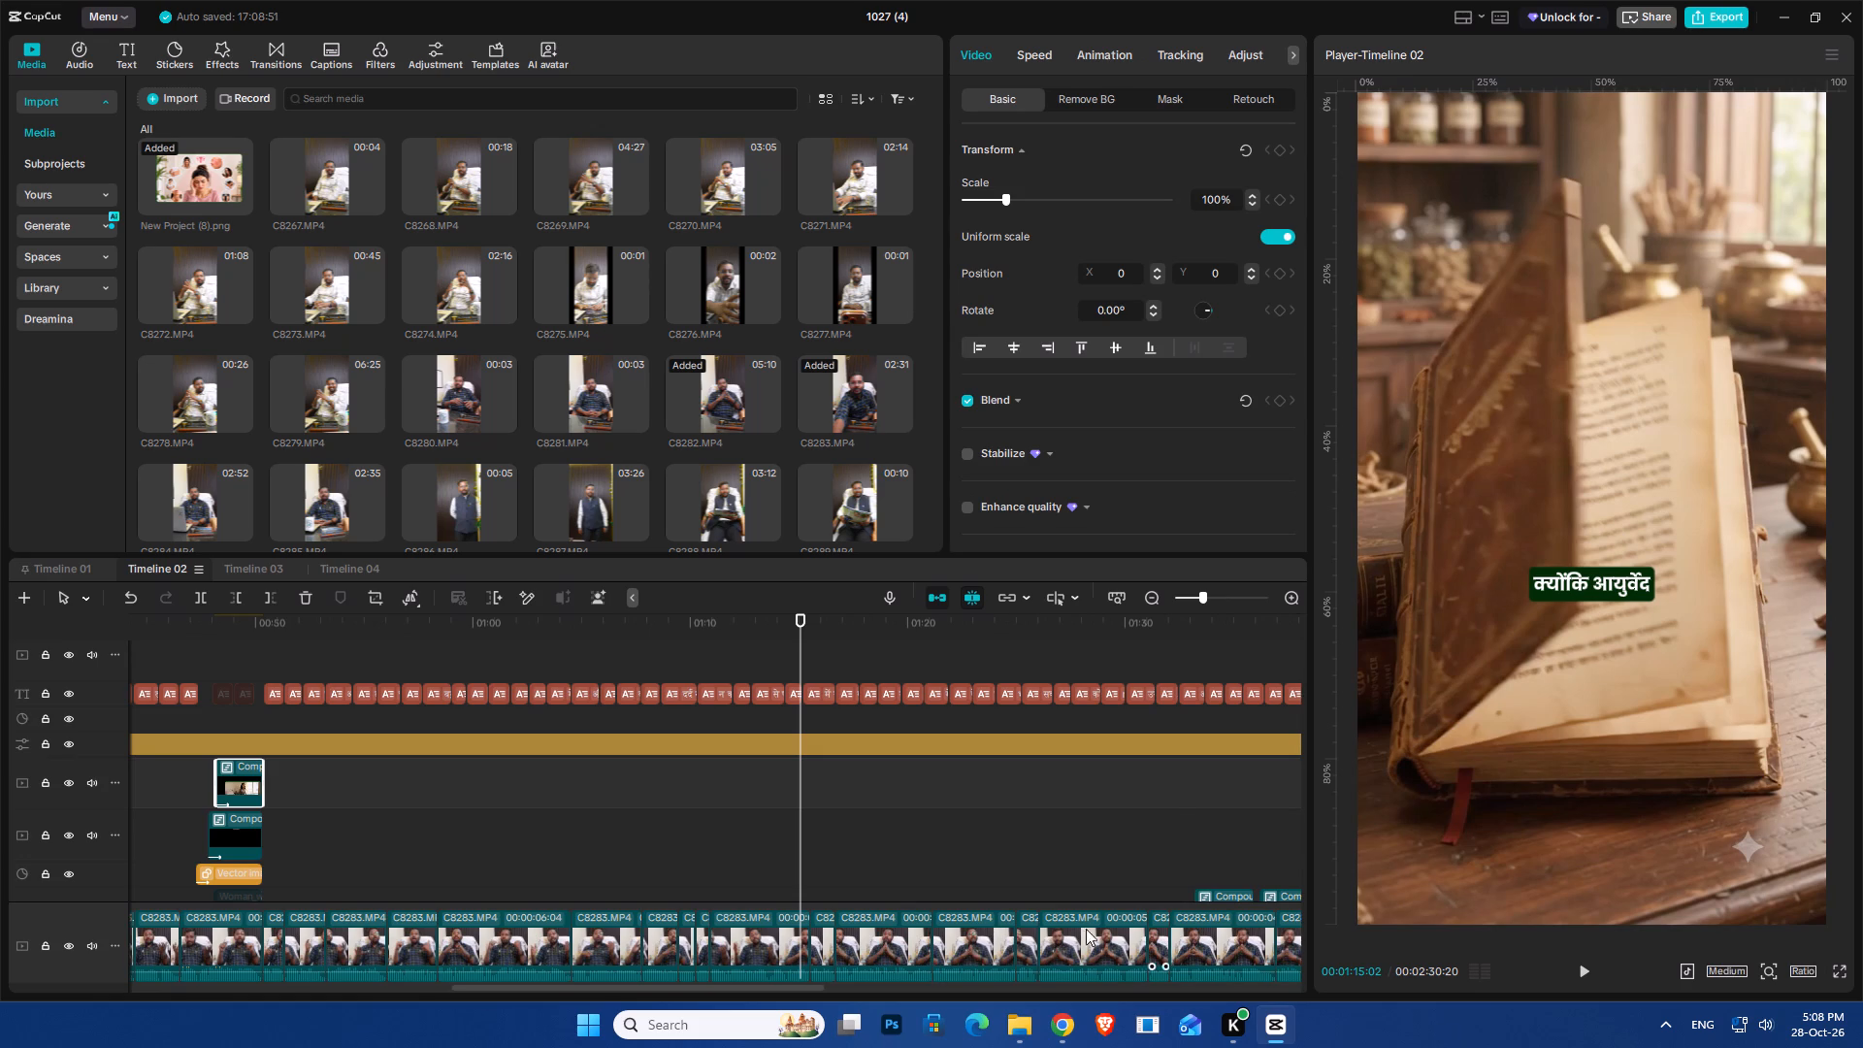
# Scrub the timeline and play the book-pages clip to check how the blur comes in against the captions.
pyautogui.click(1177, 792)
pyautogui.scroll(-7, 1177, 792)
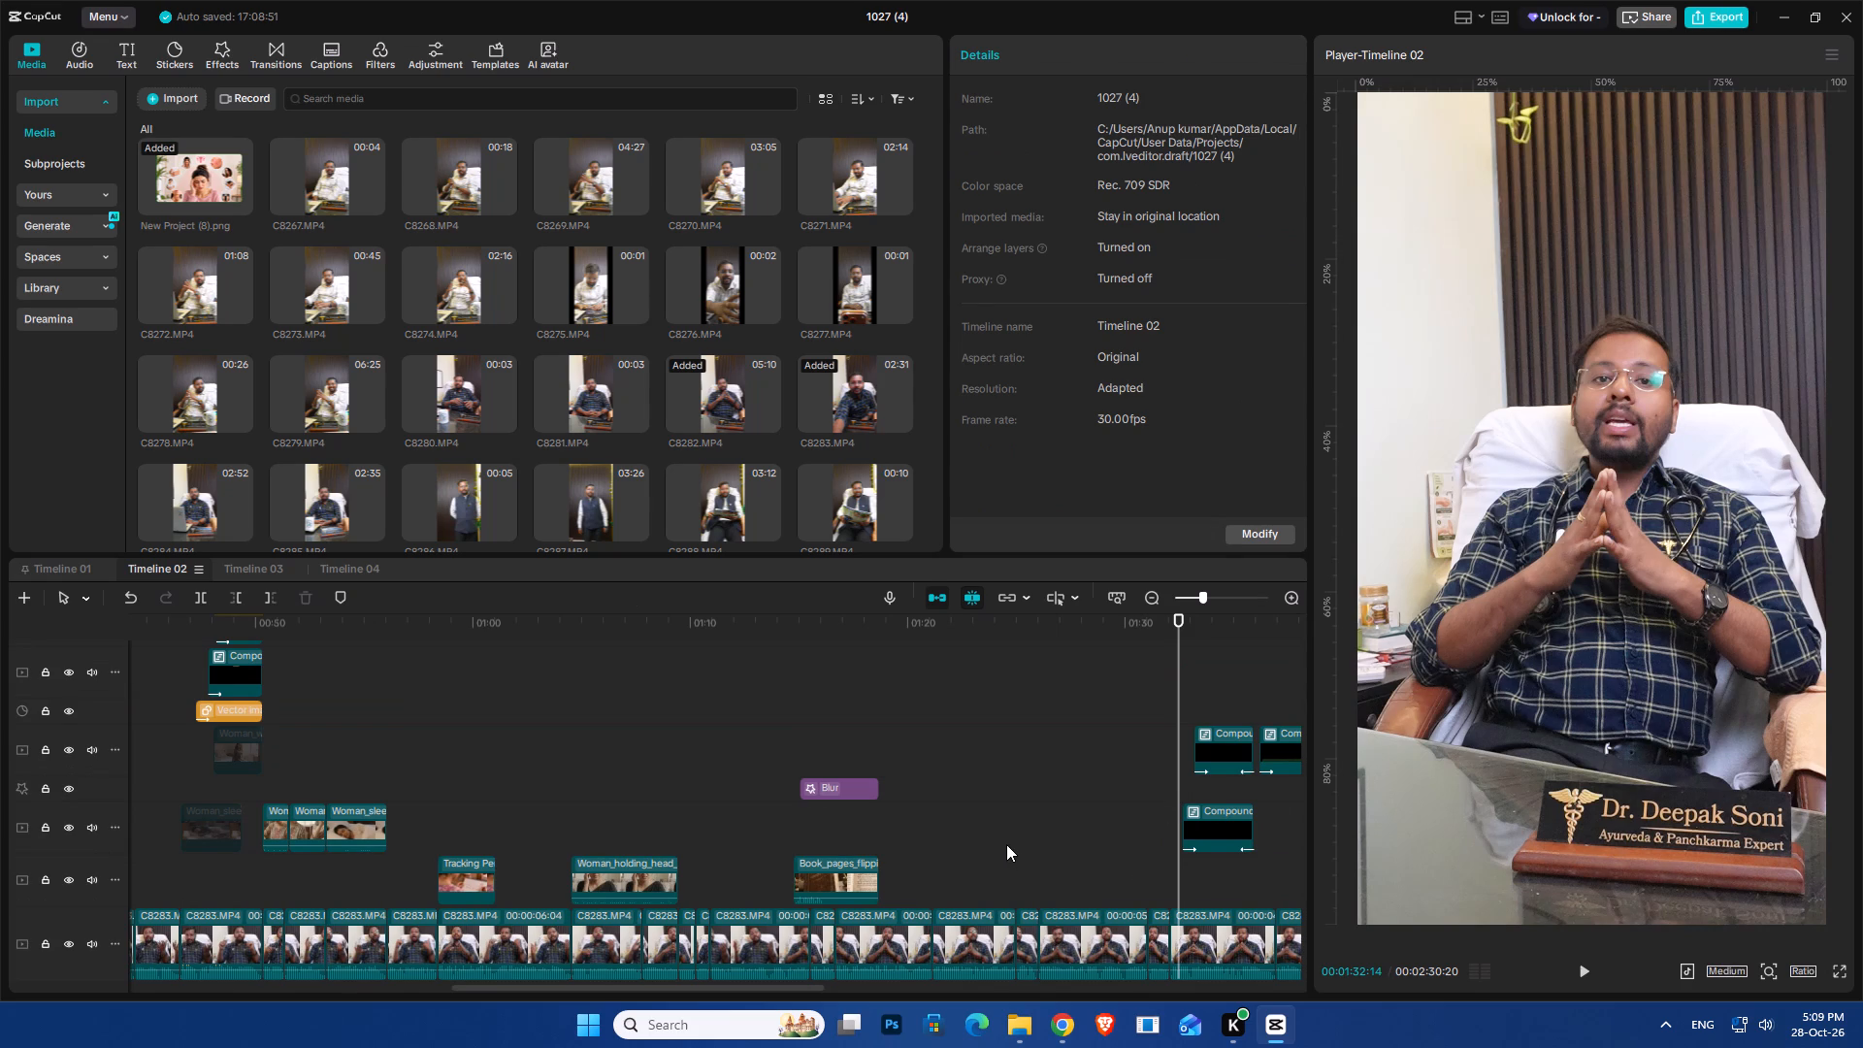
pyautogui.moveTo(1179, 659); pyautogui.dragTo(1338, 781)
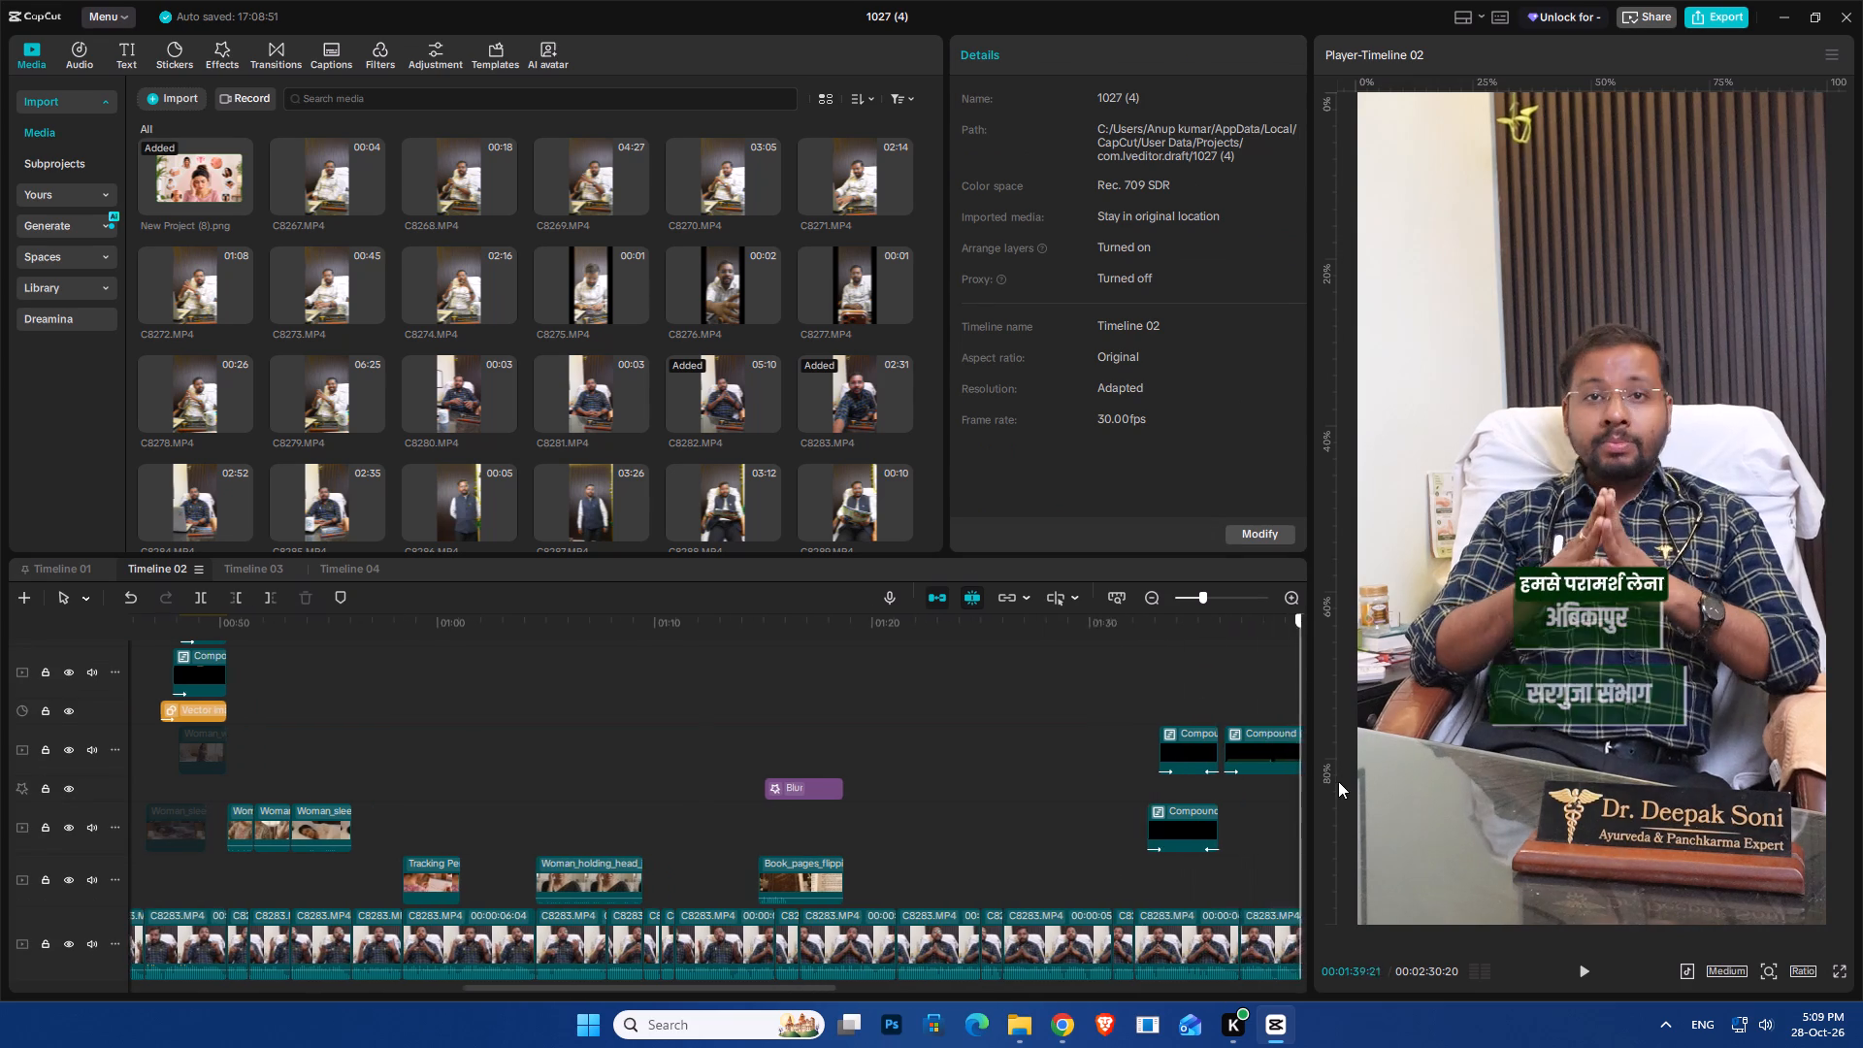
pyautogui.moveTo(1338, 781); pyautogui.dragTo(97, 791)
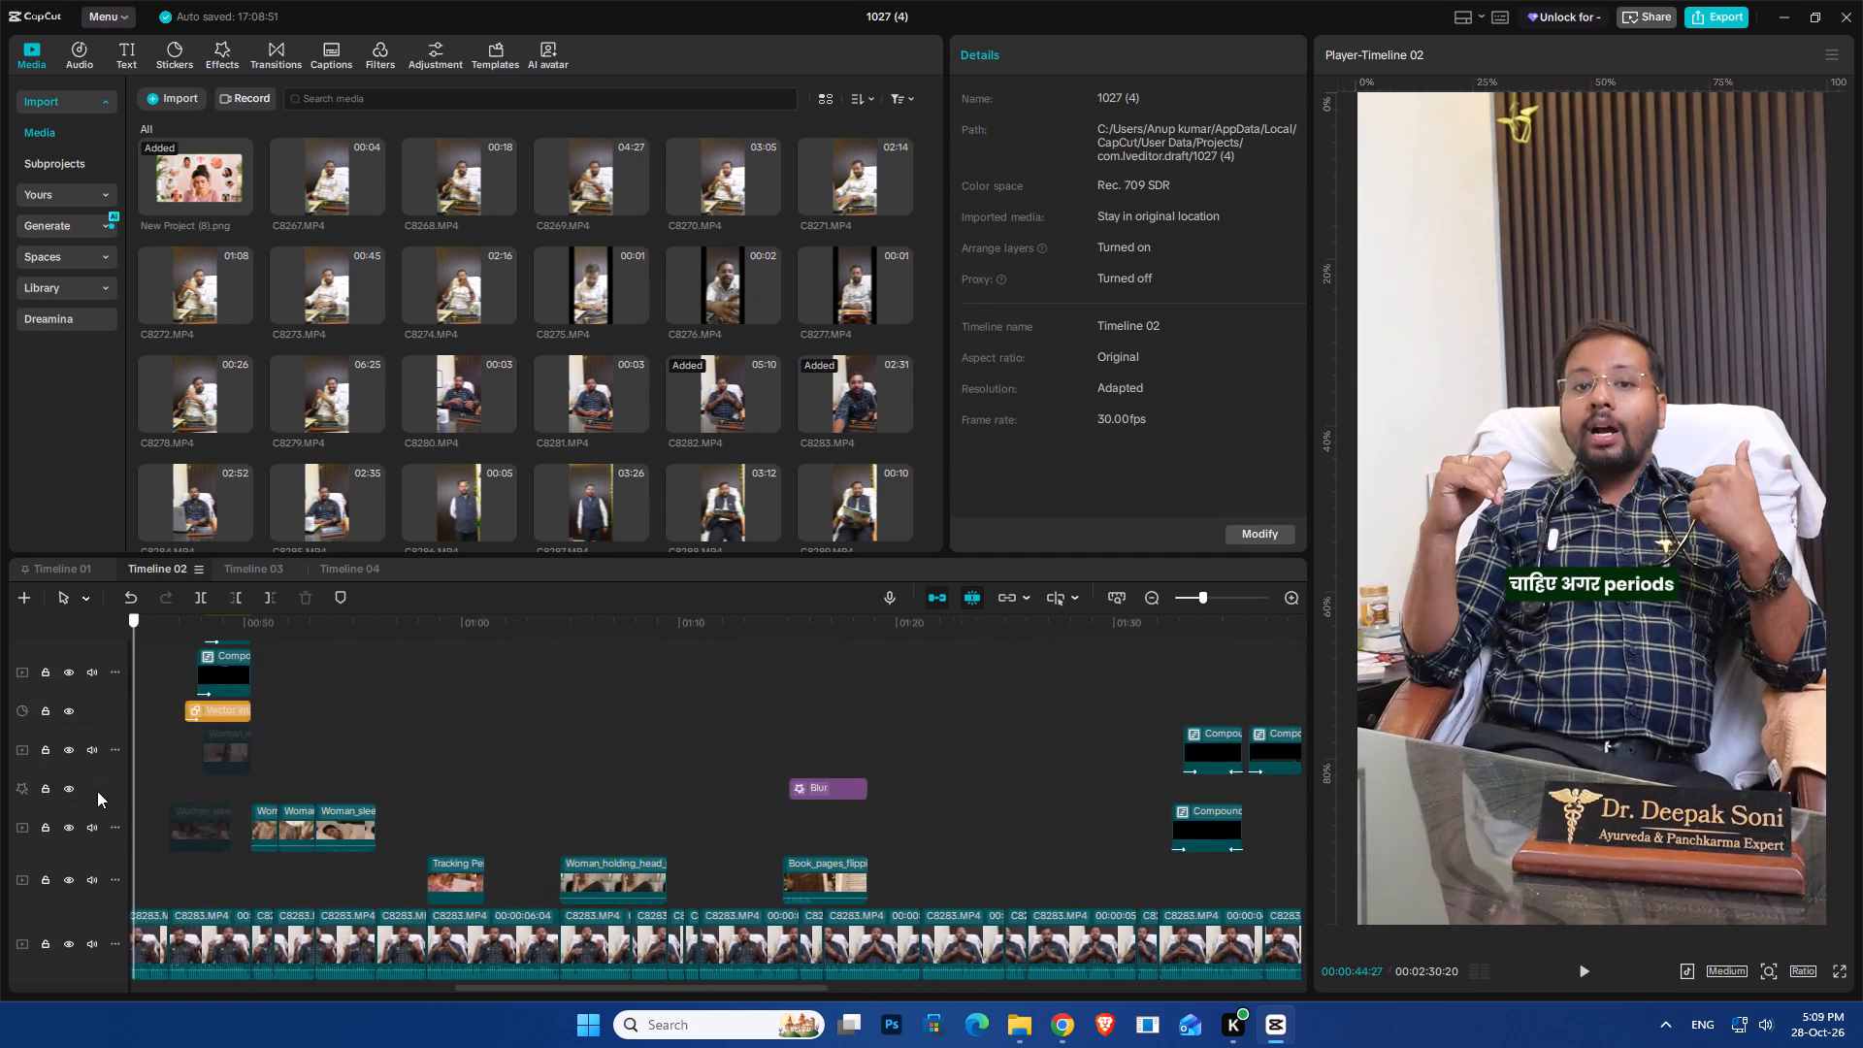
pyautogui.moveTo(97, 791); pyautogui.dragTo(935, 773)
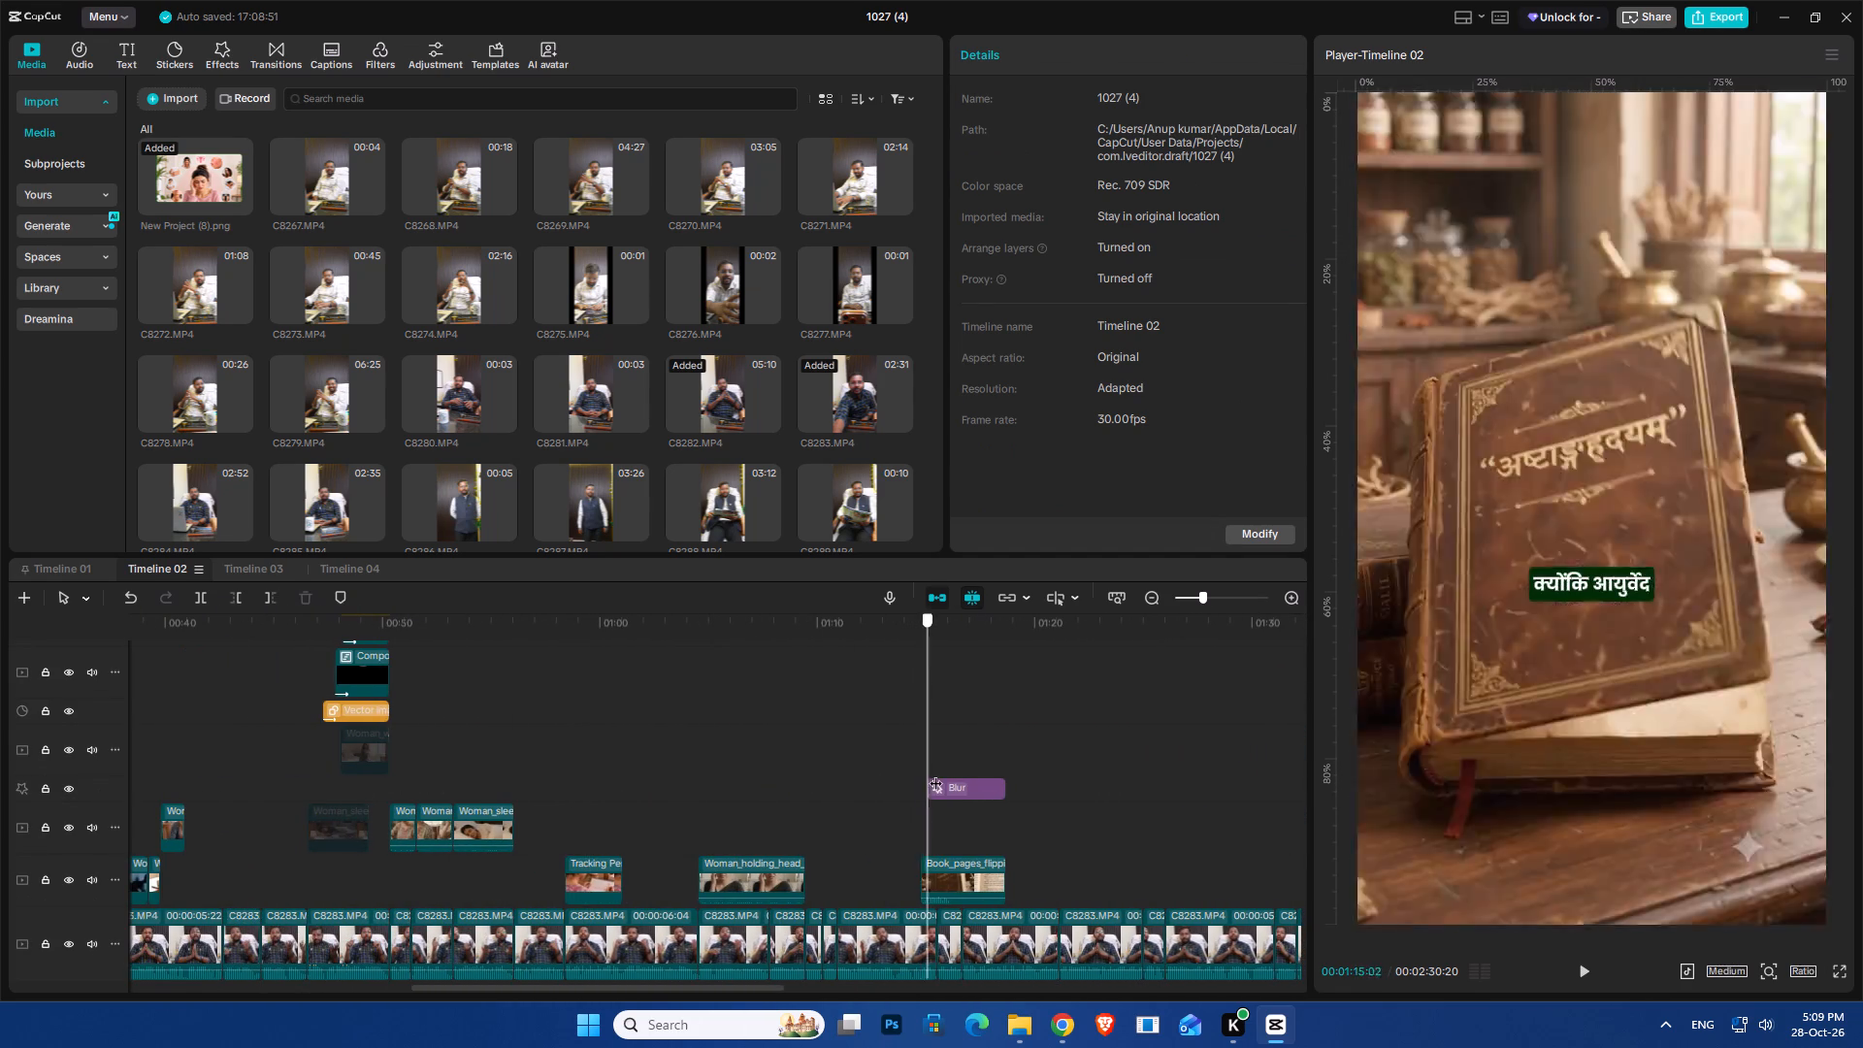
pyautogui.moveTo(935, 773); pyautogui.dragTo(913, 767)
pyautogui.keyDown('ctrl'); pyautogui.scroll(9, 929, 770); pyautogui.keyUp('ctrl')
pyautogui.press('space')
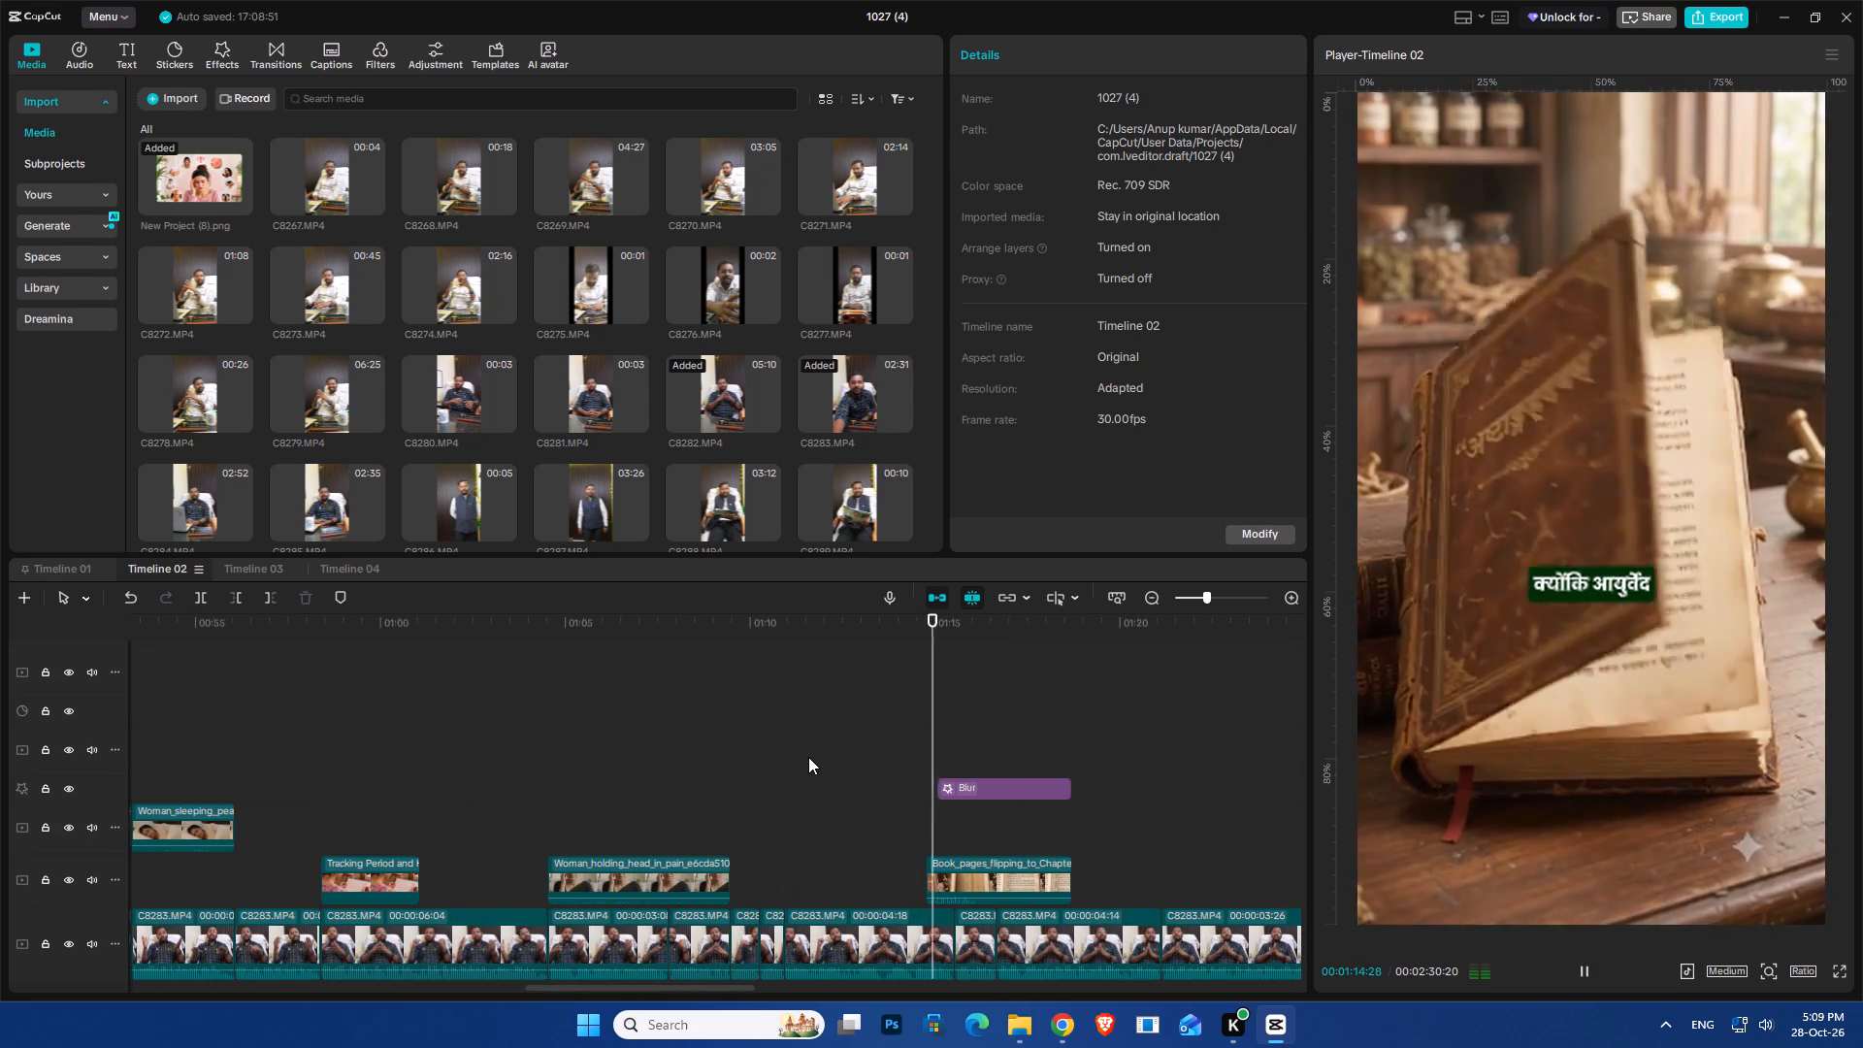
pyautogui.press('space')
pyautogui.press('space')
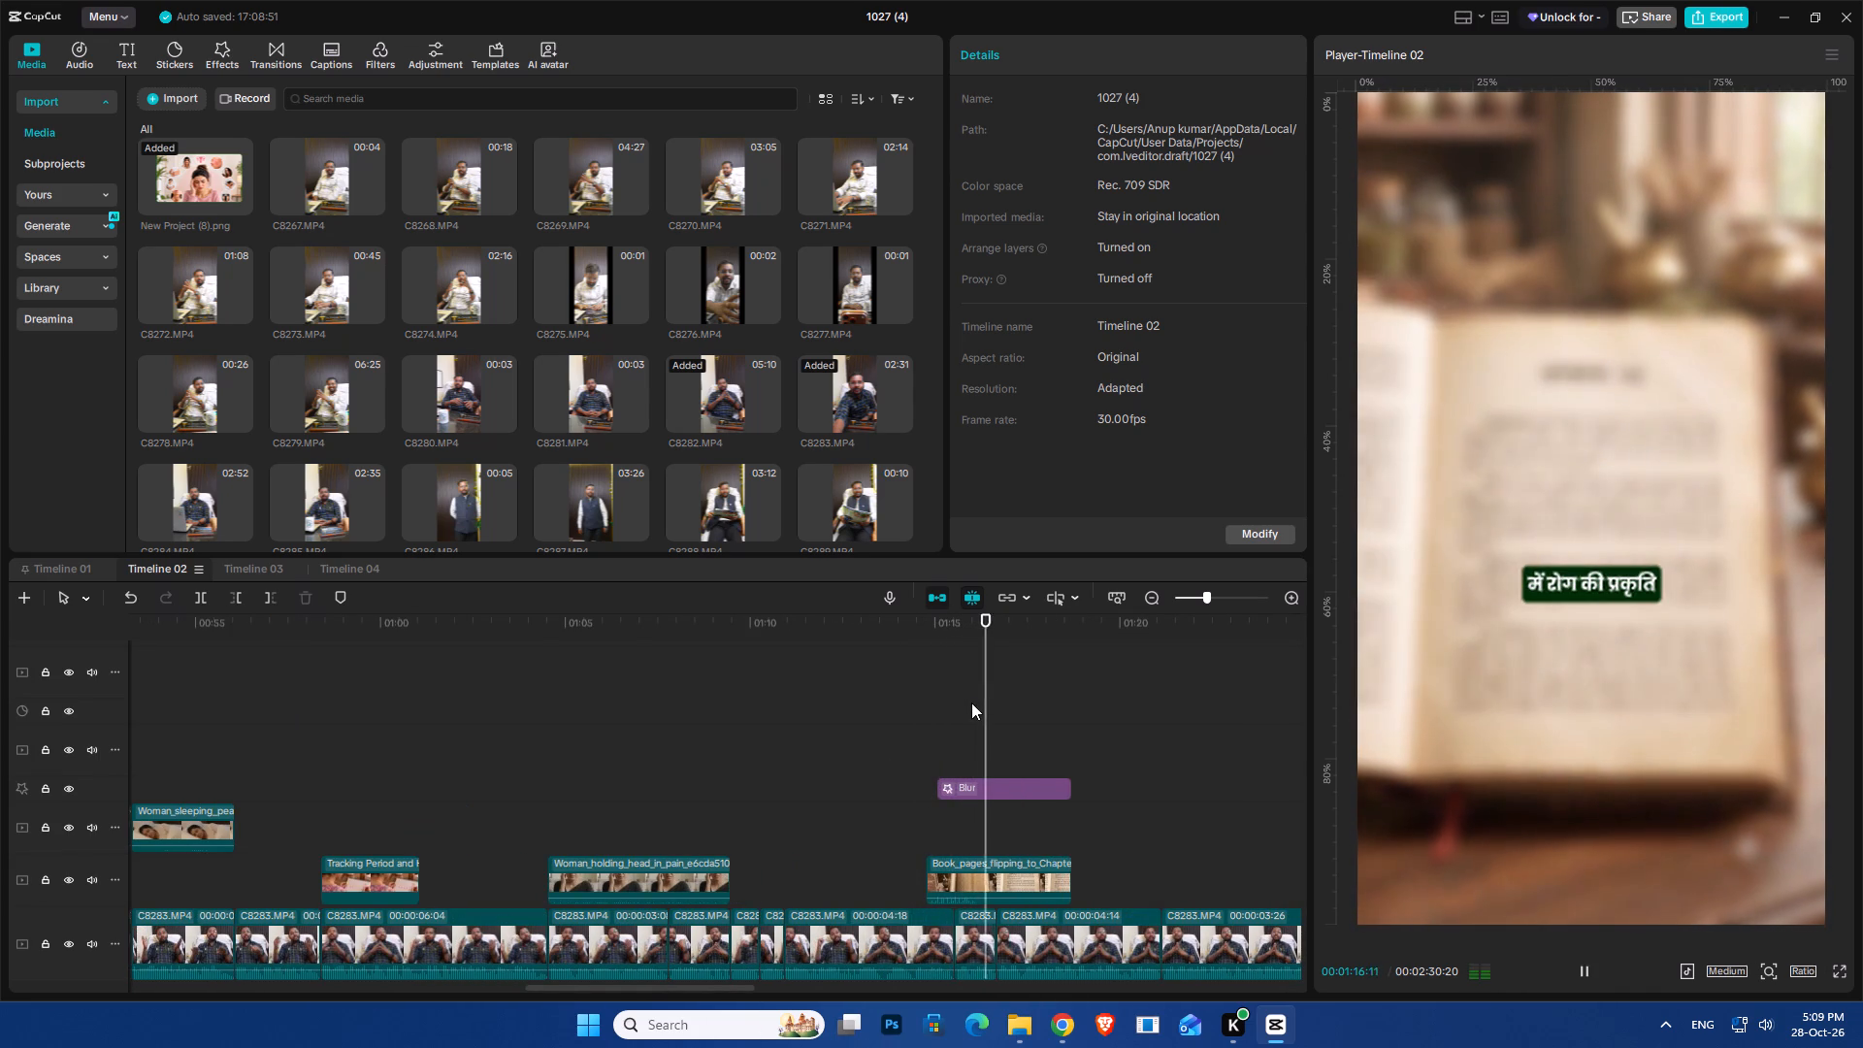
pyautogui.press('space')
# Paste the copied "जागने" label clip at 00:01:15:17 over the blurred book pages.
pyautogui.click(942, 630)
pyautogui.press('space')
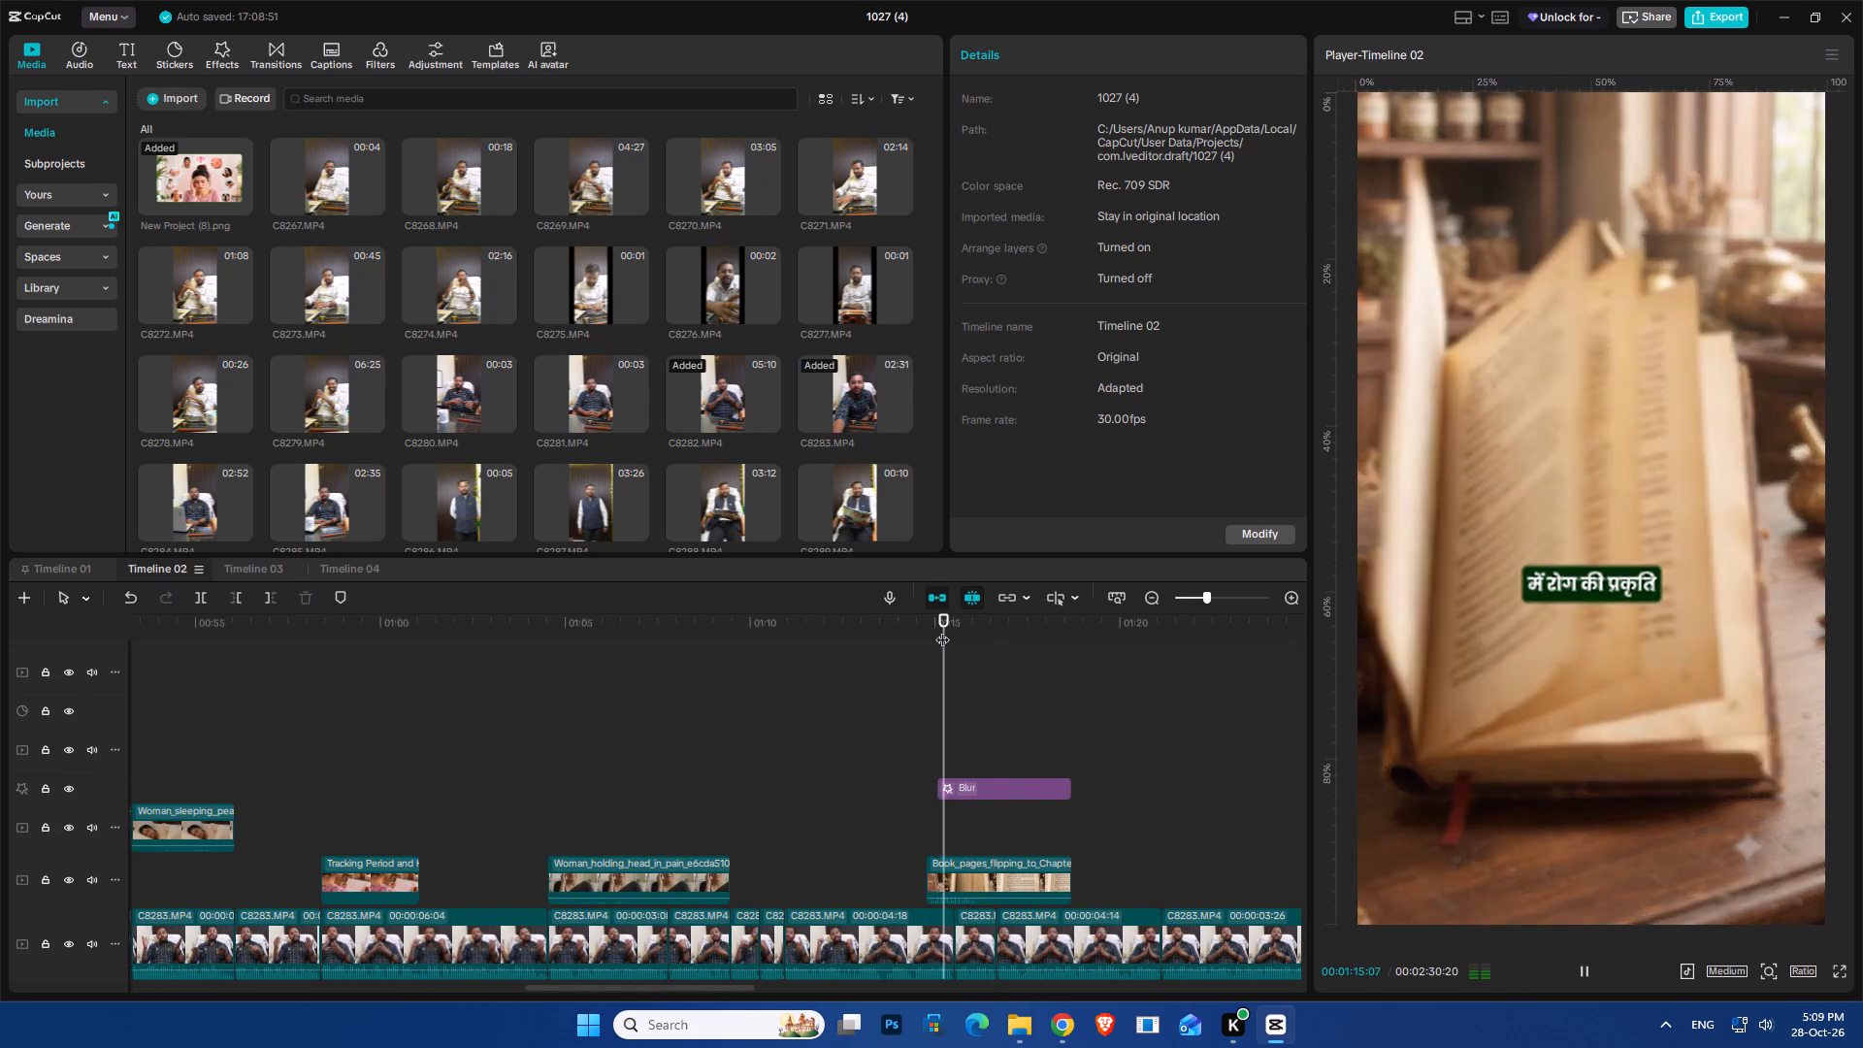
pyautogui.press('space')
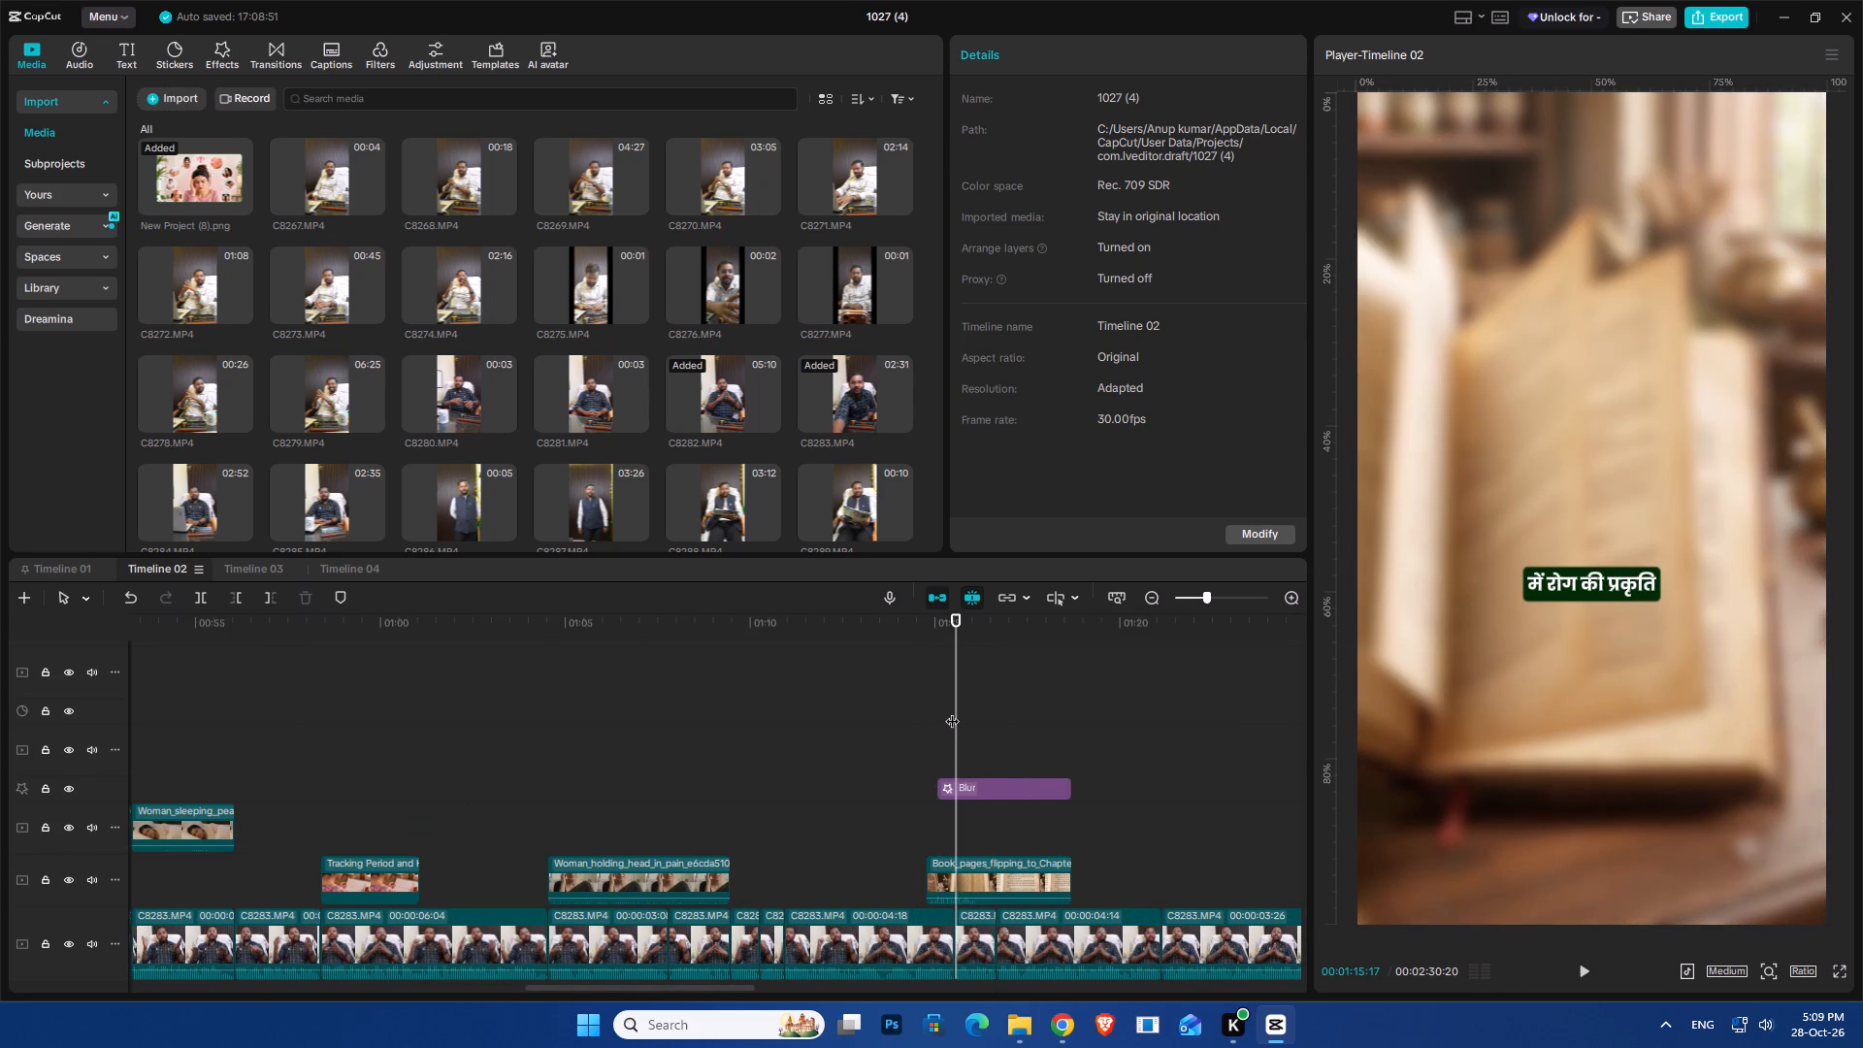
pyautogui.hotkey('ctrl', 'v')
pyautogui.press('space')
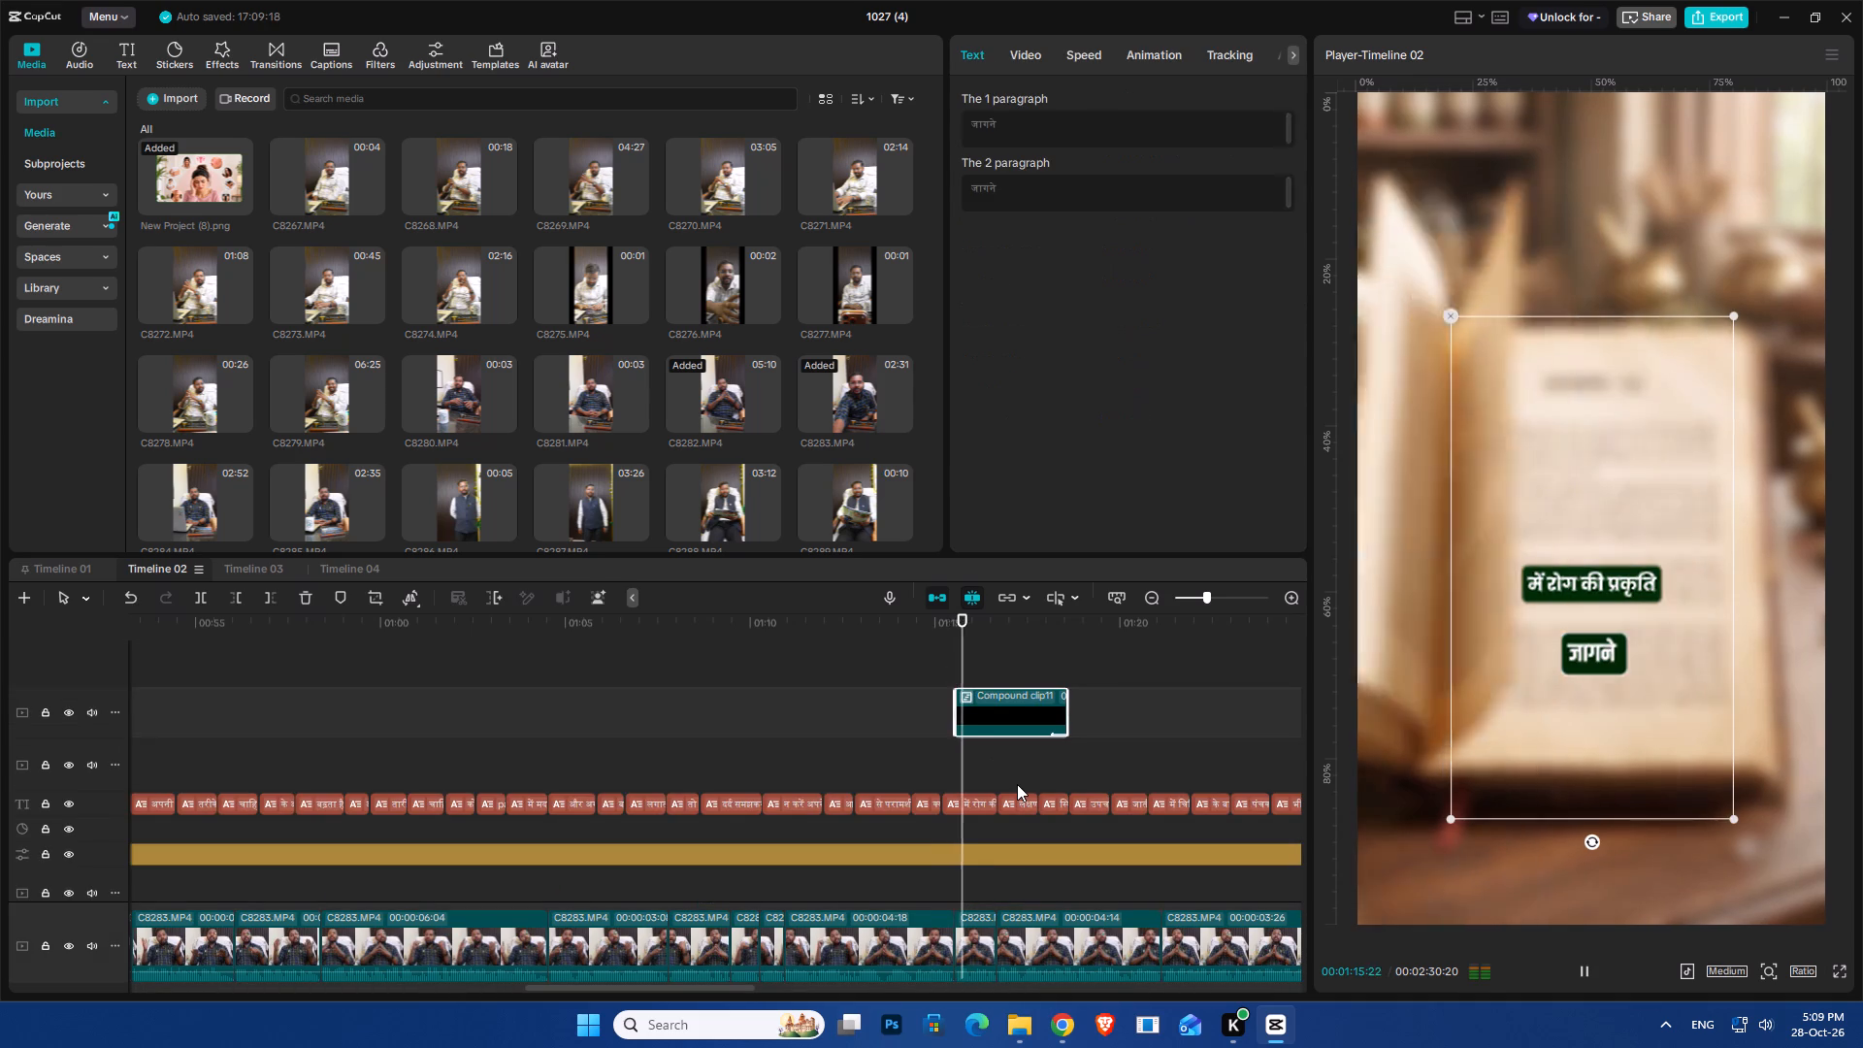
pyautogui.press('space')
# Enlarge the pasted "जागने" label to nearly the frame's width and centre it horizontally above the book page's heading.
pyautogui.moveTo(1732, 818); pyautogui.dragTo(1862, 1034)
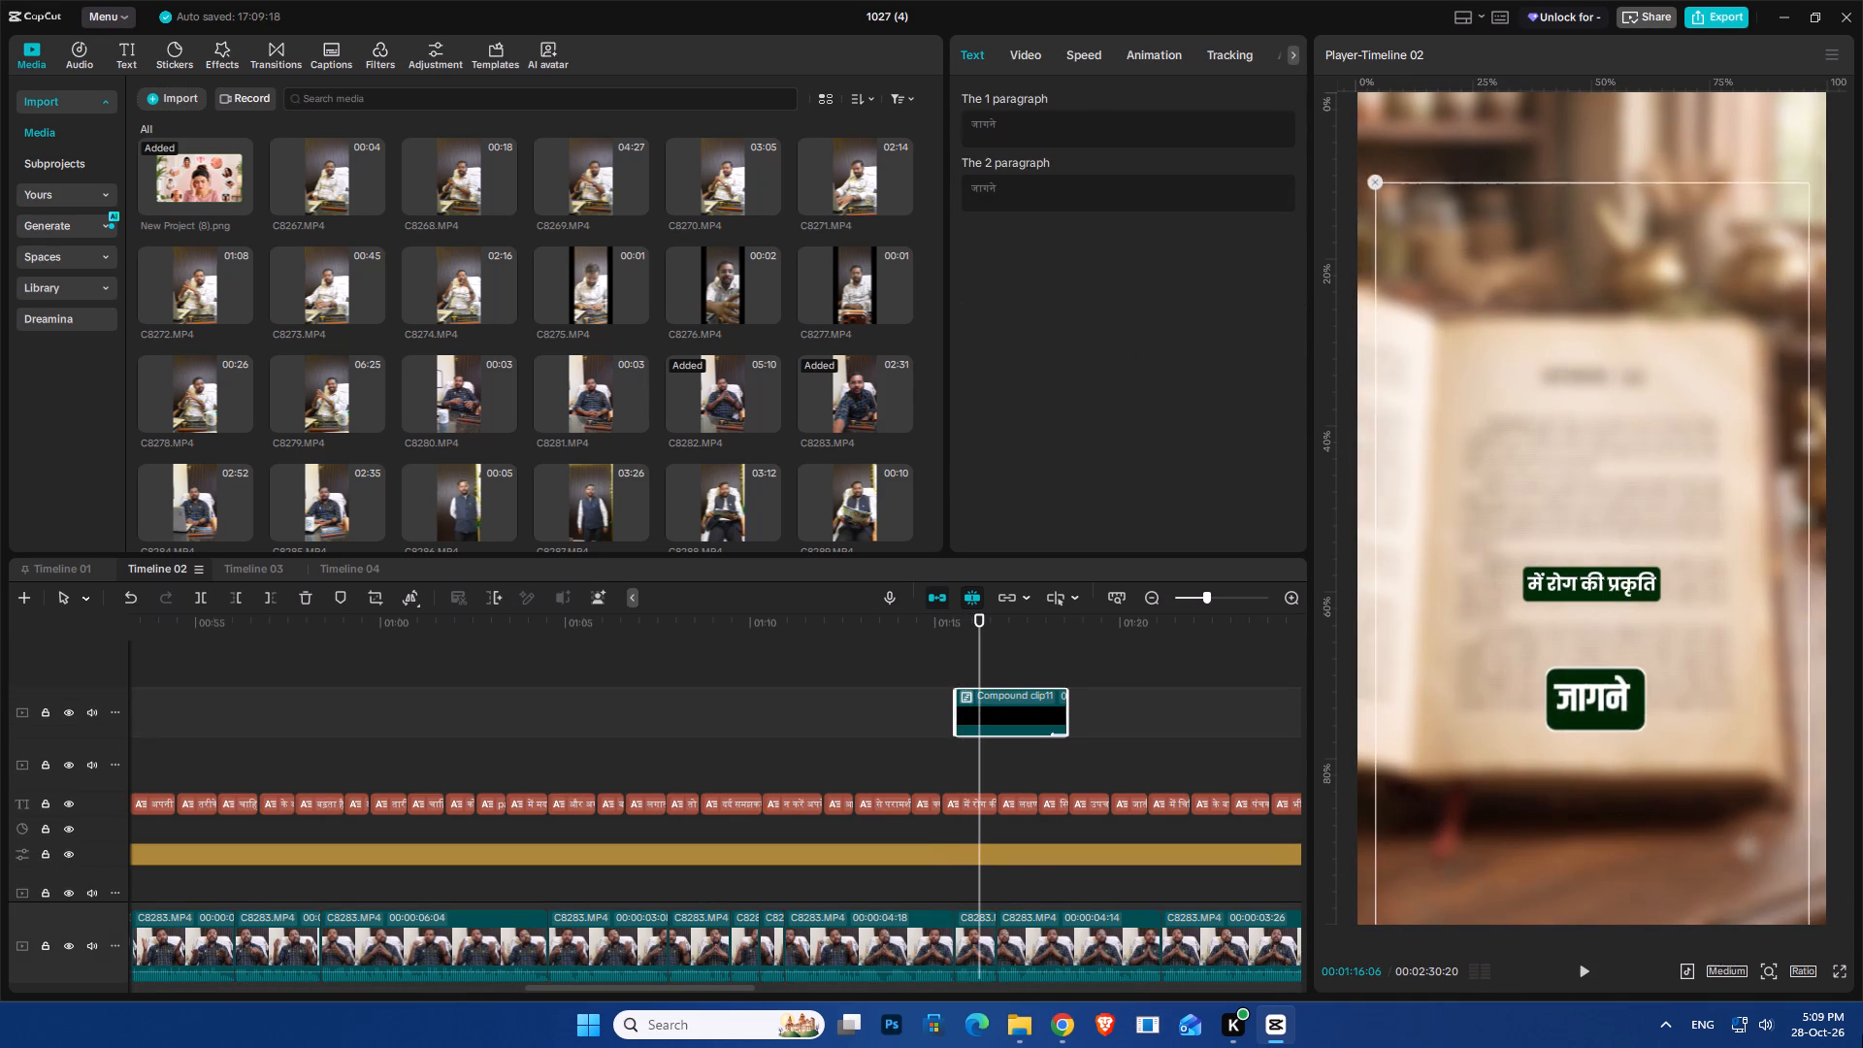
pyautogui.moveTo(1862, 1034); pyautogui.dragTo(1862, 1047)
pyautogui.moveTo(1652, 880); pyautogui.dragTo(1652, 361)
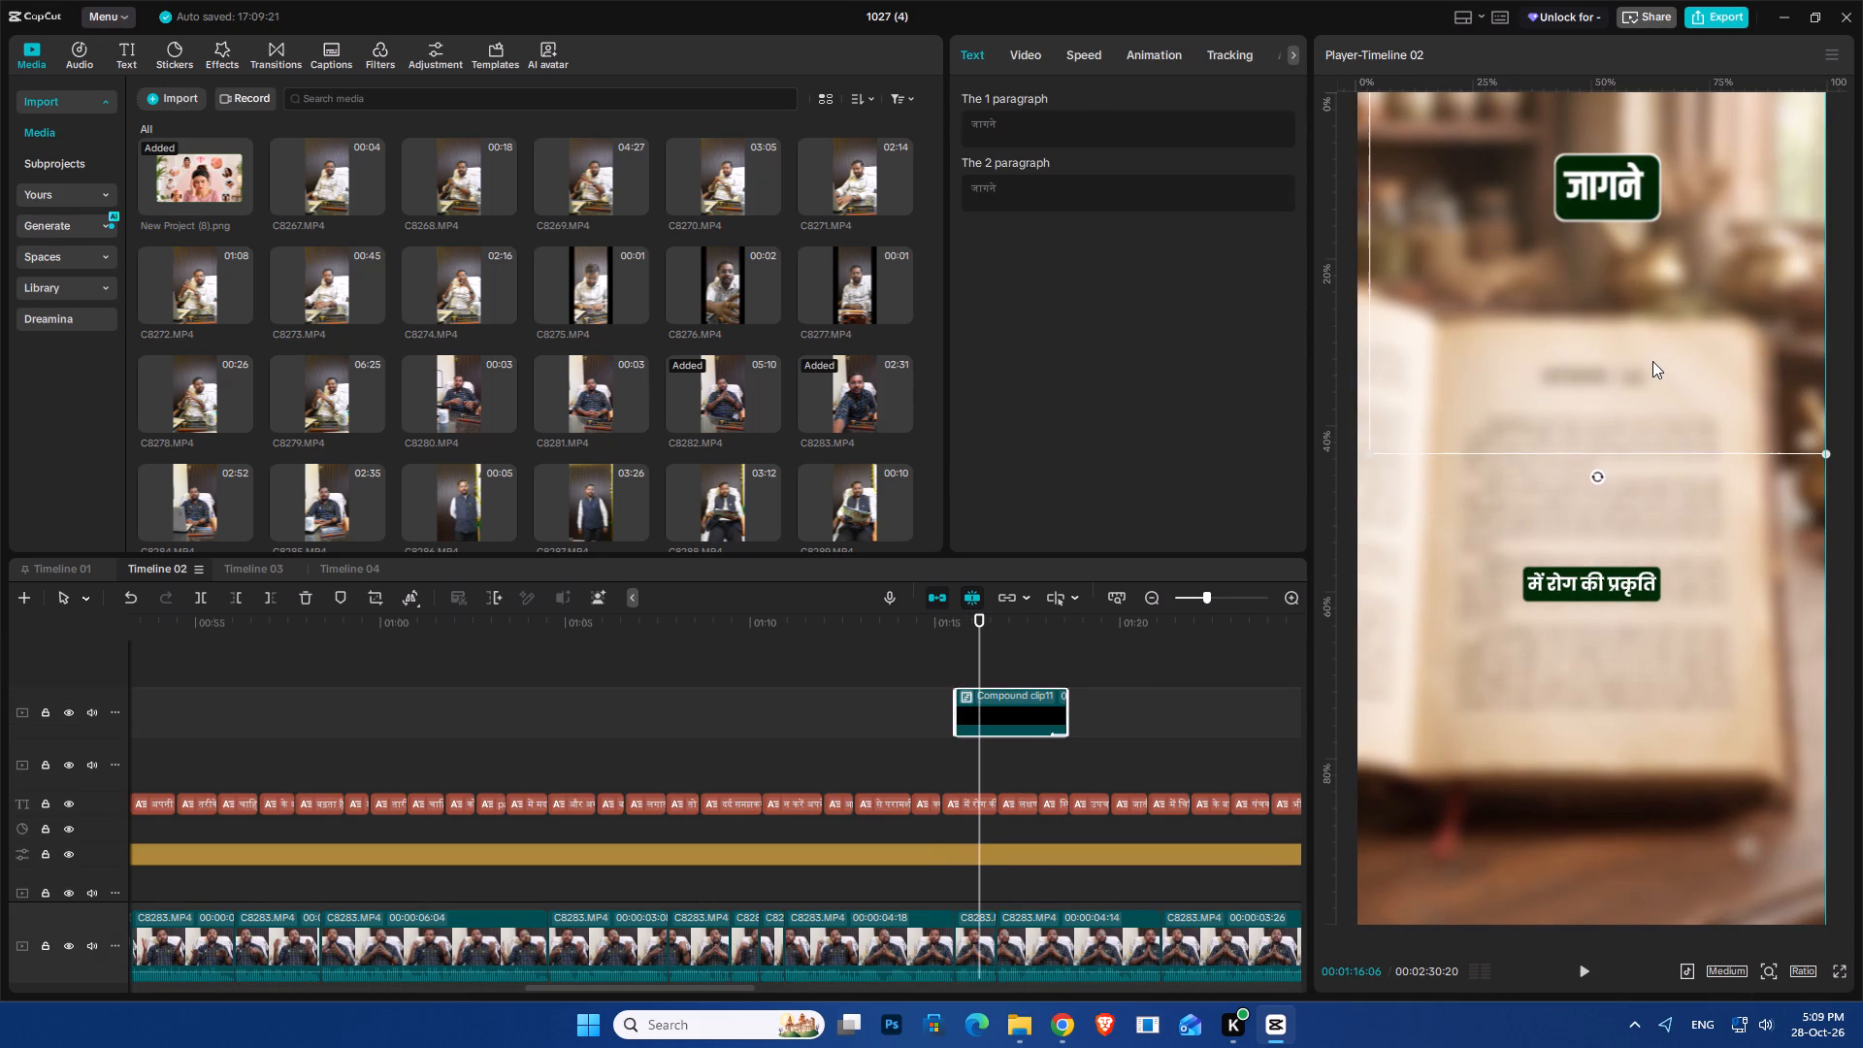
pyautogui.moveTo(1652, 361); pyautogui.dragTo(1651, 485)
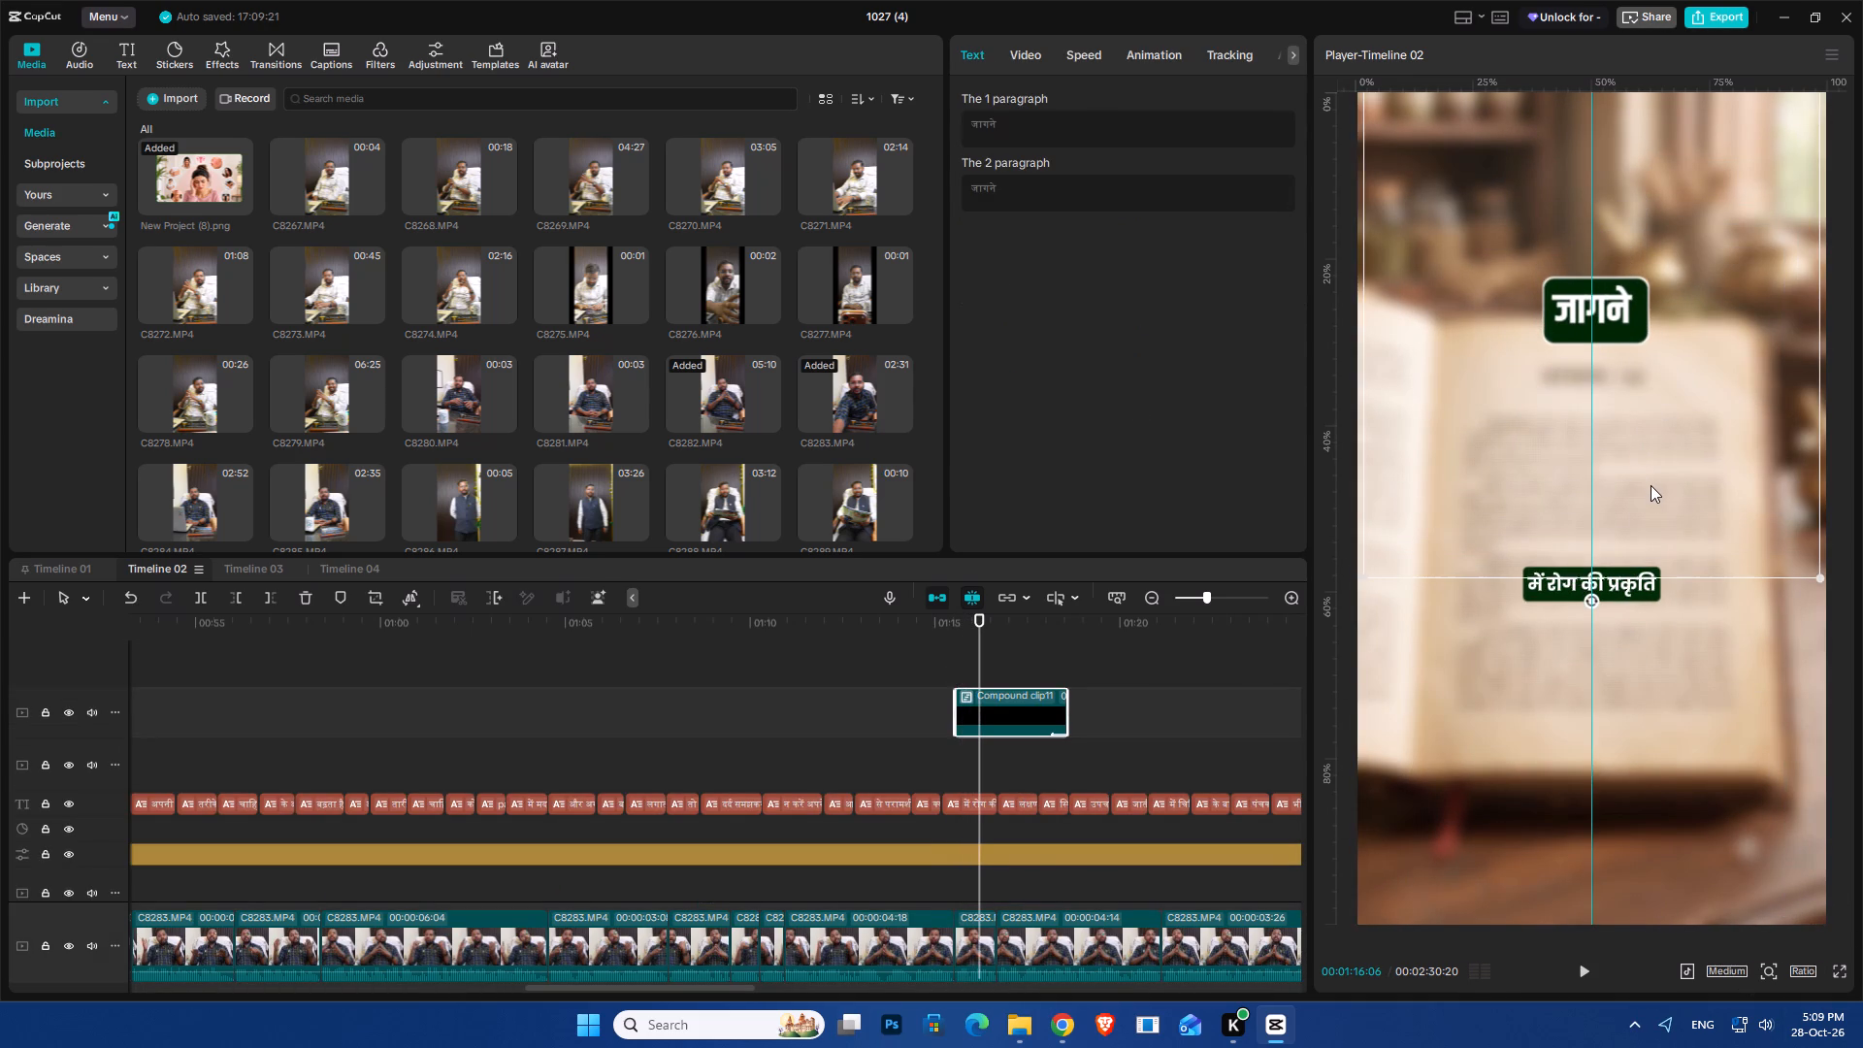
pyautogui.moveTo(1651, 485); pyautogui.dragTo(1651, 487)
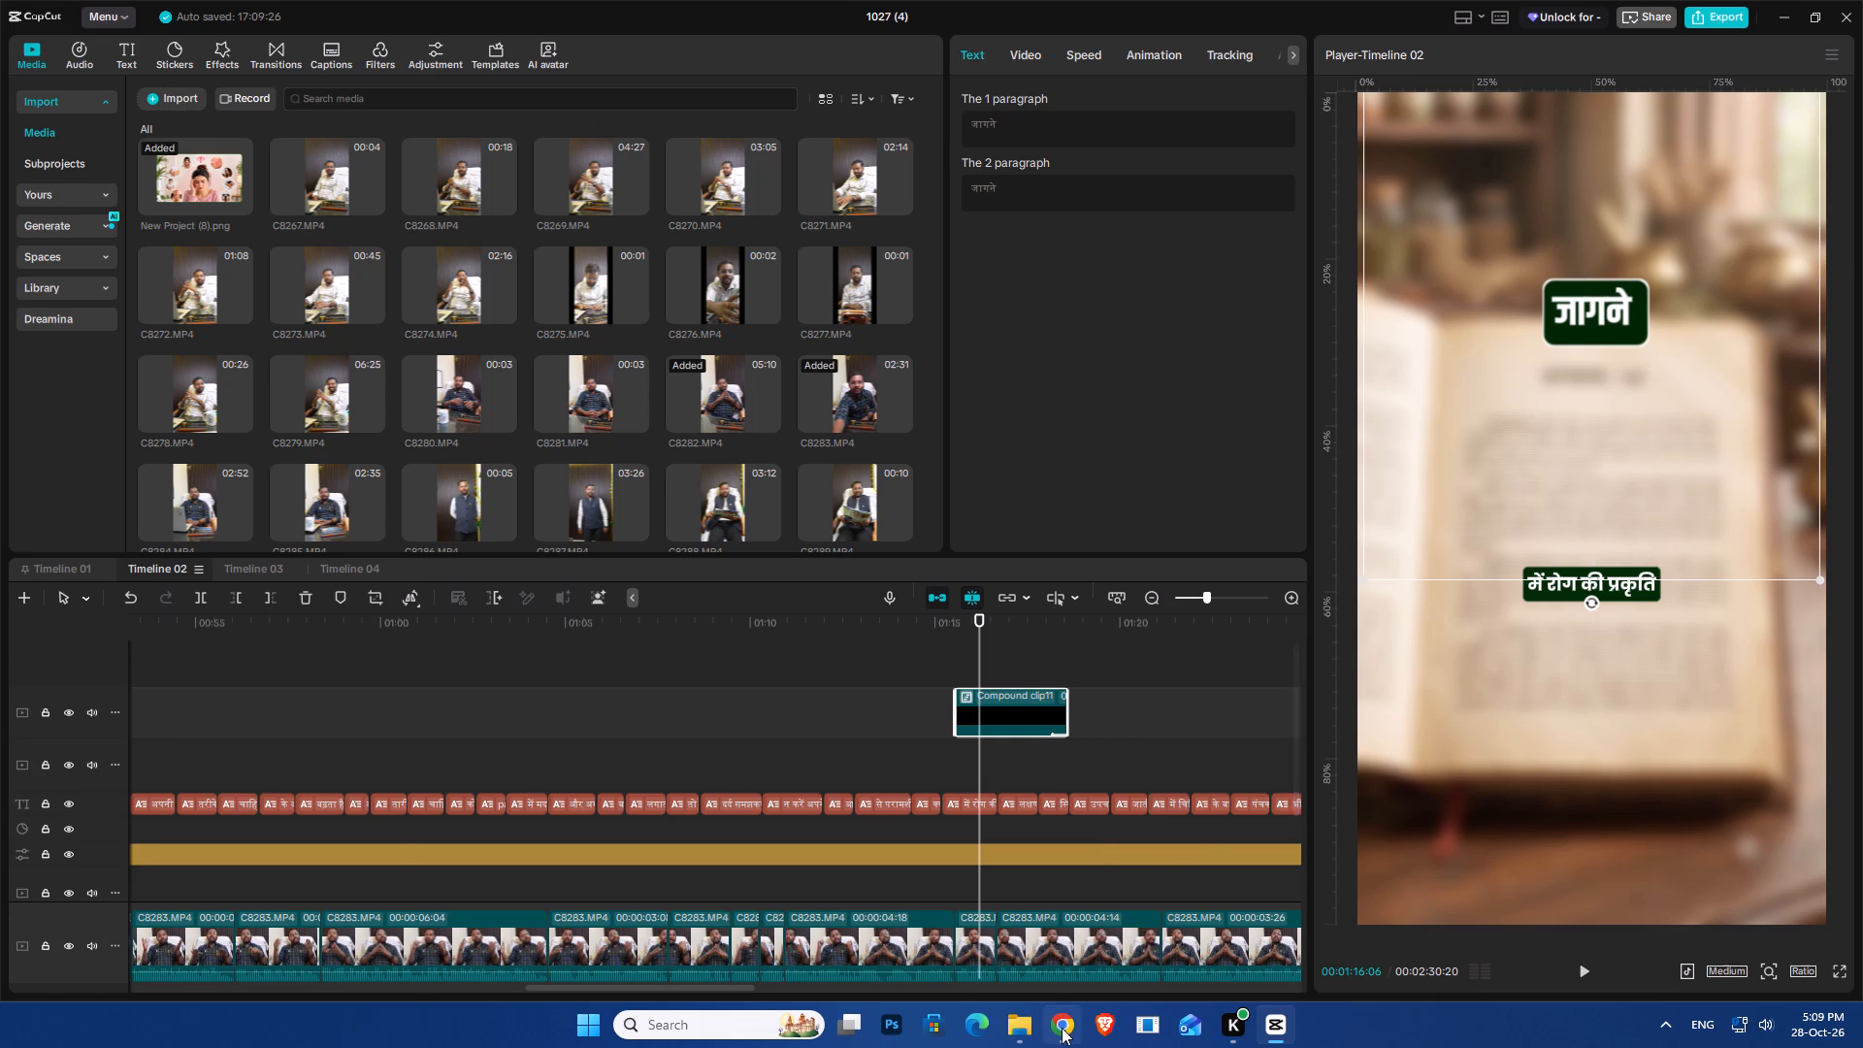
# Switch to Chrome and search Google for "rog ki prakriti" in a new tab.
pyautogui.click(1062, 1028)
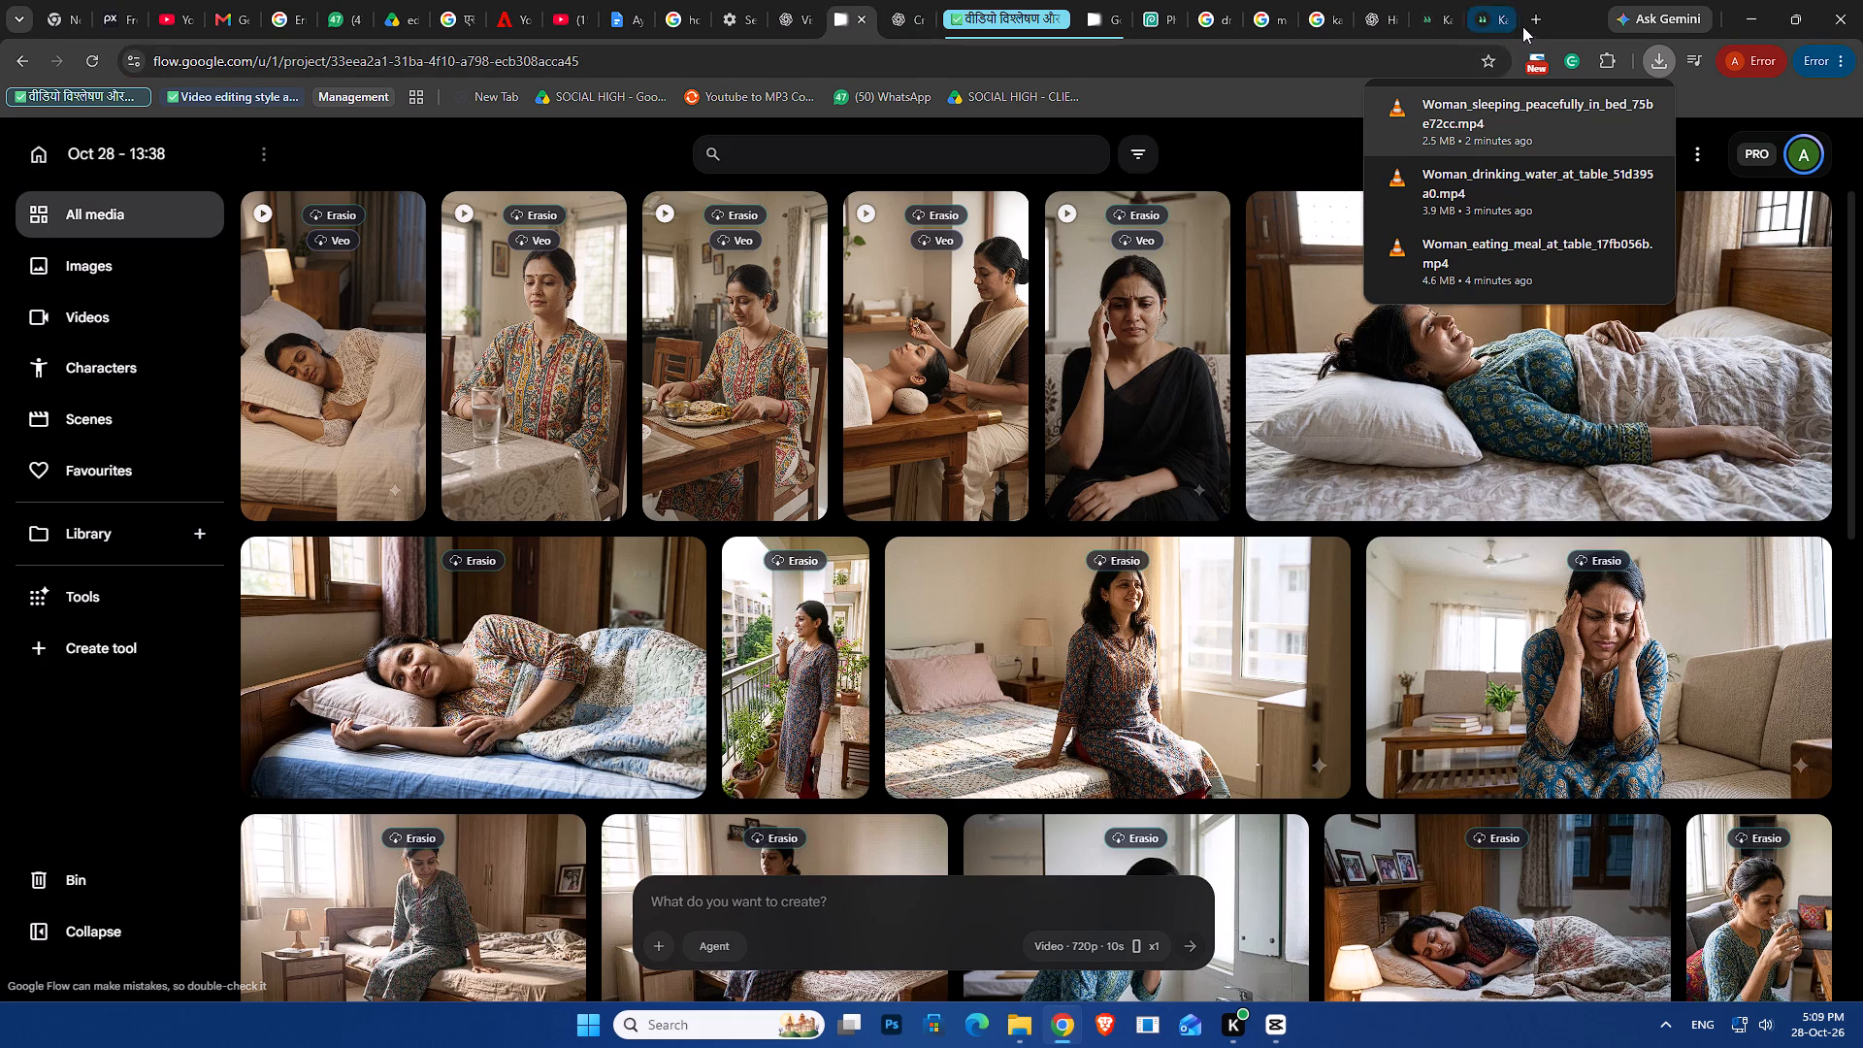
pyautogui.click(1530, 22)
pyautogui.write('rog')
pyautogui.press('space')
pyautogui.write('ki parkirti')
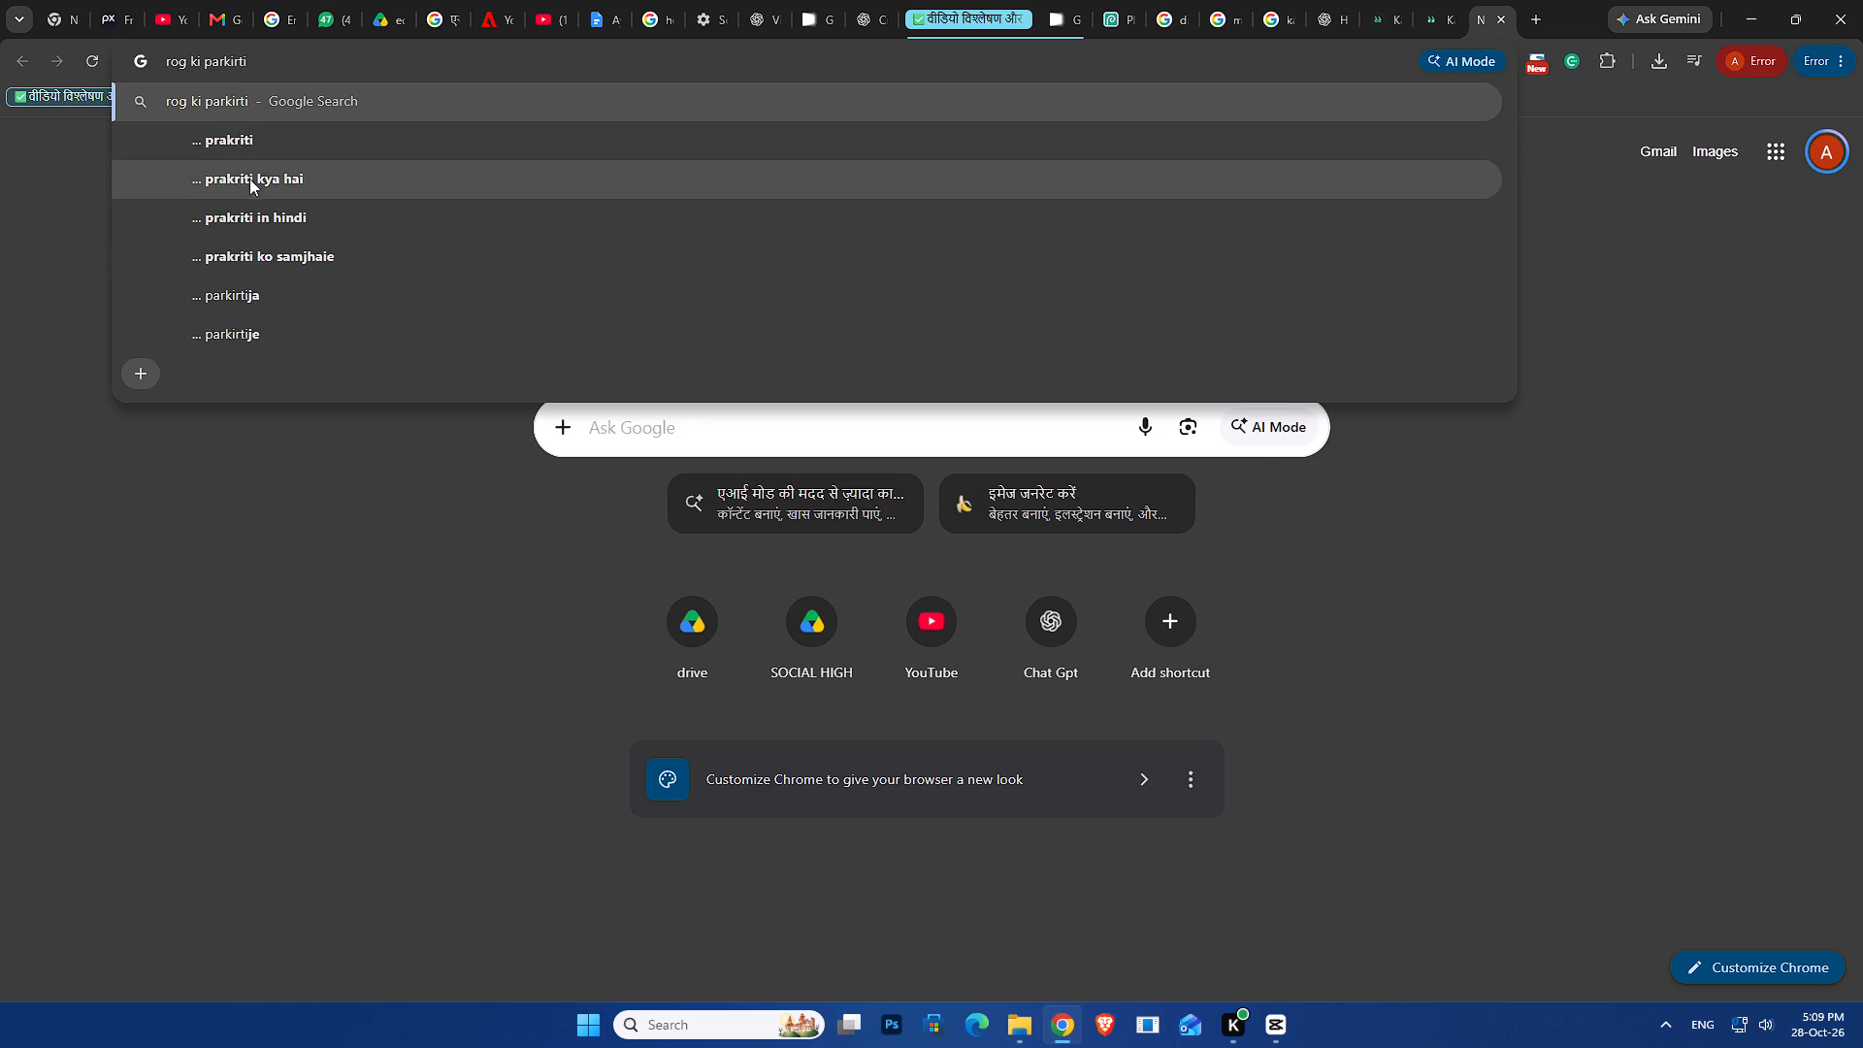
pyautogui.click(261, 149)
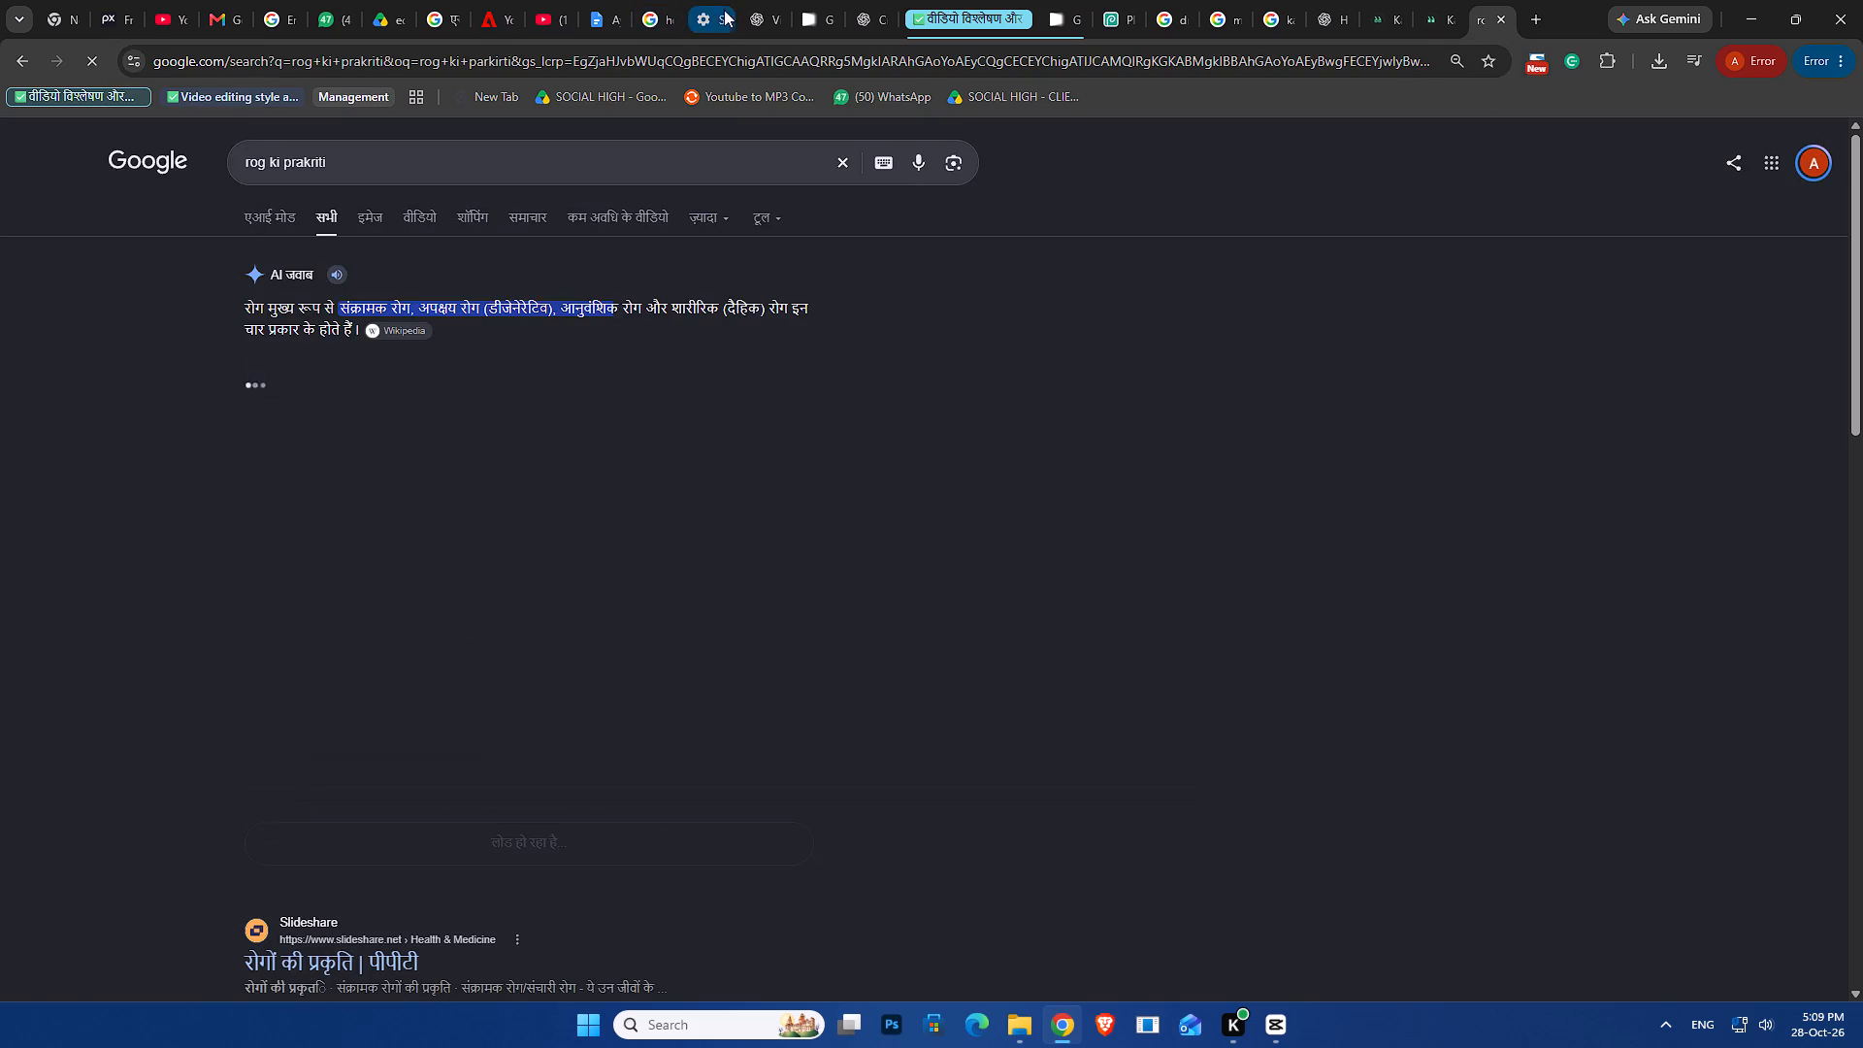
# Switch to the Ayurdeep script document and copy "रोगी की प्रकृति" from the bold Ayurveda paragraph of Script 4 - Migraine.
pyautogui.click(596, 0)
pyautogui.scroll(-1, 953, 597)
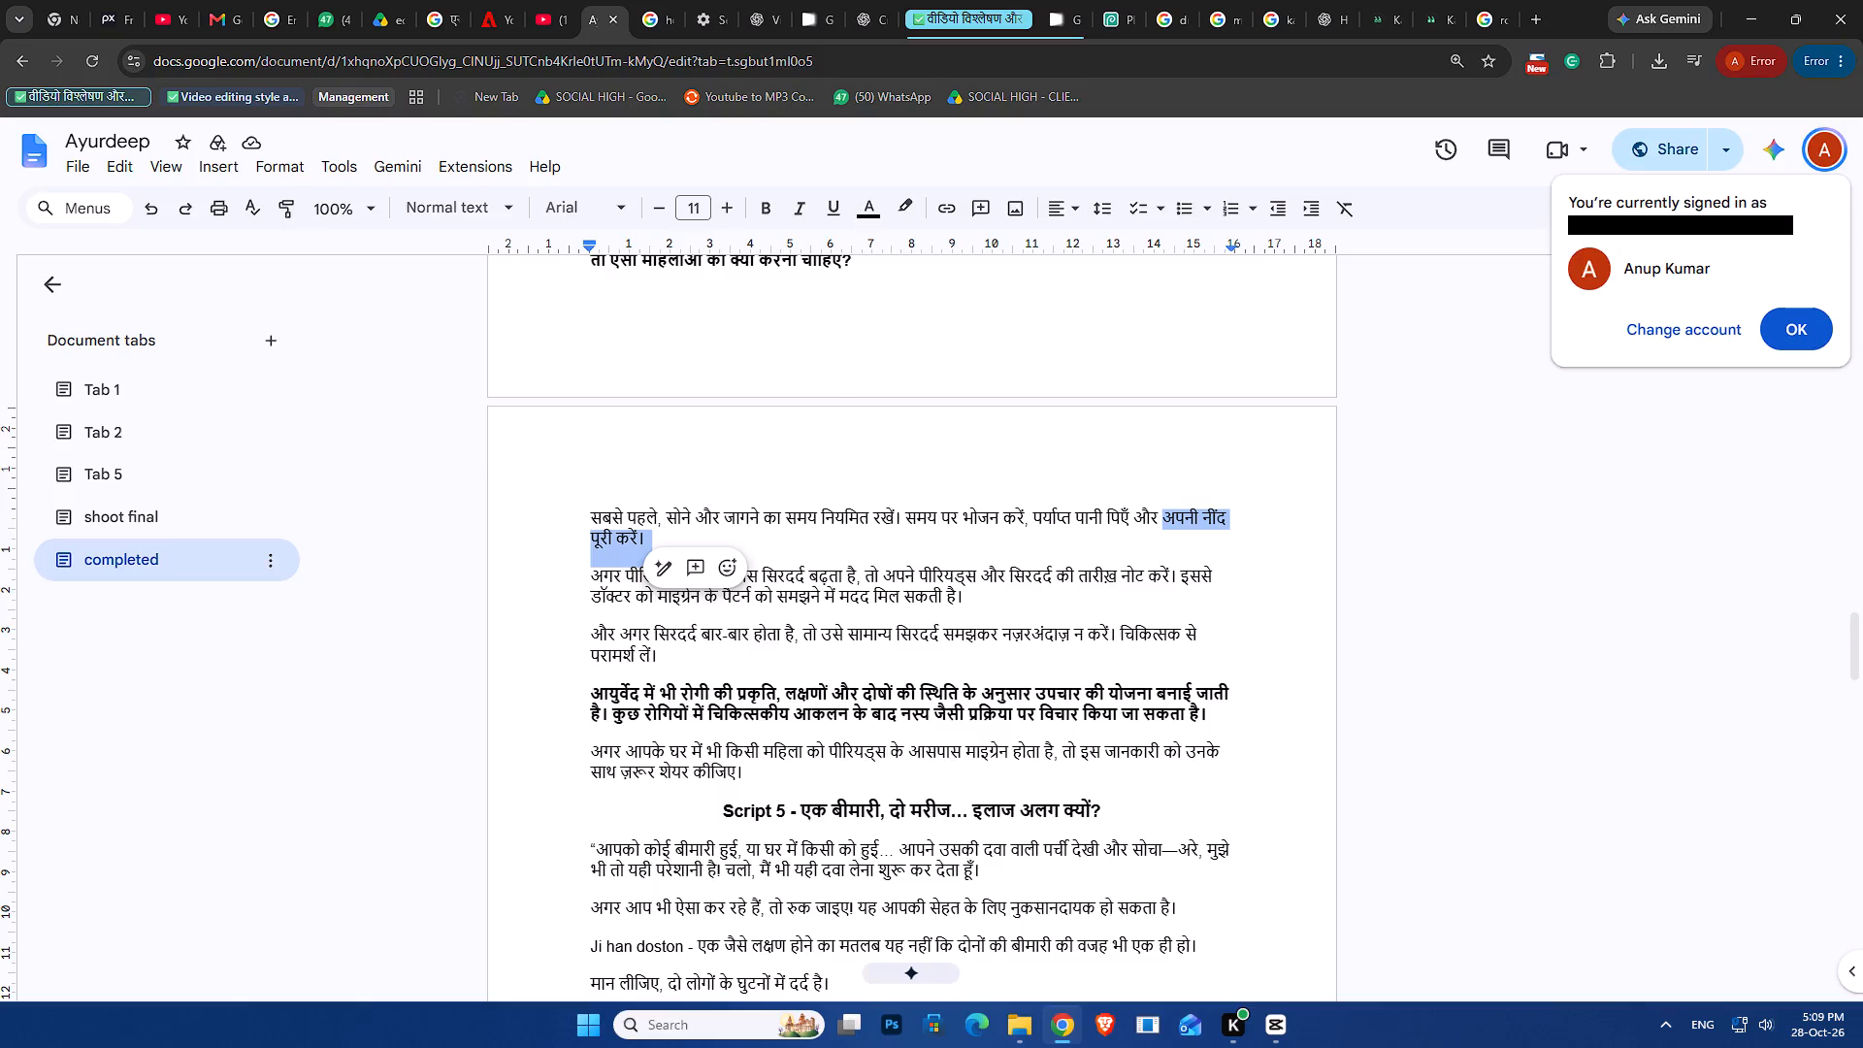
pyautogui.scroll(8, 867, 733)
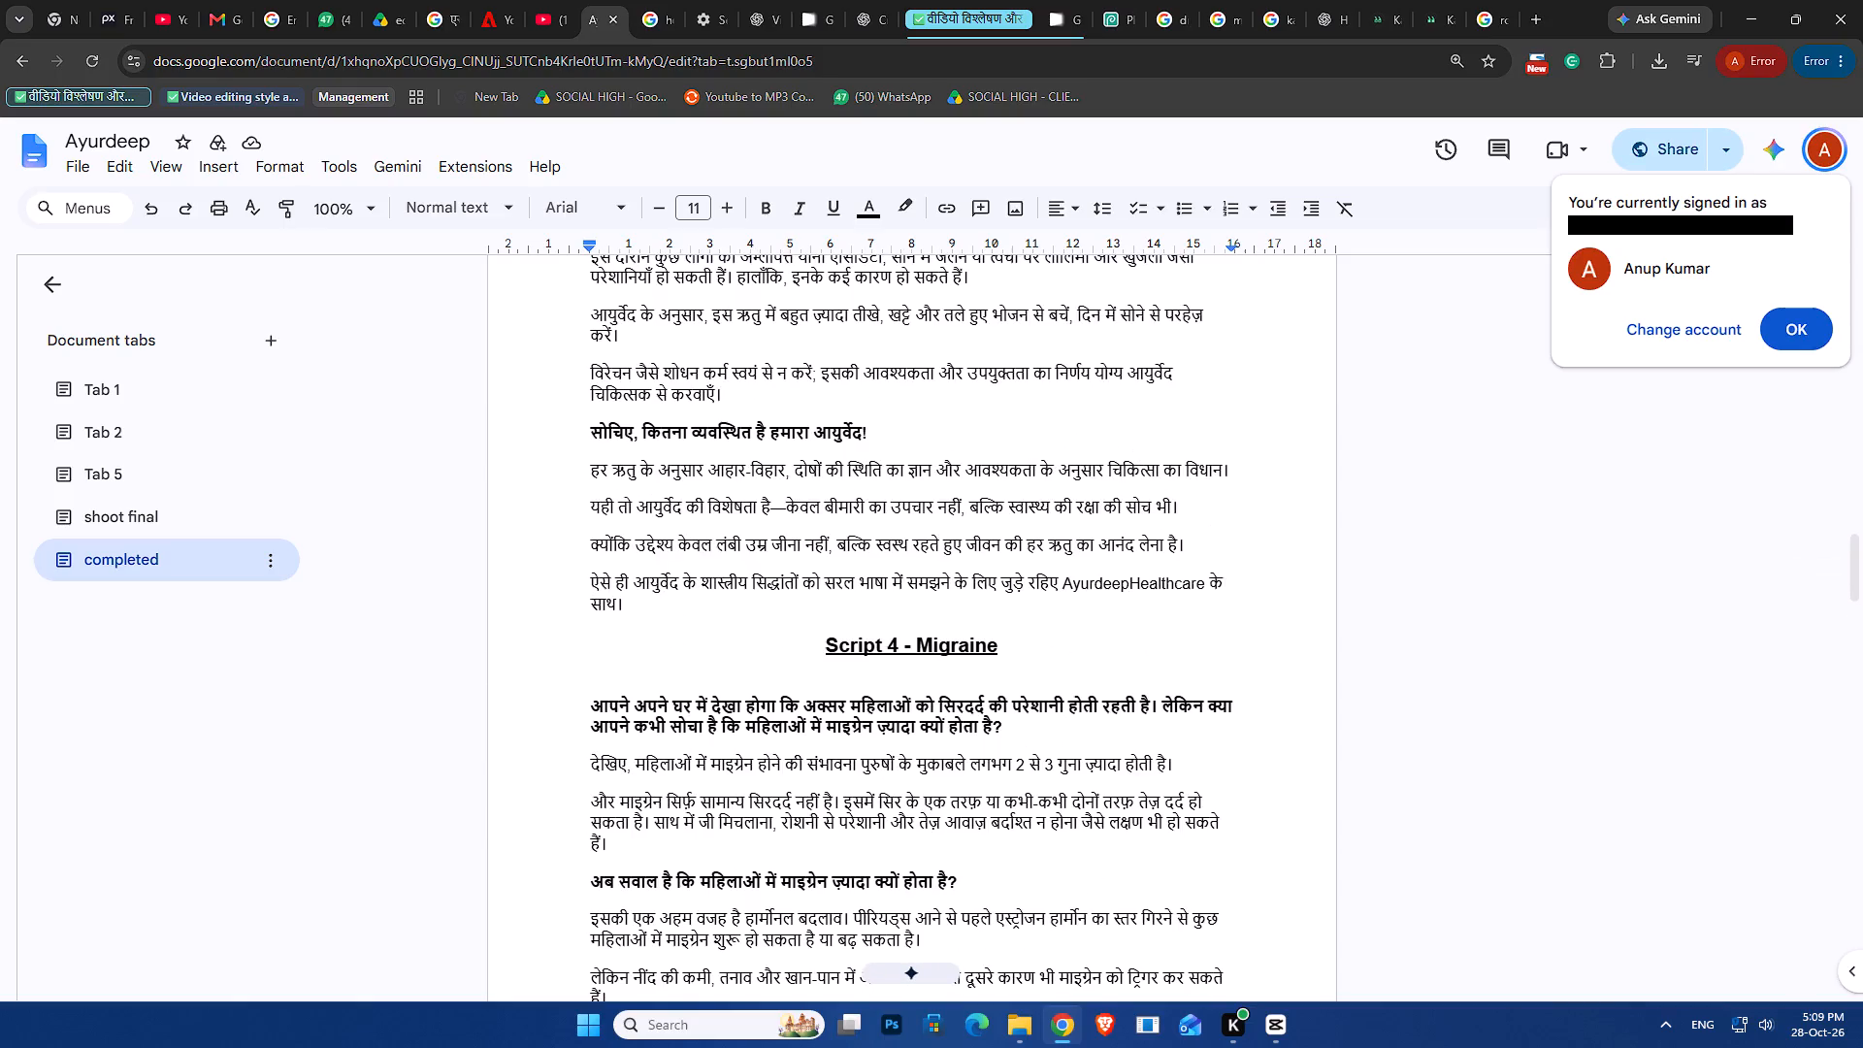
pyautogui.scroll(-4, 770, 679)
pyautogui.scroll(-2, 997, 690)
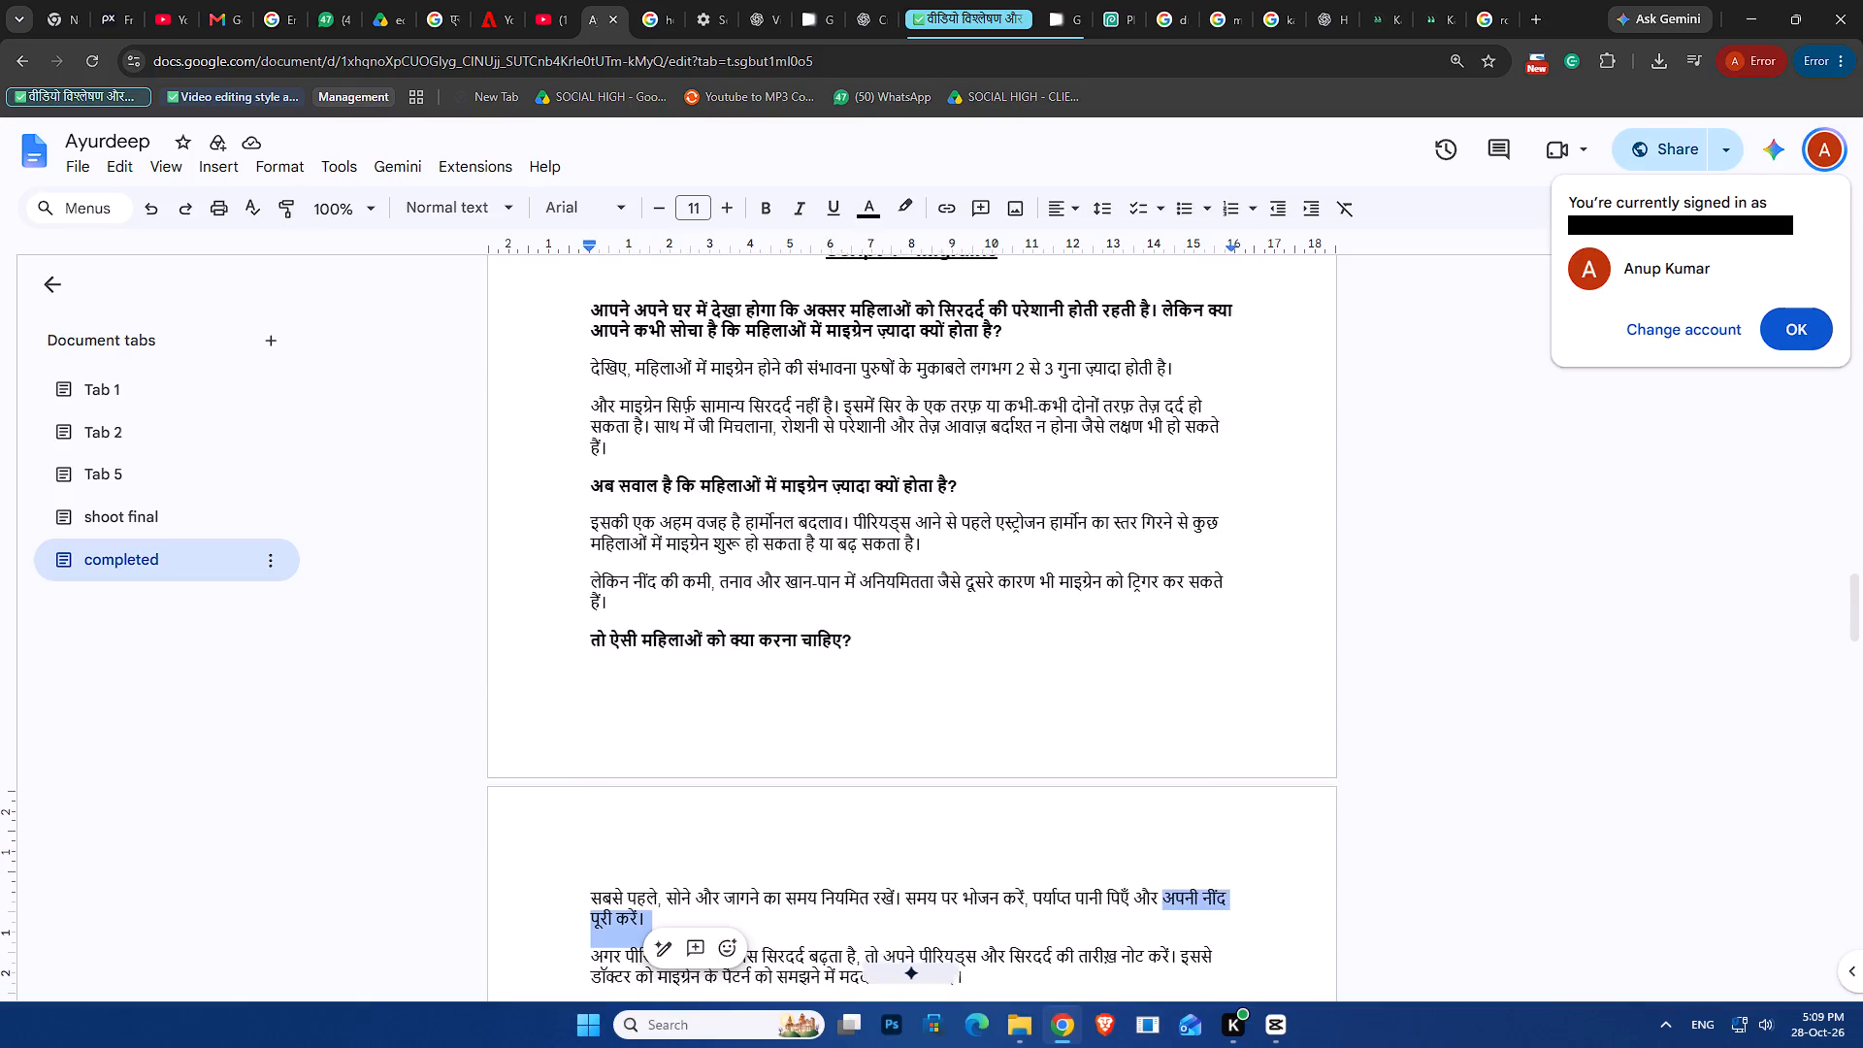
pyautogui.click(896, 722)
pyautogui.scroll(-3, 892, 745)
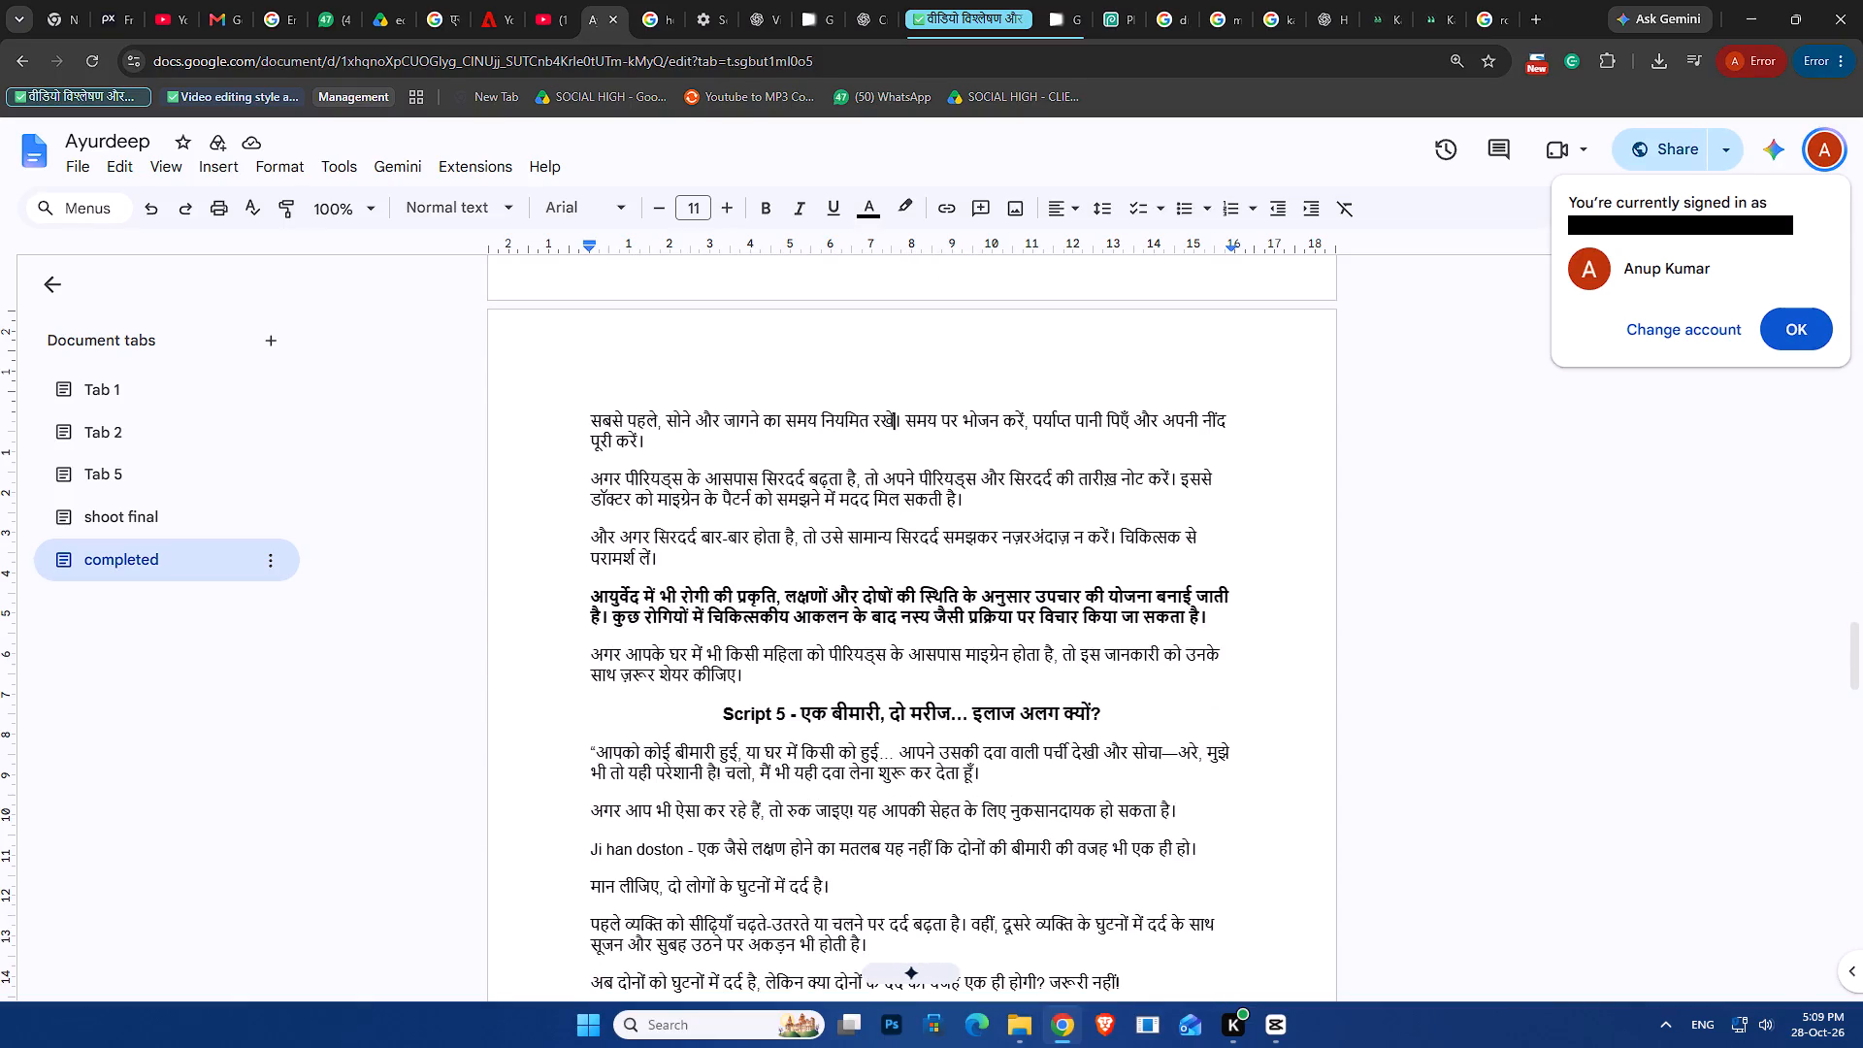
pyautogui.click(705, 679)
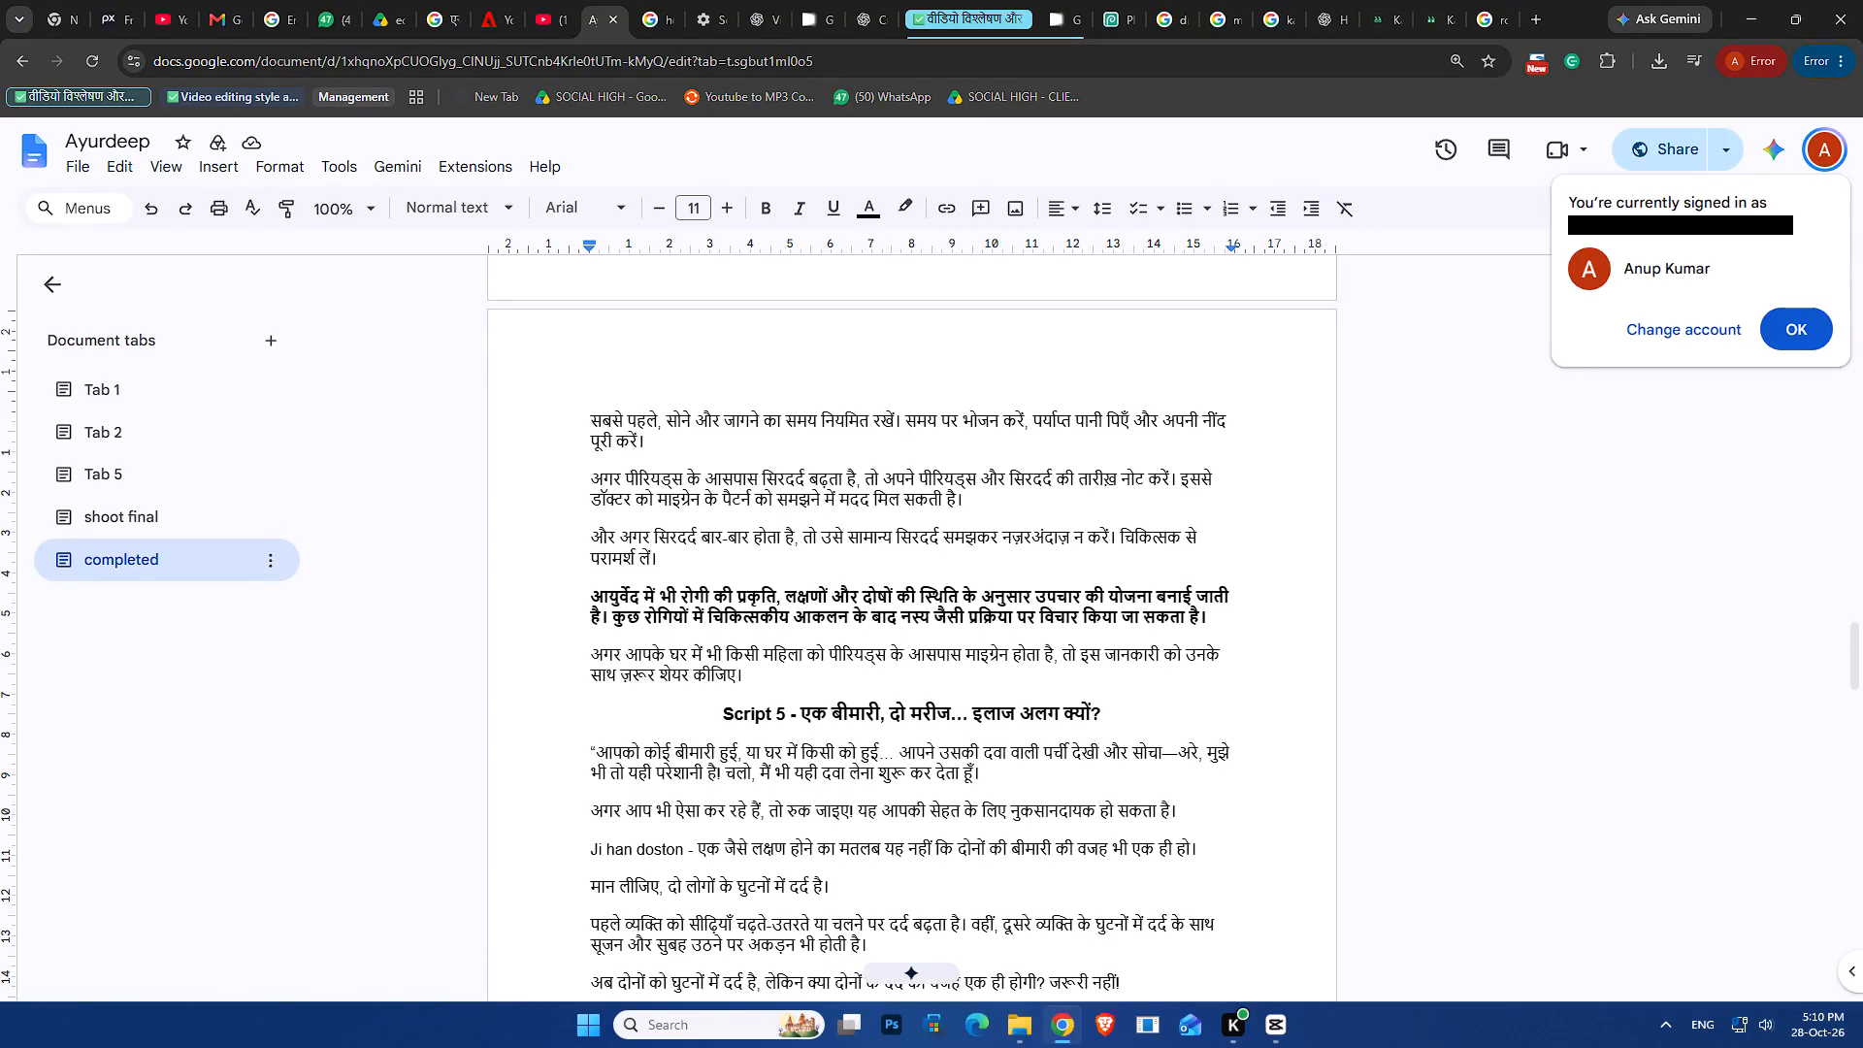
pyautogui.click(729, 684)
pyautogui.click(946, 663)
pyautogui.click(1057, 635)
pyautogui.click(888, 632)
pyautogui.click(788, 632)
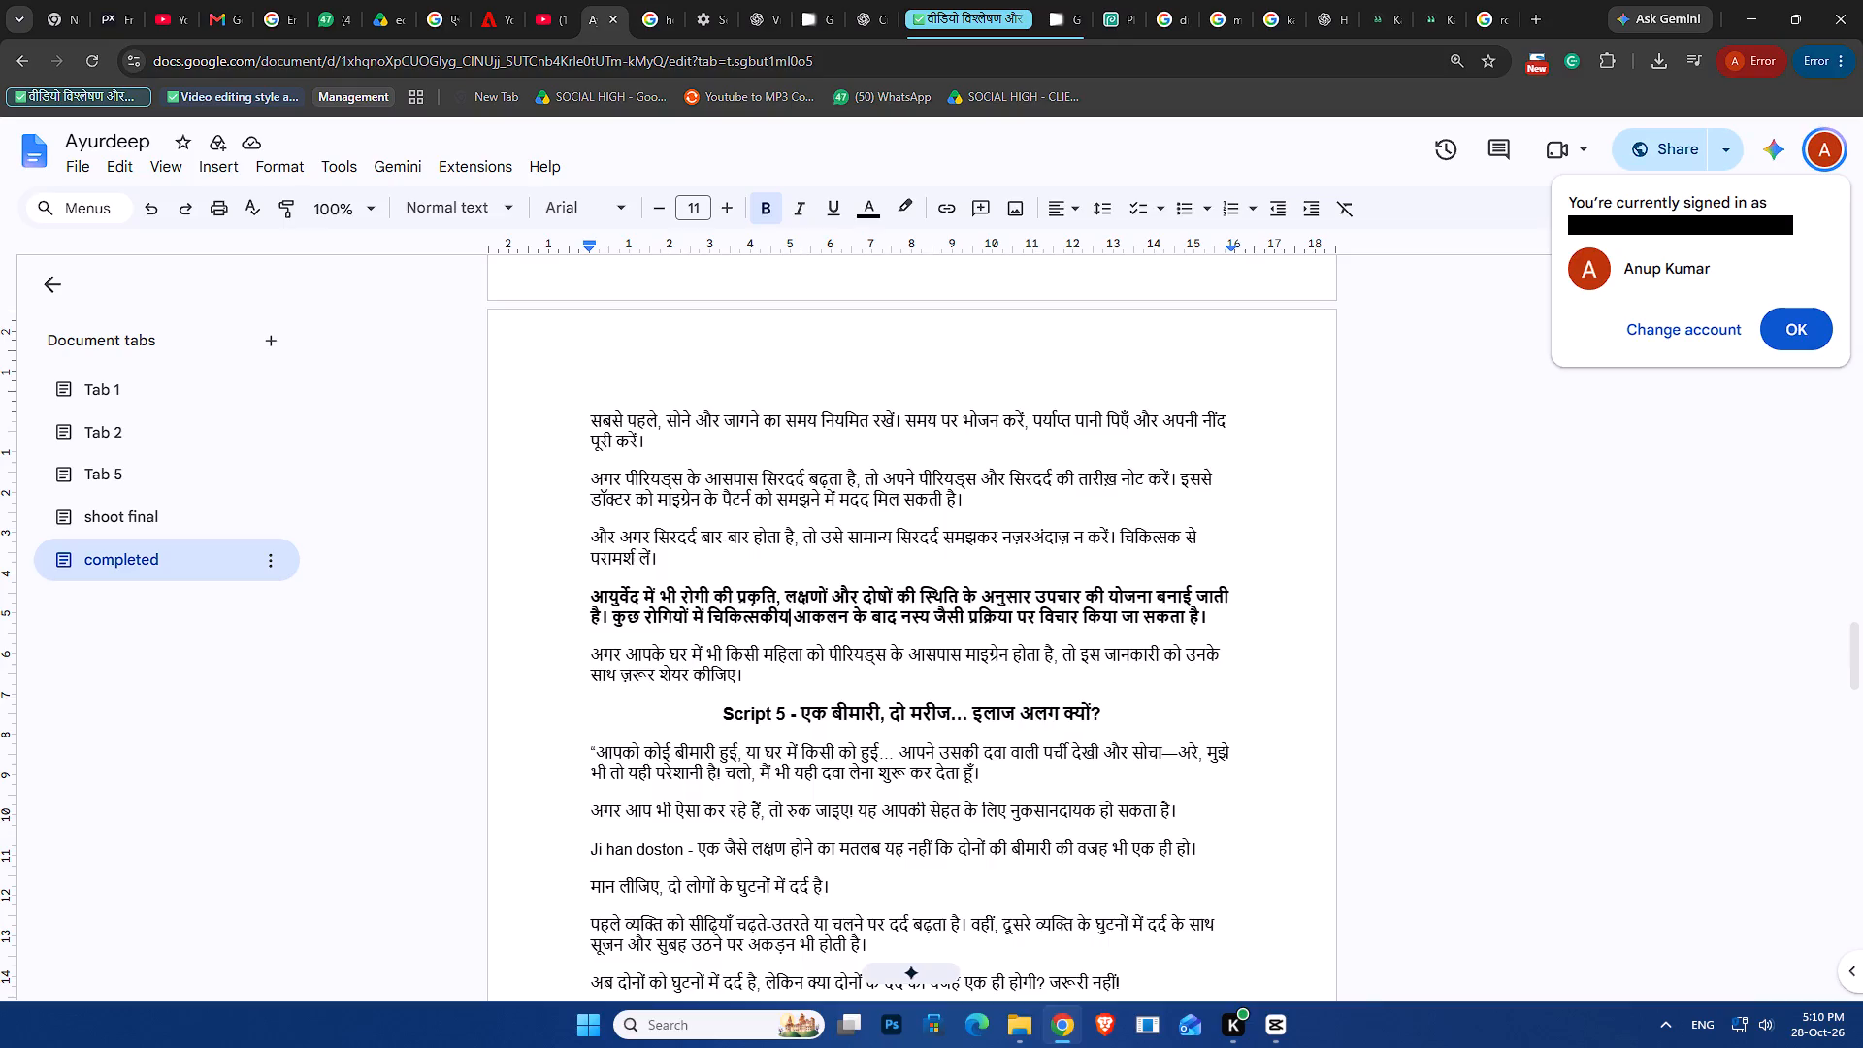
pyautogui.moveTo(676, 600); pyautogui.dragTo(758, 603)
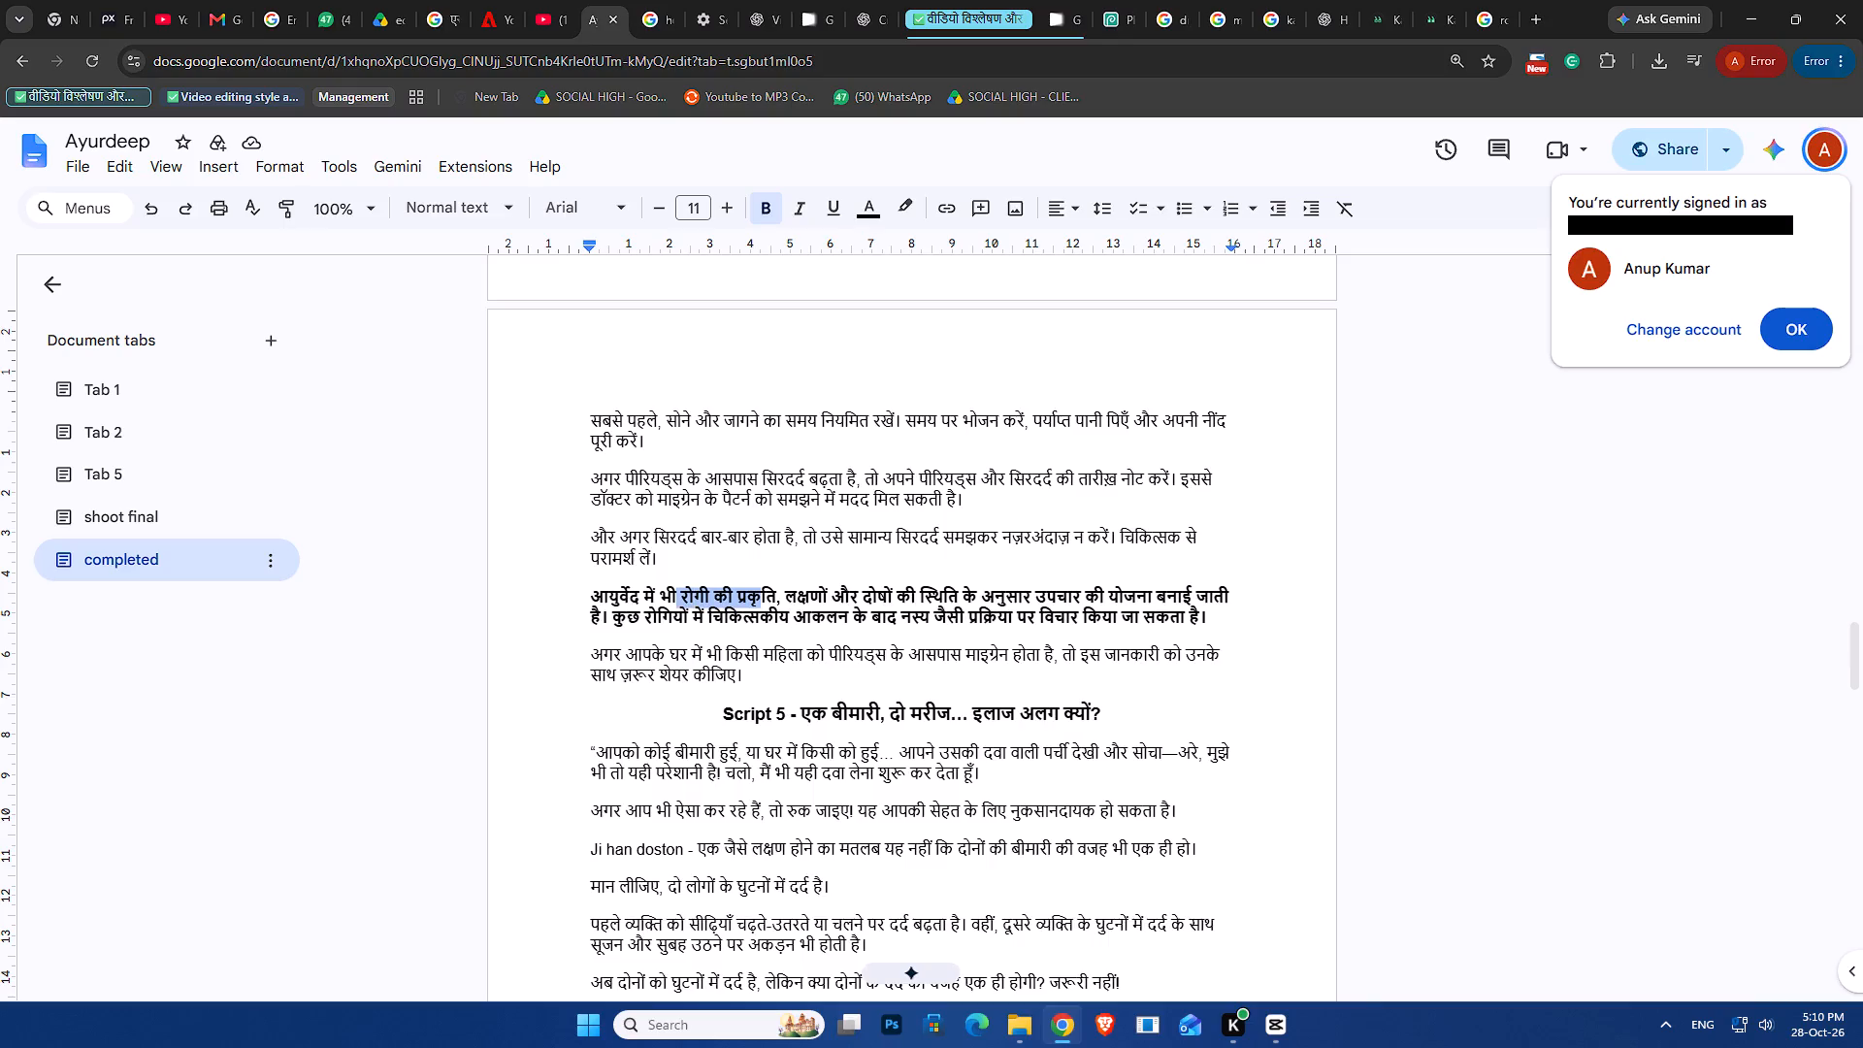
pyautogui.moveTo(758, 603); pyautogui.dragTo(771, 603)
pyautogui.hotkey('ctrl', 'c')
# Return to CapCut and replace both paragraphs of the "जागने" label over the book pages with the copied "रोगी की प्रकृति".
pyautogui.click(1282, 1025)
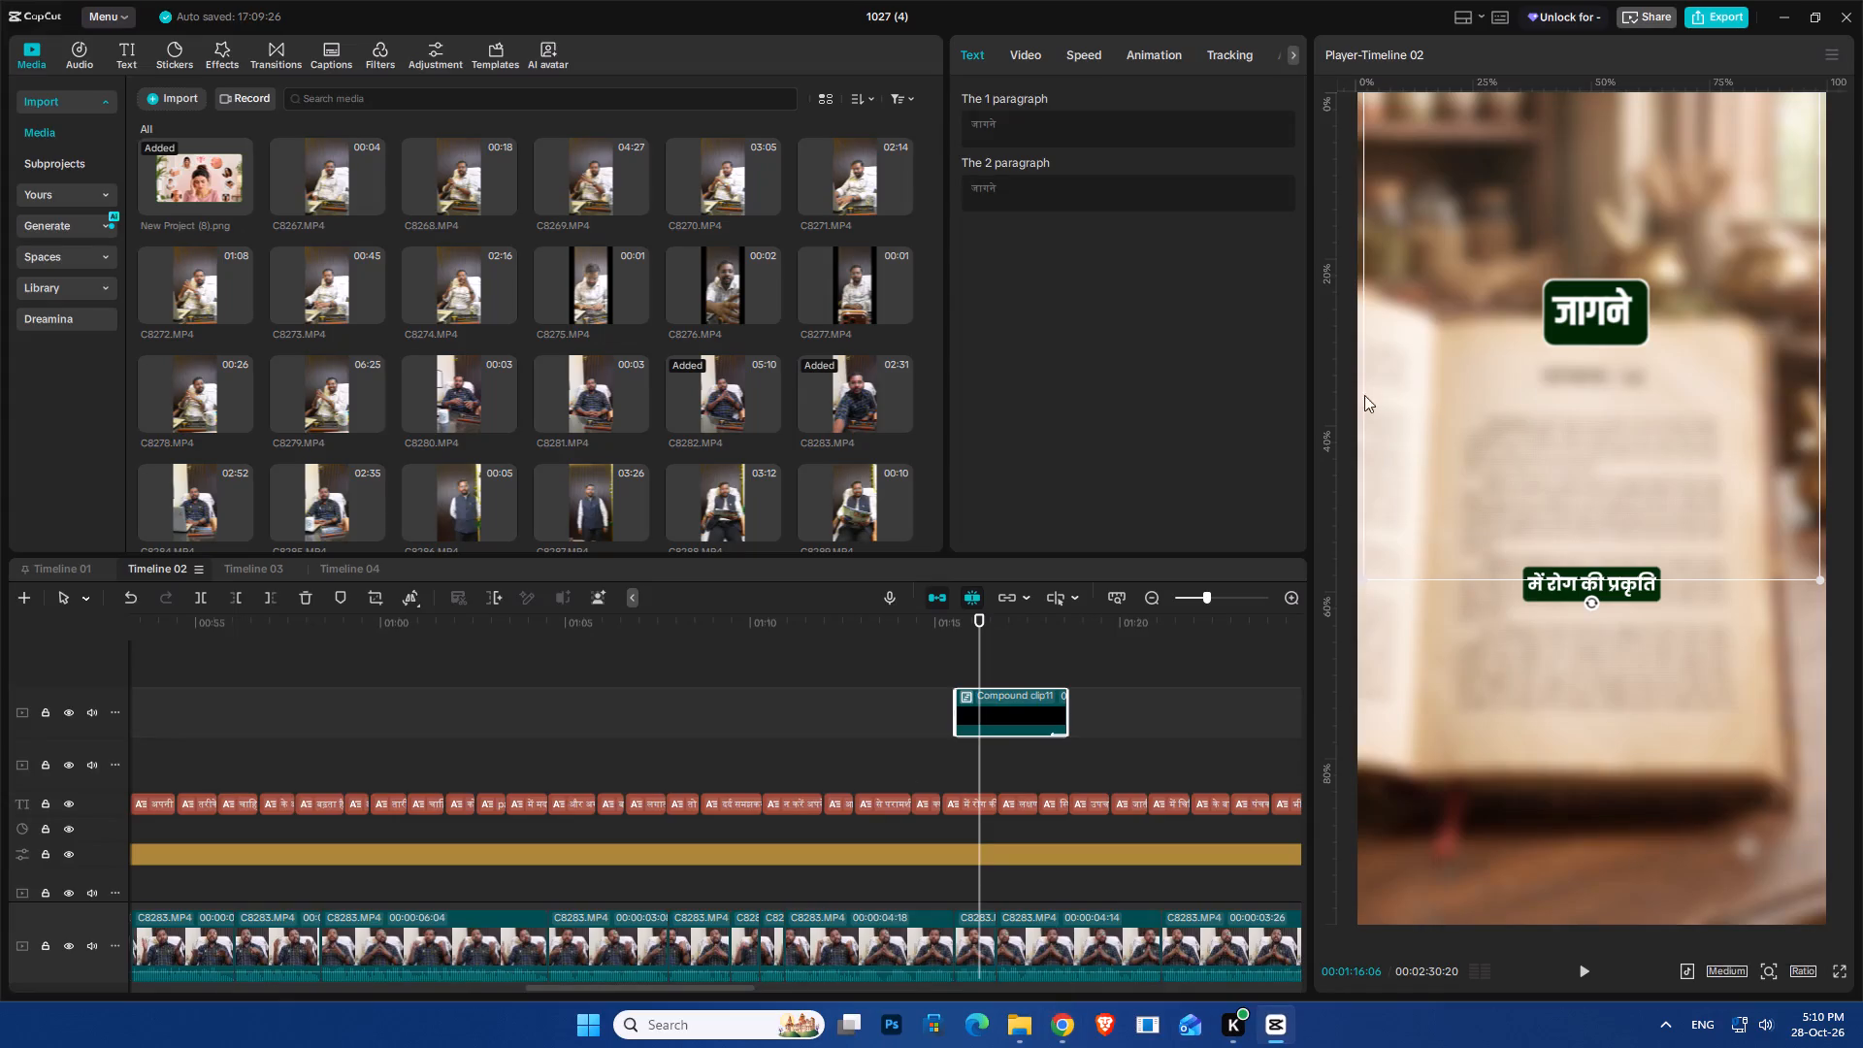
pyautogui.click(911, 716)
pyautogui.press('space')
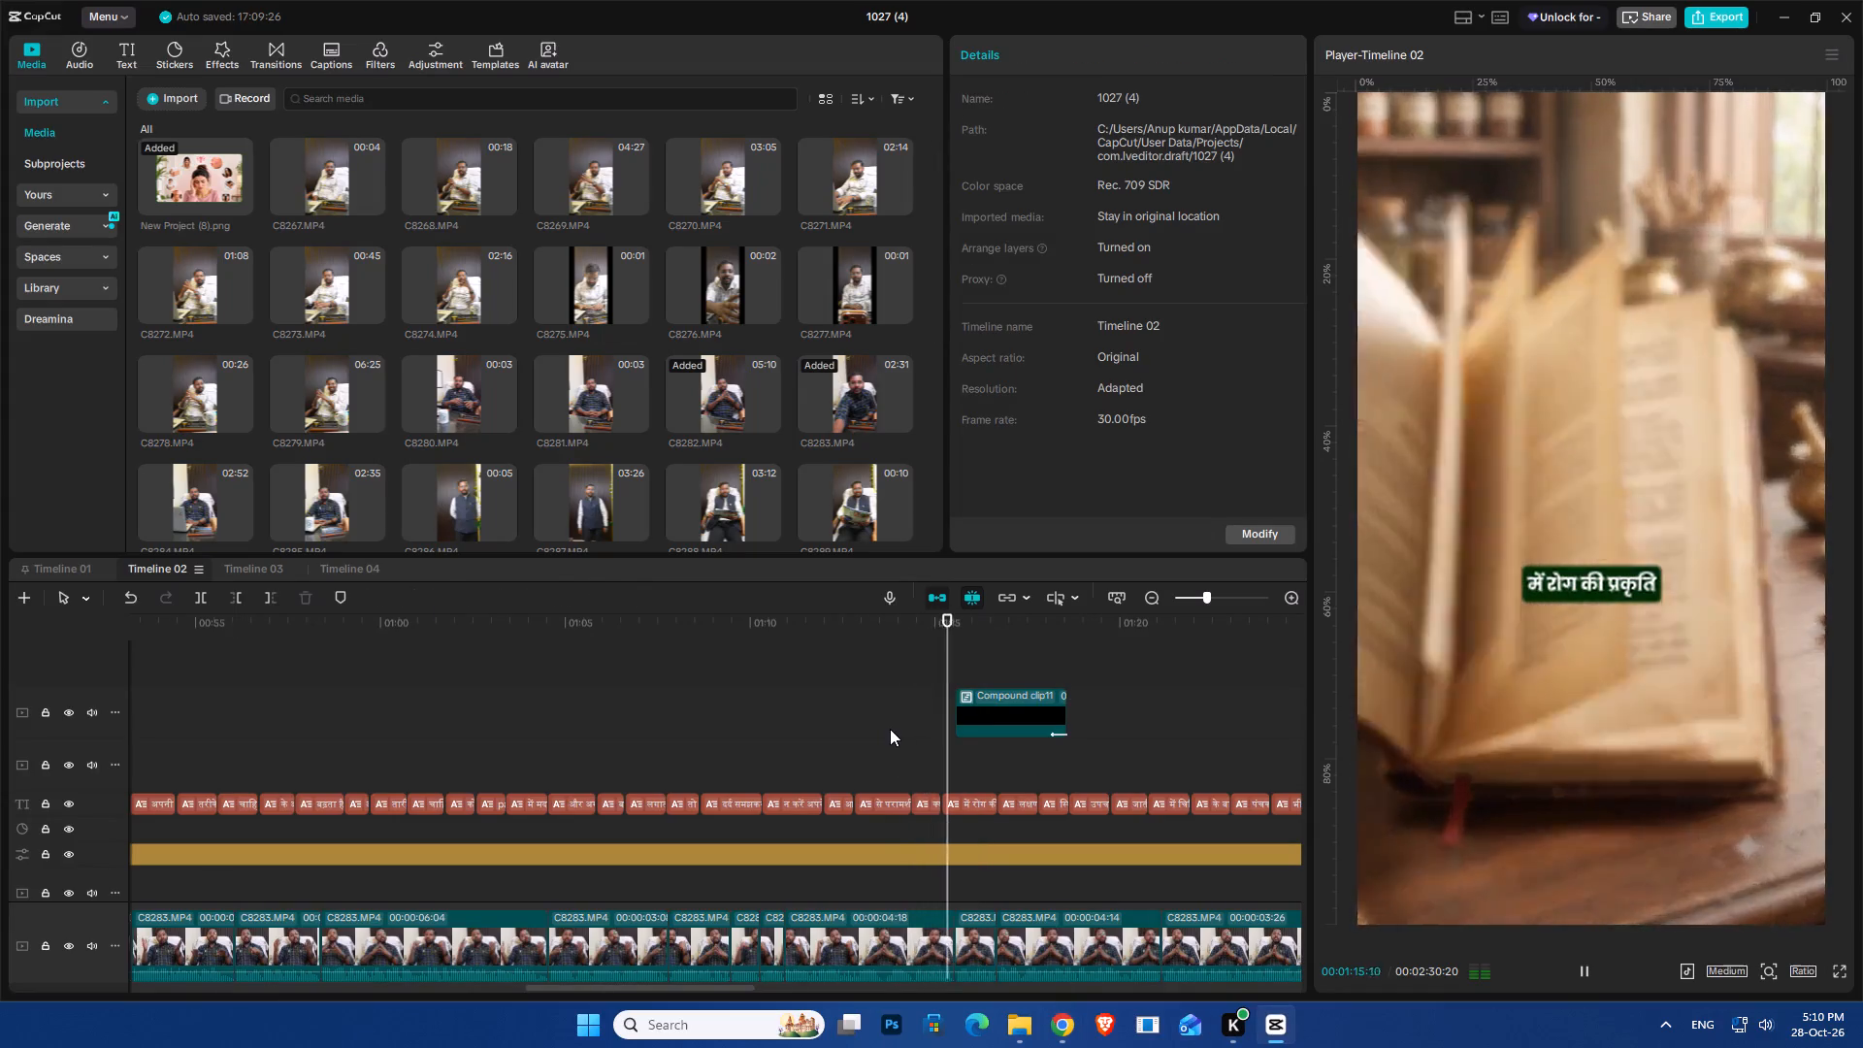
pyautogui.press('space')
pyautogui.click(994, 710)
pyautogui.click(1045, 130)
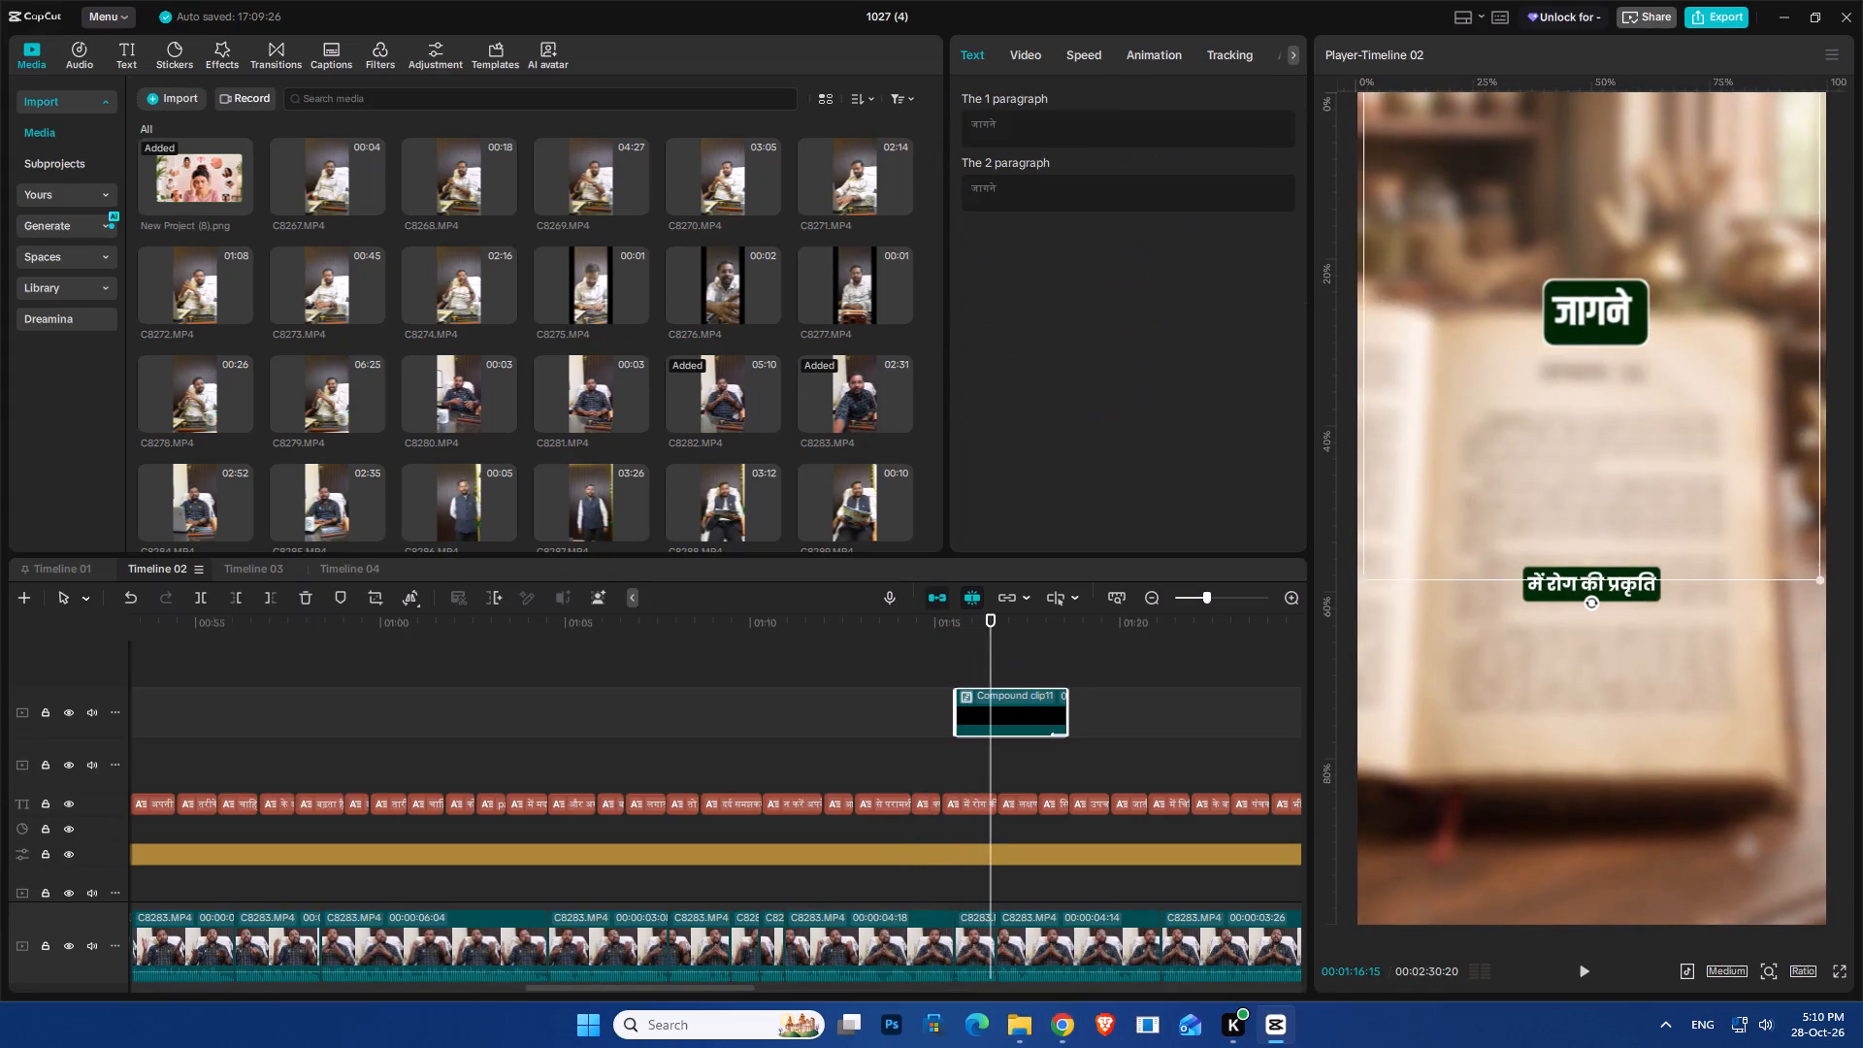
pyautogui.hotkey('ctrl', 'a')
pyautogui.hotkey('ctrl', 'v')
pyautogui.keyDown('ctrl'); pyautogui.click(1043, 189); pyautogui.keyUp('ctrl')
pyautogui.hotkey('ctrl', 'a')
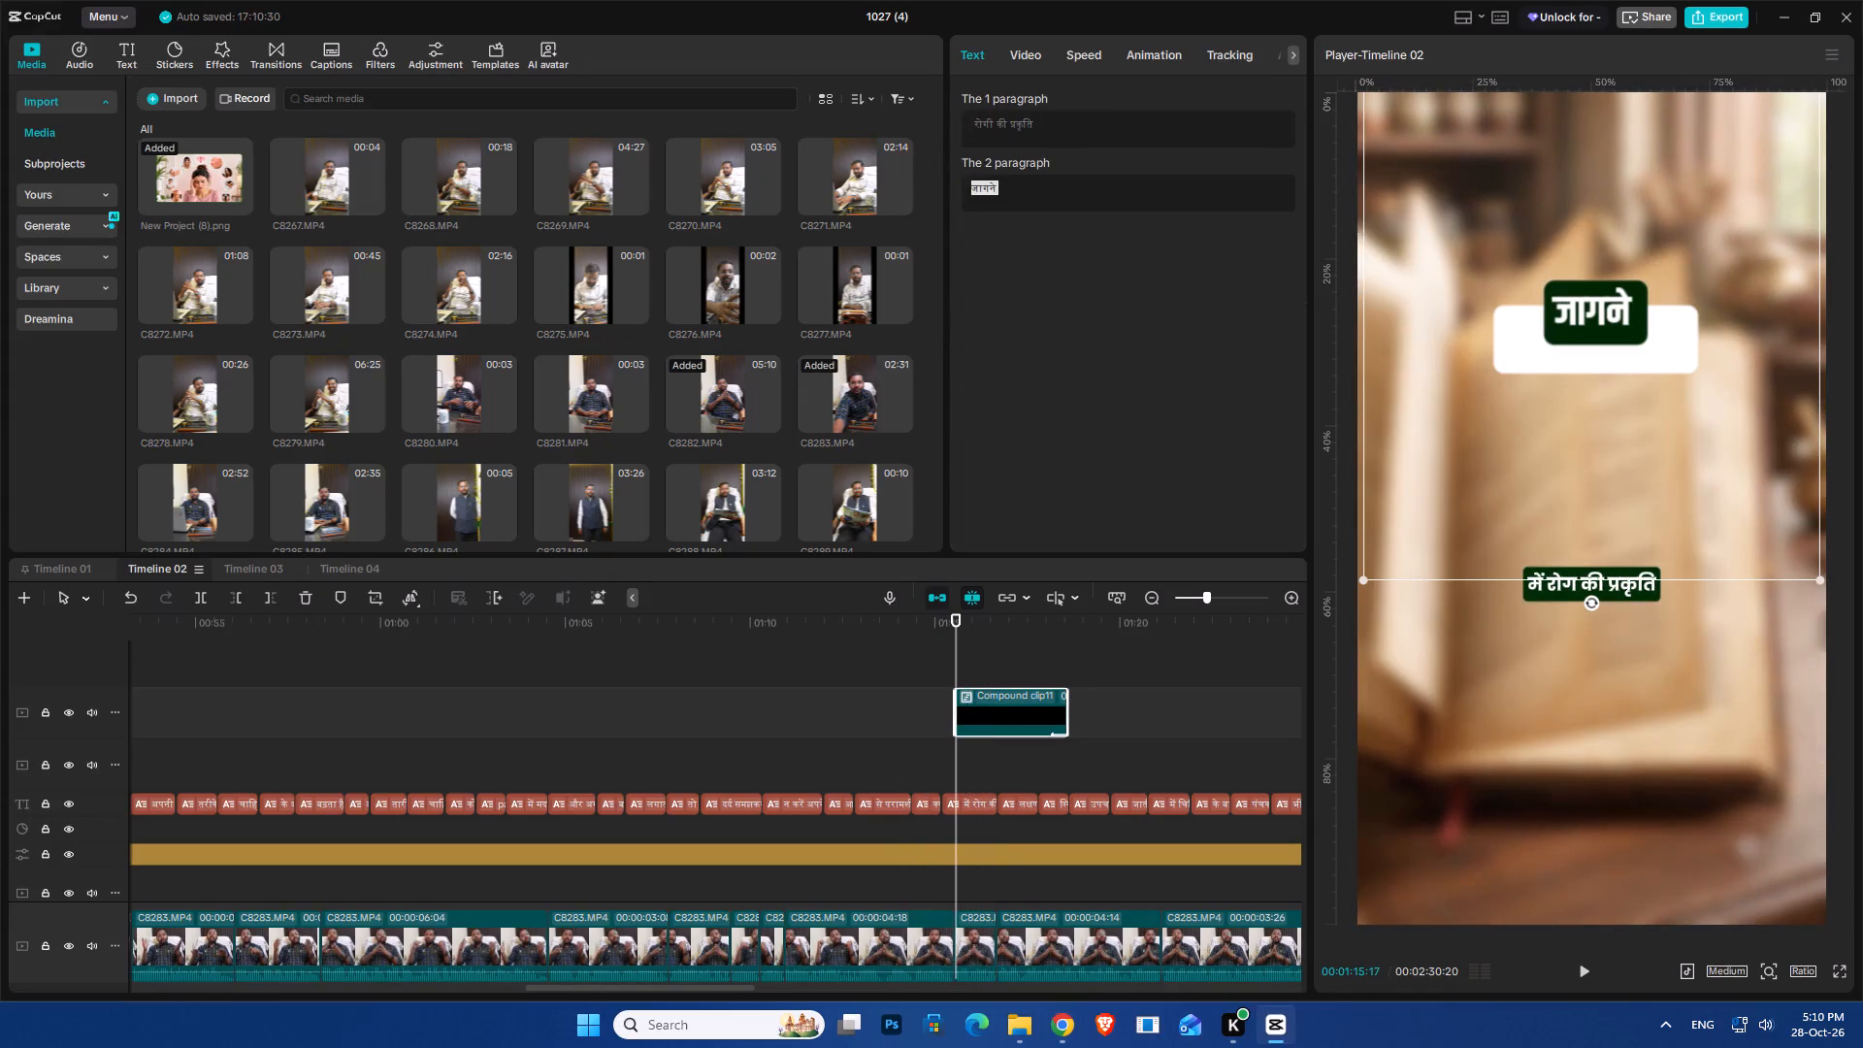
pyautogui.hotkey('ctrl', 'v')
# Correct "रोगी" to "रोग" in both paragraphs of the label, so each reads "रोग की प्रकृति".
pyautogui.click(996, 124)
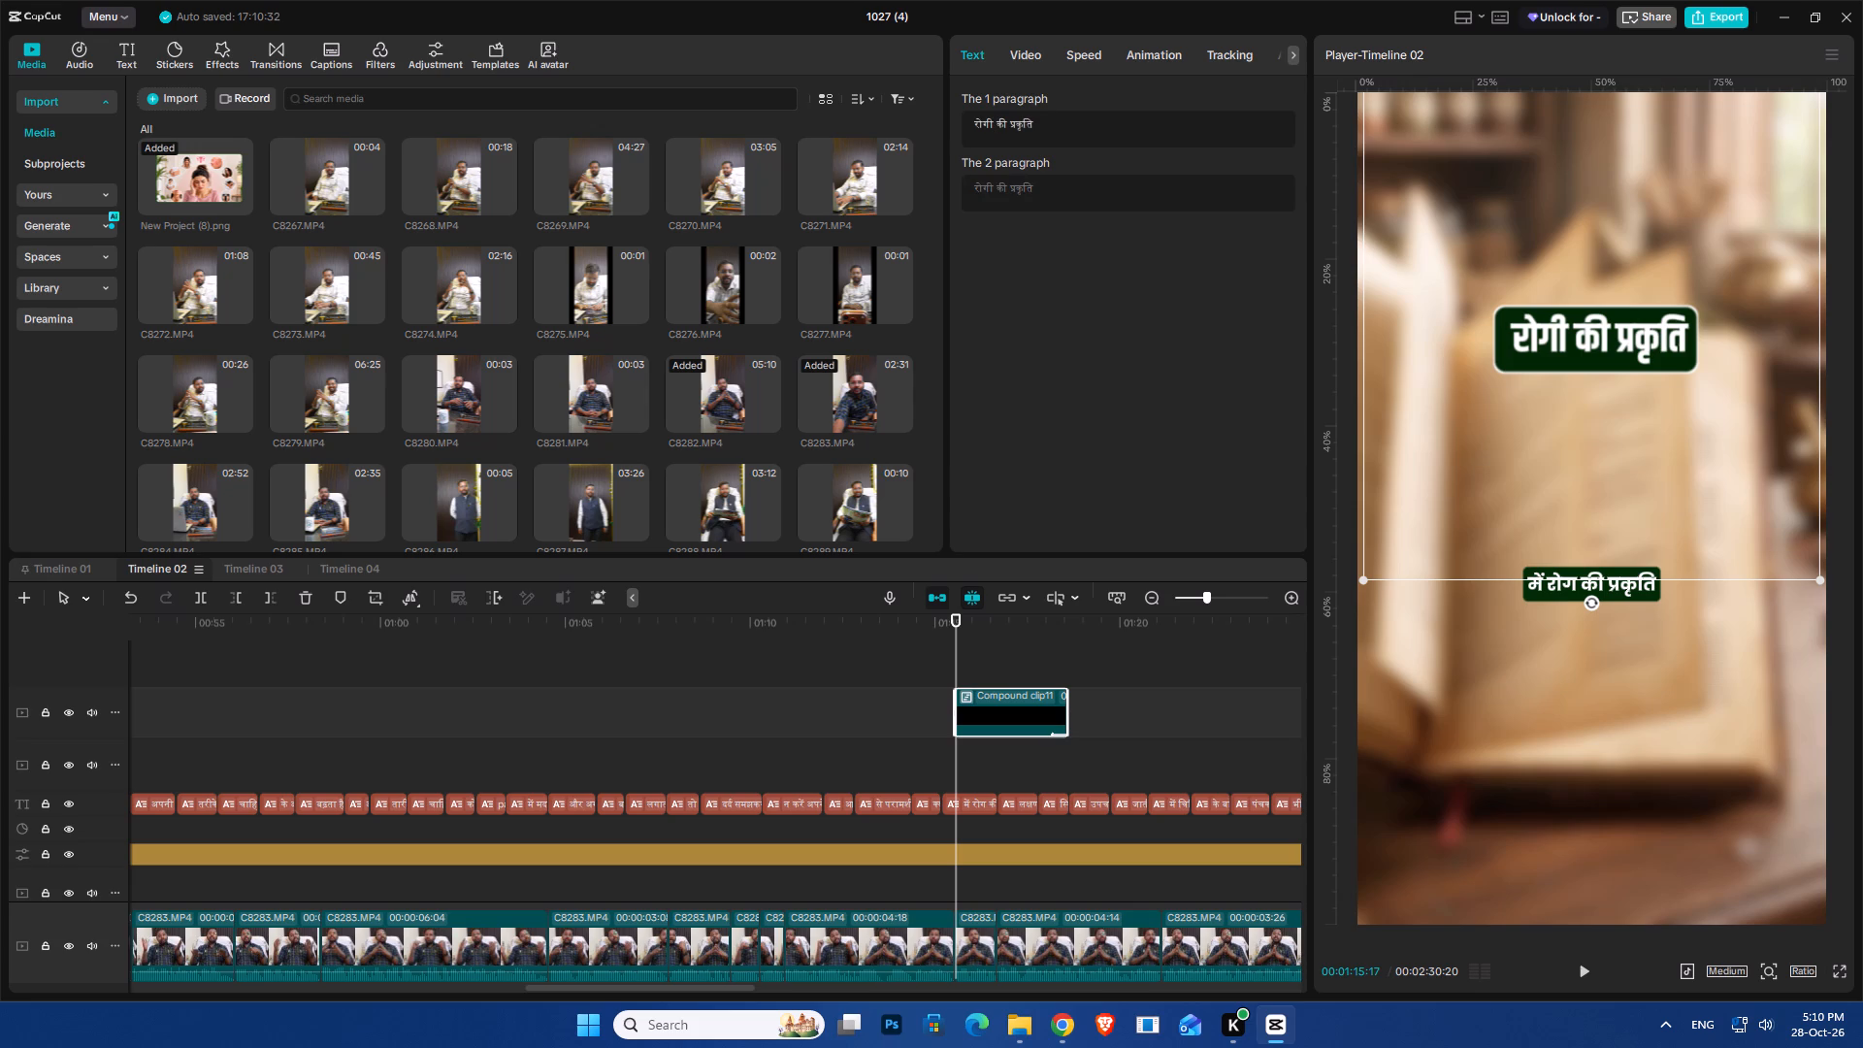
pyautogui.press('BackSpace')
pyautogui.press('BackSpace')
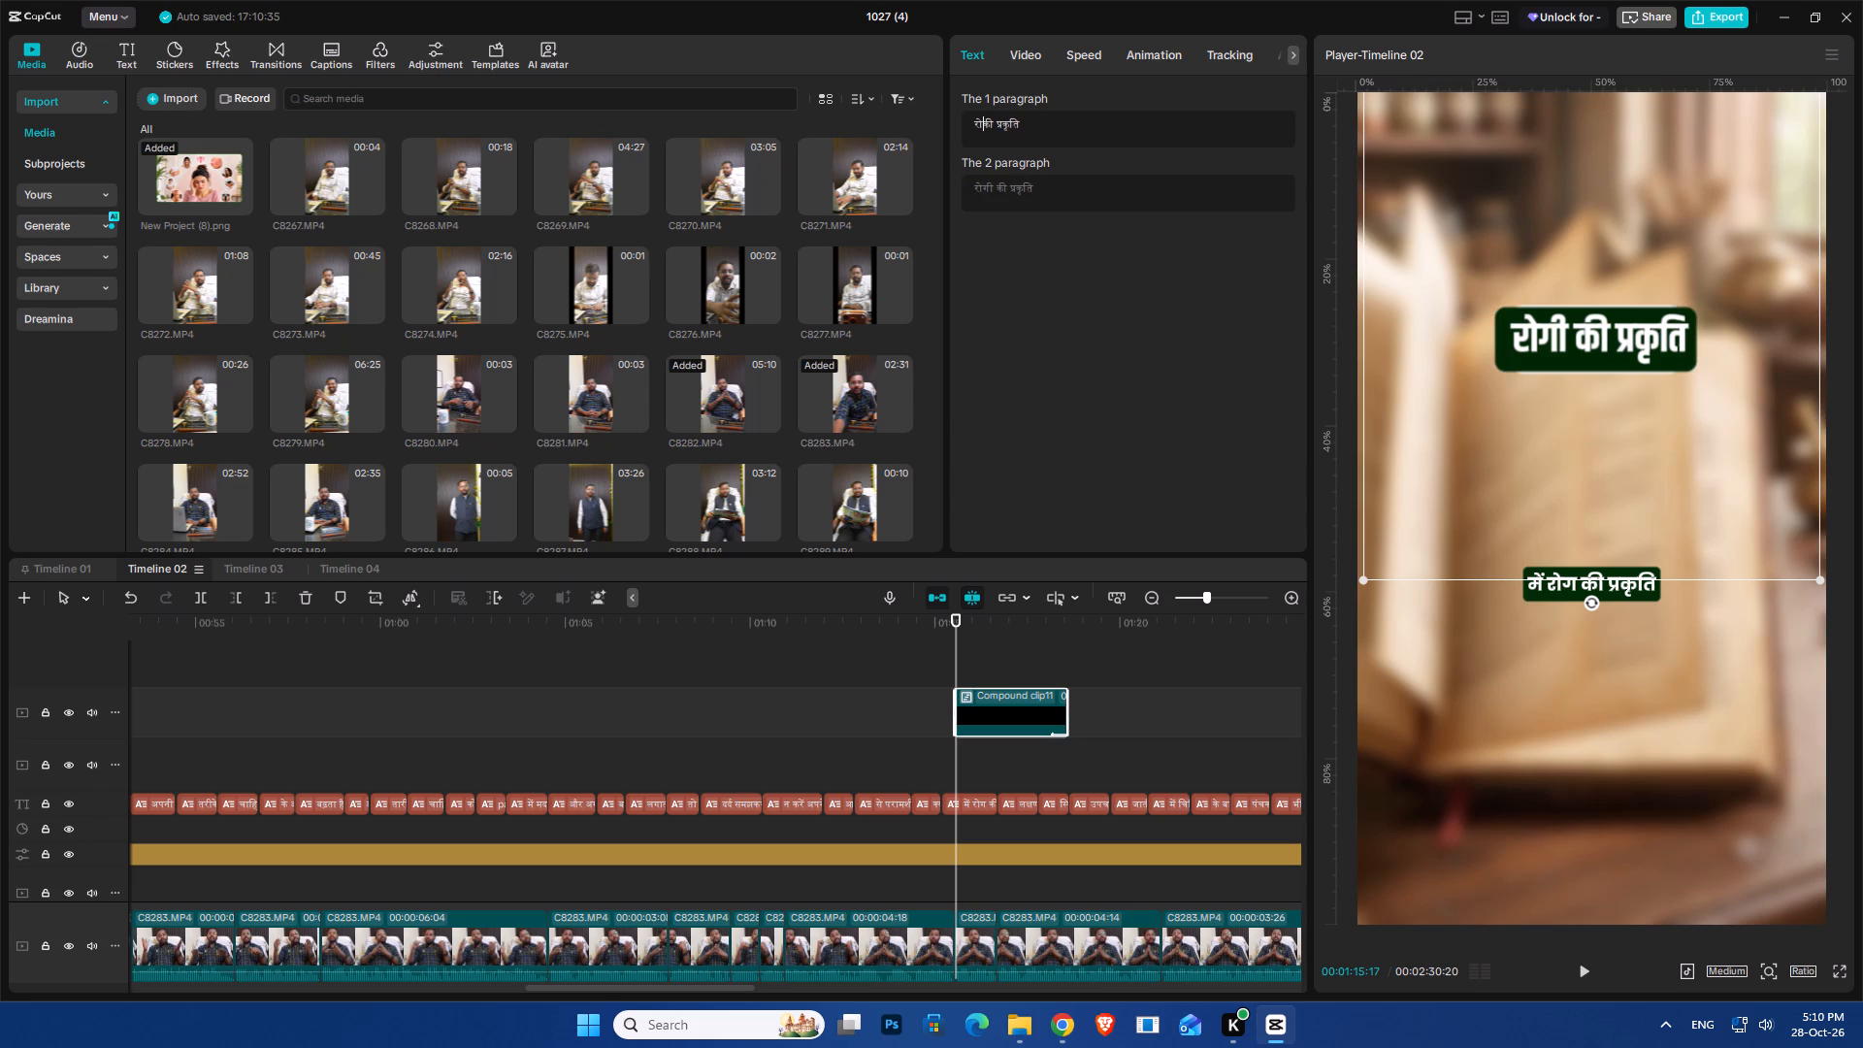
pyautogui.press('super+space')
pyautogui.press('g')
pyautogui.press('space')
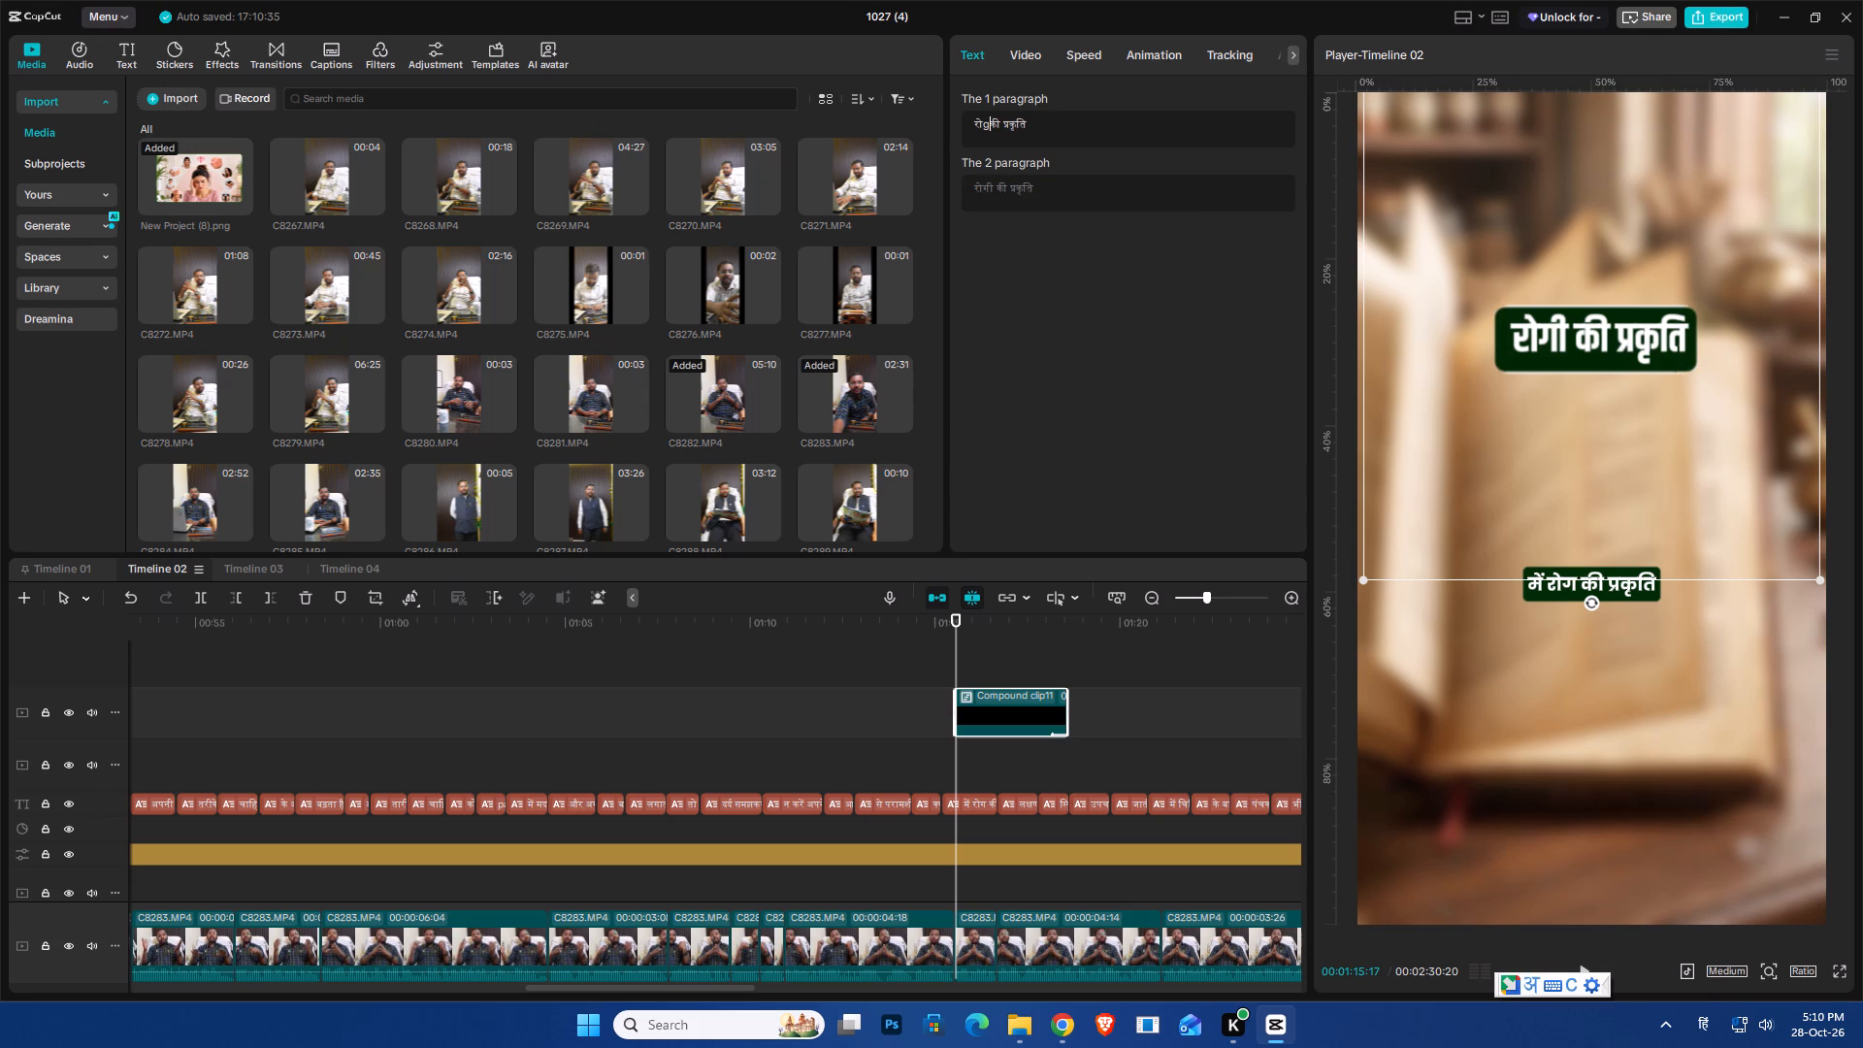
pyautogui.click(996, 193)
pyautogui.press('BackSpace')
pyautogui.press('BackSpace')
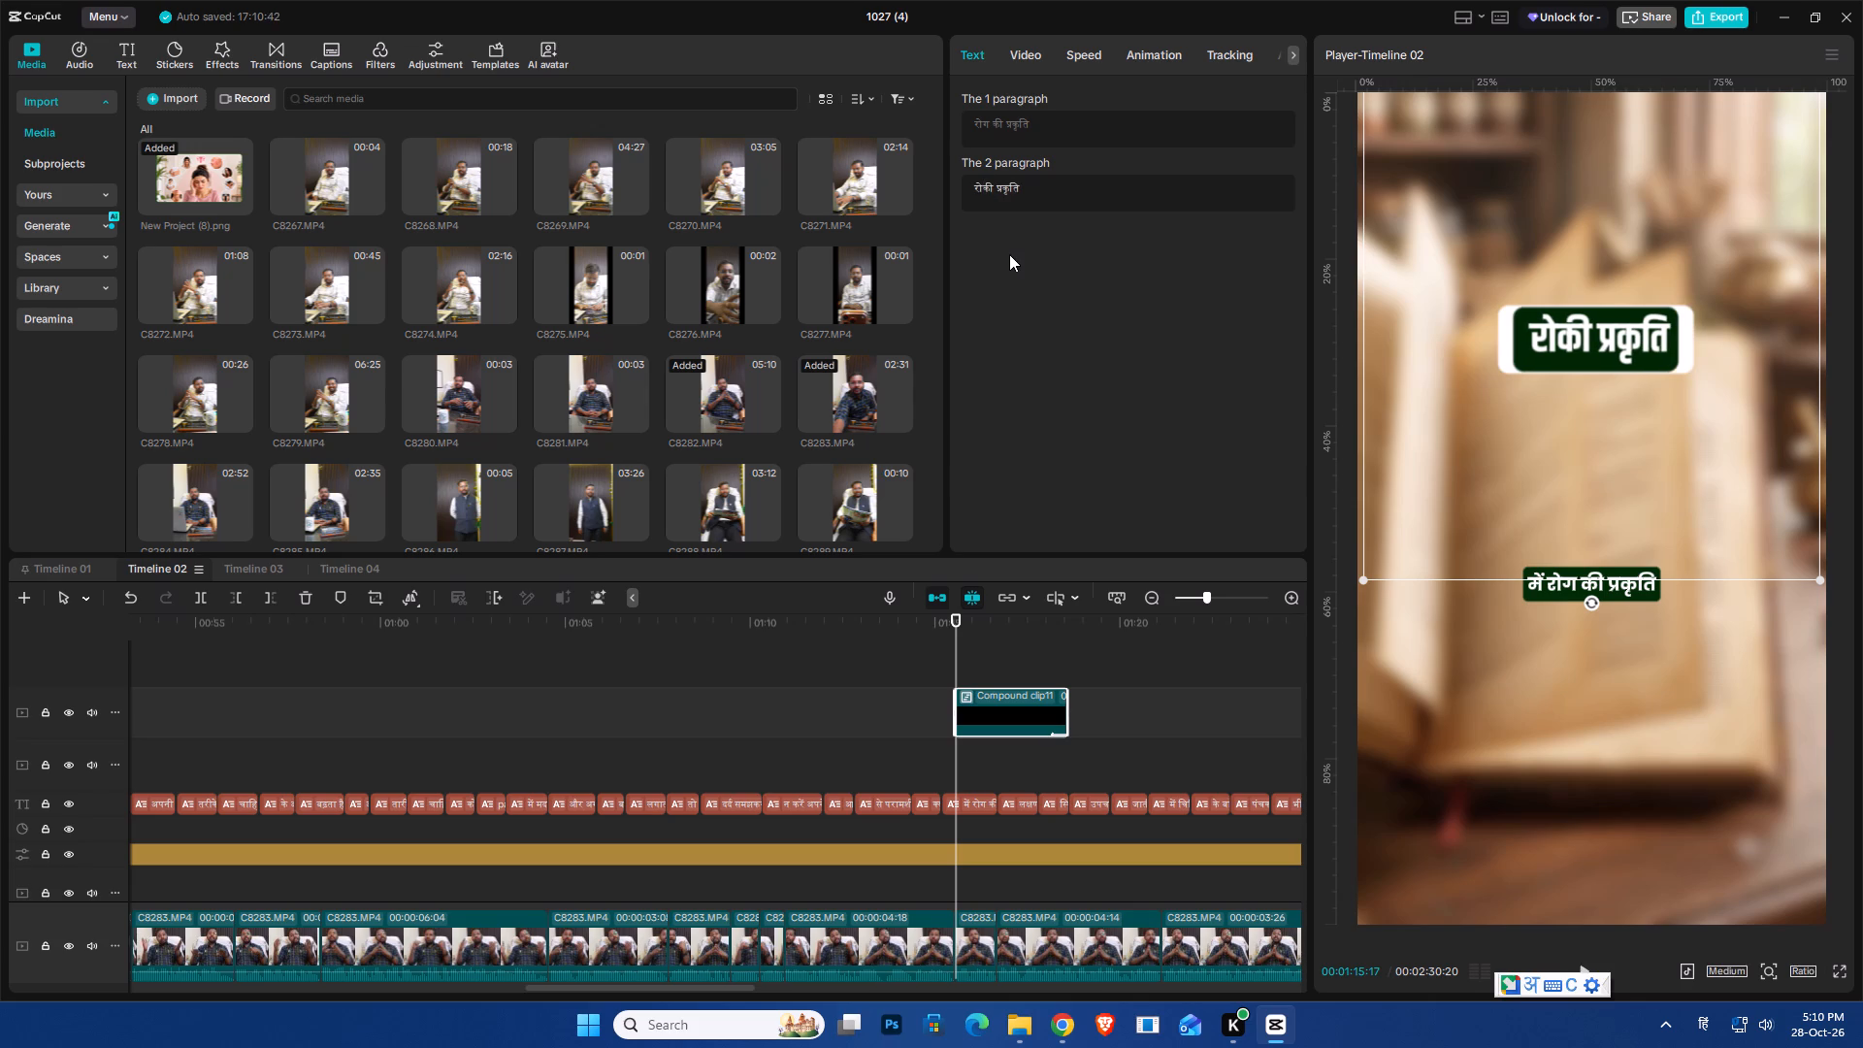
pyautogui.press('g')
pyautogui.press('space')
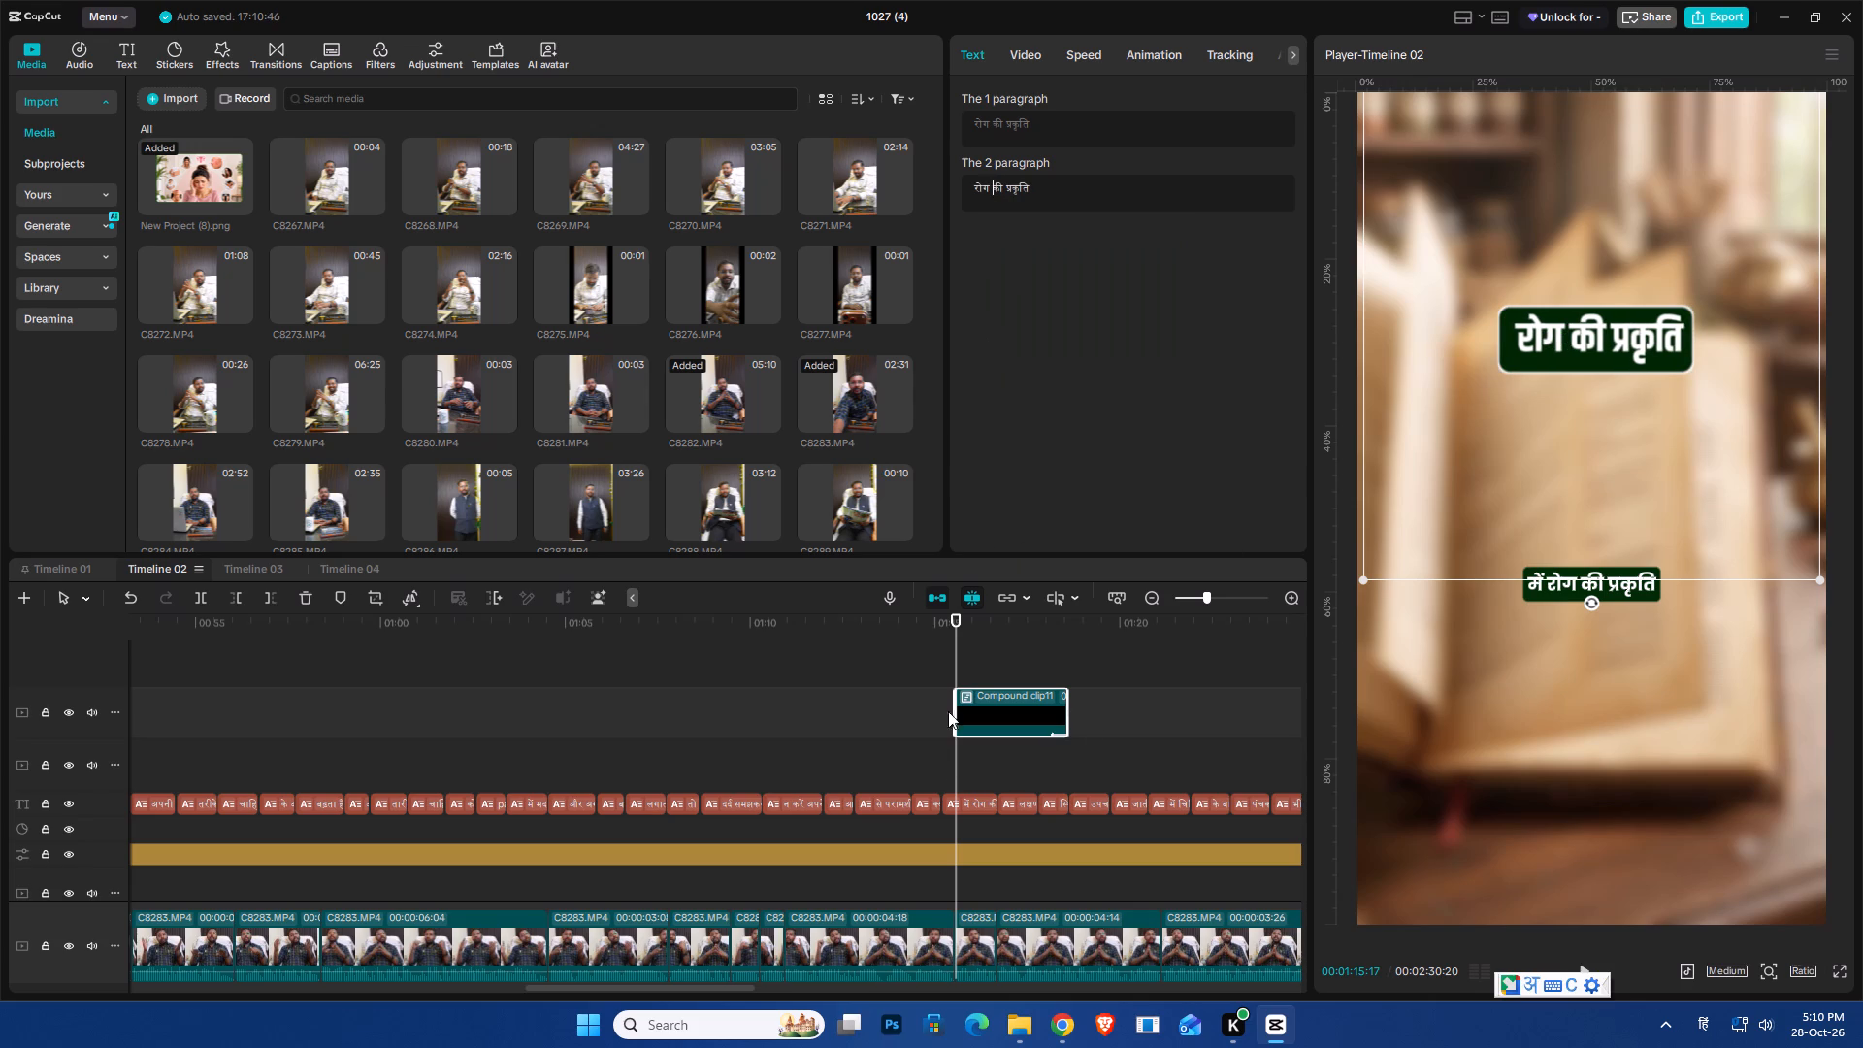
pyautogui.press('space')
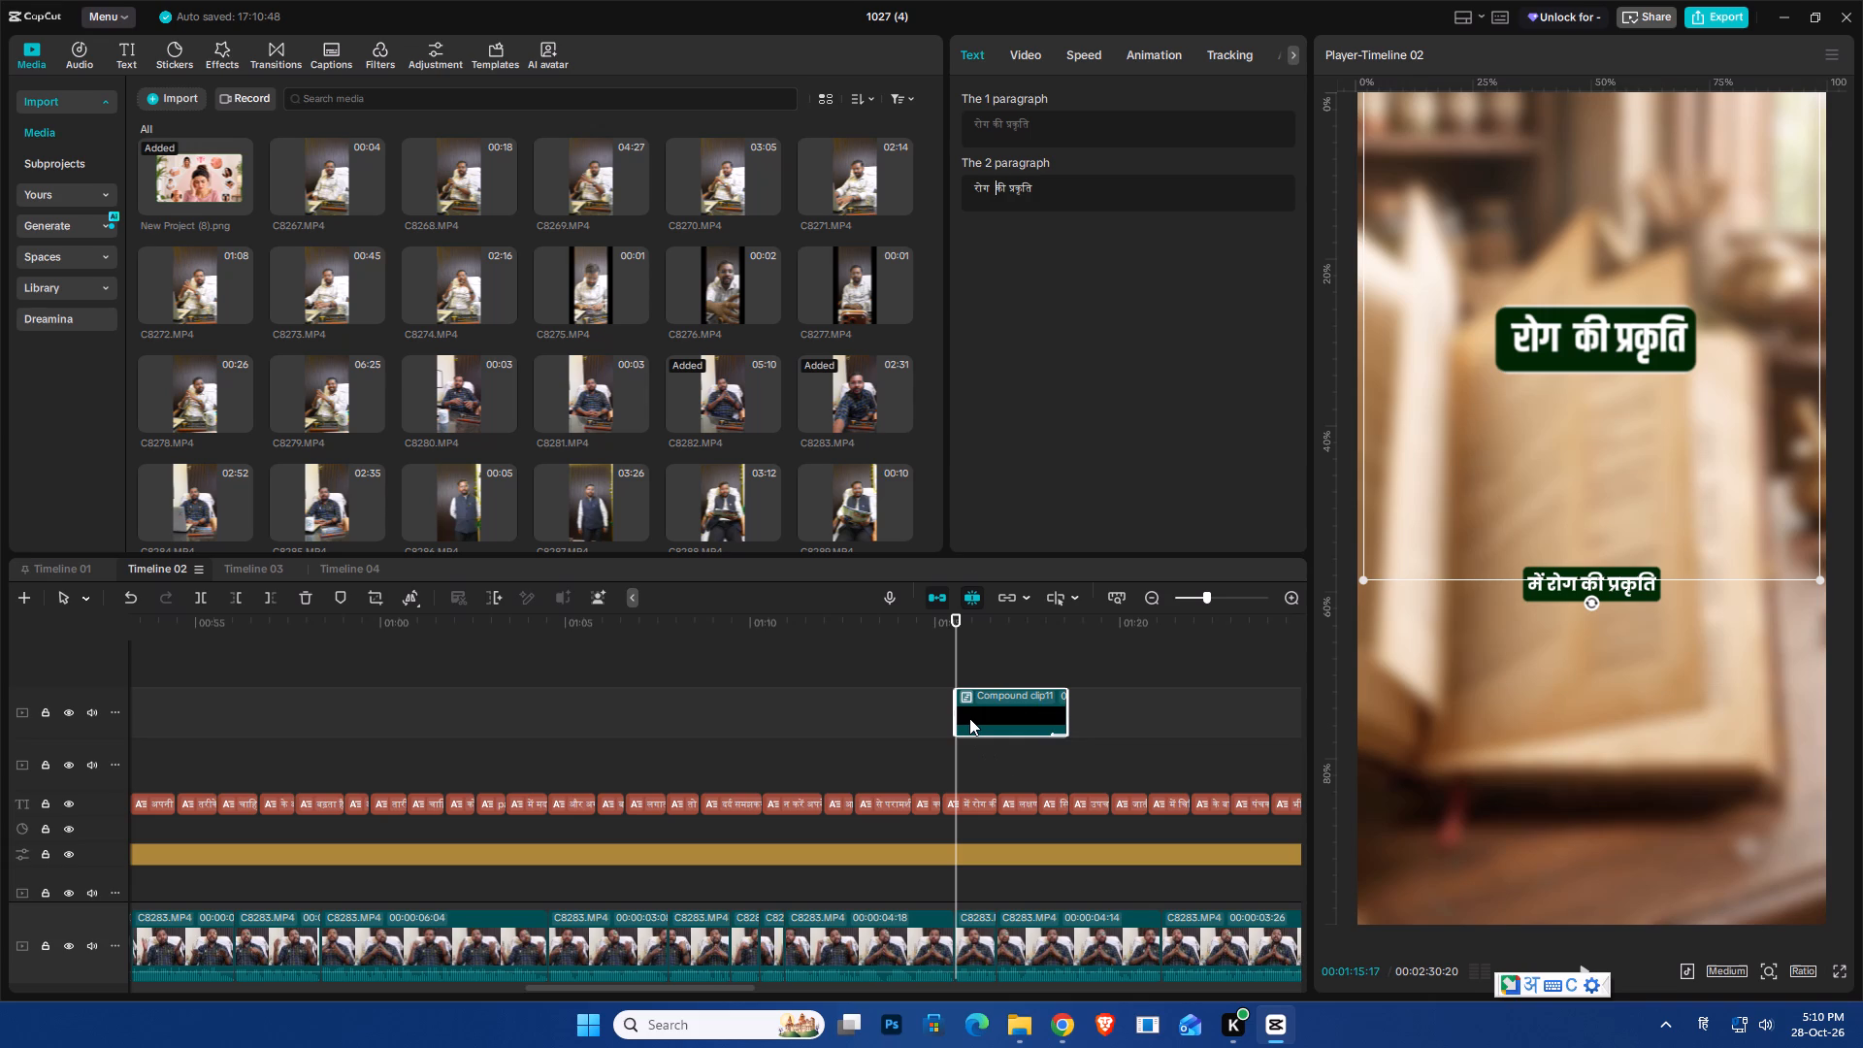
pyautogui.press('BackSpace')
# Play the book-pages section from just before the label to check its entrance against the caption.
pyautogui.click(907, 698)
pyautogui.press('space')
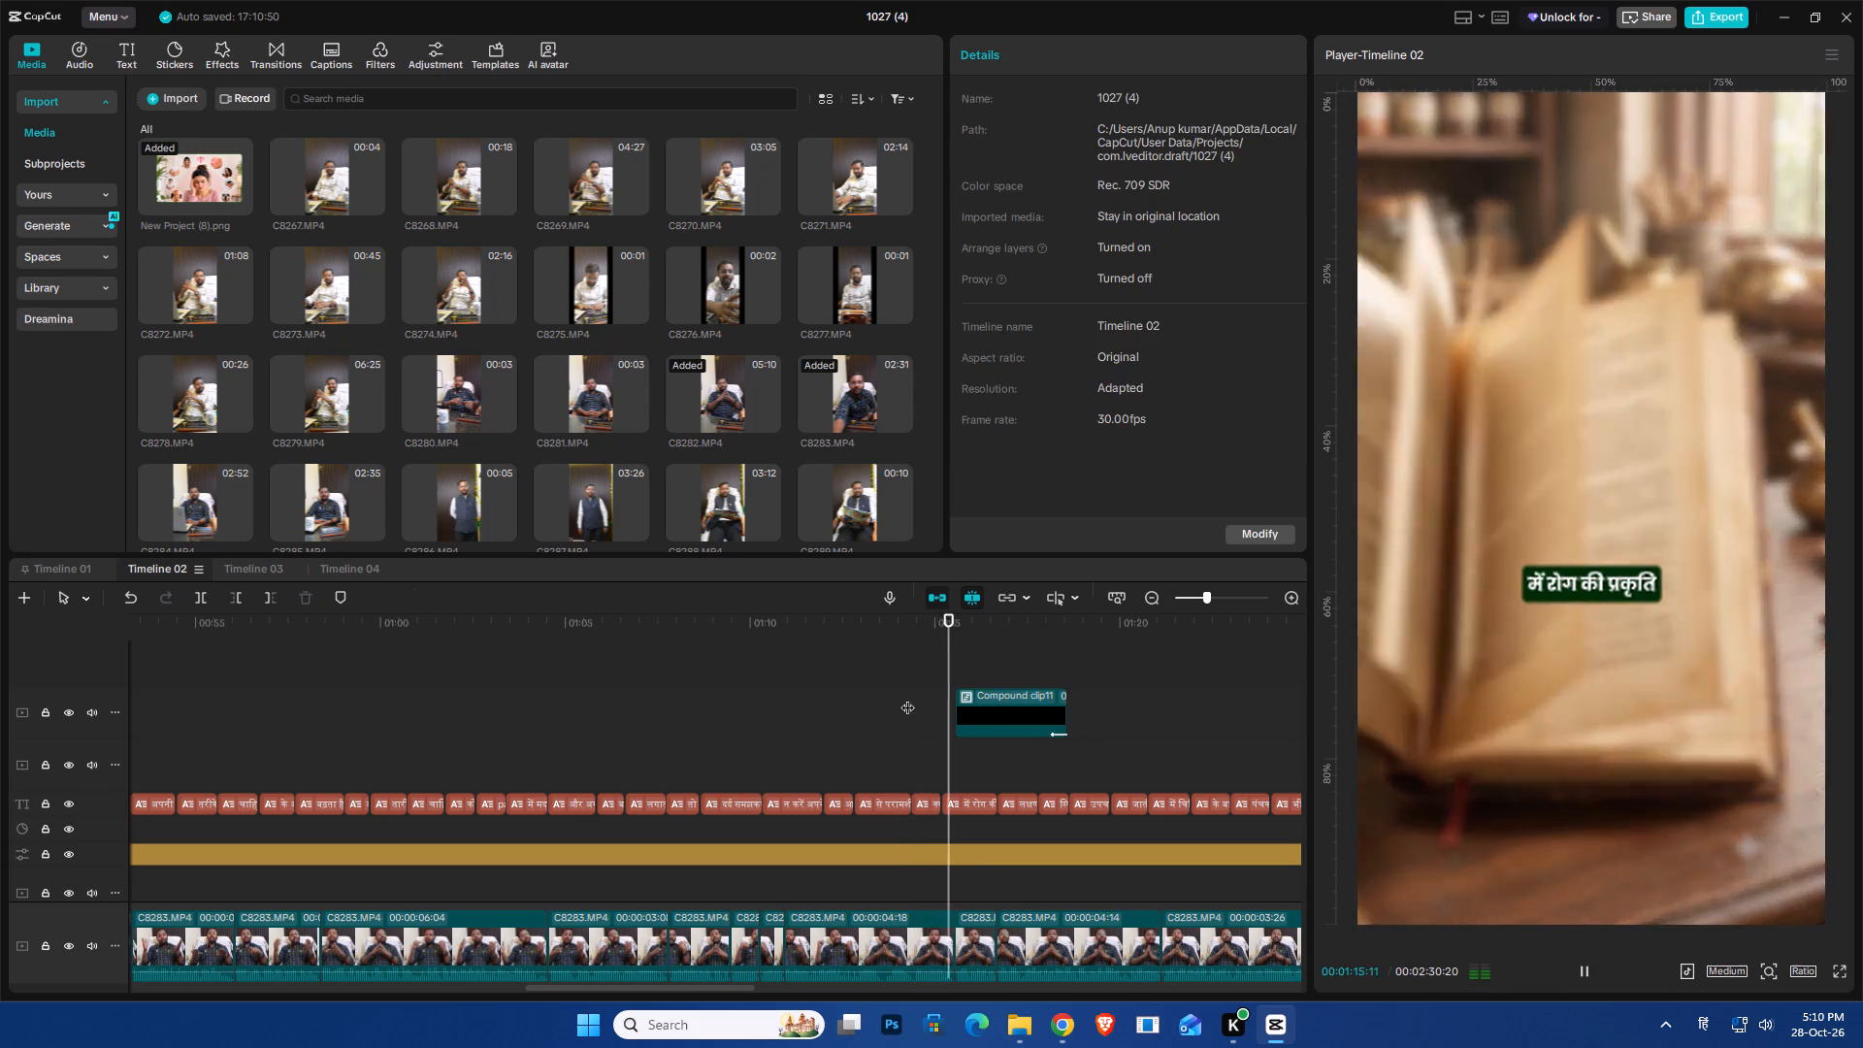
pyautogui.press('space')
# Select the "रोग की प्रकृति" label clip and open its video settings.
pyautogui.click(962, 705)
pyautogui.click(1010, 72)
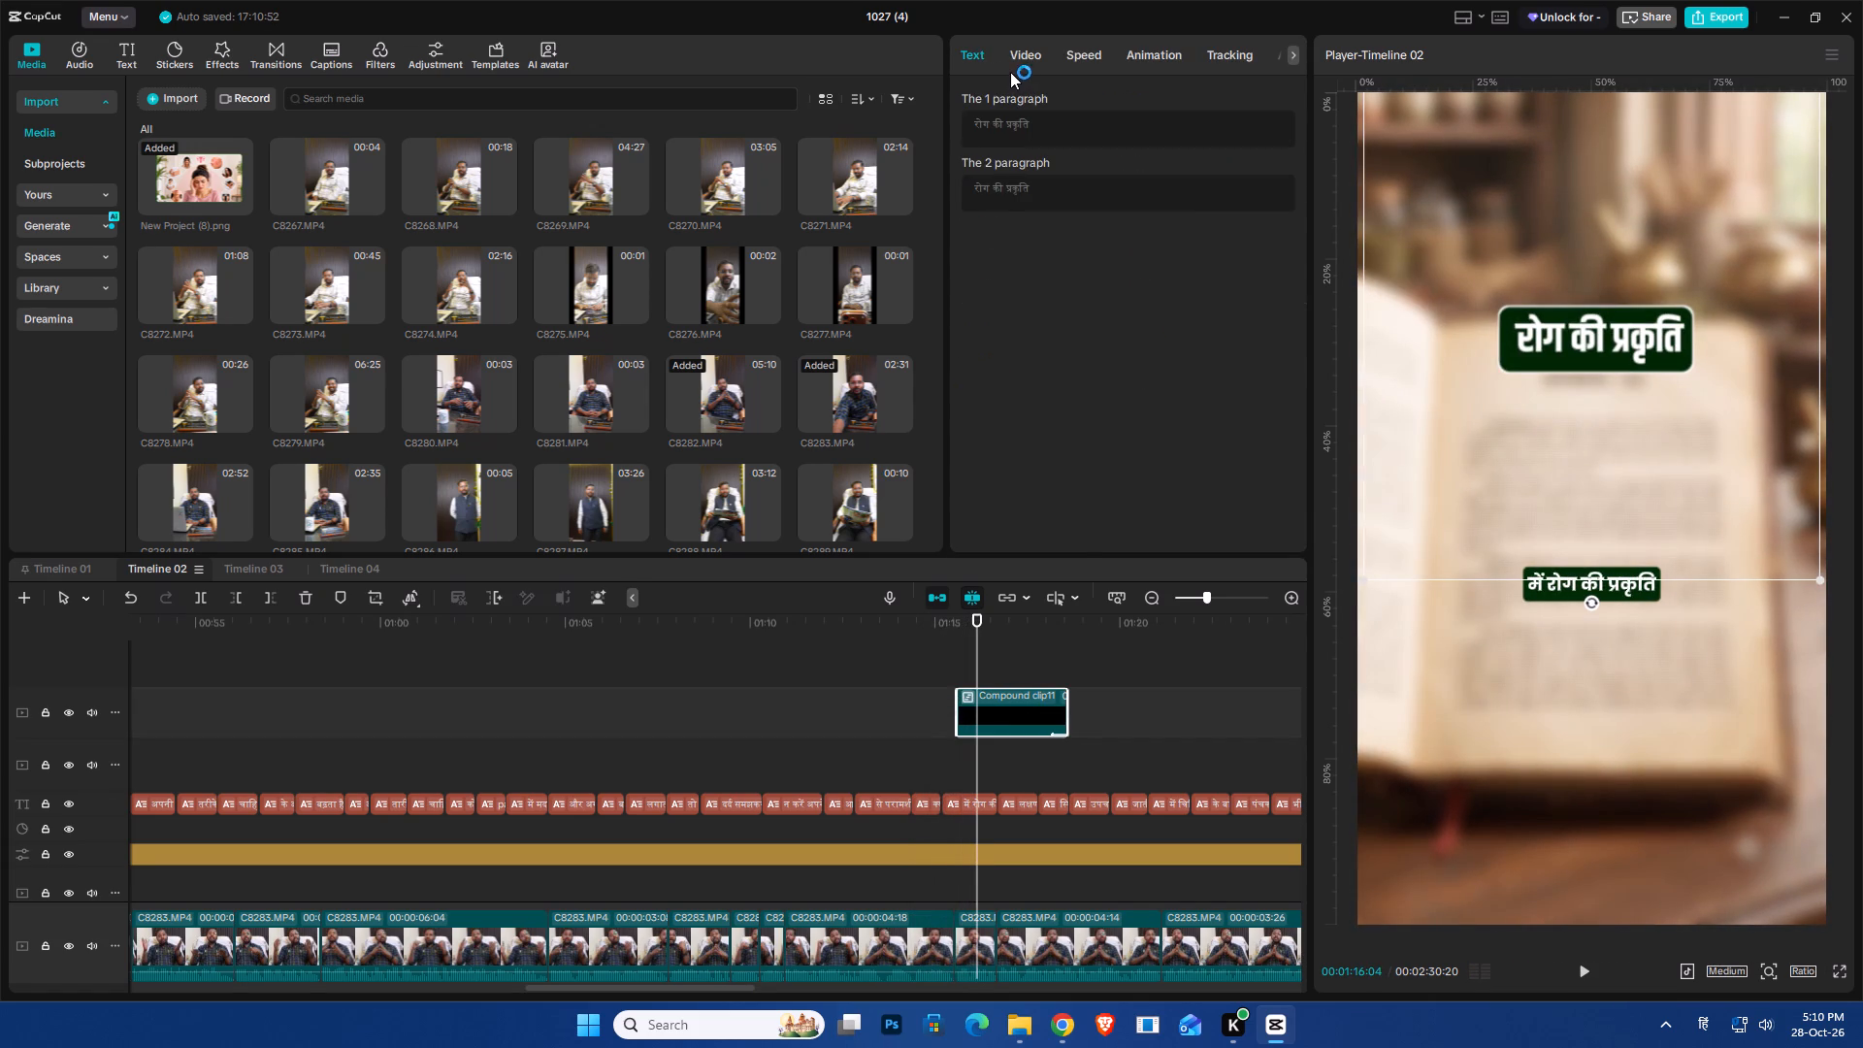
# Apply the Slide Left entrance animation to the रोग की प्रकृति title clip and preview it.
pyautogui.click(1130, 55)
pyautogui.click(1065, 215)
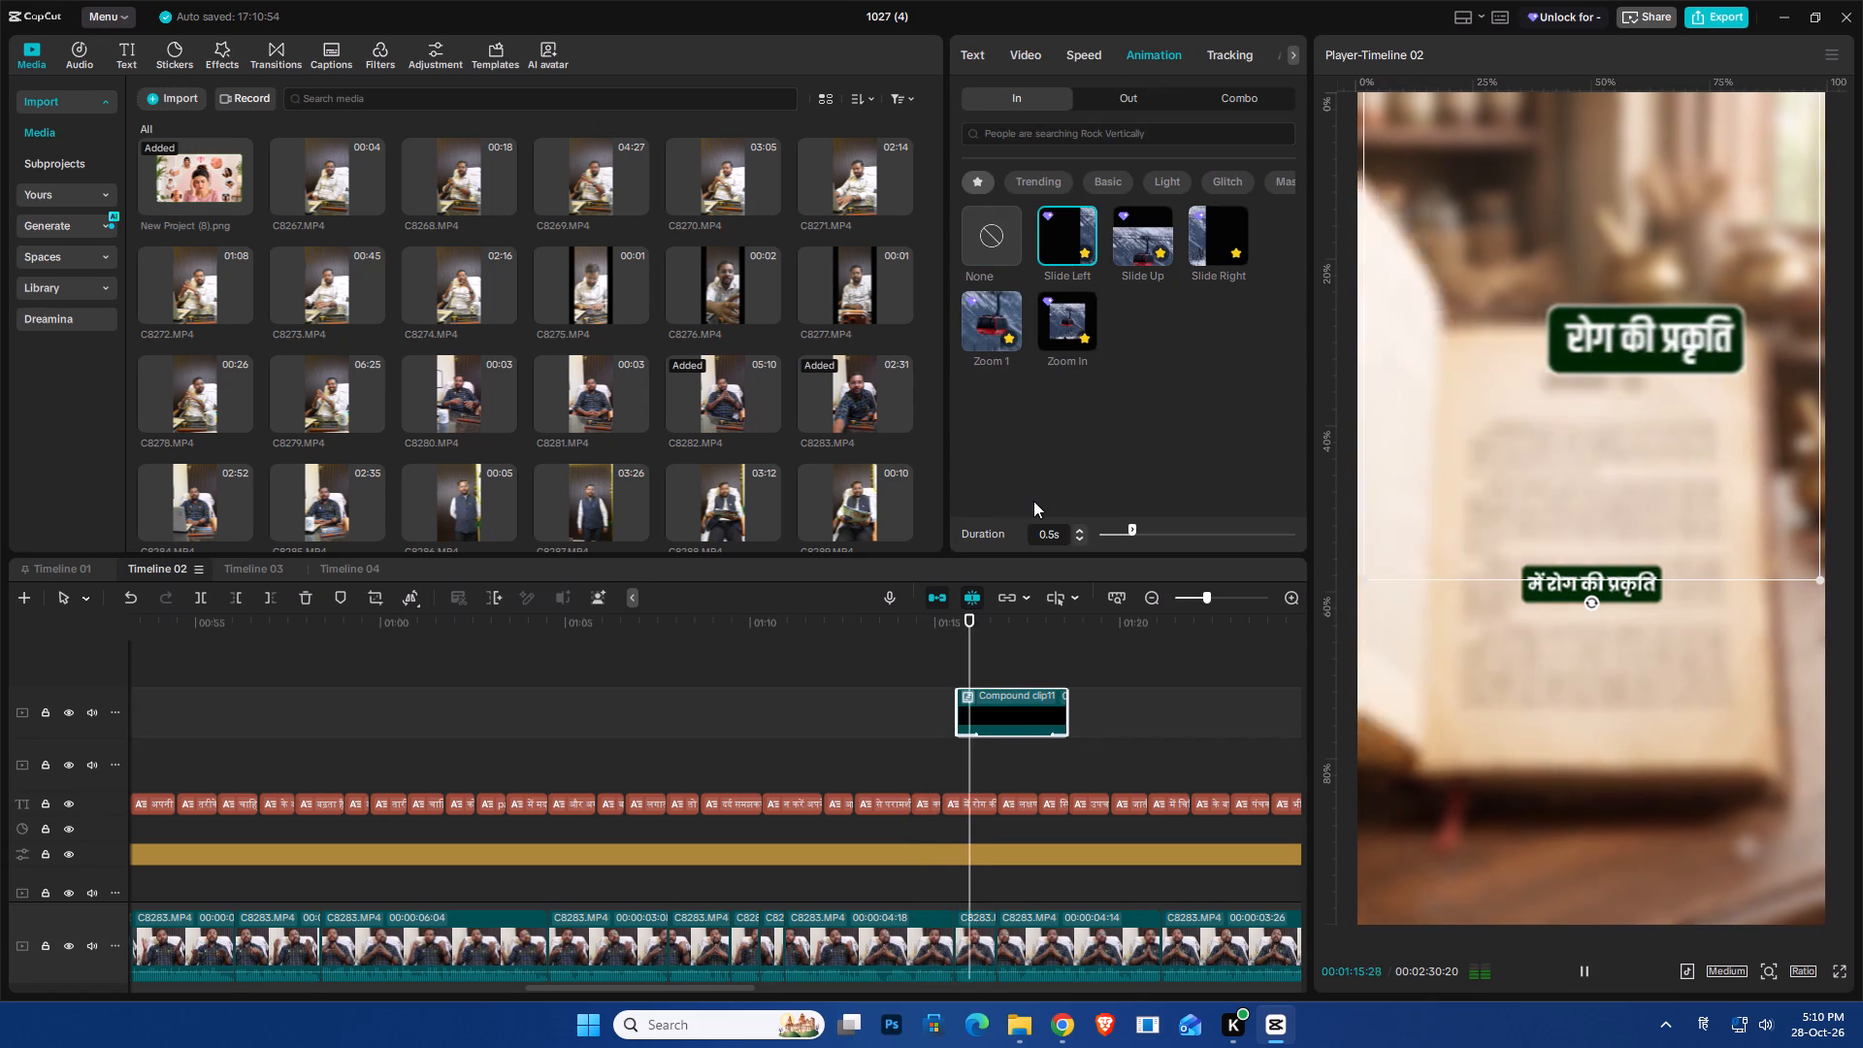
pyautogui.press('space')
pyautogui.press('space')
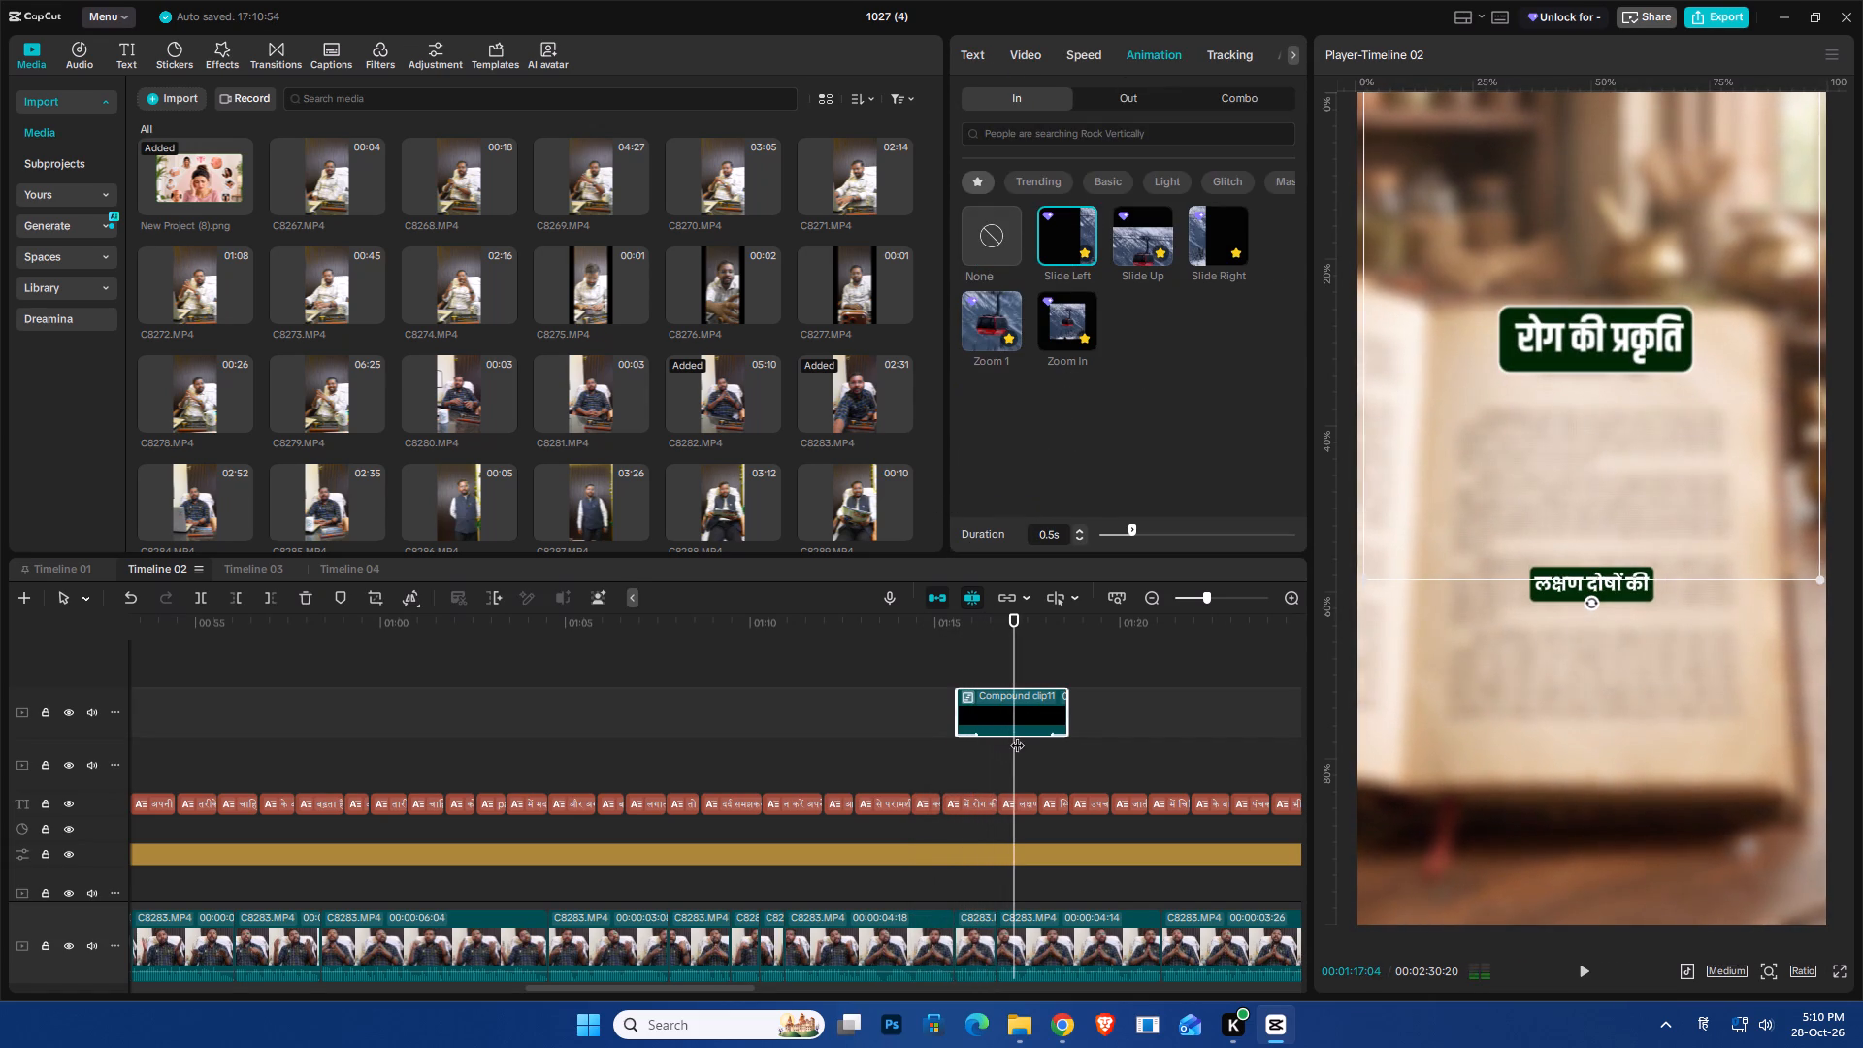
# Copy the word लक्षणों from the bold paragraph of the Ayurdeep script in Chrome, and return to CapCut.
pyautogui.click(1058, 1028)
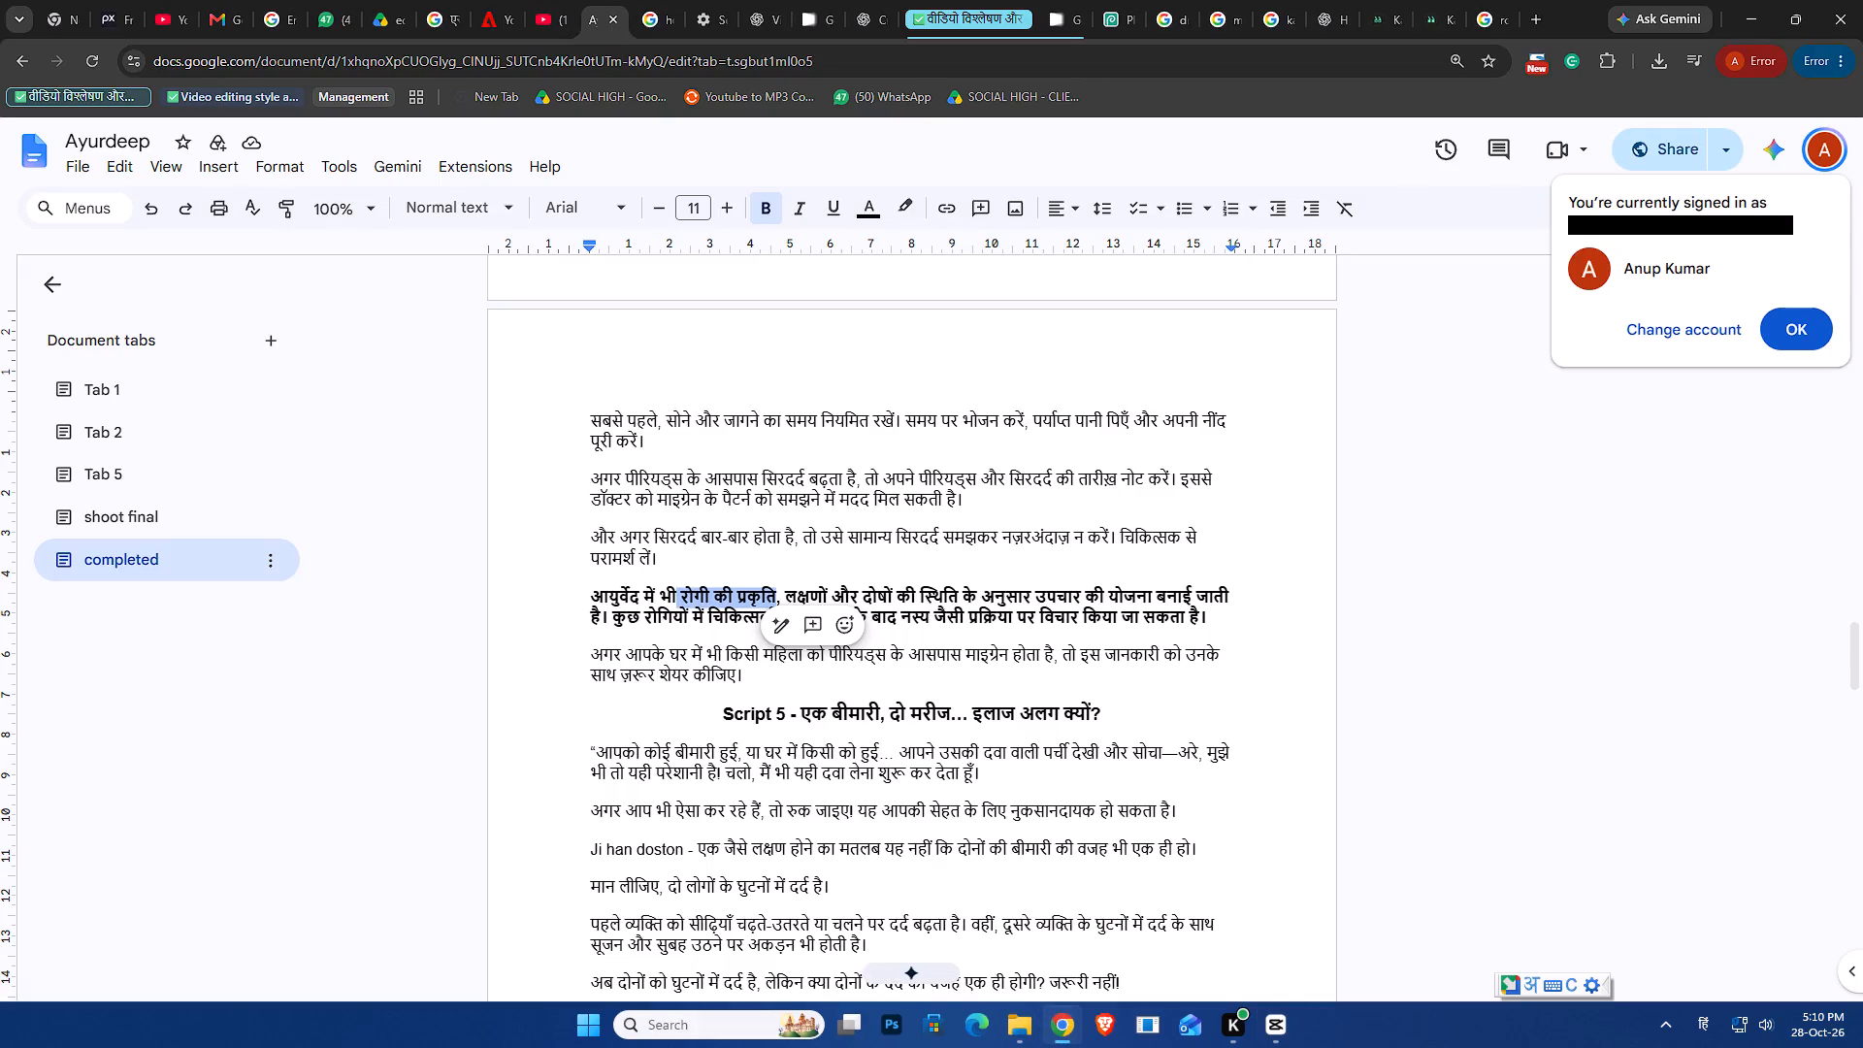
pyautogui.click(829, 581)
pyautogui.moveTo(788, 596); pyautogui.dragTo(823, 588)
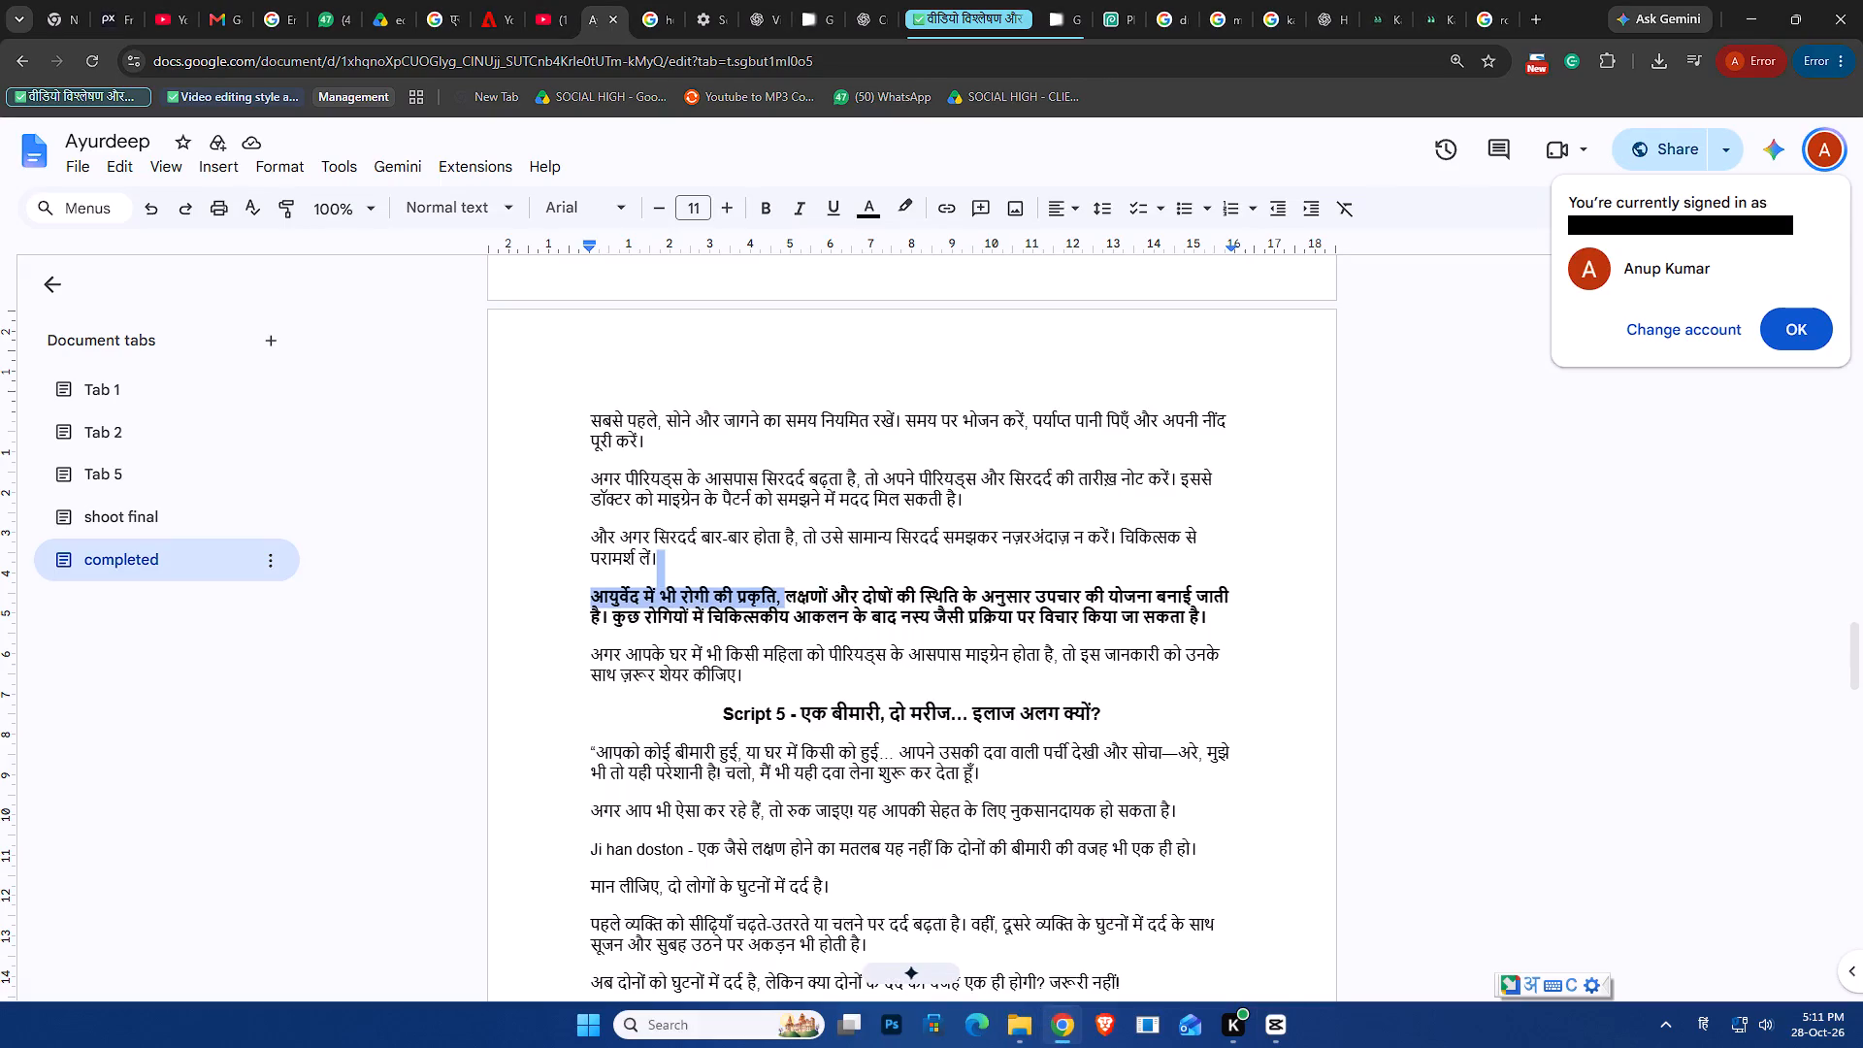
pyautogui.moveTo(823, 588); pyautogui.dragTo(826, 591)
pyautogui.hotkey('ctrl', 'c')
pyautogui.click(1273, 1029)
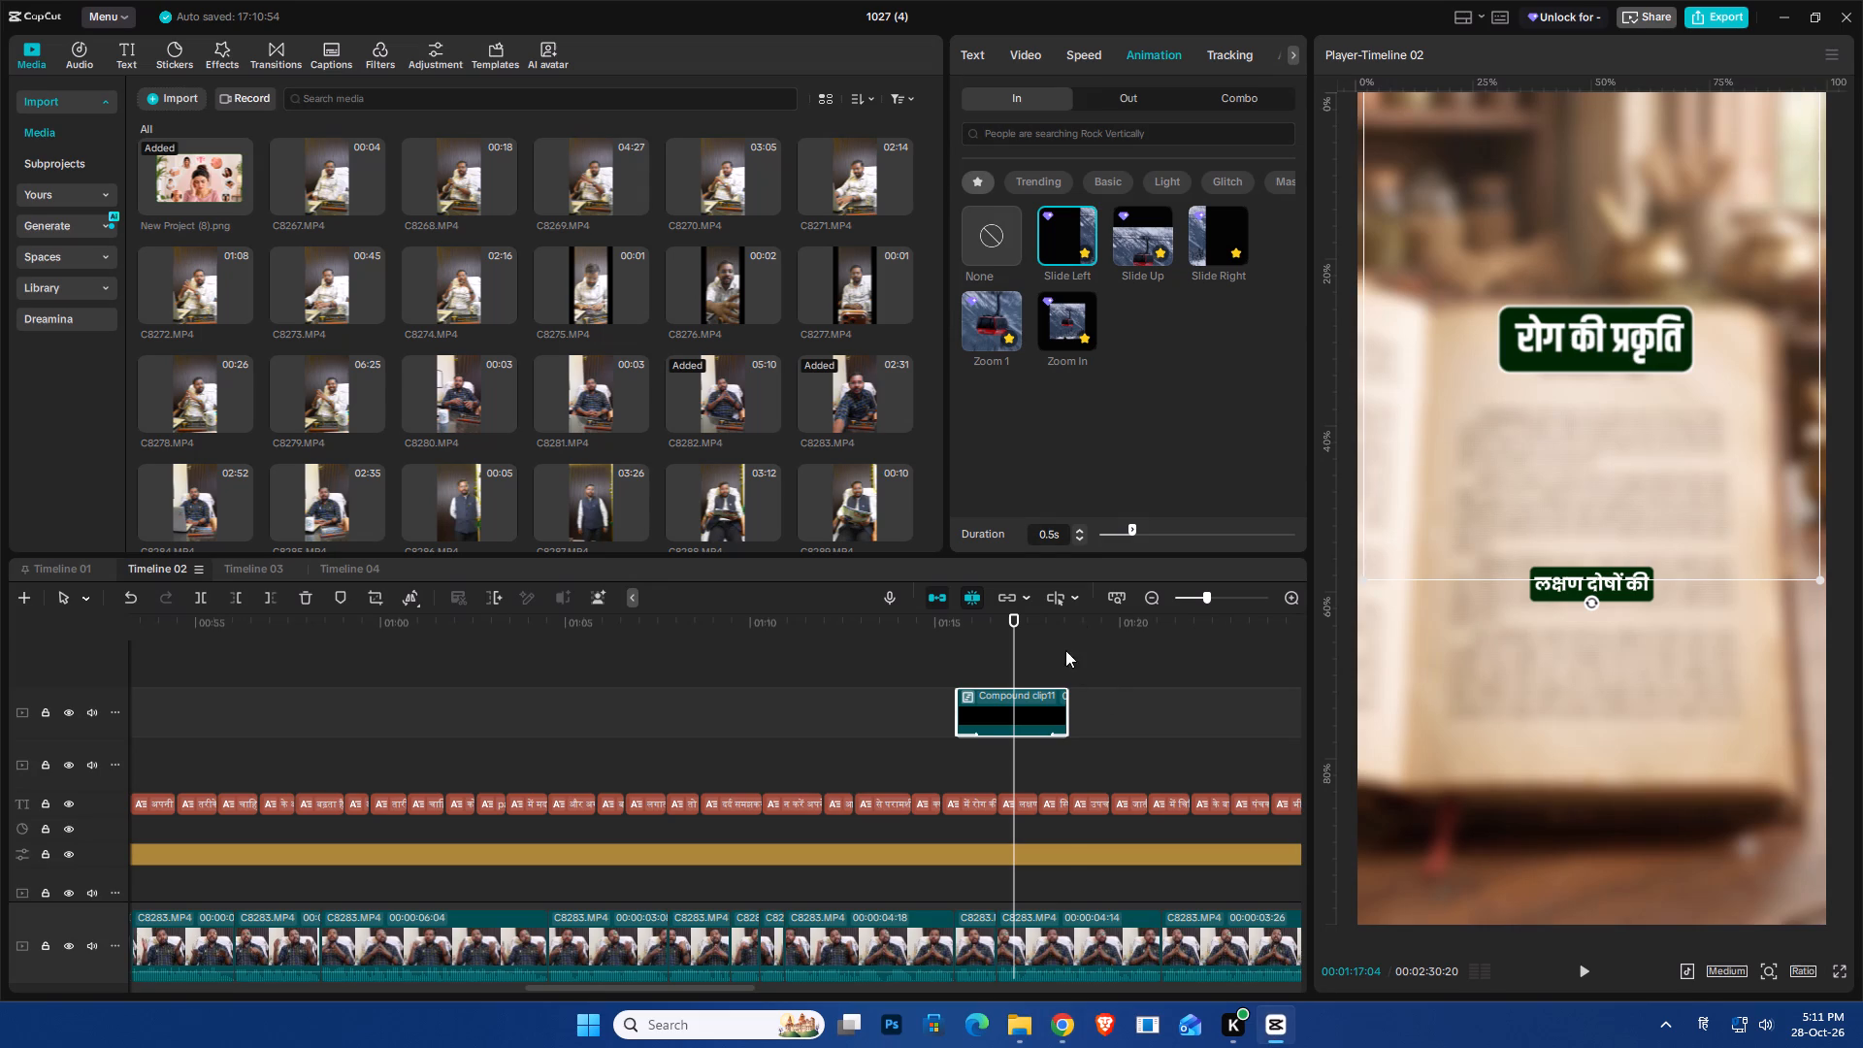
# Duplicate the रोग की प्रकृति title clip onto the track above and shift the copy slightly later in time.
pyautogui.keyDown('alt'); pyautogui.moveTo(995, 717); pyautogui.dragTo(999, 685); pyautogui.keyUp('alt')
pyautogui.click(1004, 709)
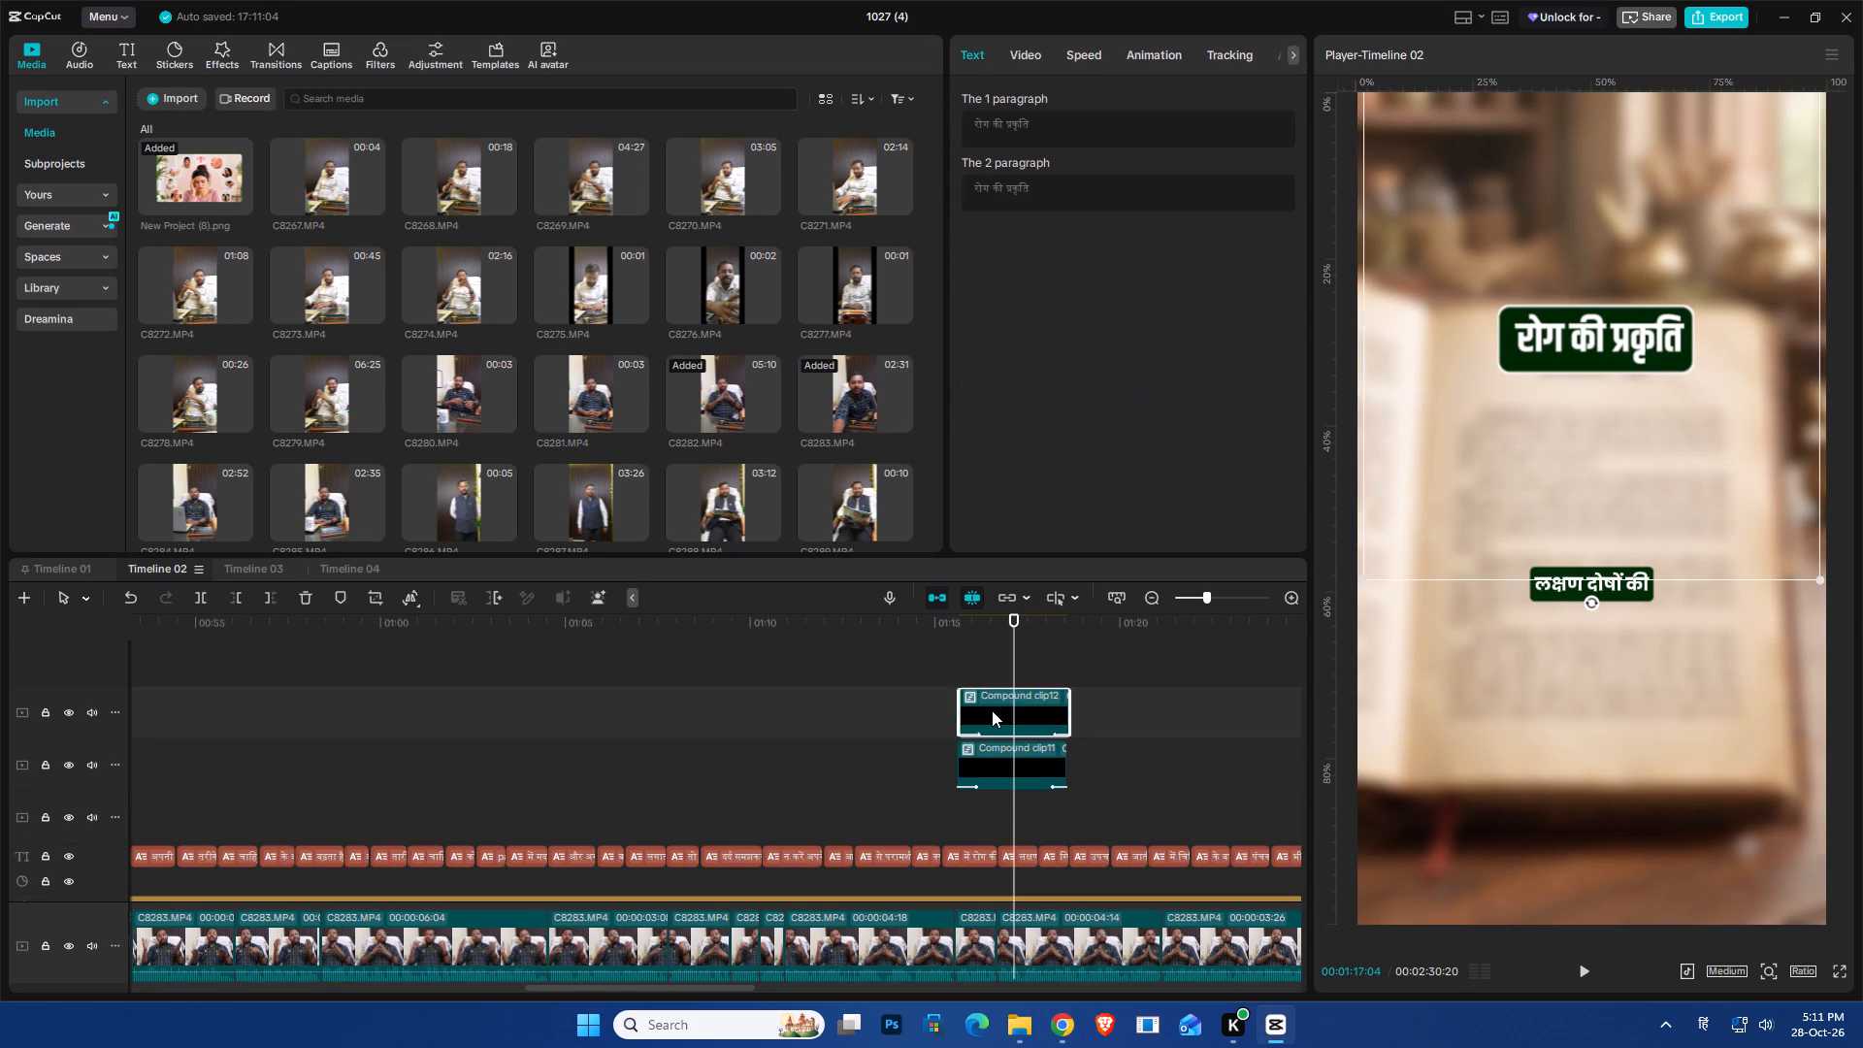
pyautogui.moveTo(992, 710); pyautogui.dragTo(1012, 711)
# Replace the duplicated title's first paragraph with लक्षणों and try to paste the same word into its second paragraph.
pyautogui.keyDown('ctrl'); pyautogui.click(1025, 131); pyautogui.keyUp('ctrl')
pyautogui.hotkey('ctrl', 'a')
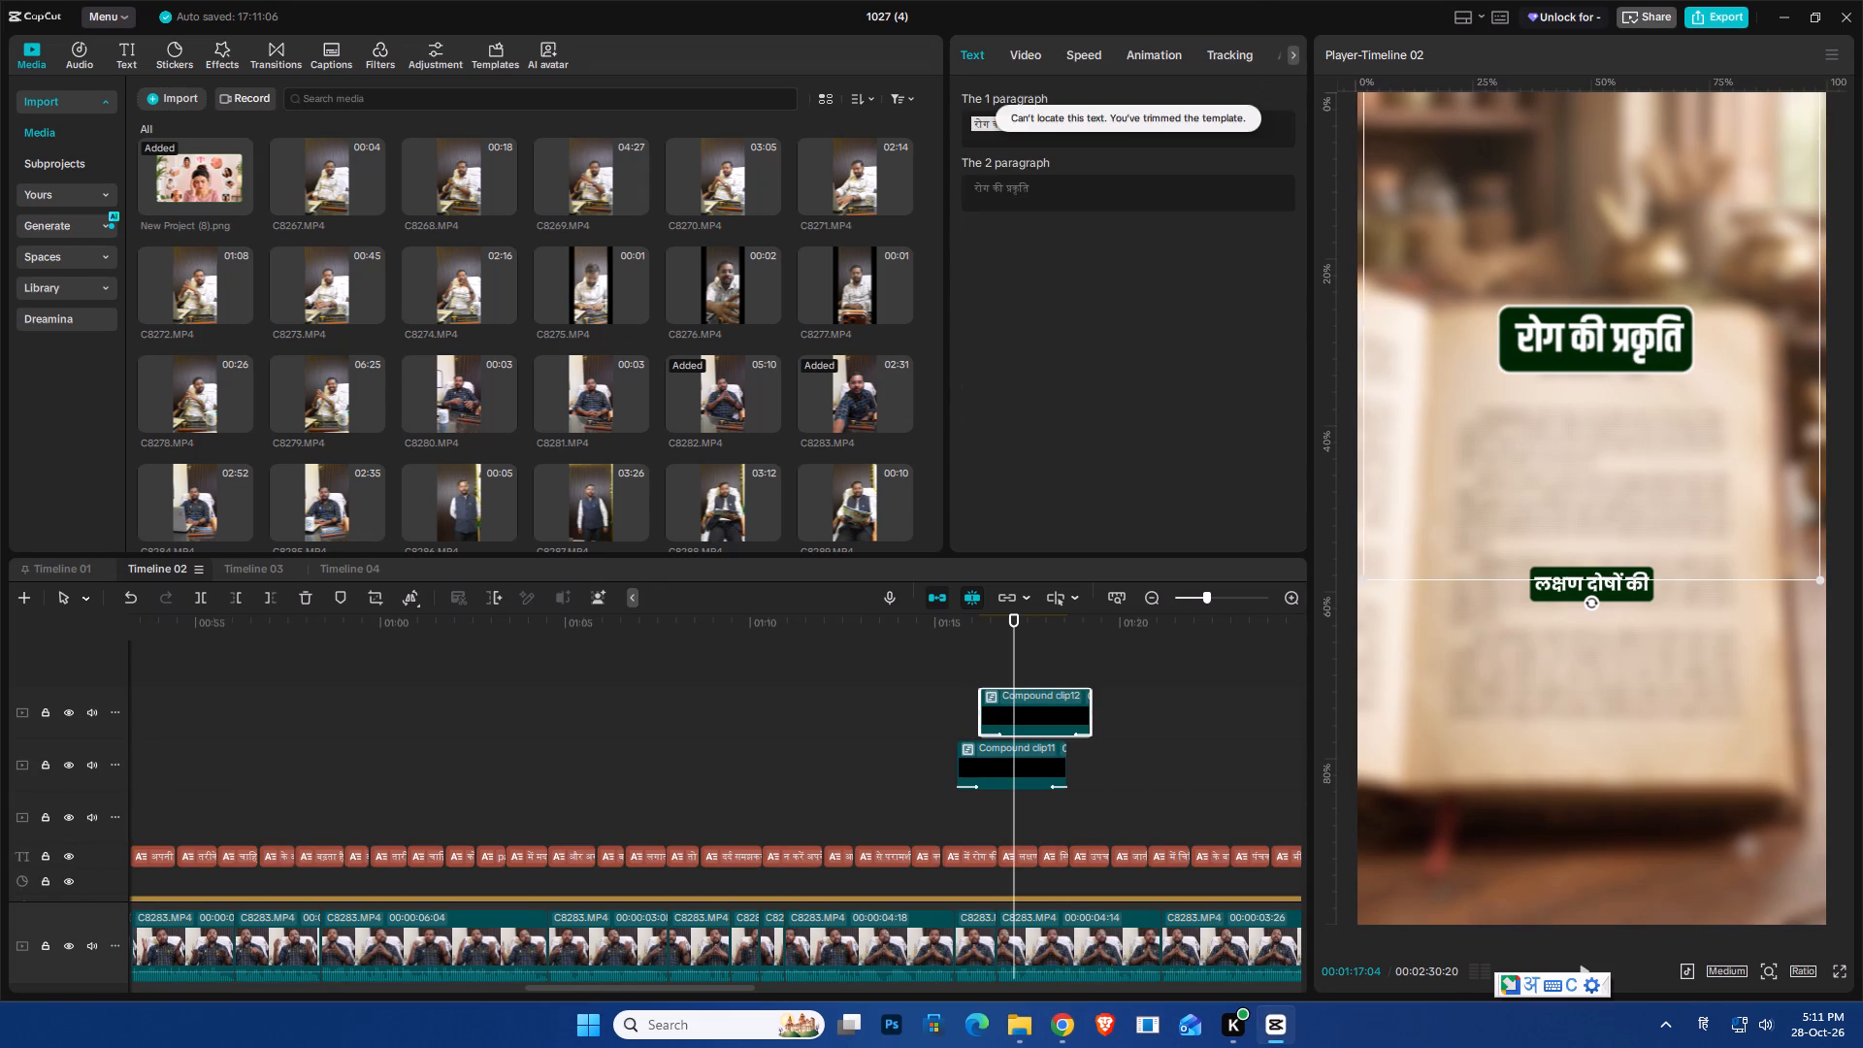
pyautogui.hotkey('ctrl', 'v')
pyautogui.keyDown('ctrl'); pyautogui.click(1040, 191); pyautogui.keyUp('ctrl')
pyautogui.hotkey('ctrl', 'a')
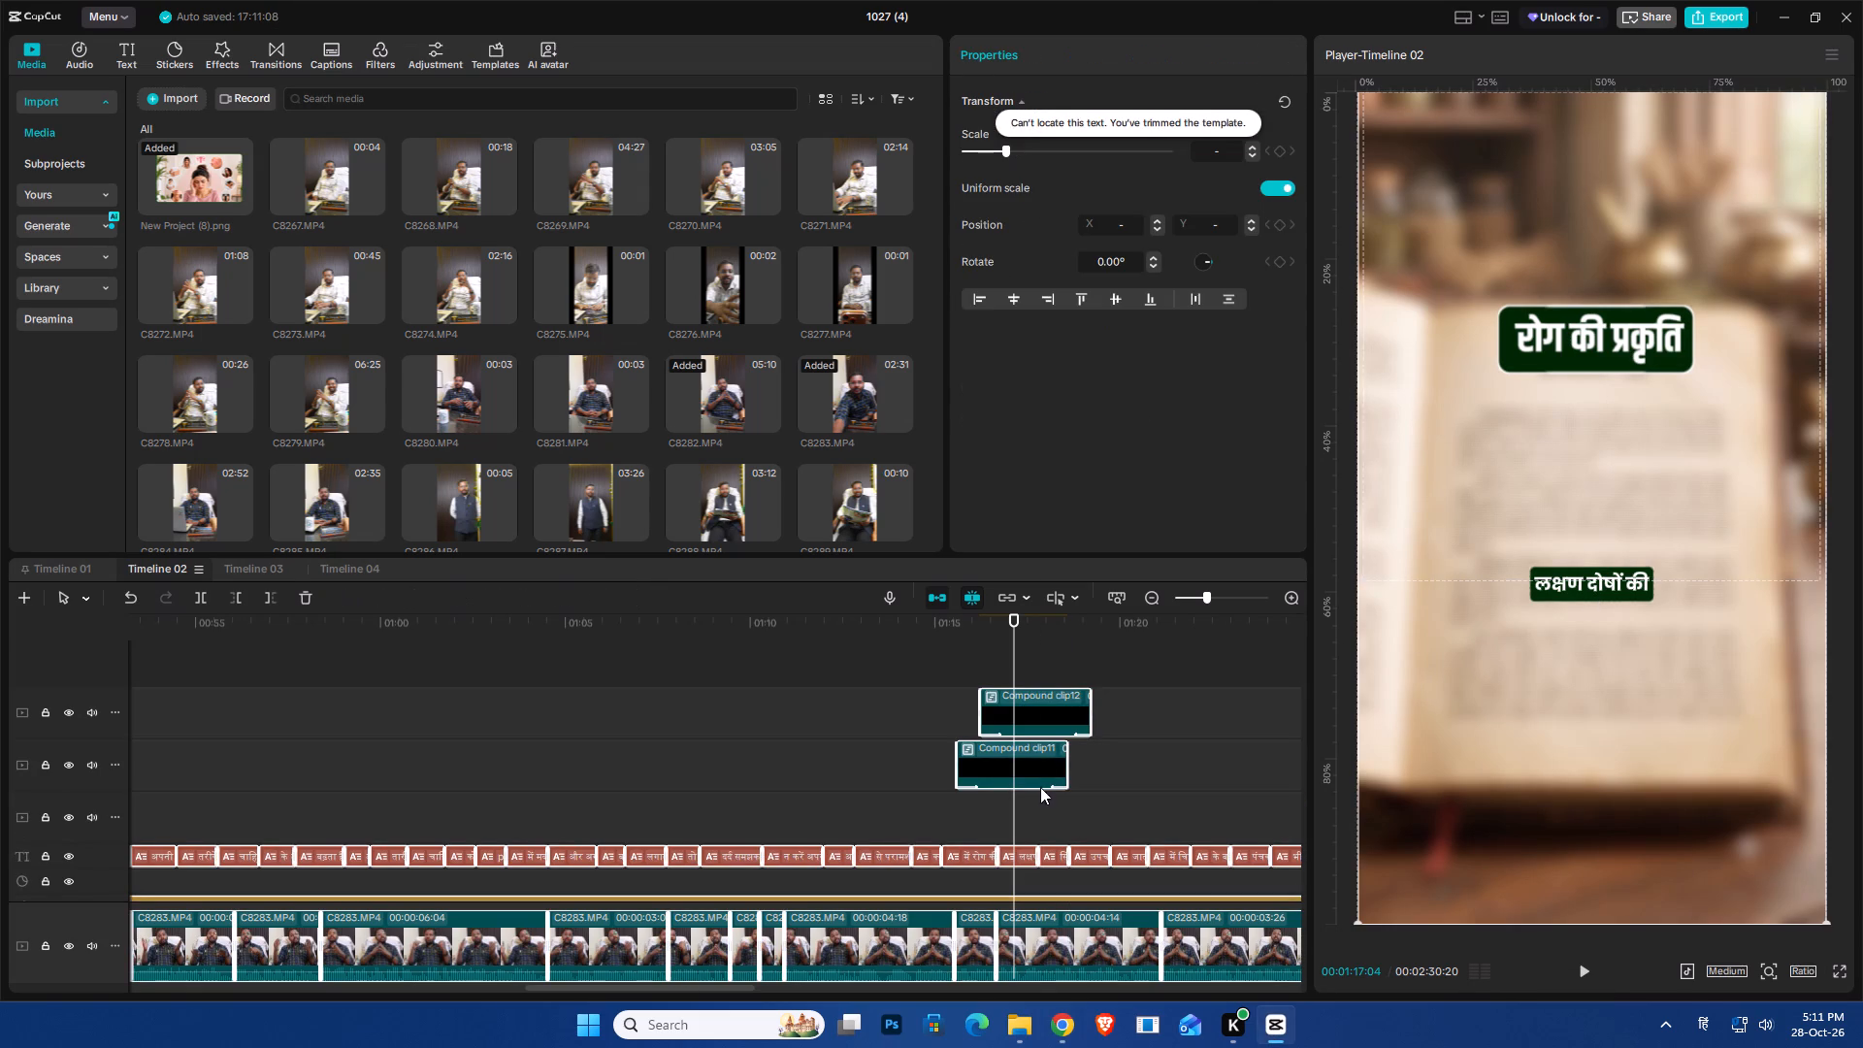
pyautogui.click(1041, 788)
pyautogui.click(1012, 730)
pyautogui.keyDown('ctrl'); pyautogui.click(1030, 186); pyautogui.keyUp('ctrl')
pyautogui.hotkey('ctrl', 'a')
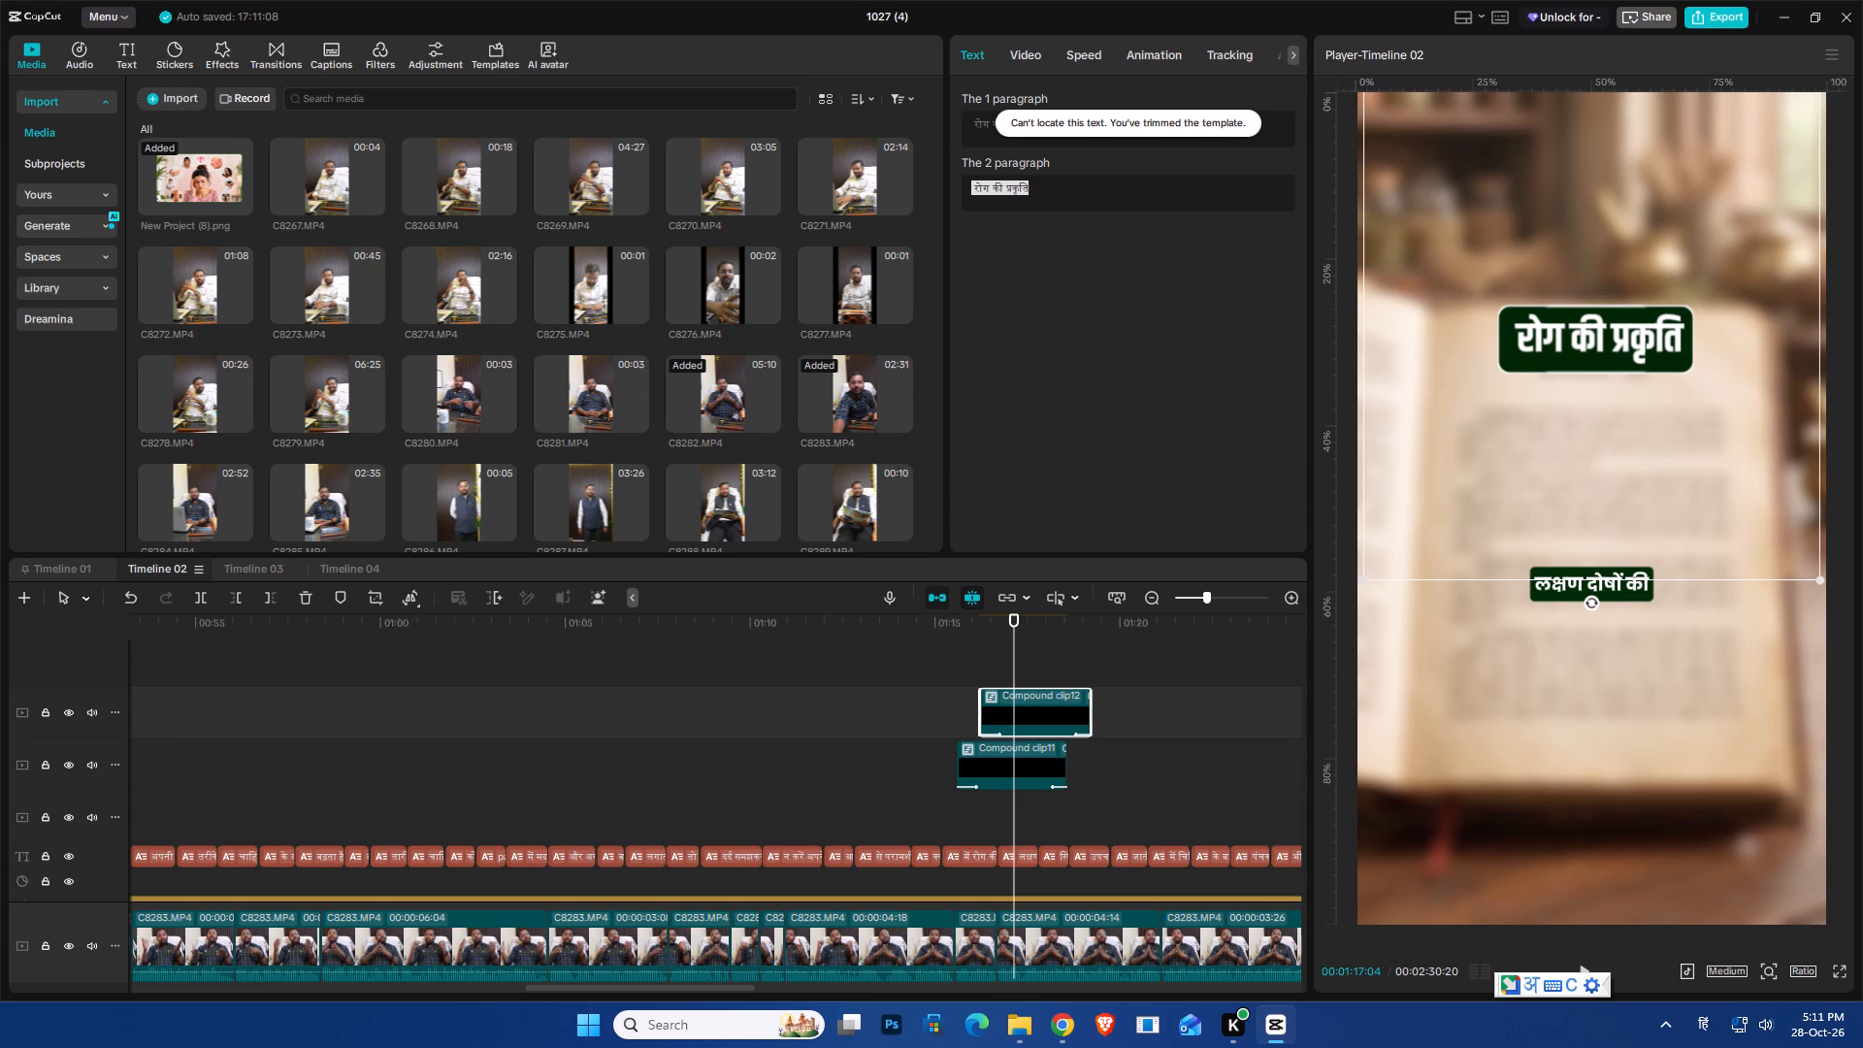
pyautogui.hotkey('ctrl', 'v')
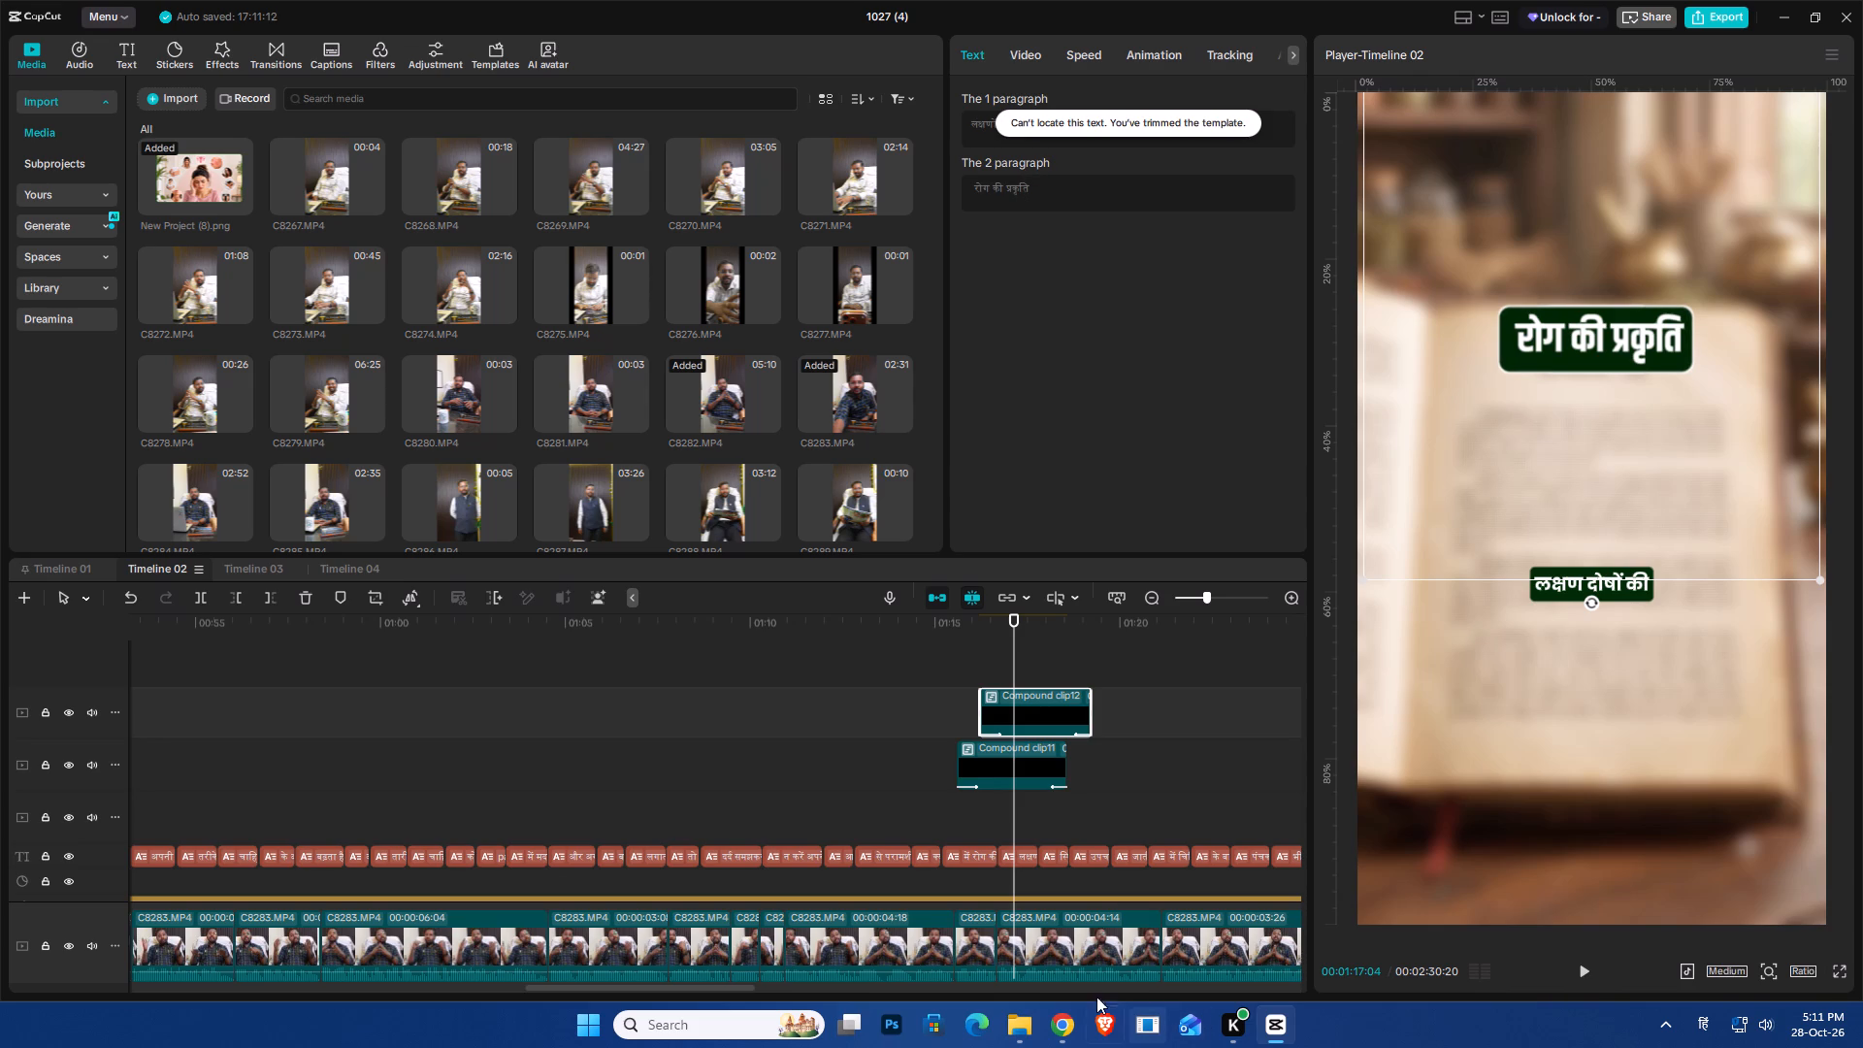
# Copy लक्षणों again from the script in Chrome, paste it over the duplicated title's second paragraph in CapCut, and preview both titles.
pyautogui.click(1051, 1029)
pyautogui.hotkey('ctrl', 'c')
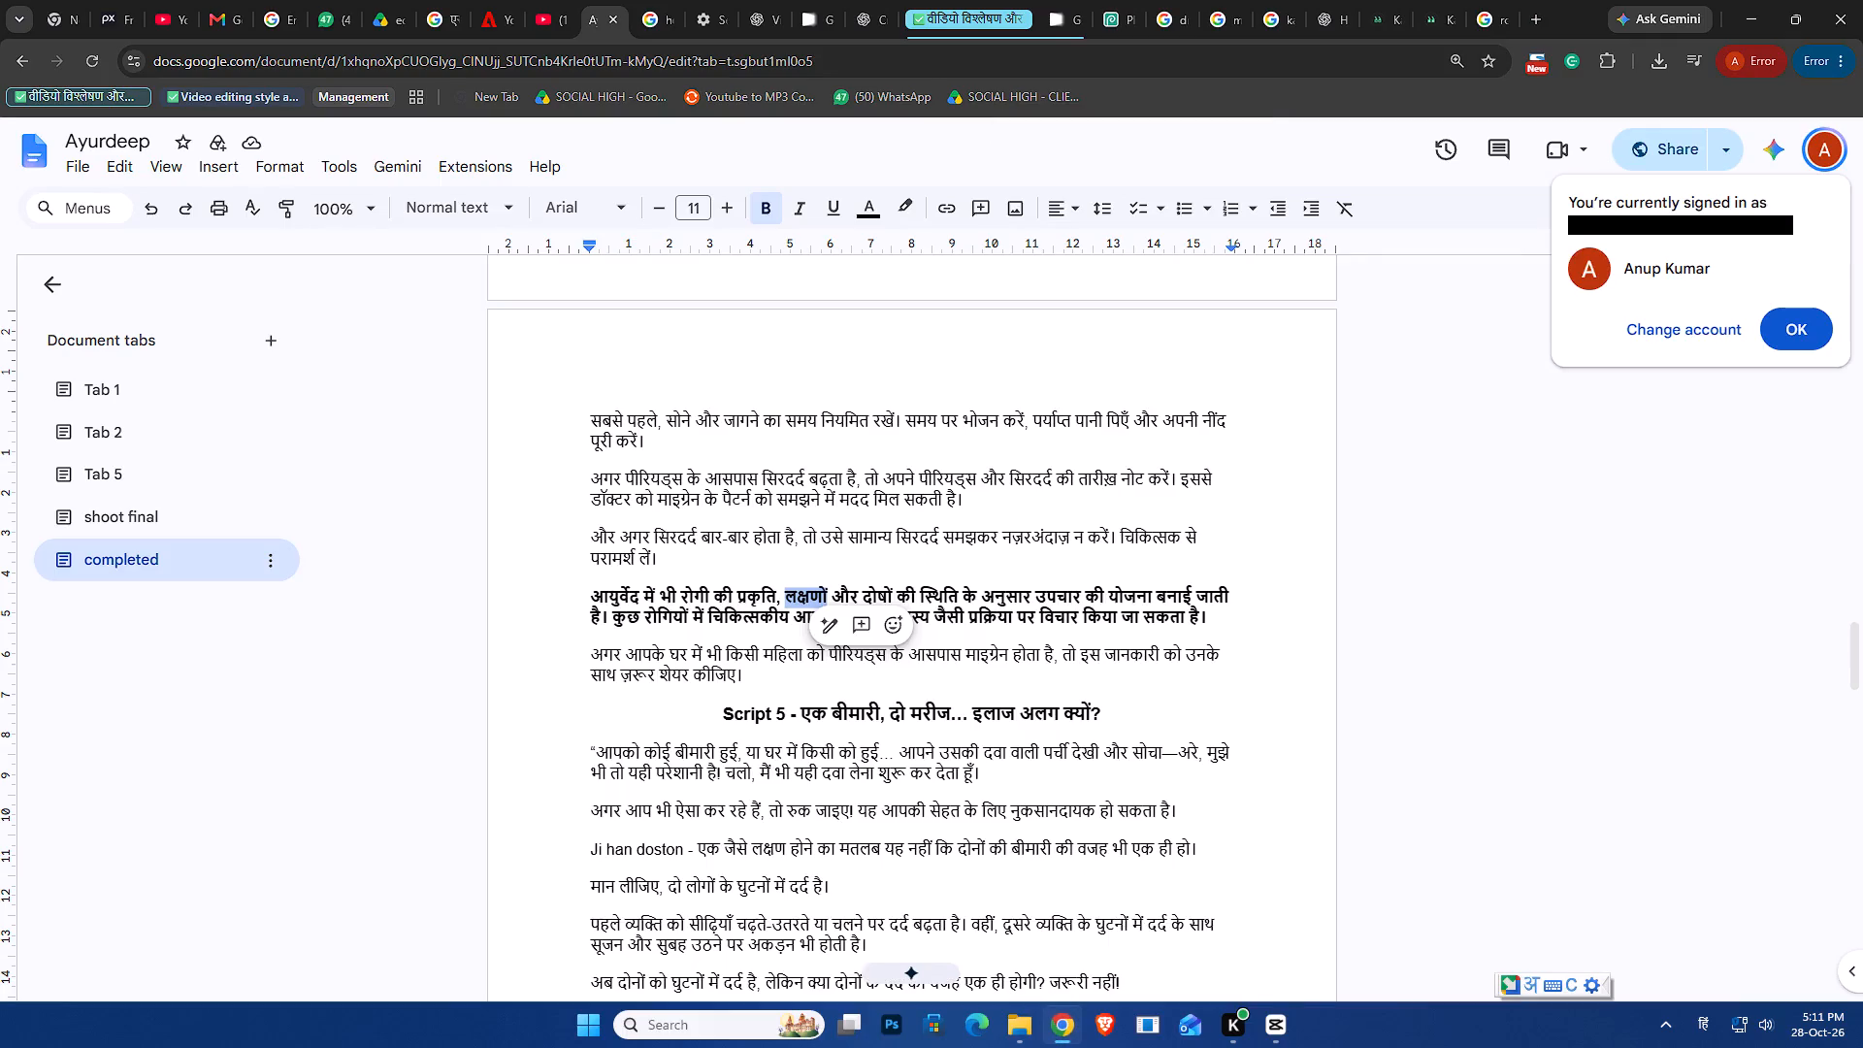
pyautogui.click(801, 600)
pyautogui.moveTo(788, 594); pyautogui.dragTo(799, 594)
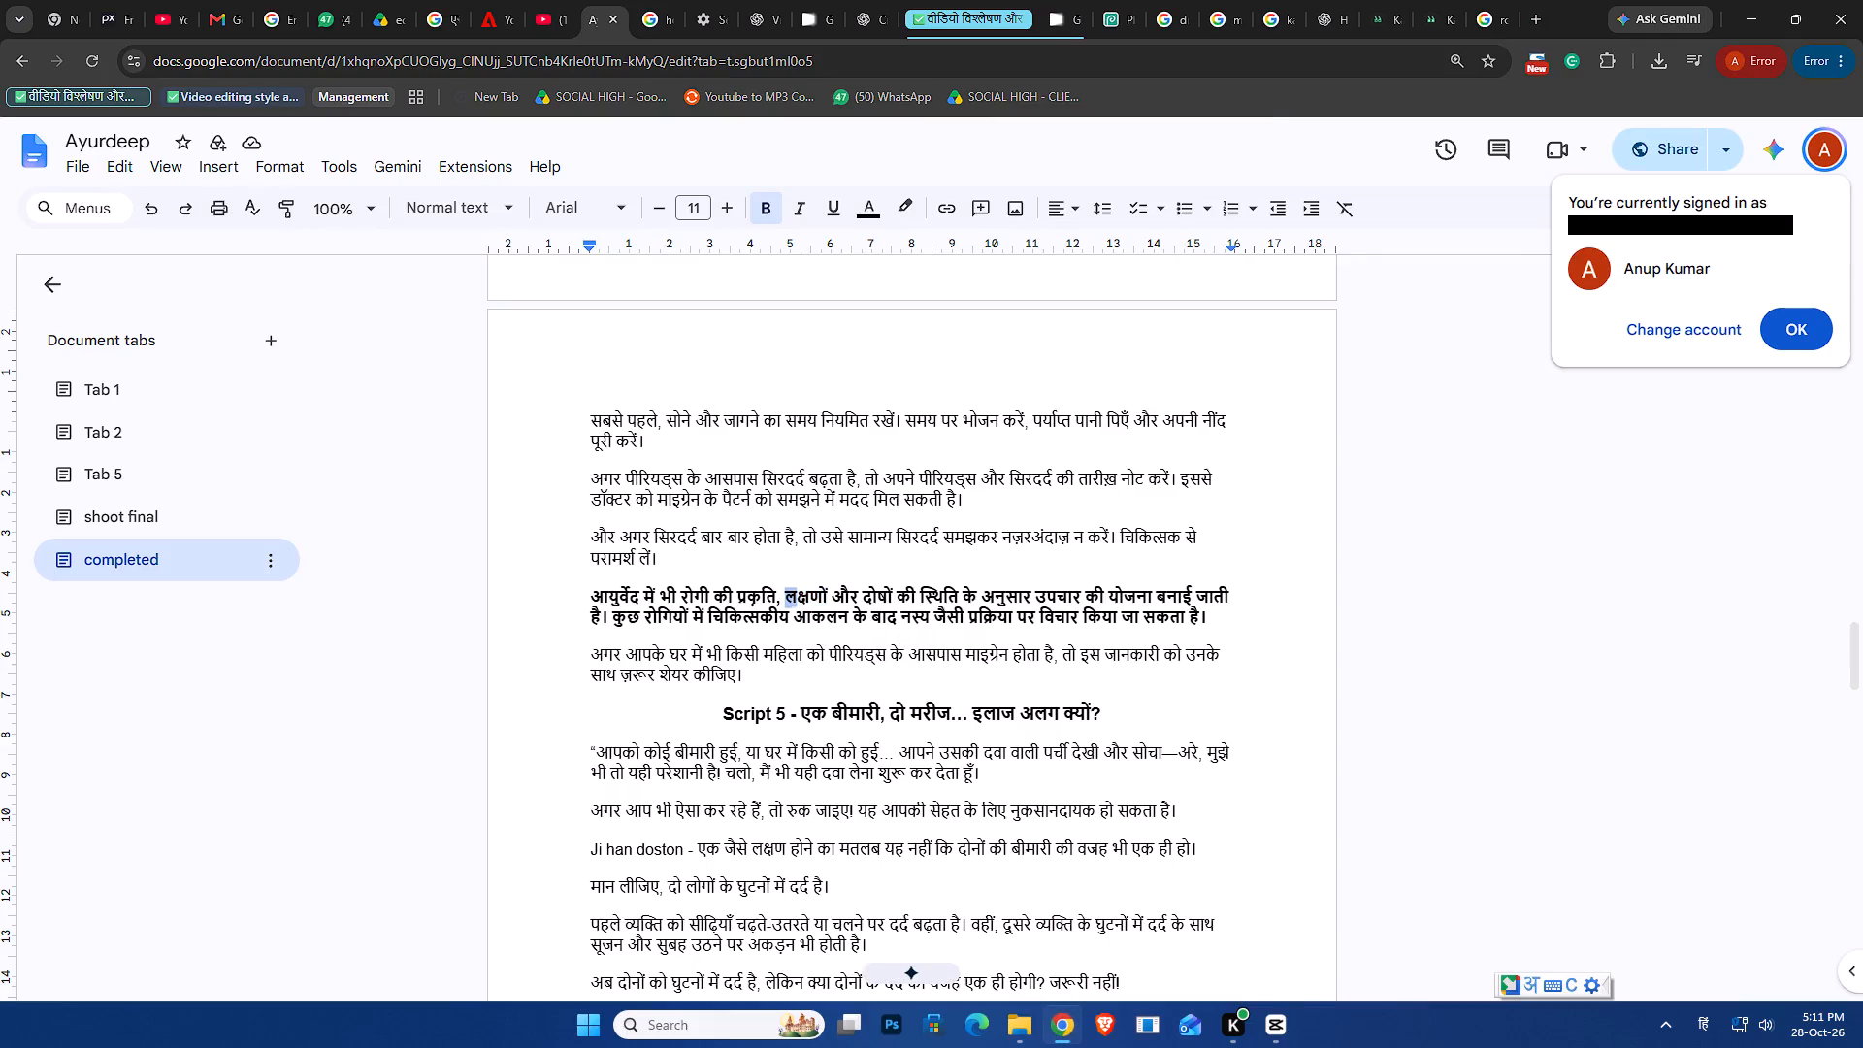
pyautogui.moveTo(799, 594); pyautogui.dragTo(831, 600)
pyautogui.hotkey('ctrl', 'c')
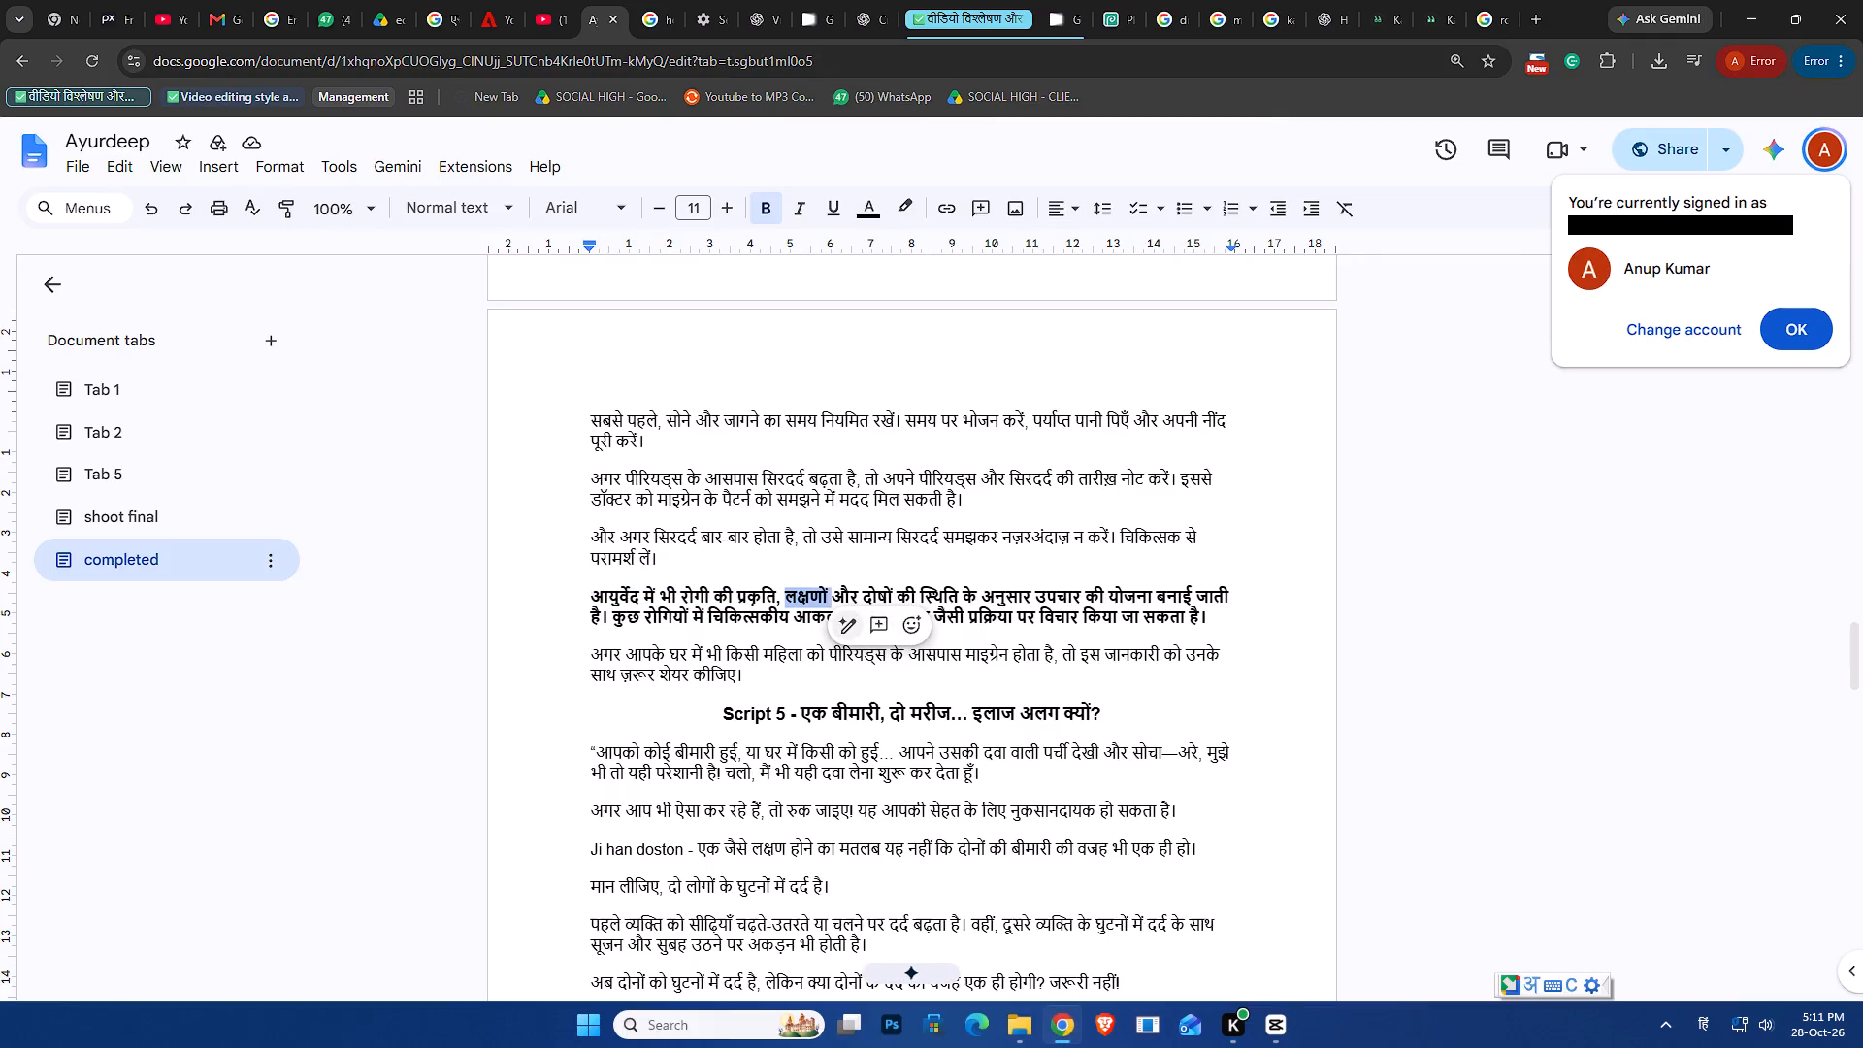
pyautogui.click(1291, 1034)
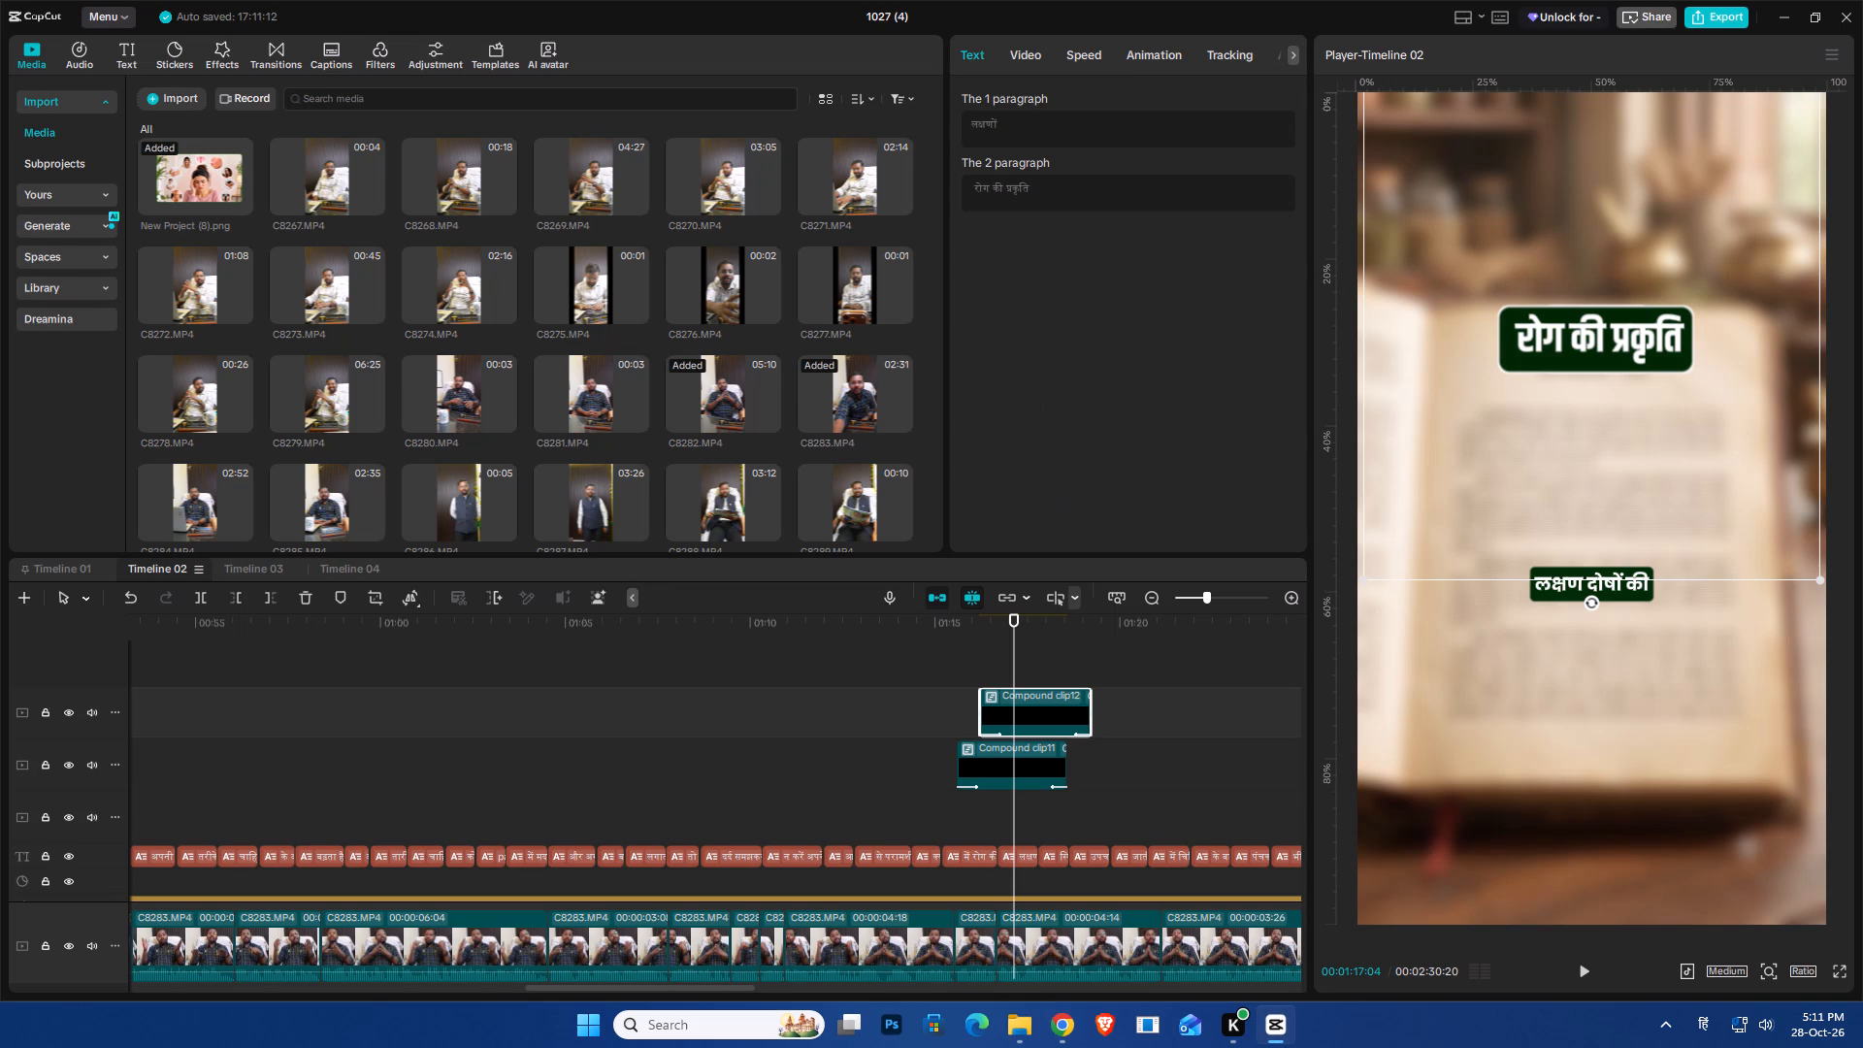
pyautogui.click(1012, 117)
pyautogui.click(1031, 198)
pyautogui.hotkey('ctrl', 'a')
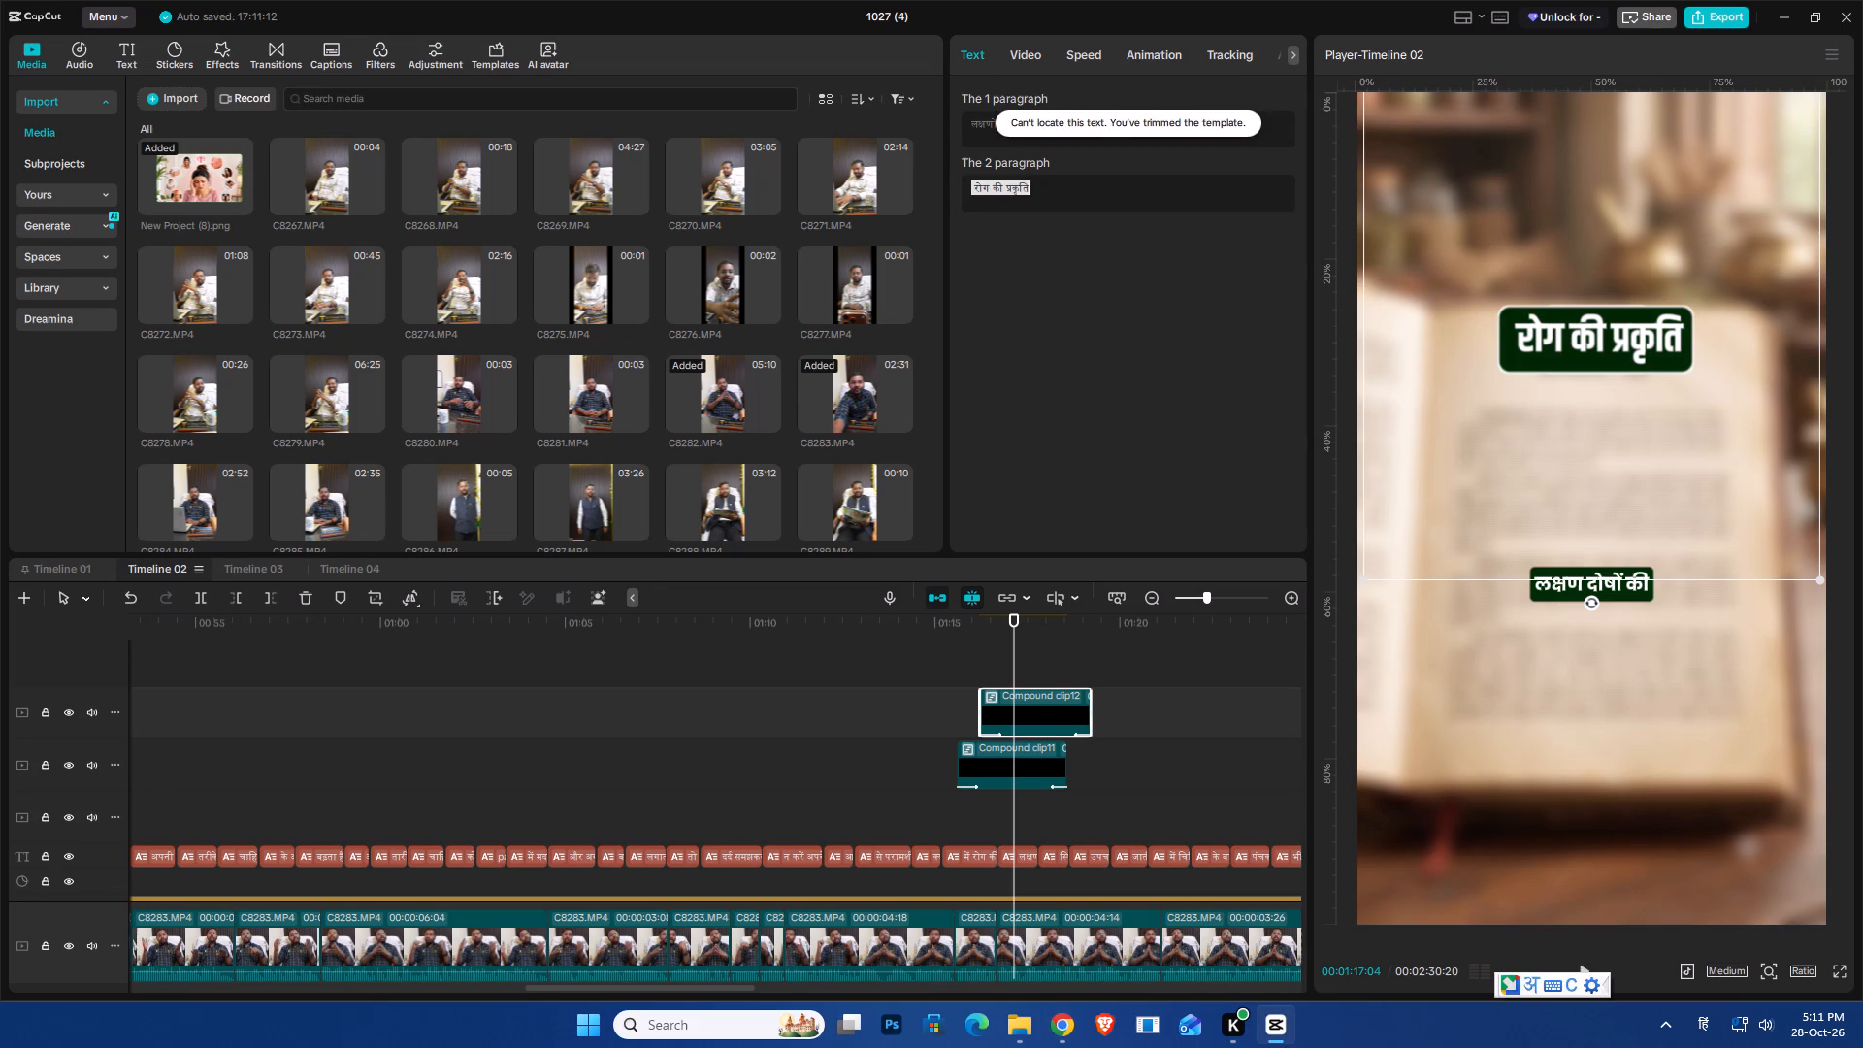
pyautogui.hotkey('ctrl', 'v')
pyautogui.click(958, 679)
pyautogui.press('space')
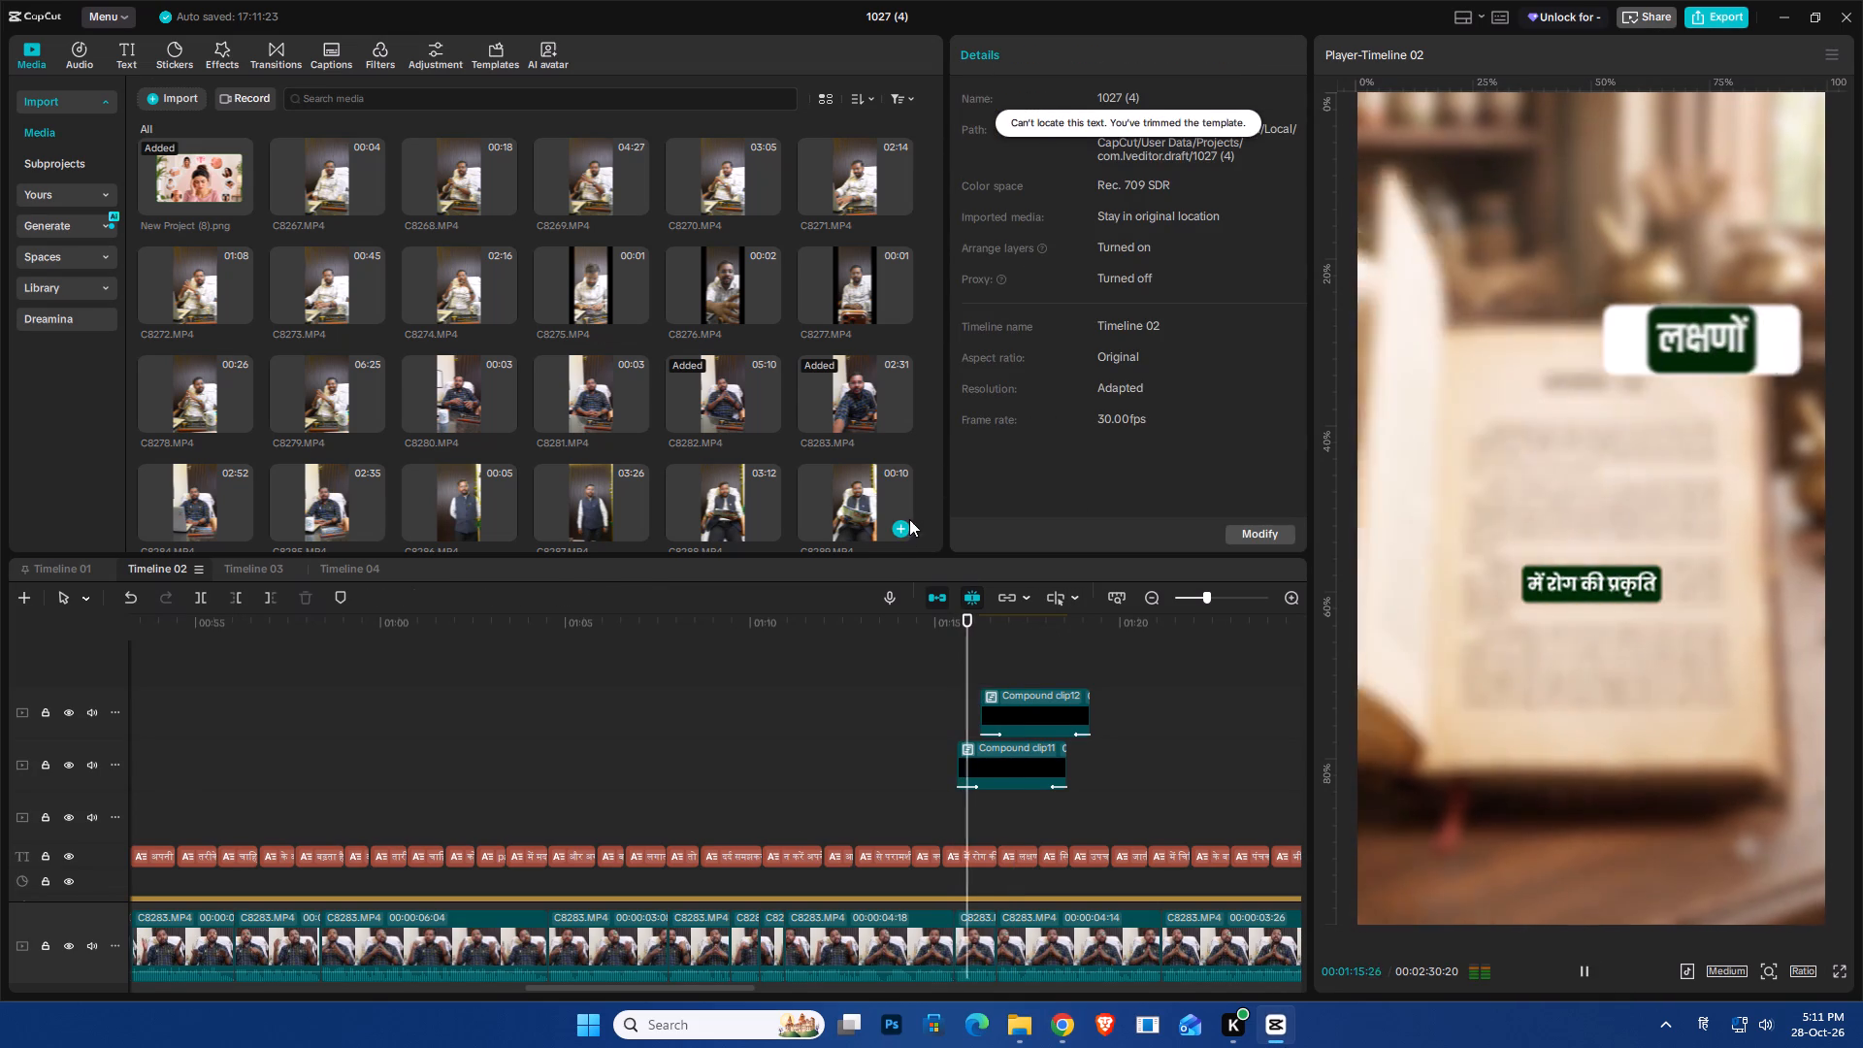
pyautogui.press('space')
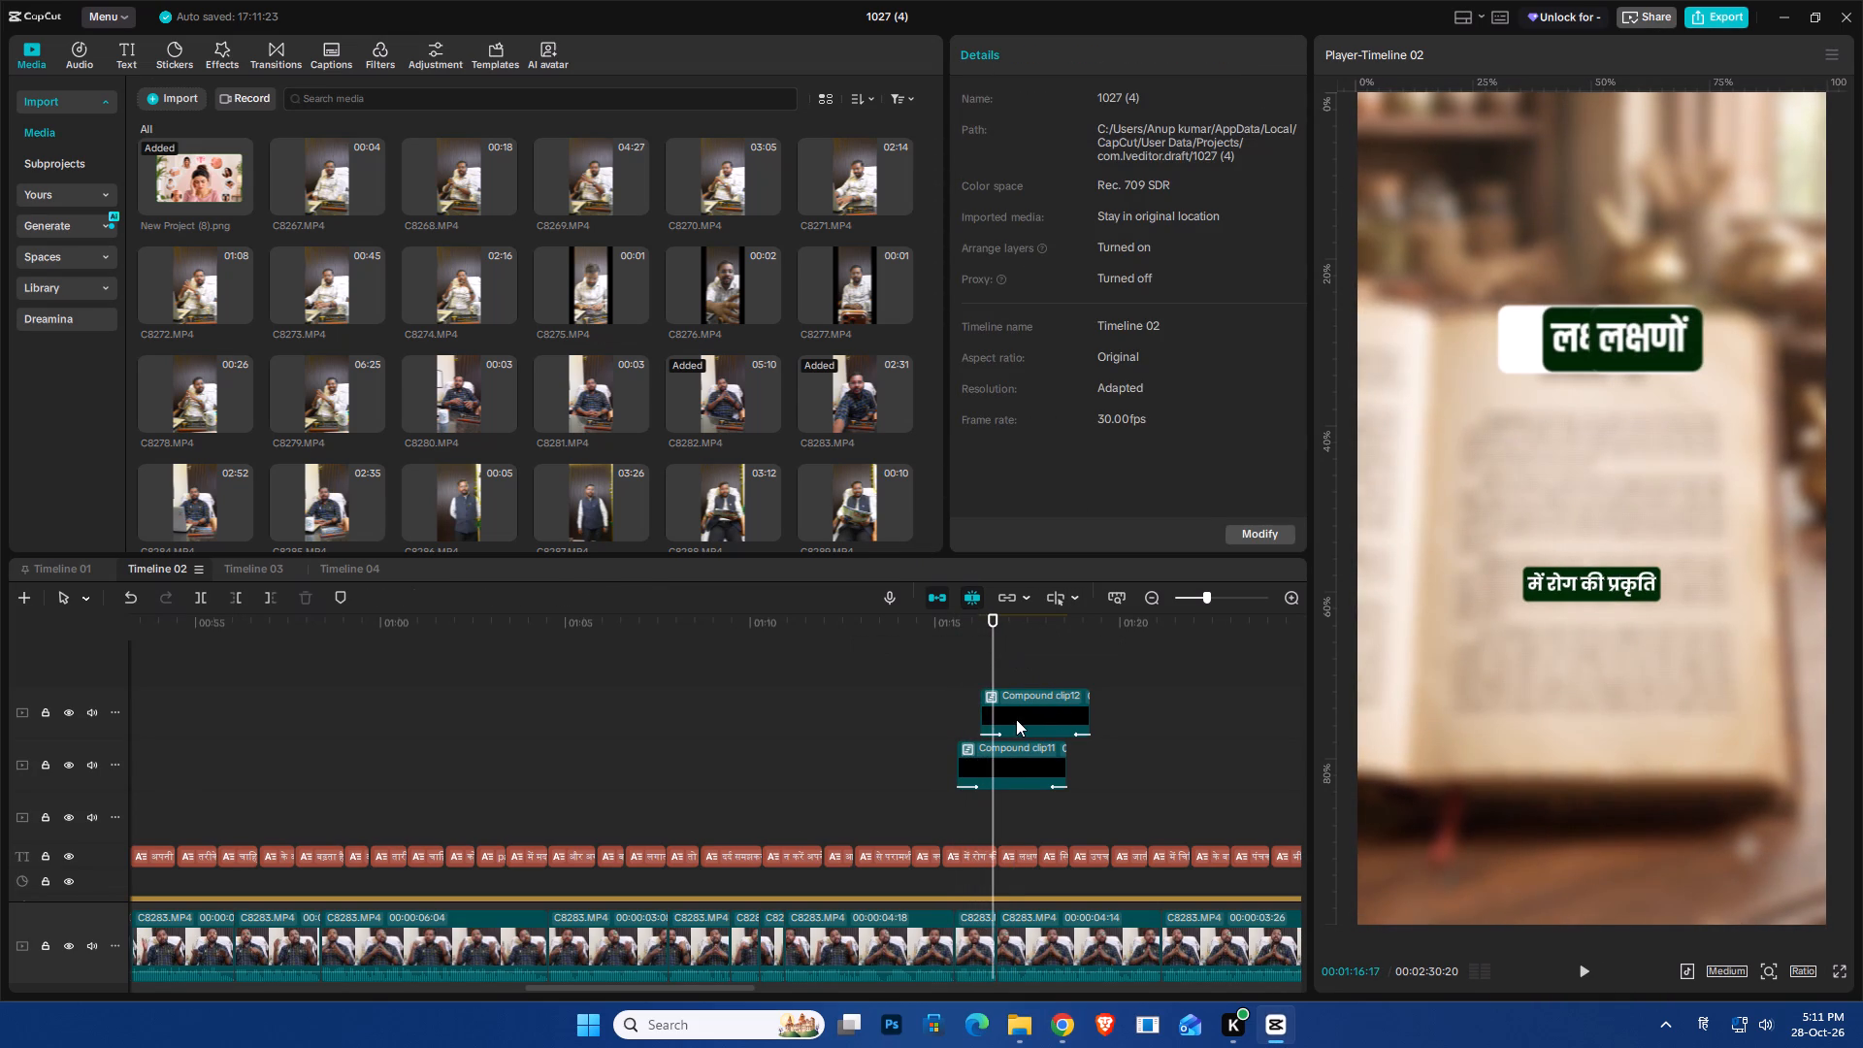
# Set the original lower title clip's second paragraph back to रोग की प्रकृति, copied from its first paragraph, and preview it.
pyautogui.click(964, 717)
pyautogui.click(976, 763)
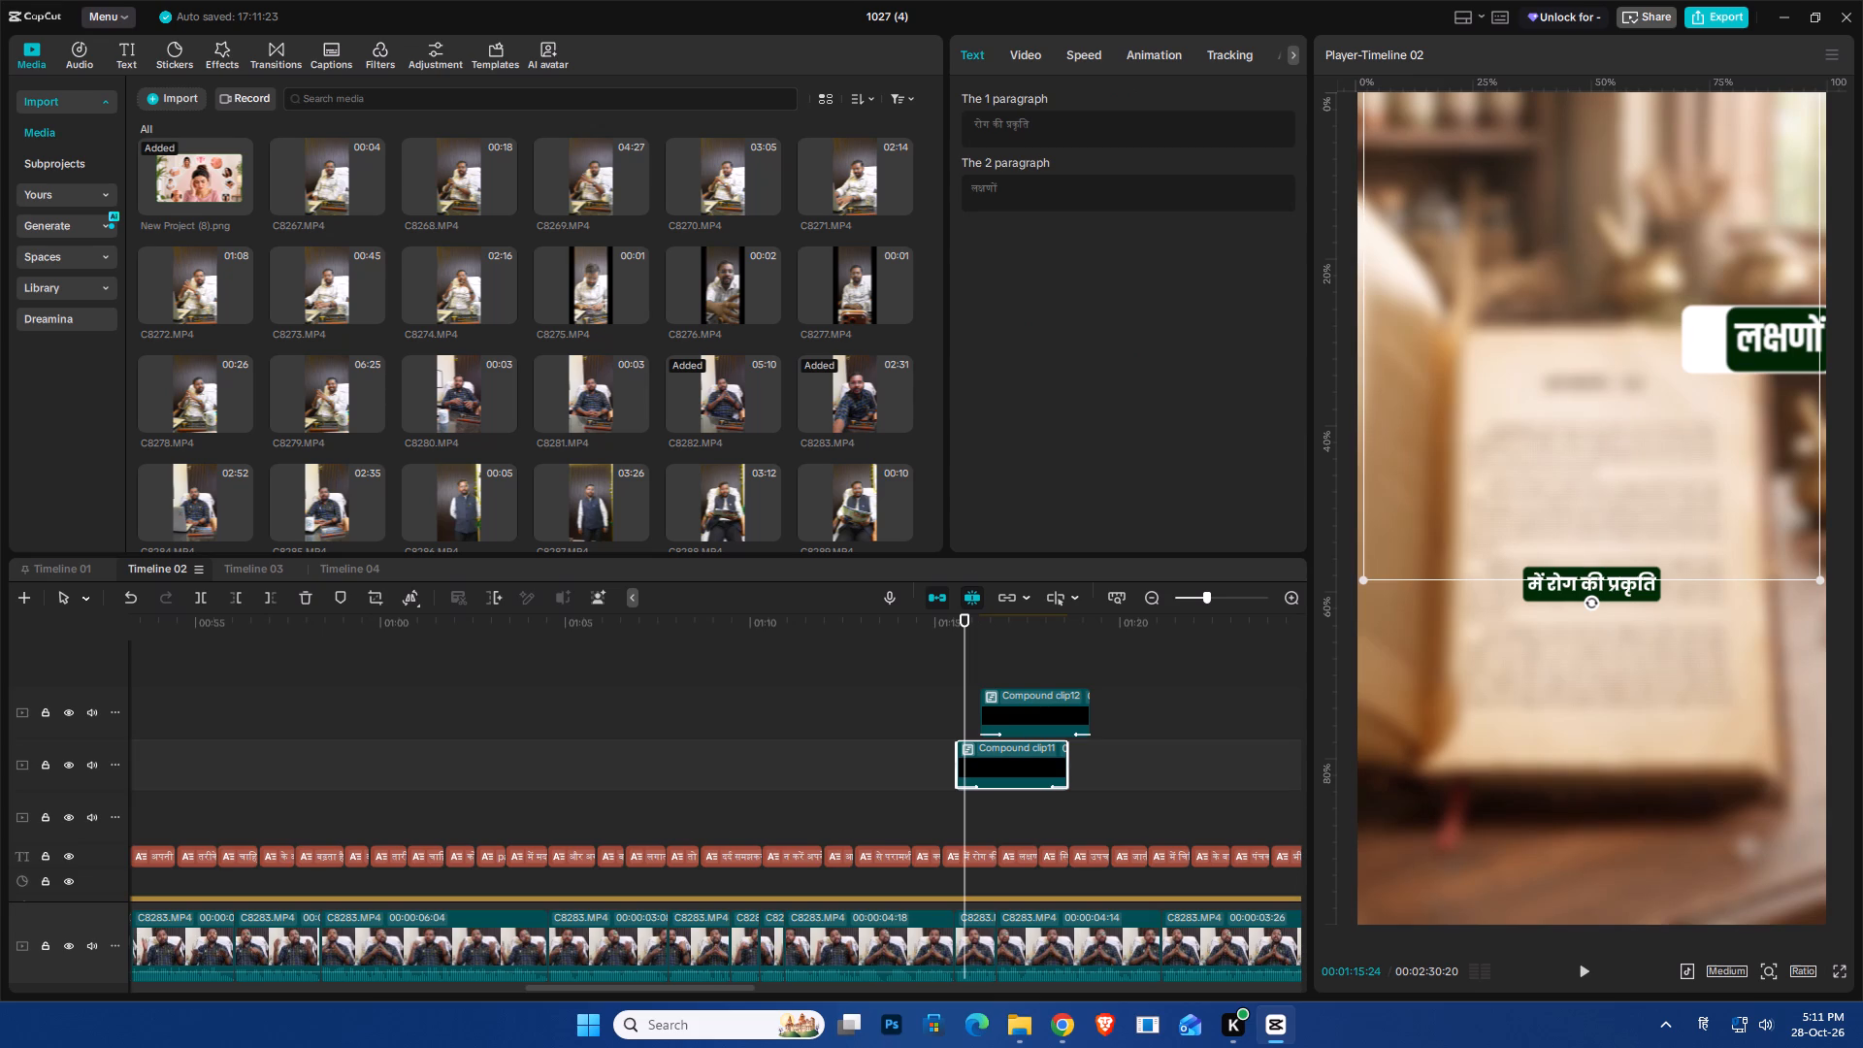
pyautogui.moveTo(1042, 121); pyautogui.dragTo(964, 121)
pyautogui.hotkey('ctrl', 'c')
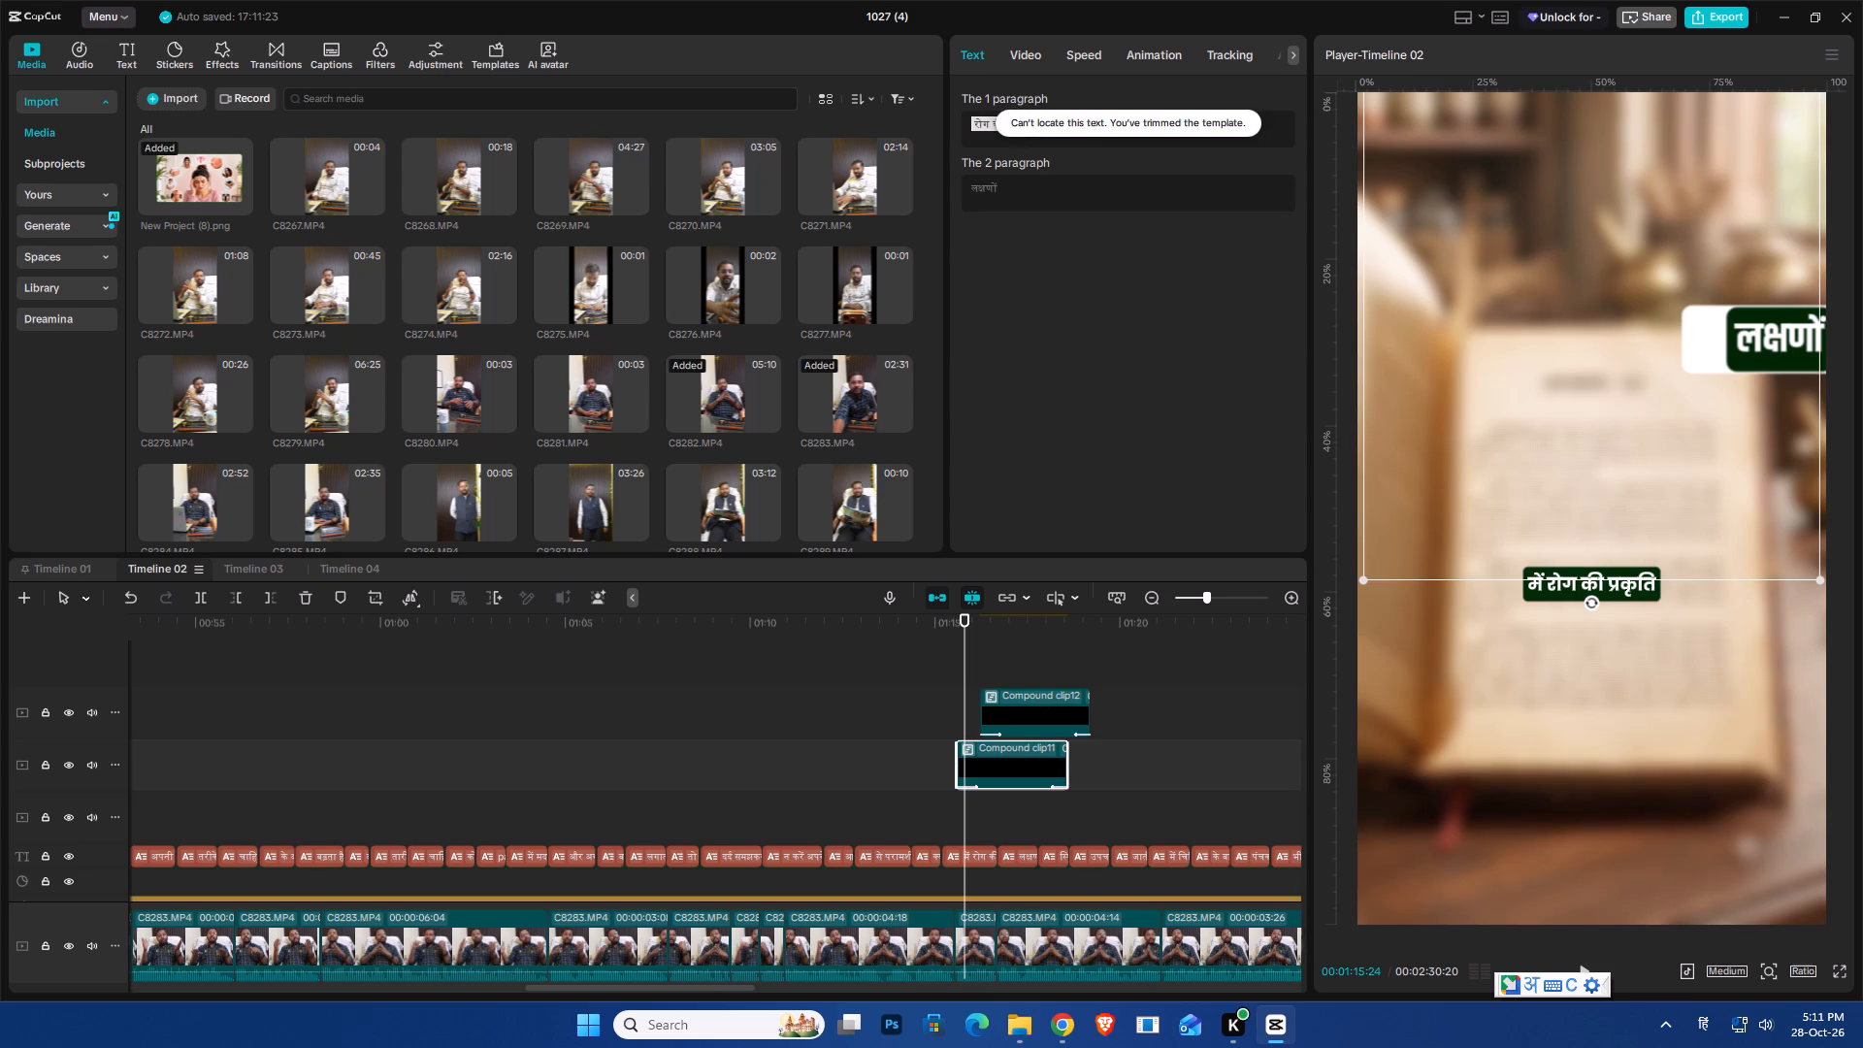
pyautogui.click(997, 196)
pyautogui.hotkey('ctrl', 'a')
pyautogui.hotkey('ctrl', 'v')
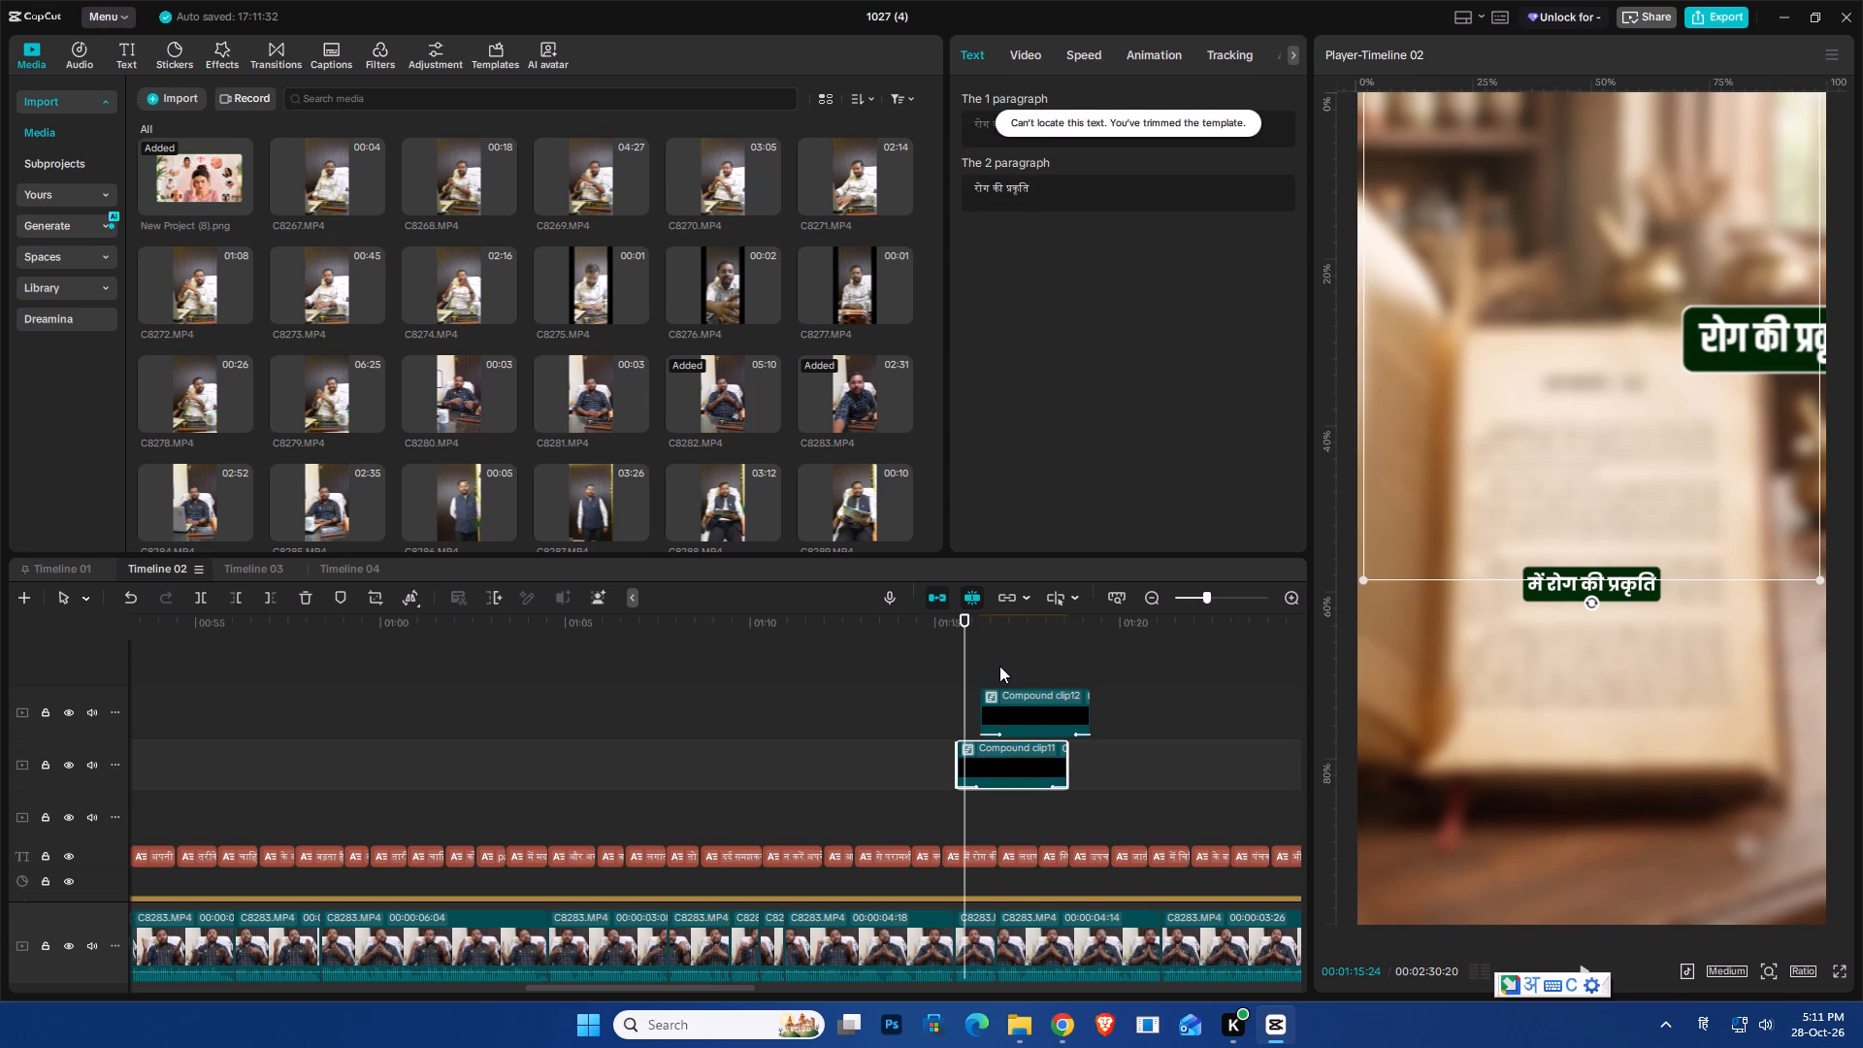
pyautogui.click(999, 666)
pyautogui.press('space')
pyautogui.press('space')
# Move the लक्षणों title down in the frame so it sits centred below the रोग की प्रकृति title.
pyautogui.click(1002, 695)
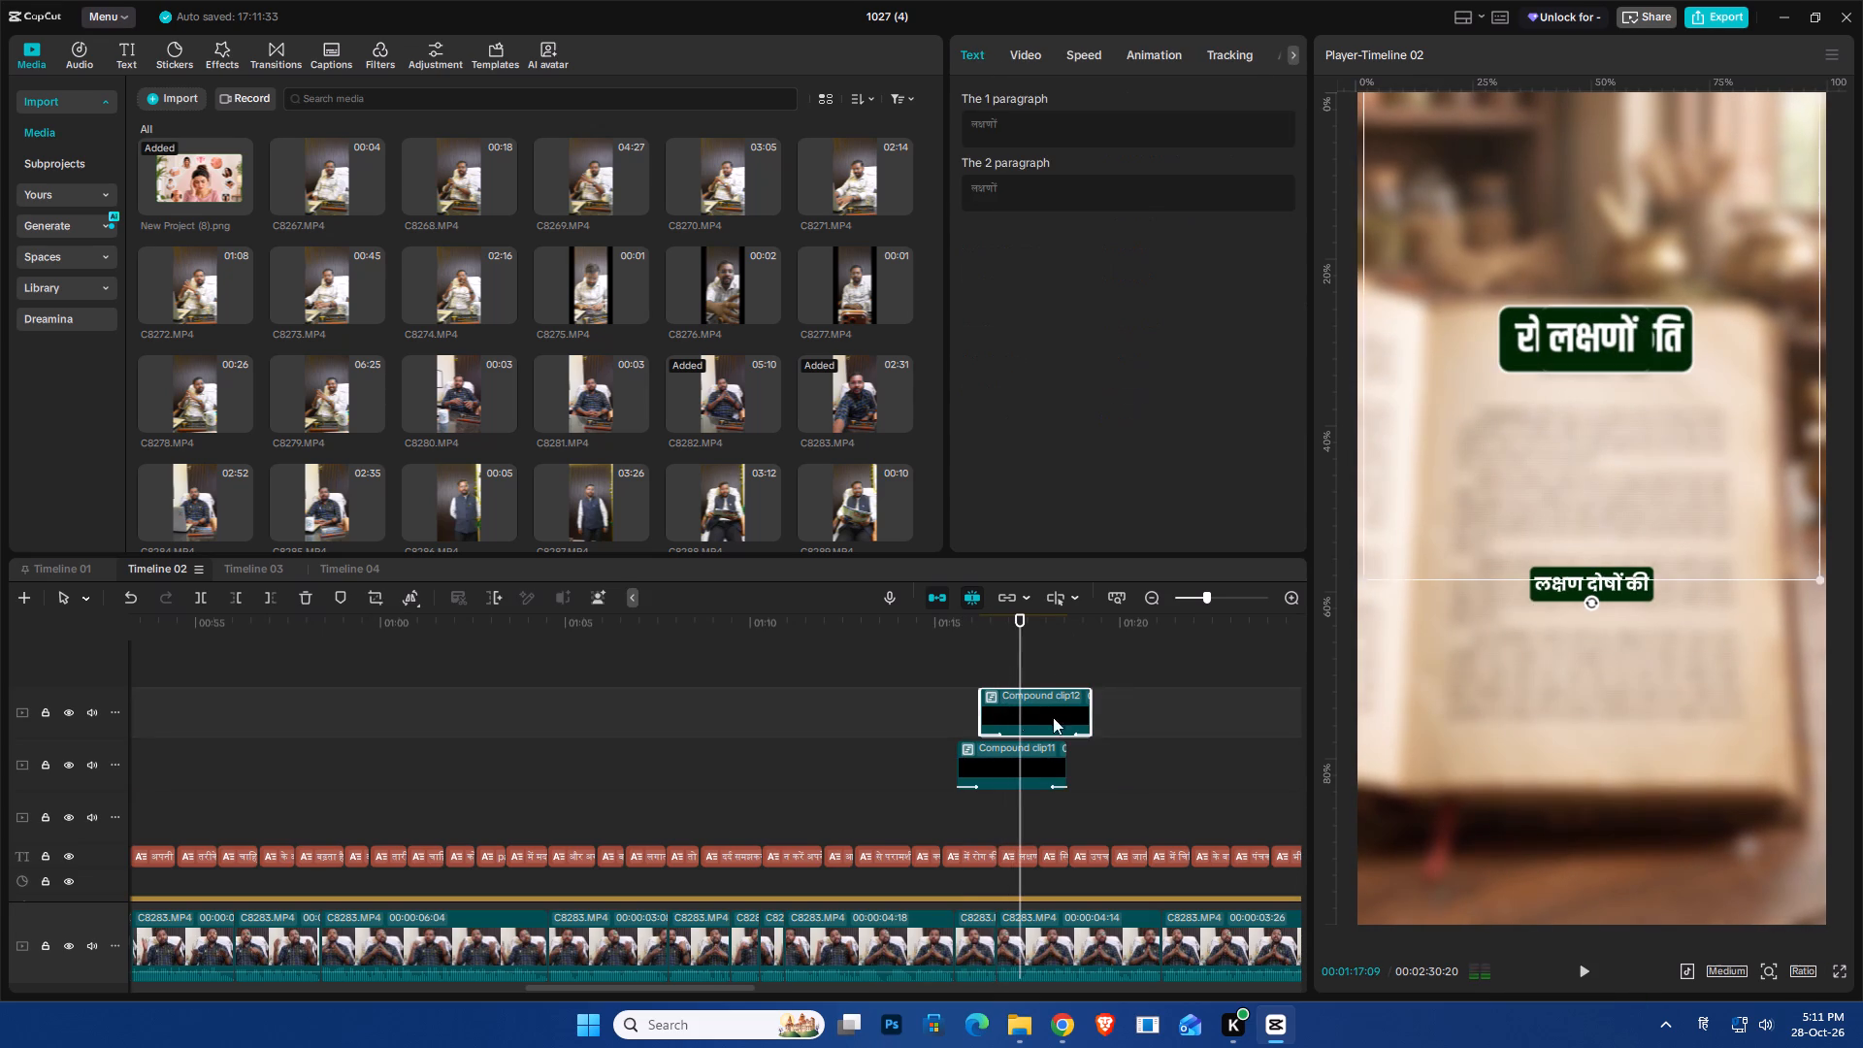
pyautogui.moveTo(1518, 492); pyautogui.dragTo(1530, 576)
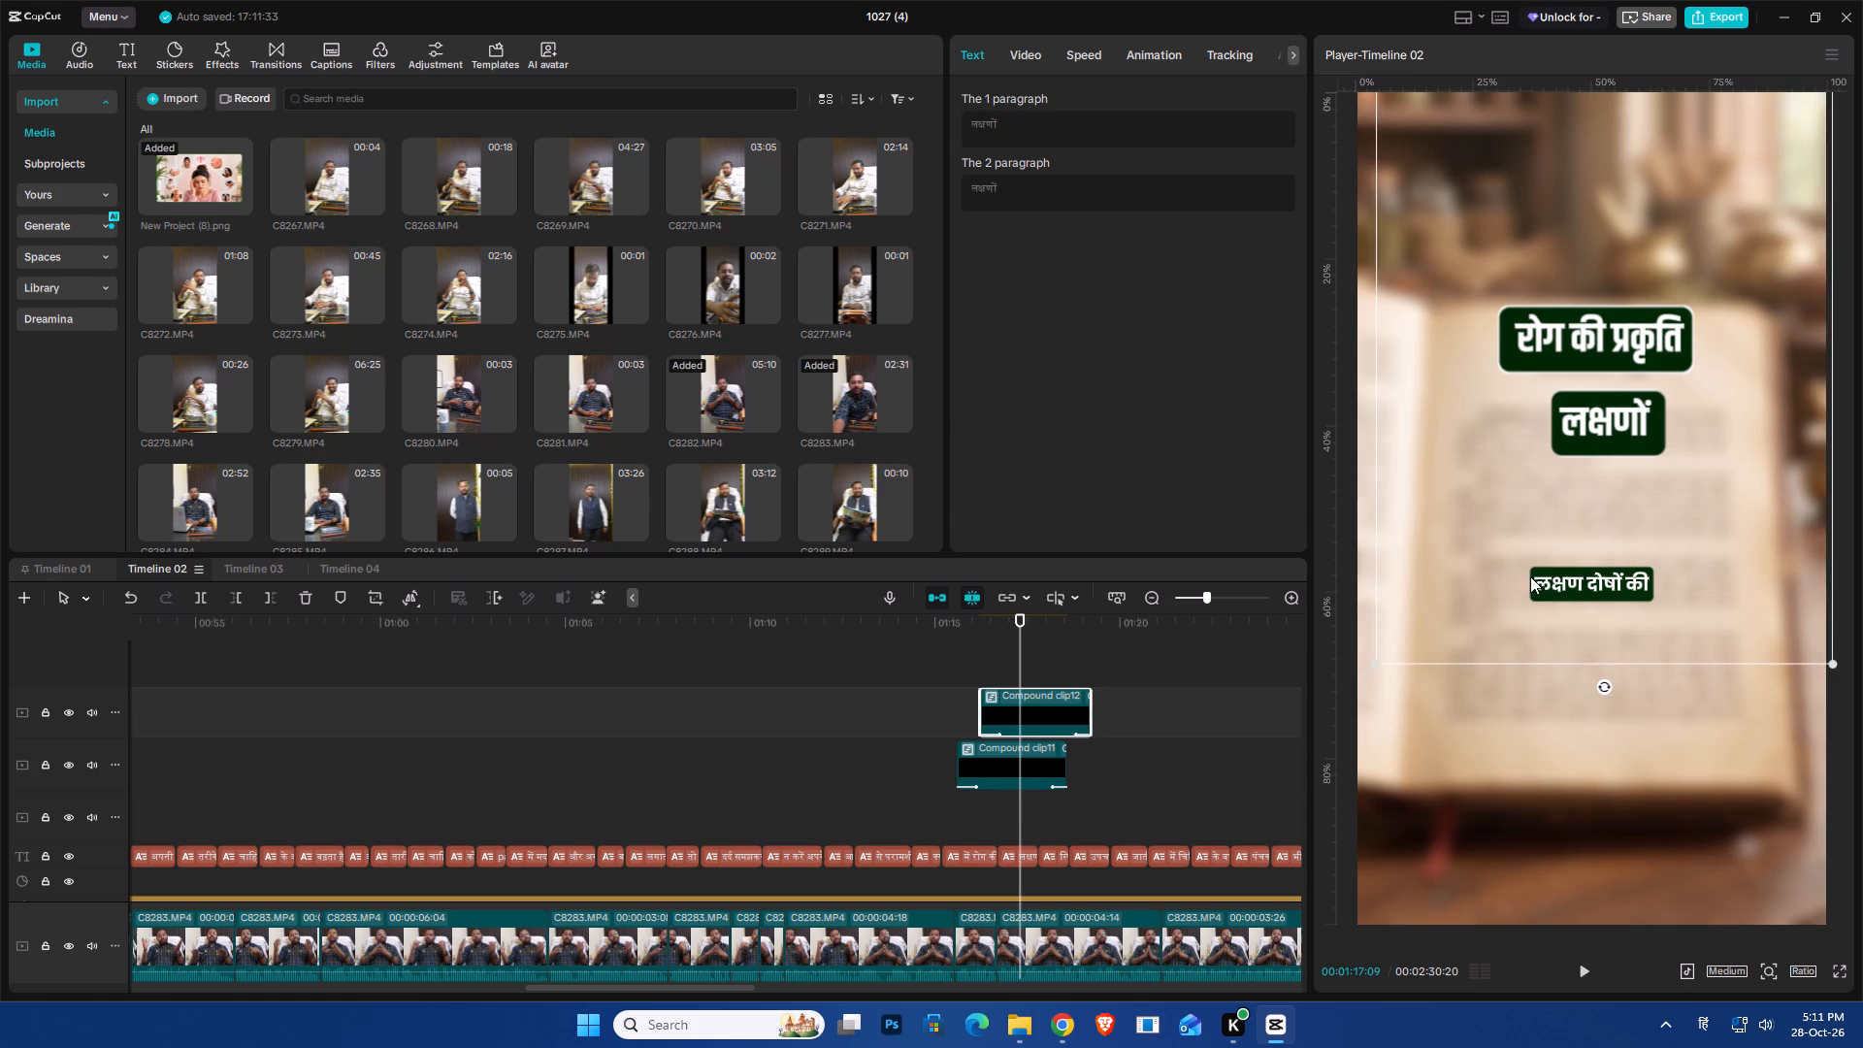
pyautogui.moveTo(1530, 576); pyautogui.dragTo(1515, 581)
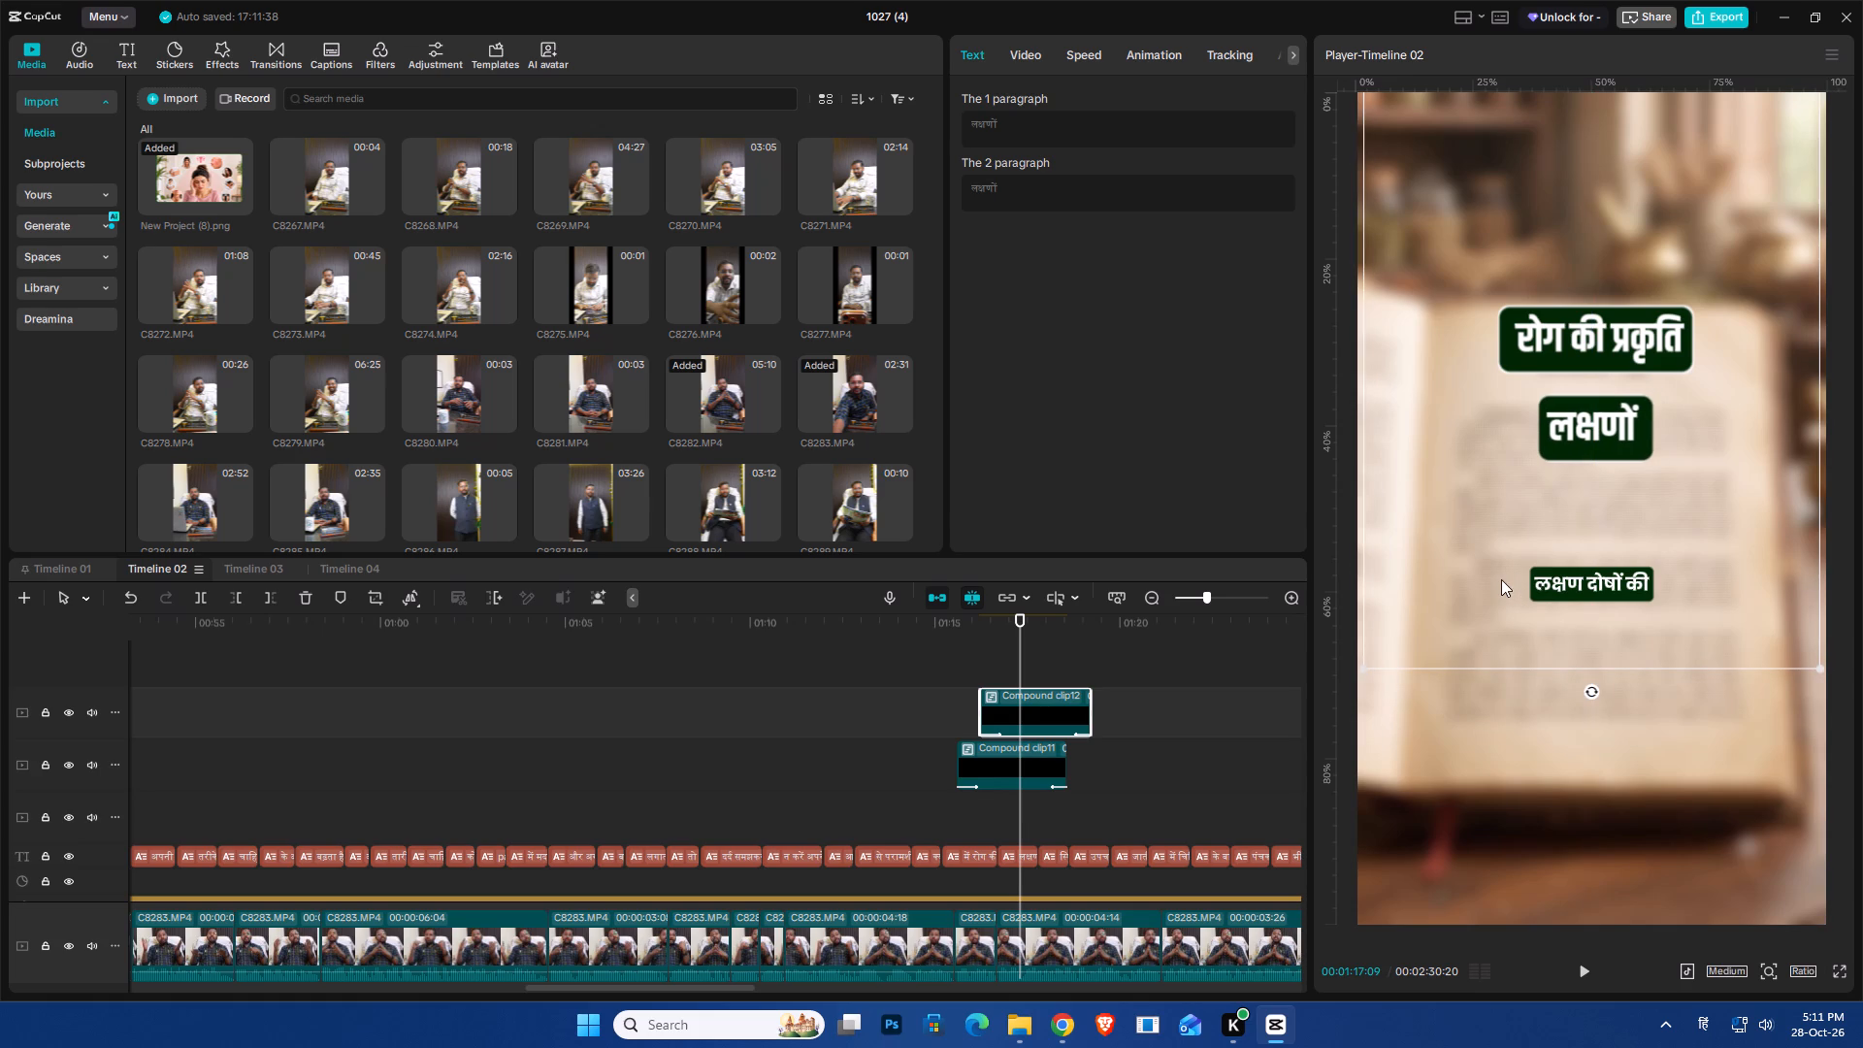
# Change both paragraphs of the upper-track title from लक्षणों to लक्षण.
pyautogui.click(1049, 131)
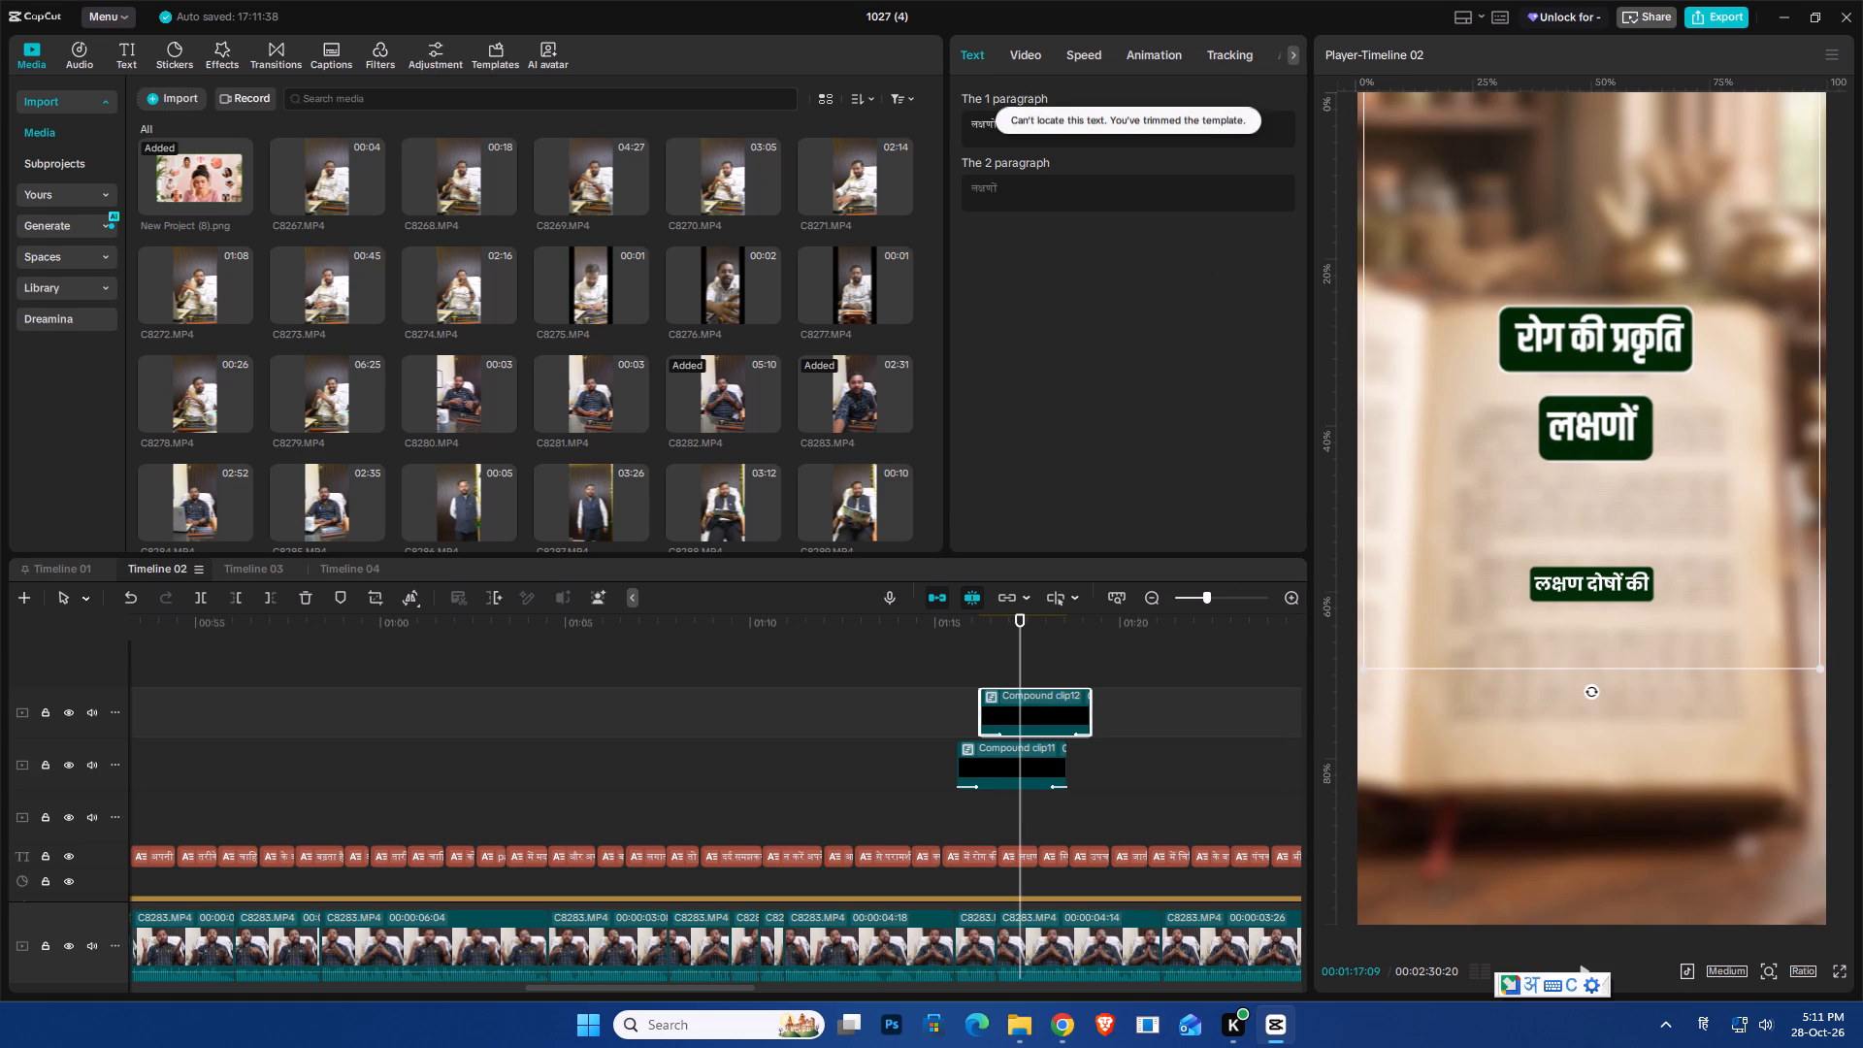
pyautogui.press('BackSpace')
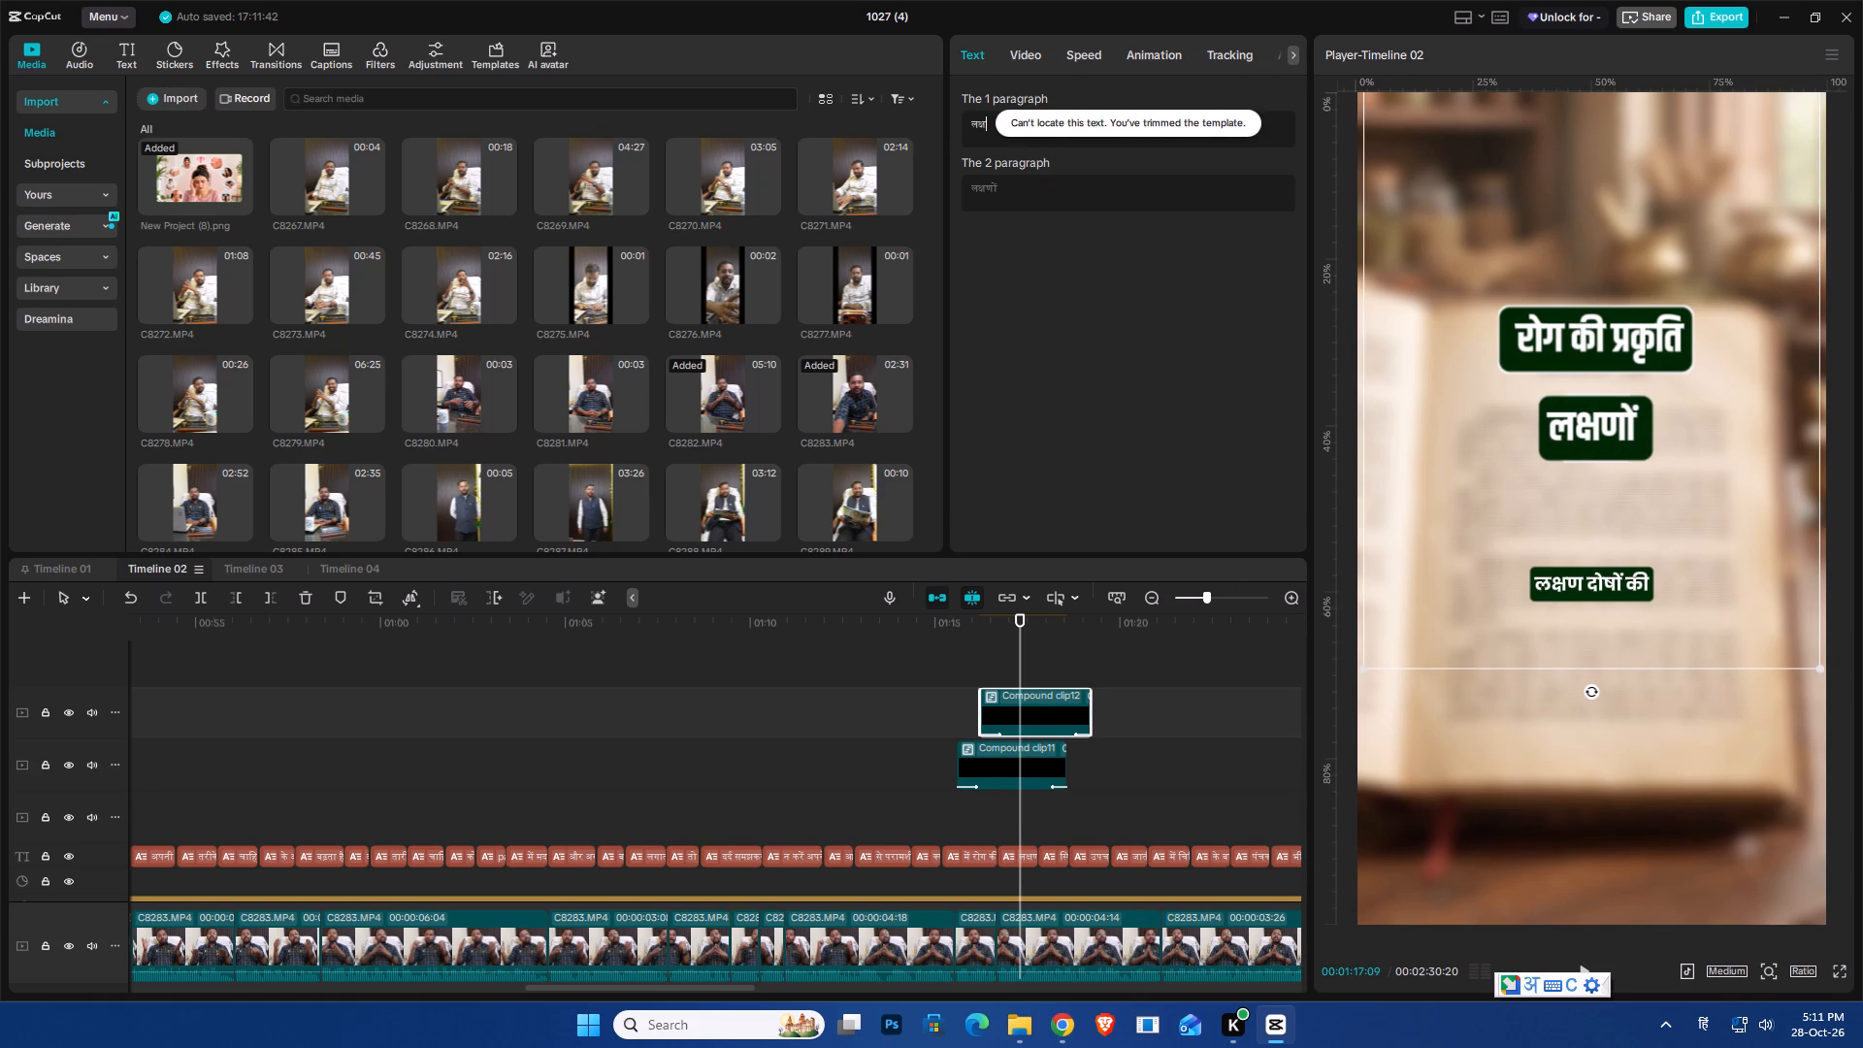
pyautogui.press('n')
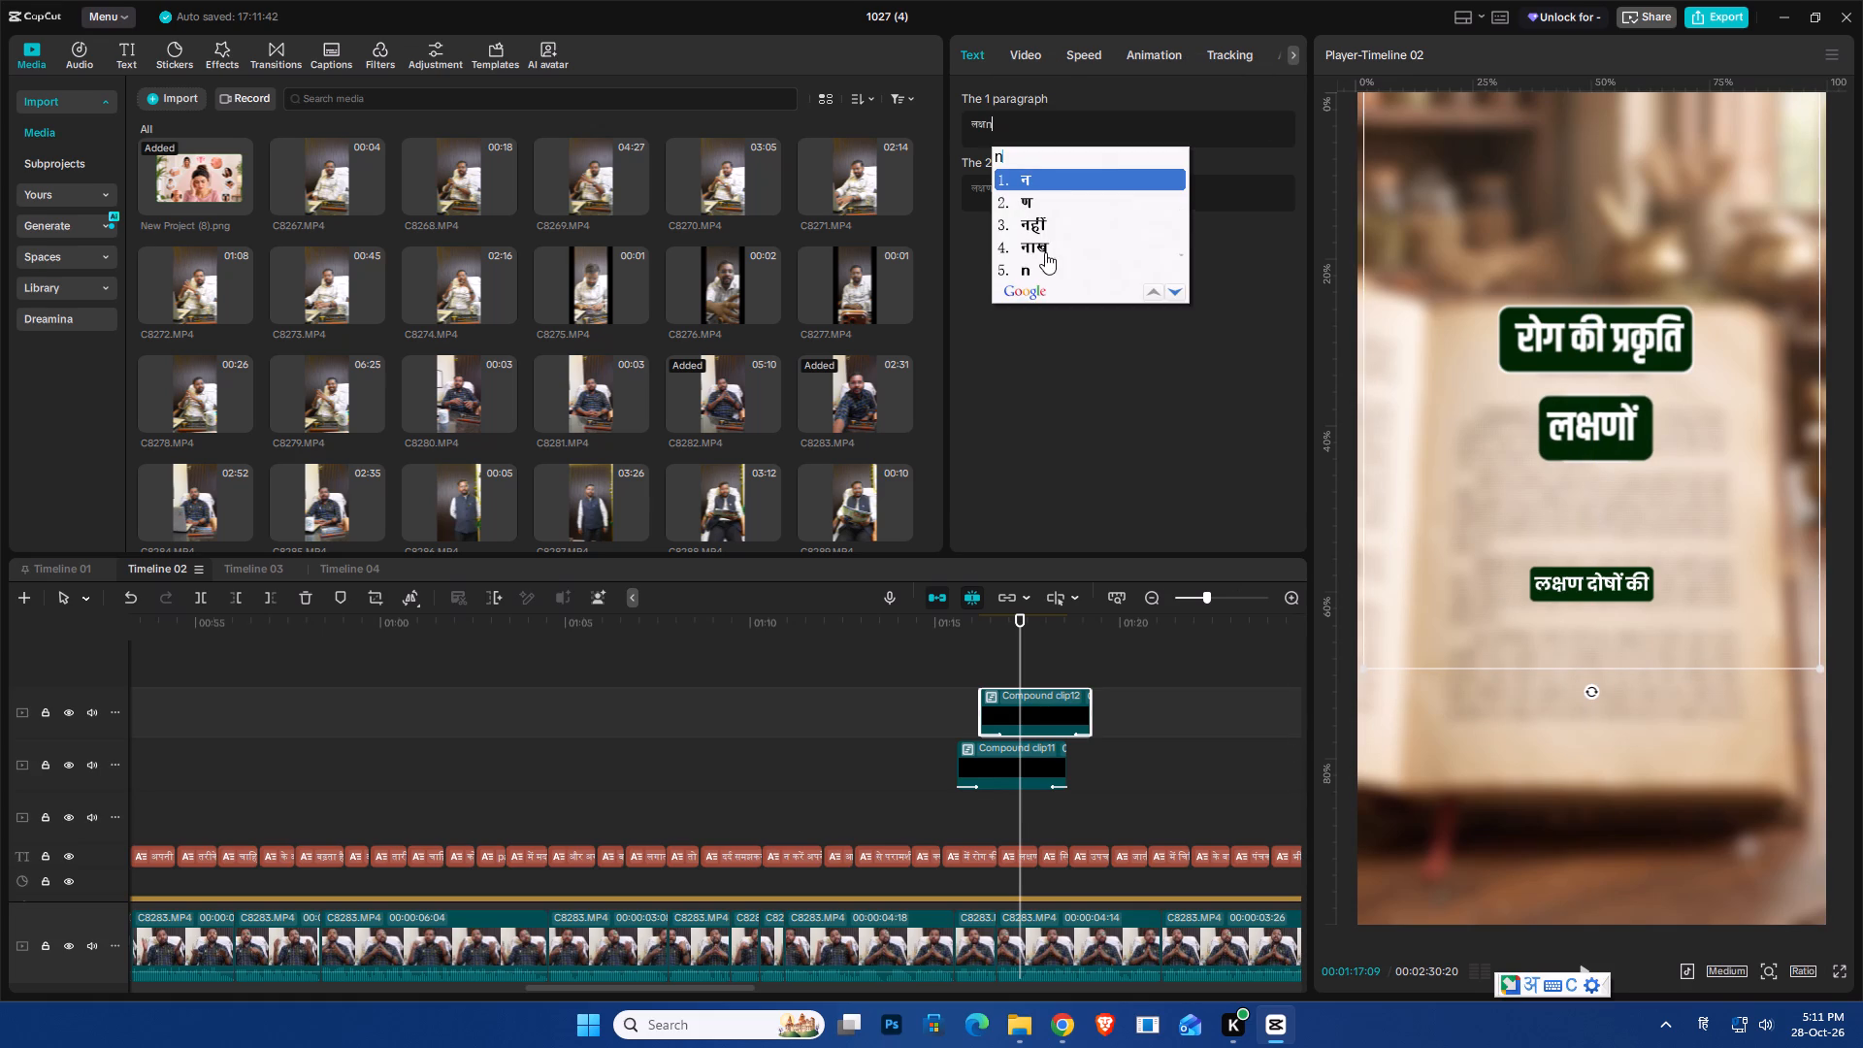
pyautogui.click(1032, 203)
pyautogui.click(1025, 196)
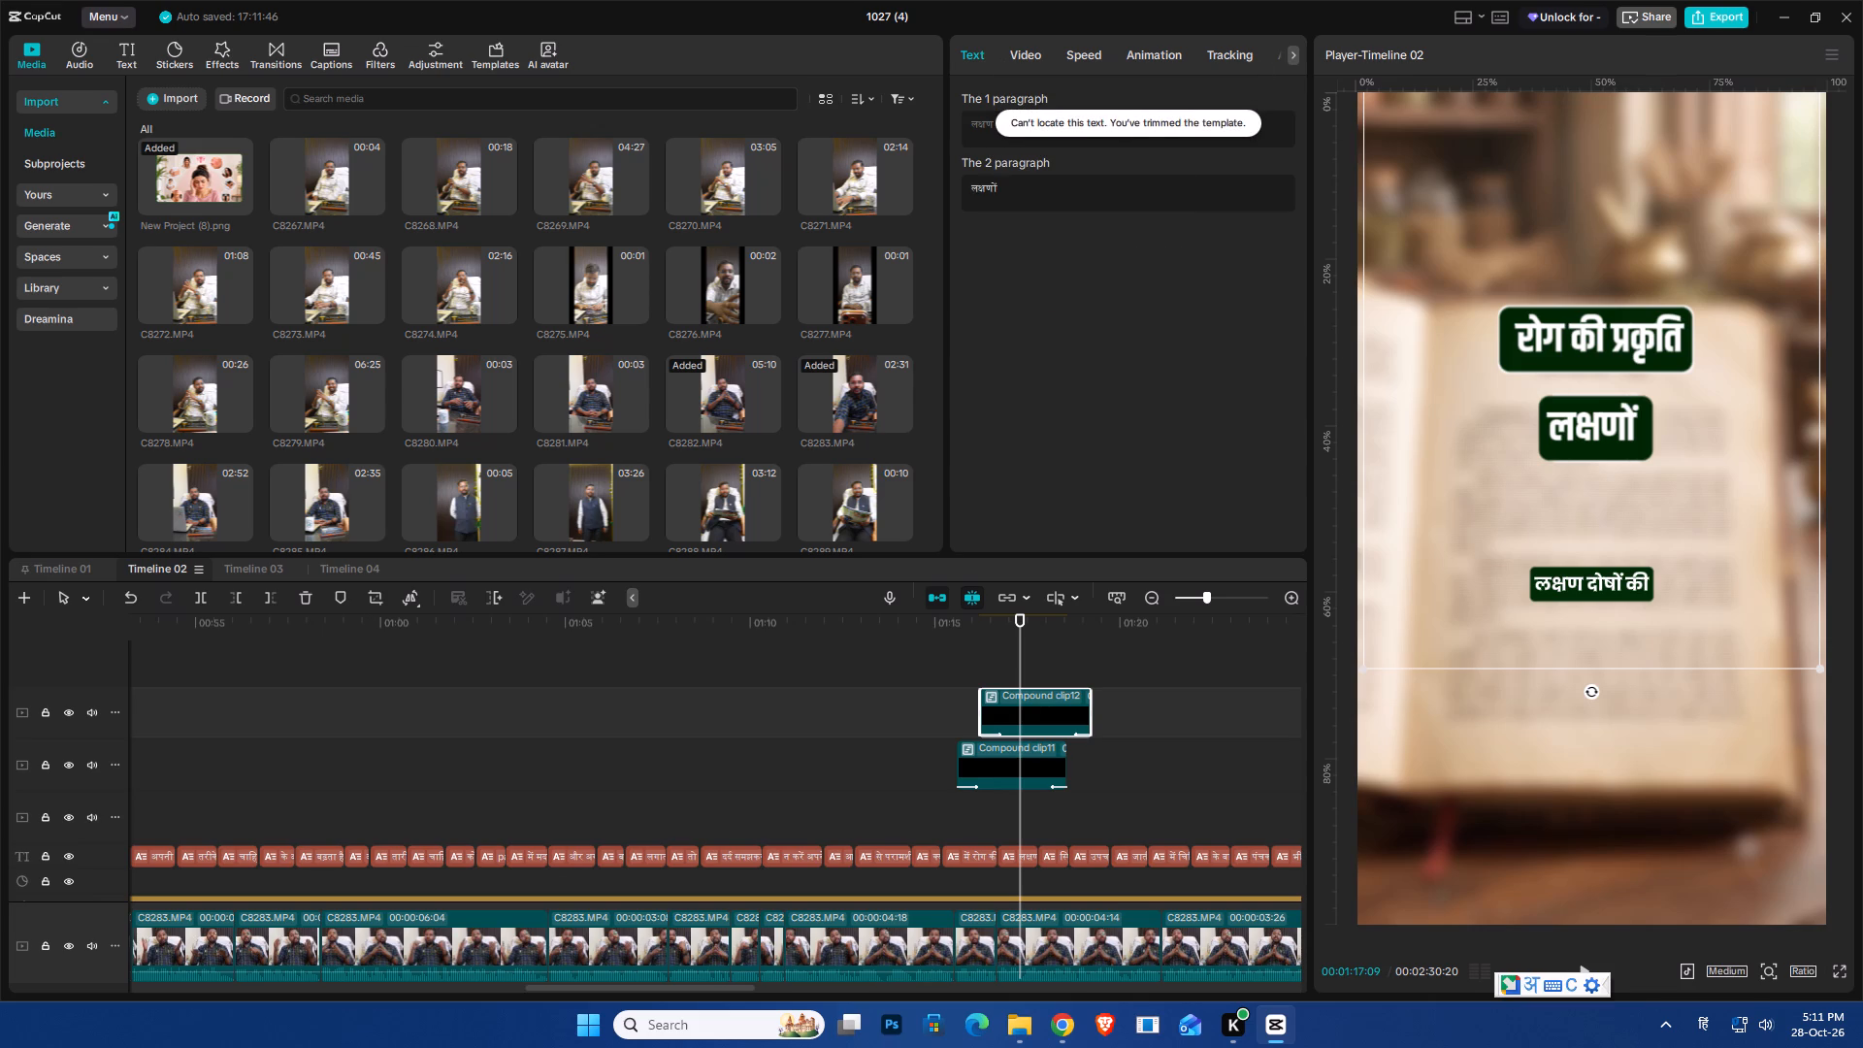
pyautogui.press('BackSpace')
pyautogui.press('BackSpace')
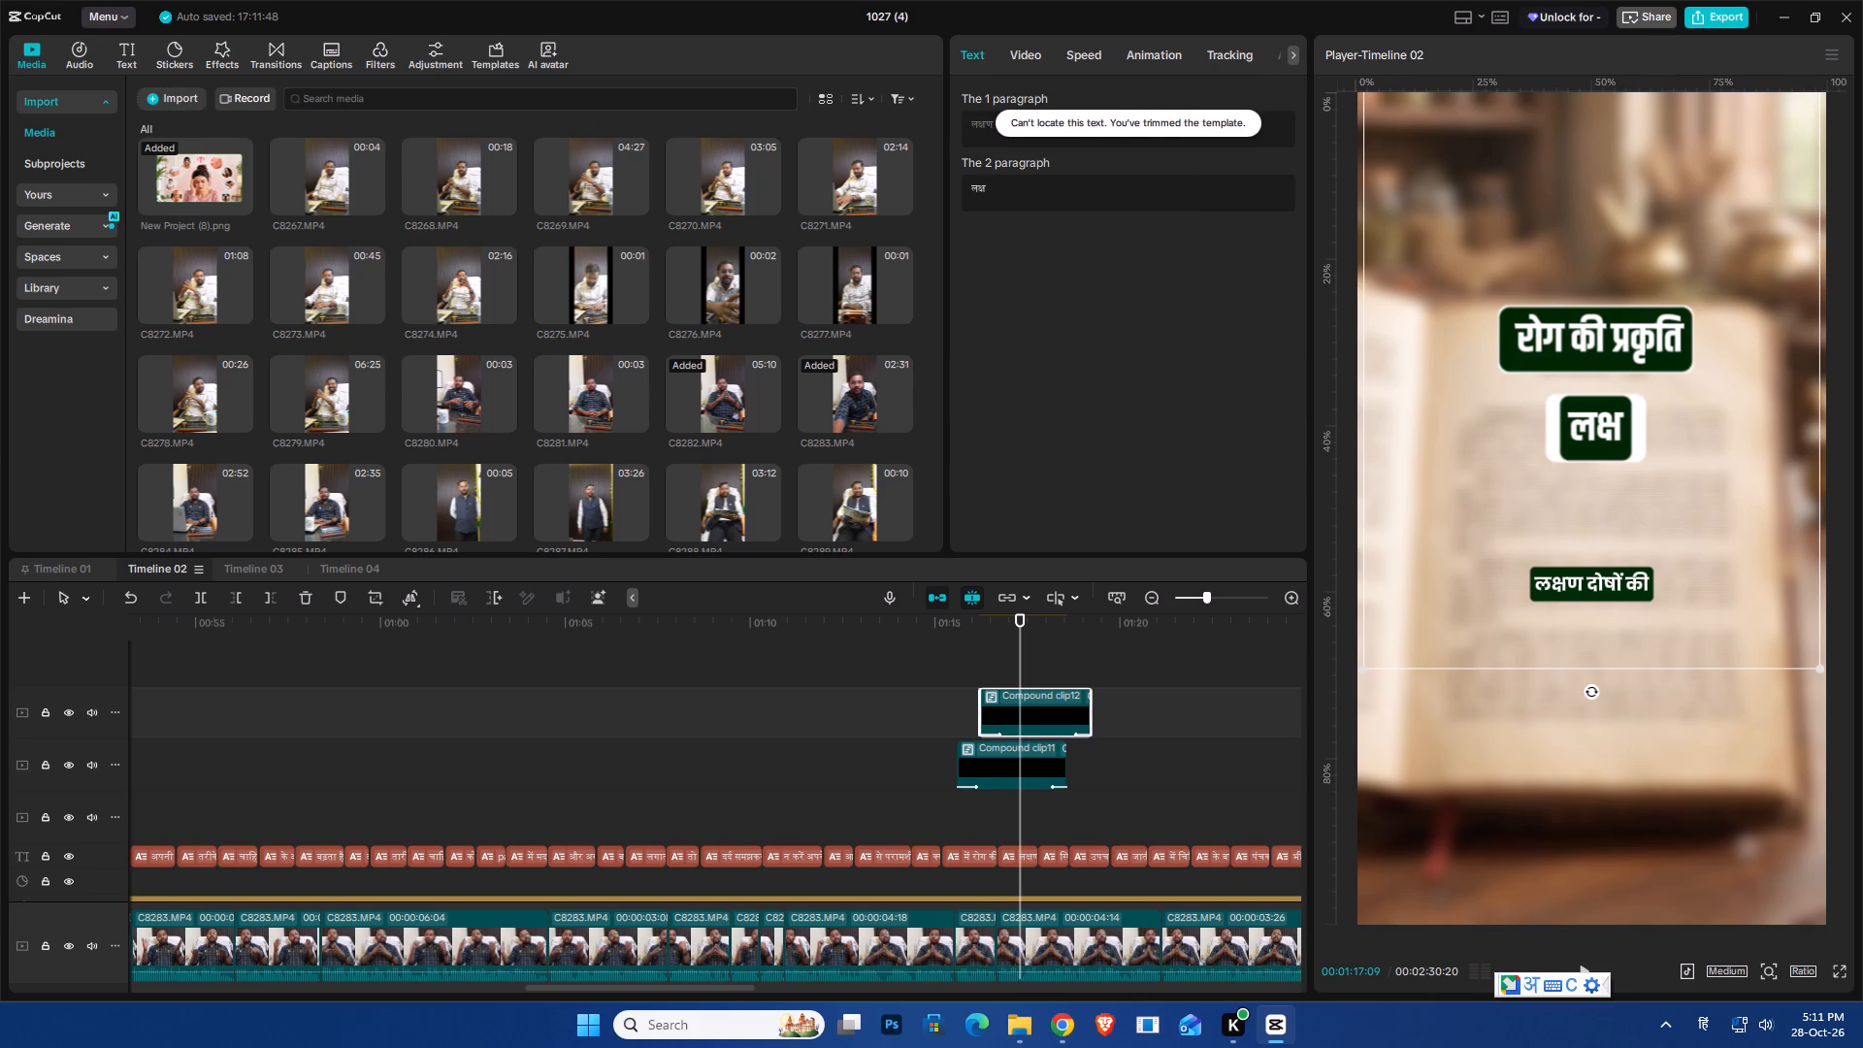
pyautogui.press('n')
pyautogui.click(1035, 268)
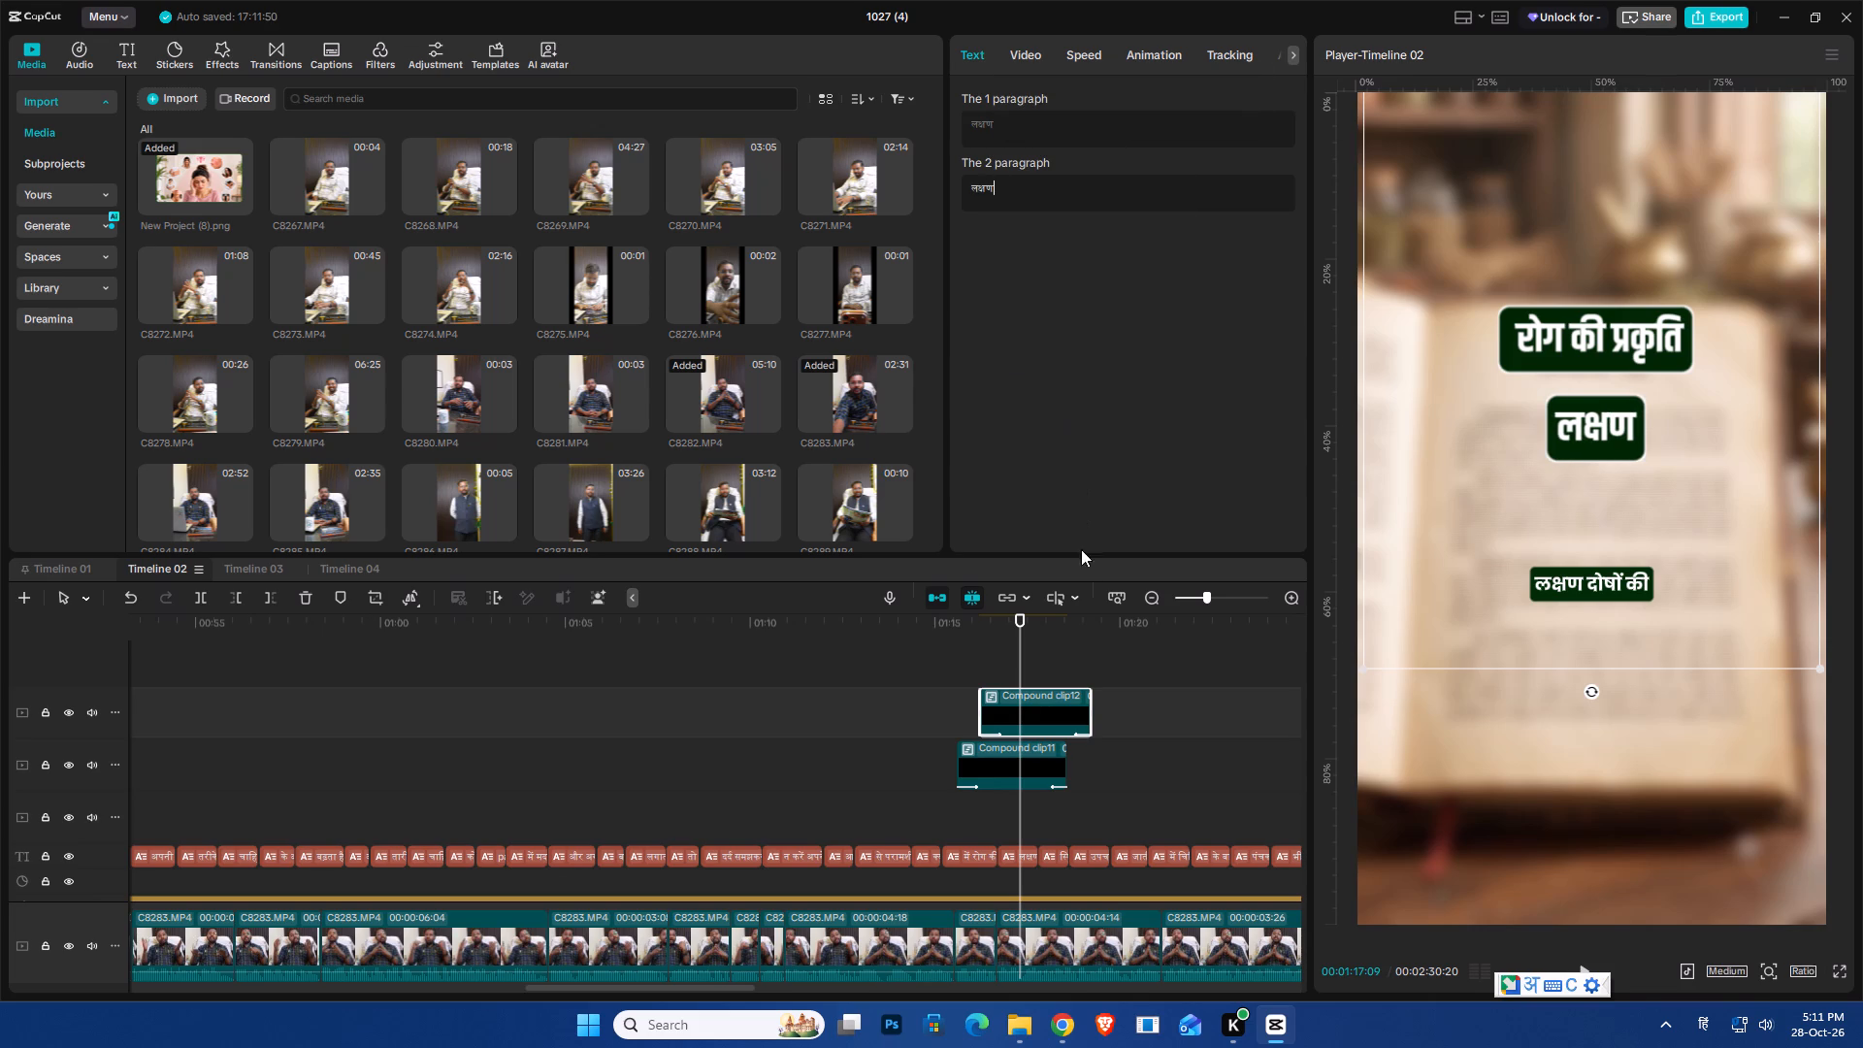
# Nudge the लक्षण title slightly upward, keeping it horizontally centred beneath the रोग की प्रकृति title.
pyautogui.moveTo(1604, 441); pyautogui.dragTo(1604, 467)
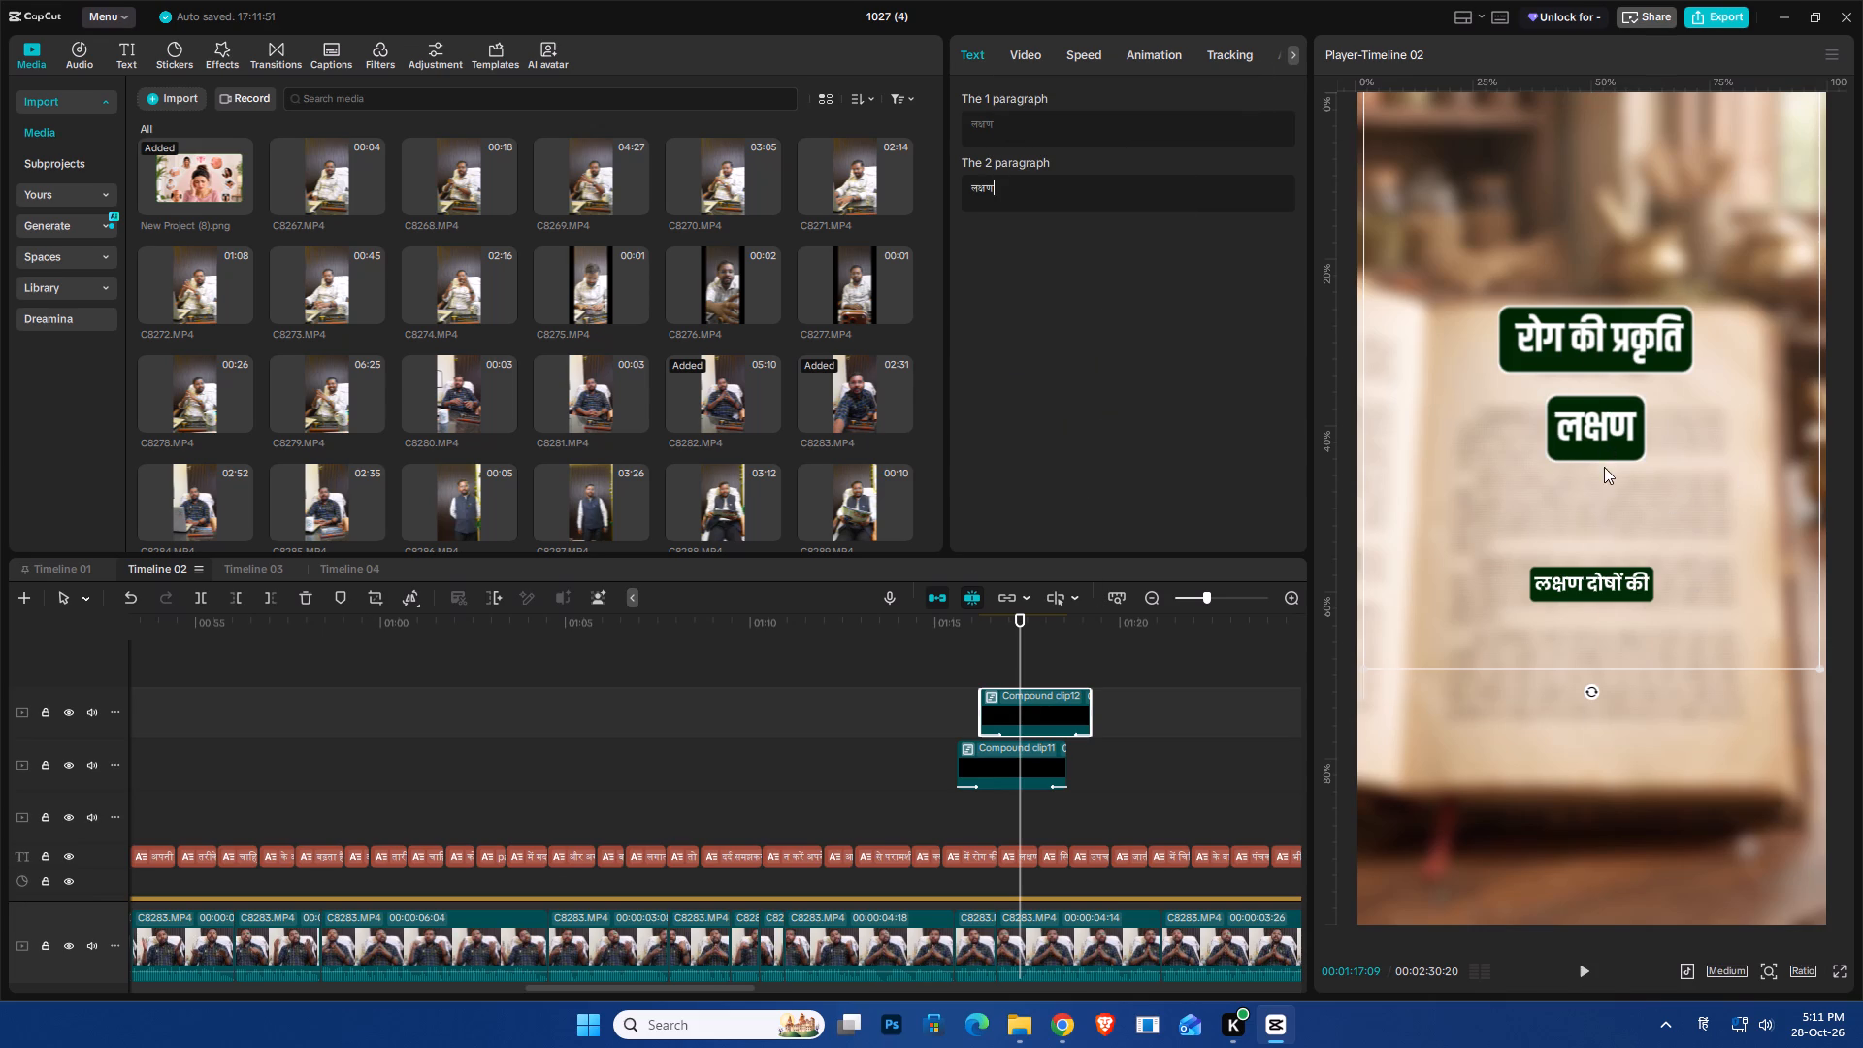
pyautogui.moveTo(1604, 467); pyautogui.dragTo(1599, 456)
pyautogui.moveTo(1637, 414); pyautogui.dragTo(1630, 397)
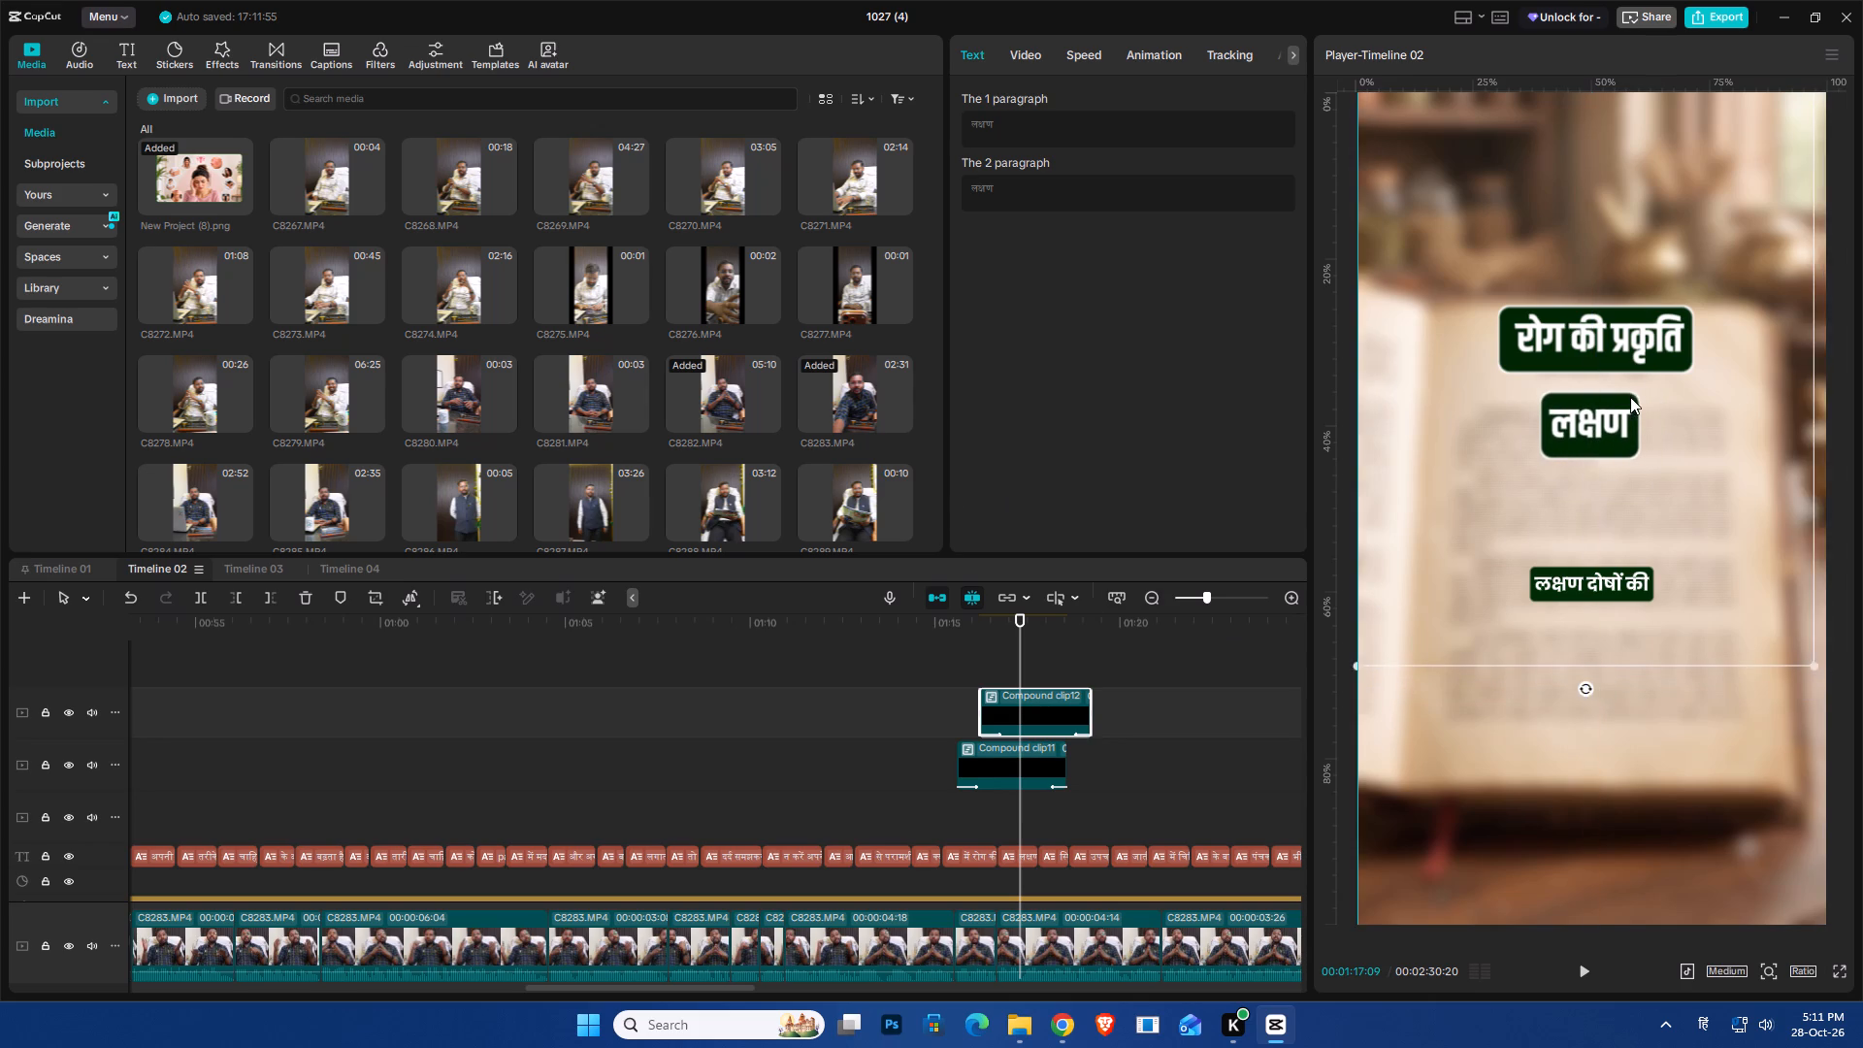
pyautogui.moveTo(1630, 397); pyautogui.dragTo(1640, 397)
# Copy the phrase दोषों की स्थिति from the bold script paragraph in Chrome, and return to CapCut.
pyautogui.click(1074, 1038)
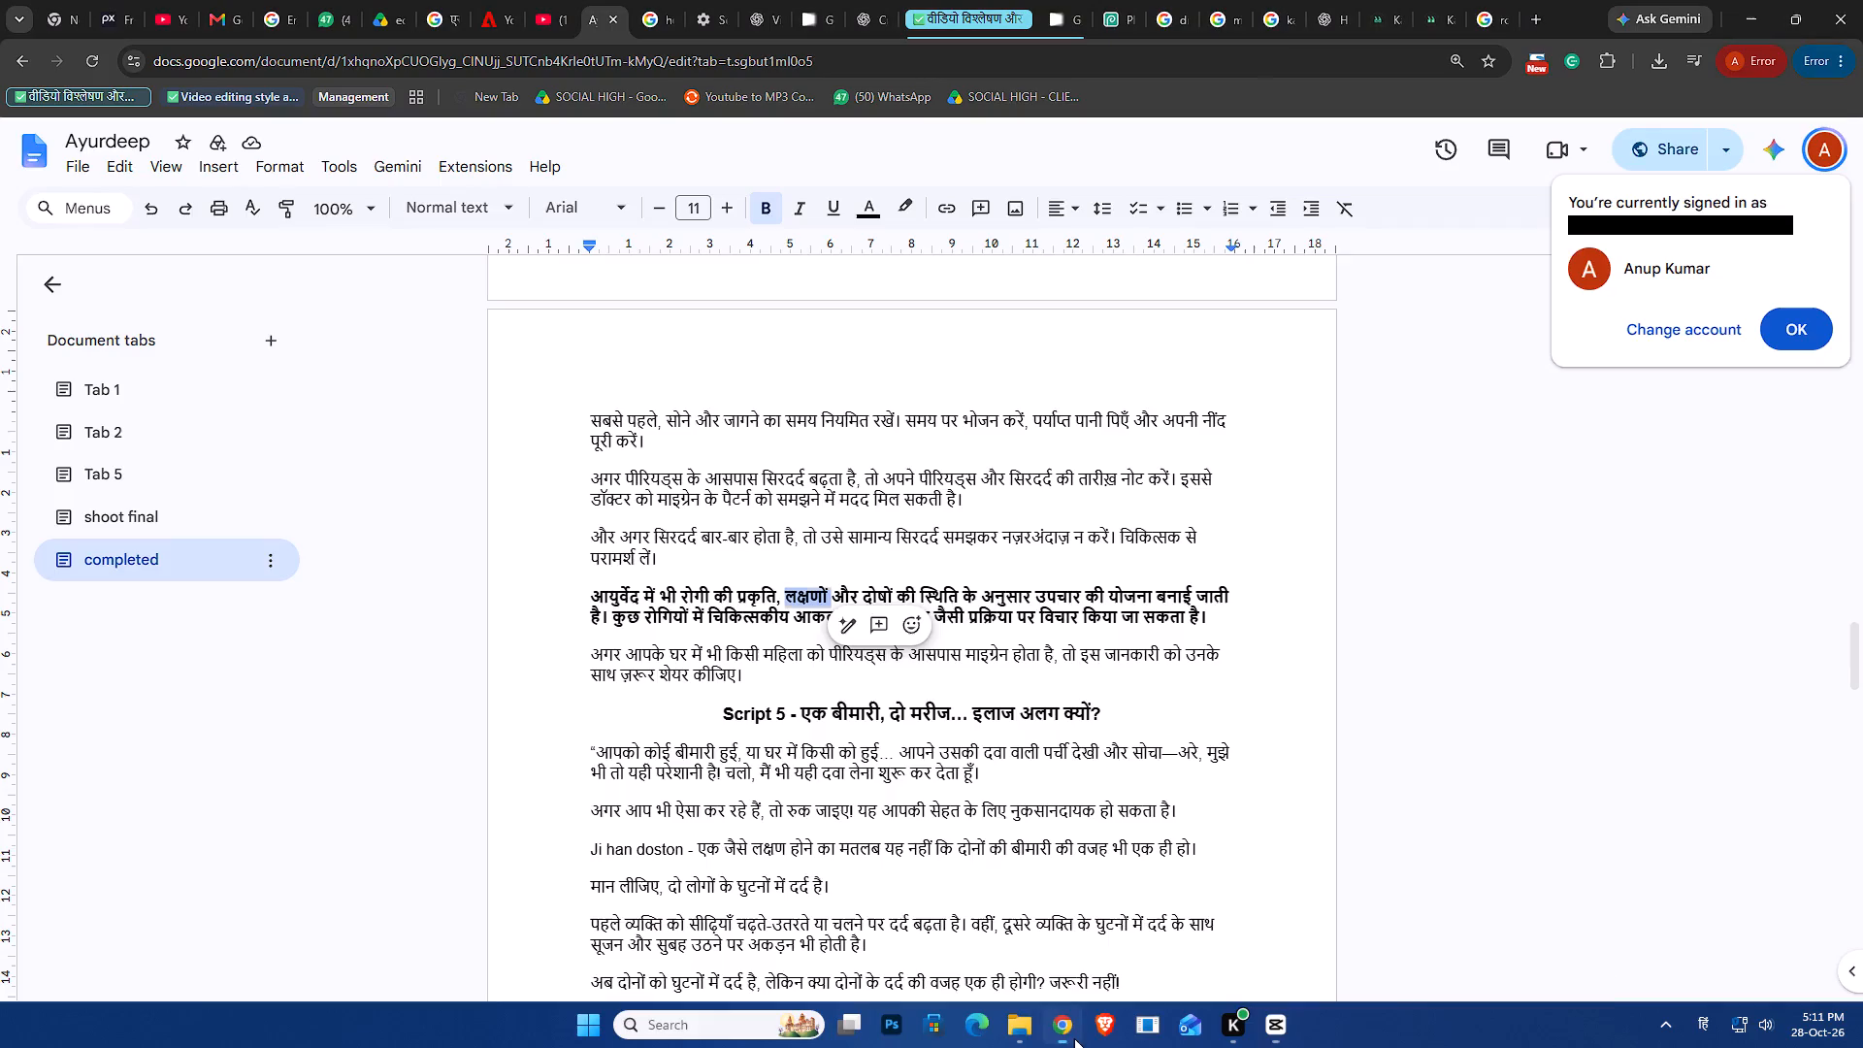
pyautogui.click(877, 560)
pyautogui.moveTo(864, 596); pyautogui.dragTo(869, 596)
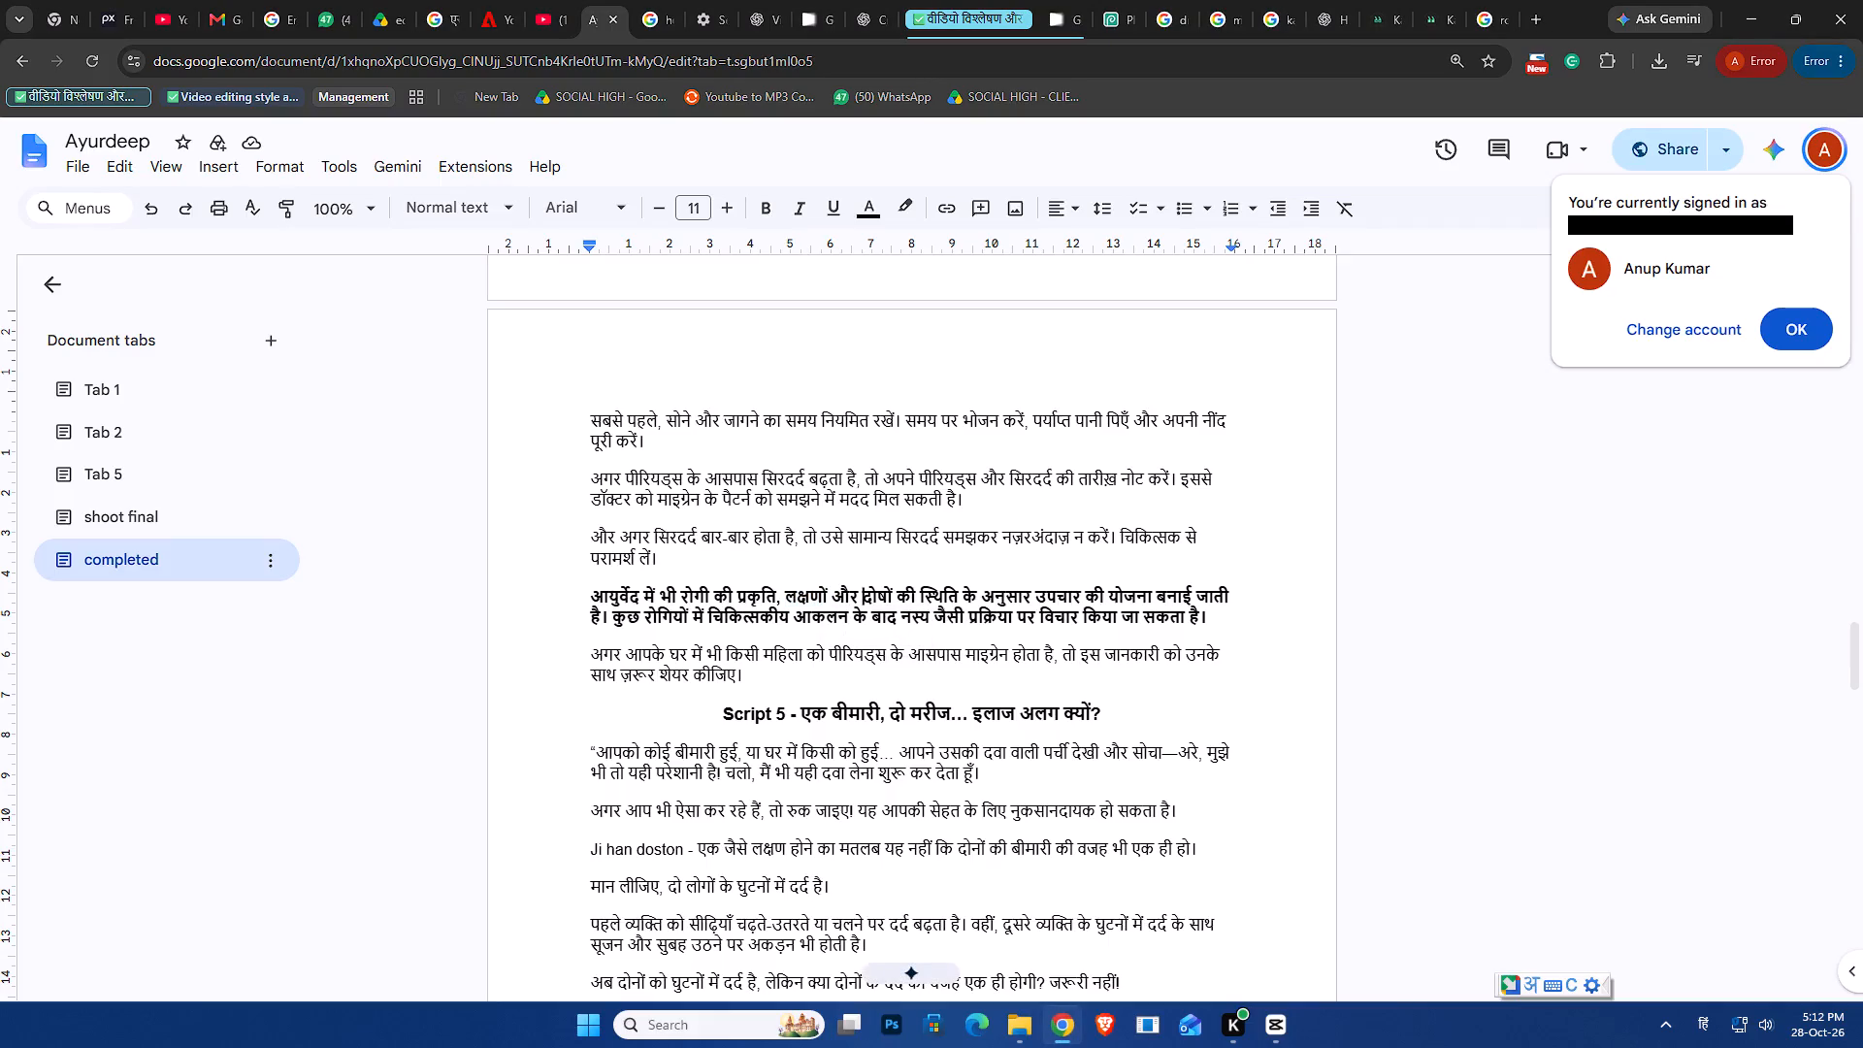
pyautogui.moveTo(869, 596); pyautogui.dragTo(956, 594)
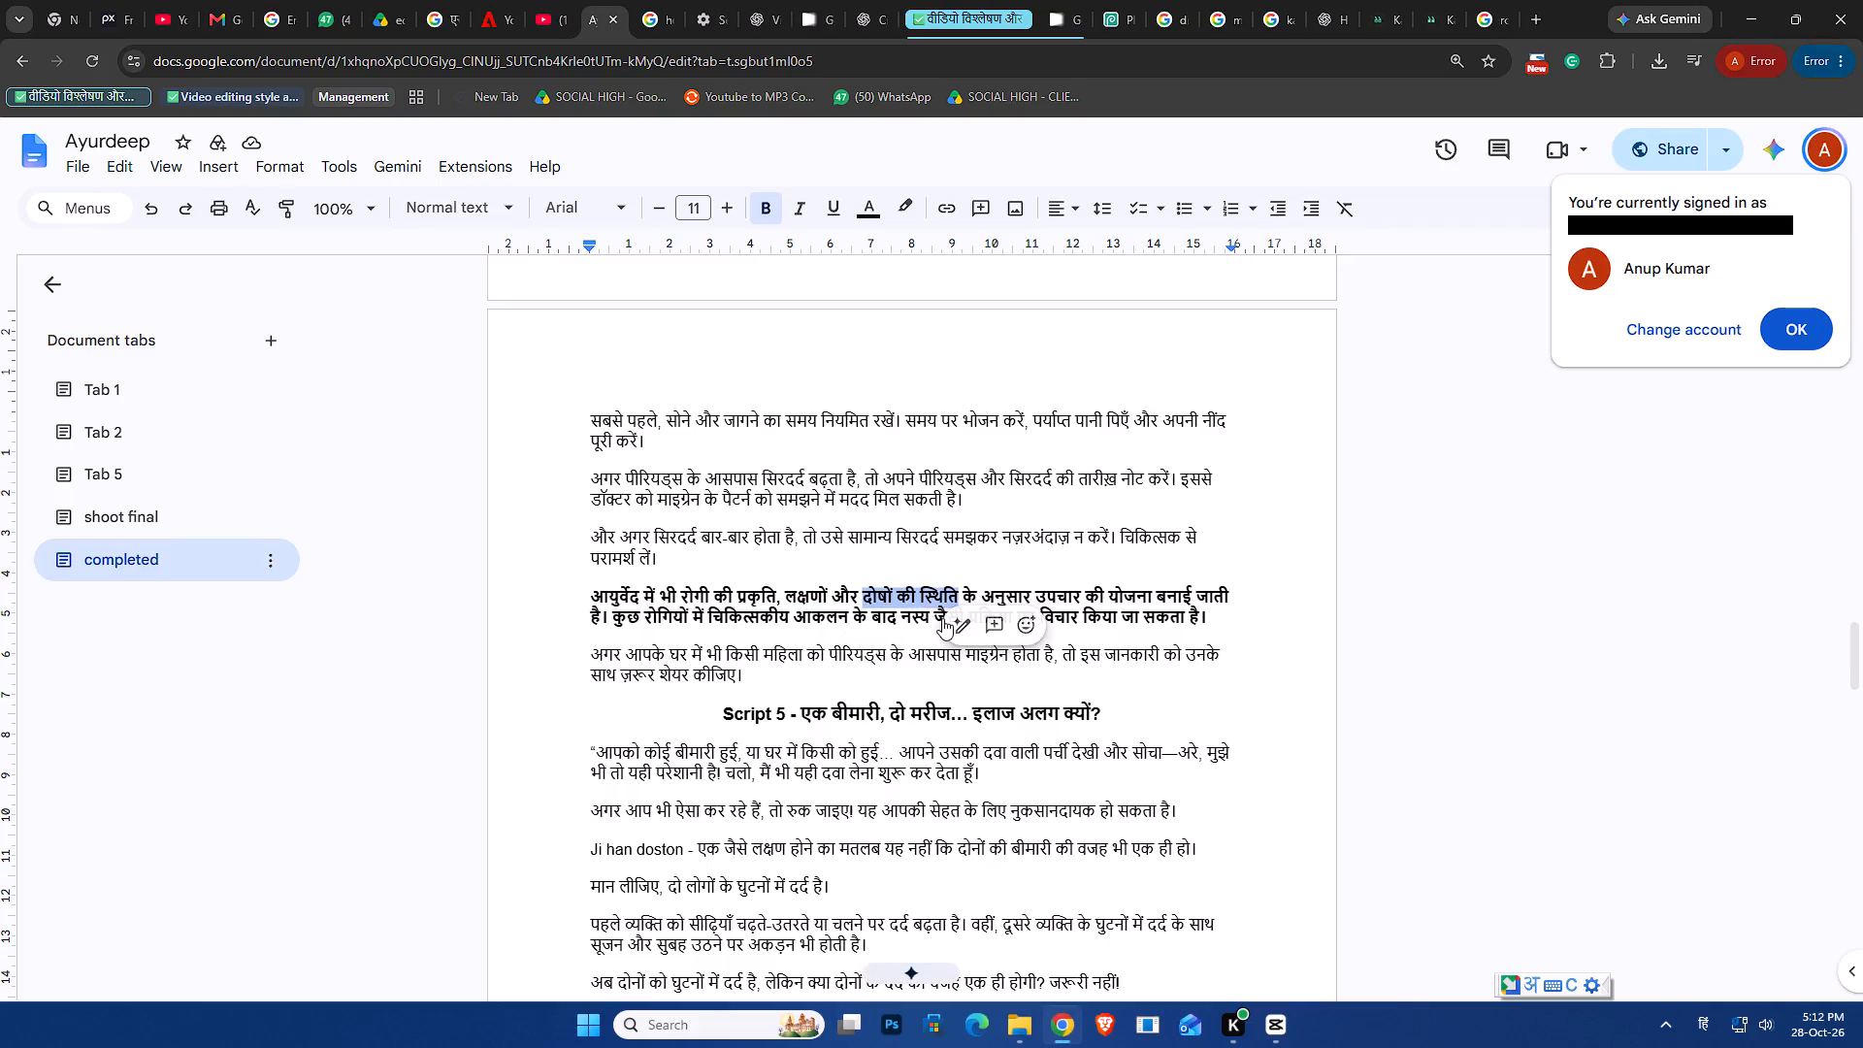
pyautogui.hotkey('ctrl', 'c')
pyautogui.click(1266, 1032)
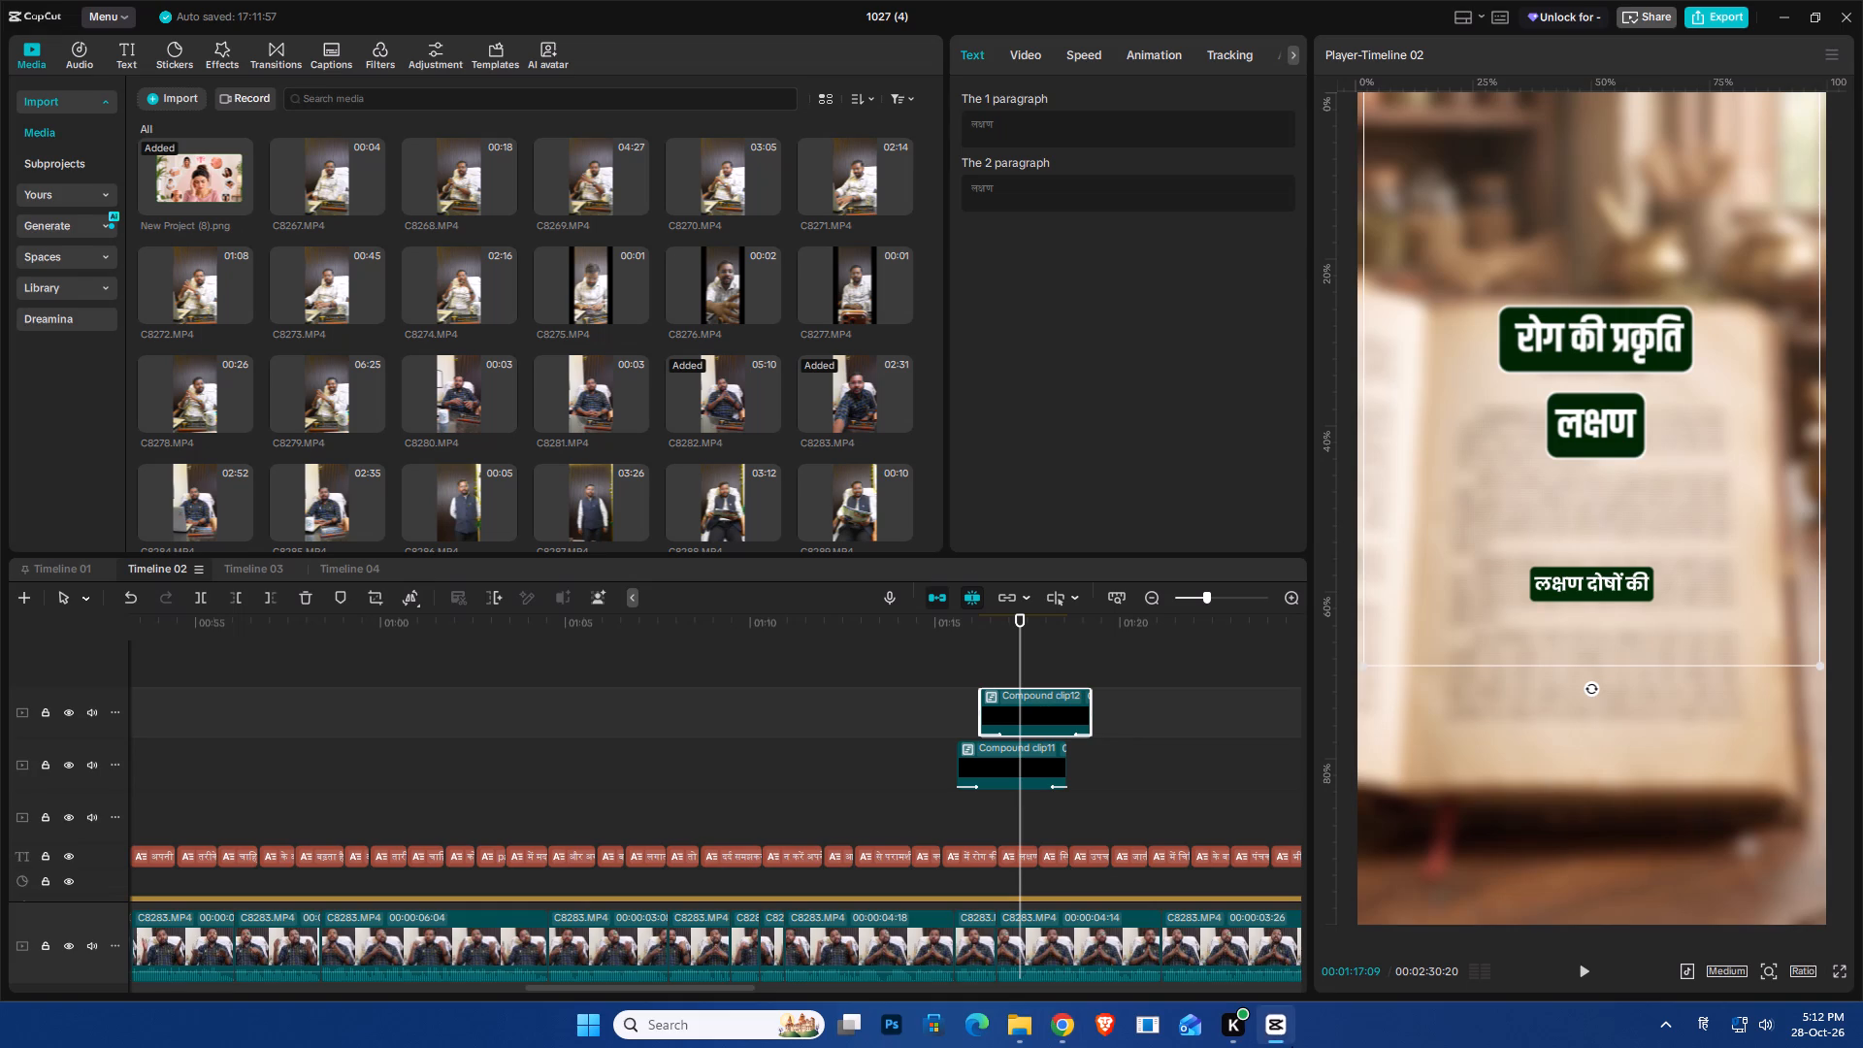
# Duplicate the लक्षण title onto a new track above, starting at about 1:17, and place the copy centred beneath the original in the frame.
pyautogui.keyDown('alt'); pyautogui.moveTo(1010, 712); pyautogui.dragTo(1042, 684); pyautogui.keyUp('alt')
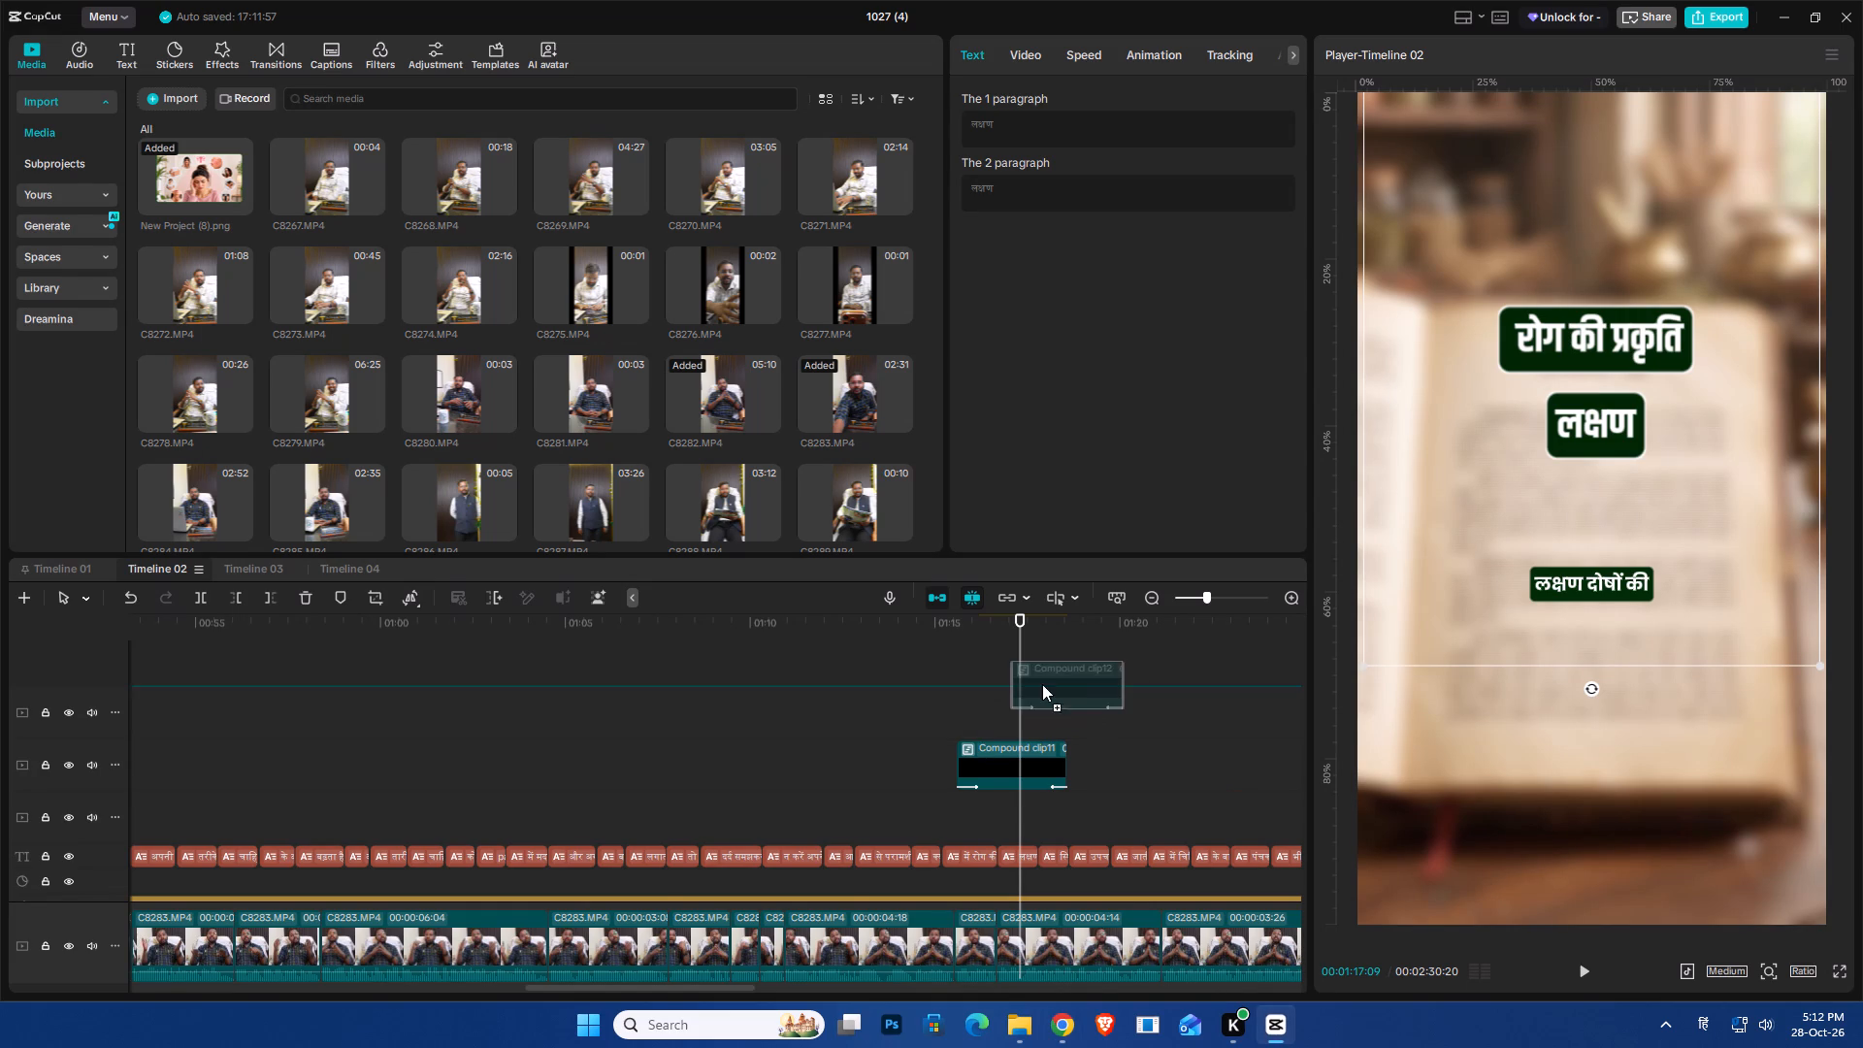
pyautogui.keyDown('alt'); pyautogui.moveTo(1042, 684); pyautogui.dragTo(1042, 682); pyautogui.keyUp('alt')
pyautogui.click(1050, 712)
pyautogui.press('space')
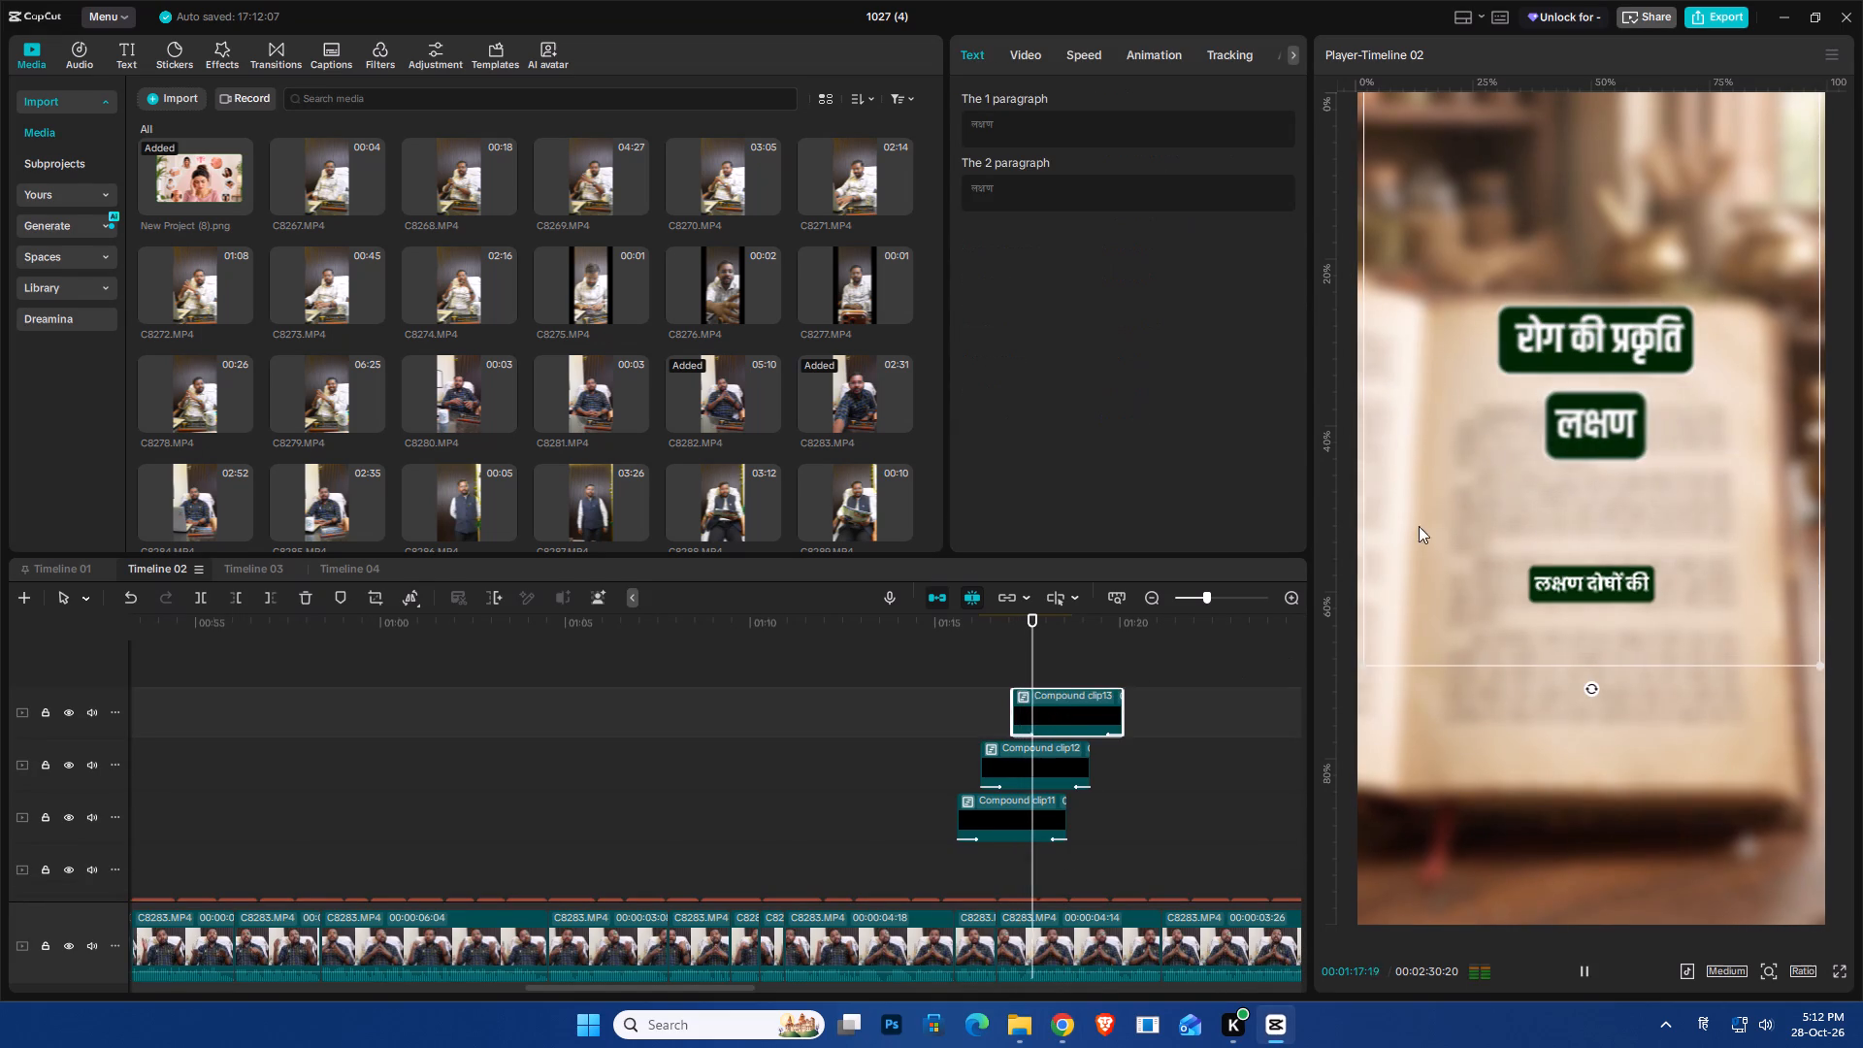
pyautogui.press('space')
pyautogui.moveTo(1638, 477); pyautogui.dragTo(1640, 560)
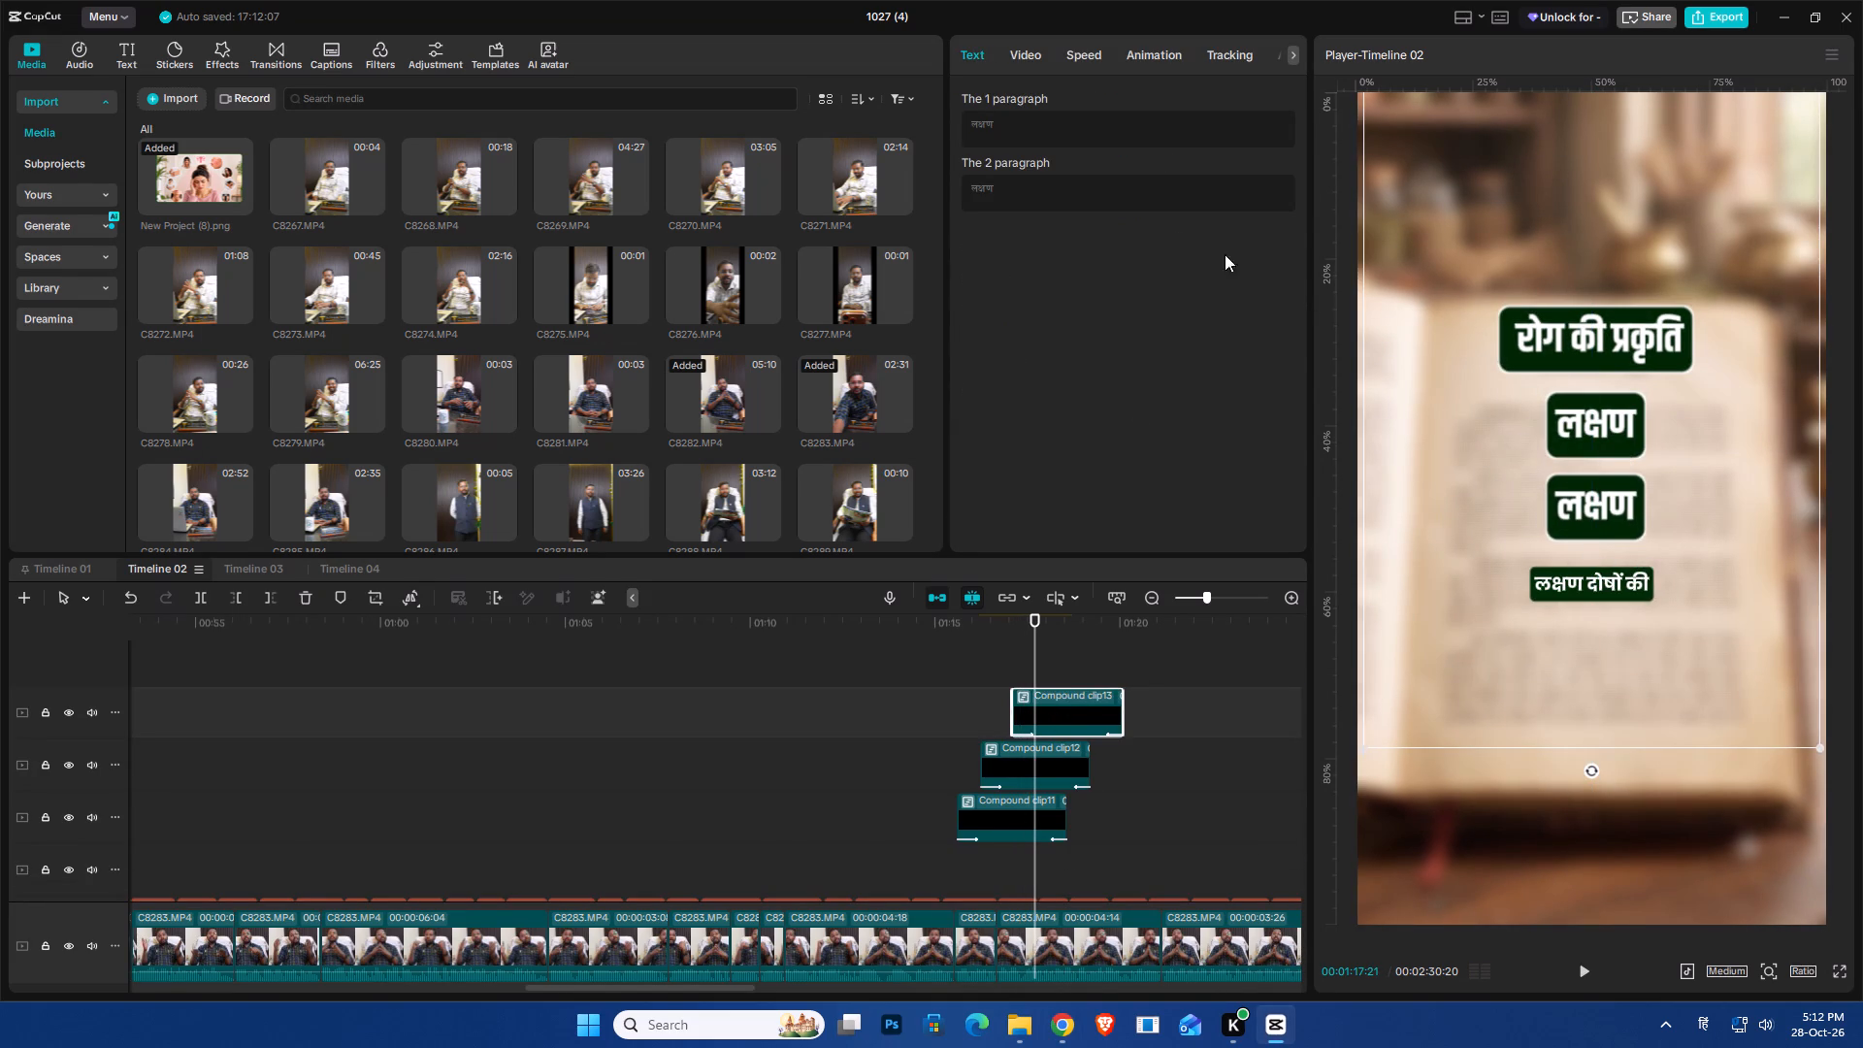
# Replace both paragraphs of the duplicated title with दोषों की स्थिति.
pyautogui.keyDown('ctrl'); pyautogui.click(1004, 118); pyautogui.keyUp('ctrl')
pyautogui.hotkey('ctrl', 'a')
pyautogui.hotkey('ctrl', 'v')
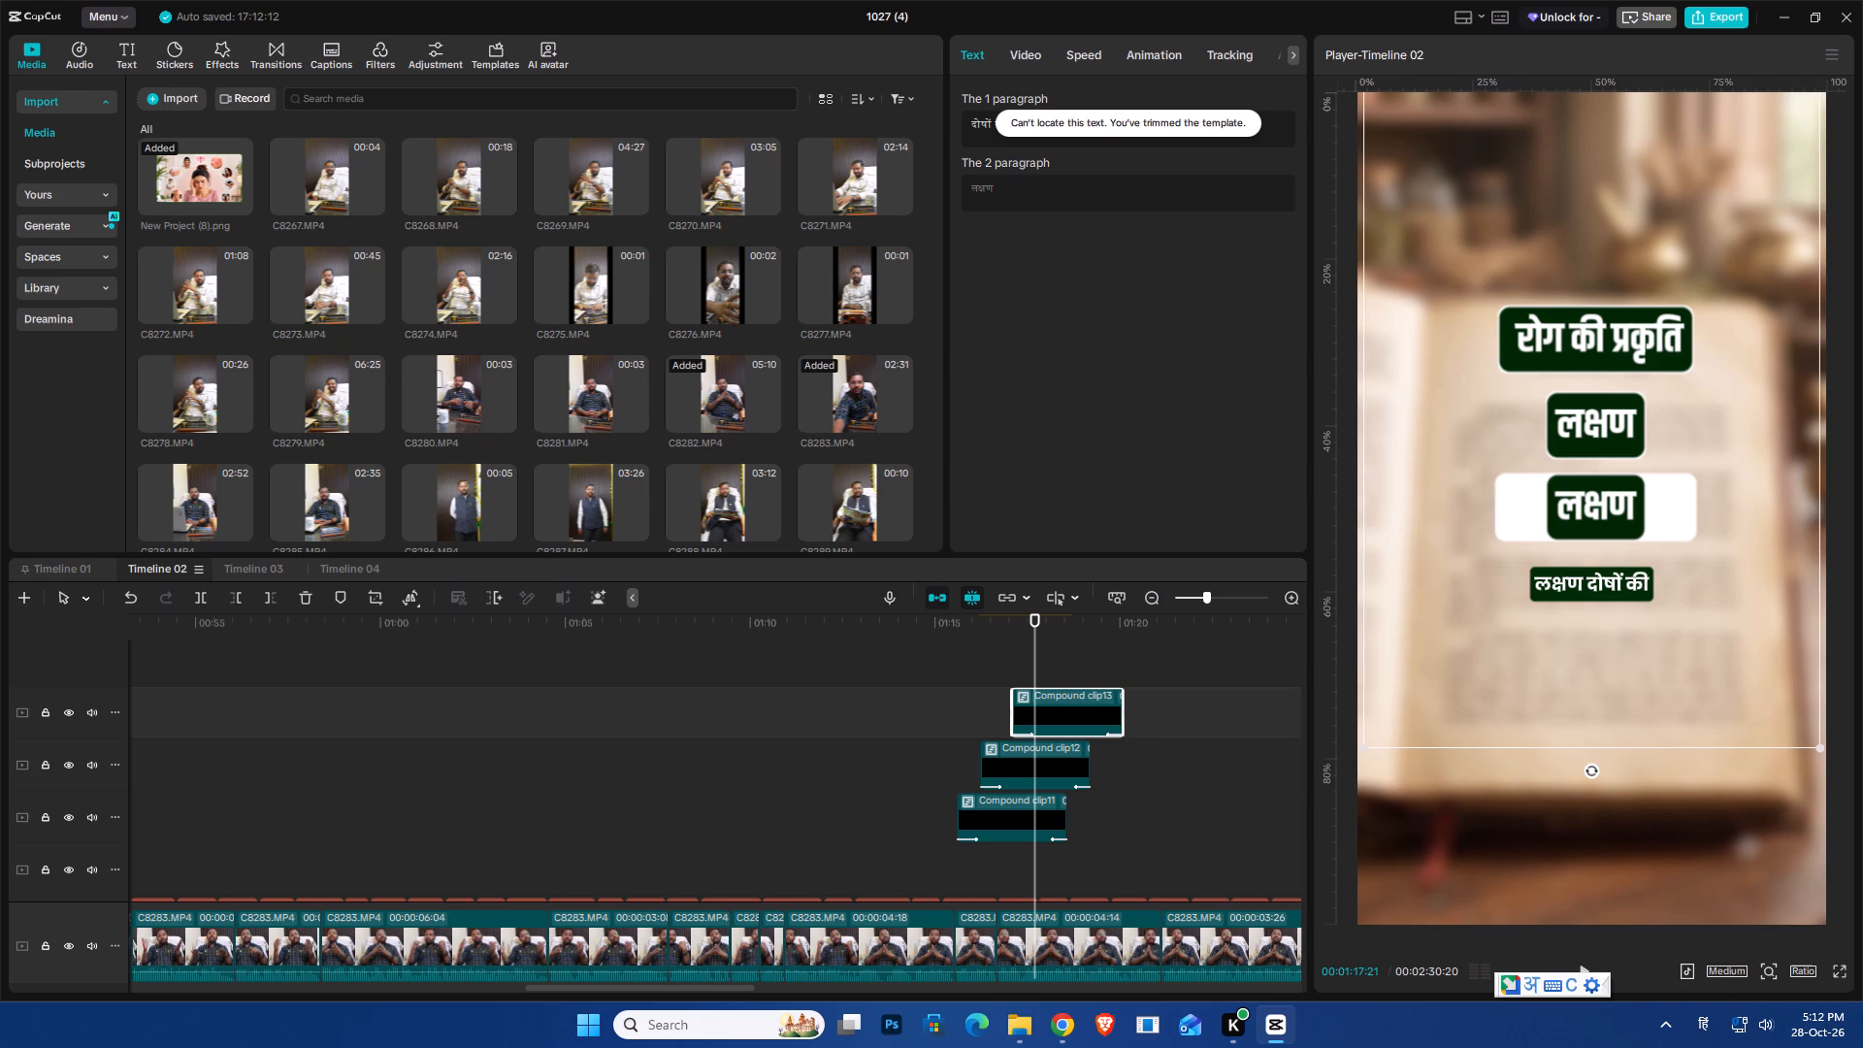
pyautogui.keyDown('ctrl'); pyautogui.click(1005, 192); pyautogui.keyUp('ctrl')
pyautogui.hotkey('ctrl', 'a')
pyautogui.hotkey('ctrl', 'v')
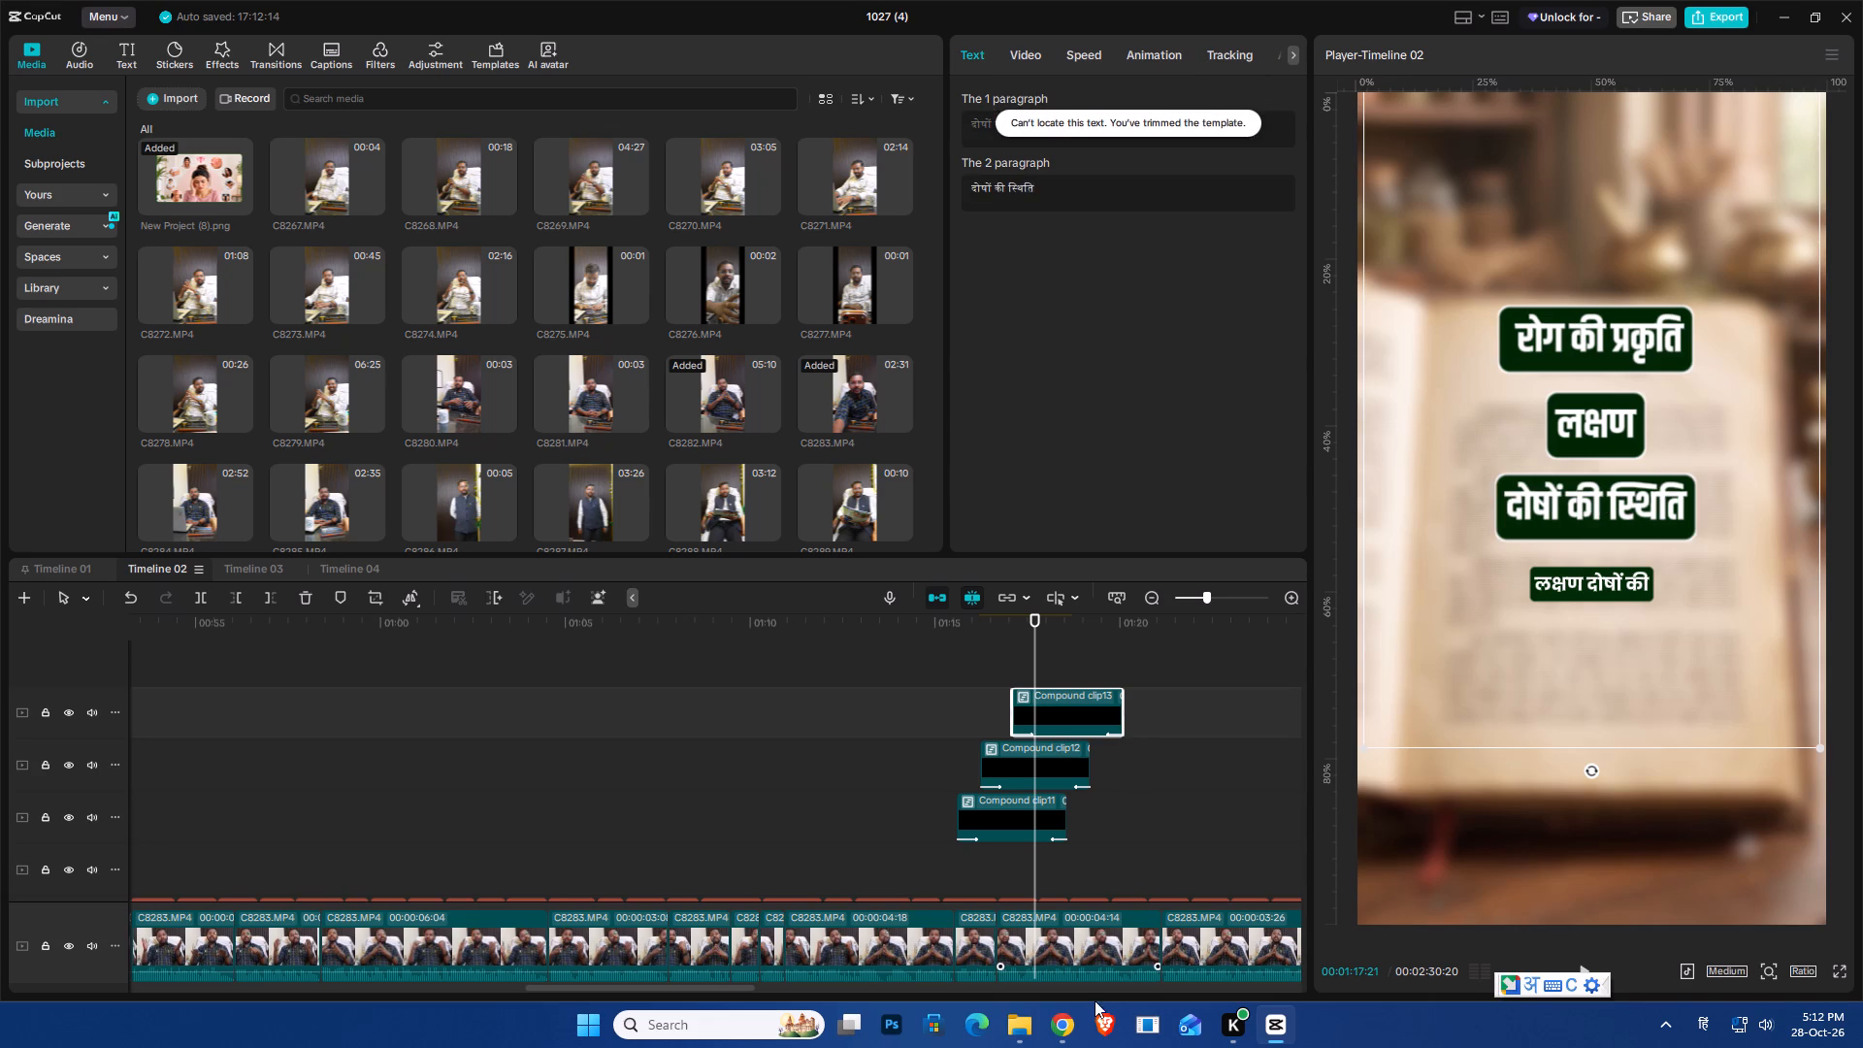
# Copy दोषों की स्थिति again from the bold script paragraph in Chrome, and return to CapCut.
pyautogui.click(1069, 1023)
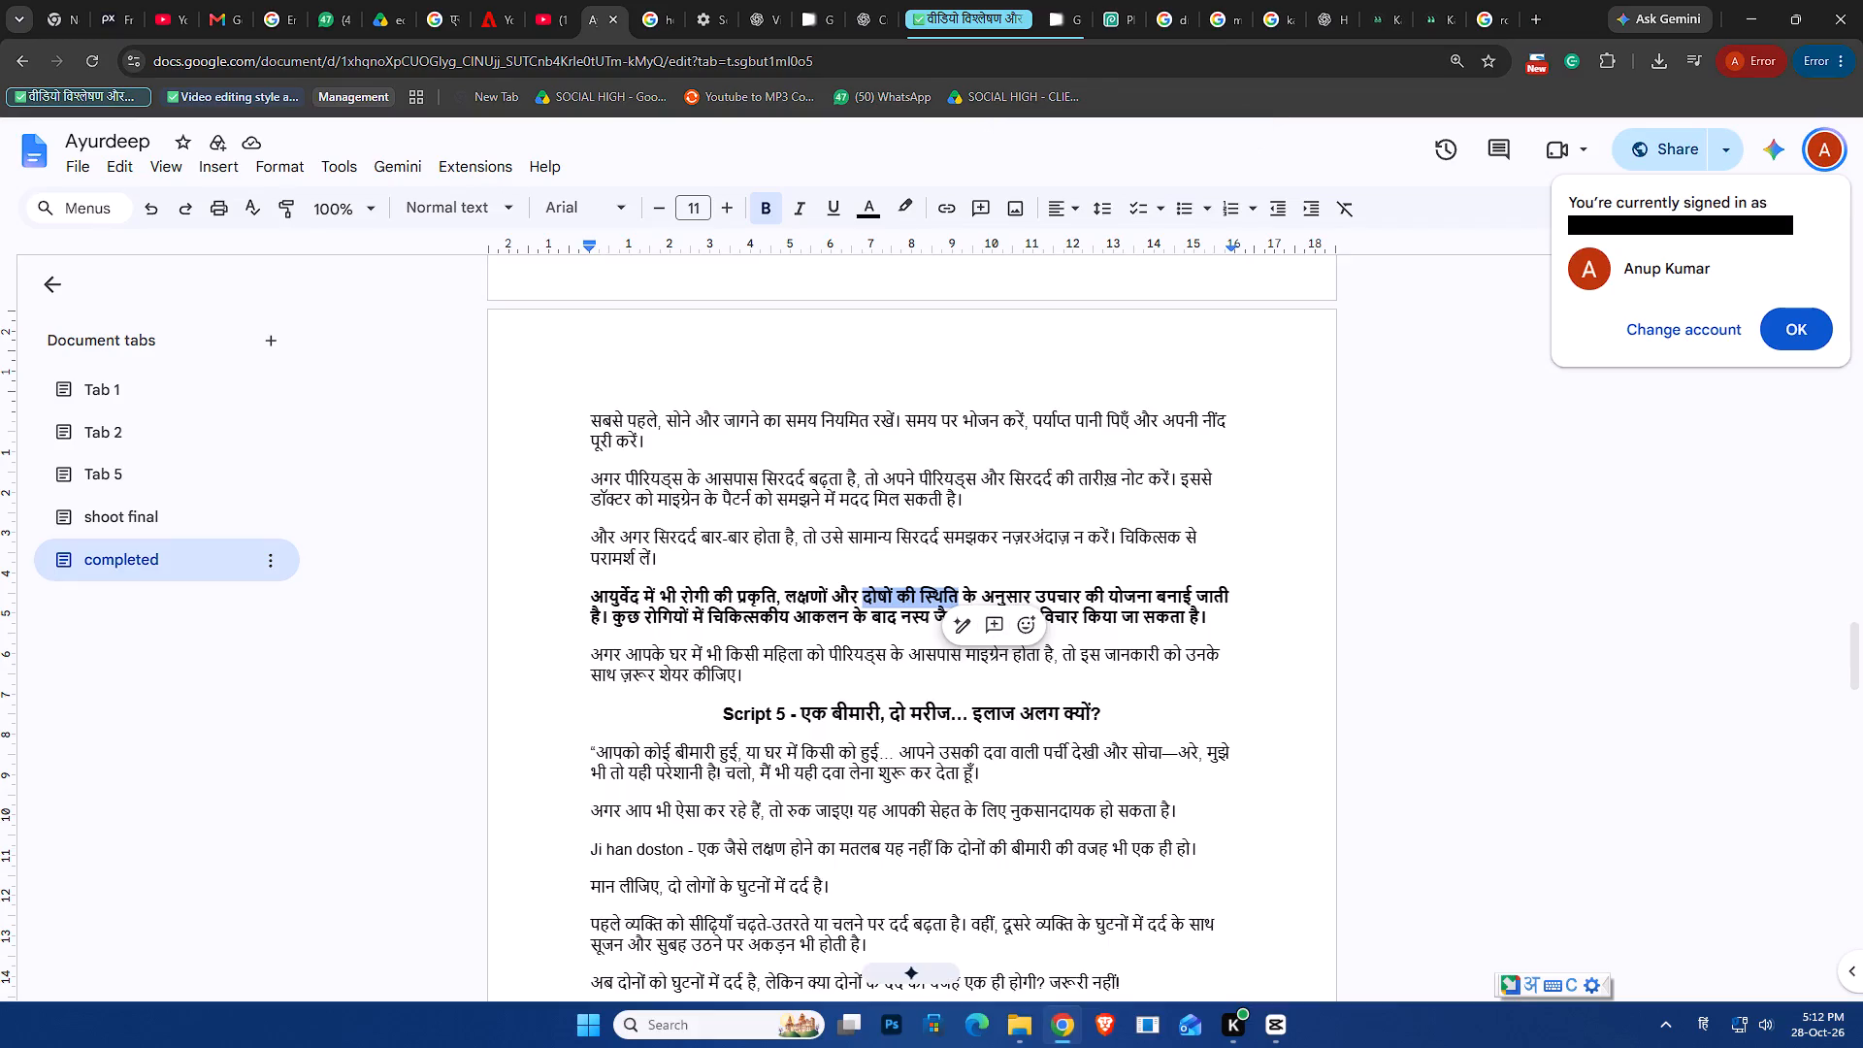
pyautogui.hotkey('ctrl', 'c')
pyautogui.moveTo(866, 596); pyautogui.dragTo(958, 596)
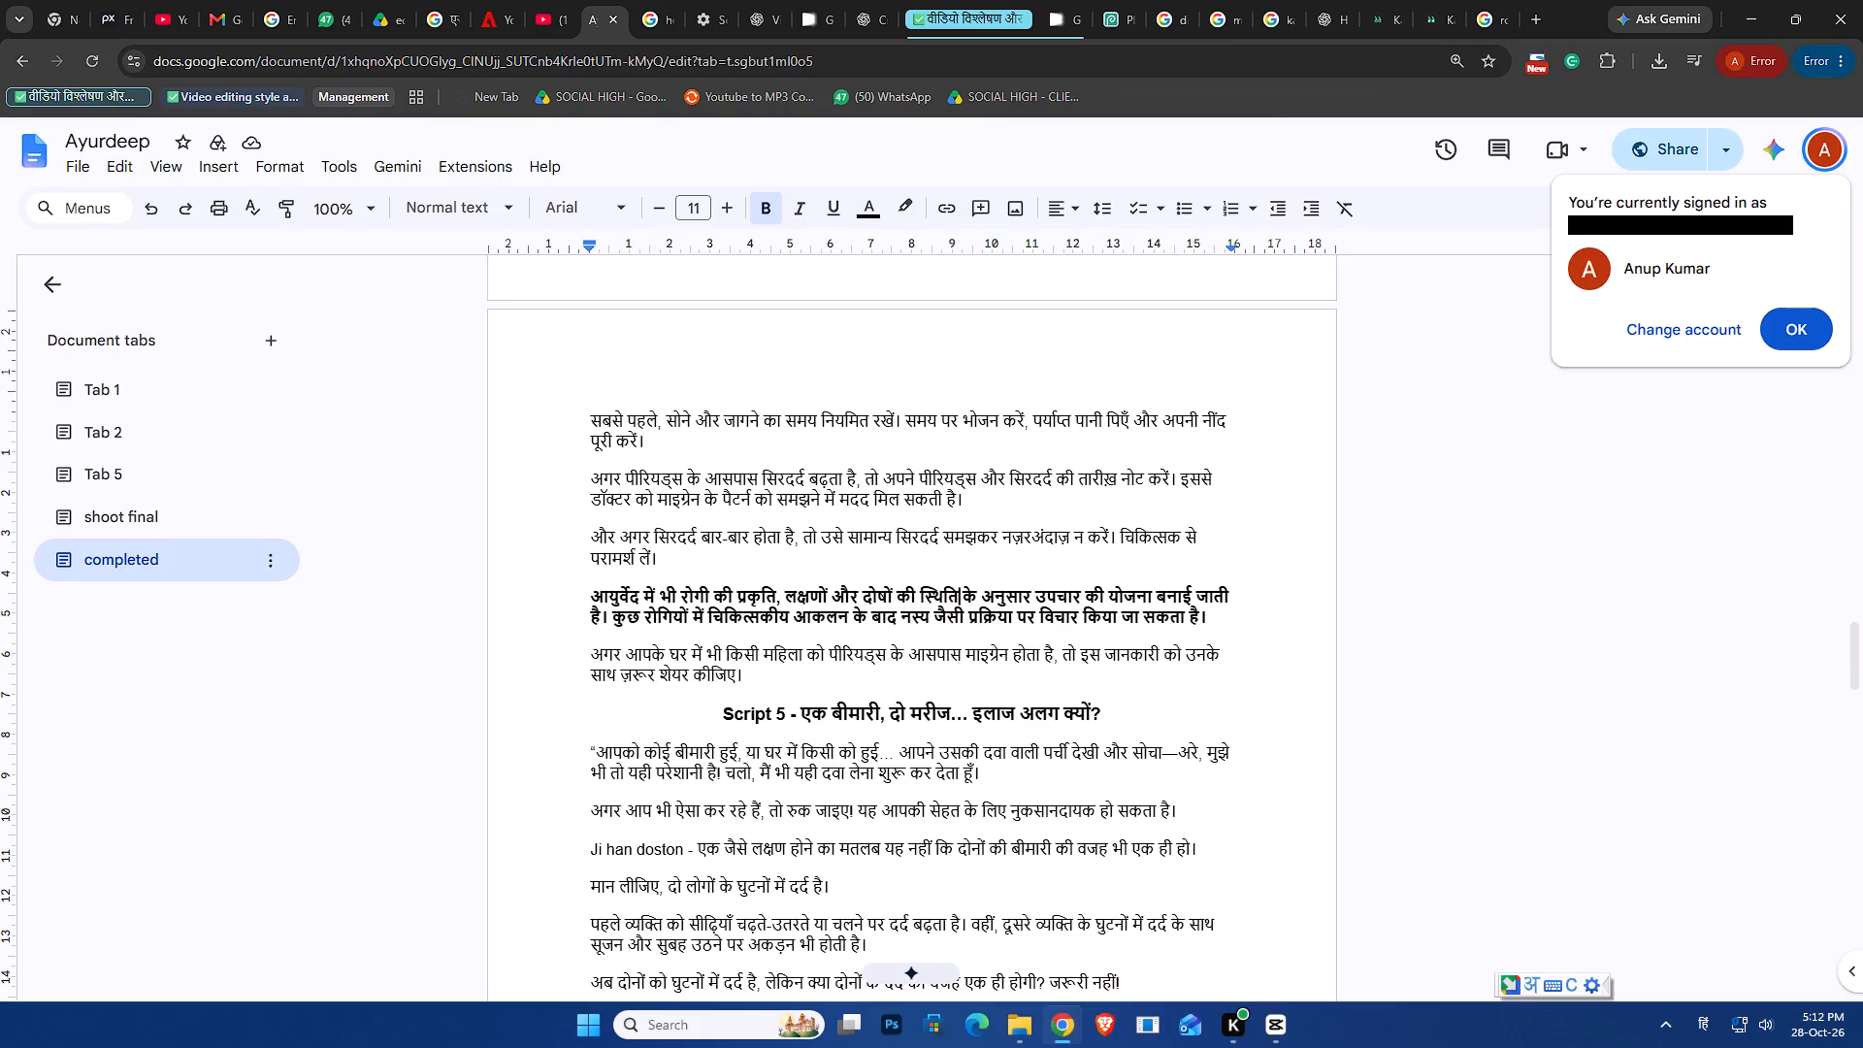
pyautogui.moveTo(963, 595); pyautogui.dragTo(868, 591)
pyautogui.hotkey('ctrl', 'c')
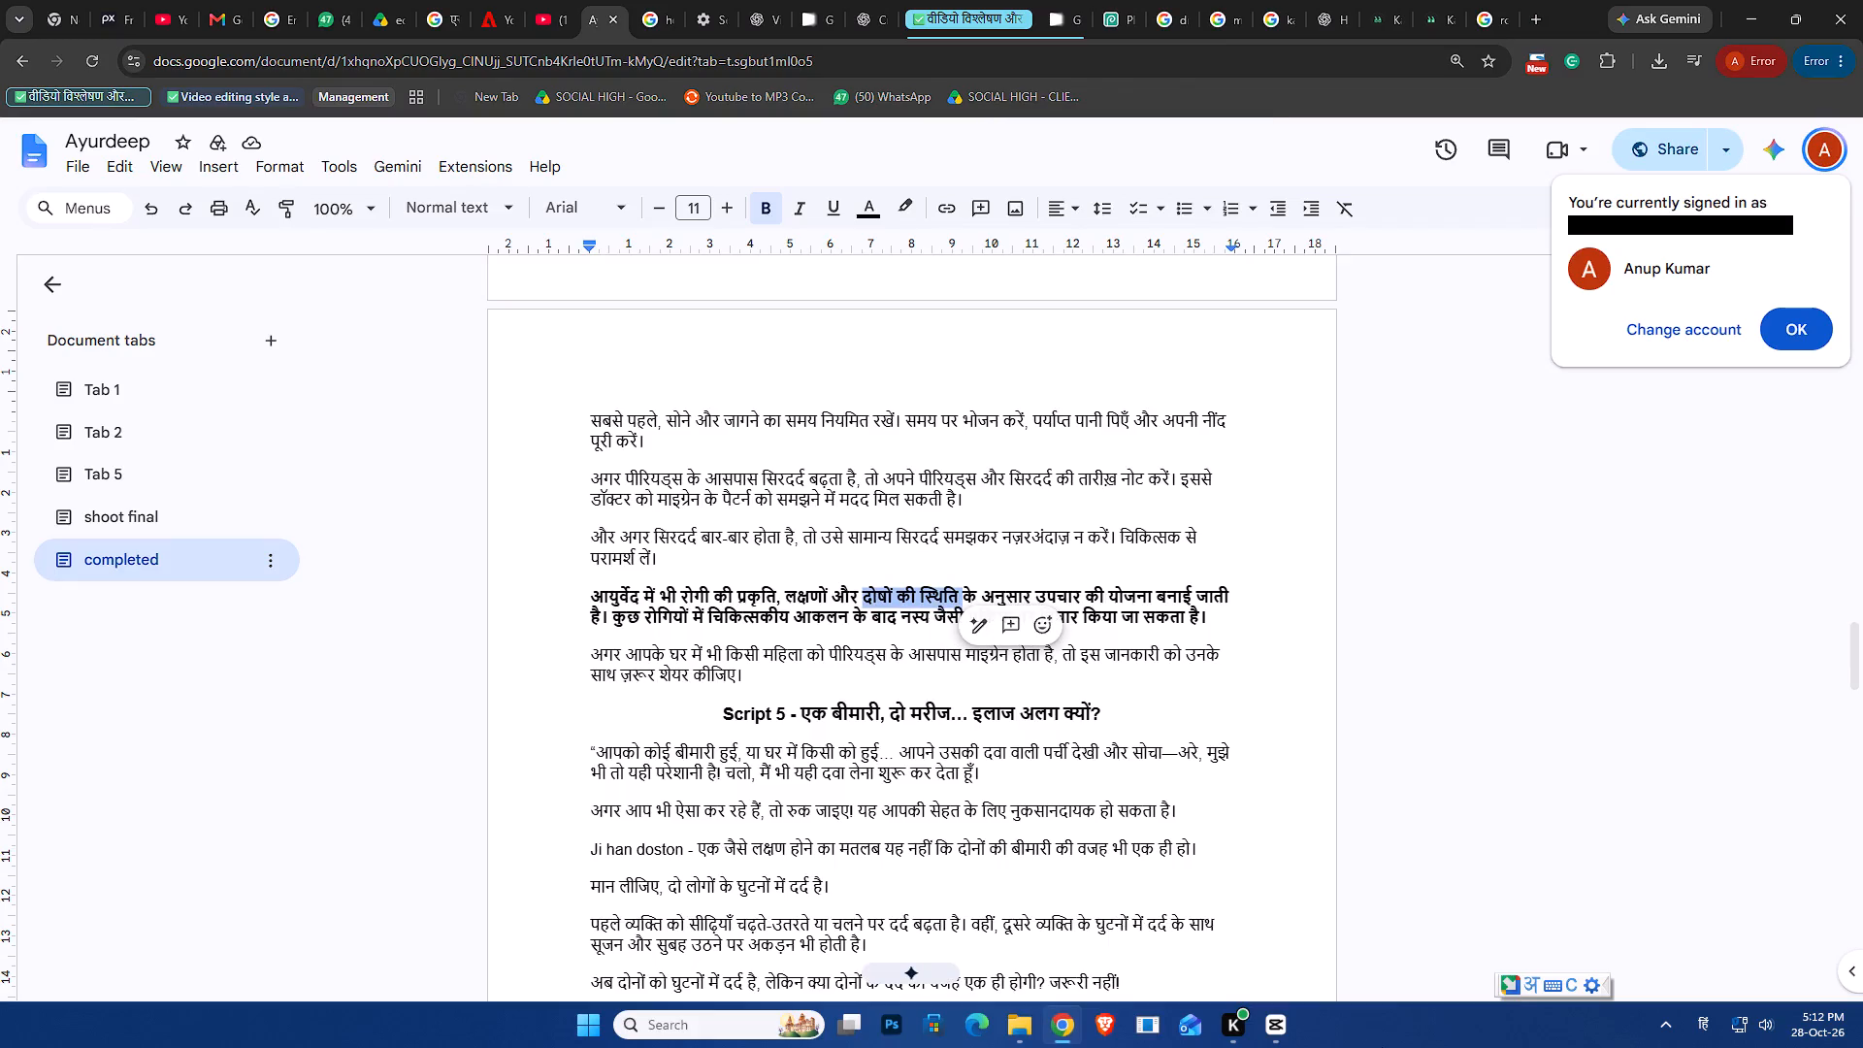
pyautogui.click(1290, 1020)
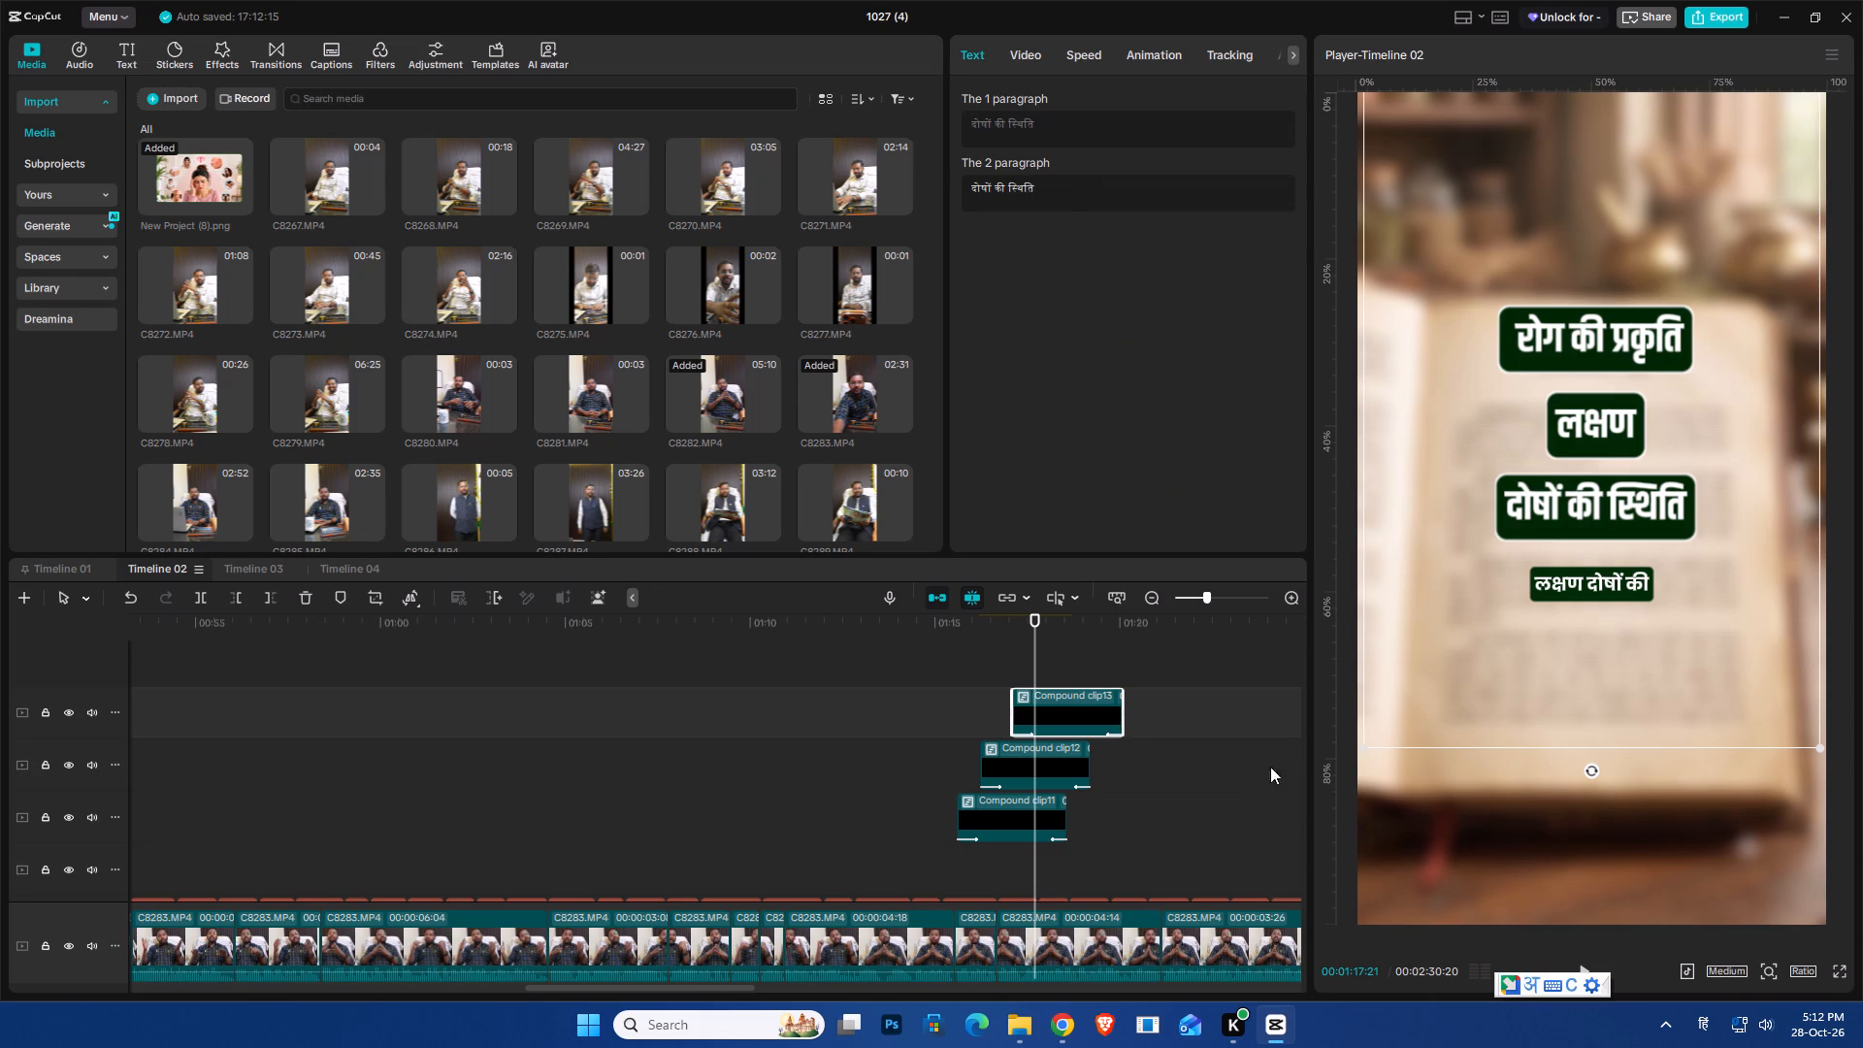
# Lengthen both text layers inside the लक्षण compound clip to about 5.9 seconds, and return to the main timeline.
pyautogui.click(987, 687)
pyautogui.press('space')
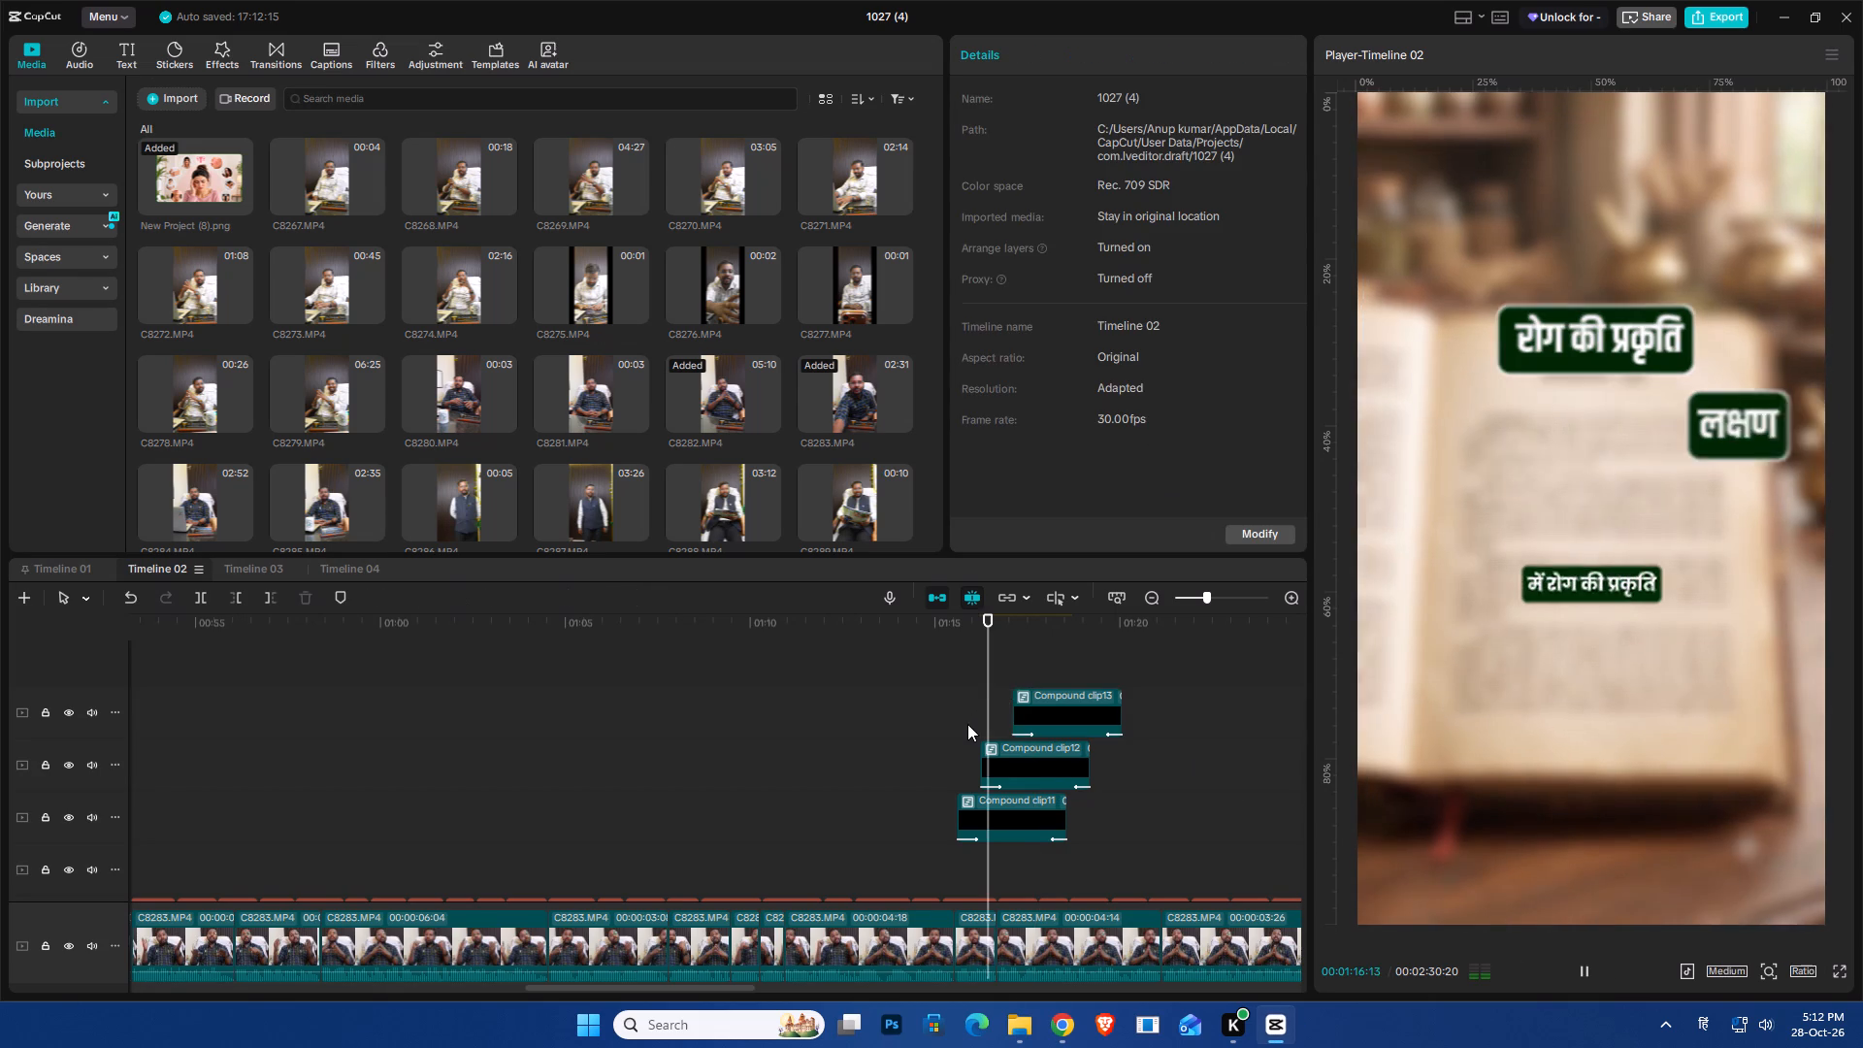
pyautogui.press('space')
pyautogui.click(1063, 786)
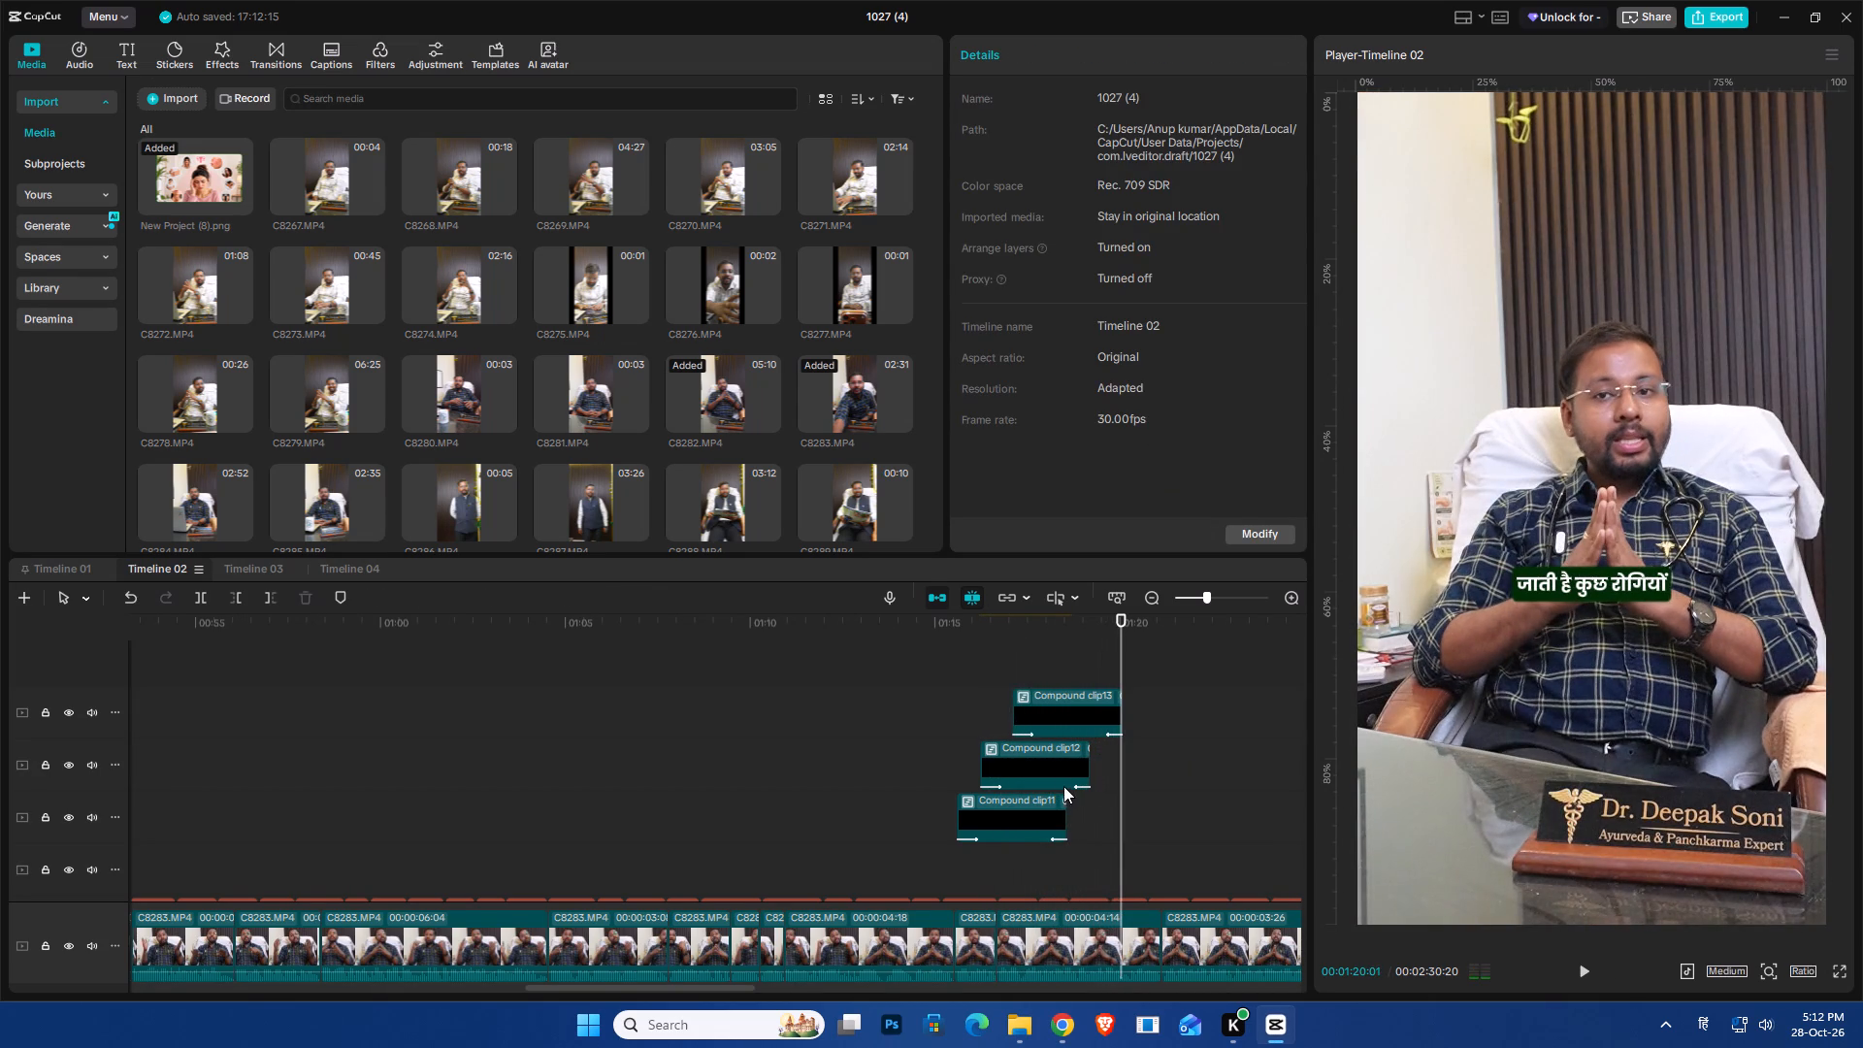
pyautogui.moveTo(1095, 754); pyautogui.dragTo(1120, 778)
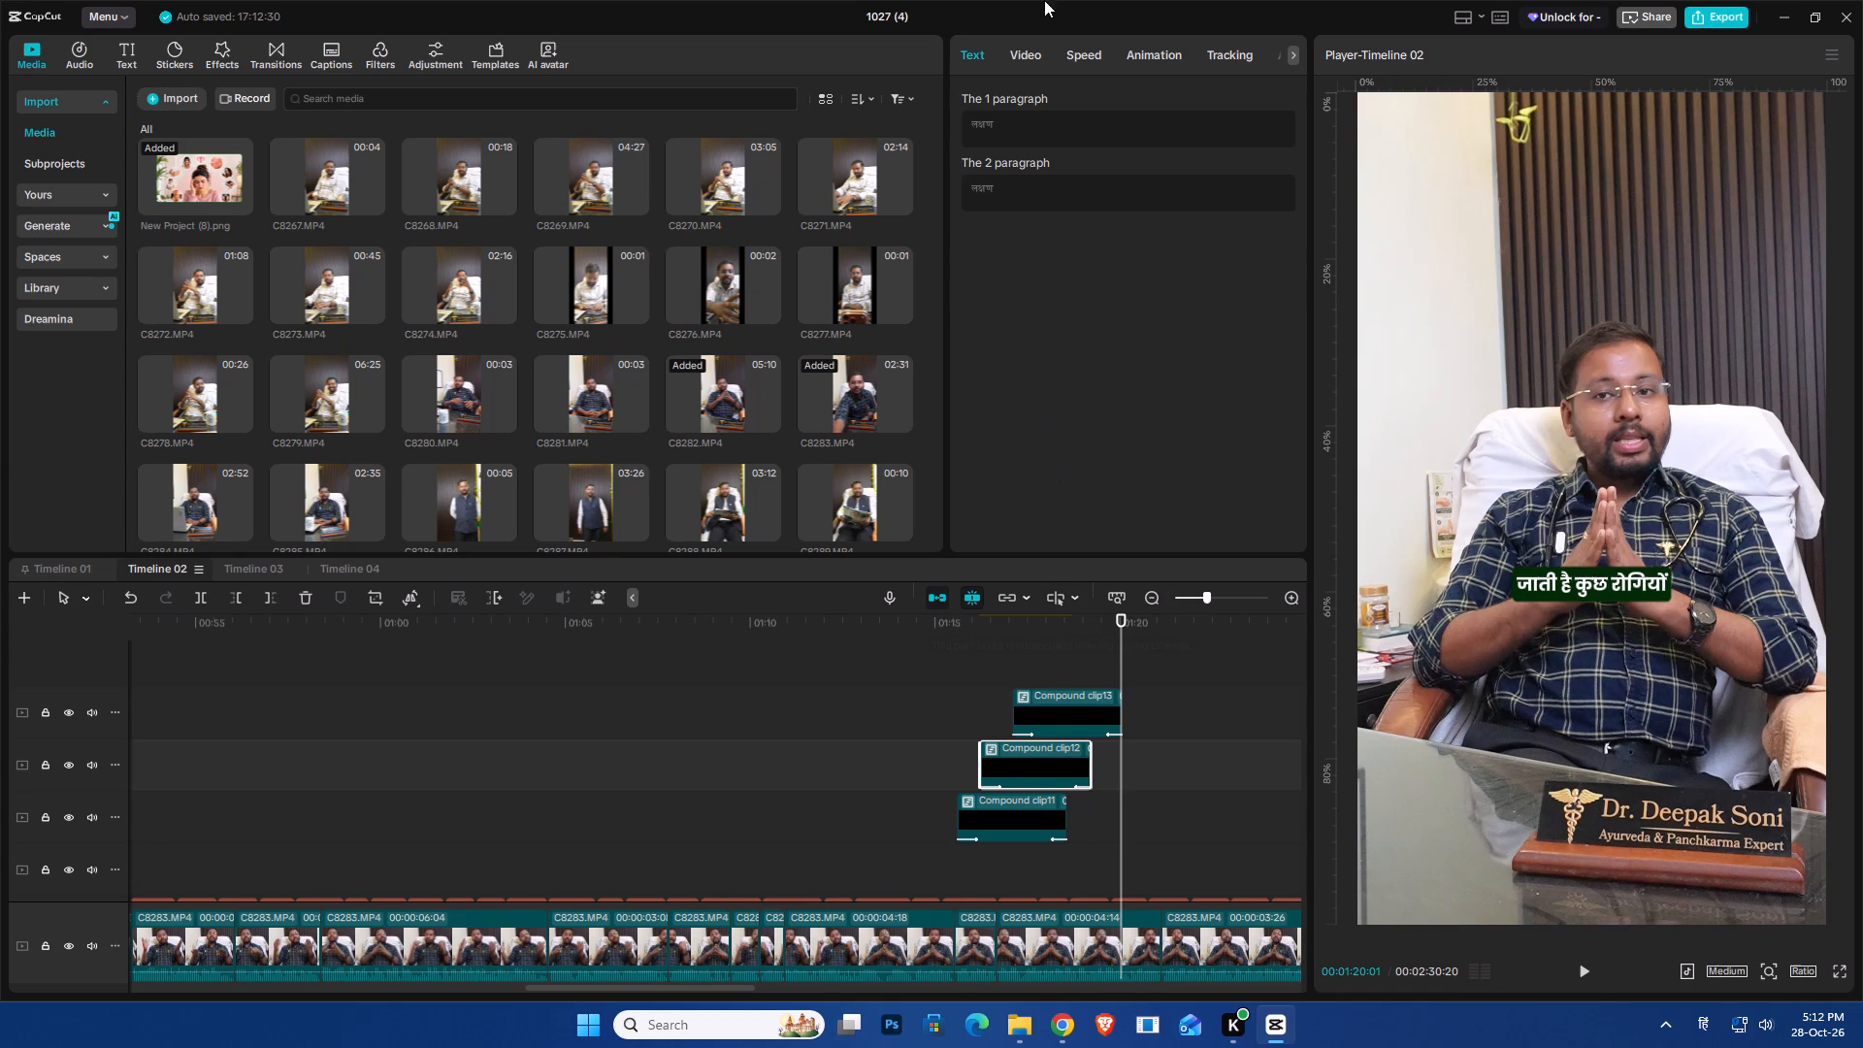
pyautogui.doubleClick(1046, 759)
pyautogui.moveTo(651, 694); pyautogui.dragTo(484, 829)
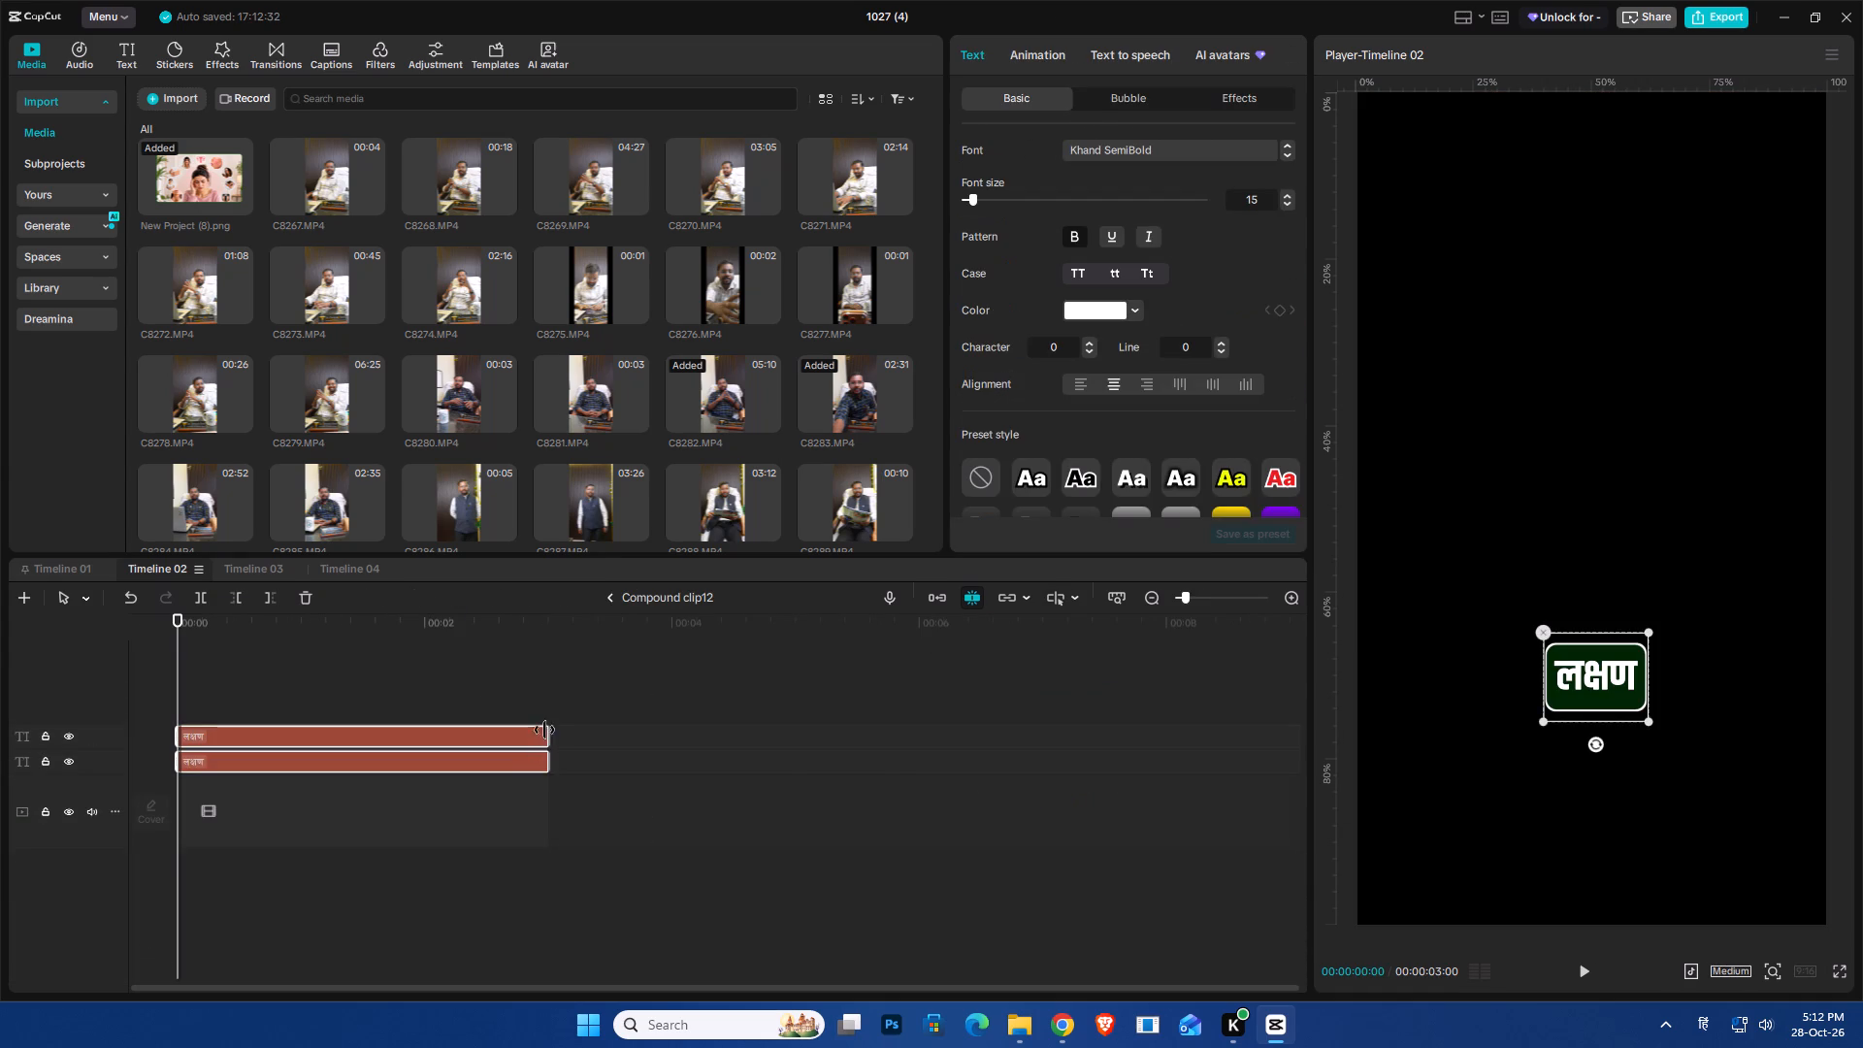
pyautogui.moveTo(548, 730); pyautogui.dragTo(901, 732)
pyautogui.click(606, 595)
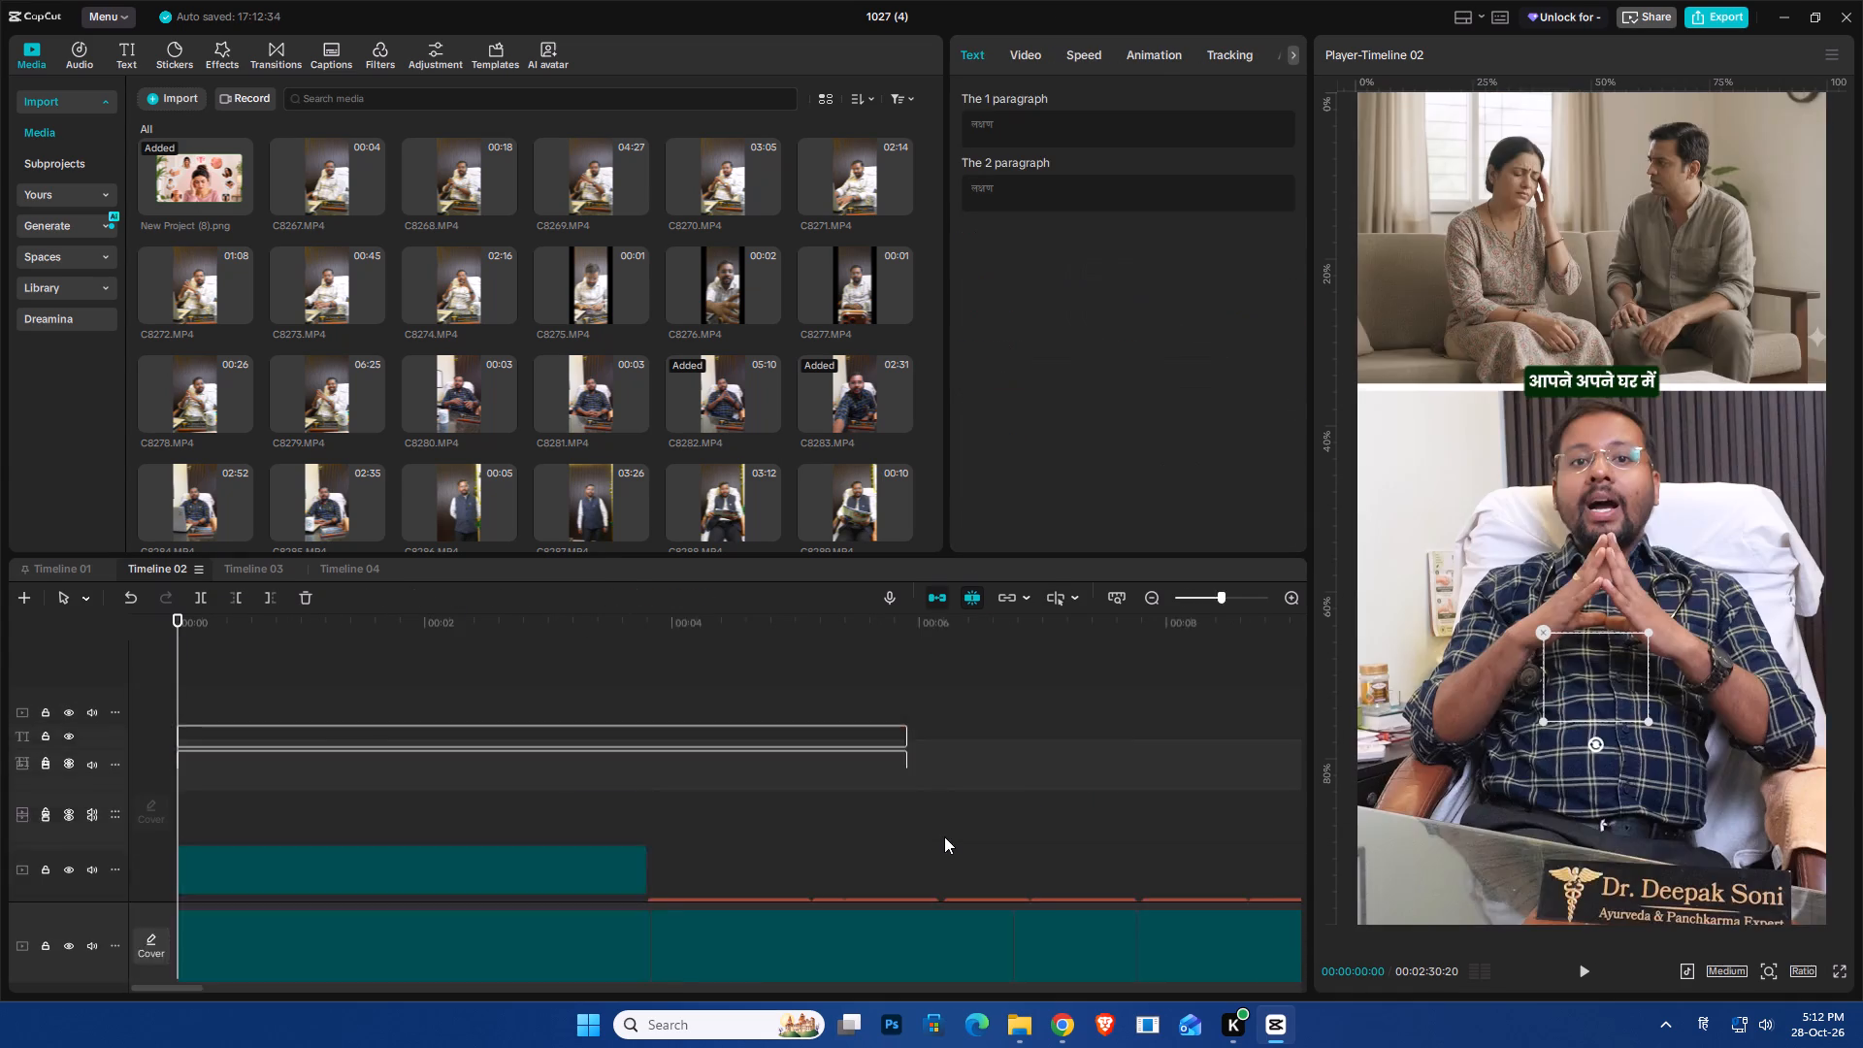
# Lengthen both text layers inside the रोग की प्रकृति compound clip to about 6.4 seconds, and return to the main timeline.
pyautogui.doubleClick(1021, 820)
pyautogui.moveTo(705, 679); pyautogui.dragTo(447, 824)
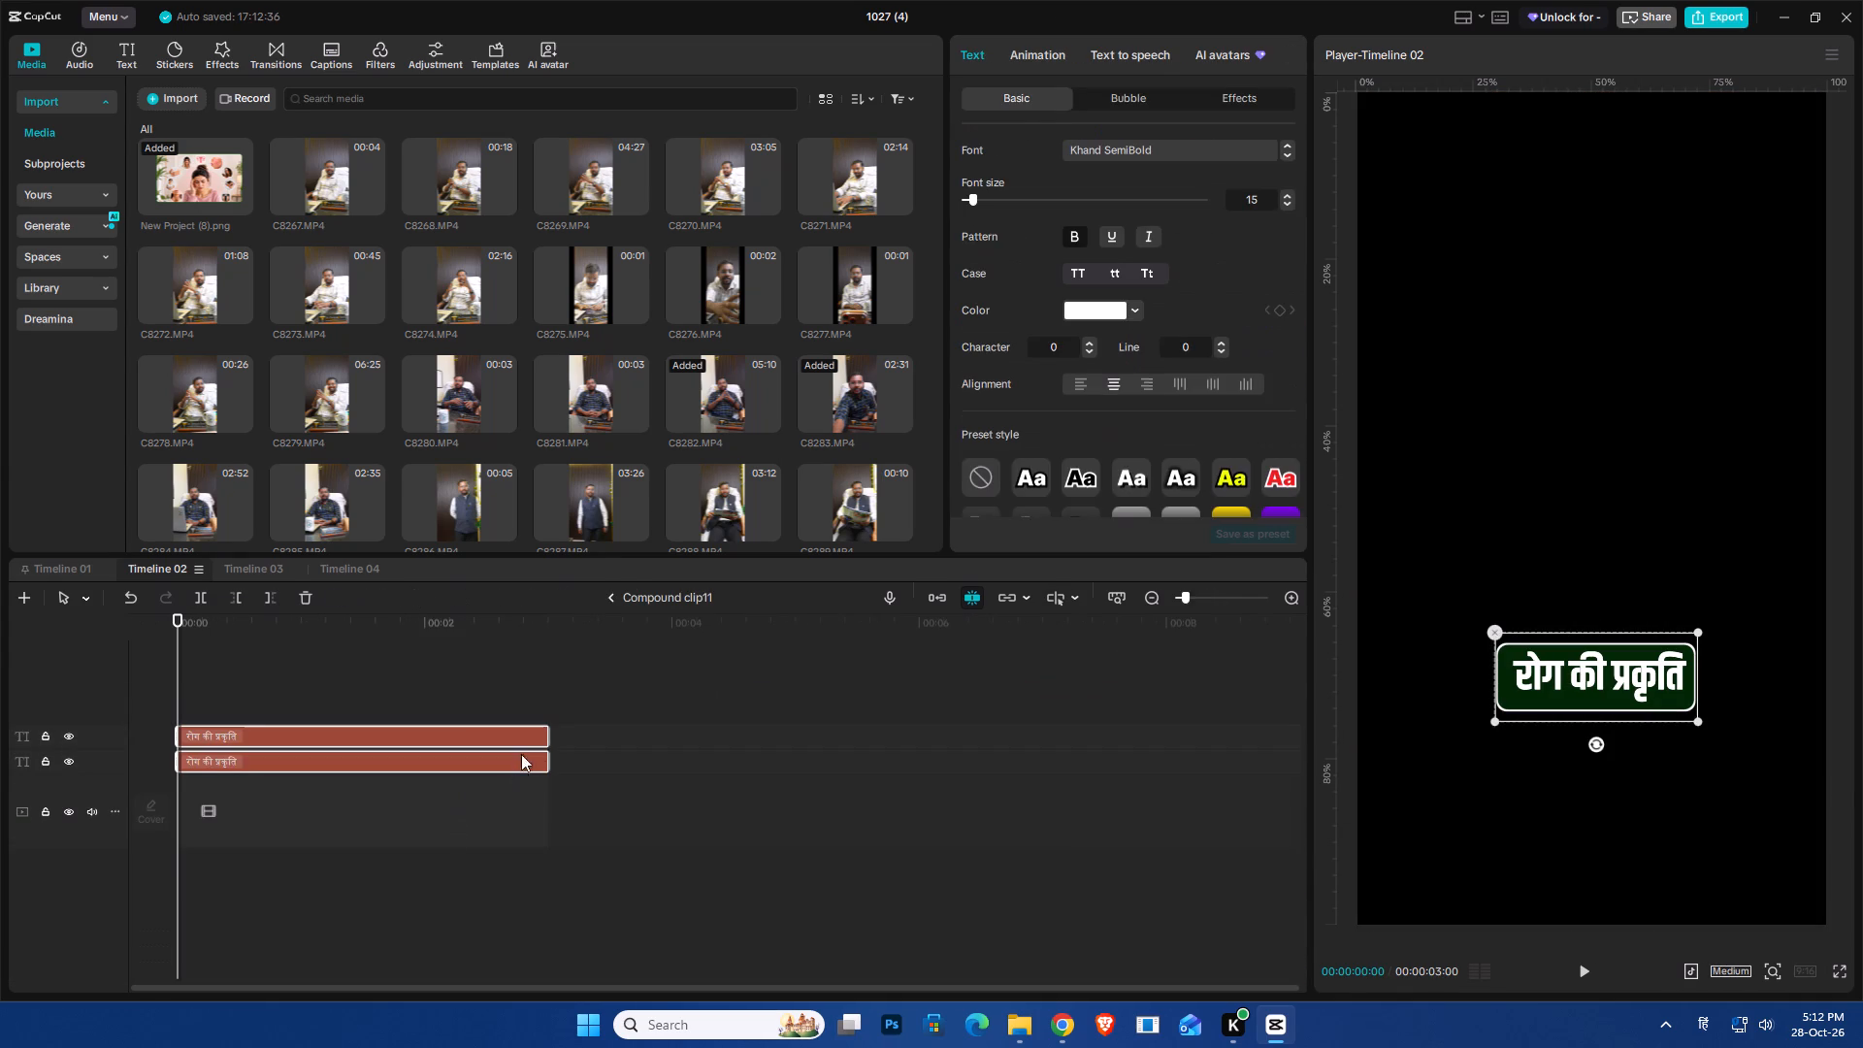
pyautogui.moveTo(544, 737); pyautogui.dragTo(960, 727)
pyautogui.click(617, 594)
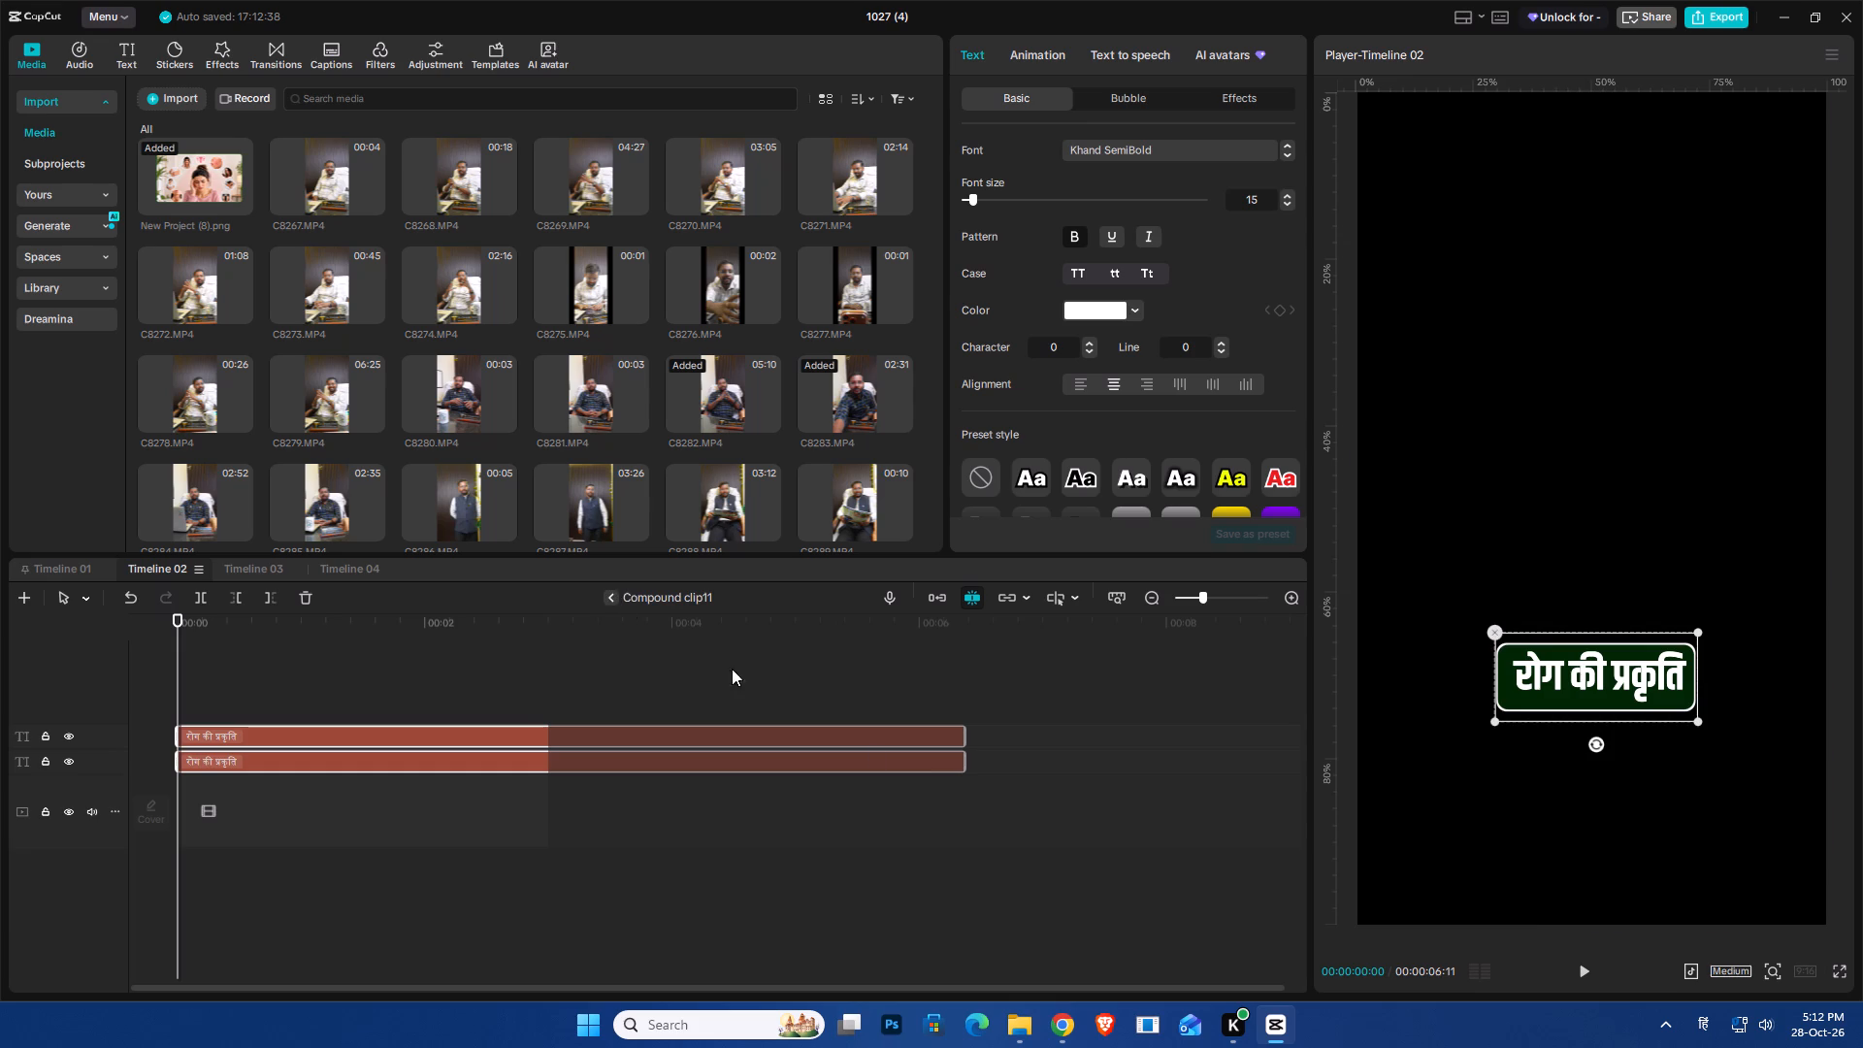
# Set the out animation to None for the रोग की प्रकृति, दोषों की स्थिति and लक्षण titles.
pyautogui.click(998, 818)
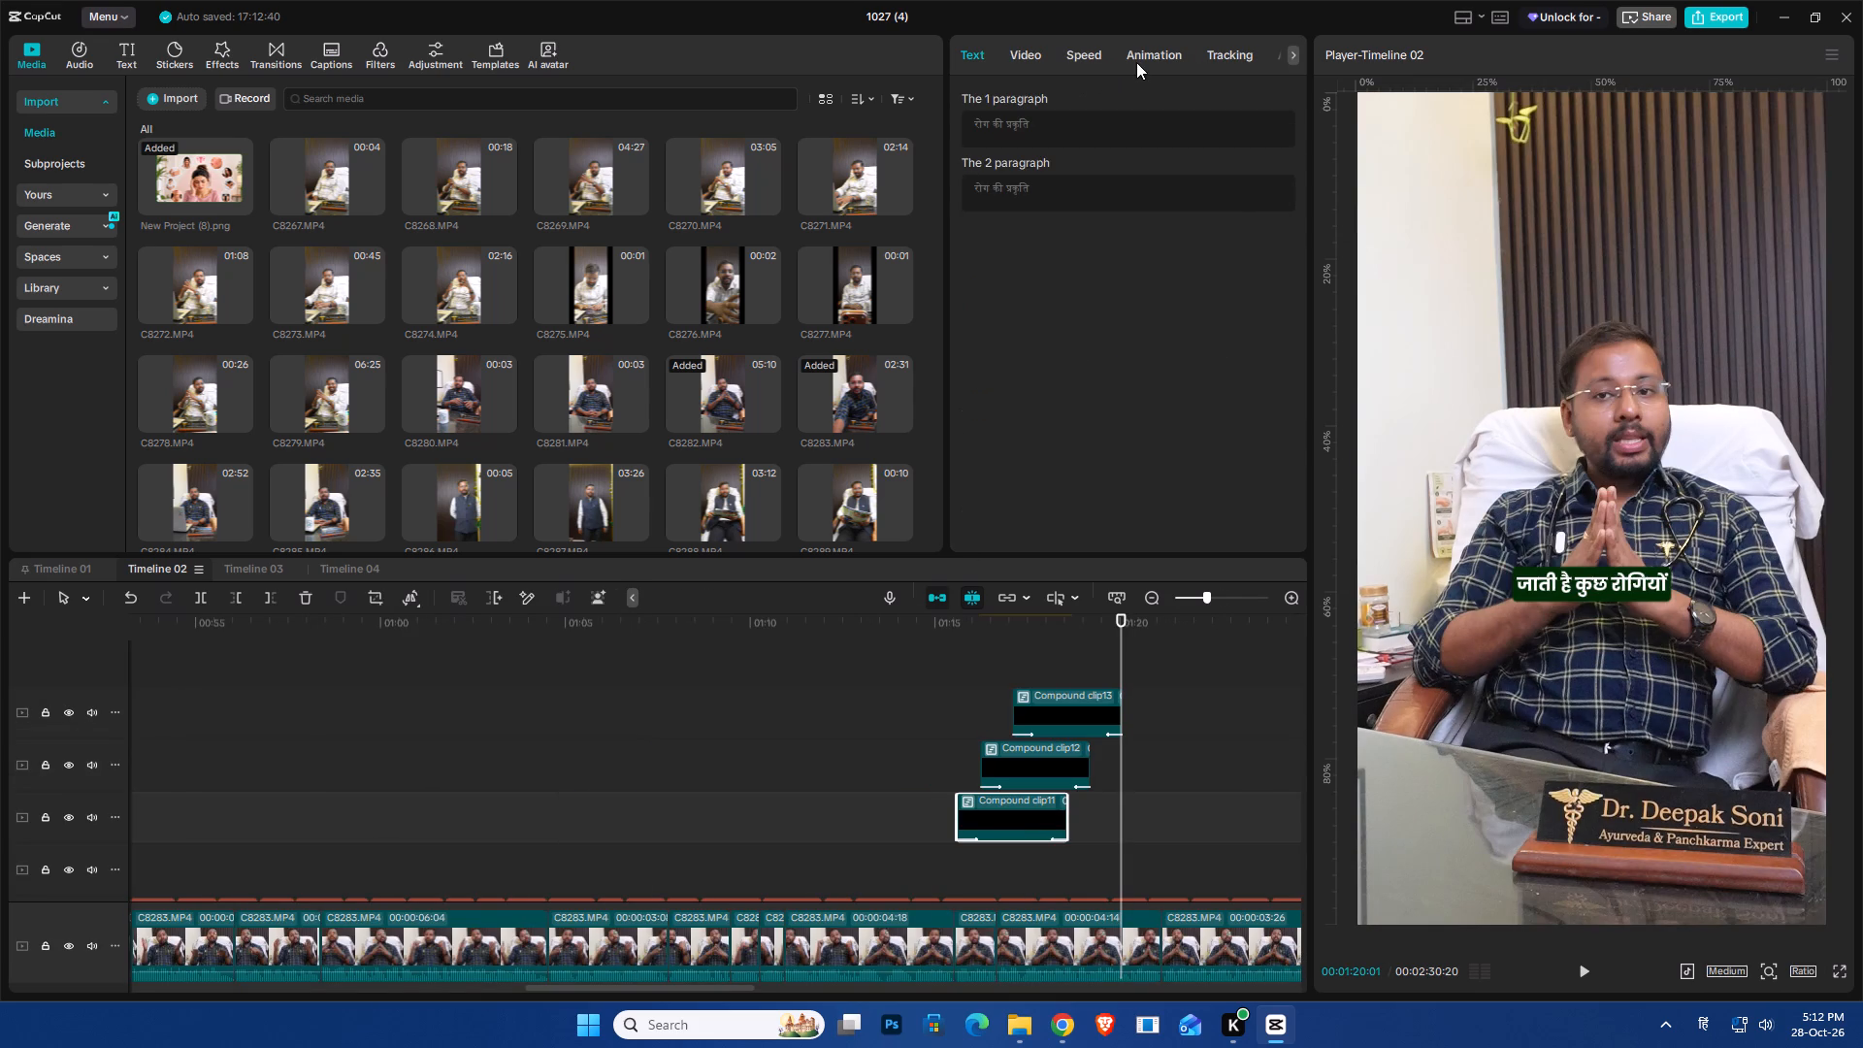
pyautogui.click(1136, 62)
pyautogui.click(1100, 98)
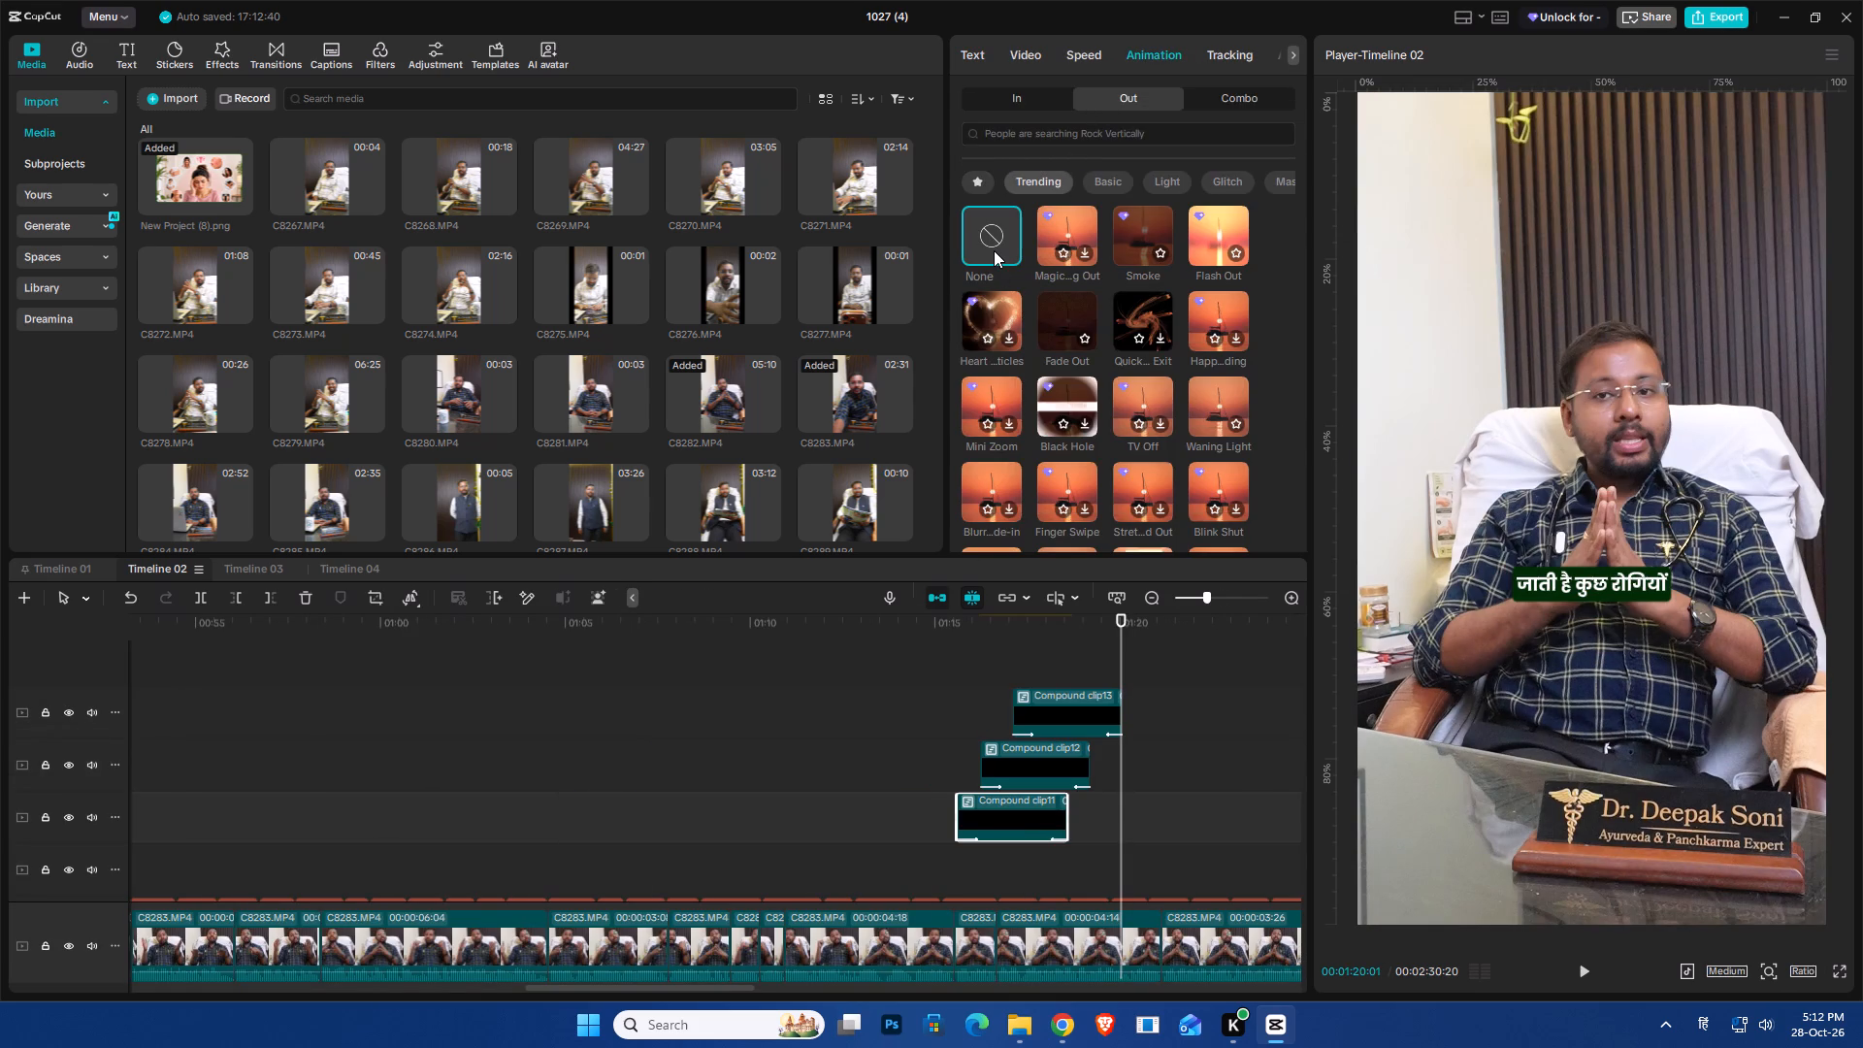
pyautogui.click(994, 250)
pyautogui.click(1072, 729)
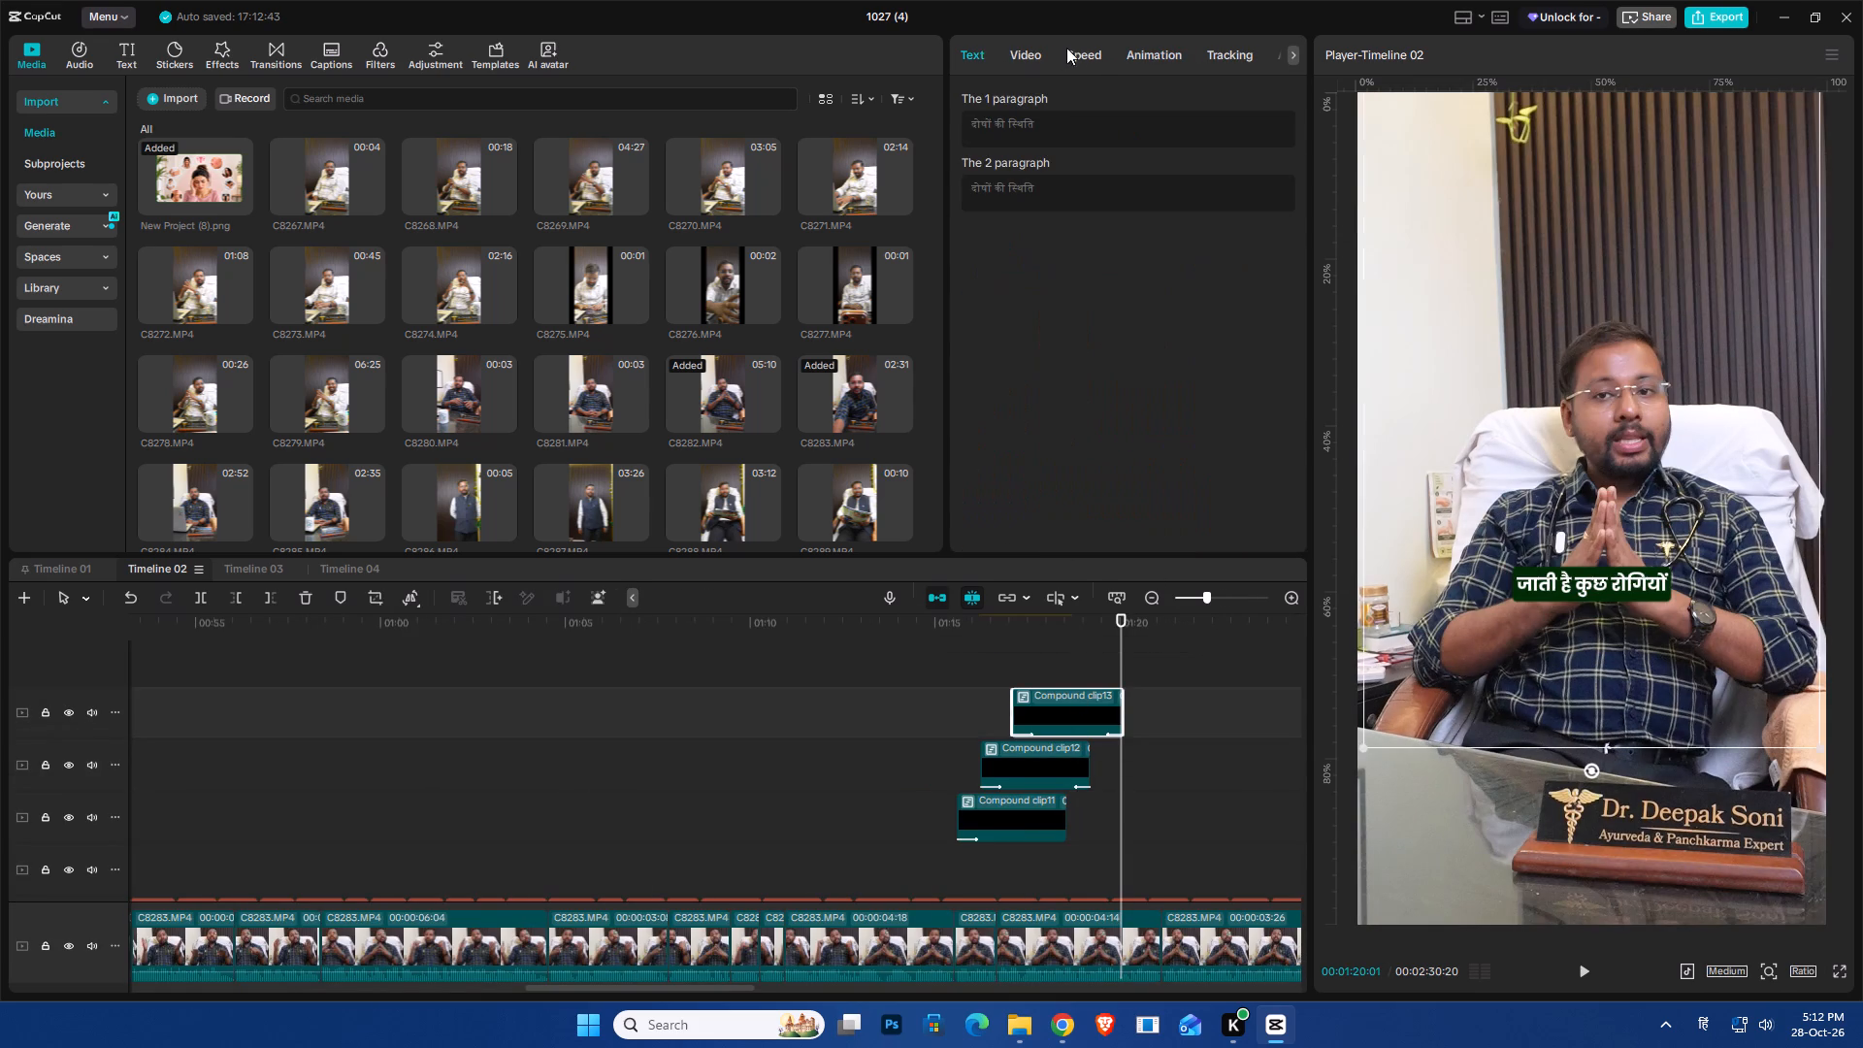
pyautogui.click(1066, 48)
pyautogui.click(1119, 52)
pyautogui.click(989, 228)
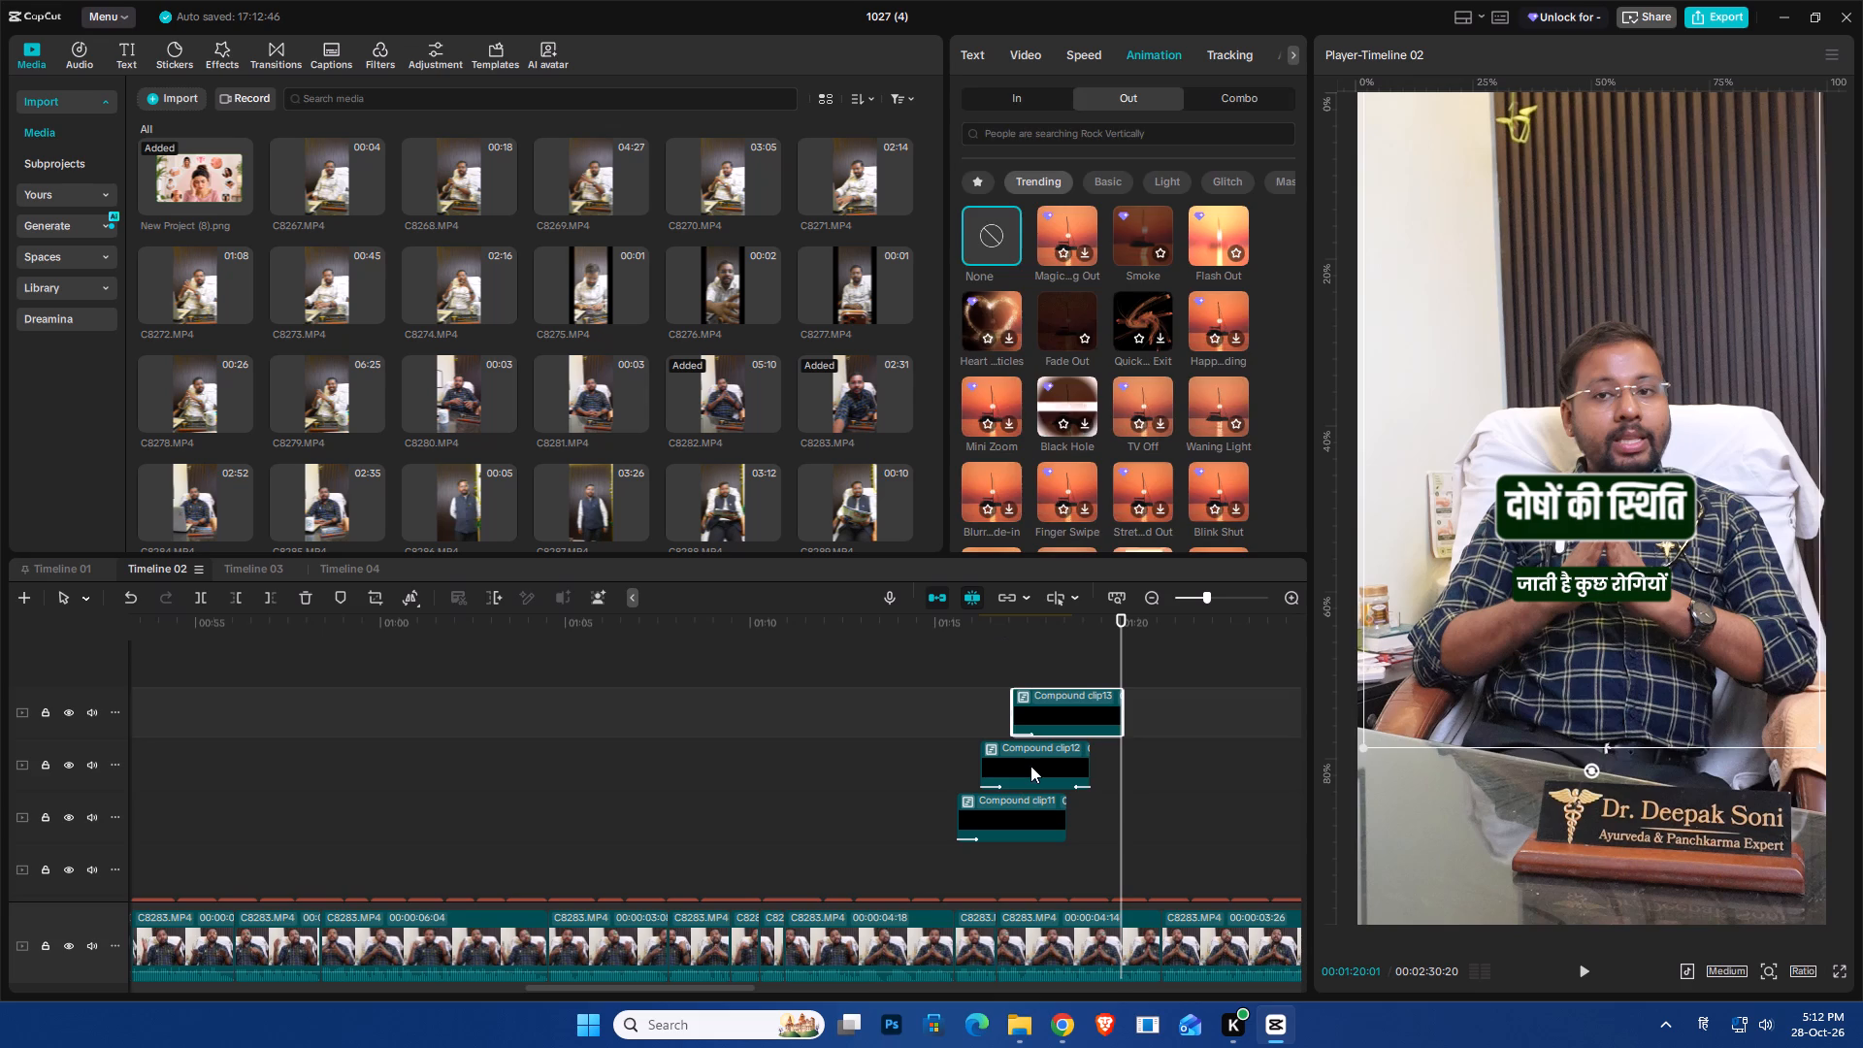
pyautogui.click(1030, 766)
pyautogui.click(1157, 47)
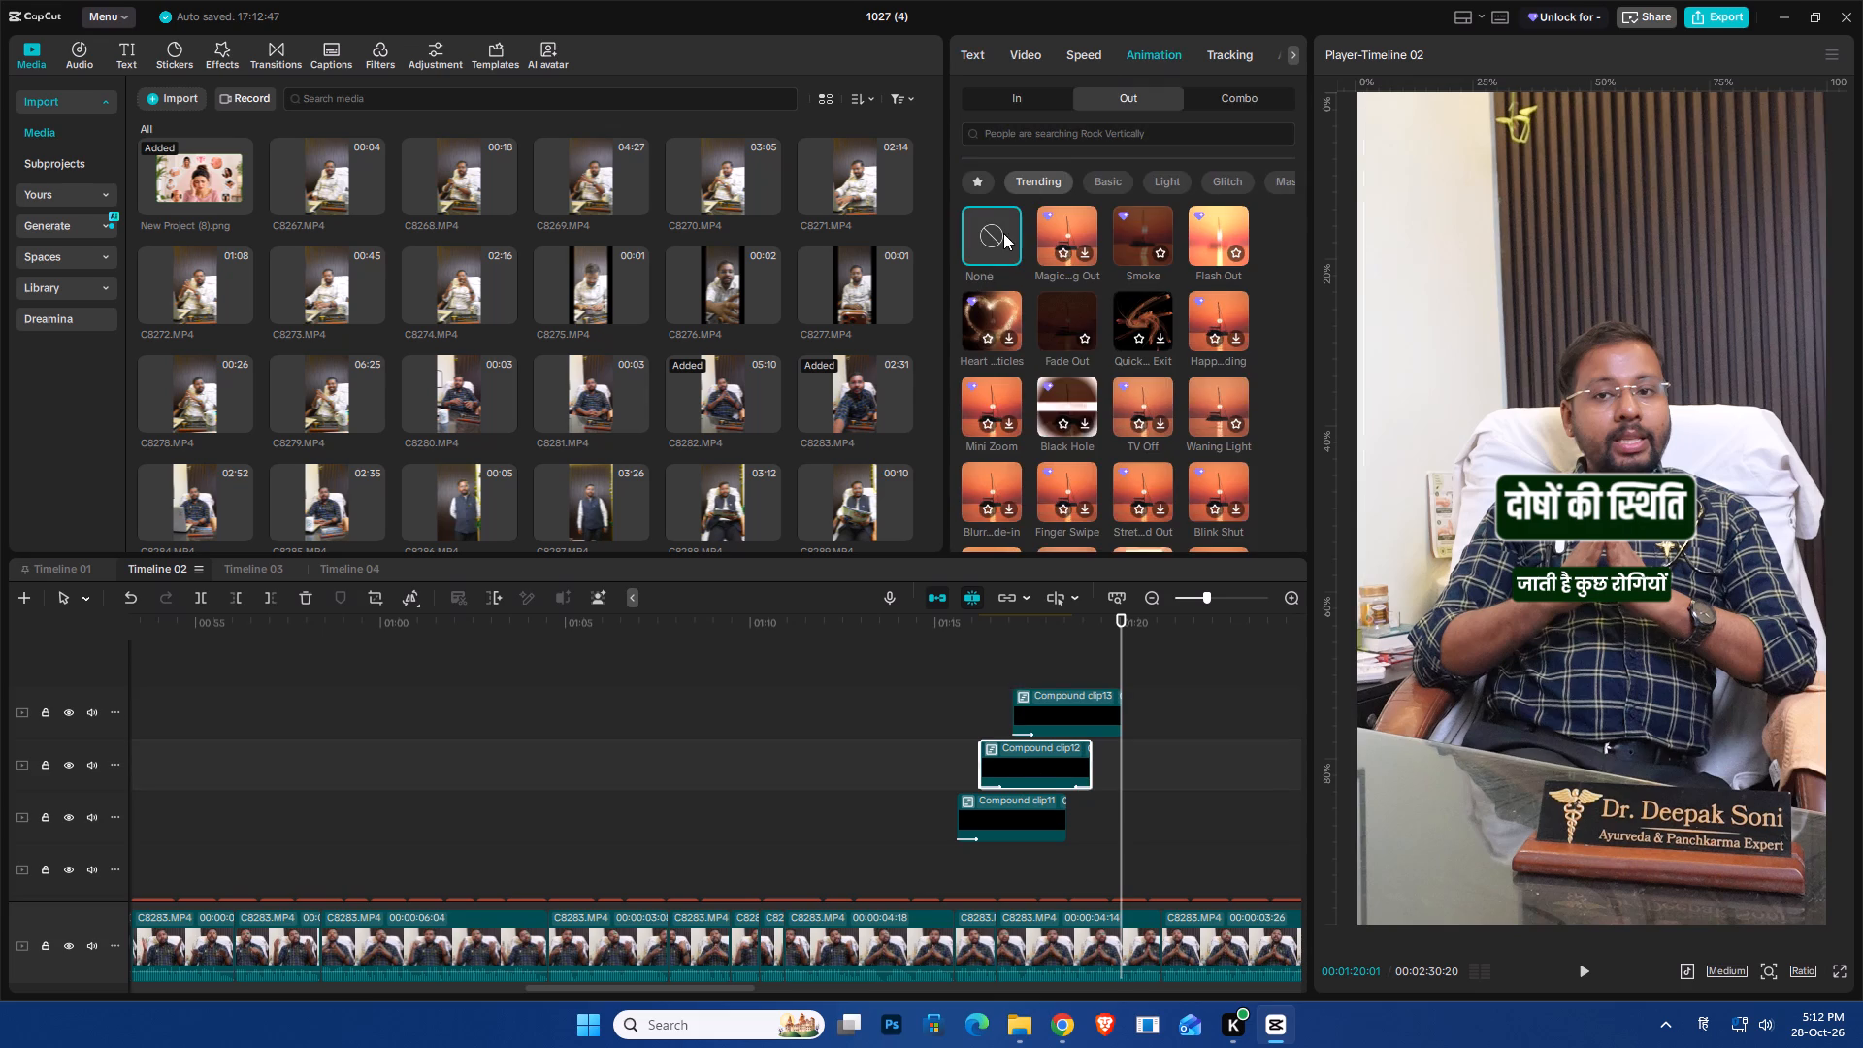
pyautogui.click(1003, 233)
# Extend the लक्षण and रोग की प्रकृति titles on the timeline so they end together with the दोषों की स्थिति title.
pyautogui.moveTo(1090, 752); pyautogui.dragTo(1122, 763)
pyautogui.click(1052, 820)
pyautogui.moveTo(1069, 805); pyautogui.dragTo(1110, 817)
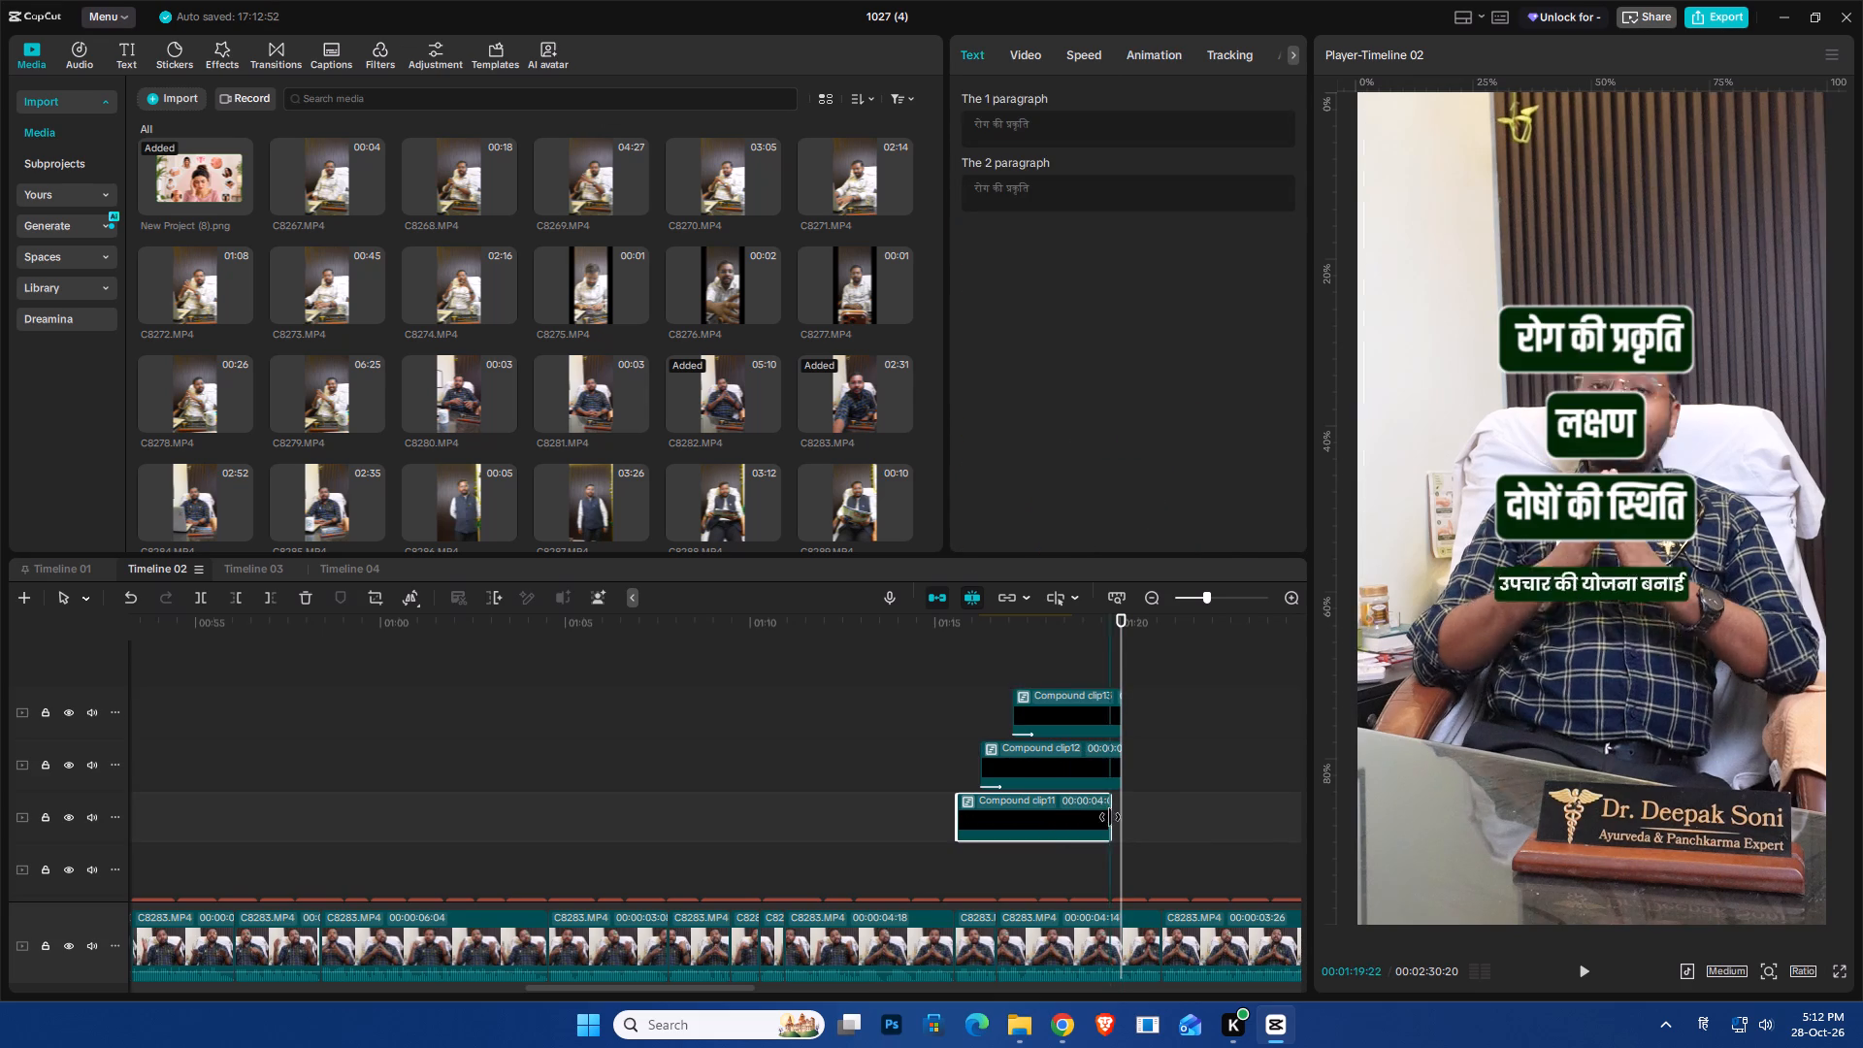
pyautogui.moveTo(1110, 817); pyautogui.dragTo(1126, 816)
pyautogui.click(1107, 655)
pyautogui.press('space')
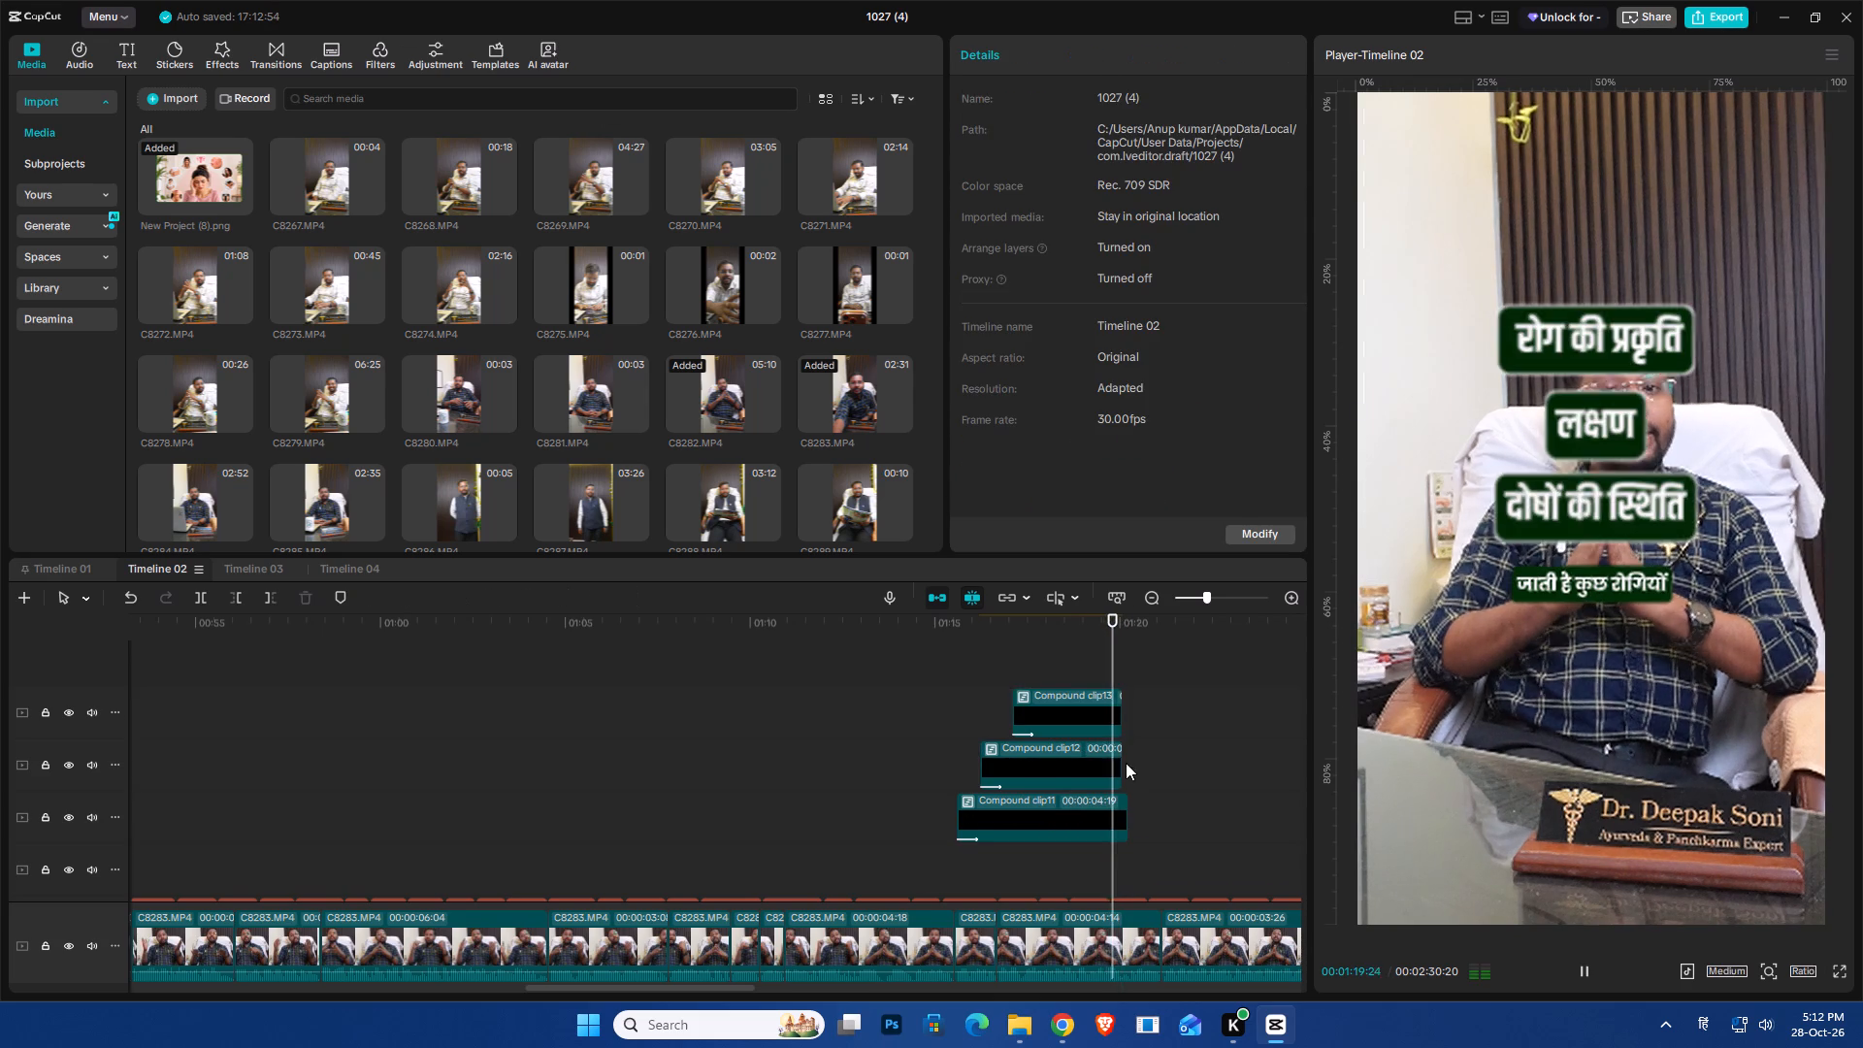
pyautogui.press('space')
pyautogui.click(1133, 808)
pyautogui.click(1120, 809)
pyautogui.moveTo(1129, 808); pyautogui.dragTo(1116, 801)
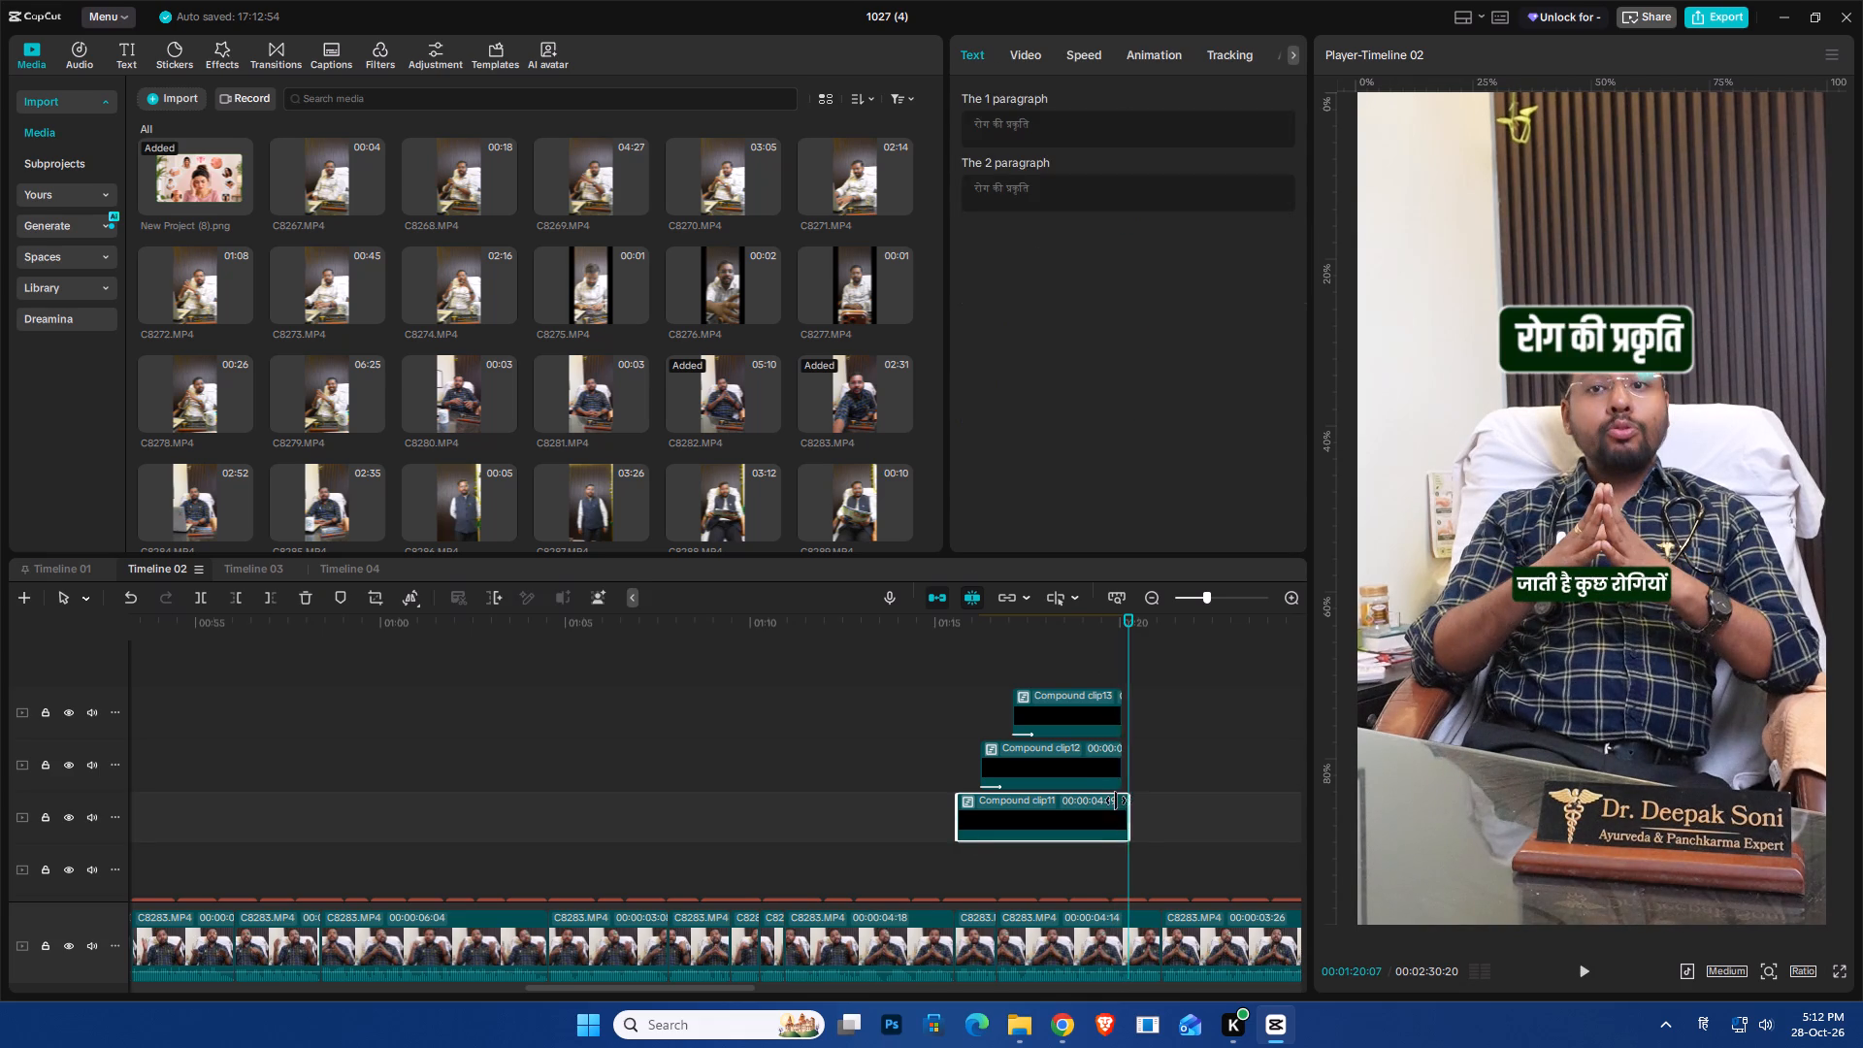
pyautogui.moveTo(1116, 801); pyautogui.dragTo(1114, 800)
# Play the scene to check where the book background clip and its Blur effect end relative to the three titles.
pyautogui.keyDown('ctrl'); pyautogui.scroll(20, 1143, 842); pyautogui.keyUp('ctrl')
pyautogui.keyDown('ctrl'); pyautogui.scroll(5, 1143, 842); pyautogui.keyUp('ctrl')
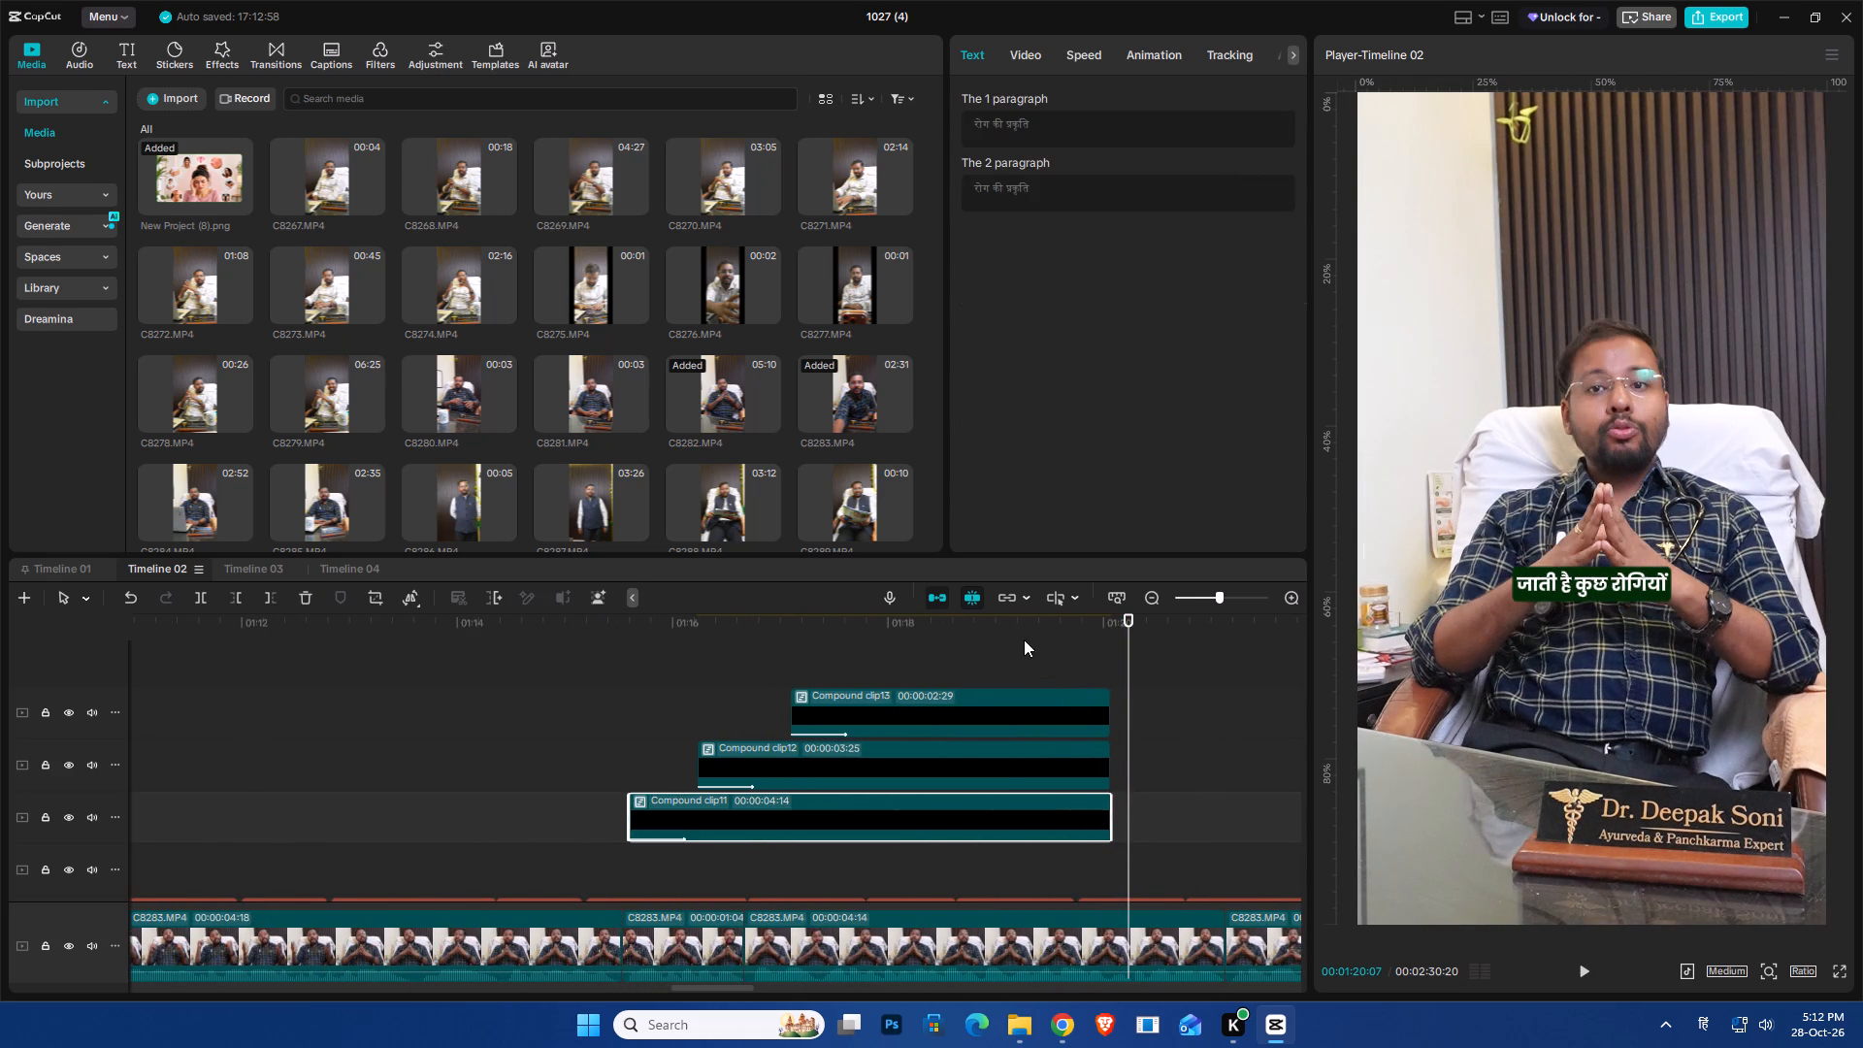
pyautogui.click(1014, 622)
pyautogui.scroll(-18, 1112, 703)
pyautogui.click(939, 743)
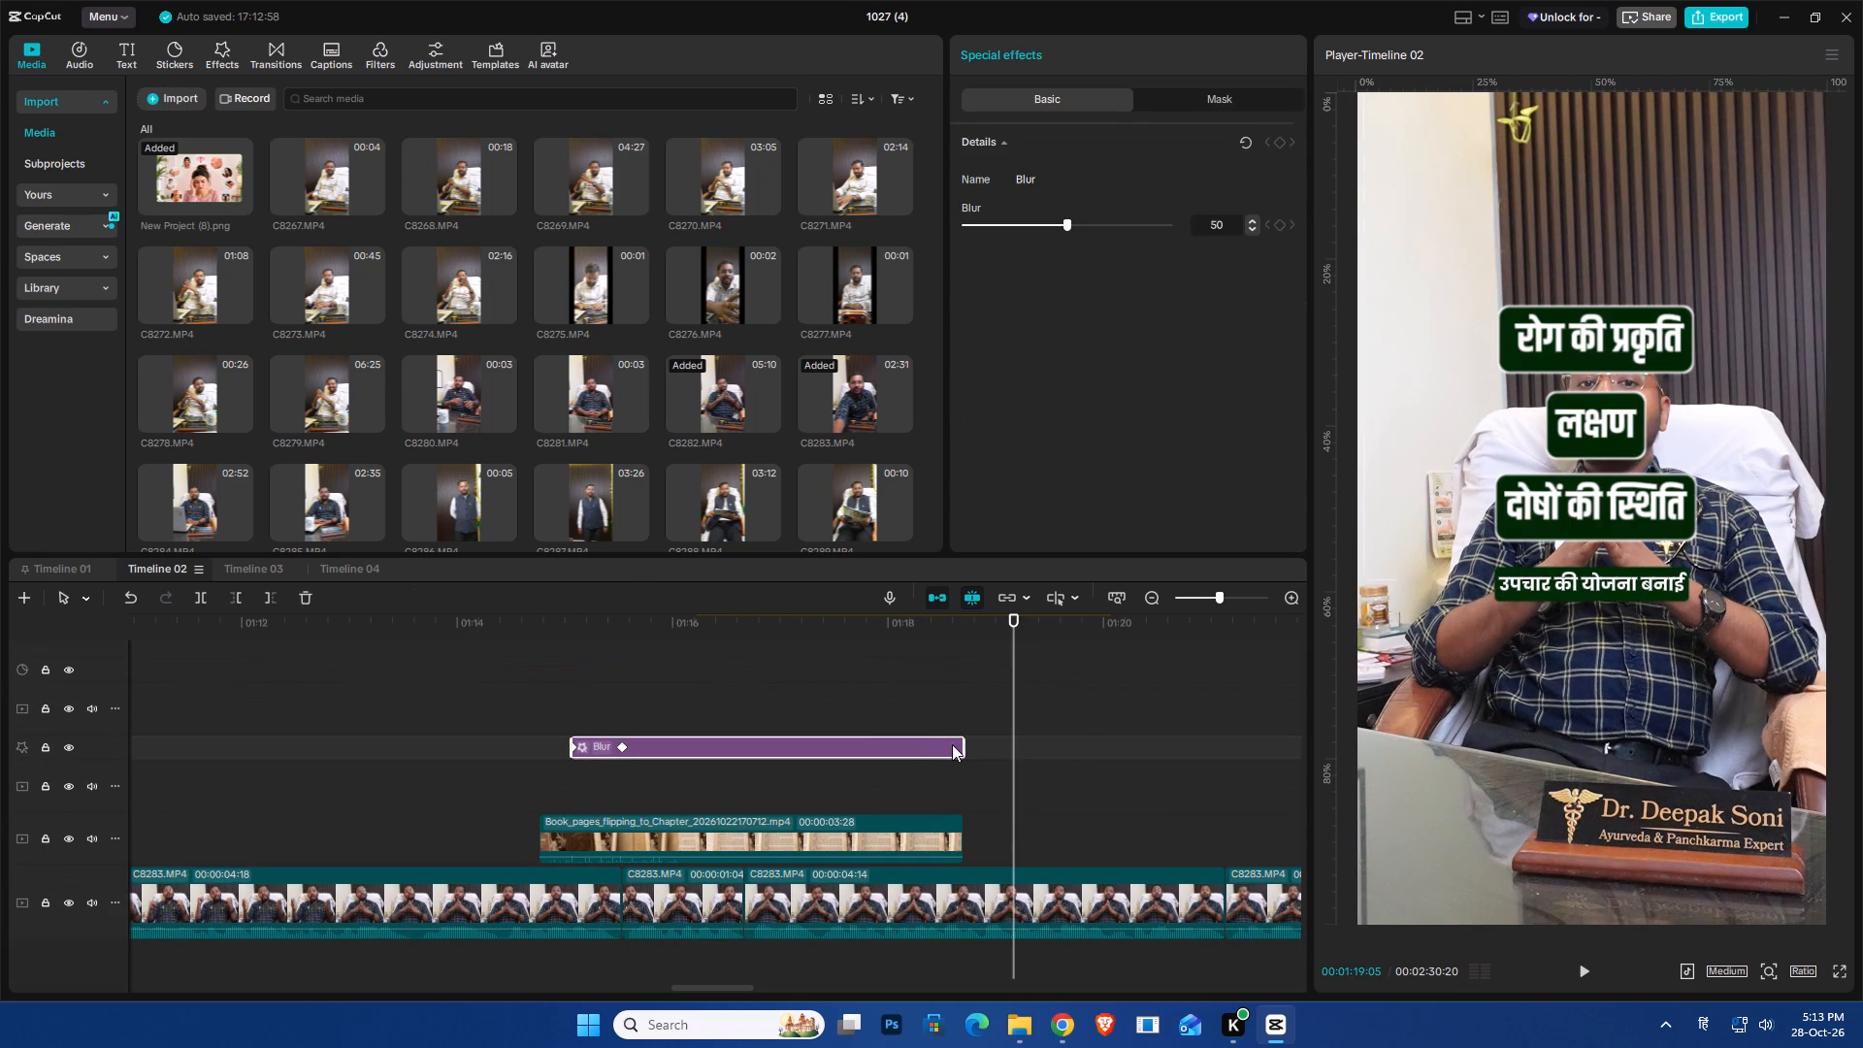
pyautogui.click(801, 680)
pyautogui.press('space')
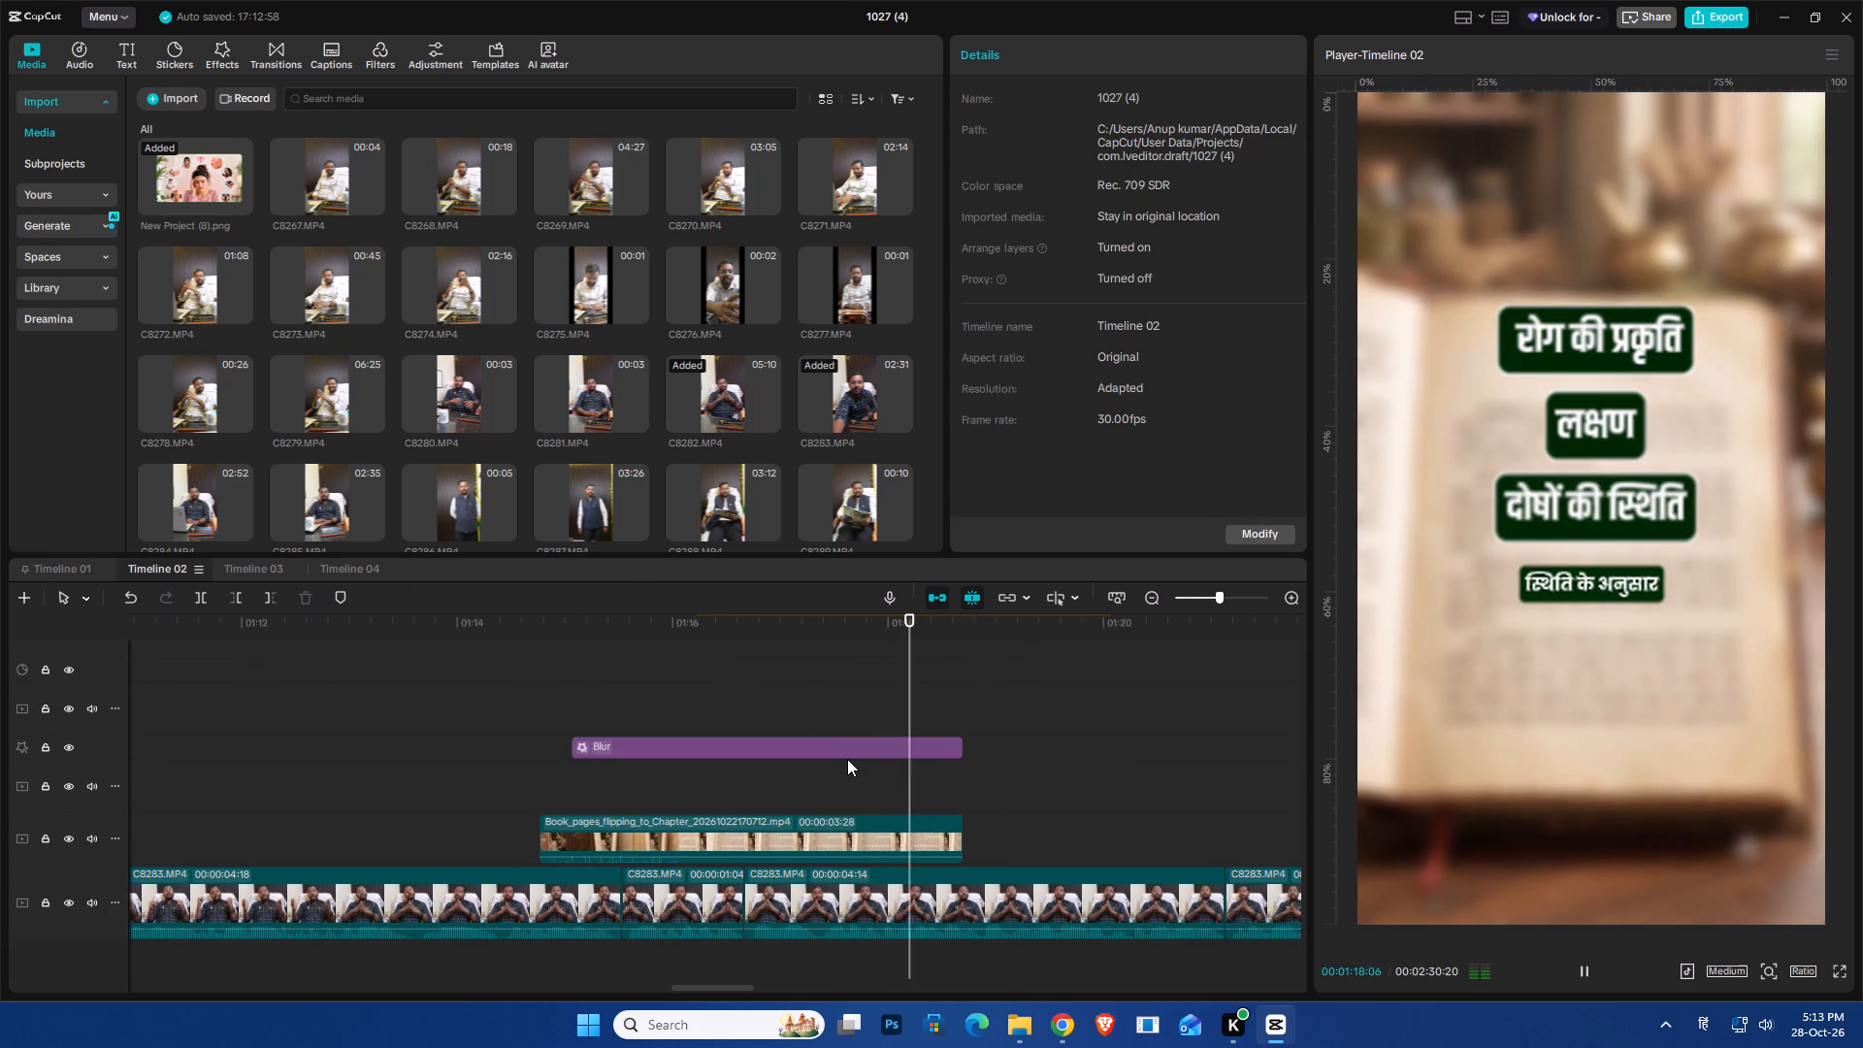
pyautogui.press('space')
pyautogui.moveTo(981, 692); pyautogui.dragTo(956, 716)
pyautogui.press('space')
pyautogui.press('space')
# Trim the ends of all three stacked titles to 1:18:21, where the book background clip ends.
pyautogui.moveTo(979, 708); pyautogui.dragTo(965, 729)
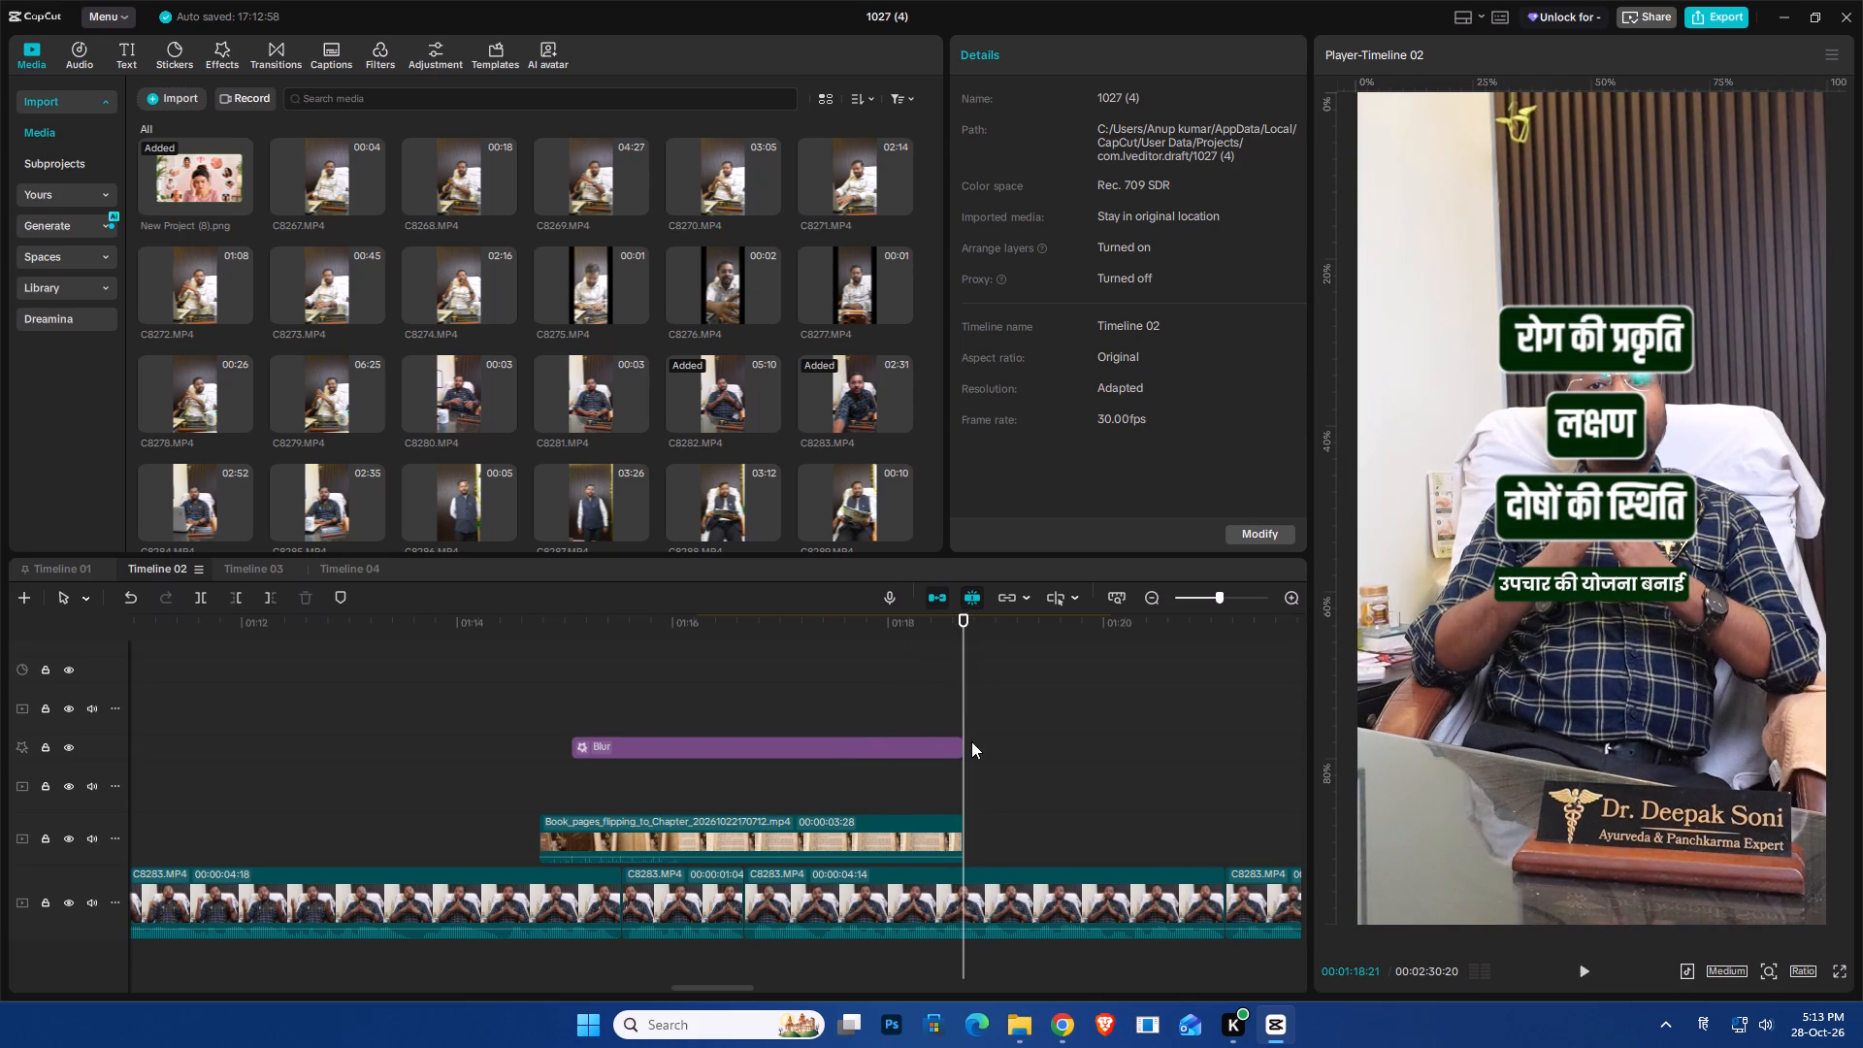
pyautogui.scroll(16, 979, 747)
pyautogui.click(979, 747)
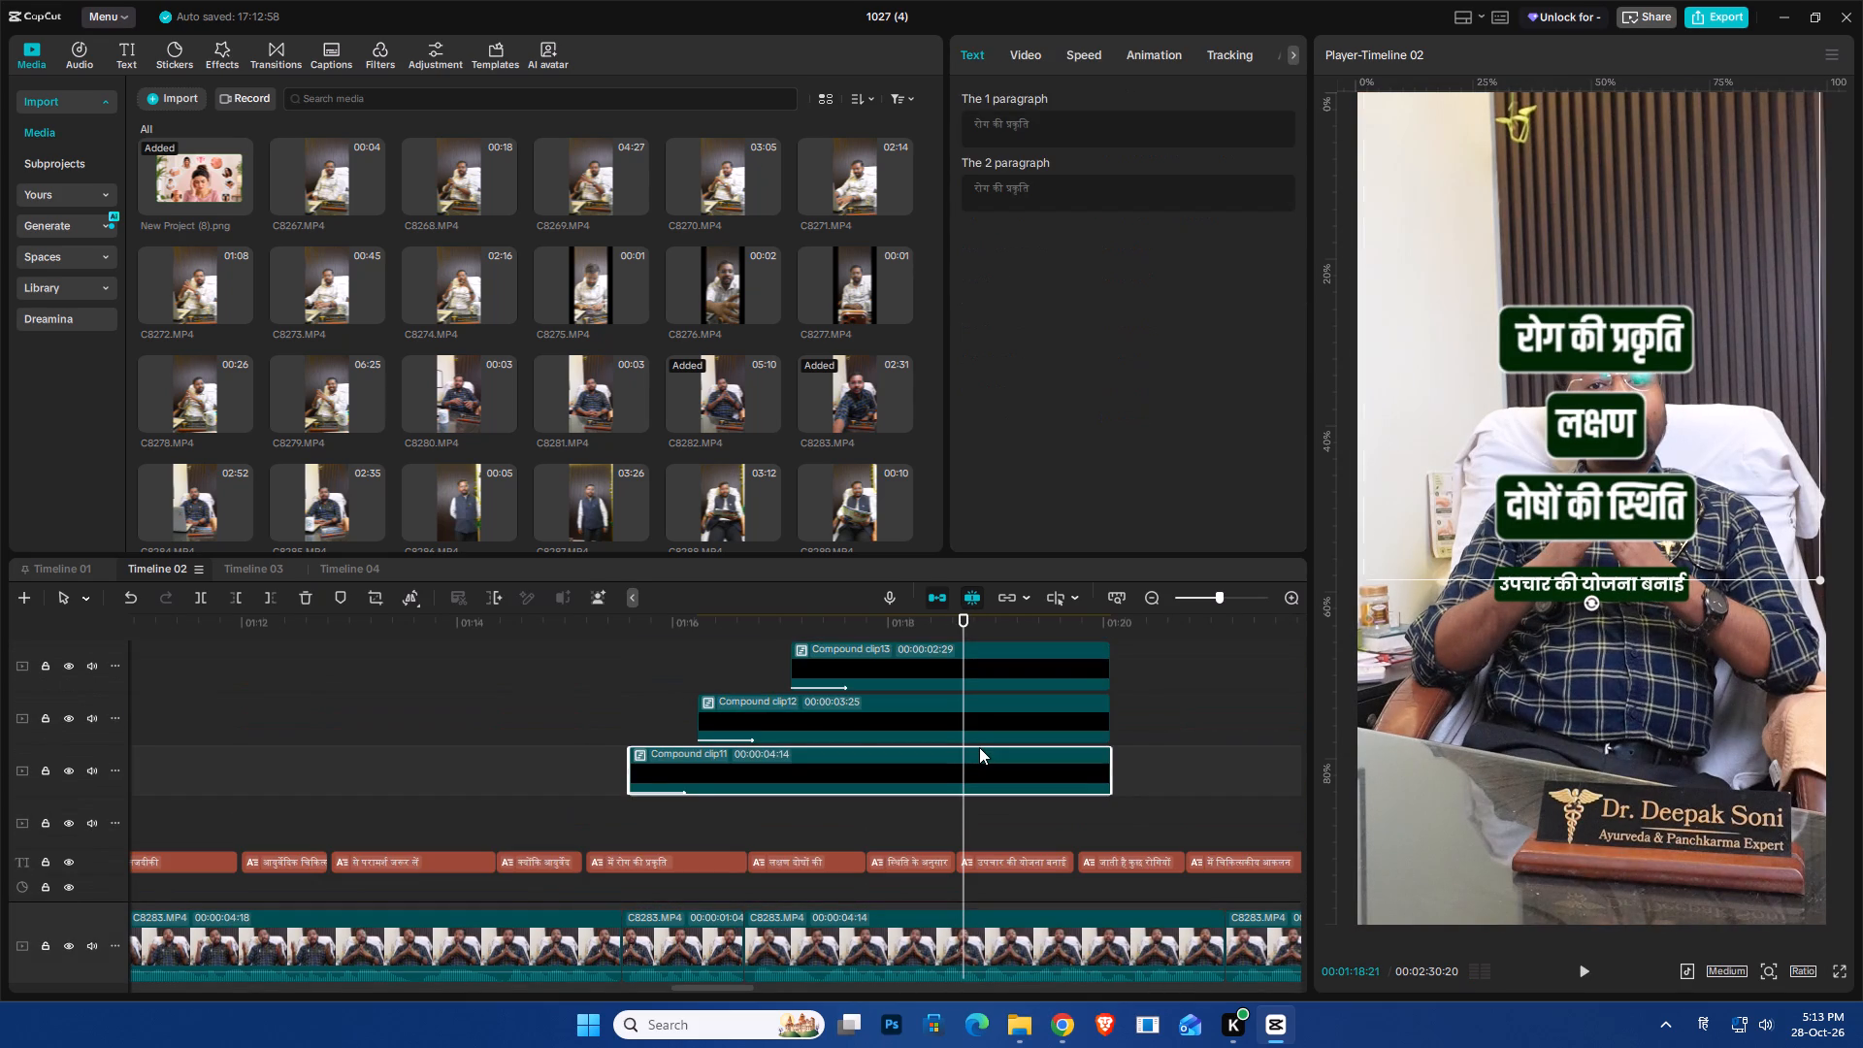
pyautogui.press('w')
pyautogui.click(971, 718)
pyautogui.press('w')
pyautogui.click(983, 664)
pyautogui.press('w')
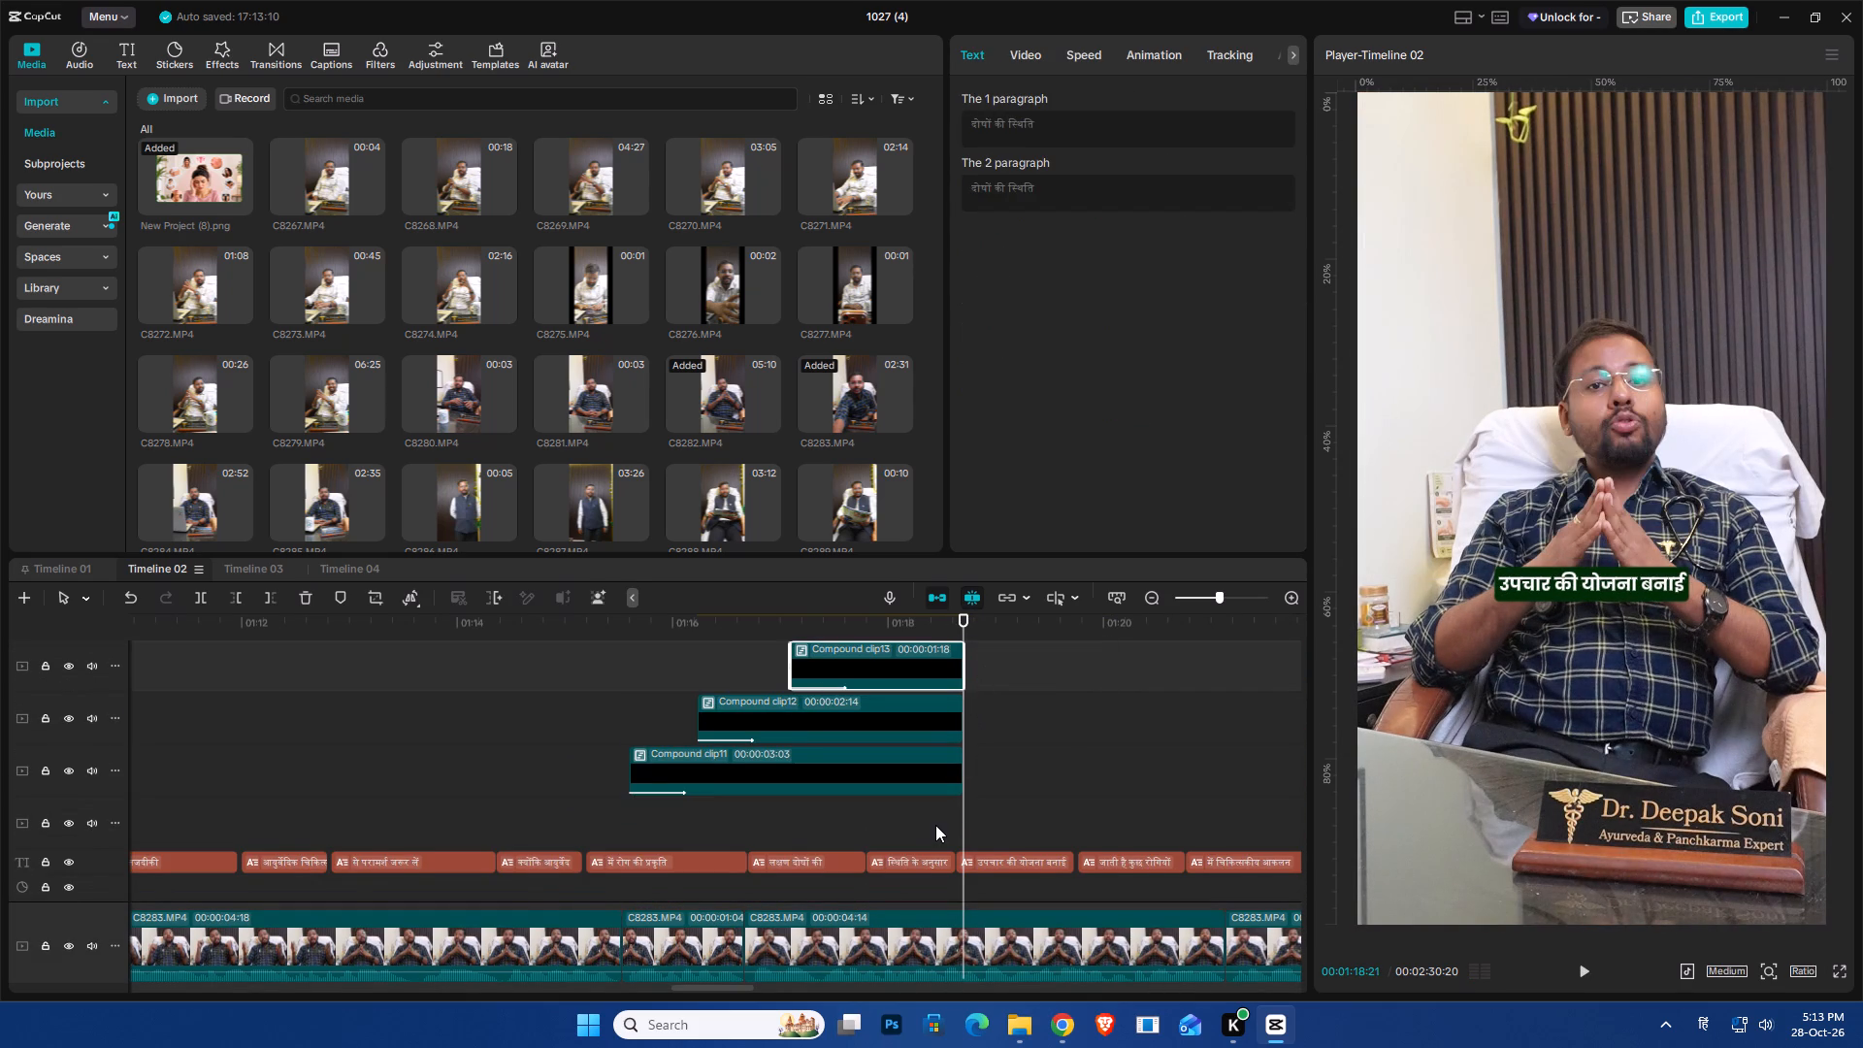
# Play back the end of the trimmed title sequence to review its timing with the book background.
pyautogui.scroll(5, 935, 825)
pyautogui.click(884, 657)
pyautogui.press('space')
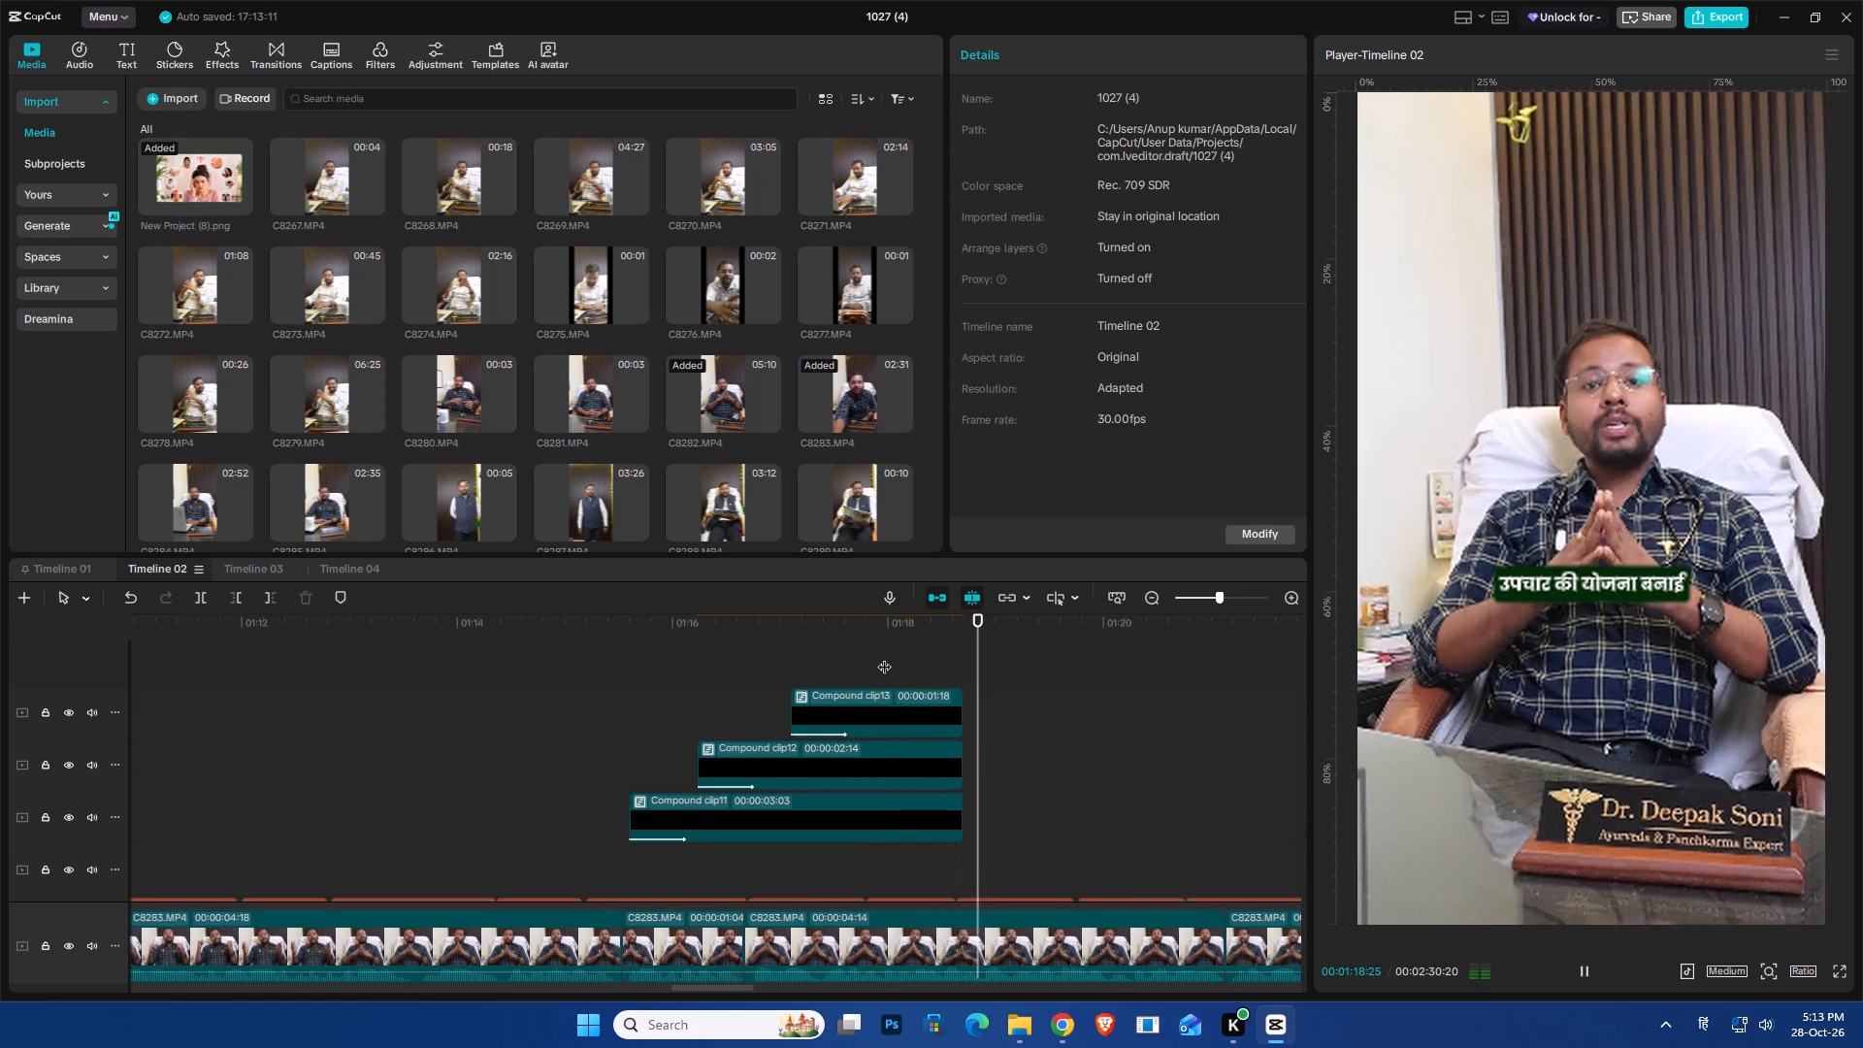
pyautogui.press('space')
pyautogui.press('space')
pyautogui.keyDown('ctrl'); pyautogui.scroll(-6, 984, 748); pyautogui.keyUp('ctrl')
pyautogui.press('space')
pyautogui.doubleClick(995, 634)
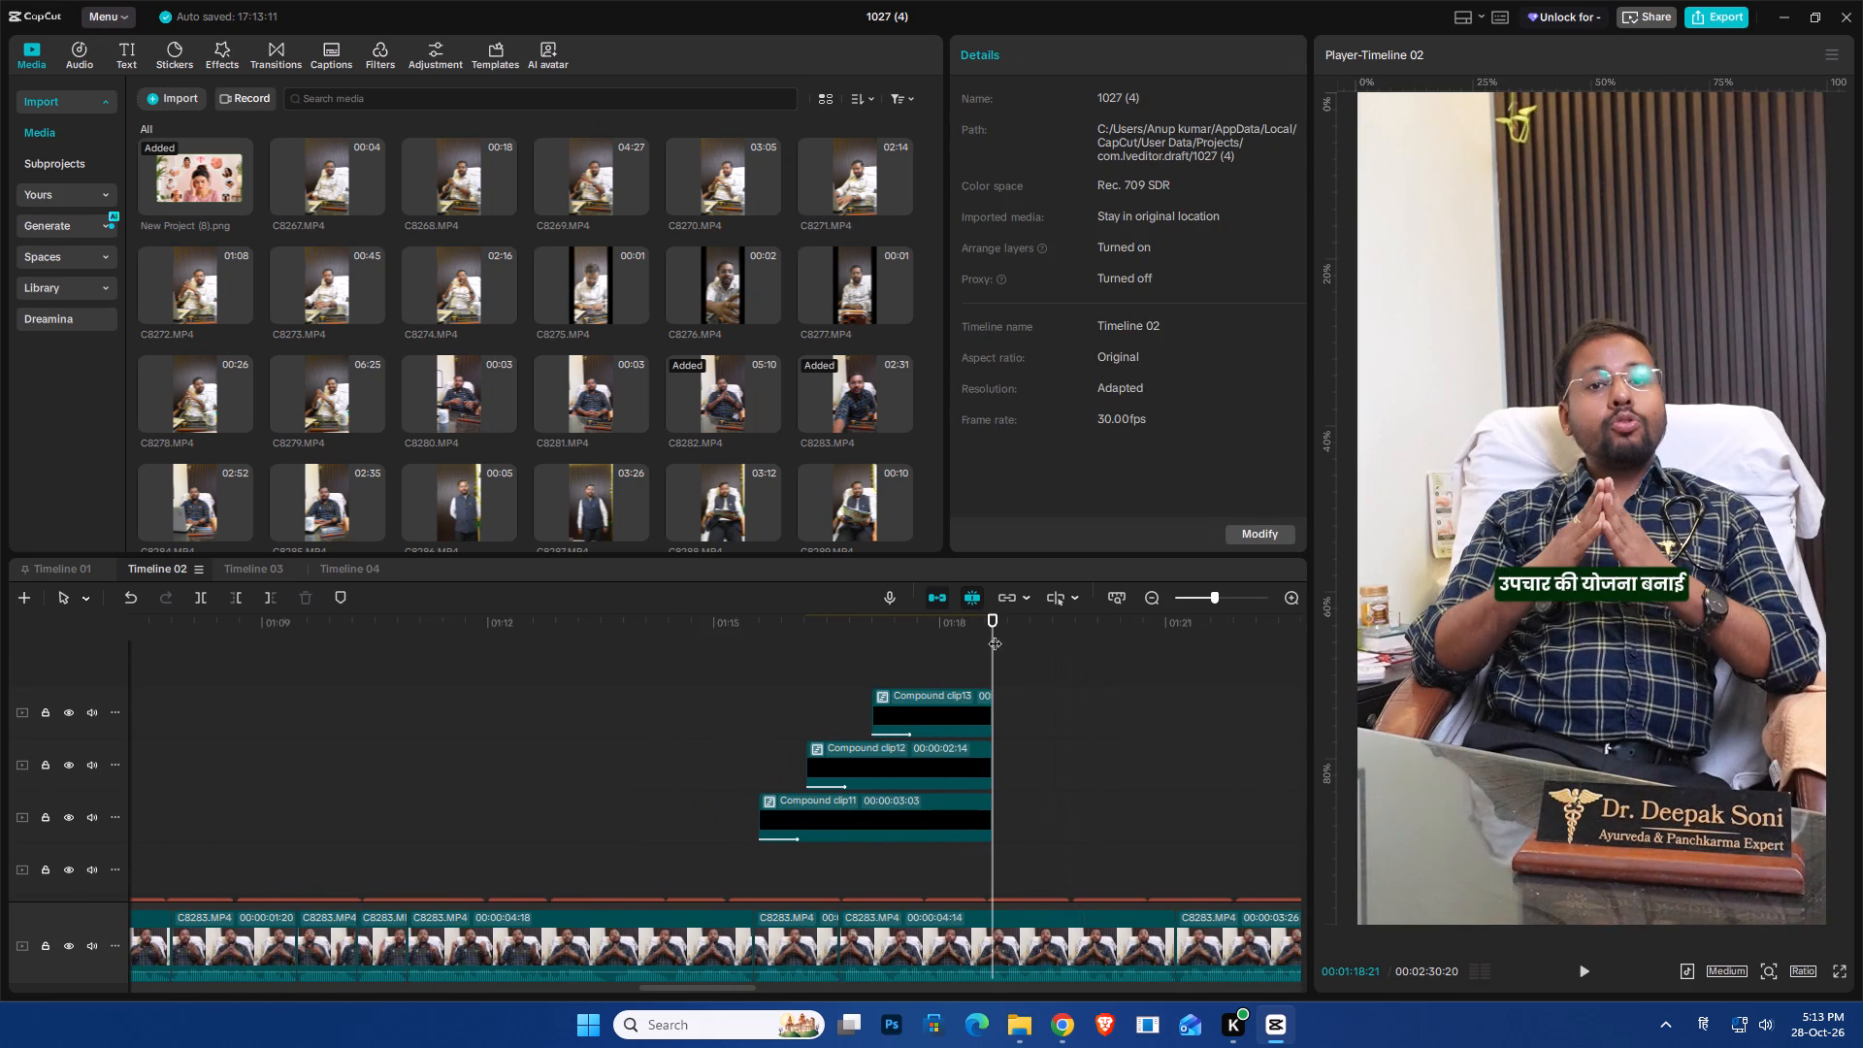
# In Timeline 03, group the pair of transition-linked compound clips just before 1:00 with their matching sound effect.
pyautogui.click(245, 566)
pyautogui.scroll(14, 507, 735)
pyautogui.scroll(-4, 622, 757)
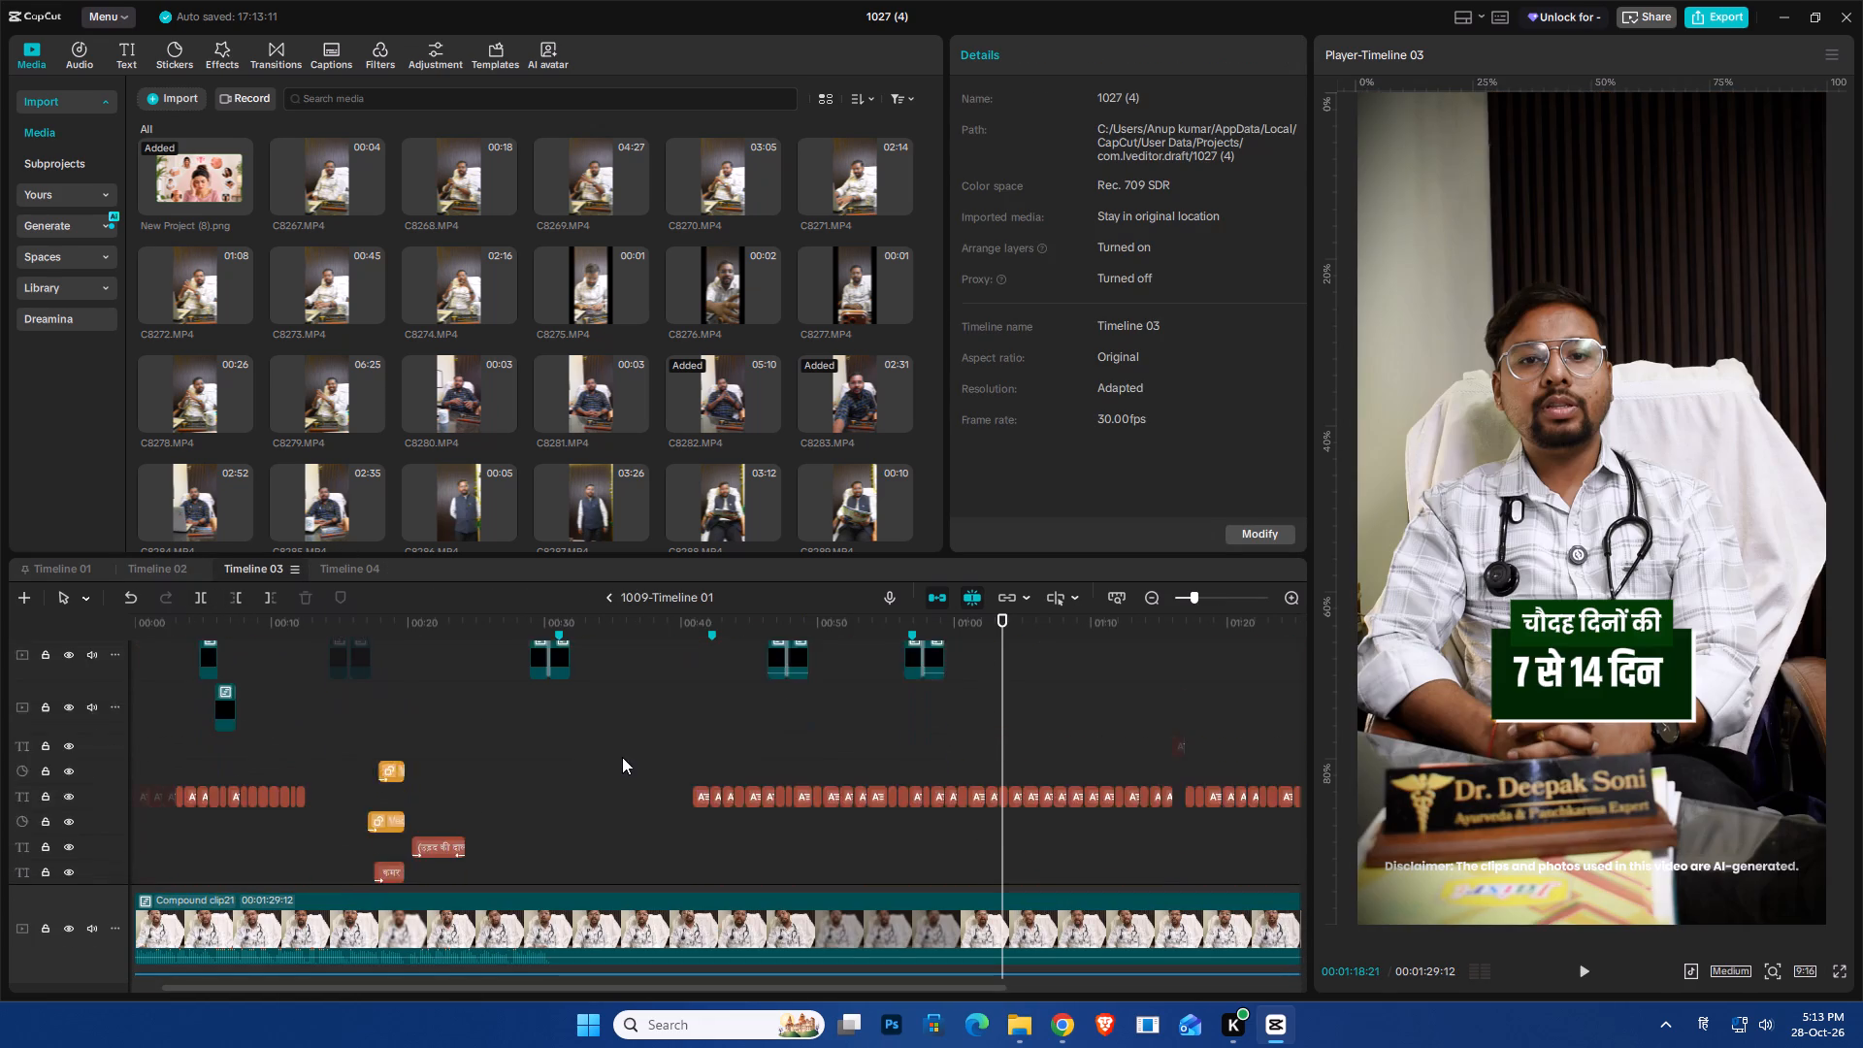
pyautogui.scroll(-20, 622, 757)
pyautogui.scroll(-20, 622, 757)
pyautogui.scroll(-9, 622, 757)
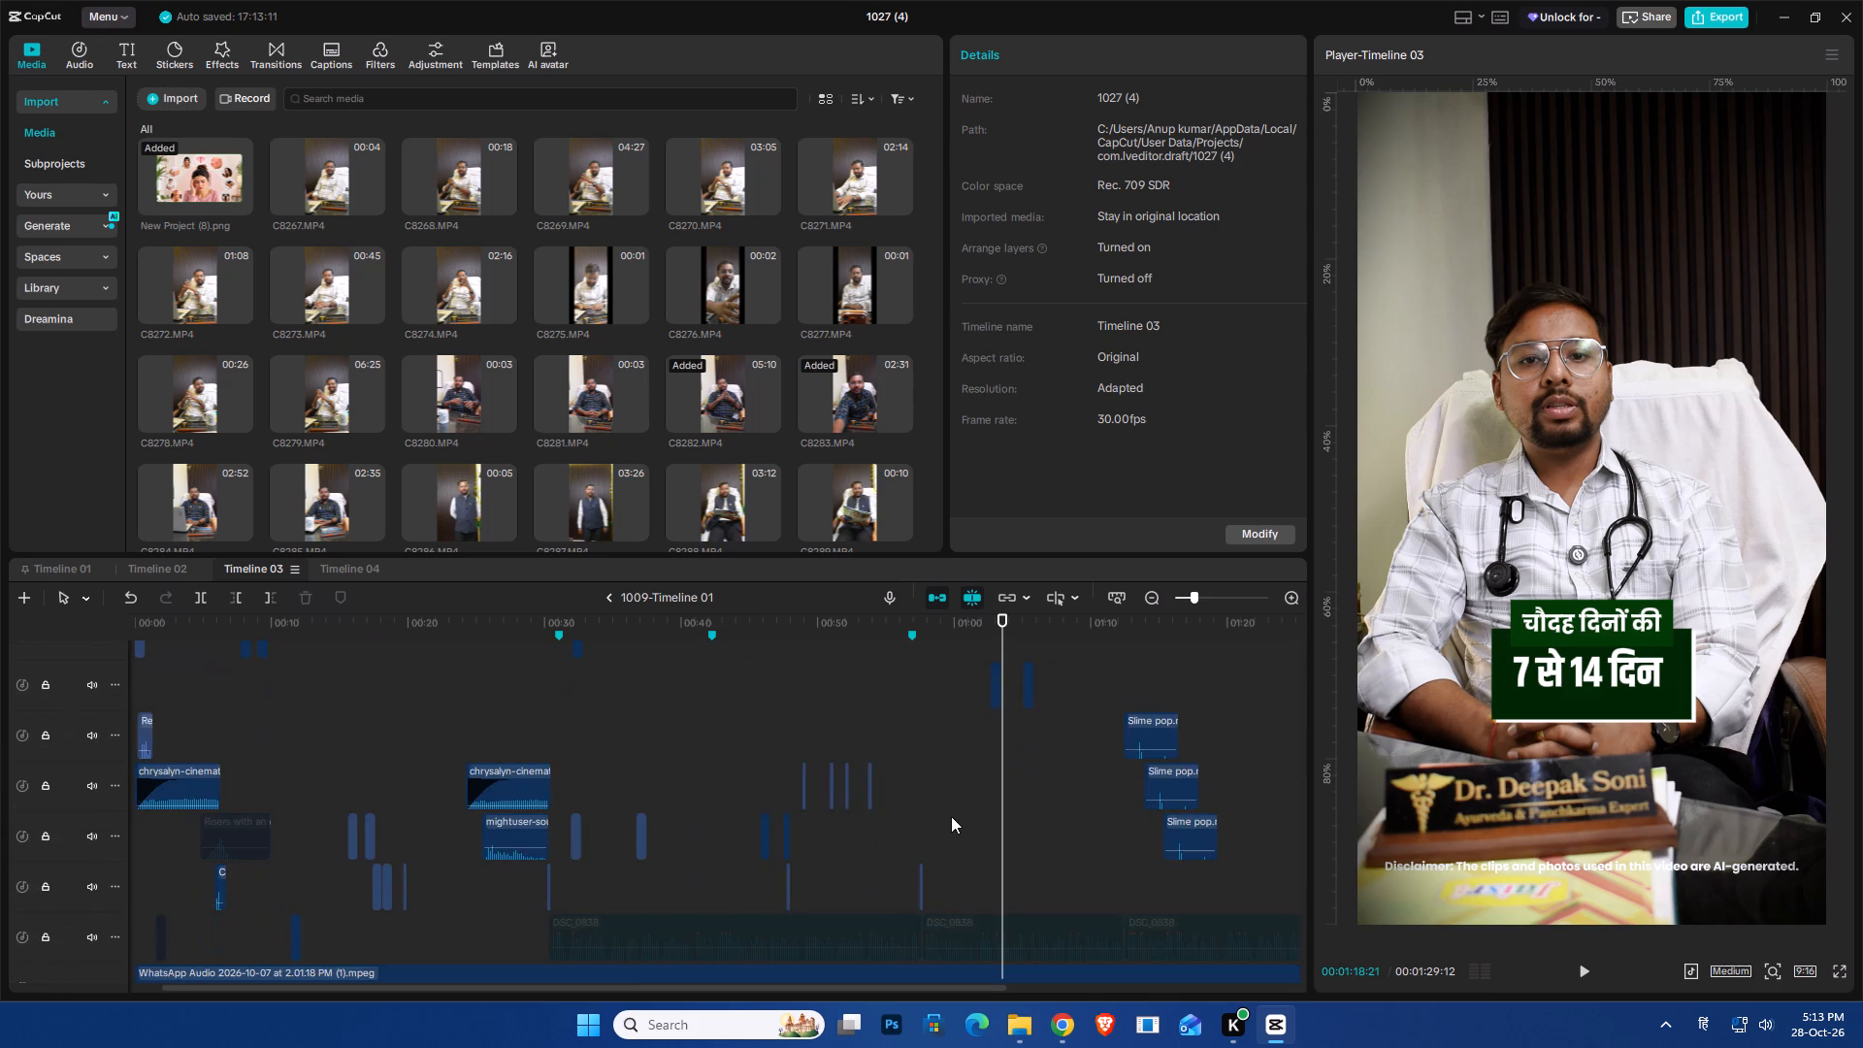
pyautogui.keyDown('ctrl'); pyautogui.scroll(5, 954, 840); pyautogui.keyUp('ctrl')
pyautogui.moveTo(914, 833); pyautogui.dragTo(810, 846)
pyautogui.scroll(20, 952, 810)
pyautogui.scroll(3, 952, 810)
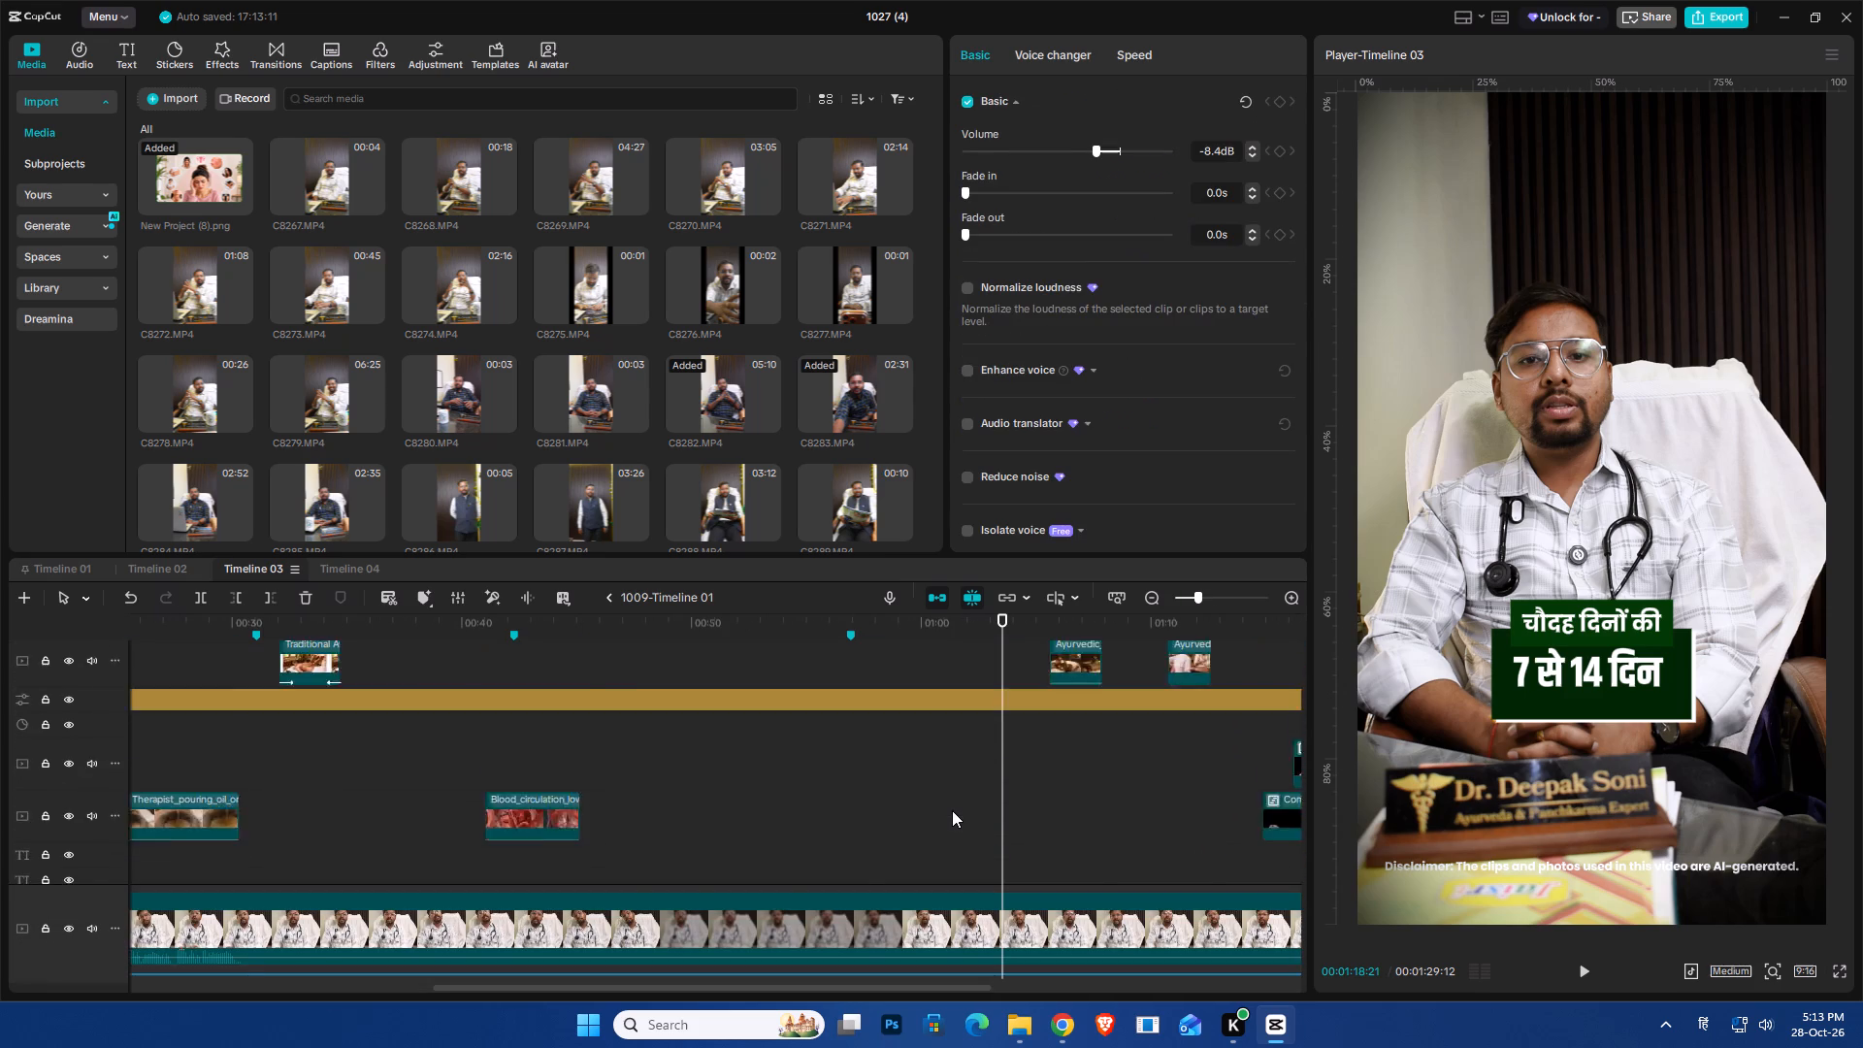
pyautogui.scroll(20, 952, 810)
pyautogui.scroll(15, 952, 810)
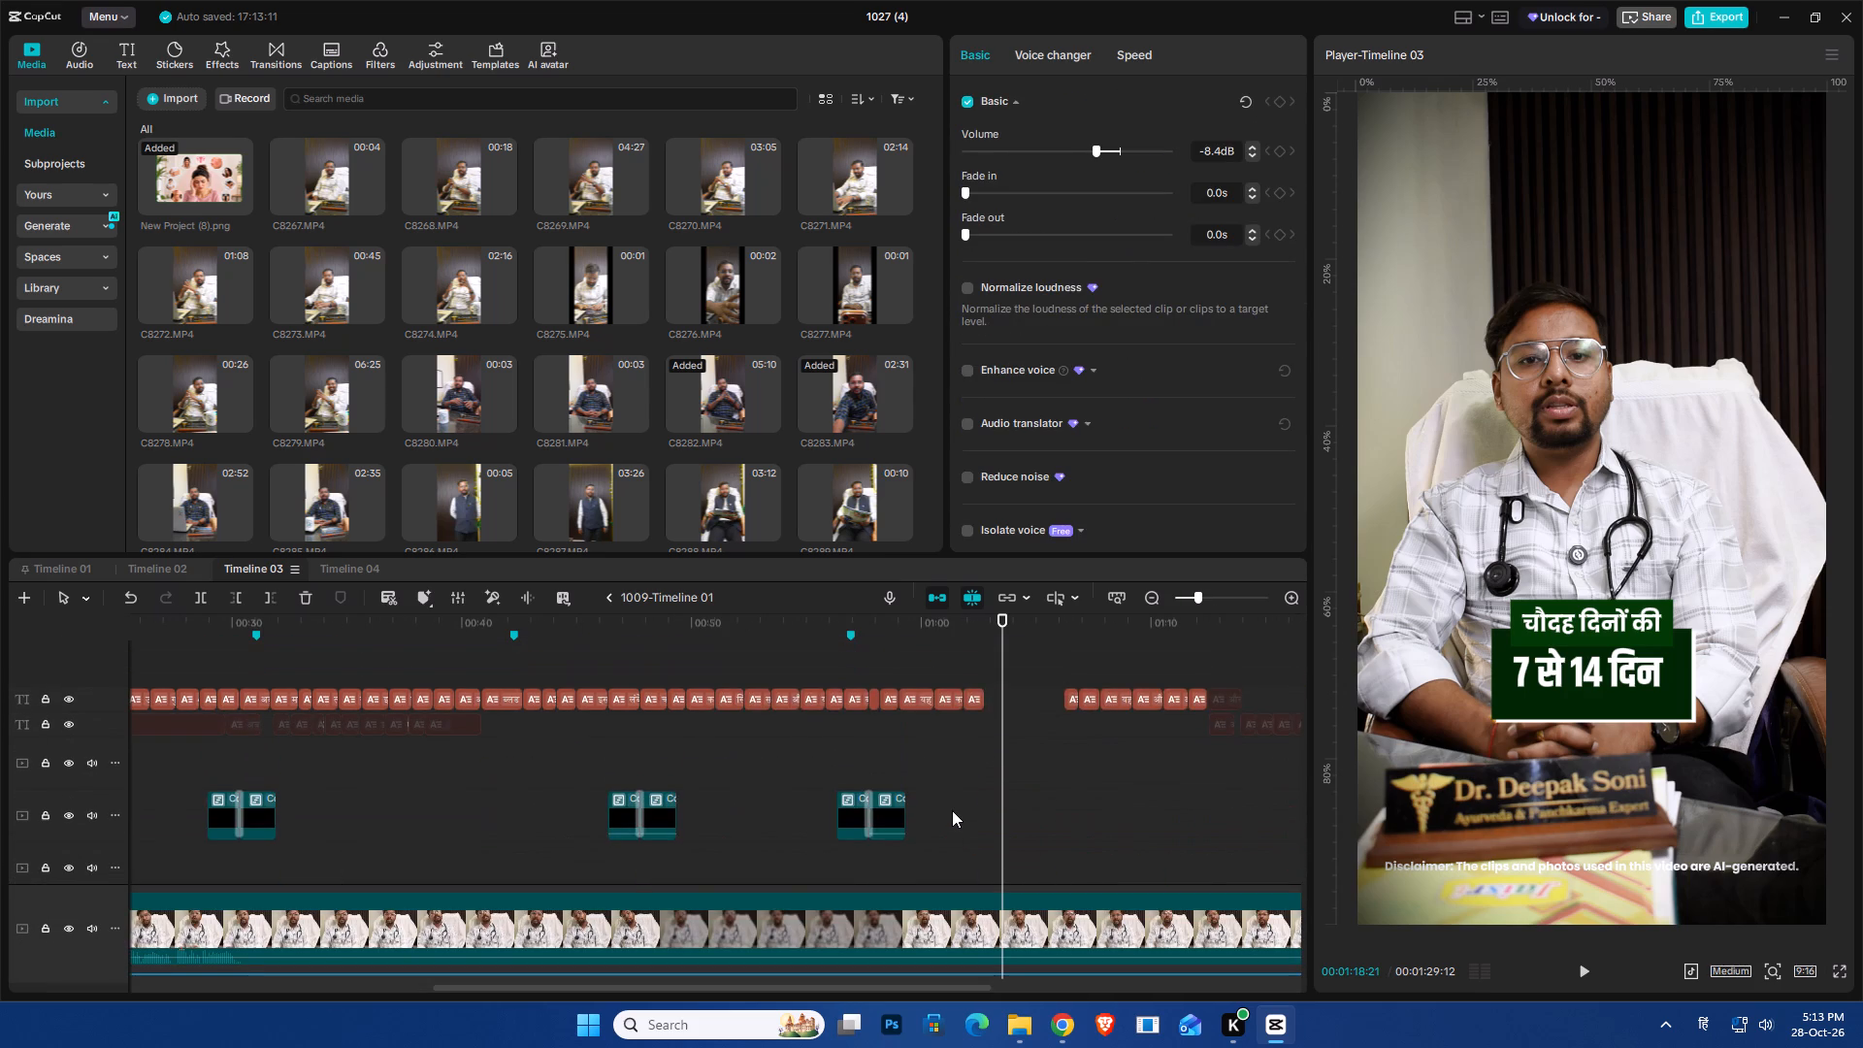
pyautogui.keyDown('shift'); pyautogui.moveTo(995, 802); pyautogui.dragTo(770, 843); pyautogui.keyUp('shift')
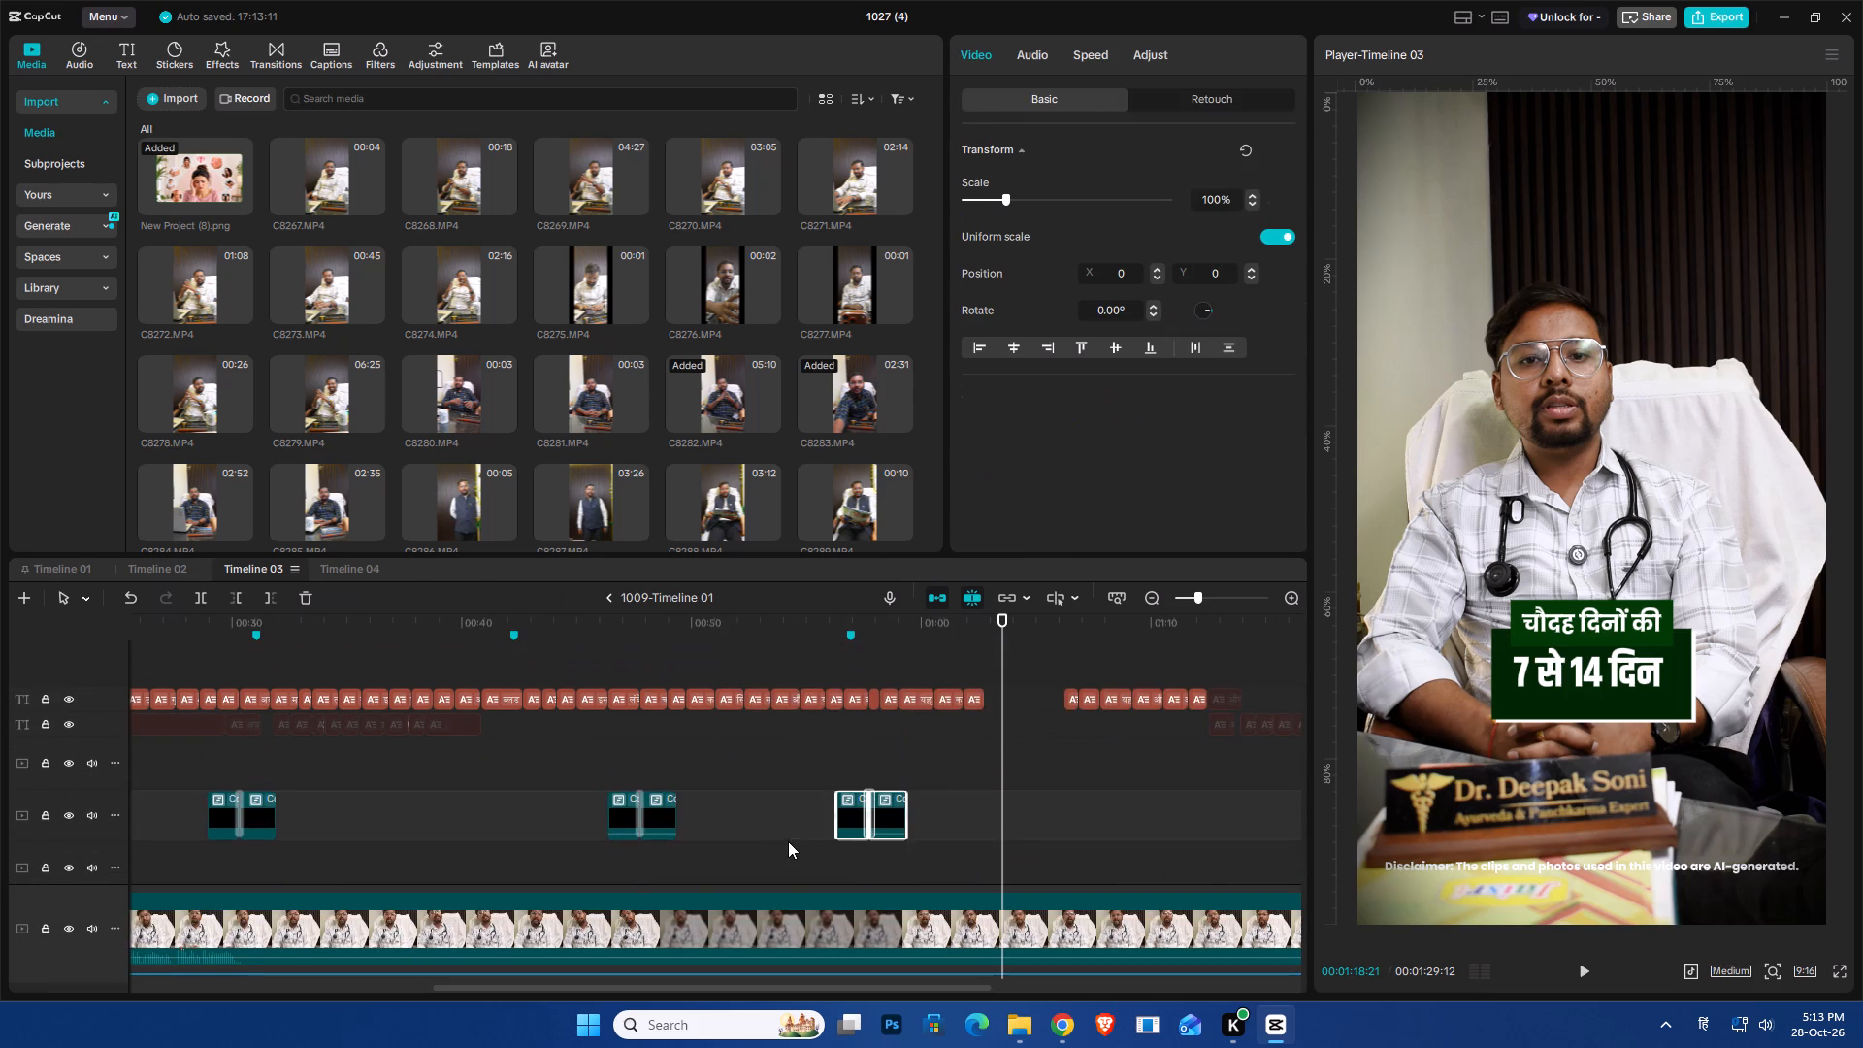
pyautogui.scroll(-20, 898, 824)
pyautogui.scroll(-5, 898, 824)
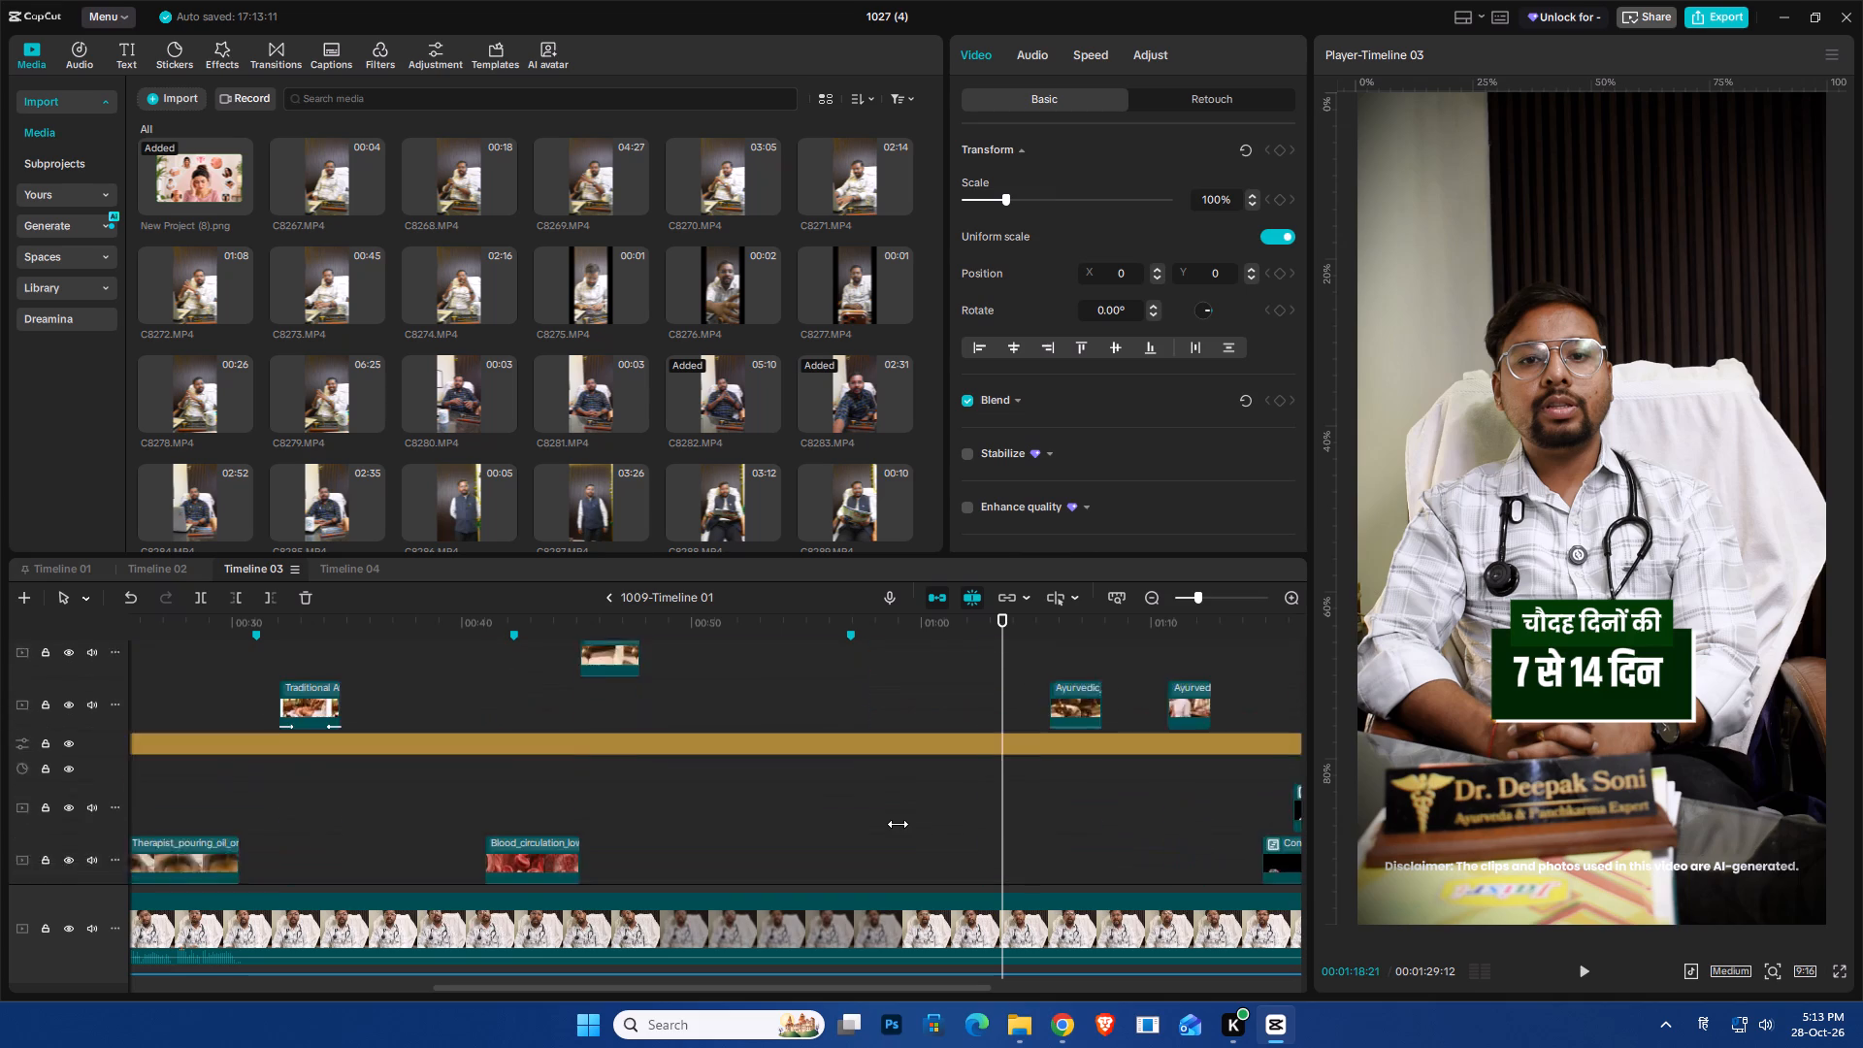
pyautogui.scroll(-20, 898, 824)
pyautogui.scroll(-11, 898, 824)
pyautogui.keyDown('ctrl'); pyautogui.moveTo(924, 811); pyautogui.dragTo(805, 828); pyautogui.keyUp('ctrl')
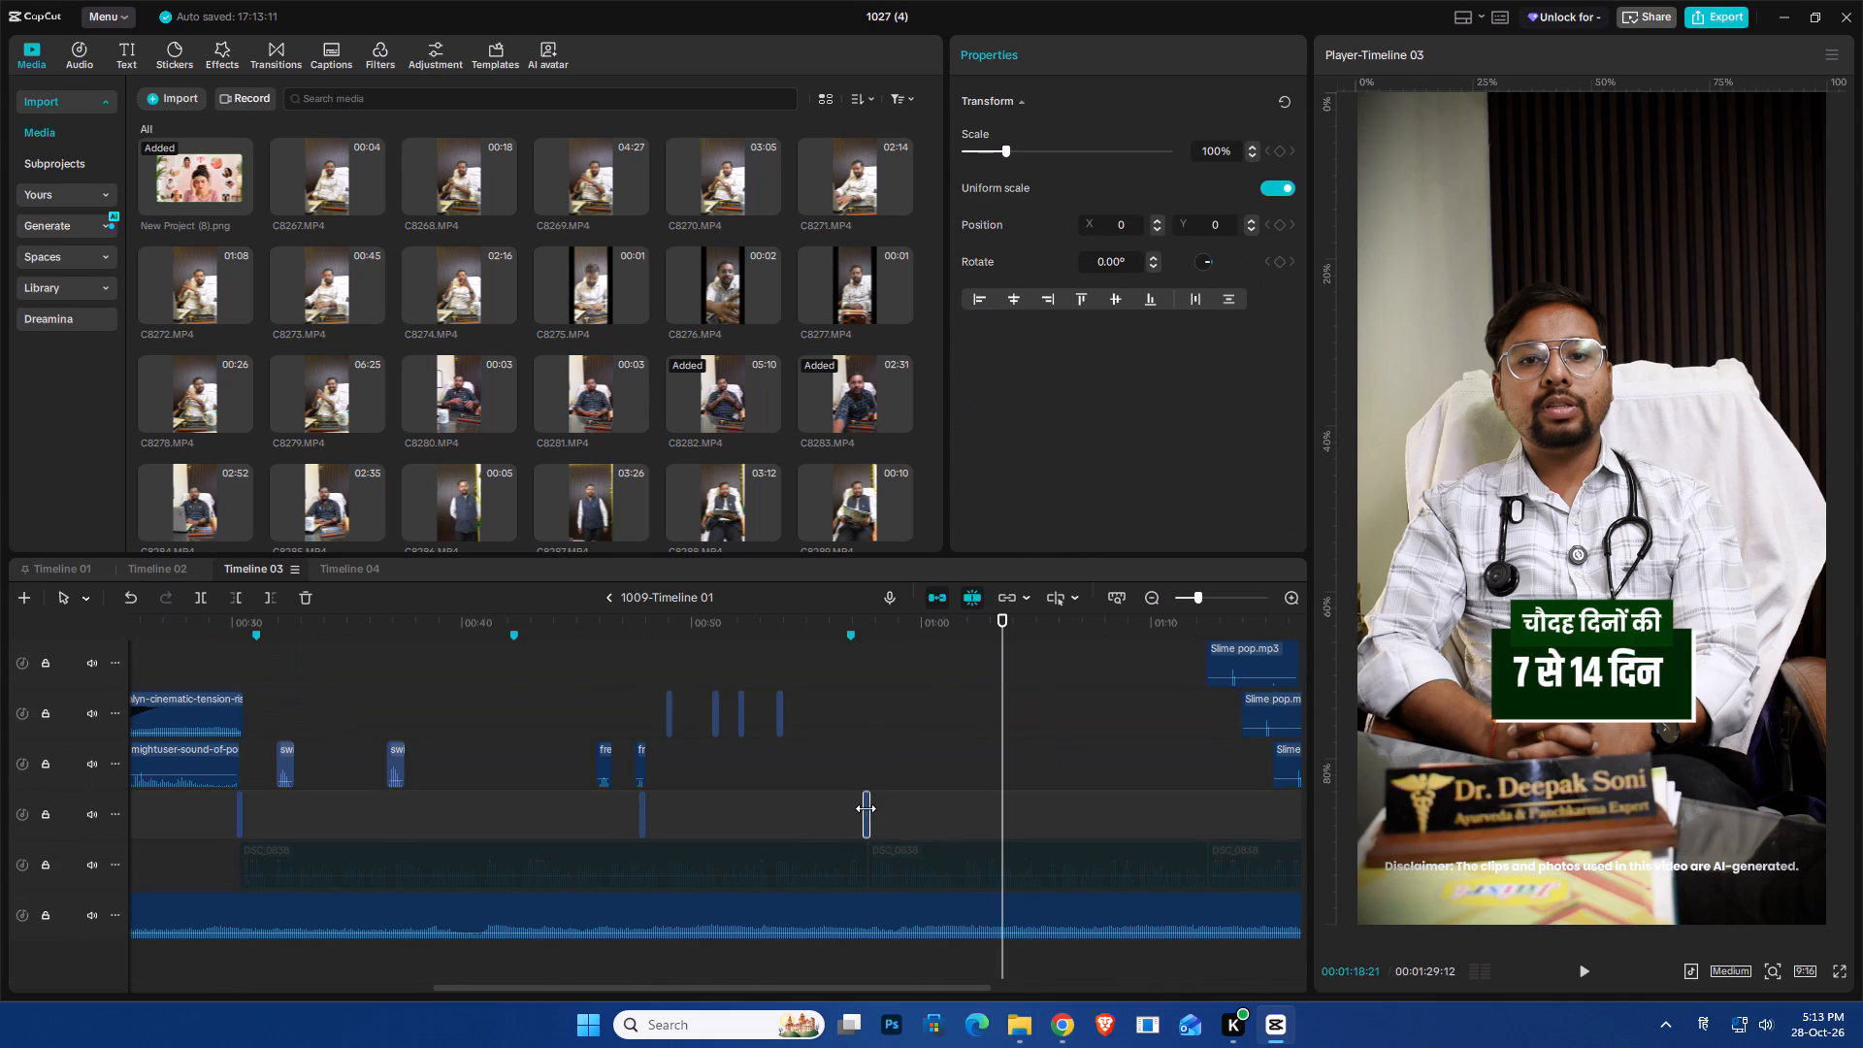
pyautogui.scroll(20, 864, 805)
pyautogui.scroll(20, 864, 805)
pyautogui.scroll(16, 864, 805)
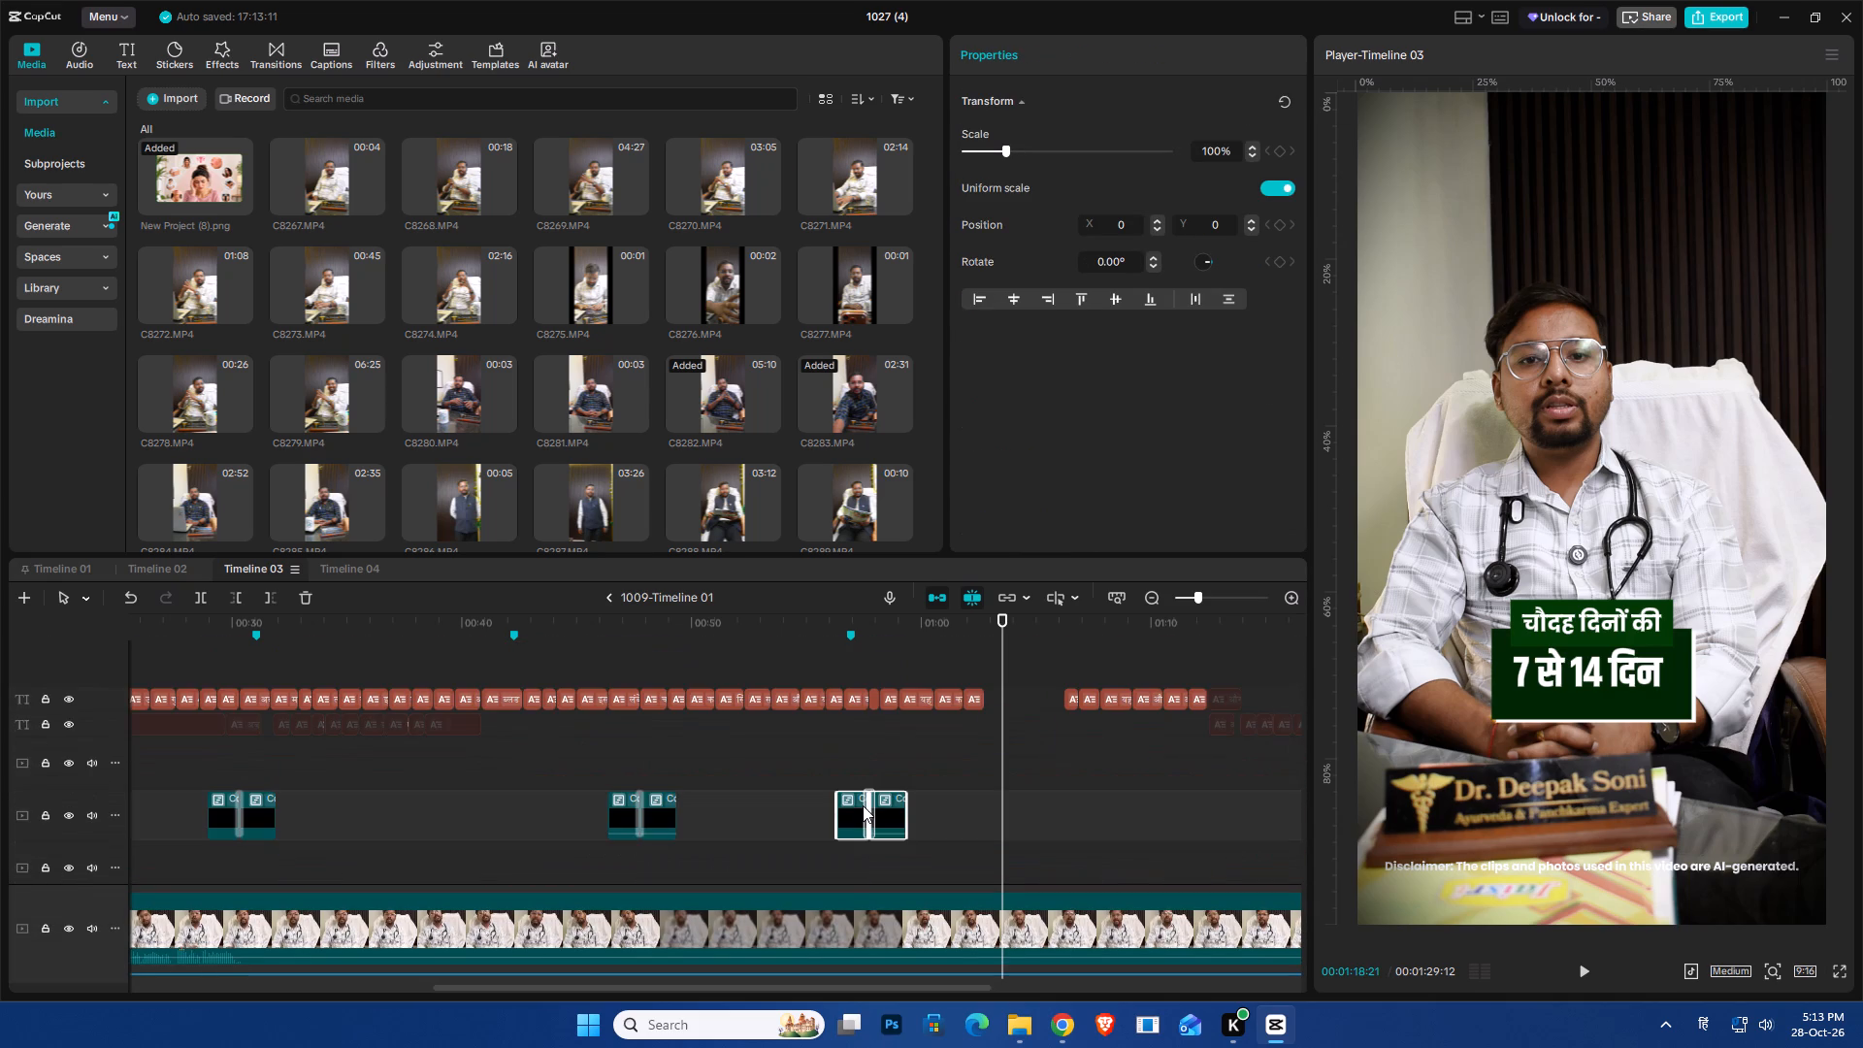
pyautogui.rightClick(883, 817)
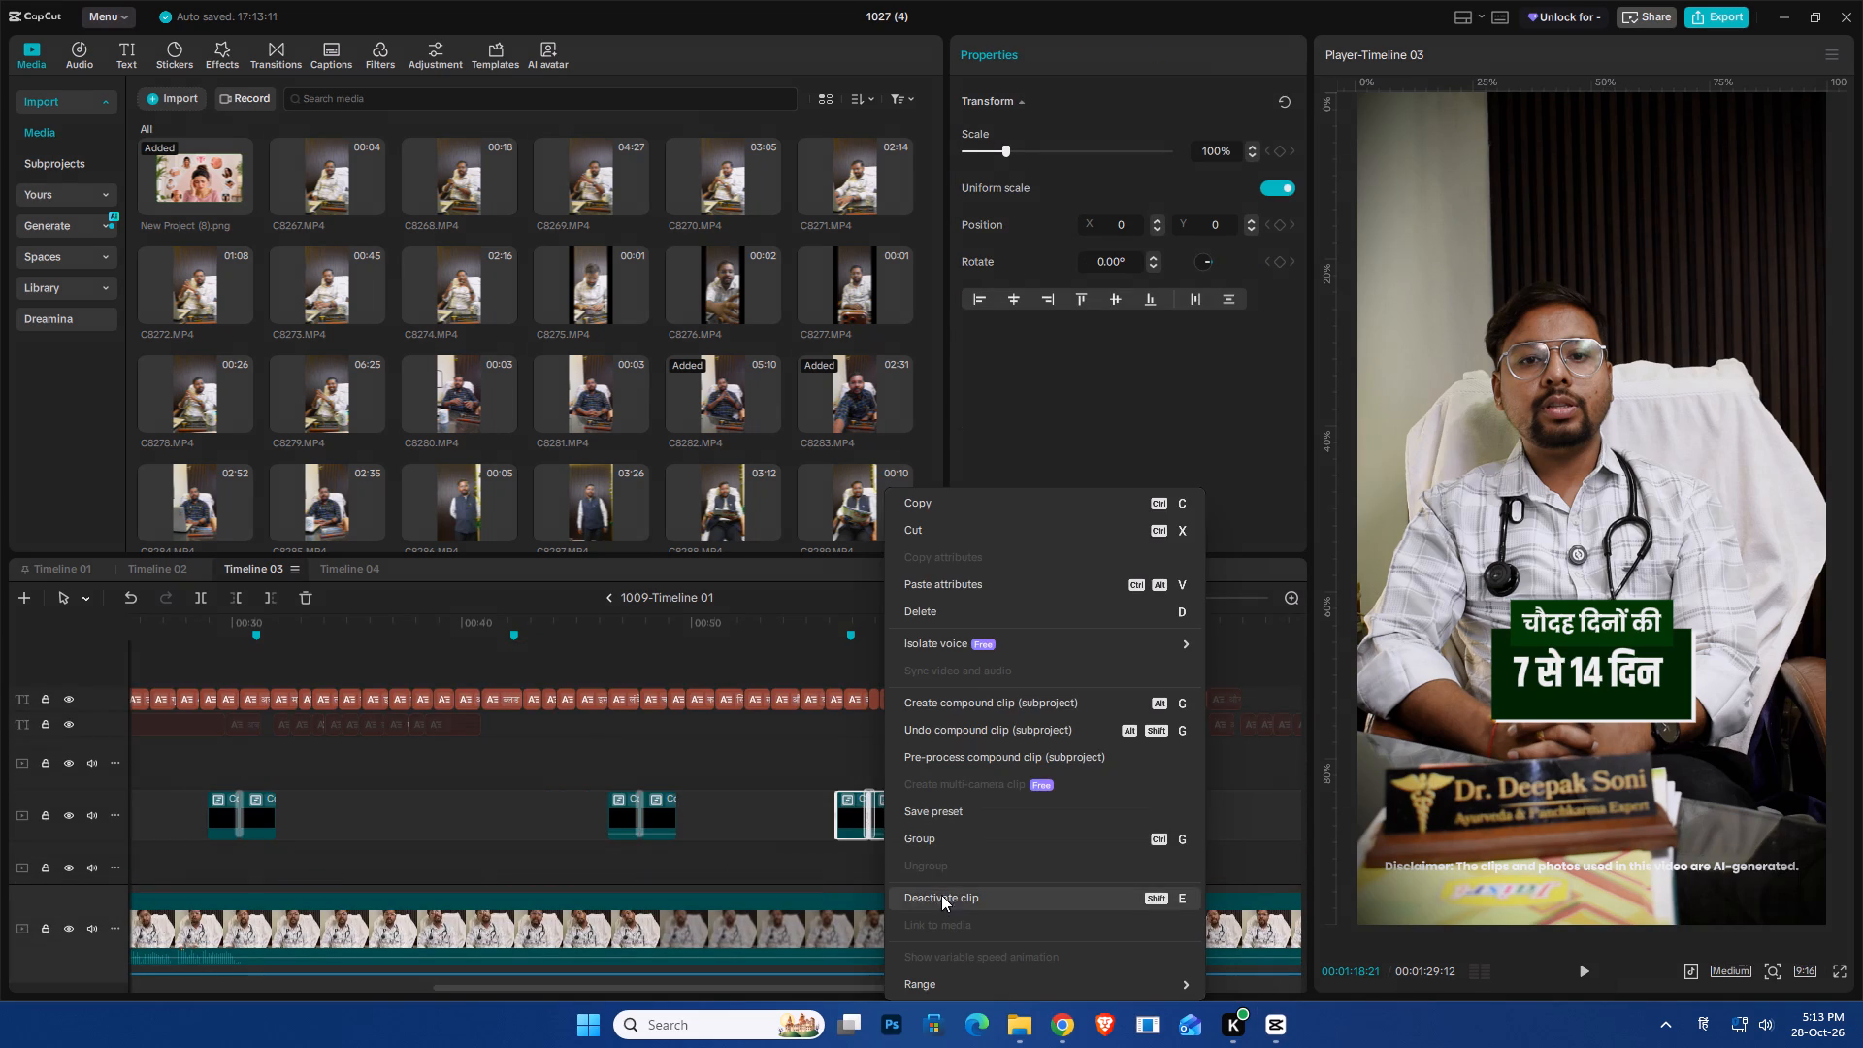
pyautogui.click(943, 839)
# Copy the grouped transition and sound into Timeline 02, centring the transition on the end of the book background clip at 1:18:21.
pyautogui.click(889, 817)
pyautogui.hotkey('ctrl', 'c')
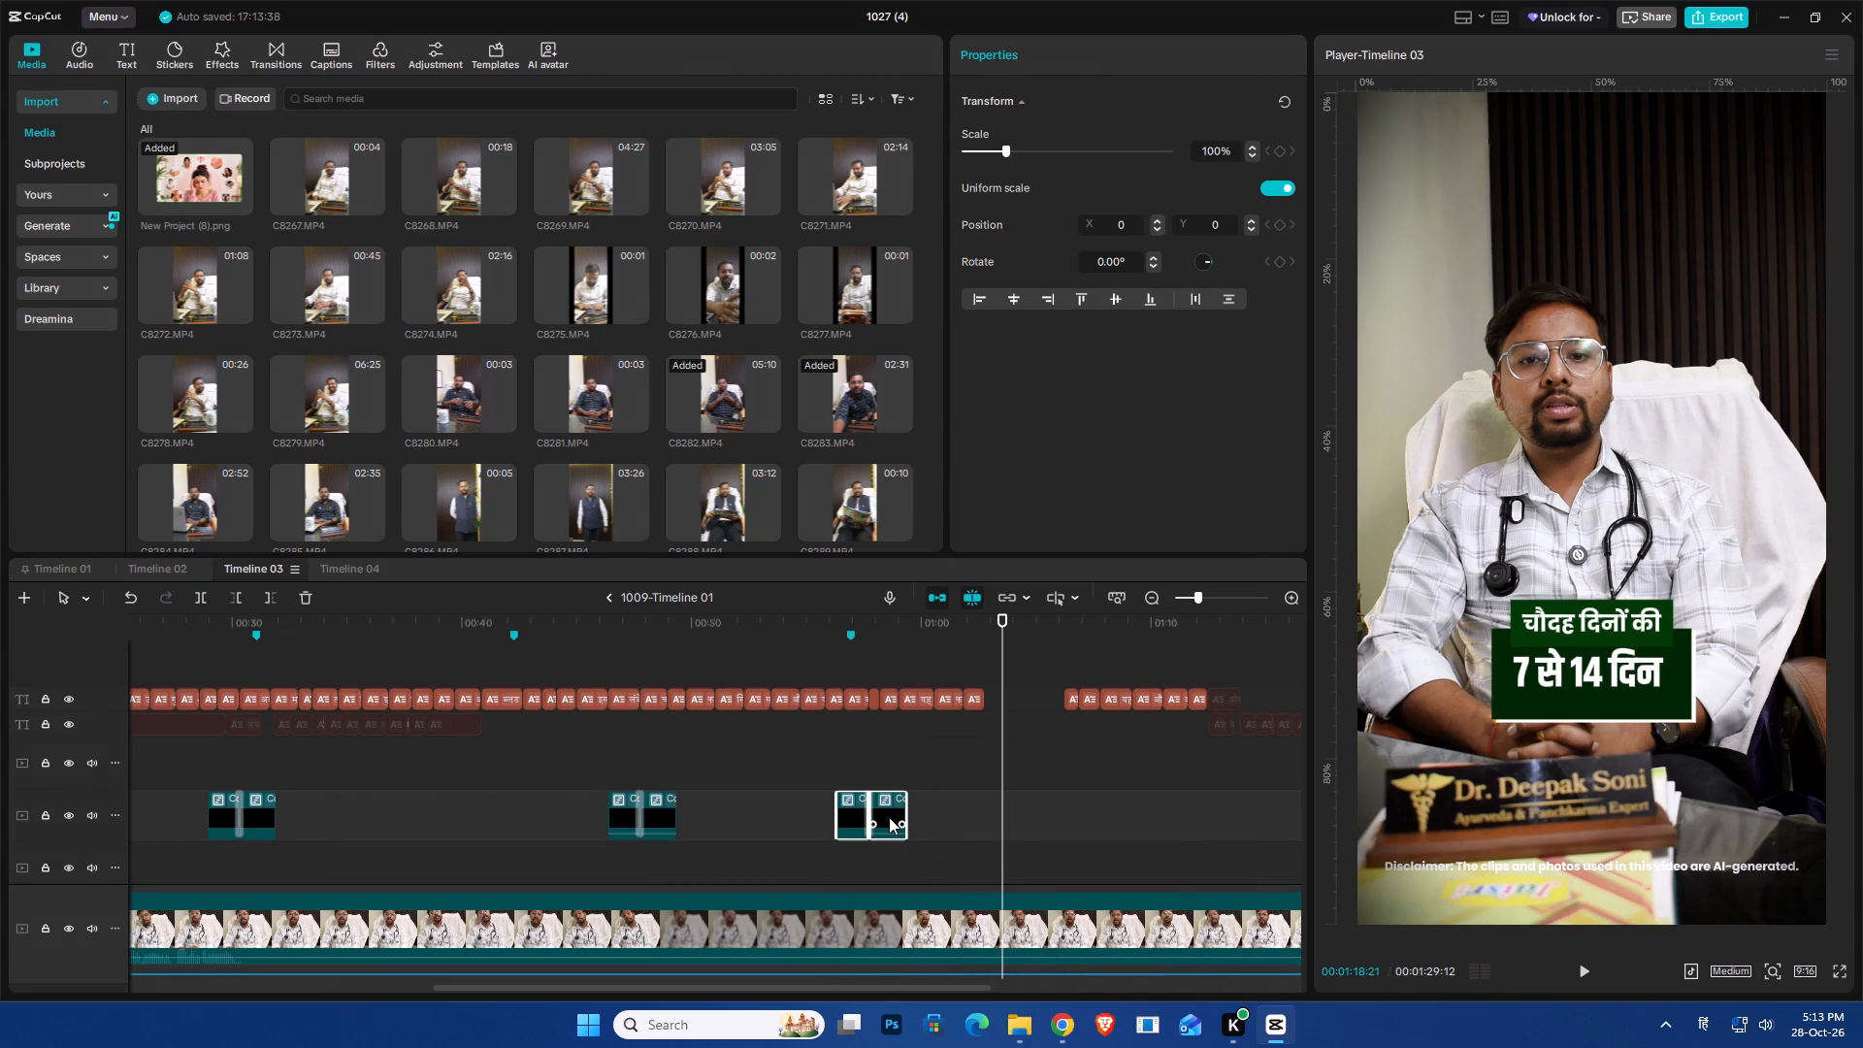
pyautogui.click(146, 573)
pyautogui.hotkey('ctrl', 'v')
pyautogui.keyDown('ctrl'); pyautogui.scroll(5, 1098, 854); pyautogui.keyUp('ctrl')
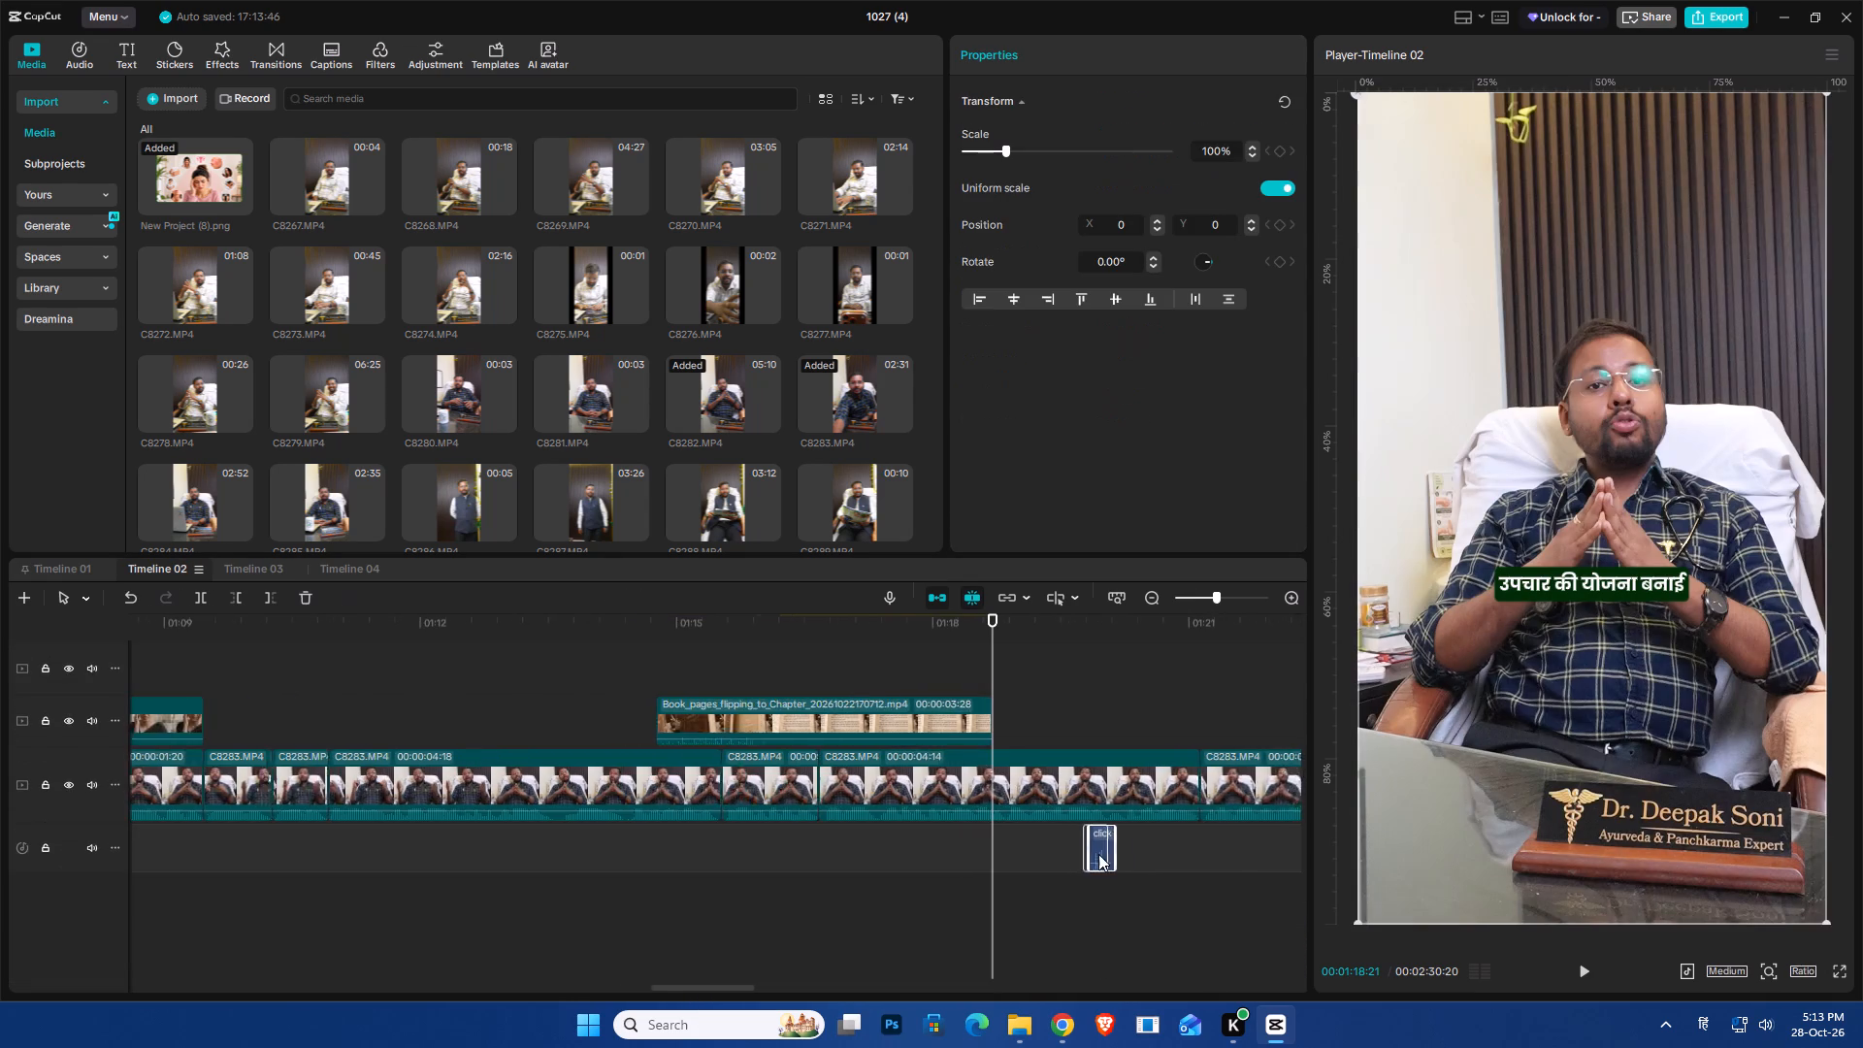
pyautogui.keyDown('ctrl'); pyautogui.scroll(20, 1098, 854); pyautogui.keyUp('ctrl')
pyautogui.keyDown('ctrl'); pyautogui.scroll(13, 1098, 854); pyautogui.keyUp('ctrl')
pyautogui.moveTo(1211, 705); pyautogui.dragTo(1110, 705)
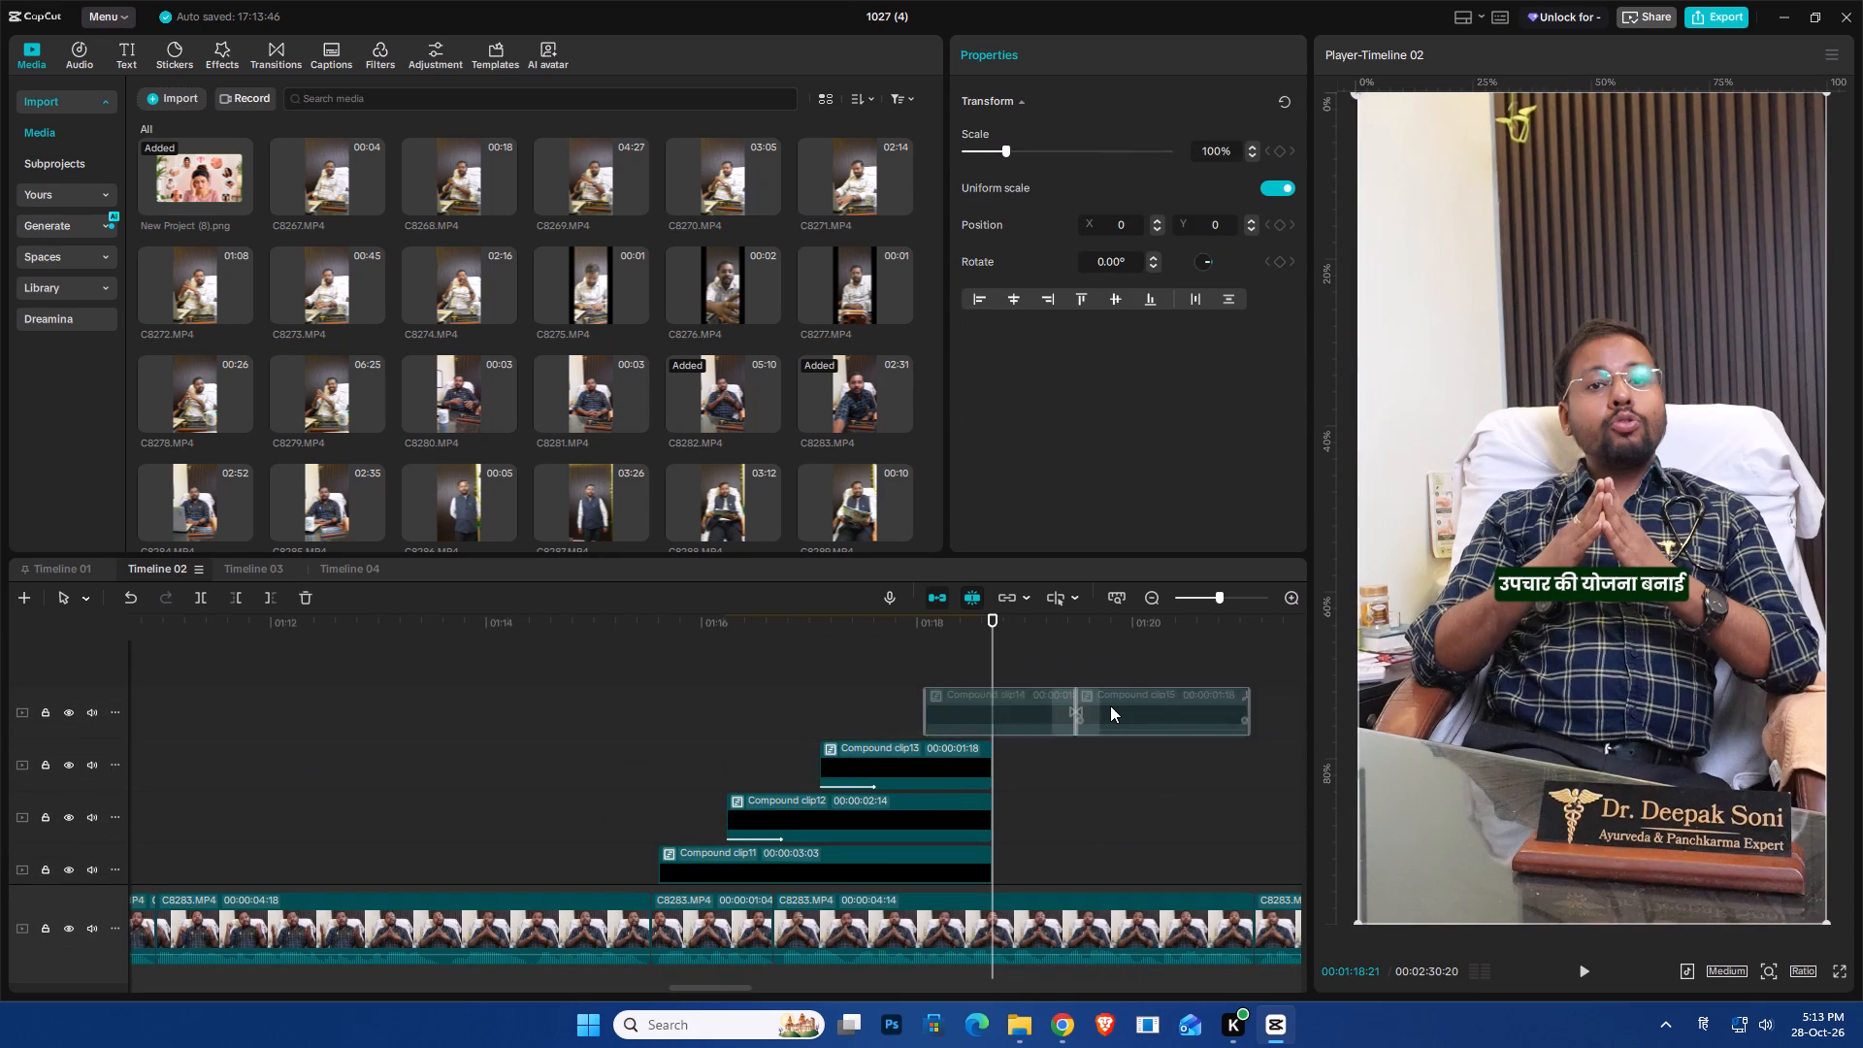
pyautogui.moveTo(1110, 705); pyautogui.dragTo(1064, 704)
pyautogui.click(901, 665)
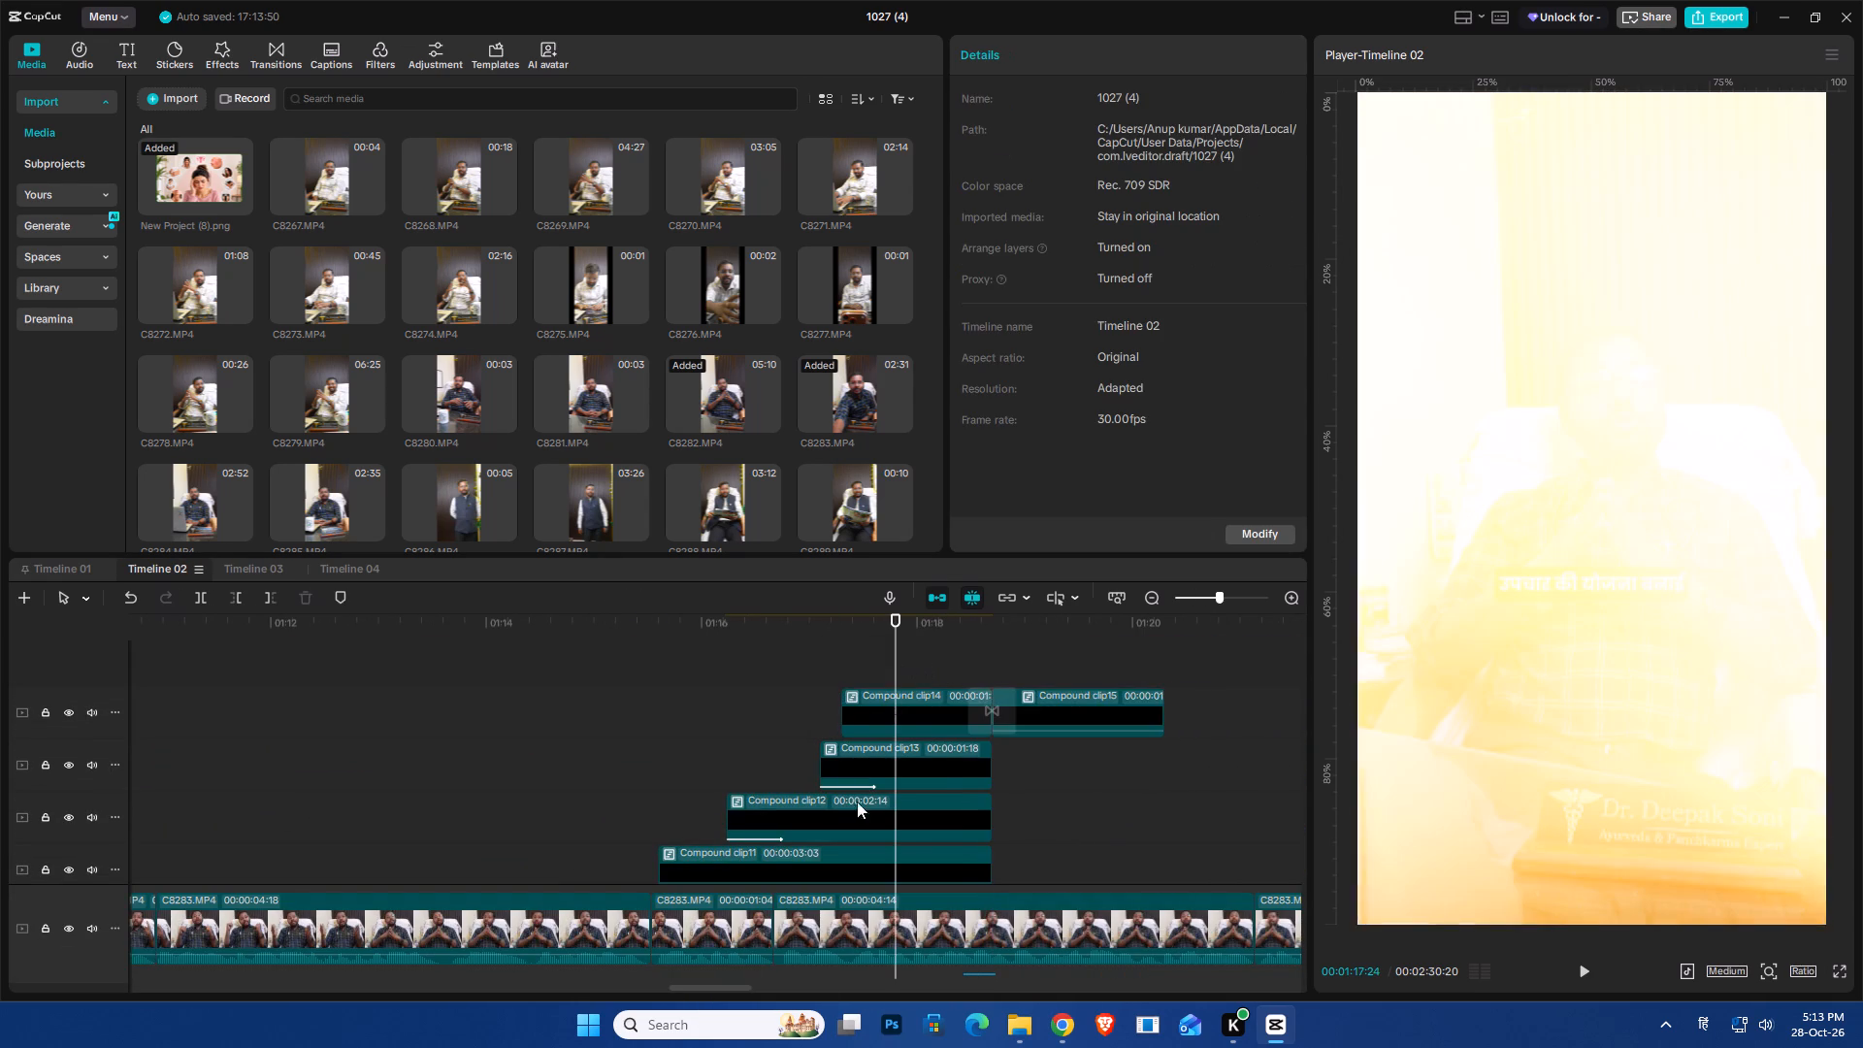
pyautogui.press('space')
pyautogui.press('space')
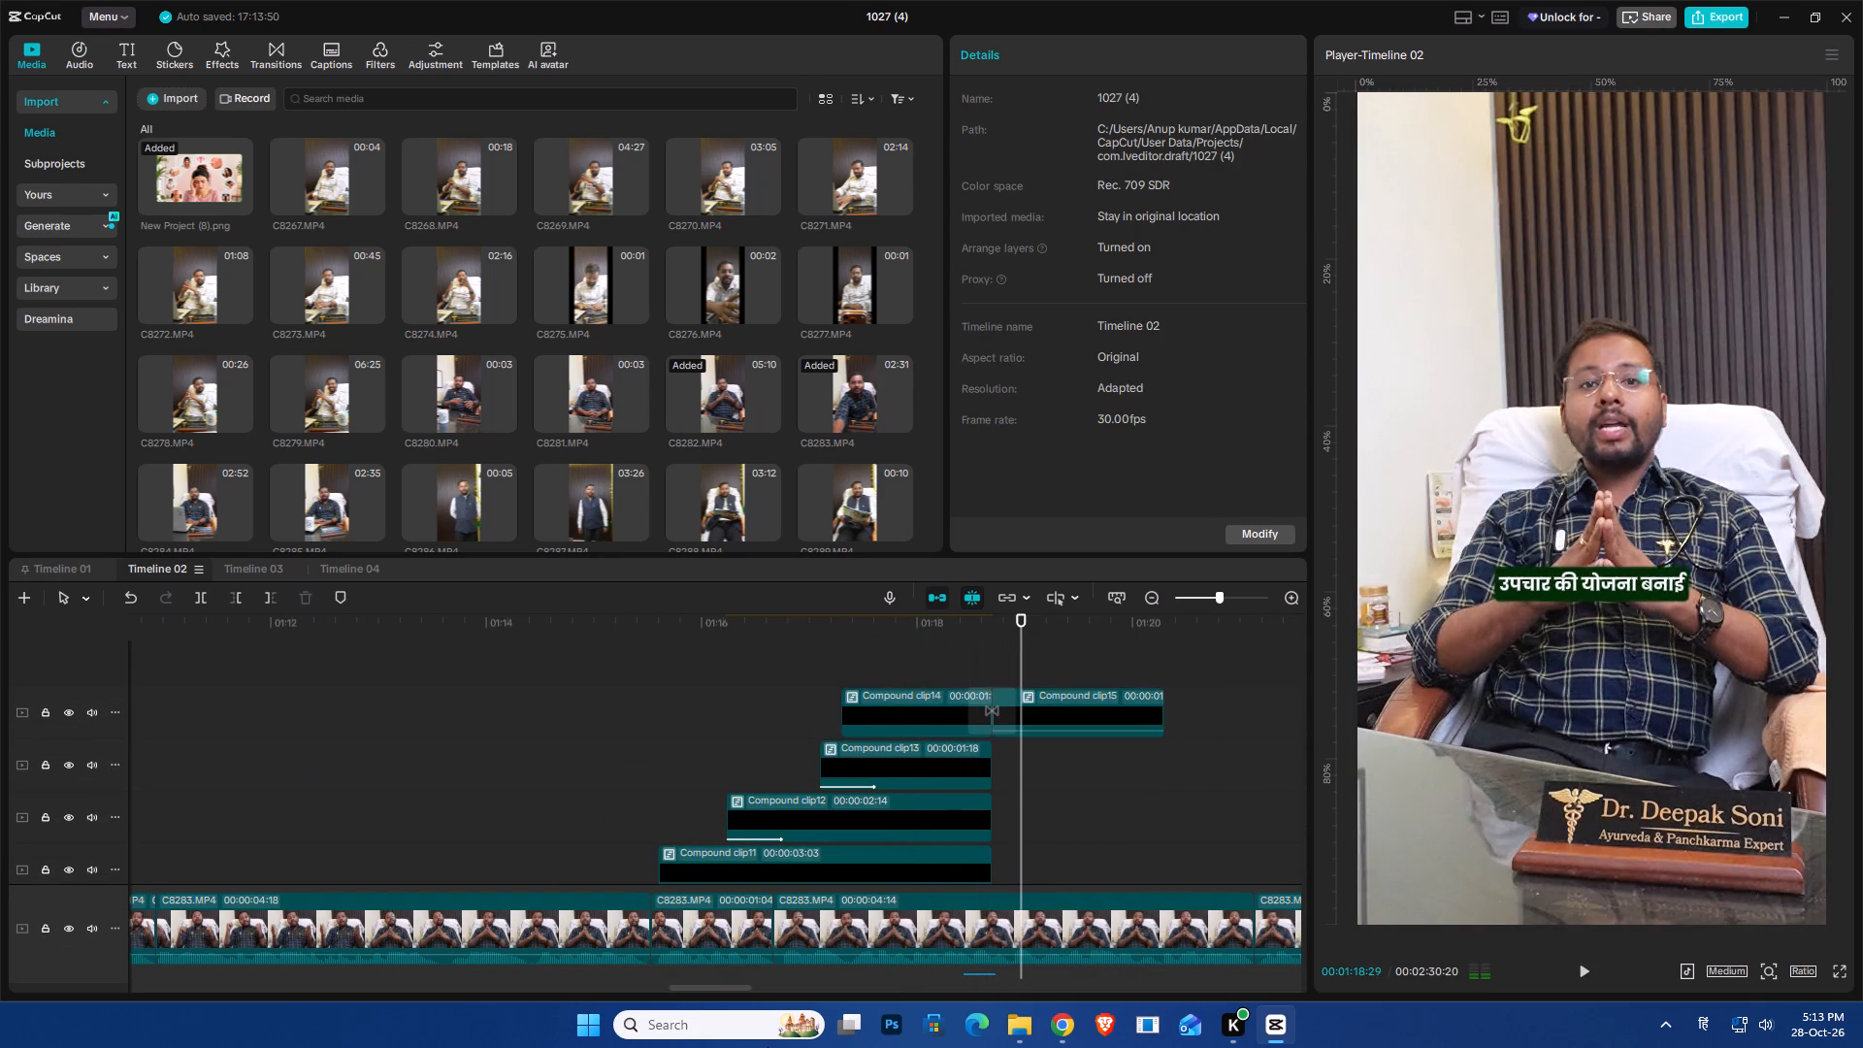
pyautogui.press('space')
pyautogui.keyDown('ctrl'); pyautogui.scroll(-20, 967, 1005); pyautogui.keyUp('ctrl')
pyautogui.keyDown('ctrl'); pyautogui.scroll(-7, 967, 1005); pyautogui.keyUp('ctrl')
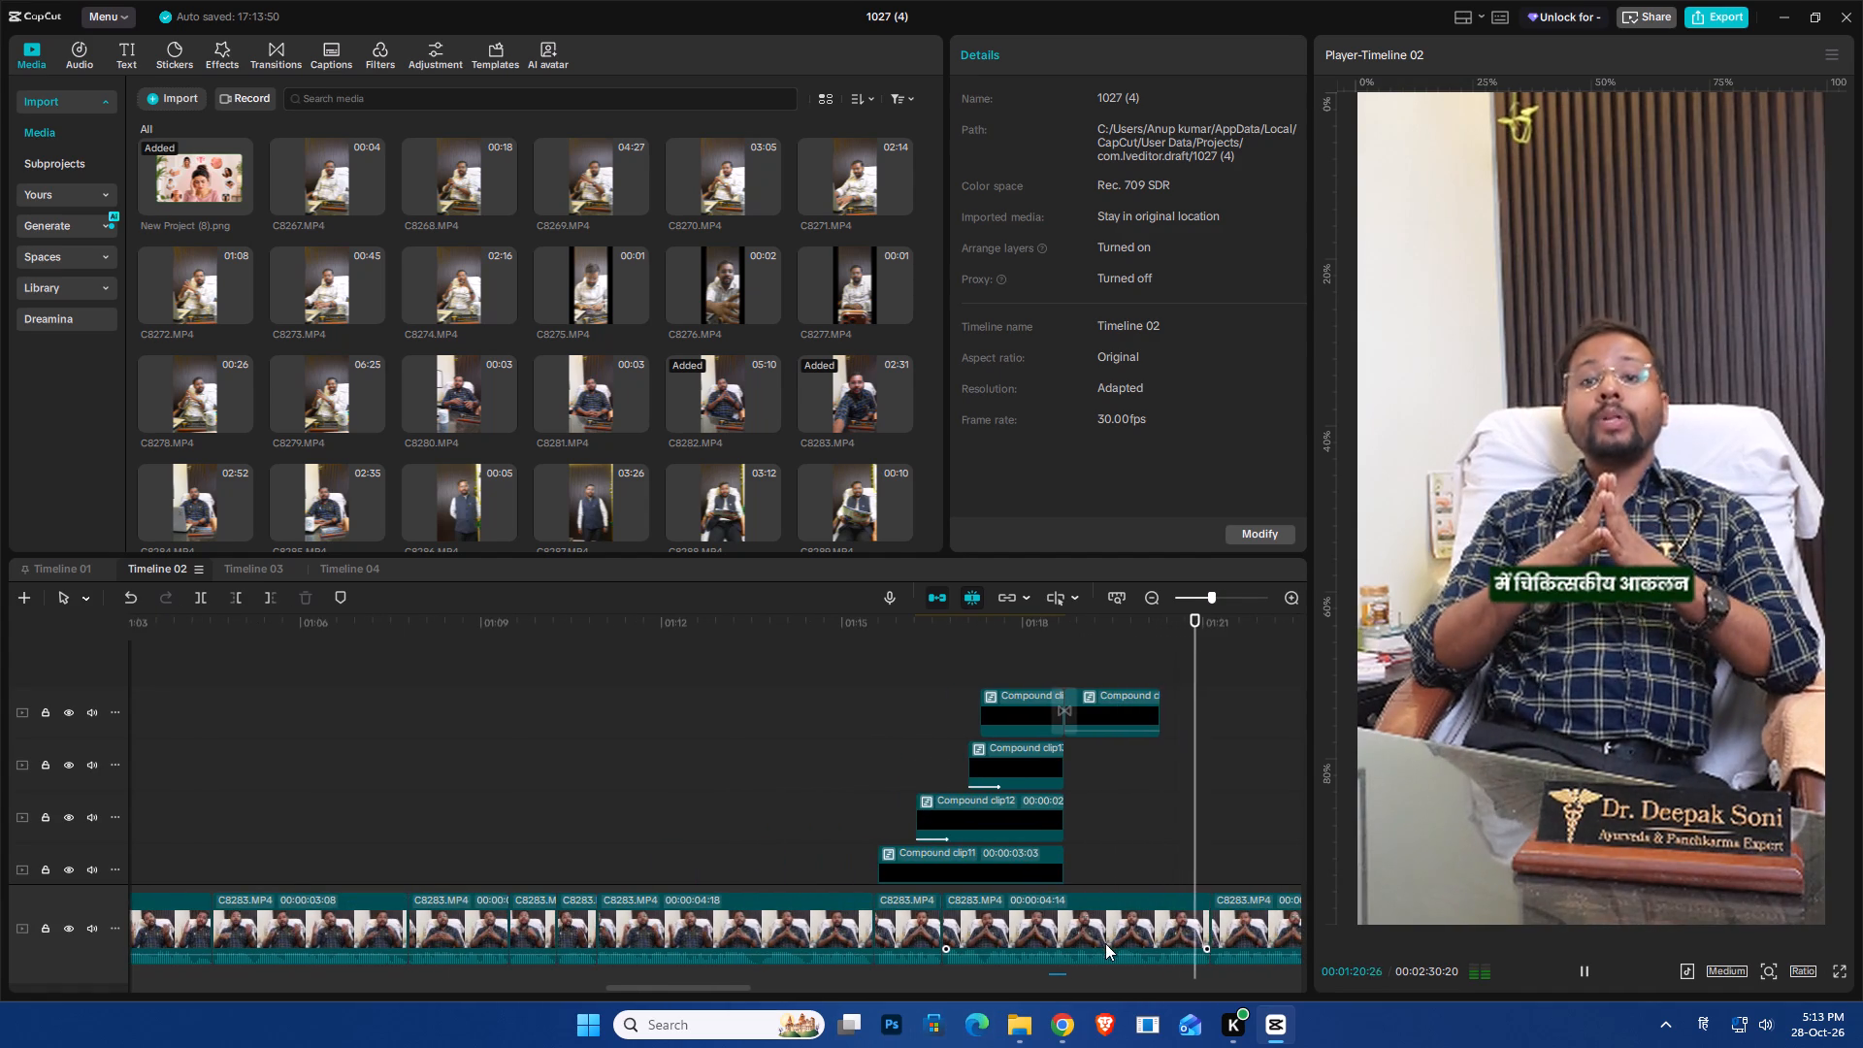
pyautogui.keyDown('ctrl'); pyautogui.scroll(-7, 1072, 911); pyautogui.keyUp('ctrl')
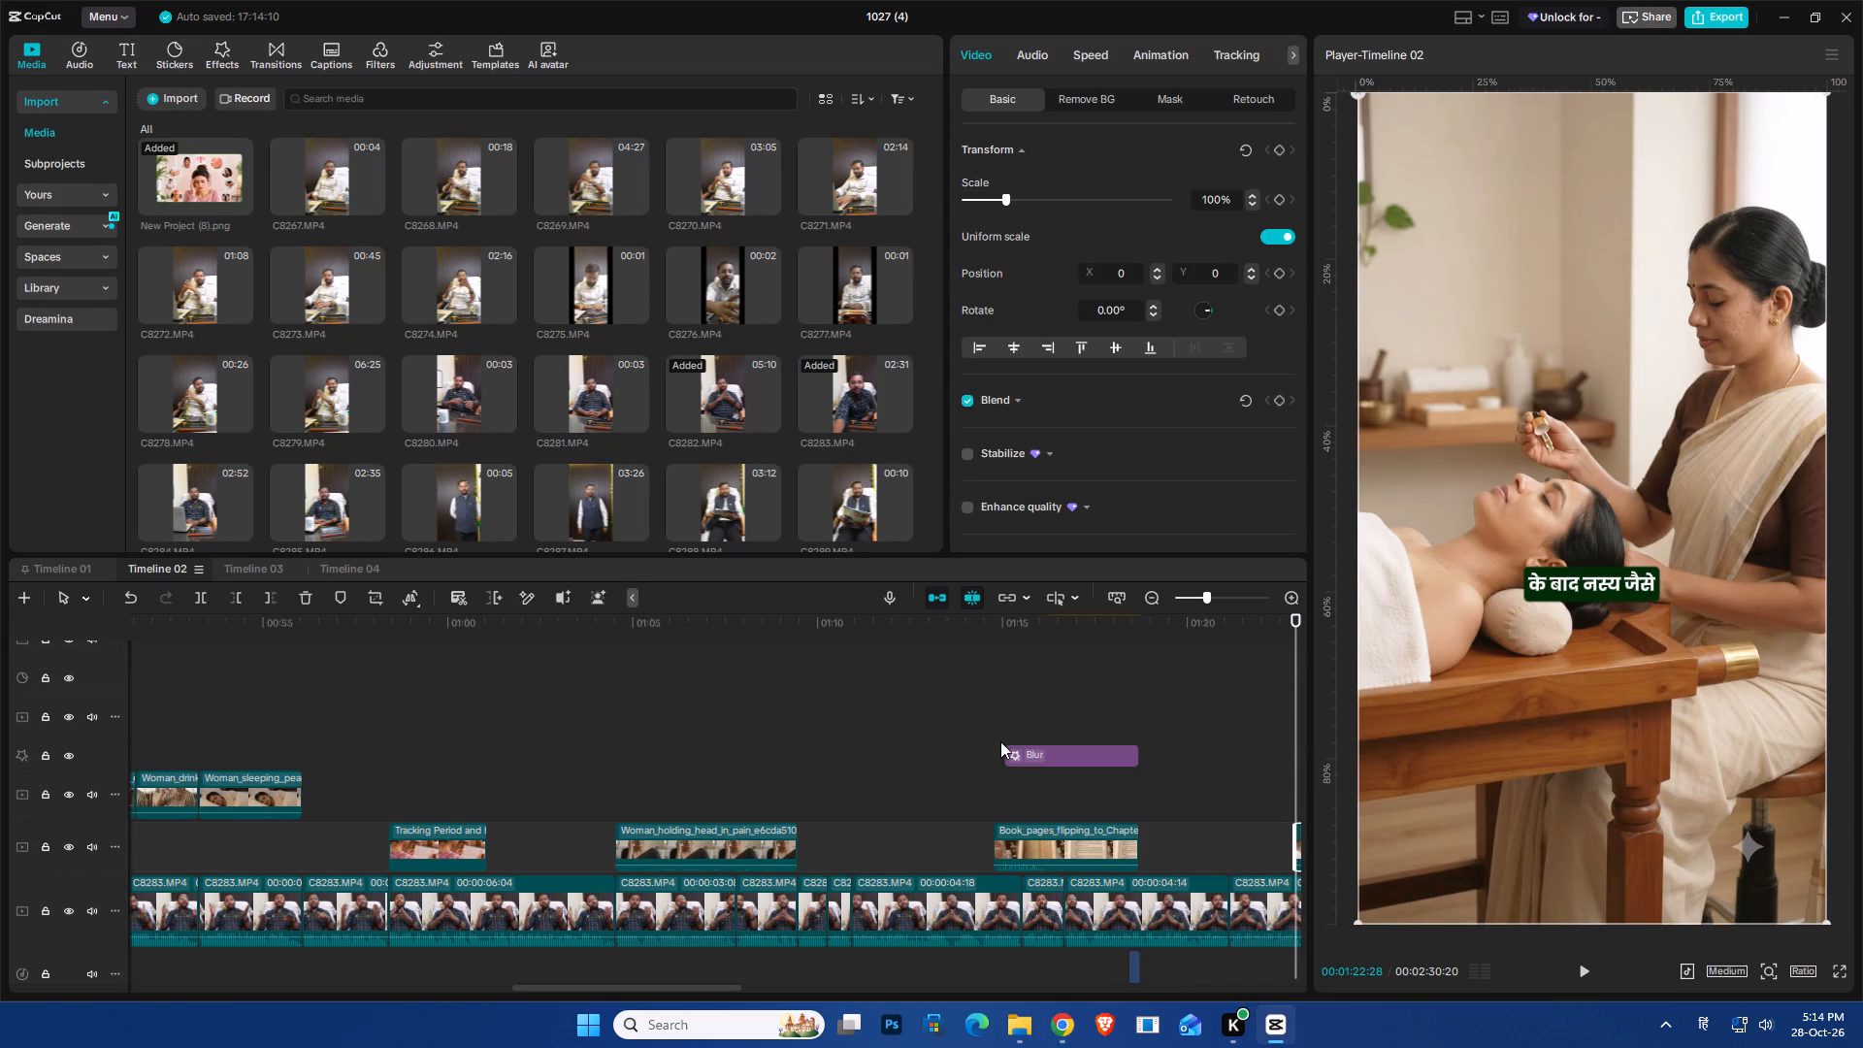
# Play the narration before the nasal drops clip and move the clip earlier to start at about 1:22, near the नस्य caption.
pyautogui.keyDown('ctrl'); pyautogui.scroll(-6, 1327, 793); pyautogui.keyUp('ctrl')
pyautogui.click(1226, 669)
pyautogui.keyDown('ctrl'); pyautogui.scroll(-5, 1154, 843); pyautogui.keyUp('ctrl')
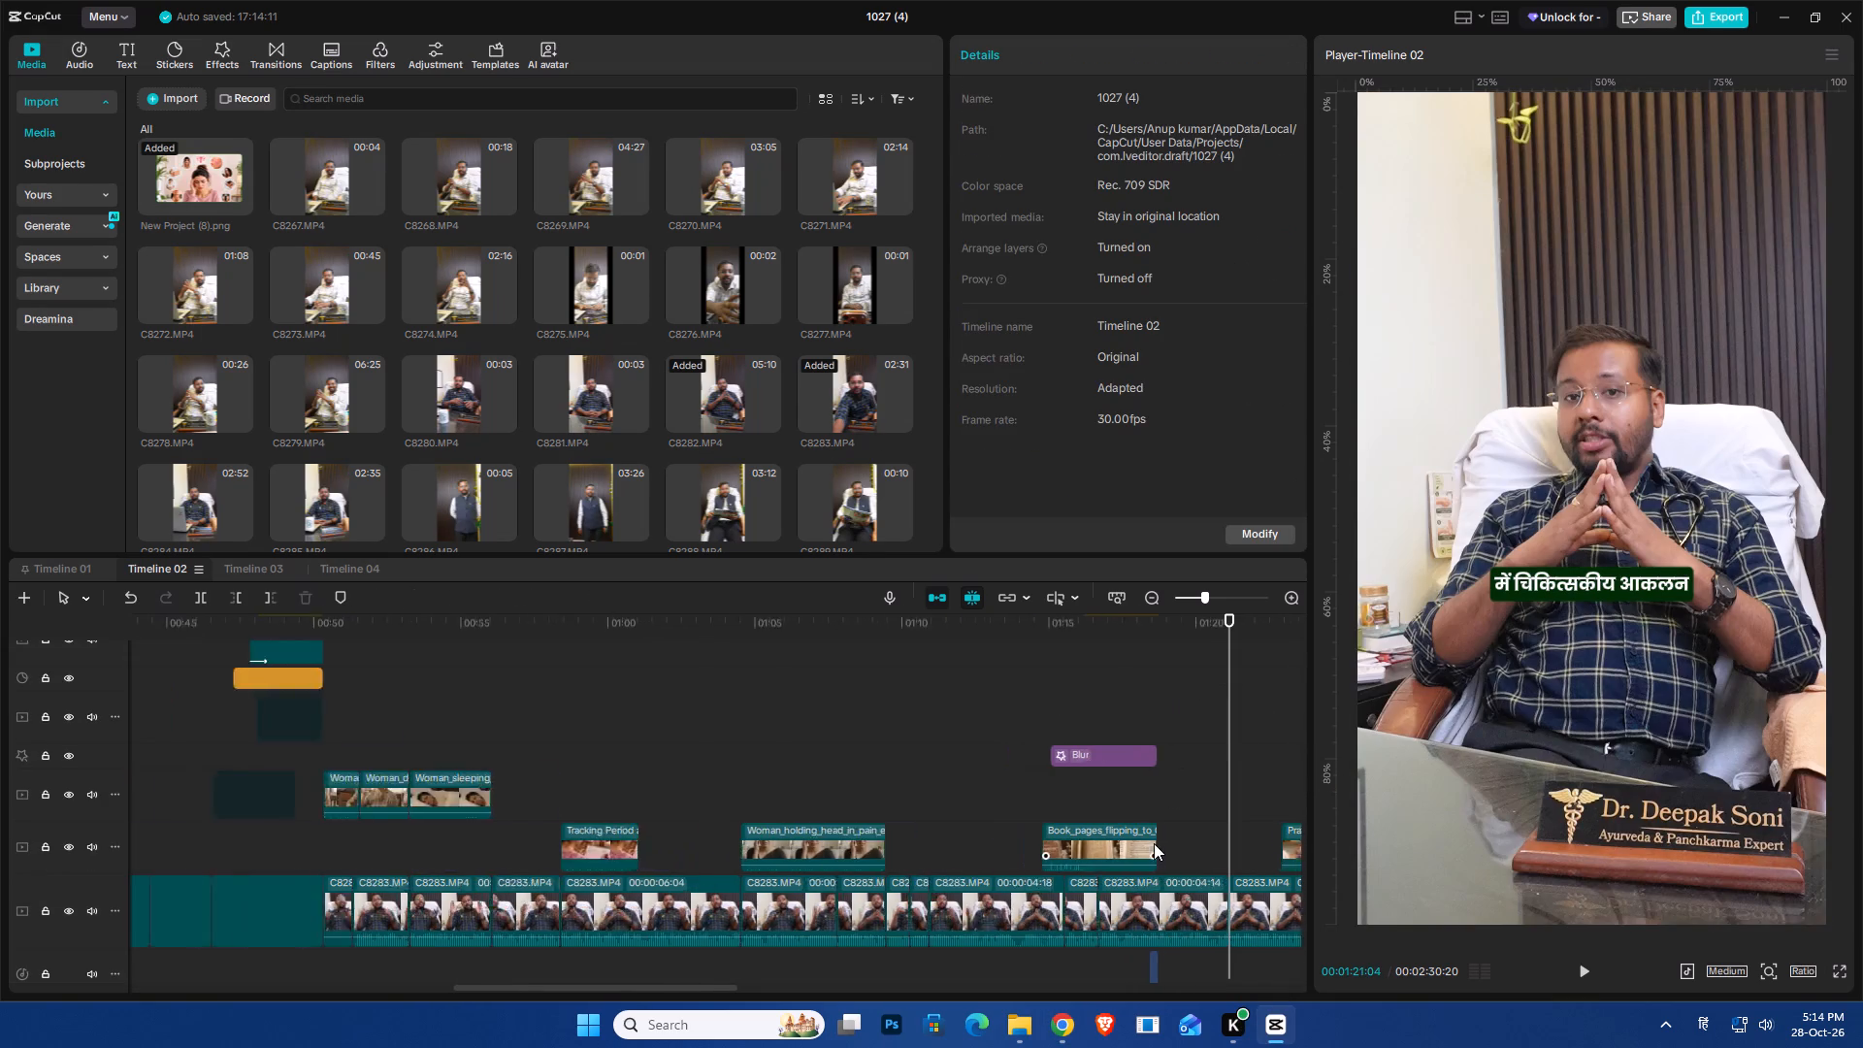
pyautogui.keyDown('ctrl'); pyautogui.scroll(-2, 1154, 843); pyautogui.keyUp('ctrl')
pyautogui.moveTo(588, 991); pyautogui.dragTo(788, 991)
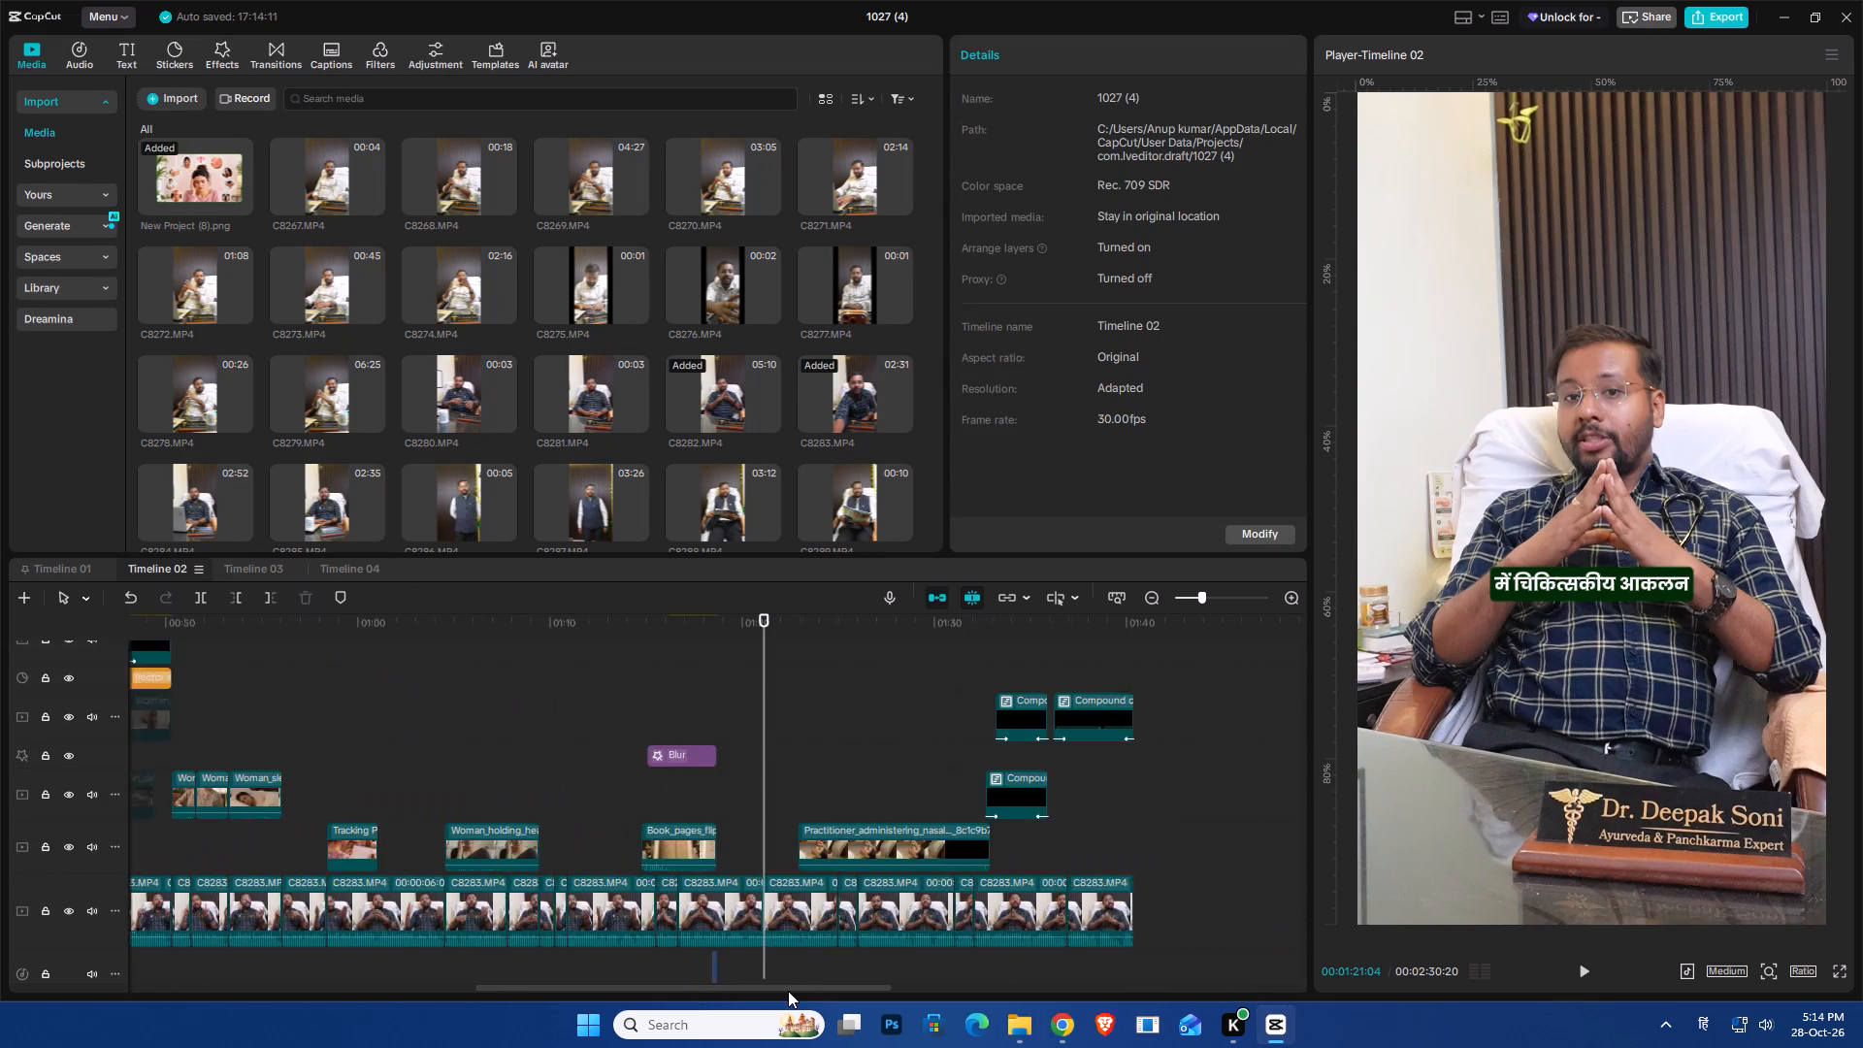
pyautogui.moveTo(788, 991); pyautogui.dragTo(791, 991)
pyautogui.keyDown('ctrl'); pyautogui.scroll(16, 604, 857); pyautogui.keyUp('ctrl')
pyautogui.press('space')
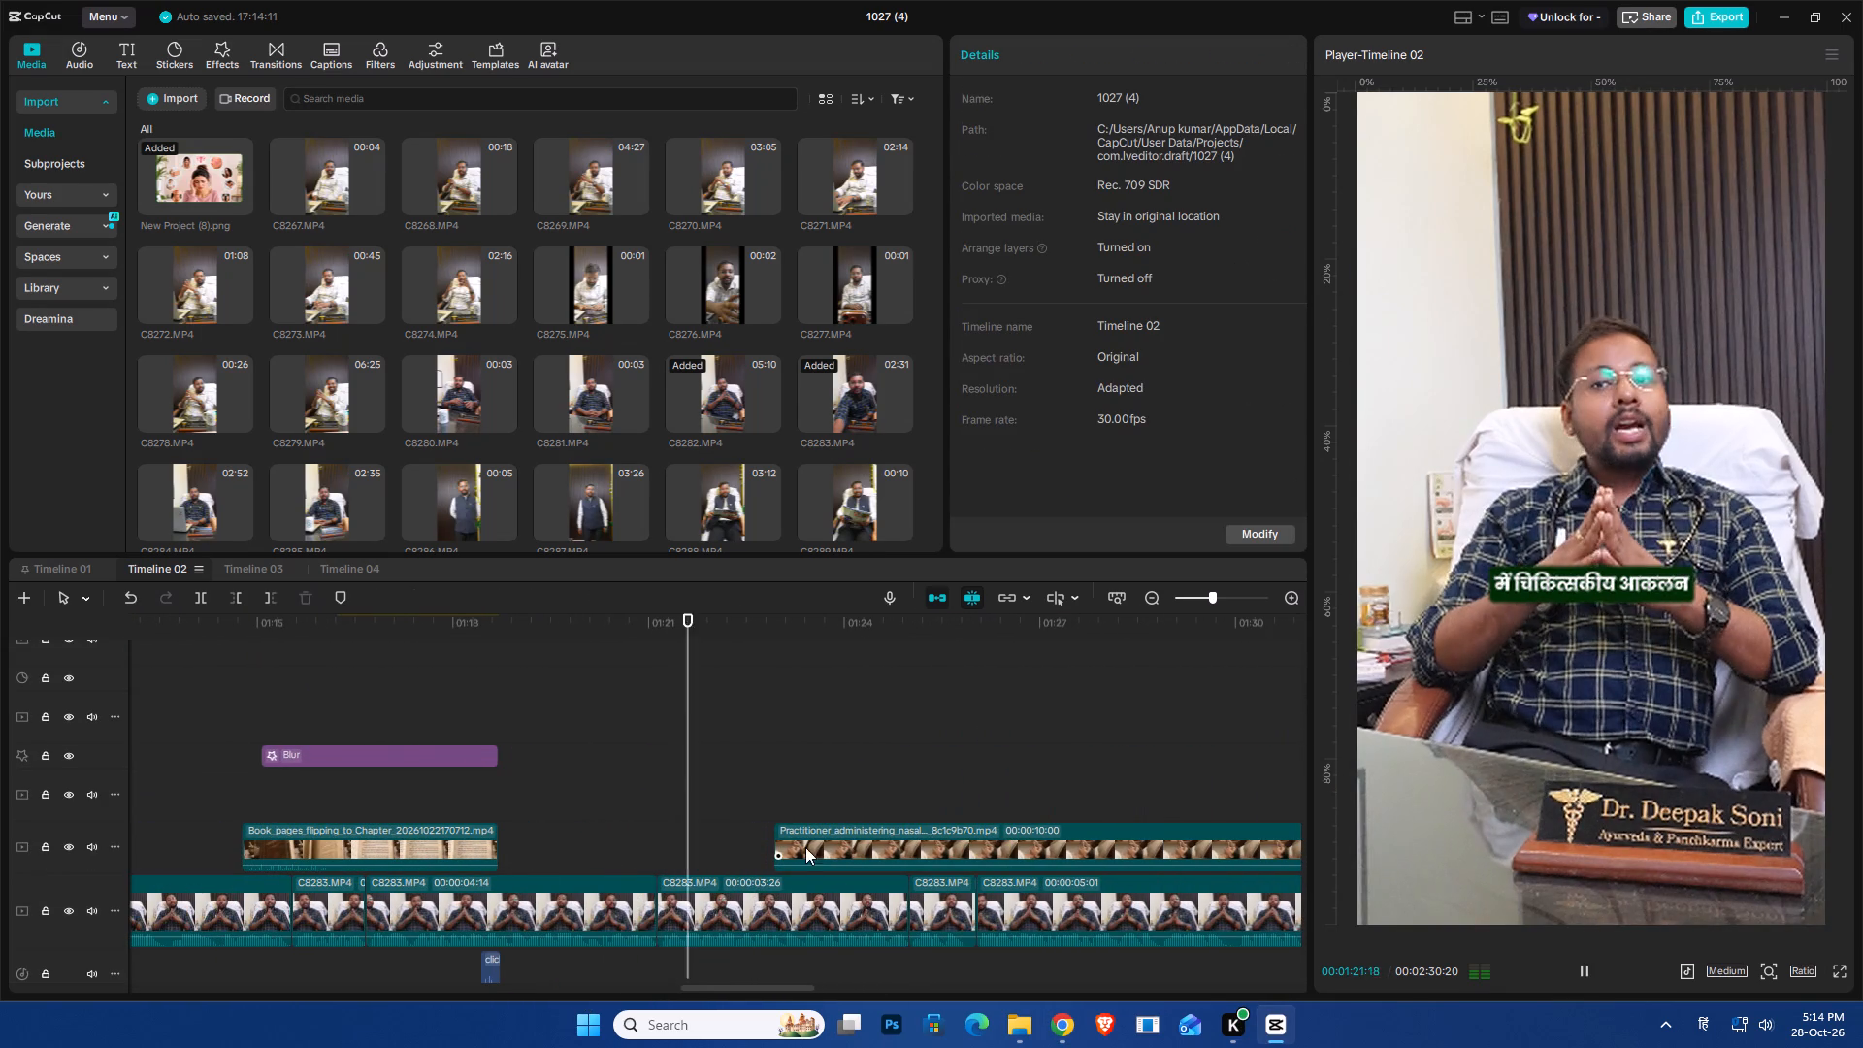
pyautogui.press('space')
pyautogui.press('space')
pyautogui.press('space')
pyautogui.moveTo(853, 847); pyautogui.dragTo(785, 854)
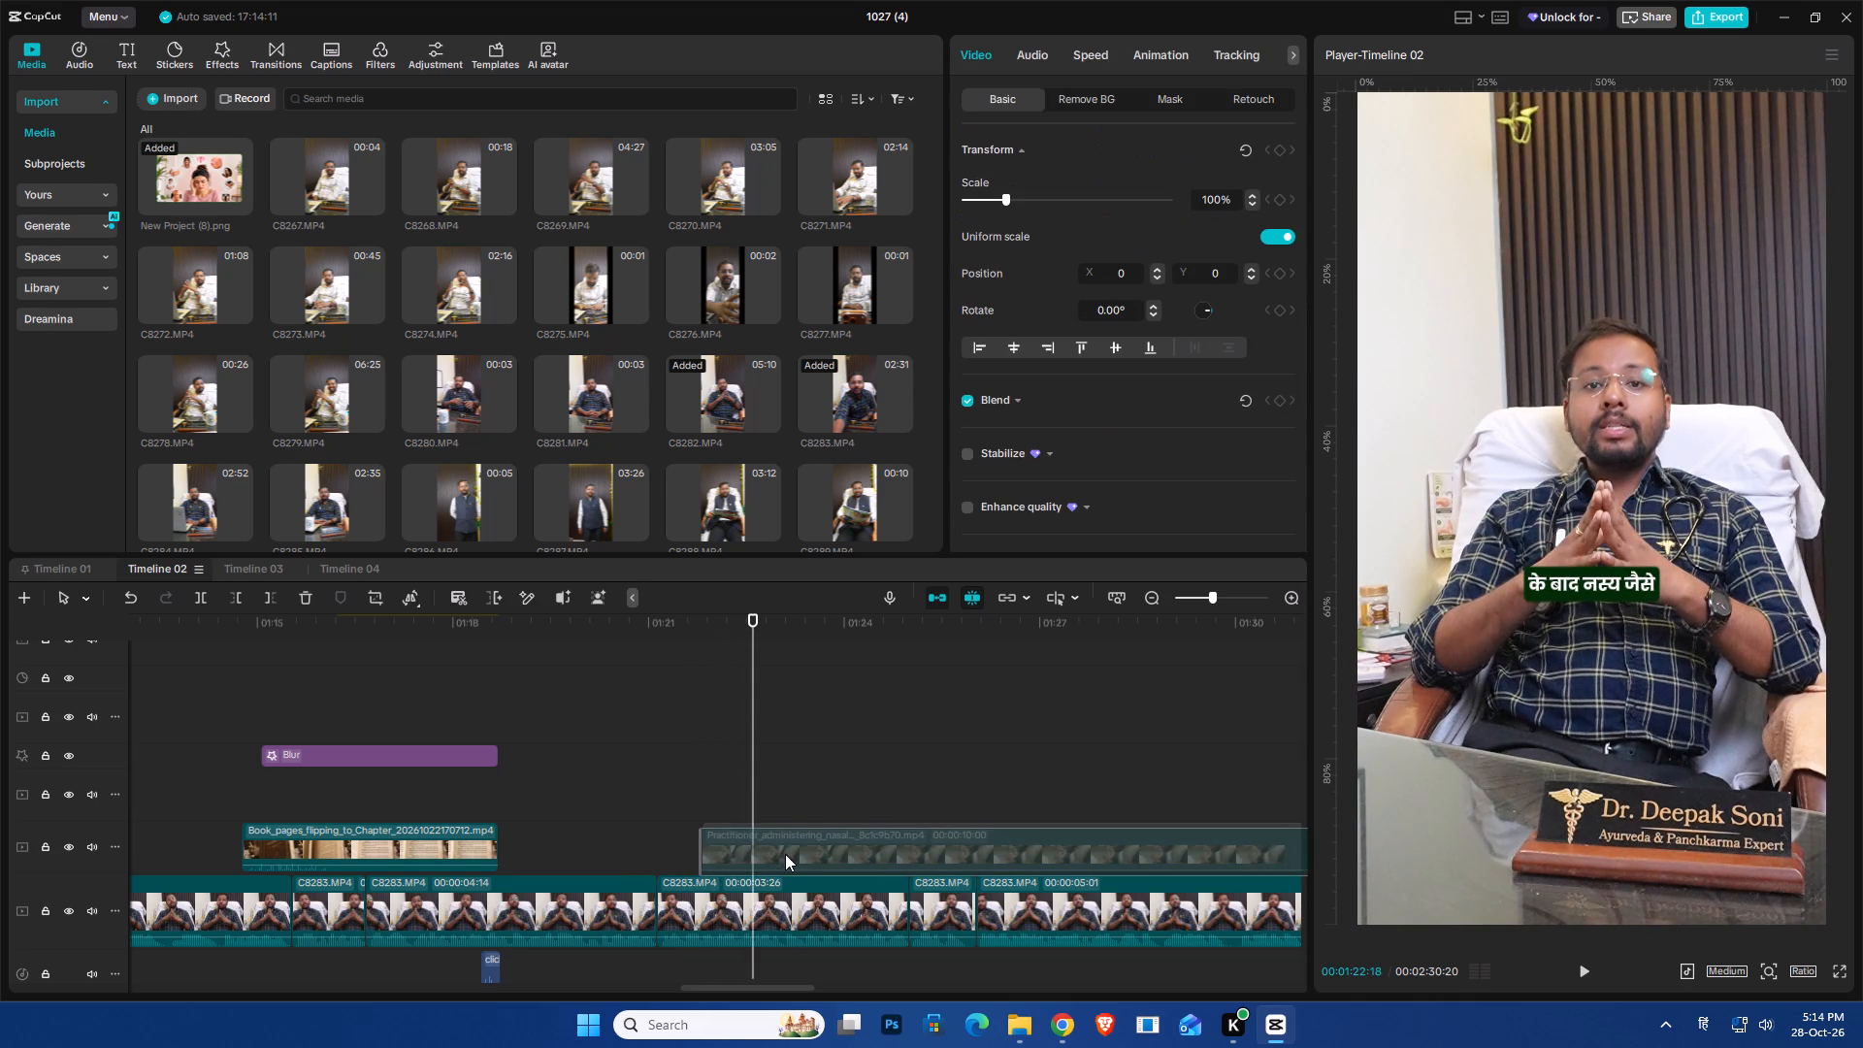
pyautogui.moveTo(785, 854); pyautogui.dragTo(807, 854)
# Play back the repositioned nasal drops clip to check its action against the नस्य and पंचकर्म narration.
pyautogui.press('space')
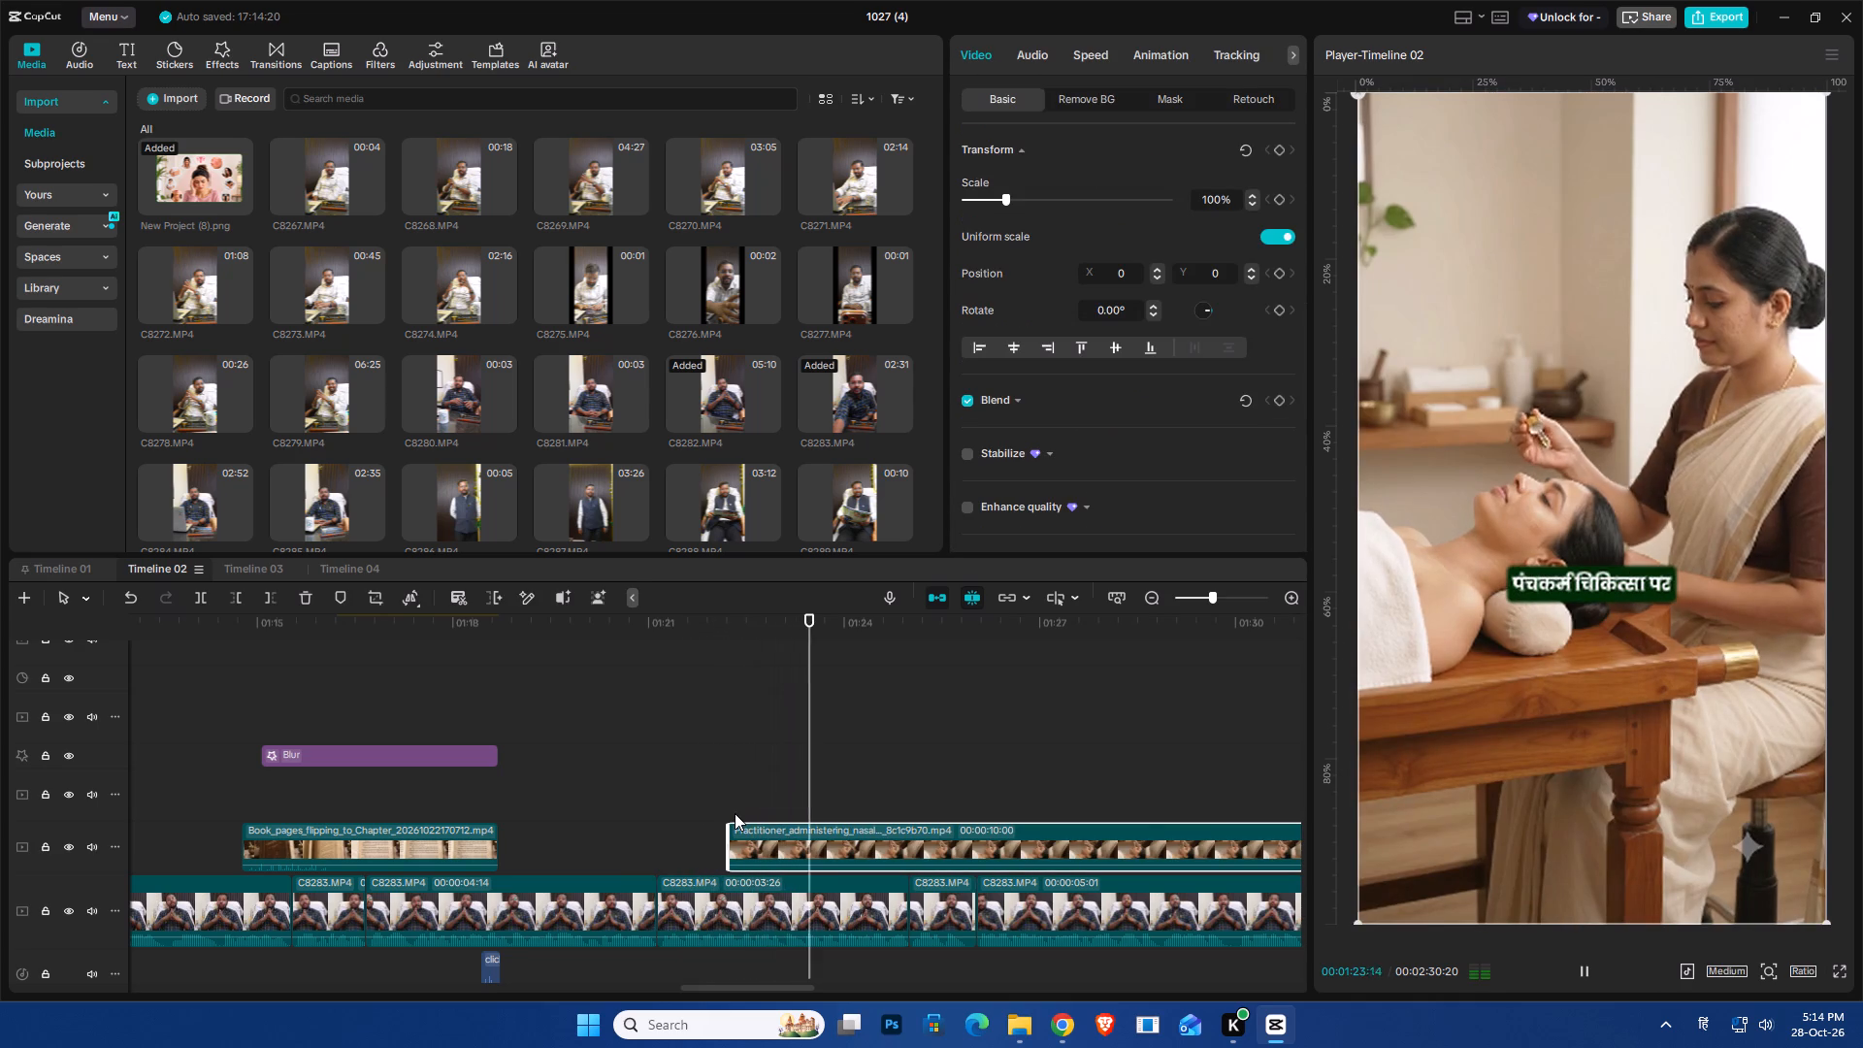
pyautogui.press('space')
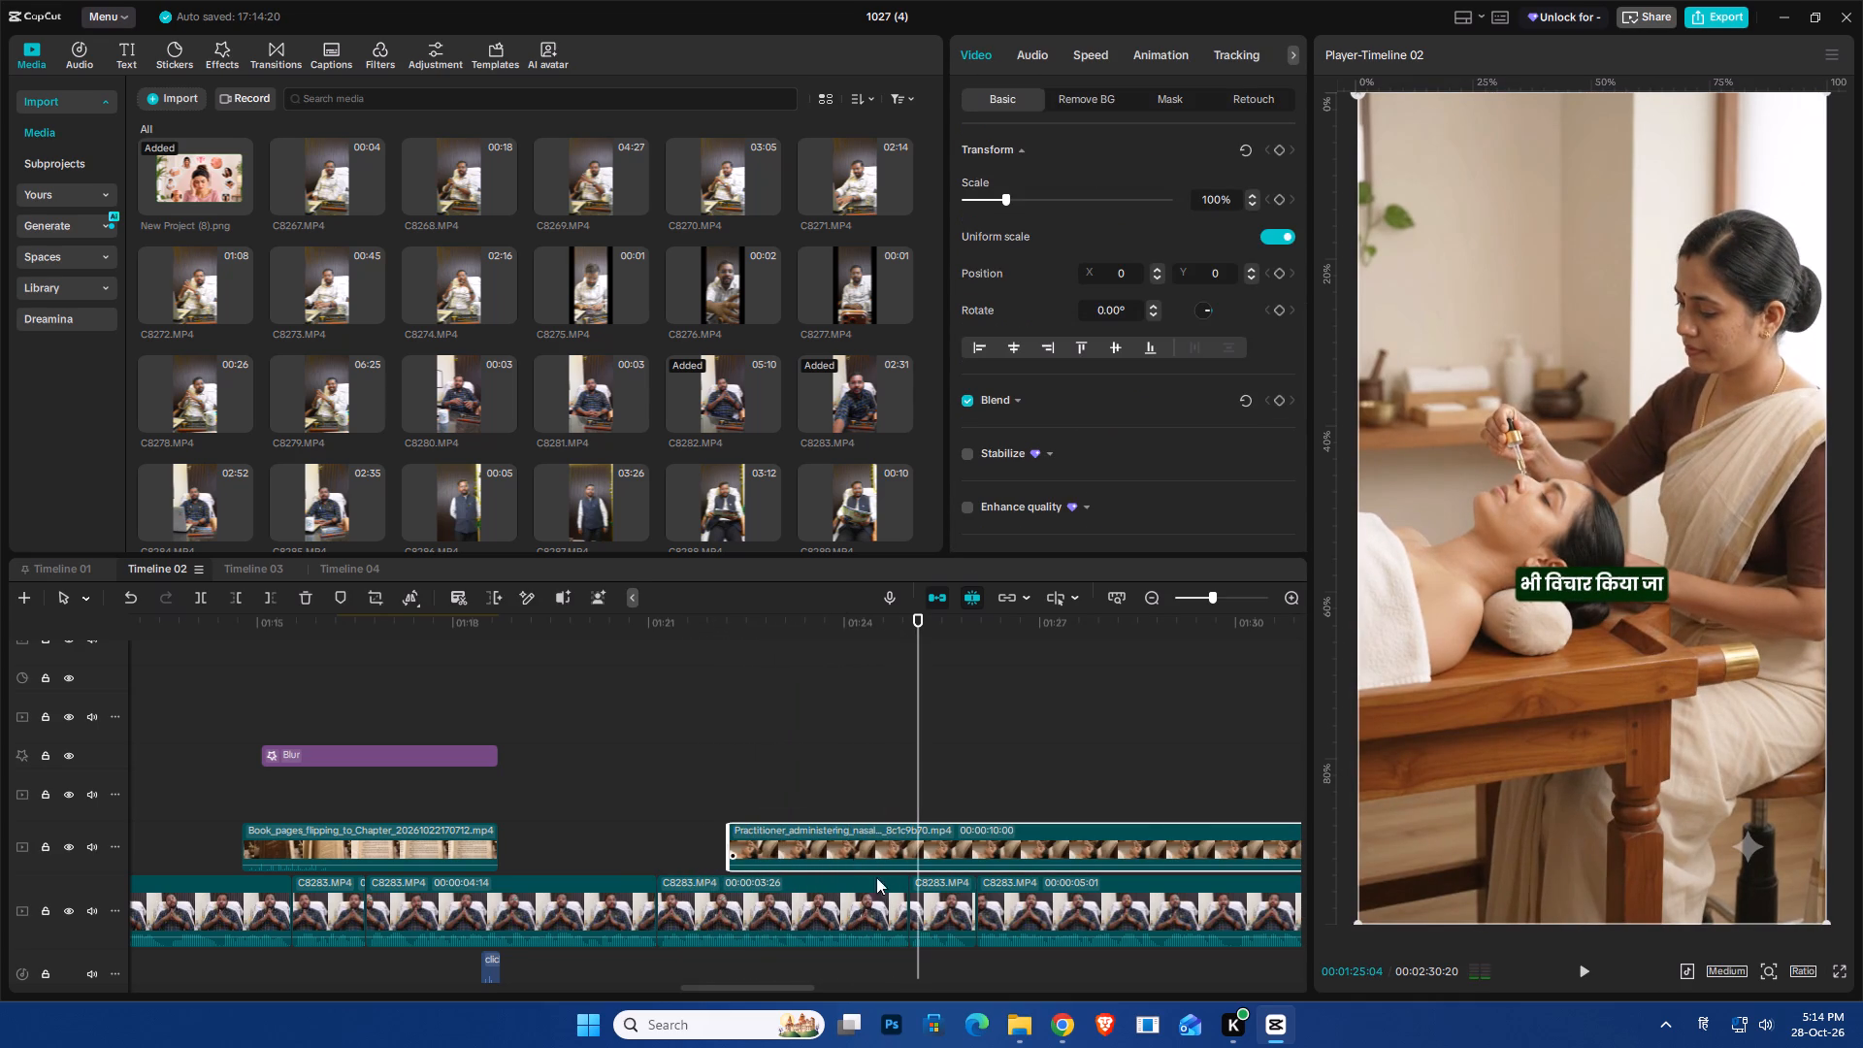
pyautogui.press('space')
pyautogui.press('space')
pyautogui.click(776, 778)
pyautogui.press('space')
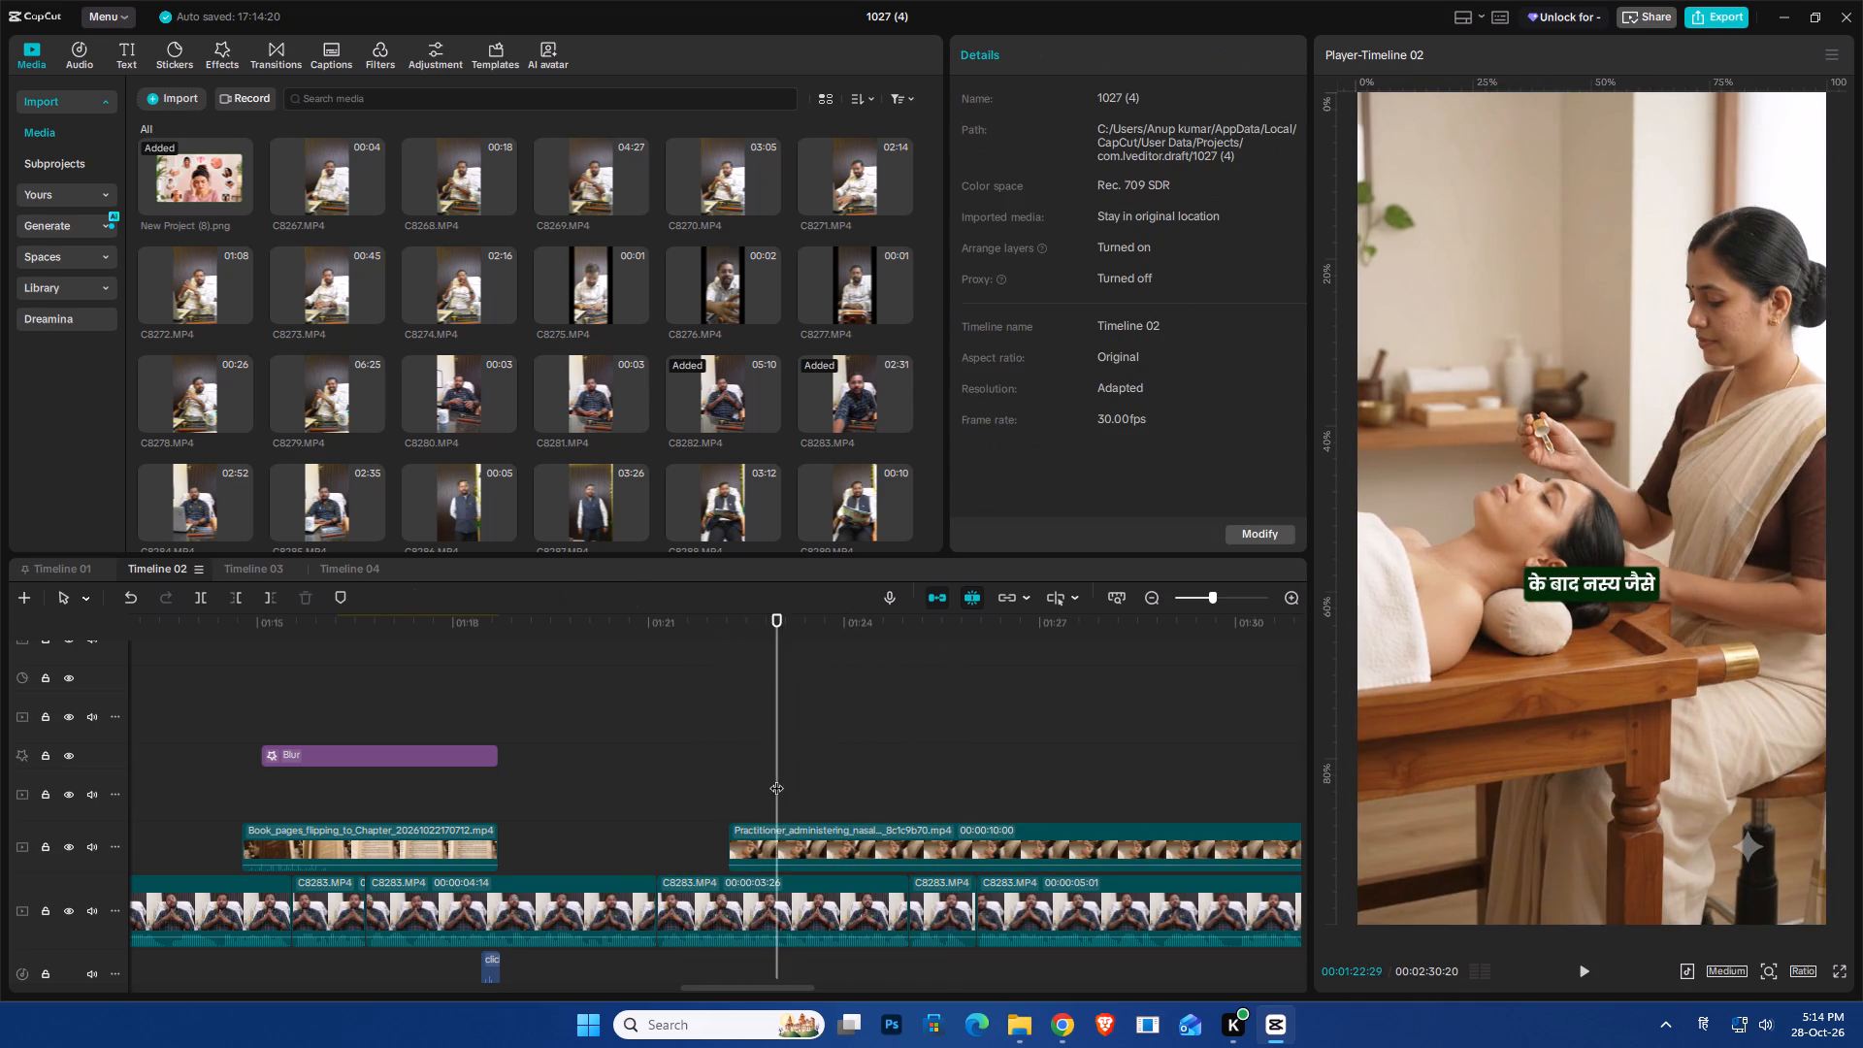
pyautogui.press('space')
# Trim the beginning of the nasal drops clip to leave 7:19, and move it back to start at about 1:22.
pyautogui.click(743, 846)
pyautogui.moveTo(727, 838); pyautogui.dragTo(884, 837)
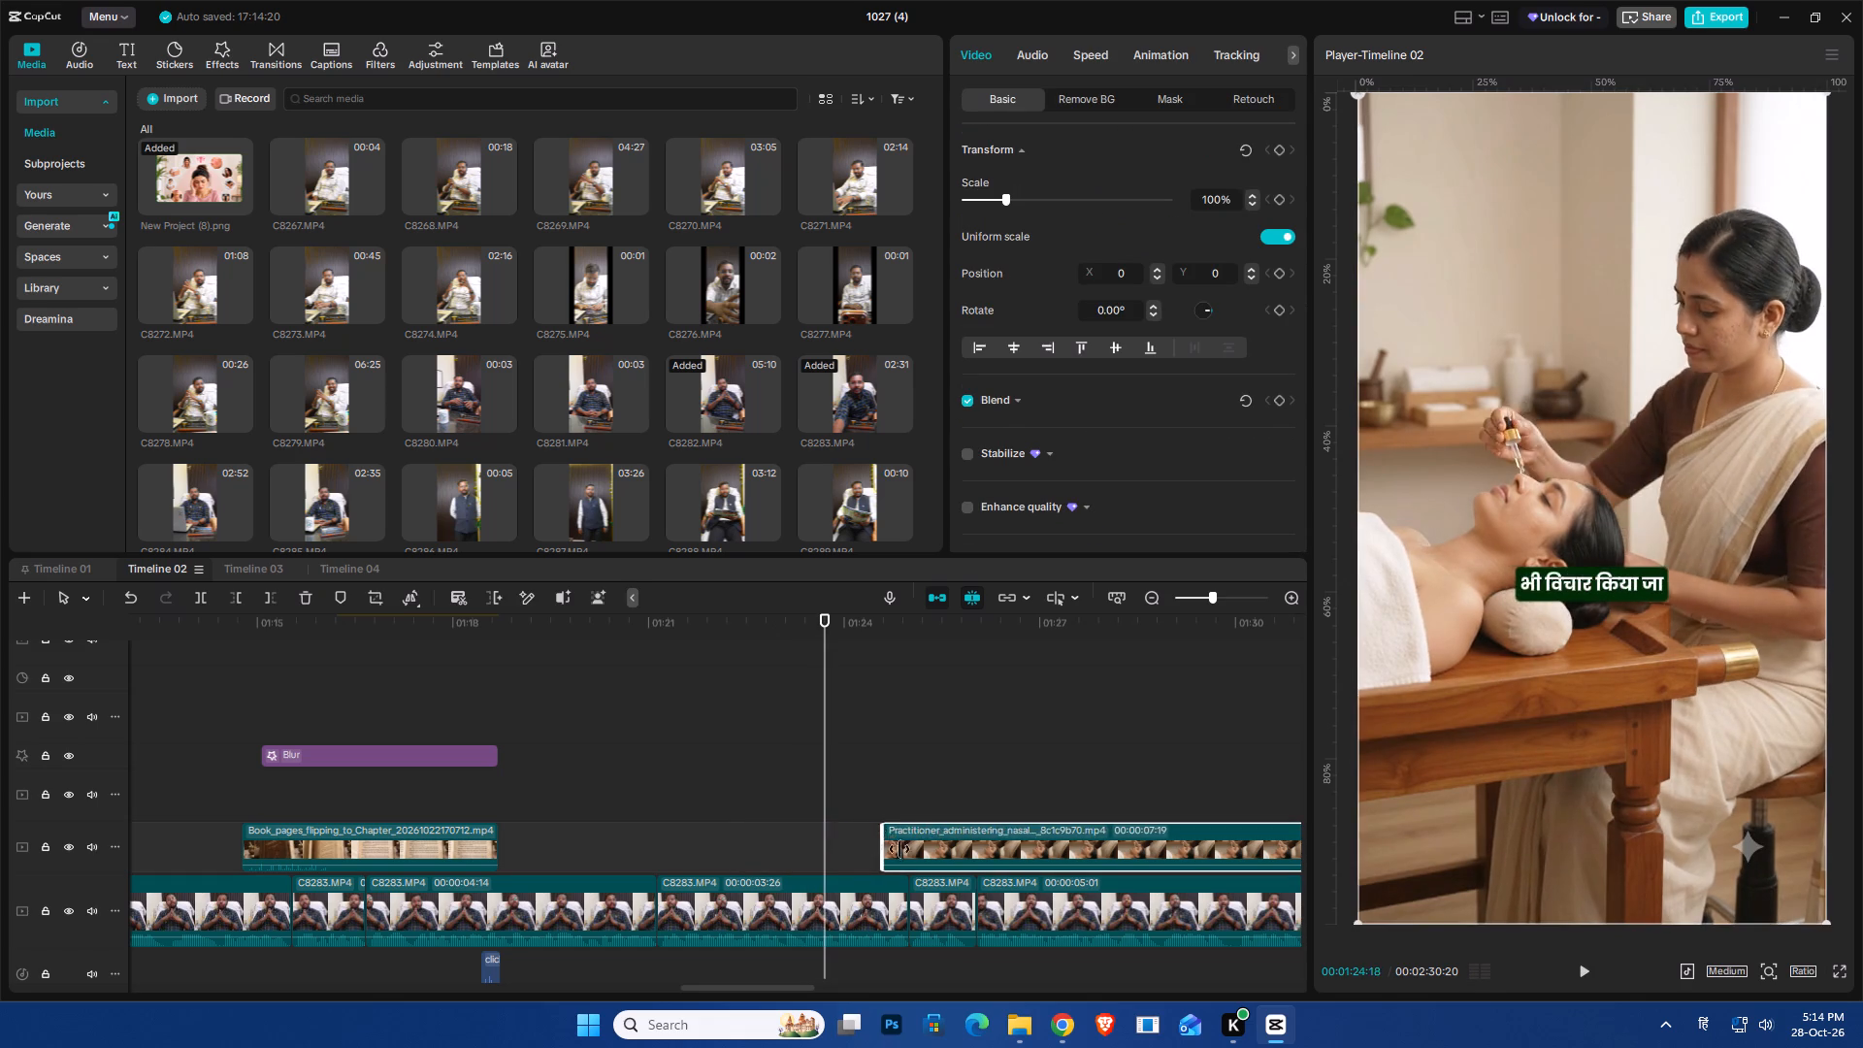
pyautogui.moveTo(935, 844); pyautogui.dragTo(769, 854)
# Review the nasal drops clip's narration and trim its end to the main footage cut at about 1:26.
pyautogui.click(666, 784)
pyautogui.press('space')
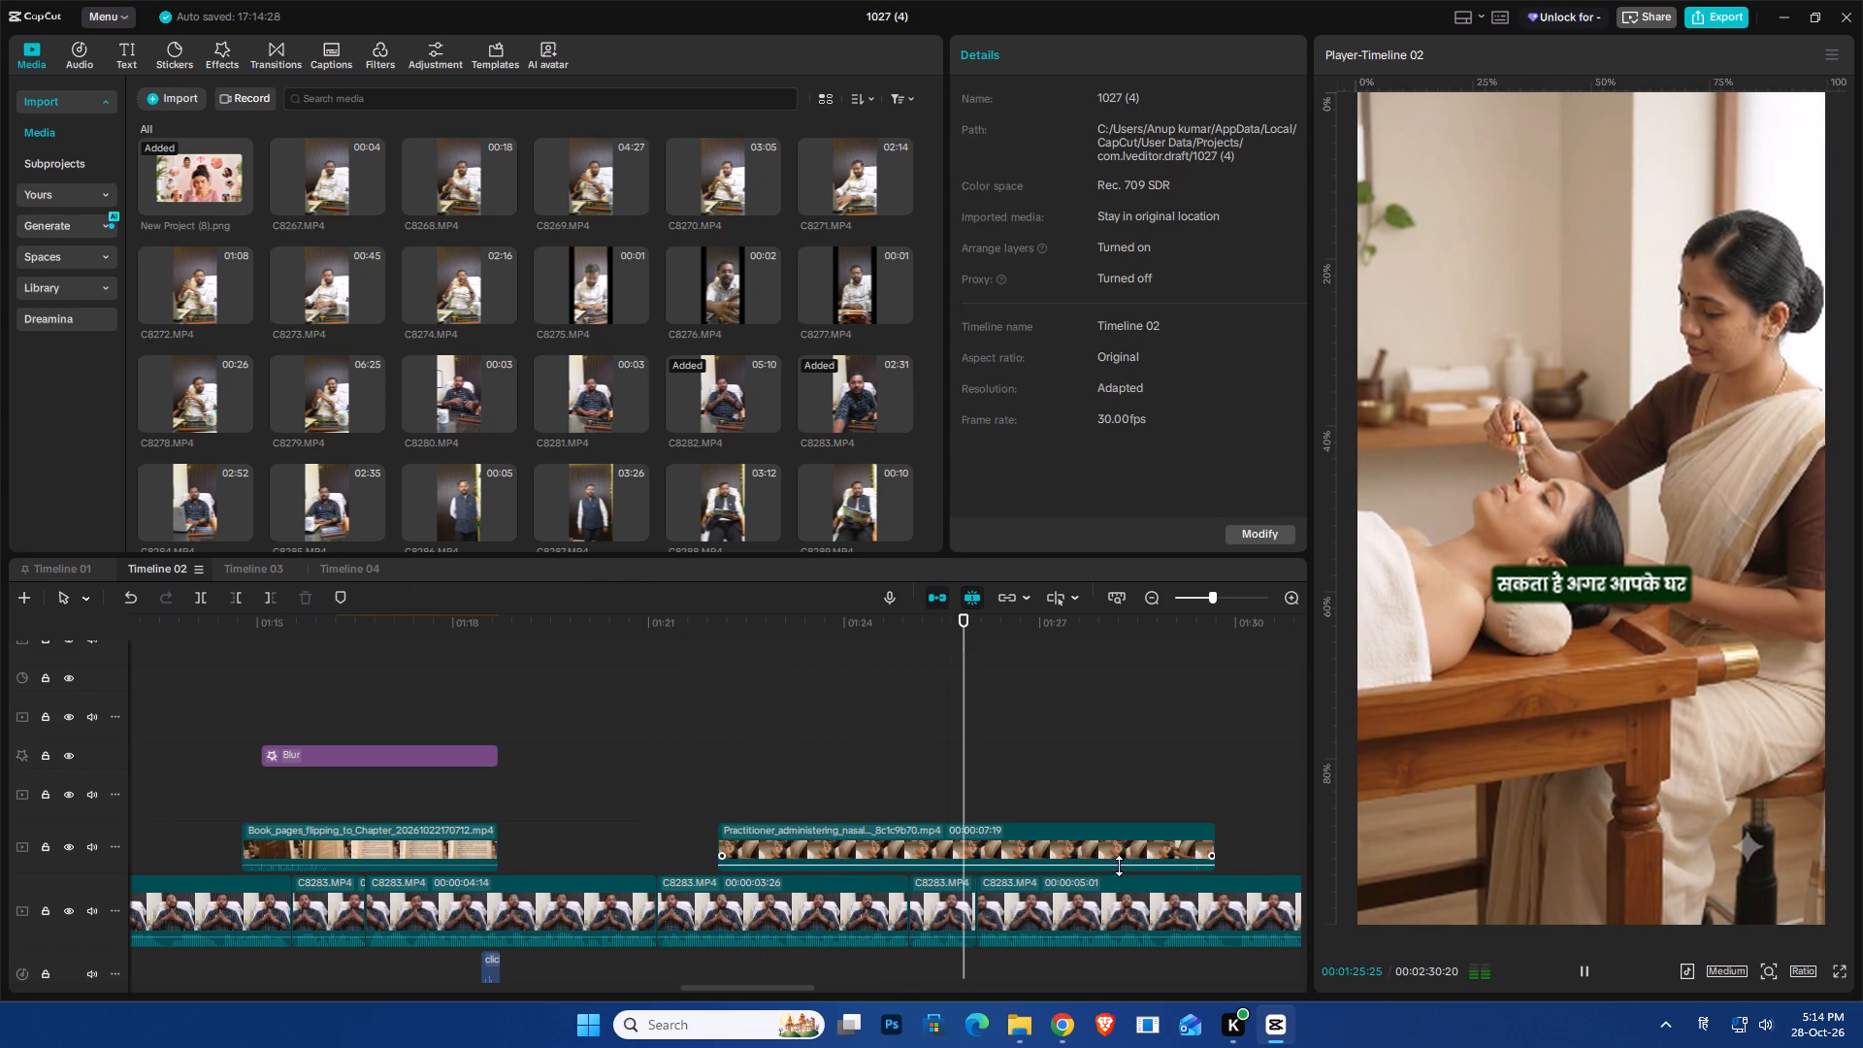
pyautogui.press('space')
pyautogui.press('space')
pyautogui.press('space')
pyautogui.click(1057, 847)
pyautogui.moveTo(1218, 828); pyautogui.dragTo(997, 854)
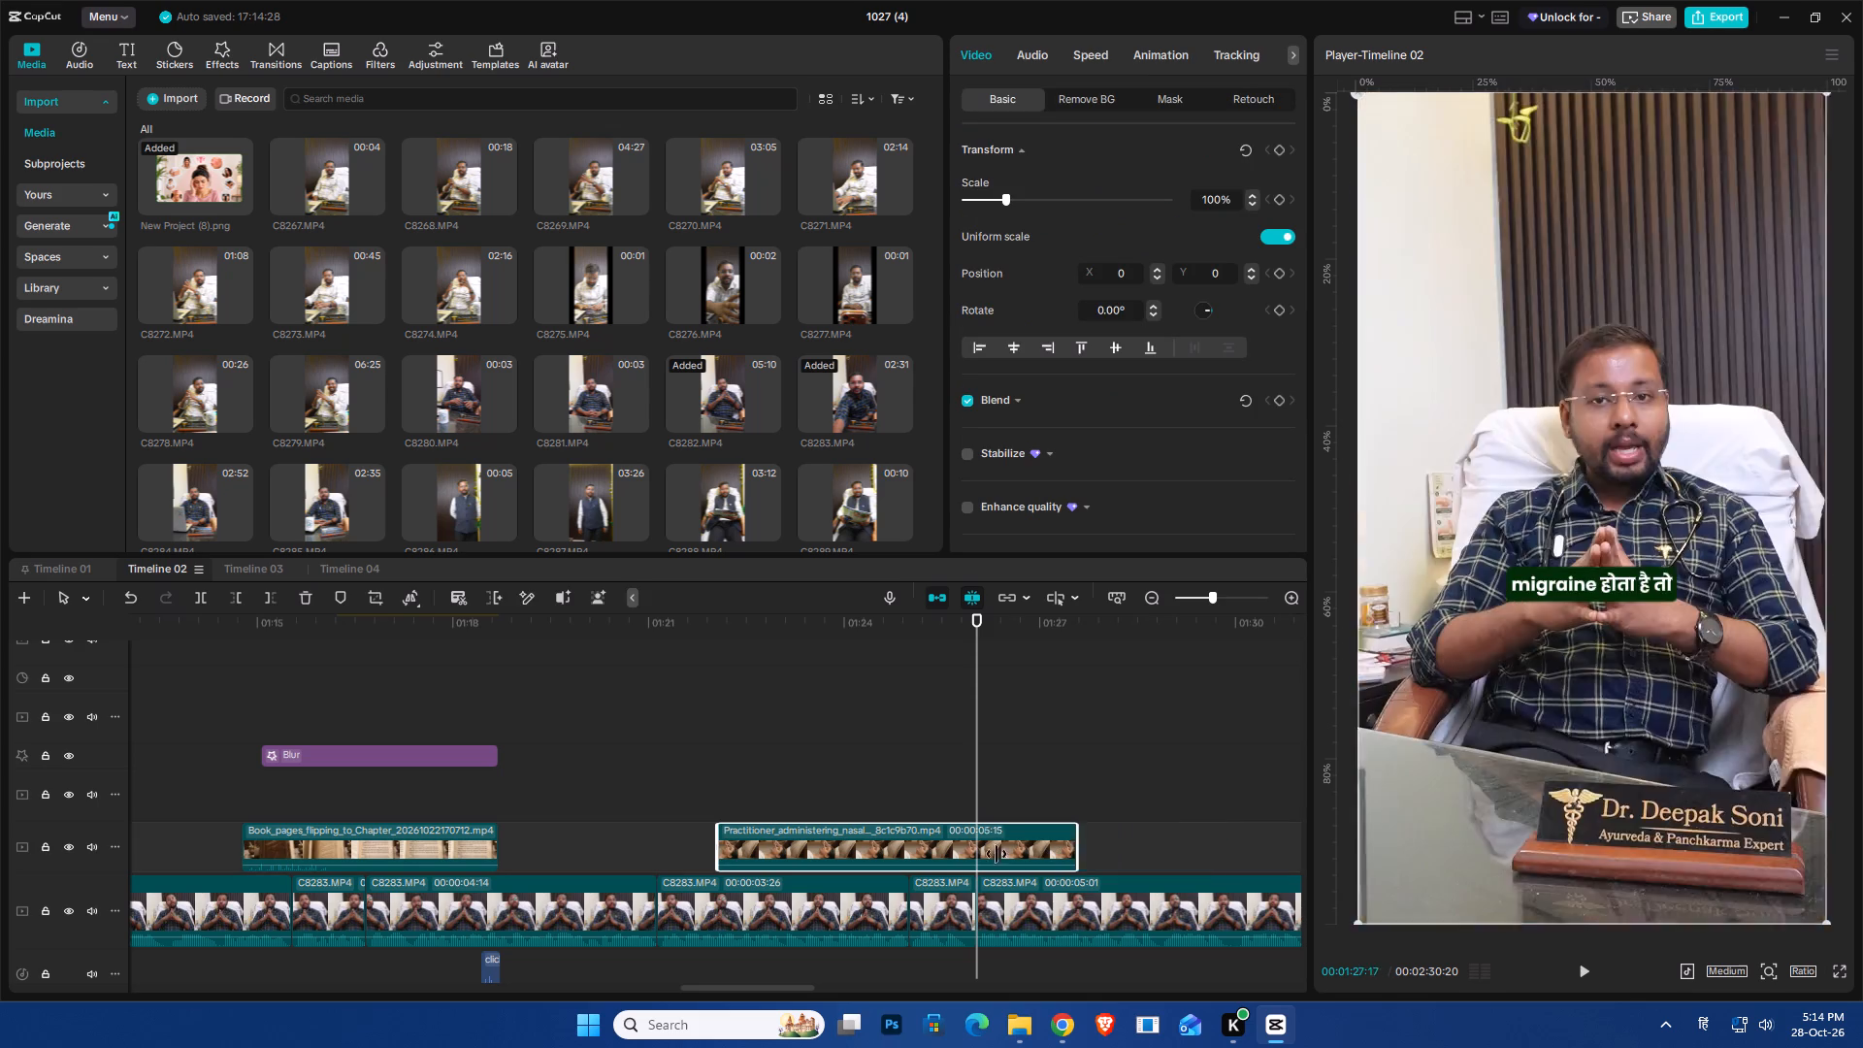
pyautogui.moveTo(997, 854); pyautogui.dragTo(976, 848)
# Play on past the nasal drops clip to review the closing narration up to the next compound-clip titles.
pyautogui.press('space')
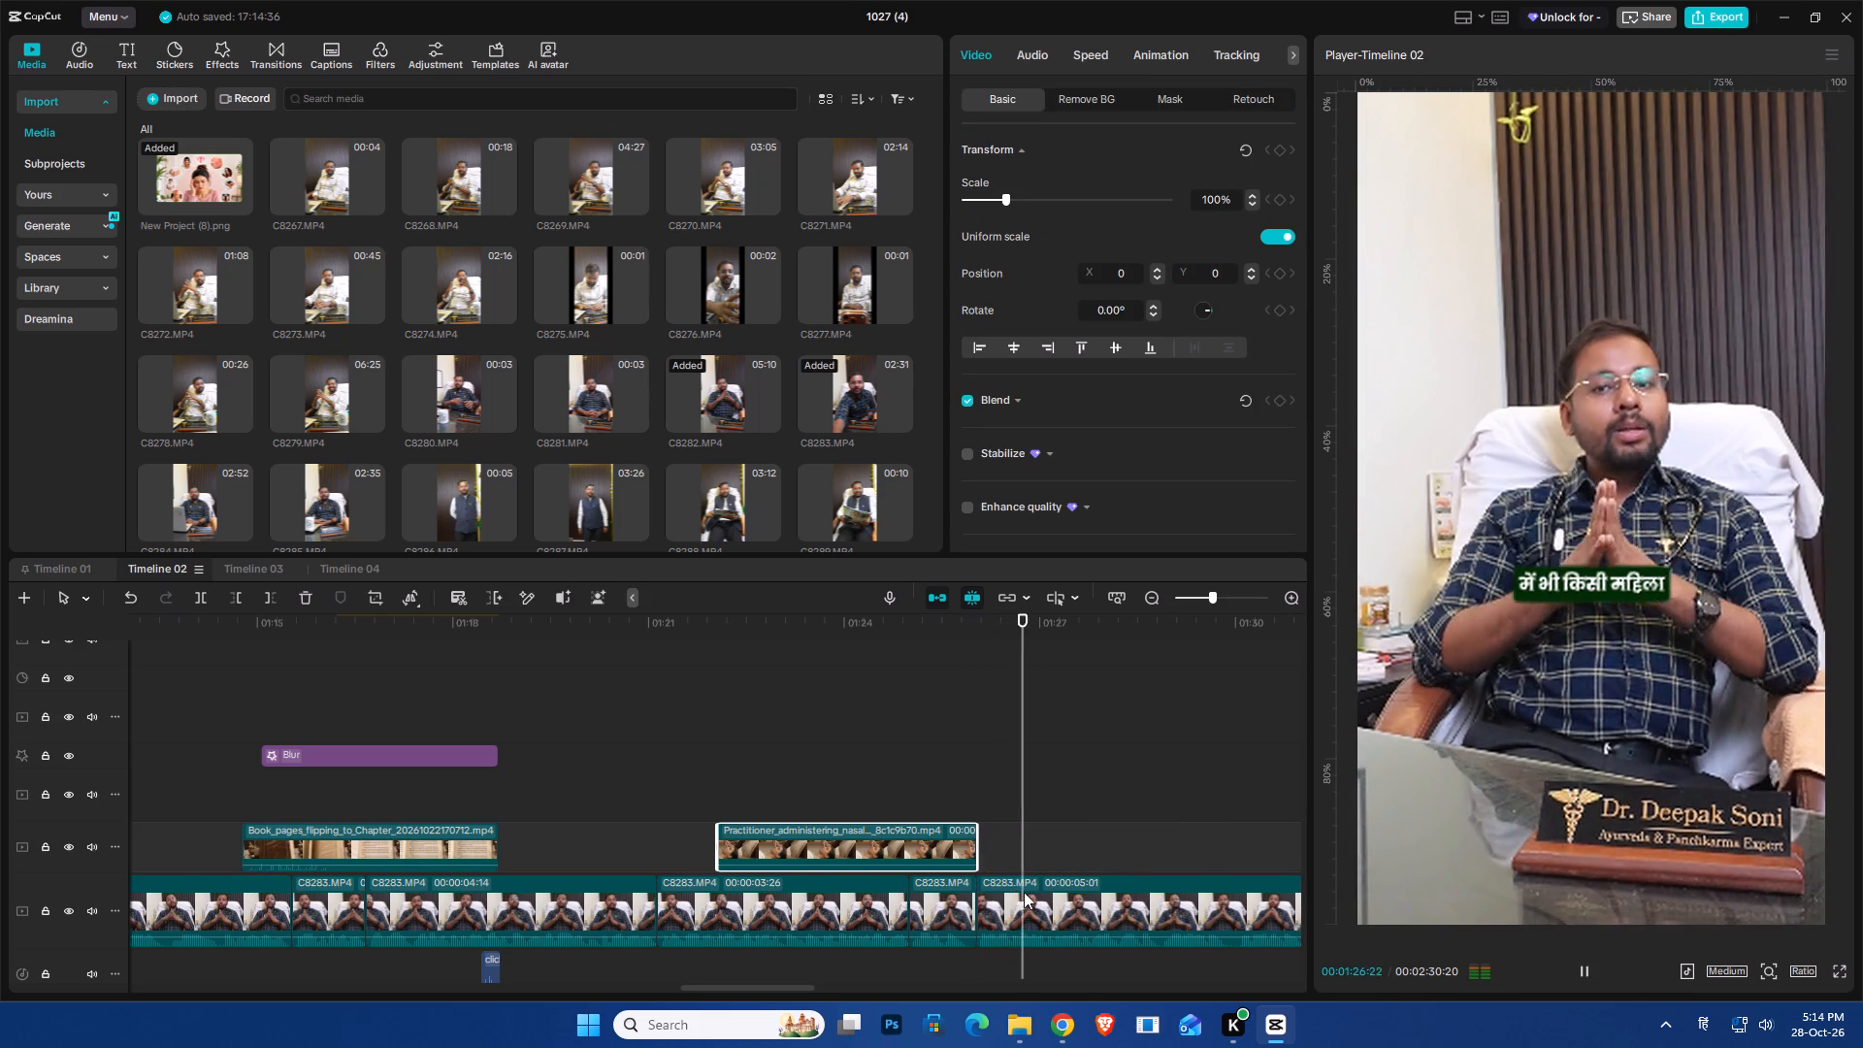
pyautogui.keyDown('ctrl'); pyautogui.scroll(-14, 1024, 892); pyautogui.keyUp('ctrl')
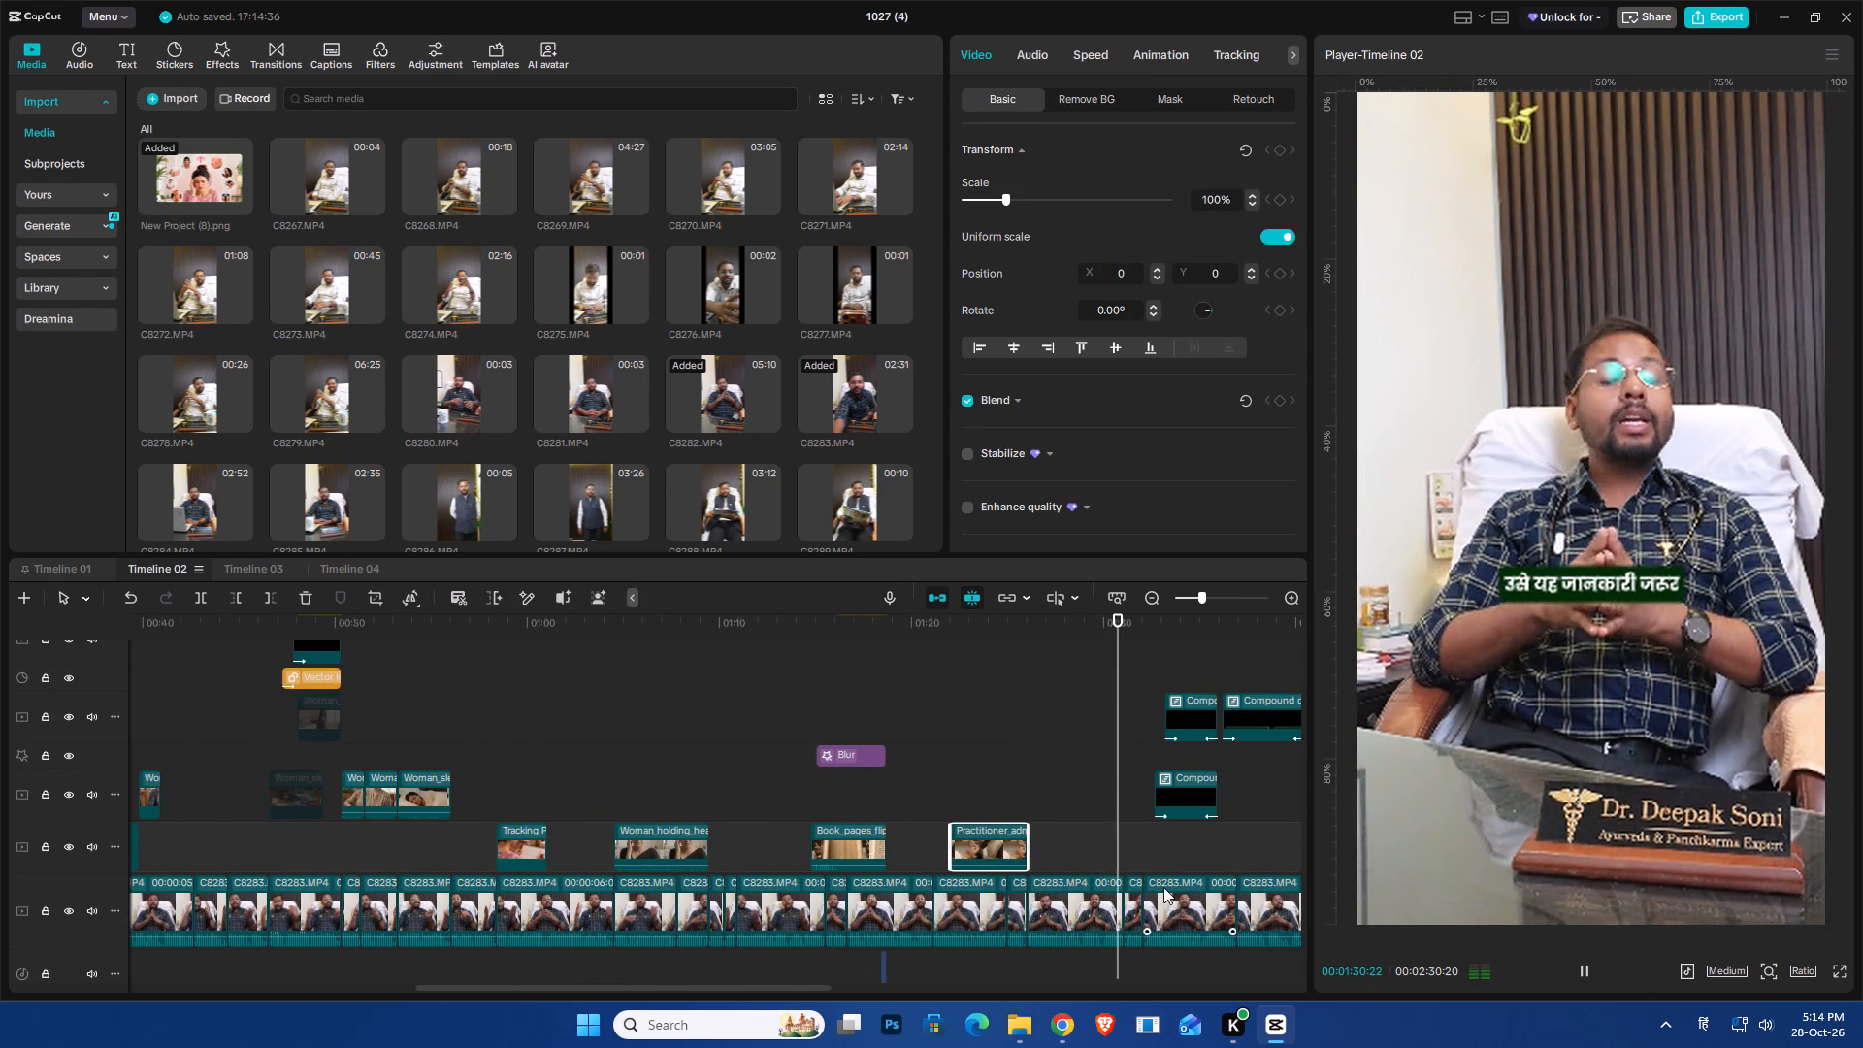
pyautogui.scroll(2, 1163, 887)
pyautogui.press('space')
pyautogui.press('space')
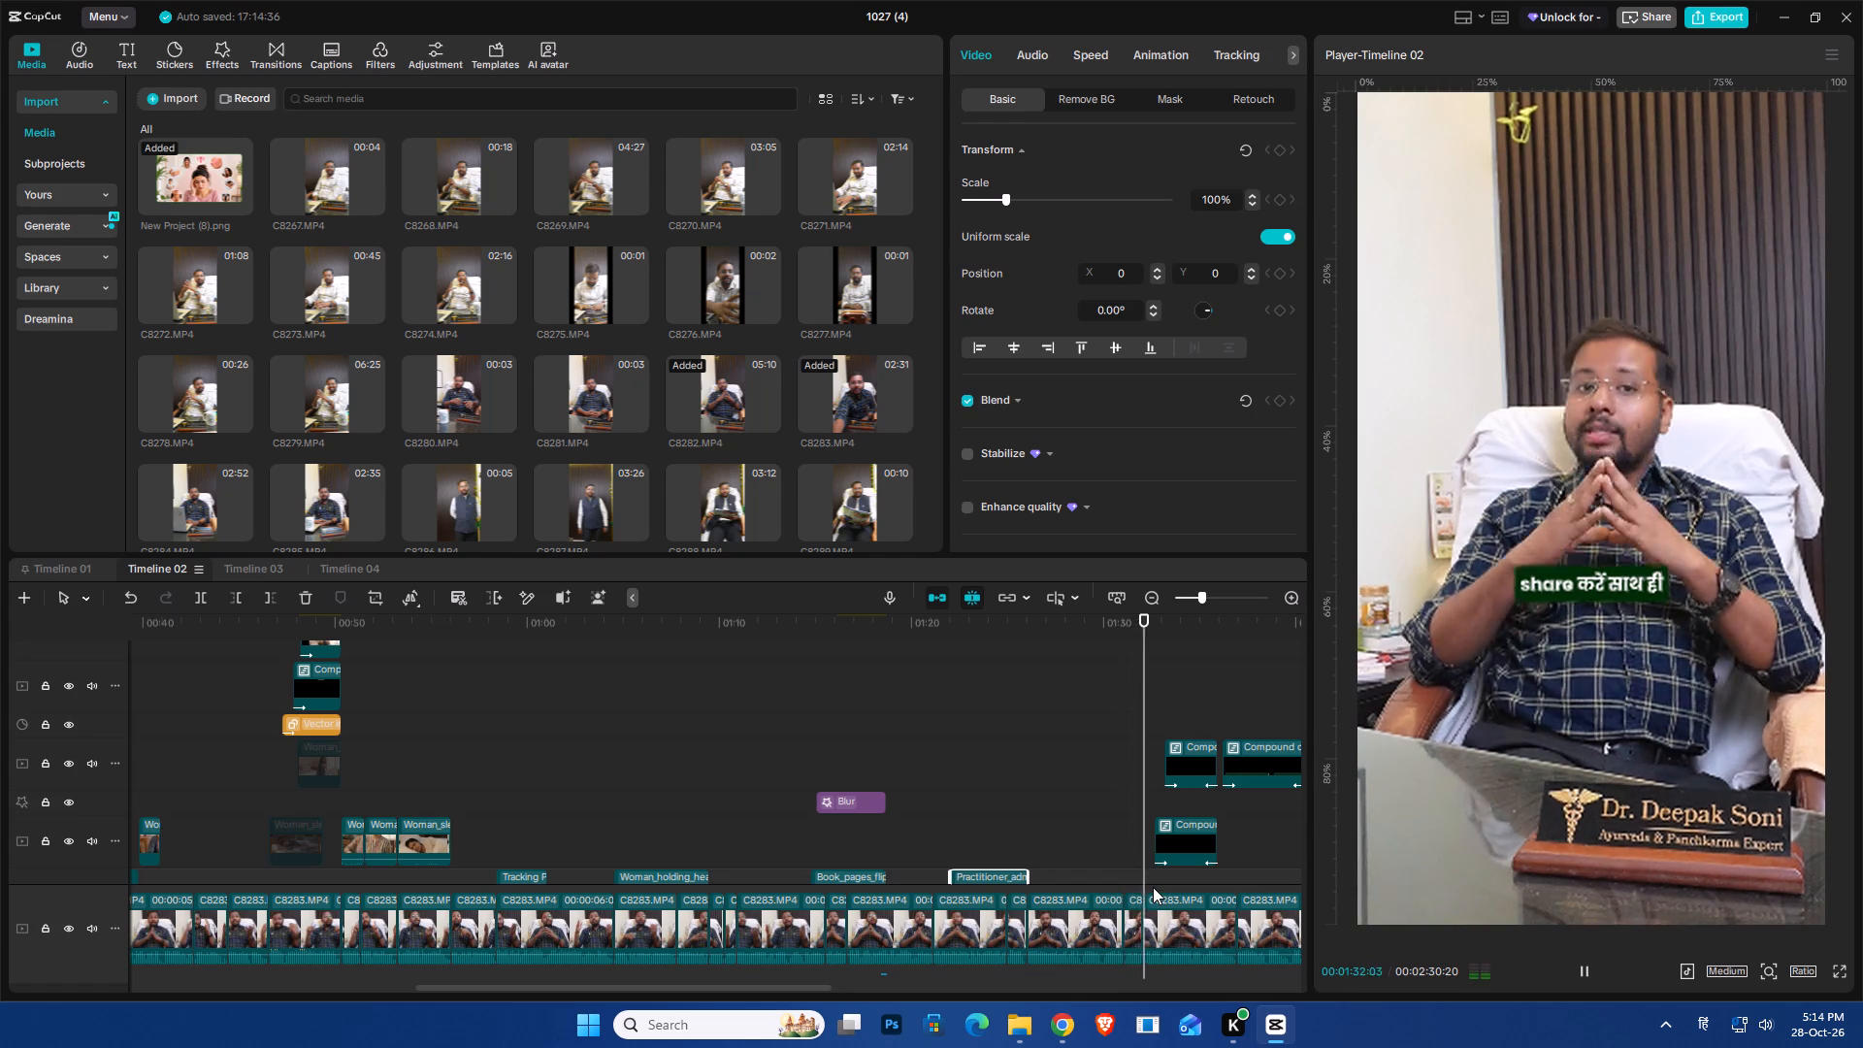
# Disable the four captions from अगर आप अंबिकापुर या through हमसे परामर्श लेना, where the address titles appear at about 1:32 to 1:36.
pyautogui.keyDown('ctrl'); pyautogui.scroll(5, 1153, 887); pyautogui.keyUp('ctrl')
pyautogui.press('space')
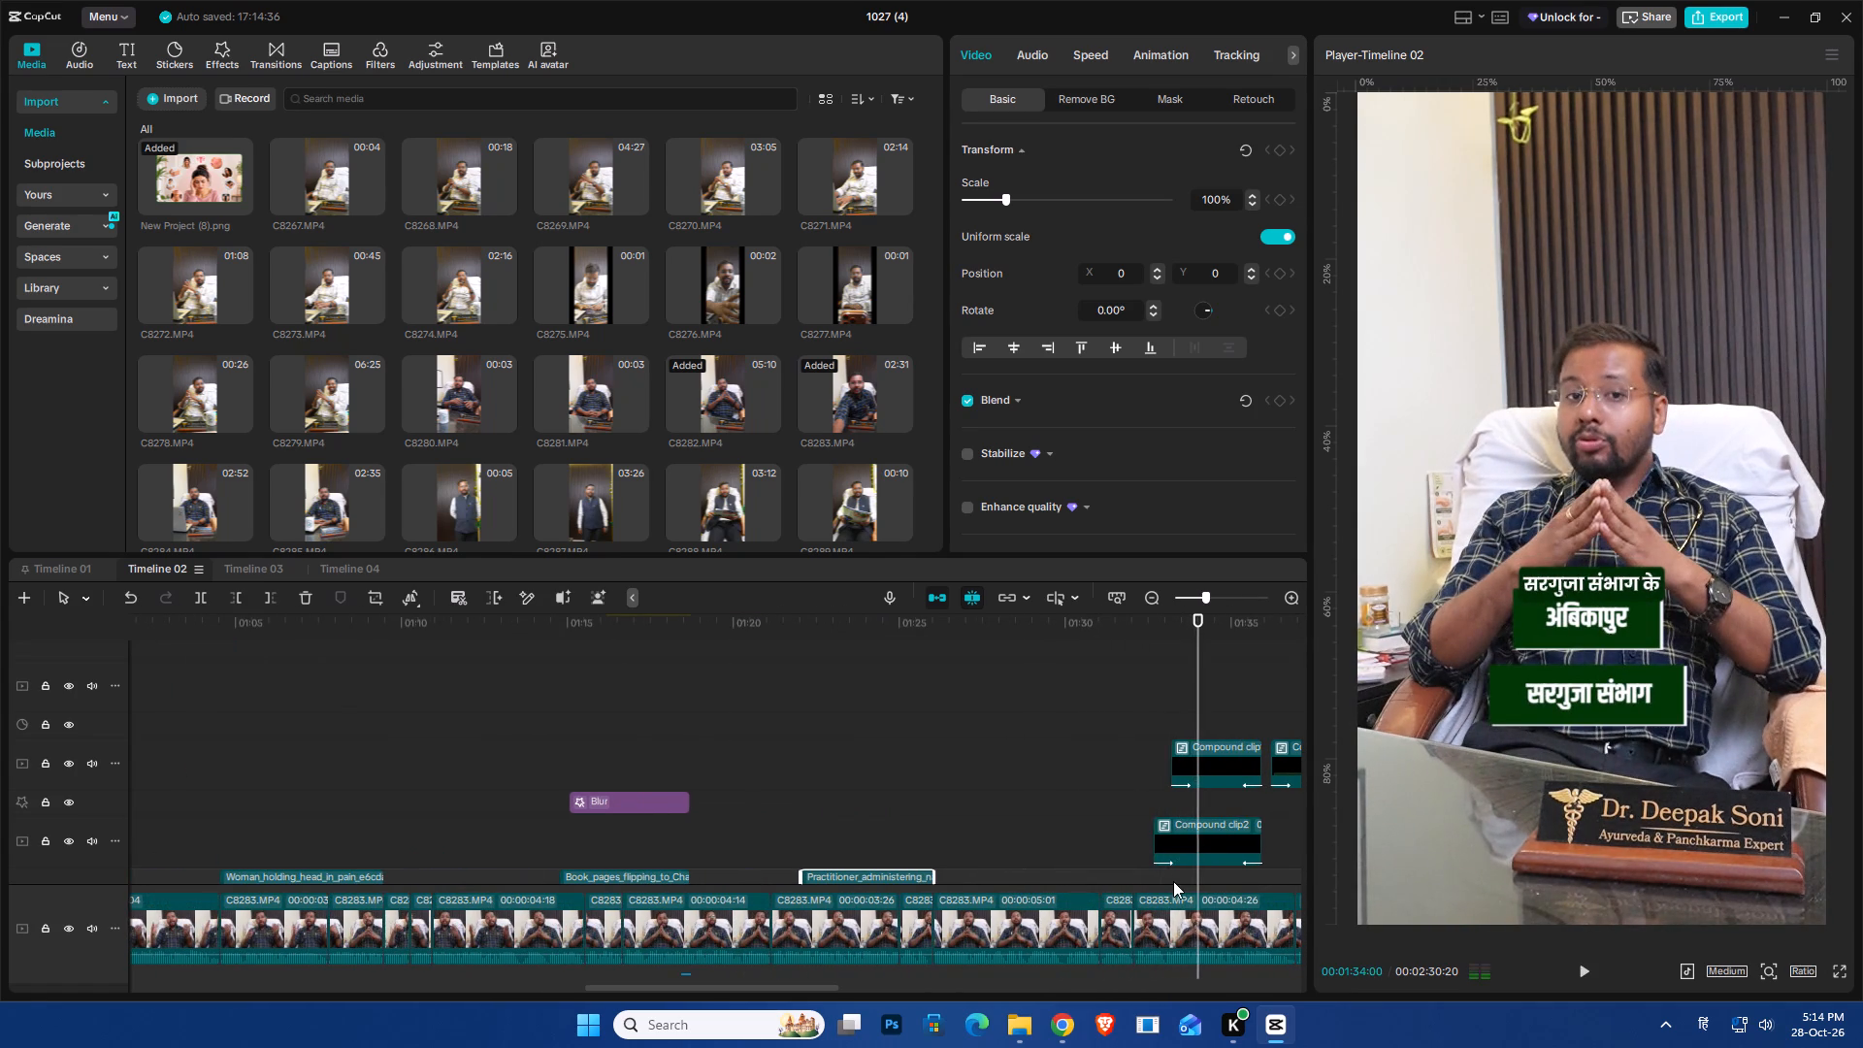
pyautogui.keyDown('ctrl'); pyautogui.scroll(14, 1237, 879); pyautogui.keyUp('ctrl')
pyautogui.click(1125, 667)
pyautogui.scroll(-6, 1124, 671)
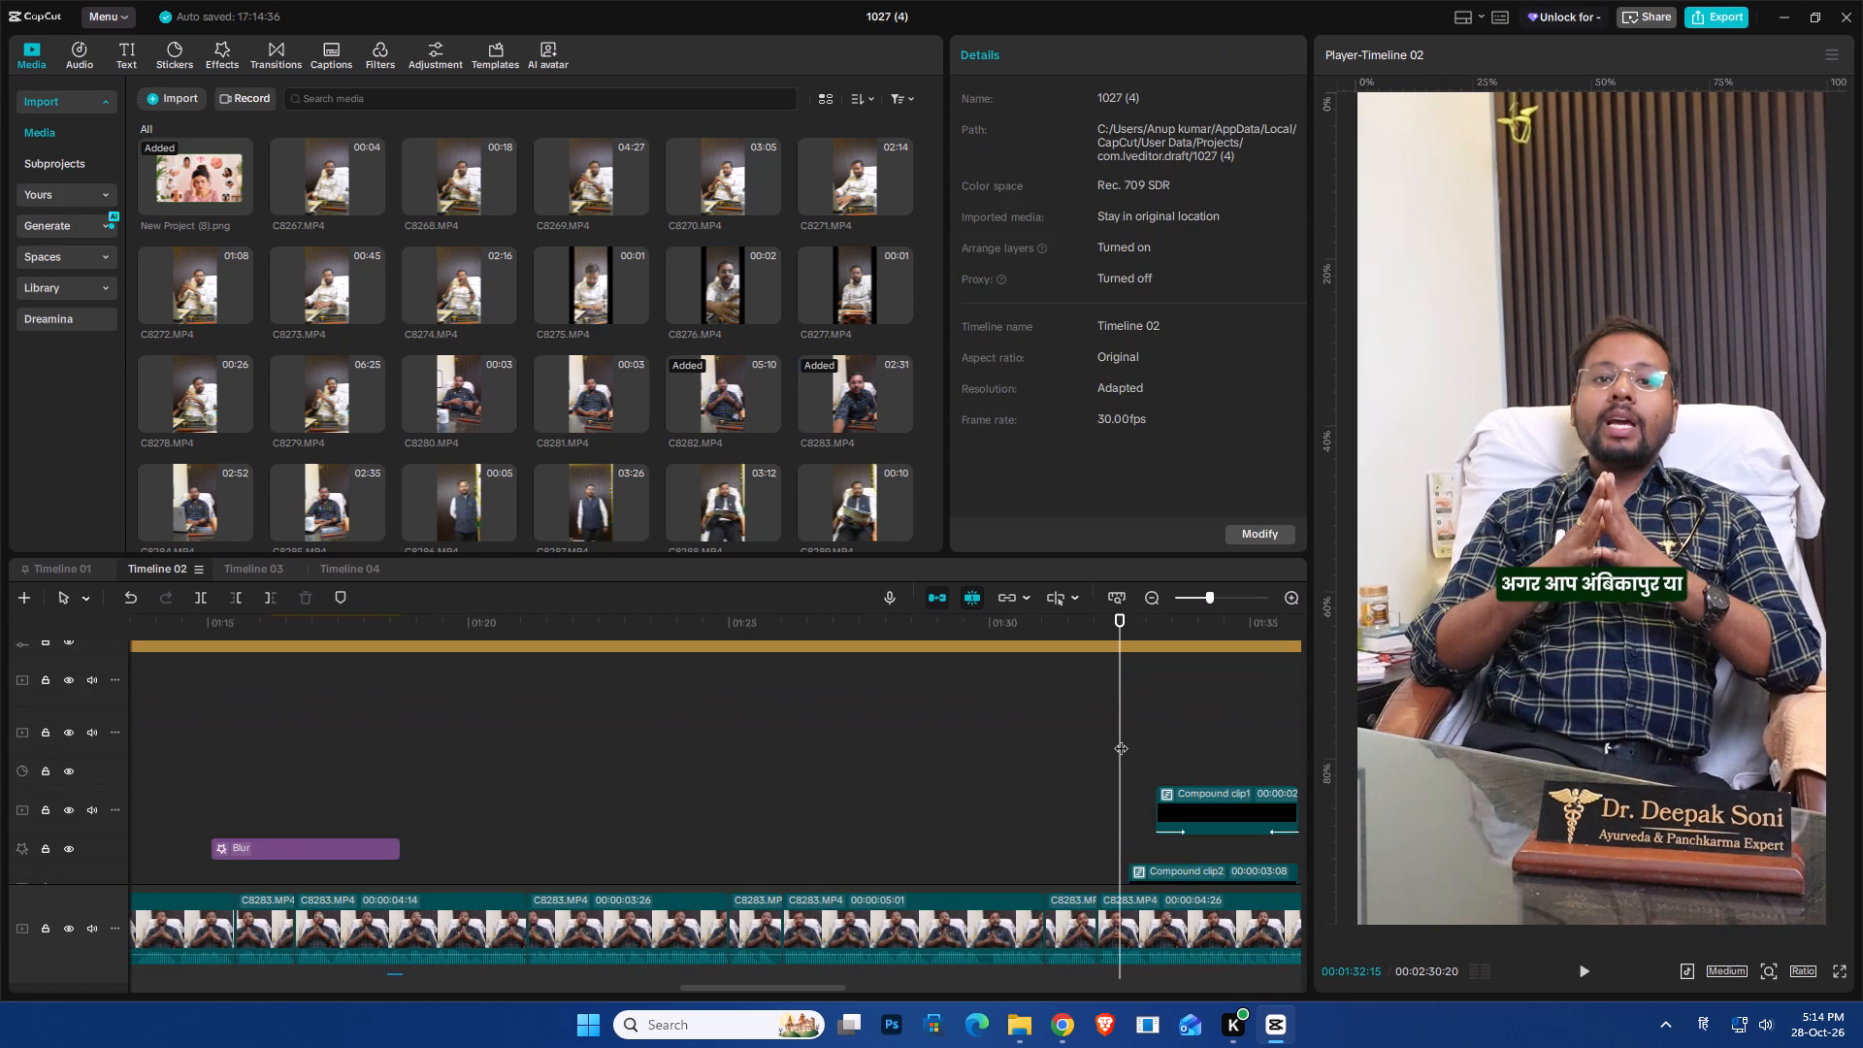
pyautogui.moveTo(1121, 738); pyautogui.dragTo(1128, 761)
pyautogui.scroll(7, 1129, 763)
pyautogui.click(1148, 727)
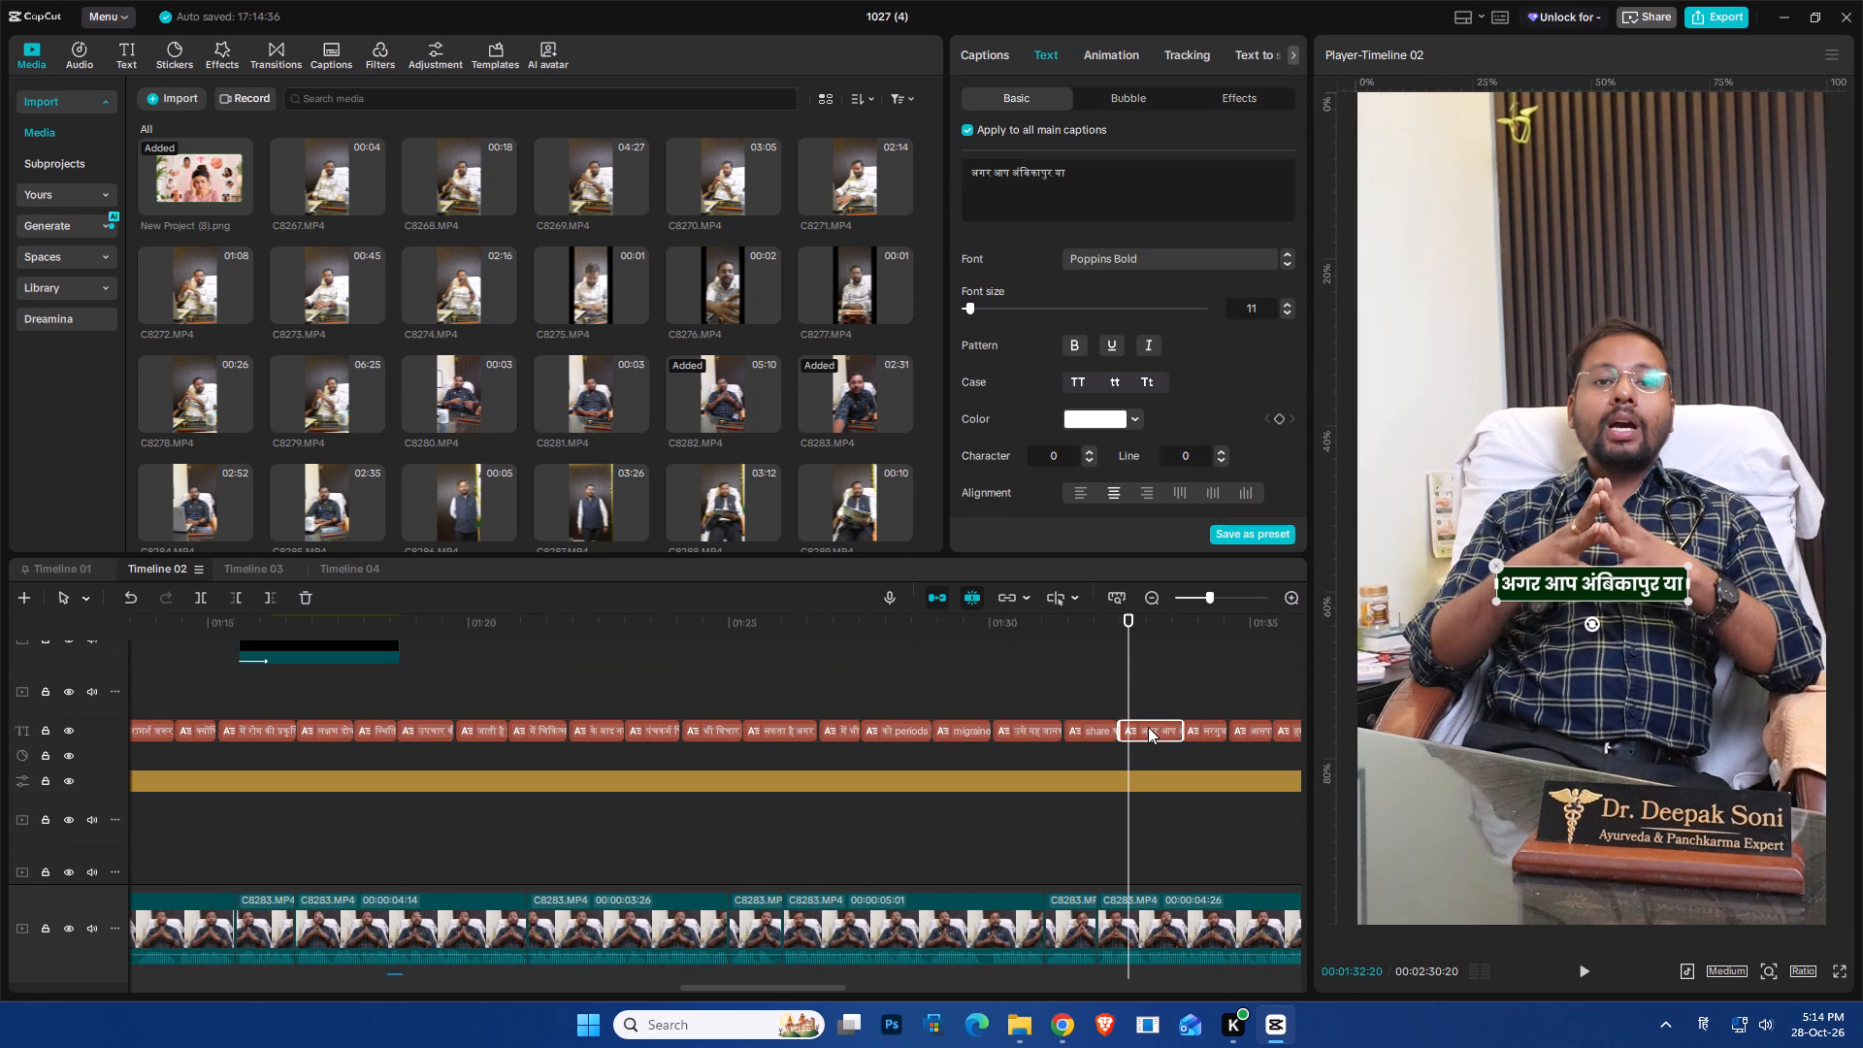
pyautogui.hotkey('shift', 'e')
pyautogui.hotkey('shift', 'e')
pyautogui.keyDown('shift'); pyautogui.click(1212, 733); pyautogui.keyUp('shift')
pyautogui.hotkey('shift', 'e')
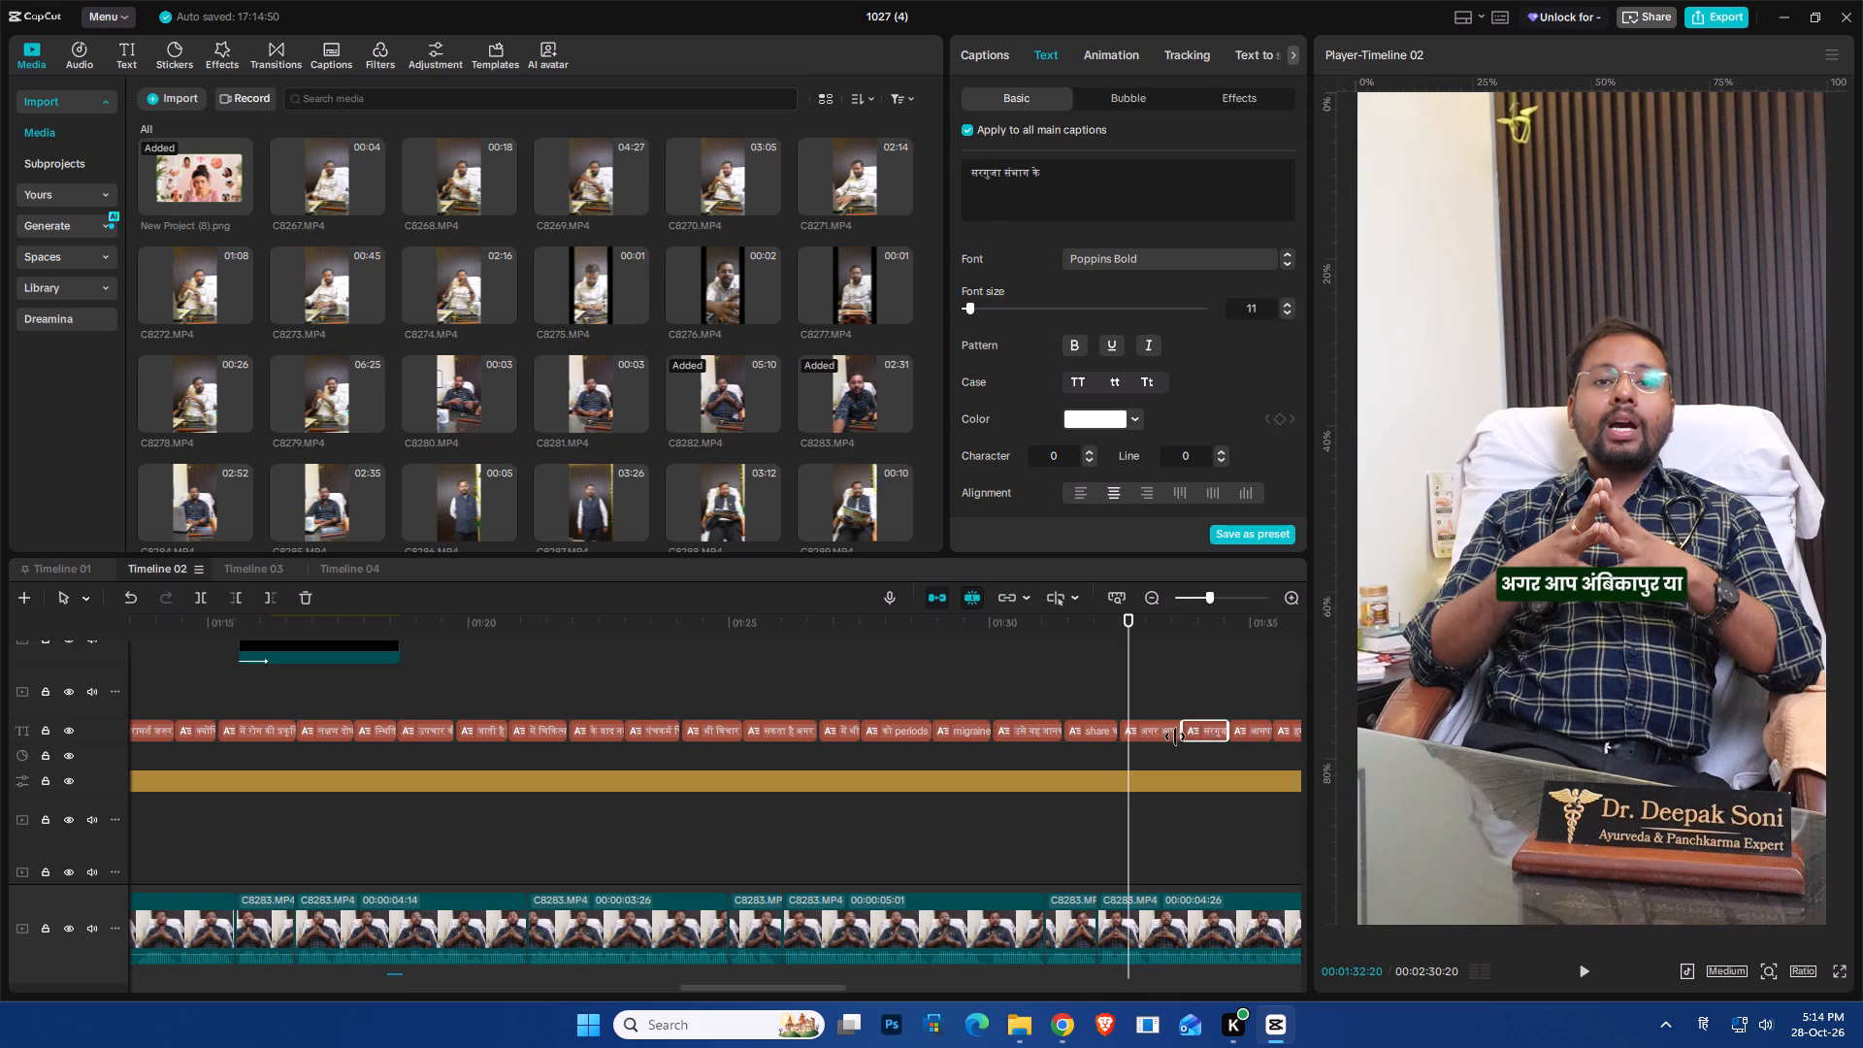
pyautogui.keyDown('shift'); pyautogui.click(1167, 737); pyautogui.keyUp('shift')
pyautogui.hotkey('shift', 'e')
pyautogui.keyDown('shift'); pyautogui.click(1244, 730); pyautogui.keyUp('shift')
pyautogui.hotkey('shift', 'e')
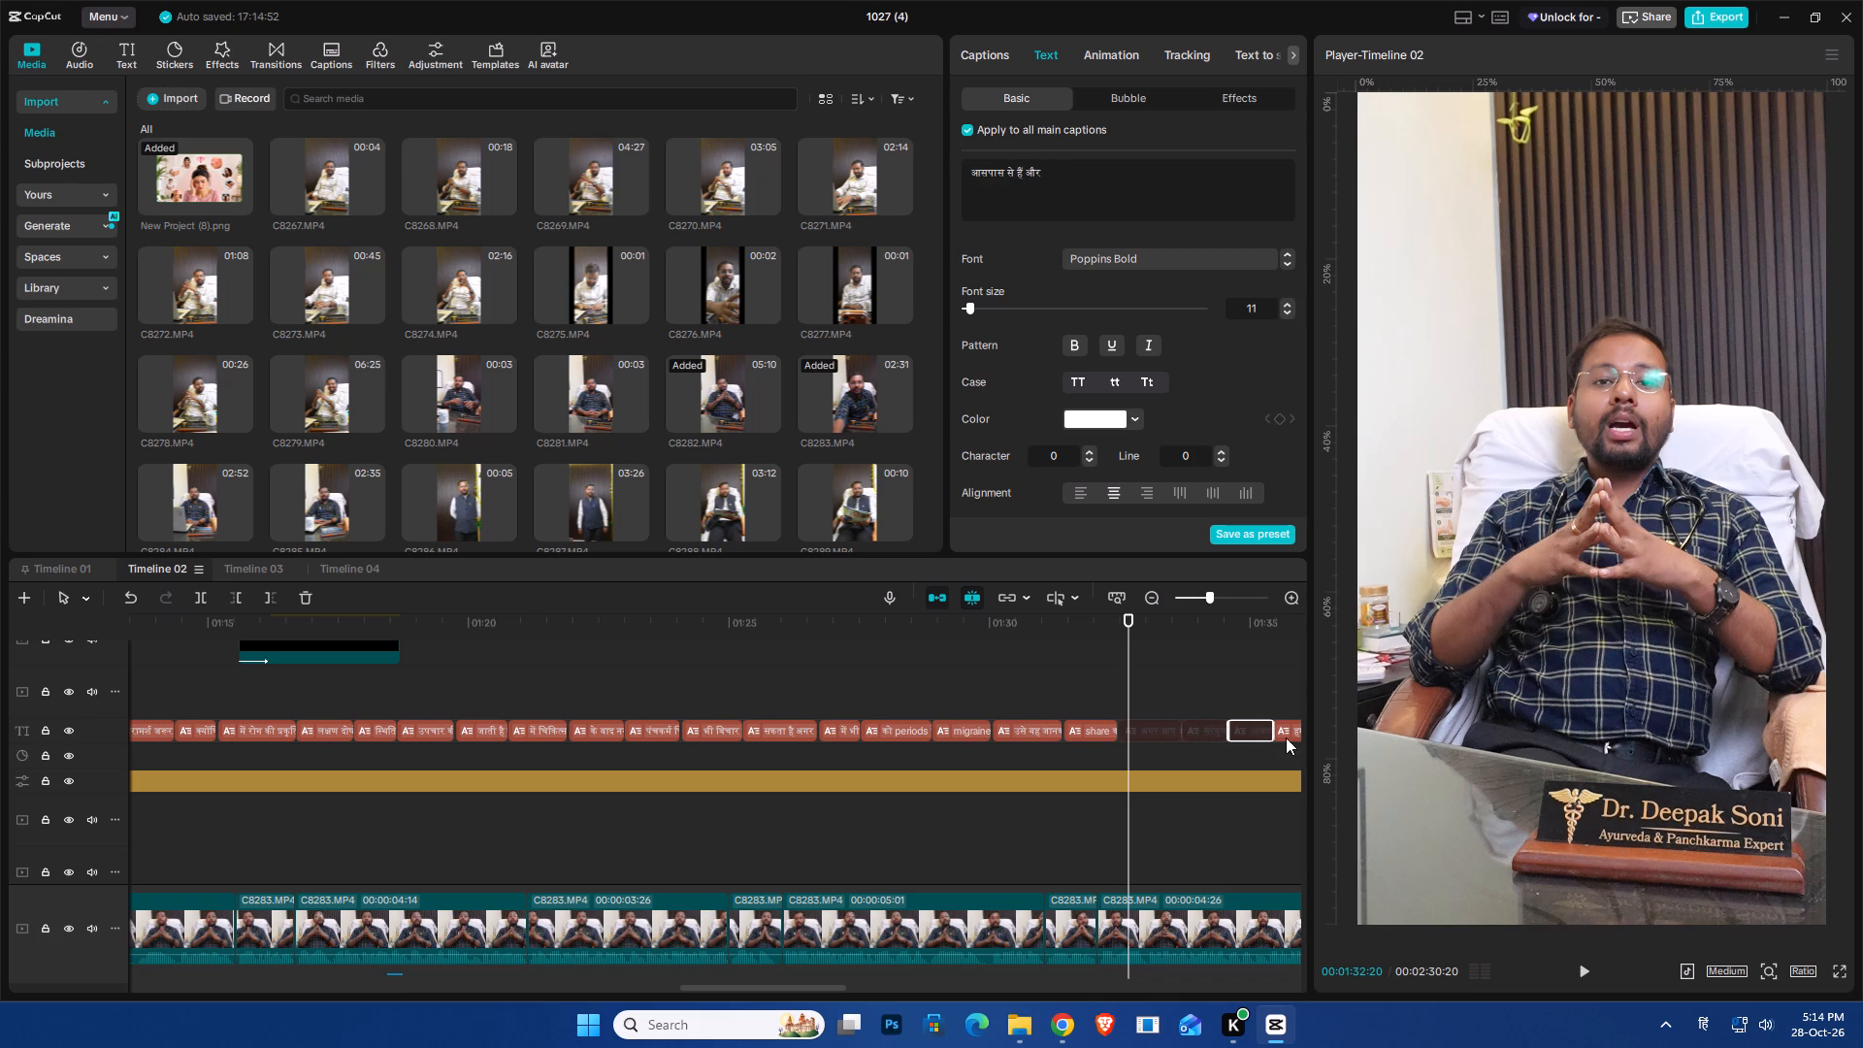
pyautogui.keyDown('shift'); pyautogui.click(1286, 737); pyautogui.keyUp('shift')
pyautogui.hotkey('shift', 'e')
# Disable the remaining captions over the phone-number title, from चाहते हैं तो screen to the end of the main footage at about 1:40.
pyautogui.press('space')
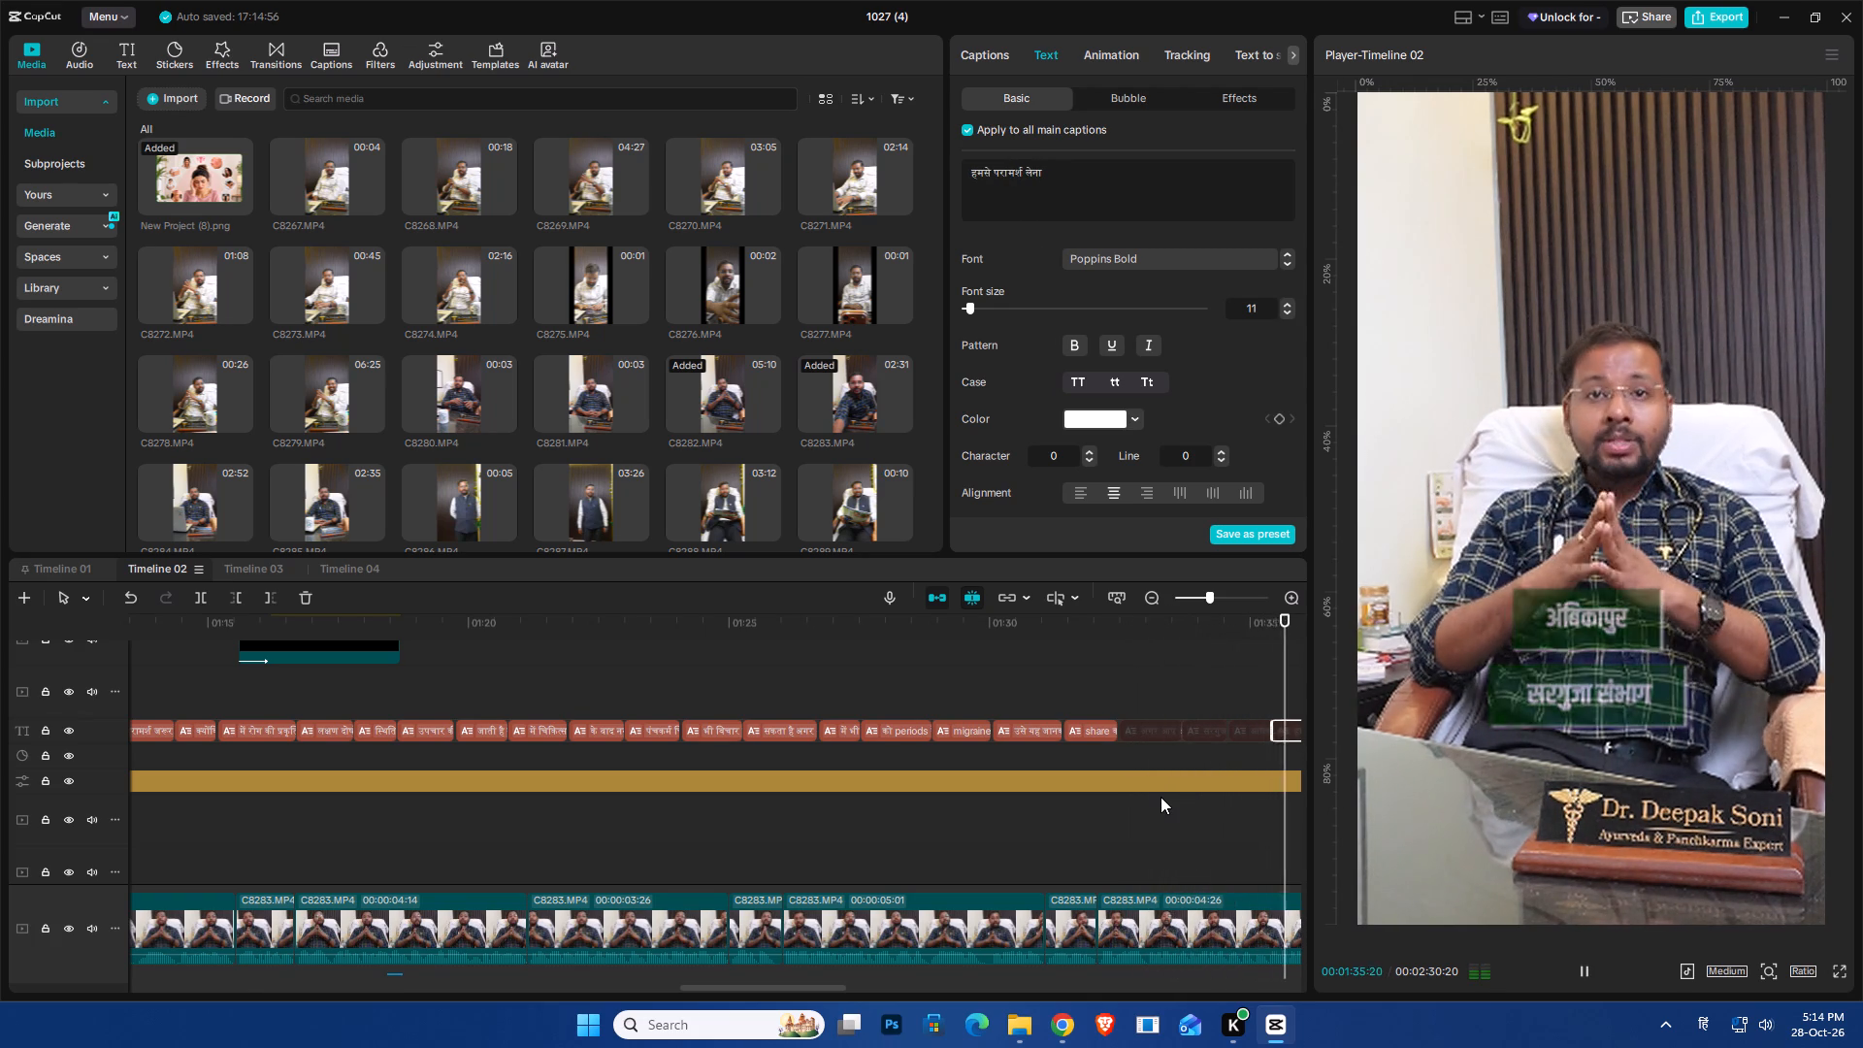
pyautogui.press('space')
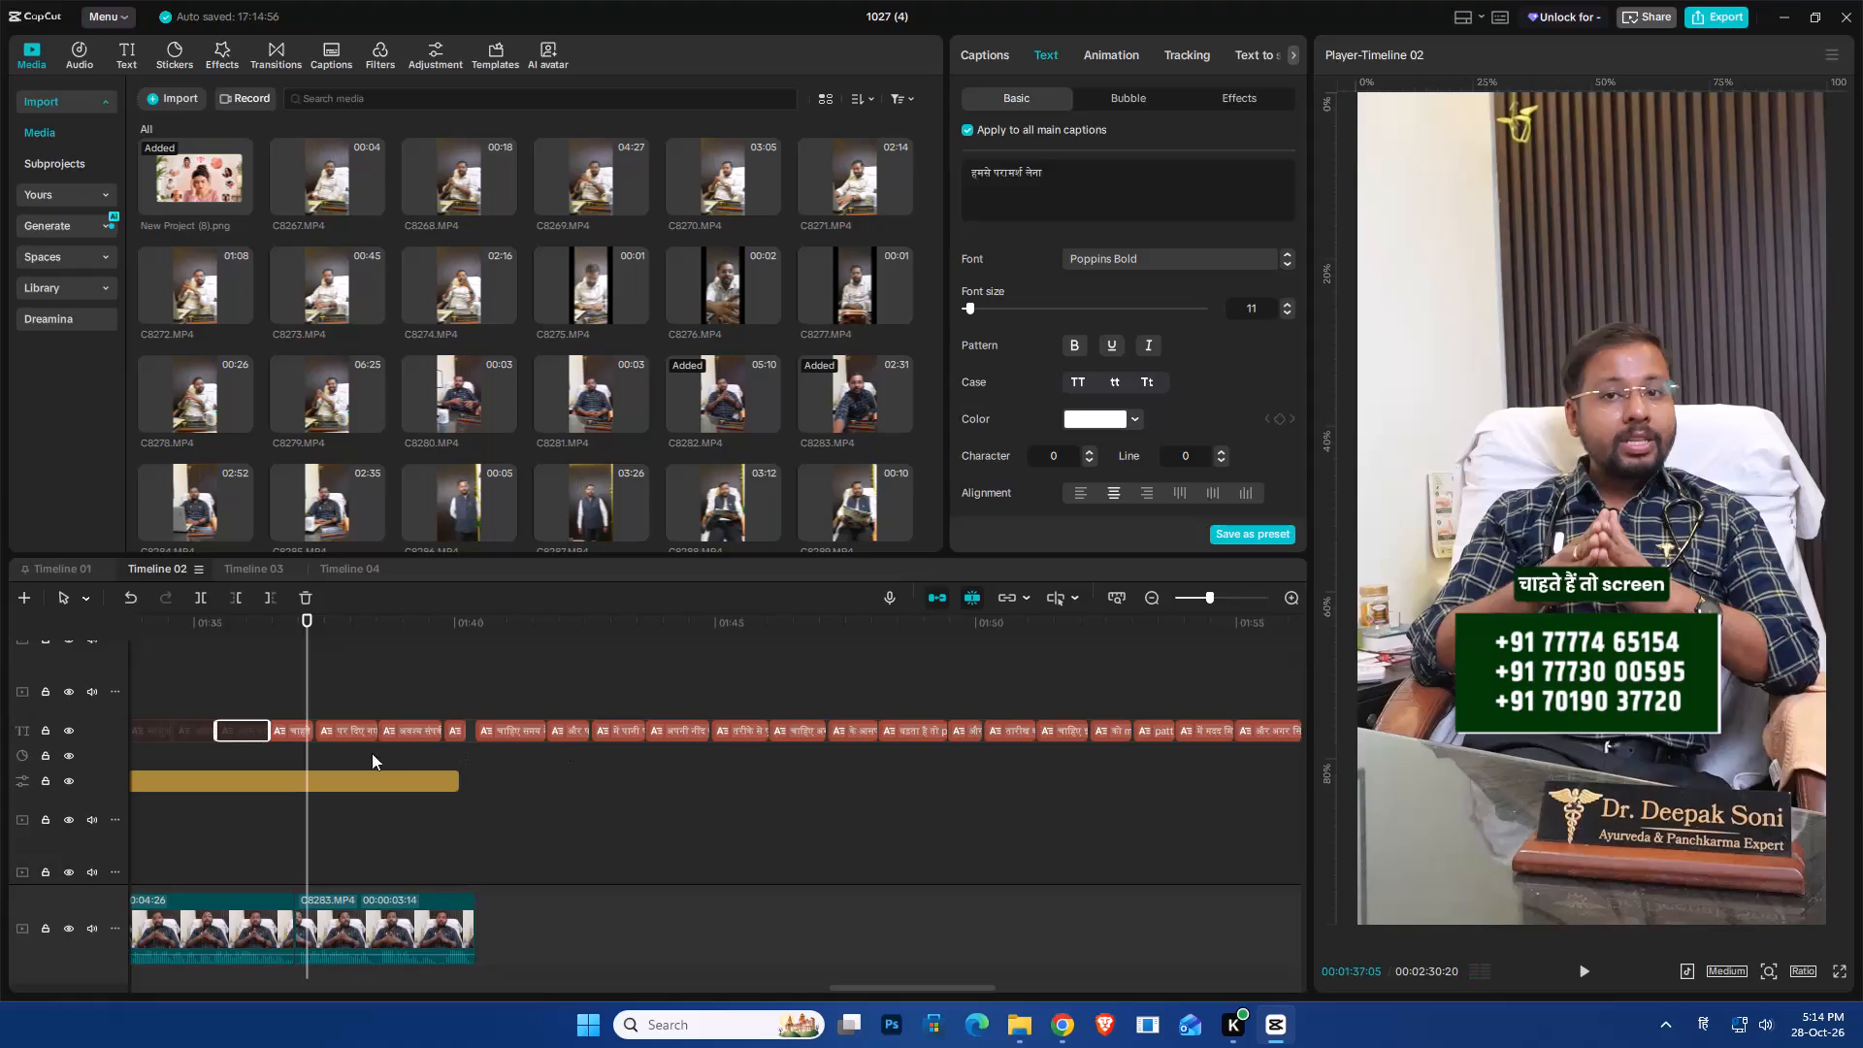
pyautogui.moveTo(262, 704); pyautogui.dragTo(448, 741)
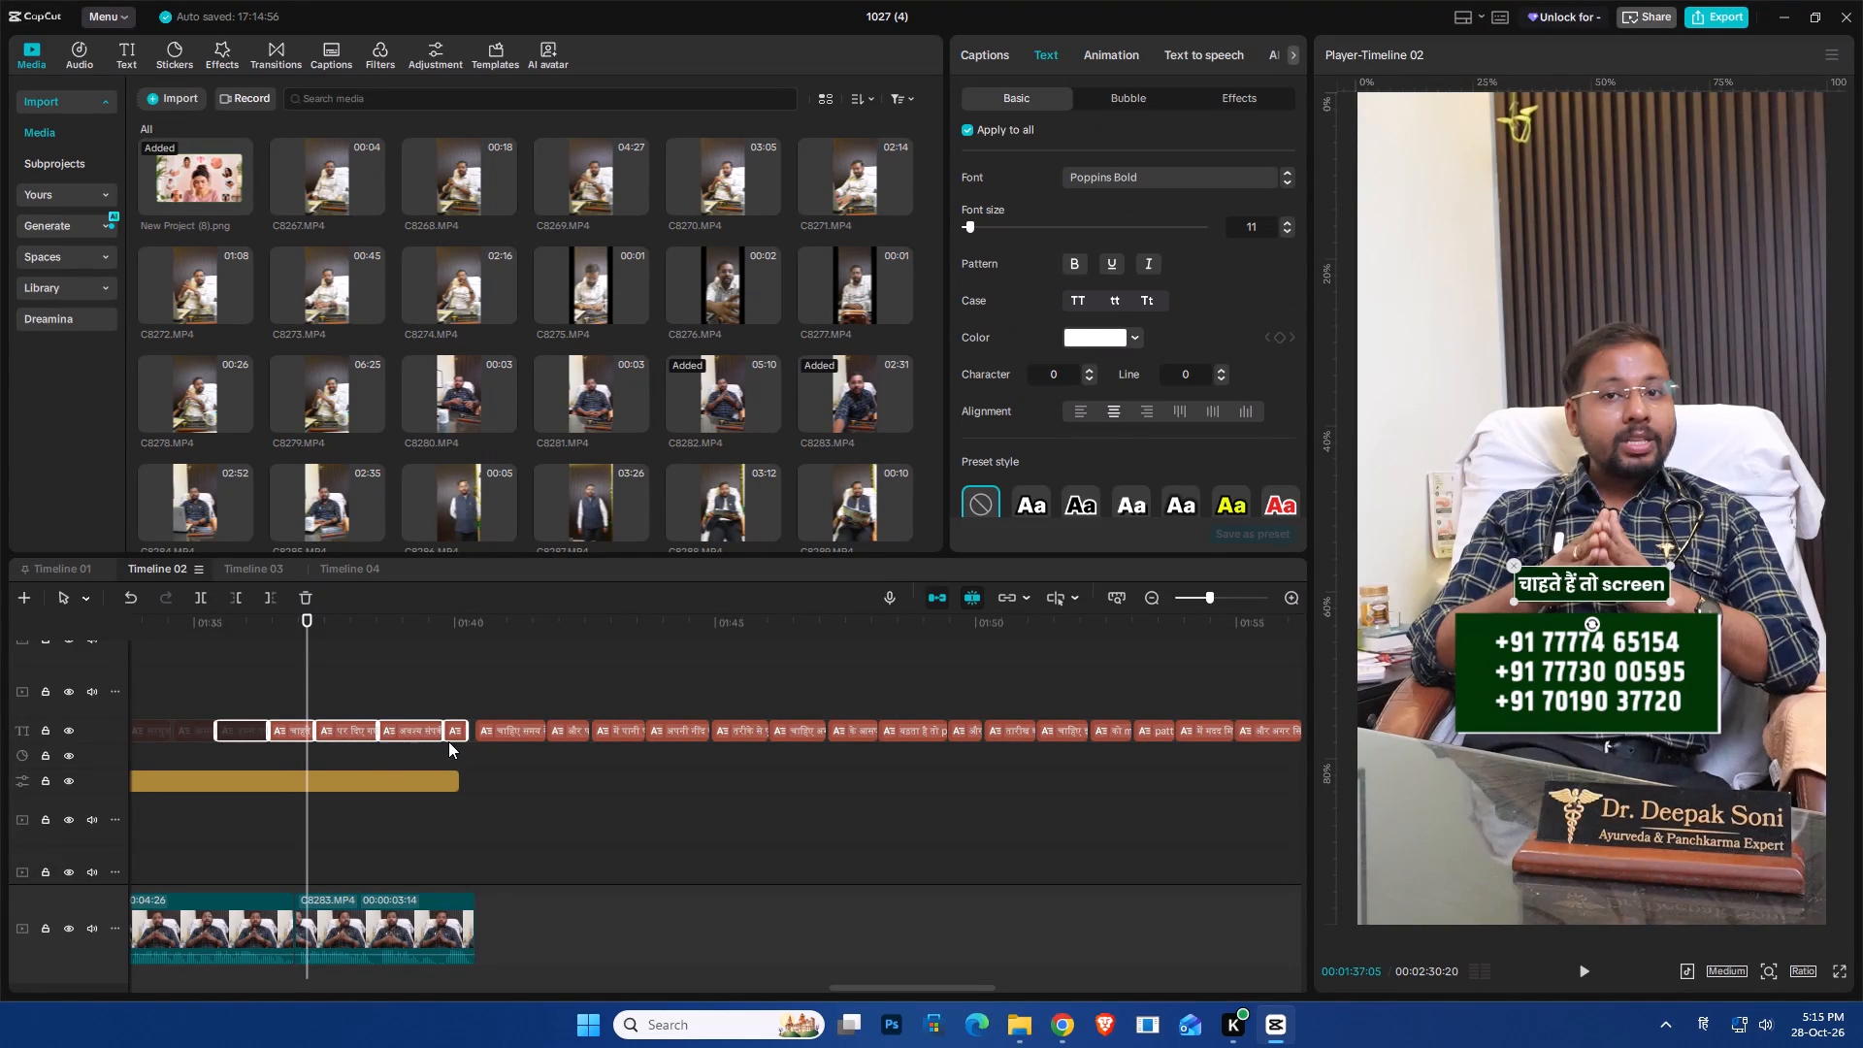
pyautogui.hotkey('shift', 'e')
pyautogui.hotkey('shift', 'e')
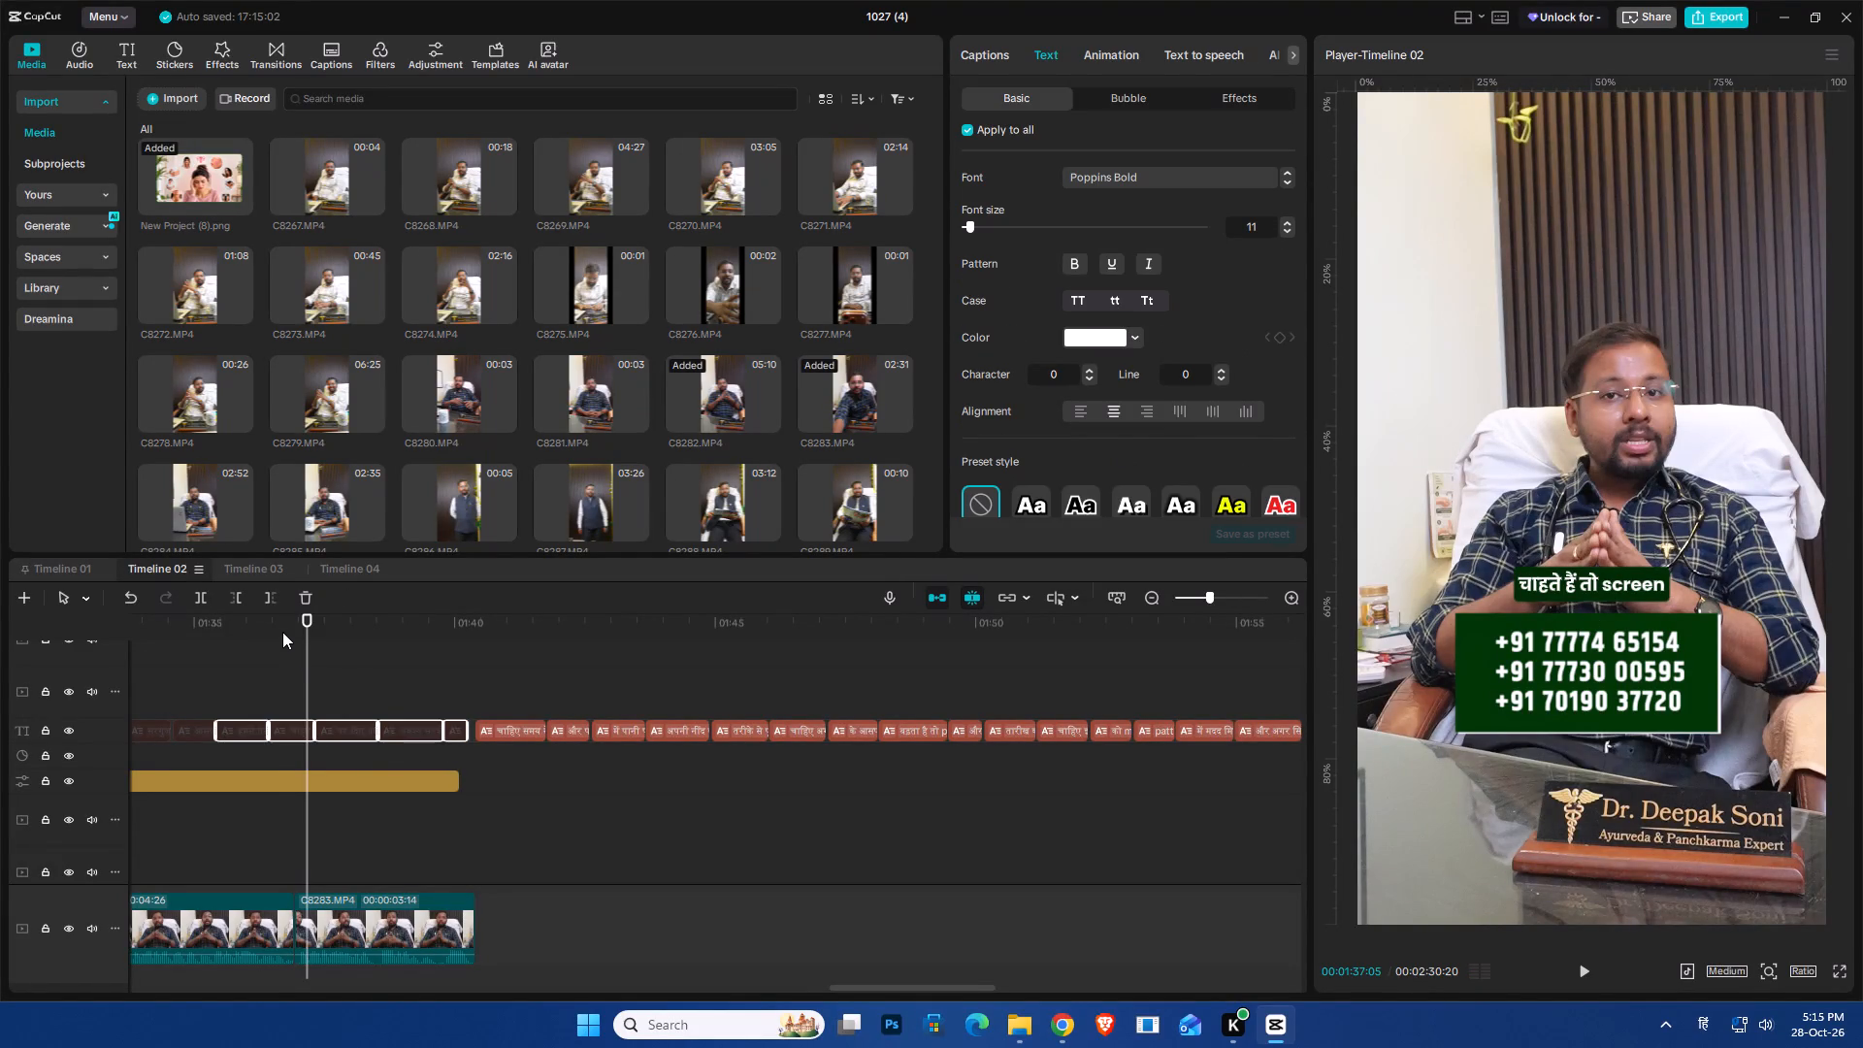
# Paste the copied compound-clip pair with its transition near the timeline start and centre it over the first main-footage cut at about 0:03:24.
pyautogui.moveTo(278, 624); pyautogui.dragTo(0, 804)
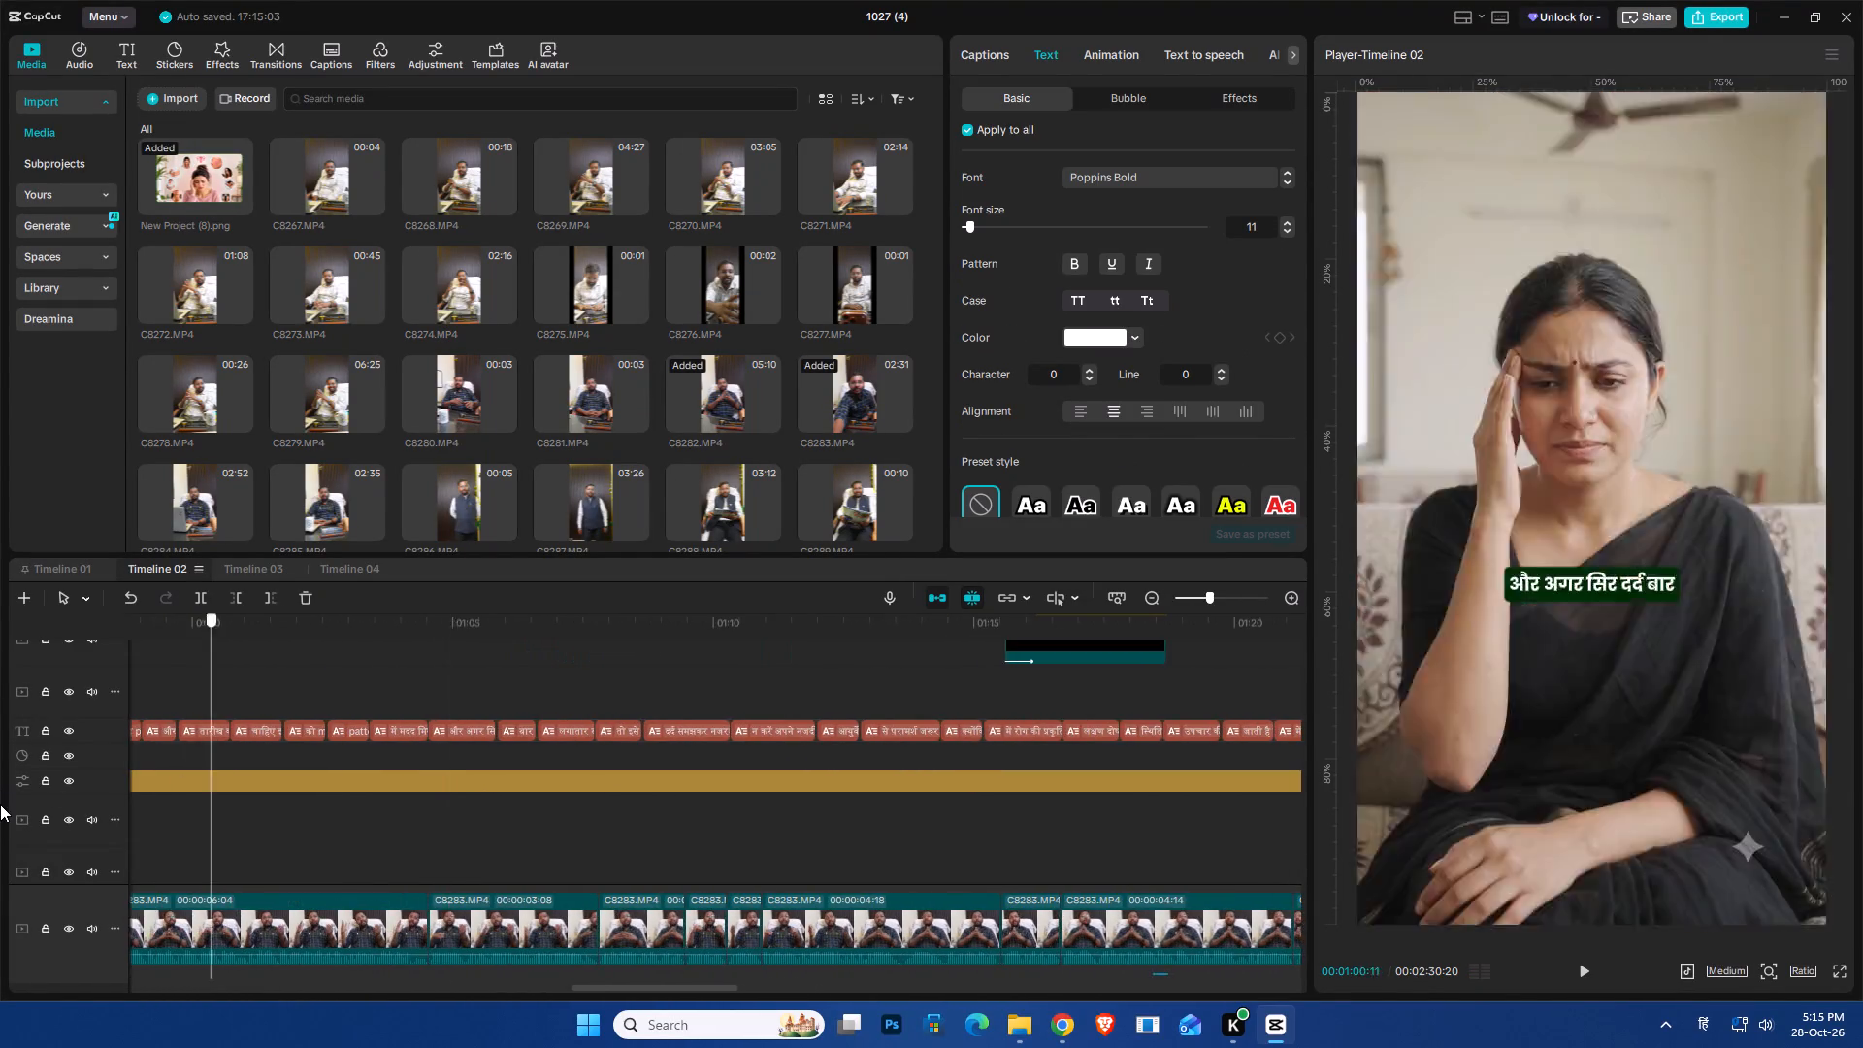
pyautogui.moveTo(0, 804); pyautogui.dragTo(0, 807)
pyautogui.keyDown('ctrl'); pyautogui.scroll(-5, 286, 815); pyautogui.keyUp('ctrl')
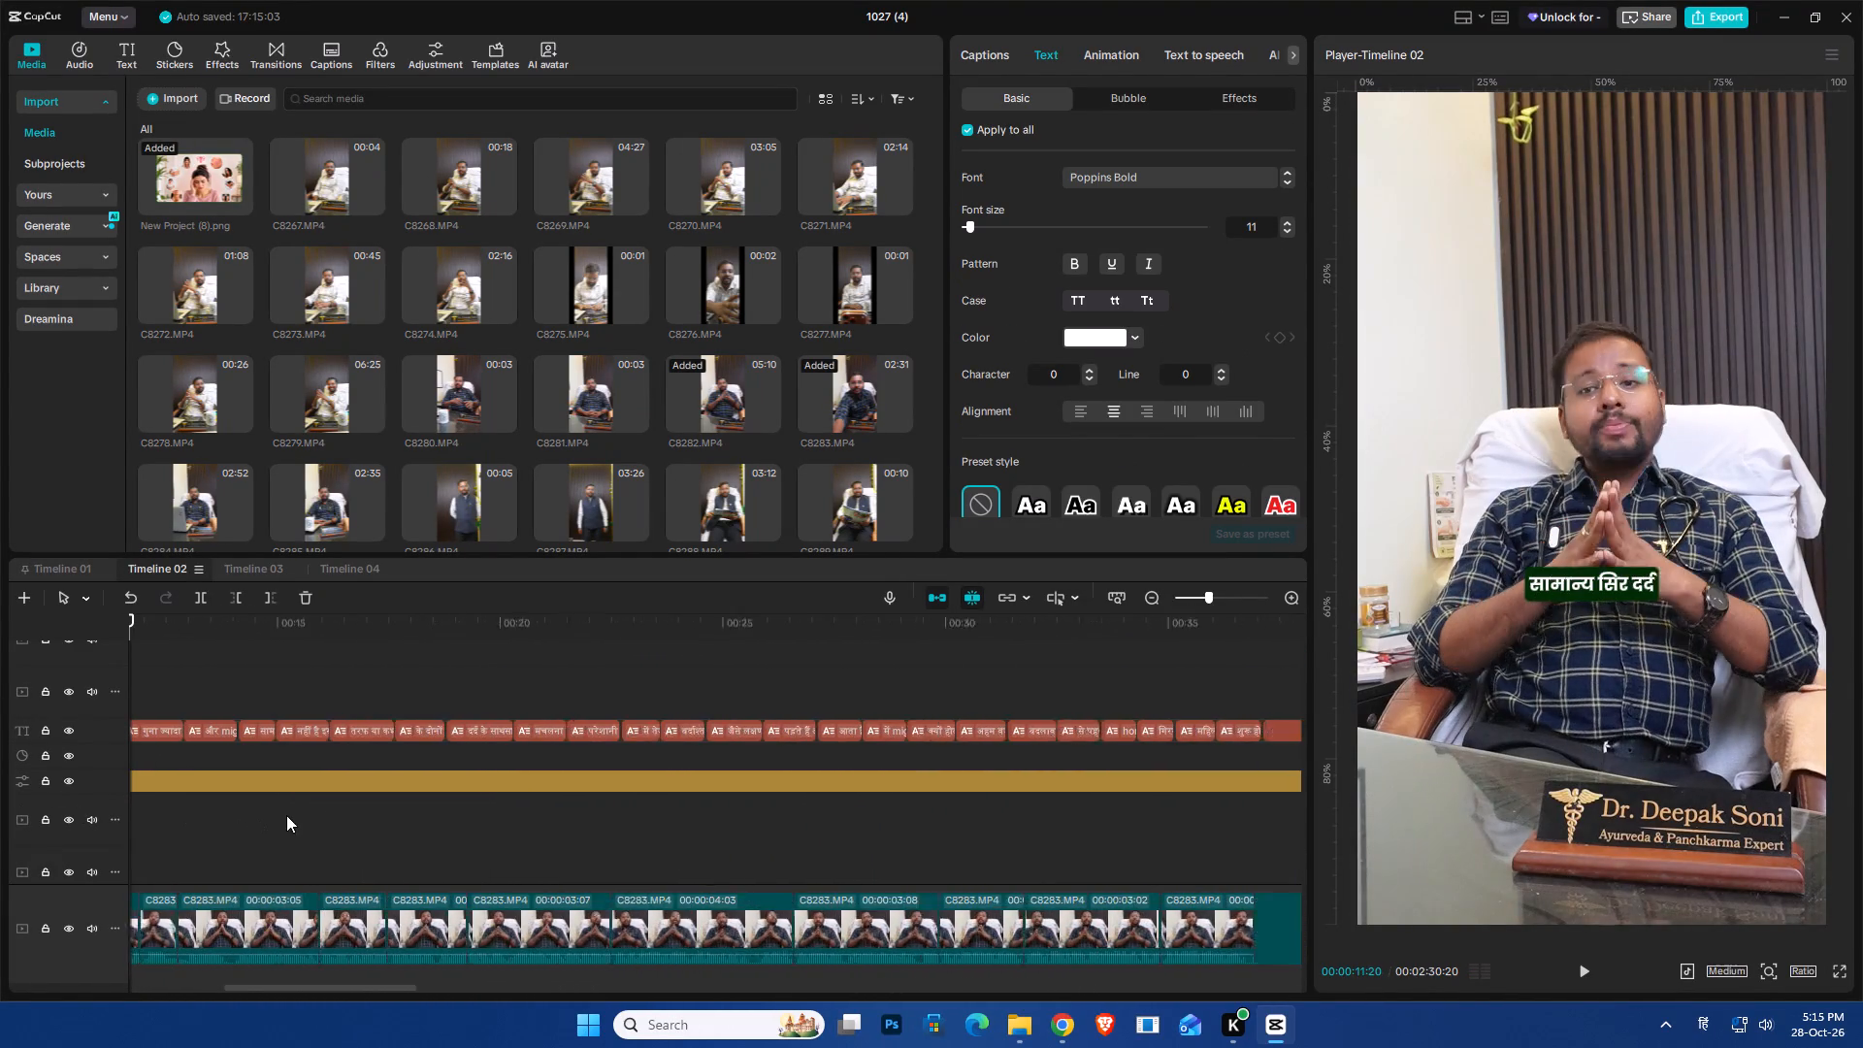
pyautogui.keyDown('ctrl'); pyautogui.scroll(-9, 286, 815); pyautogui.keyUp('ctrl')
pyautogui.moveTo(396, 632); pyautogui.dragTo(0, 778)
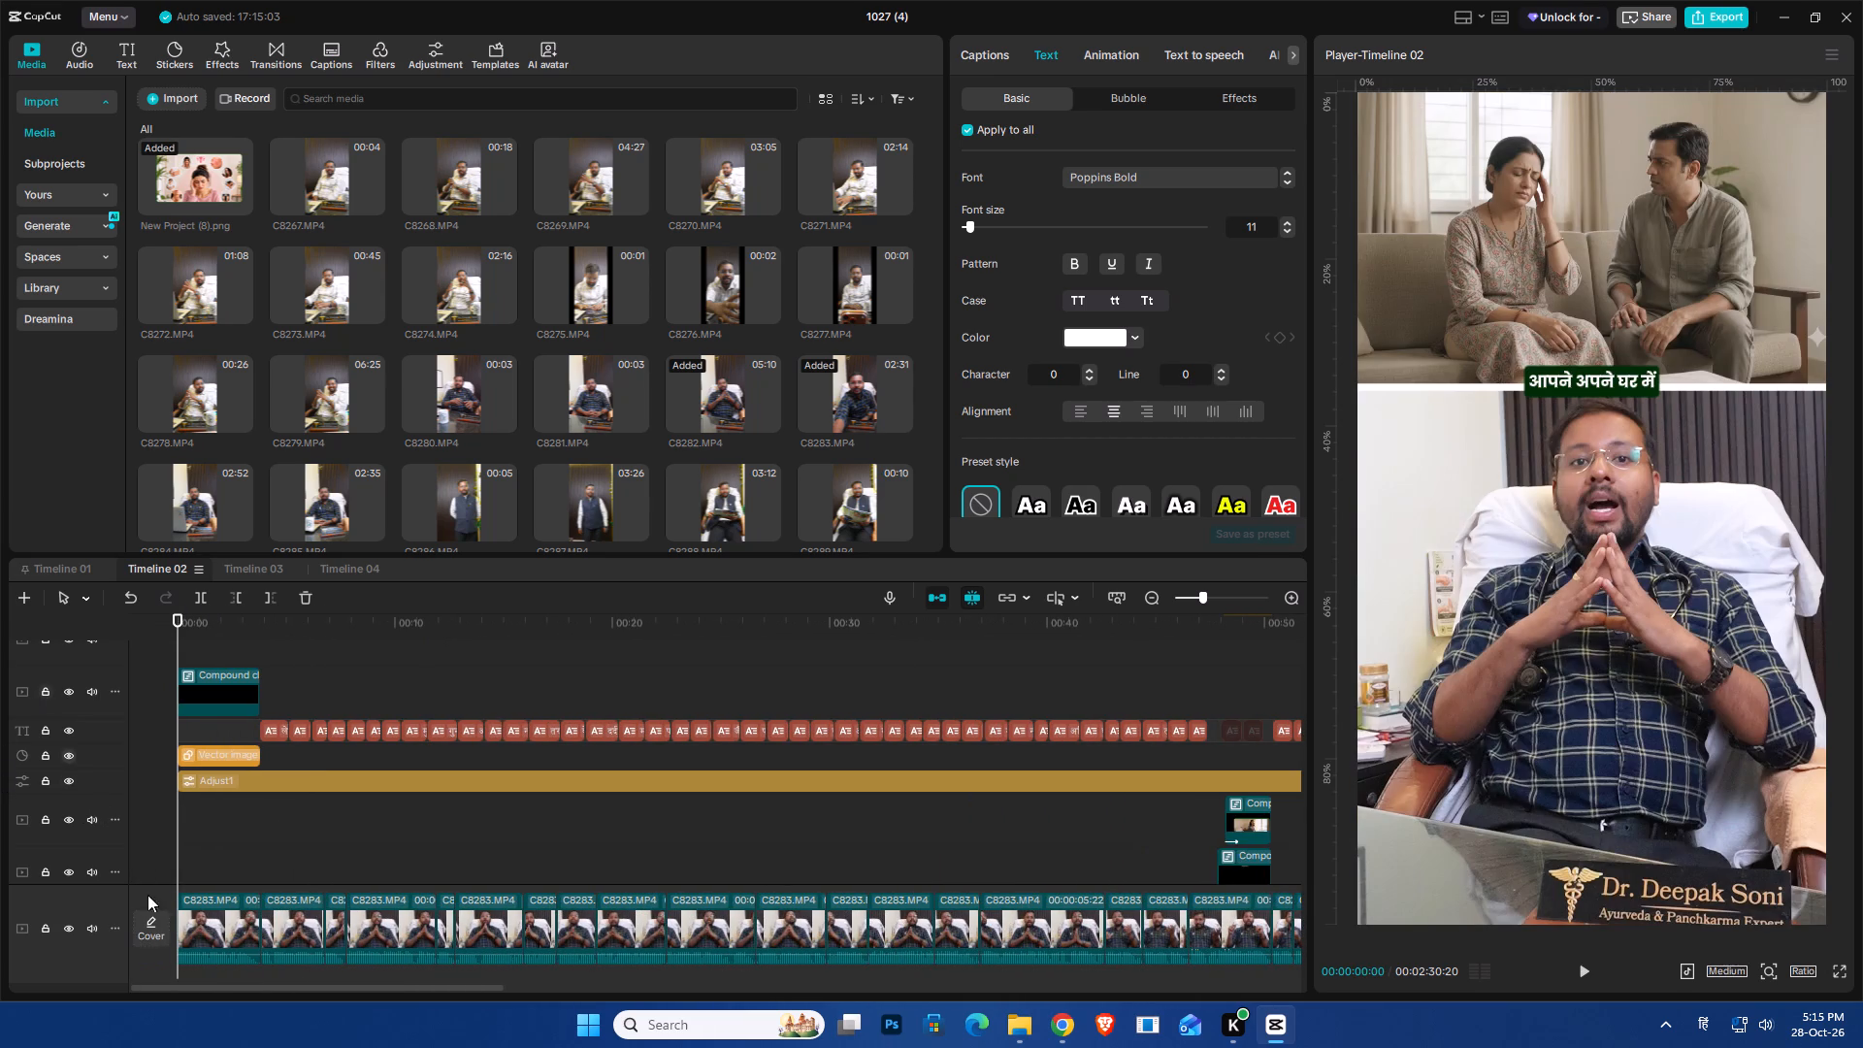
pyautogui.press('space')
pyautogui.press('space')
pyautogui.hotkey('ctrl', 'v')
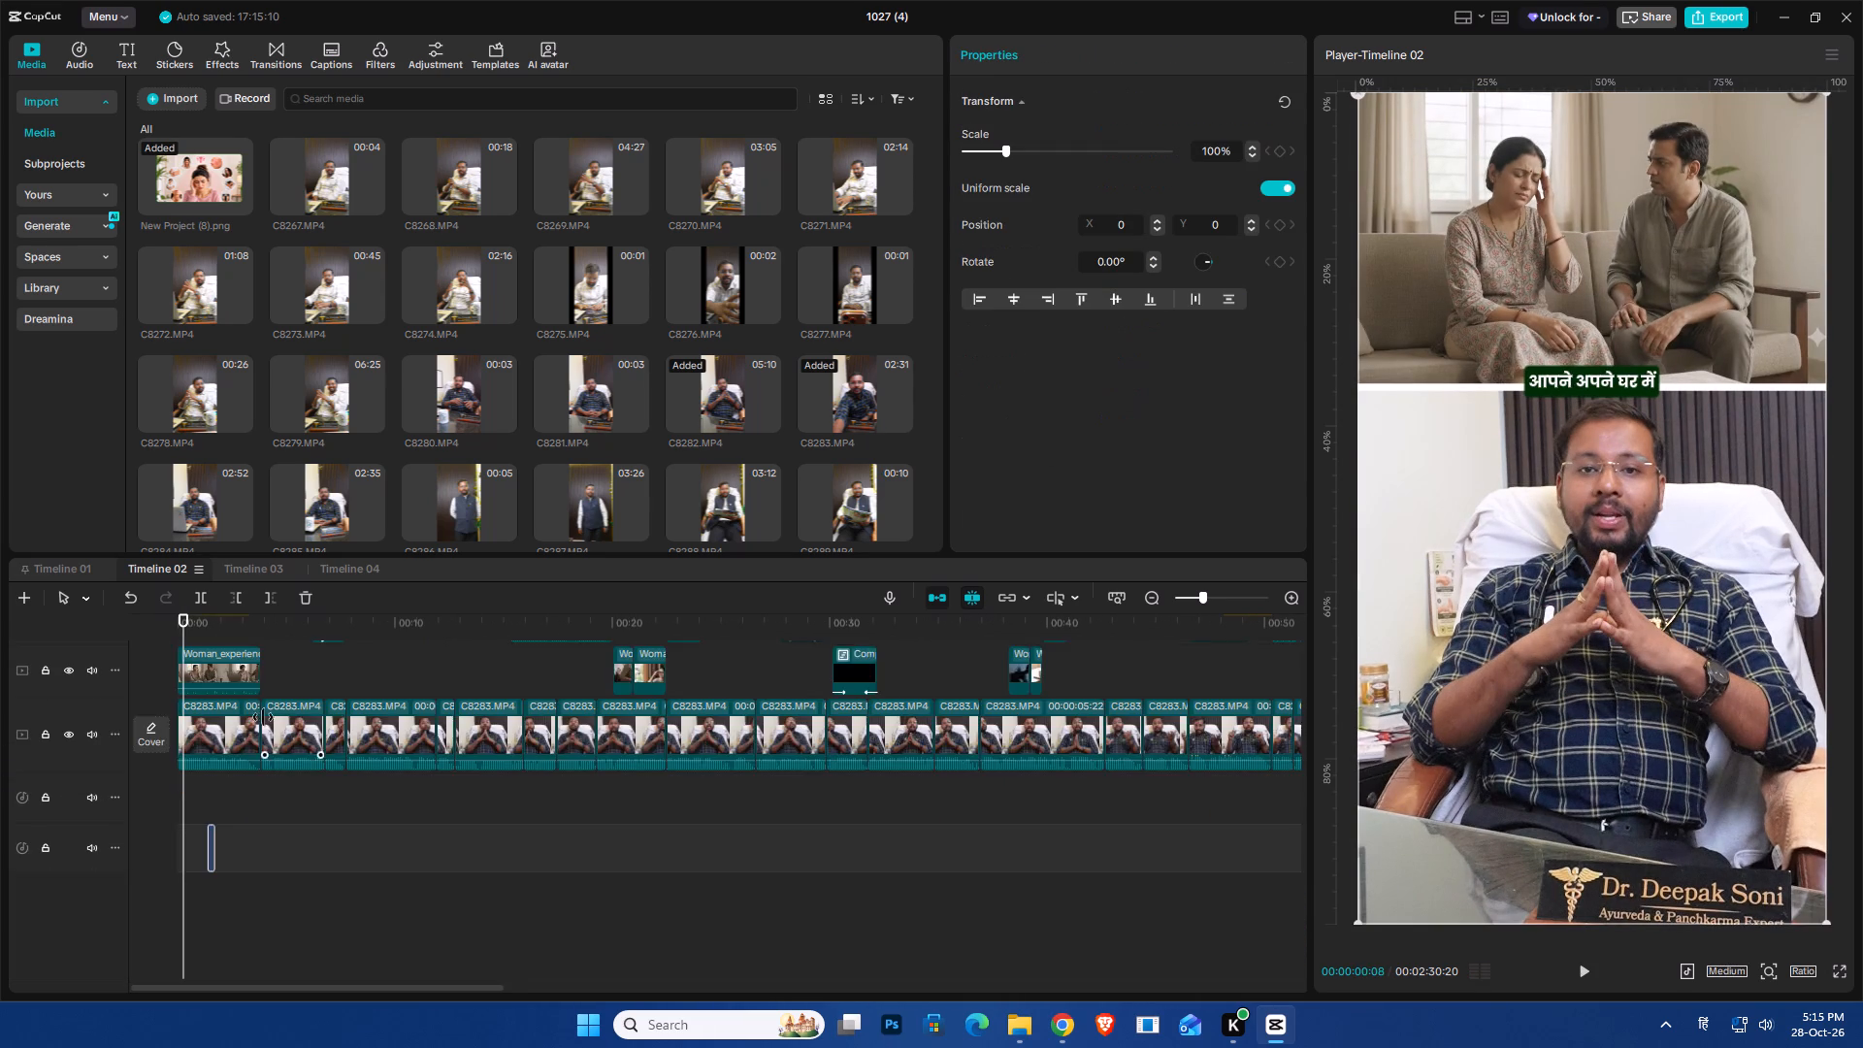
pyautogui.keyDown('ctrl'); pyautogui.scroll(20, 245, 718); pyautogui.keyUp('ctrl')
pyautogui.keyDown('ctrl'); pyautogui.scroll(20, 245, 718); pyautogui.keyUp('ctrl')
pyautogui.keyDown('ctrl'); pyautogui.scroll(8, 245, 718); pyautogui.keyUp('ctrl')
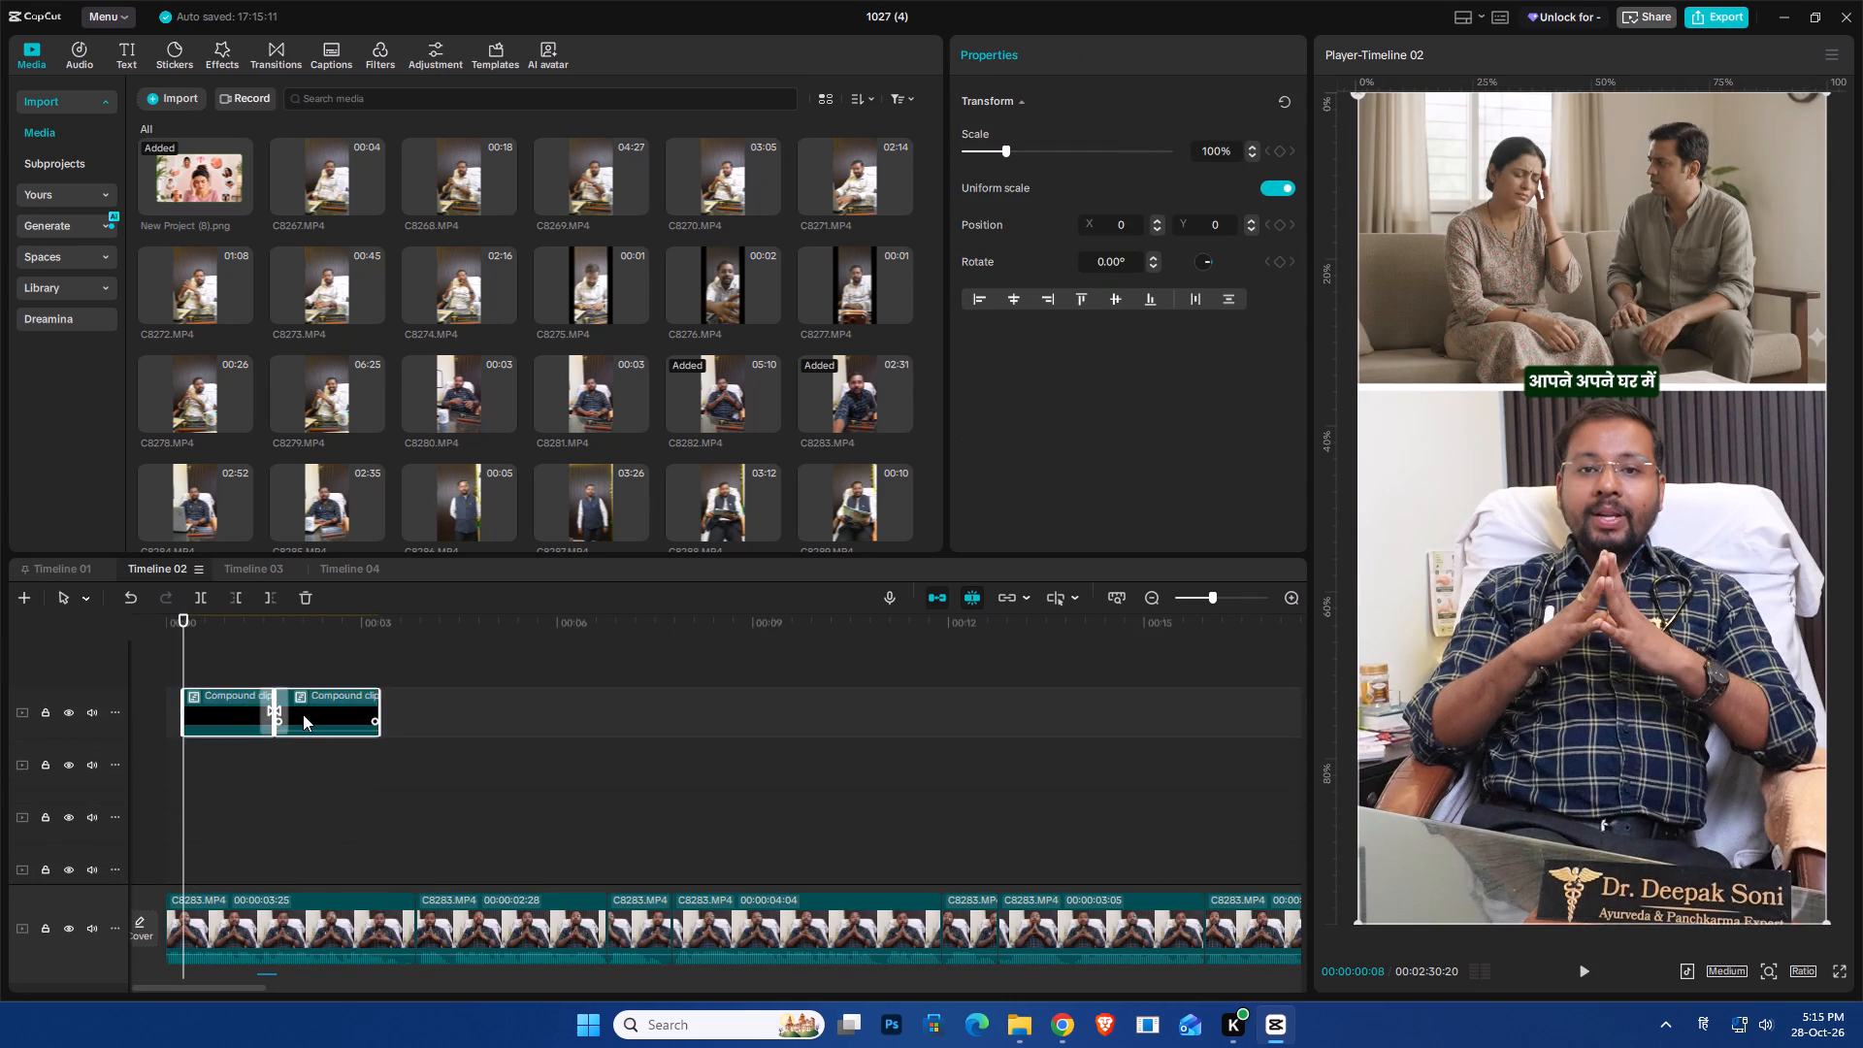
pyautogui.moveTo(305, 714); pyautogui.dragTo(478, 761)
pyautogui.scroll(-5, 431, 751)
pyautogui.scroll(3, 448, 721)
pyautogui.moveTo(482, 667); pyautogui.dragTo(449, 714)
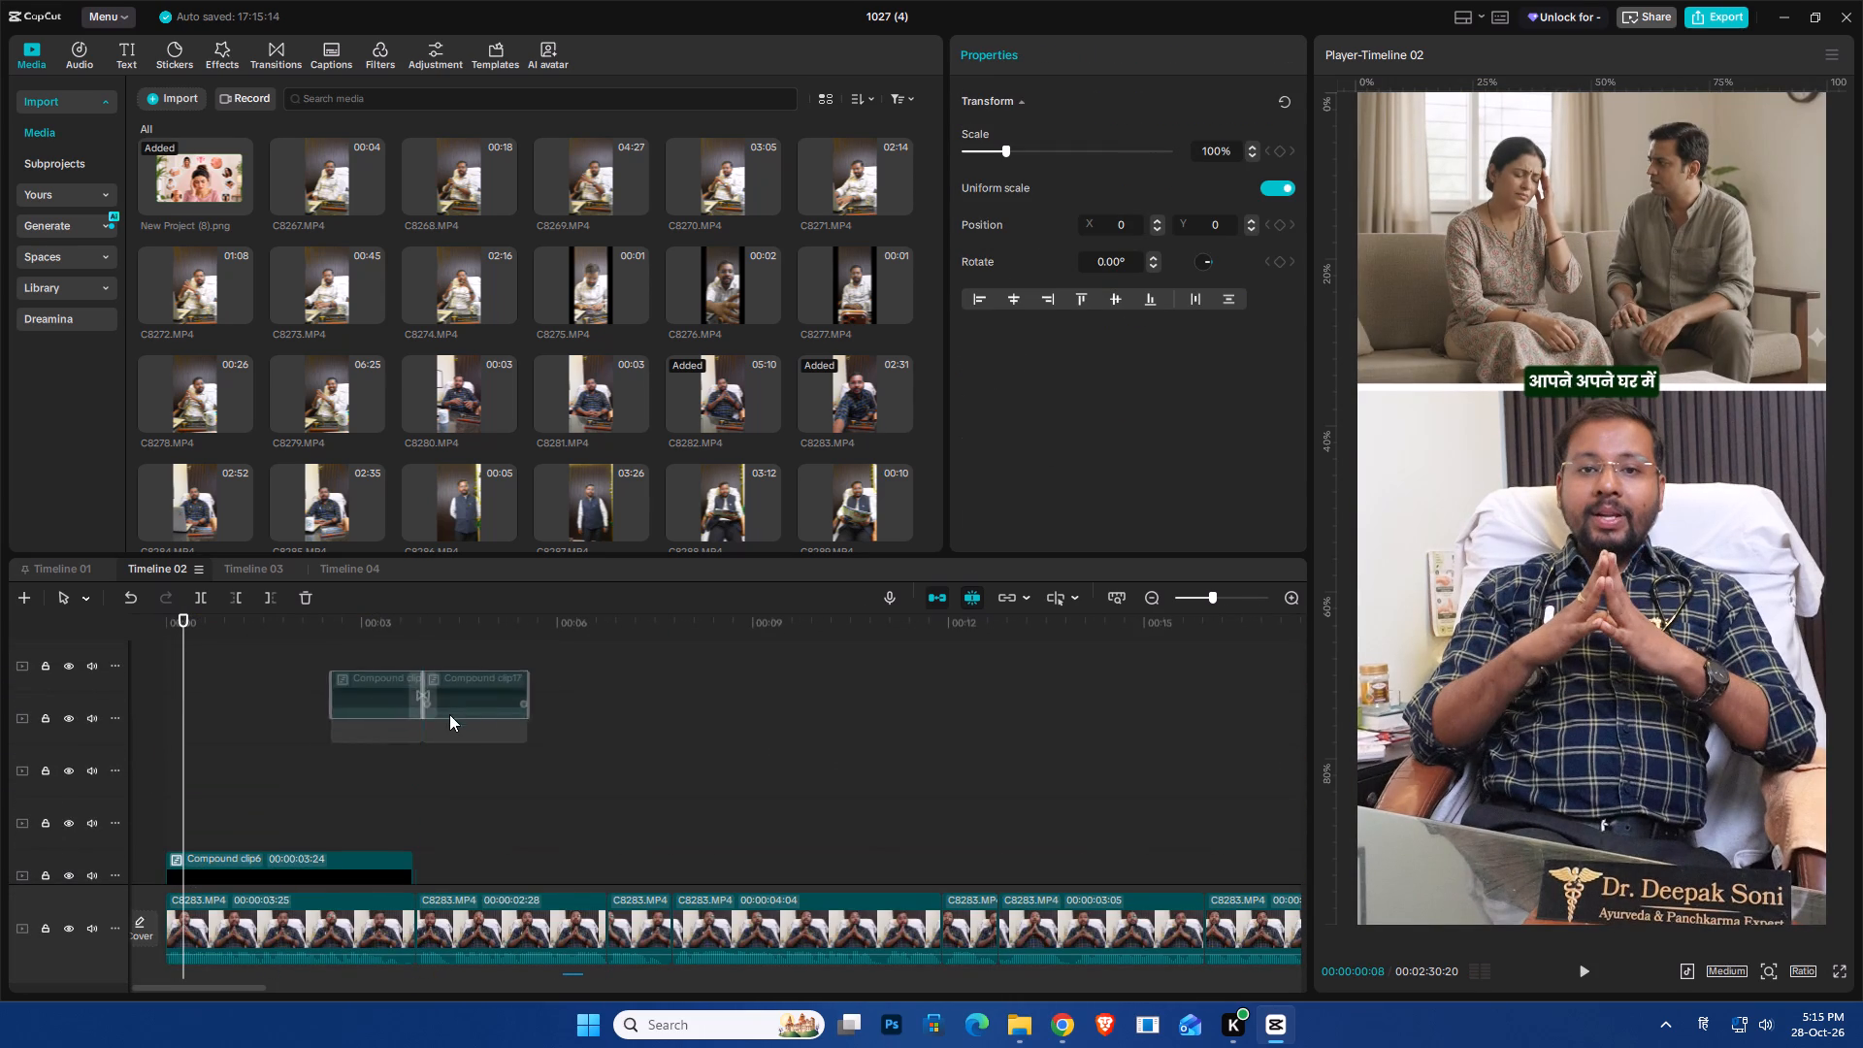
pyautogui.moveTo(449, 714); pyautogui.dragTo(443, 717)
# Play back the opening to check the pasted transition over the first cut and the headache B-roll that follows.
pyautogui.click(261, 665)
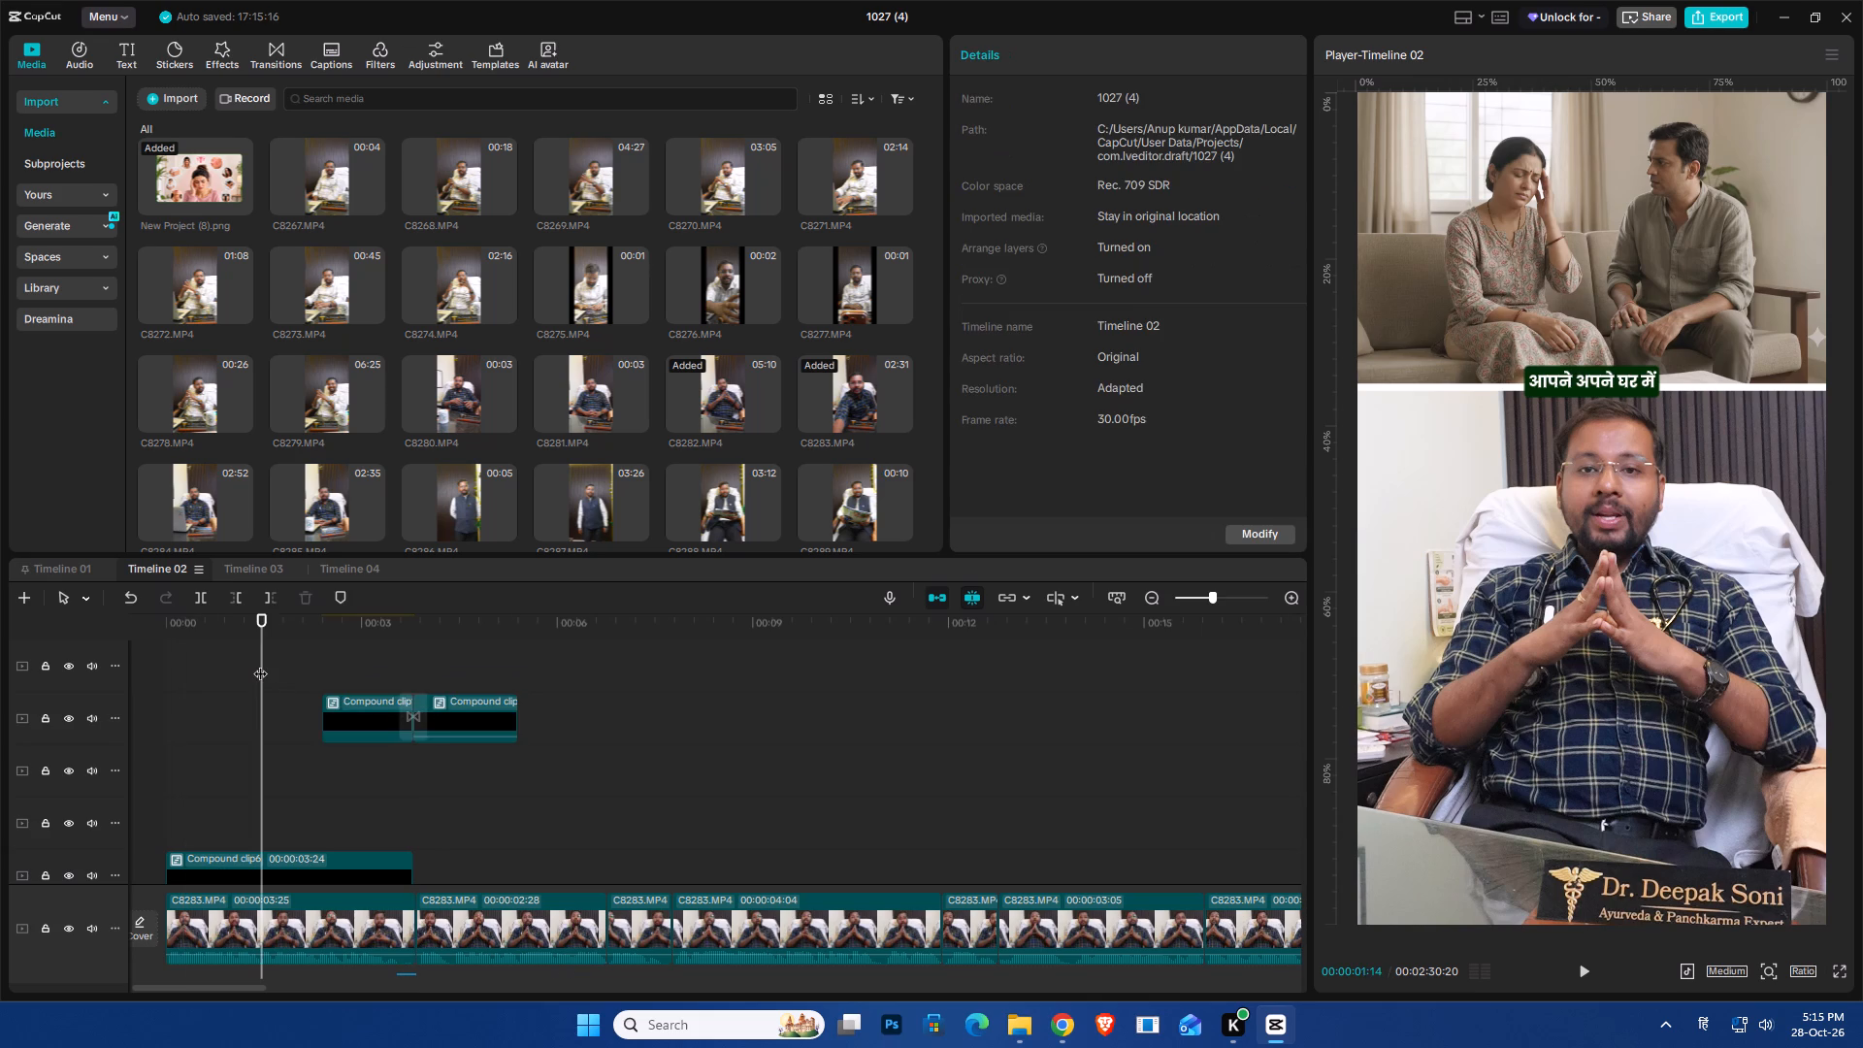
pyautogui.press('space')
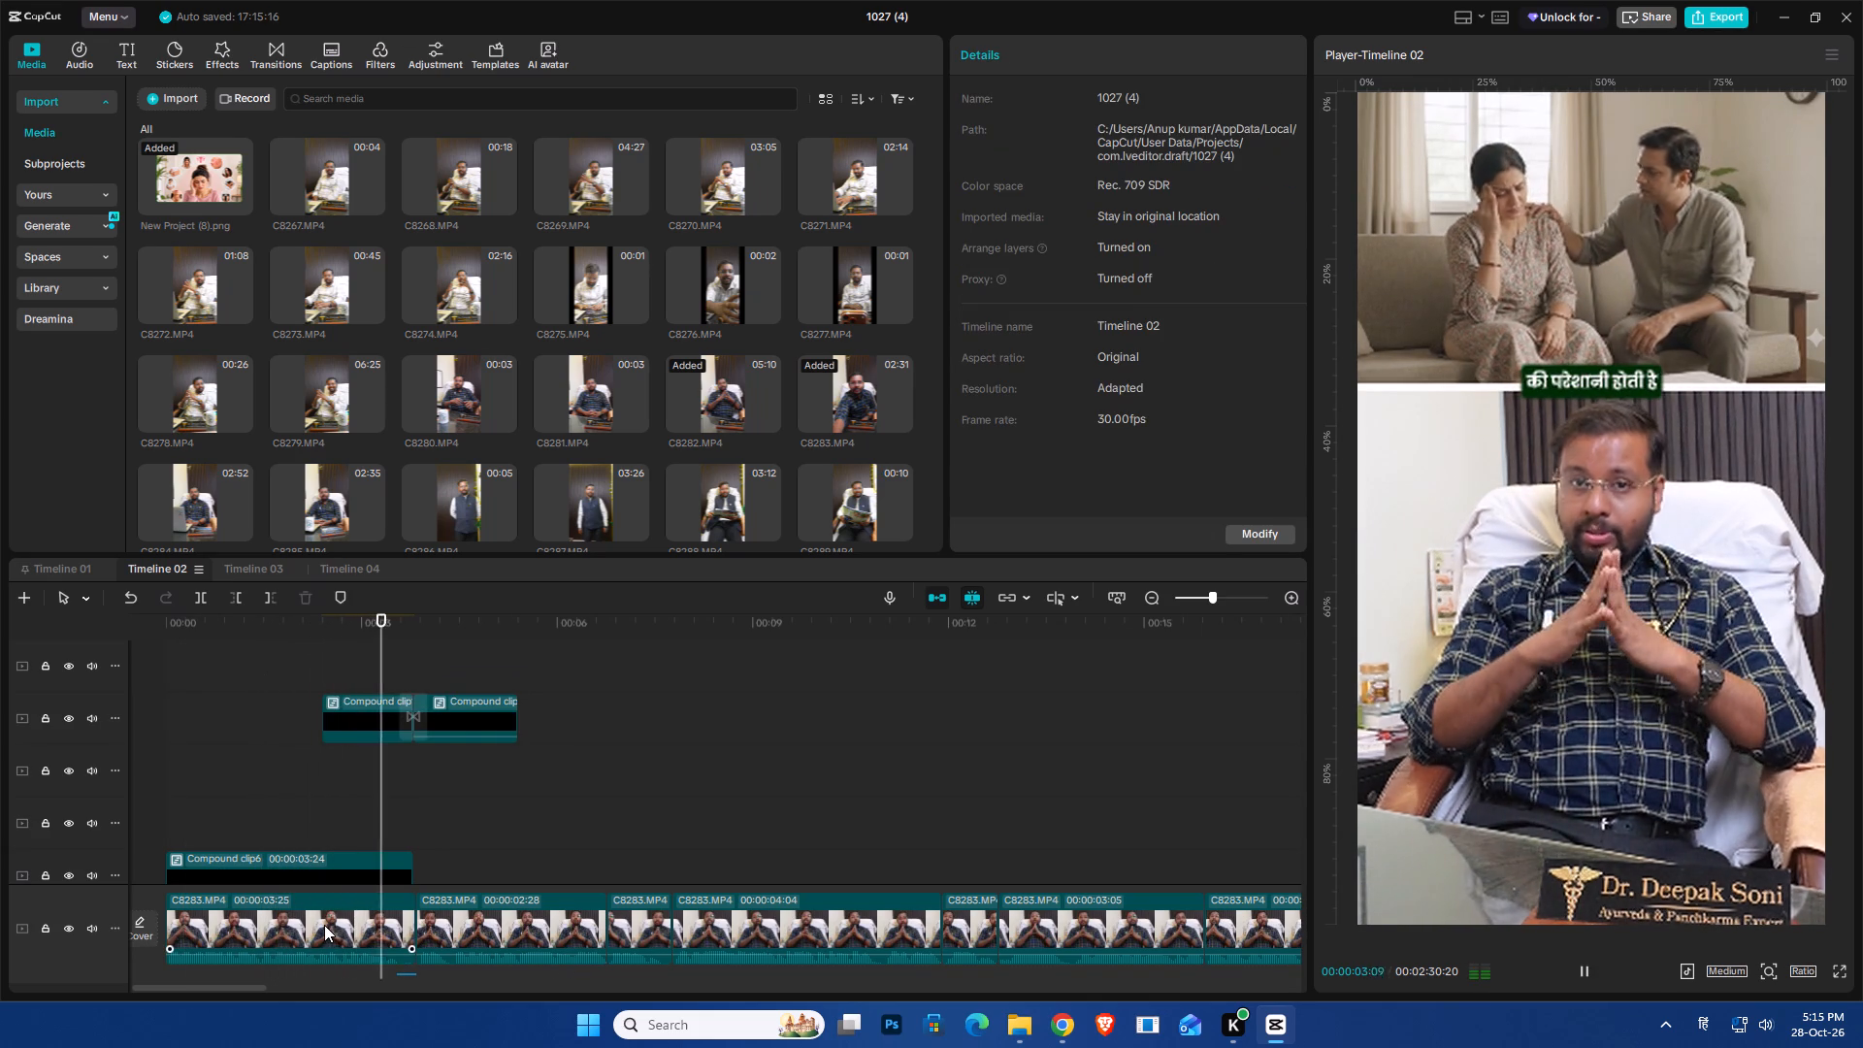
pyautogui.press('space')
pyautogui.press('space')
pyautogui.keyDown('ctrl'); pyautogui.scroll(-8, 488, 925); pyautogui.keyUp('ctrl')
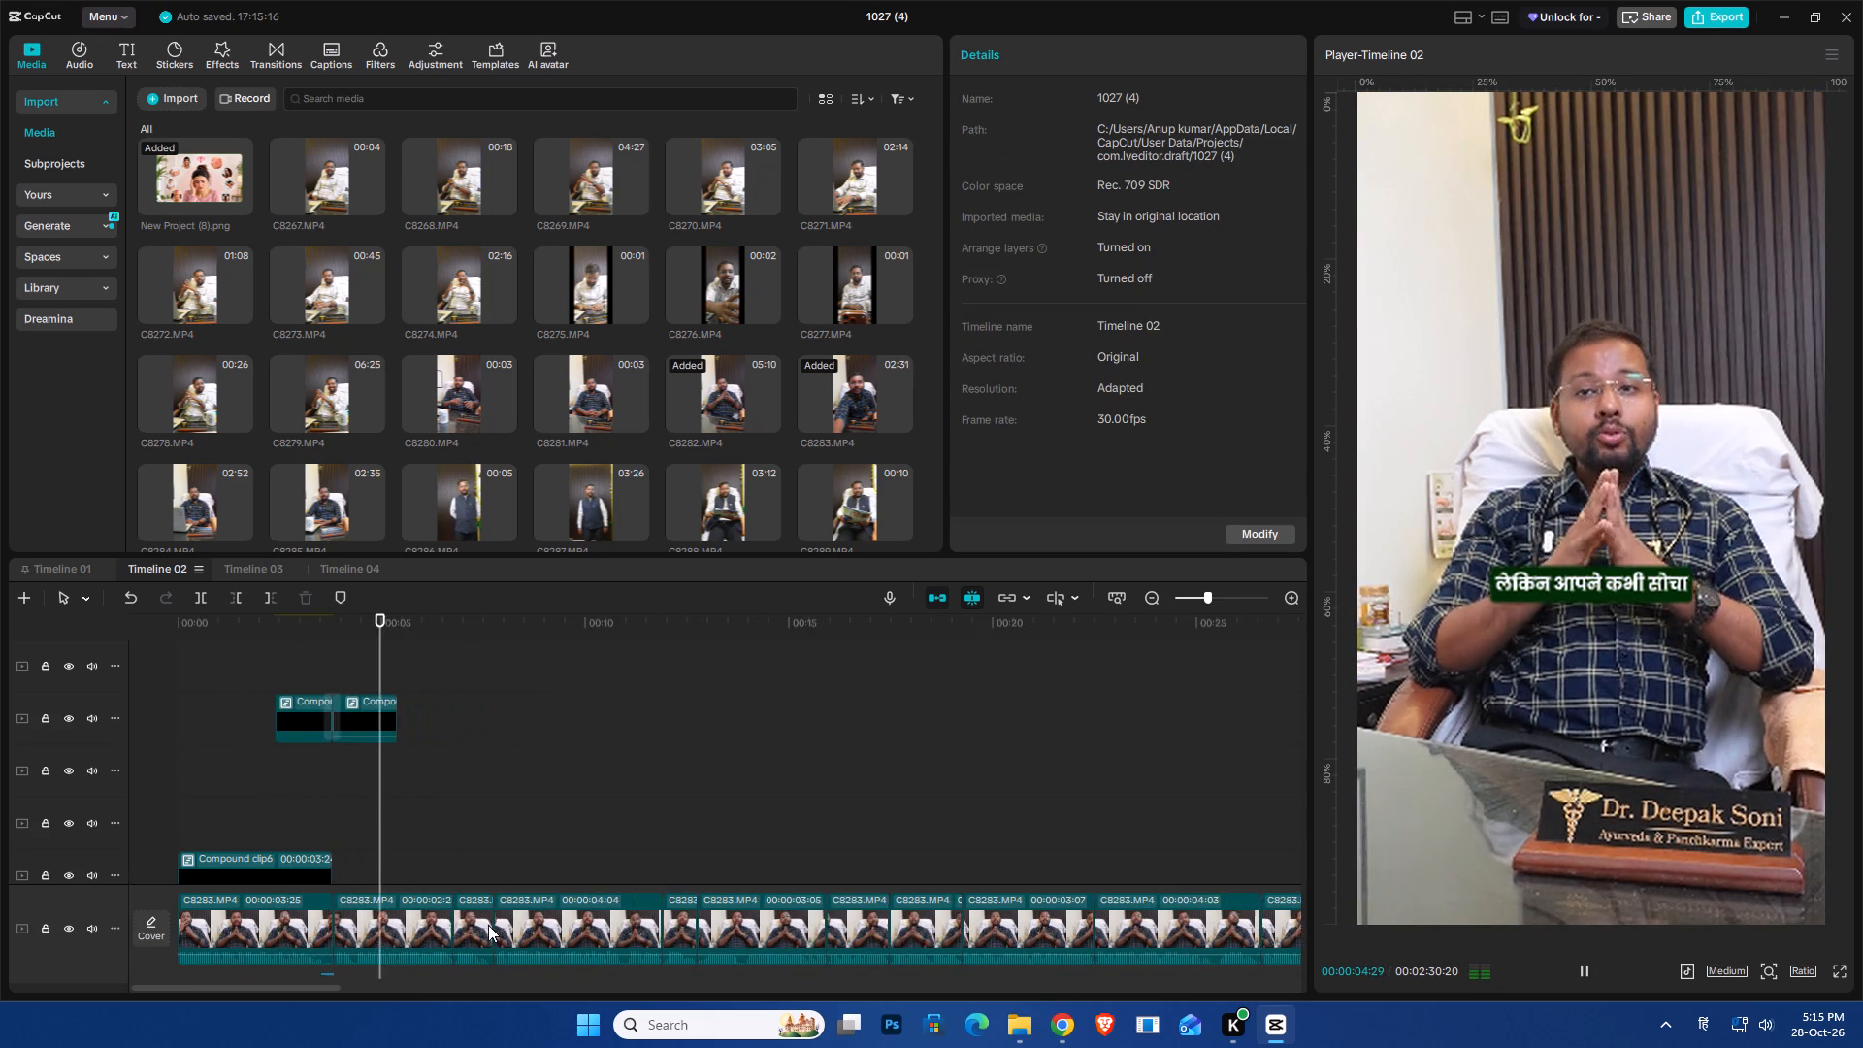
pyautogui.keyDown('ctrl'); pyautogui.scroll(-4, 488, 925); pyautogui.keyUp('ctrl')
pyautogui.scroll(-7, 488, 925)
pyautogui.scroll(-13, 742, 782)
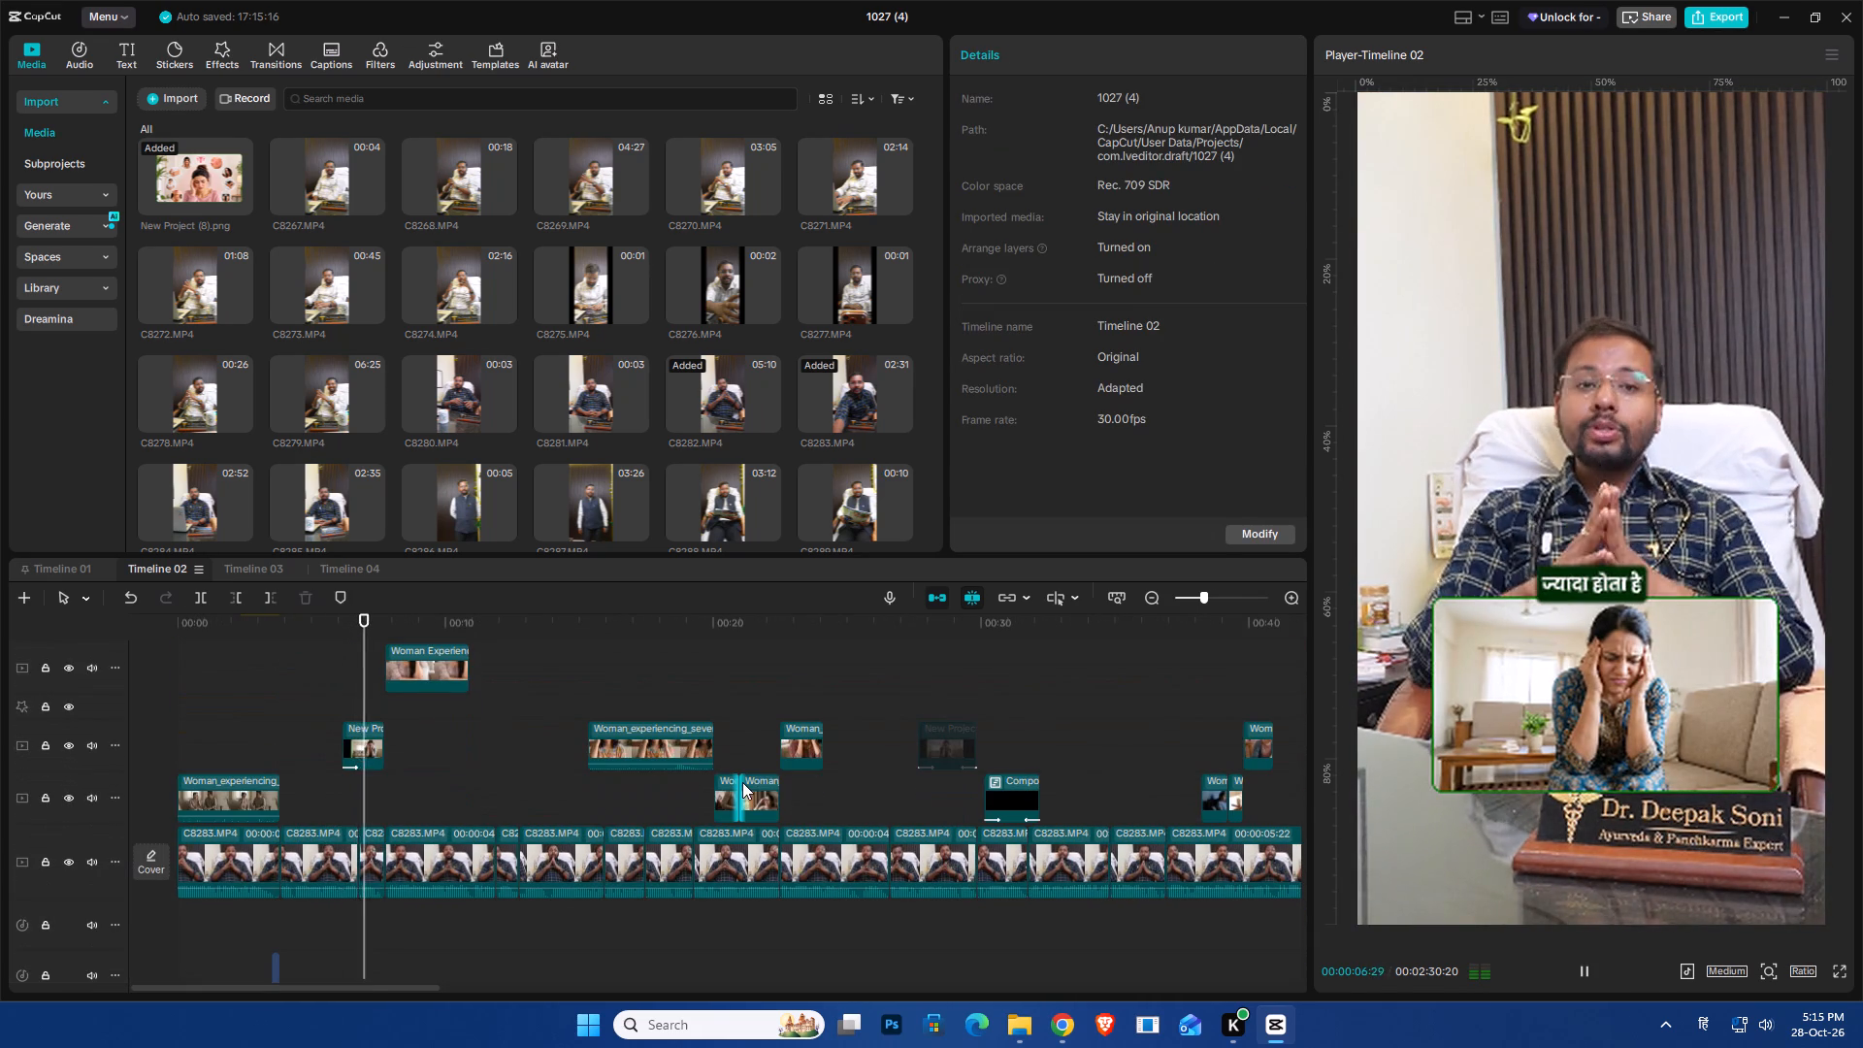
pyautogui.keyDown('ctrl'); pyautogui.scroll(6, 515, 821); pyautogui.keyUp('ctrl')
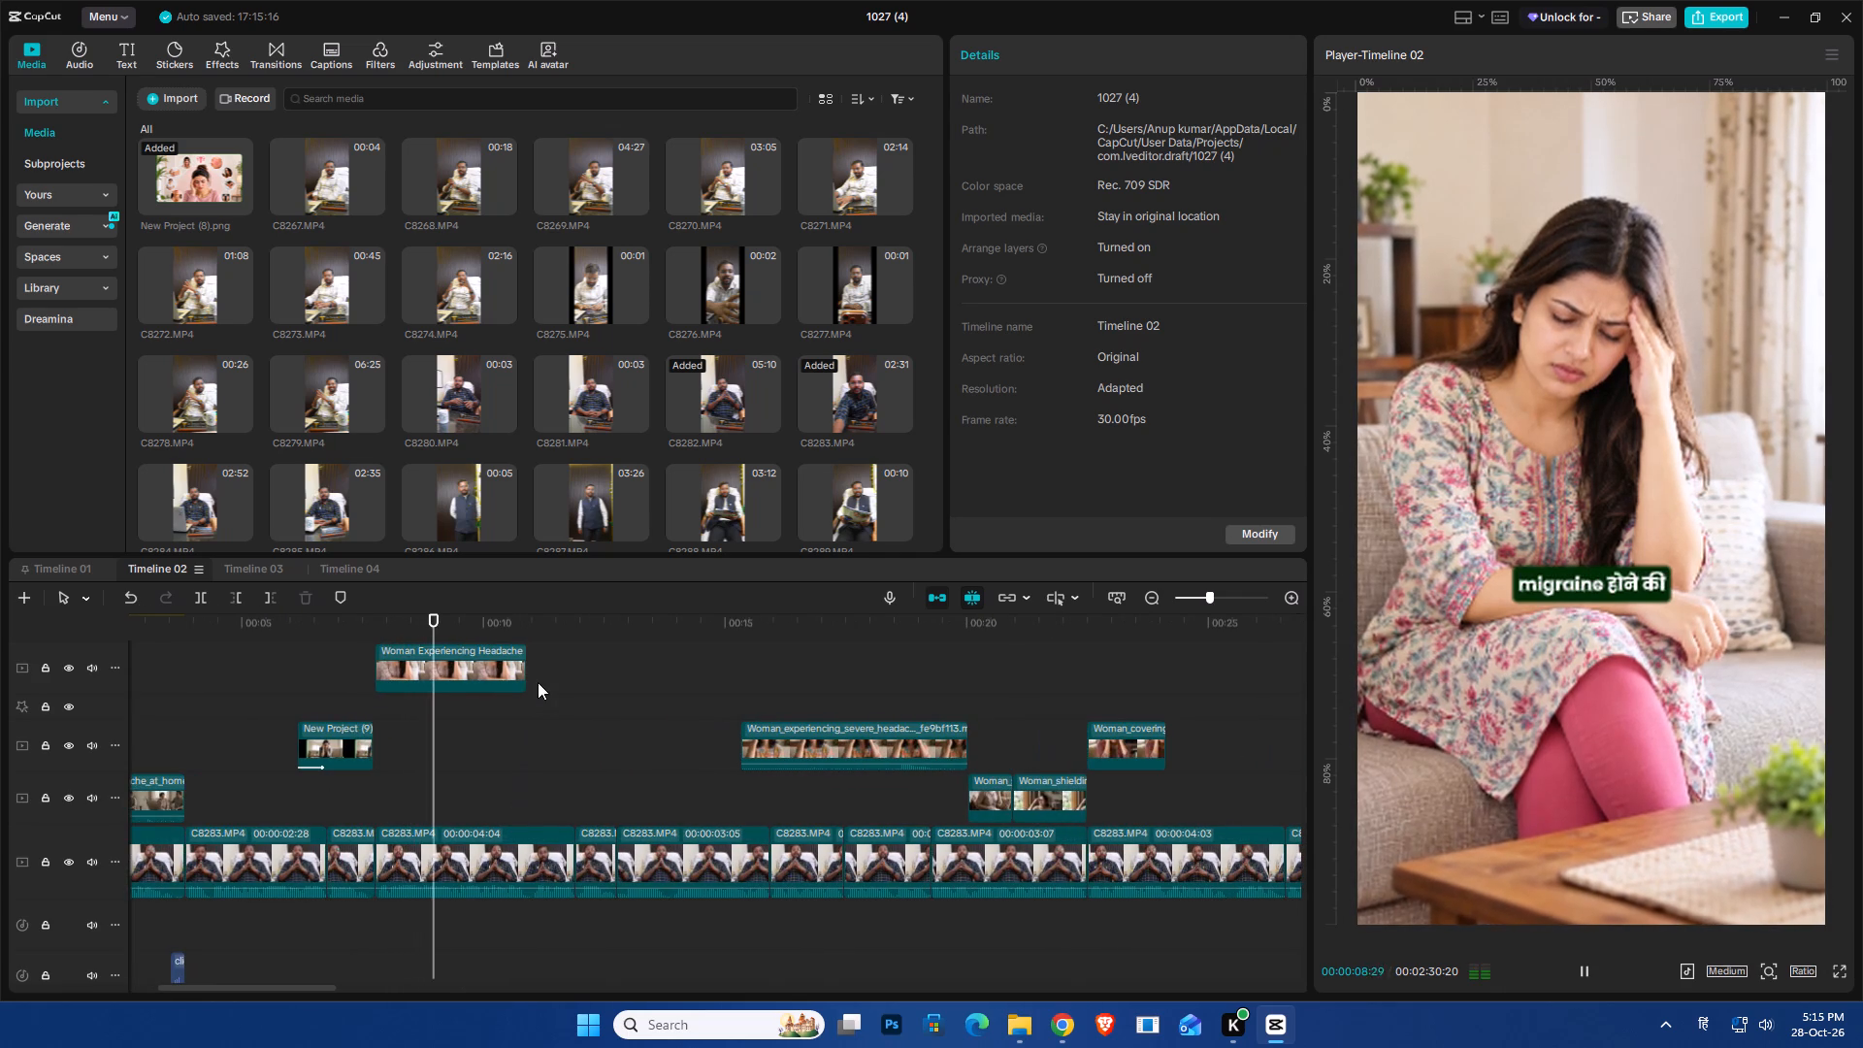
# Go to the end of the Woman Experiencing Headache image at about 0:10:20 and search the video effects for blur.
pyautogui.click(529, 627)
pyautogui.press('space')
pyautogui.moveTo(529, 627); pyautogui.dragTo(515, 636)
pyautogui.scroll(6, 567, 813)
pyautogui.click(187, 59)
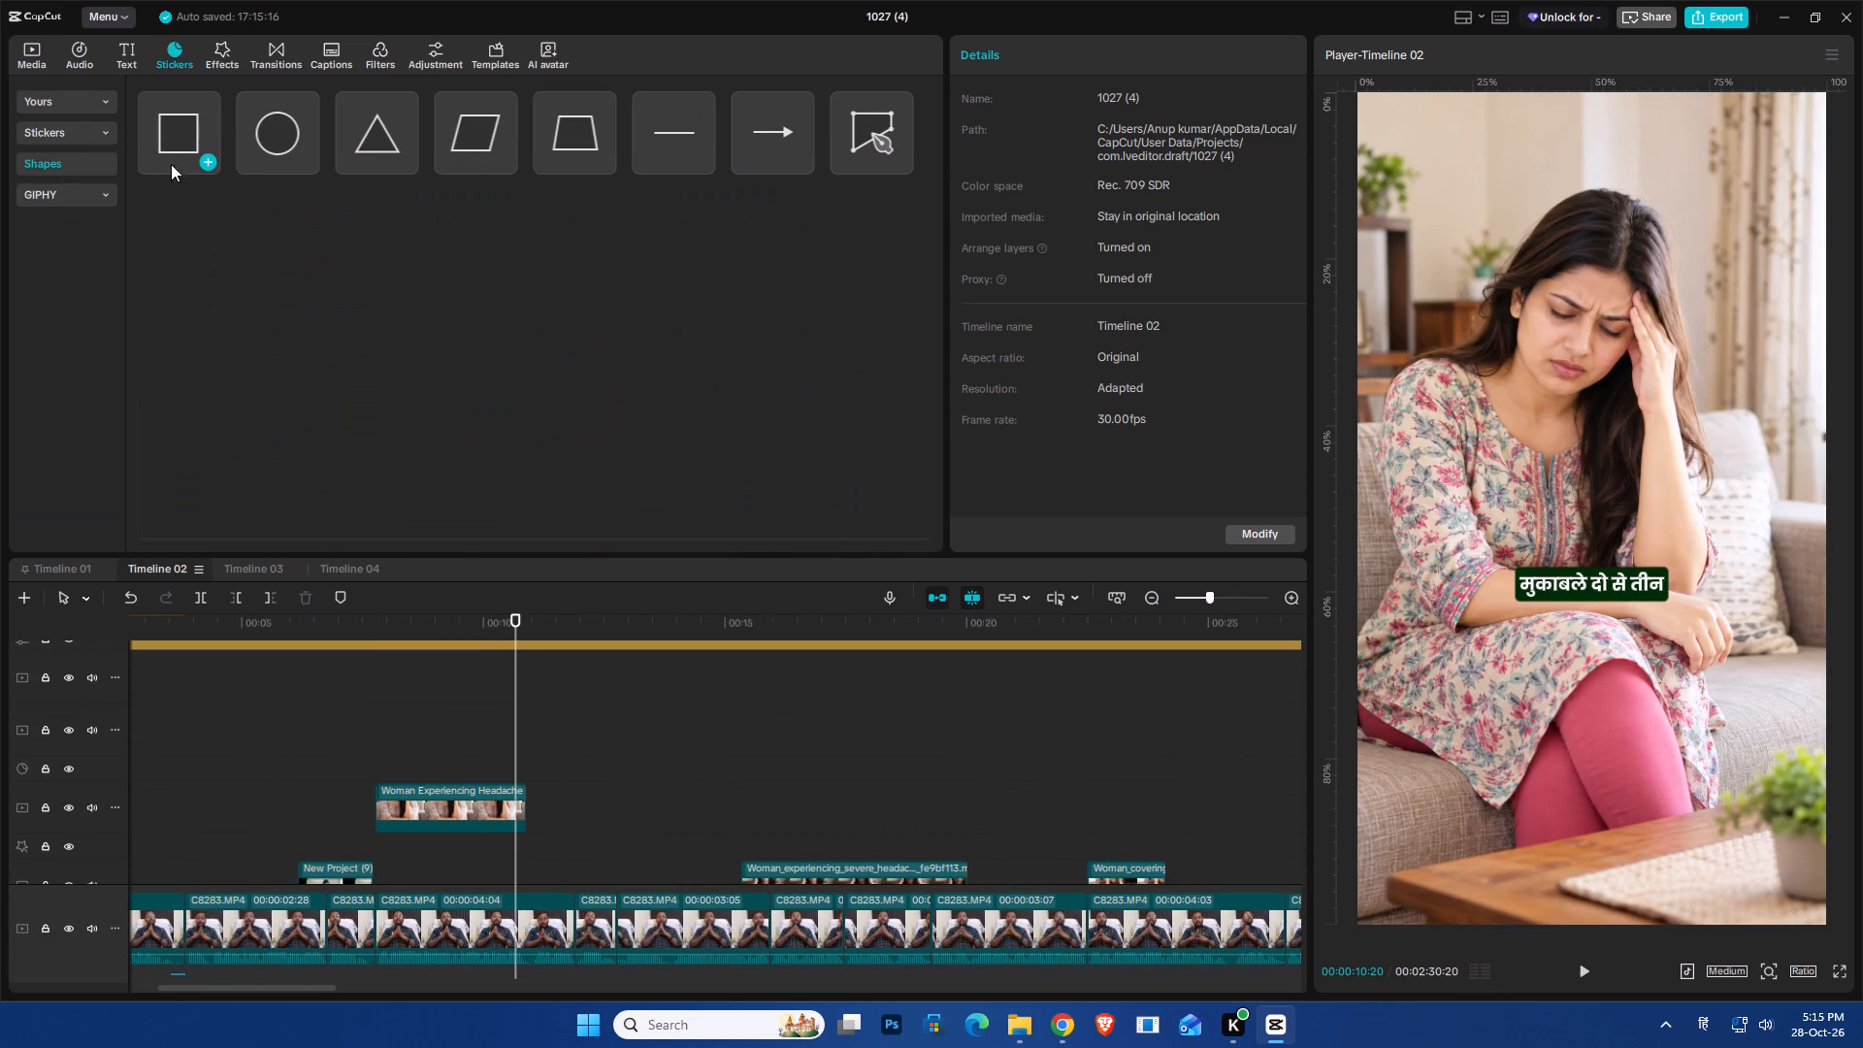
pyautogui.click(228, 51)
pyautogui.click(188, 102)
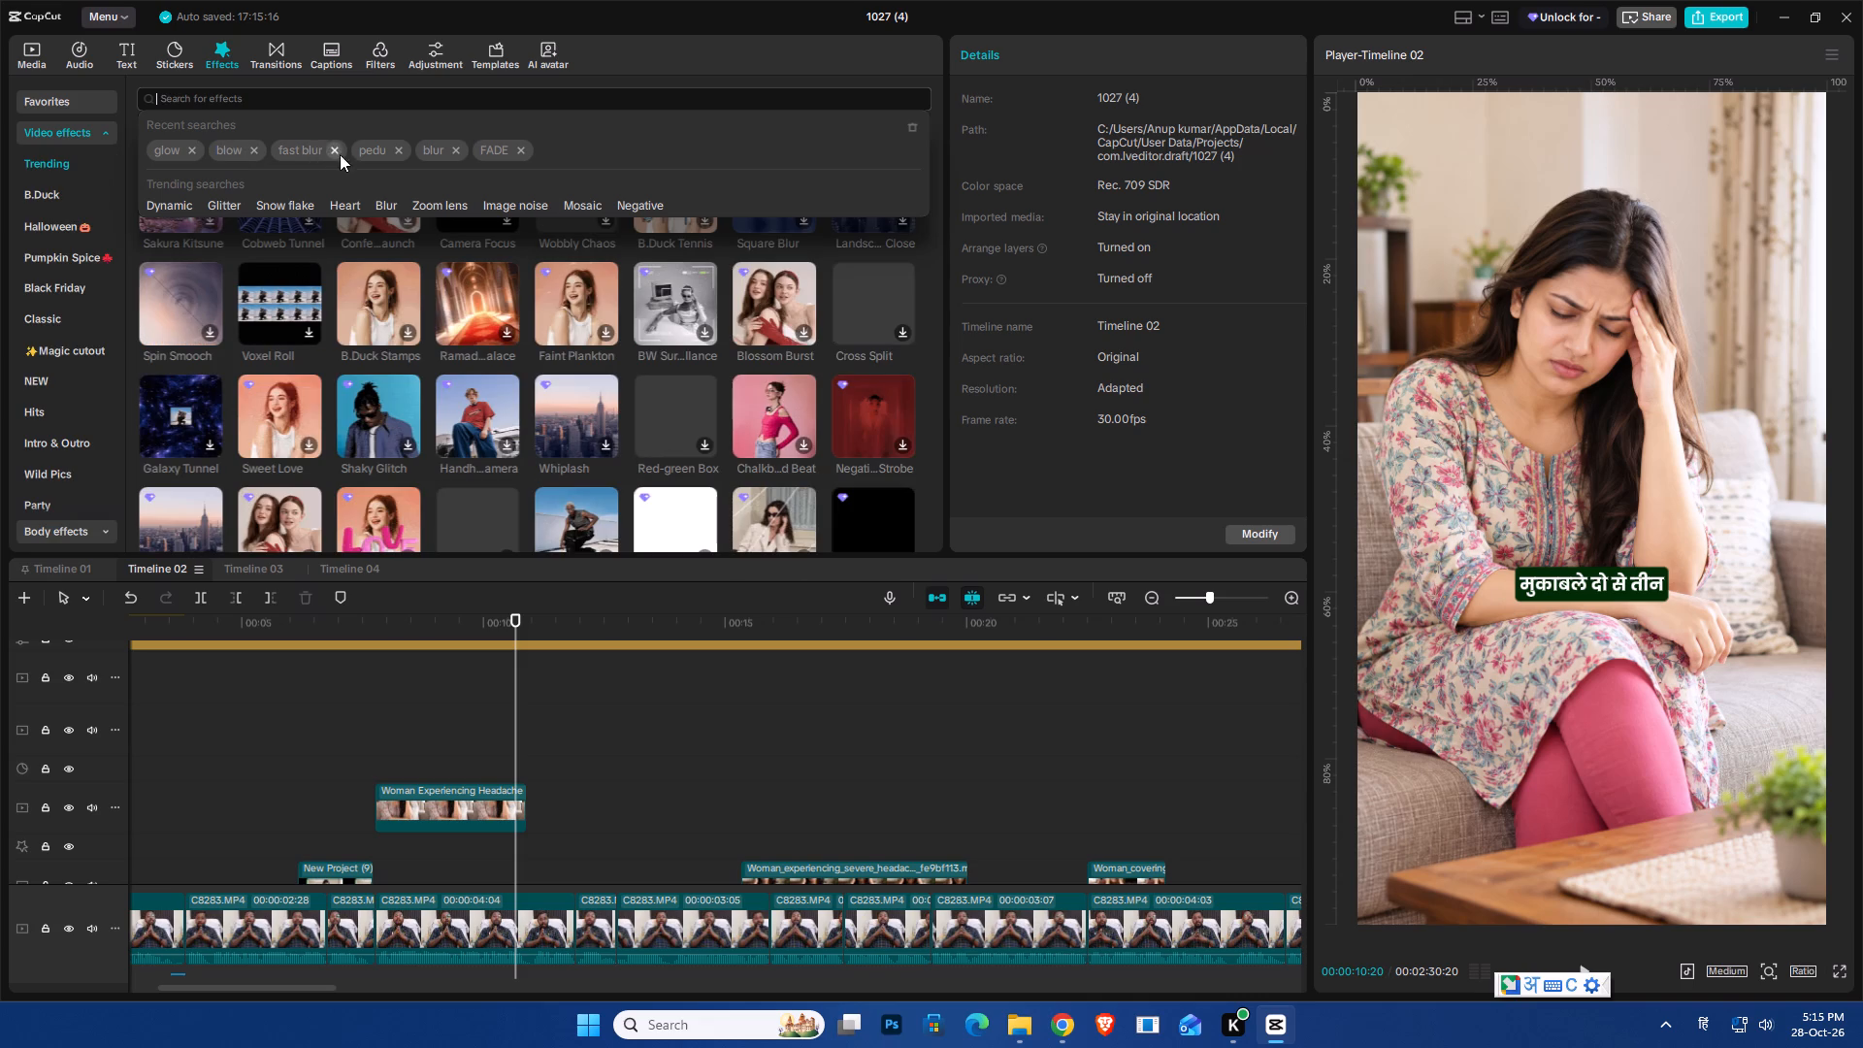
pyautogui.click(424, 150)
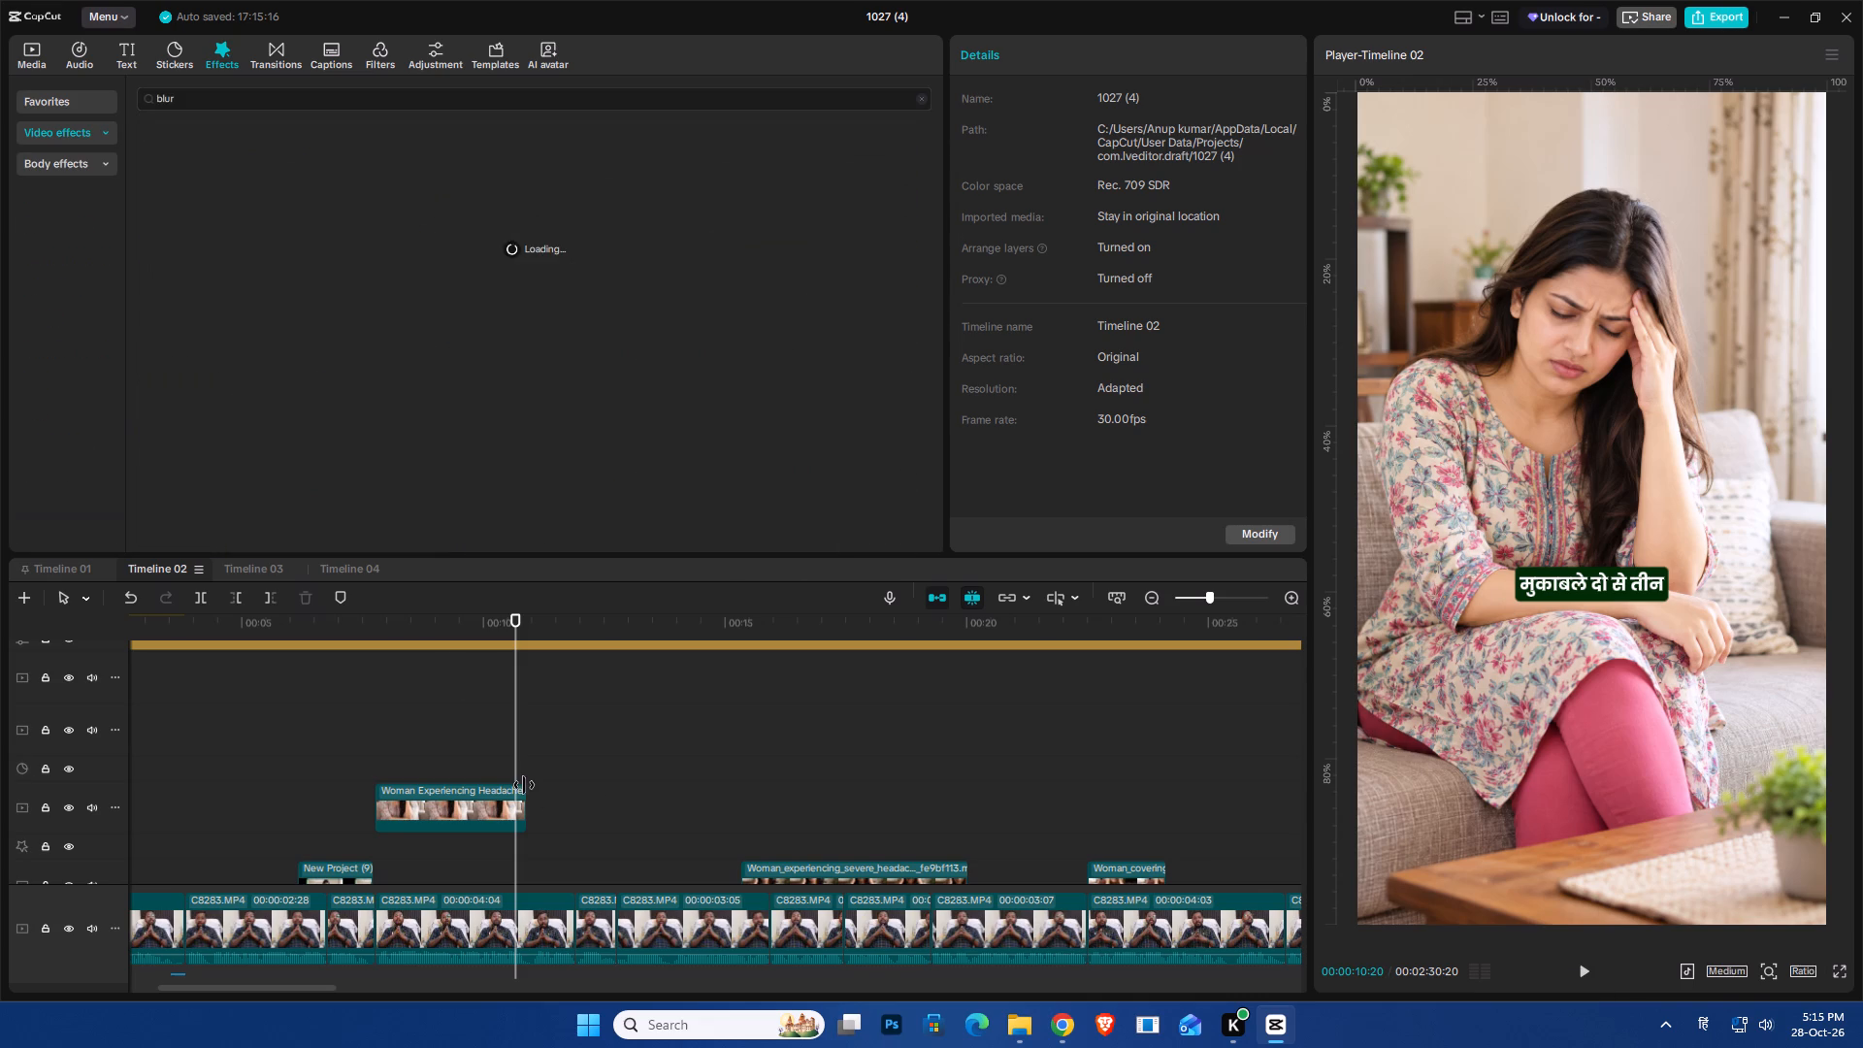
# Move the scale keyframe near the headache image's end slightly earlier, and trim the image to end at 0:10:27 with a 3:04 duration.
pyautogui.keyDown('ctrl'); pyautogui.scroll(15, 524, 785); pyautogui.keyUp('ctrl')
pyautogui.press('space')
pyautogui.press('space')
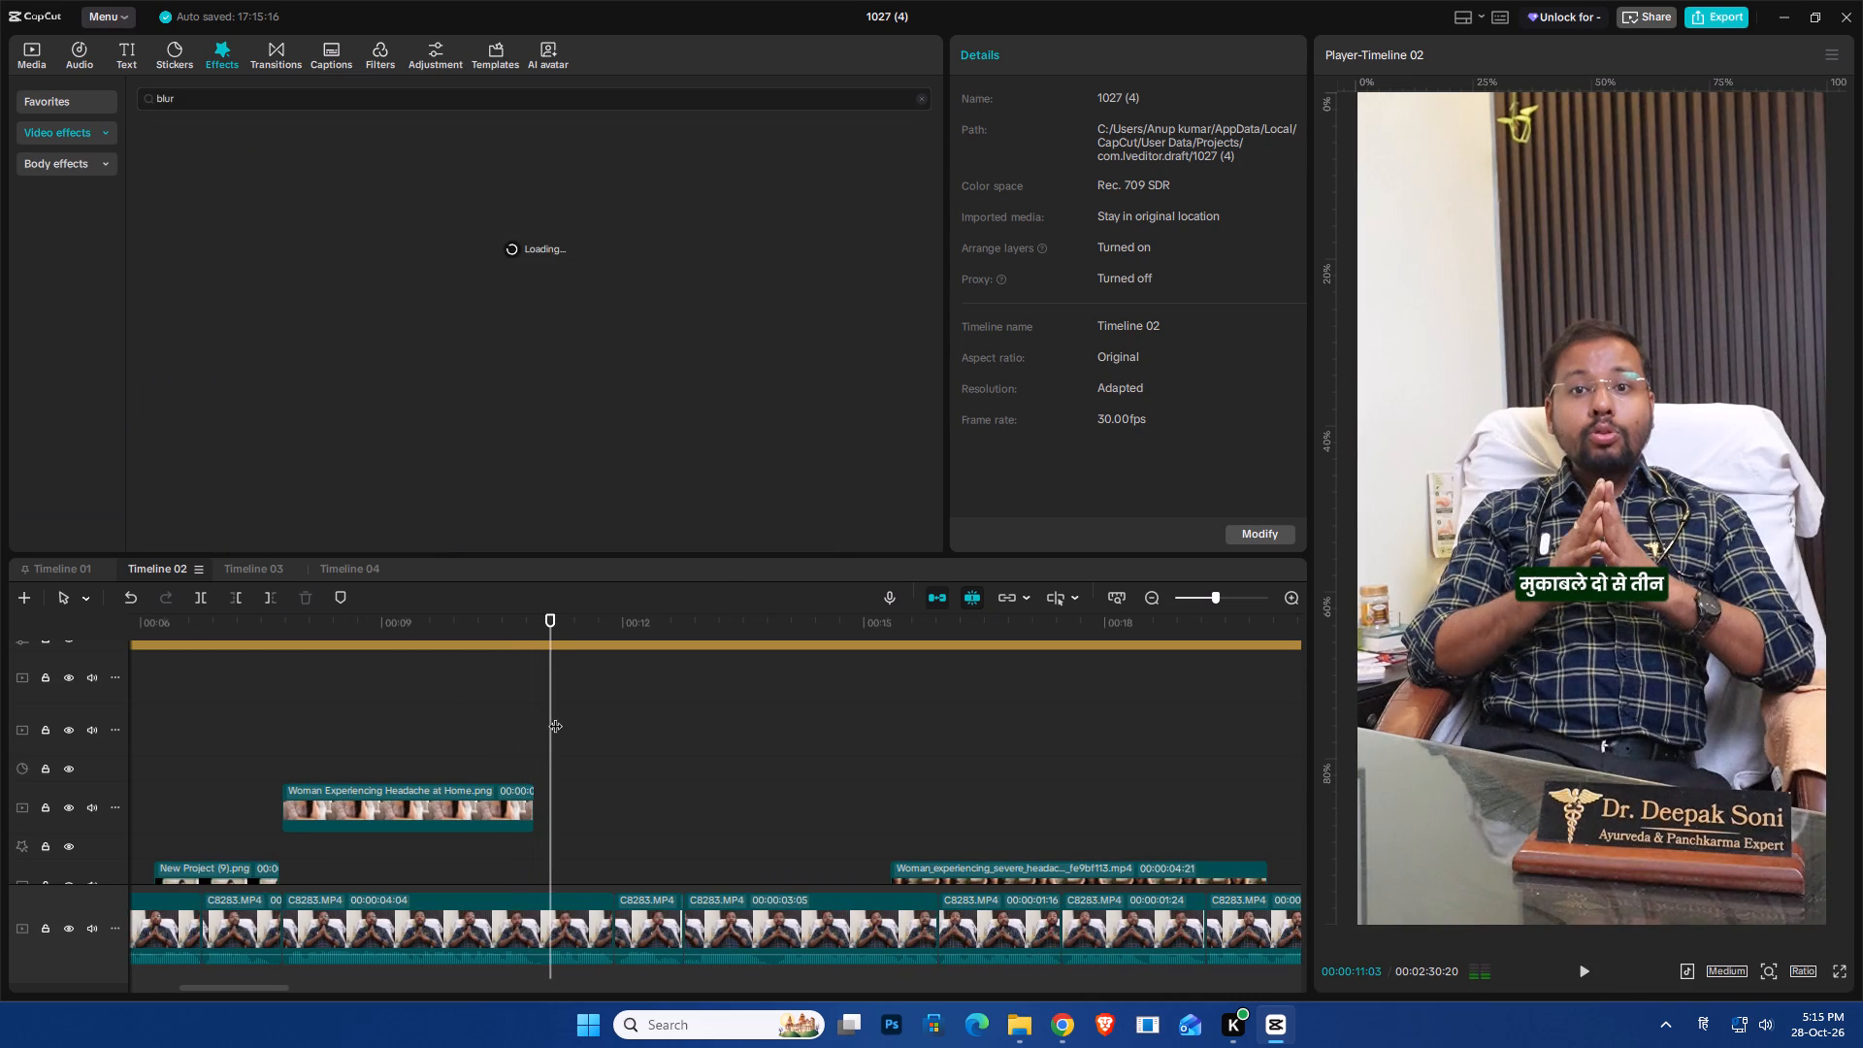
pyautogui.moveTo(548, 715); pyautogui.dragTo(470, 740)
pyautogui.press('space')
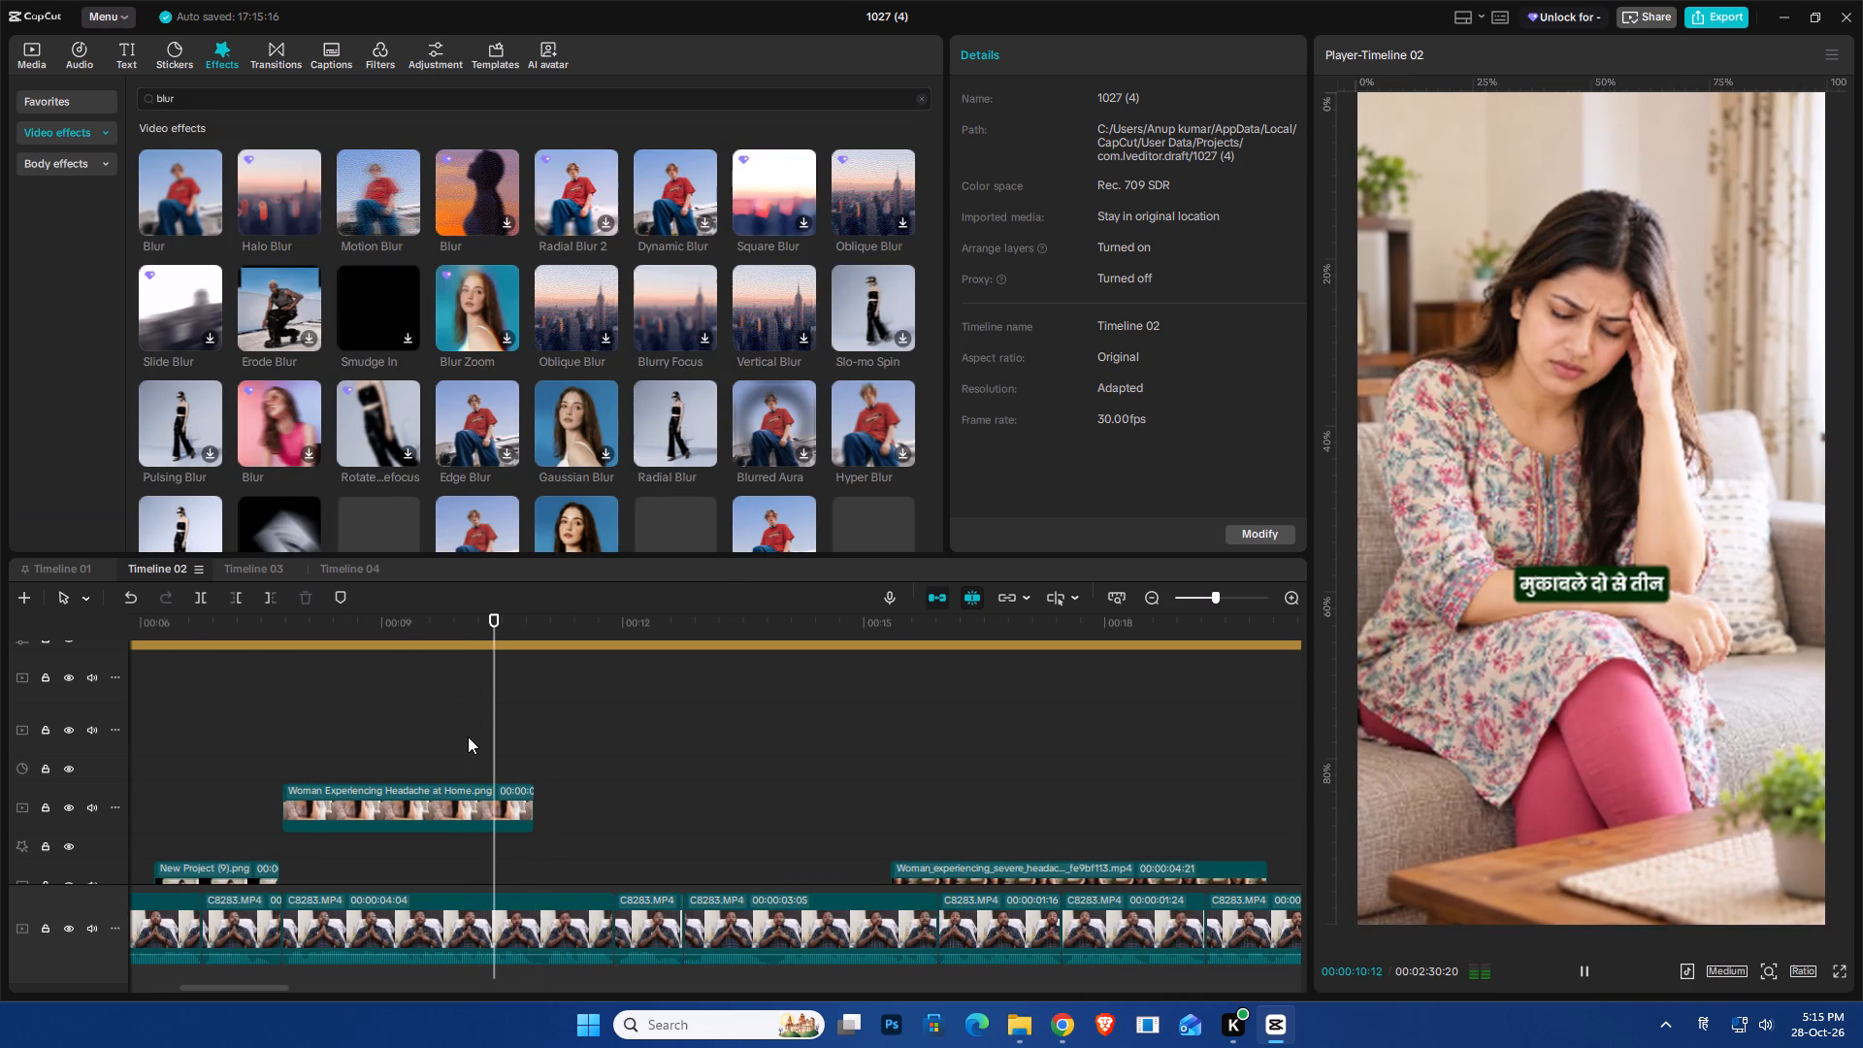
pyautogui.press('space')
pyautogui.click(527, 802)
pyautogui.moveTo(533, 798); pyautogui.dragTo(529, 790)
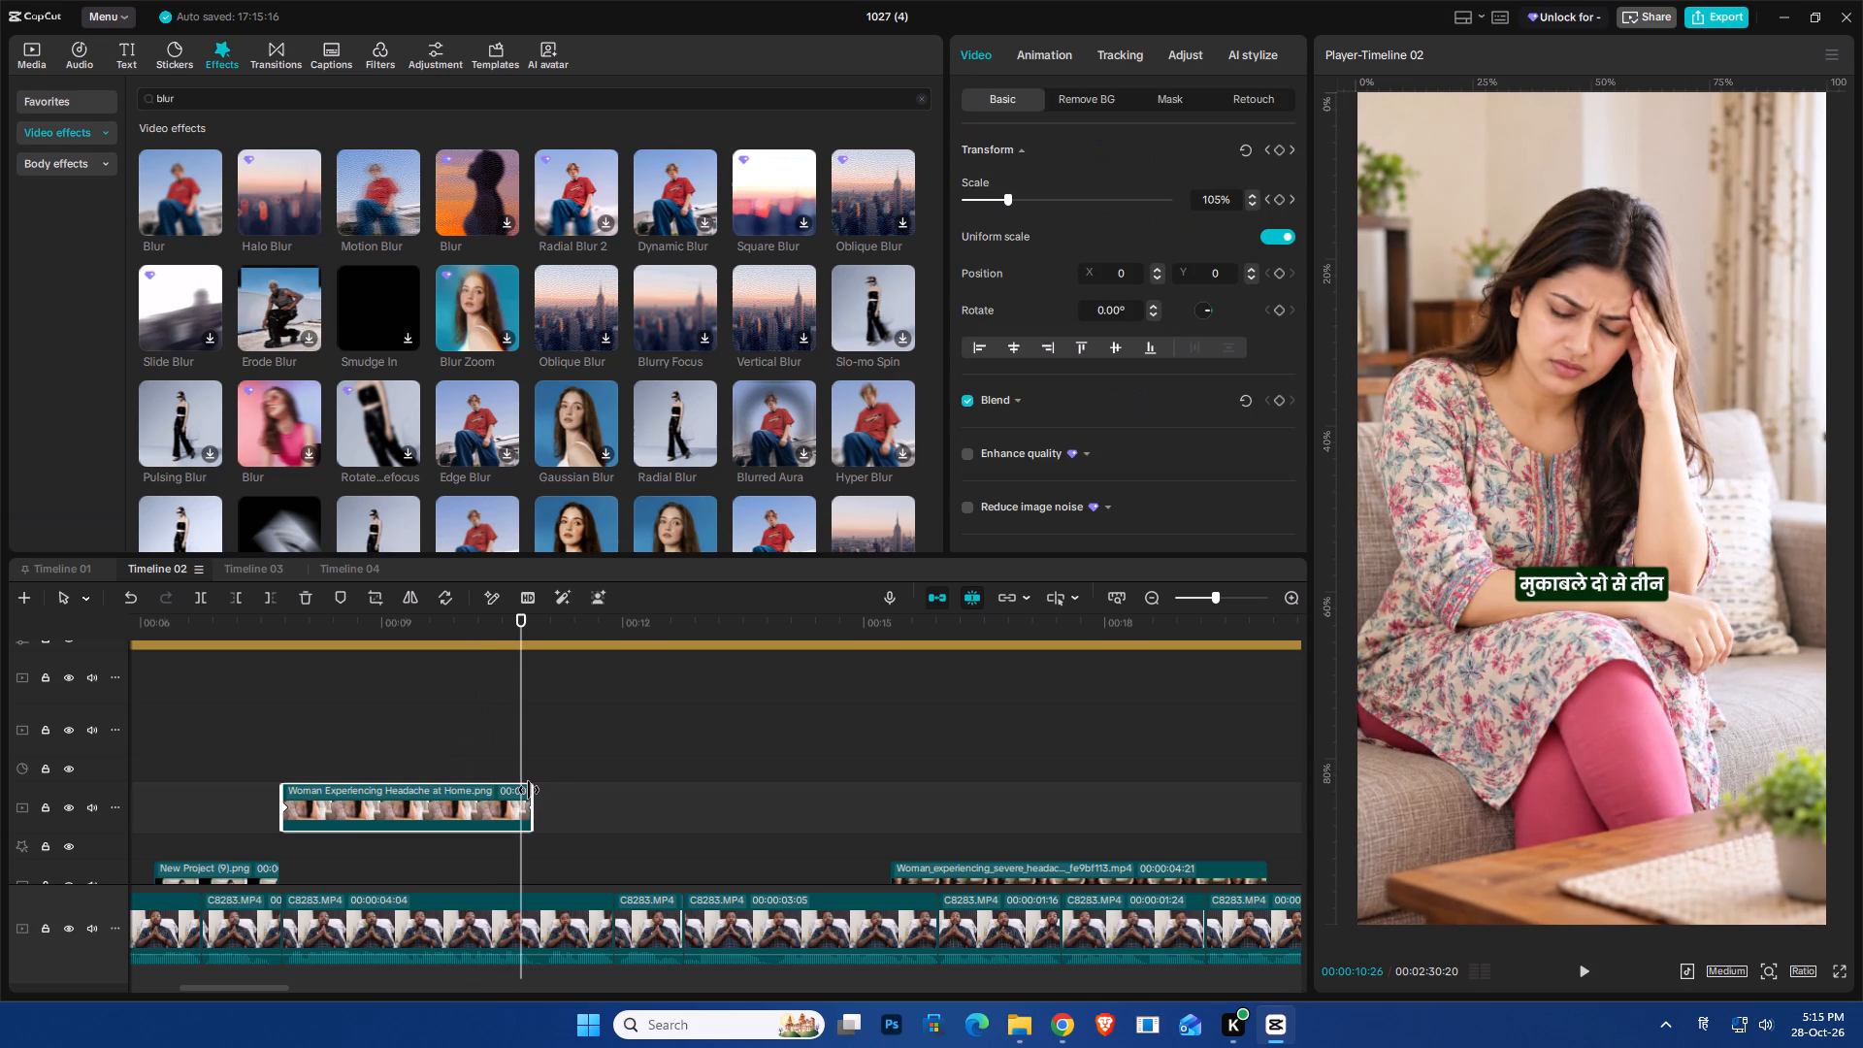
pyautogui.moveTo(529, 790); pyautogui.dragTo(548, 808)
pyautogui.moveTo(536, 804); pyautogui.dragTo(524, 817)
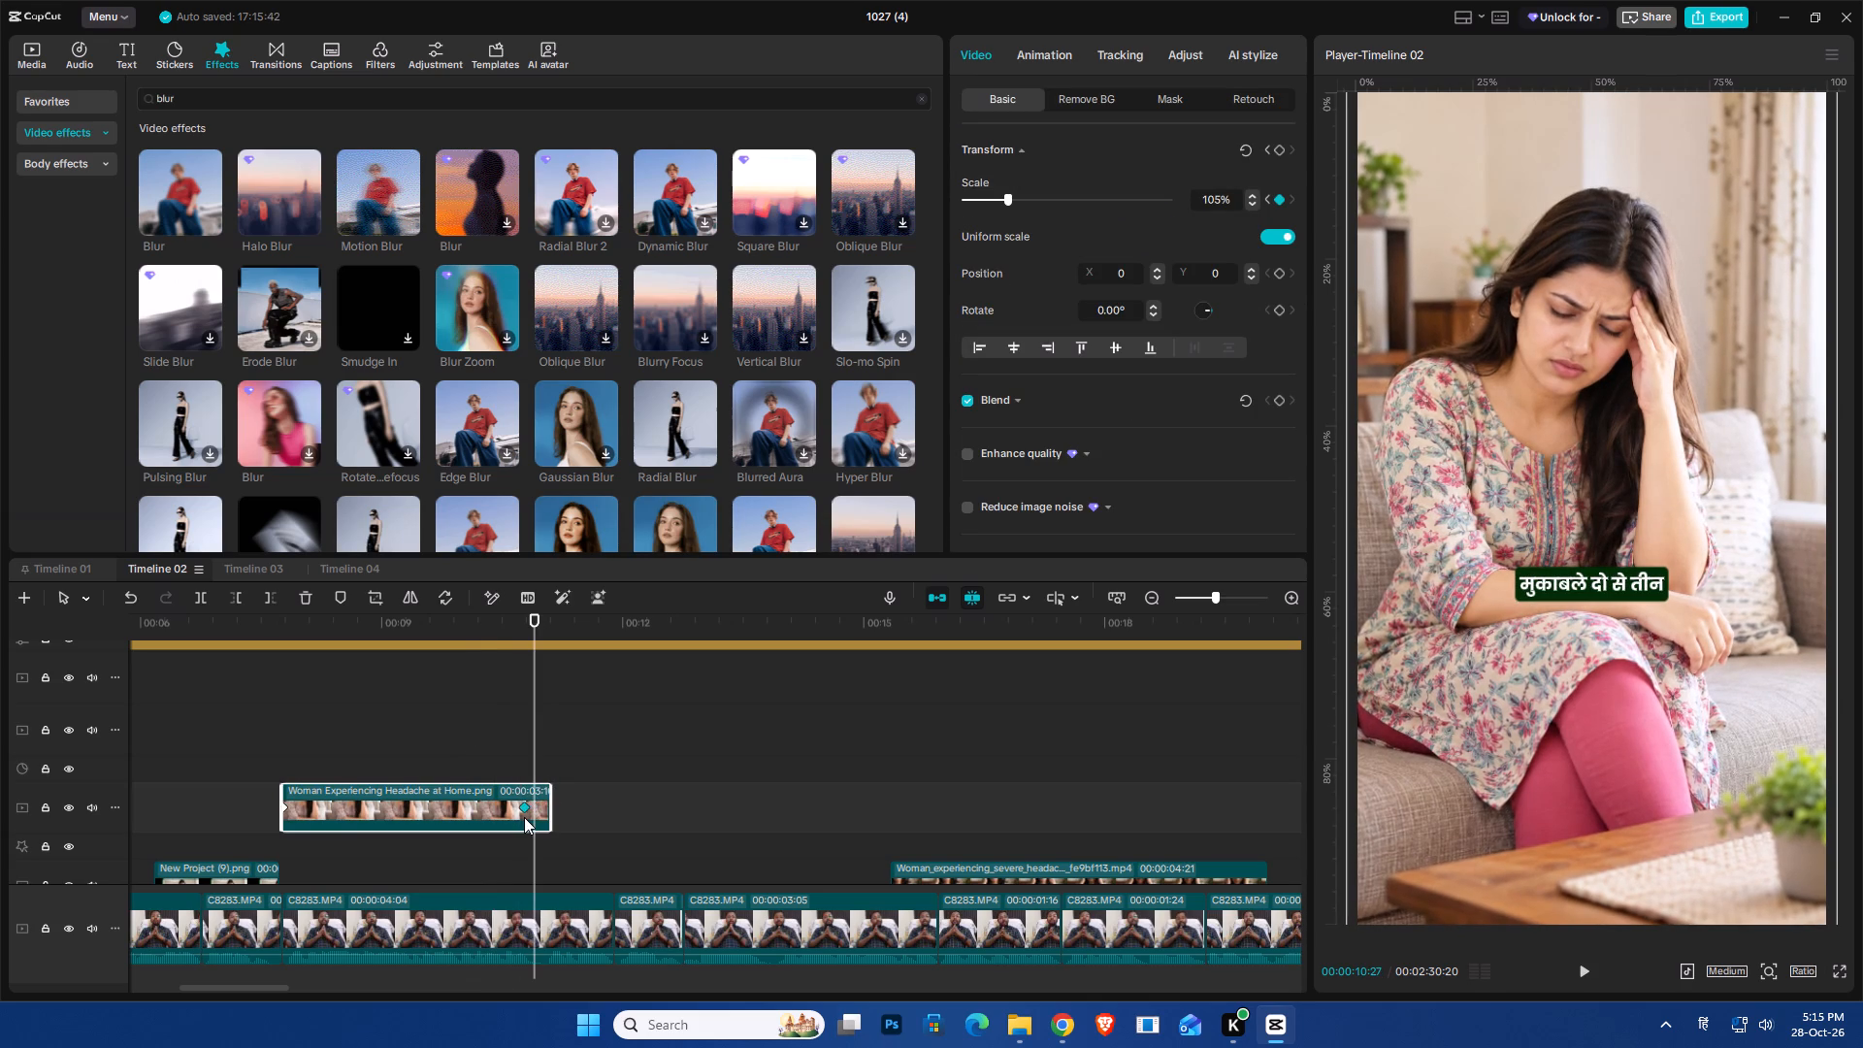
pyautogui.moveTo(524, 817); pyautogui.dragTo(520, 819)
pyautogui.moveTo(550, 800); pyautogui.dragTo(521, 779)
pyautogui.moveTo(521, 779); pyautogui.dragTo(523, 778)
# Add the Blur video effect above the headache image, spanning its end from about 9.6 to 12.6 seconds.
pyautogui.moveTo(173, 199); pyautogui.dragTo(436, 766)
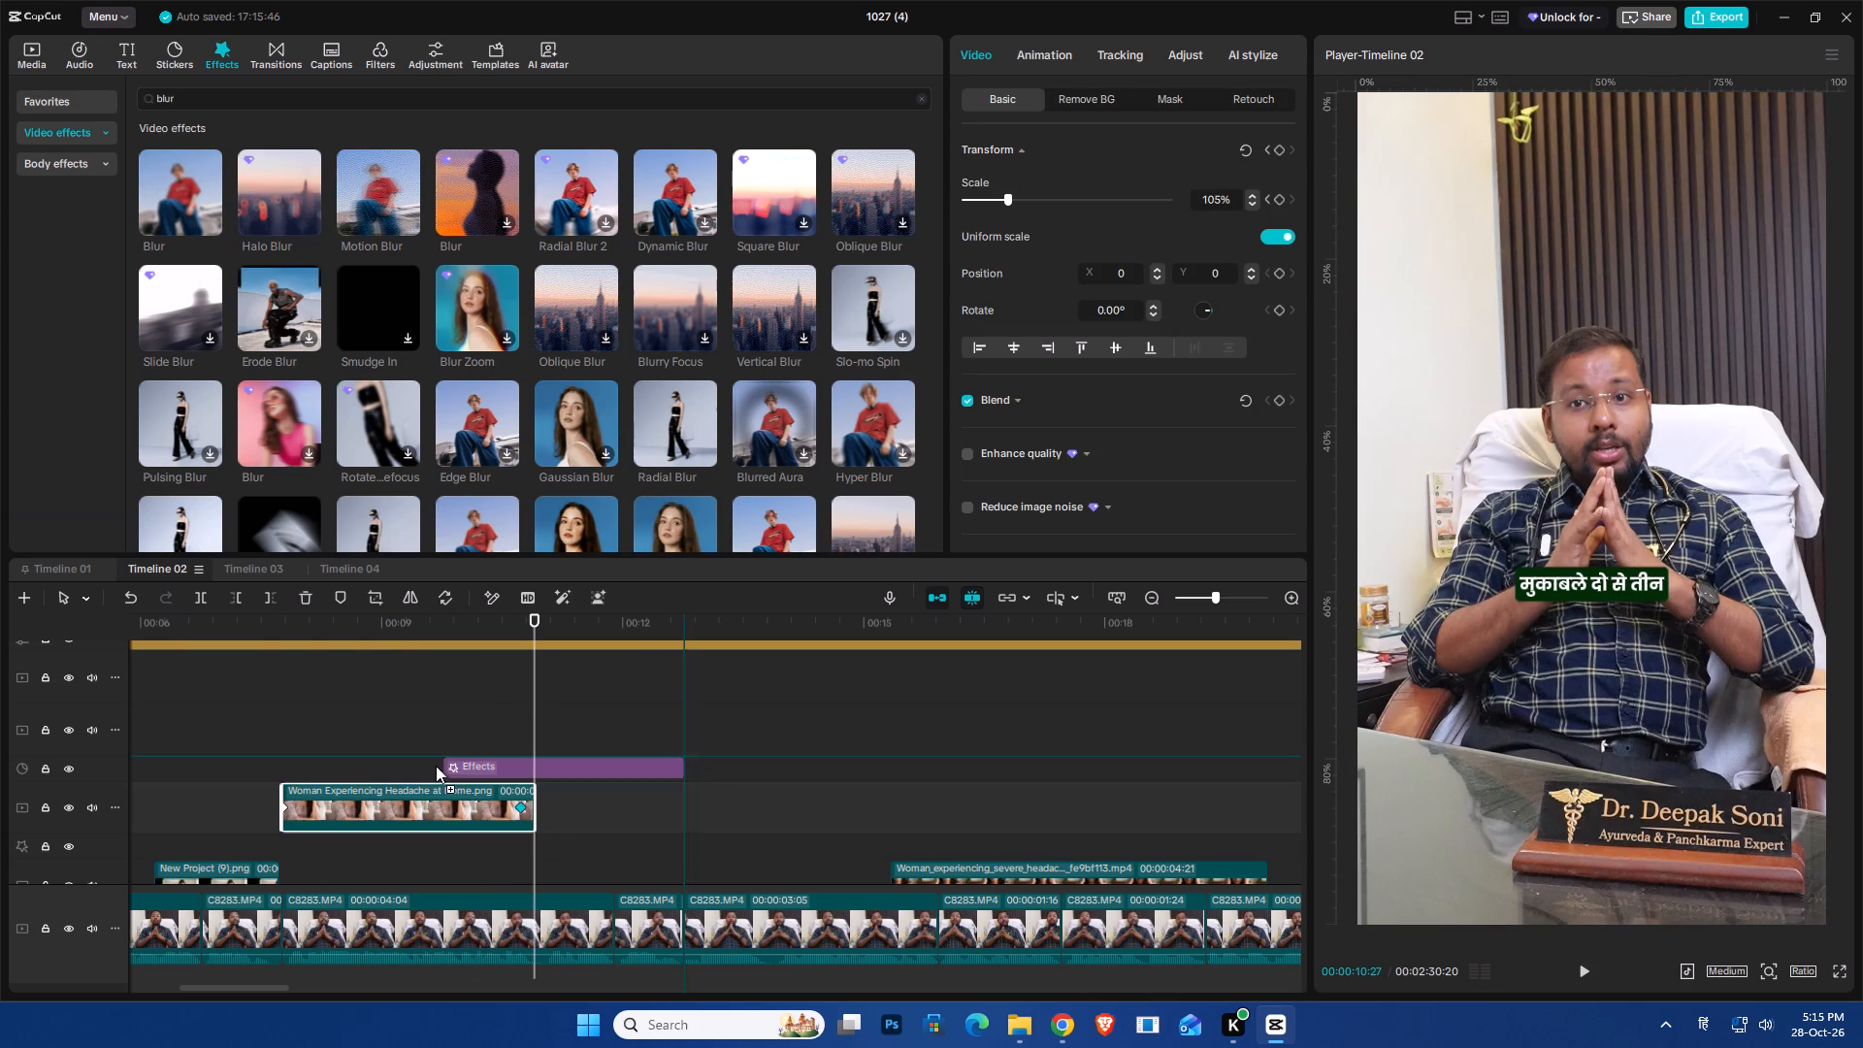
pyautogui.moveTo(436, 766); pyautogui.dragTo(433, 764)
# Keyframe the Blur effect's amount from 0 at 0:10:16 to 50 at the image's end at 0:10:27, and back to 0 at 0:11:08.
pyautogui.keyDown('ctrl'); pyautogui.scroll(6, 527, 778); pyautogui.keyUp('ctrl')
pyautogui.click(539, 778)
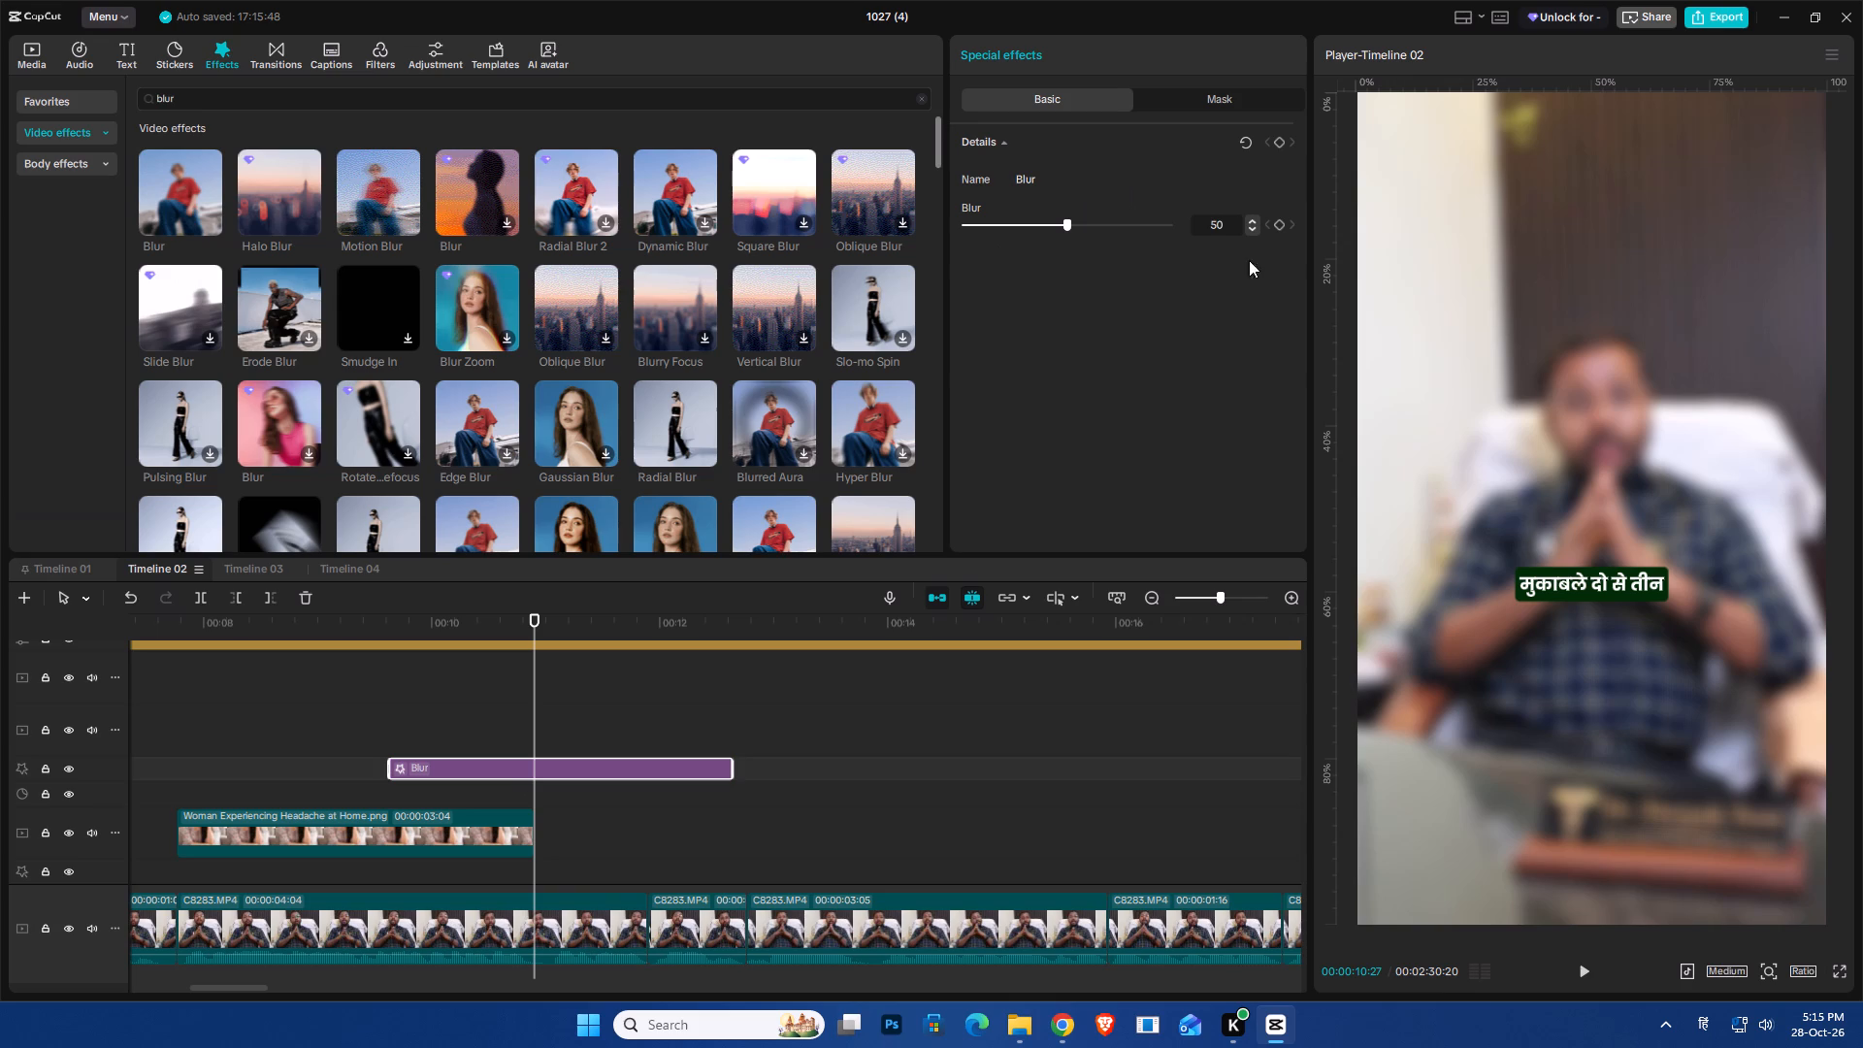
pyautogui.click(1280, 218)
pyautogui.hotkey('shift', 'Left')
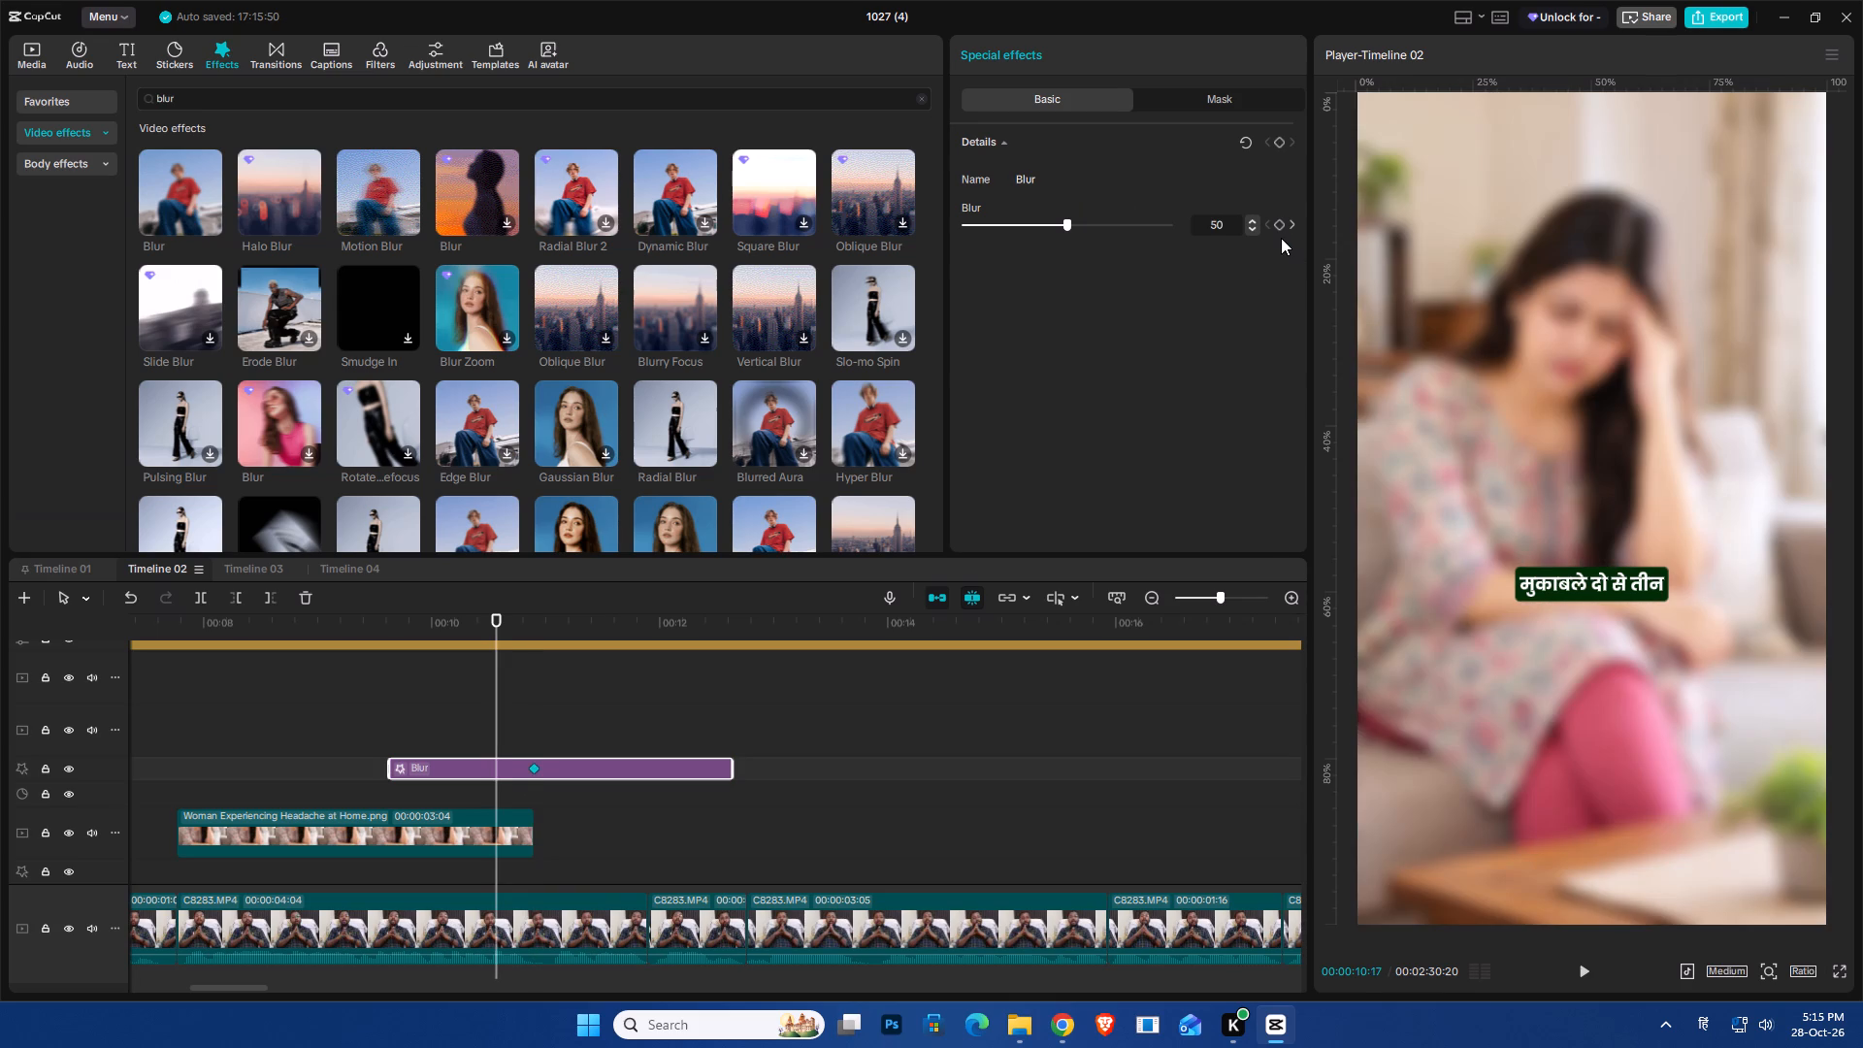
pyautogui.press('Left')
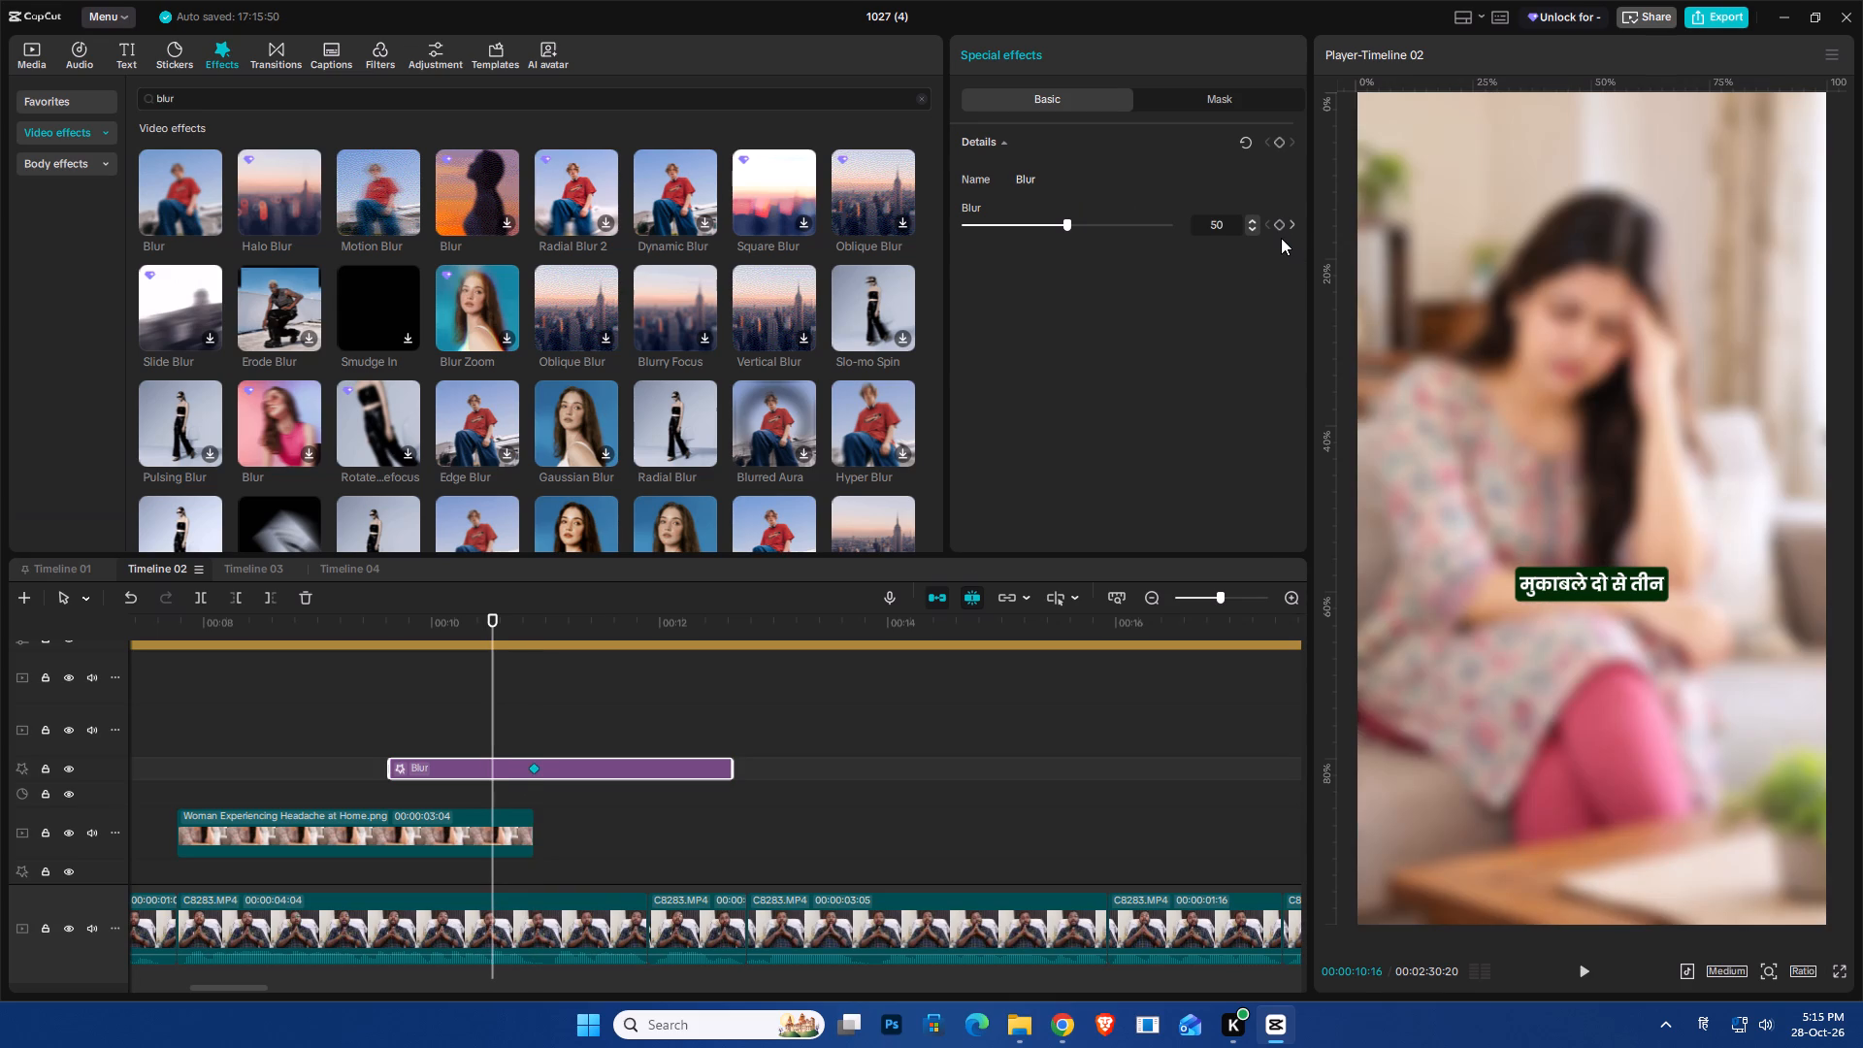
pyautogui.moveTo(1043, 218); pyautogui.dragTo(699, 334)
pyautogui.hotkey('shift', 'Right')
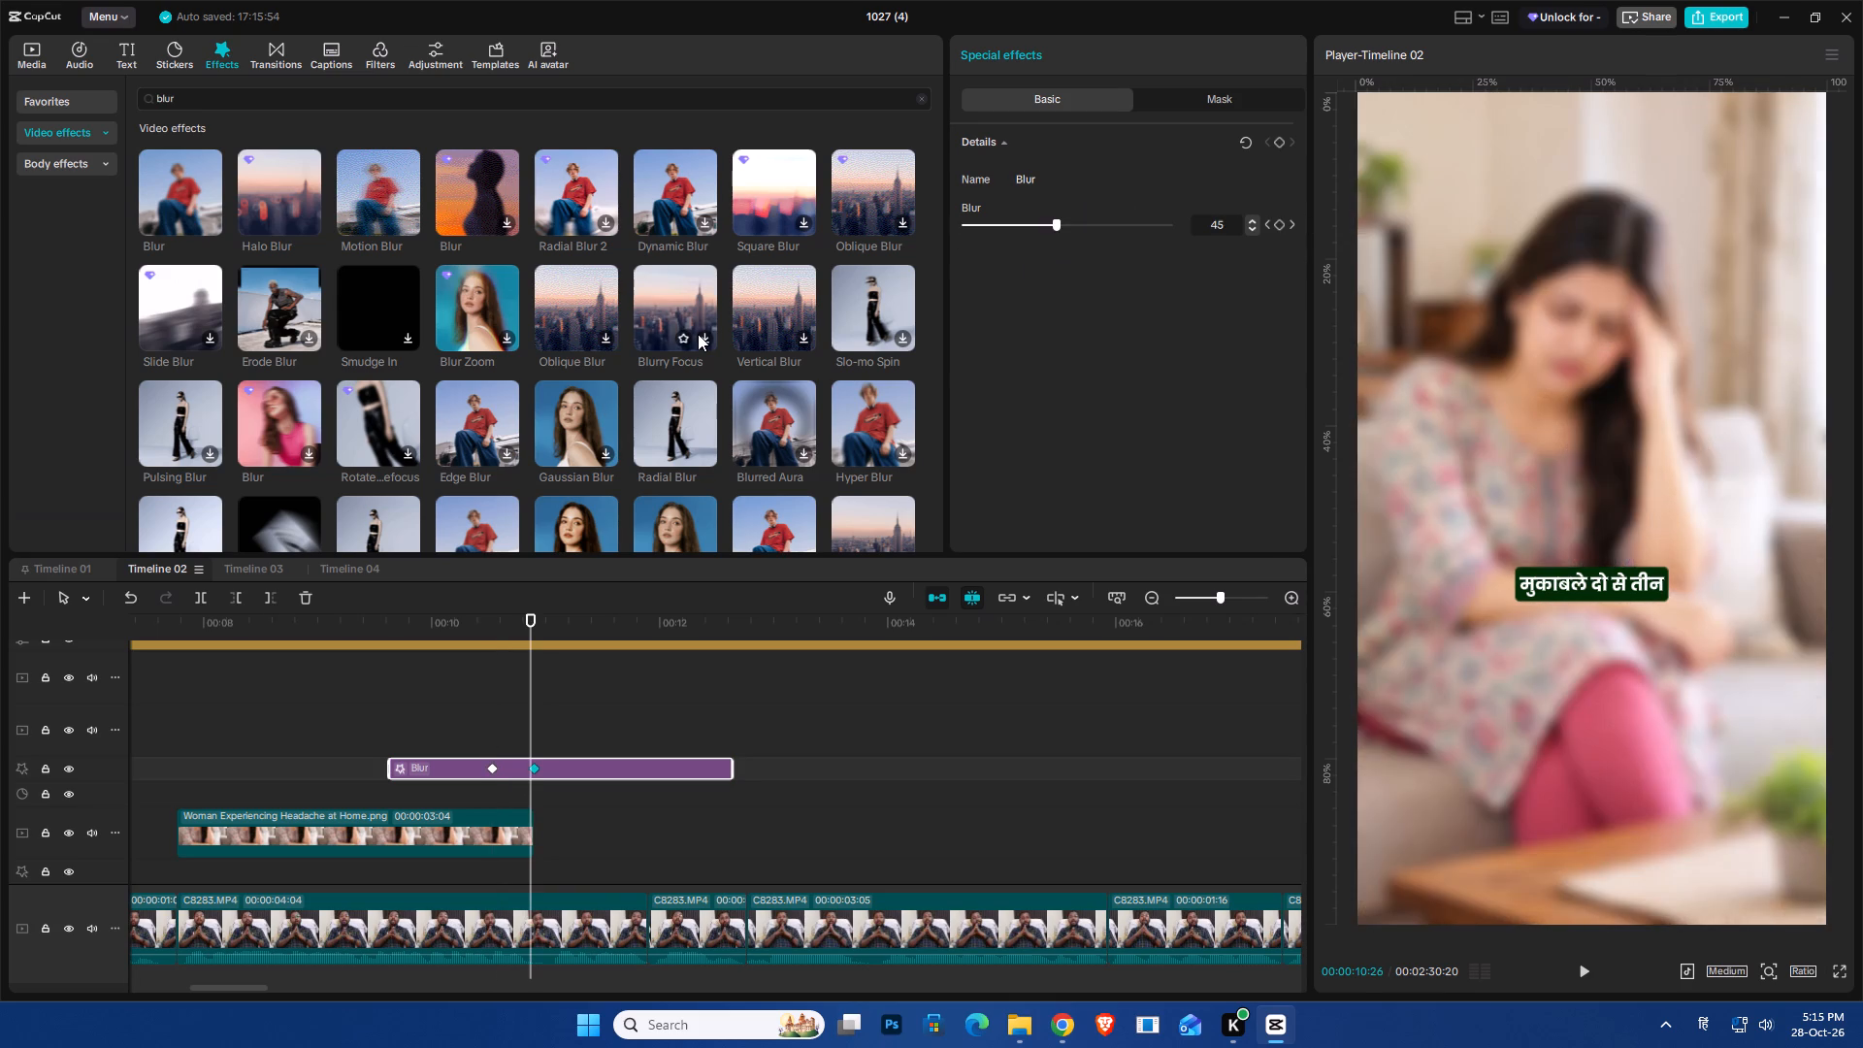
pyautogui.press('Right')
pyautogui.hotkey('shift', 'Right')
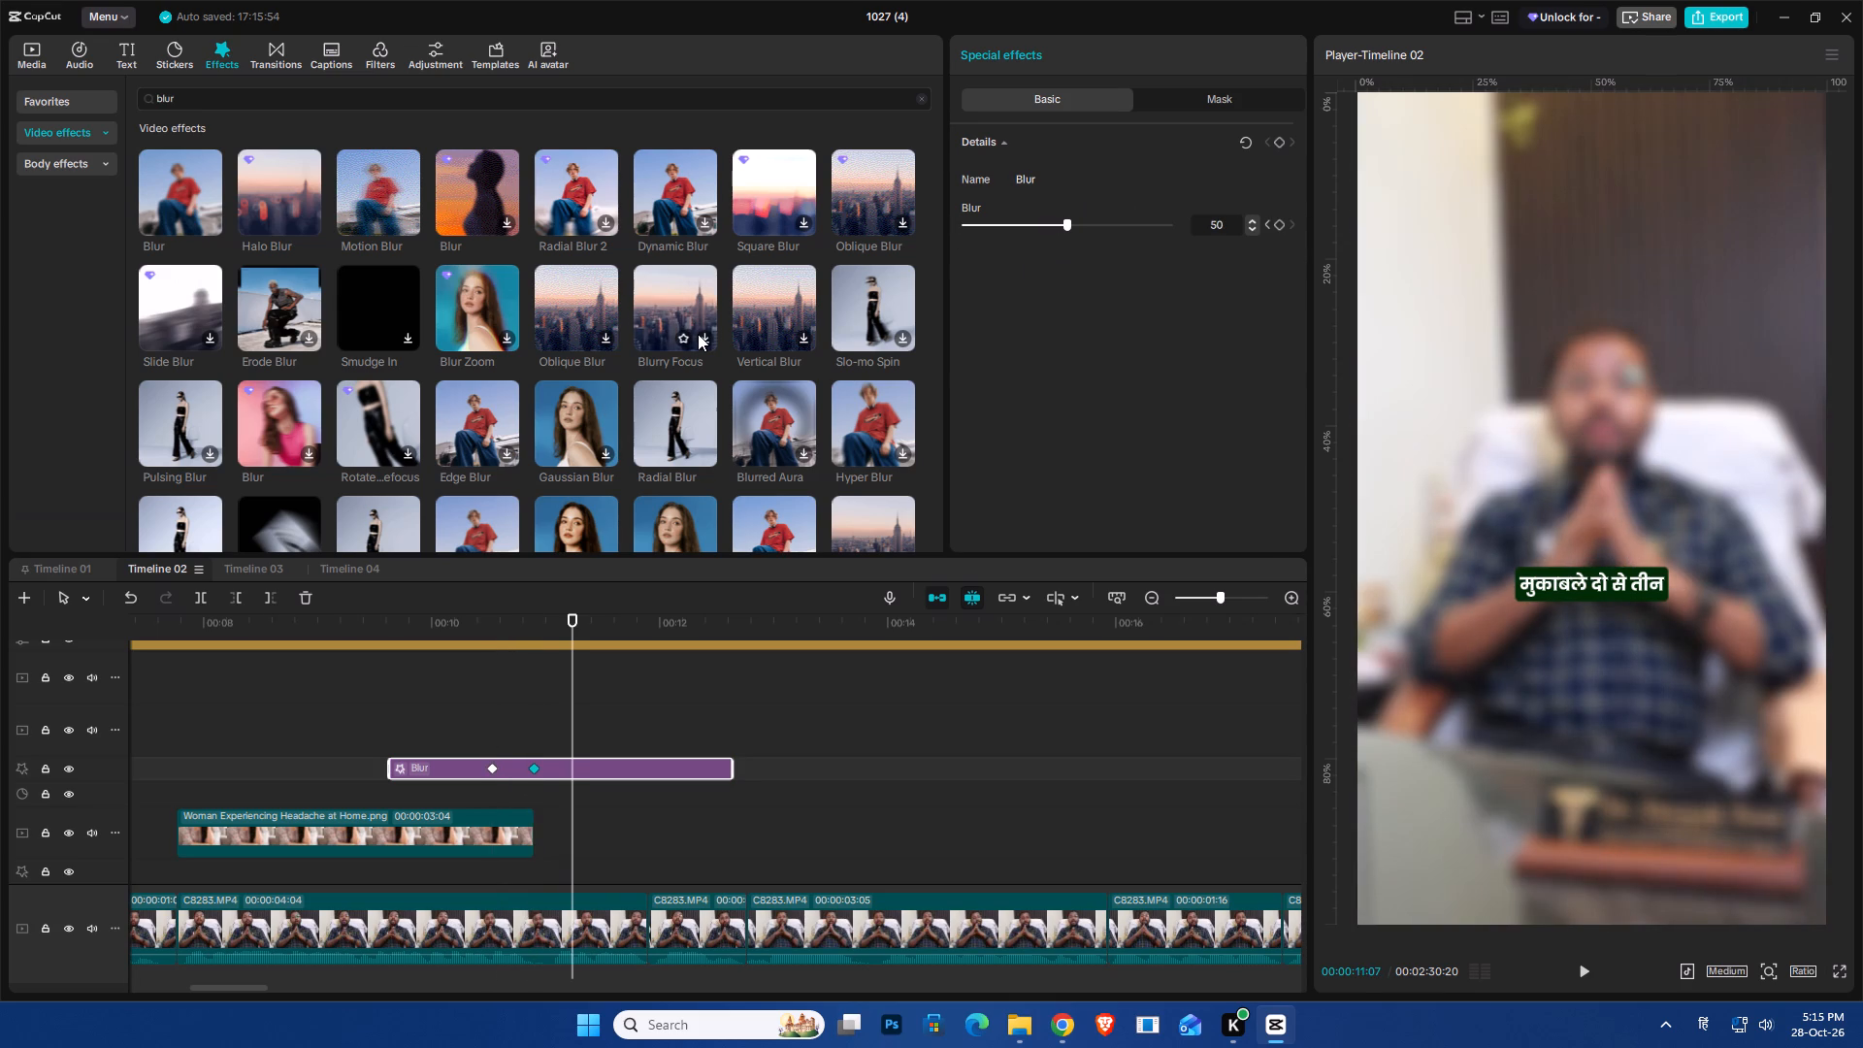
pyautogui.press('Right')
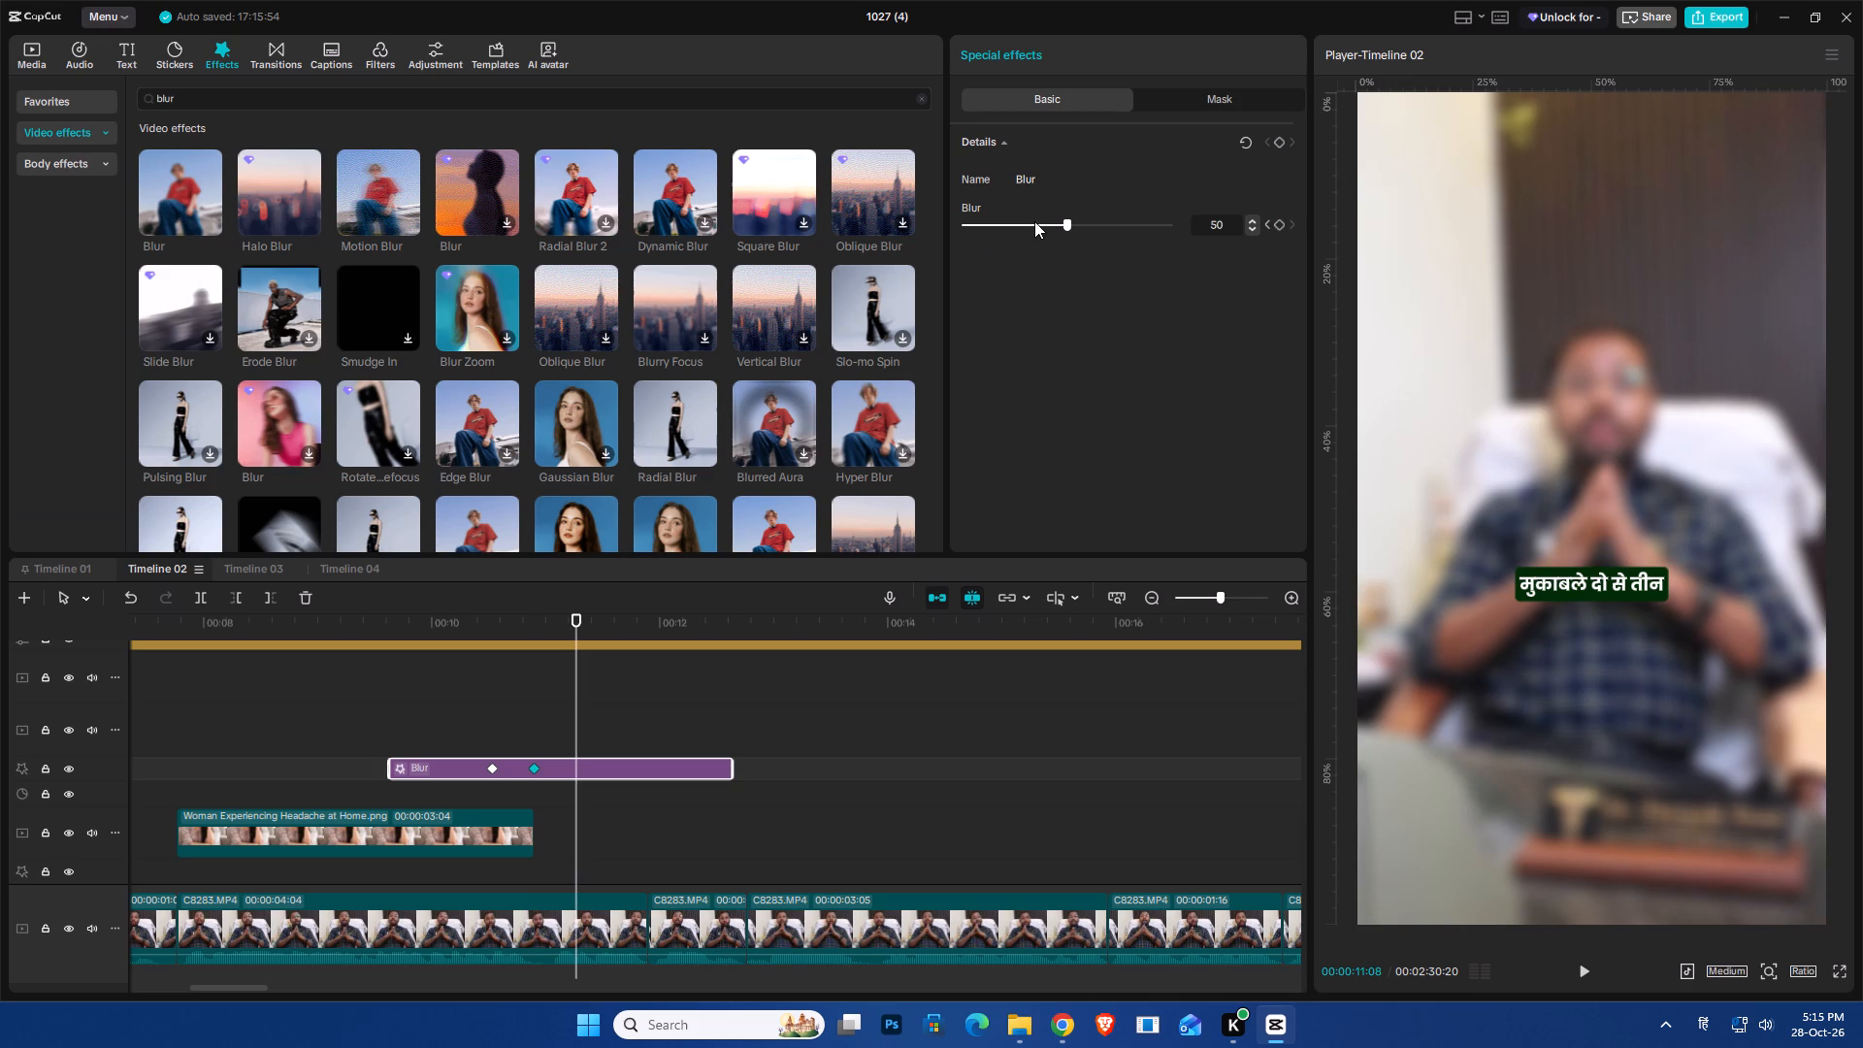
pyautogui.moveTo(1033, 221); pyautogui.dragTo(728, 282)
# Play back the blur transition from the headache image to the doctor, starting around 0:10.
pyautogui.click(434, 673)
pyautogui.press('space')
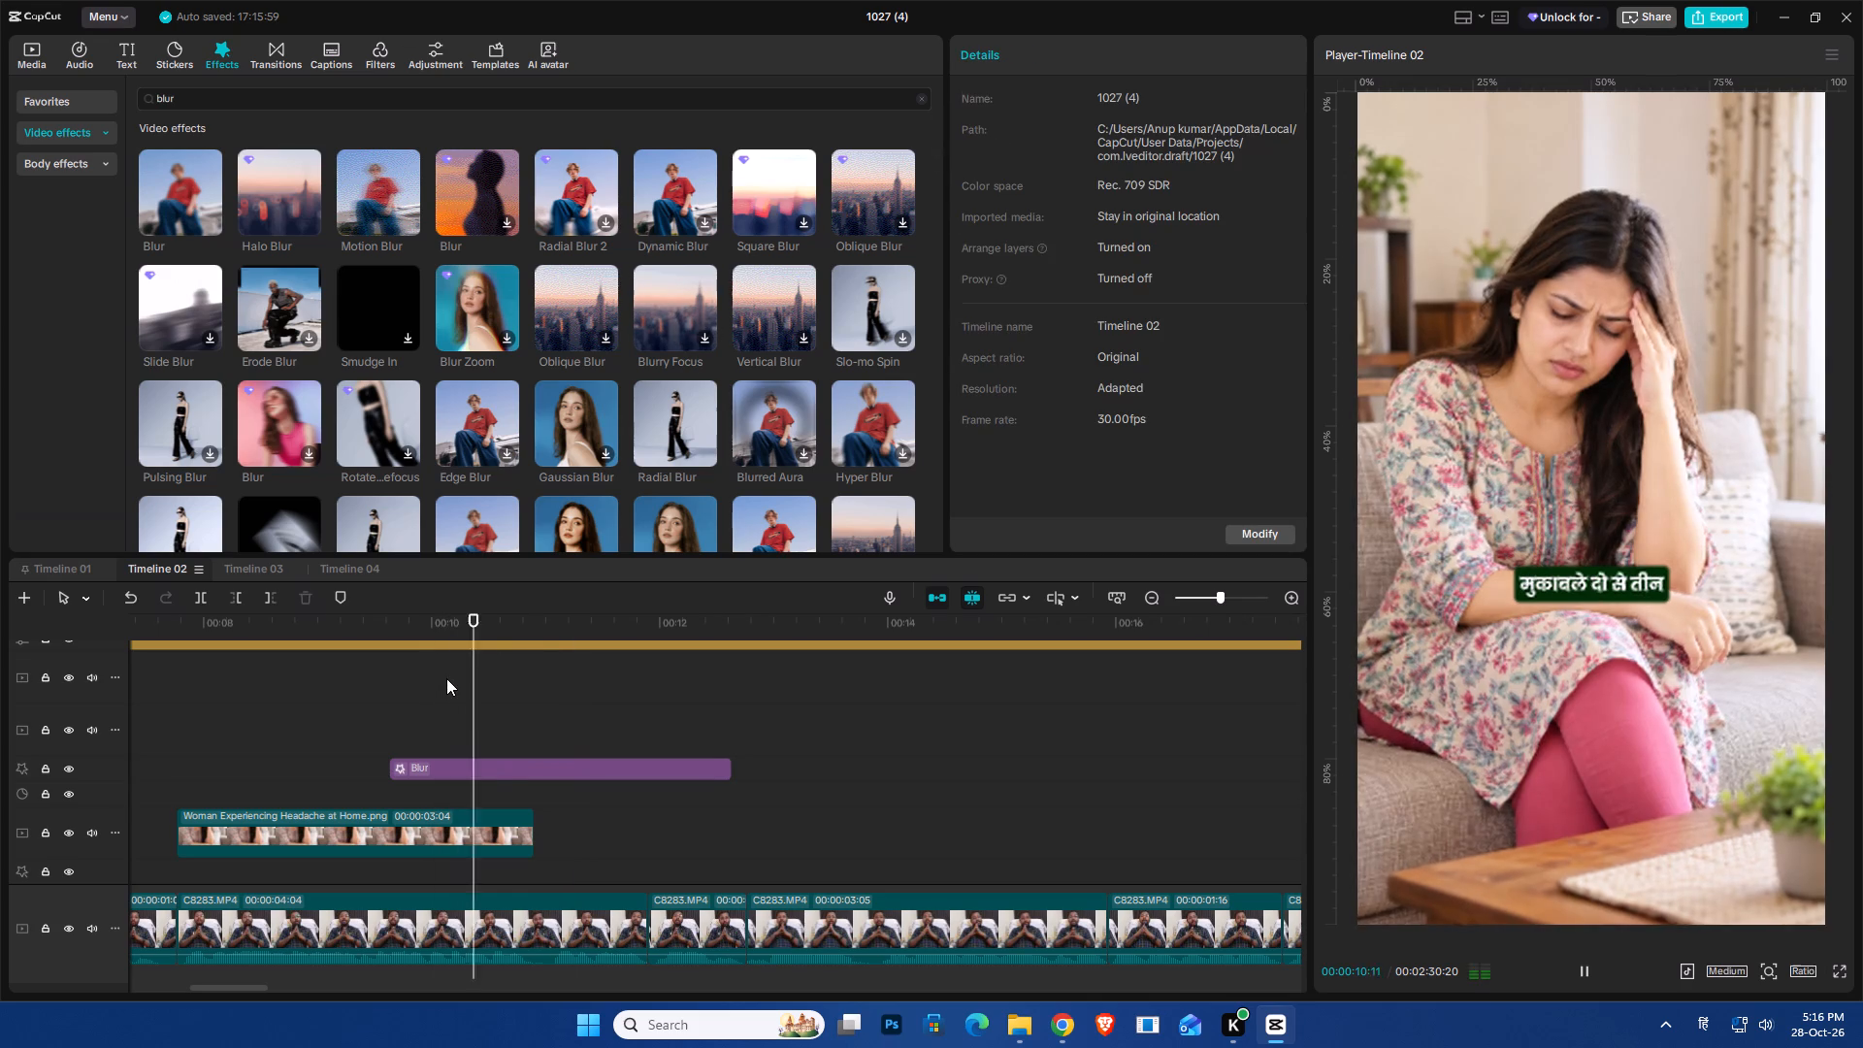
pyautogui.press('space')
pyautogui.keyDown('ctrl'); pyautogui.scroll(-14, 557, 820); pyautogui.keyUp('ctrl')
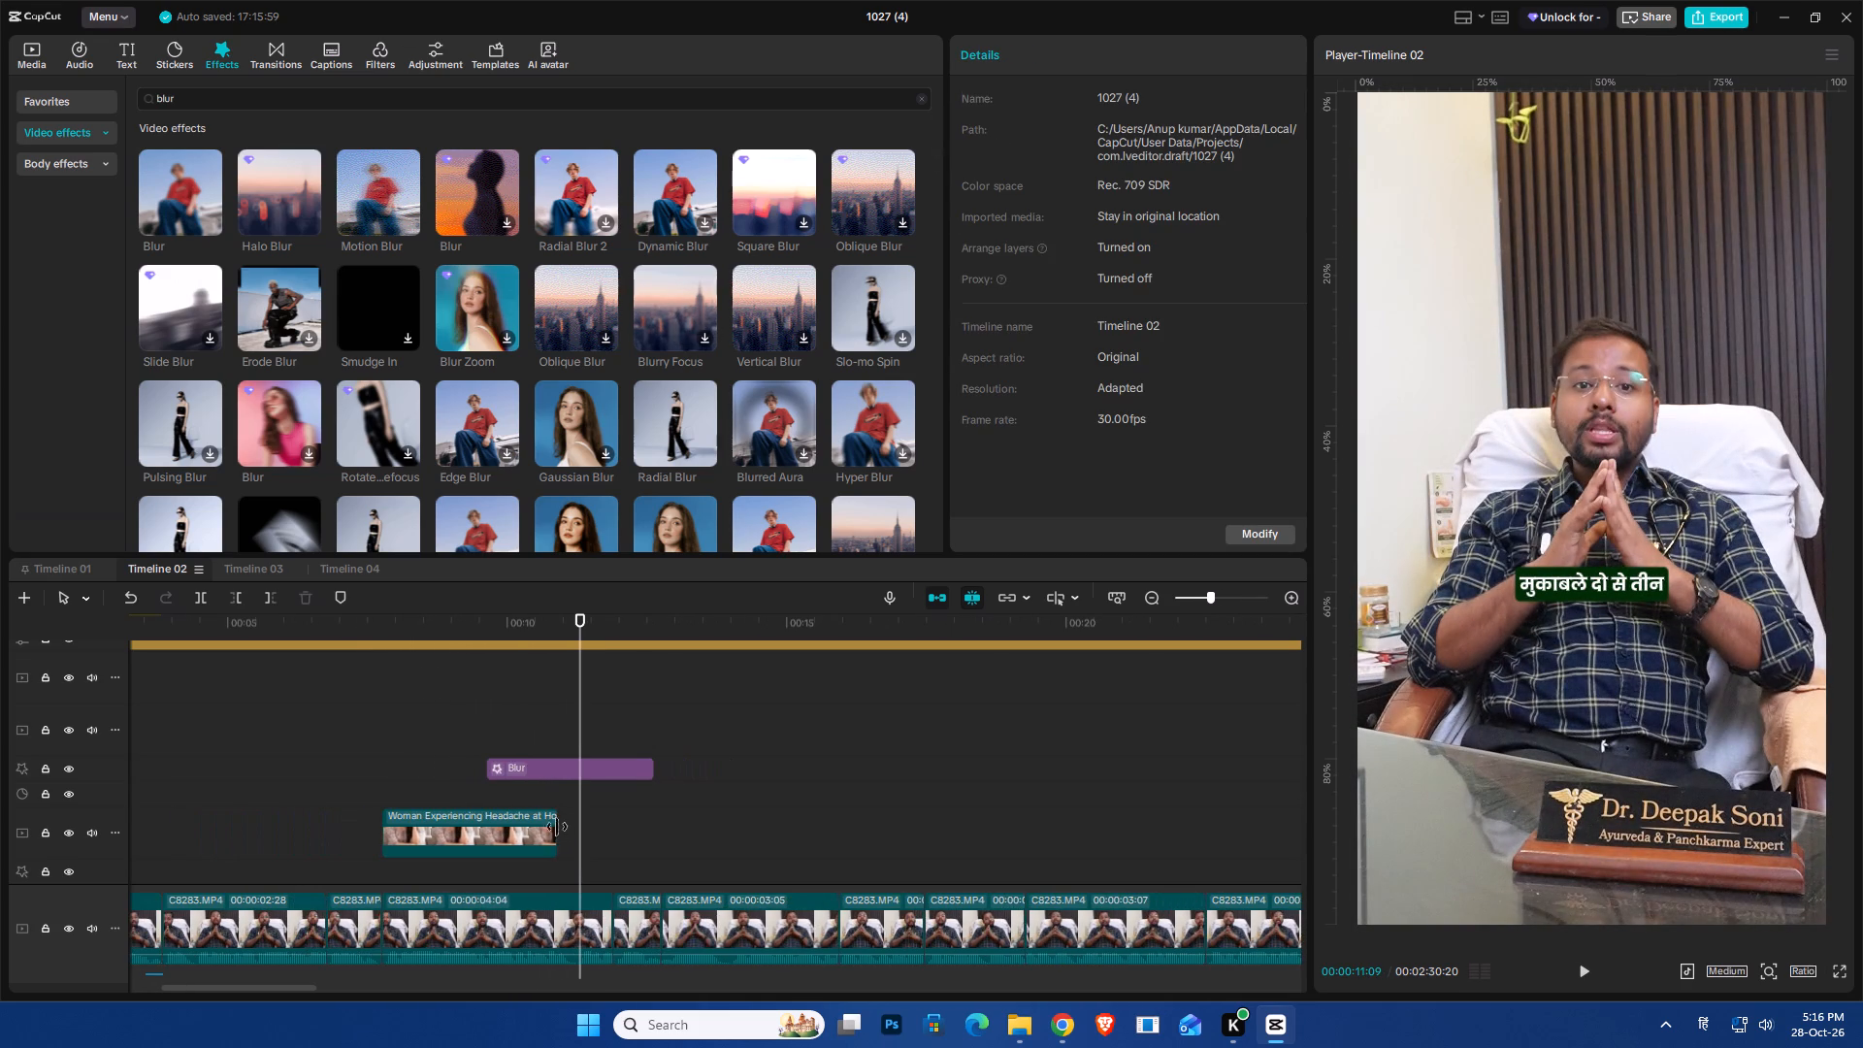
pyautogui.moveTo(581, 708); pyautogui.dragTo(504, 764)
pyautogui.press('space')
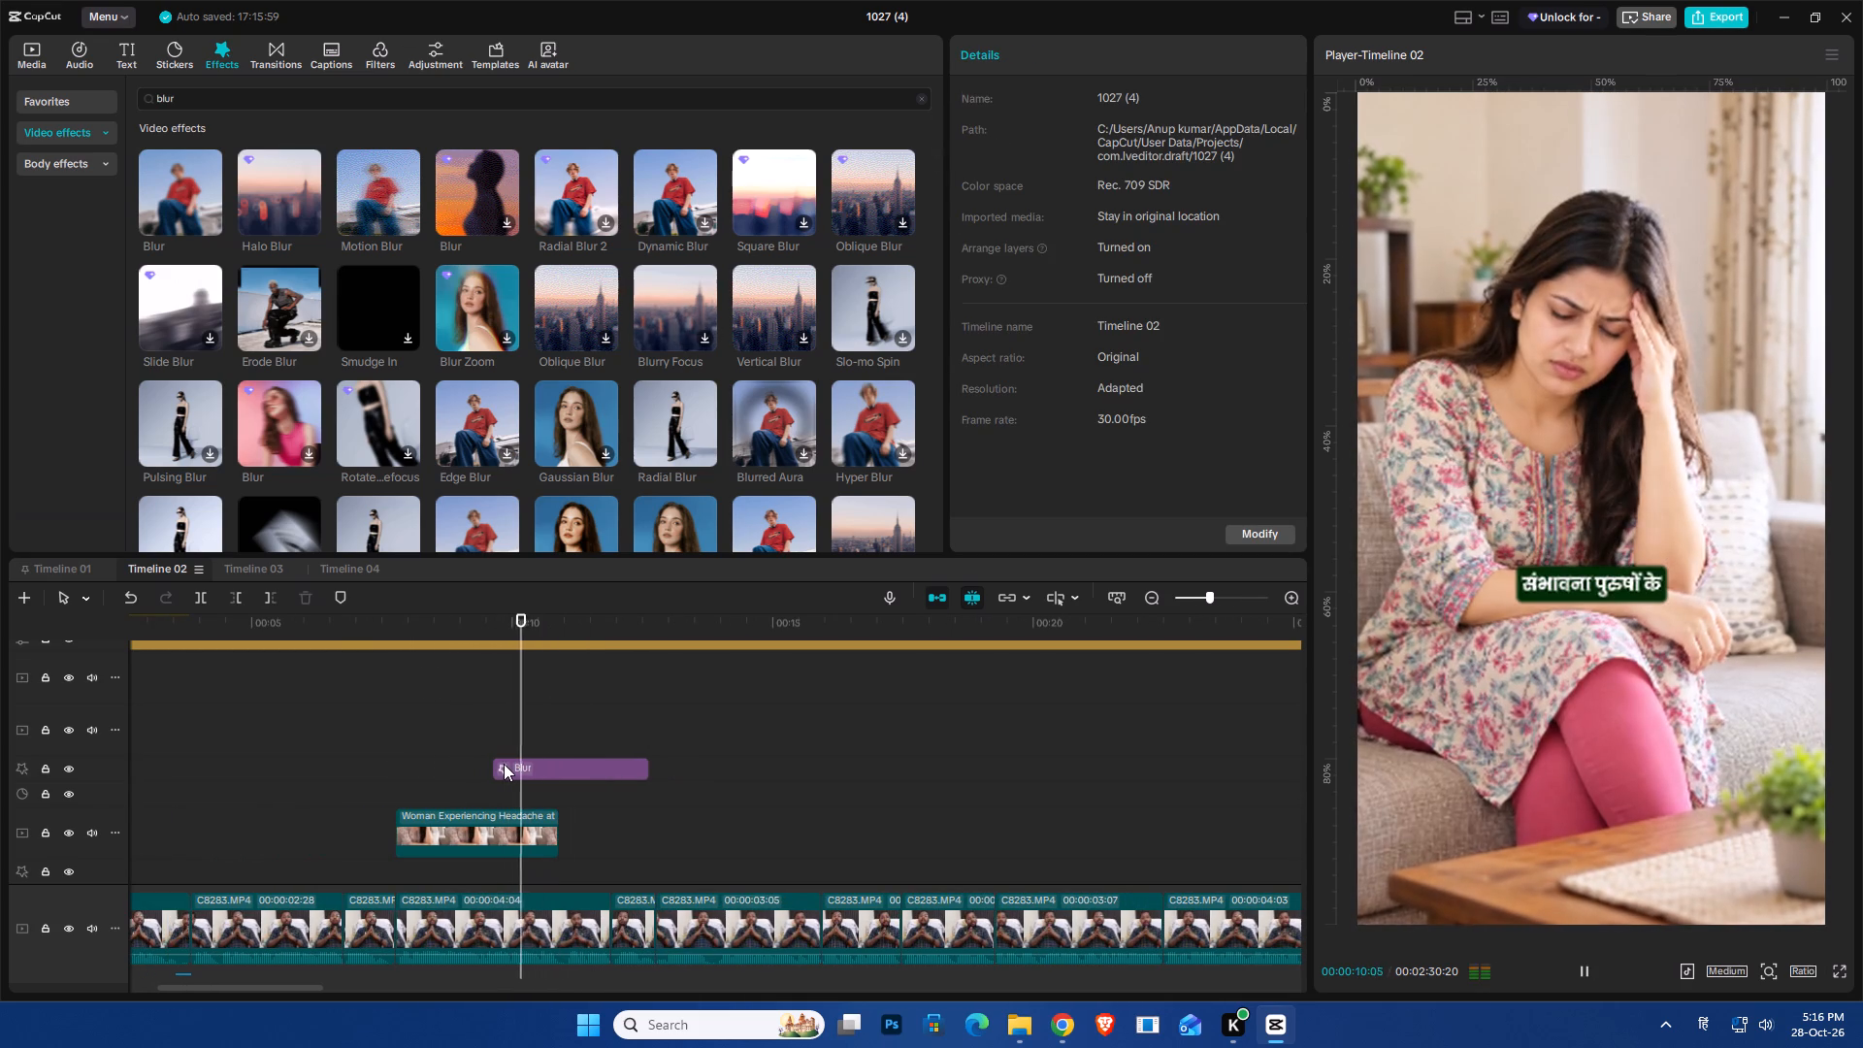
pyautogui.press('space')
pyautogui.press('space')
pyautogui.keyDown('ctrl'); pyautogui.scroll(4, 515, 783); pyautogui.keyUp('ctrl')
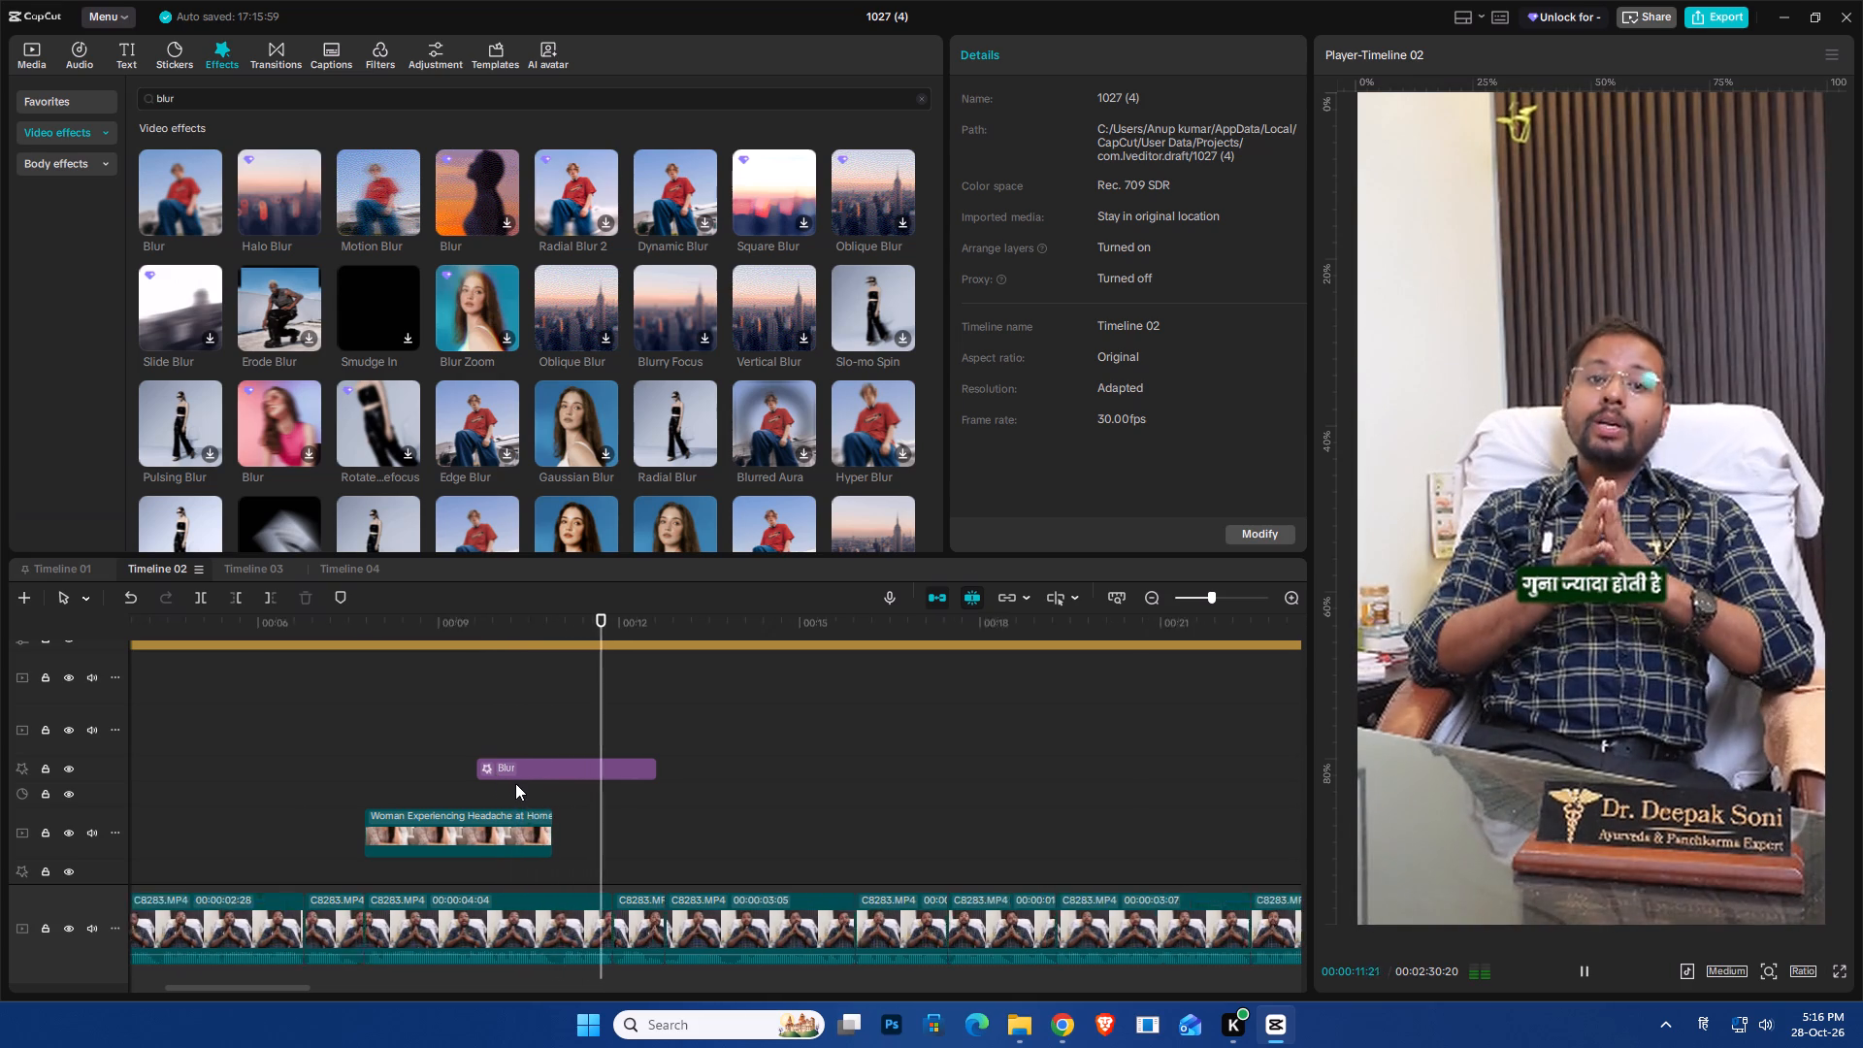
pyautogui.keyDown('ctrl'); pyautogui.scroll(2, 515, 783); pyautogui.keyUp('ctrl')
pyautogui.press('space')
# Move the Blur effect's first keyframe slightly later and play back the transition.
pyautogui.click(536, 759)
pyautogui.click(565, 766)
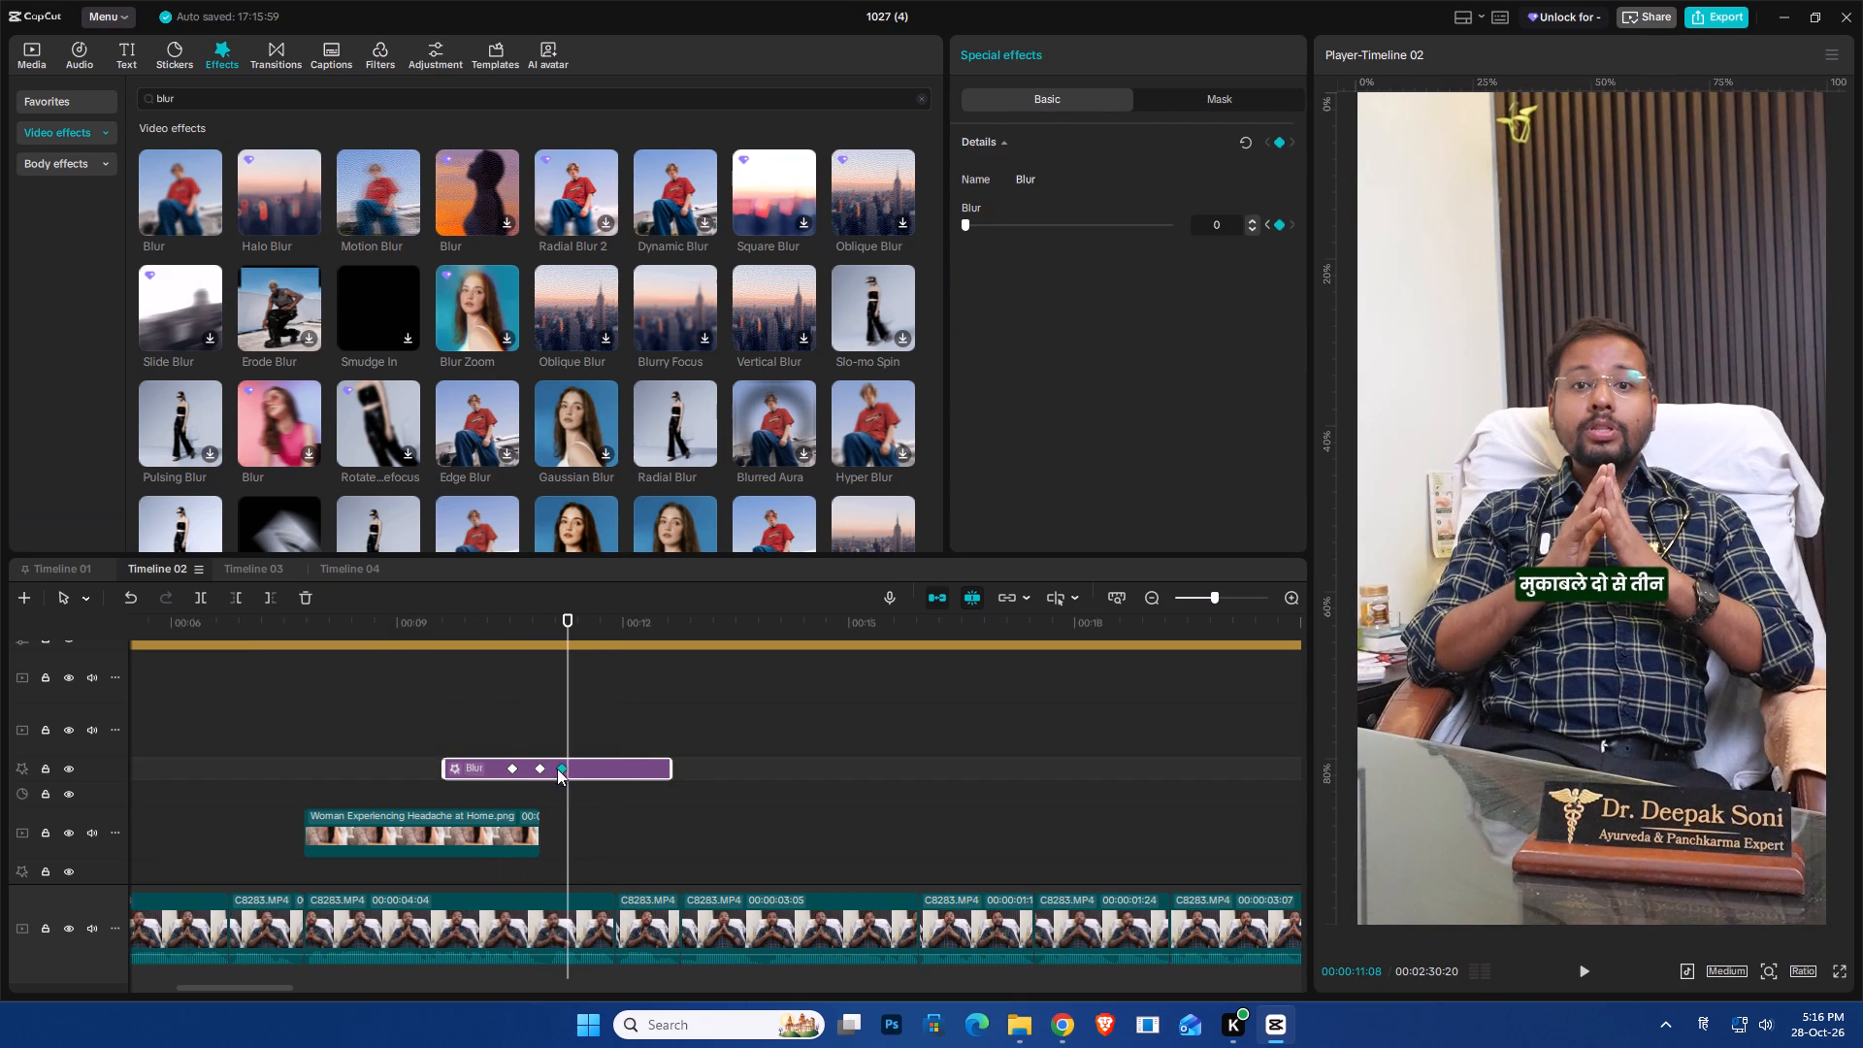
pyautogui.moveTo(513, 769); pyautogui.dragTo(518, 778)
pyautogui.press('space')
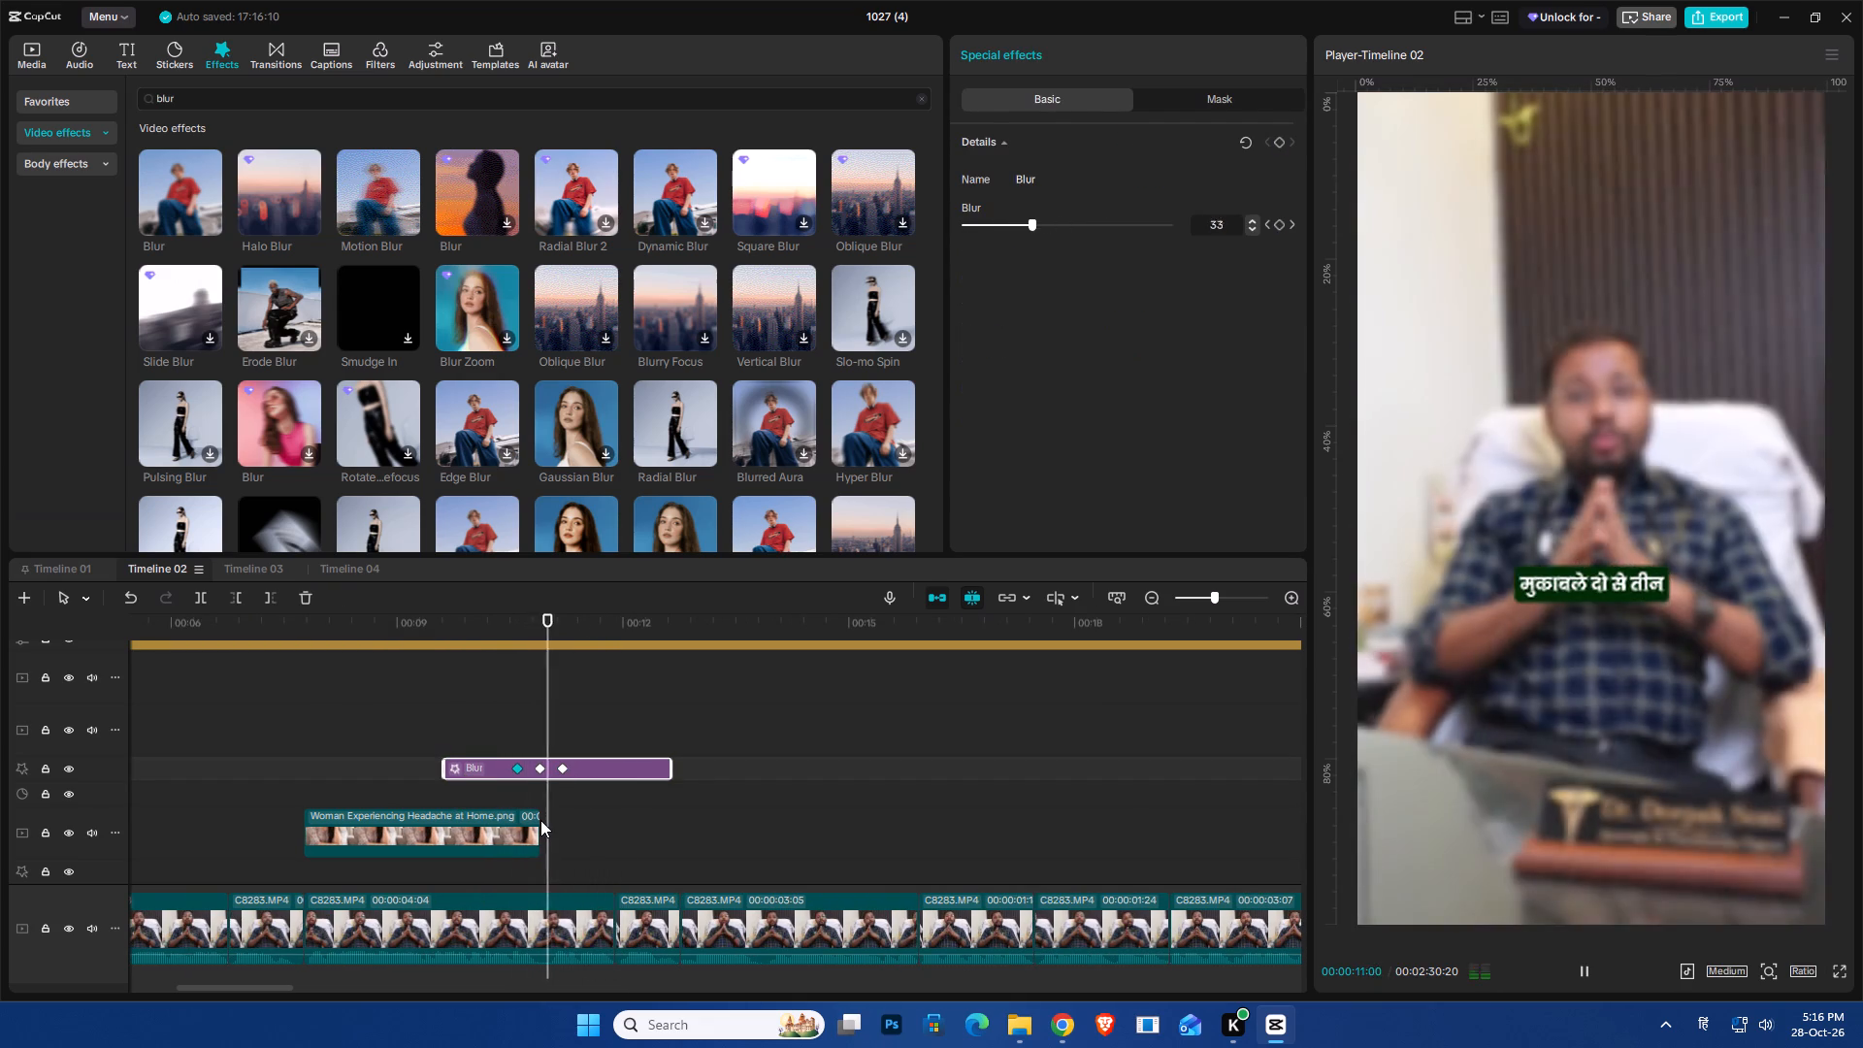
pyautogui.press('space')
pyautogui.keyDown('ctrl'); pyautogui.scroll(8, 554, 834); pyautogui.keyUp('ctrl')
pyautogui.click(508, 722)
pyautogui.press('space')
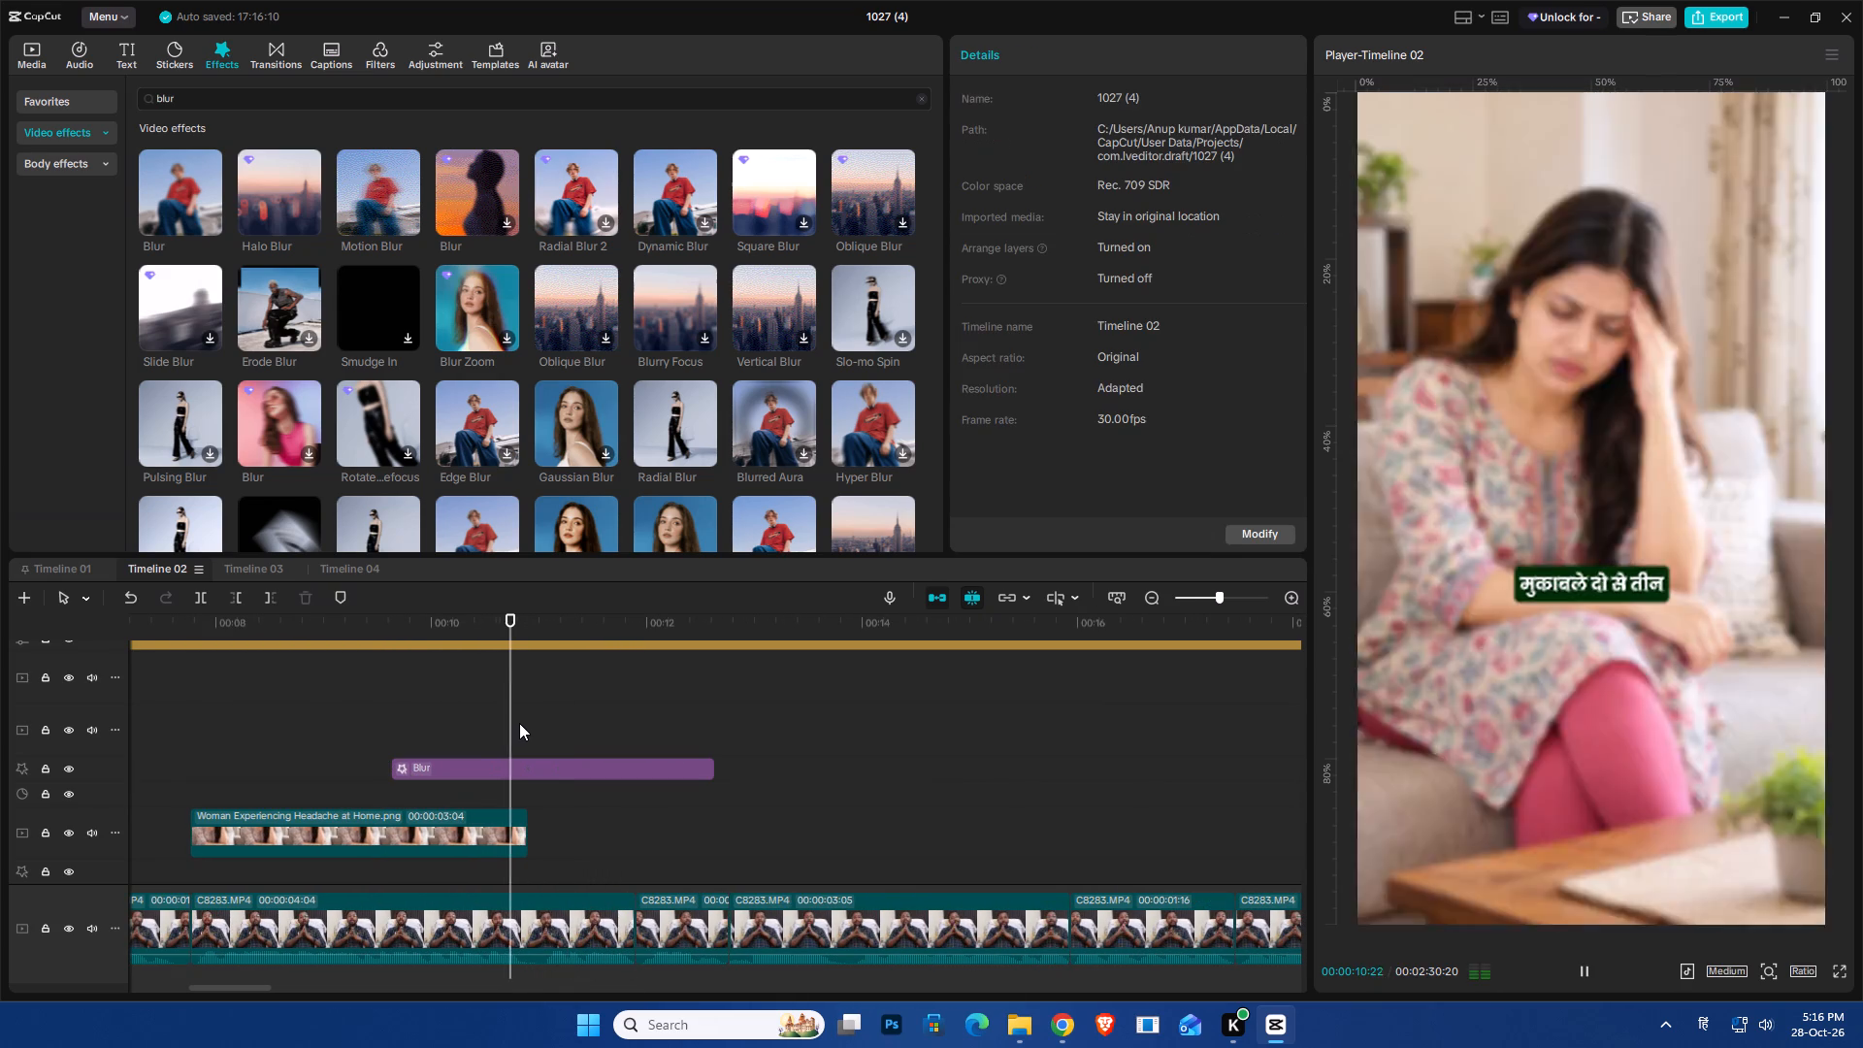
pyautogui.press('space')
# Add a scale keyframe of 108% at 0:10:25 on the 4:04 C8283.MP4 clip beneath the headache image's end.
pyautogui.moveTo(560, 705); pyautogui.dragTo(517, 738)
pyautogui.keyDown('ctrl'); pyautogui.scroll(8, 529, 934); pyautogui.keyUp('ctrl')
pyautogui.click(529, 933)
pyautogui.moveTo(517, 783); pyautogui.dragTo(522, 793)
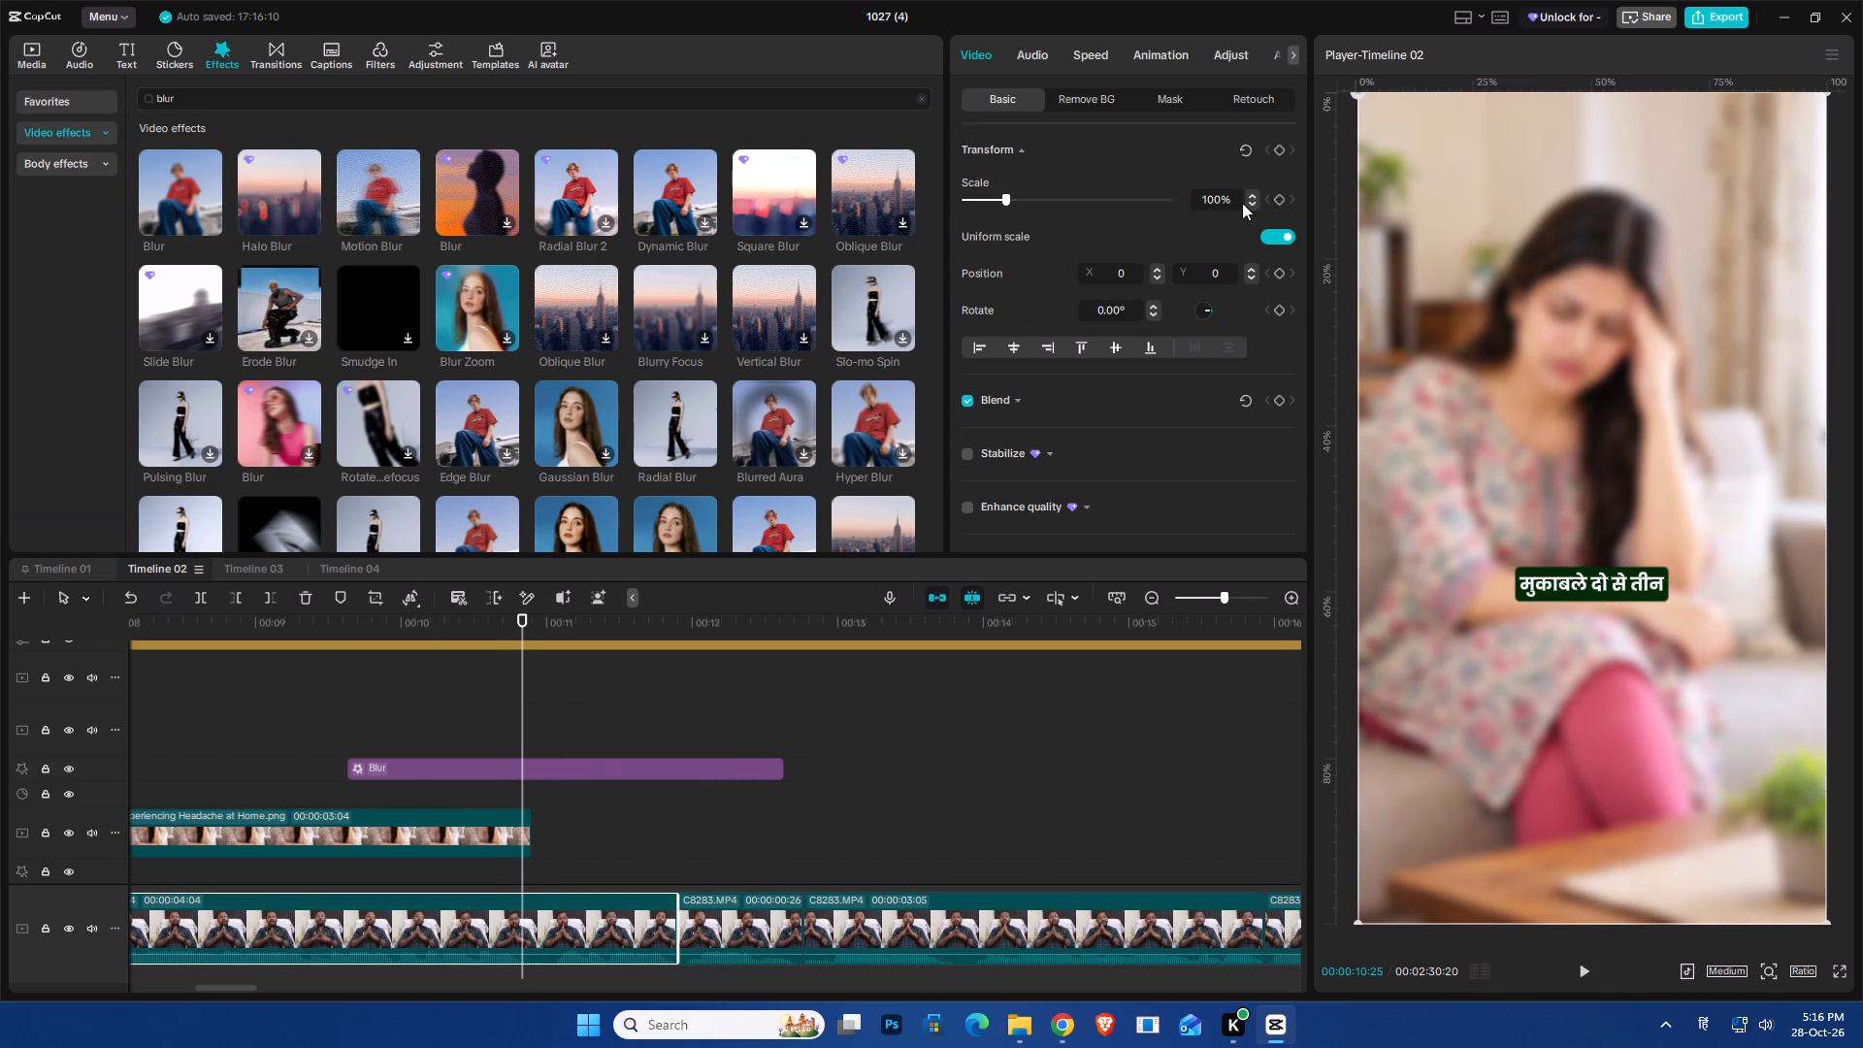
pyautogui.click(1286, 202)
pyautogui.click(1282, 199)
pyautogui.click(1207, 210)
pyautogui.scroll(8, 1207, 210)
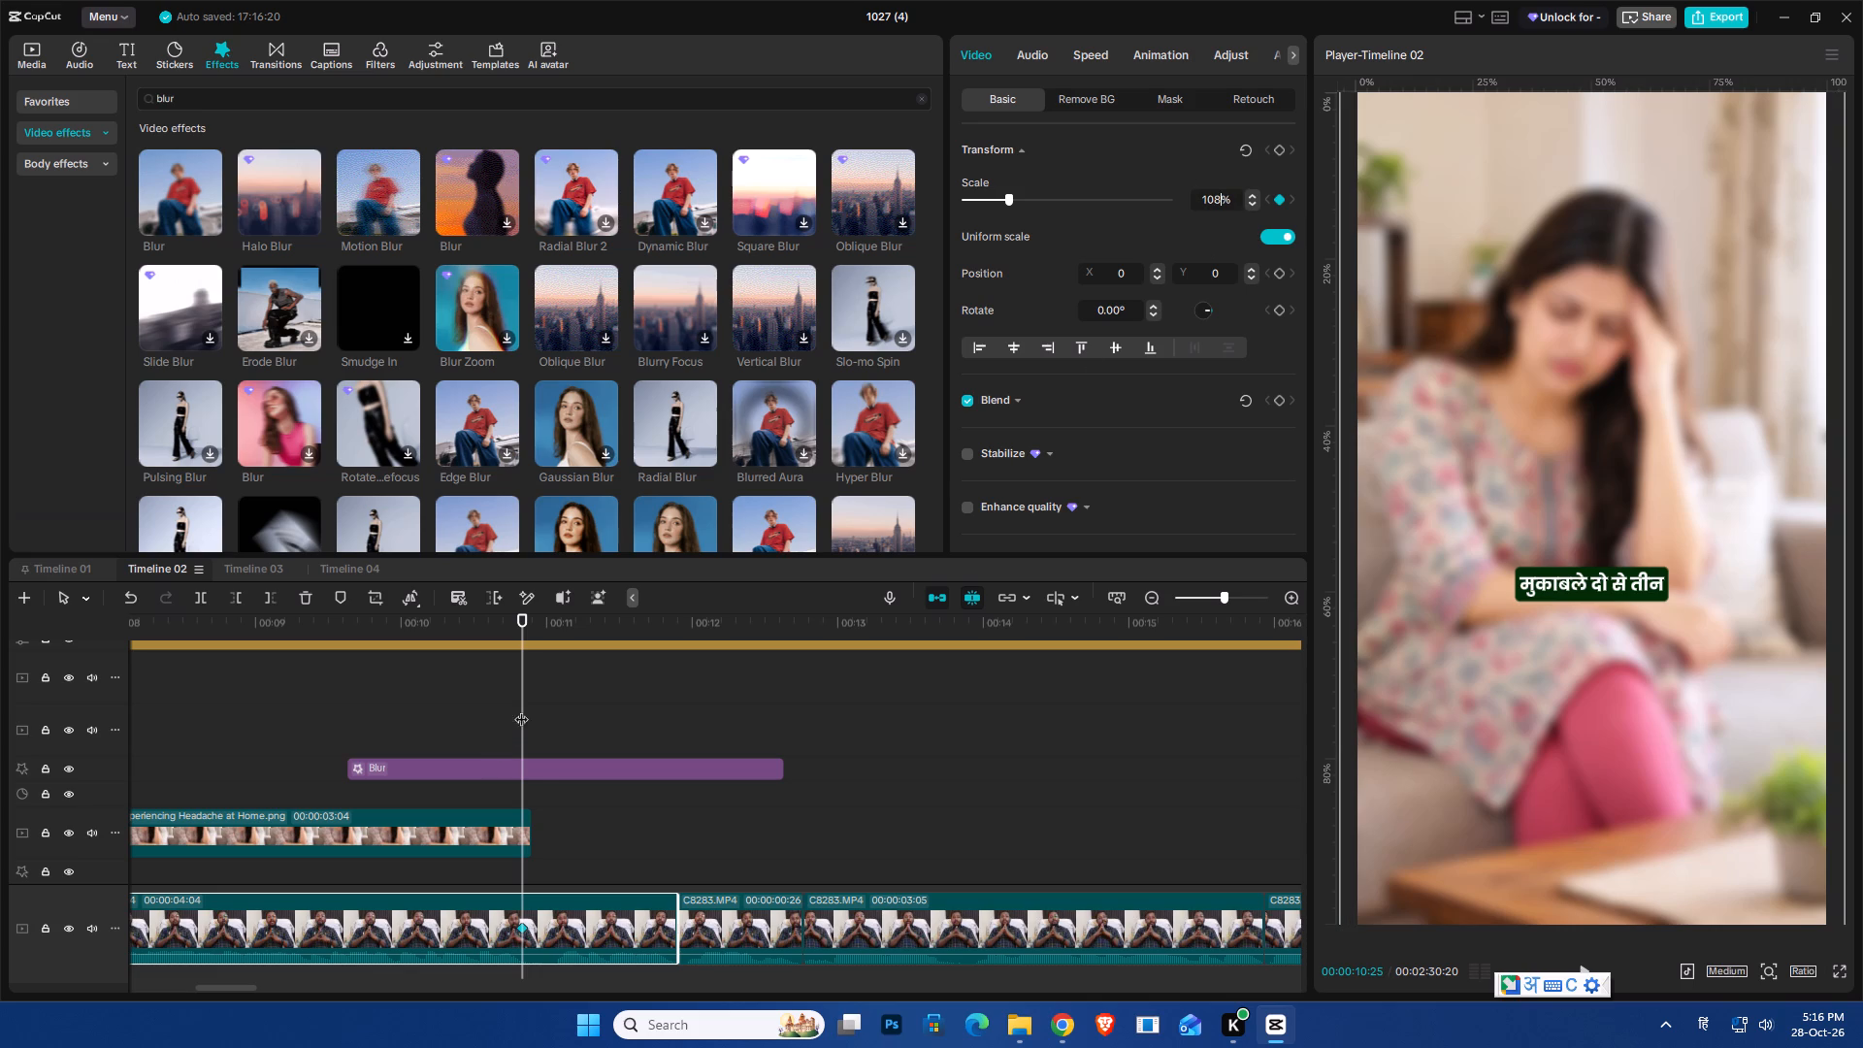
# Set the same C8283.MP4 clip's scale back to 100% at 0:10:29, switching the keyboard input to English for the entry.
pyautogui.moveTo(521, 704); pyautogui.dragTo(543, 733)
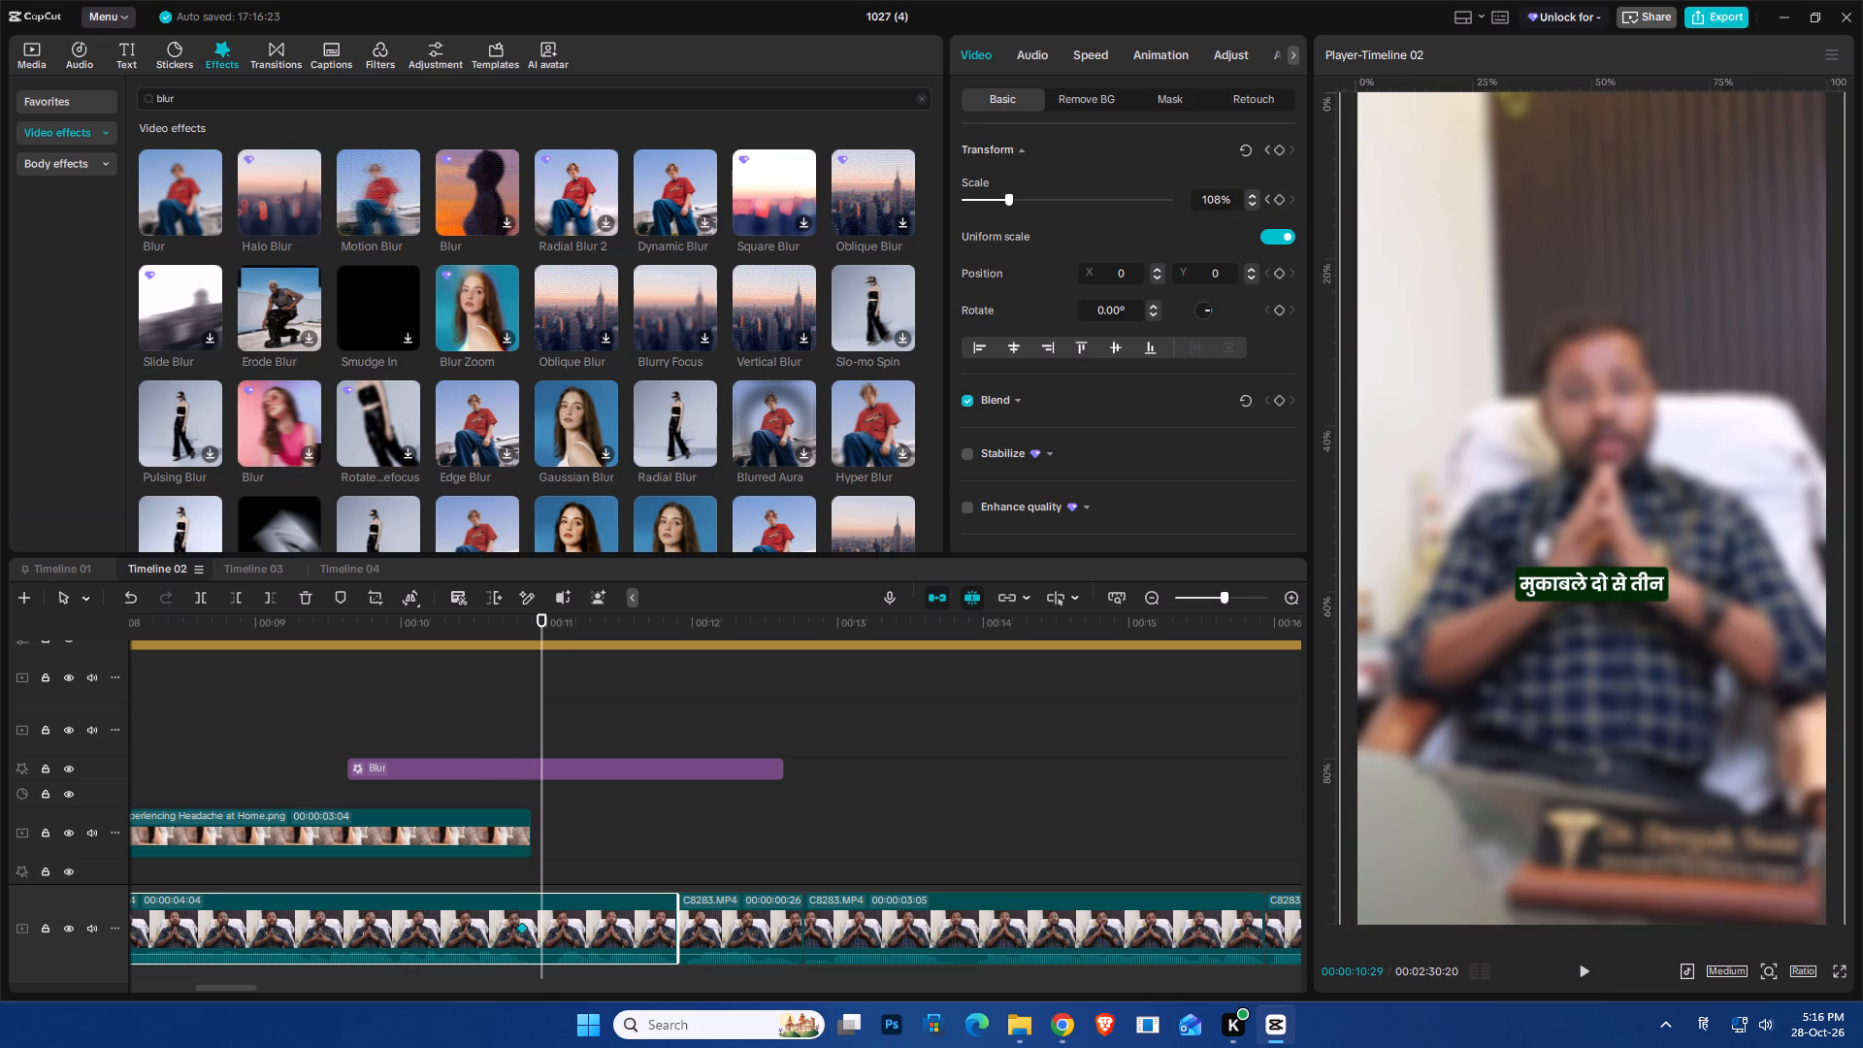
pyautogui.click(1223, 202)
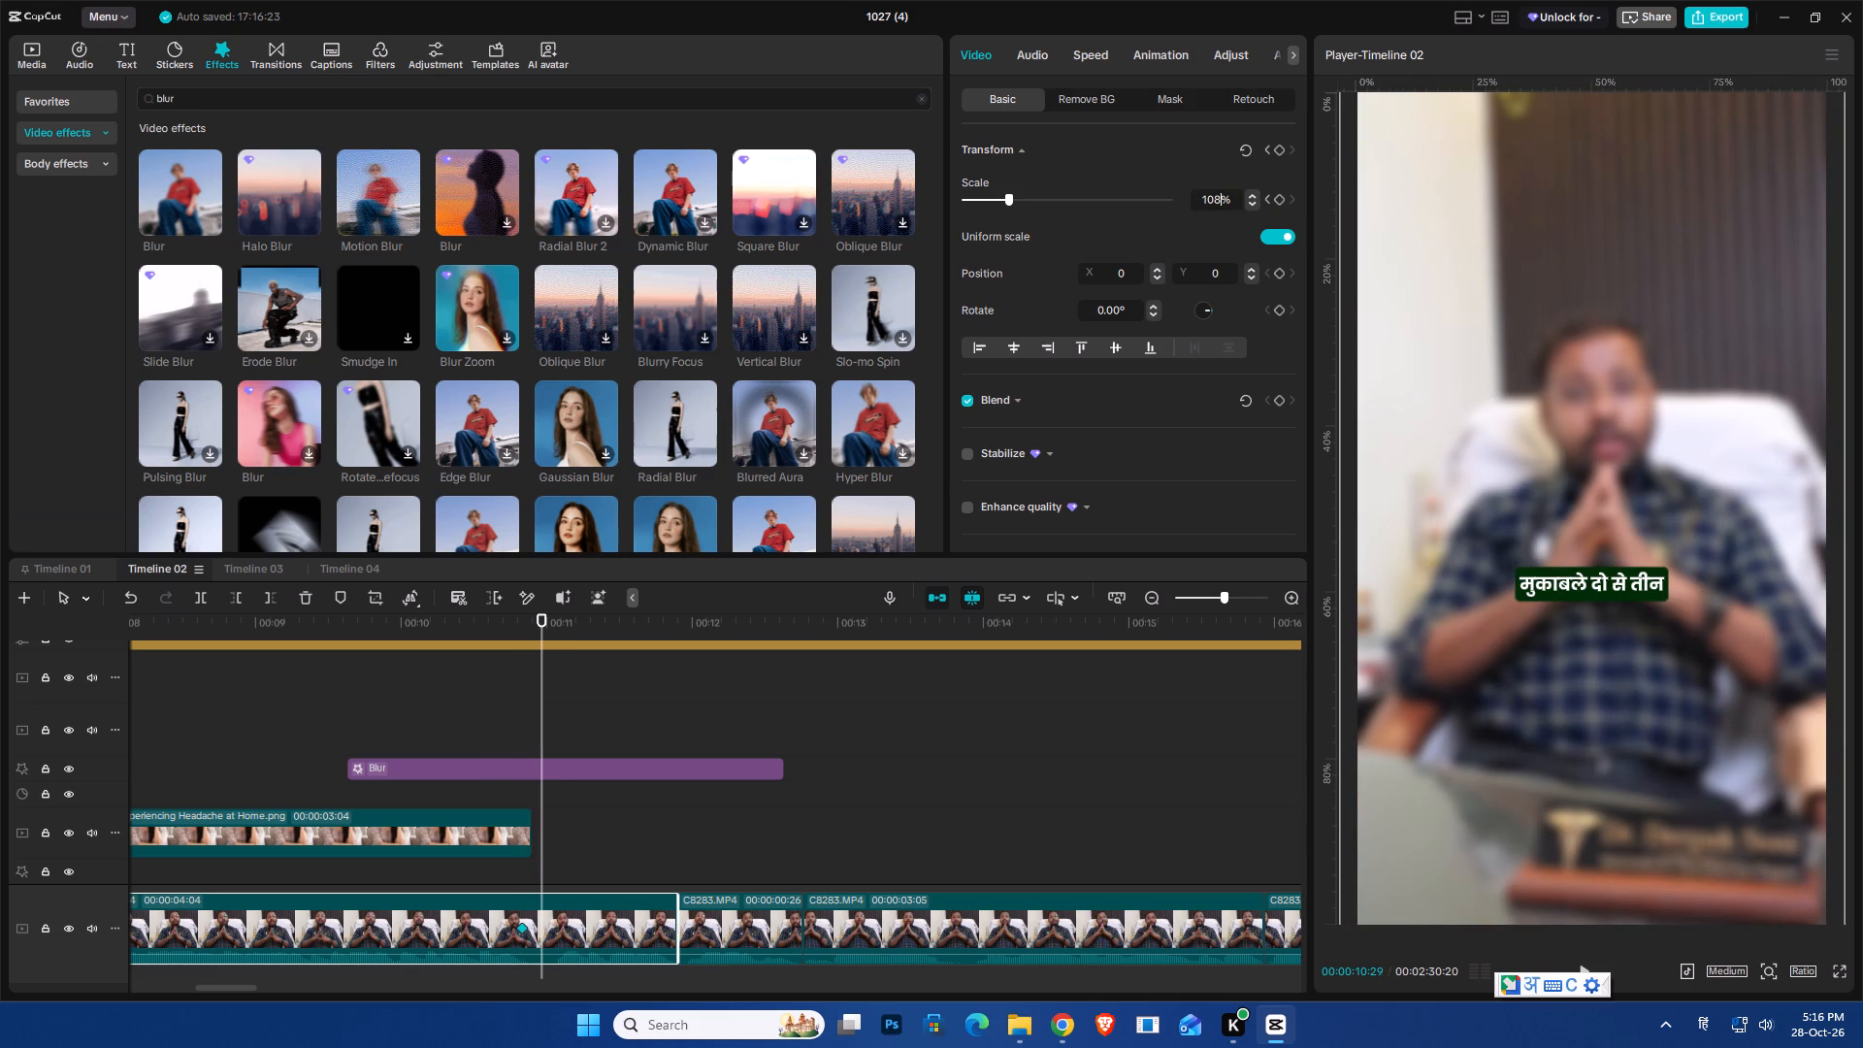
pyautogui.hotkey('ctrl', '1')
pyautogui.hotkey('ctrl', 'a')
pyautogui.write('11')
pyautogui.press('0')
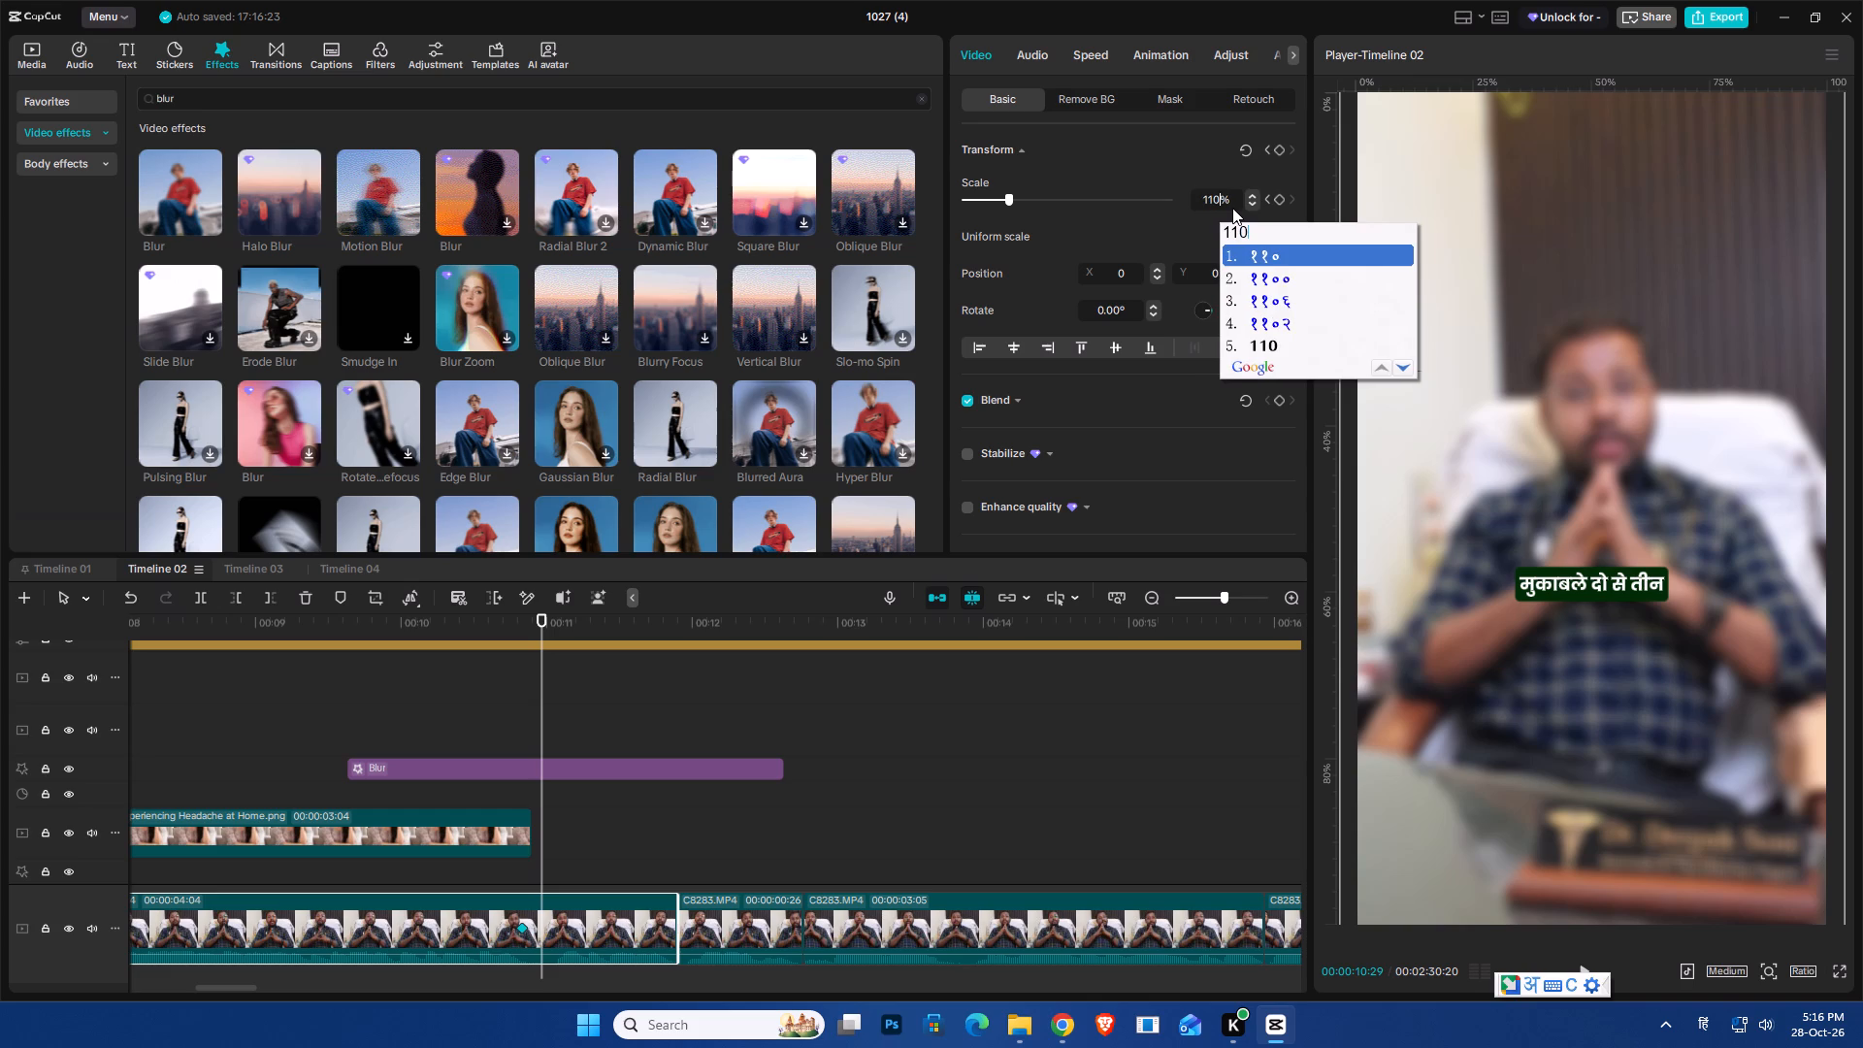
pyautogui.press('BackSpace')
pyautogui.press('BackSpace')
pyautogui.press('BackSpace')
pyautogui.press('super+space')
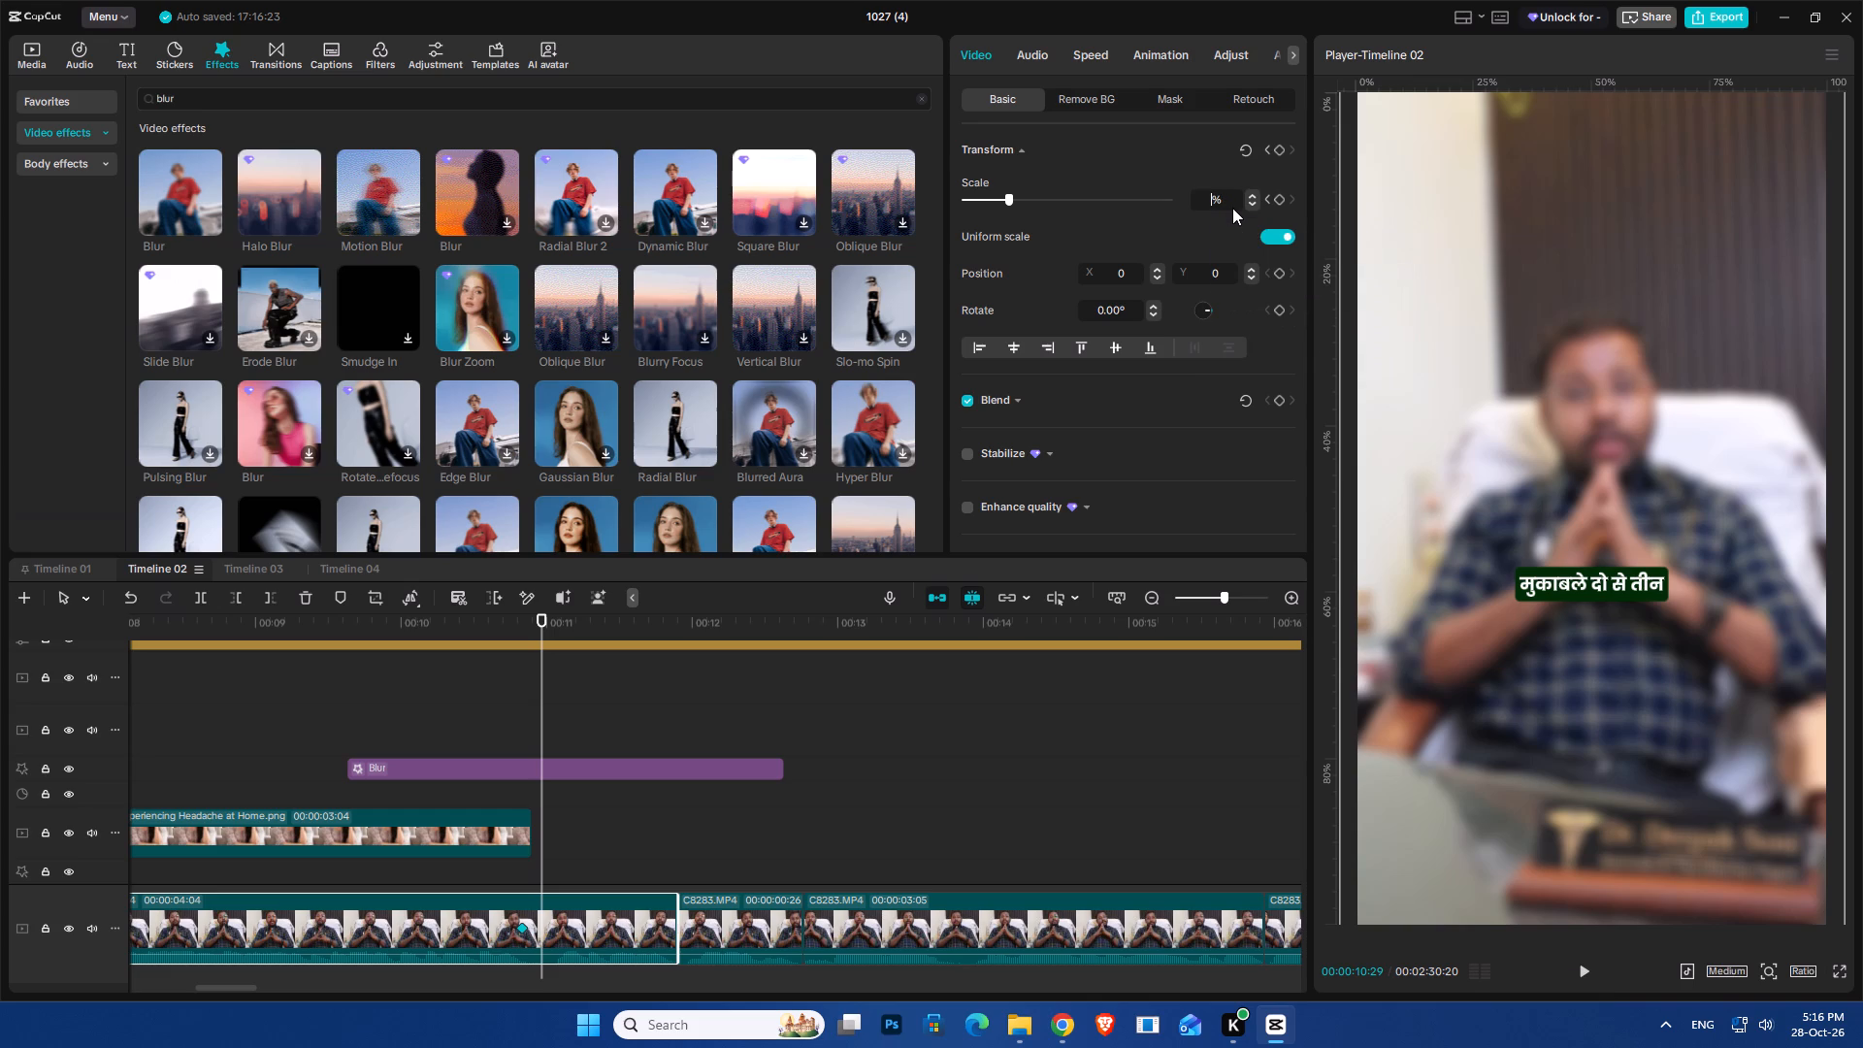
pyautogui.press('1')
pyautogui.write('00')
pyautogui.click(520, 702)
# Move the clip's 100% scale keyframe to 0:11:01 and choose the Linear preset curve for it.
pyautogui.click(537, 912)
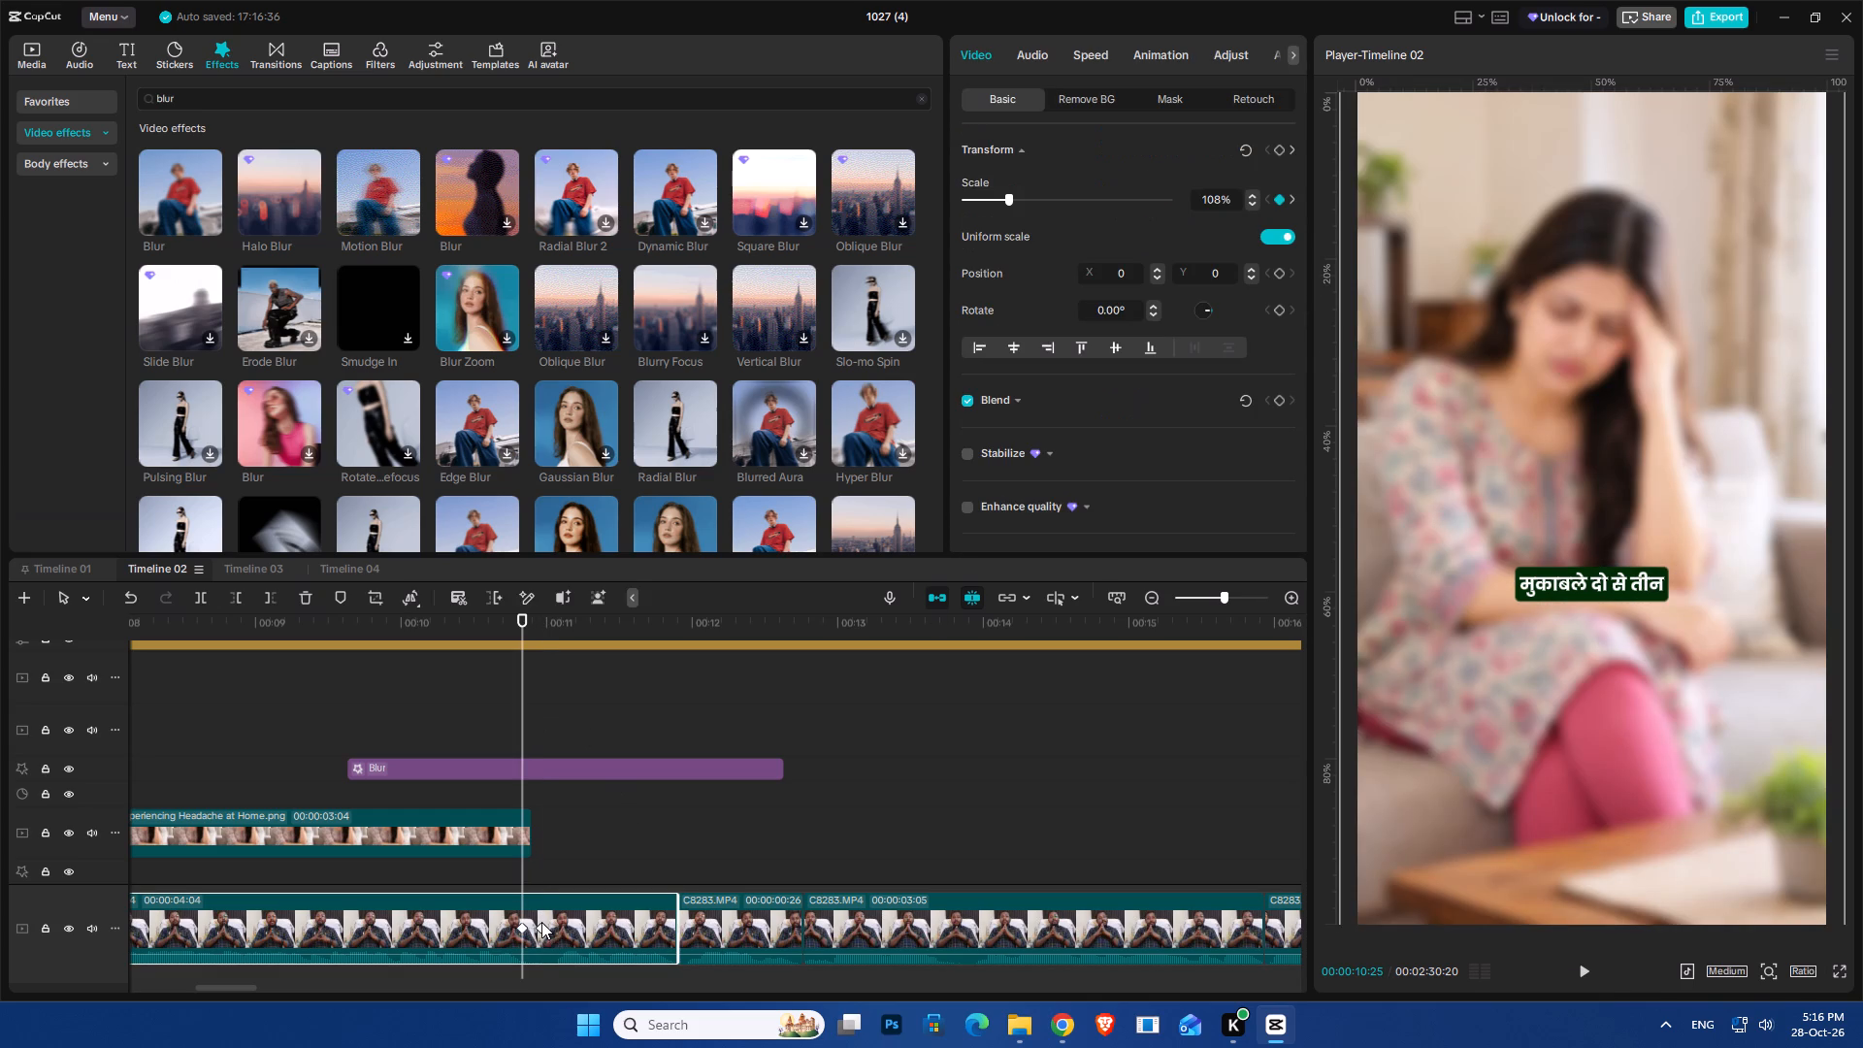
pyautogui.moveTo(539, 924); pyautogui.dragTo(549, 938)
pyautogui.rightClick(549, 926)
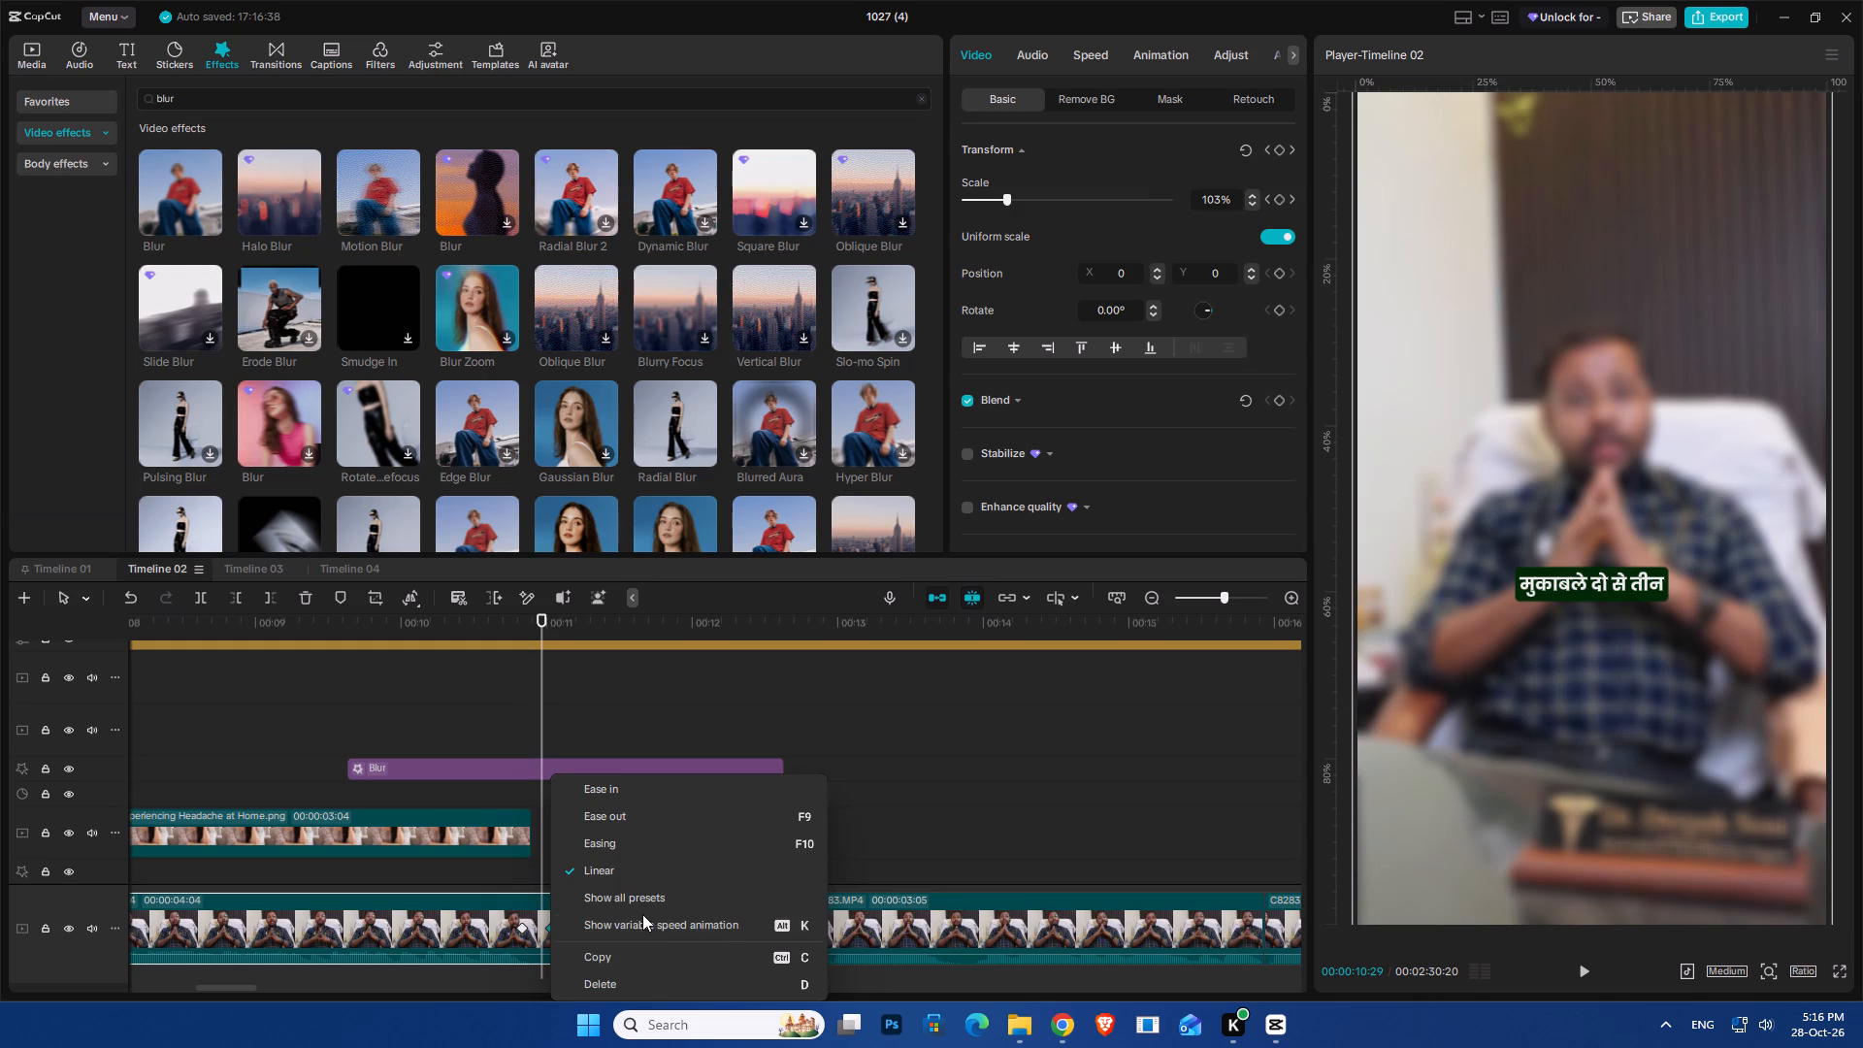
pyautogui.click(634, 901)
pyautogui.click(775, 761)
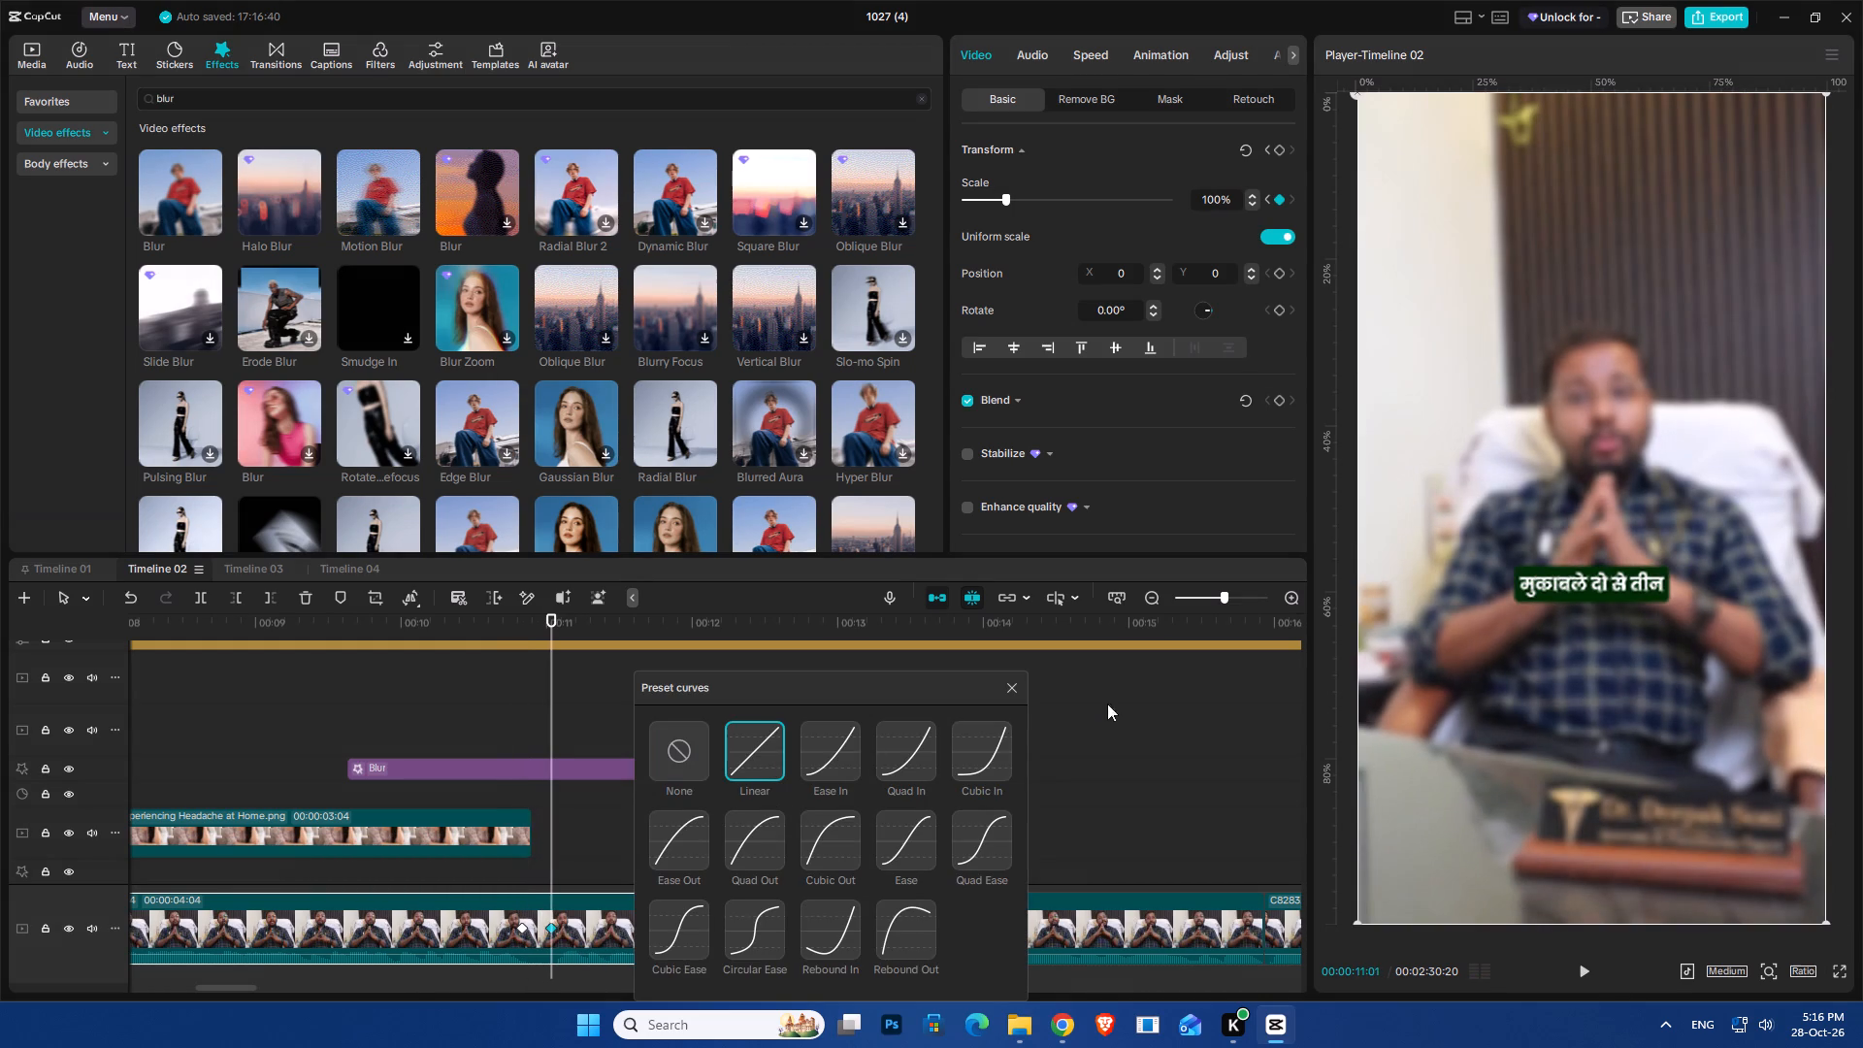
pyautogui.click(1009, 687)
# Play back the combined blur and zoom transition out of the headache image and on to about 0:12:20.
pyautogui.press('space')
pyautogui.press('space')
pyautogui.keyDown('ctrl'); pyautogui.scroll(-8, 767, 788); pyautogui.keyUp('ctrl')
pyautogui.click(484, 716)
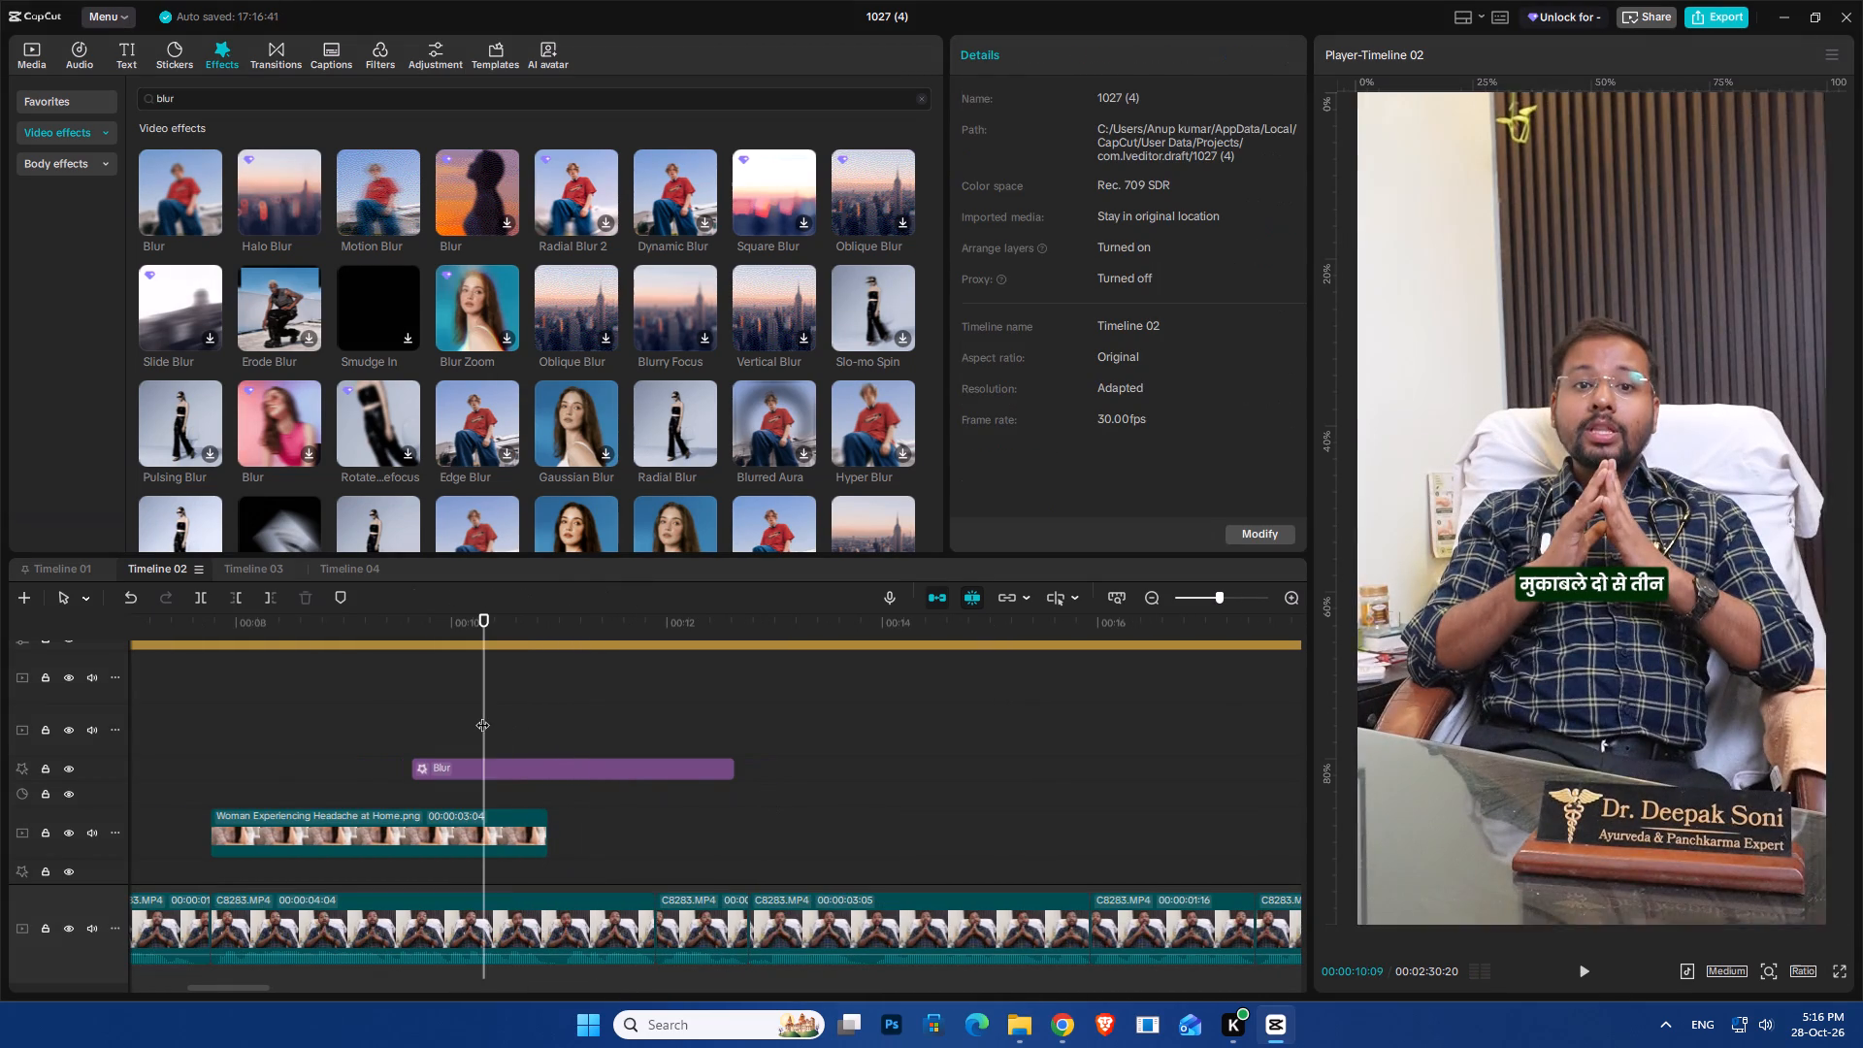
pyautogui.press('space')
pyautogui.press('space')
pyautogui.press('space')
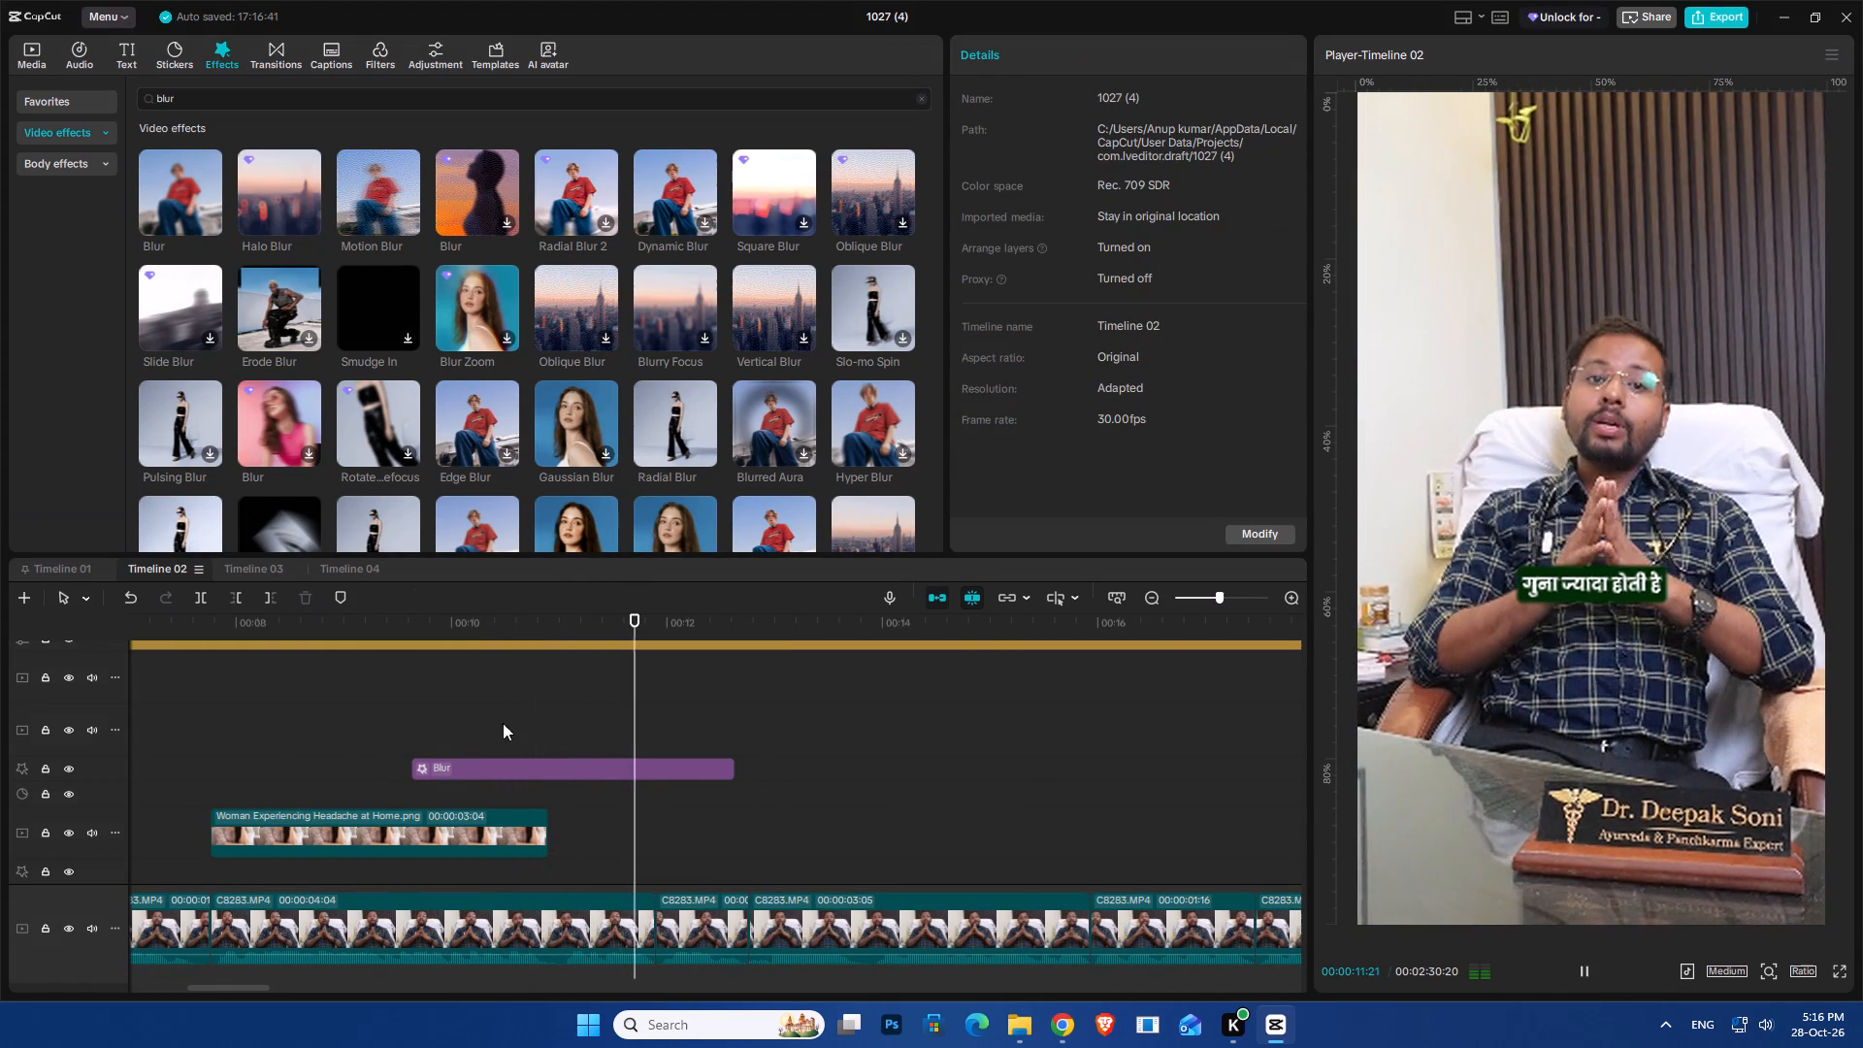
pyautogui.keyDown('ctrl'); pyautogui.scroll(-8, 586, 775); pyautogui.keyUp('ctrl')
pyautogui.press('space')
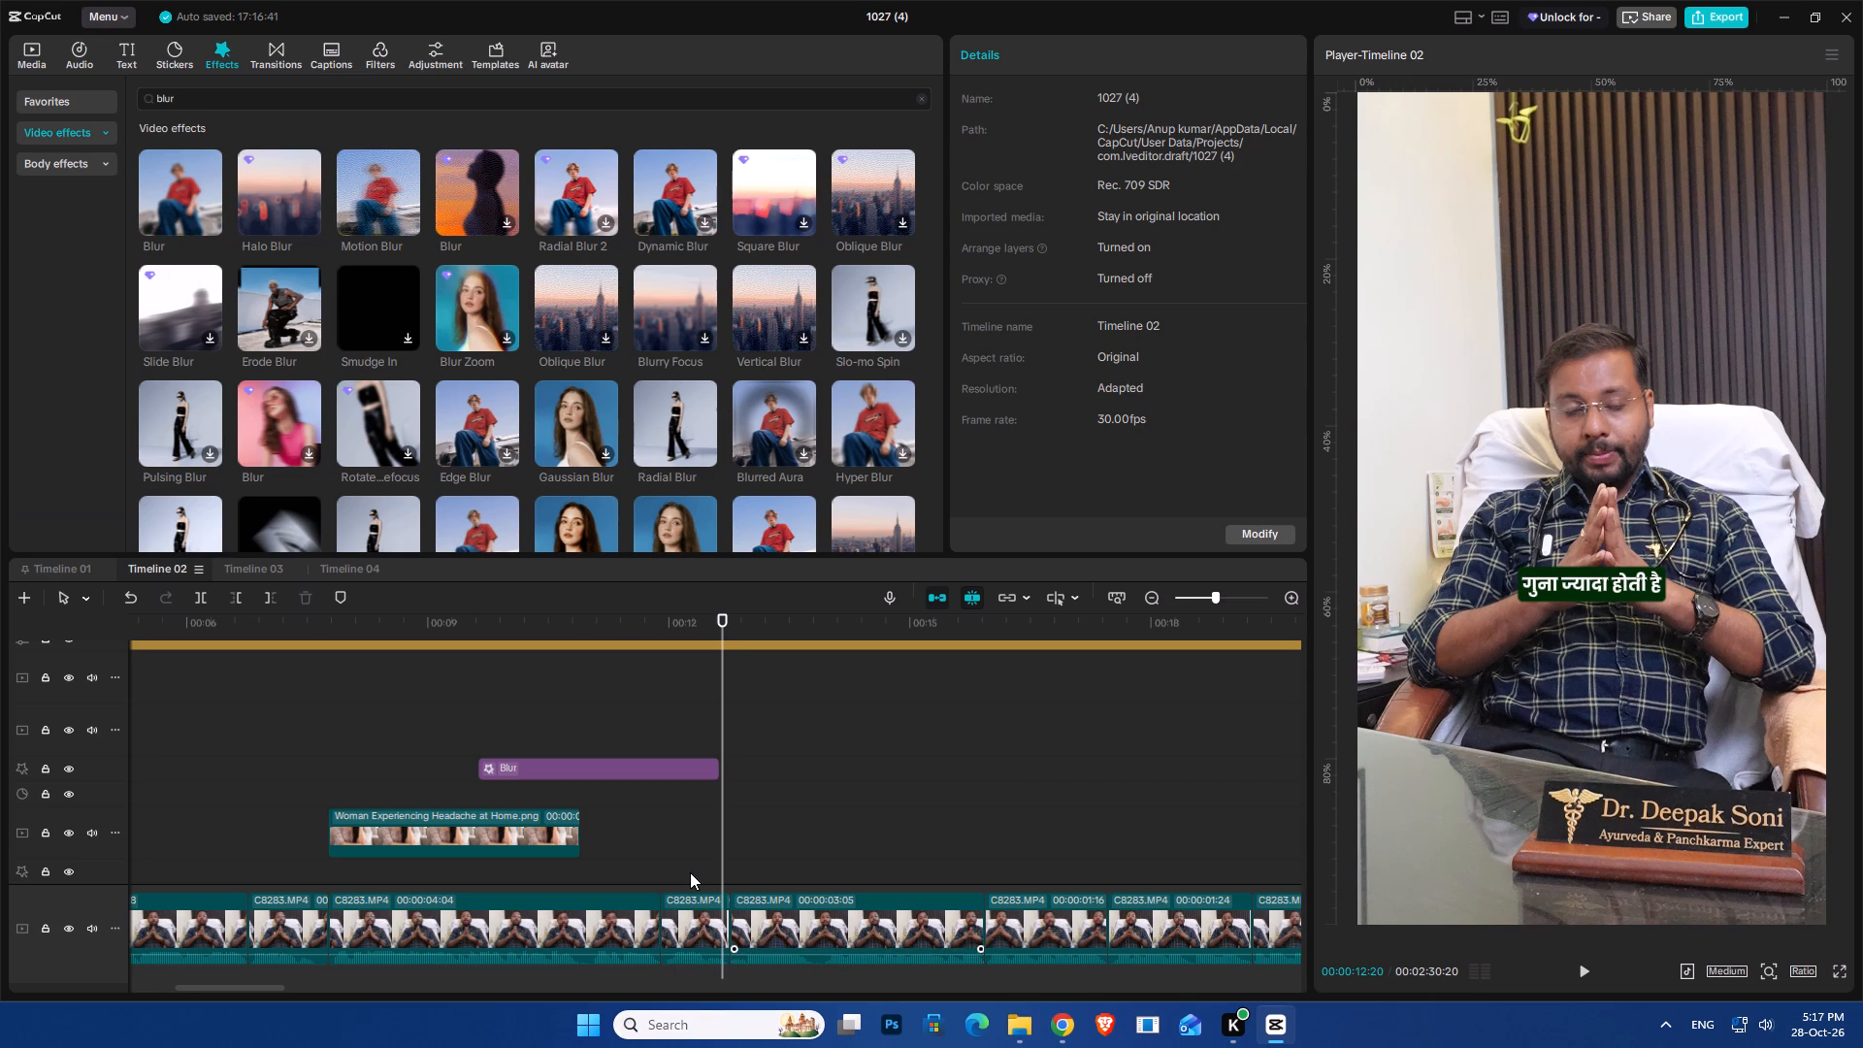
# Find the narration's "और migraine सिर्फ" phrase and add a 100% scale keyframe at 0:13:27 on the 3:05 C8283.MP4 clip.
pyautogui.keyDown('ctrl'); pyautogui.scroll(-12, 690, 872); pyautogui.keyUp('ctrl')
pyautogui.keyDown('ctrl'); pyautogui.scroll(15, 684, 868); pyautogui.keyUp('ctrl')
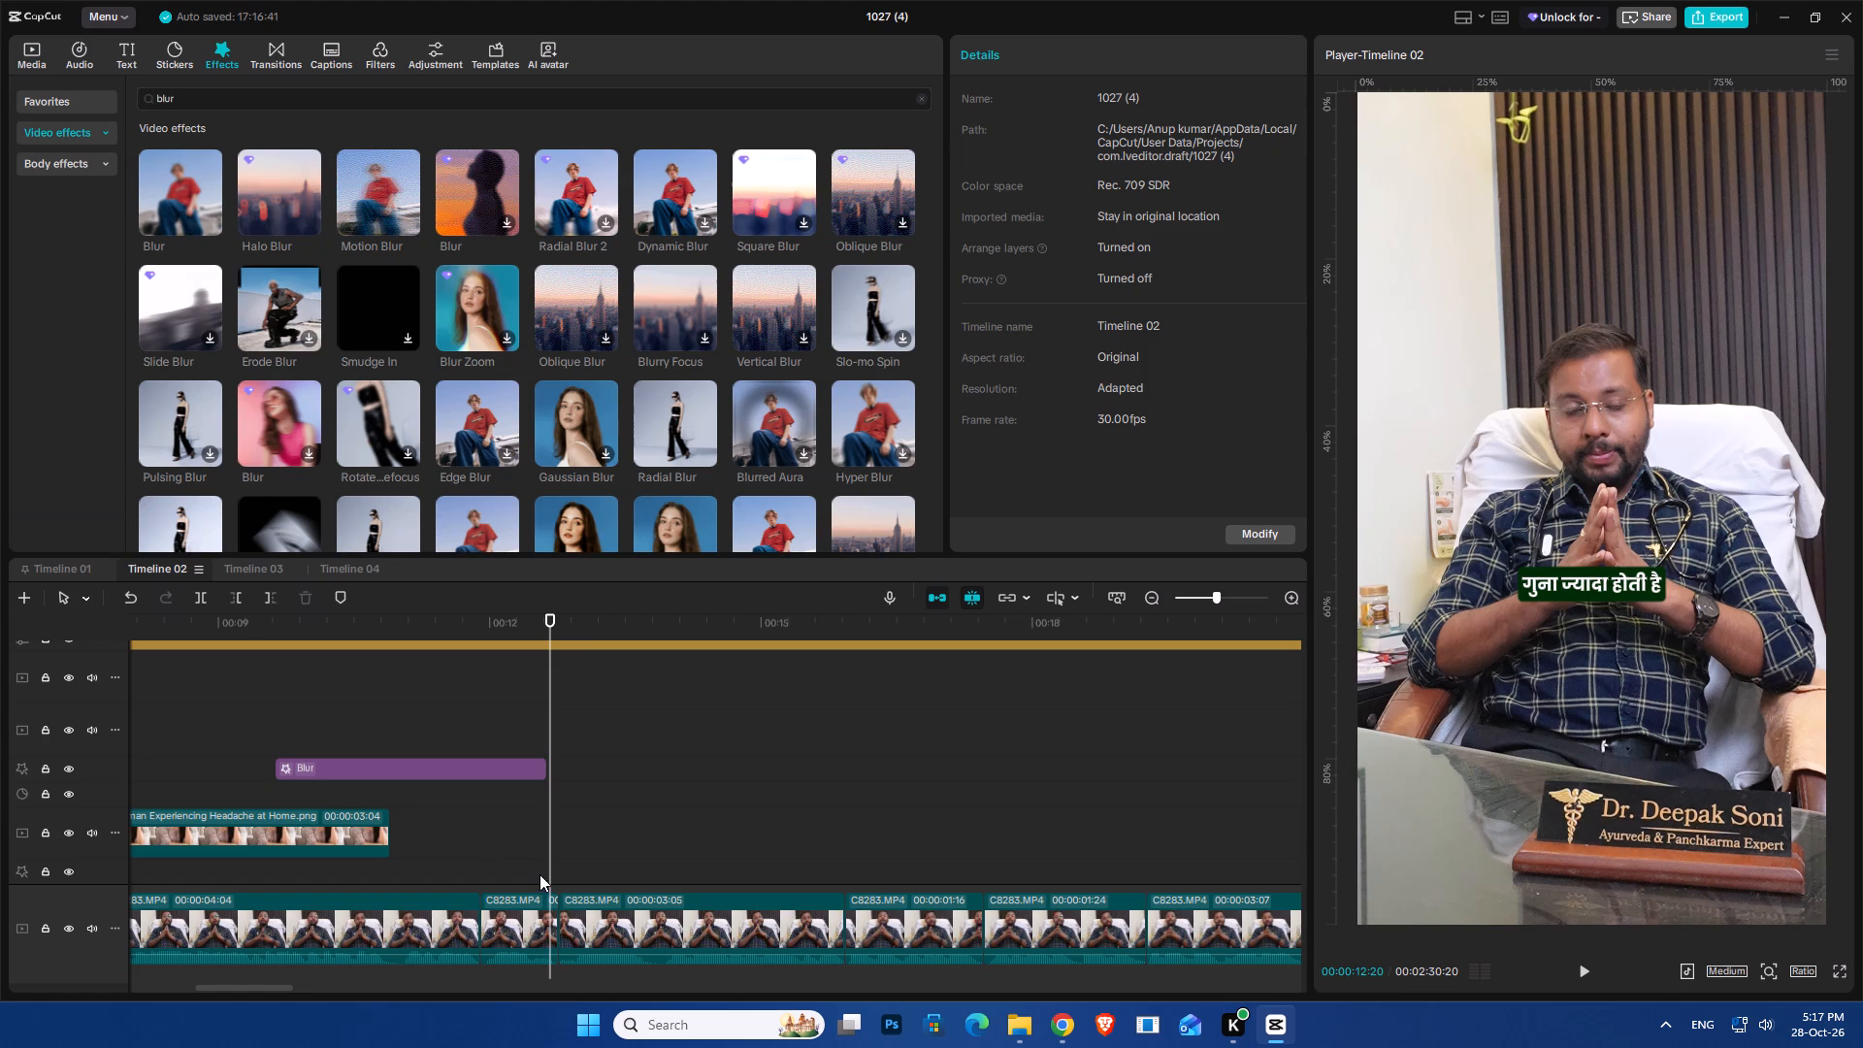
pyautogui.press('space')
pyautogui.keyDown('ctrl'); pyautogui.scroll(-8, 558, 830); pyautogui.keyUp('ctrl')
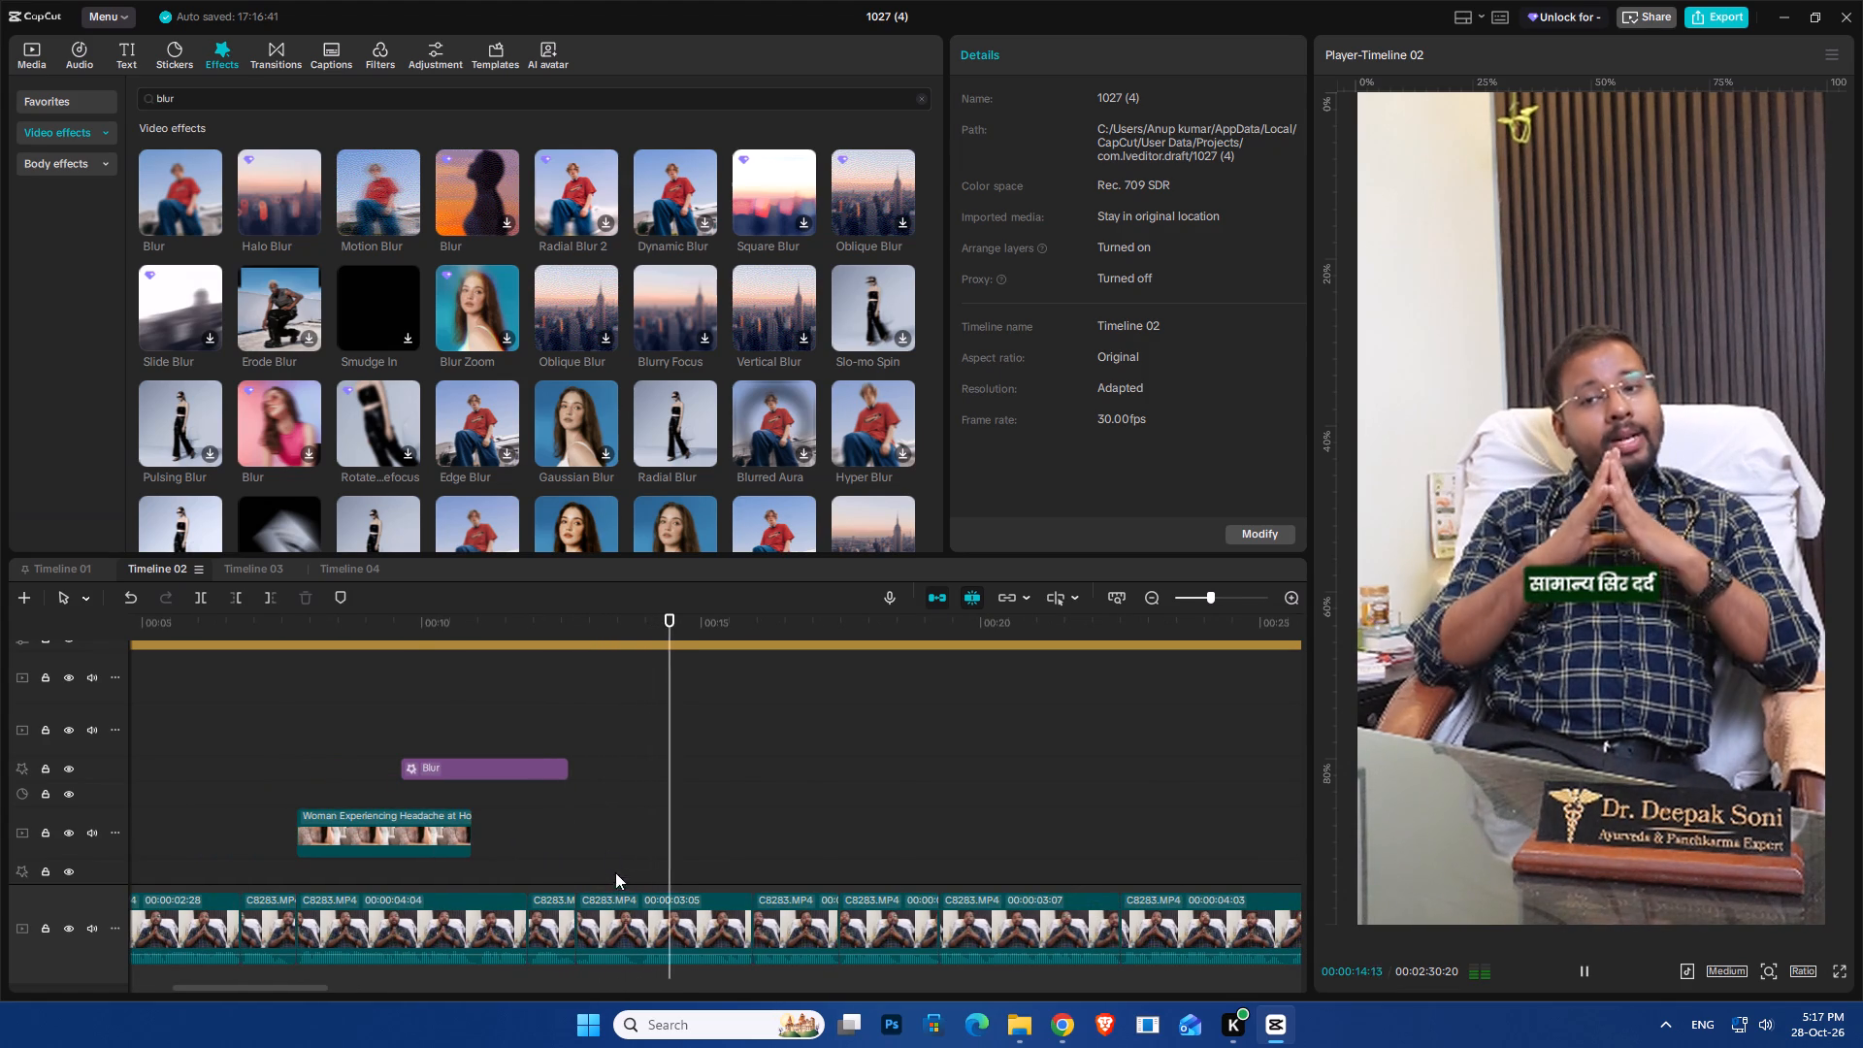
pyautogui.press('space')
pyautogui.click(613, 846)
pyautogui.press('space')
pyautogui.press('space')
pyautogui.click(636, 936)
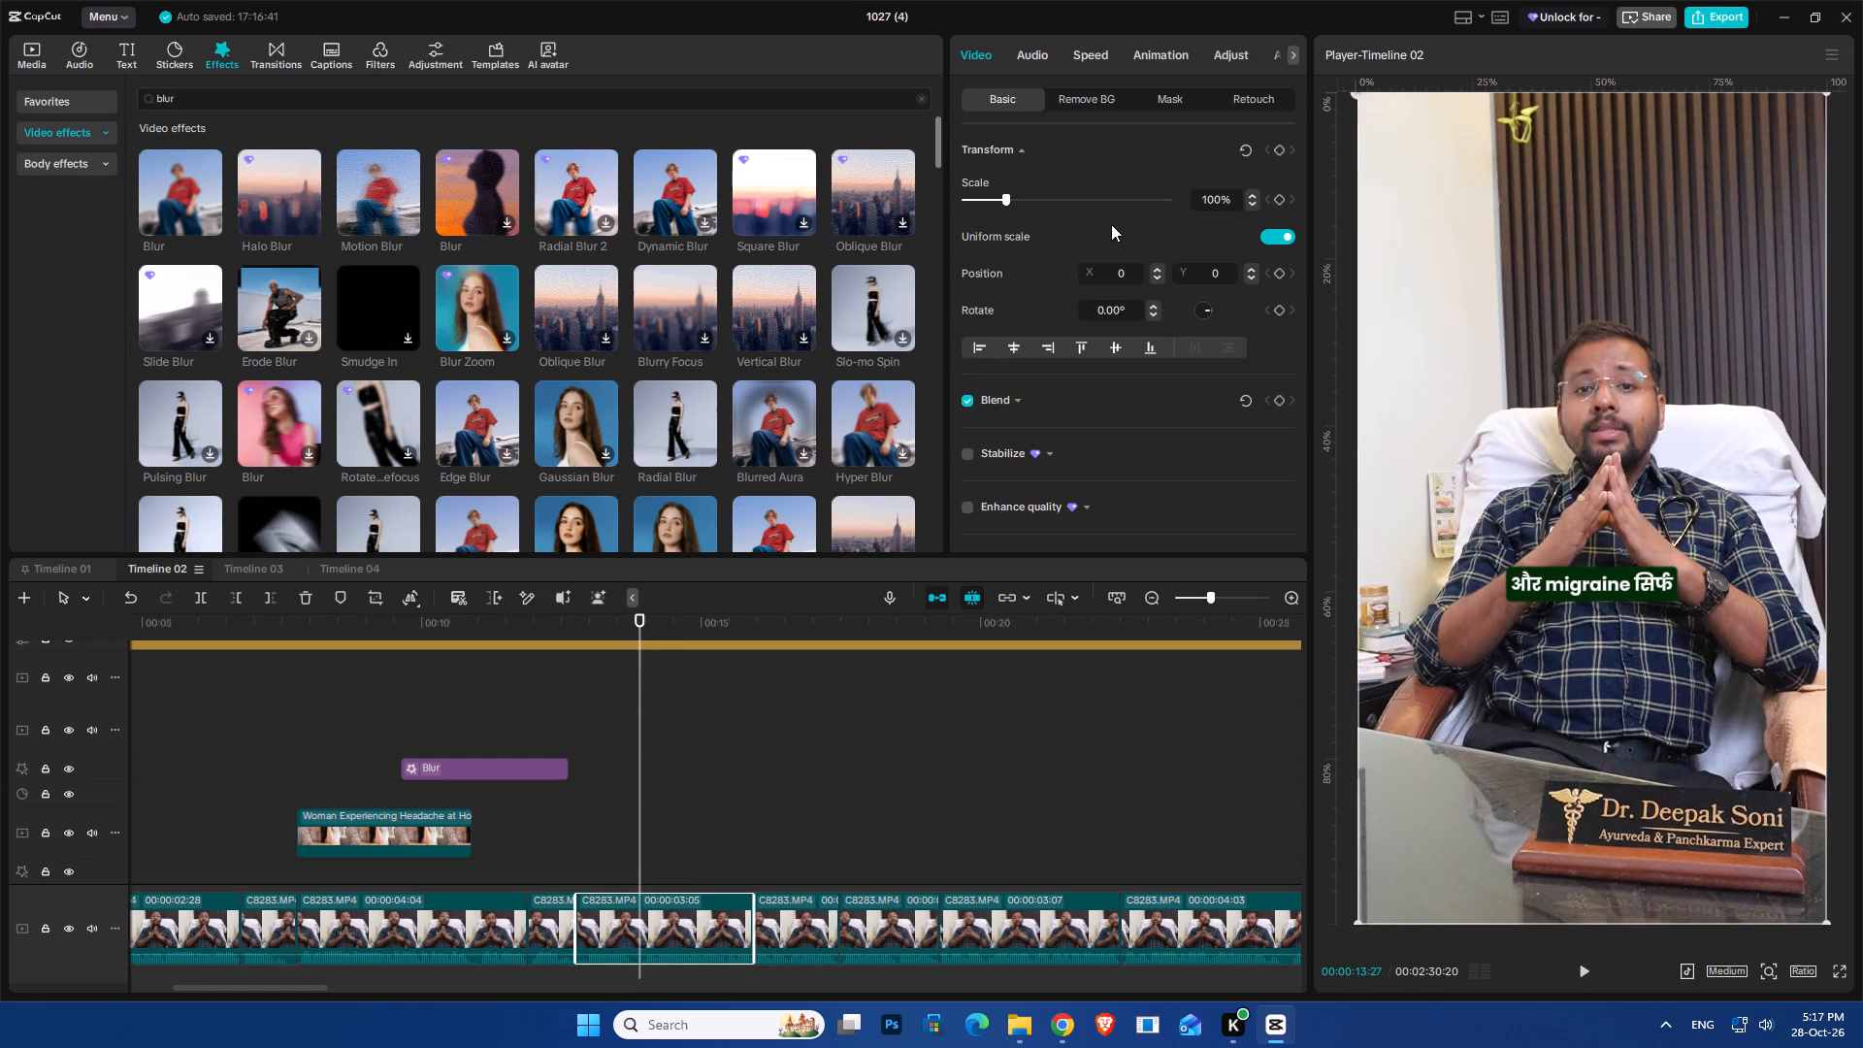
pyautogui.click(1285, 199)
# Raise the 3:05 clip's scale to 107% at 0:14:11, where the caption reads "सामान्य सिर दर्द".
pyautogui.moveTo(641, 758); pyautogui.dragTo(643, 758)
pyautogui.moveTo(643, 758); pyautogui.dragTo(667, 794)
pyautogui.click(1216, 194)
pyautogui.scroll(5, 1213, 194)
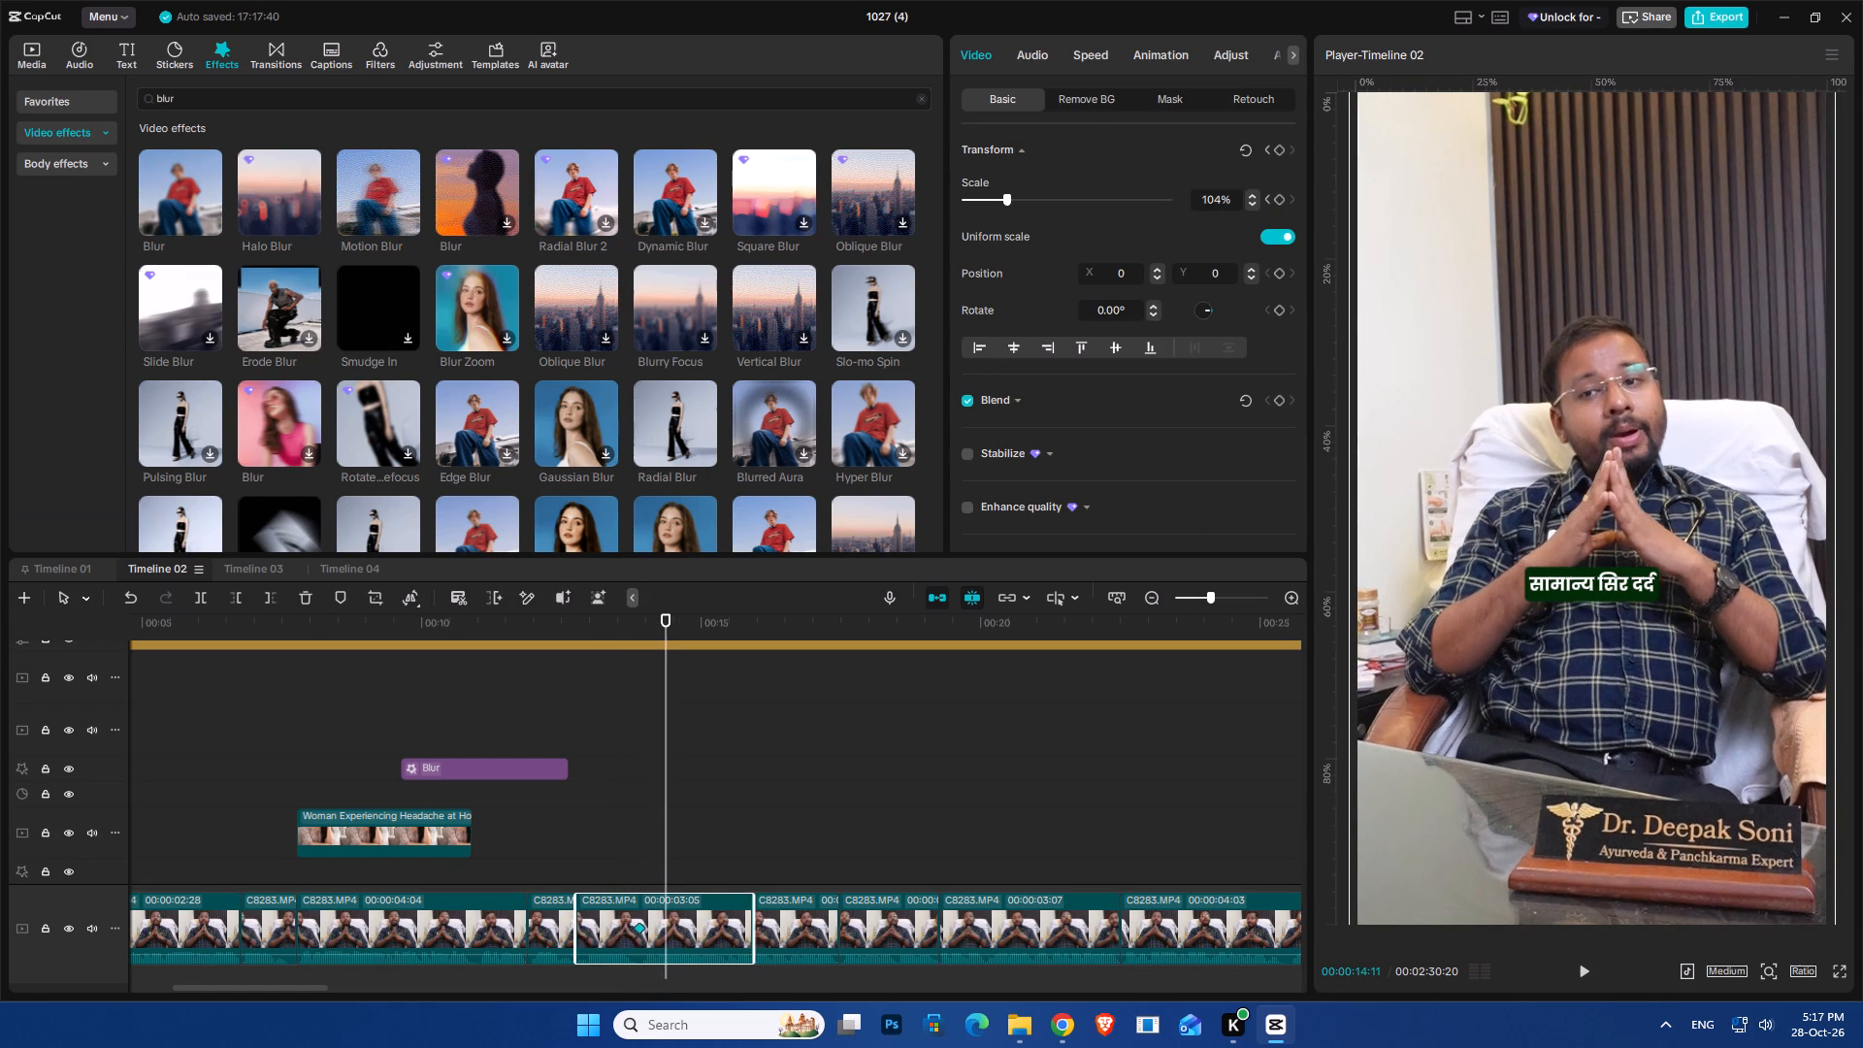
pyautogui.scroll(2, 1213, 194)
pyautogui.scroll(-2, 1213, 194)
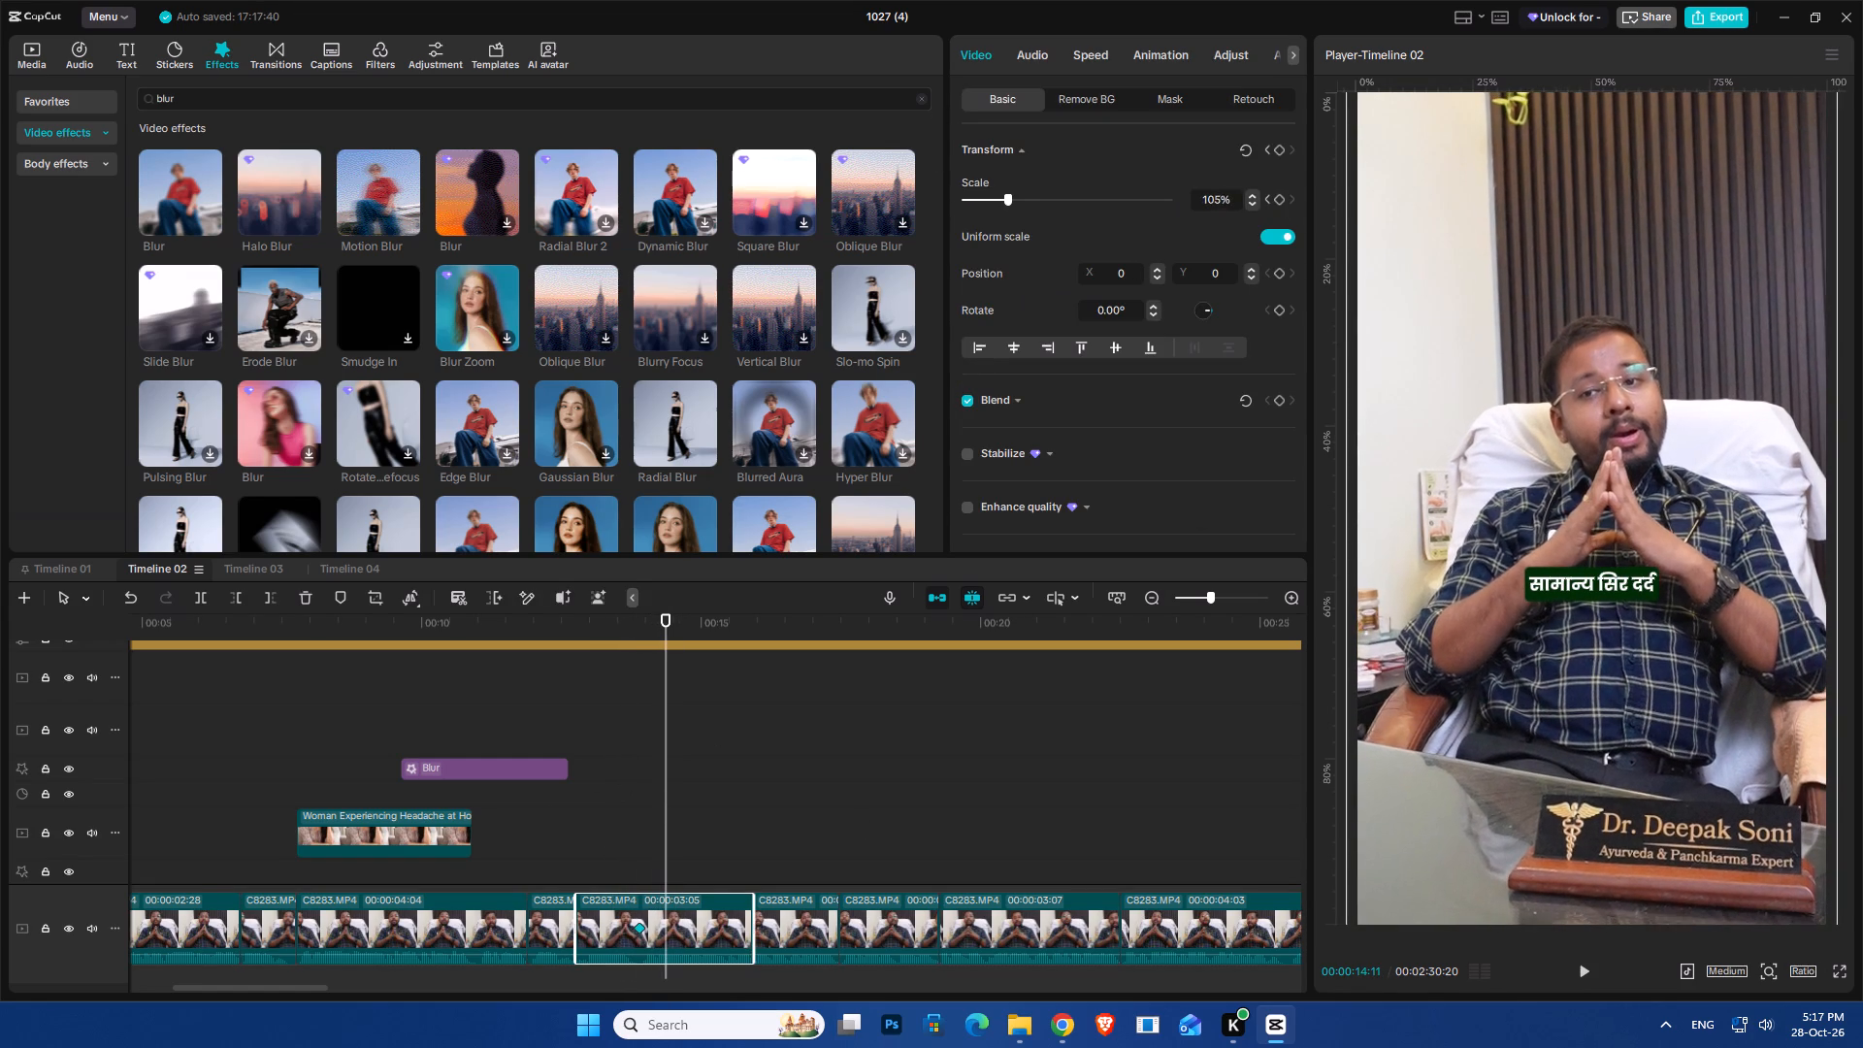
pyautogui.scroll(2, 1213, 194)
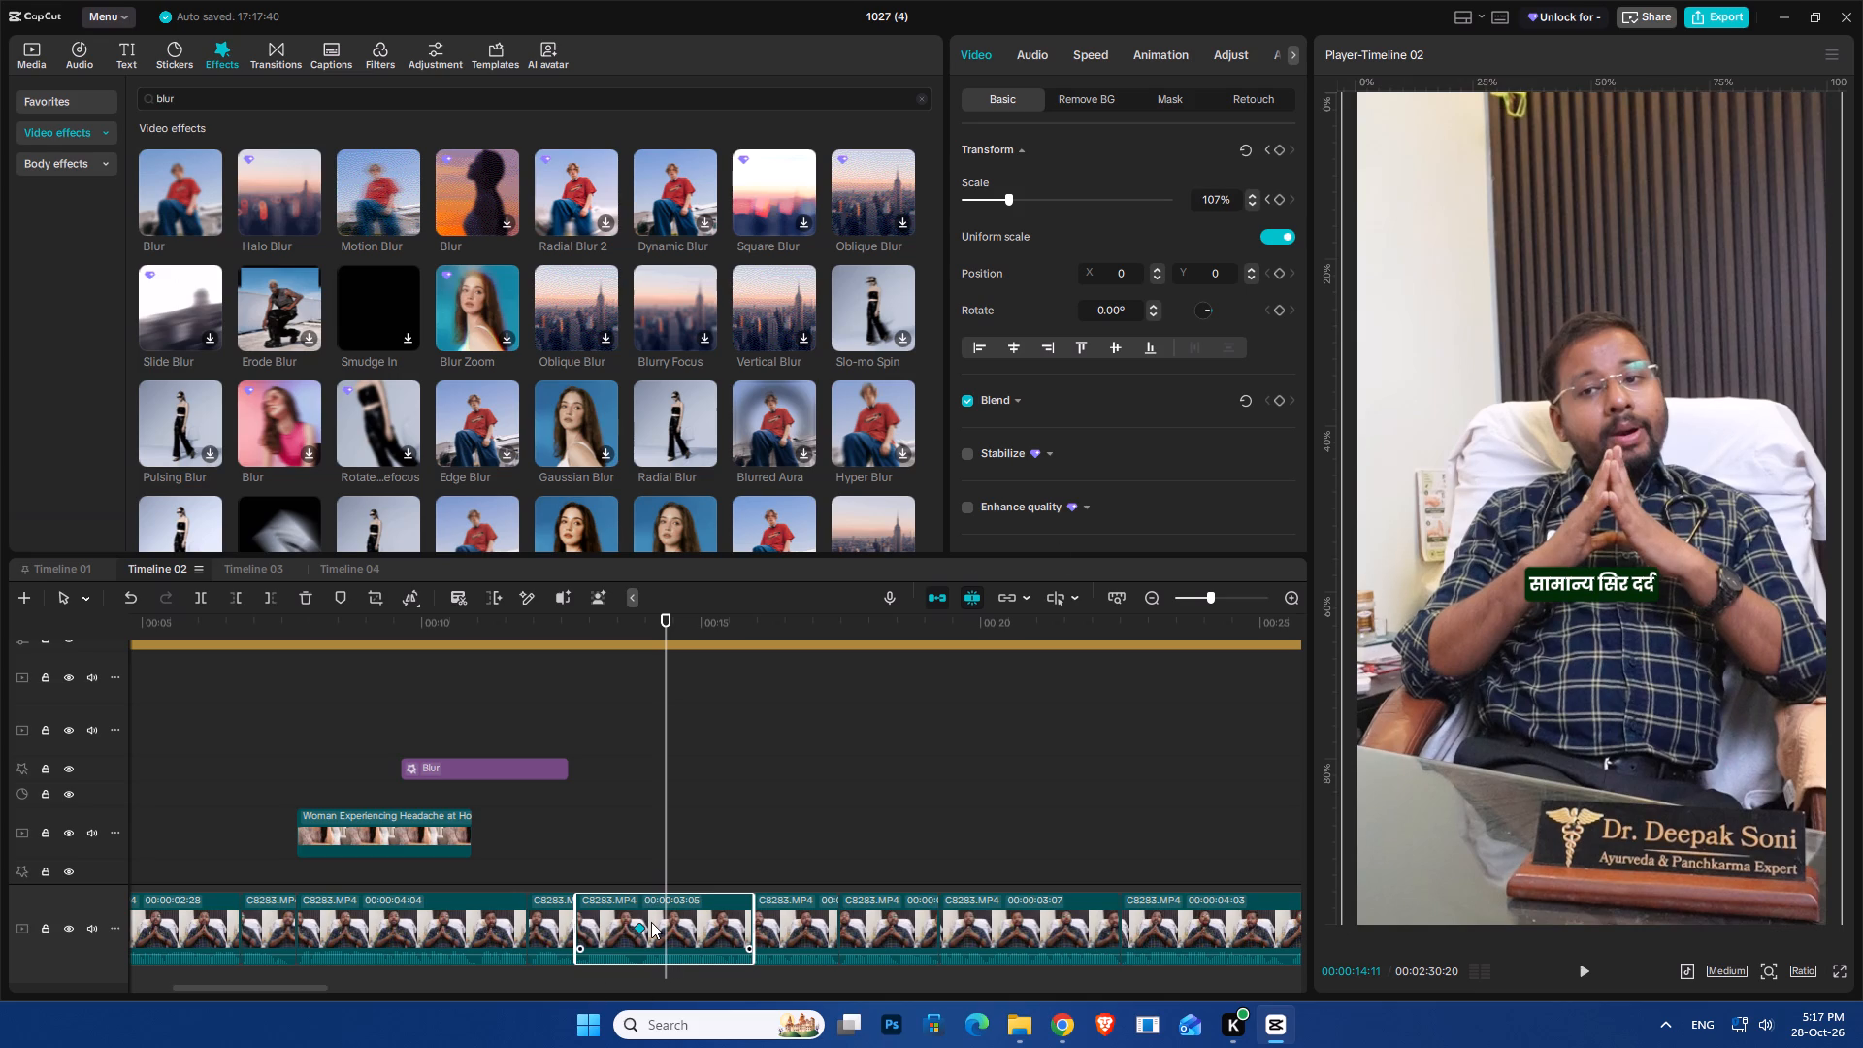
# Choose the Quad Out preset curve for the 107% scale keyframe at 0:14:11 on the 3:05 clip.
pyautogui.click(651, 922)
pyautogui.rightClick(669, 926)
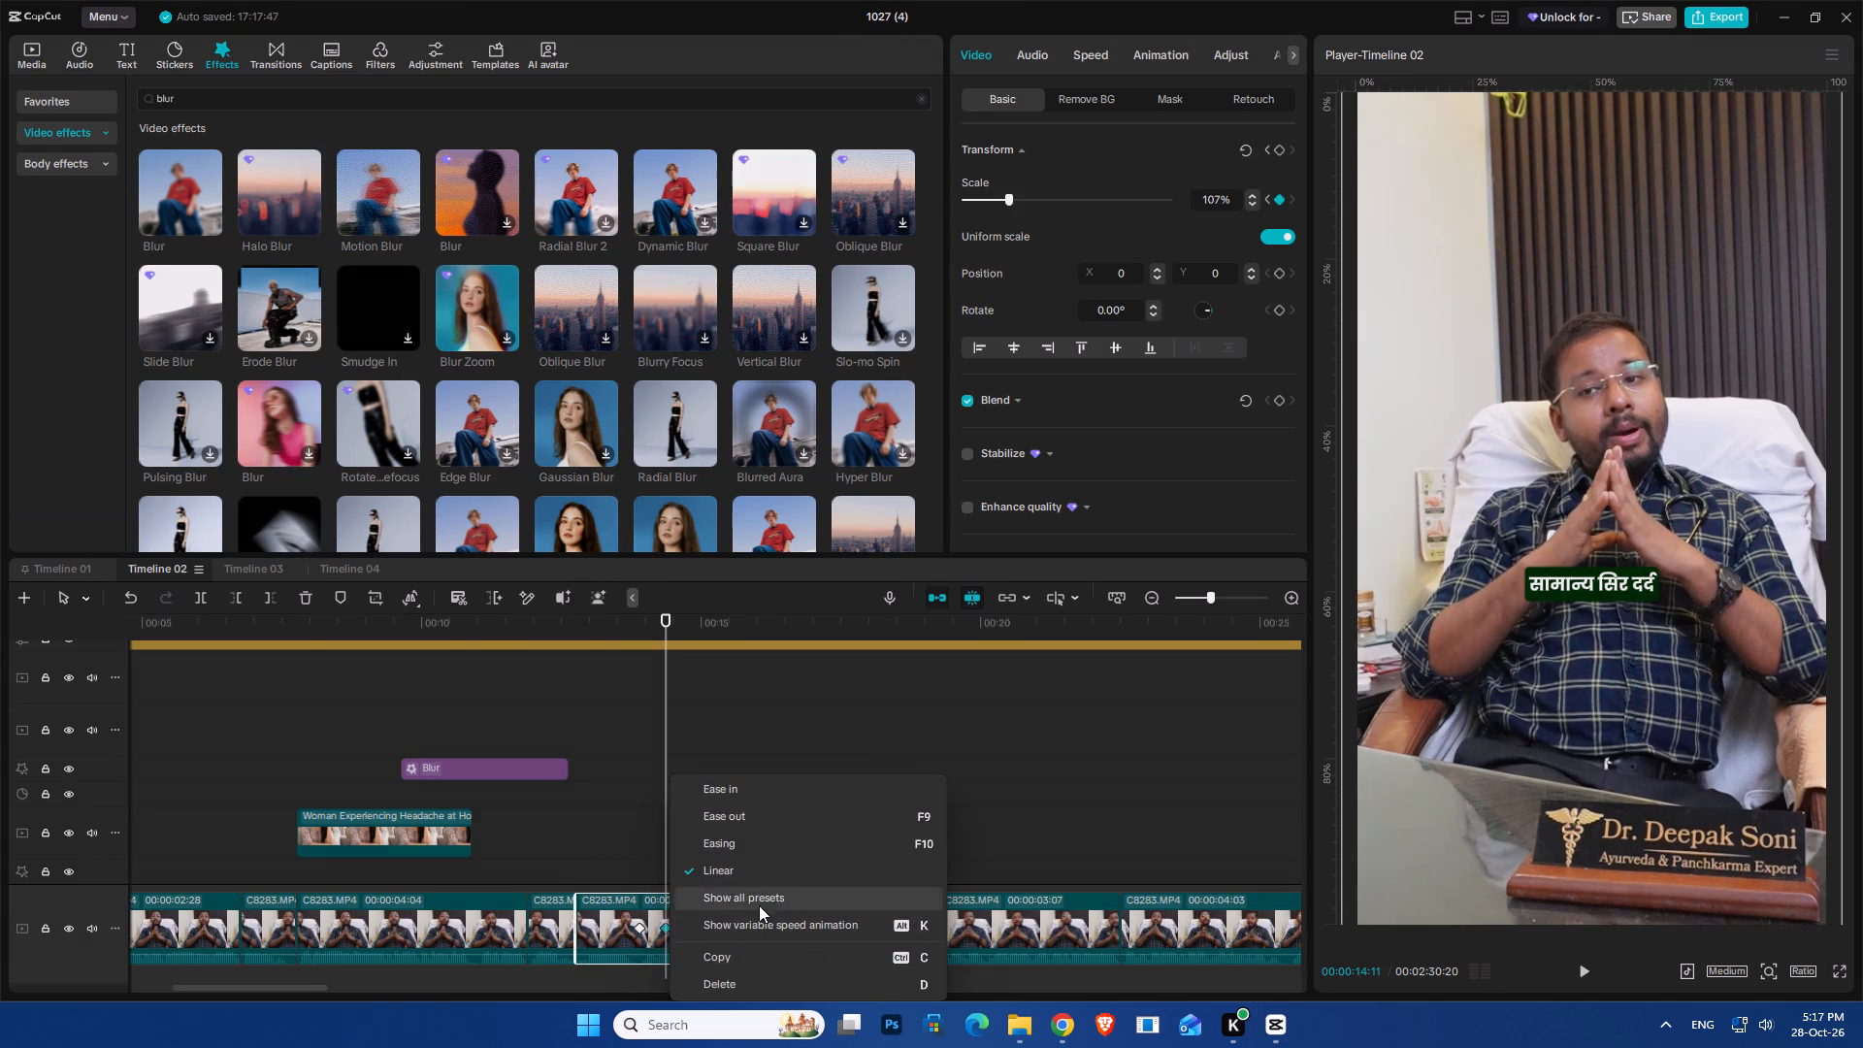
pyautogui.click(758, 901)
pyautogui.click(875, 837)
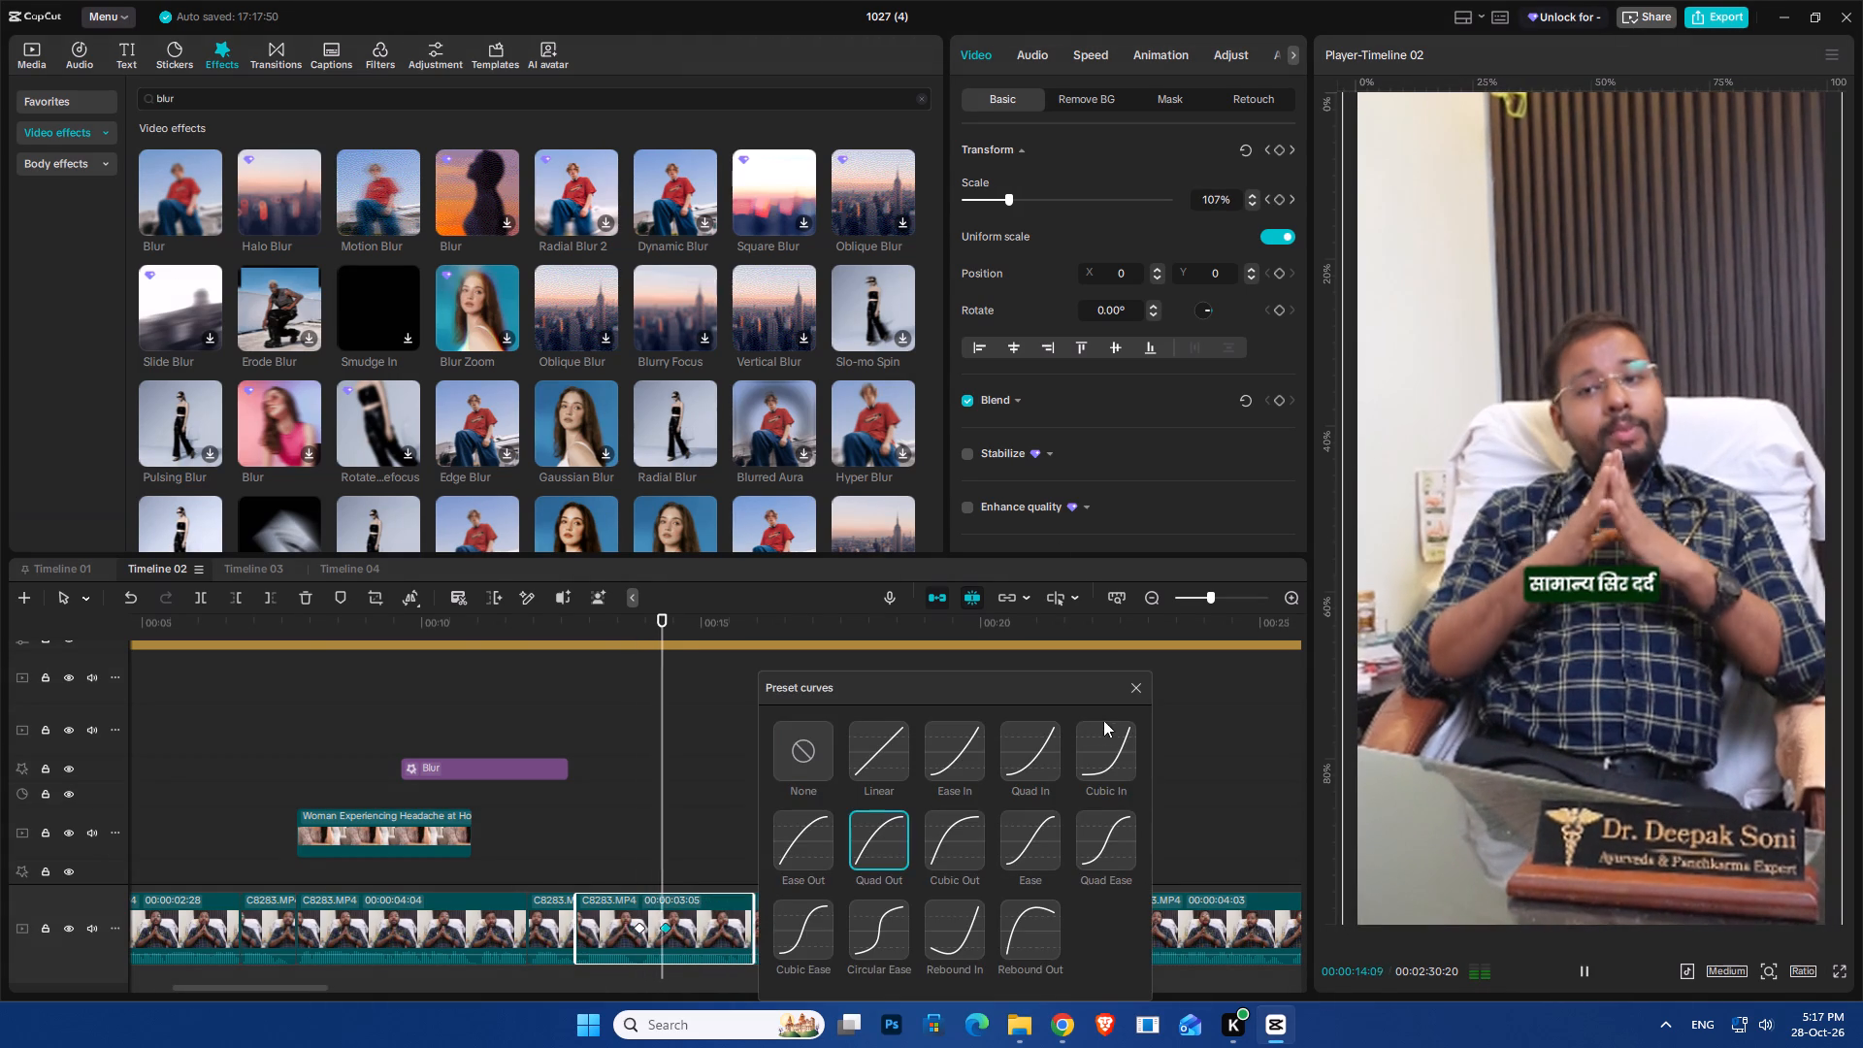
pyautogui.click(1126, 693)
# Play back the eased zoom and continue into the severe-headache footage to about 0:17:26.
pyautogui.press('space')
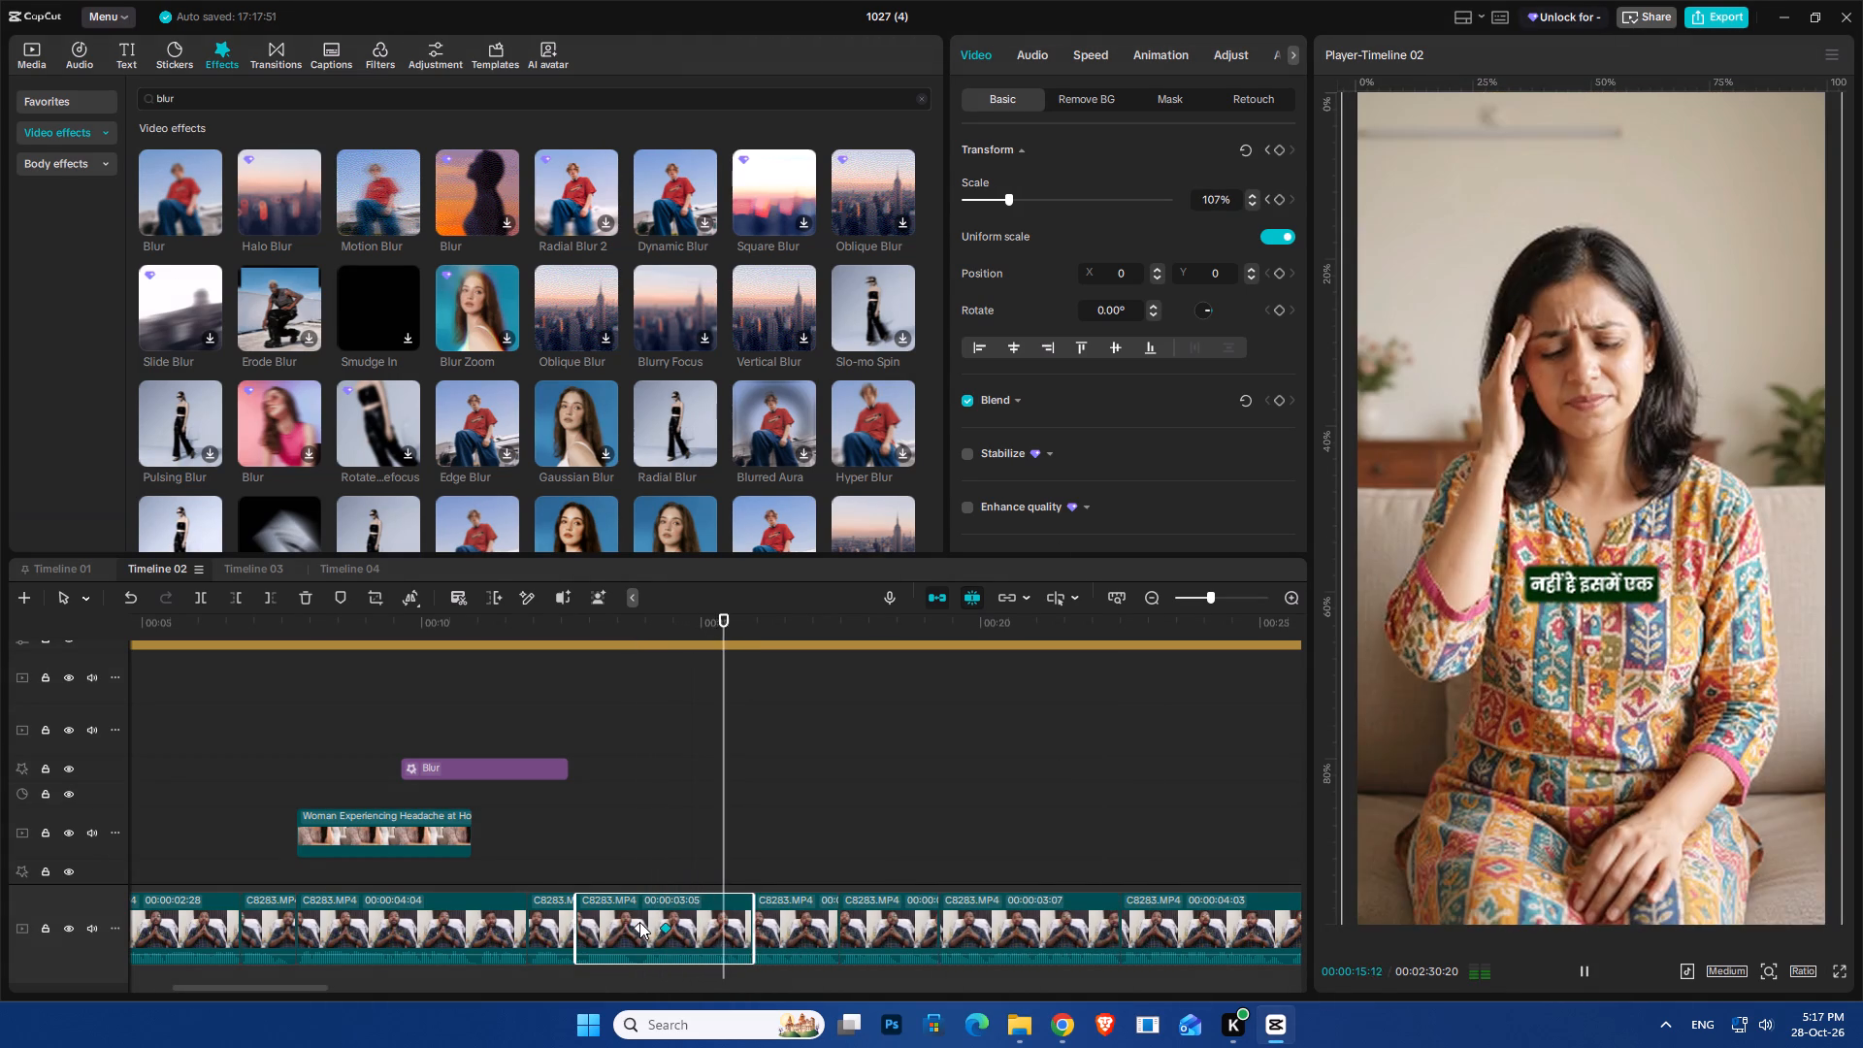
pyautogui.keyDown('ctrl'); pyautogui.scroll(-8, 695, 936); pyautogui.keyUp('ctrl')
pyautogui.scroll(6, 694, 878)
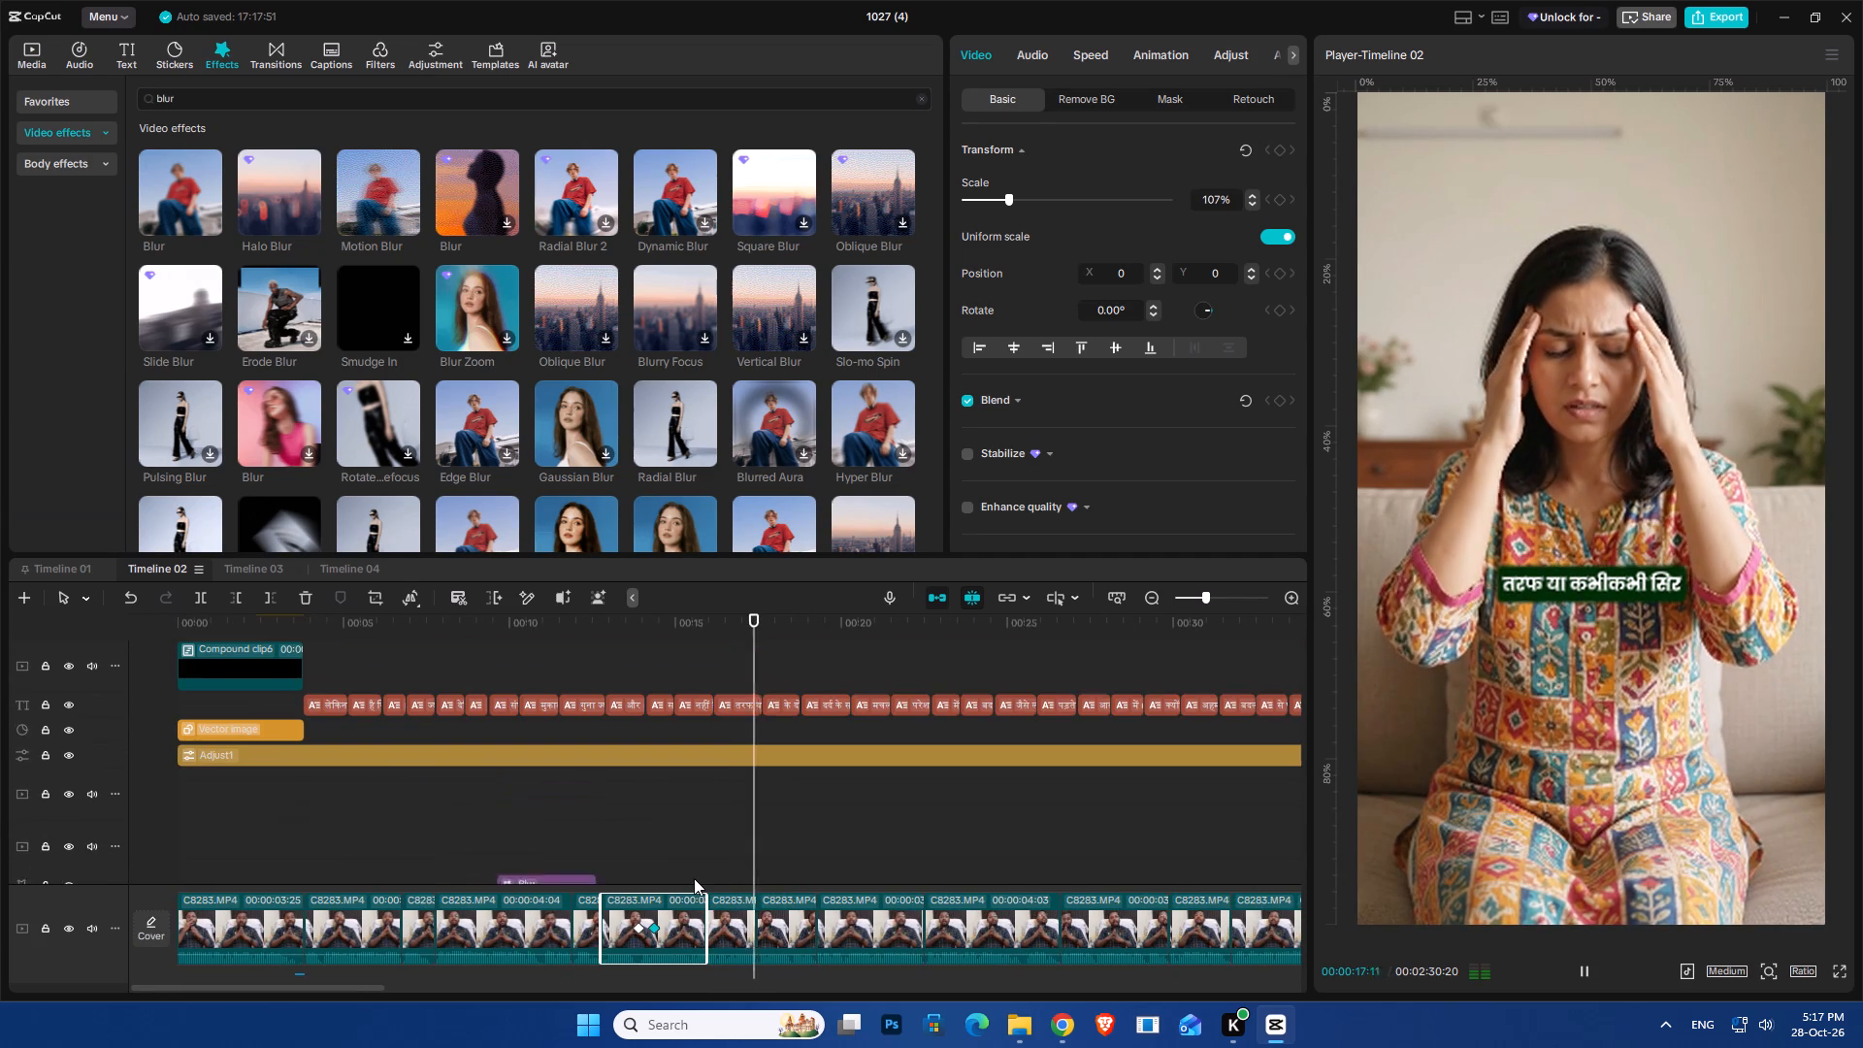
pyautogui.press('space')
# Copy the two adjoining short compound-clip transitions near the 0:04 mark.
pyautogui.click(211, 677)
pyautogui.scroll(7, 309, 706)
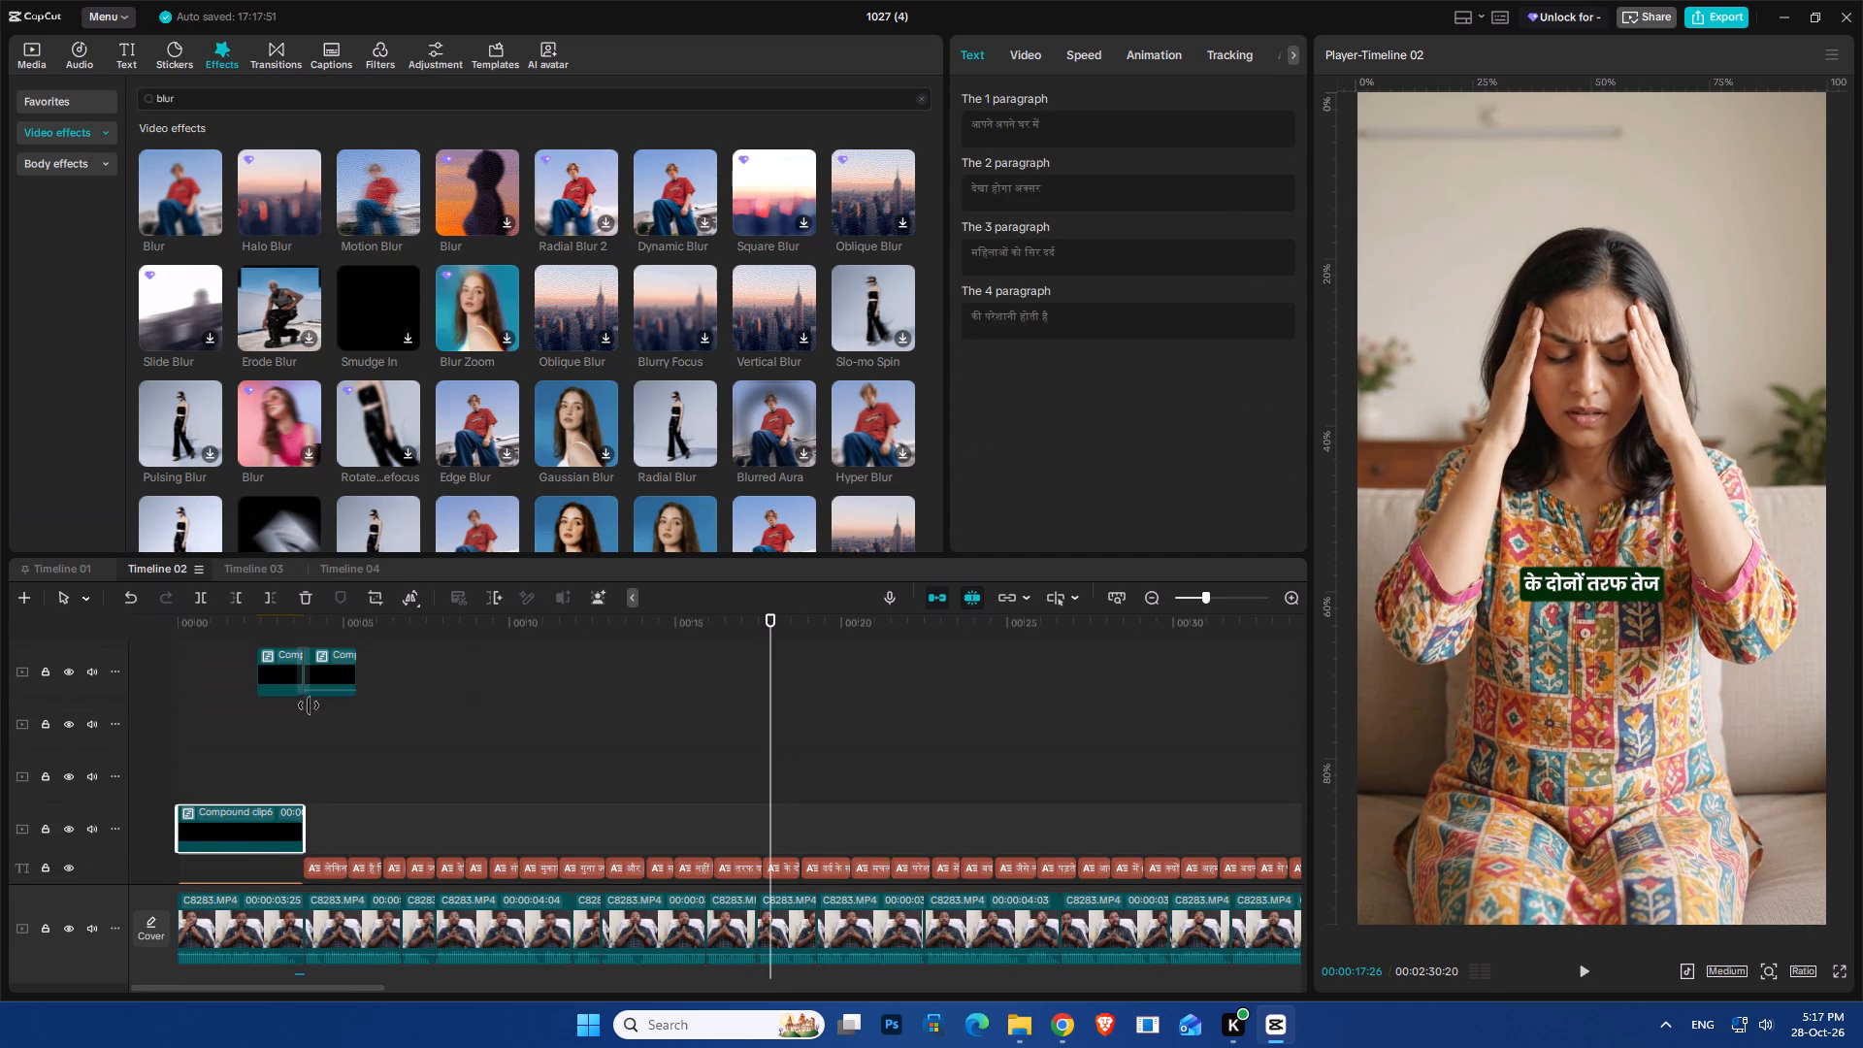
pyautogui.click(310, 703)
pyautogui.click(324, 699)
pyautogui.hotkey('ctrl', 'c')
# Review the headache, nausea and light-sensitivity B-roll between 0:17 and 0:22 to locate the next transition point.
pyautogui.press('space')
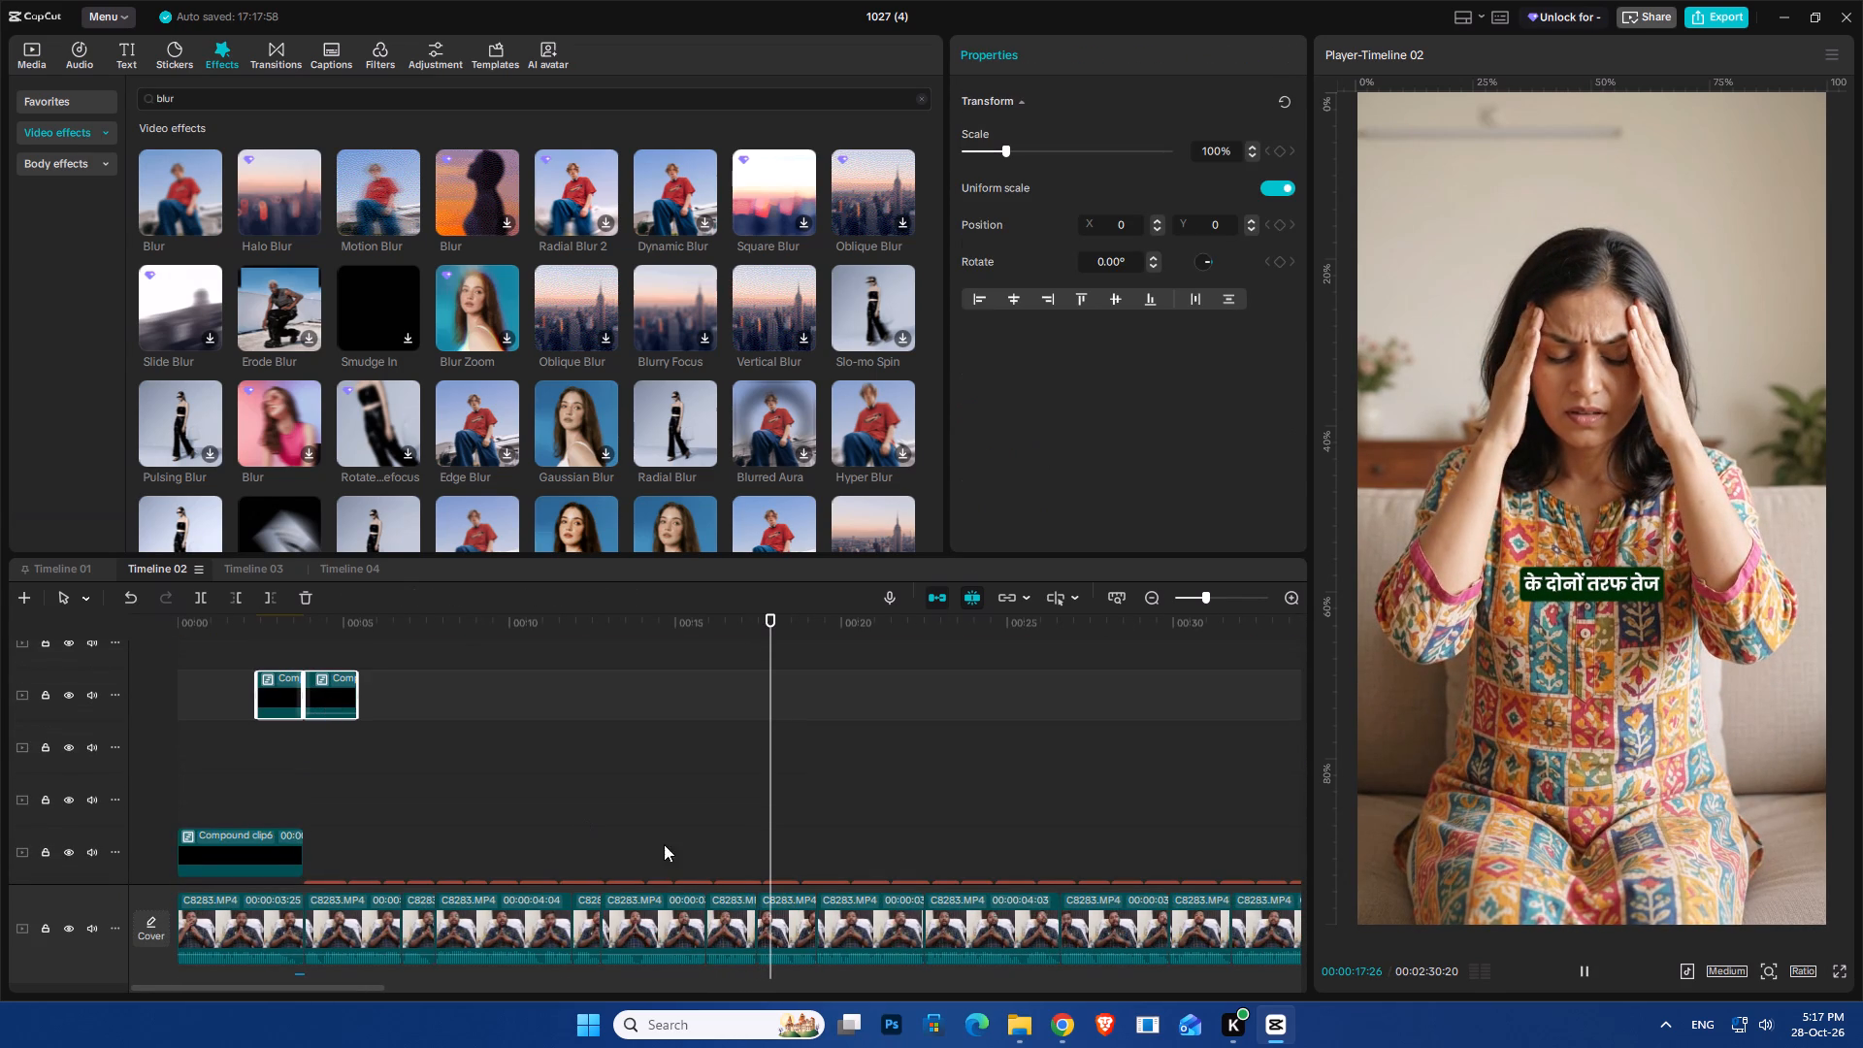
pyautogui.scroll(-8, 670, 929)
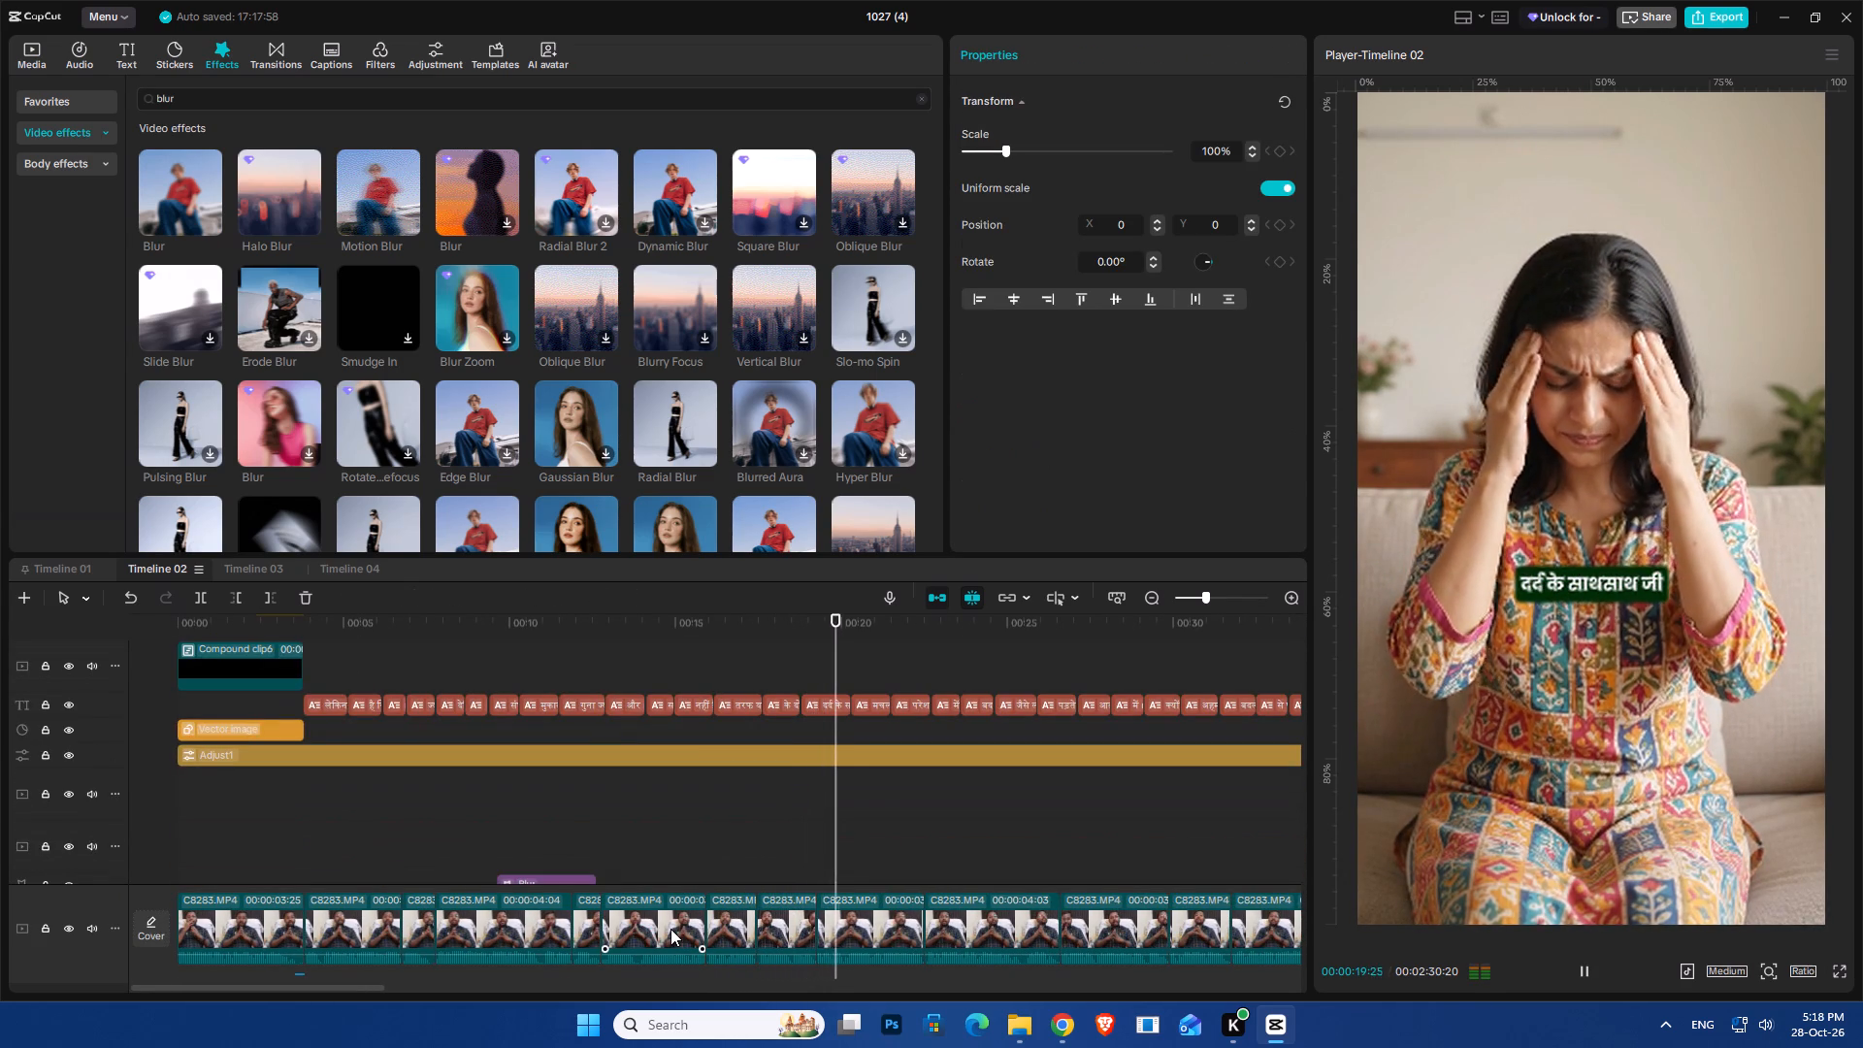
pyautogui.press('space')
pyautogui.press('space')
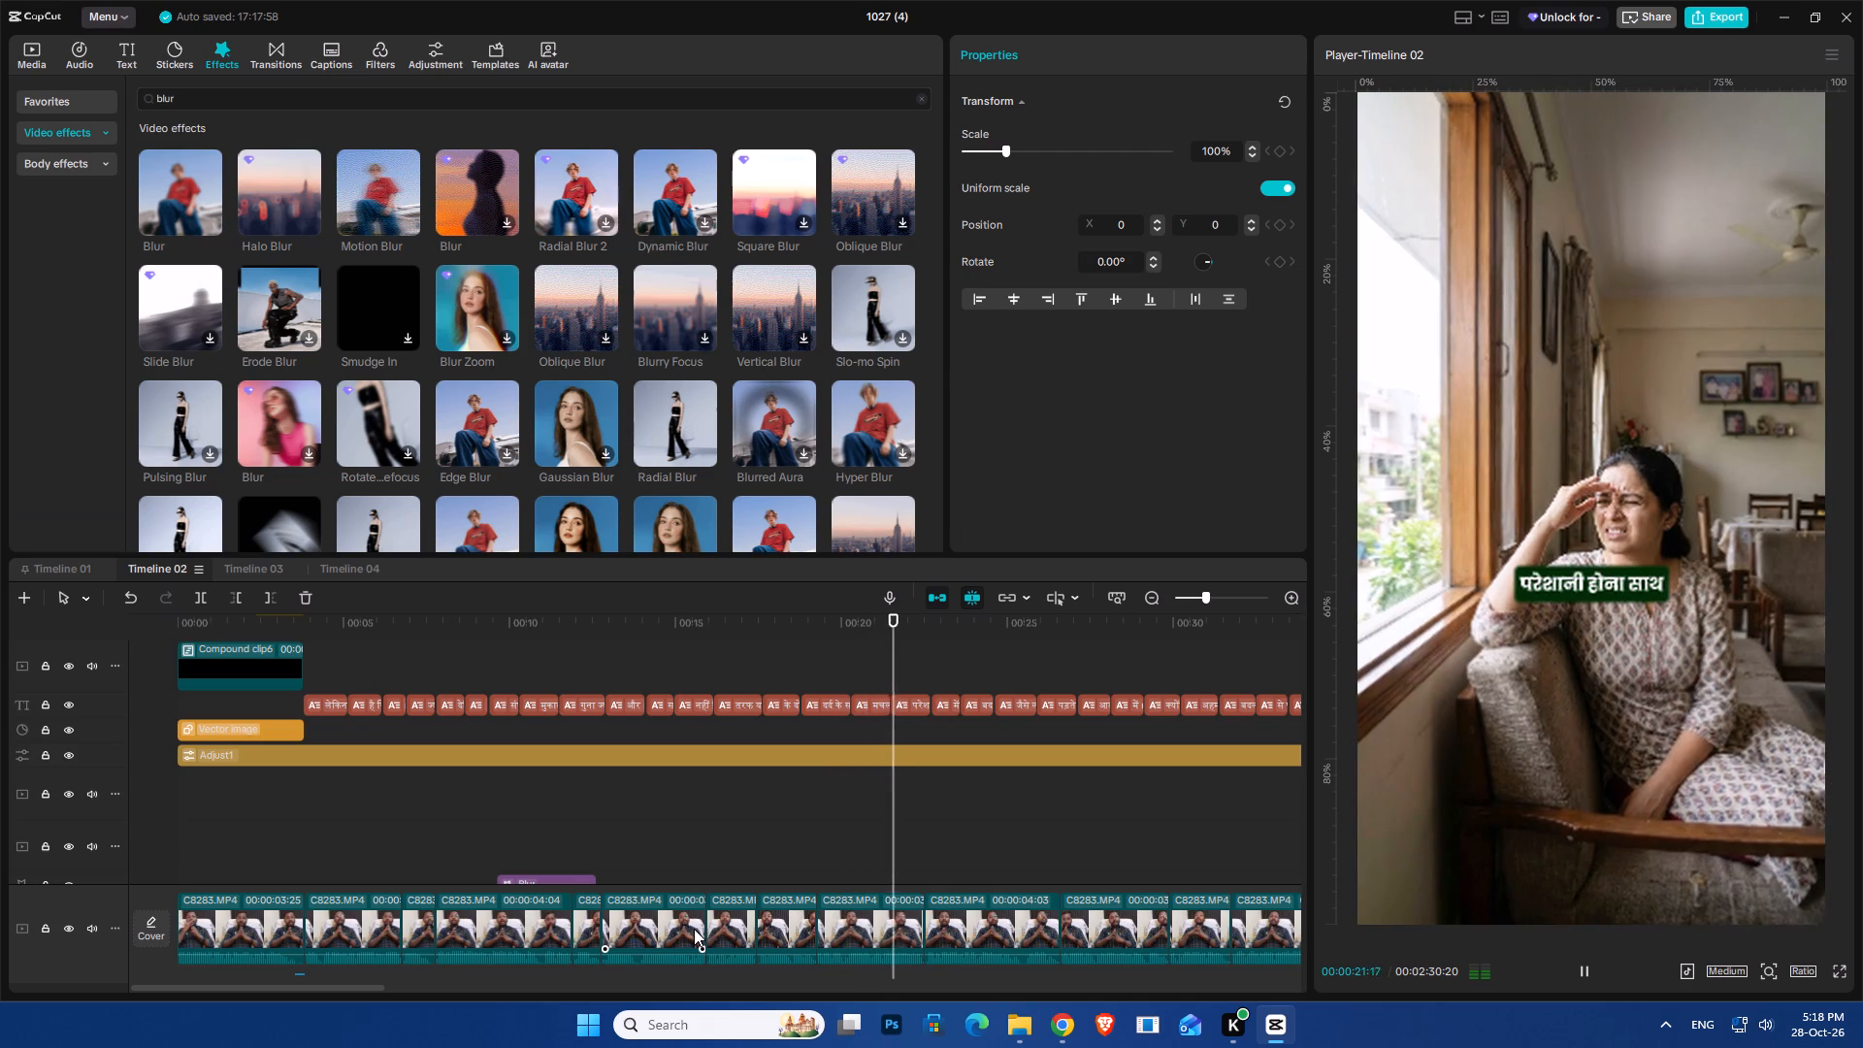
pyautogui.press('space')
pyautogui.click(744, 635)
pyautogui.press('space')
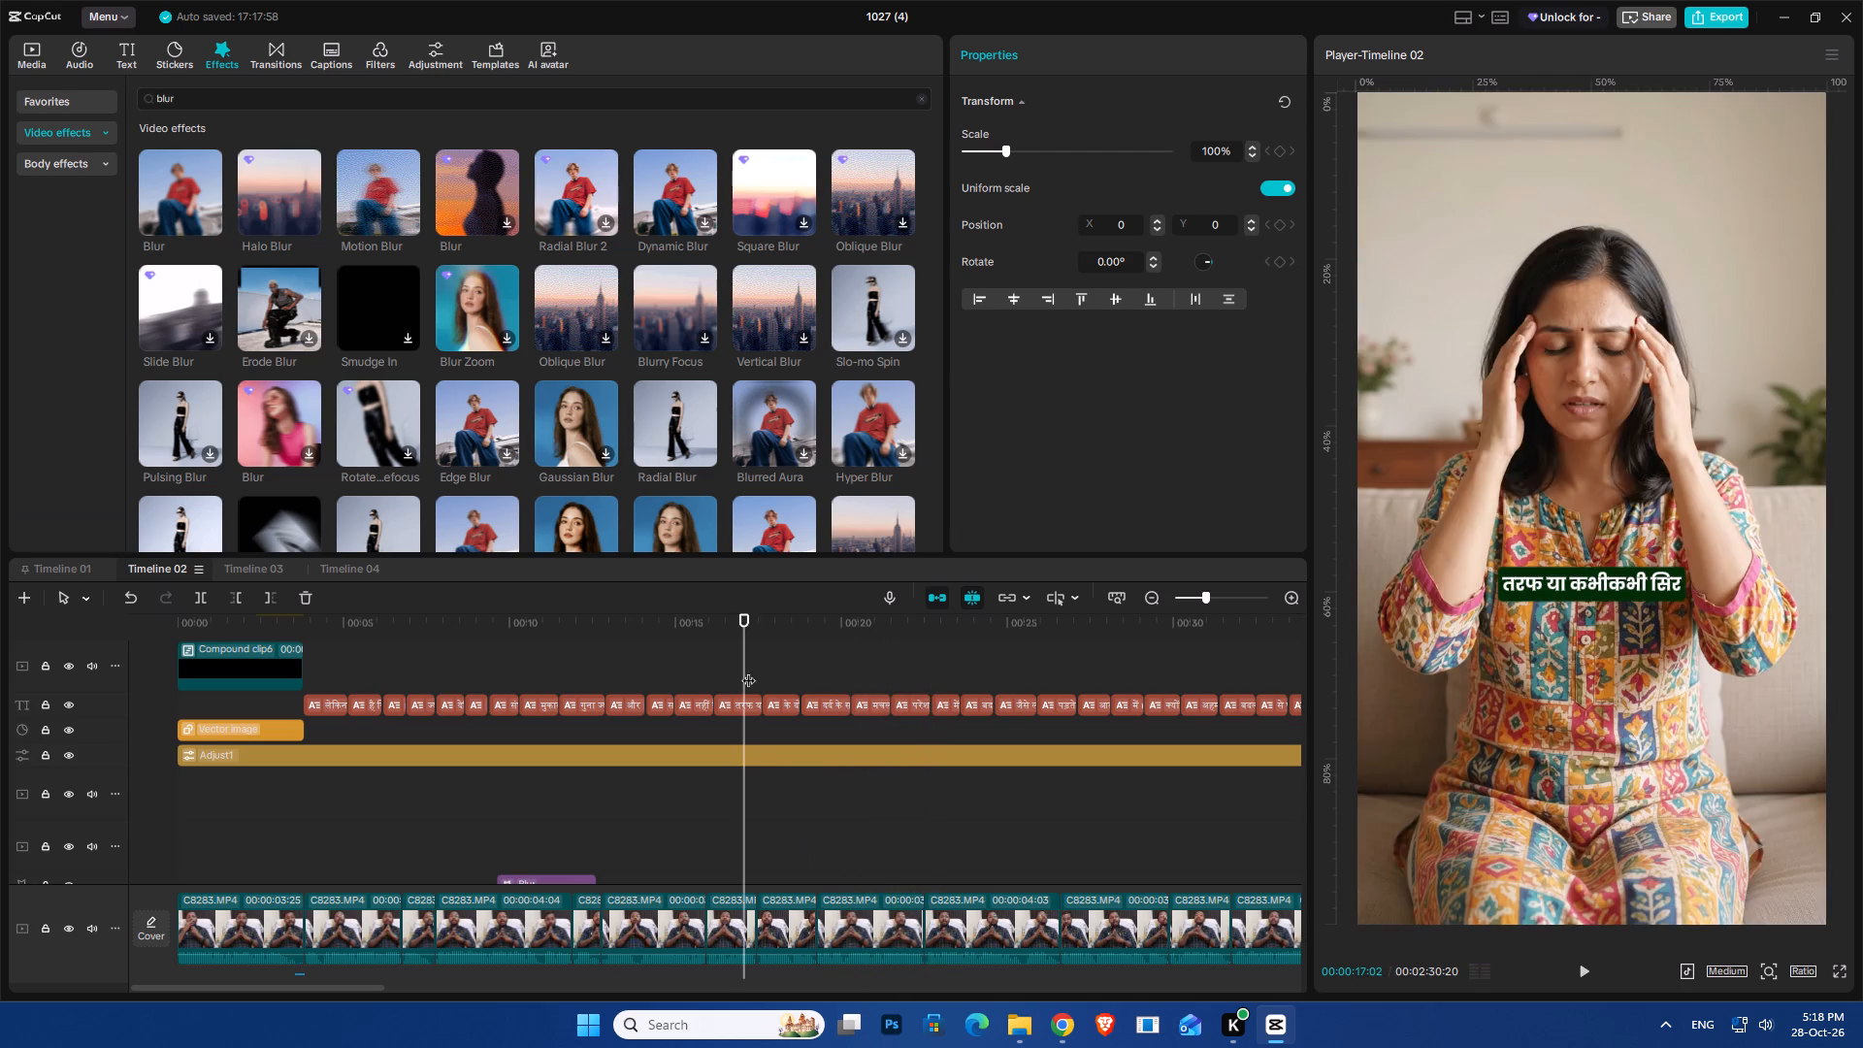
pyautogui.scroll(7, 814, 832)
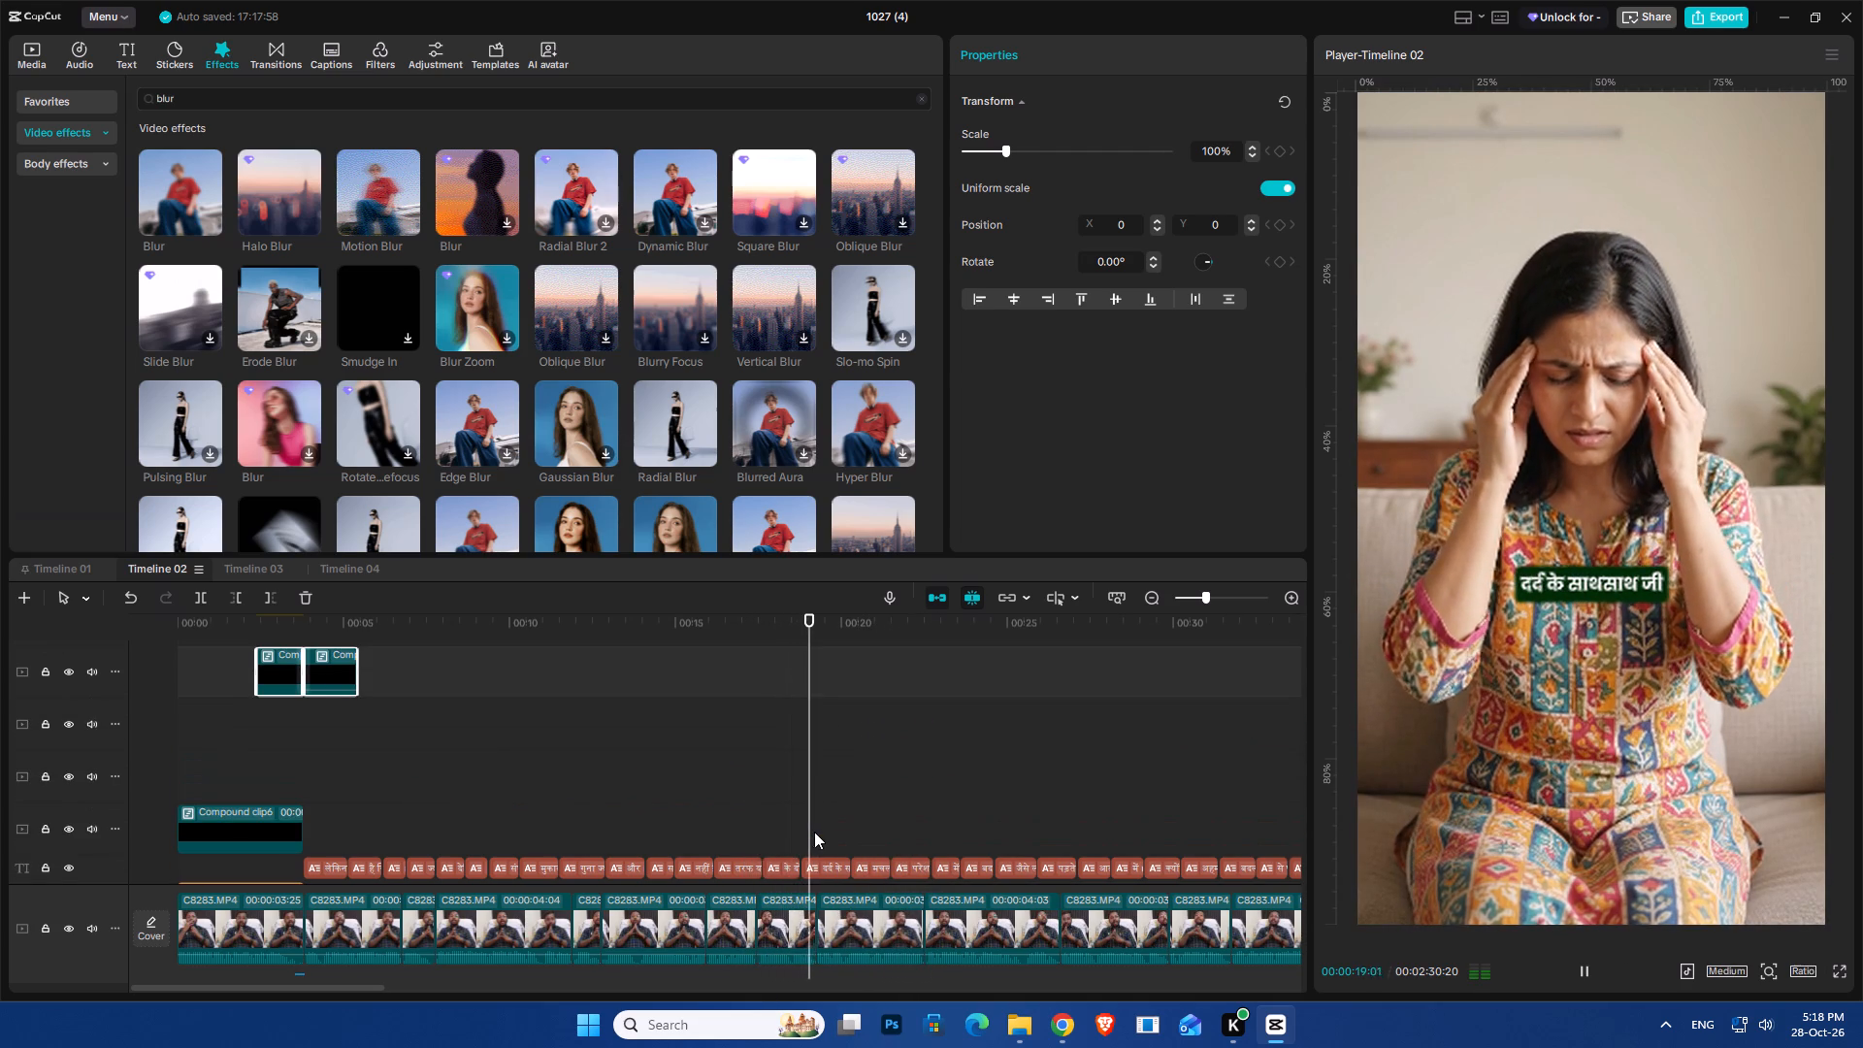
pyautogui.press('space')
pyautogui.scroll(-8, 396, 828)
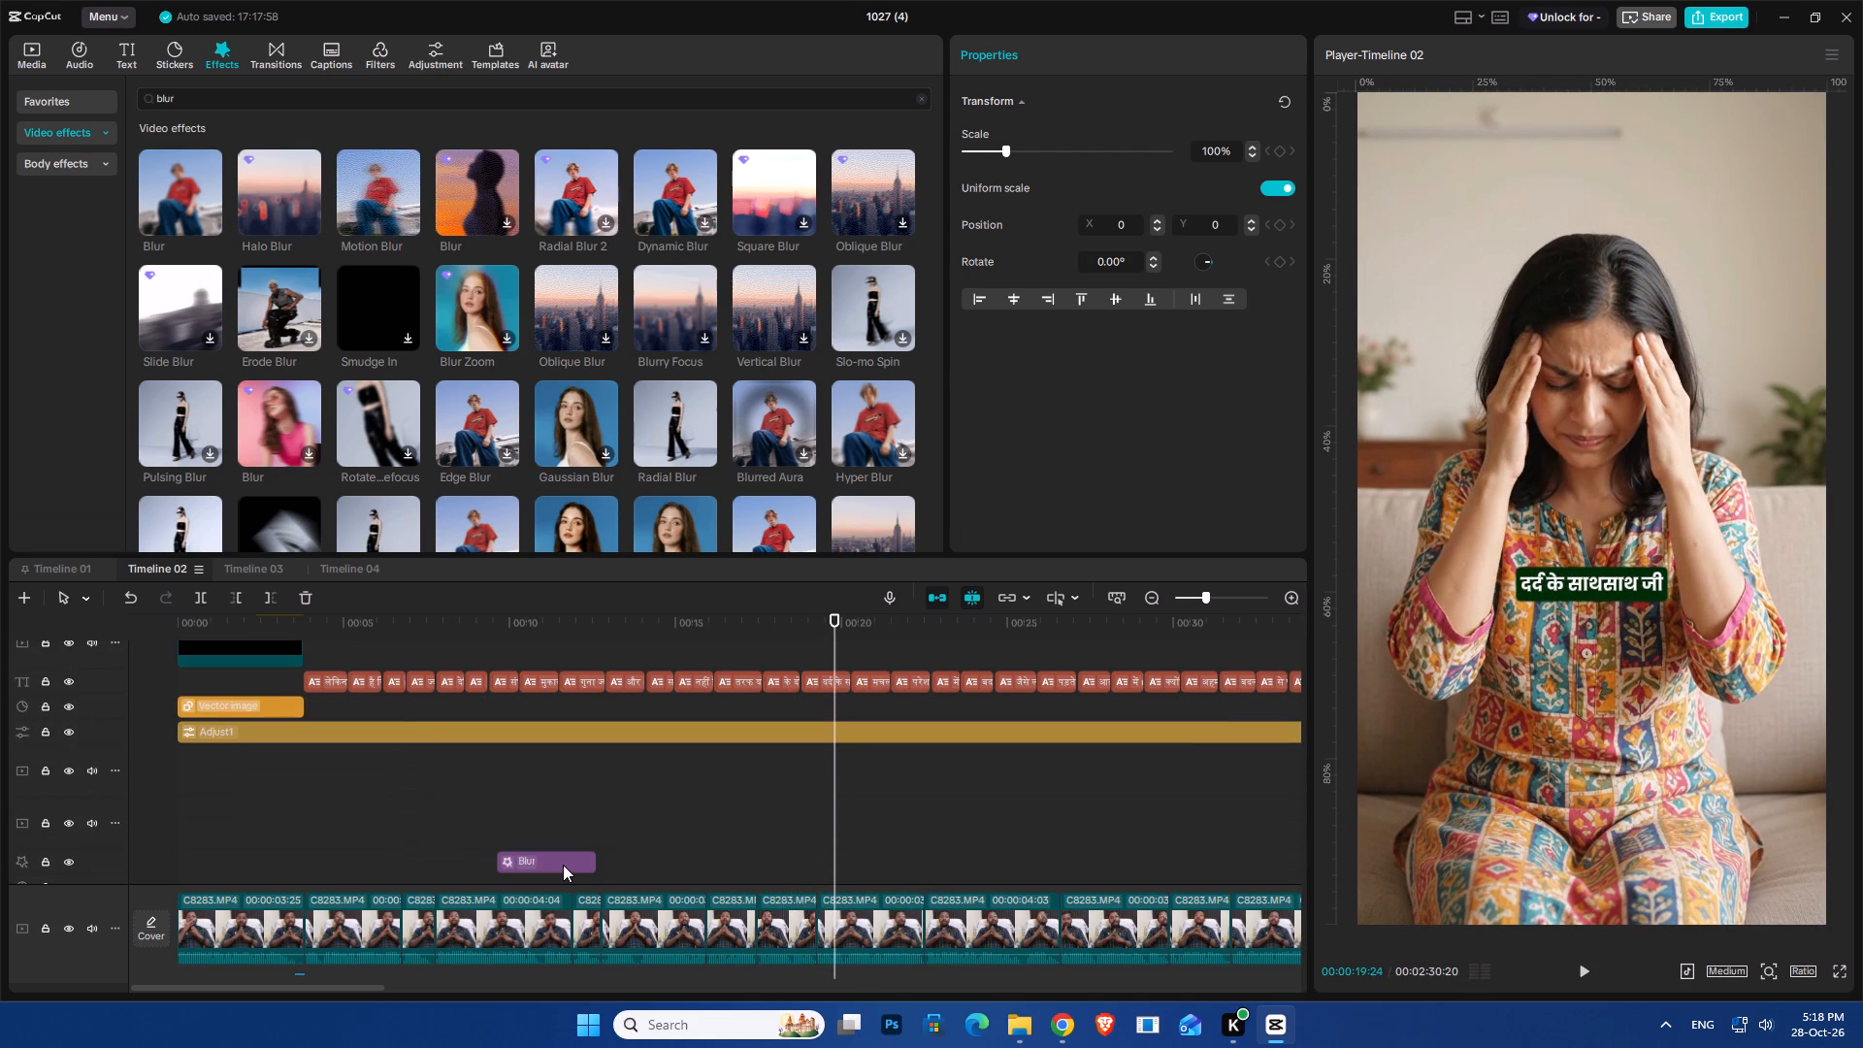
# Copy the keyframed Blur effect near 0:11 and centre the pasted copy on the 0:20:00 cut from the severe-headache video to the sitting-woman image.
pyautogui.click(563, 865)
pyautogui.hotkey('ctrl', 'c')
pyautogui.press('space')
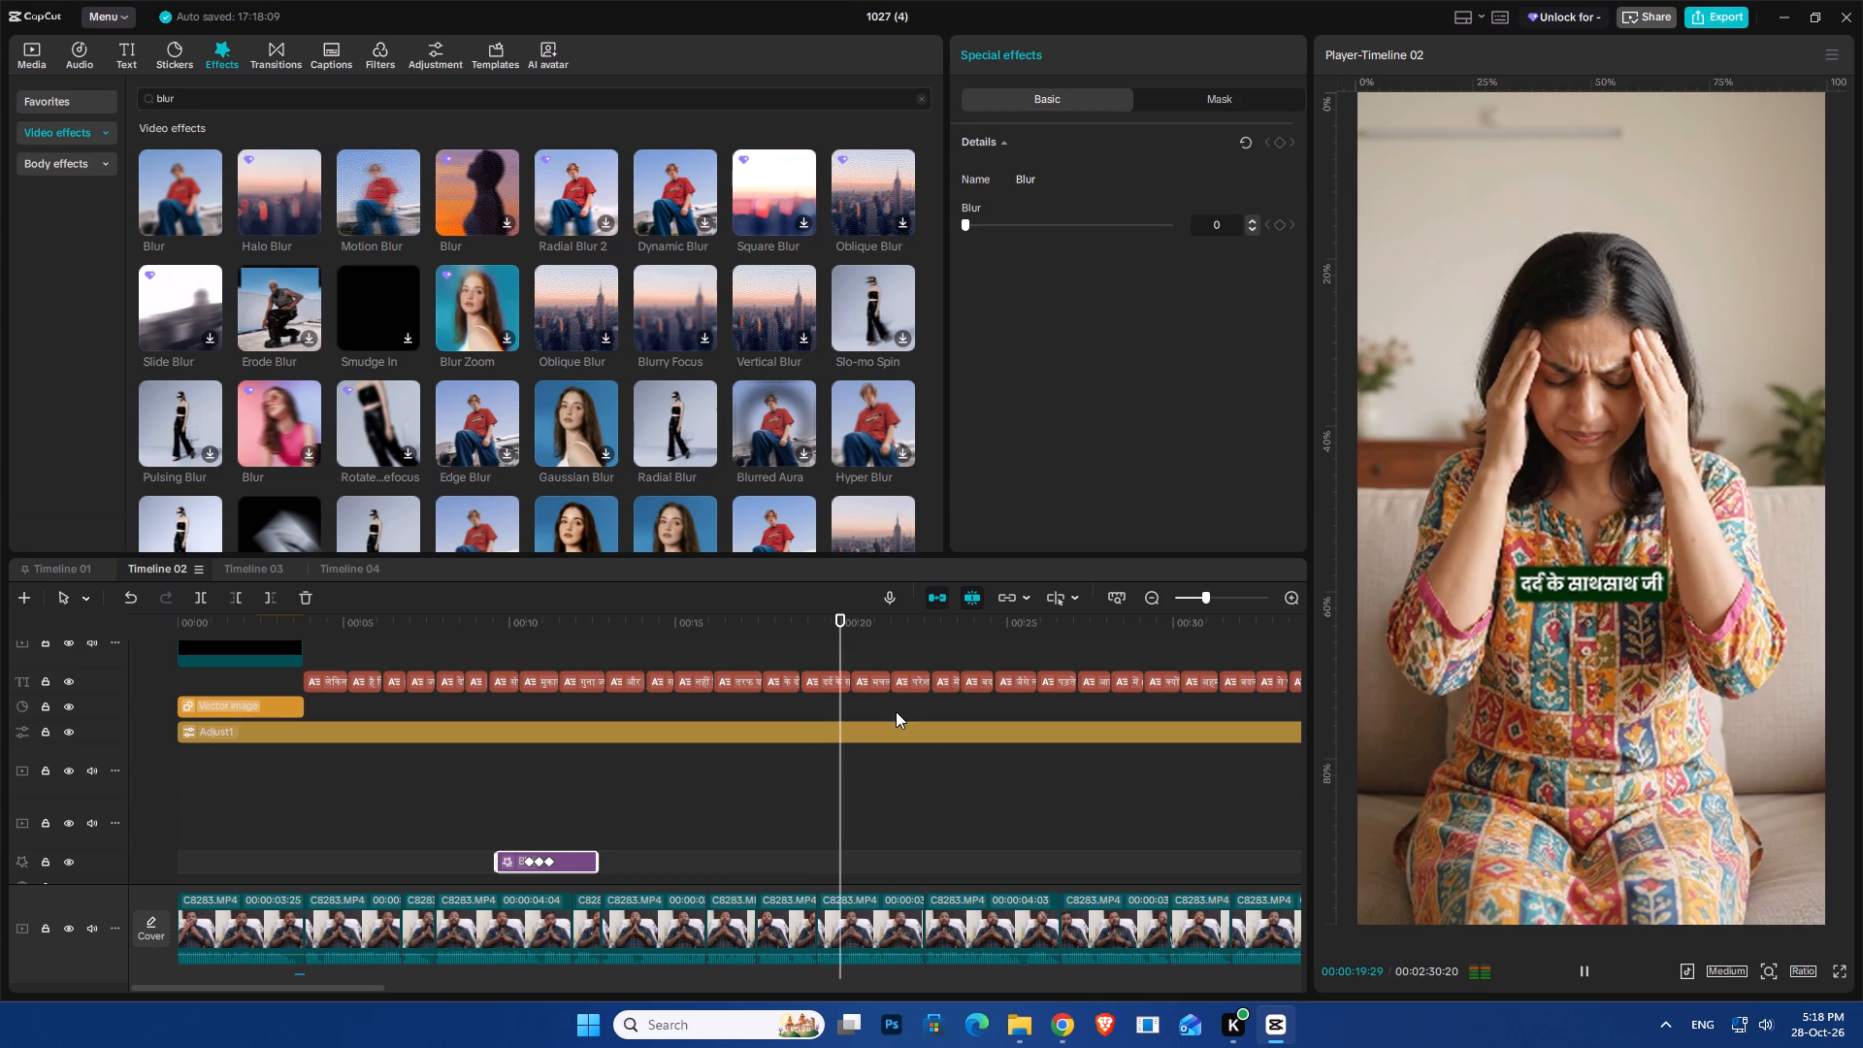
pyautogui.press('space')
pyautogui.keyDown('ctrl'); pyautogui.scroll(20, 880, 719); pyautogui.keyUp('ctrl')
pyautogui.keyDown('ctrl'); pyautogui.scroll(13, 880, 719); pyautogui.keyUp('ctrl')
pyautogui.press('space')
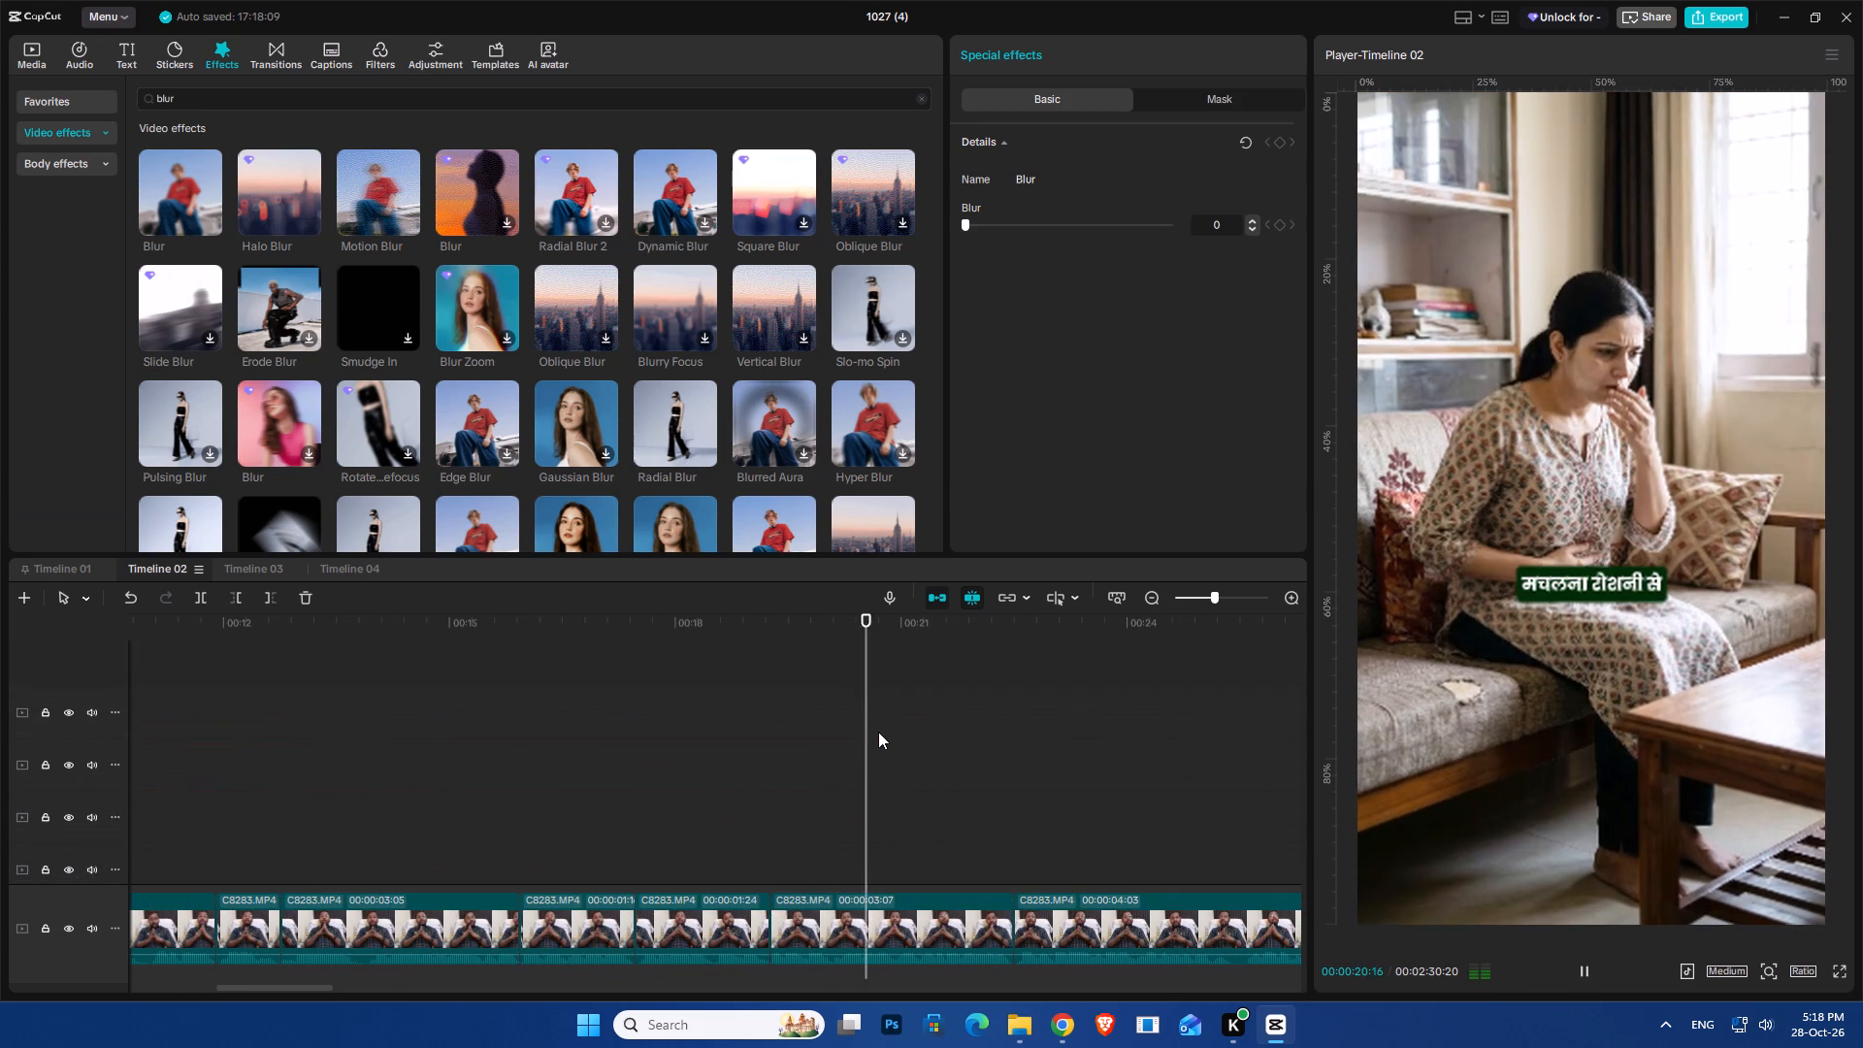
pyautogui.press('space')
pyautogui.scroll(-9, 878, 732)
pyautogui.click(826, 724)
pyautogui.scroll(-8, 826, 732)
pyautogui.scroll(1, 828, 739)
pyautogui.scroll(-6, 828, 739)
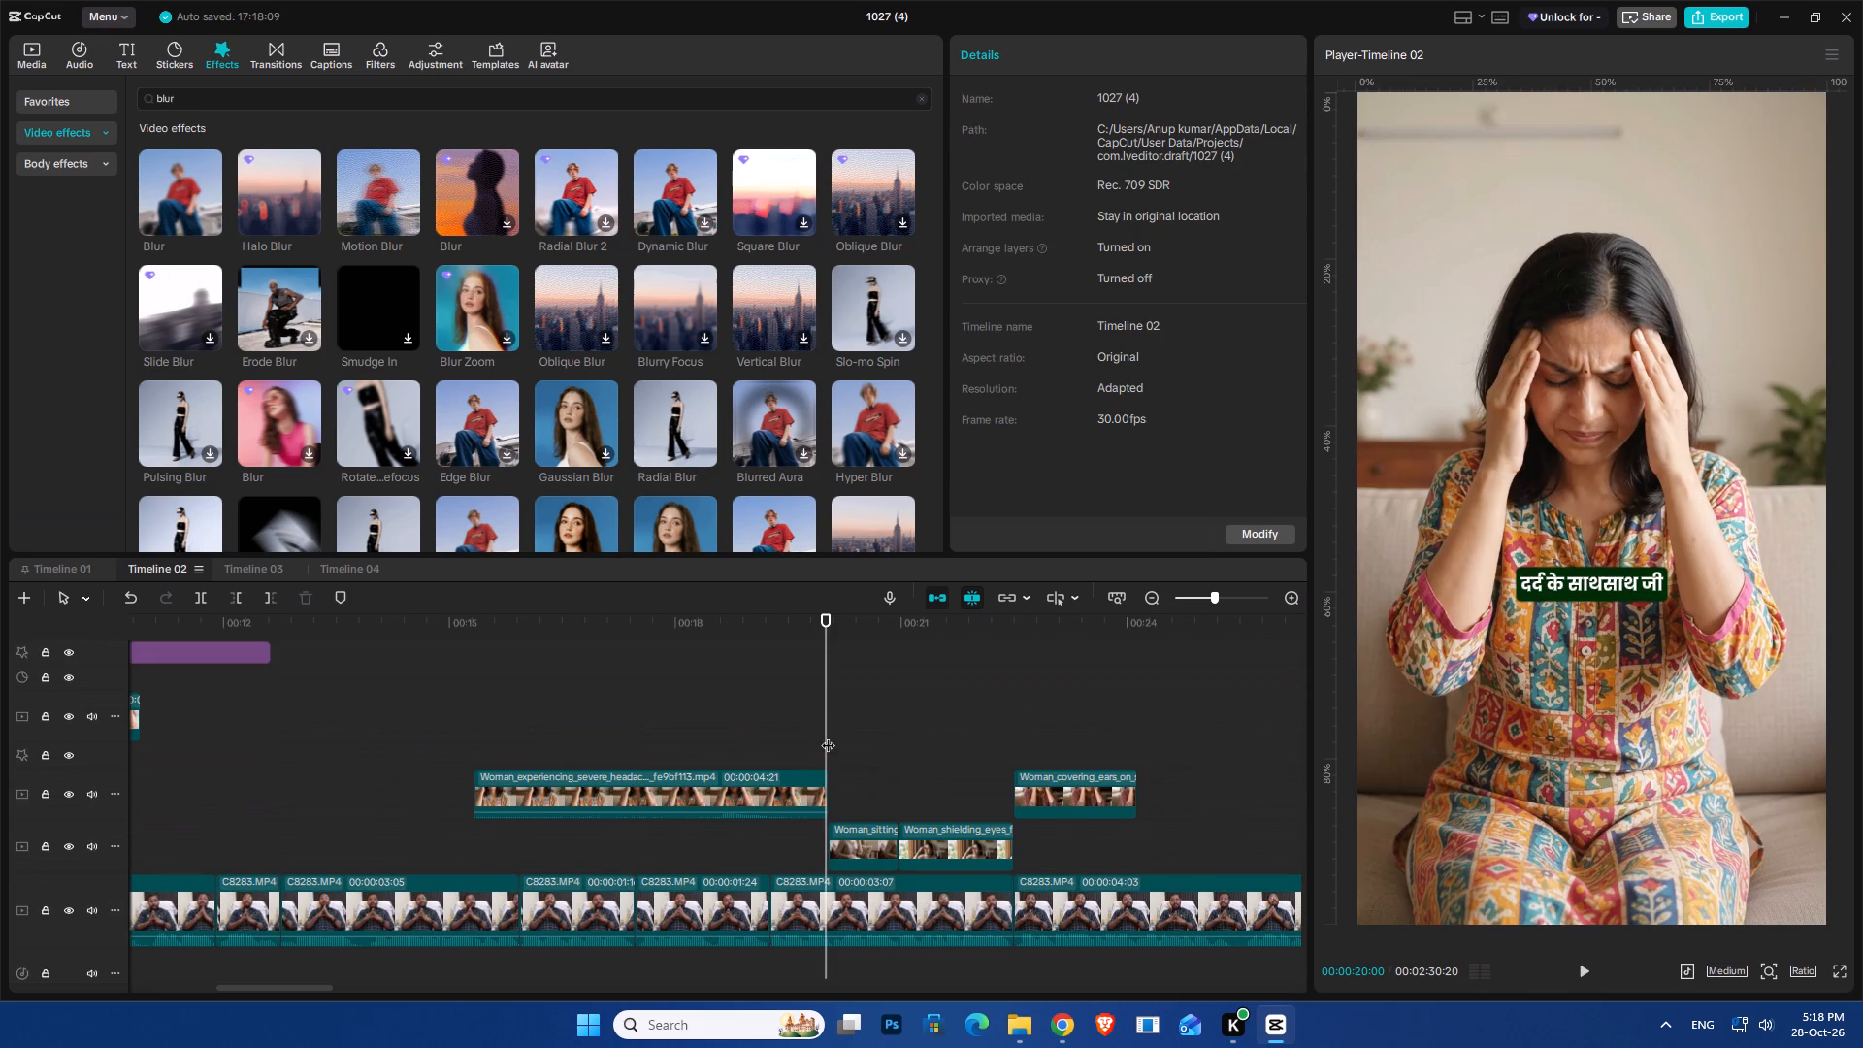
pyautogui.hotkey('ctrl', 'v')
pyautogui.scroll(5, 842, 759)
pyautogui.moveTo(989, 740); pyautogui.dragTo(895, 803)
# Shorten the pasted blur by moving its first keyframe to about 0:19:24 and its last to about 0:20:07.
pyautogui.click(785, 736)
pyautogui.press('space')
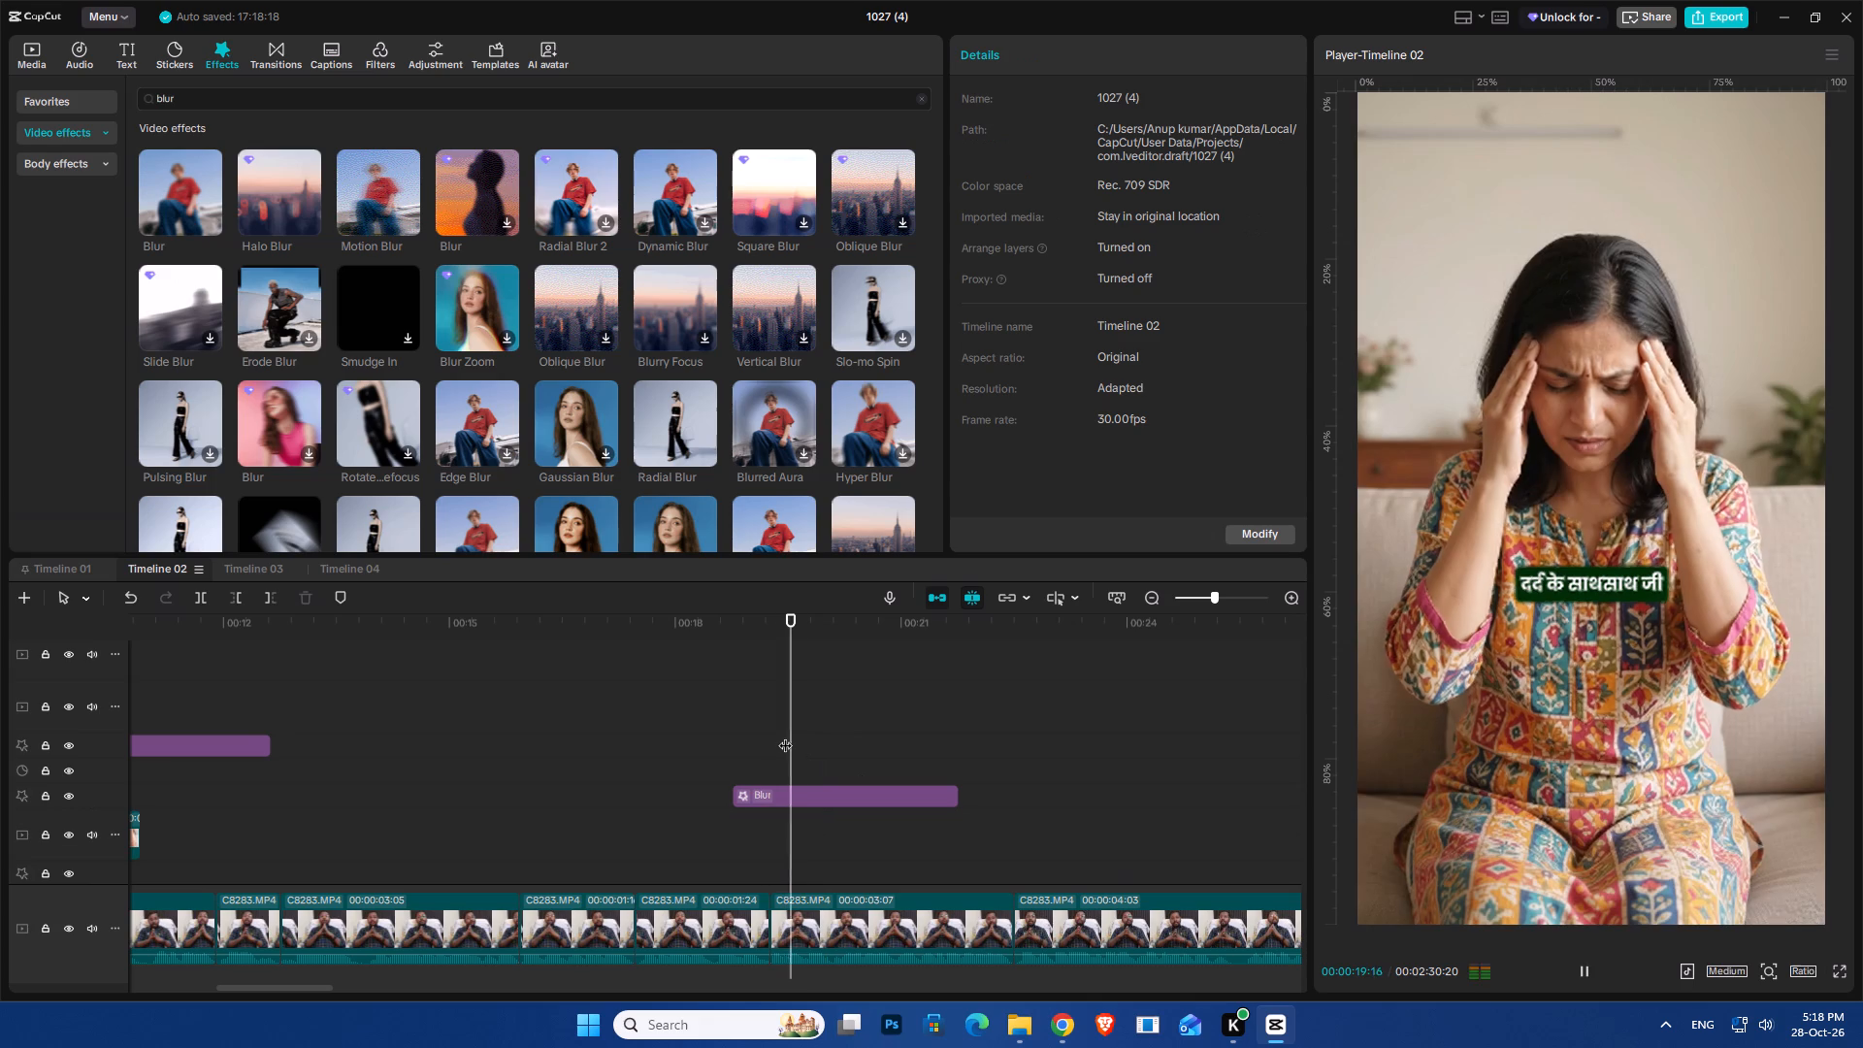
pyautogui.press('space')
pyautogui.click(862, 799)
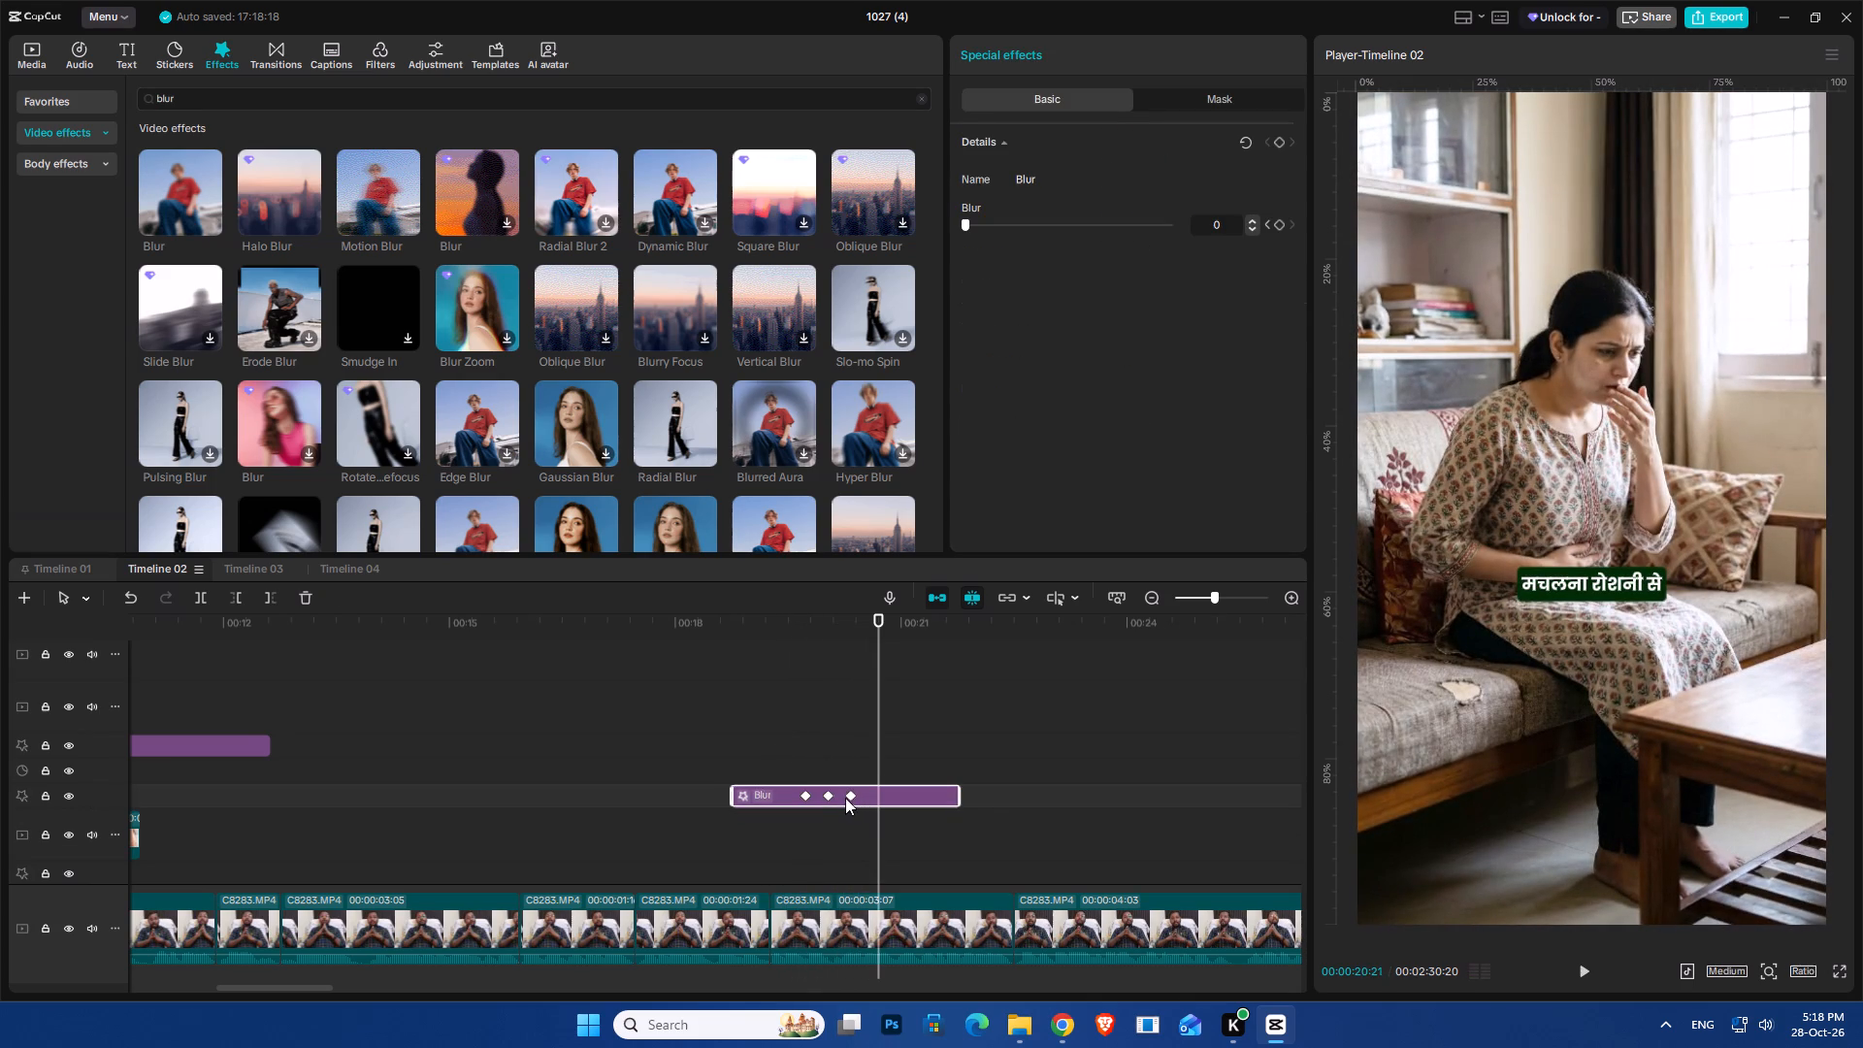
pyautogui.keyDown('ctrl'); pyautogui.scroll(15, 844, 795); pyautogui.keyUp('ctrl')
pyautogui.moveTo(820, 796); pyautogui.dragTo(813, 804)
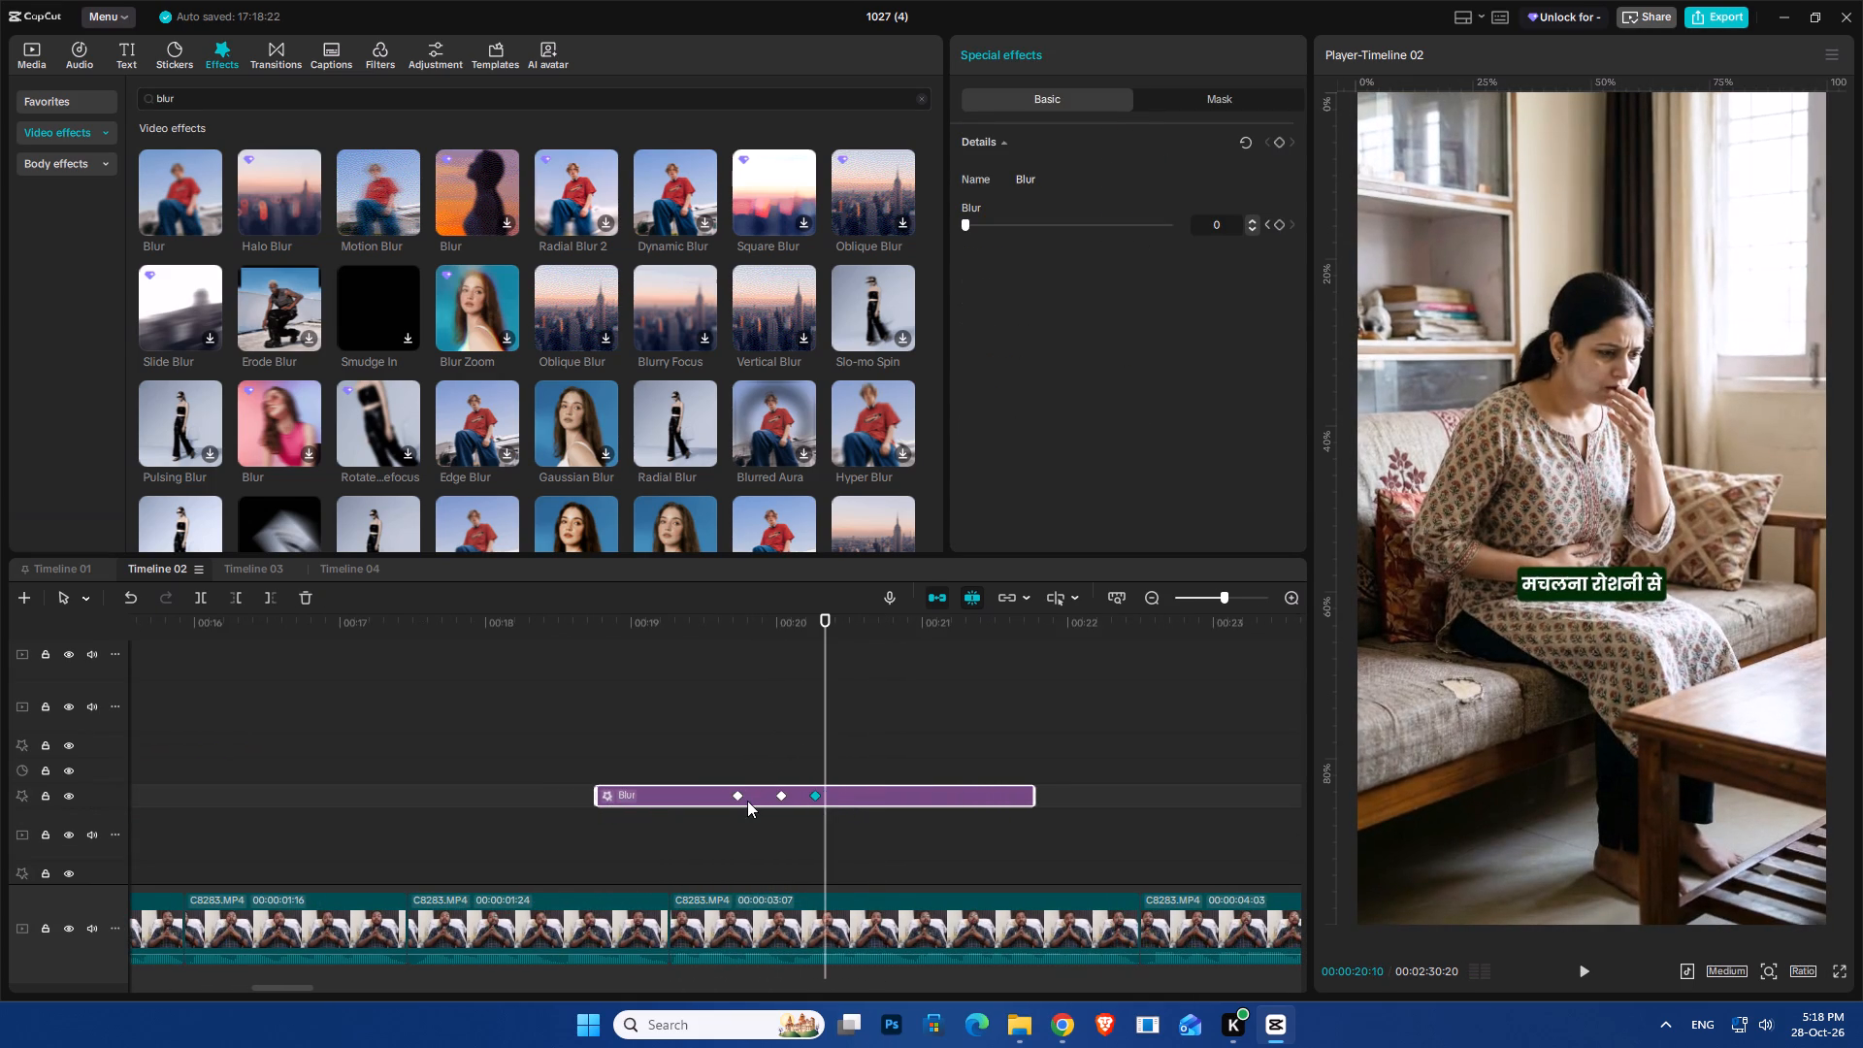
pyautogui.moveTo(739, 792); pyautogui.dragTo(753, 817)
pyautogui.press('space')
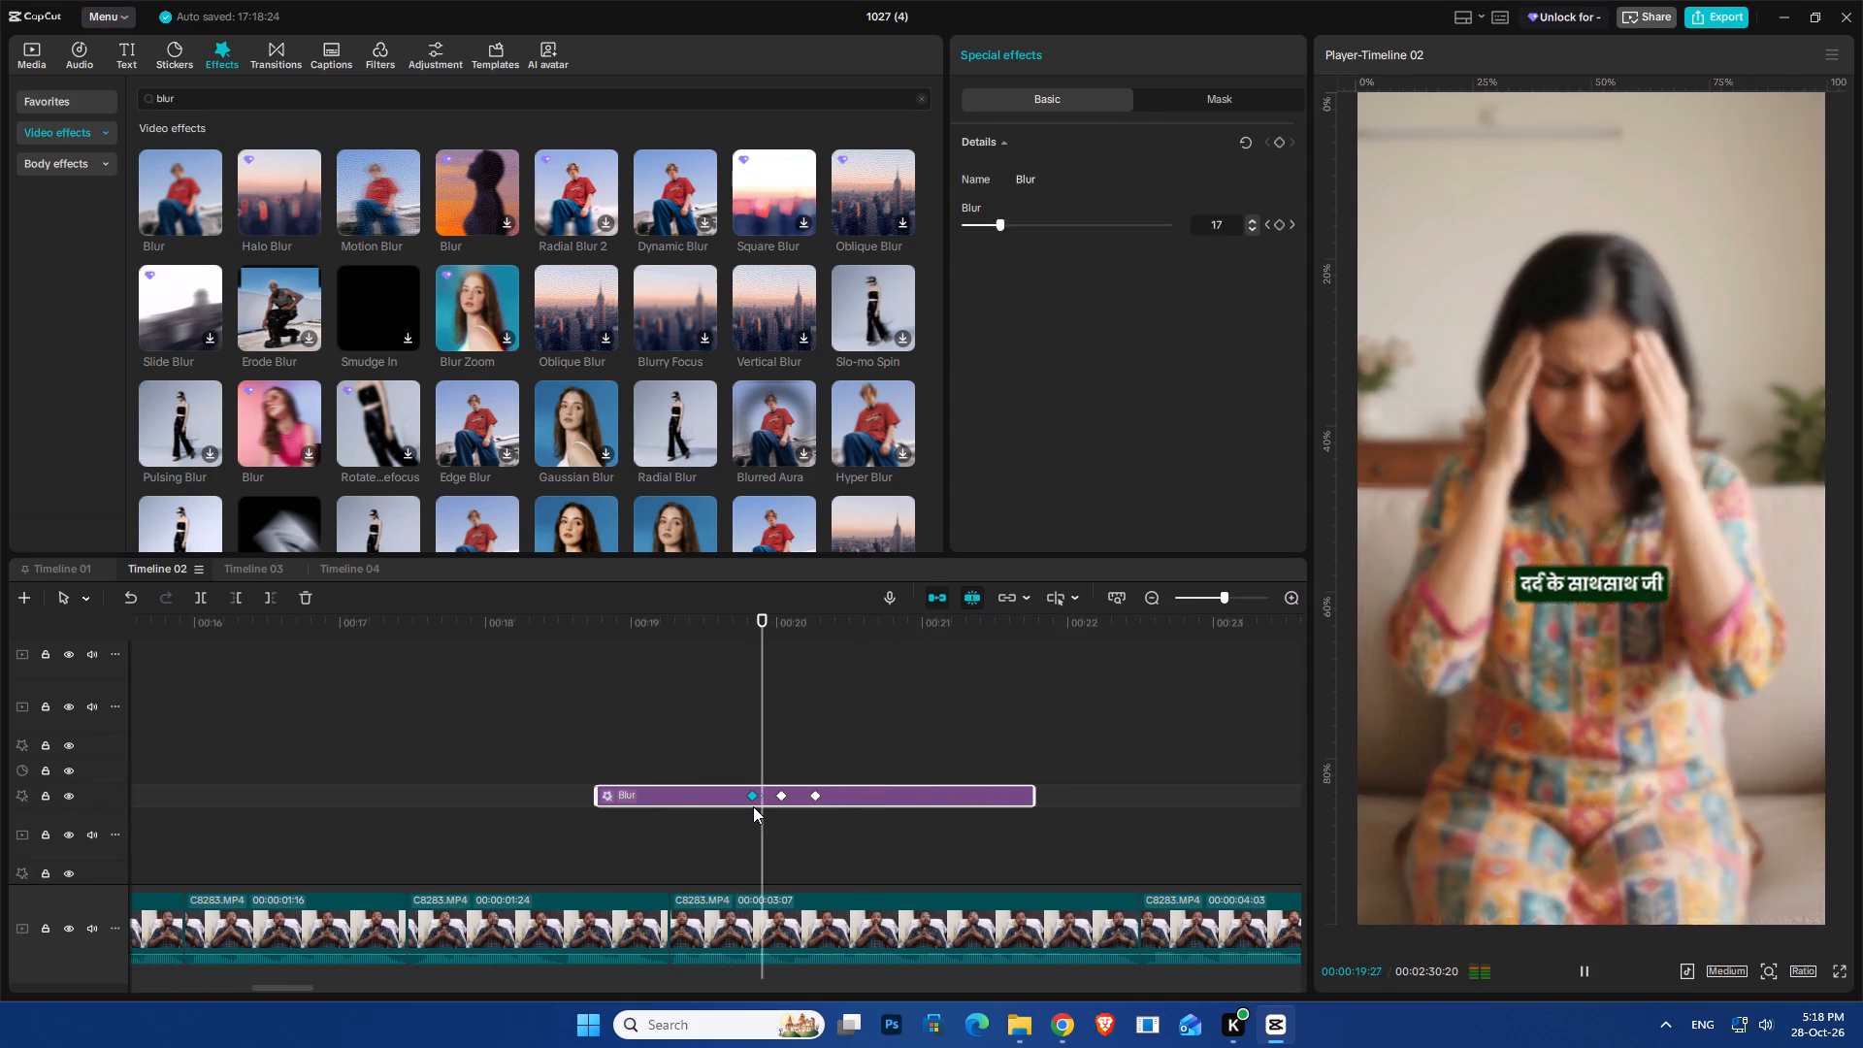
pyautogui.press('space')
# Duplicate the shortened Blur effect onto a new track directly below it, slightly later in the timeline.
pyautogui.keyDown('ctrl'); pyautogui.scroll(-9, 836, 790); pyautogui.keyUp('ctrl')
pyautogui.click(878, 732)
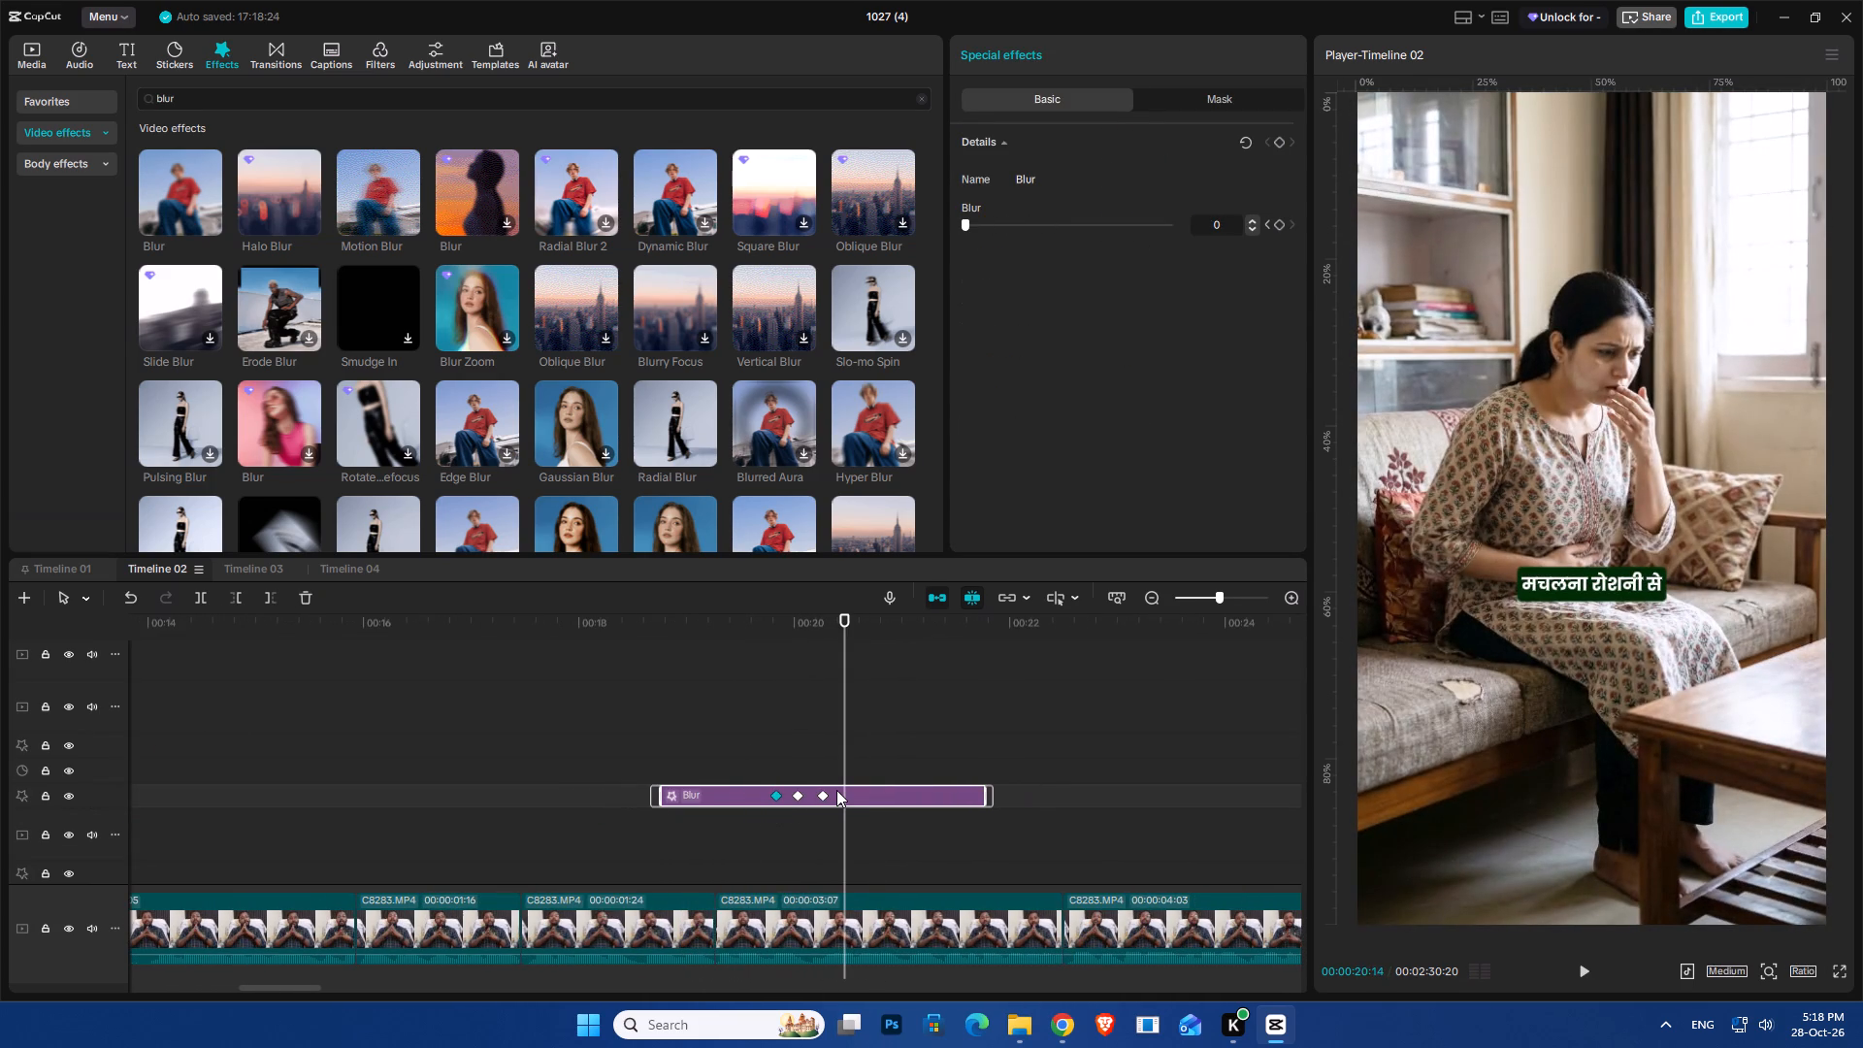
pyautogui.keyDown('ctrl'); pyautogui.scroll(-6, 872, 809); pyautogui.keyUp('ctrl')
pyautogui.click(791, 796)
pyautogui.scroll(-8, 887, 780)
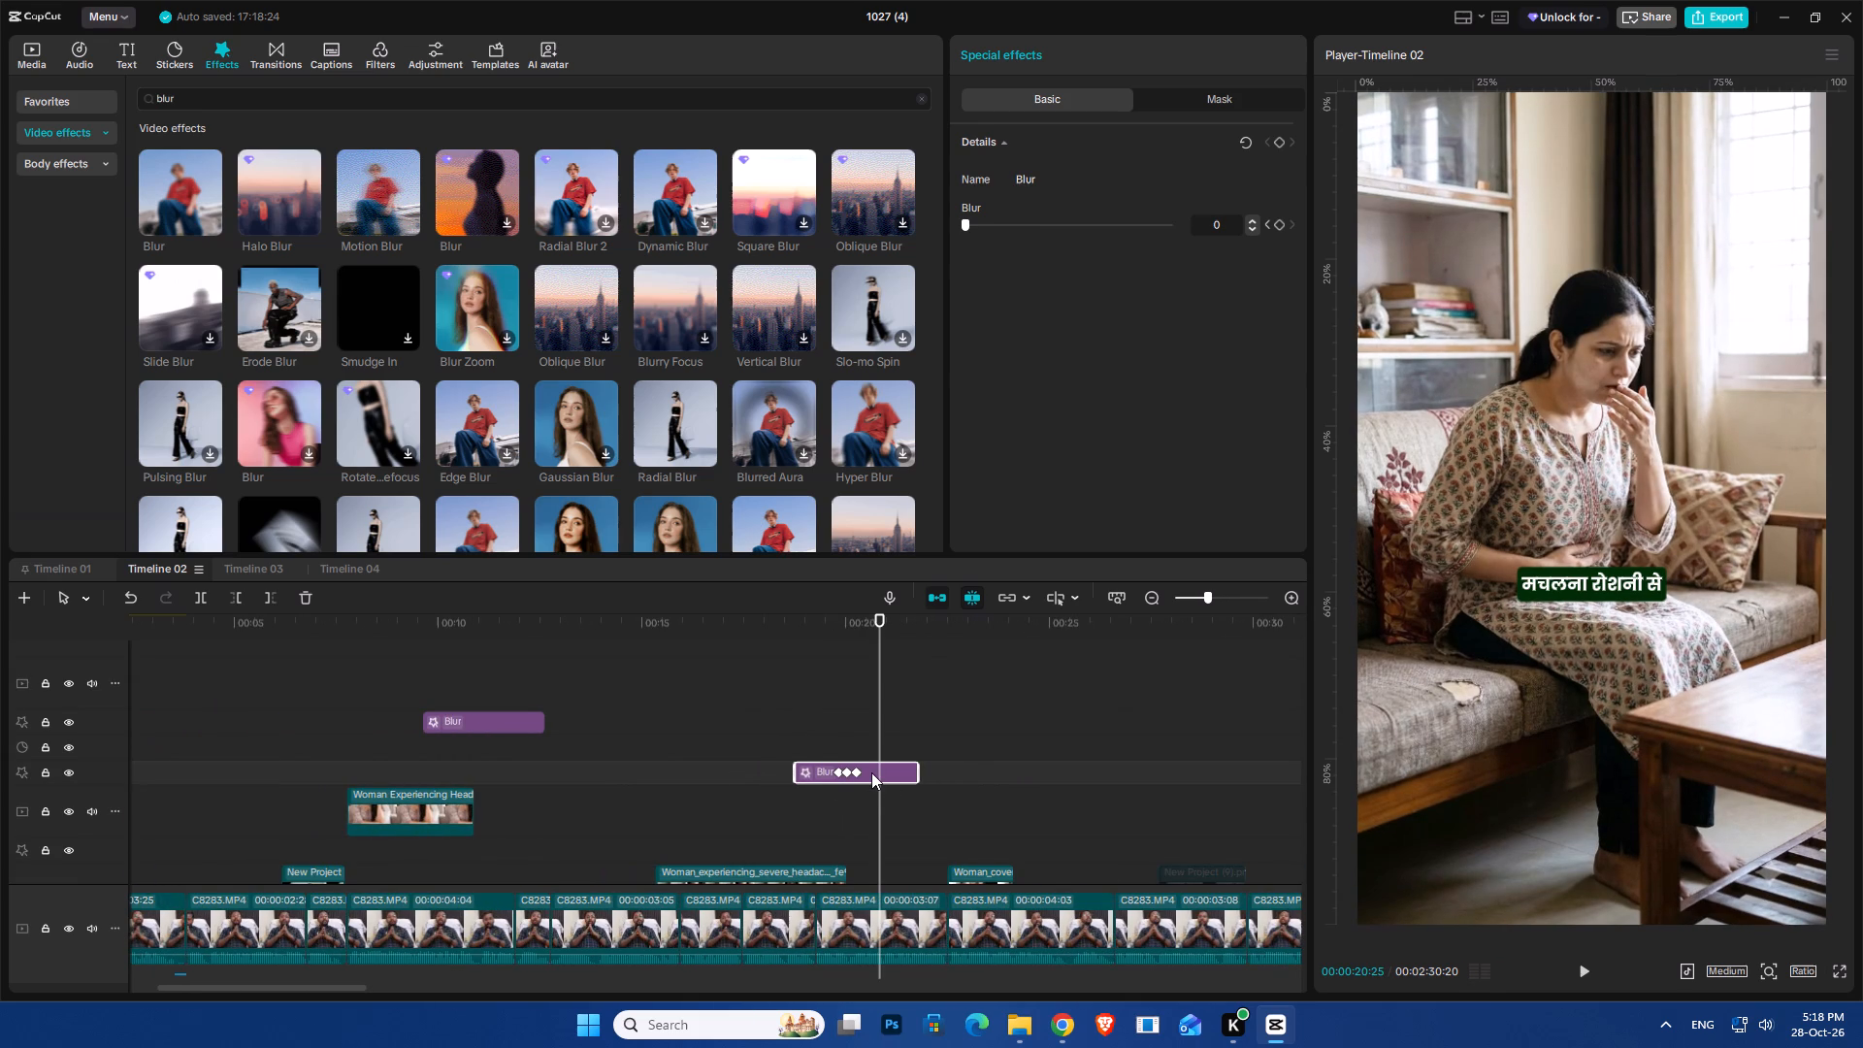
pyautogui.keyDown('alt'); pyautogui.moveTo(871, 772); pyautogui.dragTo(928, 811); pyautogui.keyUp('alt')
pyautogui.keyDown('ctrl'); pyautogui.scroll(8, 922, 818); pyautogui.keyUp('ctrl')
pyautogui.click(902, 792)
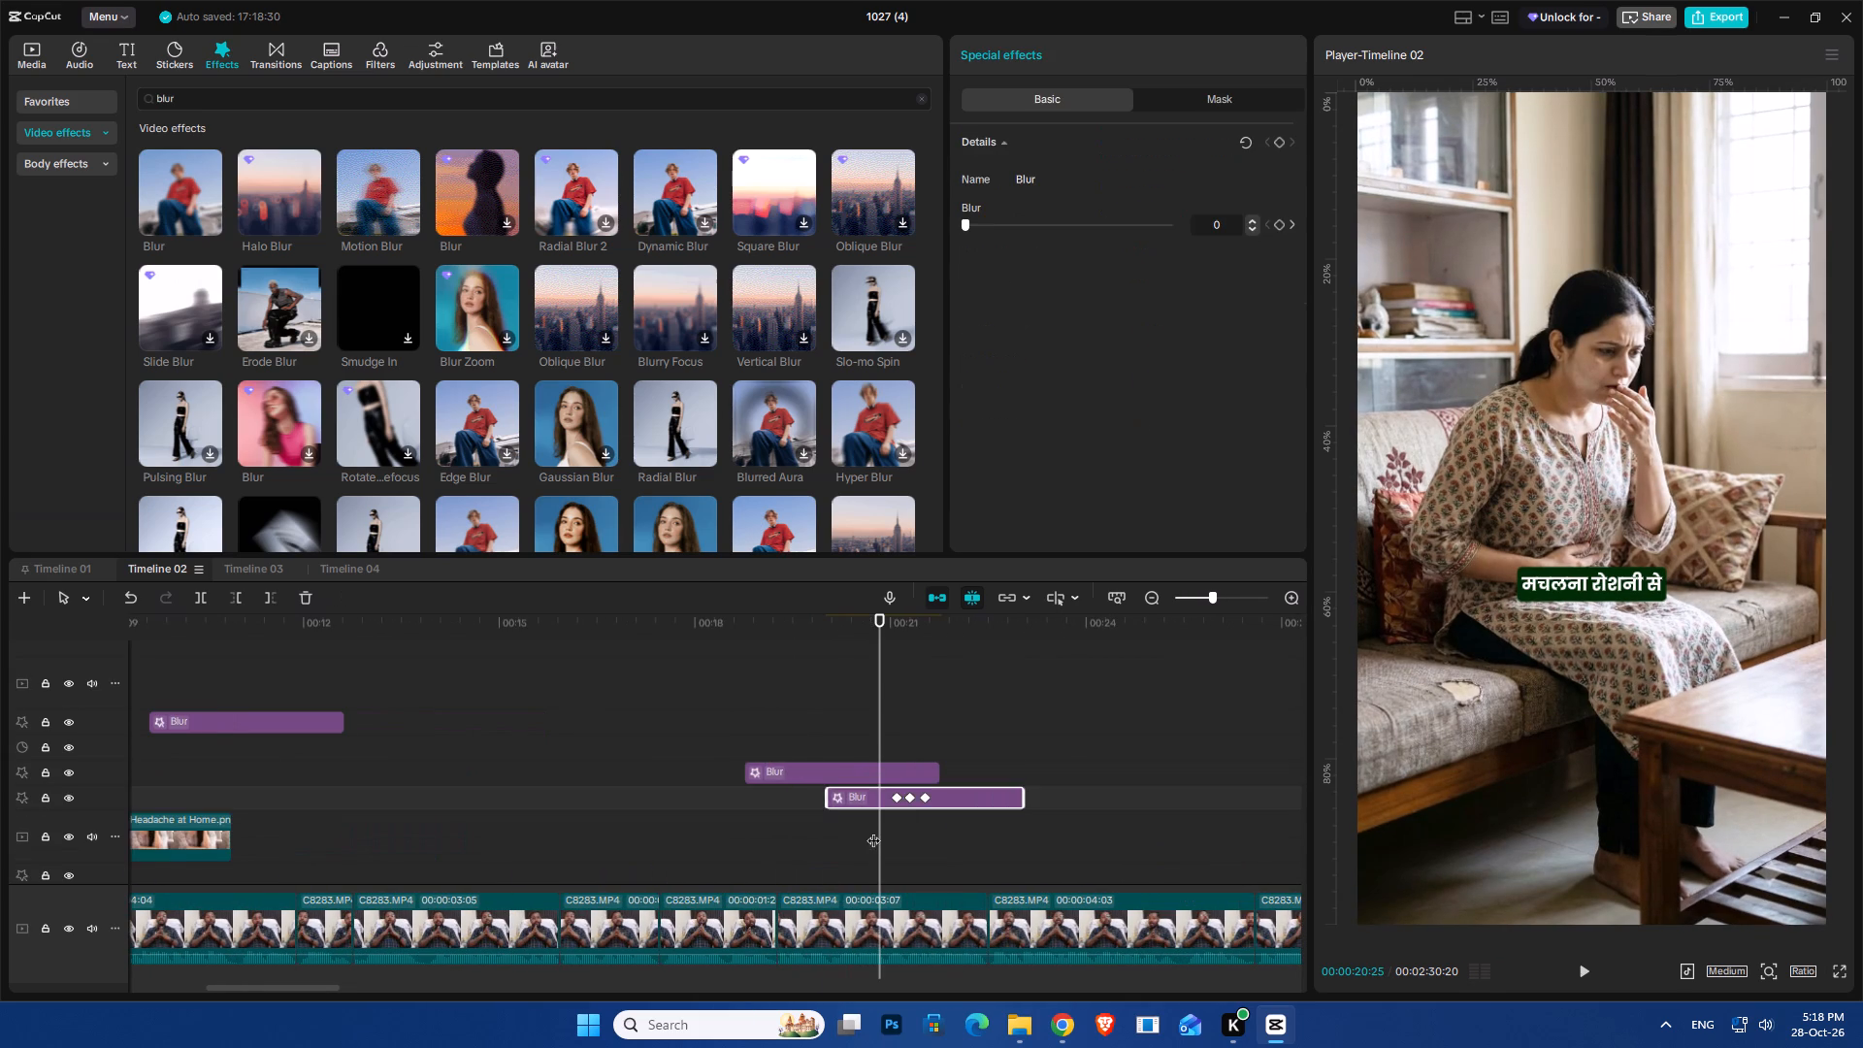
# Align the duplicate blur's middle keyframe with the 0:20:29 cut between the sitting-woman and eye-shielding images.
pyautogui.scroll(-8, 873, 831)
pyautogui.moveTo(877, 736); pyautogui.dragTo(885, 751)
pyautogui.scroll(7, 911, 755)
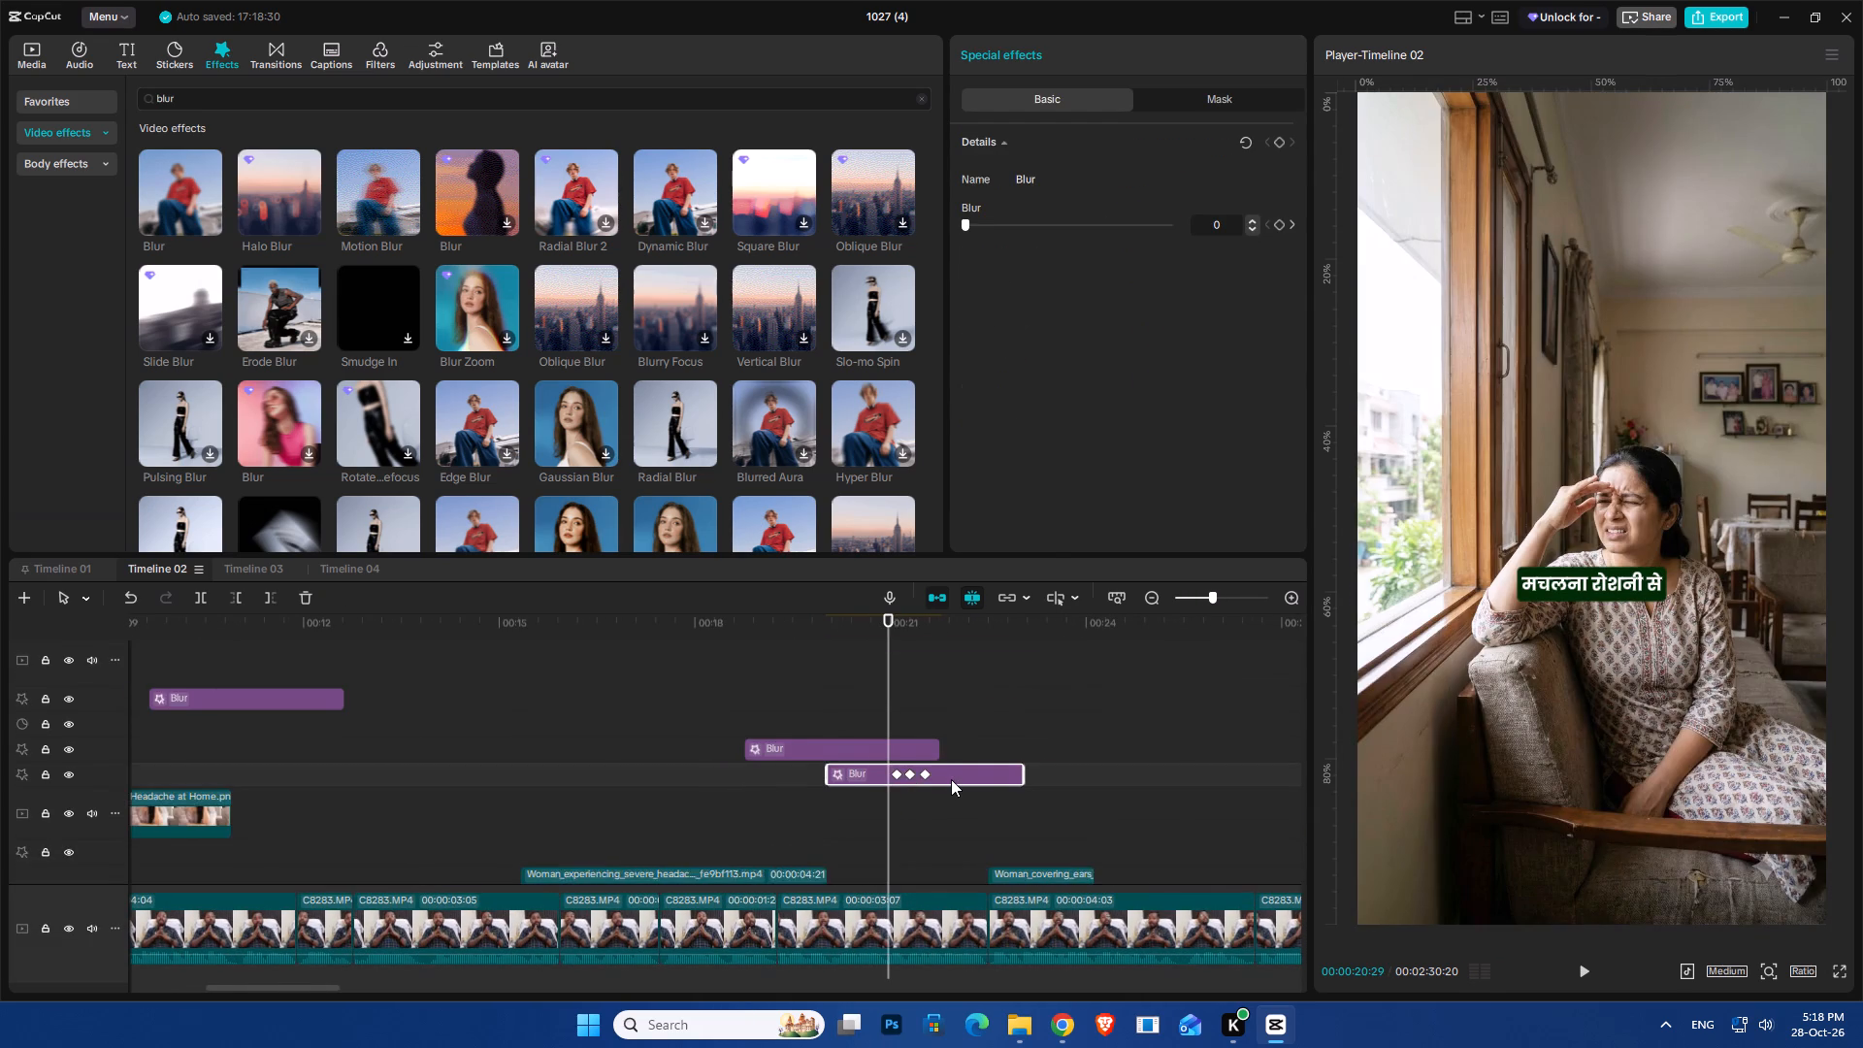
pyautogui.keyDown('ctrl'); pyautogui.scroll(12, 951, 779); pyautogui.keyUp('ctrl')
pyautogui.moveTo(1006, 772); pyautogui.dragTo(960, 779)
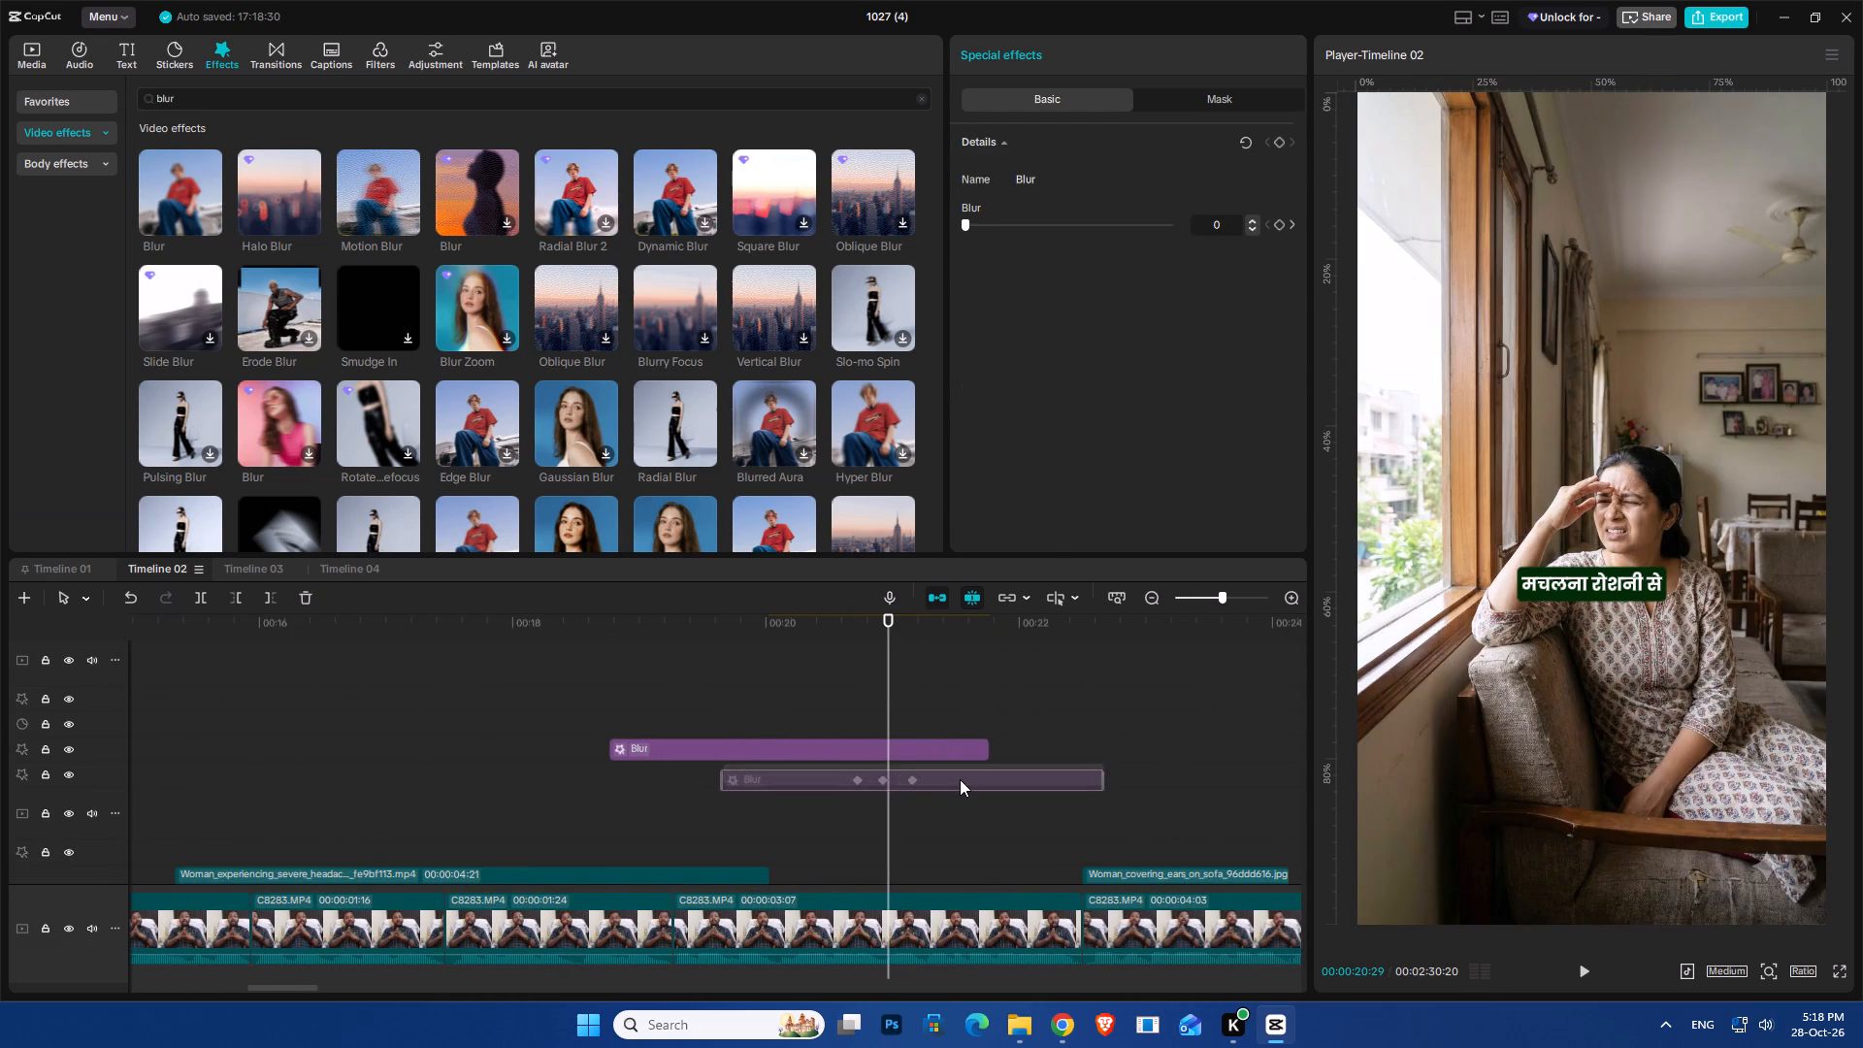
pyautogui.moveTo(960, 779); pyautogui.dragTo(967, 771)
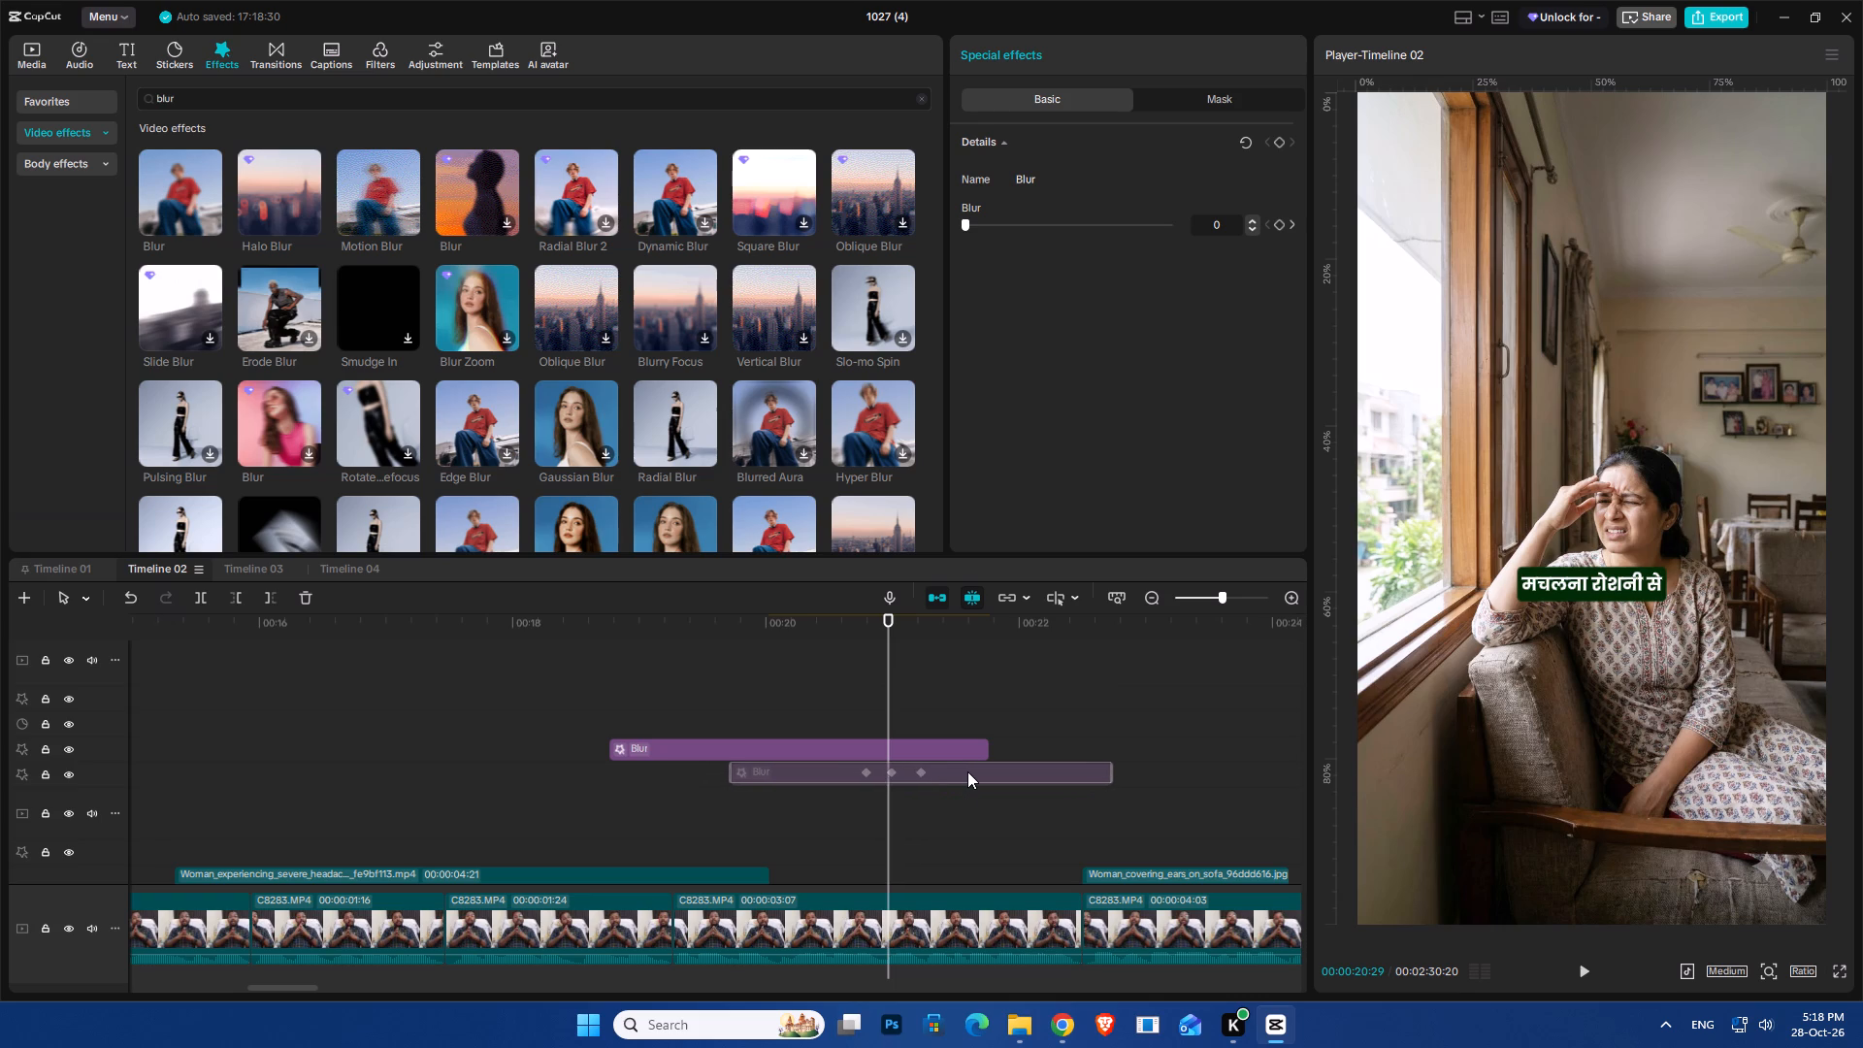
pyautogui.moveTo(967, 771); pyautogui.dragTo(964, 778)
# Play back both blur transitions and continue to the ear-covering image at about 0:22:27.
pyautogui.click(846, 706)
pyautogui.press('space')
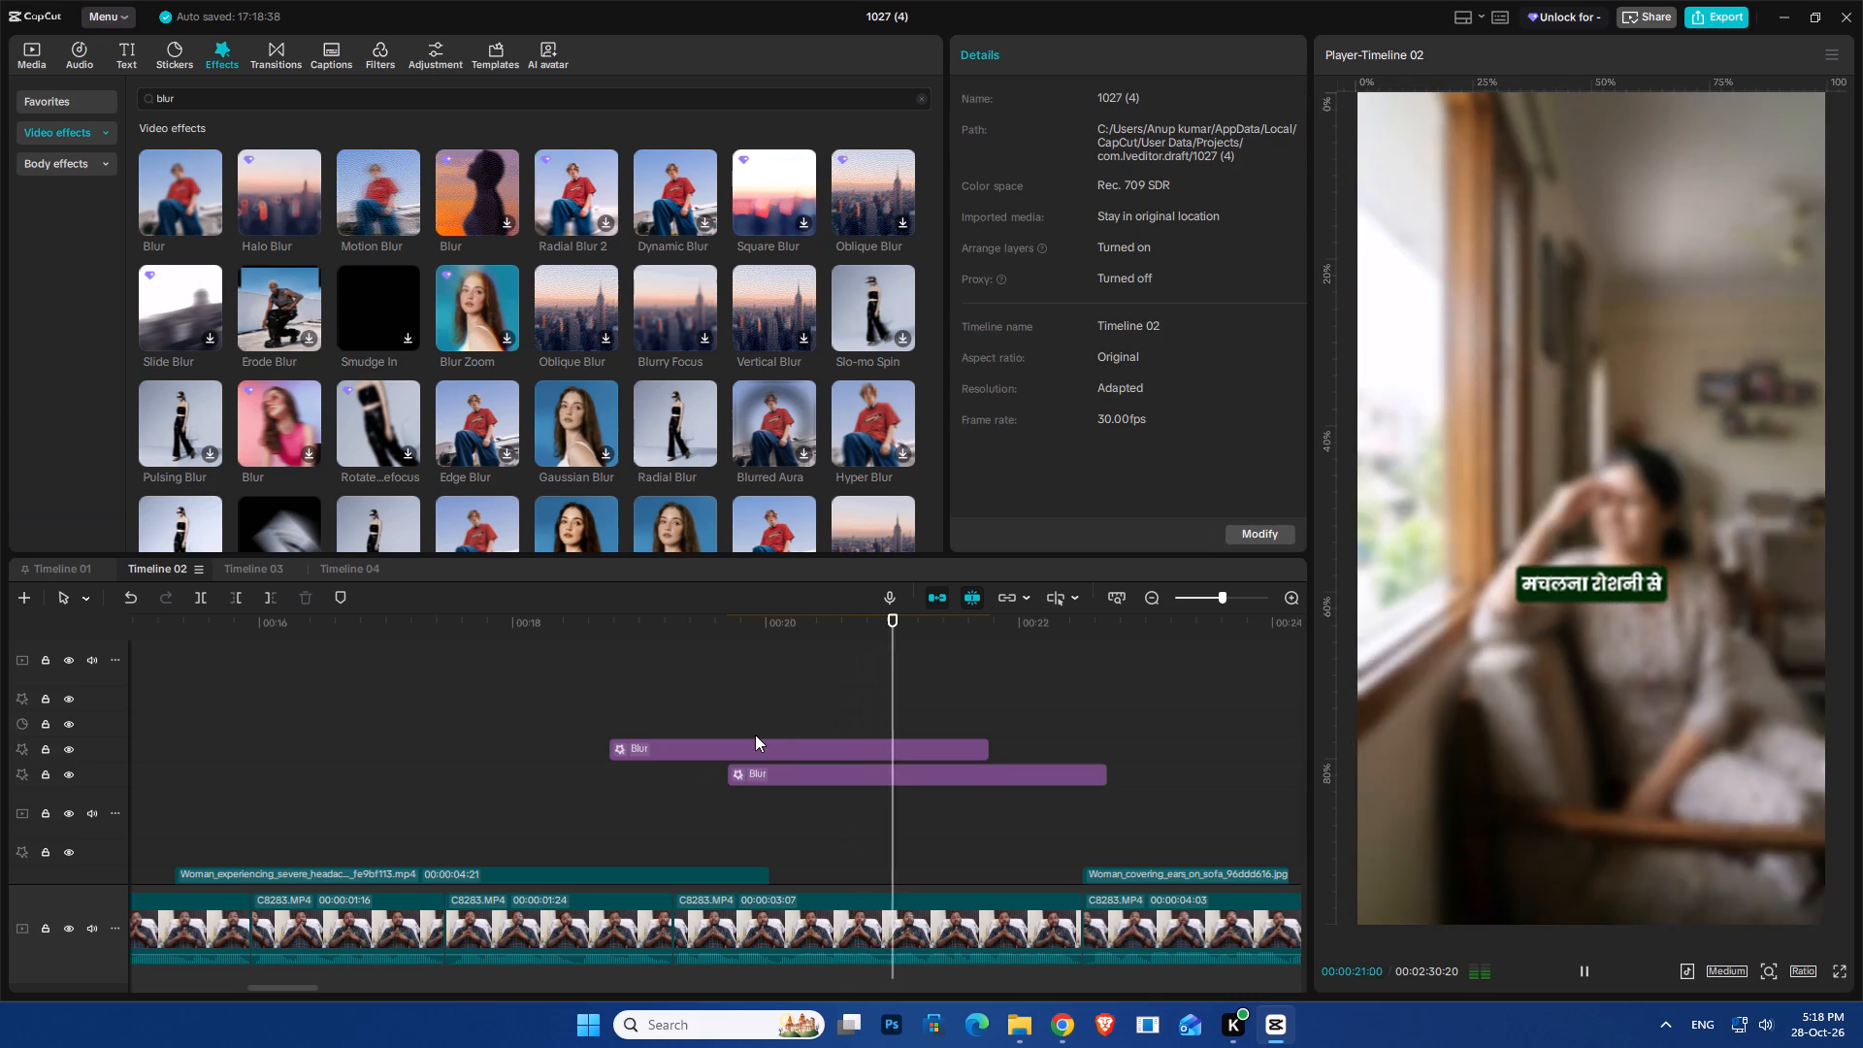
pyautogui.press('space')
pyautogui.press('space')
pyautogui.keyDown('ctrl'); pyautogui.scroll(-9, 901, 791); pyautogui.keyUp('ctrl')
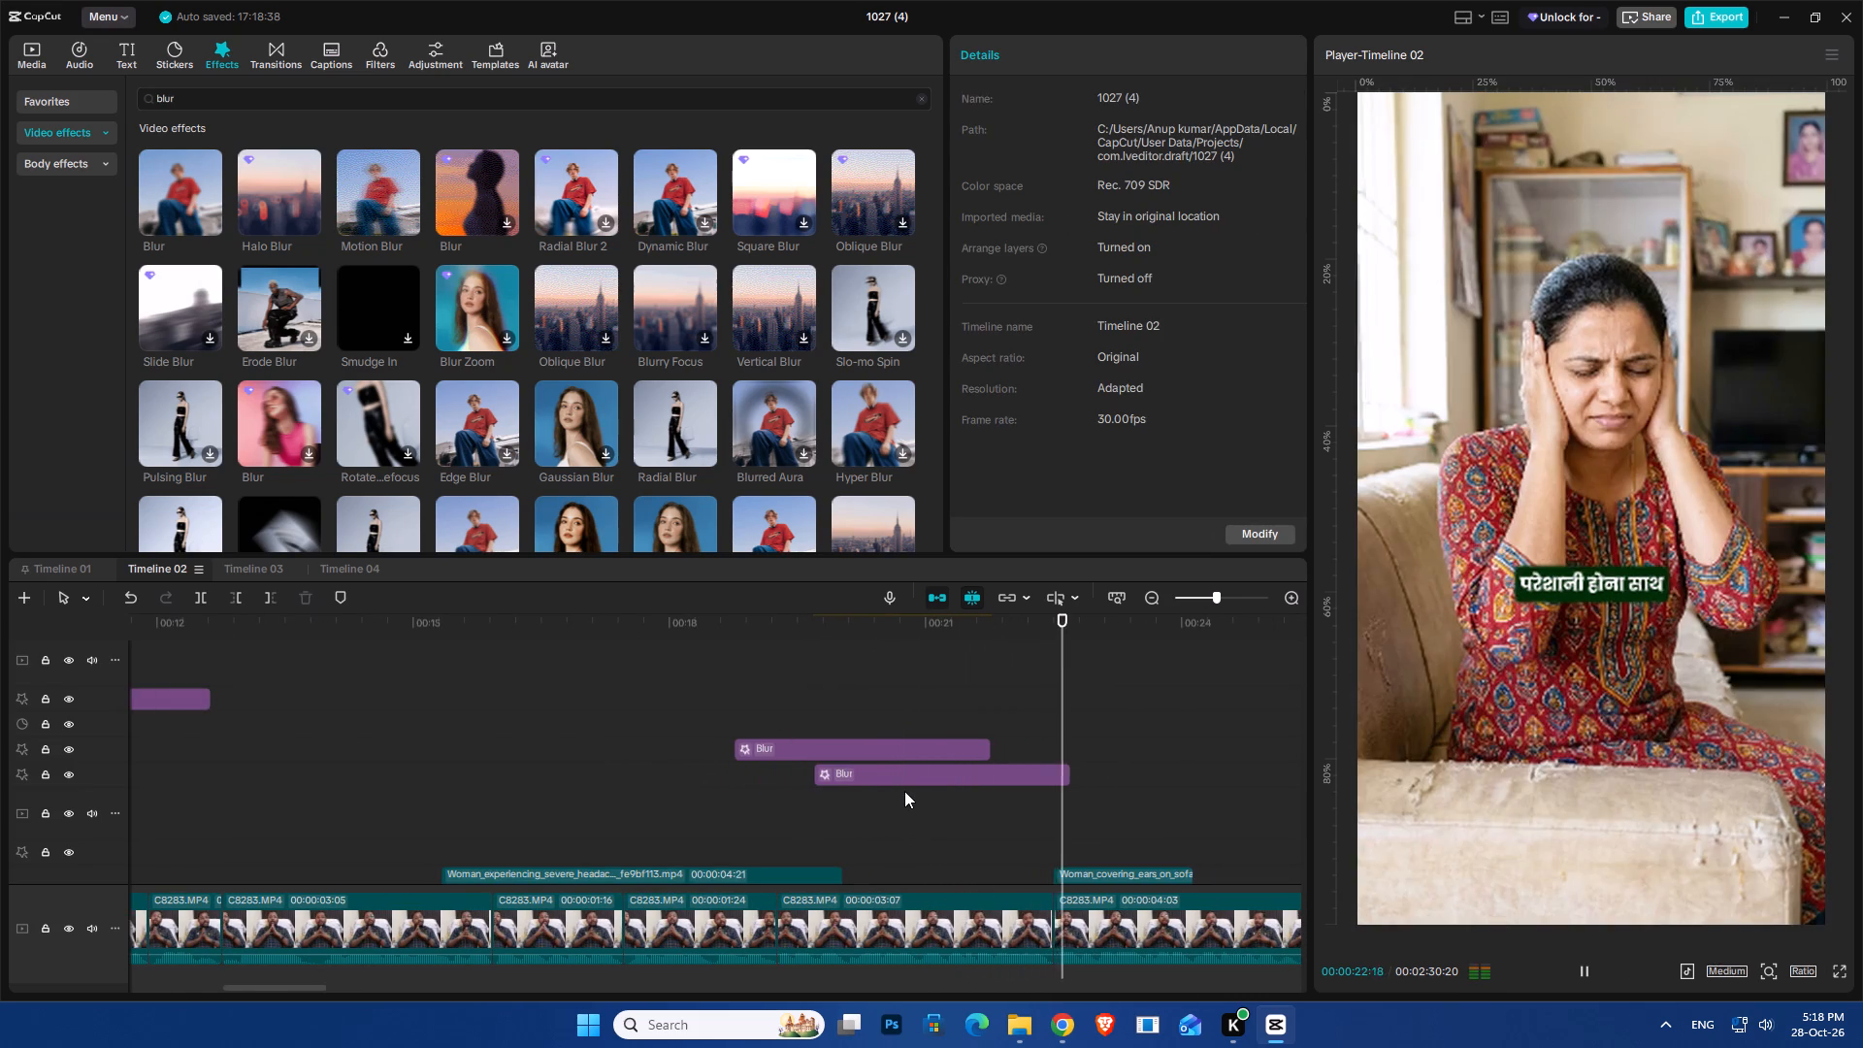
pyautogui.press('space')
pyautogui.scroll(-8, 959, 810)
# Replay the blurred cut at 0:20:00 and search the audio library for "camera click".
pyautogui.click(79, 45)
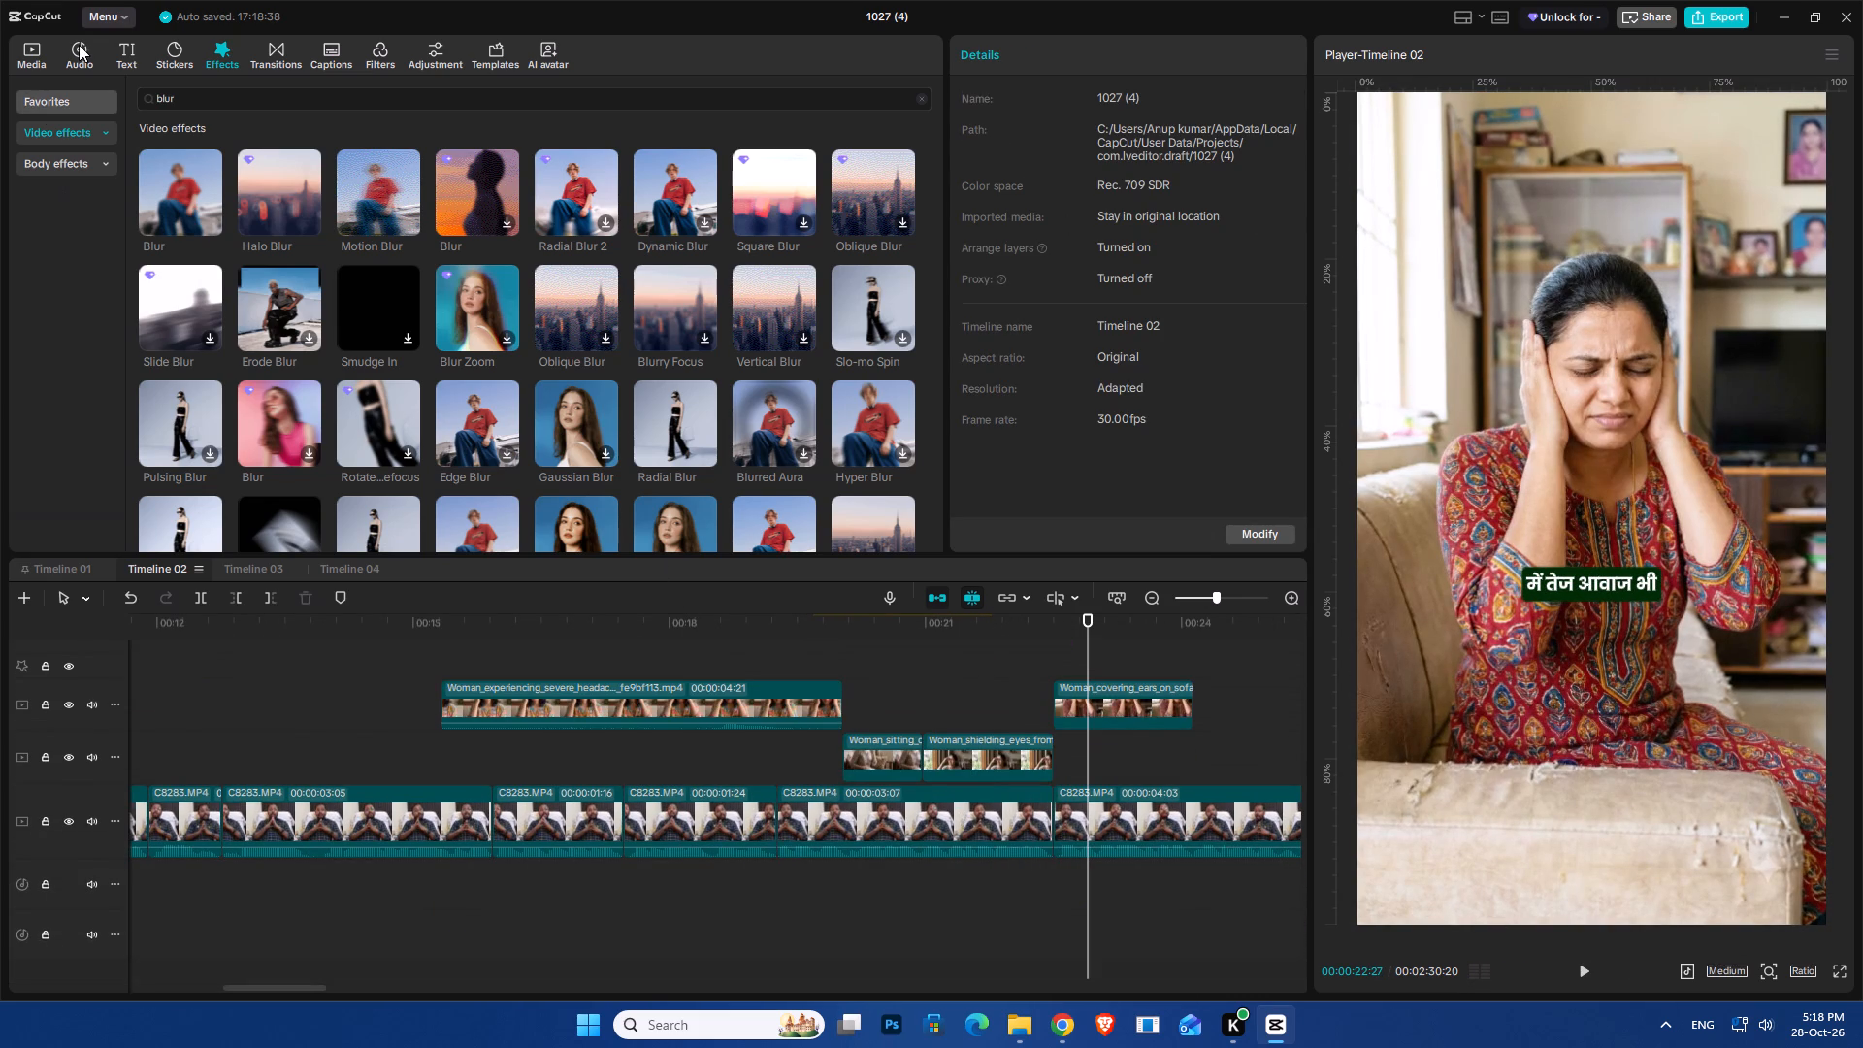
pyautogui.keyDown('ctrl'); pyautogui.scroll(-5, 813, 903); pyautogui.keyUp('ctrl')
pyautogui.scroll(2, 761, 645)
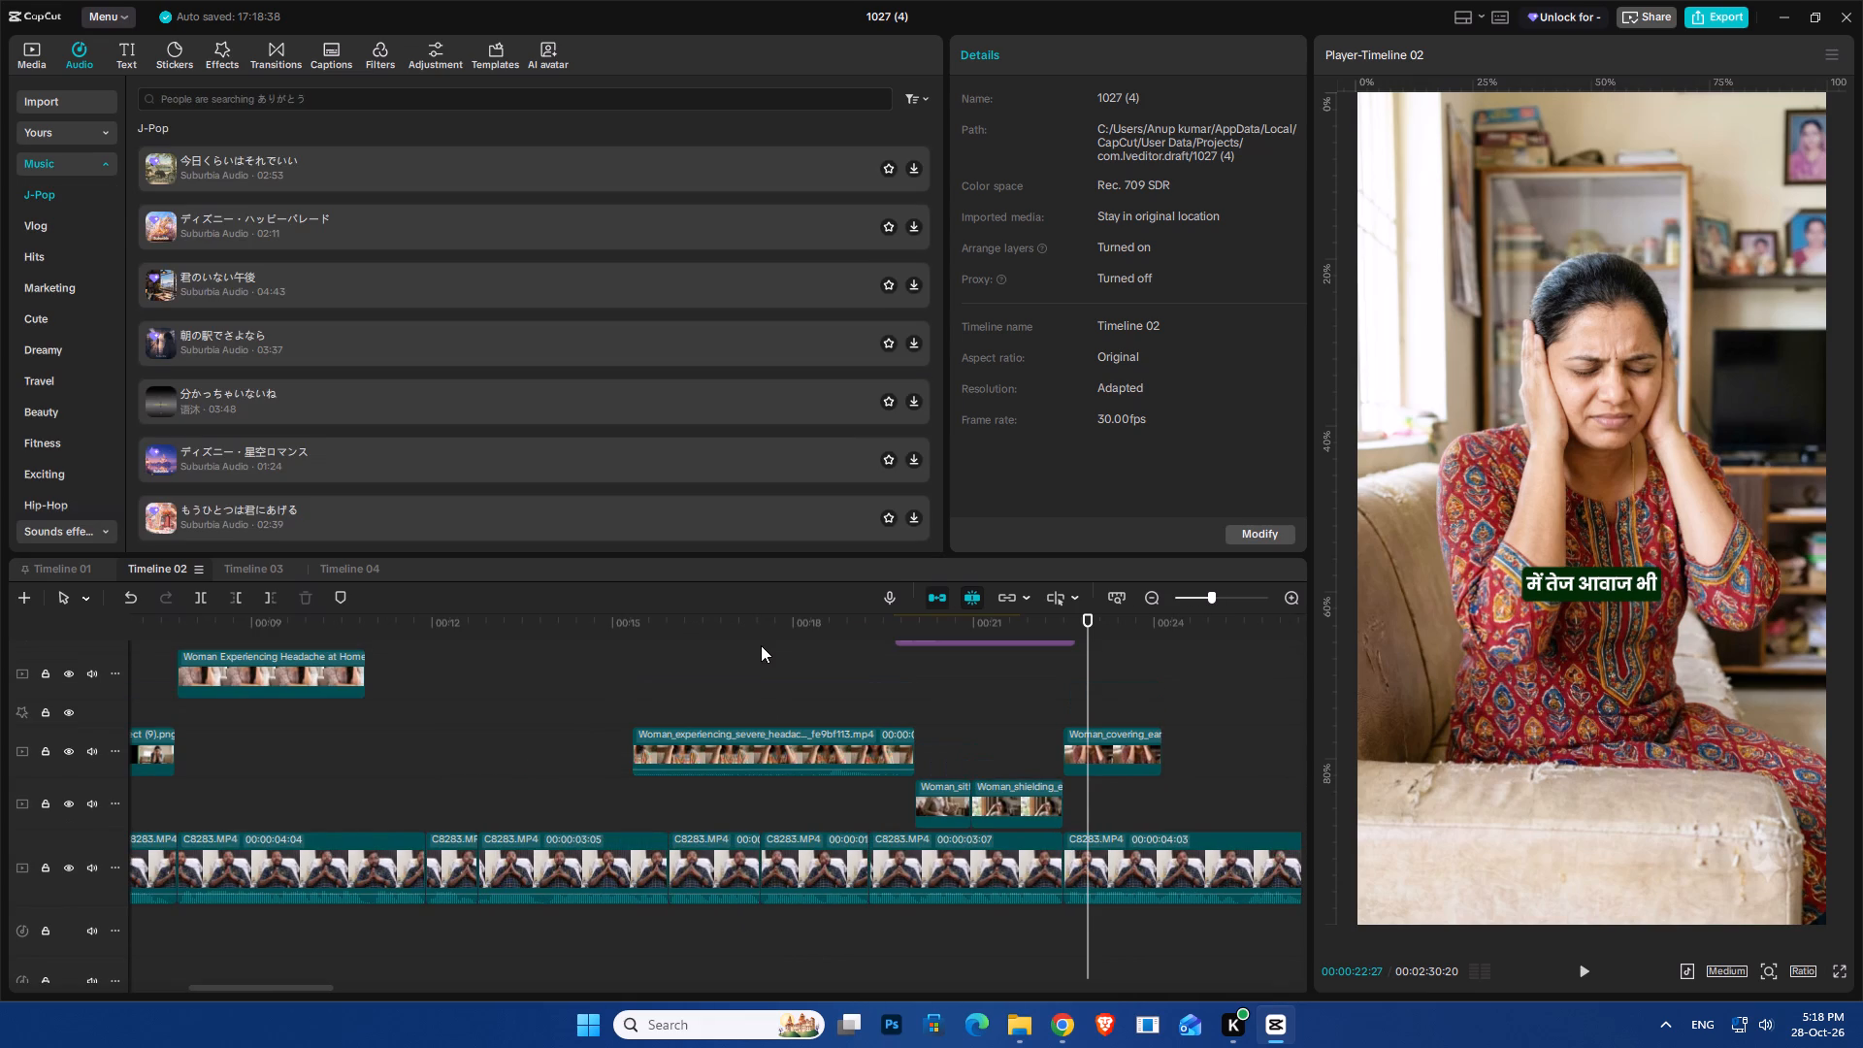
pyautogui.click(749, 631)
pyautogui.scroll(7, 782, 780)
pyautogui.scroll(-5, 782, 780)
pyautogui.press('space')
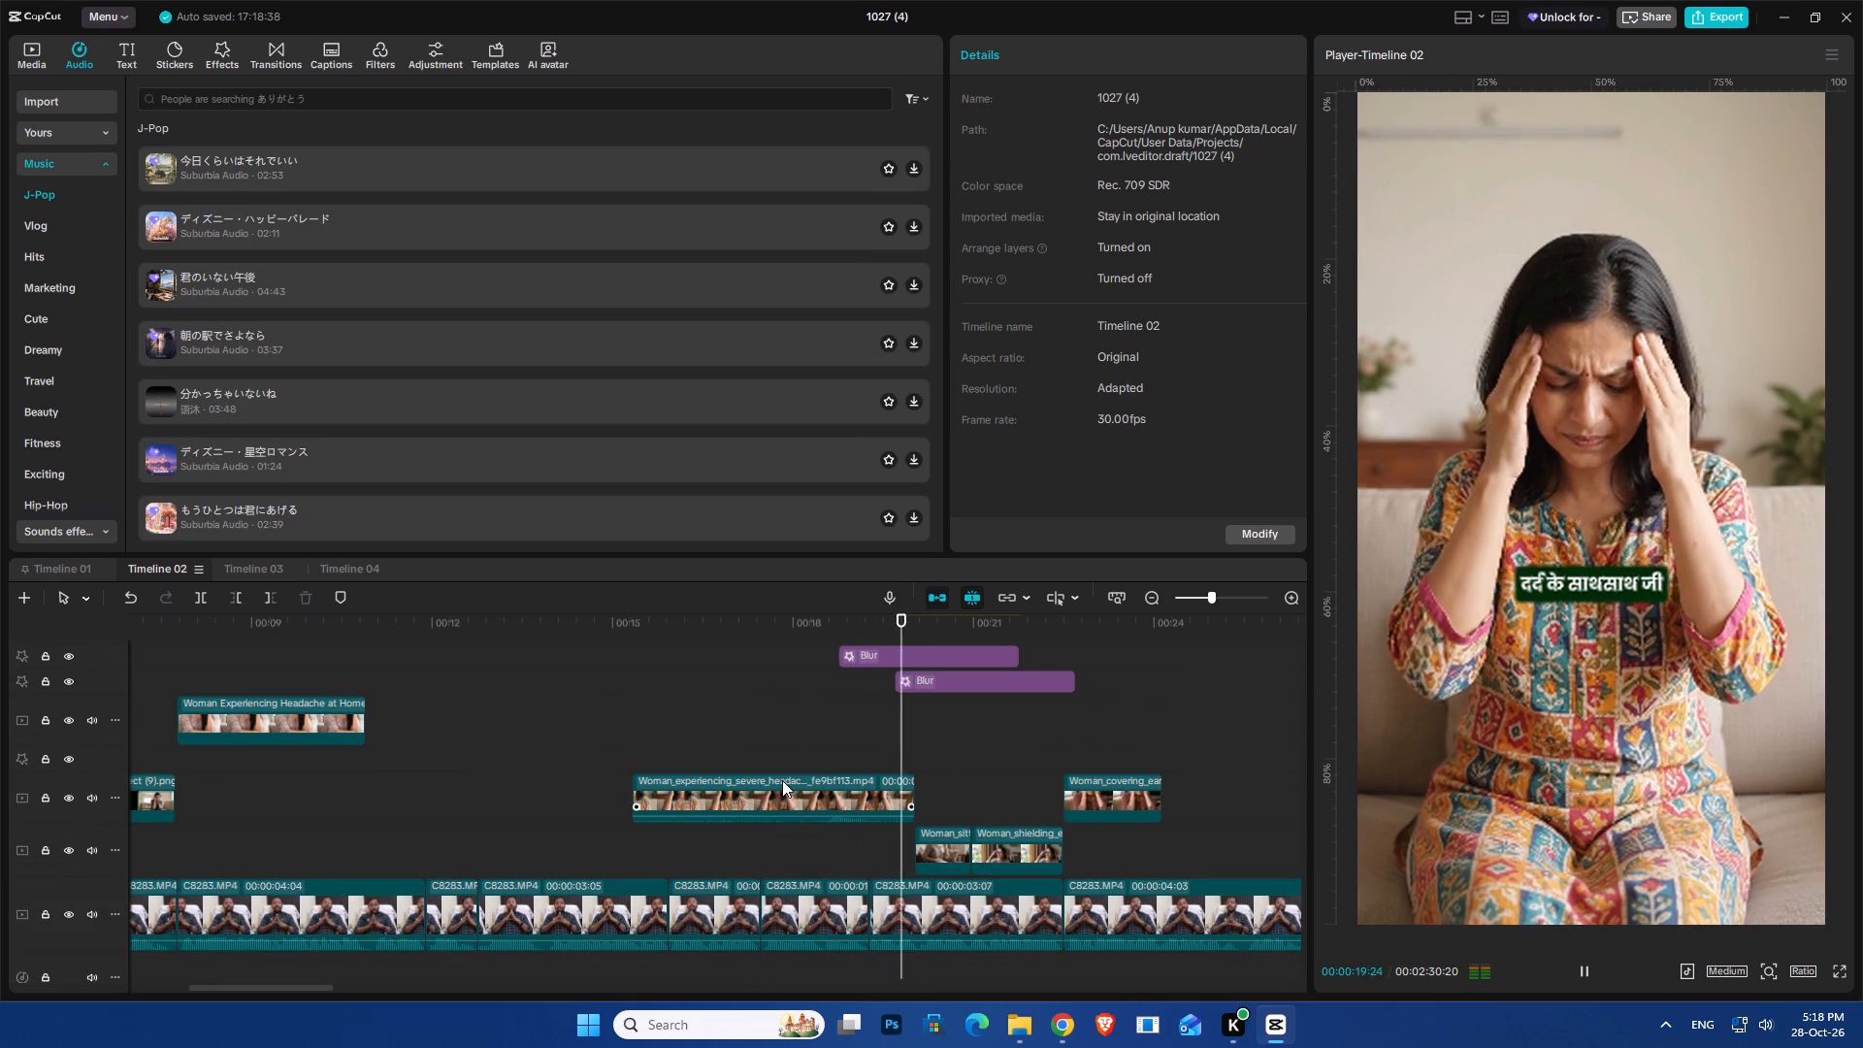
pyautogui.press('space')
pyautogui.click(265, 99)
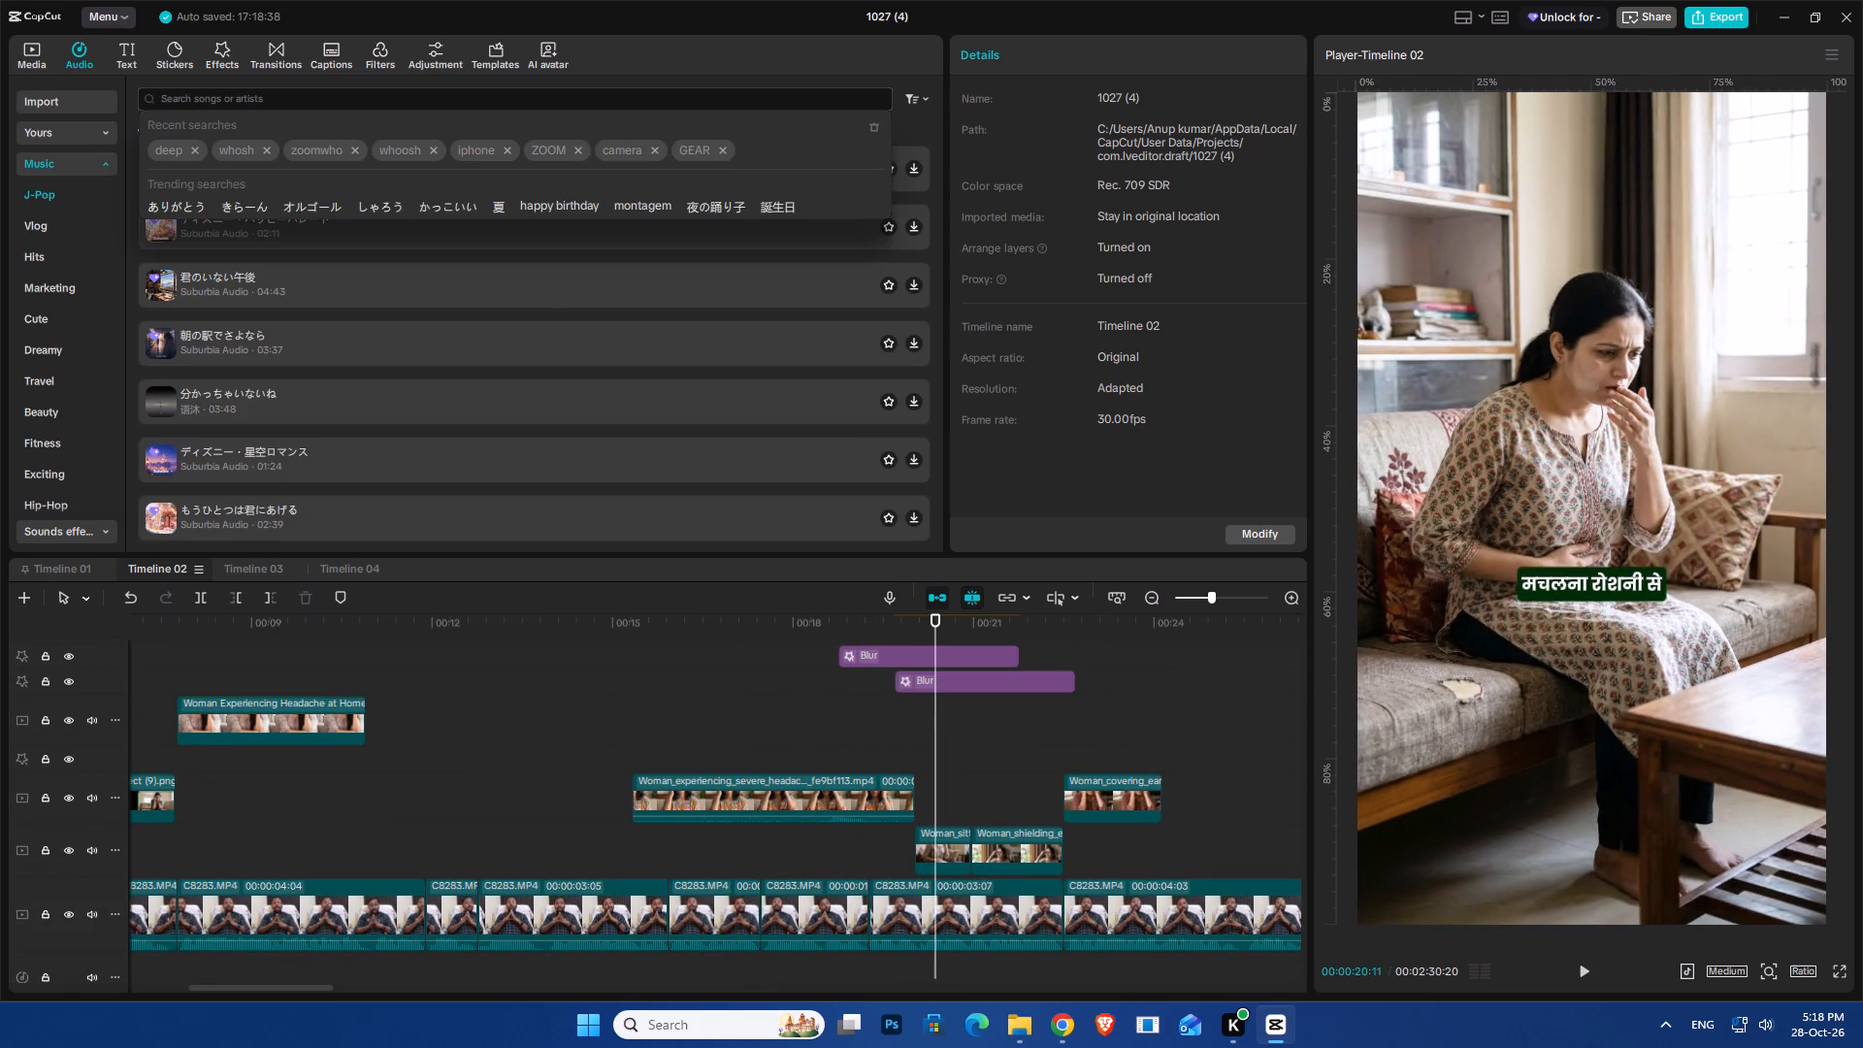
pyautogui.write('camera')
pyautogui.press('space')
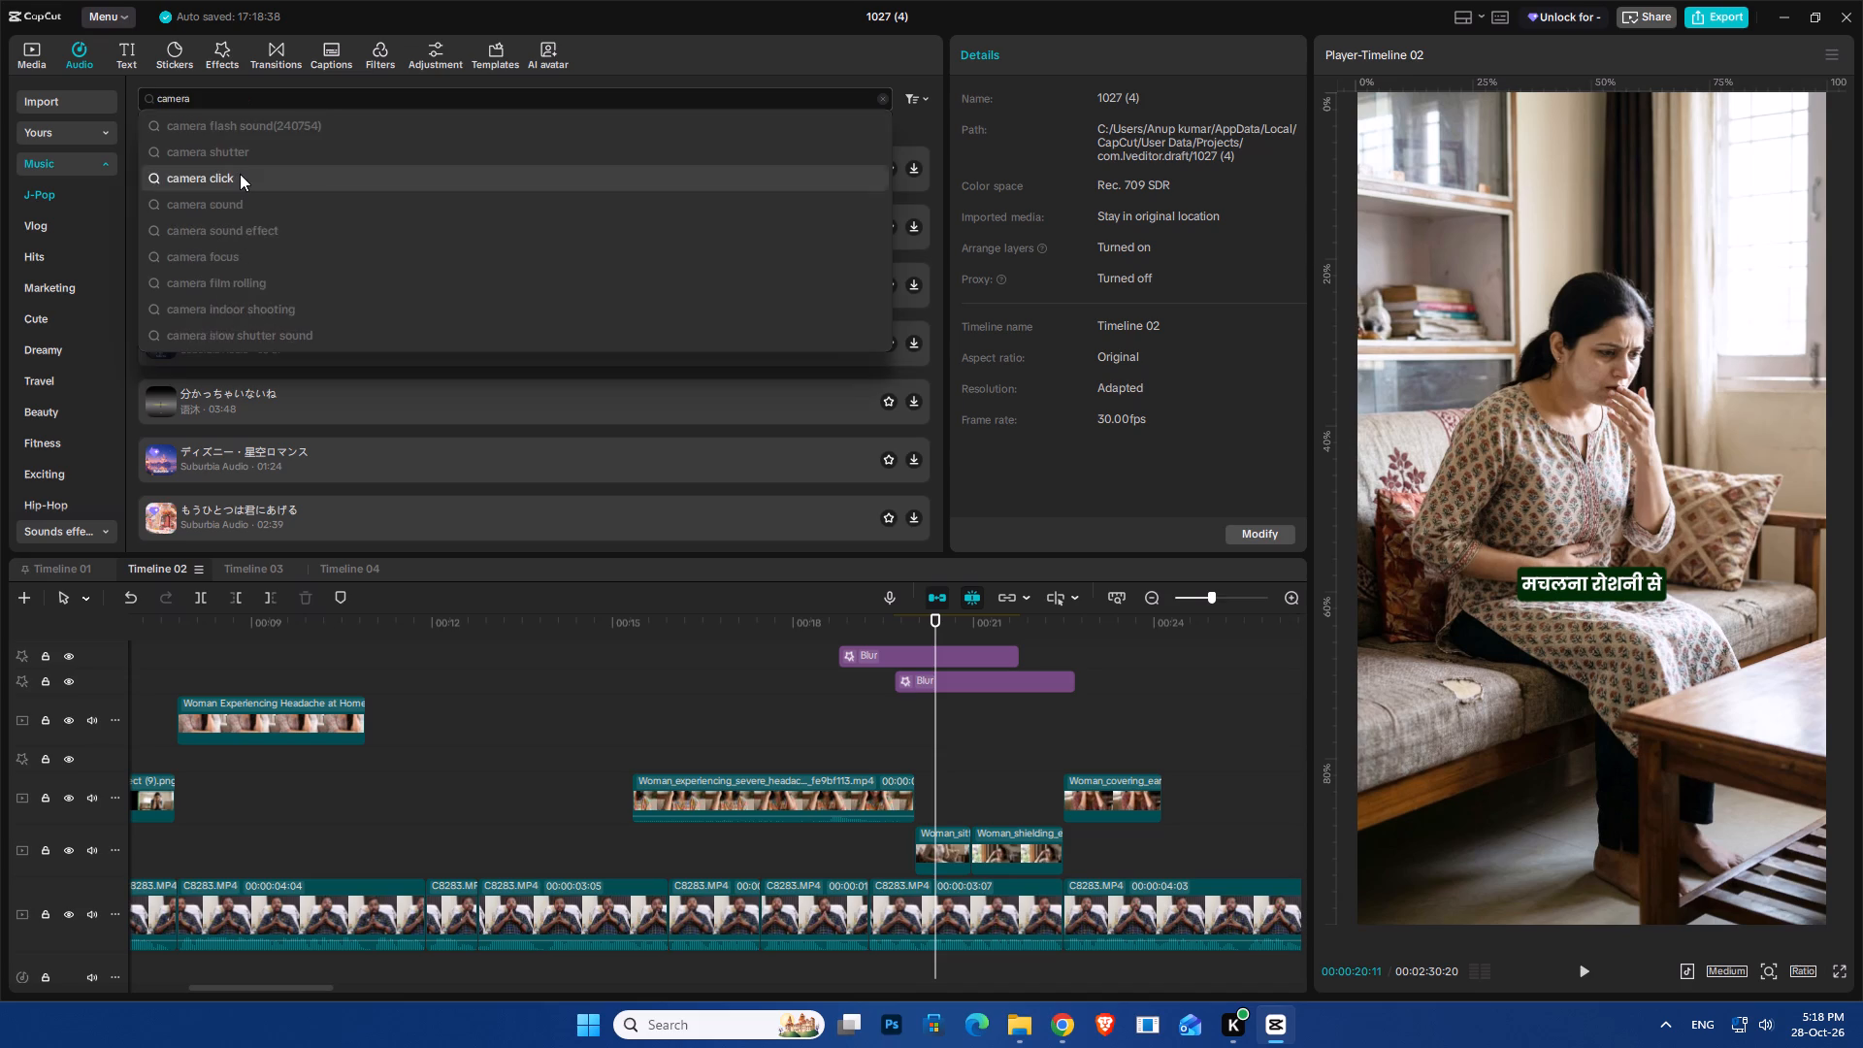
pyautogui.click(240, 174)
pyautogui.click(236, 107)
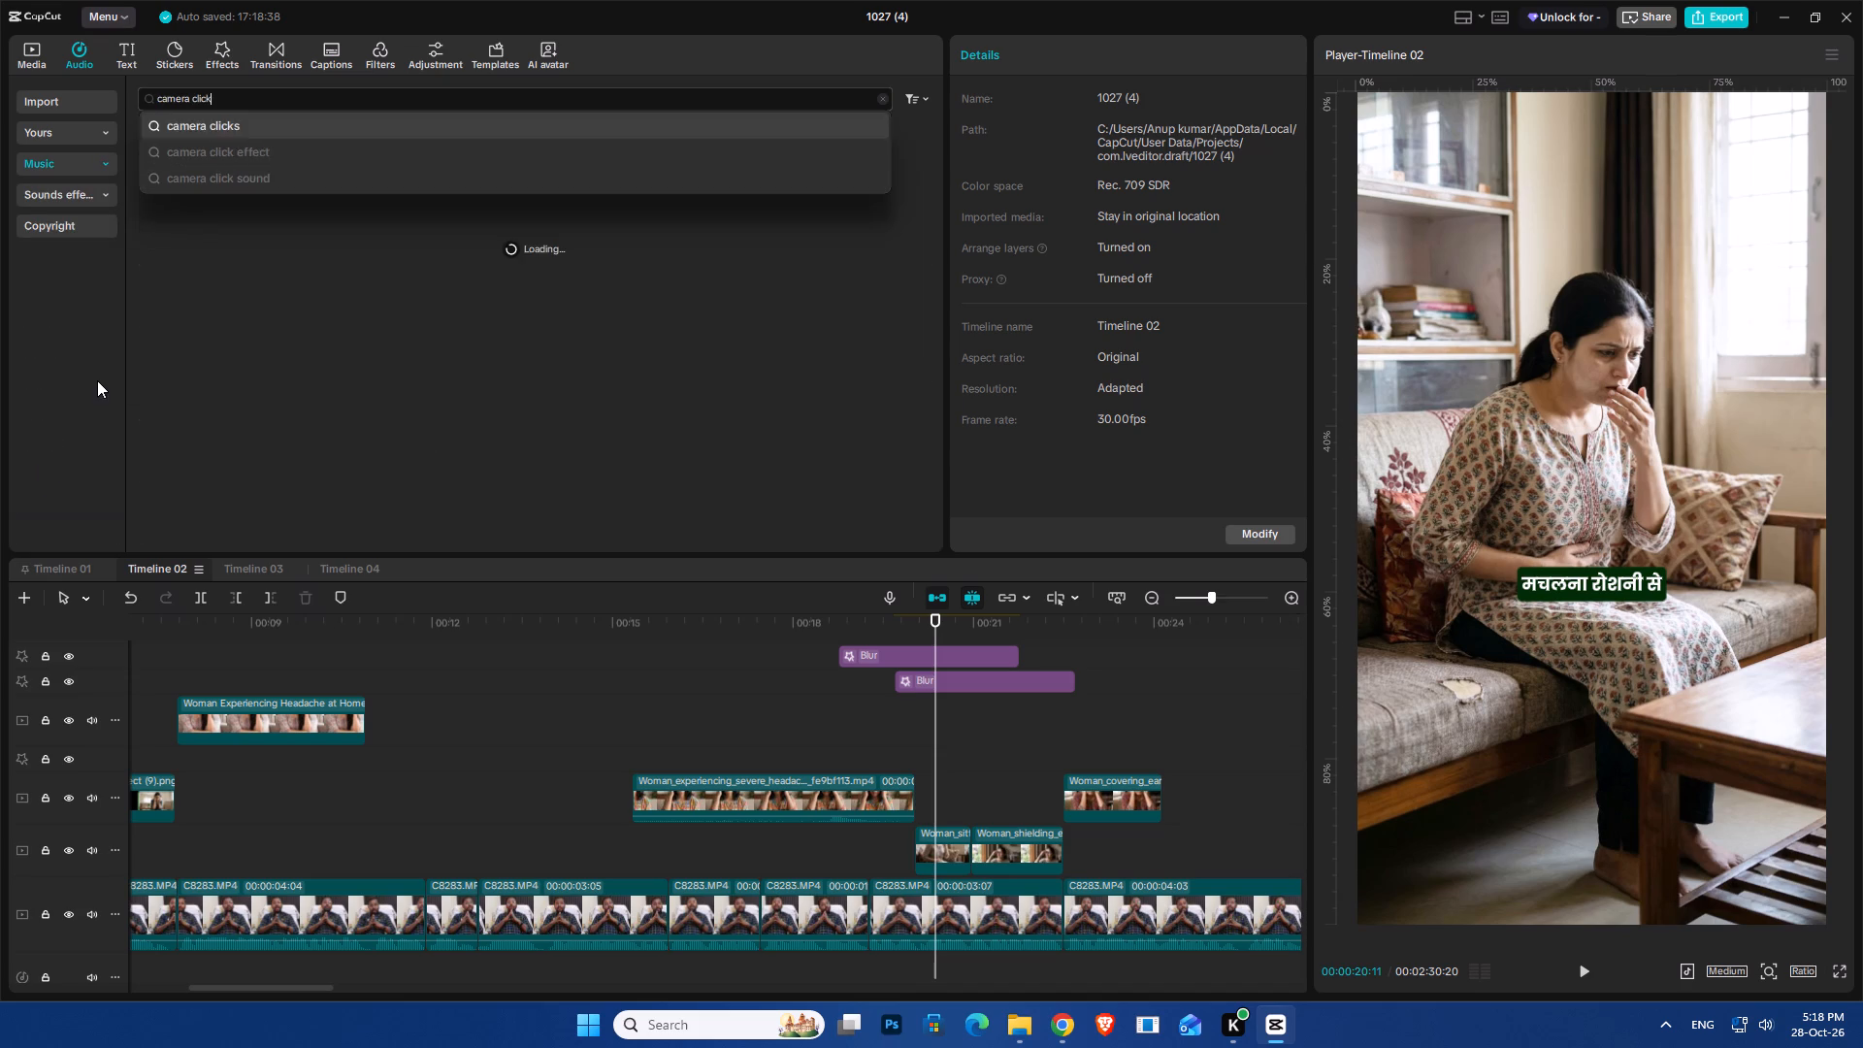
pyautogui.click(97, 380)
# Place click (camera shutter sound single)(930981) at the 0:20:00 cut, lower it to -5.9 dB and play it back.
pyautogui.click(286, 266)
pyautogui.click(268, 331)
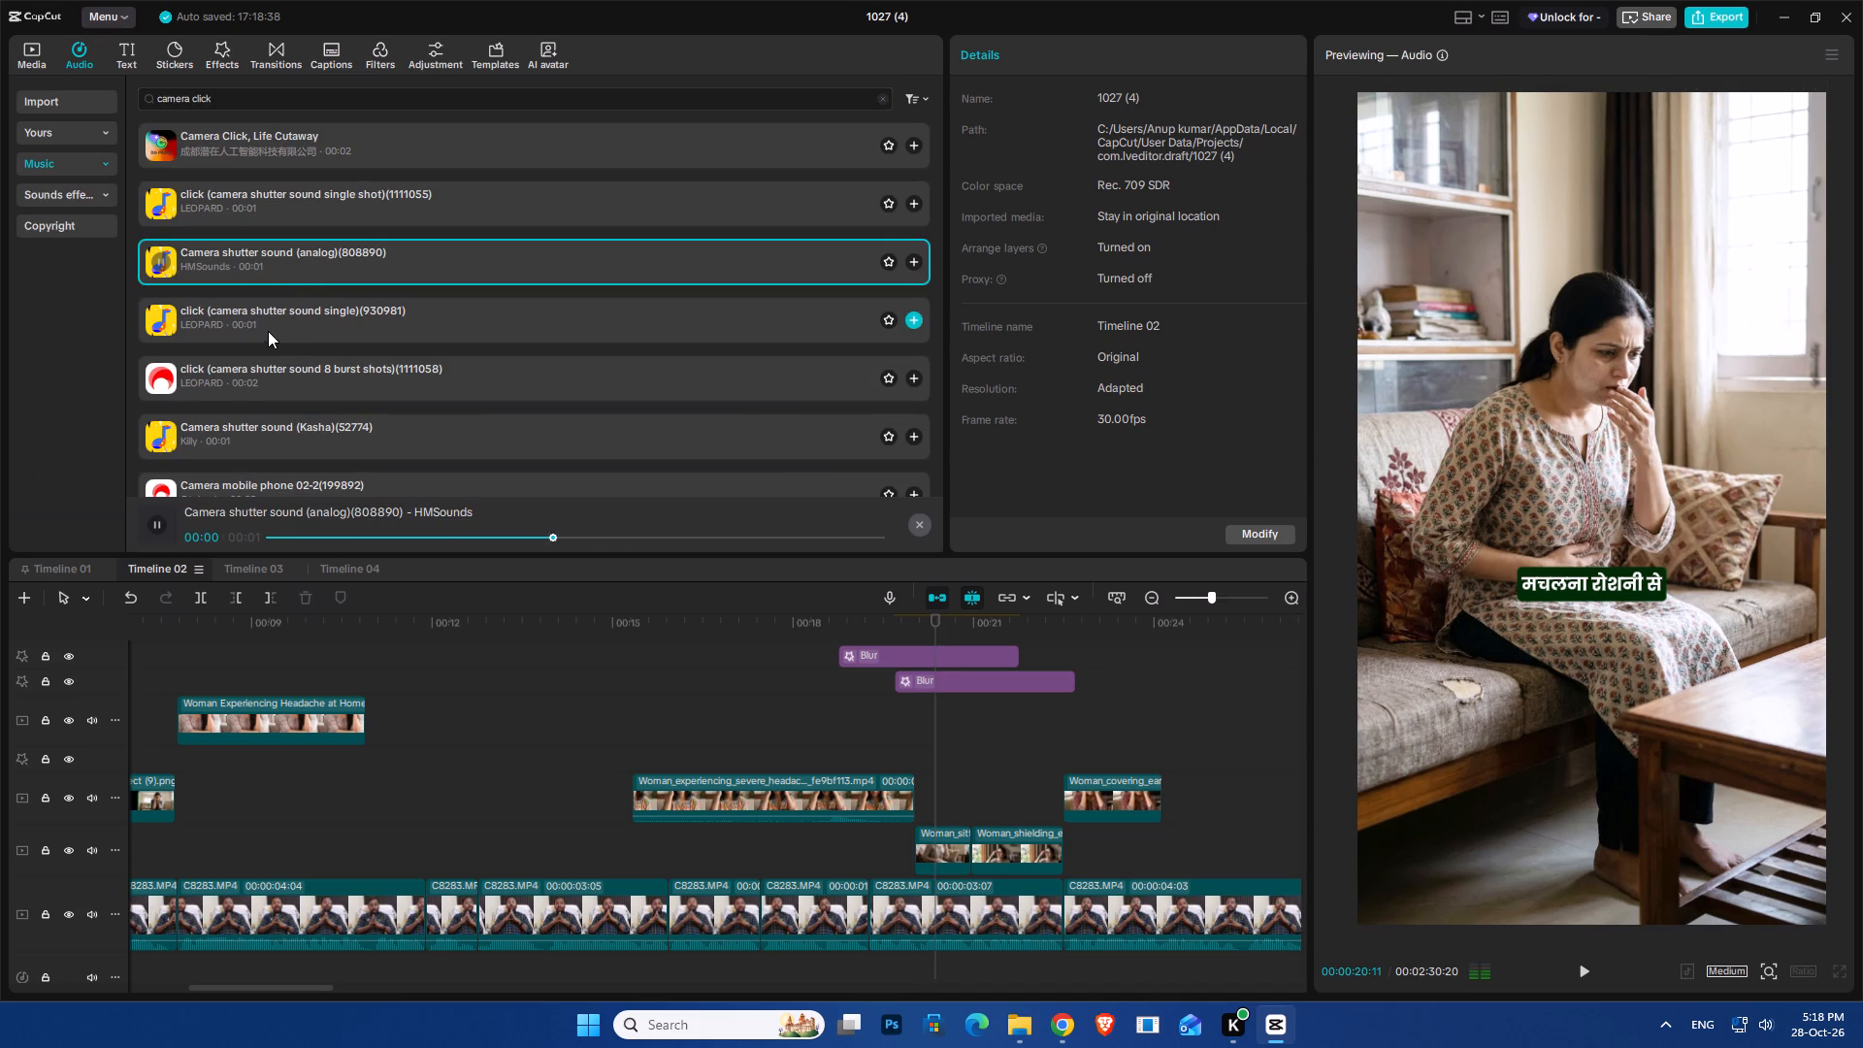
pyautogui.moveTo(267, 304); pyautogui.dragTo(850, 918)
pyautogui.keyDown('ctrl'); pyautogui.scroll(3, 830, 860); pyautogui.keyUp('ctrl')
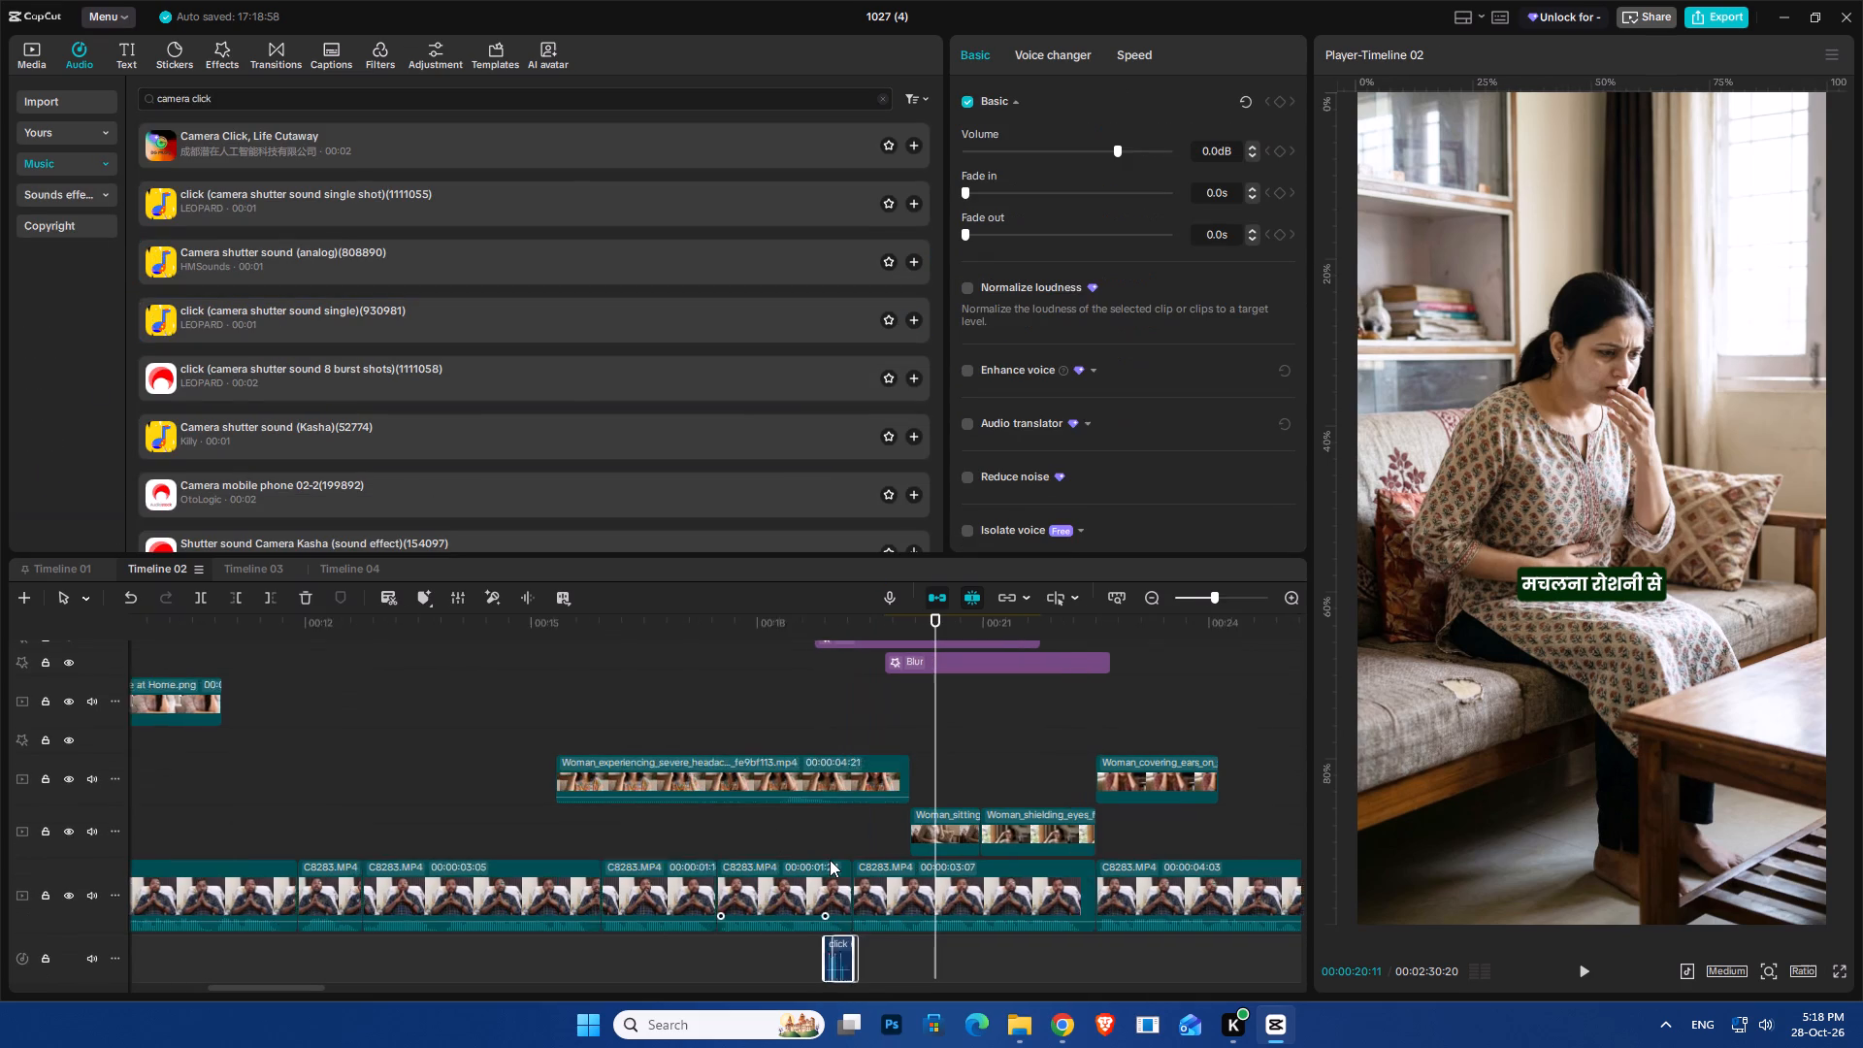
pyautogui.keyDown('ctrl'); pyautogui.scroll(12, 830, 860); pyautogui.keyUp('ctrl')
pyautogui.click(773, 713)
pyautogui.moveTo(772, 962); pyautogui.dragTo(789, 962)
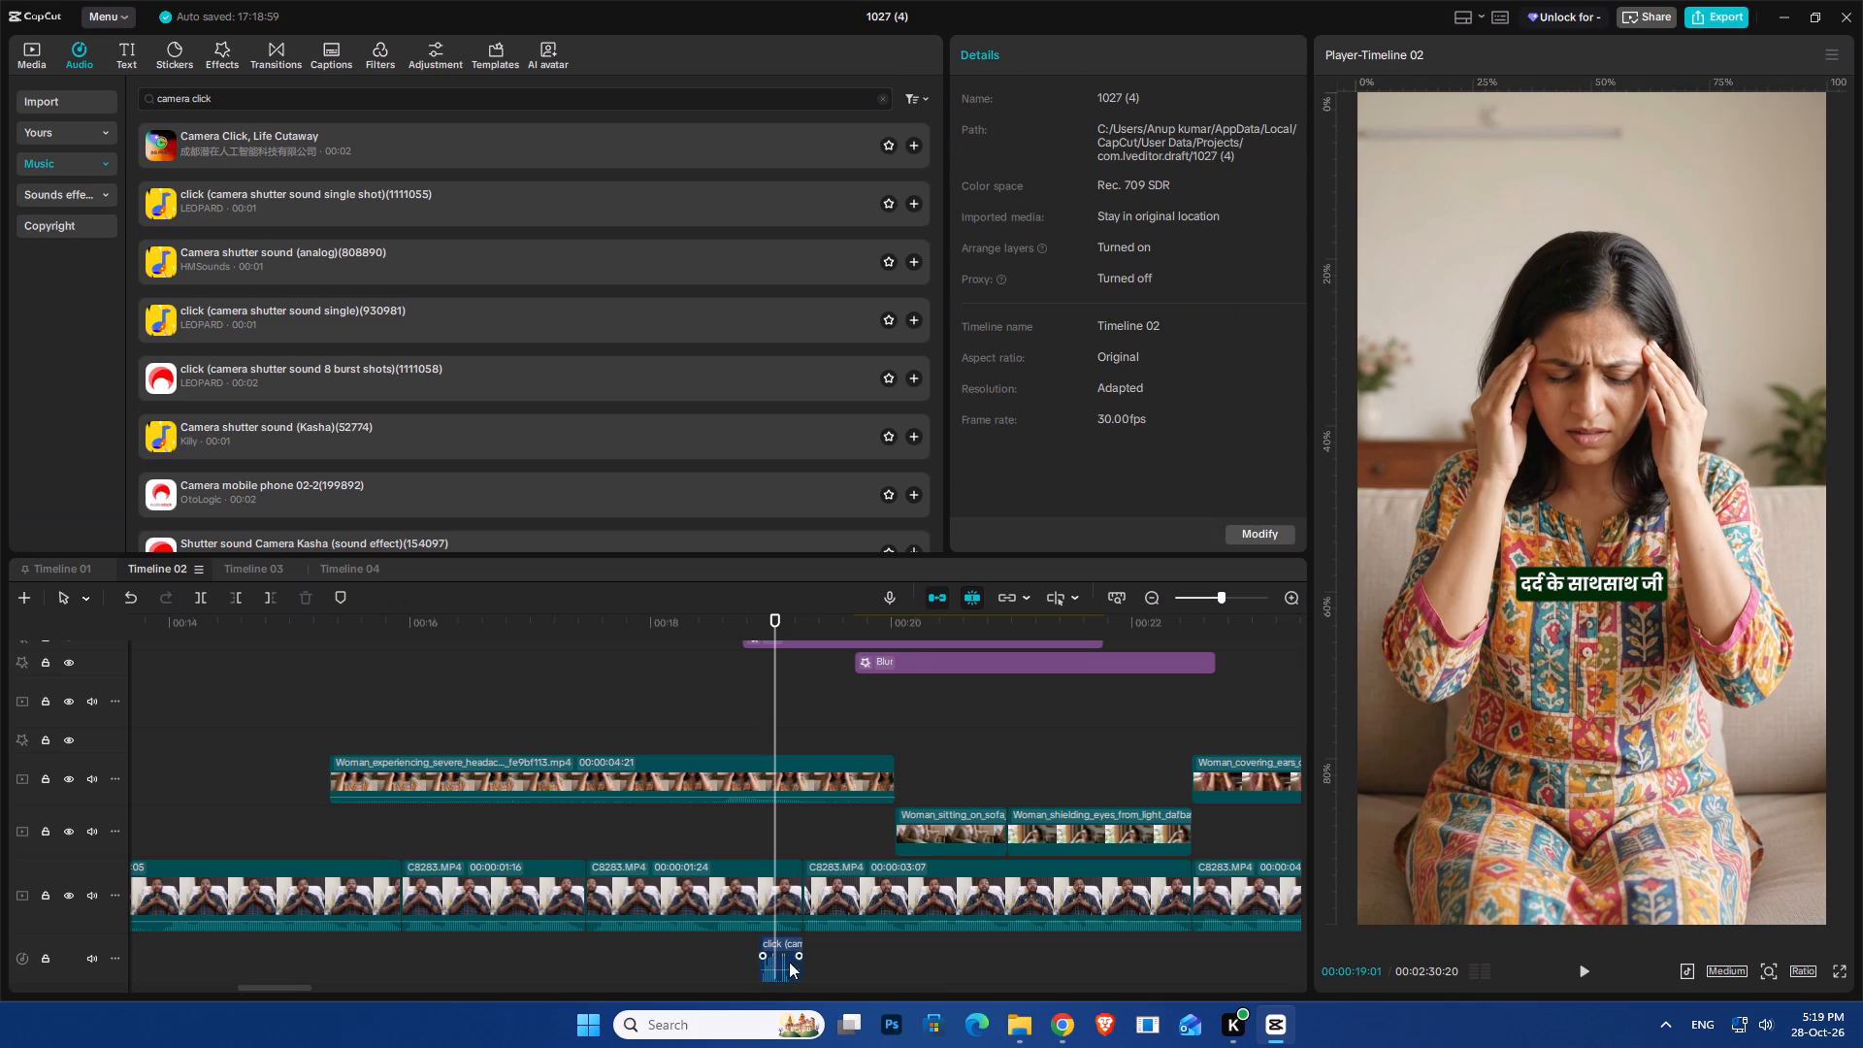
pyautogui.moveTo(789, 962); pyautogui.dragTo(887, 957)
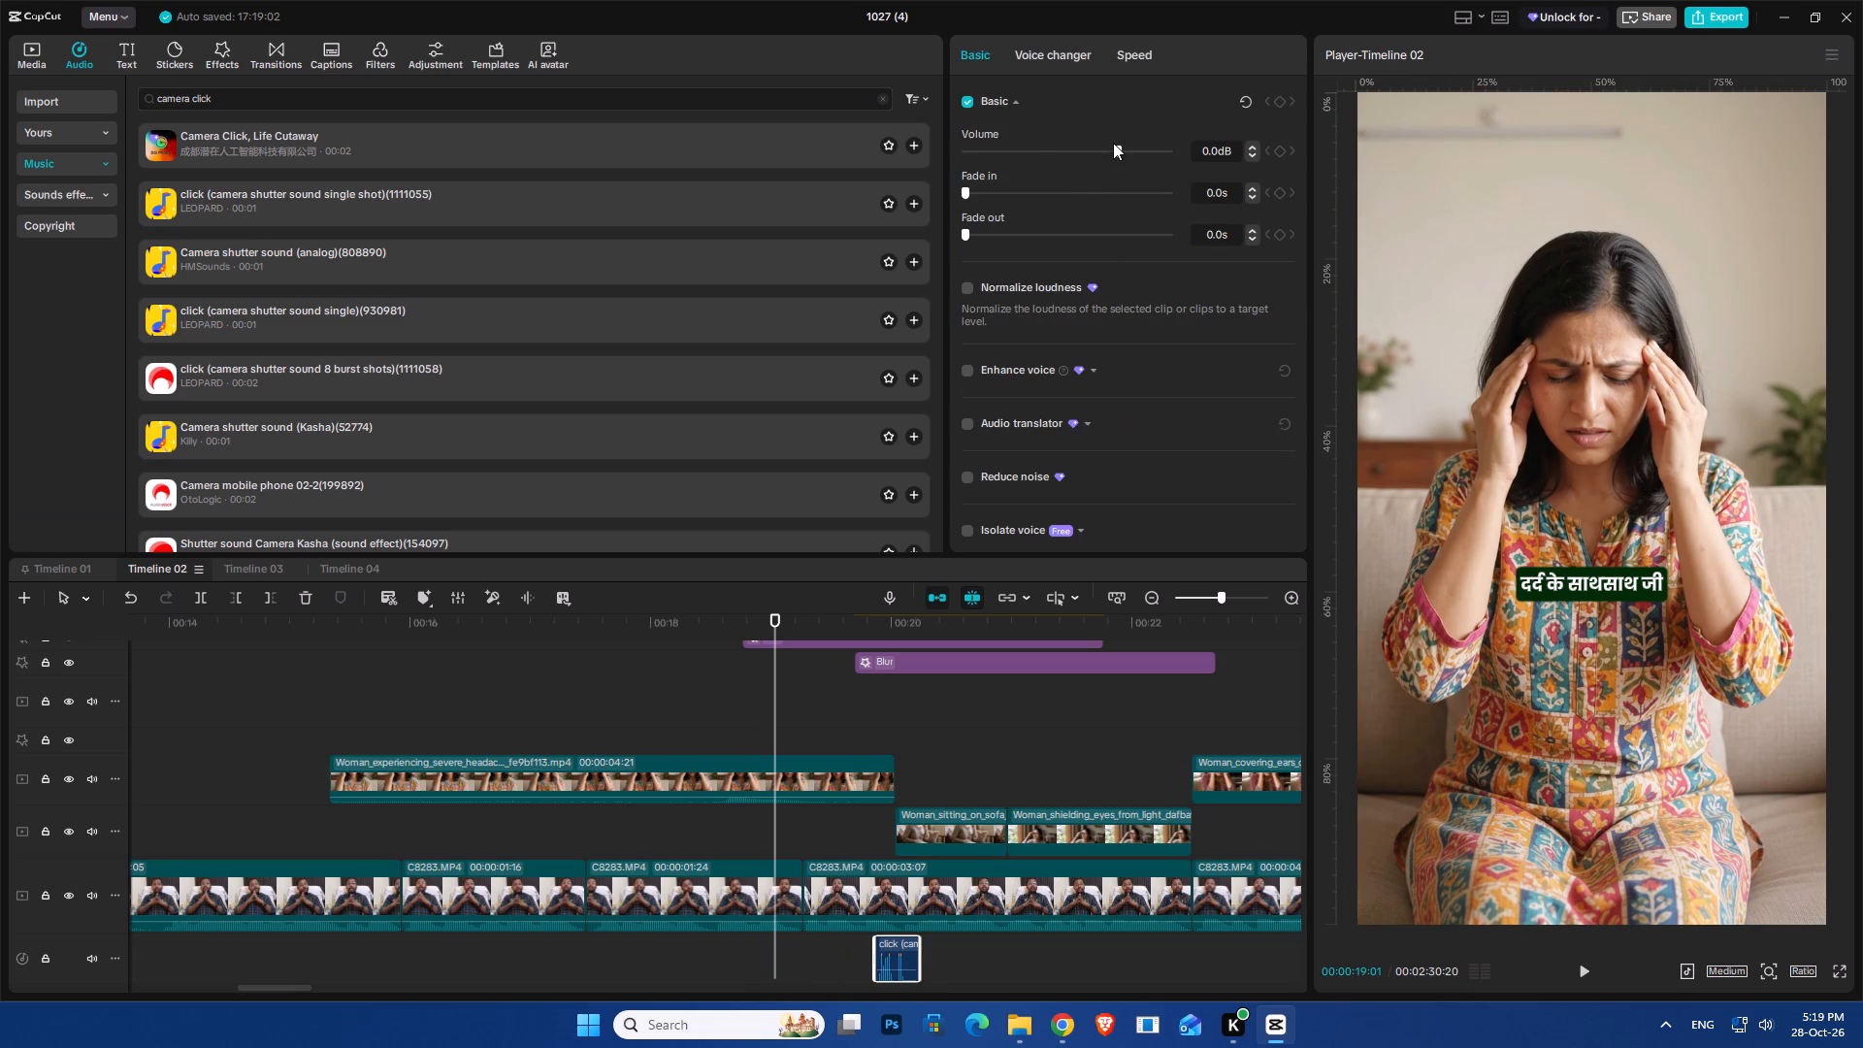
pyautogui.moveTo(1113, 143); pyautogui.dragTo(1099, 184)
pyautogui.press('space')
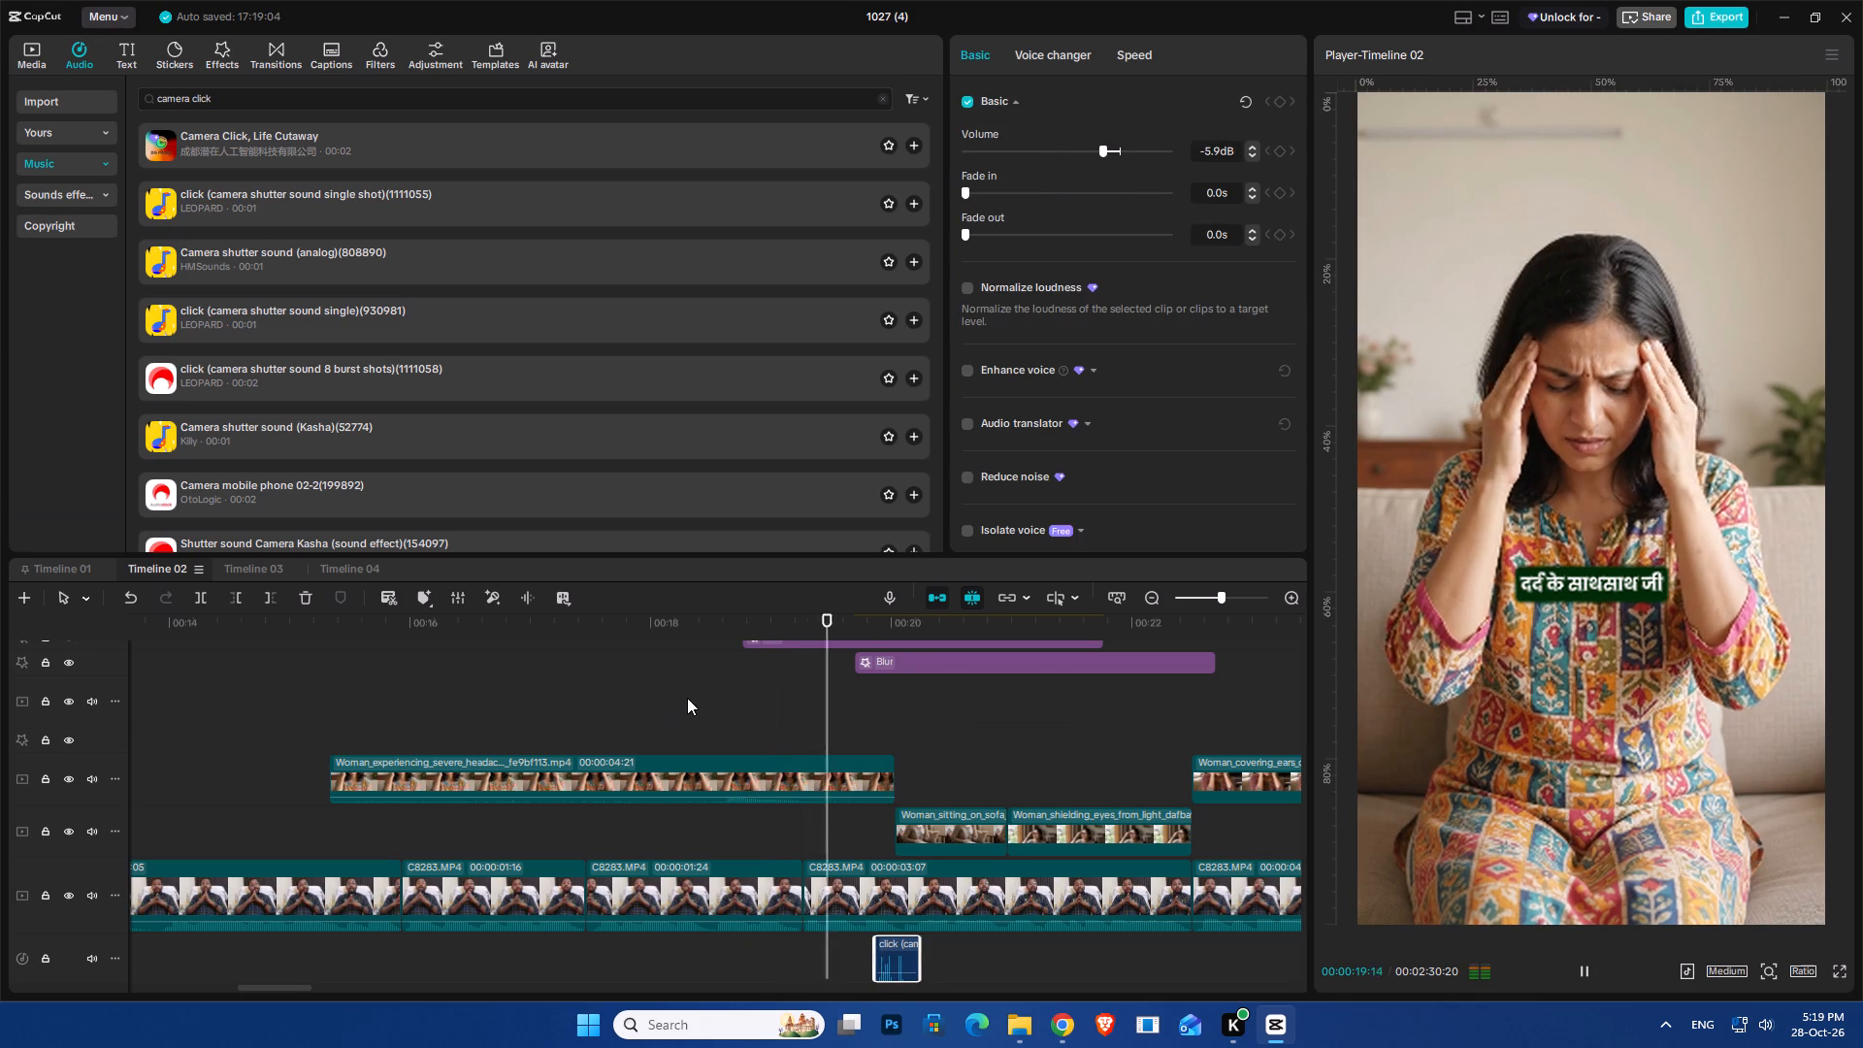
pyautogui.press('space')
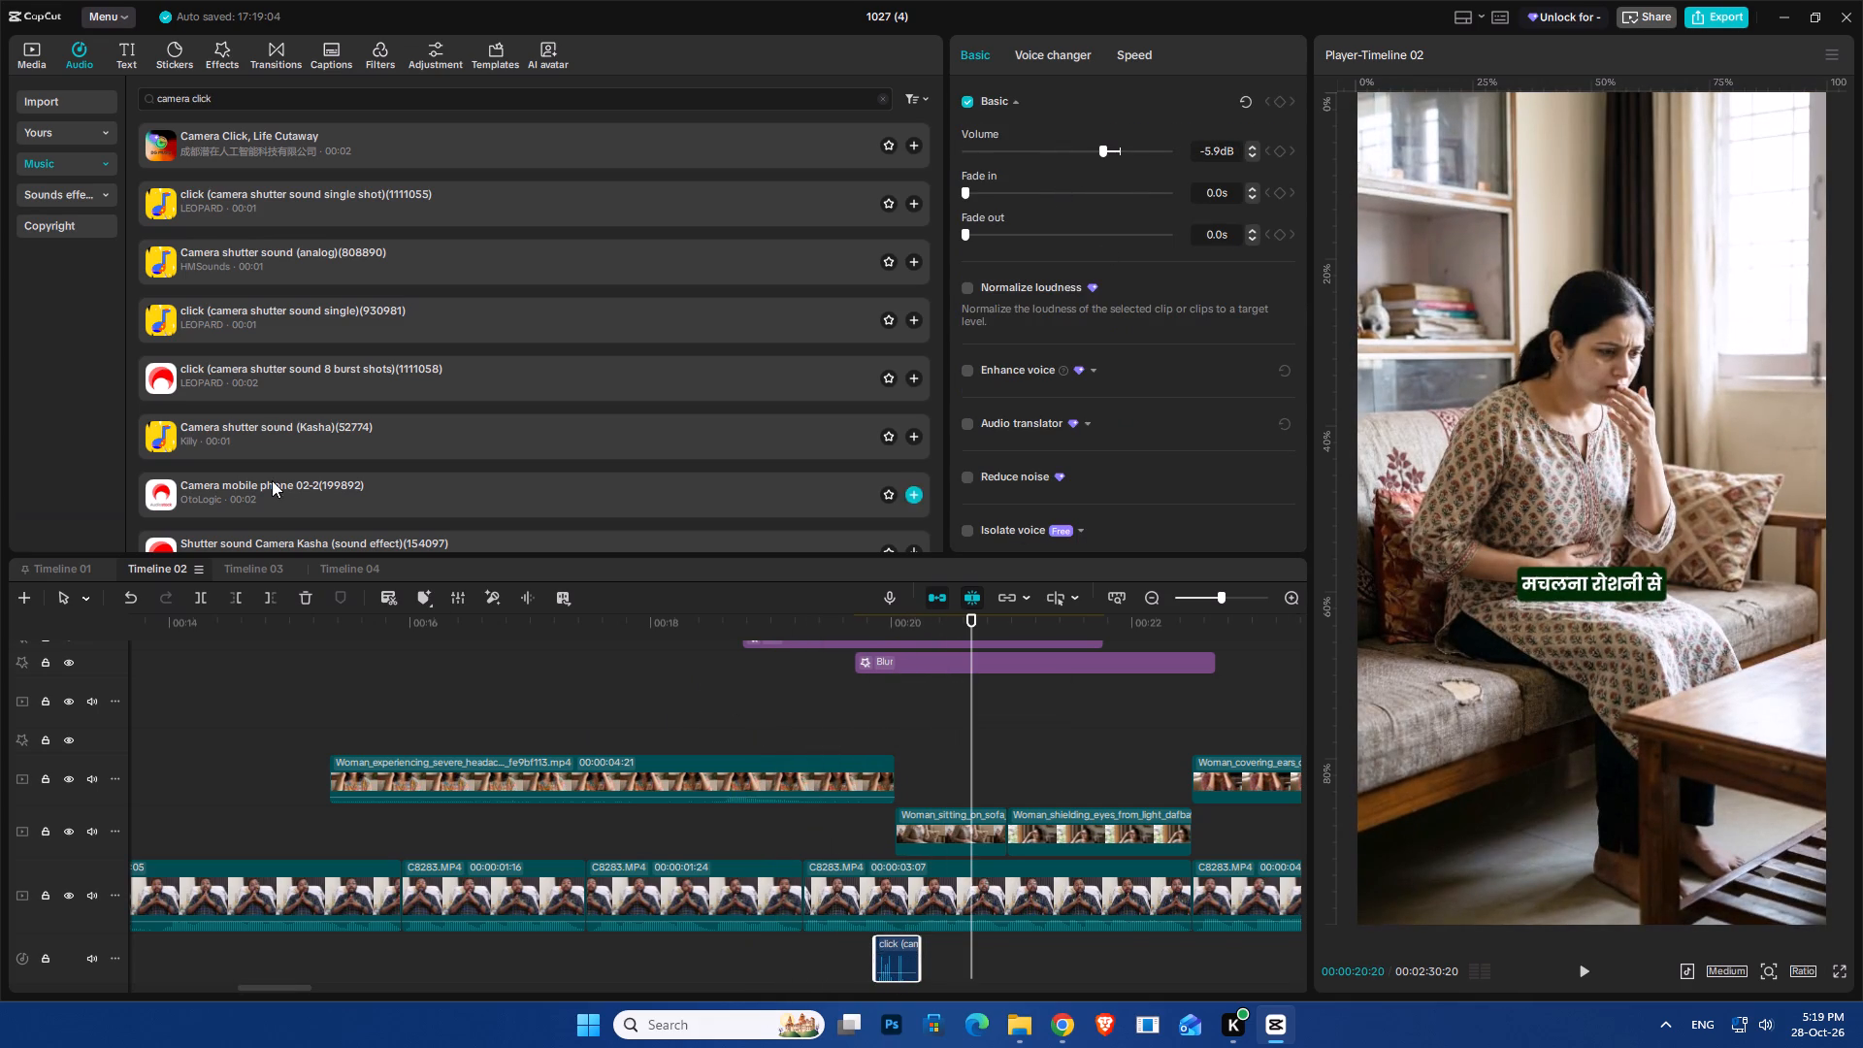
# Replace the placed click sound with Camera shutter sound (Kasha)(52774), positioned at the 0:20:00 cut.
pyautogui.click(280, 383)
pyautogui.click(224, 431)
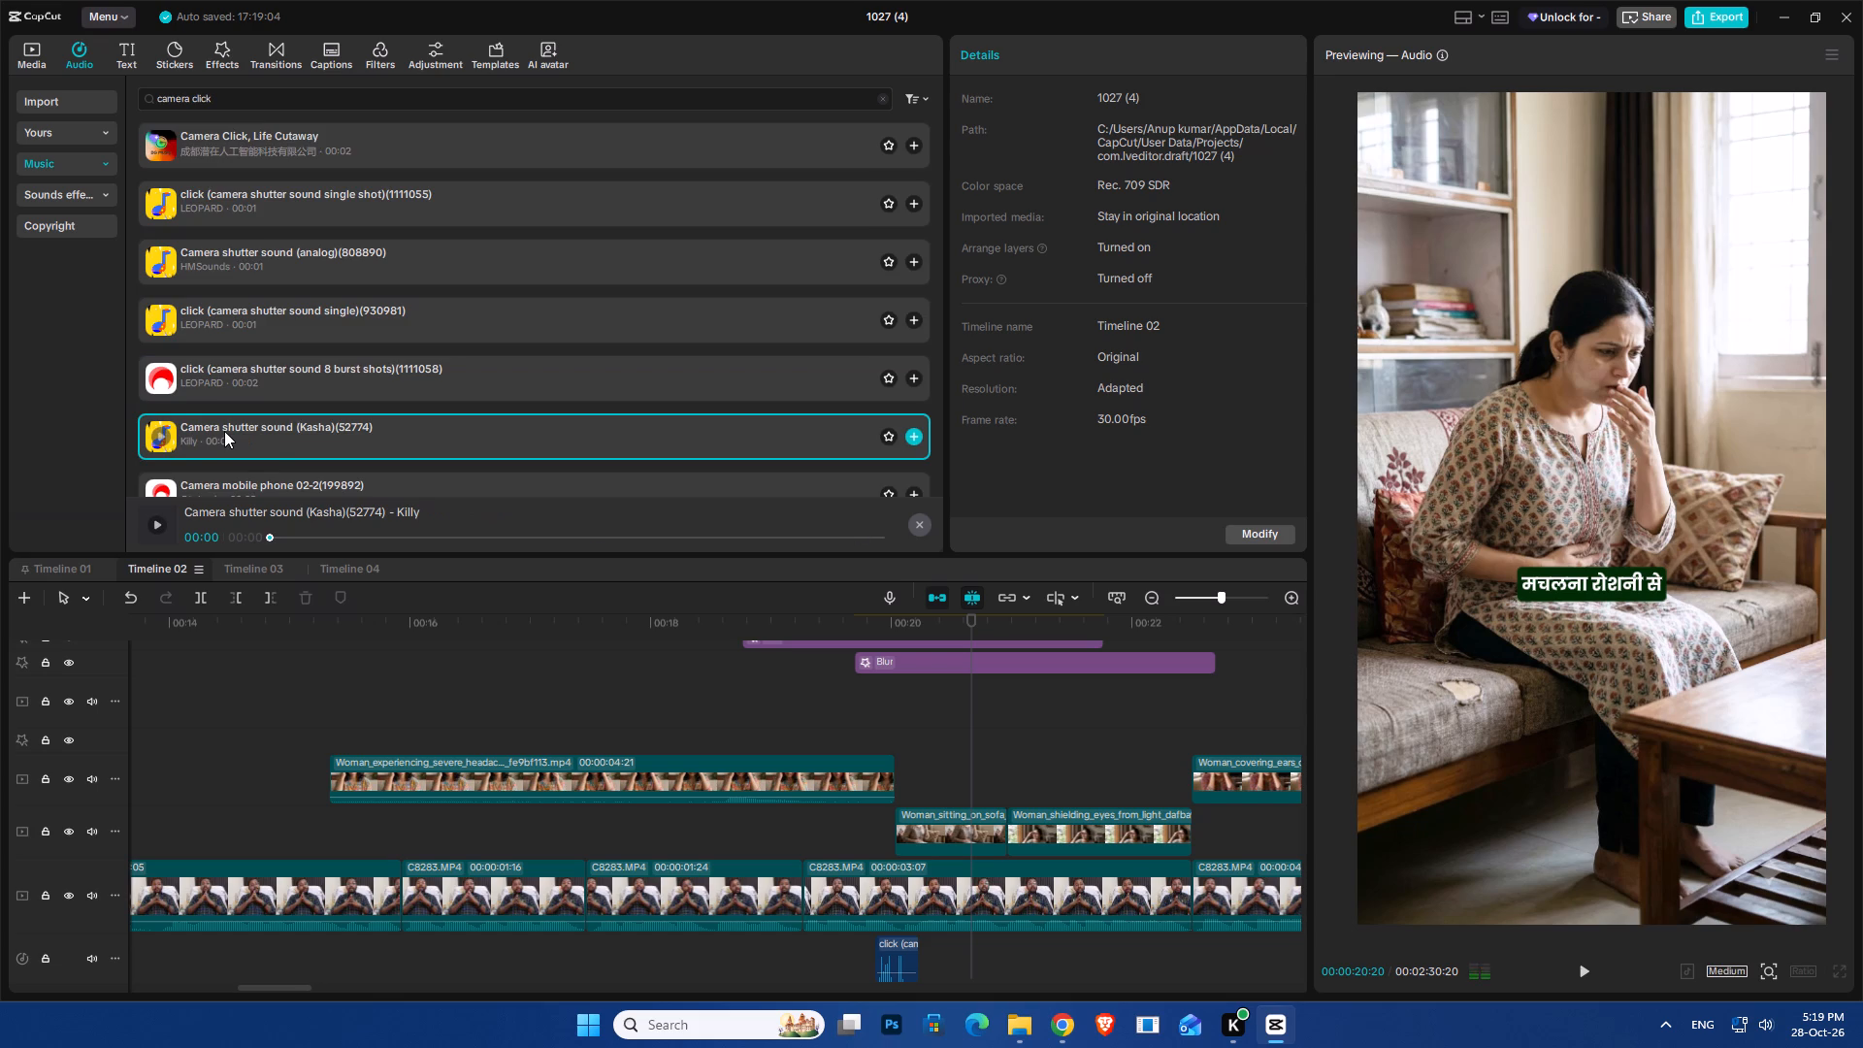
pyautogui.scroll(-1, 229, 430)
pyautogui.moveTo(226, 348); pyautogui.dragTo(889, 957)
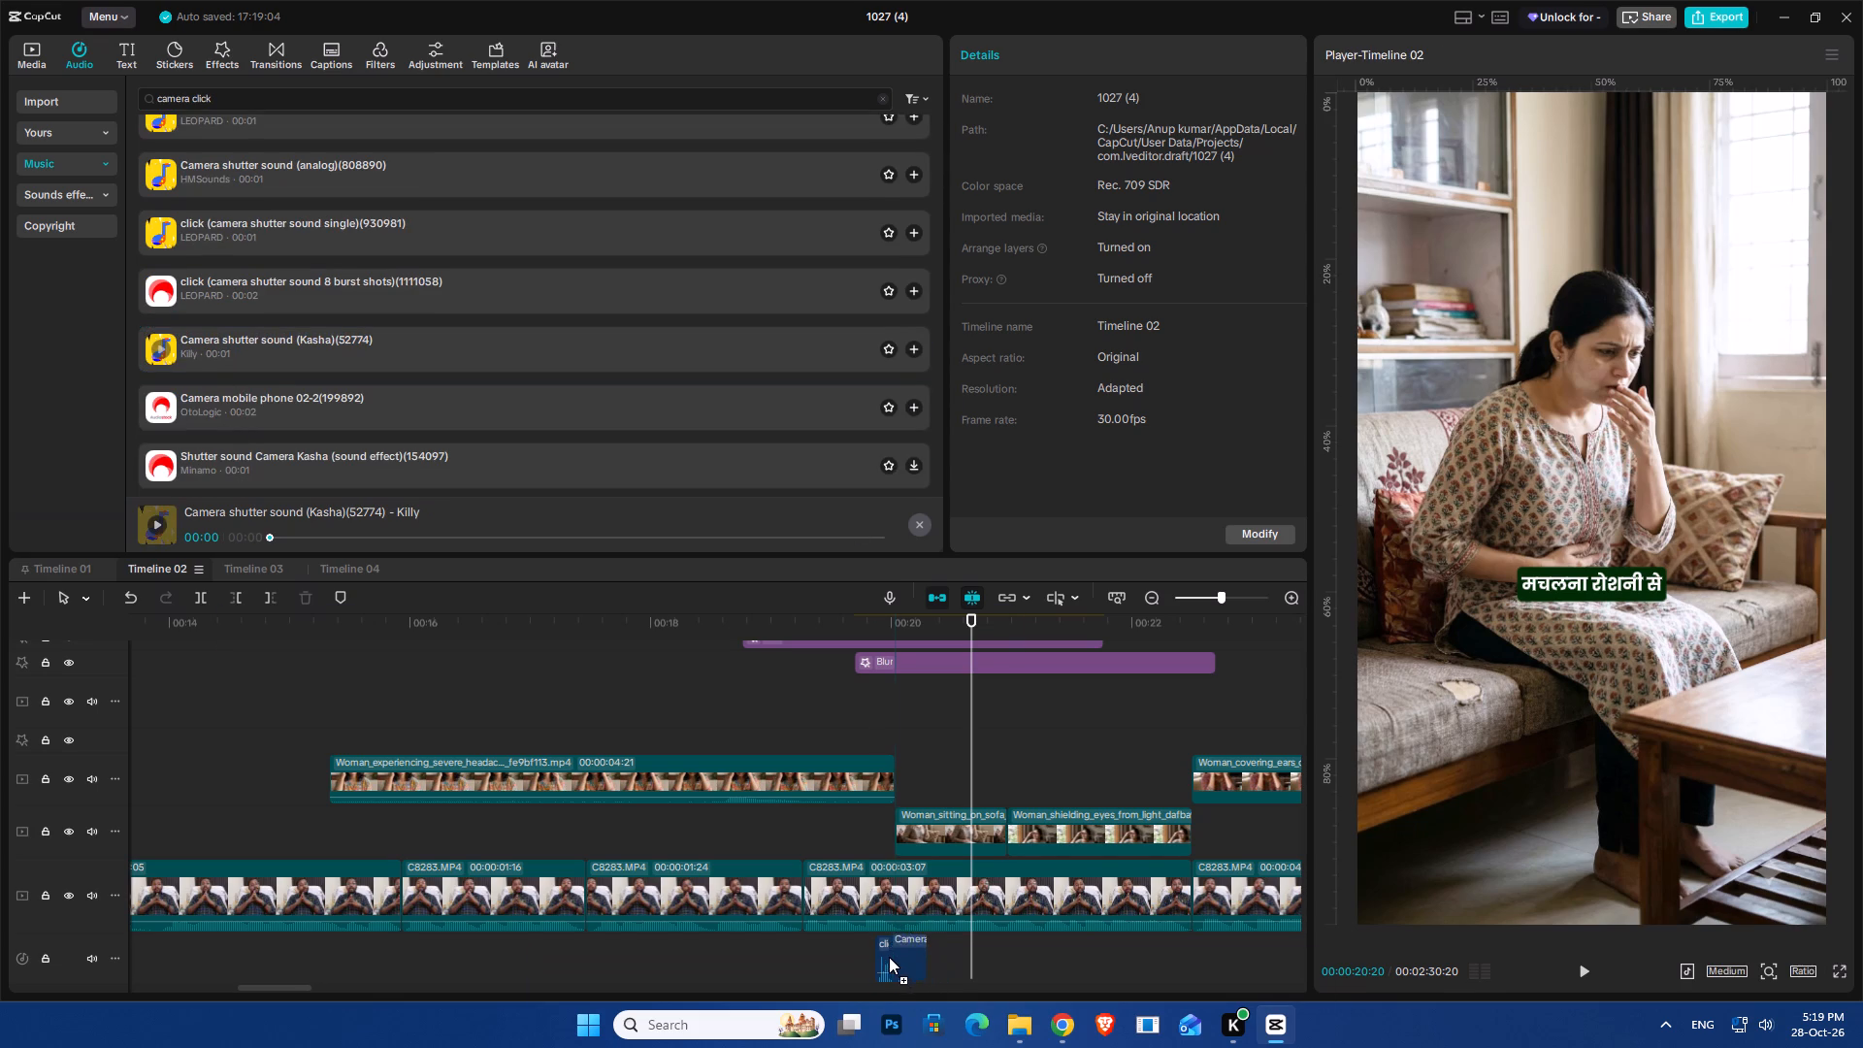
pyautogui.moveTo(889, 957); pyautogui.dragTo(886, 954)
pyautogui.keyDown('ctrl'); pyautogui.scroll(7, 899, 959); pyautogui.keyUp('ctrl')
pyautogui.click(854, 914)
pyautogui.press('d')
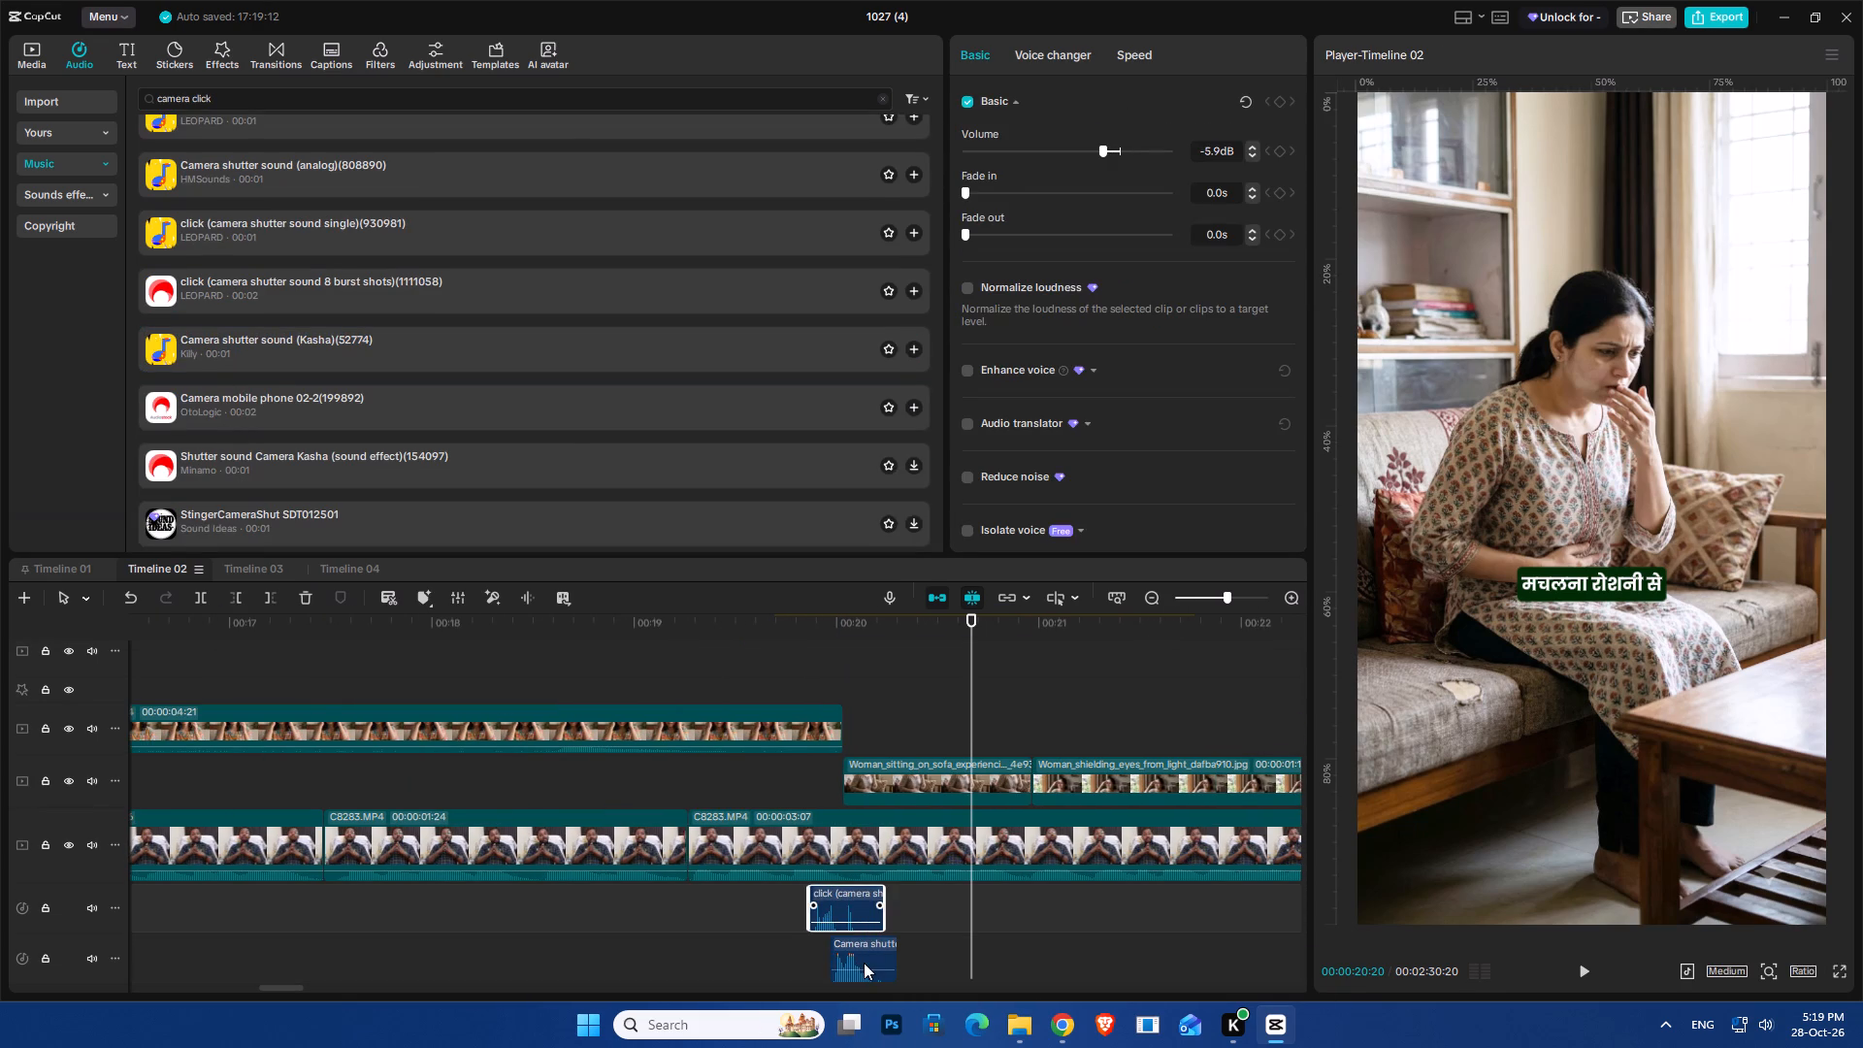
pyautogui.moveTo(861, 957); pyautogui.dragTo(857, 936)
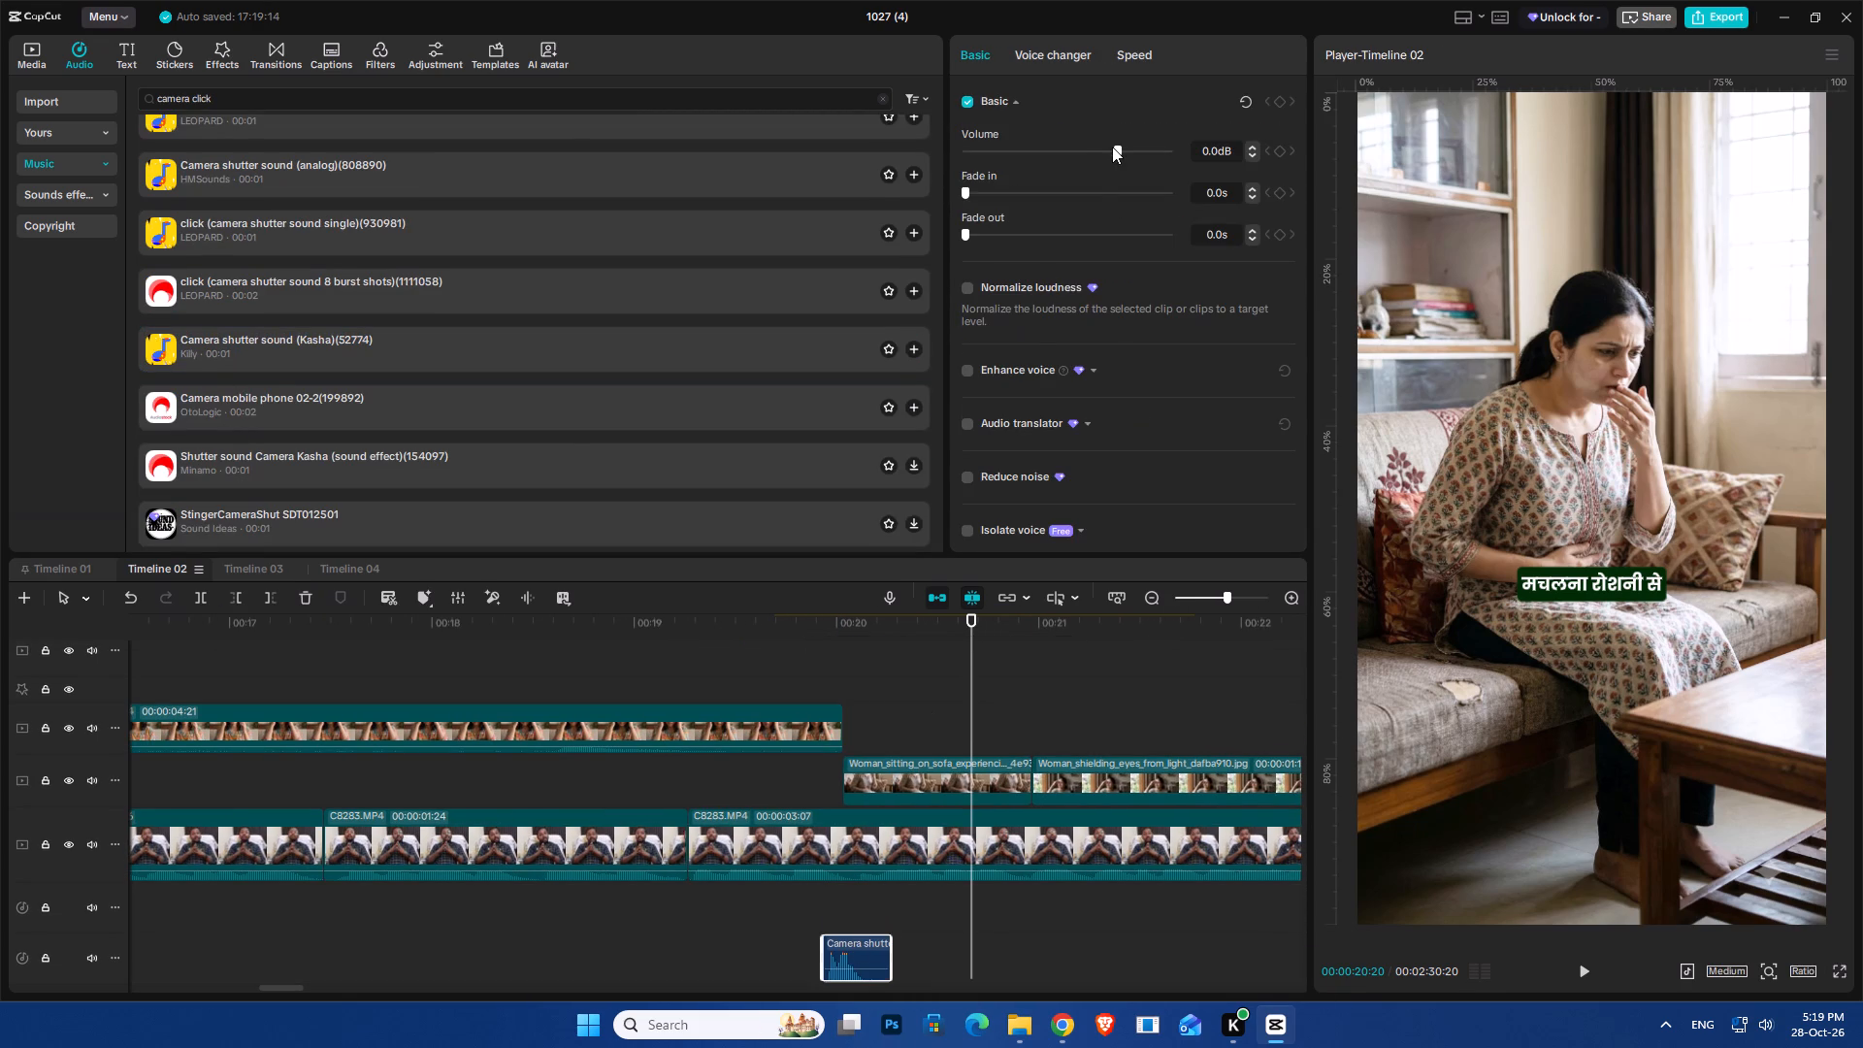
# Lower the Kasha shutter sound's volume to -9.7 dB, playing back the 0:20:00 cut to judge the level.
pyautogui.moveTo(1112, 147); pyautogui.dragTo(1097, 156)
pyautogui.click(755, 674)
pyautogui.click(766, 651)
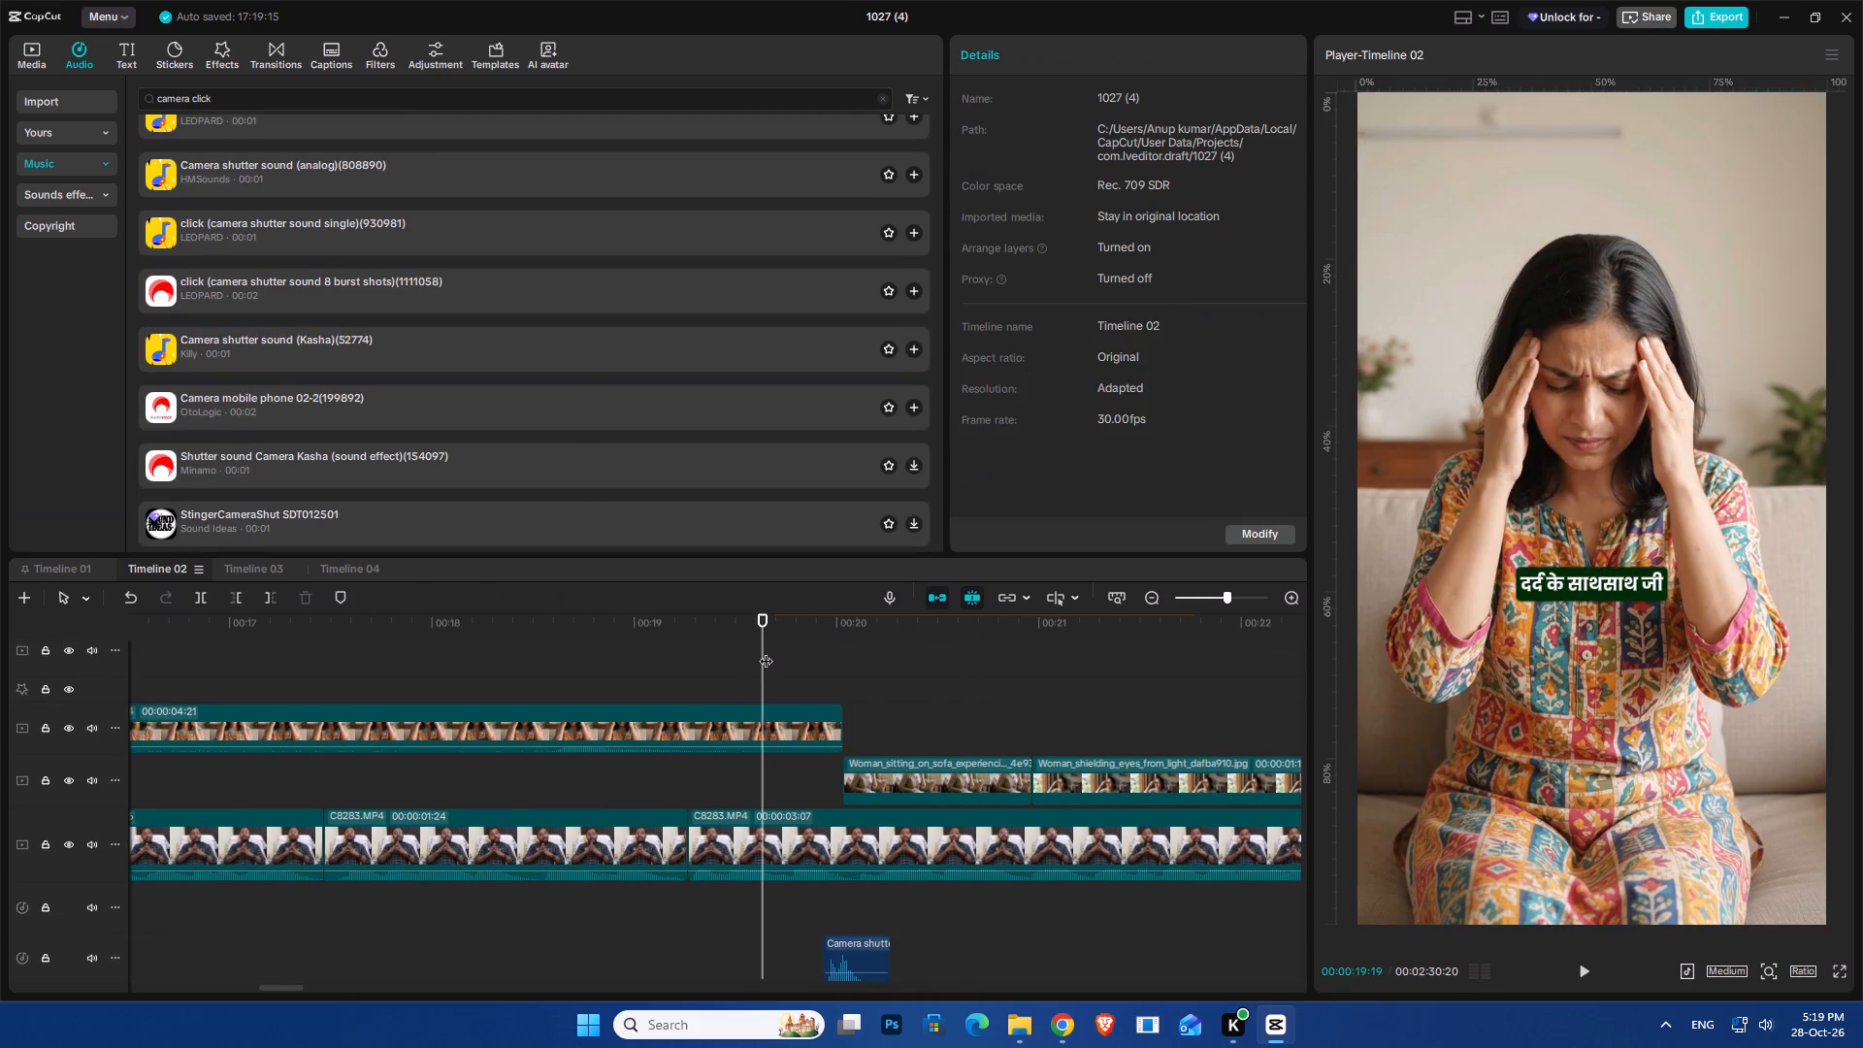
pyautogui.press('space')
pyautogui.press('space')
pyautogui.click(843, 955)
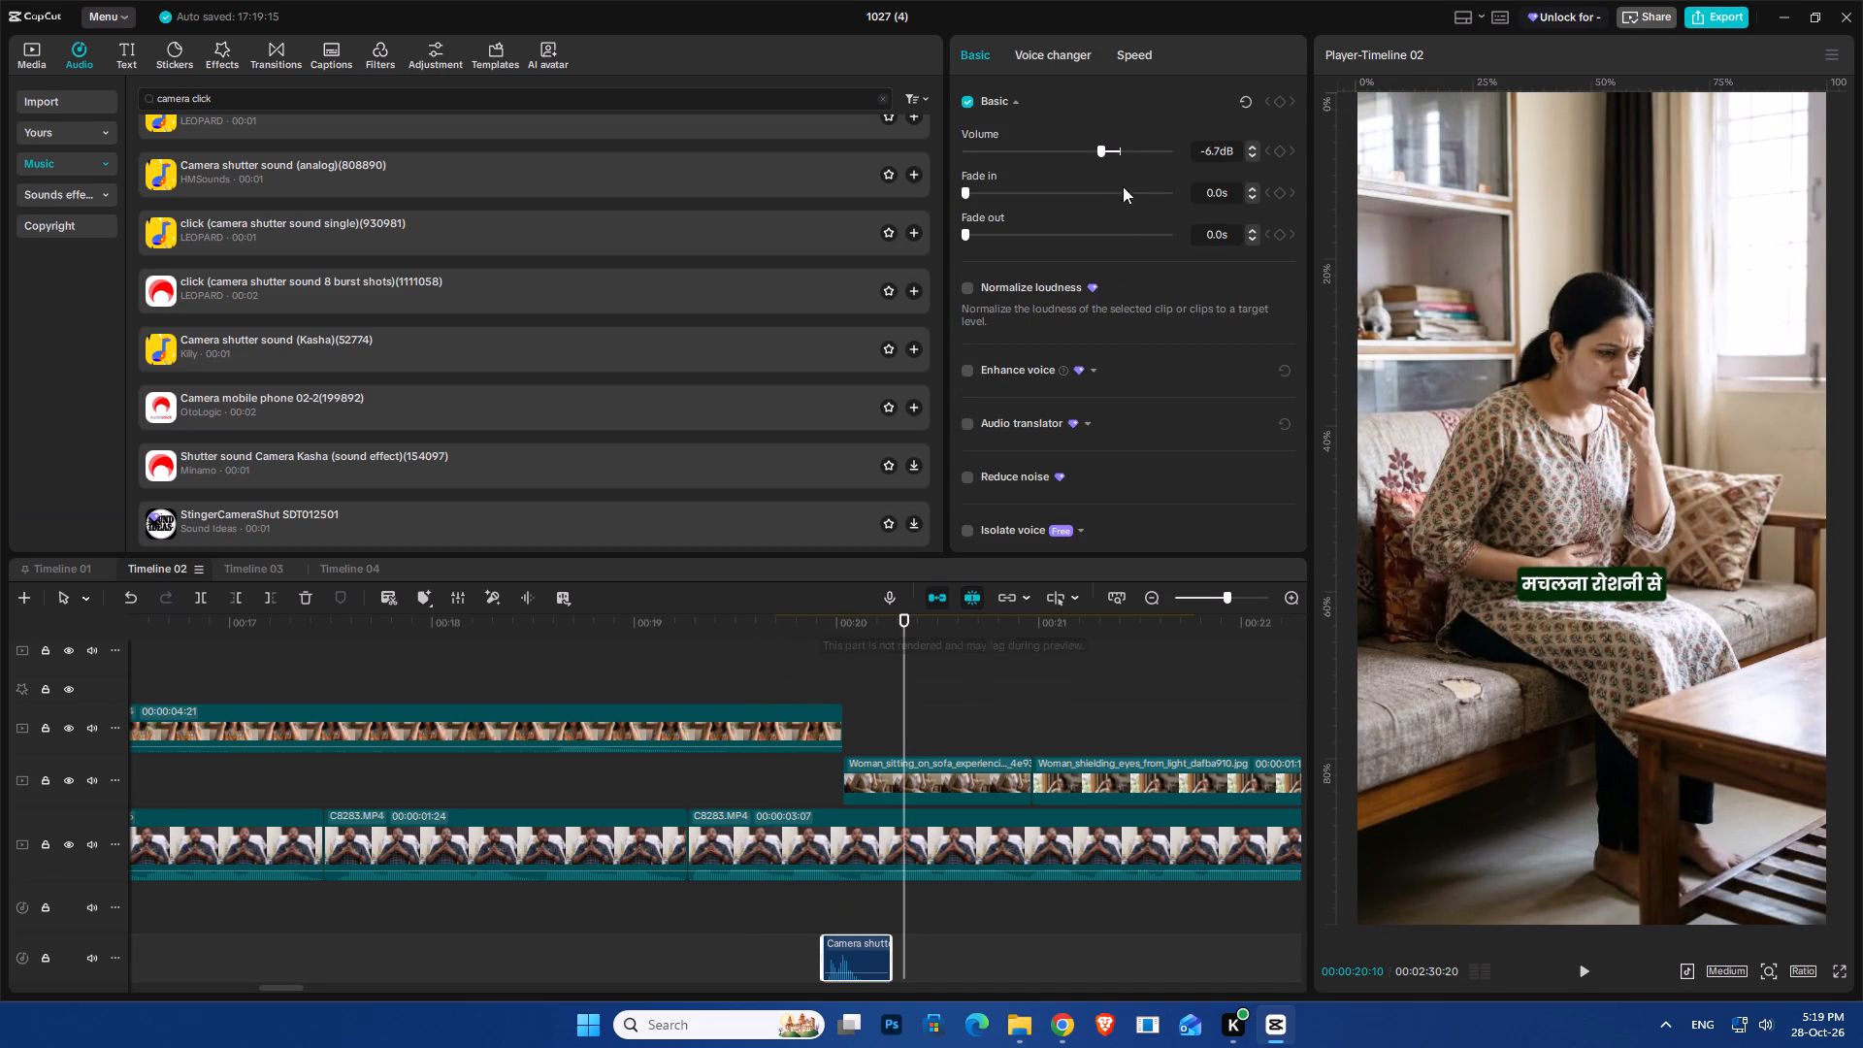
pyautogui.click(1096, 151)
# Duplicate the Kasha shutter sound to the cut between the sitting-woman and eye-shielding images and play it back.
pyautogui.keyDown('alt'); pyautogui.moveTo(860, 941); pyautogui.dragTo(1040, 922); pyautogui.keyUp('alt')
pyautogui.press('space')
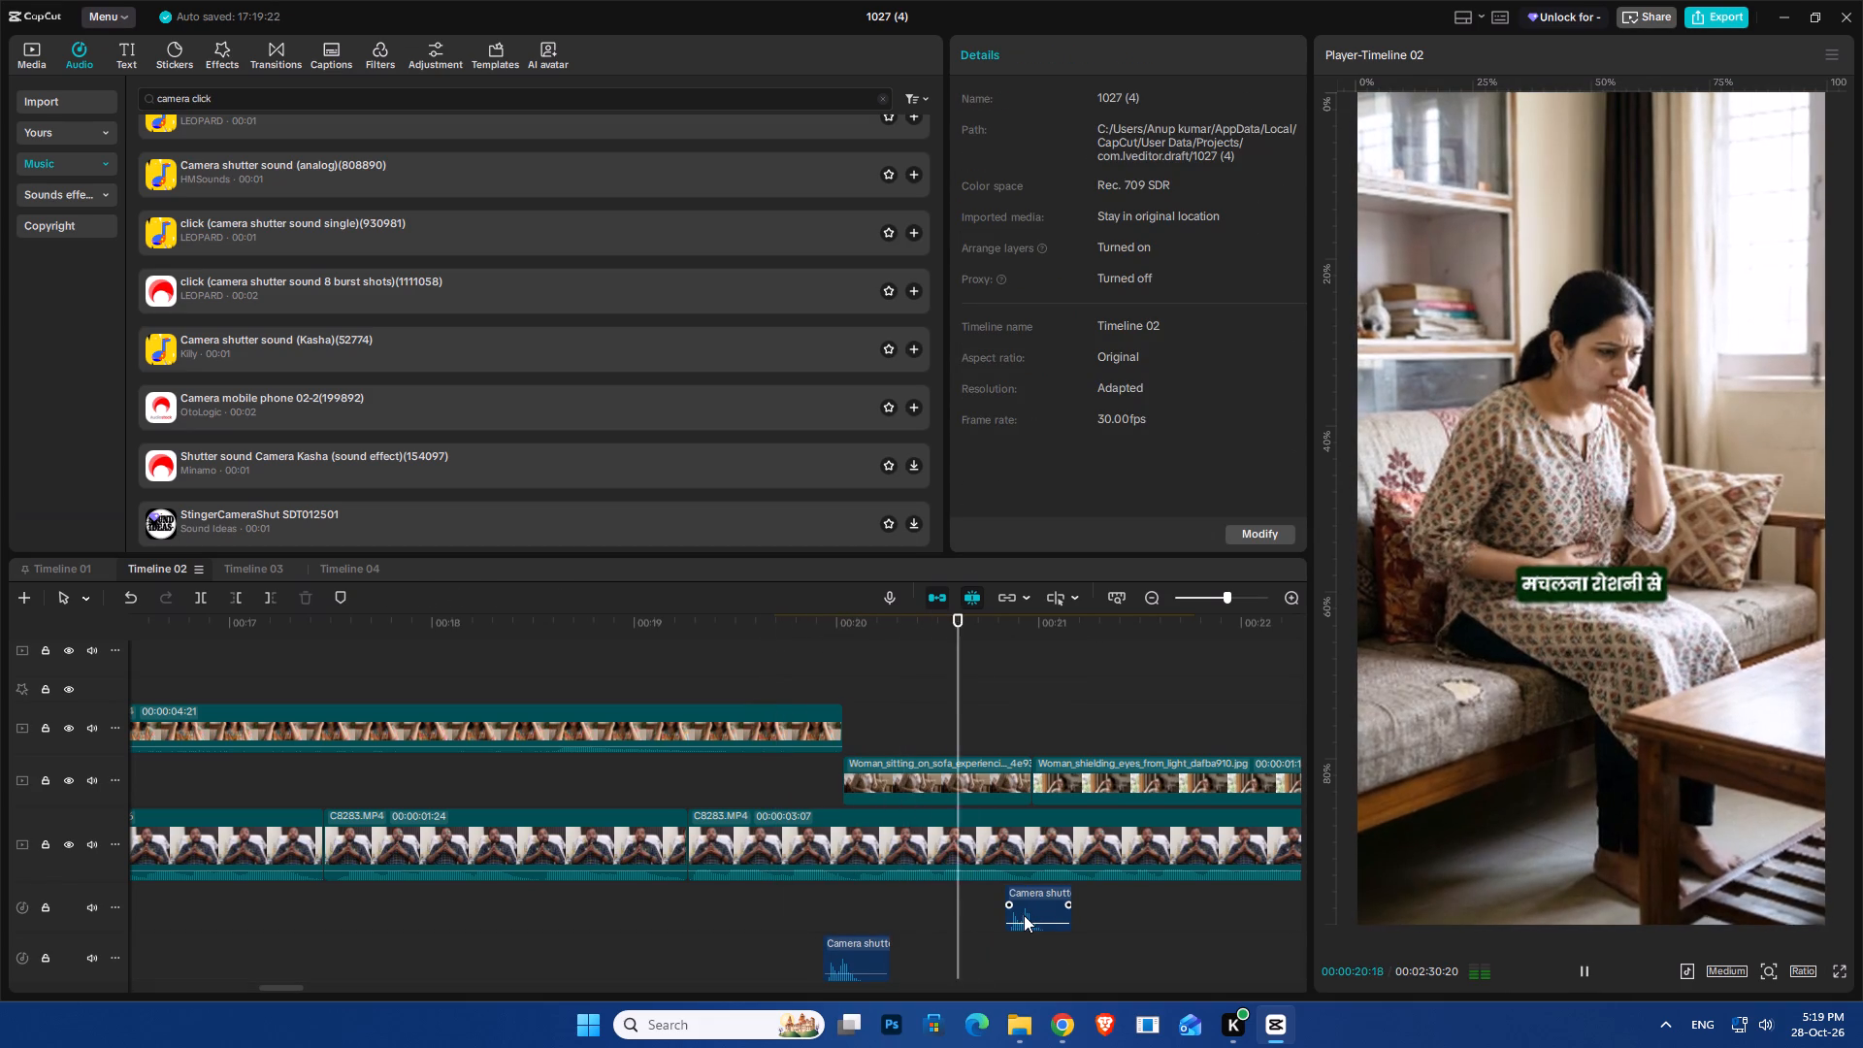
pyautogui.press('space')
# Disable both Blur effects over the 0:20:00 and 0:20:29 cuts and play through the ear-covering image to about 0:24.
pyautogui.keyDown('ctrl'); pyautogui.scroll(-12, 1038, 898); pyautogui.keyUp('ctrl')
pyautogui.scroll(8, 1048, 896)
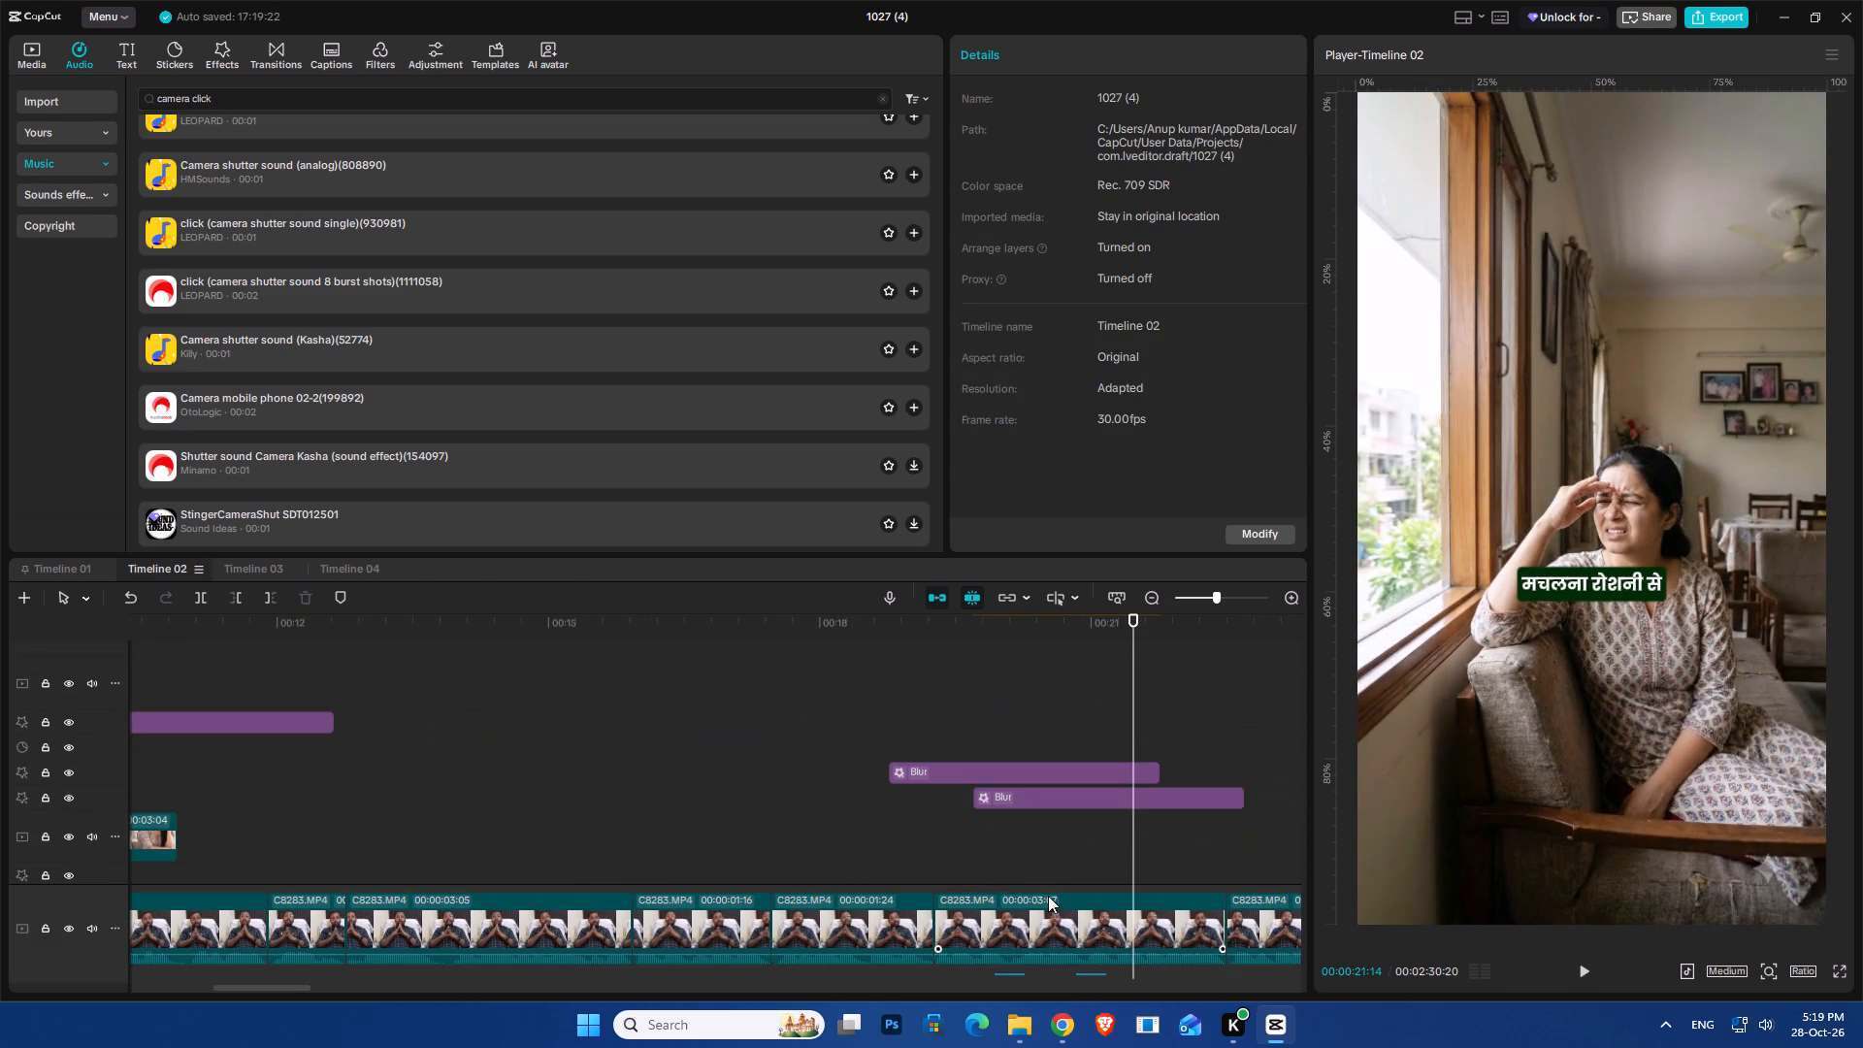
pyautogui.click(1083, 793)
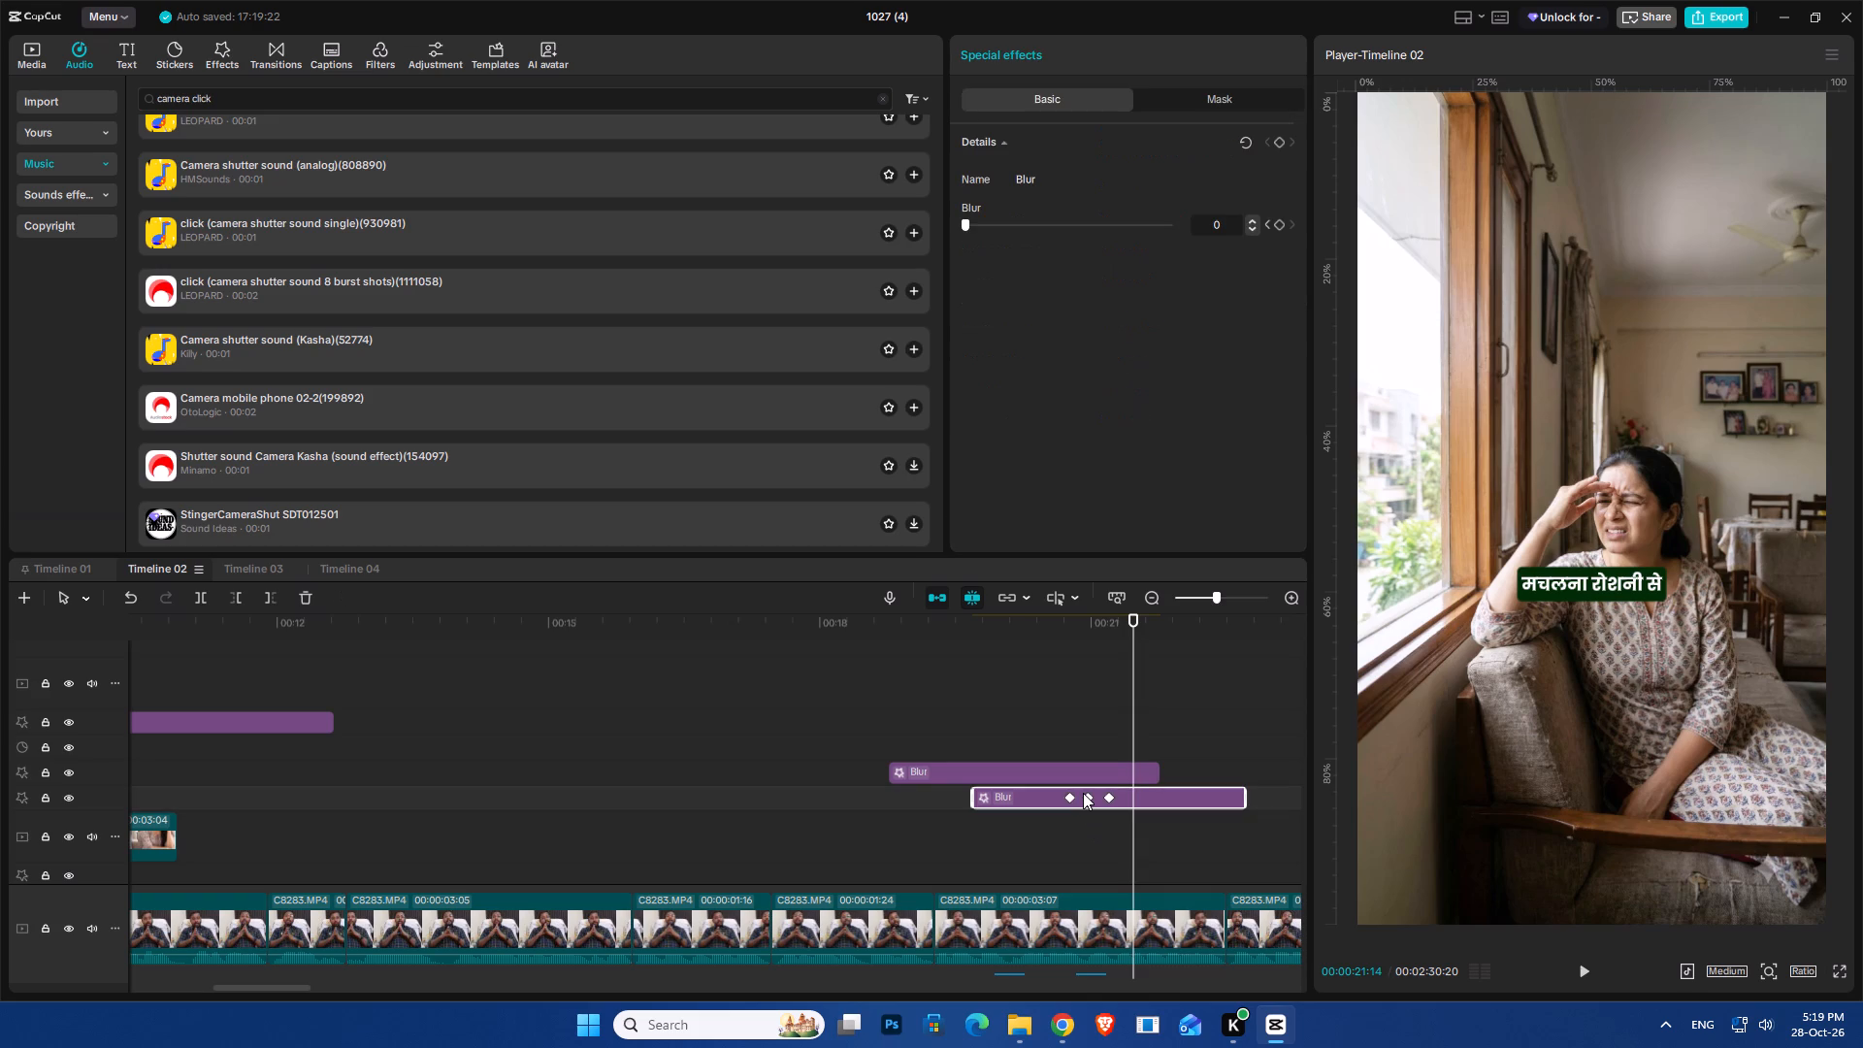
pyautogui.hotkey('shift', 'e')
pyautogui.keyDown('shift'); pyautogui.click(1075, 778); pyautogui.keyUp('shift')
pyautogui.hotkey('shift', 'e')
pyautogui.click(1045, 726)
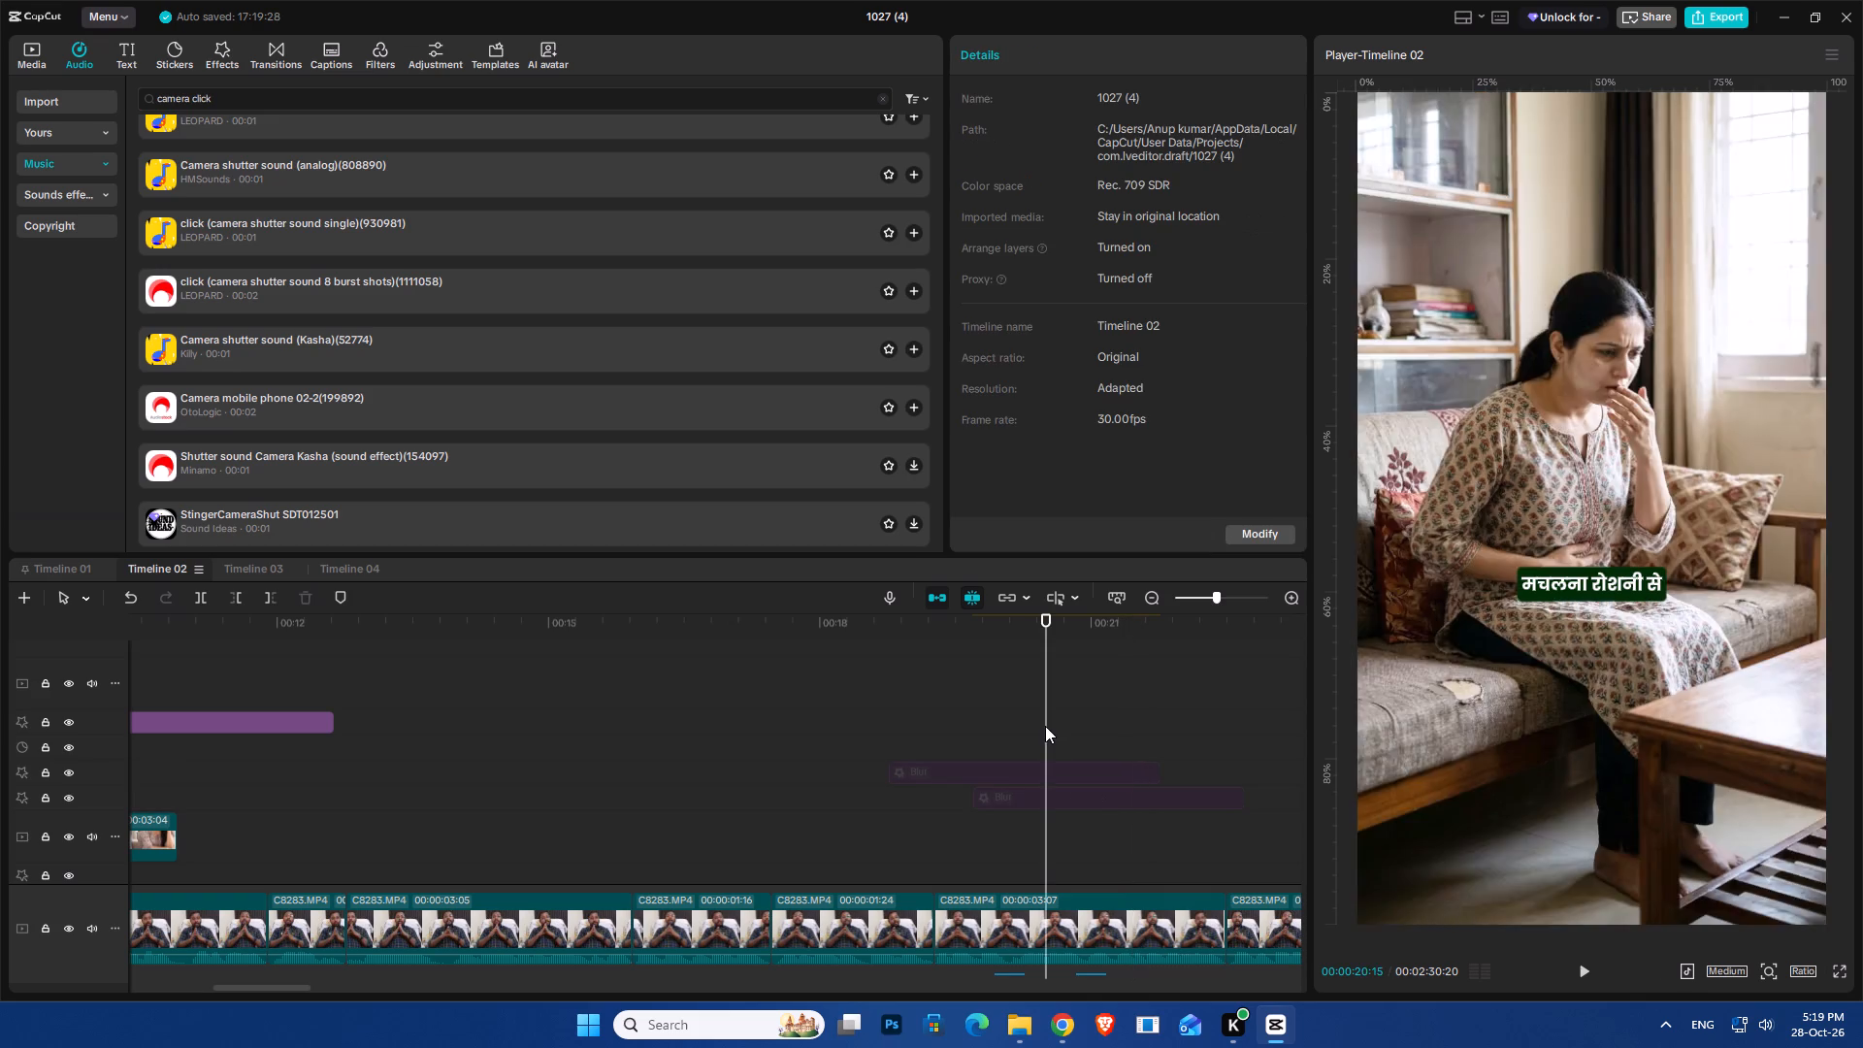
pyautogui.press('space')
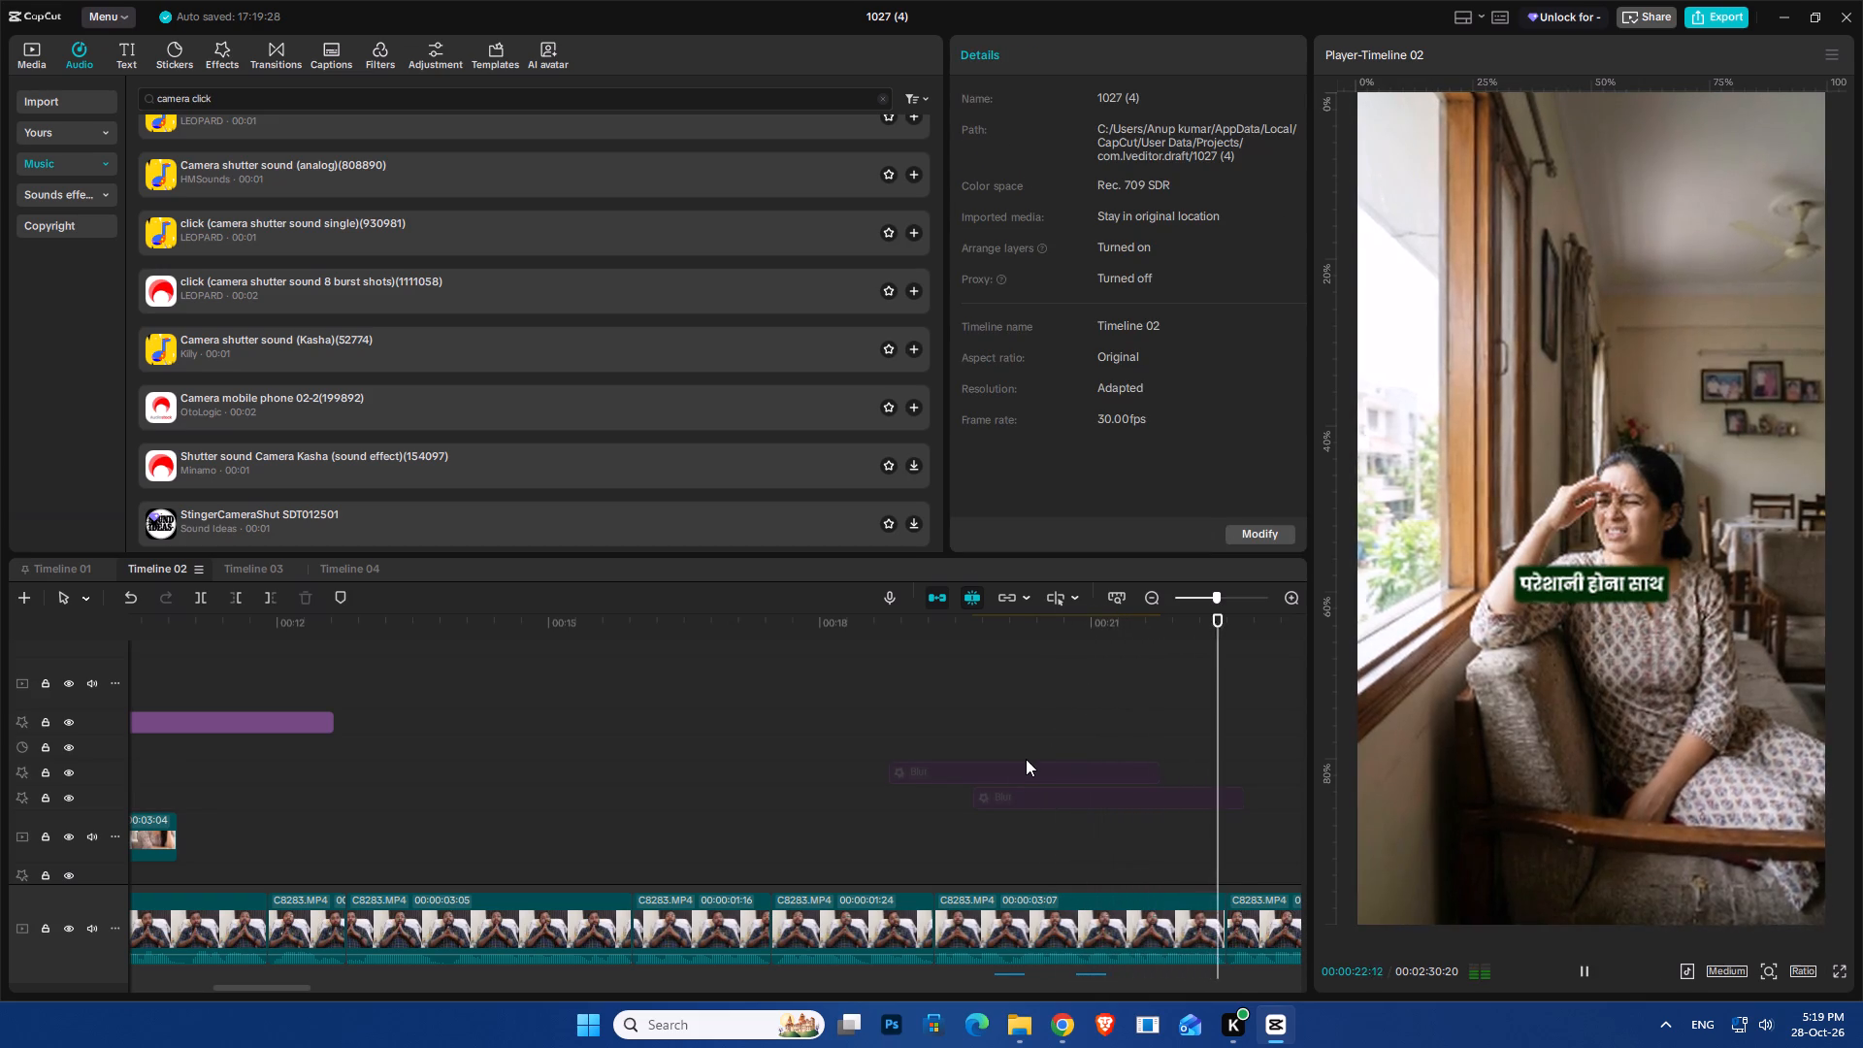
pyautogui.press('space')
pyautogui.keyDown('ctrl'); pyautogui.scroll(-14, 1026, 759); pyautogui.keyUp('ctrl')
pyautogui.scroll(1, 1013, 780)
pyautogui.scroll(-10, 1013, 780)
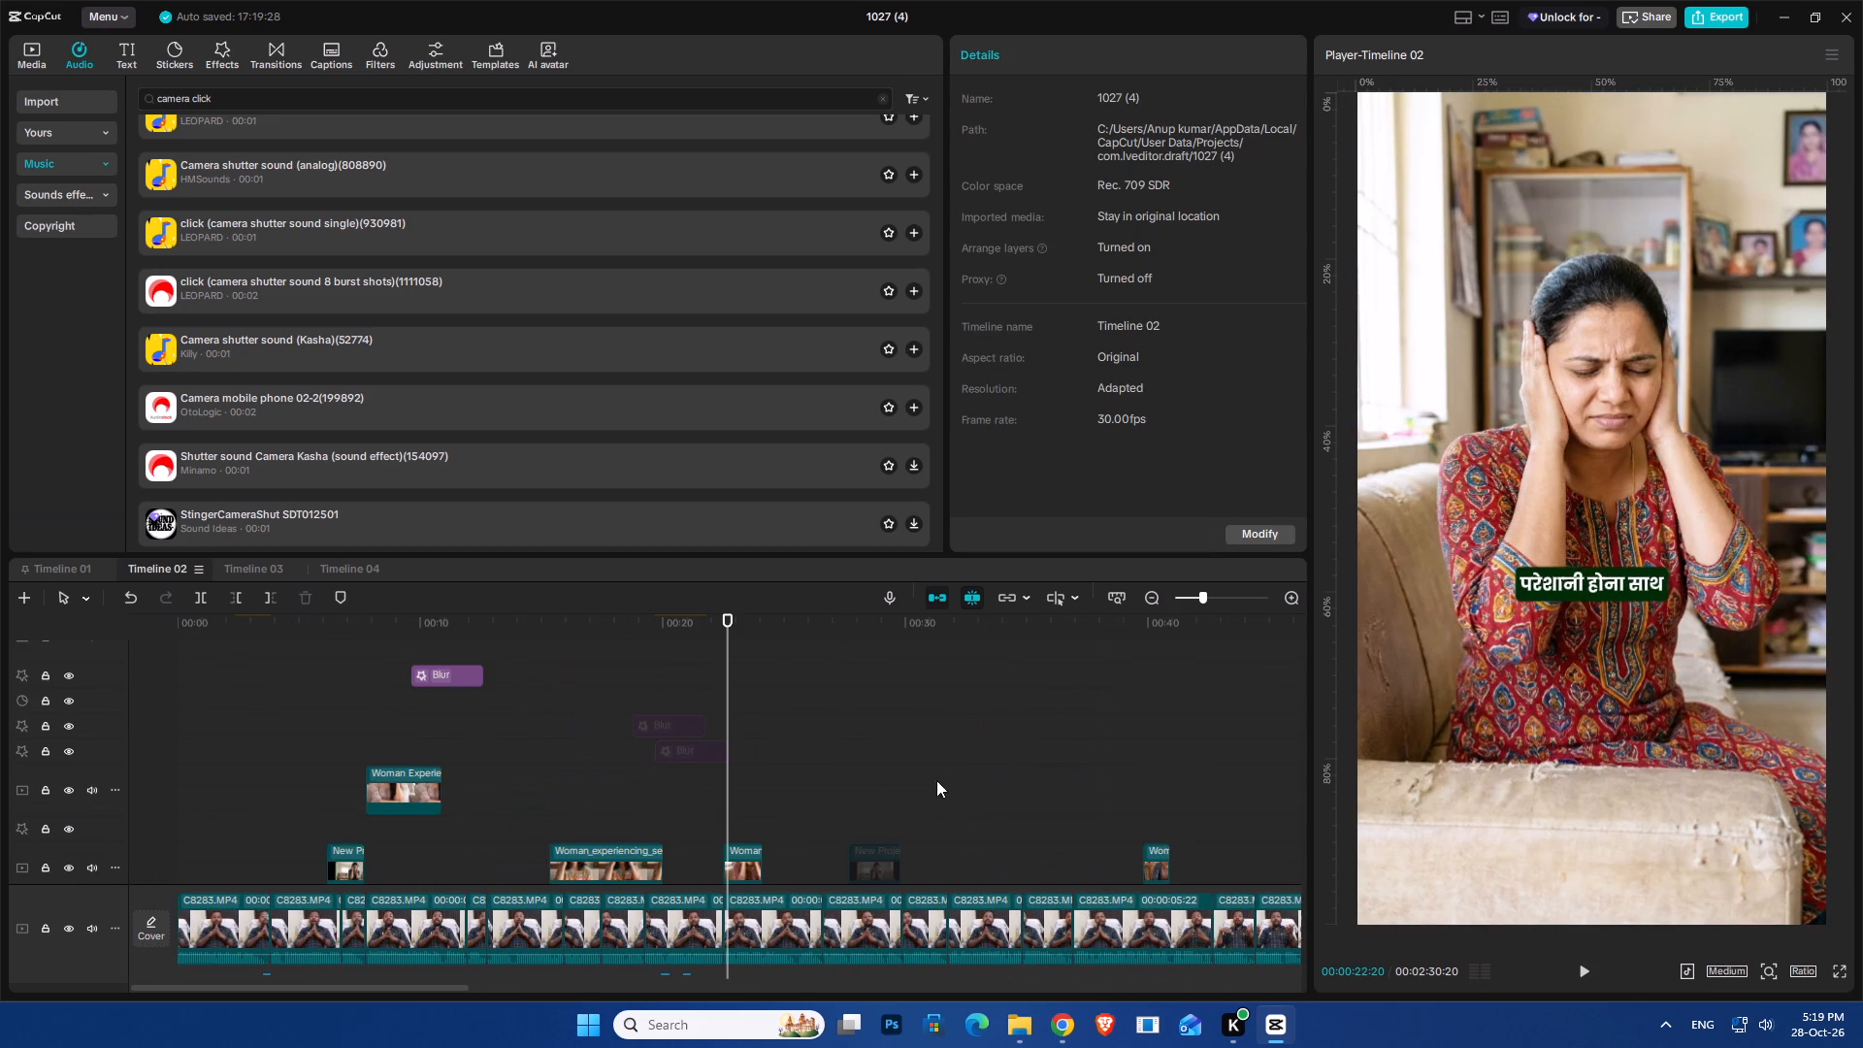
pyautogui.press('space')
pyautogui.keyDown('ctrl'); pyautogui.scroll(8, 786, 859); pyautogui.keyUp('ctrl')
pyautogui.press('space')
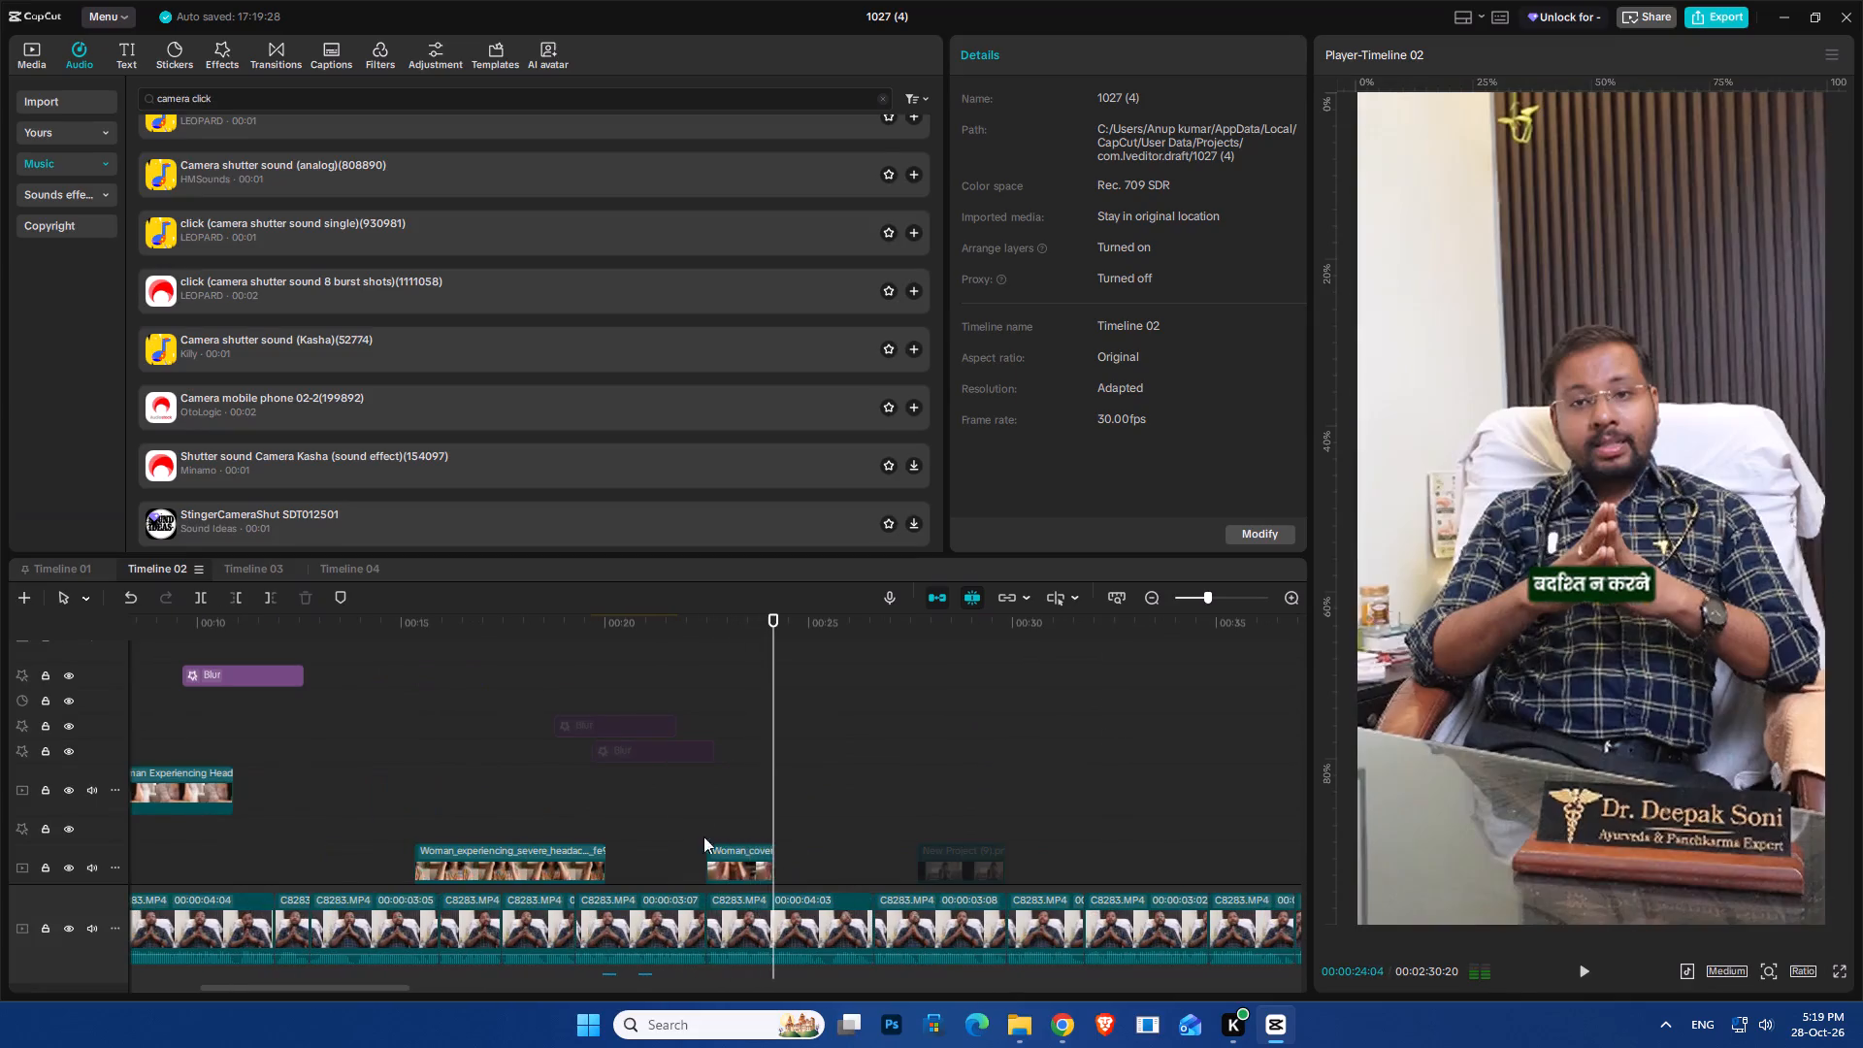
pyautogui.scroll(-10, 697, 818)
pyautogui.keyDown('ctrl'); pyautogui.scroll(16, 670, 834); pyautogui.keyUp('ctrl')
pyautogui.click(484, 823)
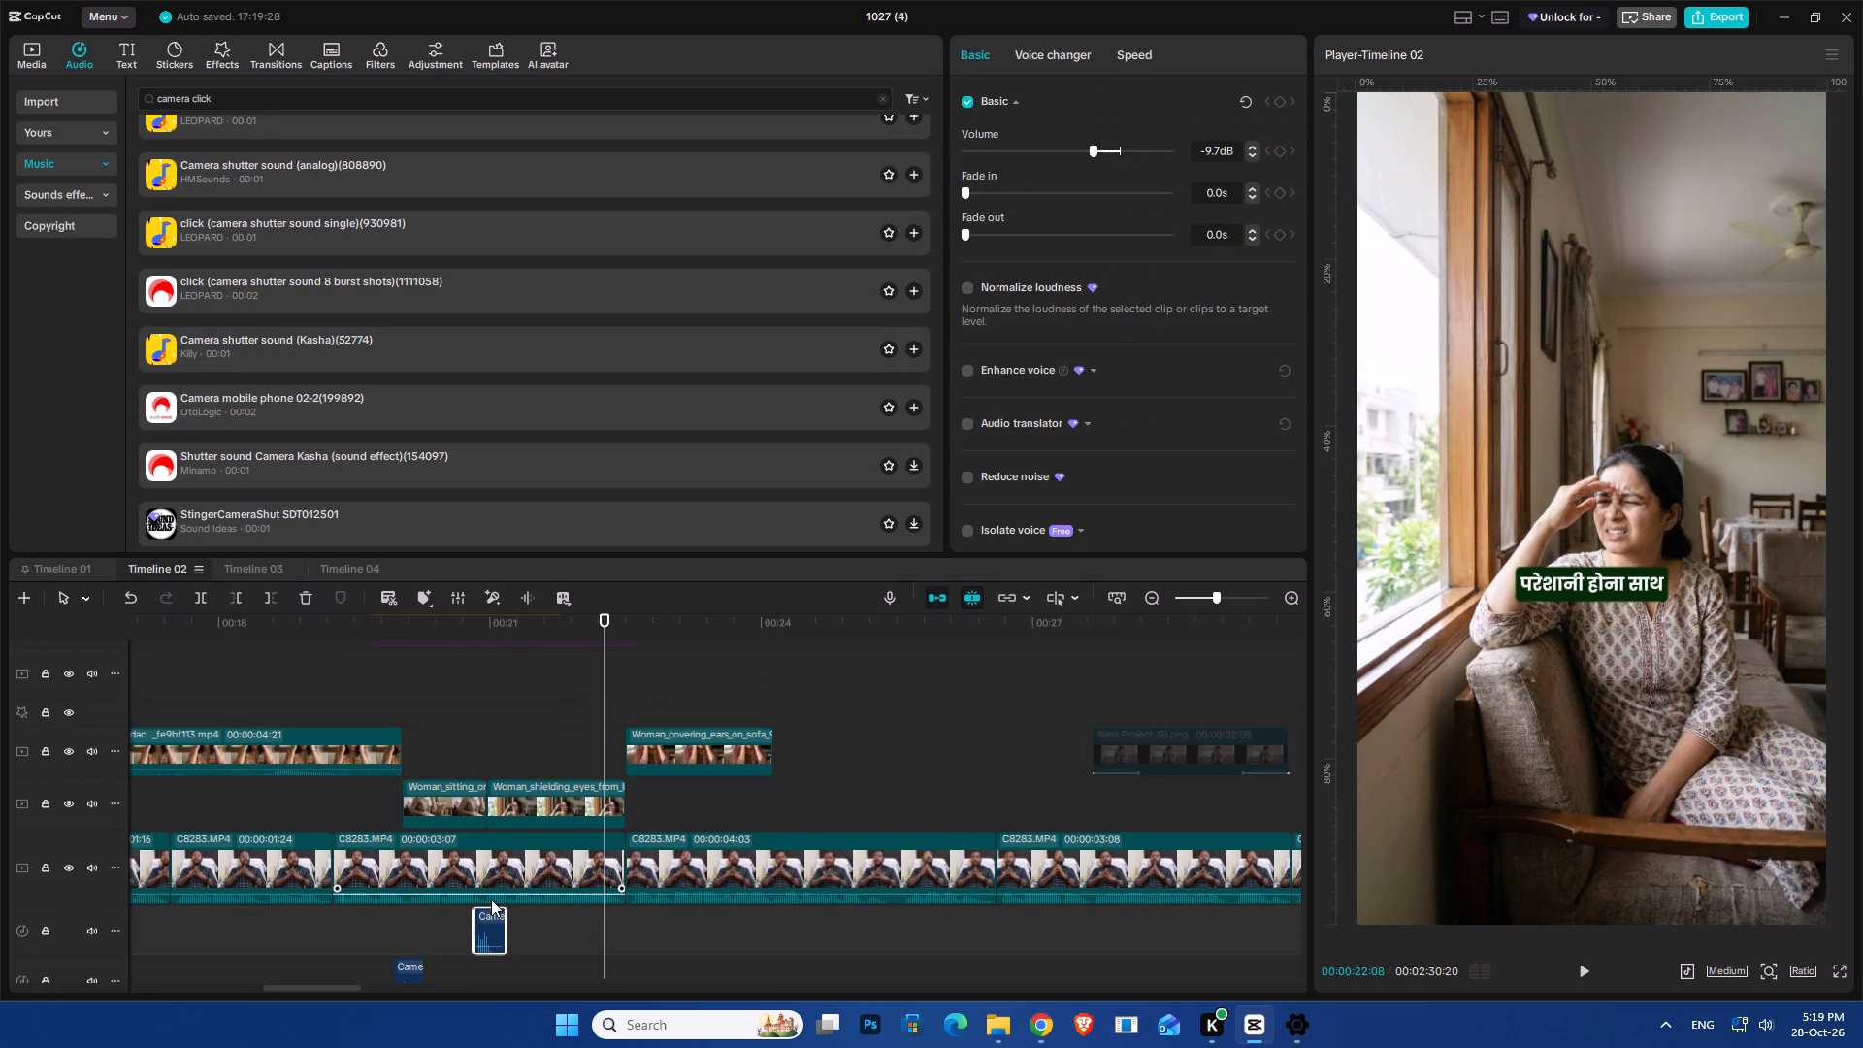
pyautogui.hotkey('alt', 'c')
pyautogui.hotkey('alt', 'v')
pyautogui.keyDown('alt'); pyautogui.scroll(3, 618, 976); pyautogui.keyUp('alt')
pyautogui.scroll(-6, 930, 953)
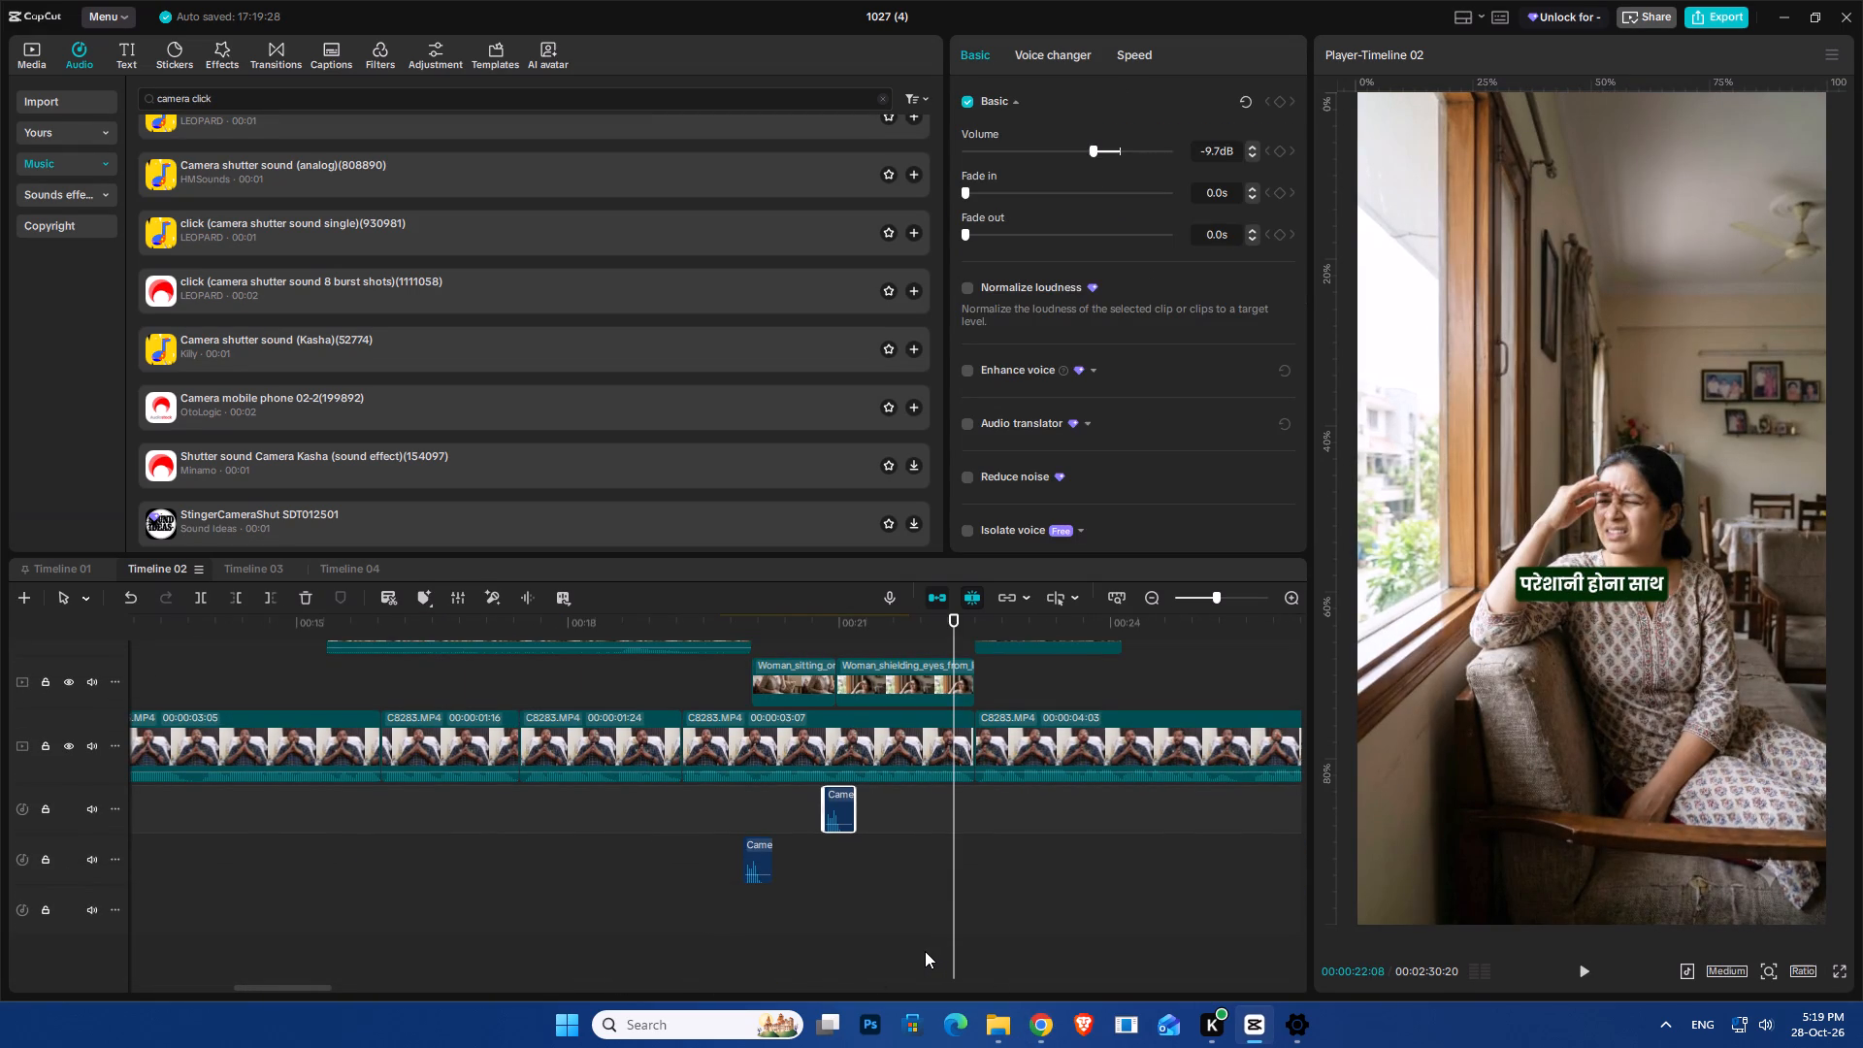
pyautogui.hotkey('ctrl', 'c')
pyautogui.hotkey('ctrl', 'v')
pyautogui.keyDown('ctrl'); pyautogui.scroll(2, 980, 898); pyautogui.keyUp('ctrl')
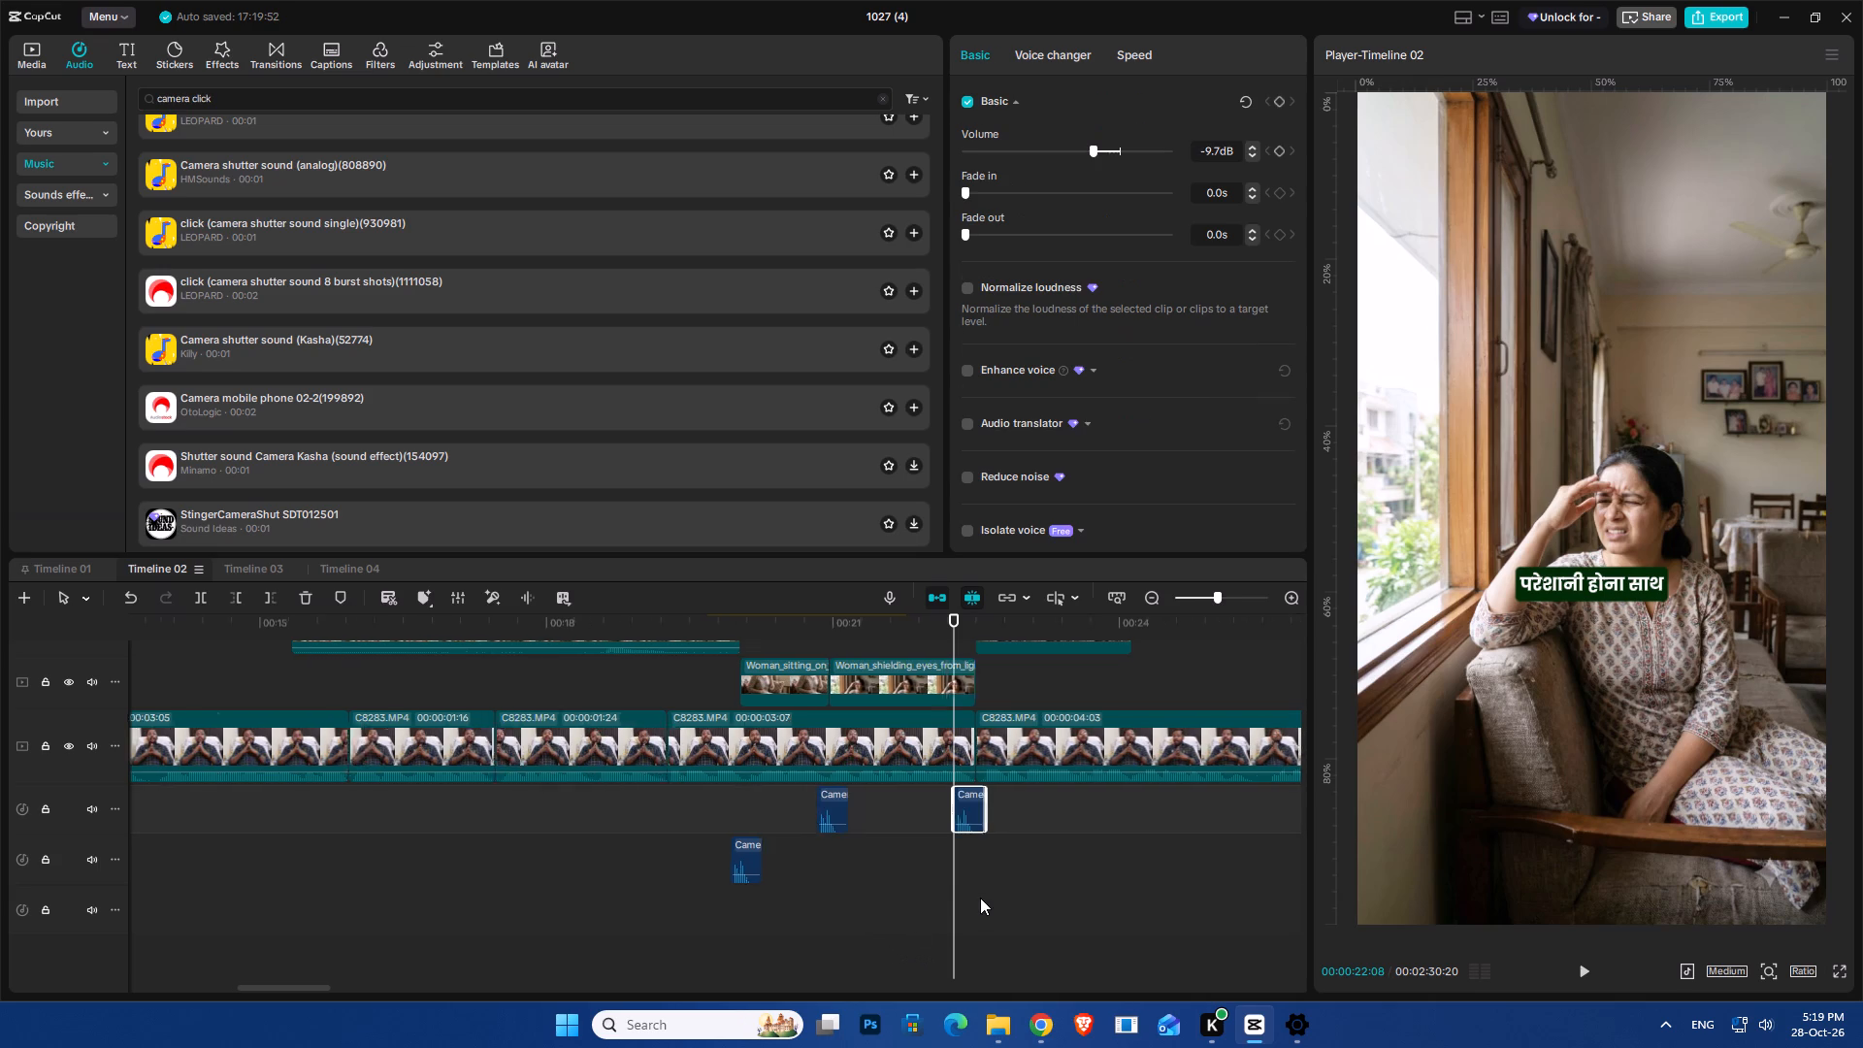
pyautogui.keyDown('ctrl'); pyautogui.scroll(20, 980, 898); pyautogui.keyUp('ctrl')
pyautogui.keyDown('ctrl'); pyautogui.scroll(1, 980, 898); pyautogui.keyUp('ctrl')
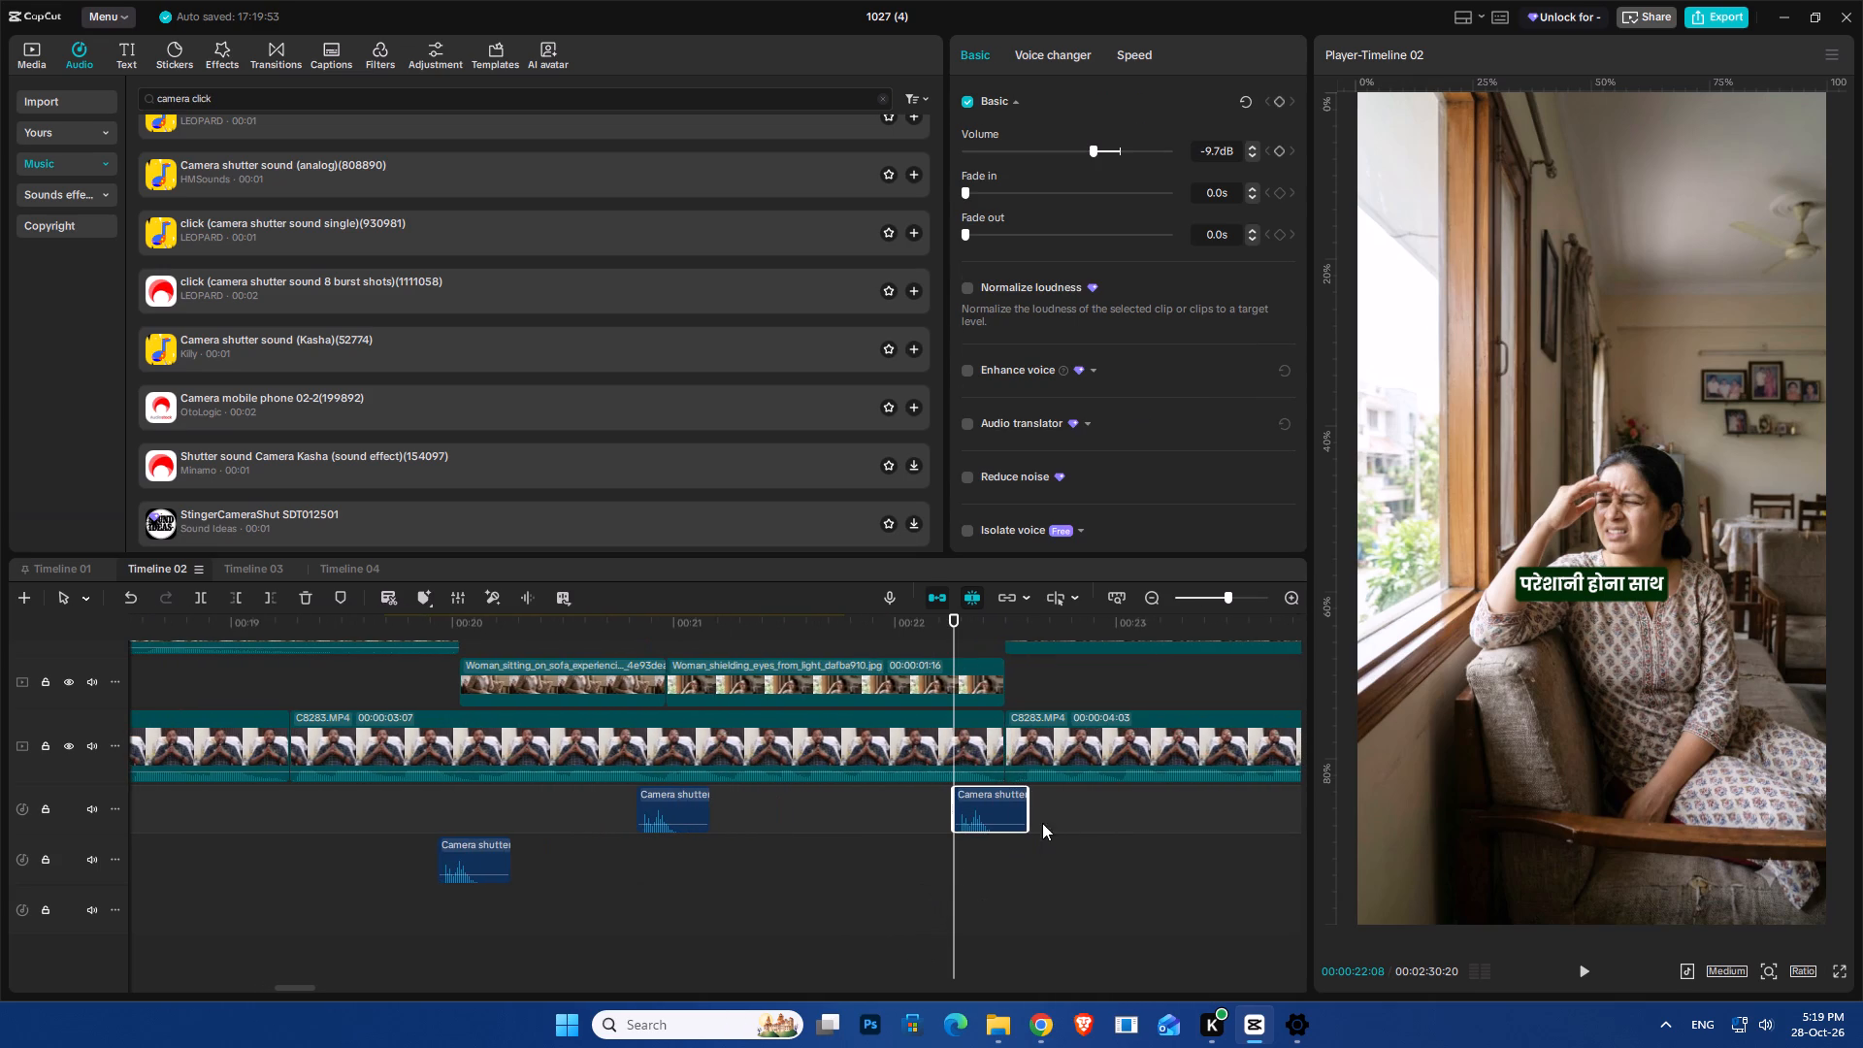
pyautogui.moveTo(977, 809); pyautogui.dragTo(1008, 808)
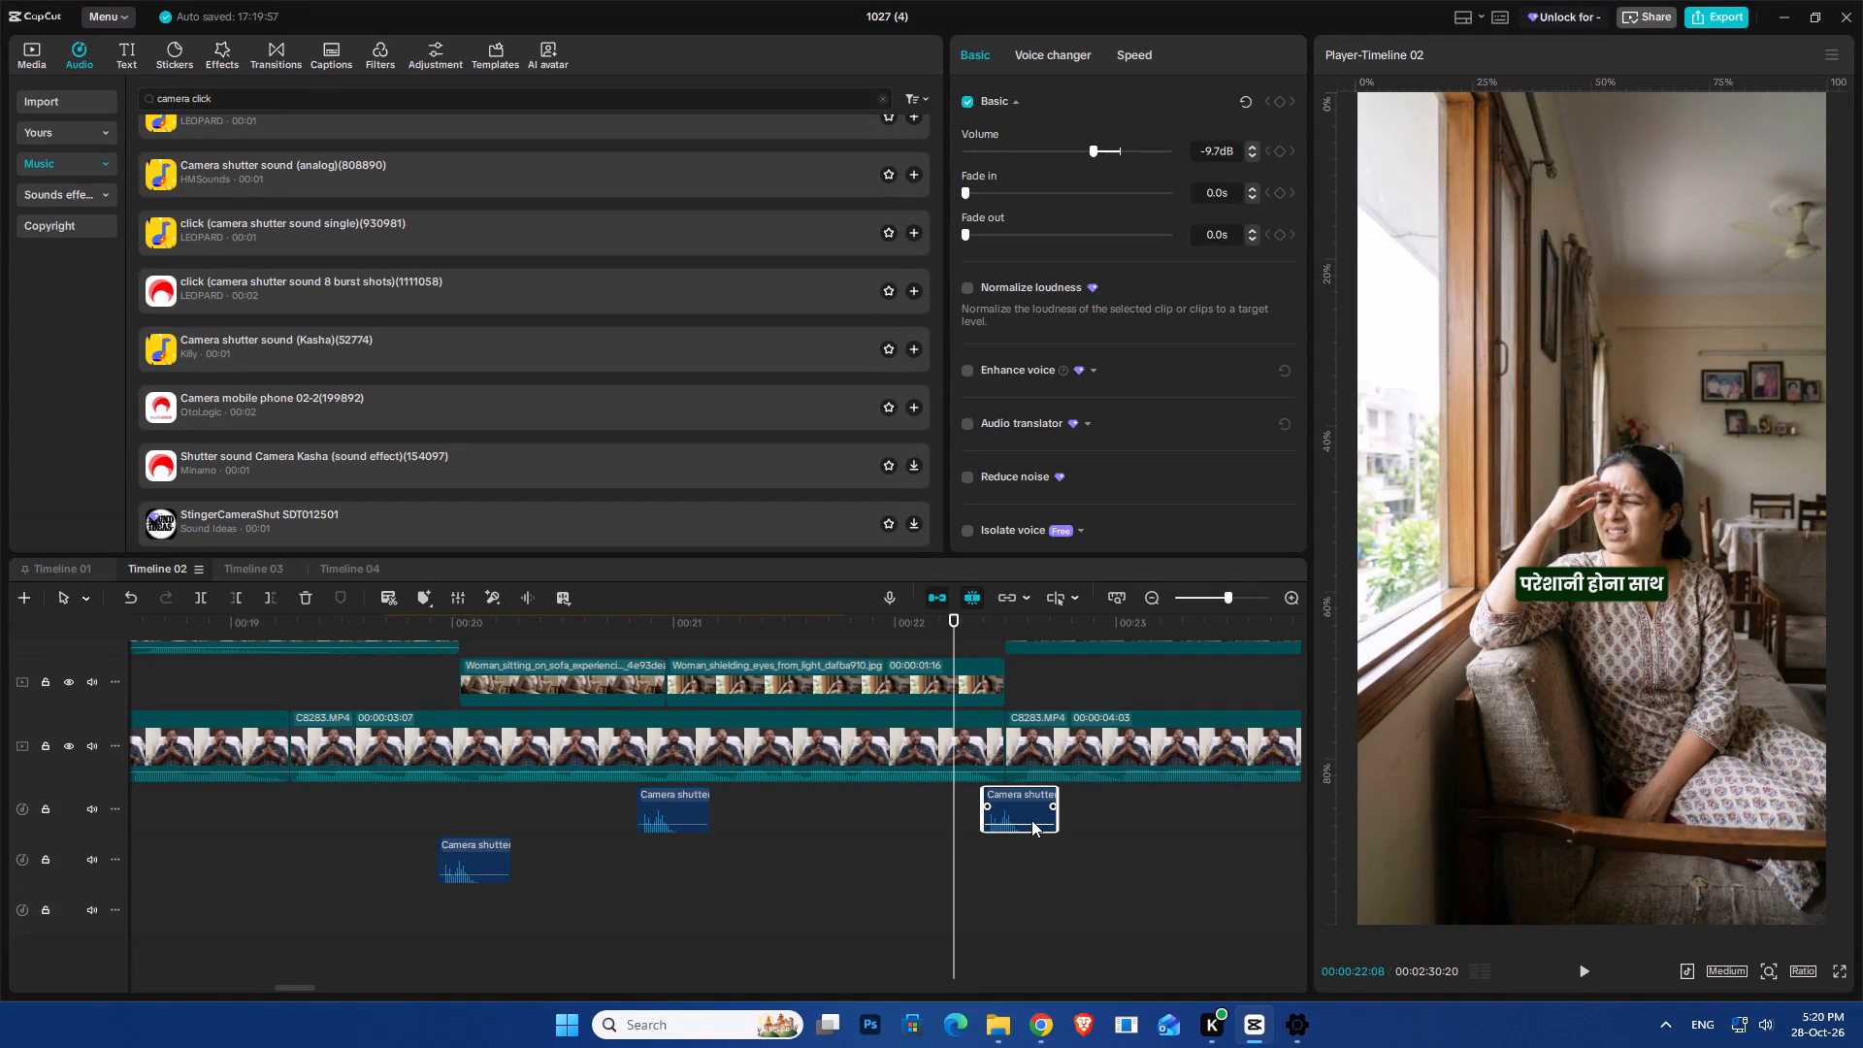
# Play back the shutter sound at the ear-covering image's cut and review the narration onward to about 0:28.
pyautogui.press('space')
pyautogui.press('space')
pyautogui.press('space')
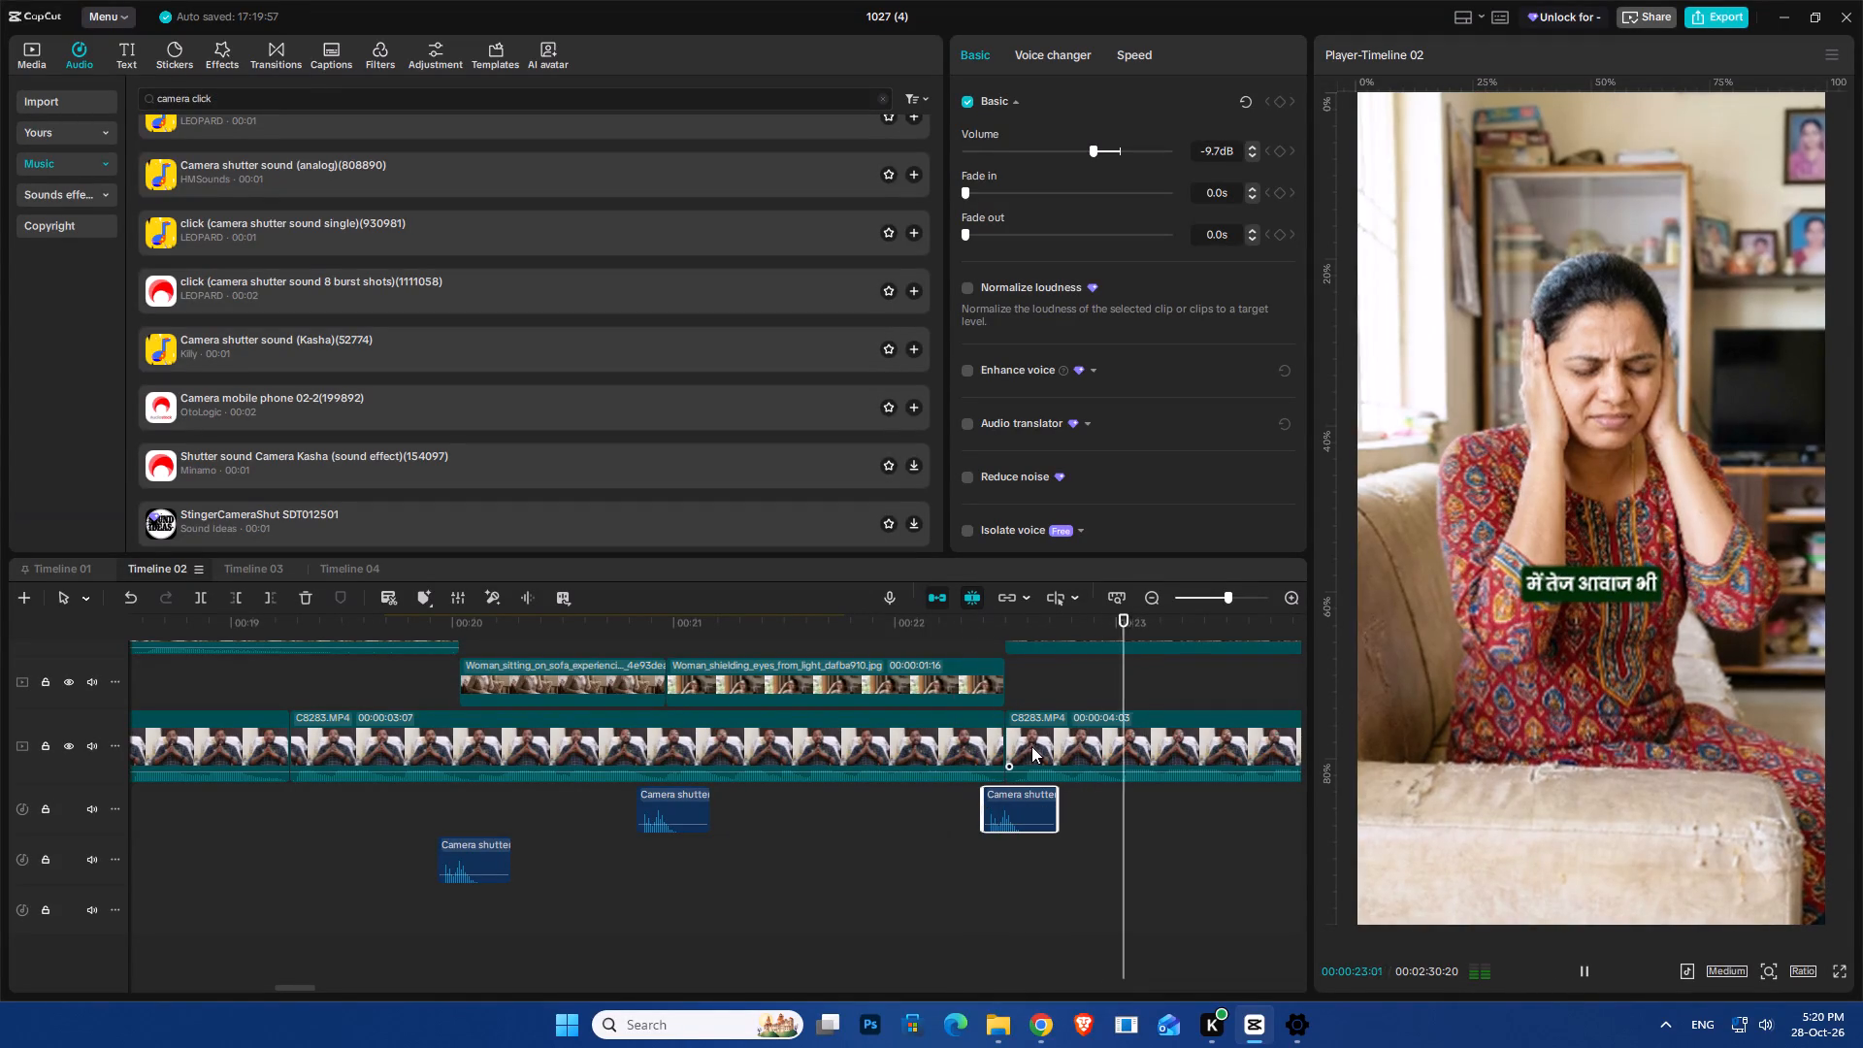
pyautogui.keyDown('ctrl'); pyautogui.scroll(-19, 1031, 746); pyautogui.keyUp('ctrl')
pyautogui.press('space')
pyautogui.scroll(3, 180, 724)
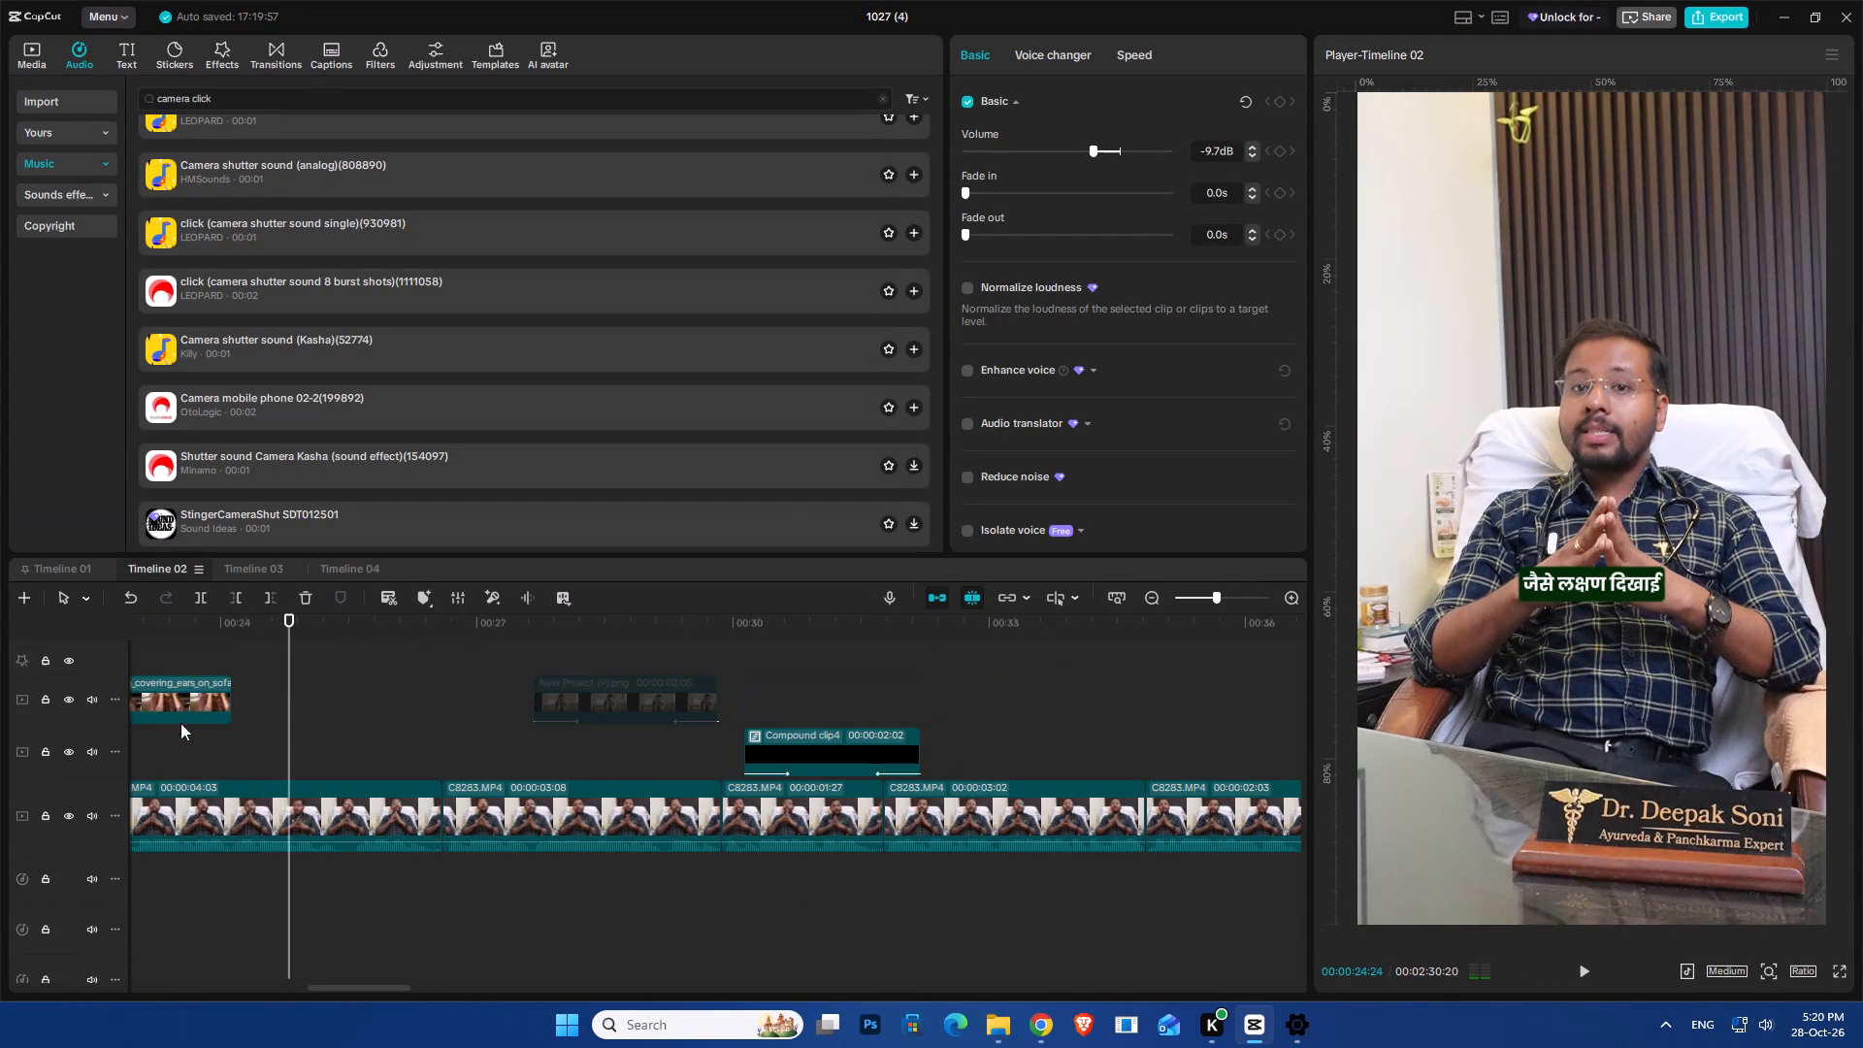
pyautogui.scroll(4, 180, 723)
pyautogui.moveTo(237, 626); pyautogui.dragTo(224, 648)
pyautogui.press('space')
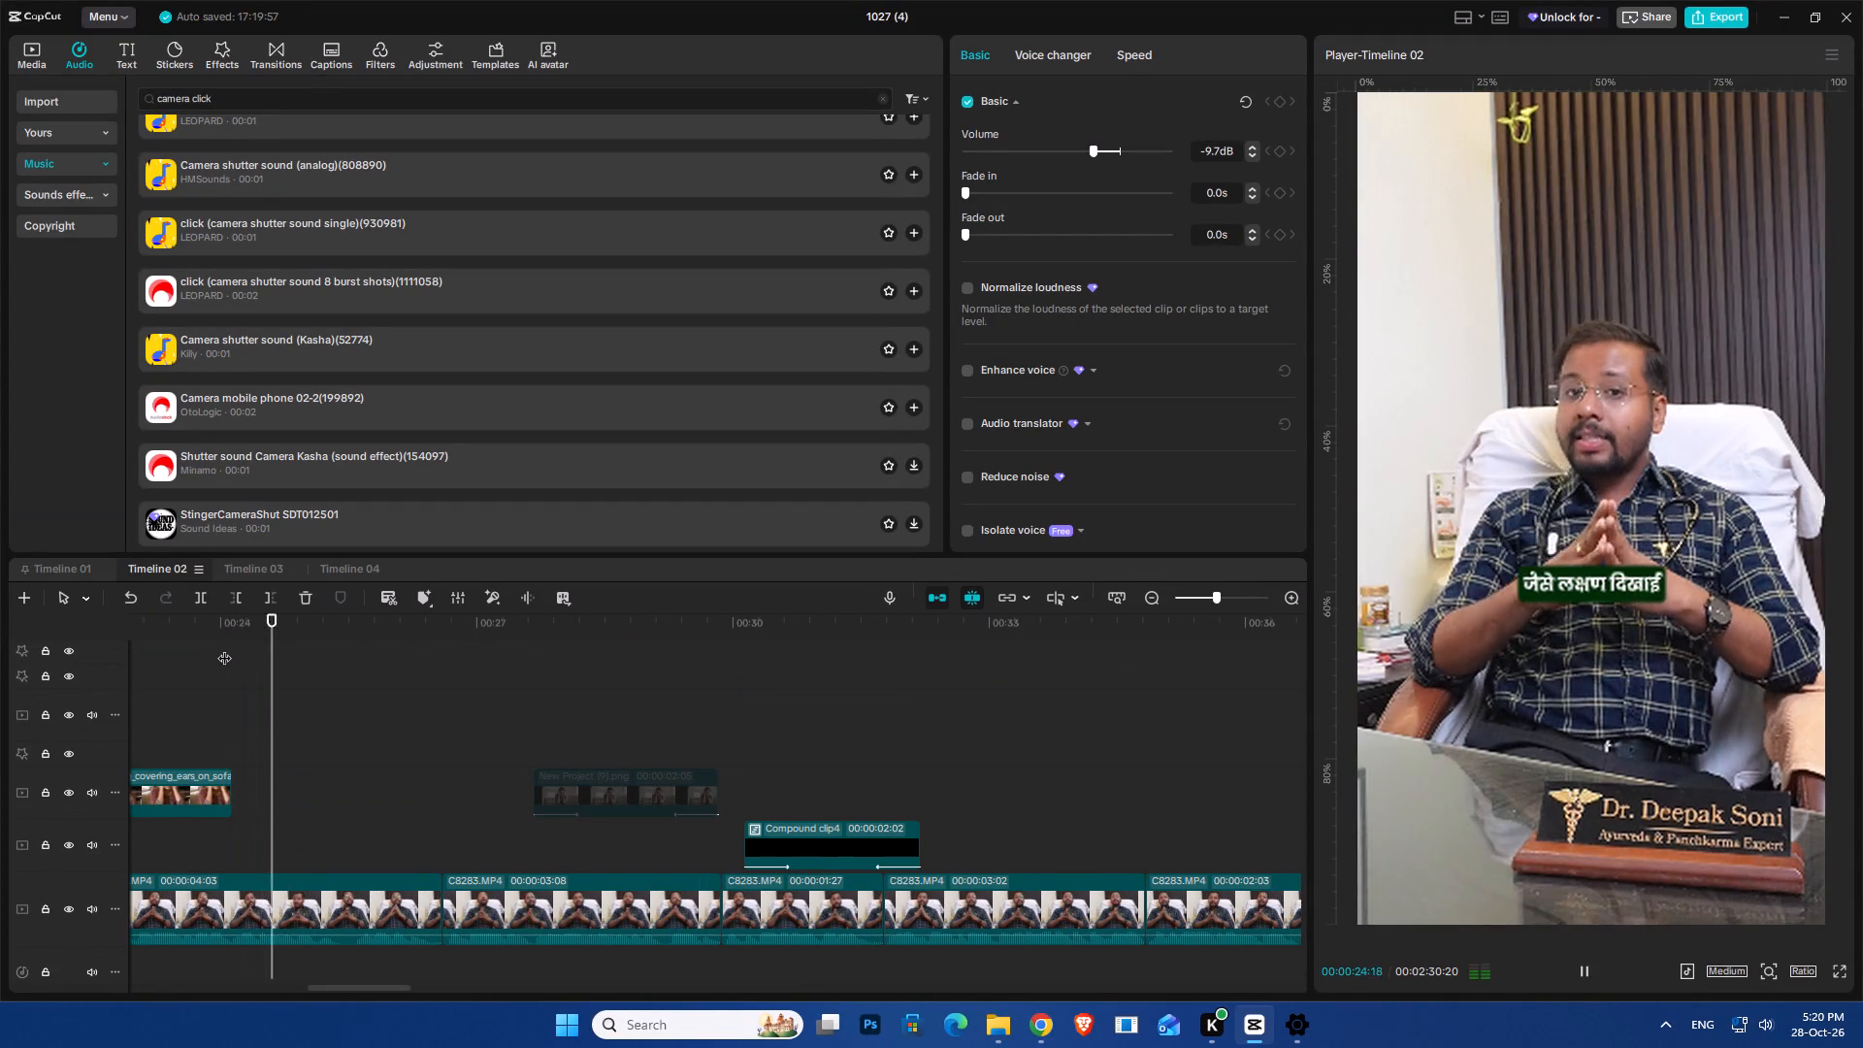
pyautogui.keyDown('ctrl'); pyautogui.scroll(-9, 360, 692); pyautogui.keyUp('ctrl')
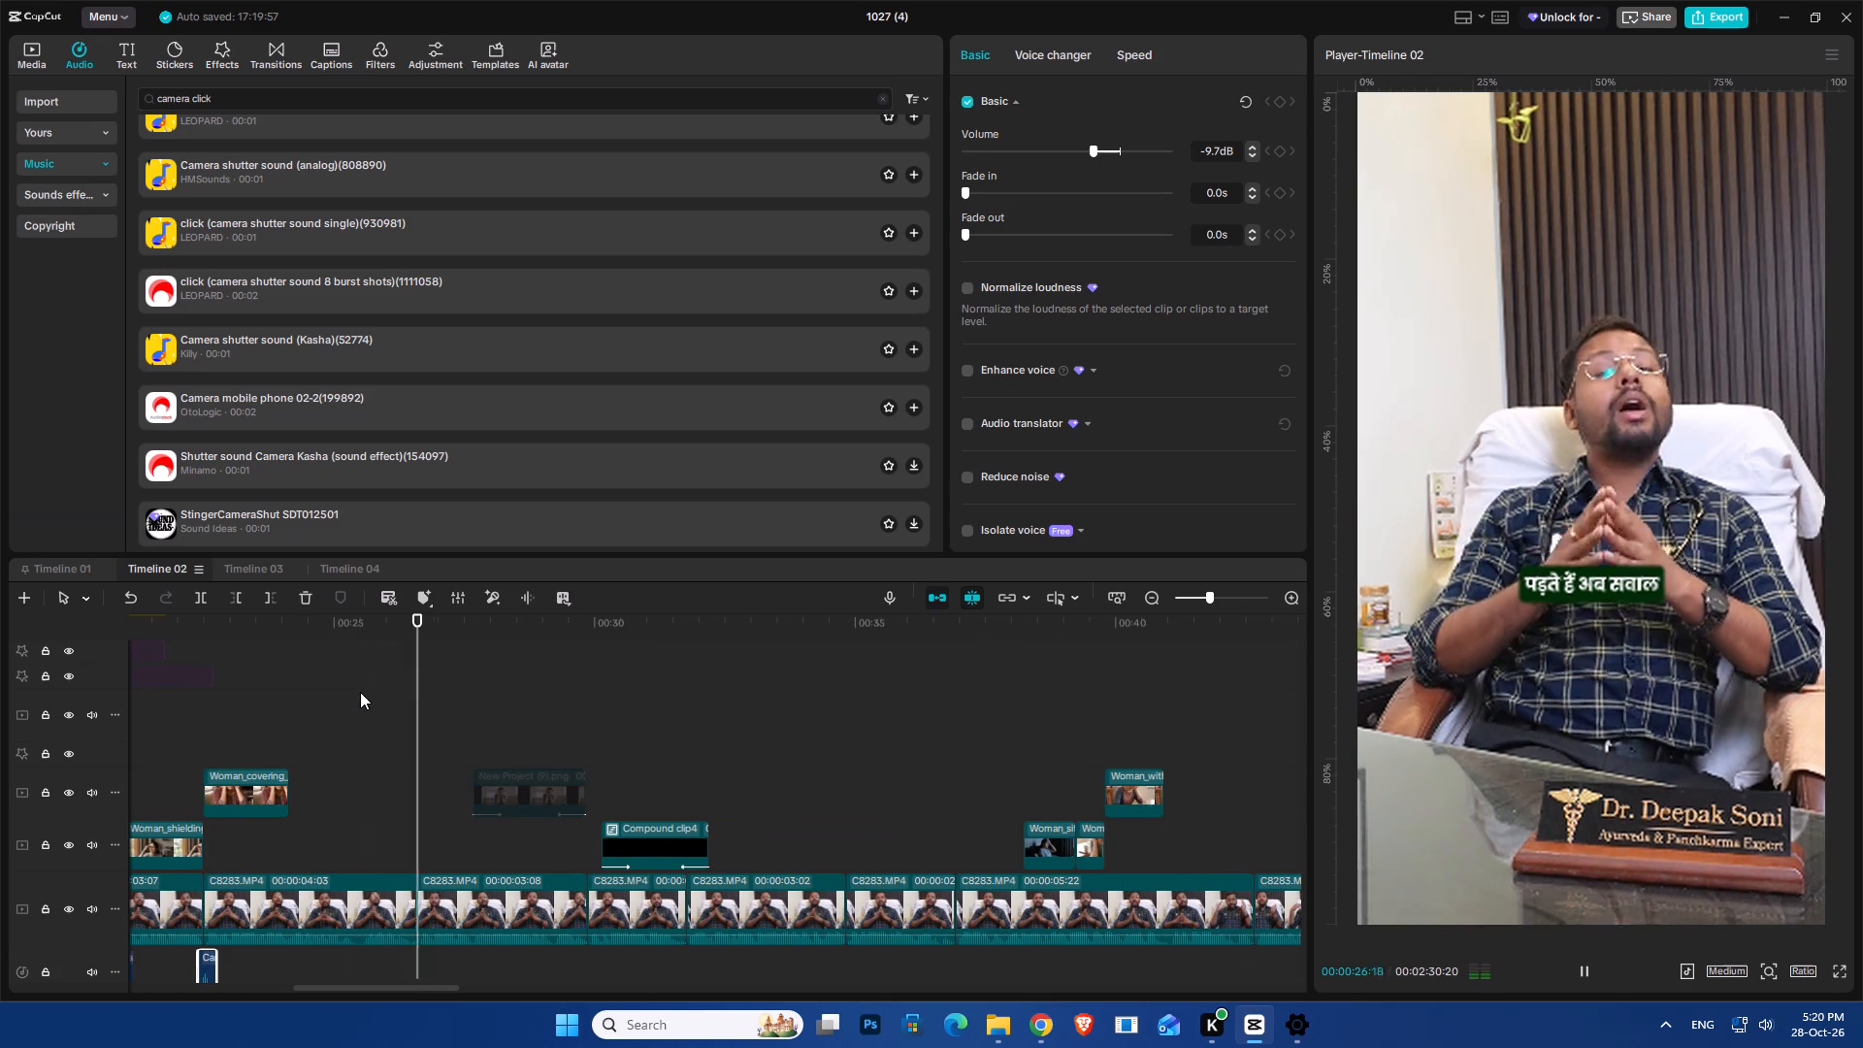
pyautogui.scroll(5, 376, 801)
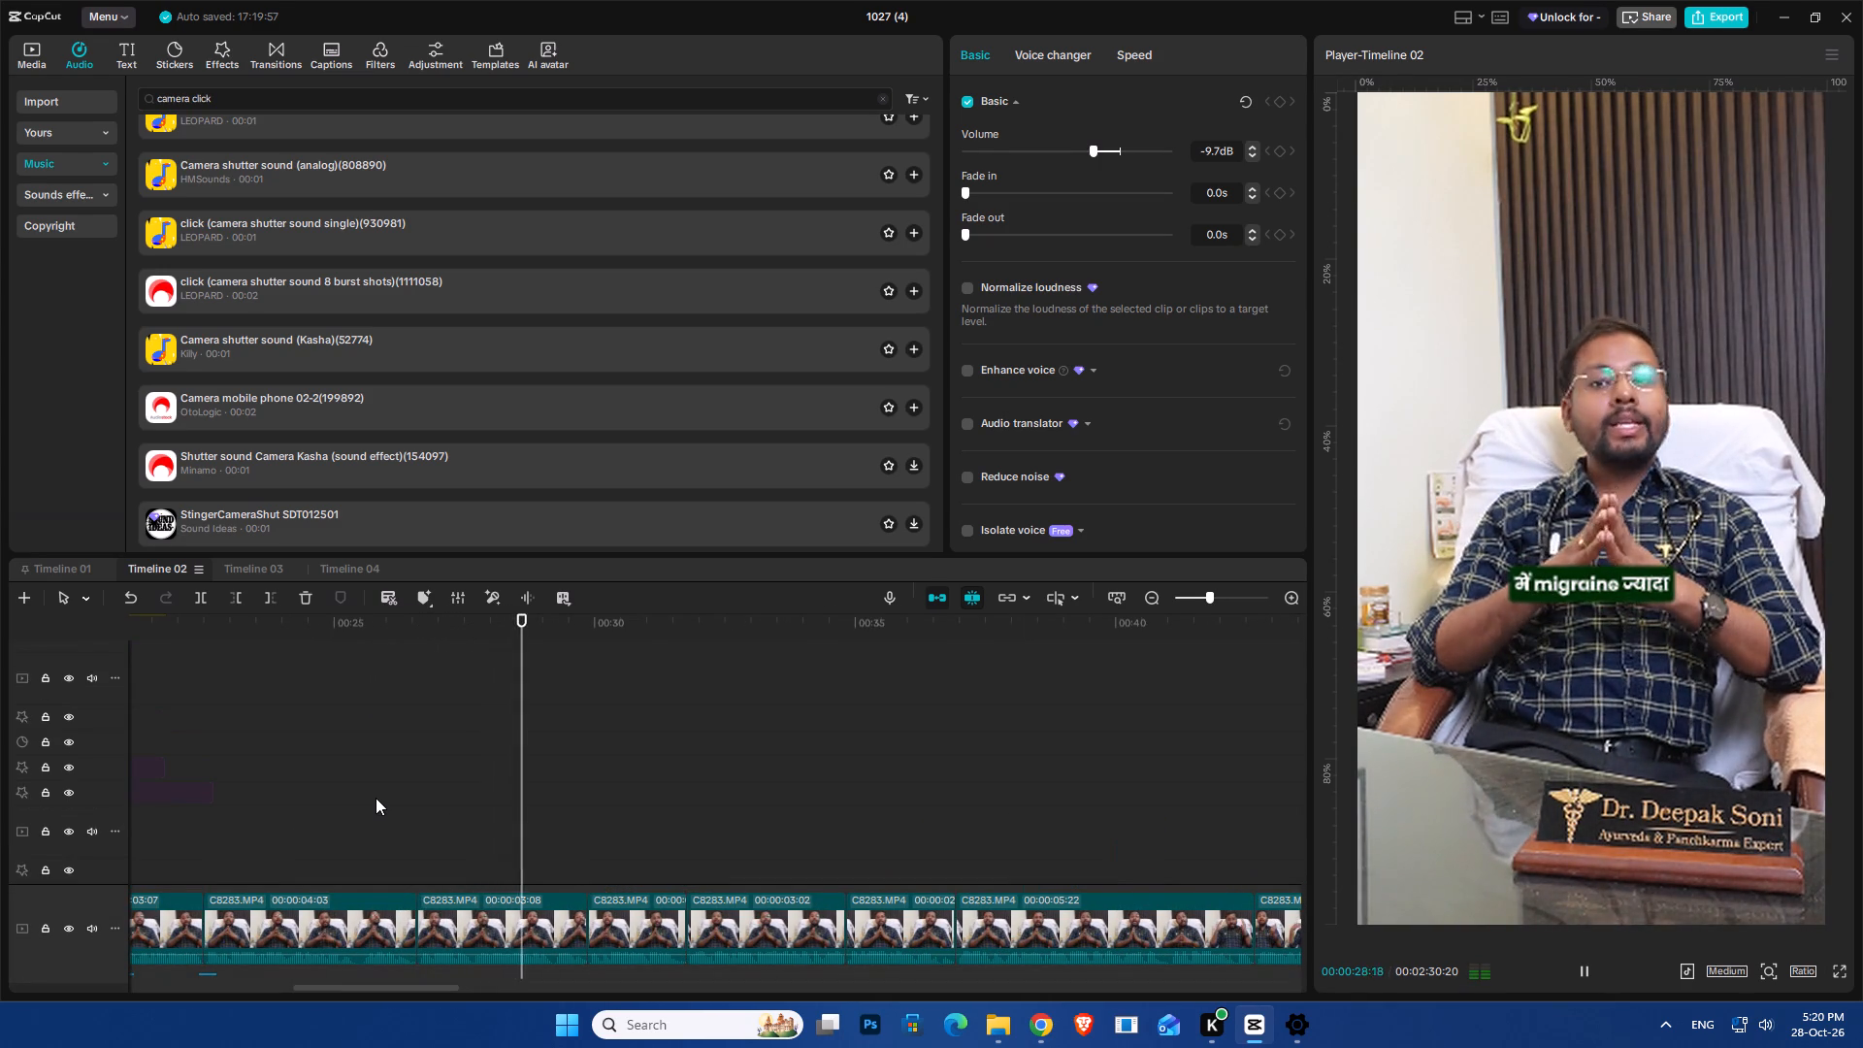
pyautogui.scroll(-6, 376, 798)
pyautogui.click(362, 711)
pyautogui.press('space')
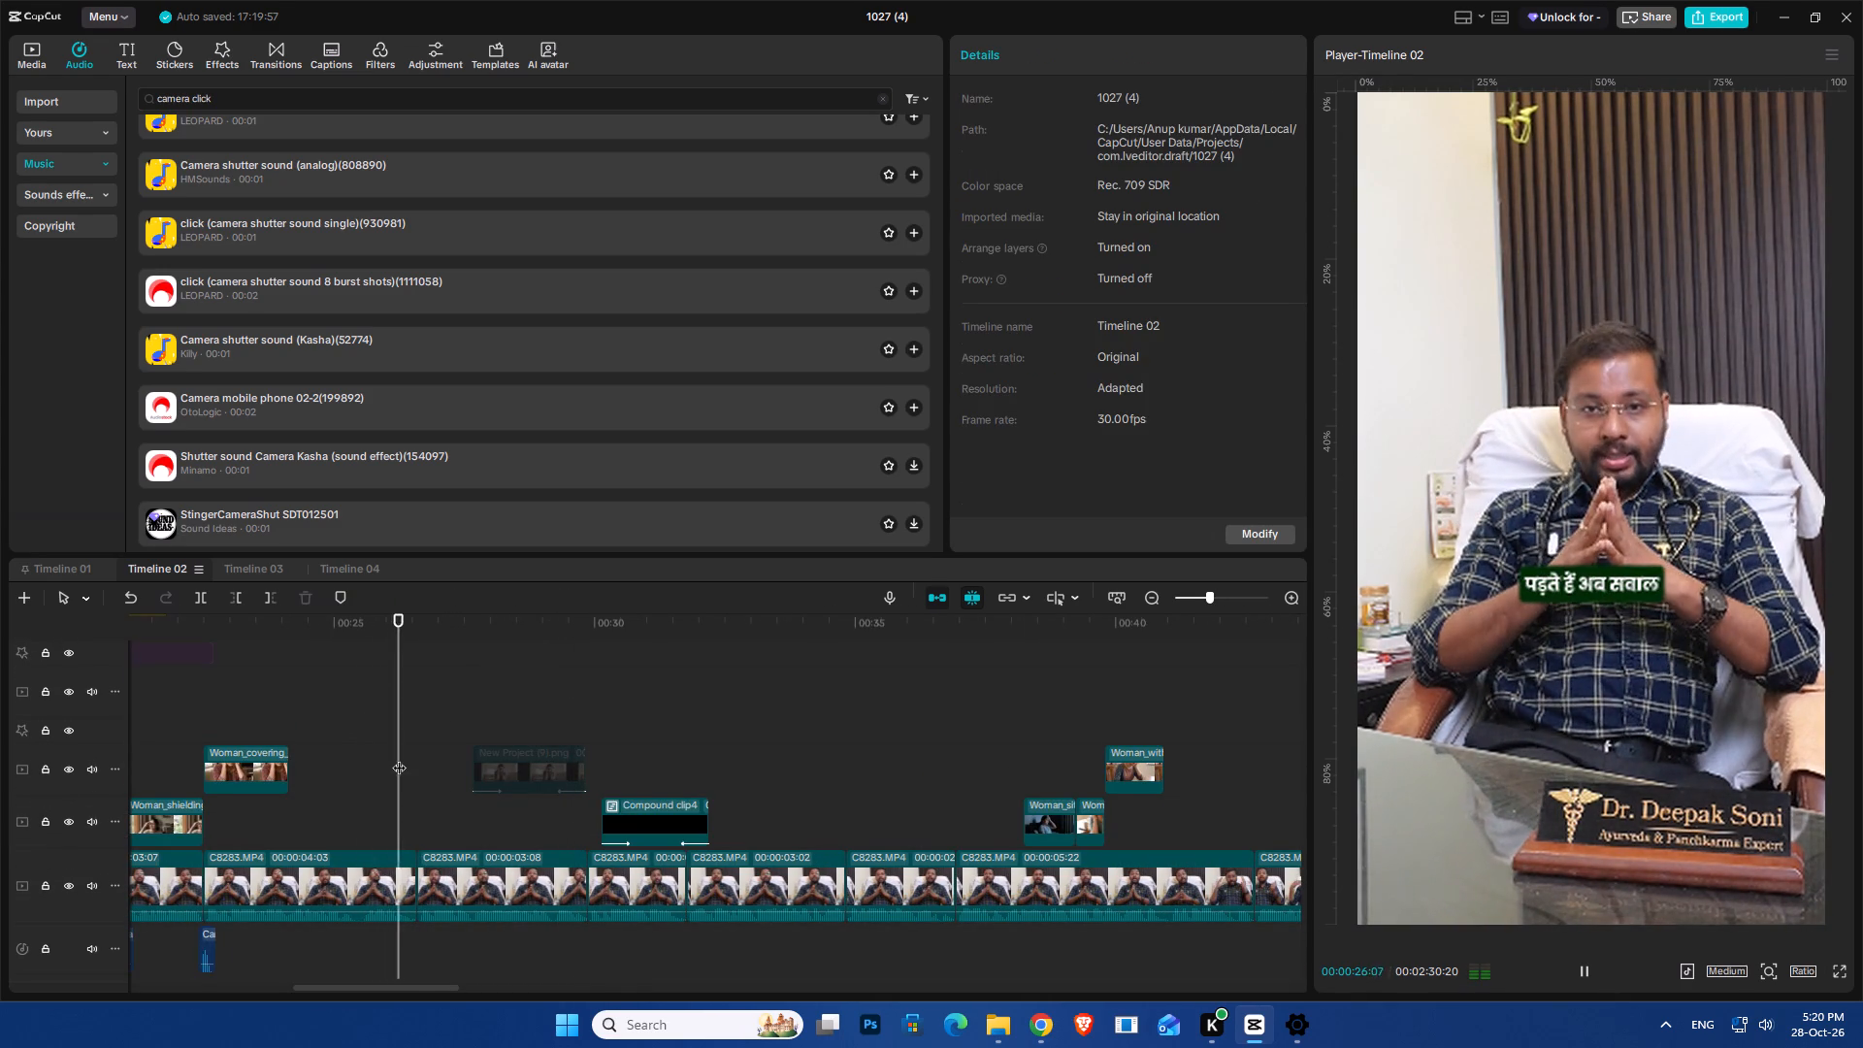
pyautogui.press('space')
# Copy the joined pair of compound clips near 0:03, together with their sound effect.
pyautogui.keyDown('ctrl'); pyautogui.scroll(-20, 412, 773); pyautogui.keyUp('ctrl')
pyautogui.keyDown('ctrl'); pyautogui.scroll(-1, 412, 773); pyautogui.keyUp('ctrl')
pyautogui.scroll(20, 412, 773)
pyautogui.scroll(5, 412, 773)
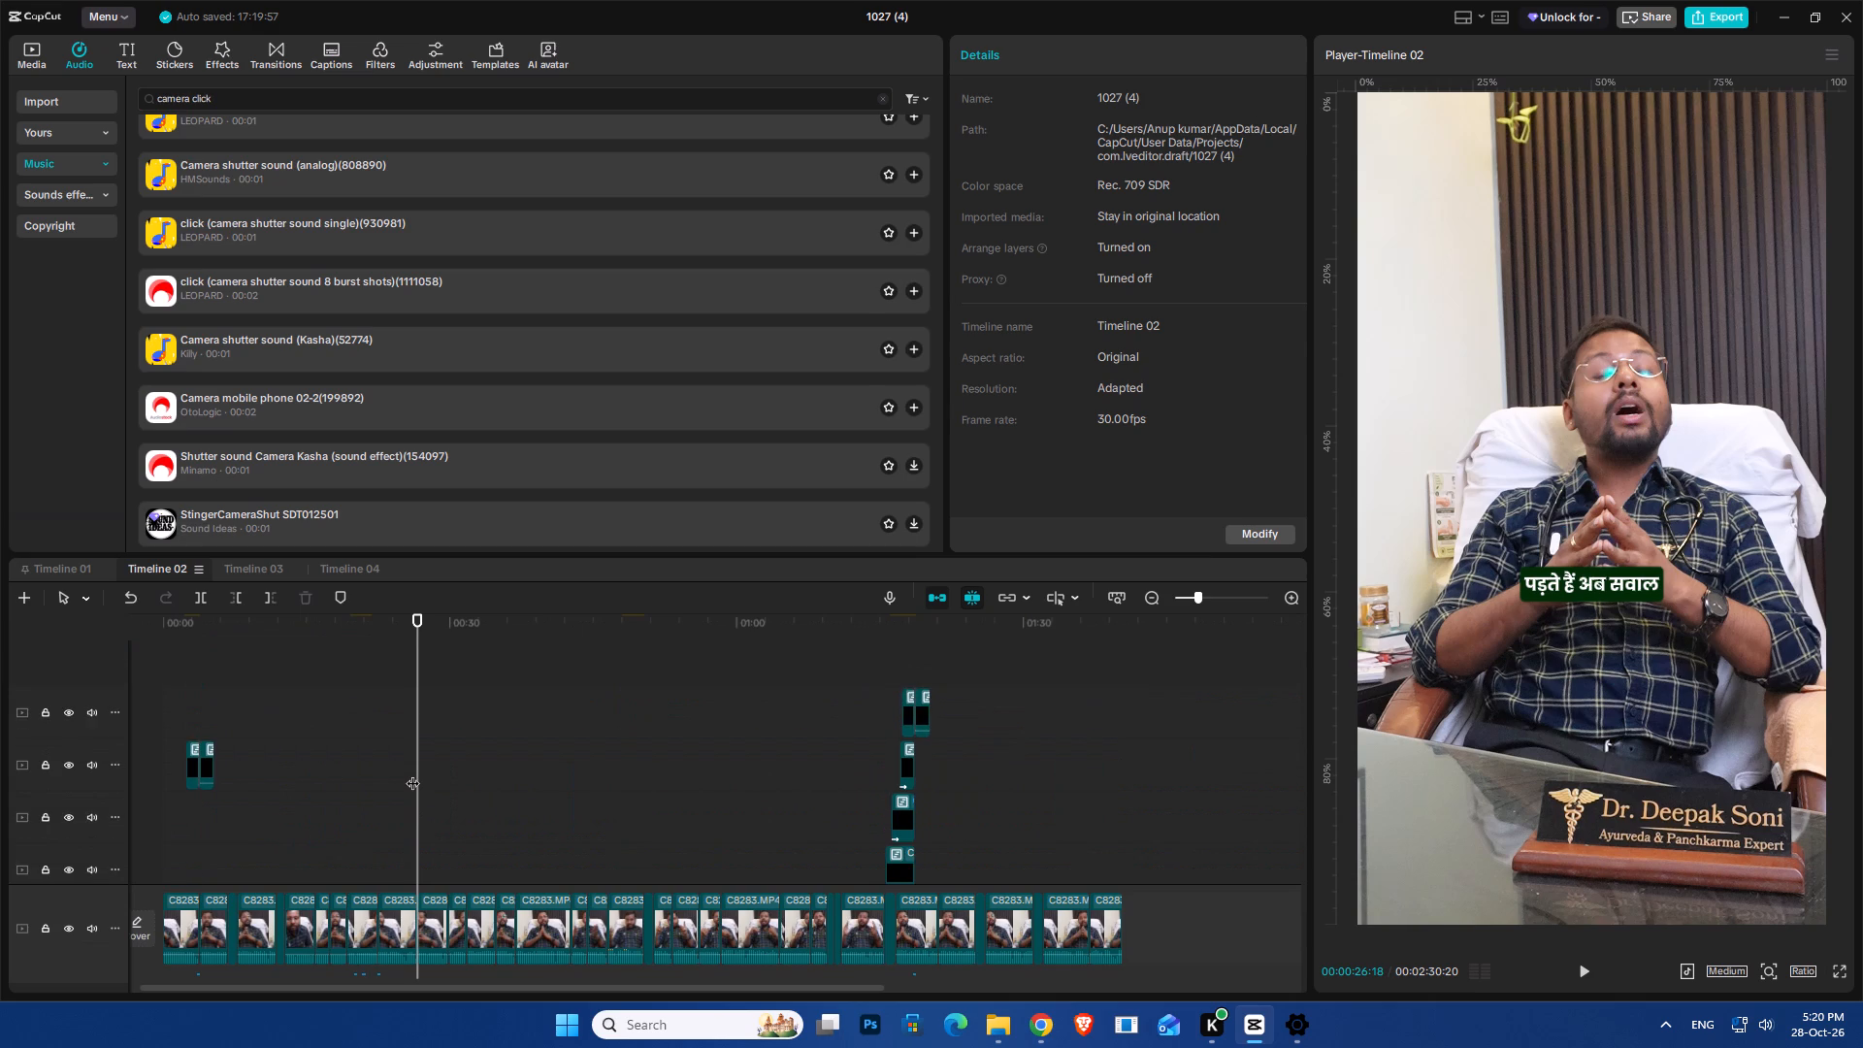
pyautogui.click(207, 768)
pyautogui.keyDown('ctrl'); pyautogui.scroll(14, 207, 768); pyautogui.keyUp('ctrl')
pyautogui.keyDown('ctrl'); pyautogui.scroll(-7, 208, 768); pyautogui.keyUp('ctrl')
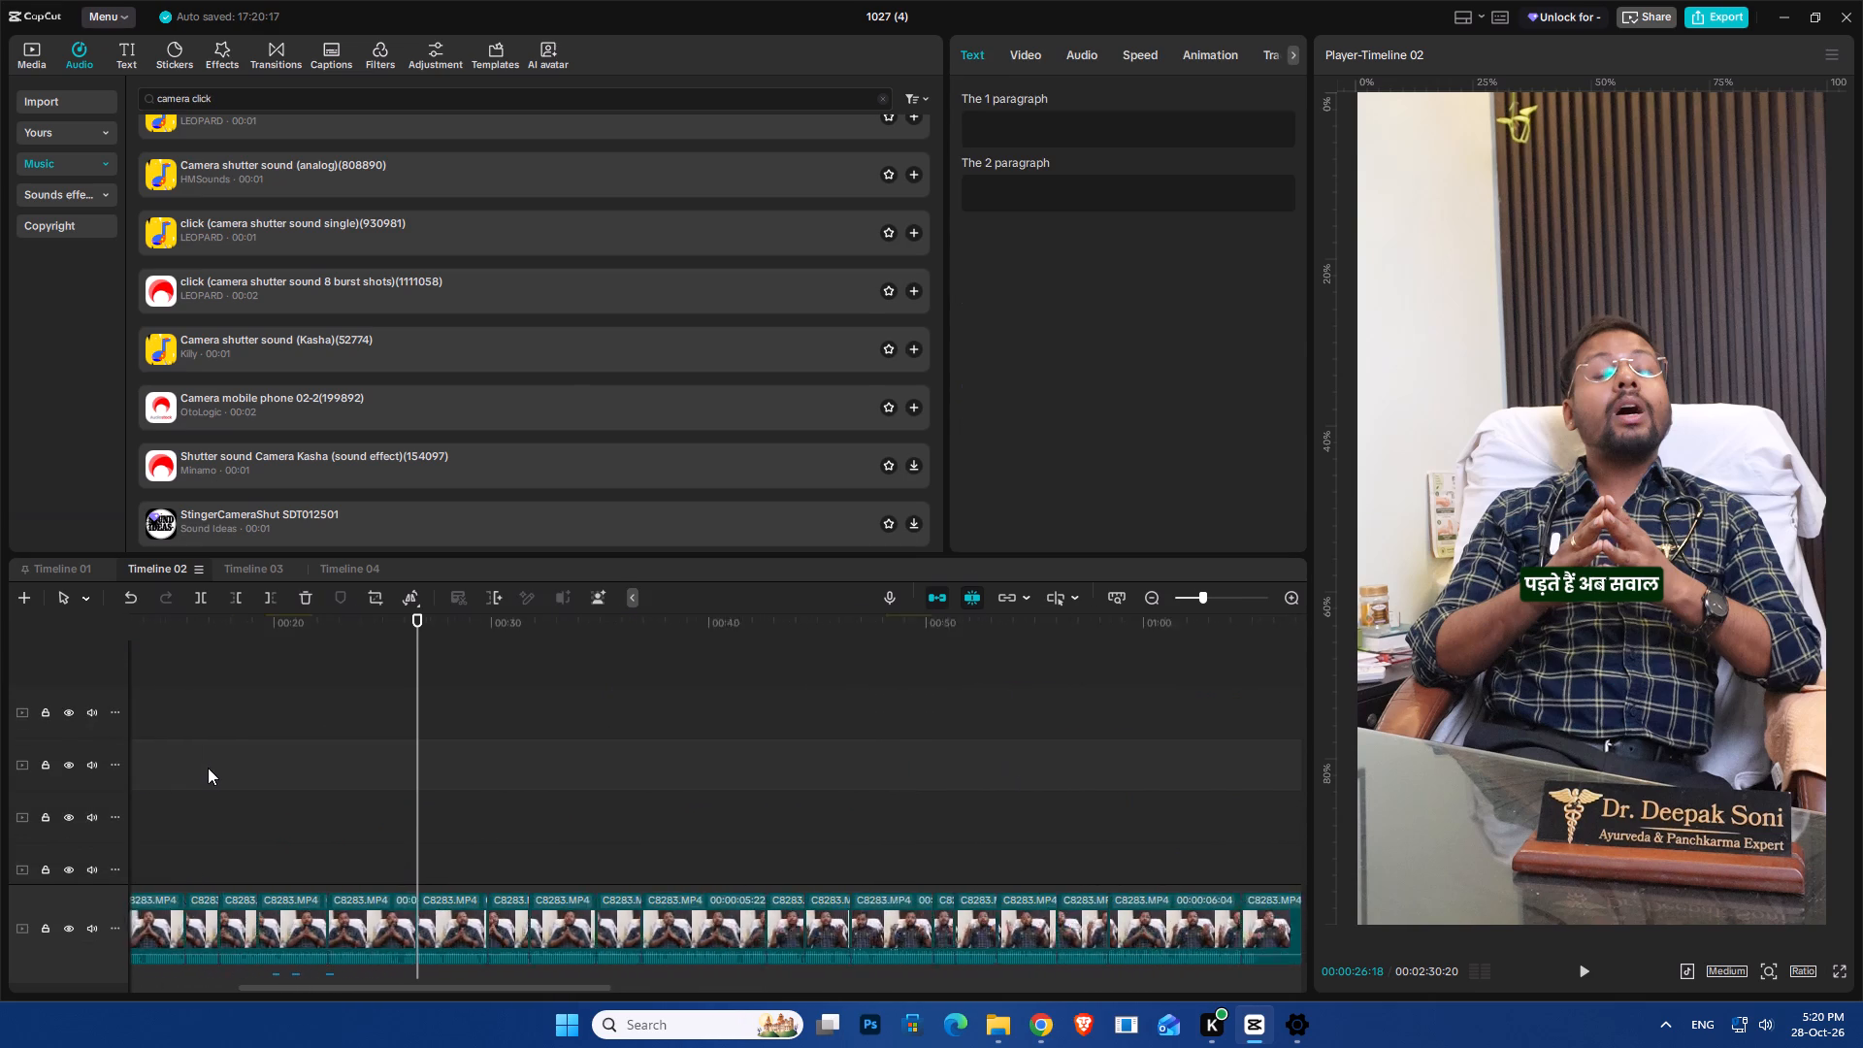
pyautogui.press('m')
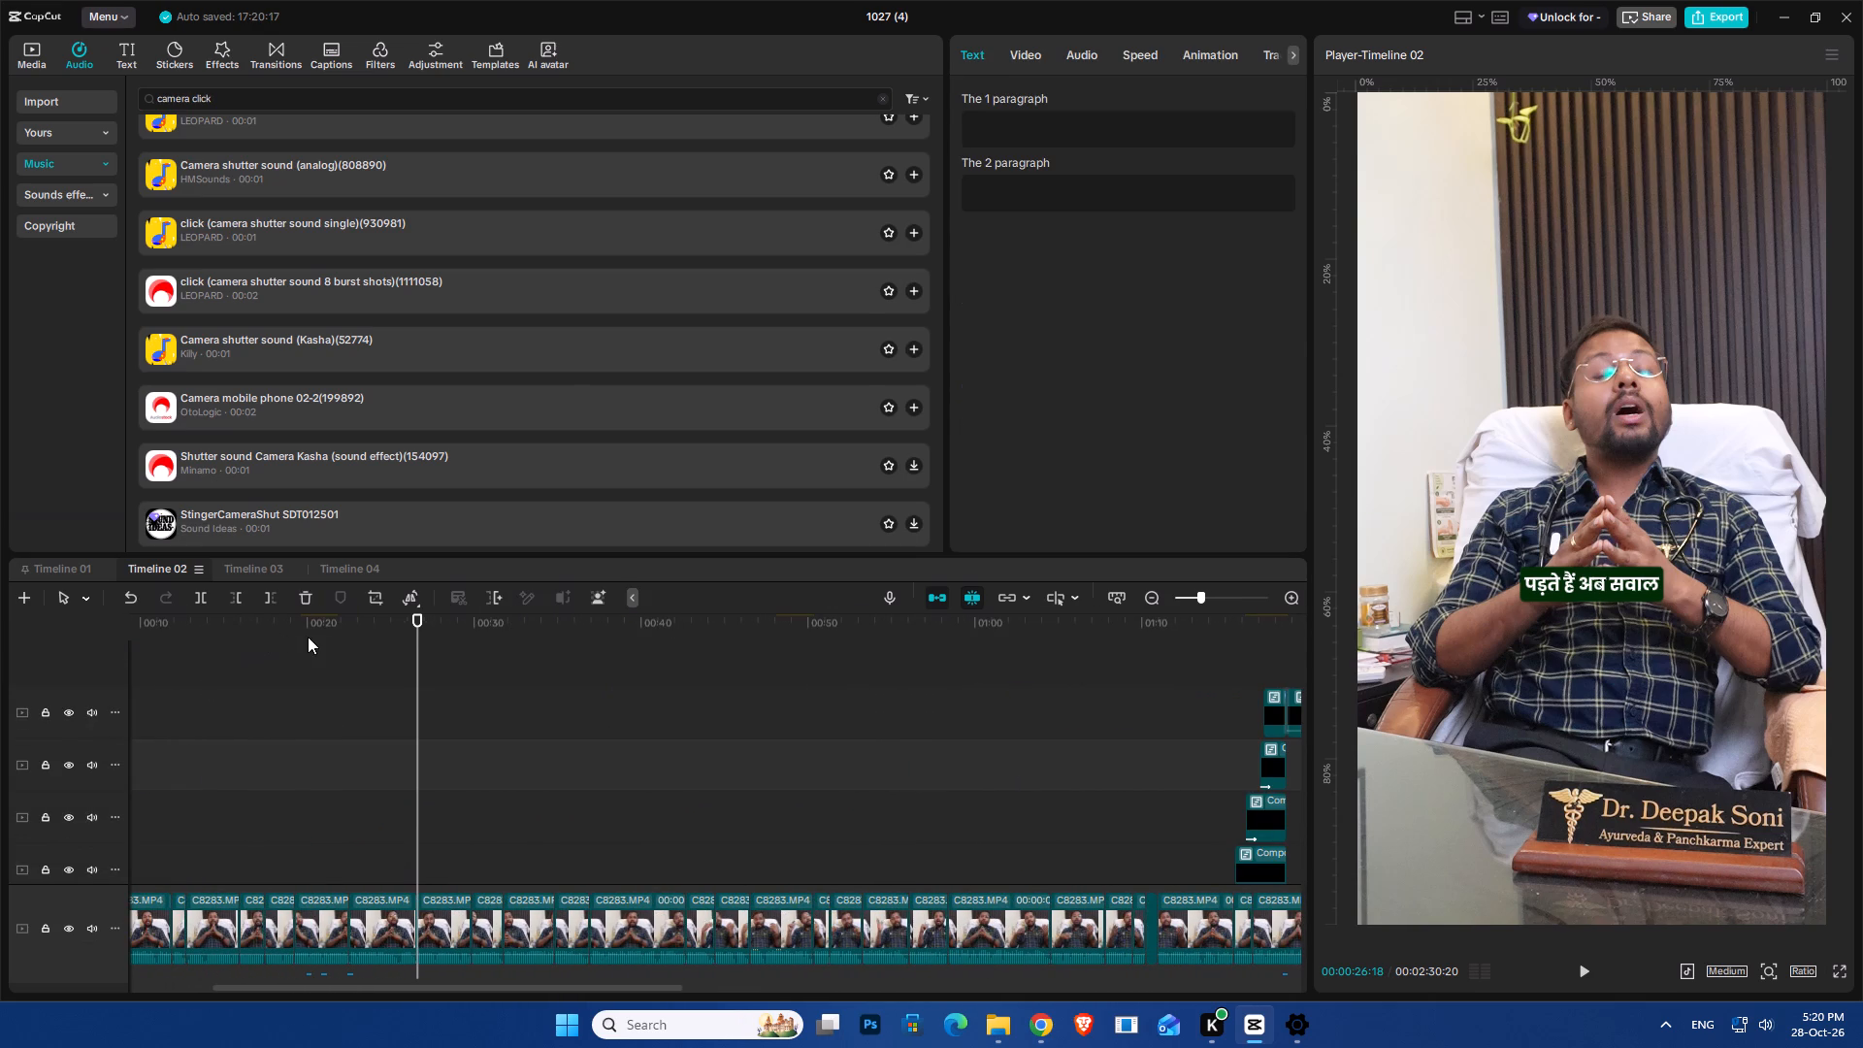
pyautogui.moveTo(368, 628); pyautogui.dragTo(146, 735)
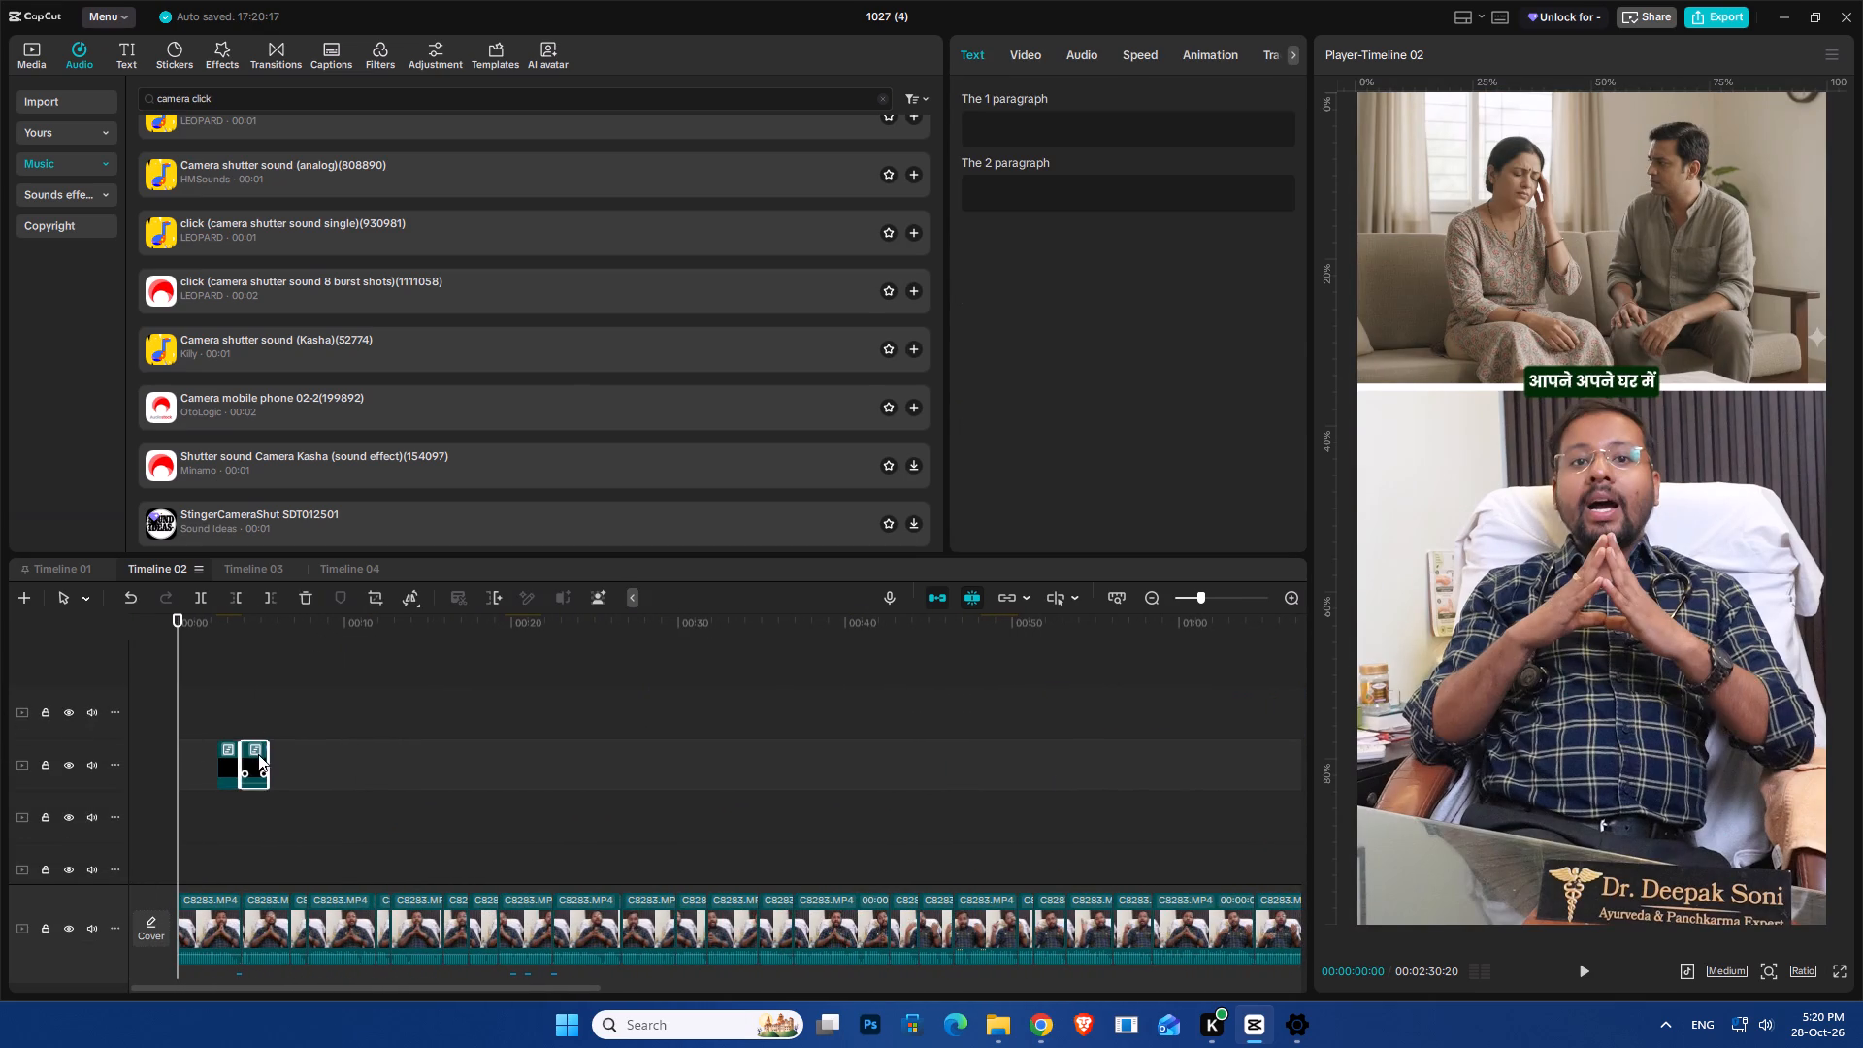
pyautogui.click(257, 774)
pyautogui.click(199, 752)
pyautogui.click(252, 763)
pyautogui.hotkey('ctrl', 'c')
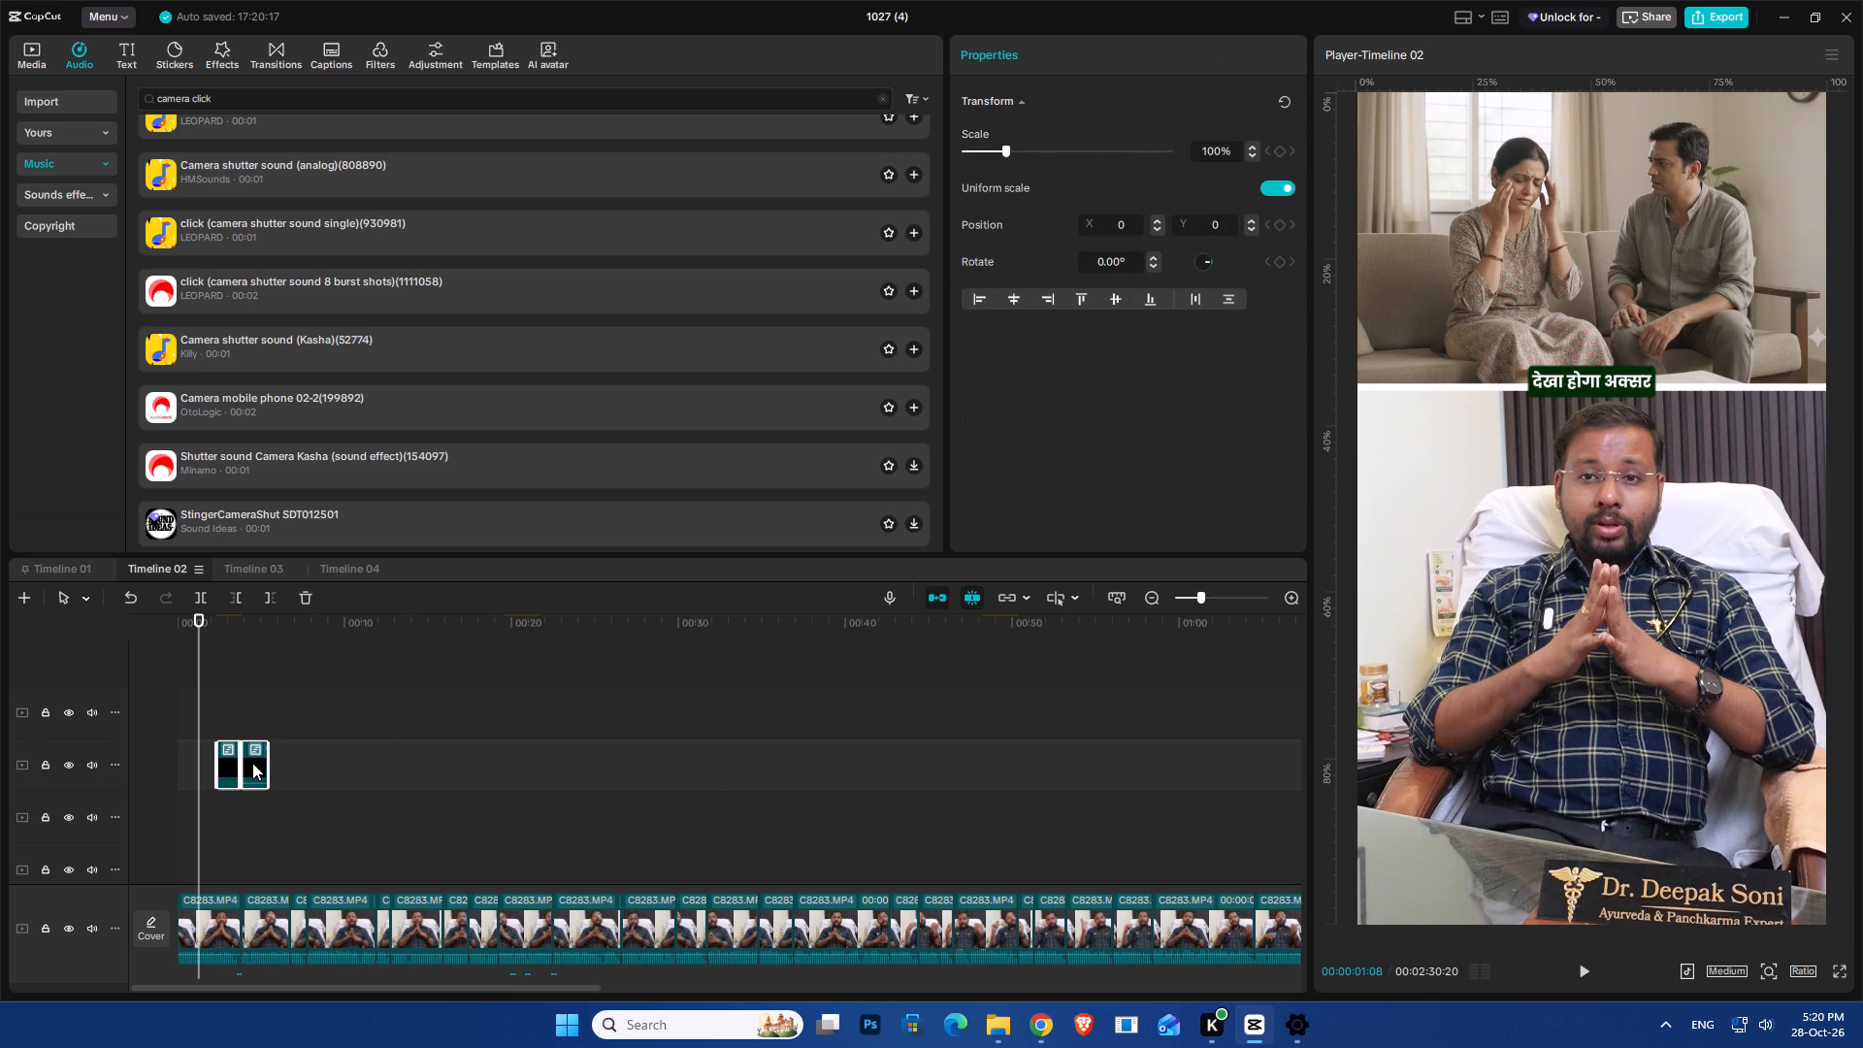
# Paste the copied compound clip pair near 0:26:18 and shift it so its junction sits on the talking-head cut there.
pyautogui.click(696, 634)
pyautogui.scroll(-20, 733, 696)
pyautogui.scroll(-10, 733, 696)
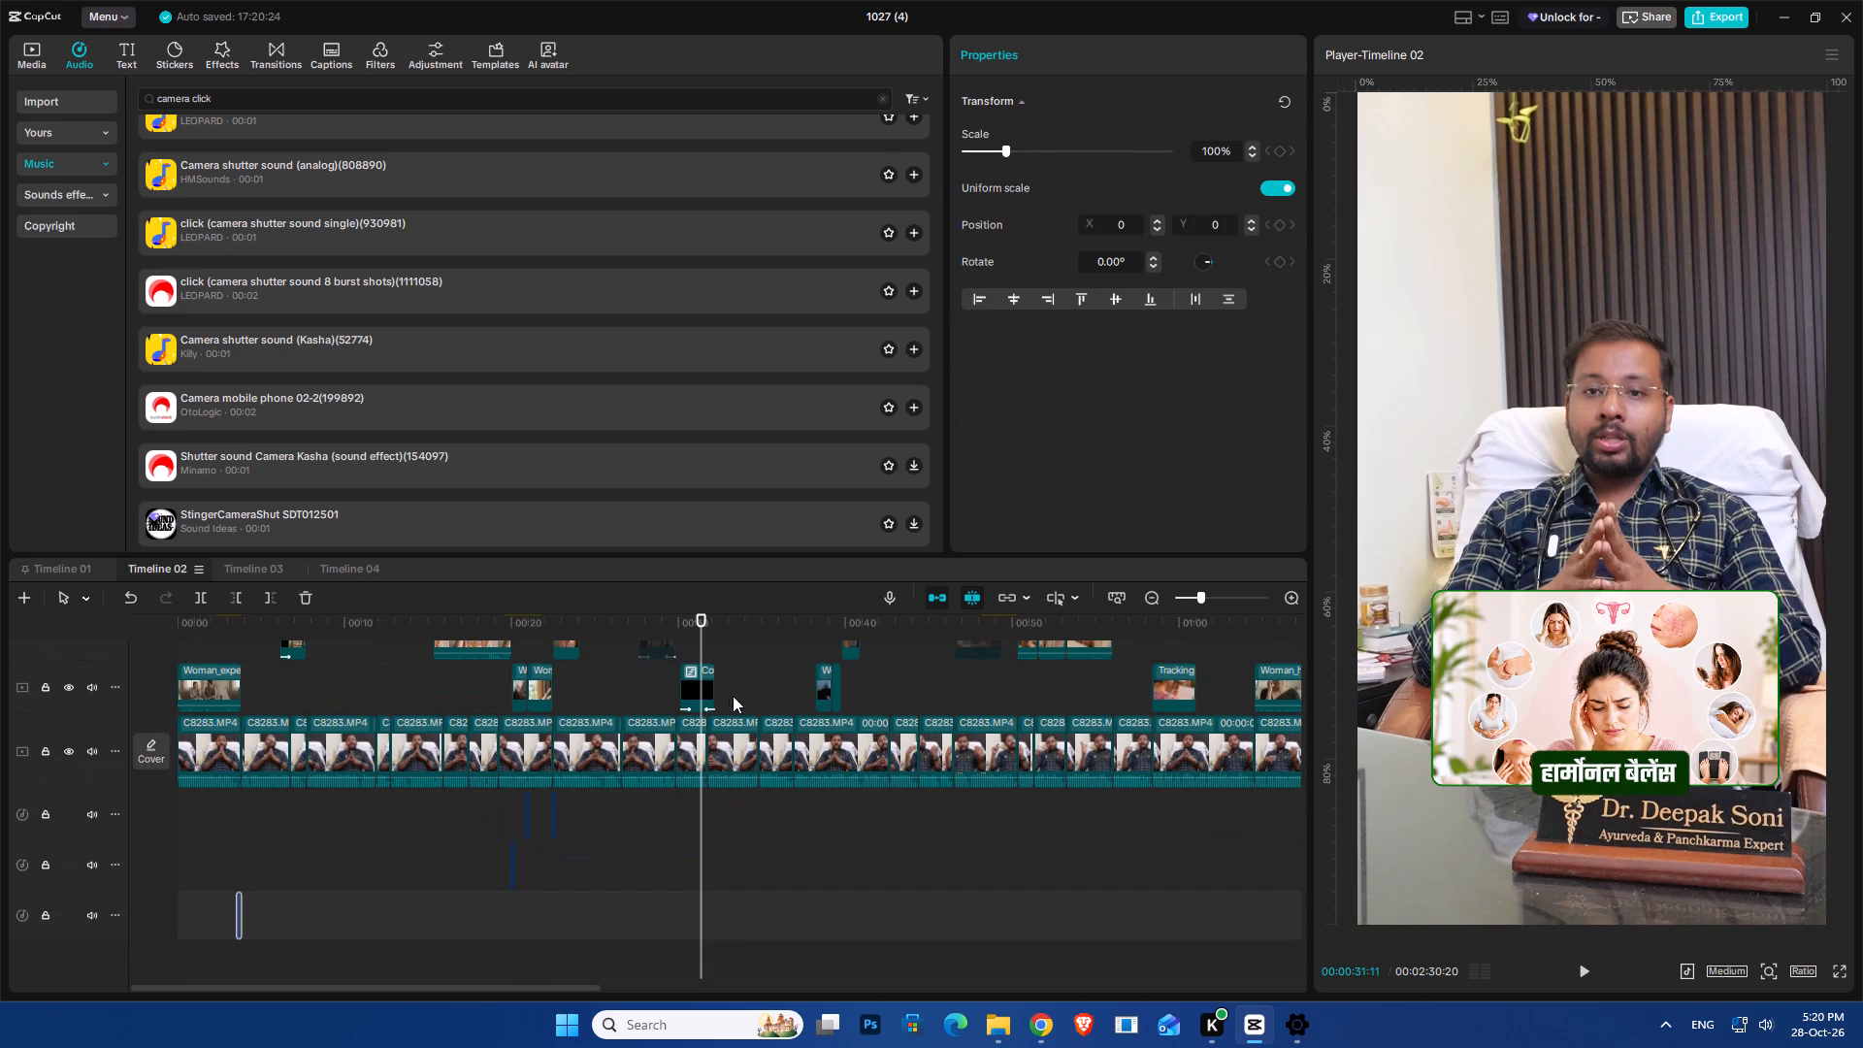
pyautogui.moveTo(707, 636); pyautogui.dragTo(747, 697)
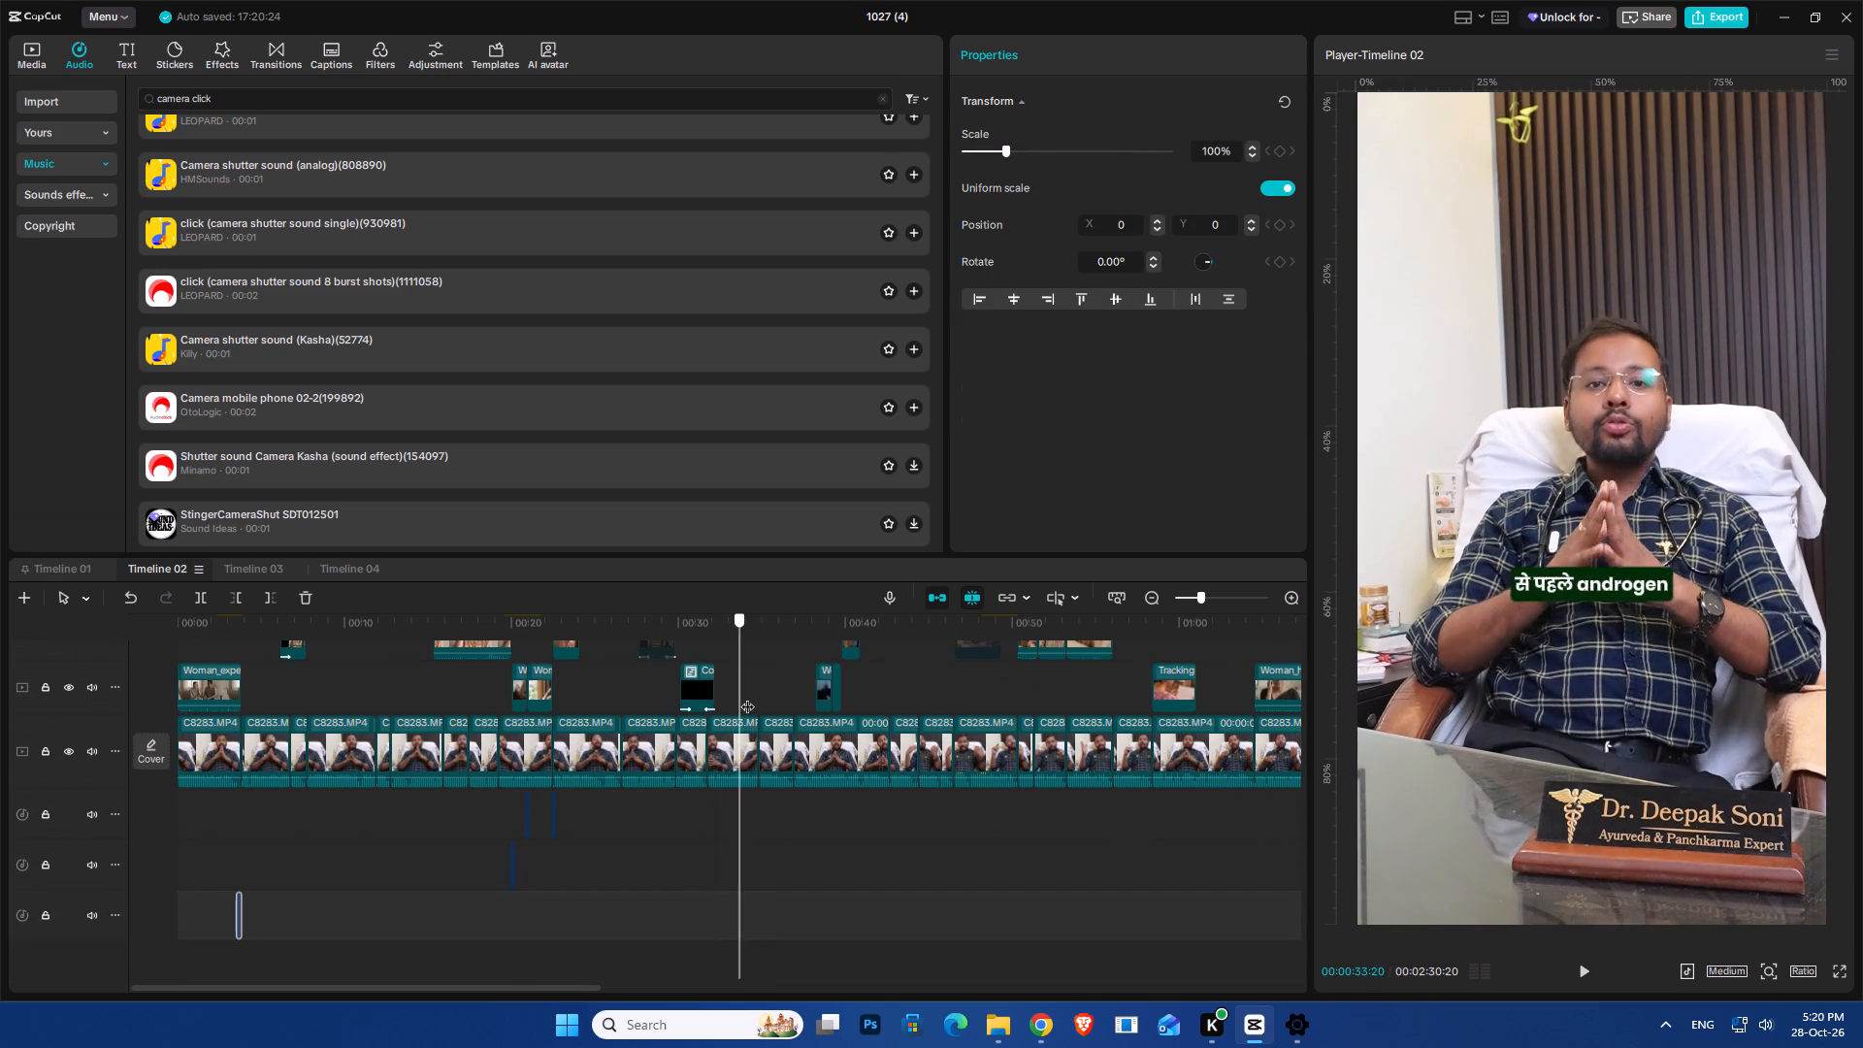
pyautogui.moveTo(747, 697); pyautogui.dragTo(758, 711)
pyautogui.click(735, 671)
pyautogui.press('space')
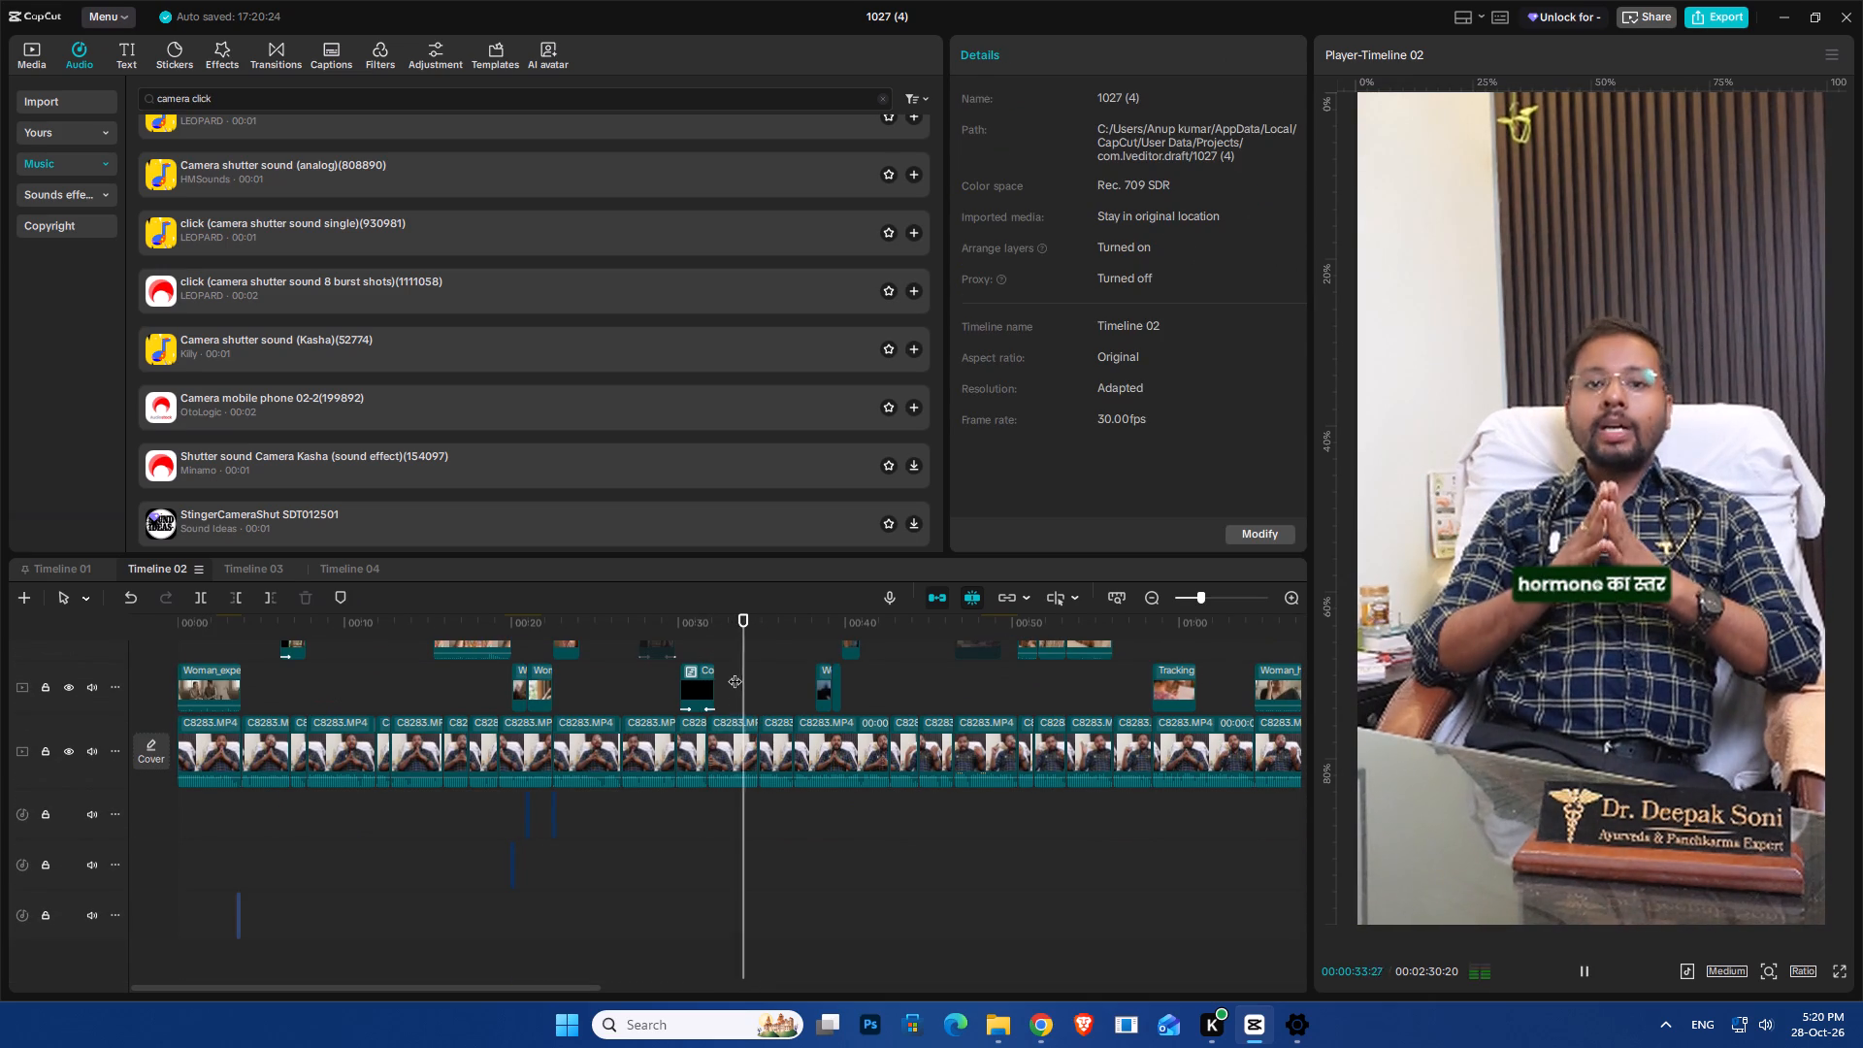
pyautogui.click(614, 627)
pyautogui.press('space')
pyautogui.press('space')
pyautogui.press('space')
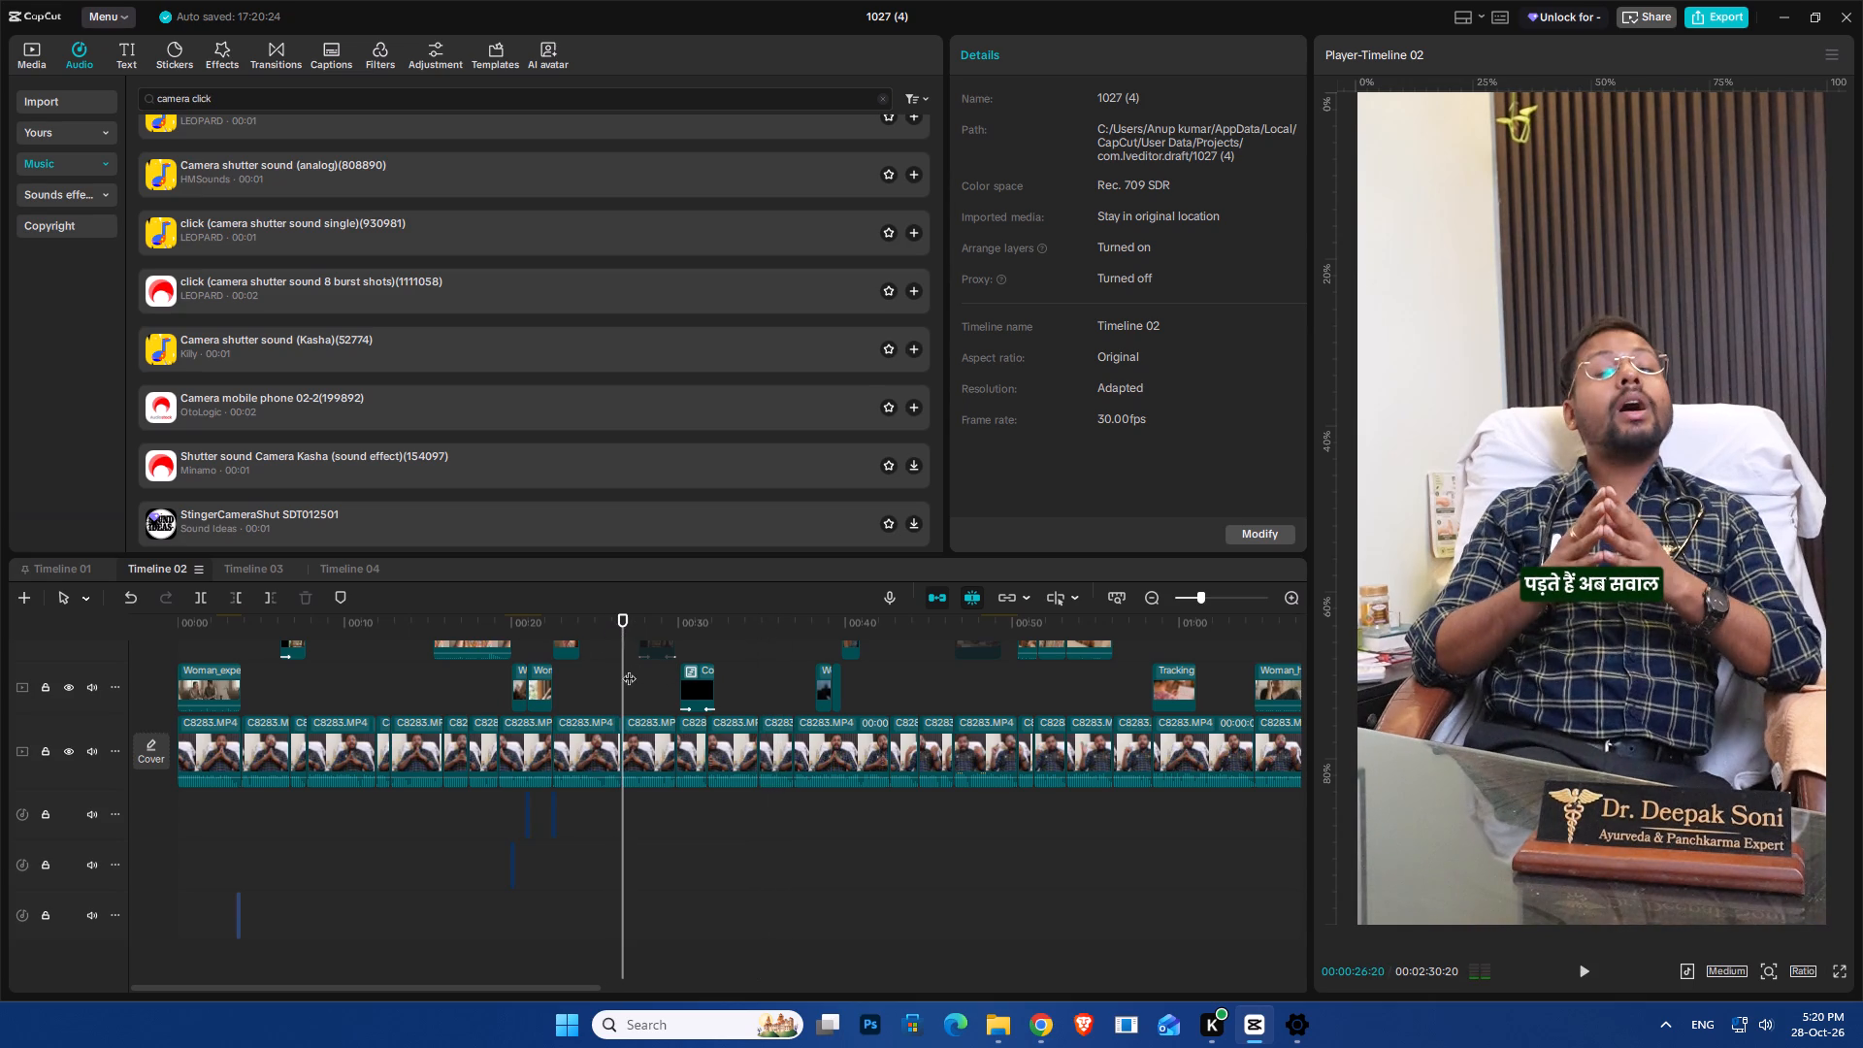
pyautogui.moveTo(627, 665); pyautogui.dragTo(620, 687)
pyautogui.hotkey('ctrl', 'v')
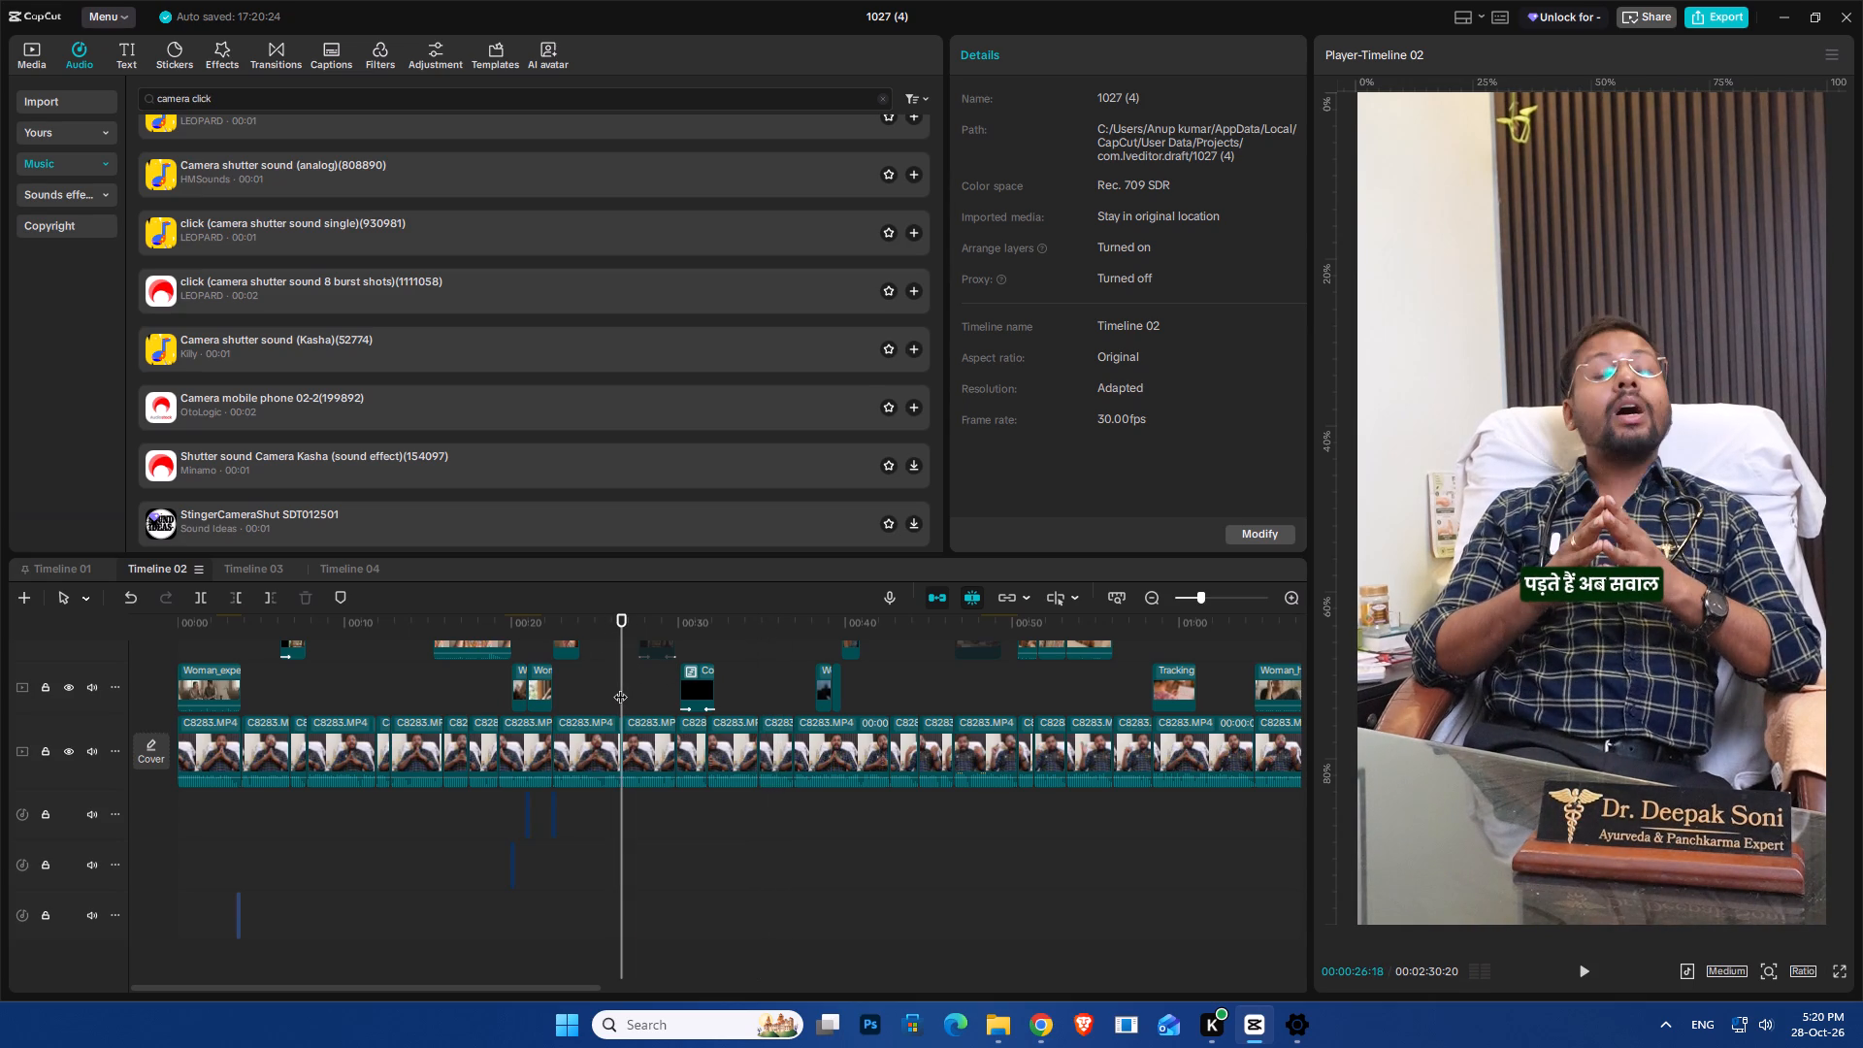
pyautogui.keyDown('ctrl'); pyautogui.scroll(20, 647, 733); pyautogui.keyUp('ctrl')
pyautogui.keyDown('ctrl'); pyautogui.scroll(20, 647, 733); pyautogui.keyUp('ctrl')
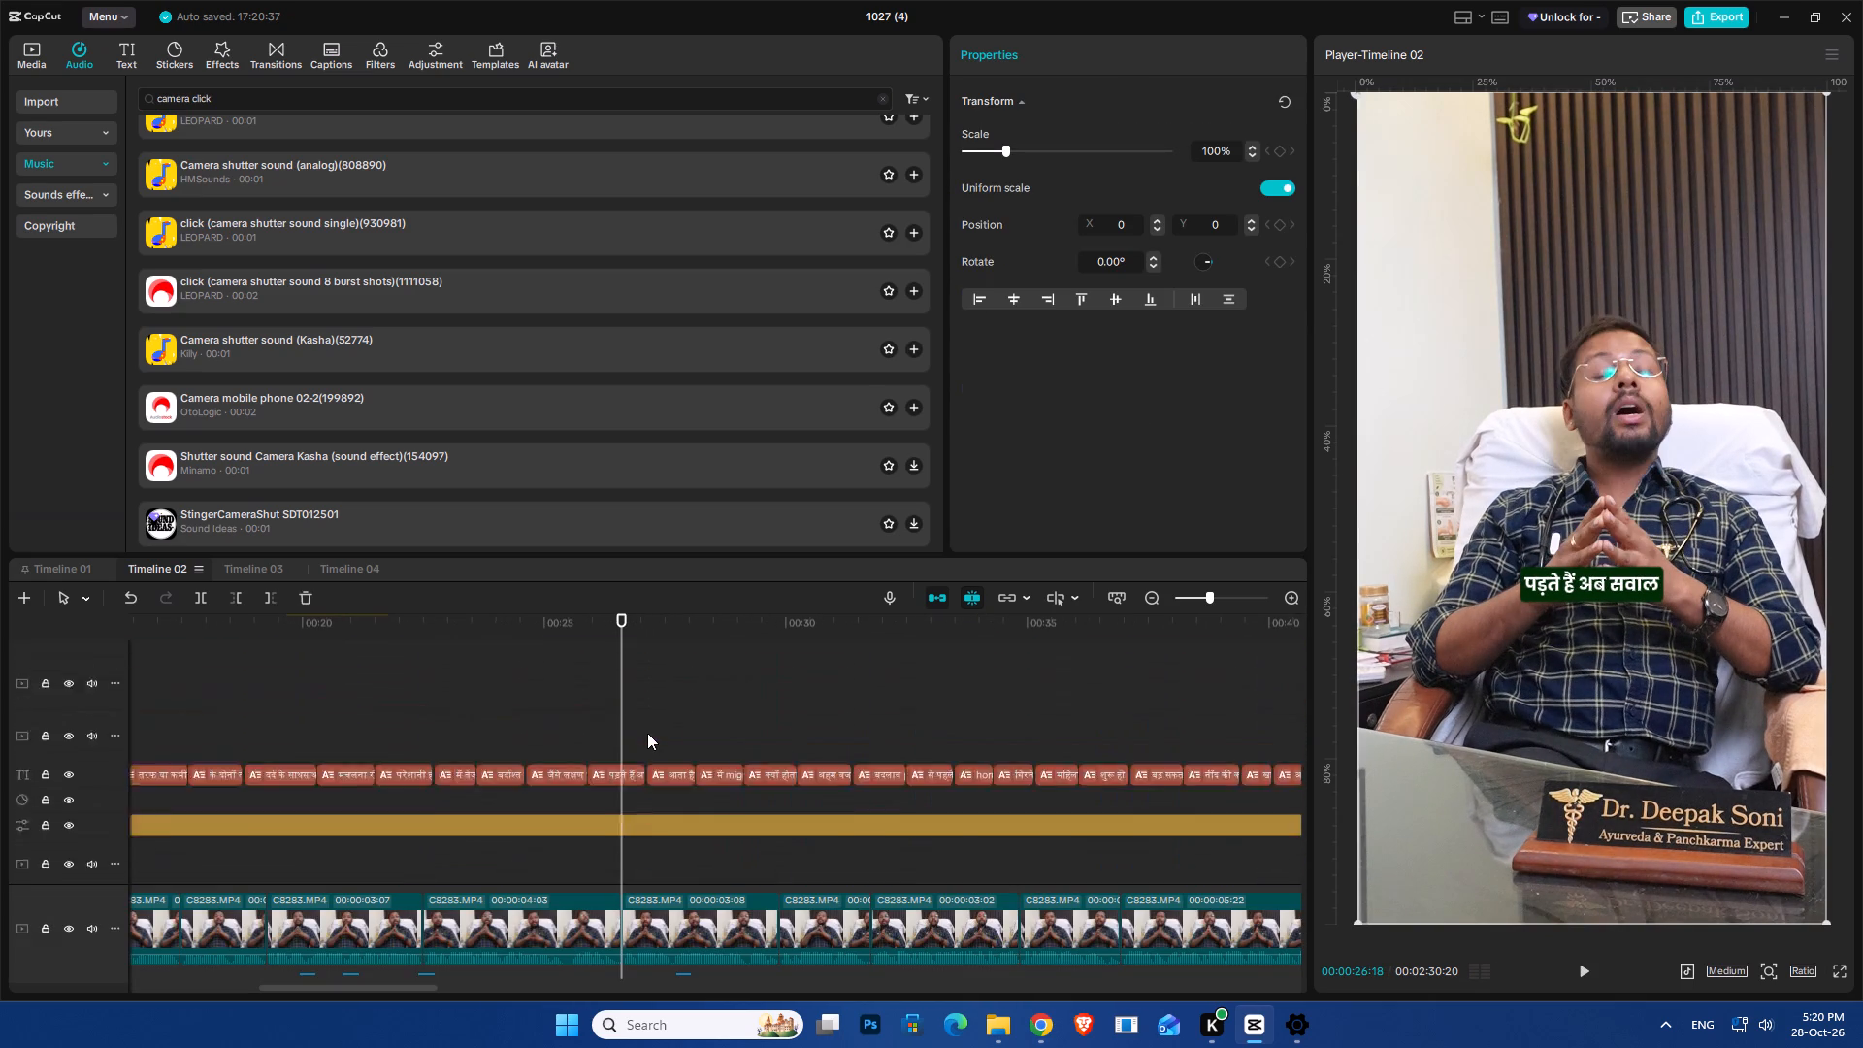
pyautogui.keyDown('ctrl'); pyautogui.scroll(9, 647, 733); pyautogui.keyUp('ctrl')
pyautogui.moveTo(719, 758); pyautogui.dragTo(655, 755)
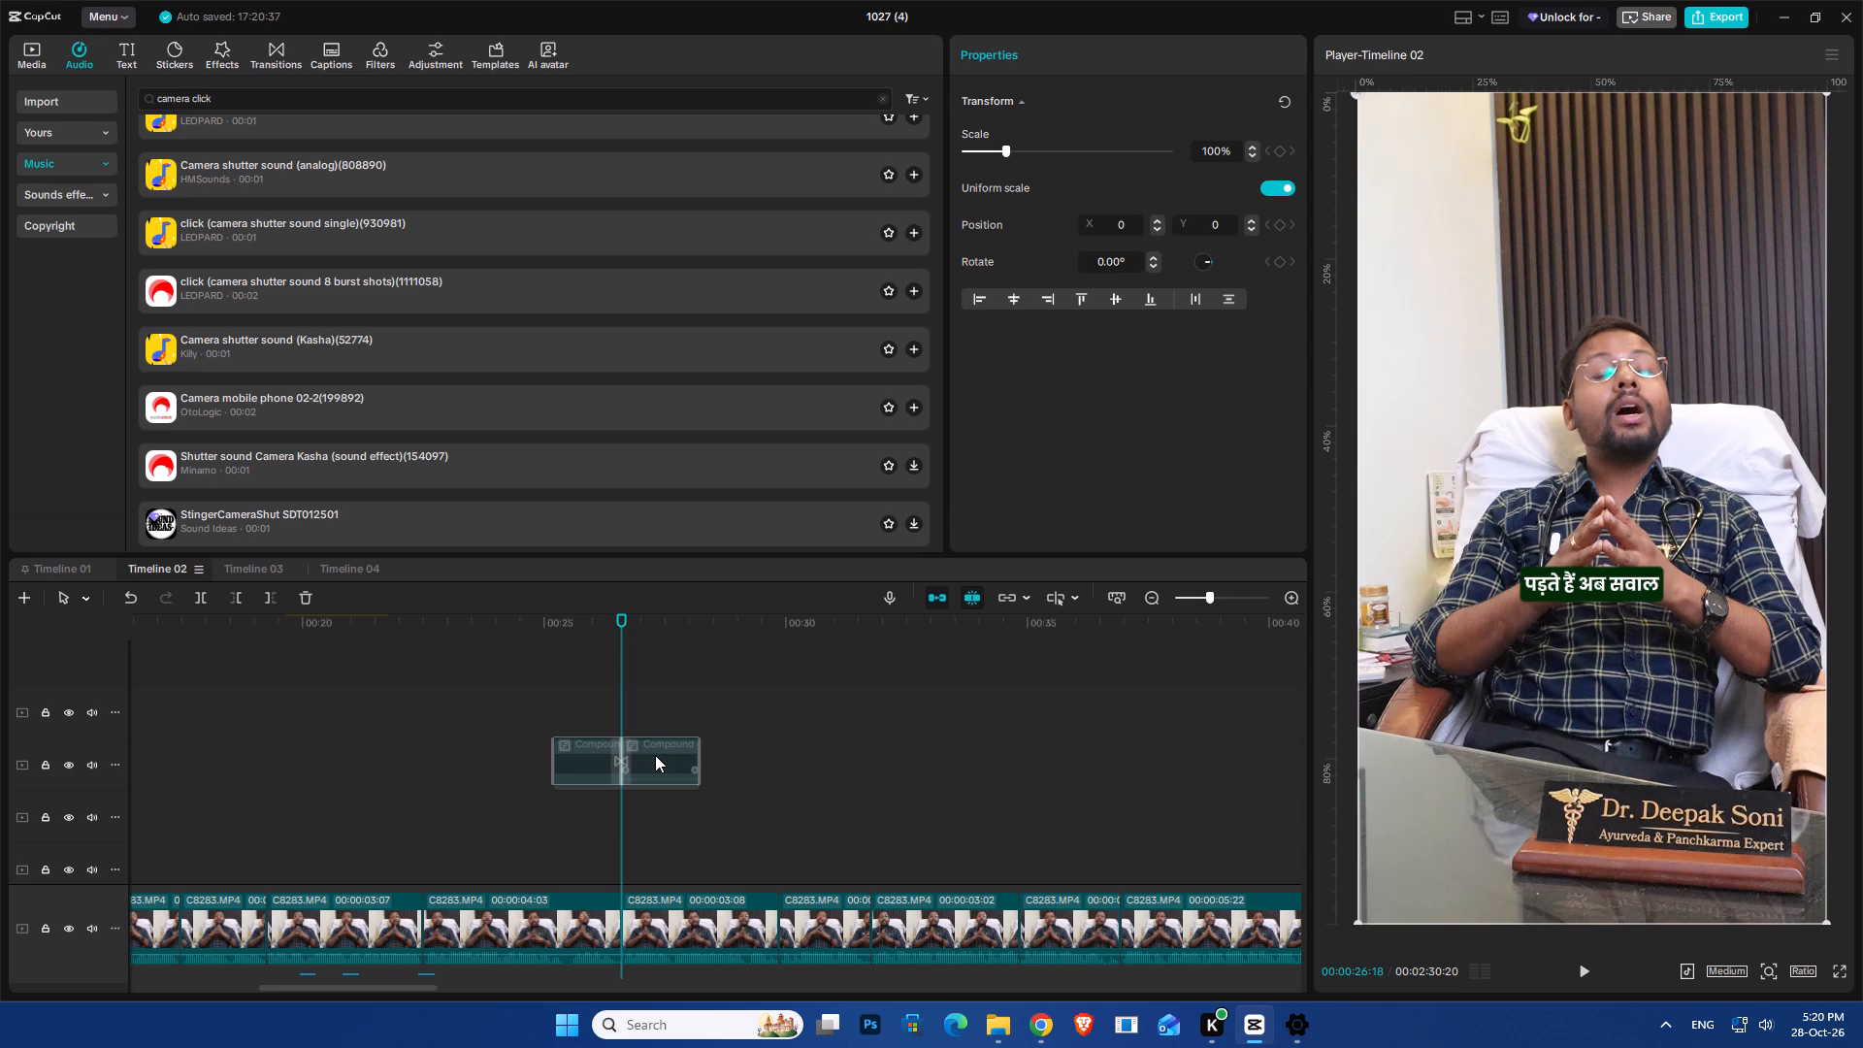
# Play back the pasted transition over the 0:26:18 cut and continue to the hormonal-balance overlay at about 0:30.
pyautogui.click(584, 690)
pyautogui.press('space')
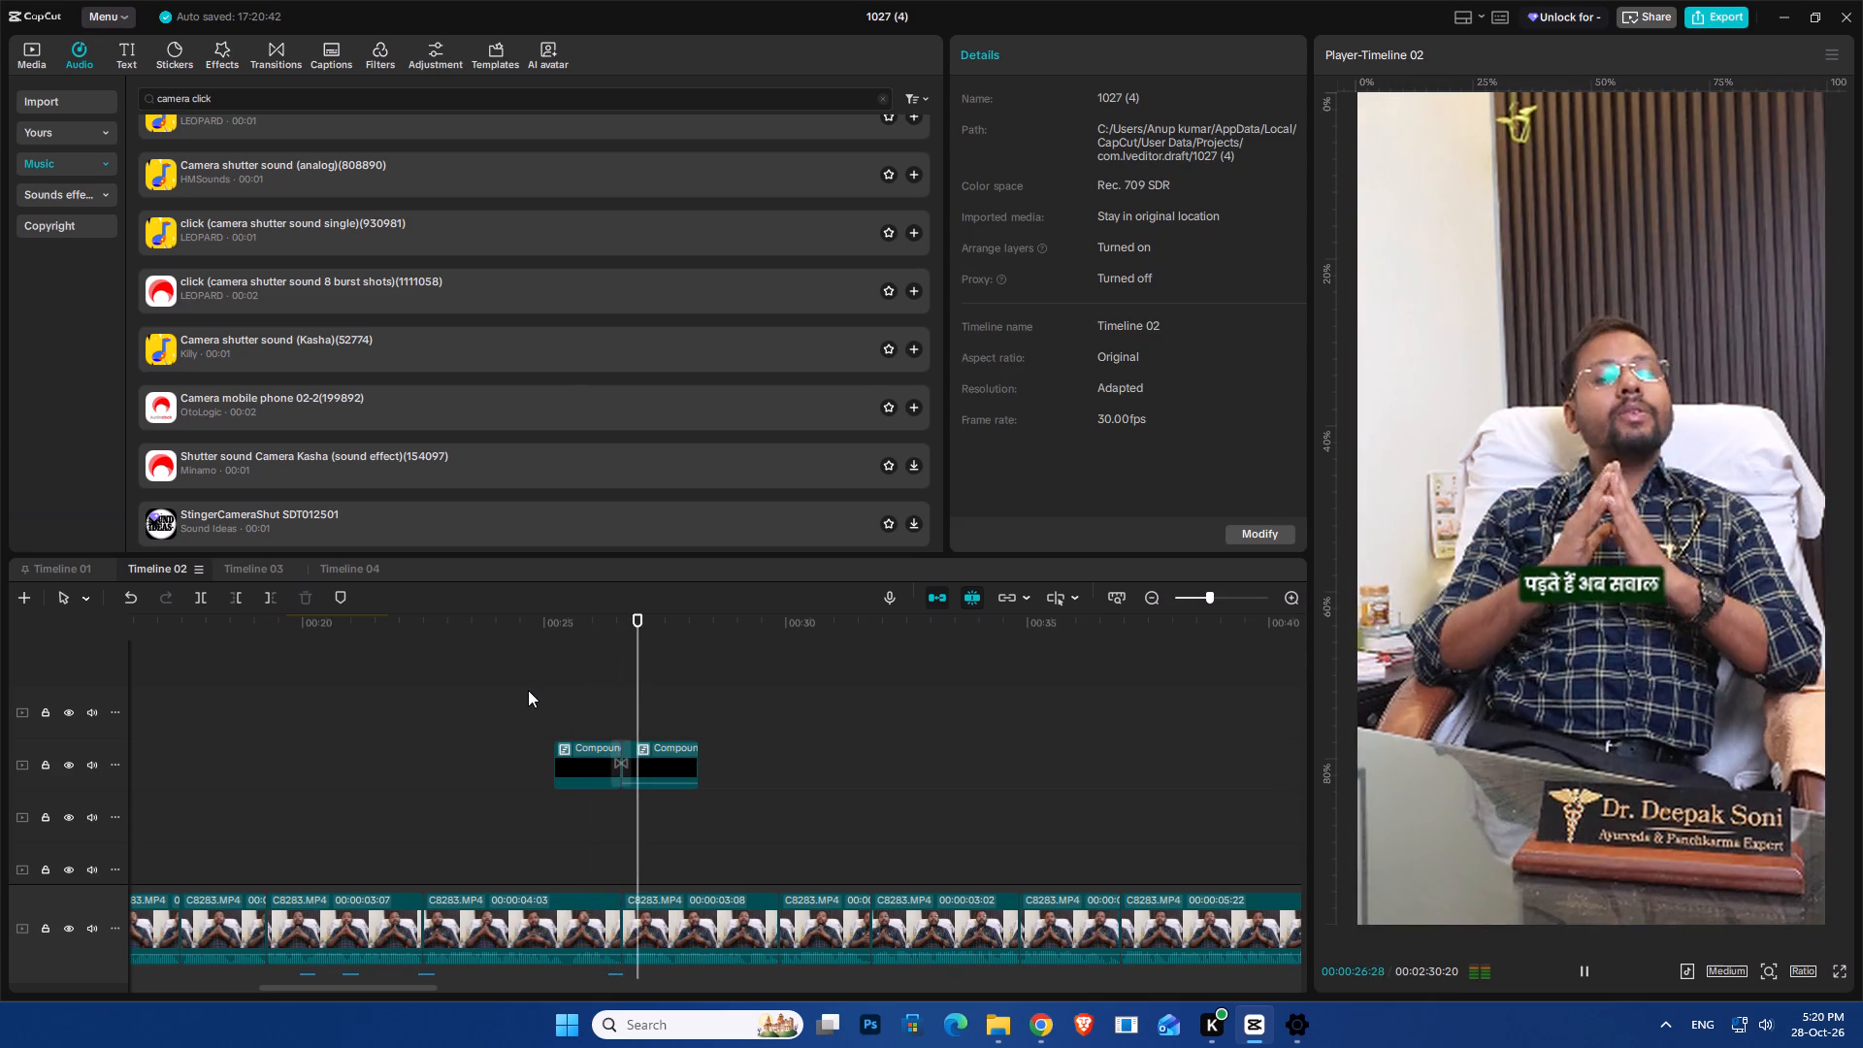
pyautogui.press('space')
pyautogui.press('space')
pyautogui.keyDown('ctrl'); pyautogui.scroll(-11, 634, 741); pyautogui.keyUp('ctrl')
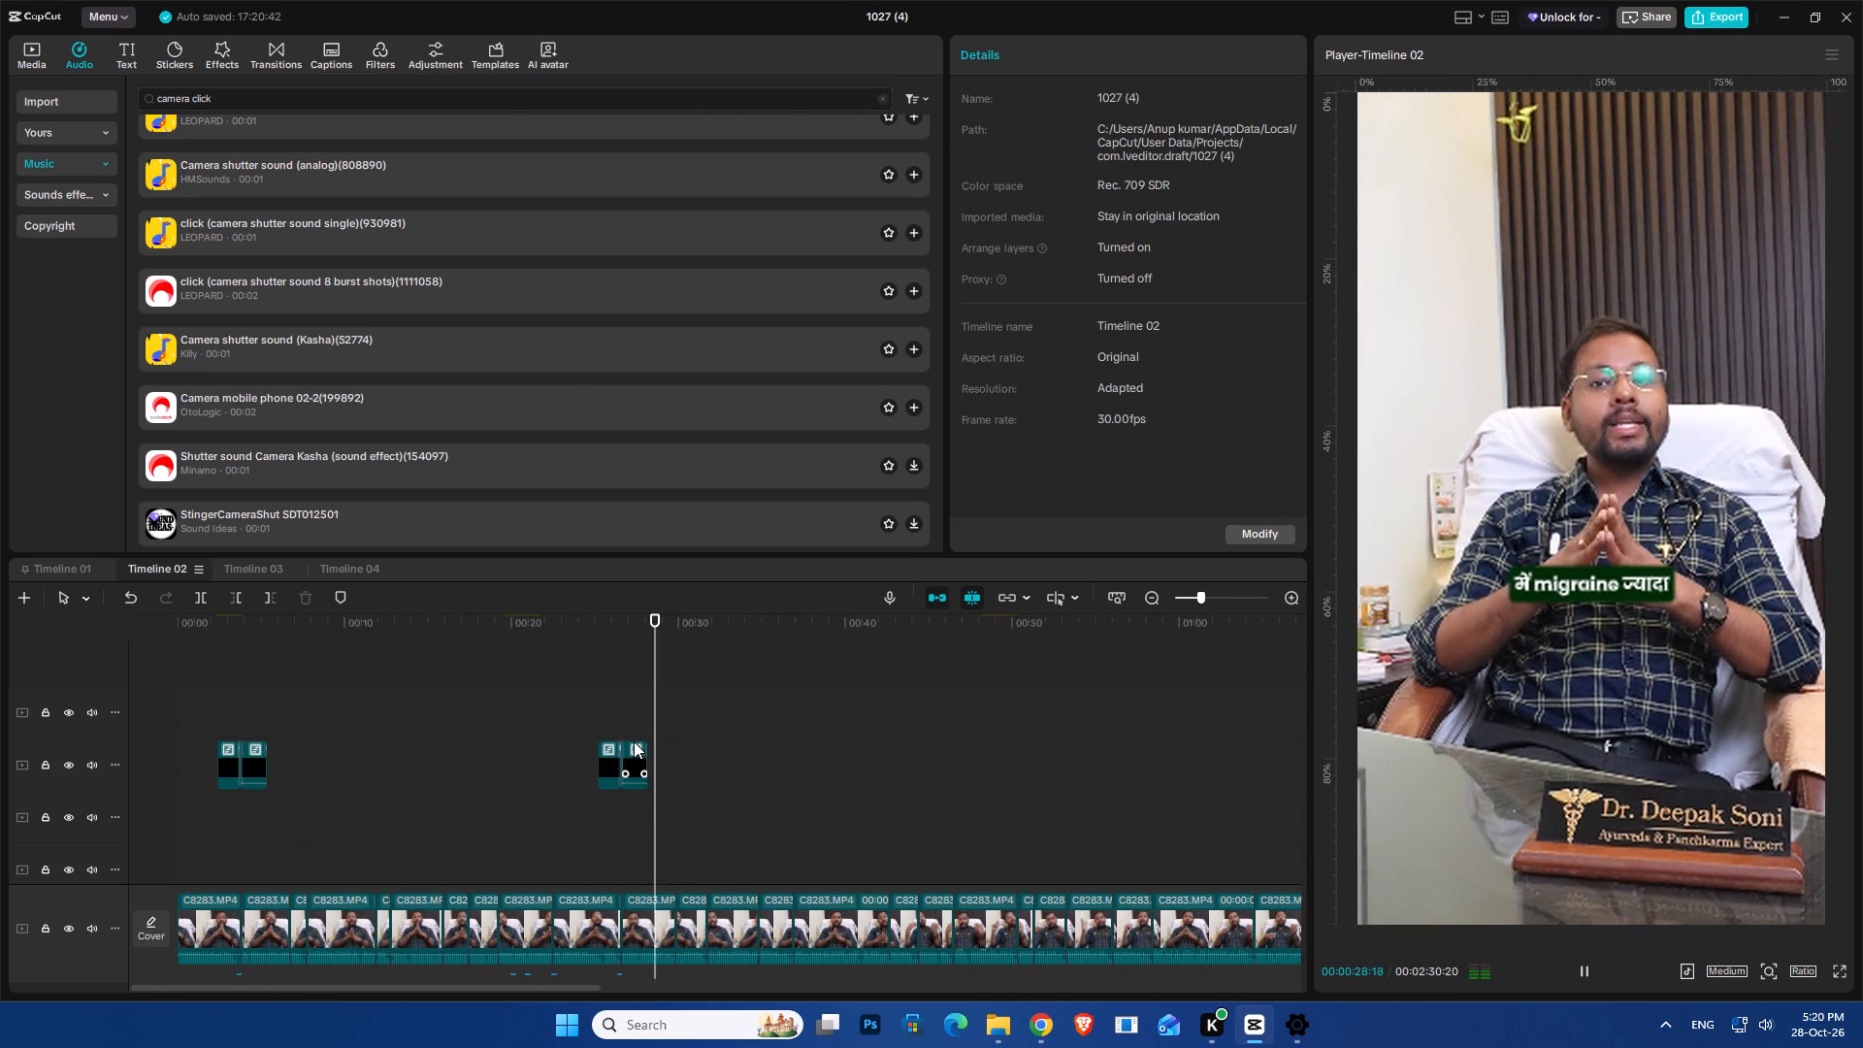
pyautogui.press('space')
pyautogui.press('space')
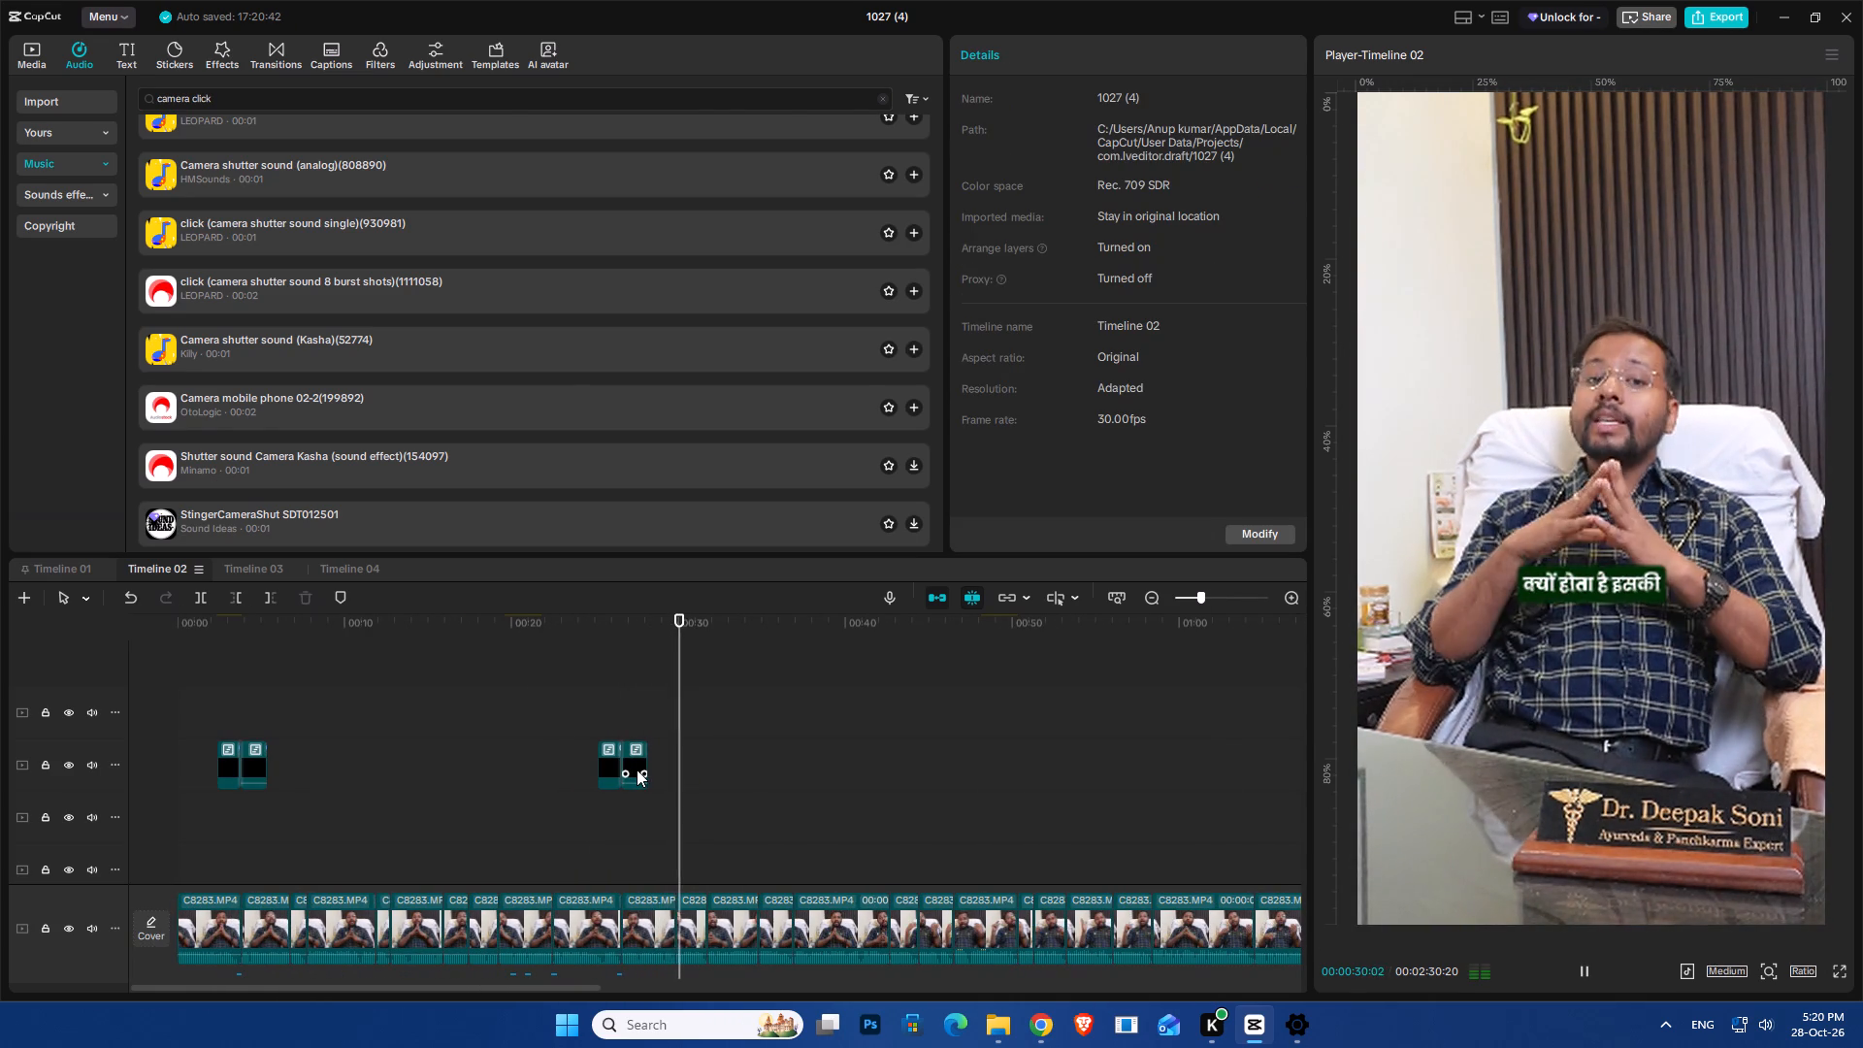
pyautogui.press('space')
# Search the audio library for "whoosh" and add swish_whoosh (large) to an audio track at 0:29:12.
pyautogui.keyDown('ctrl'); pyautogui.scroll(8, 700, 842); pyautogui.keyUp('ctrl')
pyautogui.click(682, 760)
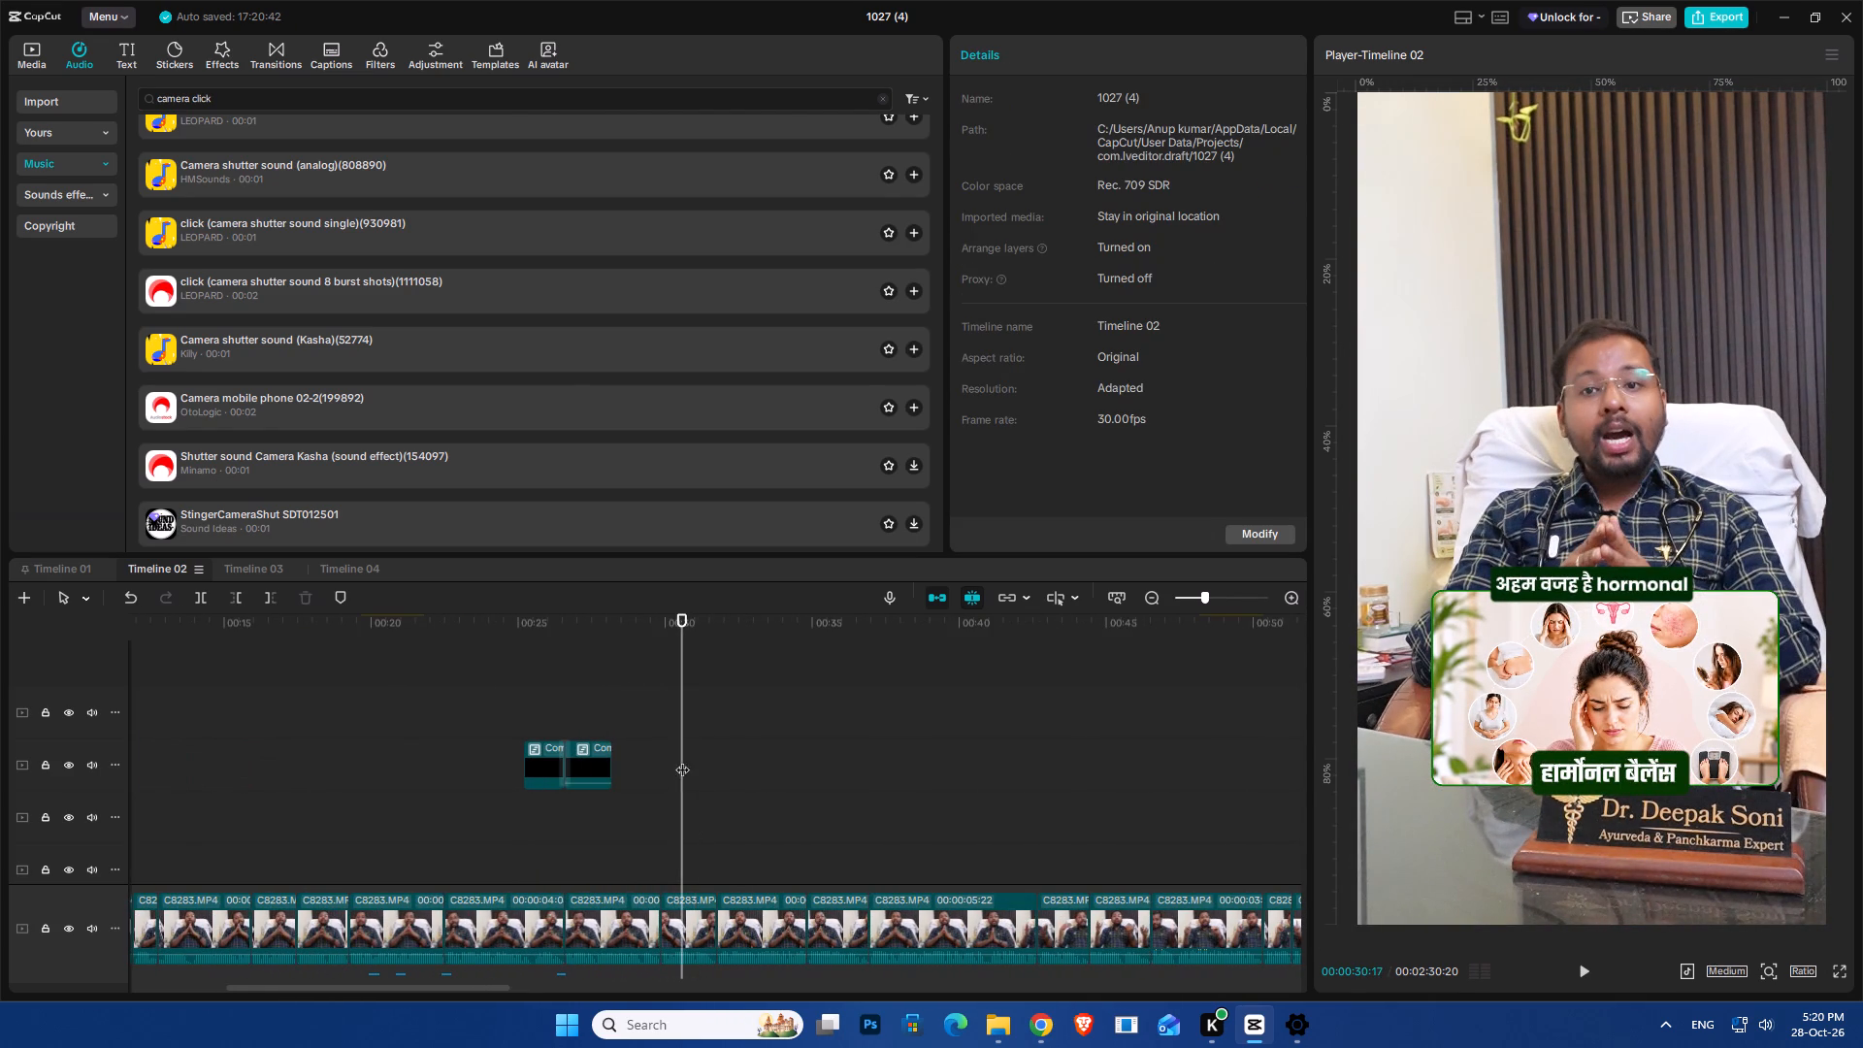
pyautogui.moveTo(678, 749); pyautogui.dragTo(647, 772)
pyautogui.click(201, 84)
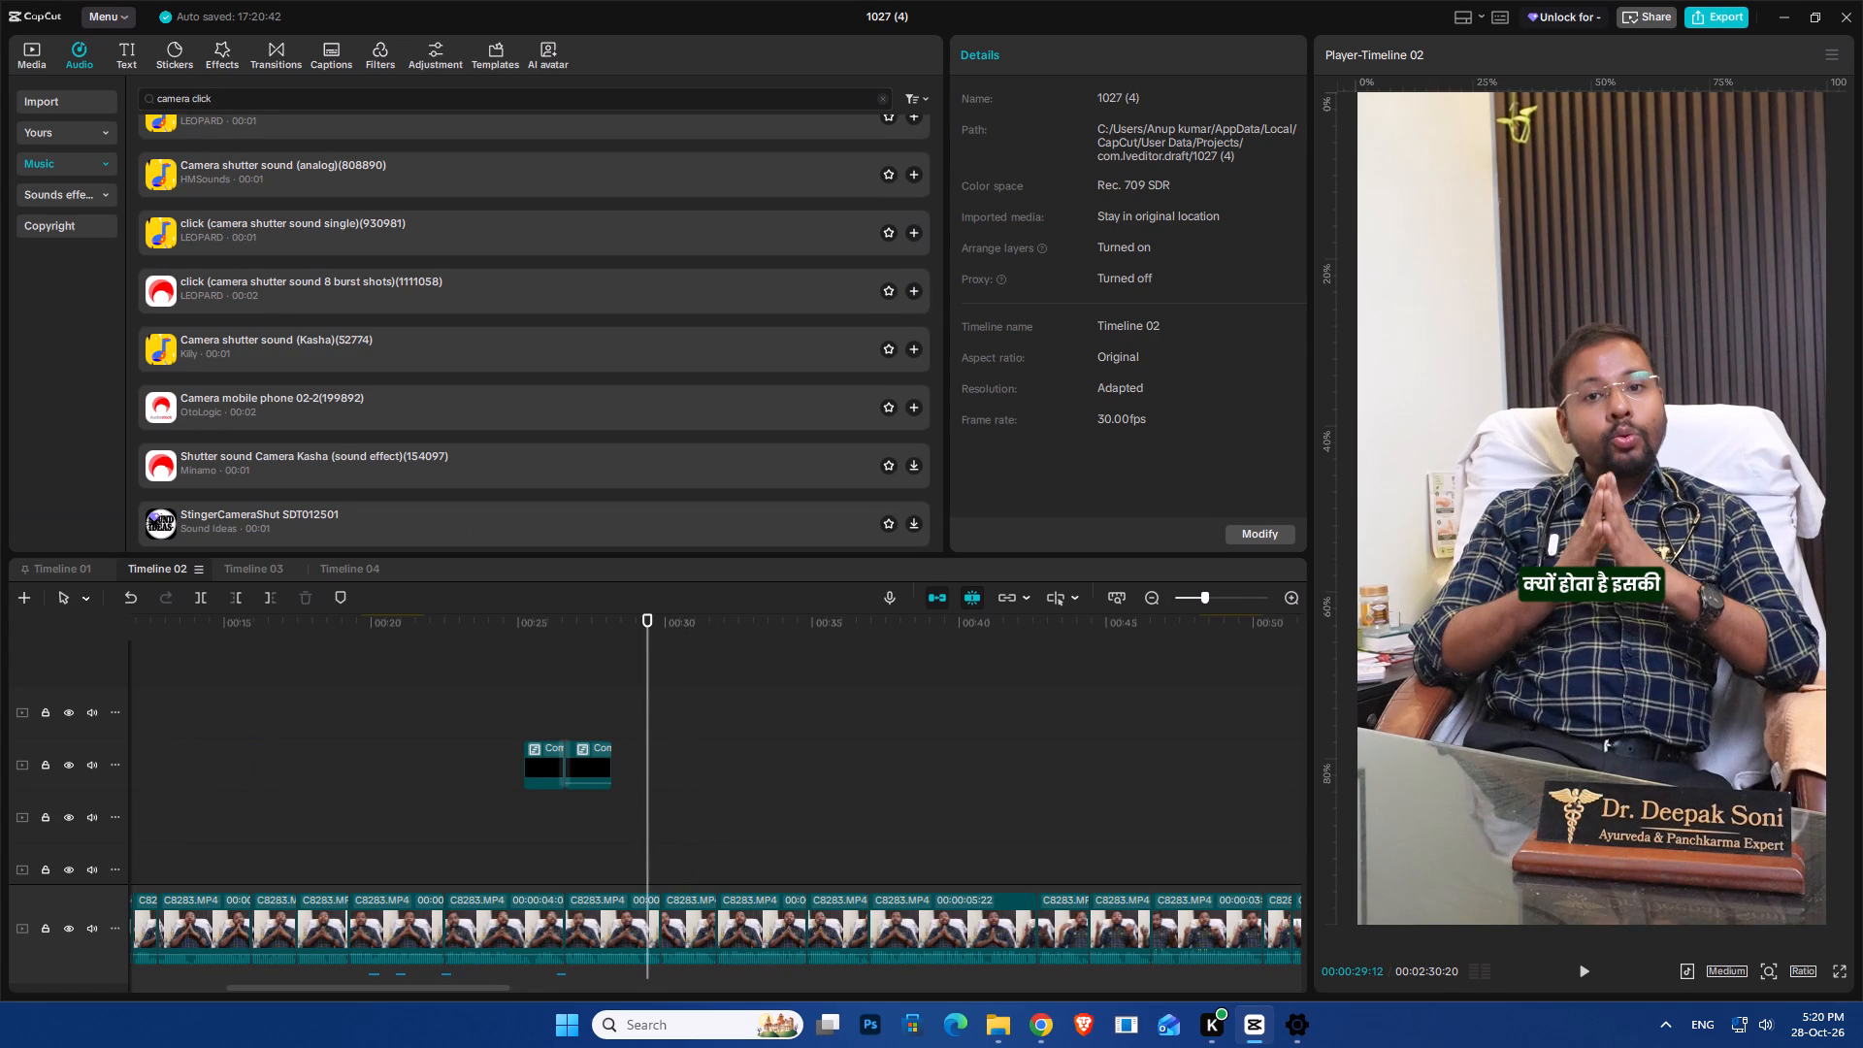
pyautogui.click(198, 97)
pyautogui.hotkey('ctrl', 'a')
pyautogui.write('whoosh')
pyautogui.press('Return')
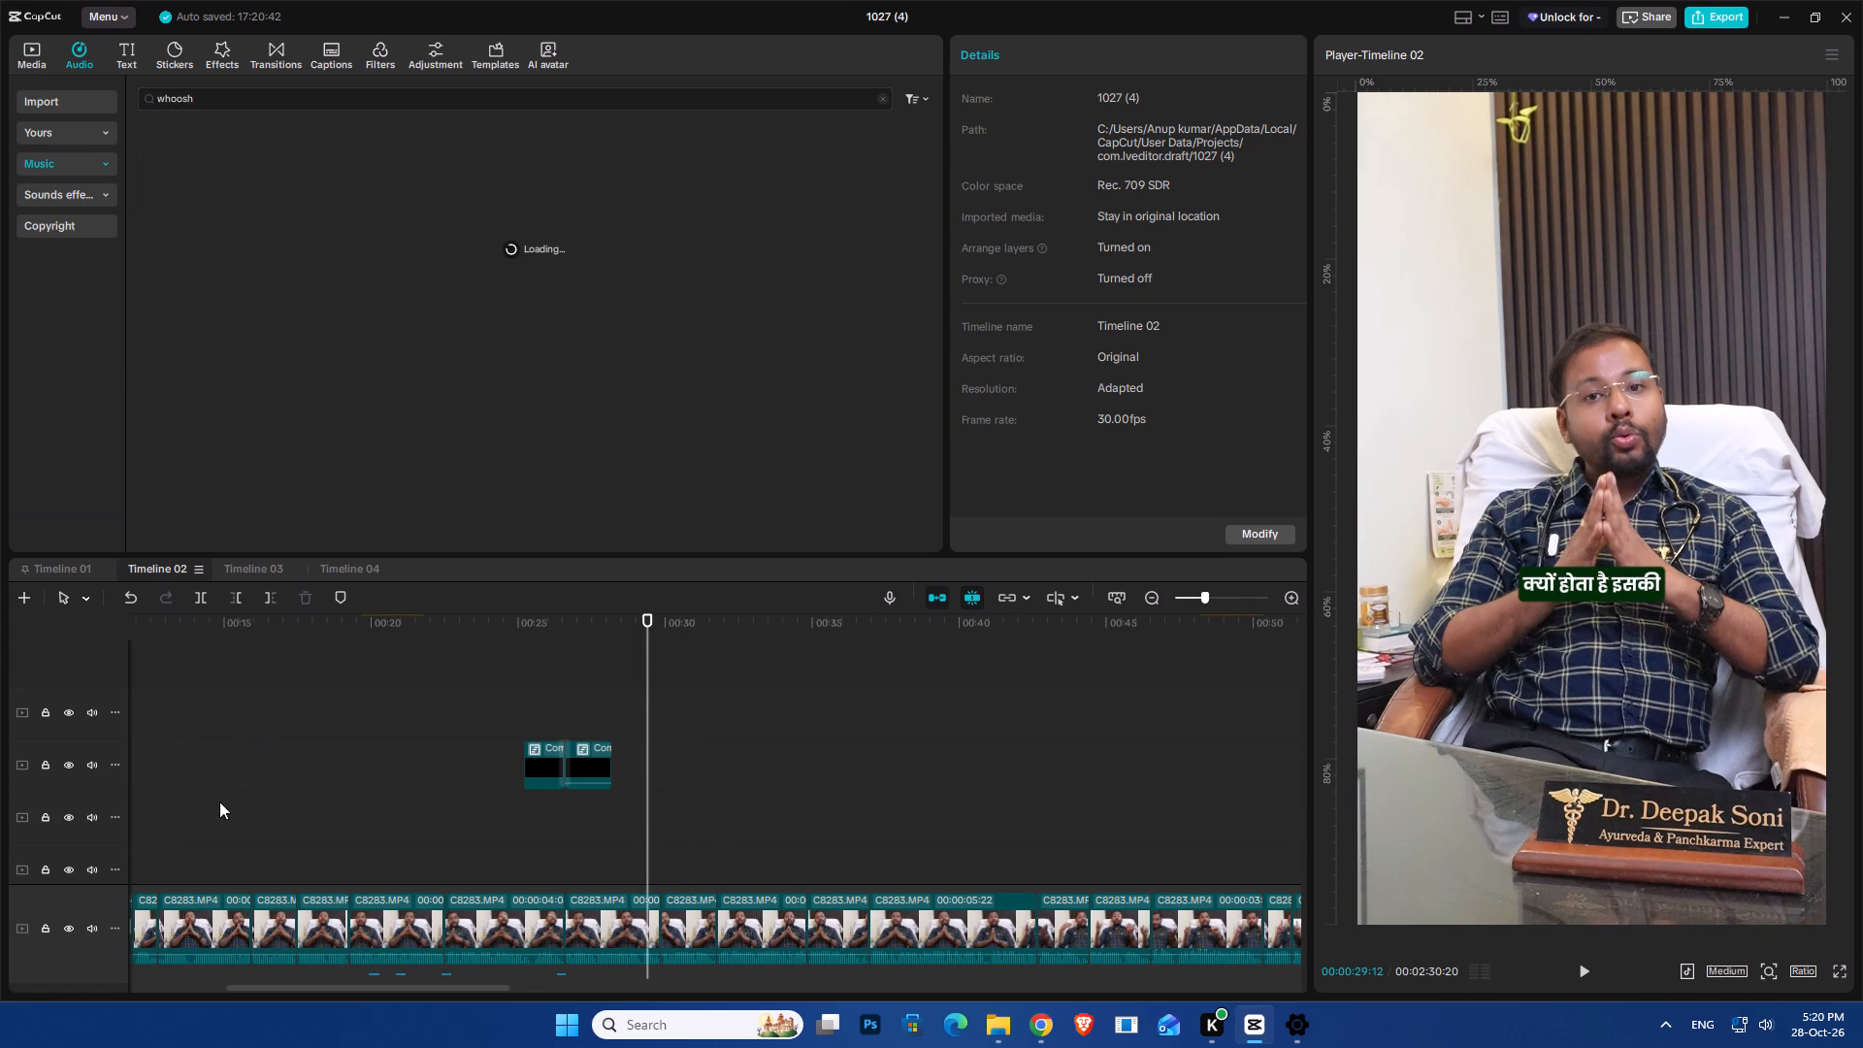
pyautogui.click(243, 148)
pyautogui.moveTo(238, 145); pyautogui.dragTo(382, 384)
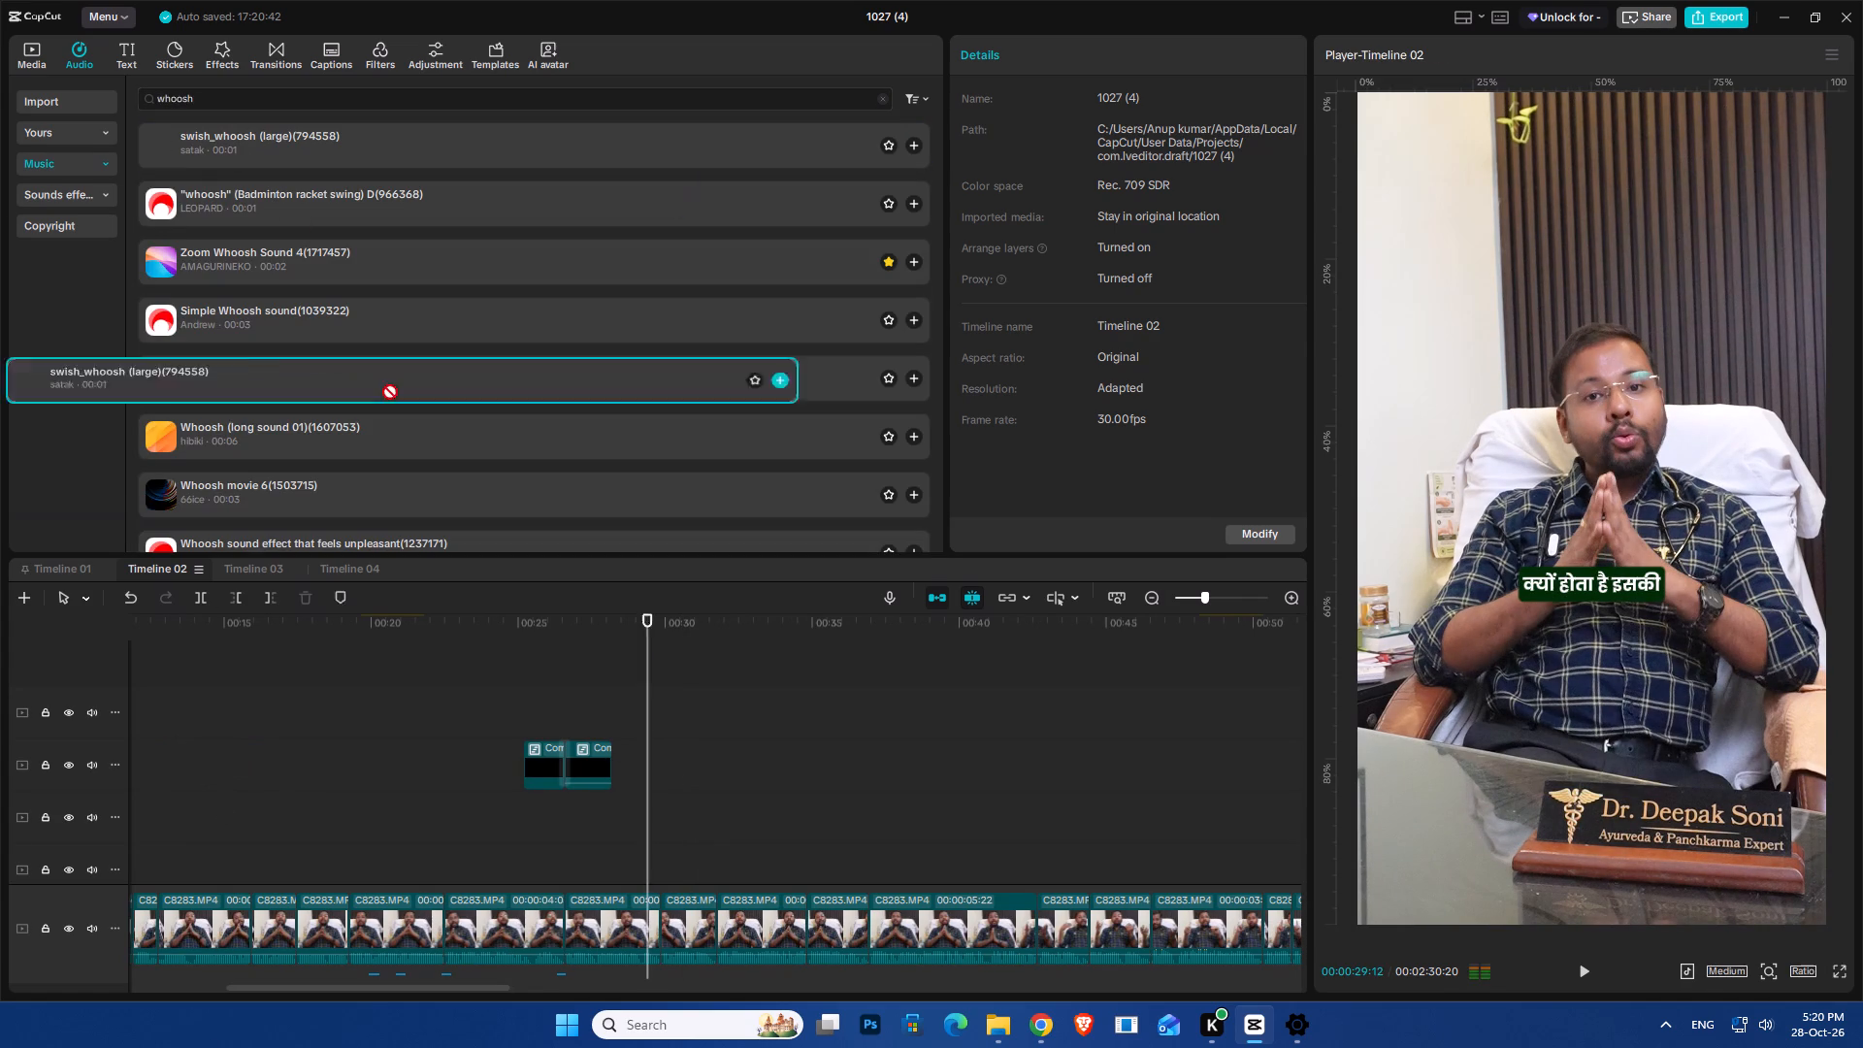
pyautogui.moveTo(382, 384); pyautogui.dragTo(647, 966)
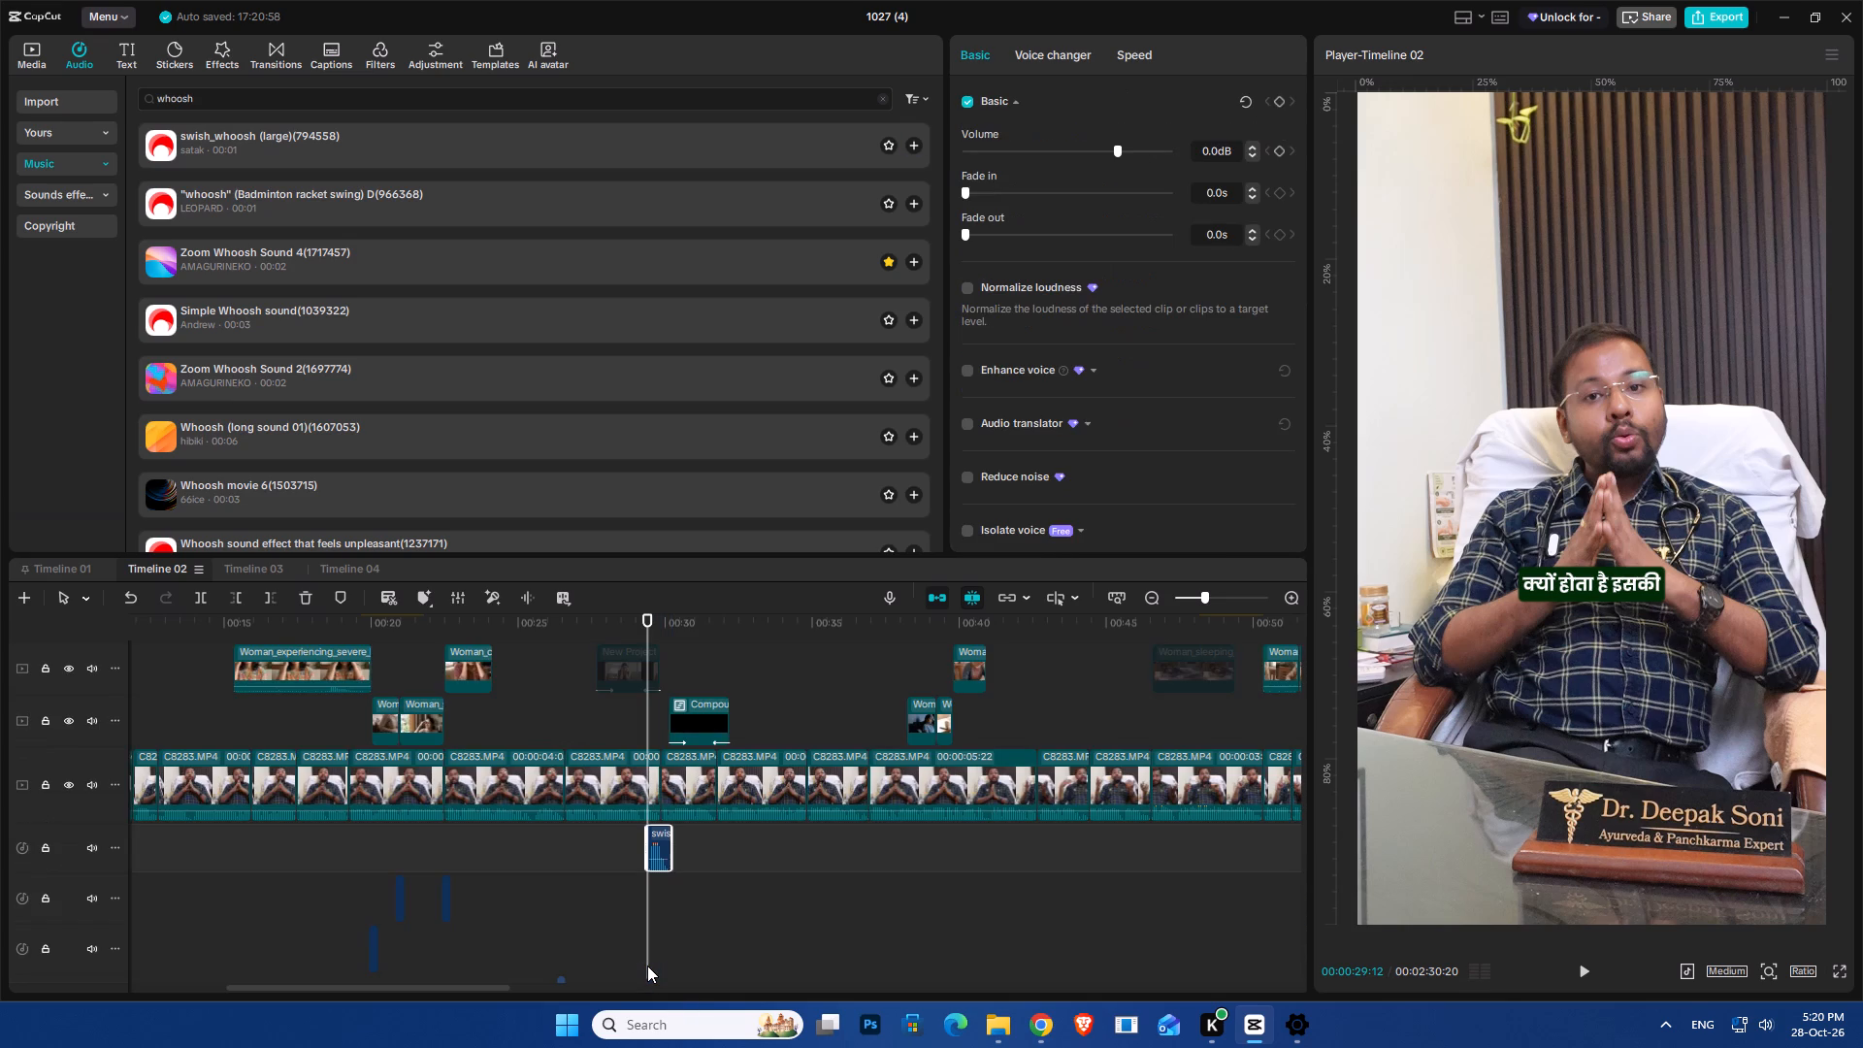
# Play the whoosh sound and move it to the start of the hormonal-balance overlay, Compound clip4.
pyautogui.keyDown('ctrl'); pyautogui.scroll(20, 647, 966); pyautogui.keyUp('ctrl')
pyautogui.keyDown('ctrl'); pyautogui.scroll(4, 647, 966); pyautogui.keyUp('ctrl')
pyautogui.scroll(8, 646, 961)
pyautogui.scroll(-8, 646, 961)
pyautogui.press('space')
pyautogui.press('space')
pyautogui.press('space')
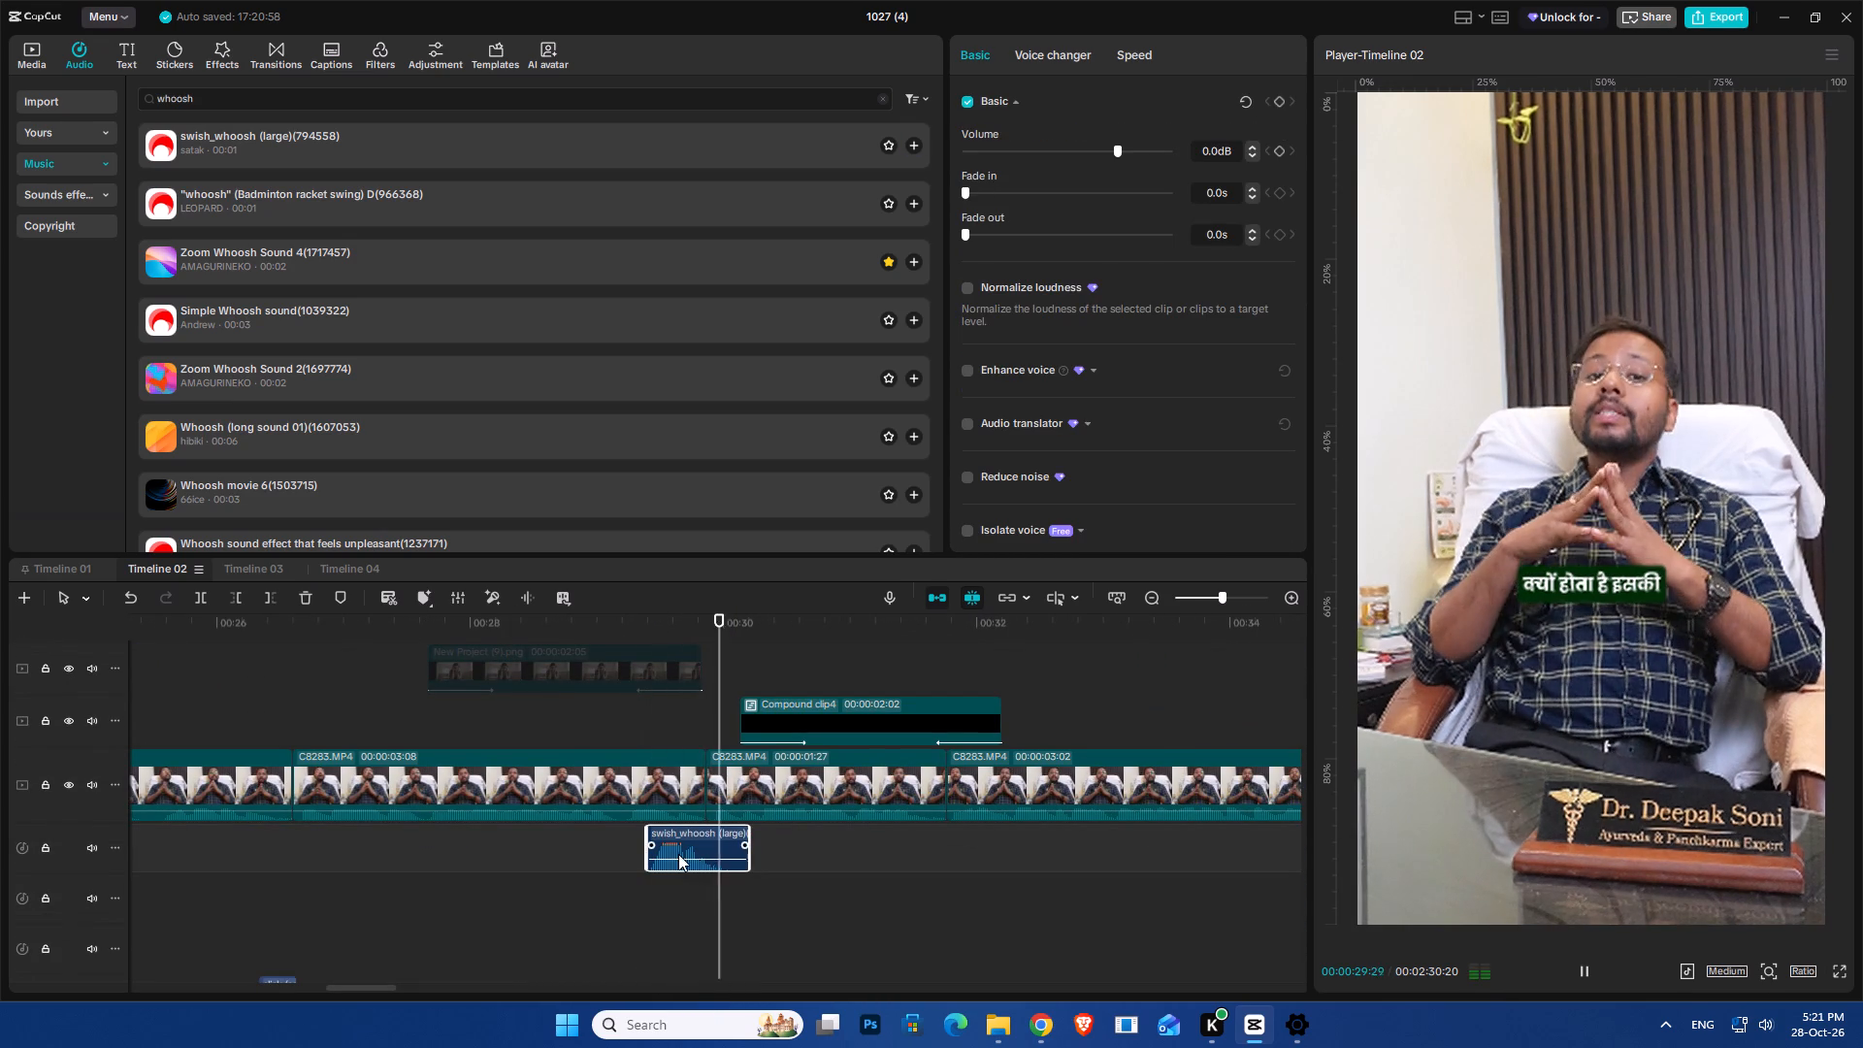
pyautogui.press('space')
pyautogui.moveTo(687, 839); pyautogui.dragTo(784, 851)
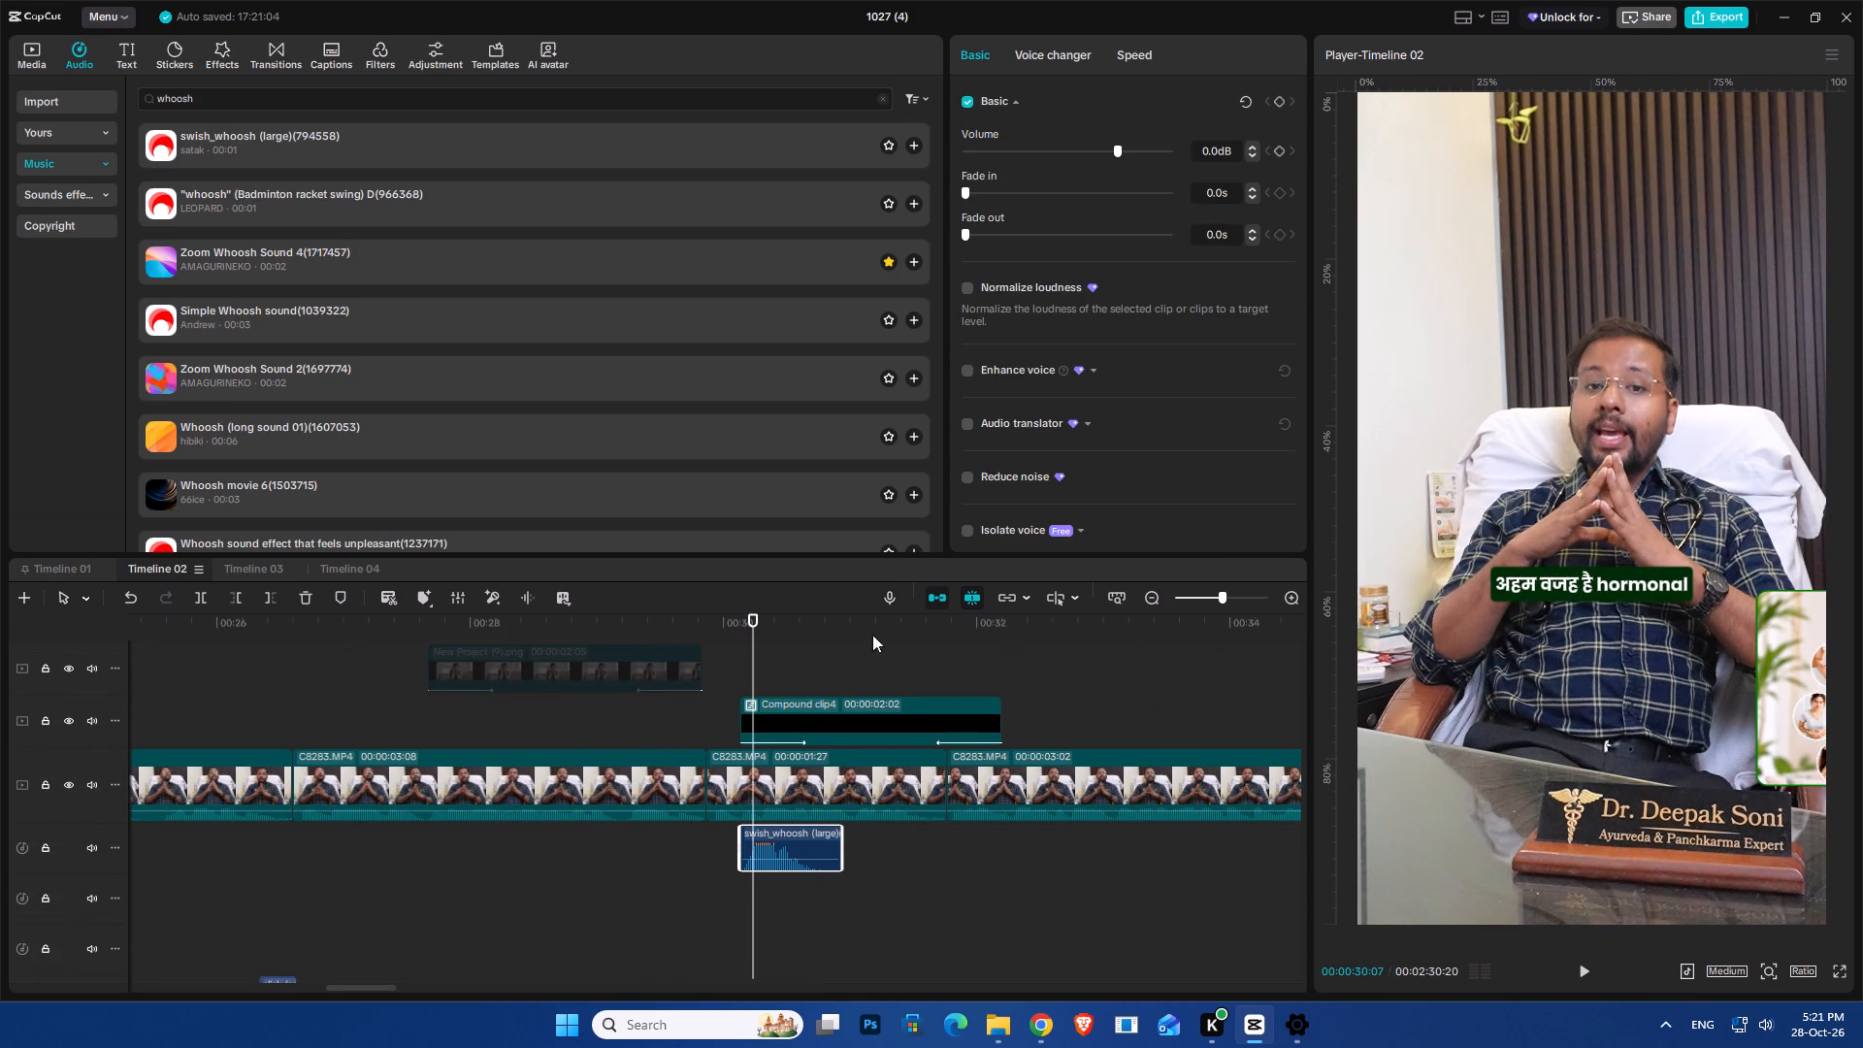
# Lower the whoosh sound's volume to -9.0 dB.
pyautogui.moveTo(1103, 148); pyautogui.dragTo(1092, 163)
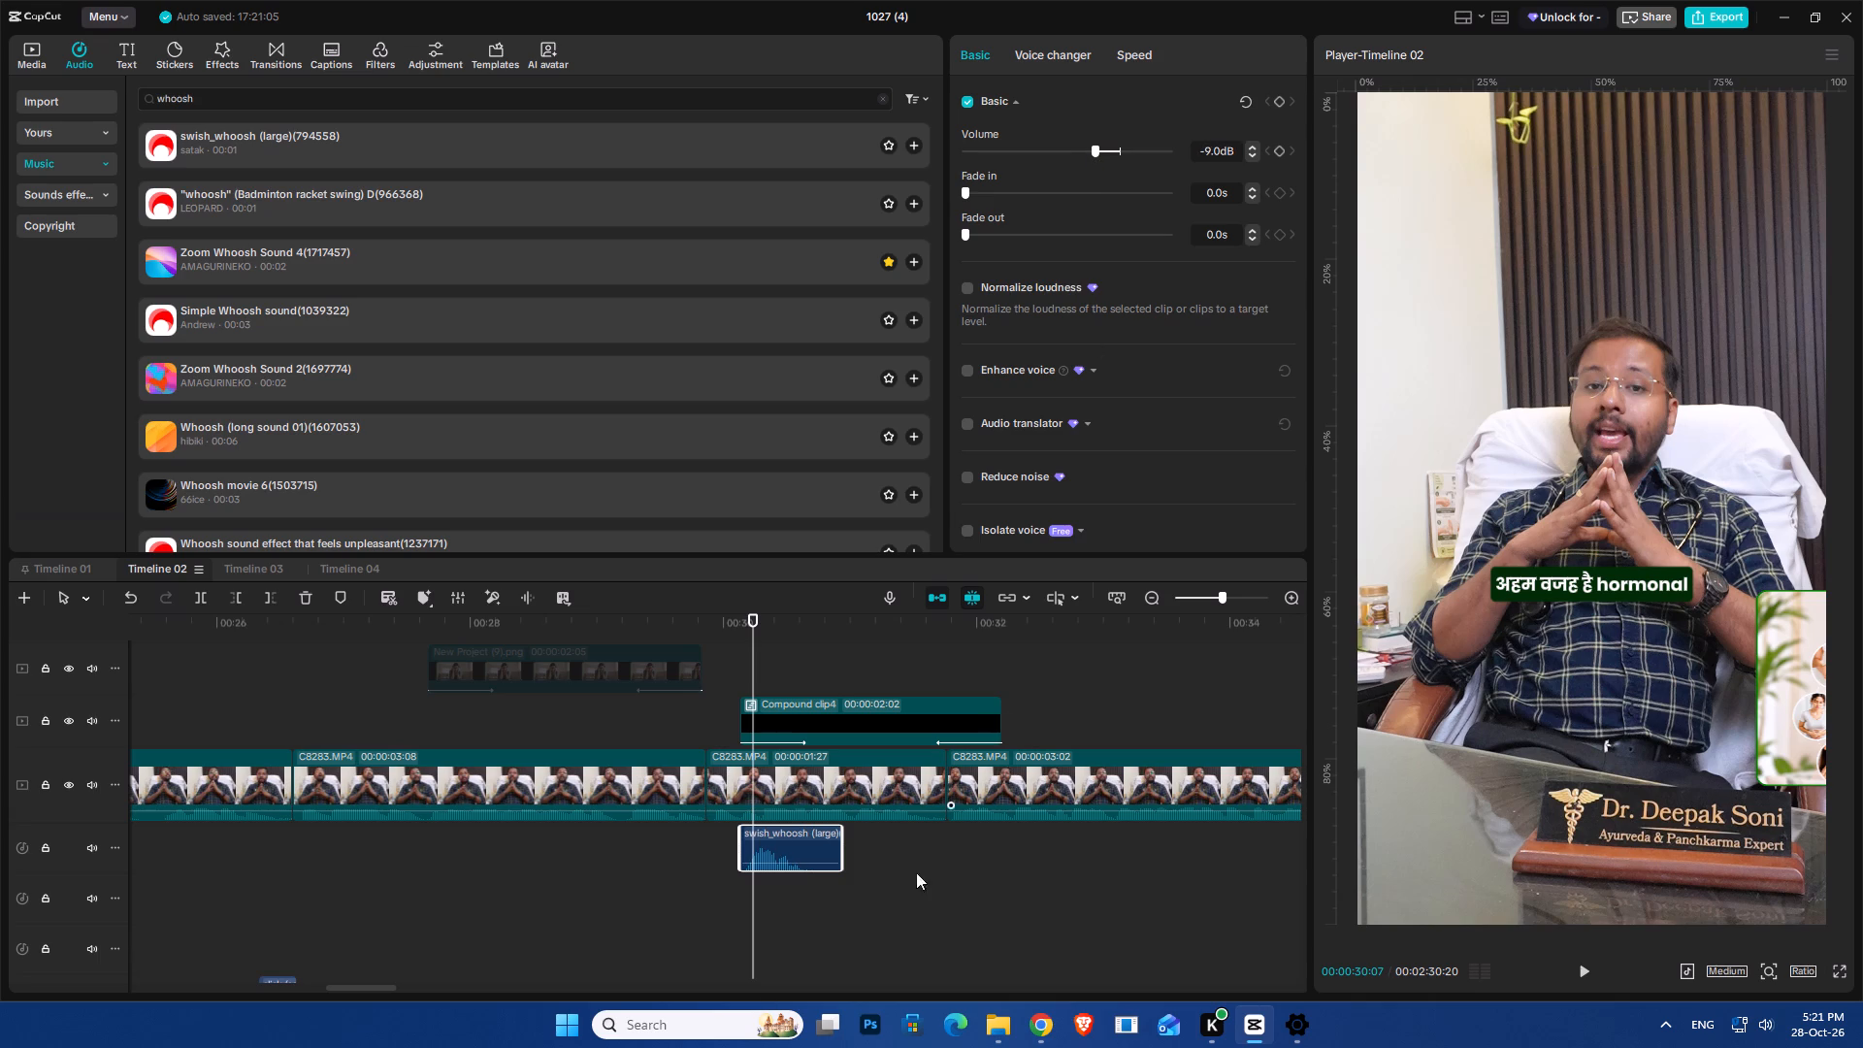
# Shift the whoosh sound slightly ahead of the hormonal-balance overlay's start, and play through to about 0:33.
pyautogui.keyDown('ctrl'); pyautogui.scroll(13, 747, 934); pyautogui.keyUp('ctrl')
pyautogui.moveTo(797, 850); pyautogui.dragTo(761, 855)
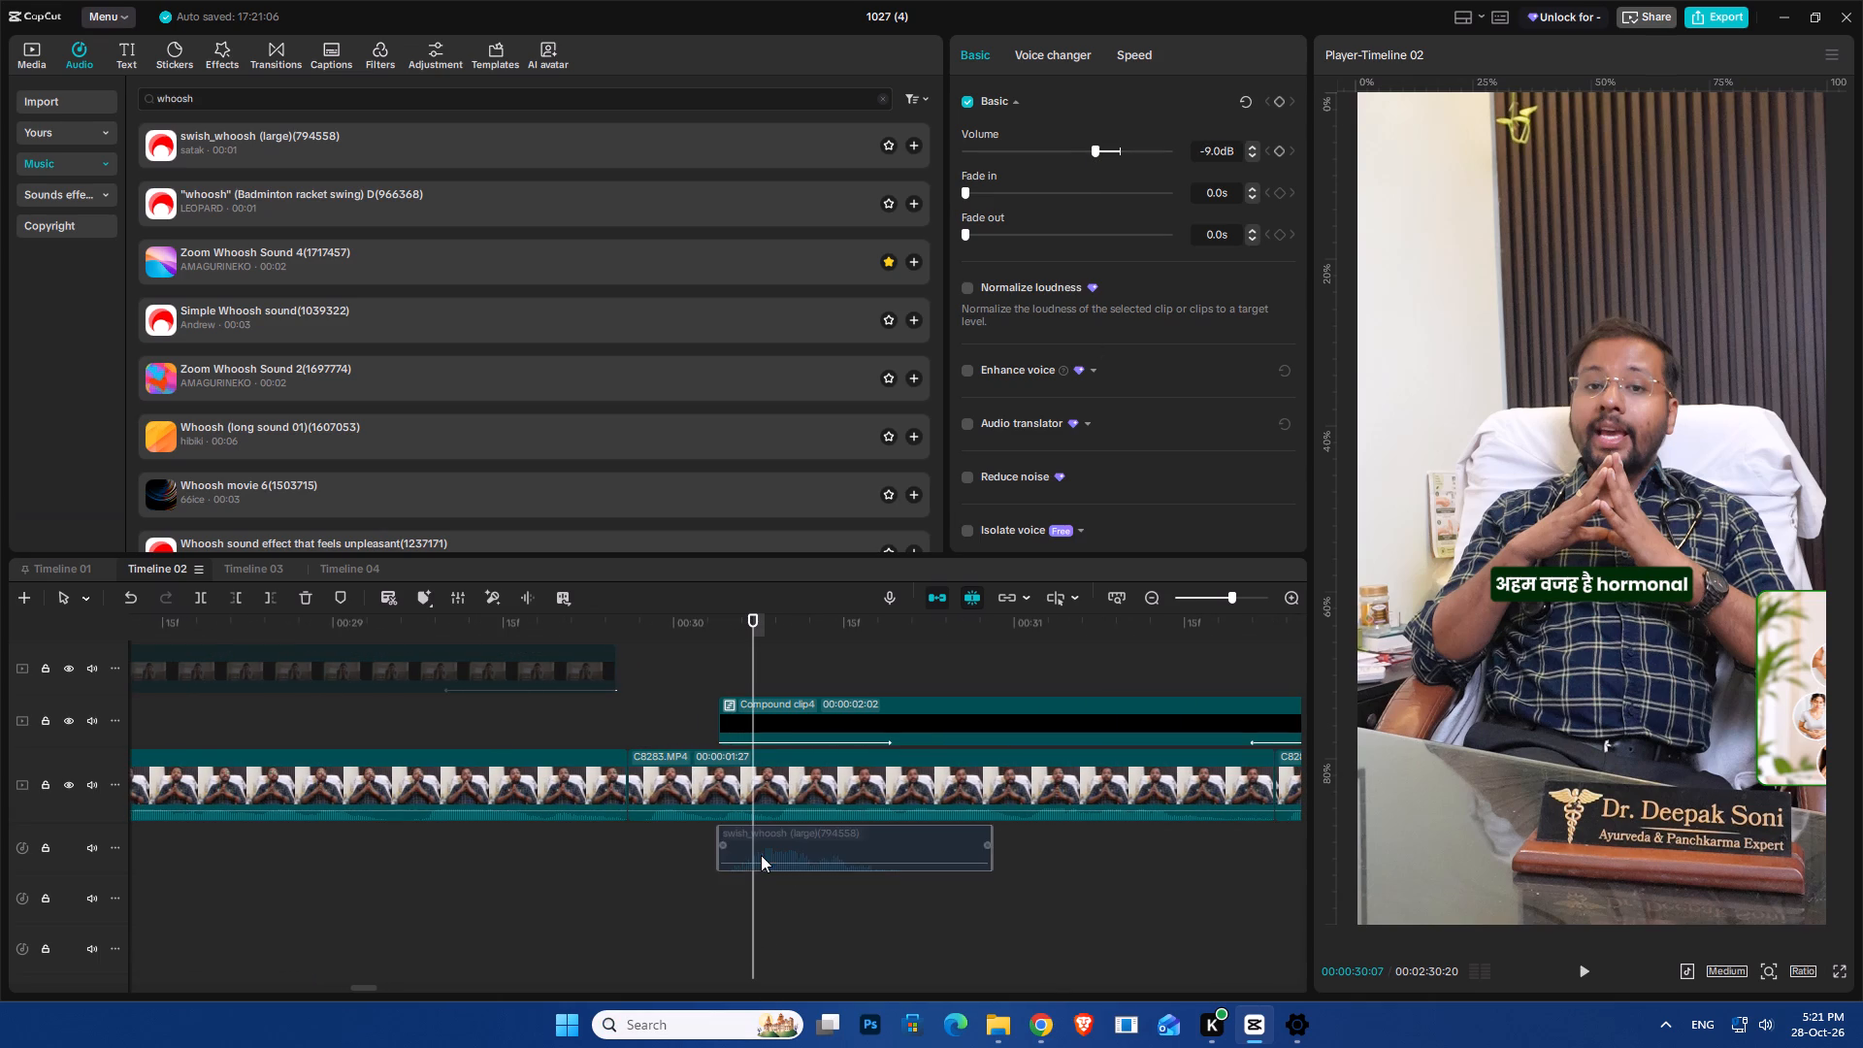
pyautogui.moveTo(761, 855); pyautogui.dragTo(761, 856)
pyautogui.click(697, 700)
pyautogui.press('space')
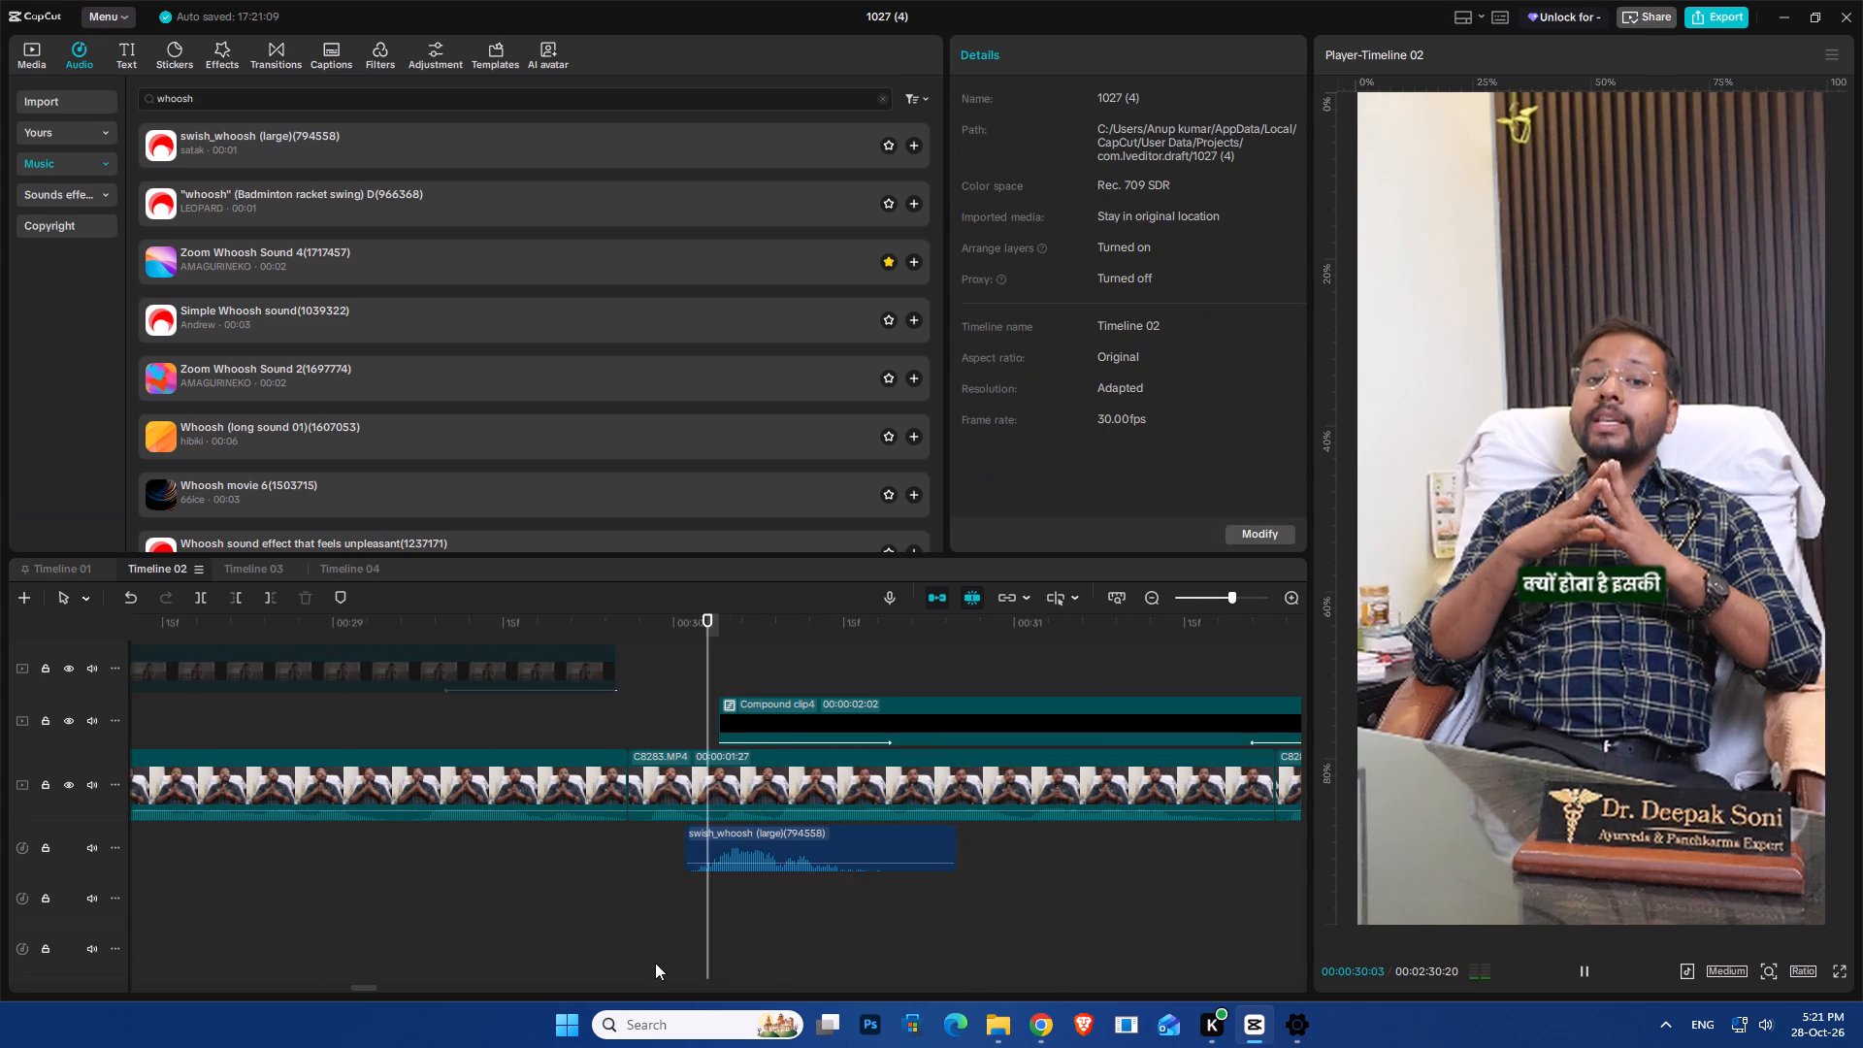
pyautogui.press('space')
pyautogui.press('space')
pyautogui.keyDown('ctrl'); pyautogui.scroll(-10, 666, 970); pyautogui.keyUp('ctrl')
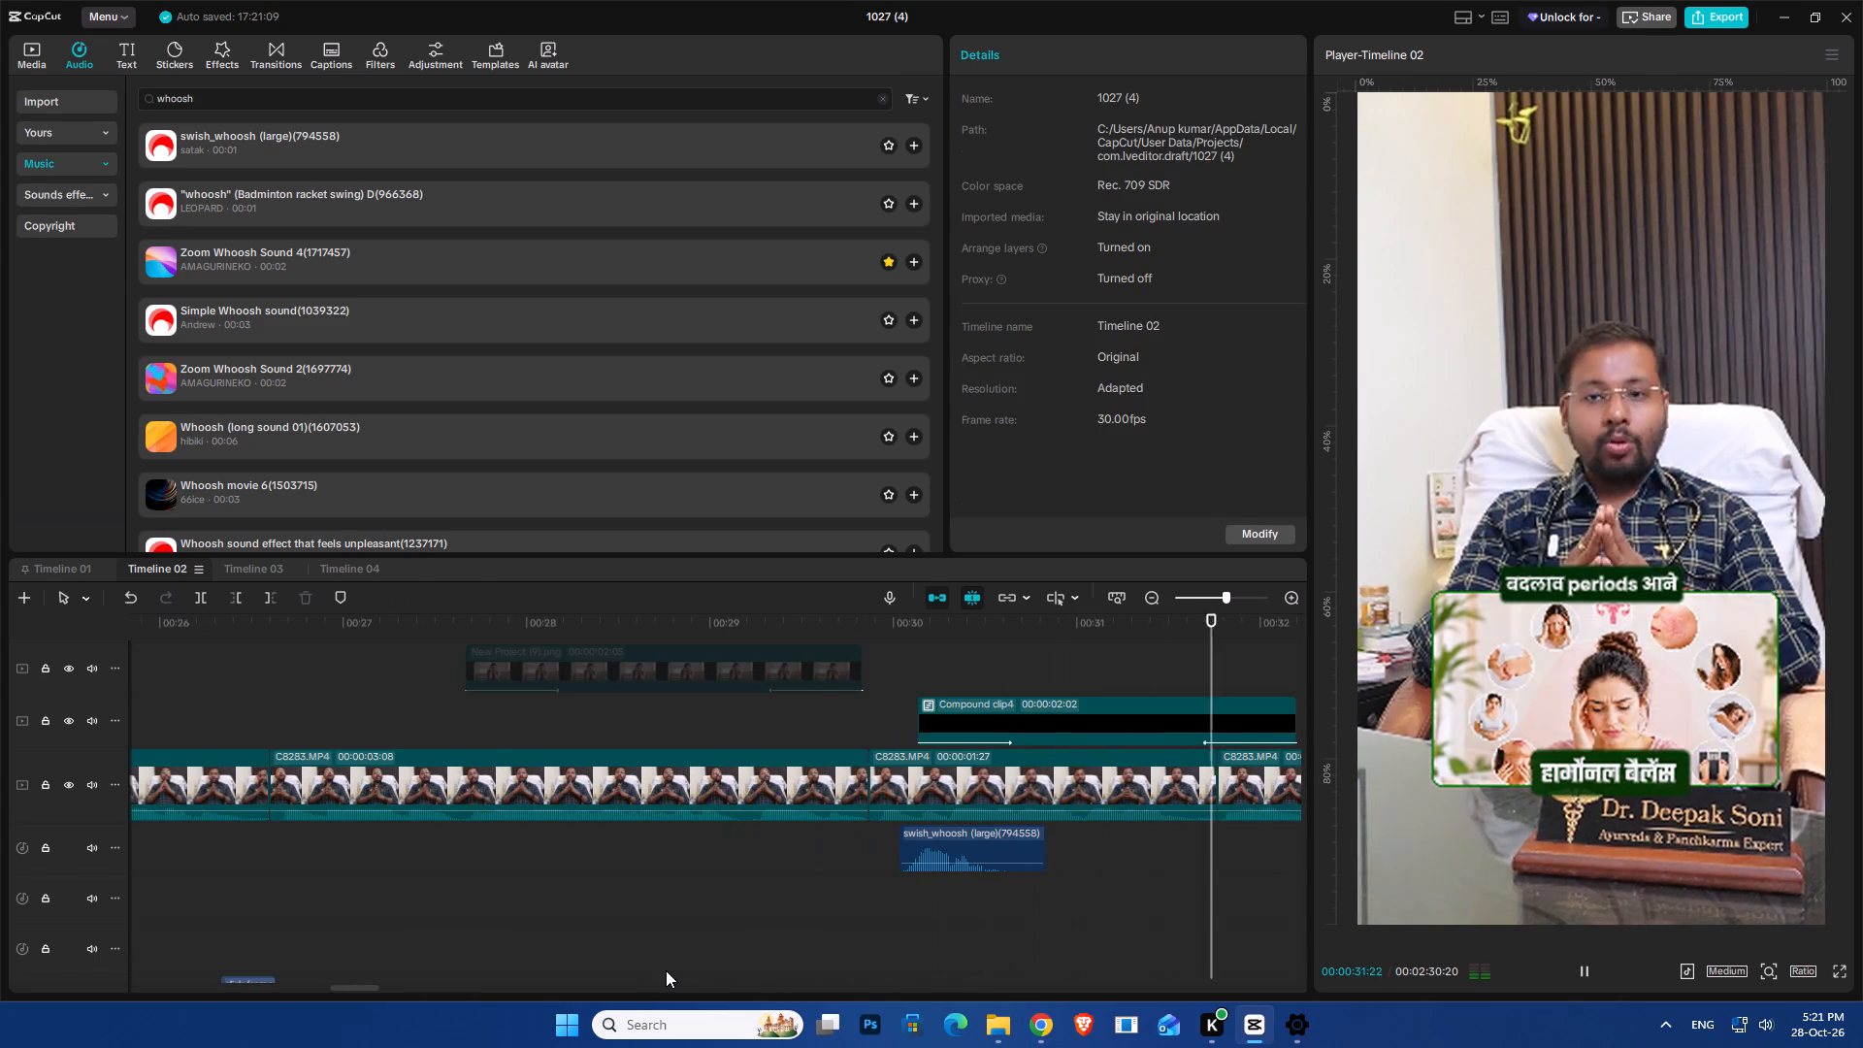
pyautogui.keyDown('ctrl'); pyautogui.scroll(-6, 666, 970); pyautogui.keyUp('ctrl')
pyautogui.press('space')
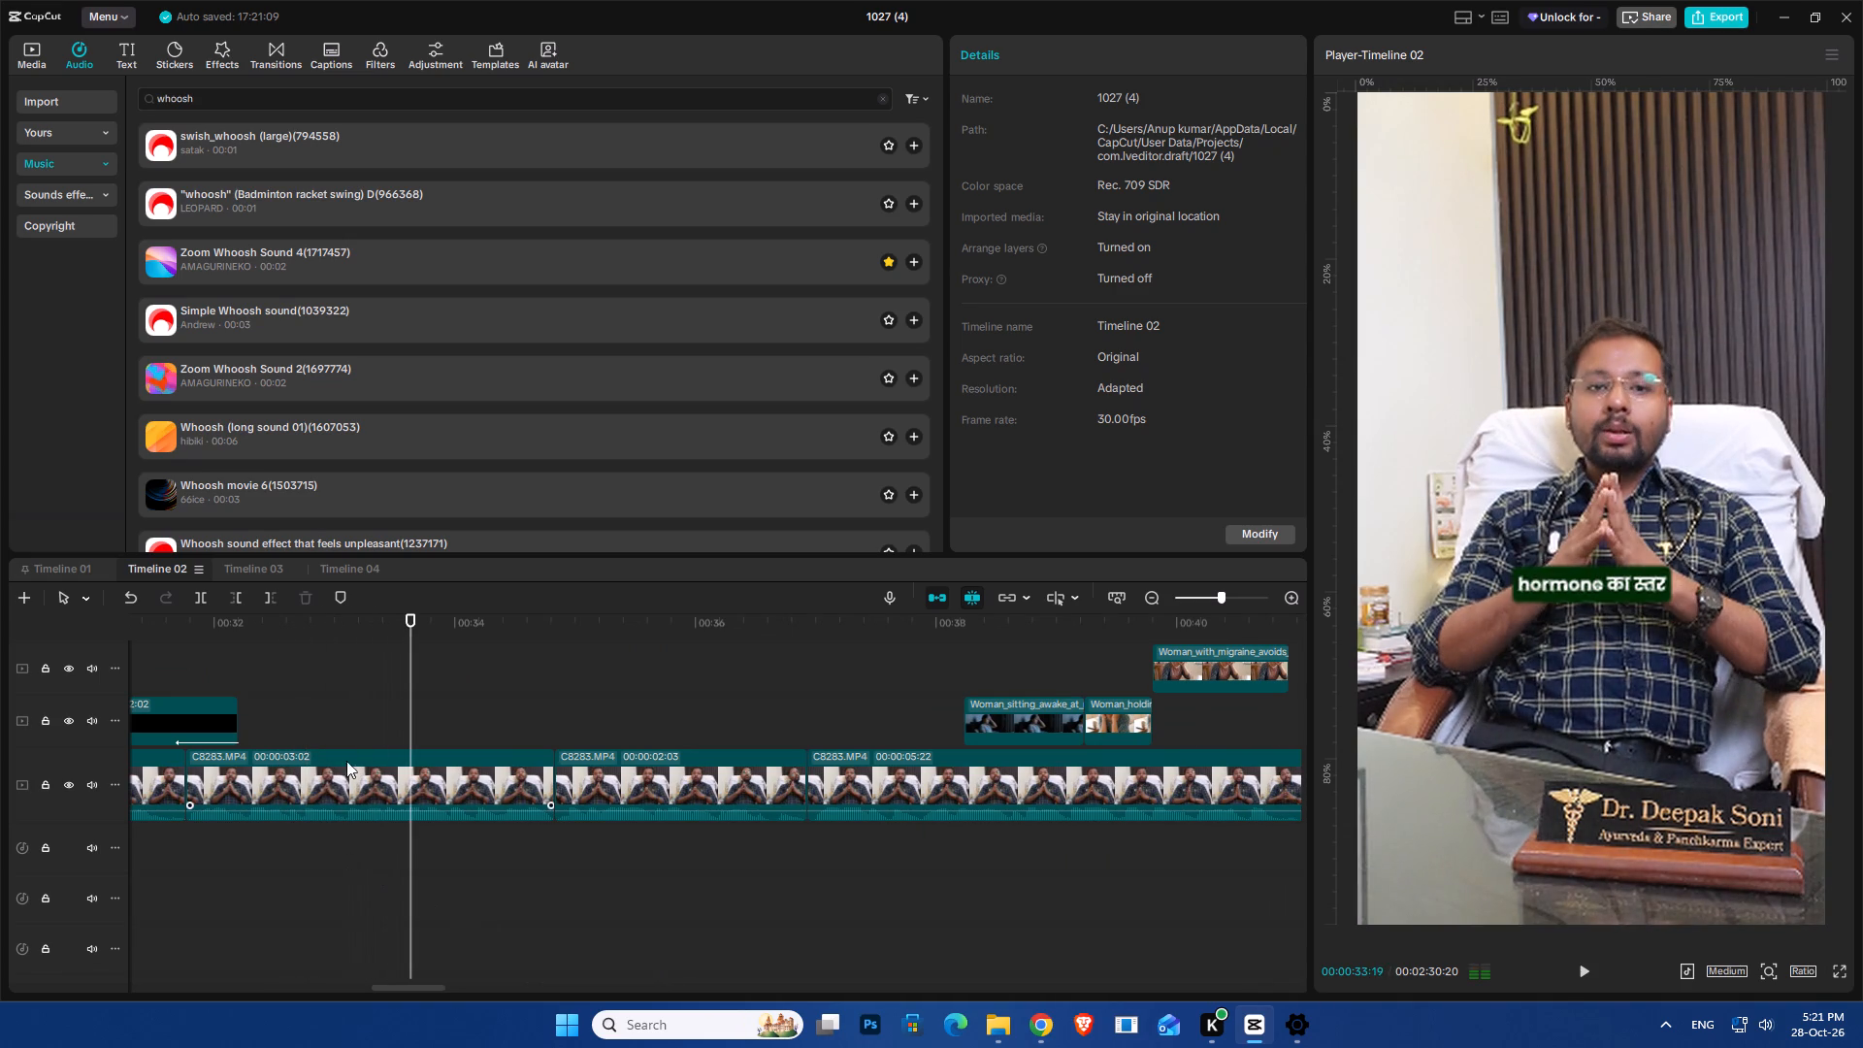
# Add a 100% Scale keyframe at 0:33:04 on the talking-head clip that follows the hormonal-balance overlay's cut.
pyautogui.click(364, 702)
pyautogui.click(346, 701)
pyautogui.moveTo(346, 701); pyautogui.dragTo(311, 707)
pyautogui.press('space')
pyautogui.press('space')
pyautogui.click(349, 767)
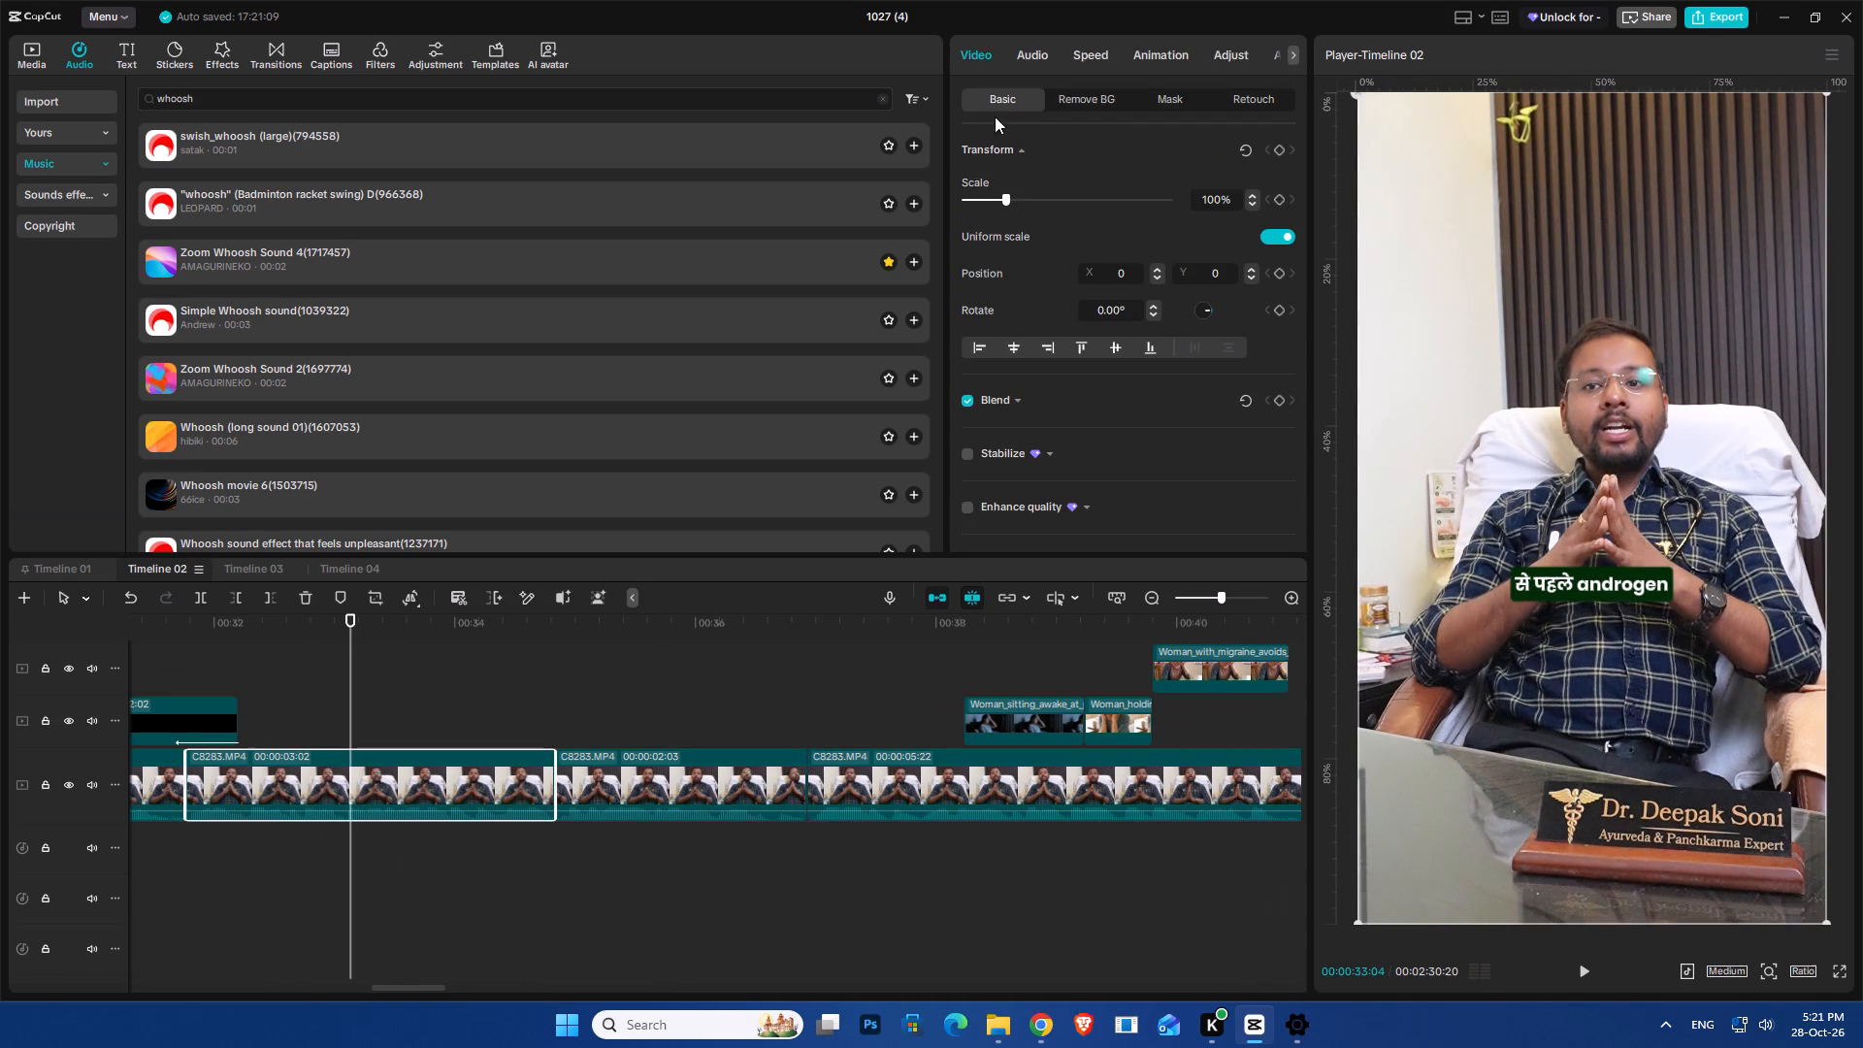
pyautogui.click(1286, 198)
pyautogui.click(1278, 200)
# Set the talking-head clip's Scale to 108% at 0:33:14 for a zoom-in and play it back.
pyautogui.hotkey('shift', 'Right')
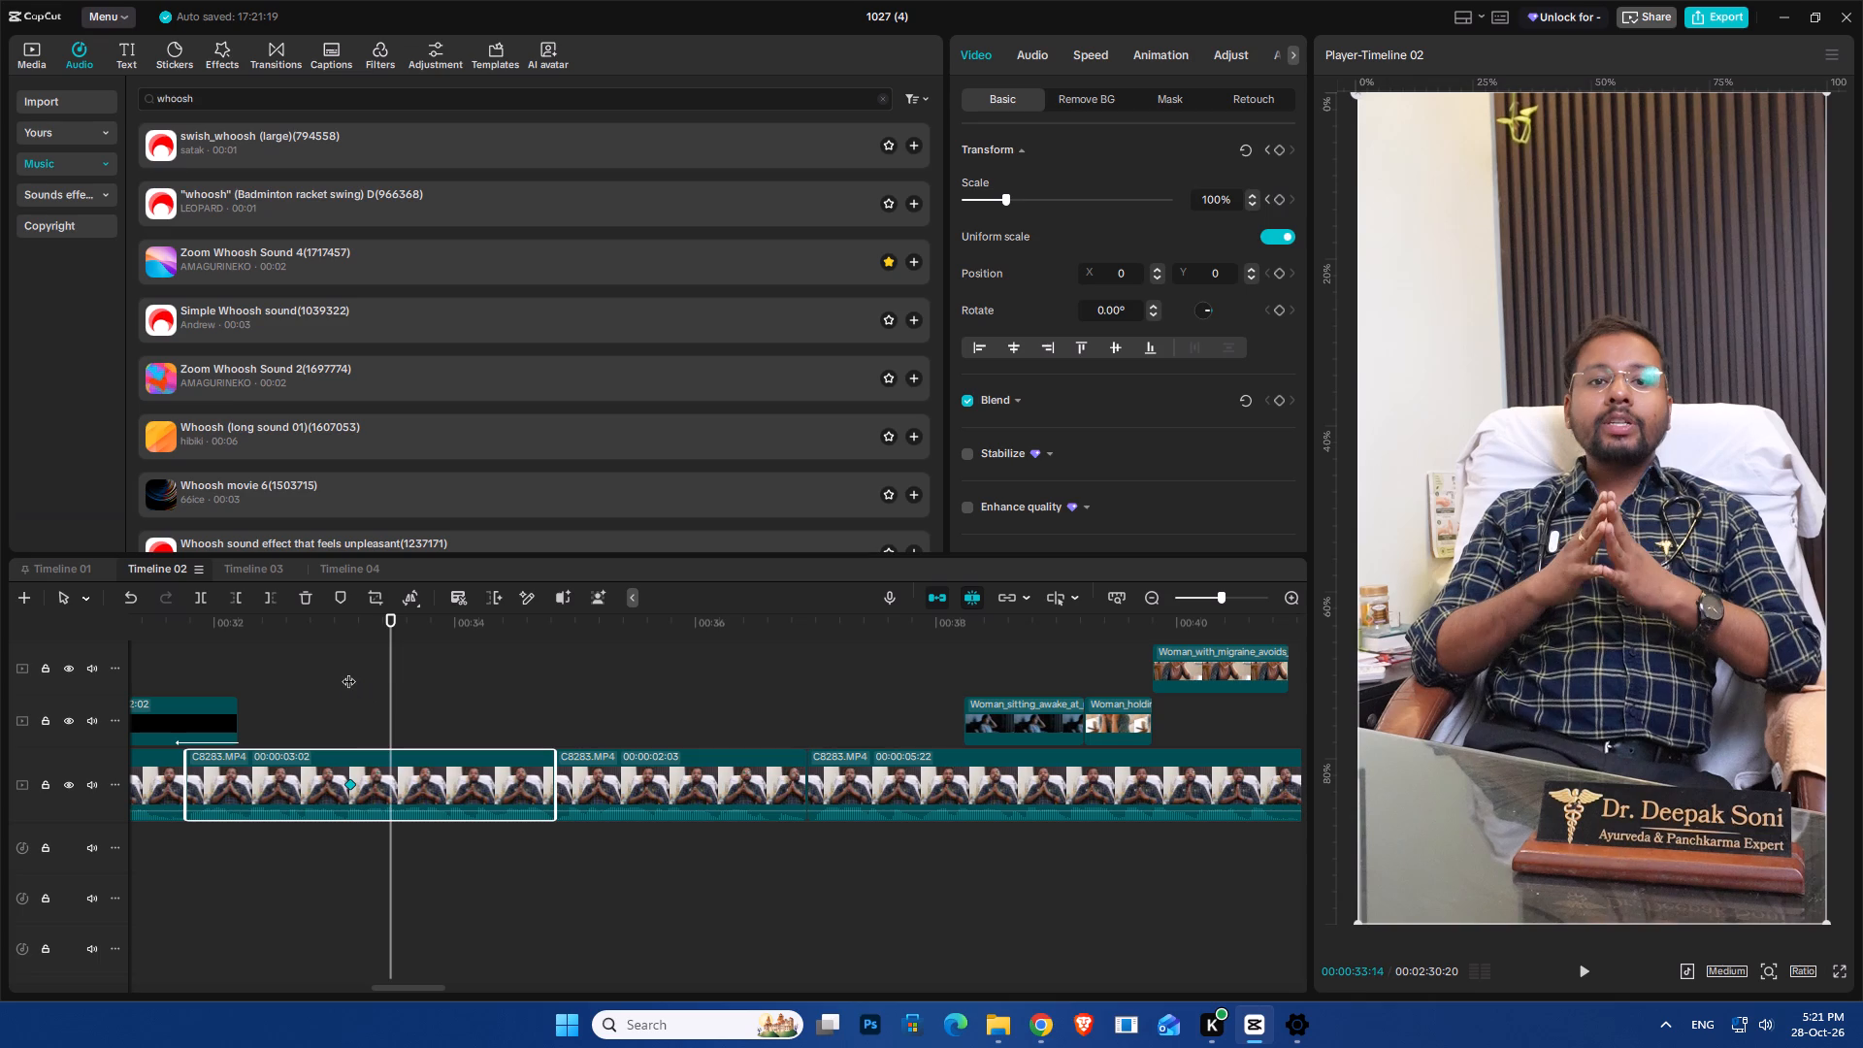
pyautogui.click(1209, 198)
pyautogui.scroll(8, 1209, 198)
pyautogui.click(350, 704)
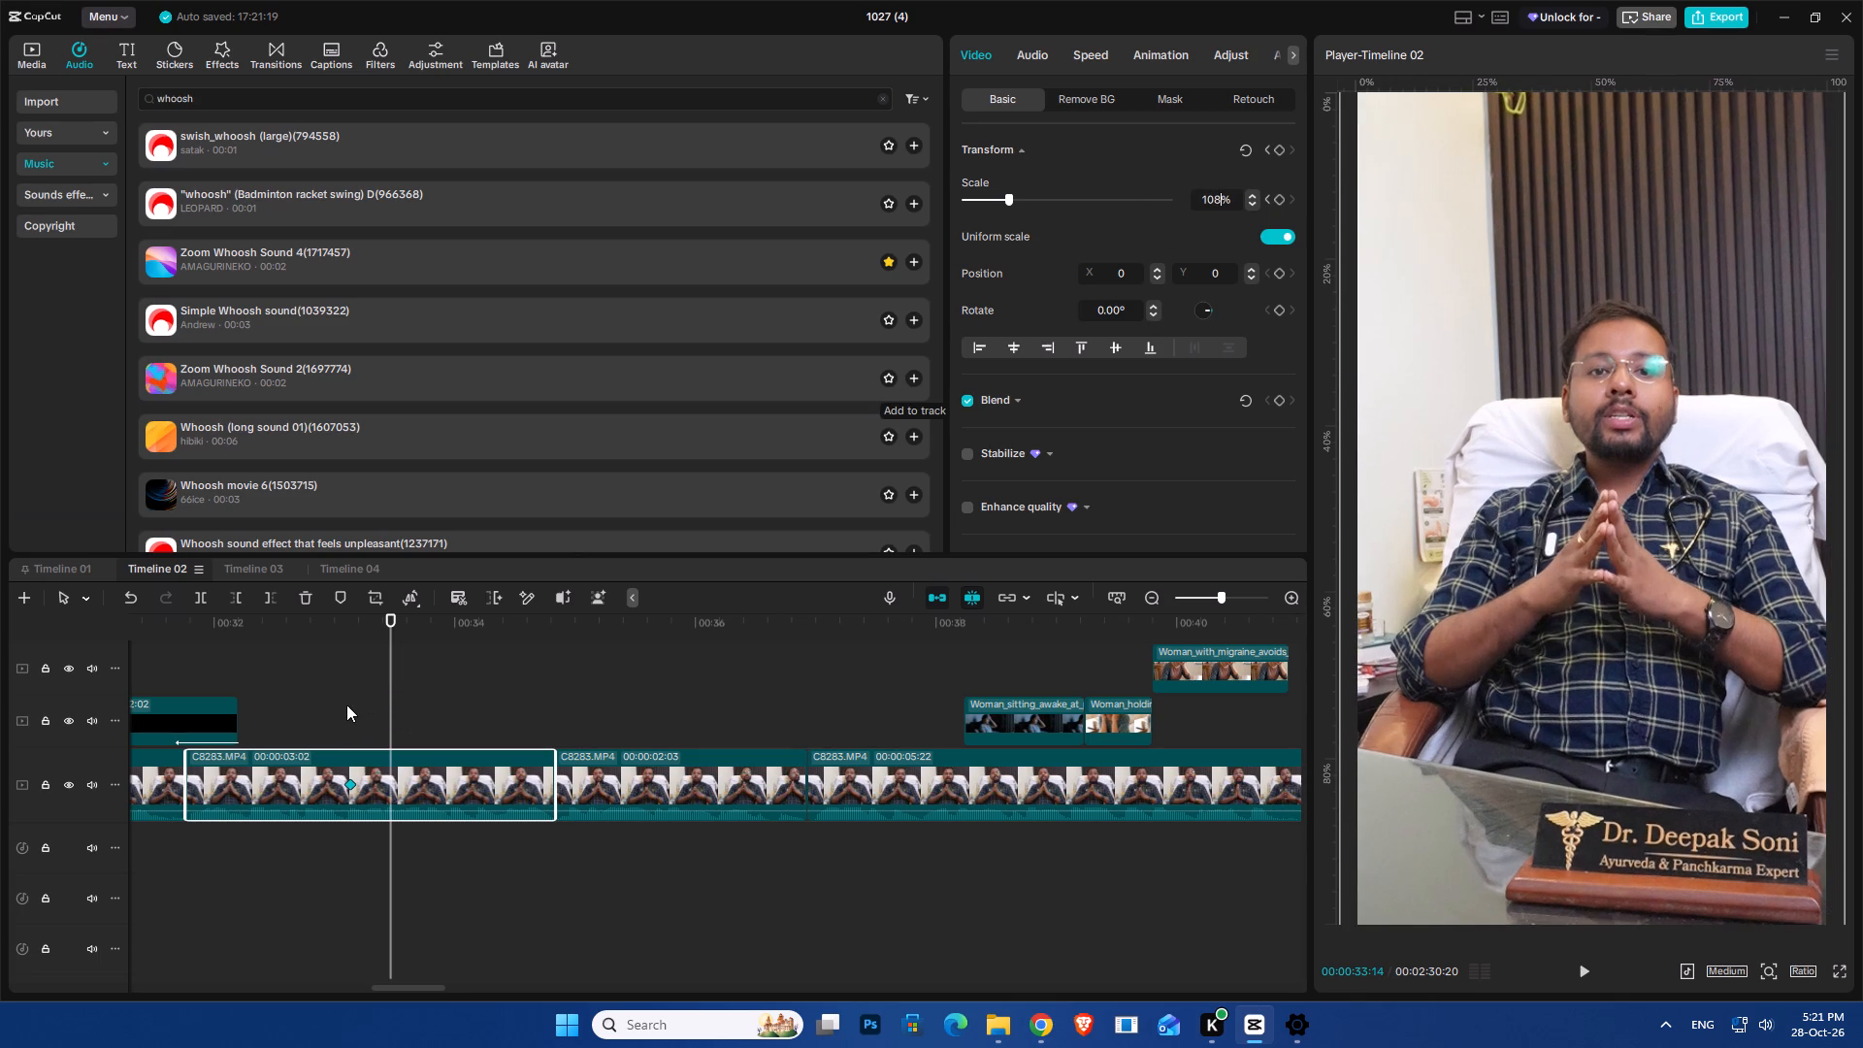
pyautogui.click(346, 704)
pyautogui.press('space')
pyautogui.press('space')
# Move the zoom's end keyframe earlier to 0:33:11 and set its Scale to 106%.
pyautogui.click(359, 786)
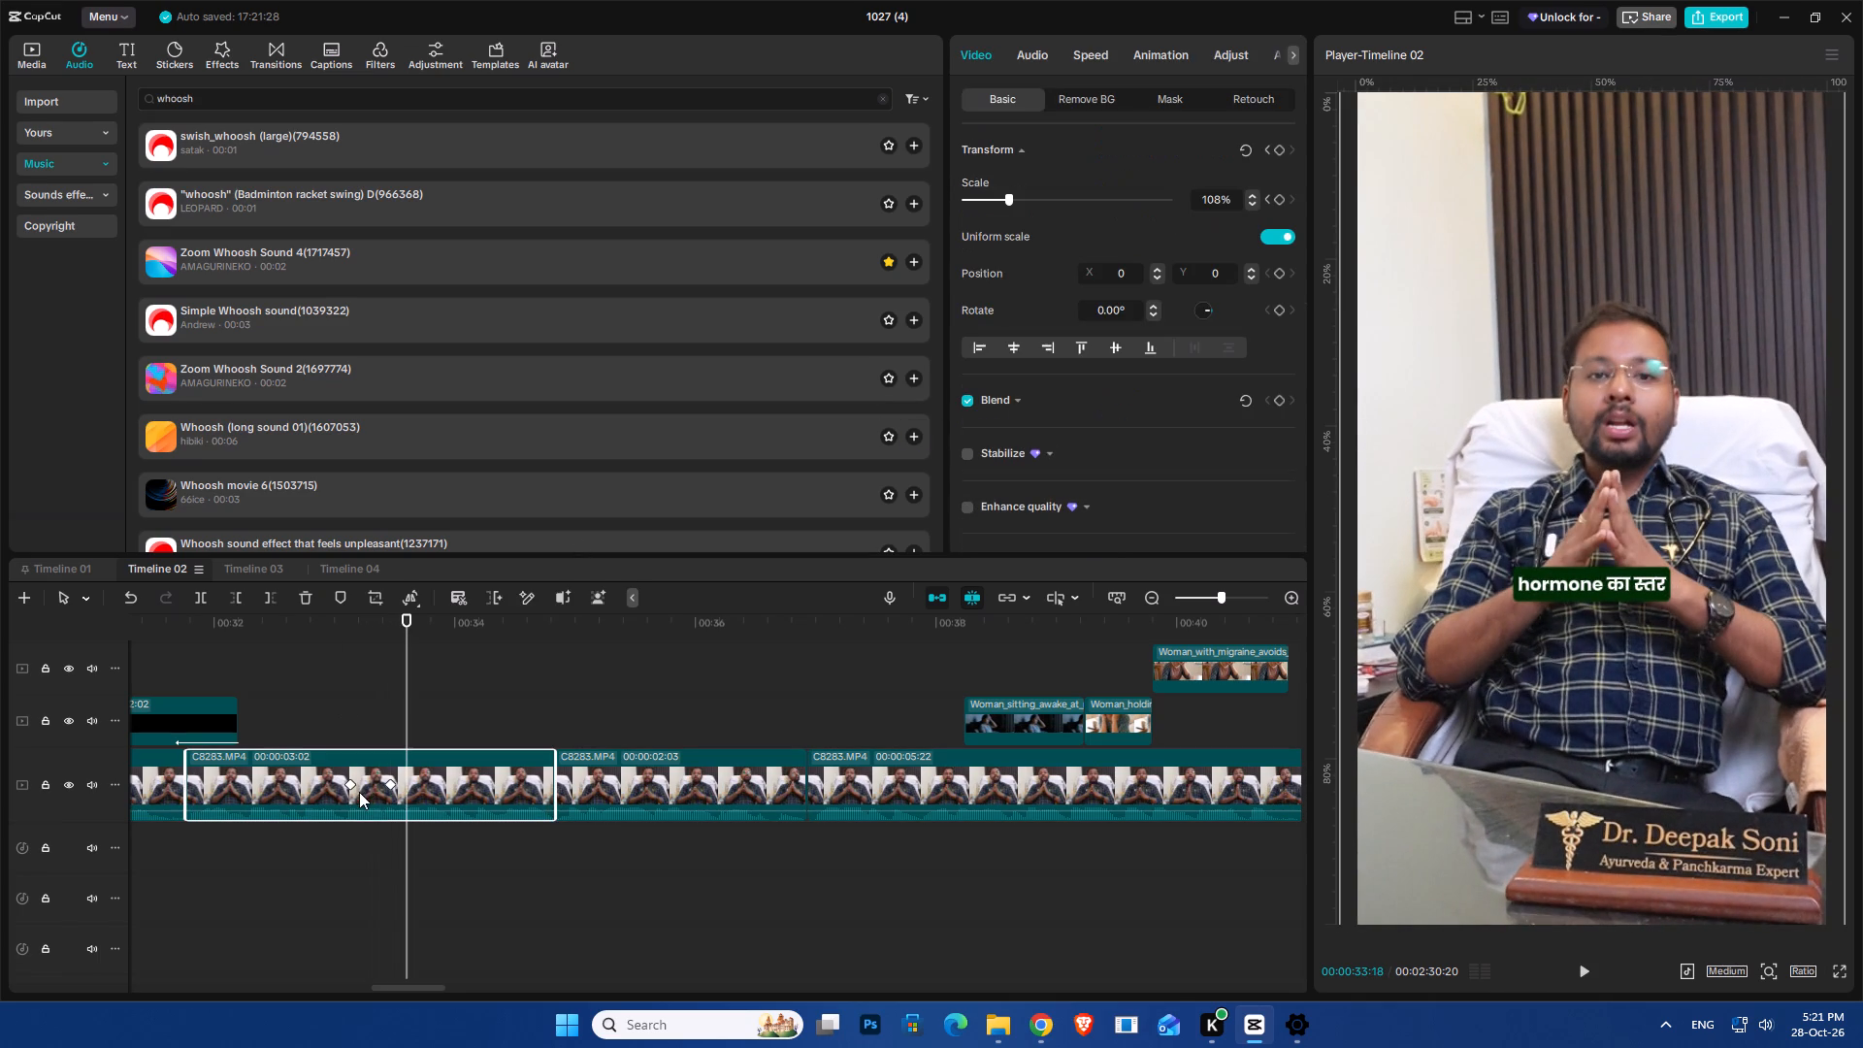
pyautogui.moveTo(389, 784); pyautogui.dragTo(378, 796)
pyautogui.click(378, 791)
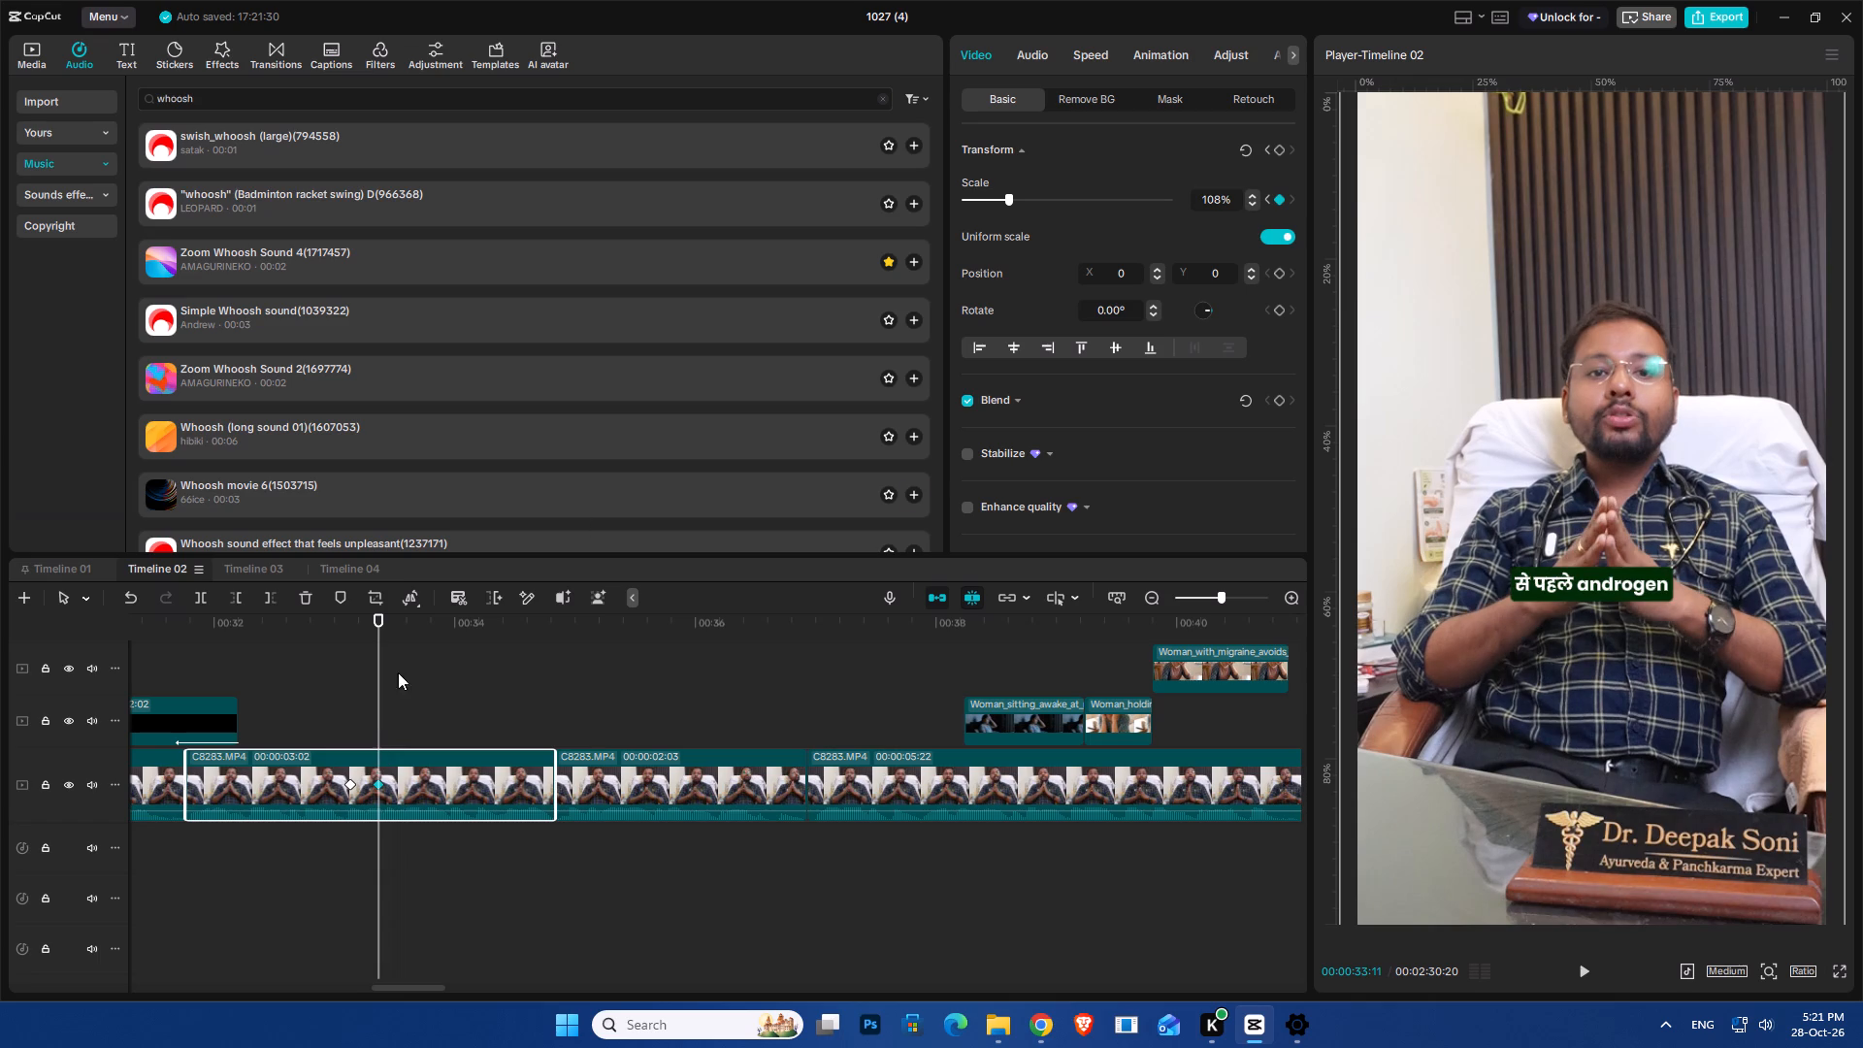
pyautogui.click(1208, 187)
pyautogui.click(1208, 193)
pyautogui.scroll(-2, 1208, 193)
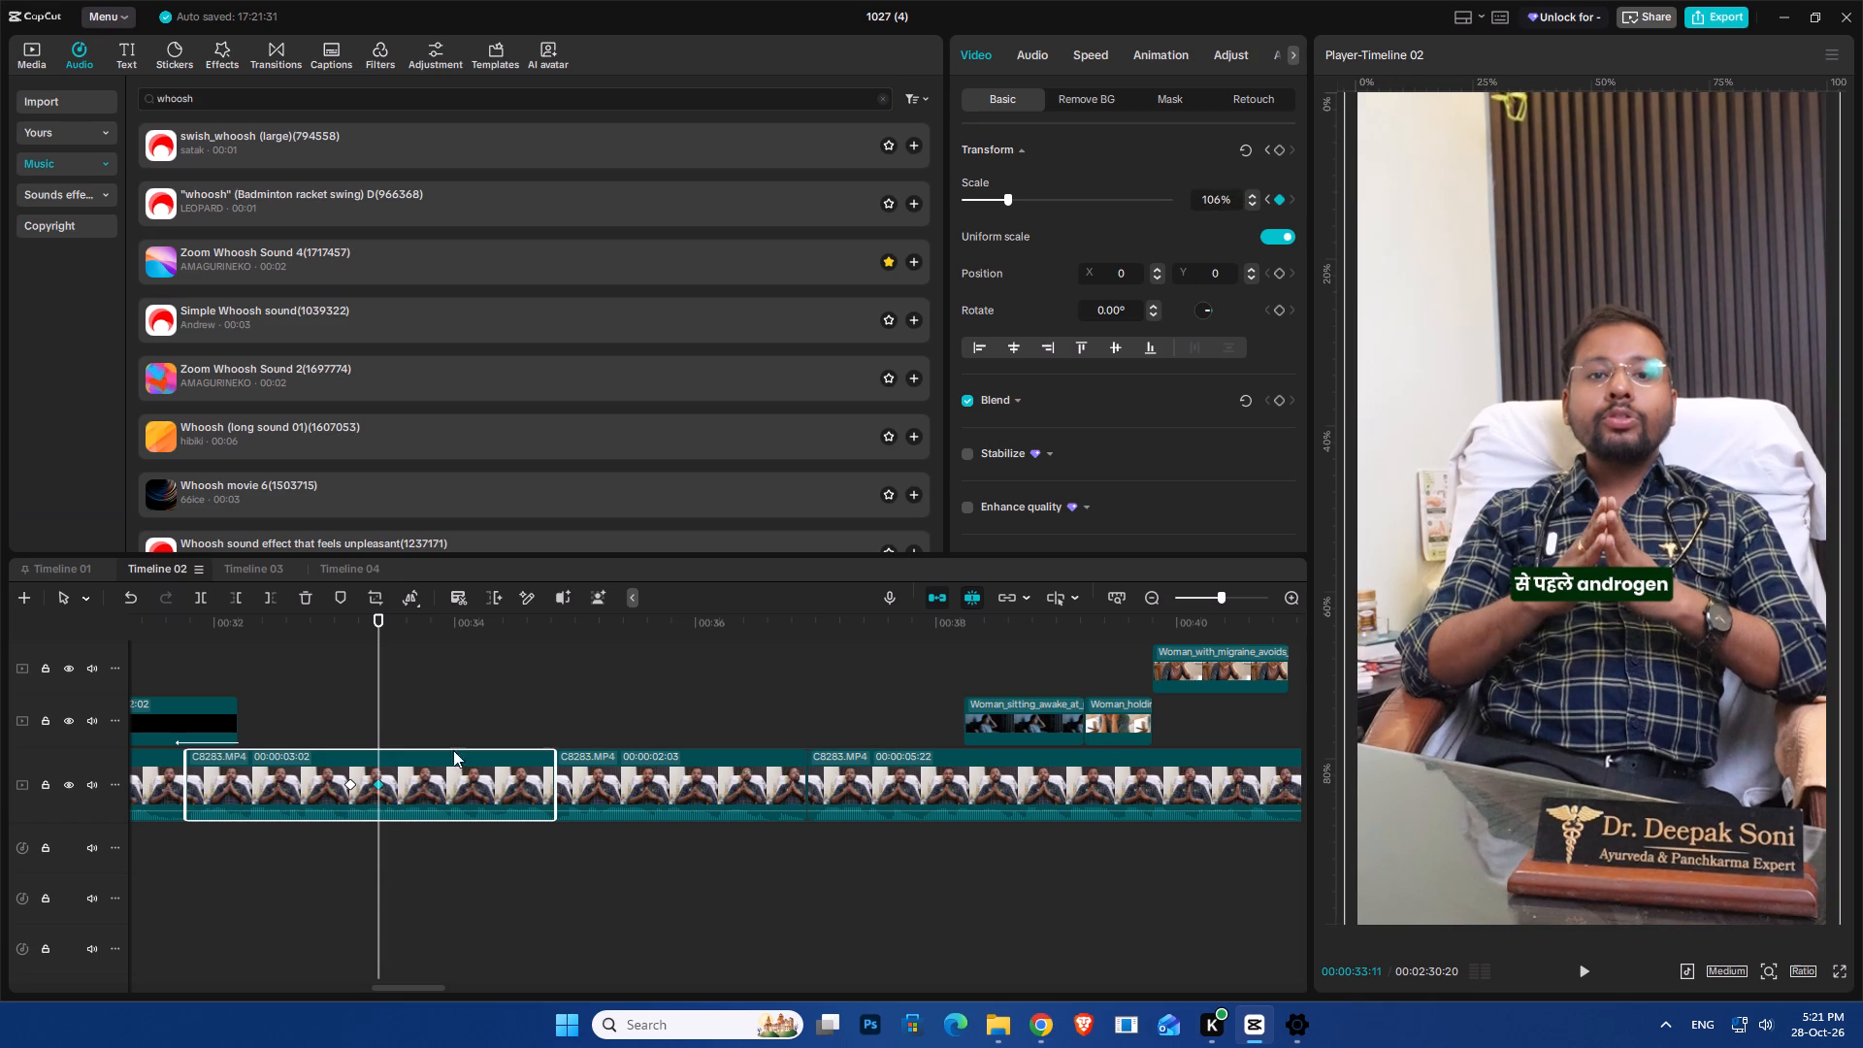
# Apply the Quad Out preset curve to the zoom's keyframe at 0:33:11.
pyautogui.rightClick(380, 784)
pyautogui.click(456, 903)
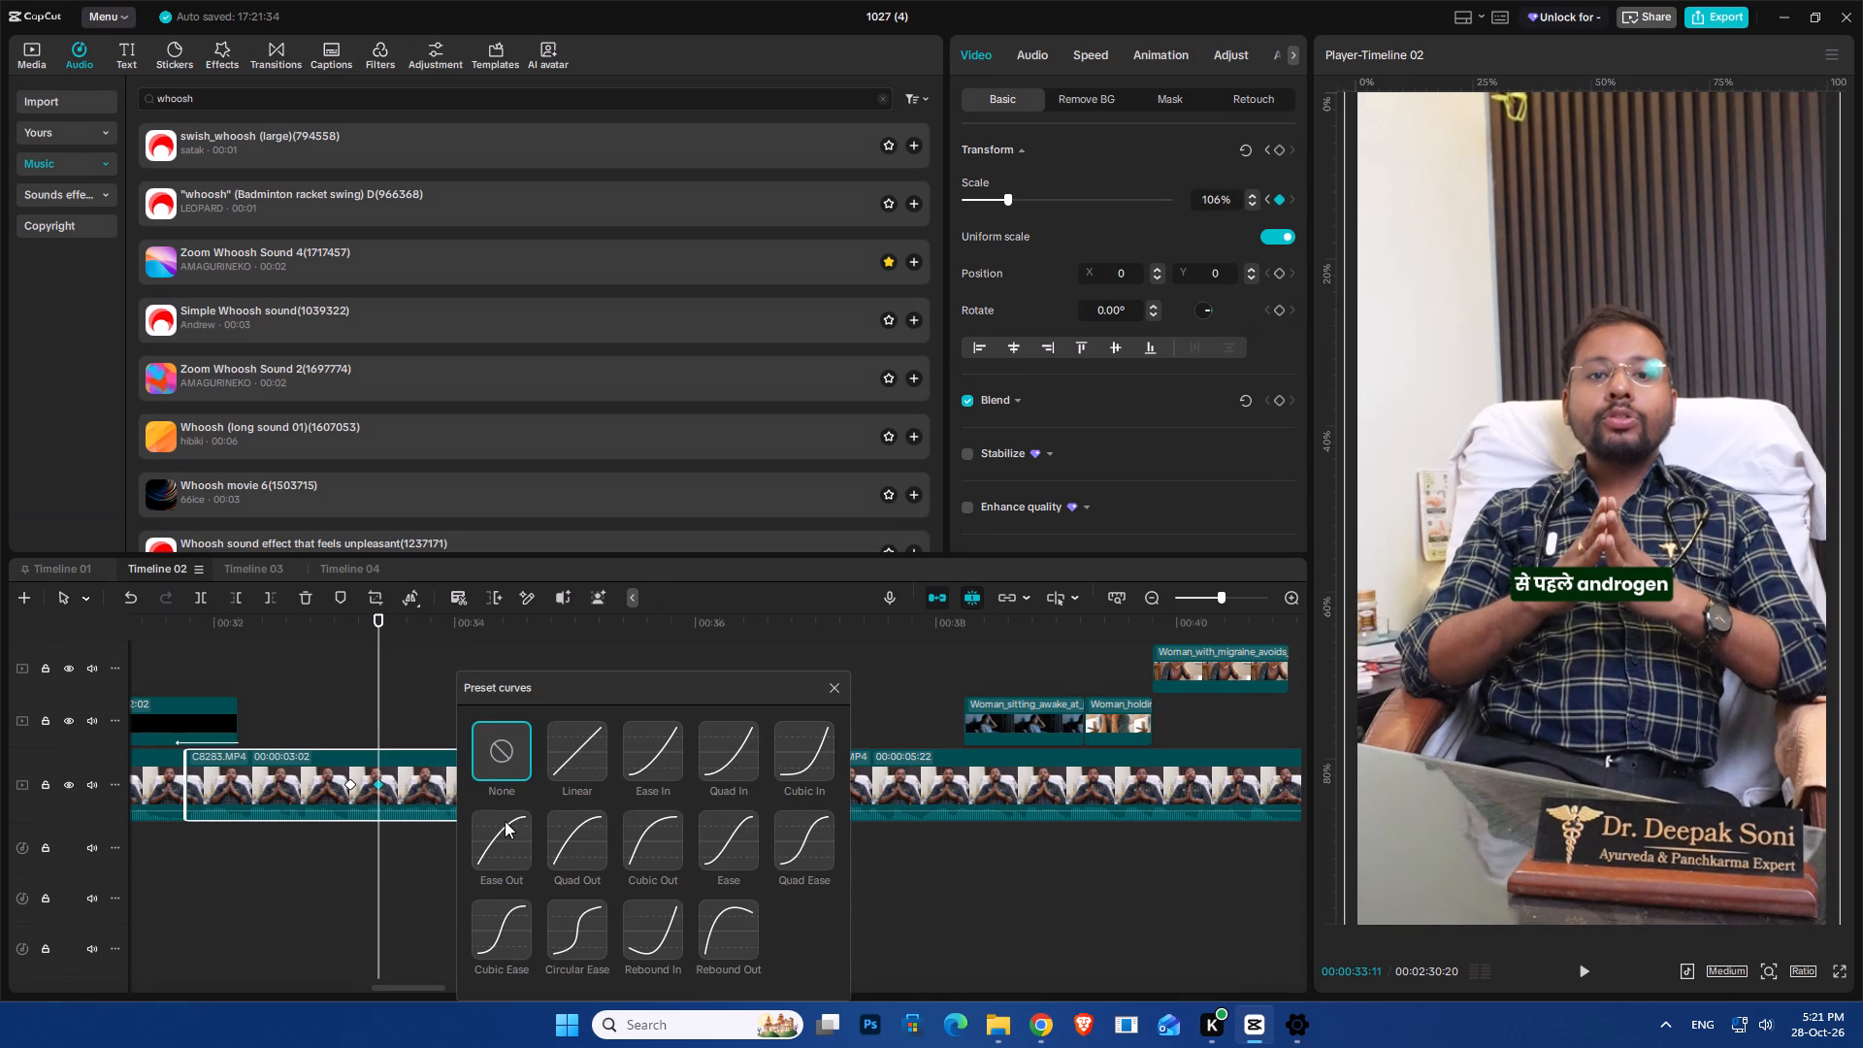
pyautogui.click(591, 840)
pyautogui.click(842, 684)
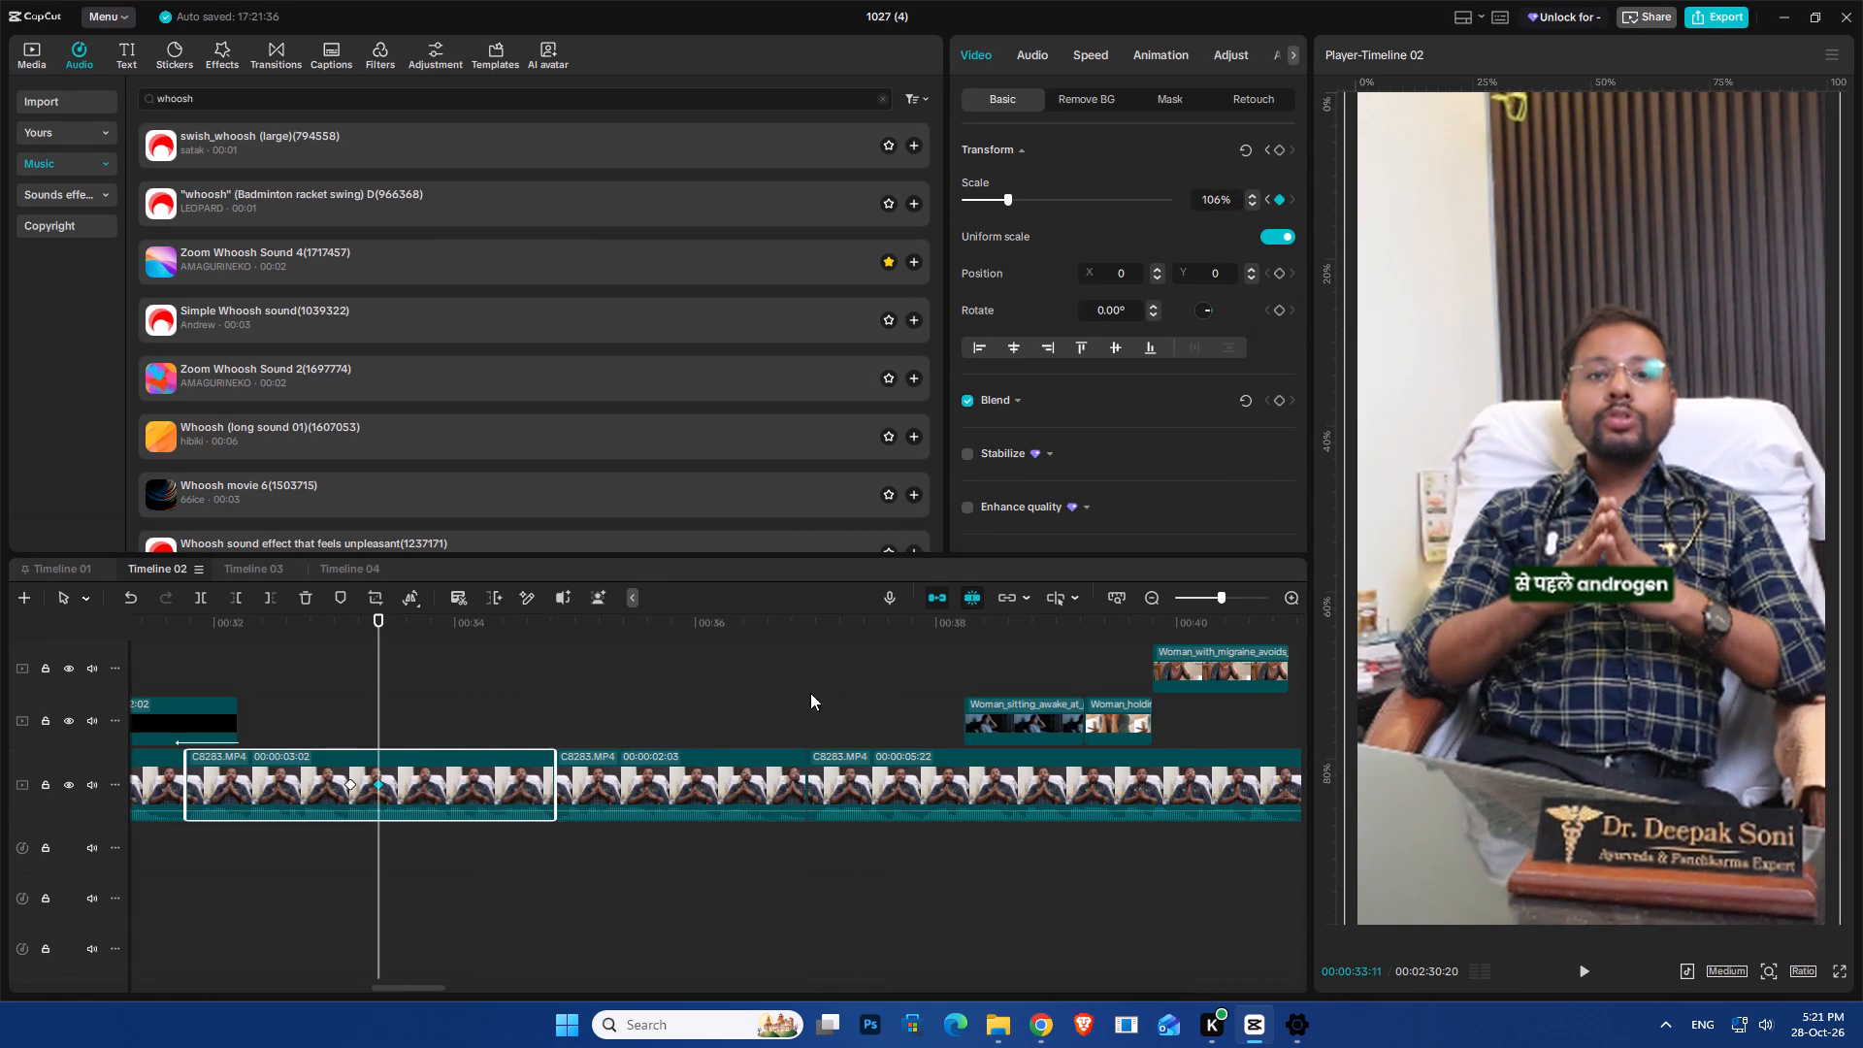
# Nudge the zoom's end keyframe slightly later and play the zoom back from about 0:32 into 0:34.
pyautogui.click(400, 728)
pyautogui.click(371, 785)
pyautogui.moveTo(377, 783); pyautogui.dragTo(382, 799)
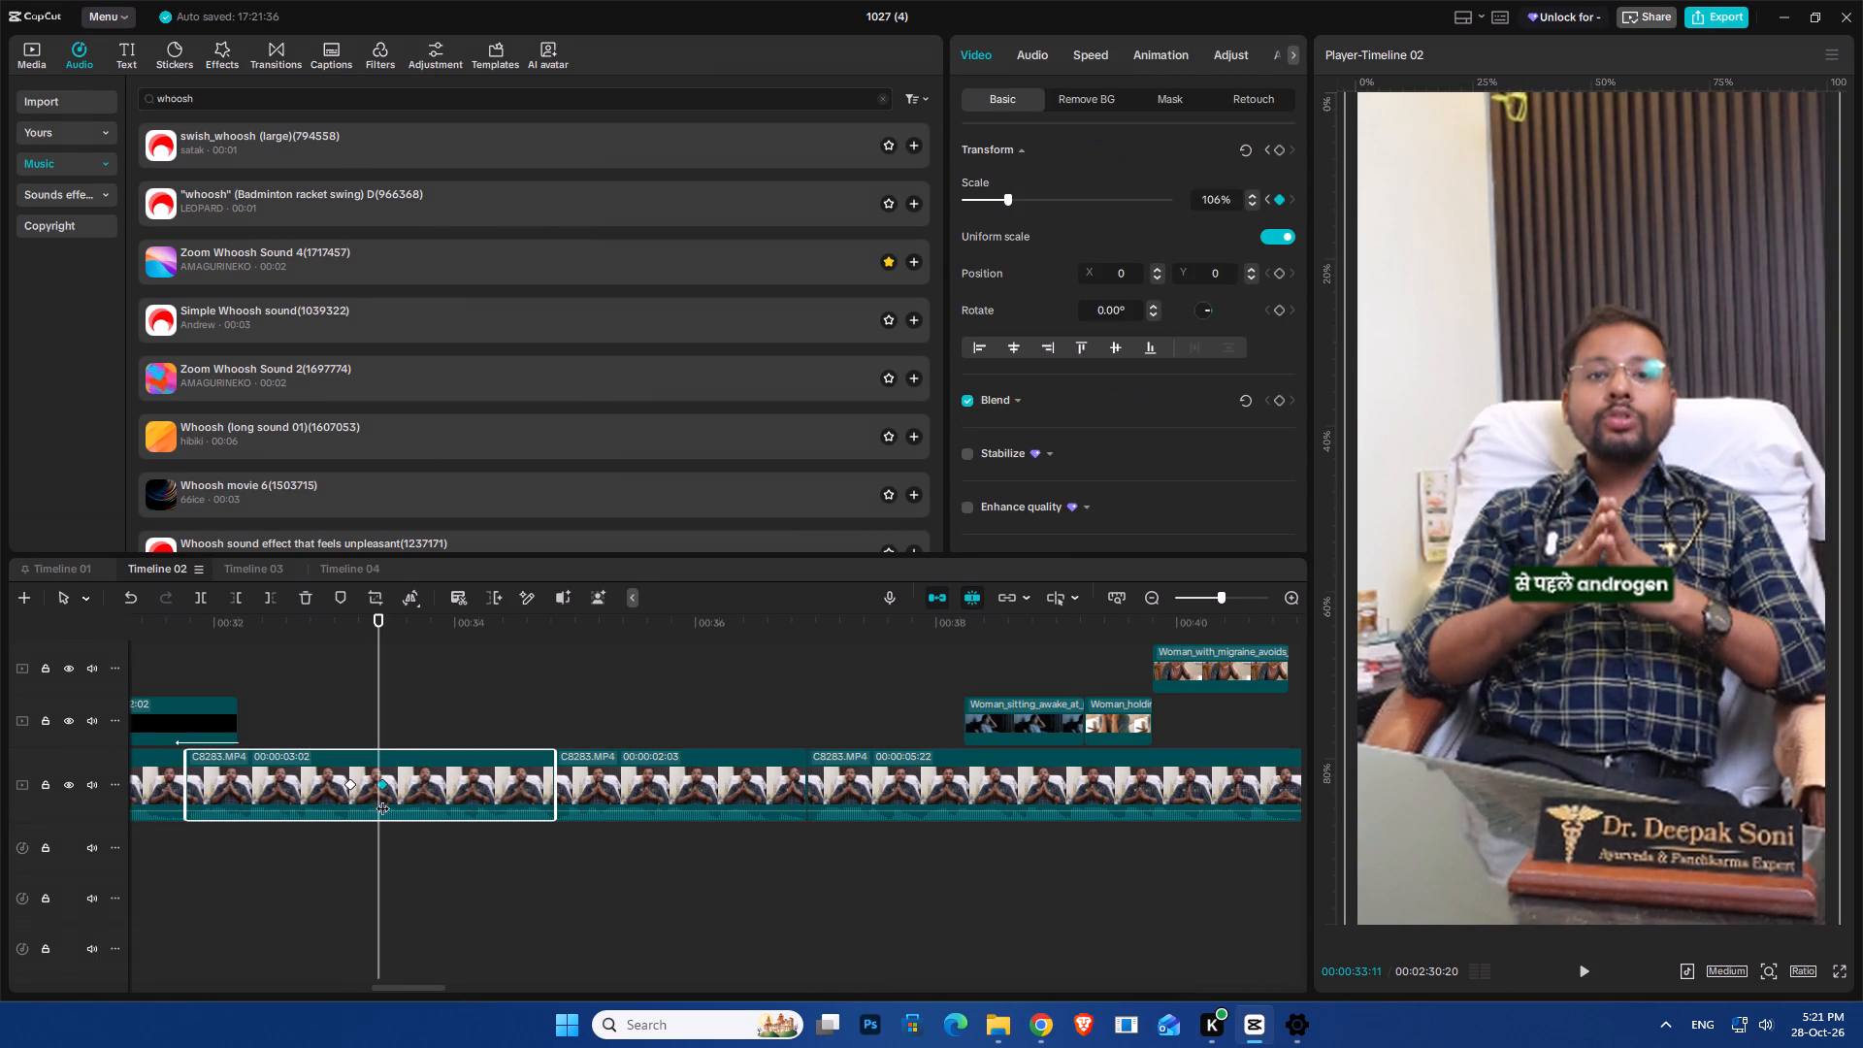
pyautogui.moveTo(382, 799); pyautogui.dragTo(382, 802)
pyautogui.click(283, 679)
pyautogui.keyDown('ctrl'); pyautogui.scroll(-14, 298, 767); pyautogui.keyUp('ctrl')
pyautogui.press('space')
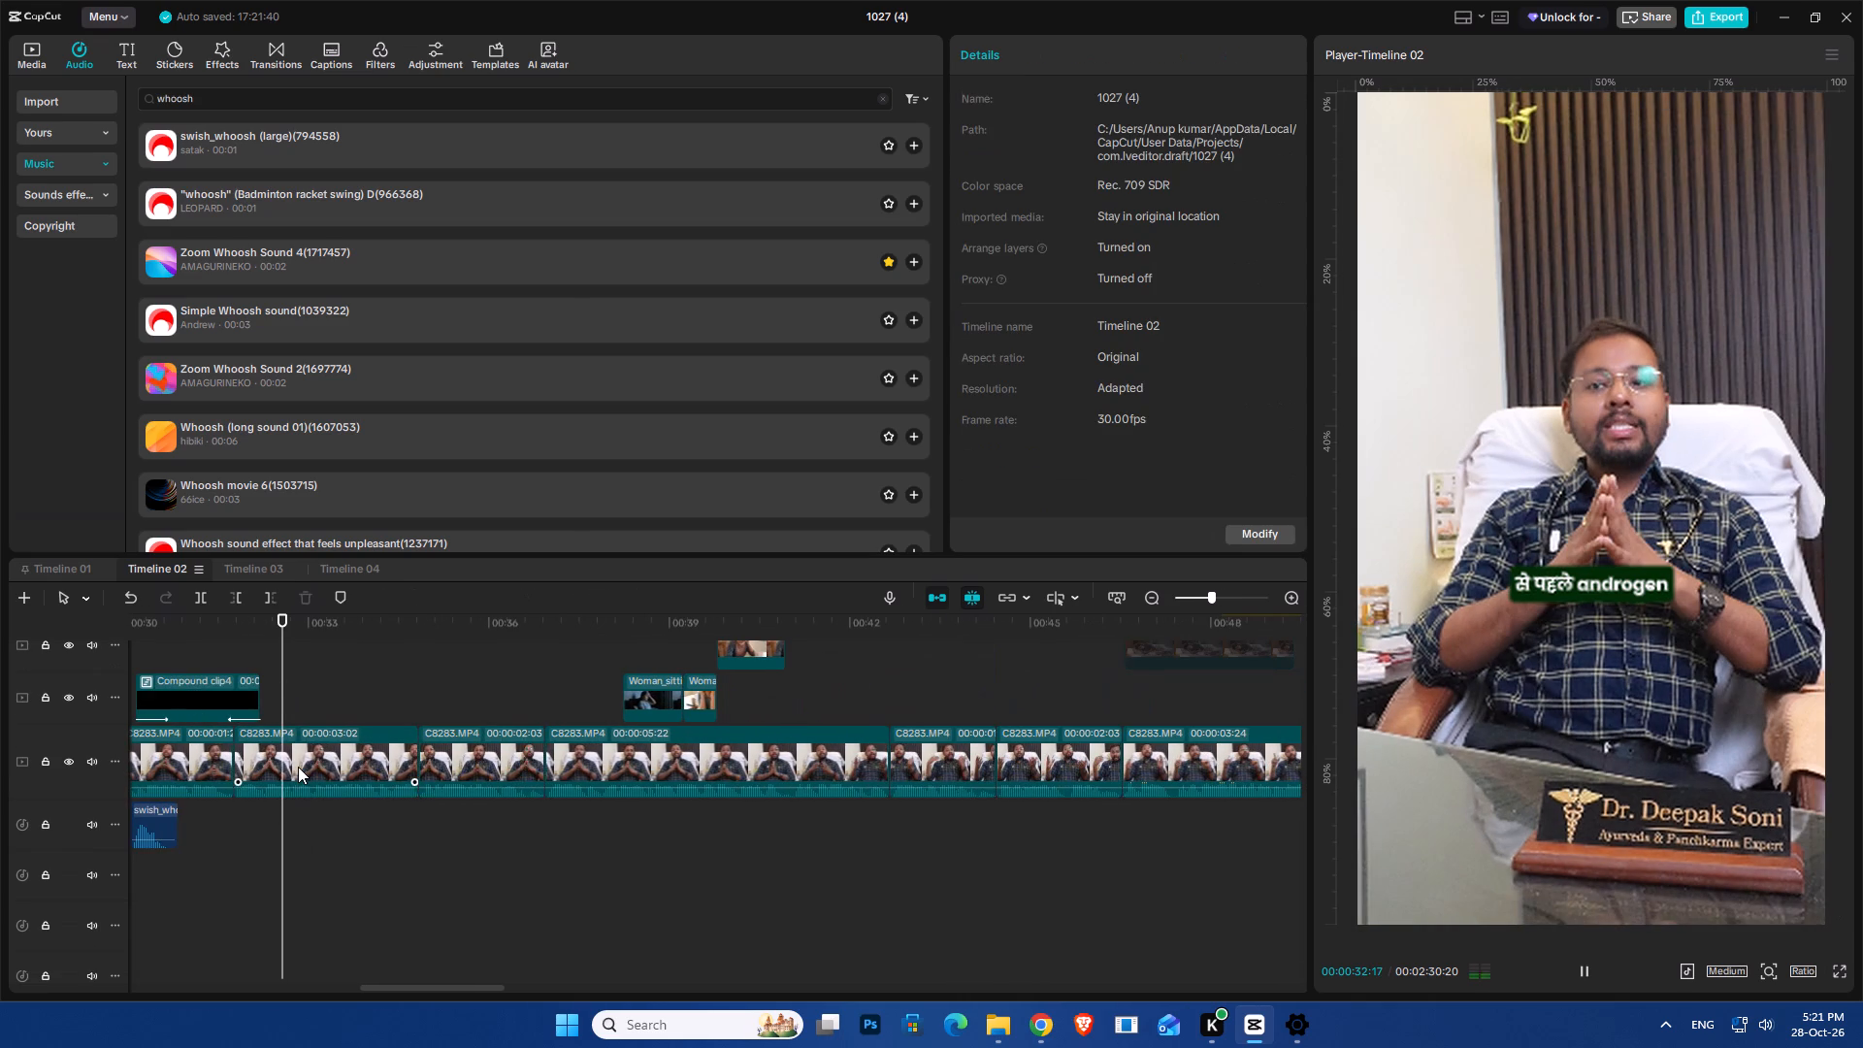
pyautogui.press('space')
pyautogui.press('space')
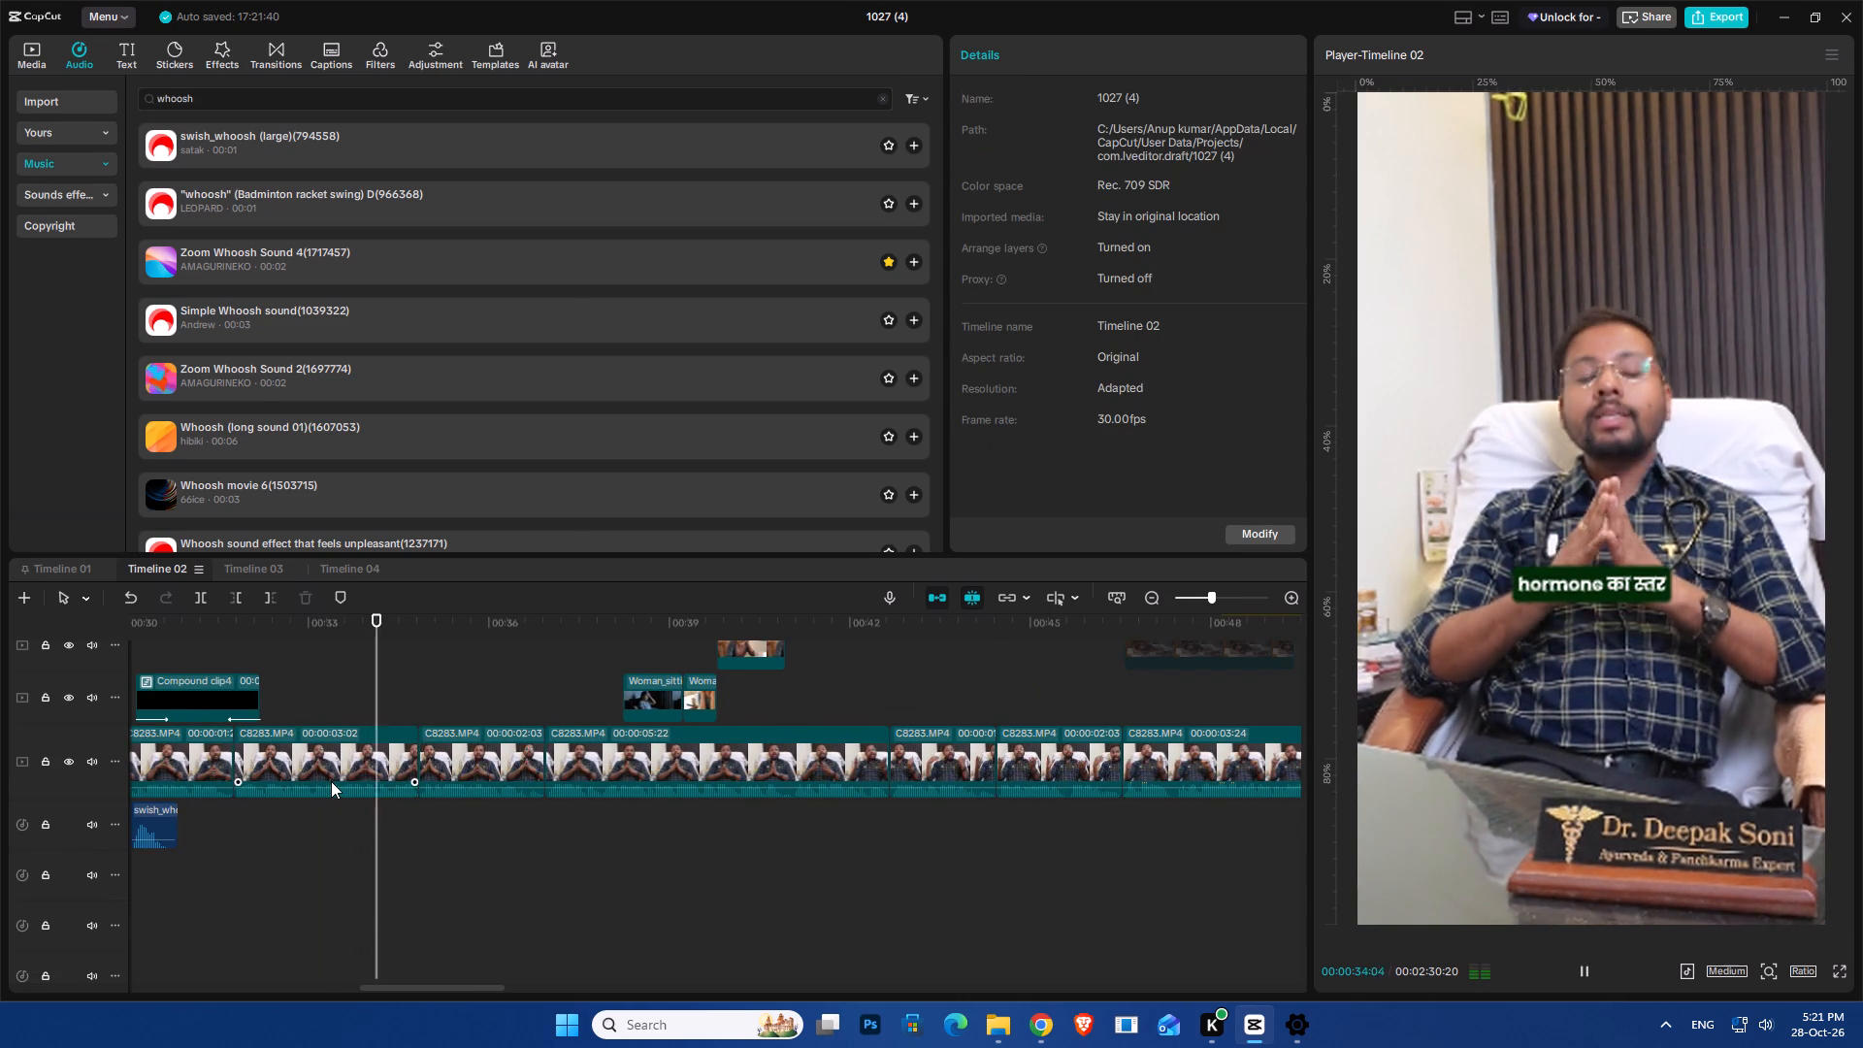
pyautogui.press('space')
# Scale the following talking-head clip, at about 0:35, to 108% and play on to the sleepless-woman B-roll at about 0:39.
pyautogui.click(445, 768)
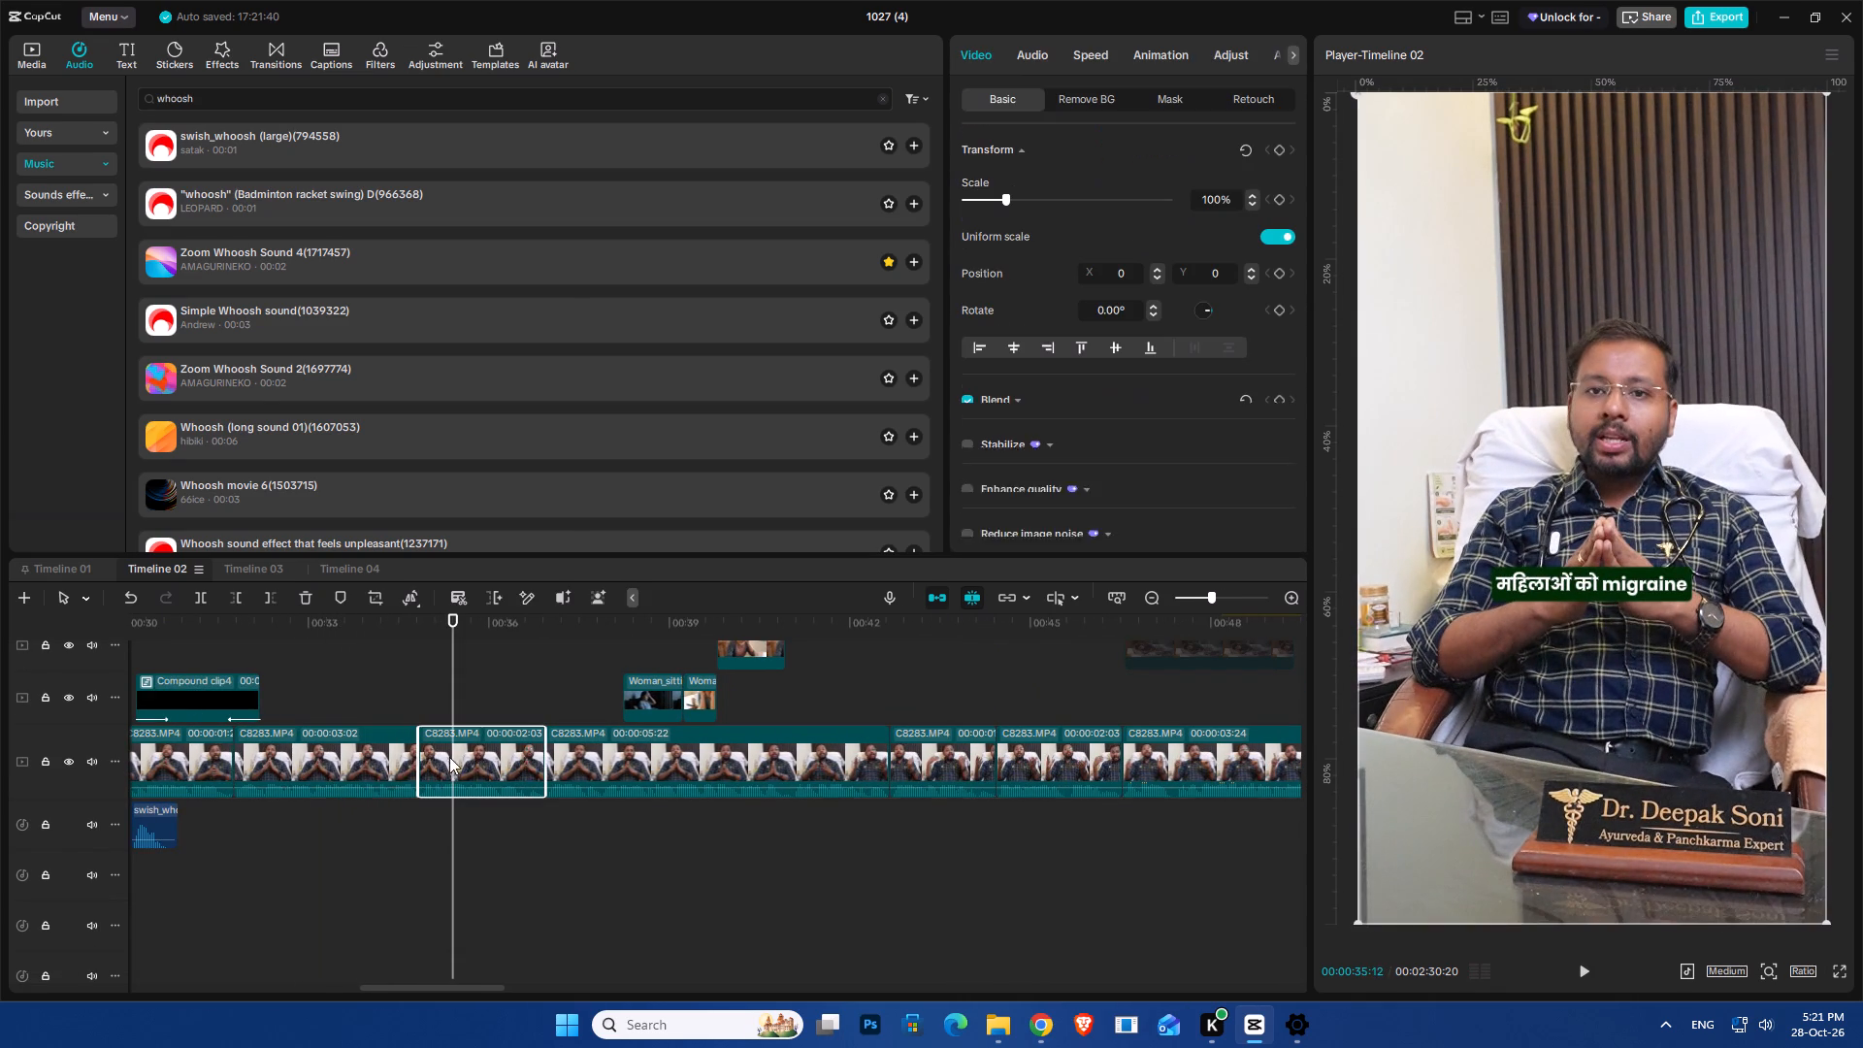
pyautogui.click(1211, 200)
pyautogui.scroll(4, 1213, 199)
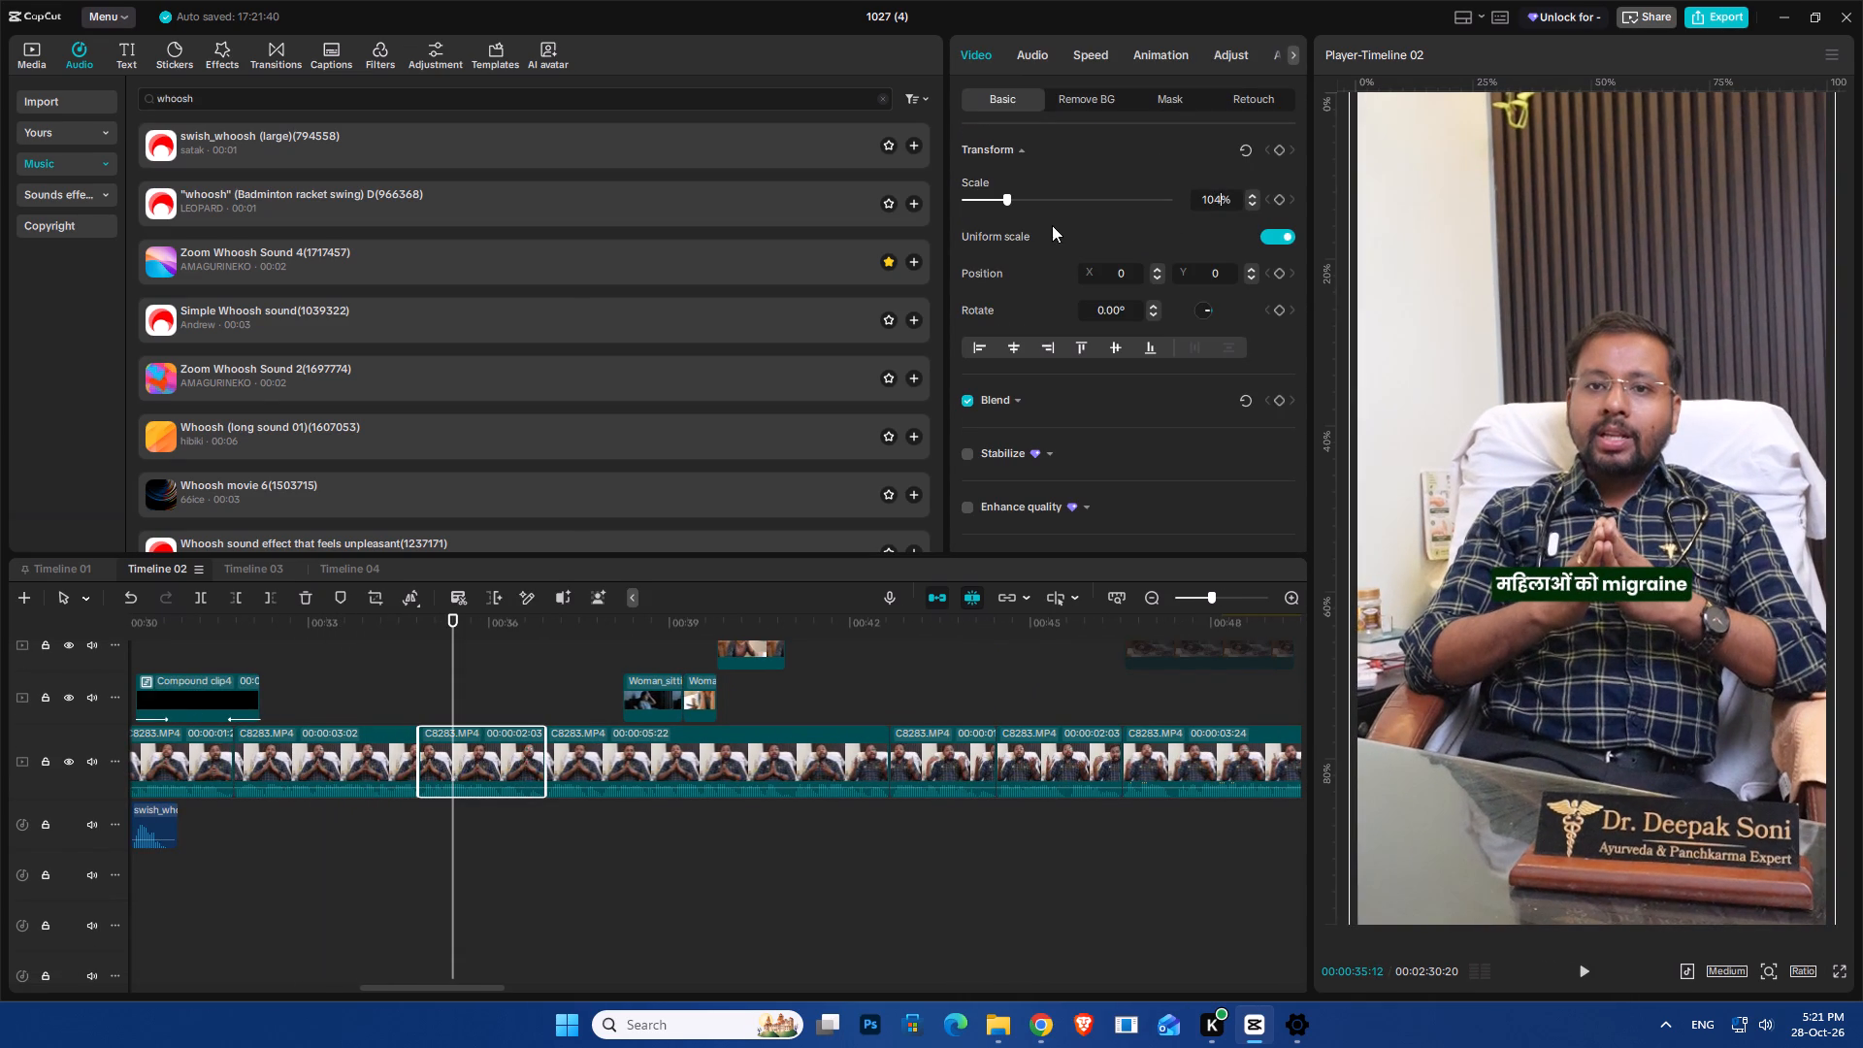
pyautogui.scroll(4, 1197, 205)
pyautogui.press('space')
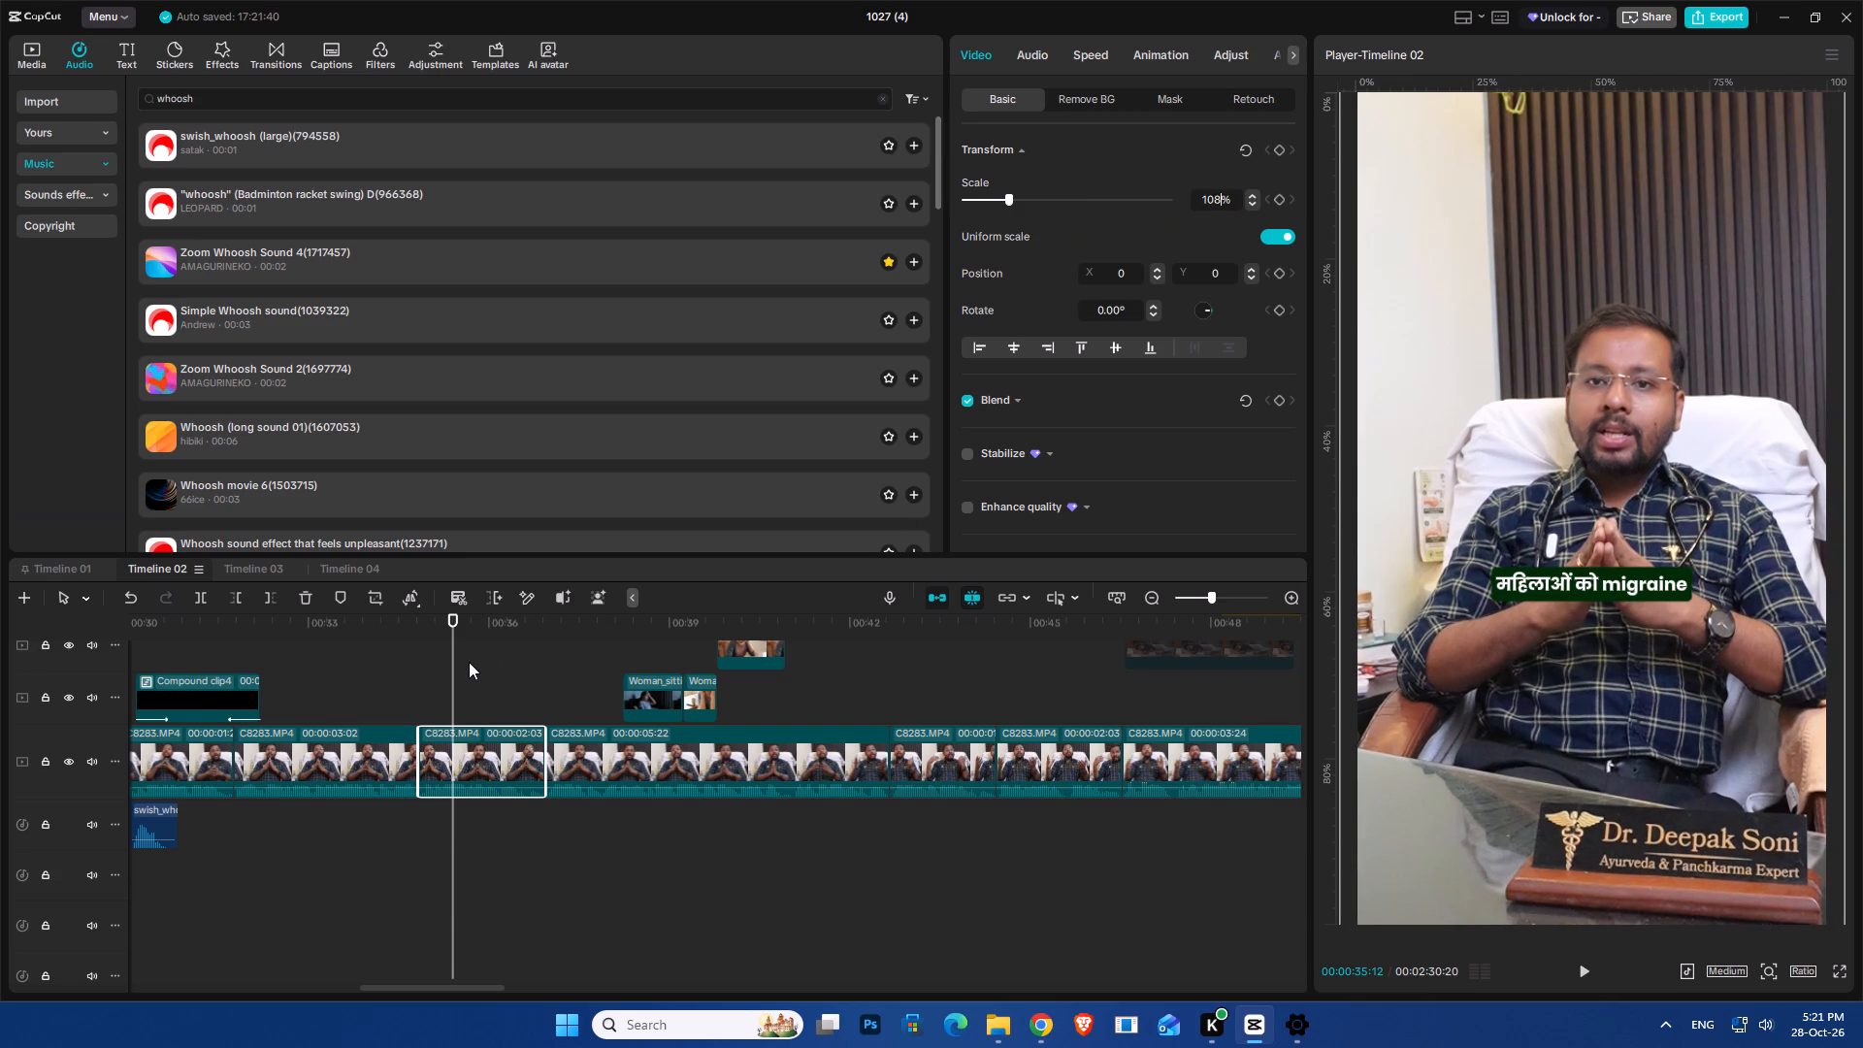
pyautogui.click(488, 680)
pyautogui.press('space')
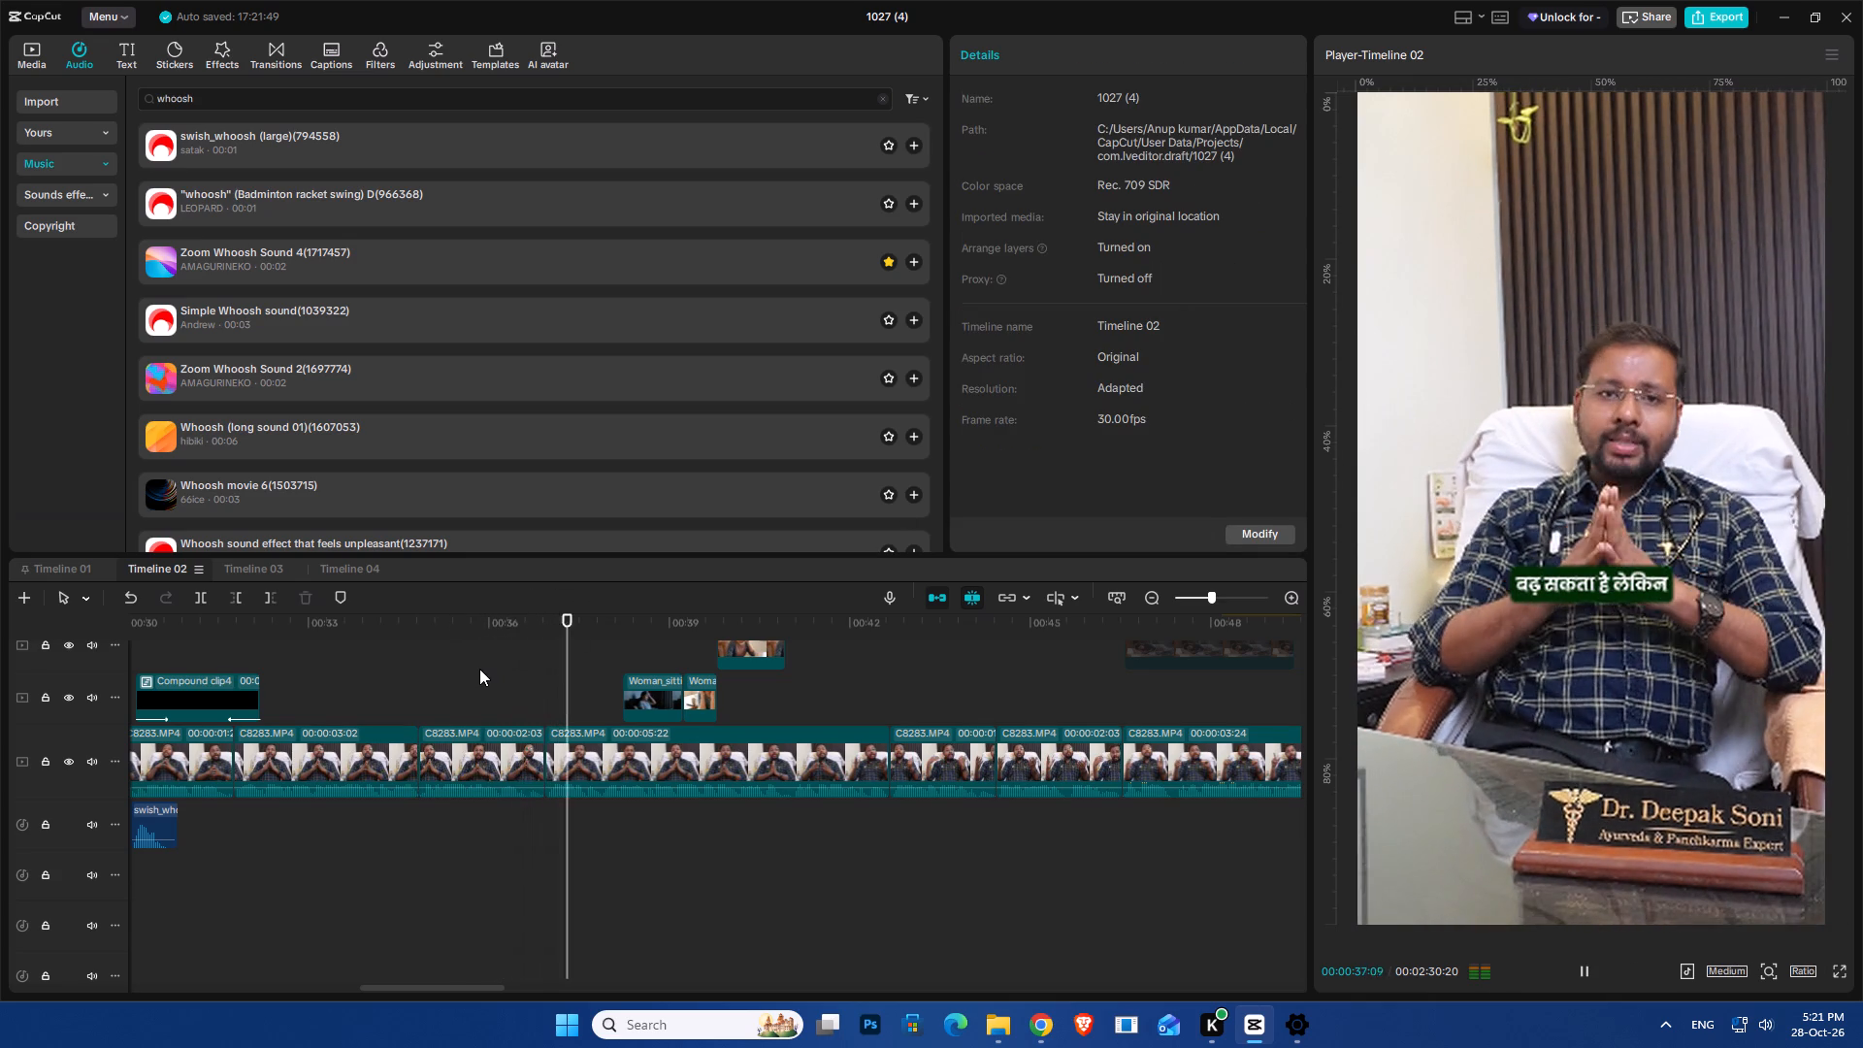
pyautogui.press('space')
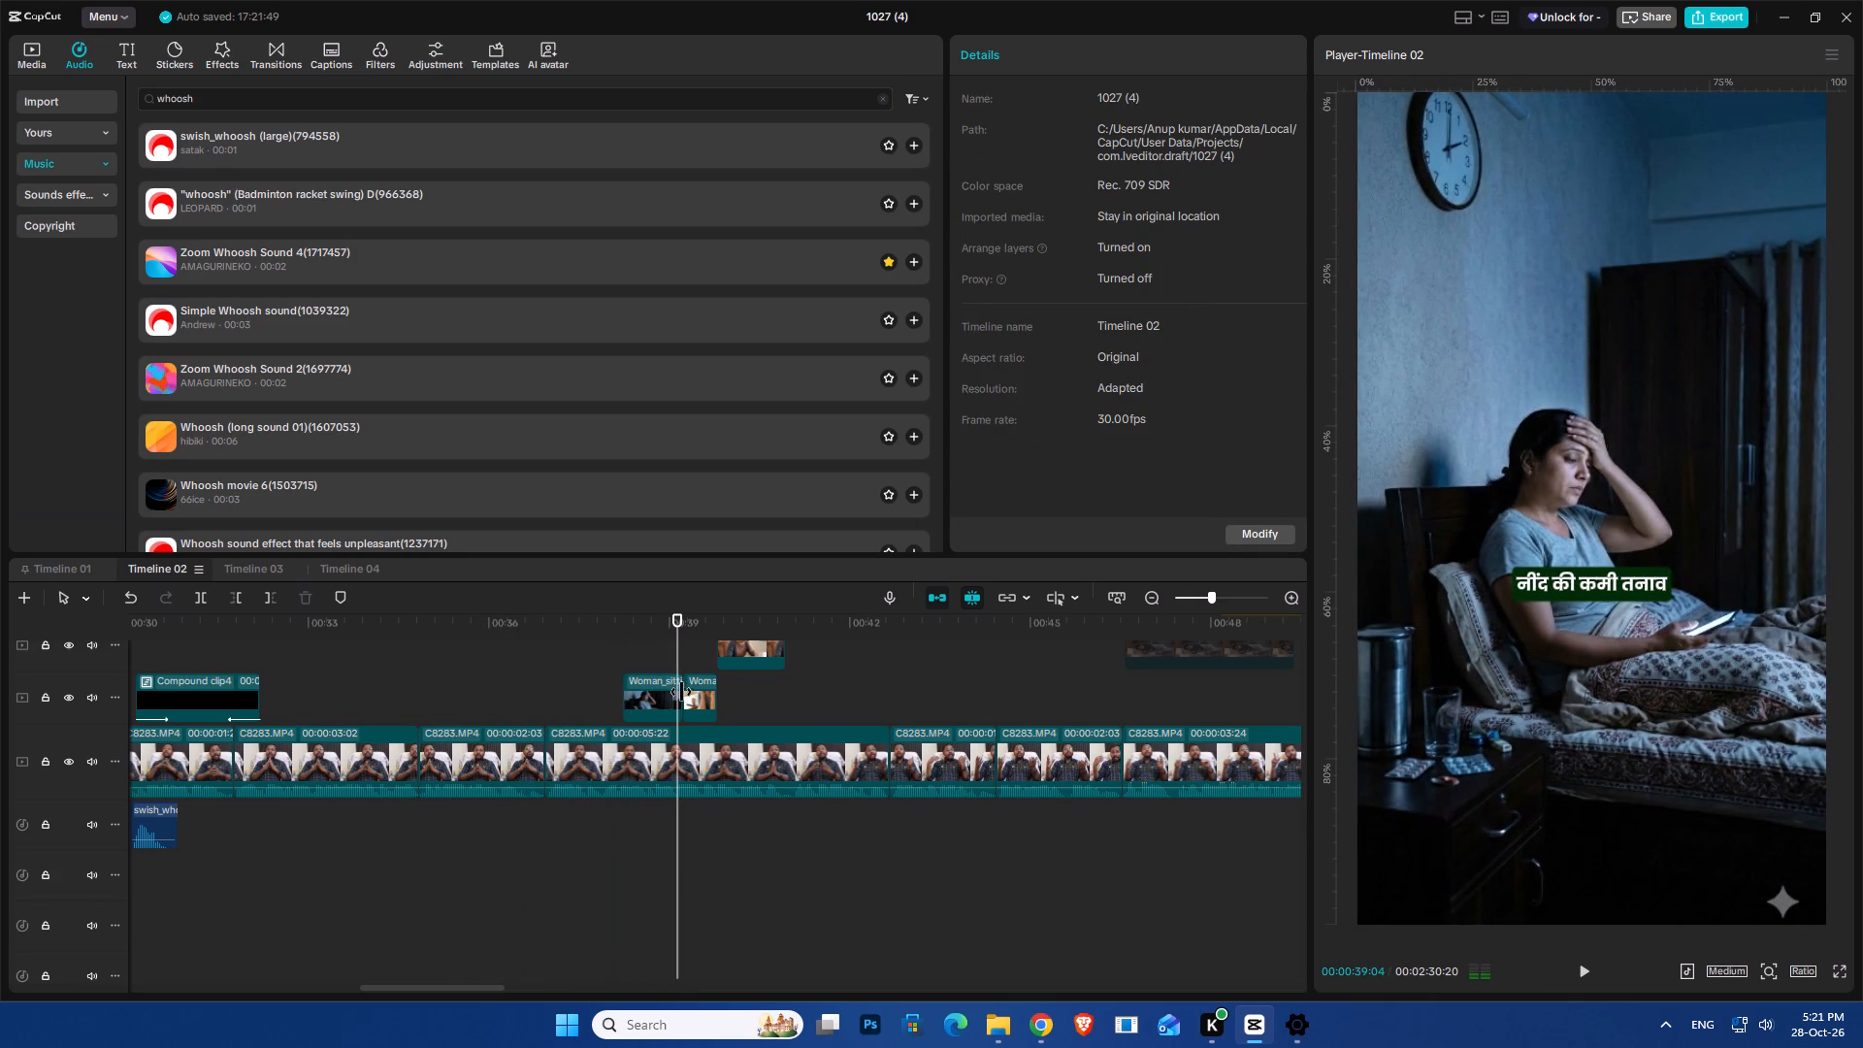
# Paste the copied flash transition compound clips and centre them on the start of the sleepless-woman B-roll at 0:38:07, checking in playback.
pyautogui.click(624, 626)
pyautogui.scroll(5, 589, 765)
pyautogui.scroll(-1, 579, 761)
pyautogui.scroll(14, 579, 761)
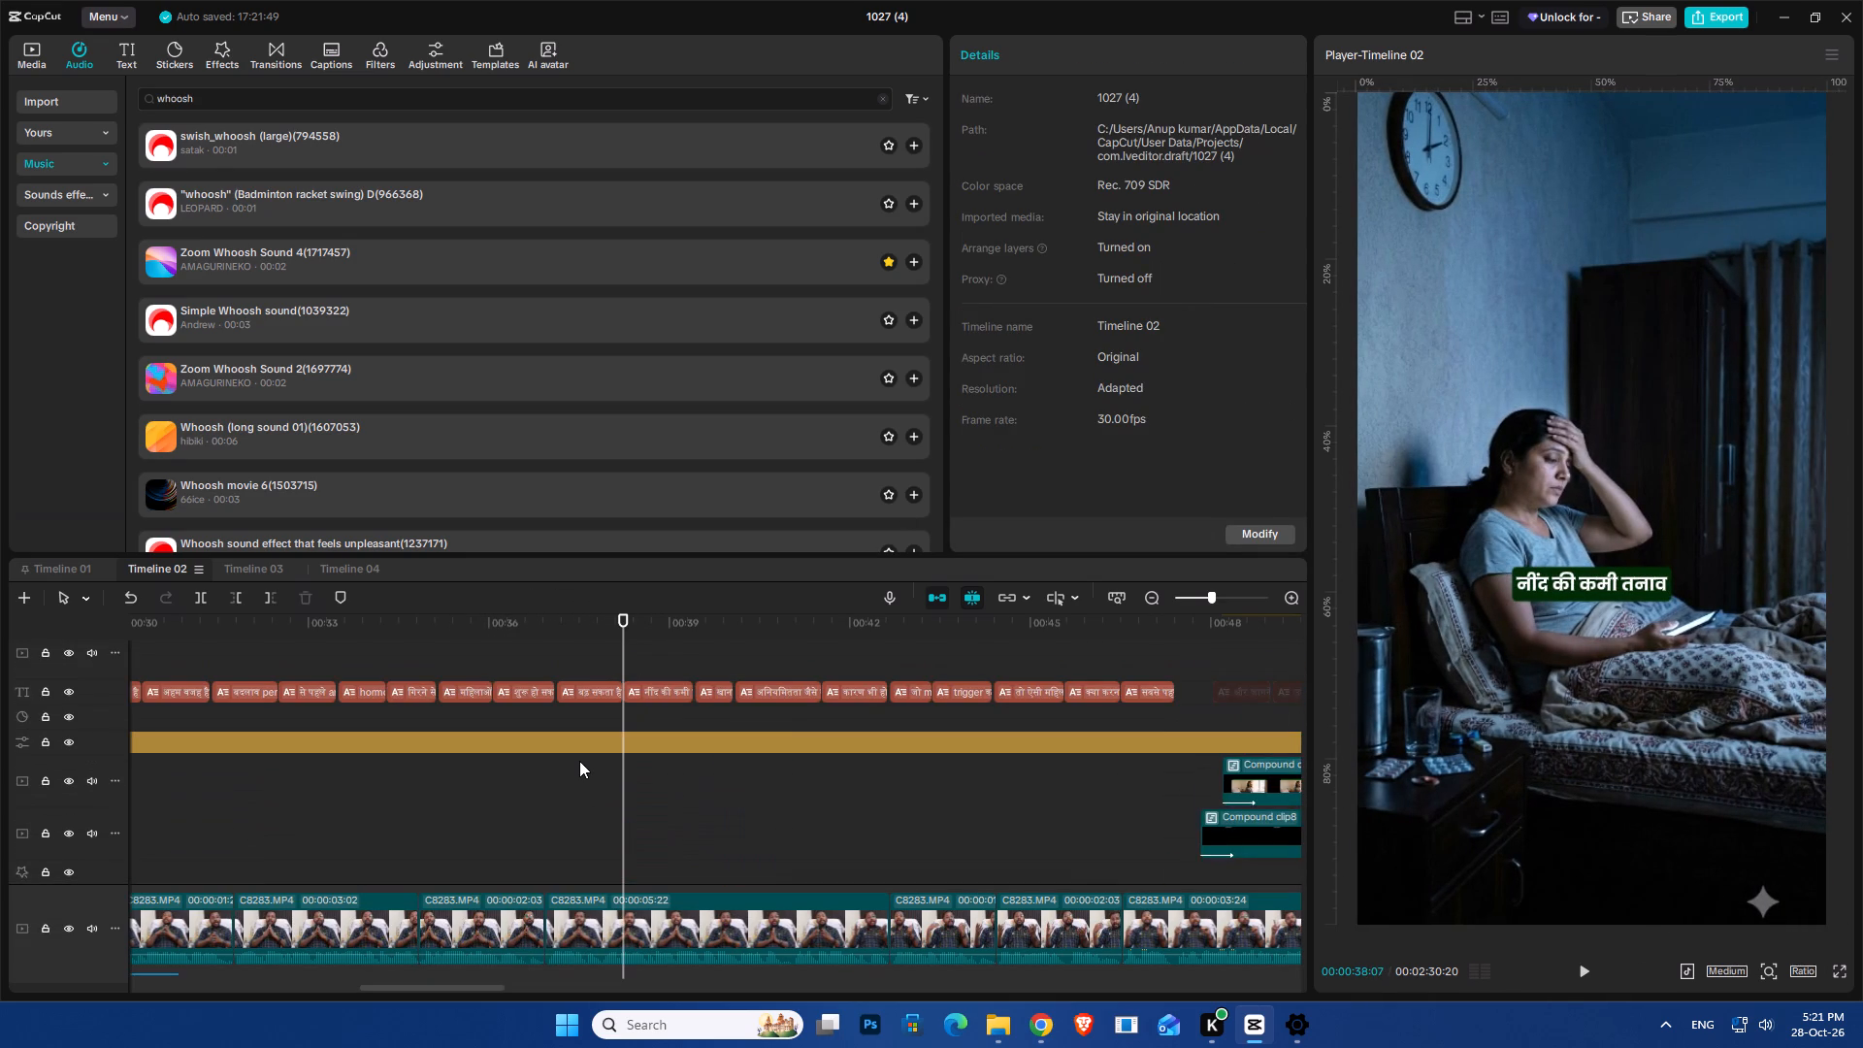
pyautogui.hotkey('ctrl', 'v')
pyautogui.keyDown('ctrl'); pyautogui.scroll(20, 765, 793); pyautogui.keyUp('ctrl')
pyautogui.keyDown('ctrl'); pyautogui.scroll(14, 765, 793); pyautogui.keyUp('ctrl')
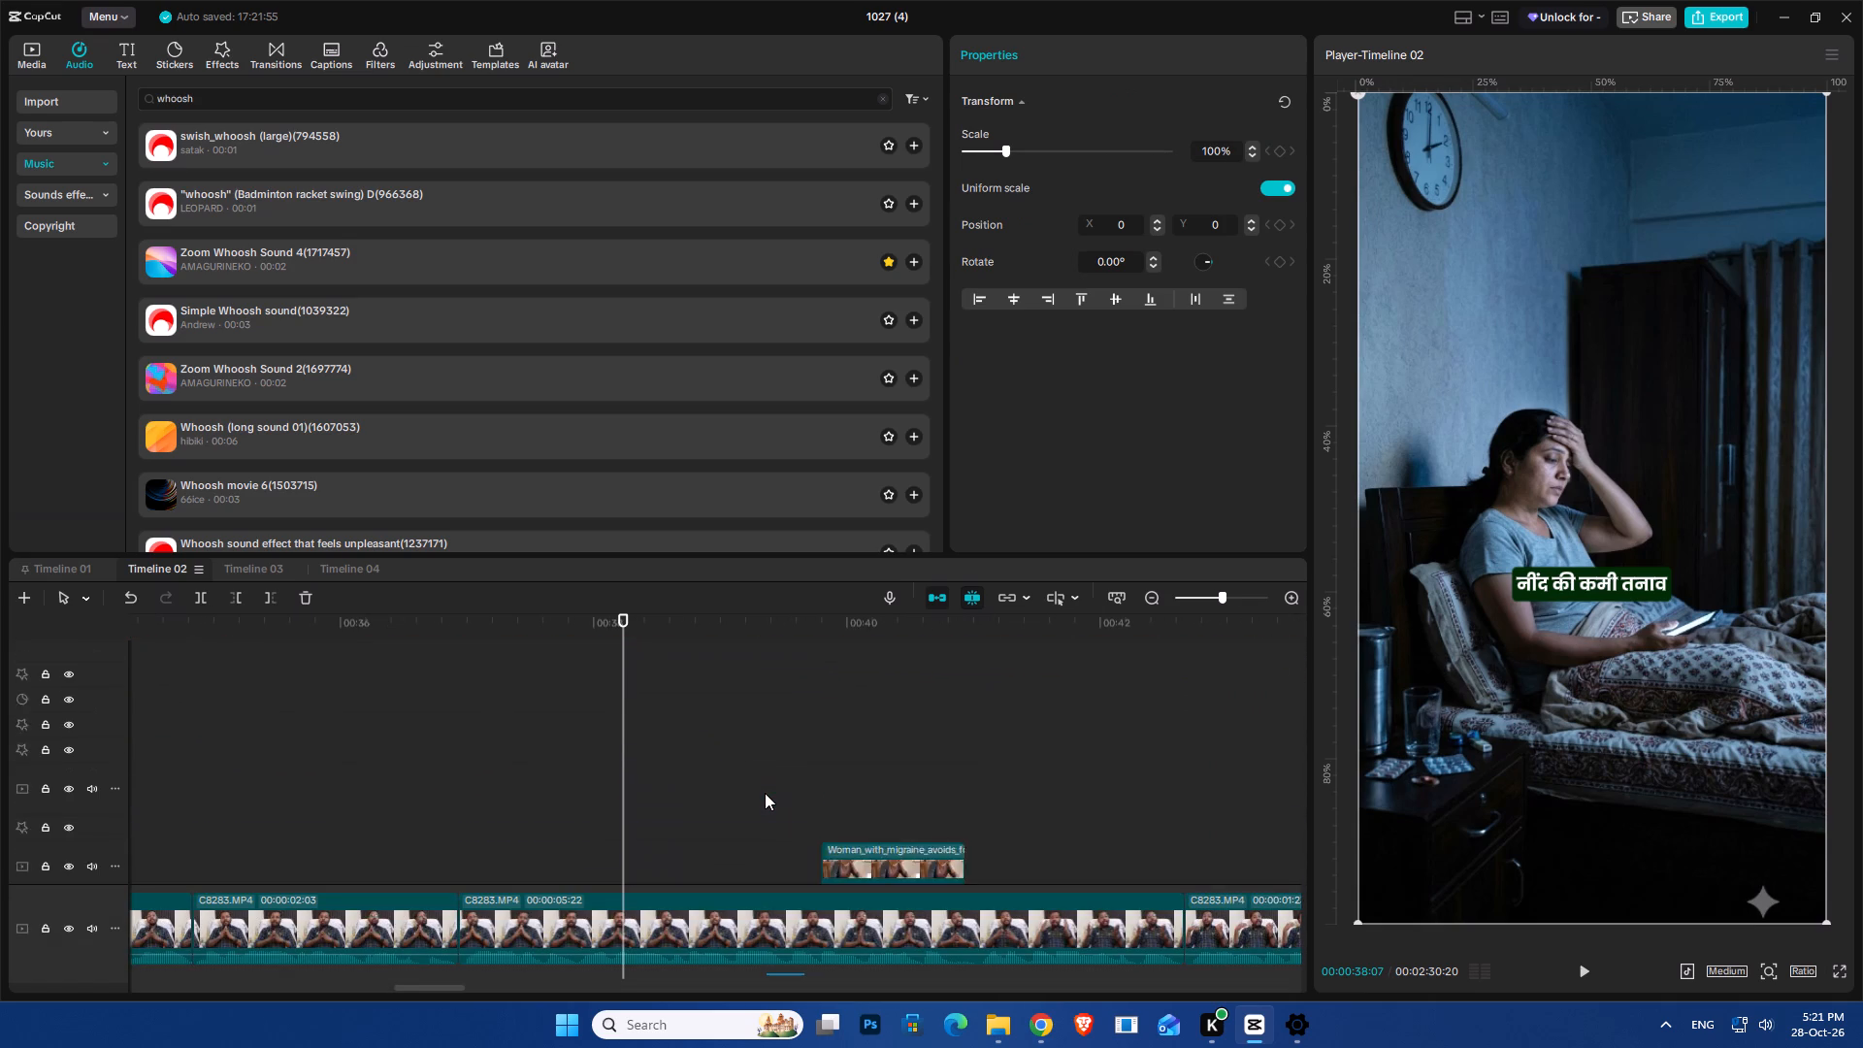
pyautogui.keyDown('ctrl'); pyautogui.scroll(14, 765, 793); pyautogui.keyUp('ctrl')
pyautogui.moveTo(886, 673); pyautogui.dragTo(708, 701)
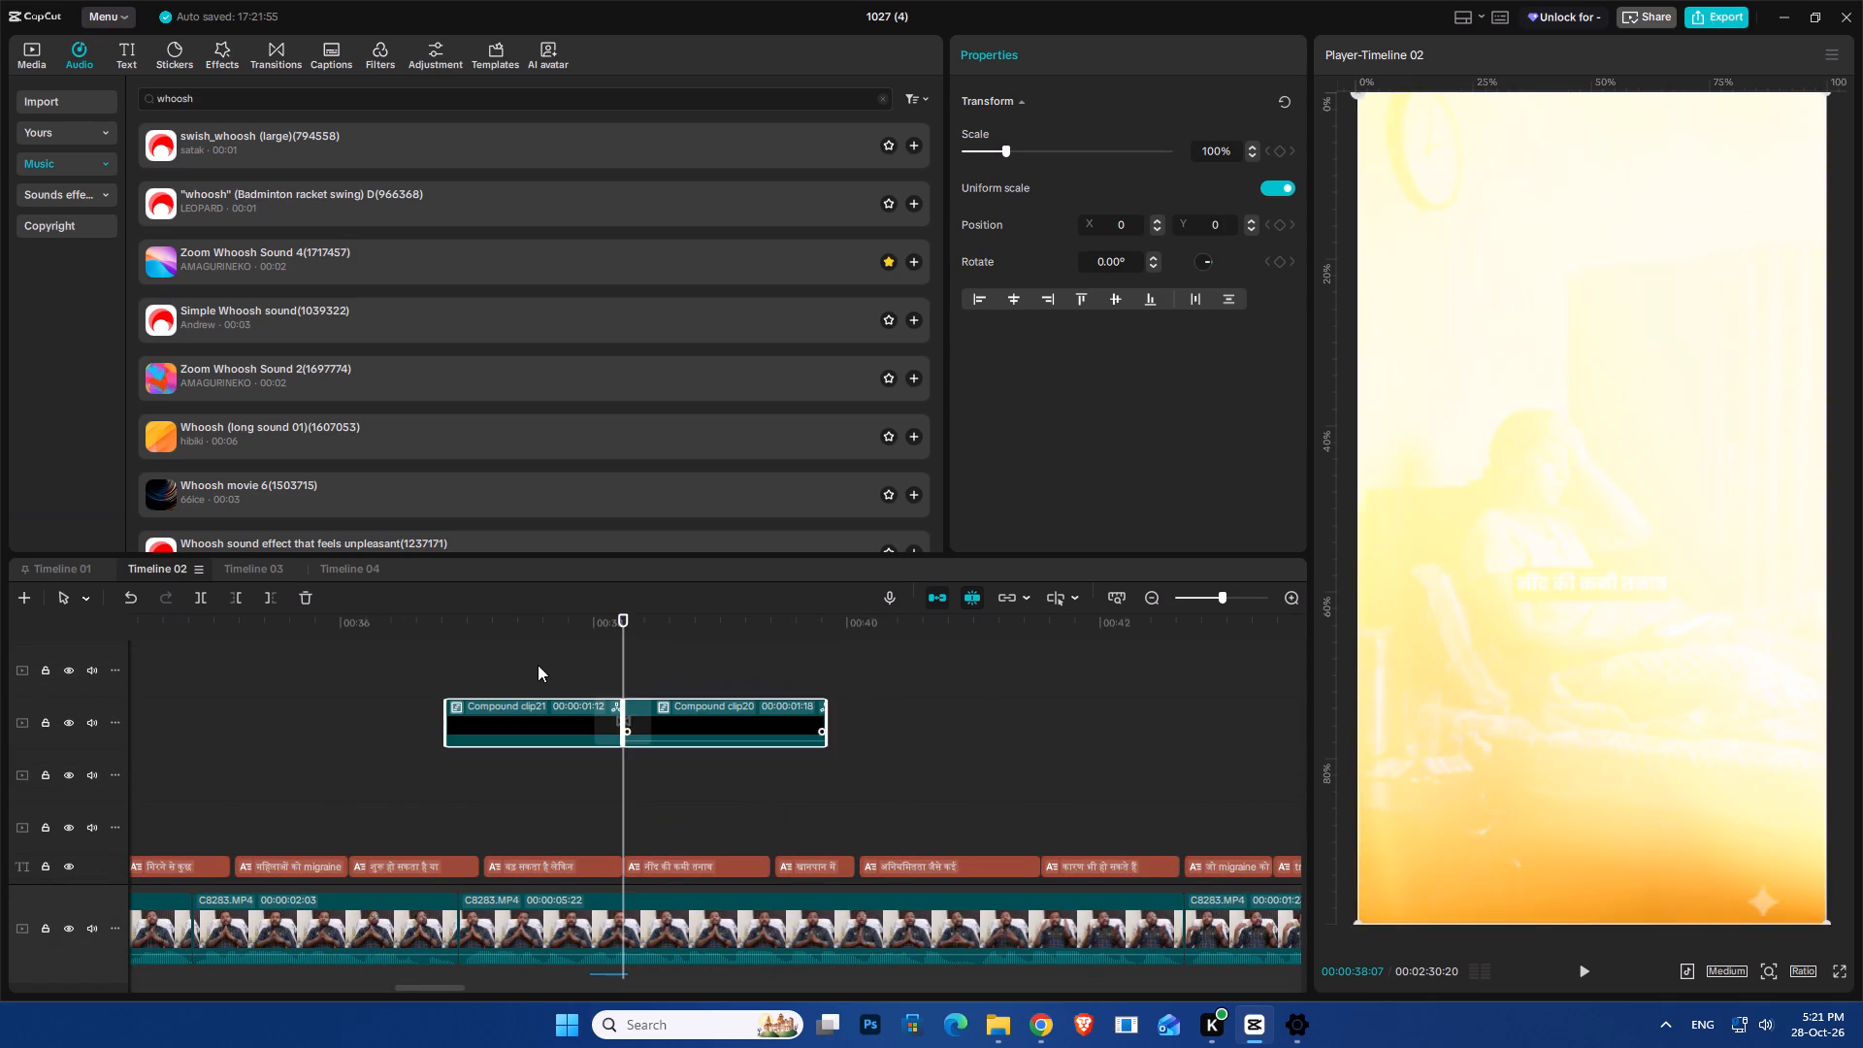
pyautogui.click(529, 654)
pyautogui.press('space')
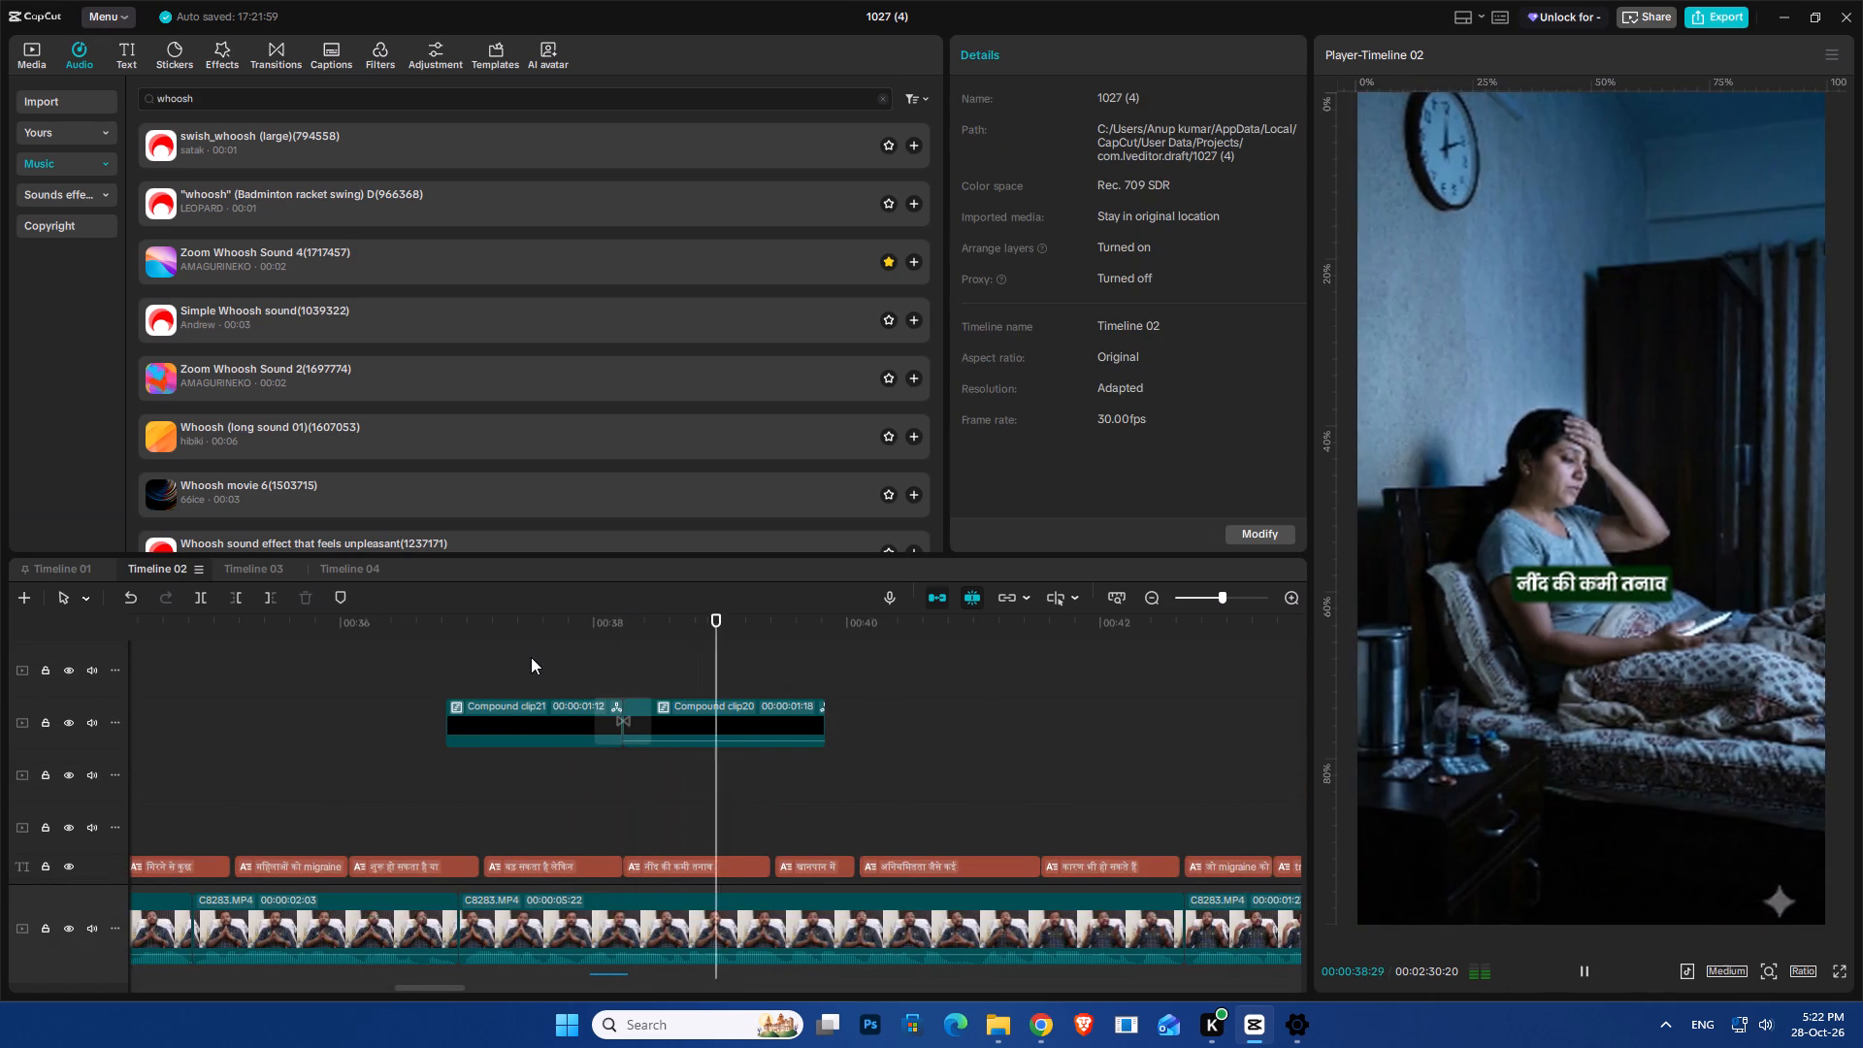
pyautogui.press('space')
# Play on from the sleepless-woman B-roll and replay the stretch around 0:42 to 0:43 to judge where the next zoom belongs.
pyautogui.keyDown('ctrl'); pyautogui.scroll(-7, 748, 744); pyautogui.keyUp('ctrl')
pyautogui.press('space')
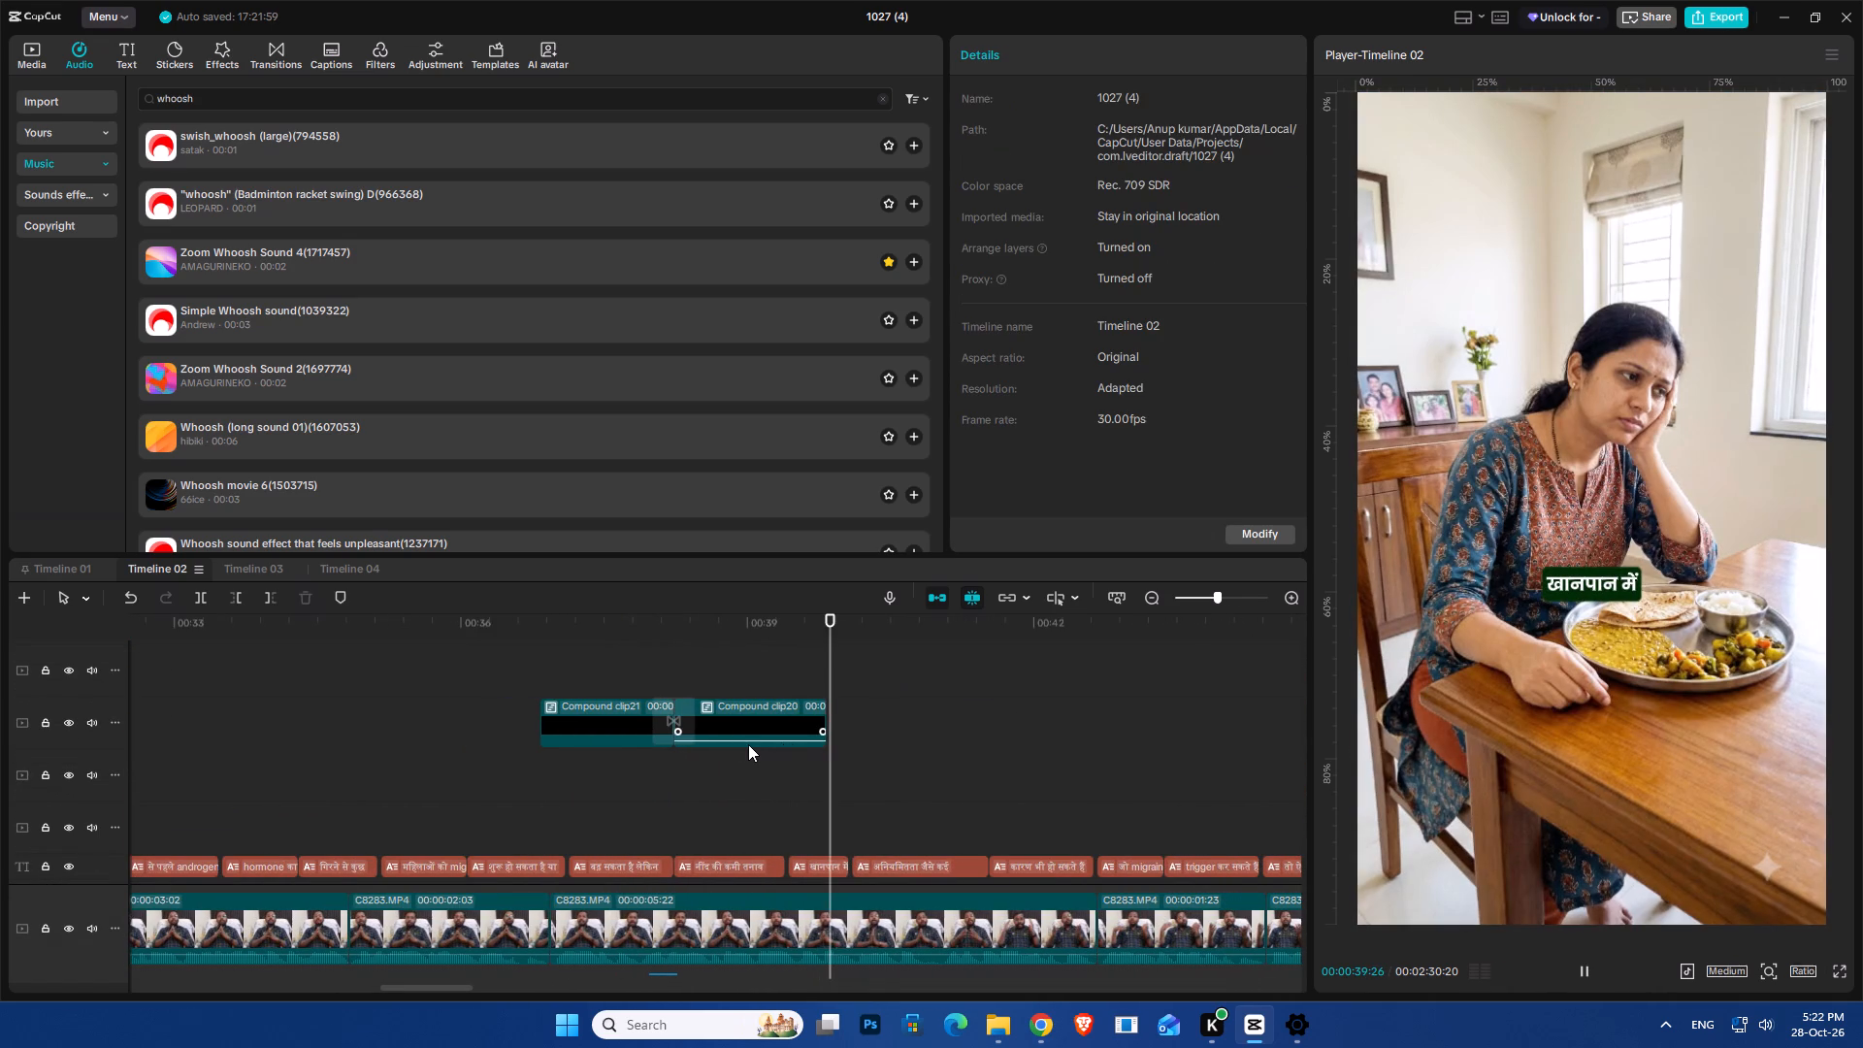
pyautogui.keyDown('ctrl'); pyautogui.scroll(-8, 698, 741); pyautogui.keyUp('ctrl')
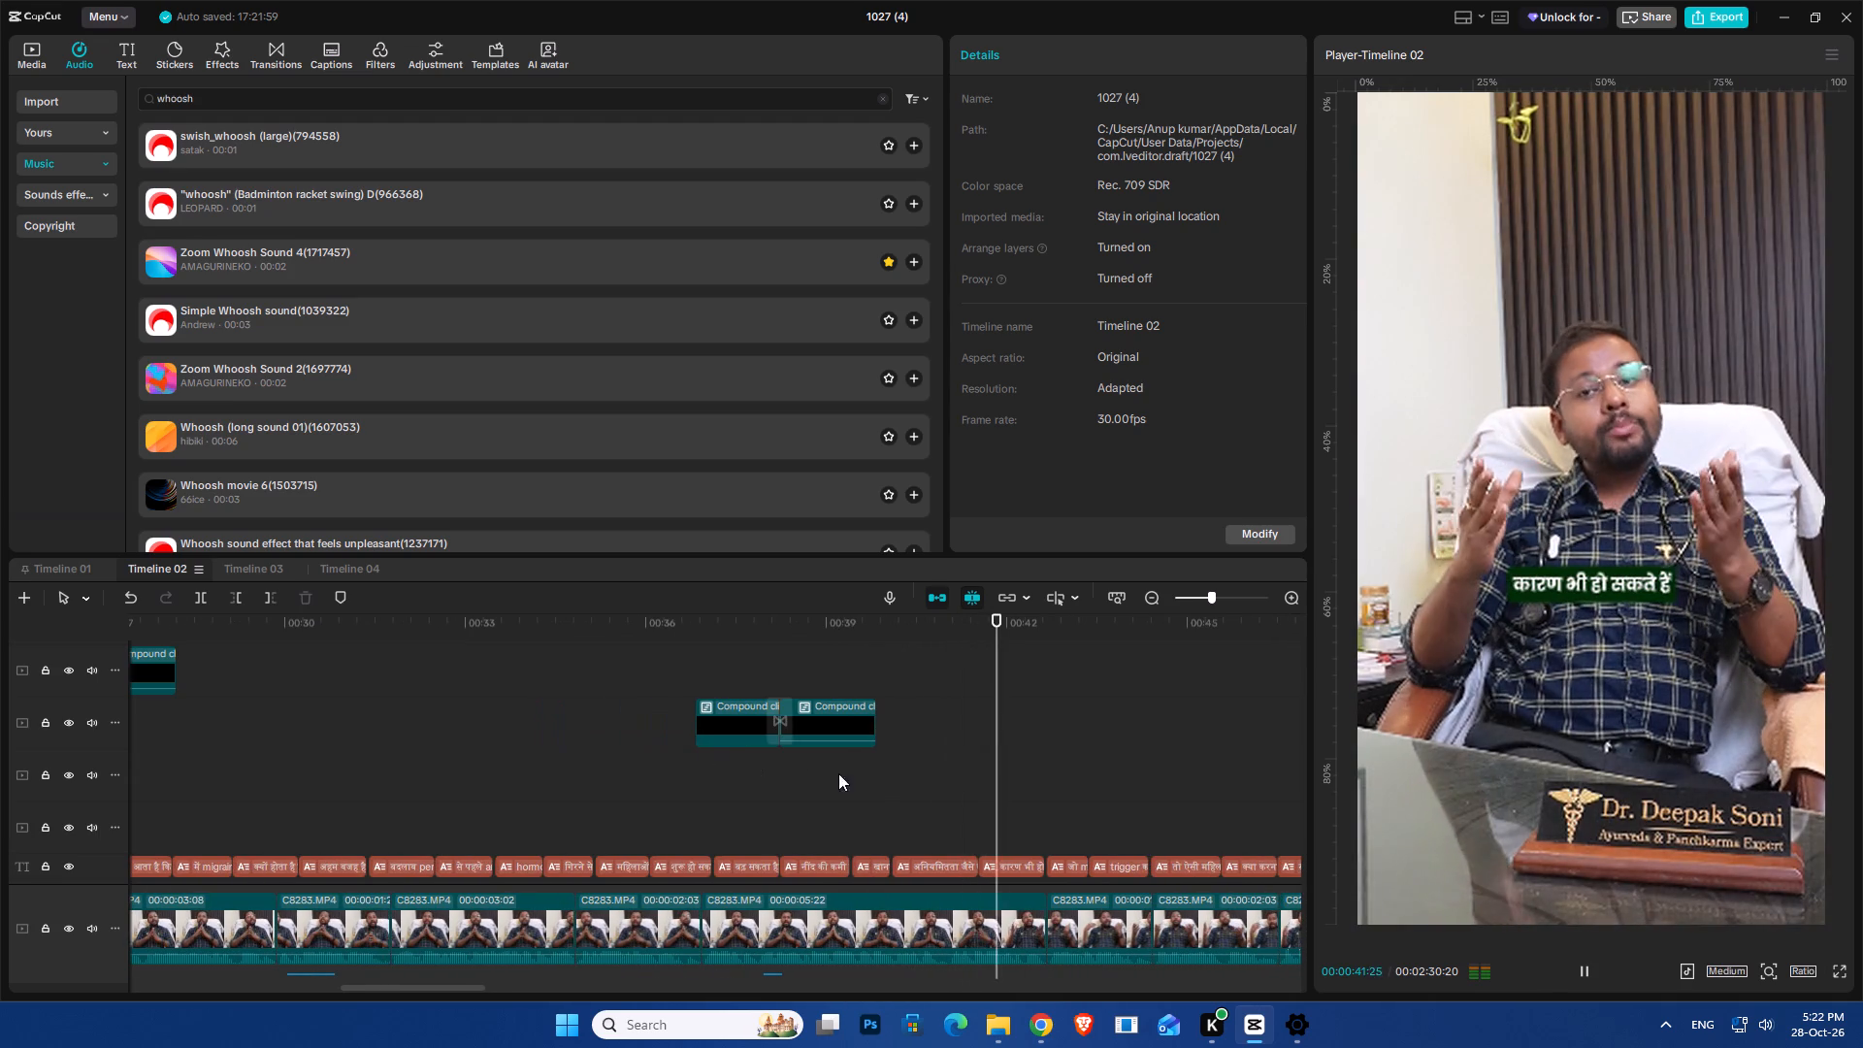
pyautogui.scroll(-7, 939, 792)
pyautogui.keyDown('ctrl'); pyautogui.scroll(-6, 1065, 792); pyautogui.keyUp('ctrl')
pyautogui.press('space')
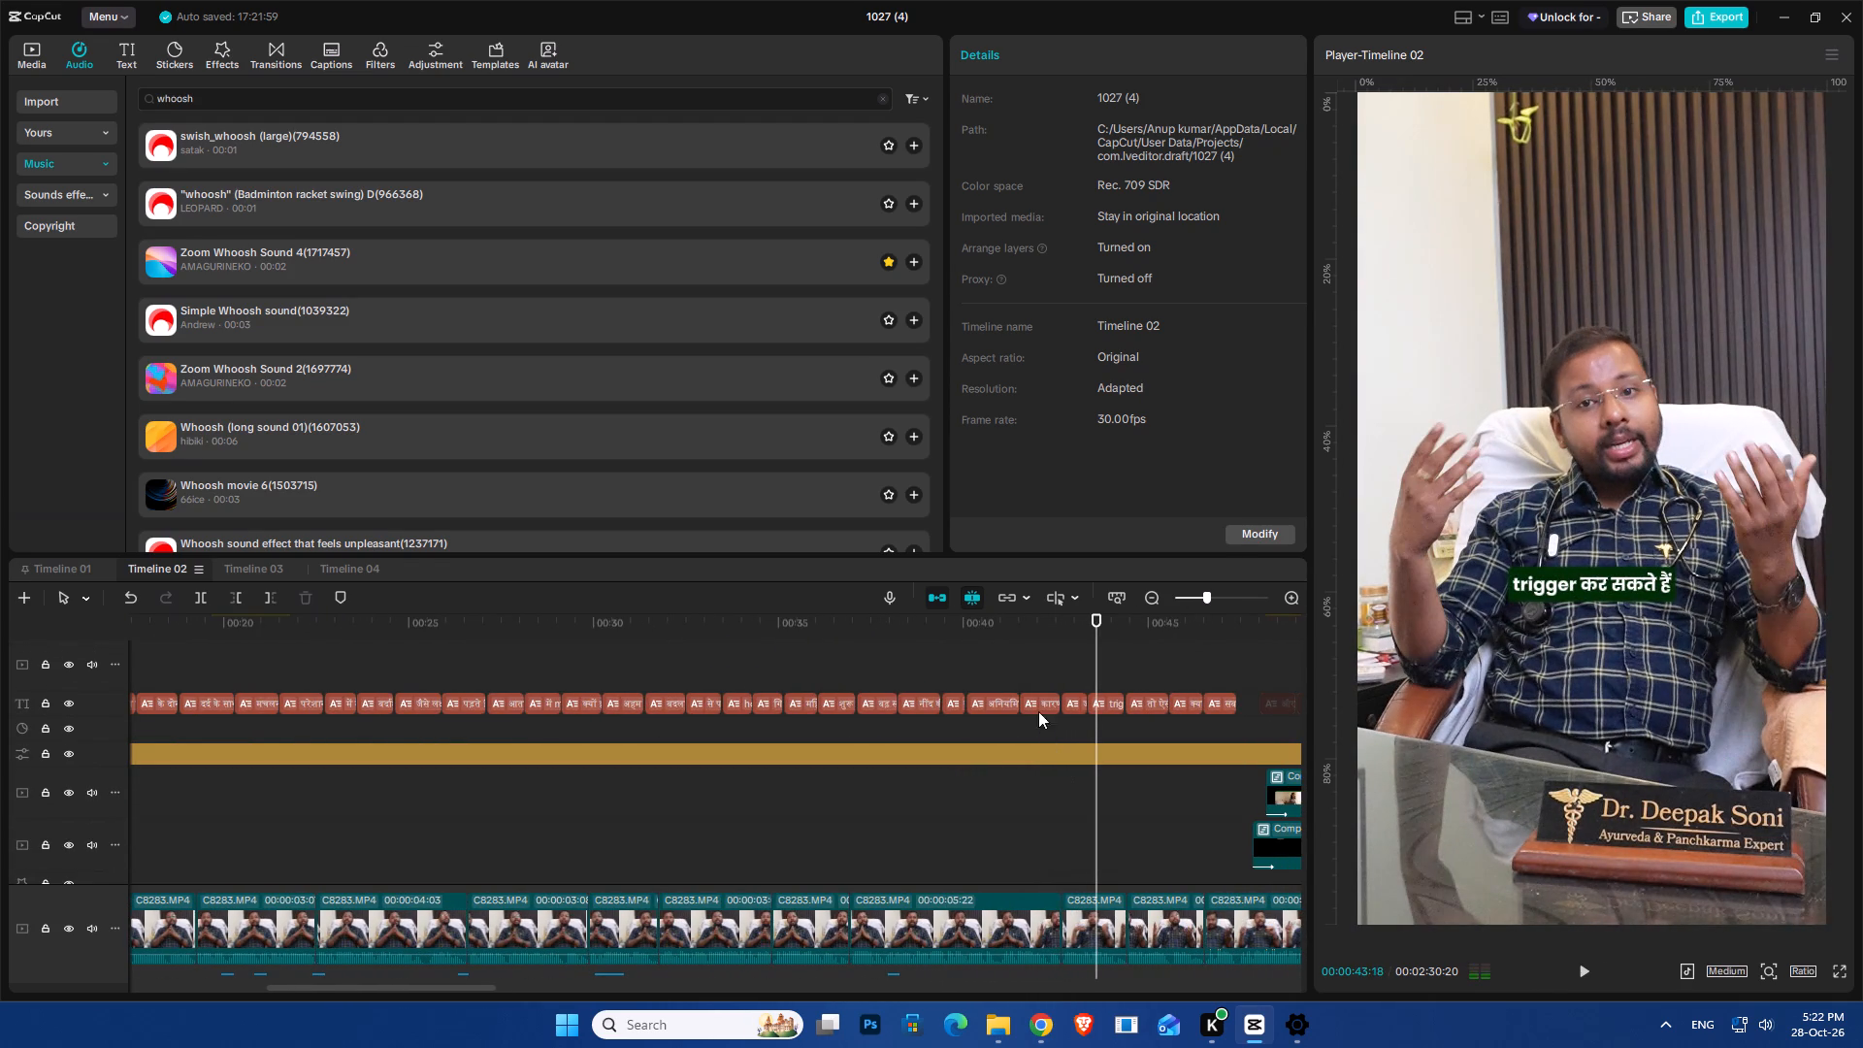
pyautogui.click(1025, 659)
pyautogui.press('space')
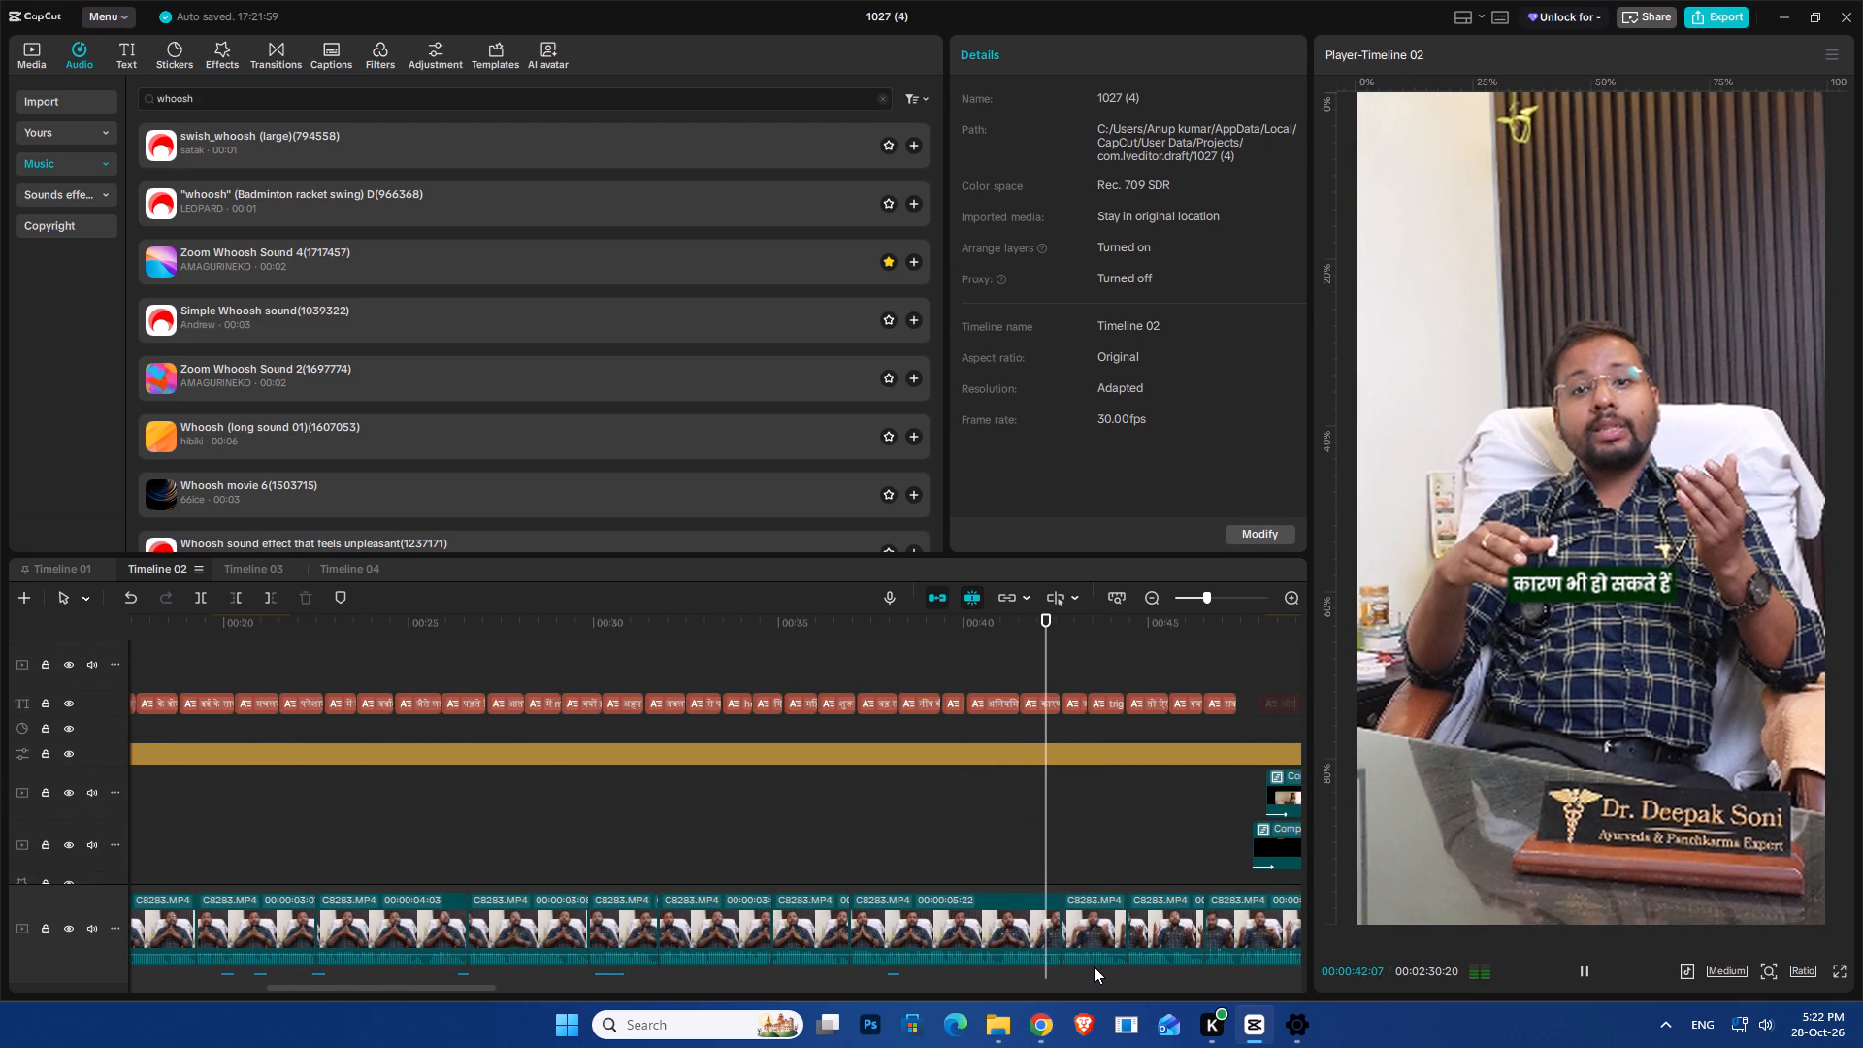
pyautogui.press('space')
pyautogui.keyDown('ctrl'); pyautogui.scroll(14, 1082, 922); pyautogui.keyUp('ctrl')
pyautogui.press('space')
pyautogui.press('space')
# Add a 100% Scale keyframe at 0:43:10 on the talking-head clip captioned "जो migraine को".
pyautogui.click(1082, 922)
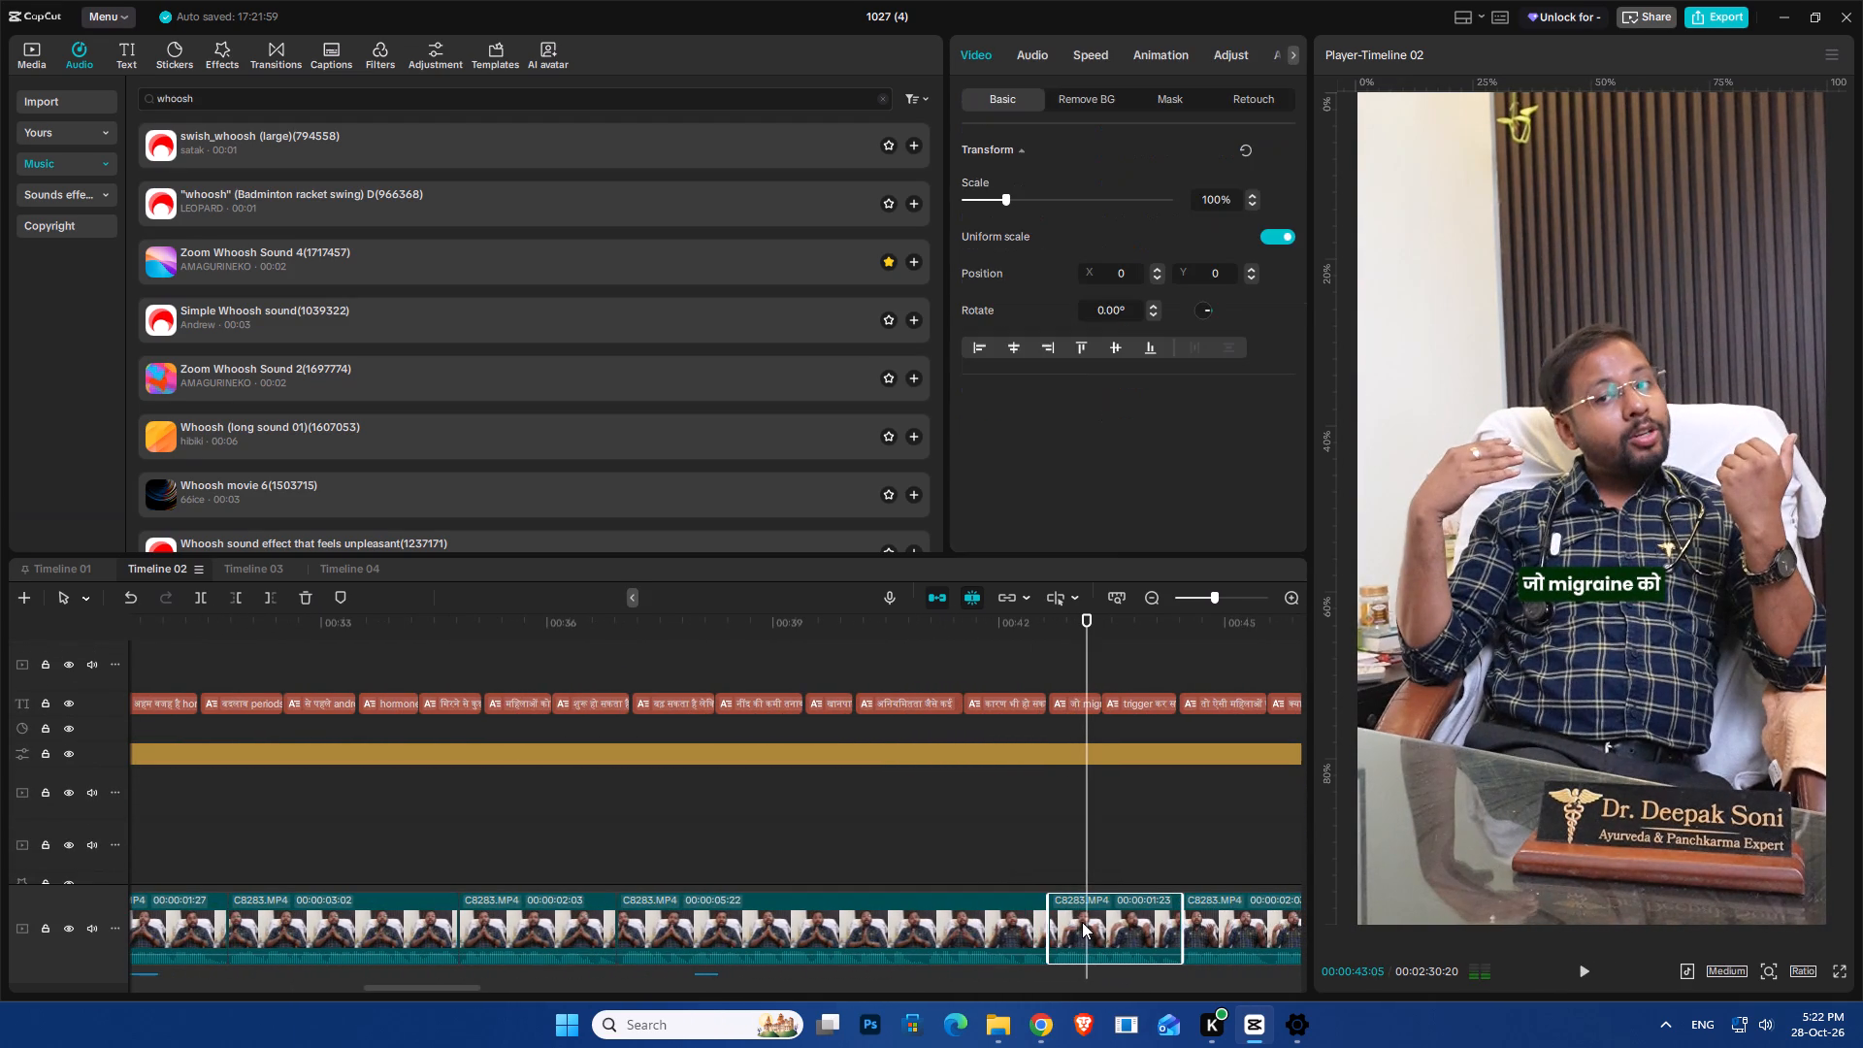
pyautogui.press('space')
pyautogui.press('space')
pyautogui.click(1276, 199)
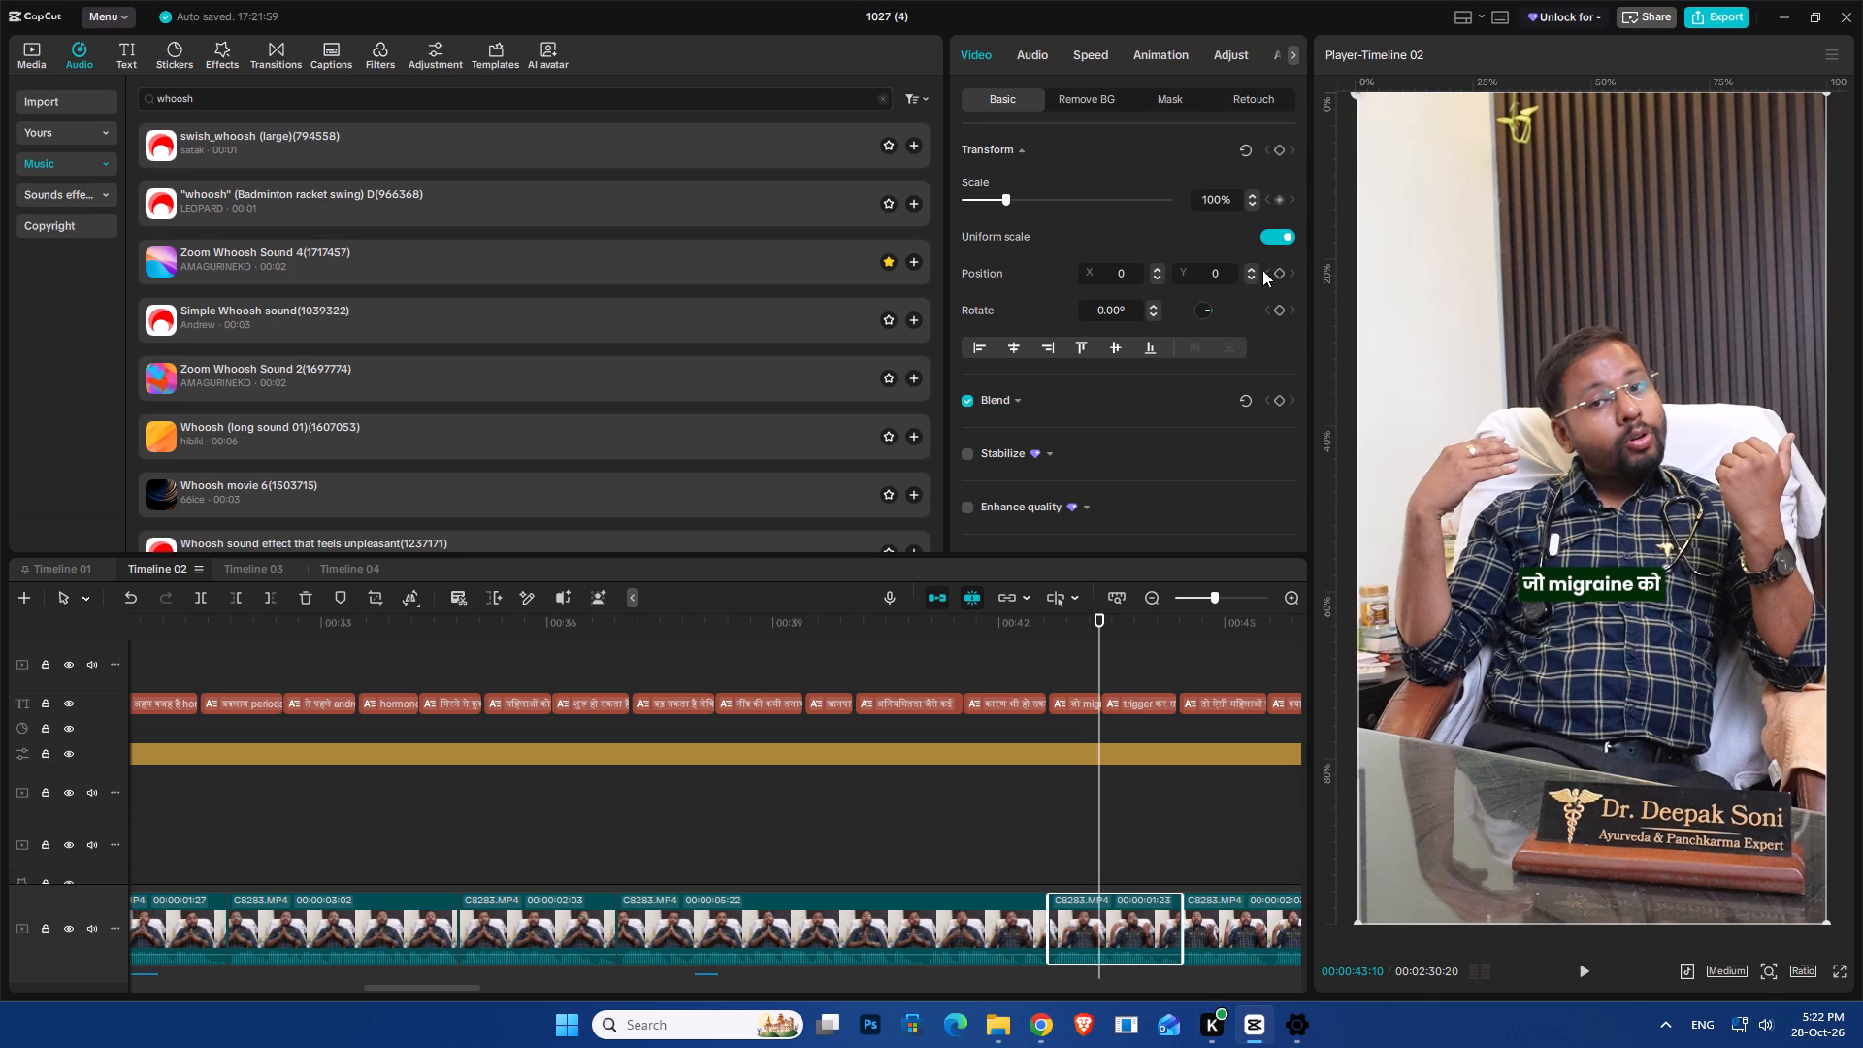
# Set the same talking-head clip's Scale to 107% at 0:43:21 to create the zoom-in.
pyautogui.click(1104, 803)
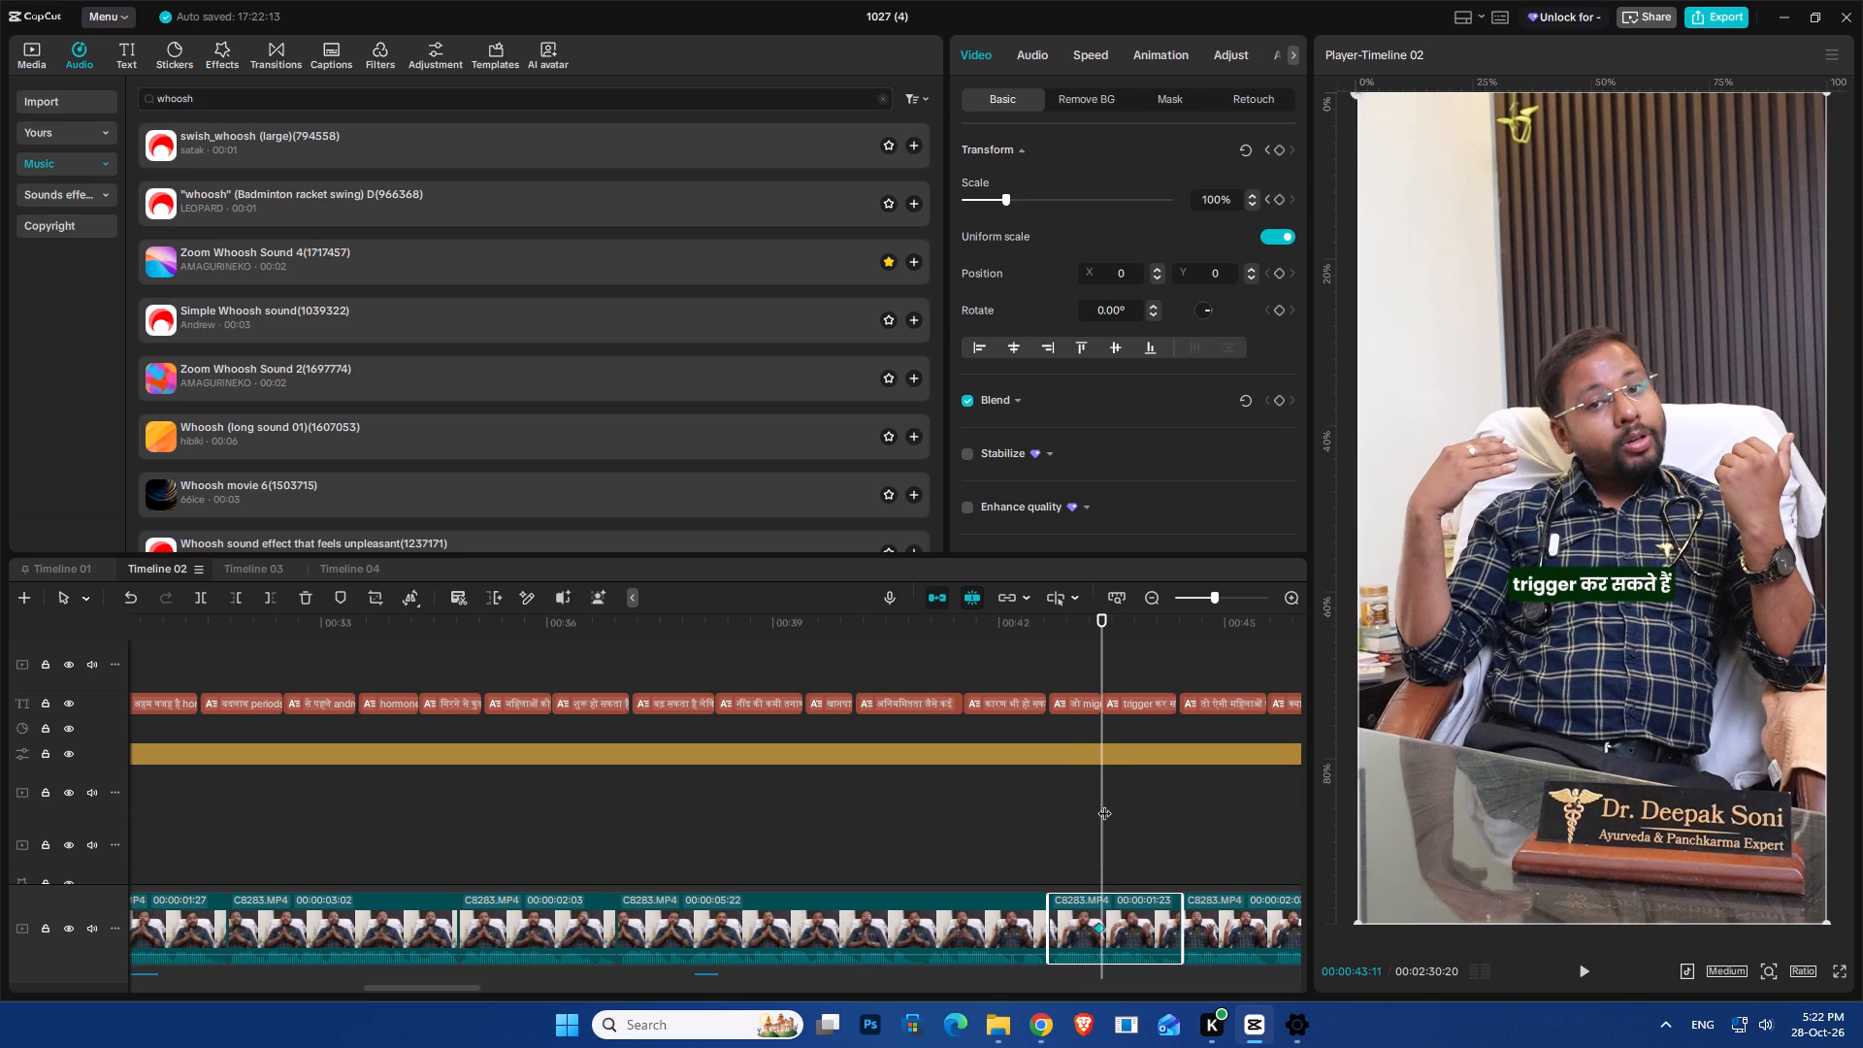
pyautogui.hotkey('shift', 'Right')
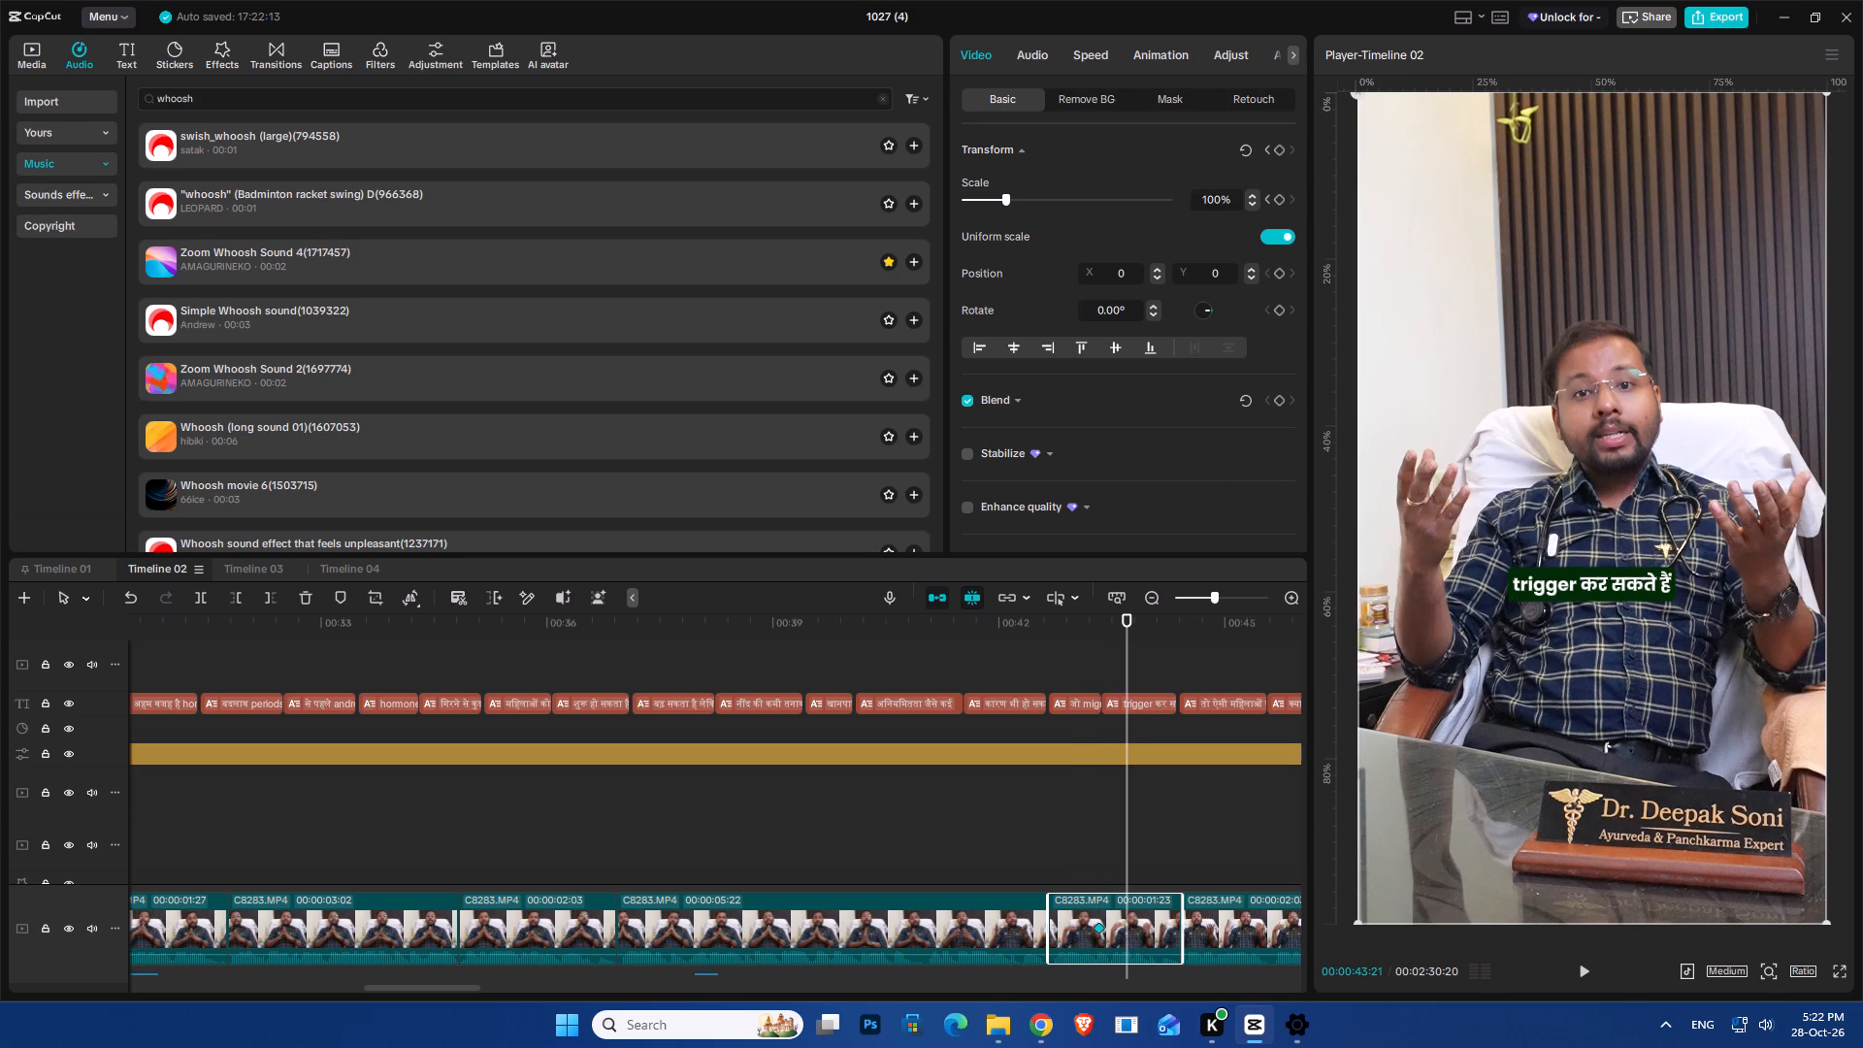
pyautogui.click(1209, 198)
pyautogui.scroll(7, 1209, 198)
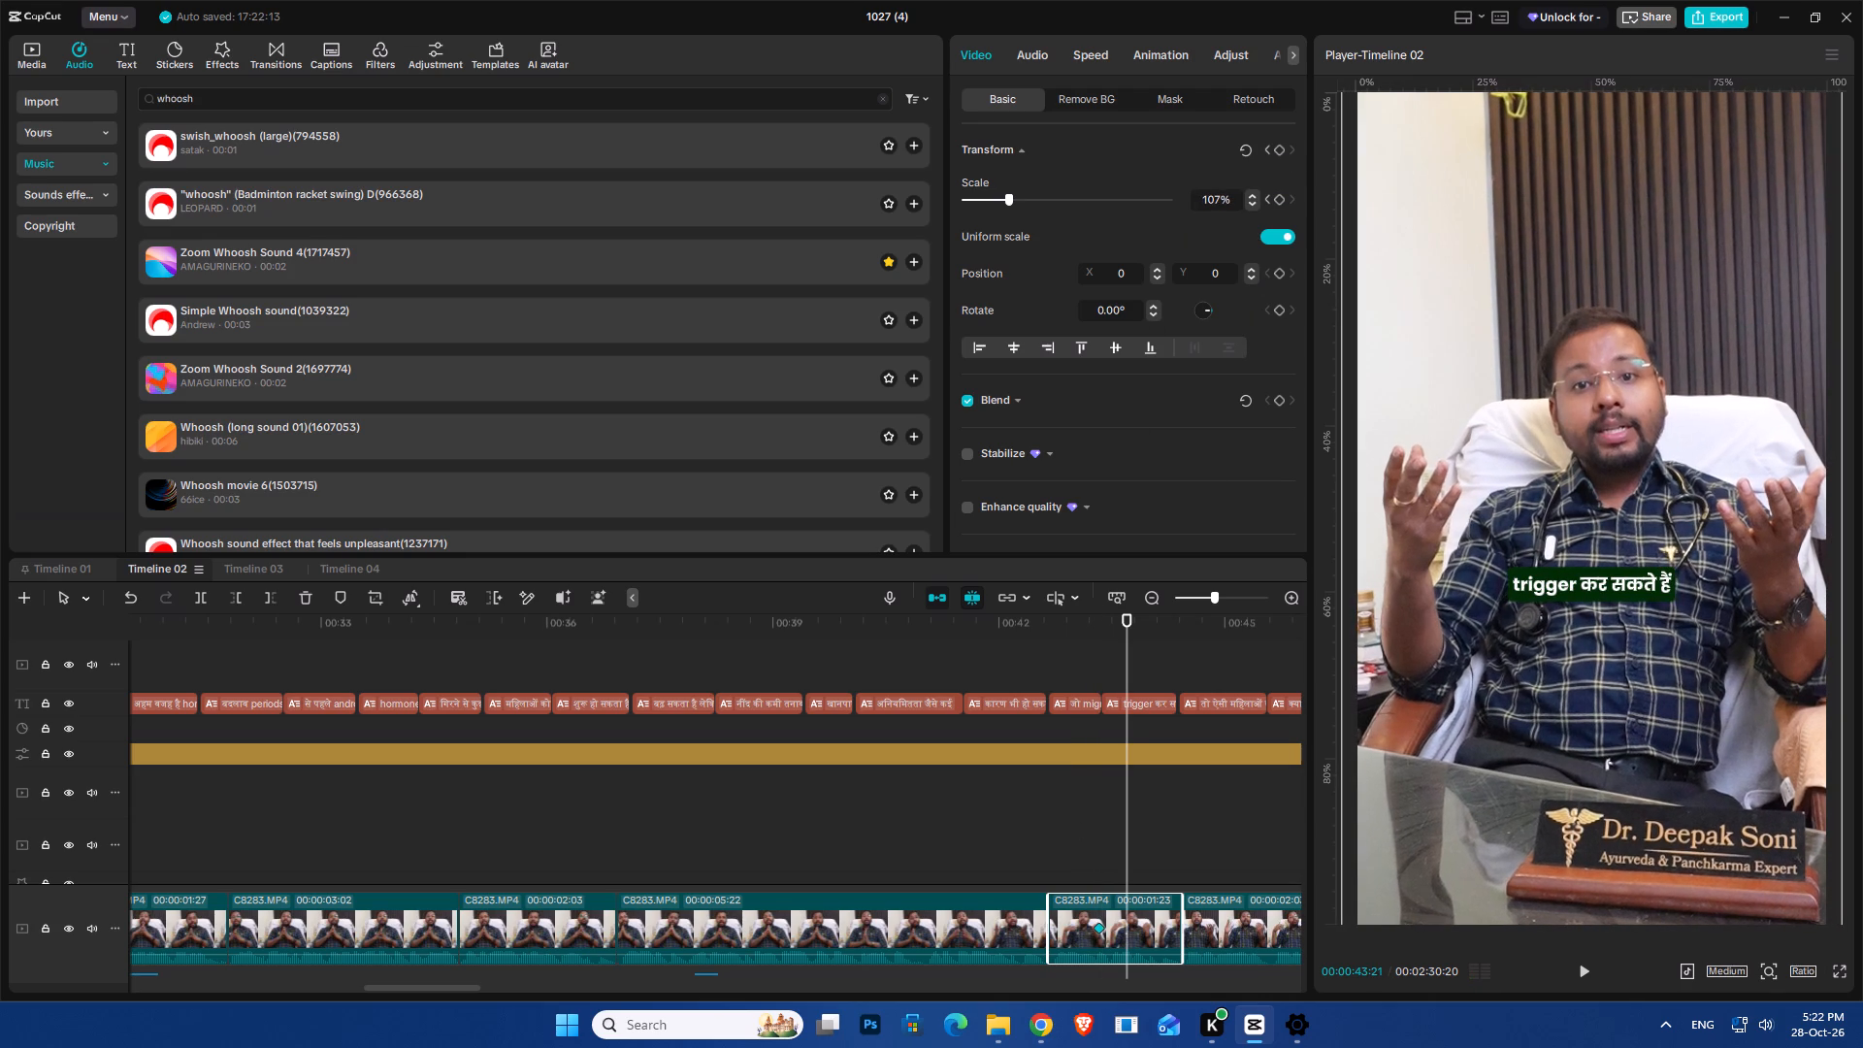
# Move the 107% Scale keyframe slightly earlier than 0:43:21.
pyautogui.click(1092, 875)
pyautogui.keyDown('ctrl'); pyautogui.scroll(7, 1102, 921); pyautogui.keyUp('ctrl')
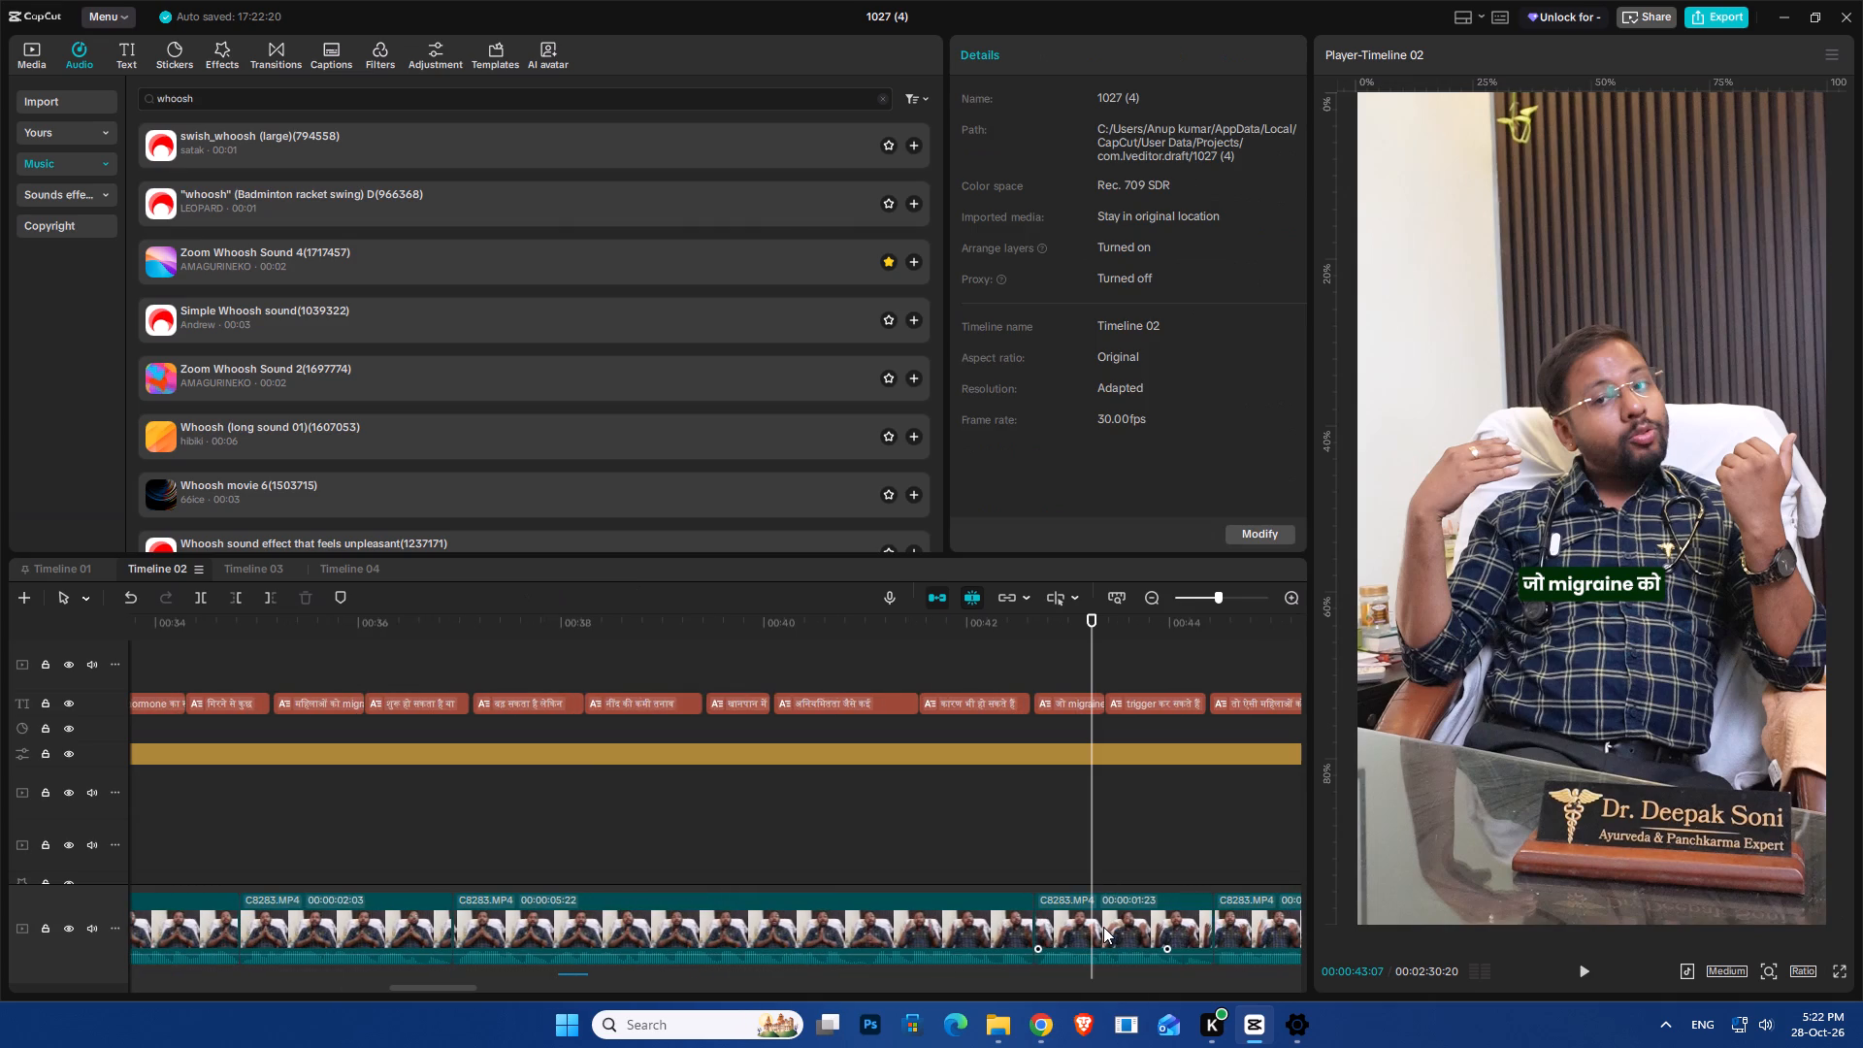
pyautogui.click(1103, 927)
pyautogui.click(1139, 925)
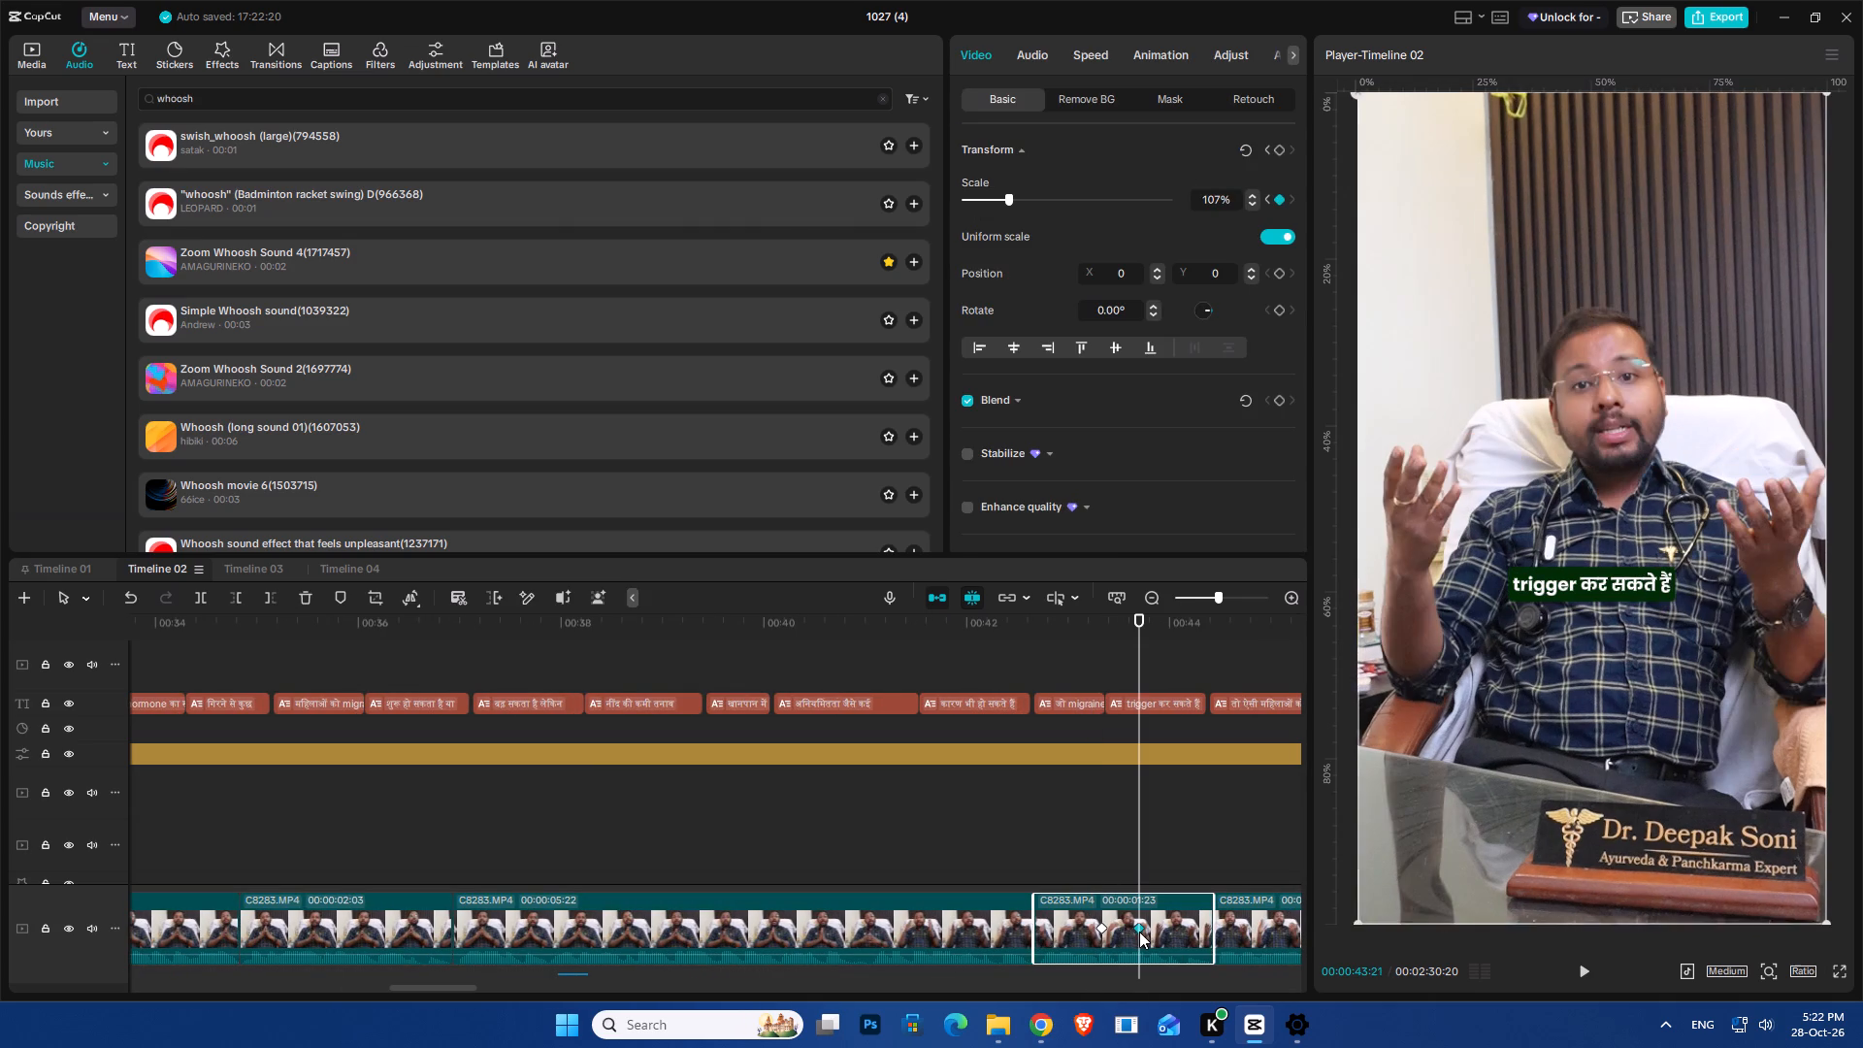
pyautogui.moveTo(1139, 926); pyautogui.dragTo(1135, 936)
# Apply the Quad Out preset curve to the 107% Scale keyframe.
pyautogui.rightClick(1135, 927)
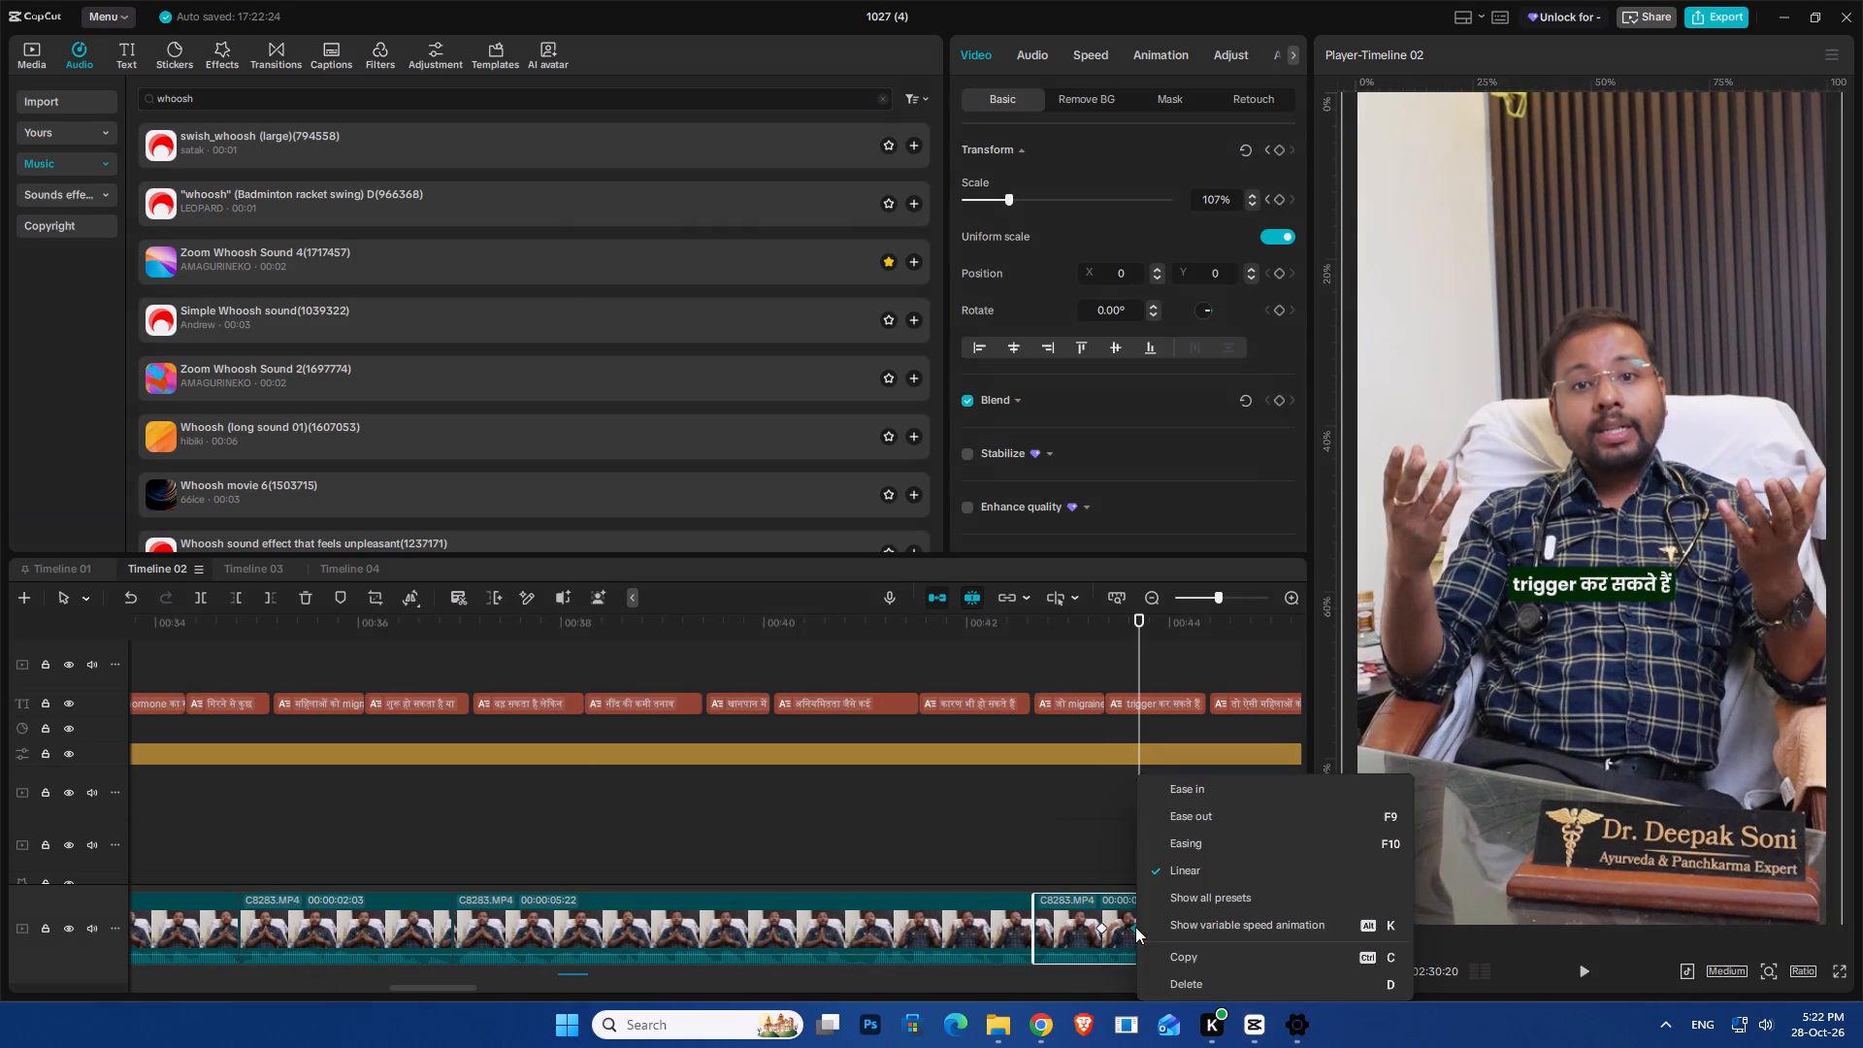
pyautogui.click(1193, 895)
pyautogui.click(1314, 842)
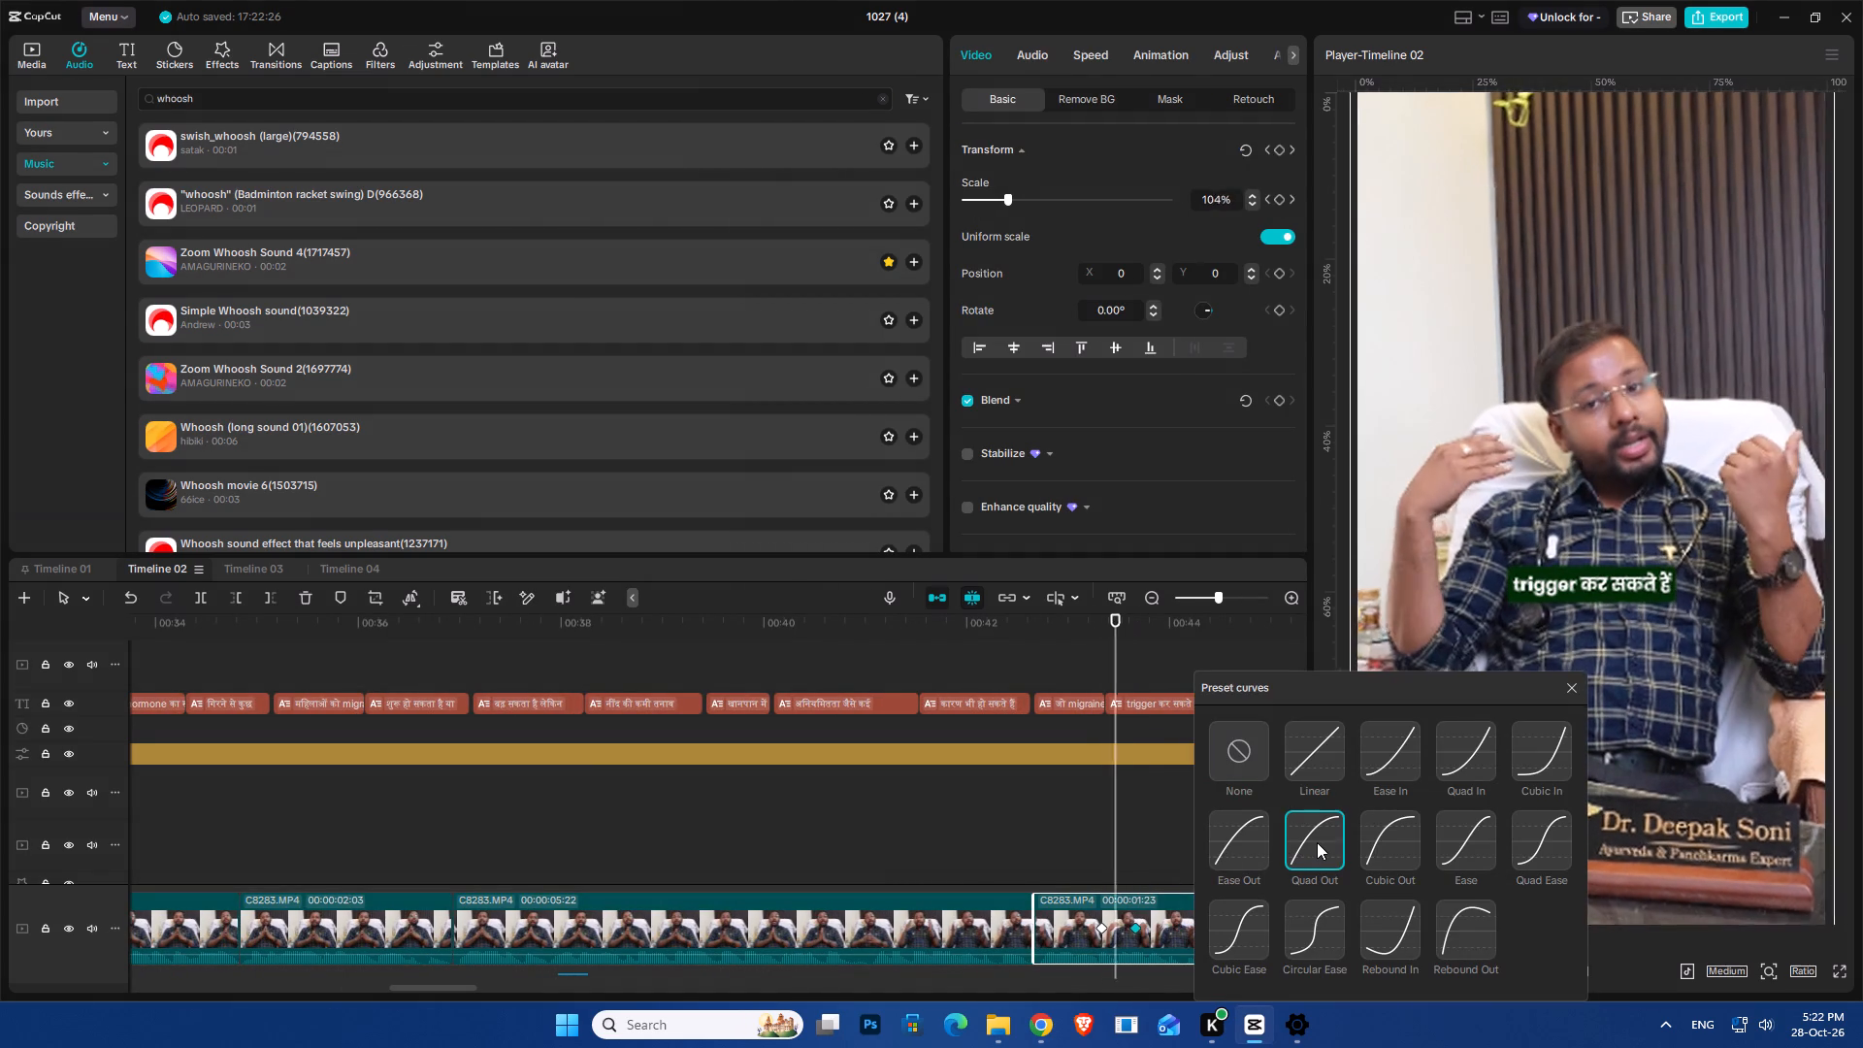
pyautogui.click(1559, 688)
# Add the swish_whoosh (large) sound beneath the talking-head clip near 0:47:25, where the overlay showing the sleeping woman begins.
pyautogui.press('space')
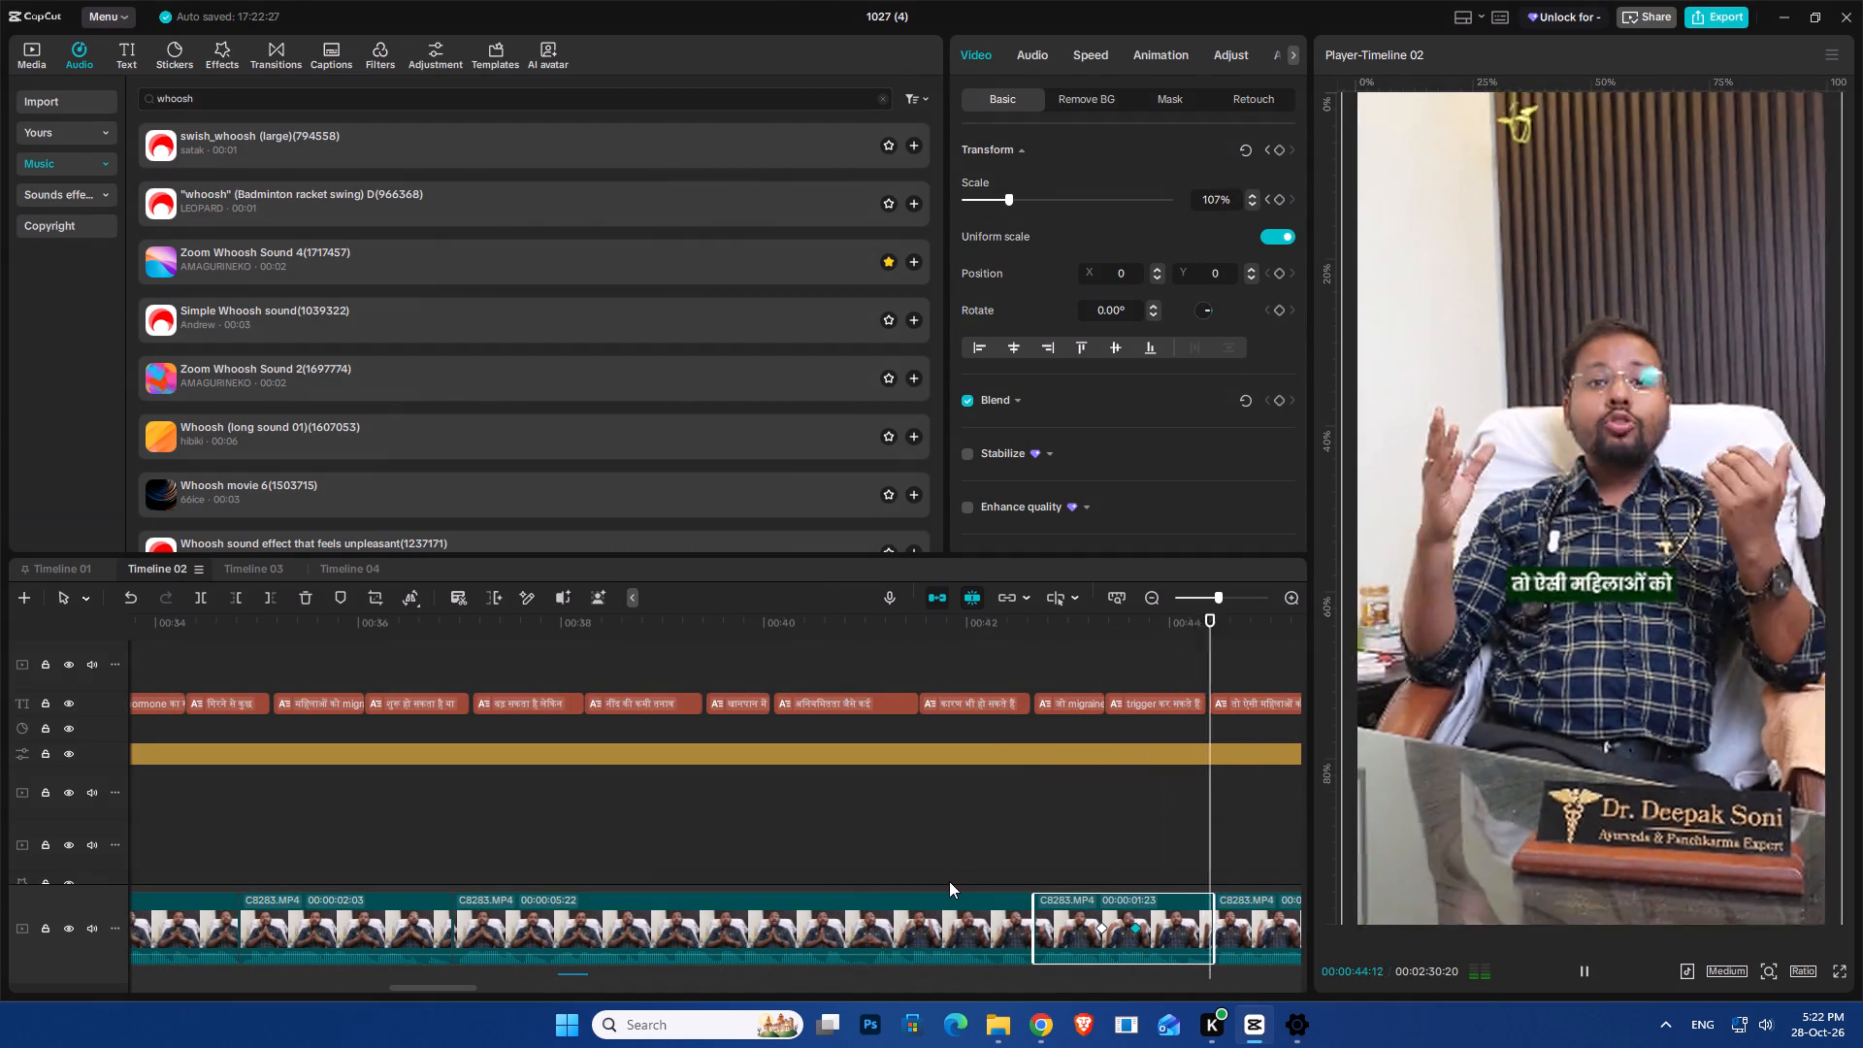
pyautogui.press('space')
pyautogui.press('space')
pyautogui.keyDown('ctrl'); pyautogui.scroll(-8, 484, 933); pyautogui.keyUp('ctrl')
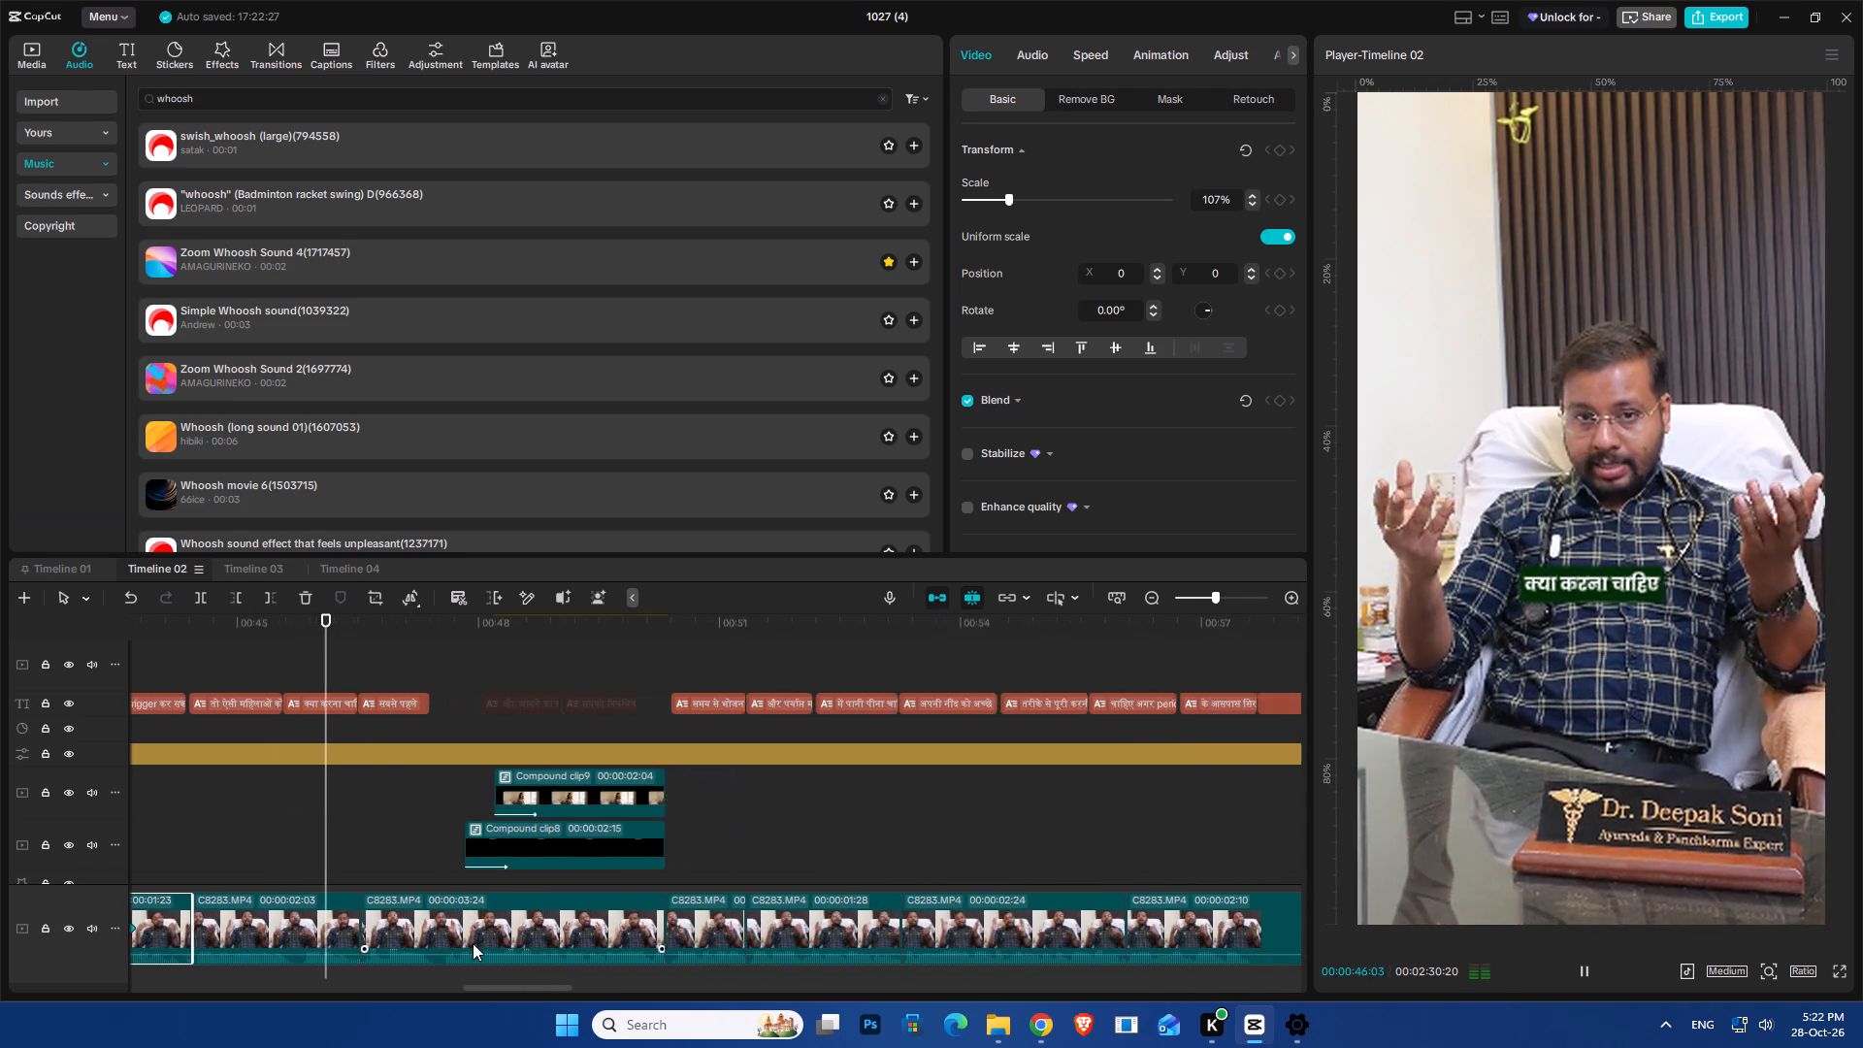
pyautogui.keyDown('ctrl'); pyautogui.scroll(4, 424, 950); pyautogui.keyUp('ctrl')
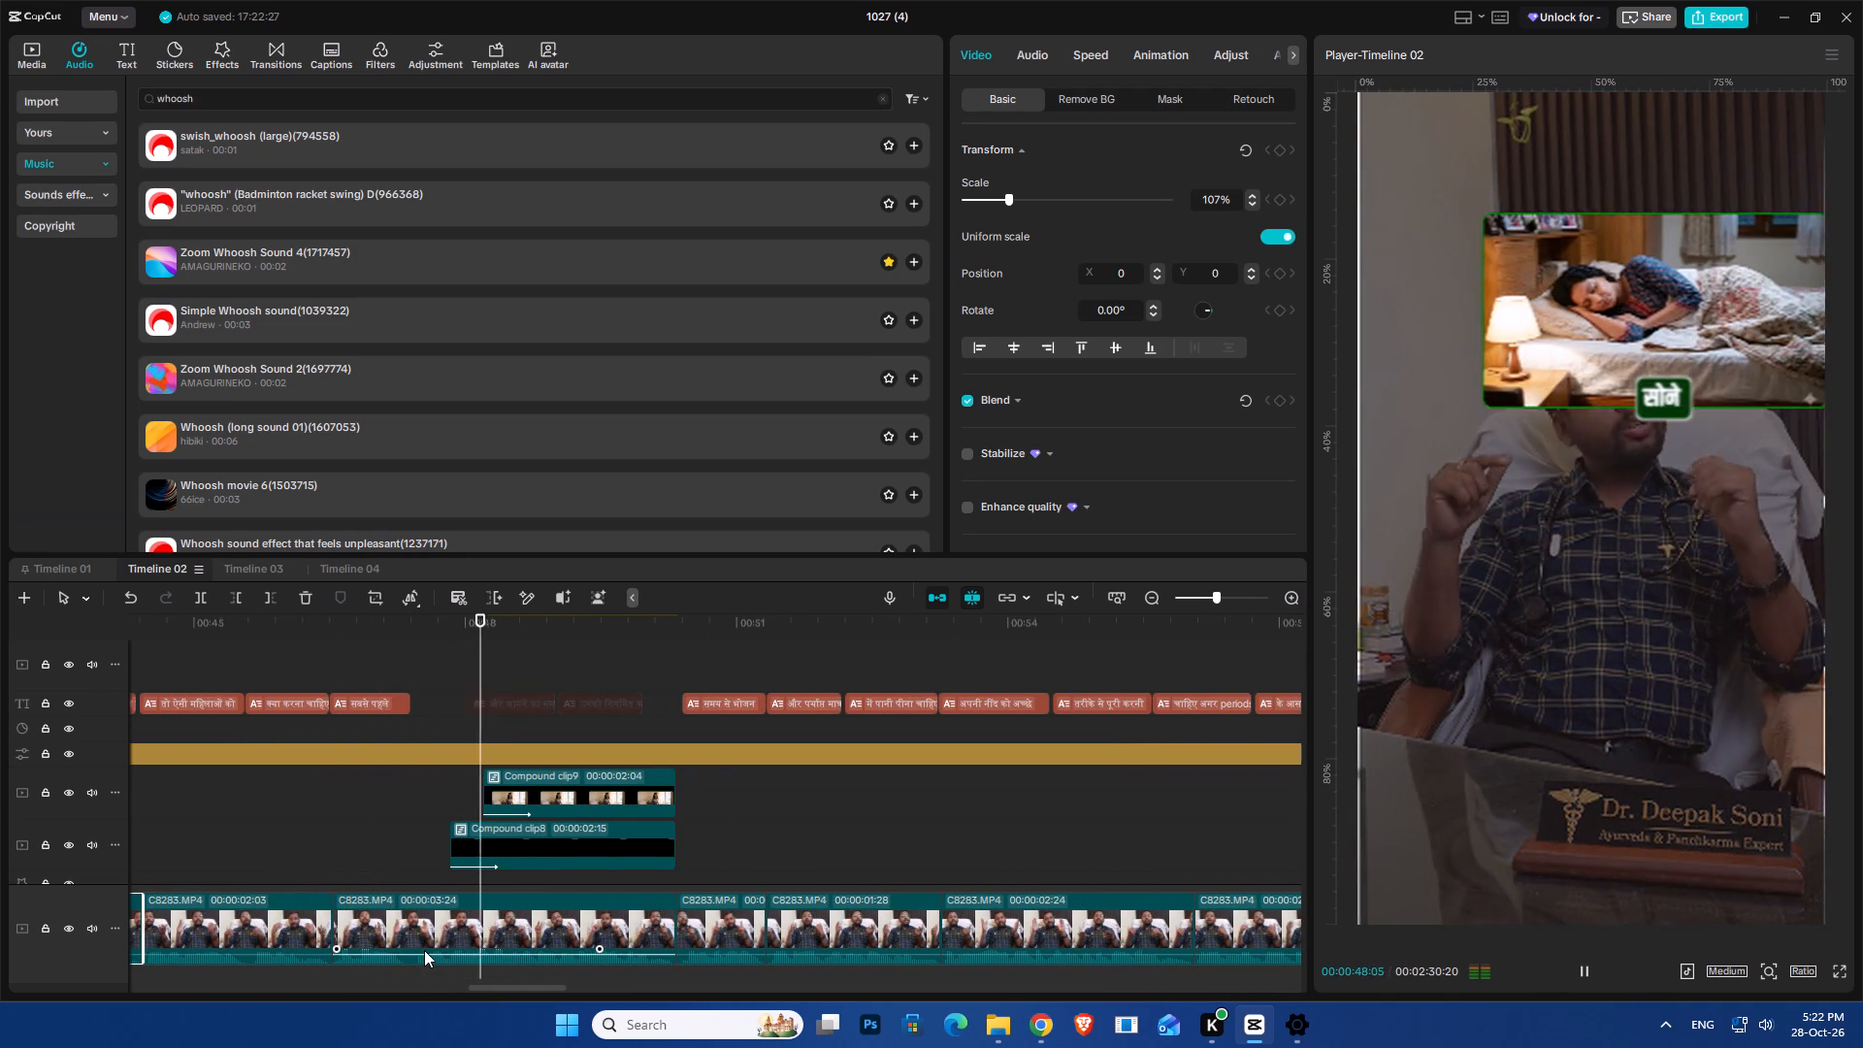
pyautogui.press('space')
pyautogui.moveTo(495, 637); pyautogui.dragTo(452, 699)
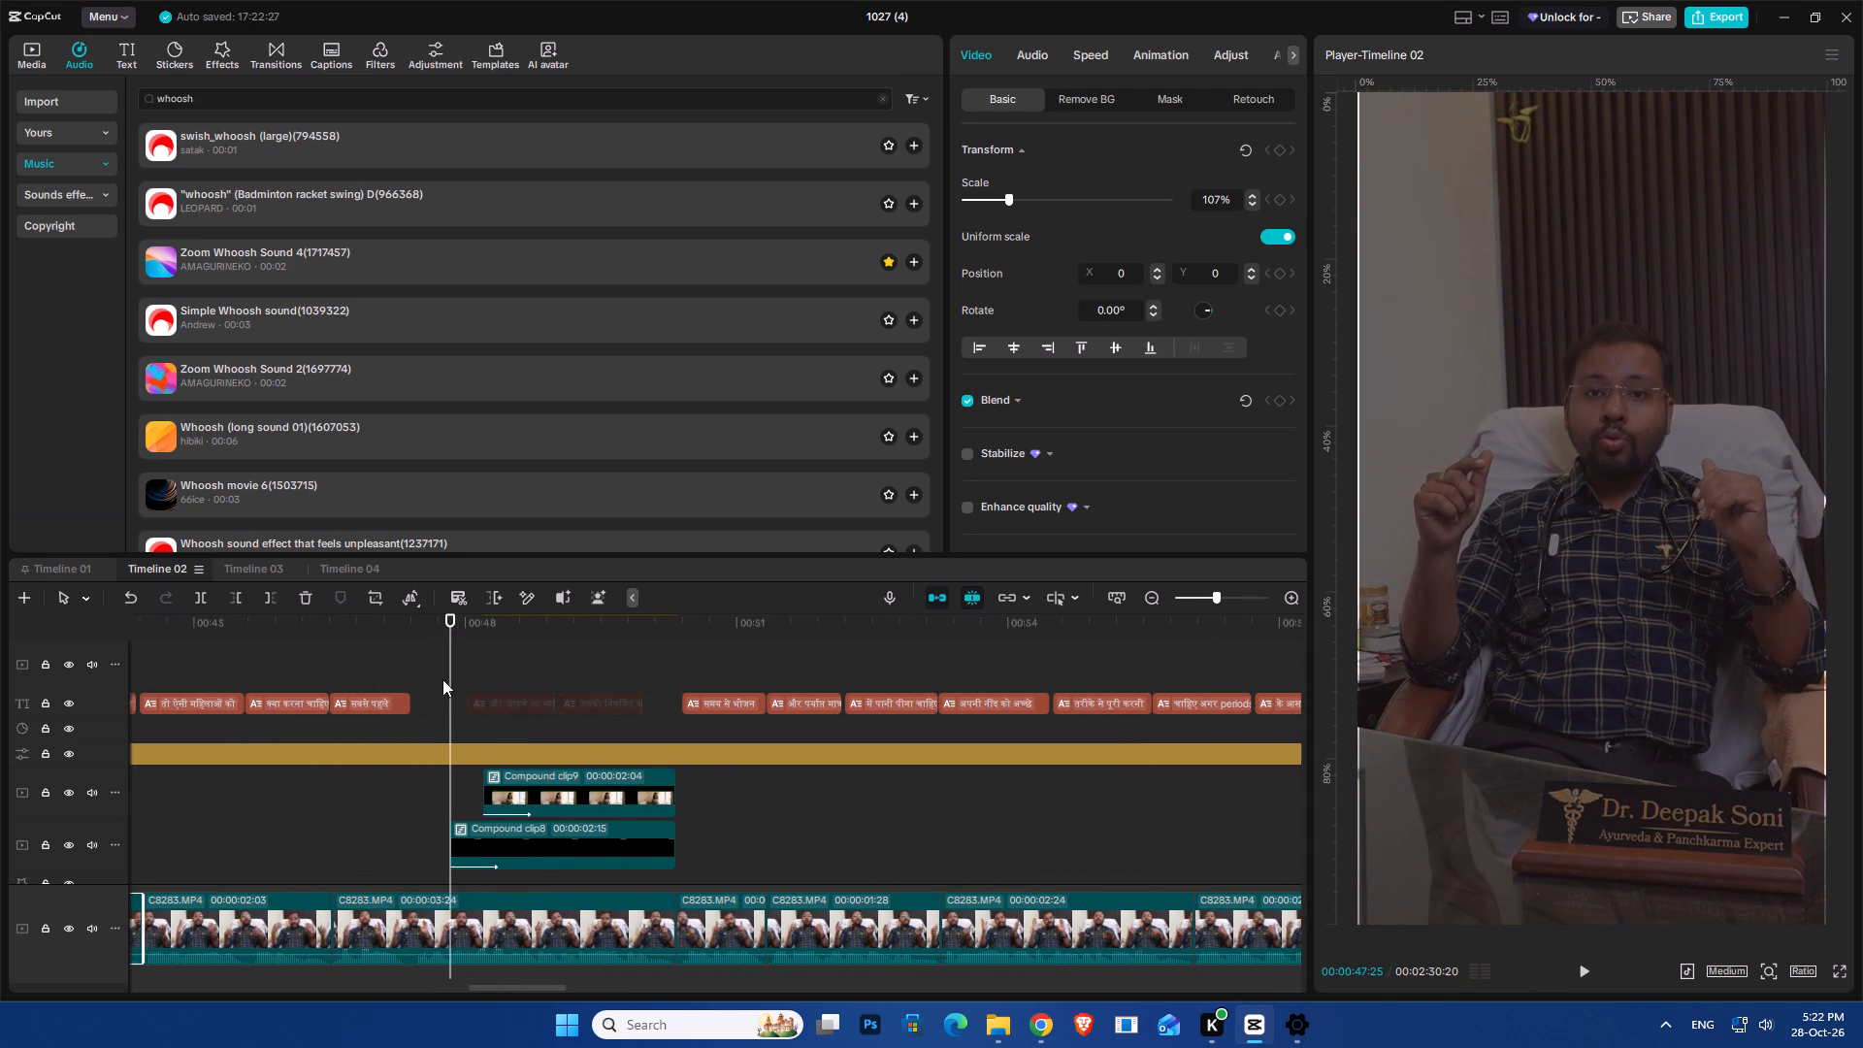
pyautogui.moveTo(316, 142); pyautogui.dragTo(427, 961)
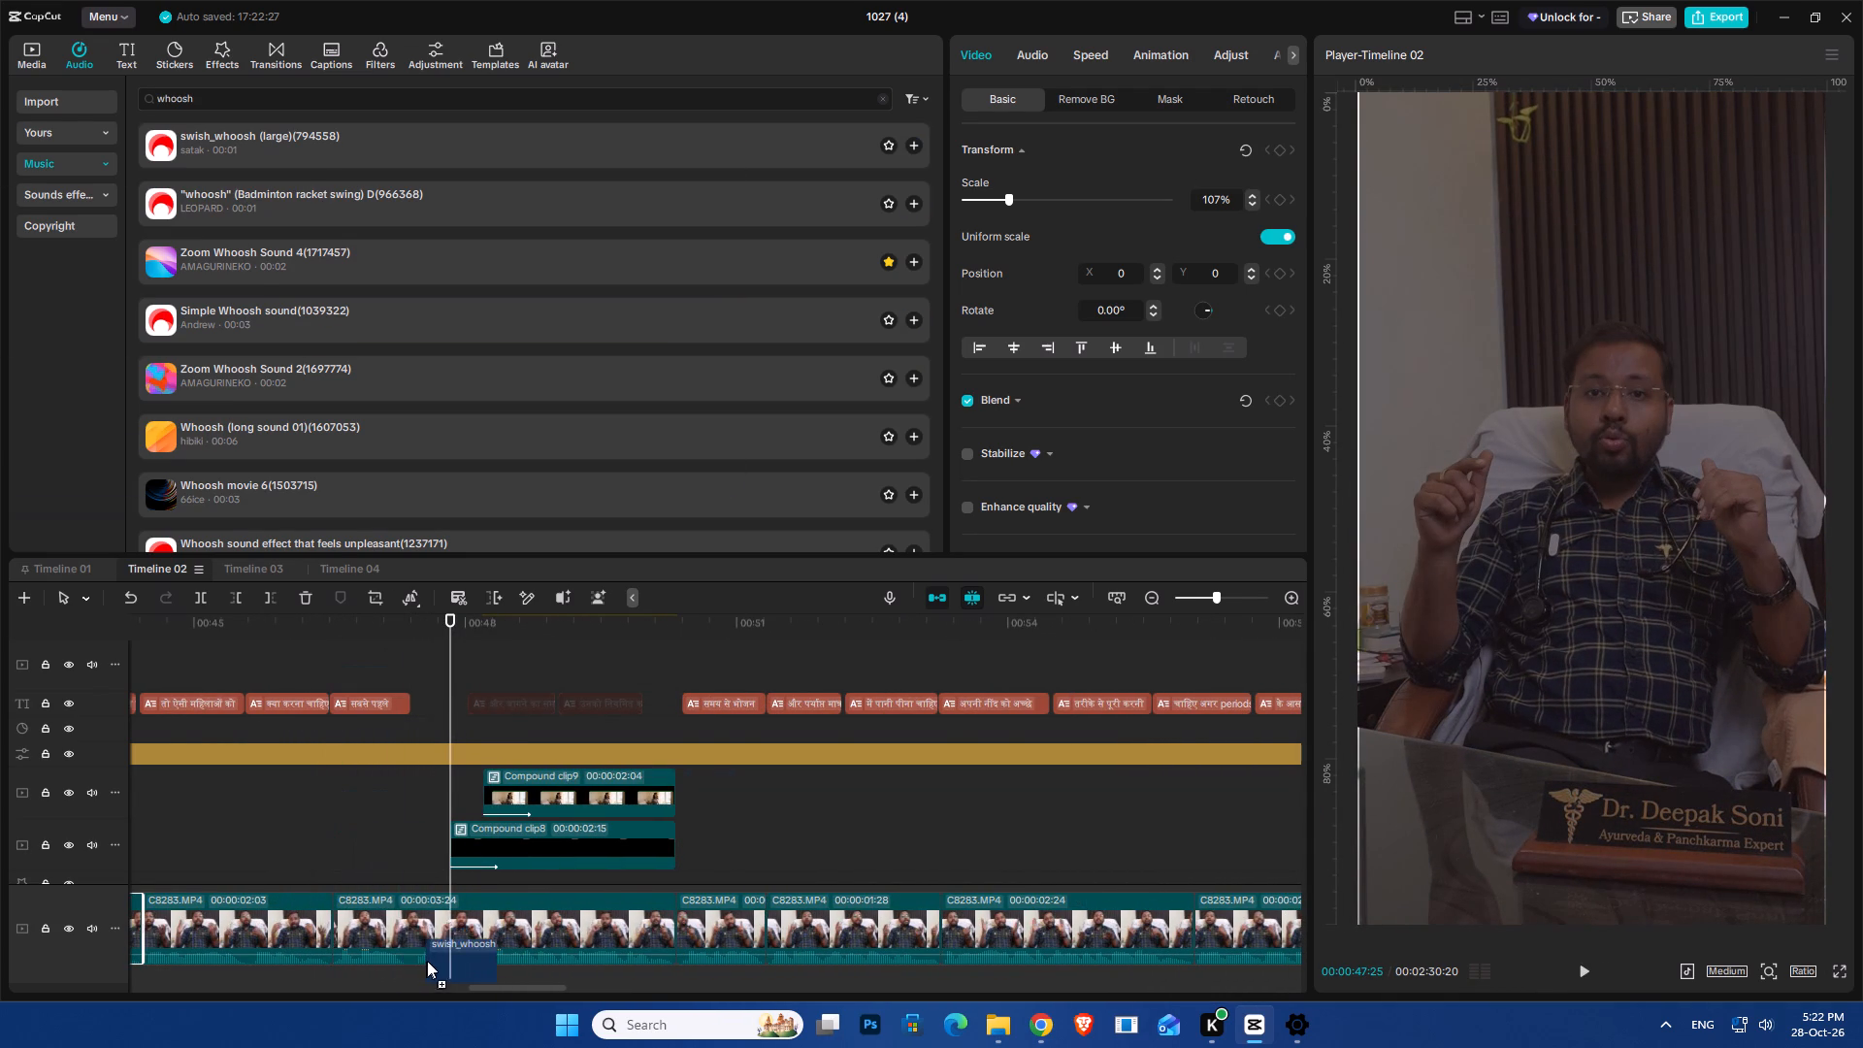
pyautogui.keyDown('ctrl'); pyautogui.scroll(7, 427, 961); pyautogui.keyUp('ctrl')
pyautogui.scroll(5, 418, 835)
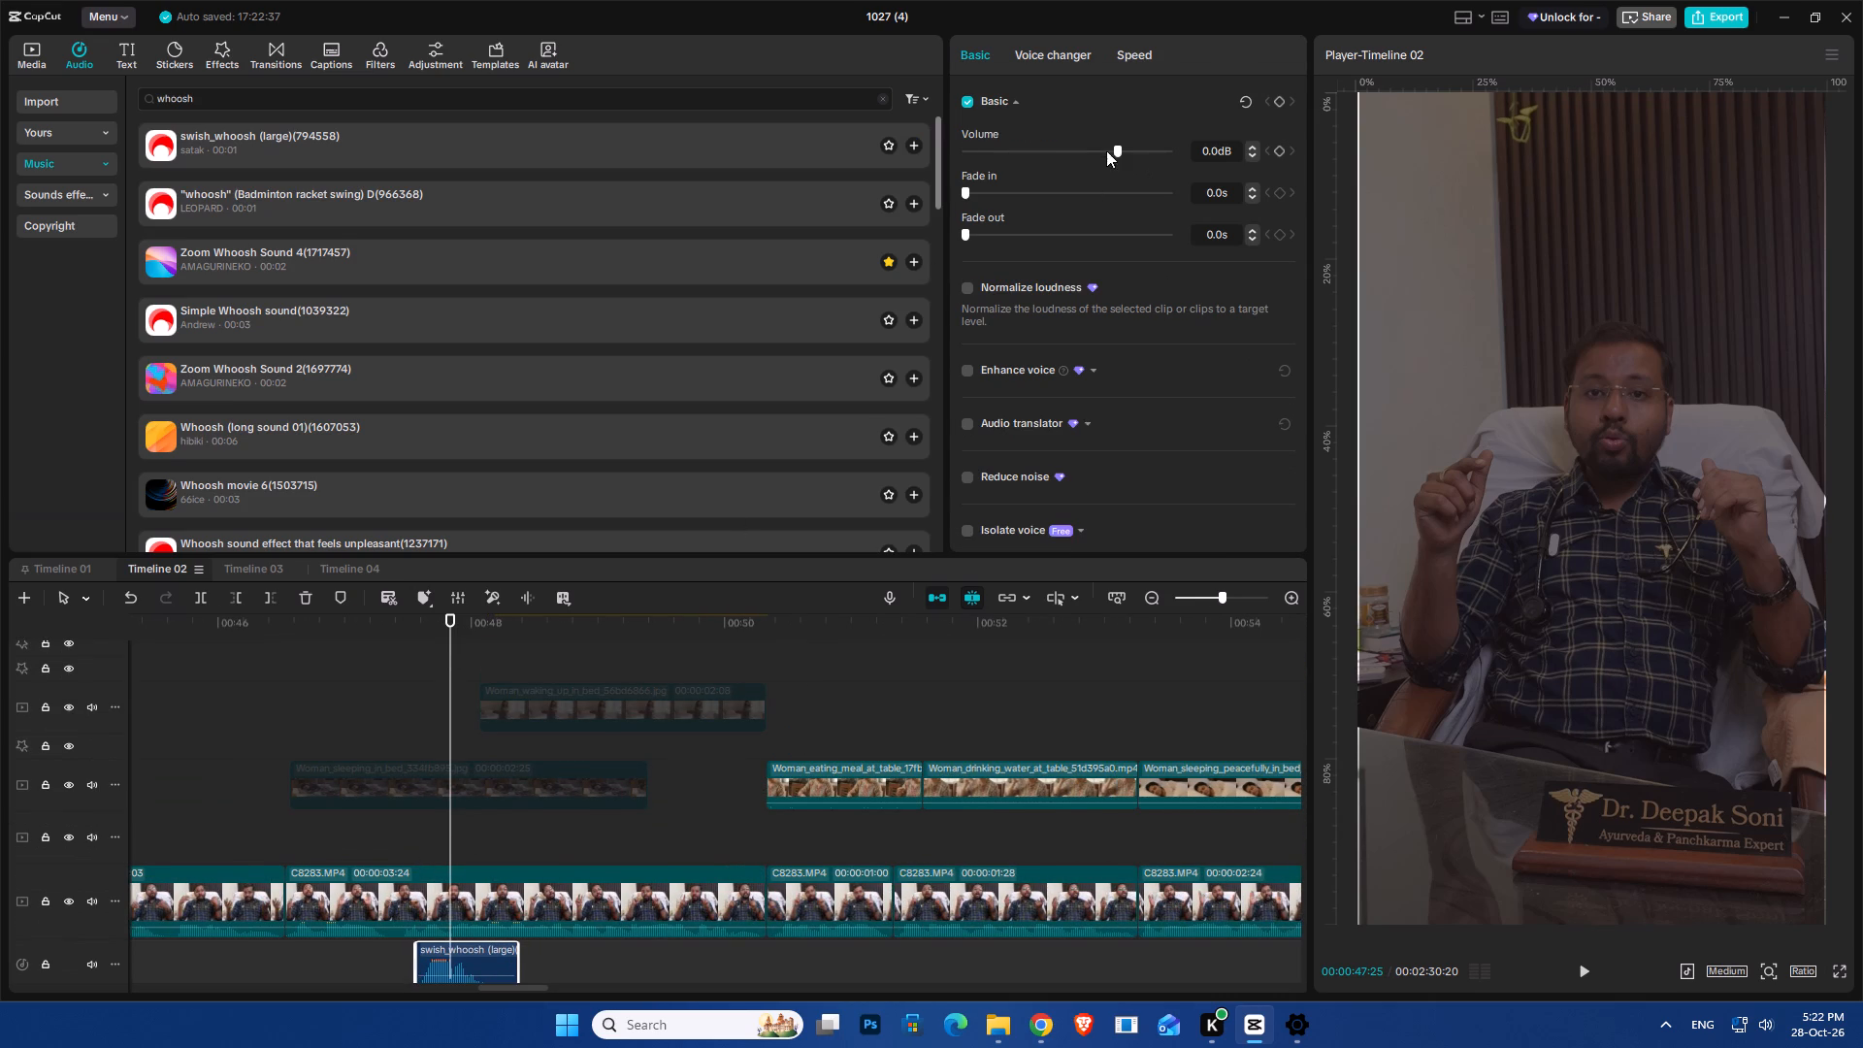
# Lower the new swish_whoosh sound's volume to -12.4 dB.
pyautogui.moveTo(1098, 147); pyautogui.dragTo(1083, 154)
# Shift the swish_whoosh sound slightly later, to start at about 0:47:25, in time with the "सोने" image sliding in.
pyautogui.scroll(5, 501, 829)
pyautogui.click(409, 688)
pyautogui.press('space')
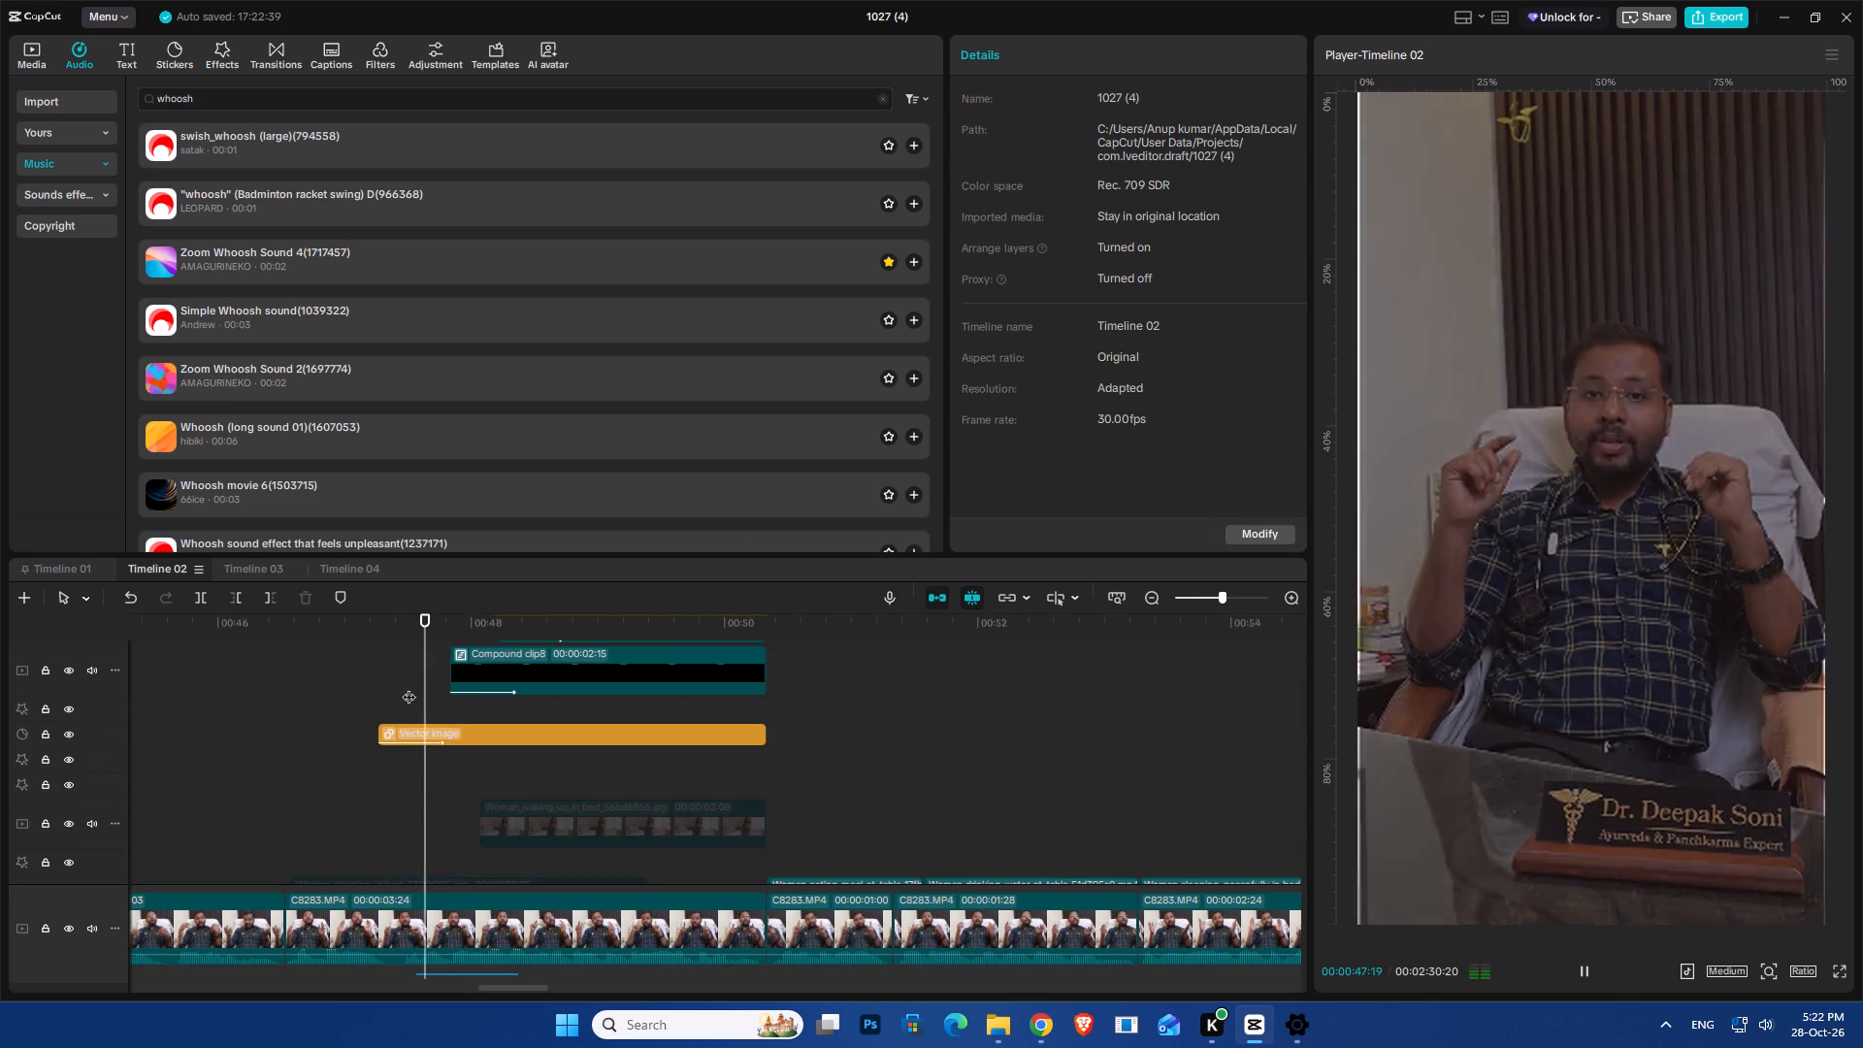
pyautogui.press('space')
pyautogui.keyDown('ctrl'); pyautogui.scroll(8, 443, 893); pyautogui.keyUp('ctrl')
pyautogui.scroll(-7, 443, 893)
pyautogui.moveTo(424, 941); pyautogui.dragTo(447, 948)
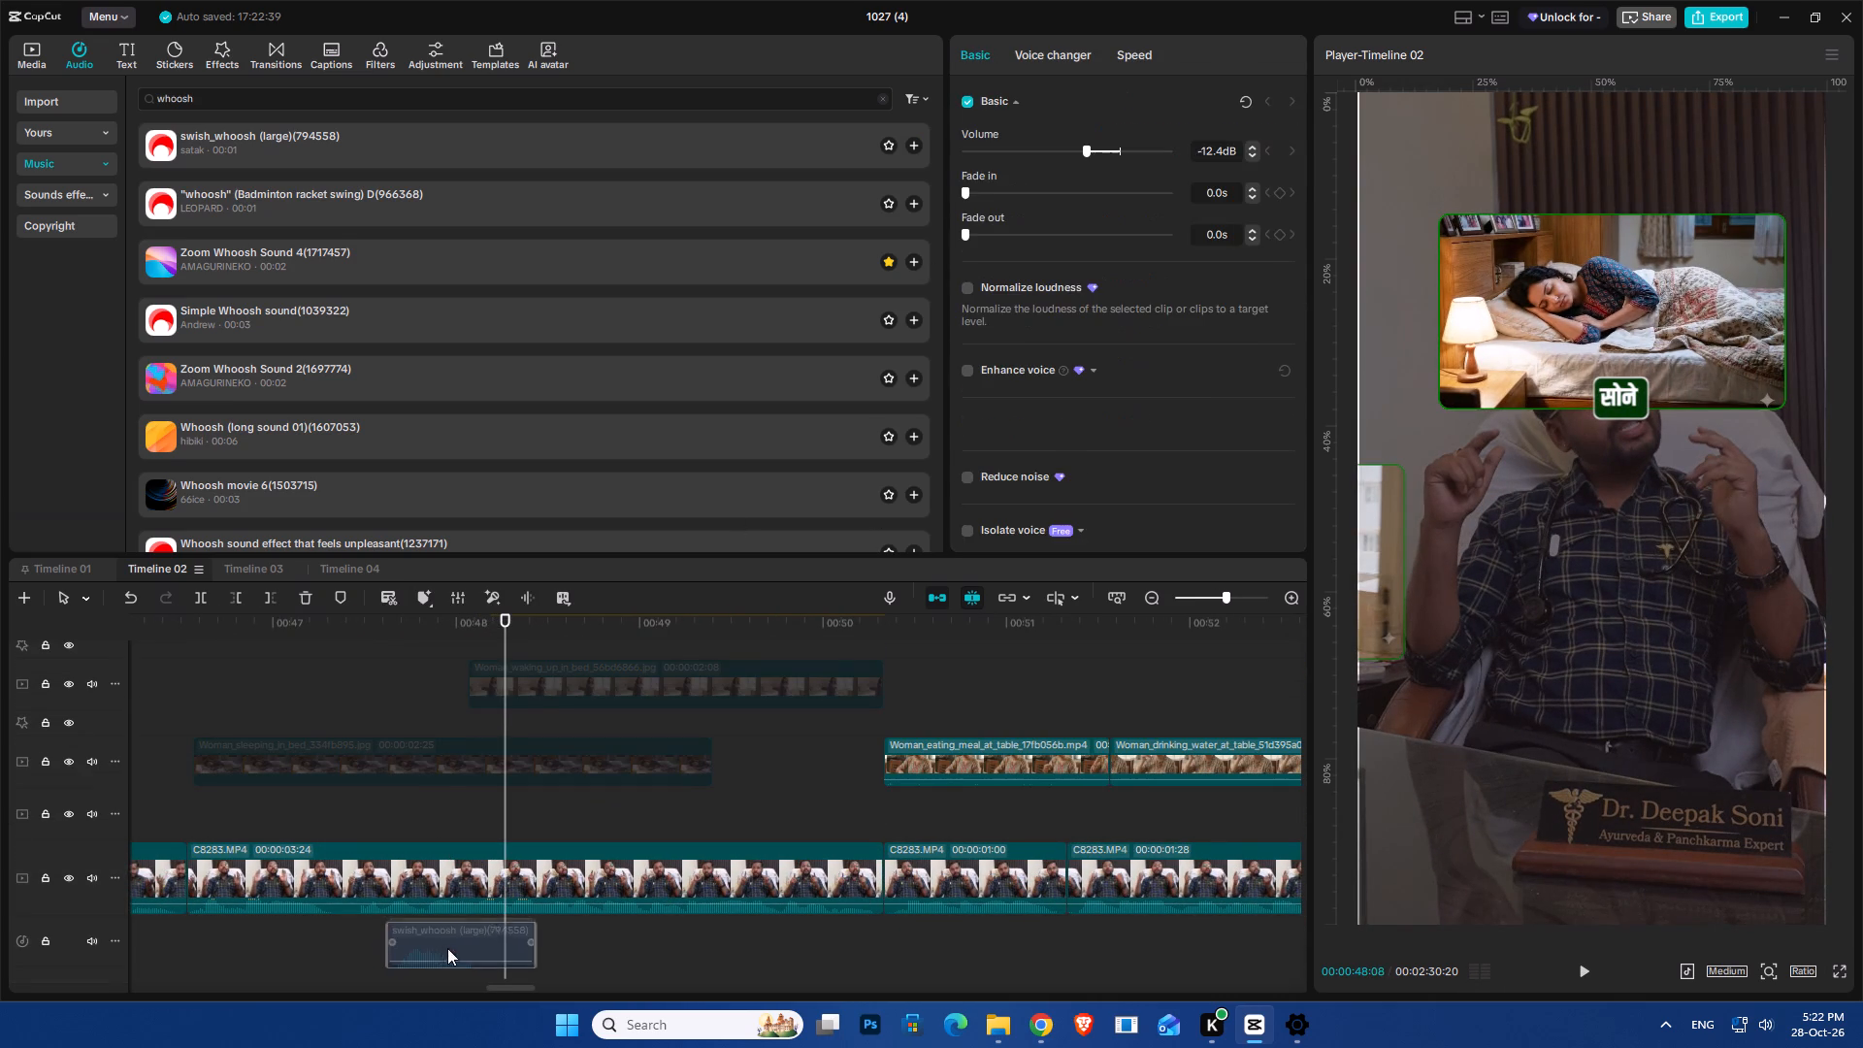
pyautogui.moveTo(447, 948); pyautogui.dragTo(449, 948)
pyautogui.click(440, 692)
pyautogui.press('space')
pyautogui.press('space')
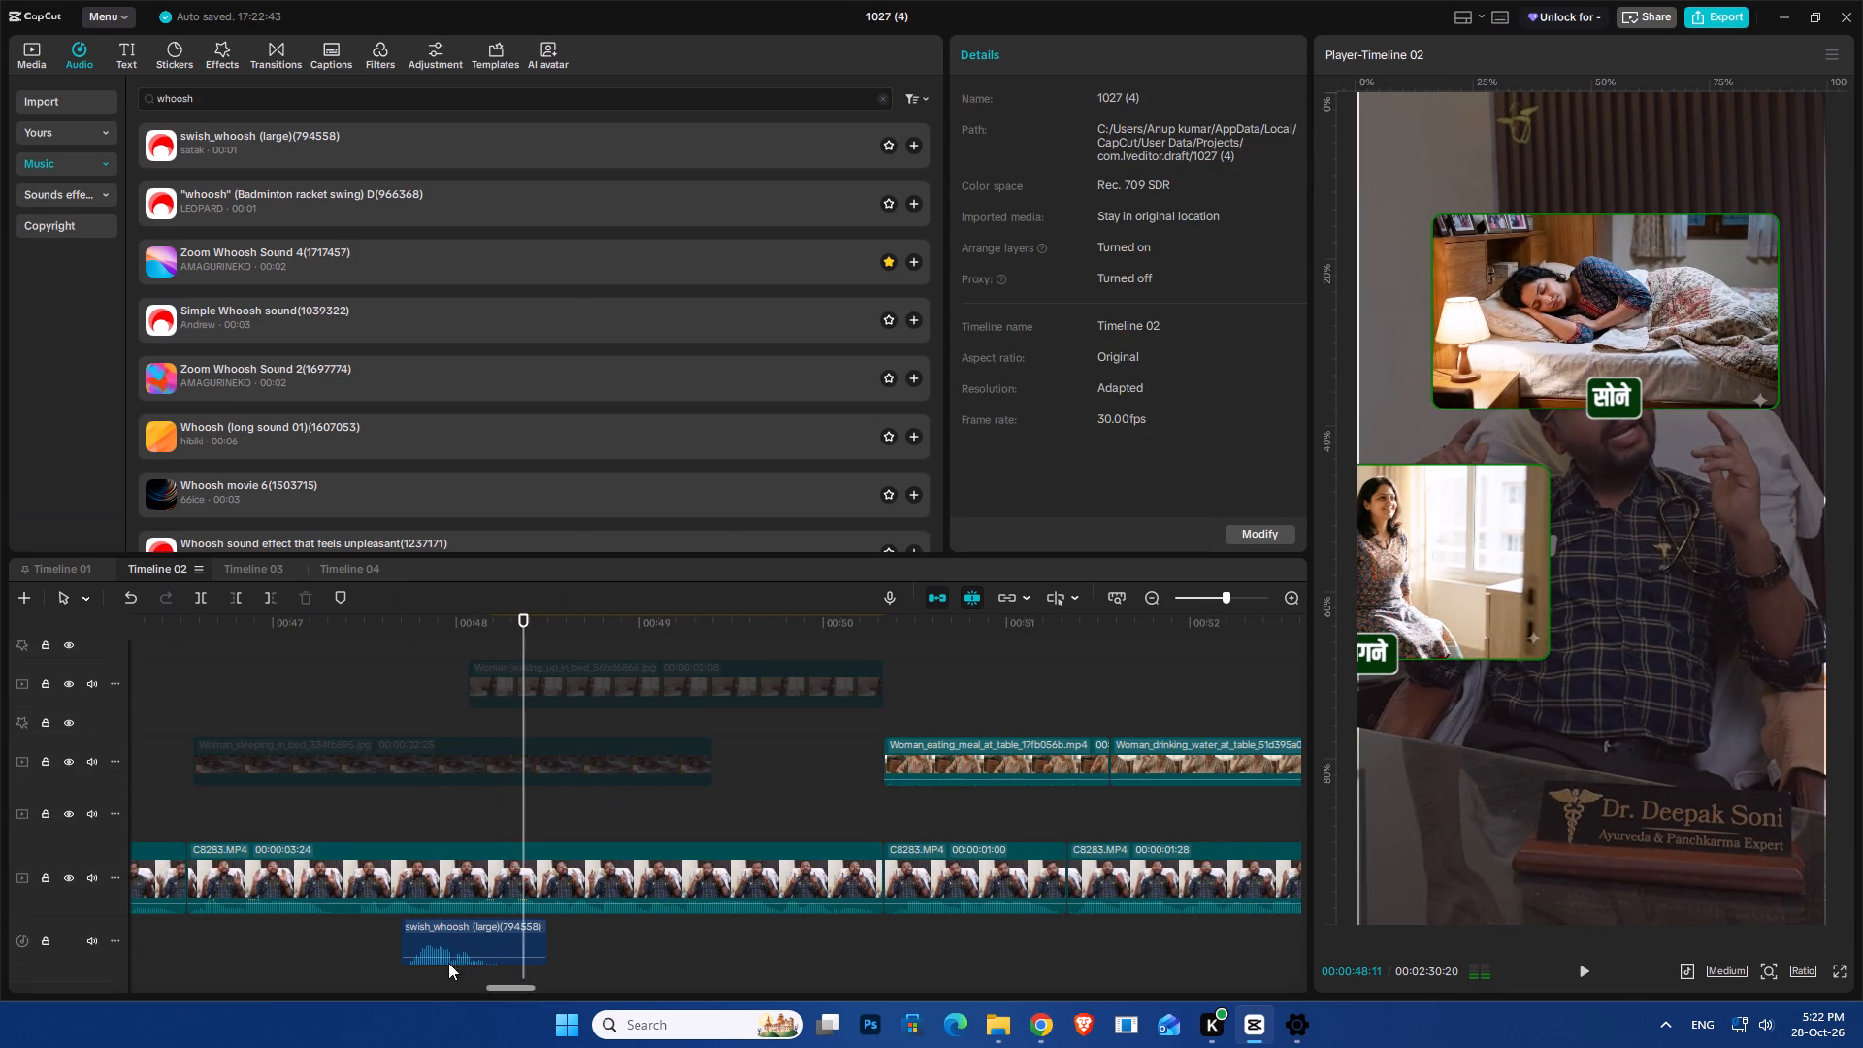
pyautogui.moveTo(453, 941); pyautogui.dragTo(476, 937)
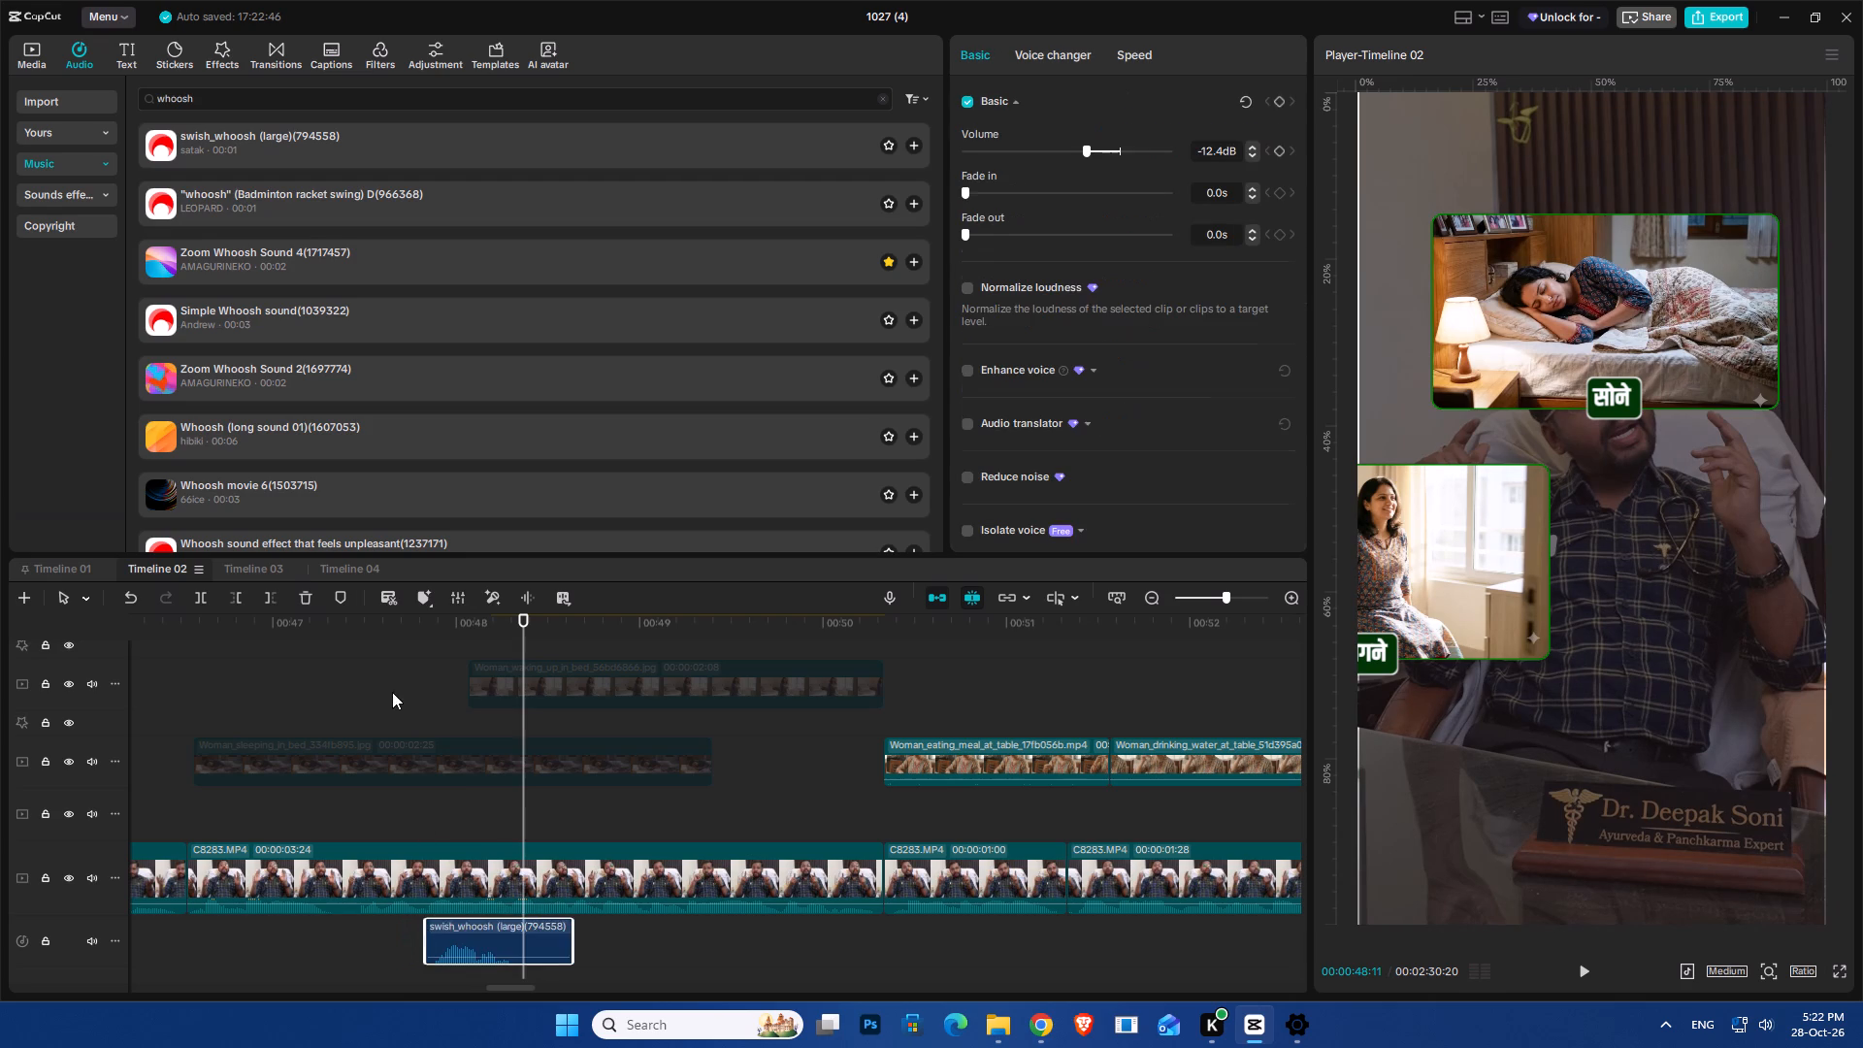
pyautogui.click(392, 692)
pyautogui.press('space')
pyautogui.press('space')
# Duplicate the swish_whoosh sound onto a track below, starting at about 0:48:08, for the "जागने" image's entrance.
pyautogui.keyDown('alt'); pyautogui.moveTo(449, 936); pyautogui.dragTo(504, 958); pyautogui.keyUp('alt')
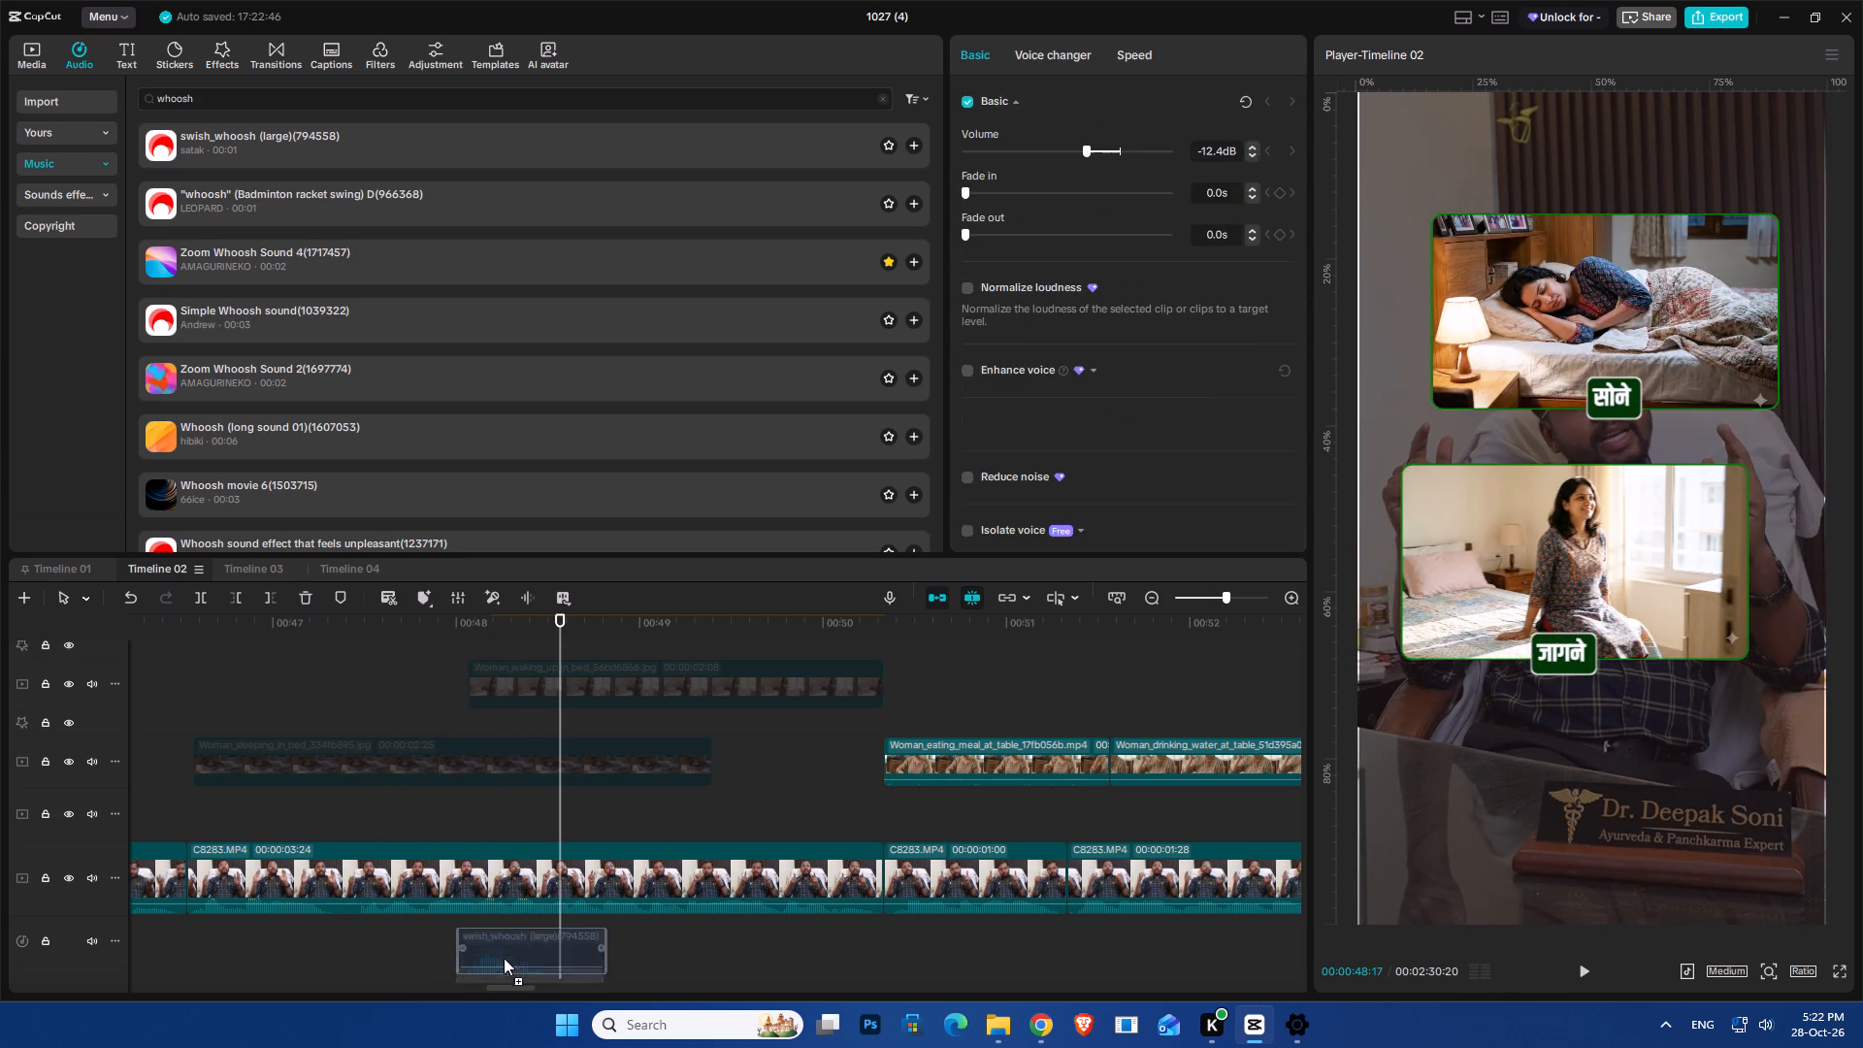
pyautogui.keyDown('alt'); pyautogui.moveTo(504, 958); pyautogui.dragTo(526, 967); pyautogui.keyUp('alt')
pyautogui.click(503, 781)
pyautogui.press('space')
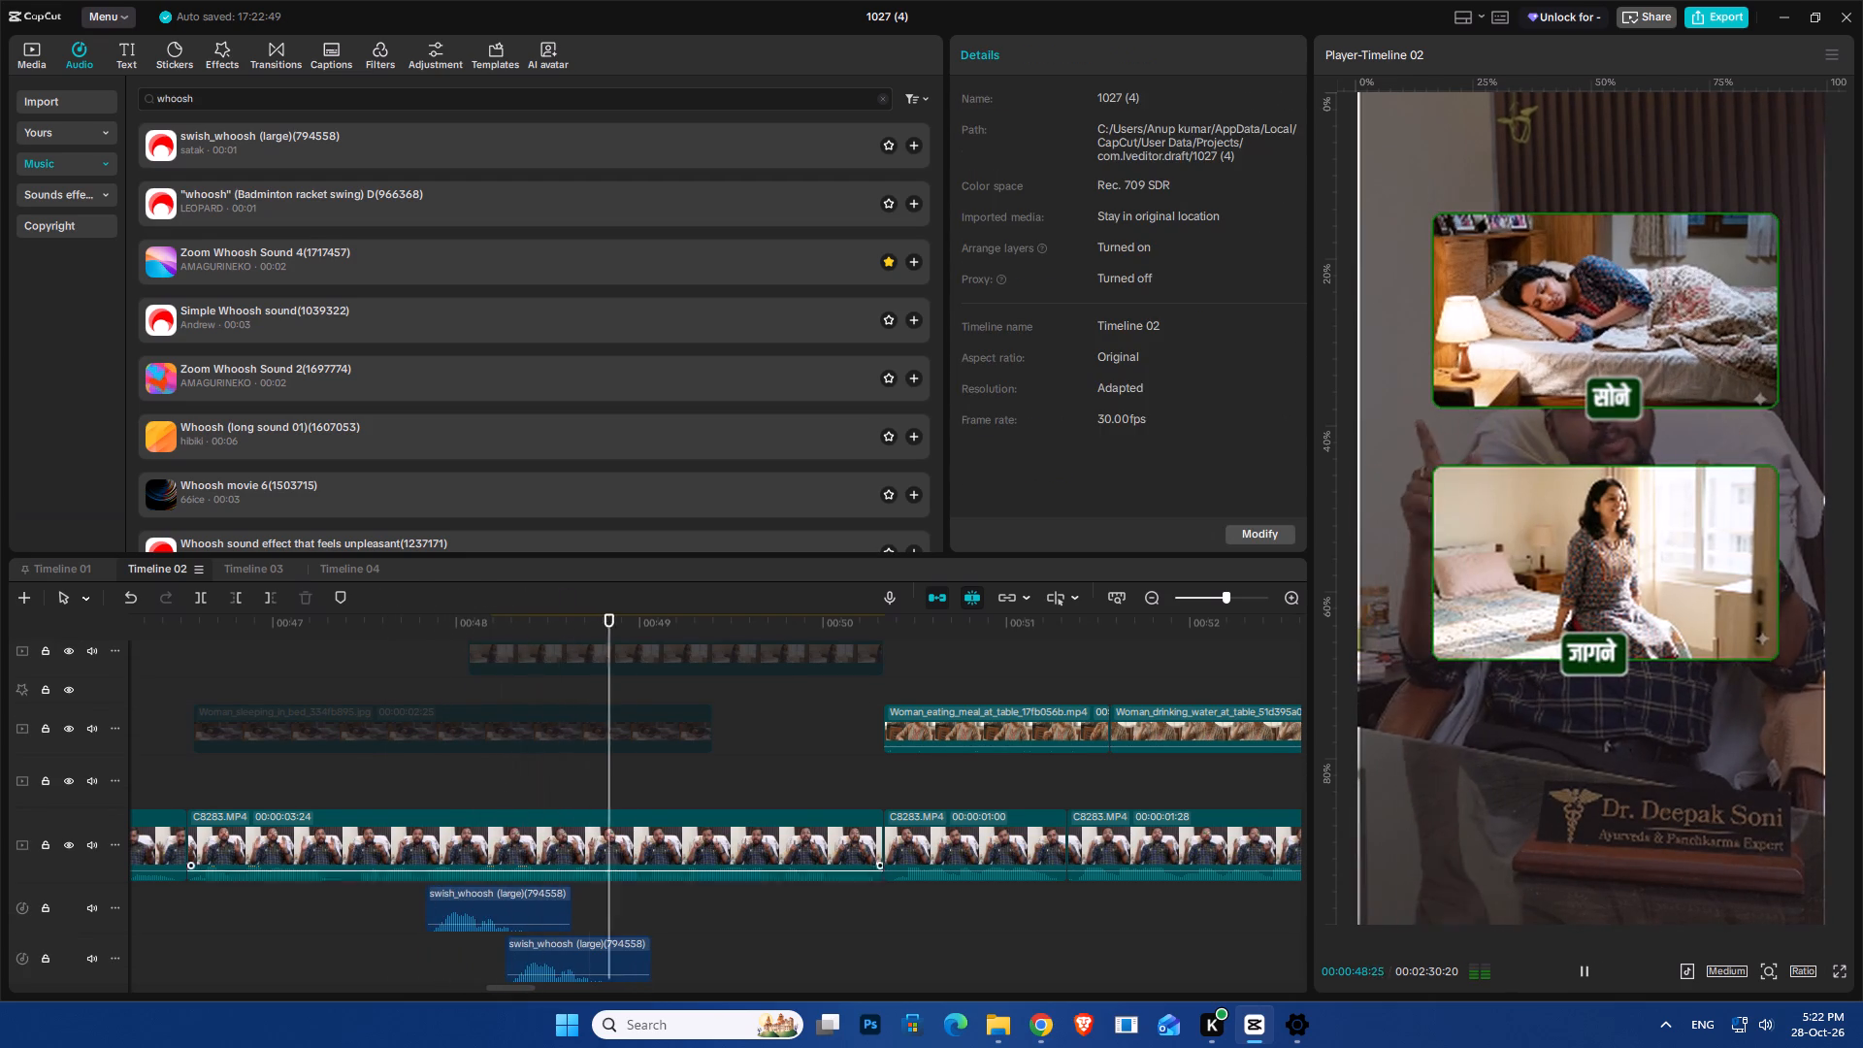
# Paste the copied flash transition and camera-shutter click at 0:50:10, centring them on the cut to the woman eating.
pyautogui.keyDown('ctrl'); pyautogui.scroll(-8, 620, 992); pyautogui.keyUp('ctrl')
pyautogui.press('space')
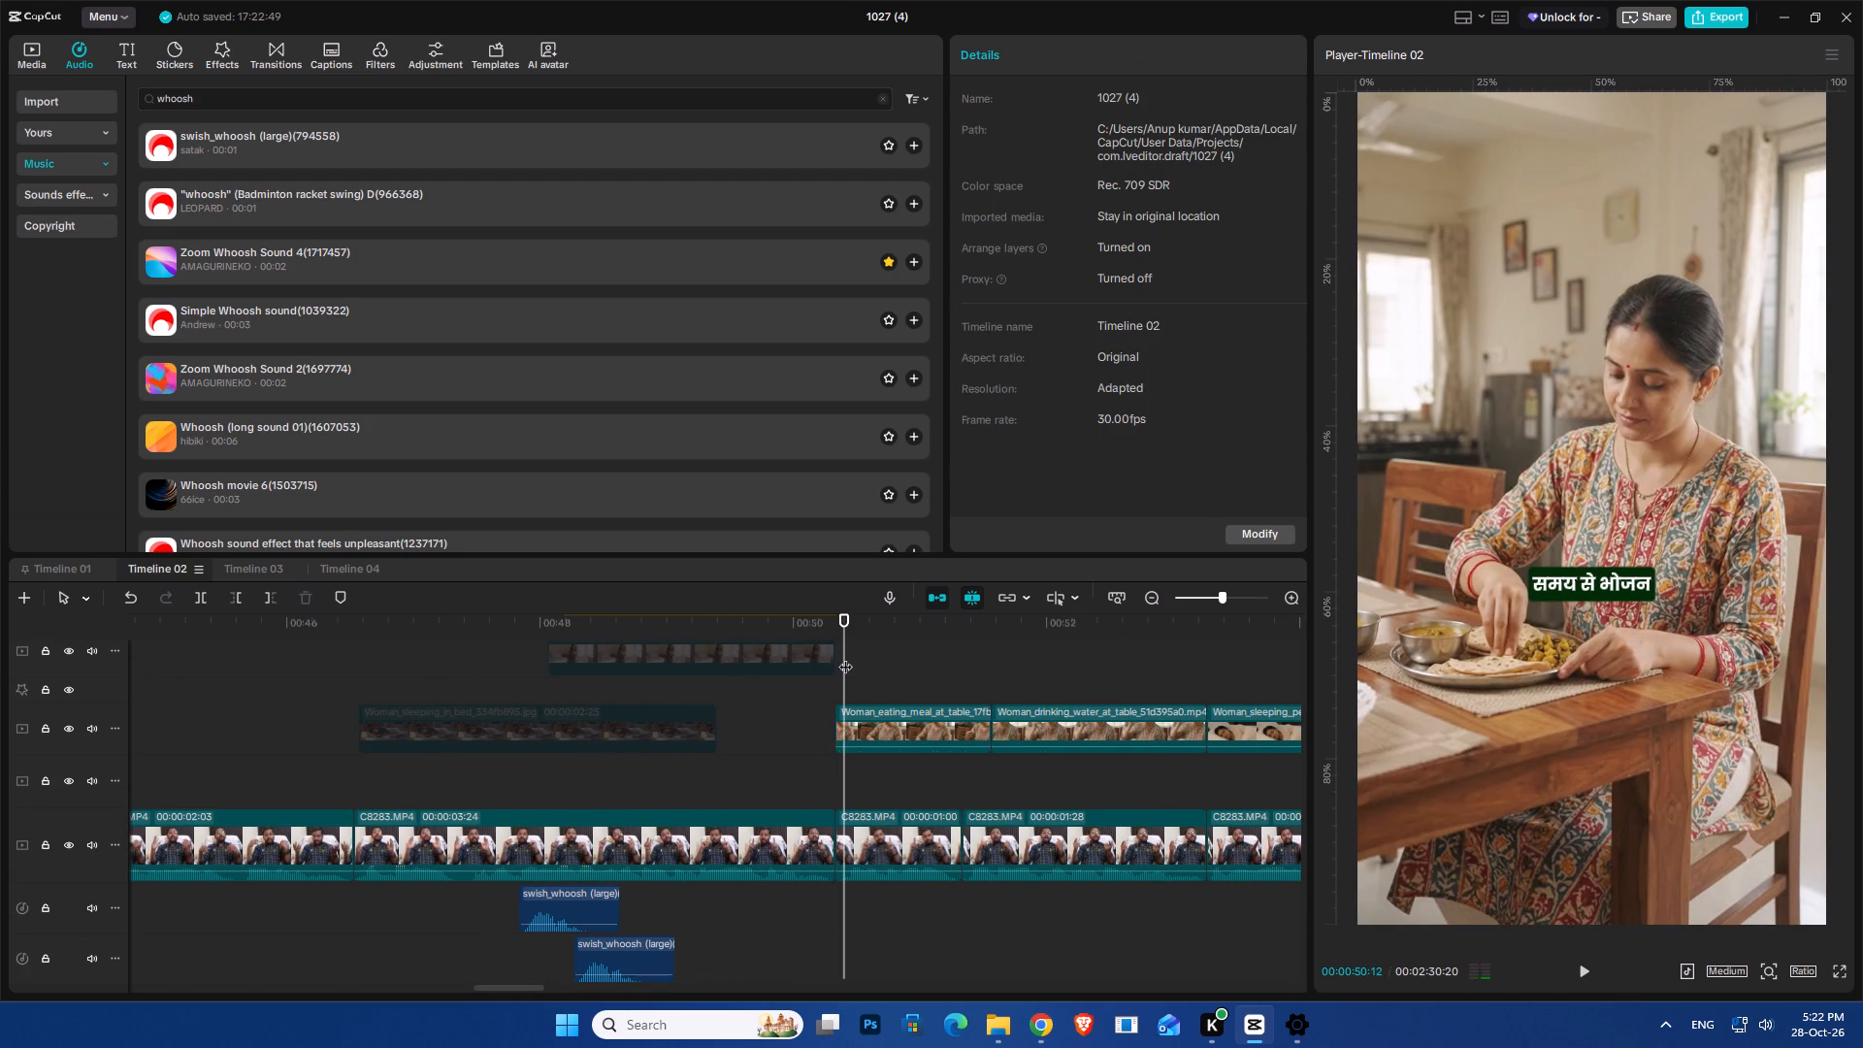
pyautogui.moveTo(845, 646); pyautogui.dragTo(832, 671)
pyautogui.scroll(16, 851, 771)
pyautogui.hotkey('ctrl', 'v')
pyautogui.keyDown('ctrl'); pyautogui.scroll(9, 851, 771); pyautogui.keyUp('ctrl')
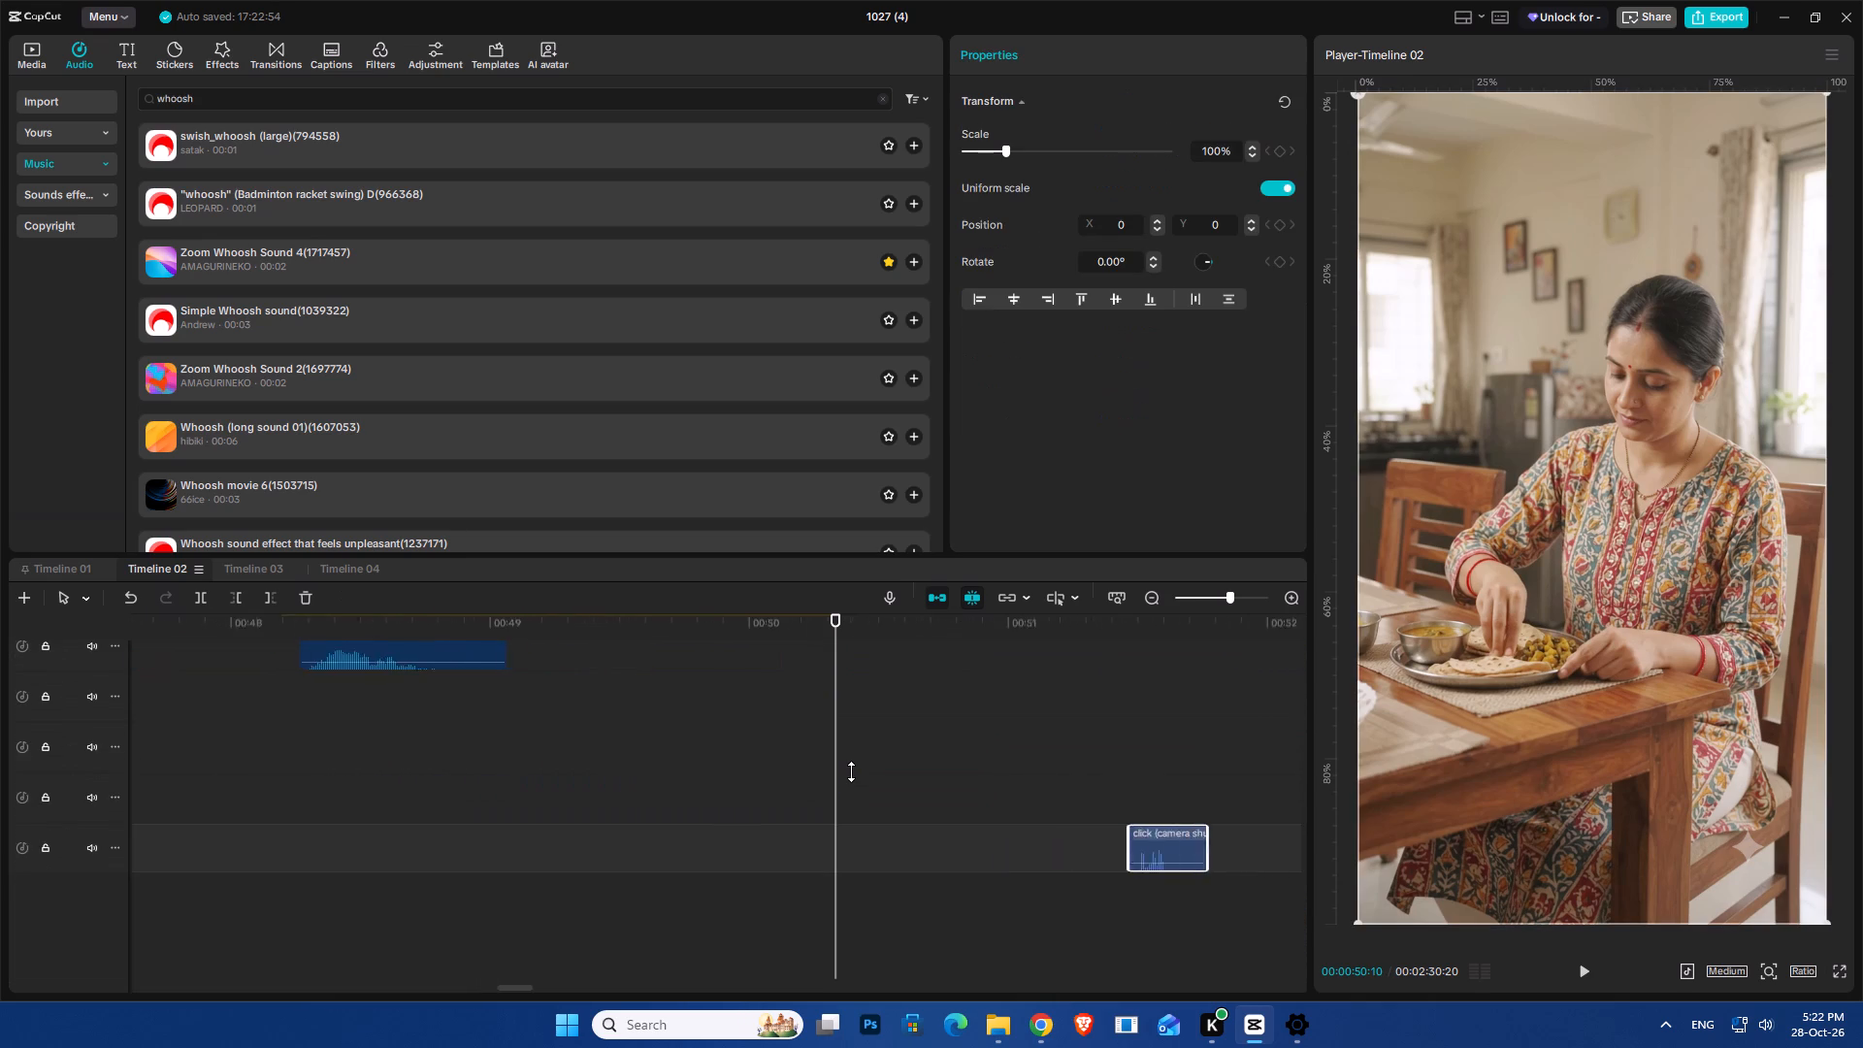
pyautogui.keyDown('ctrl'); pyautogui.scroll(20, 851, 771); pyautogui.keyUp('ctrl')
pyautogui.keyDown('ctrl'); pyautogui.scroll(20, 851, 771); pyautogui.keyUp('ctrl')
pyautogui.keyDown('ctrl'); pyautogui.scroll(20, 851, 771); pyautogui.keyUp('ctrl')
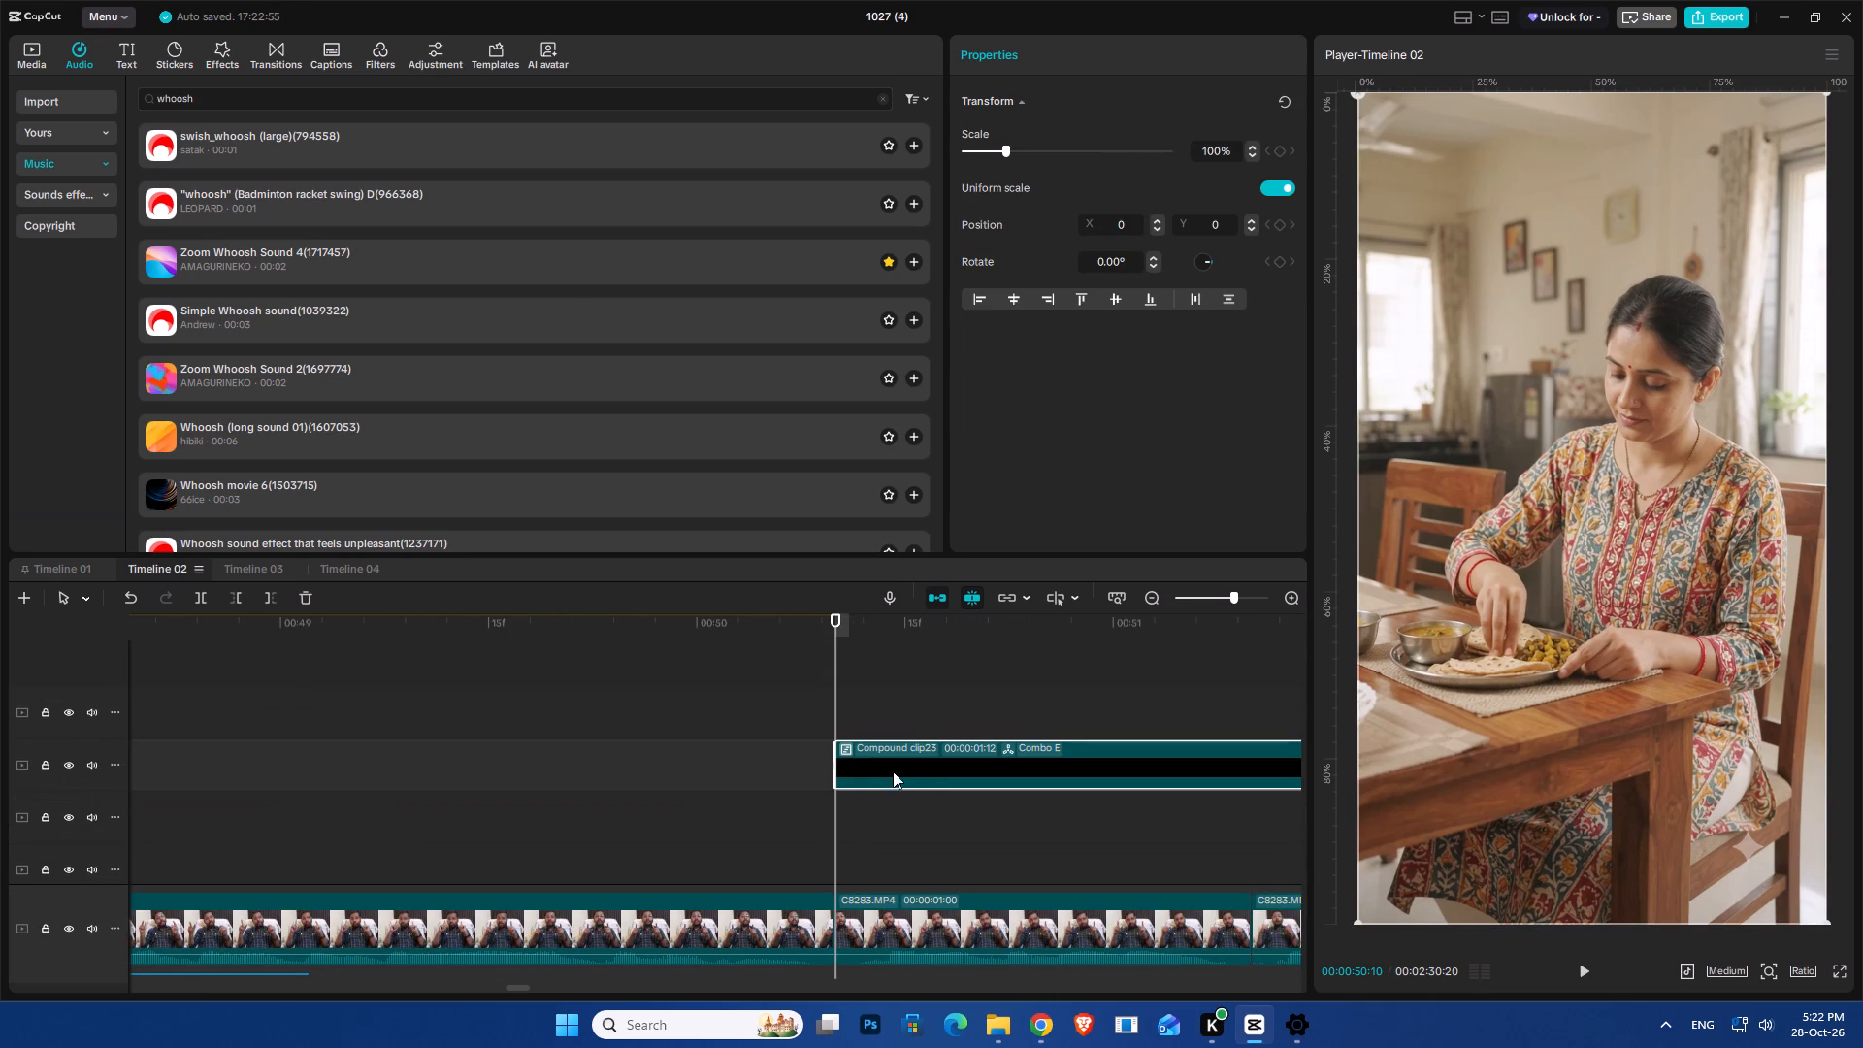
pyautogui.keyDown('ctrl'); pyautogui.scroll(-12, 931, 766); pyautogui.keyUp('ctrl')
pyautogui.moveTo(1111, 758); pyautogui.dragTo(917, 759)
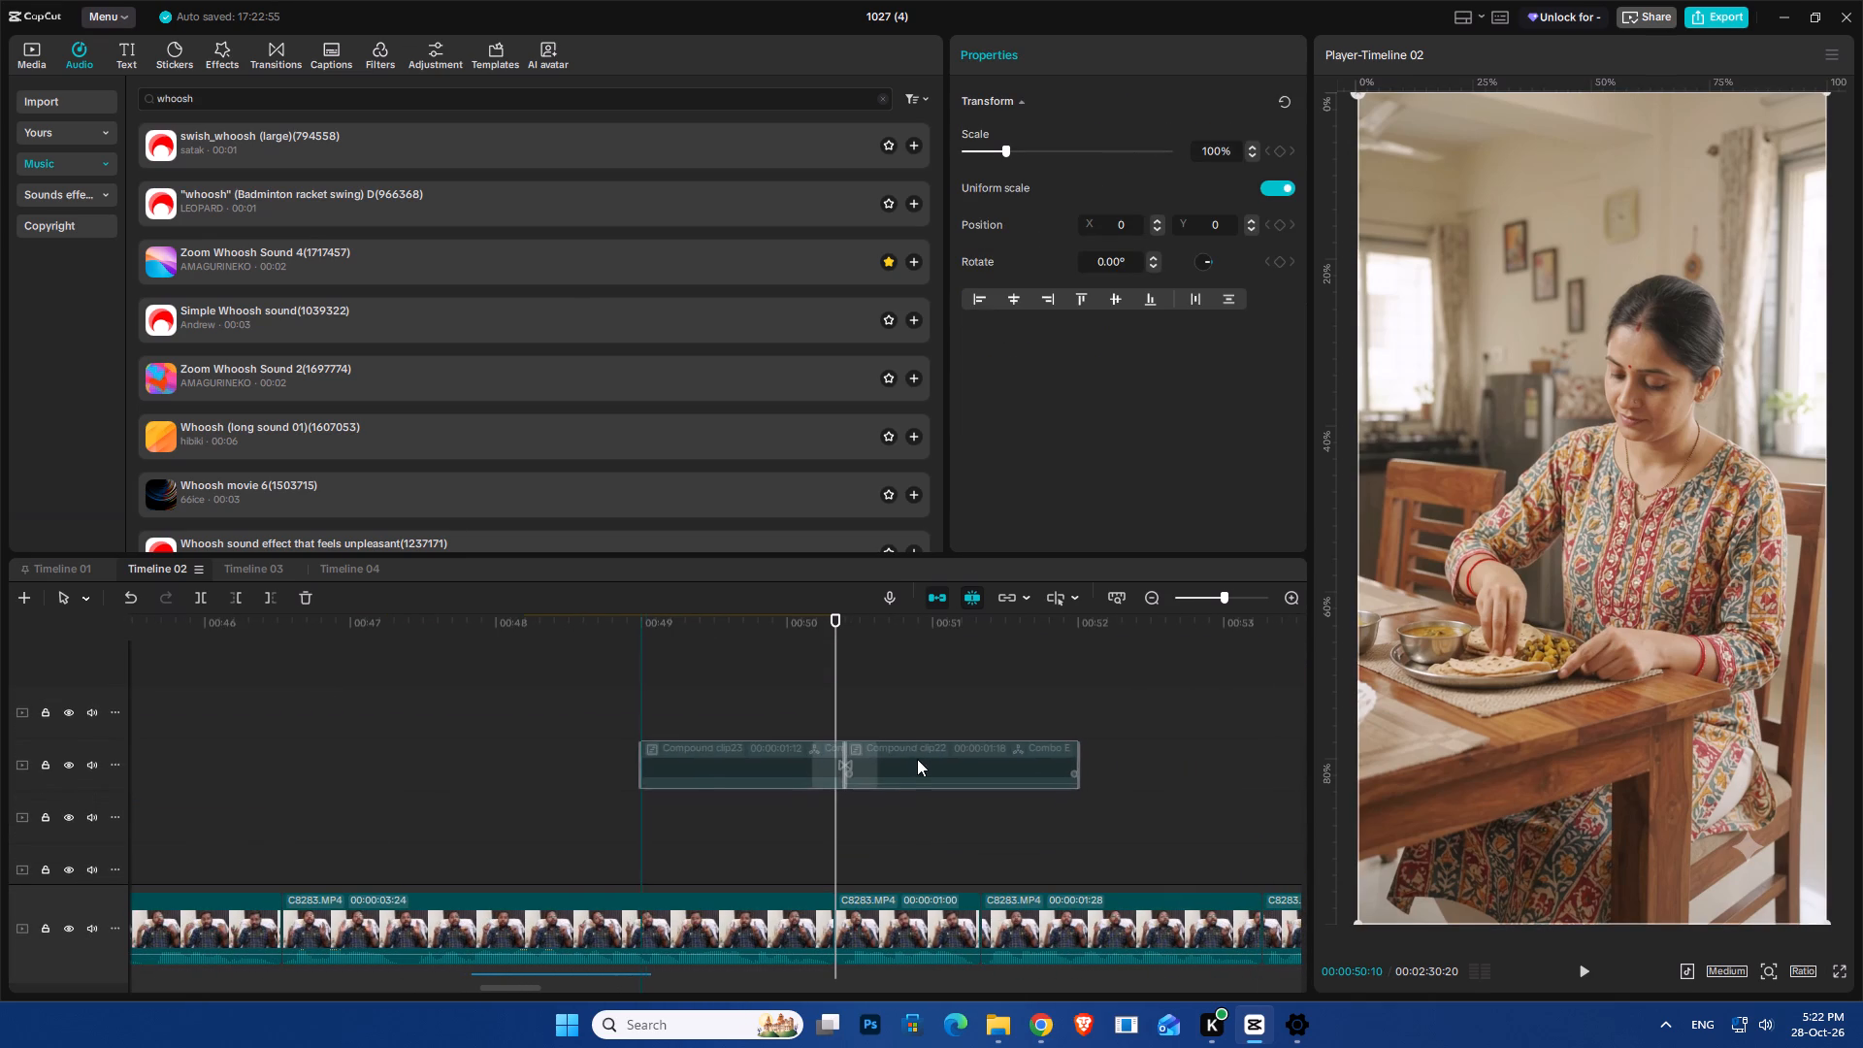
pyautogui.moveTo(917, 759); pyautogui.dragTo(904, 753)
pyautogui.click(791, 679)
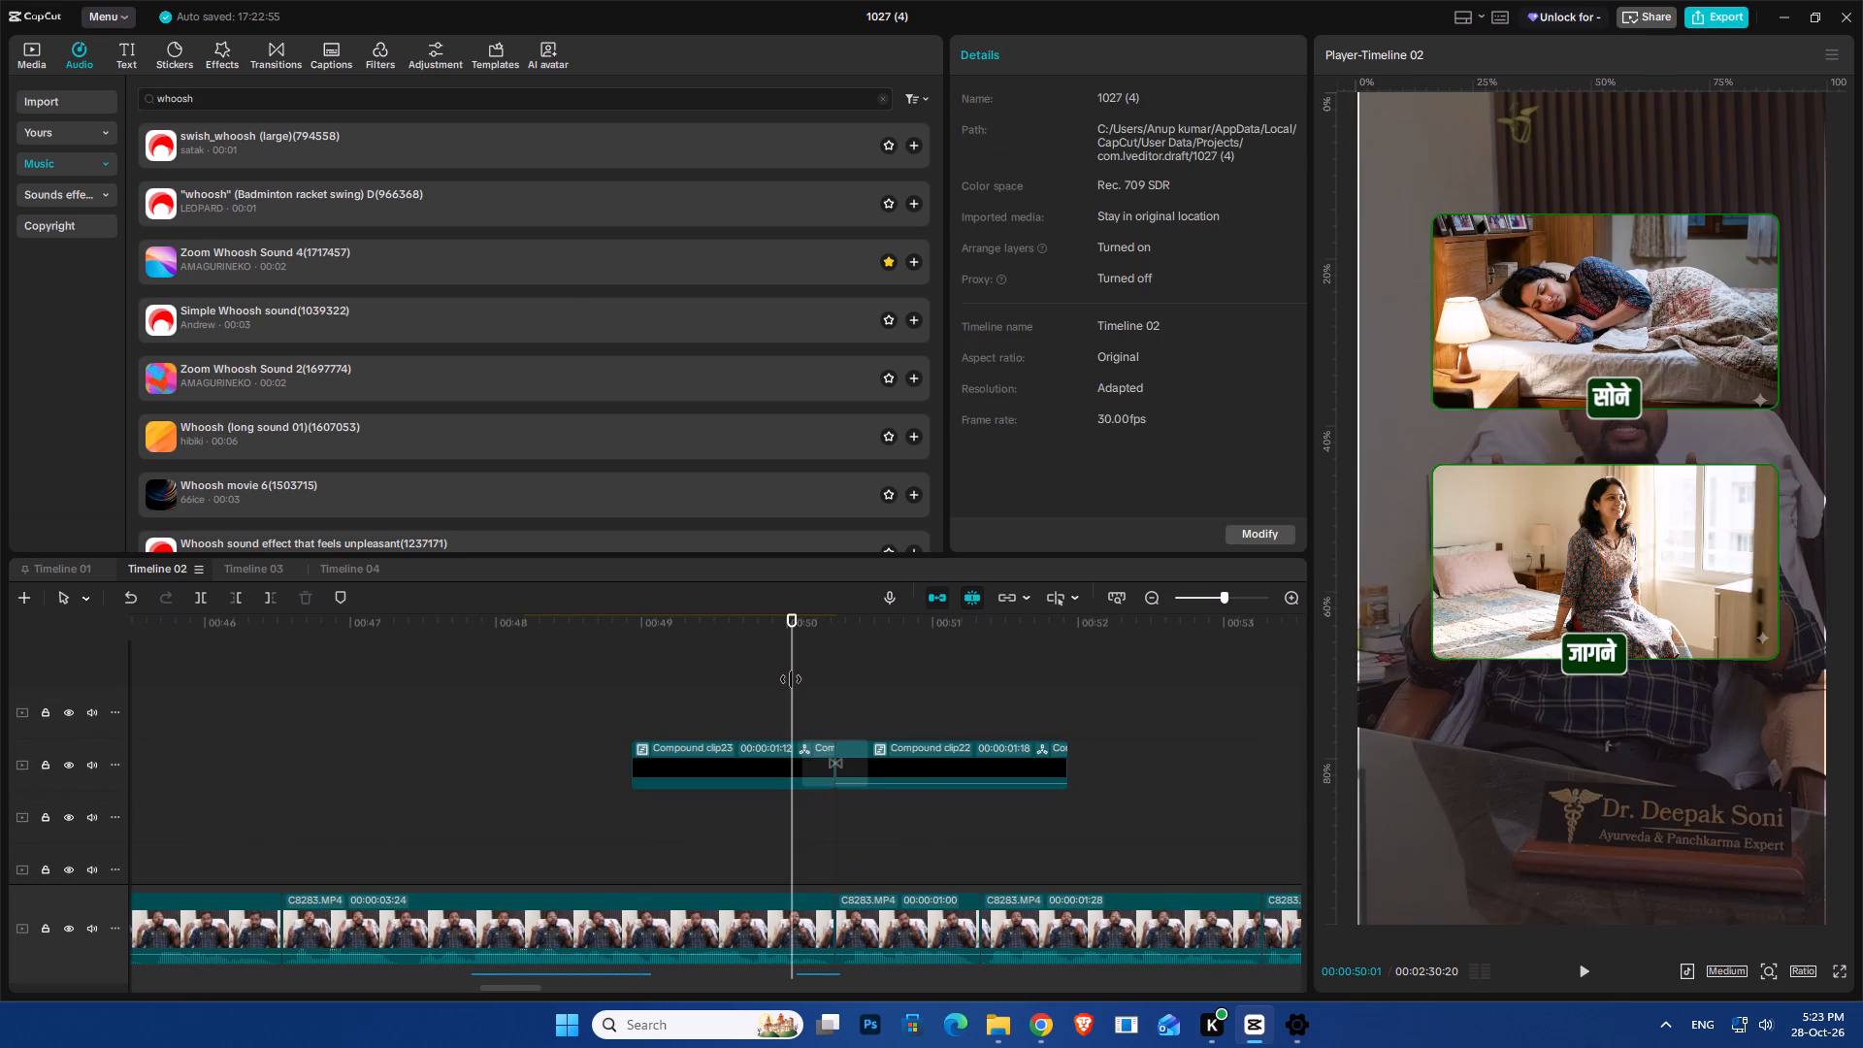
pyautogui.press('space')
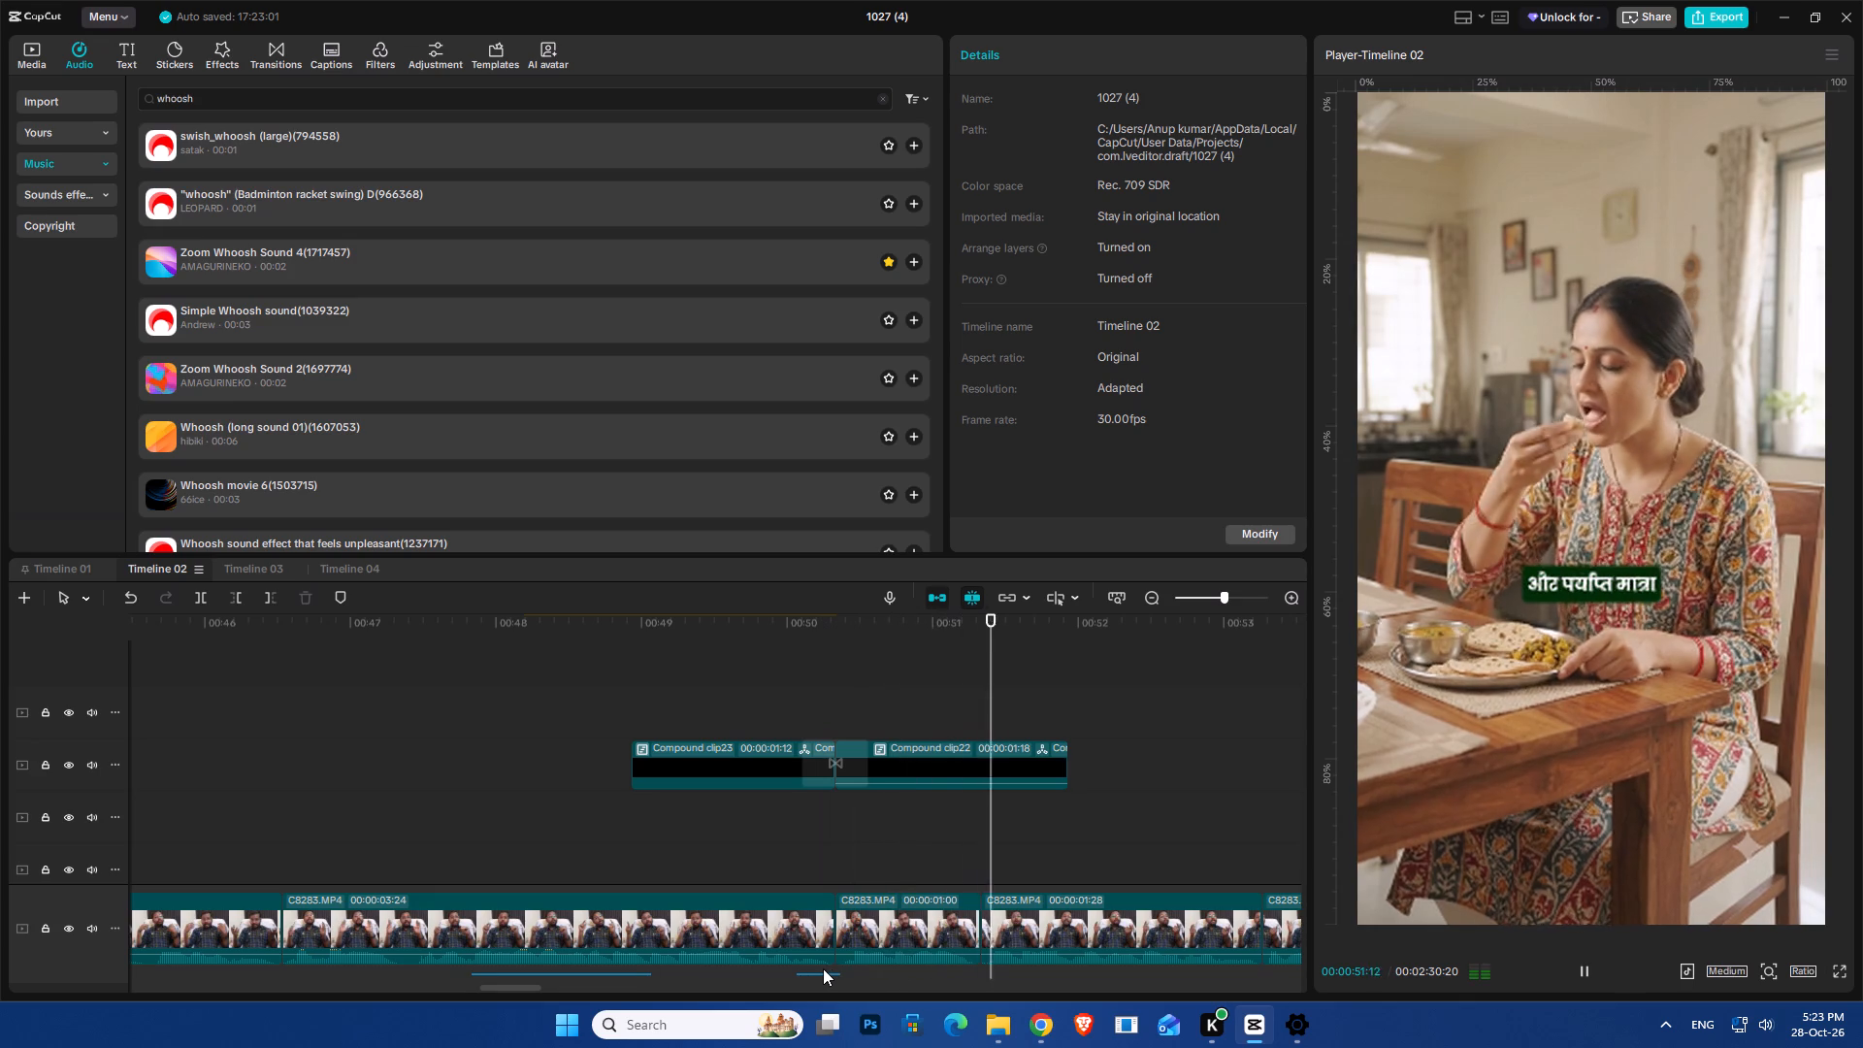
# Paste the flash transition and camera-shutter click at 0:56:01, centring them on the cut from the sleeping woman to the doctor.
pyautogui.keyDown('ctrl'); pyautogui.scroll(-12, 823, 968); pyautogui.keyUp('ctrl')
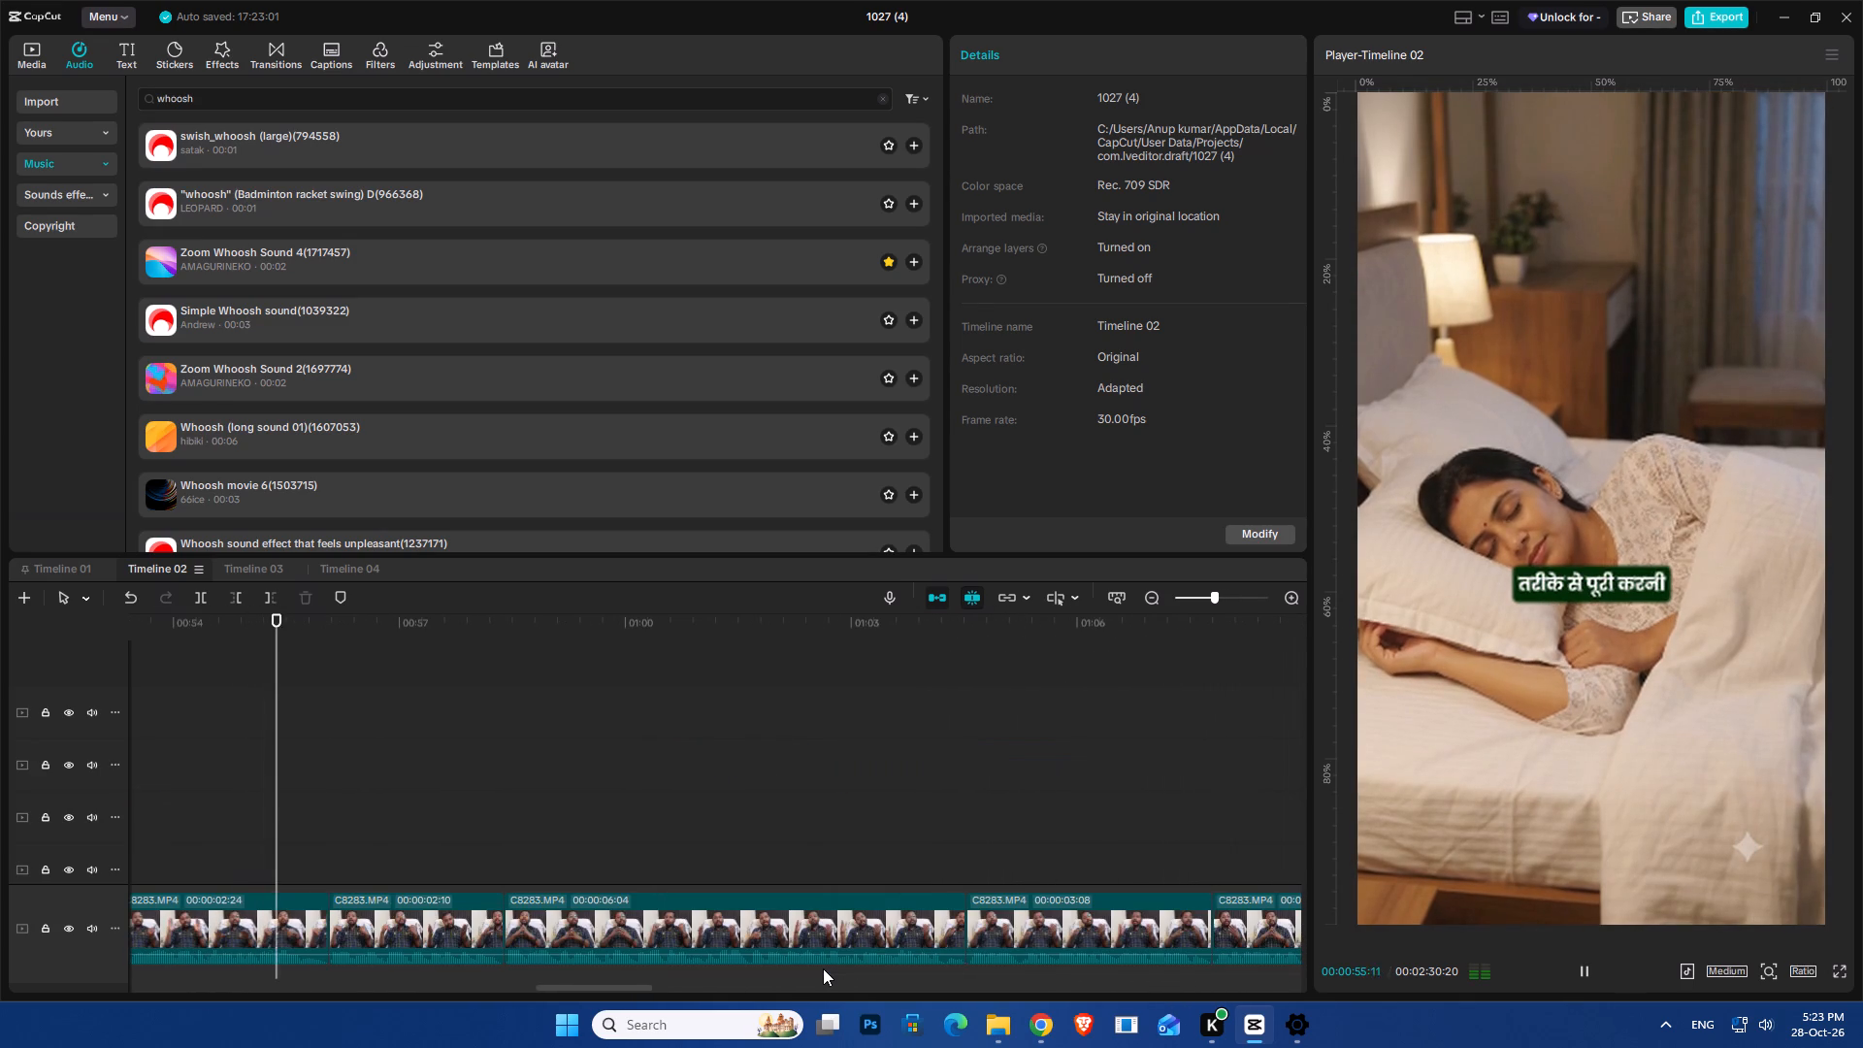
pyautogui.press('space')
pyautogui.scroll(-8, 445, 846)
pyautogui.scroll(-17, 314, 823)
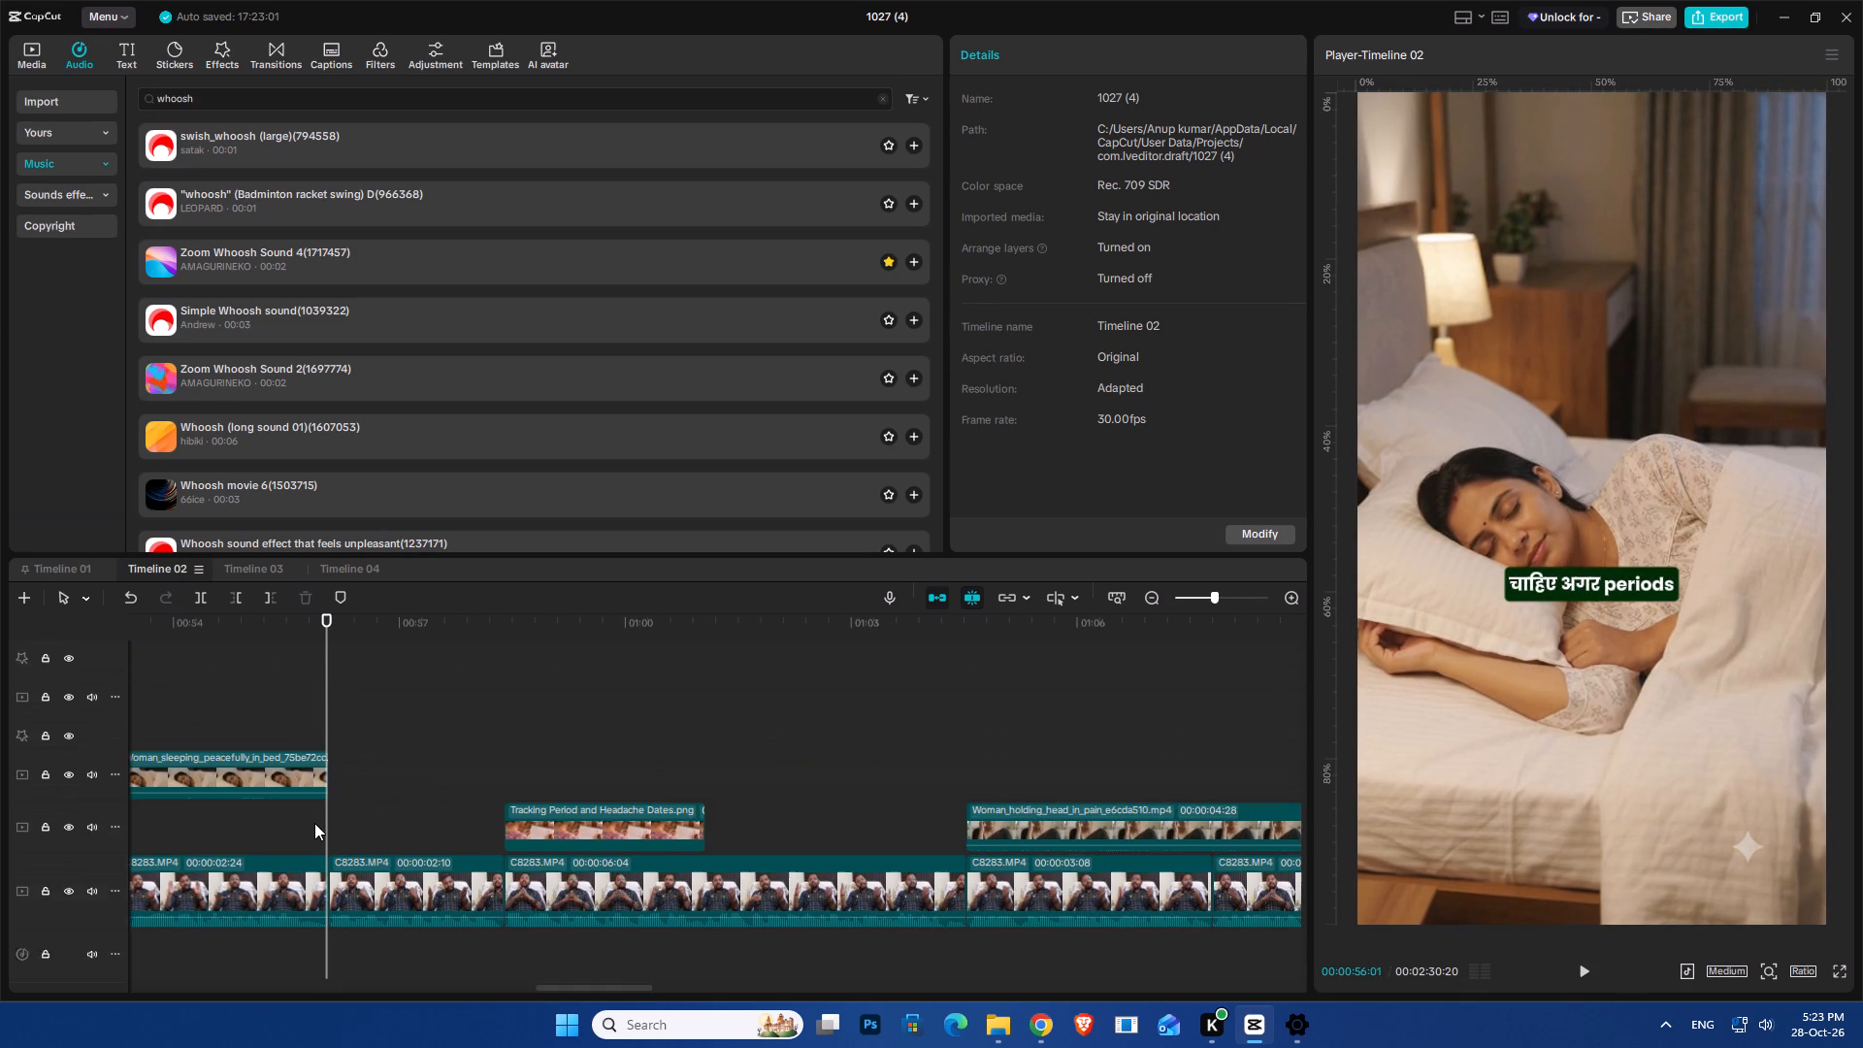
pyautogui.hotkey('ctrl', 'v')
pyautogui.scroll(20, 336, 832)
pyautogui.scroll(12, 336, 832)
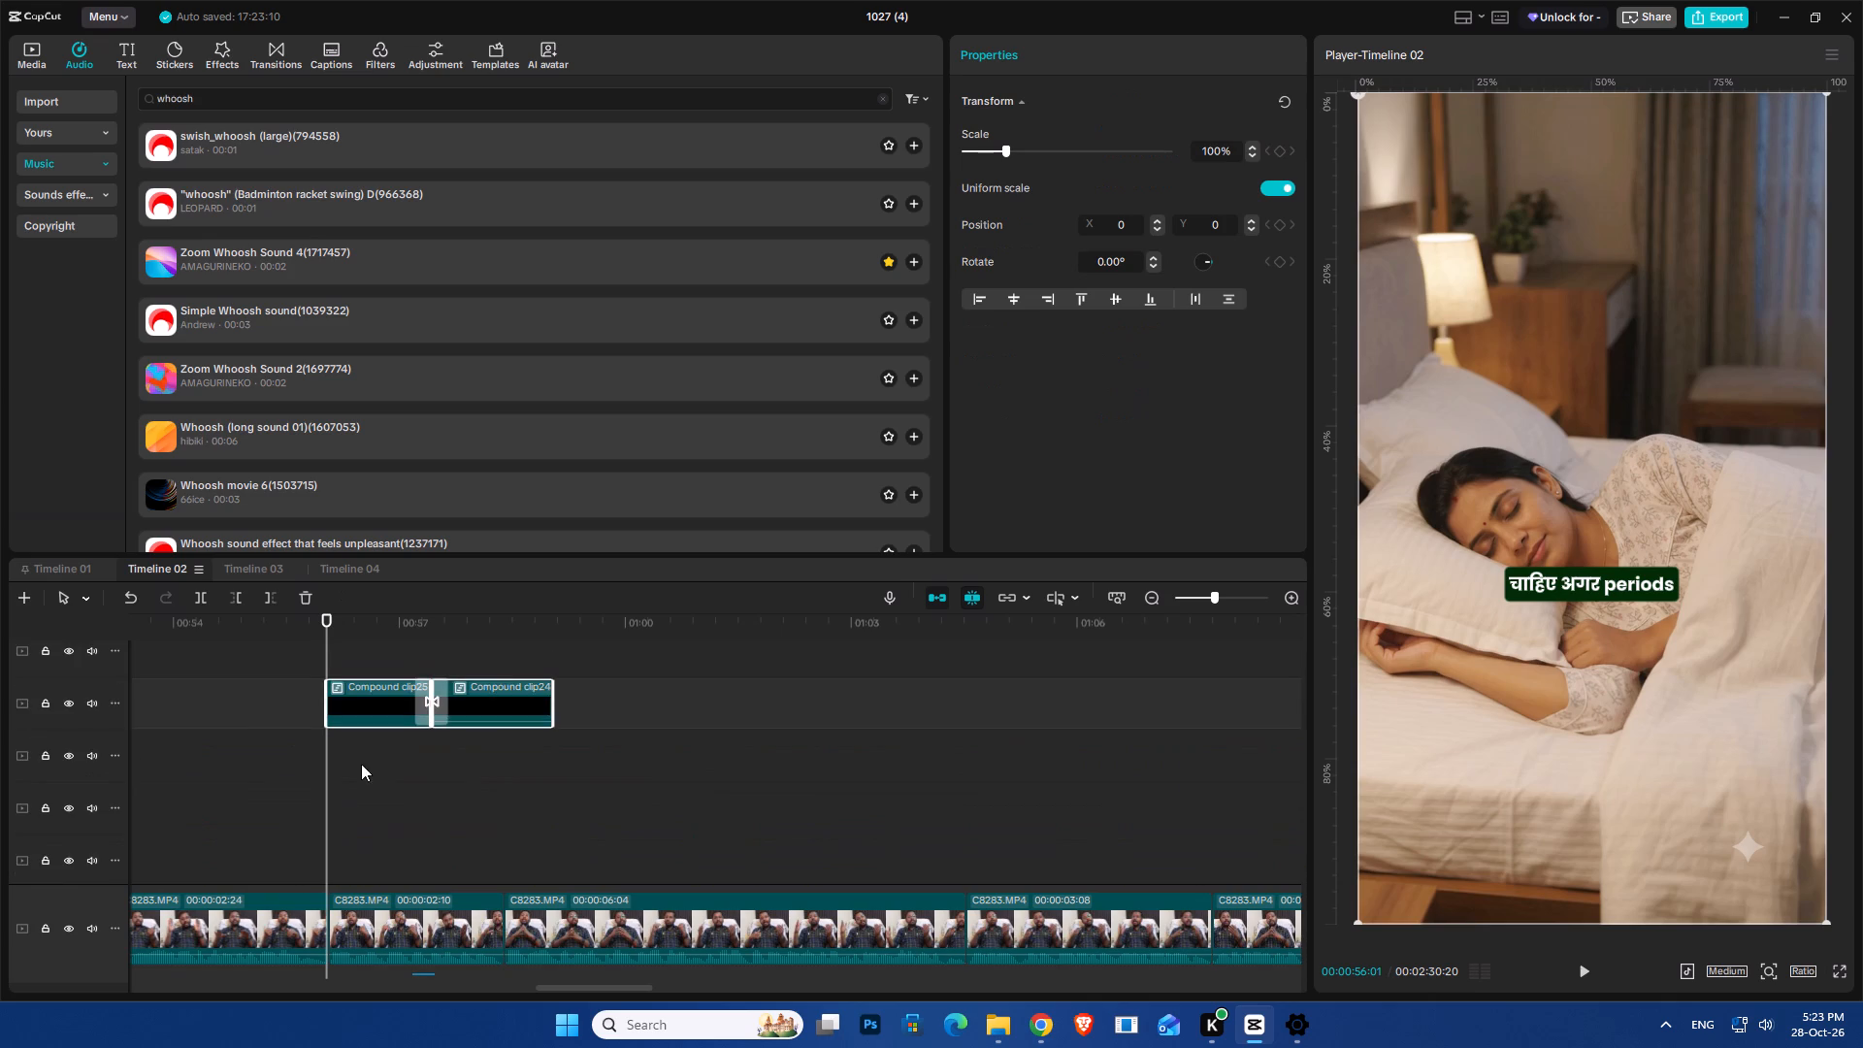
pyautogui.moveTo(474, 697); pyautogui.dragTo(366, 707)
pyautogui.click(238, 666)
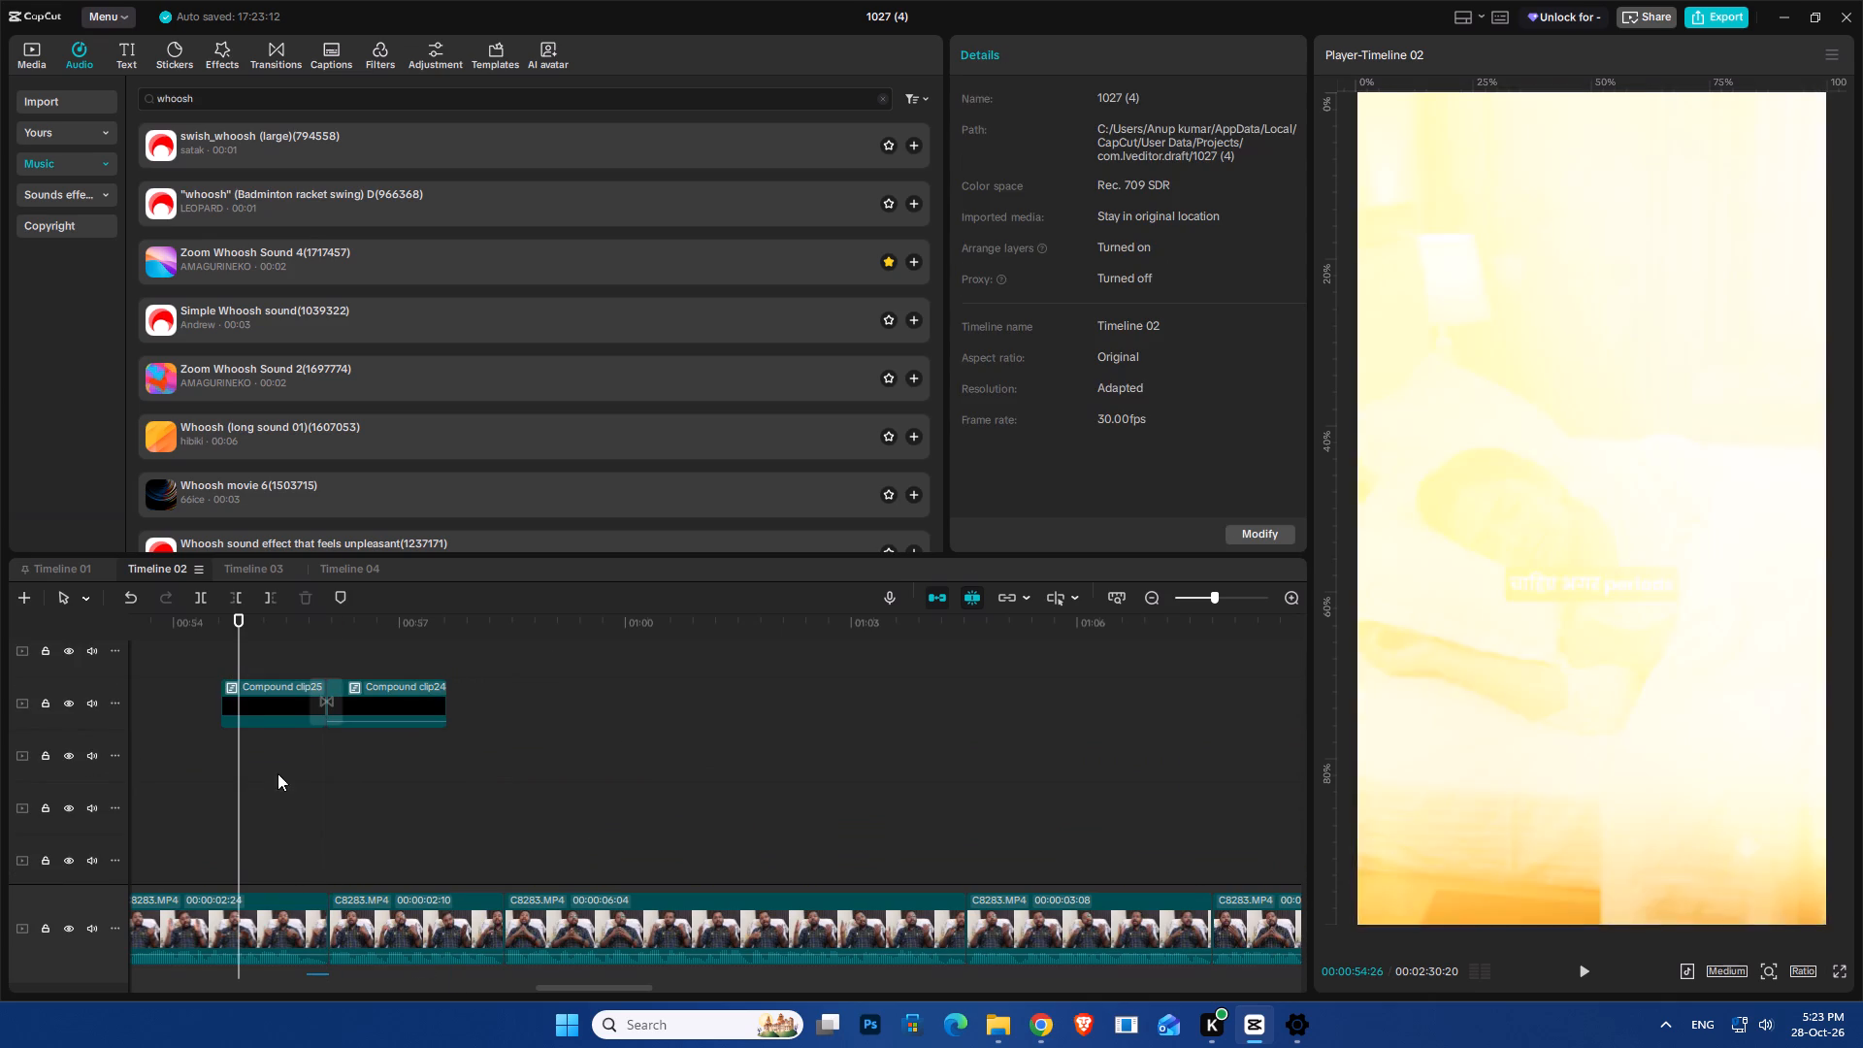
pyautogui.keyDown('ctrl'); pyautogui.scroll(-6, 536, 1047); pyautogui.keyUp('ctrl')
pyautogui.keyDown('ctrl'); pyautogui.scroll(-6, 492, 901); pyautogui.keyUp('ctrl')
pyautogui.scroll(-8, 393, 862)
pyautogui.press('space')
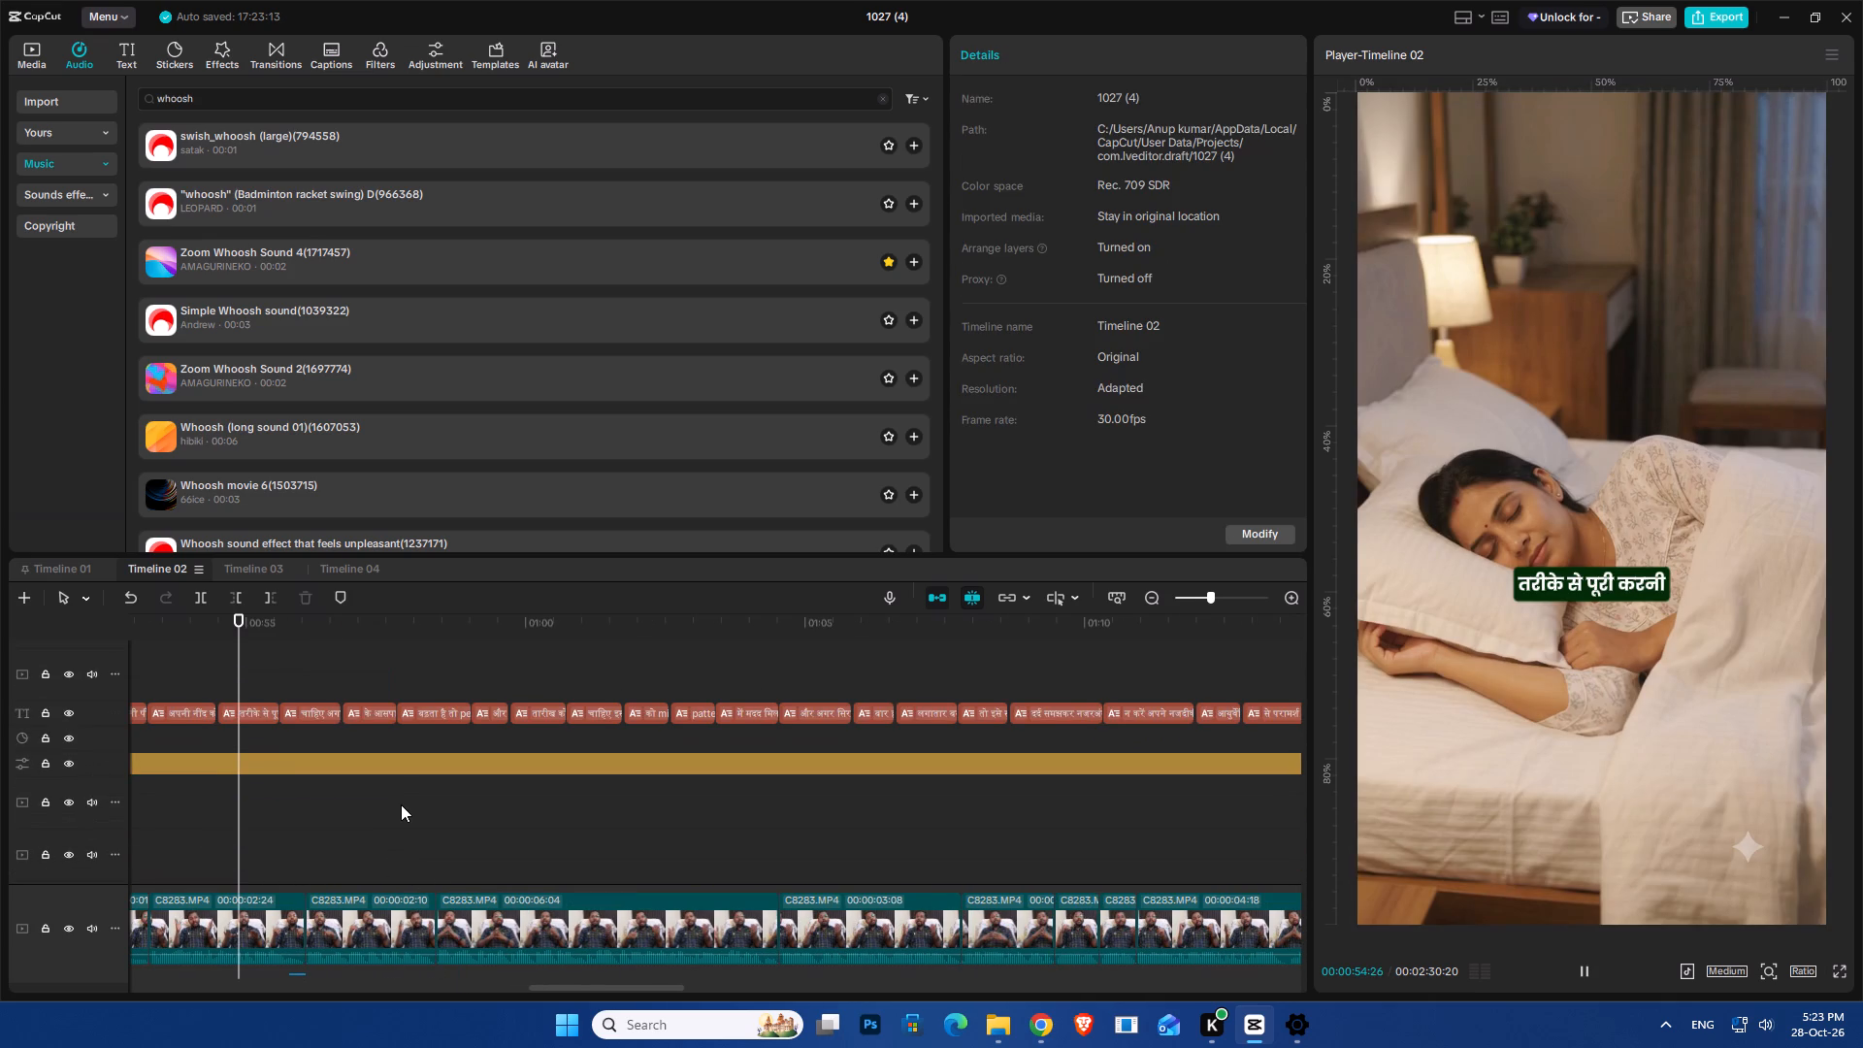
pyautogui.press('space')
# Add a 100% Scale keyframe at 0:57:09 on the talking-head clip captioned "के आसपास सिर दर्द".
pyautogui.press('space')
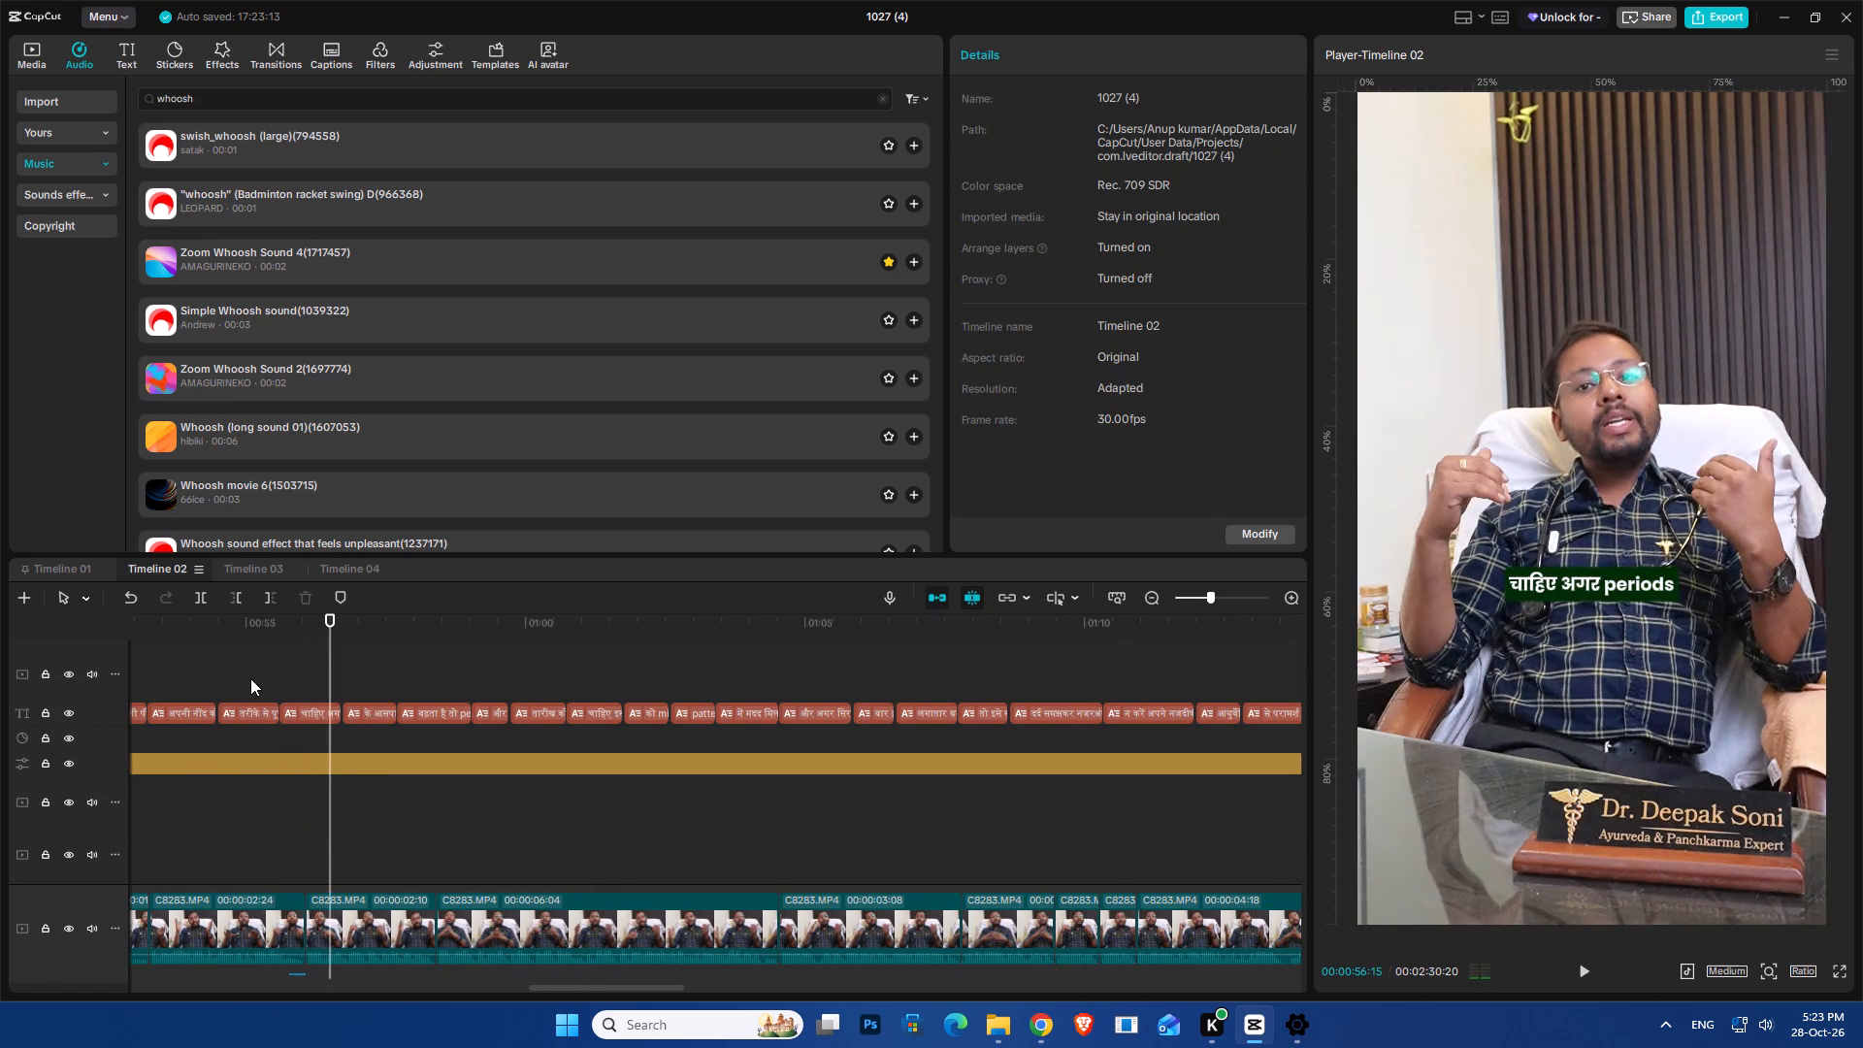
pyautogui.keyDown('ctrl'); pyautogui.scroll(-5, 342, 738); pyautogui.keyUp('ctrl')
pyautogui.scroll(4, 434, 783)
pyautogui.press('space')
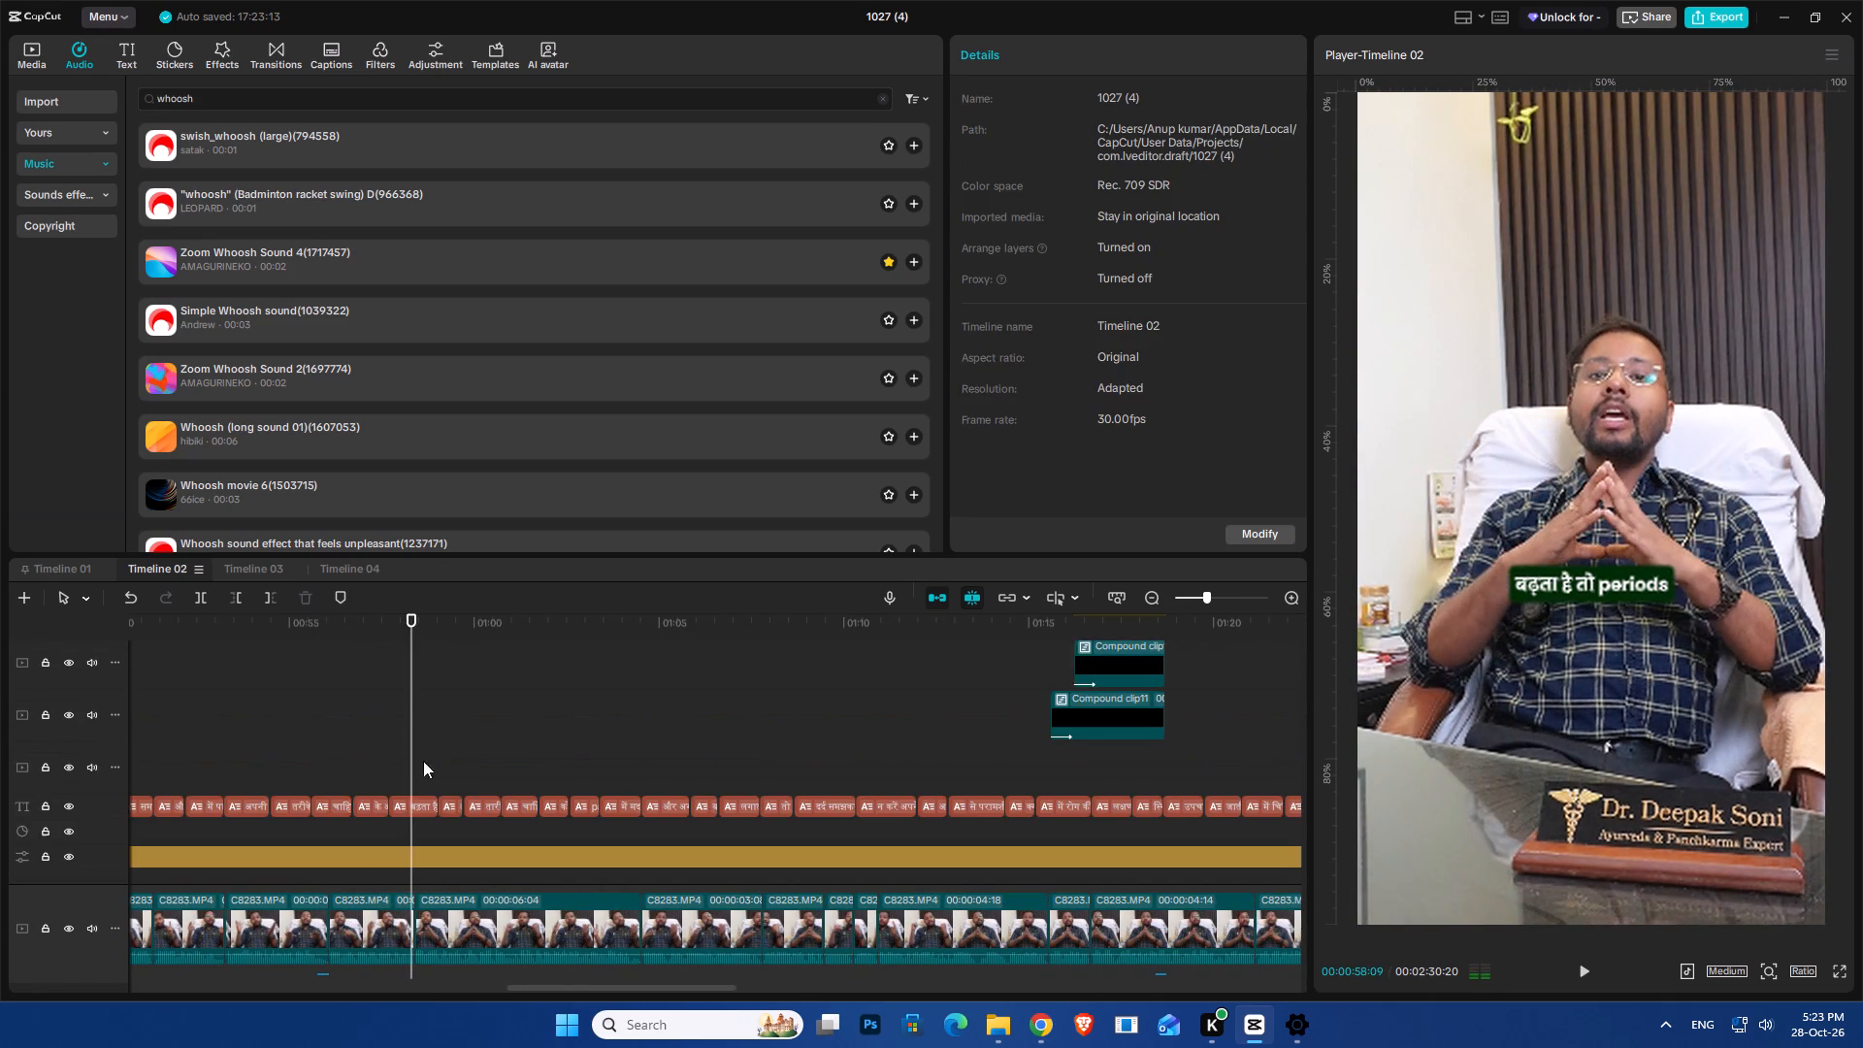
pyautogui.click(380, 697)
pyautogui.keyDown('ctrl'); pyautogui.scroll(16, 387, 801); pyautogui.keyUp('ctrl')
pyautogui.click(337, 721)
pyautogui.press('space')
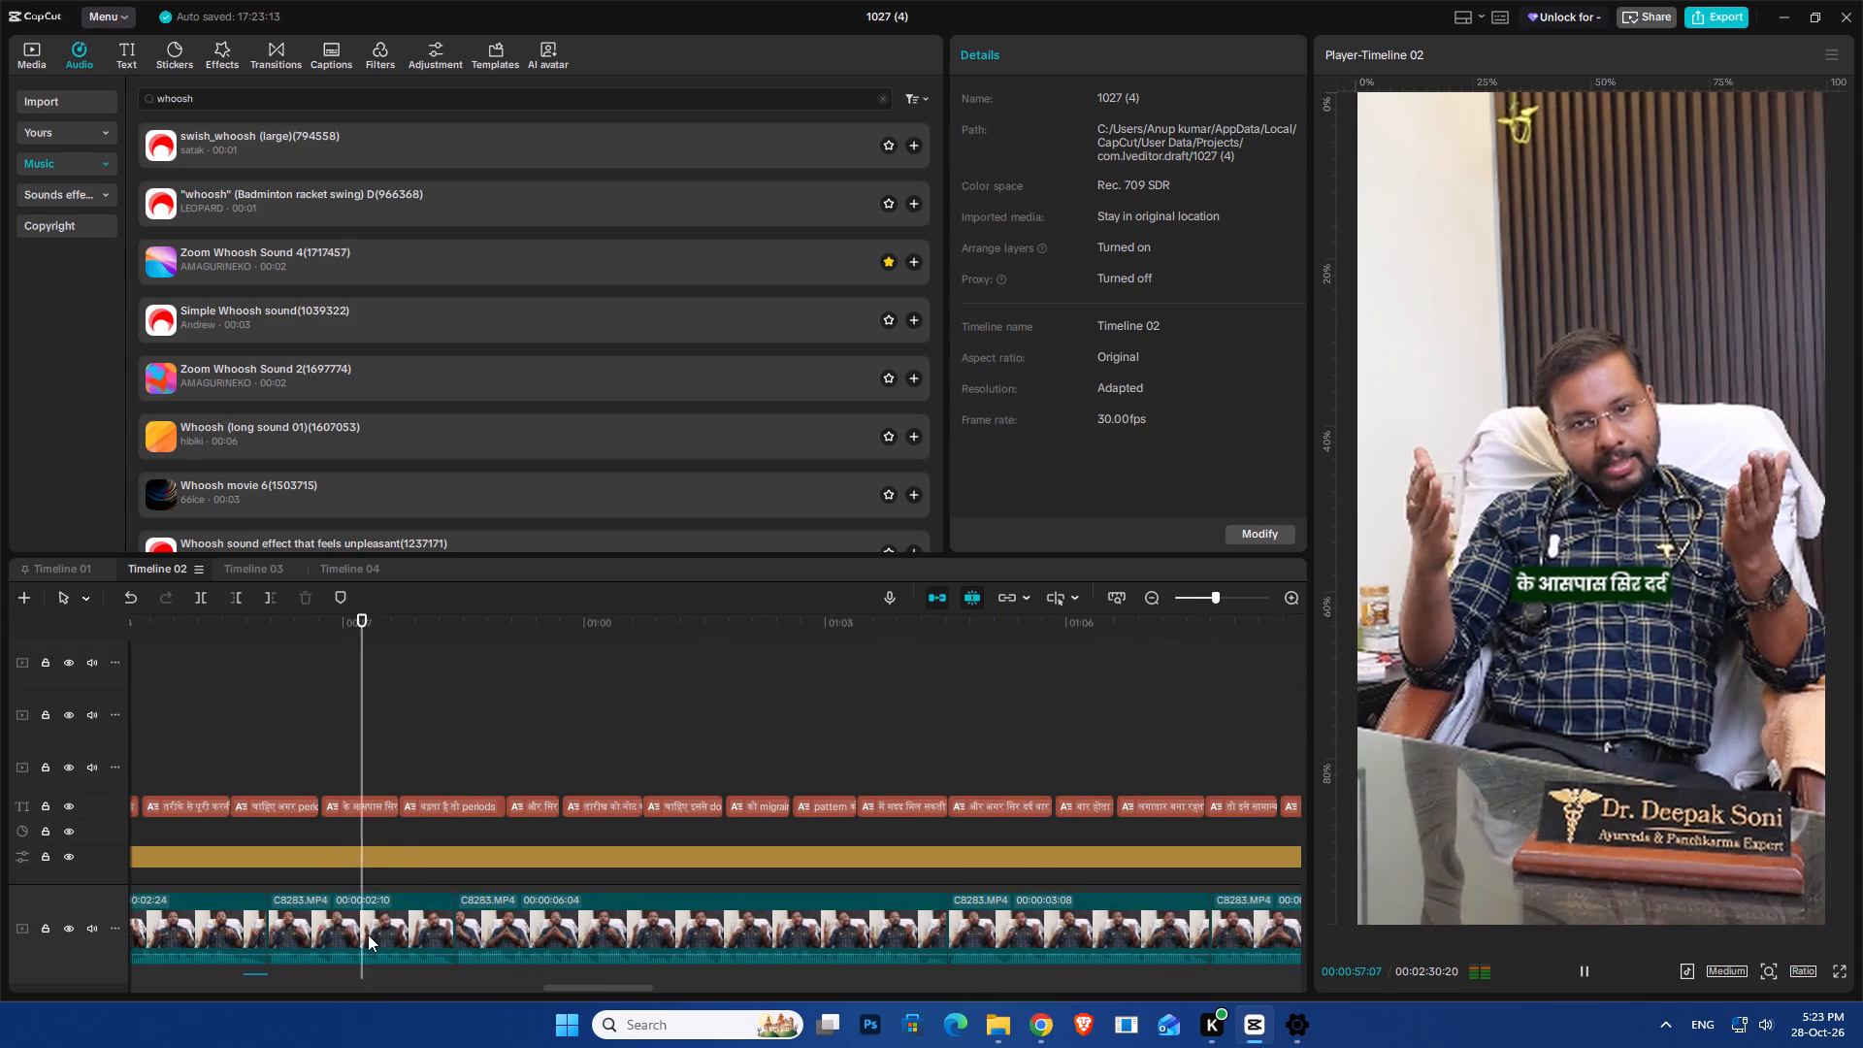
pyautogui.press('space')
pyautogui.click(368, 934)
pyautogui.click(401, 908)
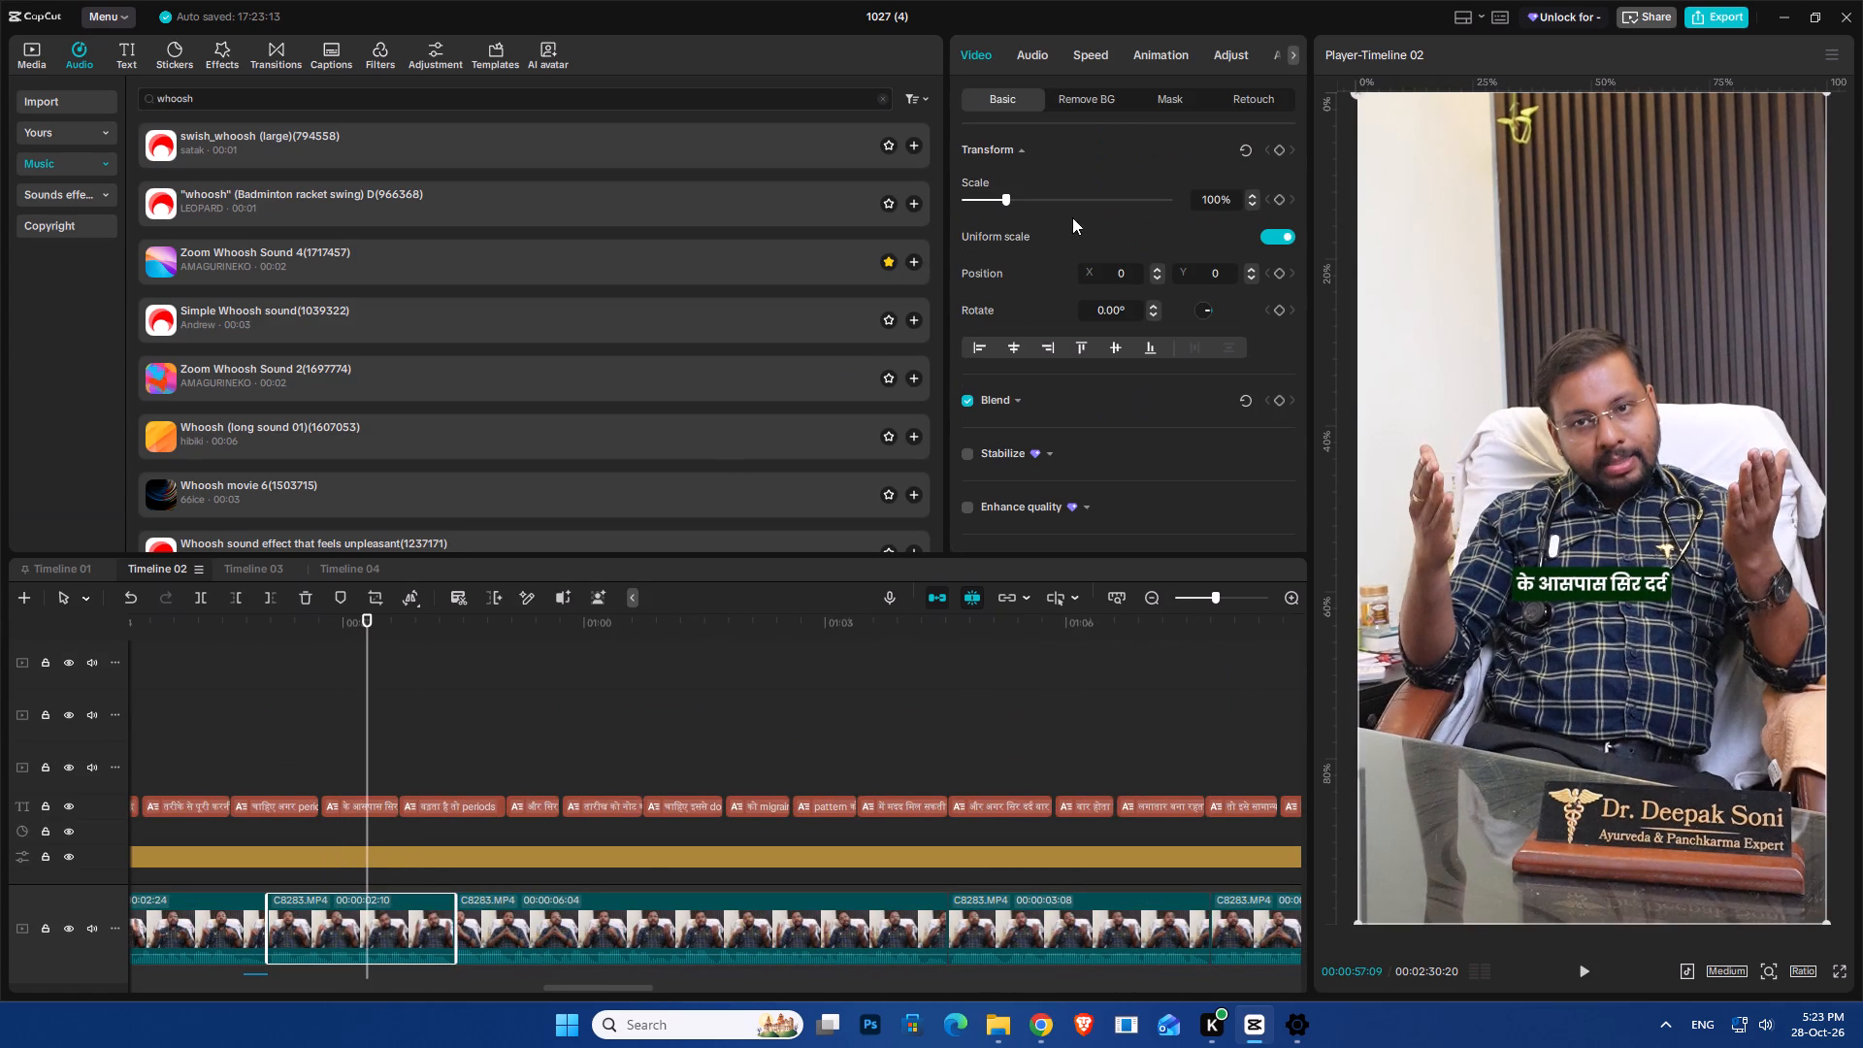
pyautogui.click(1284, 194)
# Set the same talking-head clip's Scale to 107% at 0:57:19 to create the zoom-in.
pyautogui.hotkey('shift', 'Right')
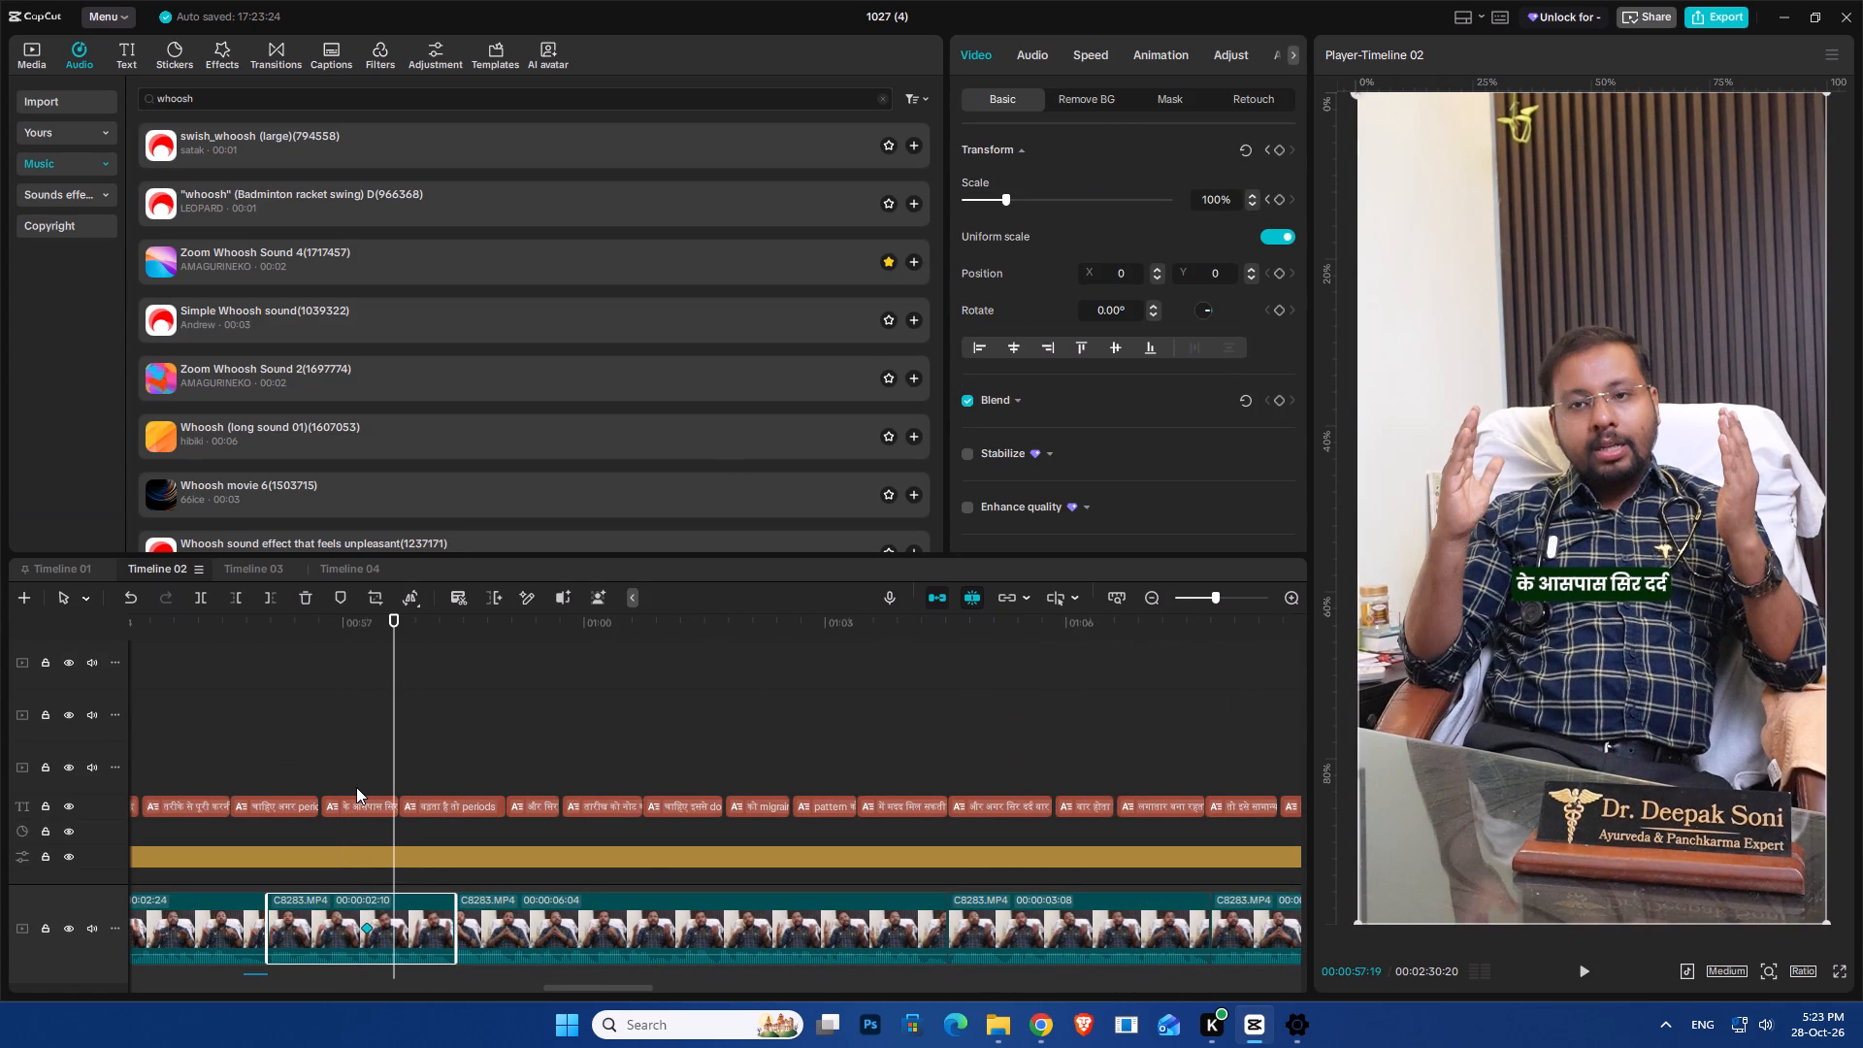
pyautogui.click(1222, 201)
pyautogui.scroll(7, 1222, 201)
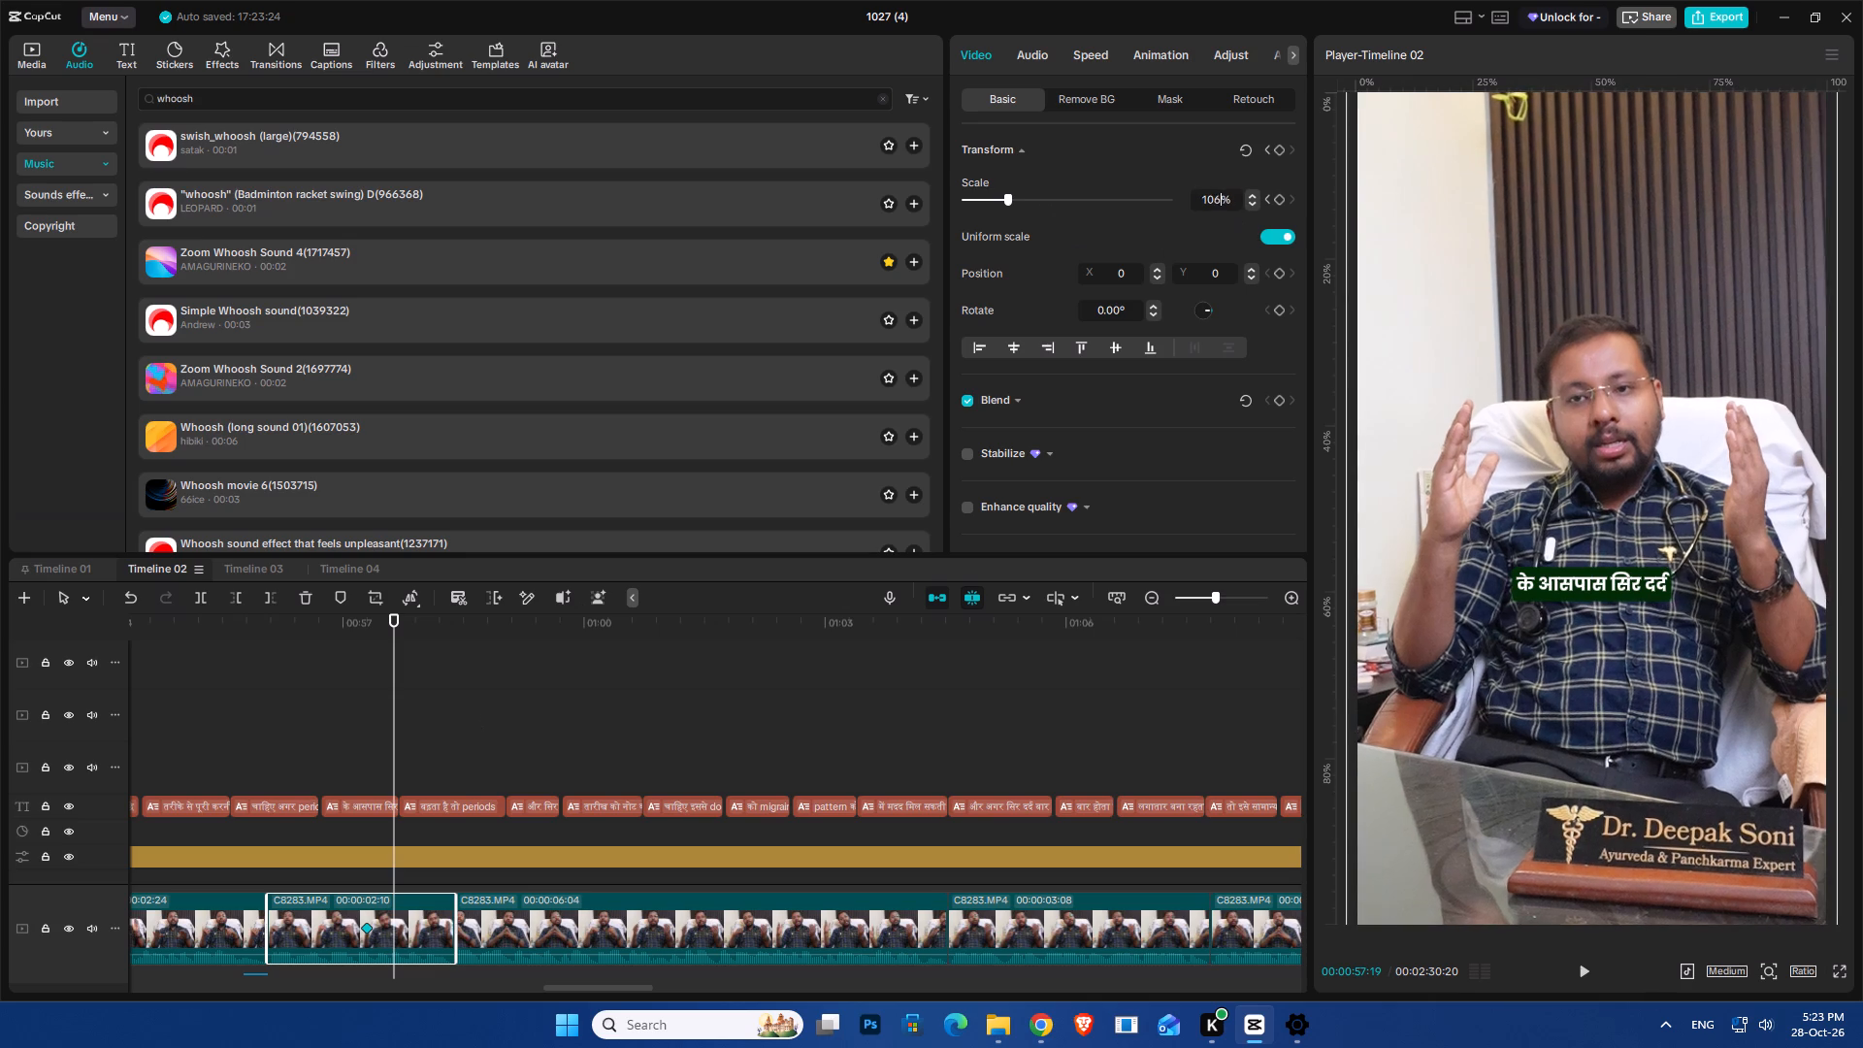
pyautogui.click(361, 770)
pyautogui.click(345, 769)
pyautogui.press('space')
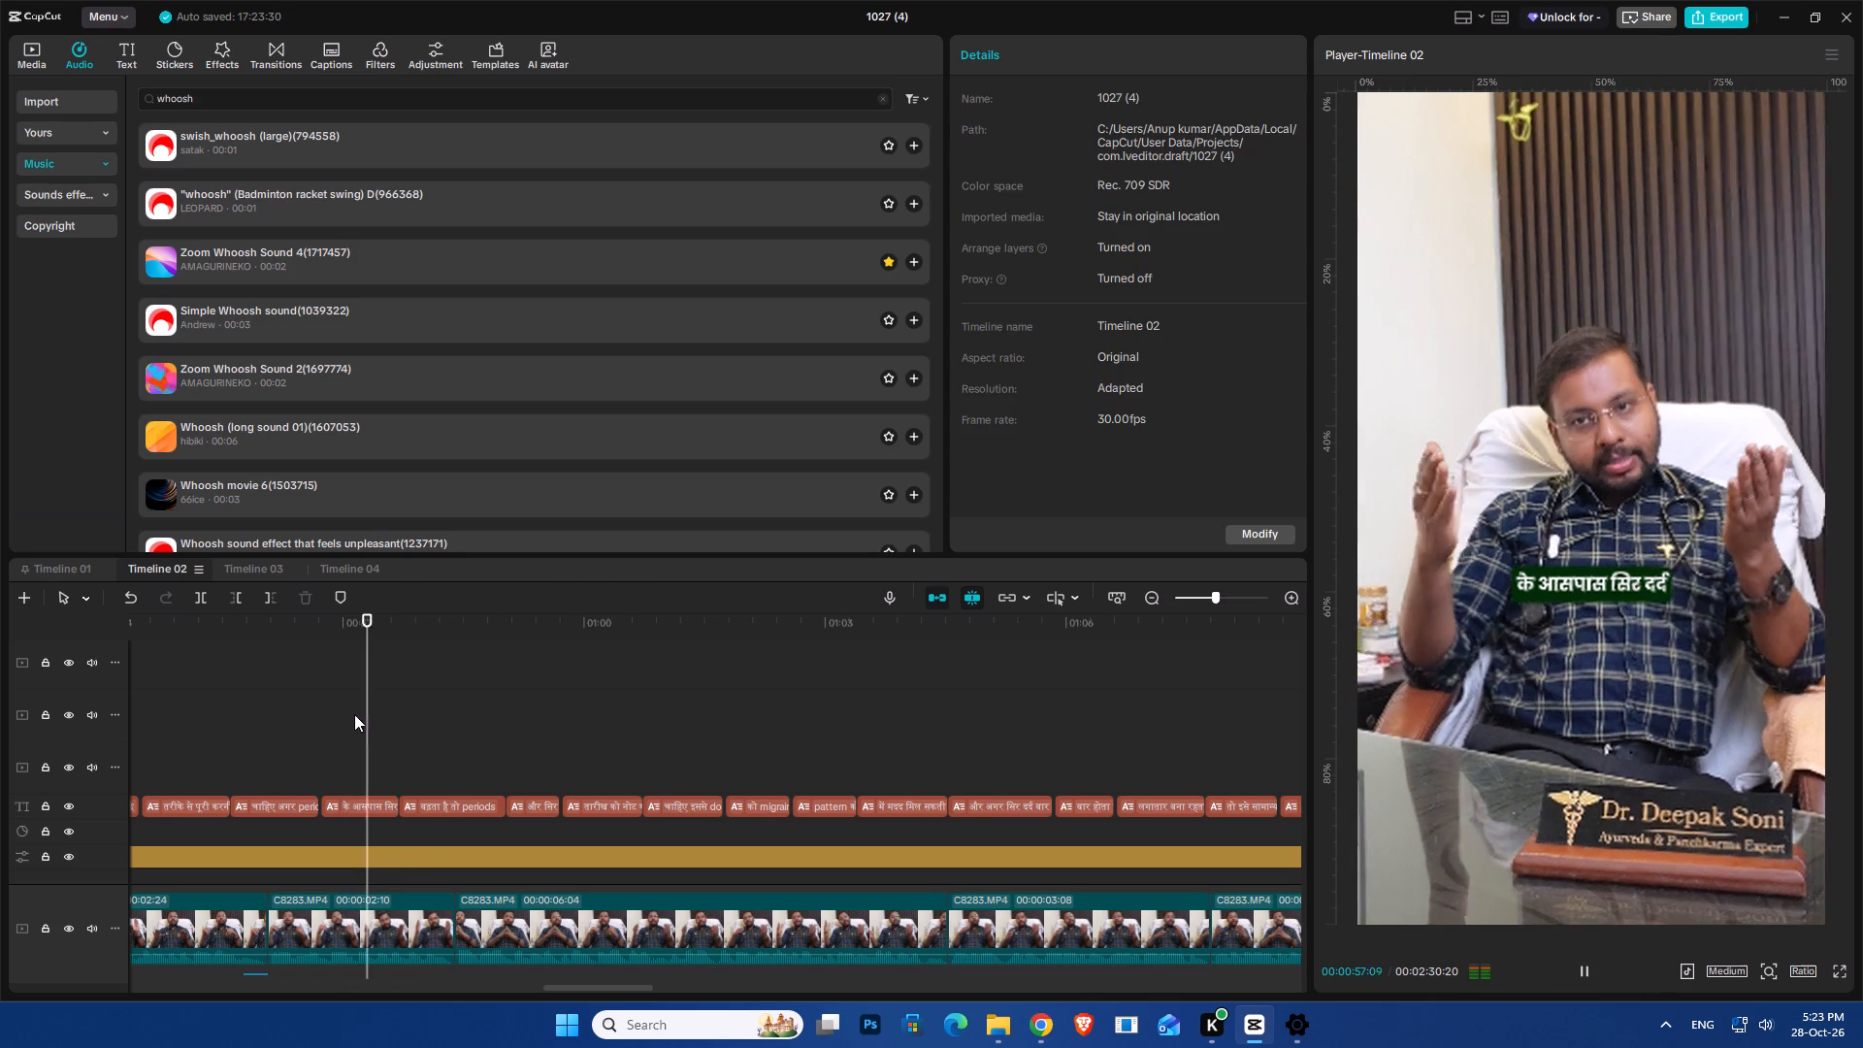
pyautogui.press('space')
# Move the 107% Scale keyframe earlier, to 0:57:14.
pyautogui.keyDown('ctrl'); pyautogui.scroll(6, 343, 948); pyautogui.keyUp('ctrl')
pyautogui.click(383, 937)
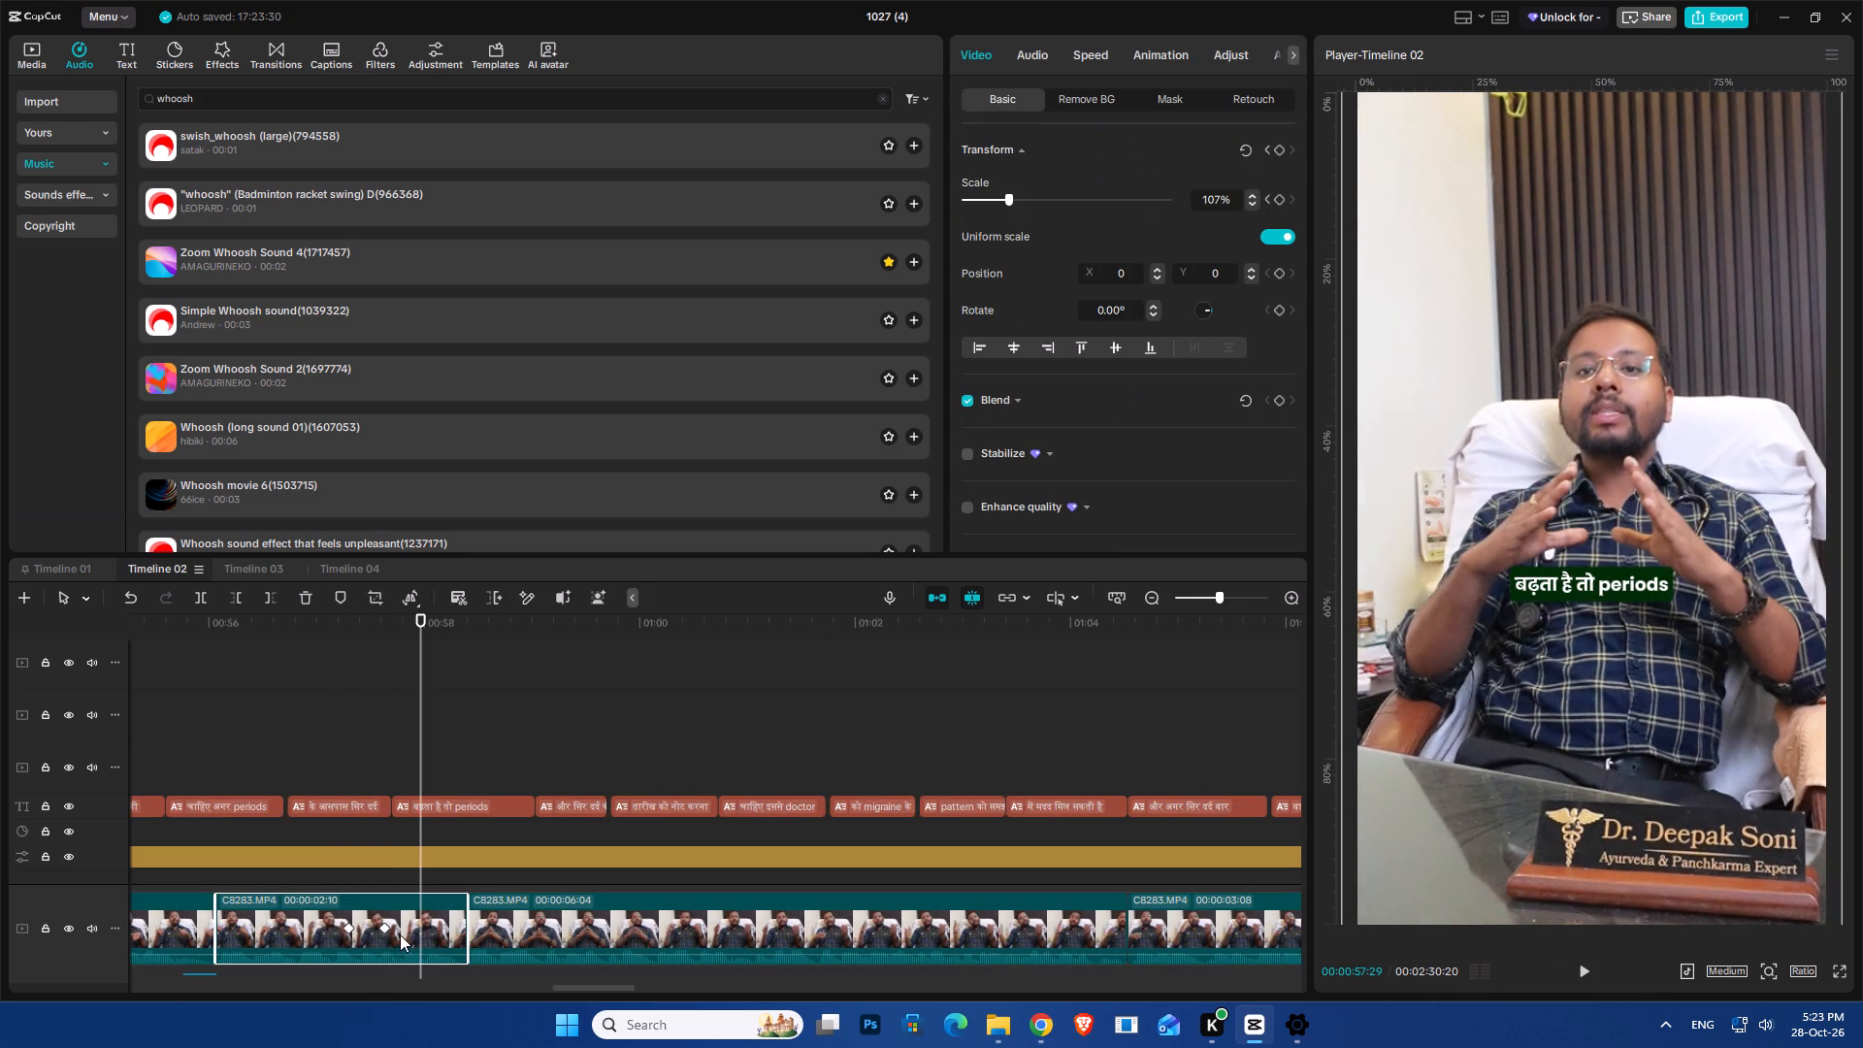
pyautogui.moveTo(381, 927); pyautogui.dragTo(366, 944)
# Apply the Quad Out preset curve to the 107% Scale keyframe.
pyautogui.rightClick(366, 934)
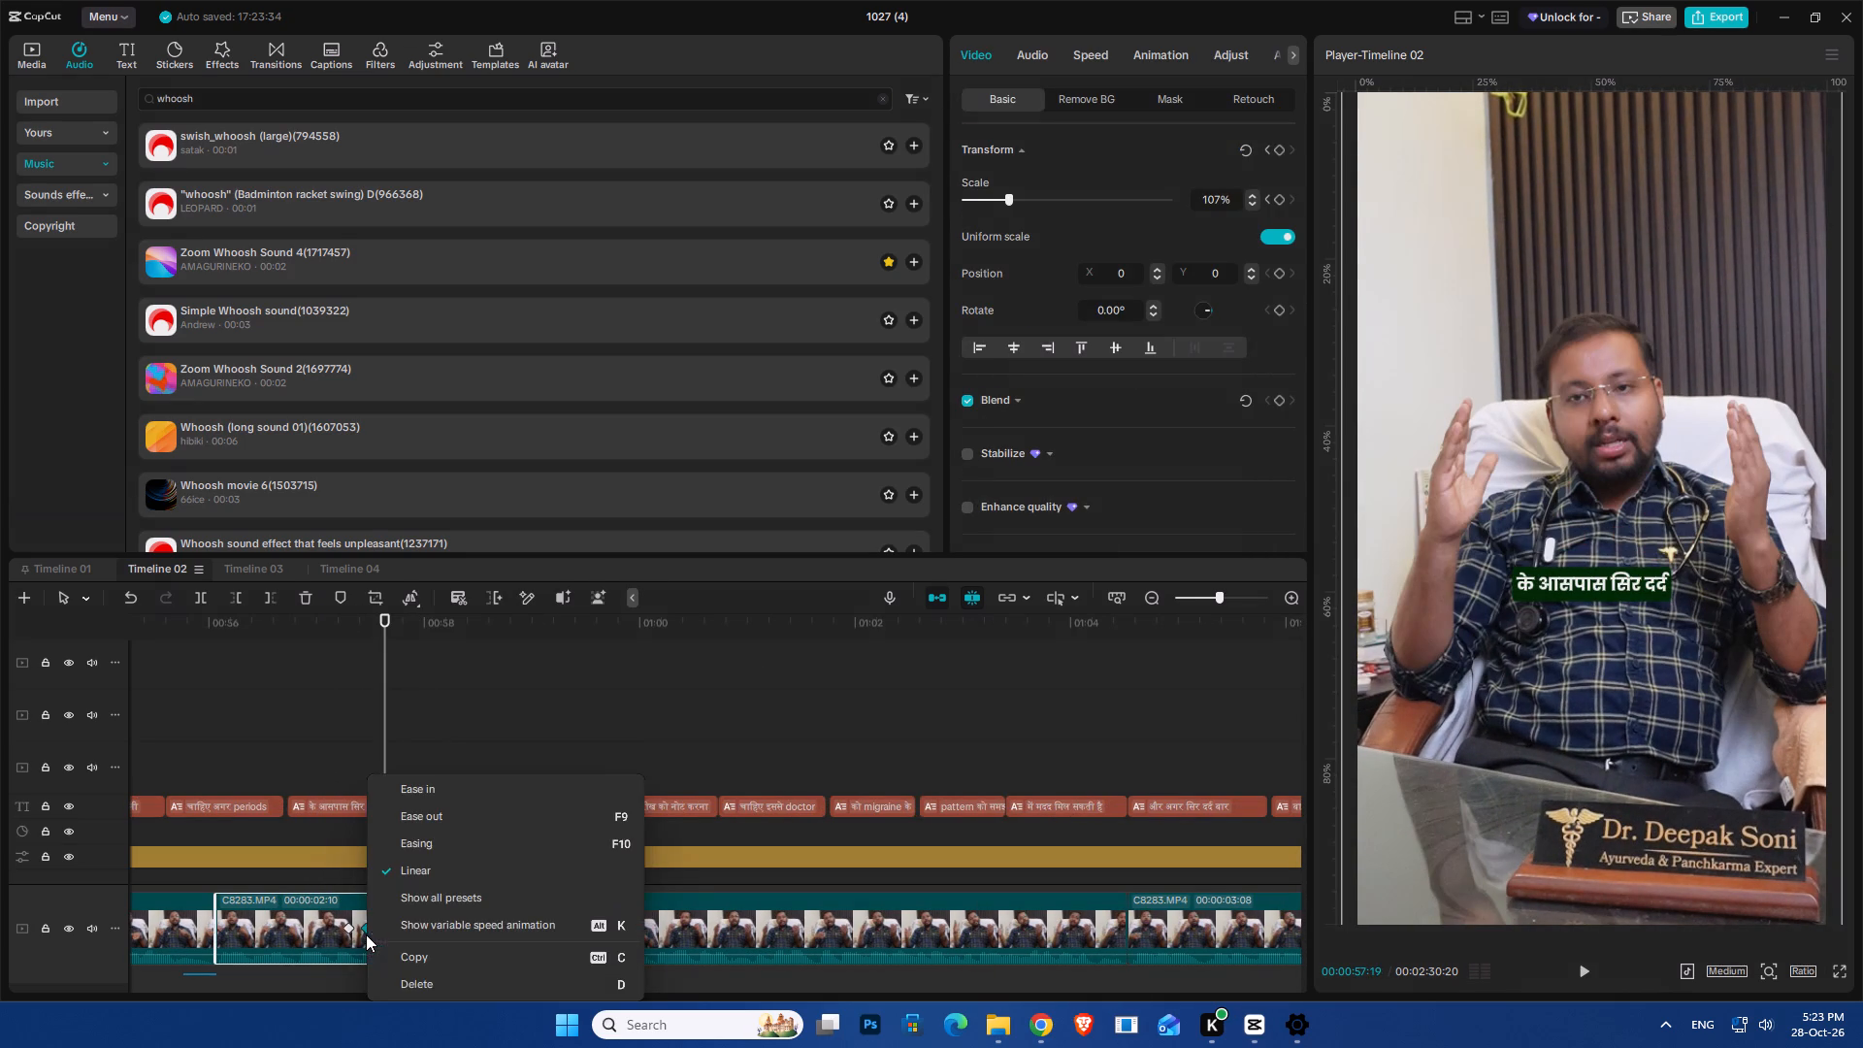
pyautogui.click(475, 905)
pyautogui.click(604, 841)
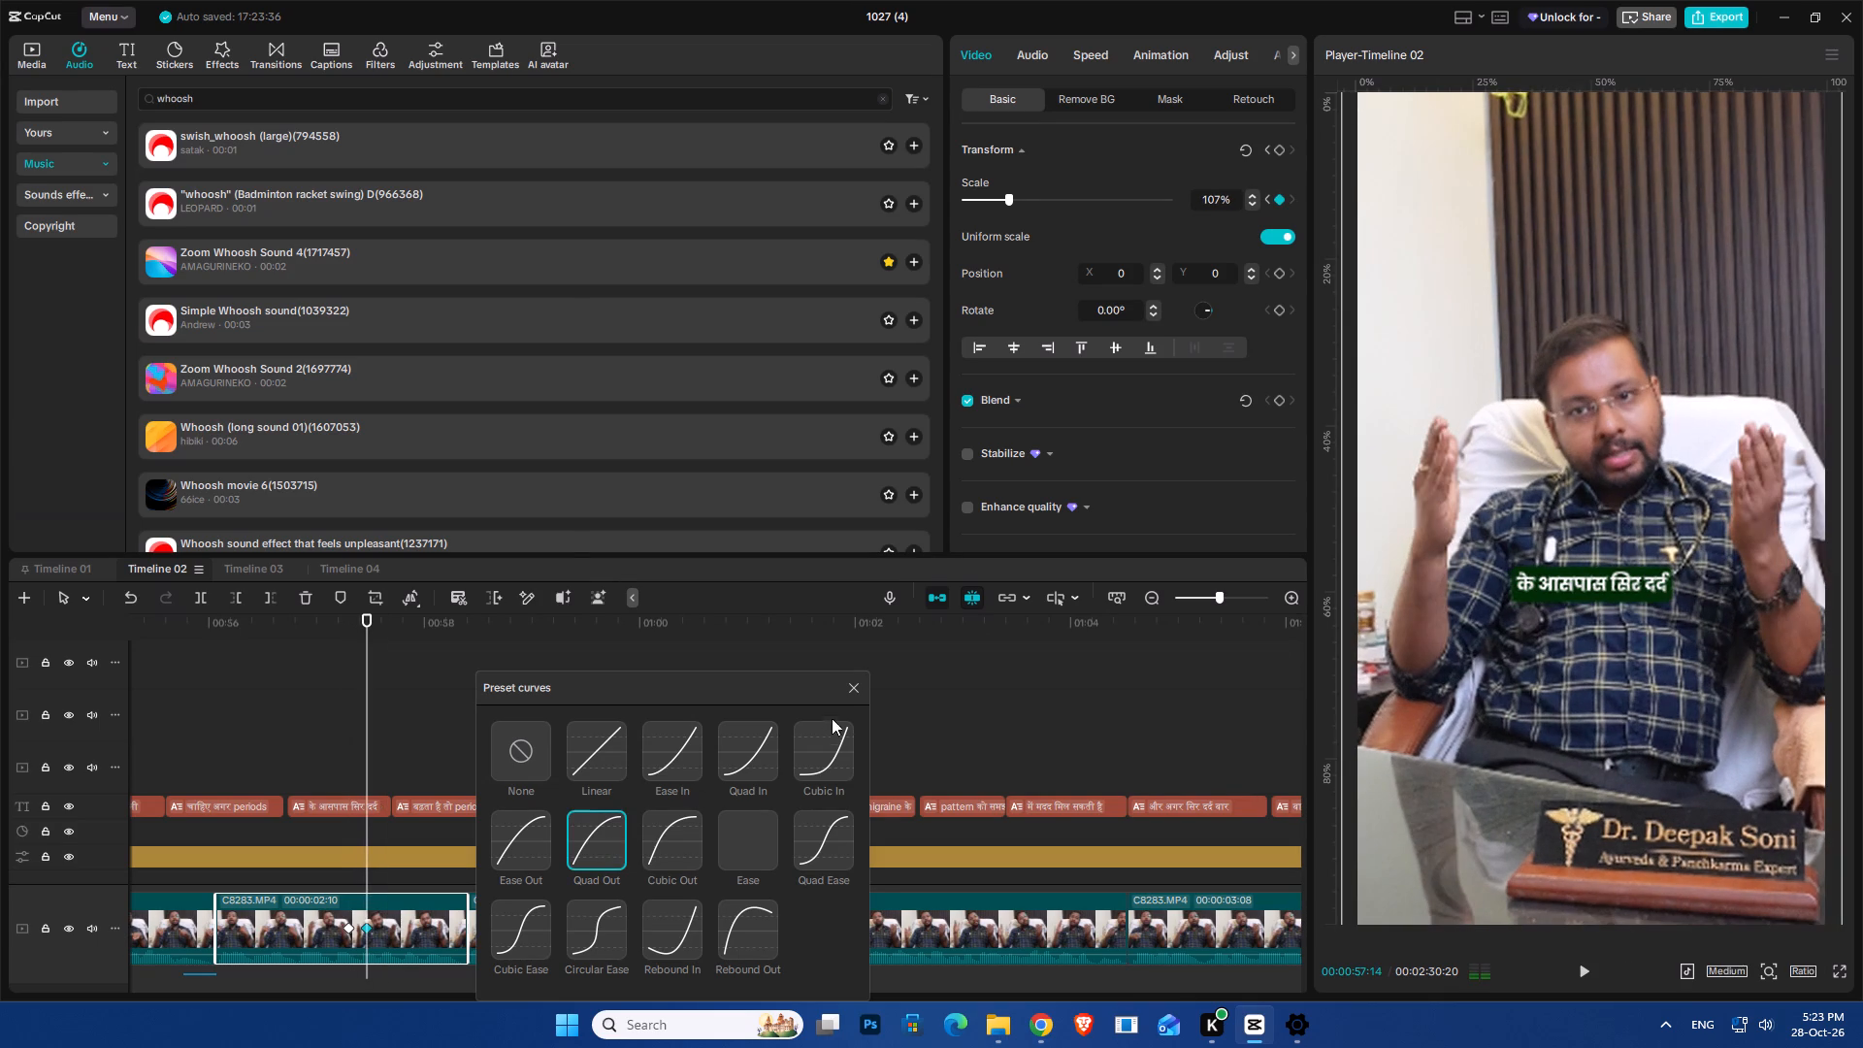
pyautogui.click(854, 684)
pyautogui.click(275, 746)
pyautogui.press('space')
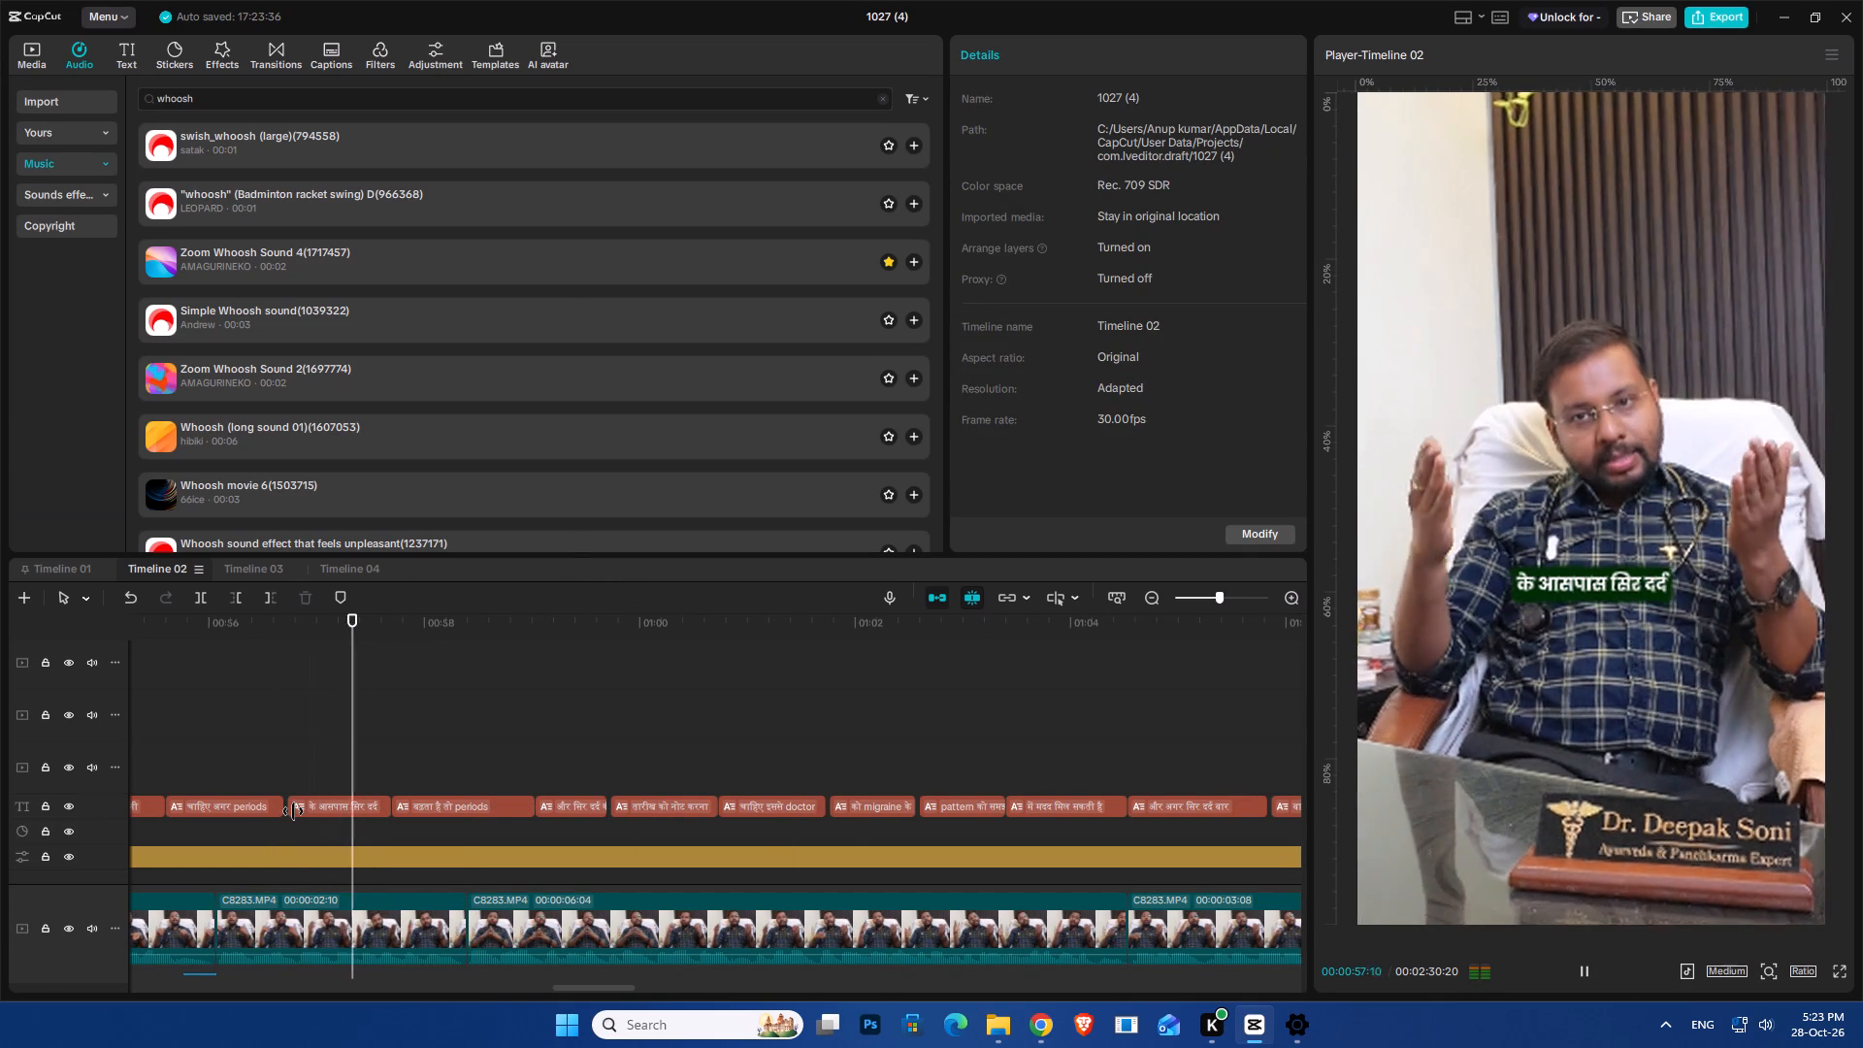
# Apply the Ease Out preset curve to the 107% Scale keyframe on the talking-head clip captioned "के आसपास सिर दर्द".
pyautogui.press('space')
pyautogui.click(293, 923)
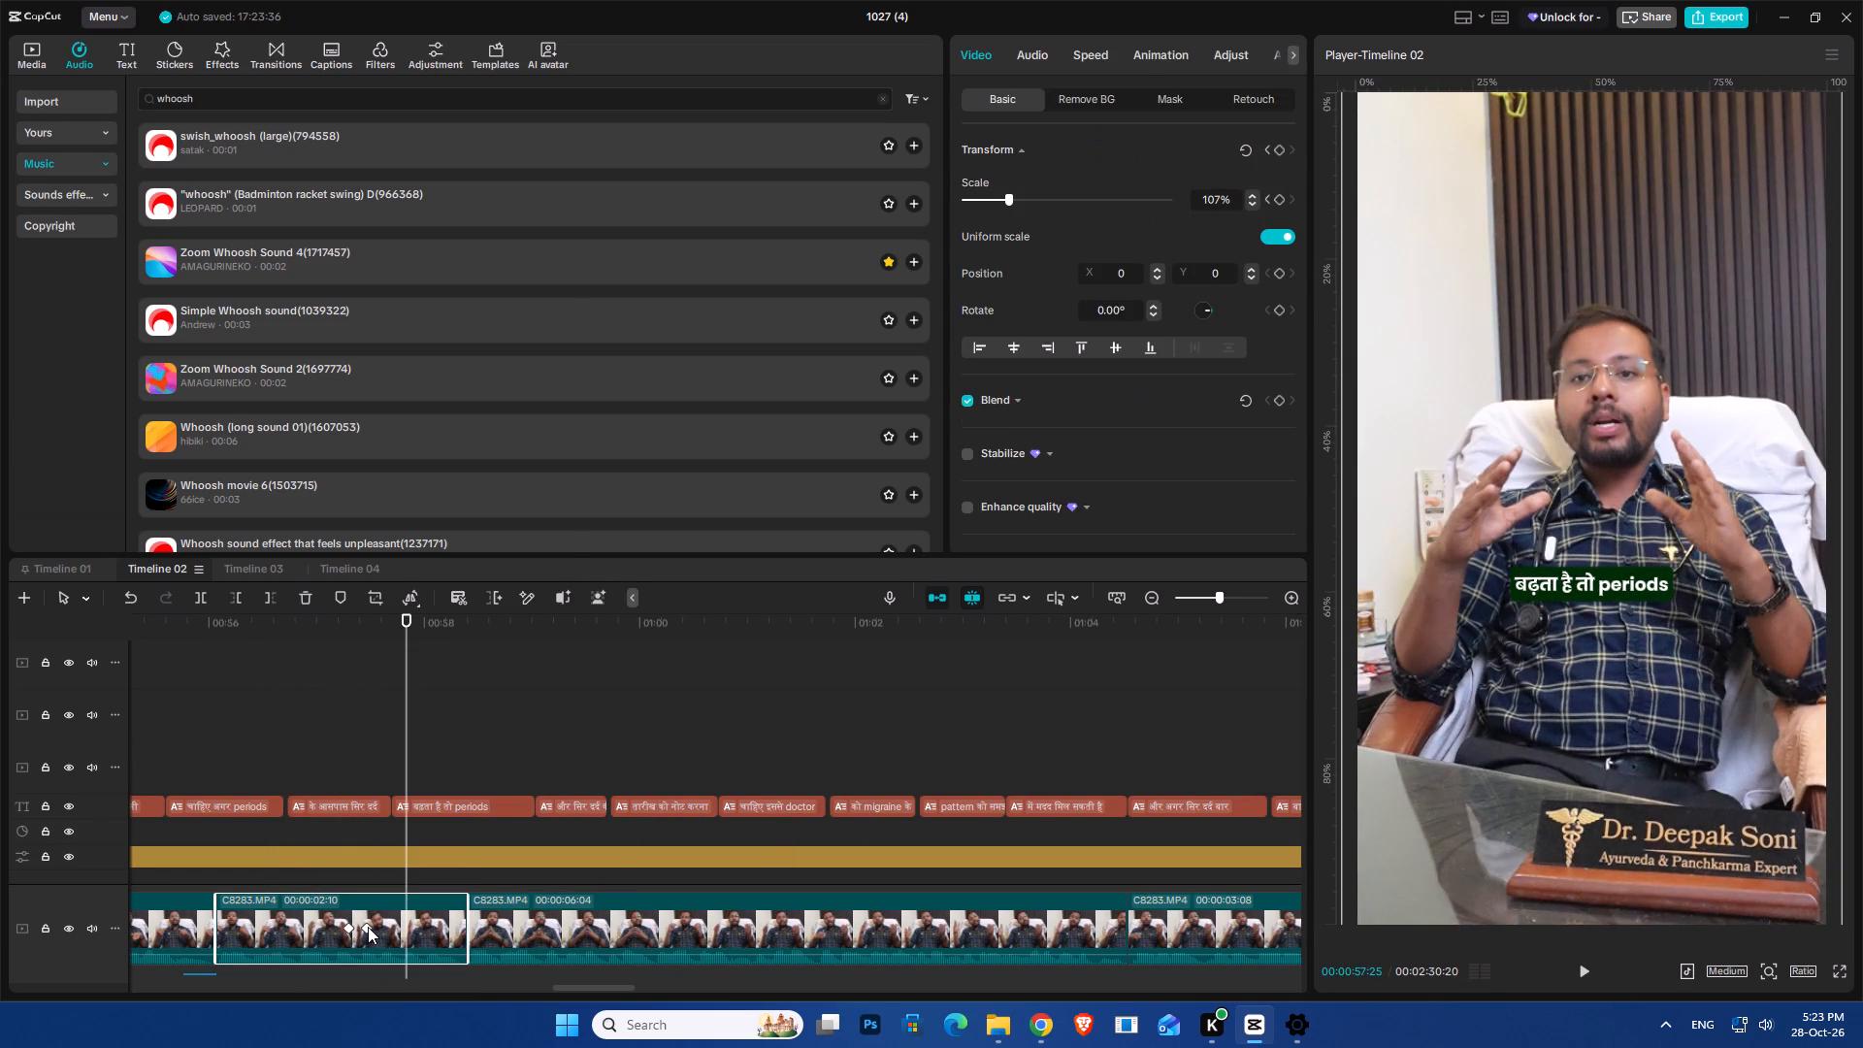
pyautogui.click(368, 927)
pyautogui.rightClick(376, 926)
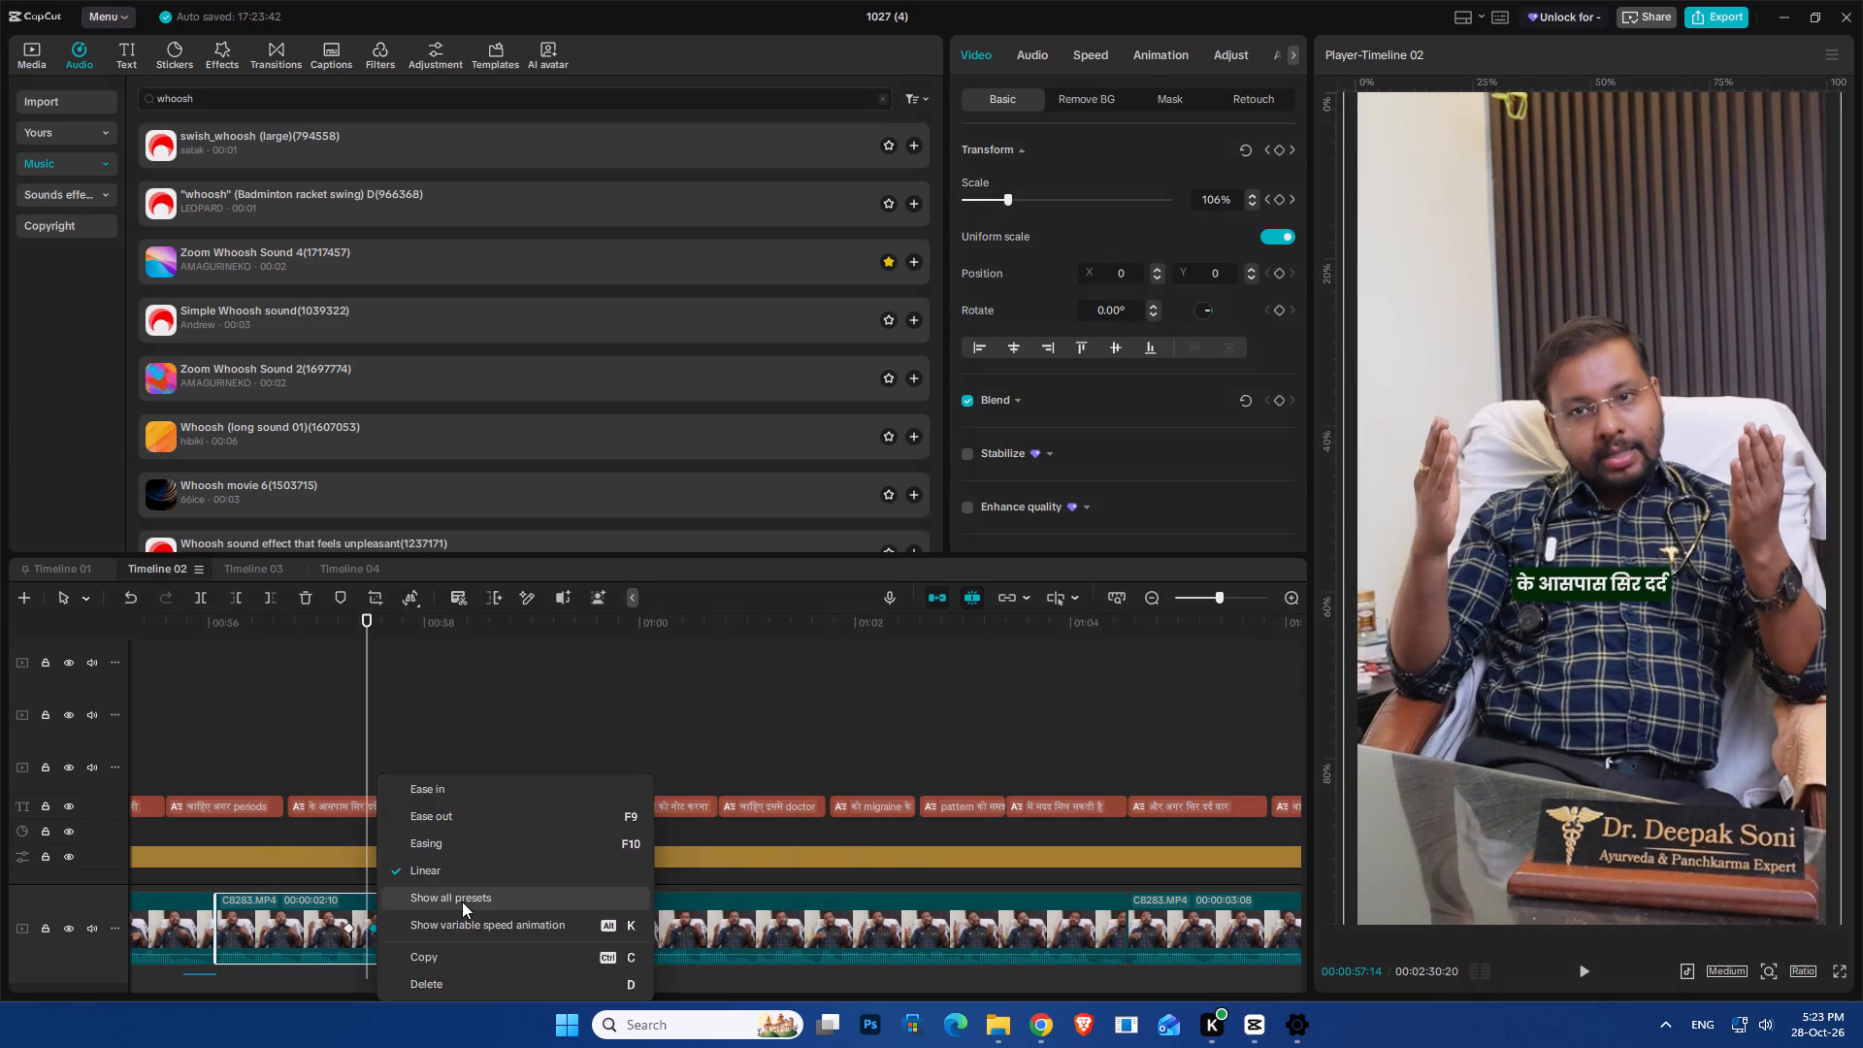
pyautogui.click(462, 901)
pyautogui.click(521, 837)
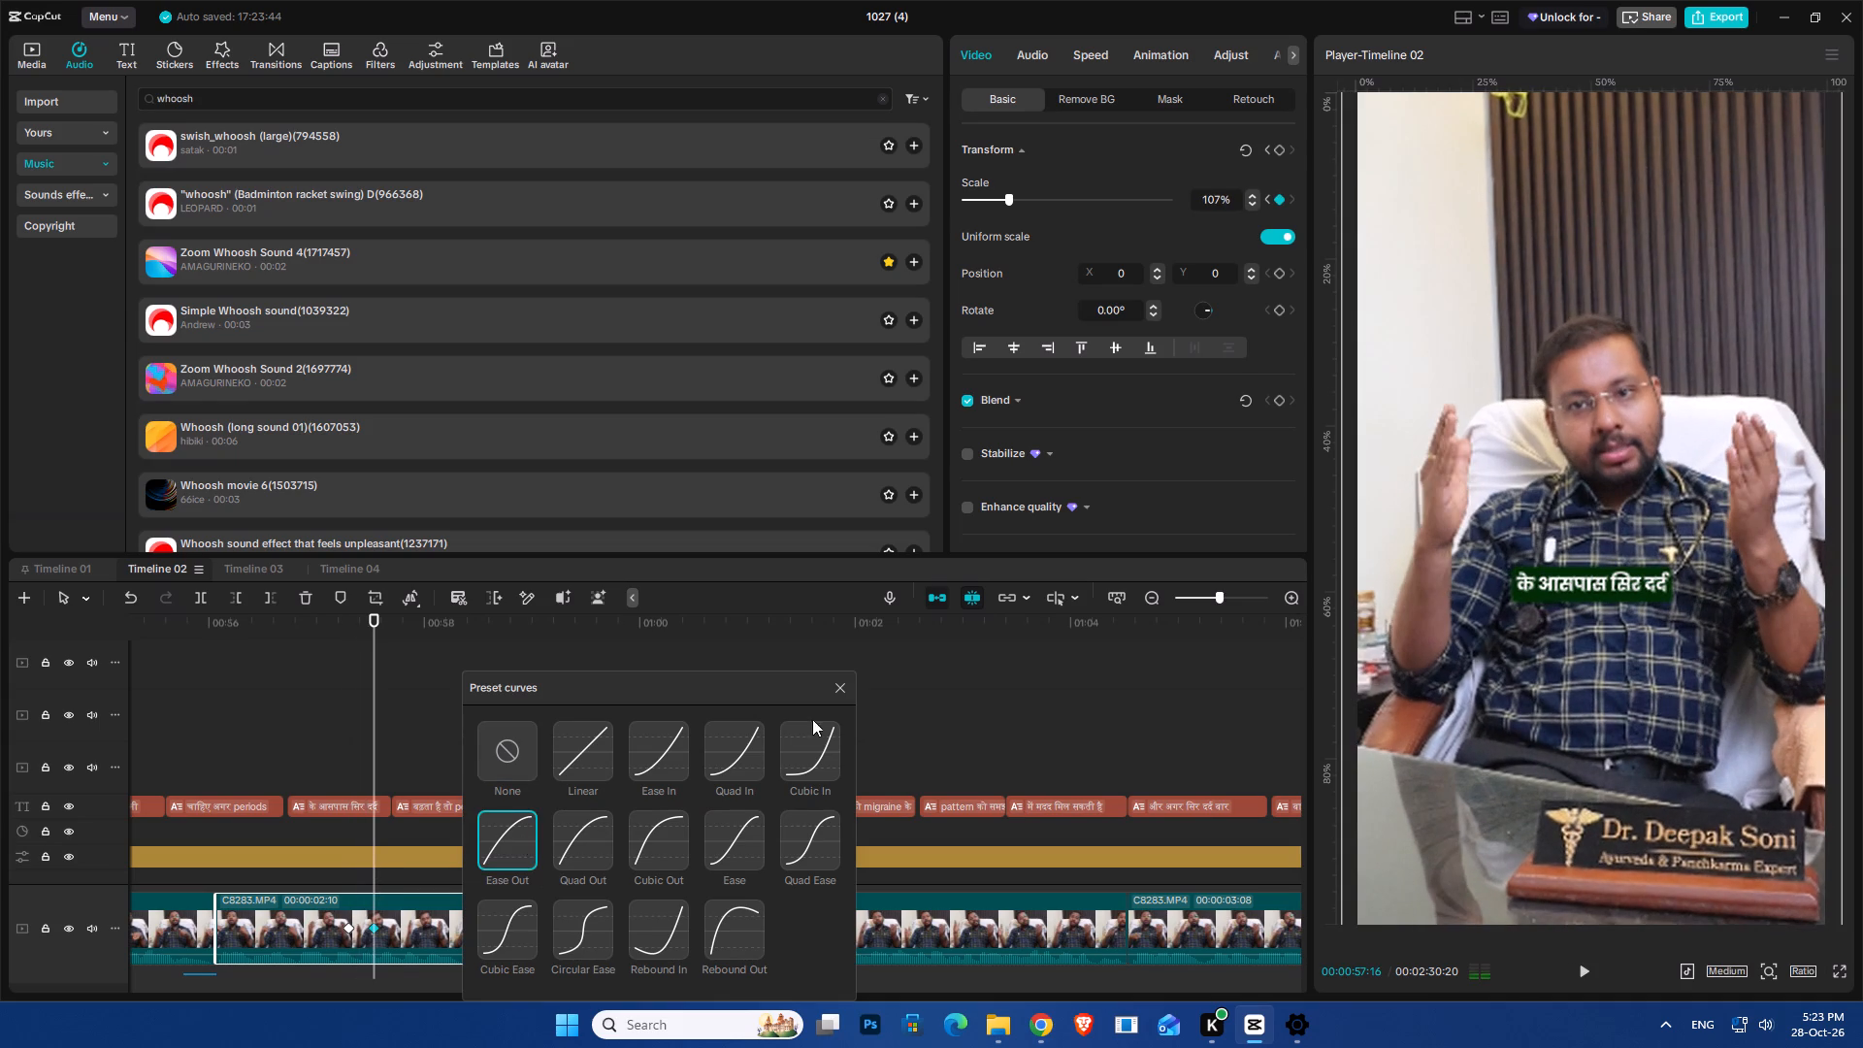
pyautogui.click(839, 690)
# Paste the copied flash-transition compound clips with their camera-click sound and centre the transition on the talking-head cut at 0:58:12.
pyautogui.press('space')
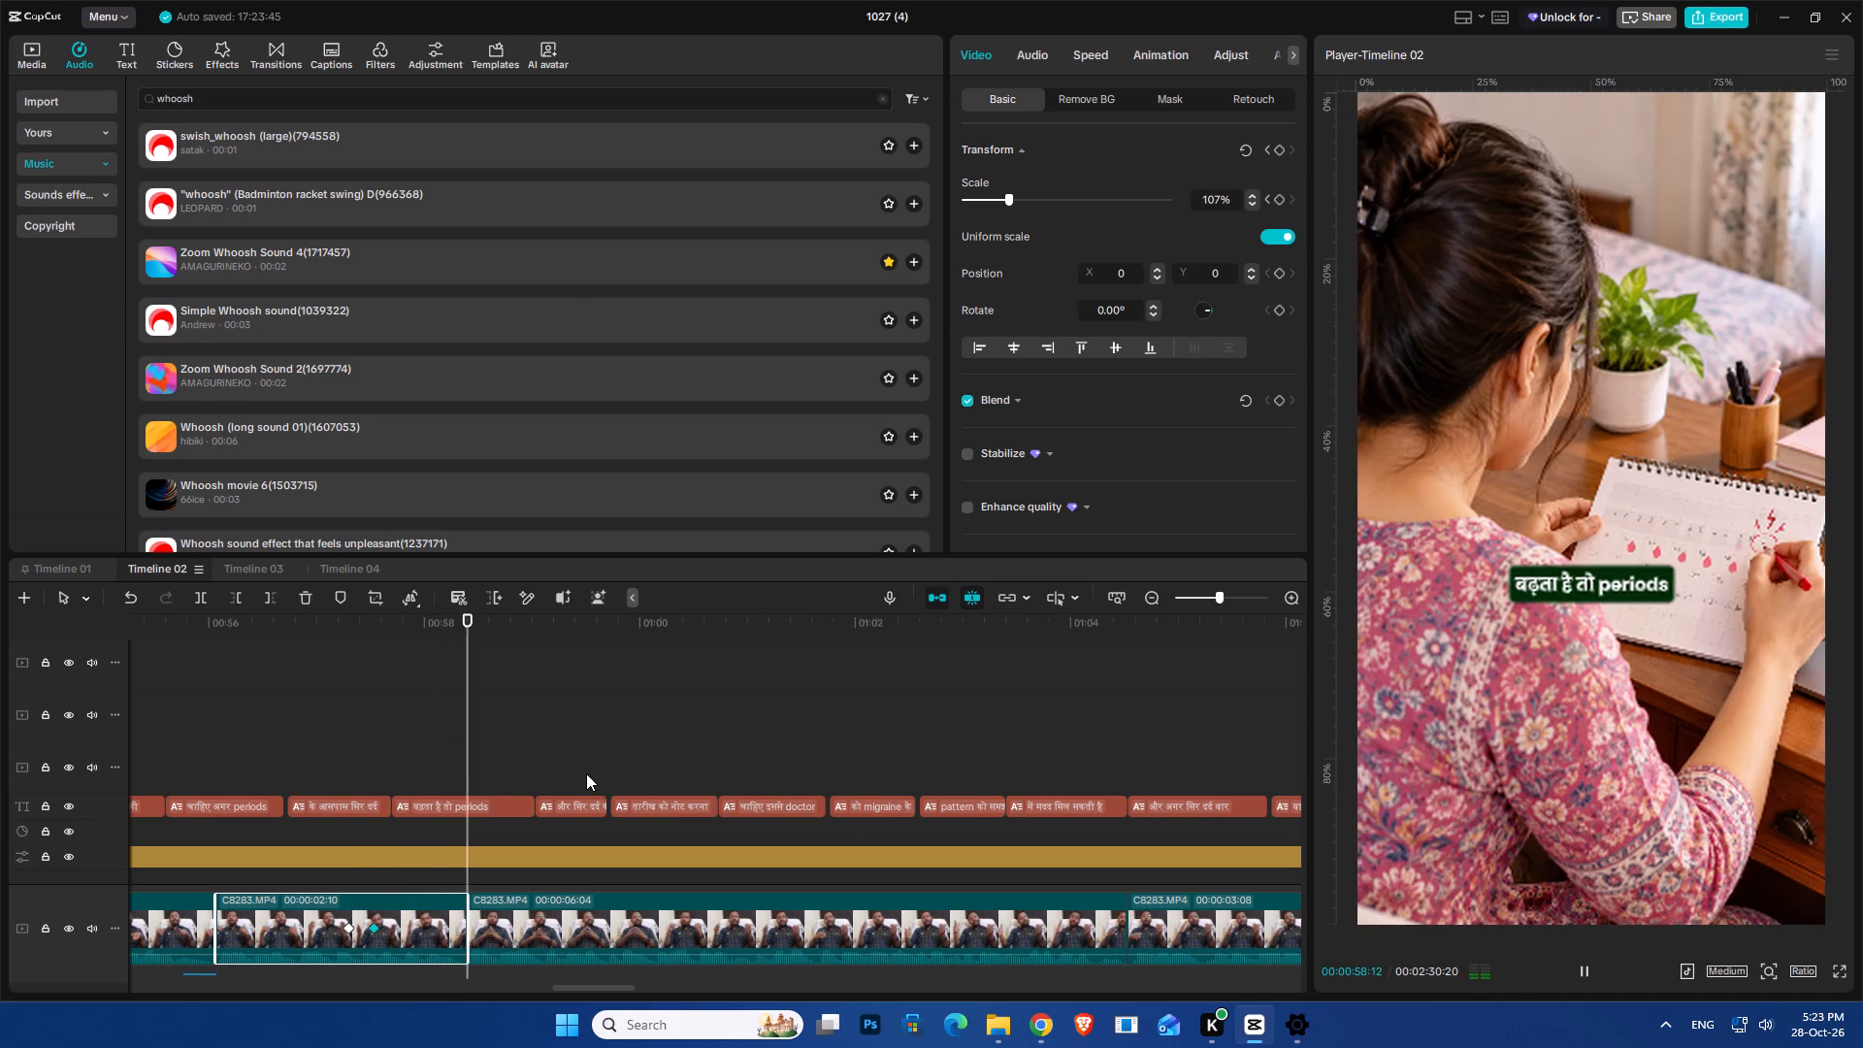
pyautogui.press('space')
pyautogui.press('space')
pyautogui.press('space')
pyautogui.click(478, 754)
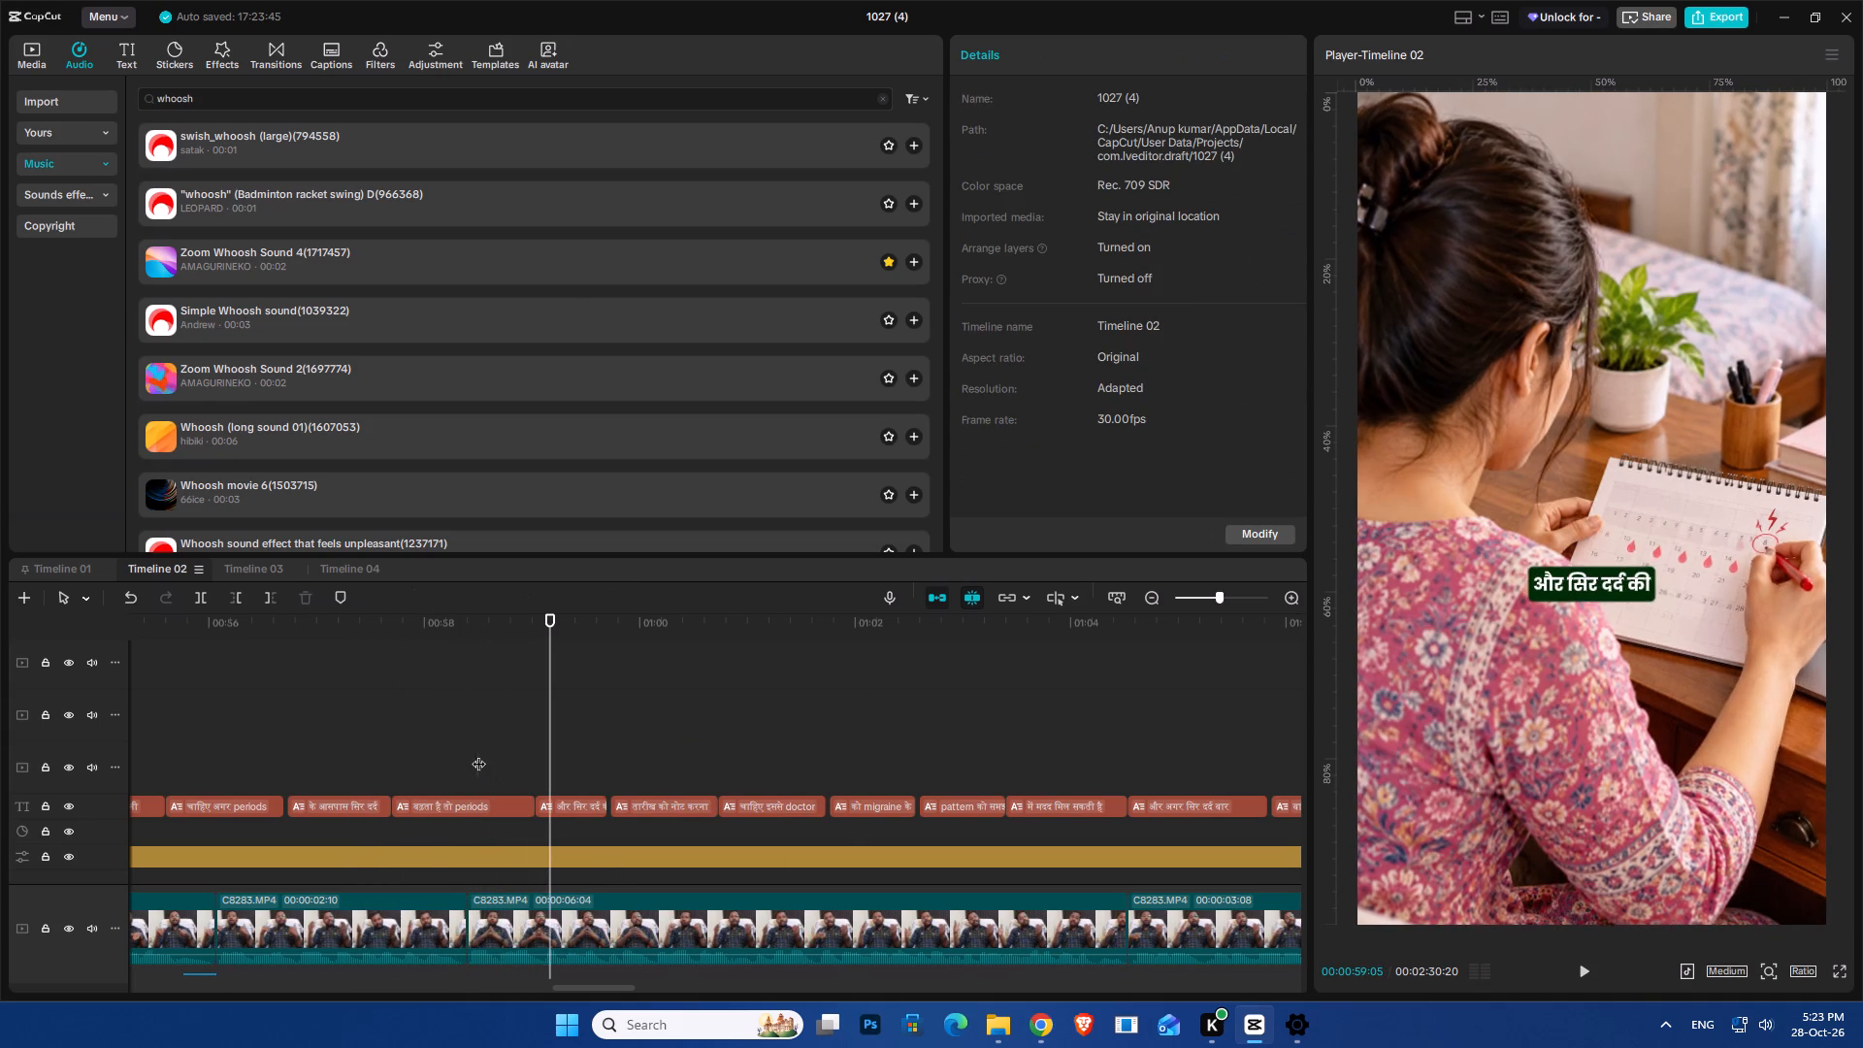
pyautogui.moveTo(478, 754); pyautogui.dragTo(468, 775)
pyautogui.hotkey('ctrl', 'v')
pyautogui.keyDown('ctrl'); pyautogui.scroll(7, 498, 806); pyautogui.keyUp('ctrl')
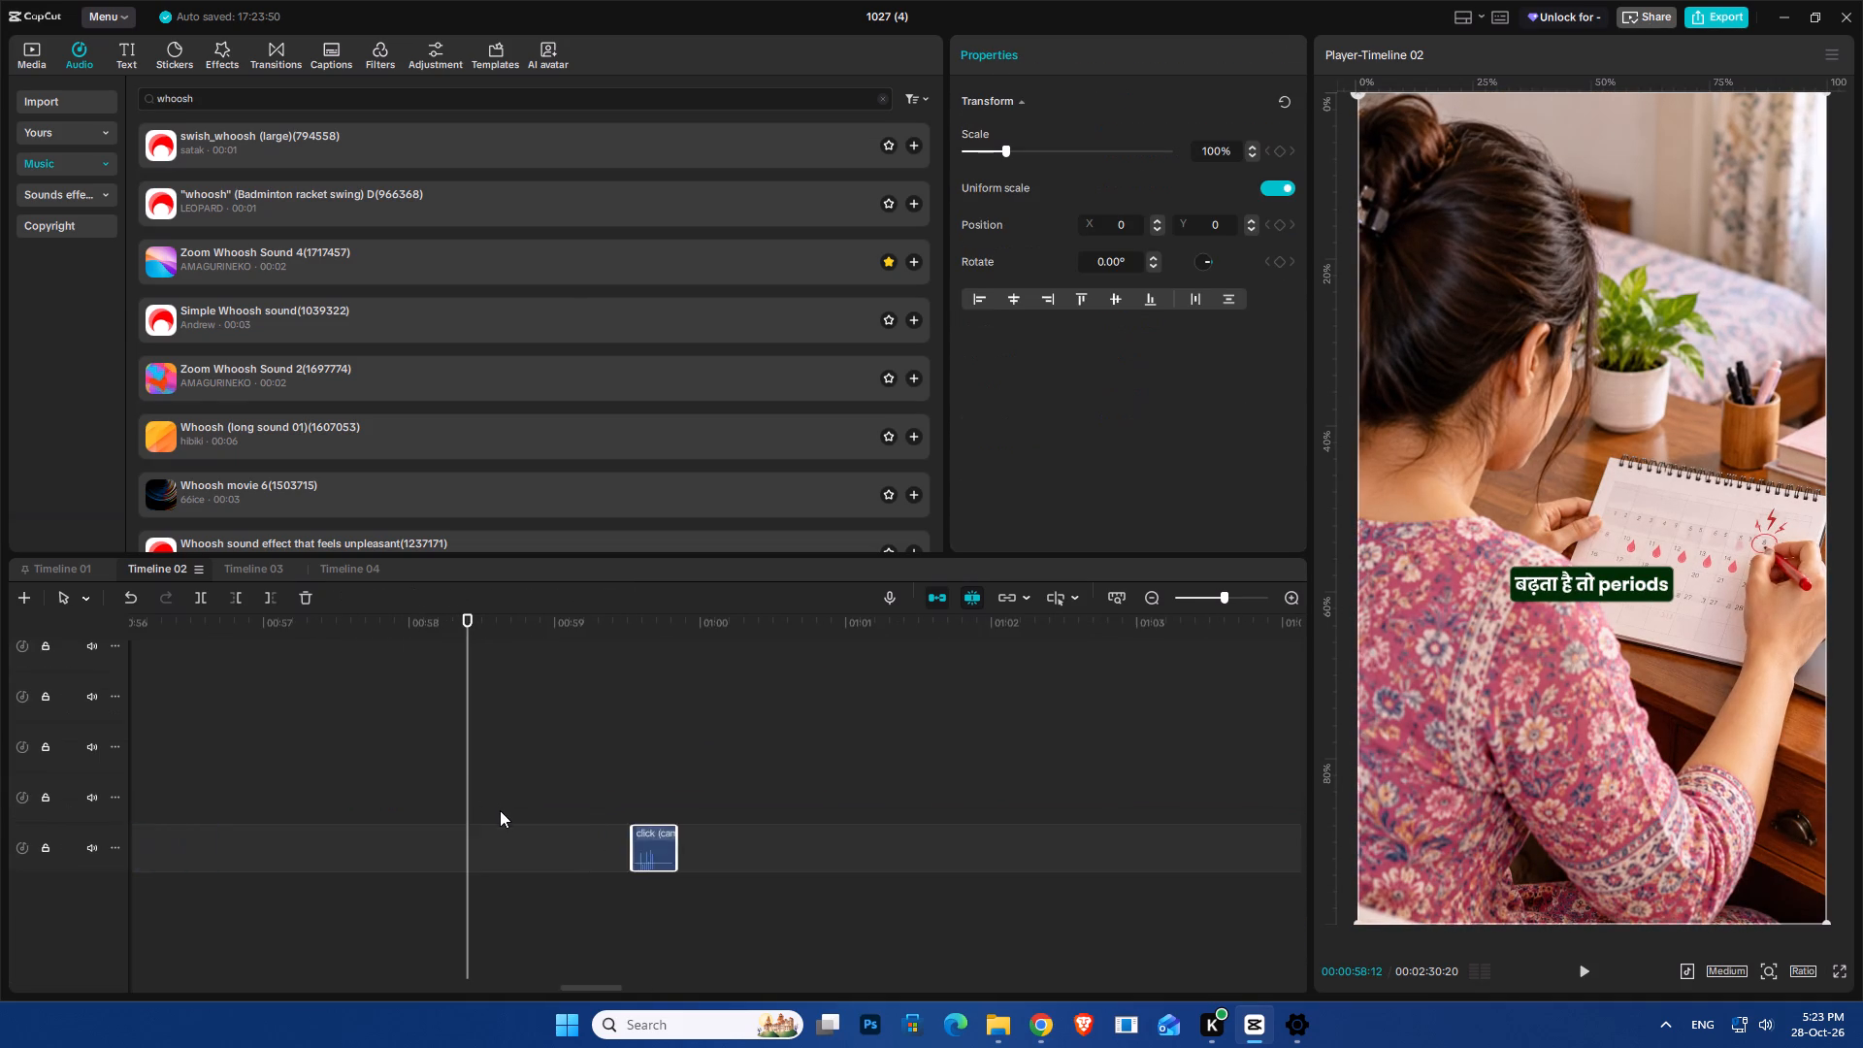
pyautogui.keyDown('ctrl'); pyautogui.scroll(20, 500, 810); pyautogui.keyUp('ctrl')
pyautogui.keyDown('ctrl'); pyautogui.scroll(20, 500, 810); pyautogui.keyUp('ctrl')
pyautogui.keyDown('ctrl'); pyautogui.scroll(5, 500, 810); pyautogui.keyUp('ctrl')
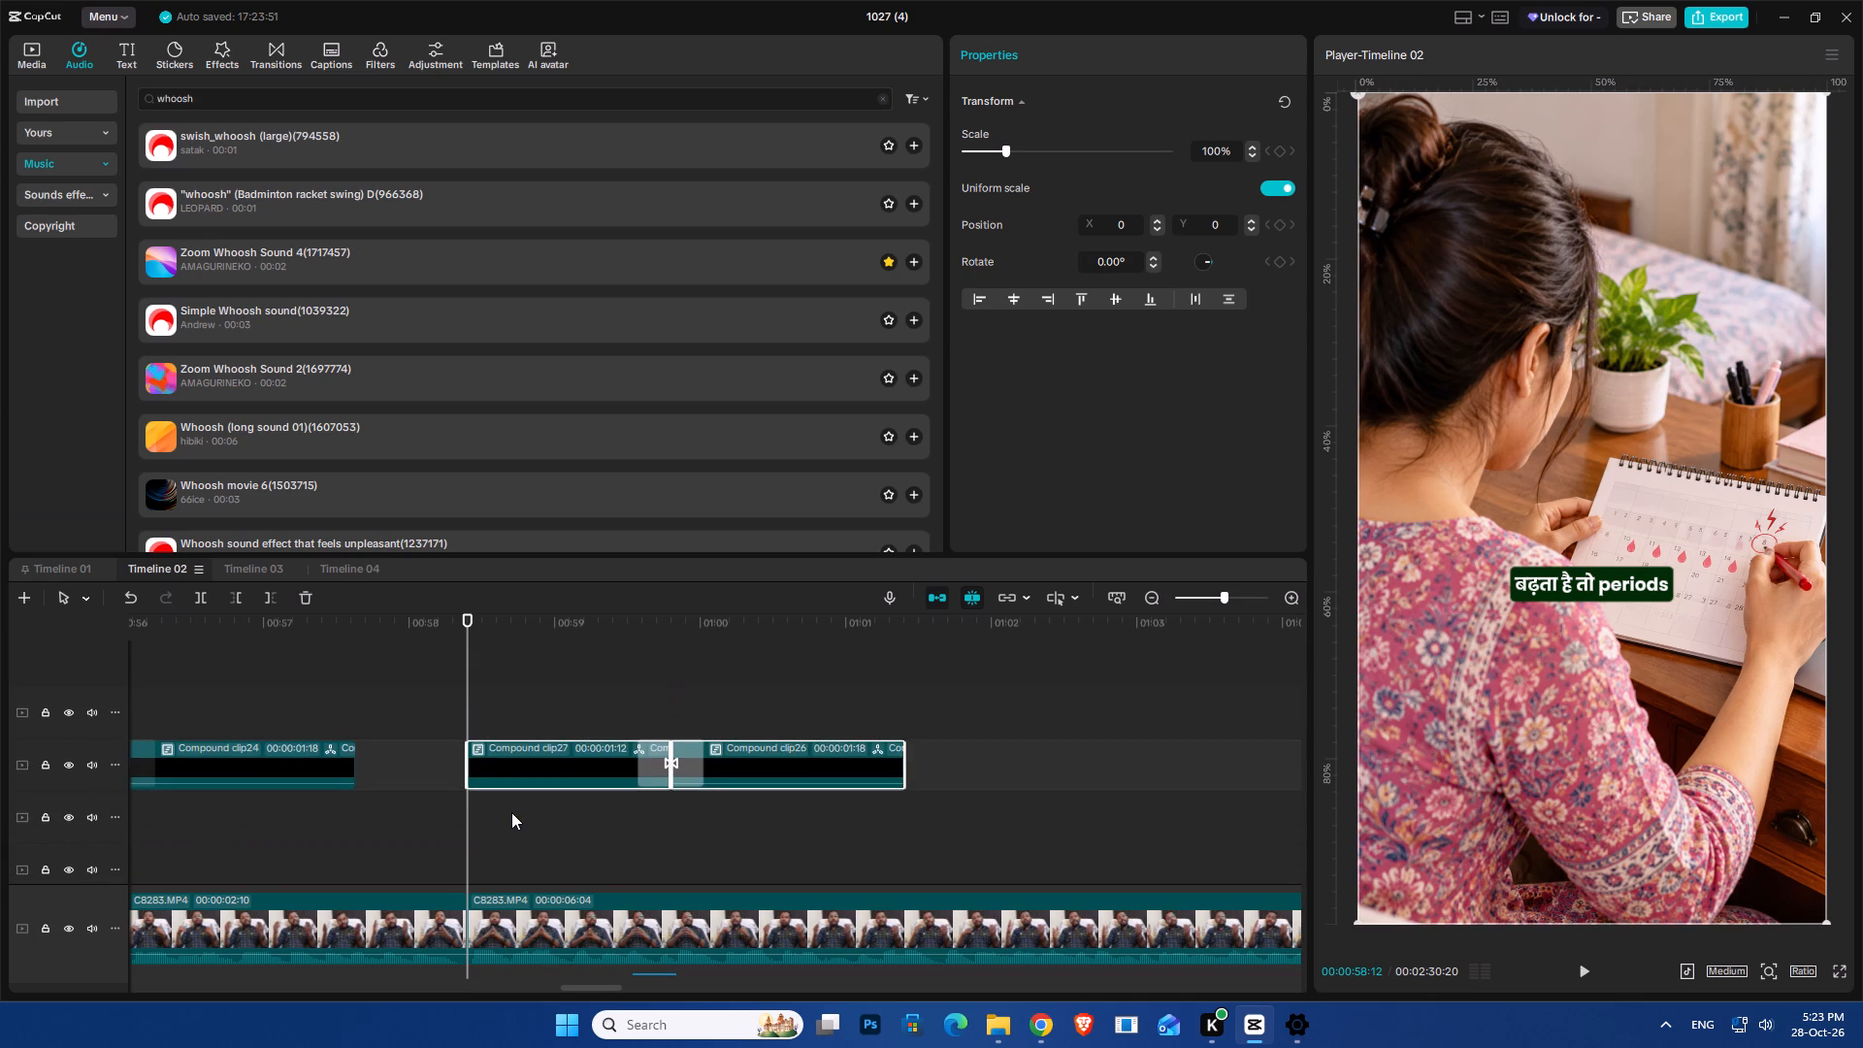
pyautogui.moveTo(746, 773); pyautogui.dragTo(545, 741)
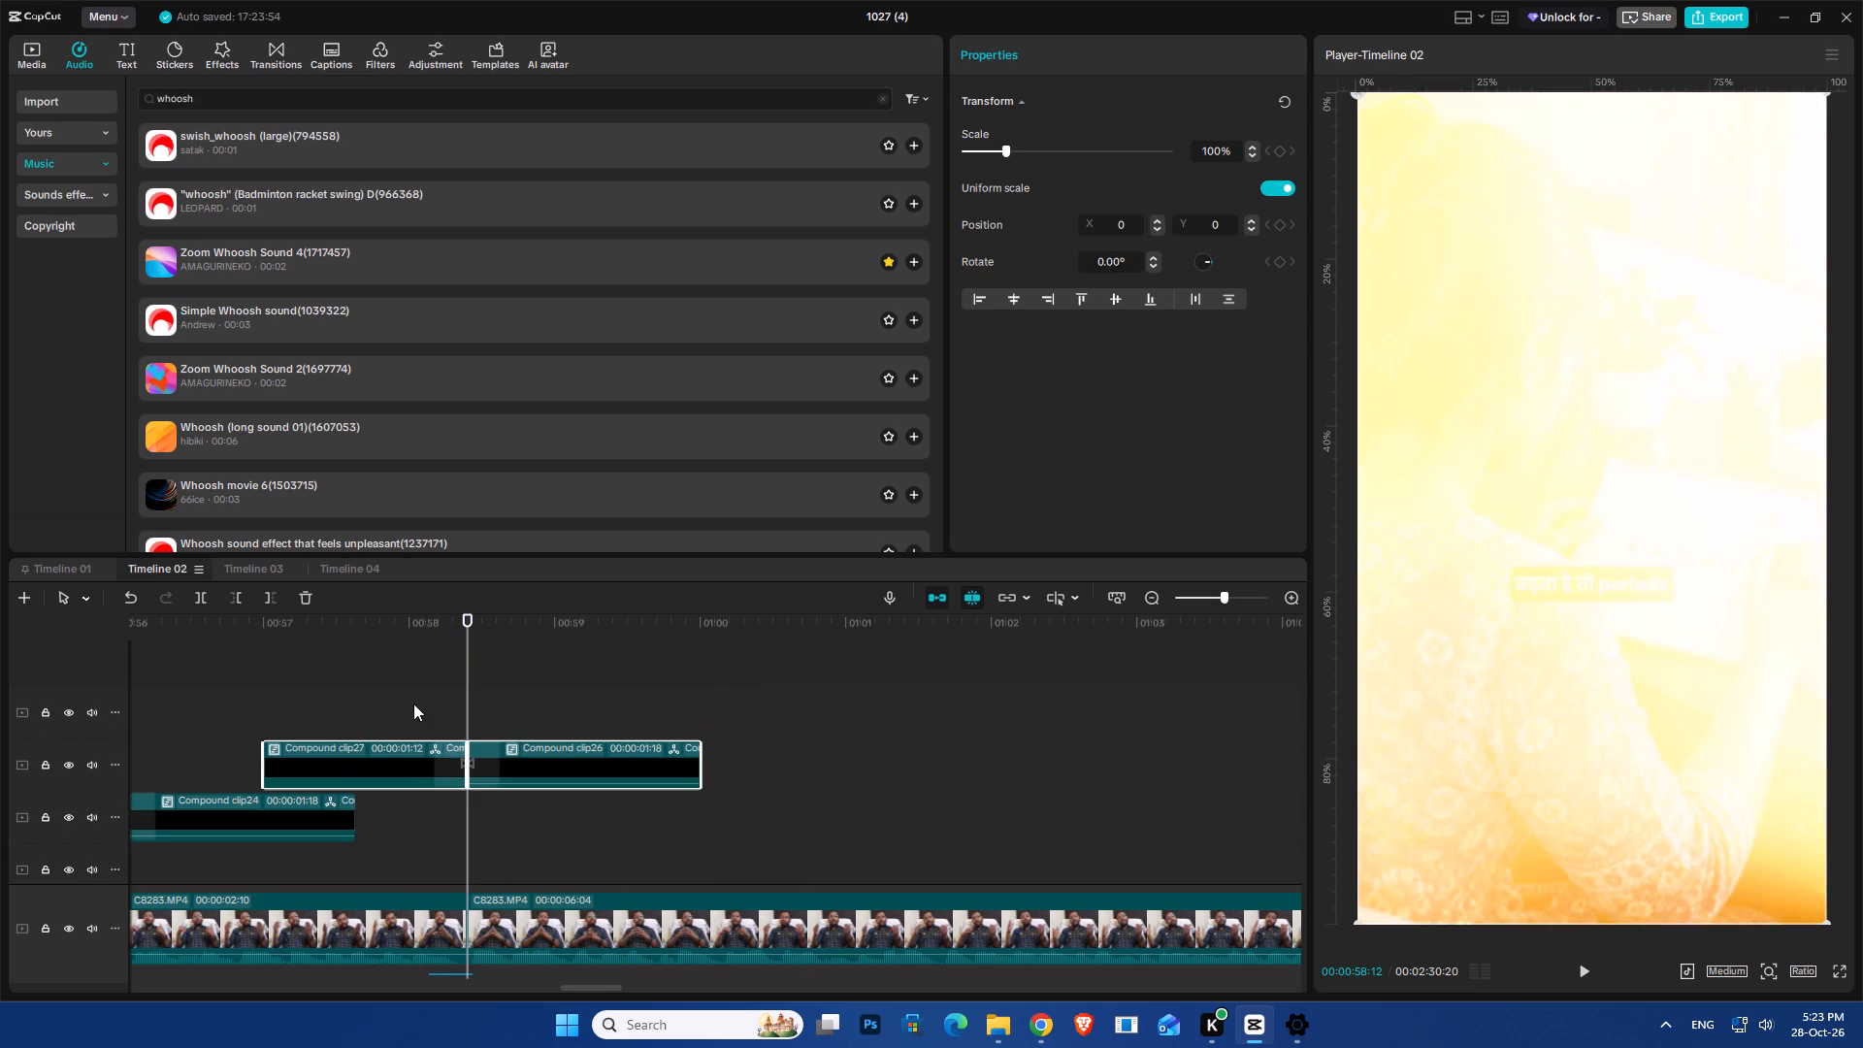
pyautogui.click(409, 701)
pyautogui.press('space')
pyautogui.press('space')
pyautogui.press('space')
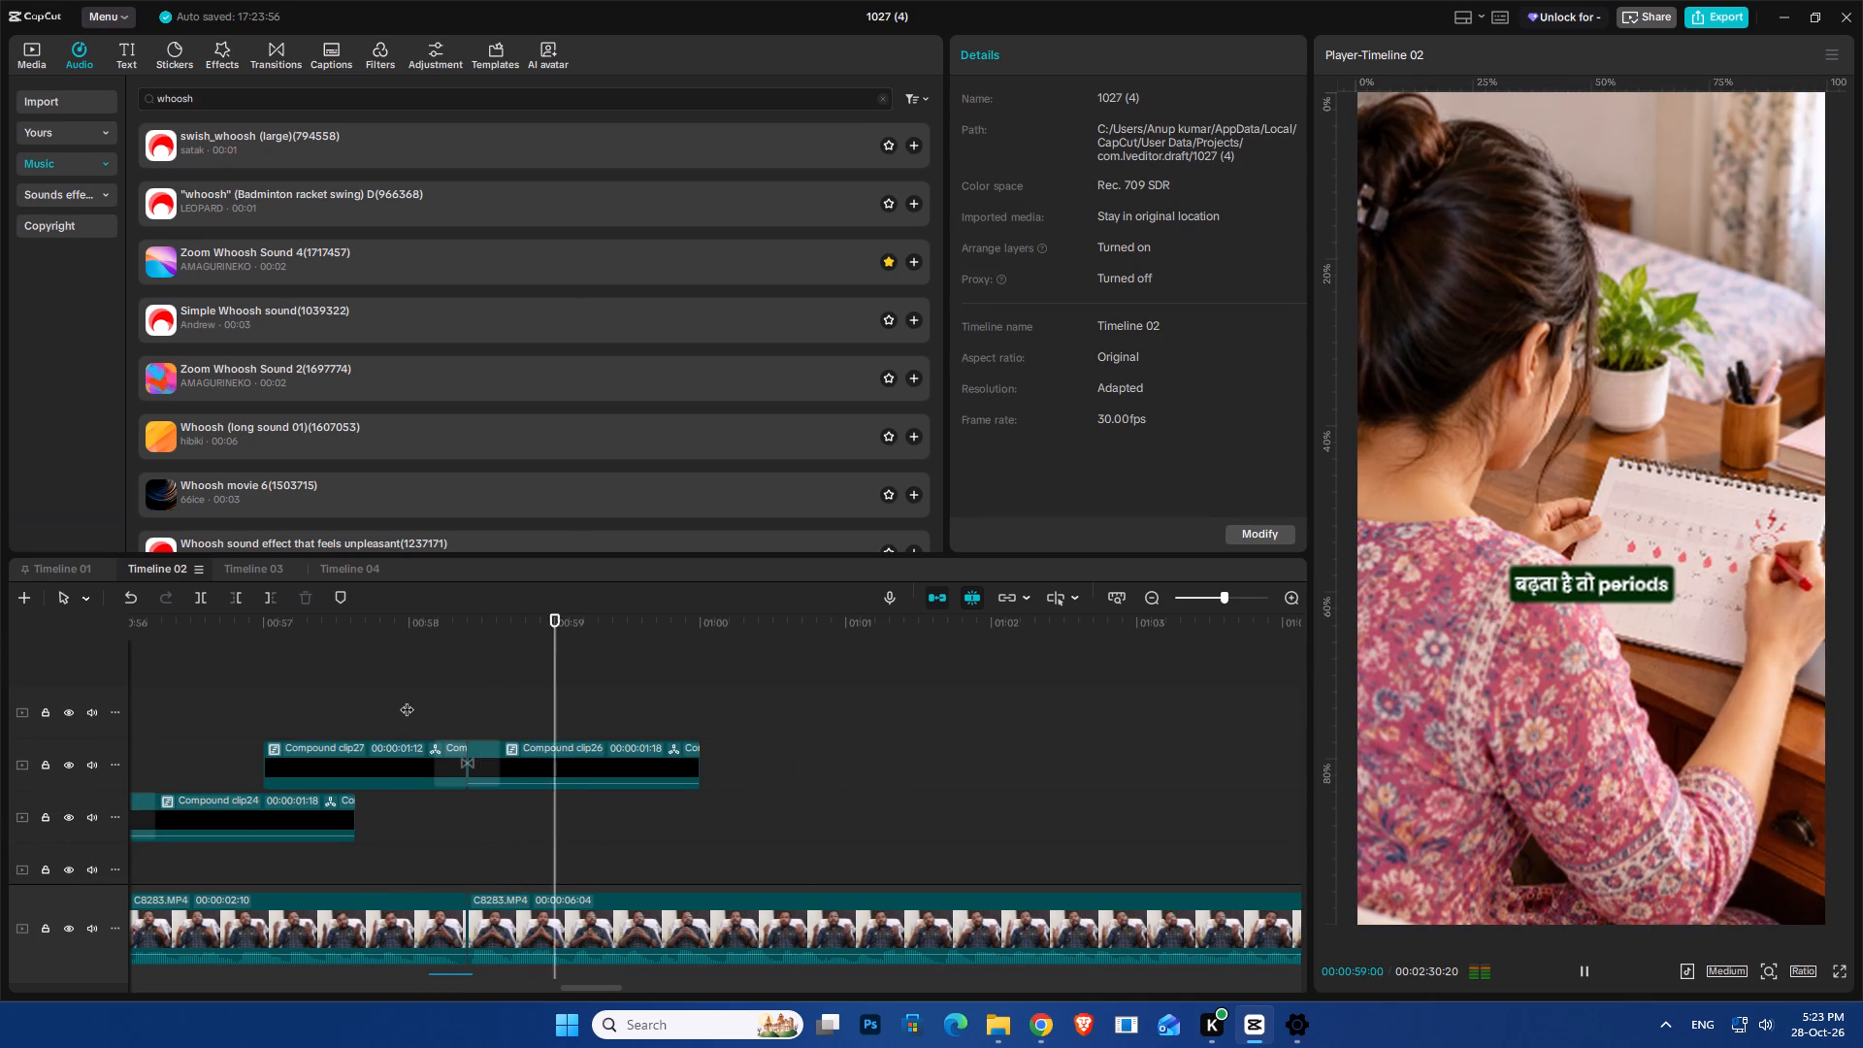
# Add a 100% Scale keyframe at 1:02:03 on the talking-head clip captioned "को migraine के".
pyautogui.keyDown('ctrl'); pyautogui.scroll(-14, 588, 788); pyautogui.keyUp('ctrl')
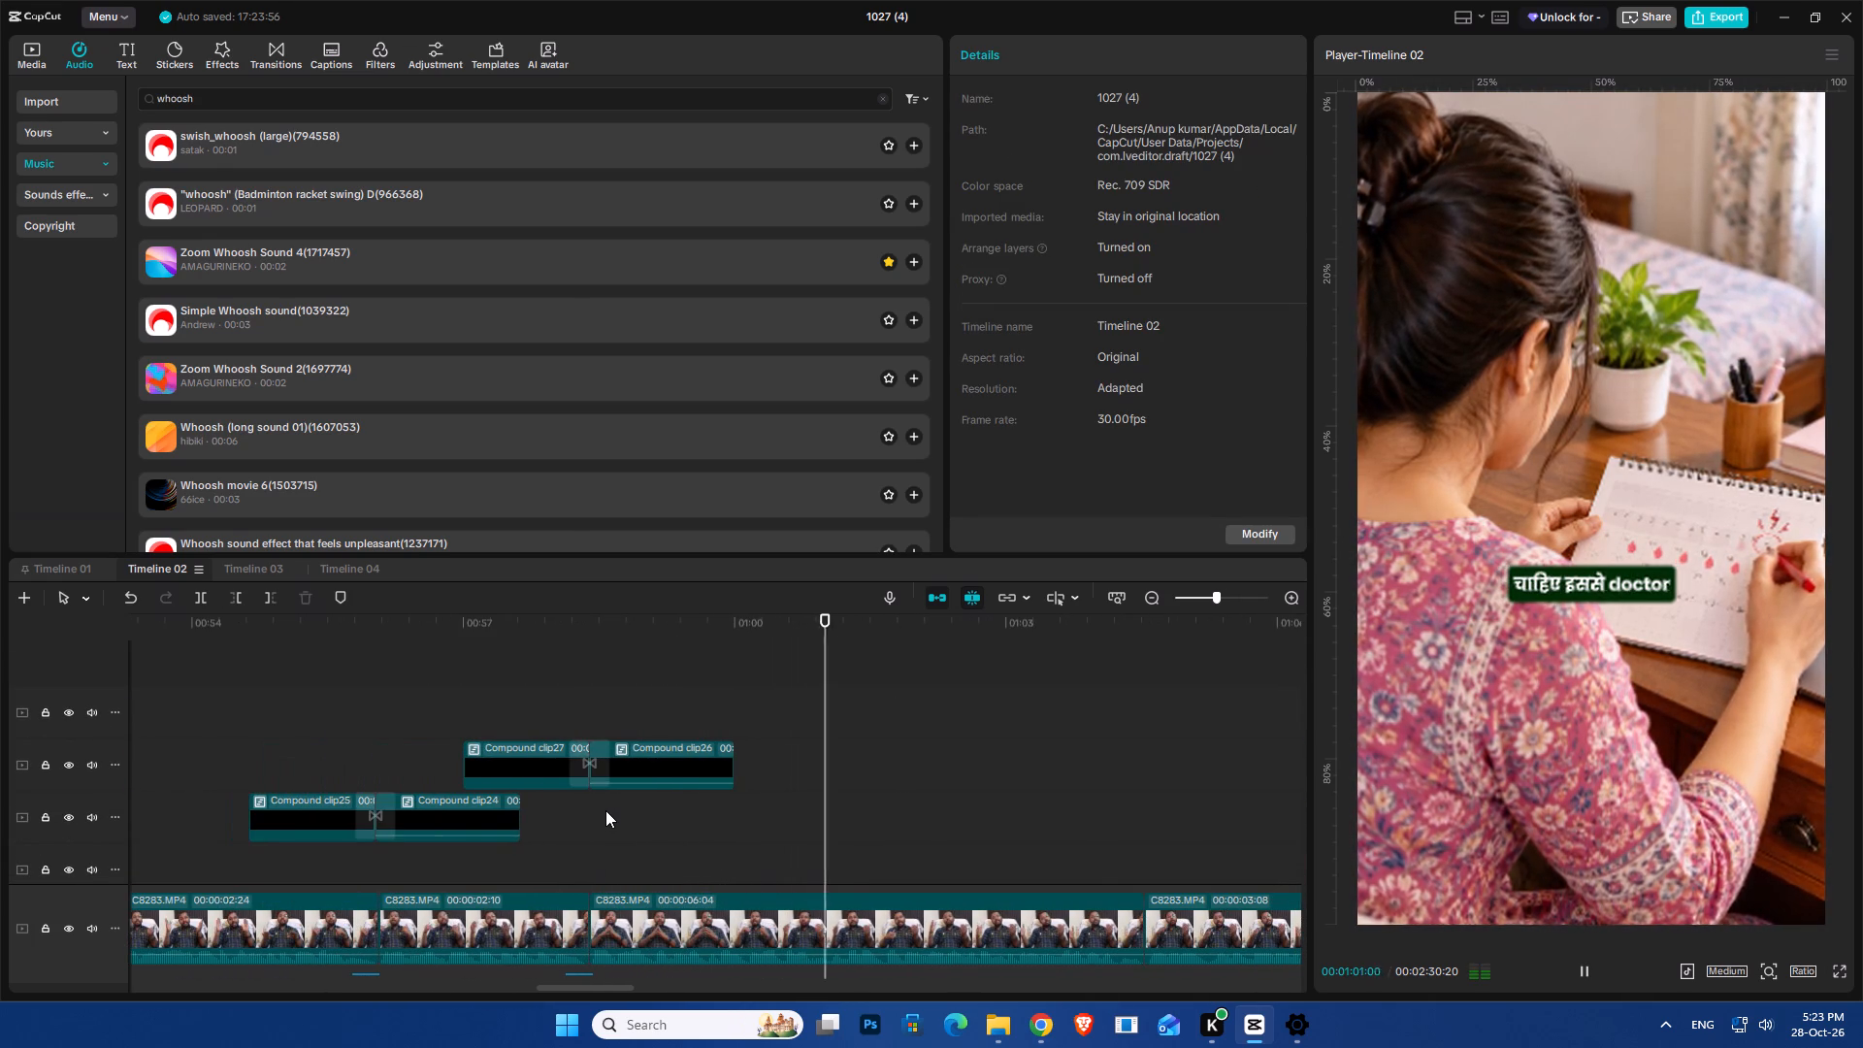
pyautogui.keyDown('ctrl'); pyautogui.scroll(-7, 912, 831); pyautogui.keyUp('ctrl')
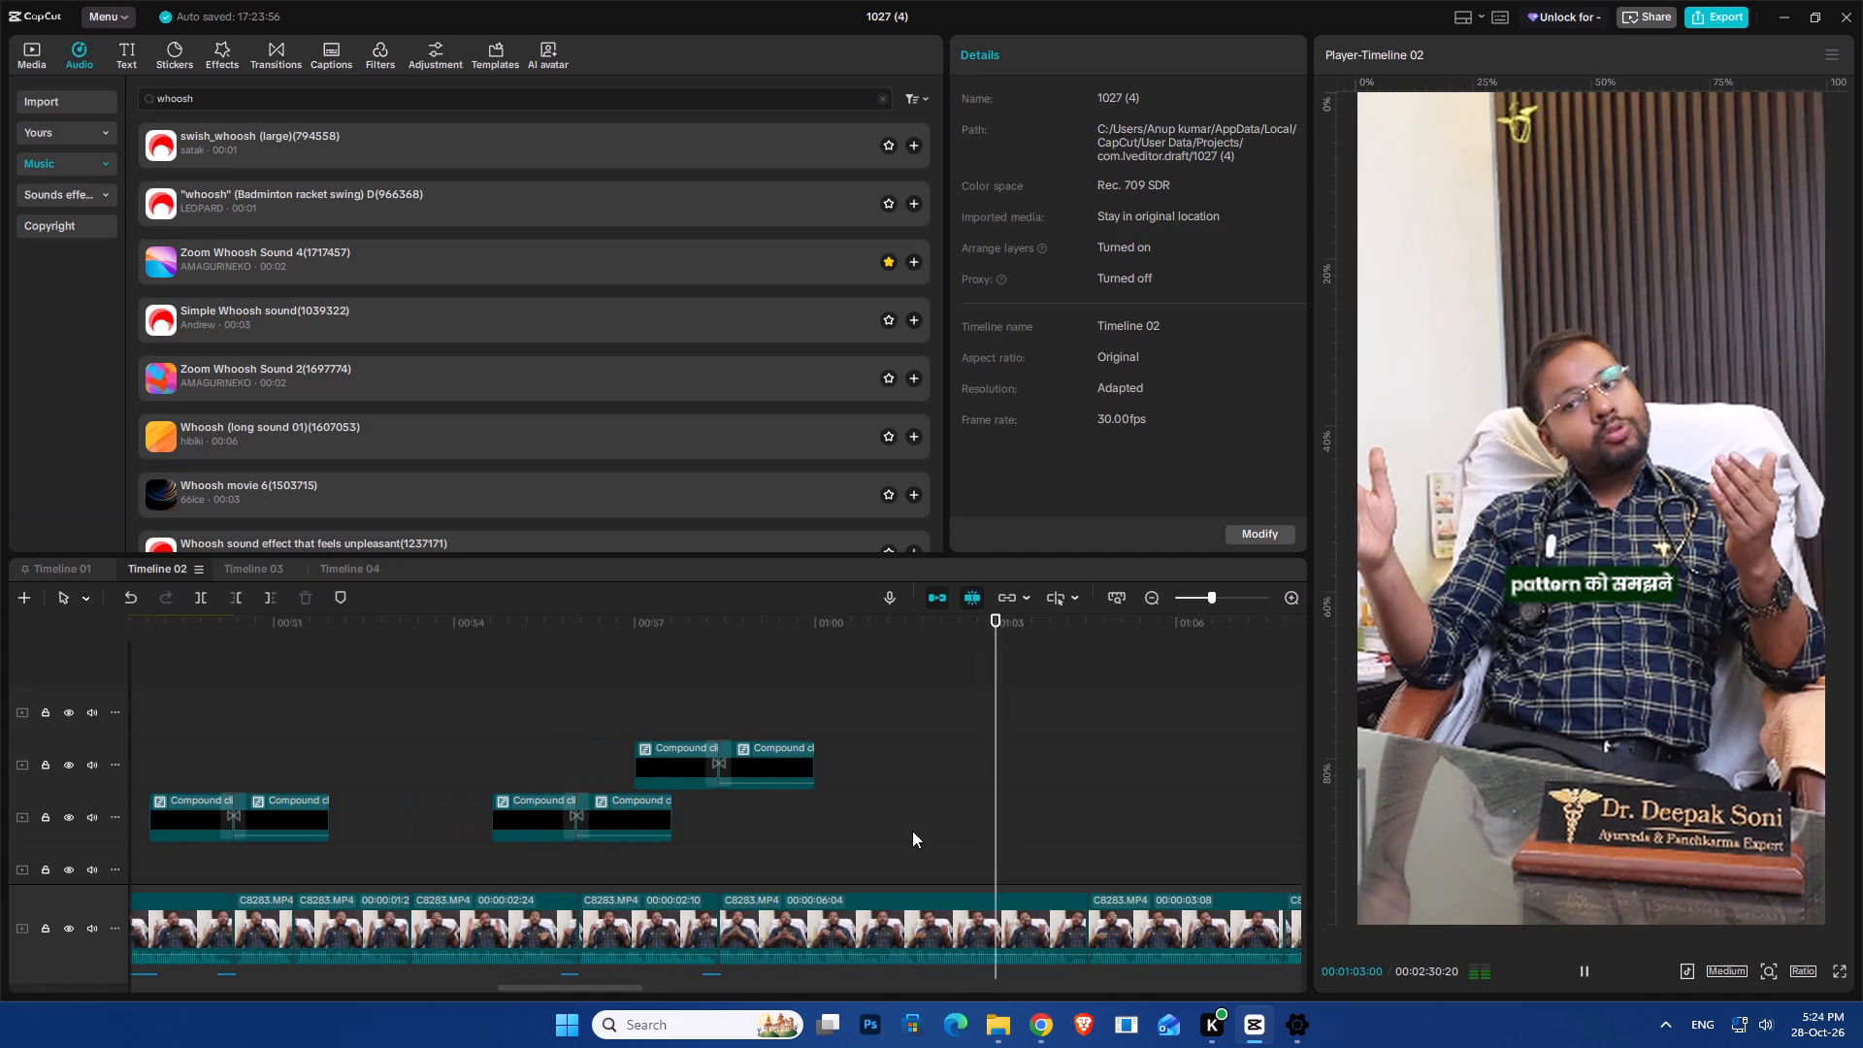
pyautogui.click(911, 779)
pyautogui.press('space')
pyautogui.press('space')
pyautogui.click(964, 926)
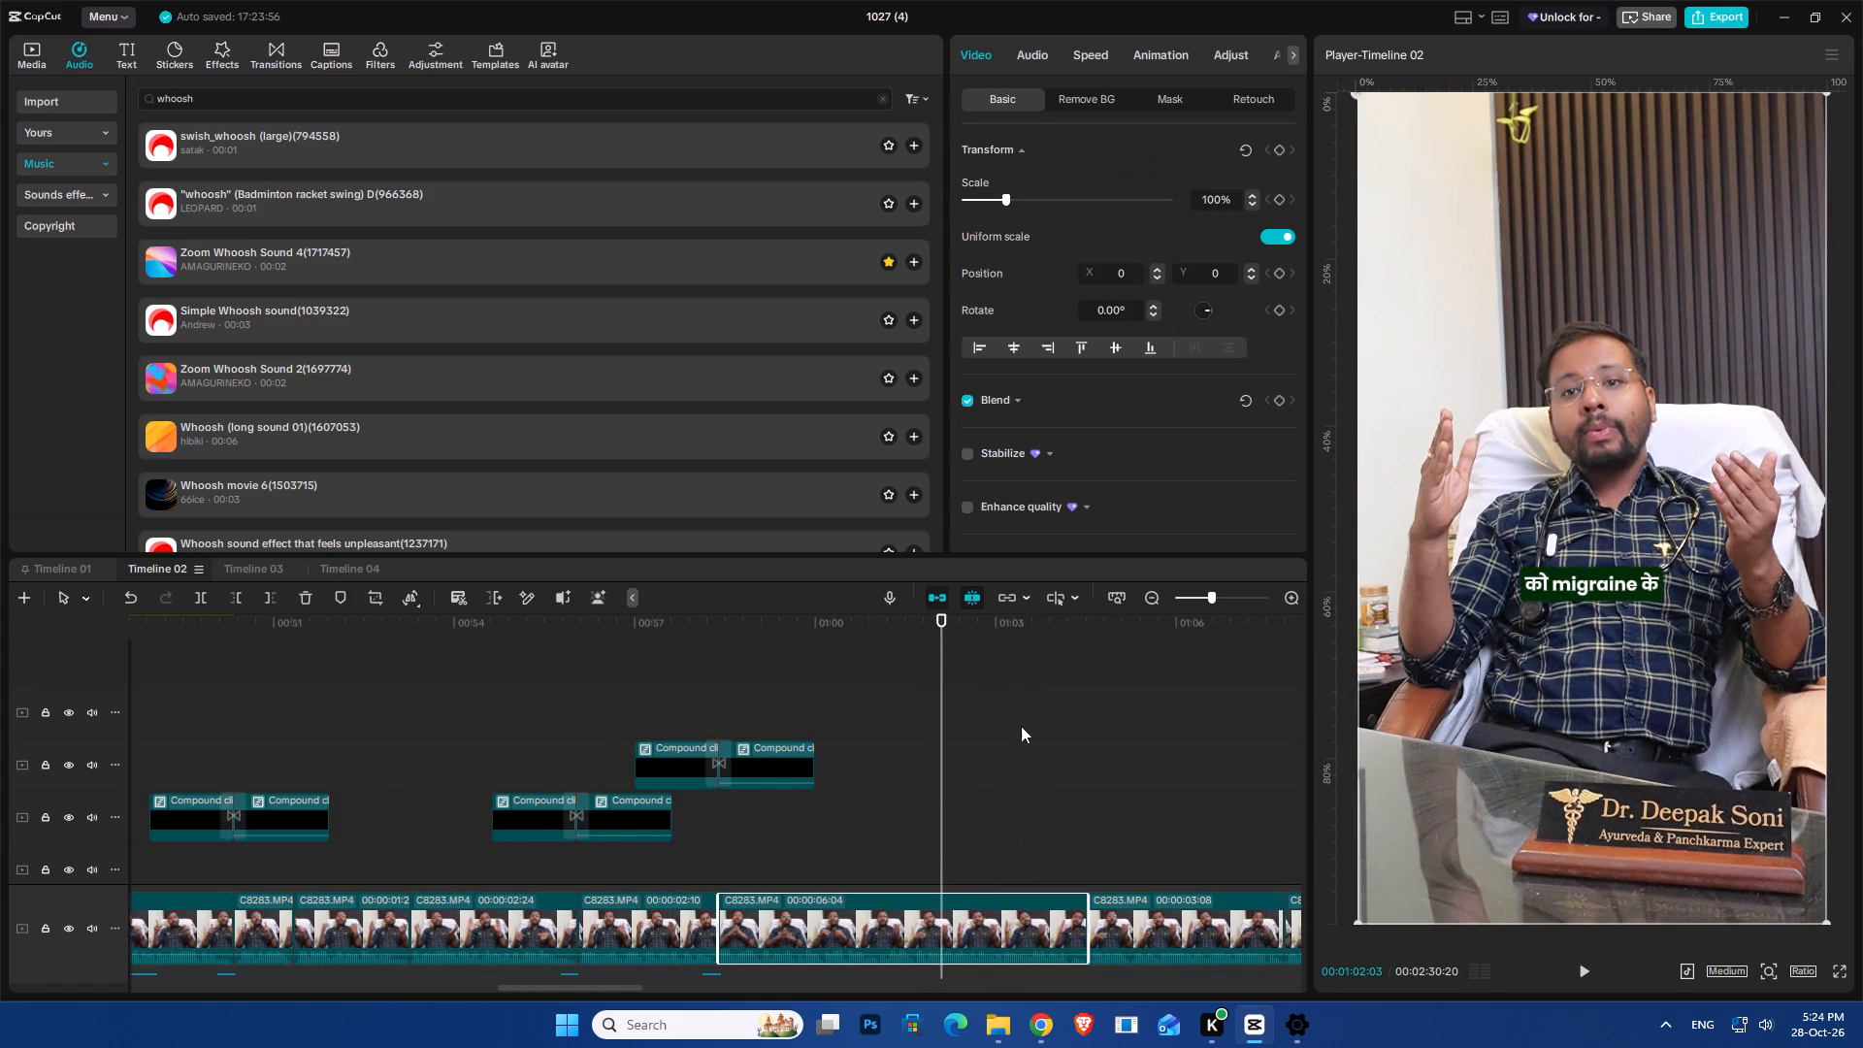
pyautogui.click(1283, 202)
# Set the same talking-head clip's Scale to 106% at 1:02:13 to create the zoom-in.
pyautogui.hotkey('shift', 'Right')
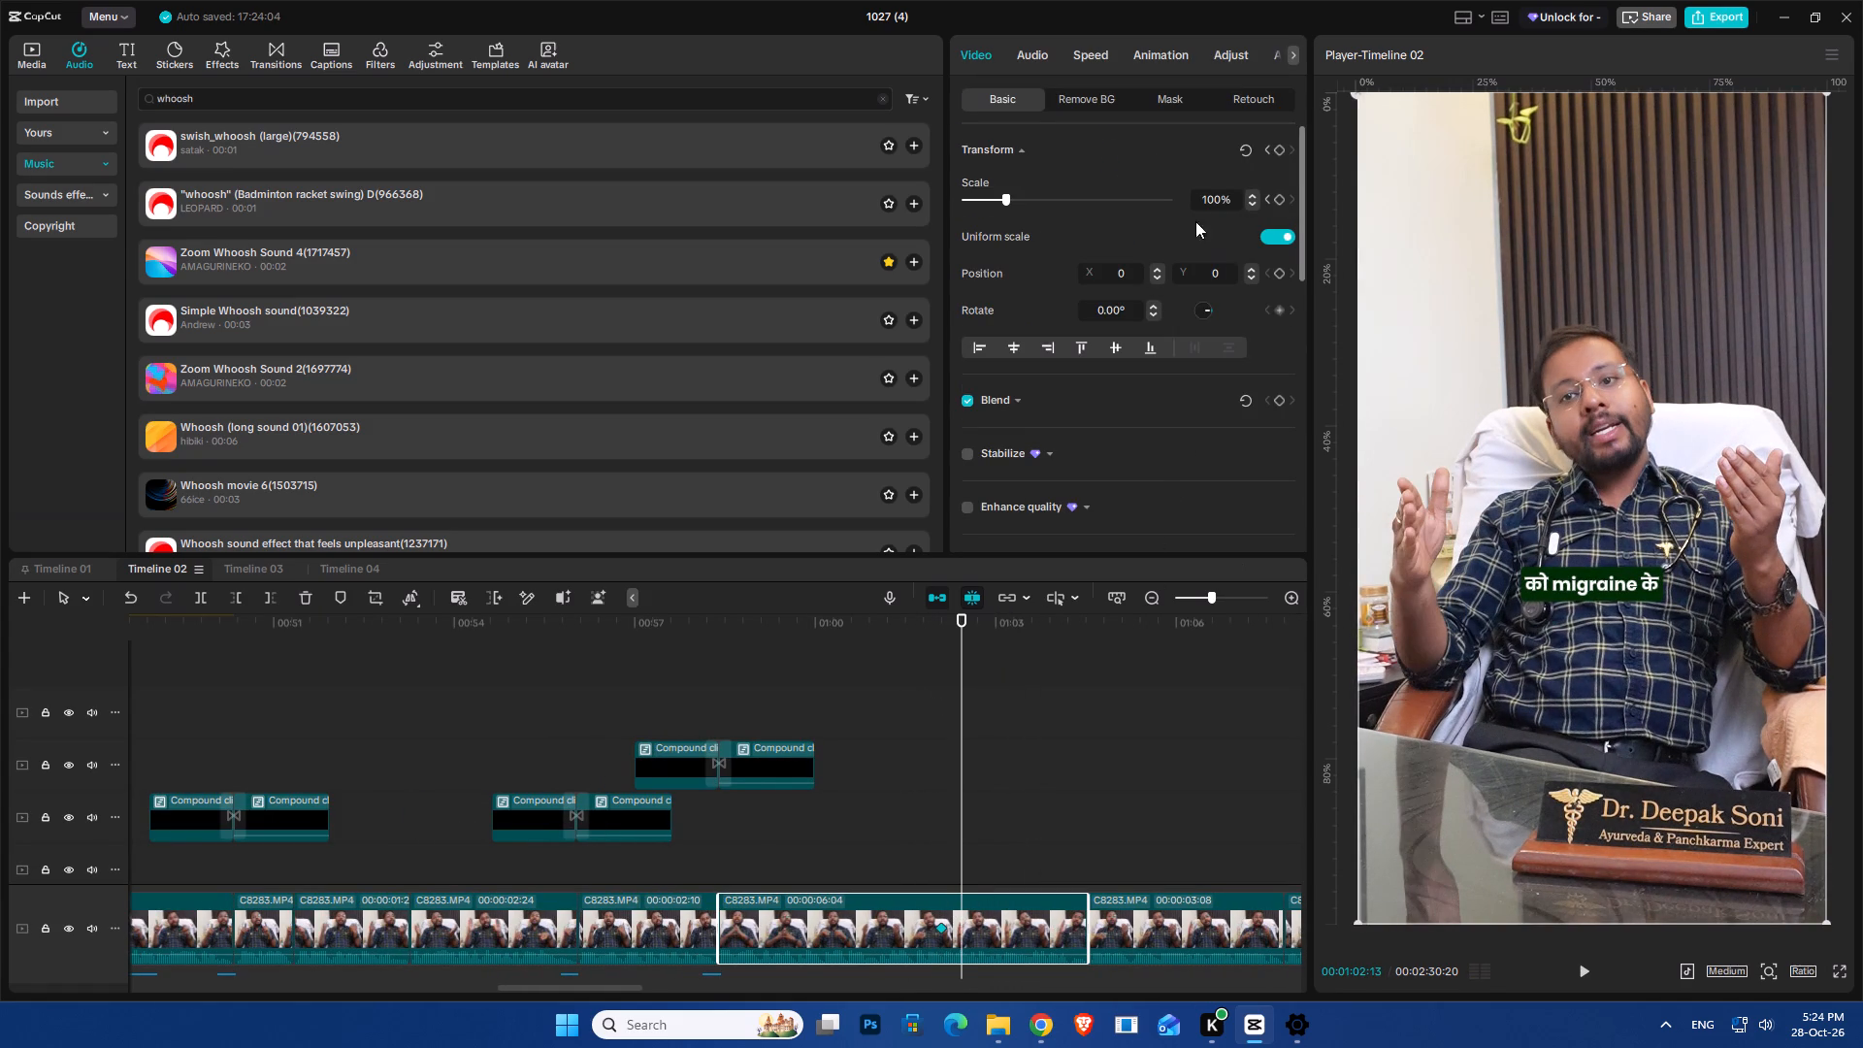
pyautogui.click(1193, 197)
pyautogui.click(1204, 194)
pyautogui.scroll(6, 1204, 194)
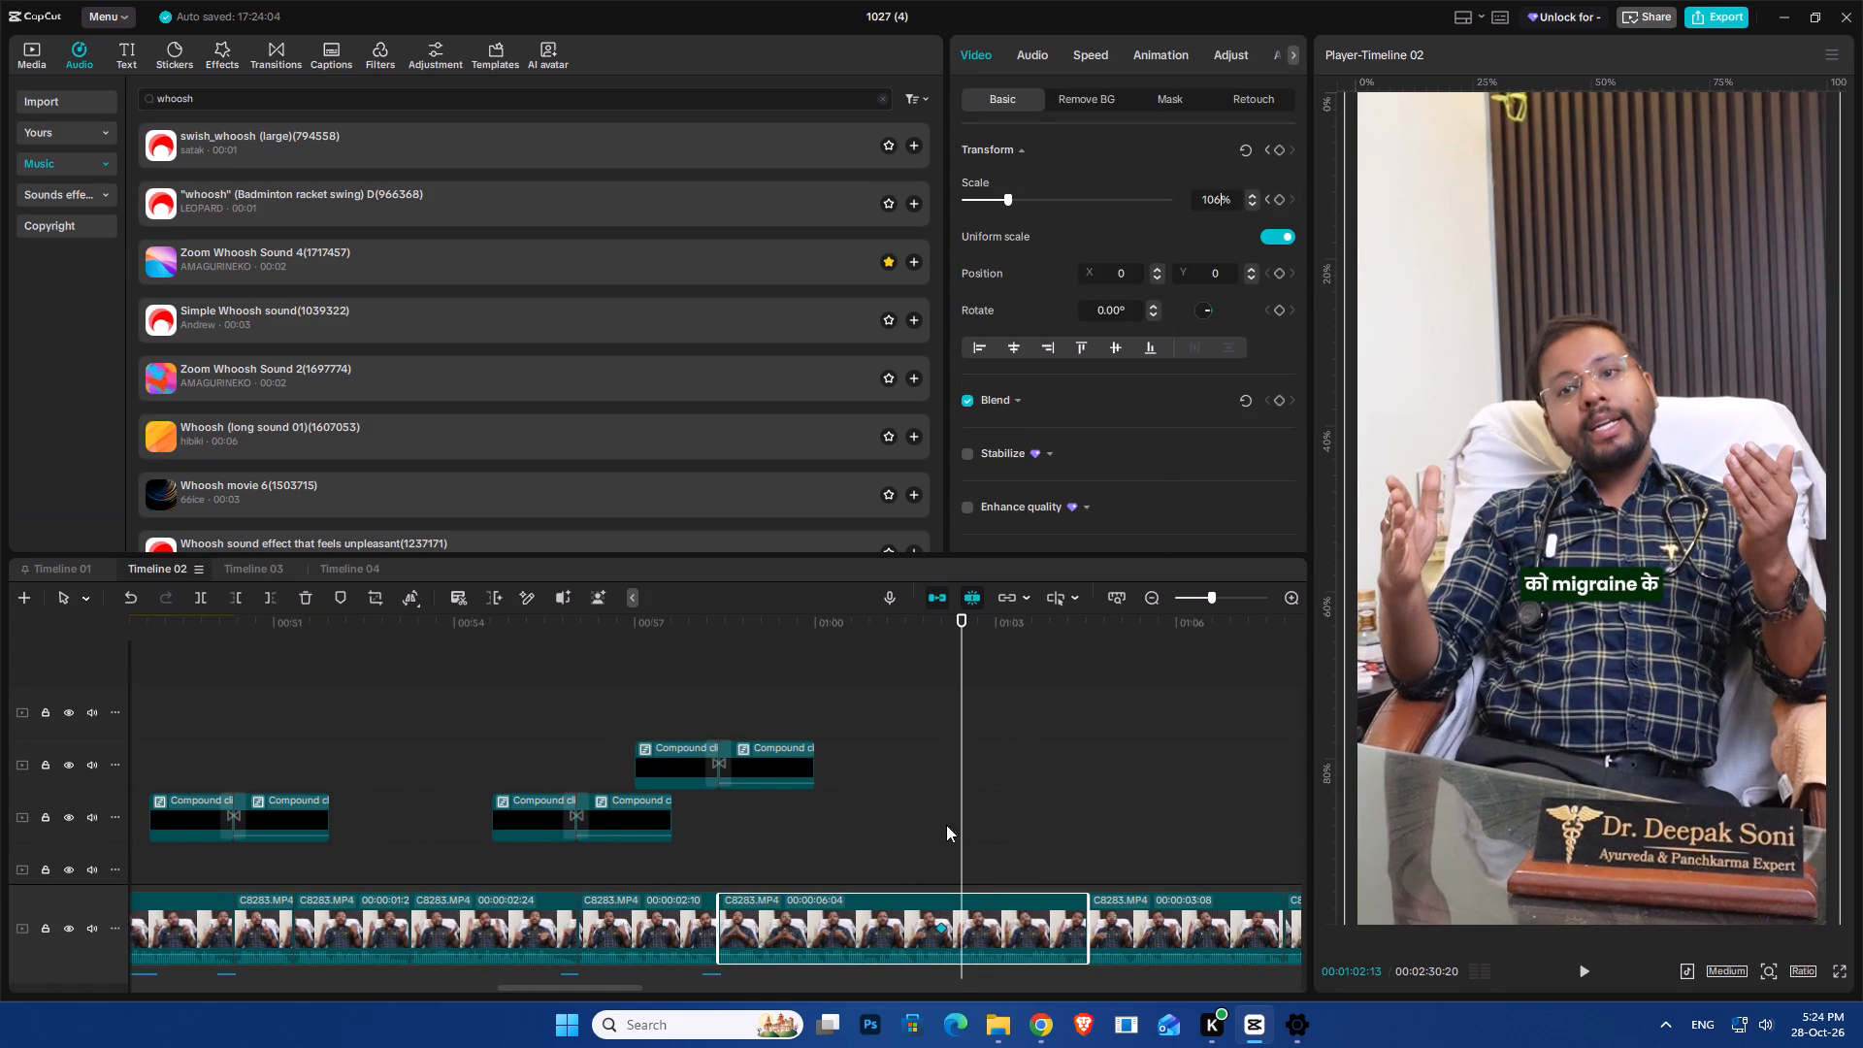
# Apply the Ease Out preset curve to the 106% Scale keyframe at 1:02:13.
pyautogui.click(963, 934)
pyautogui.rightClick(952, 929)
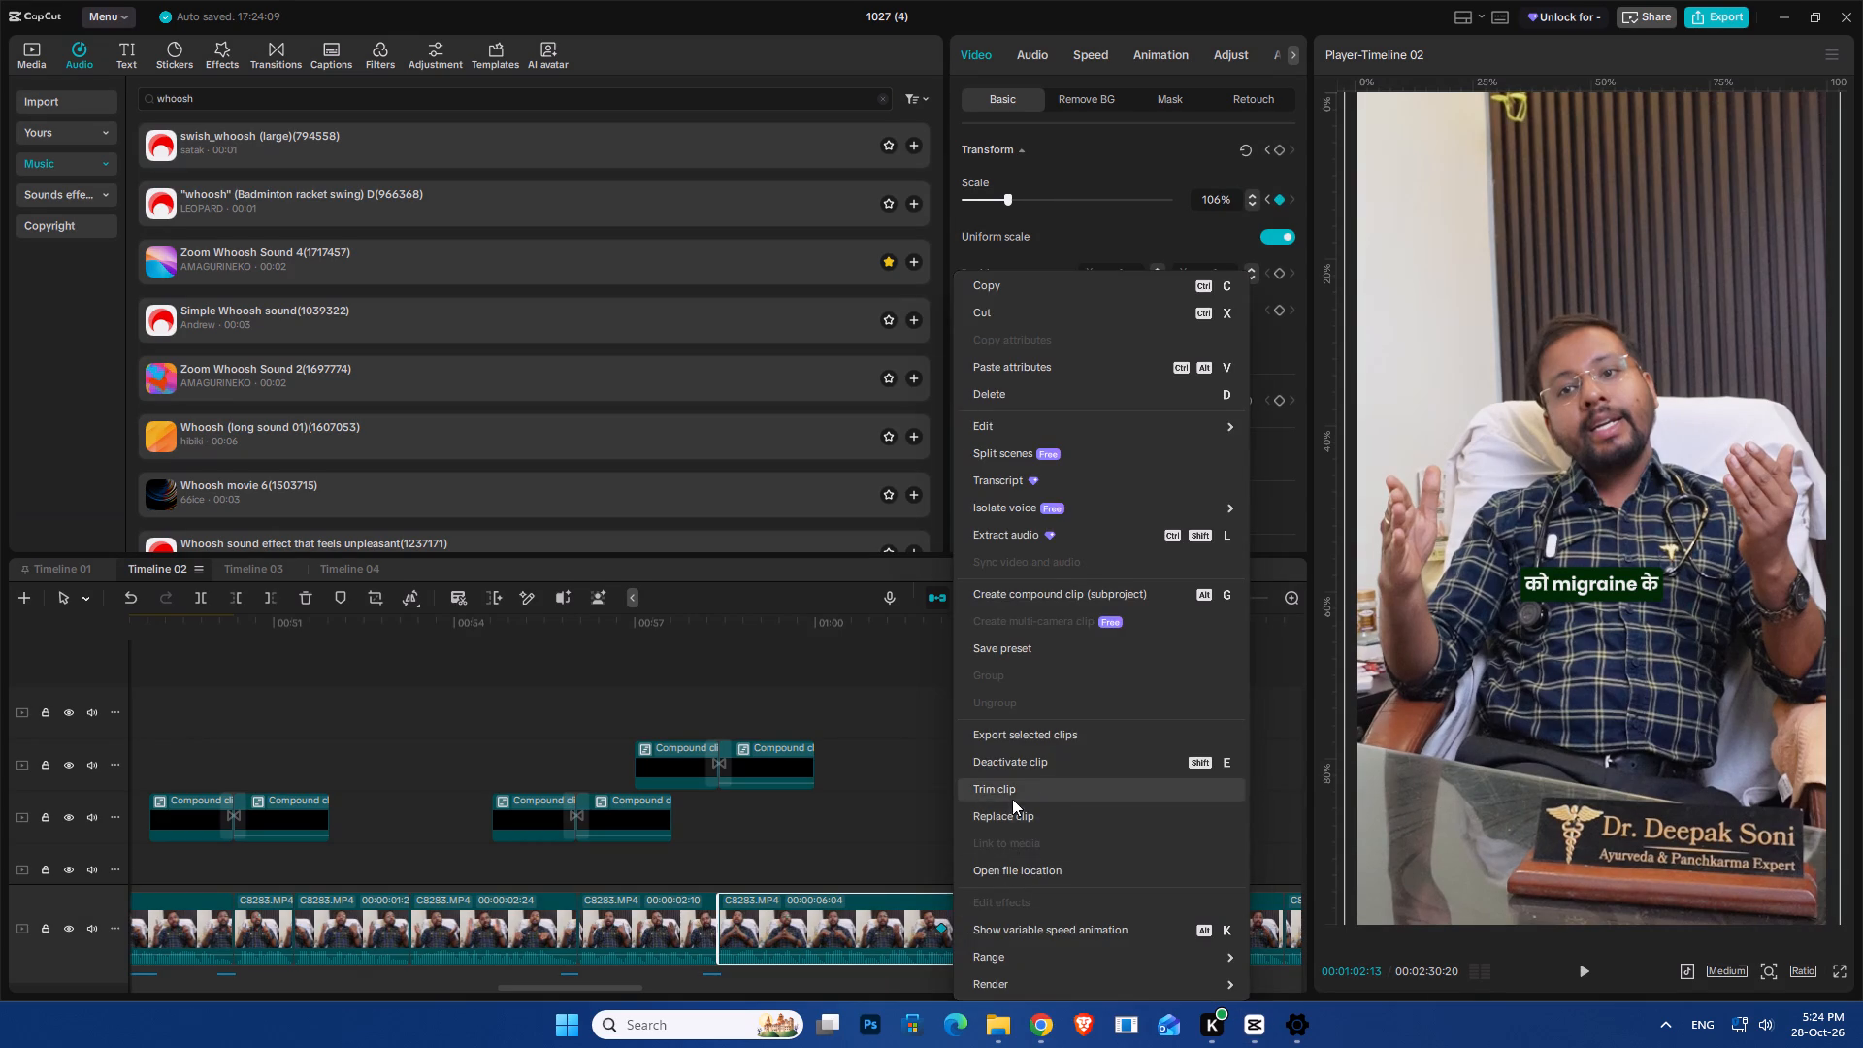
pyautogui.click(880, 828)
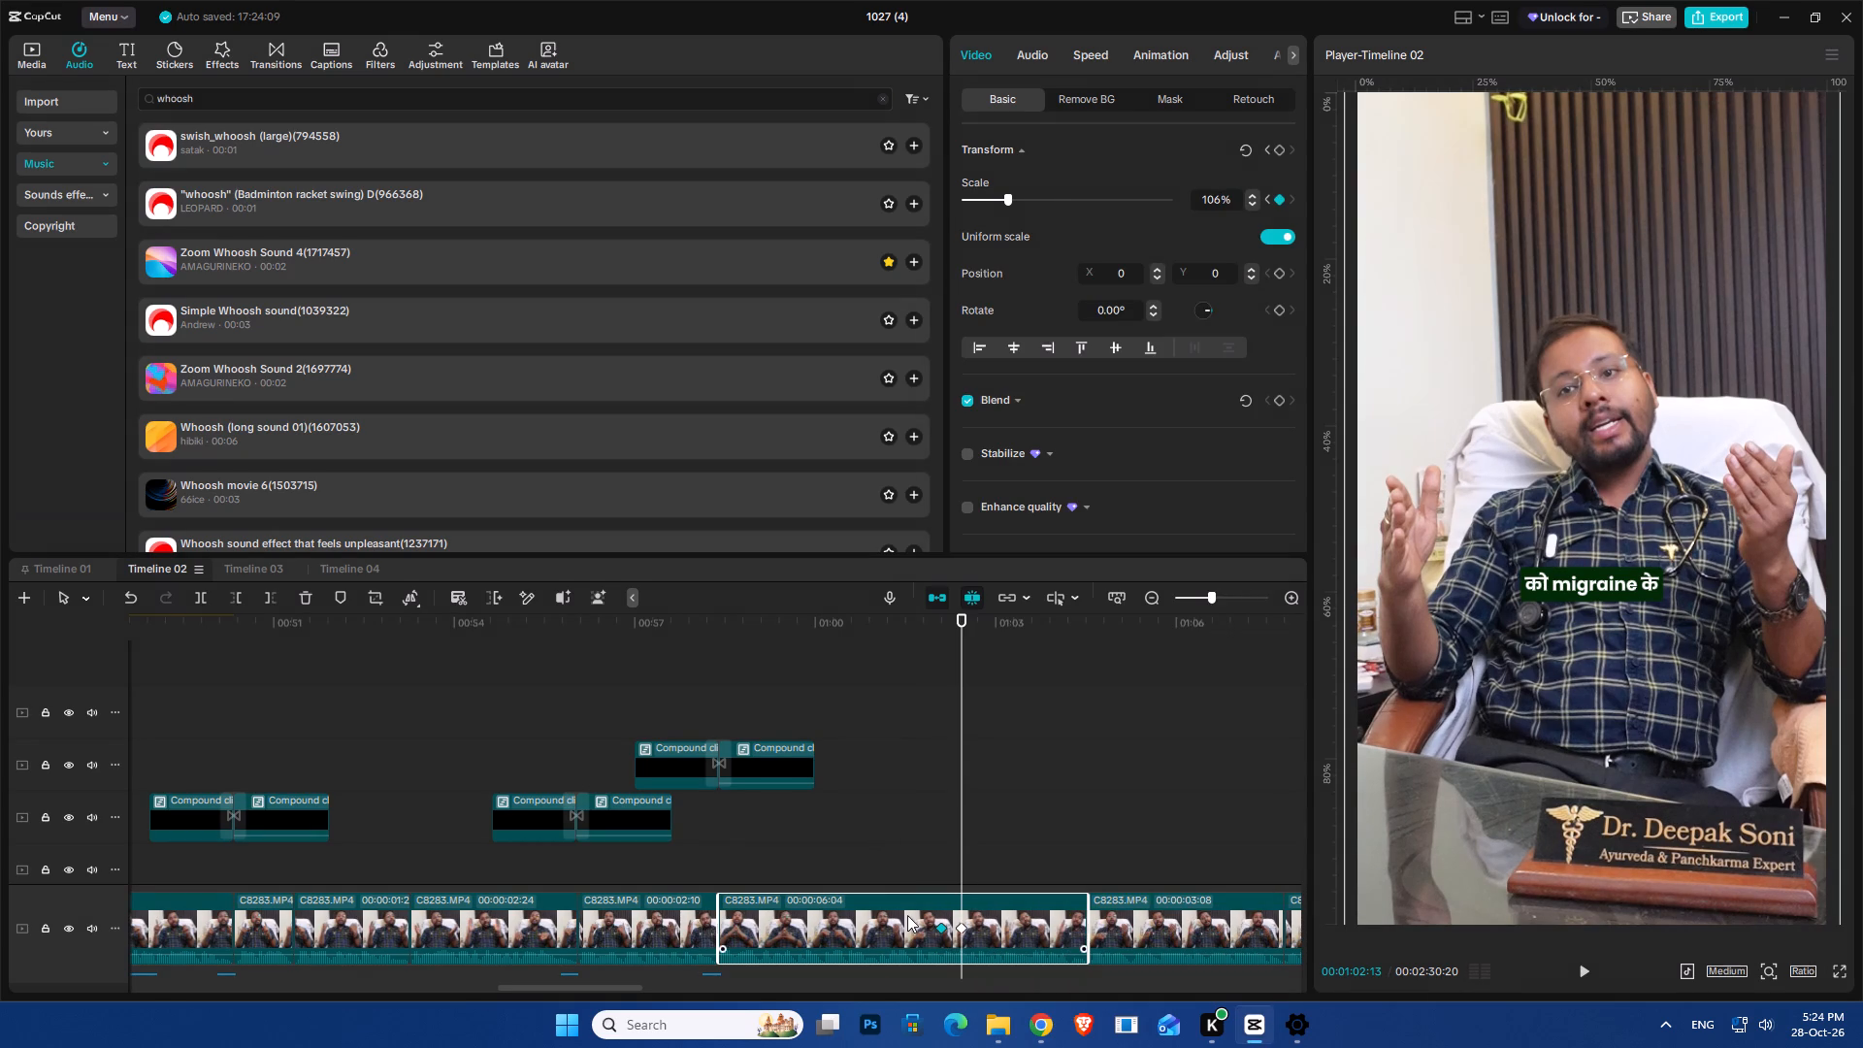
pyautogui.click(961, 927)
pyautogui.keyDown('ctrl'); pyautogui.scroll(3, 966, 920); pyautogui.keyUp('ctrl')
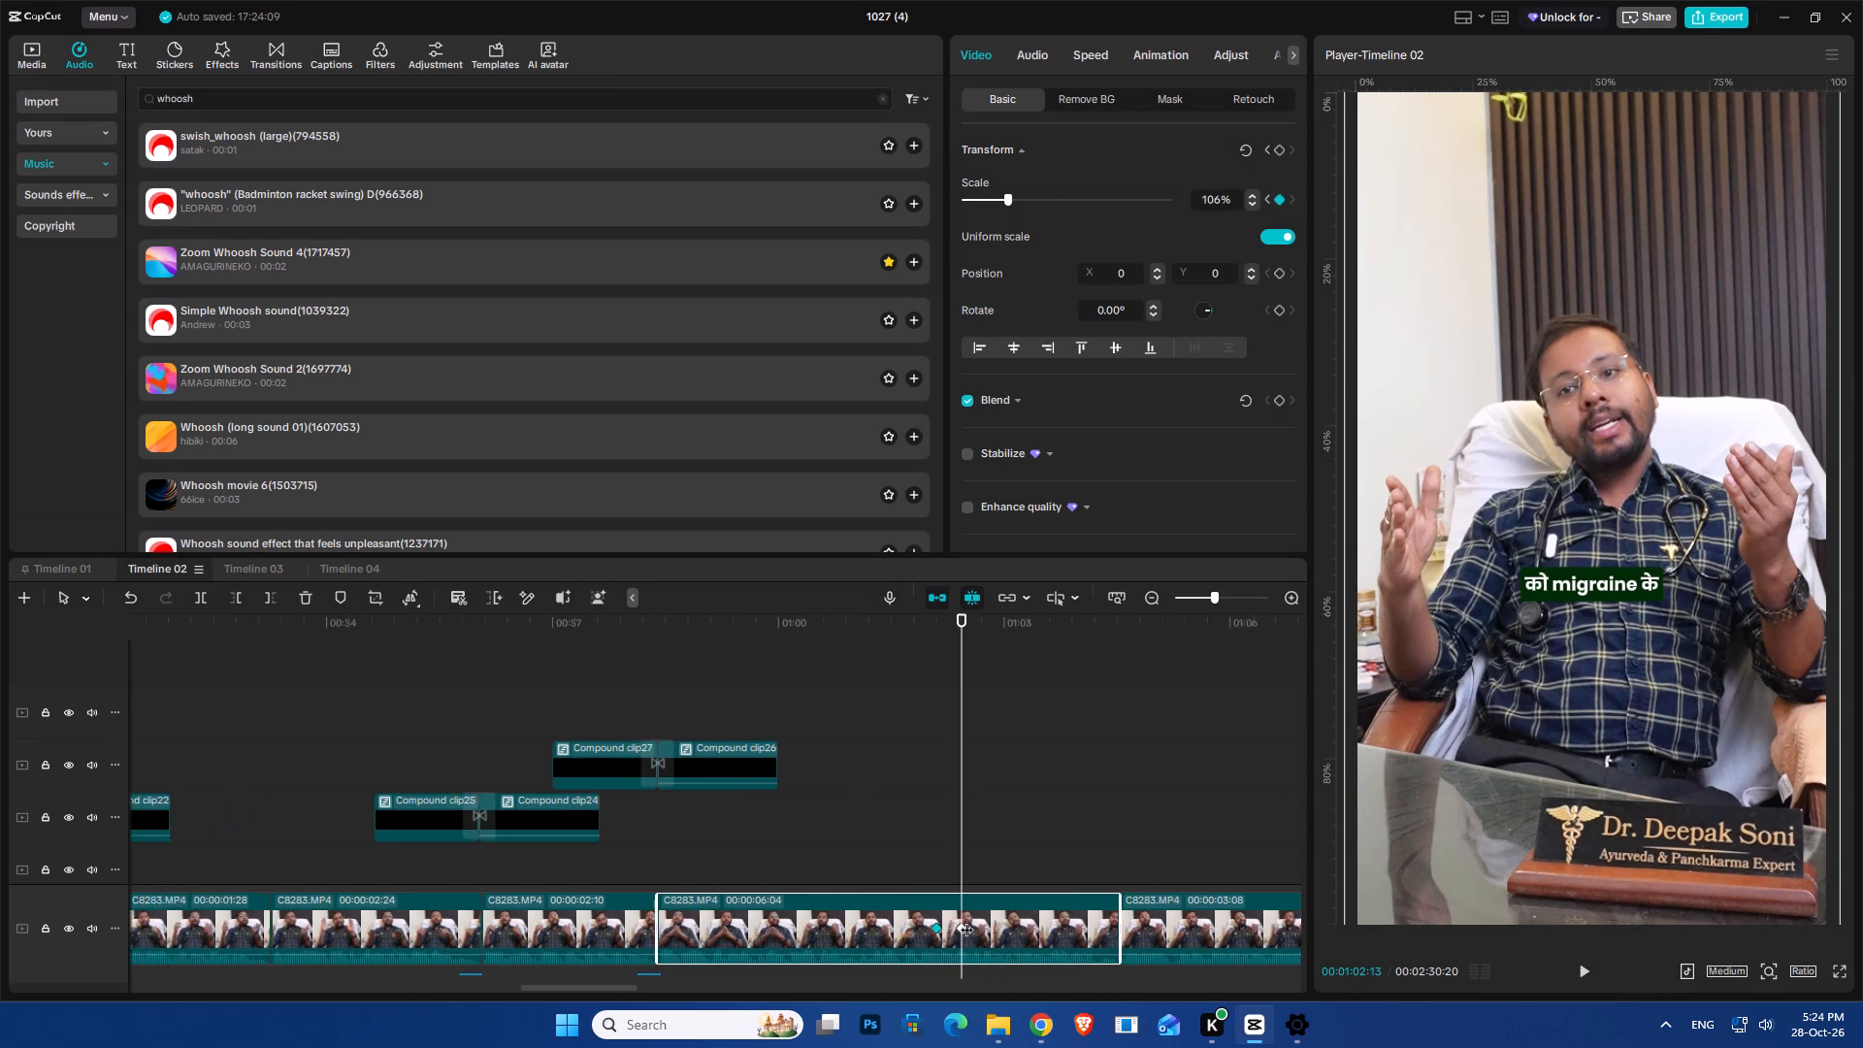
pyautogui.keyDown('ctrl'); pyautogui.scroll(7, 966, 920); pyautogui.keyUp('ctrl')
pyautogui.click(967, 923)
pyautogui.click(1002, 930)
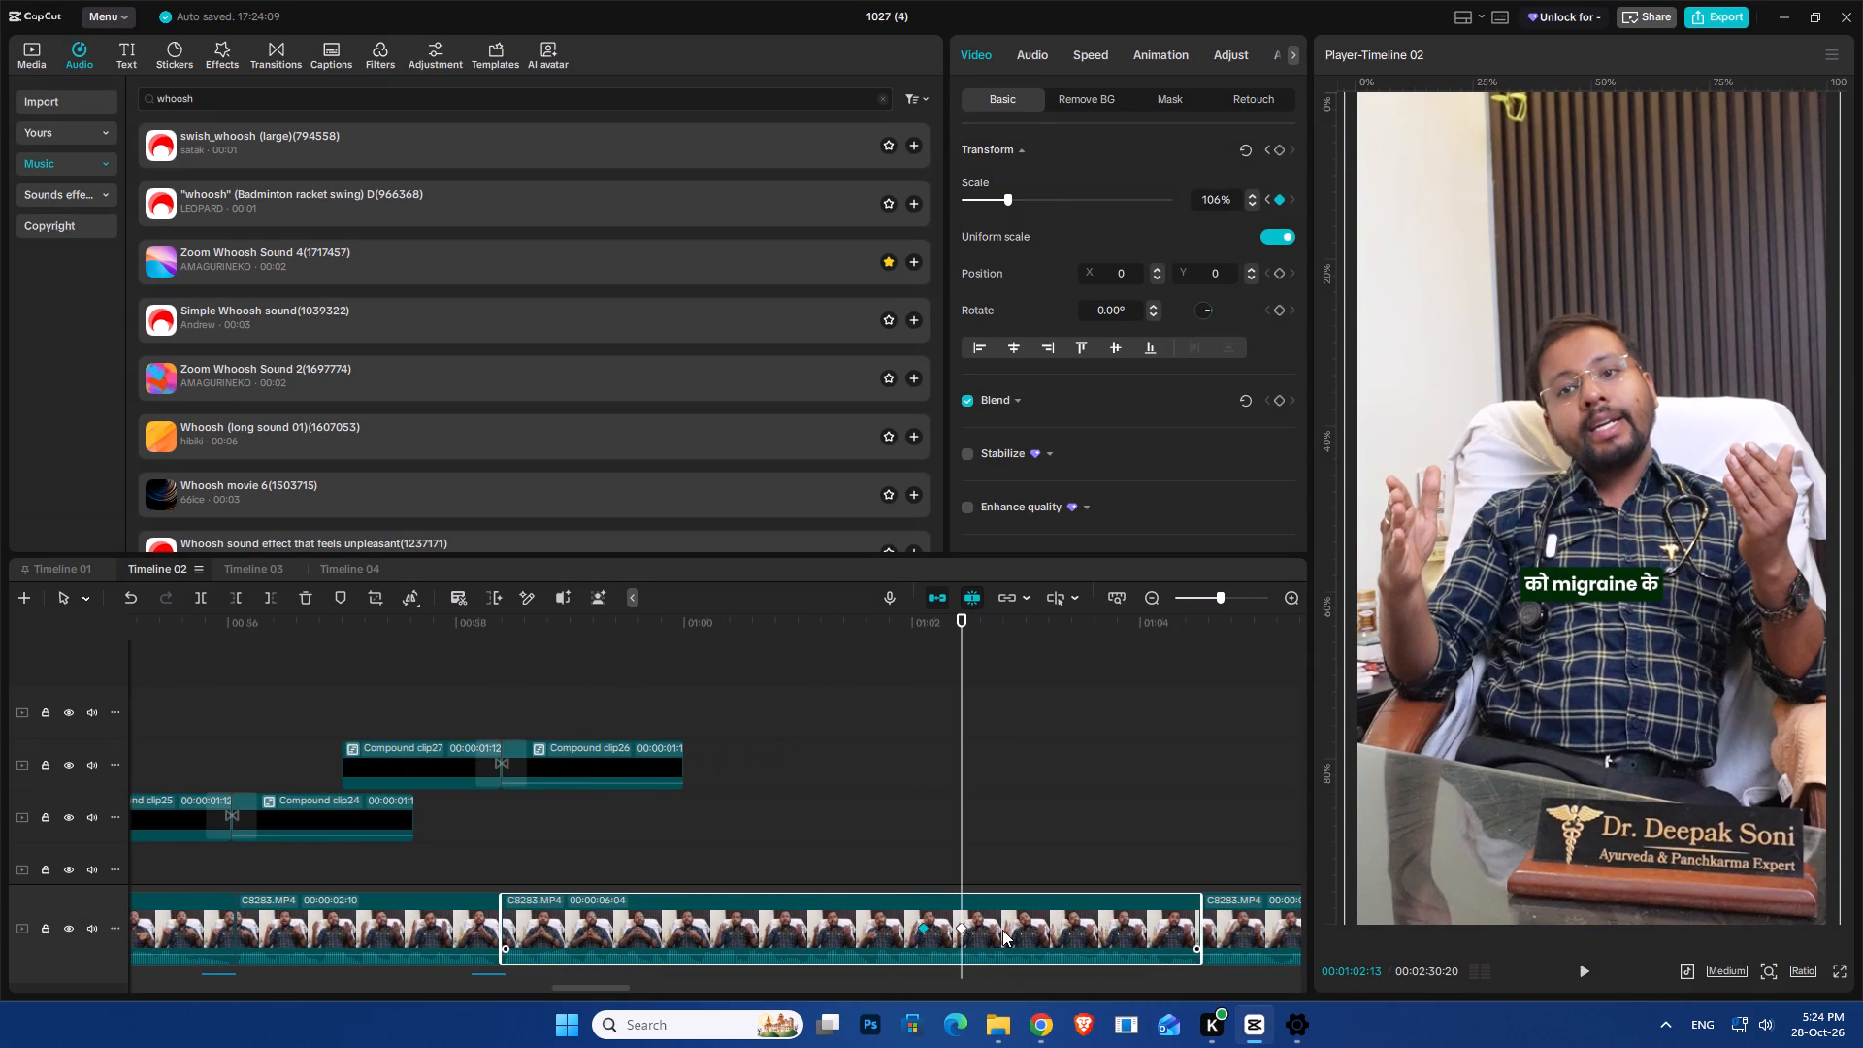
pyautogui.press('v')
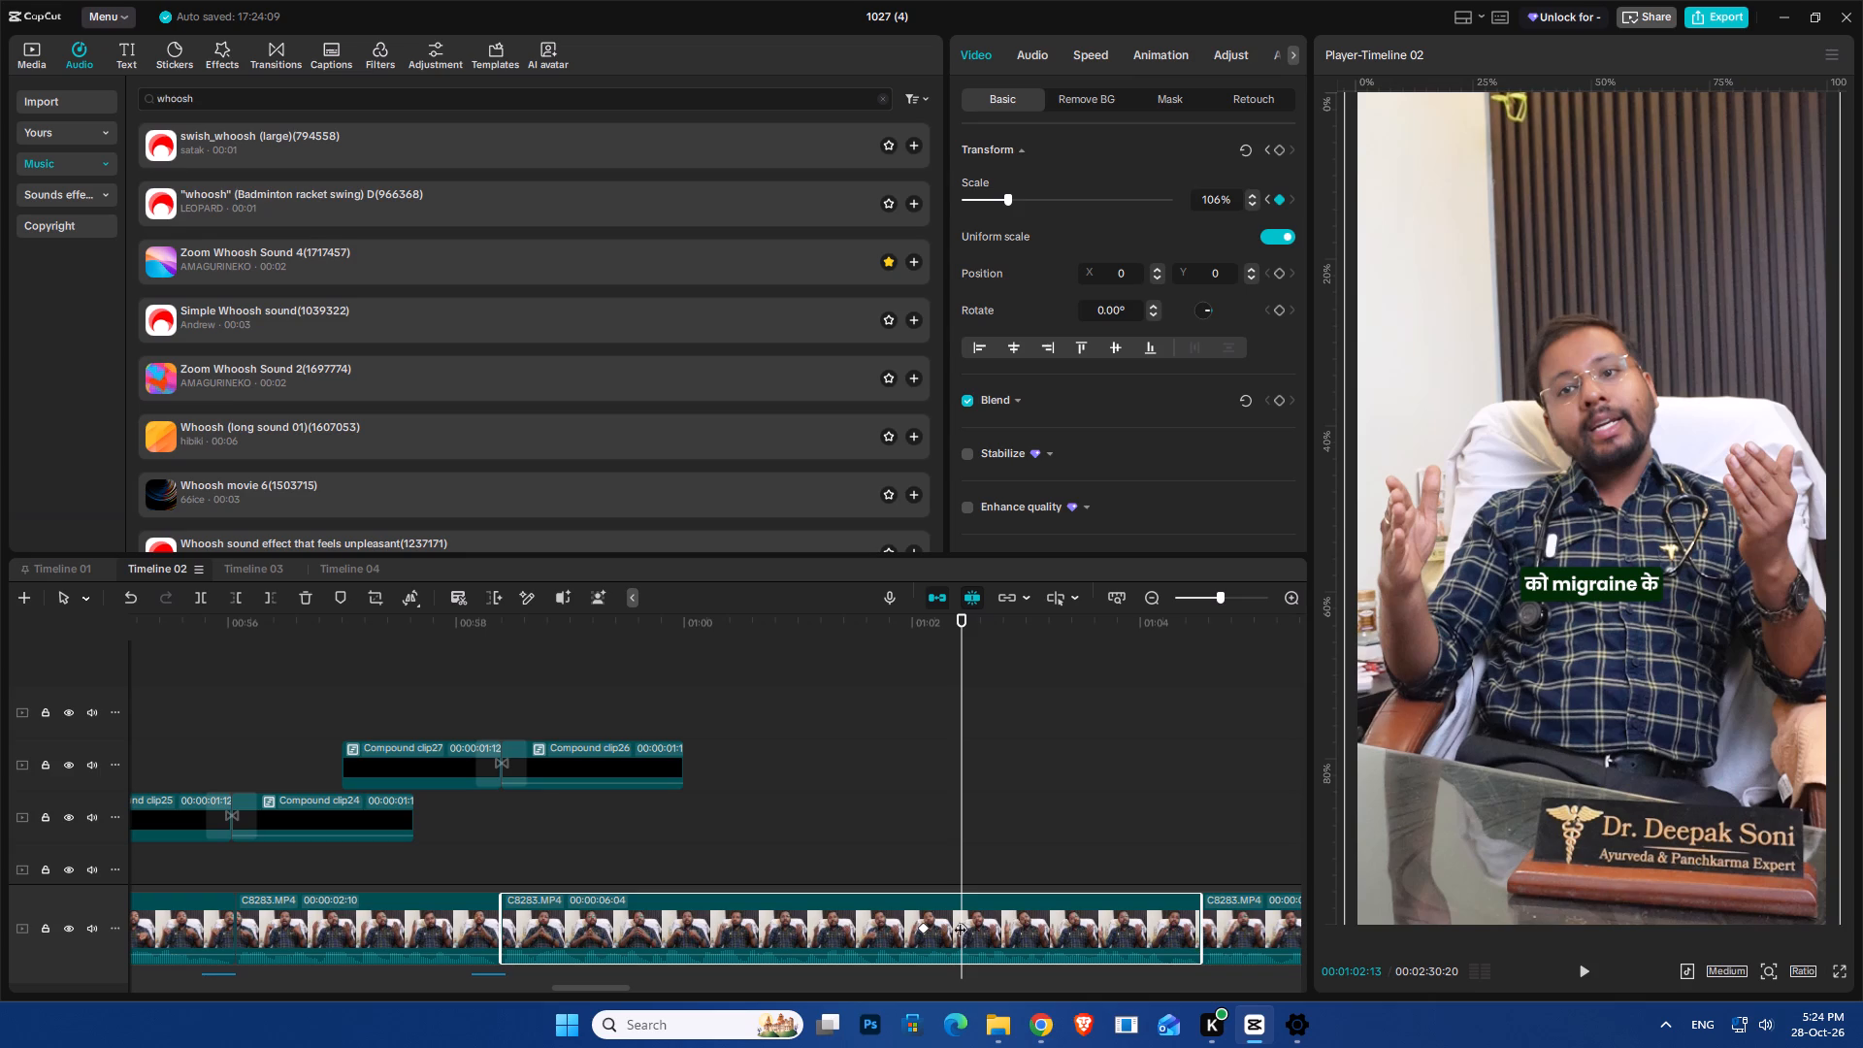
pyautogui.click(943, 923)
pyautogui.click(951, 850)
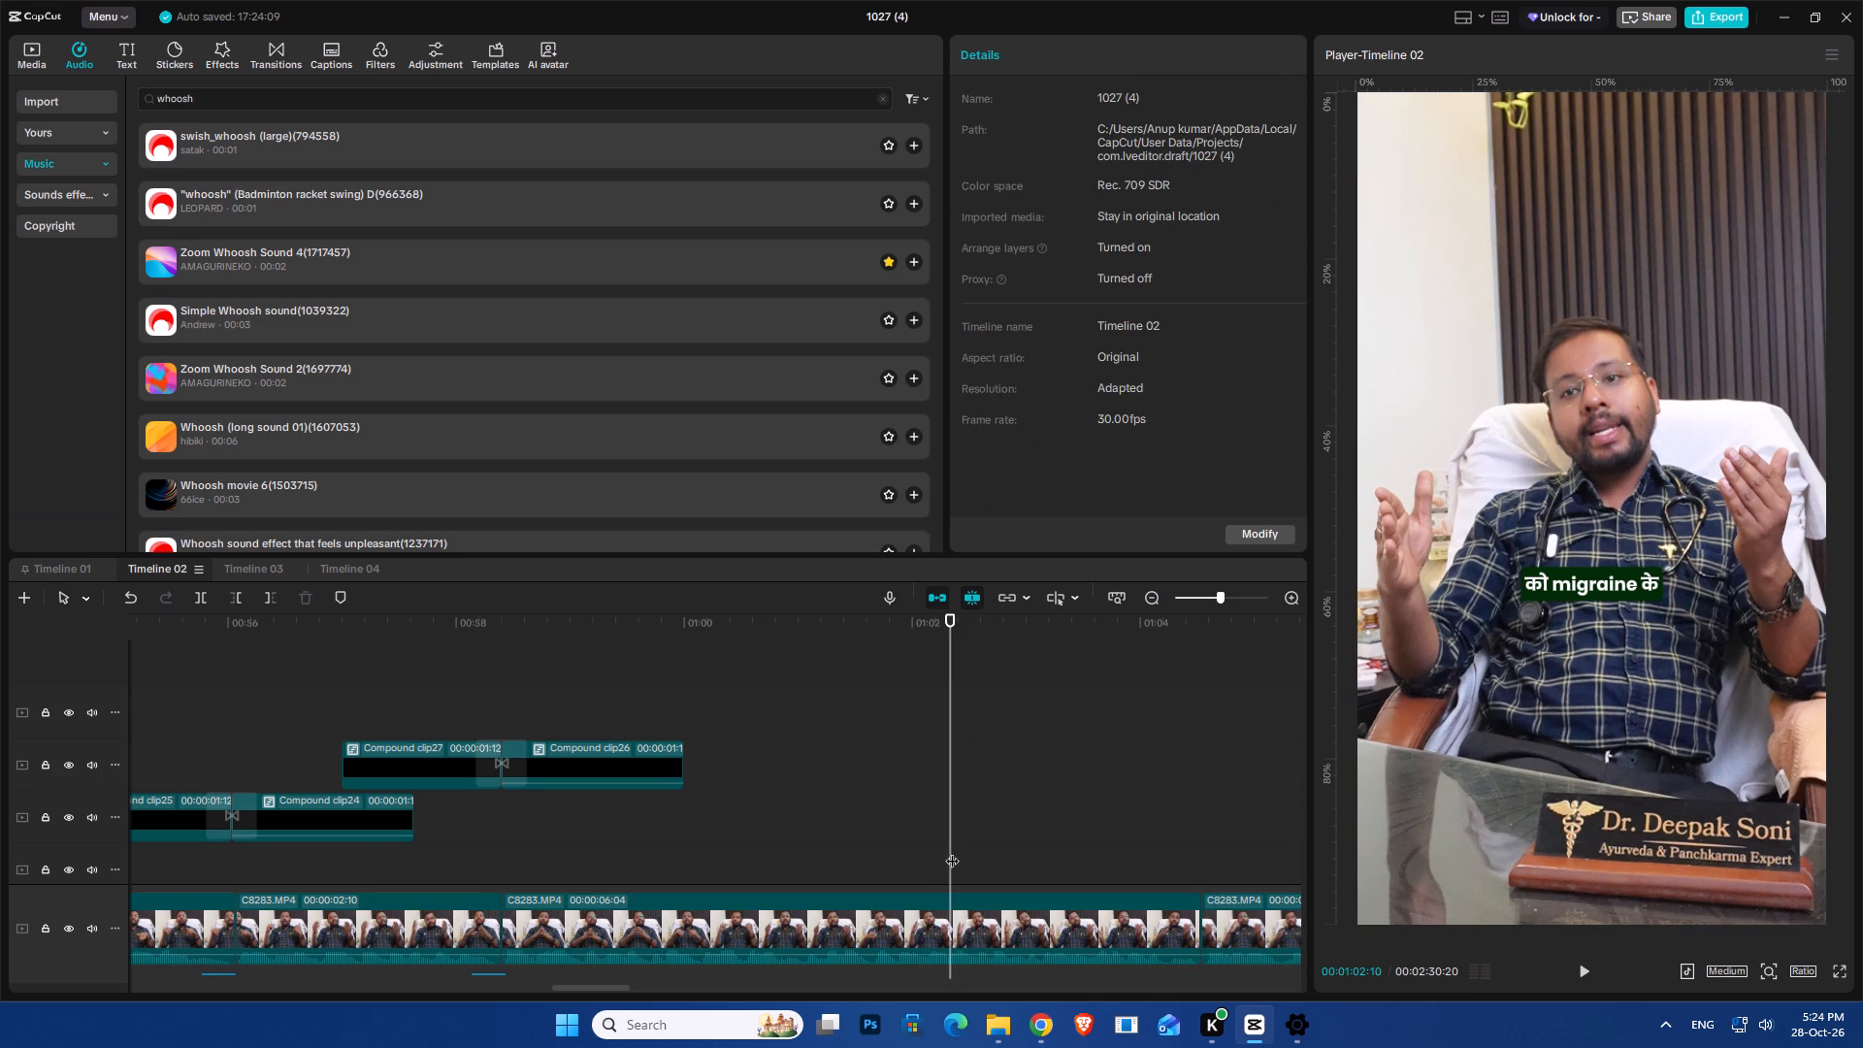
pyautogui.click(969, 932)
pyautogui.click(964, 927)
pyautogui.rightClick(964, 927)
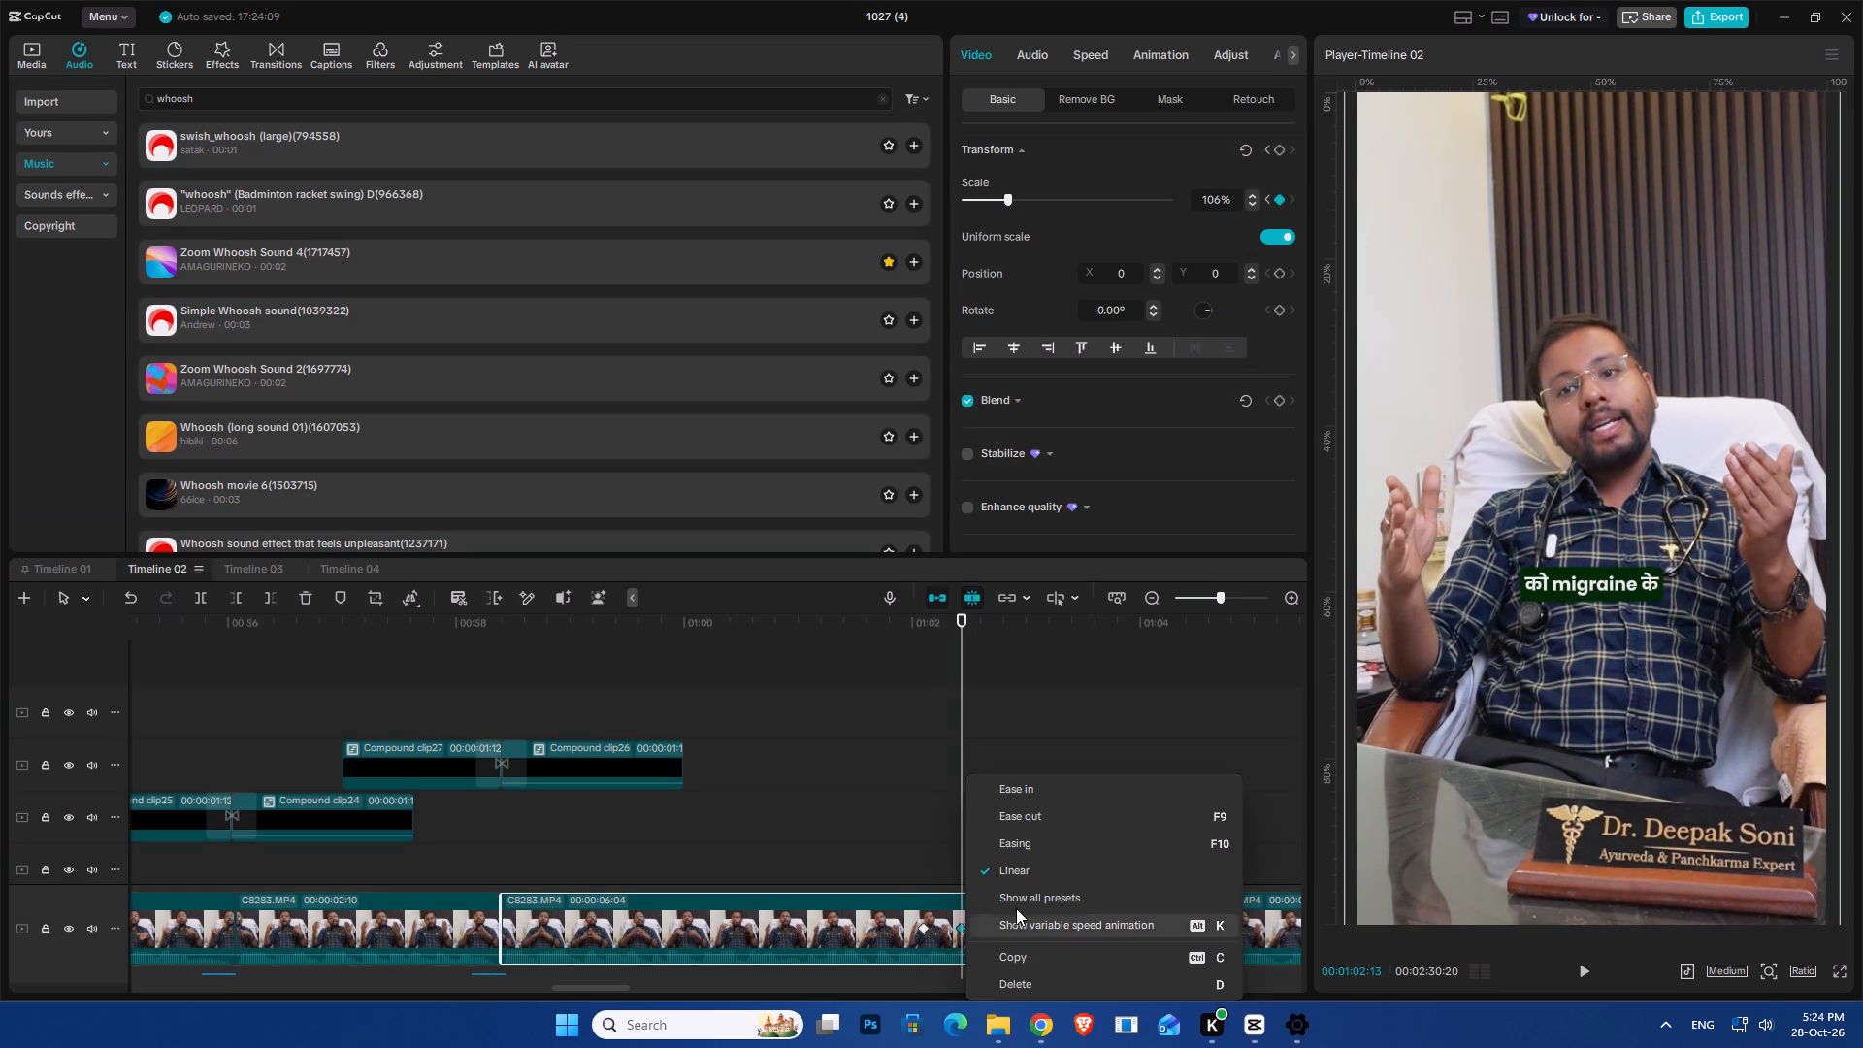
pyautogui.click(1017, 898)
pyautogui.click(1080, 839)
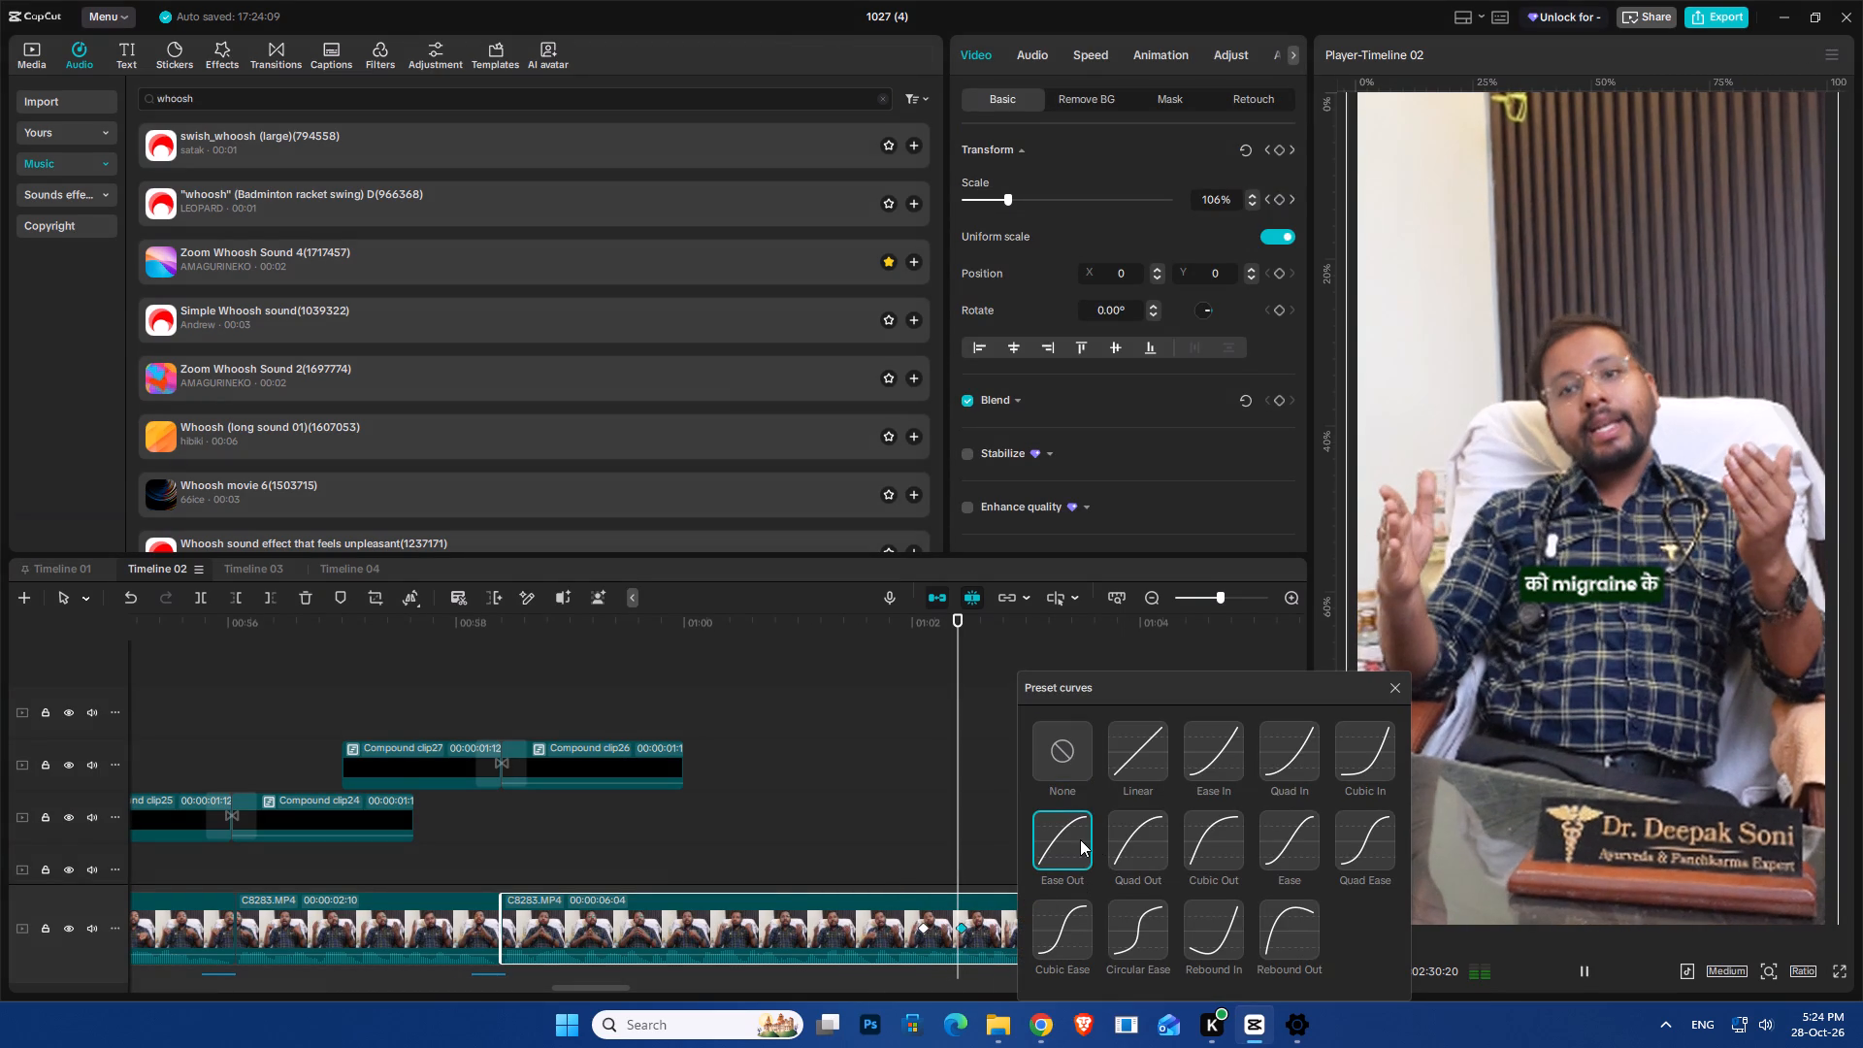
pyautogui.click(1384, 691)
# Play back the edit from the new zoom through the headache B-roll and return to 1:09:12.
pyautogui.press('space')
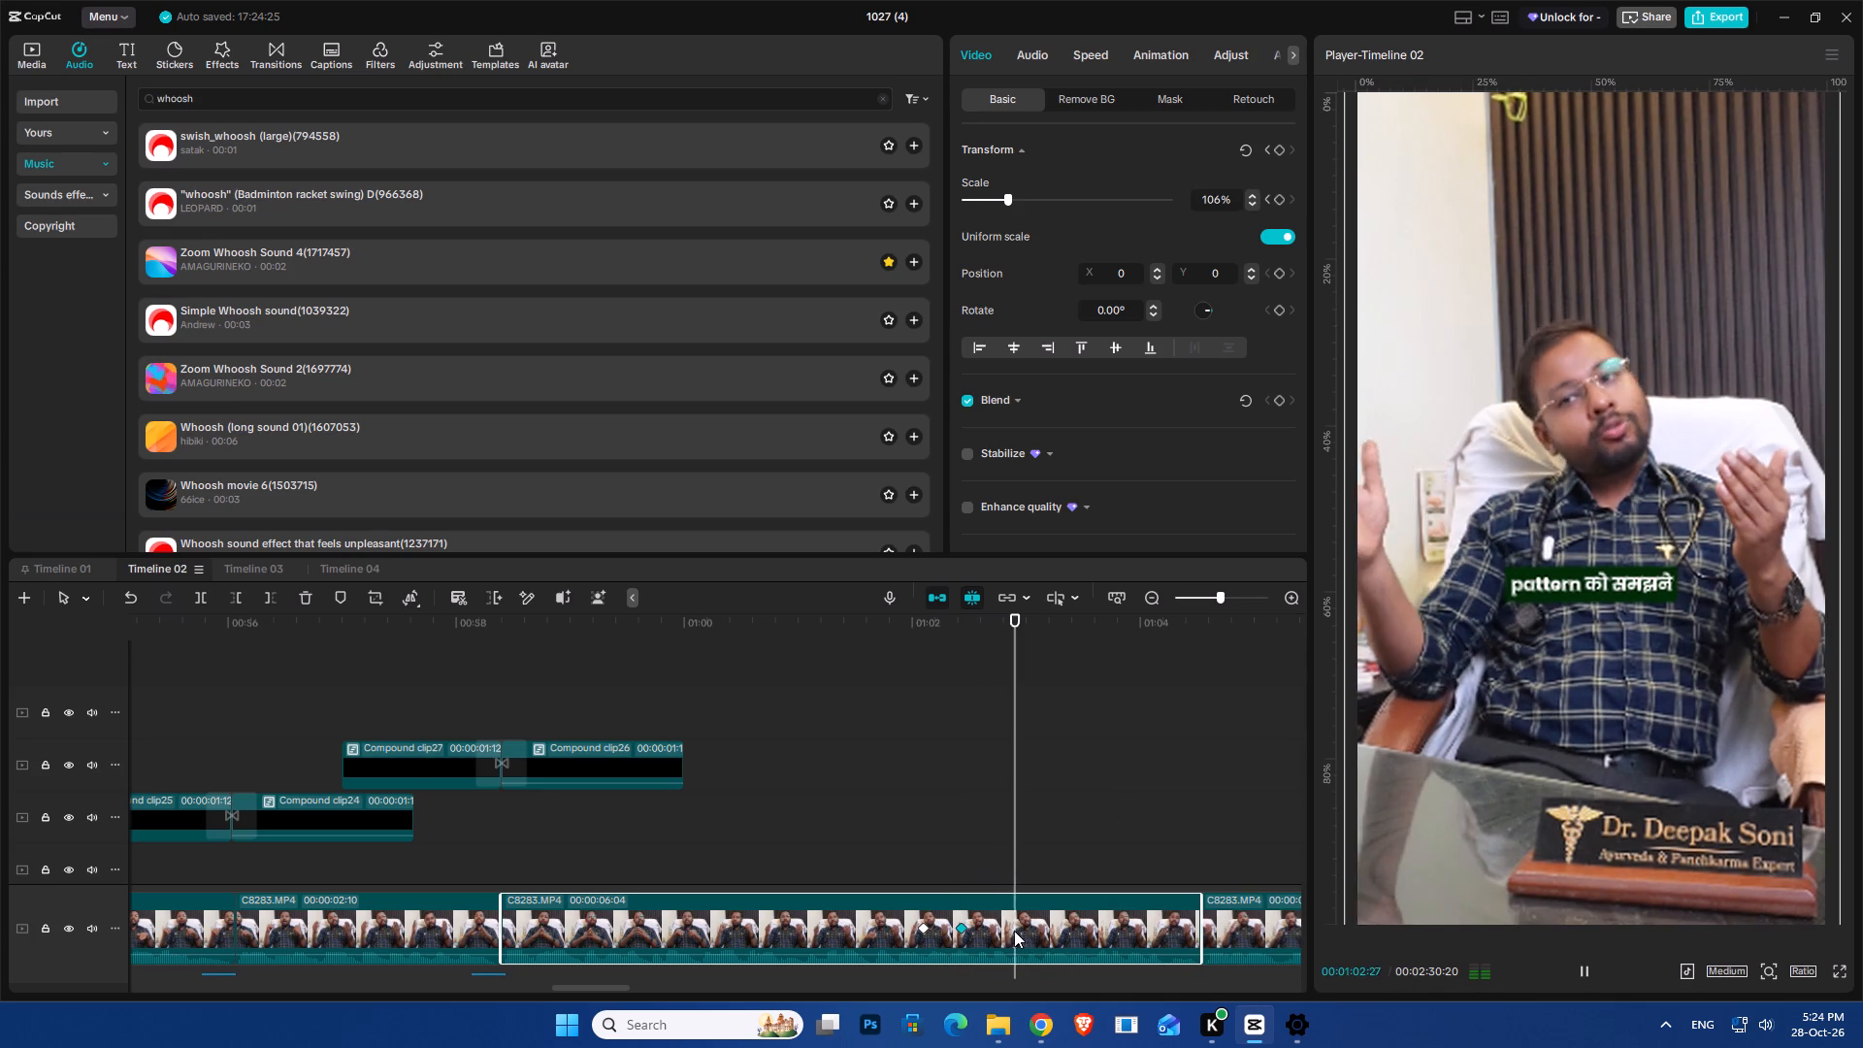
pyautogui.keyDown('ctrl'); pyautogui.scroll(-14, 1013, 930); pyautogui.keyUp('ctrl')
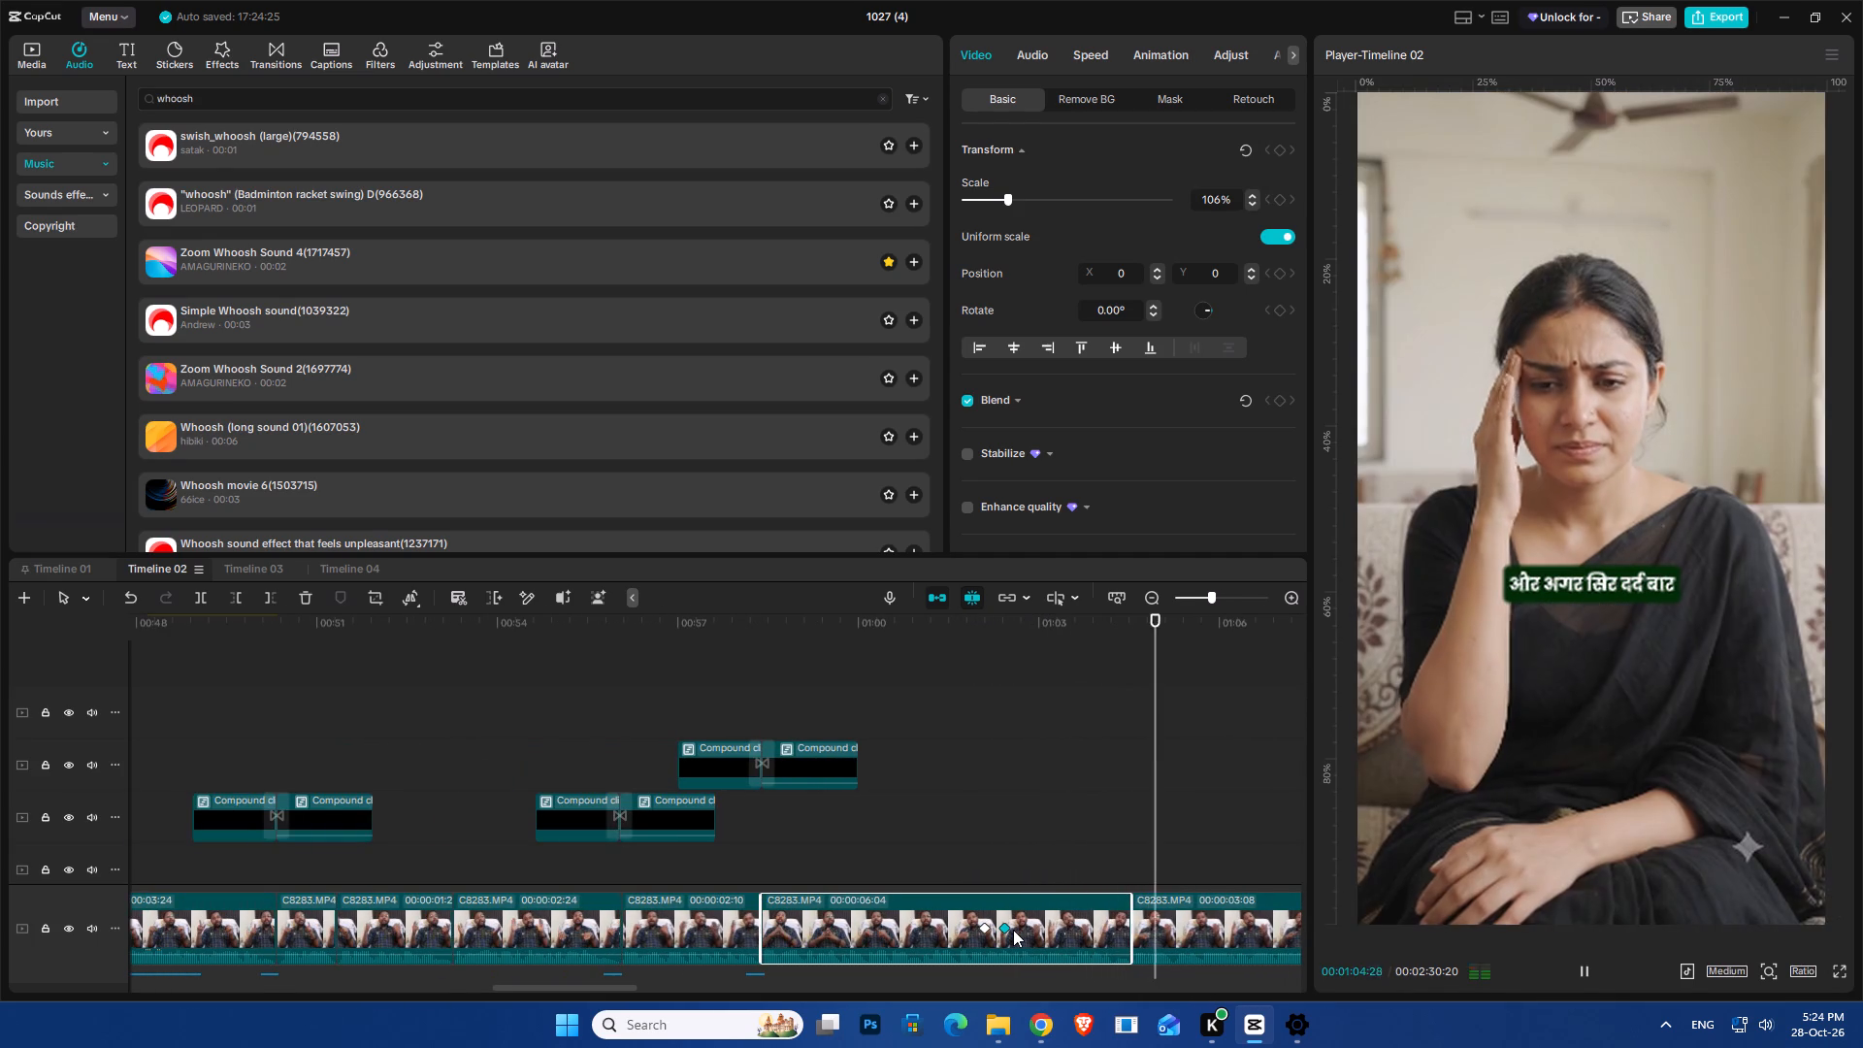
pyautogui.keyDown('ctrl'); pyautogui.scroll(-6, 1013, 930); pyautogui.keyUp('ctrl')
pyautogui.scroll(-1, 1020, 962)
pyautogui.keyDown('ctrl'); pyautogui.scroll(-4, 1020, 962); pyautogui.keyUp('ctrl')
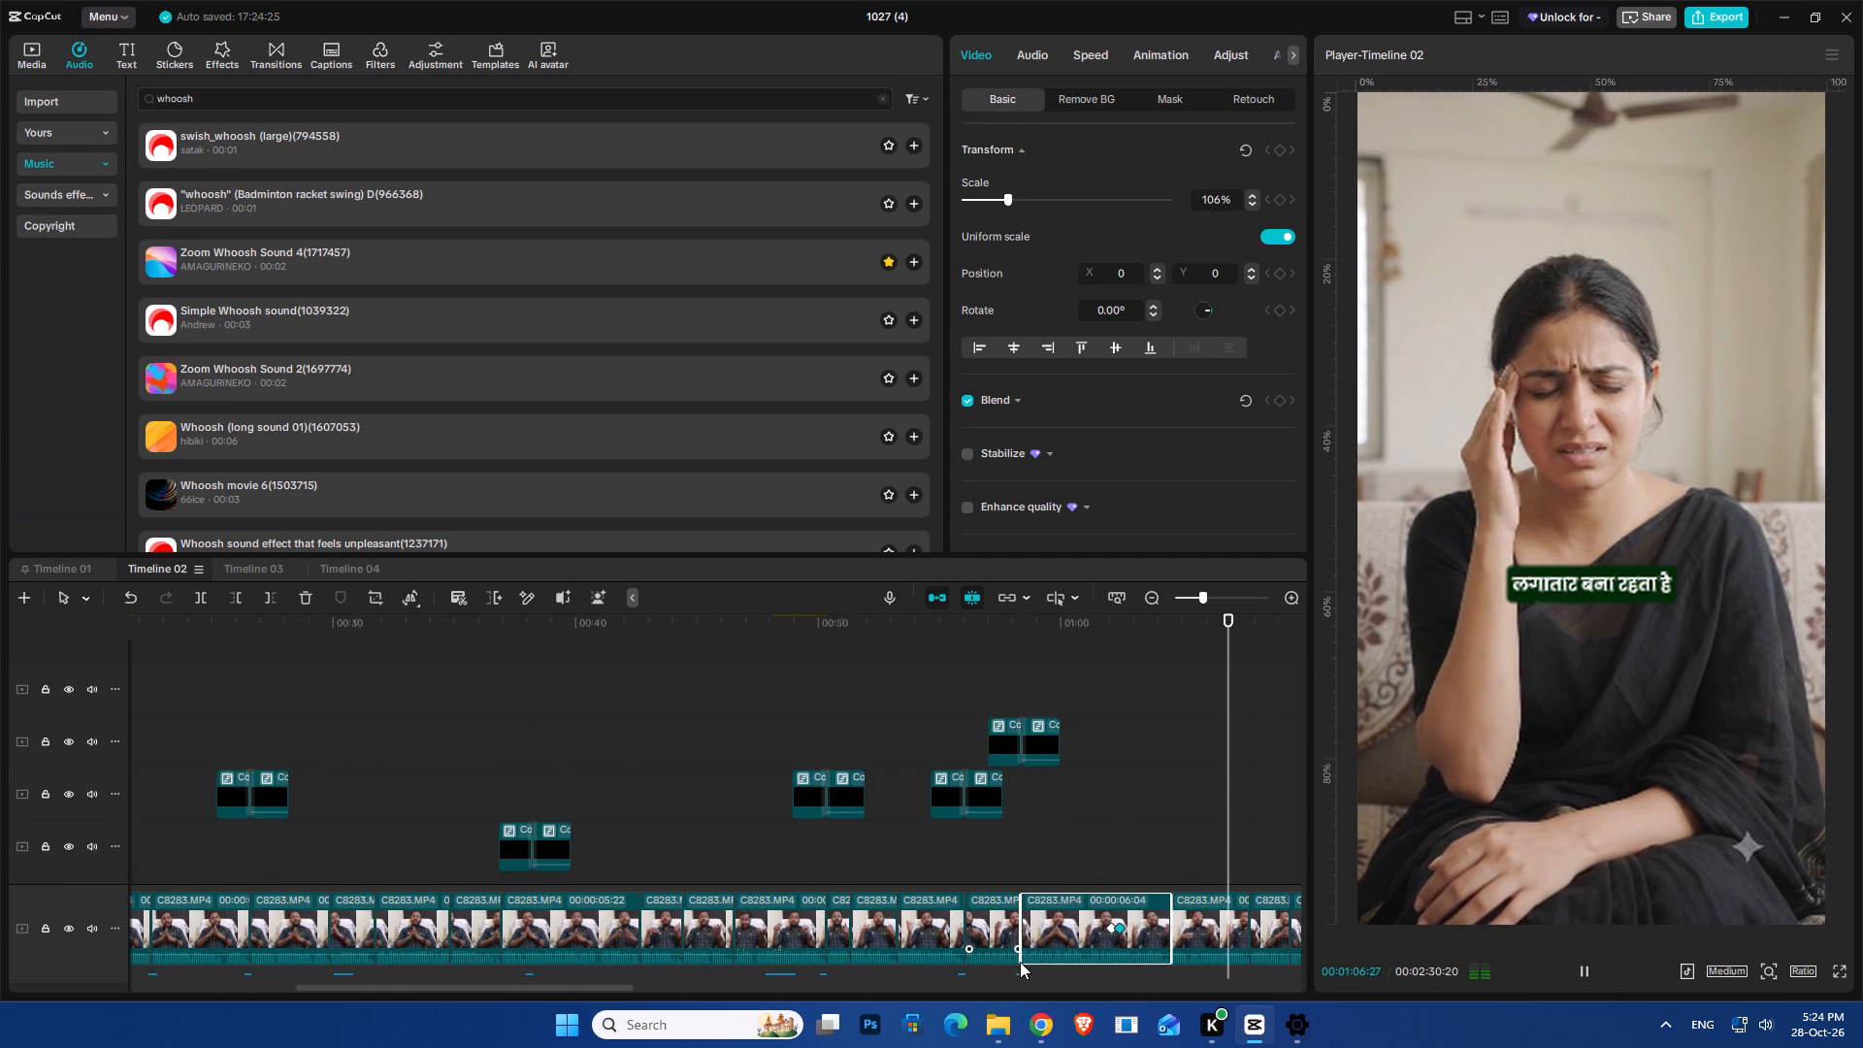
pyautogui.keyDown('ctrl'); pyautogui.scroll(-1, 1020, 962); pyautogui.keyUp('ctrl')
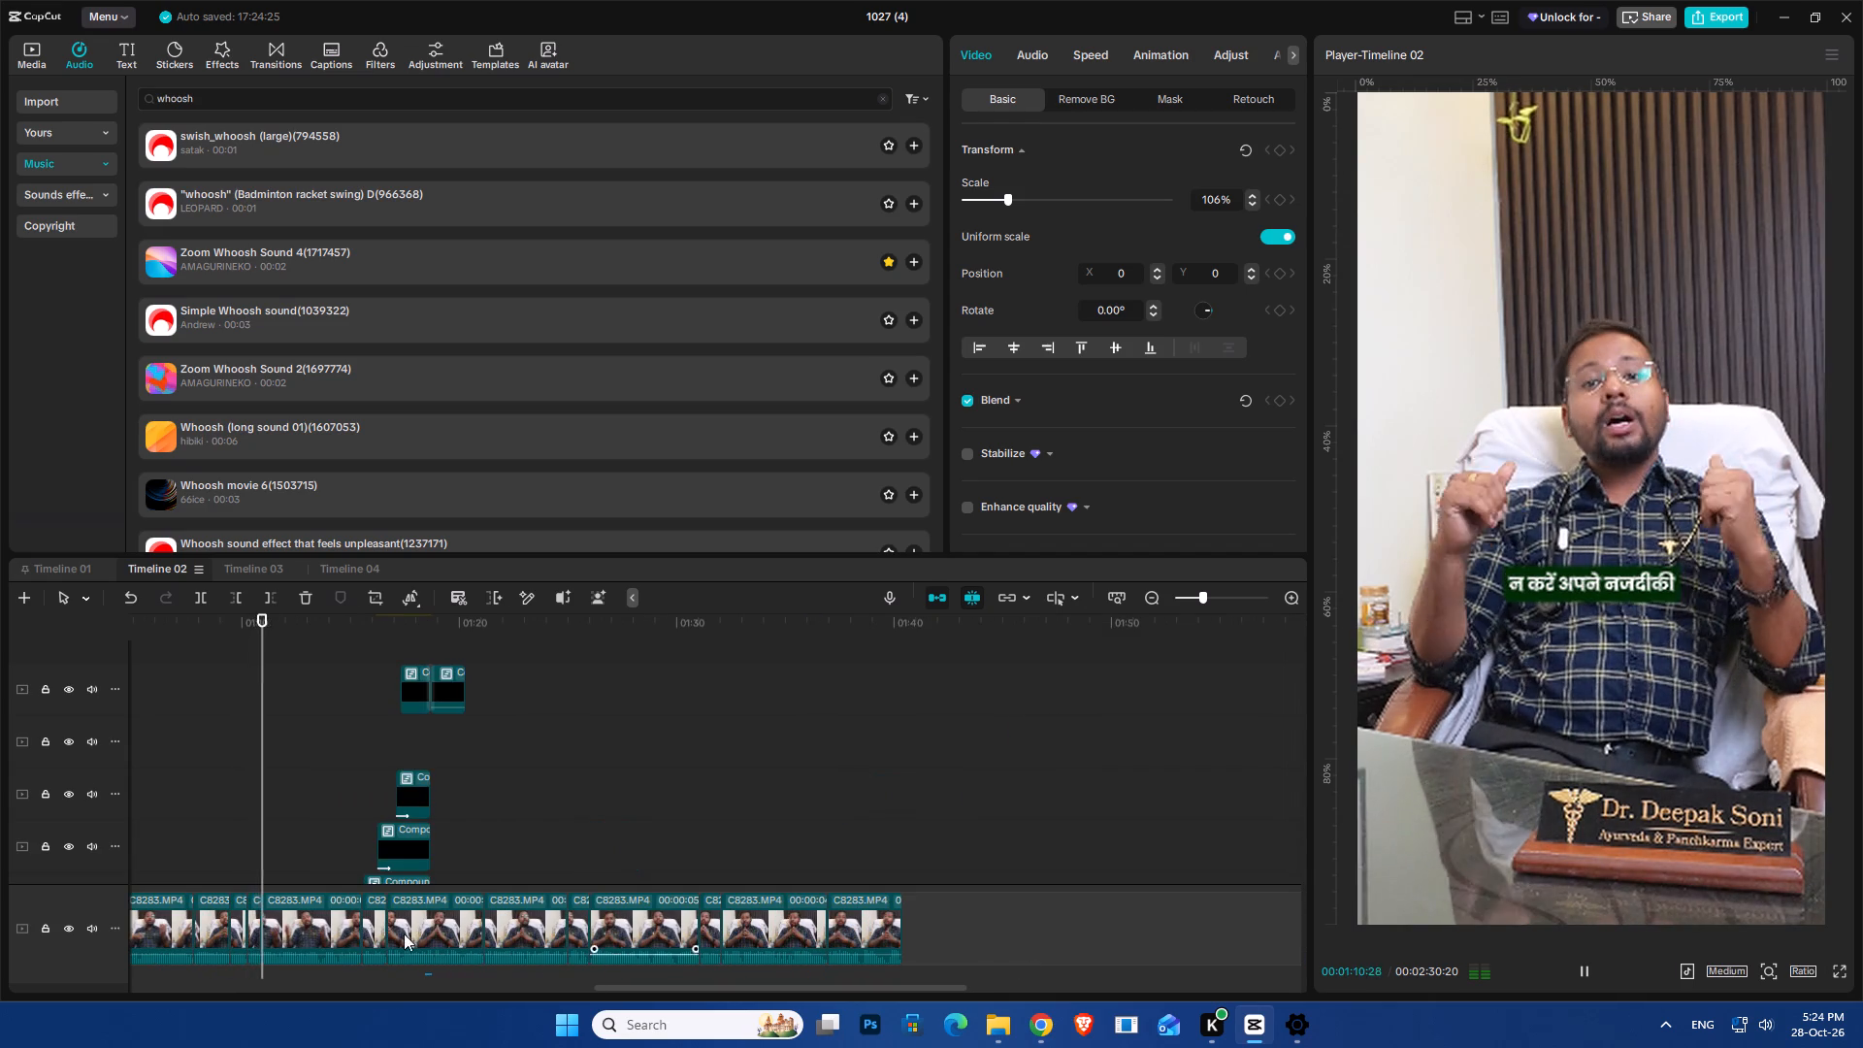
pyautogui.press('space')
pyautogui.click(214, 821)
pyautogui.press('space')
pyautogui.press('space')
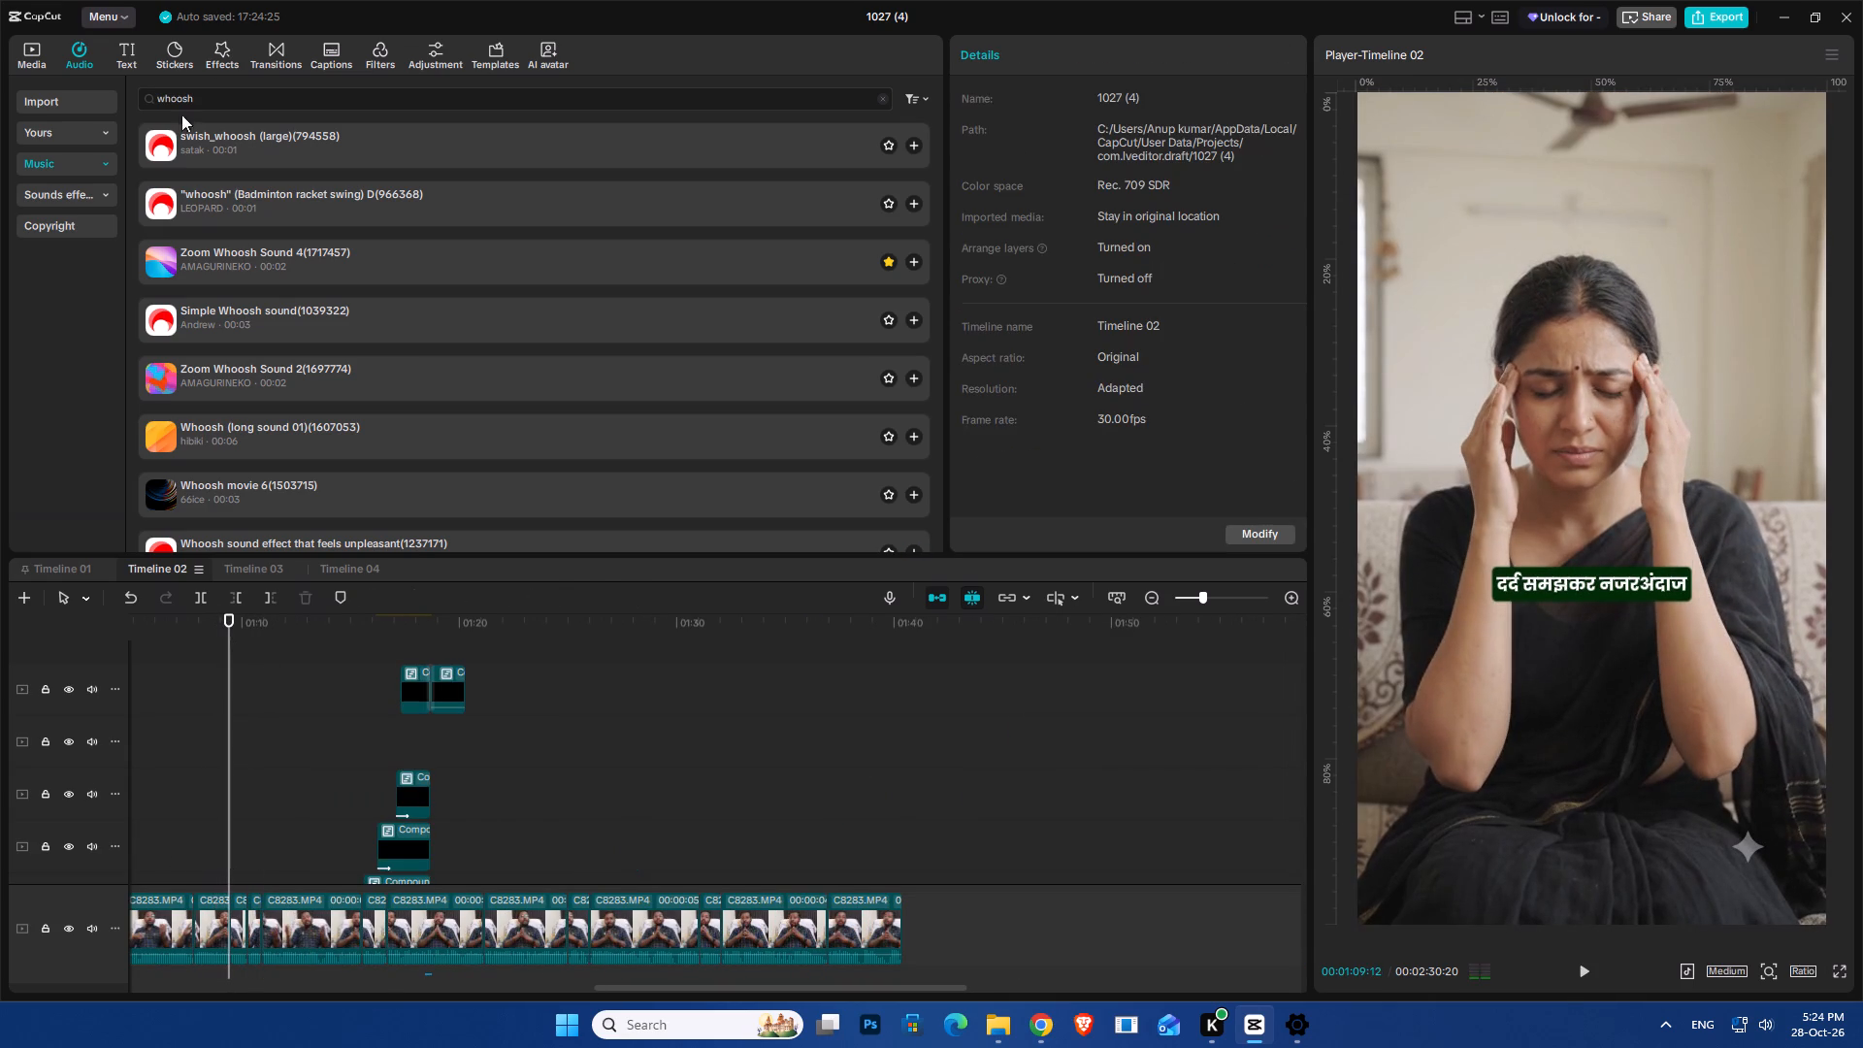
# Search the audio library for "hit" and audition the first two sounds.
pyautogui.keyDown('ctrl'); pyautogui.click(201, 90); pyautogui.keyUp('ctrl')
pyautogui.hotkey('ctrl', 'a')
pyautogui.write('hit')
pyautogui.press('Return')
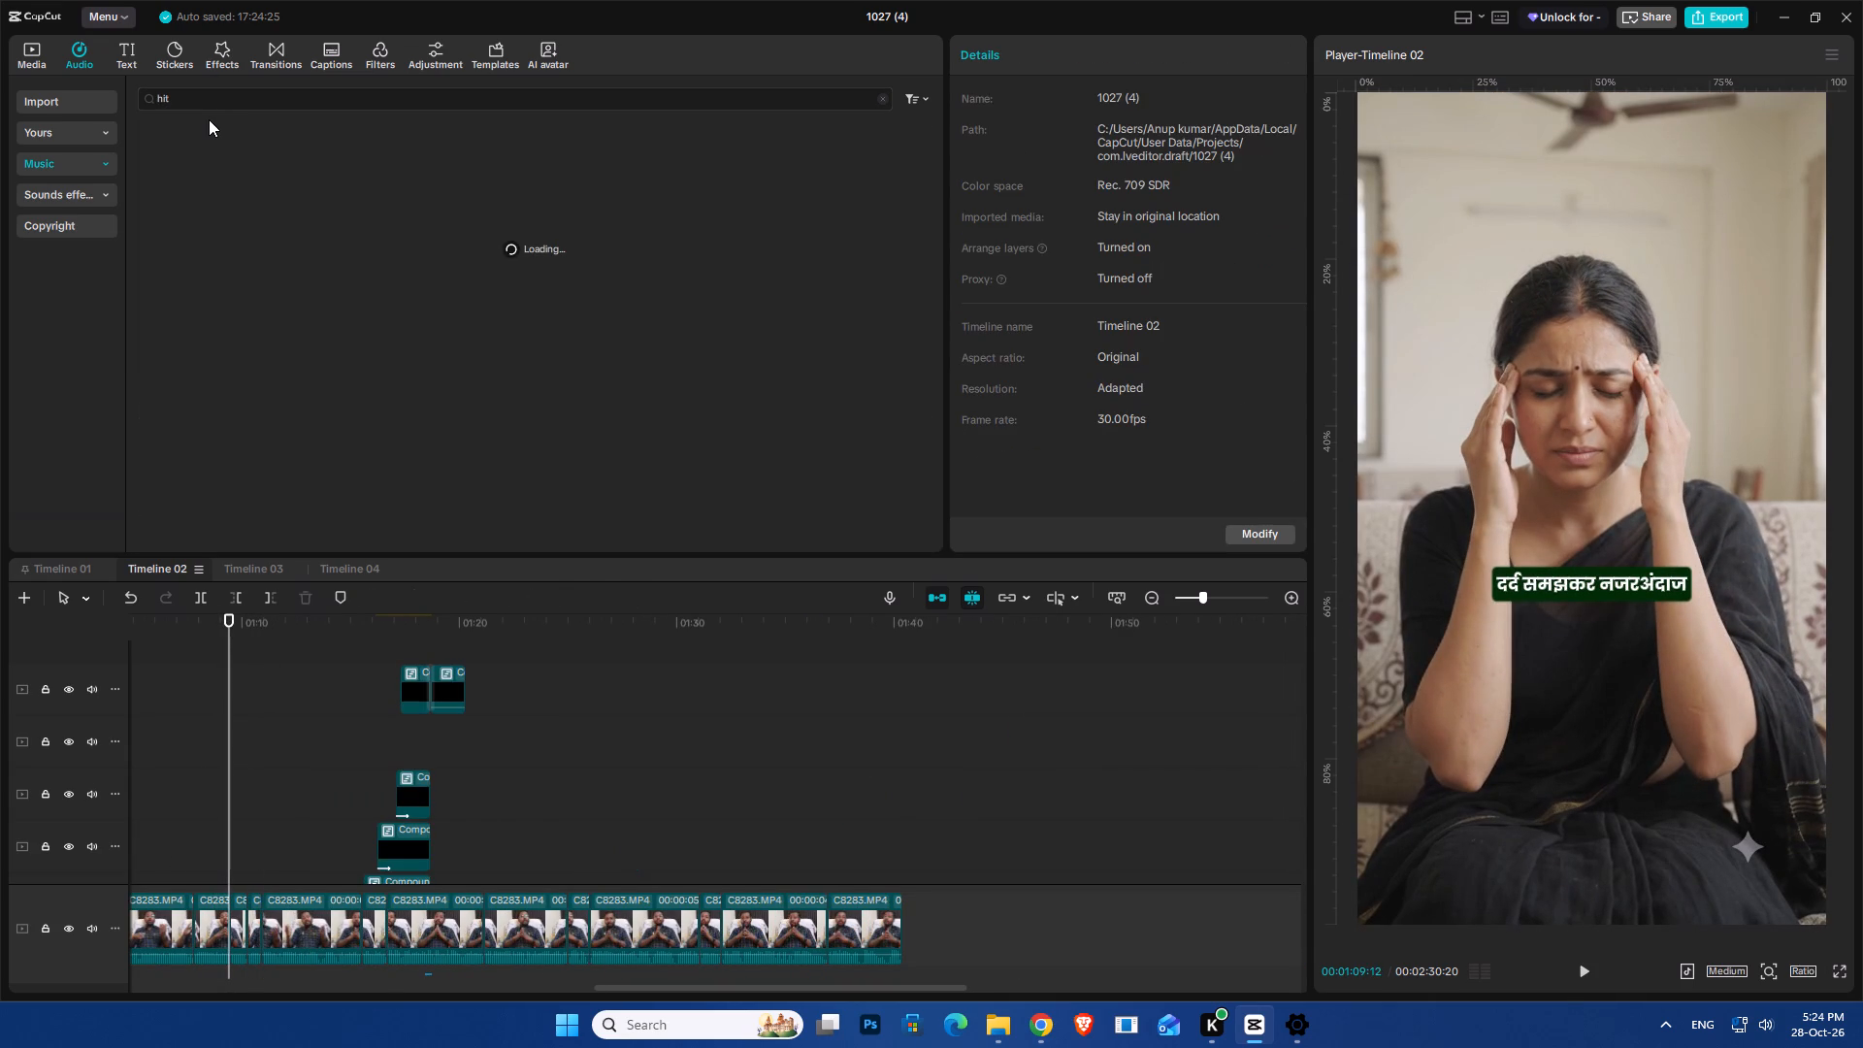
pyautogui.click(212, 153)
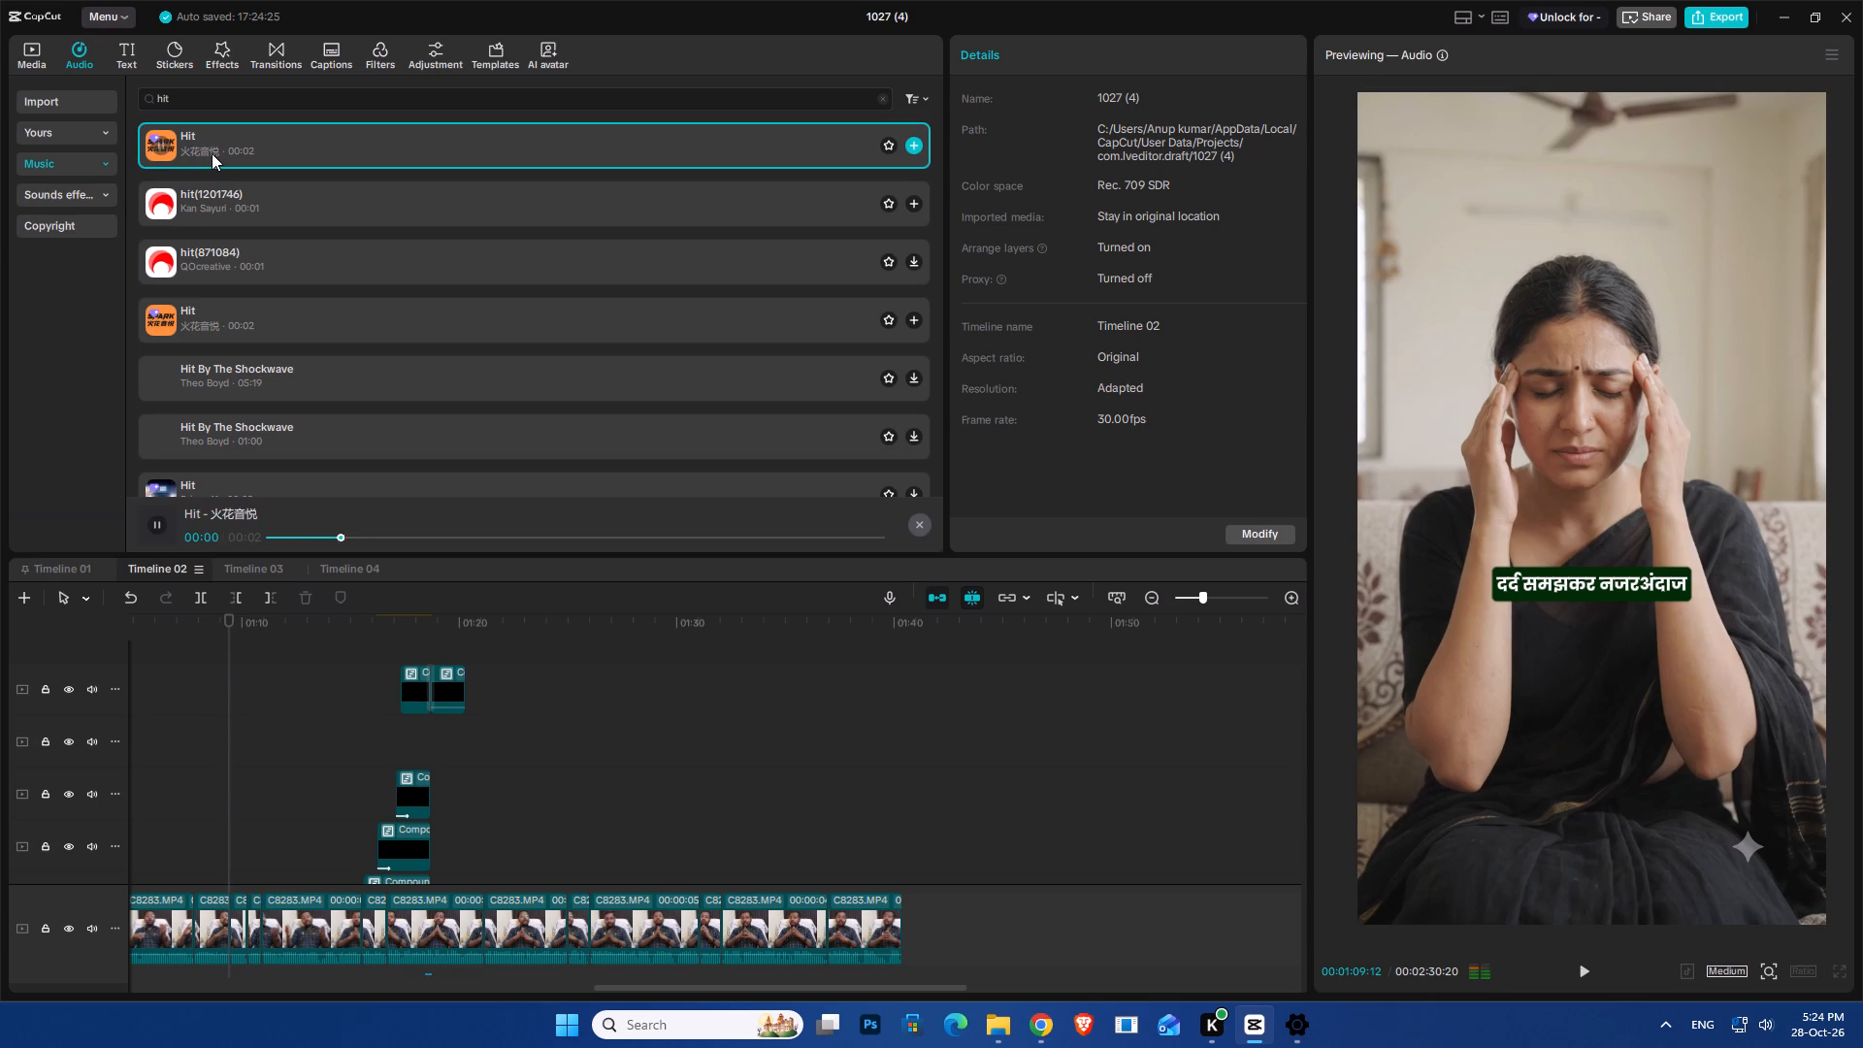
pyautogui.click(212, 203)
# Search the audio library for "bass hit" and audition the first two sounds.
pyautogui.click(173, 96)
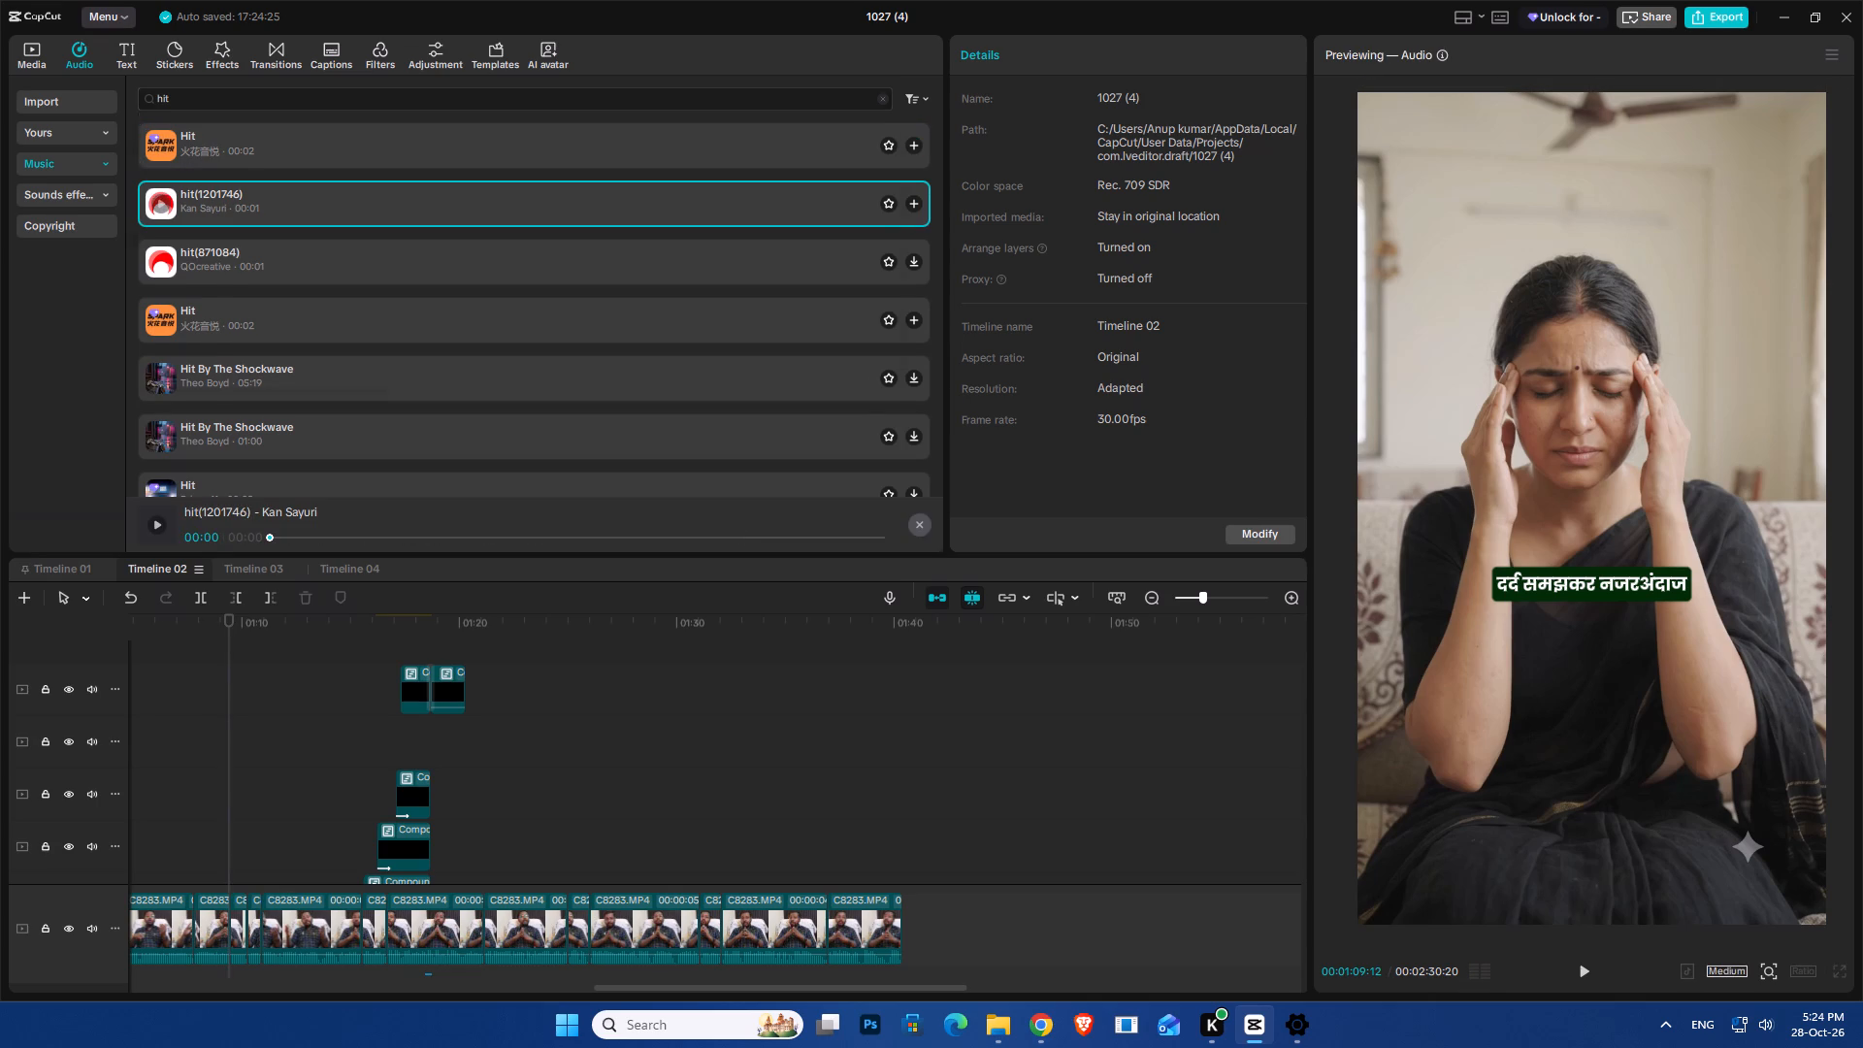
pyautogui.press('BackSpace')
pyautogui.press('BackSpace')
pyautogui.press('BackSpace')
pyautogui.press('BackSpace')
pyautogui.write('bass')
pyautogui.press('space')
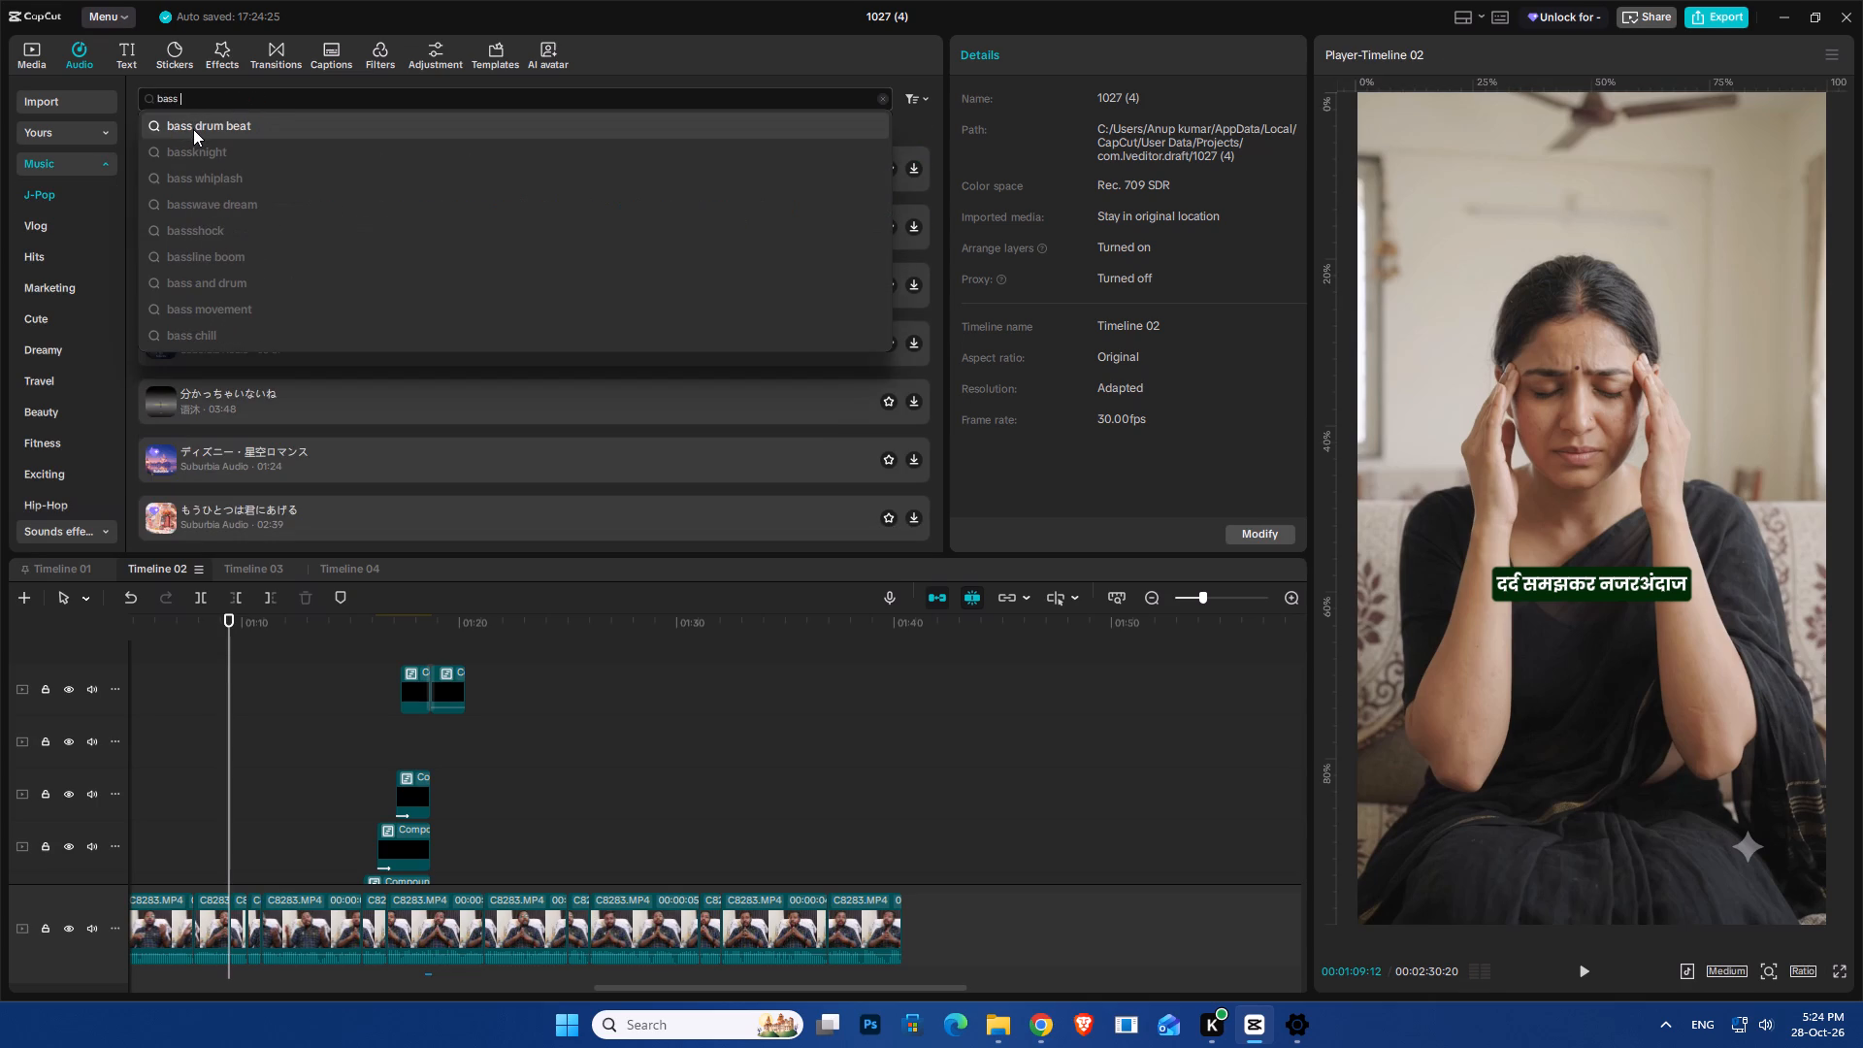
pyautogui.write('hit')
pyautogui.press('Return')
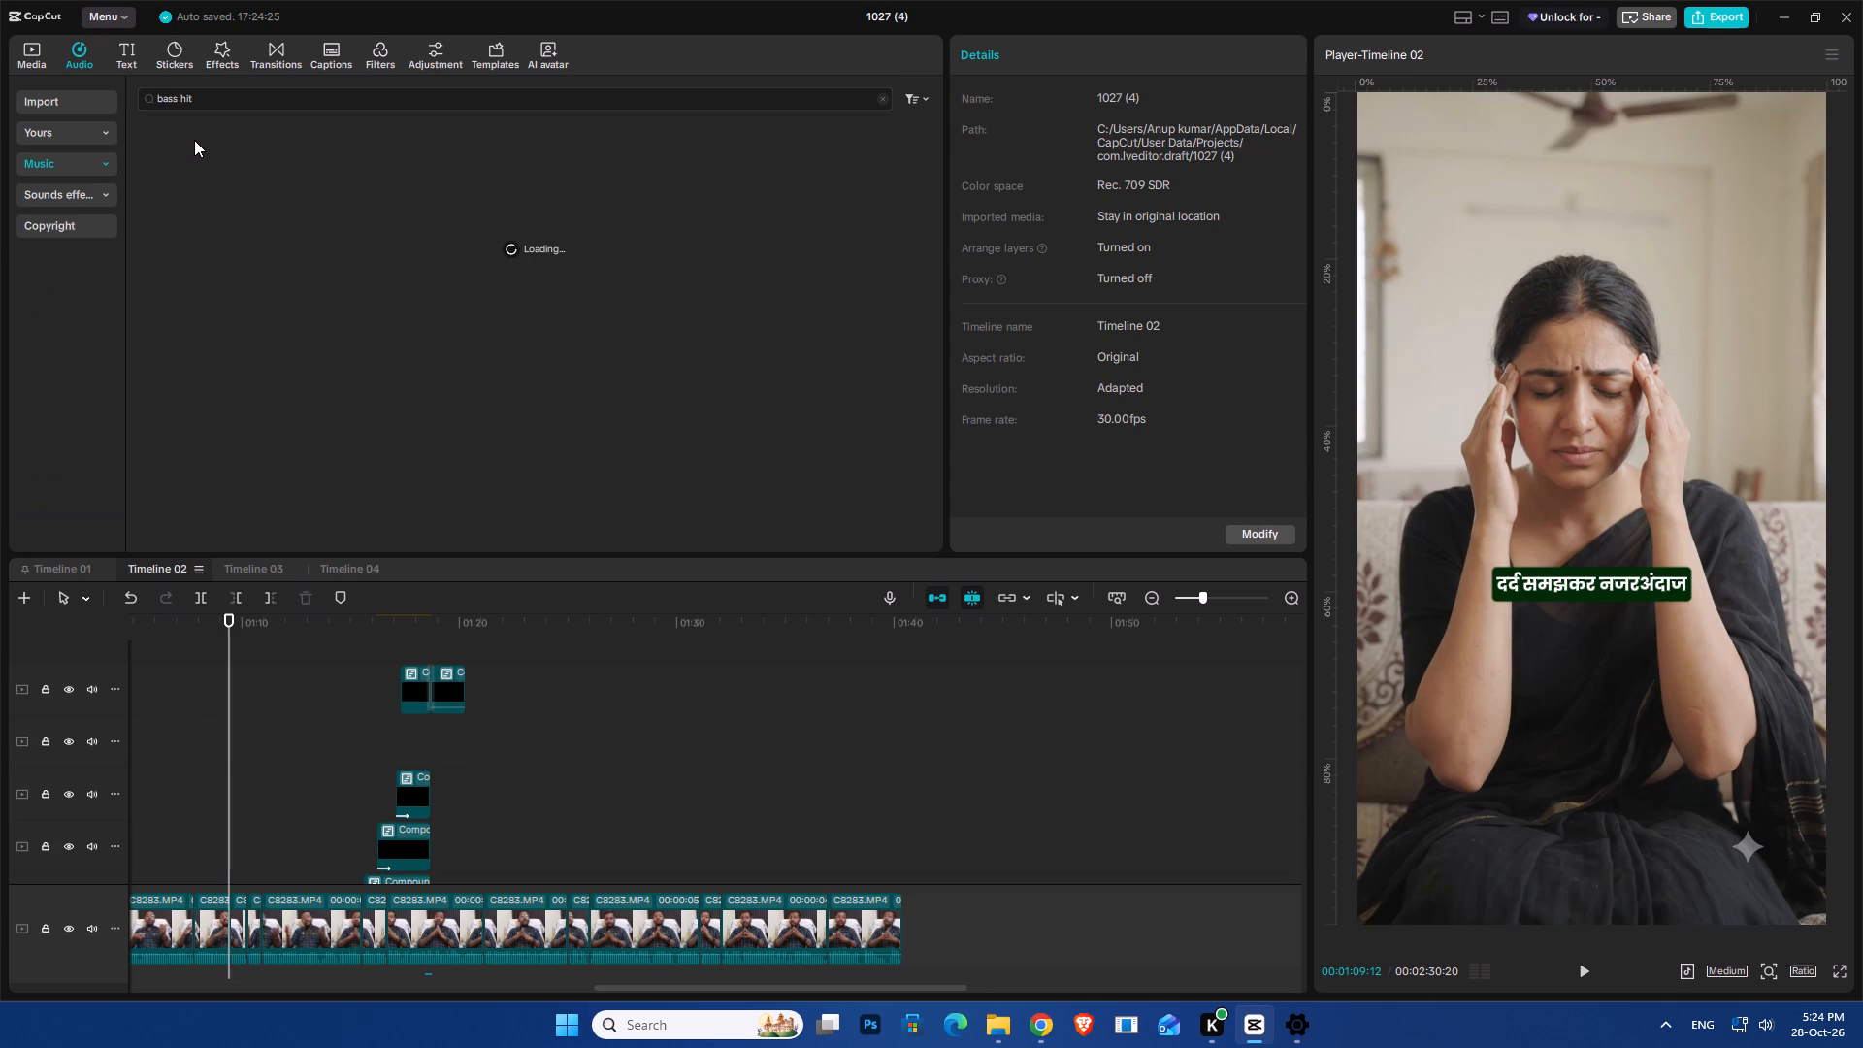
pyautogui.click(214, 144)
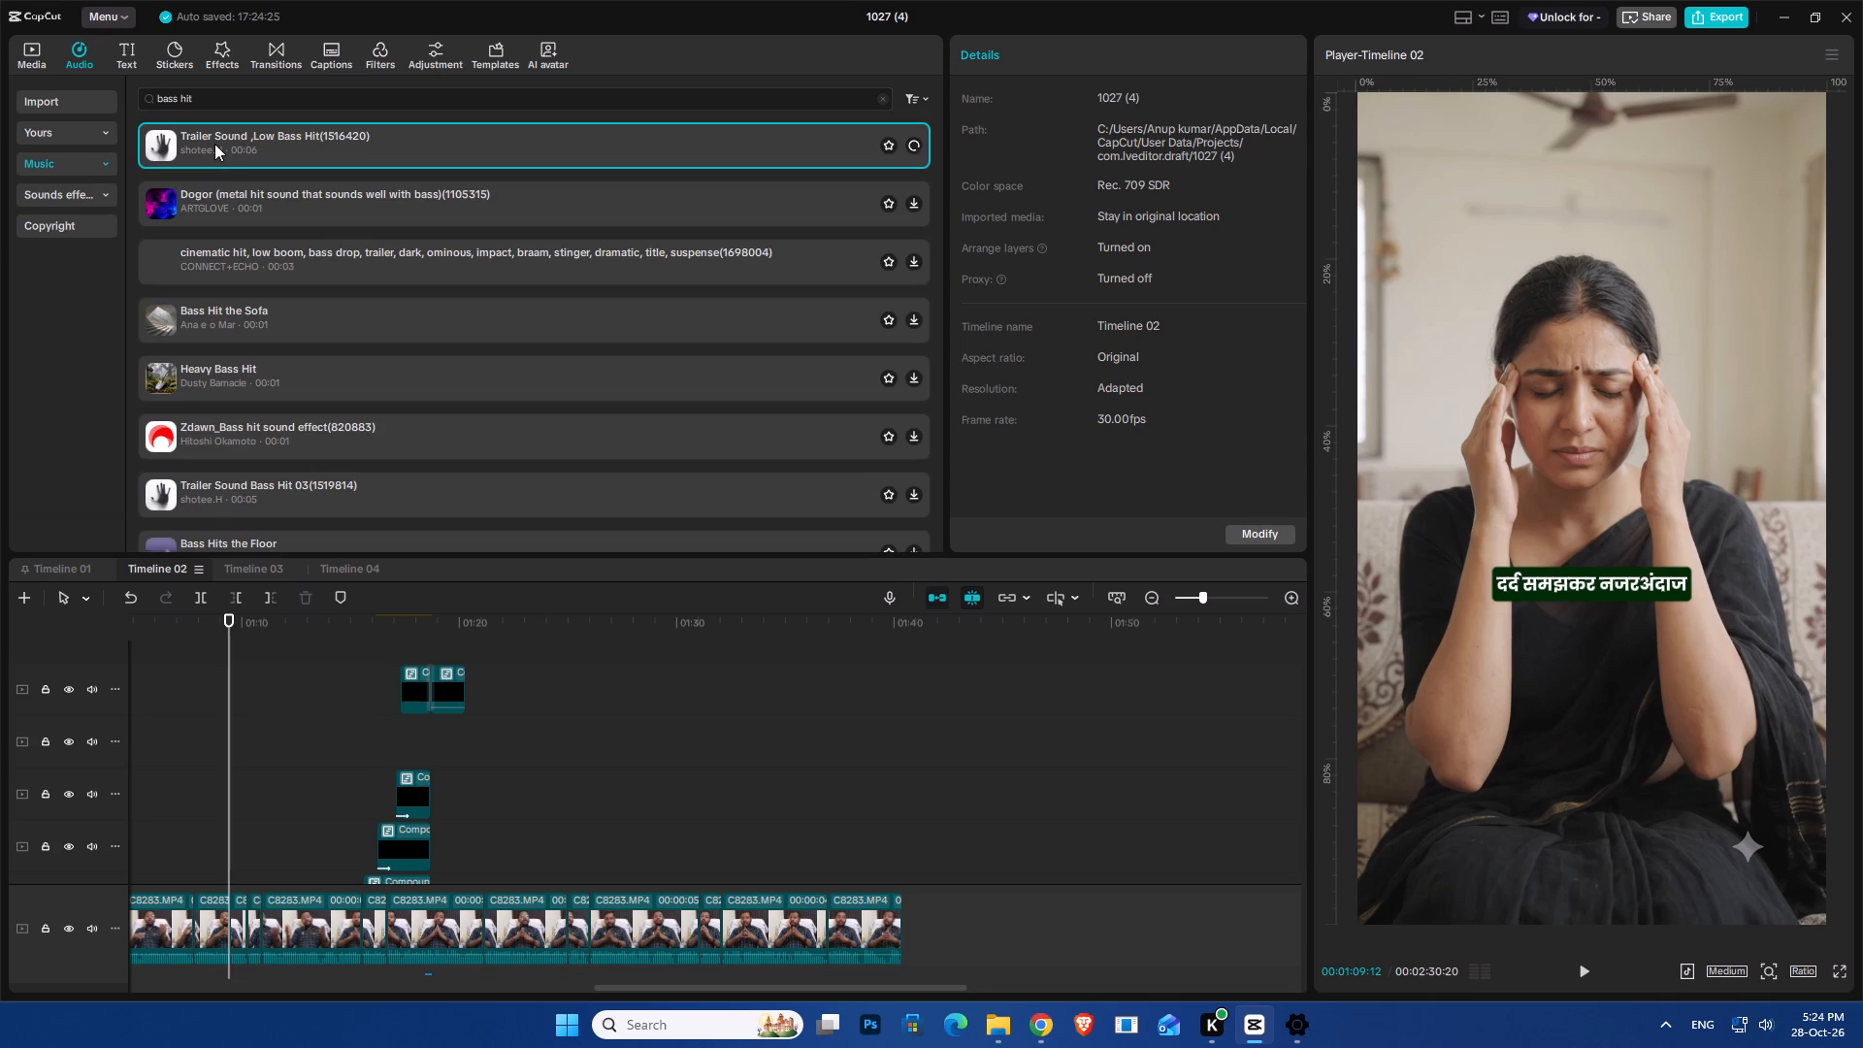
pyautogui.click(212, 203)
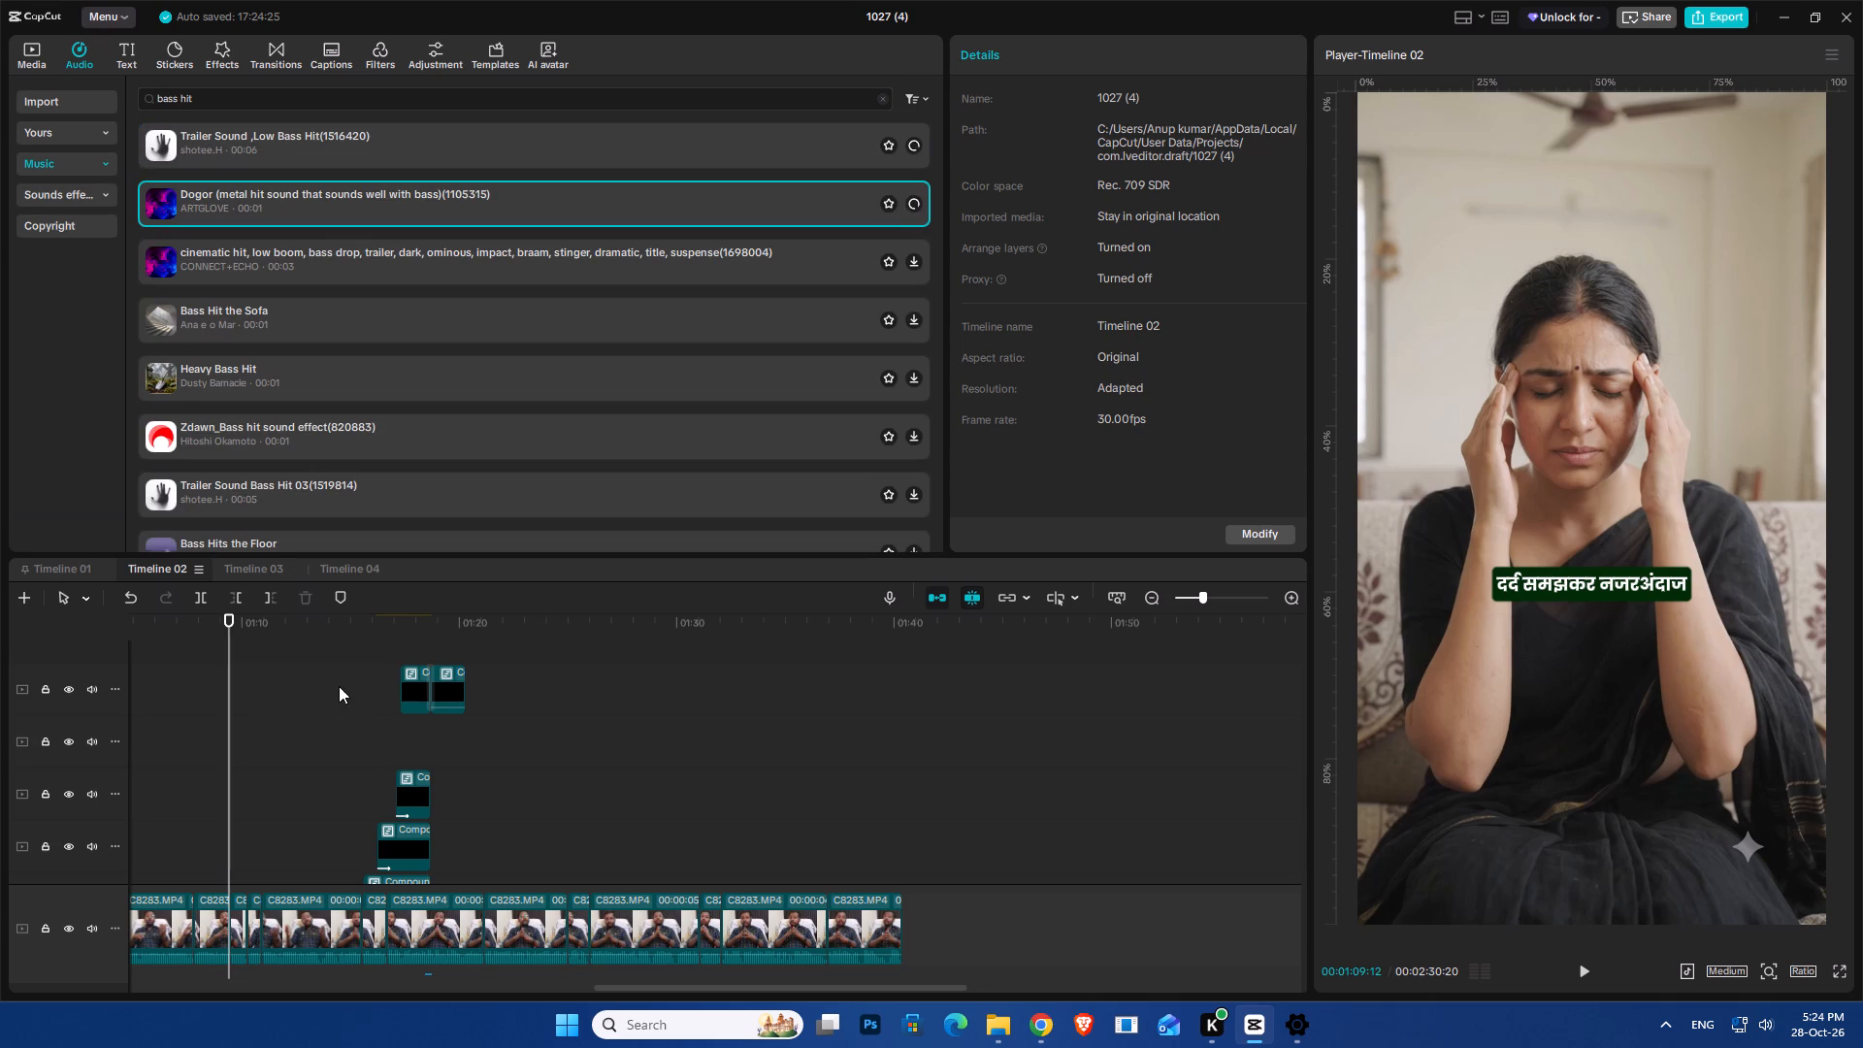
# Play back the edit into the book-page B-roll and review how the text overlays enter around 1:15.
pyautogui.click(333, 681)
pyautogui.scroll(-11, 277, 727)
pyautogui.press('space')
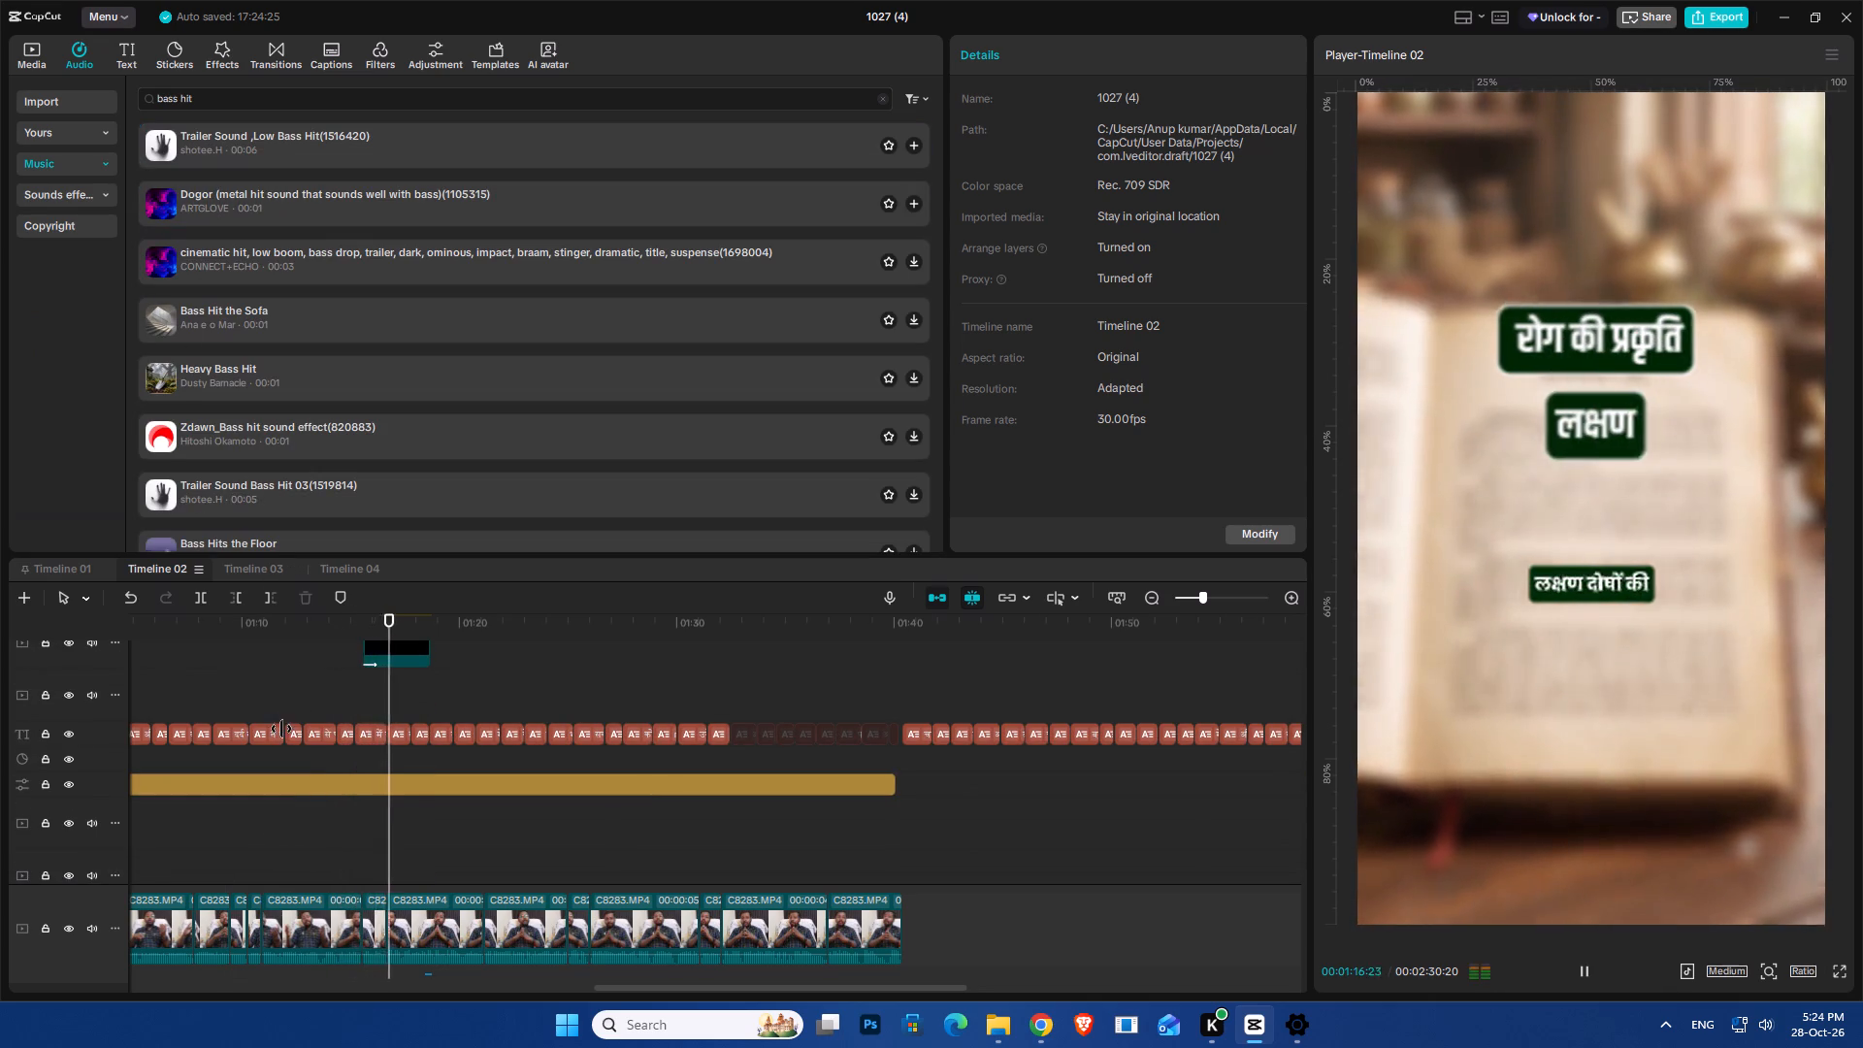
pyautogui.press('space')
pyautogui.keyDown('ctrl'); pyautogui.scroll(8, 321, 713); pyautogui.keyUp('ctrl')
pyautogui.click(319, 636)
pyautogui.press('space')
pyautogui.press('space')
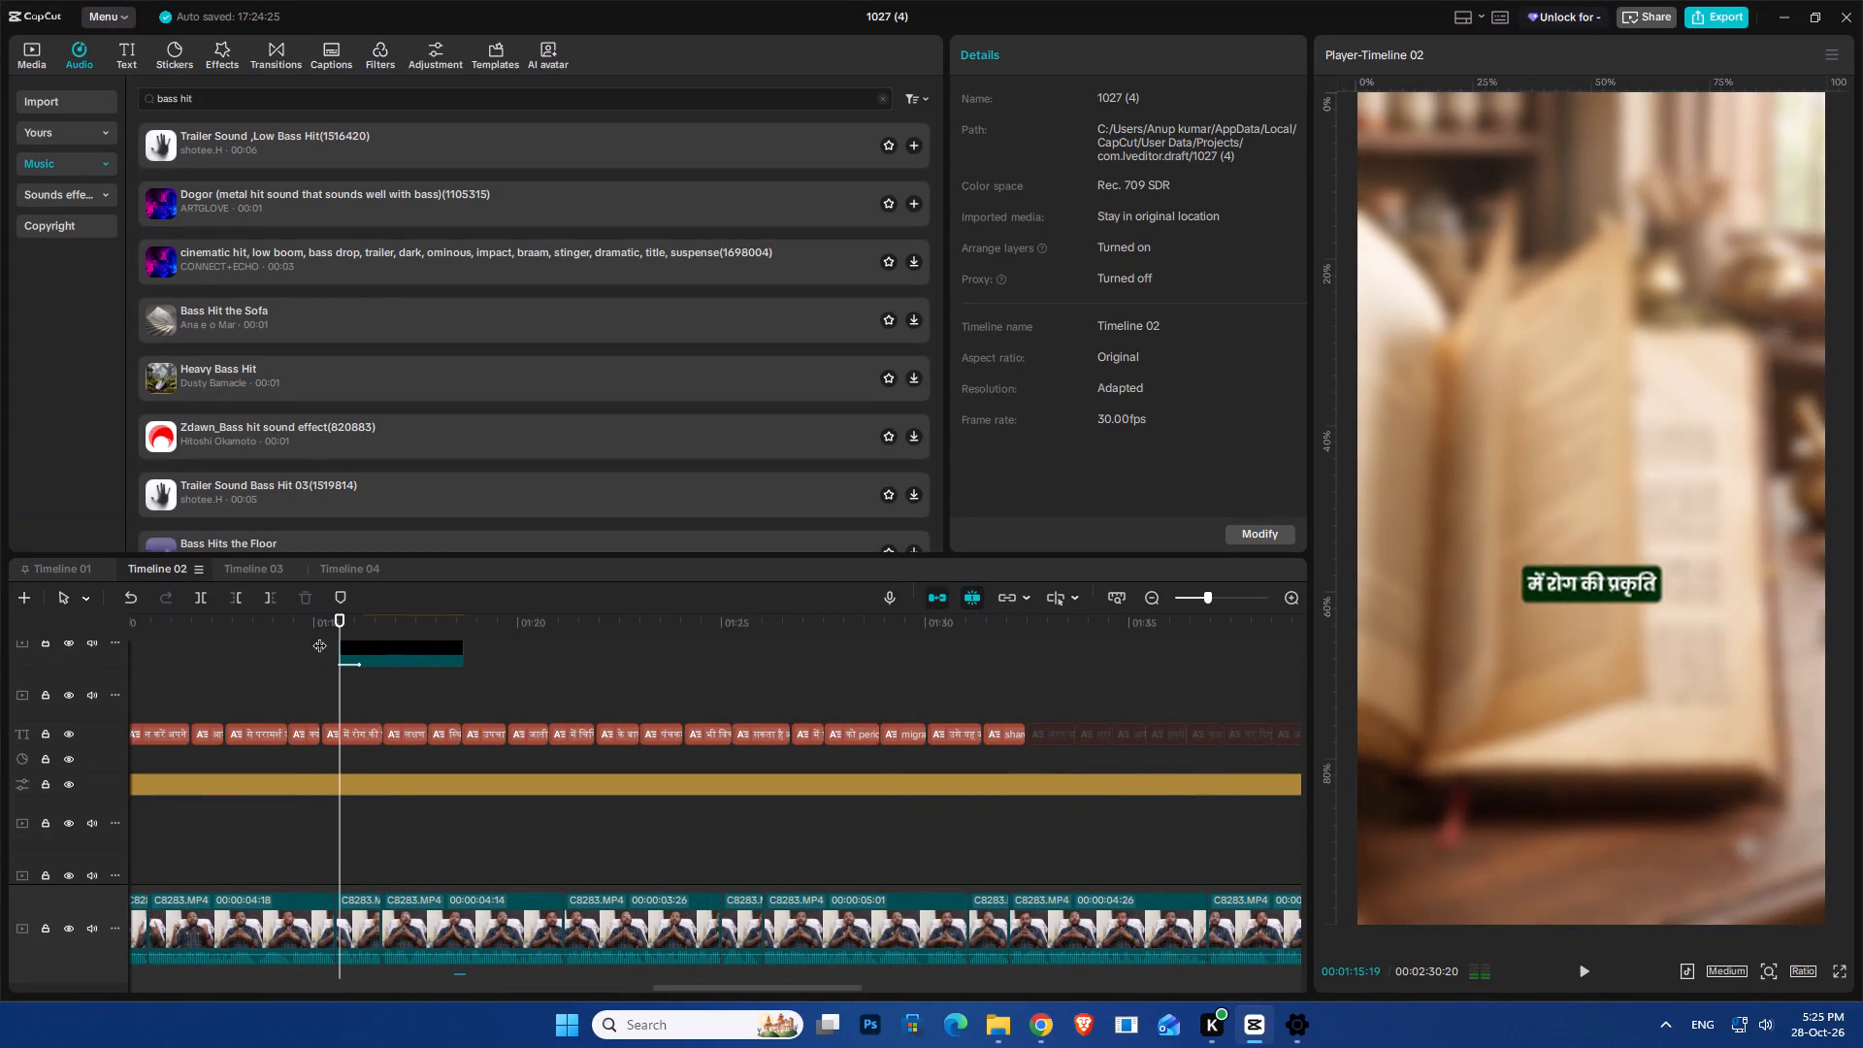
pyautogui.keyDown('ctrl'); pyautogui.scroll(9, 319, 636); pyautogui.keyUp('ctrl')
pyautogui.keyDown('ctrl'); pyautogui.scroll(7, 378, 707); pyautogui.keyUp('ctrl')
pyautogui.press('space')
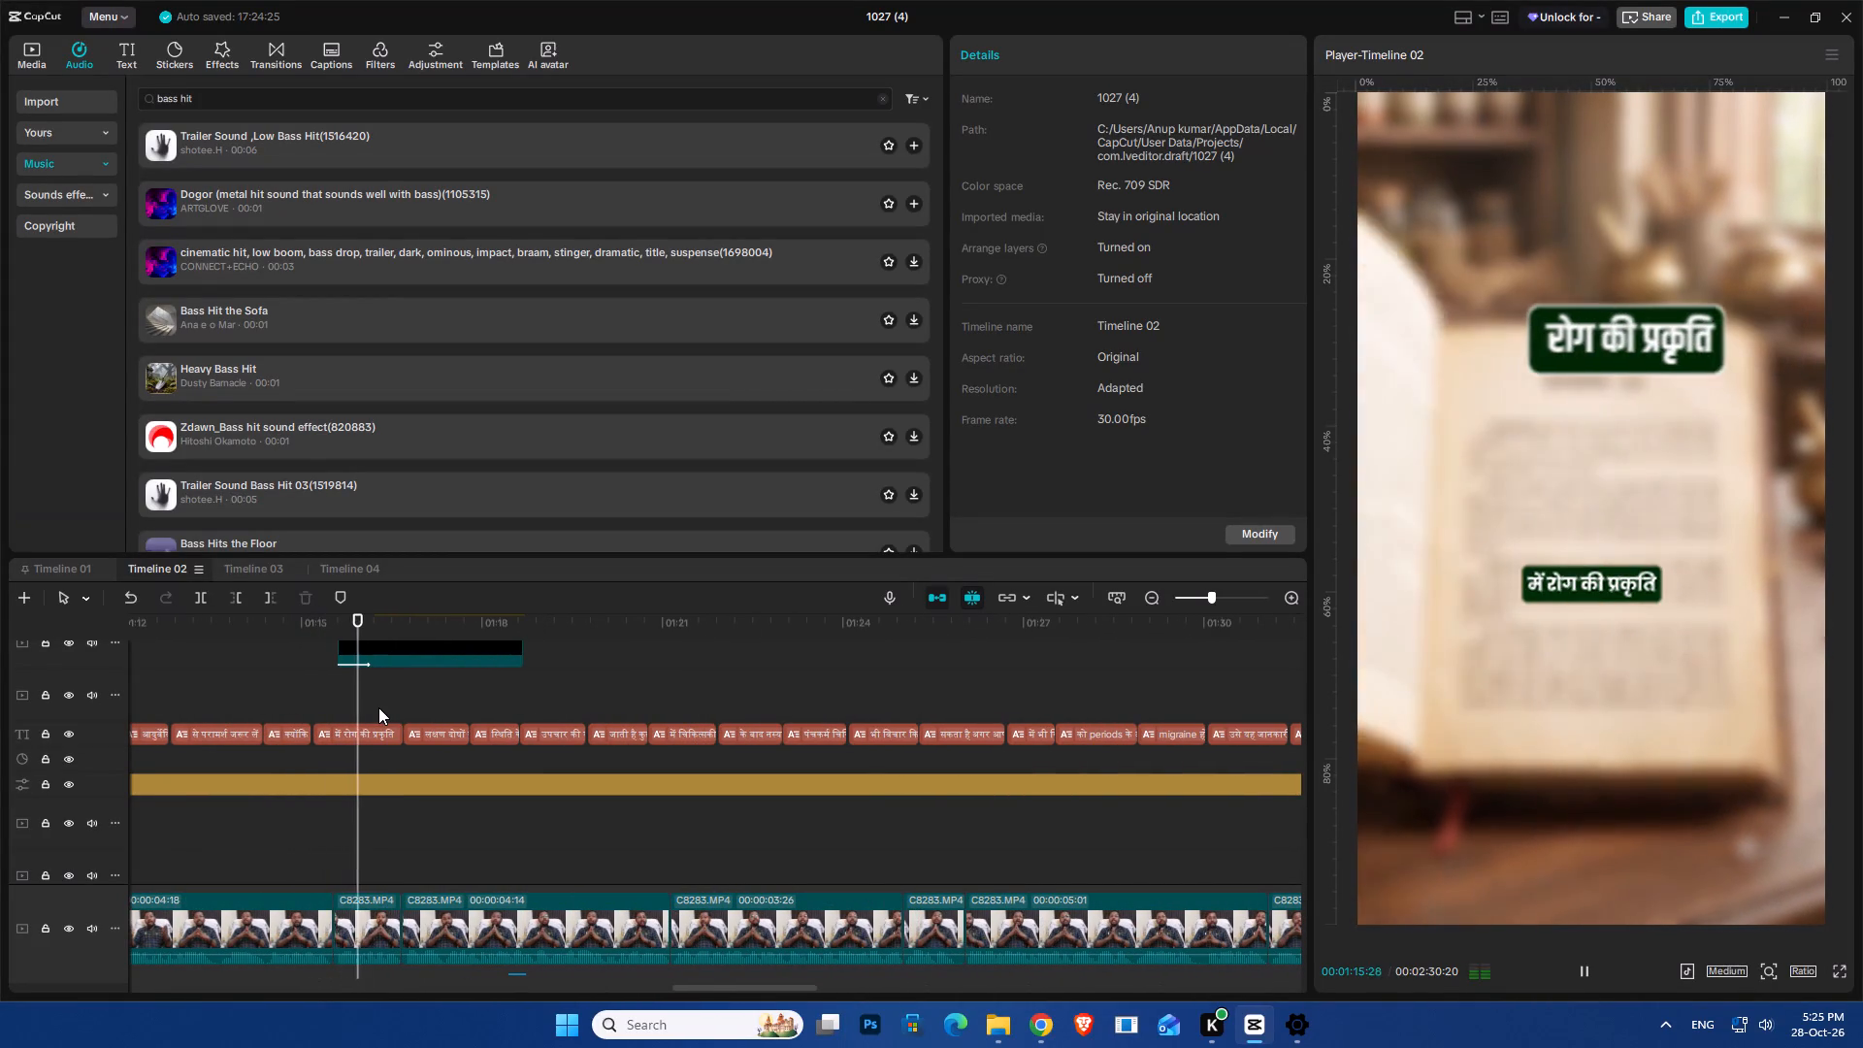
pyautogui.press('space')
# Examine the start of the first text overlay around 1:15 and the Blur effect above the book-page clip.
pyautogui.scroll(4, 366, 674)
pyautogui.click(345, 616)
pyautogui.scroll(3, 344, 636)
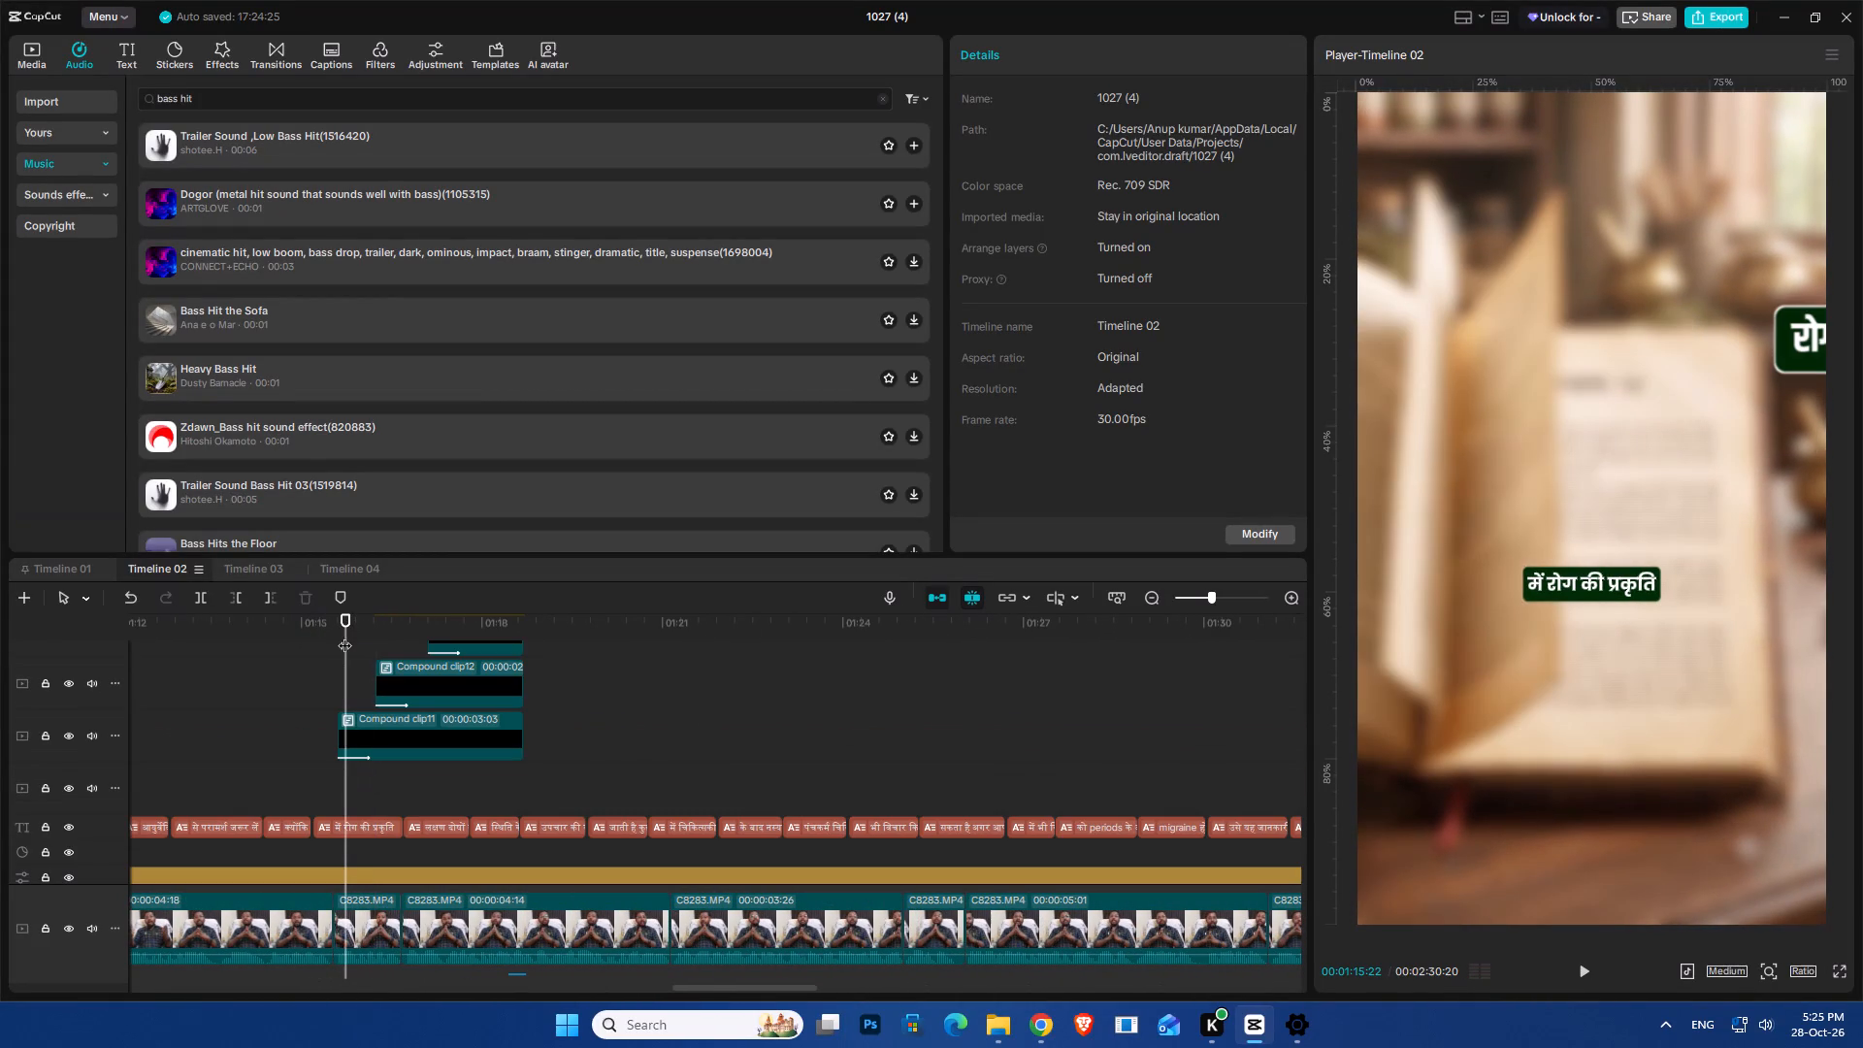
pyautogui.scroll(3, 344, 636)
pyautogui.scroll(6, 305, 759)
pyautogui.scroll(-7, 305, 759)
pyautogui.scroll(16, 305, 759)
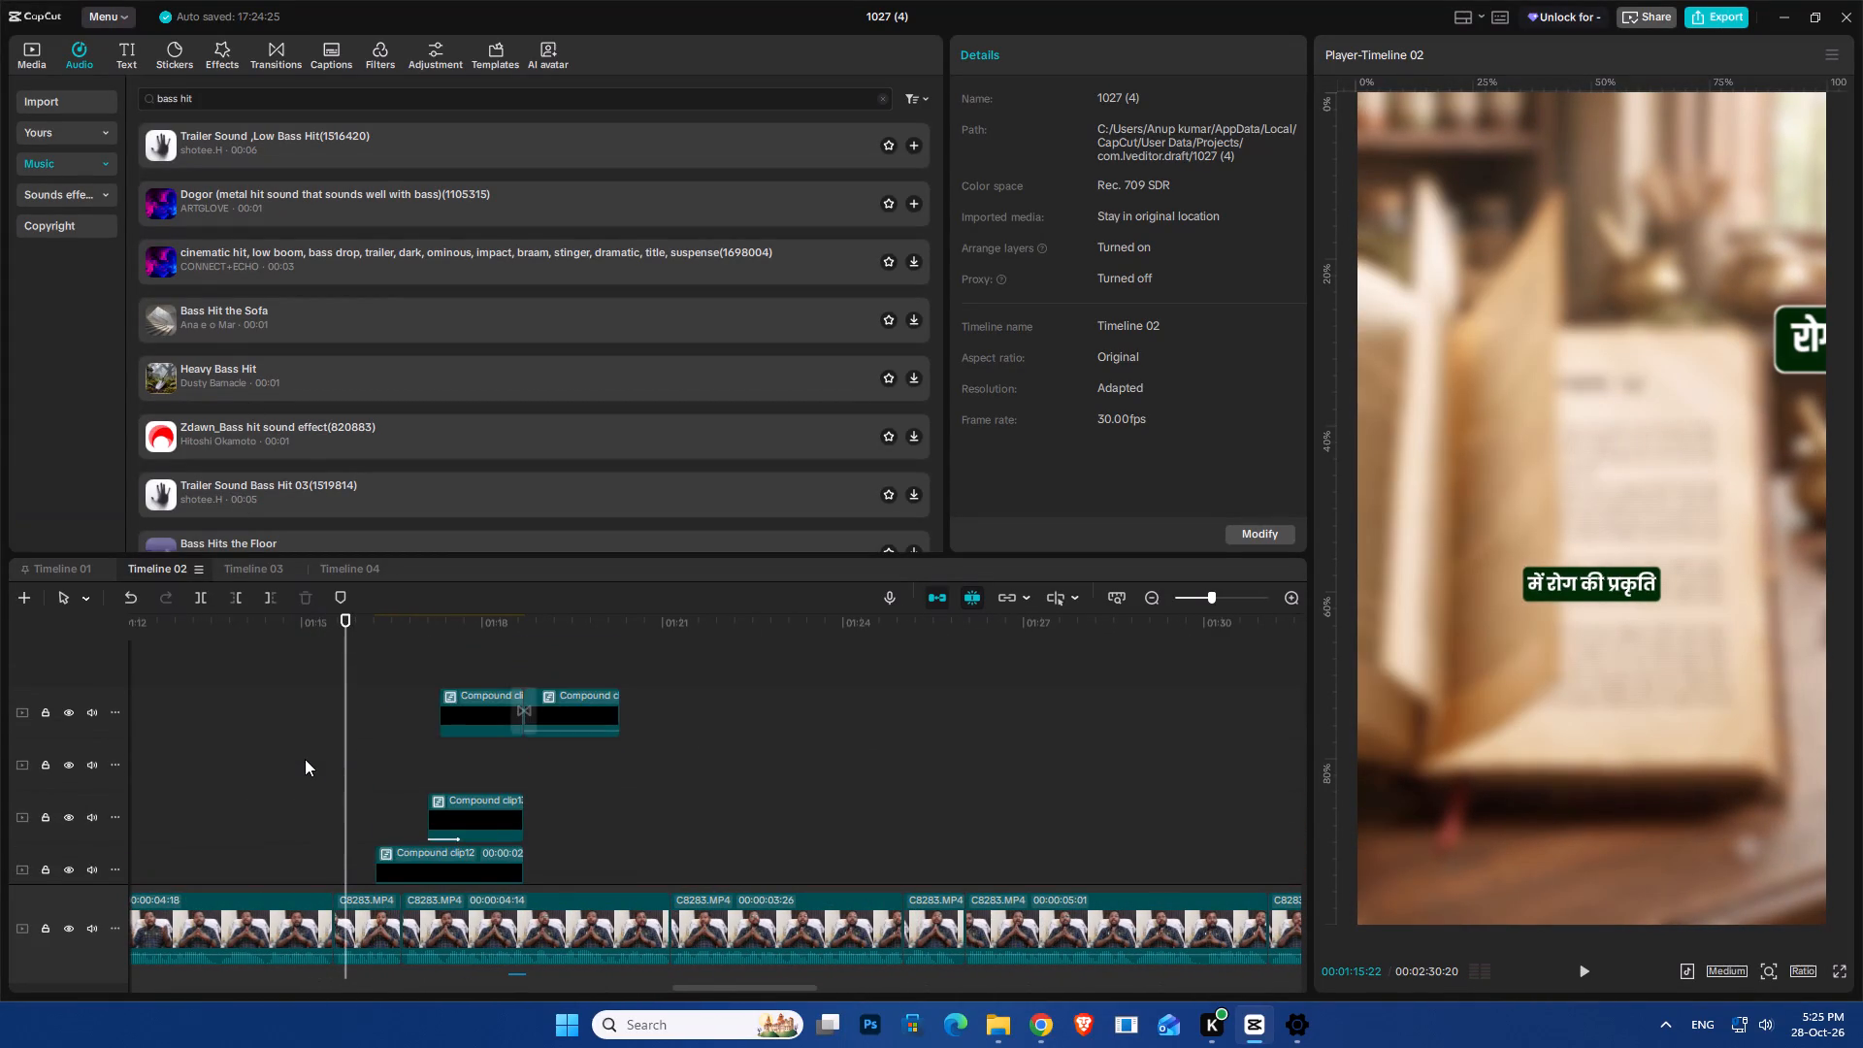
pyautogui.scroll(-4, 305, 759)
pyautogui.moveTo(348, 697); pyautogui.dragTo(343, 719)
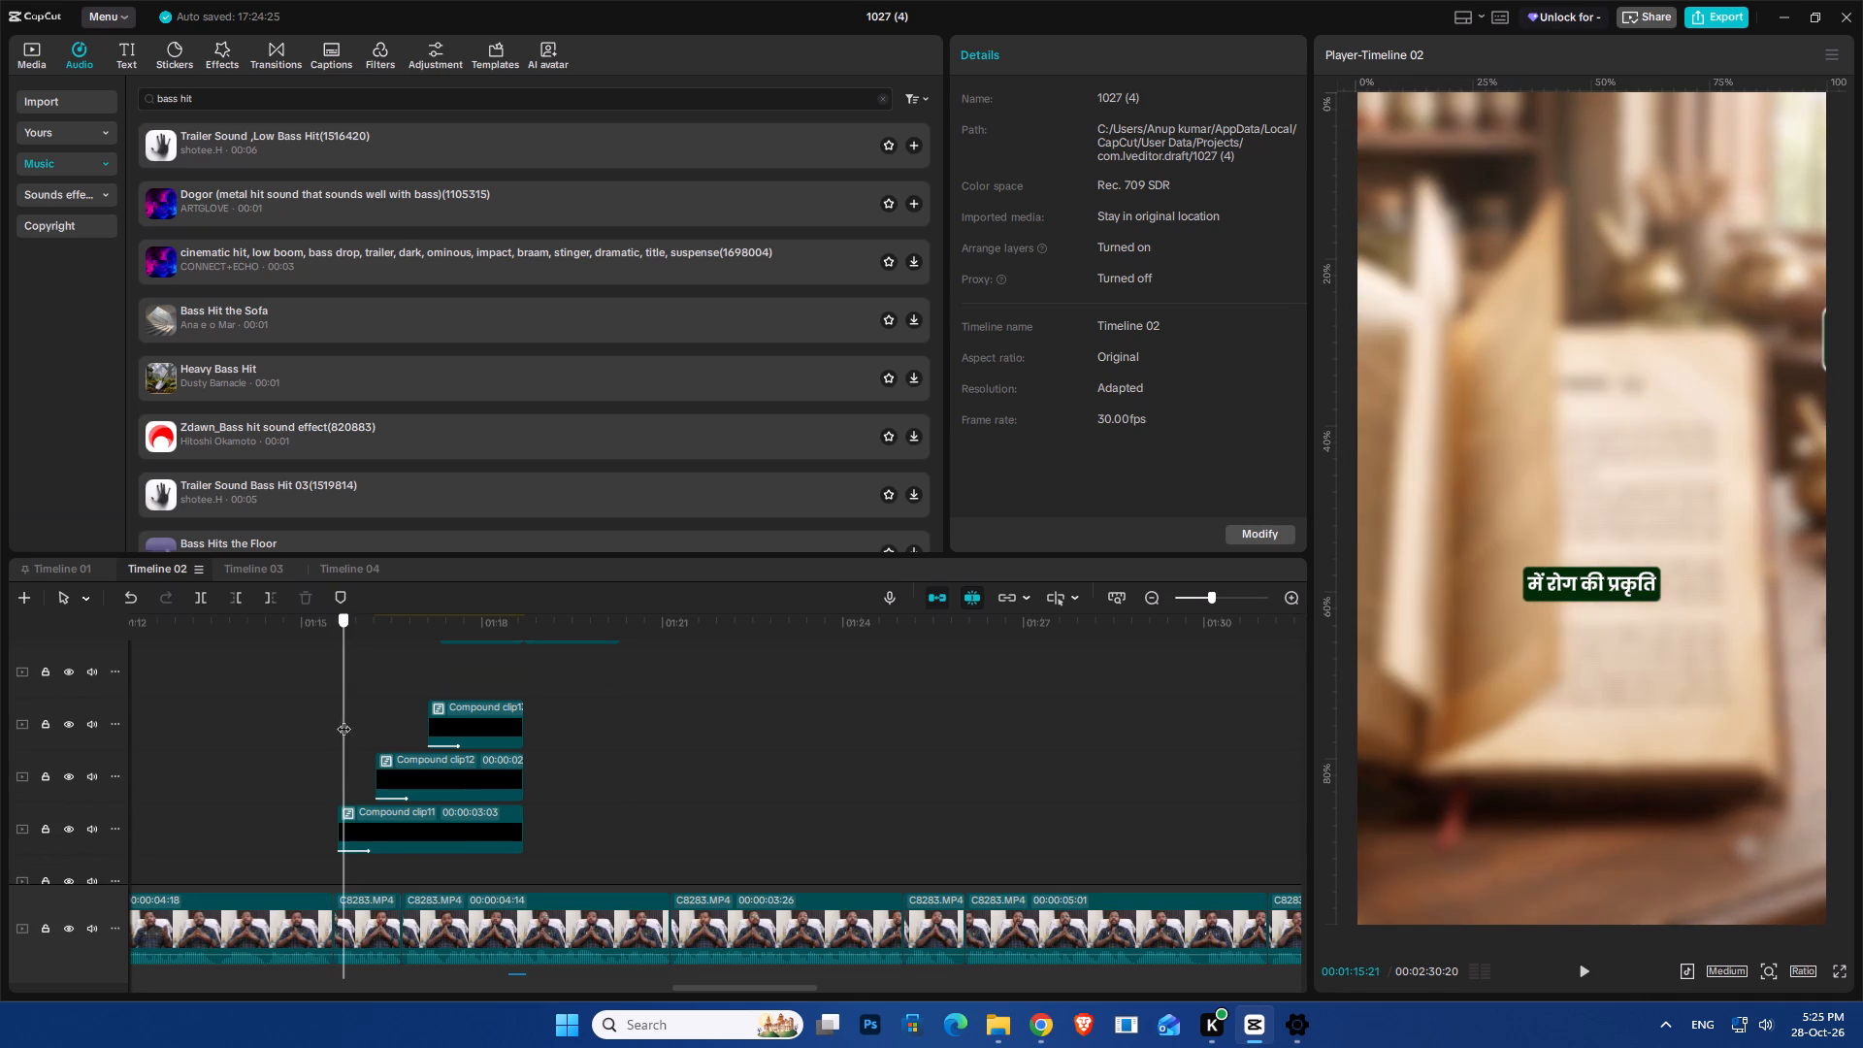
pyautogui.moveTo(343, 719); pyautogui.dragTo(338, 729)
pyautogui.scroll(-20, 389, 846)
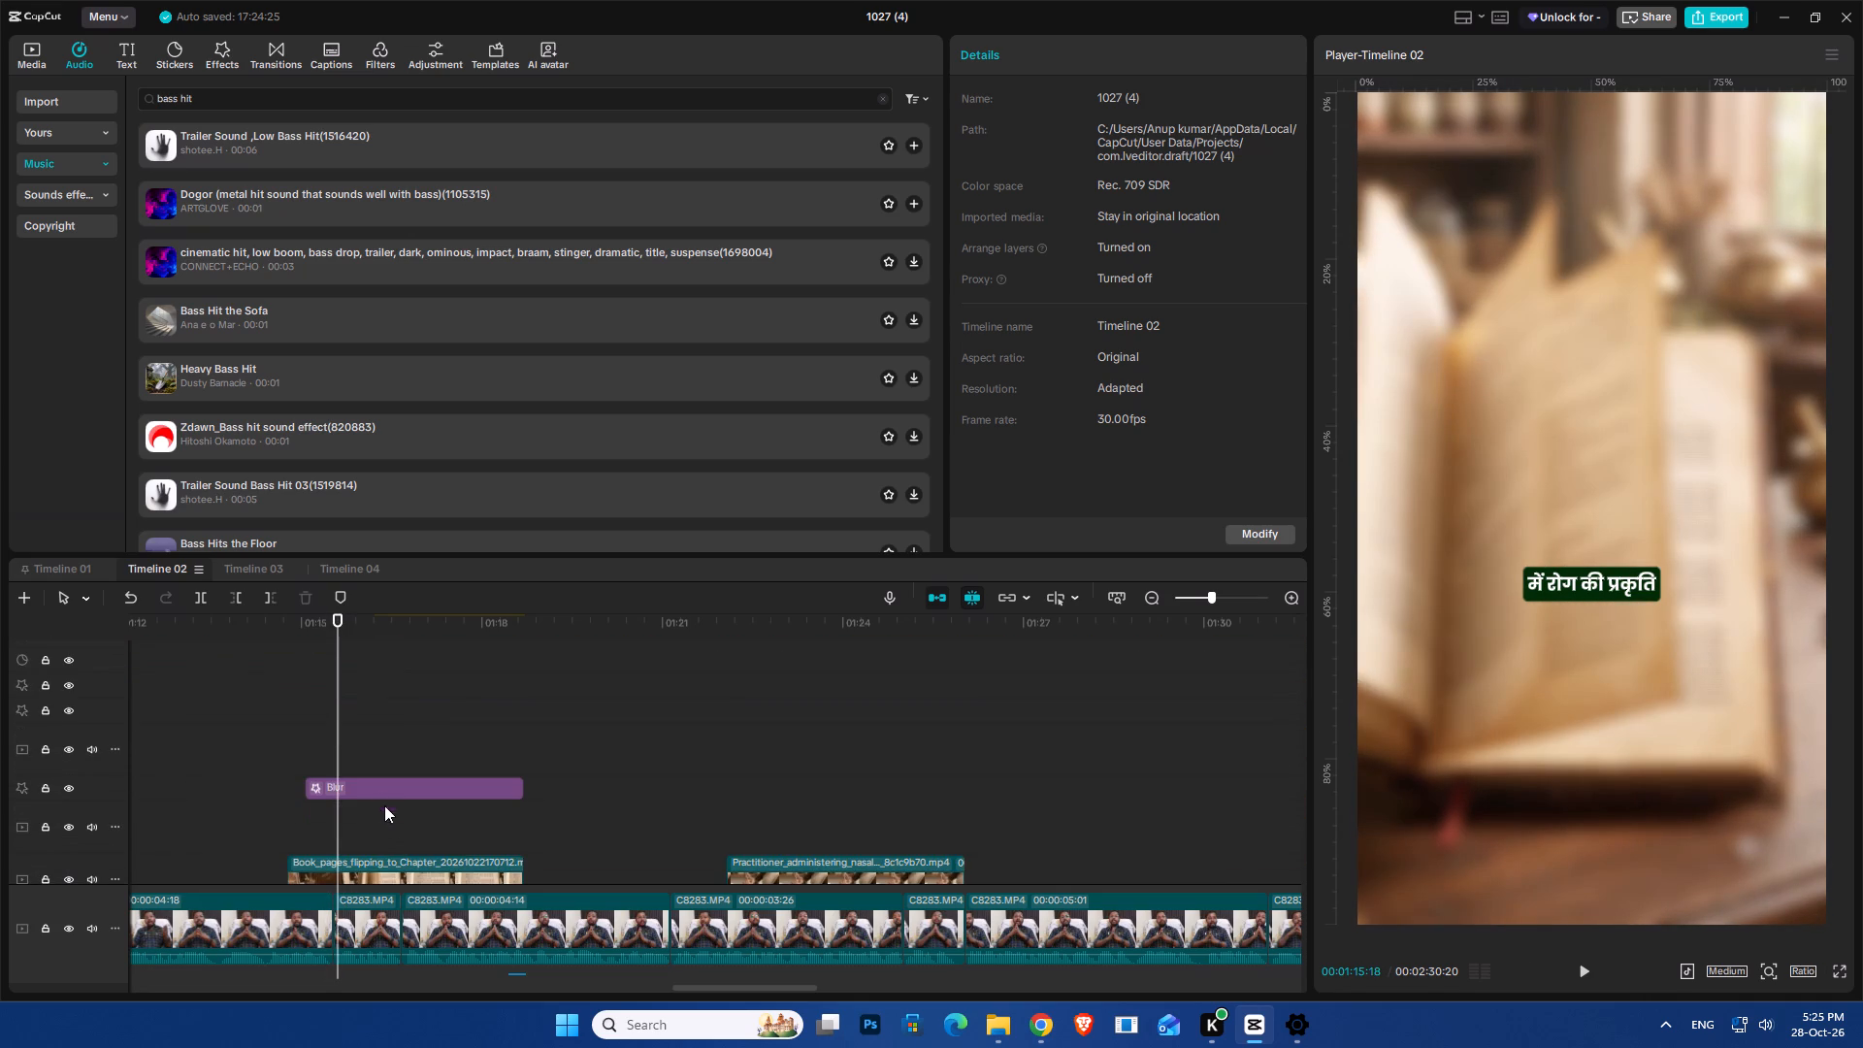
pyautogui.click(382, 793)
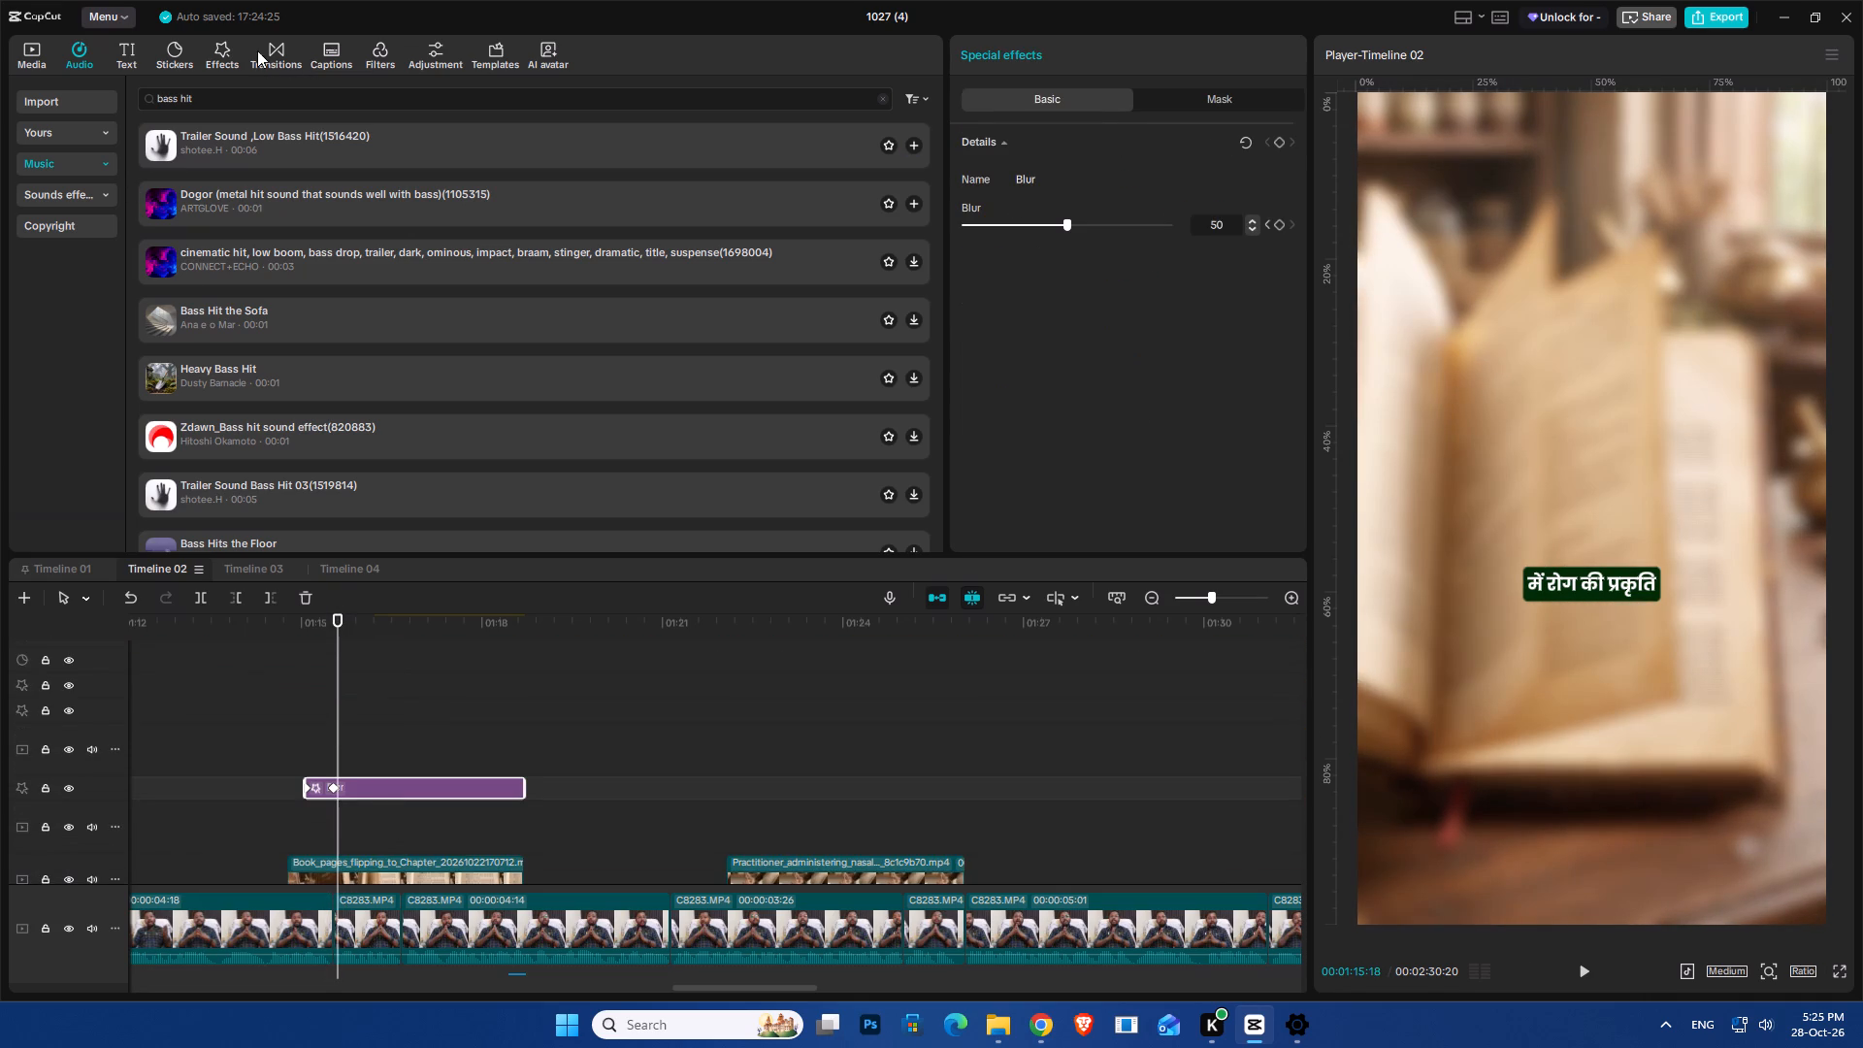
# Add a square shape above the Blur effect, starting at the effect's start and extended to its end.
pyautogui.click(191, 41)
pyautogui.moveTo(199, 134); pyautogui.dragTo(296, 759)
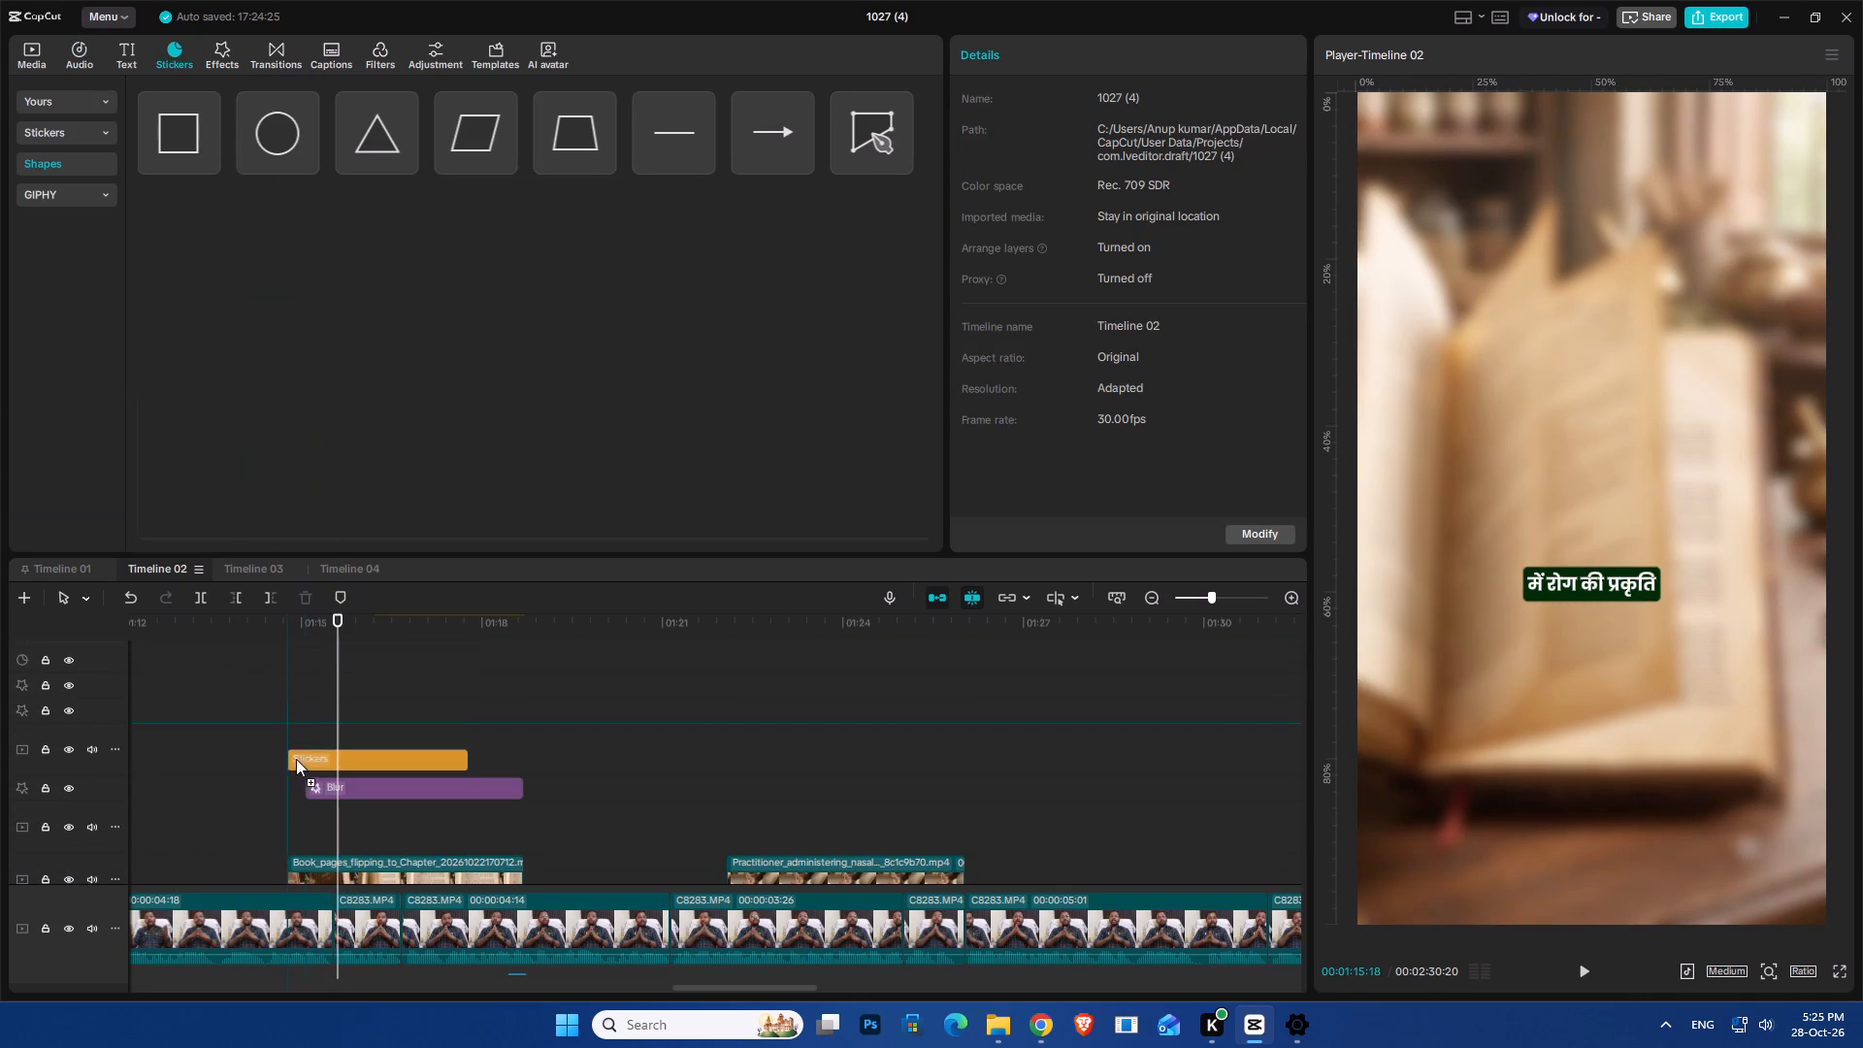
pyautogui.moveTo(296, 759); pyautogui.dragTo(309, 751)
pyautogui.moveTo(486, 729); pyautogui.dragTo(490, 735)
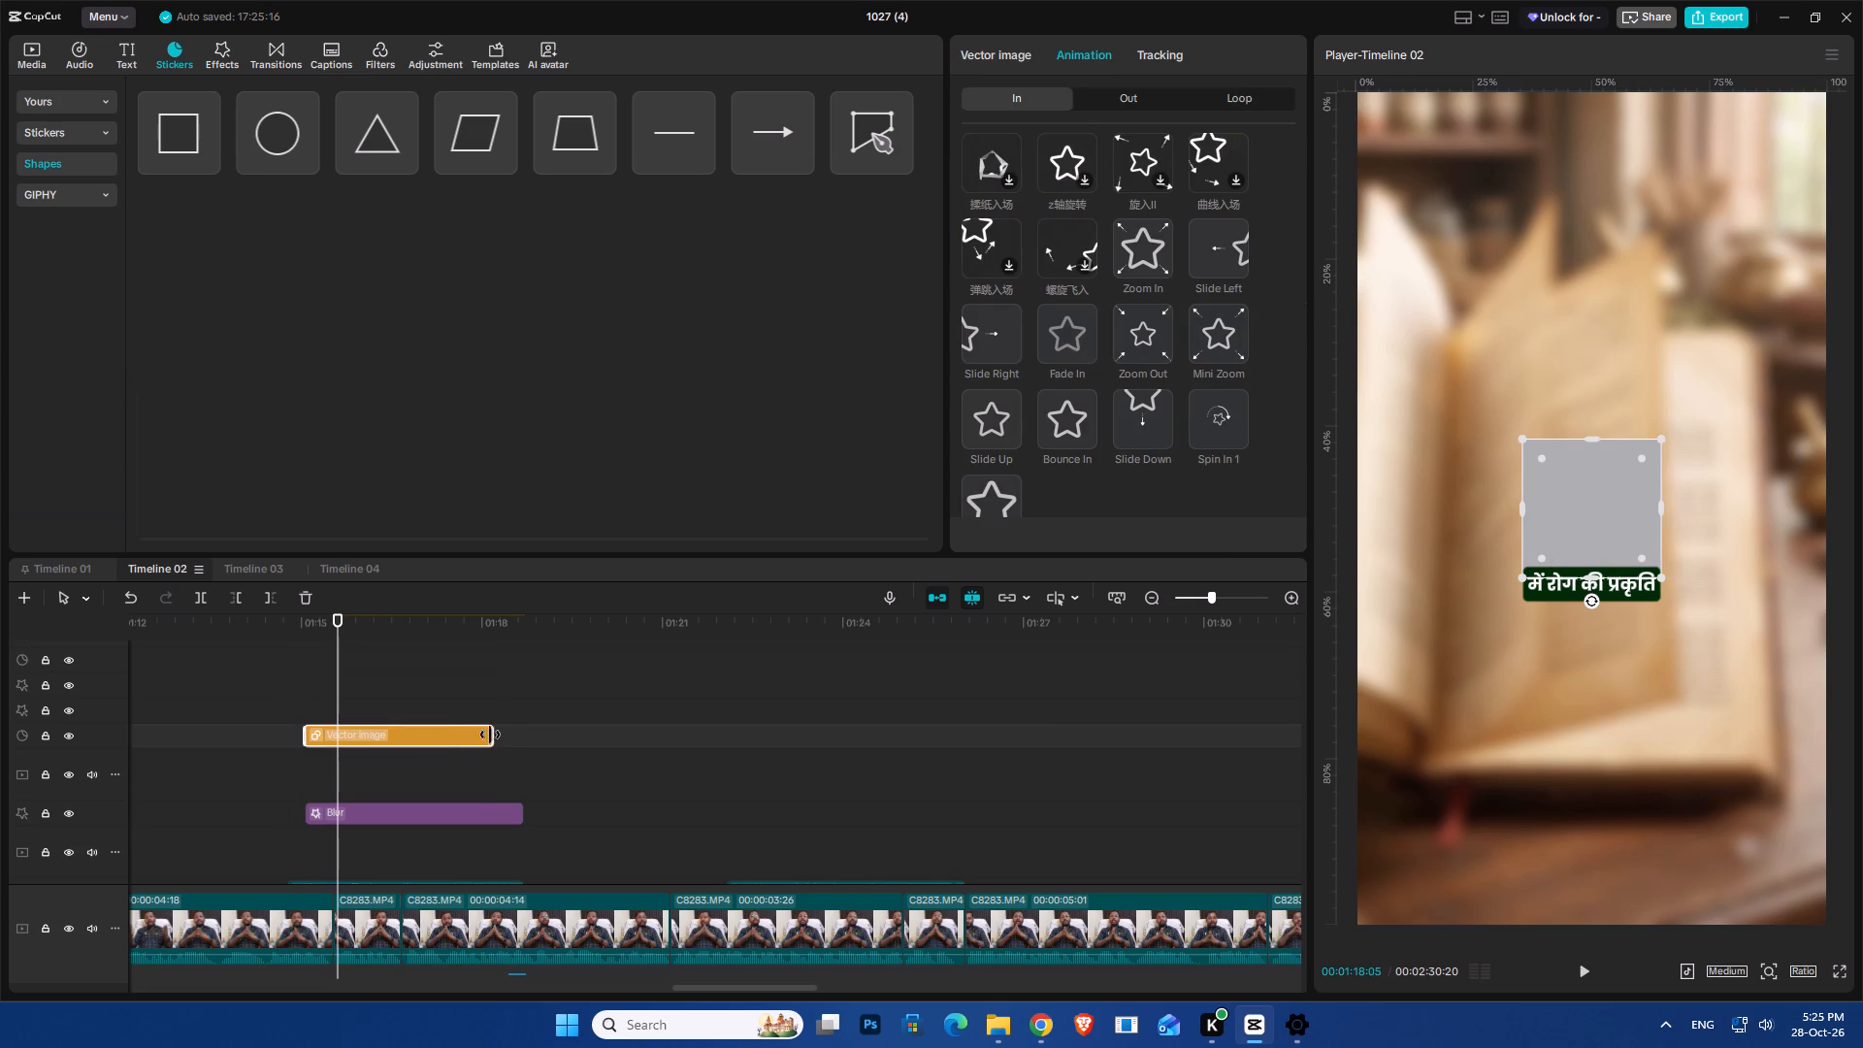
pyautogui.moveTo(490, 735); pyautogui.dragTo(515, 765)
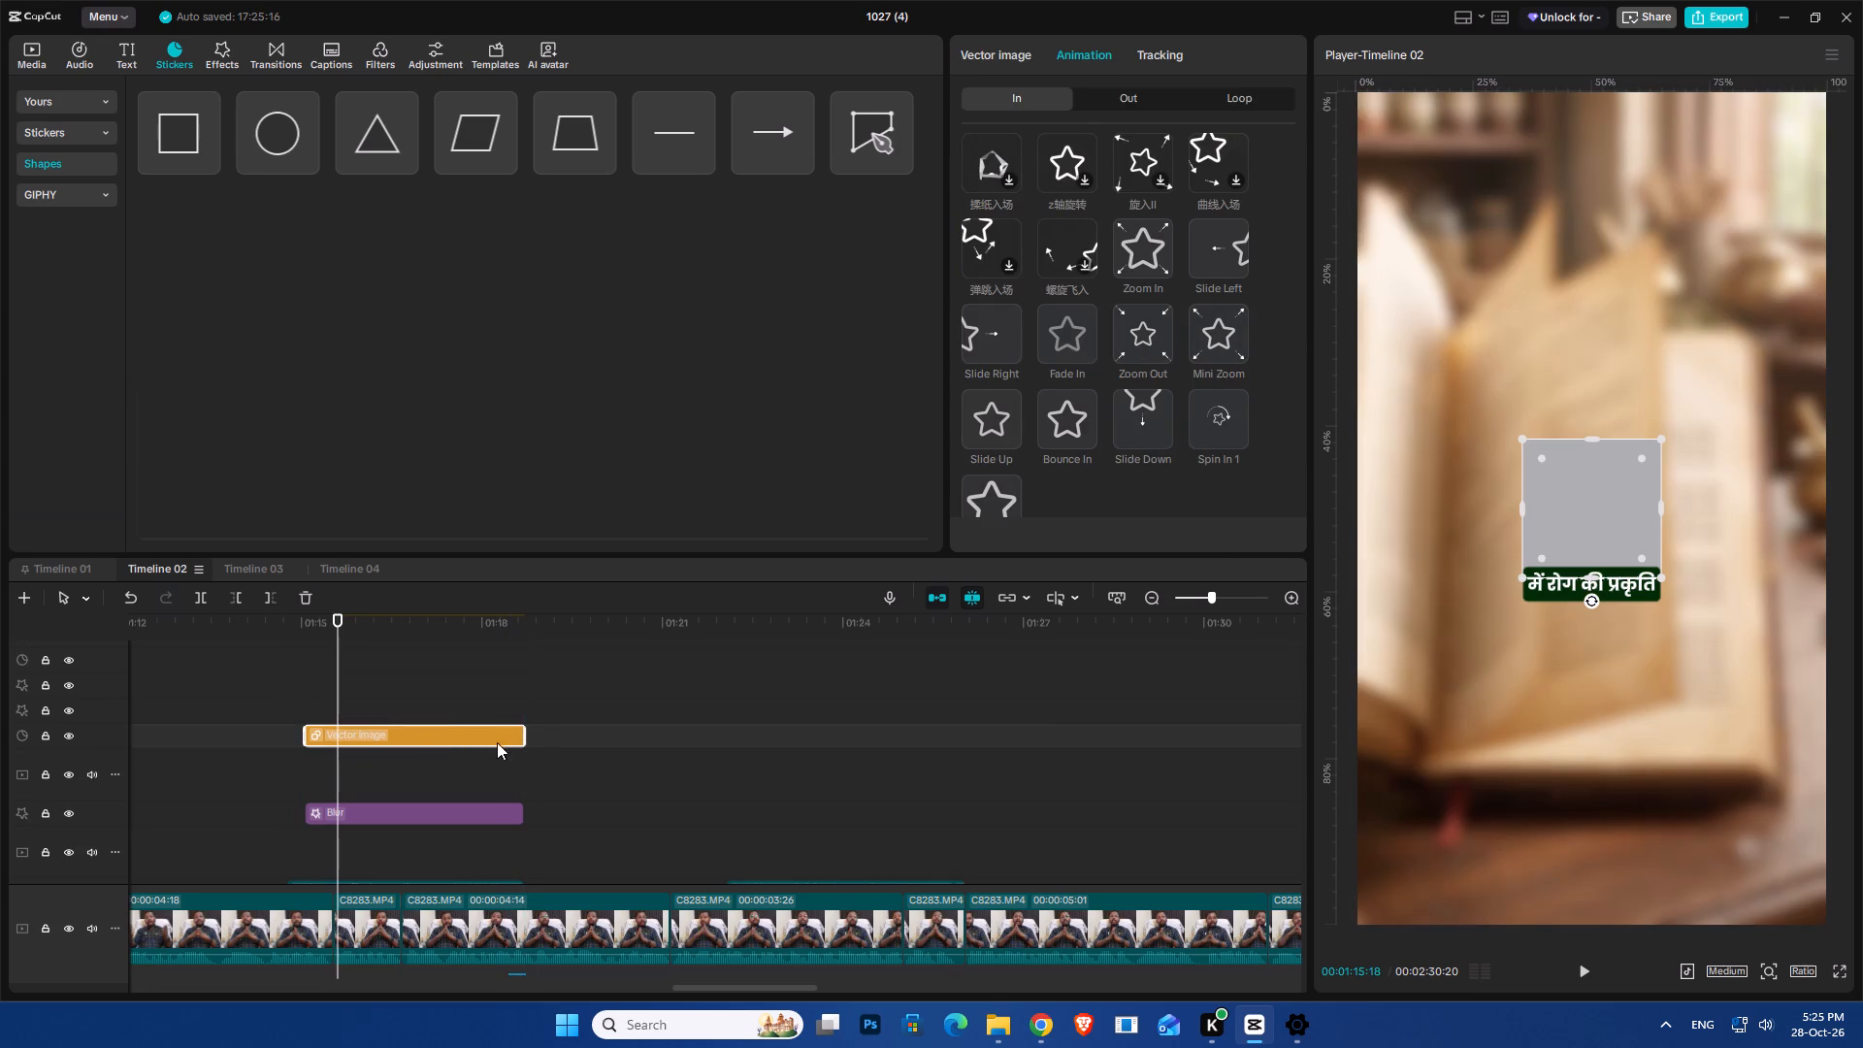
pyautogui.click(491, 735)
# Stretch the square shape vertically and horizontally until it covers the whole video frame.
pyautogui.click(1603, 431)
pyautogui.click(1584, 468)
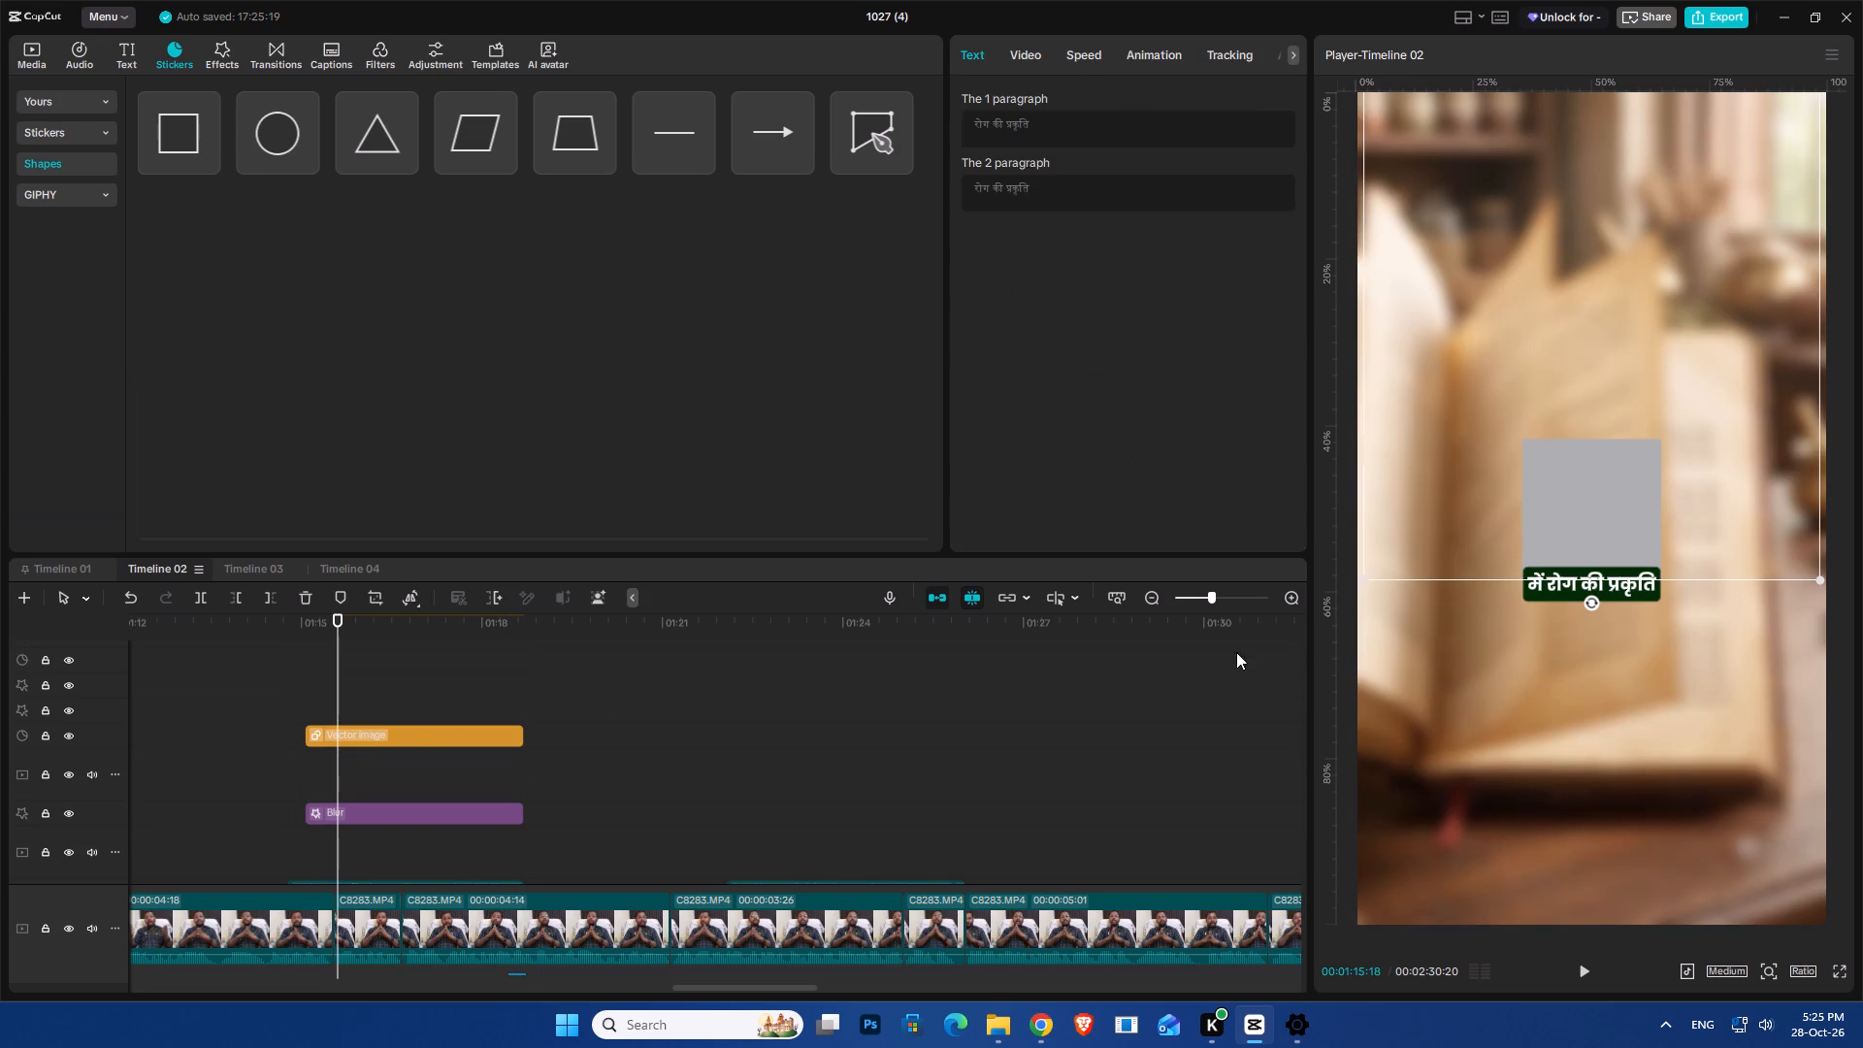
pyautogui.click(398, 811)
pyautogui.click(423, 723)
pyautogui.click(420, 730)
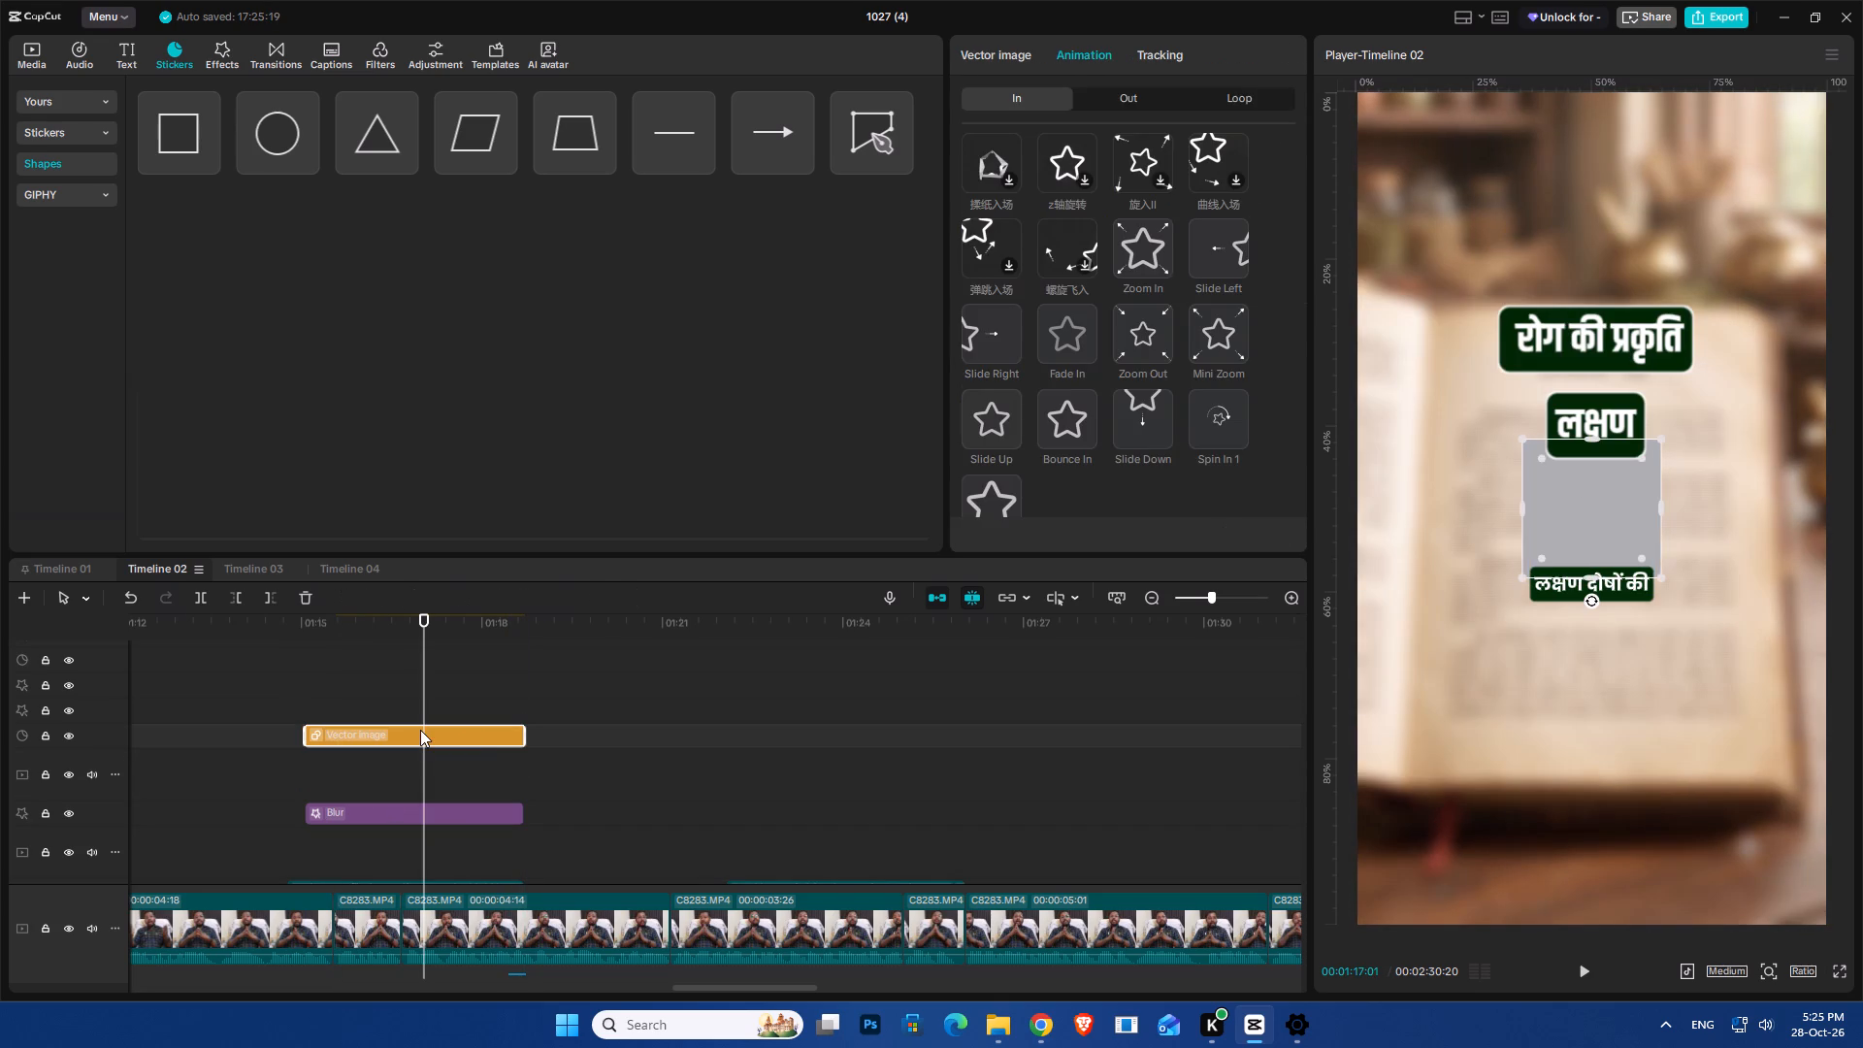
pyautogui.moveTo(1593, 438); pyautogui.dragTo(1612, 17)
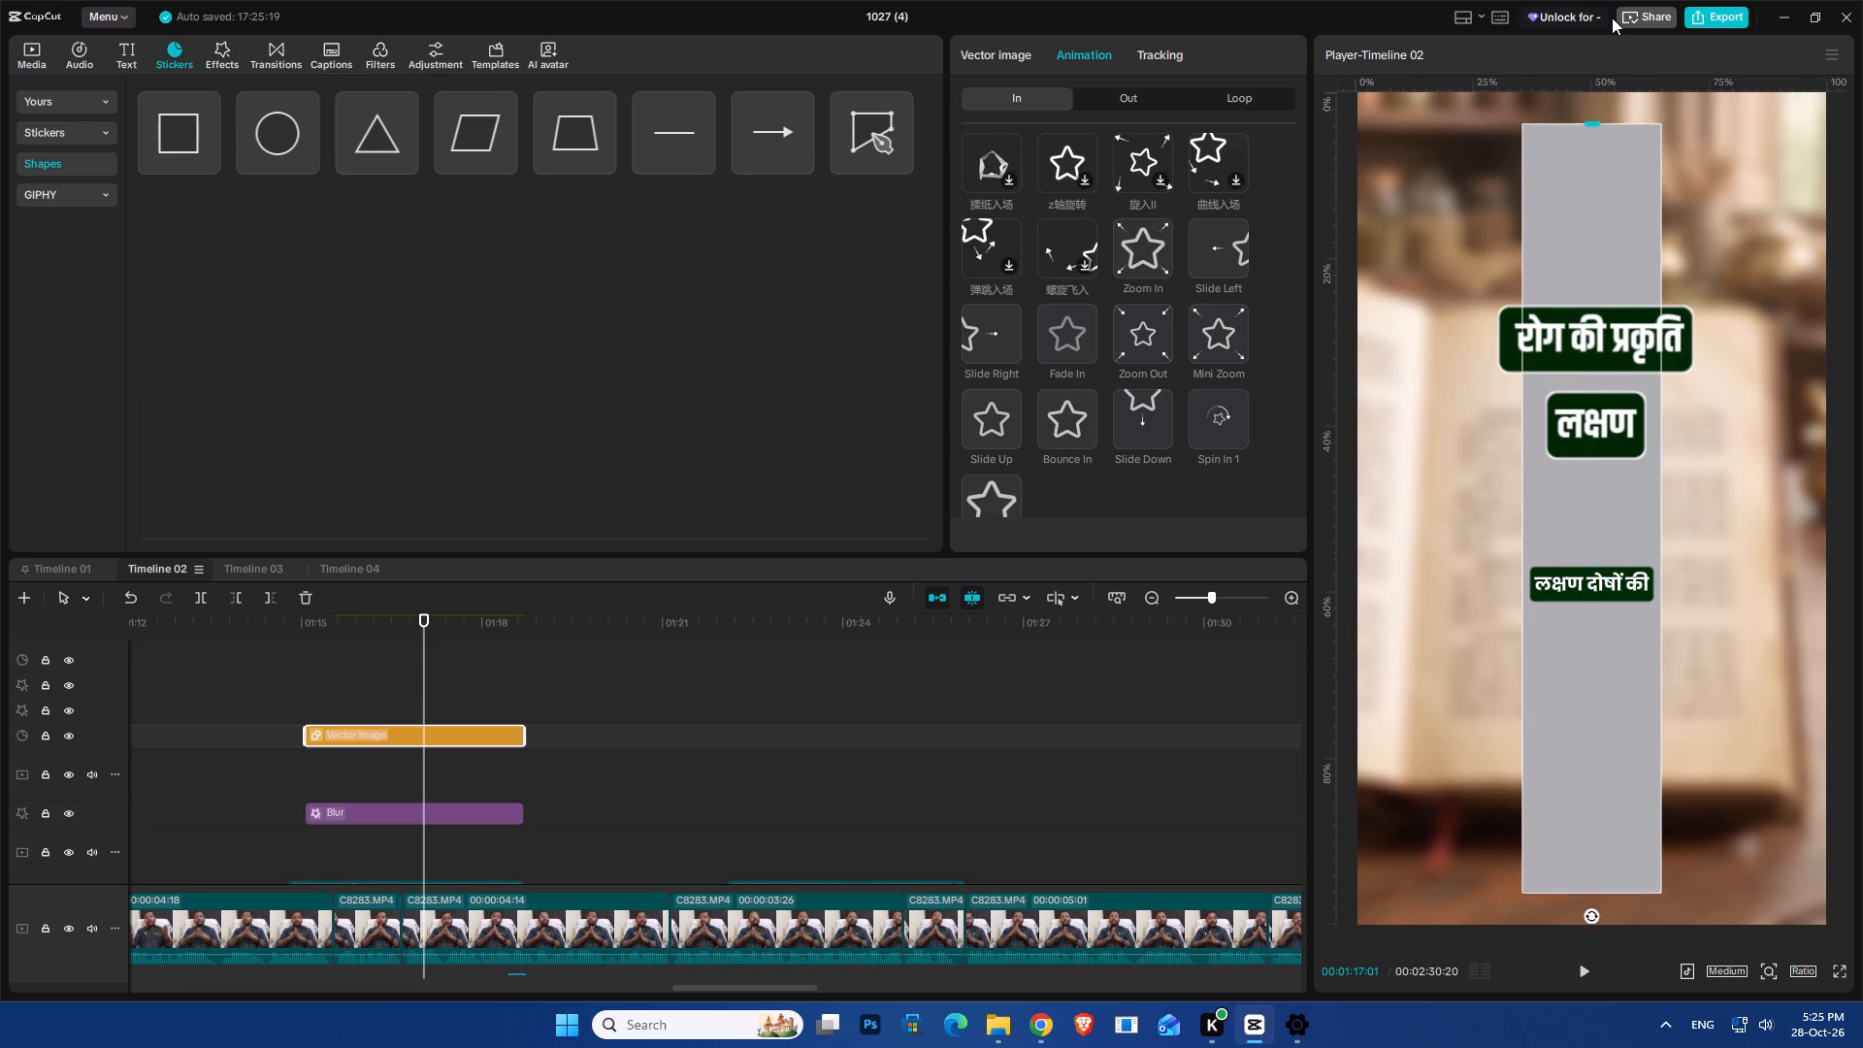
pyautogui.moveTo(1612, 17); pyautogui.dragTo(1613, 20)
pyautogui.moveTo(1521, 503); pyautogui.dragTo(1462, 520)
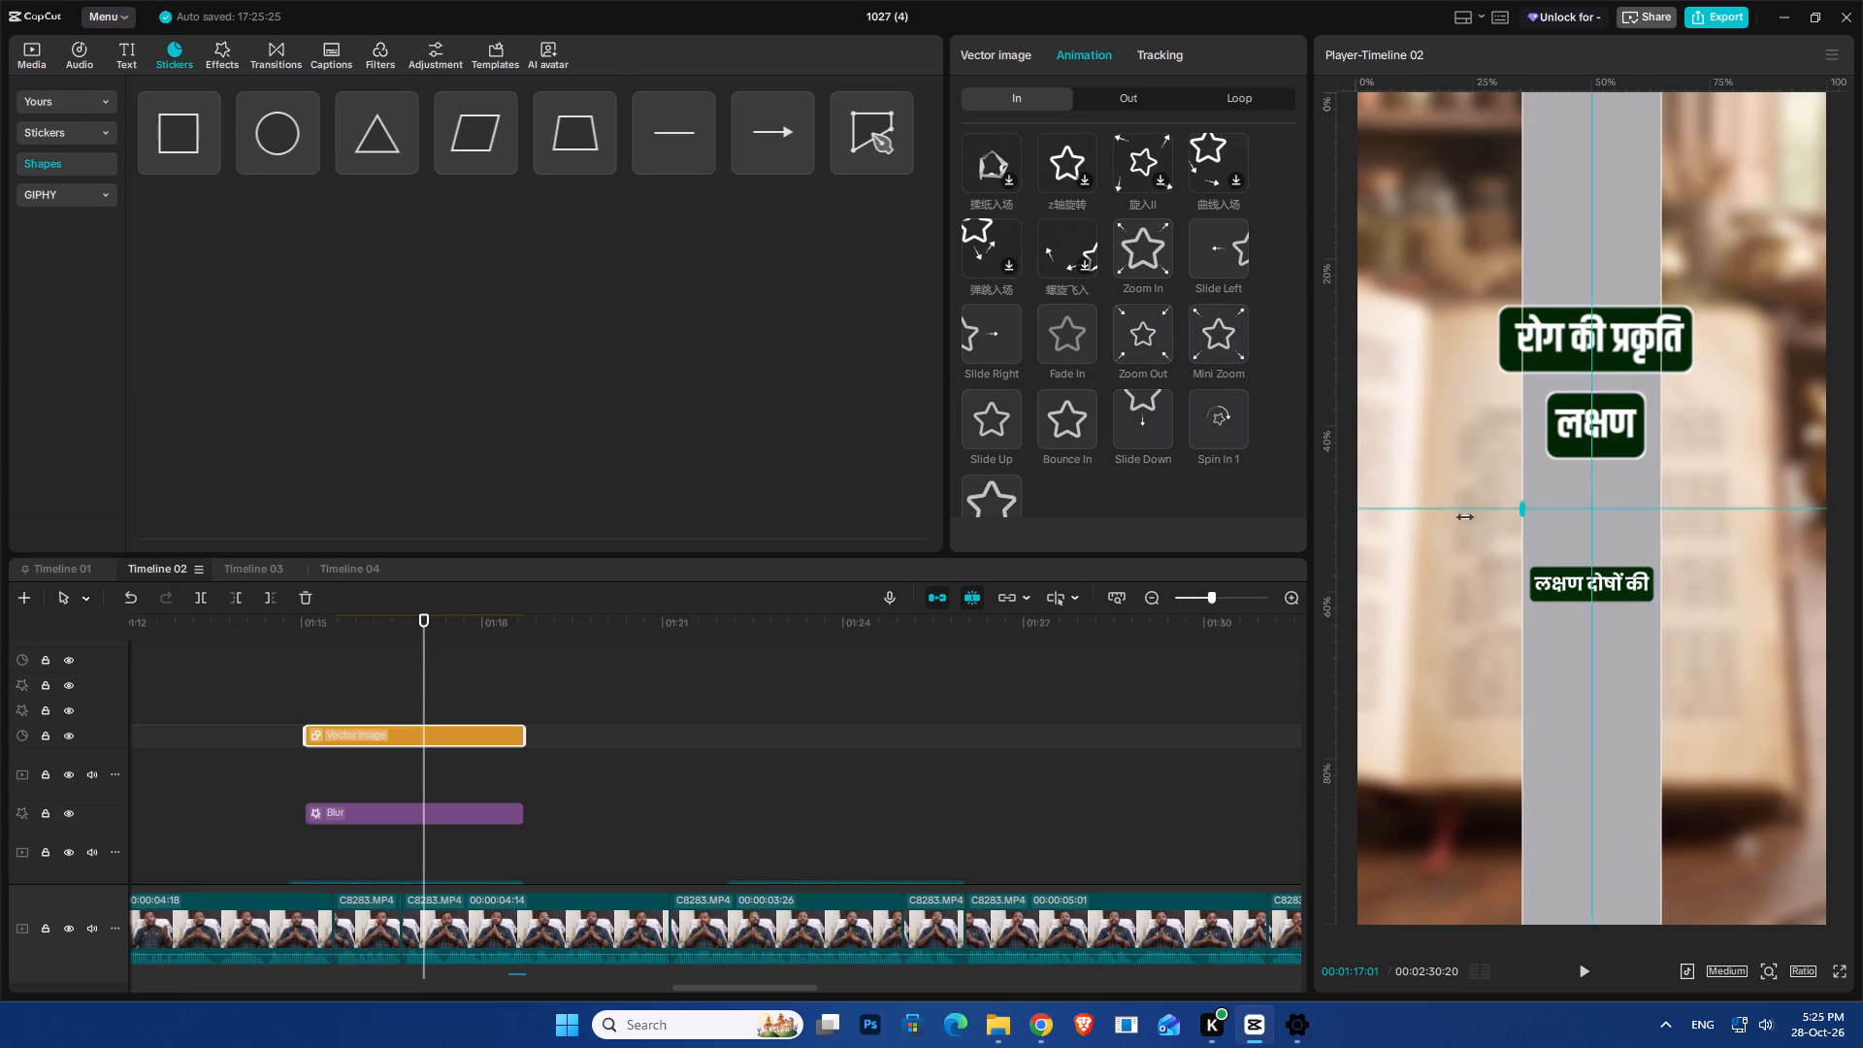
pyautogui.moveTo(1462, 520); pyautogui.dragTo(1262, 559)
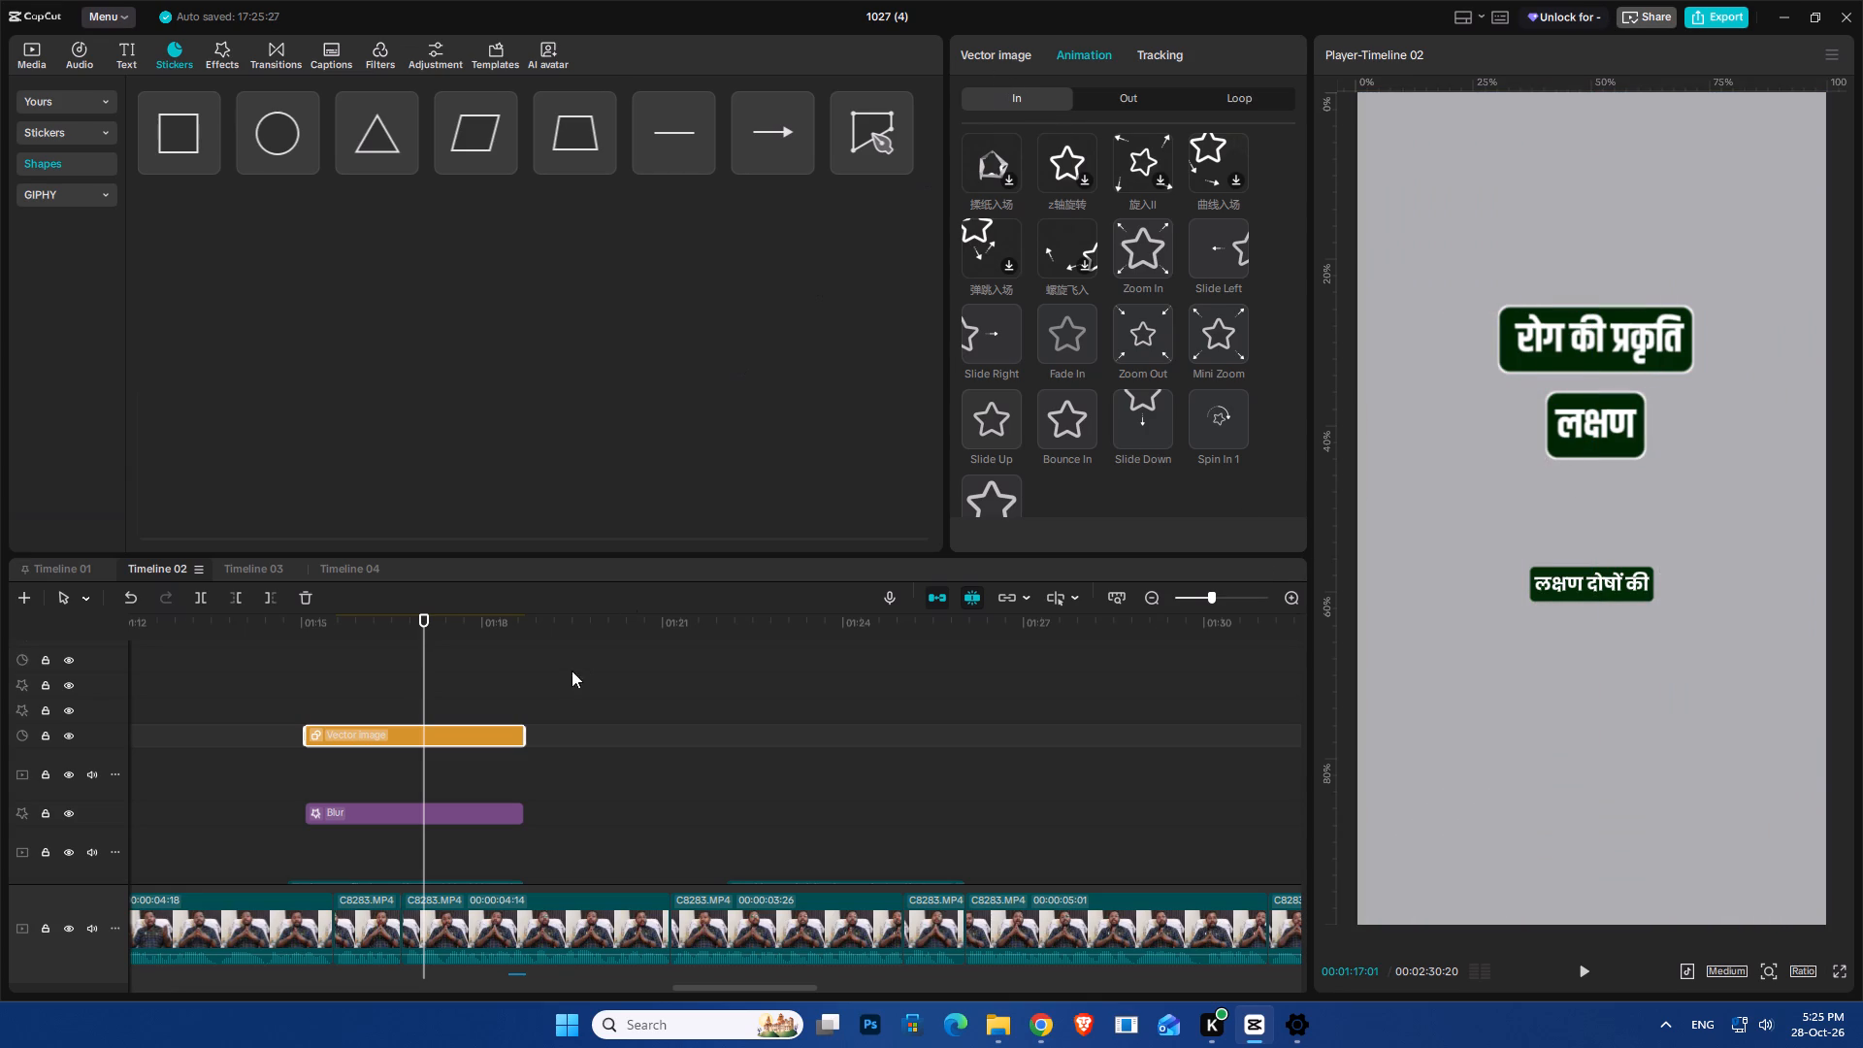
# Set the full-frame shape's fill color to black (000000).
pyautogui.click(993, 54)
pyautogui.scroll(-2, 1068, 447)
pyautogui.click(1051, 362)
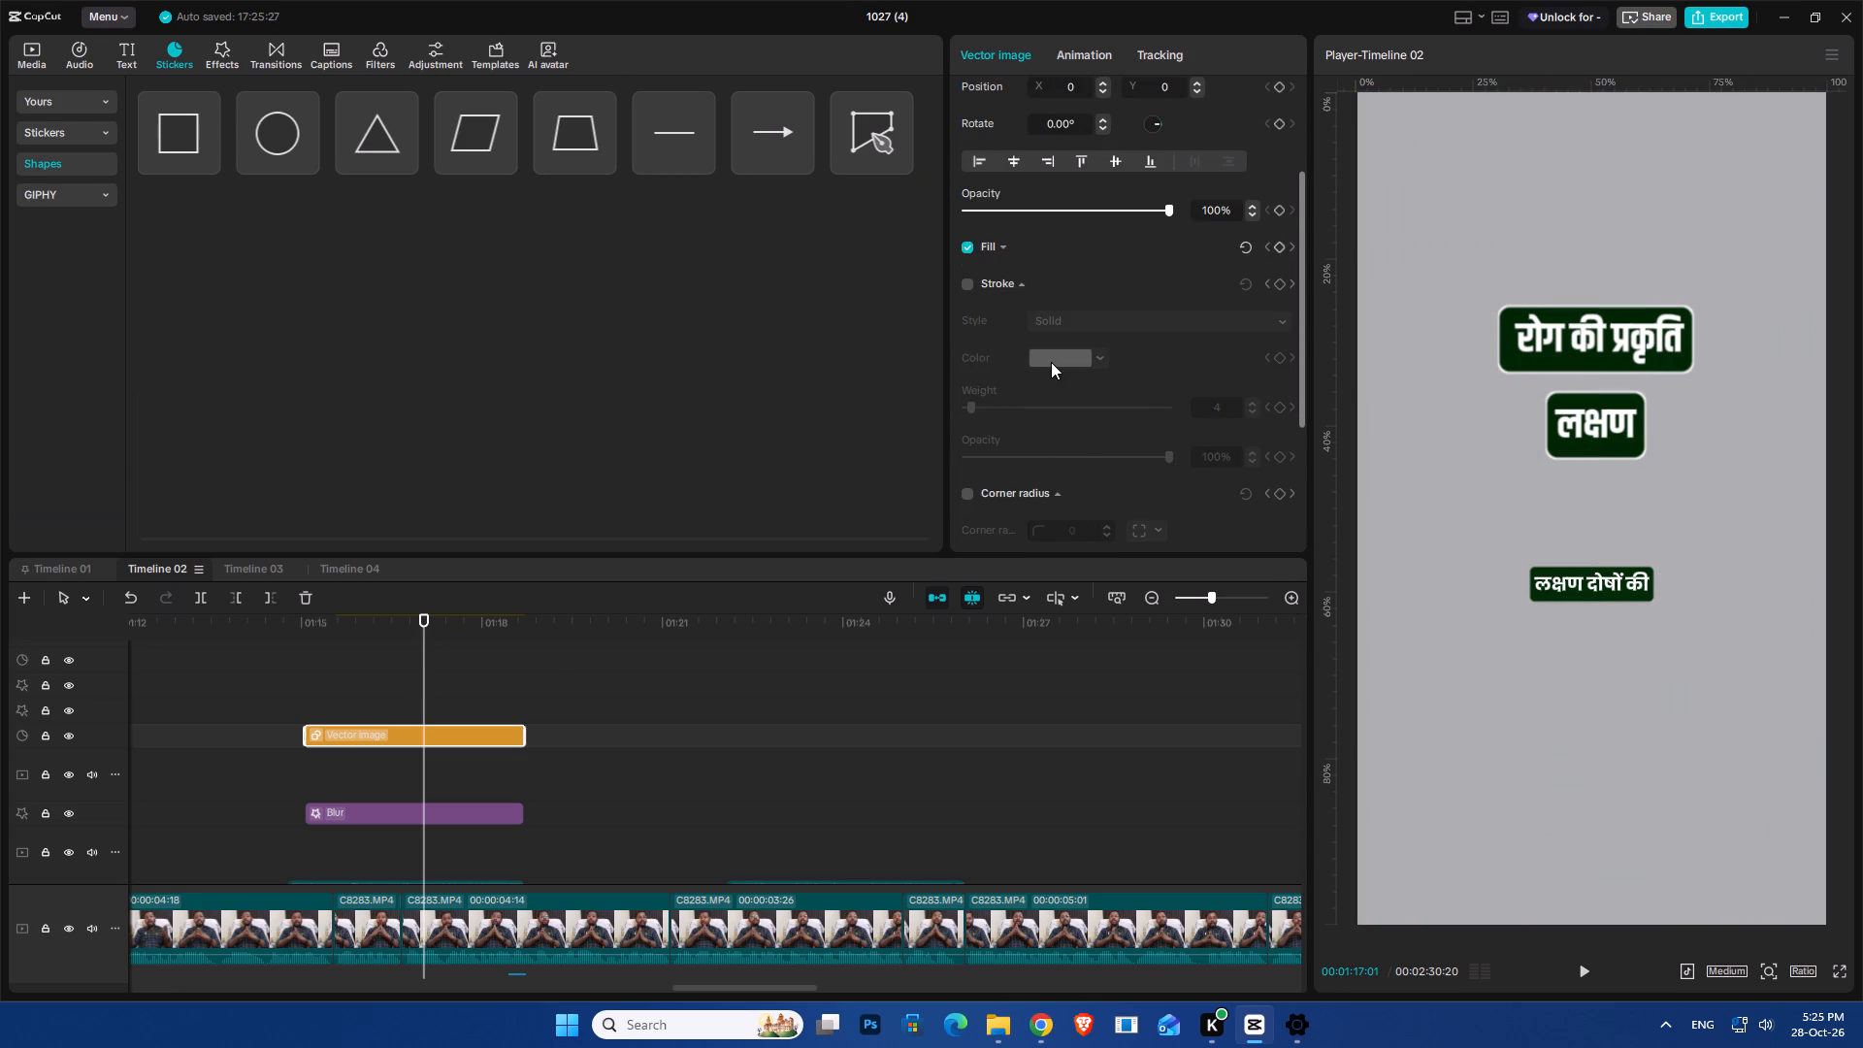
pyautogui.click(991, 244)
pyautogui.click(1054, 287)
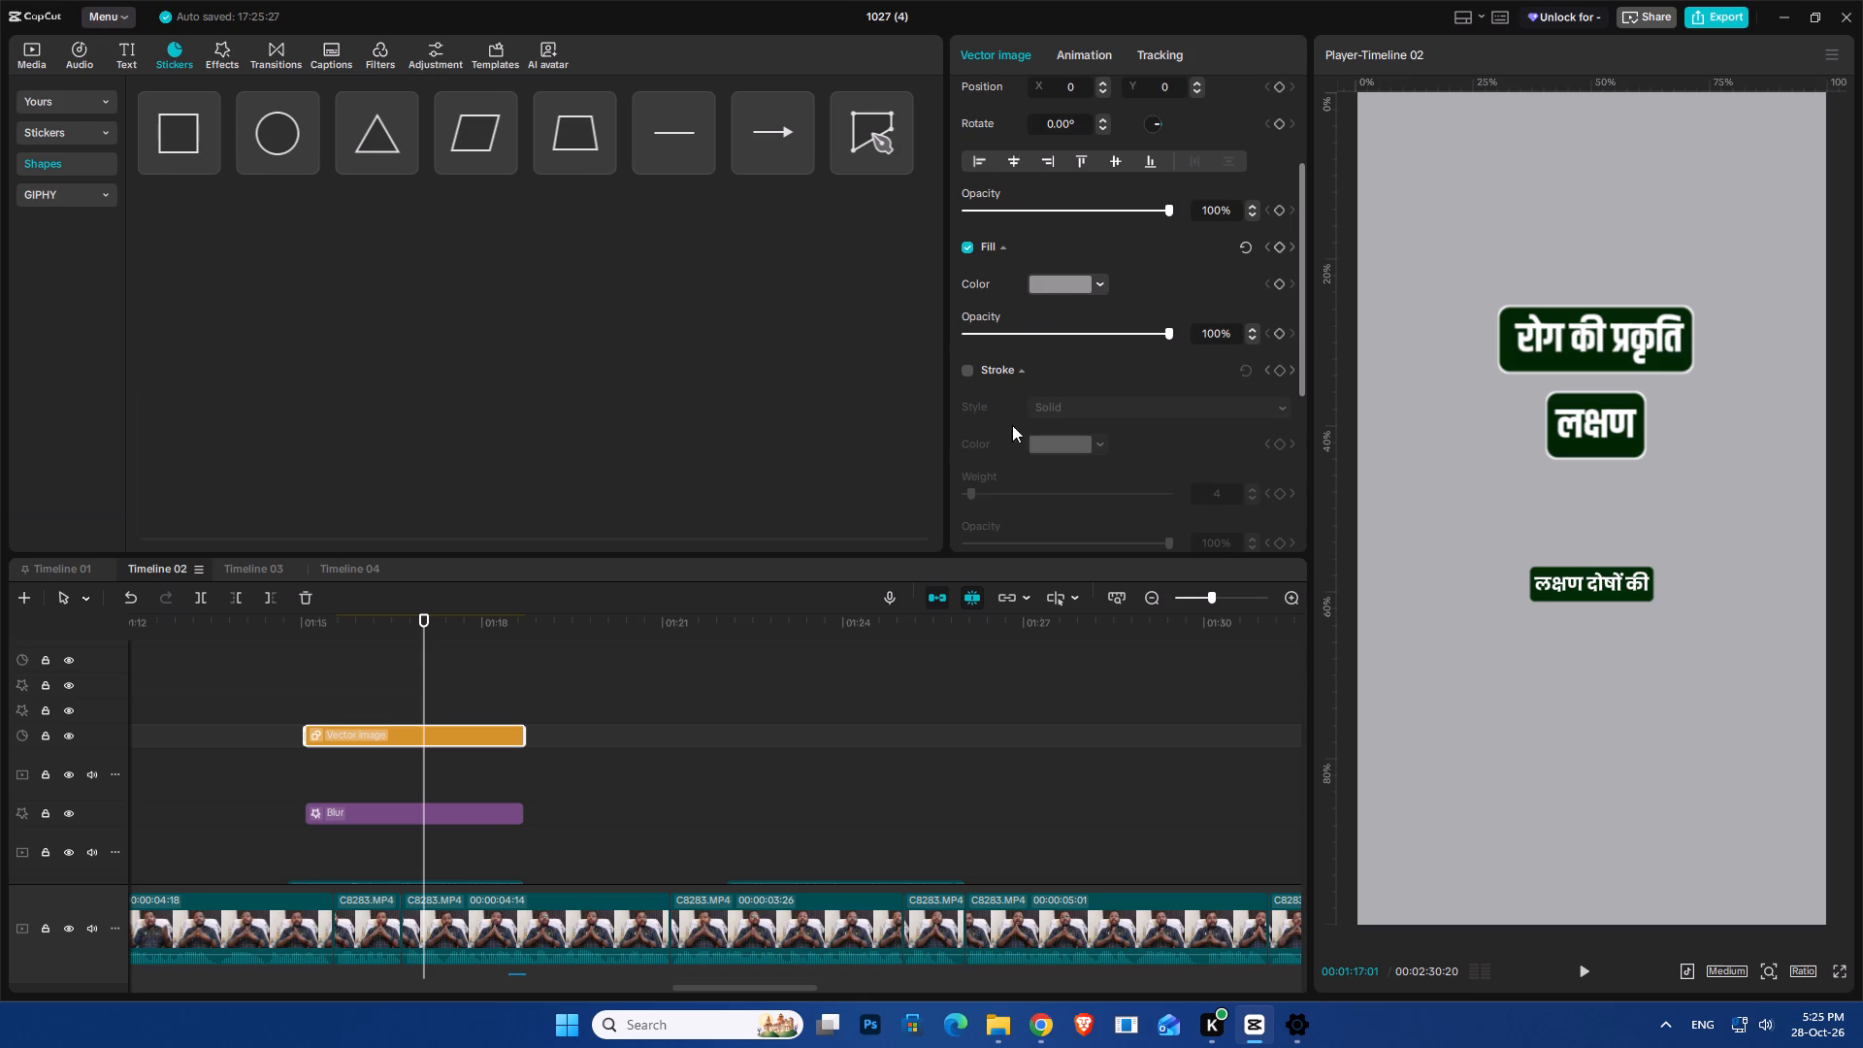
pyautogui.click(1046, 286)
pyautogui.click(1064, 443)
pyautogui.moveTo(1077, 501); pyautogui.dragTo(1077, 574)
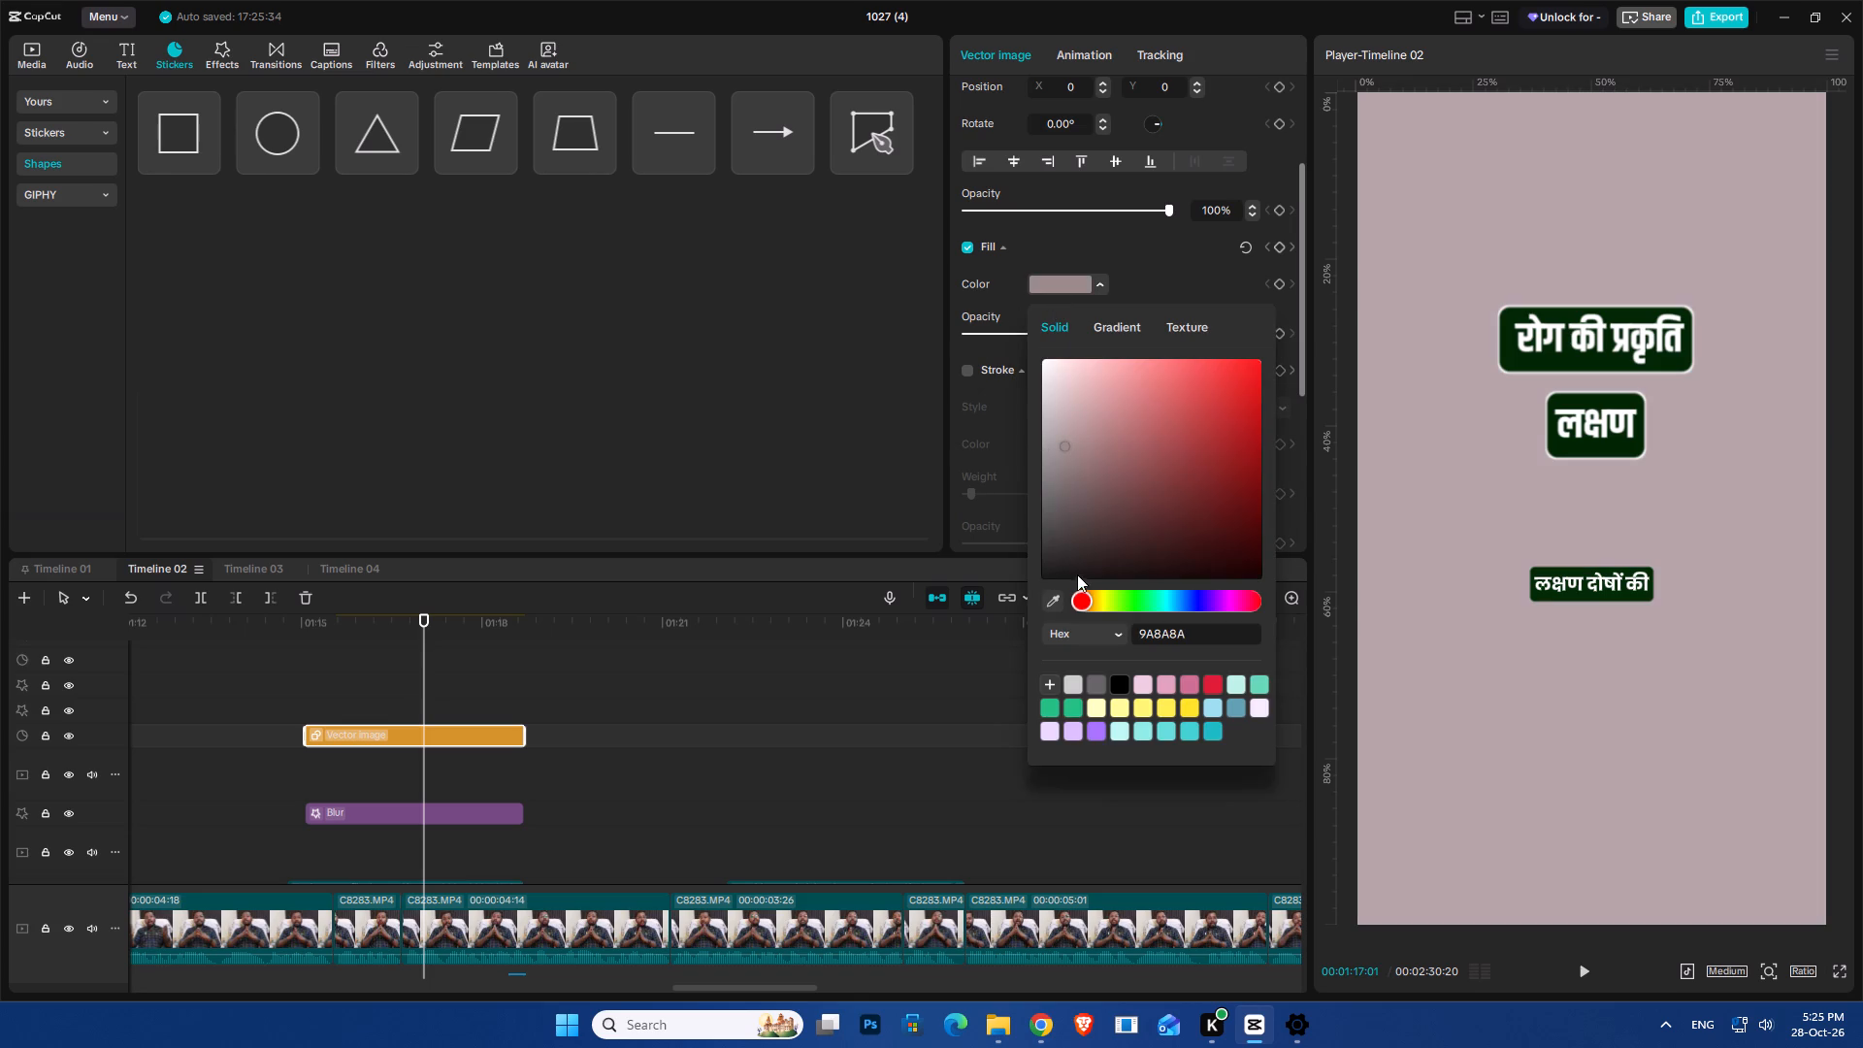
pyautogui.moveTo(1077, 574); pyautogui.dragTo(1076, 581)
pyautogui.click(1076, 573)
pyautogui.click(1095, 564)
pyautogui.moveTo(1106, 578); pyautogui.dragTo(1165, 588)
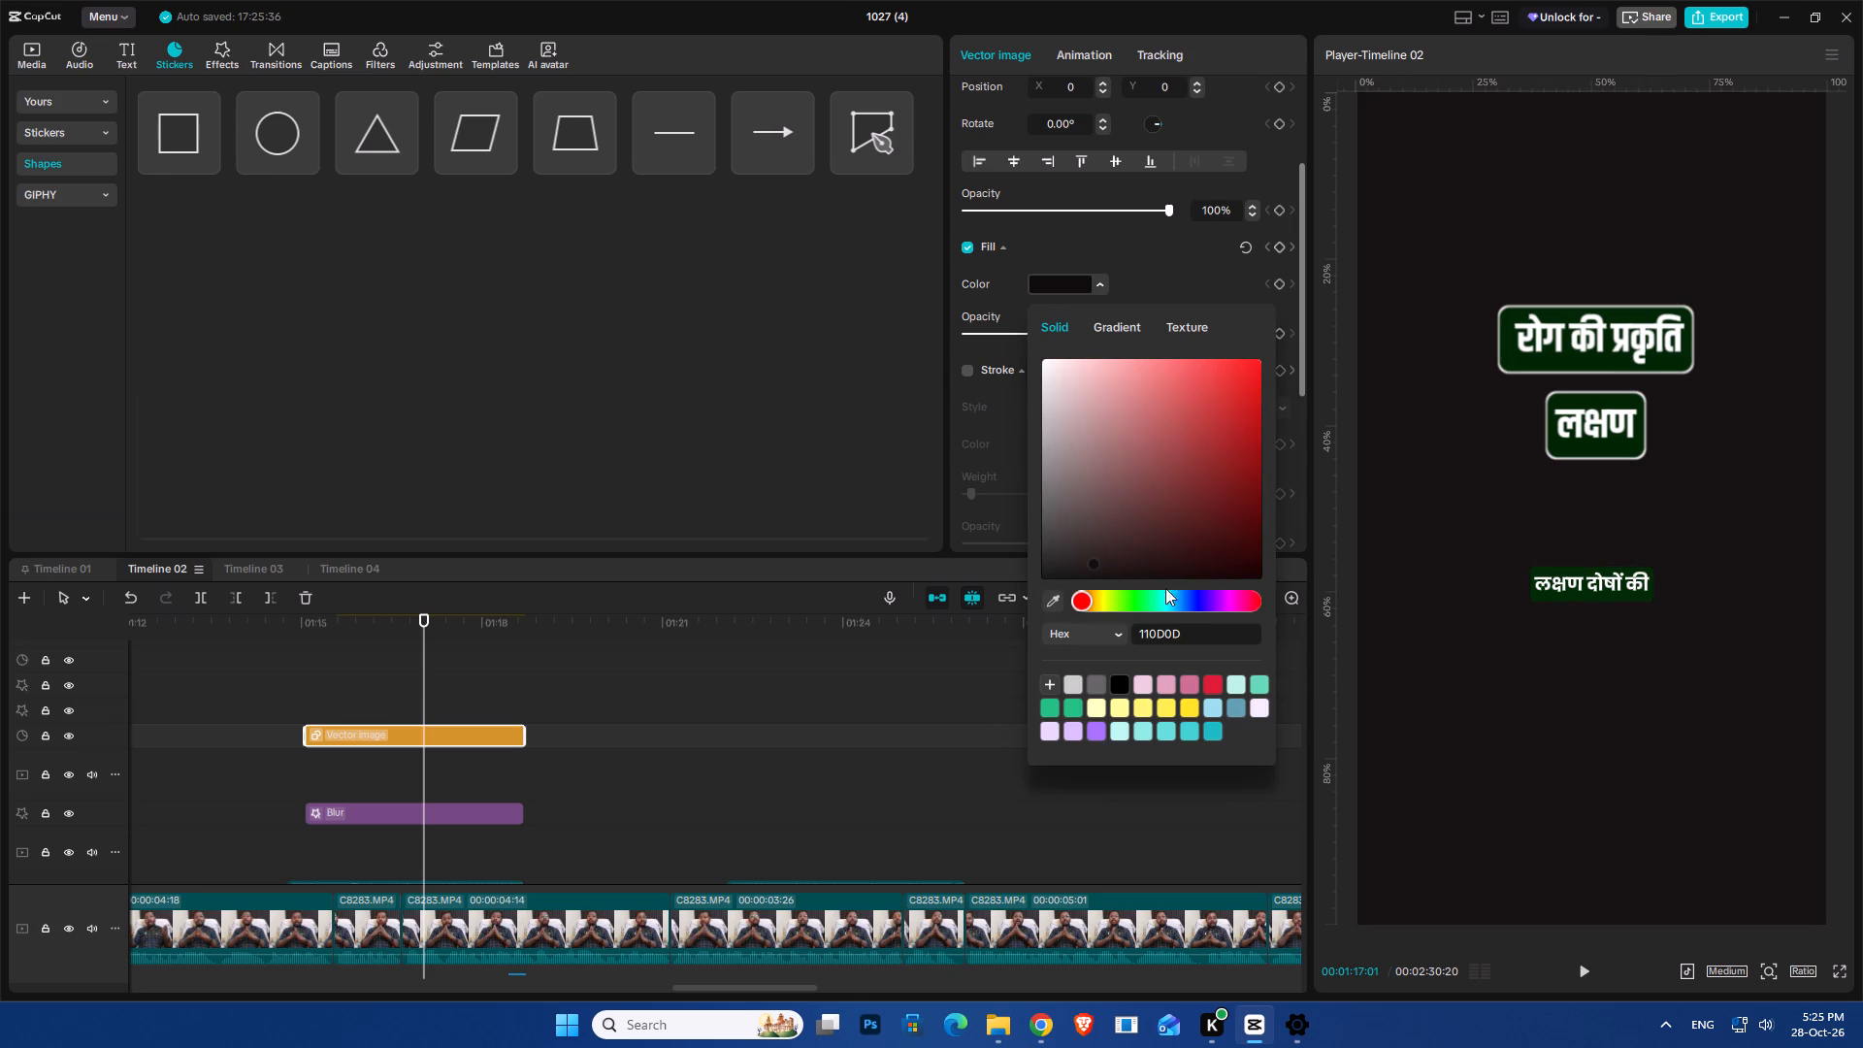
pyautogui.moveTo(1165, 588); pyautogui.dragTo(1177, 591)
pyautogui.click(1117, 681)
pyautogui.click(994, 269)
# Set the black shape's fill opacity to 50%.
pyautogui.click(1060, 330)
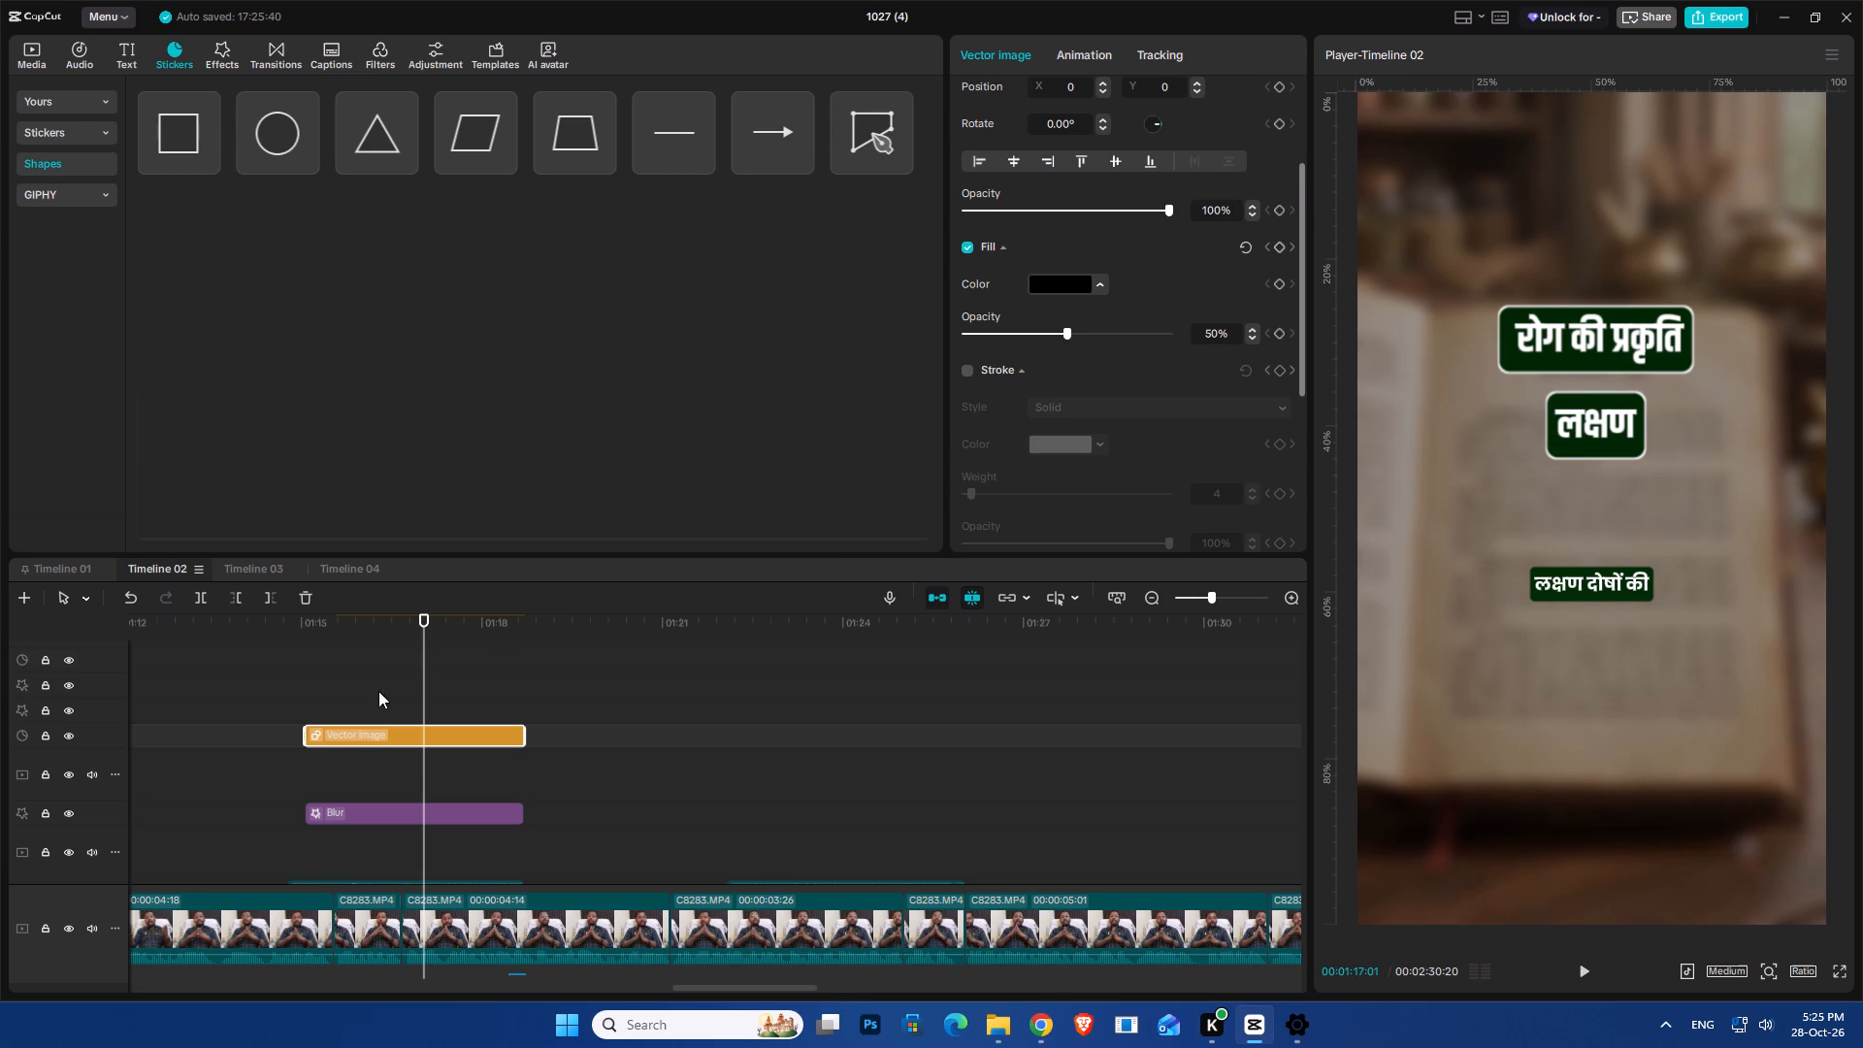
# Apply the Fade In entrance animation to the black overlay shape and play it back.
pyautogui.click(1081, 53)
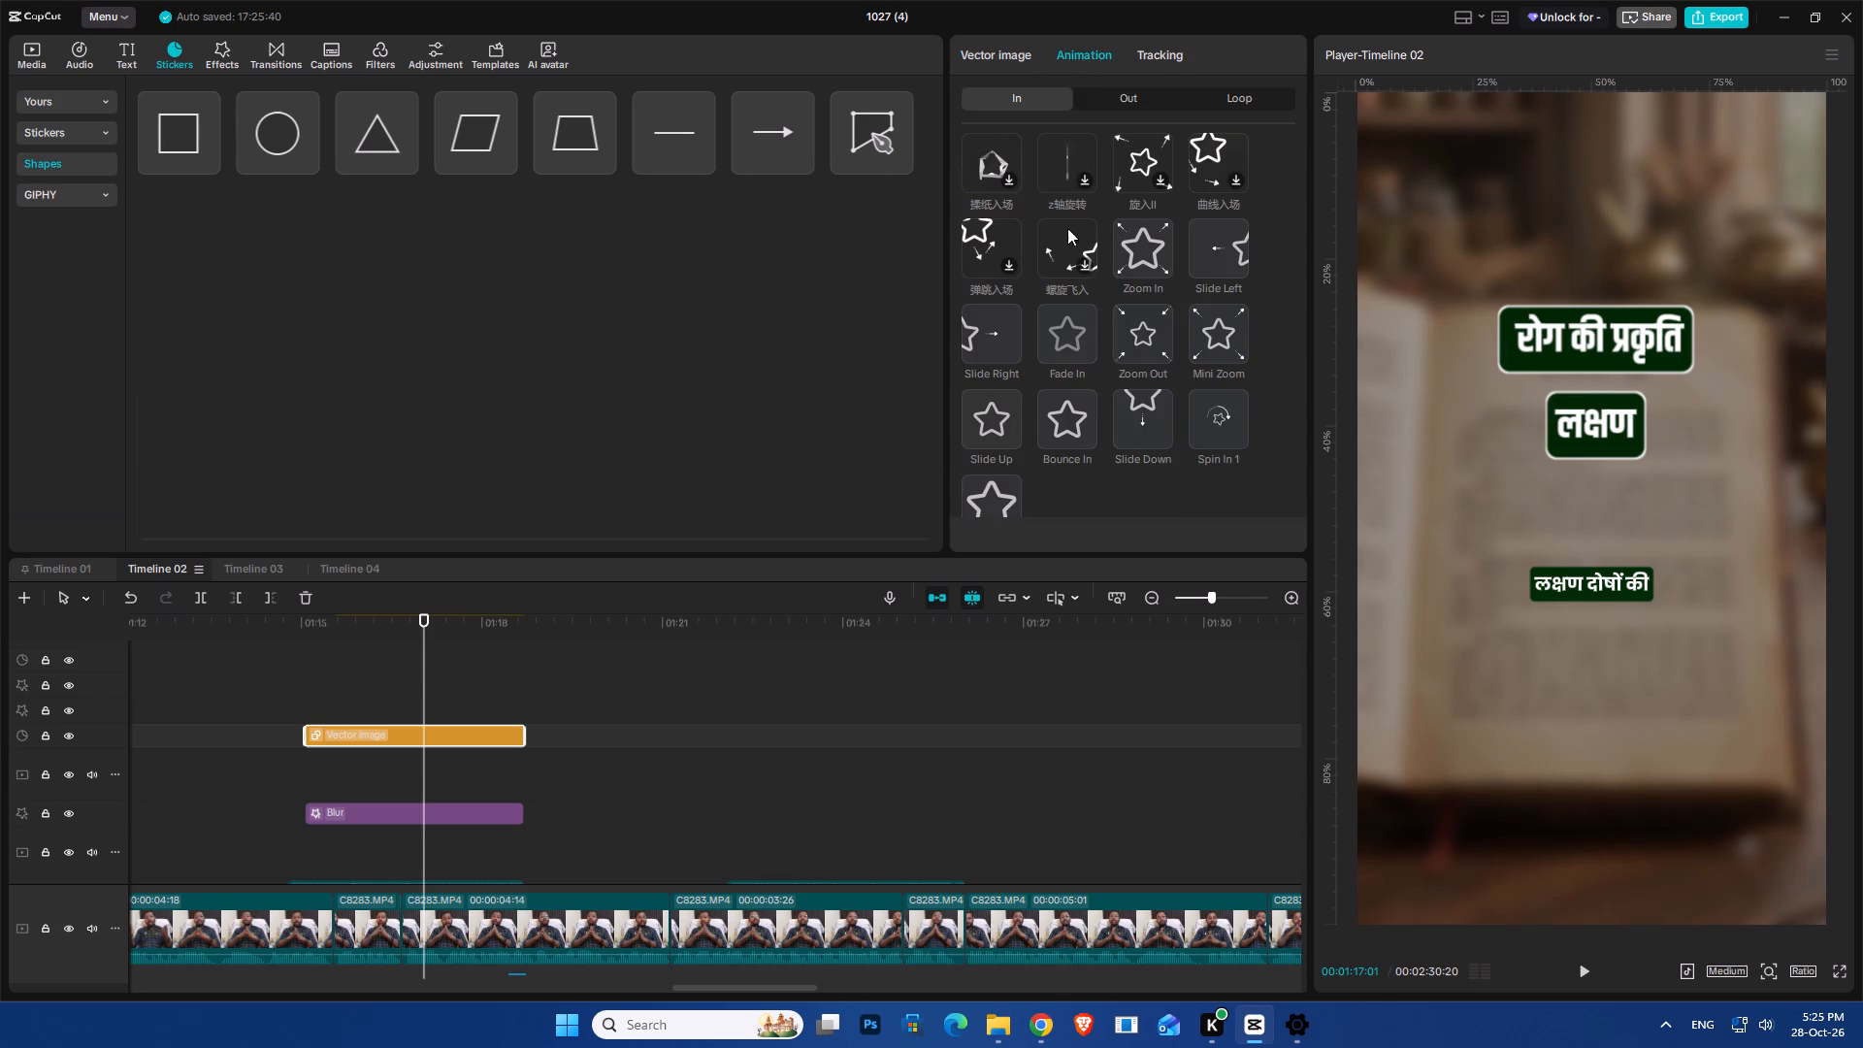
pyautogui.click(1063, 346)
pyautogui.press('space')
pyautogui.press('space')
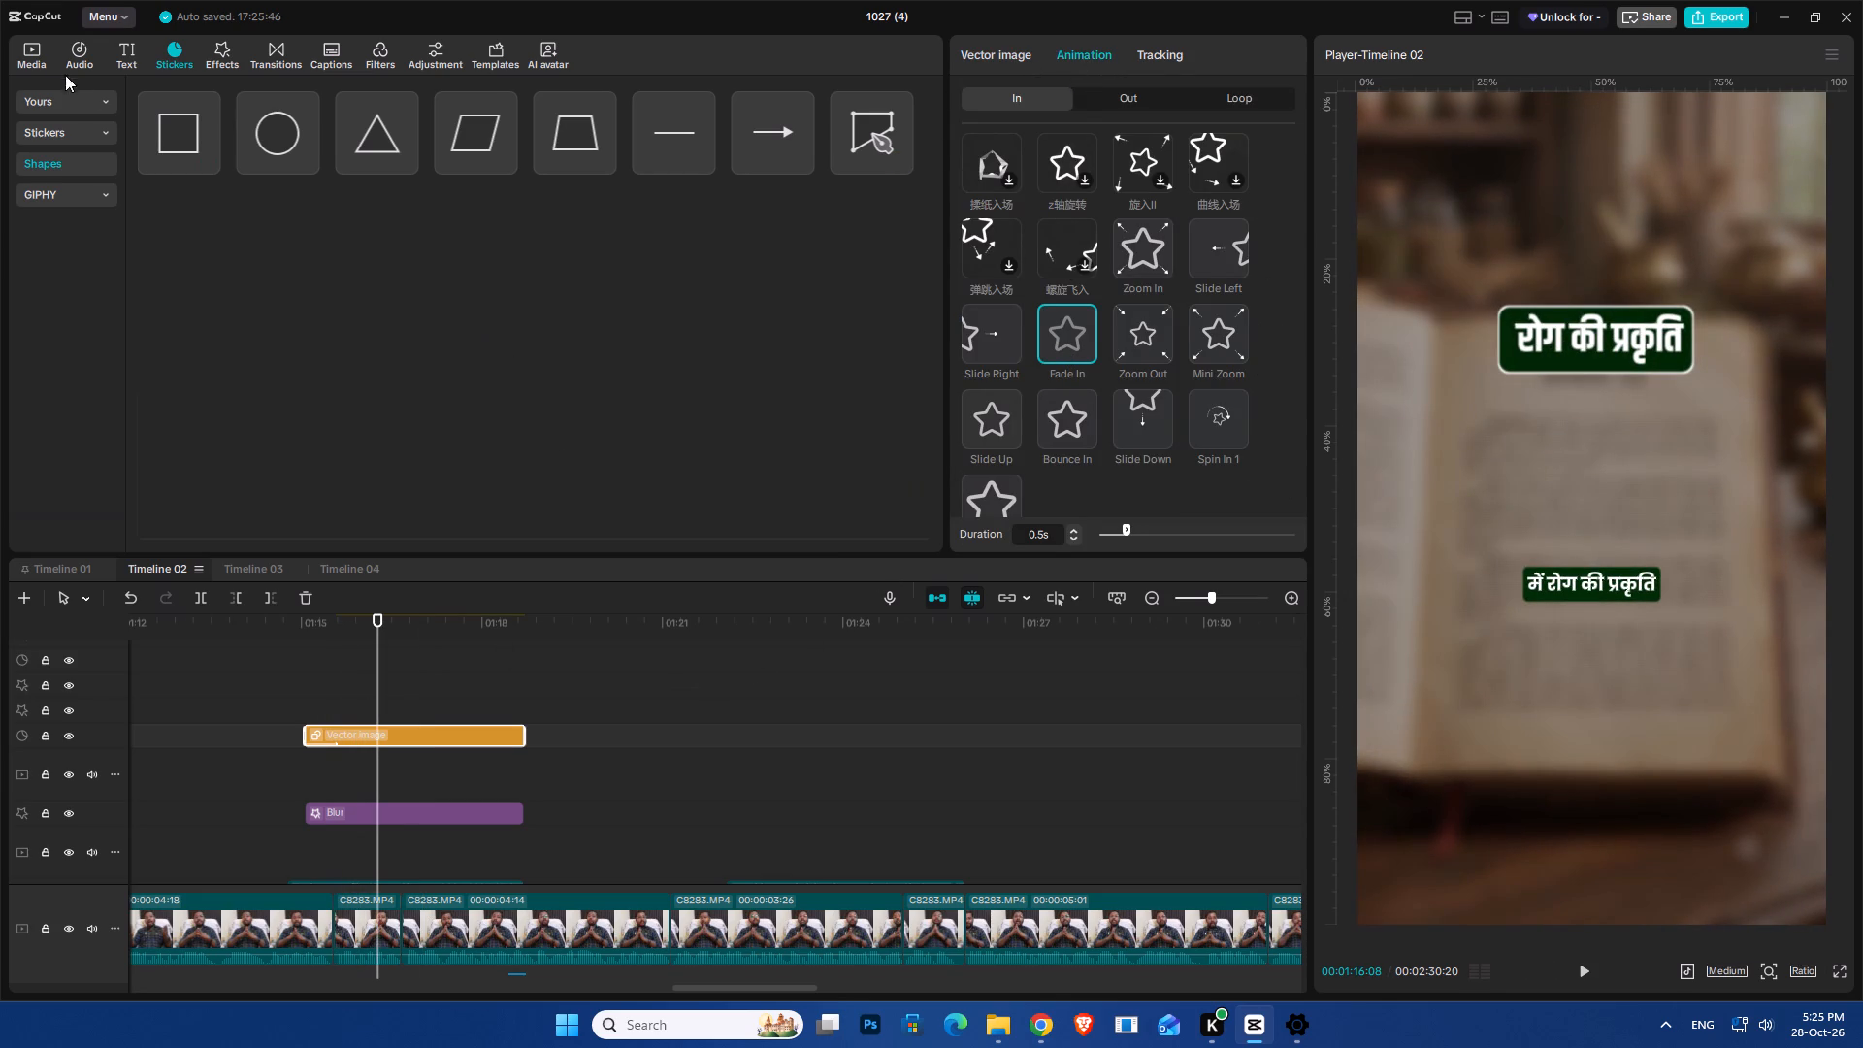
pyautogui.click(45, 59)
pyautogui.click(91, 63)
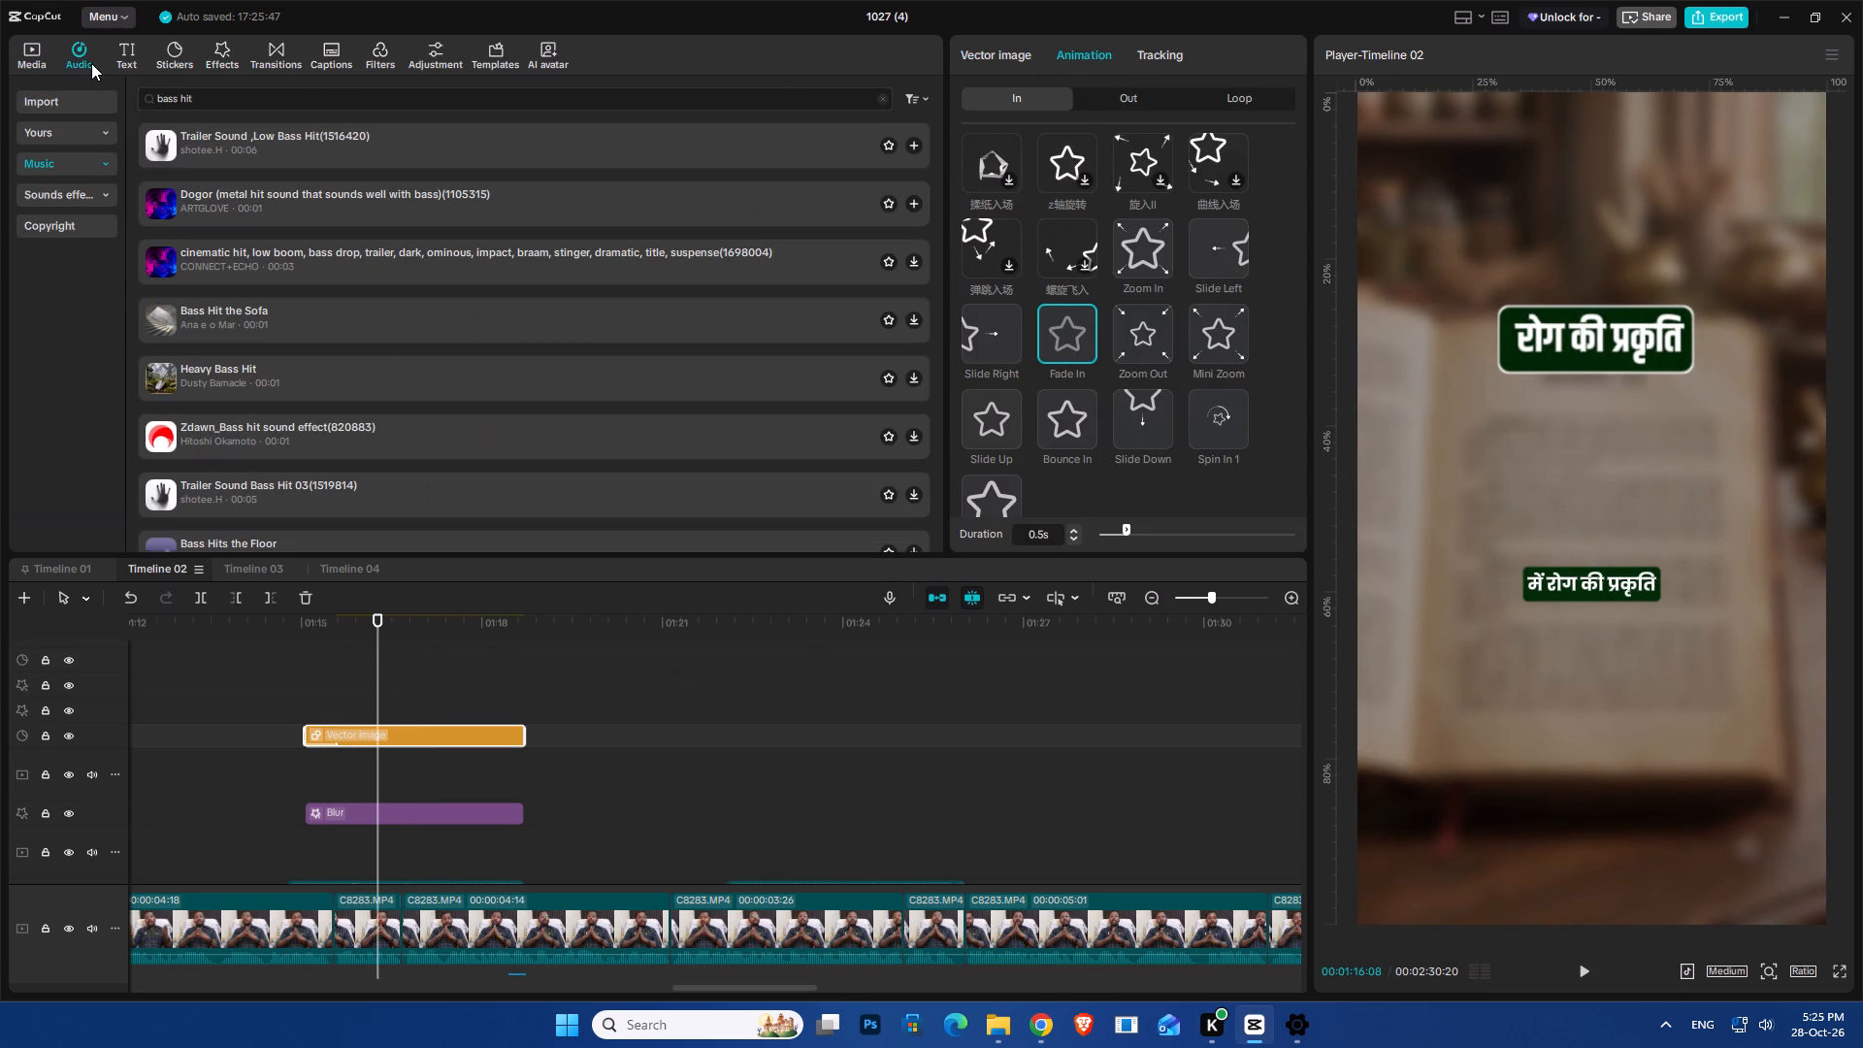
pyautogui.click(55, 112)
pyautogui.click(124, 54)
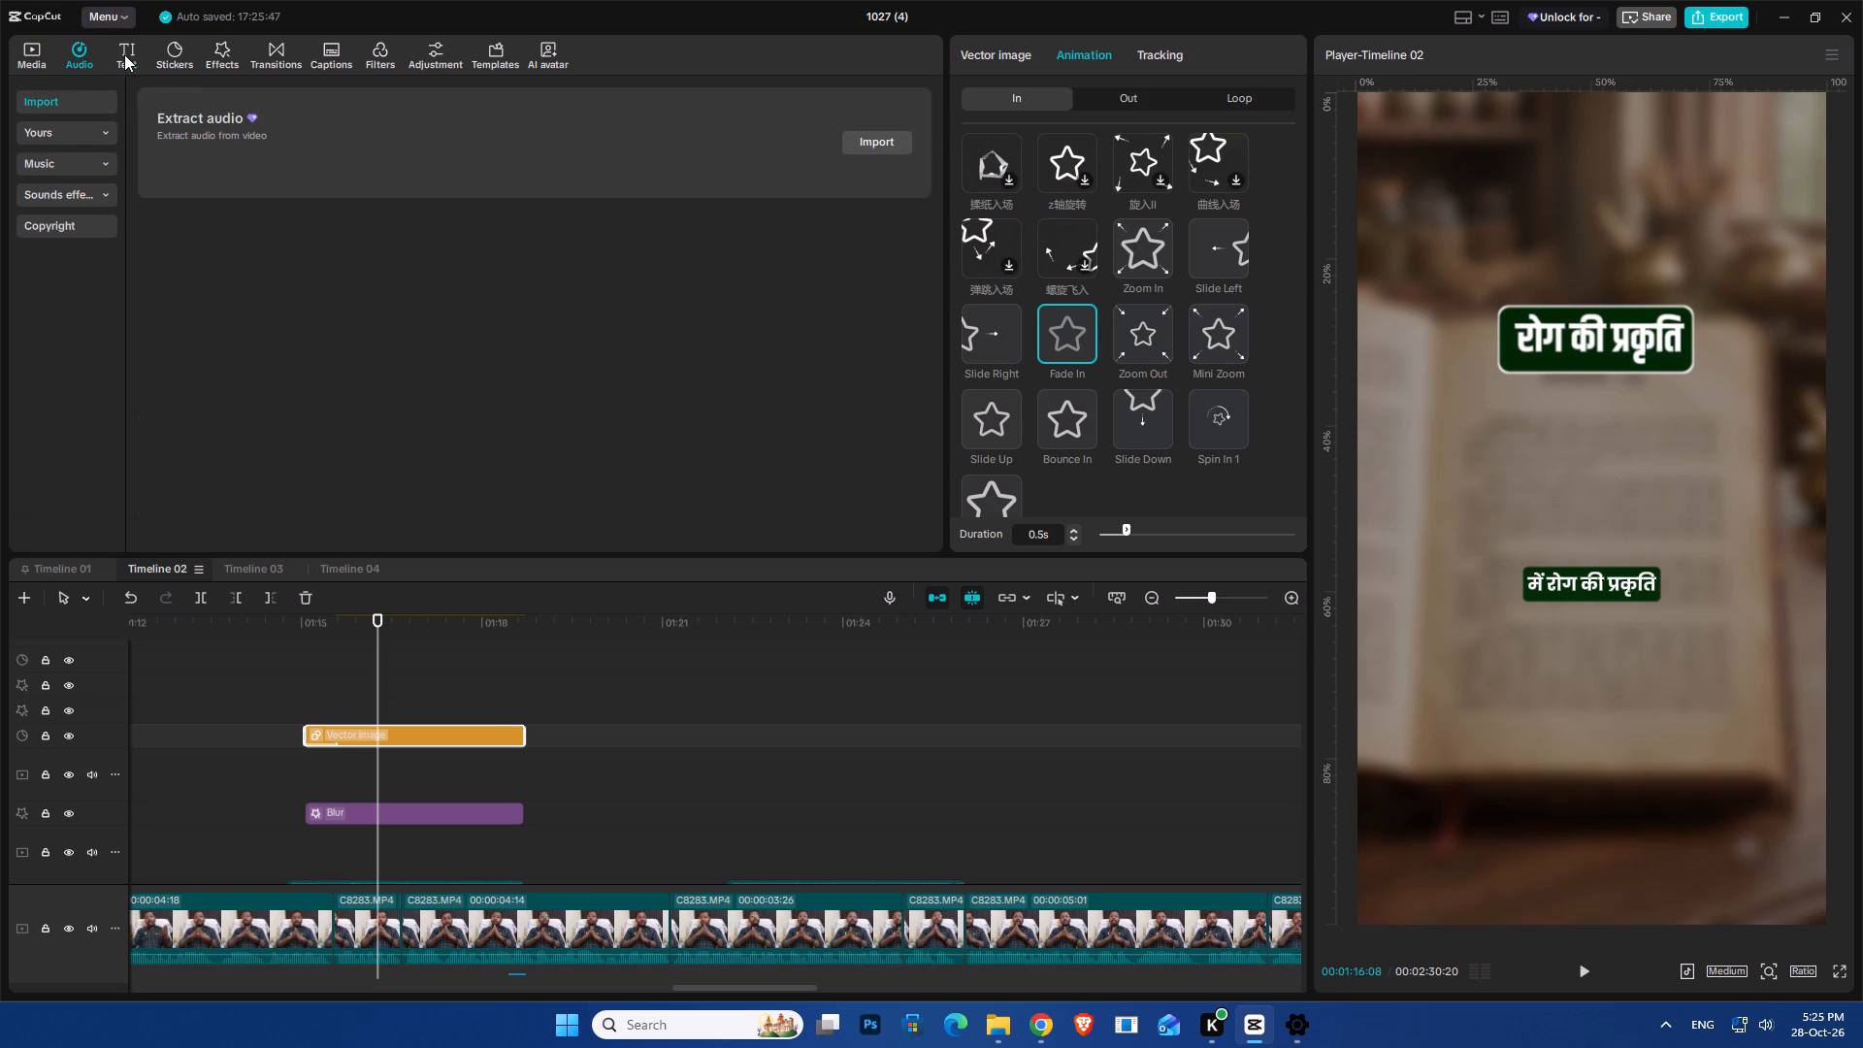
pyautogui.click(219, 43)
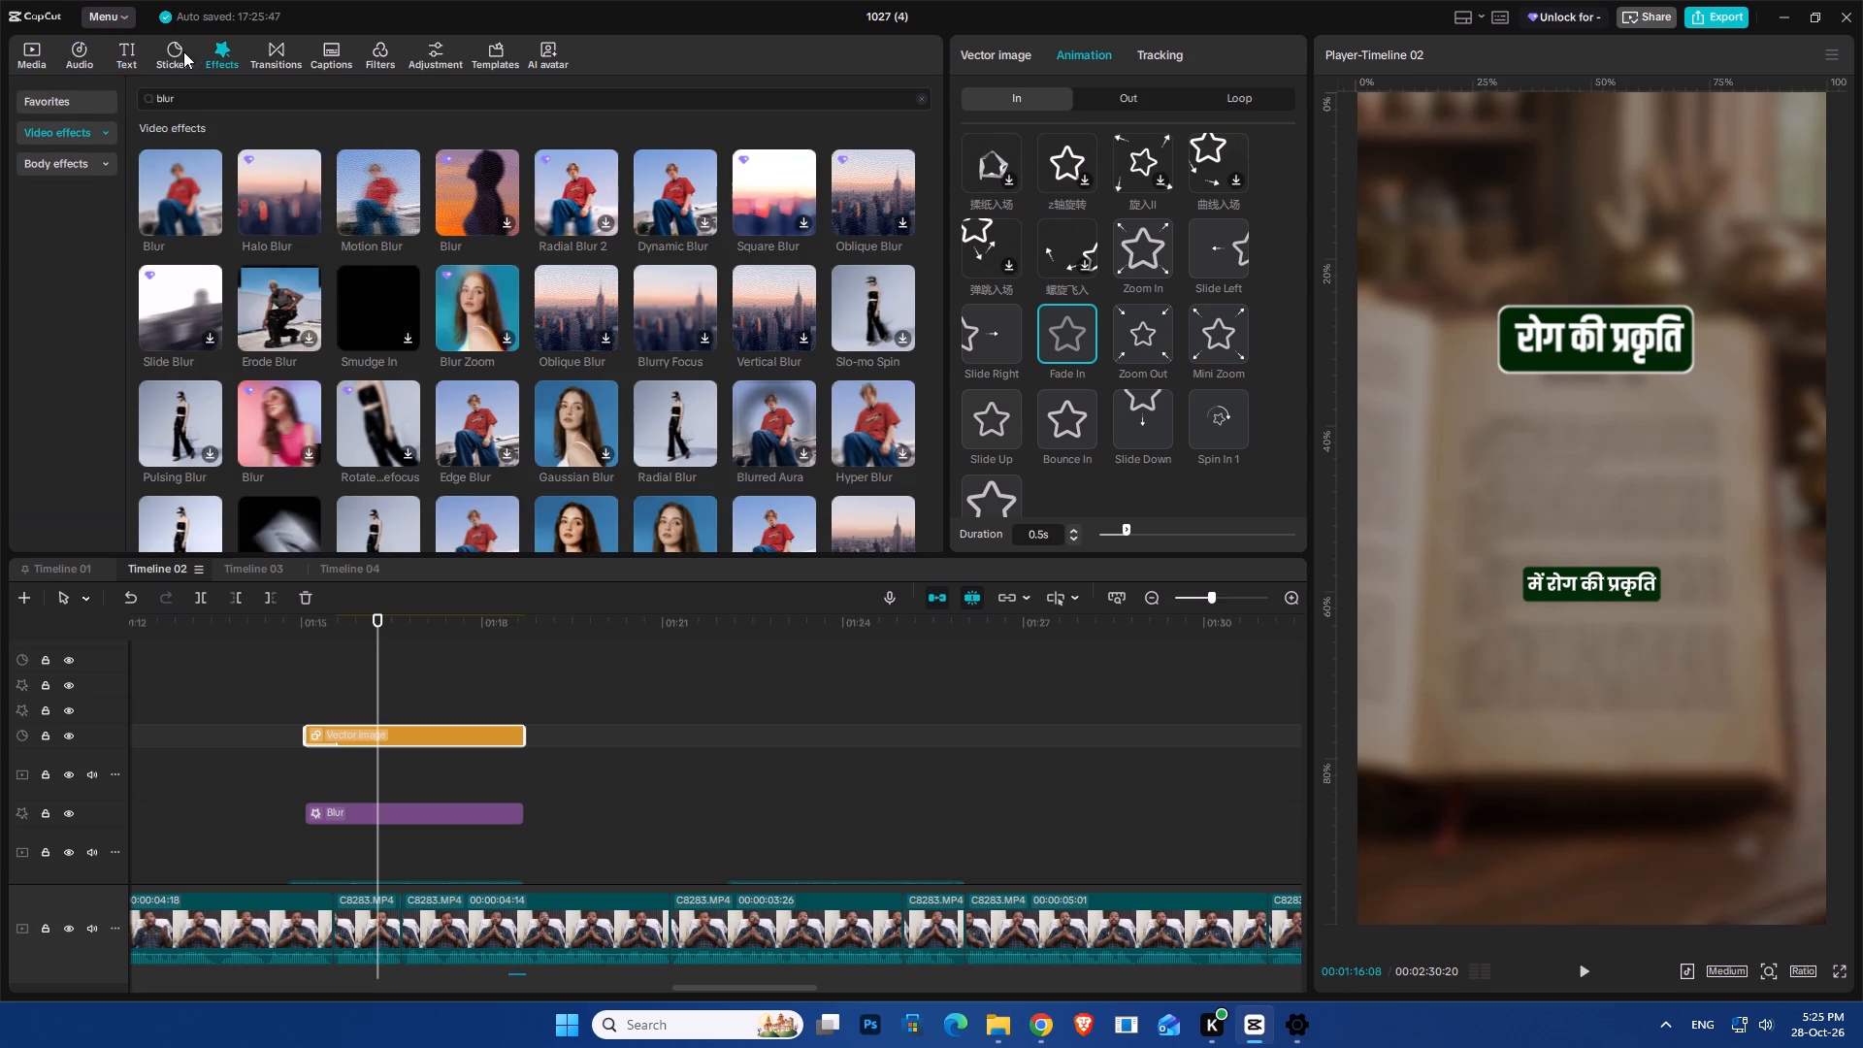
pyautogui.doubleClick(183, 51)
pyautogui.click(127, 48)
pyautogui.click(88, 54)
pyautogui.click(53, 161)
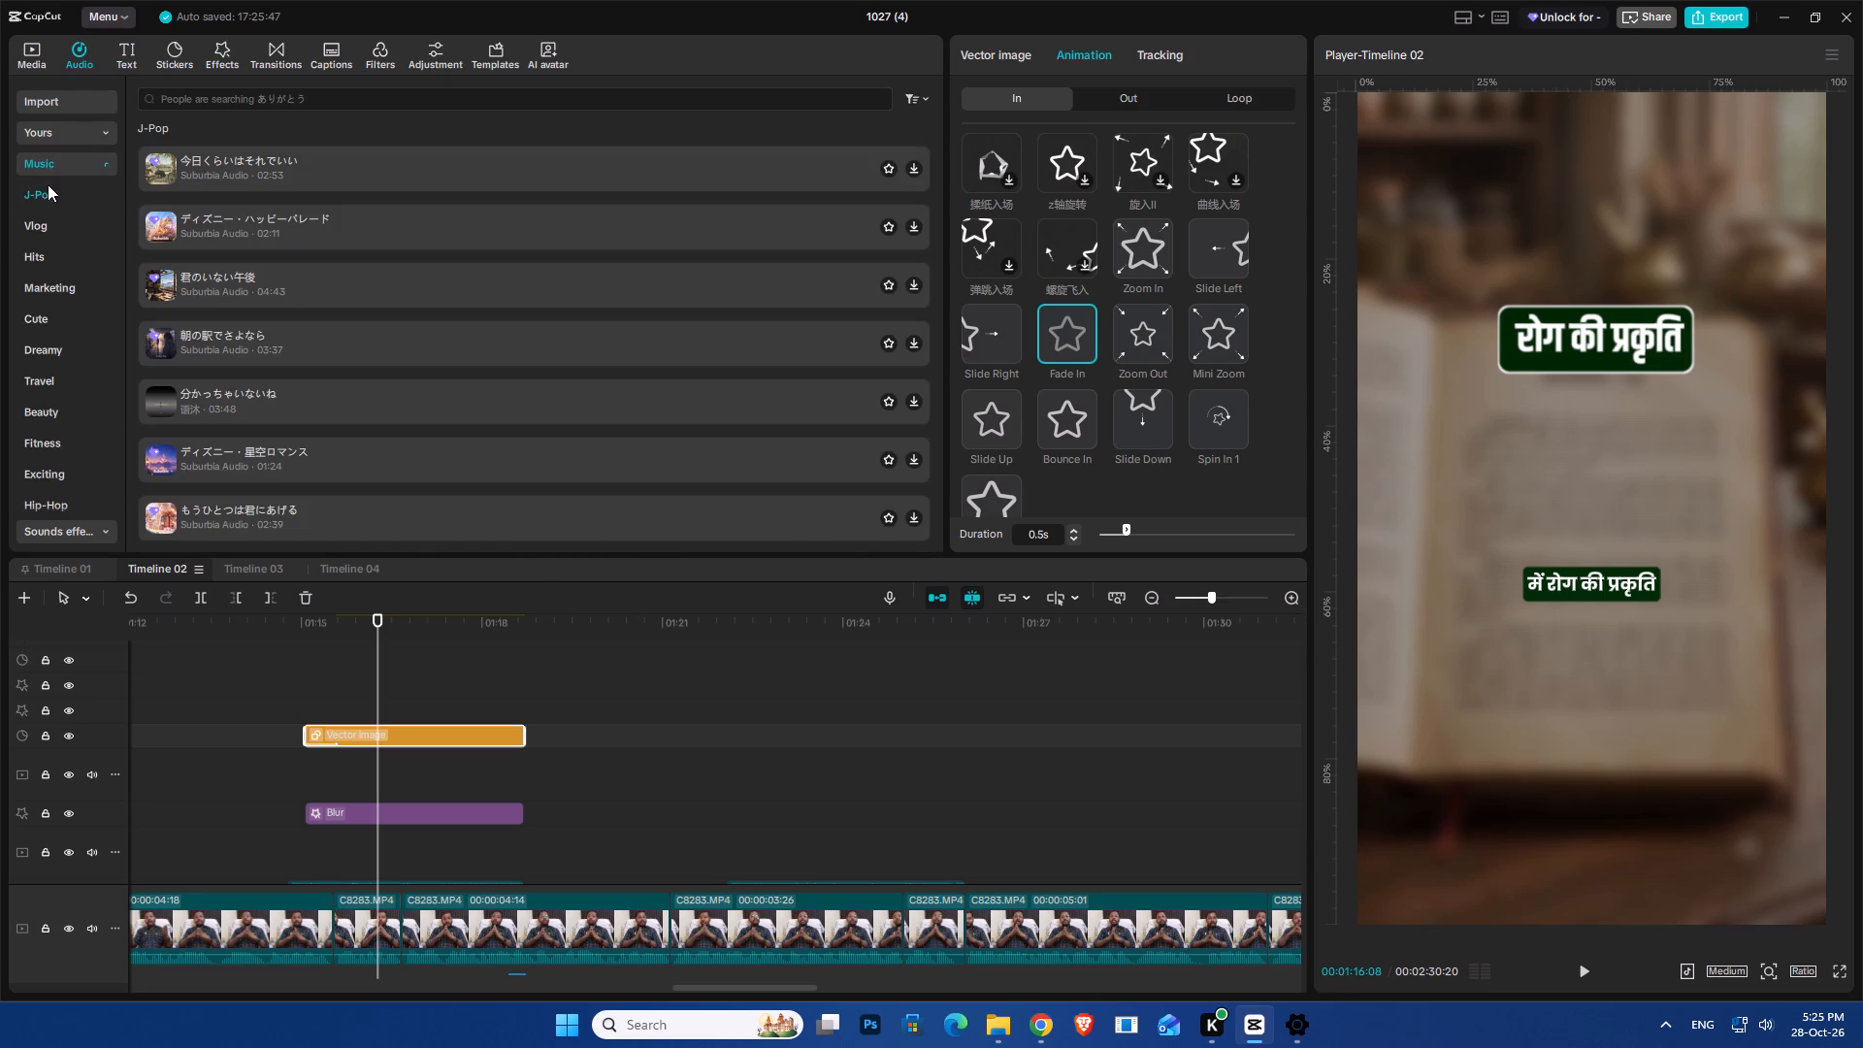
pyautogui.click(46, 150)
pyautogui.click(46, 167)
# Audition the trending sound effects, including Wow, UI Prompt, Magic reveal, Lovely, Taking photos and success04, for one that suits the heading entrances.
pyautogui.click(52, 189)
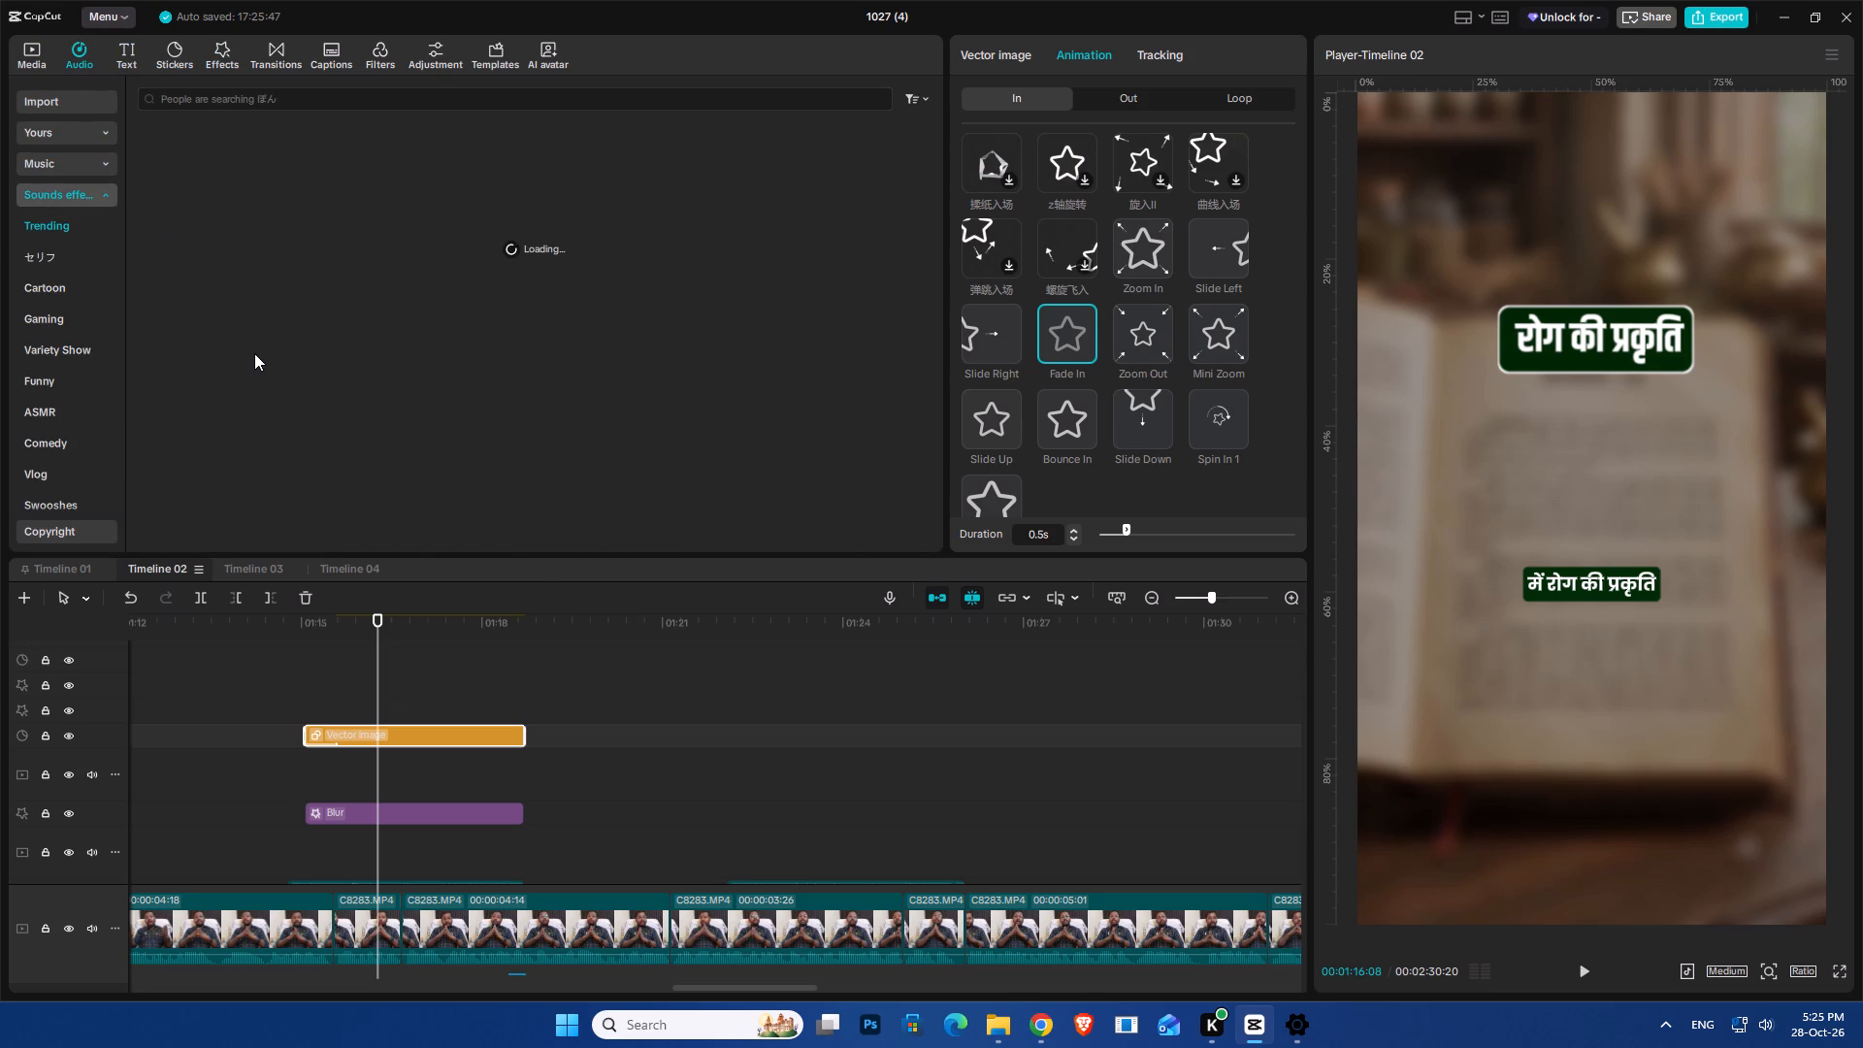
pyautogui.click(242, 237)
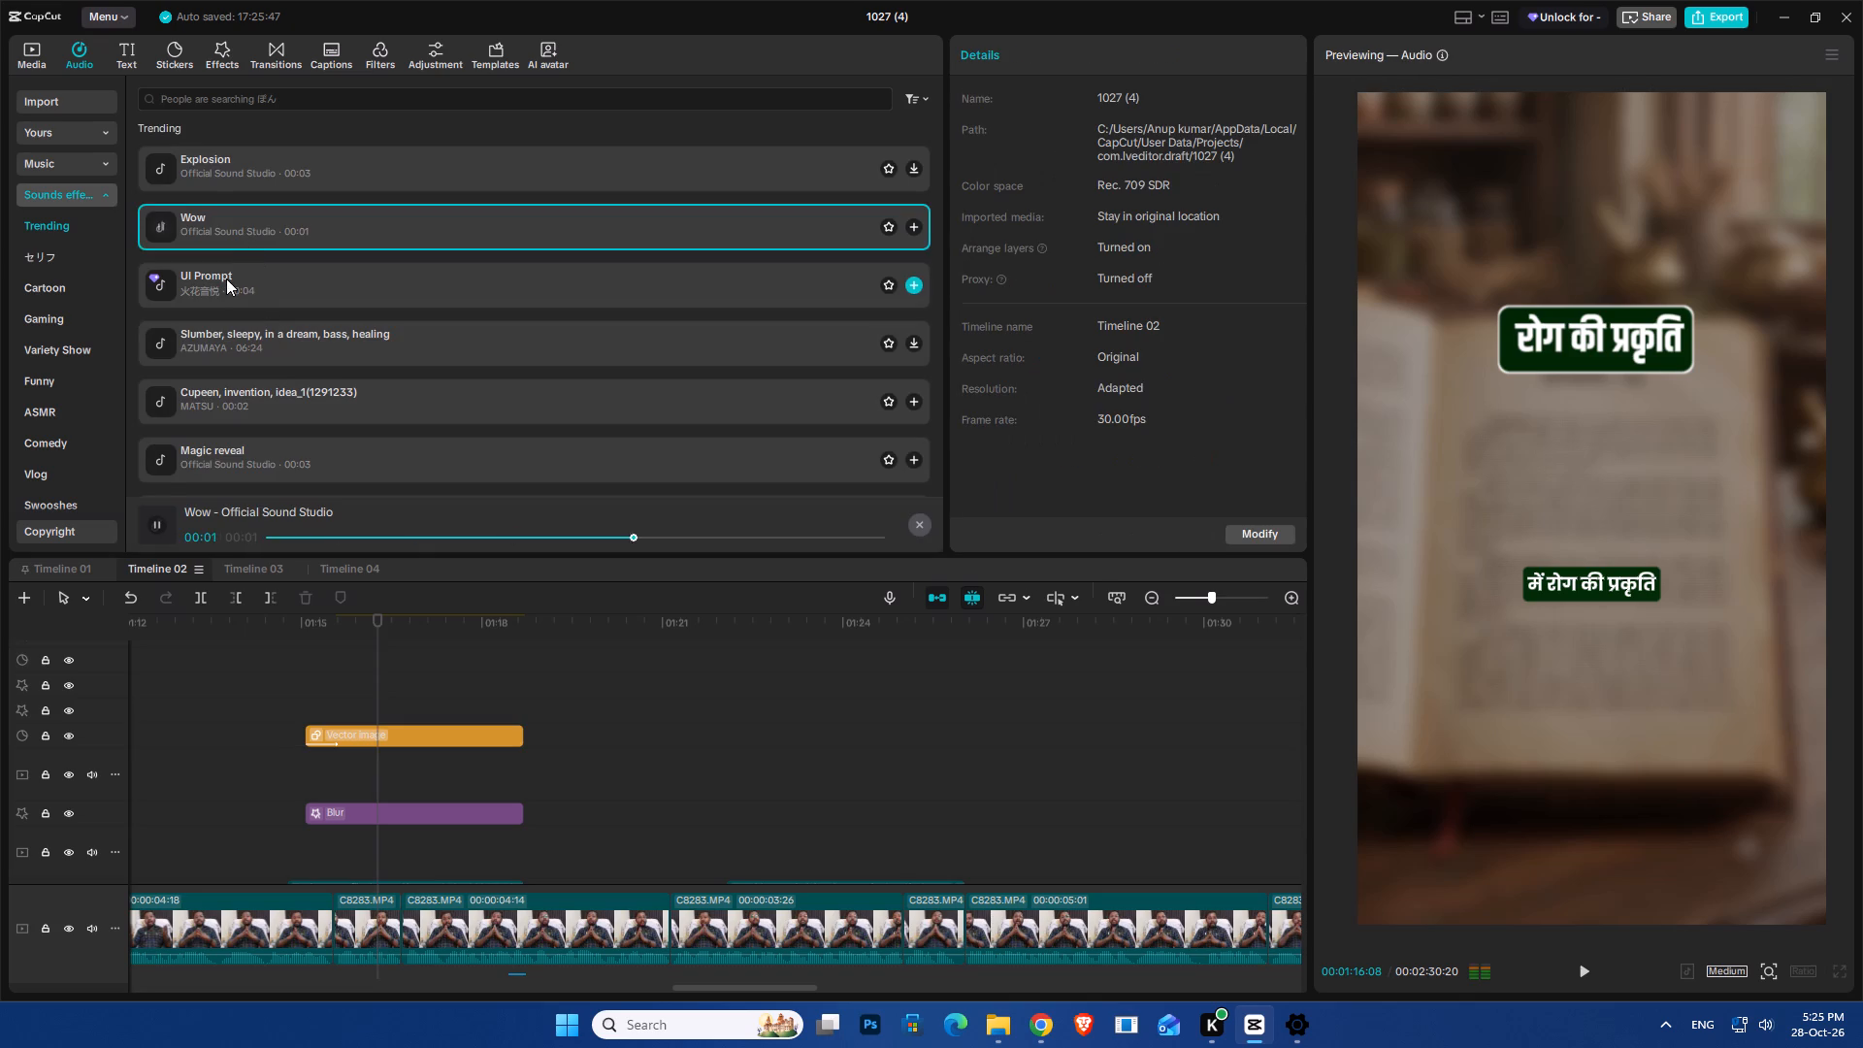
pyautogui.click(226, 278)
pyautogui.moveTo(223, 274); pyautogui.dragTo(230, 340)
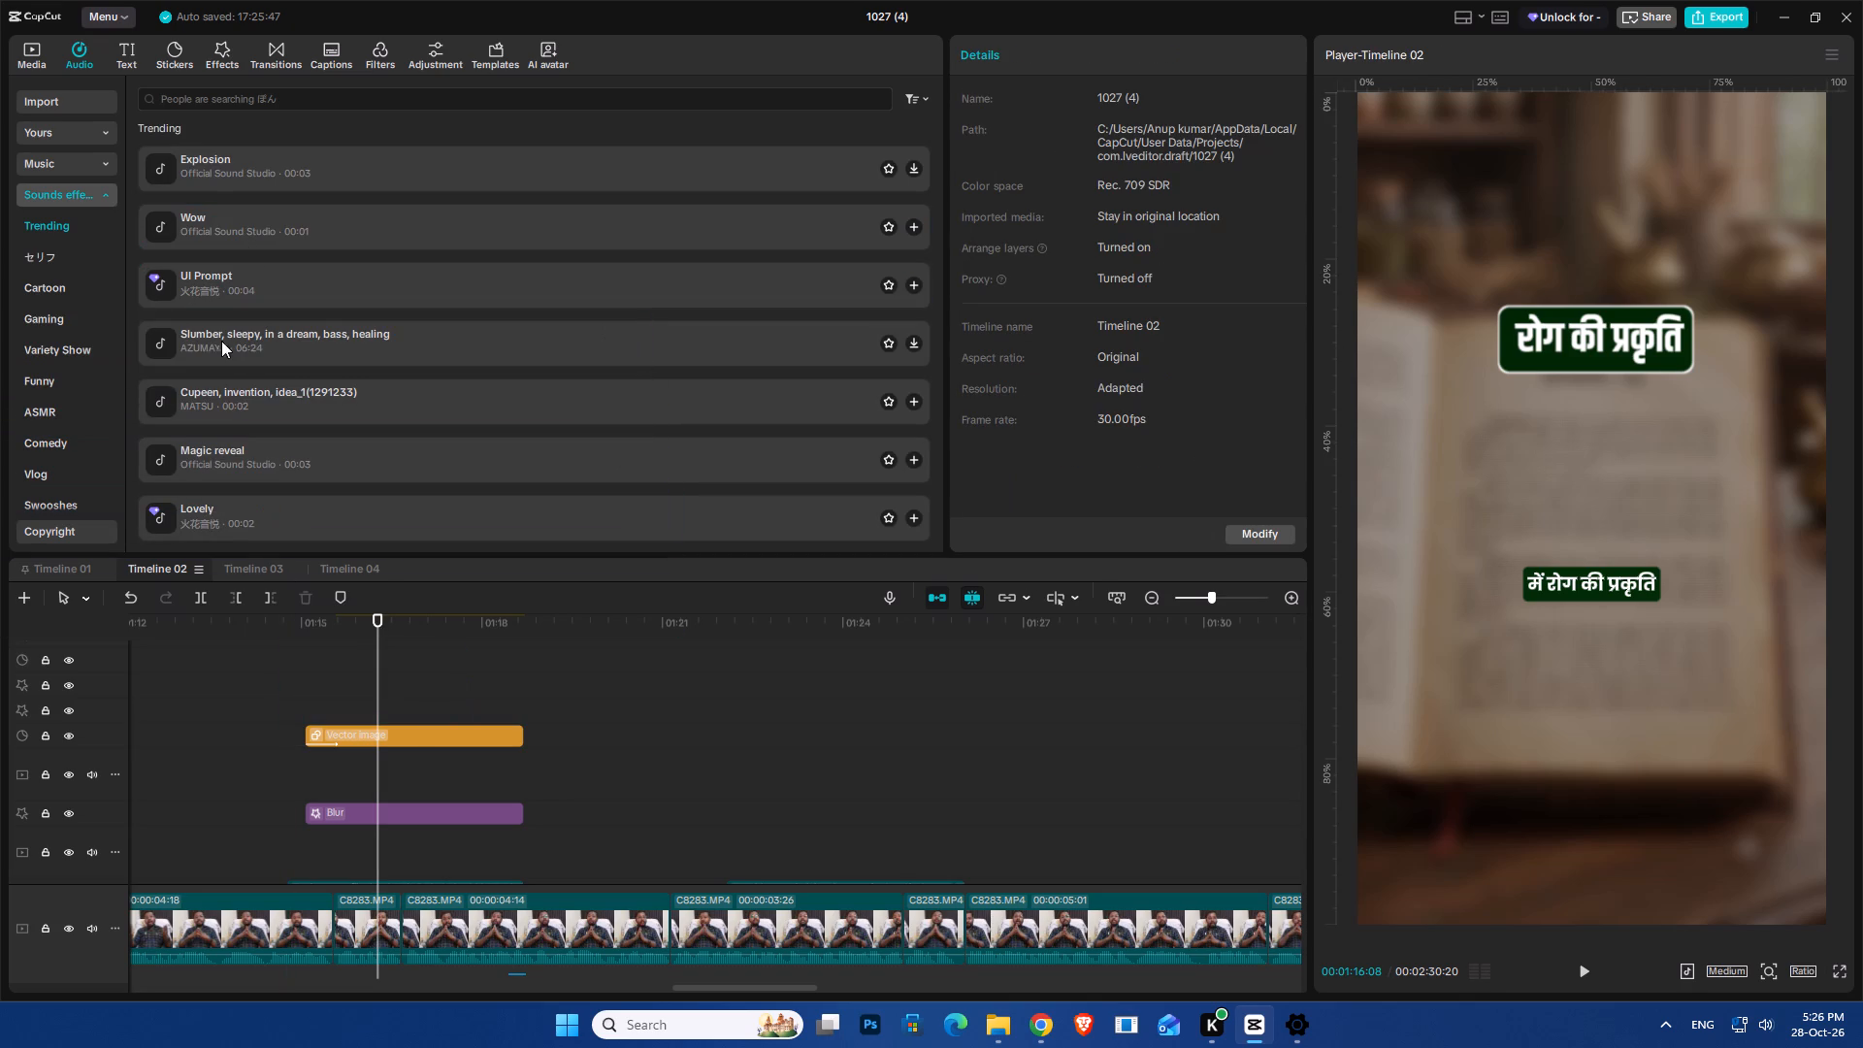
pyautogui.click(214, 344)
pyautogui.click(211, 400)
pyautogui.click(212, 447)
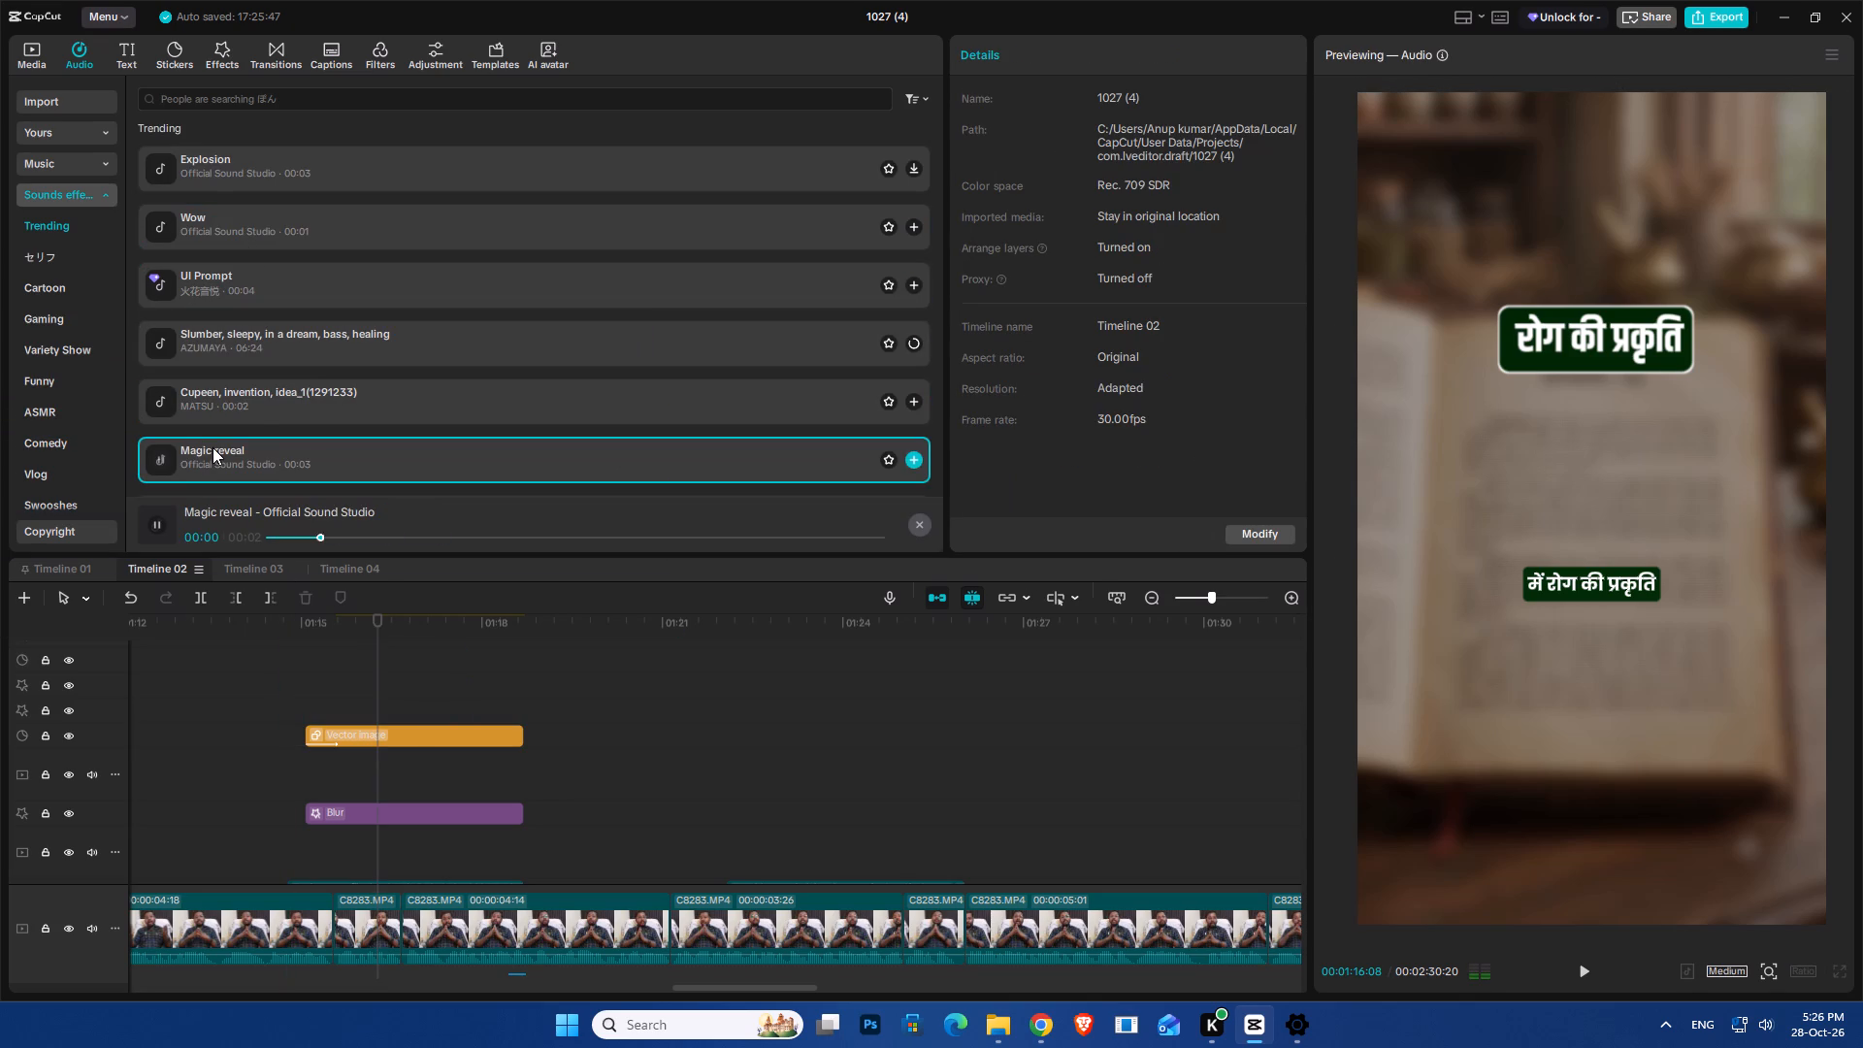
pyautogui.scroll(-1, 253, 418)
pyautogui.click(186, 430)
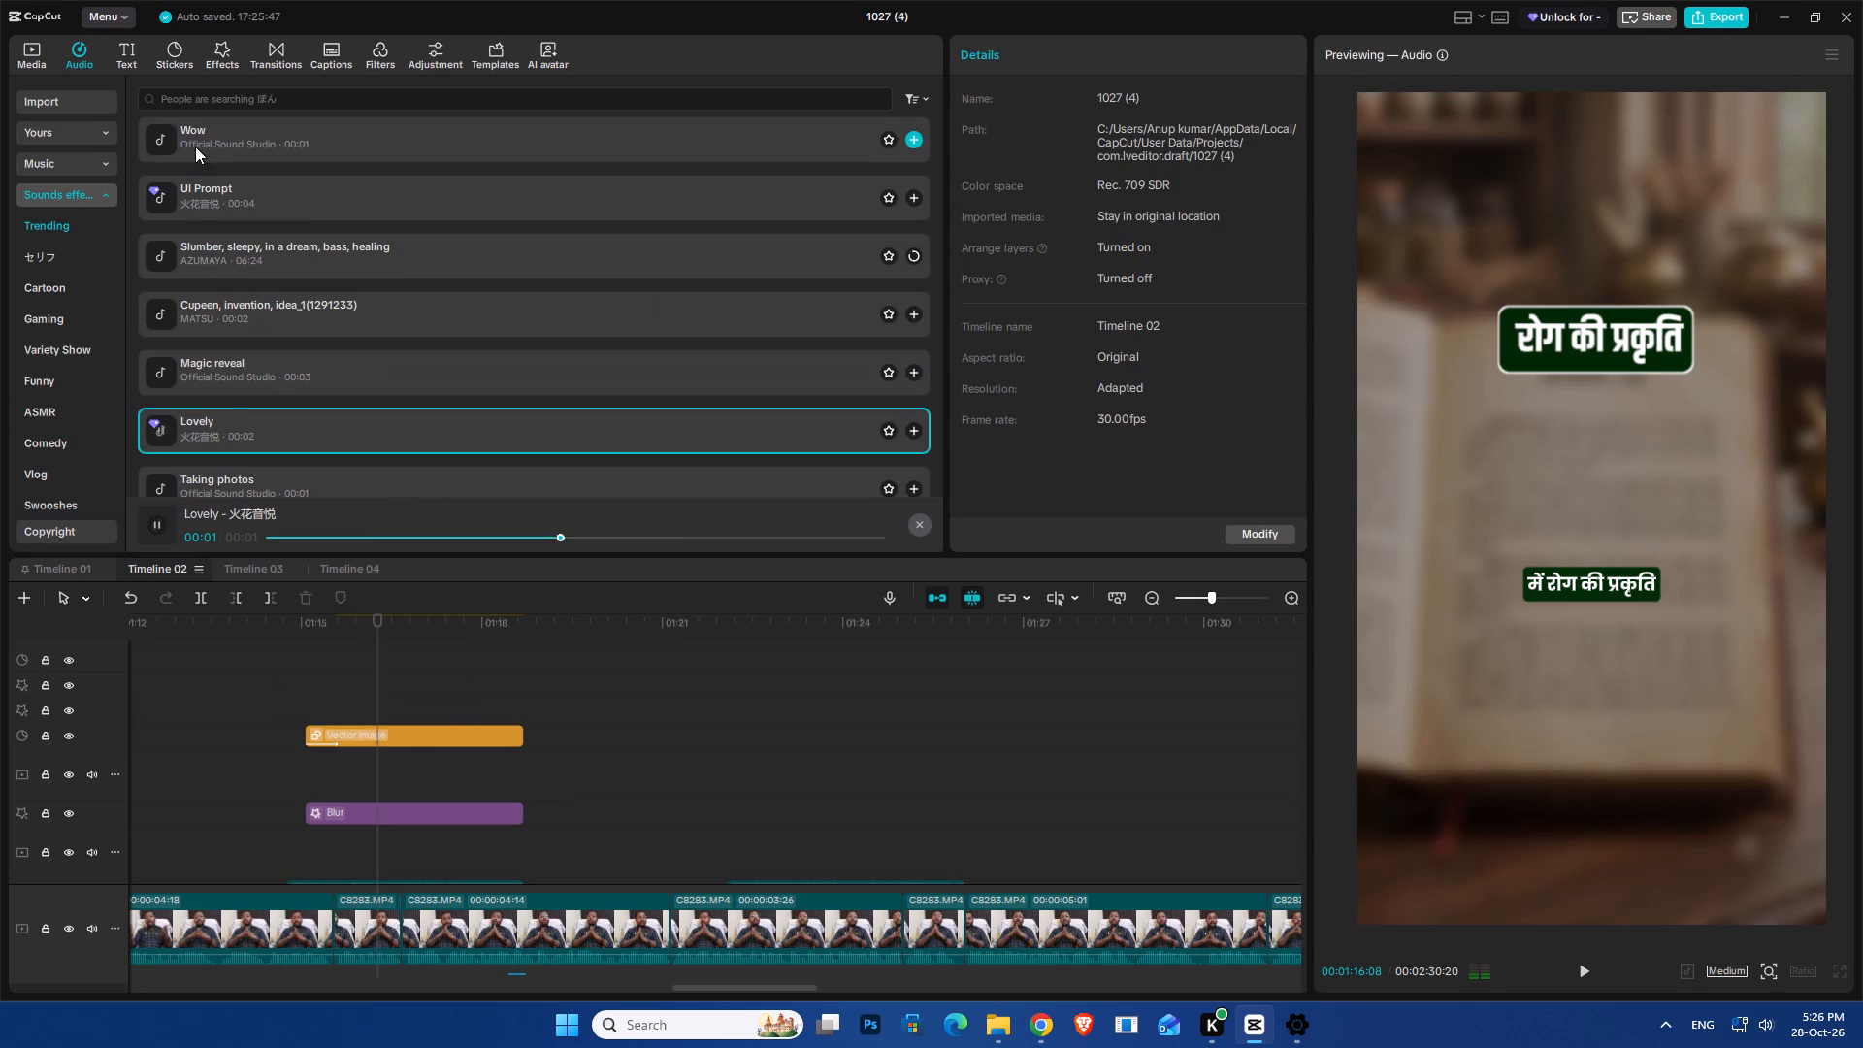
pyautogui.scroll(-2, 226, 413)
pyautogui.click(216, 310)
pyautogui.click(205, 369)
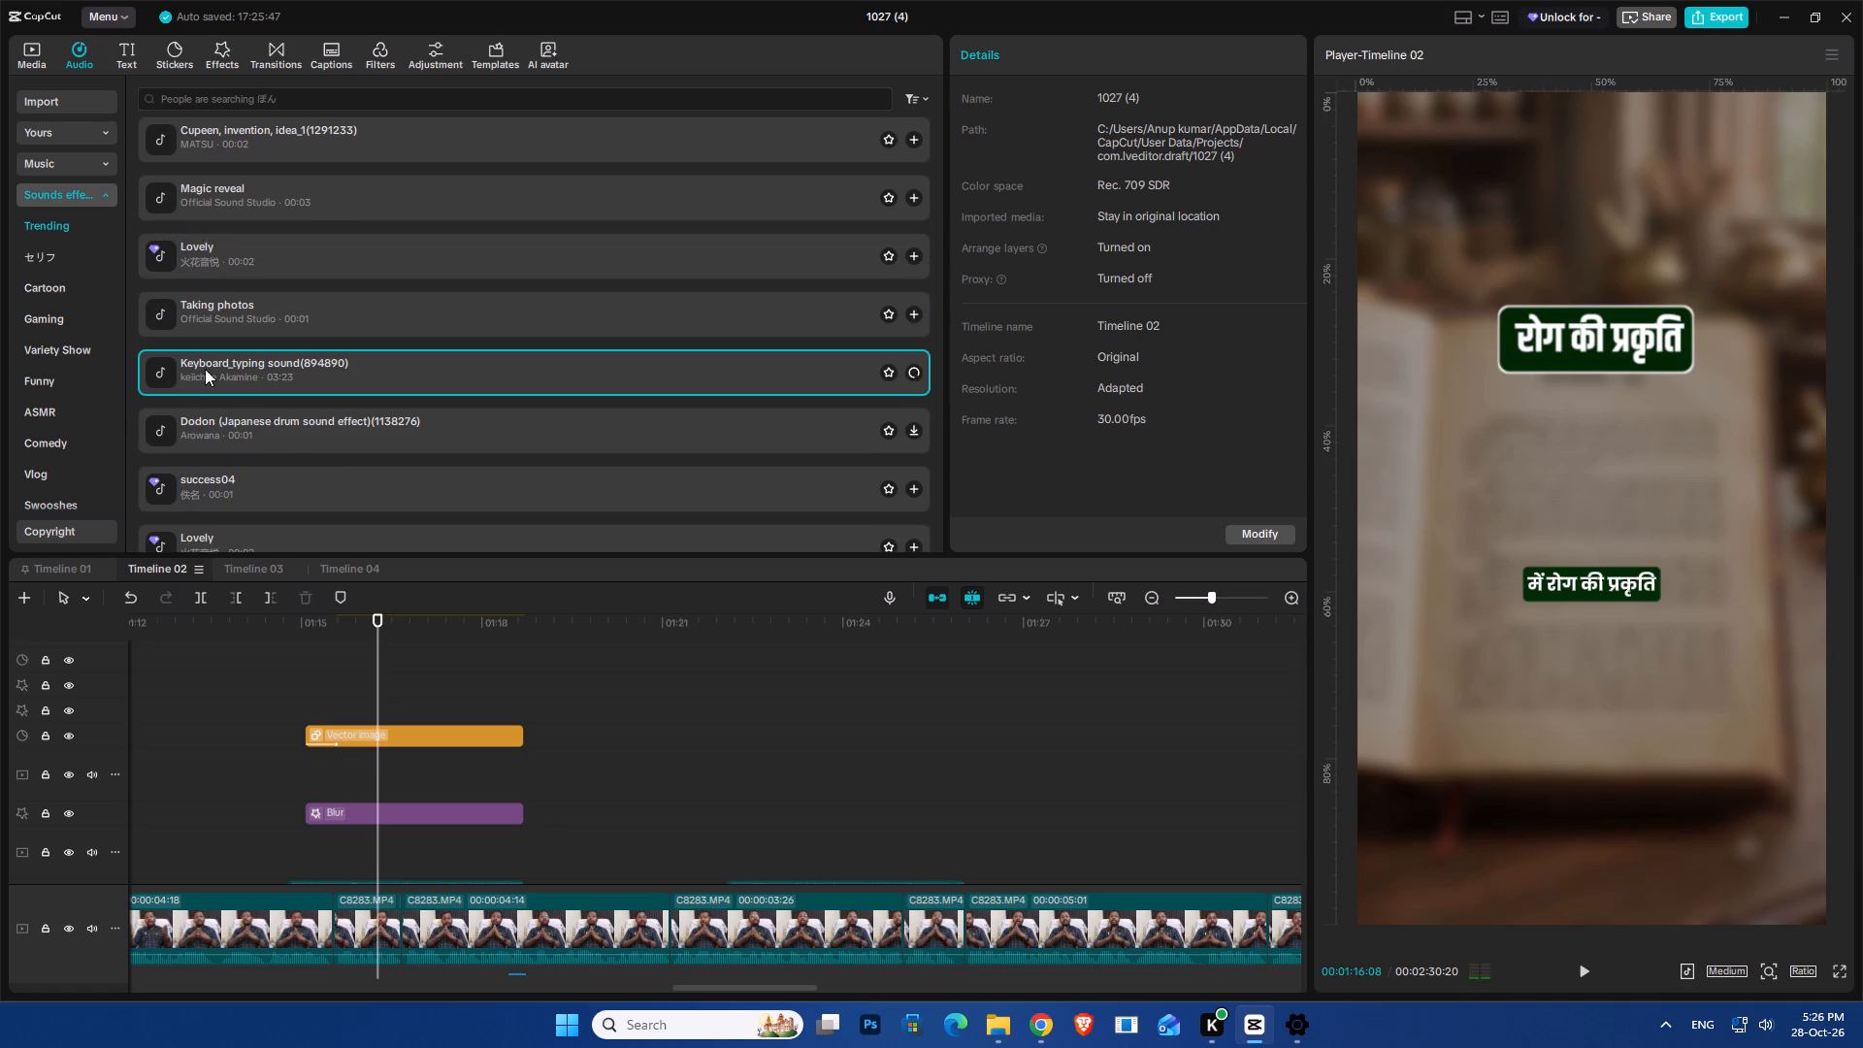
pyautogui.click(212, 451)
pyautogui.click(224, 481)
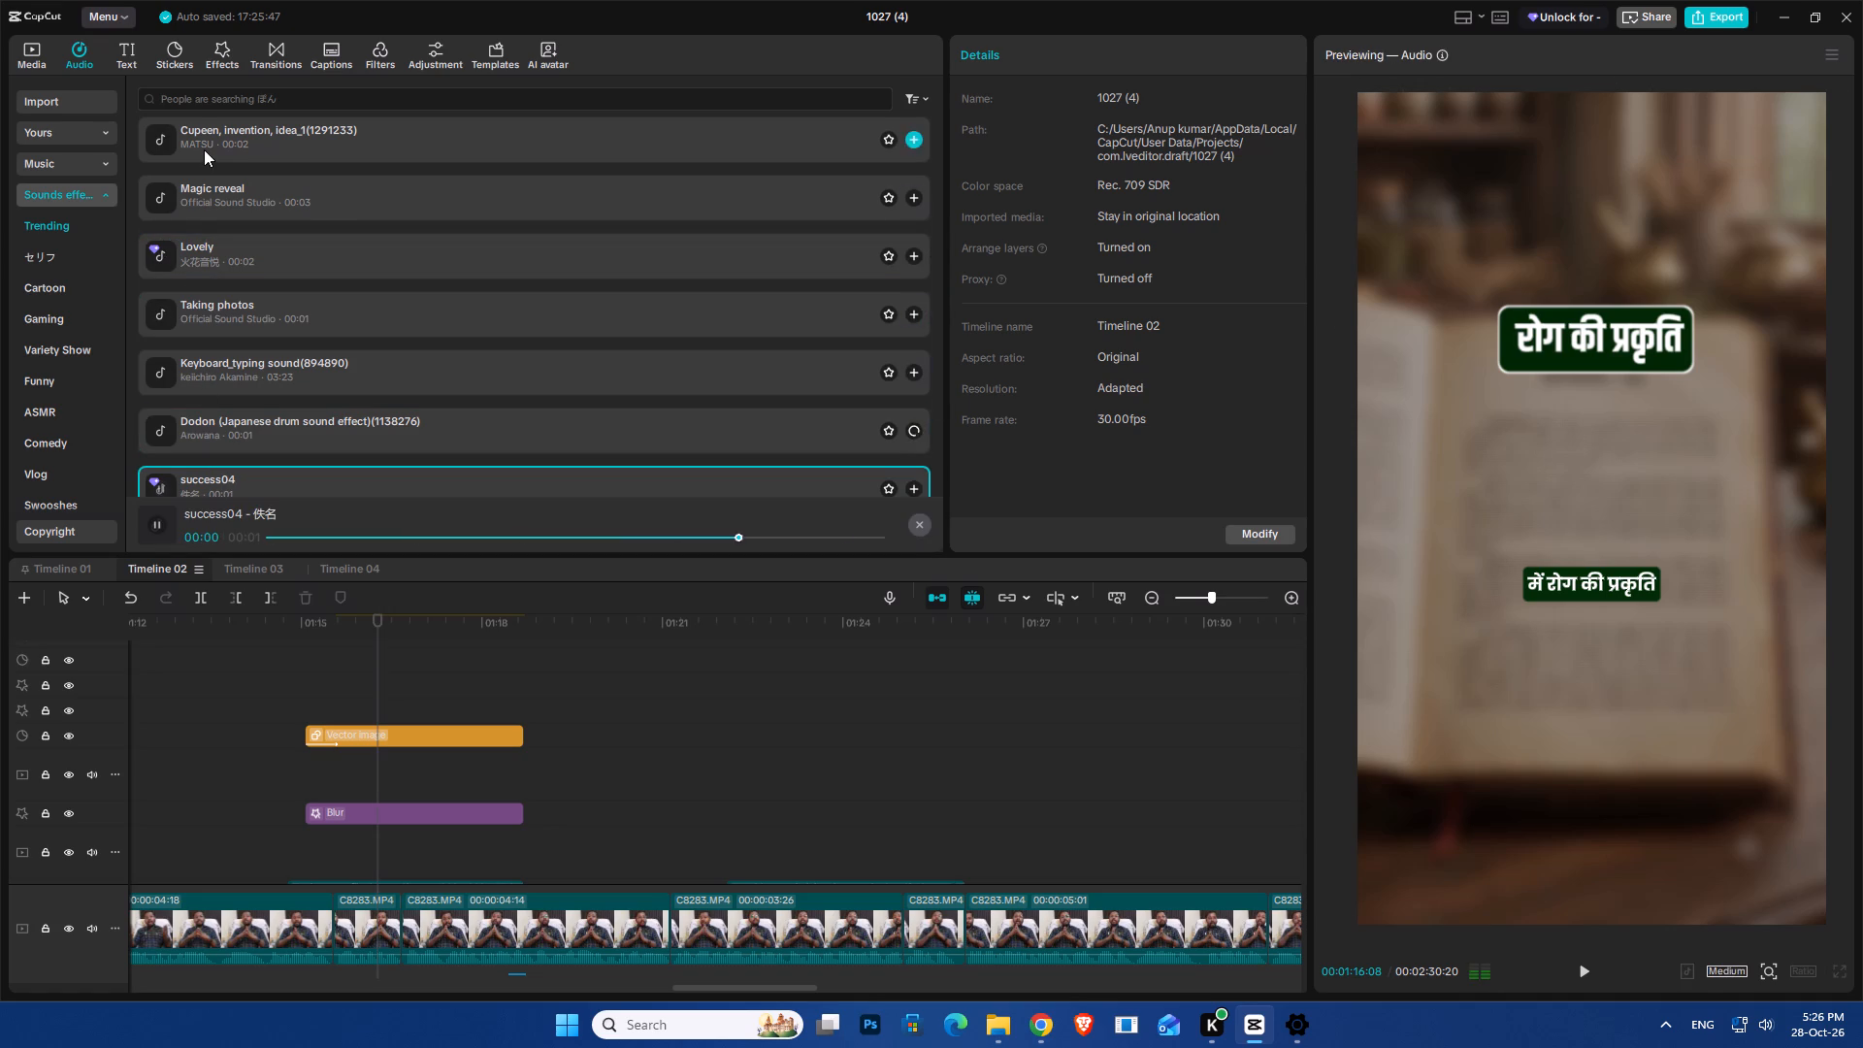
# Search the sound effects for whoosh and place swish_whoosh (large)(794558) on an audio track near the start of the Blur effect.
pyautogui.click(189, 98)
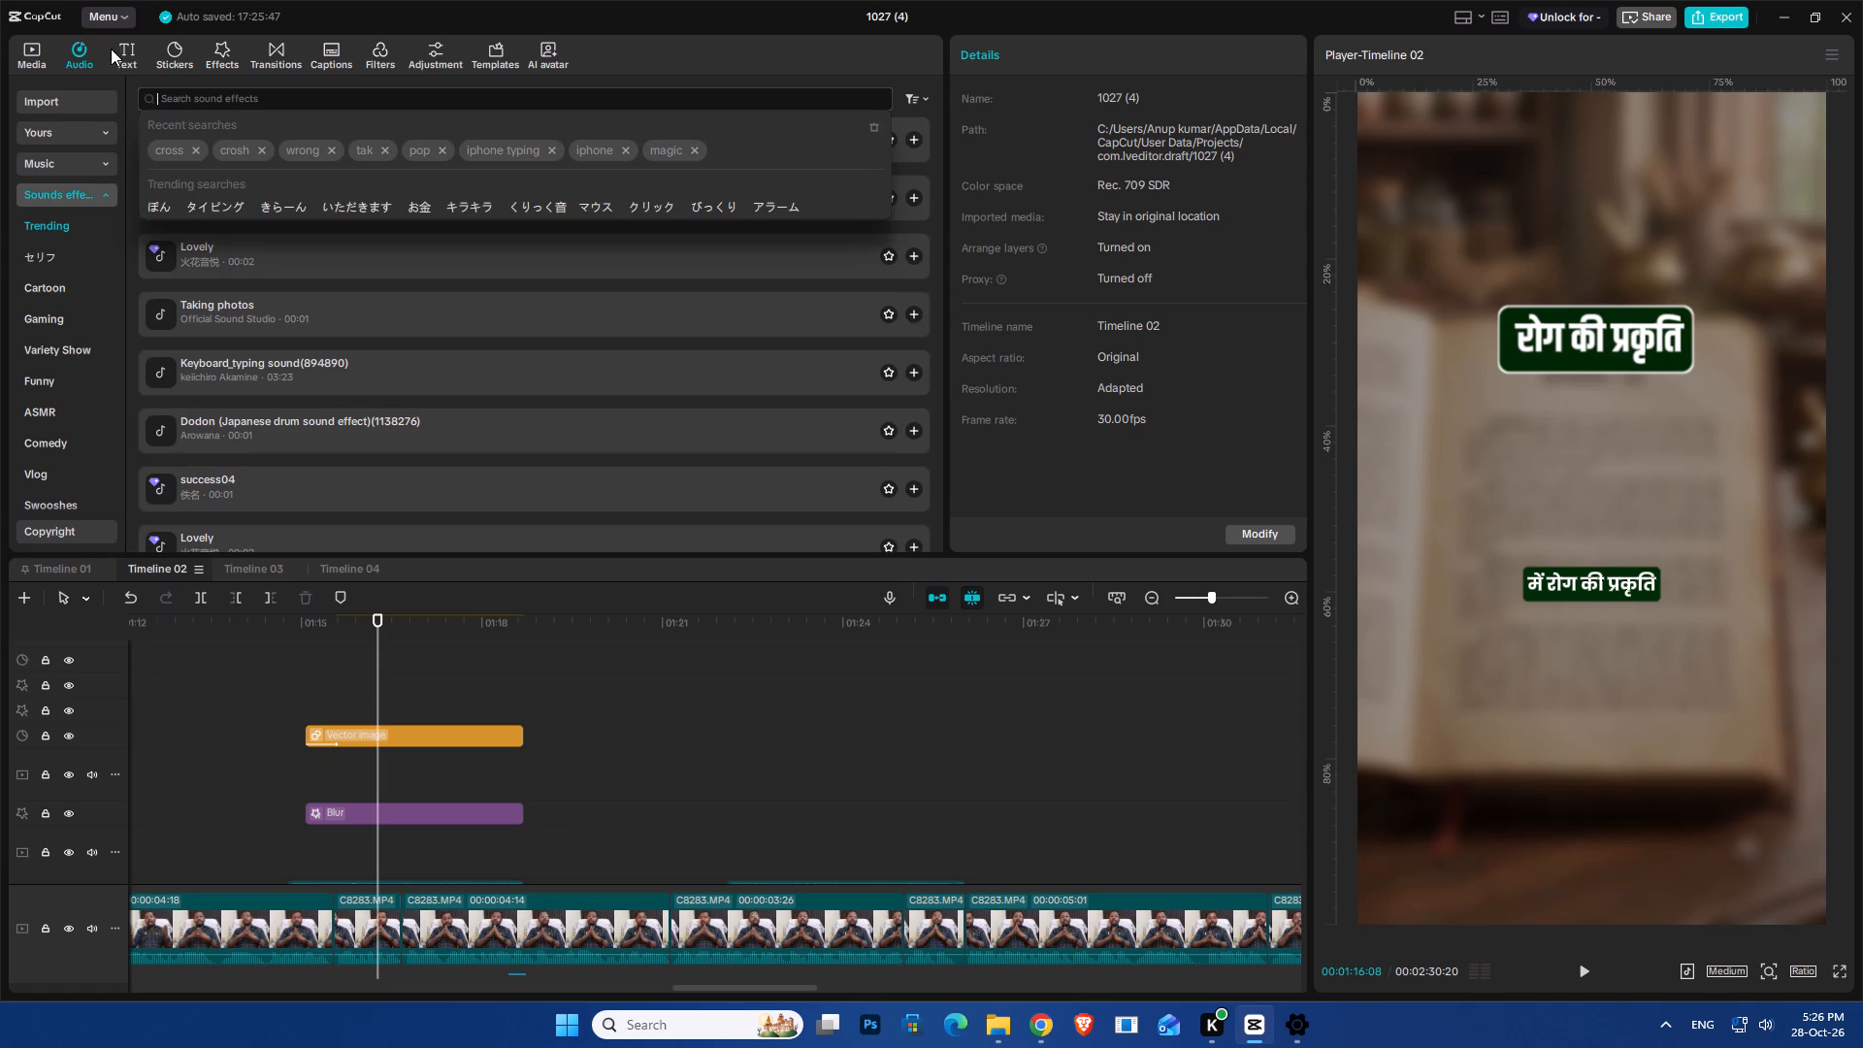
pyautogui.click(38, 54)
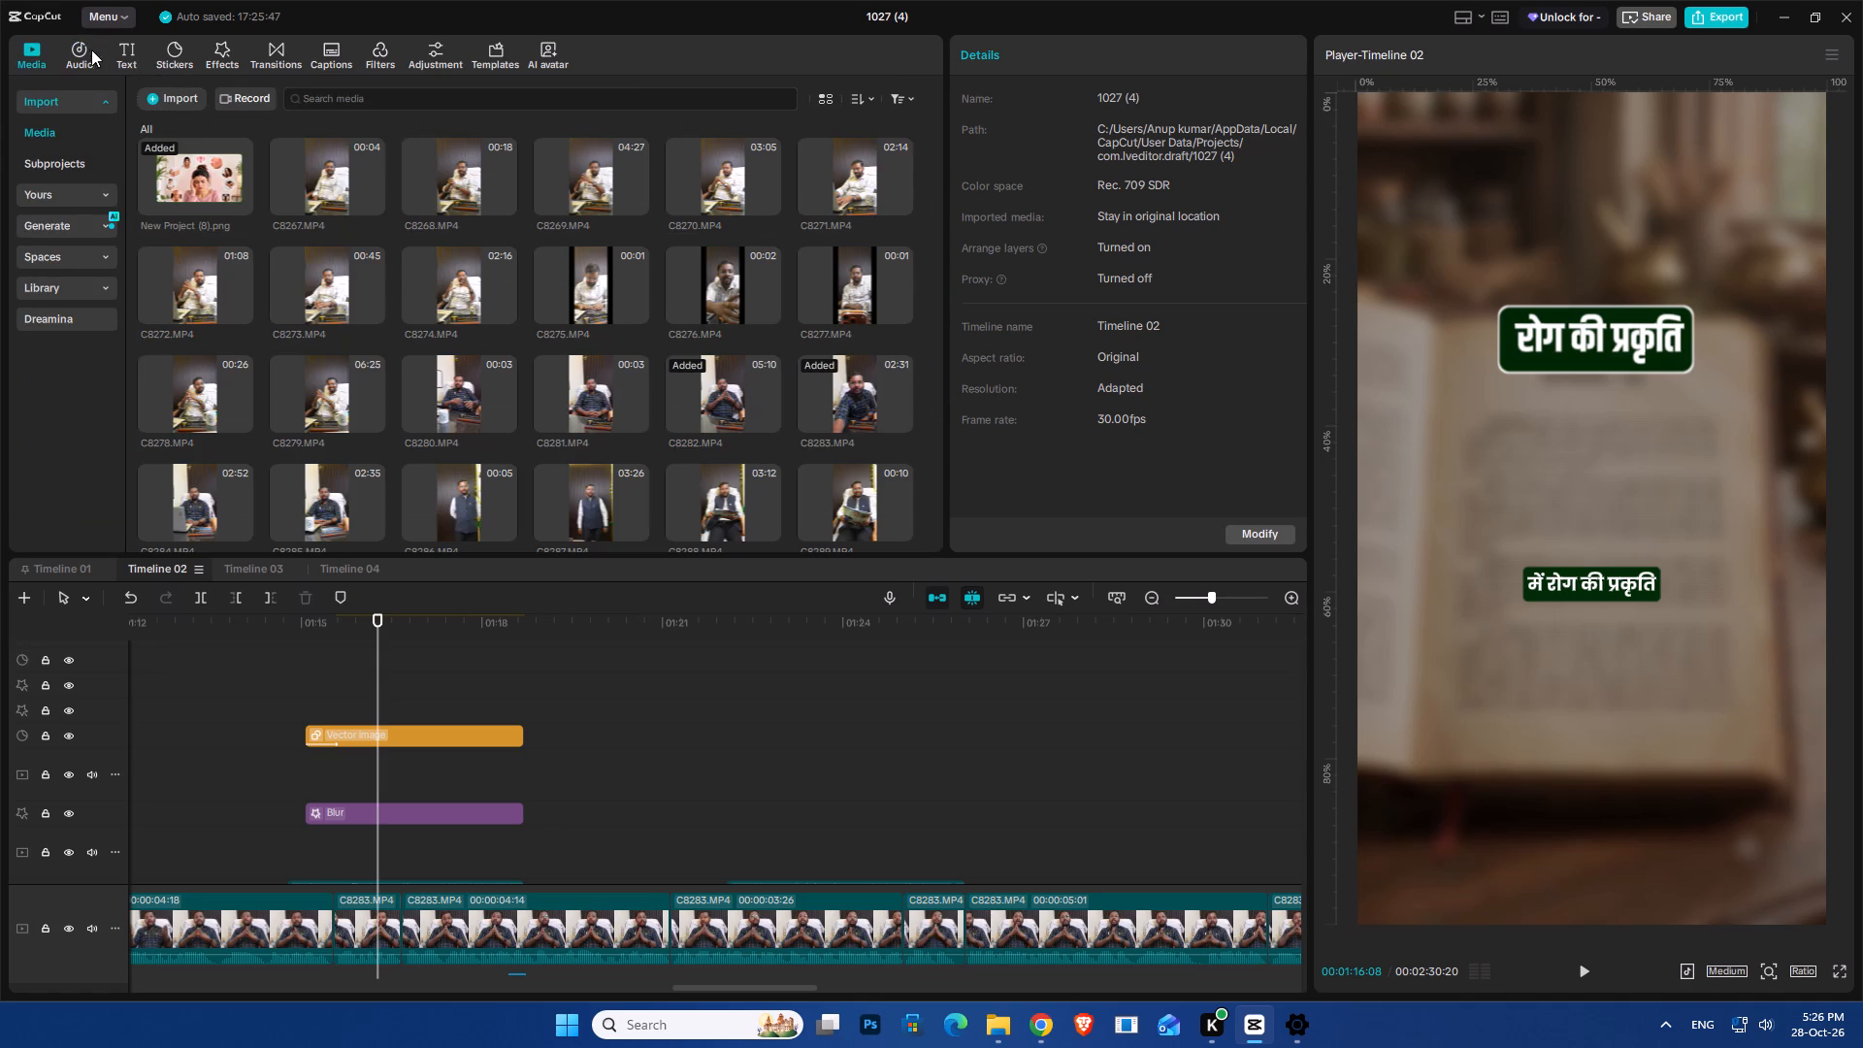
pyautogui.click(88, 49)
pyautogui.click(260, 104)
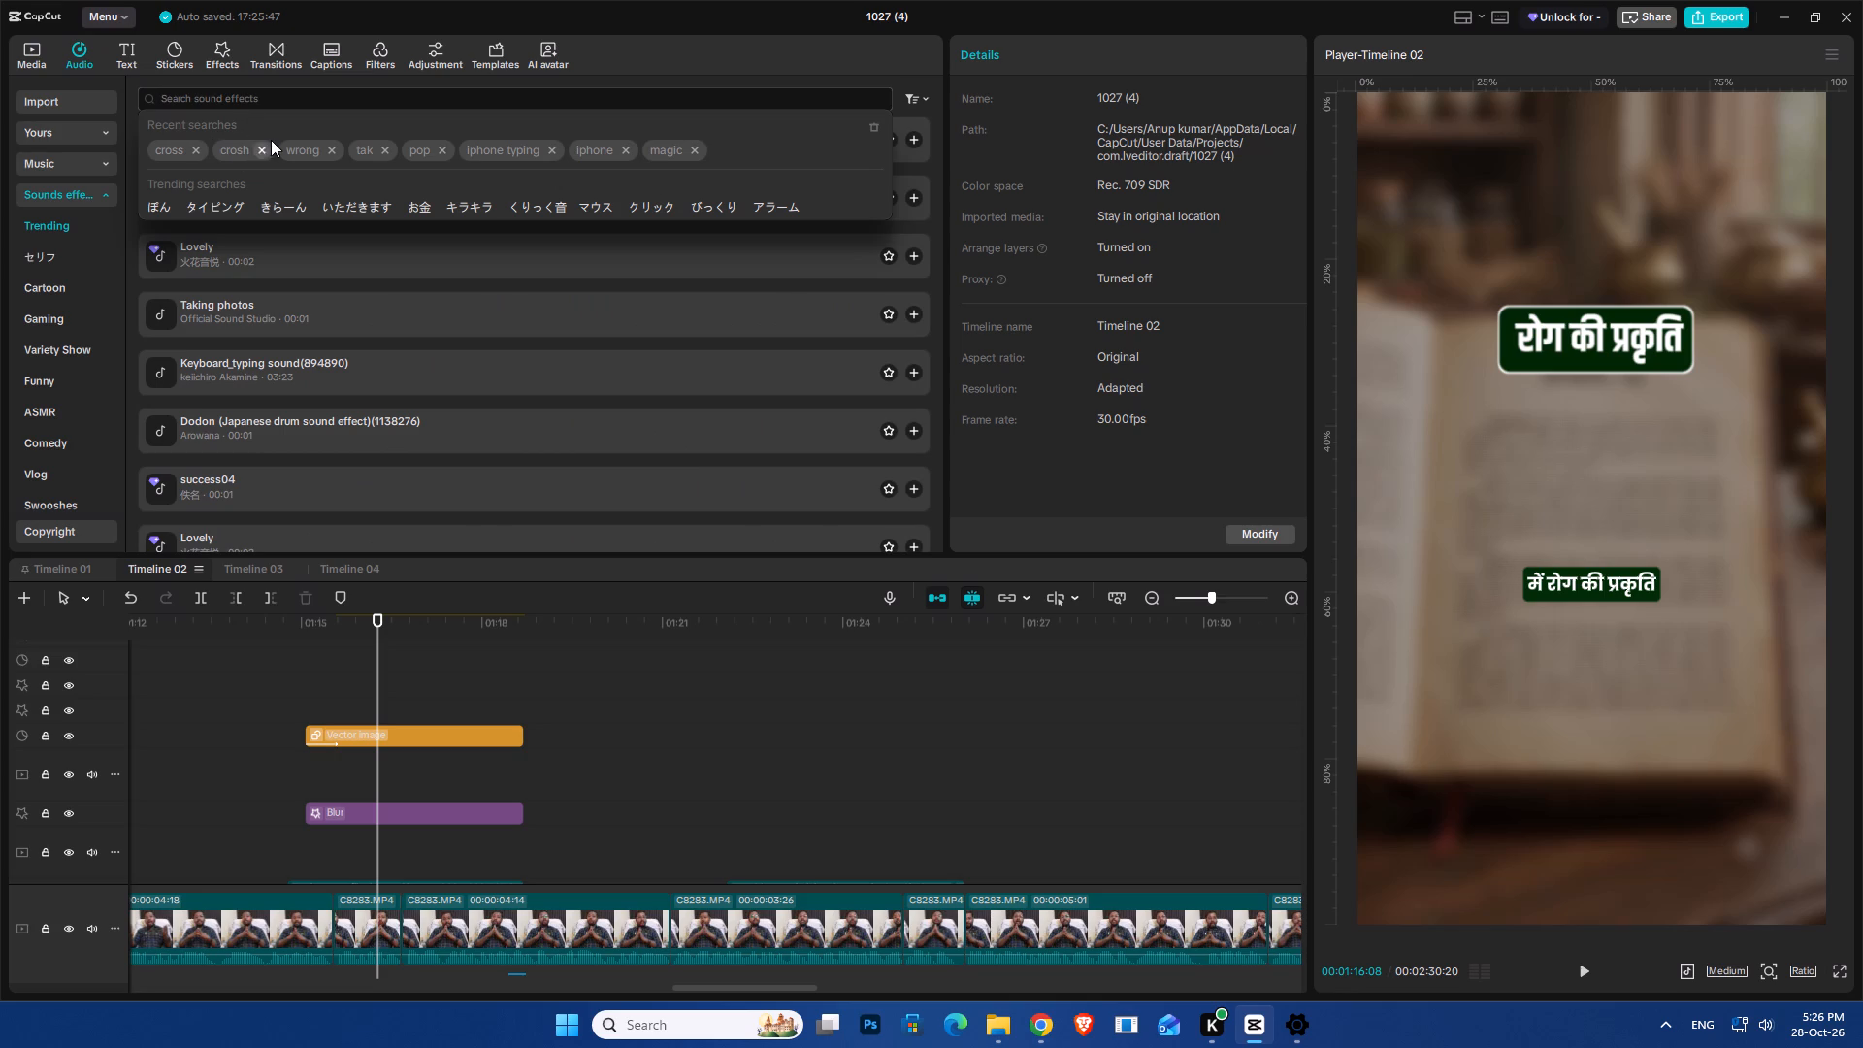
pyautogui.click(310, 150)
pyautogui.click(254, 99)
pyautogui.hotkey('ctrl', 'a')
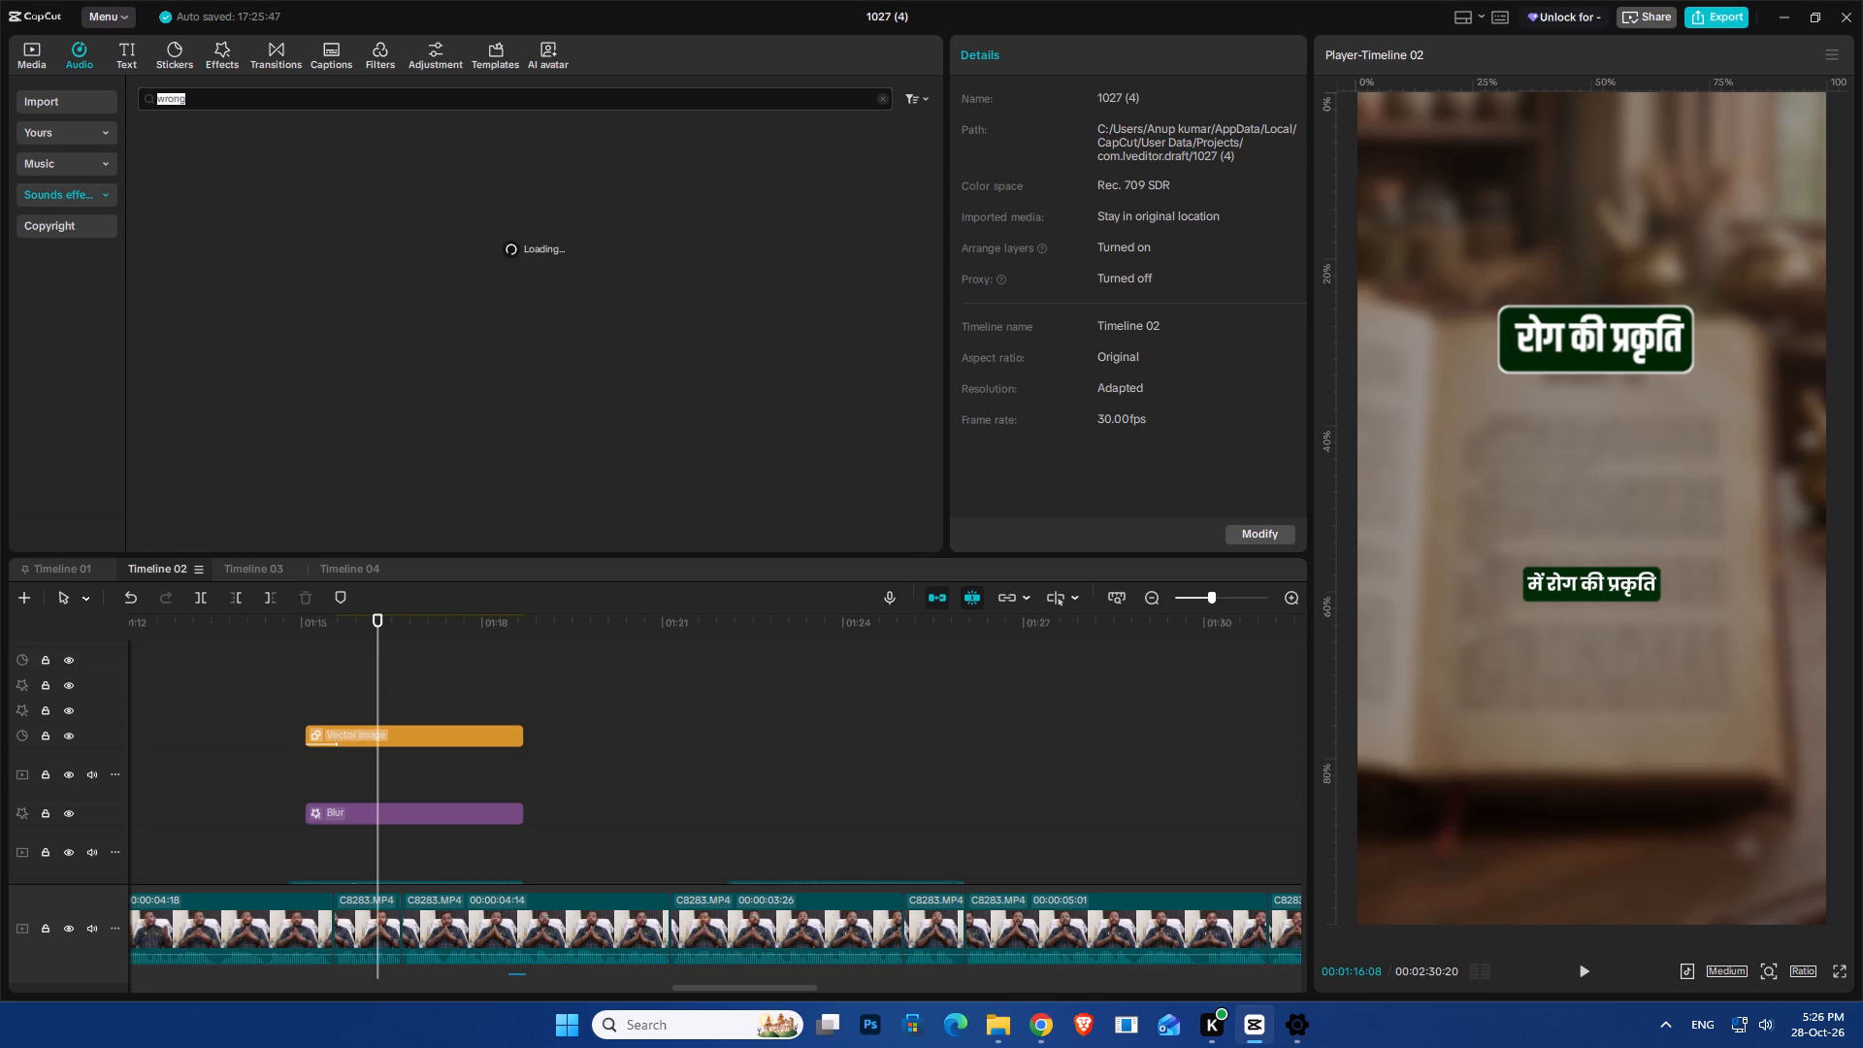
pyautogui.press('BackSpace')
pyautogui.write('wh')
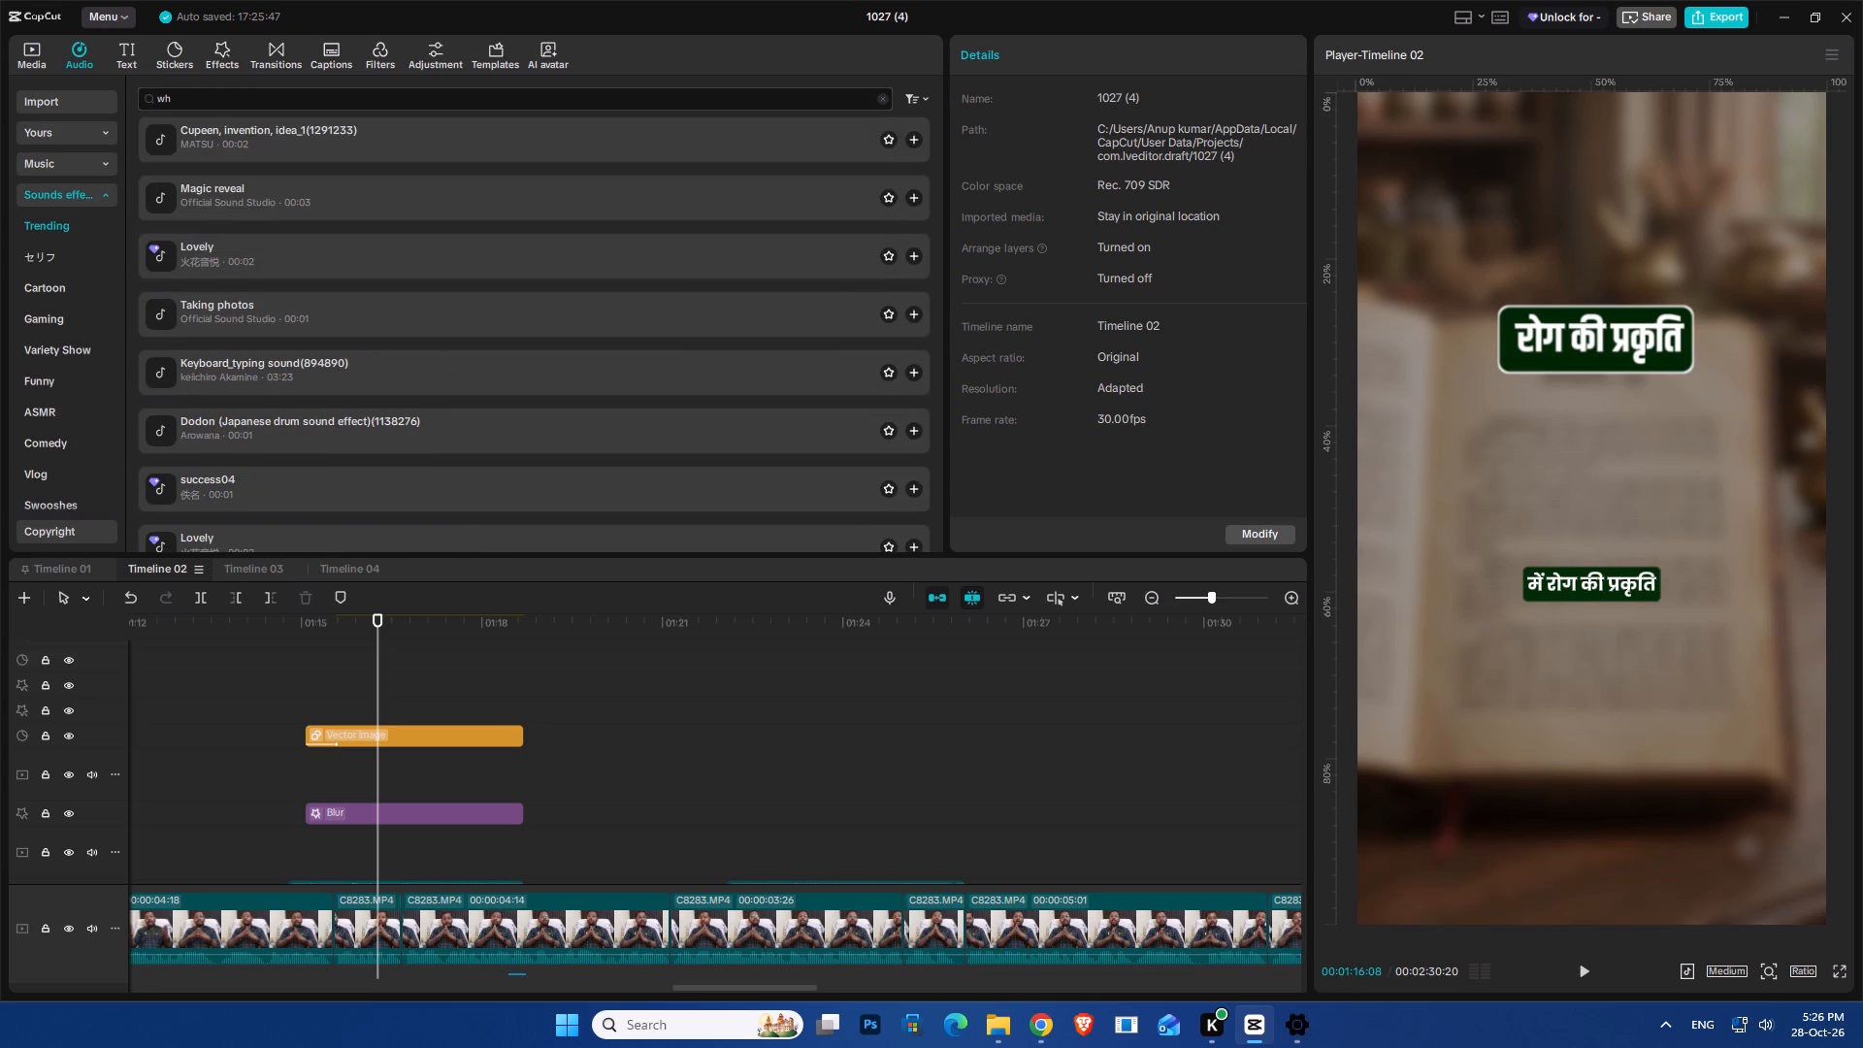
pyautogui.press('o')
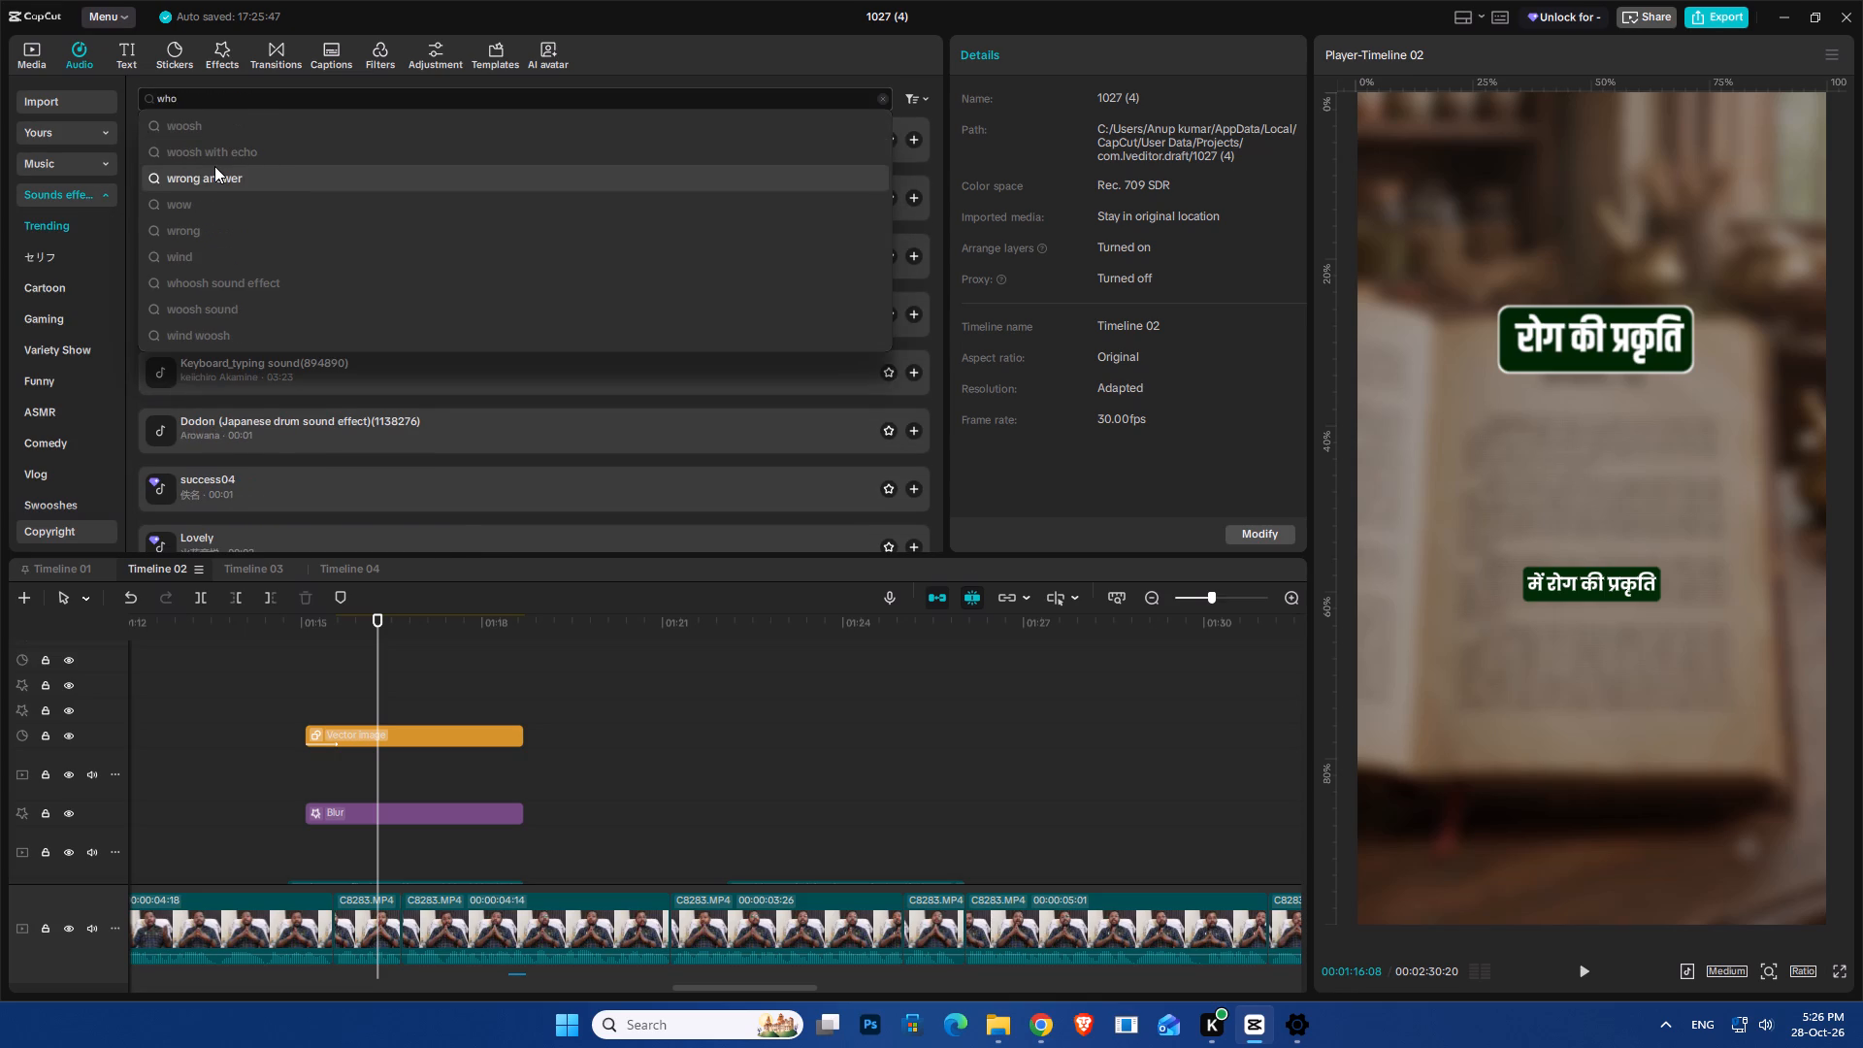
pyautogui.click(205, 130)
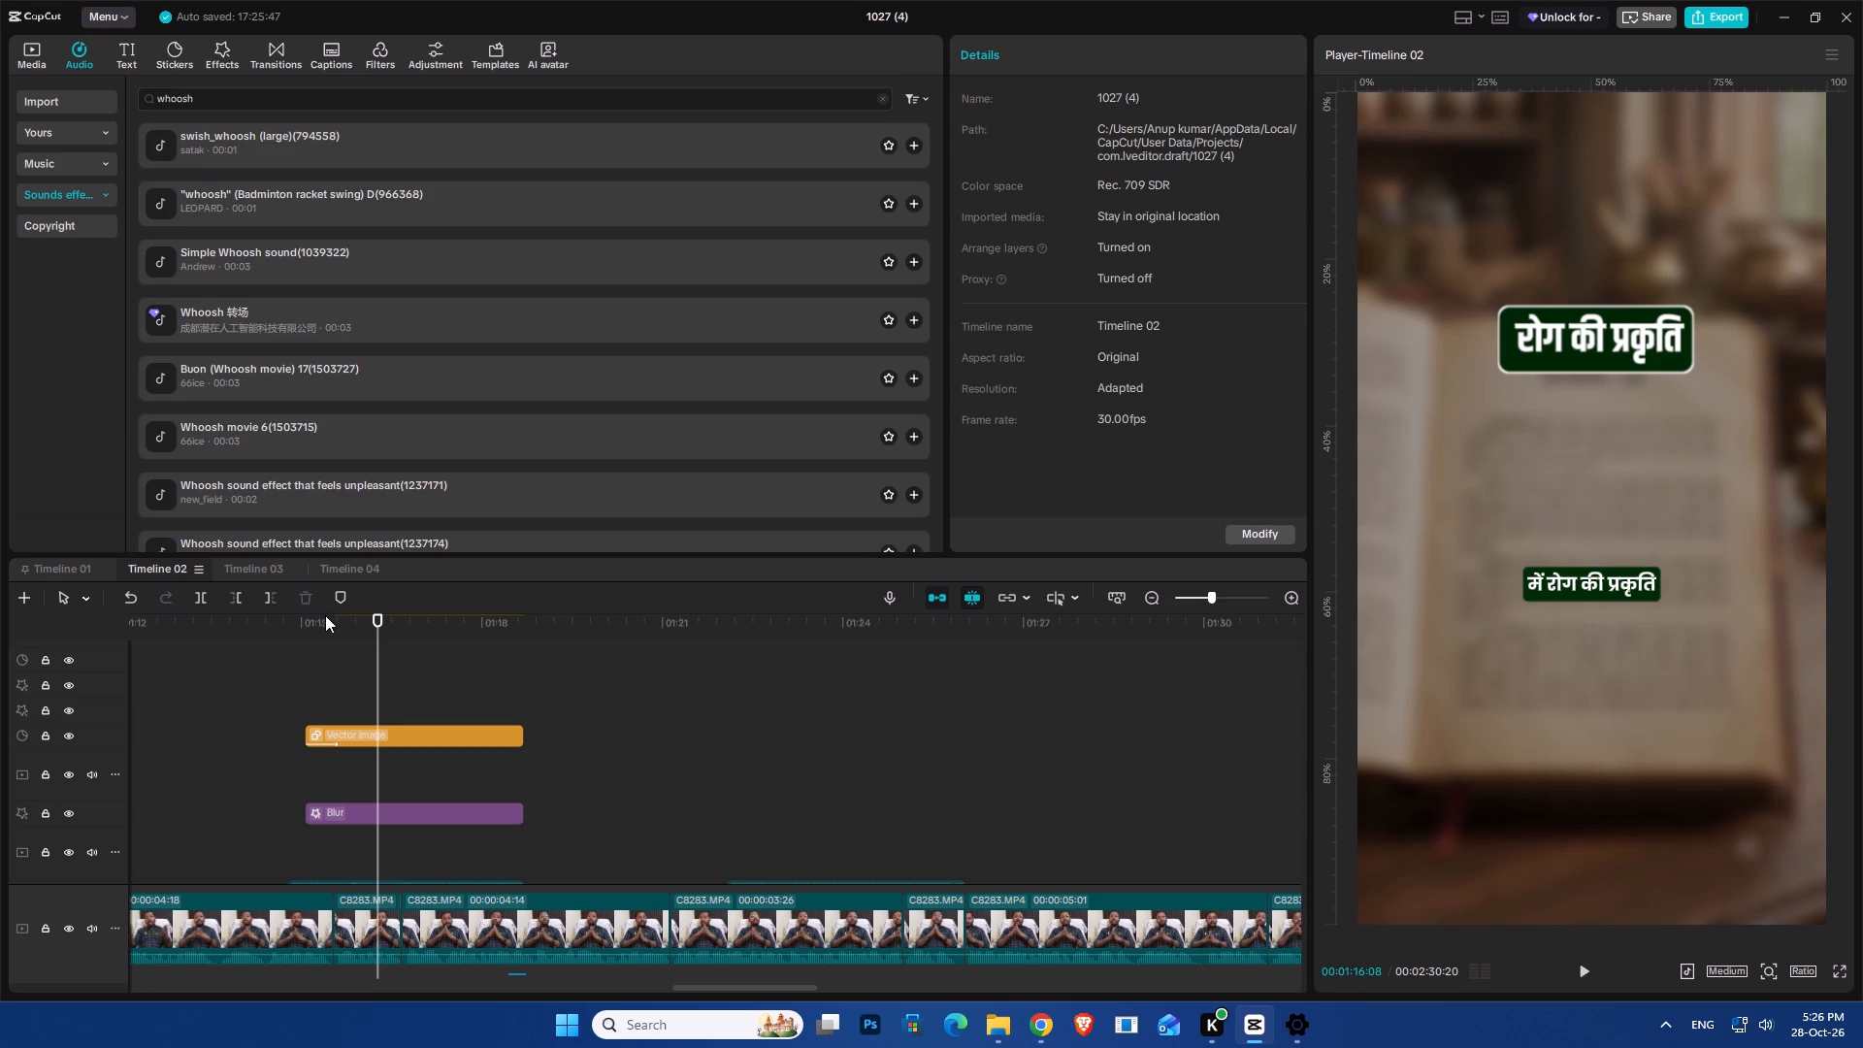
pyautogui.click(219, 154)
pyautogui.moveTo(221, 142); pyautogui.dragTo(349, 850)
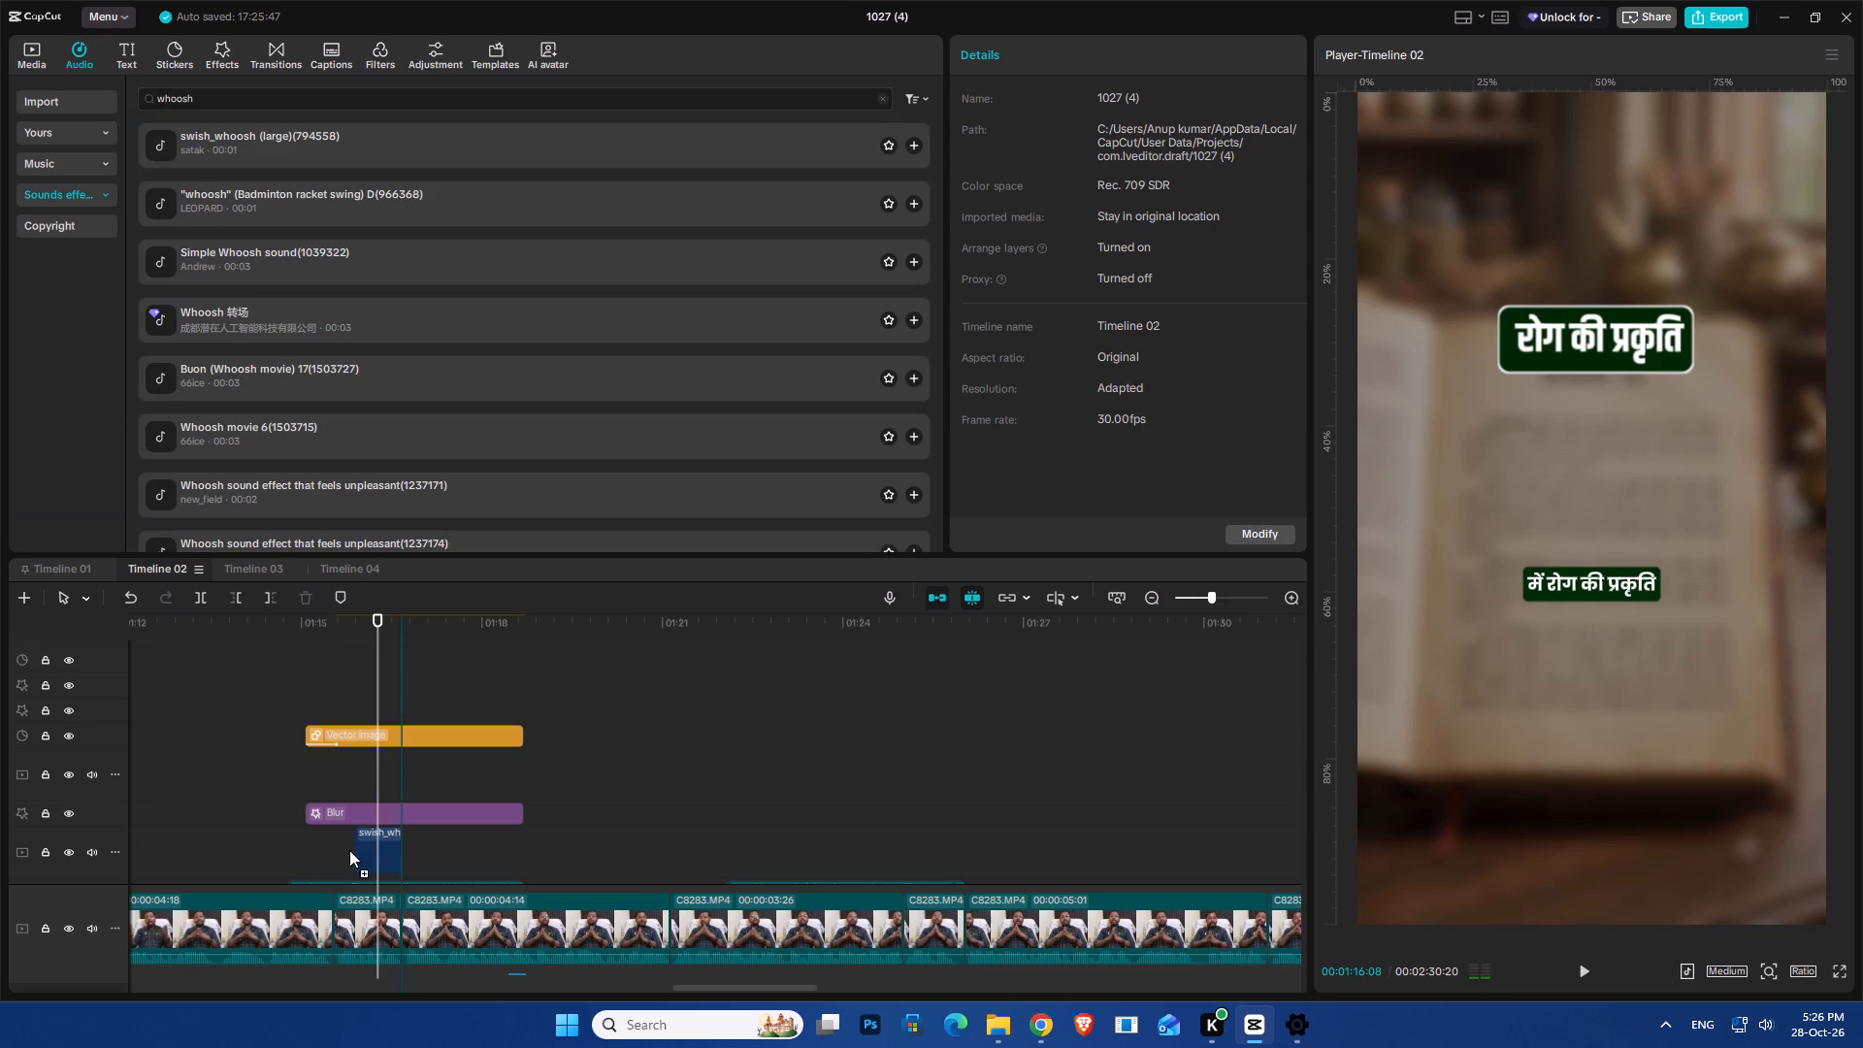
pyautogui.moveTo(349, 850); pyautogui.dragTo(299, 831)
# Lower the swish_whoosh clip's volume to -9.7 dB.
pyautogui.keyDown('ctrl'); pyautogui.scroll(8, 307, 810); pyautogui.keyUp('ctrl')
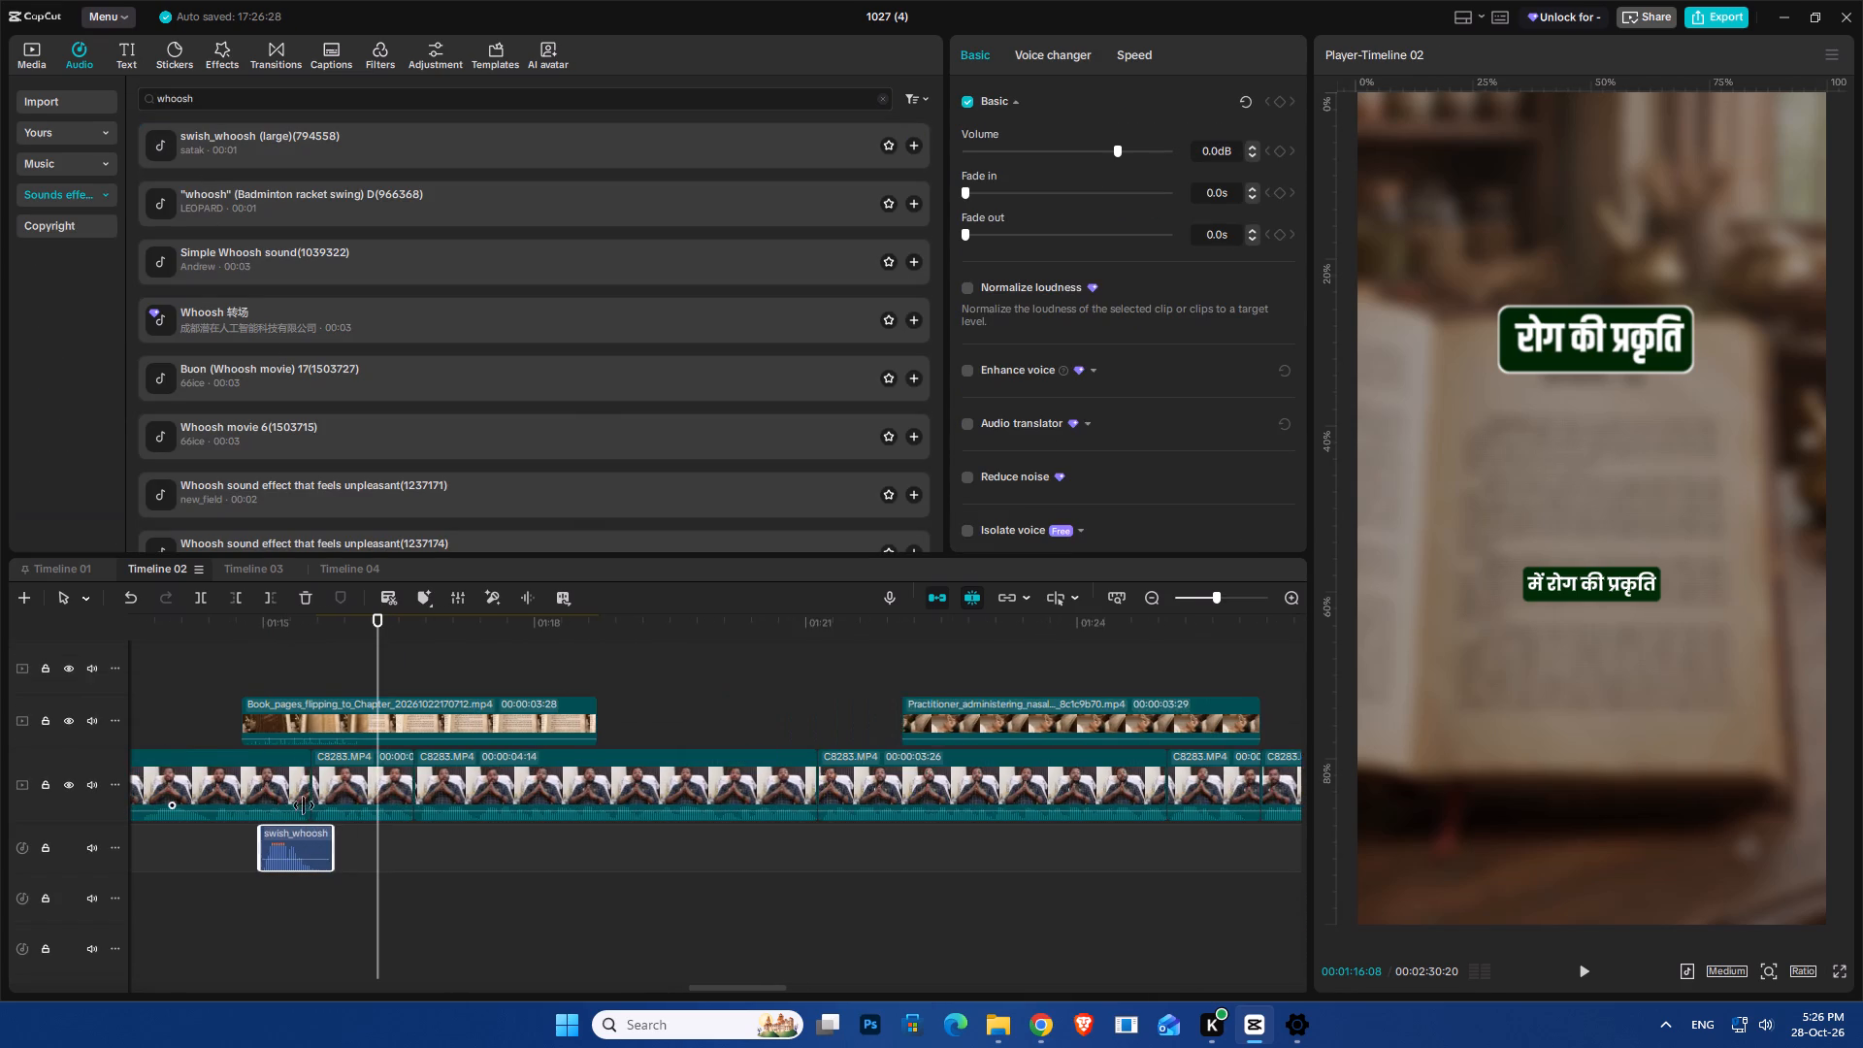
pyautogui.keyDown('ctrl'); pyautogui.scroll(5, 304, 805); pyautogui.keyUp('ctrl')
pyautogui.scroll(5, 209, 689)
pyautogui.scroll(-1, 226, 736)
pyautogui.scroll(-2, 248, 852)
pyautogui.click(241, 894)
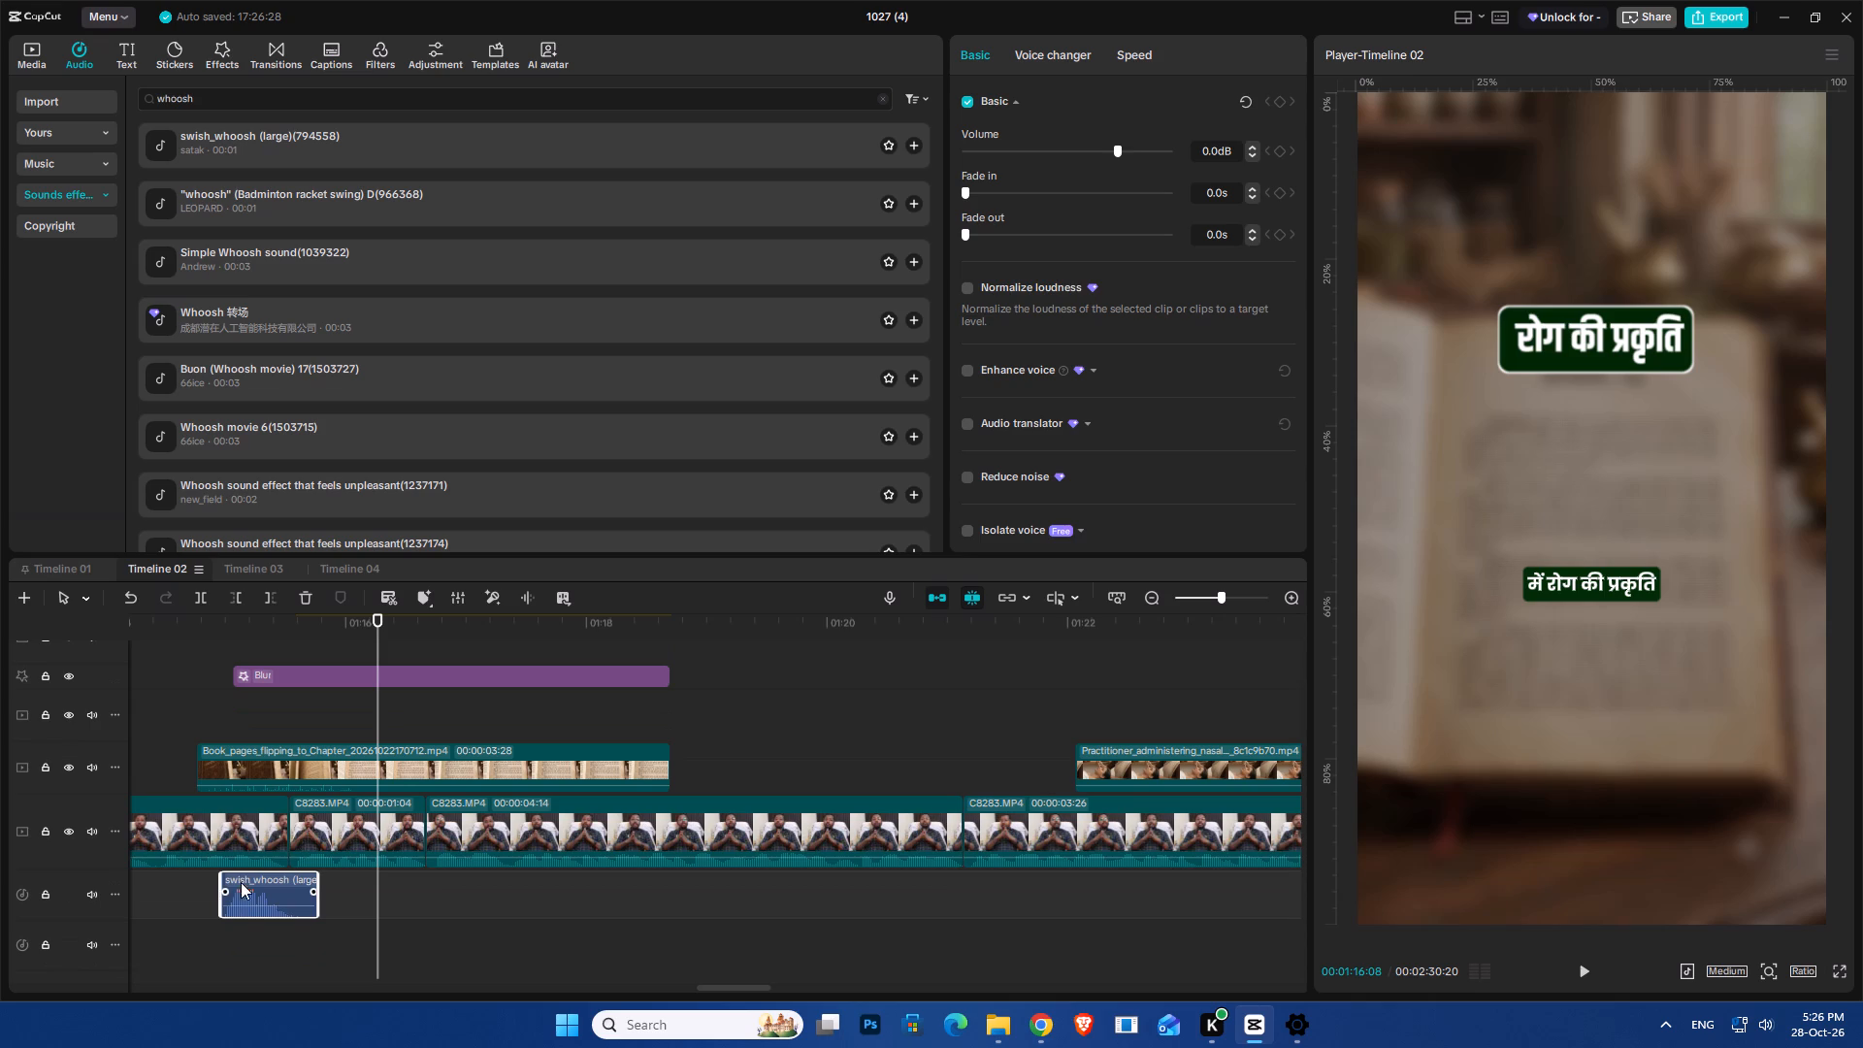
pyautogui.moveTo(1090, 144); pyautogui.dragTo(1090, 155)
# Shift the whoosh clip later to start at about 01:15:17, playing it back against the entrance of the heading रोग की प्रकृति.
pyautogui.keyDown('ctrl'); pyautogui.scroll(7, 196, 767); pyautogui.keyUp('ctrl')
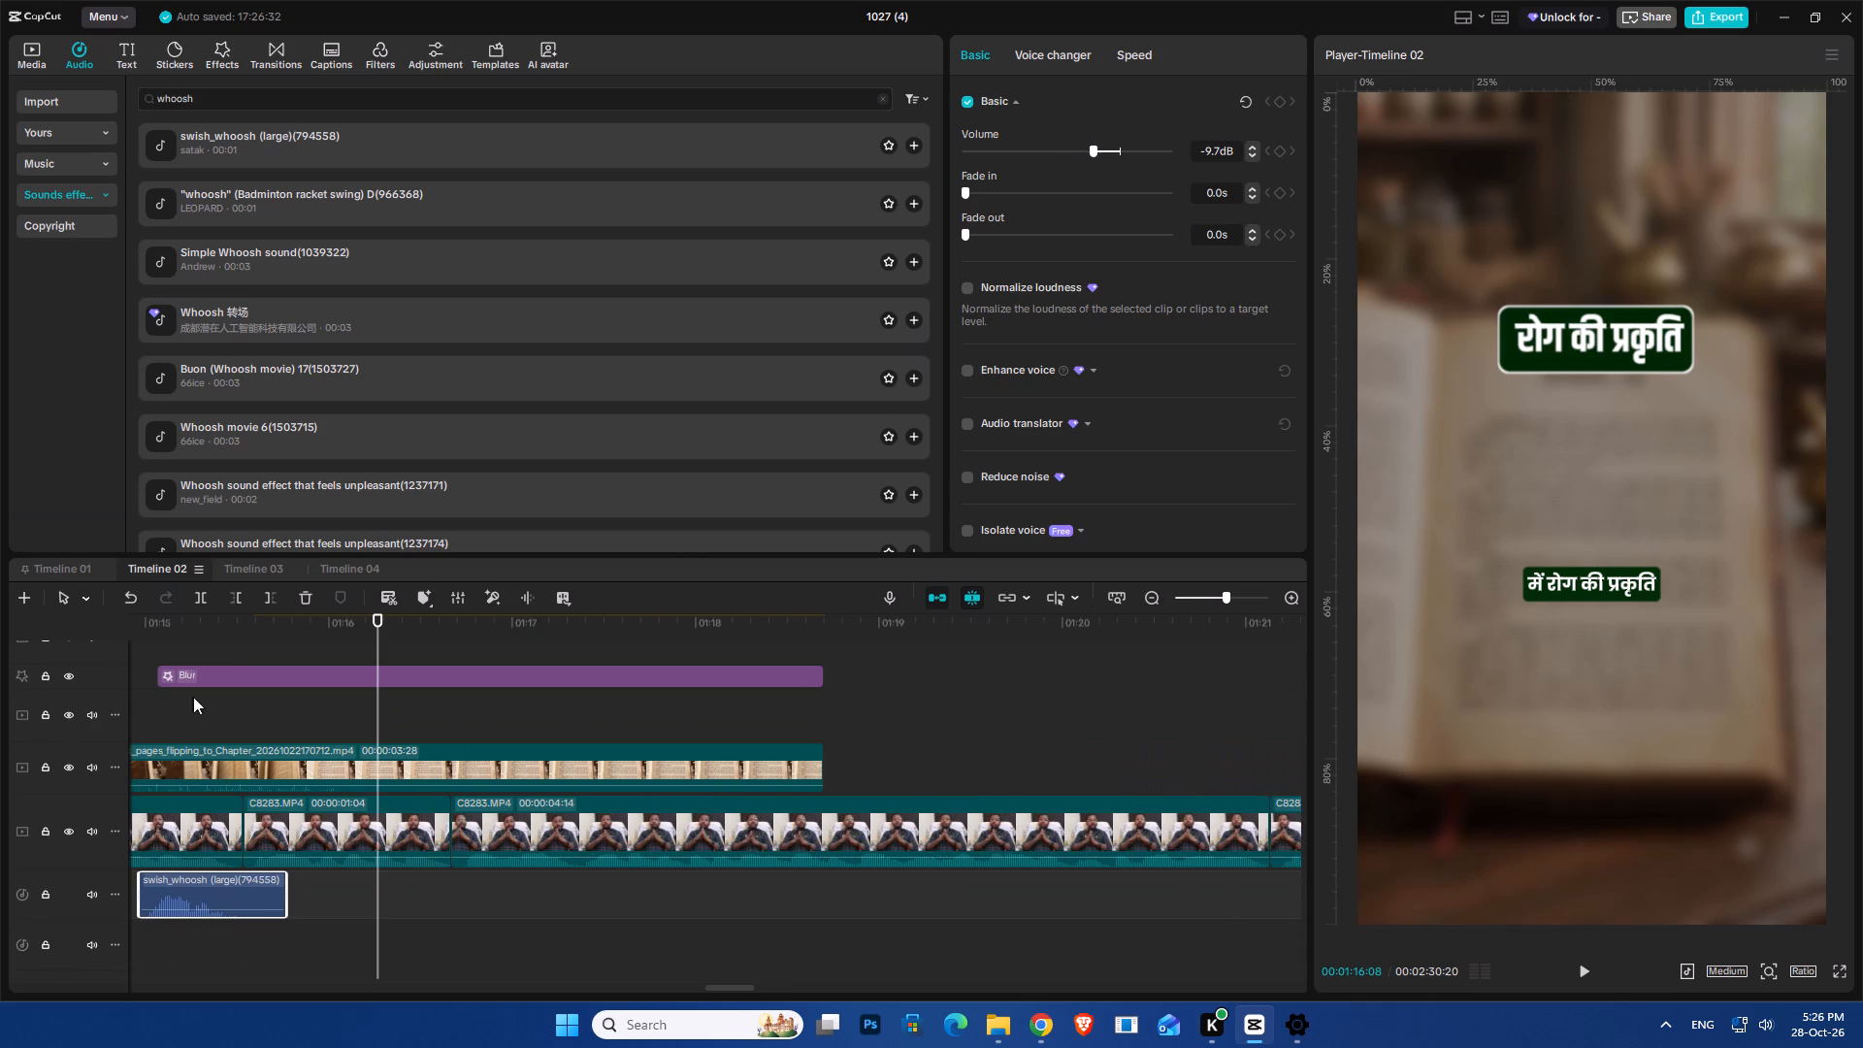
pyautogui.moveTo(202, 631); pyautogui.dragTo(333, 669)
pyautogui.keyDown('ctrl'); pyautogui.scroll(8, 355, 747); pyautogui.keyUp('ctrl')
pyautogui.scroll(8, 308, 810)
pyautogui.scroll(-7, 310, 808)
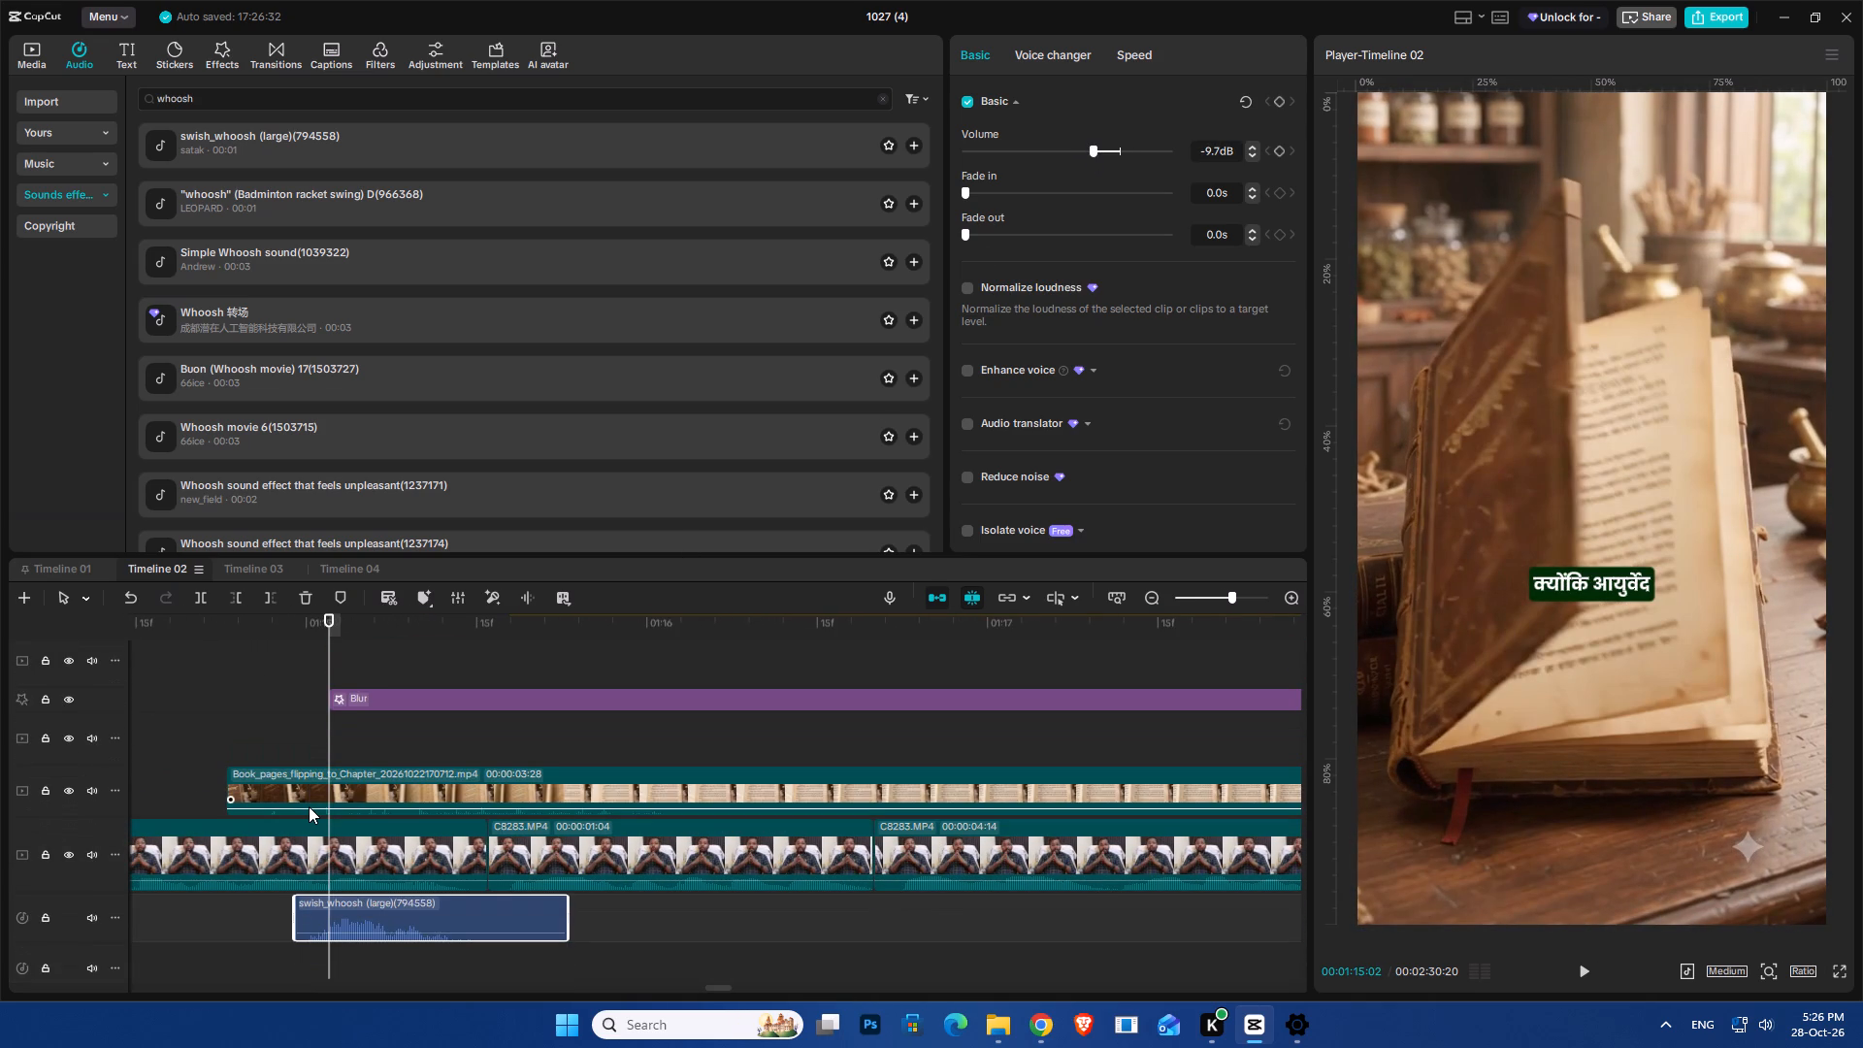
pyautogui.press('space')
pyautogui.press('space')
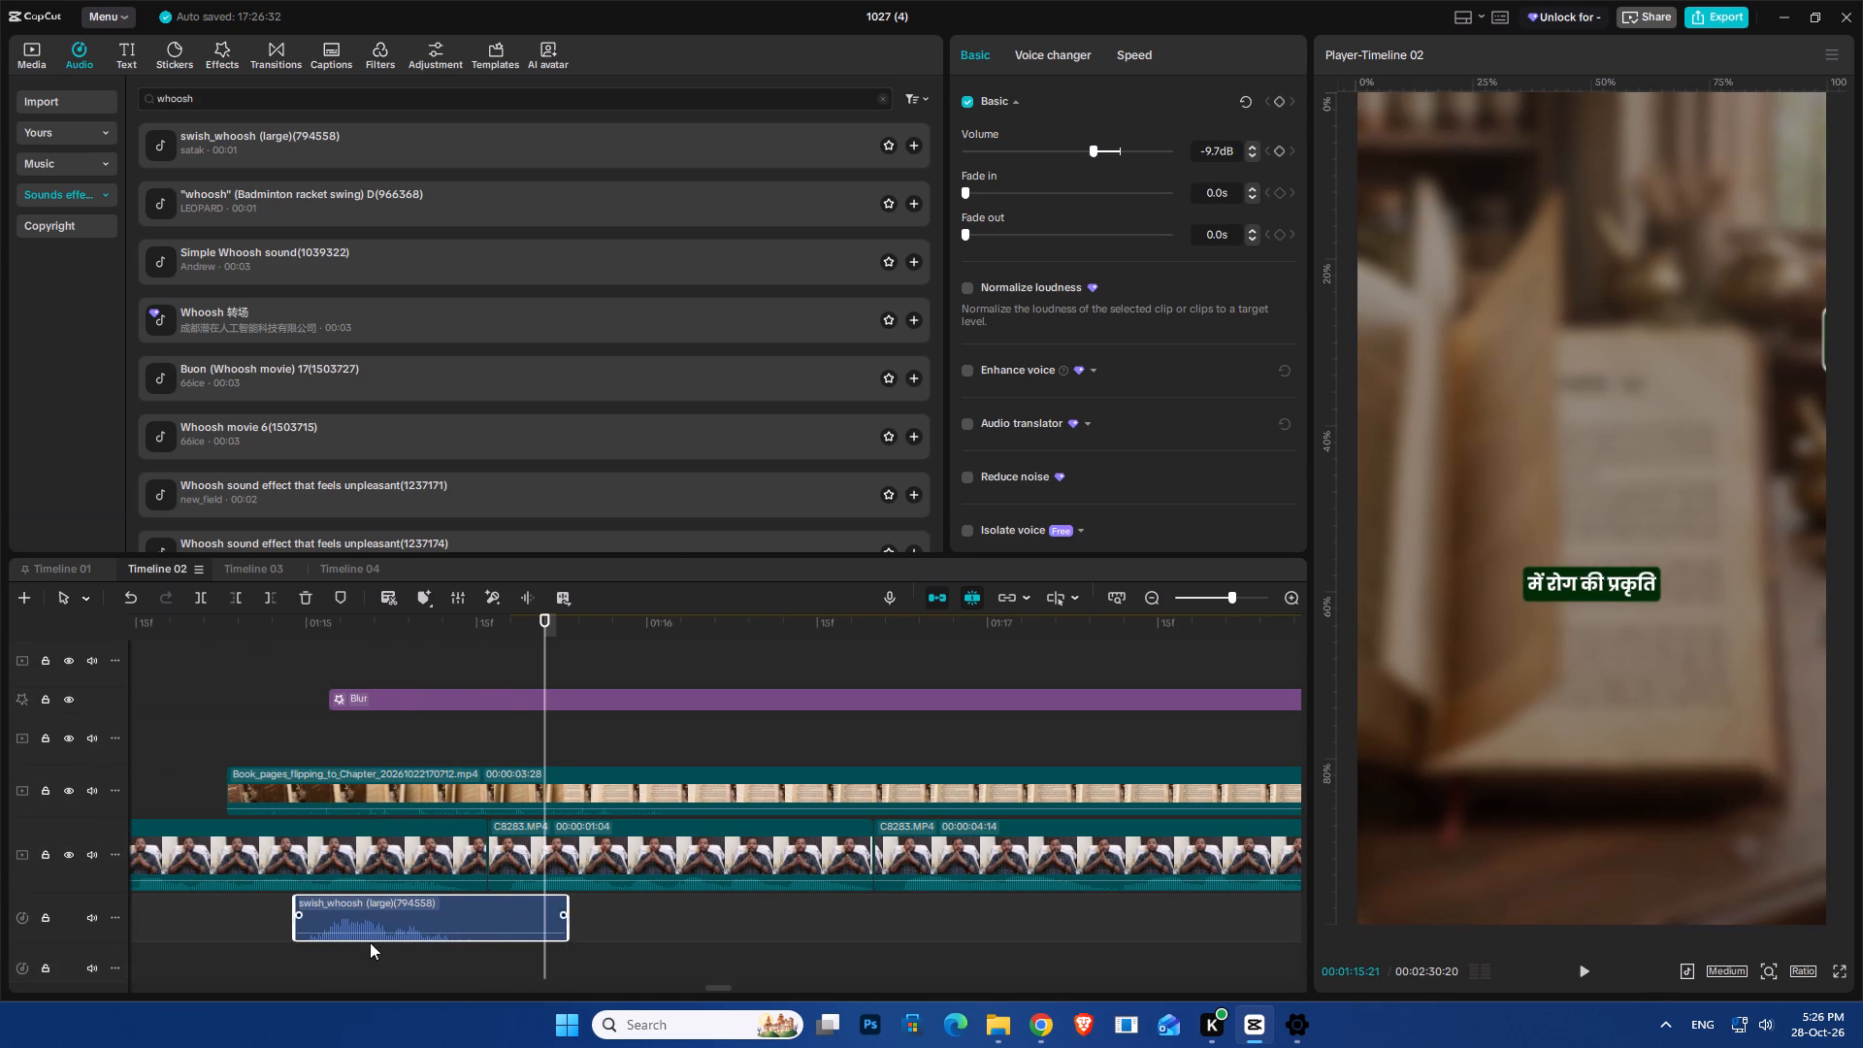
pyautogui.moveTo(372, 913); pyautogui.dragTo(501, 915)
pyautogui.click(407, 654)
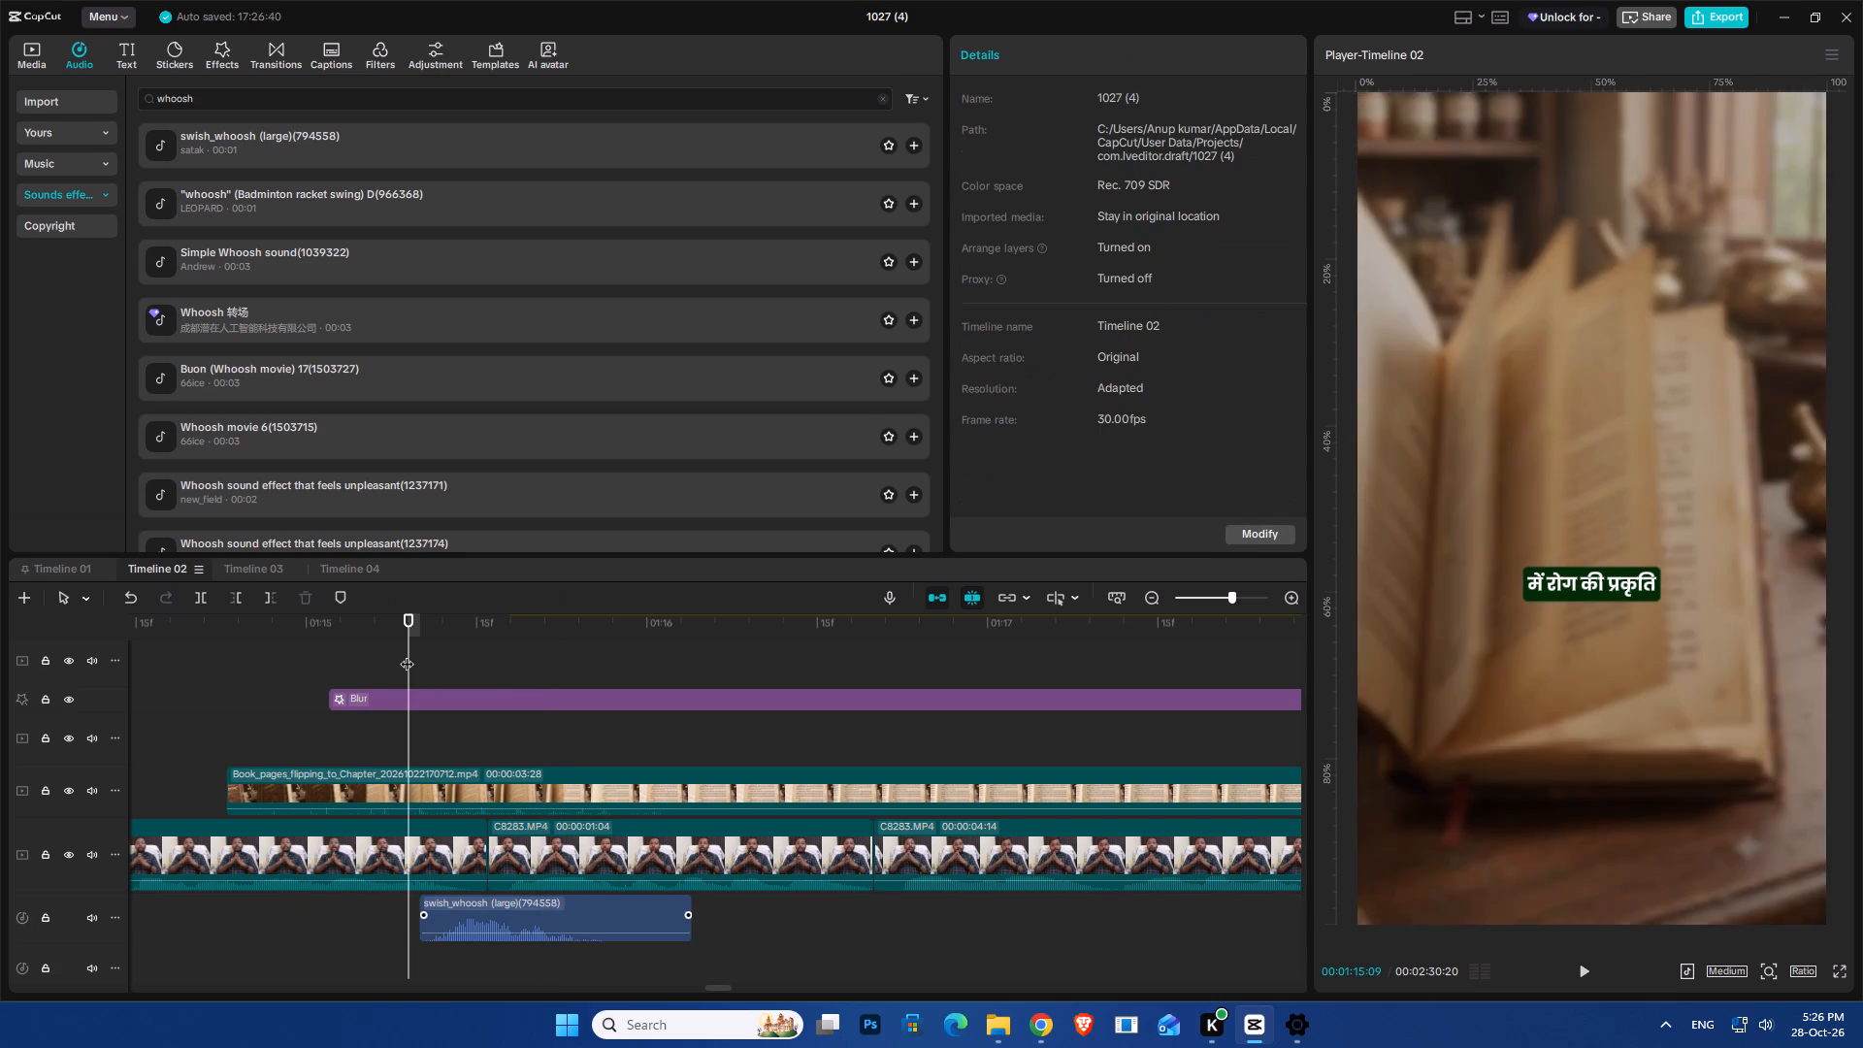
pyautogui.press('space')
pyautogui.press('space')
pyautogui.moveTo(464, 920); pyautogui.dragTo(548, 917)
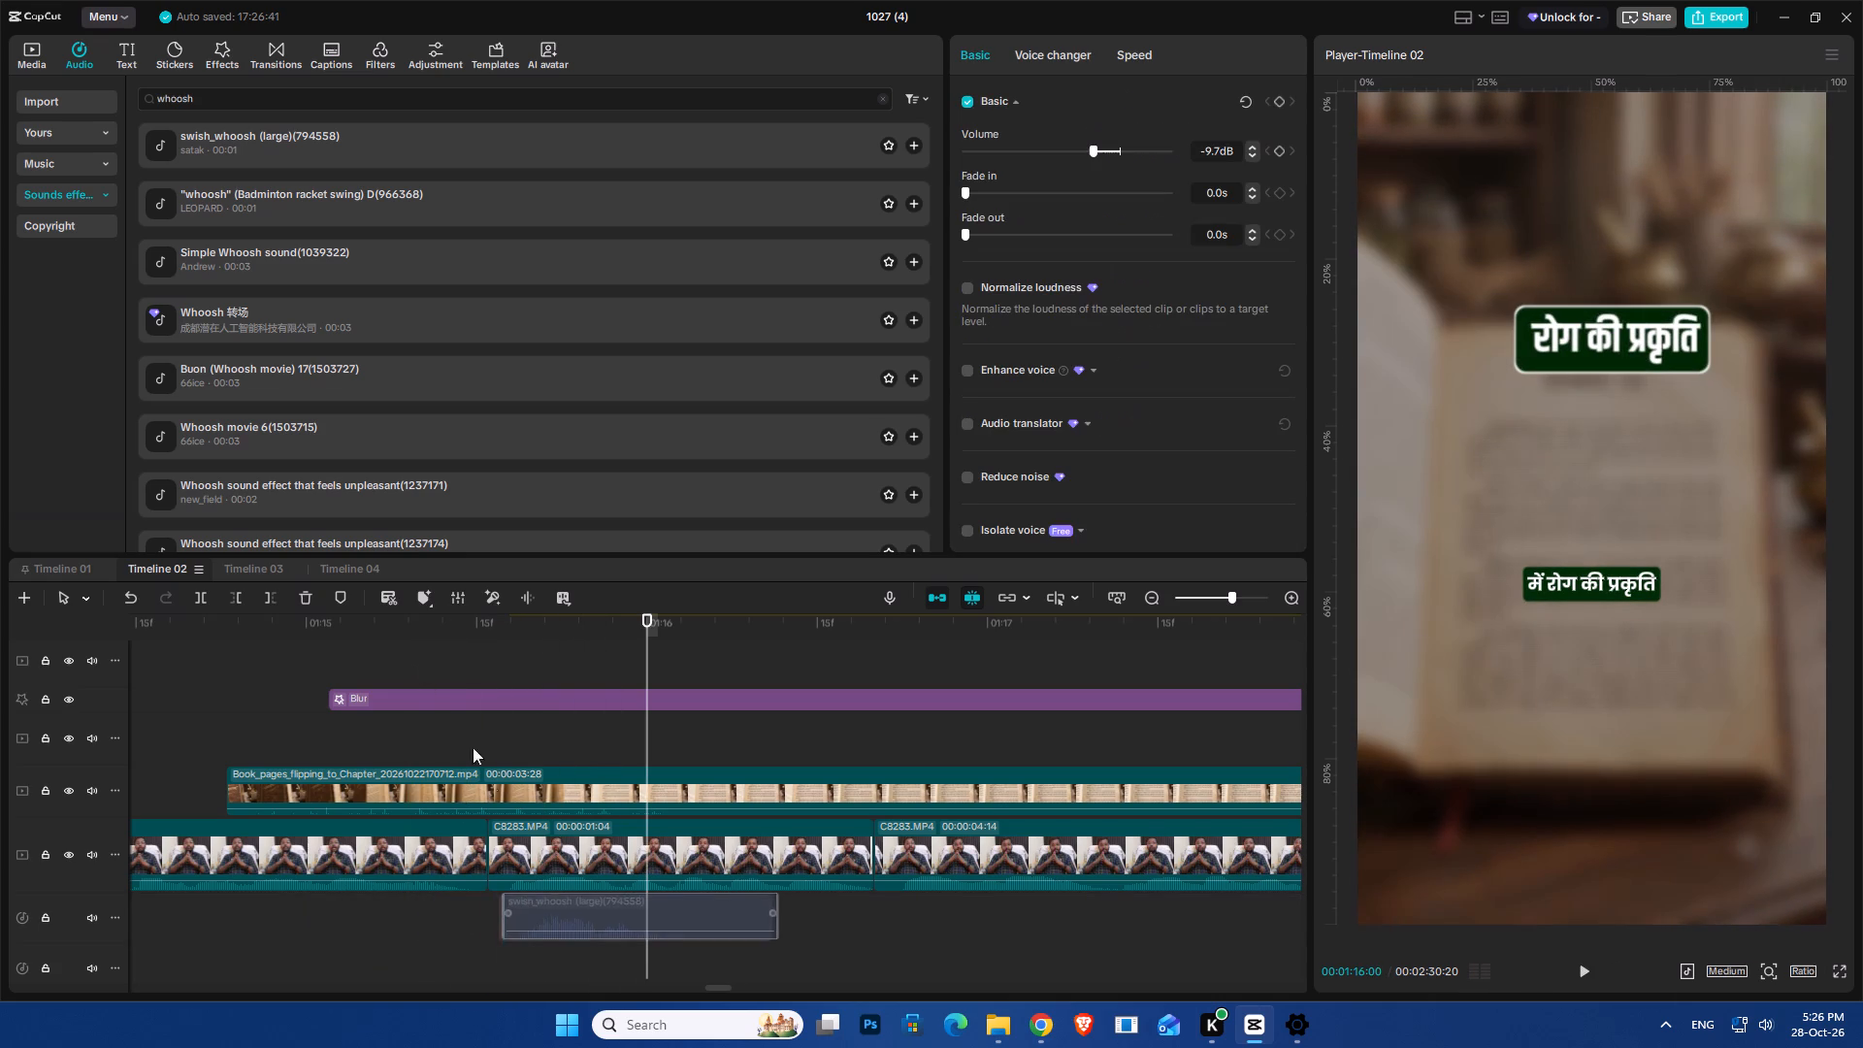
pyautogui.click(370, 625)
pyautogui.press('space')
pyautogui.press('space')
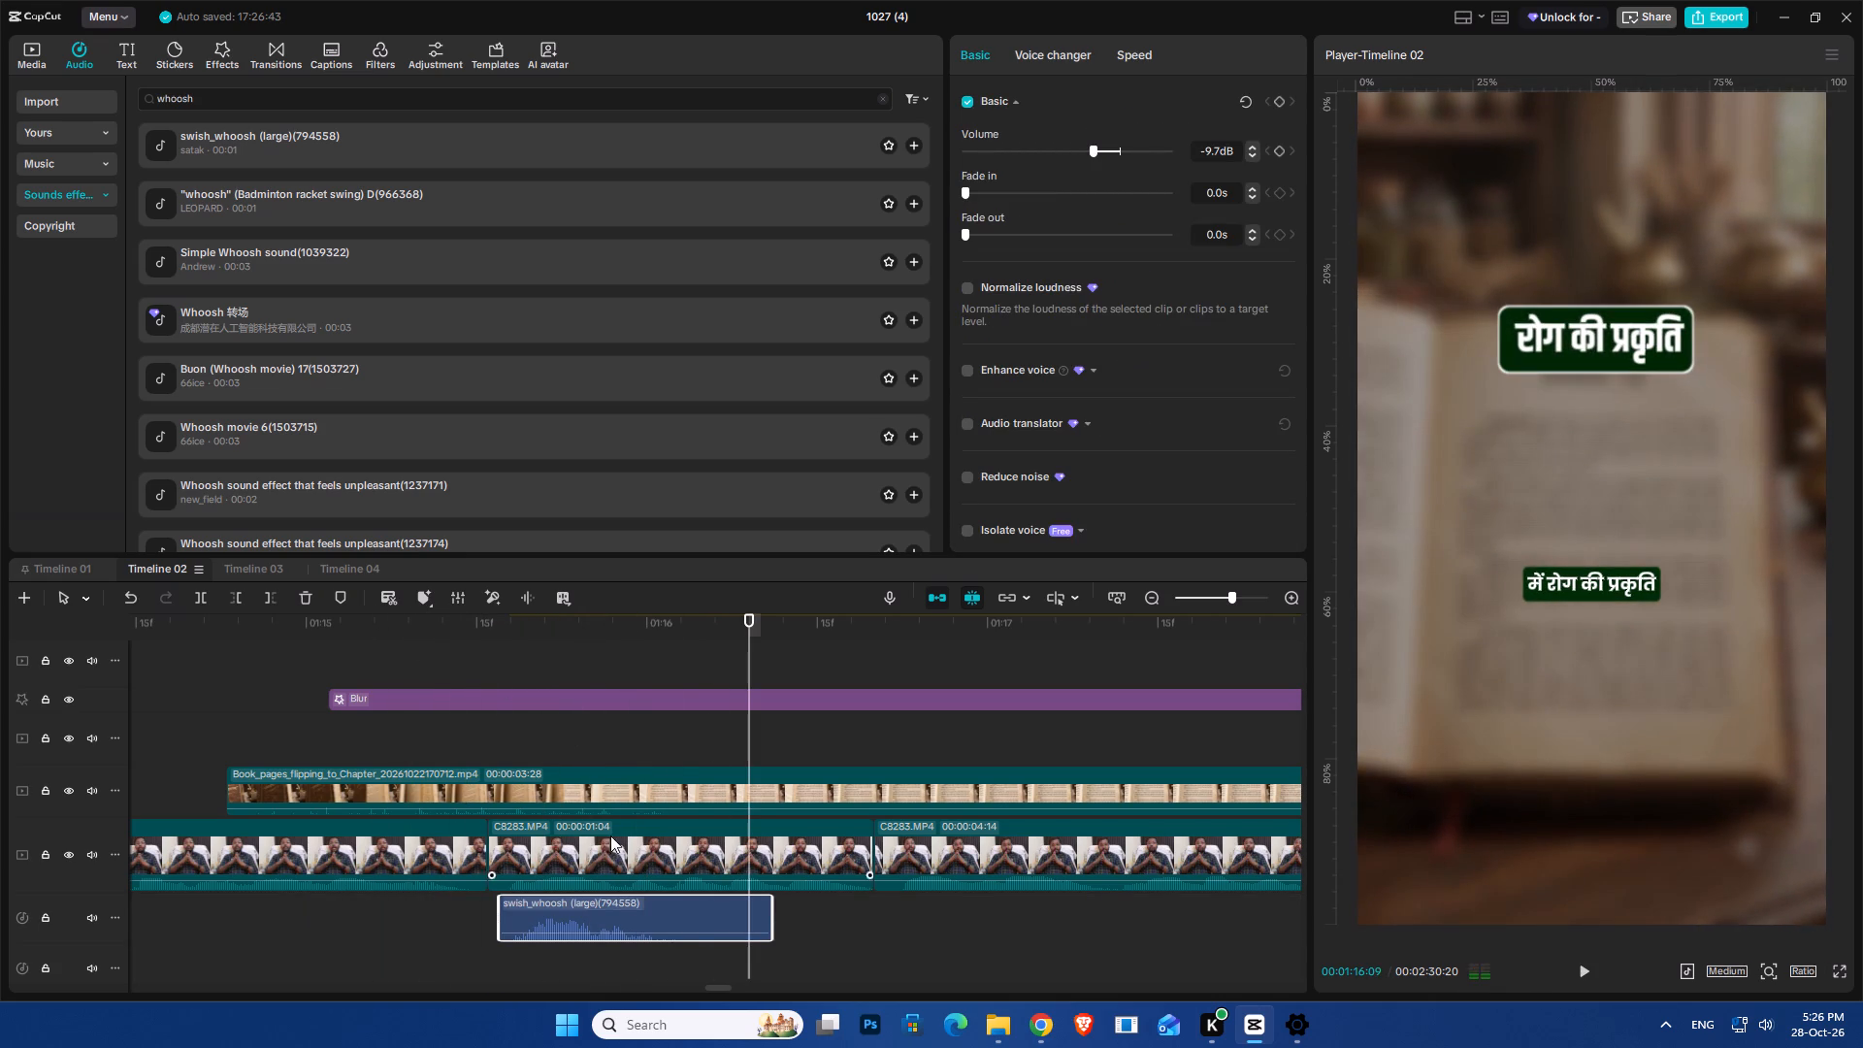
# Duplicate the whoosh onto the audio track below at about 01:16:05 for the heading लक्षण, and play it back.
pyautogui.click(619, 913)
pyautogui.keyDown('alt'); pyautogui.moveTo(586, 914); pyautogui.dragTo(790, 931); pyautogui.keyUp('alt')
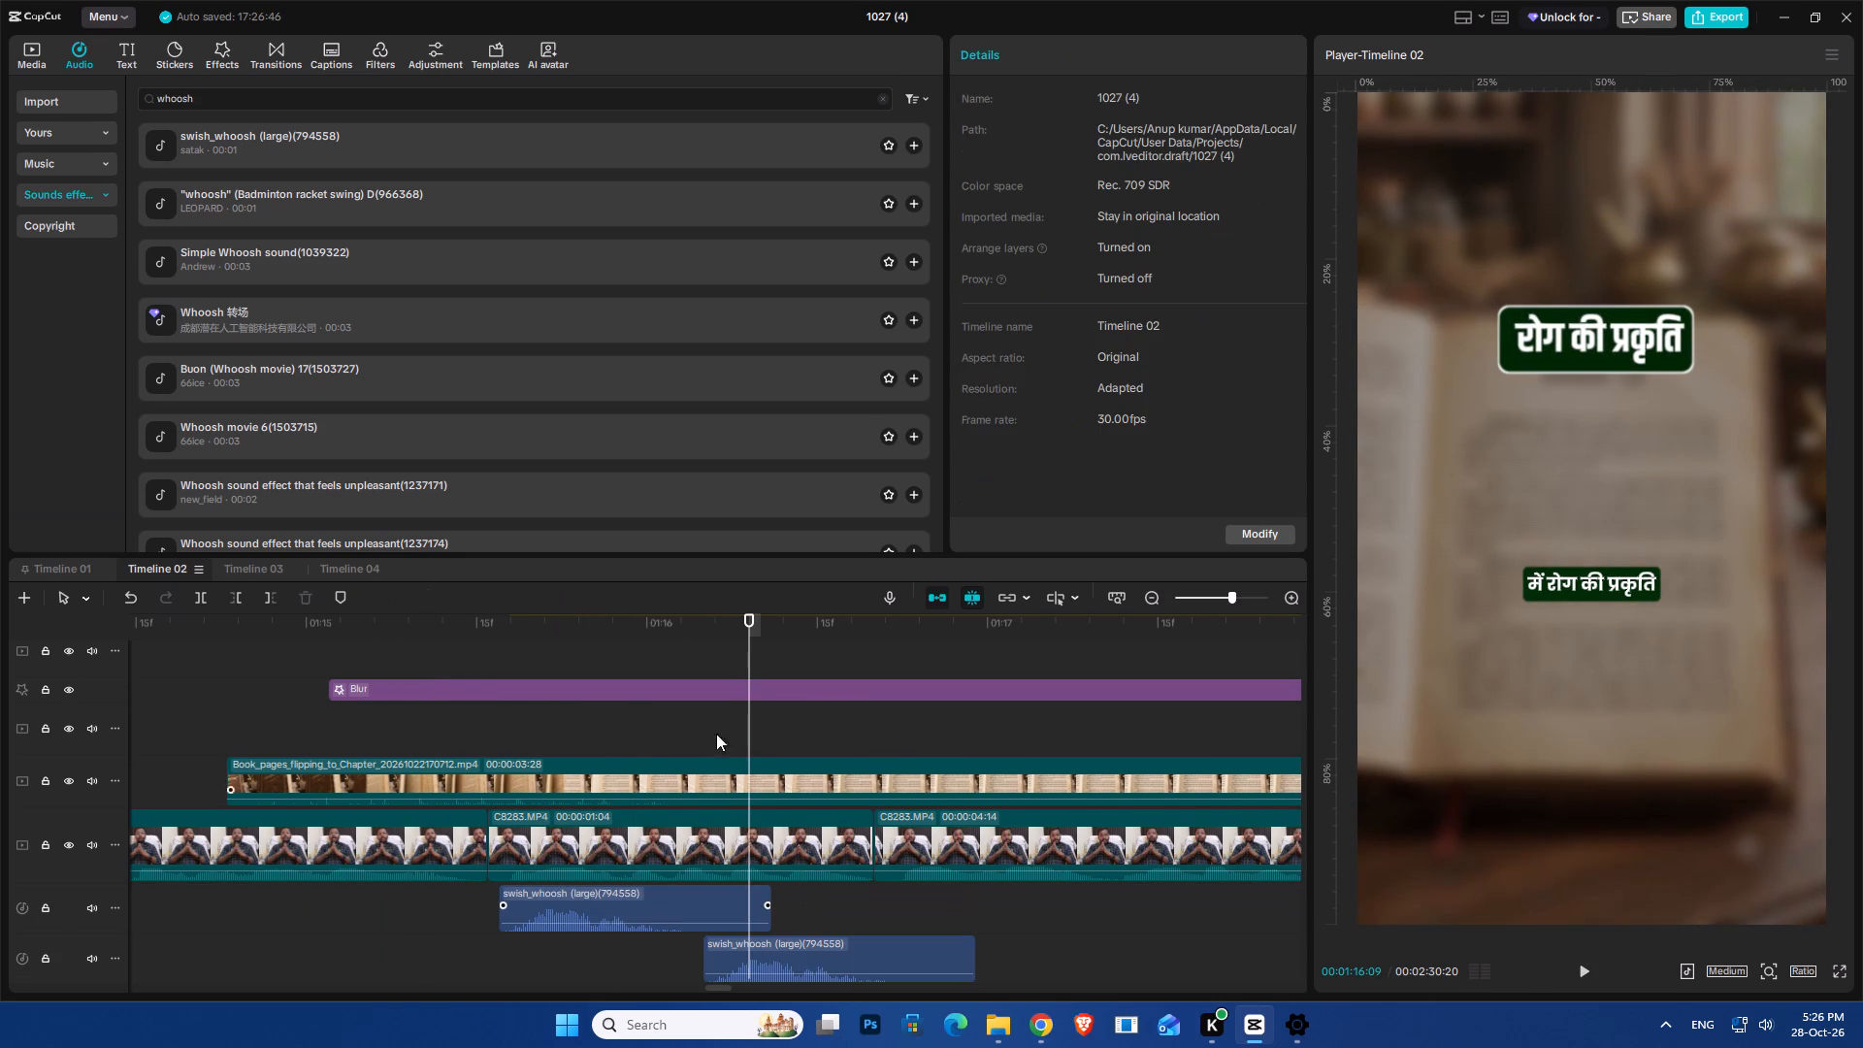
pyautogui.click(670, 675)
pyautogui.press('space')
pyautogui.press('space')
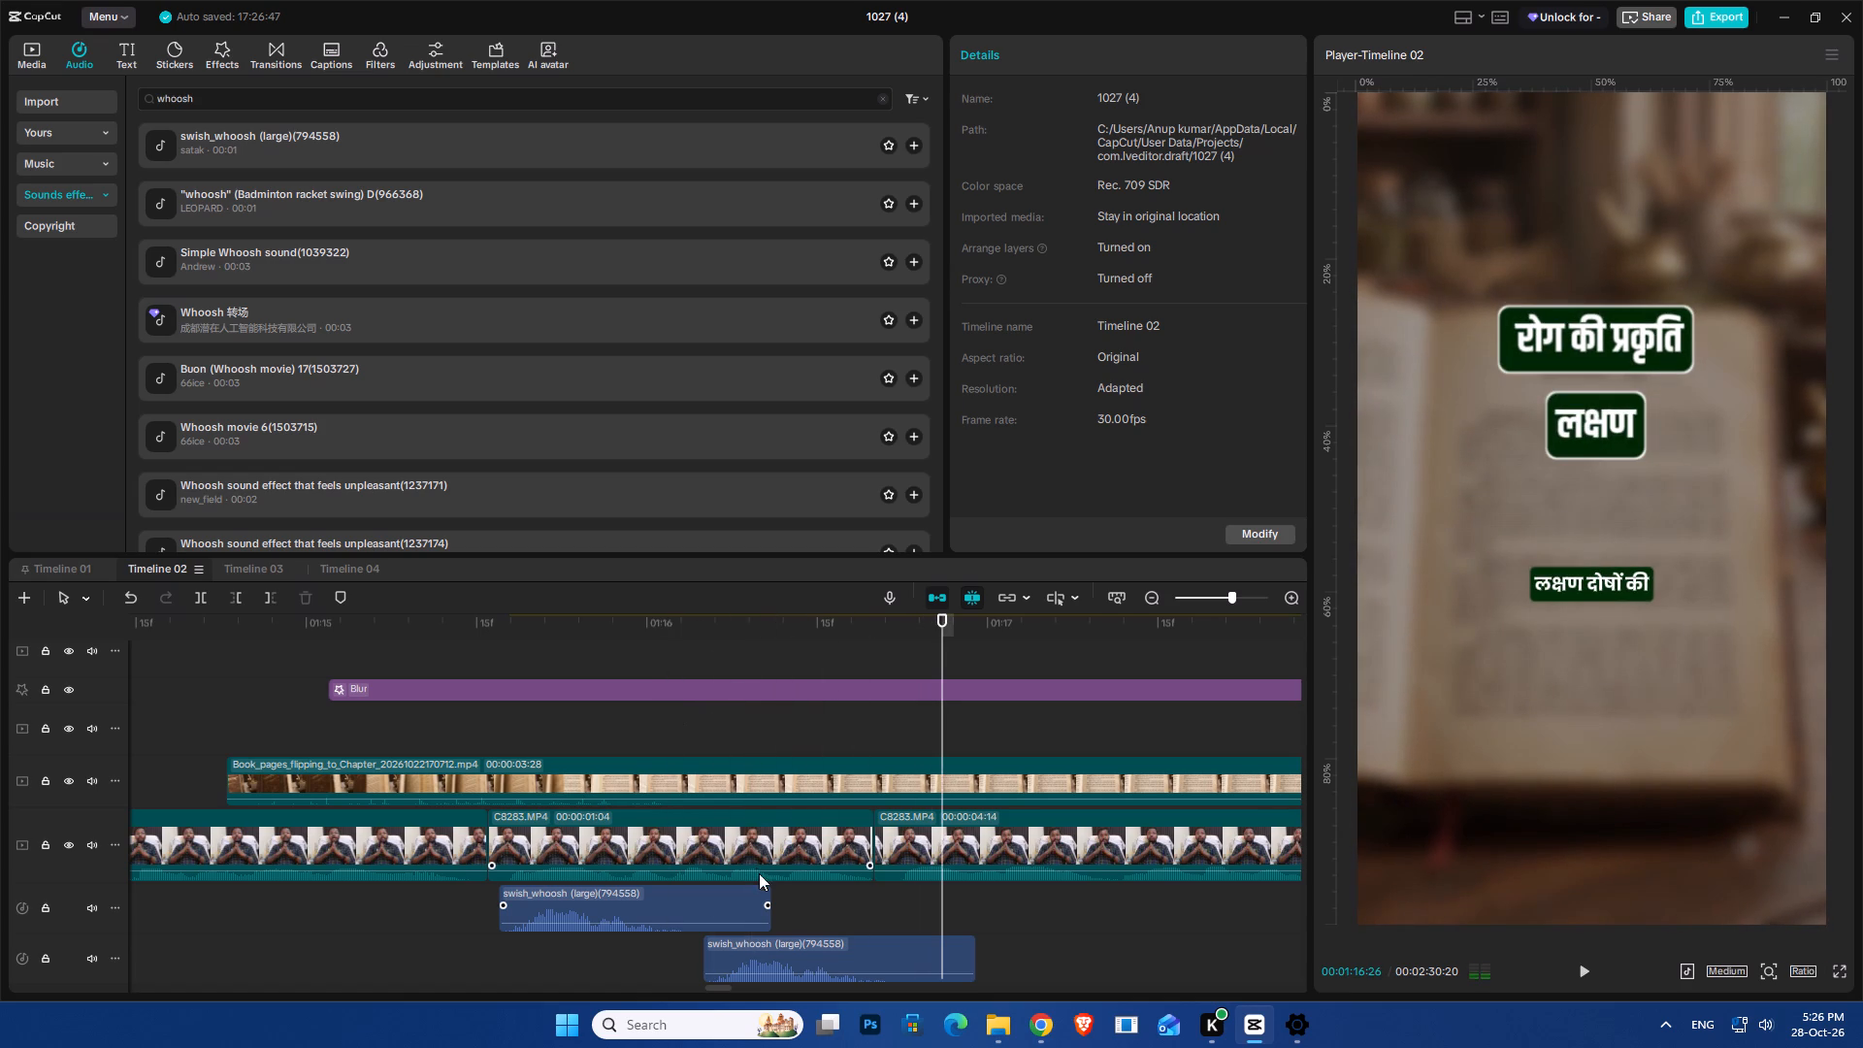
# Duplicate the second whoosh onto a third audio track at about 01:16:18 and play back all three sounds with the headings.
pyautogui.keyDown('ctrl'); pyautogui.scroll(-10, 757, 863); pyautogui.keyUp('ctrl')
pyautogui.scroll(-5, 872, 946)
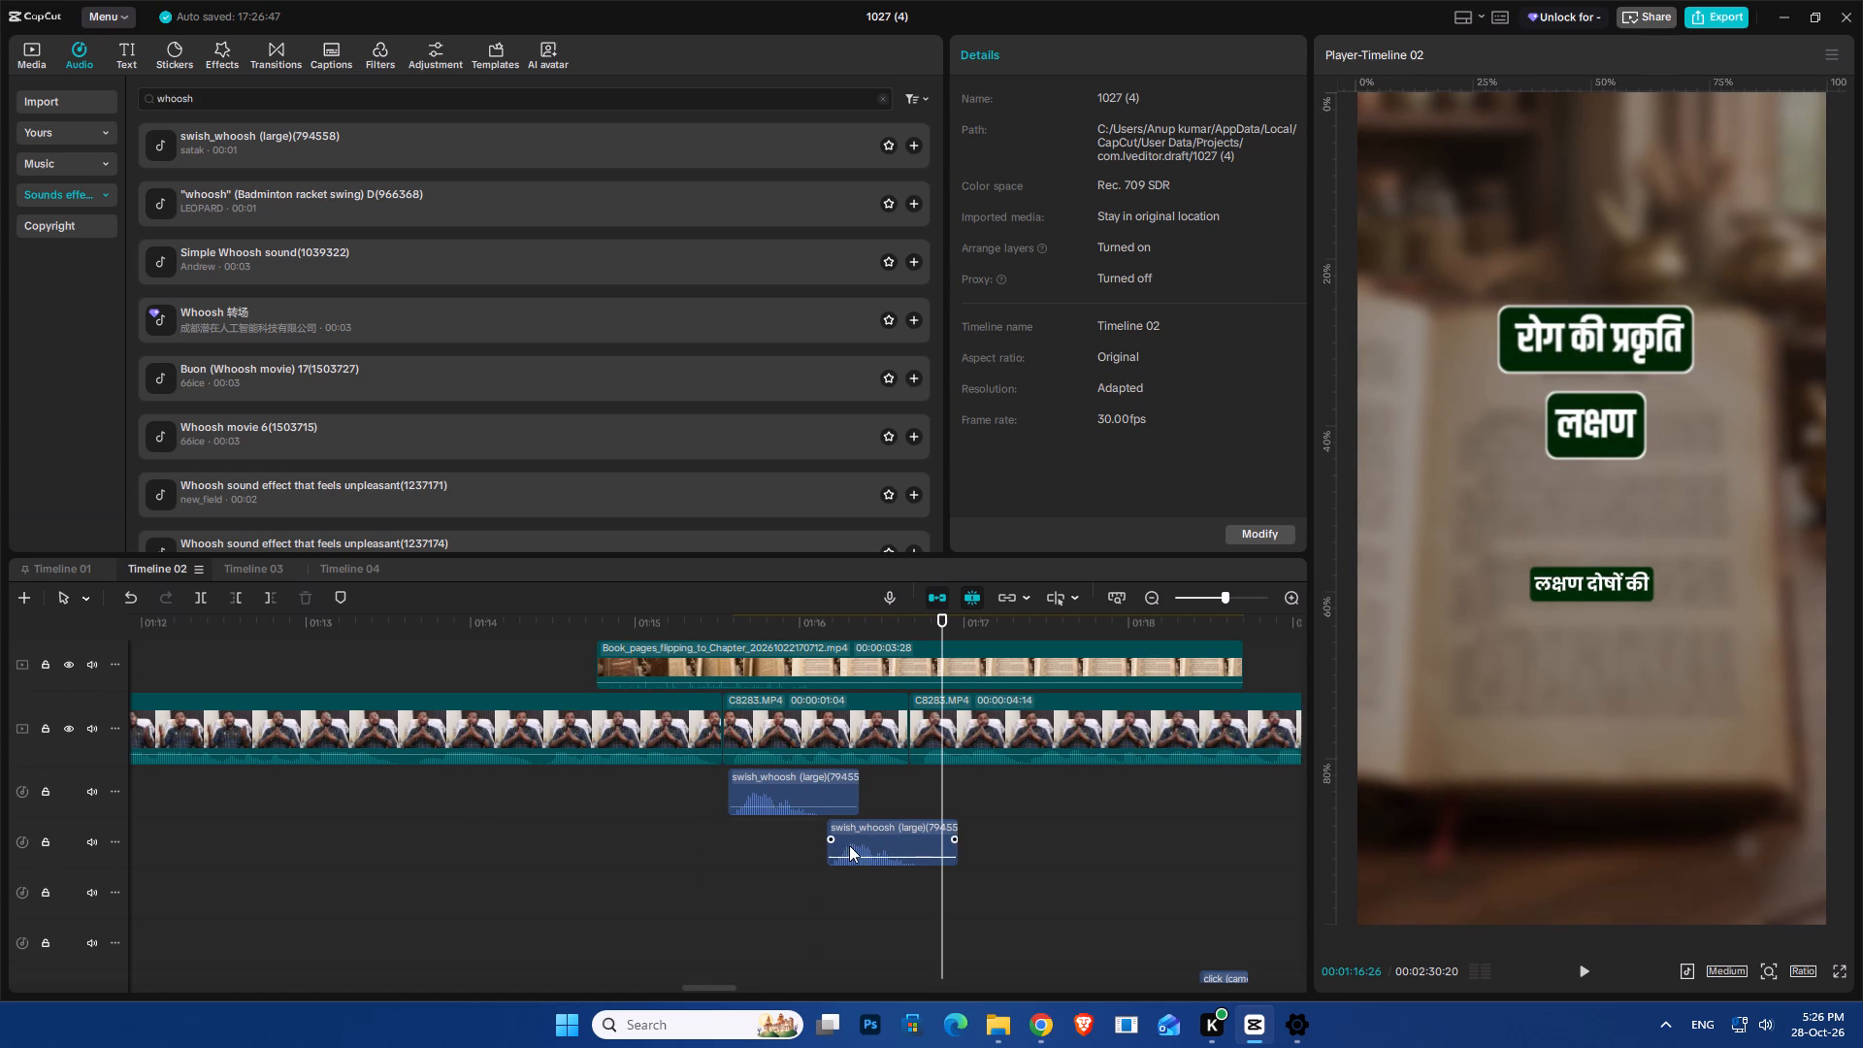
pyautogui.click(849, 845)
pyautogui.keyDown('alt'); pyautogui.moveTo(861, 835); pyautogui.dragTo(905, 883); pyautogui.keyUp('alt')
pyautogui.moveTo(902, 889); pyautogui.dragTo(919, 891)
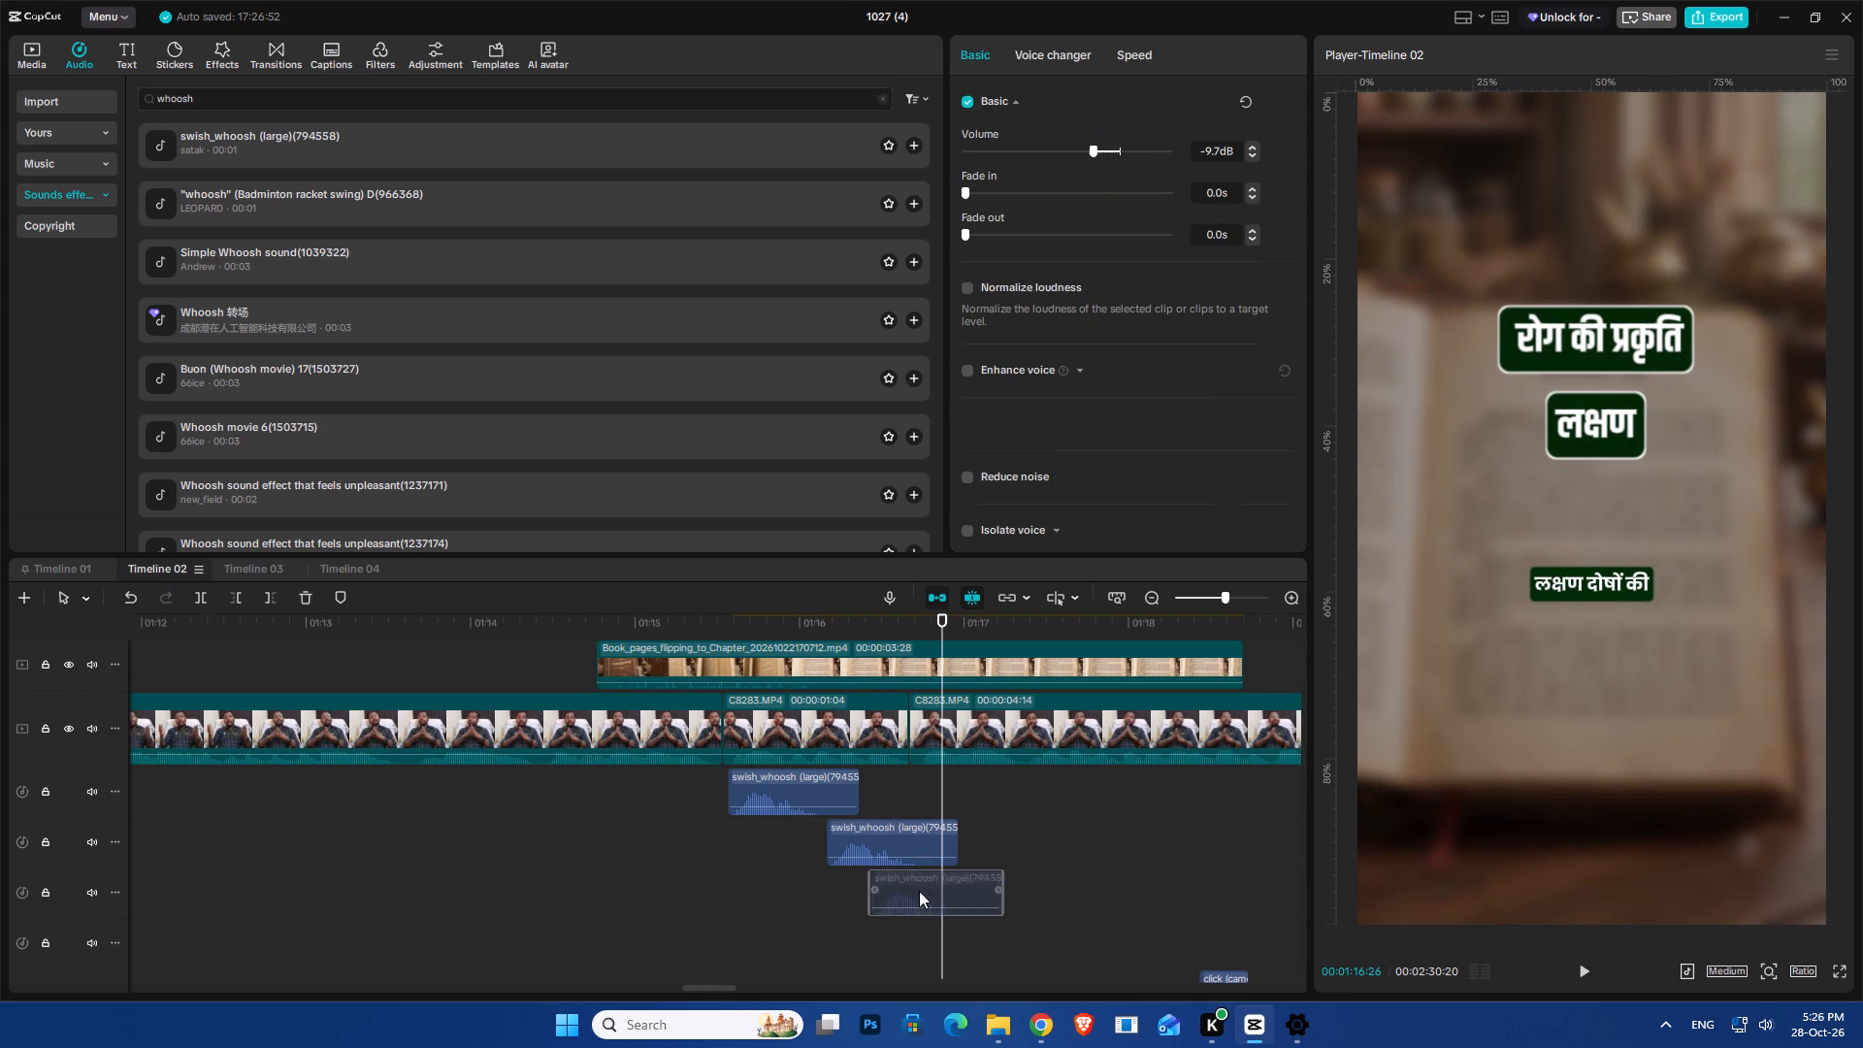
pyautogui.moveTo(919, 891); pyautogui.dragTo(928, 889)
pyautogui.keyDown('ctrl'); pyautogui.scroll(-6, 775, 814); pyautogui.keyUp('ctrl')
pyautogui.click(732, 637)
pyautogui.press('space')
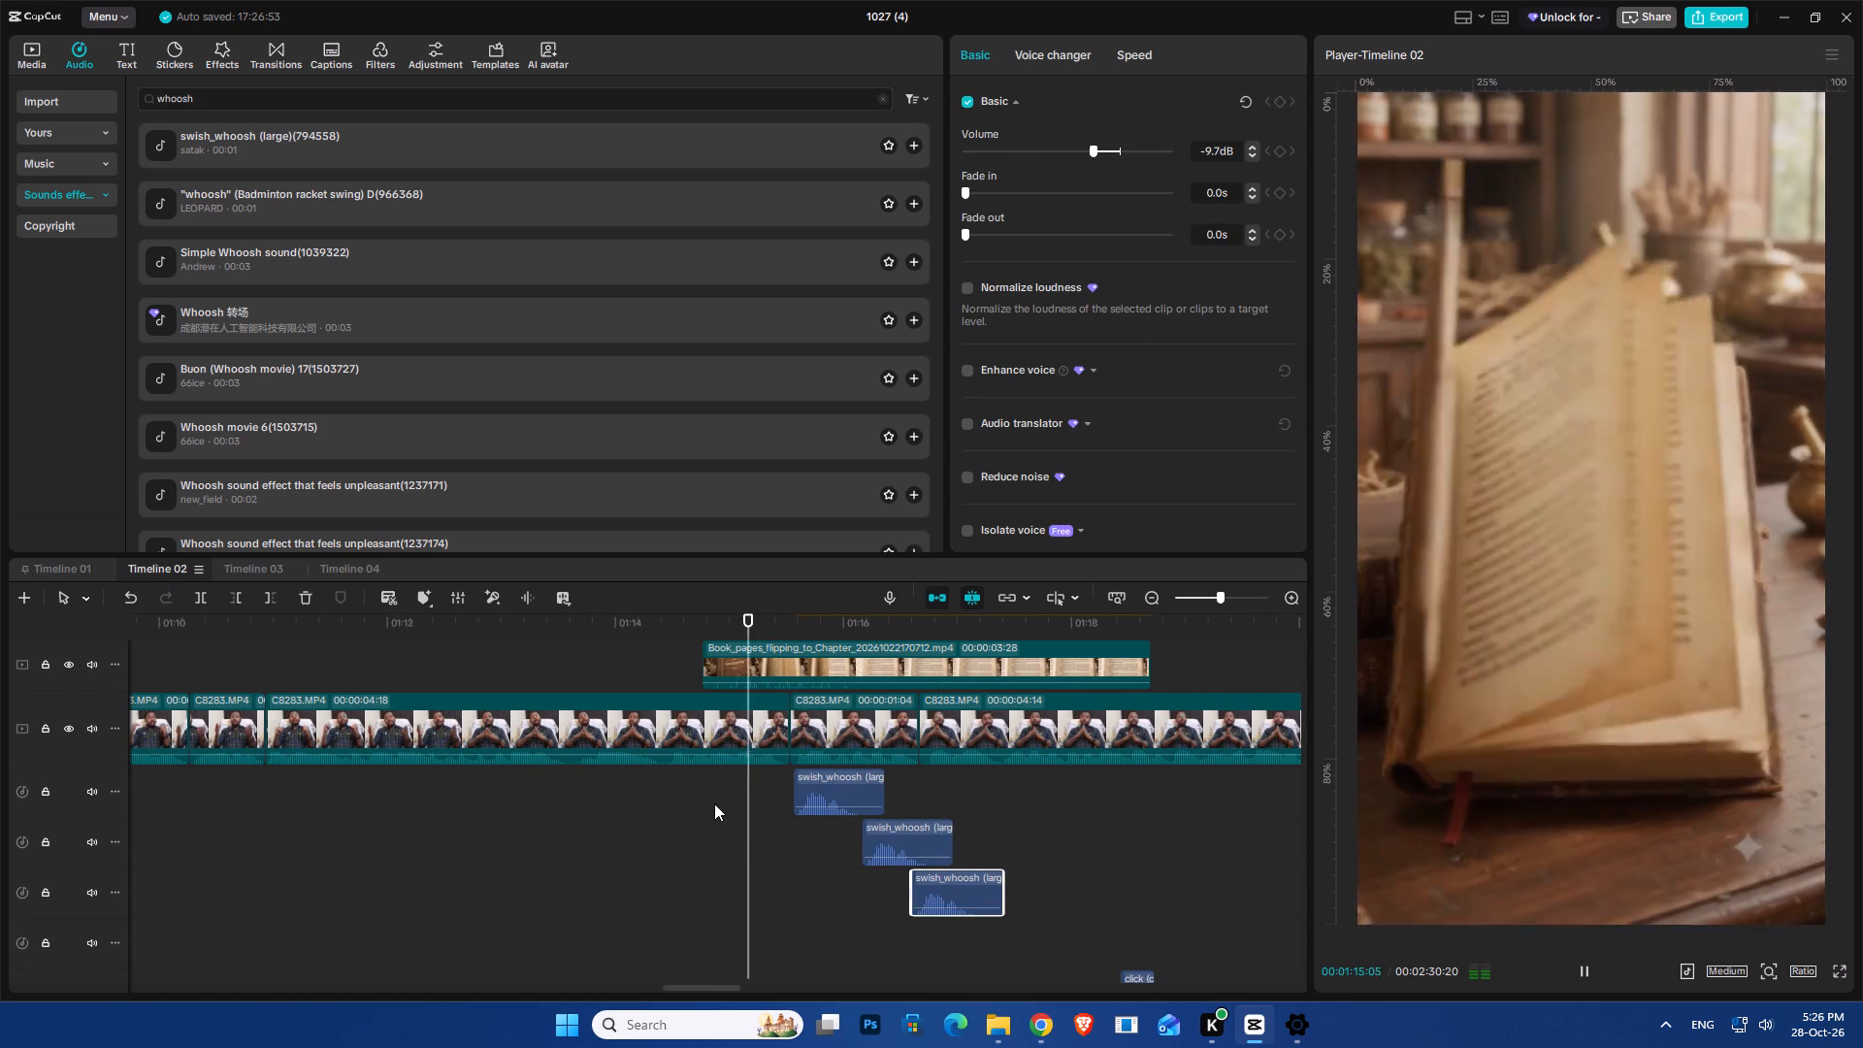
pyautogui.press('space')
pyautogui.press('space')
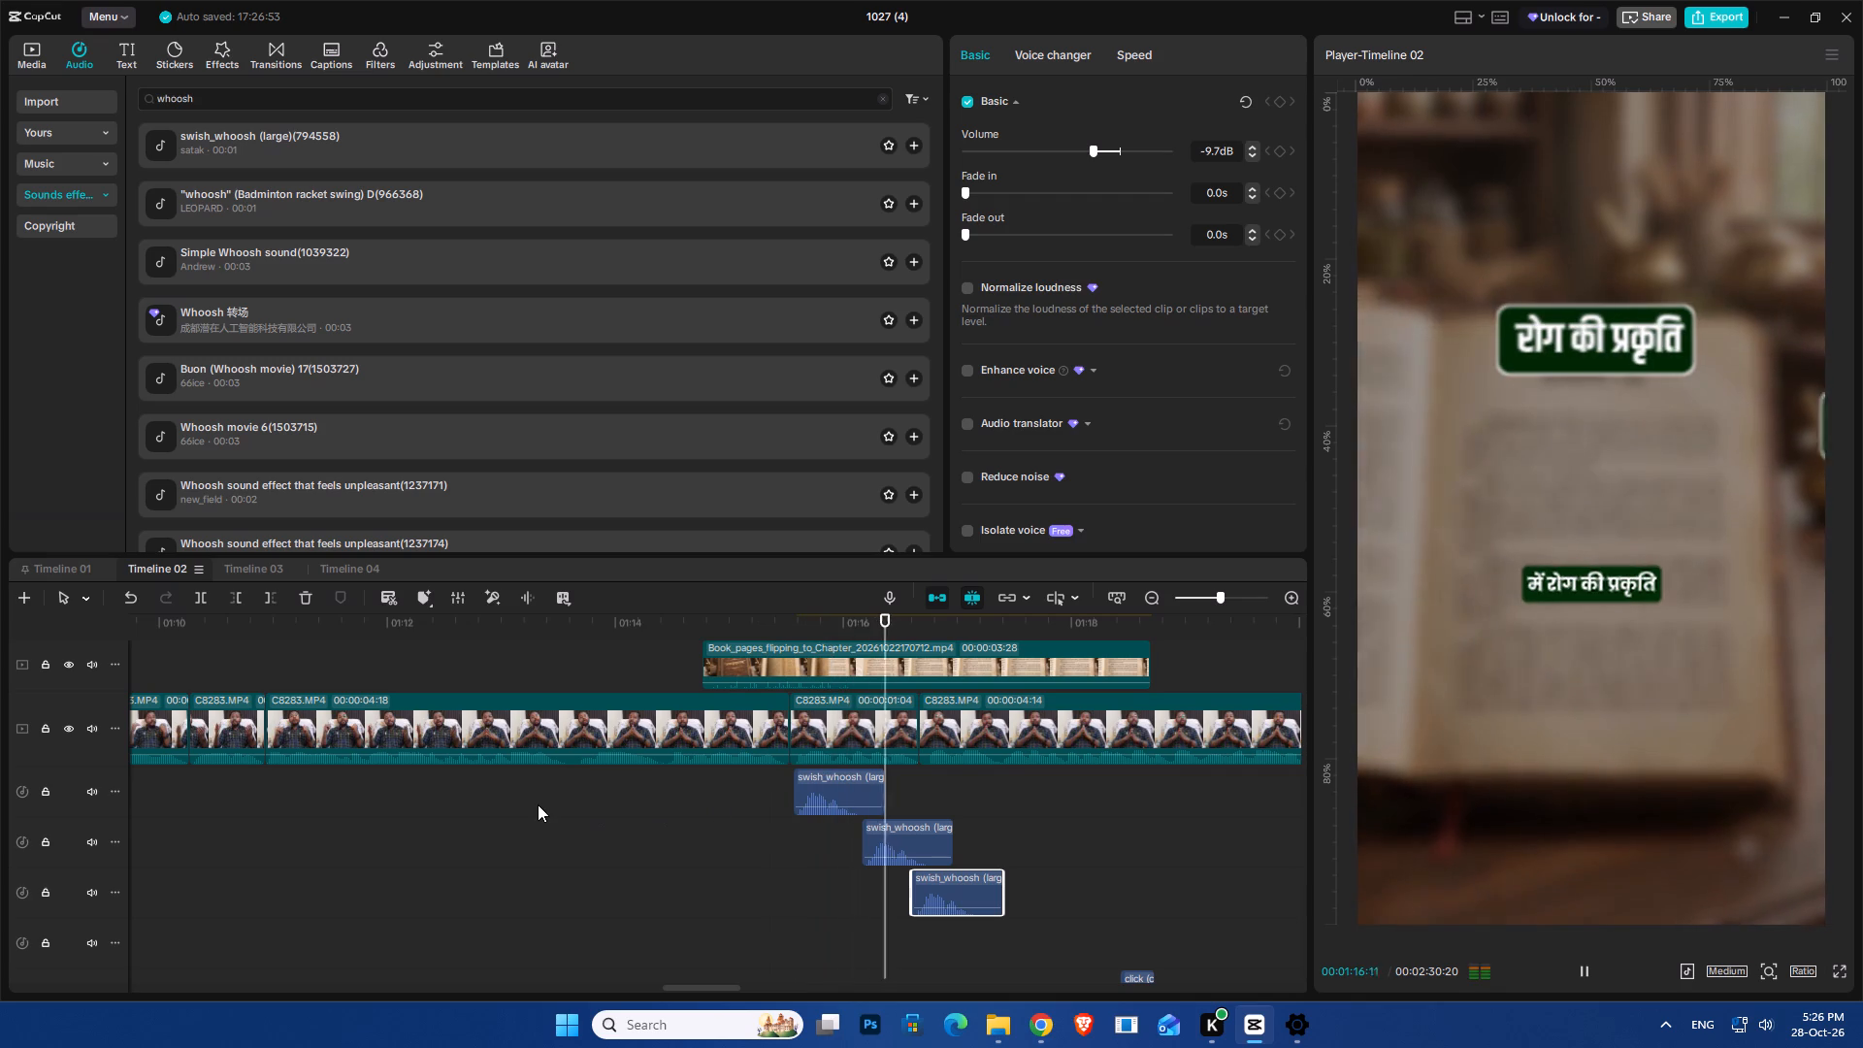
pyautogui.press('space')
pyautogui.press('space')
pyautogui.press('space')
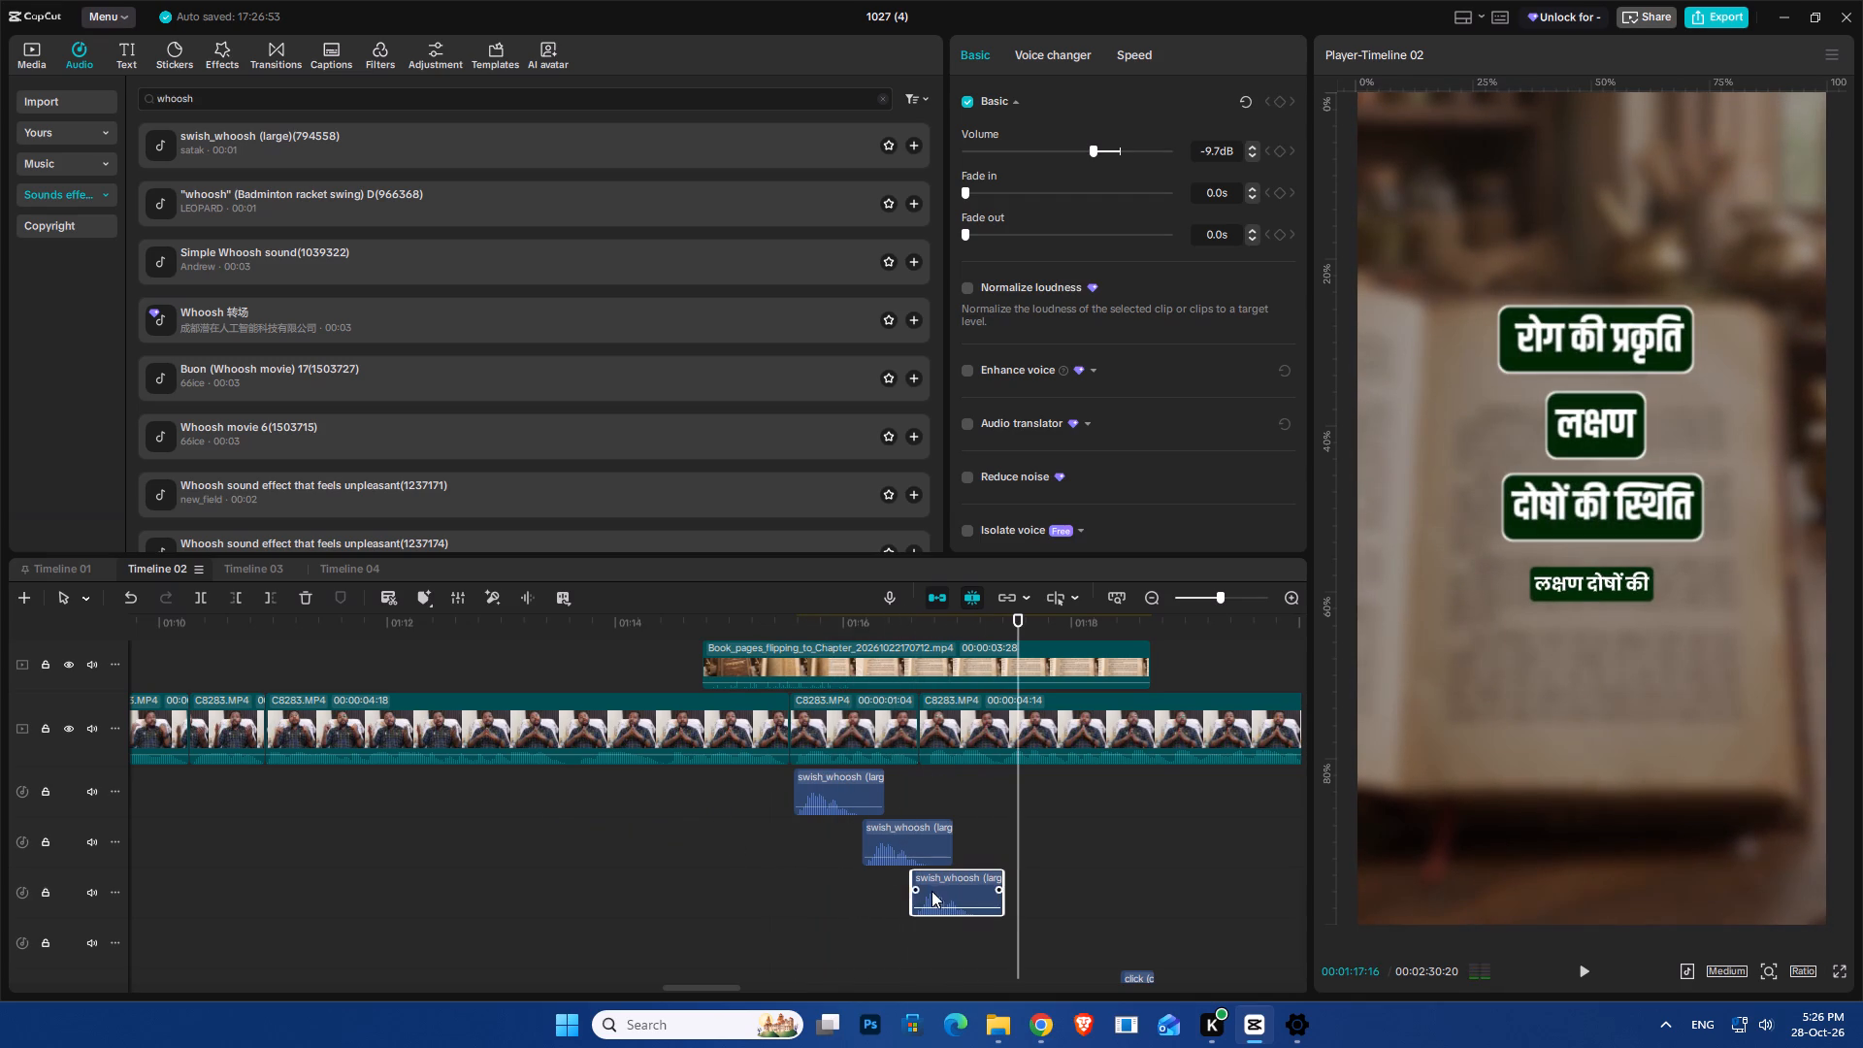
# Move the third whoosh later to start at about 01:17:05 for the heading दोषों की स्थिति, and play it back.
pyautogui.moveTo(938, 895); pyautogui.dragTo(1001, 895)
pyautogui.click(966, 815)
pyautogui.press('space')
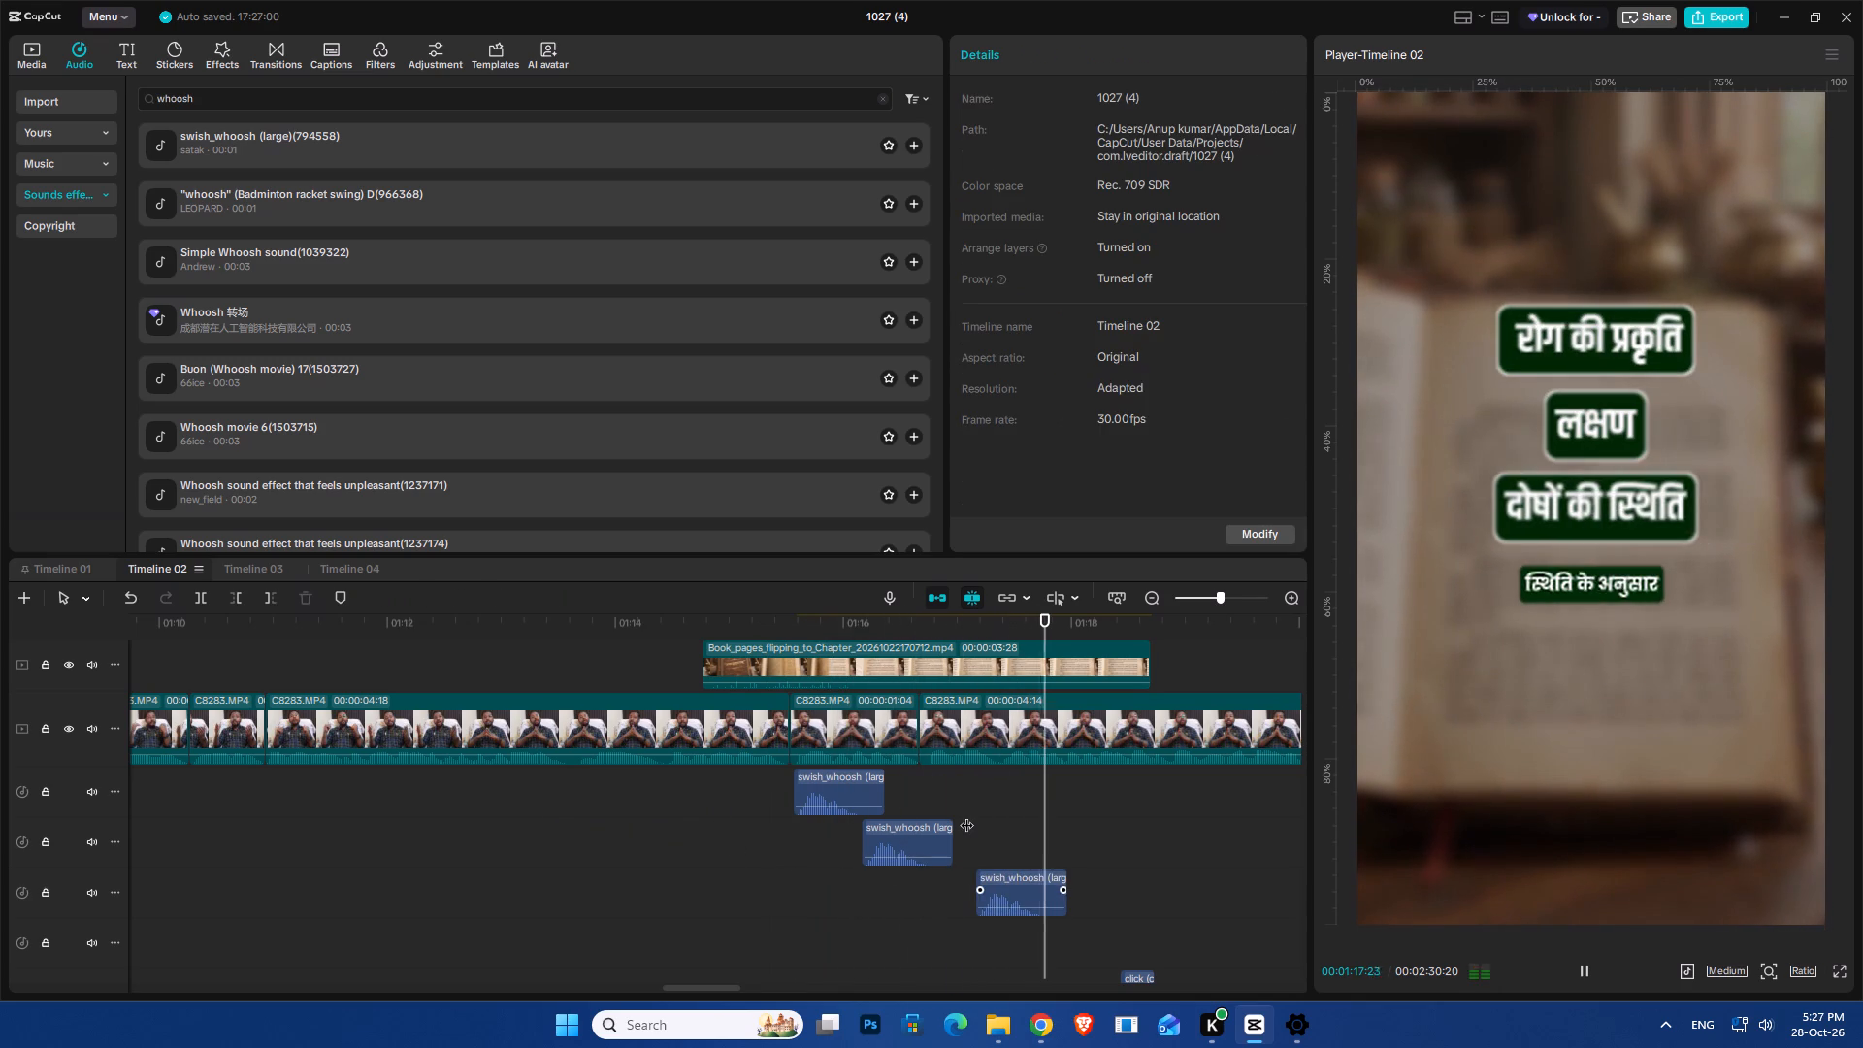
# Play back the end of the book-pages clip and the talking shot that follows it, up to about 01:19:23.
pyautogui.press('space')
pyautogui.keyDown('ctrl'); pyautogui.scroll(-13, 966, 815); pyautogui.keyUp('ctrl')
pyautogui.press('space')
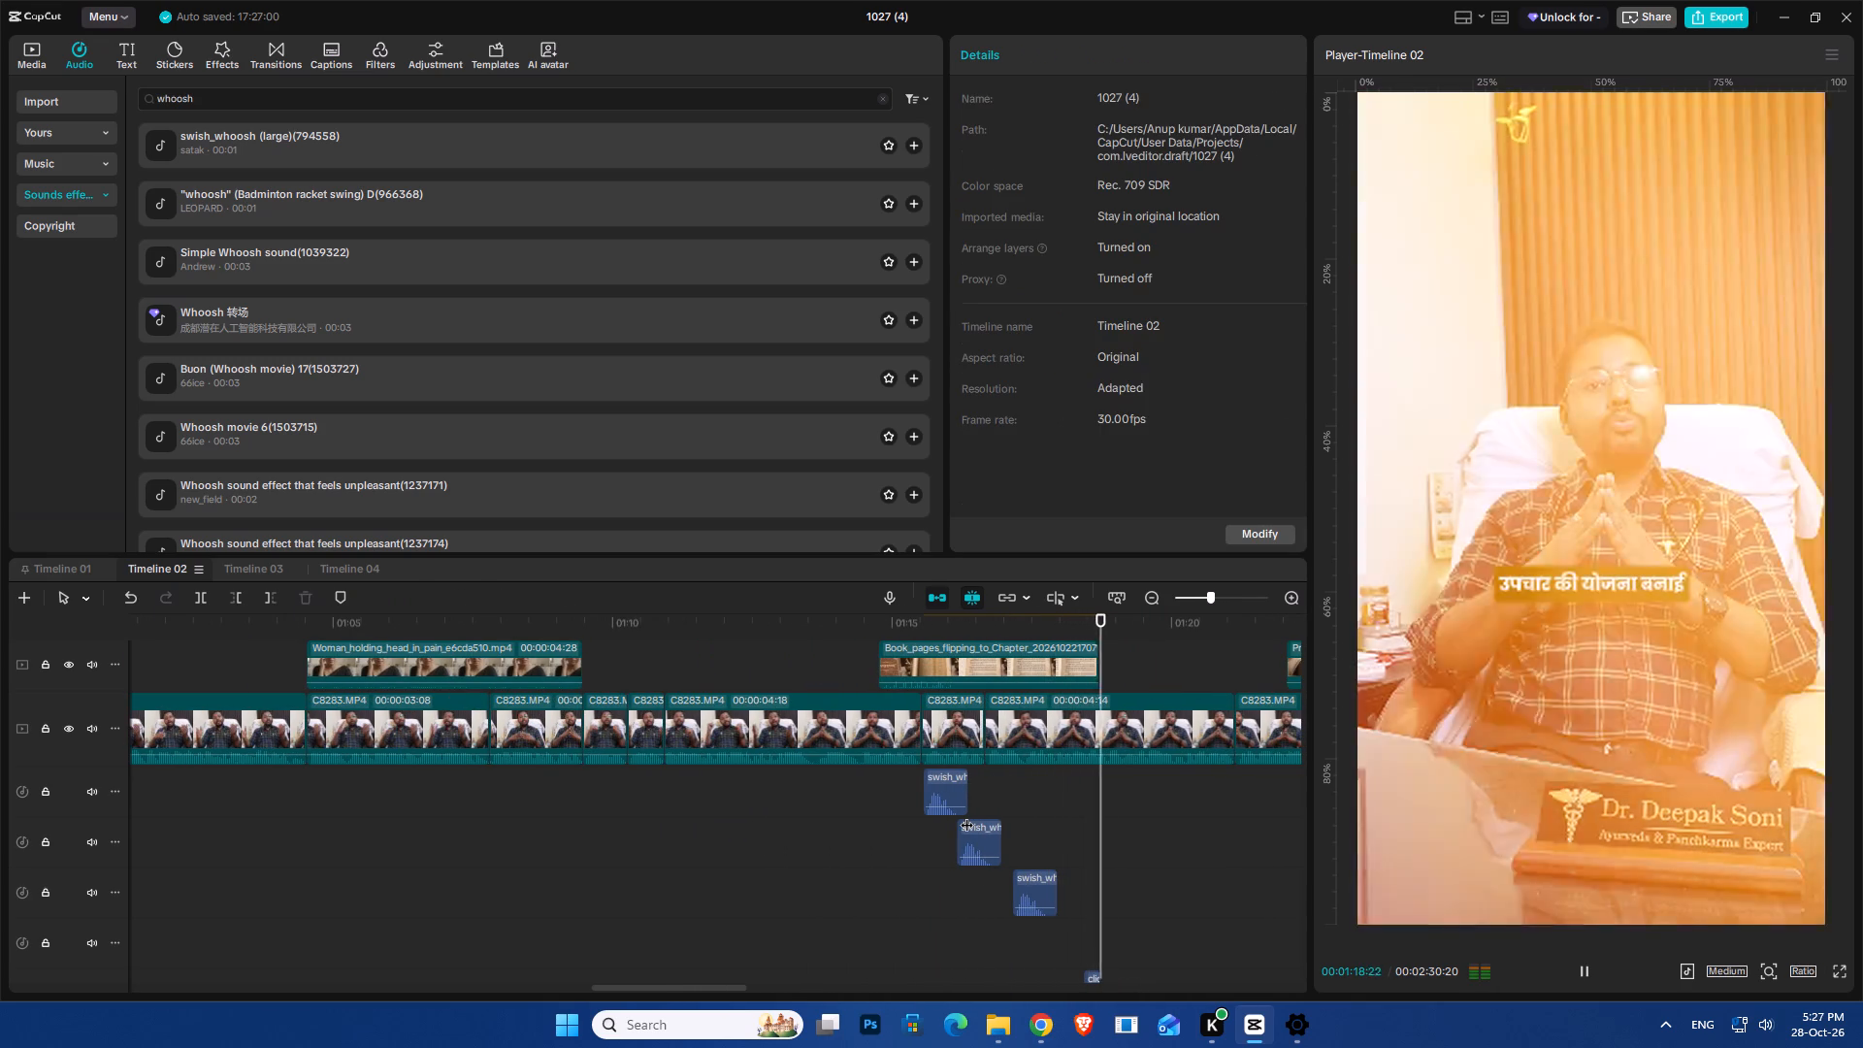
pyautogui.press('space')
pyautogui.keyDown('ctrl'); pyautogui.scroll(-7, 966, 815); pyautogui.keyUp('ctrl')
pyautogui.press('space')
pyautogui.press('space')
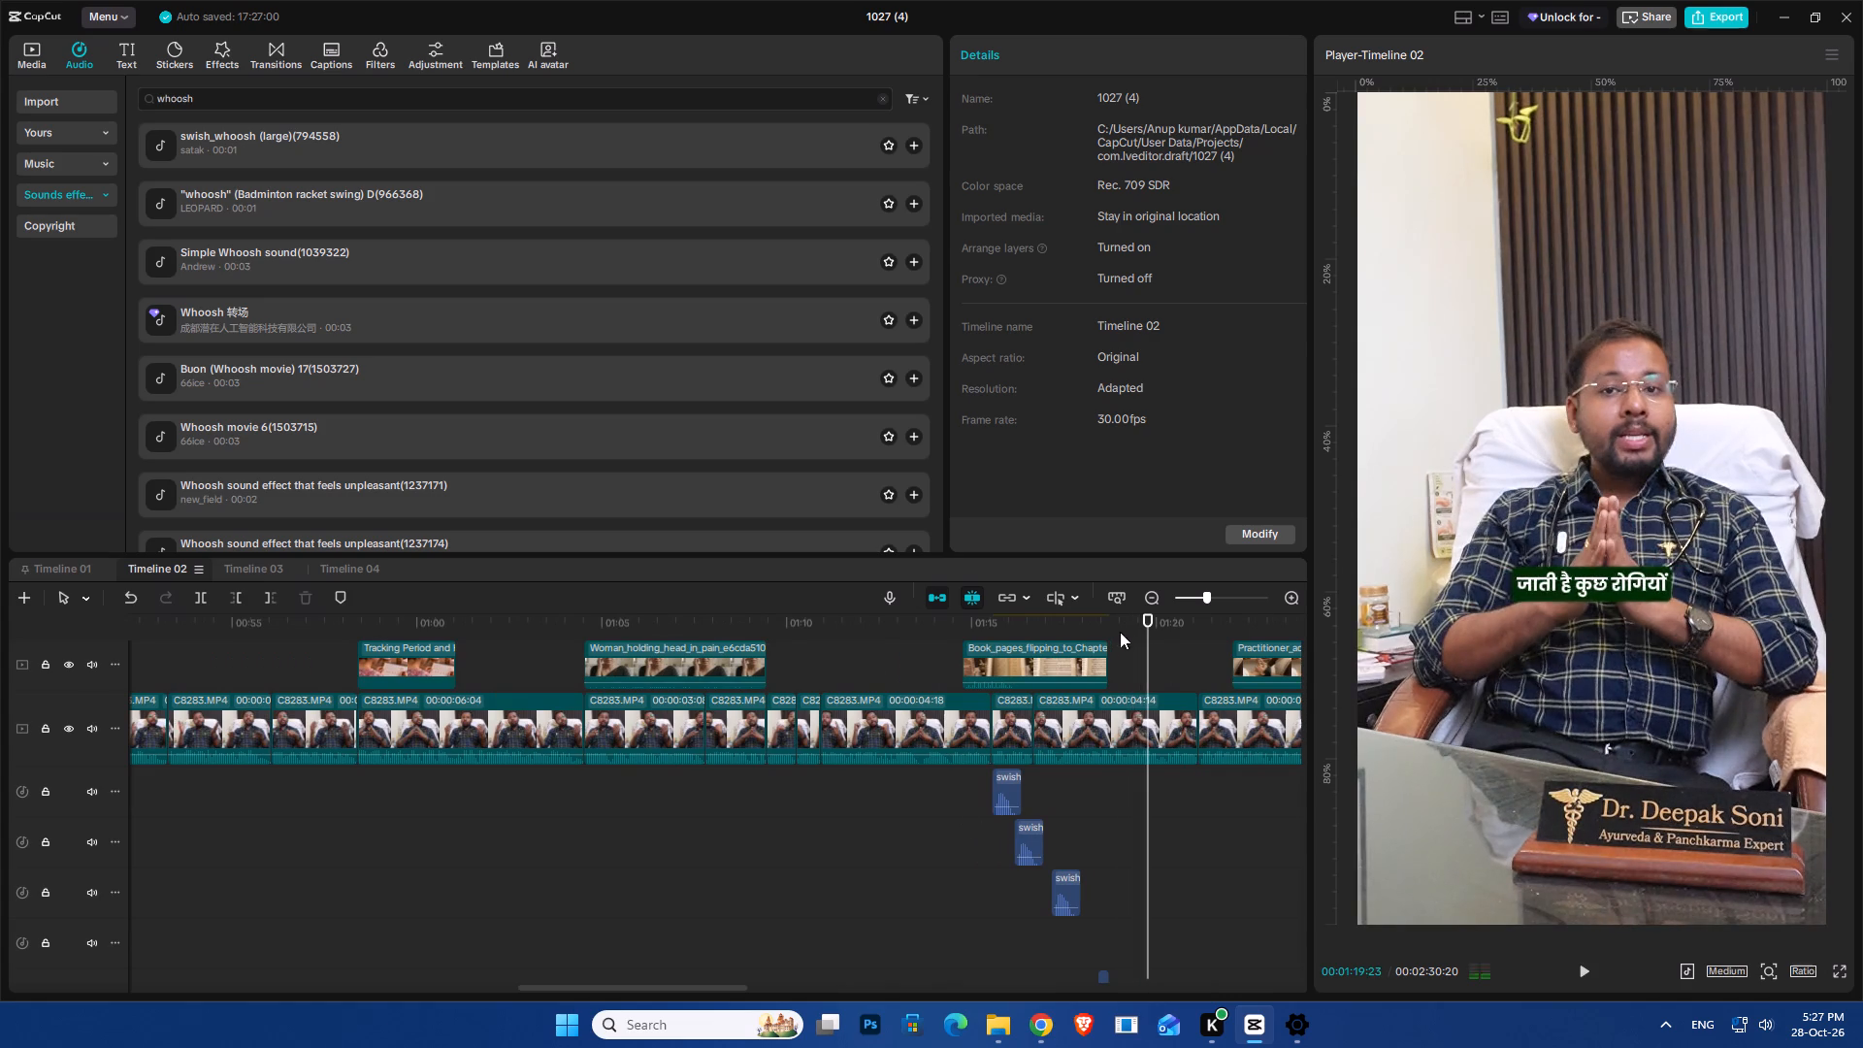
# Add a zoom to the talking clip after the book pages, keyframing scale from 100% at 01:19:16 to 104% at 01:20:01, and play it back.
pyautogui.click(1121, 631)
pyautogui.press('space')
pyautogui.press('space')
pyautogui.click(1161, 737)
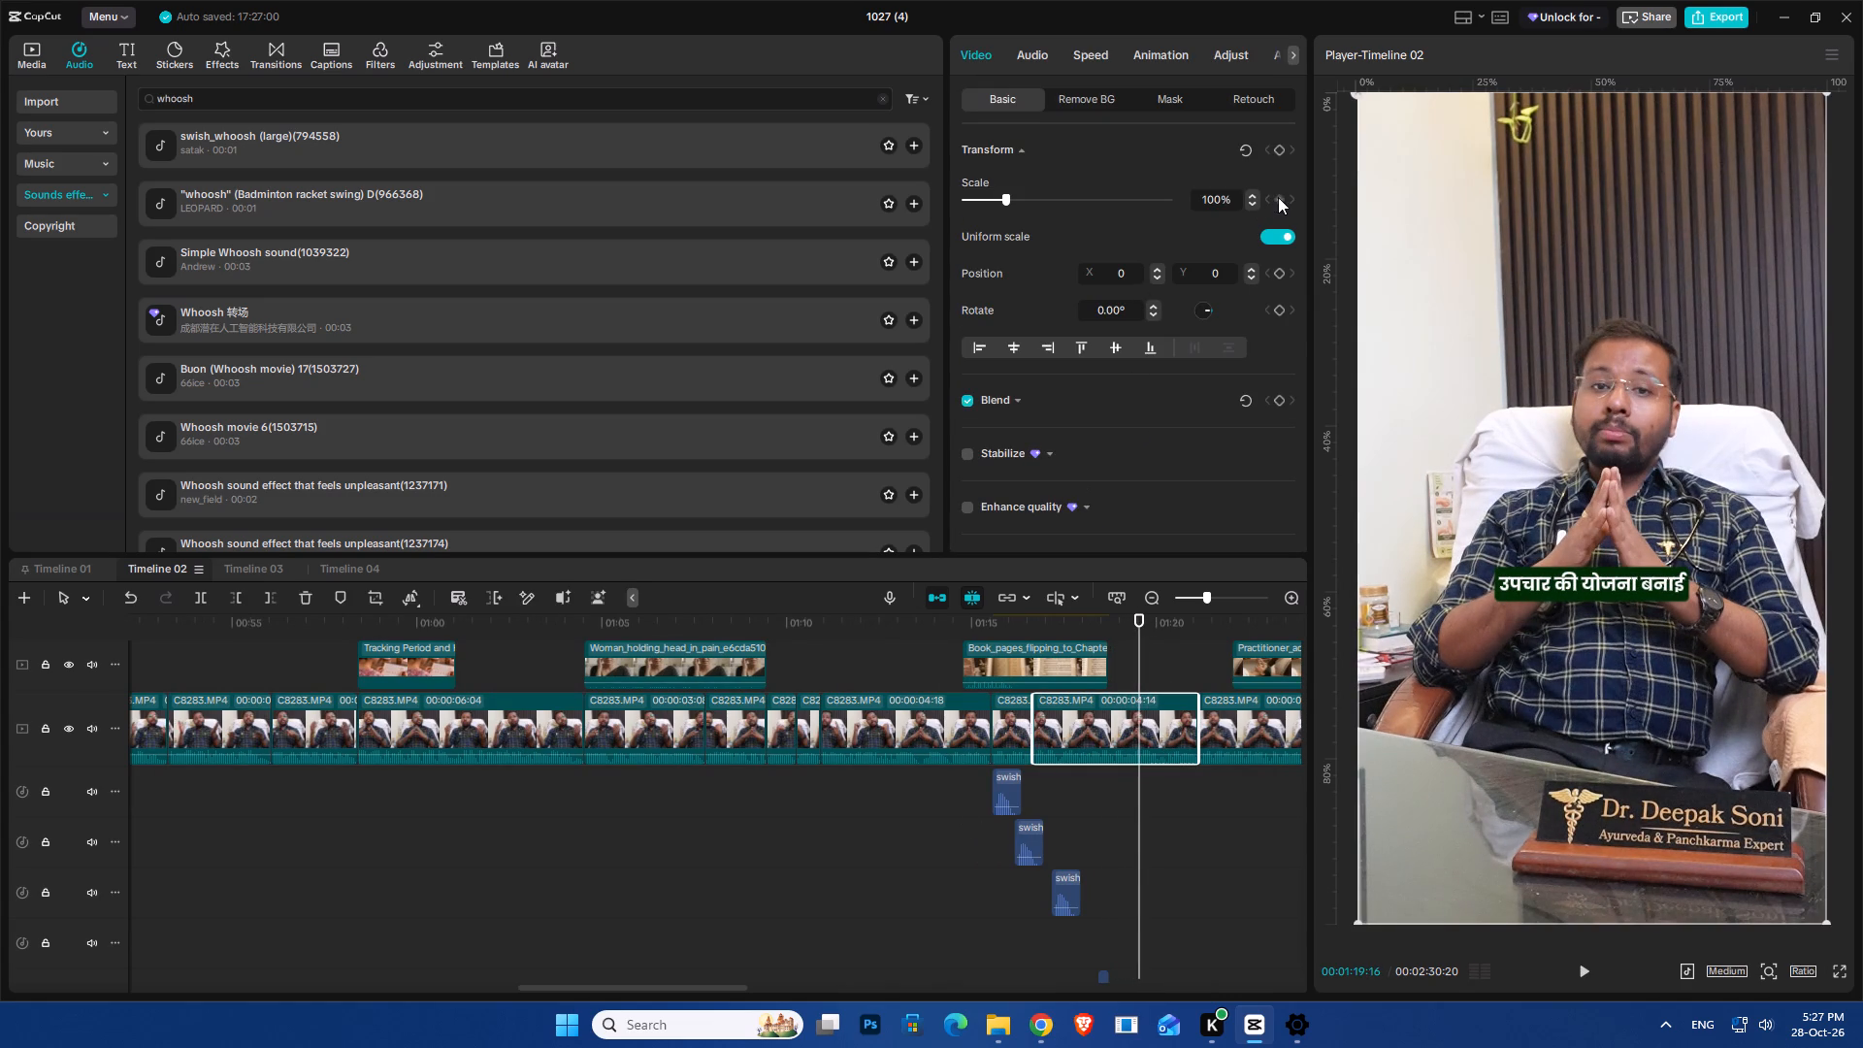
pyautogui.click(1278, 197)
pyautogui.moveTo(1137, 646); pyautogui.dragTo(1160, 659)
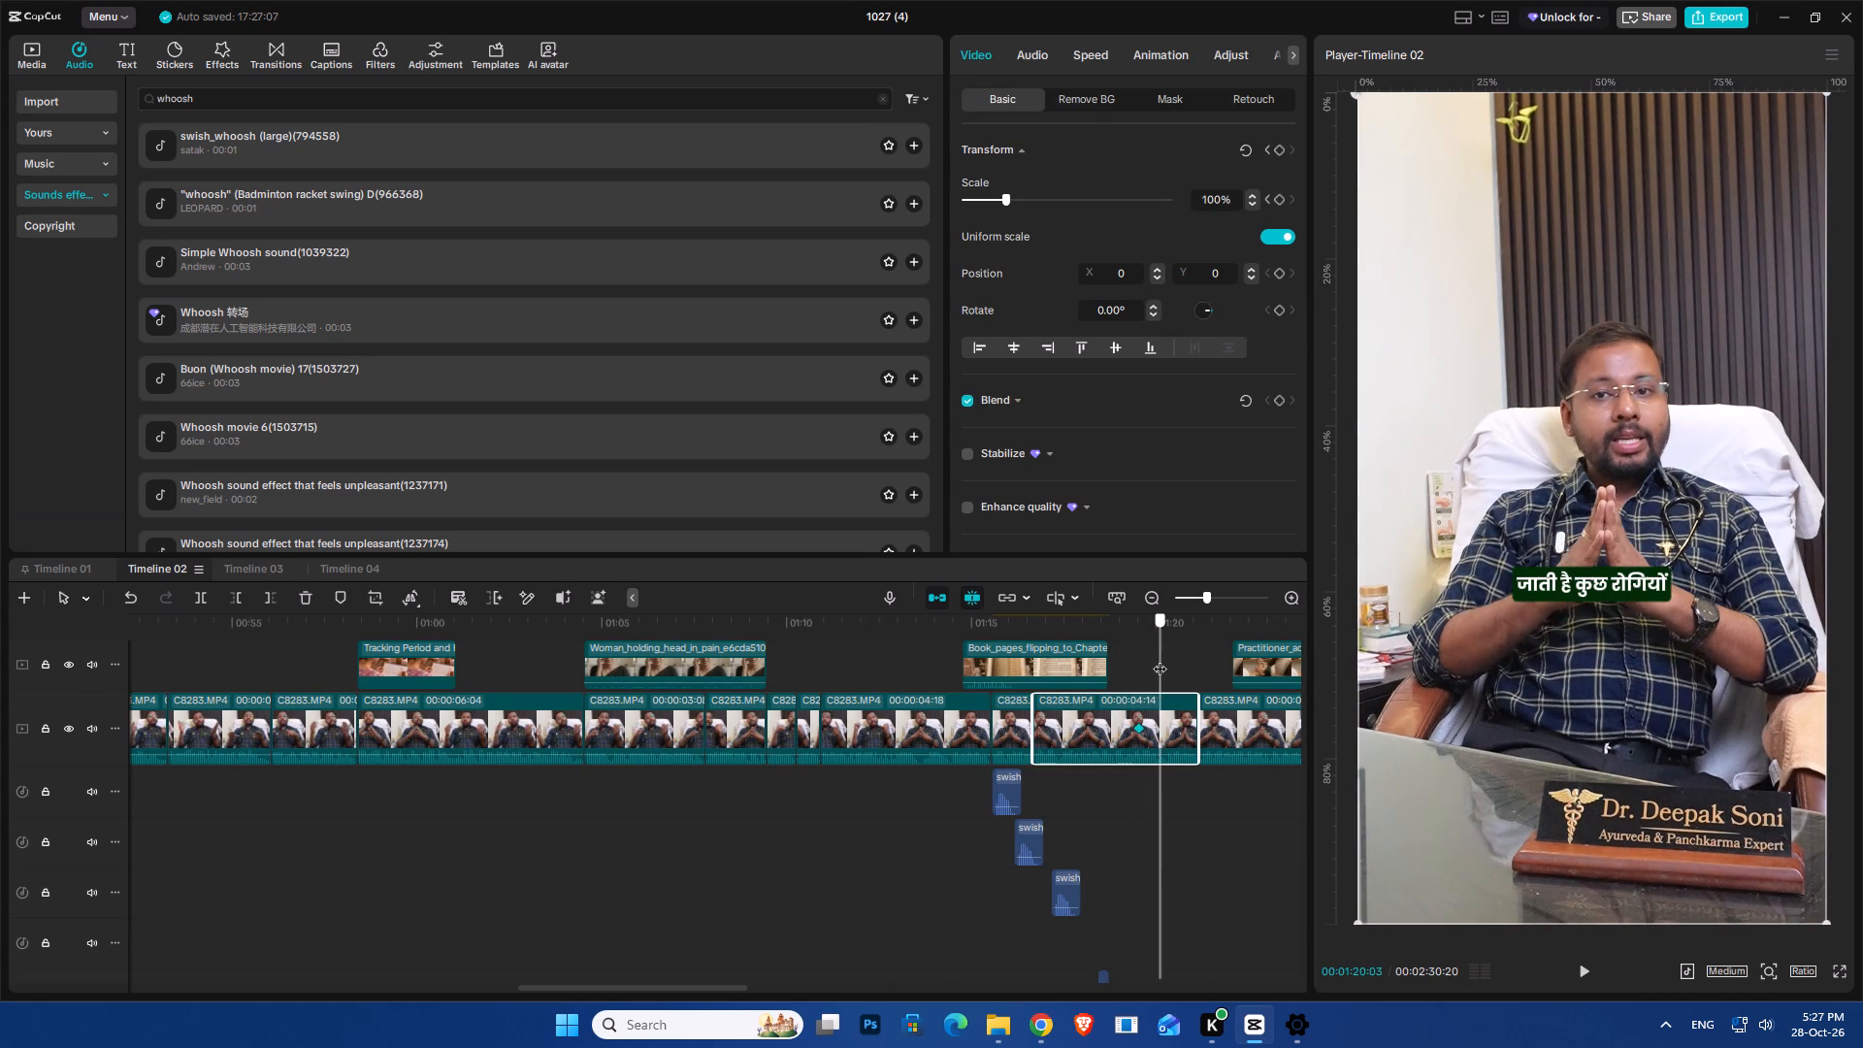
pyautogui.moveTo(1160, 659); pyautogui.dragTo(1158, 652)
pyautogui.click(1219, 207)
pyautogui.scroll(4, 1219, 207)
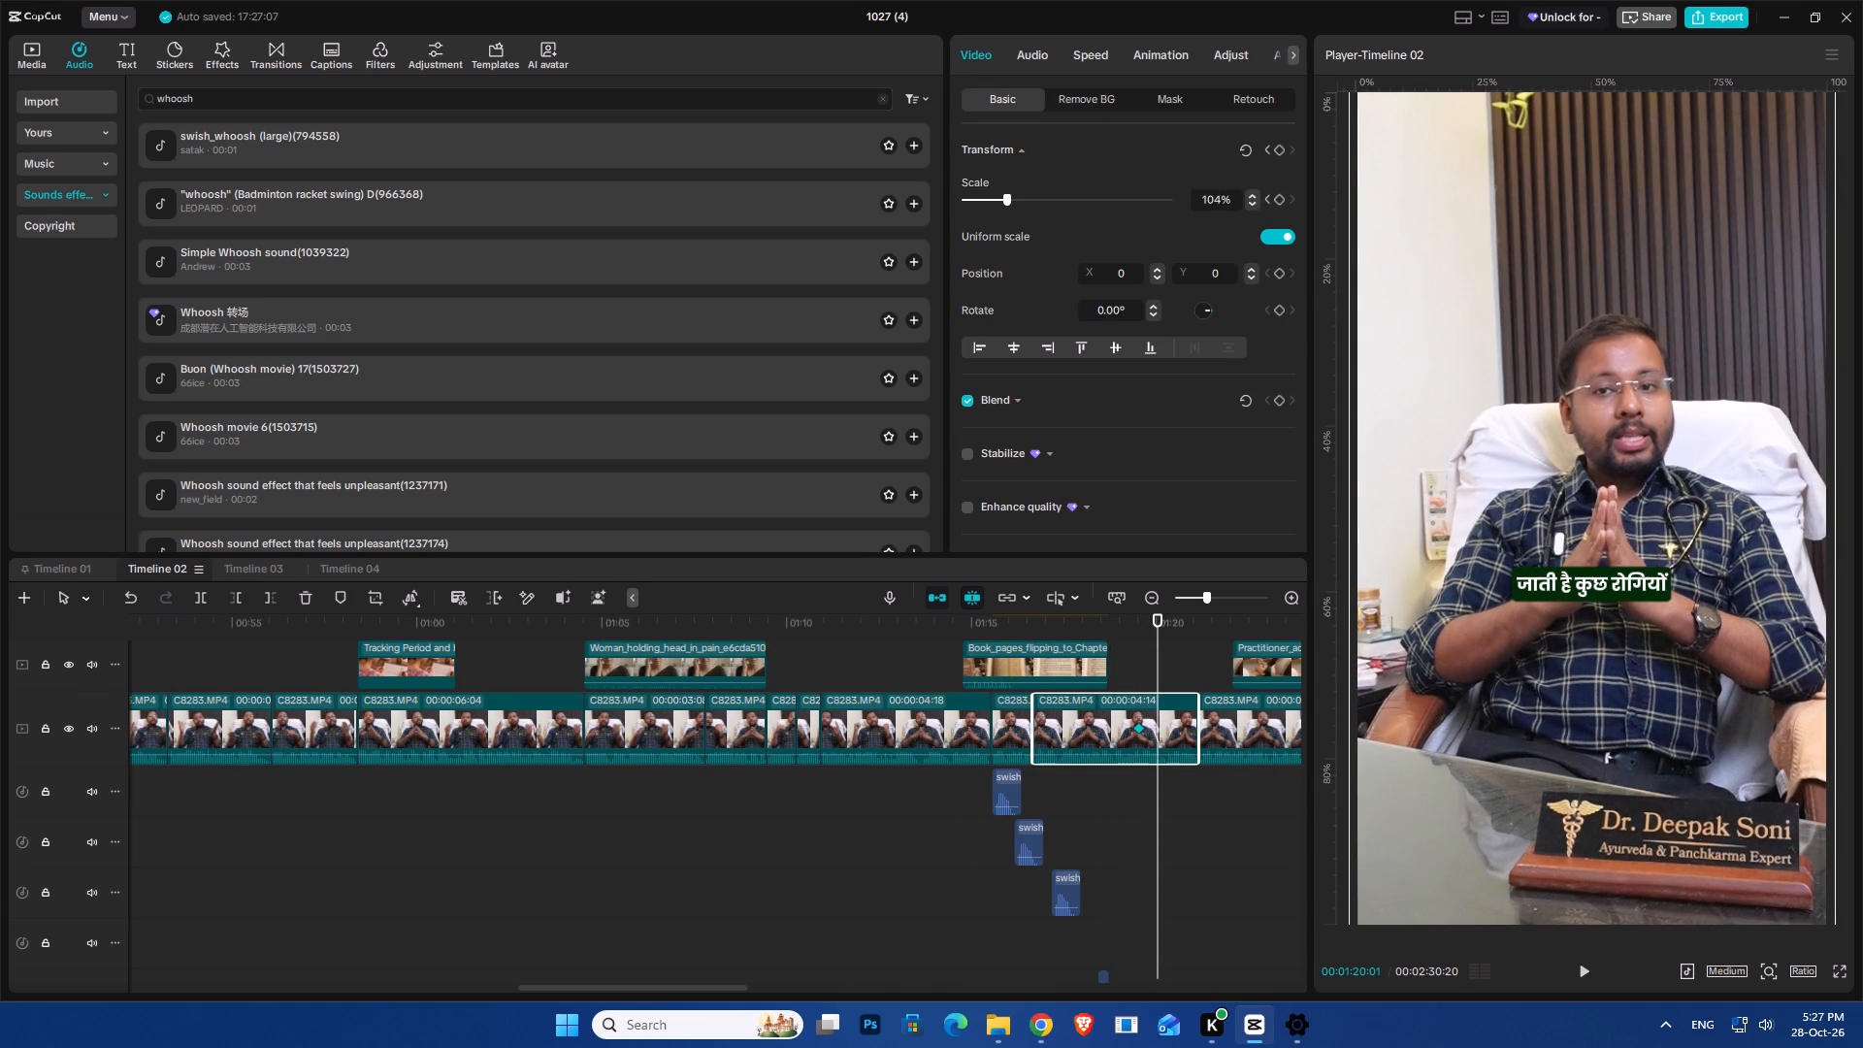
pyautogui.click(1124, 662)
pyautogui.press('space')
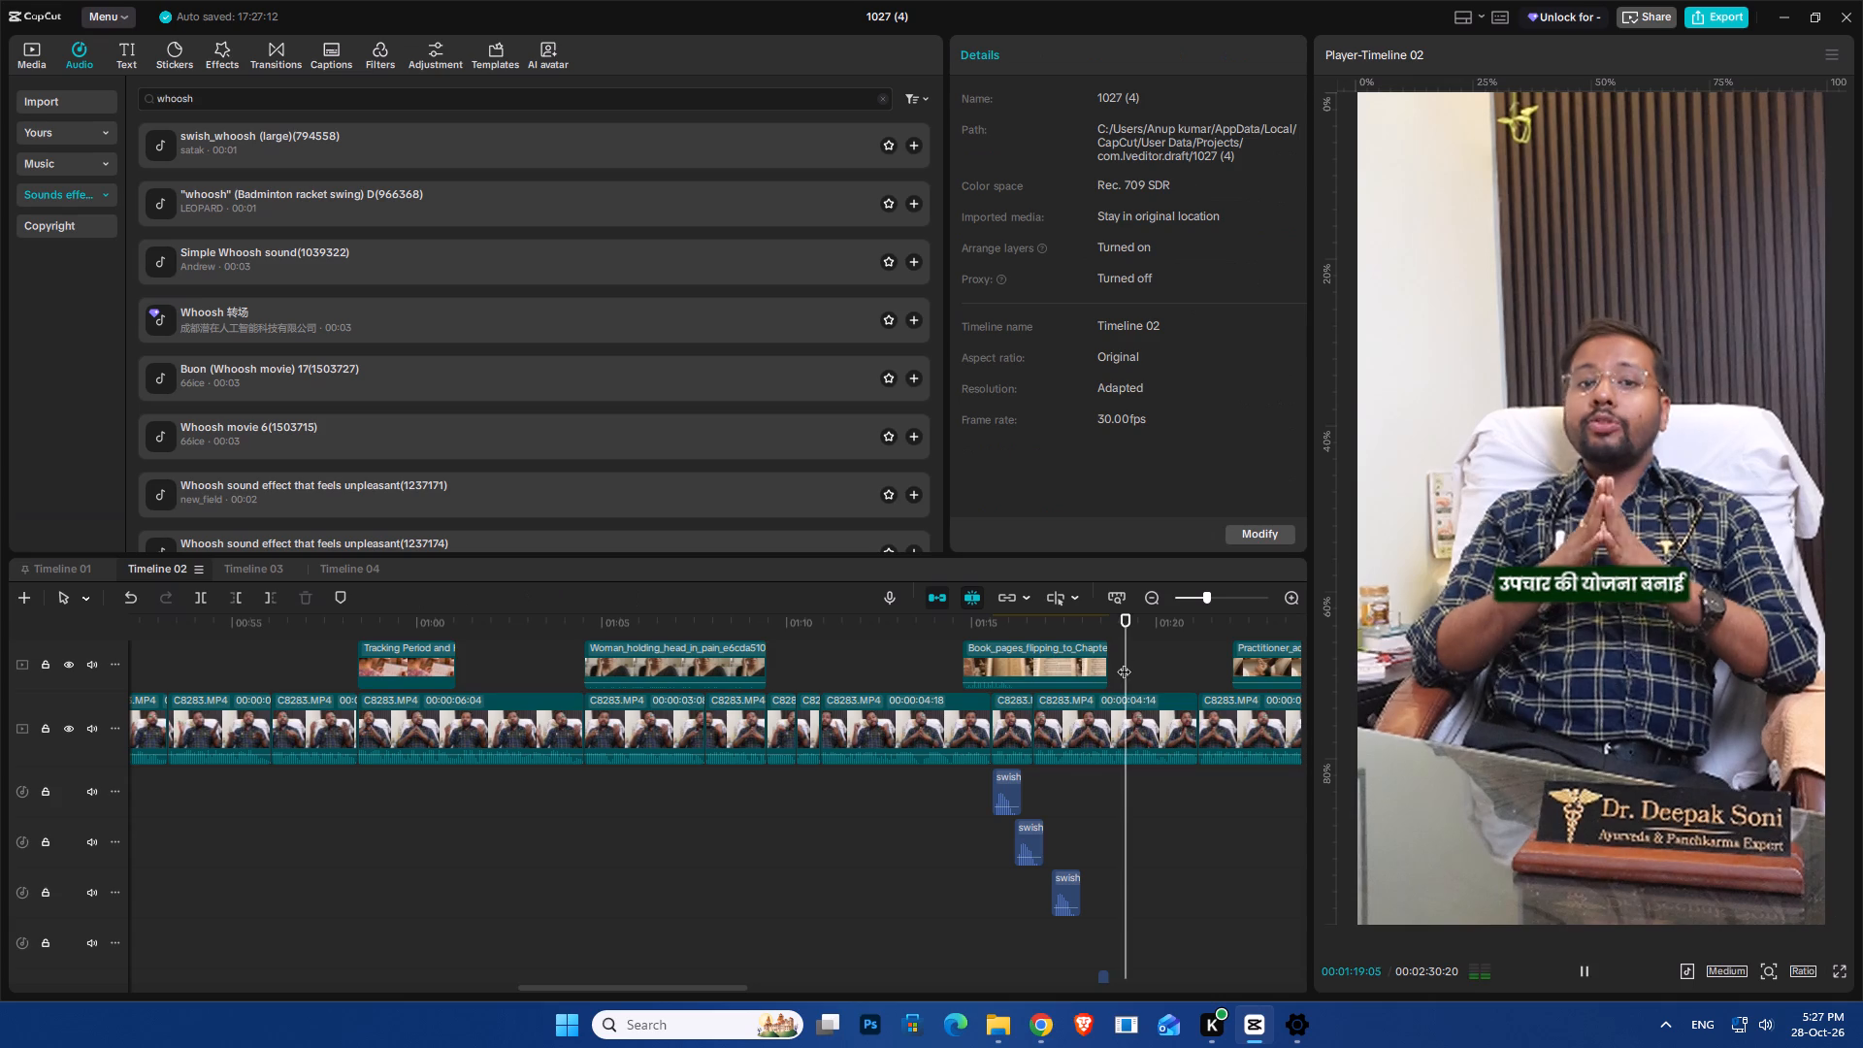
pyautogui.press('space')
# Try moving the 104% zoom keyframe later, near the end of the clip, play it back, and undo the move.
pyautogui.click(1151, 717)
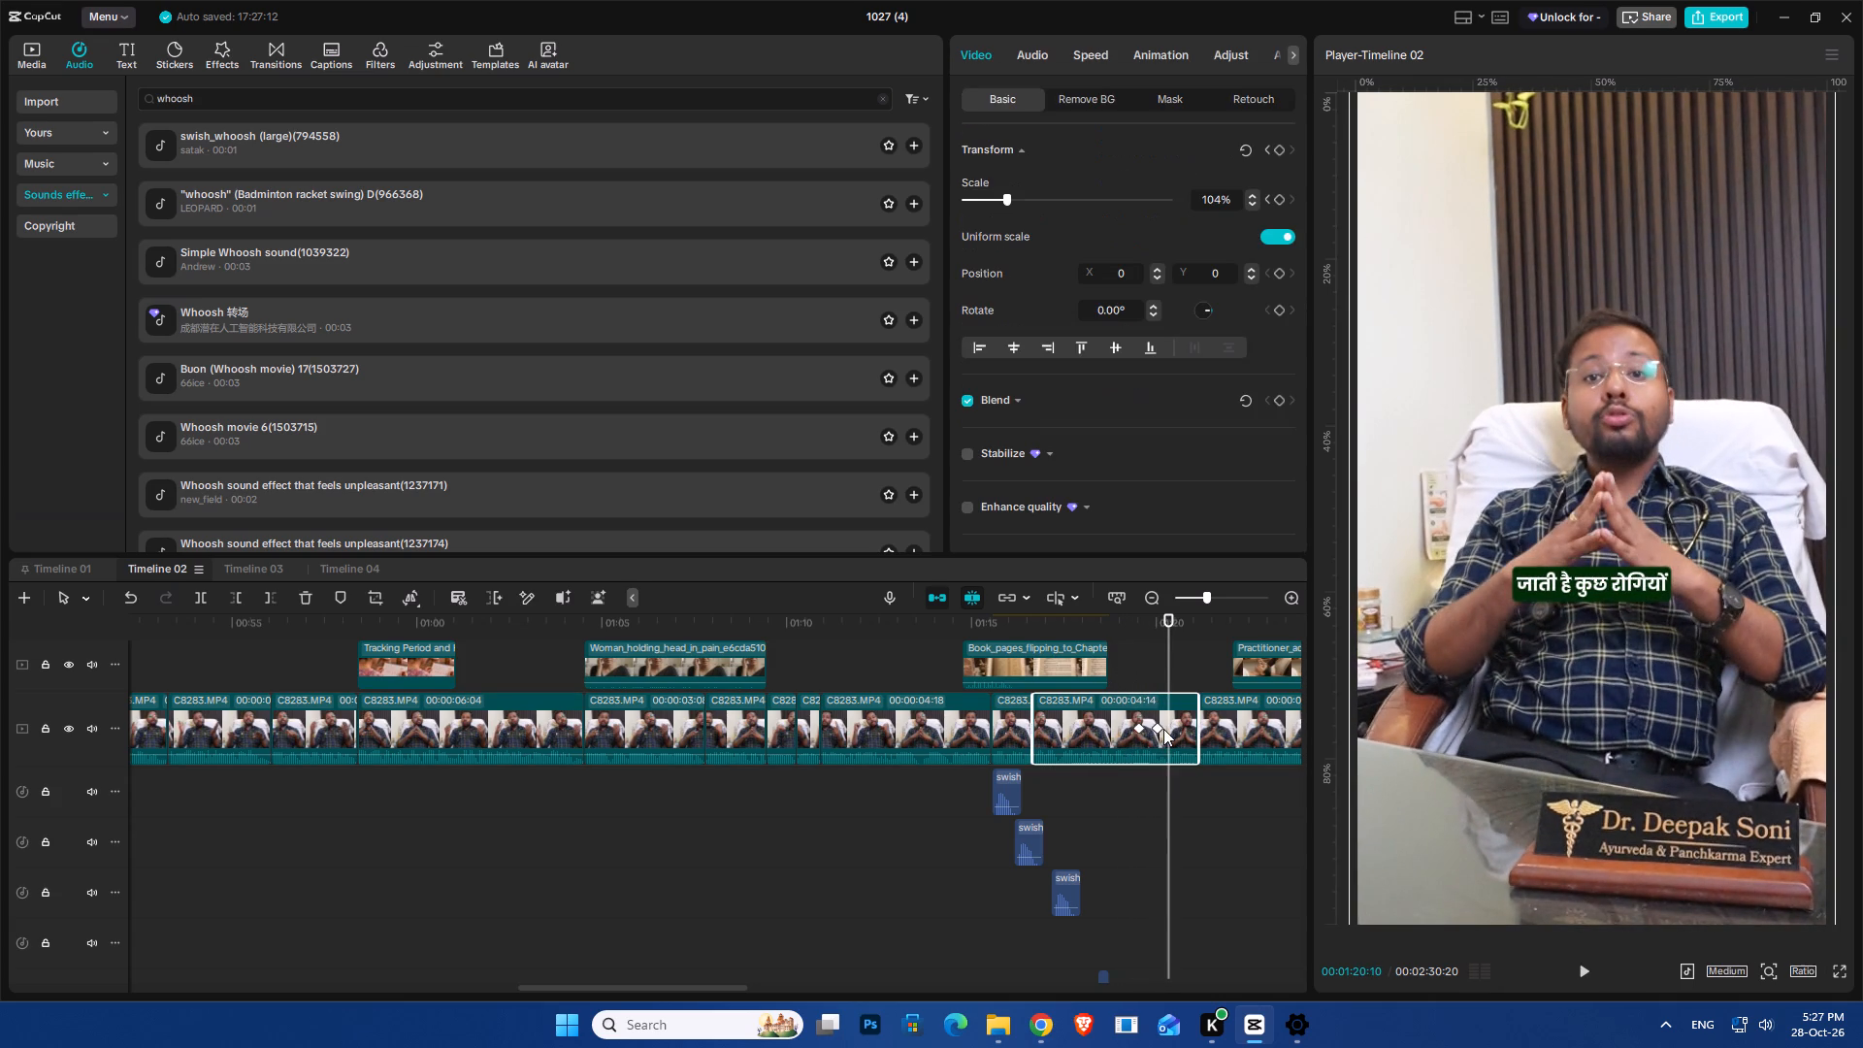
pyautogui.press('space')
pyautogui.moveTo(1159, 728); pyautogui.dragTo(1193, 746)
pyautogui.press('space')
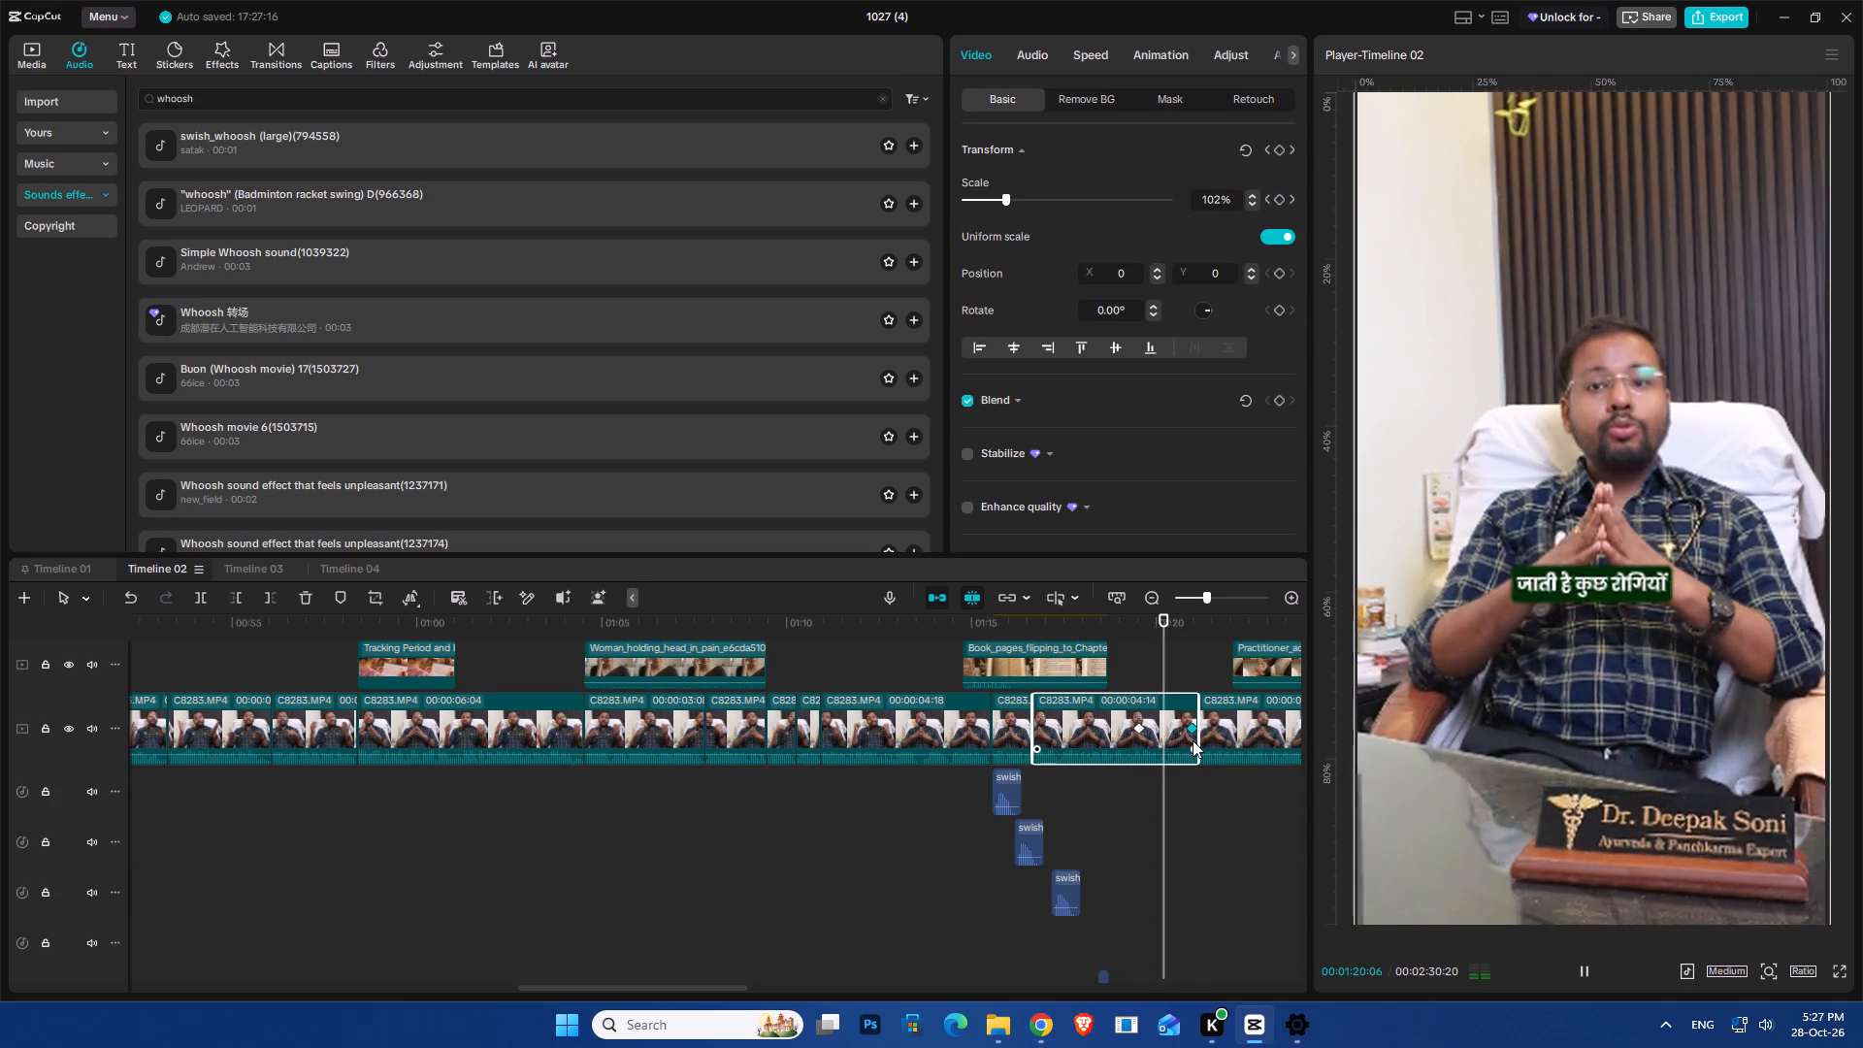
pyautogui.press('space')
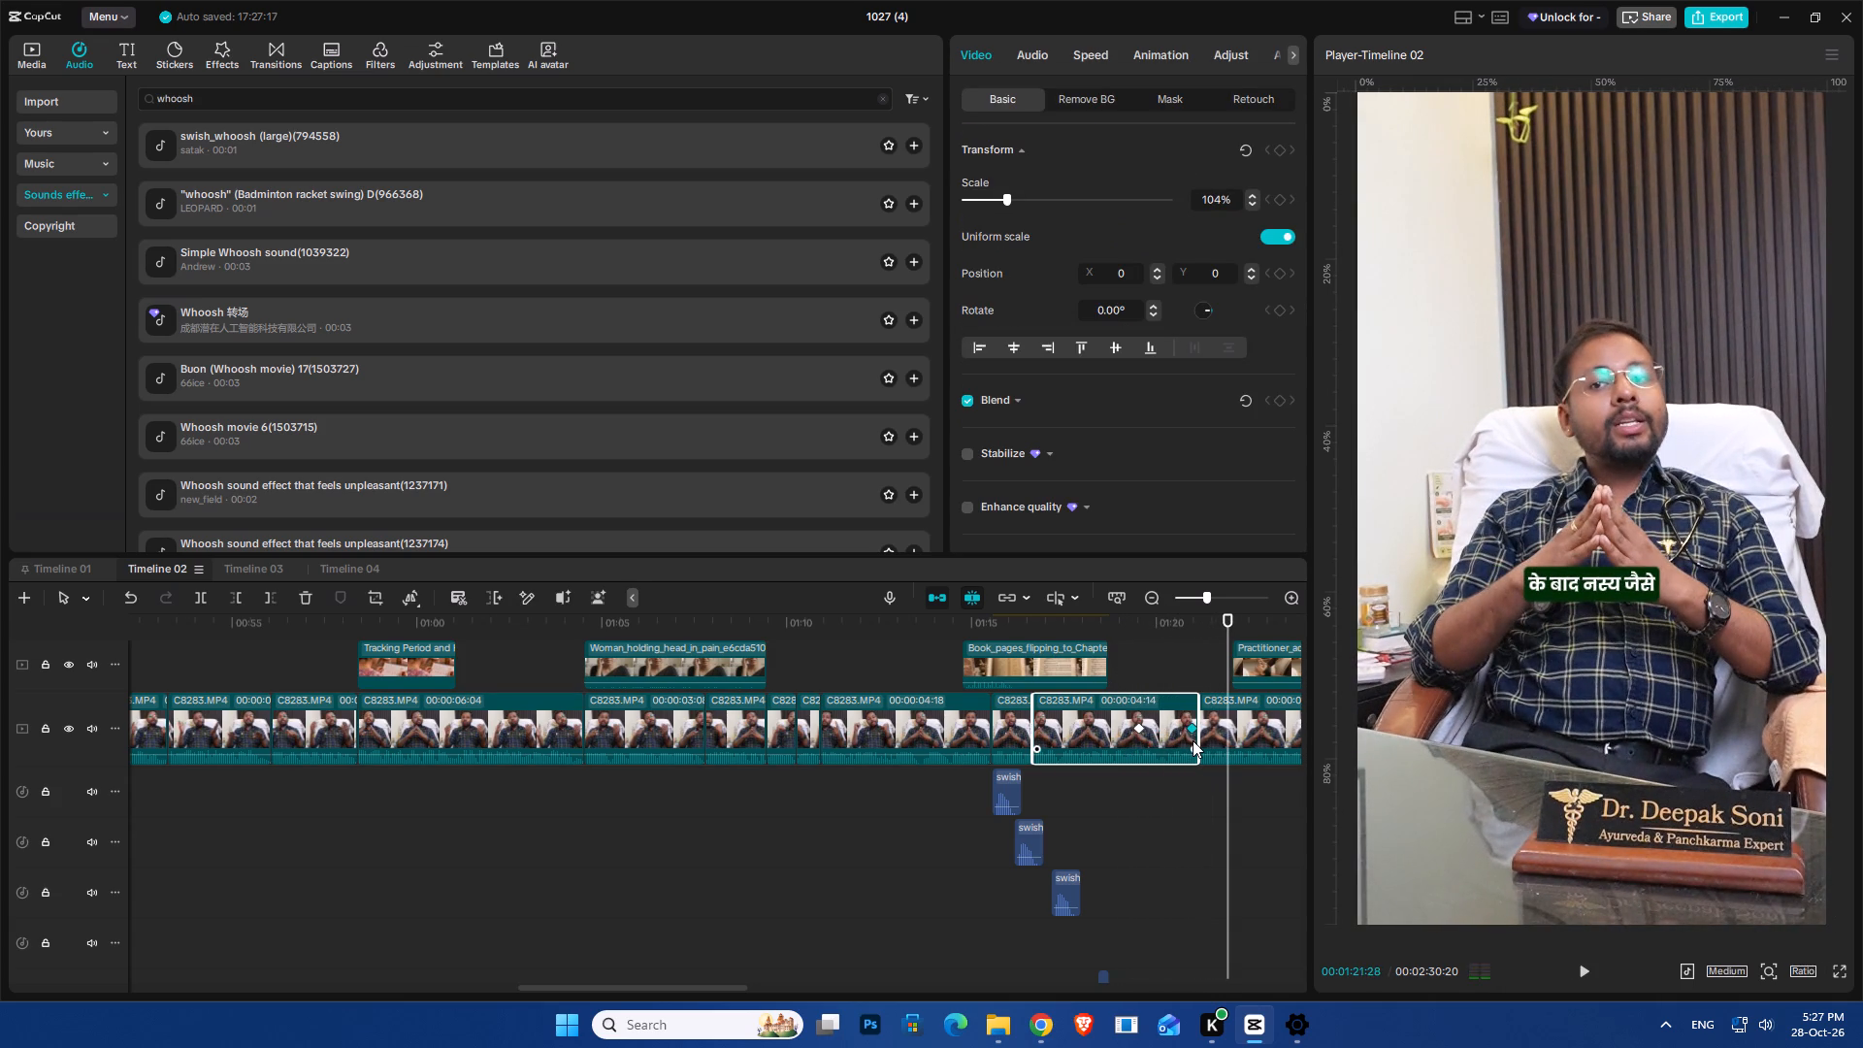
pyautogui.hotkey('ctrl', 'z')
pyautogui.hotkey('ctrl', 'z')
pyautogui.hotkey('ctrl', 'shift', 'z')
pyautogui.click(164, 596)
# Move the 104% zoom keyframe slightly earlier, to about 01:19:27, to shorten the zoom.
pyautogui.keyDown('ctrl'); pyautogui.scroll(15, 1175, 704); pyautogui.keyUp('ctrl')
pyautogui.moveTo(1054, 727); pyautogui.dragTo(1050, 737)
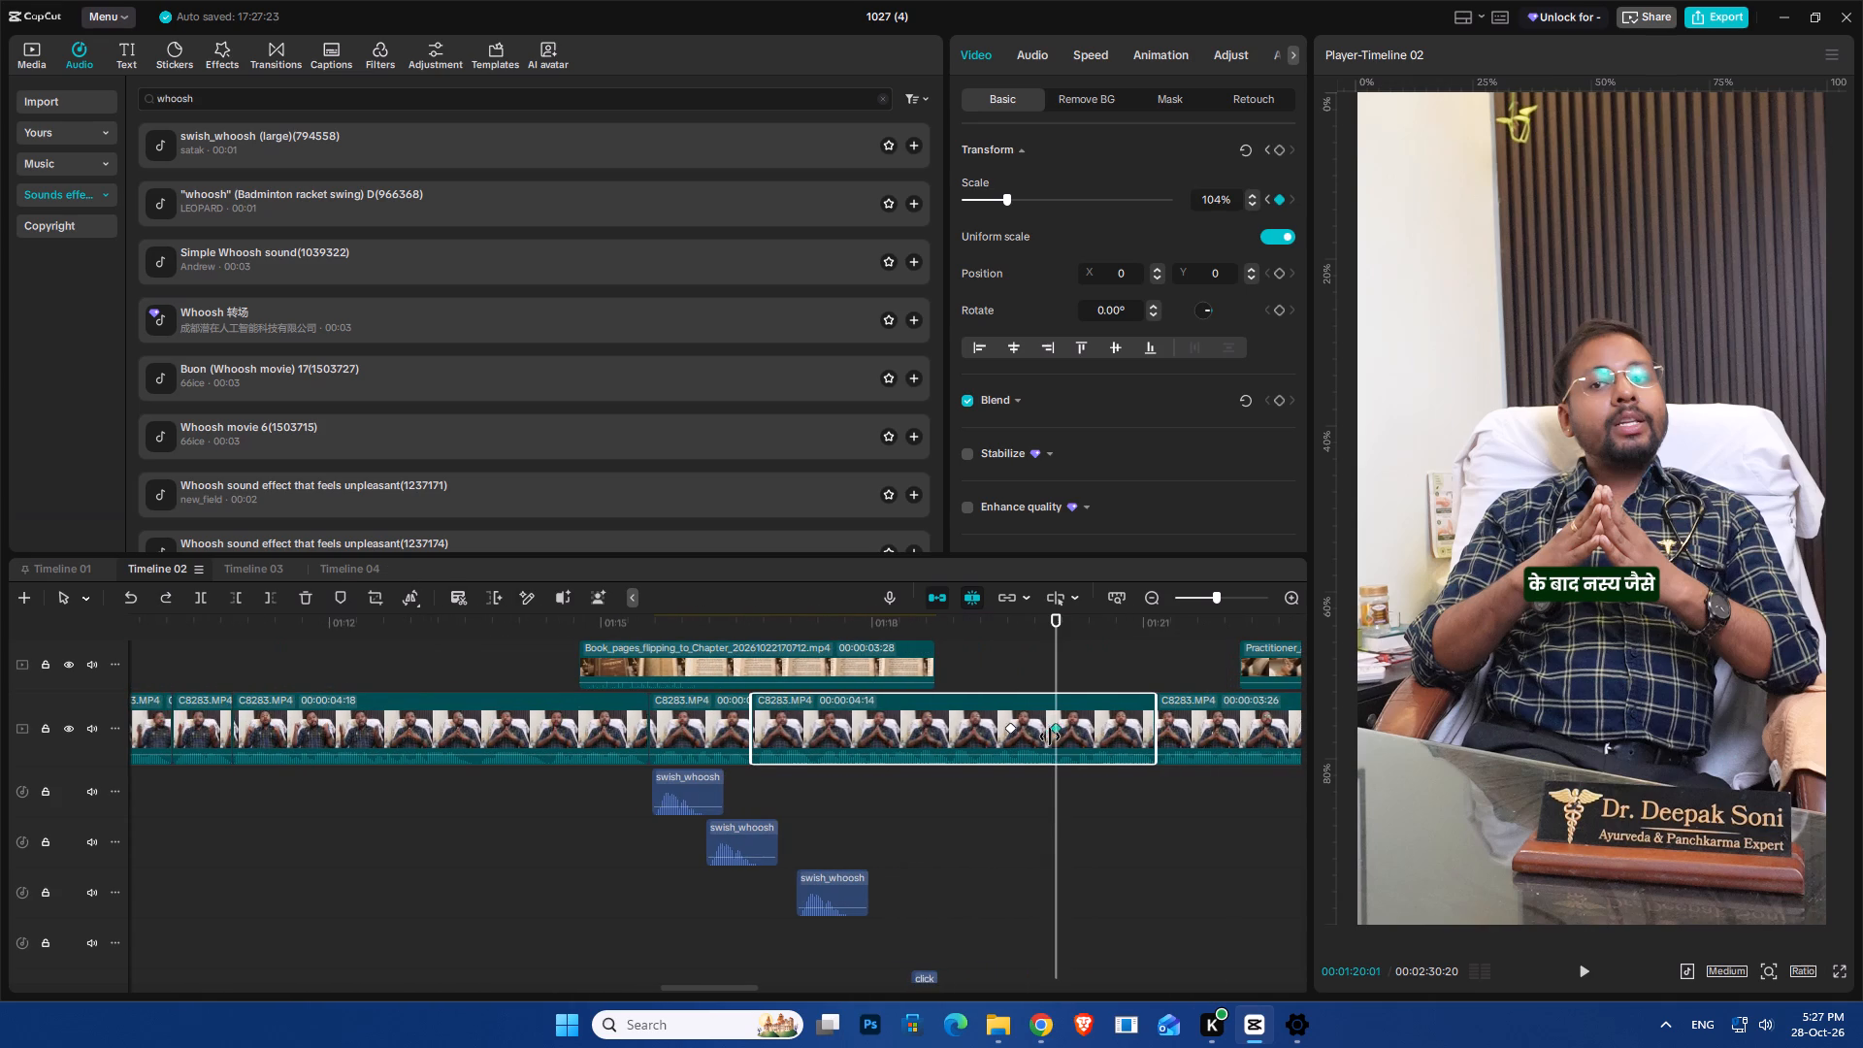
pyautogui.moveTo(1050, 737); pyautogui.dragTo(1045, 742)
# Apply the Ease Out preset curve to the 104% zoom keyframe and play back the zoom from about 01:19:16.
pyautogui.rightClick(1041, 730)
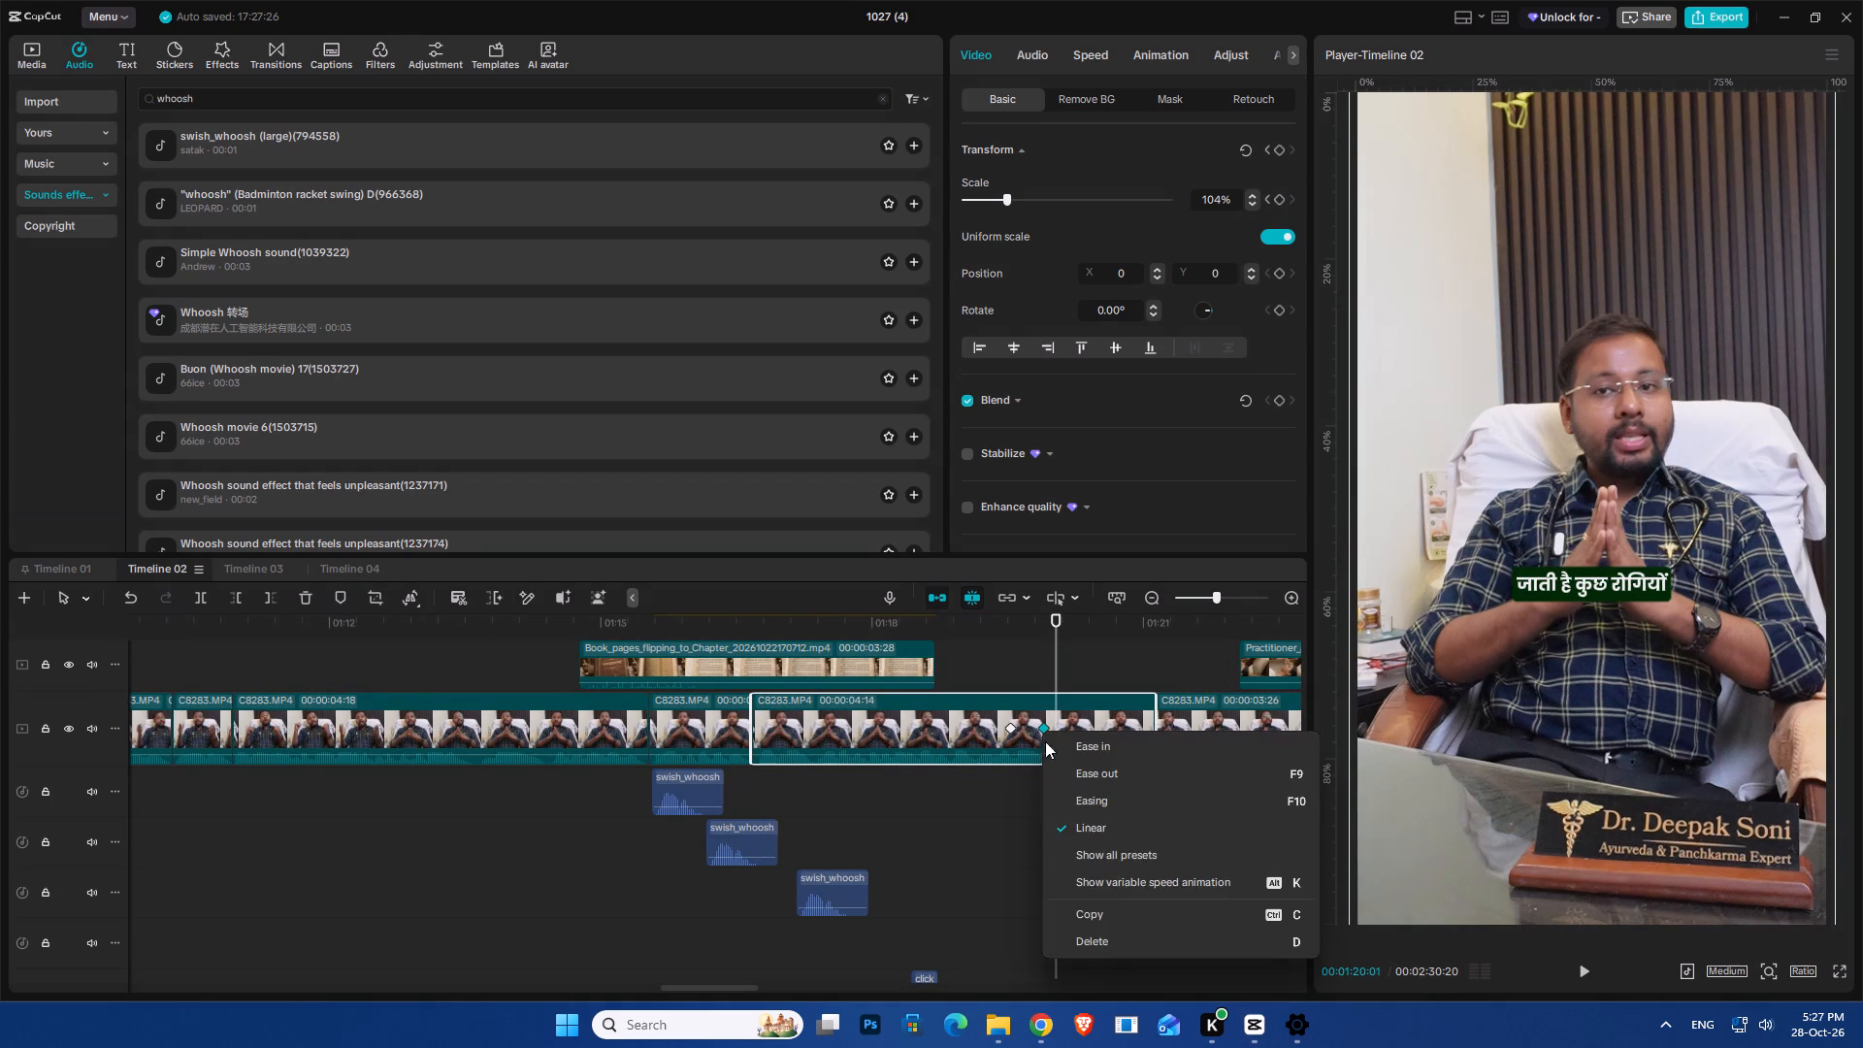
pyautogui.click(1103, 856)
pyautogui.click(1156, 837)
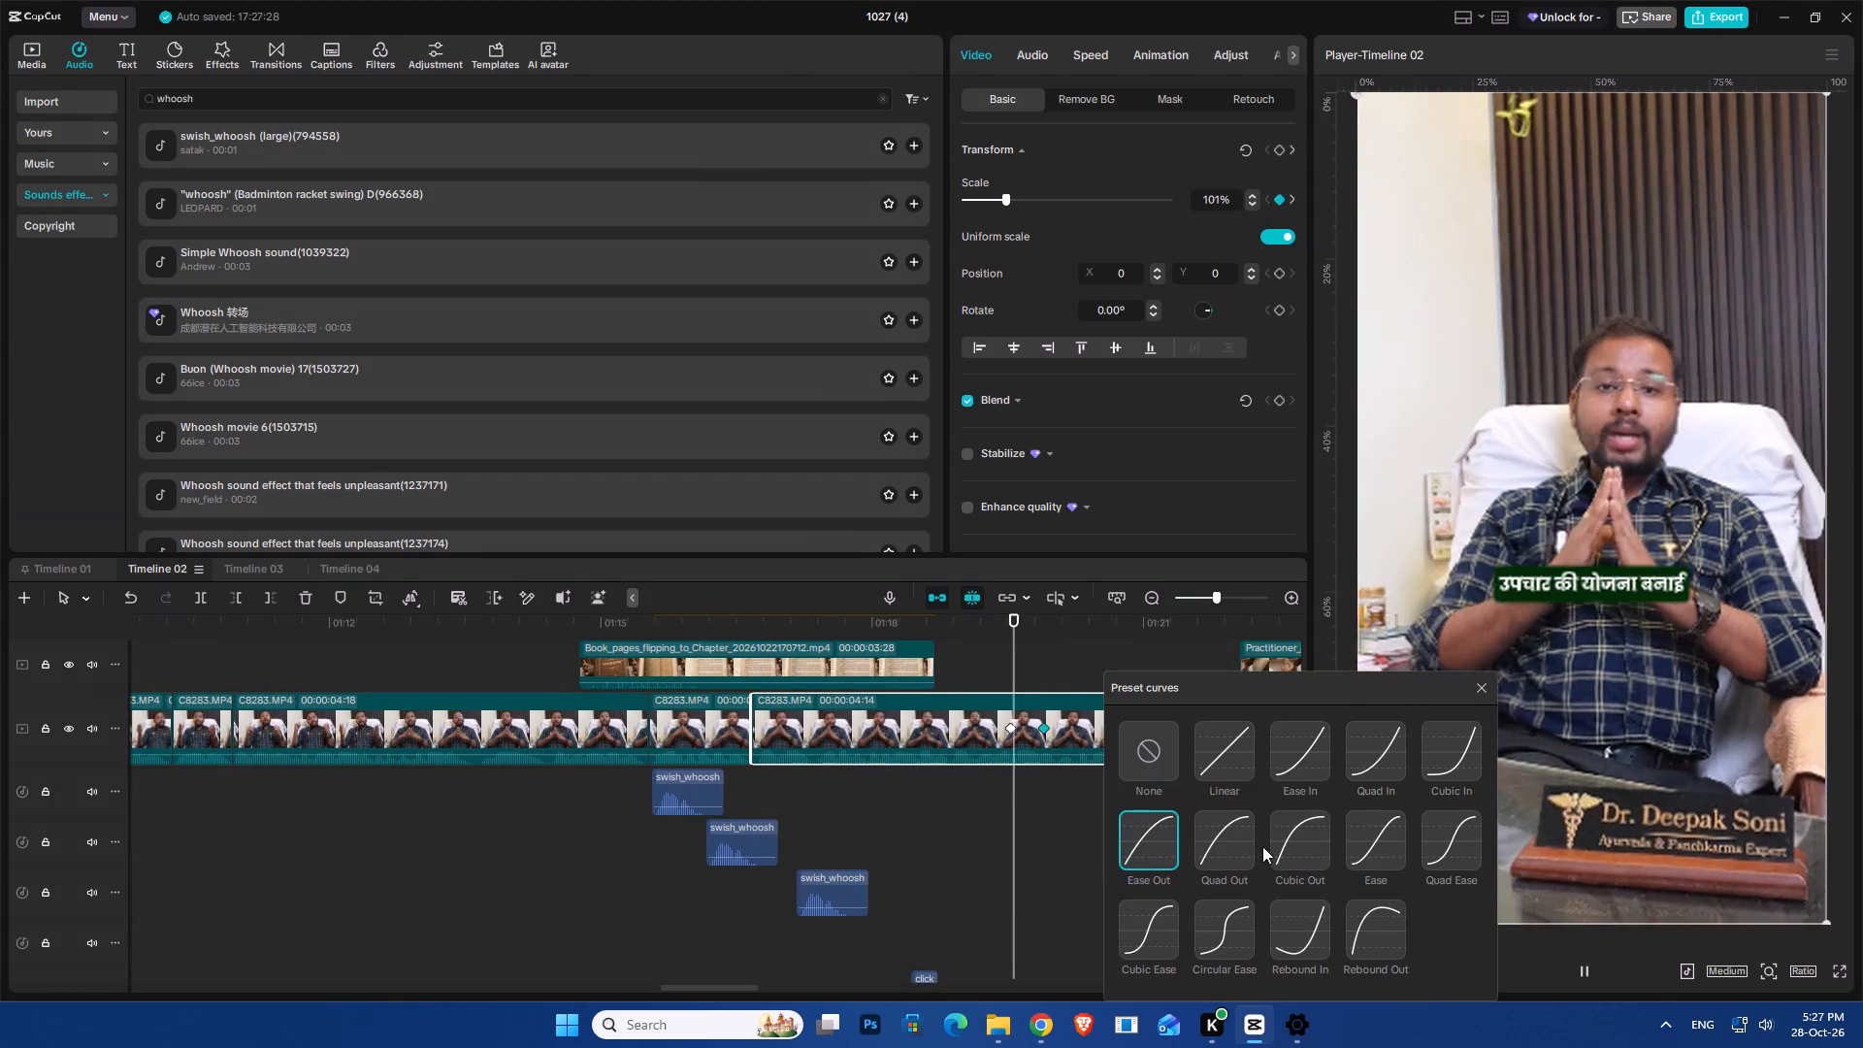
pyautogui.click(1474, 687)
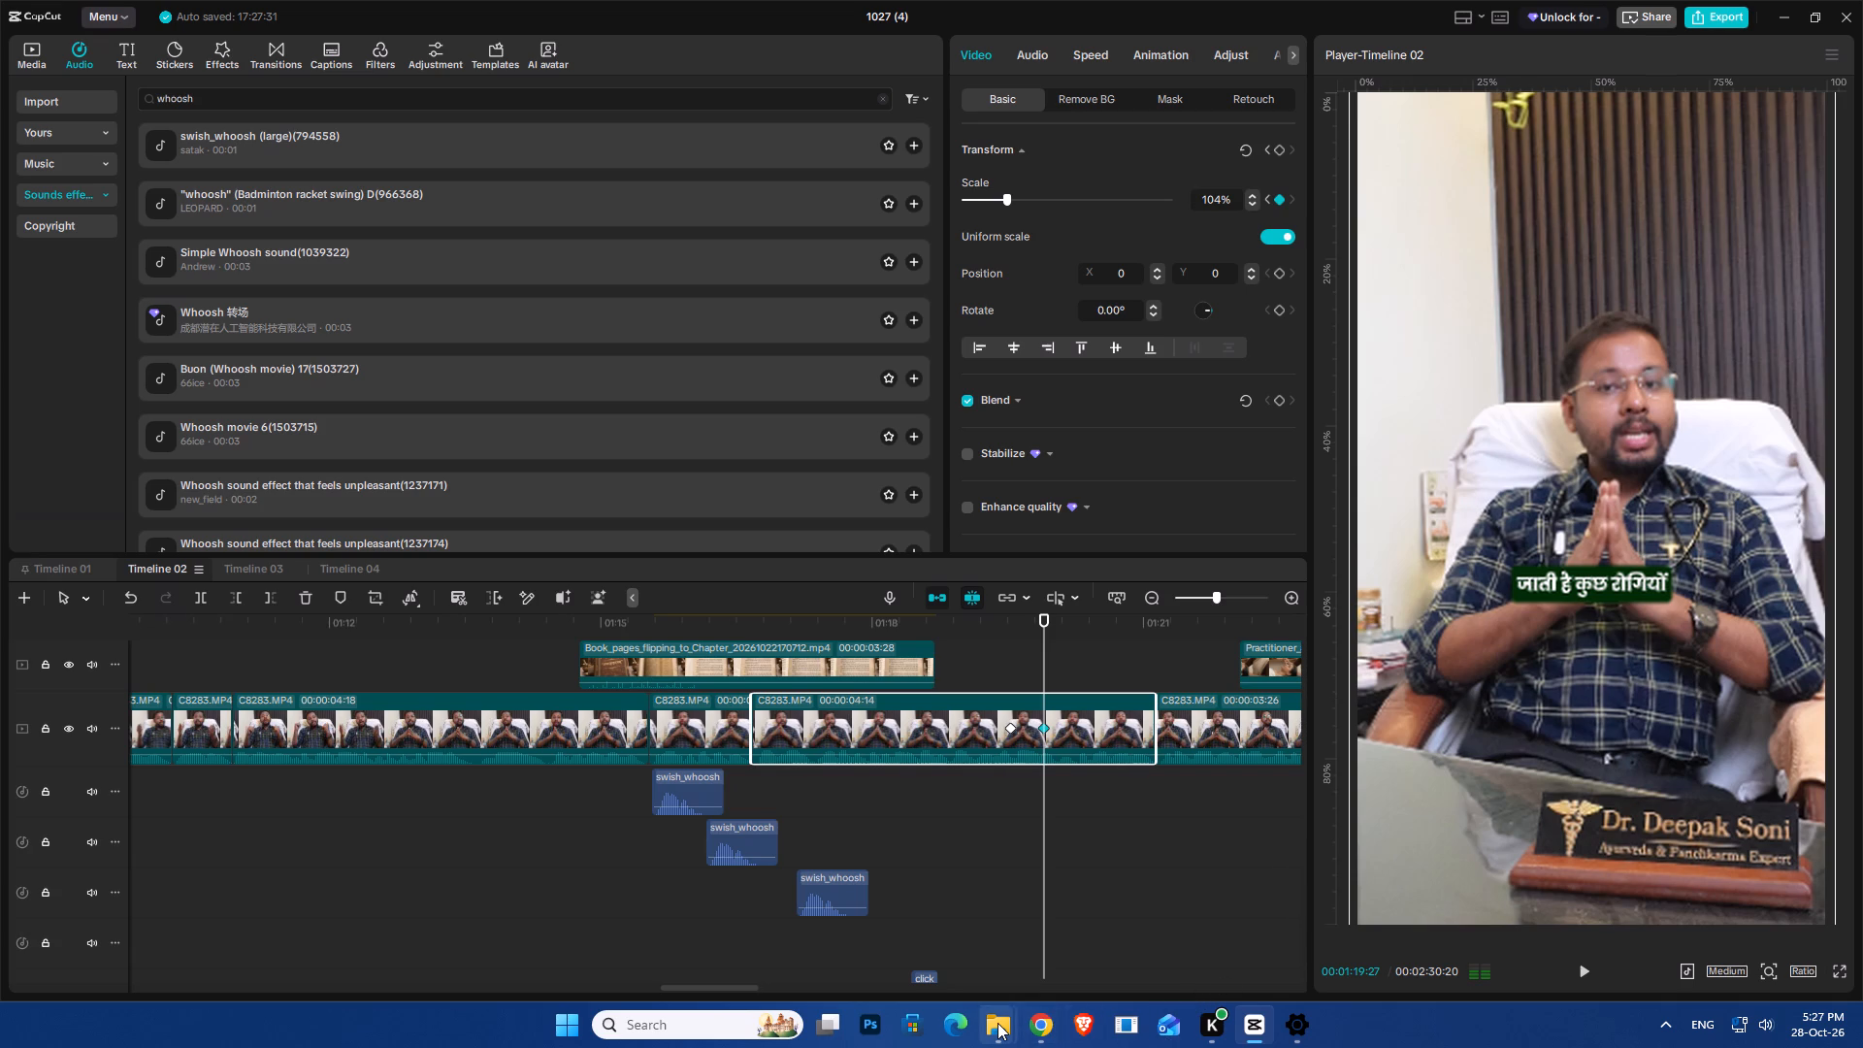
pyautogui.click(1010, 650)
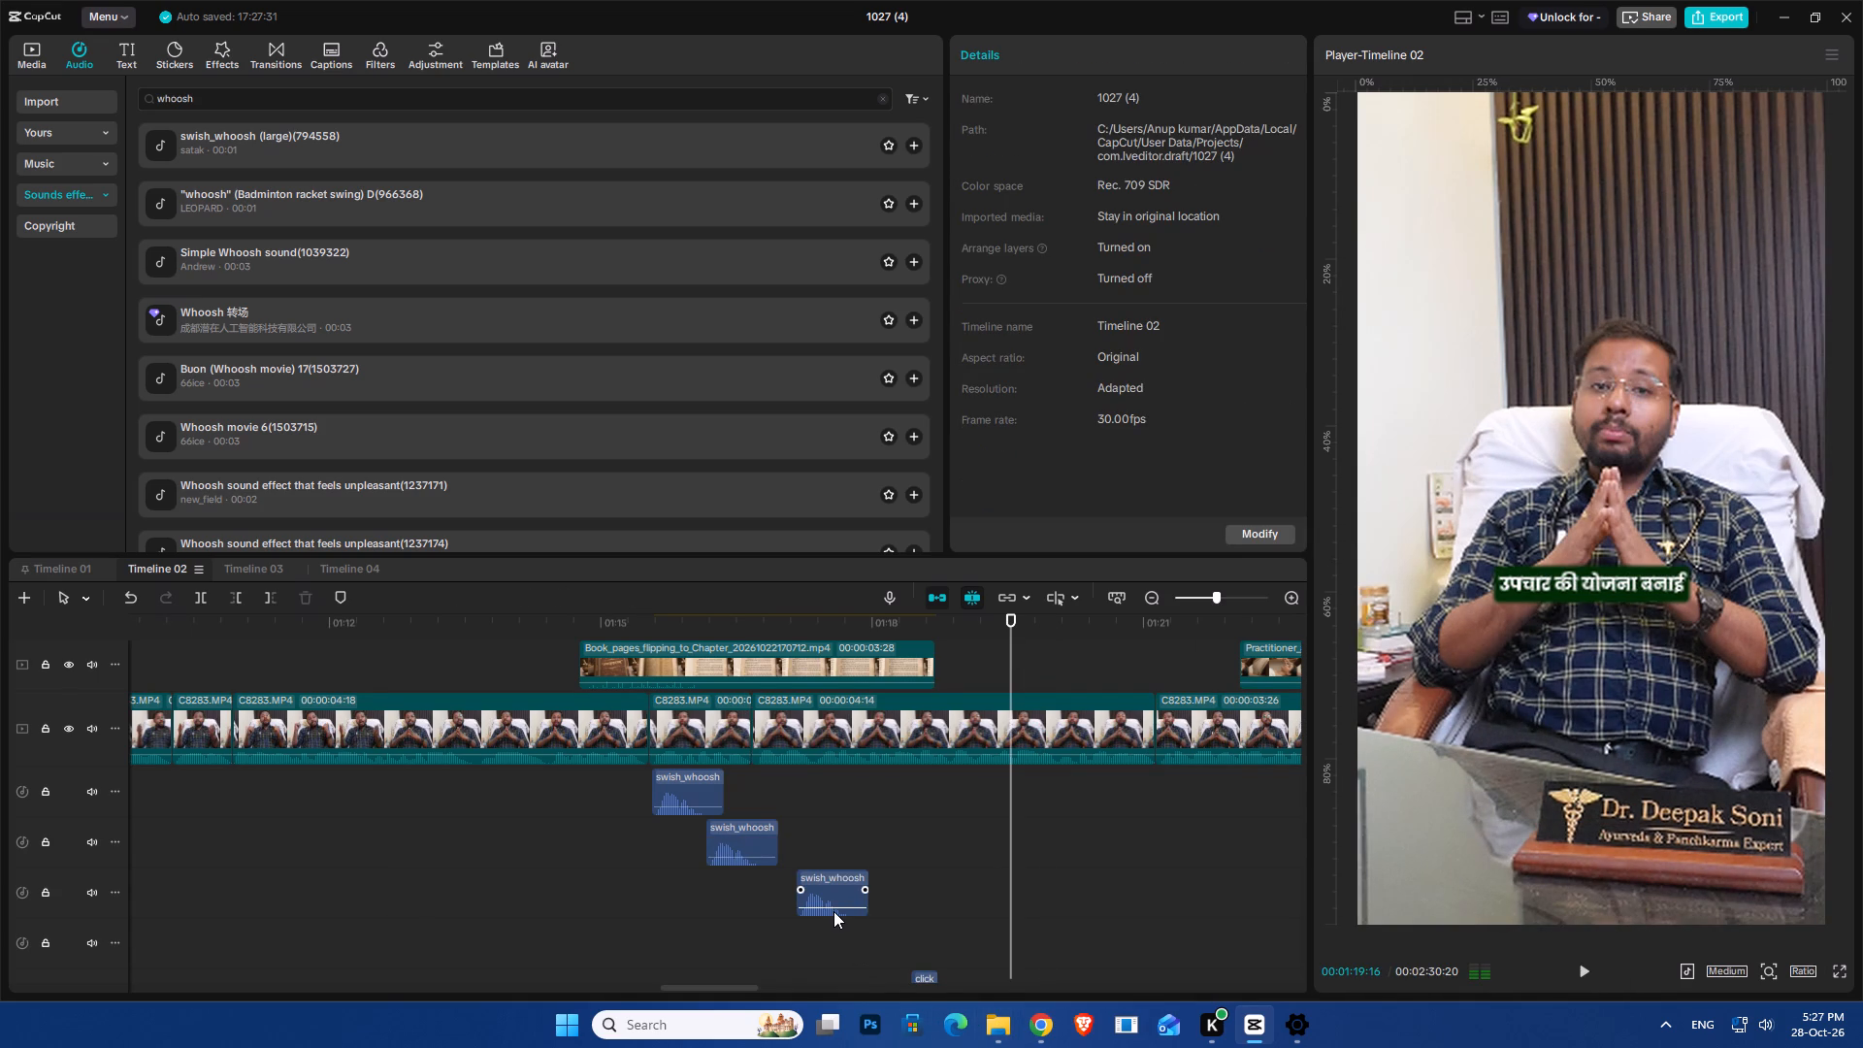
pyautogui.press('space')
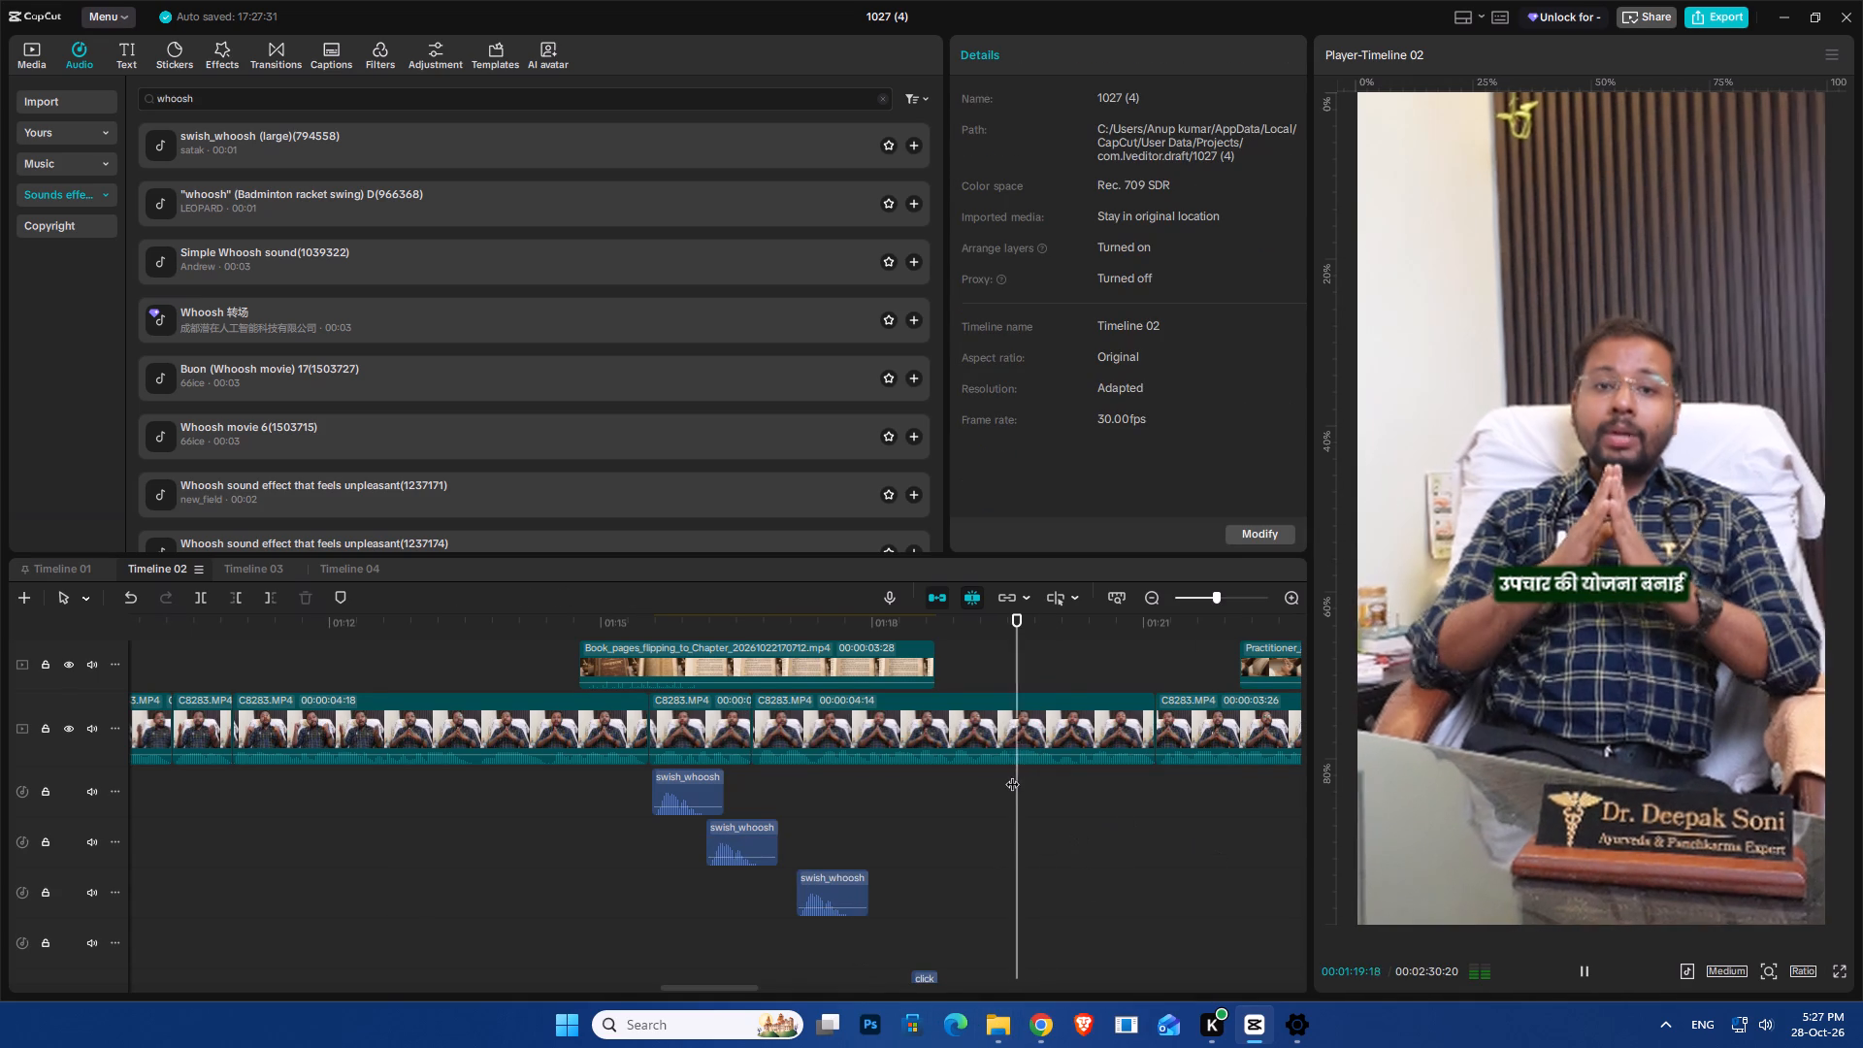
pyautogui.press('space')
pyautogui.press('space')
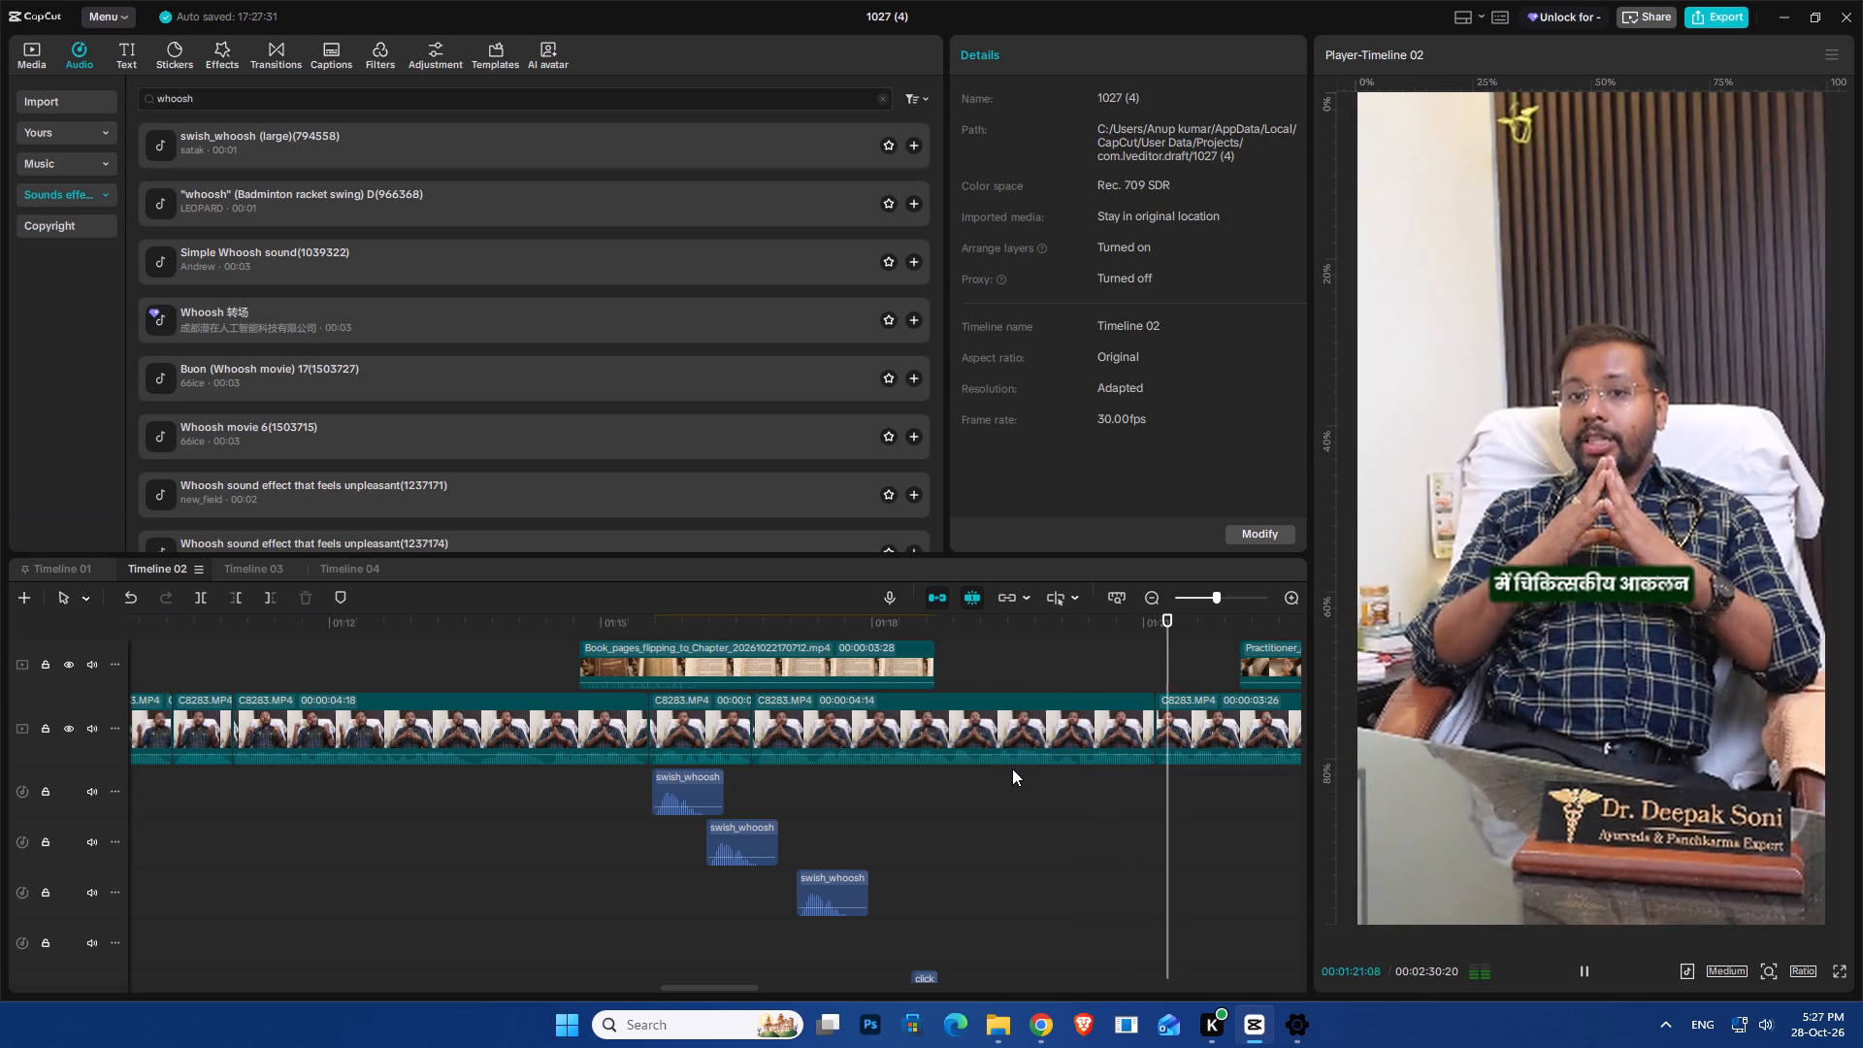
# Play back the practitioner nasal-treatment B-roll with its captions, from about 01:22 to 01:25, and replay its opening.
pyautogui.press('space')
pyautogui.press('space')
pyautogui.keyDown('ctrl'); pyautogui.scroll(-7, 1089, 768); pyautogui.keyUp('ctrl')
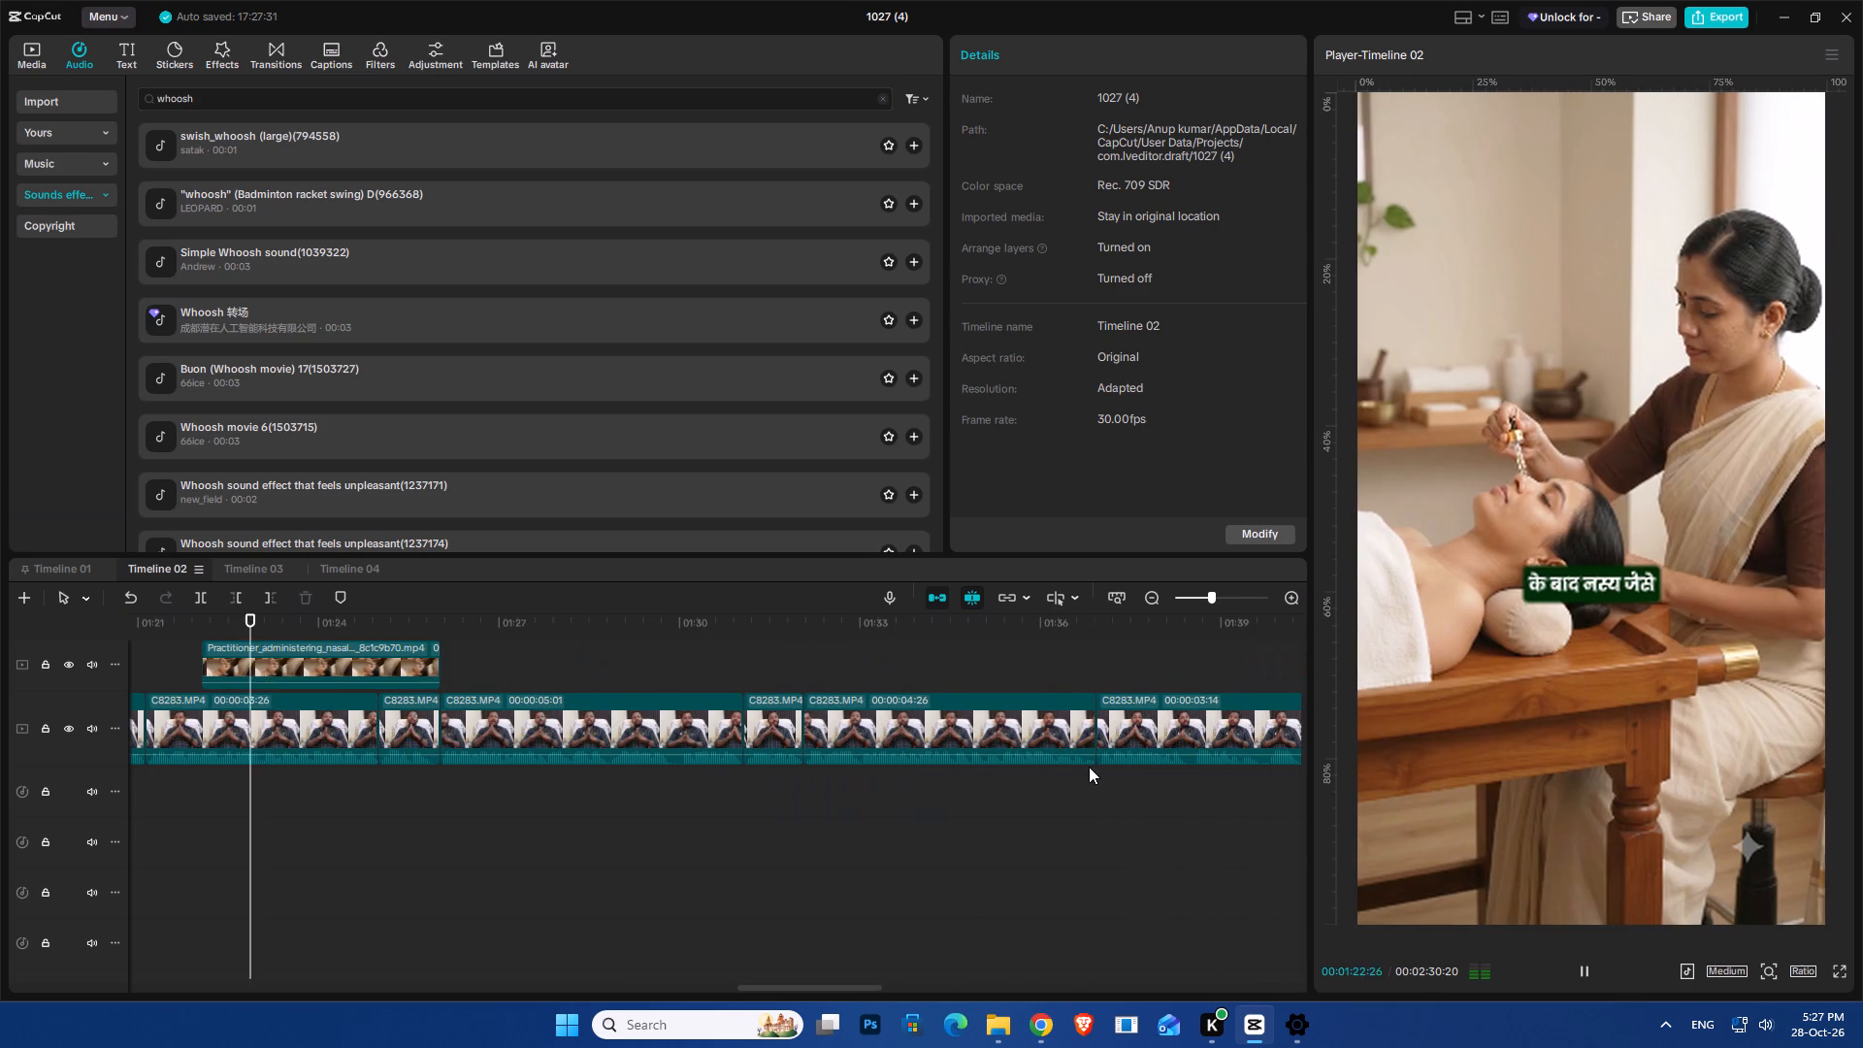
pyautogui.keyDown('ctrl'); pyautogui.scroll(-4, 388, 710); pyautogui.keyUp('ctrl')
pyautogui.scroll(3, 411, 714)
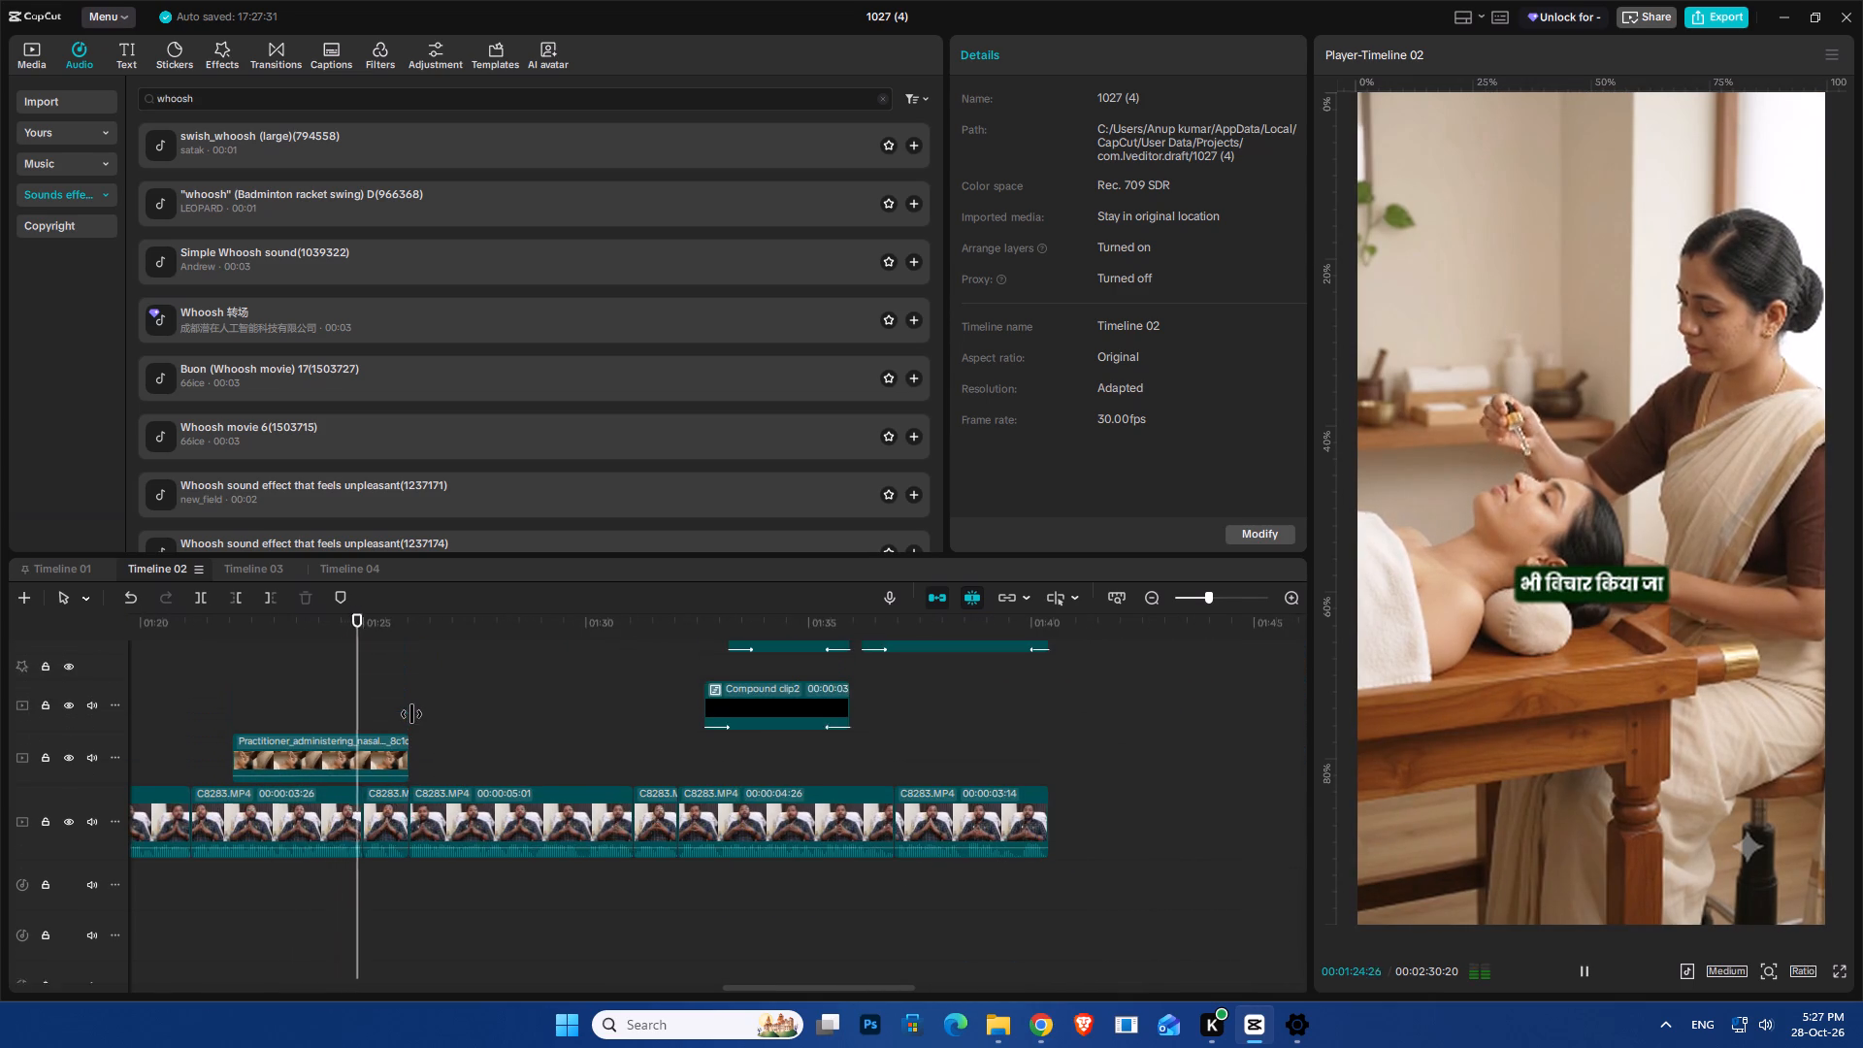
pyautogui.scroll(3, 411, 714)
pyautogui.press('space')
pyautogui.click(226, 691)
pyautogui.press('space')
pyautogui.press('space')
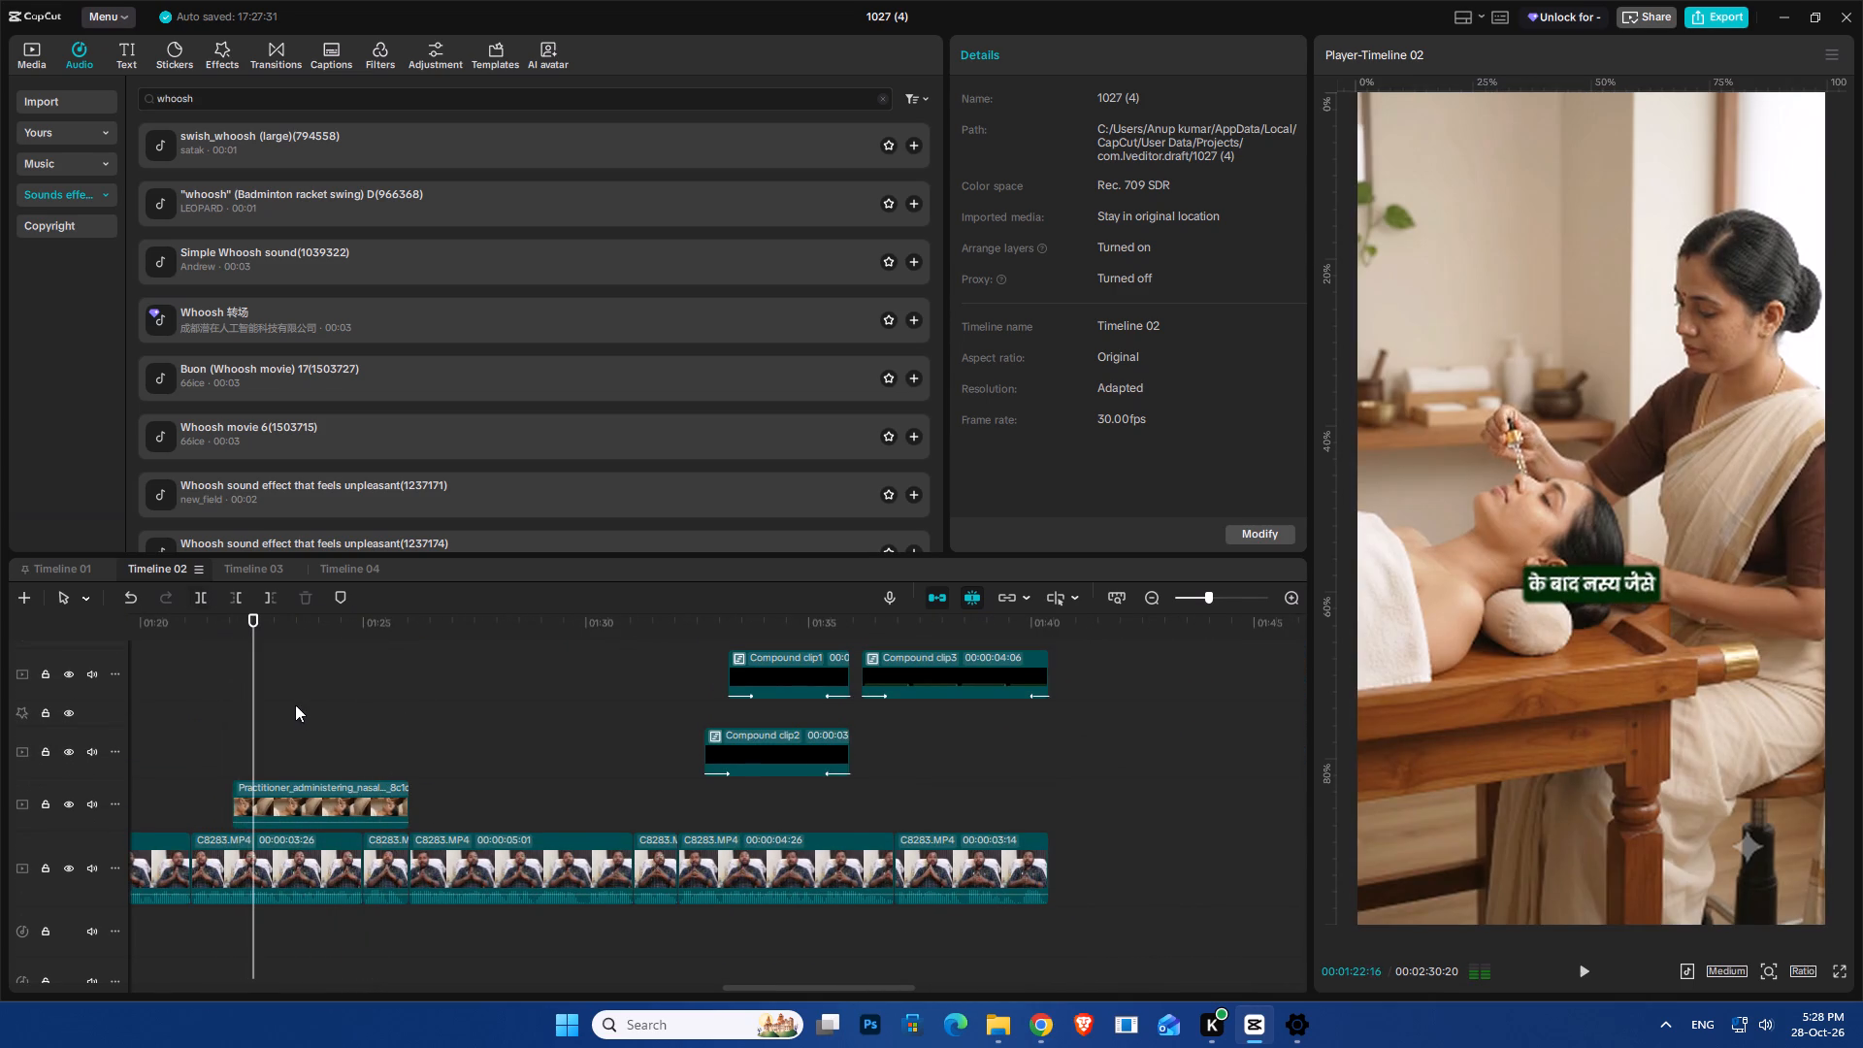
# Look through the compound clips and earlier overlays on the timeline, examining the section between about 00:42:00 and 00:30:29.
pyautogui.keyDown('ctrl'); pyautogui.scroll(-2, 263, 728); pyautogui.keyUp('ctrl')
pyautogui.scroll(6, 263, 728)
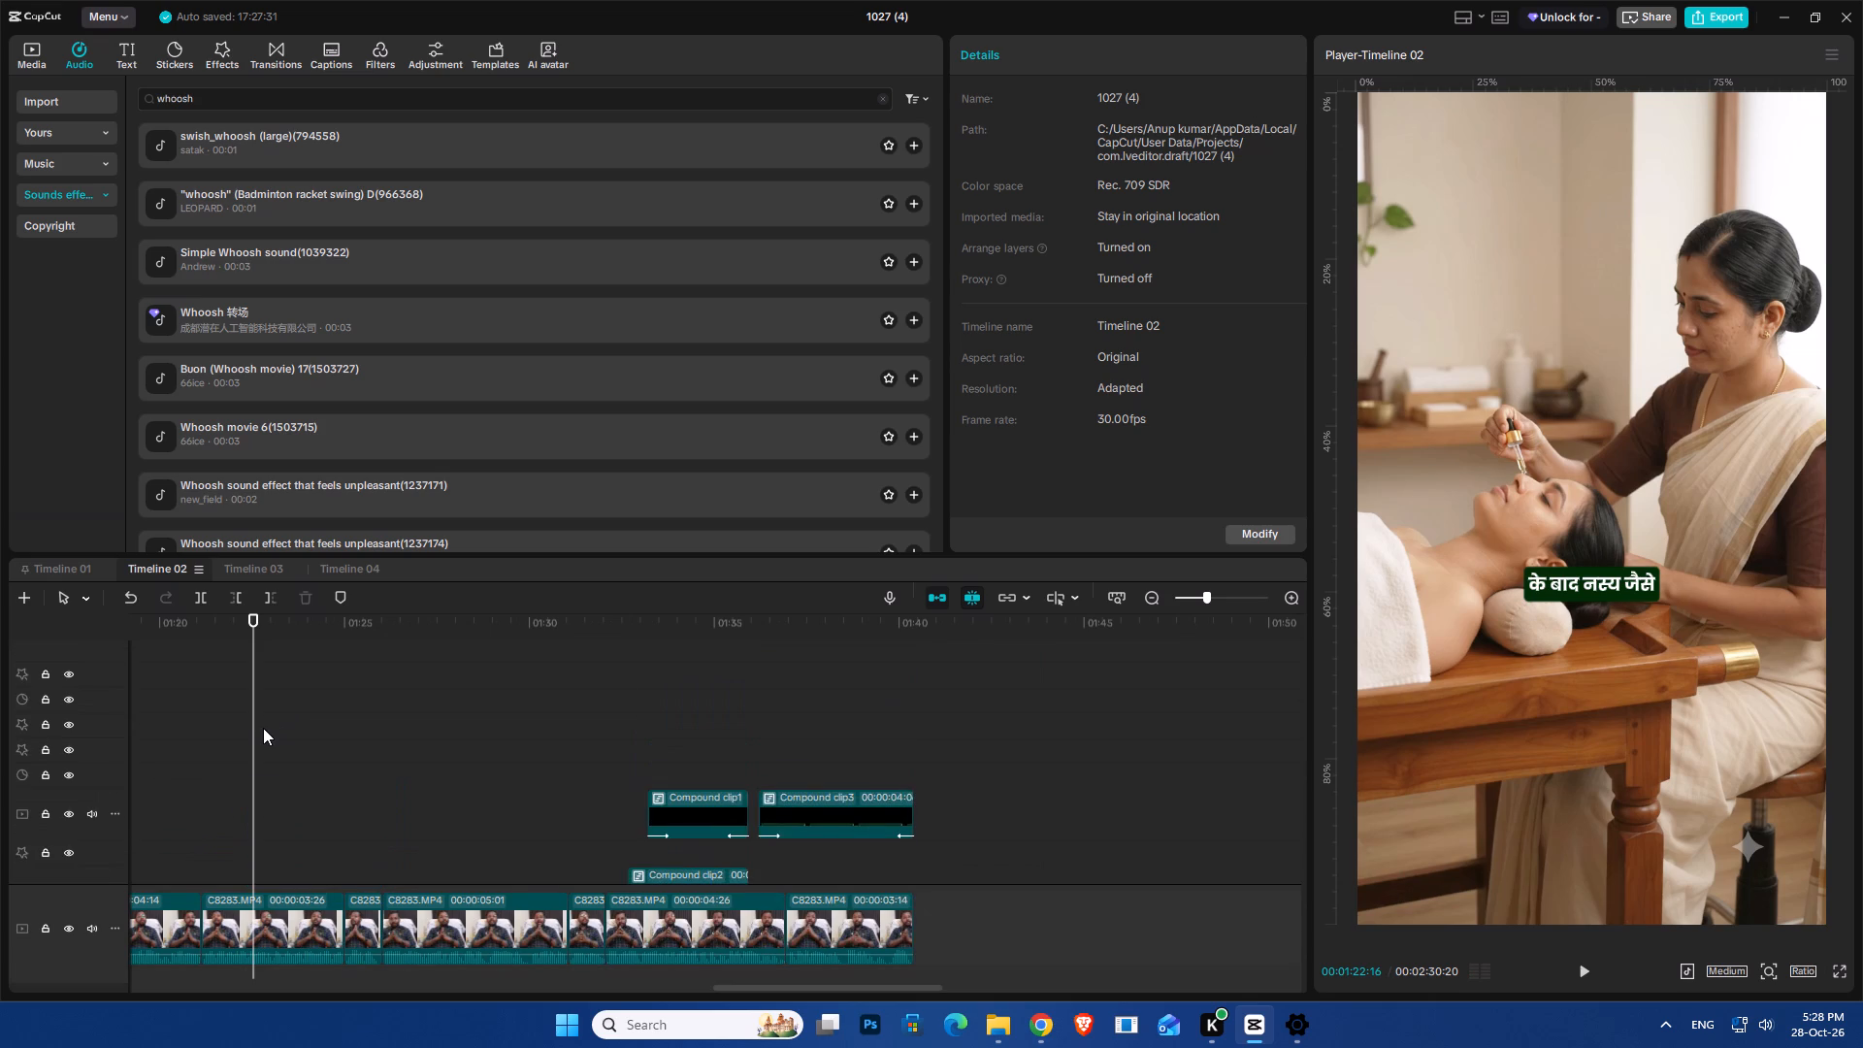
pyautogui.scroll(4, 263, 728)
pyautogui.scroll(-12, 263, 728)
pyautogui.scroll(1, 263, 728)
pyautogui.keyDown('ctrl'); pyautogui.scroll(-4, 263, 728); pyautogui.keyUp('ctrl')
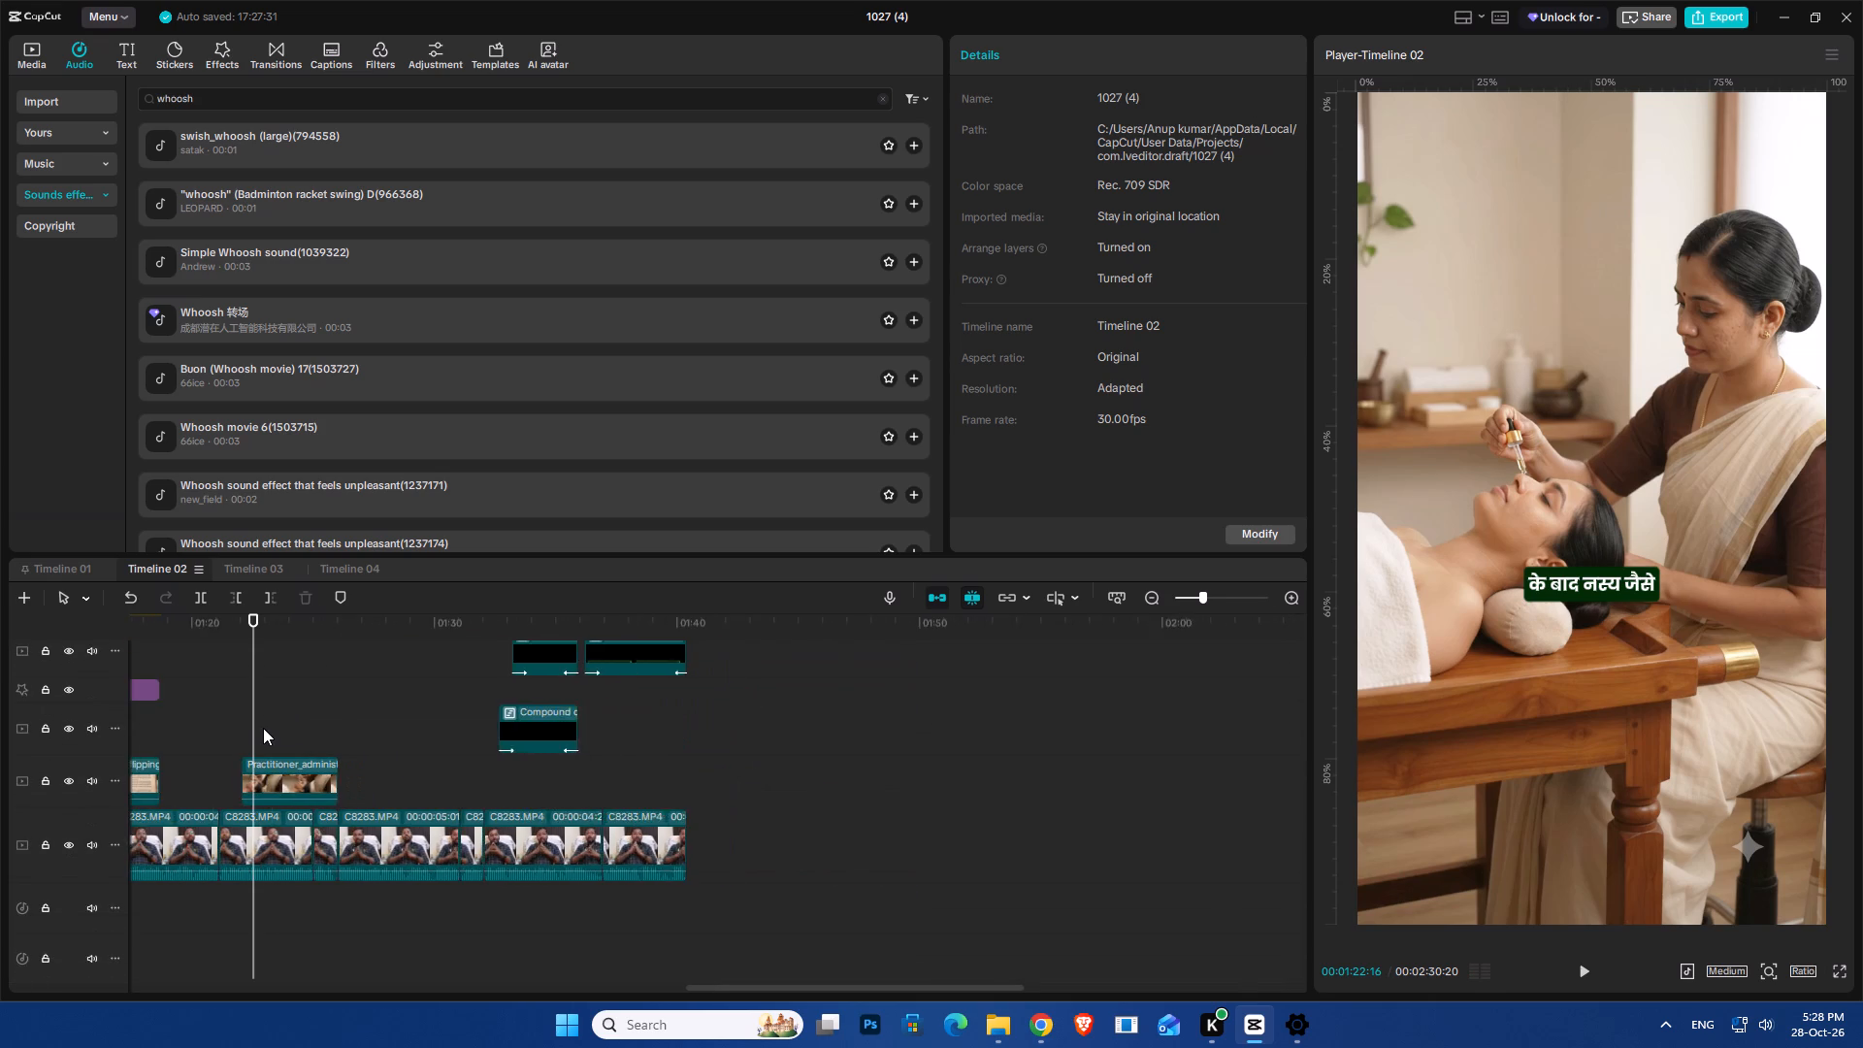
pyautogui.keyDown('ctrl'); pyautogui.scroll(-5, 263, 728); pyautogui.keyUp('ctrl')
pyautogui.click(389, 733)
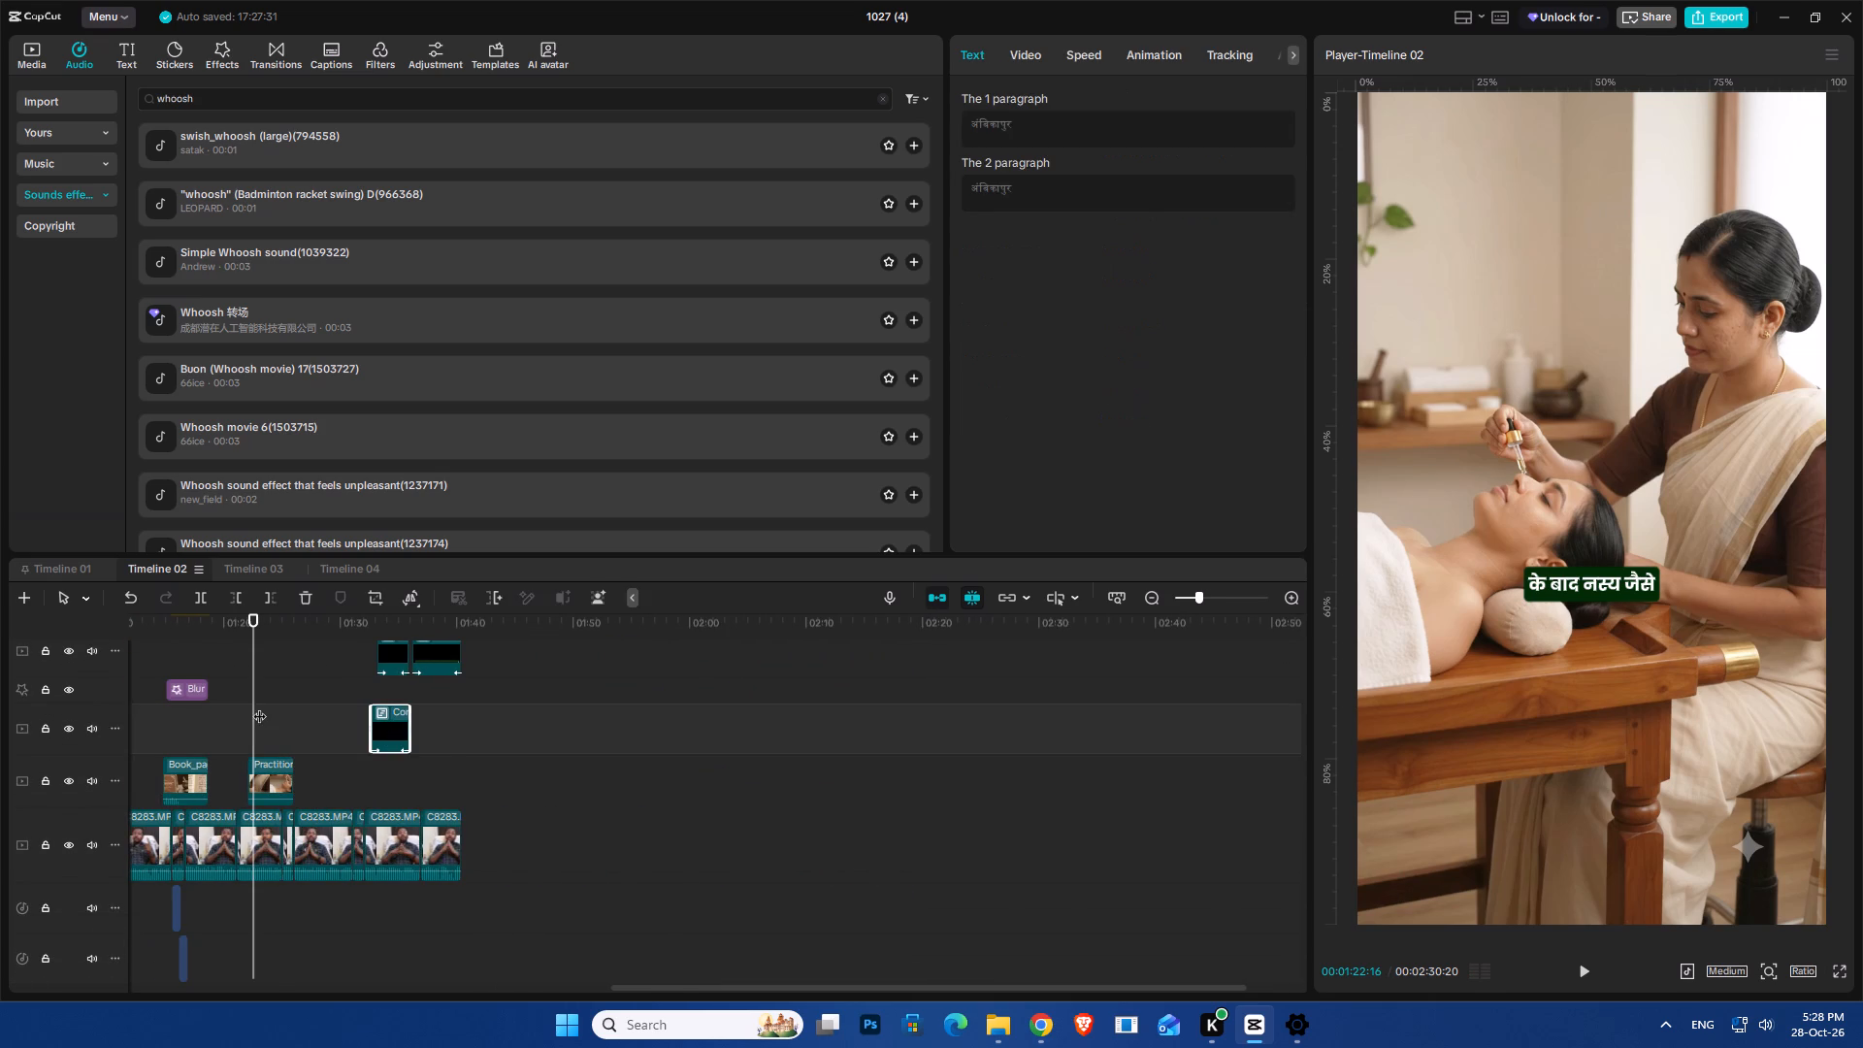
pyautogui.keyDown('ctrl'); pyautogui.scroll(-8, 259, 706); pyautogui.keyUp('ctrl')
pyautogui.keyDown('ctrl'); pyautogui.scroll(7, 223, 709); pyautogui.keyUp('ctrl')
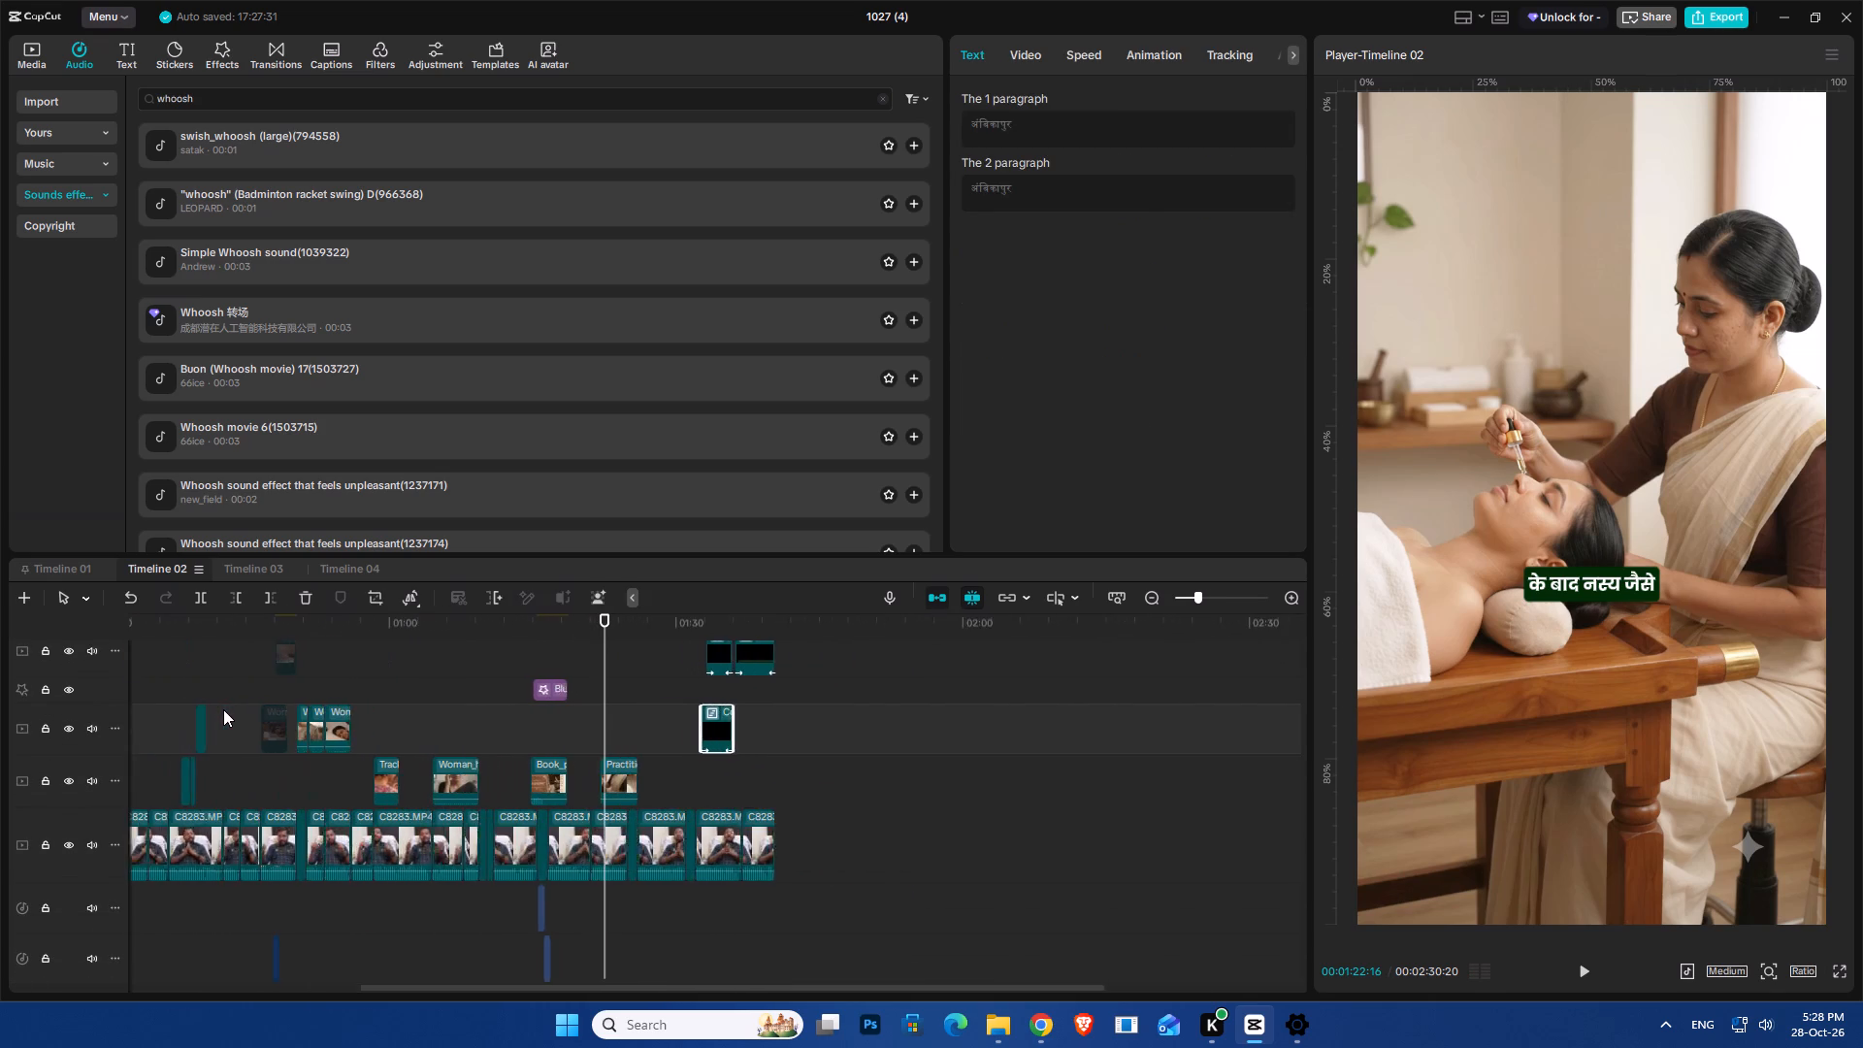
pyautogui.keyDown('ctrl'); pyautogui.scroll(5, 223, 709); pyautogui.keyUp('ctrl')
pyautogui.moveTo(268, 619); pyautogui.dragTo(418, 678)
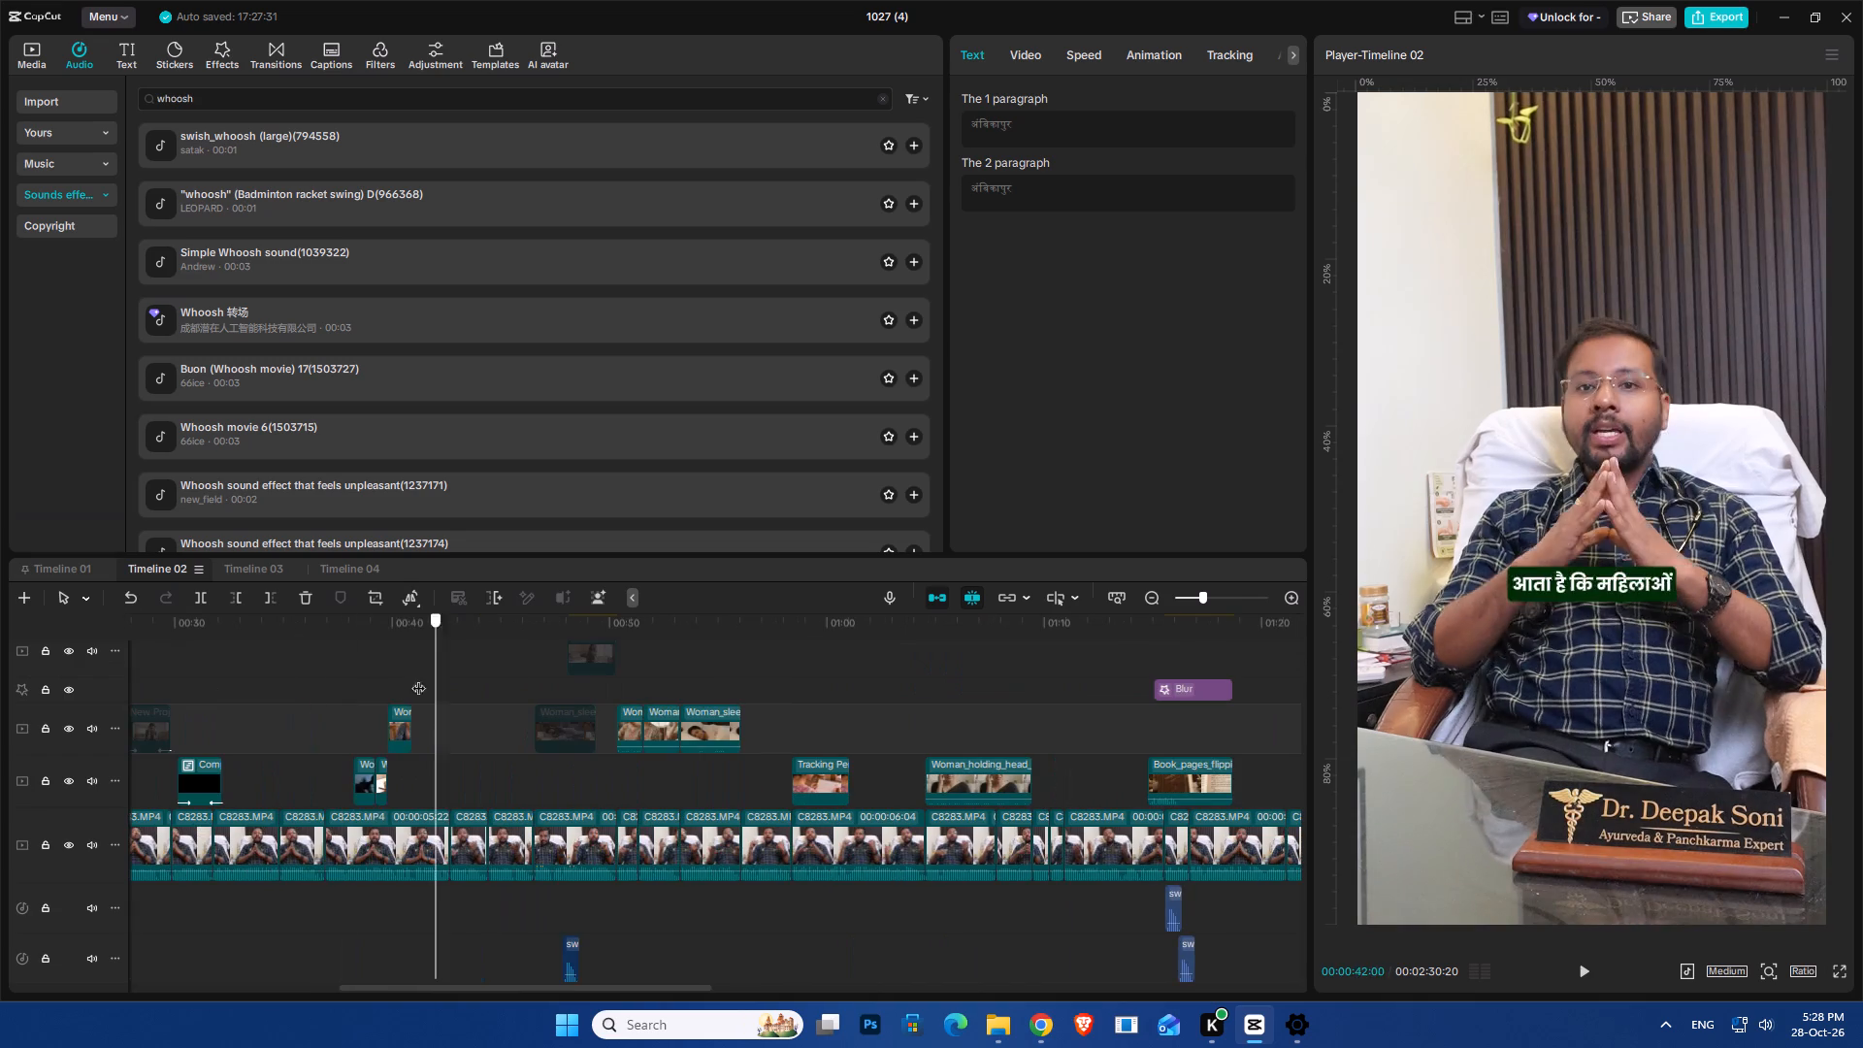
pyautogui.moveTo(418, 678); pyautogui.dragTo(241, 707)
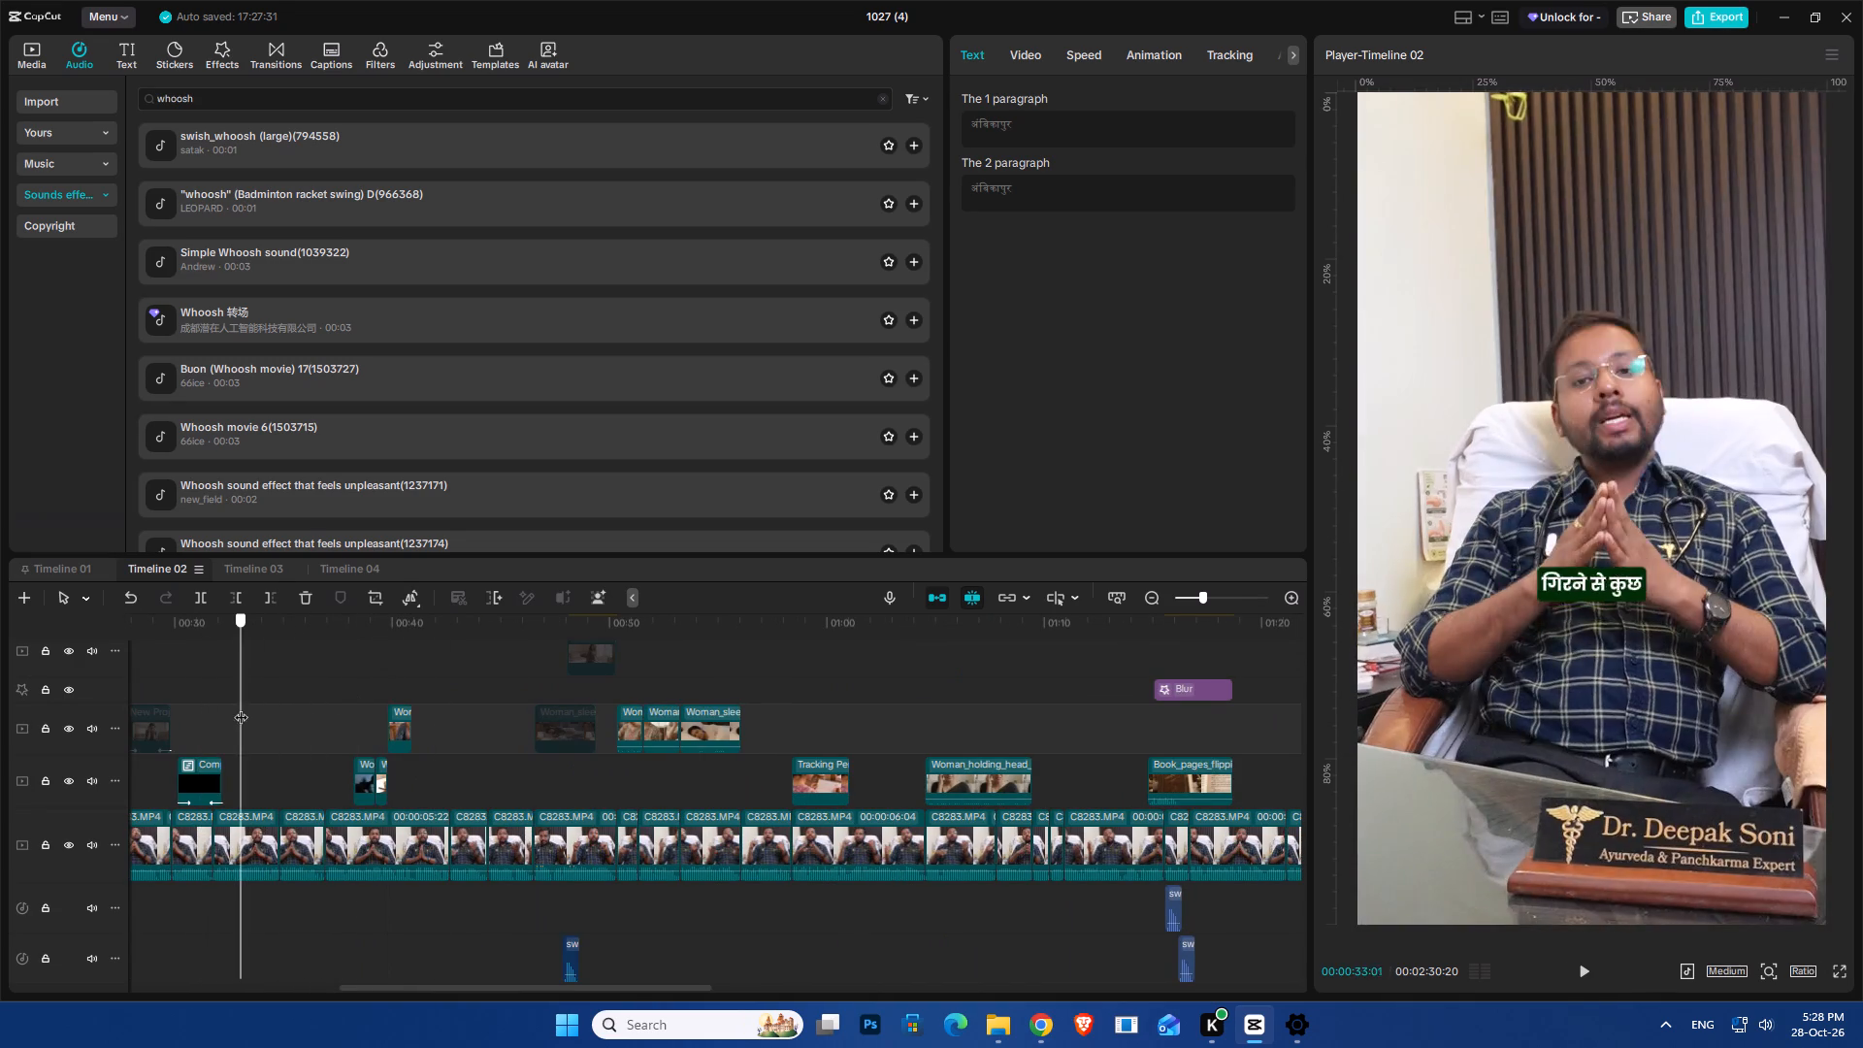
pyautogui.moveTo(241, 707); pyautogui.dragTo(433, 720)
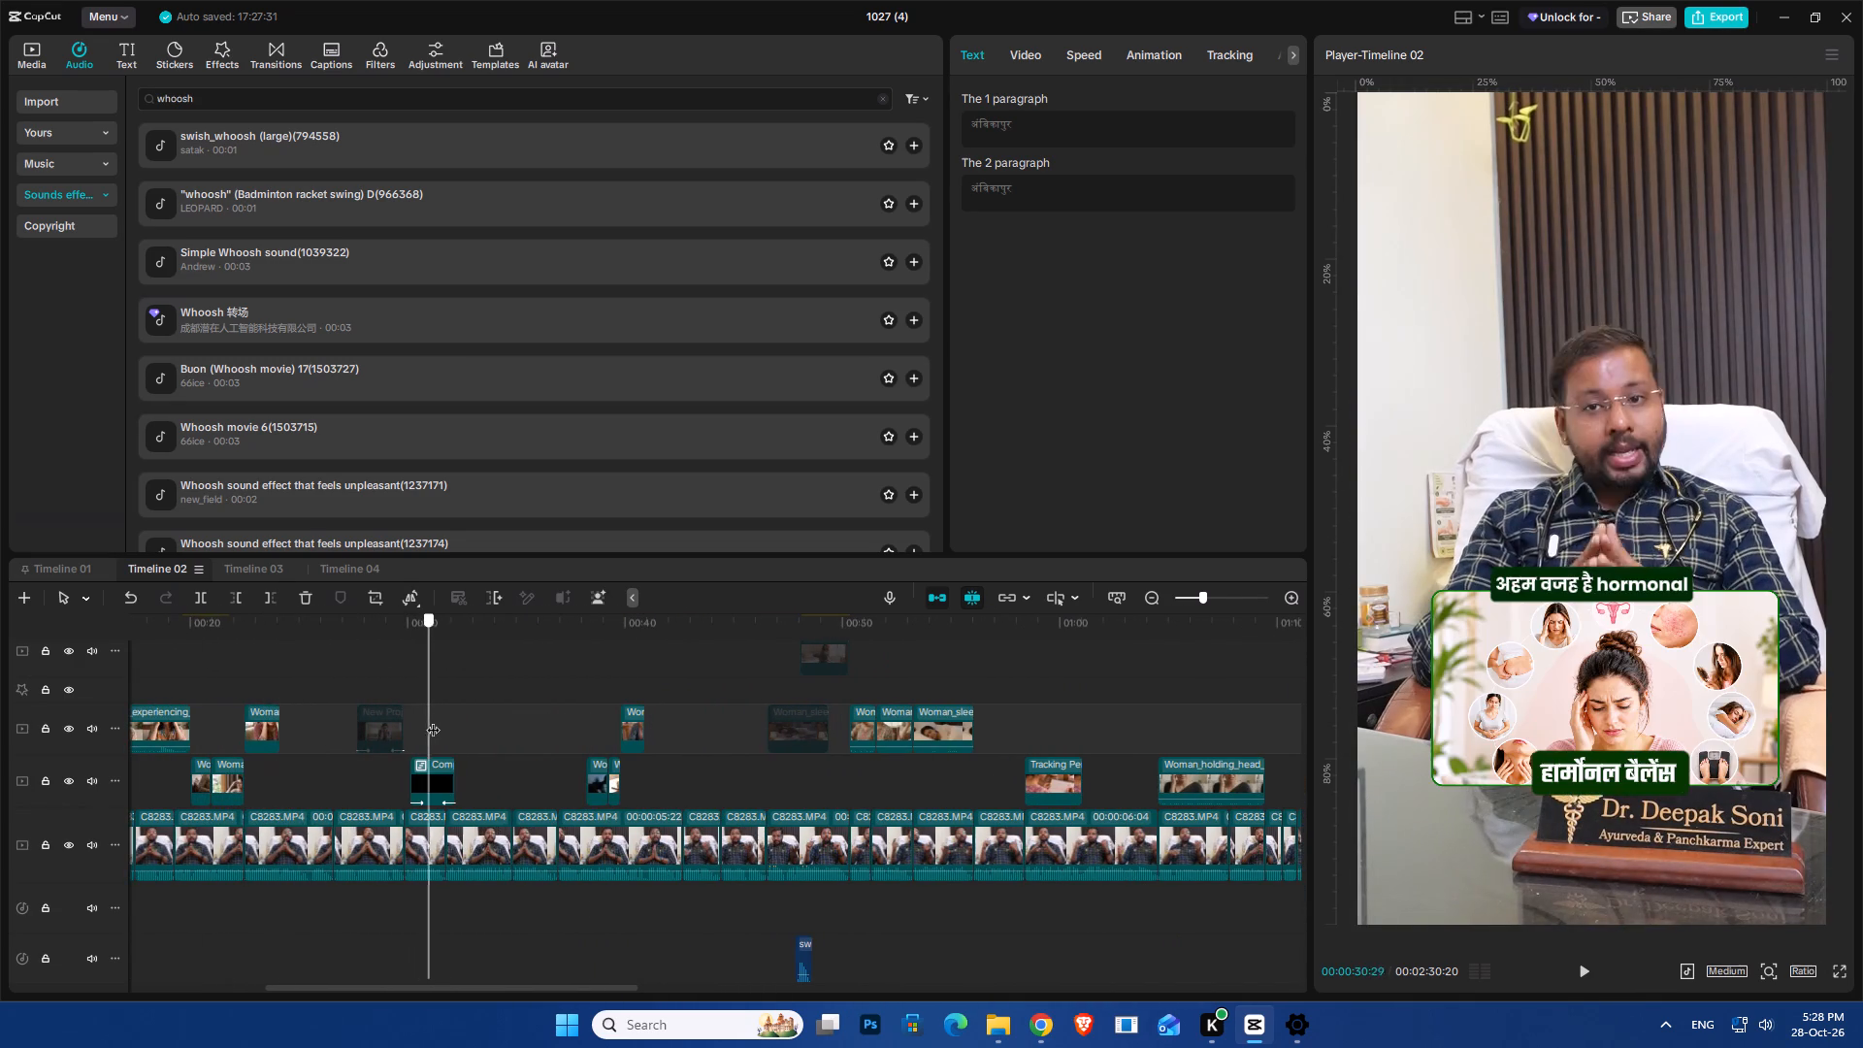
# Copy the सोने label clip from inside the sleeping-woman overlay's compound clip near 00:49, and return to the main timeline.
pyautogui.moveTo(433, 720); pyautogui.dragTo(733, 656)
pyautogui.scroll(11, 754, 713)
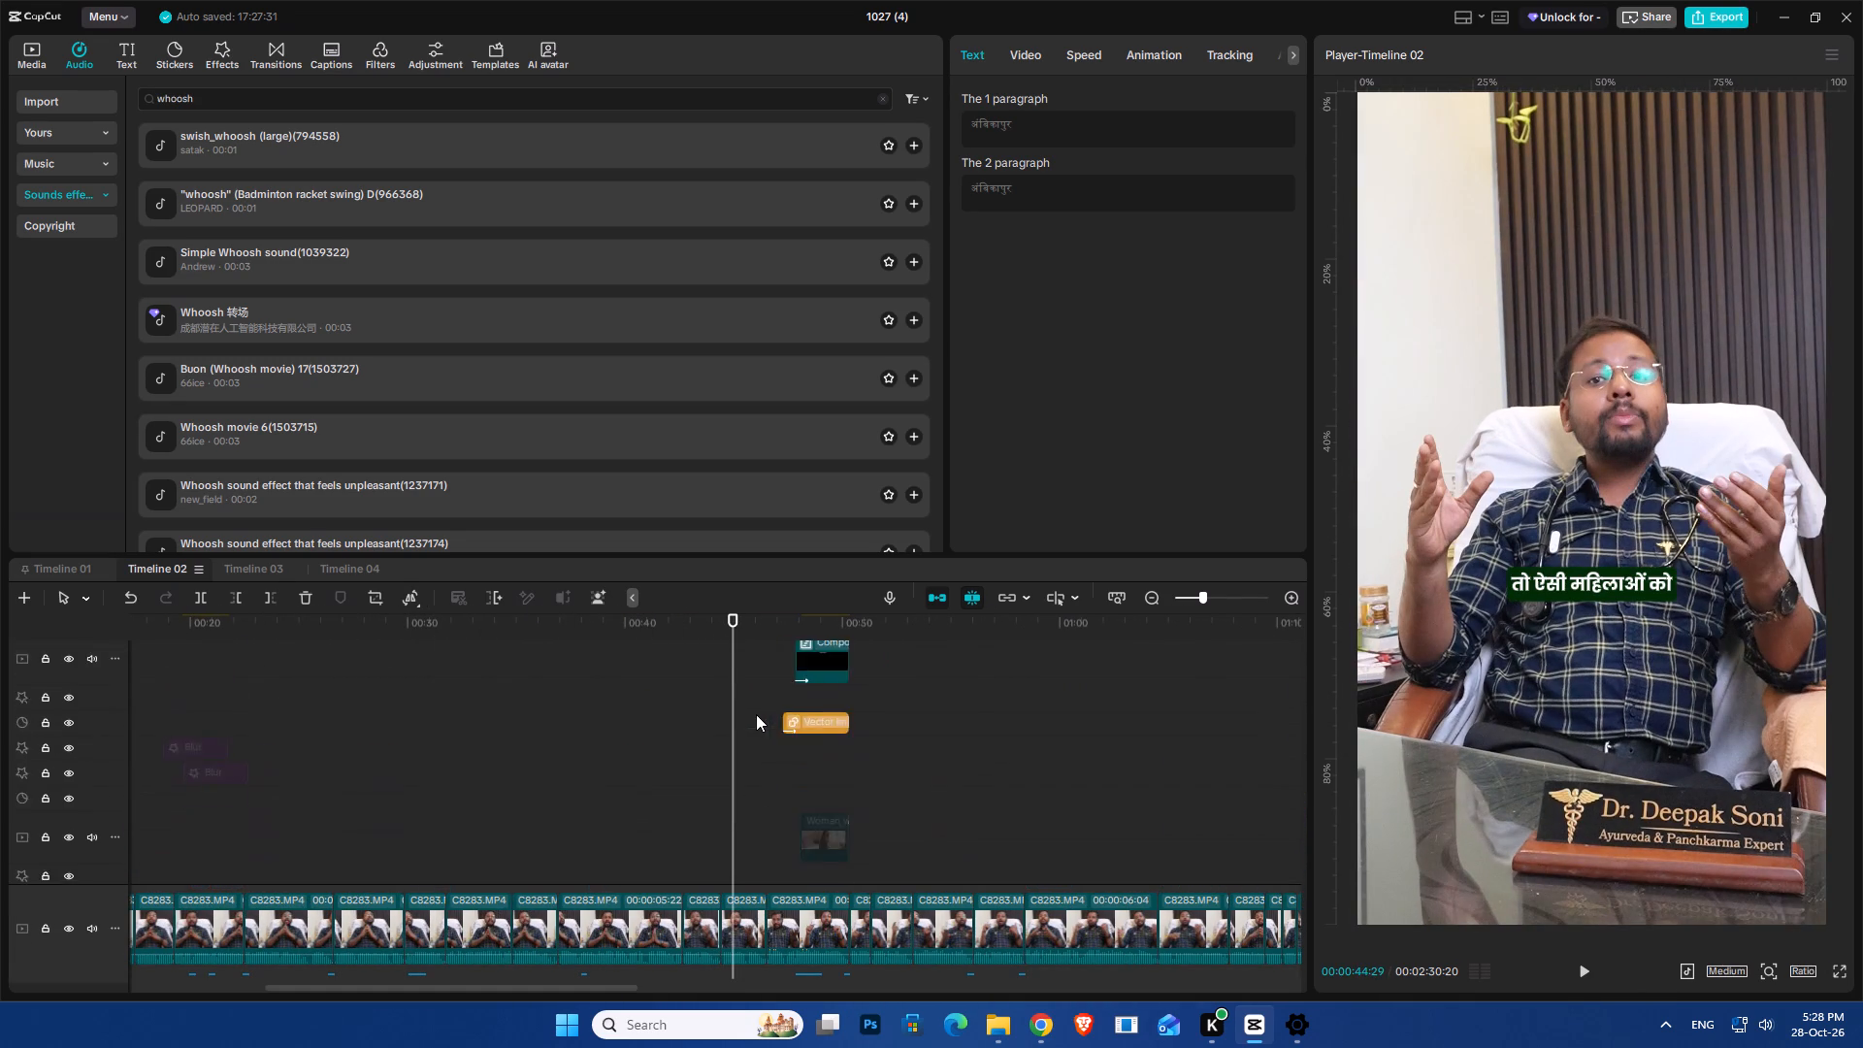
pyautogui.scroll(3, 756, 714)
pyautogui.moveTo(738, 749); pyautogui.dragTo(832, 797)
pyautogui.click(833, 792)
pyautogui.doubleClick(831, 792)
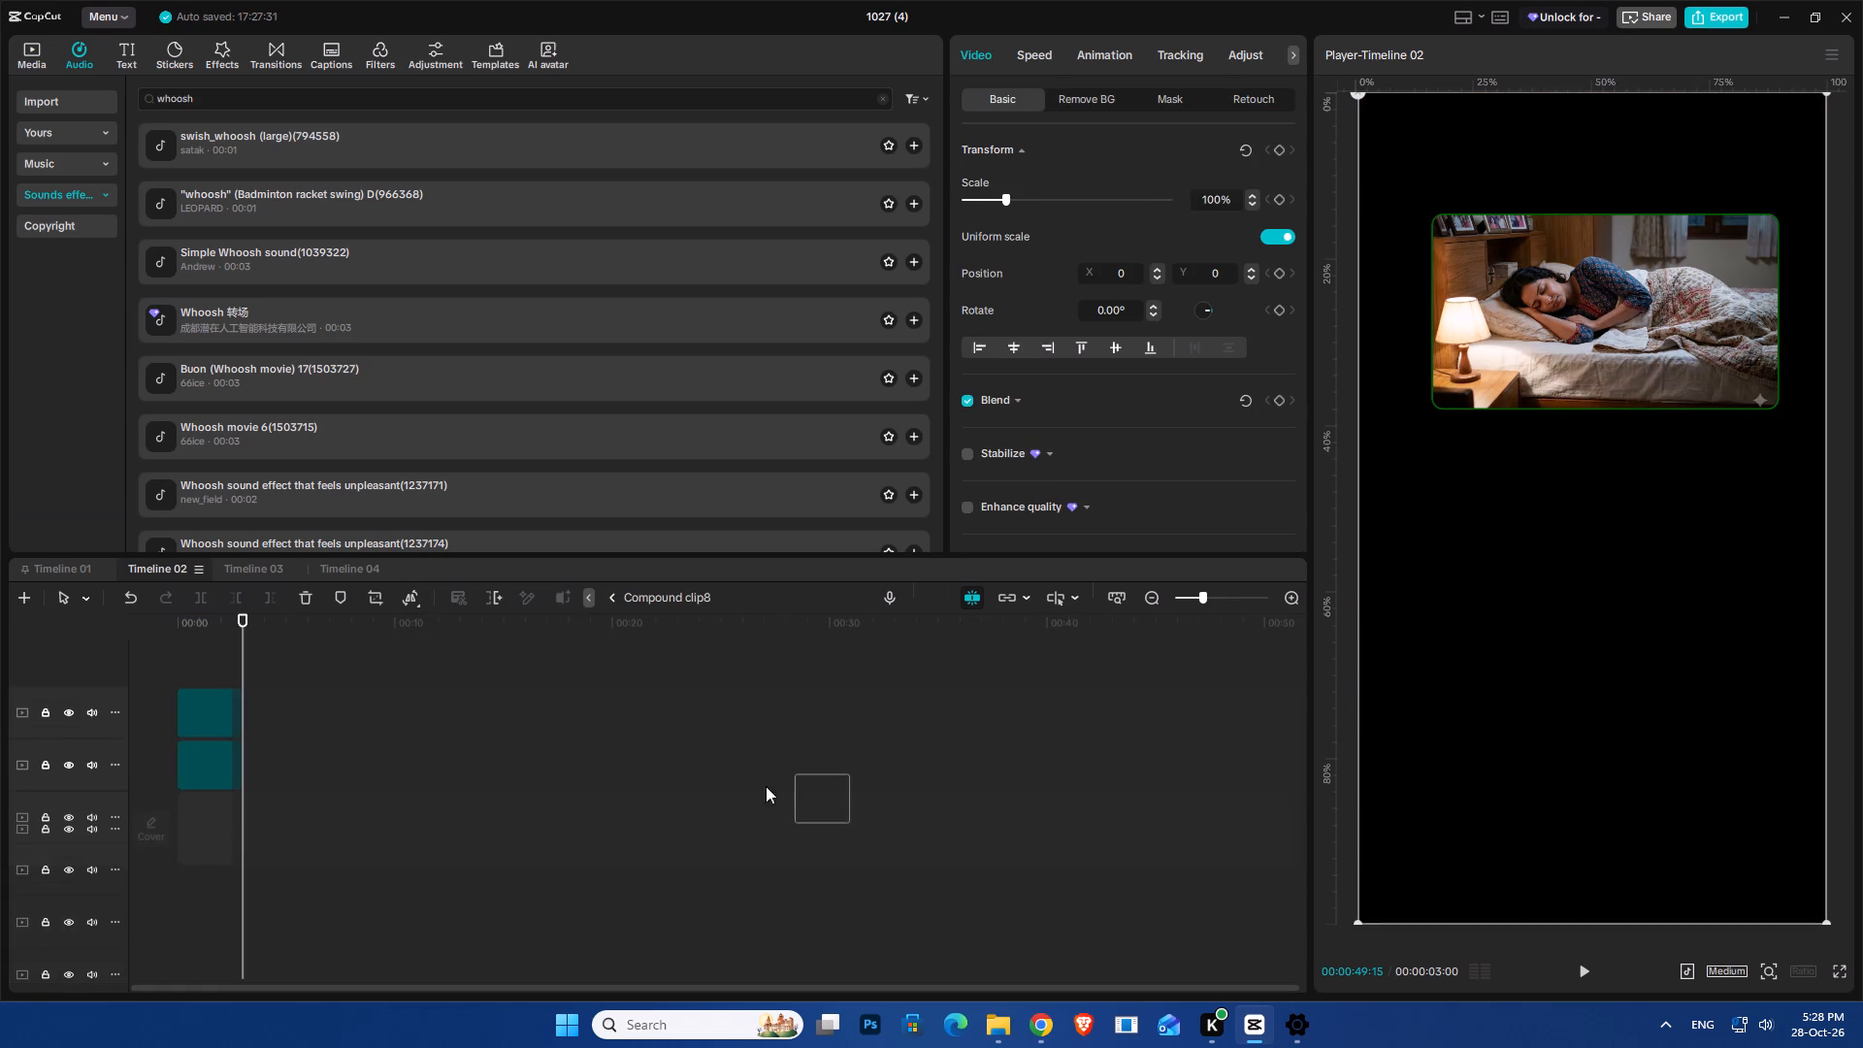
pyautogui.click(257, 725)
pyautogui.hotkey('ctrl', 'c')
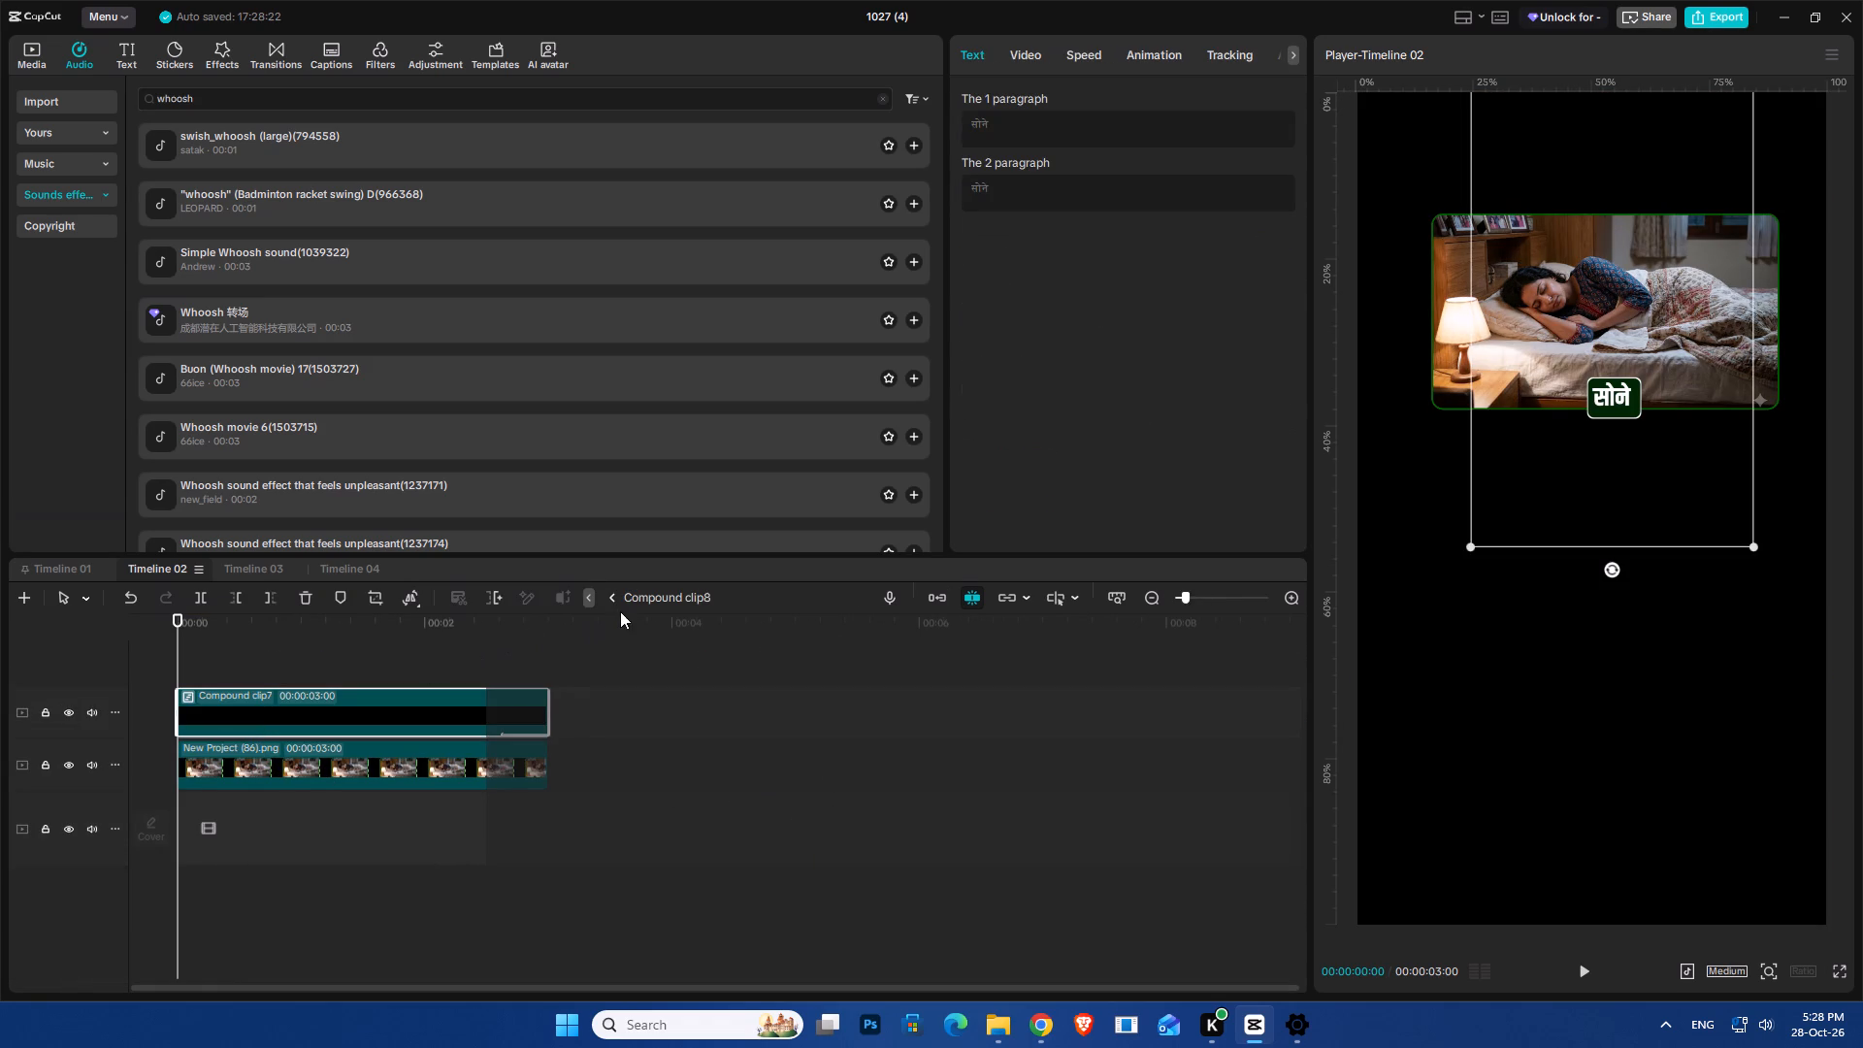
pyautogui.click(617, 596)
# Paste the copied सोने label clip at the start of the practitioner nasal-treatment B-roll, at about 01:22:02.
pyautogui.keyDown('ctrl'); pyautogui.scroll(-7, 784, 698); pyautogui.keyUp('ctrl')
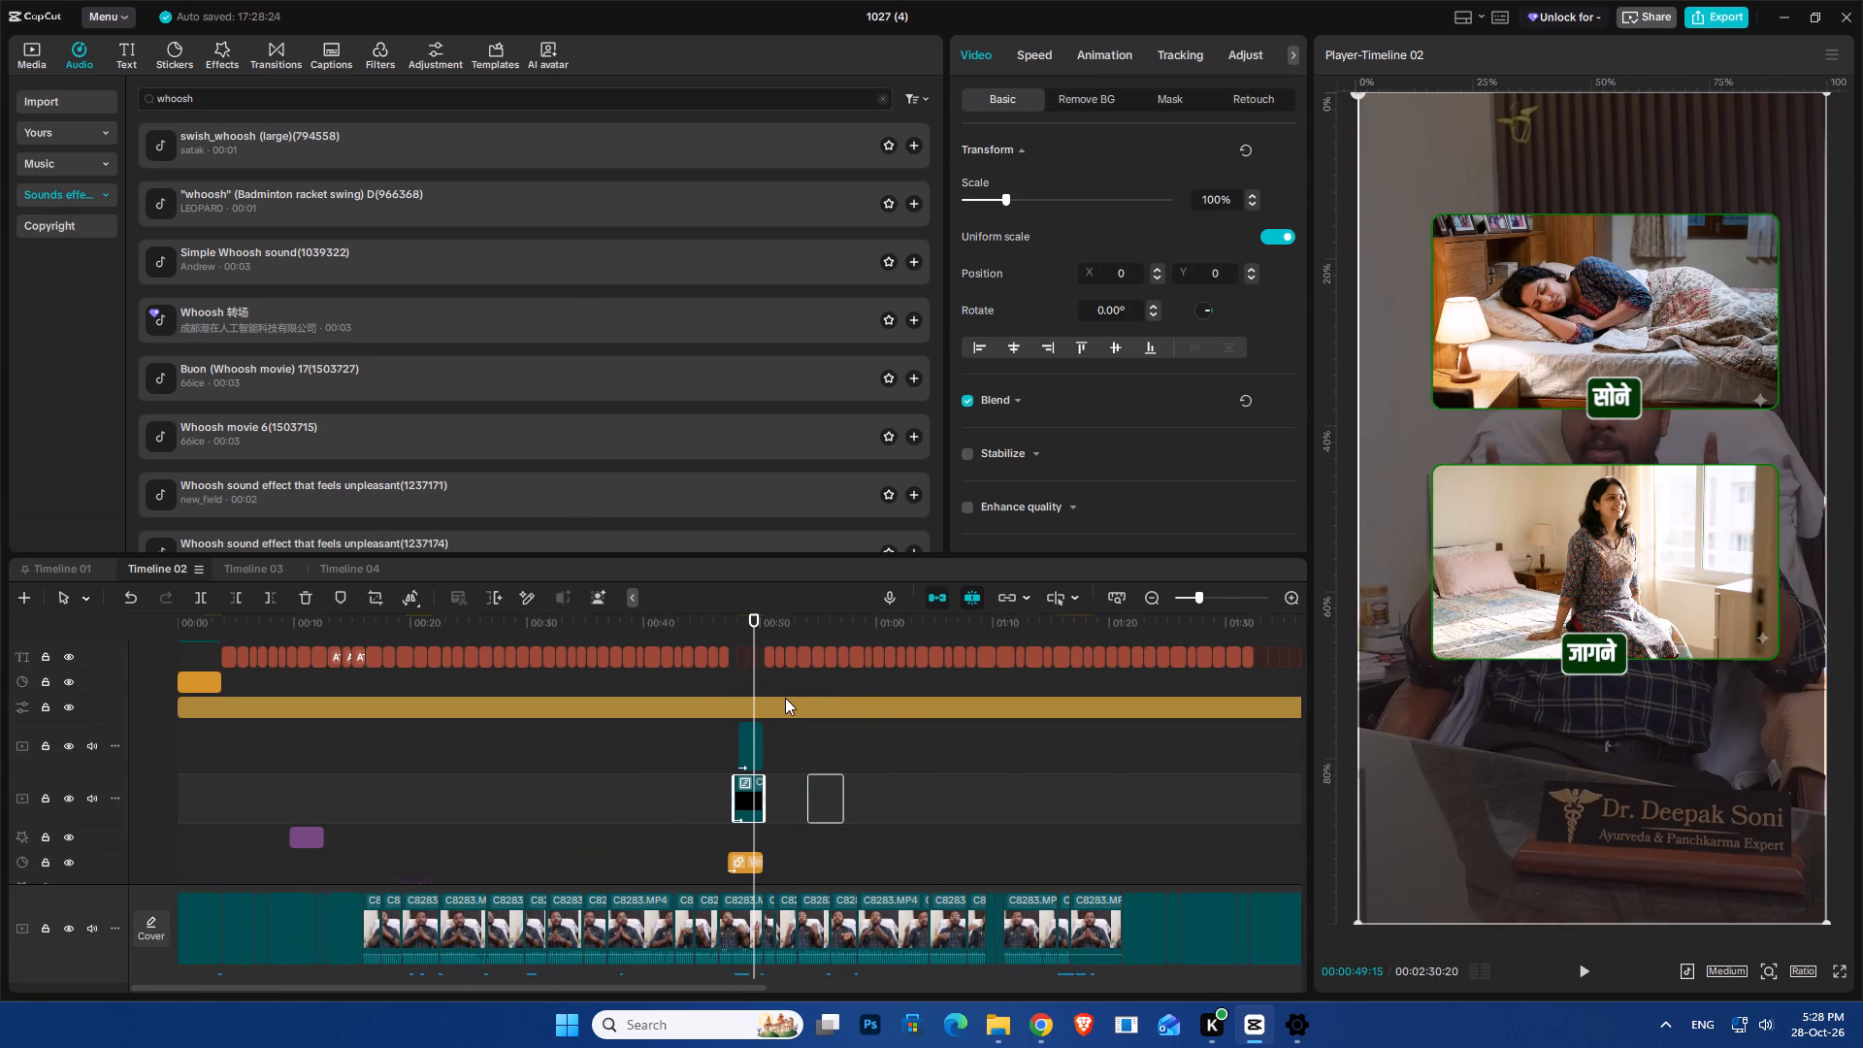
pyautogui.moveTo(879, 619); pyautogui.dragTo(1088, 635)
pyautogui.click(955, 636)
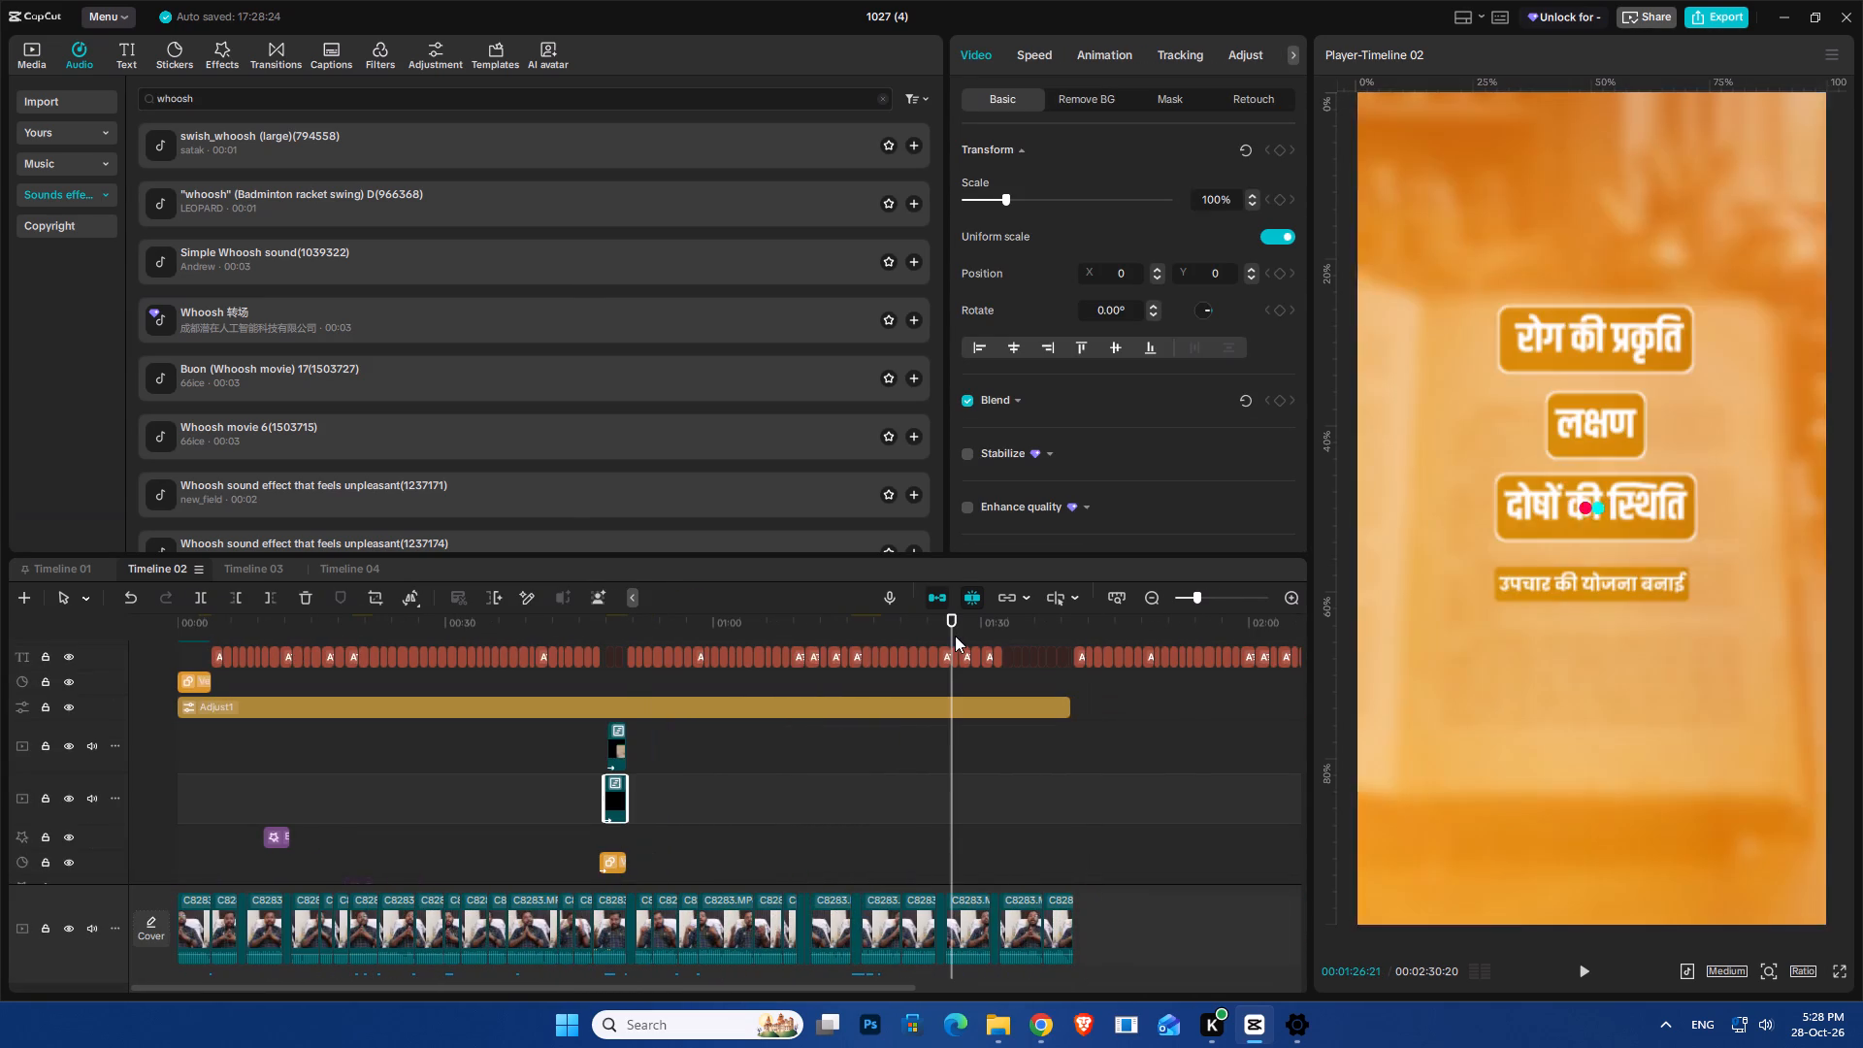
pyautogui.scroll(20, 956, 665)
pyautogui.scroll(6, 956, 665)
pyautogui.click(864, 654)
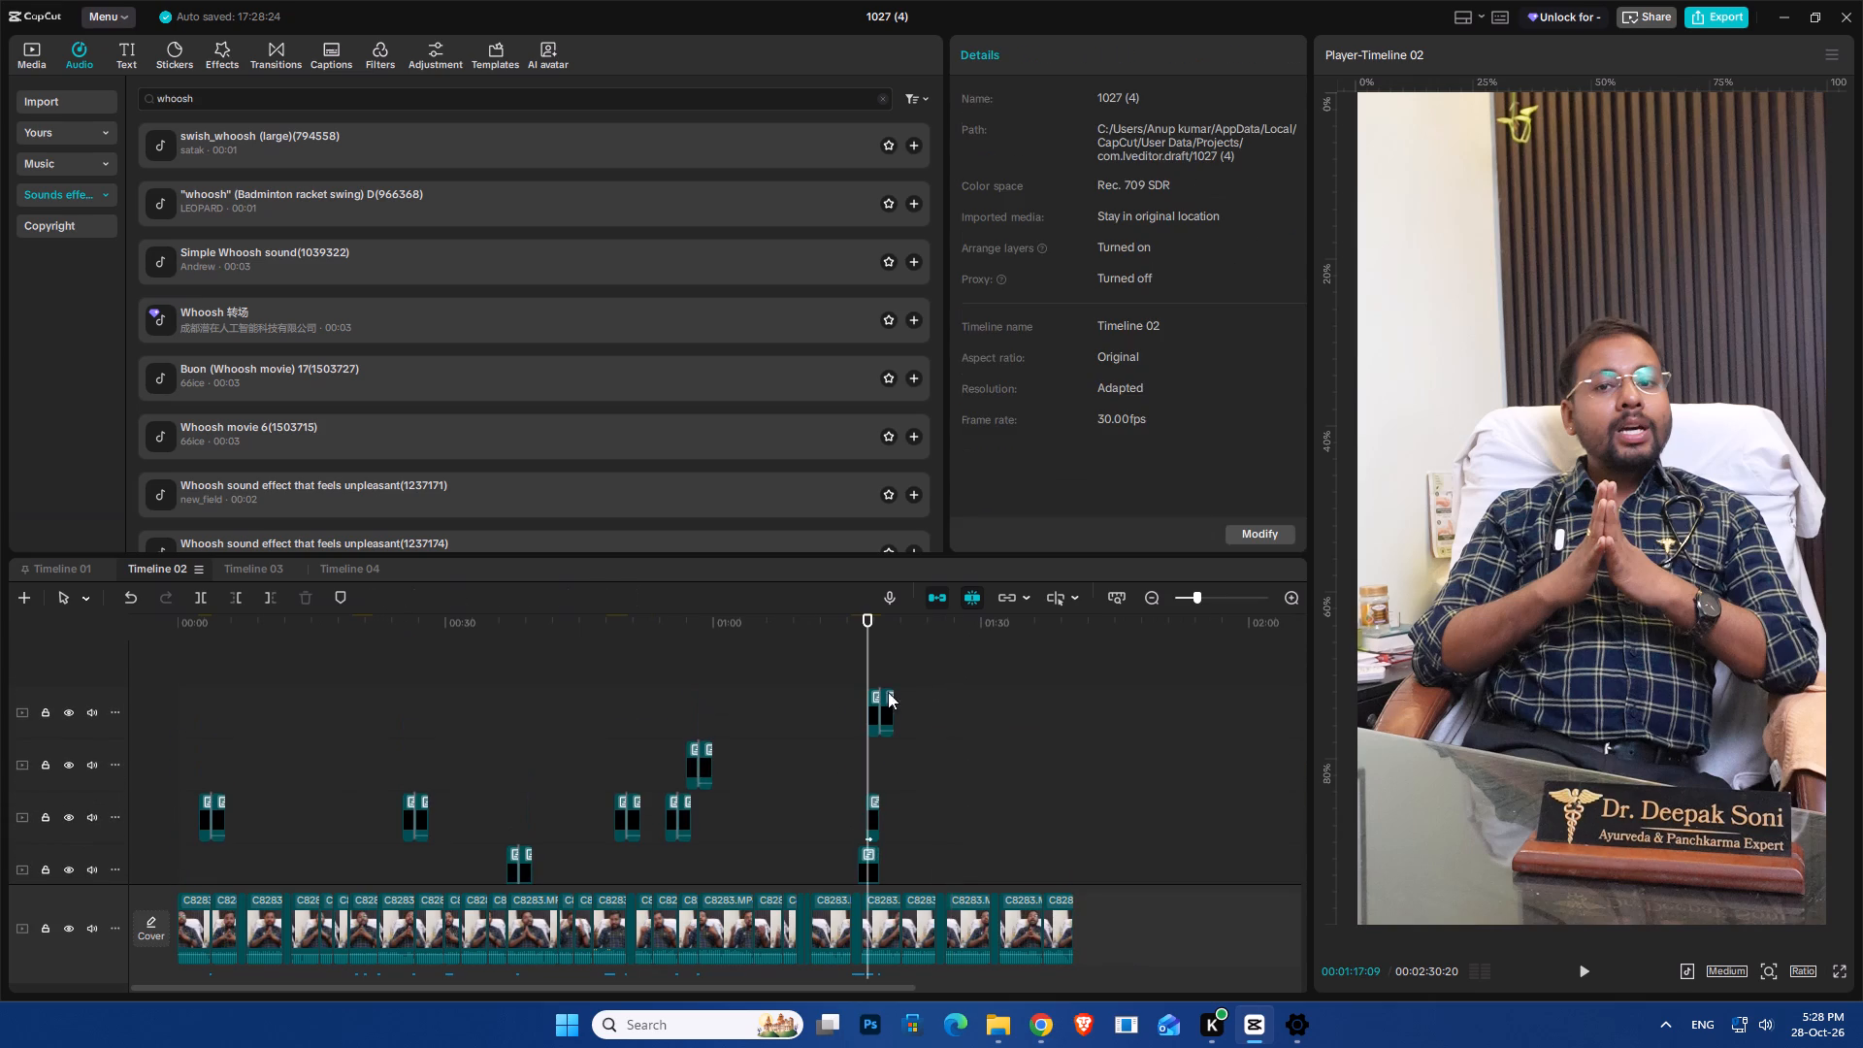
pyautogui.keyDown('ctrl'); pyautogui.scroll(16, 958, 718); pyautogui.keyUp('ctrl')
pyautogui.click(637, 670)
pyautogui.scroll(-18, 637, 670)
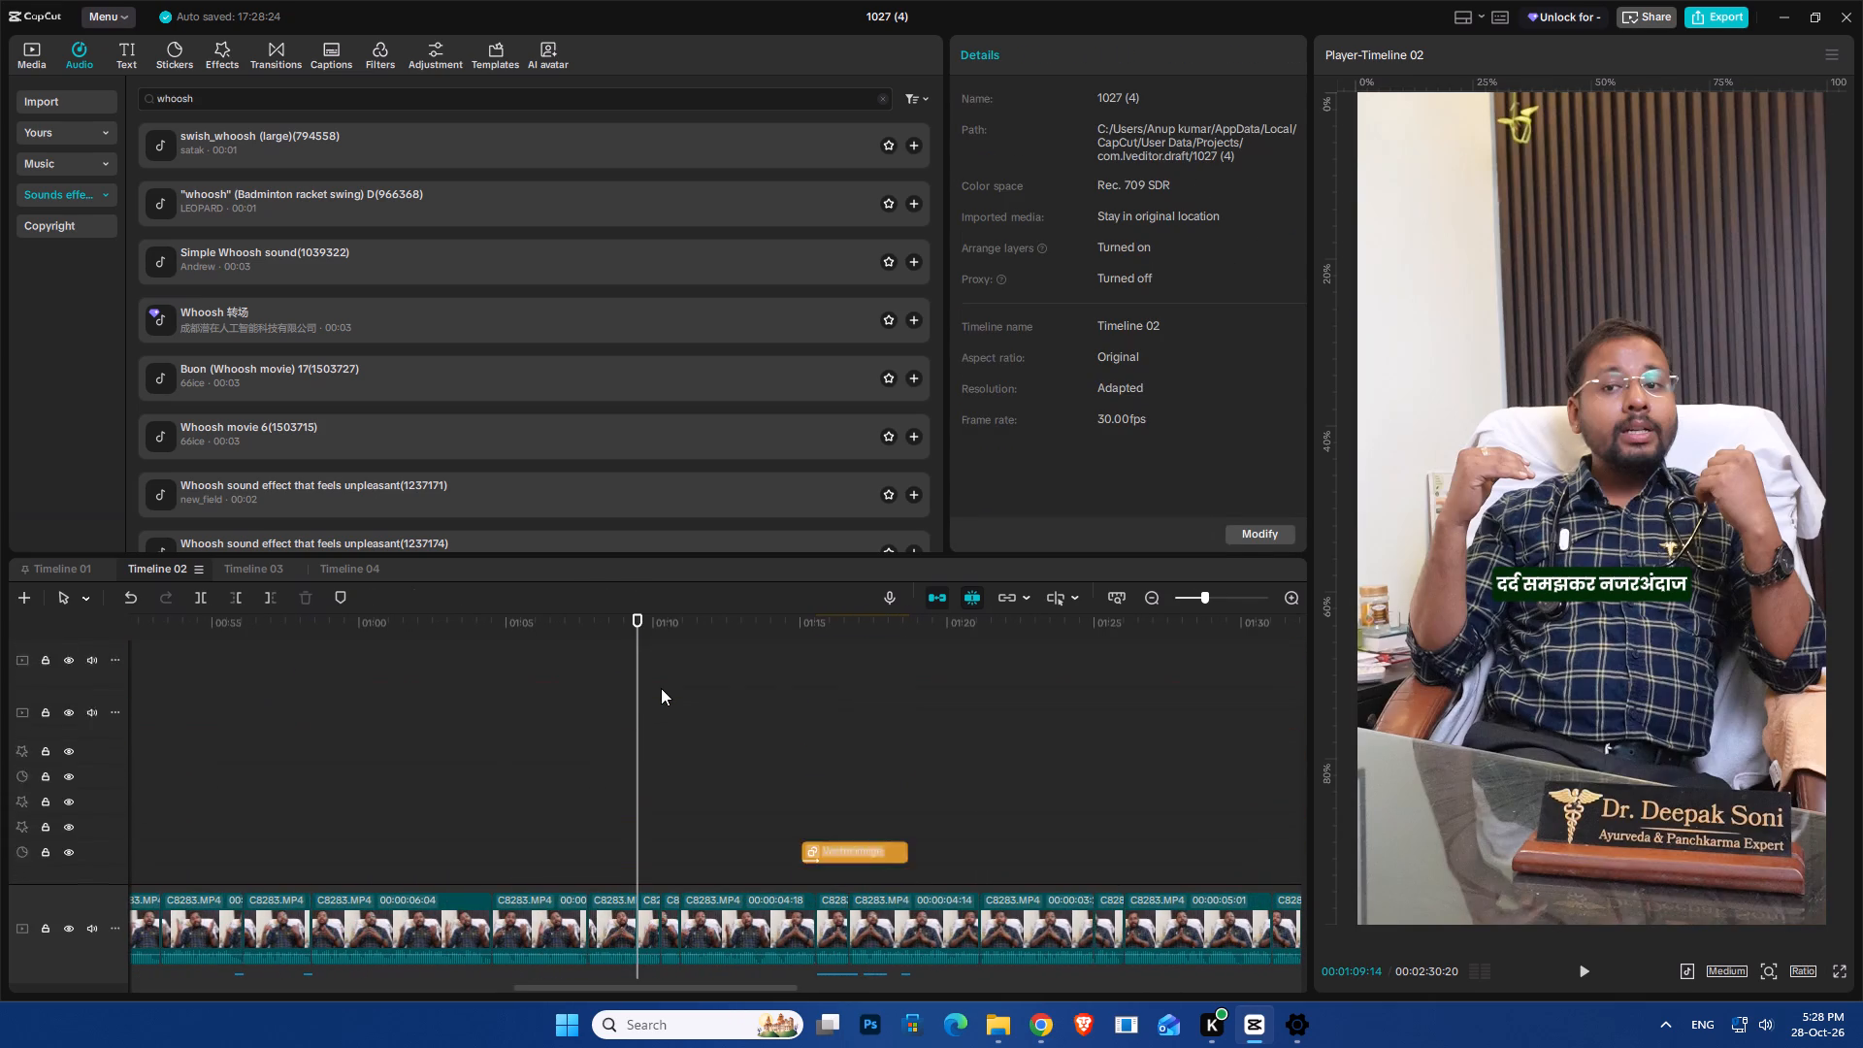
pyautogui.scroll(-14, 661, 688)
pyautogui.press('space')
pyautogui.click(754, 660)
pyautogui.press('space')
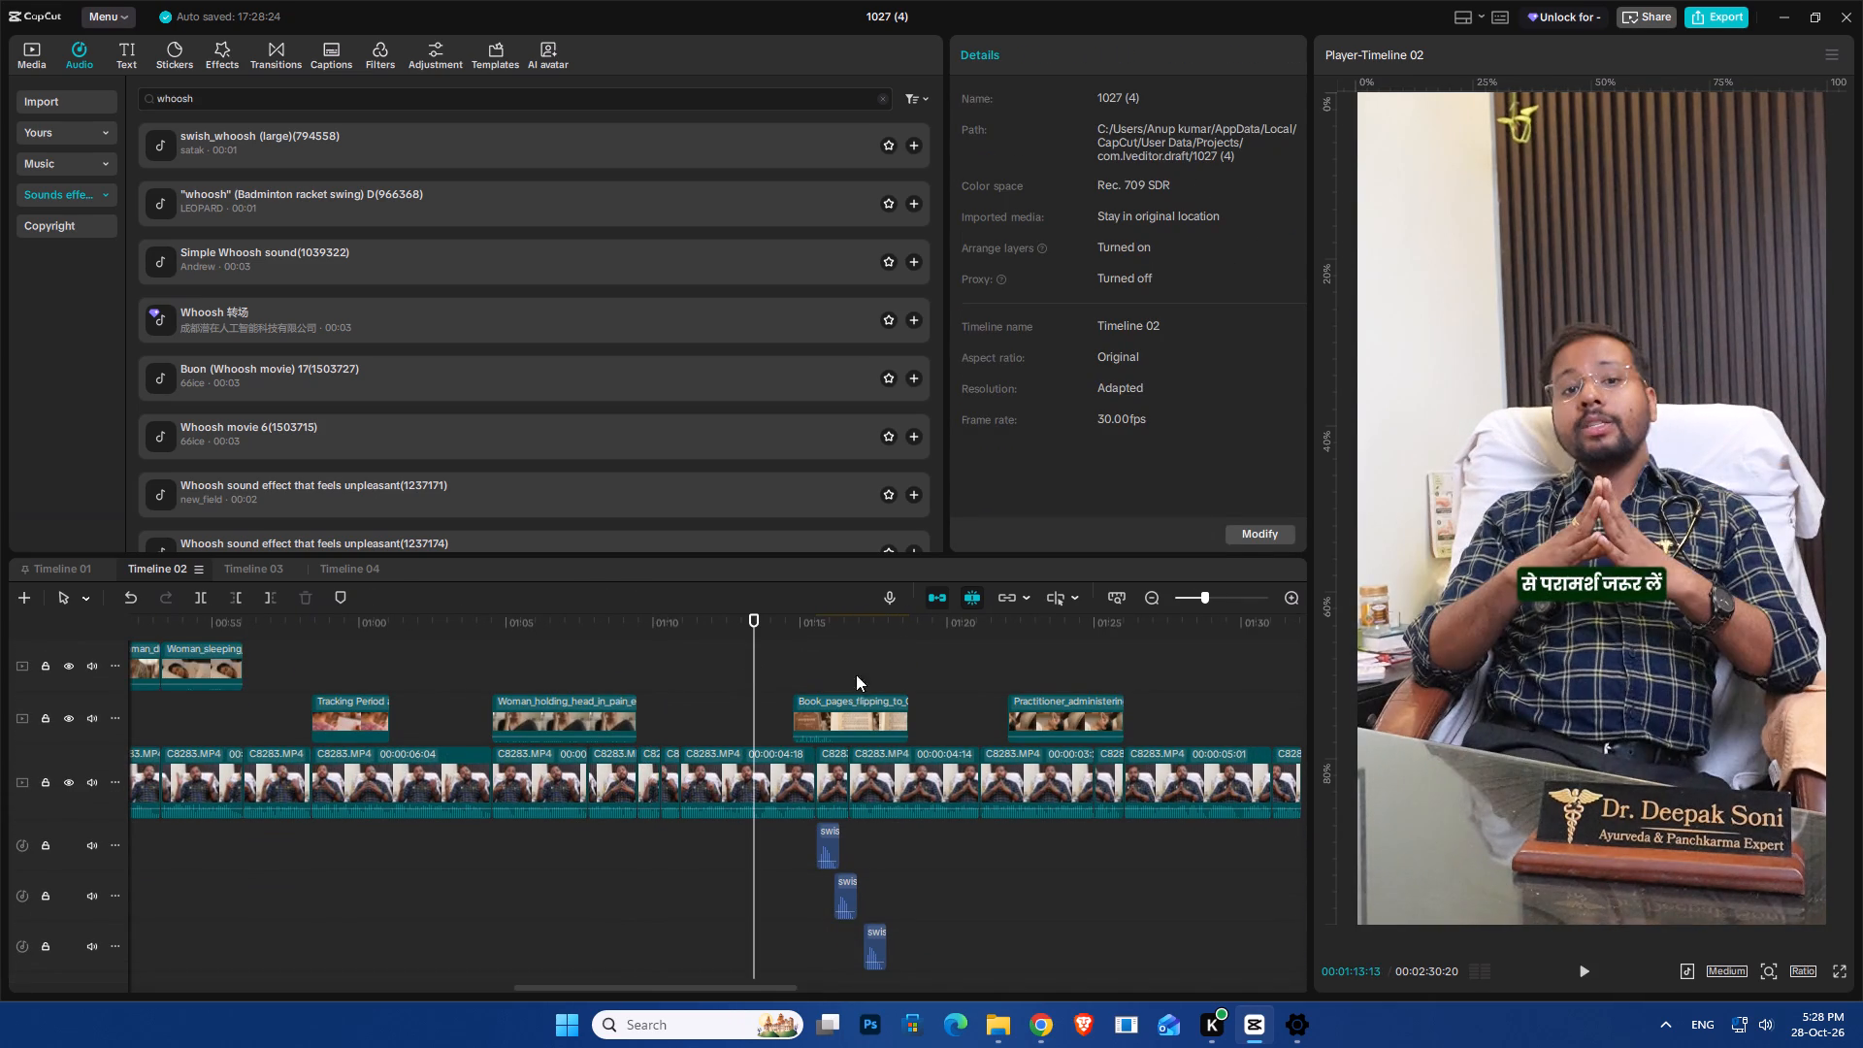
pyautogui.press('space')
pyautogui.click(1019, 656)
pyautogui.moveTo(1012, 656); pyautogui.dragTo(1010, 661)
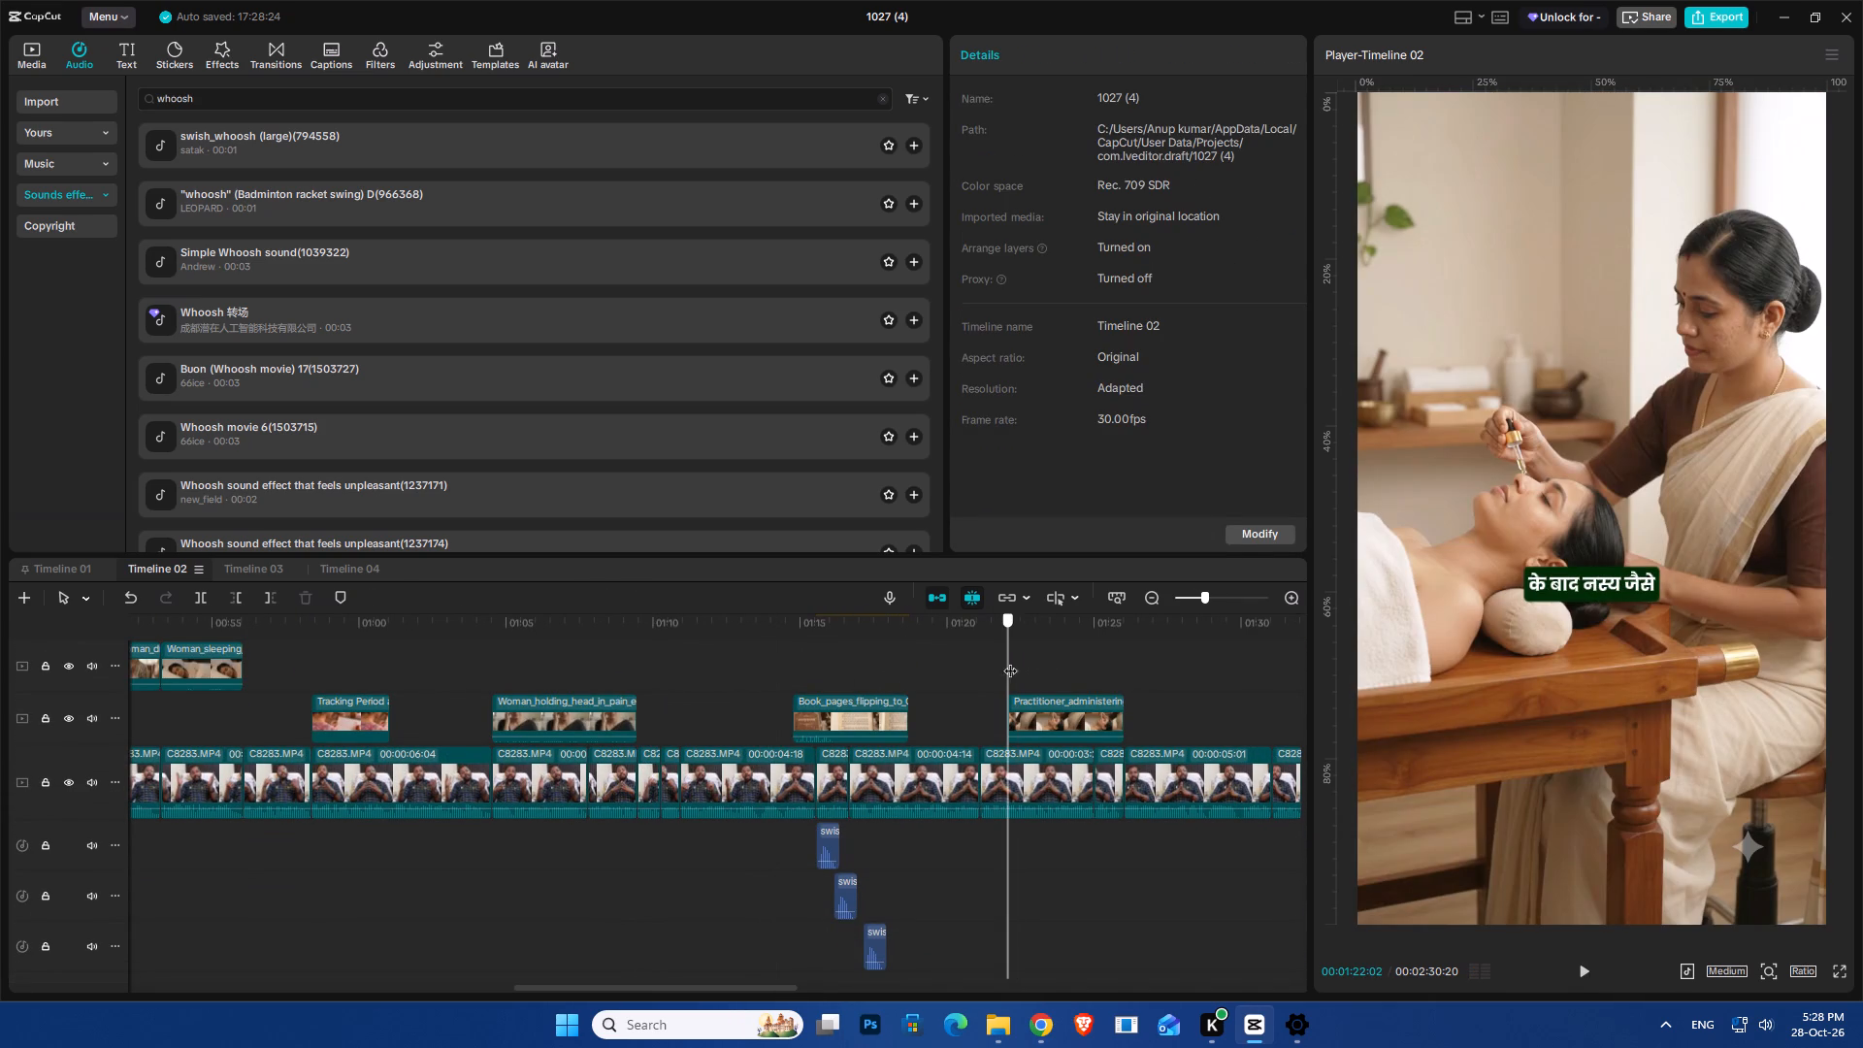
pyautogui.moveTo(1010, 661); pyautogui.dragTo(1003, 671)
pyautogui.hotkey('ctrl', 'v')
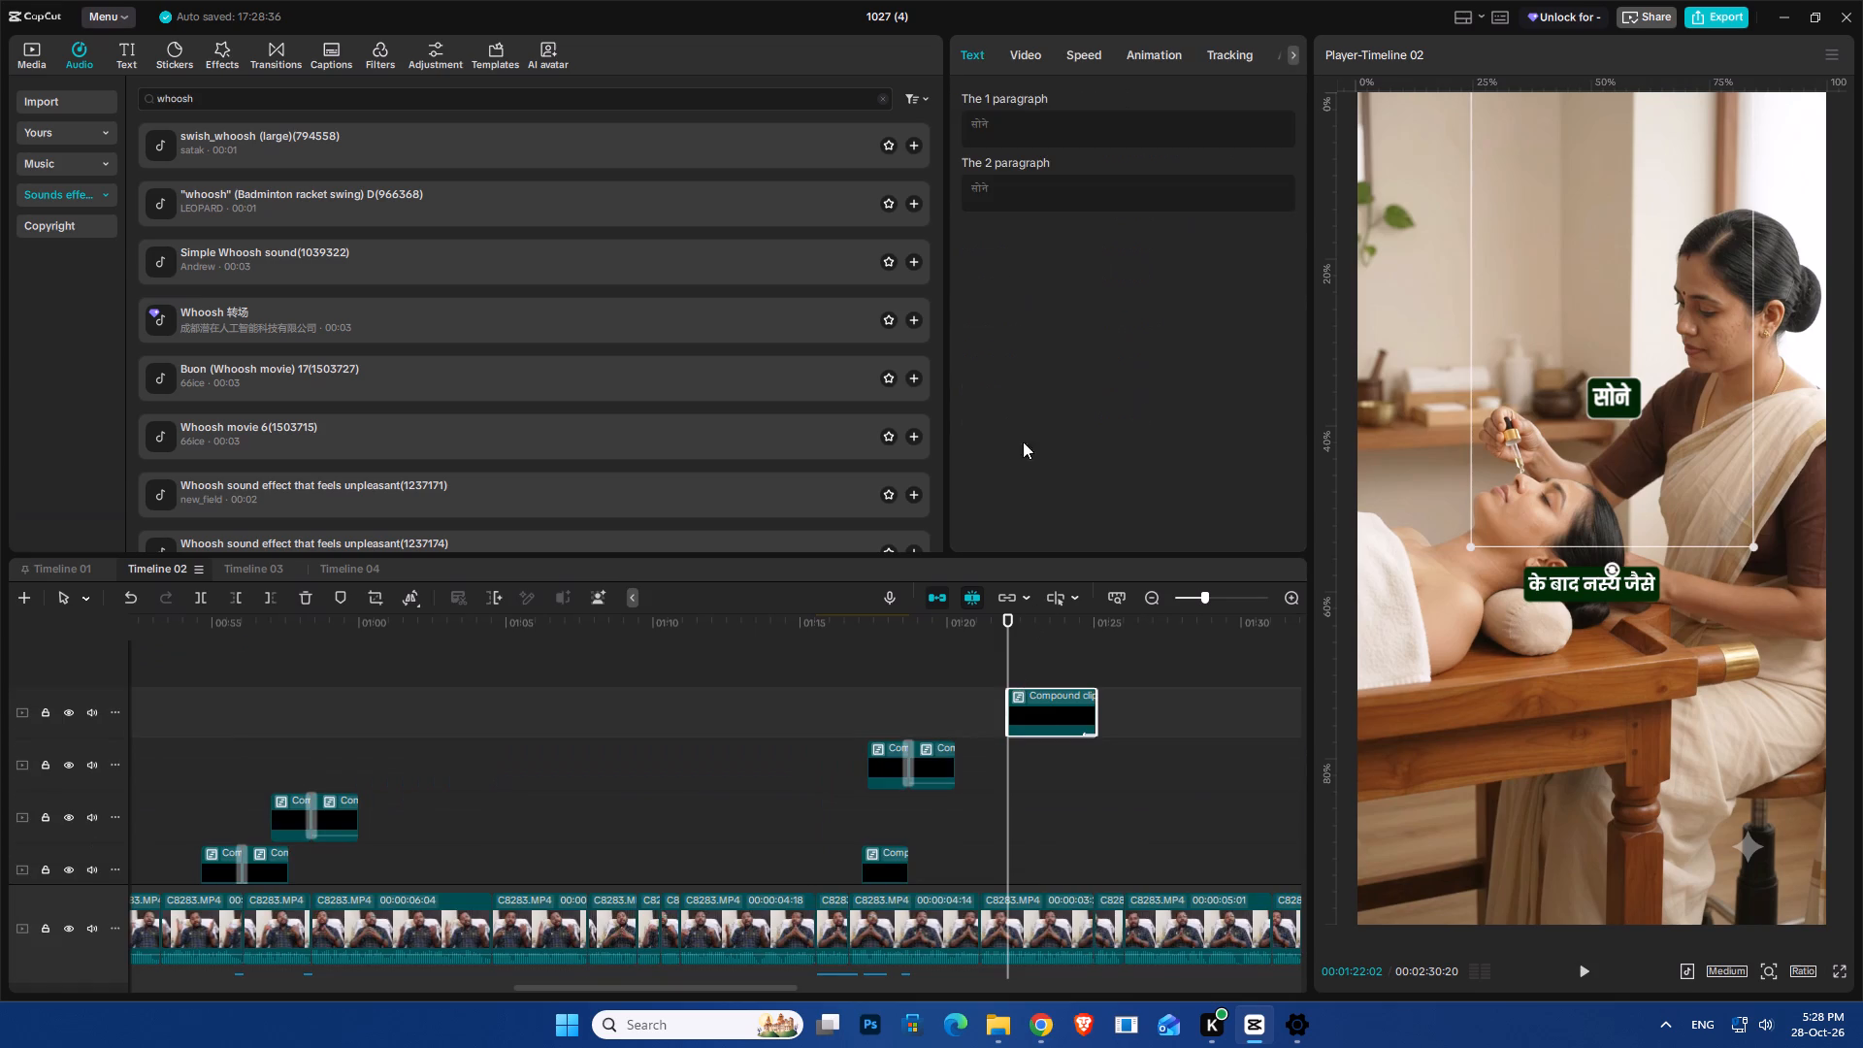
# Switch to Google Chrome and open the Flow project page's web address for editing.
pyautogui.click(1034, 1013)
pyautogui.click(688, 63)
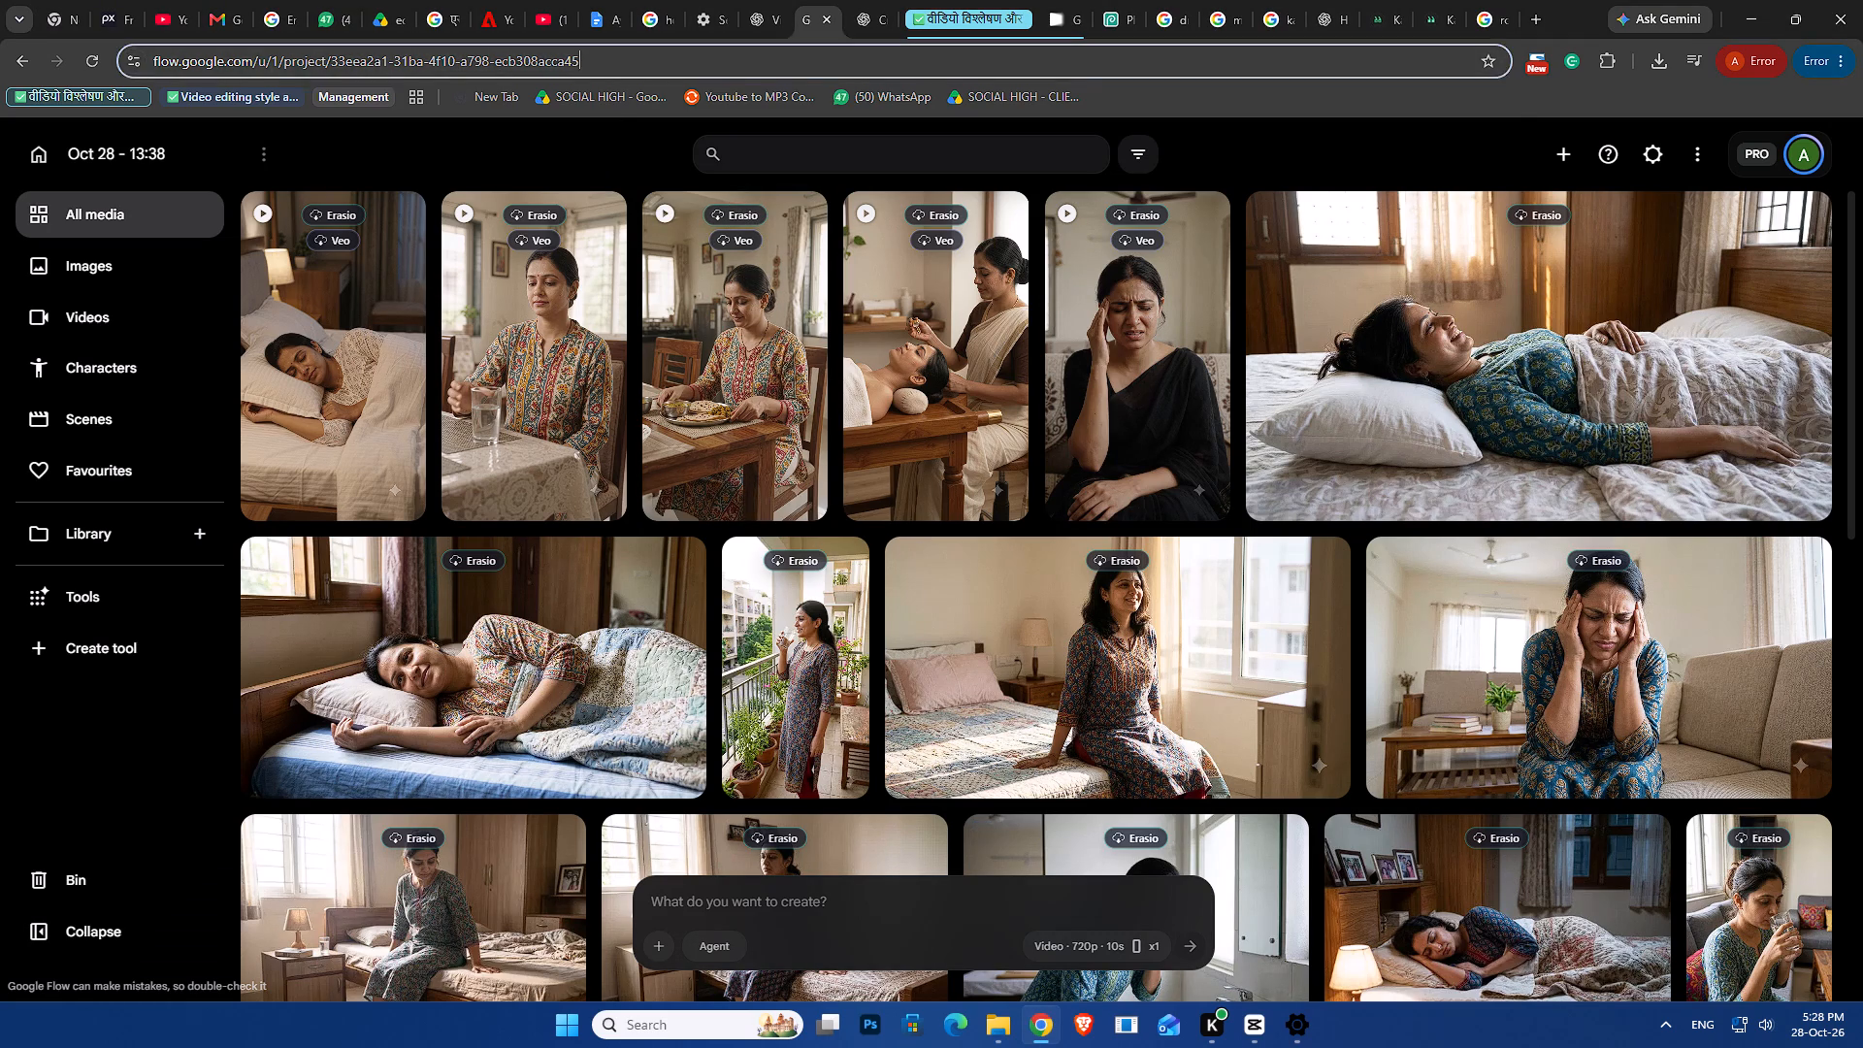